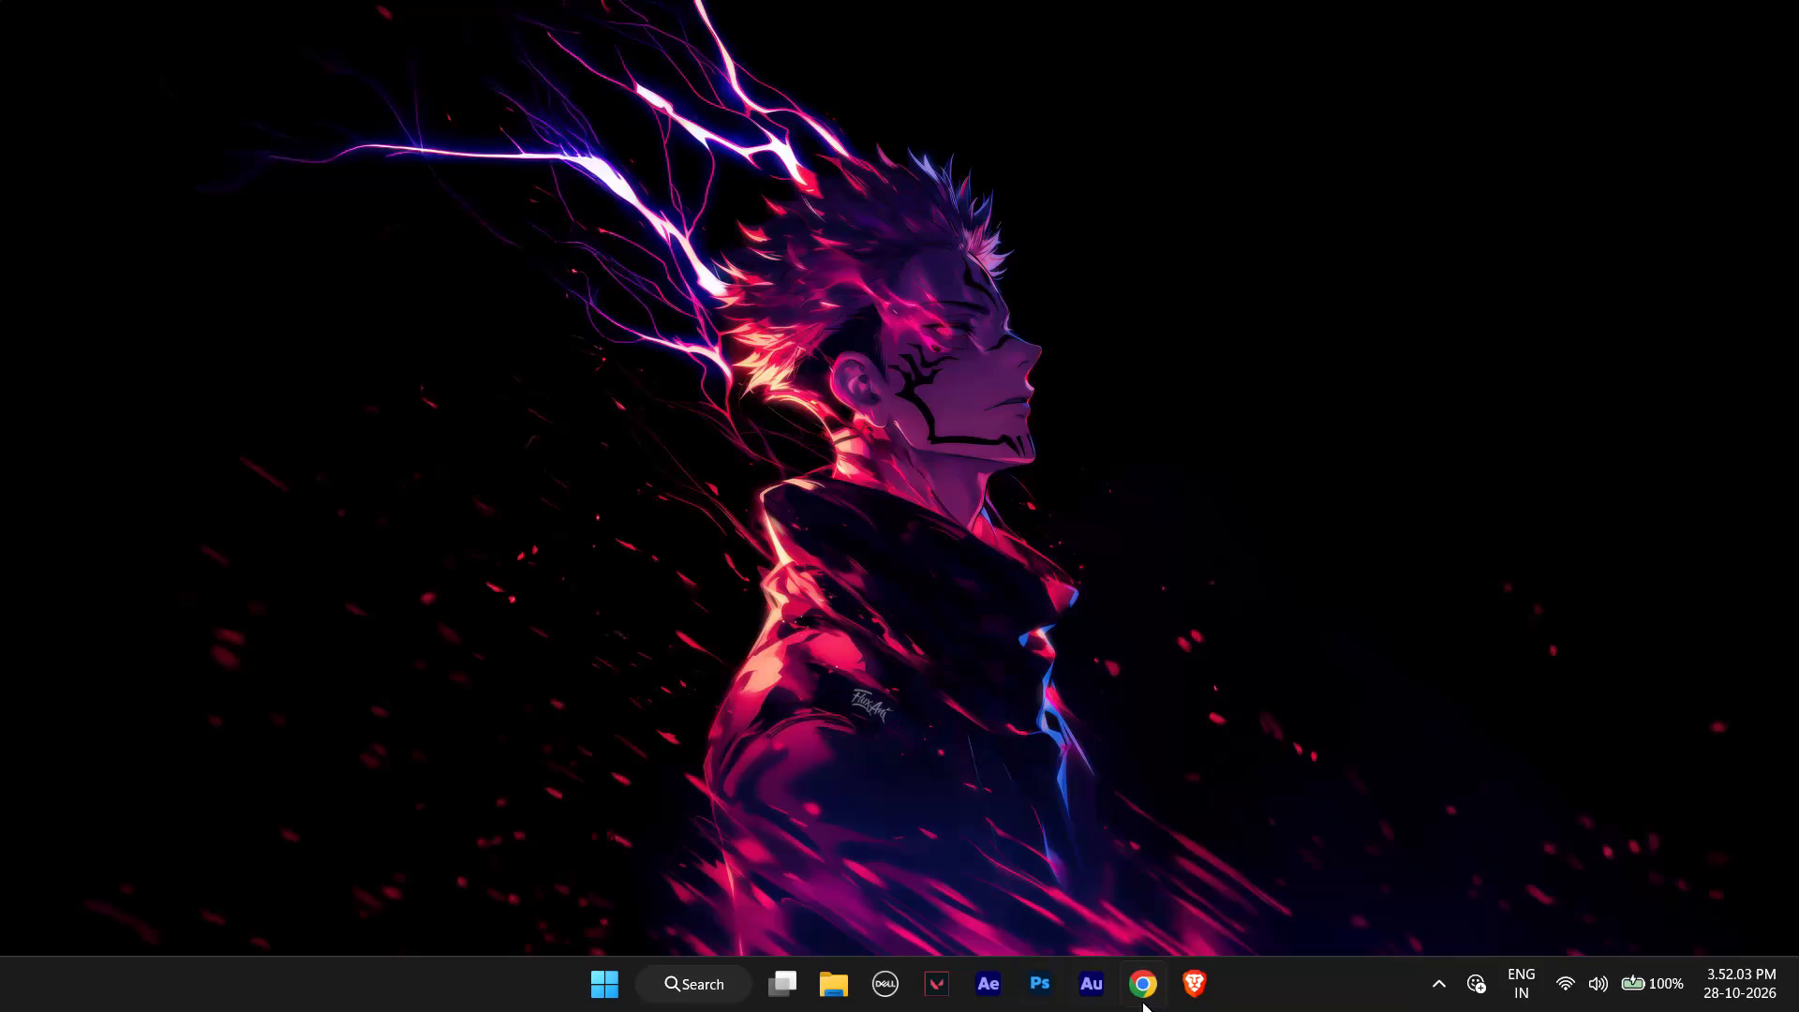
Open the After Effects project "mercedes benz car logo" from Documents, Finale Projects, Water mark video, and switch to its window.
left_click(857, 983)
left_click(715, 137)
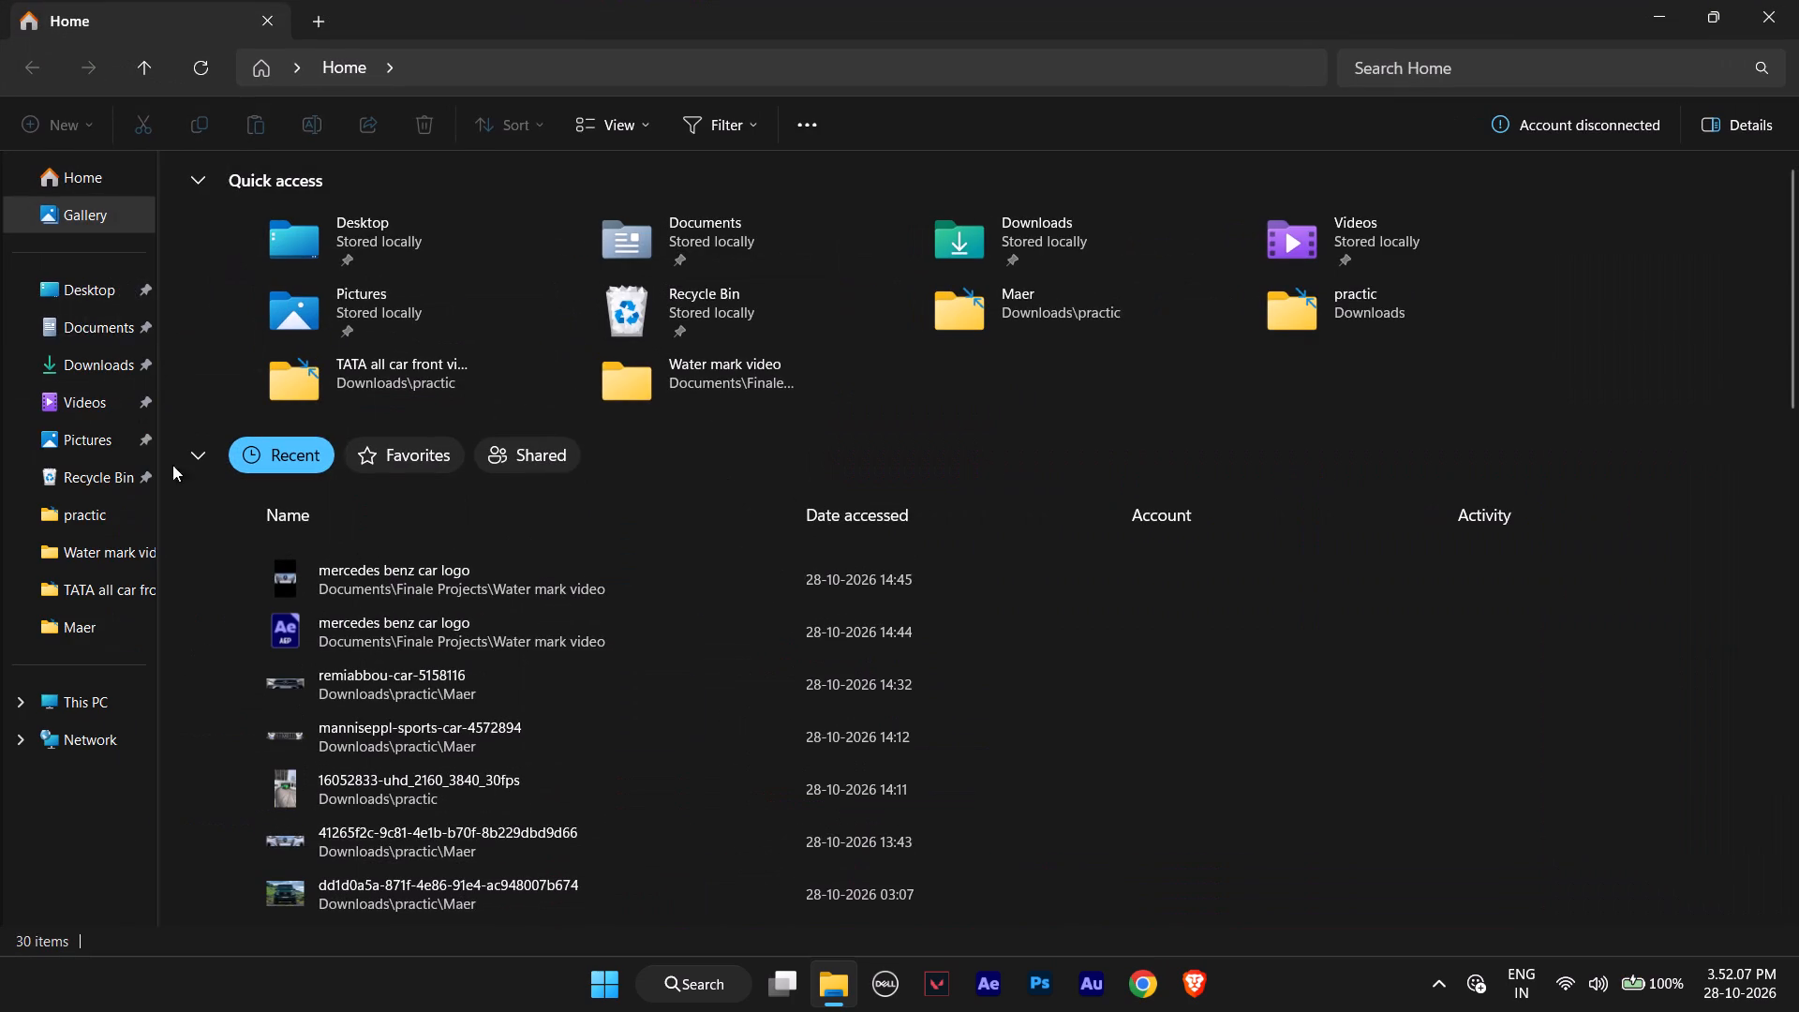
left_click(82, 324)
double_click(322, 258)
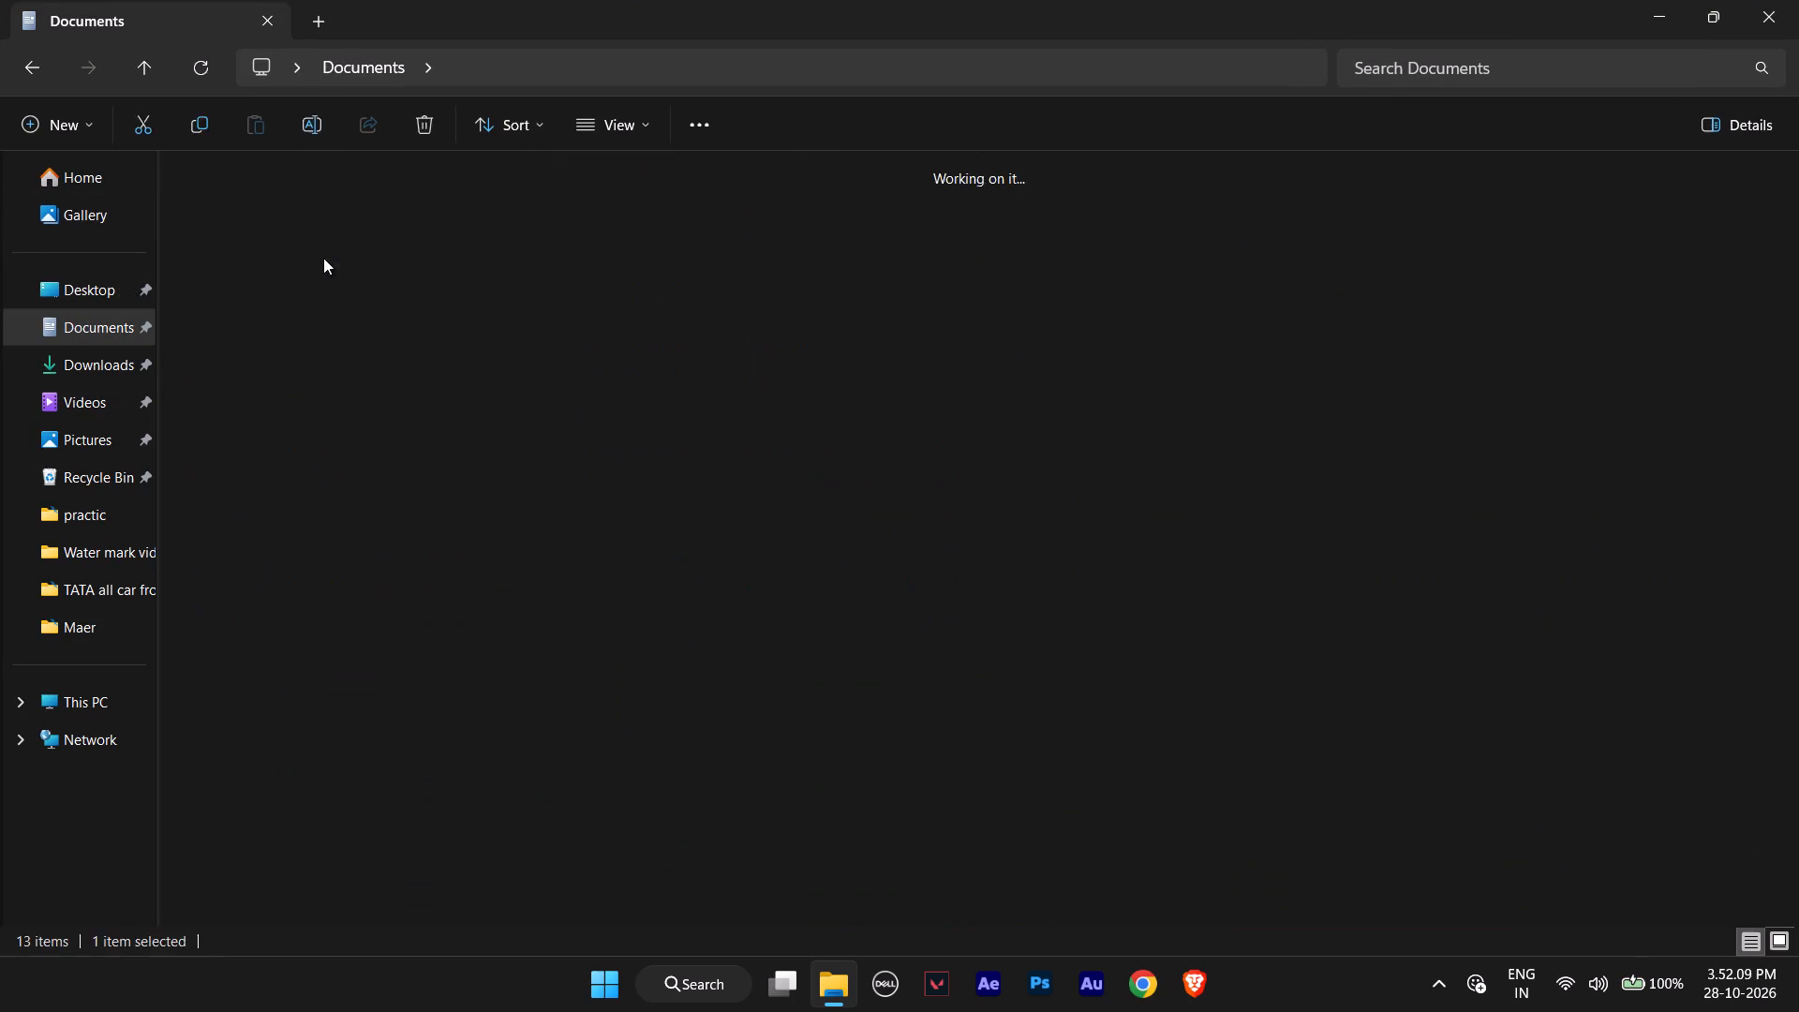
double_click(230, 187)
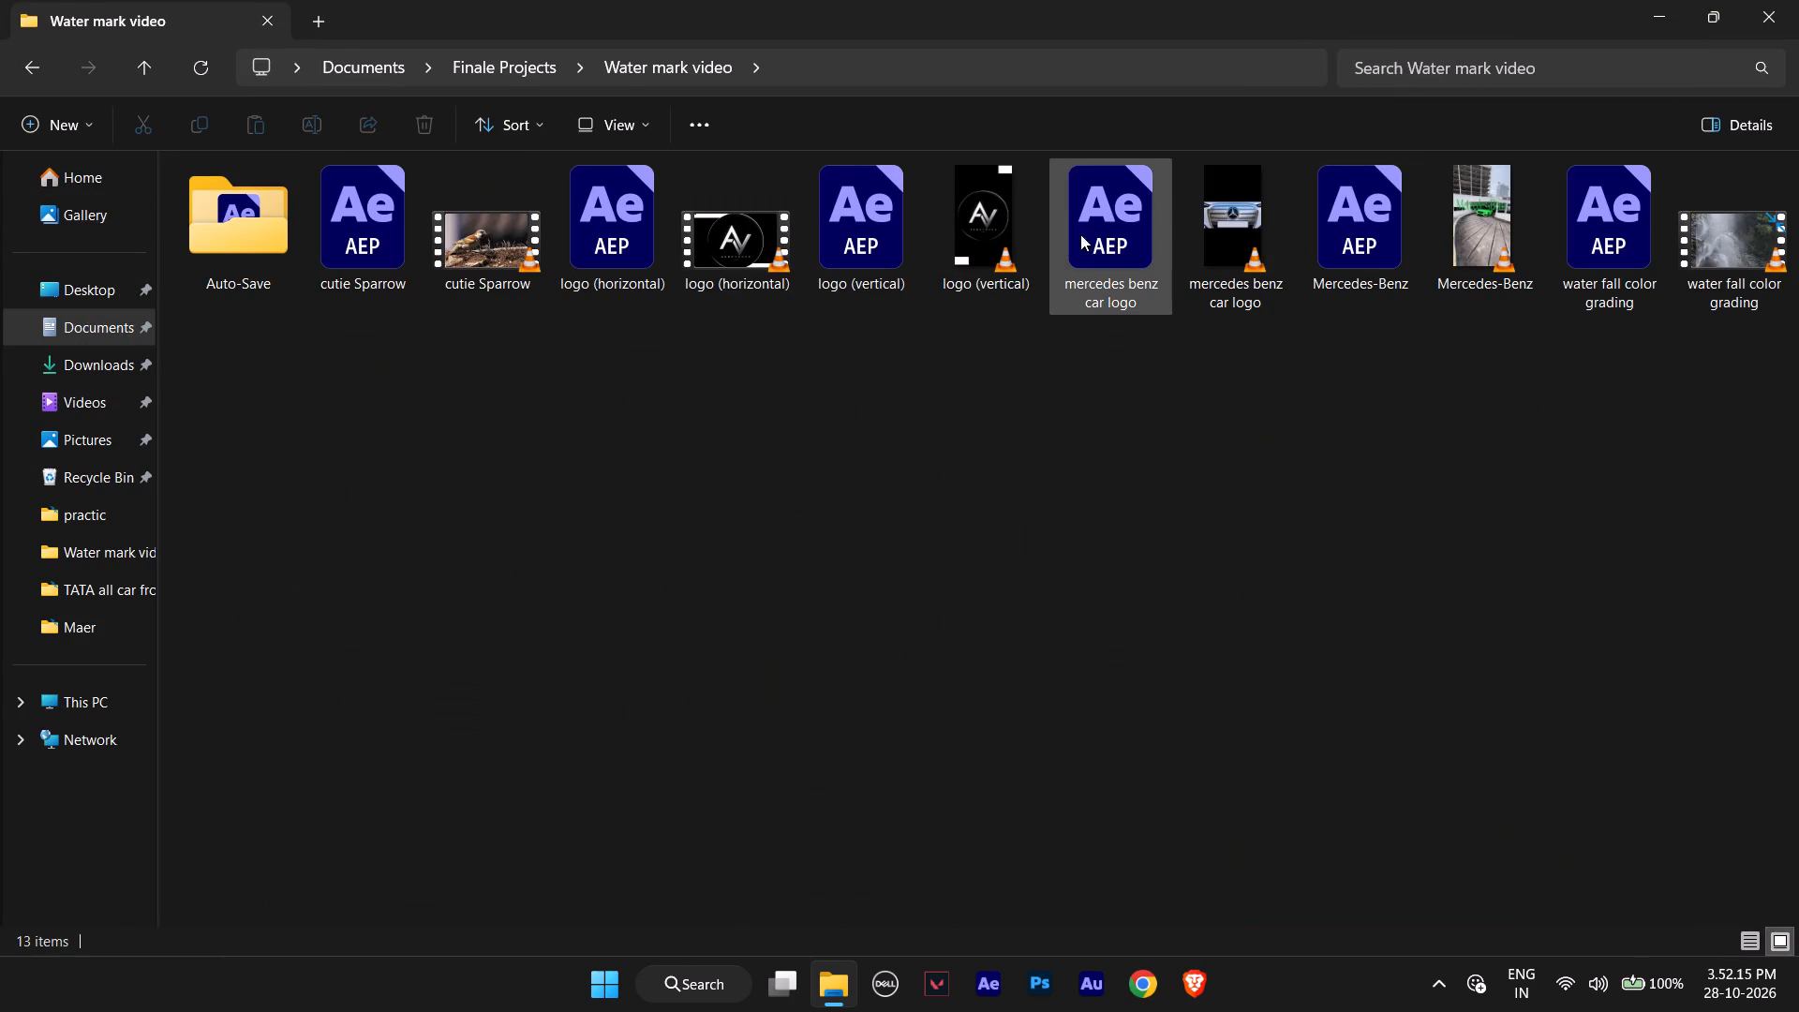
double_click(1129, 220)
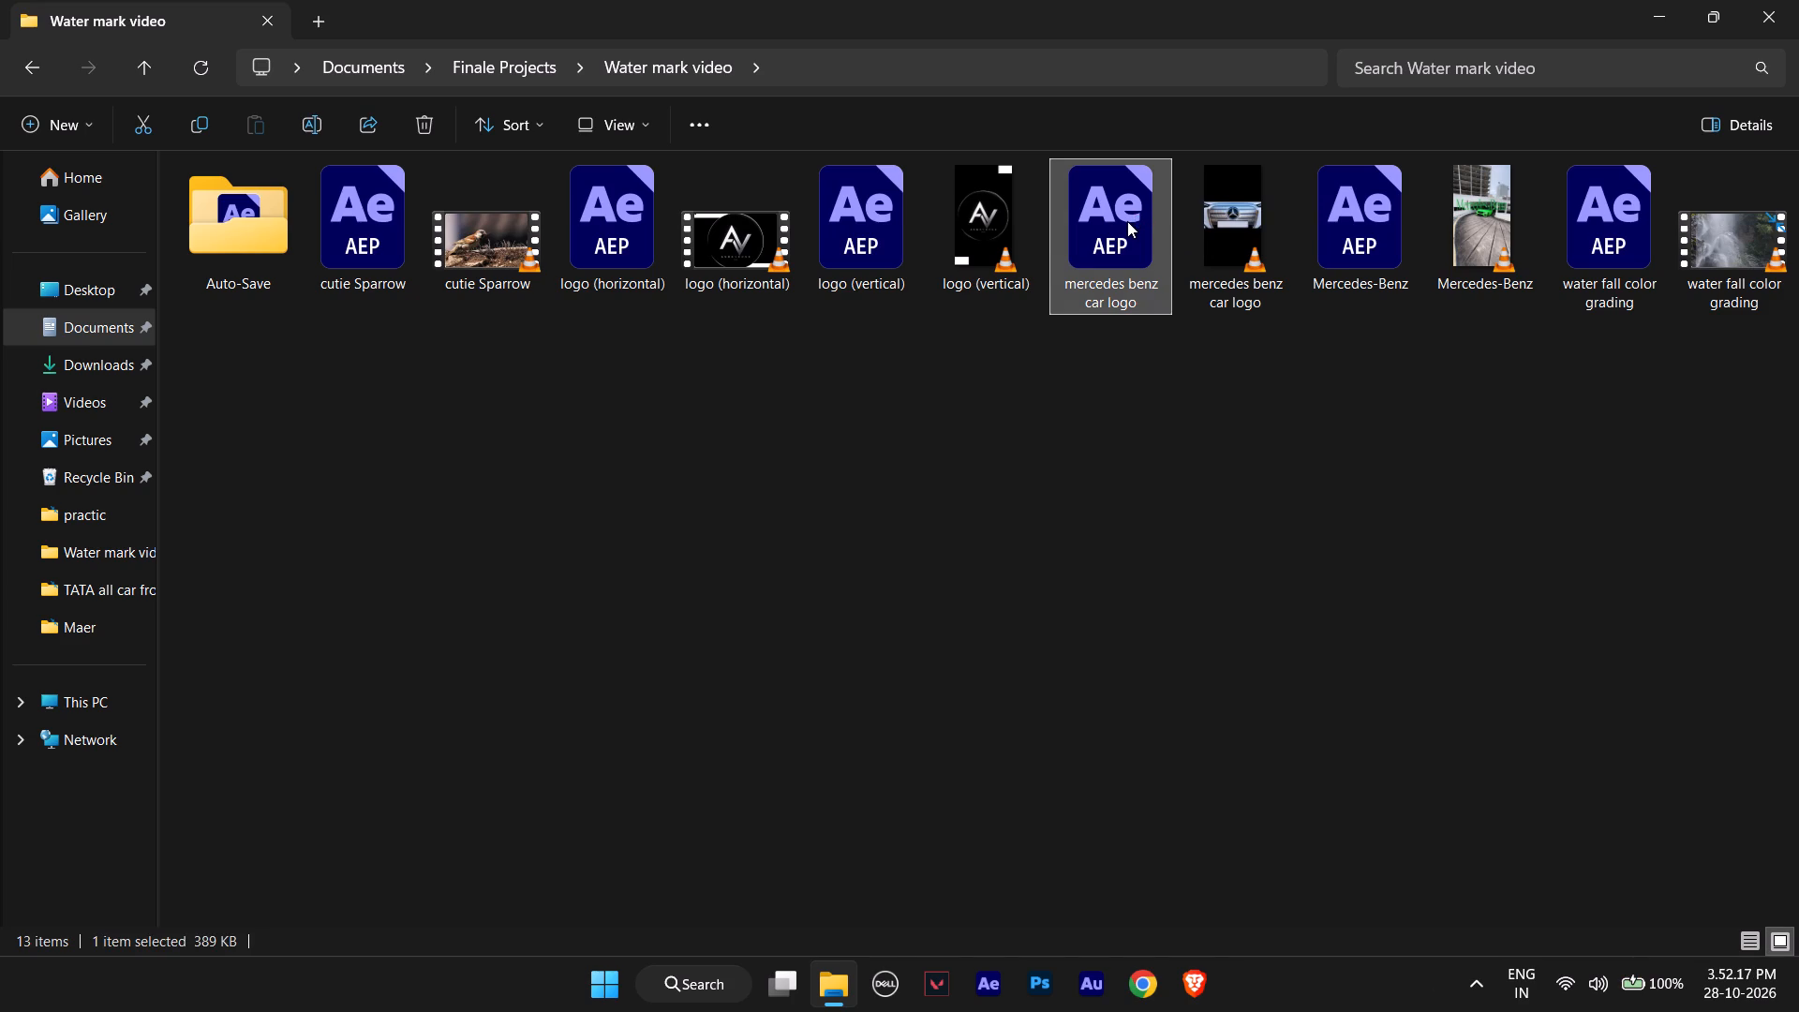
left_click(1657, 5)
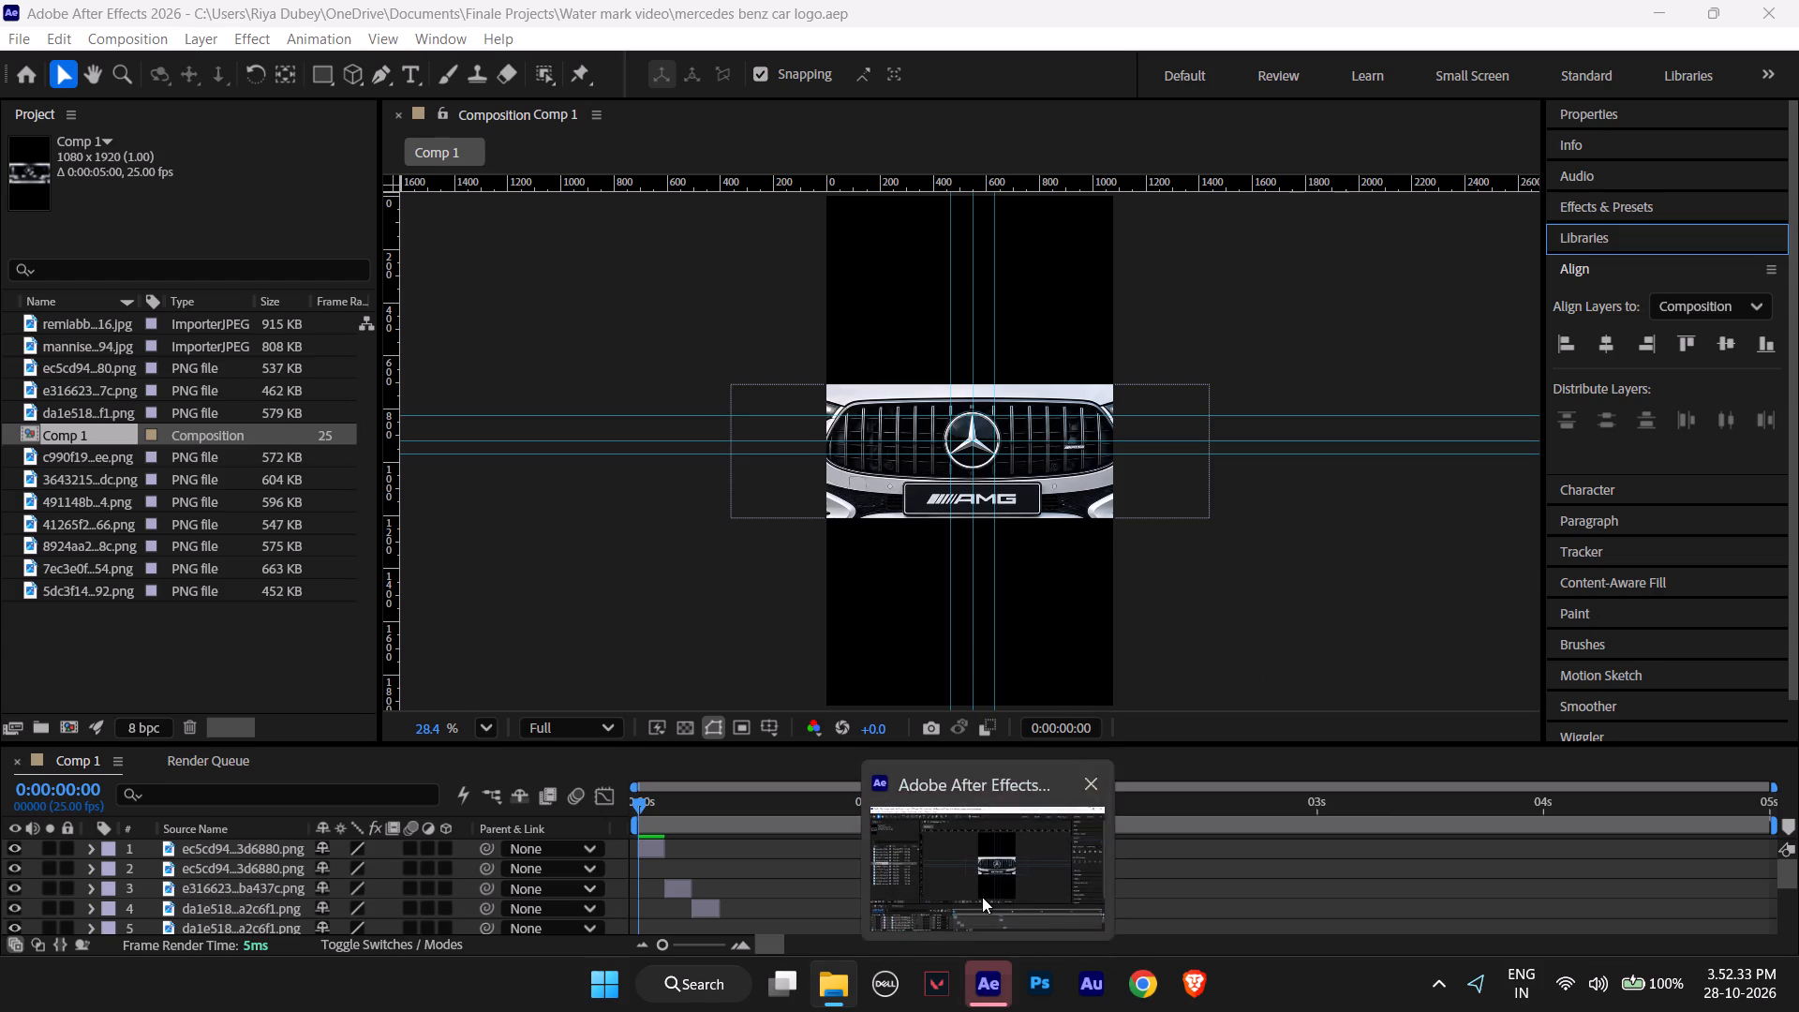
left_click(982, 897)
Preview the playback of Comp 1 past the two-second mark and return the playhead to the start.
key("space")
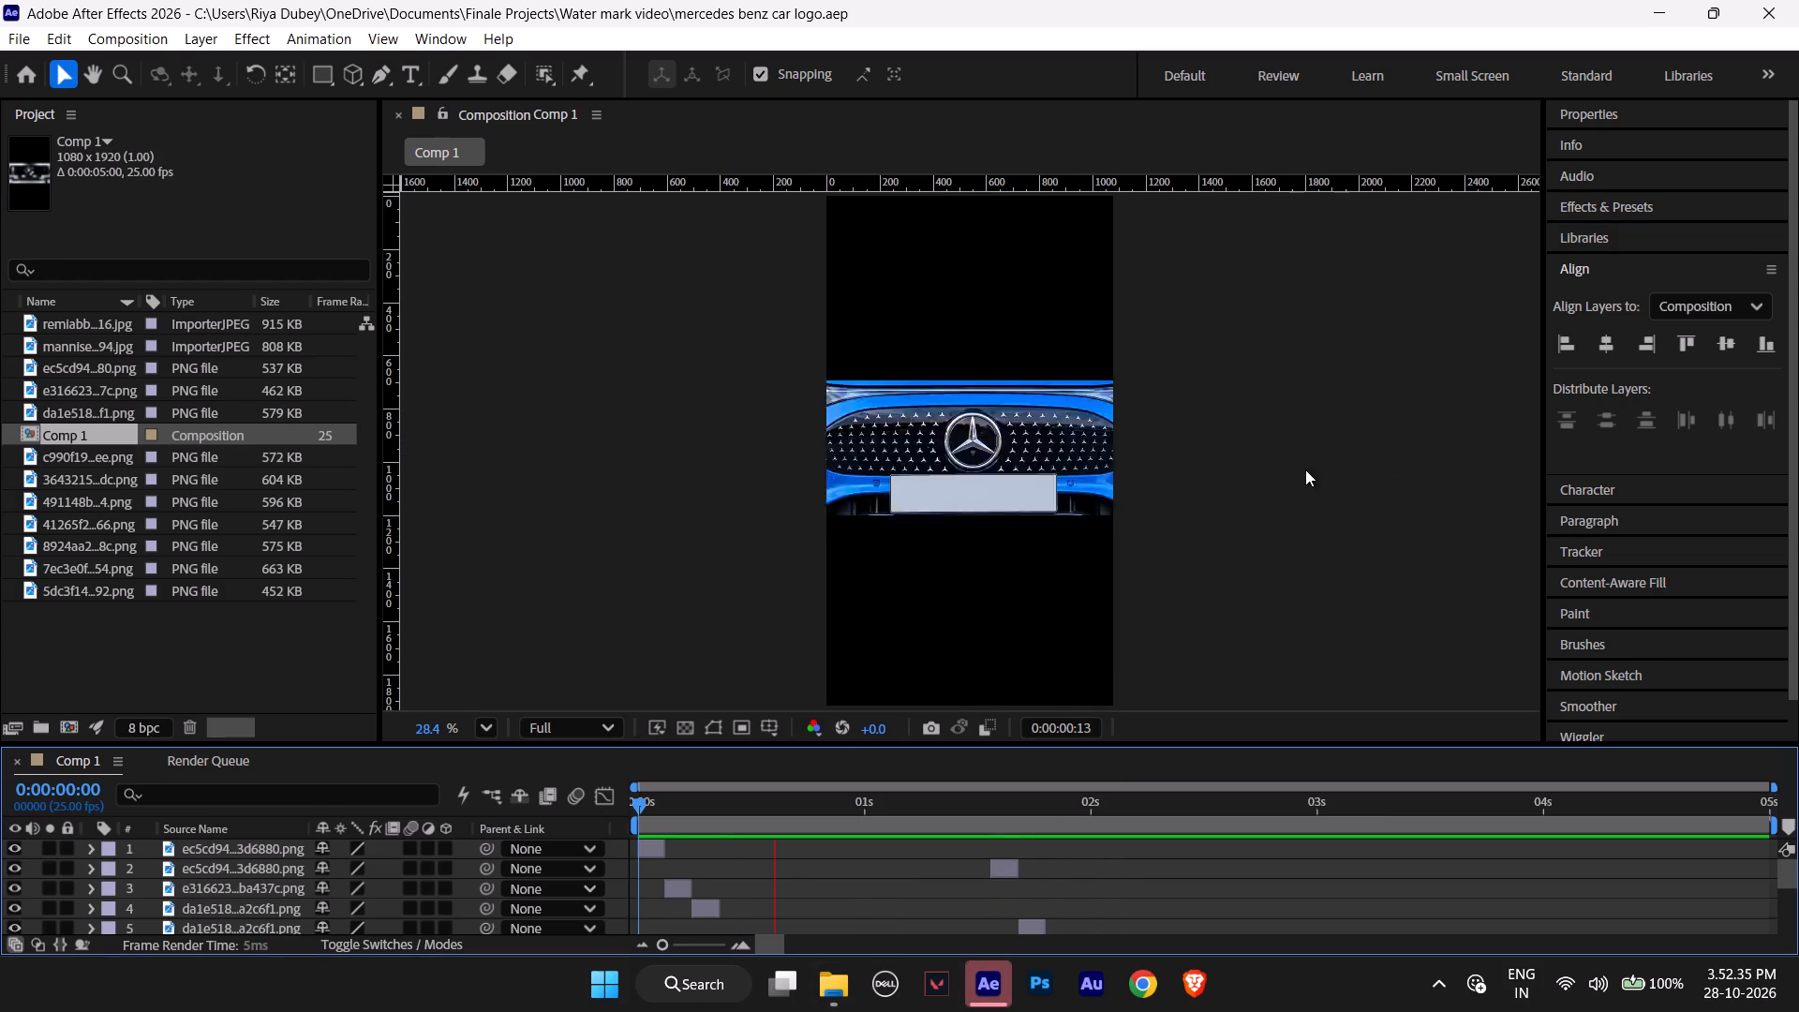
key("space")
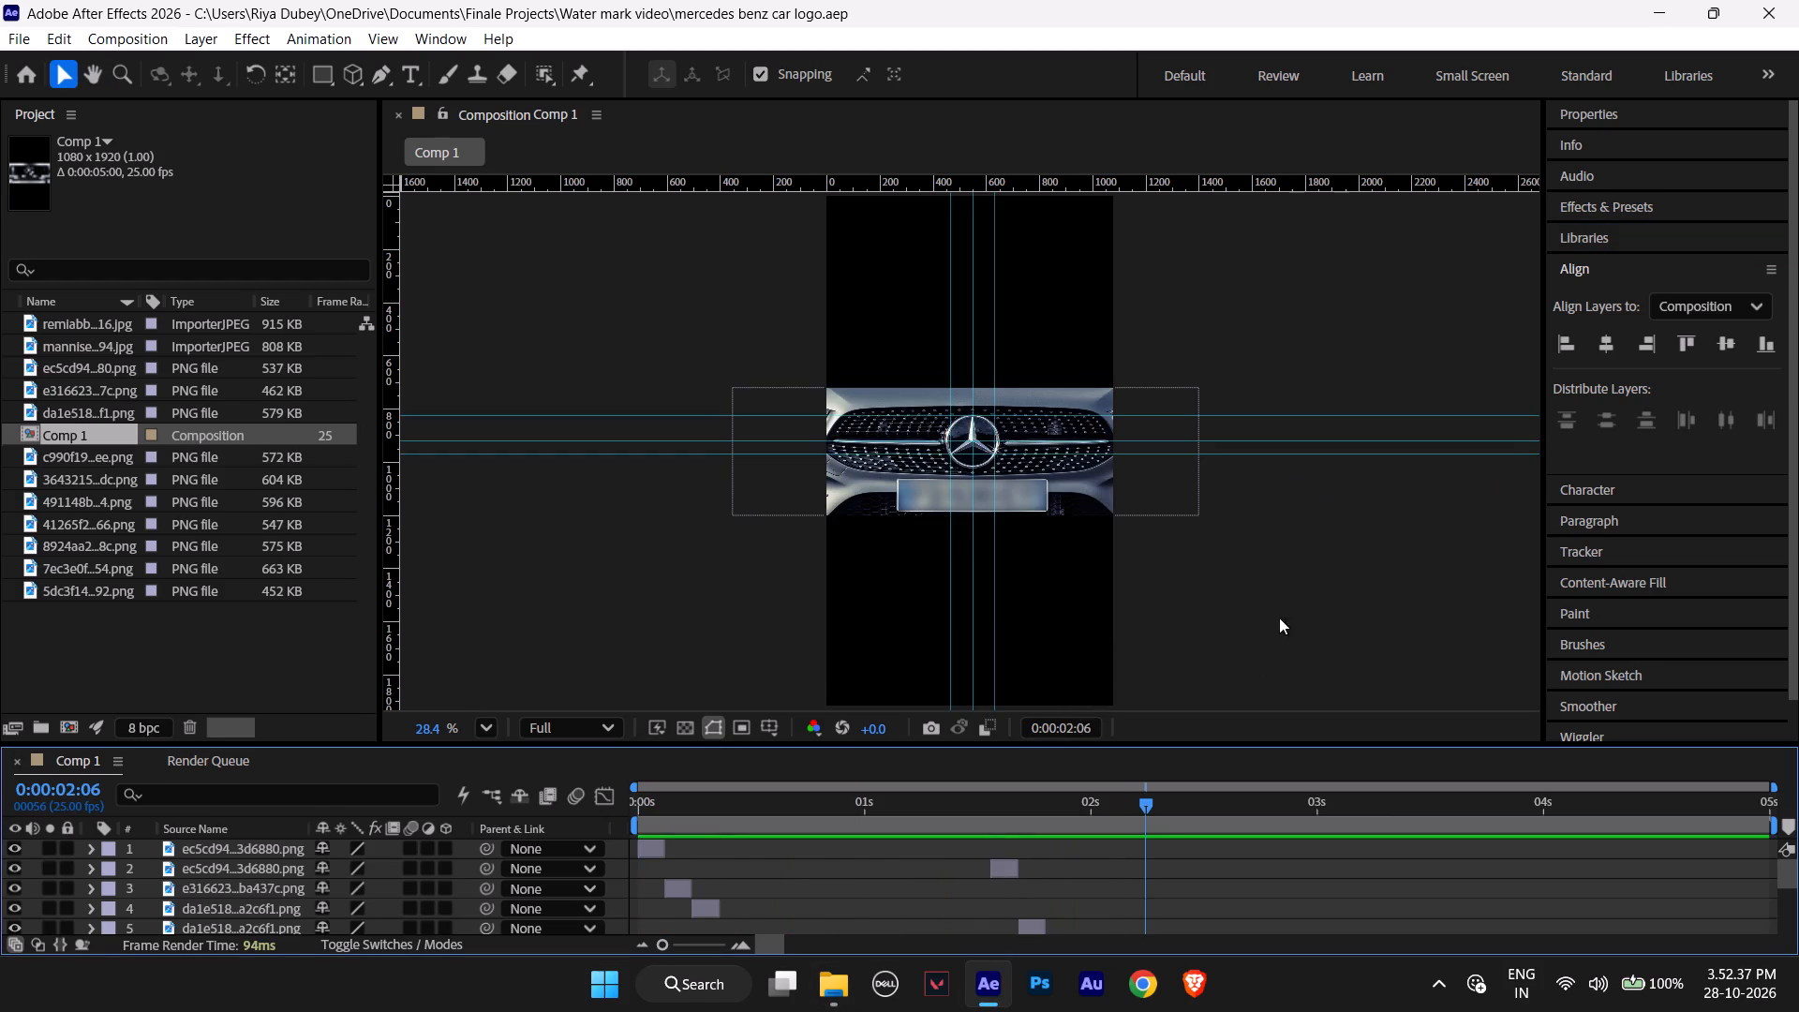
left_click_drag(1143, 800, 1145, 820)
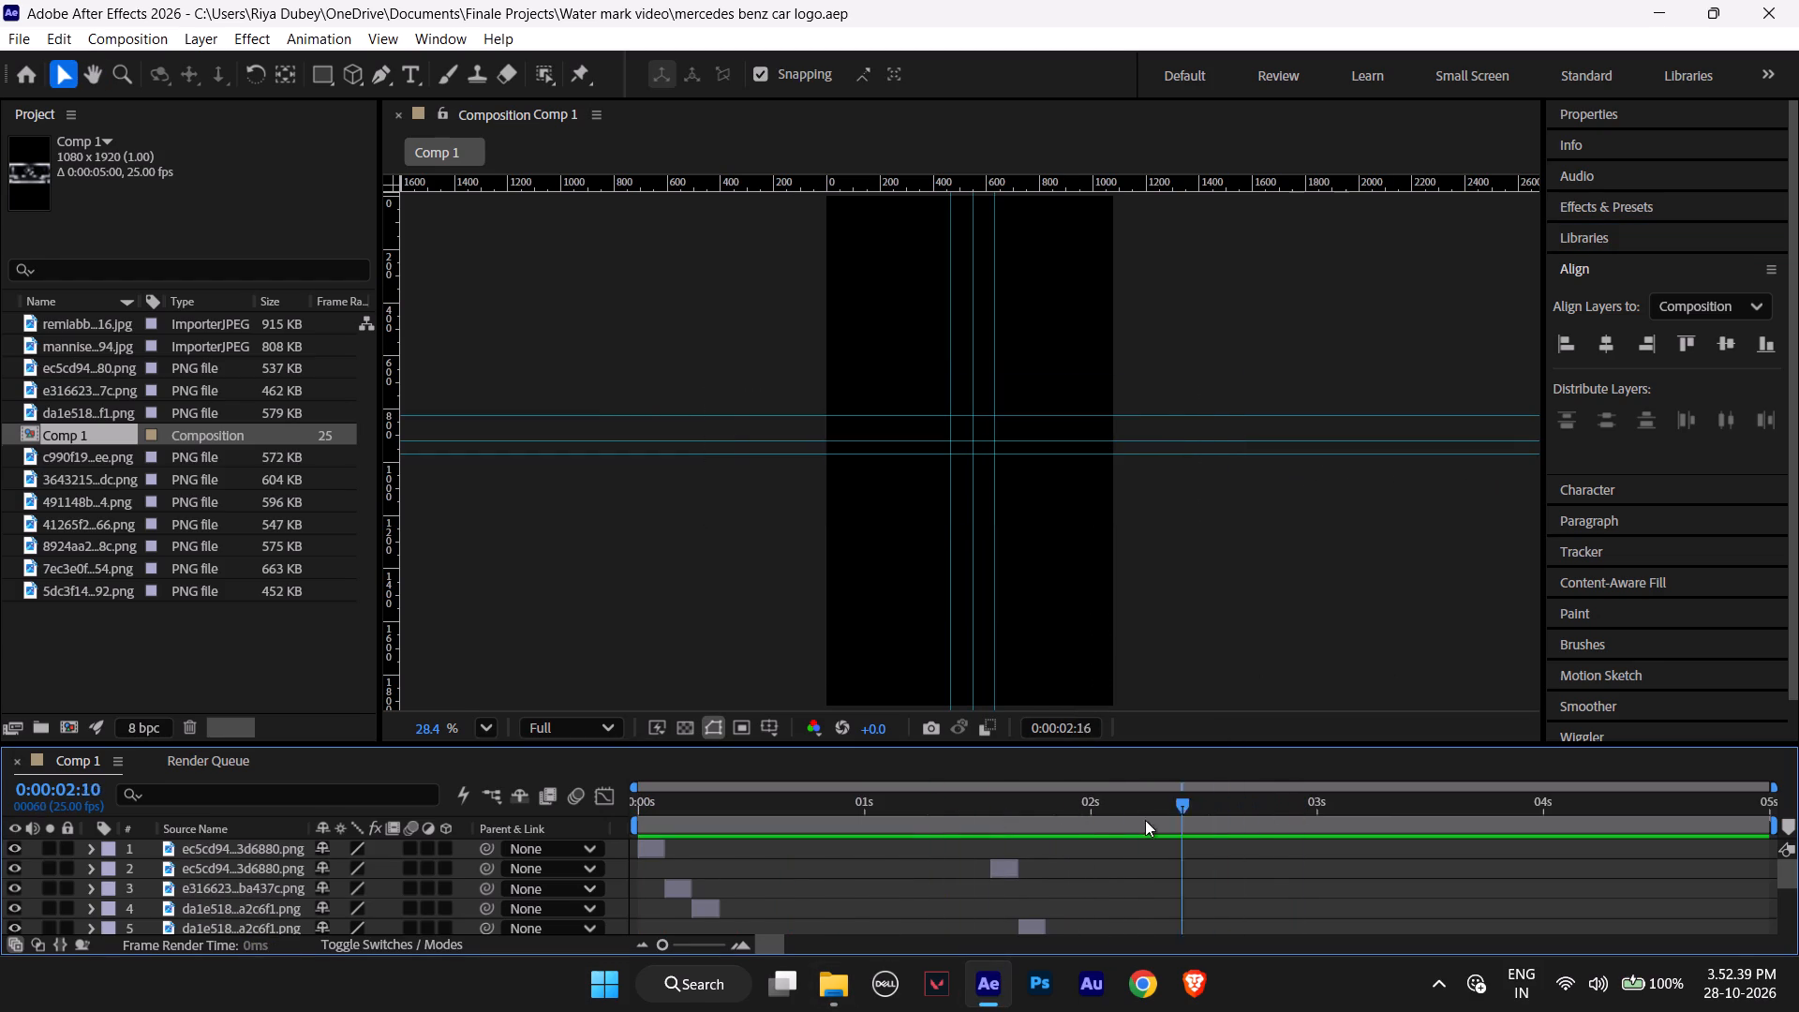
left_click_drag(1145, 820, 541, 802)
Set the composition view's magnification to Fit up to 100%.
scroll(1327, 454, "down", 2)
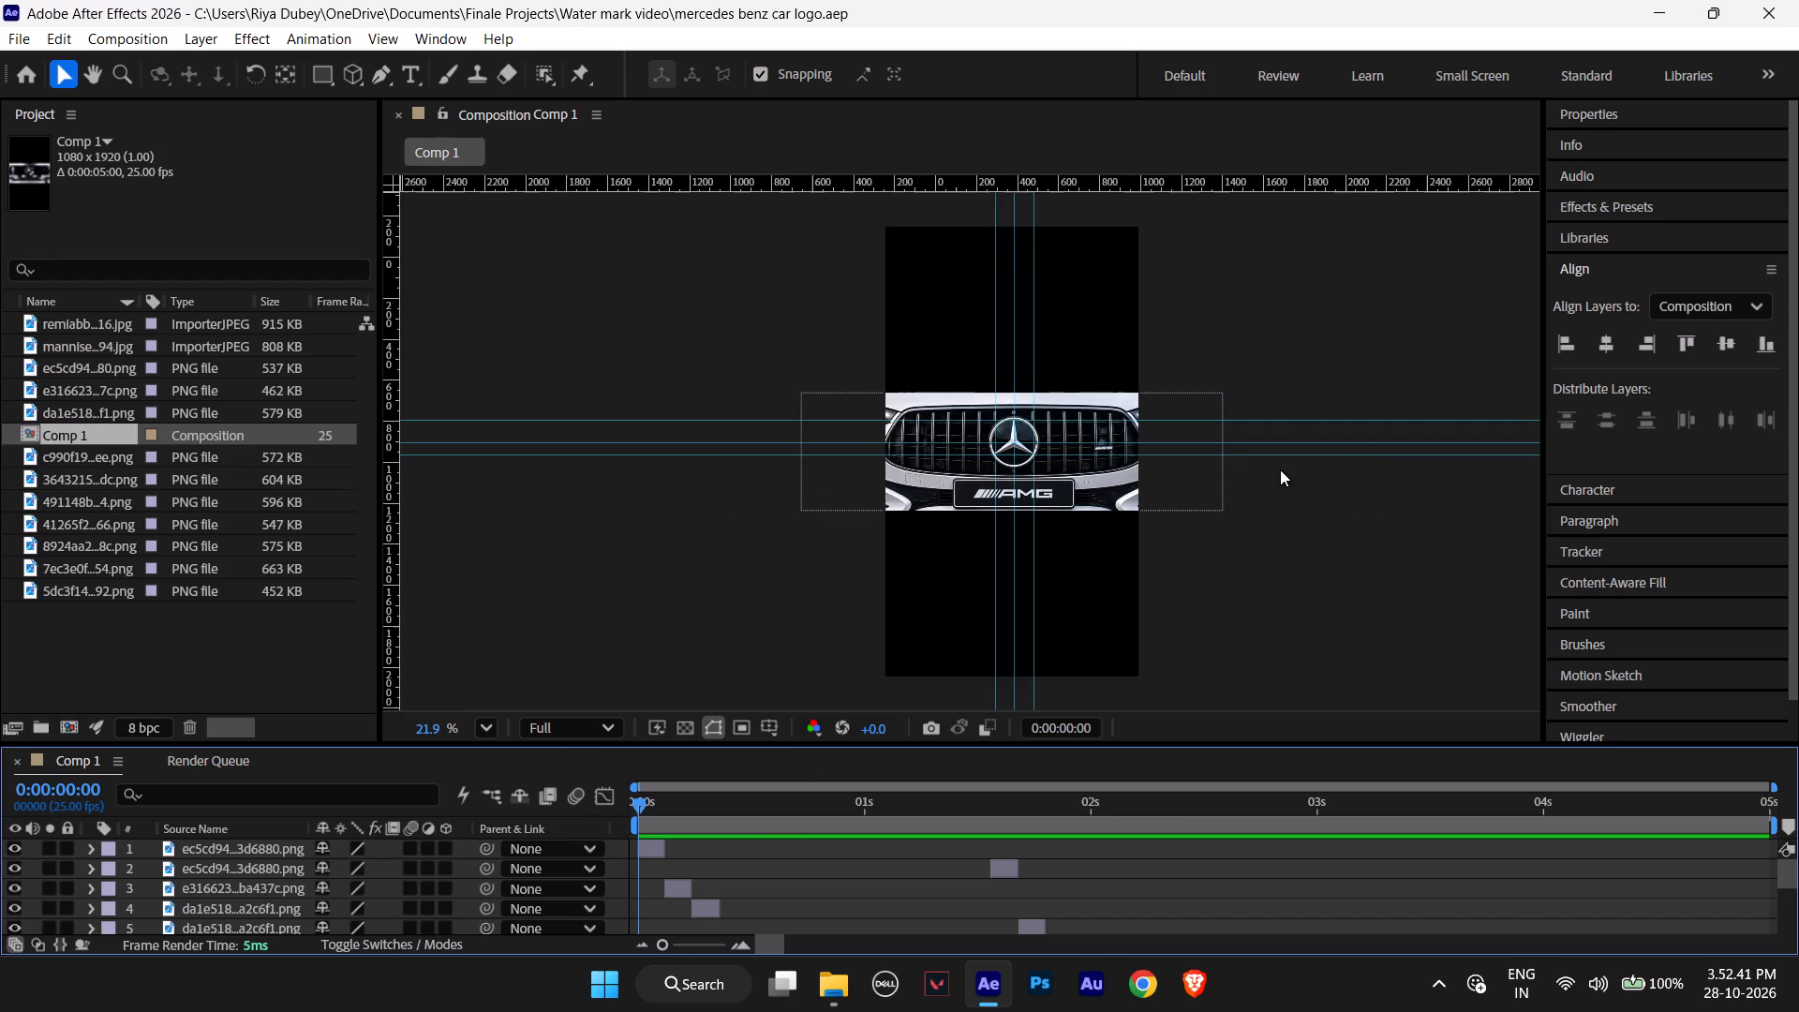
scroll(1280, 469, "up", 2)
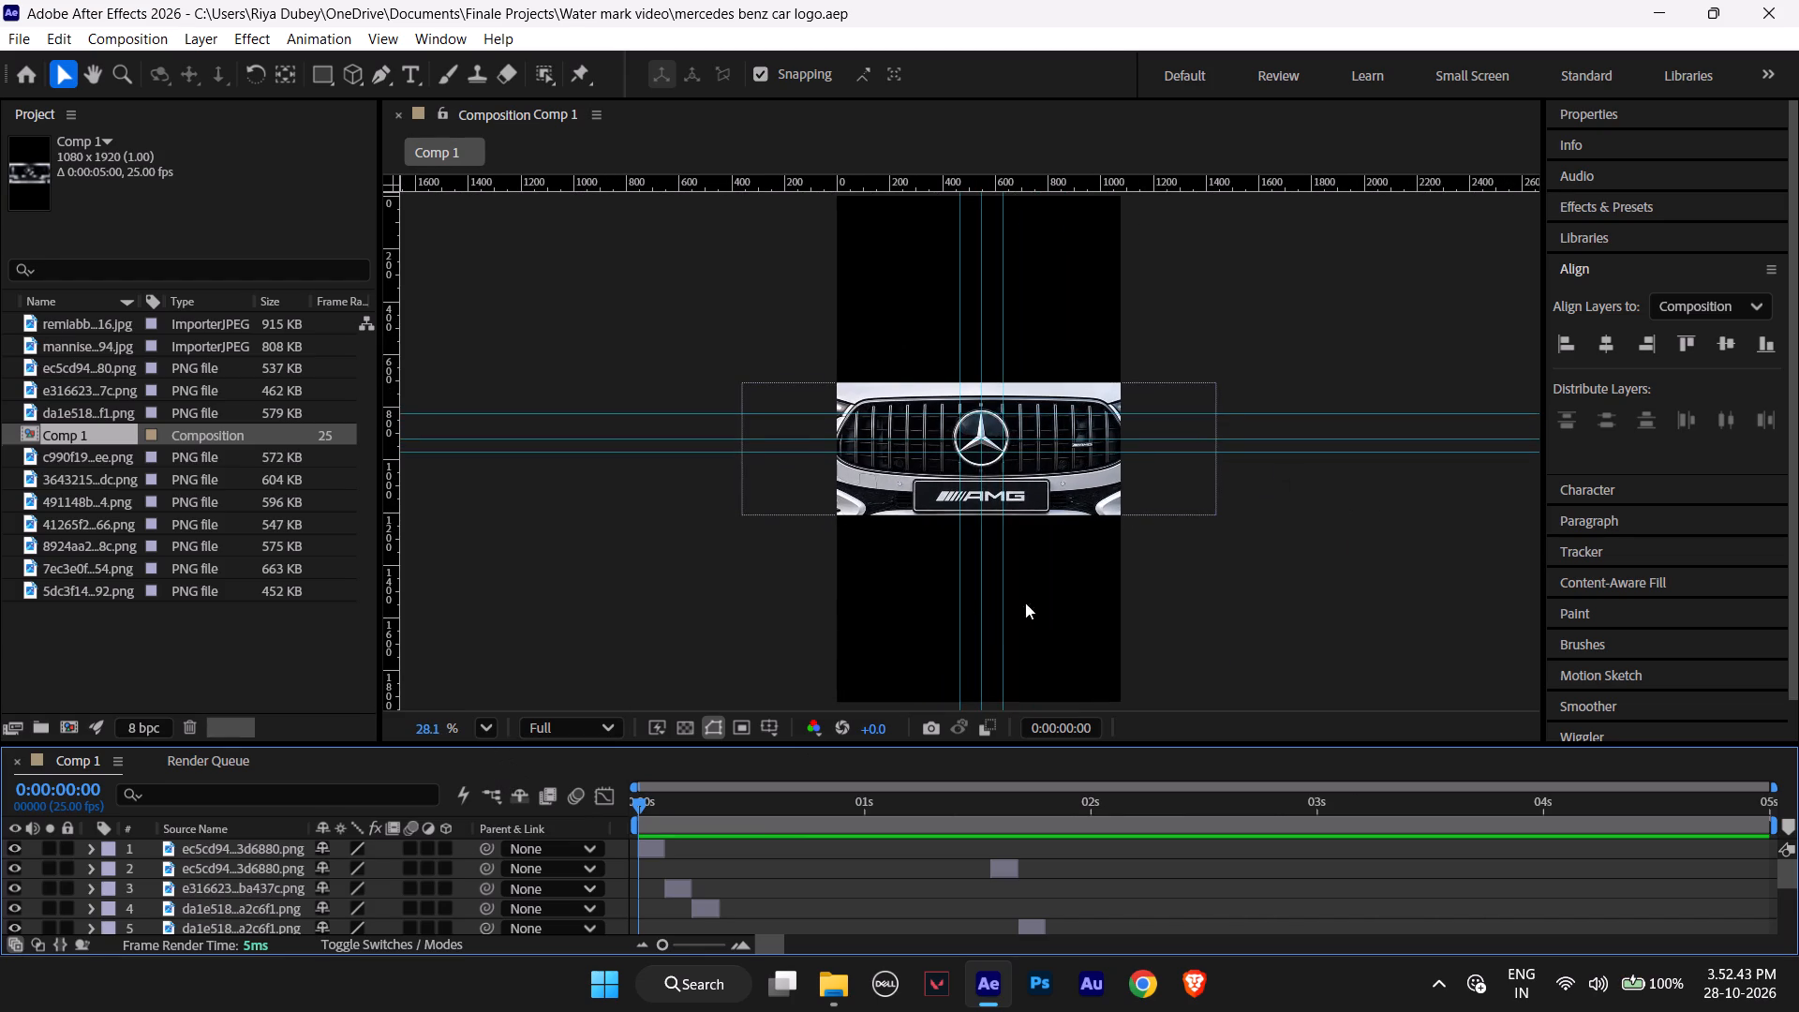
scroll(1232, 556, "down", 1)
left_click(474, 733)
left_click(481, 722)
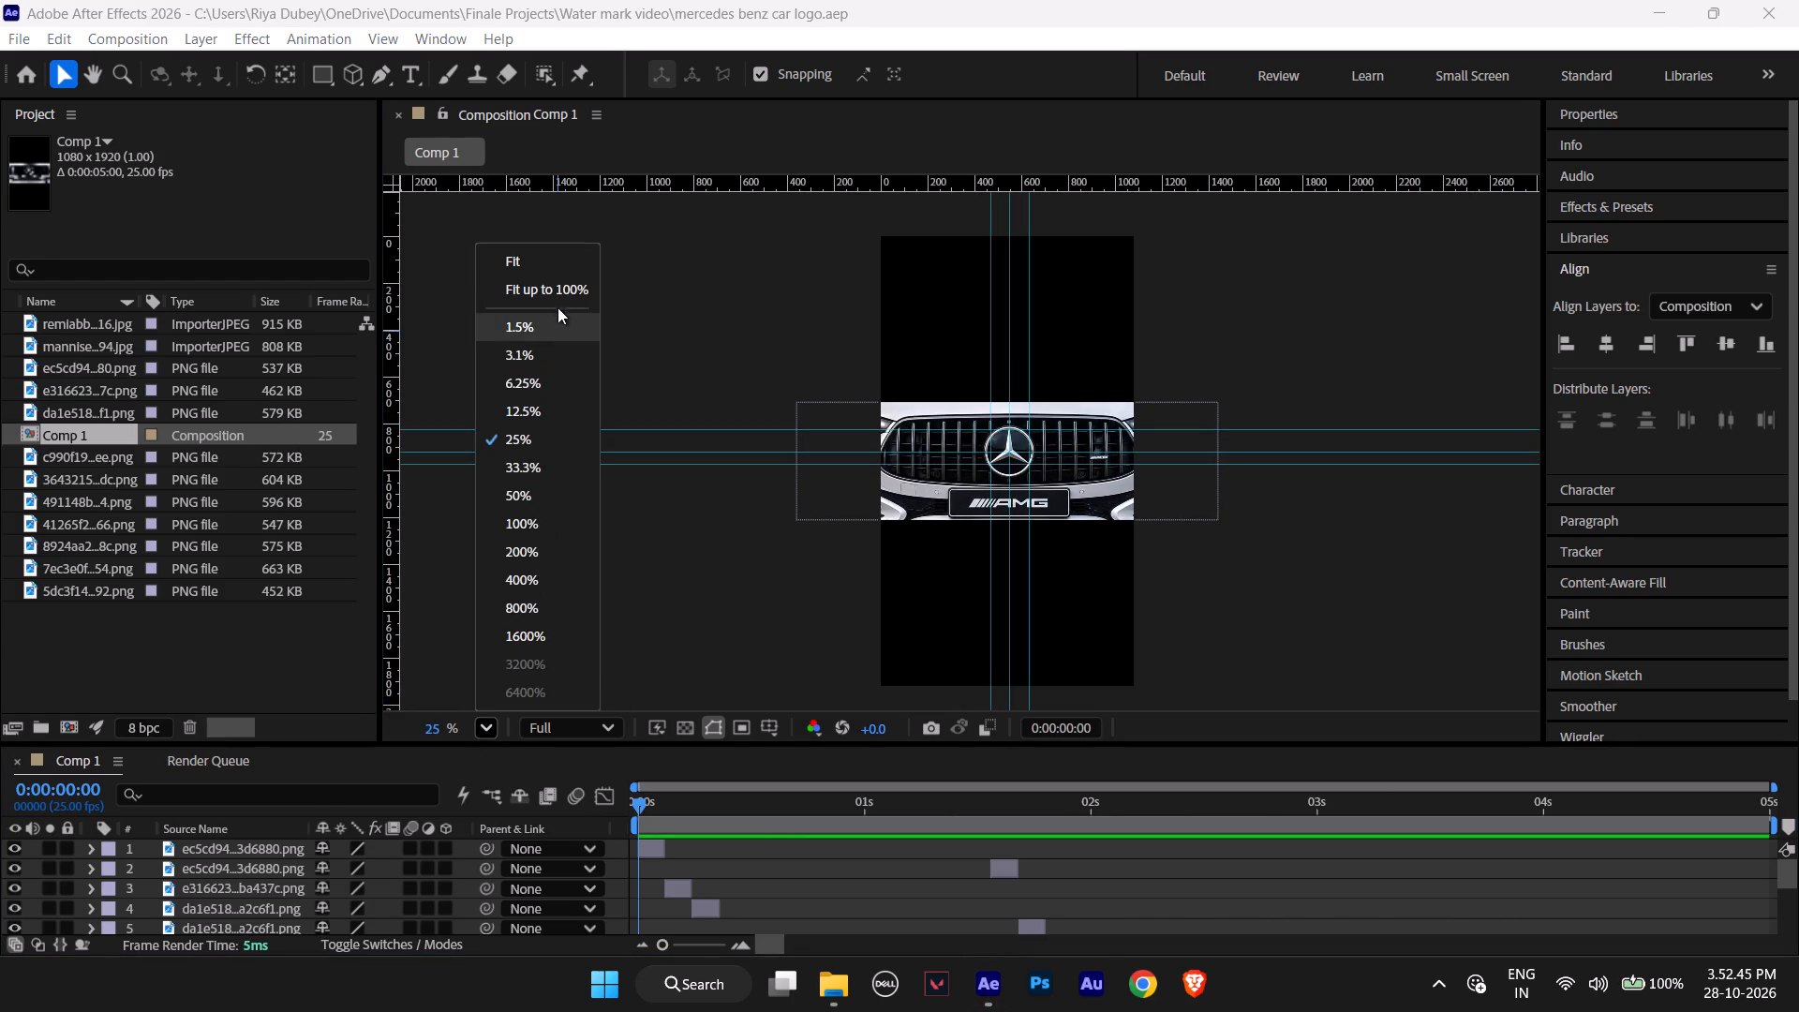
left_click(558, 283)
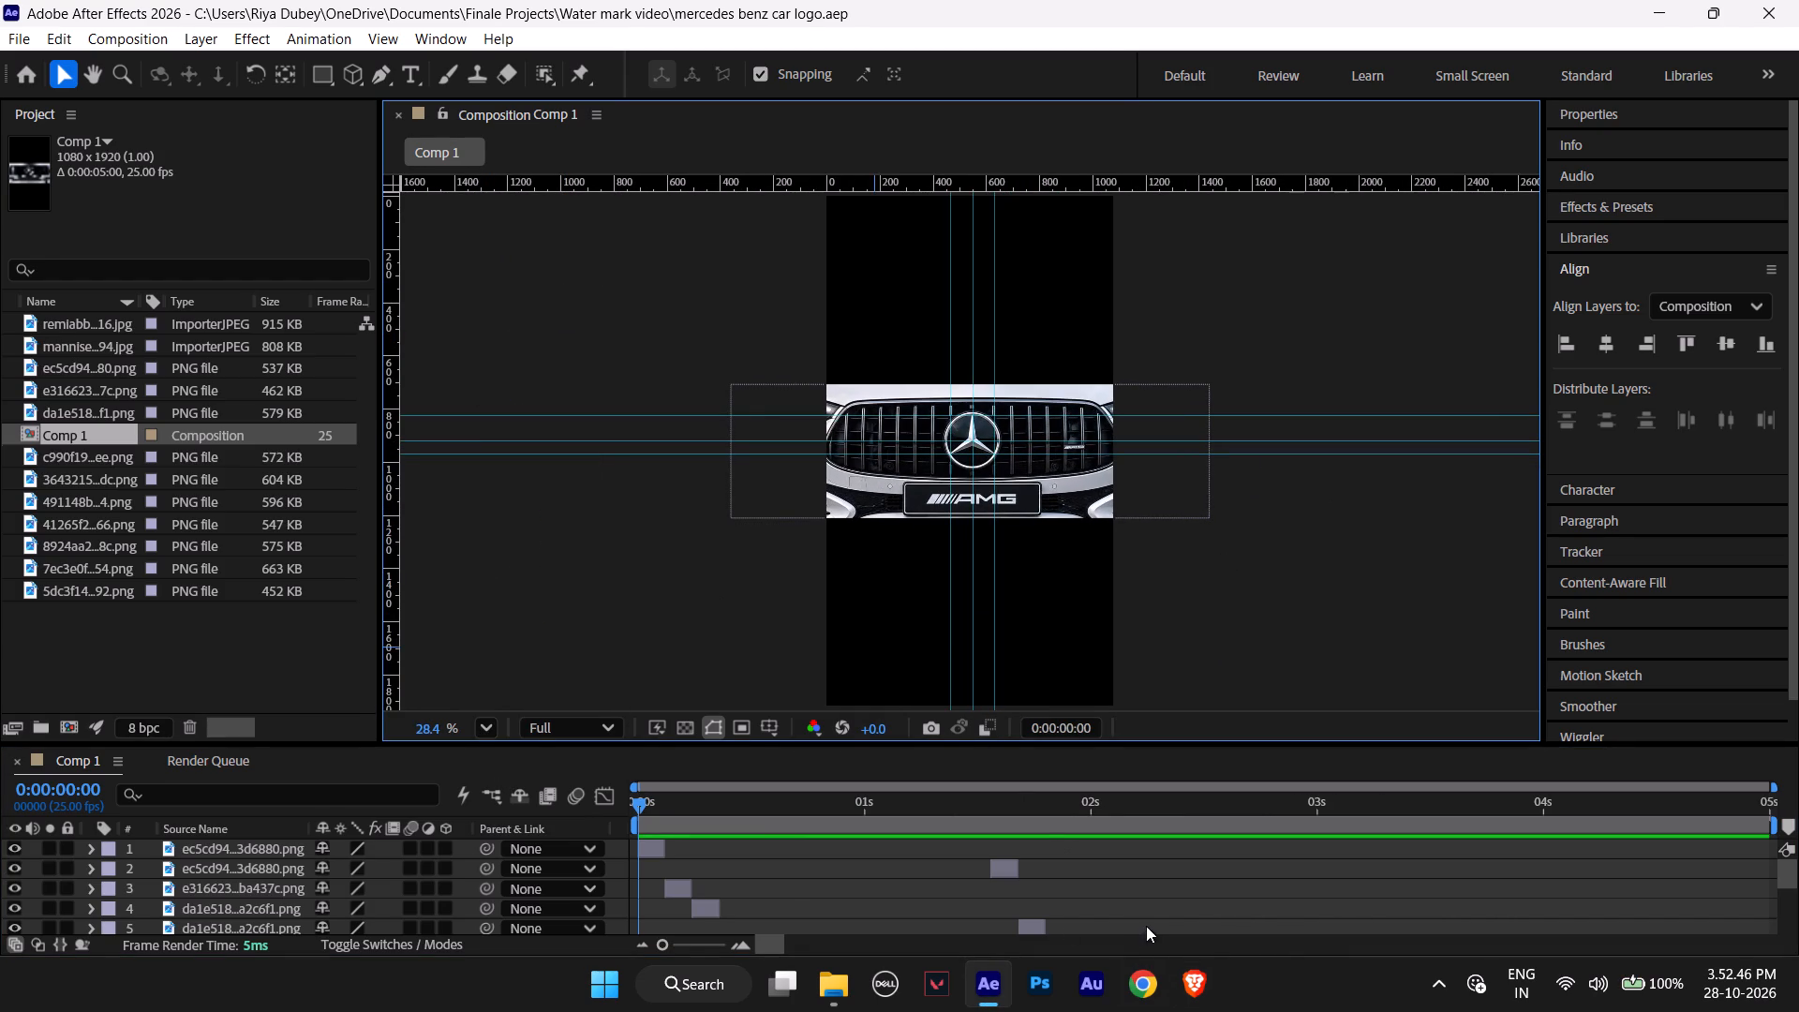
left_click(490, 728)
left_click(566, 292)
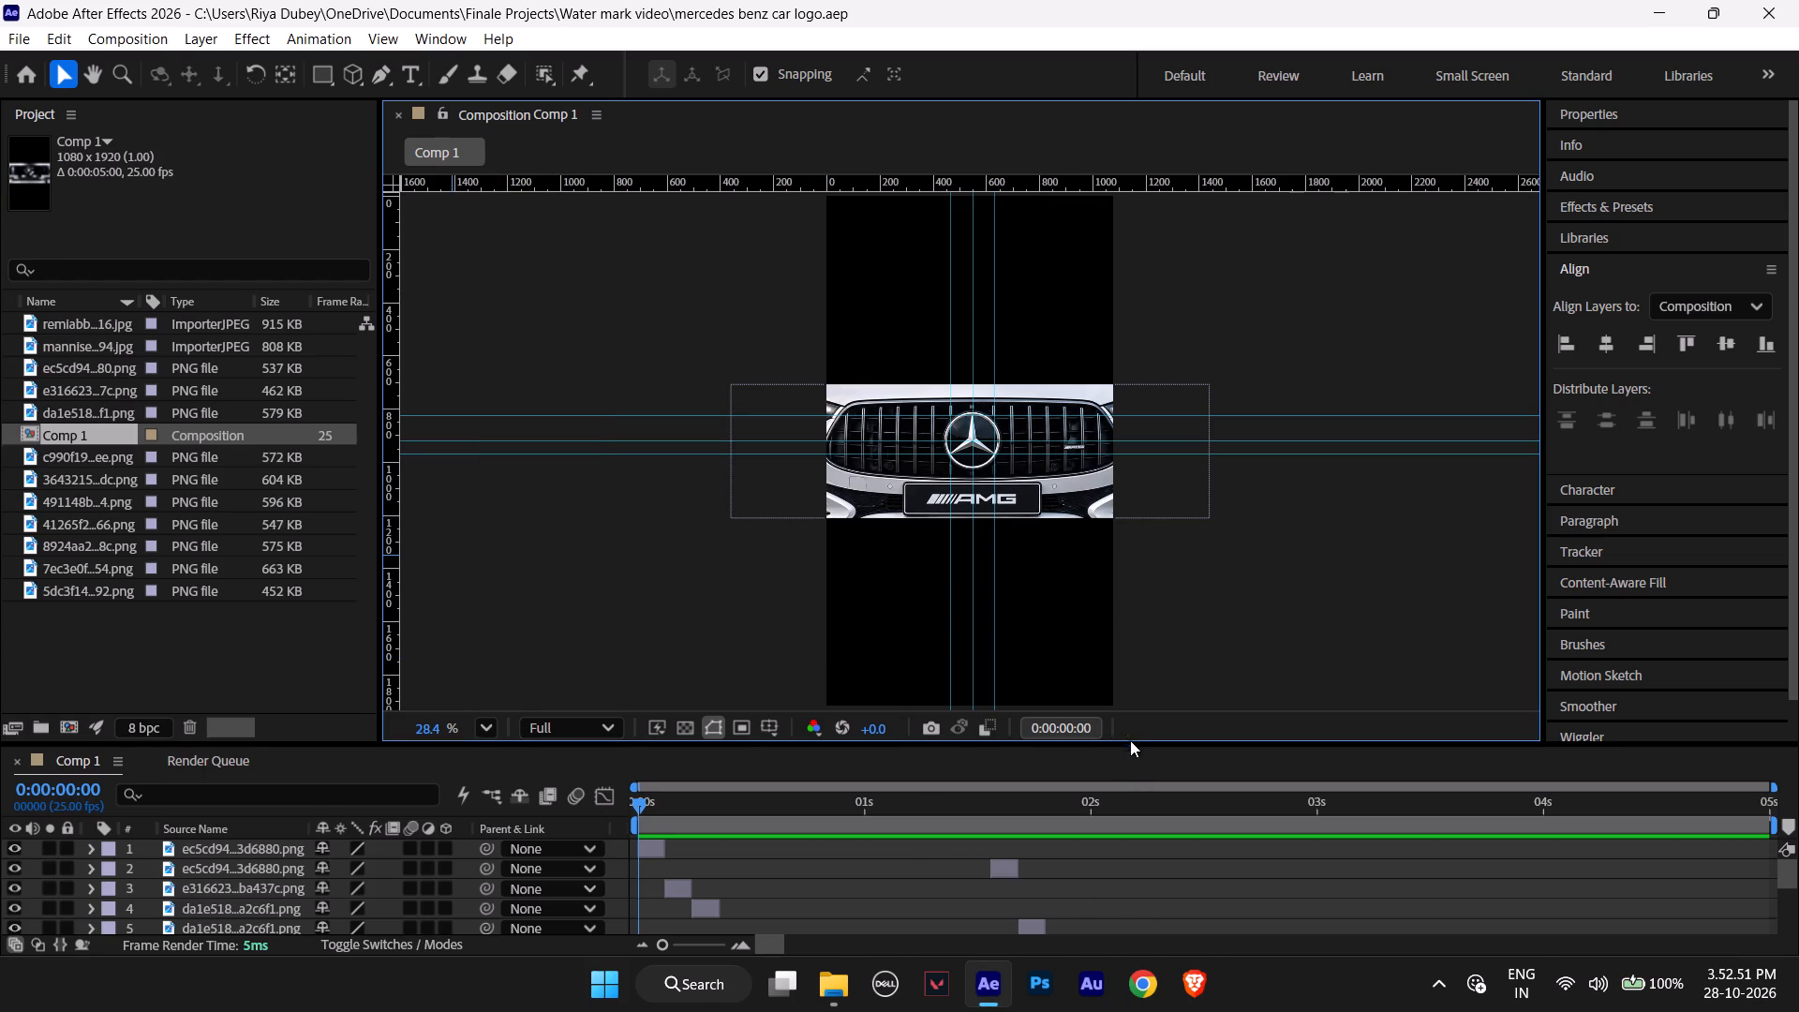
Enlarge the timeline area to show more layers and magnify the composition view to 50%.
left_click_drag(1134, 742, 1133, 564)
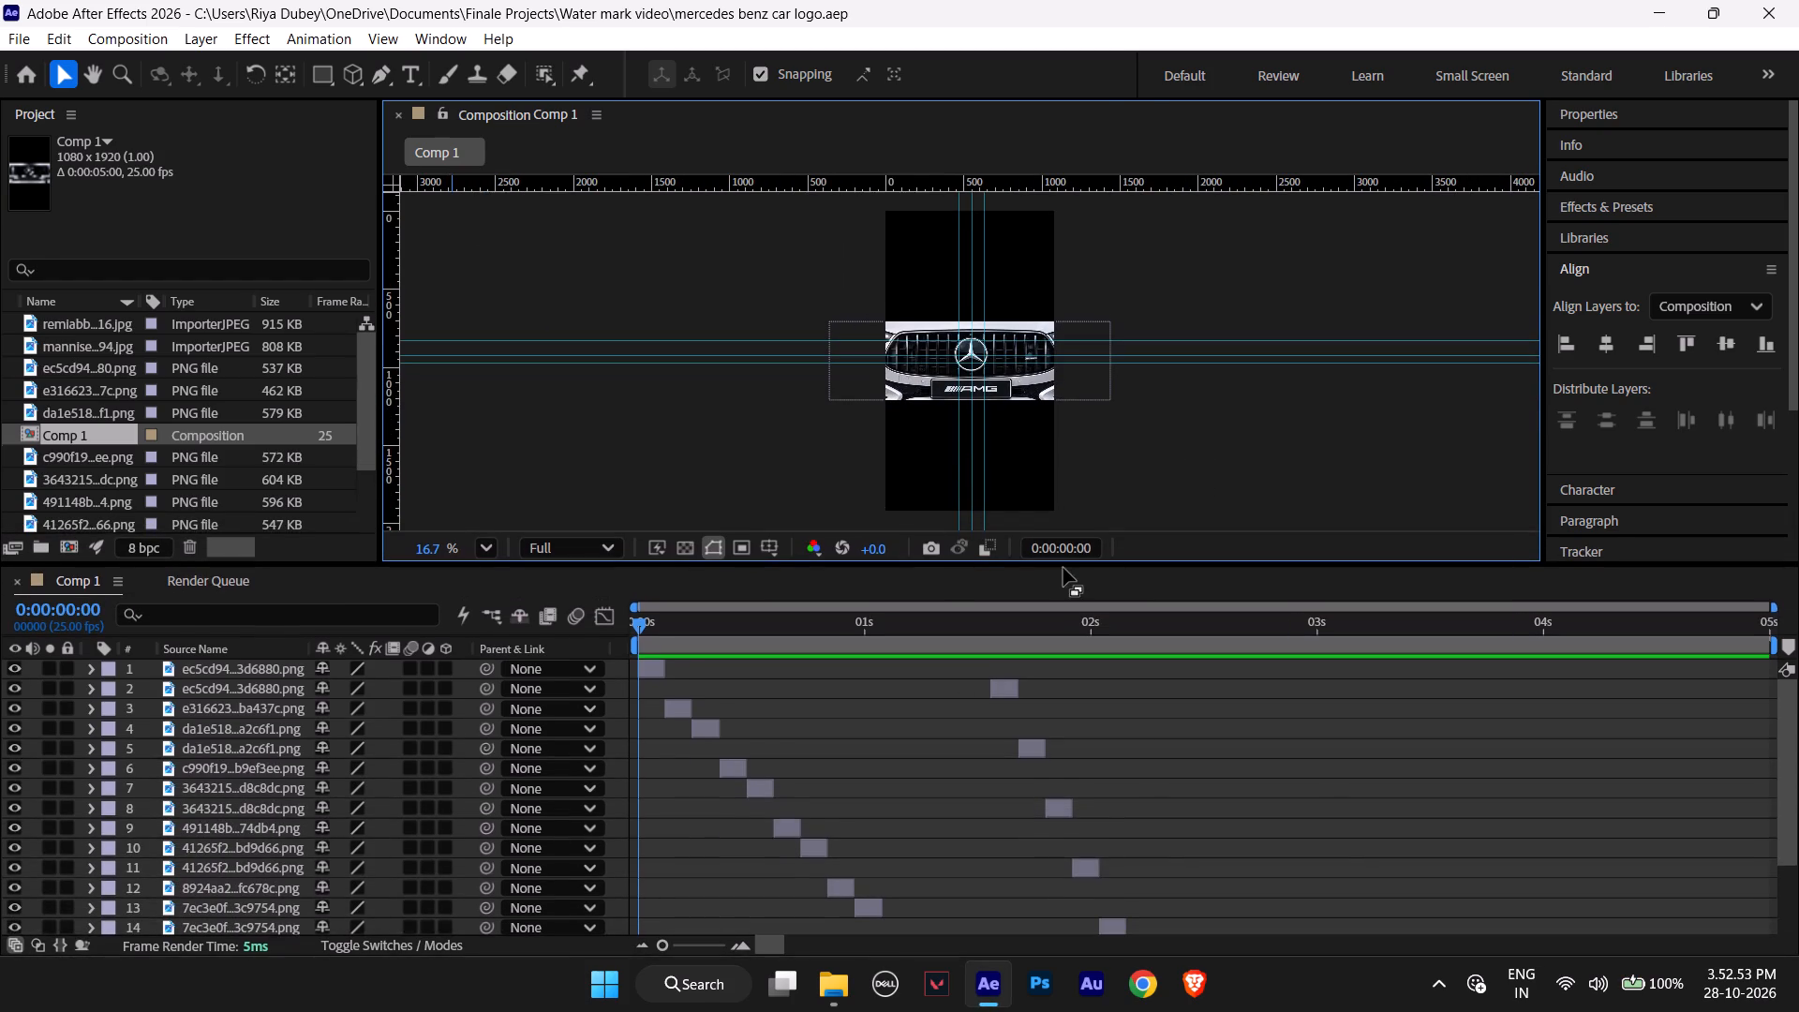
scroll(973, 348, "up", 4)
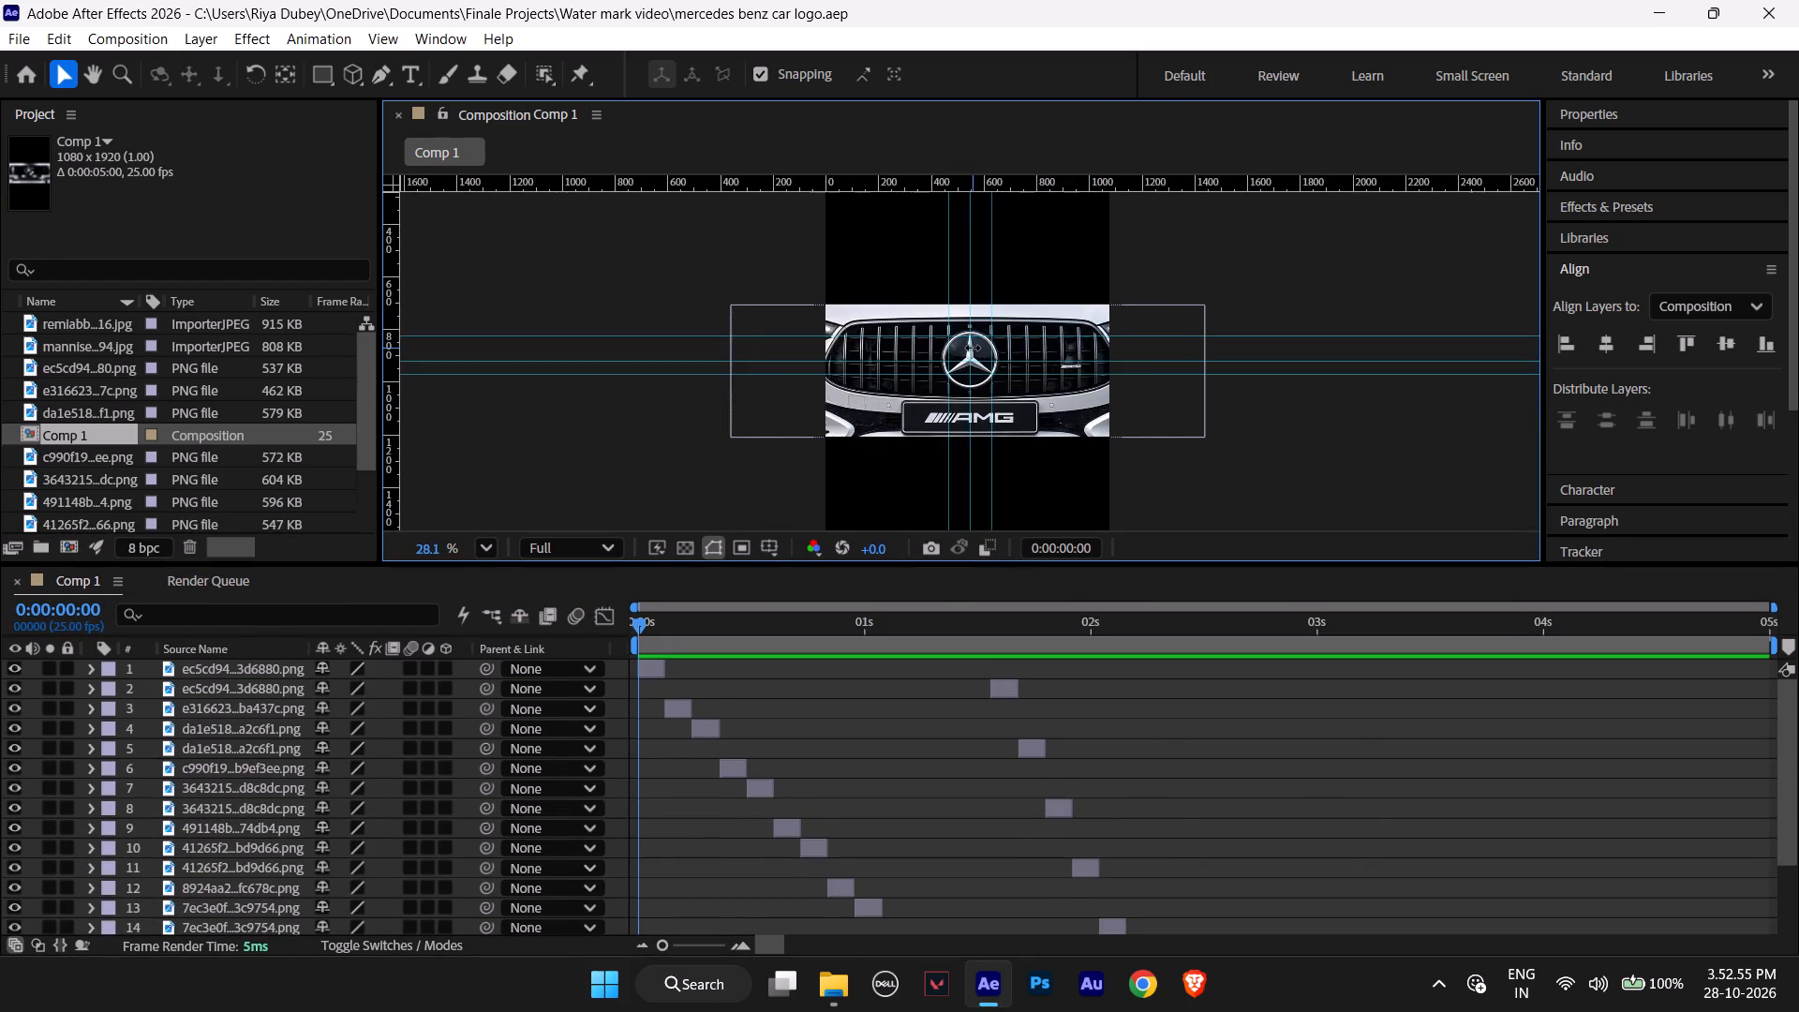
scroll(973, 348, "up", 4)
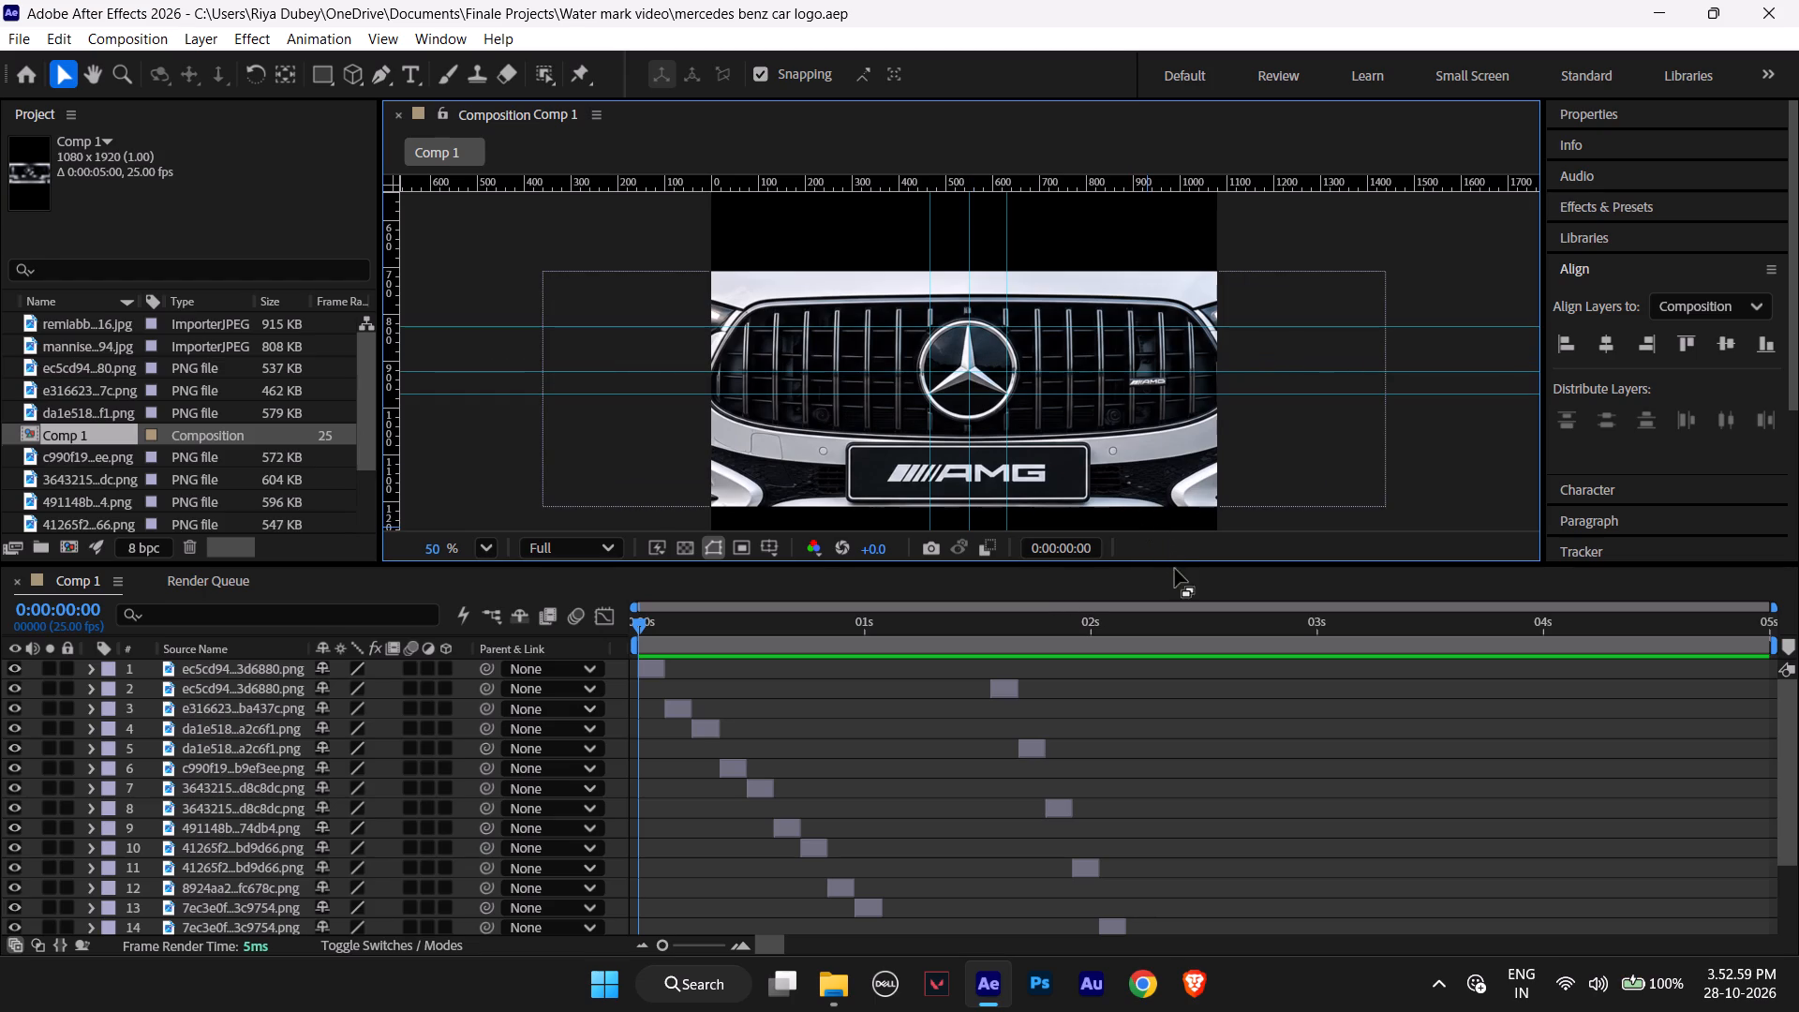
scroll(1030, 725, "down", 5)
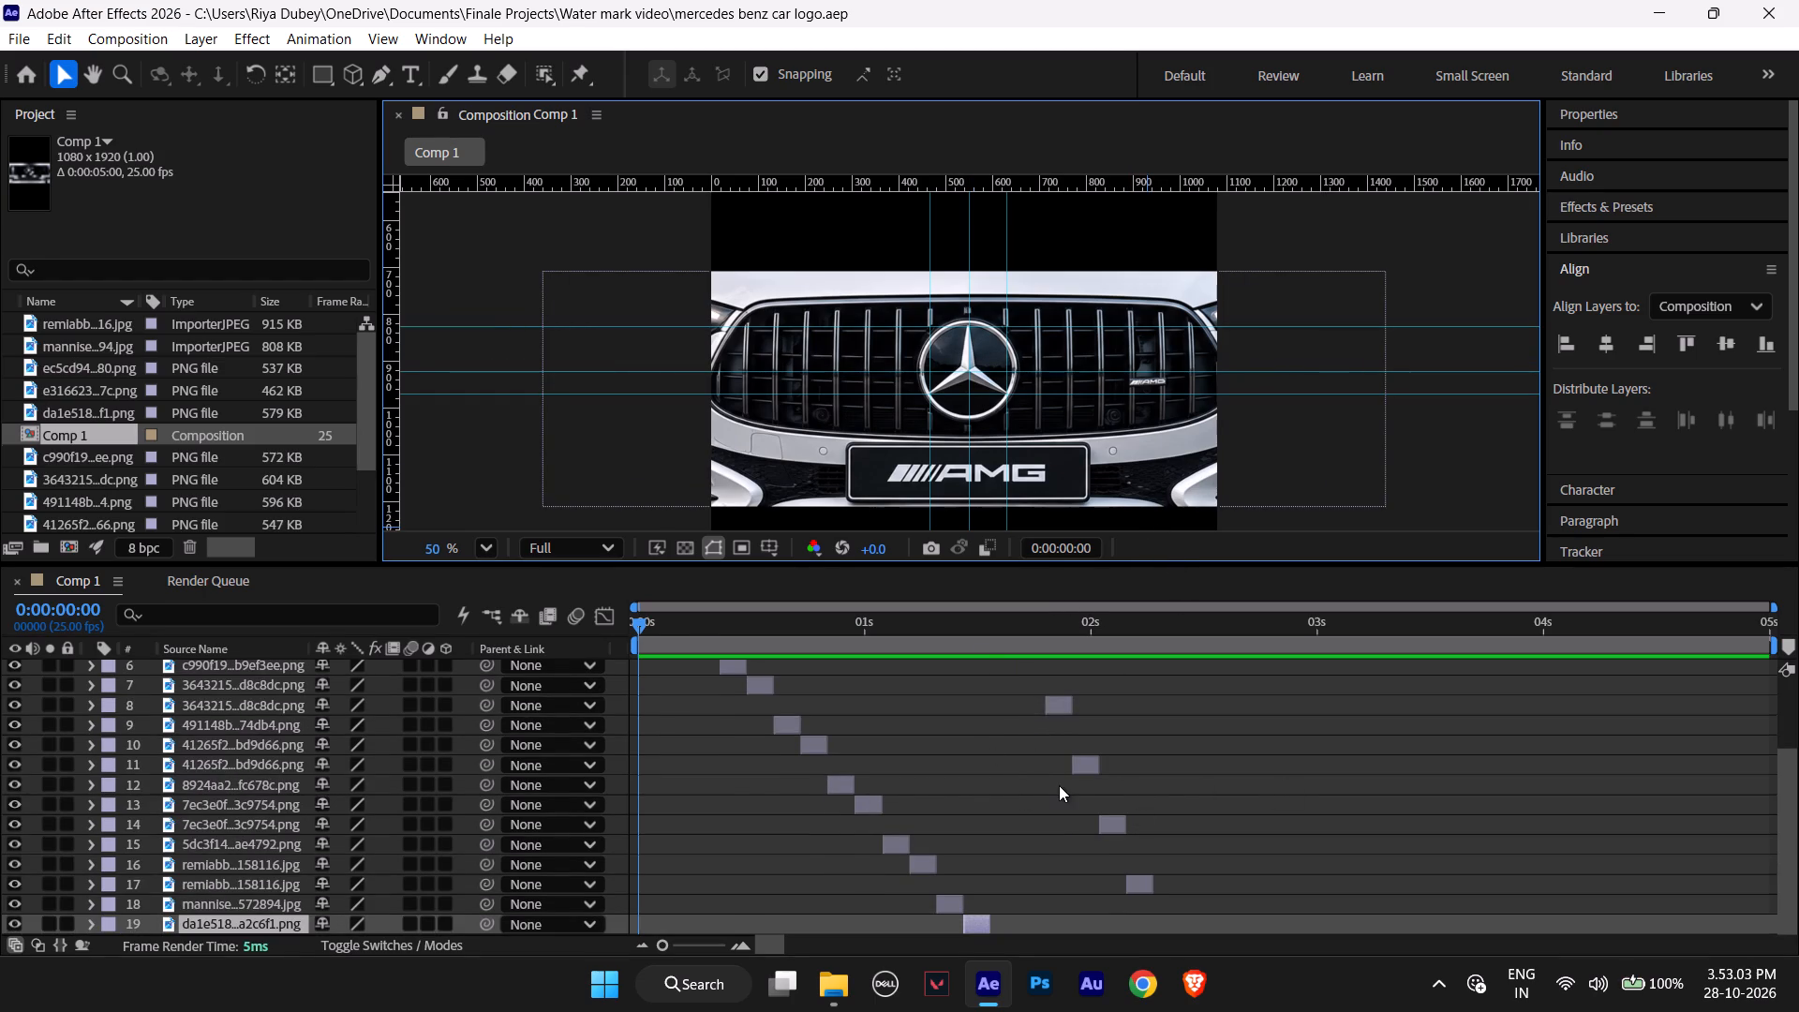
scroll(1059, 787, "up", 3)
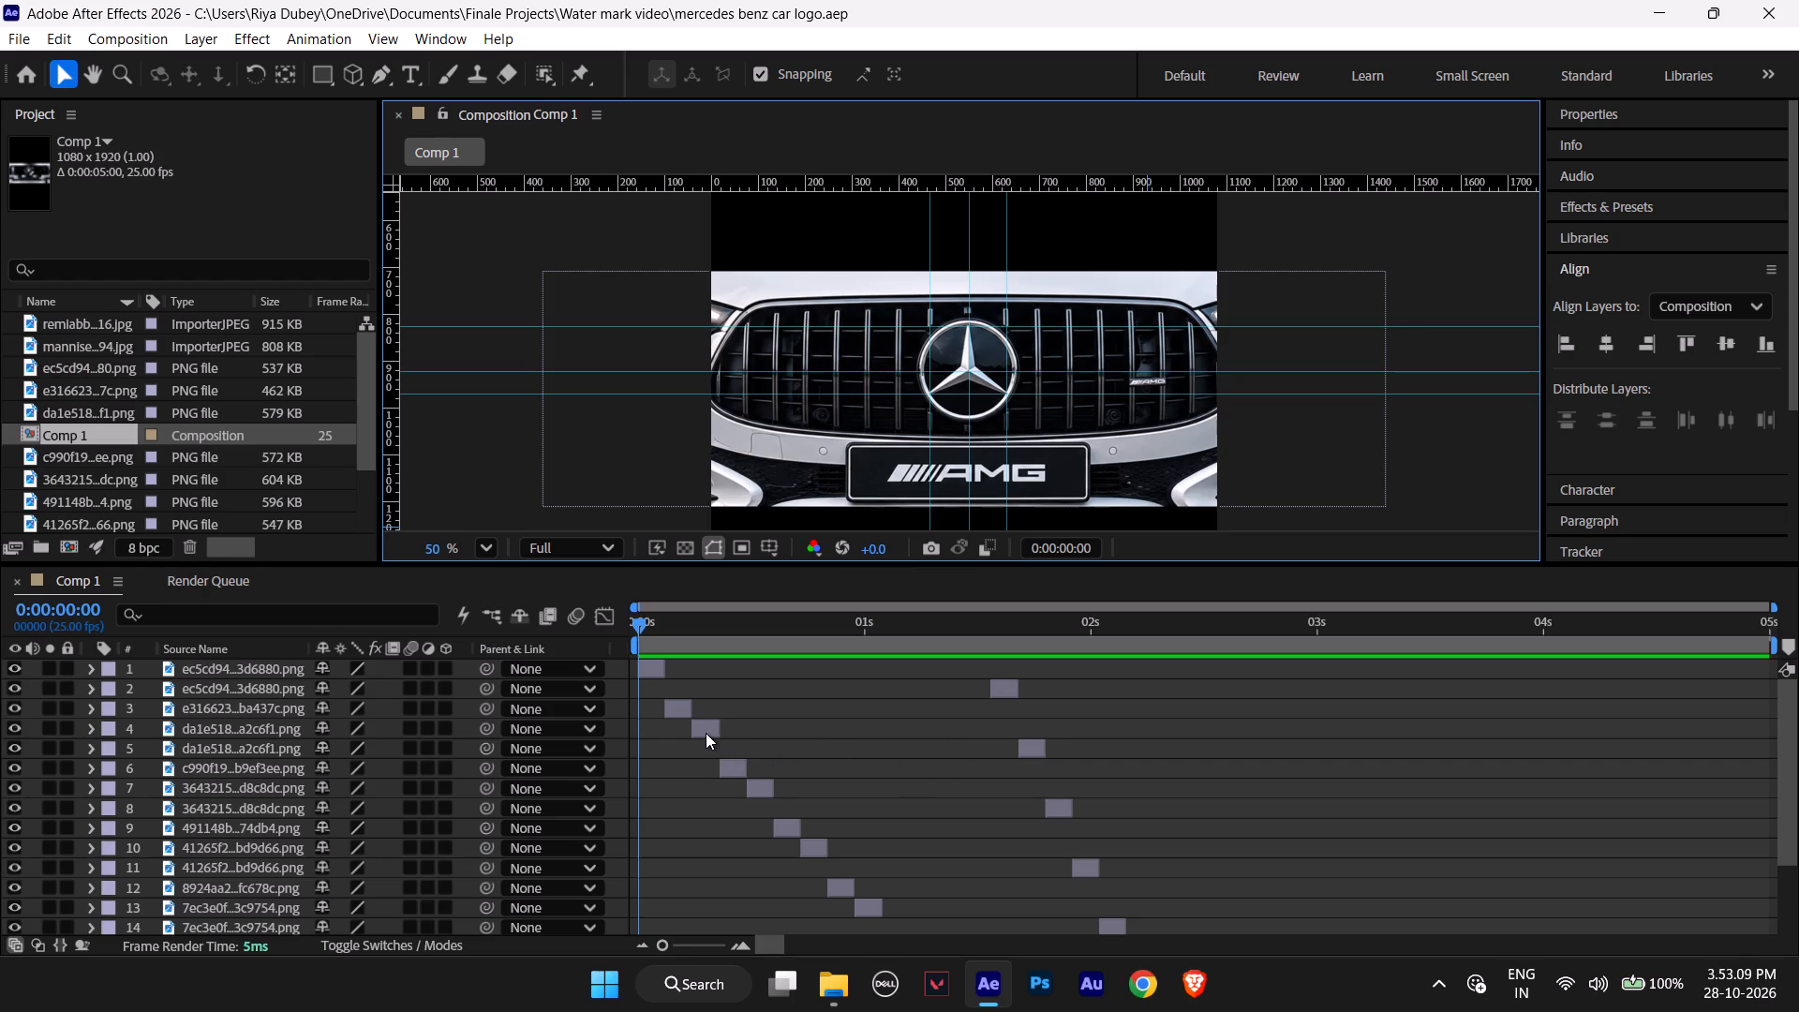
Duplicate the c990f19…b9ef3ee.png layer and move the copy's clip past the two-second mark, closing the separate layer view.
left_click(734, 767)
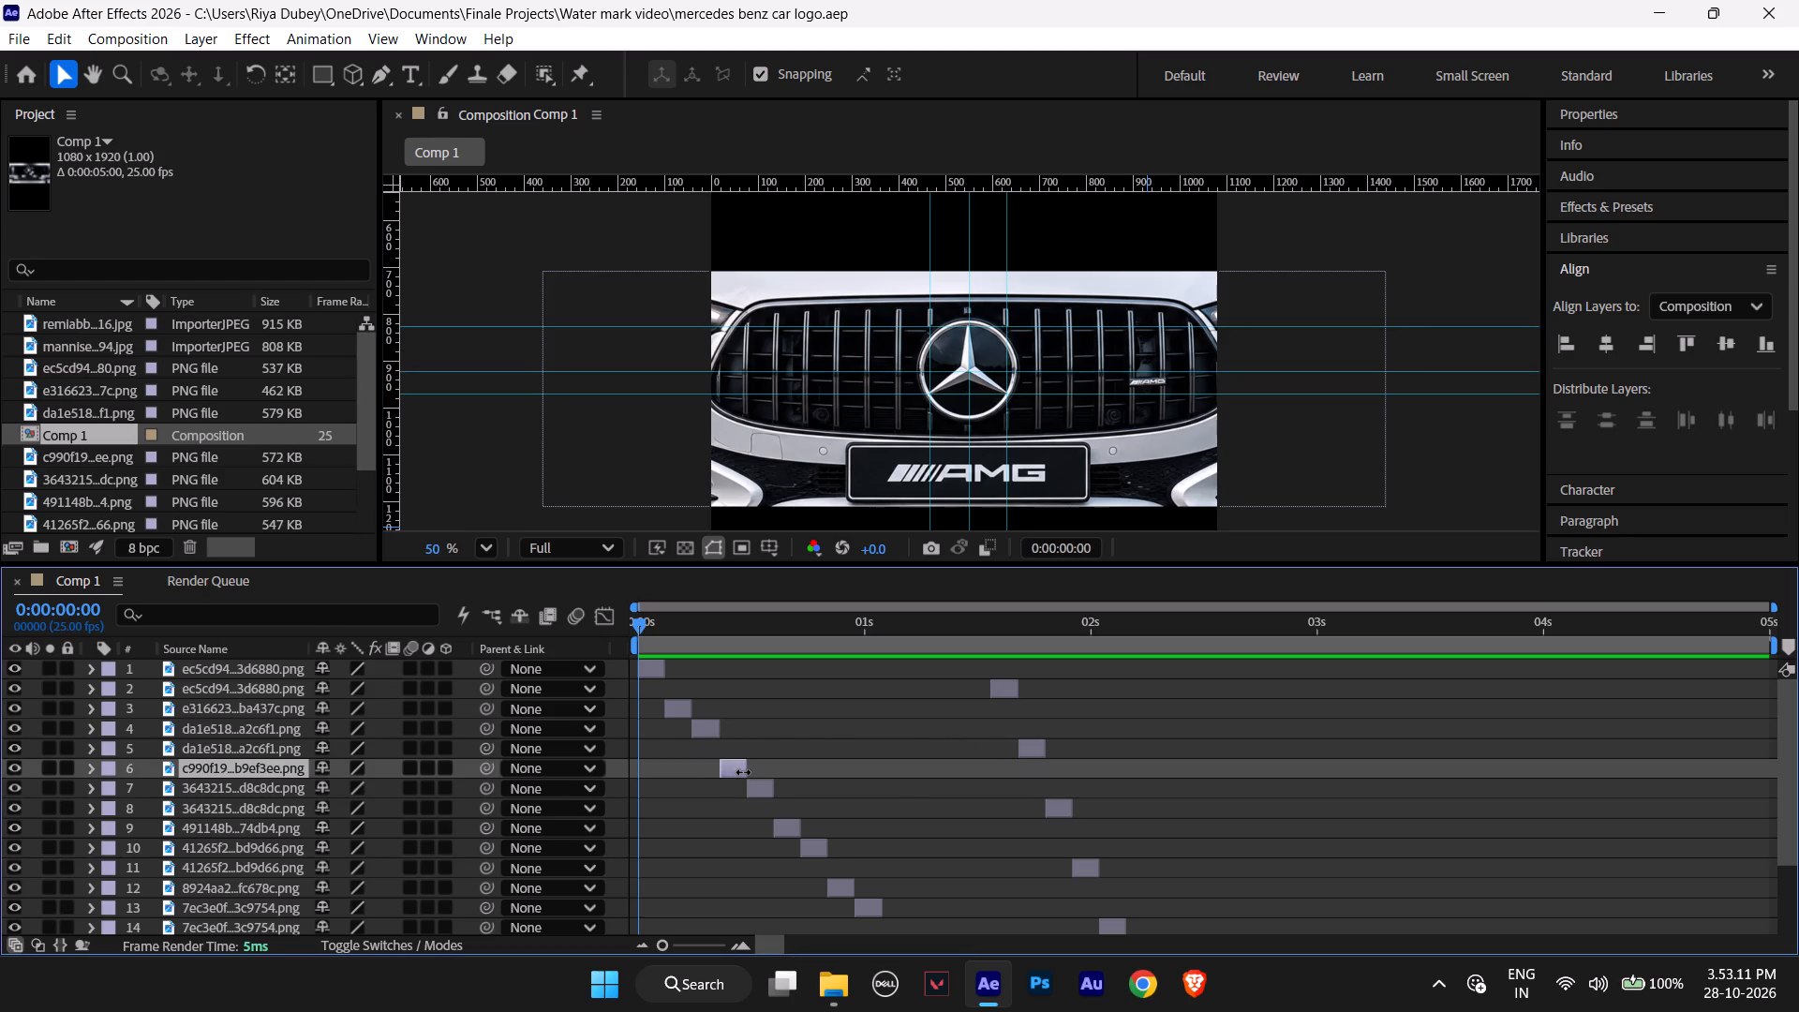
key("ctrl+d")
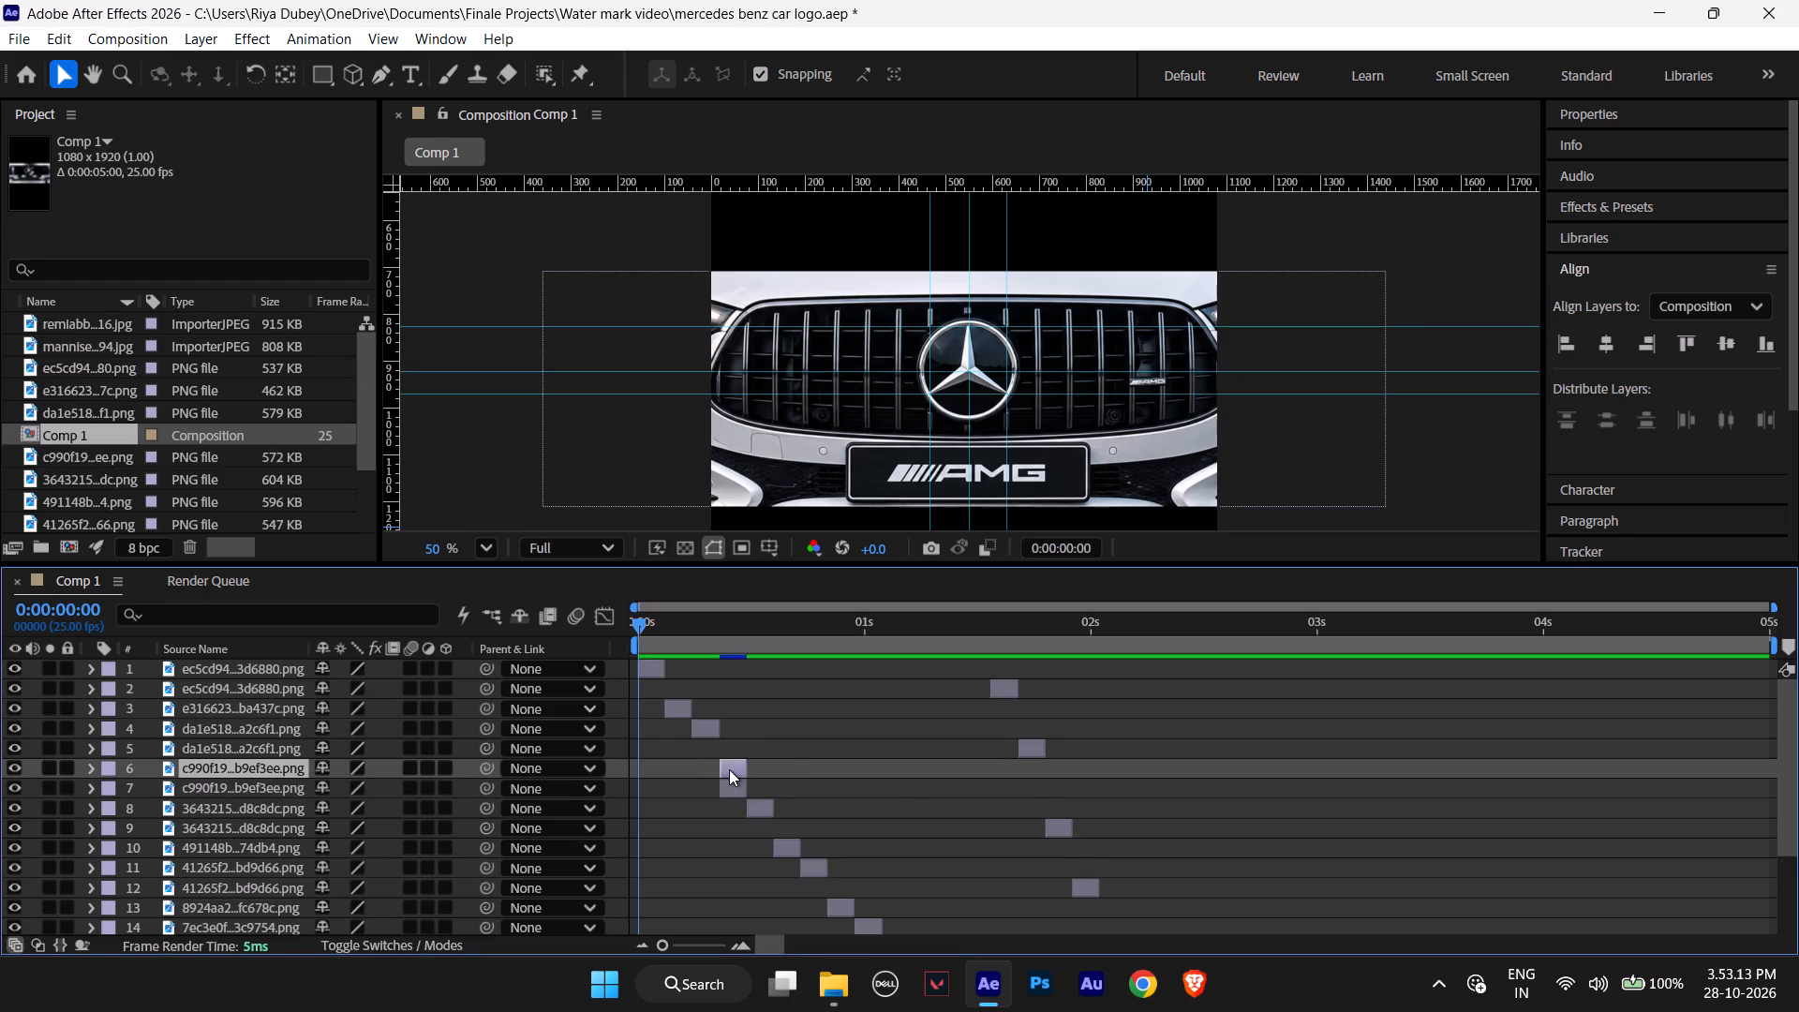
left_click(733, 793)
left_click_drag(733, 793, 744, 793)
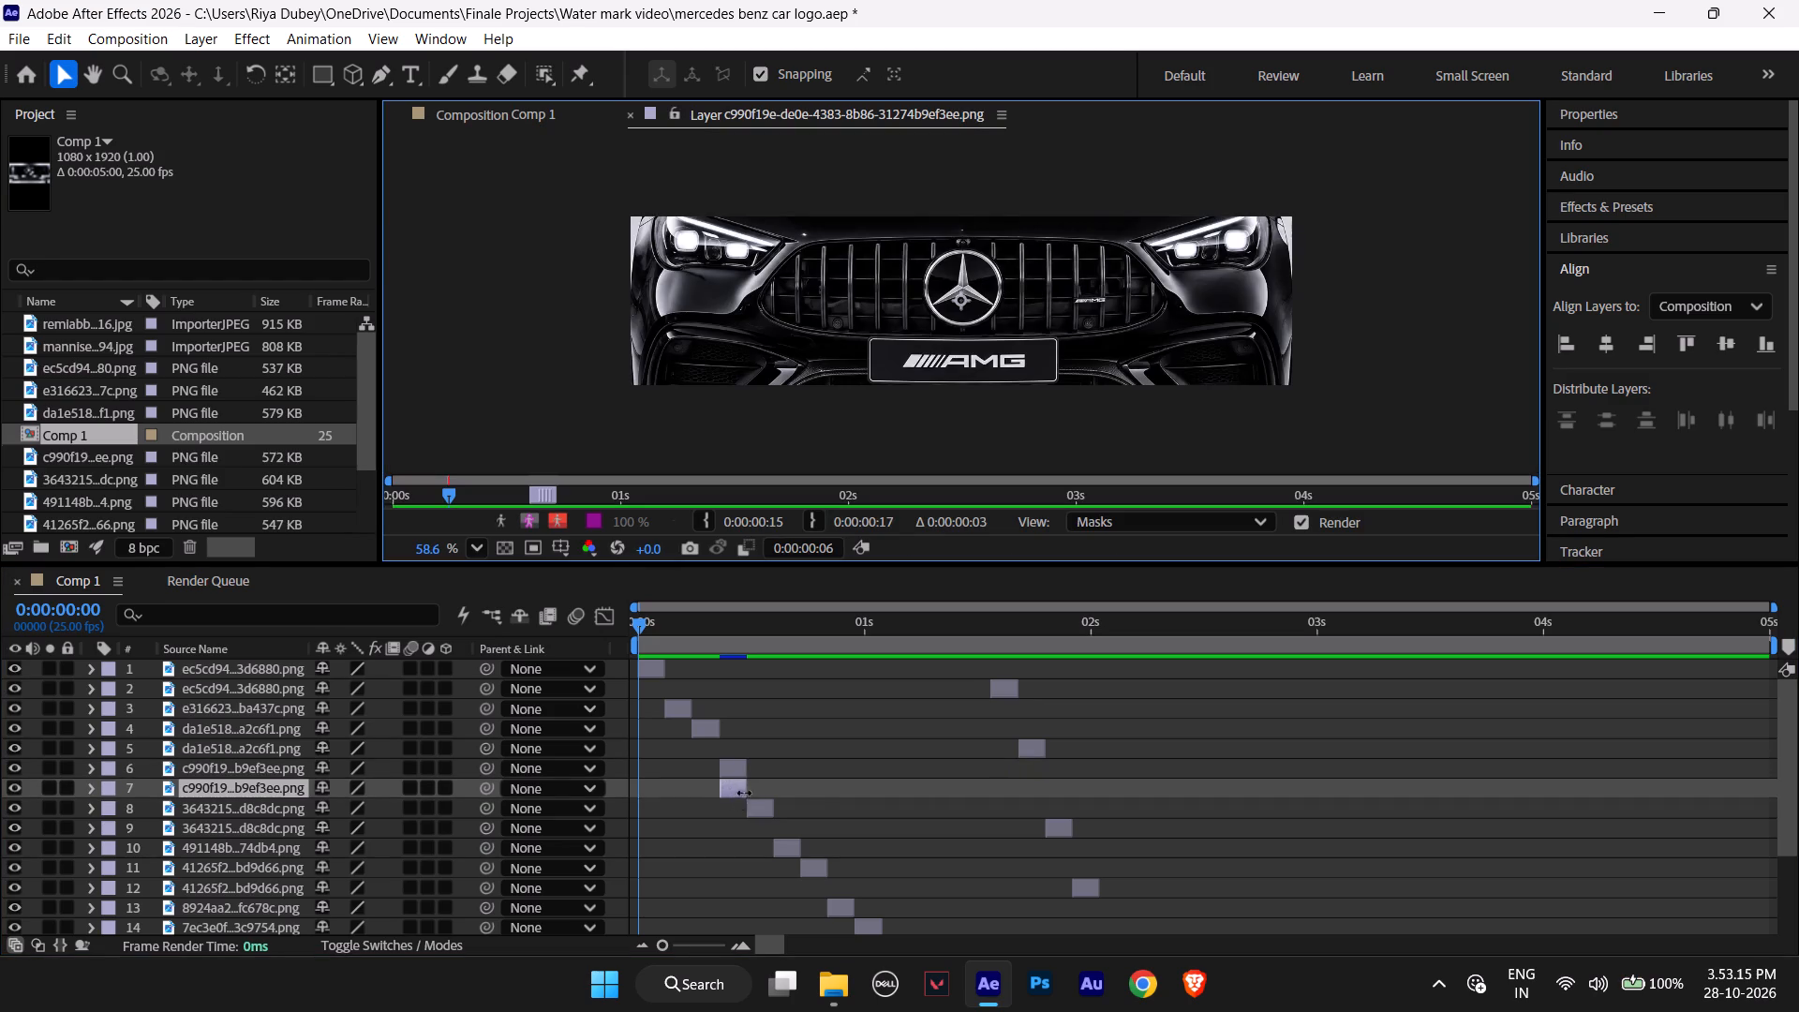
left_click_drag(744, 793, 816, 796)
left_click_drag(729, 788, 886, 792)
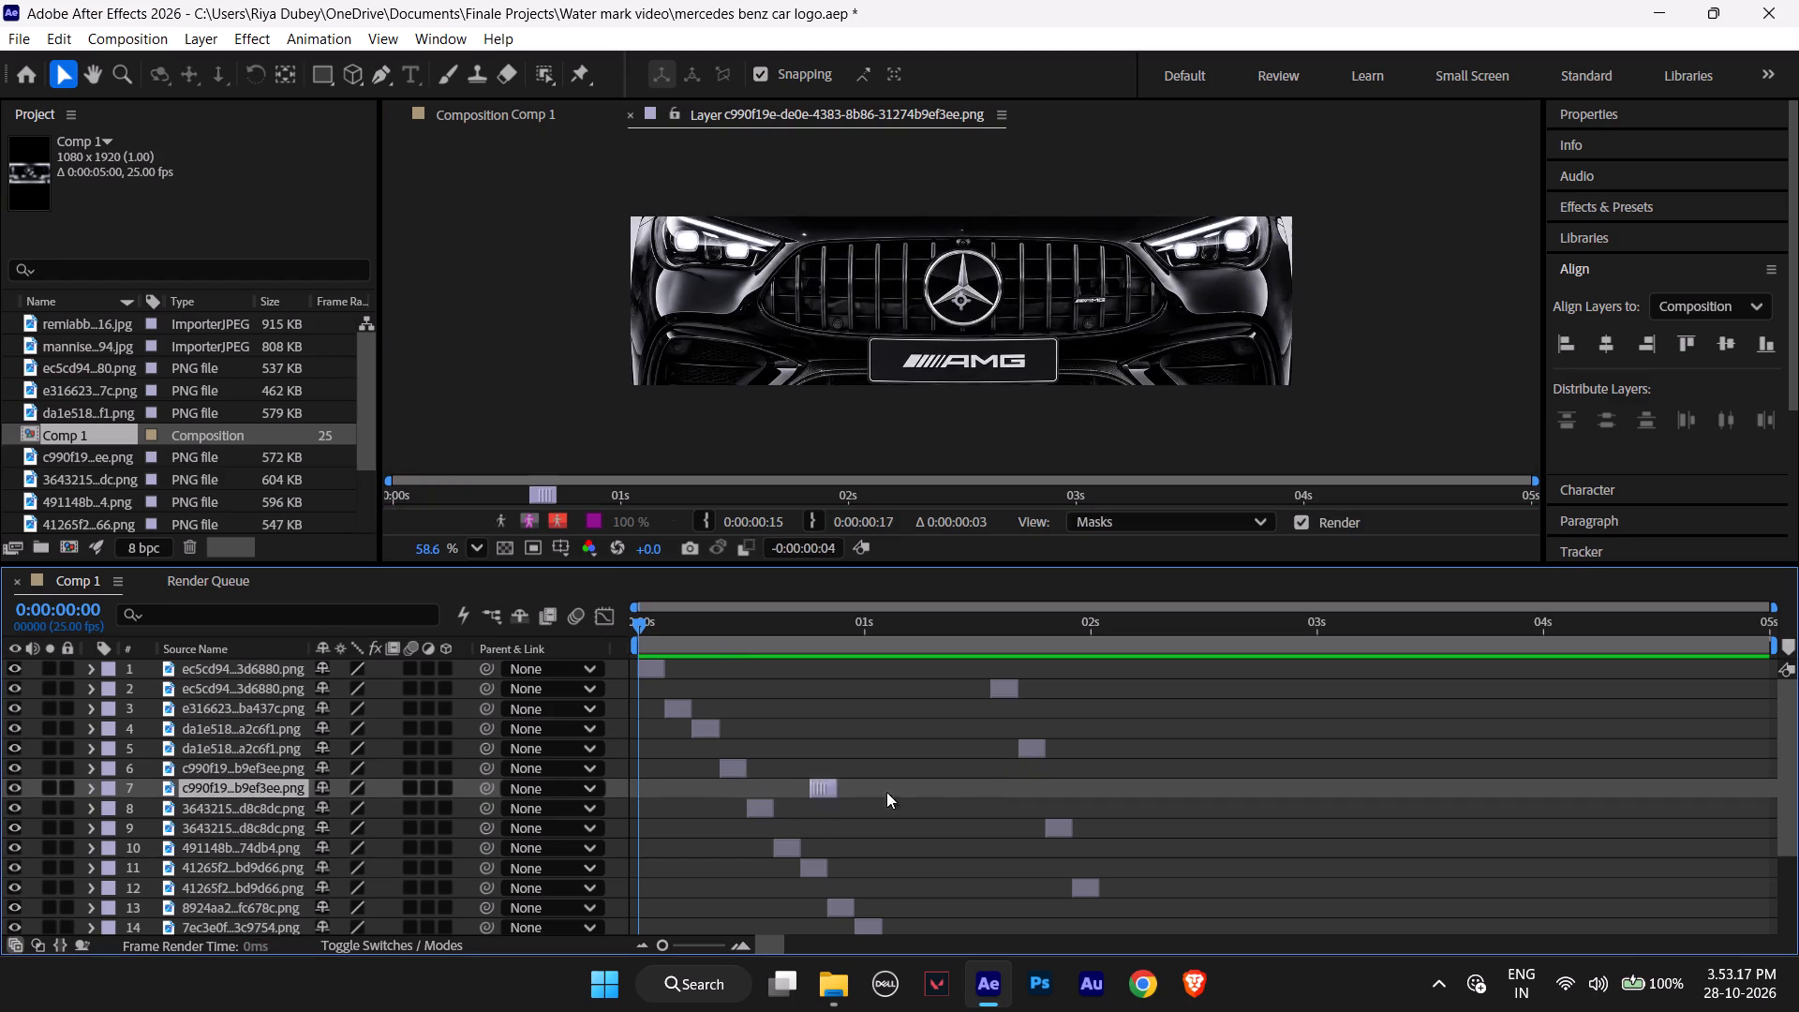
left_click_drag(886, 792, 1082, 796)
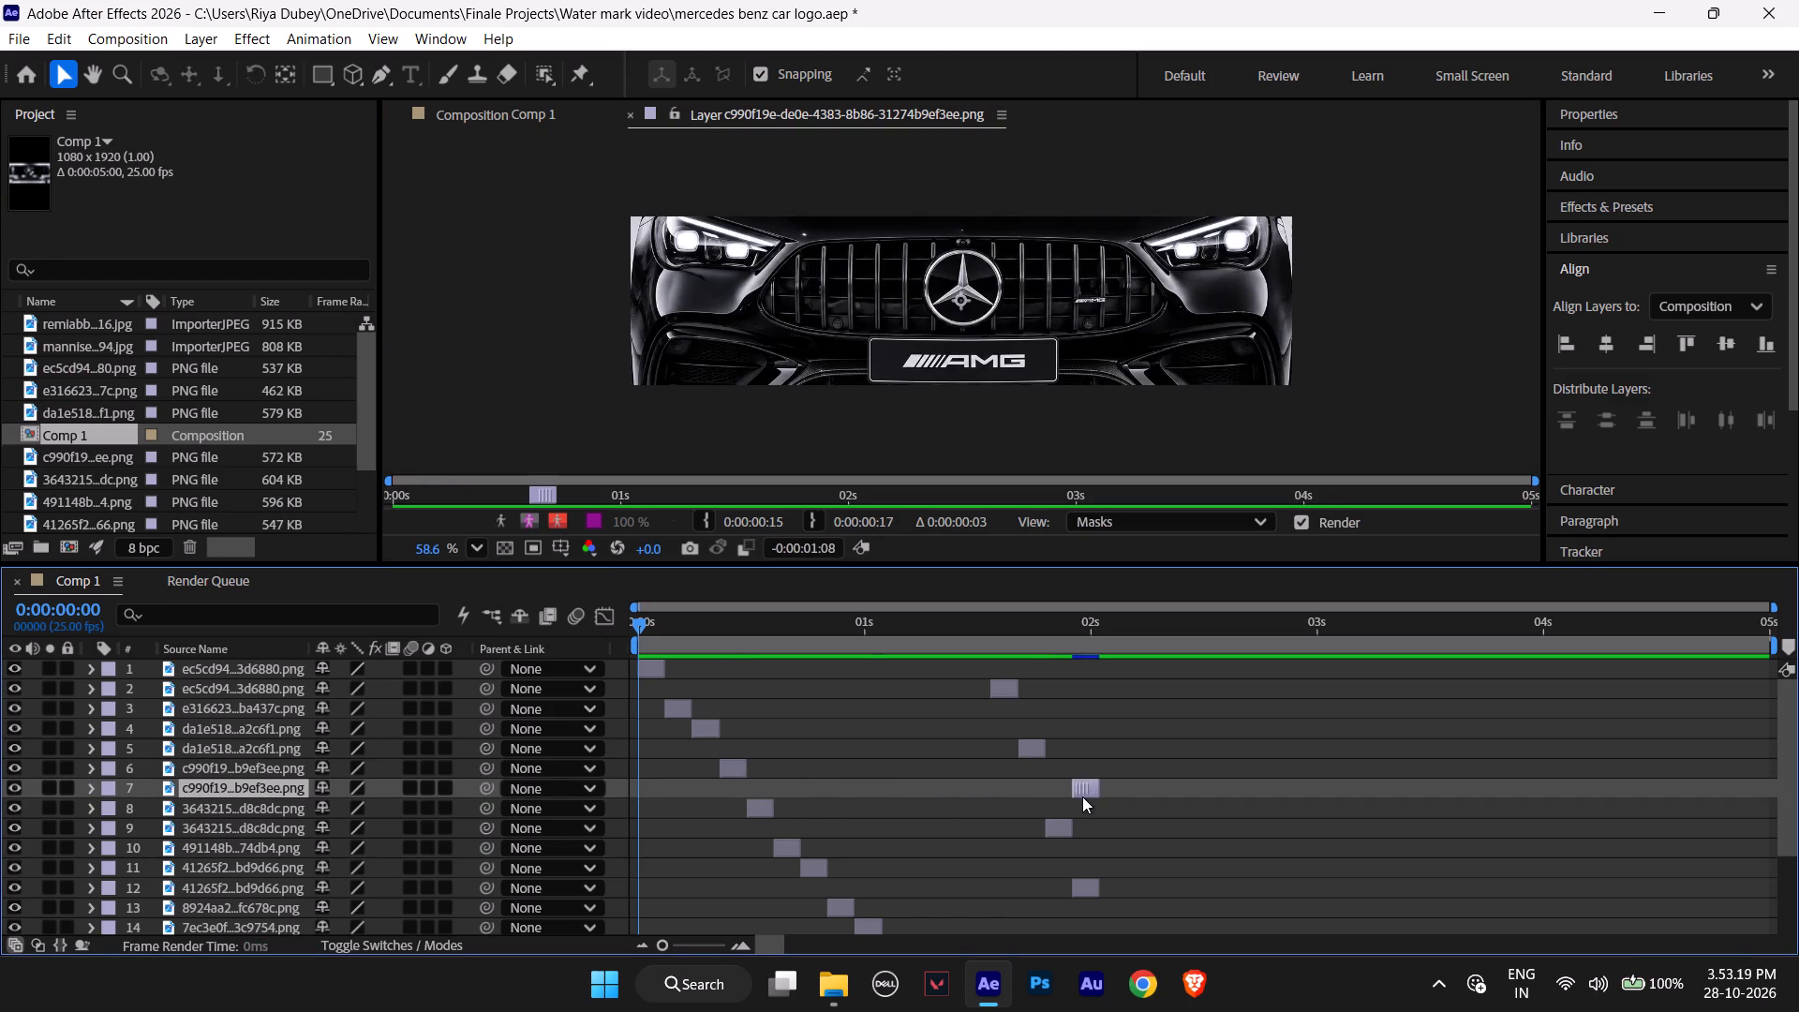
left_click_drag(1082, 796, 1174, 798)
left_click_drag(637, 629, 1119, 689)
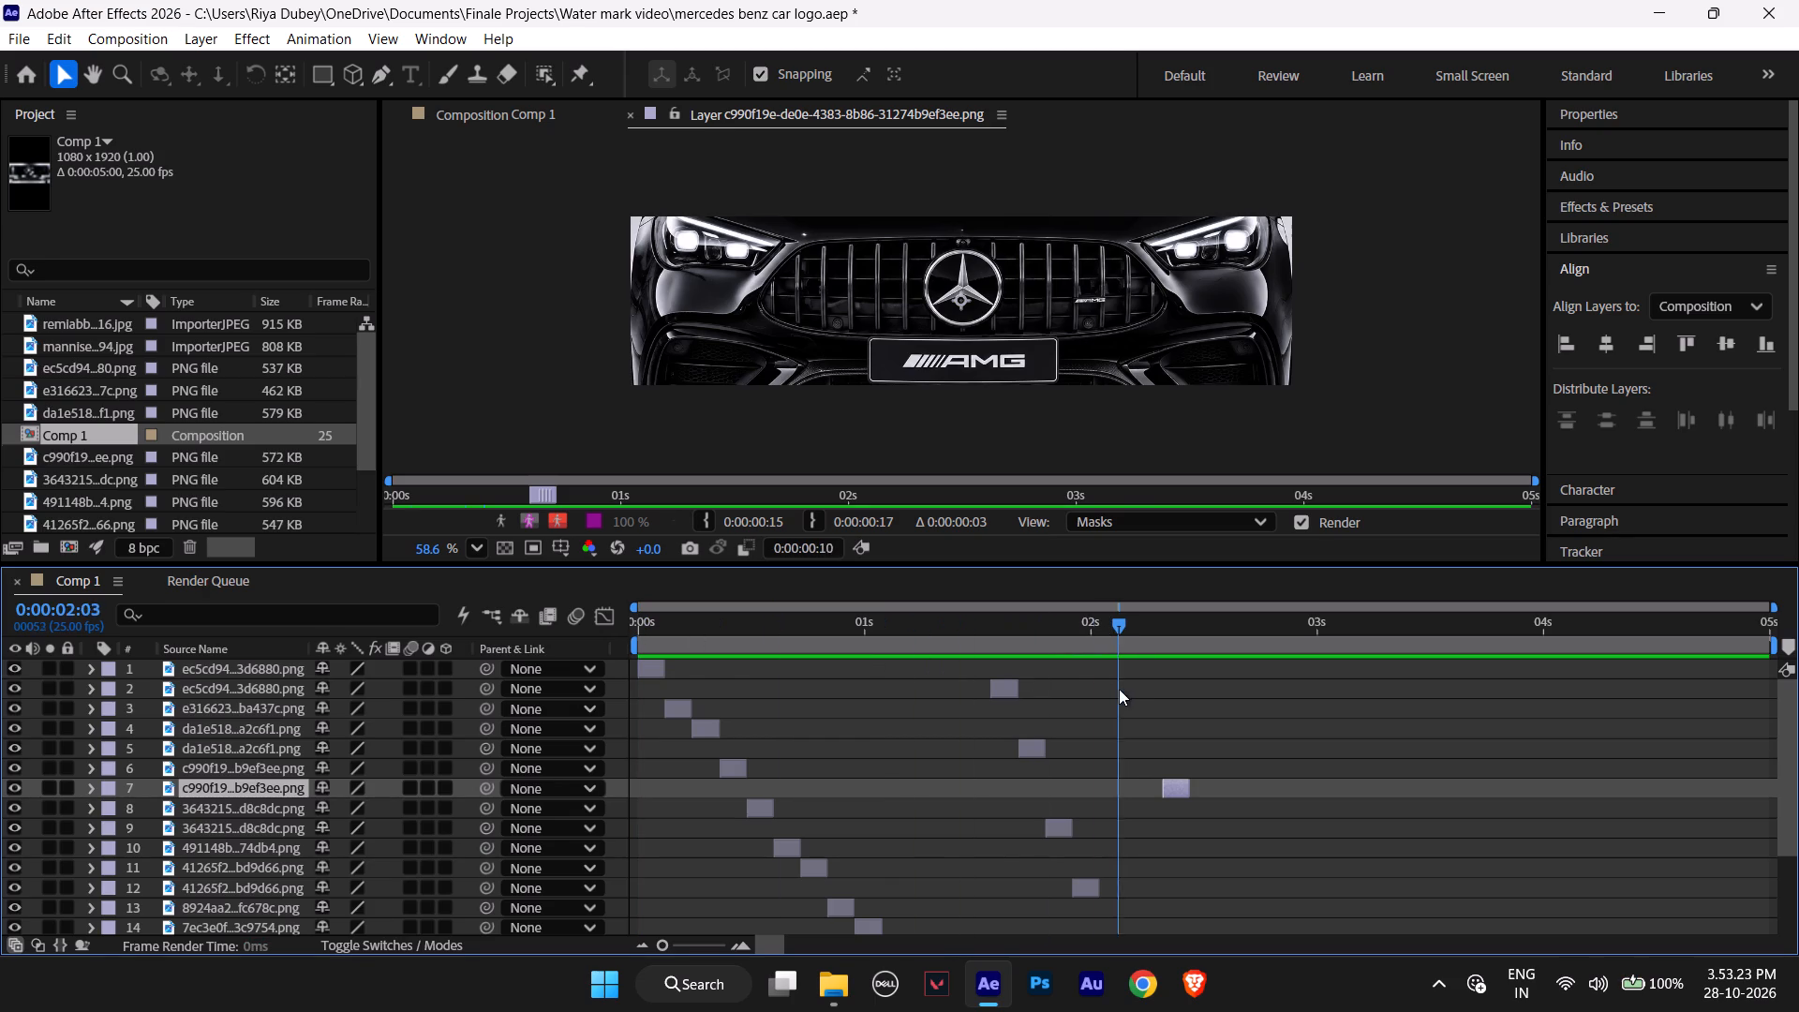
left_click_drag(1119, 689, 1130, 689)
left_click(628, 111)
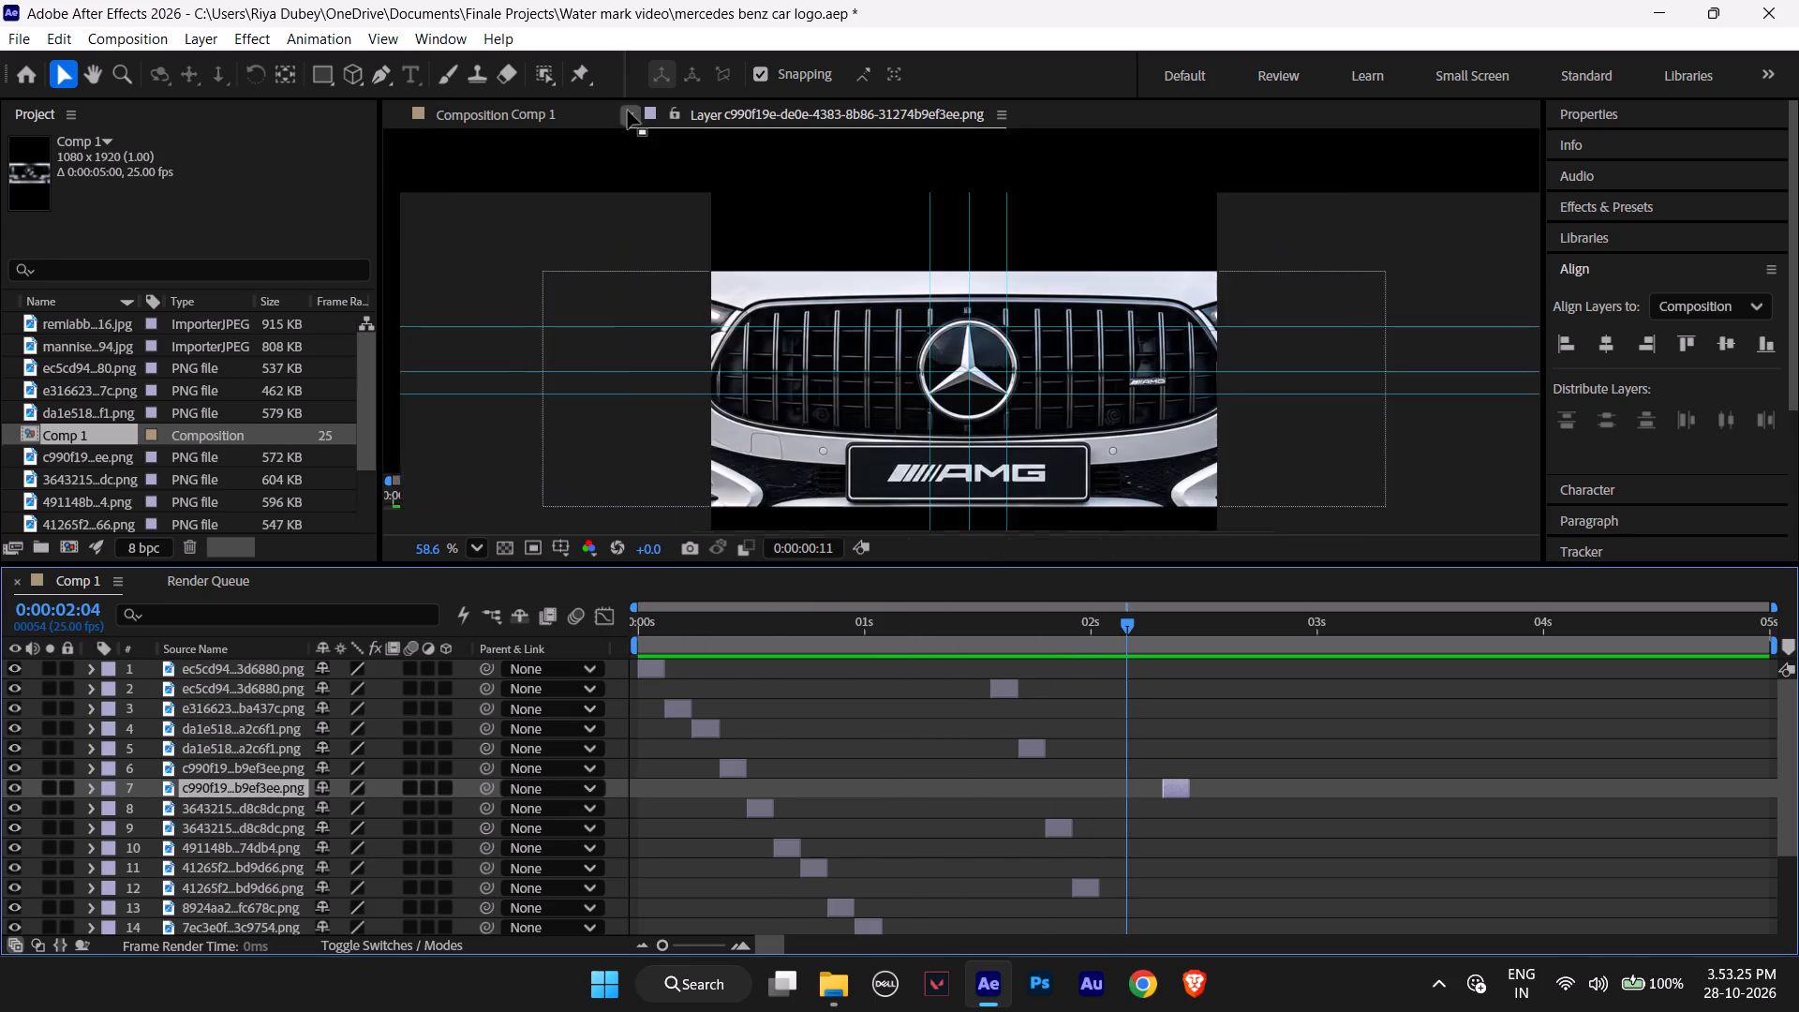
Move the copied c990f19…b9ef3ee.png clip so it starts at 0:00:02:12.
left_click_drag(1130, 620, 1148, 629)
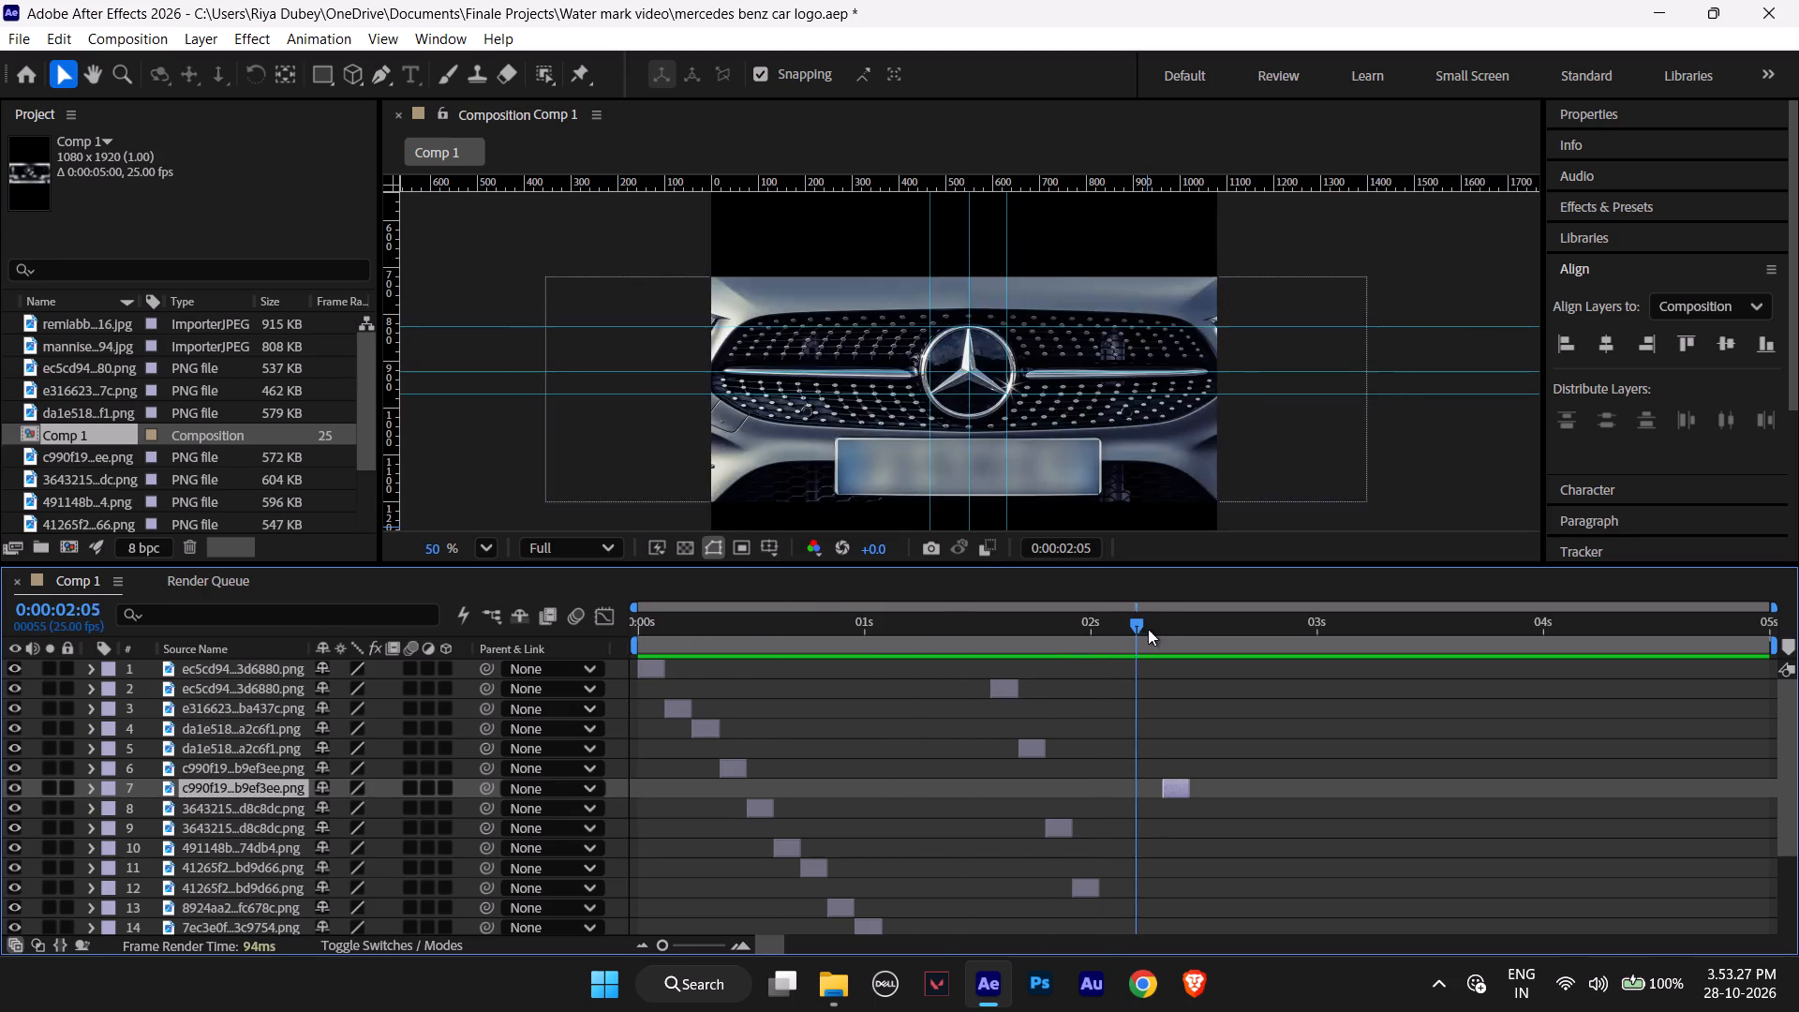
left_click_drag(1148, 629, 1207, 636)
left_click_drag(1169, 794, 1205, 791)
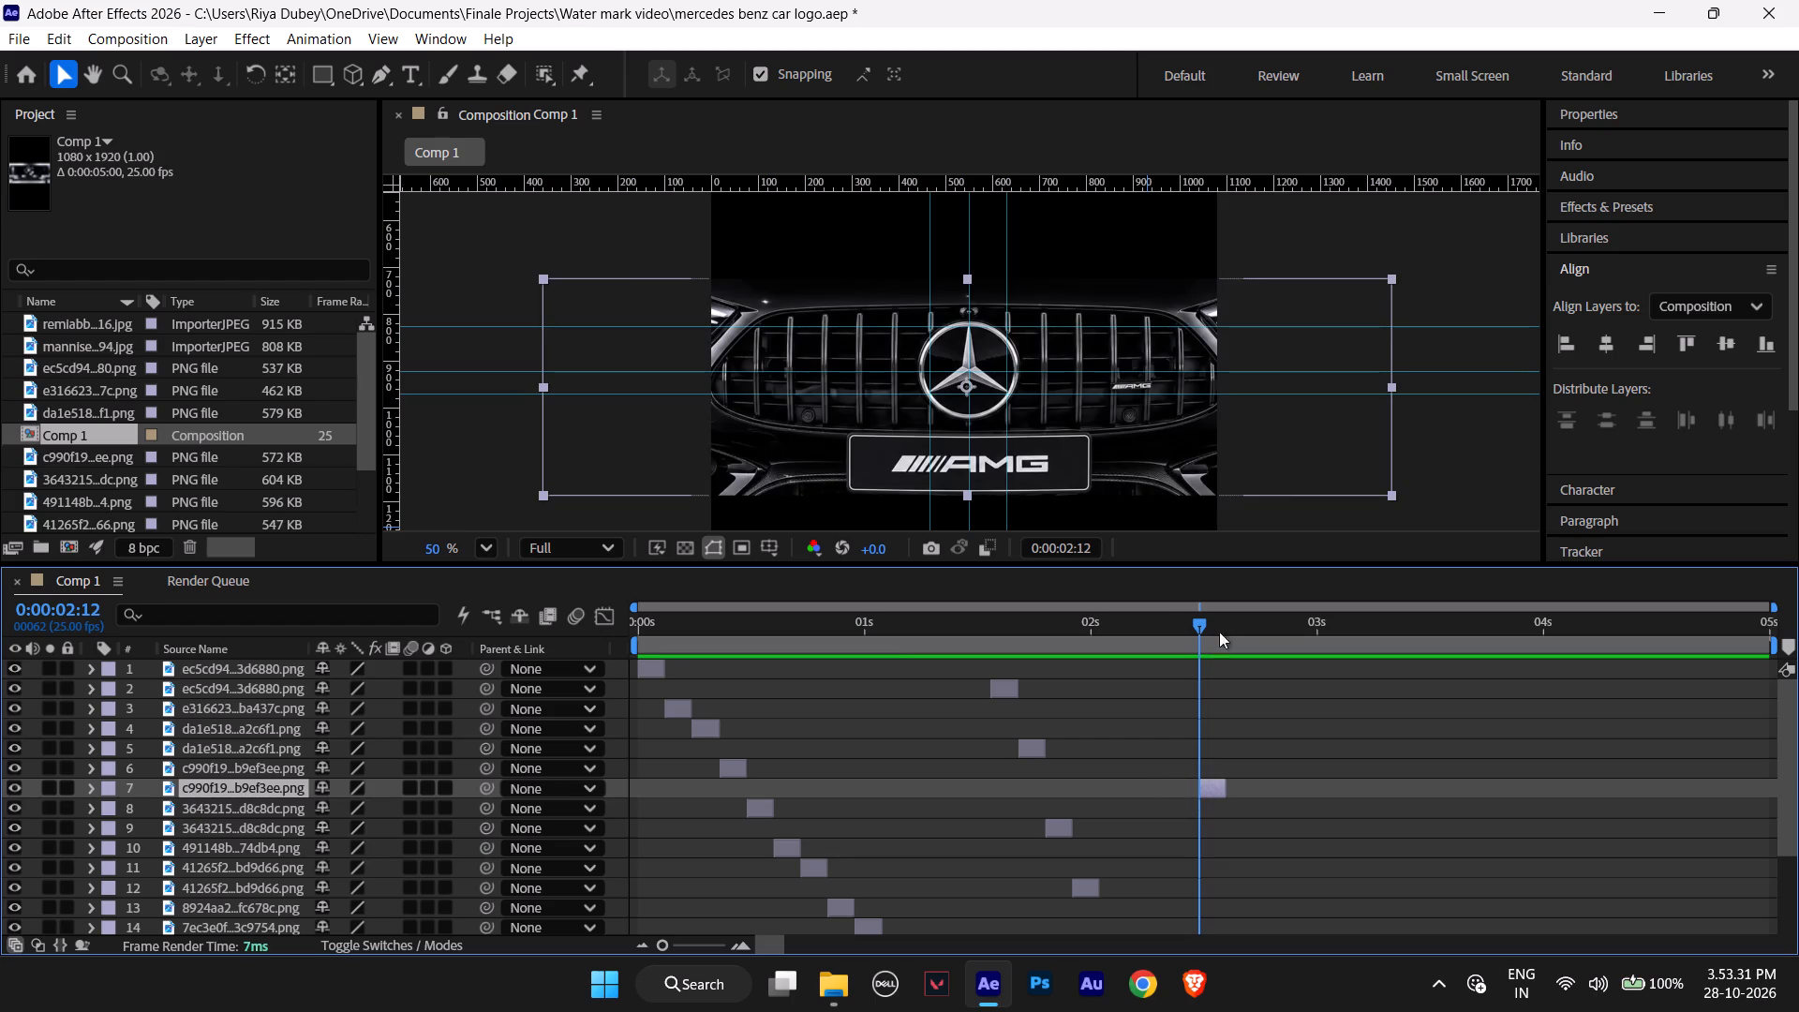
Align the copied c990f19…b9ef3ee.png clip to start at 0:00:02:07, directly after the last remiabb…158116.jpg clip.
left_click_drag(1197, 629, 1135, 641)
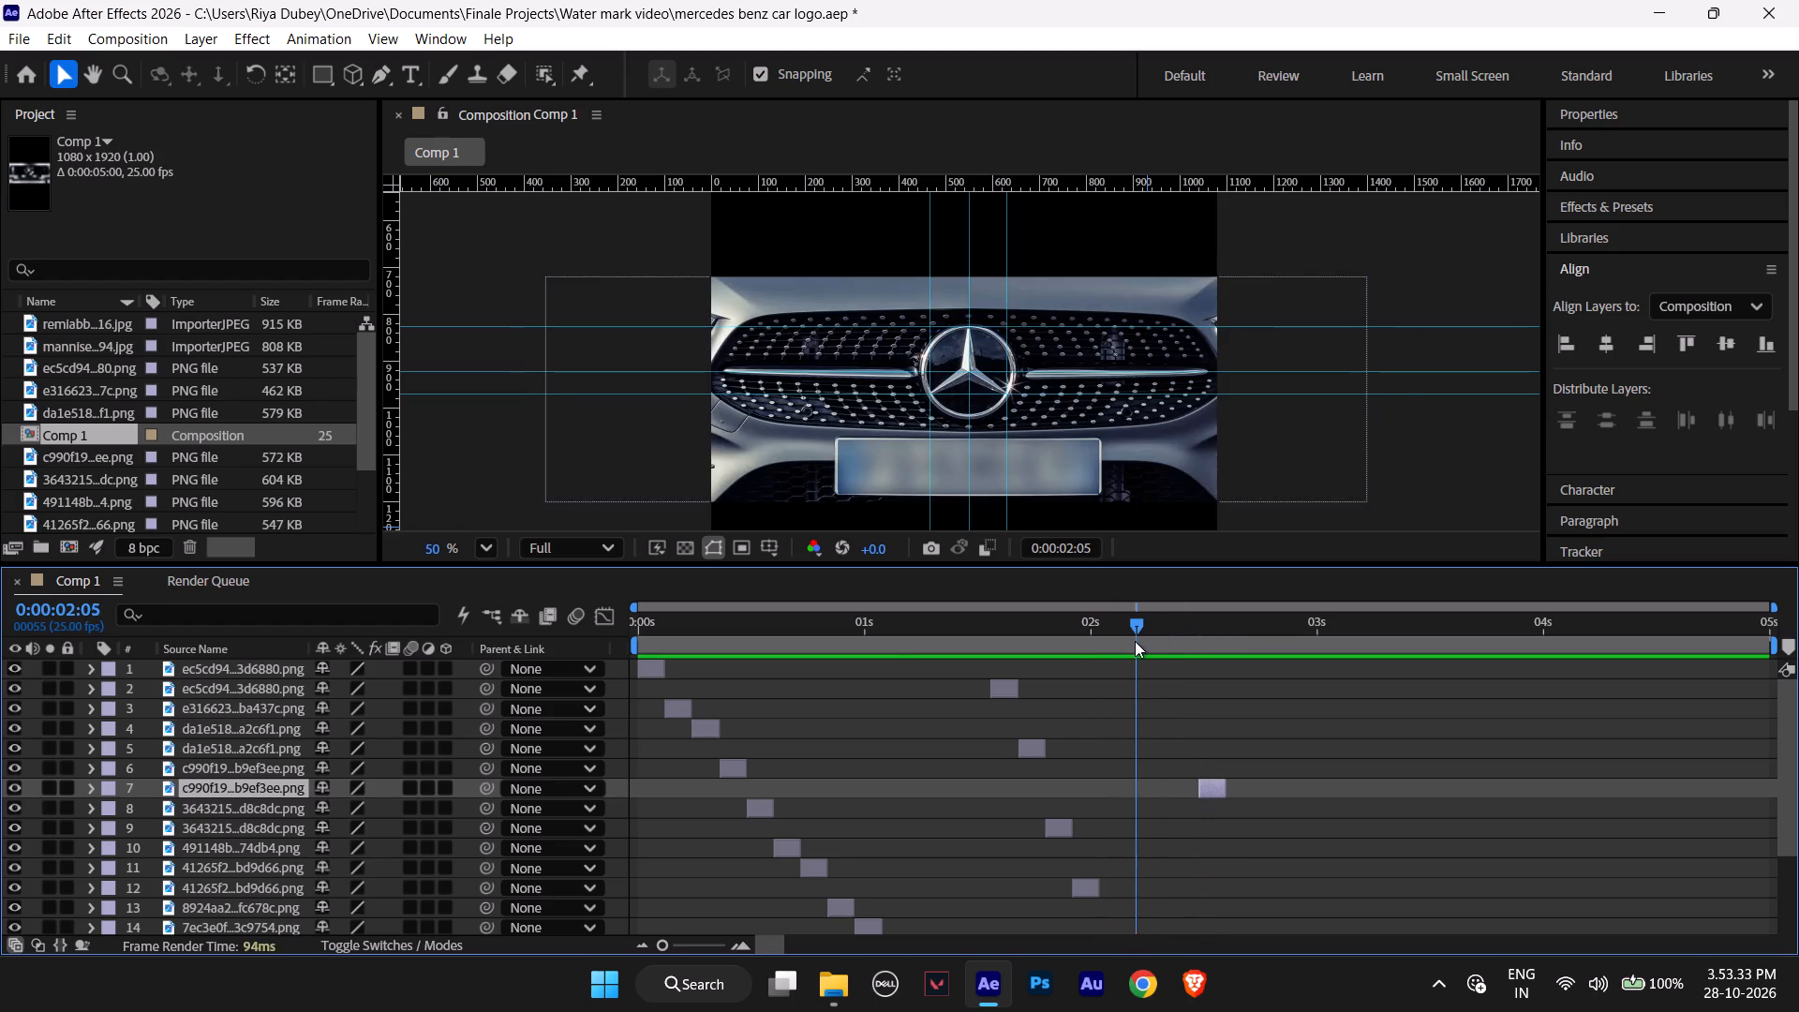
left_click_drag(1135, 641, 1157, 643)
scroll(1185, 789, "down", 5)
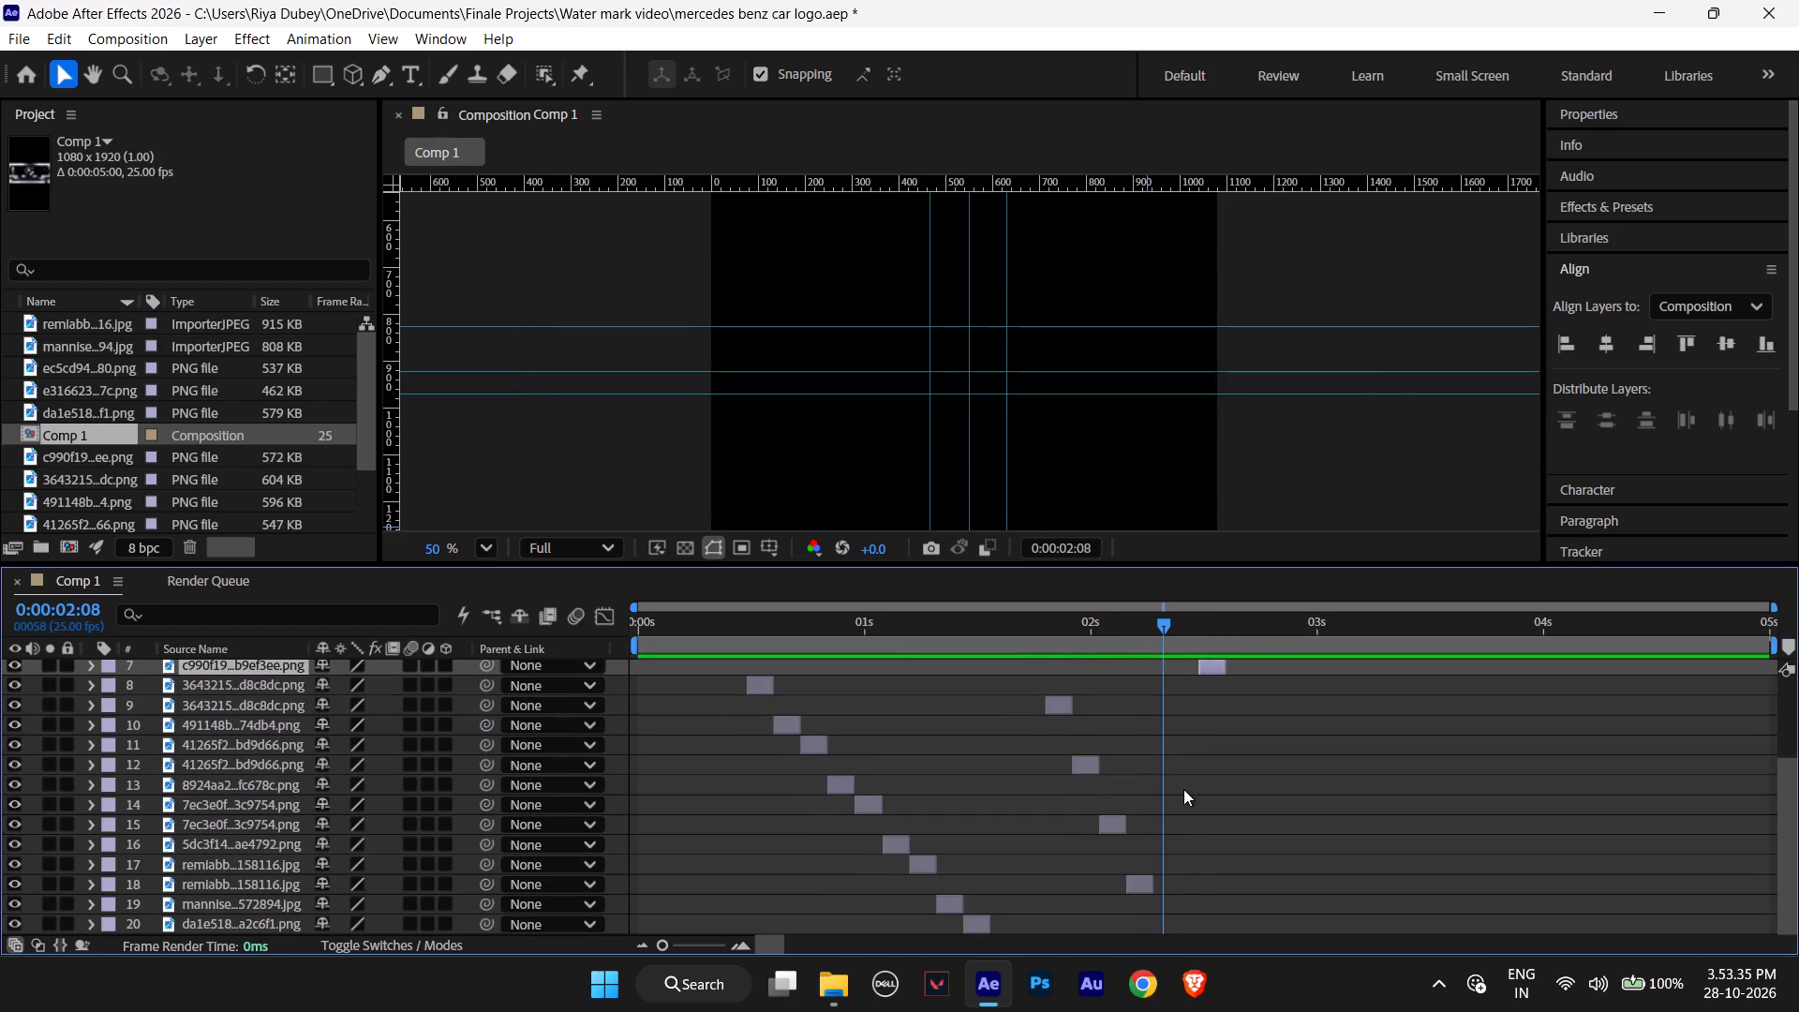
scroll(1179, 791, "down", 1)
scroll(1179, 791, "up", 1)
scroll(1179, 791, "down", 6)
scroll(1171, 785, "up", 1)
scroll(1171, 785, "down", 5)
scroll(1171, 785, "up", 1)
scroll(1171, 785, "down", 3)
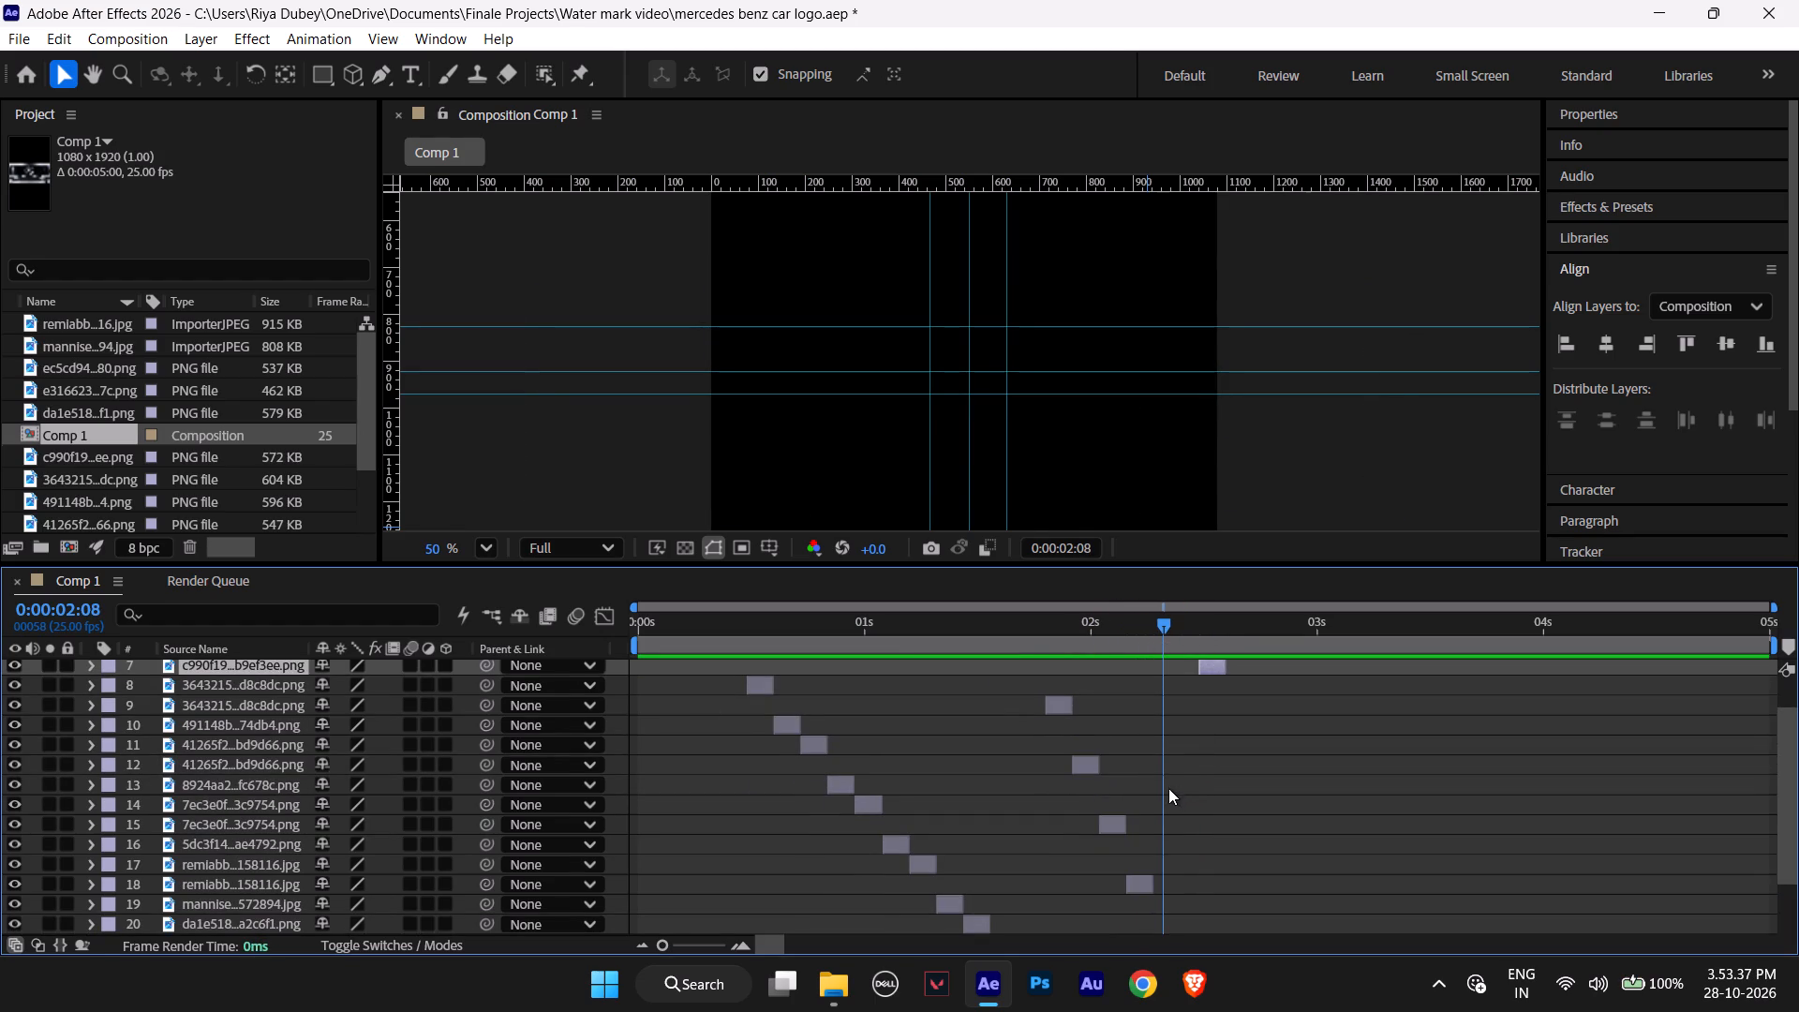
left_click(1162, 619)
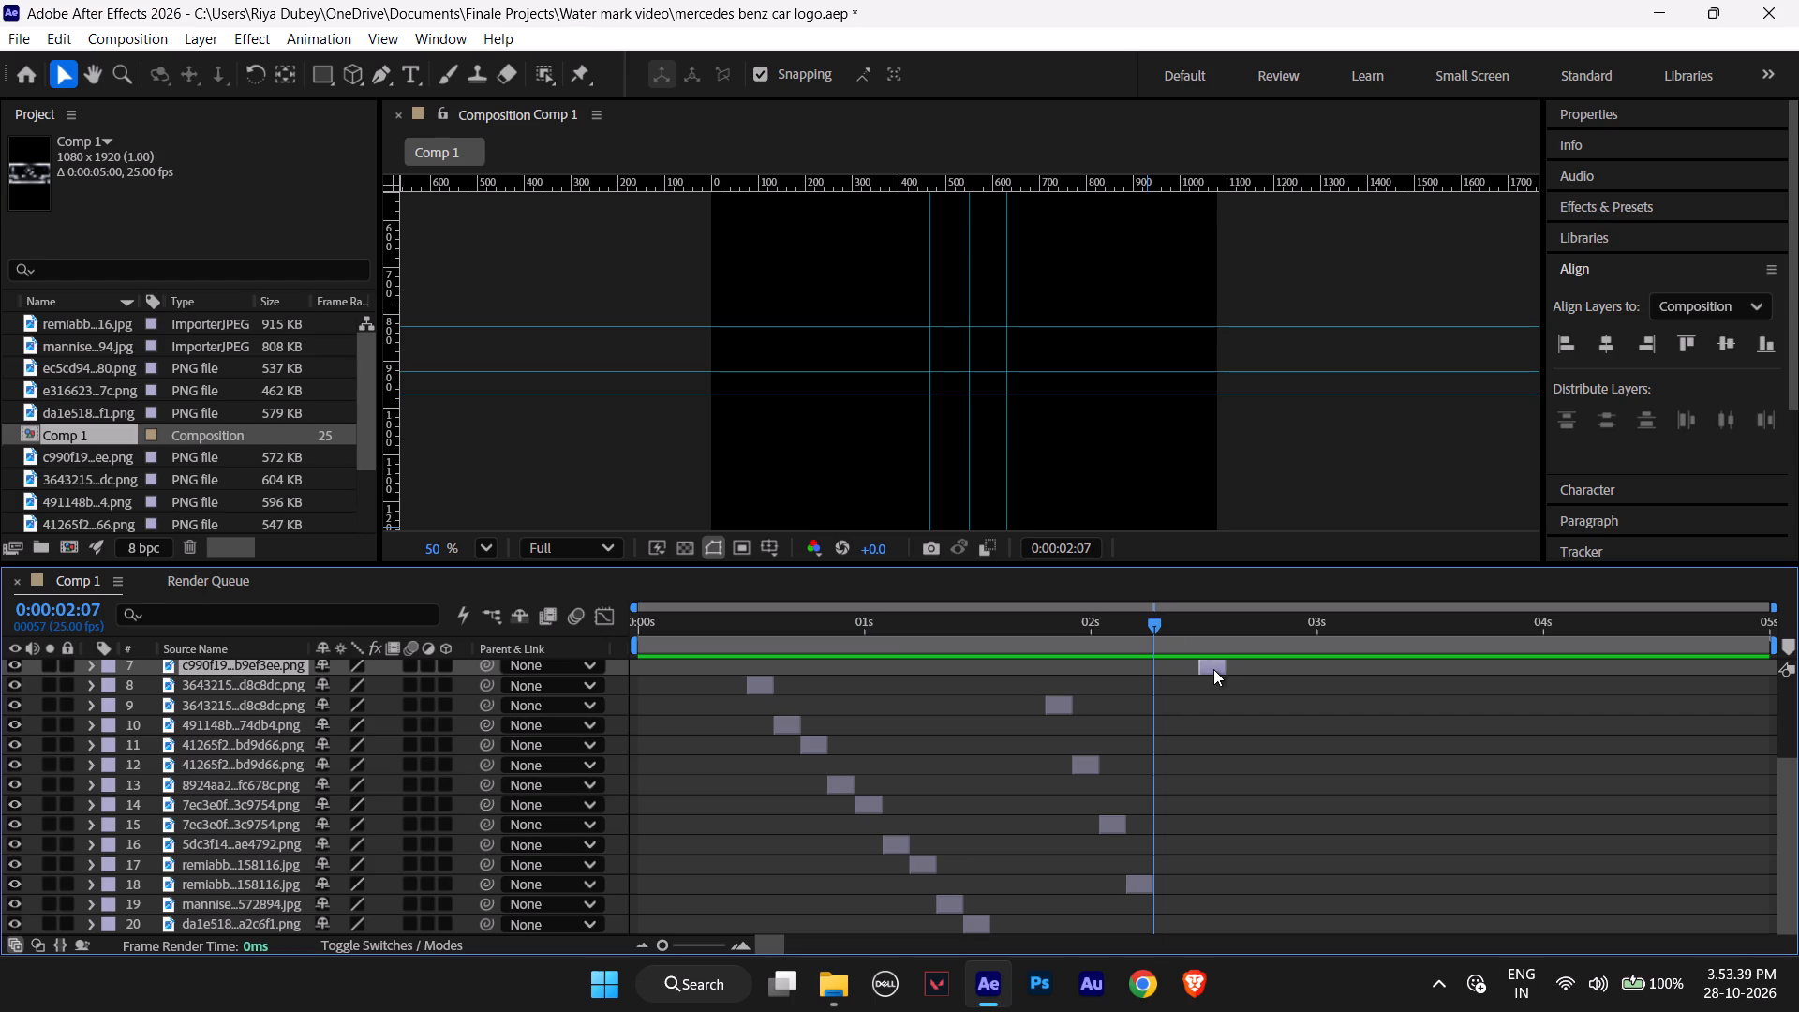
left_click_drag(1213, 669, 1171, 672)
scroll(929, 775, "up", 2)
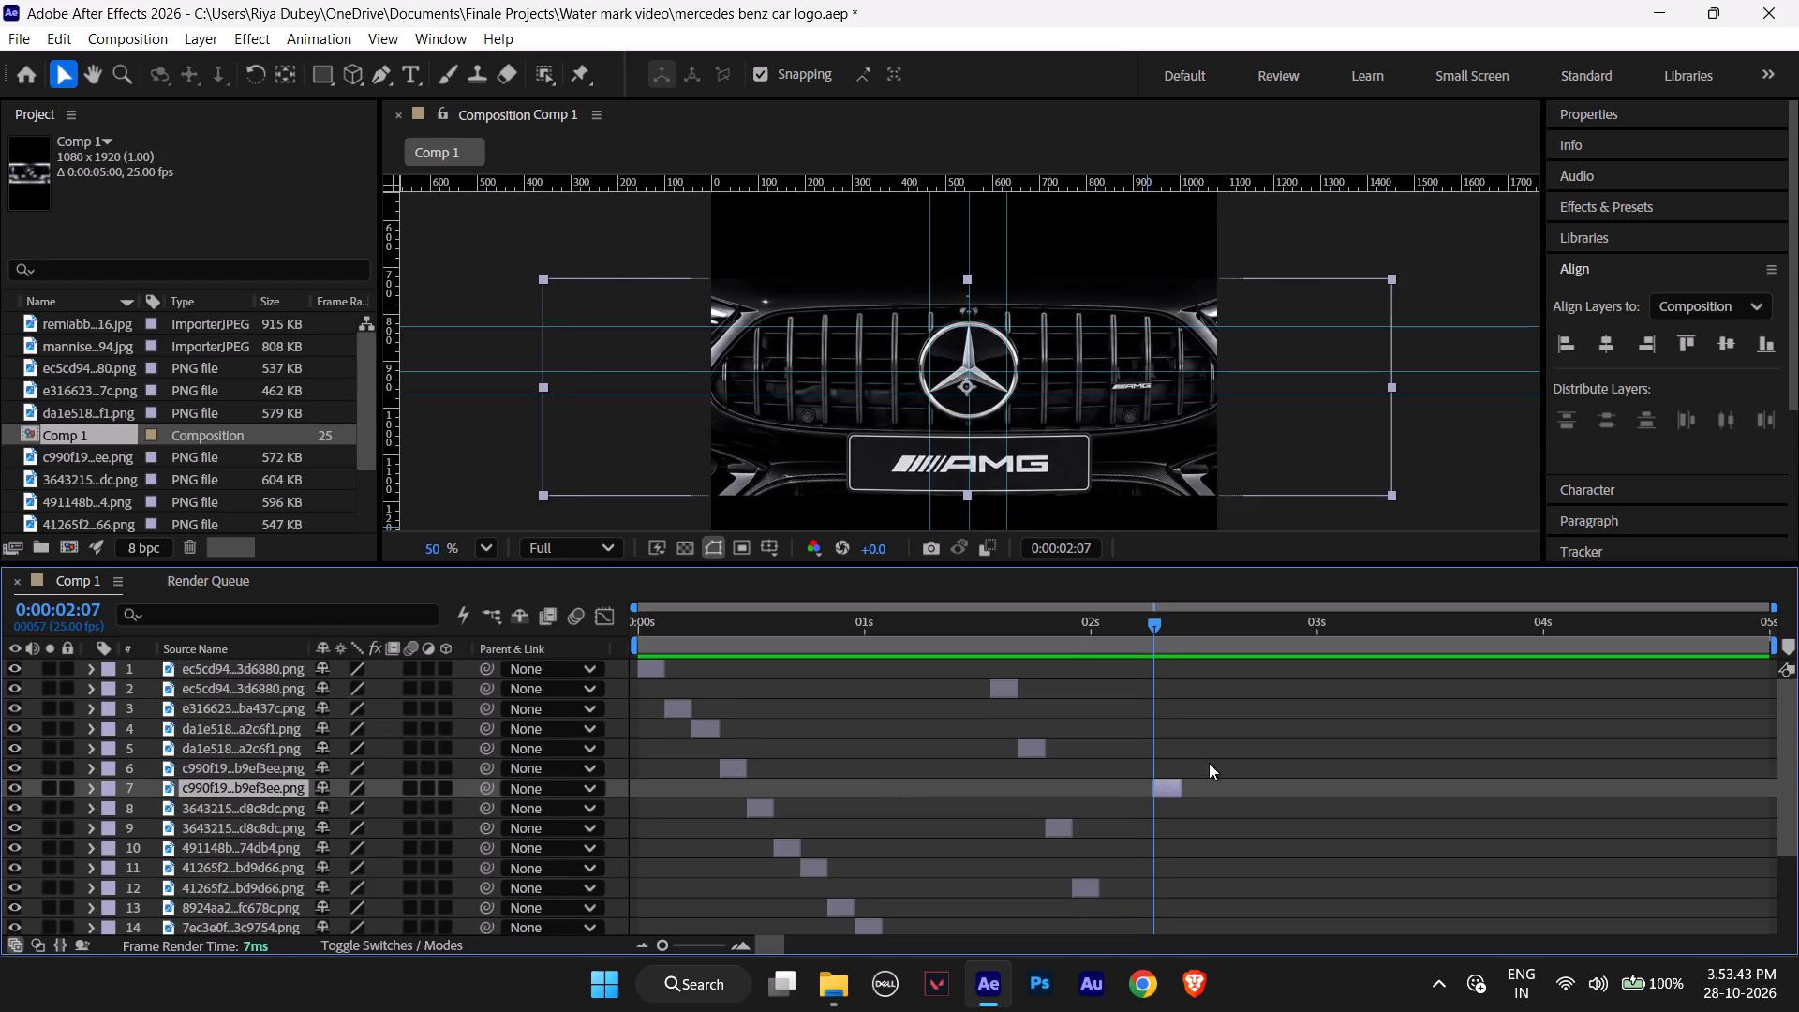
Duplicate the 491148b…74db4.png layer and place the copy at 0:00:02:10, directly after the copied c990f19…b9ef3ee.png clip.
left_click(792, 847)
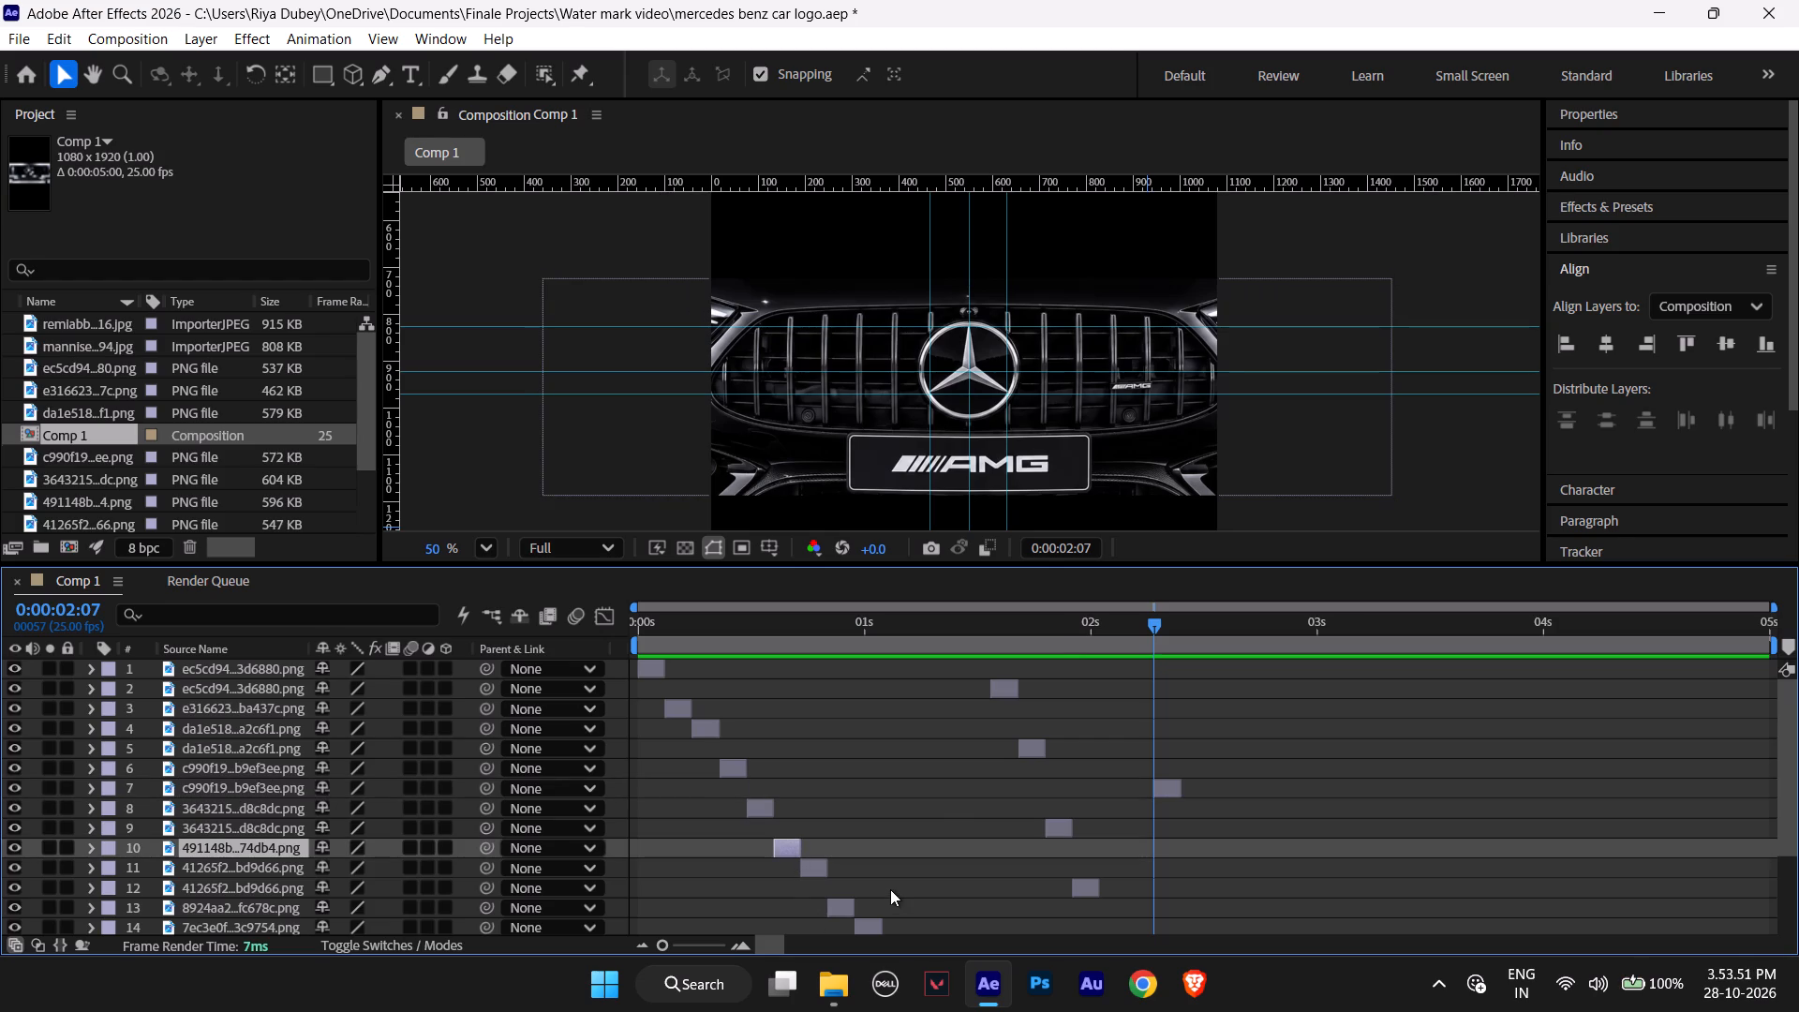
key("ctrl+d")
left_click(781, 865)
left_click_drag(783, 865, 1201, 871)
left_click_drag(1155, 631, 1181, 632)
left_click(1204, 871)
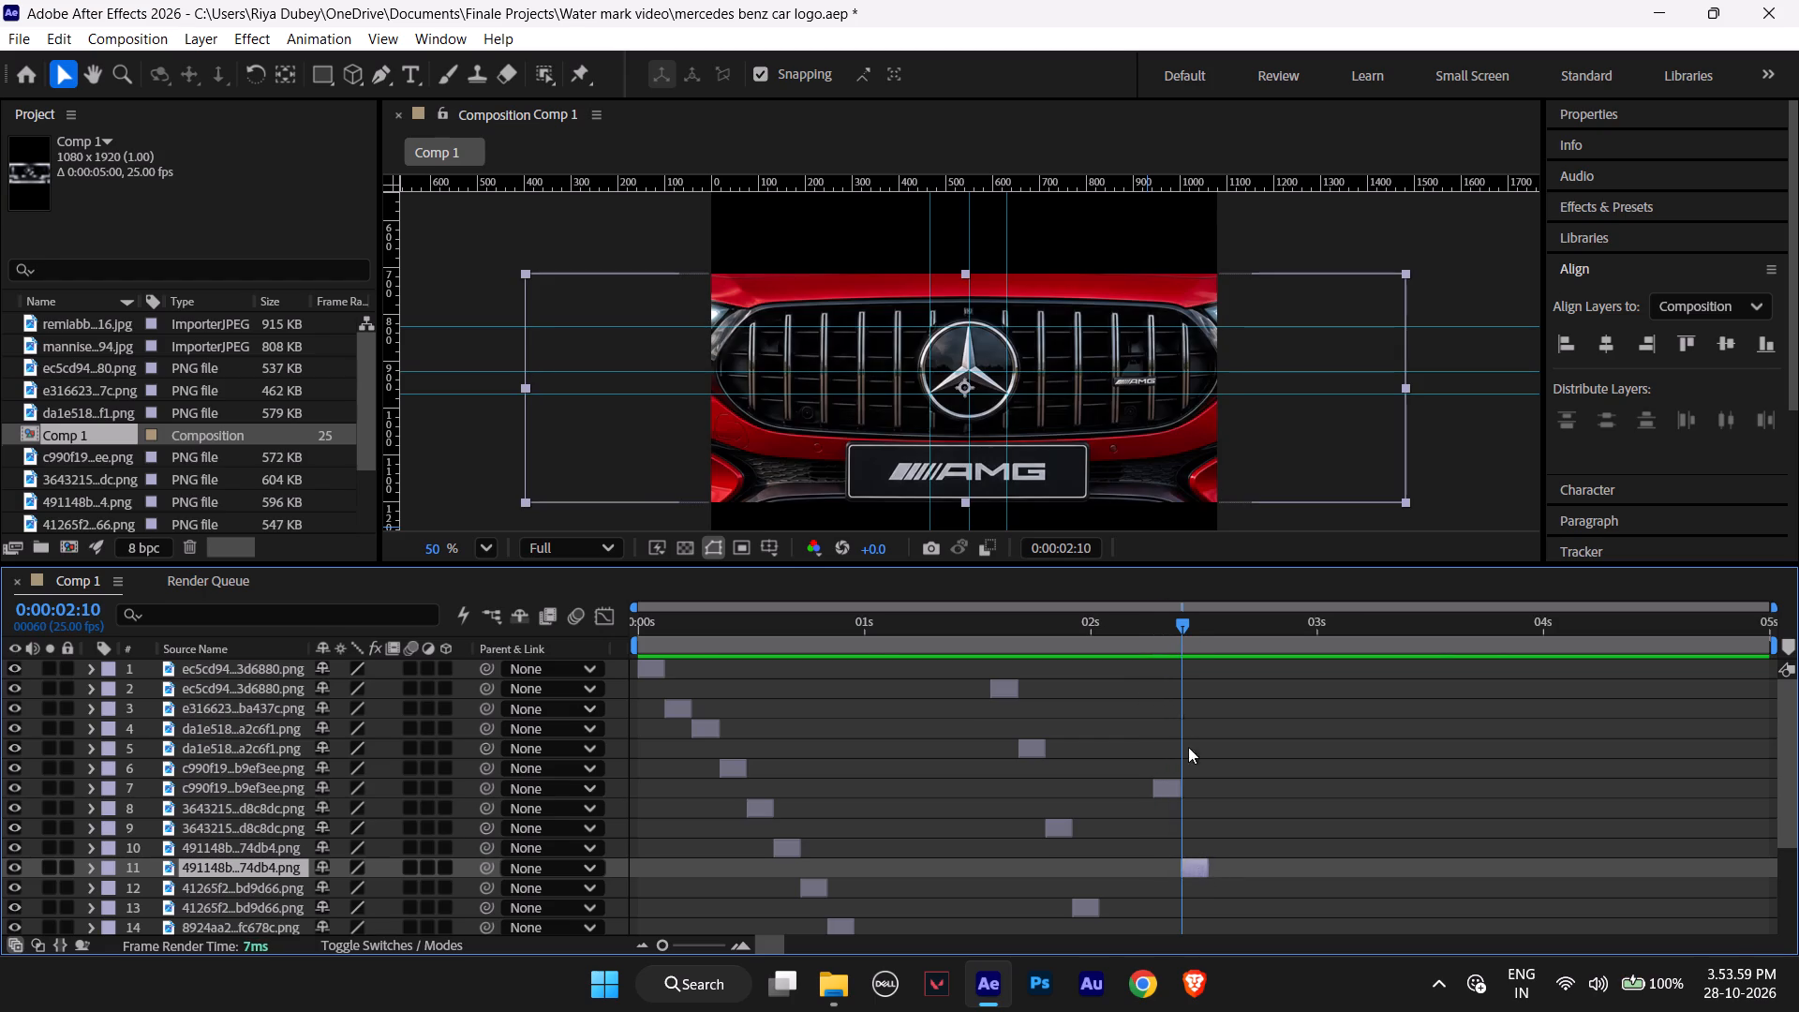
scroll(904, 823, "down", 3)
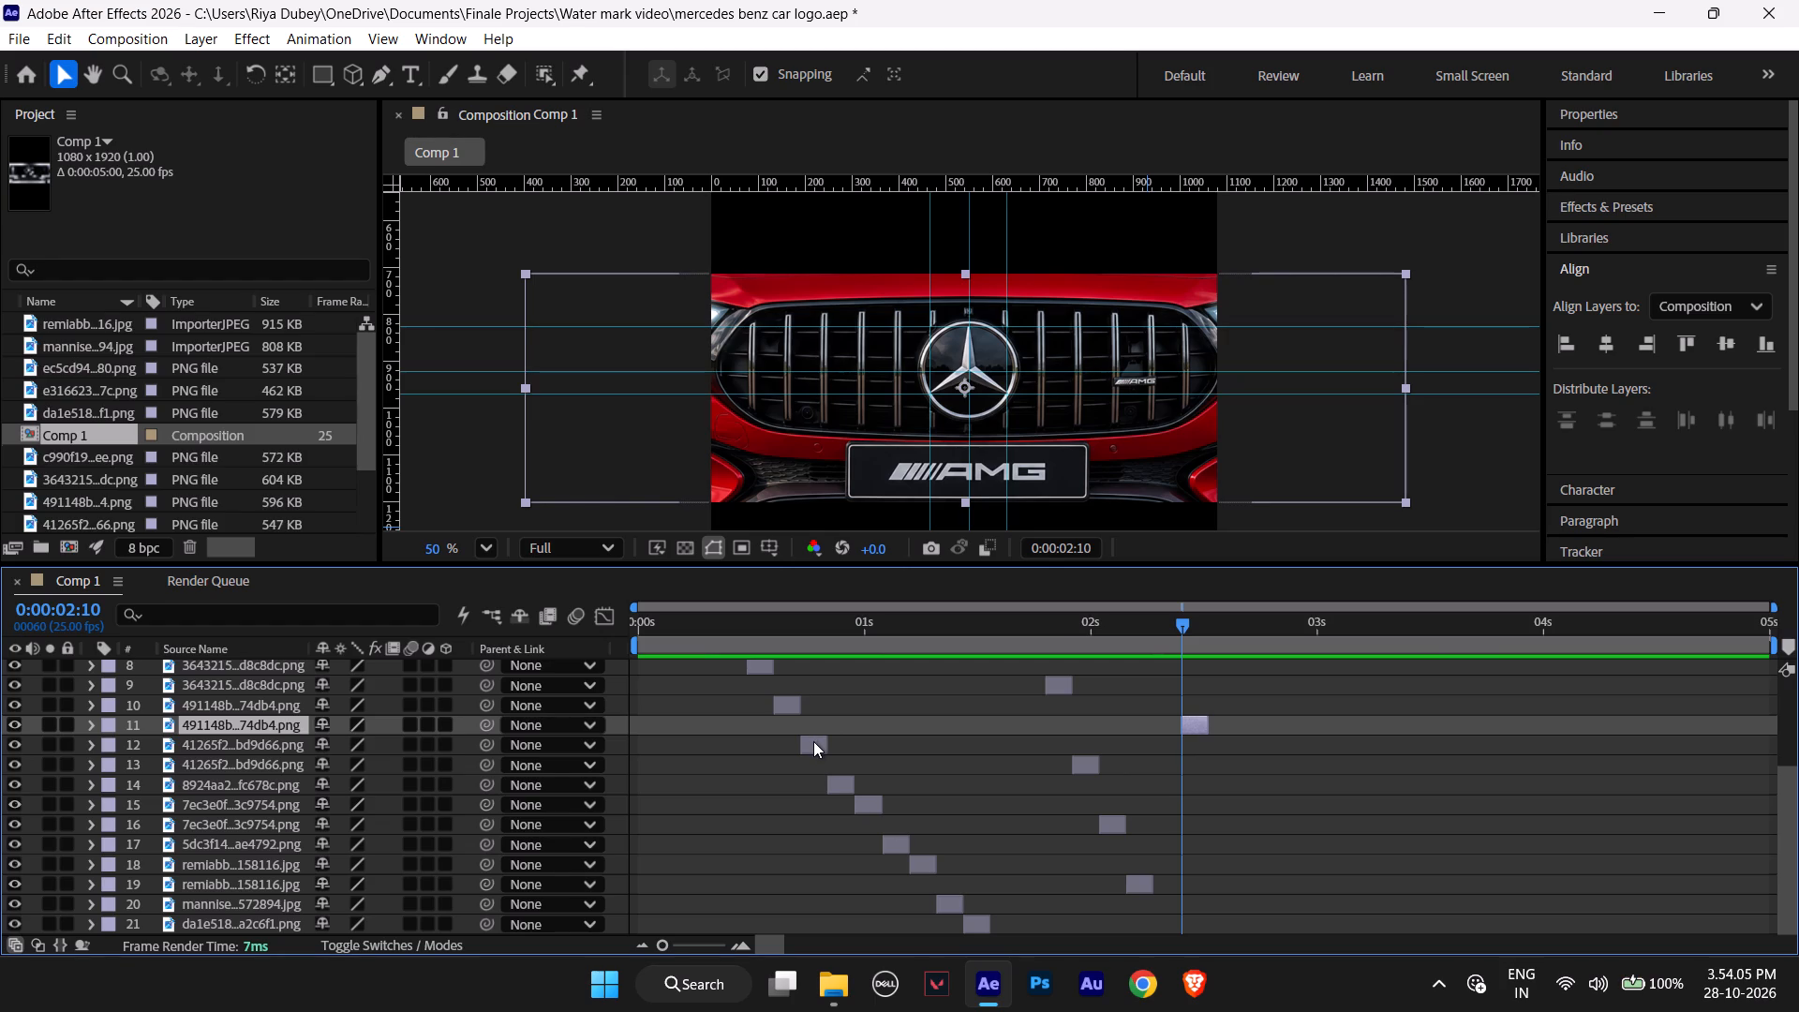
Duplicate the 8924aa2…fc678c.png layer and set the current time to 0:00:02:12.
scroll(903, 781, "up", 1)
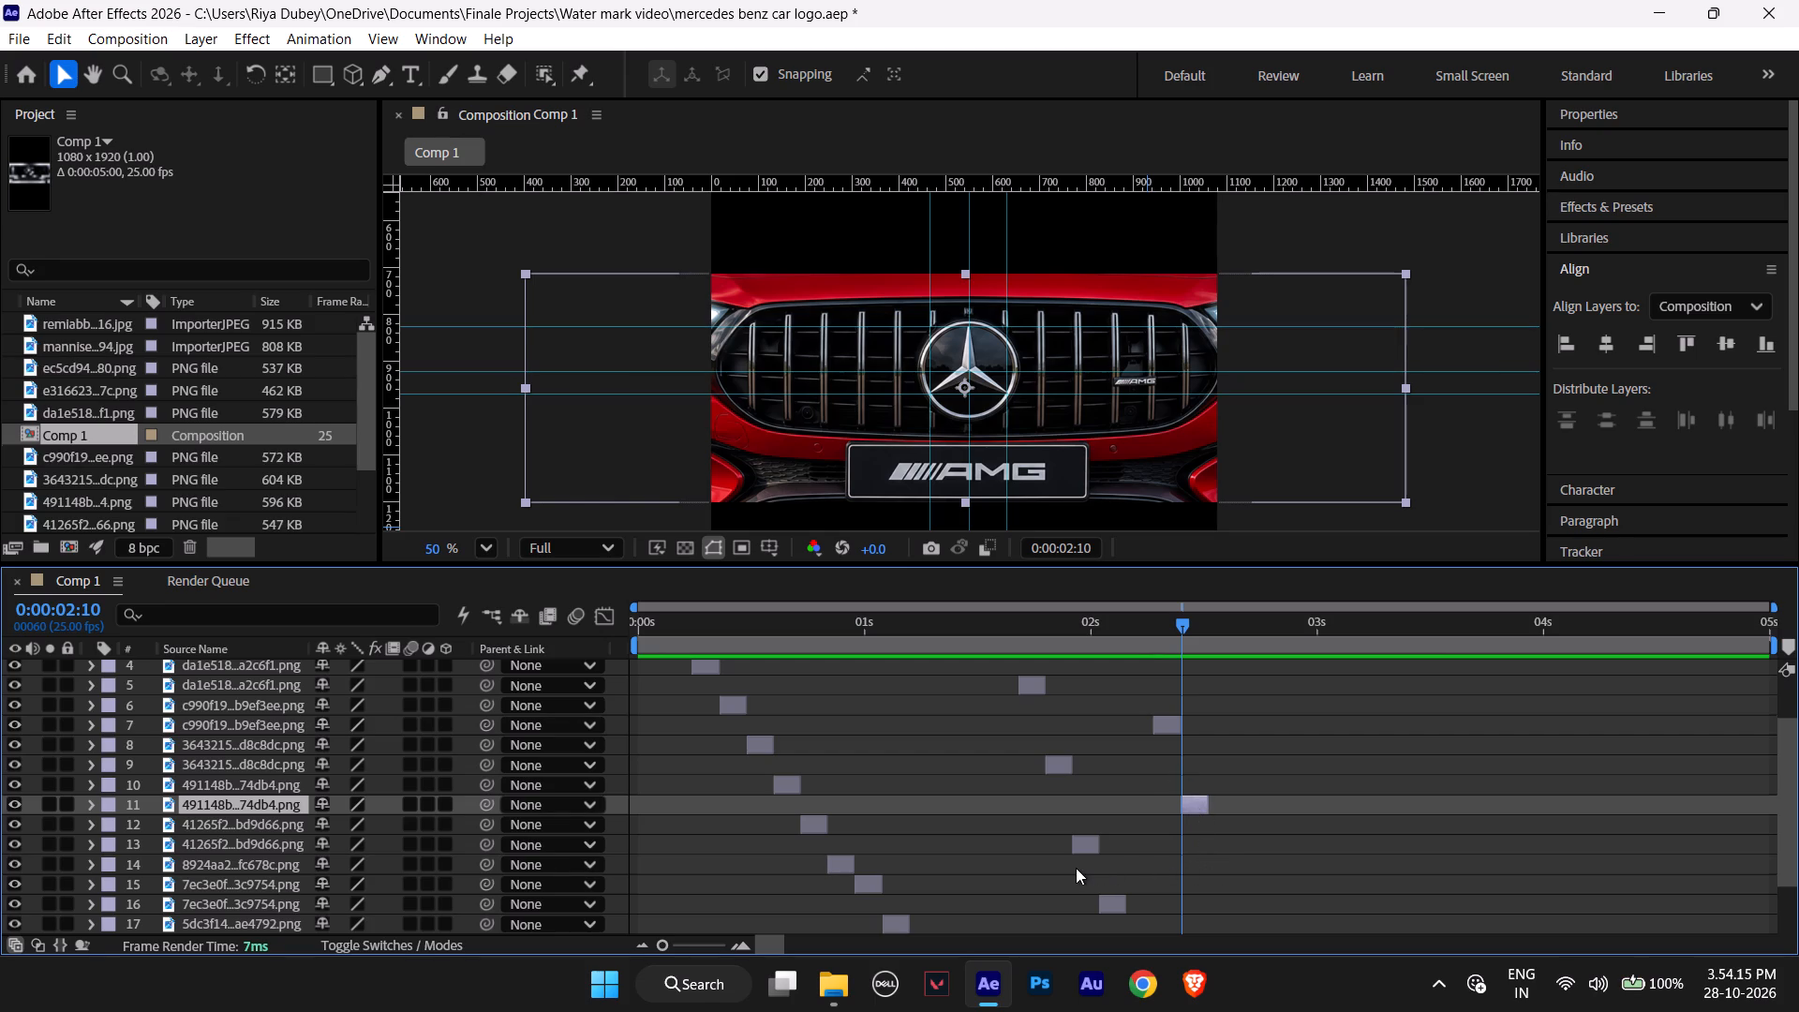
left_click(1041, 868)
left_click(850, 861)
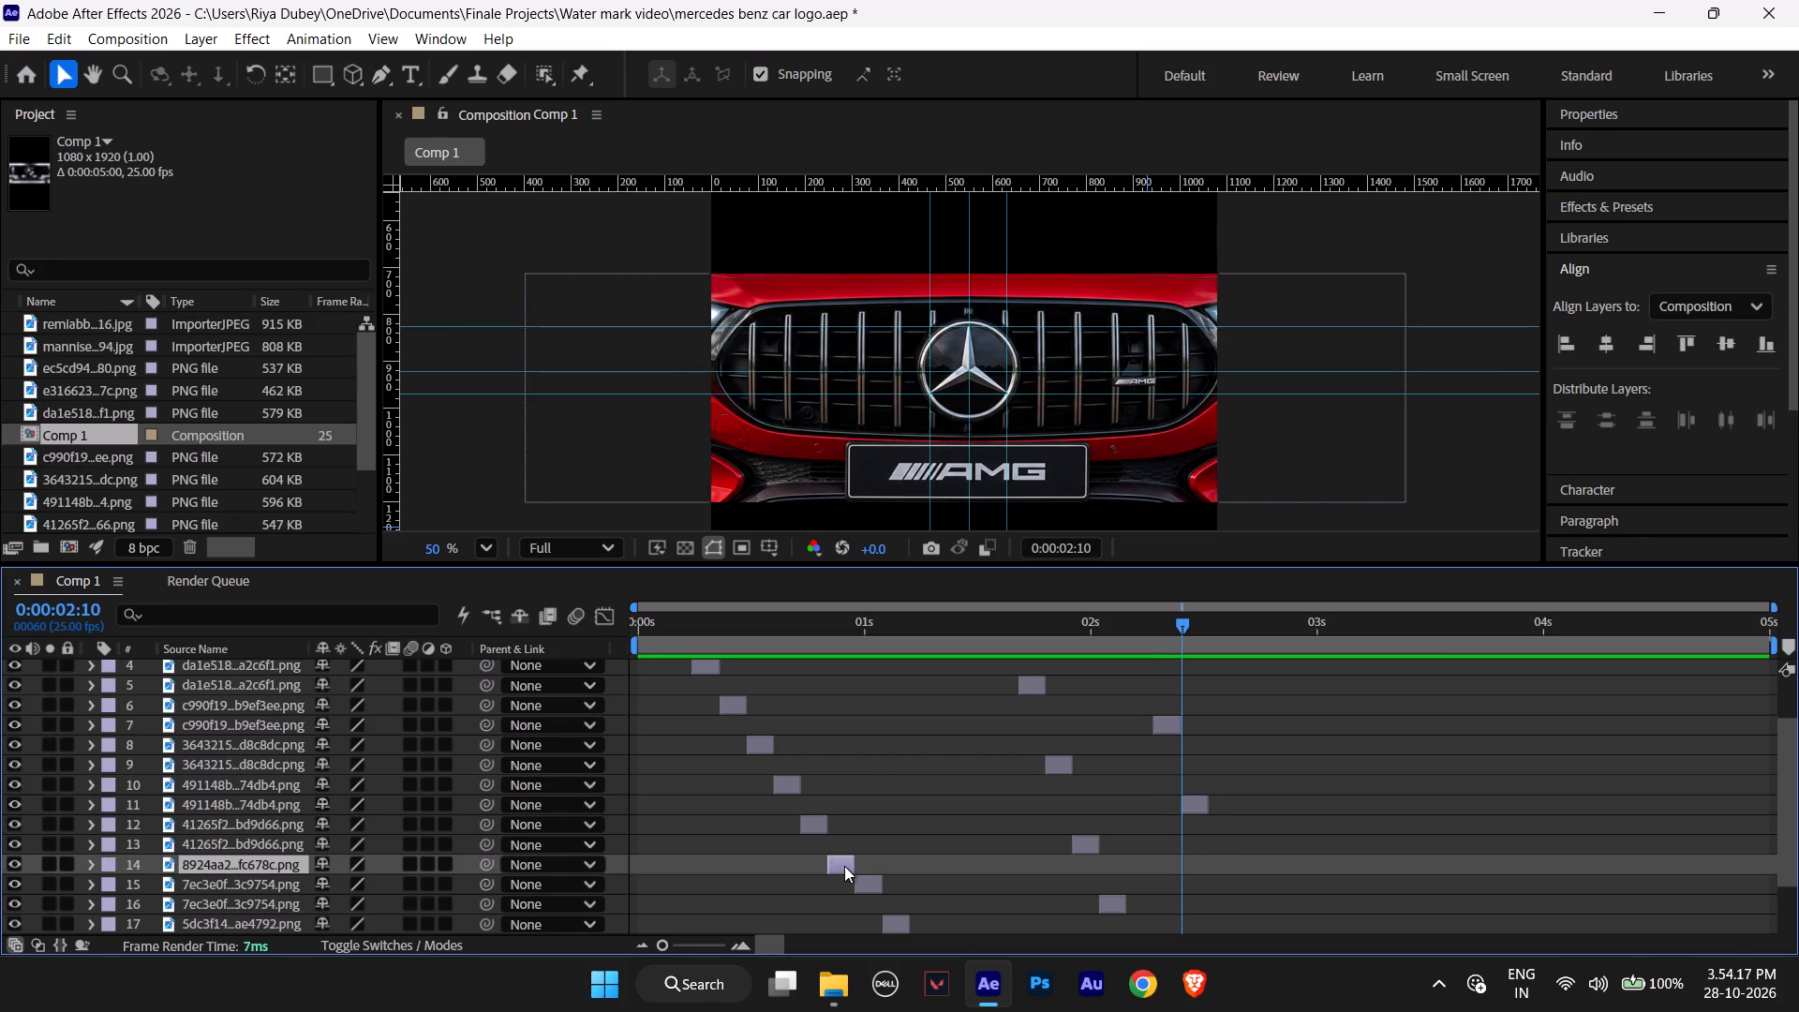
key("ctrl+d")
scroll(935, 827, "down", 4)
left_click_drag(1185, 627, 1209, 627)
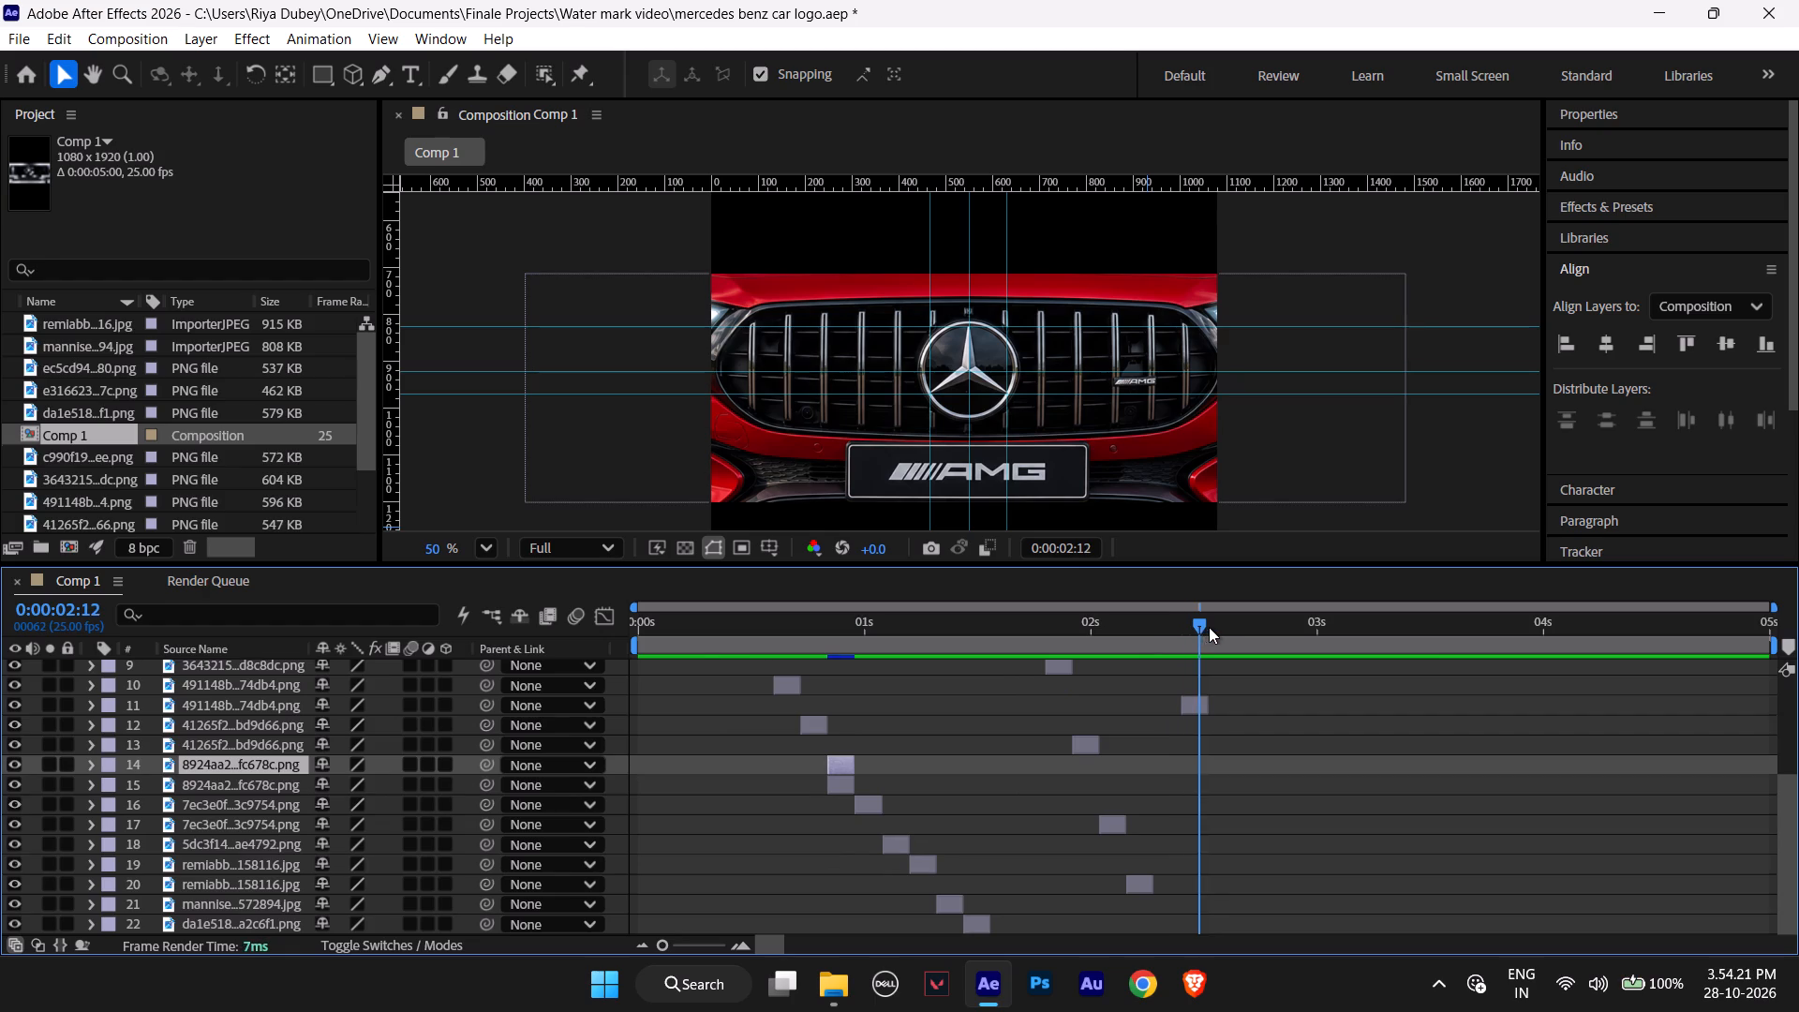
left_click_drag(1209, 627, 1207, 632)
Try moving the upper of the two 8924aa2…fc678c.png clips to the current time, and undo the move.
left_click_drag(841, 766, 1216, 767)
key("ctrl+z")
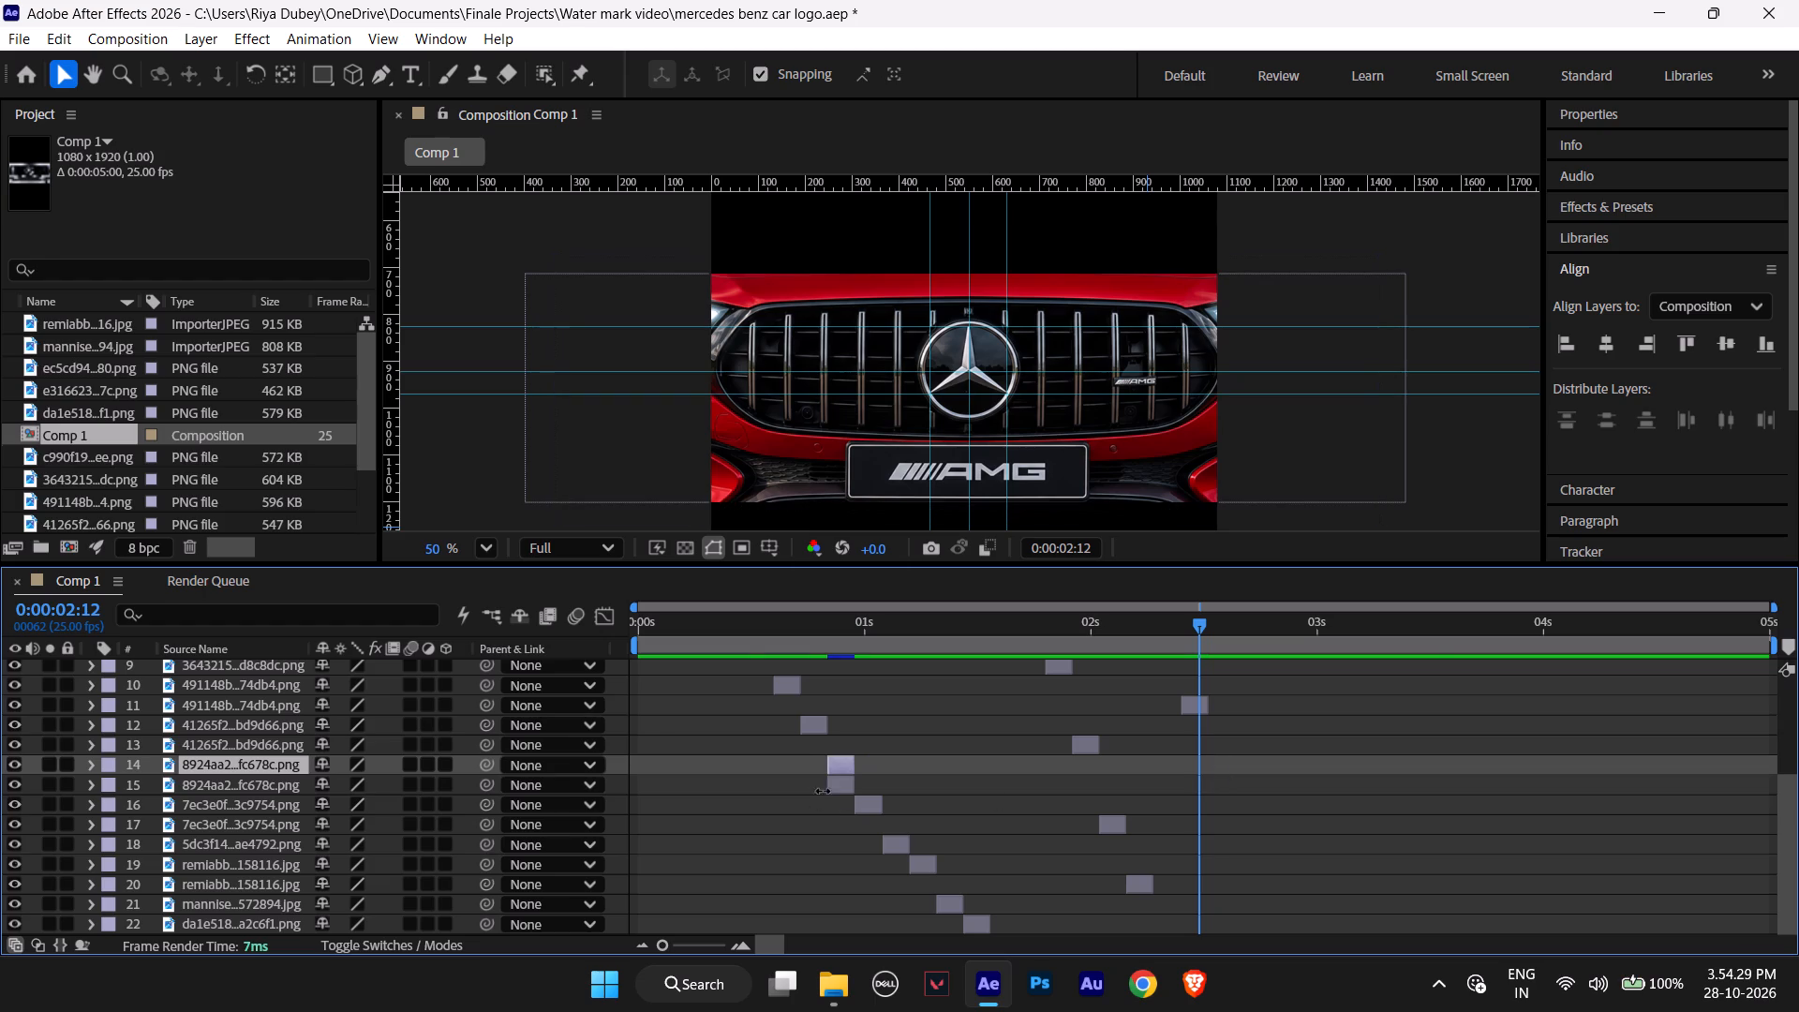
Place the lower 8924aa2…fc678c.png clip at 0:00:02:13, directly after the copied 491148b…74db4.png clip, and close the separate layer view.
left_click(842, 789)
left_click_drag(842, 789, 875, 791)
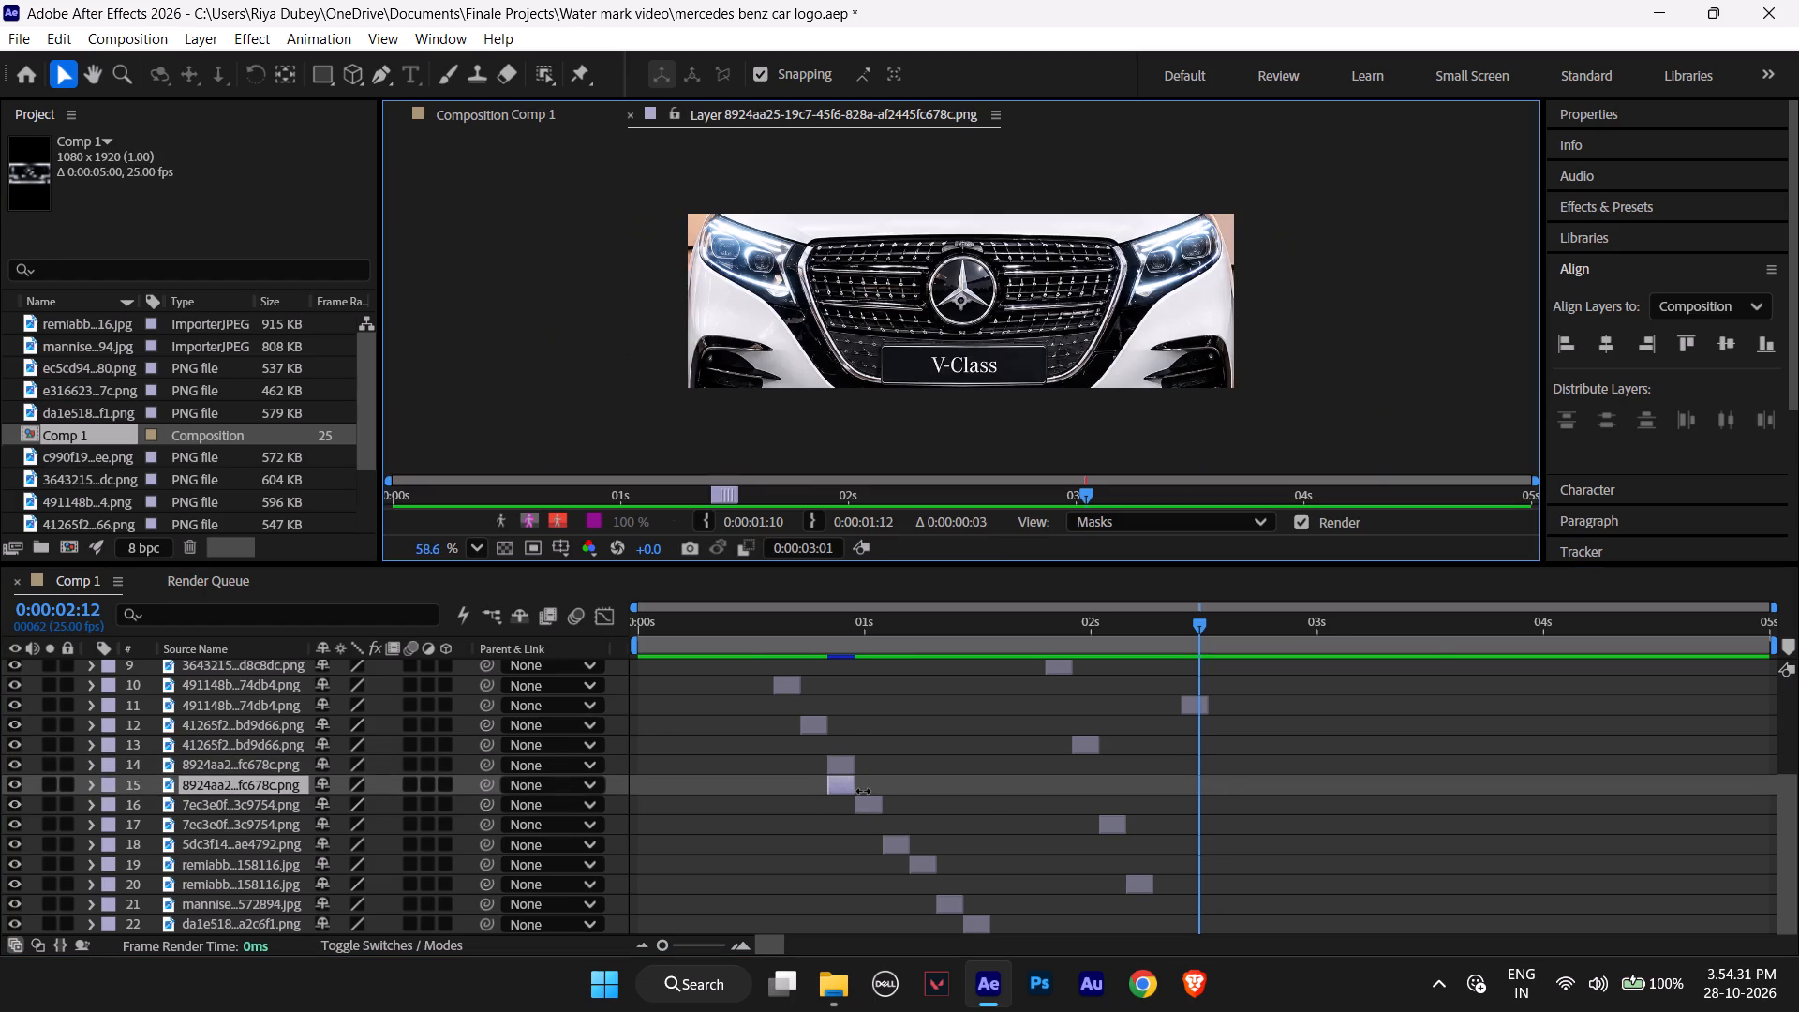
left_click(846, 765)
left_click(844, 789)
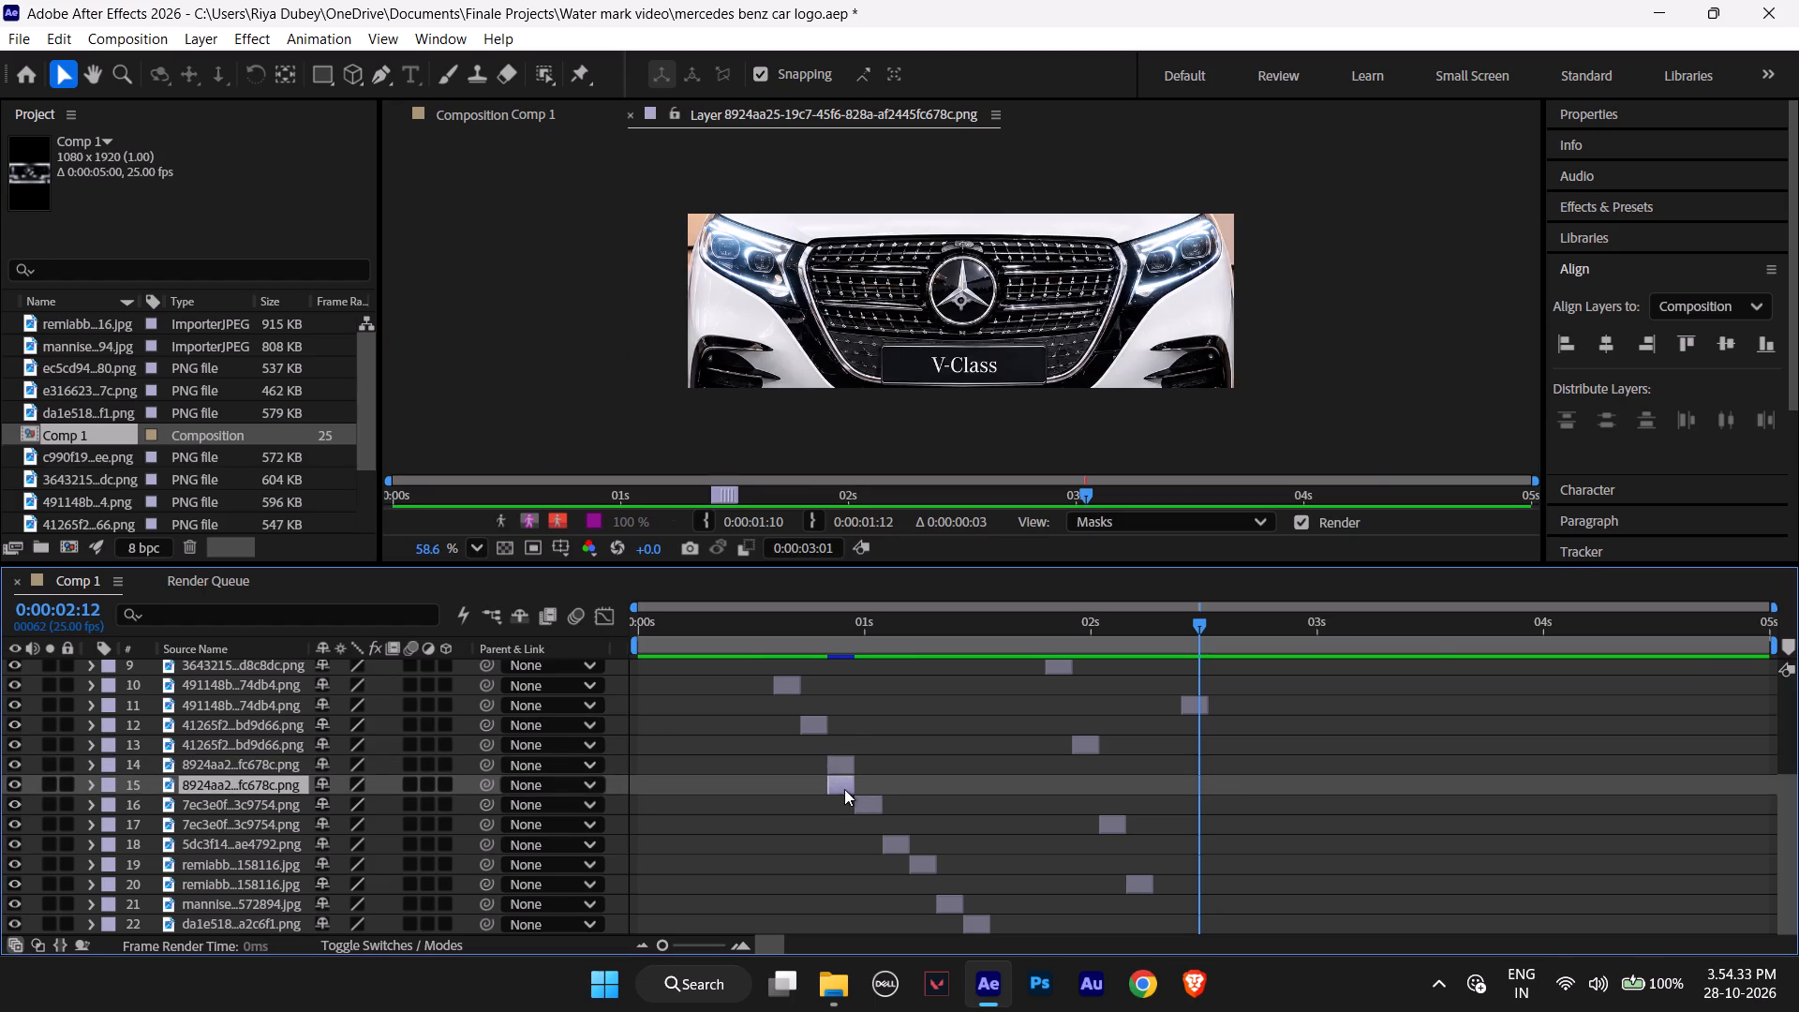
left_click_drag(840, 789, 1214, 793)
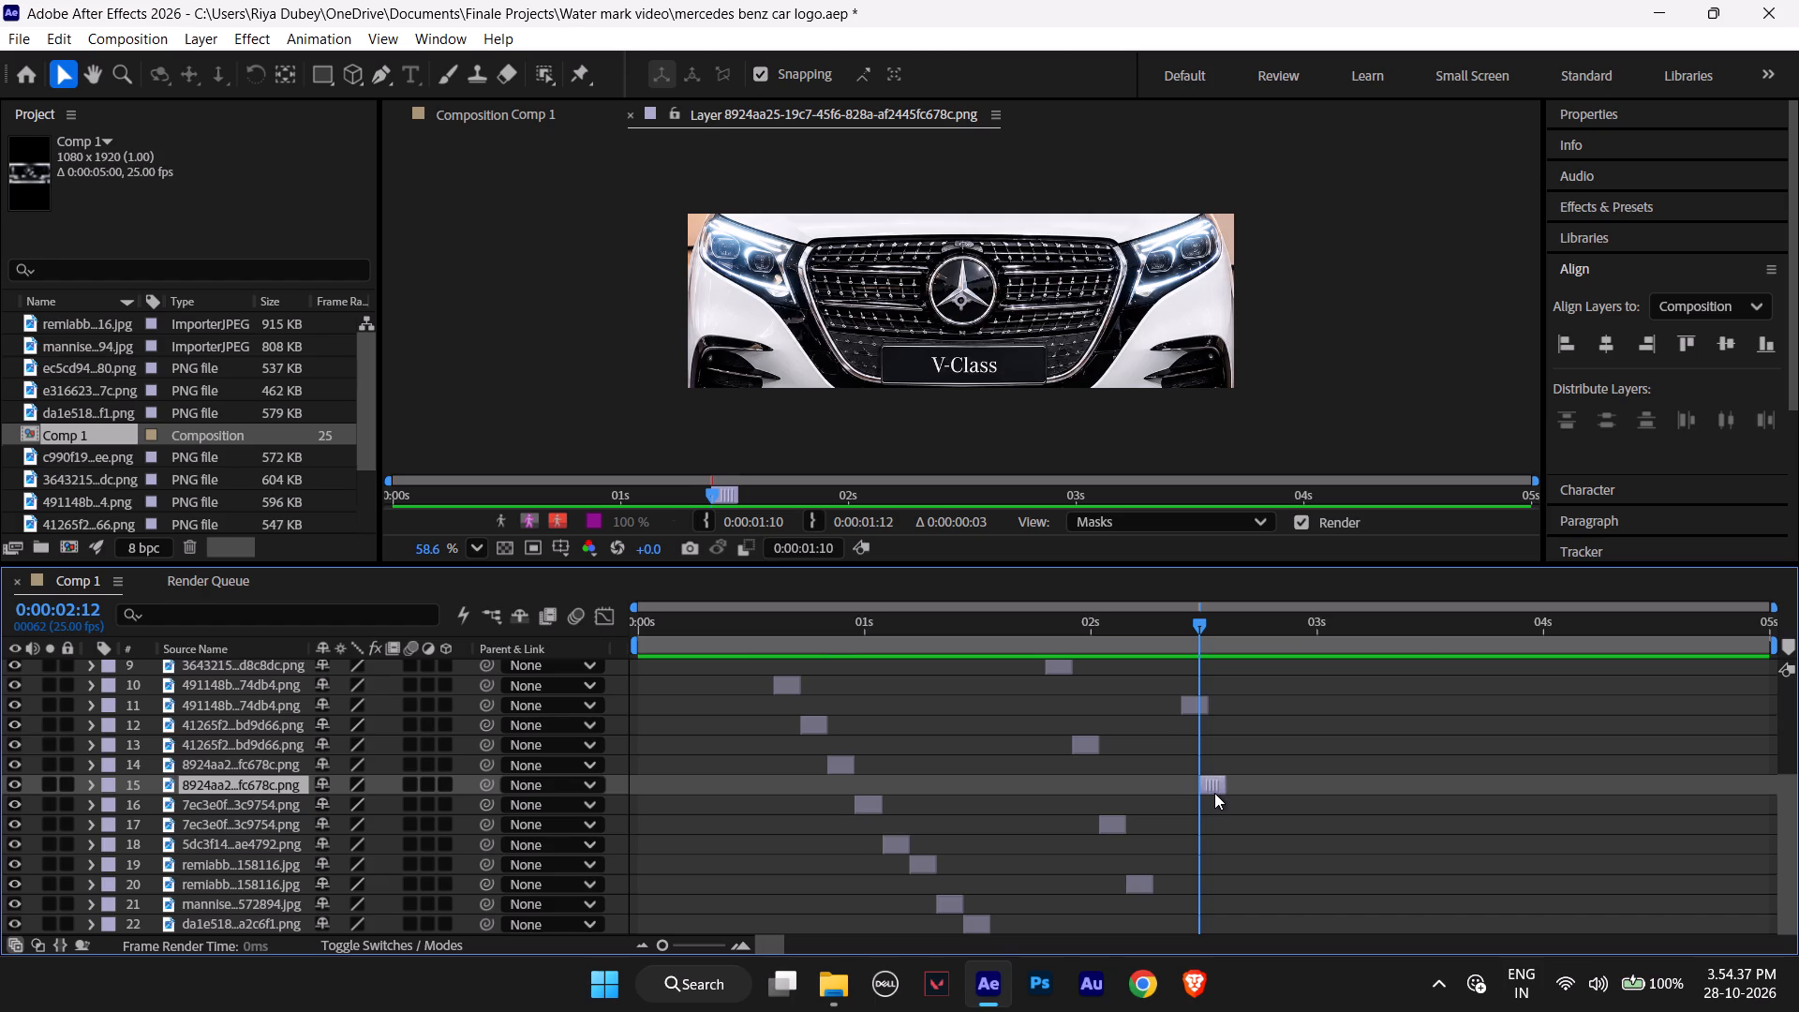
left_click_drag(1214, 793, 1217, 793)
left_click(630, 116)
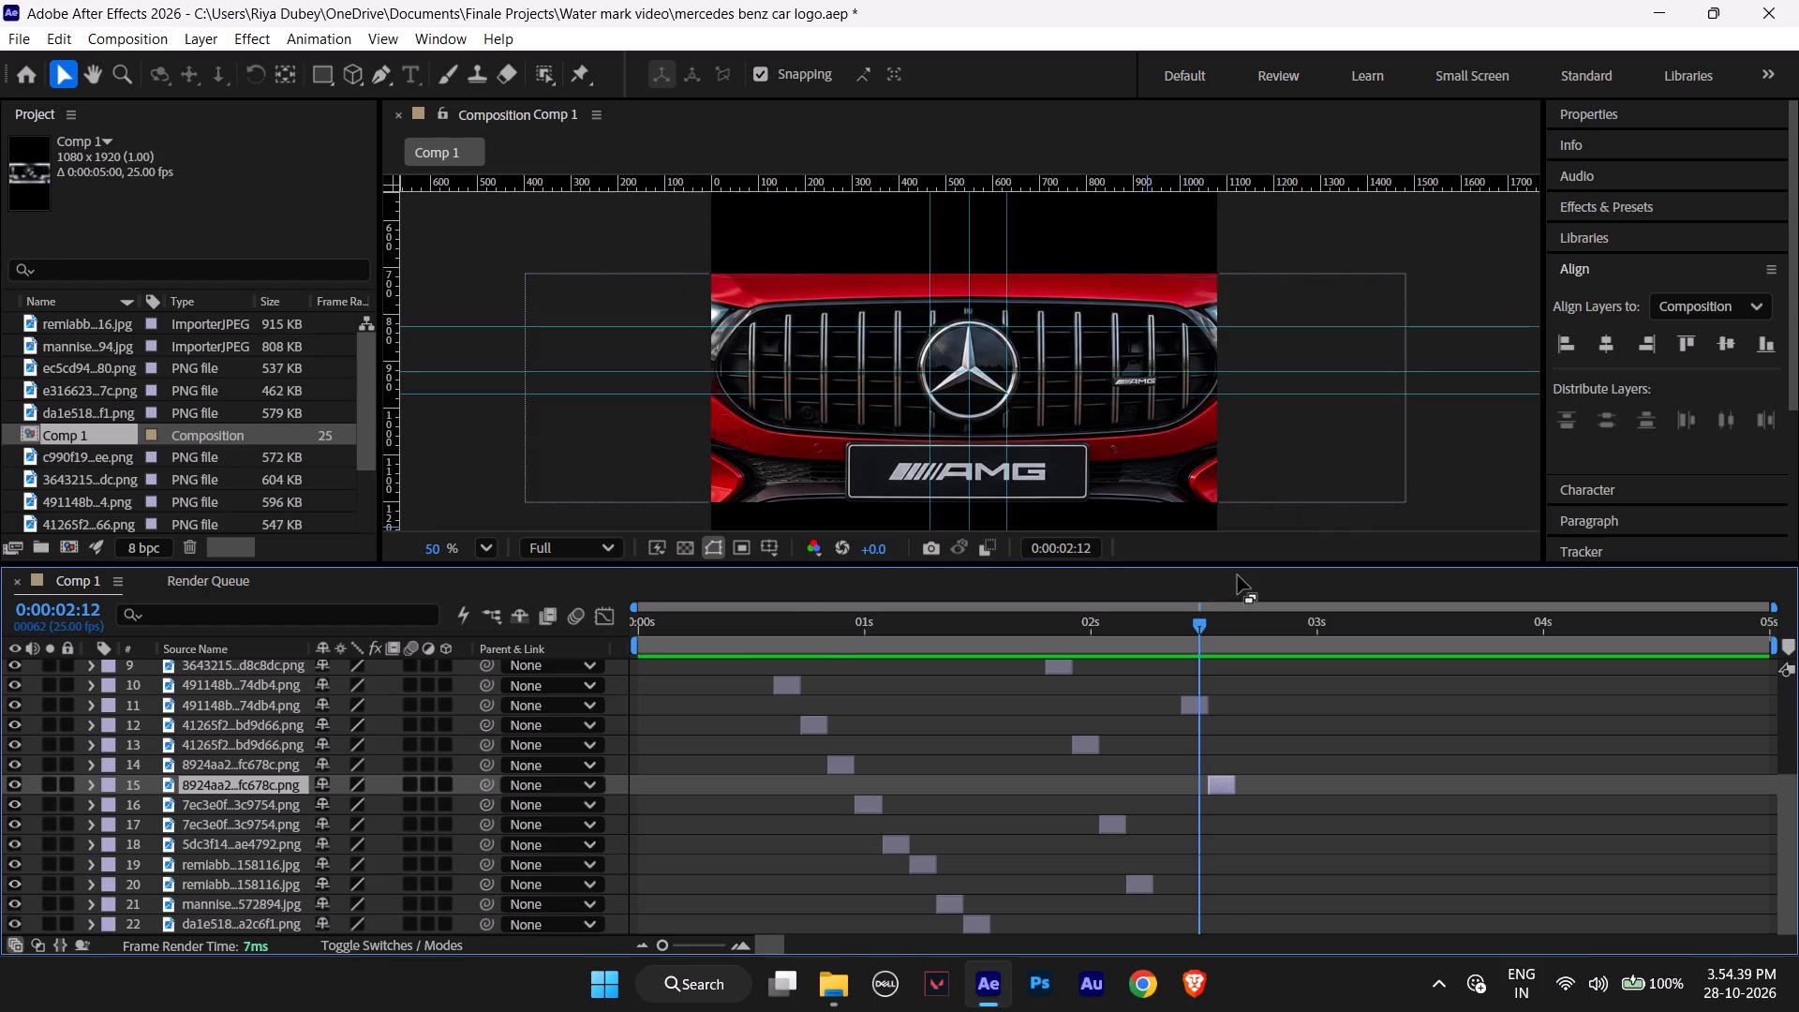
Scrub through the sequence between 0:00:01:09 and 0:00:02:14 to check the joins between the copied clips.
left_click_drag(1197, 619, 881, 643)
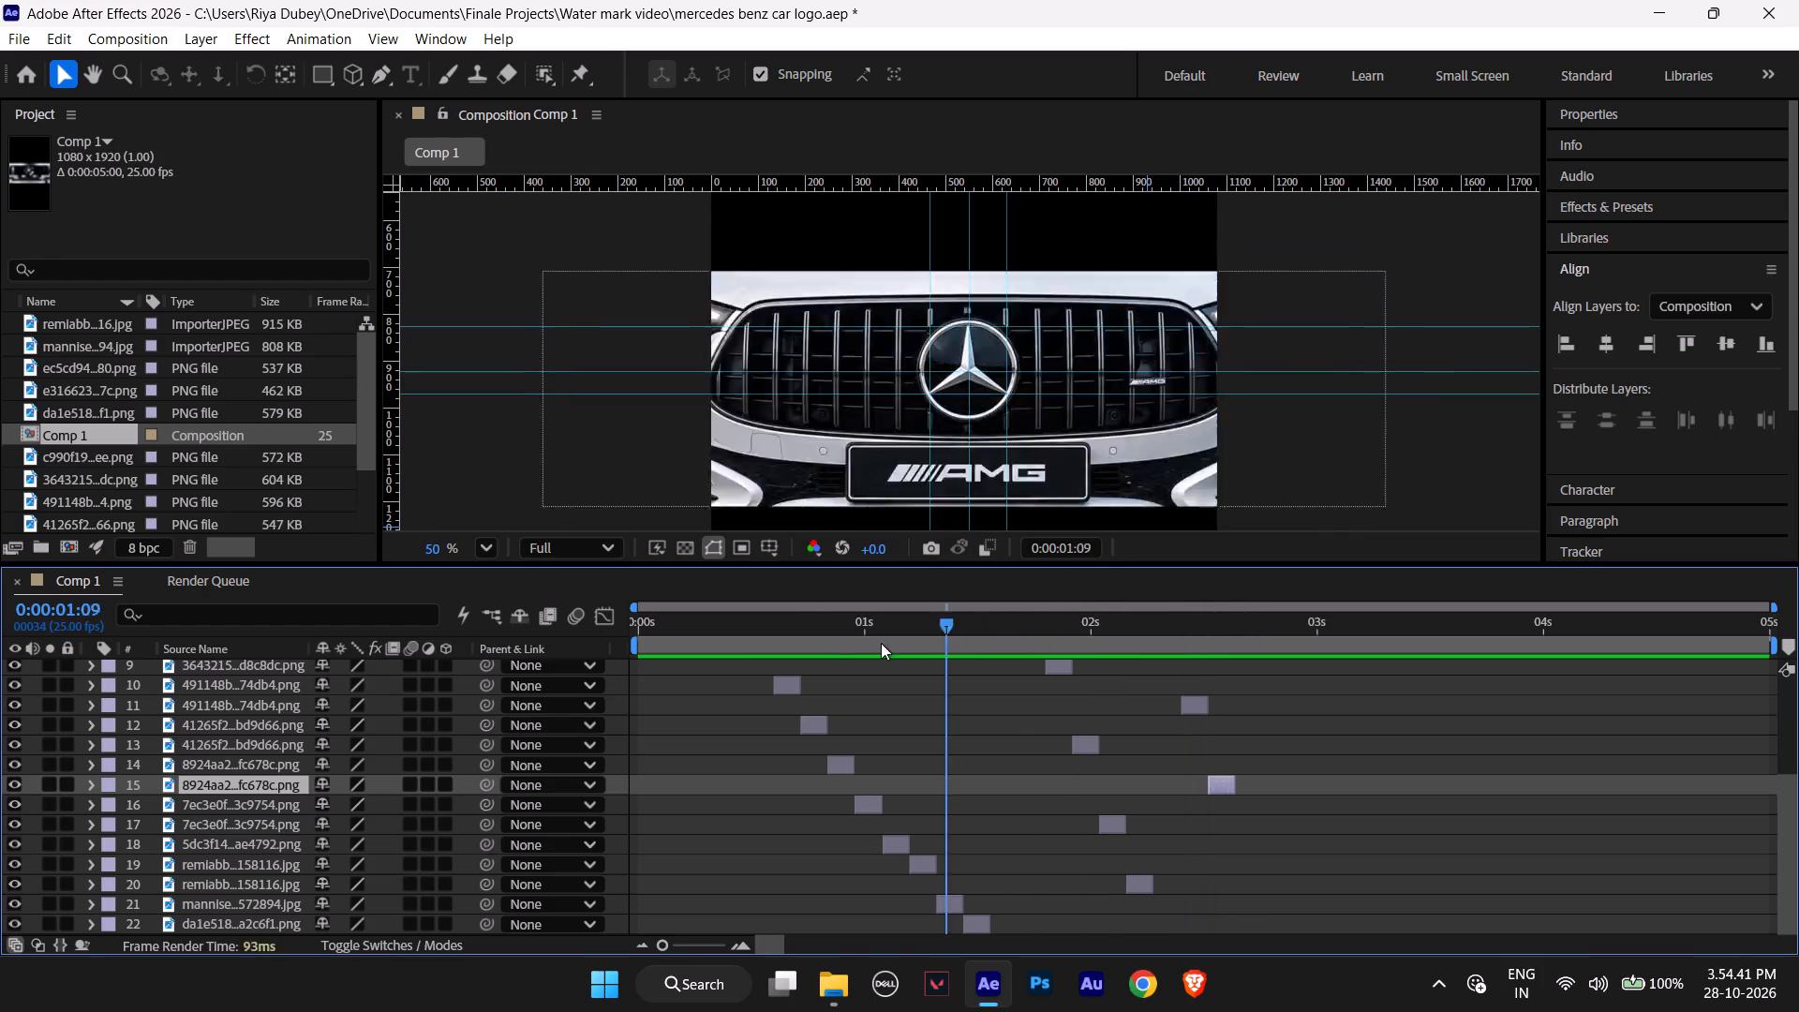
left_click_drag(881, 643, 1172, 692)
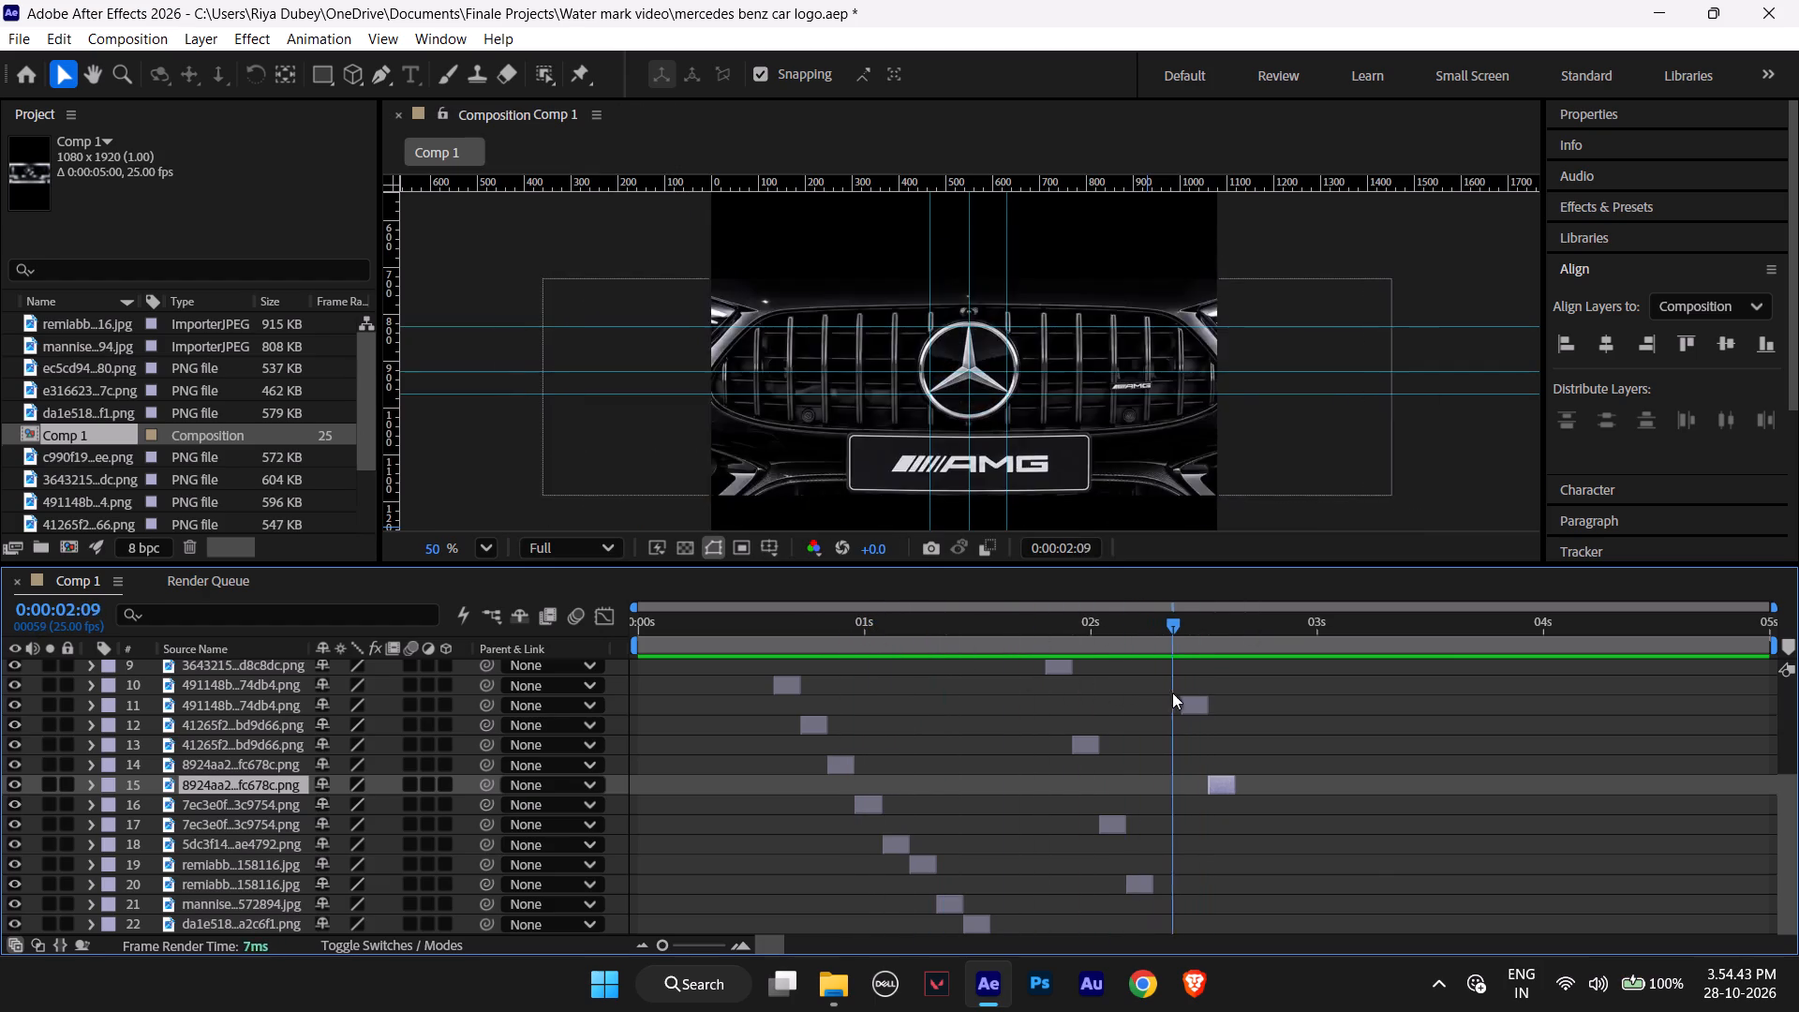
left_click_drag(1172, 692, 1204, 702)
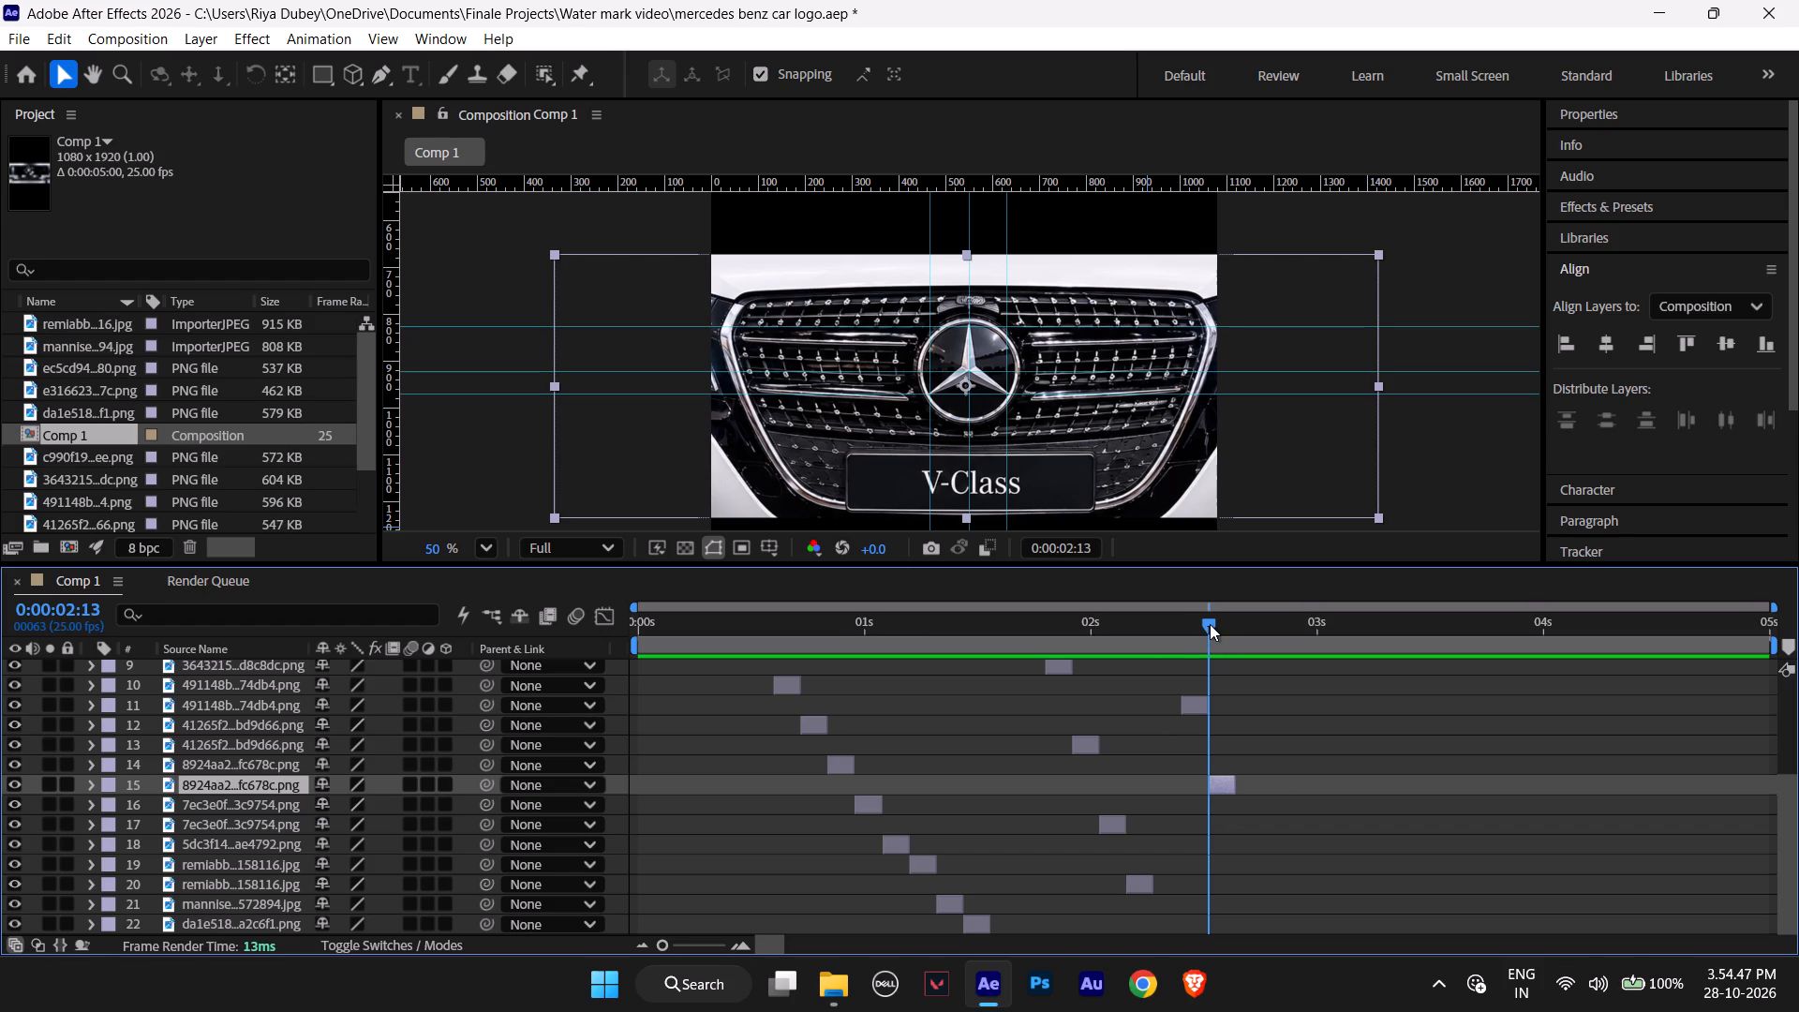
left_click_drag(1210, 624, 1210, 629)
left_click_drag(1210, 629, 1185, 633)
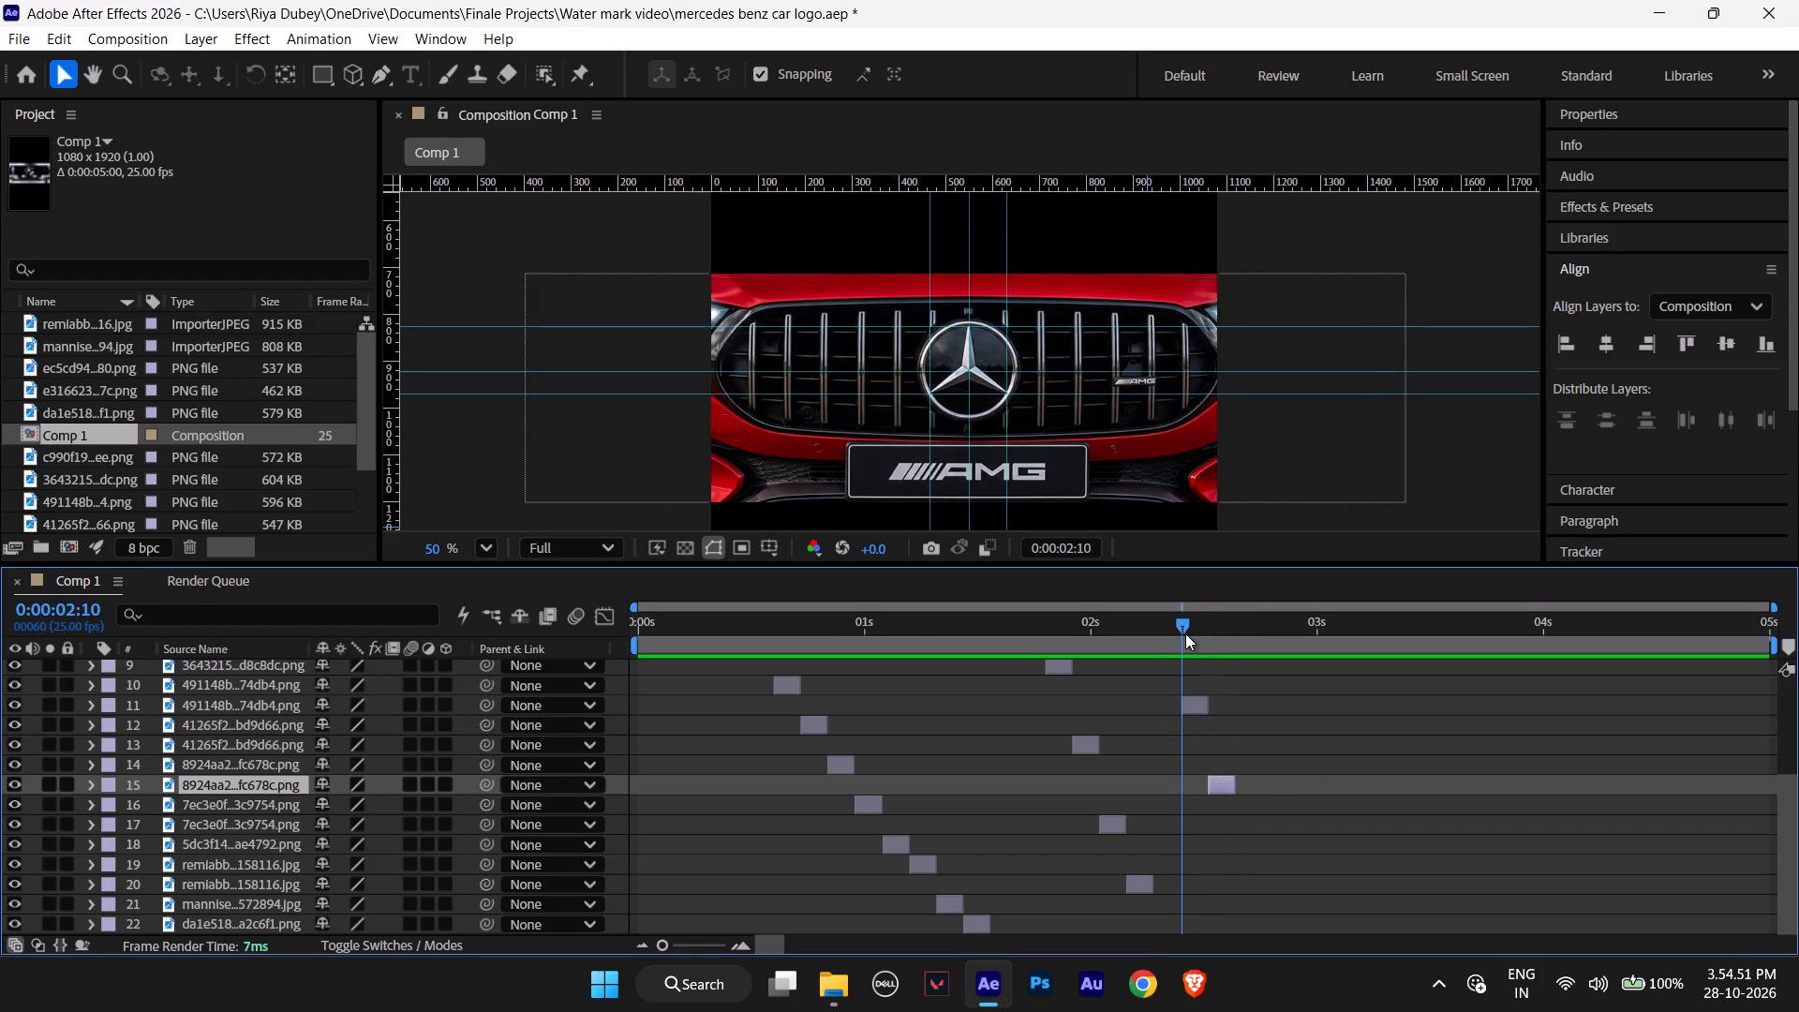
left_click_drag(1185, 633, 1216, 638)
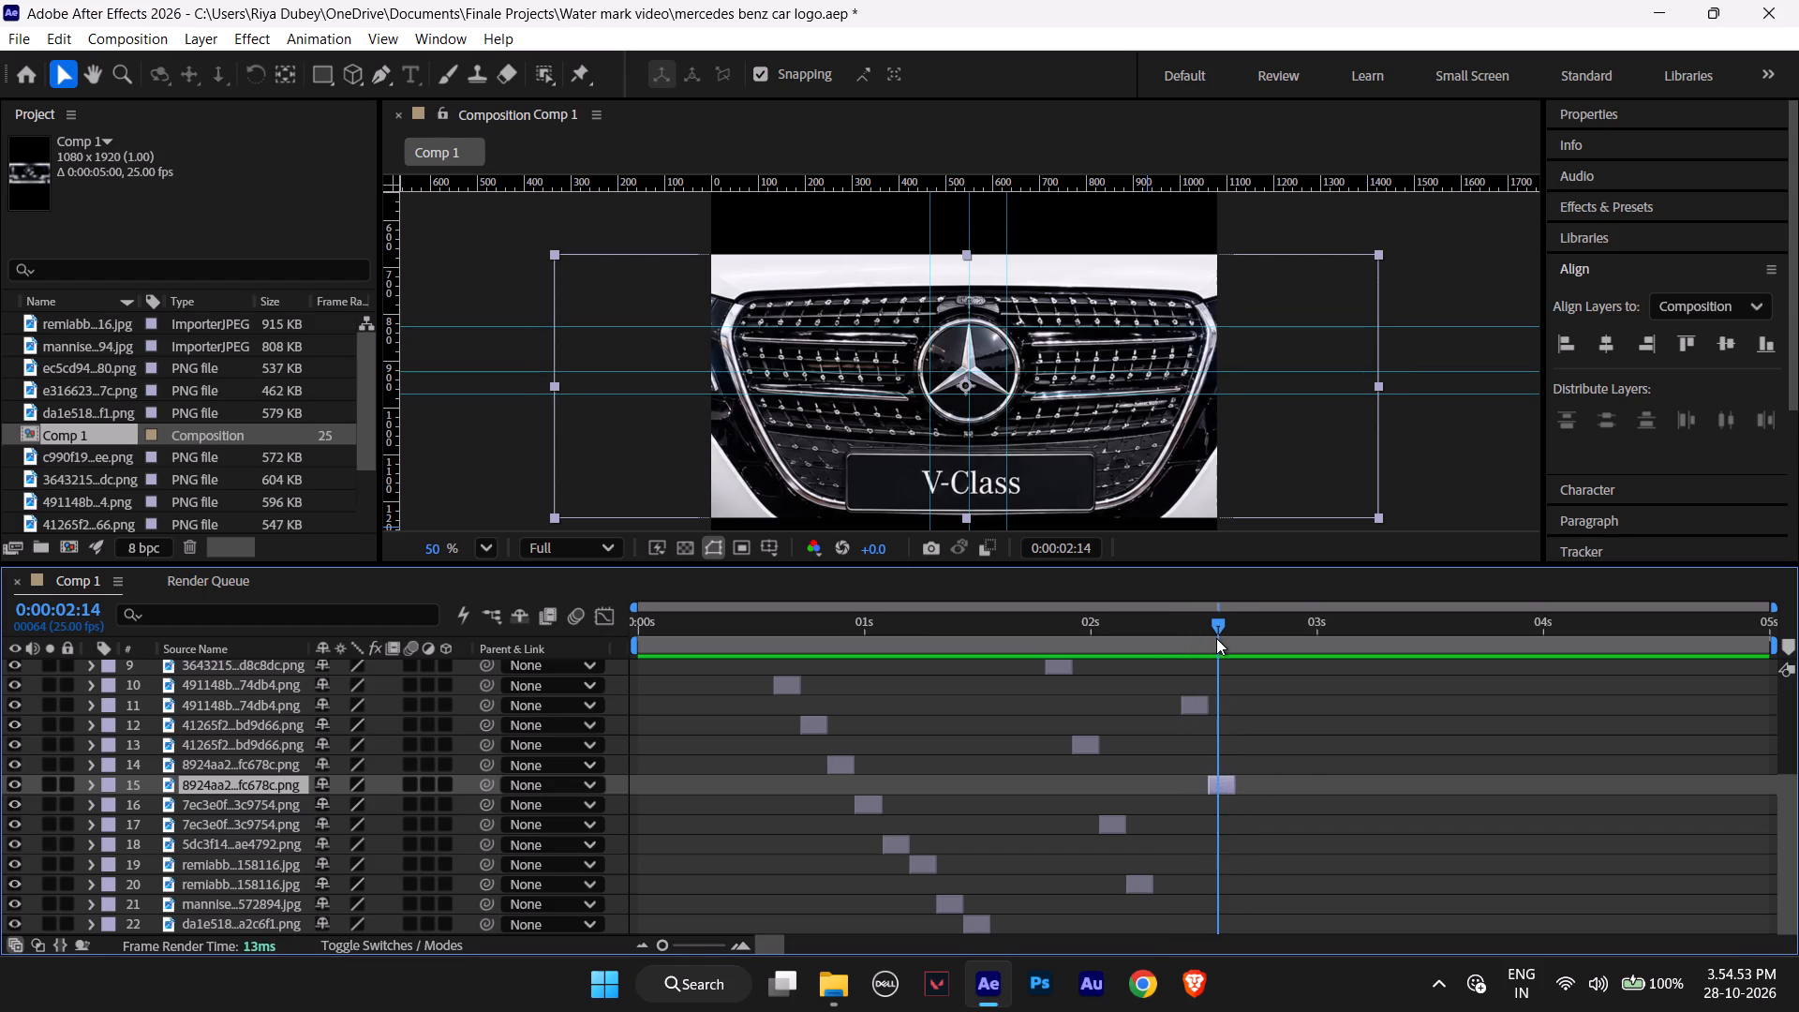
left_click_drag(1216, 638, 1211, 638)
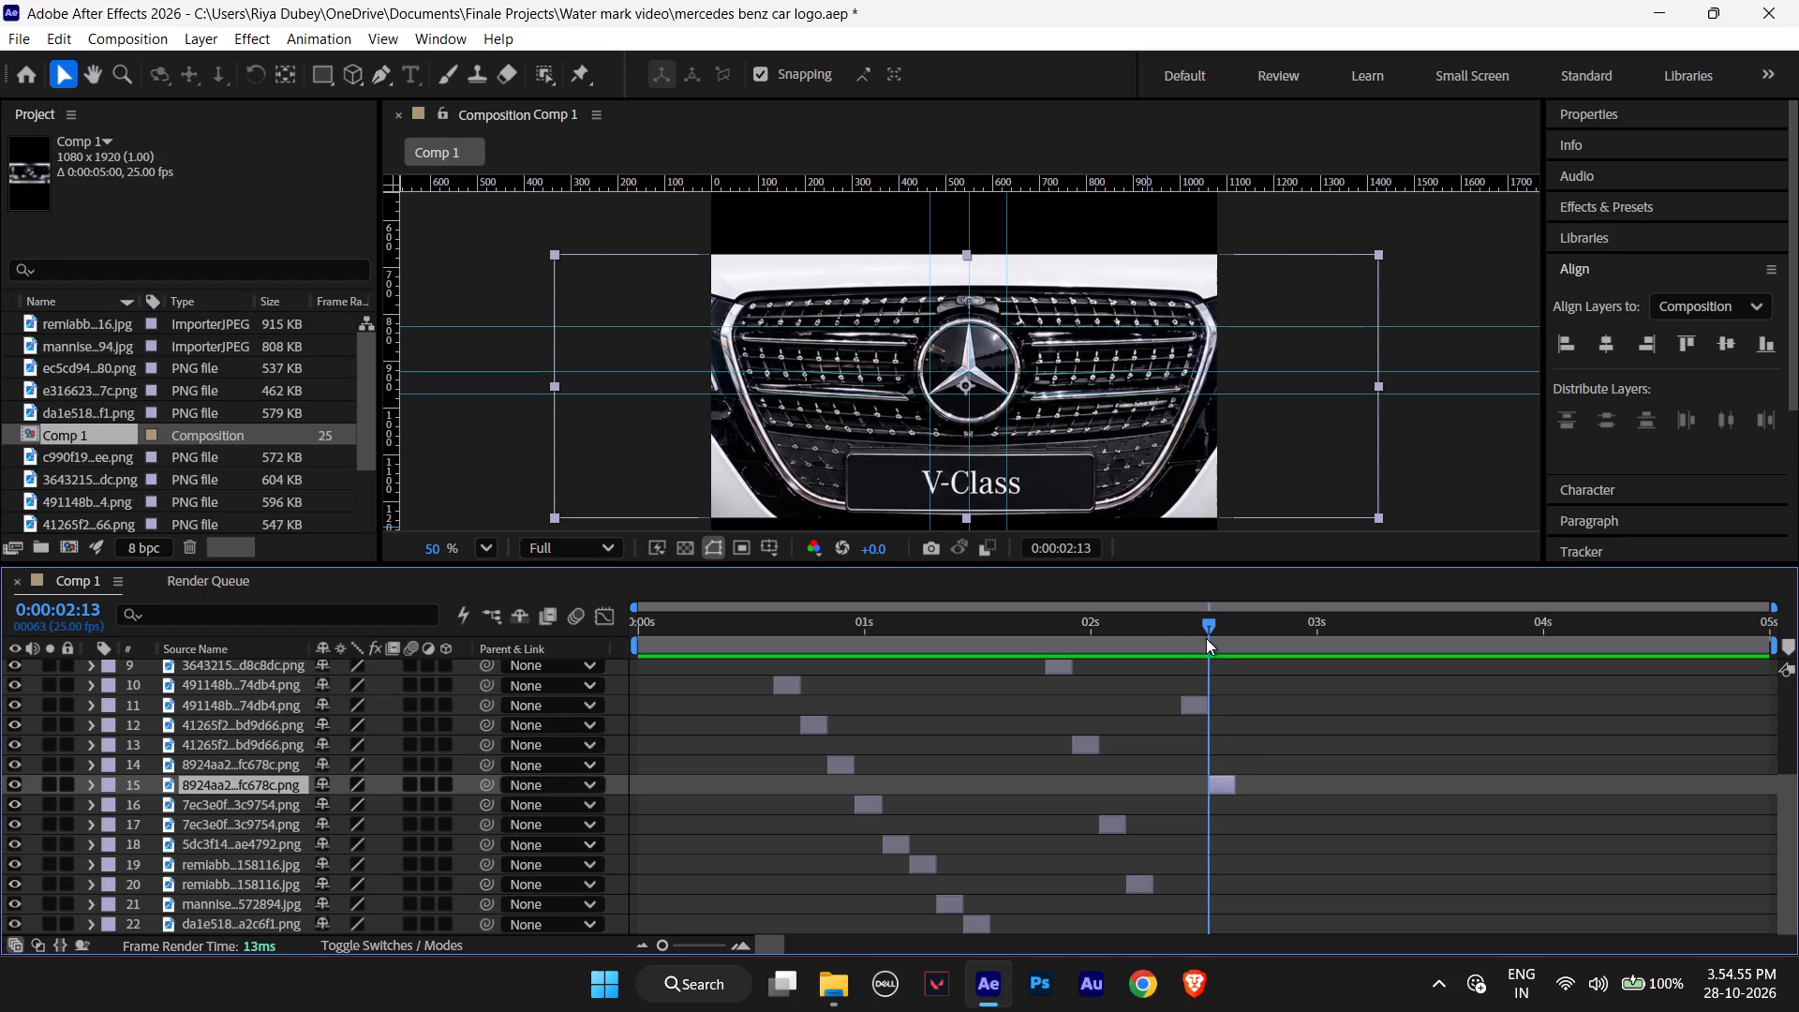
Duplicate the 5dc3f14…ae4792.png layer and place the lower copy at 0:00:02:16, directly after the copied 8924aa2…fc678c.png clip.
left_click_drag(1202, 627, 1228, 628)
scroll(1247, 817, "down", 1)
scroll(1247, 817, "up", 1)
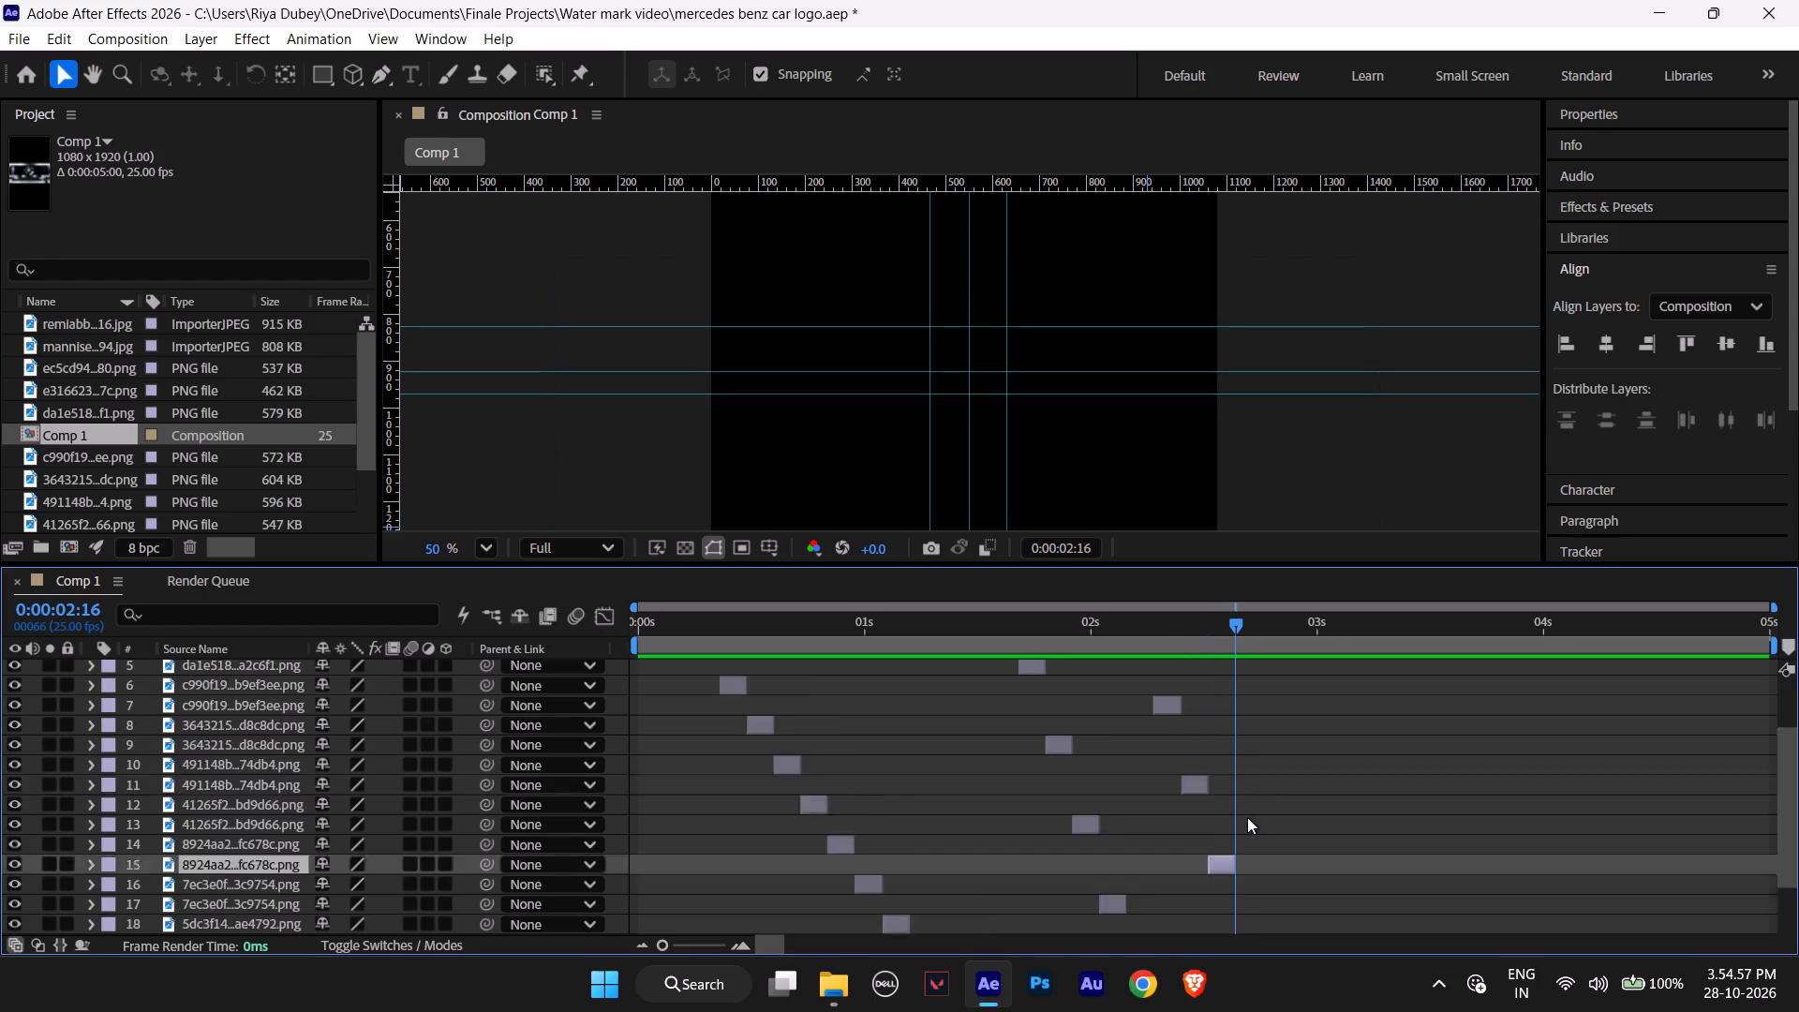
scroll(1247, 817, "down", 3)
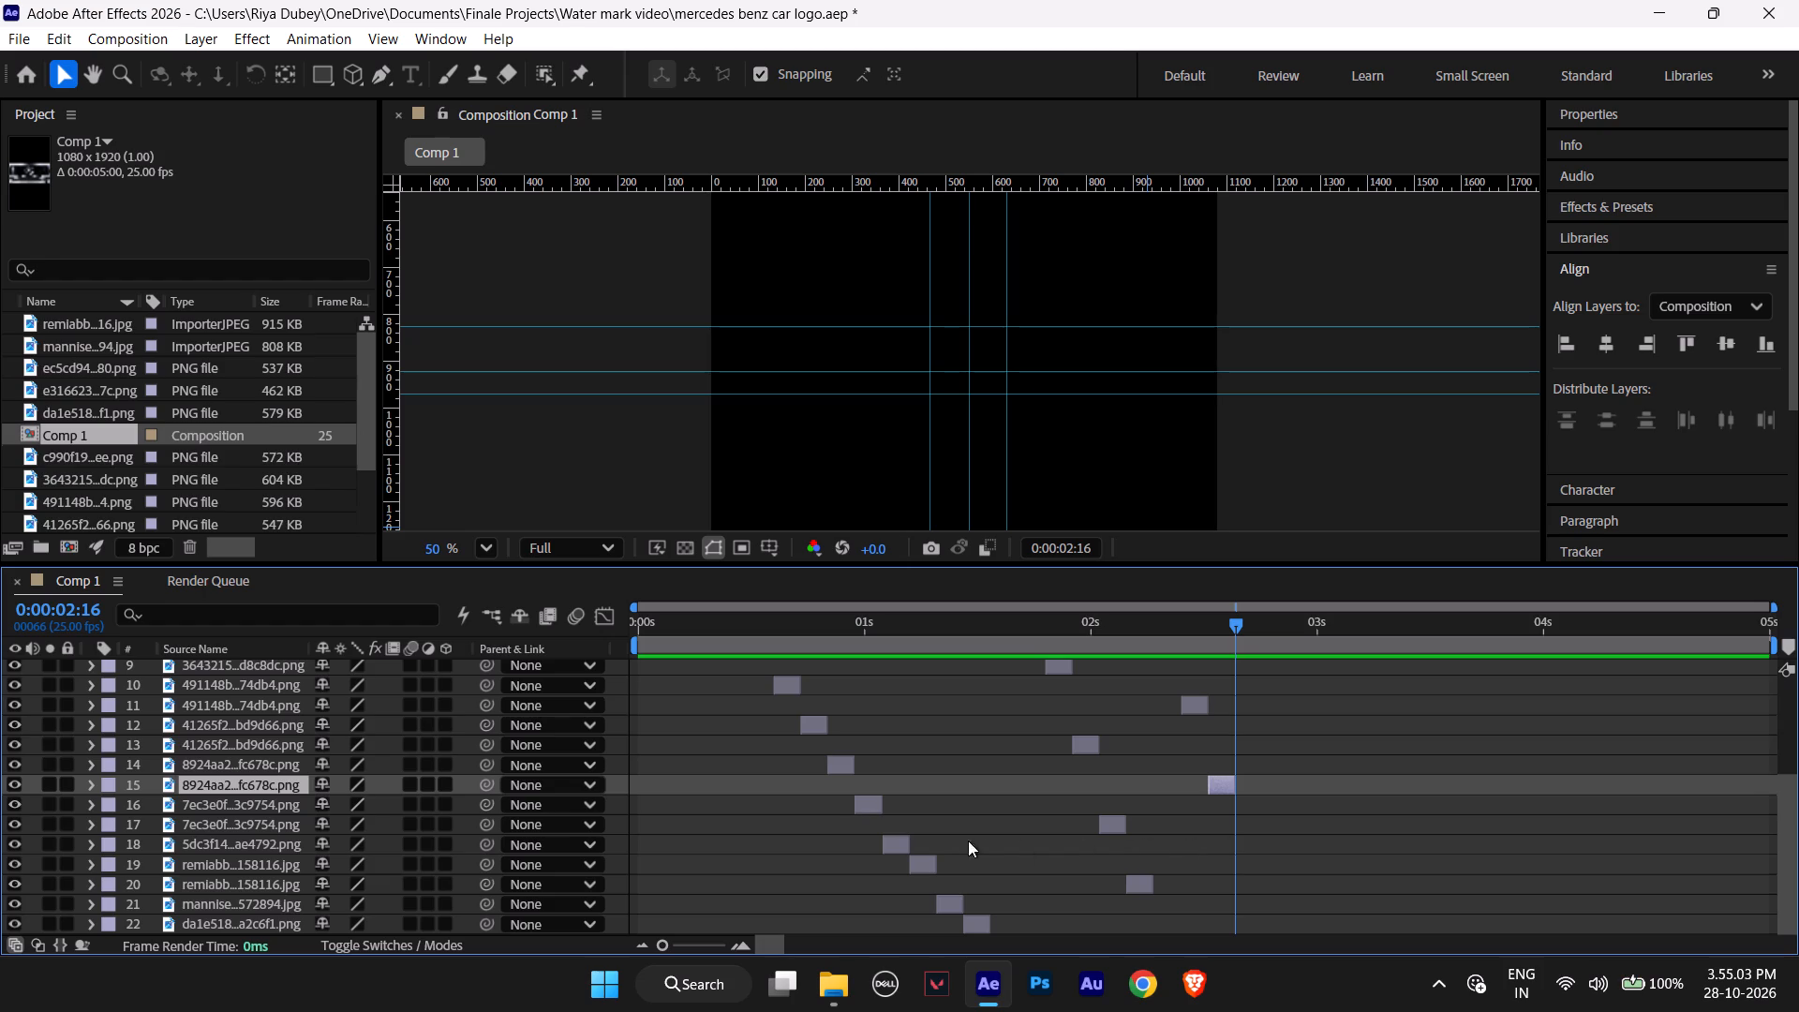
left_click(899, 841)
key("ctrl+d")
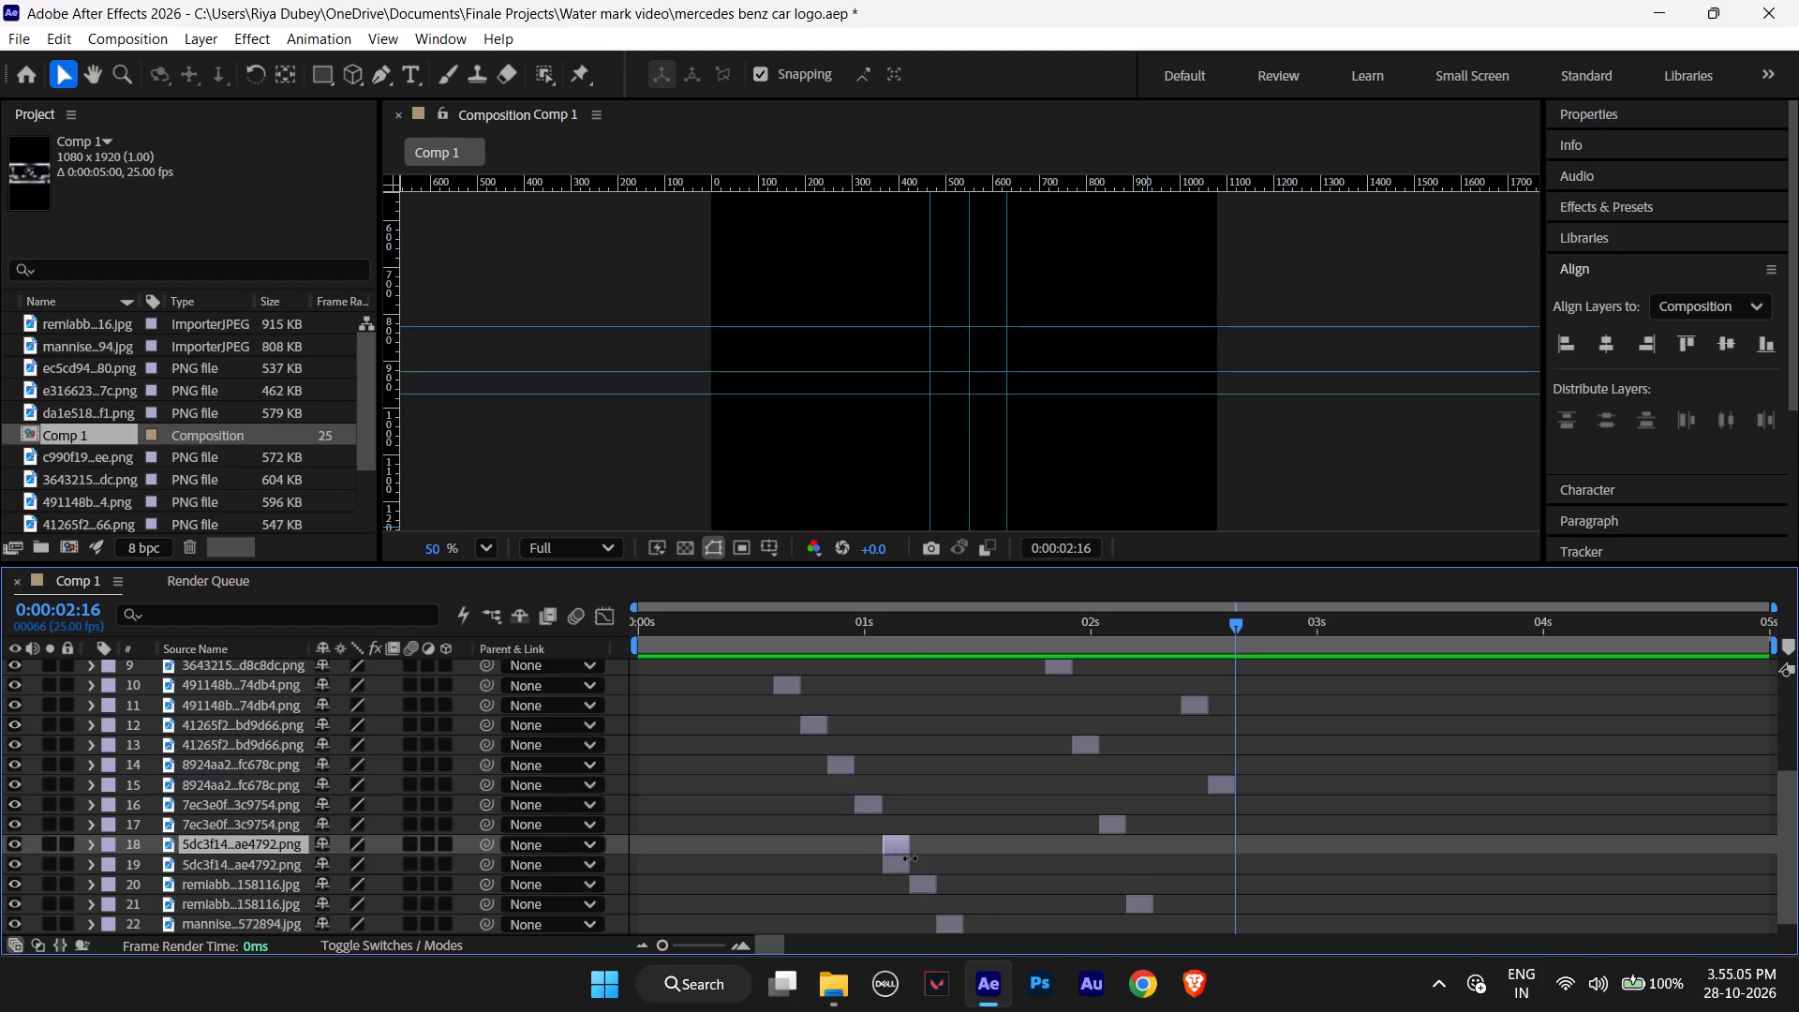
left_click(893, 865)
left_click_drag(893, 865, 1066, 859)
left_click_drag(895, 867, 1250, 868)
Duplicate the mannise…572894.jpg layer and place the lower copy at 0:00:02:19, after the copied 5dc3f14…ae4792.png clip, closing the separate layer view.
scroll(1266, 750, "down", 5)
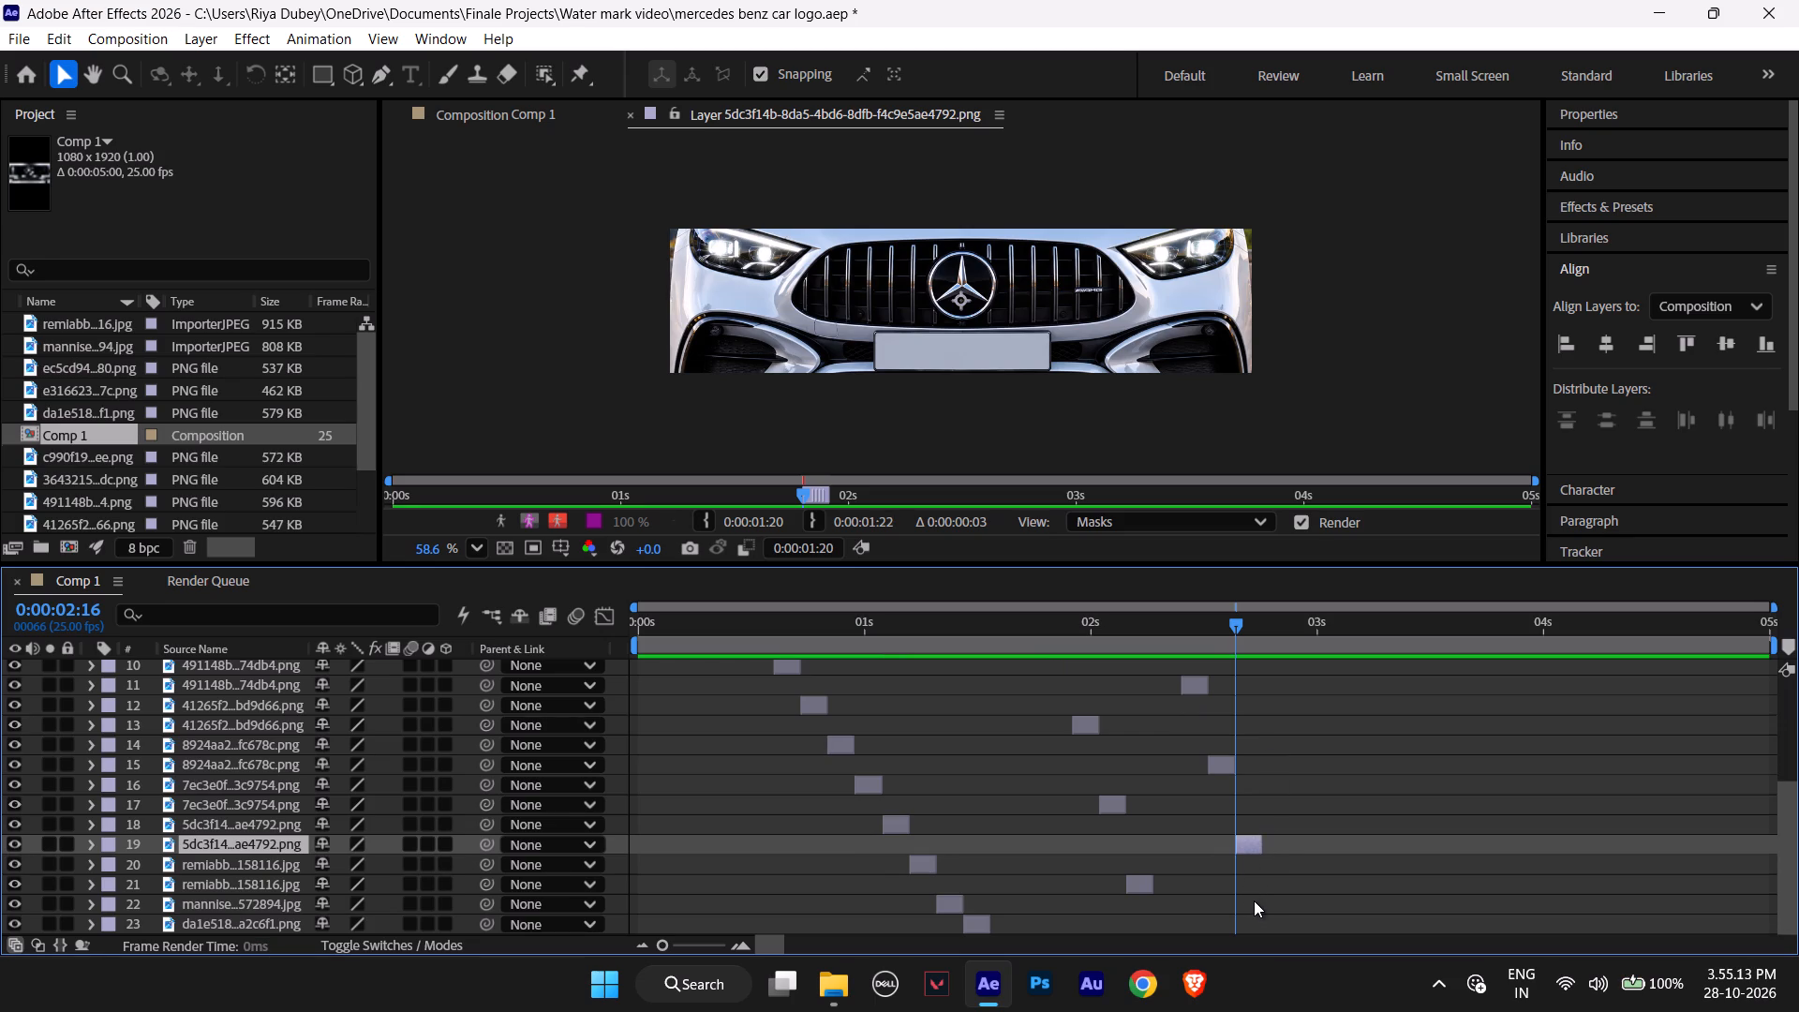
left_click(939, 903)
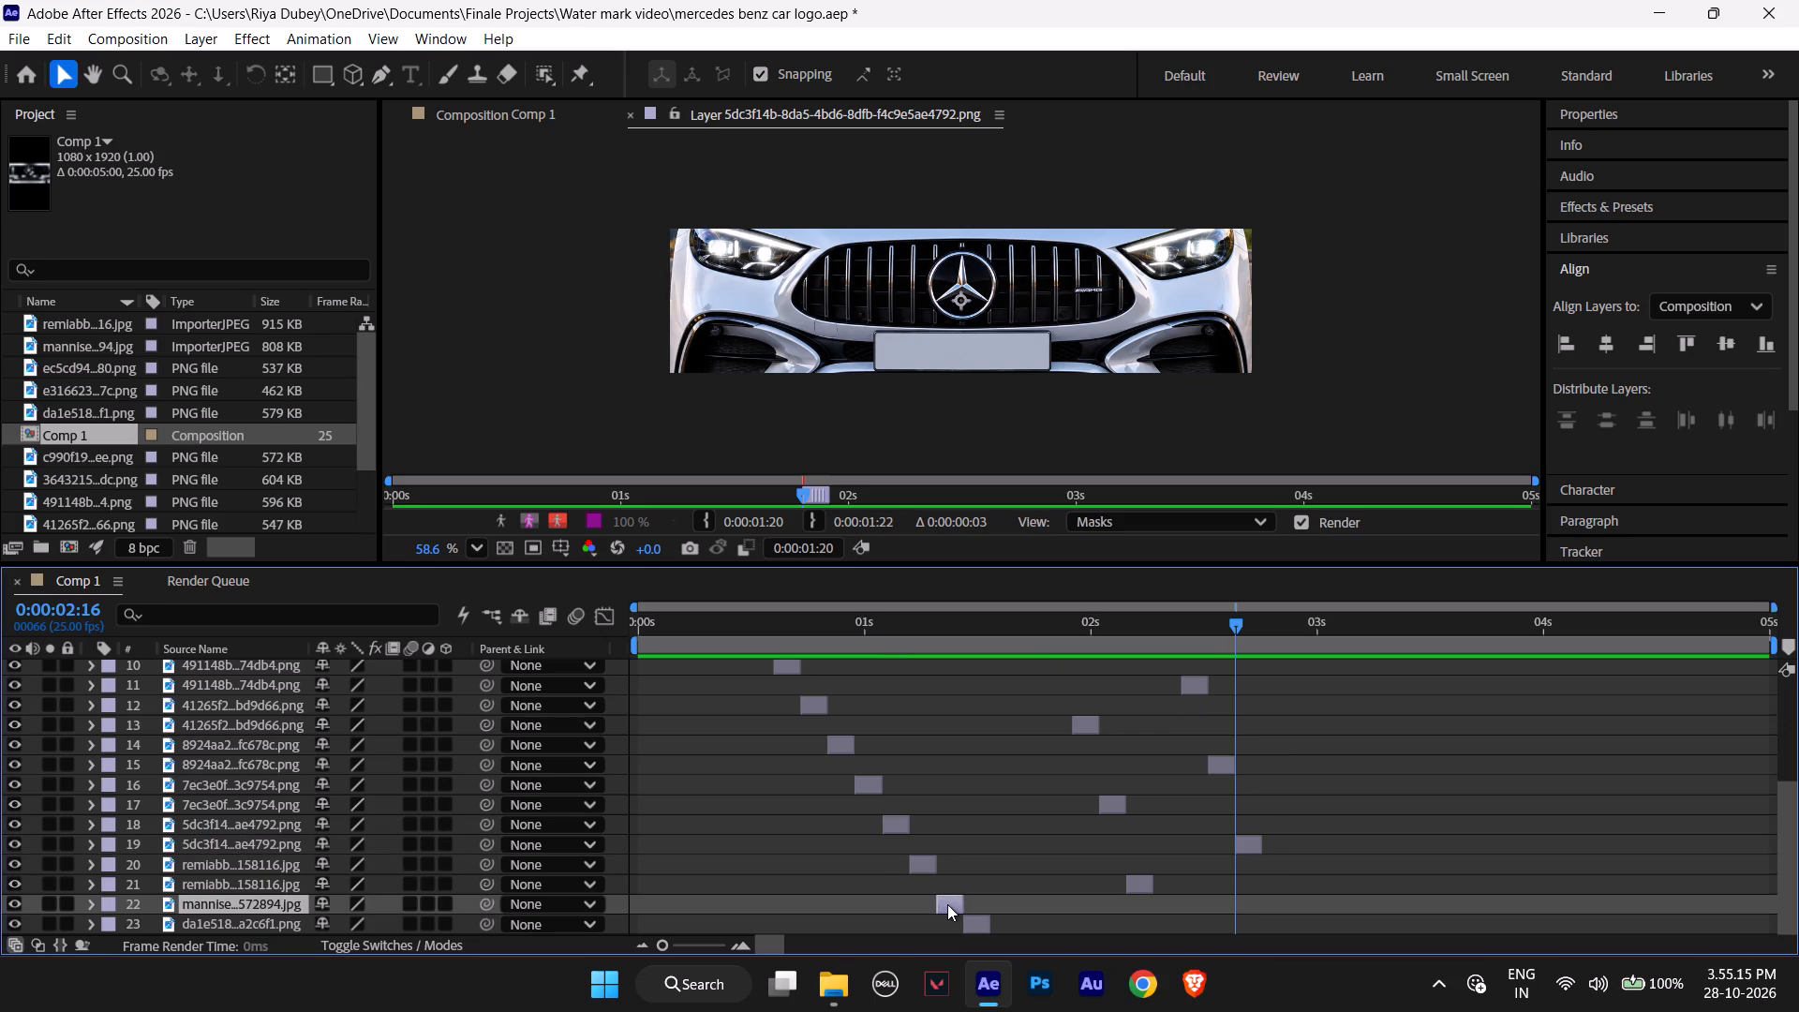
key("ctrl+d")
scroll(965, 894, "down", 3)
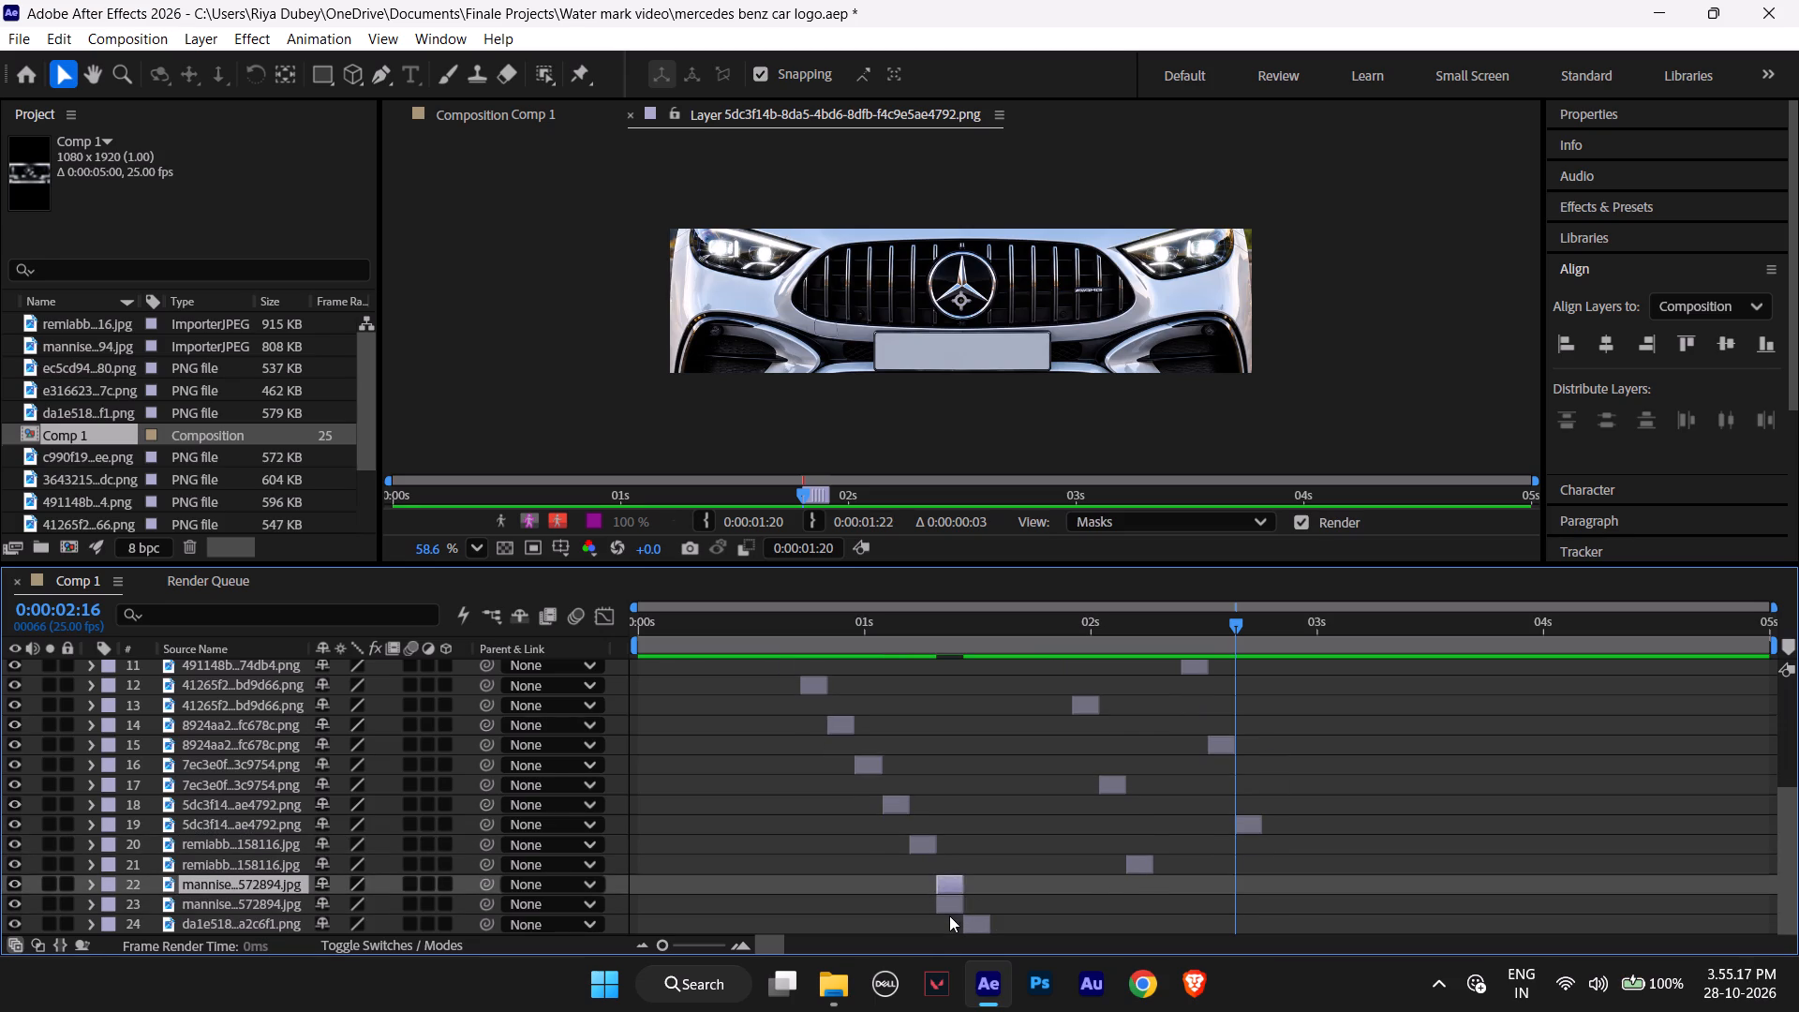
left_click(949, 905)
left_click_drag(949, 905, 1238, 901)
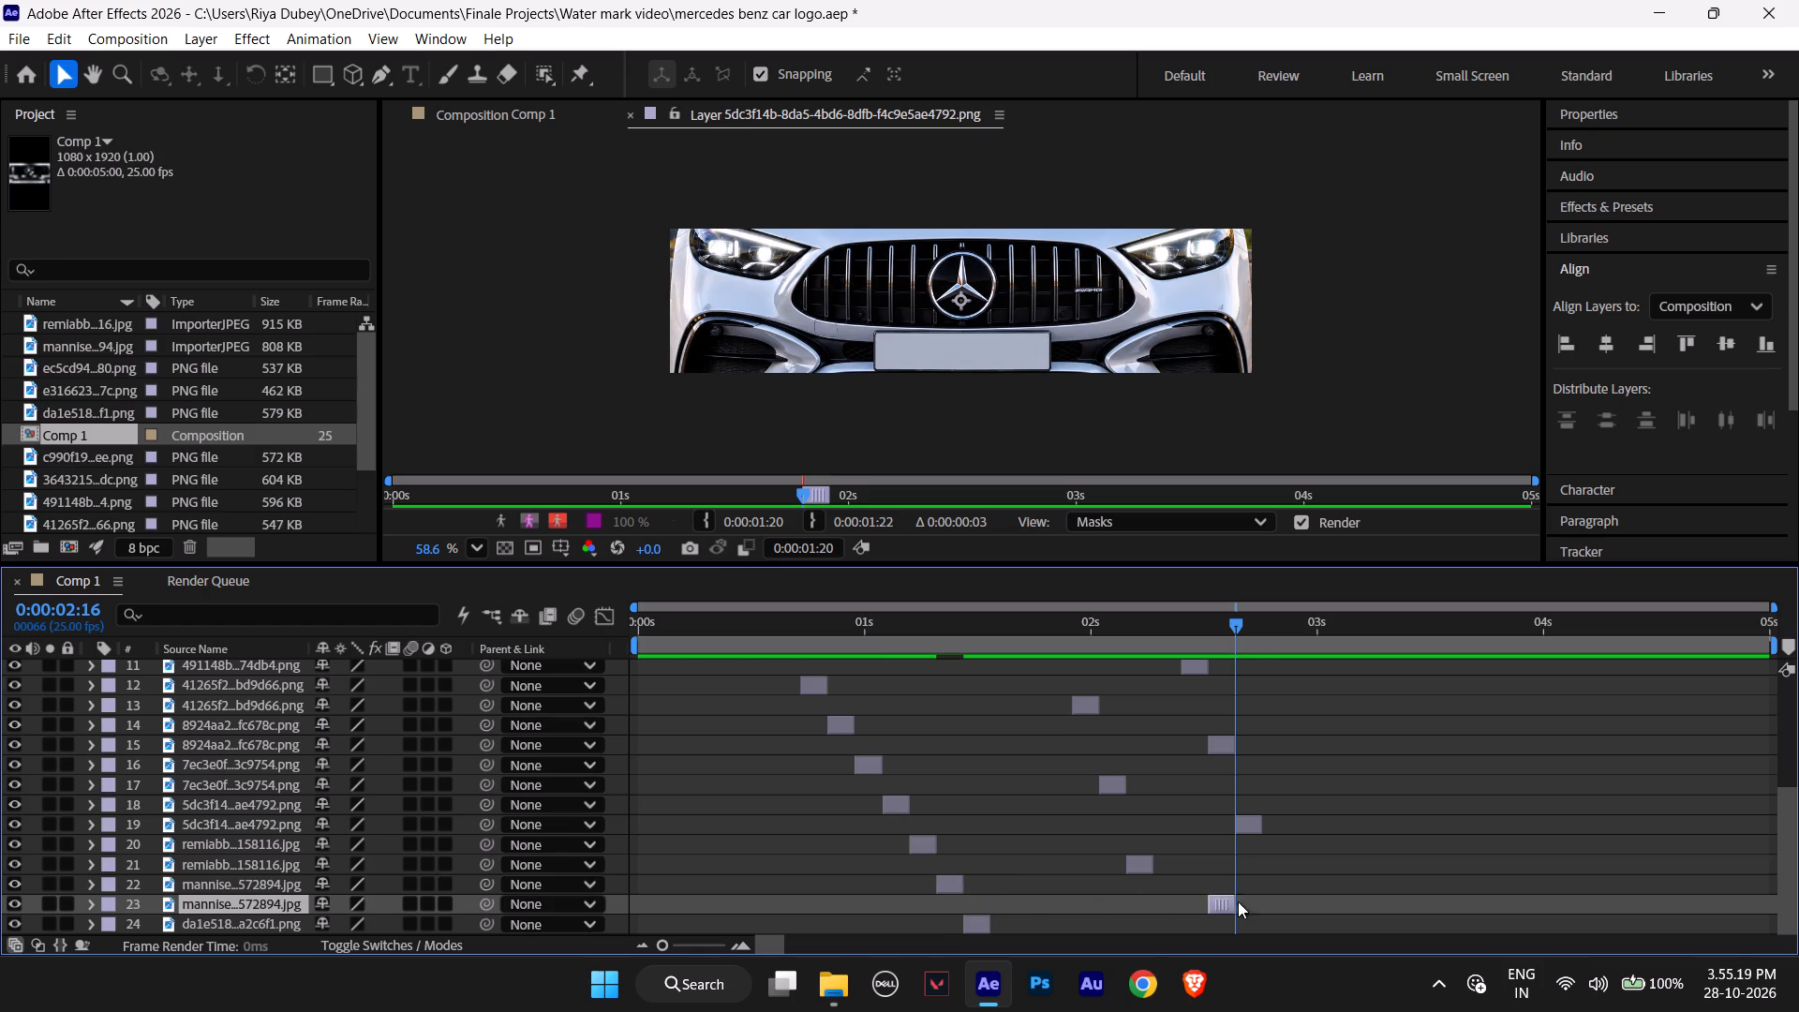
left_click_drag(1238, 901, 1282, 901)
left_click_drag(1234, 631, 1246, 631)
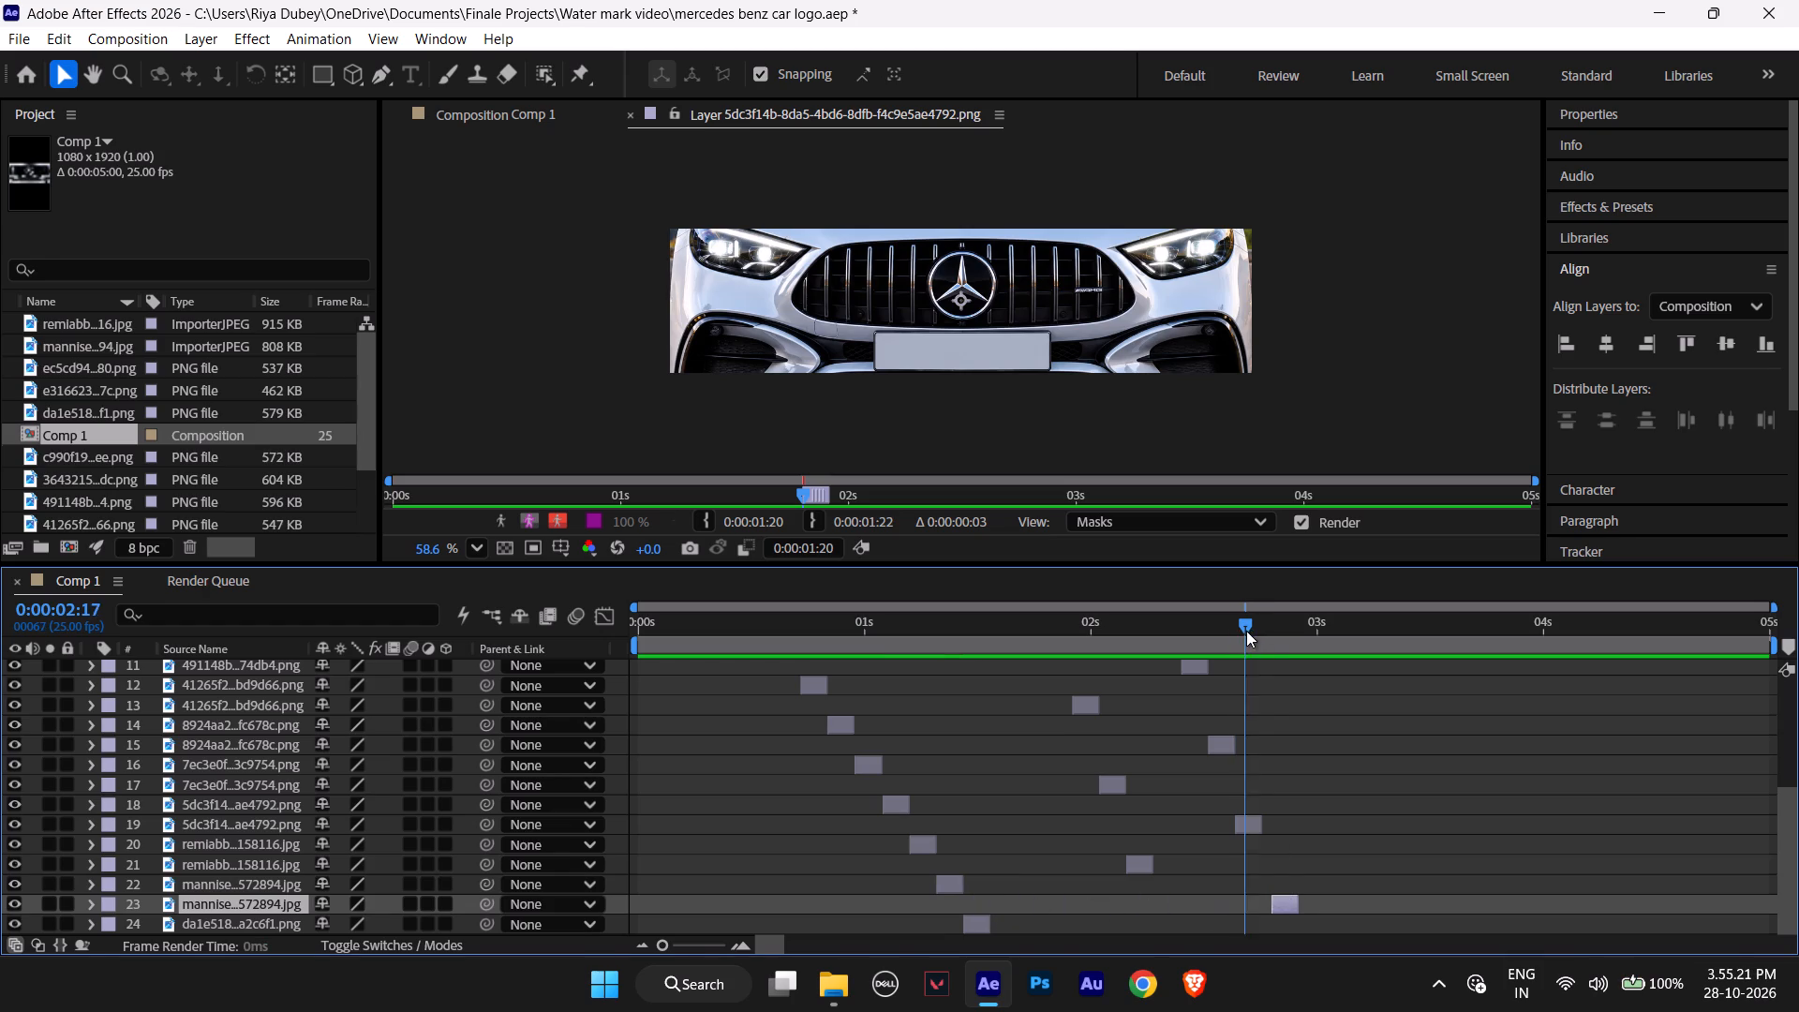
left_click_drag(1246, 631, 1264, 633)
left_click(1279, 903)
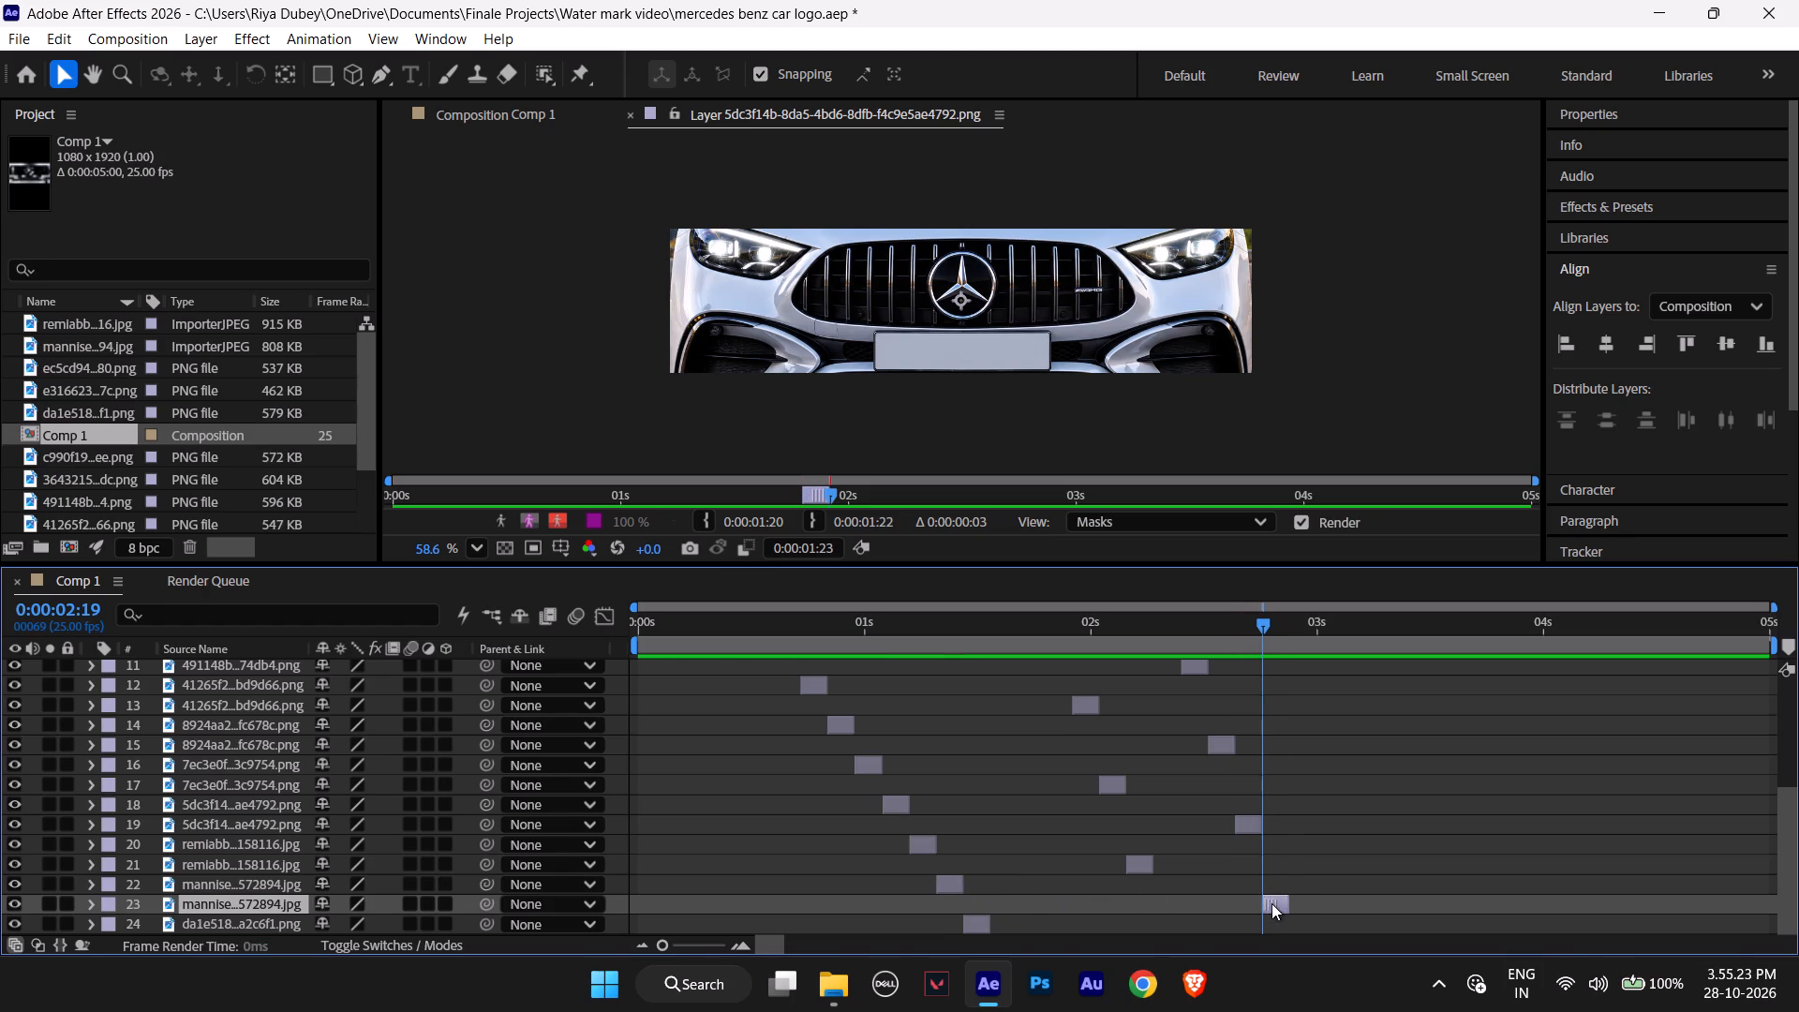
left_click(635, 109)
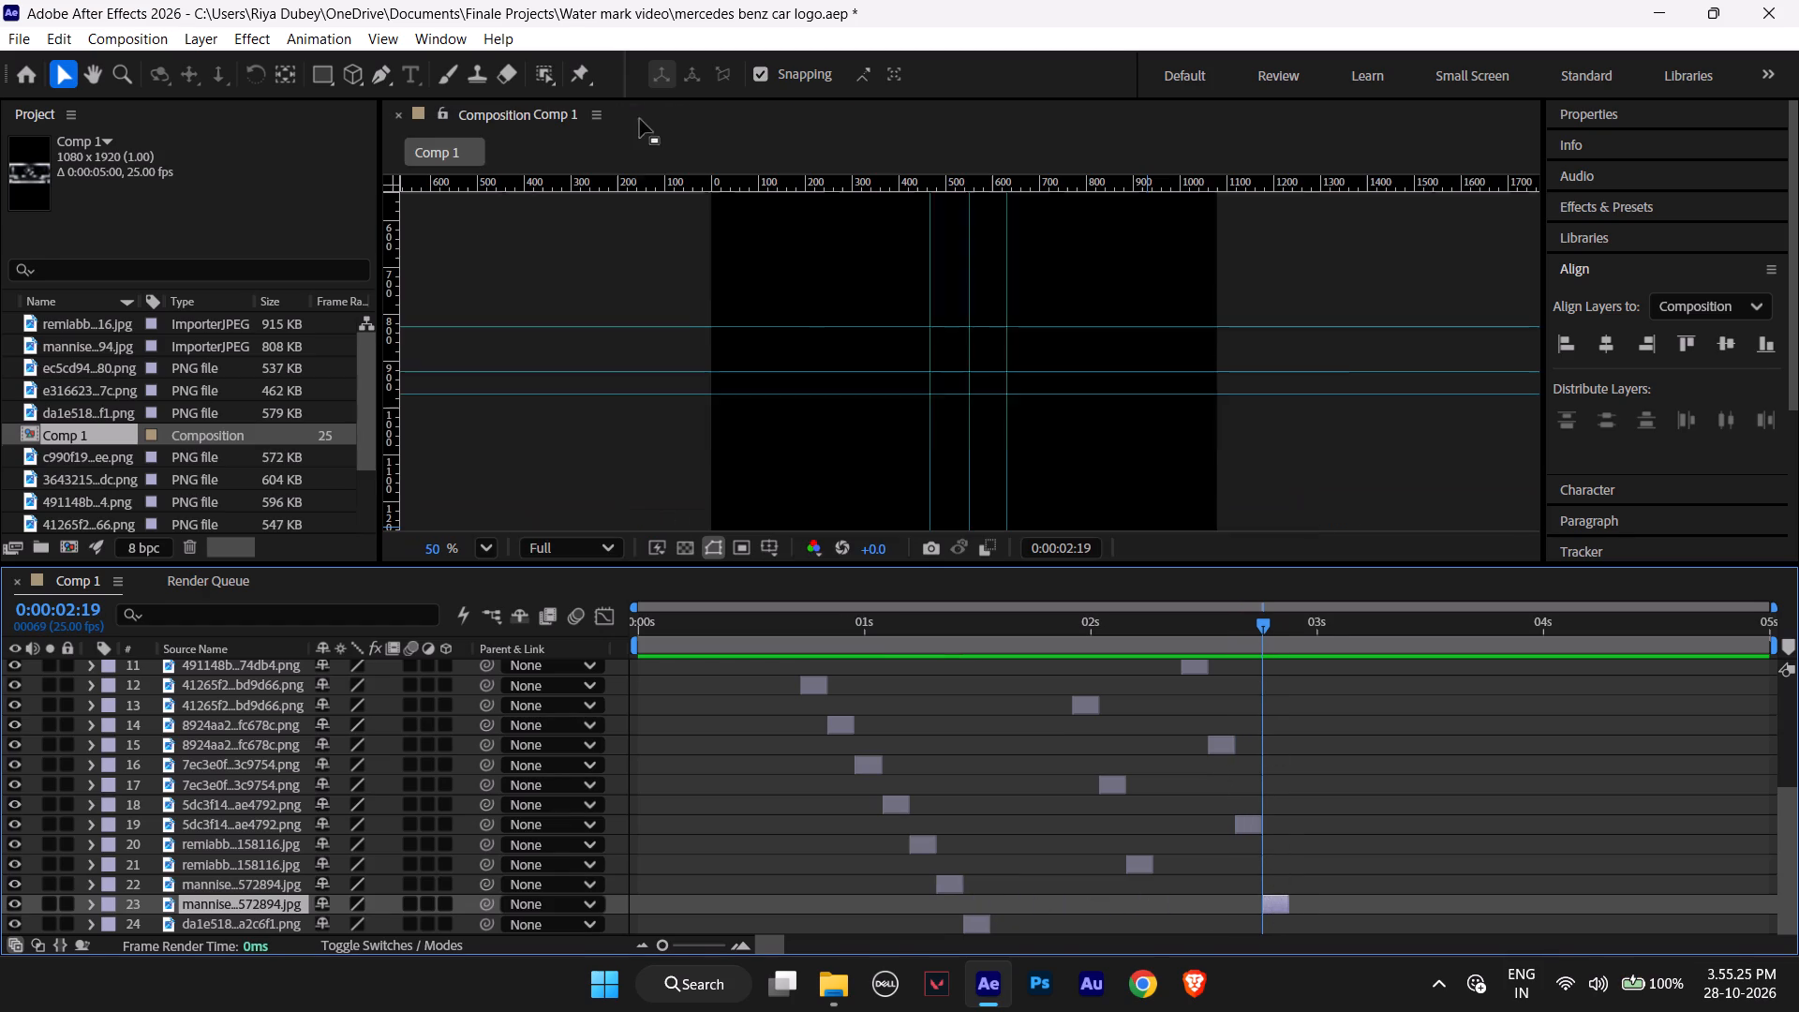
Play Comp 1 twice from 0:00:00:00 to check the timing of the extended image sequence.
left_click_drag(1264, 622, 343, 642)
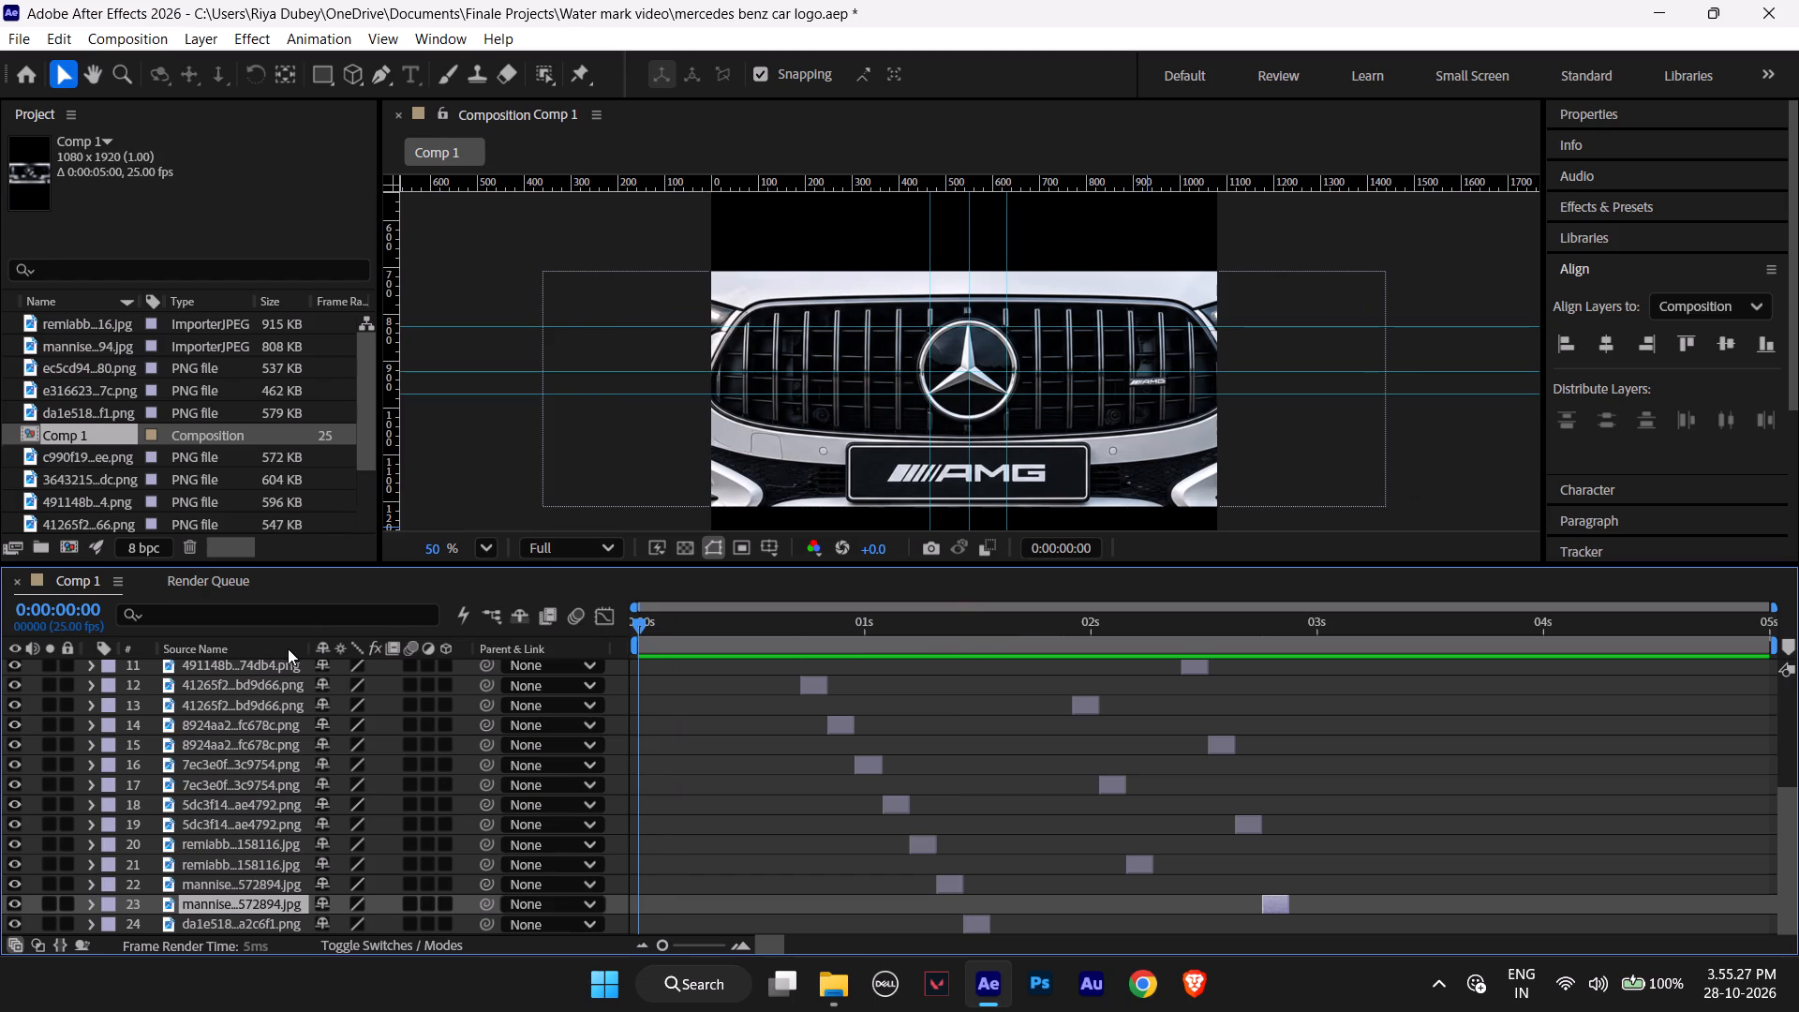
scroll(905, 770, "down", 3)
scroll(943, 769, "up", 1)
scroll(943, 769, "down", 9)
key("space")
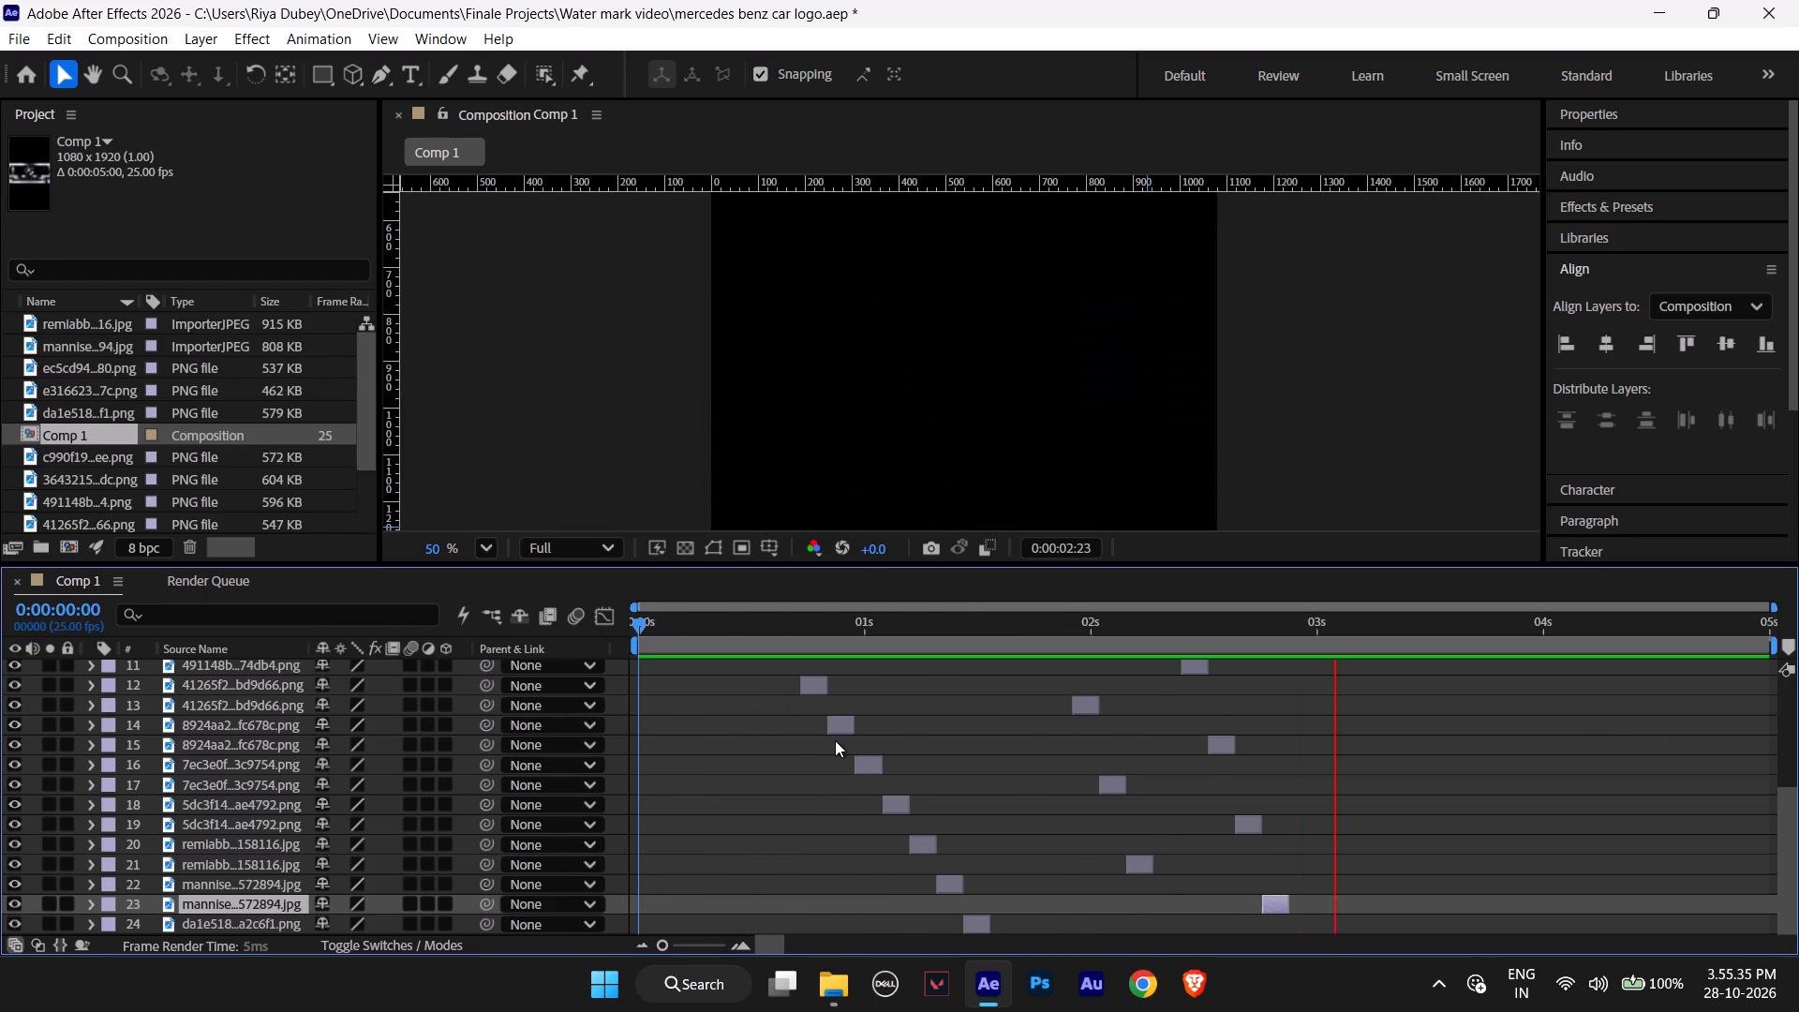
key("space")
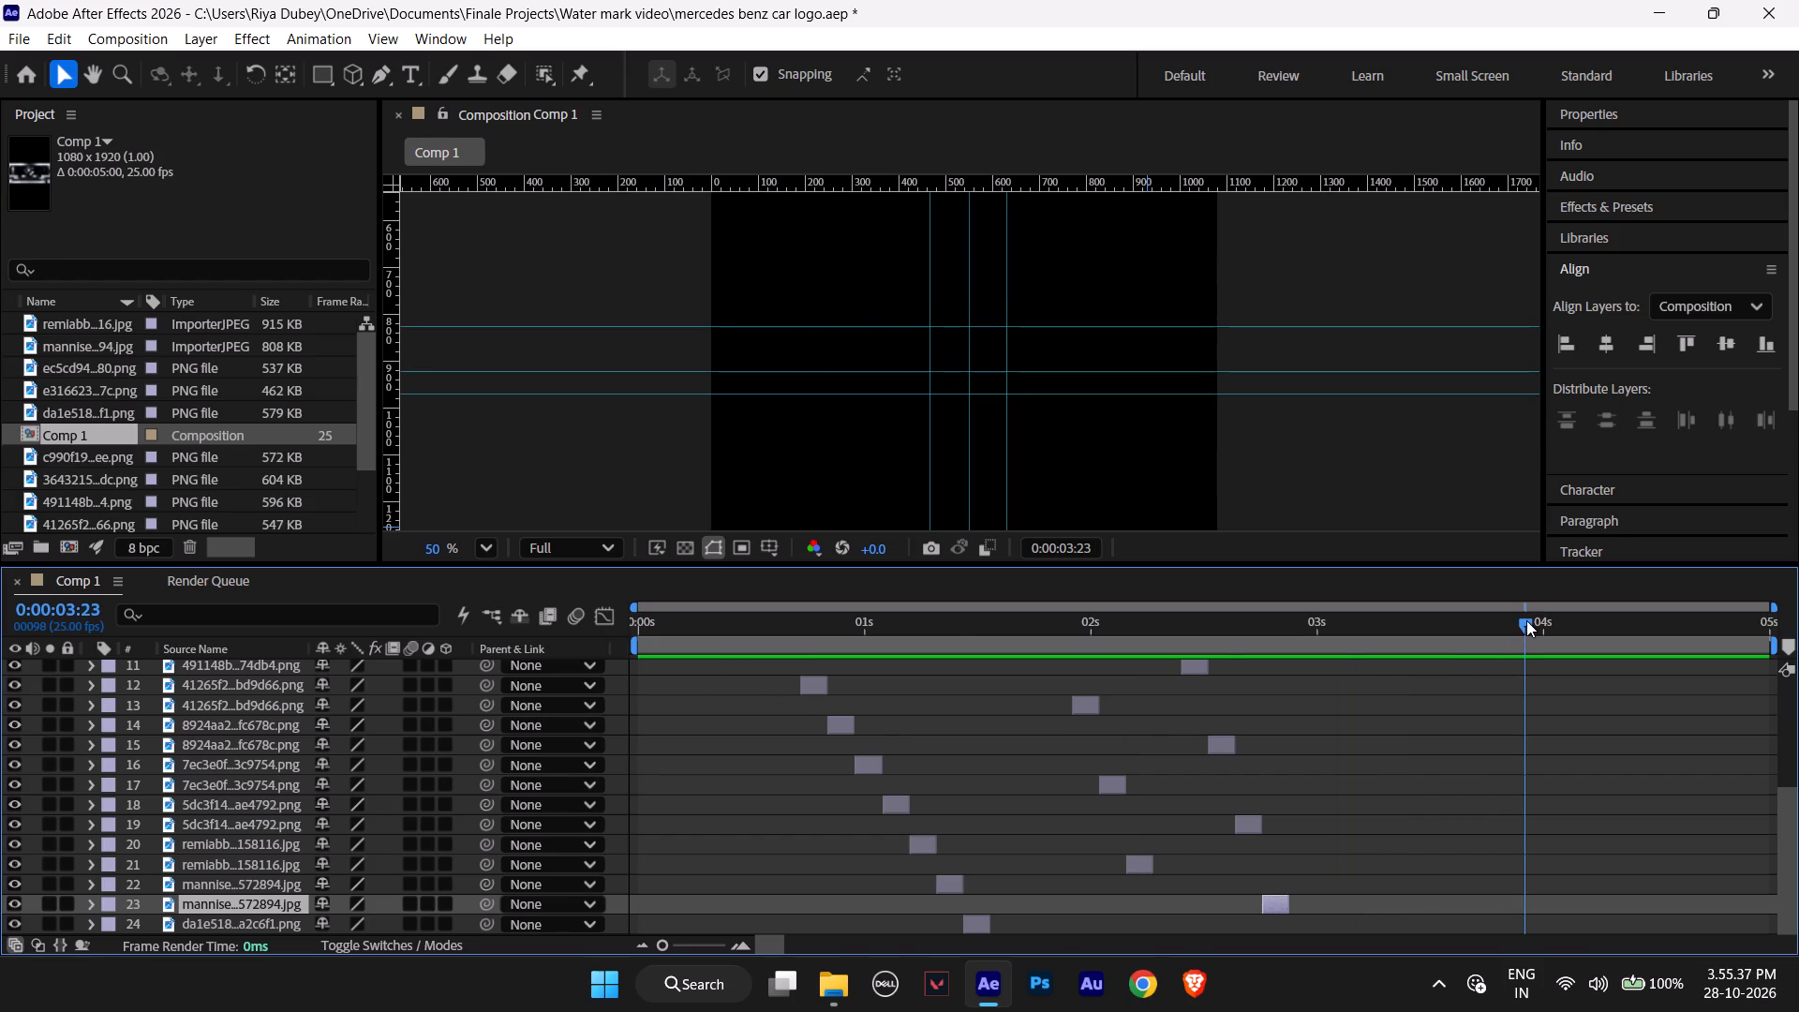
left_click_drag(1524, 620, 347, 675)
key("space")
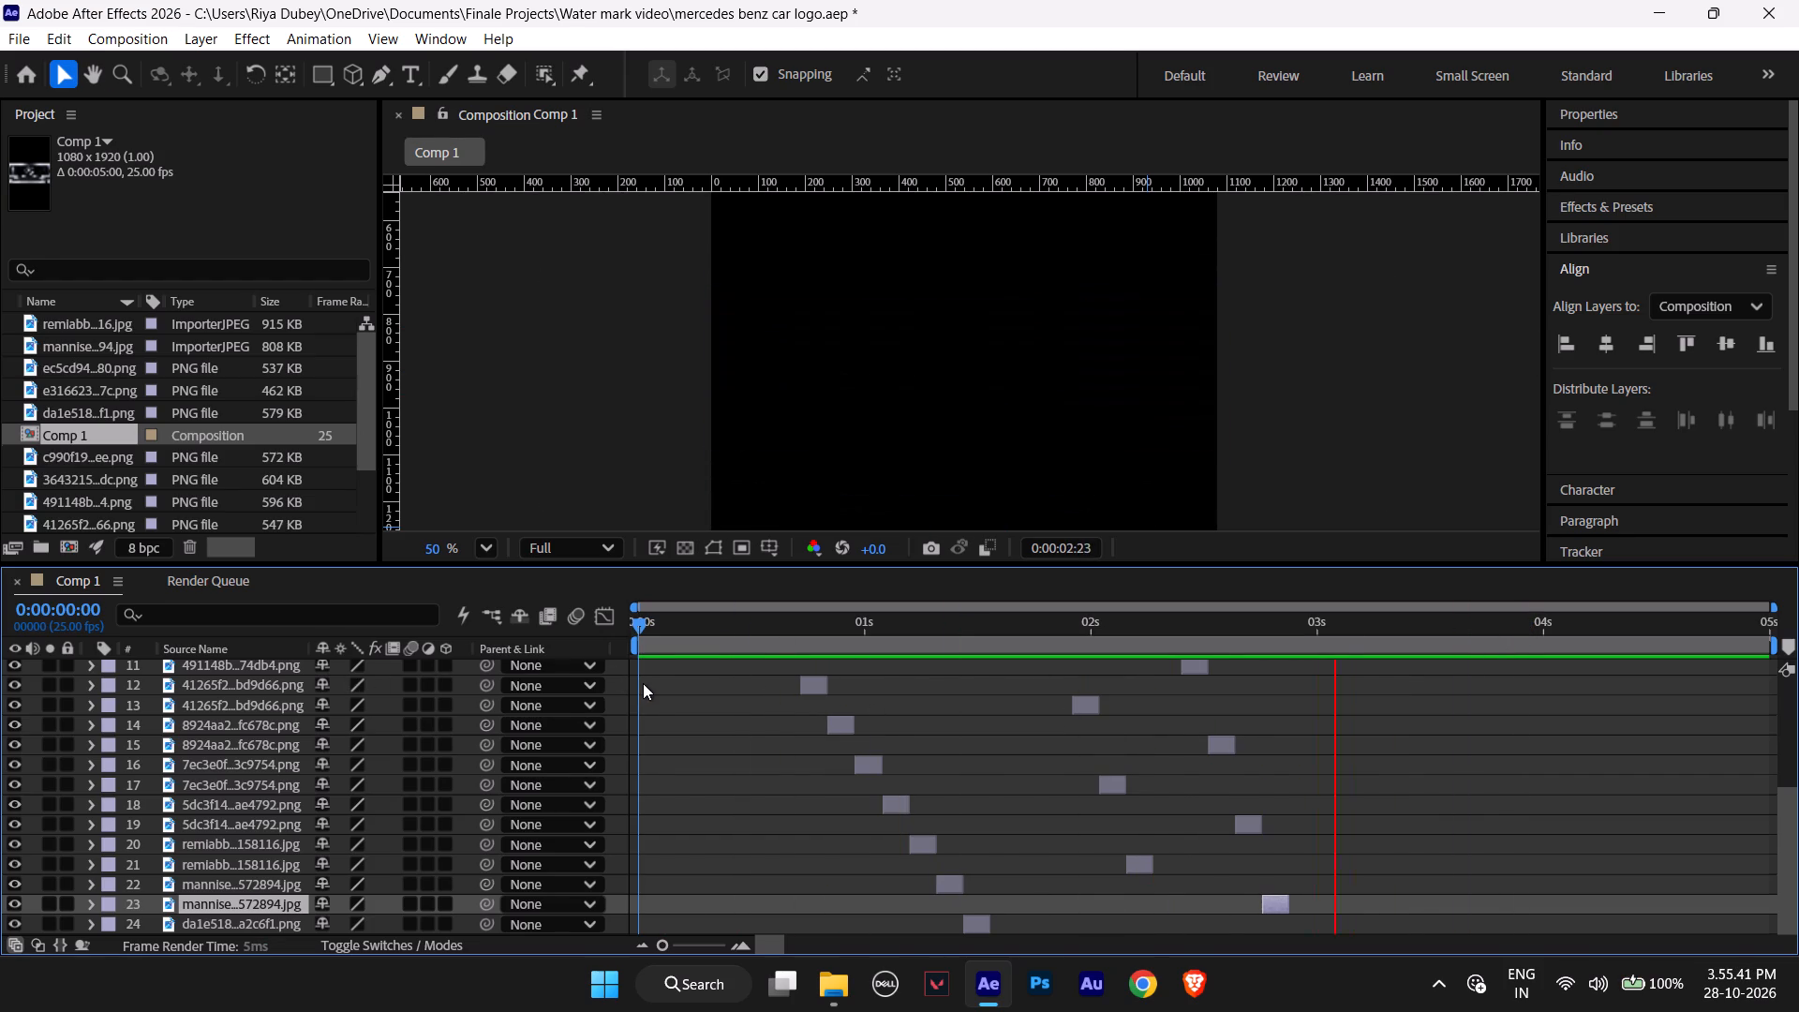
key("space")
Scrub from 0:00:01:22 to 0:00:02:24 to examine the copied clips frame by frame.
left_click_drag(1399, 621, 1004, 633)
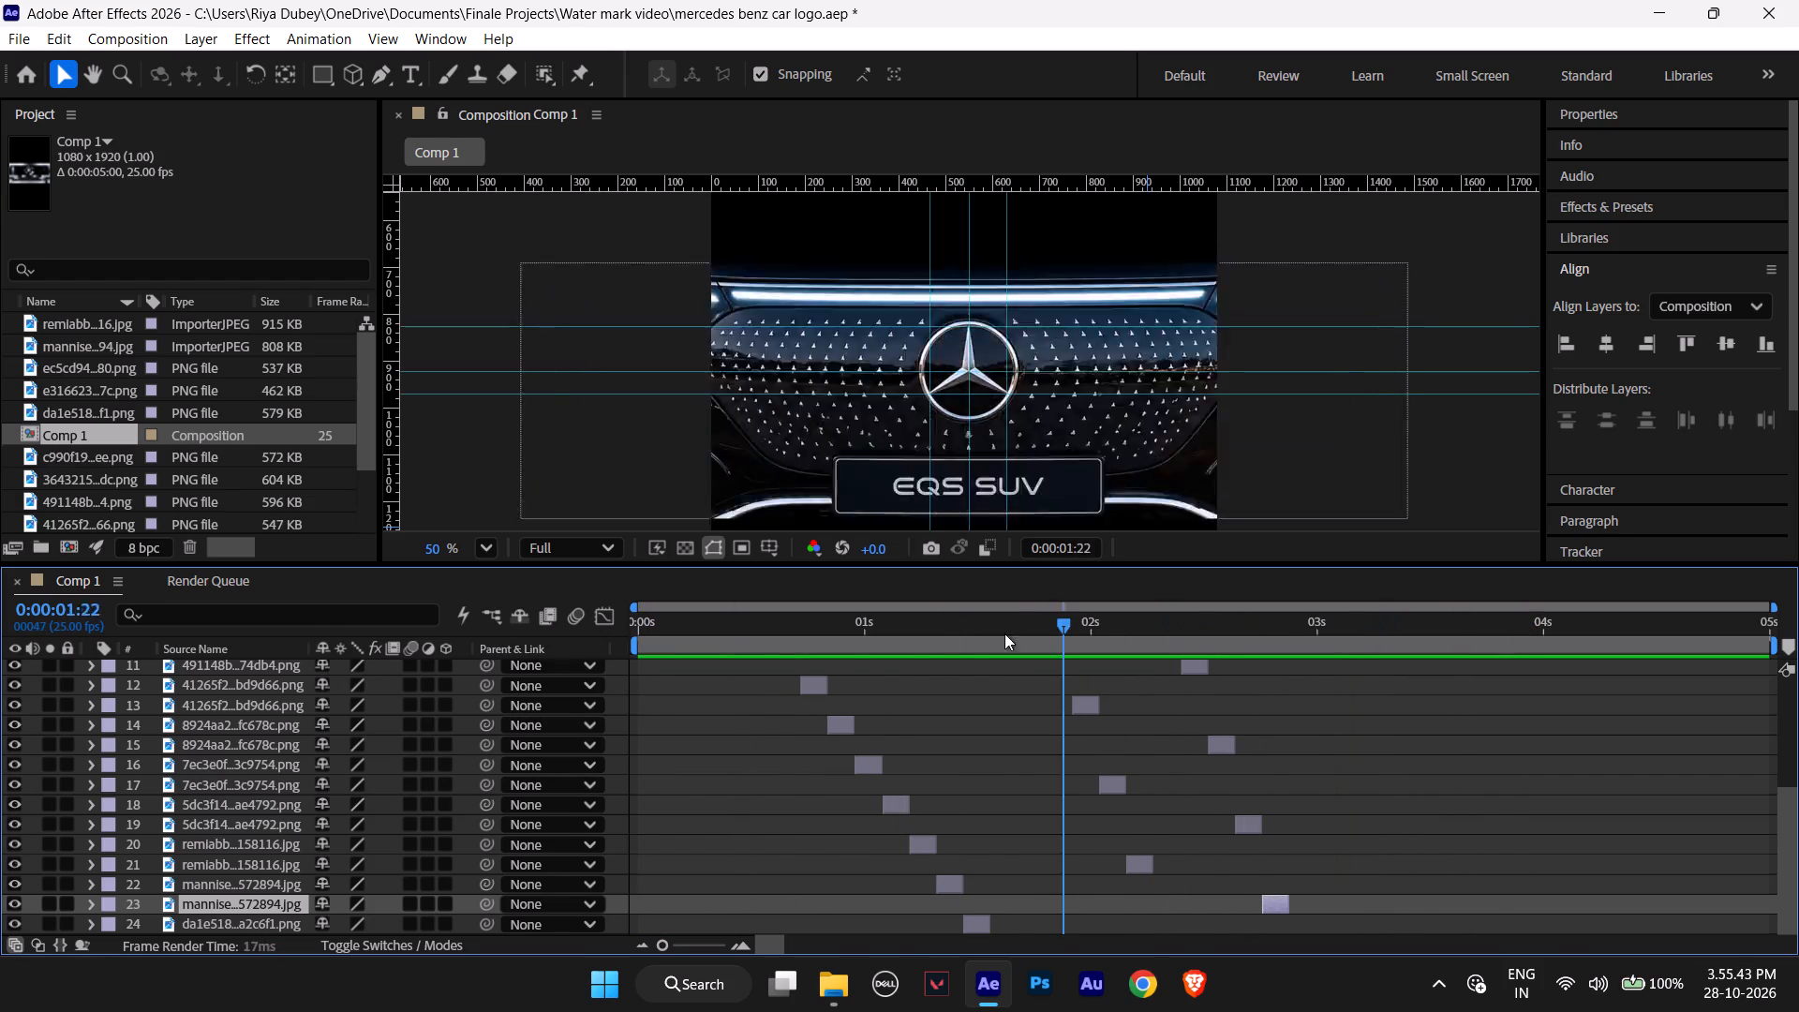
left_click_drag(1004, 633, 1081, 691)
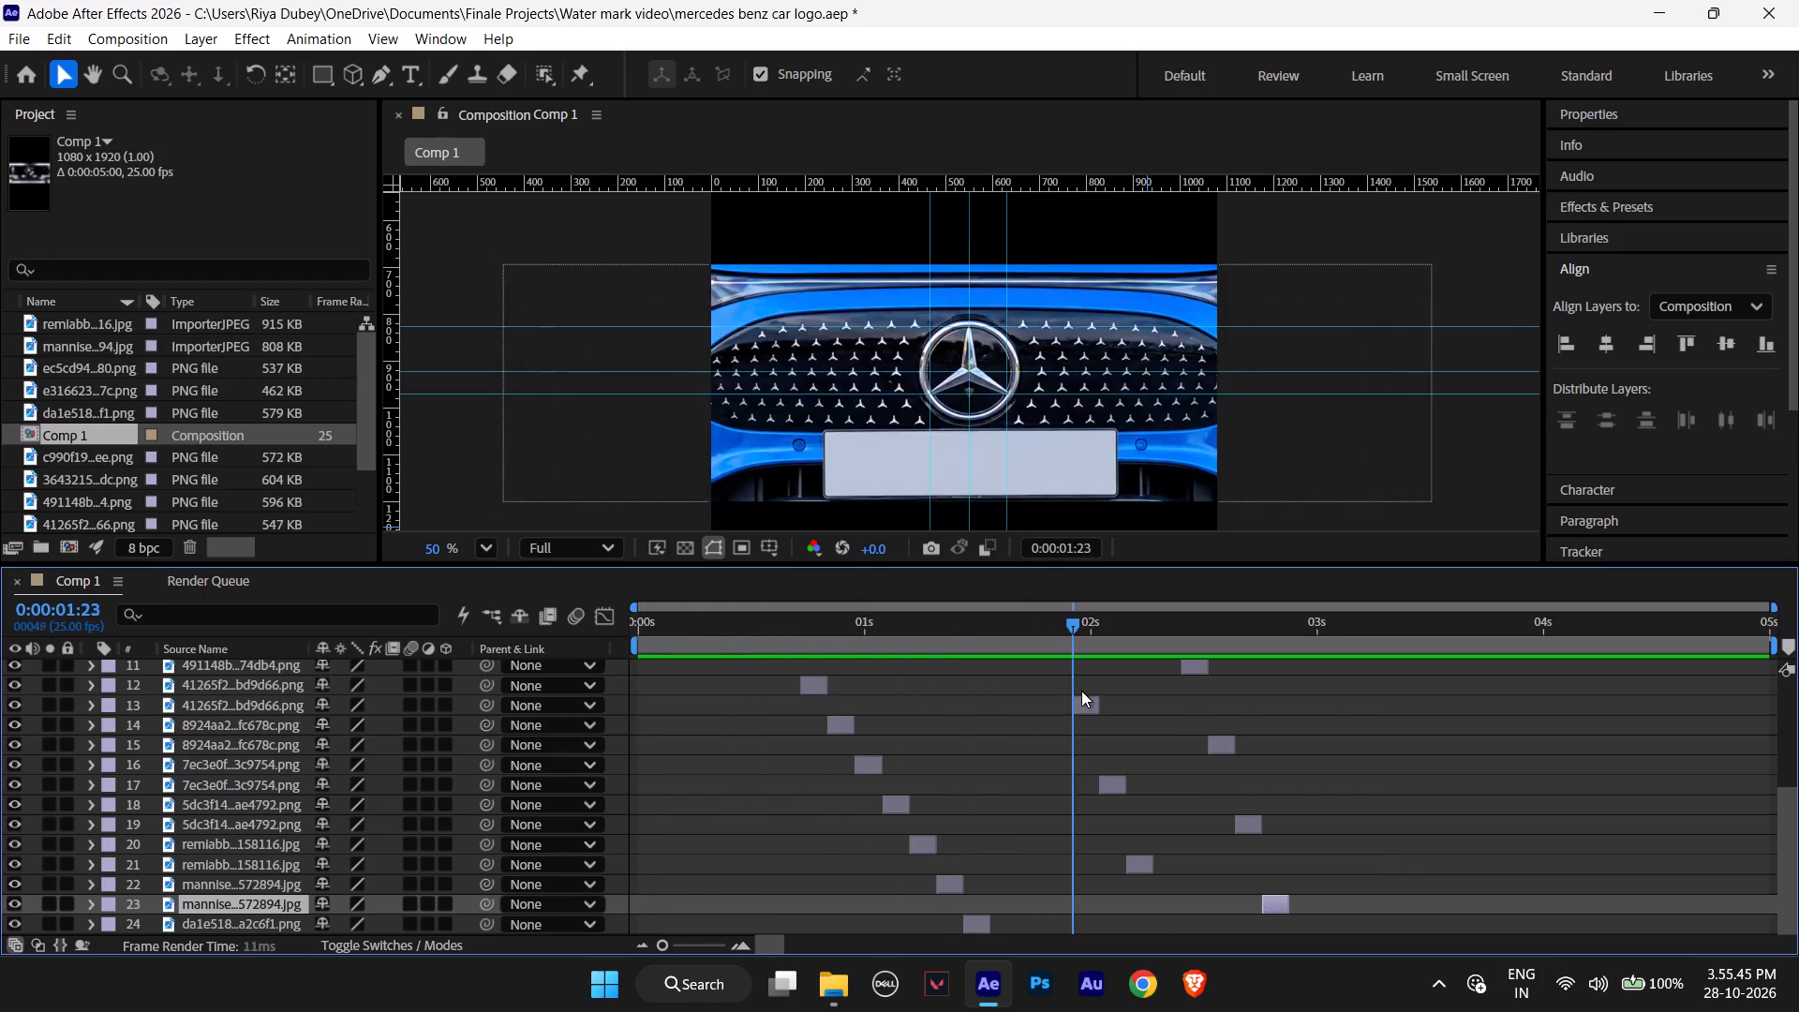
left_click_drag(1081, 691, 1305, 709)
scroll(1248, 760, "down", 3)
scroll(1248, 758, "up", 1)
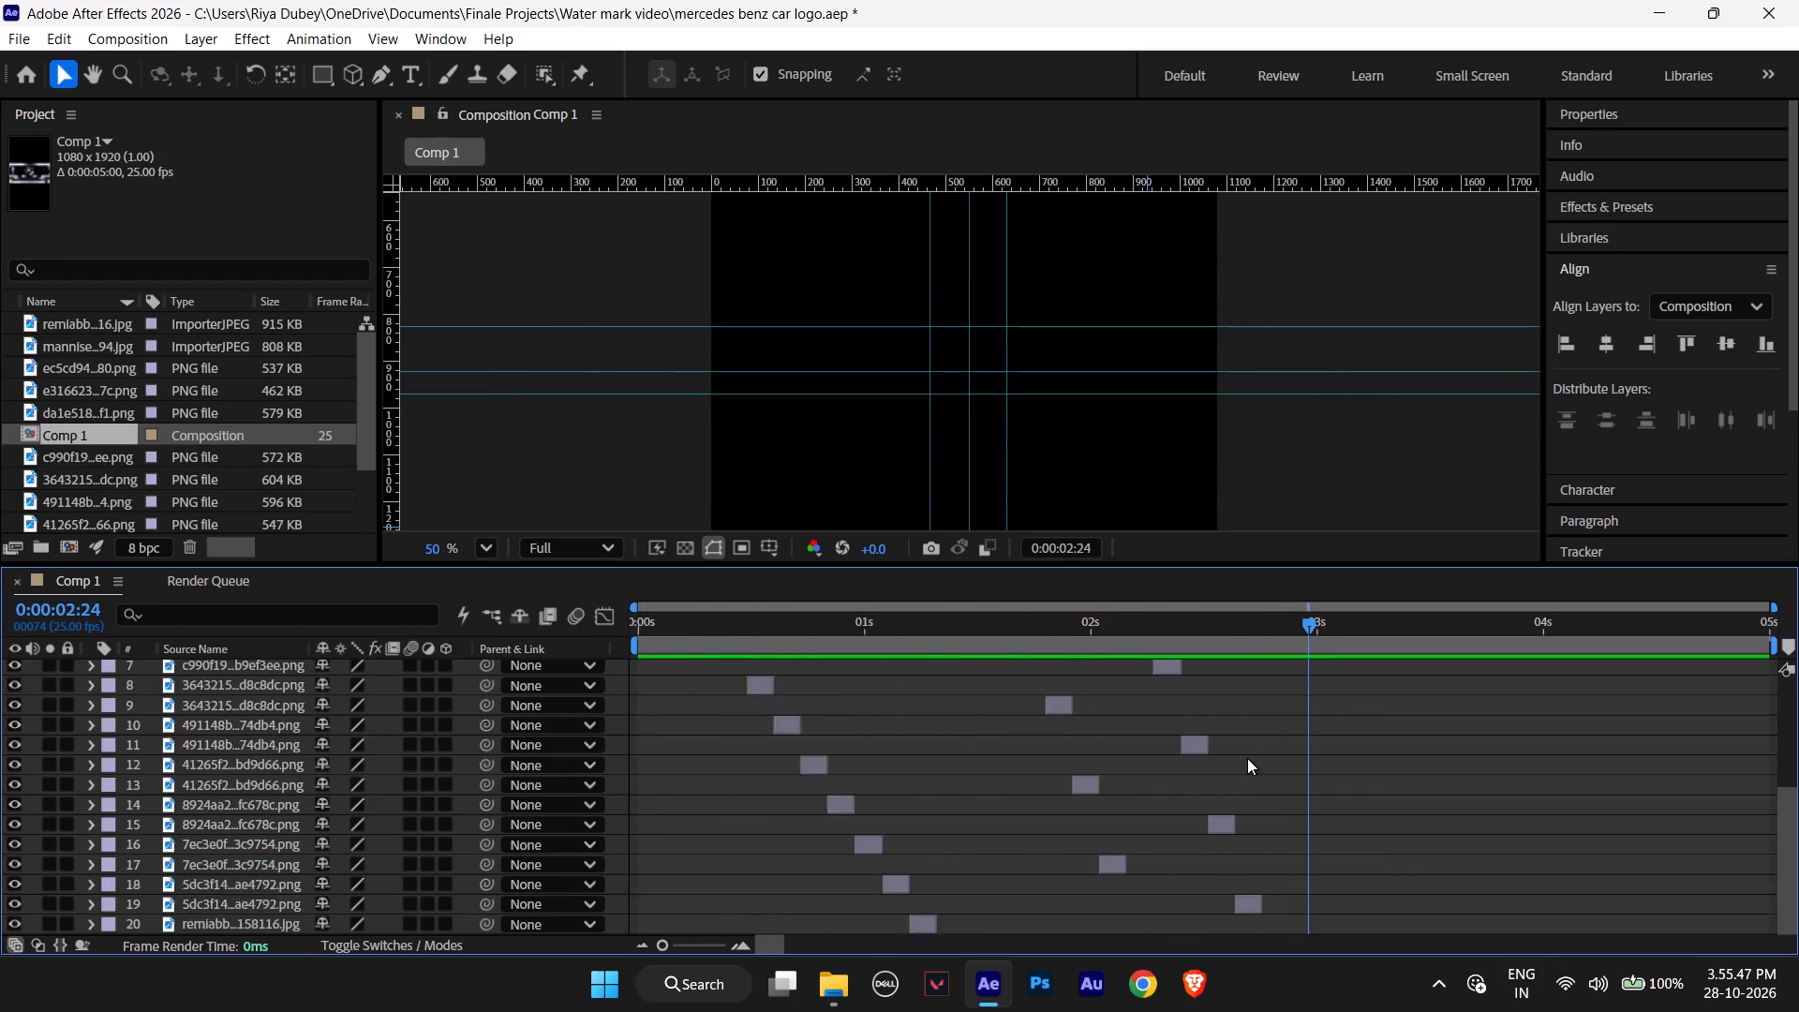
Enlarge the timeline area upward until all 24 layers of Comp 1 fit in view at once.
scroll(1247, 758, "down", 8)
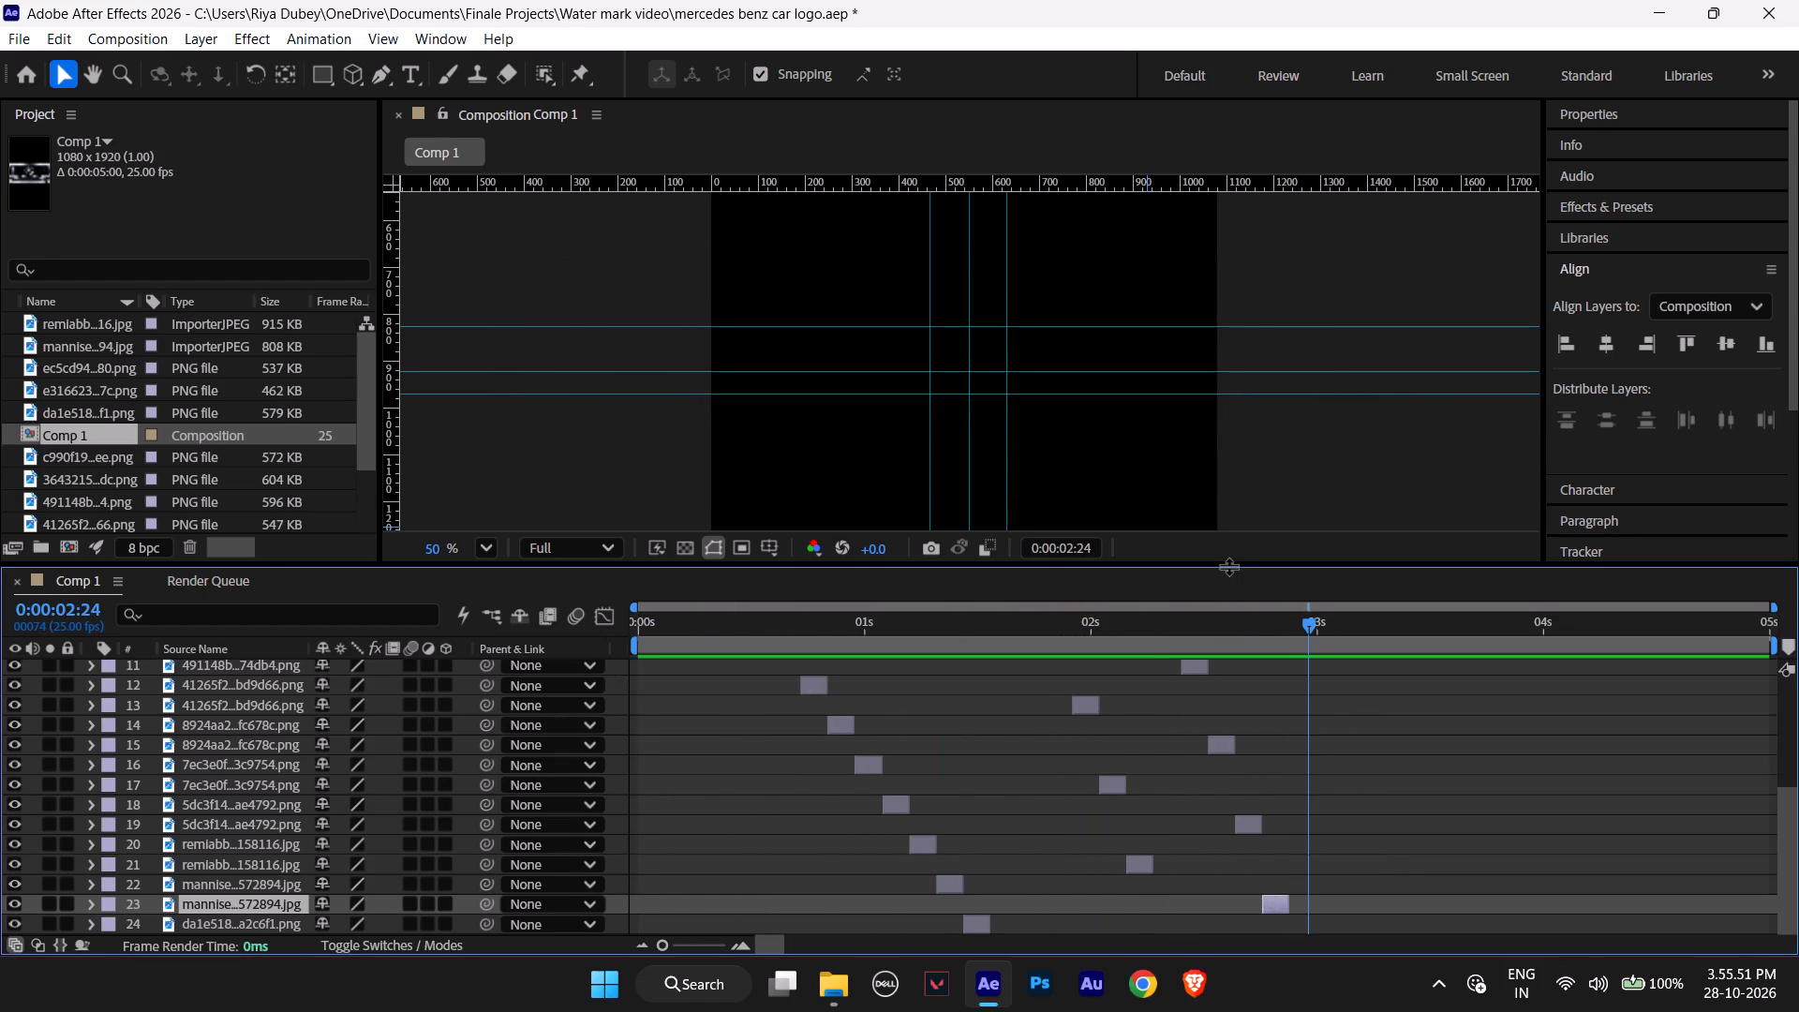
left_click_drag(1228, 566, 1252, 383)
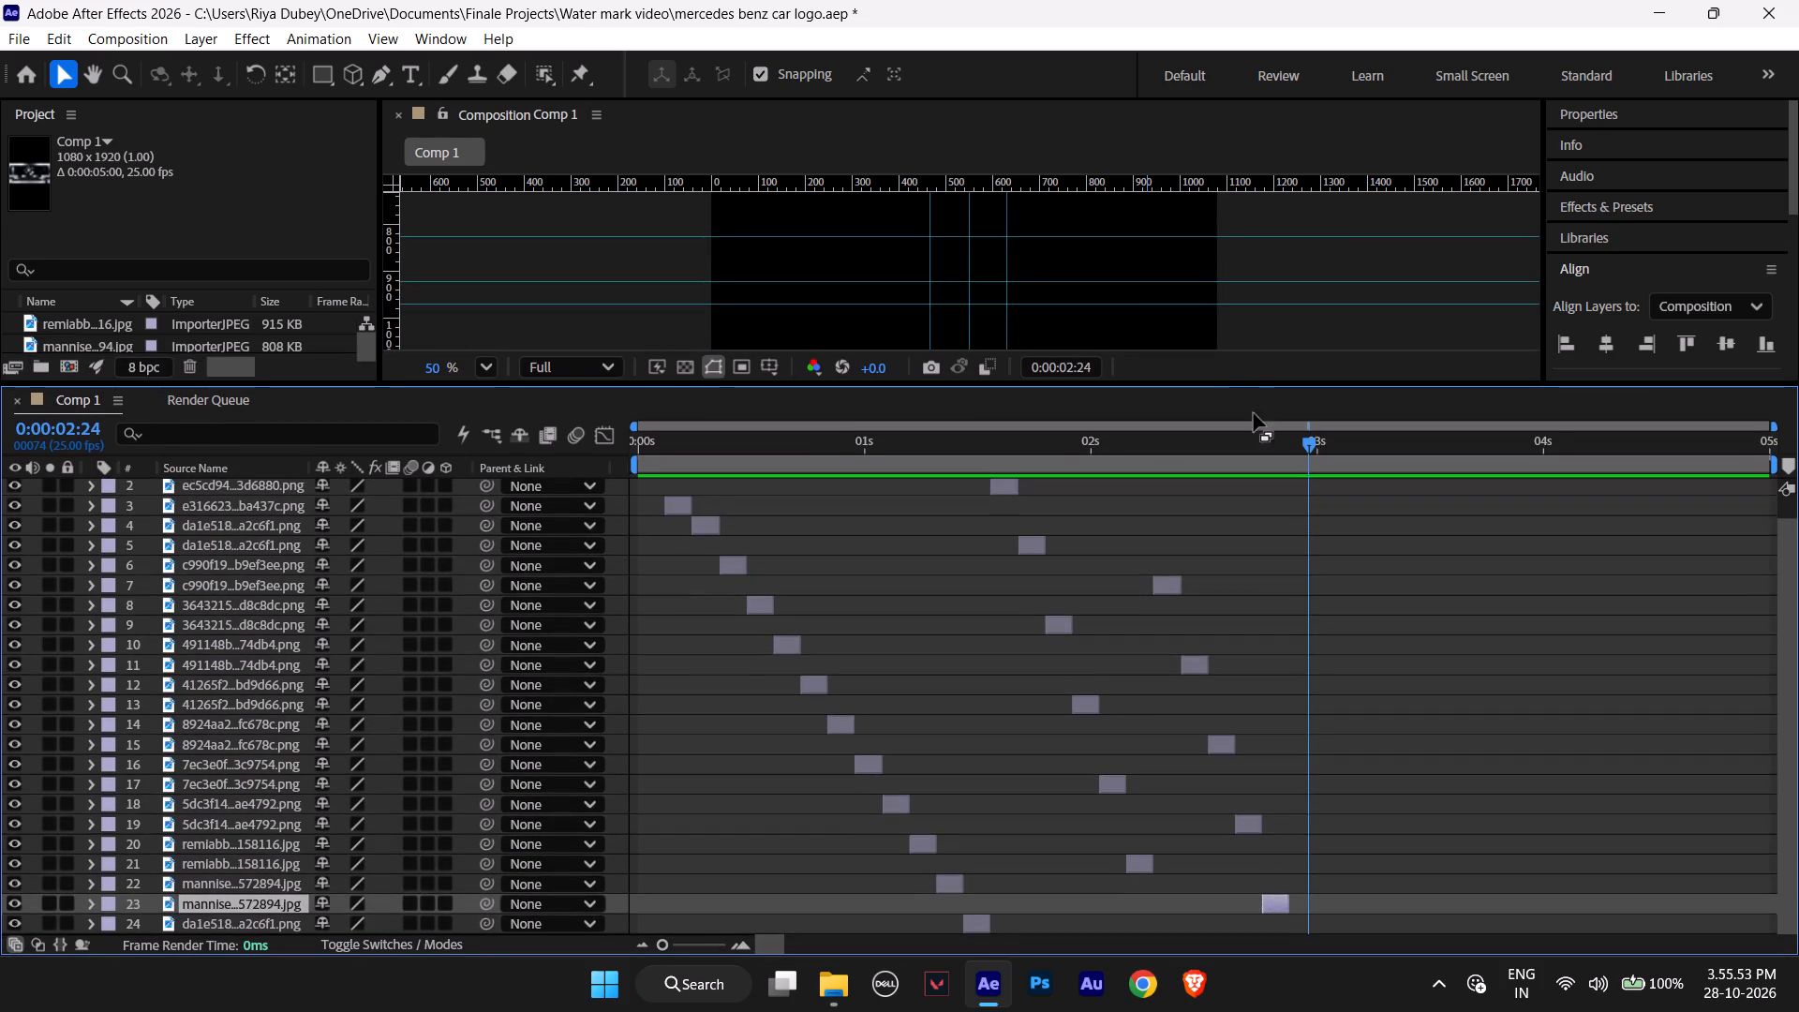
scroll(1197, 714, "up", 5)
scroll(1029, 697, "up", 1)
scroll(929, 698, "down", 6)
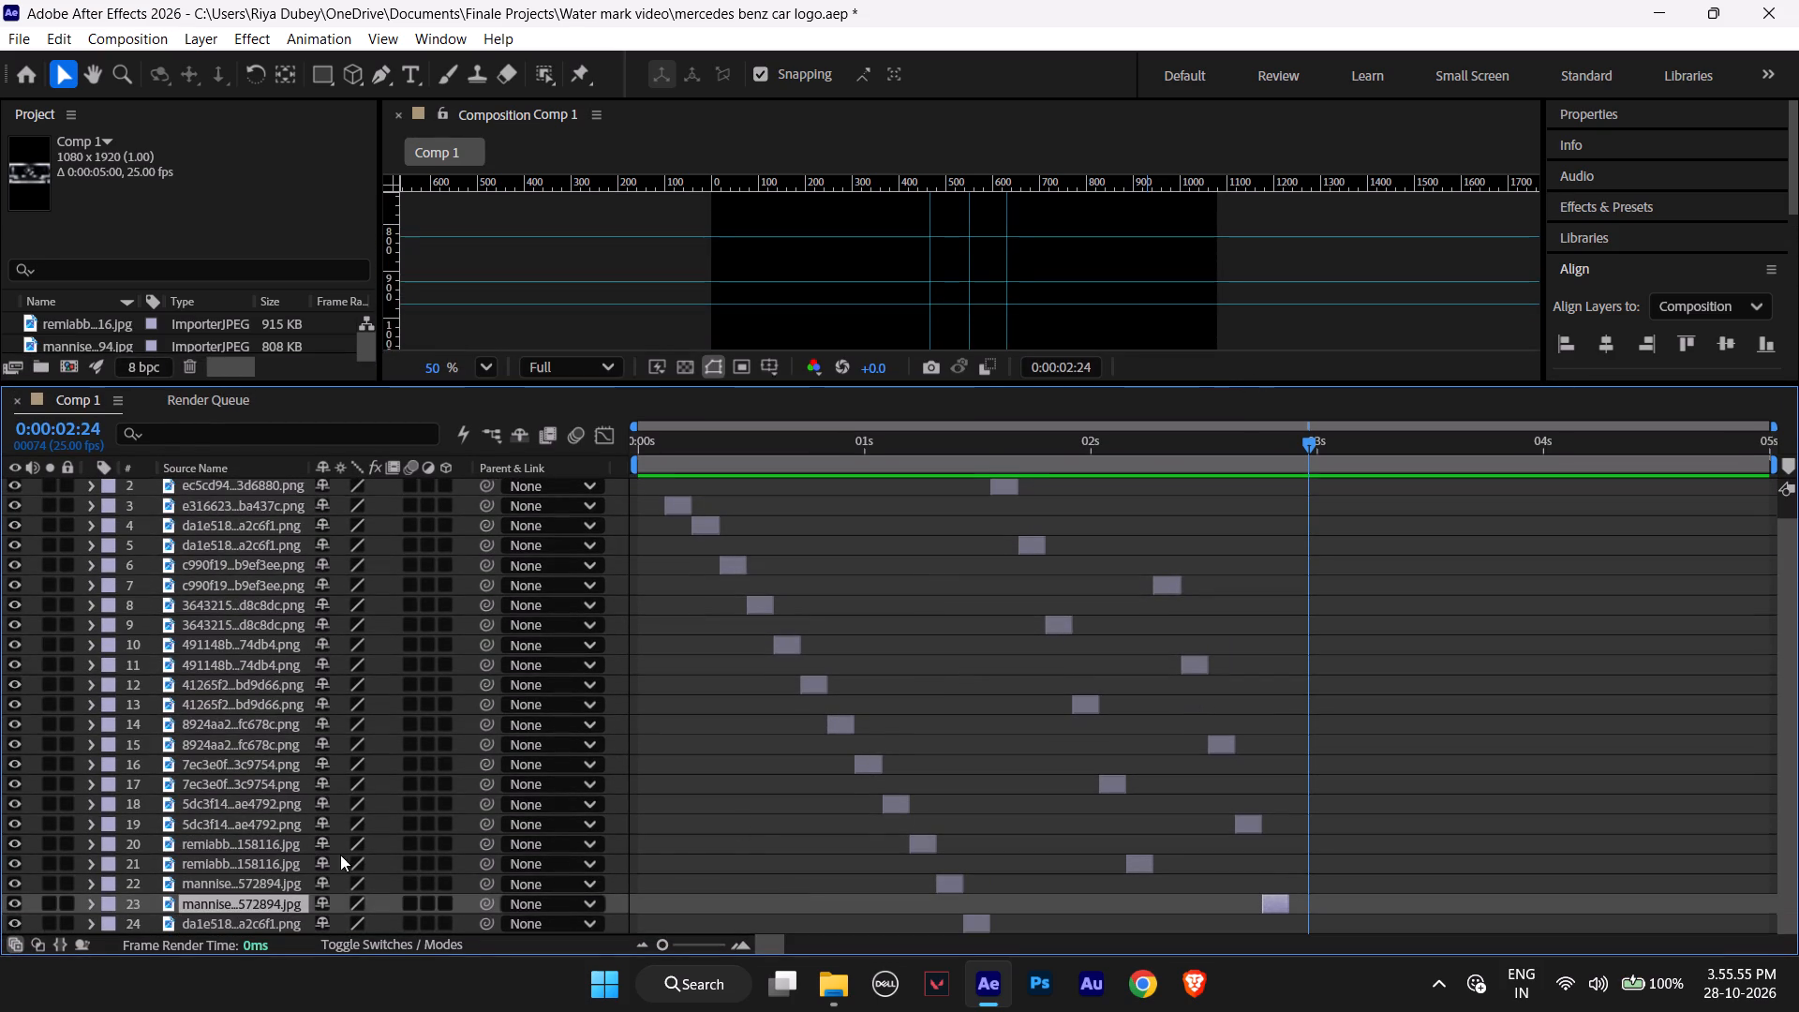
left_click(1096, 924)
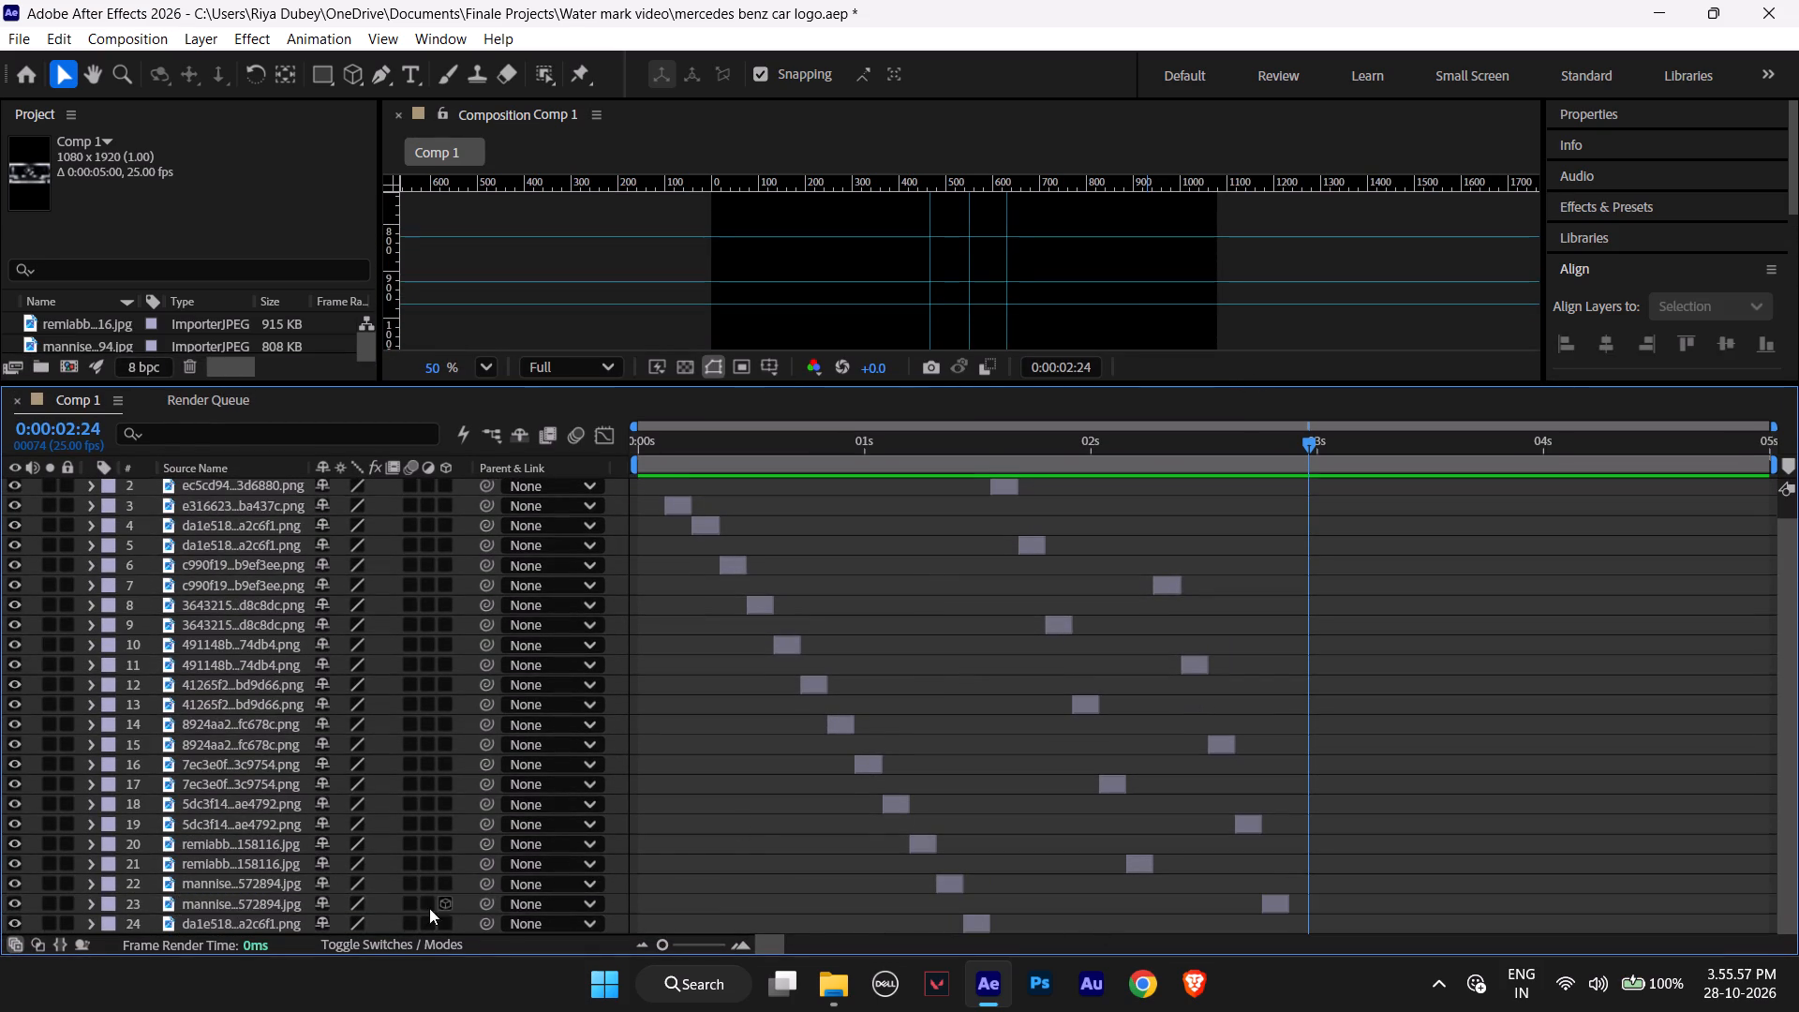
scroll(253, 897, "down", 2)
scroll(253, 897, "up", 1)
scroll(253, 897, "down", 1)
scroll(253, 897, "up", 1)
scroll(253, 897, "down", 2)
scroll(256, 822, "down", 2)
scroll(256, 821, "up", 1)
scroll(256, 821, "down", 2)
left_click_drag(539, 382, 538, 326)
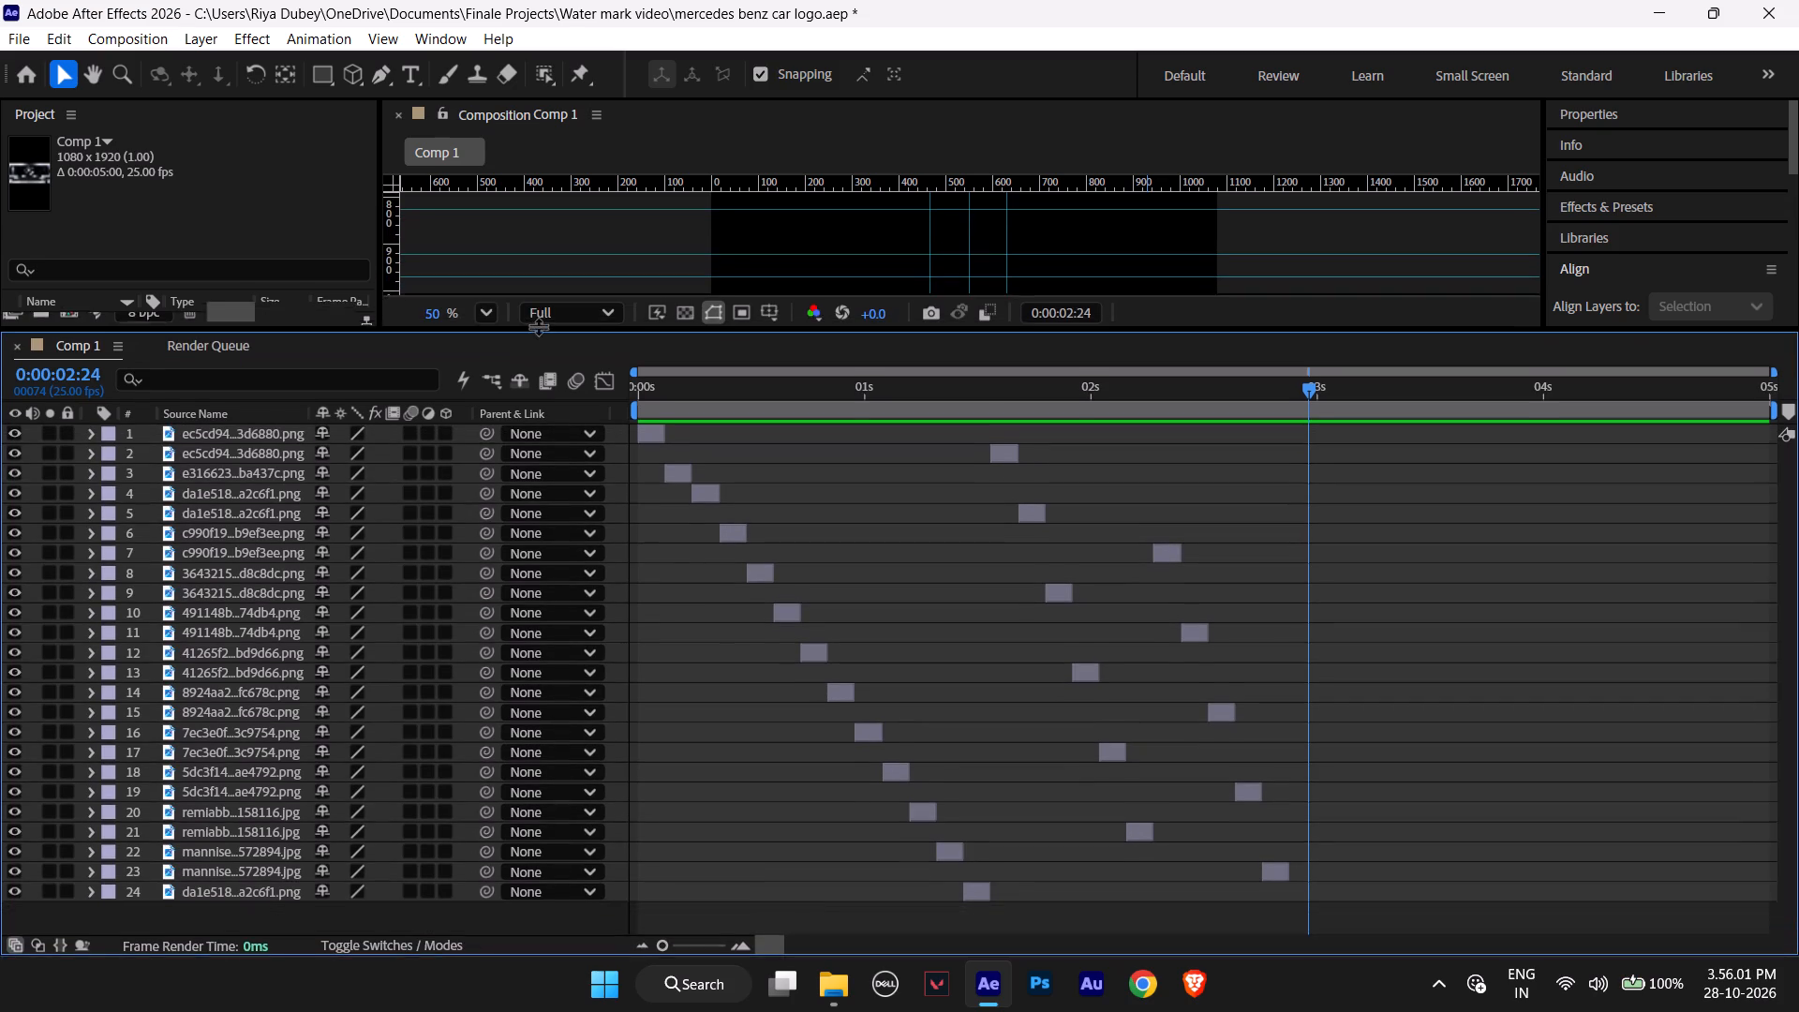
left_click_drag(538, 326, 539, 327)
Duplicate all 24 layers of Comp 1 and move the copies as one block below the original layers.
left_click(432, 910)
left_click_drag(434, 910, 413, 893)
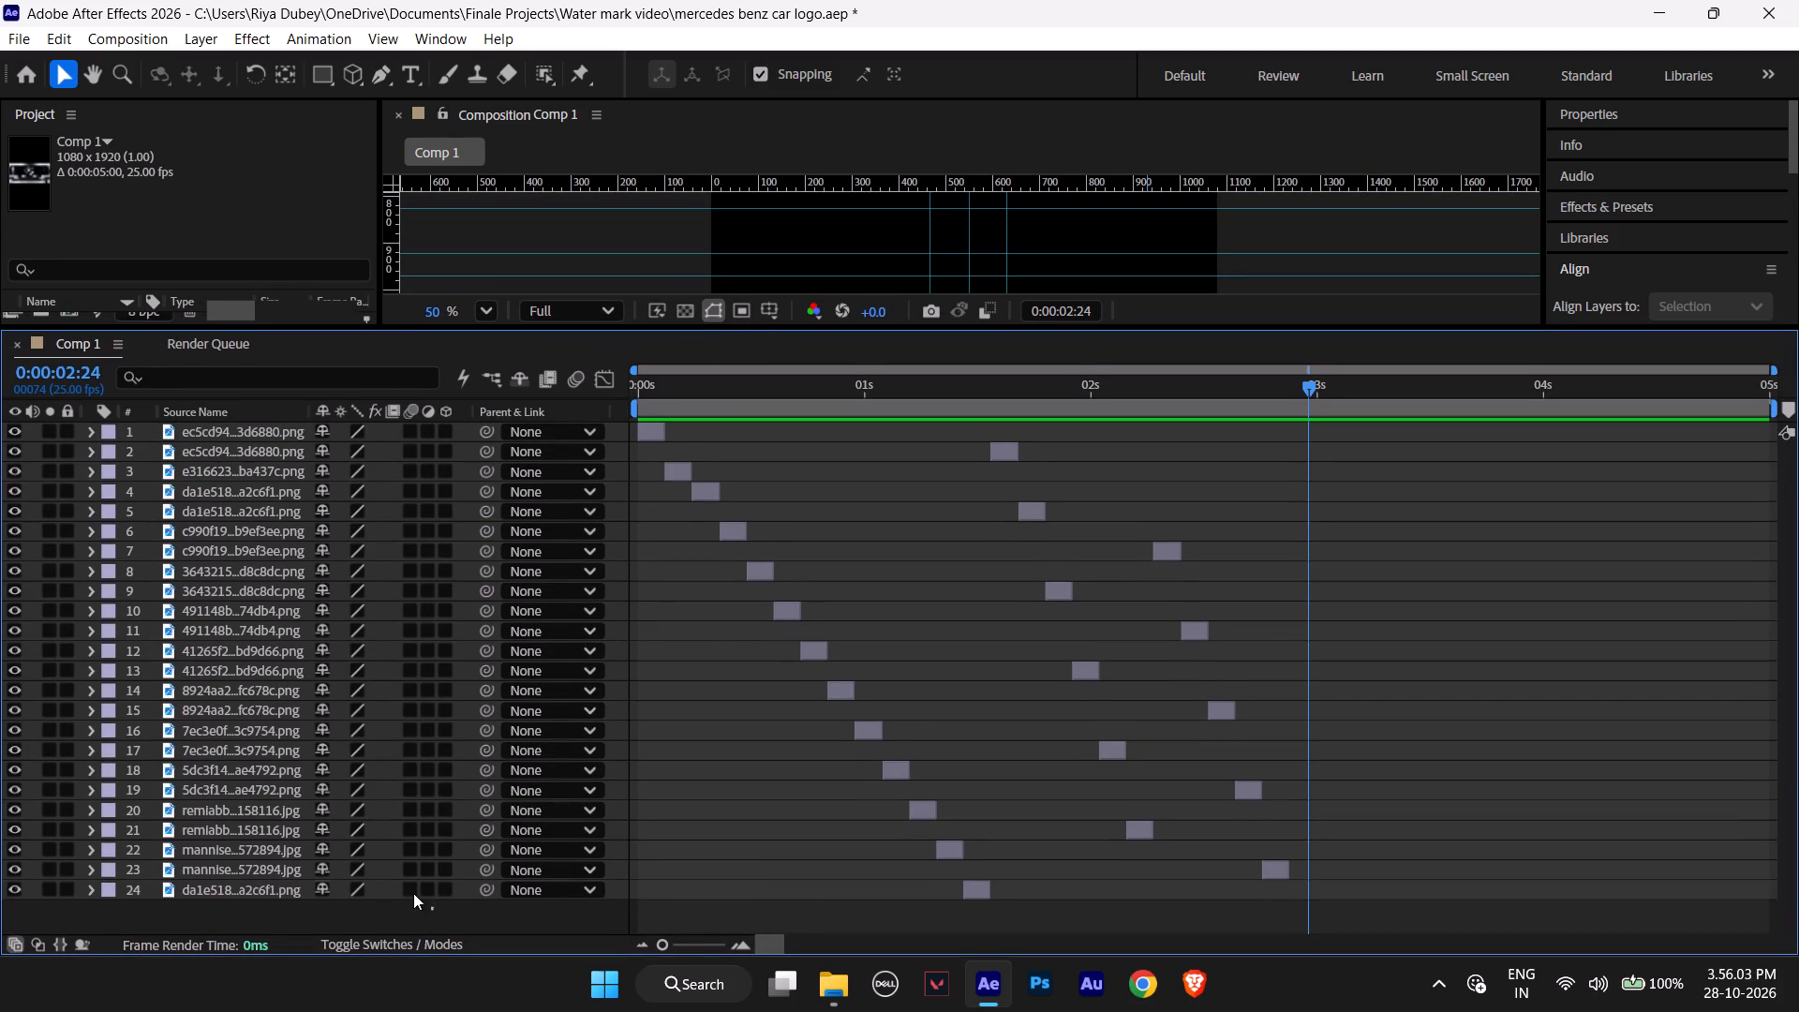
left_click_drag(413, 893, 329, 419)
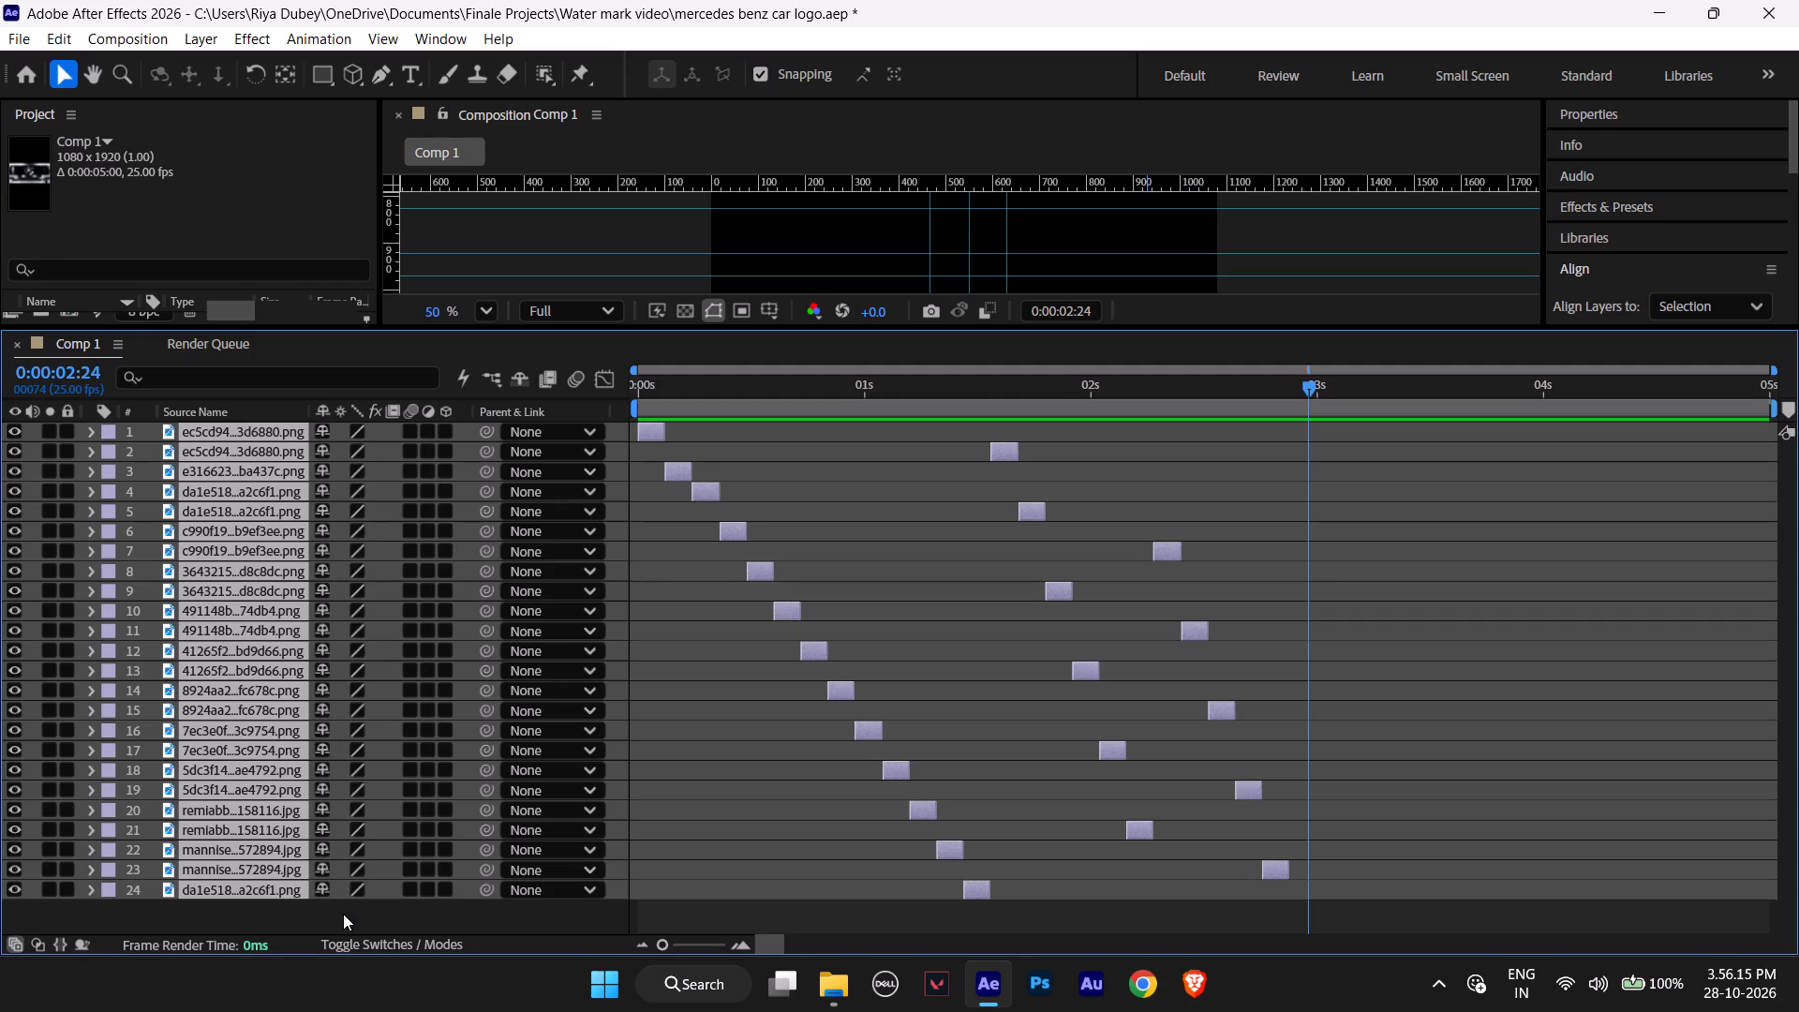
key("ctrl+d")
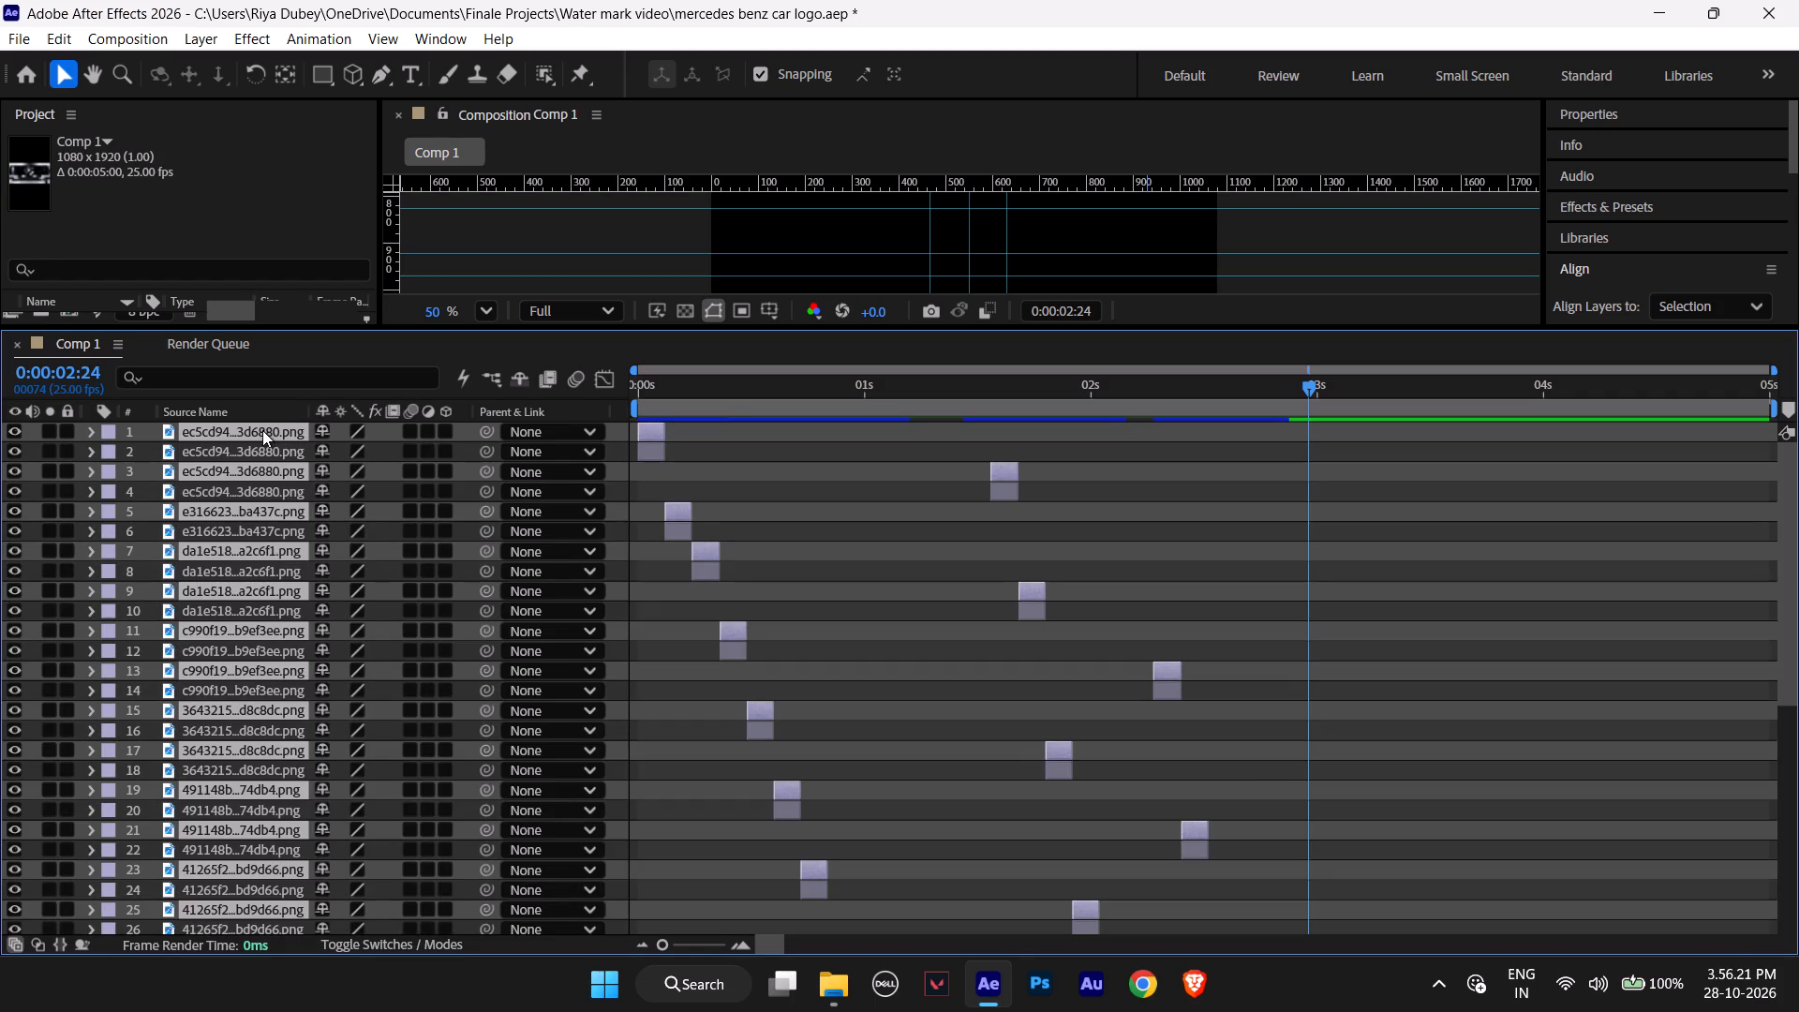
left_click_drag(262, 430, 270, 636)
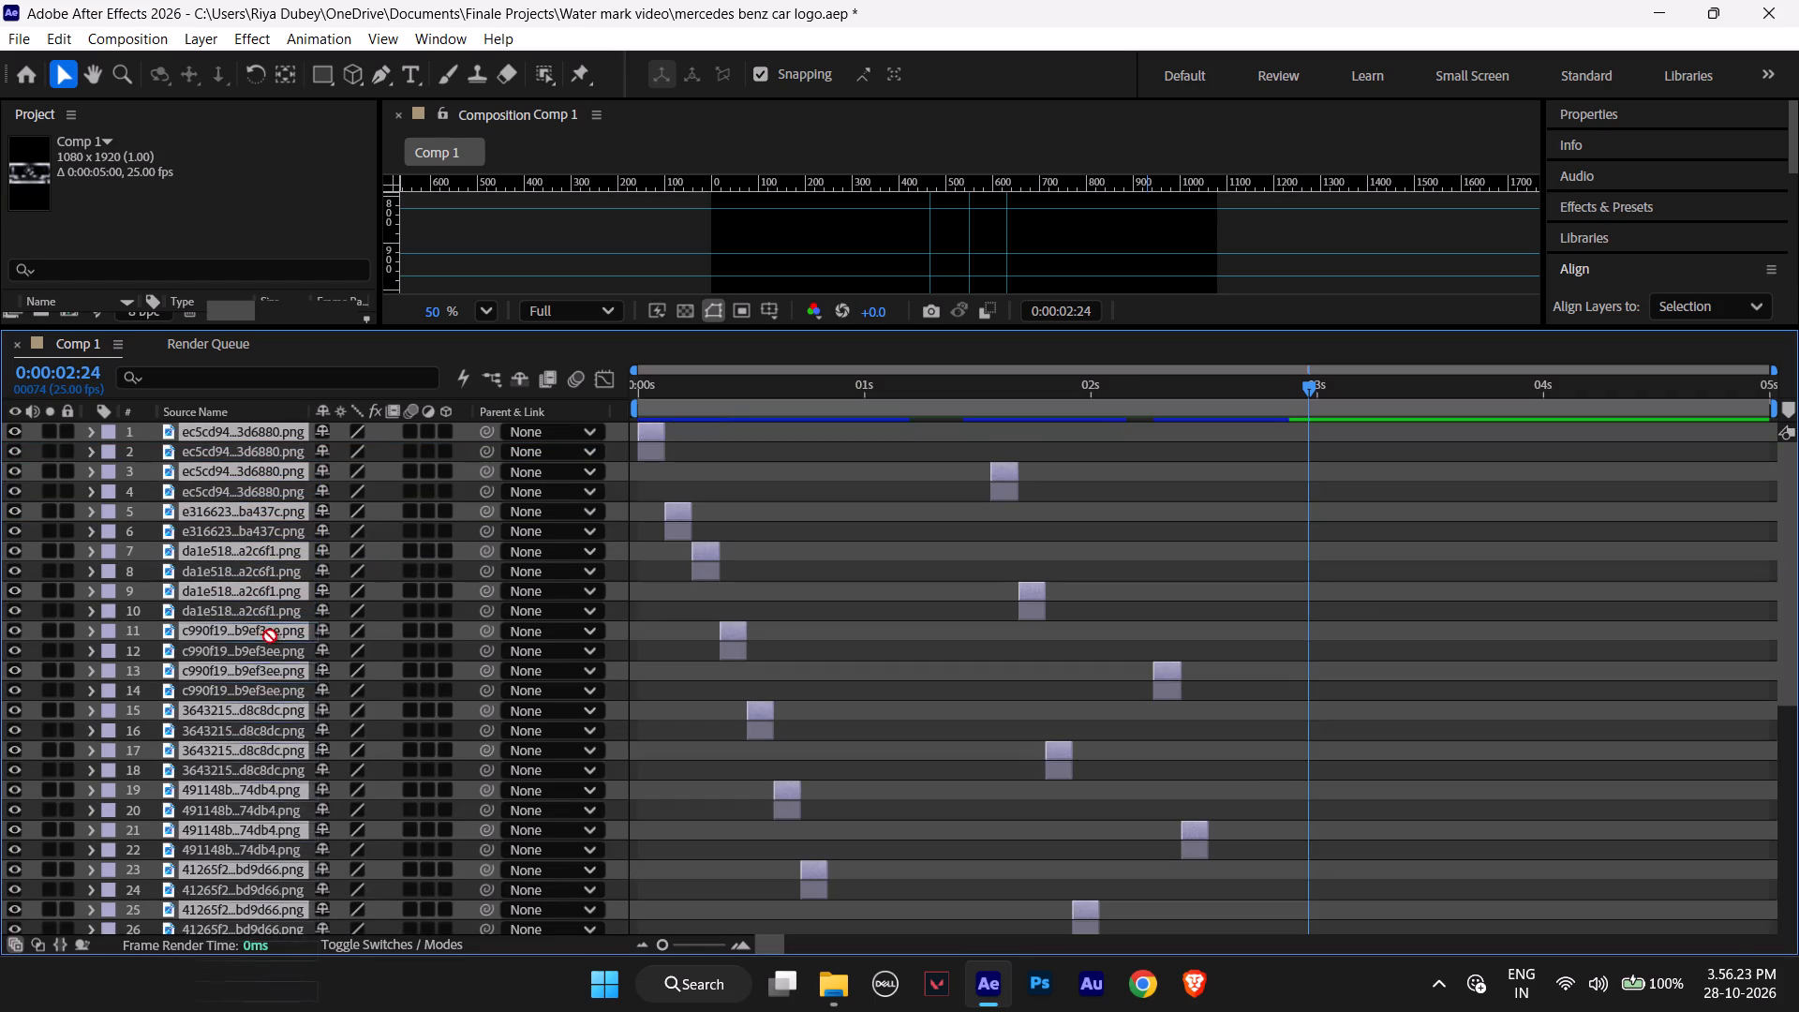
left_click_drag(270, 636, 265, 933)
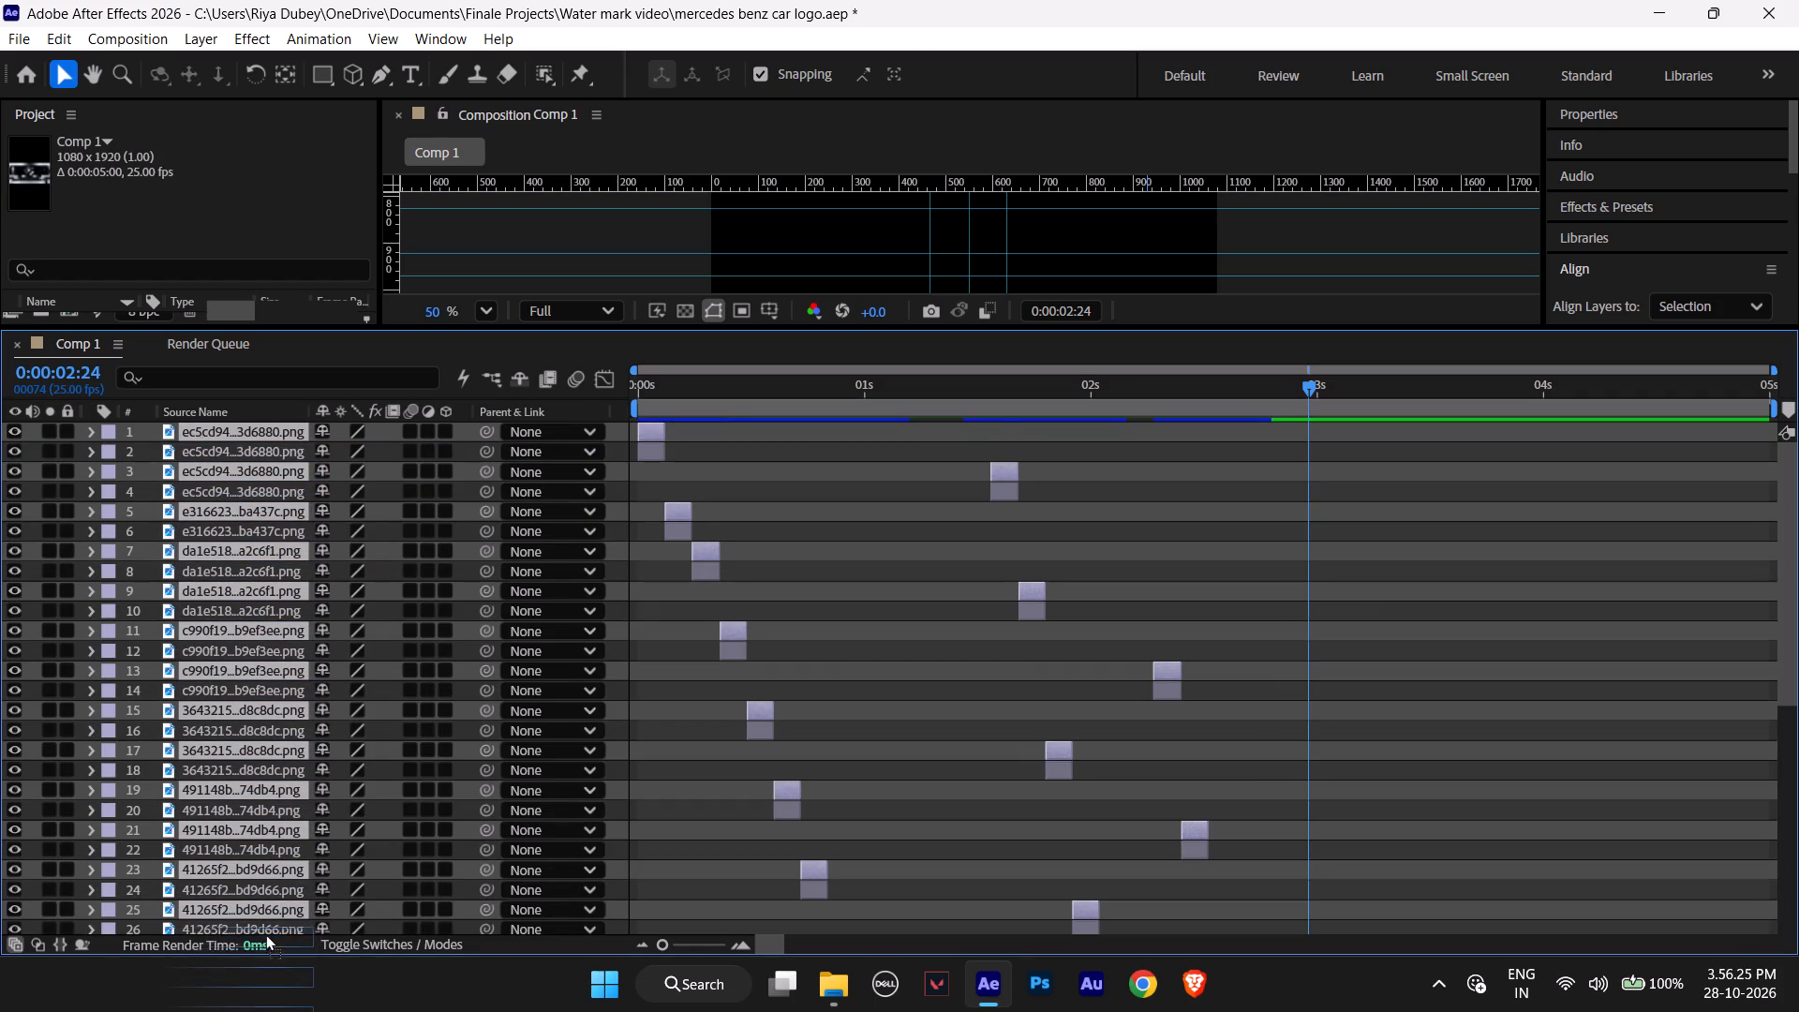
left_click_drag(265, 933, 268, 917)
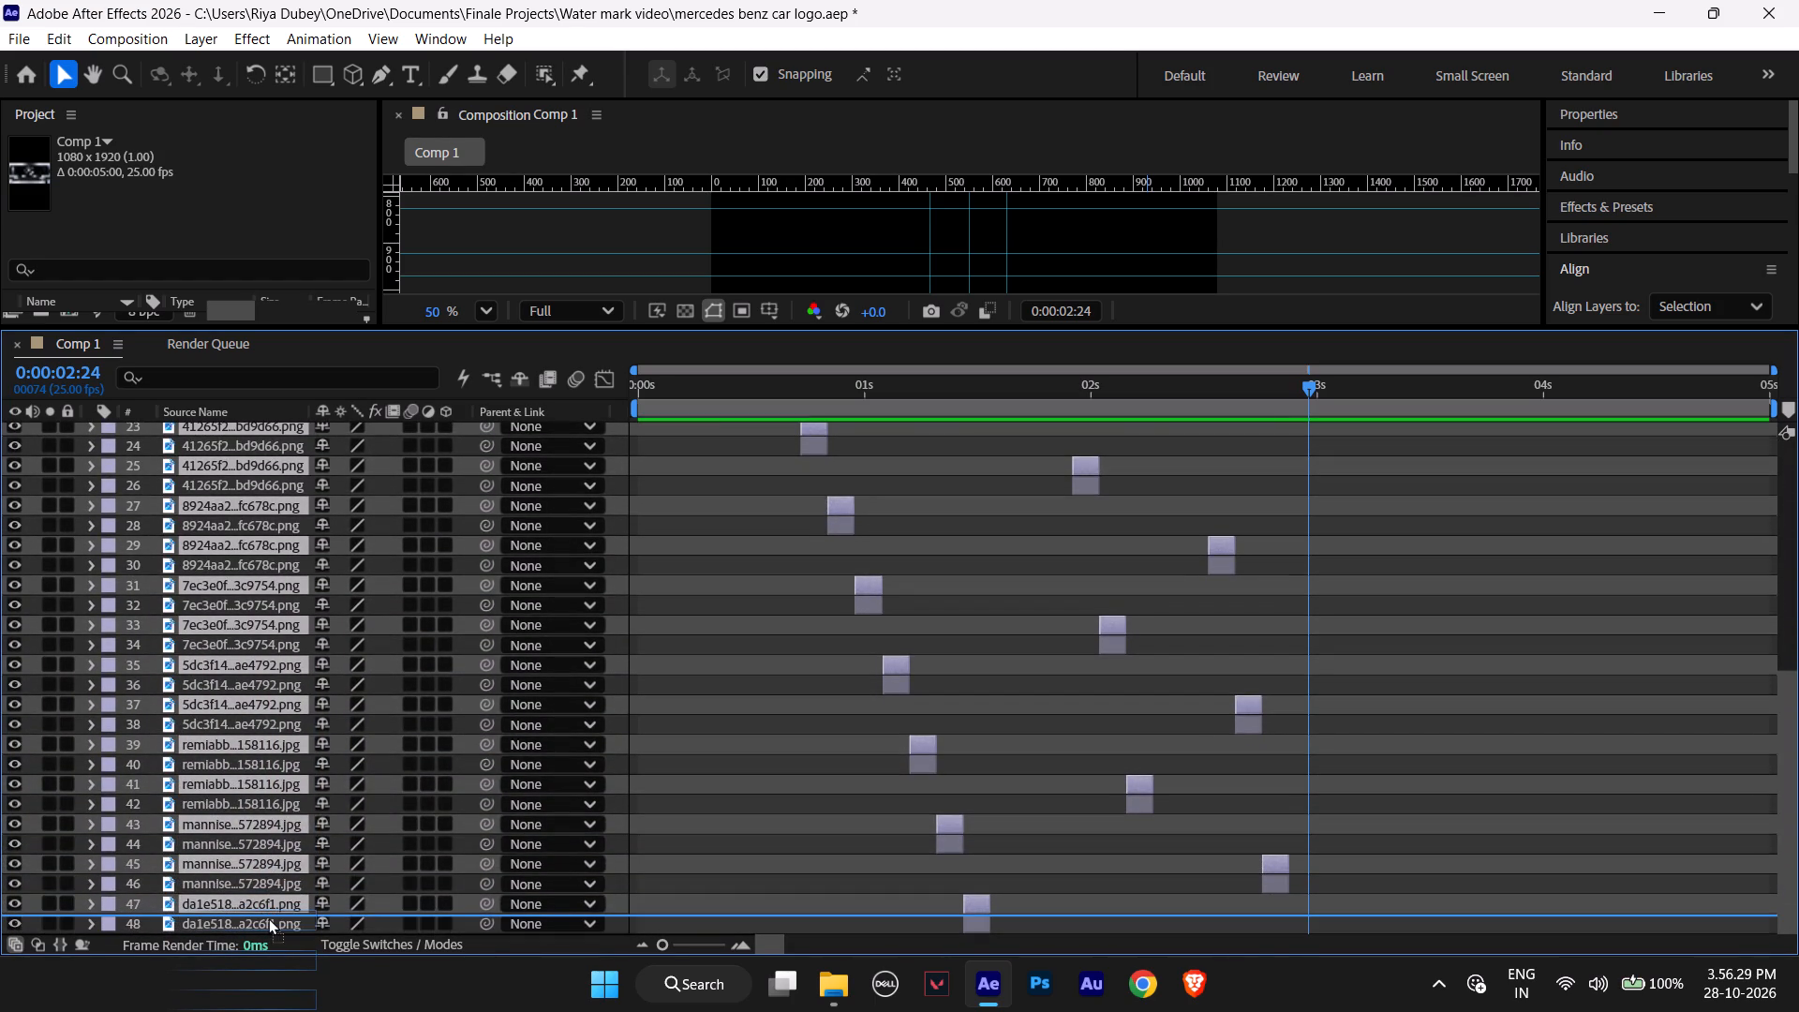
left_click_drag(268, 917, 273, 919)
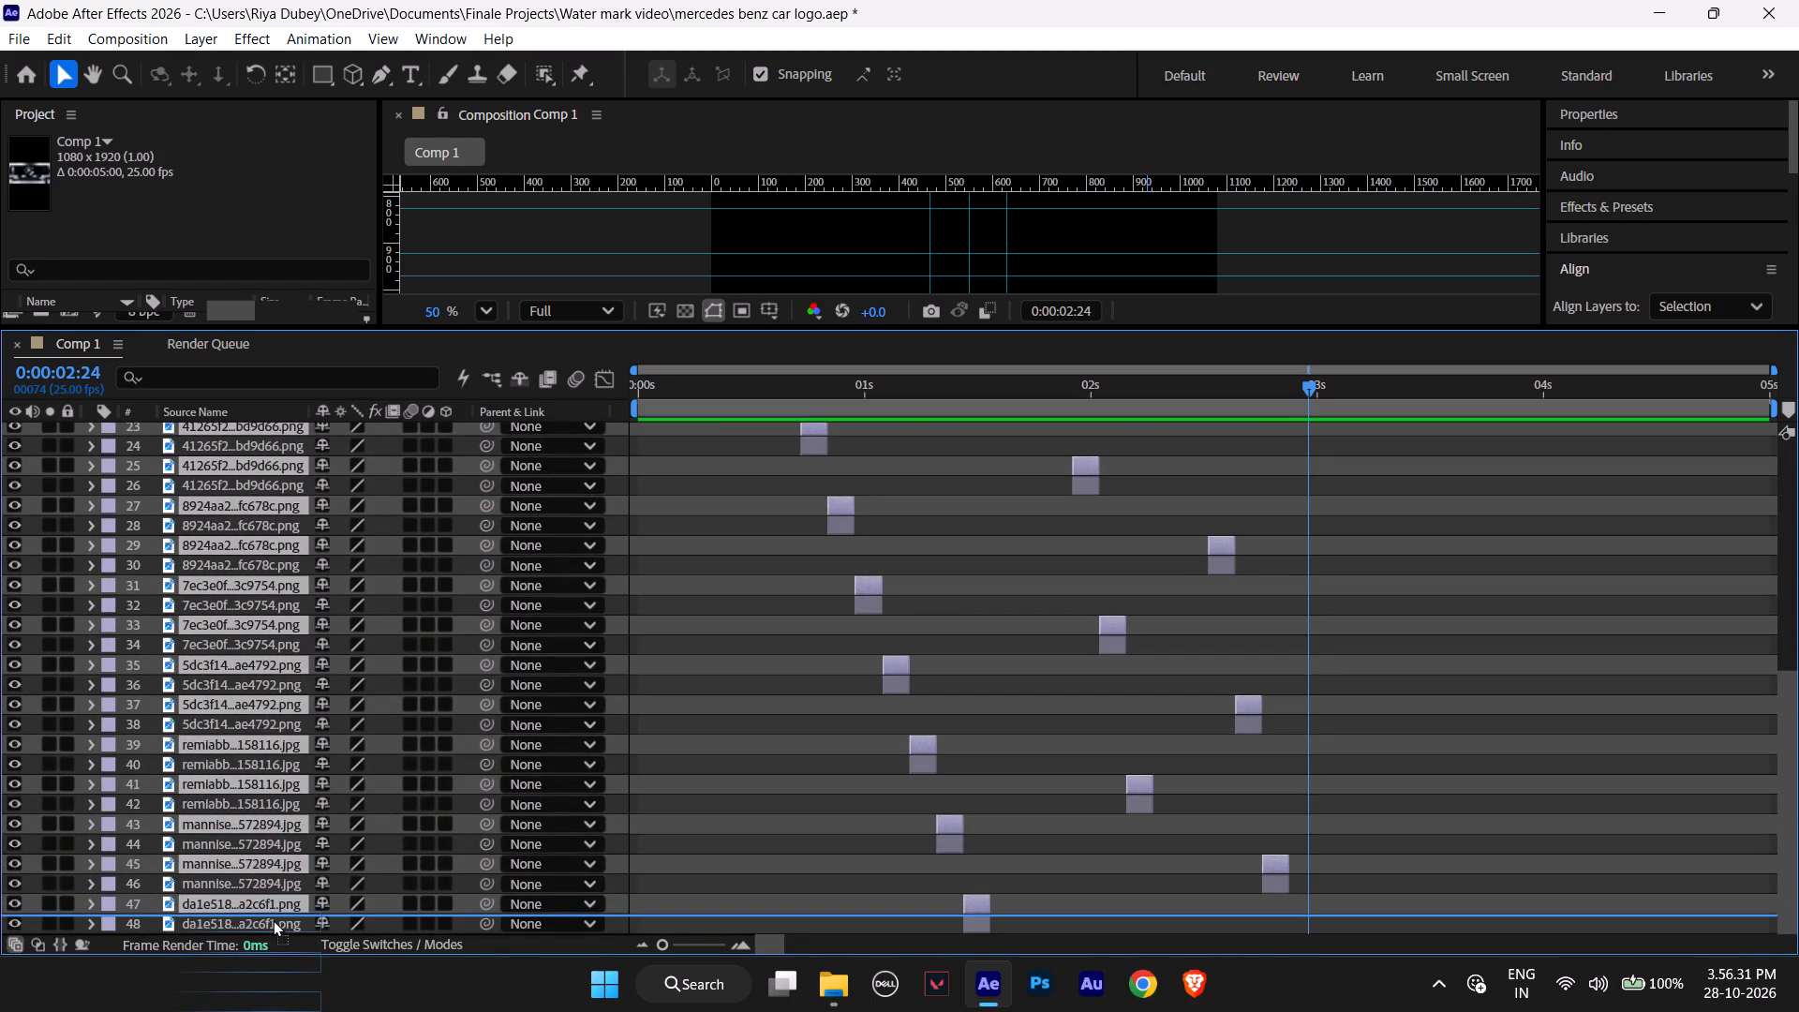
left_click_drag(273, 919, 275, 924)
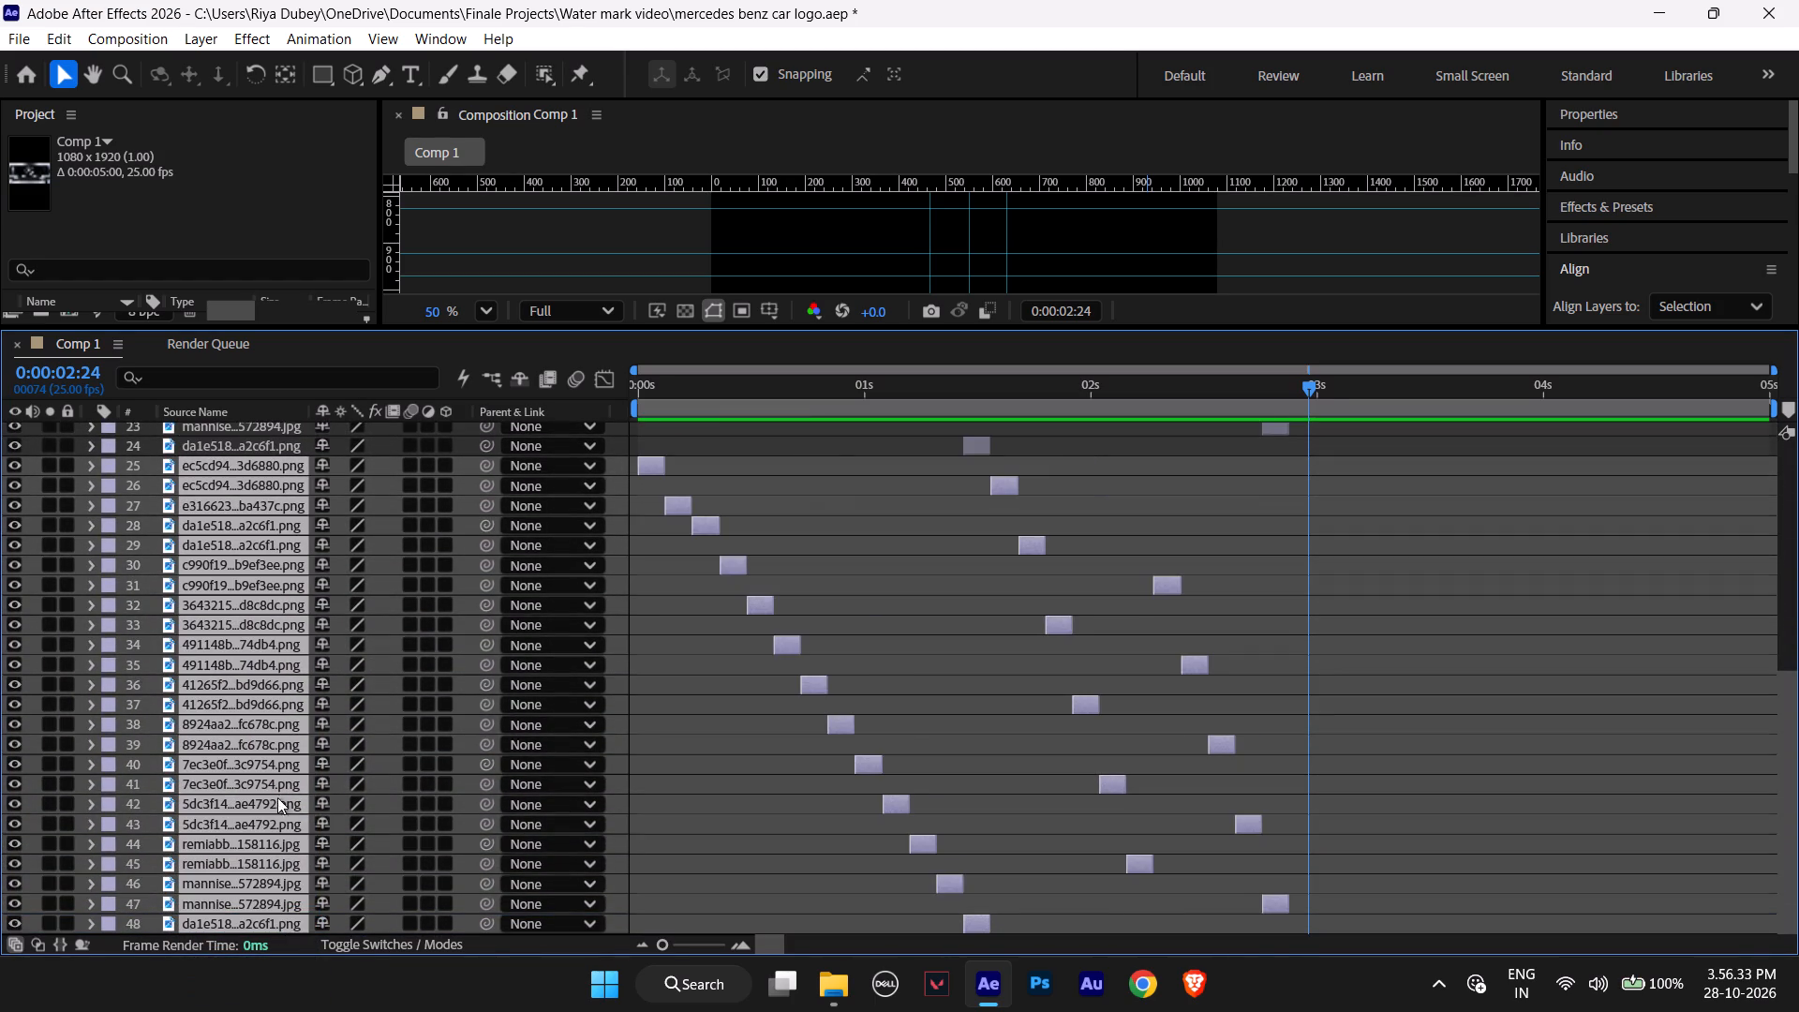
Shift the block of copied layers in time so its first clip starts at 0:00:02:22, directly after the last mannise…572894.jpg clip.
scroll(277, 646, "down", 6)
scroll(277, 646, "up", 1)
scroll(277, 646, "down", 1)
scroll(277, 646, "up", 10)
scroll(277, 646, "down", 1)
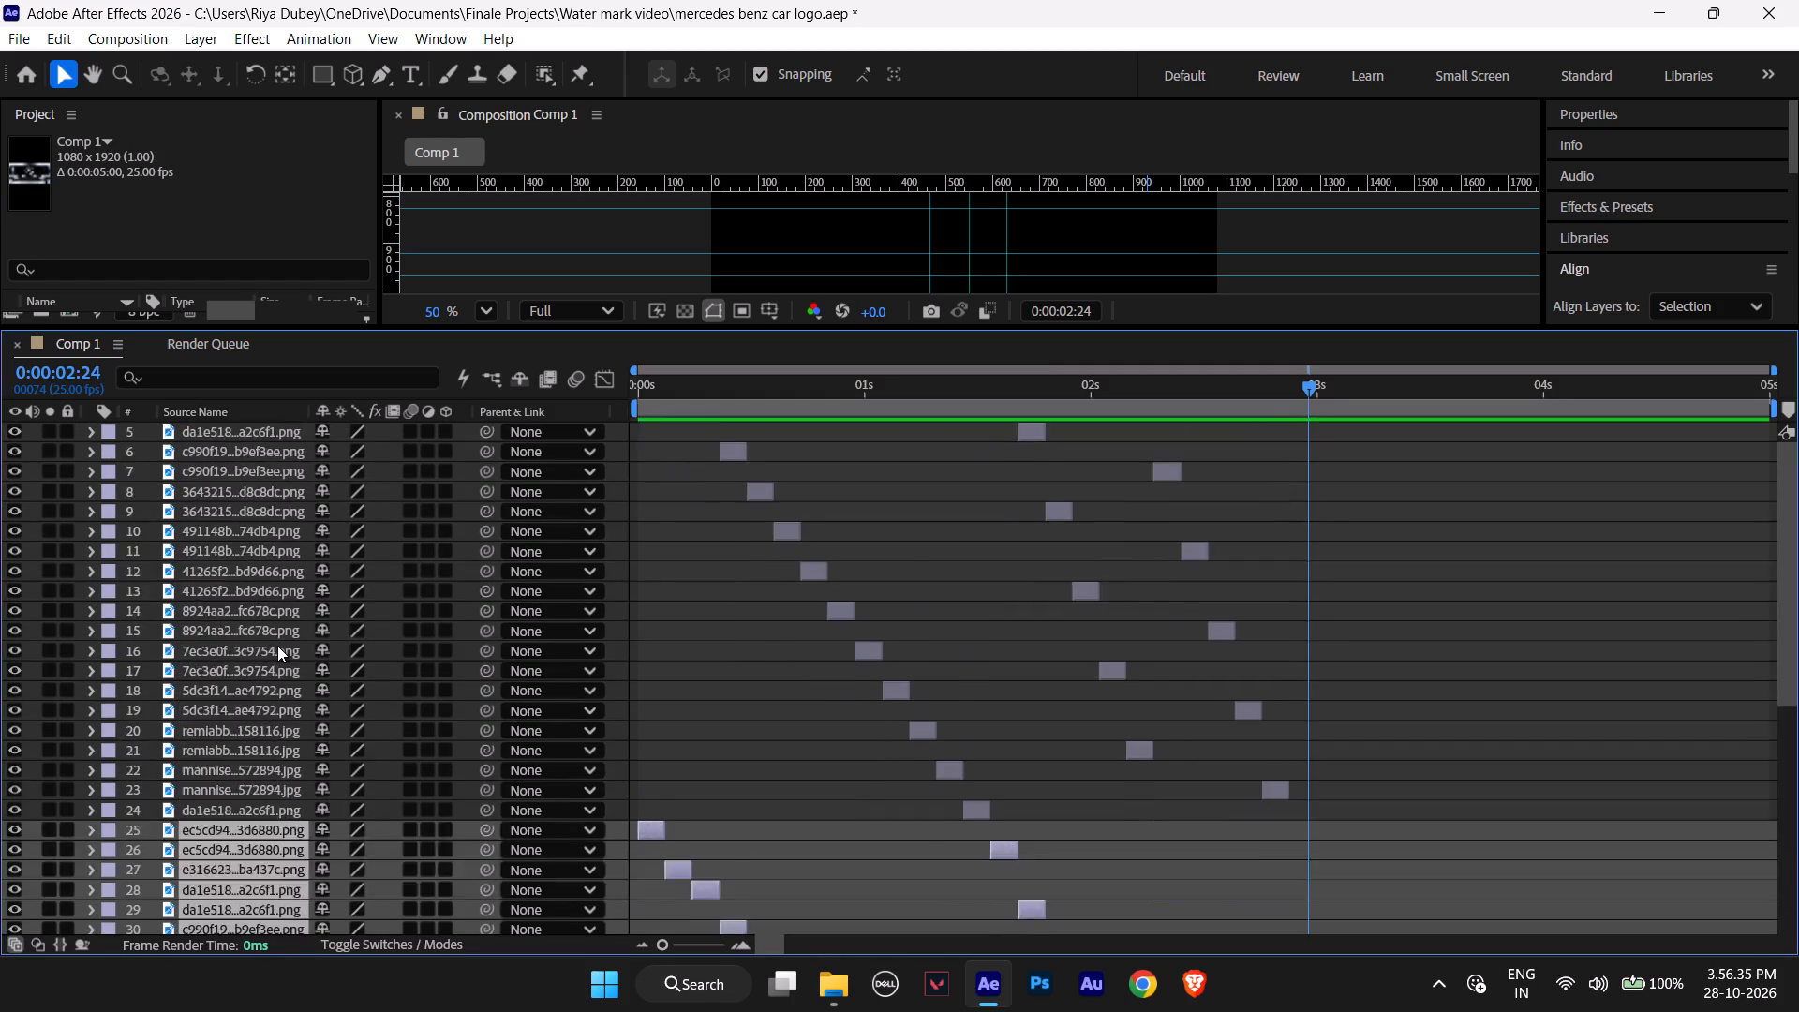
scroll(277, 646, "up", 2)
scroll(277, 646, "down", 7)
scroll(277, 646, "up", 4)
scroll(277, 646, "down", 3)
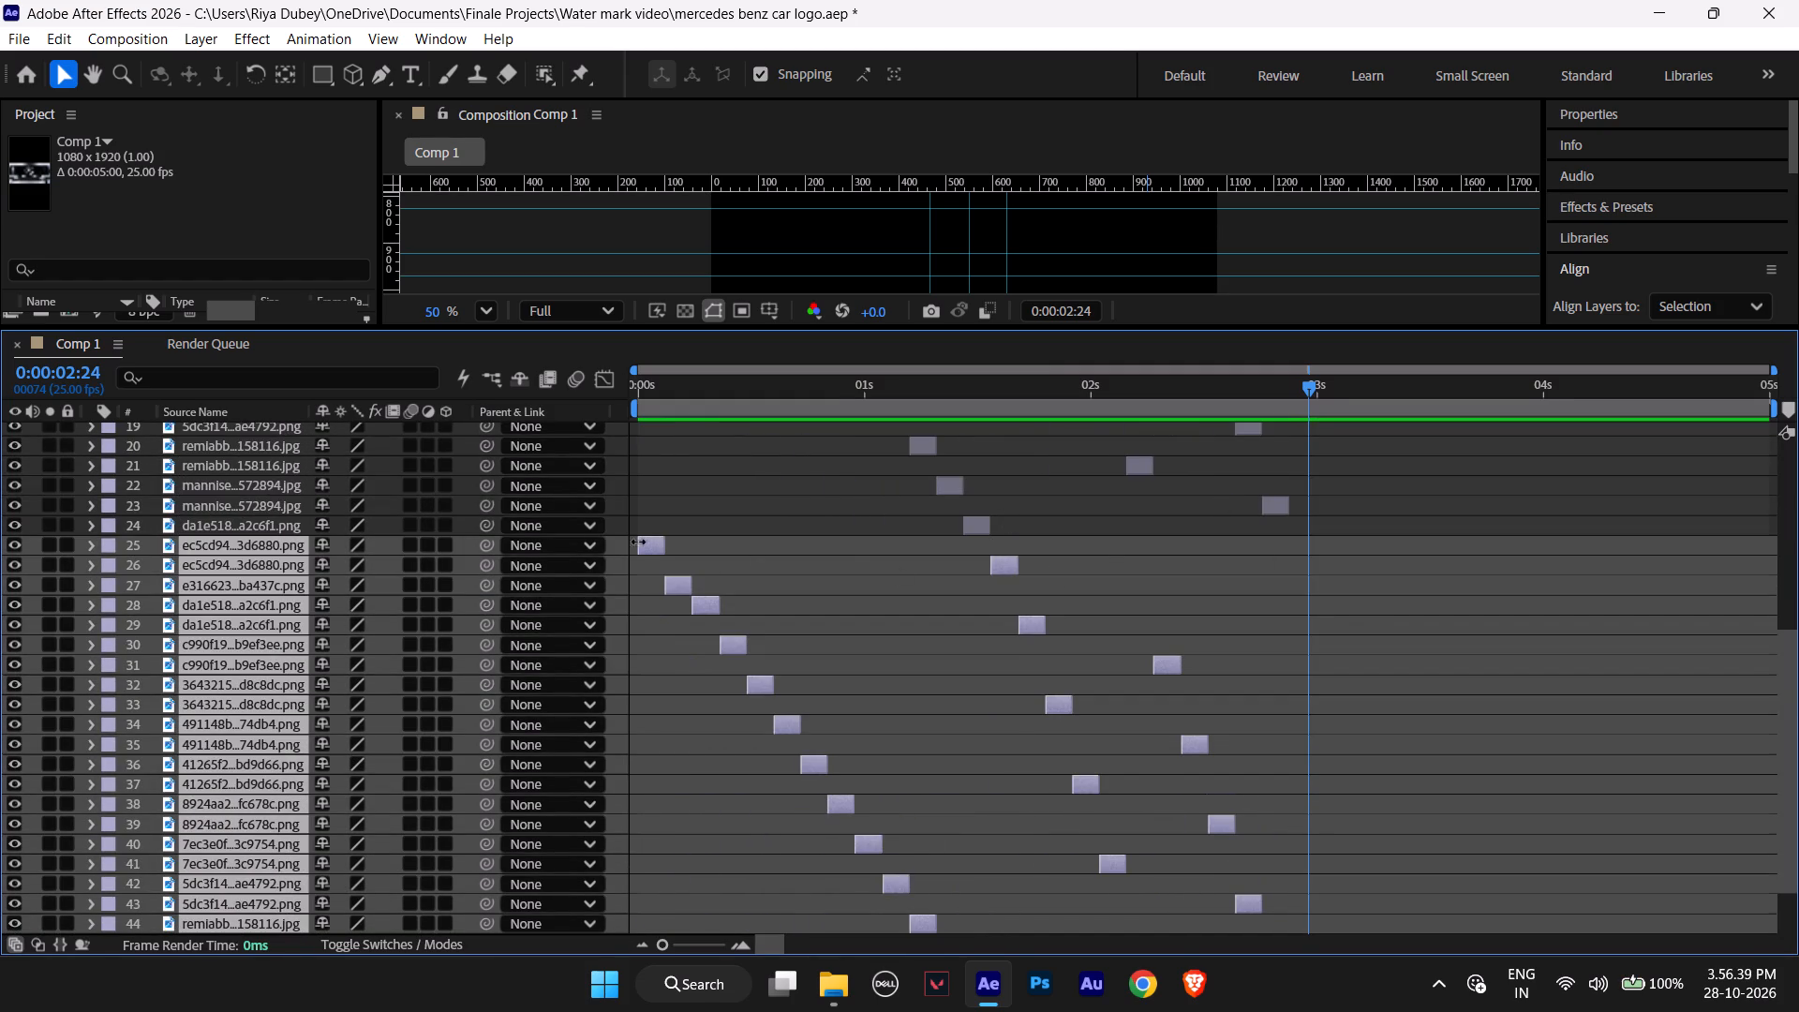
left_click_drag(647, 543, 1163, 580)
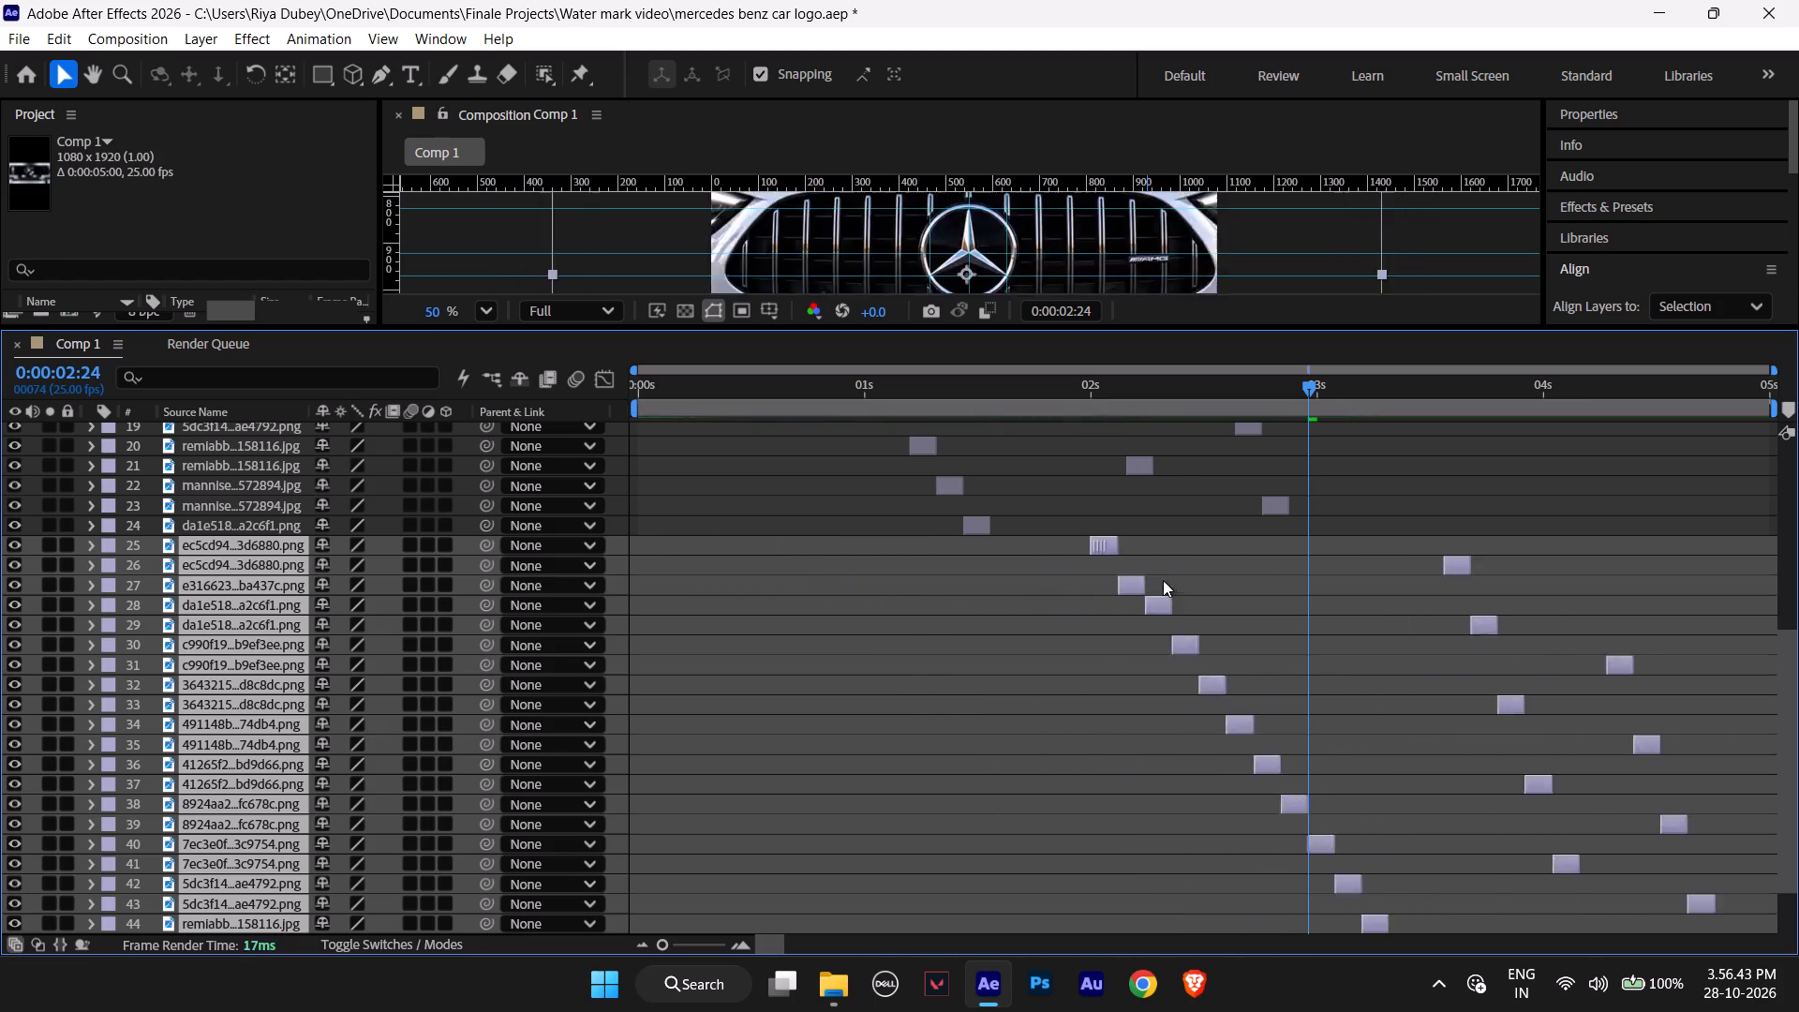
left_click_drag(1163, 580, 1317, 586)
scroll(1286, 662, "up", 2)
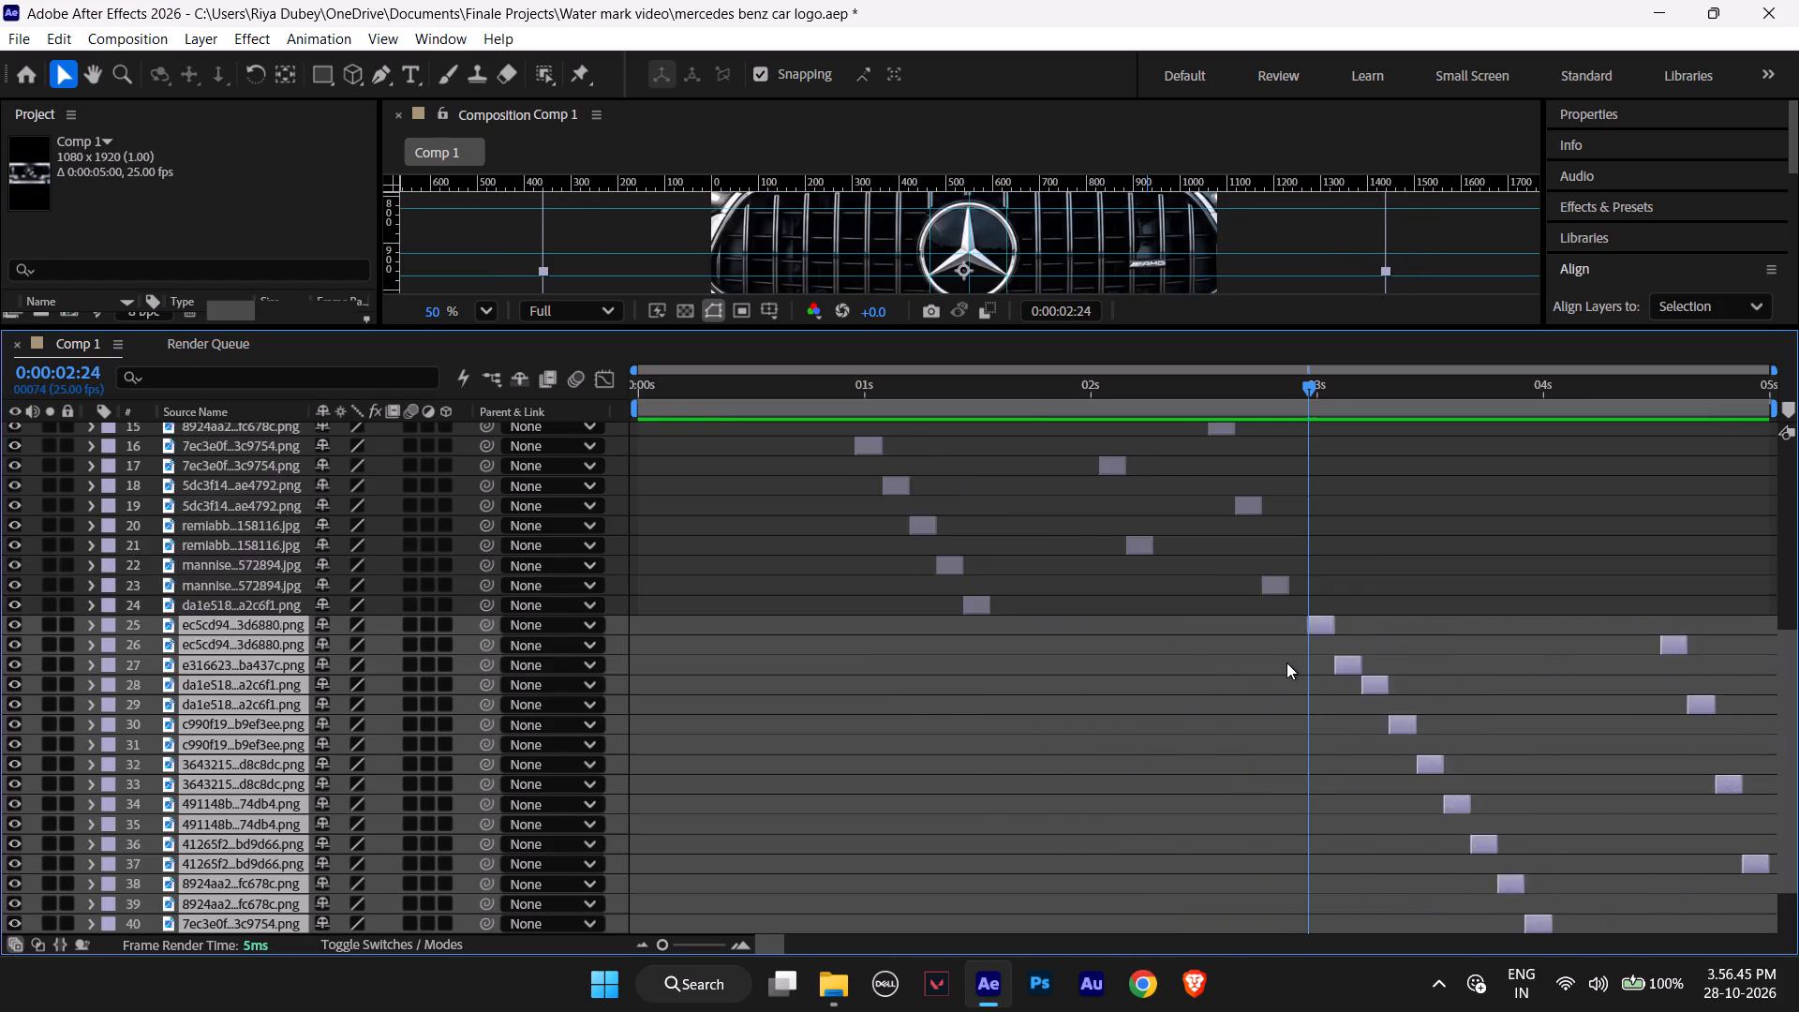
scroll(1286, 662, "up", 3)
left_click_drag(1307, 388, 1304, 388)
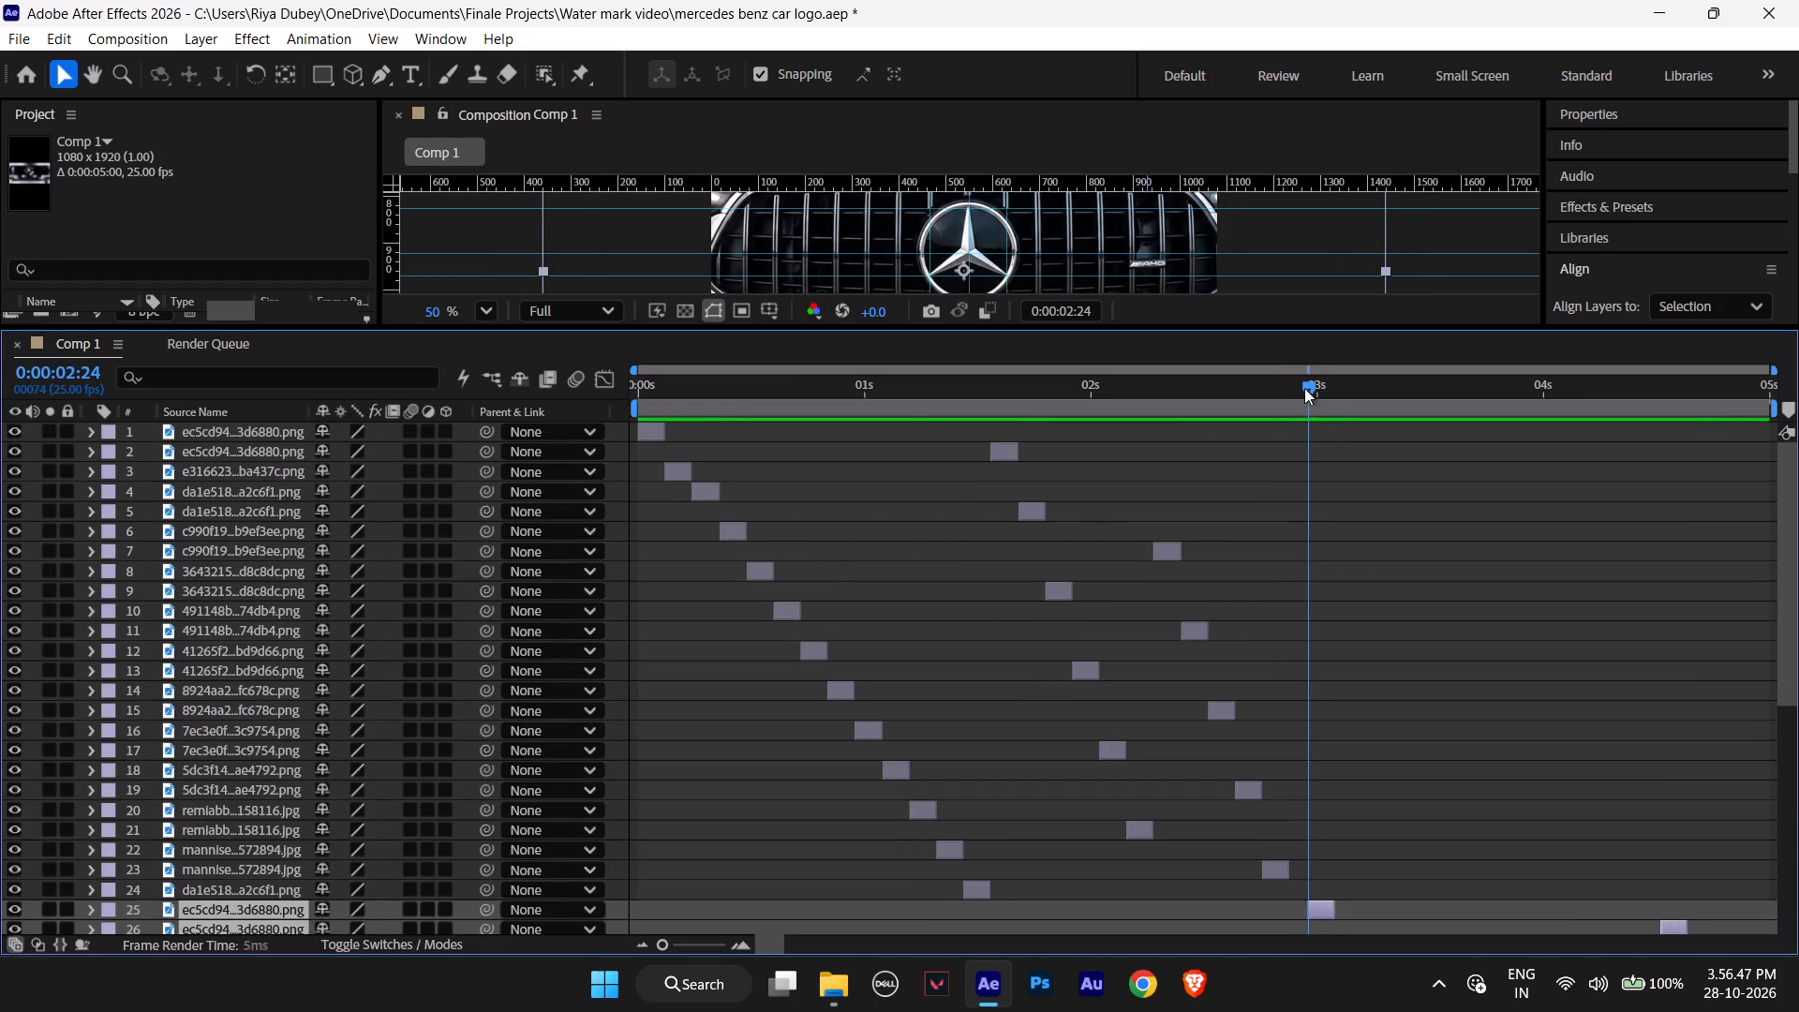
left_click_drag(1304, 388, 1286, 389)
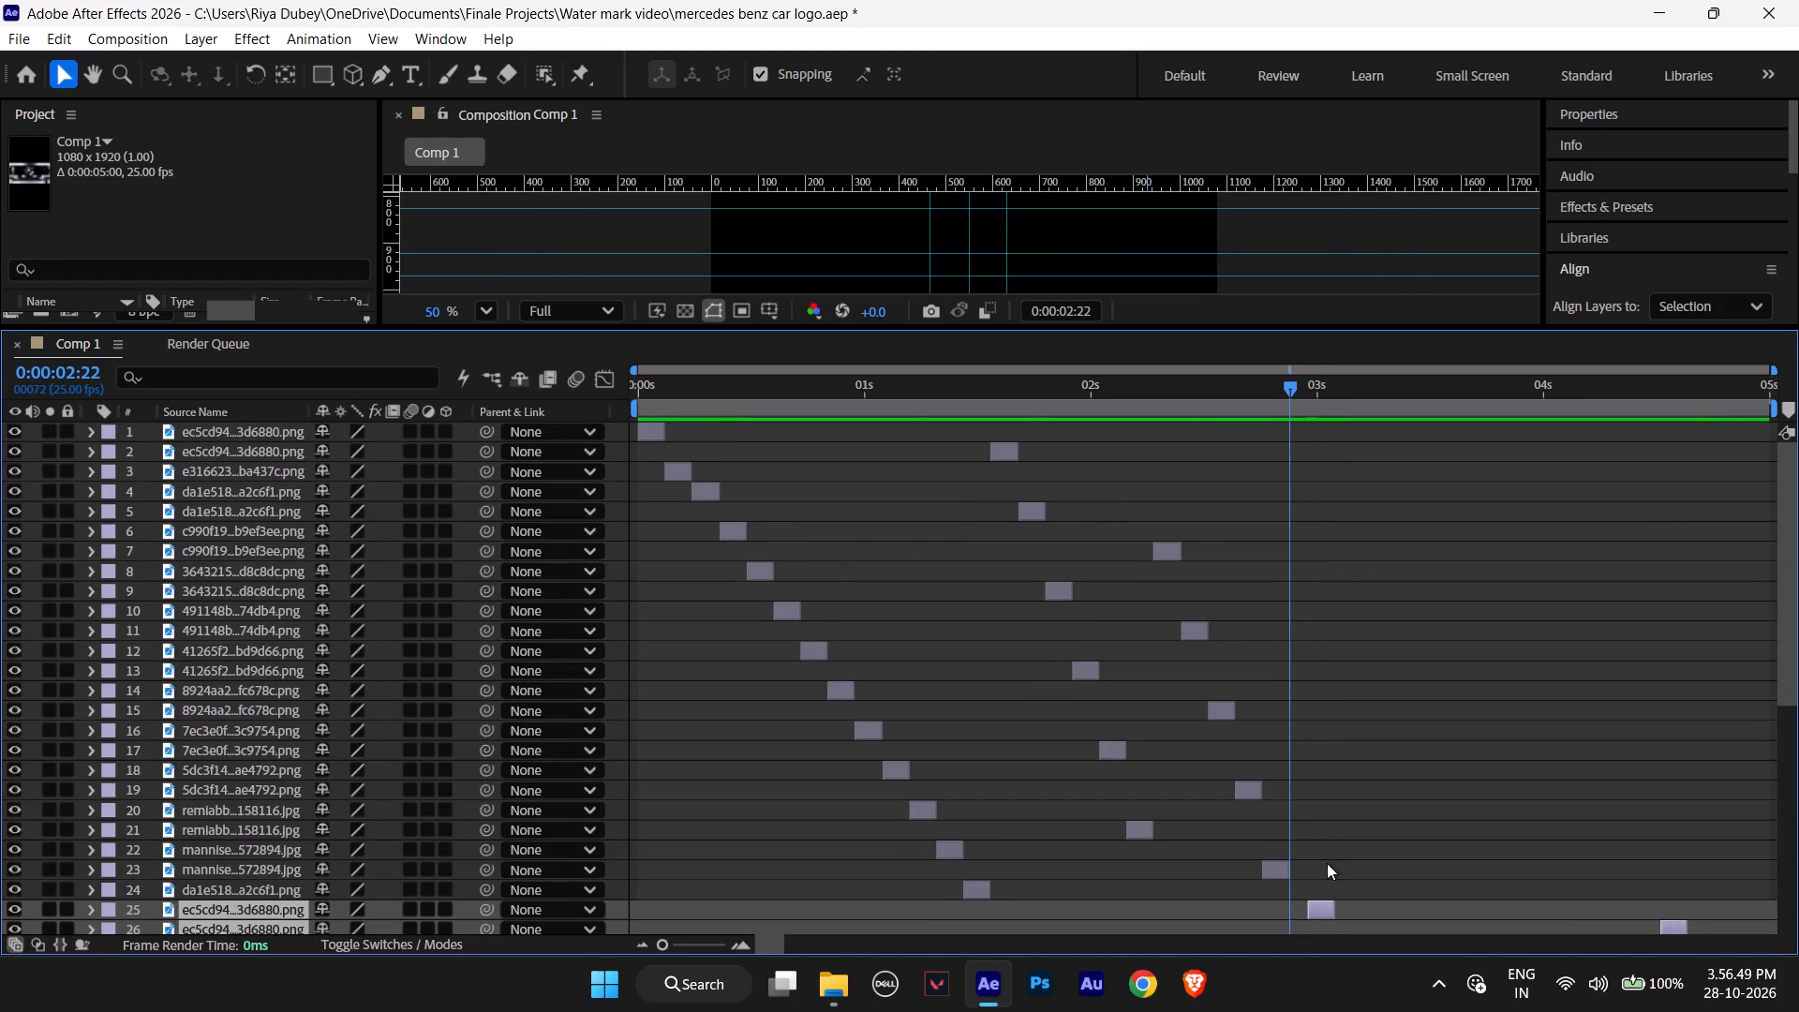
left_click_drag(1321, 905, 1303, 905)
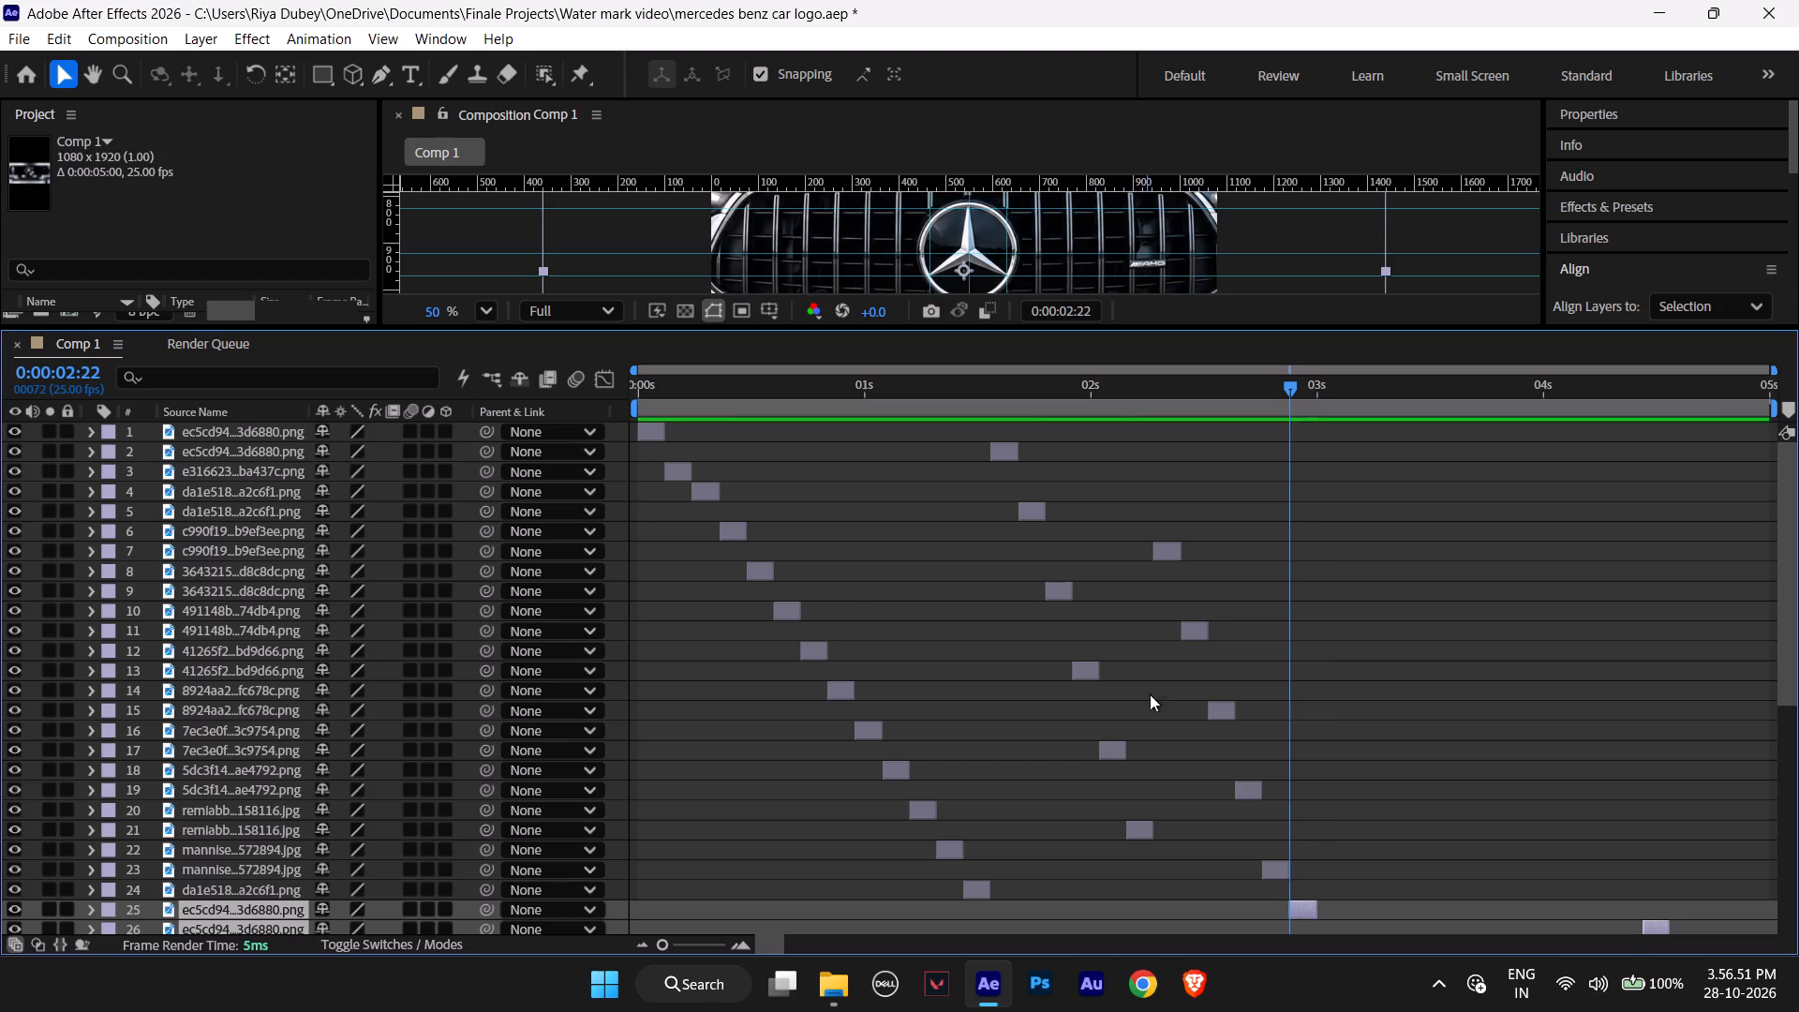
Examine how the shifted copies line up through the layer stack toward the five-second end of Comp 1.
scroll(1050, 677, "up", 2)
scroll(1047, 677, "down", 1)
scroll(1047, 677, "up", 5)
scroll(1047, 677, "down", 1)
scroll(1047, 677, "up", 5)
scroll(1047, 677, "down", 4)
scroll(1047, 677, "up", 1)
scroll(1047, 677, "down", 2)
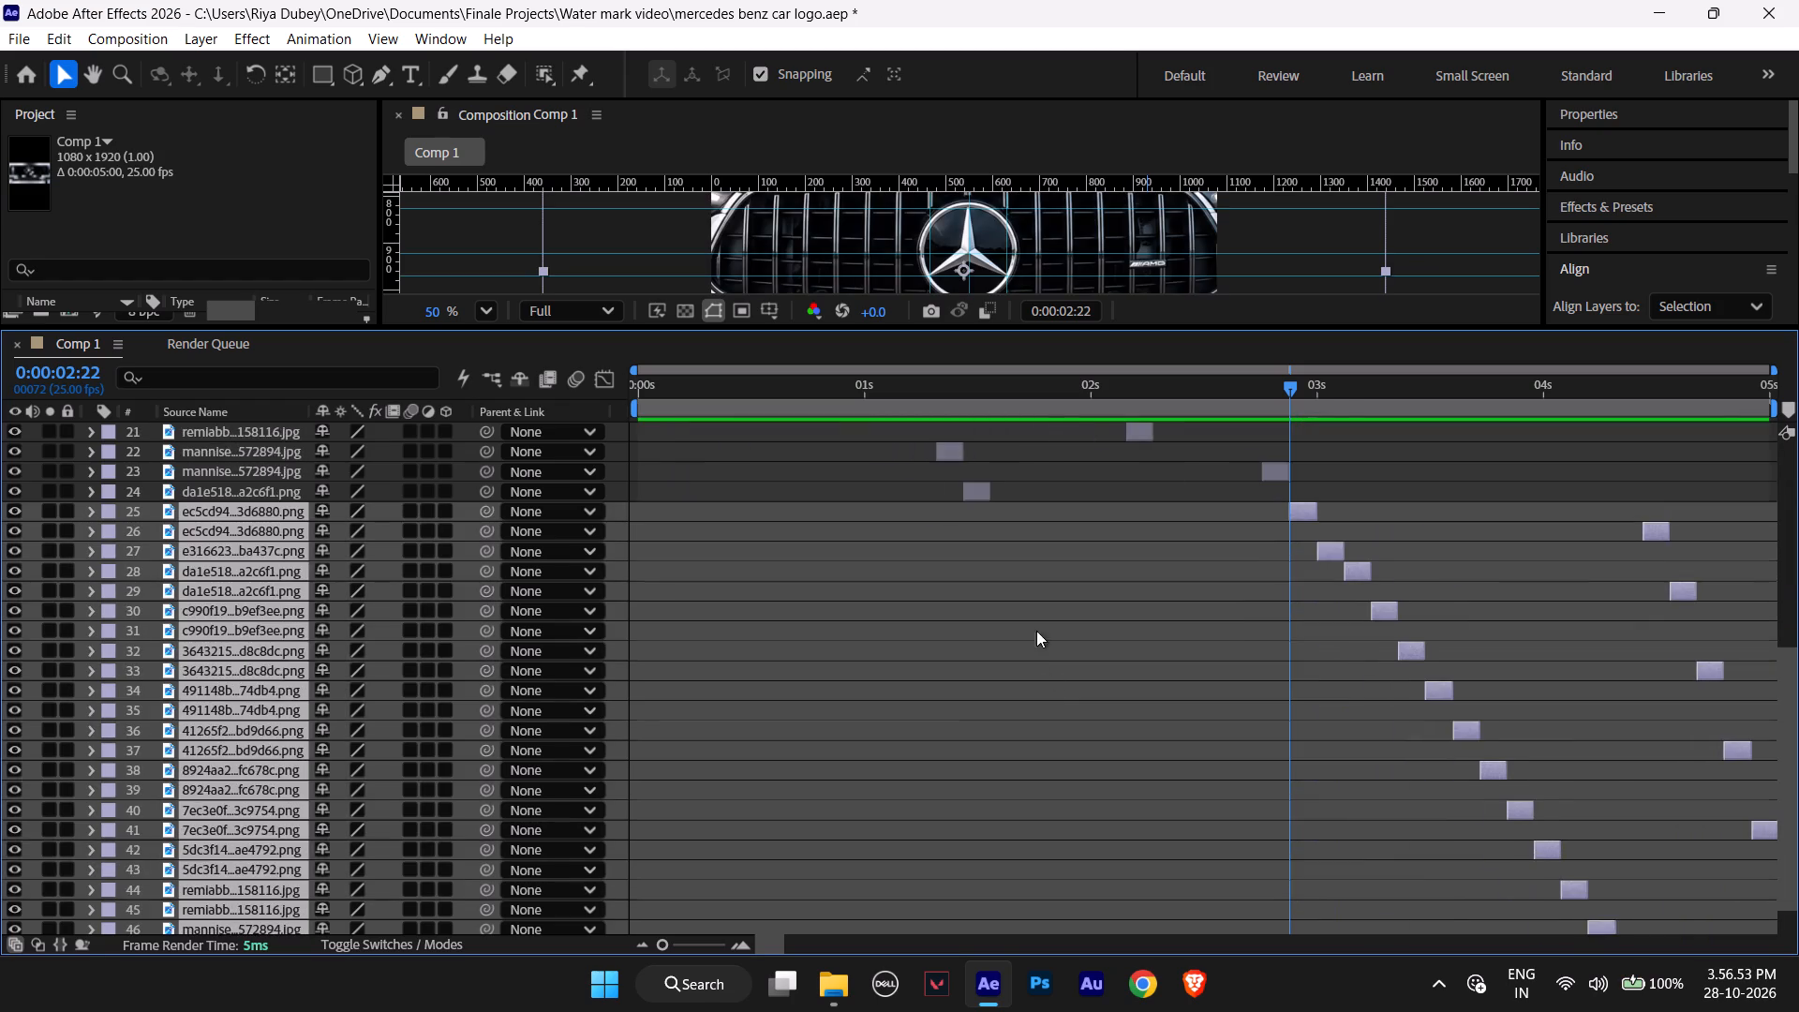
scroll(1033, 613, "down", 6)
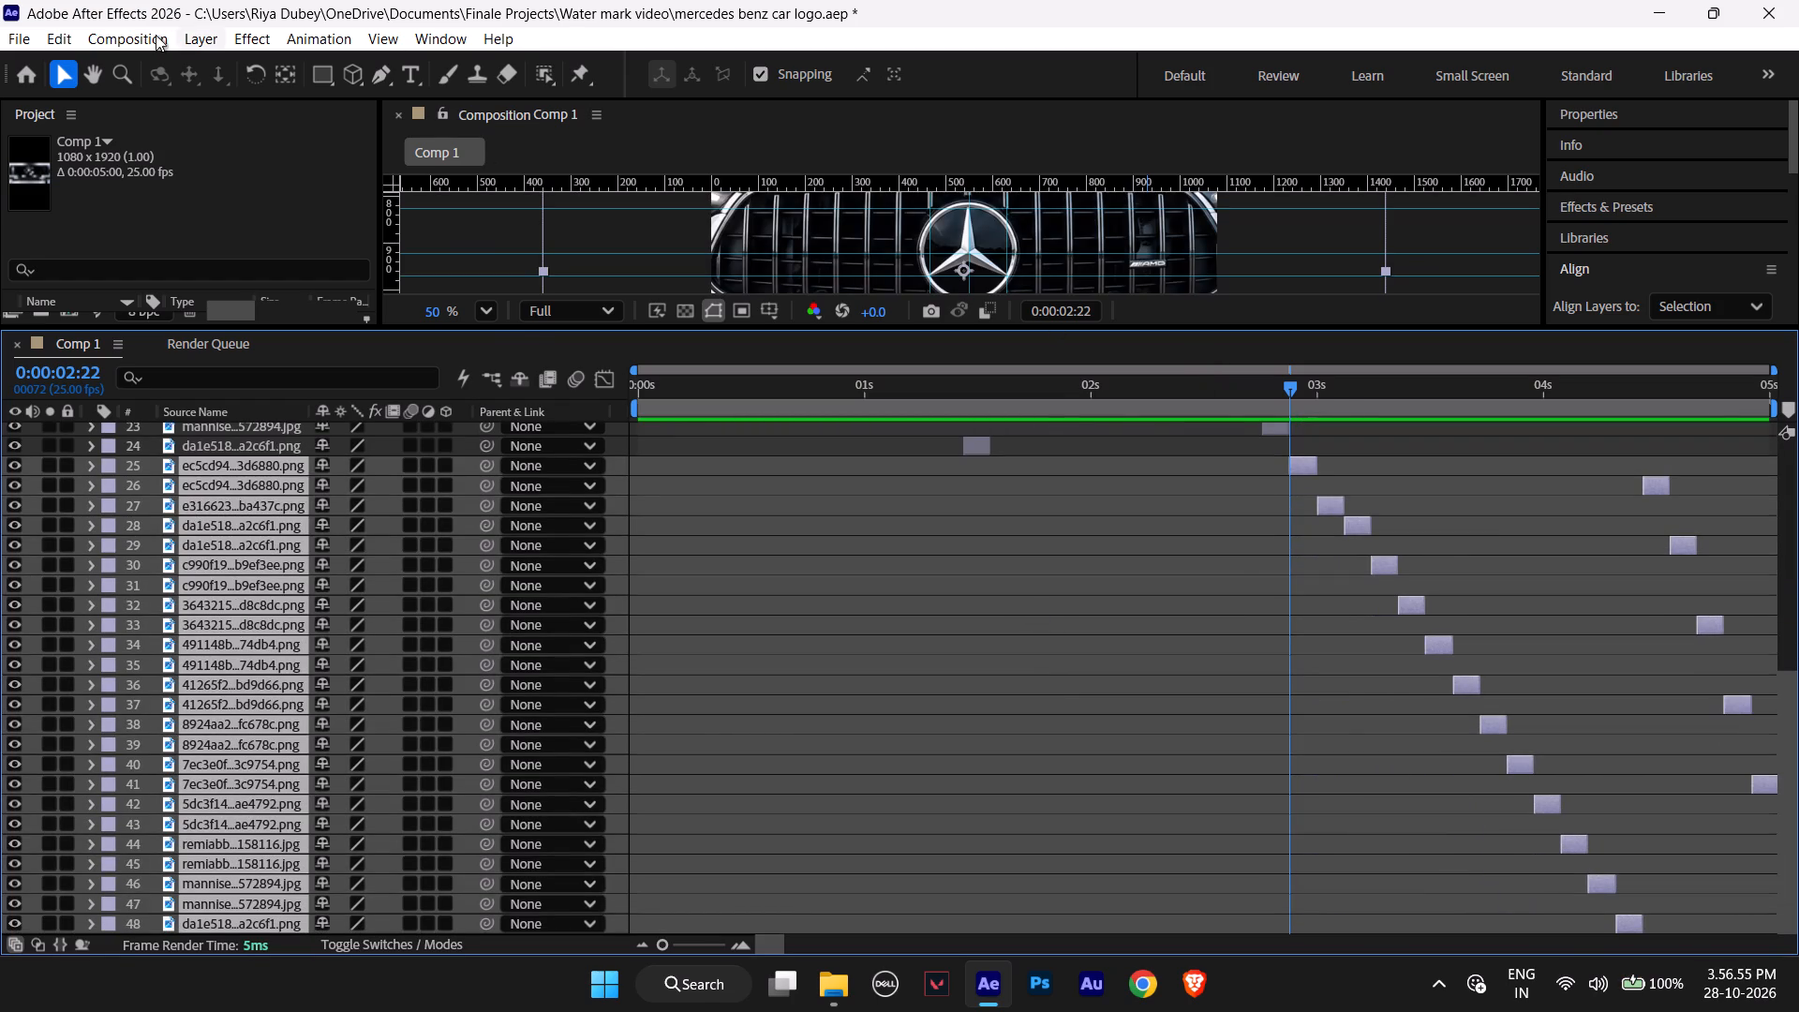
Create a new composition with a duration of 0:00:15:00, keeping the other default settings.
left_click(117, 42)
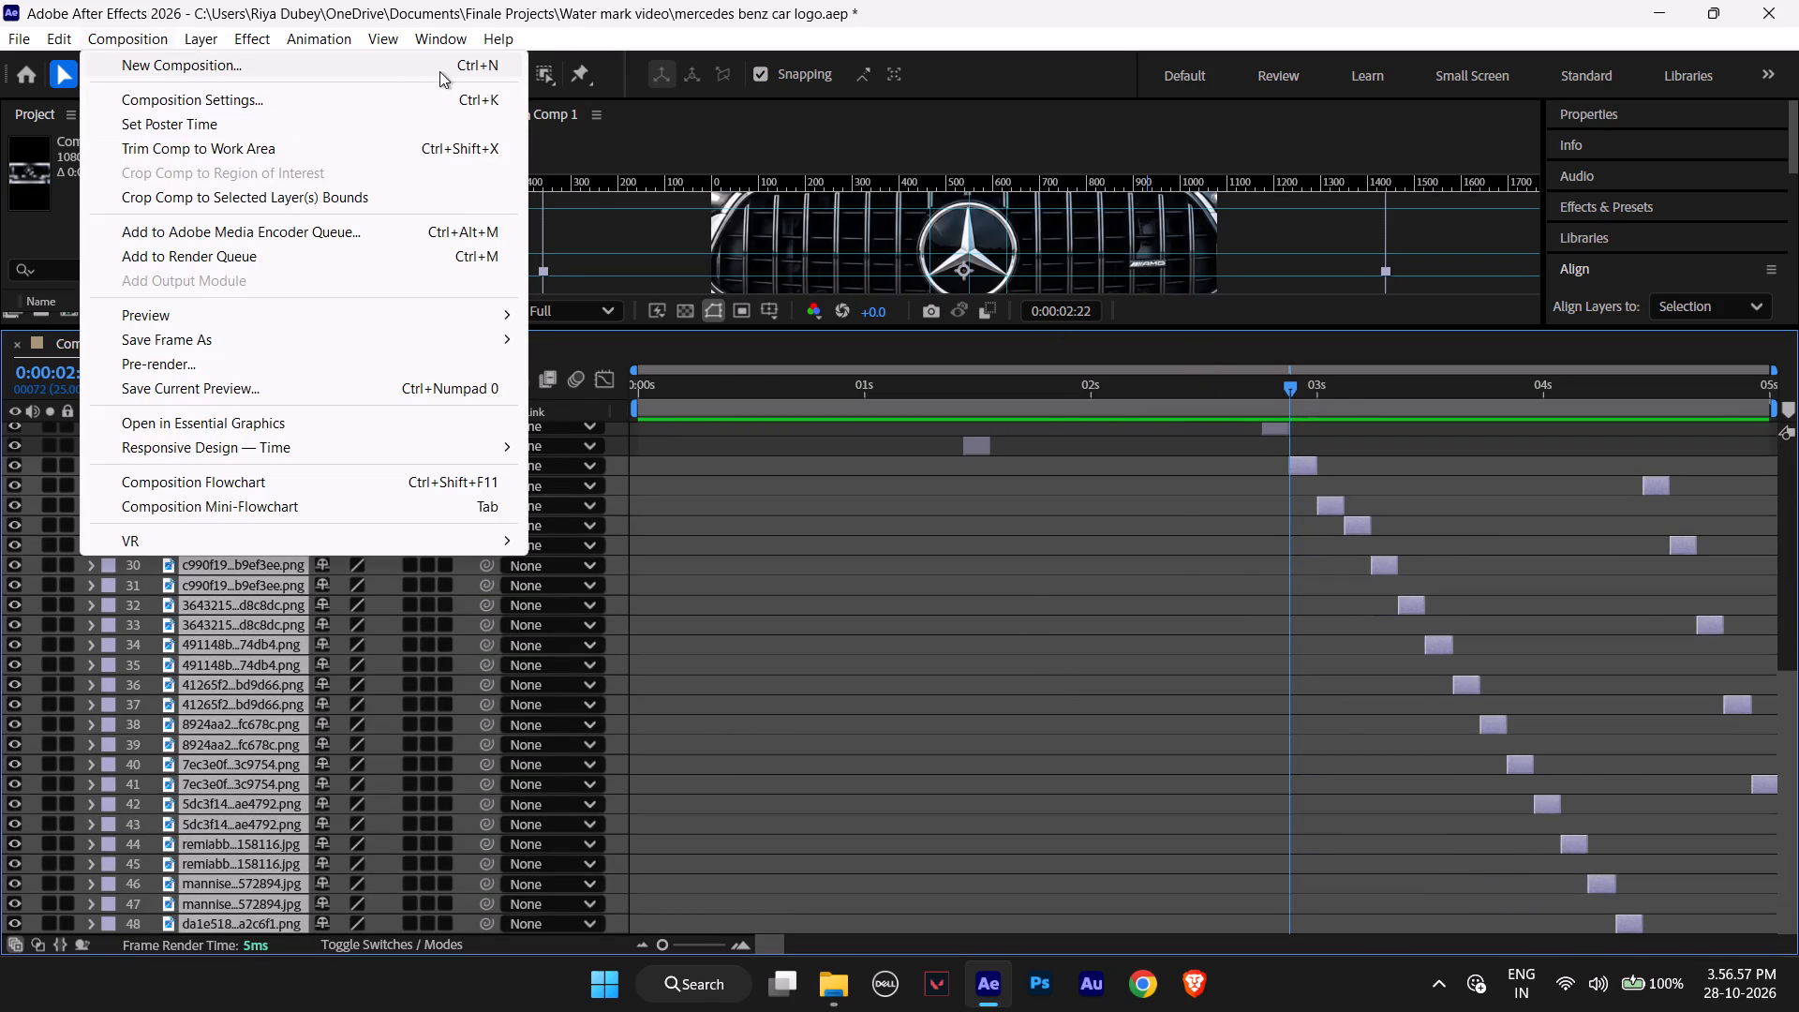
left_click(439, 71)
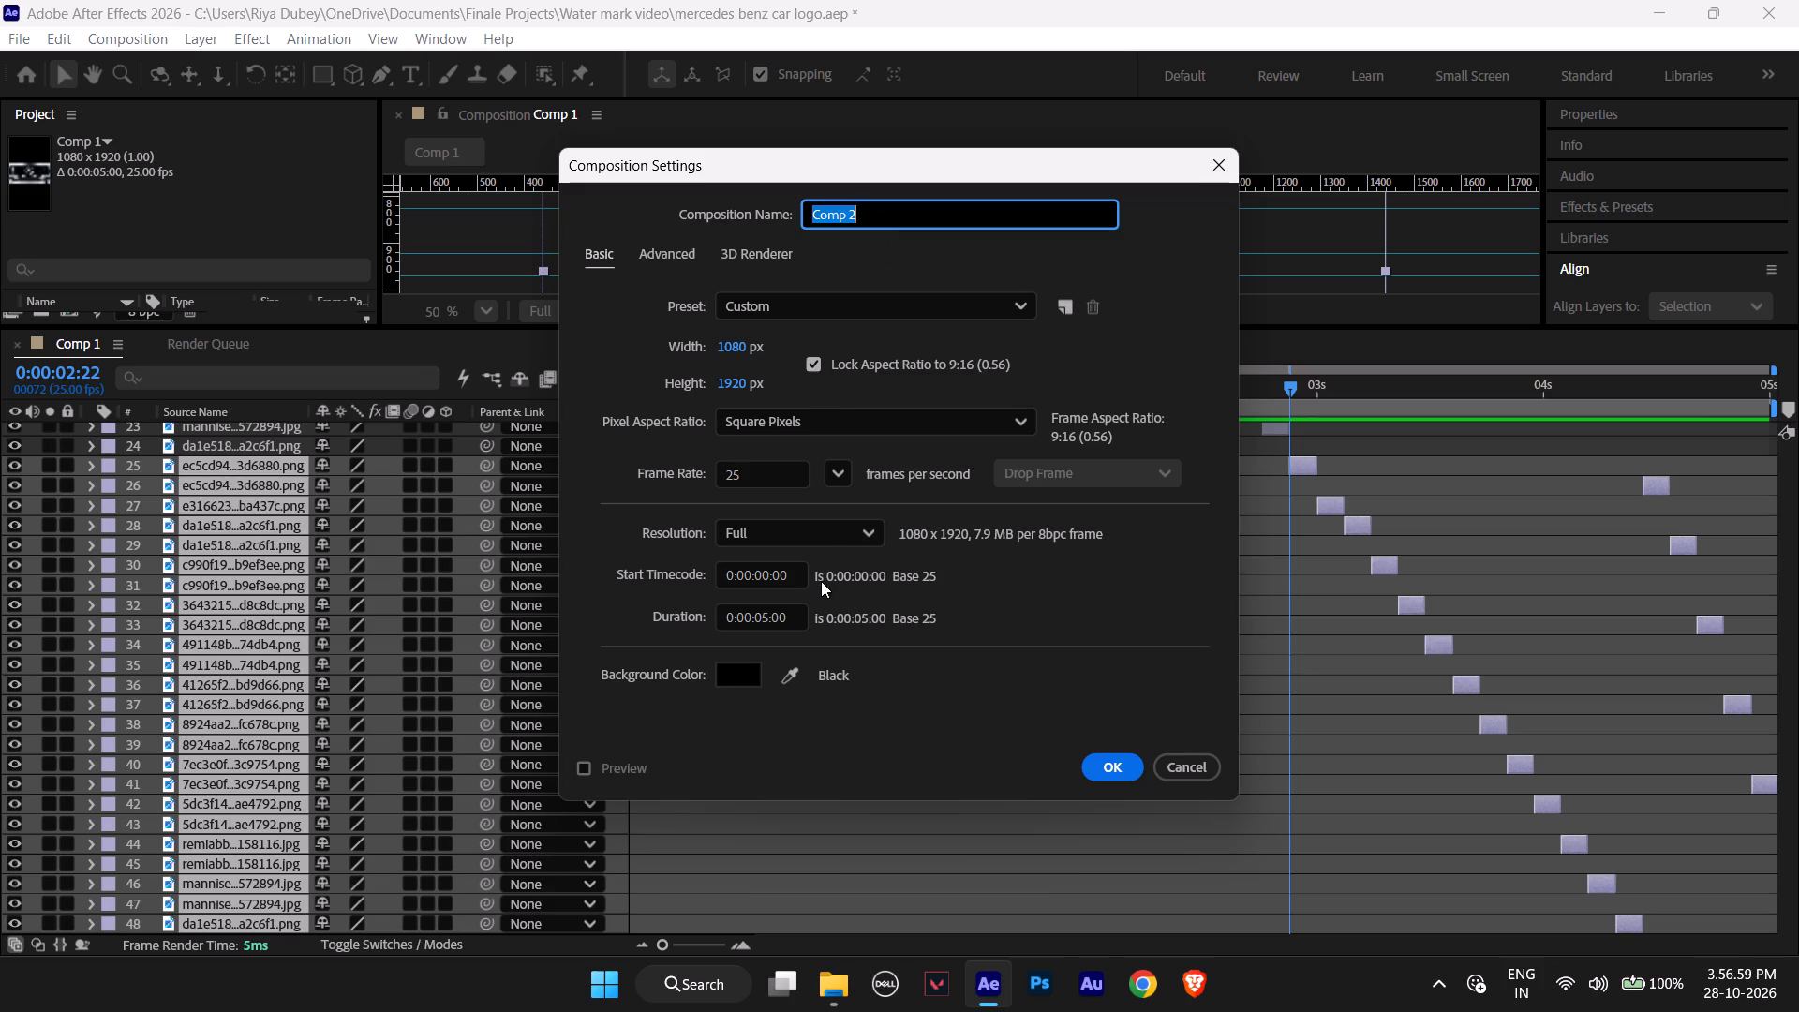
left_click(768, 619)
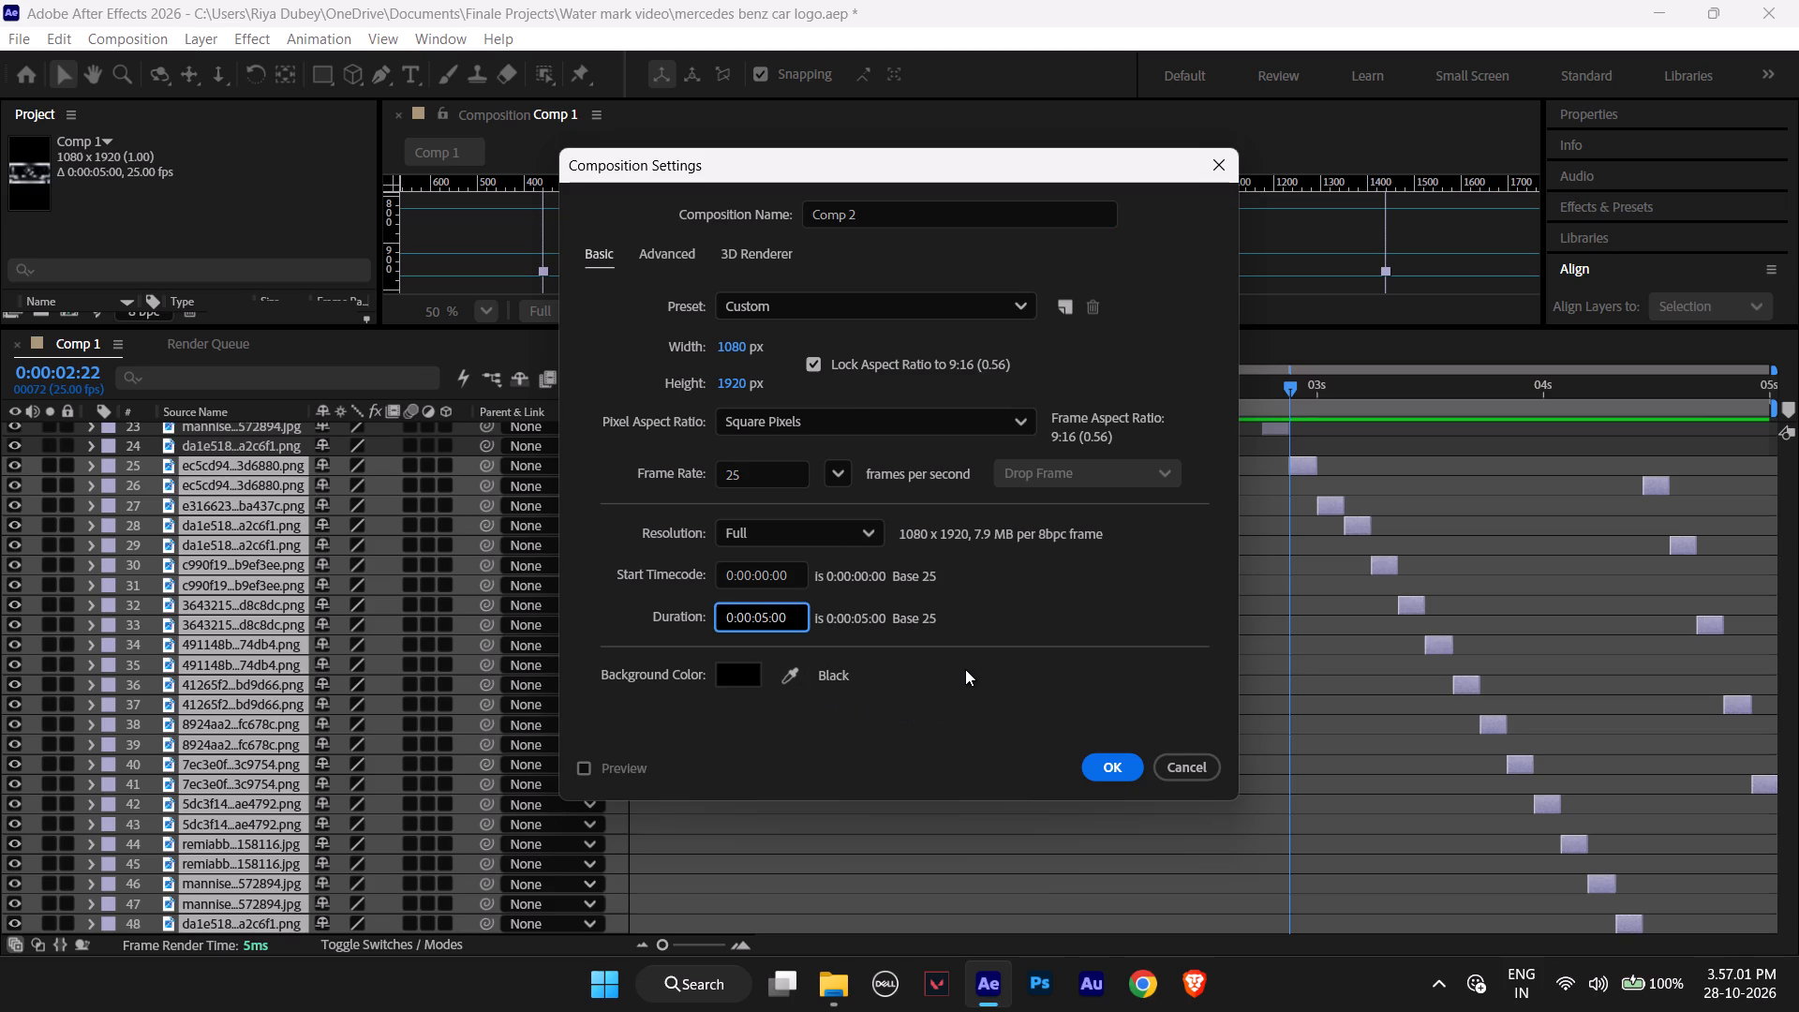
key("BackSpace")
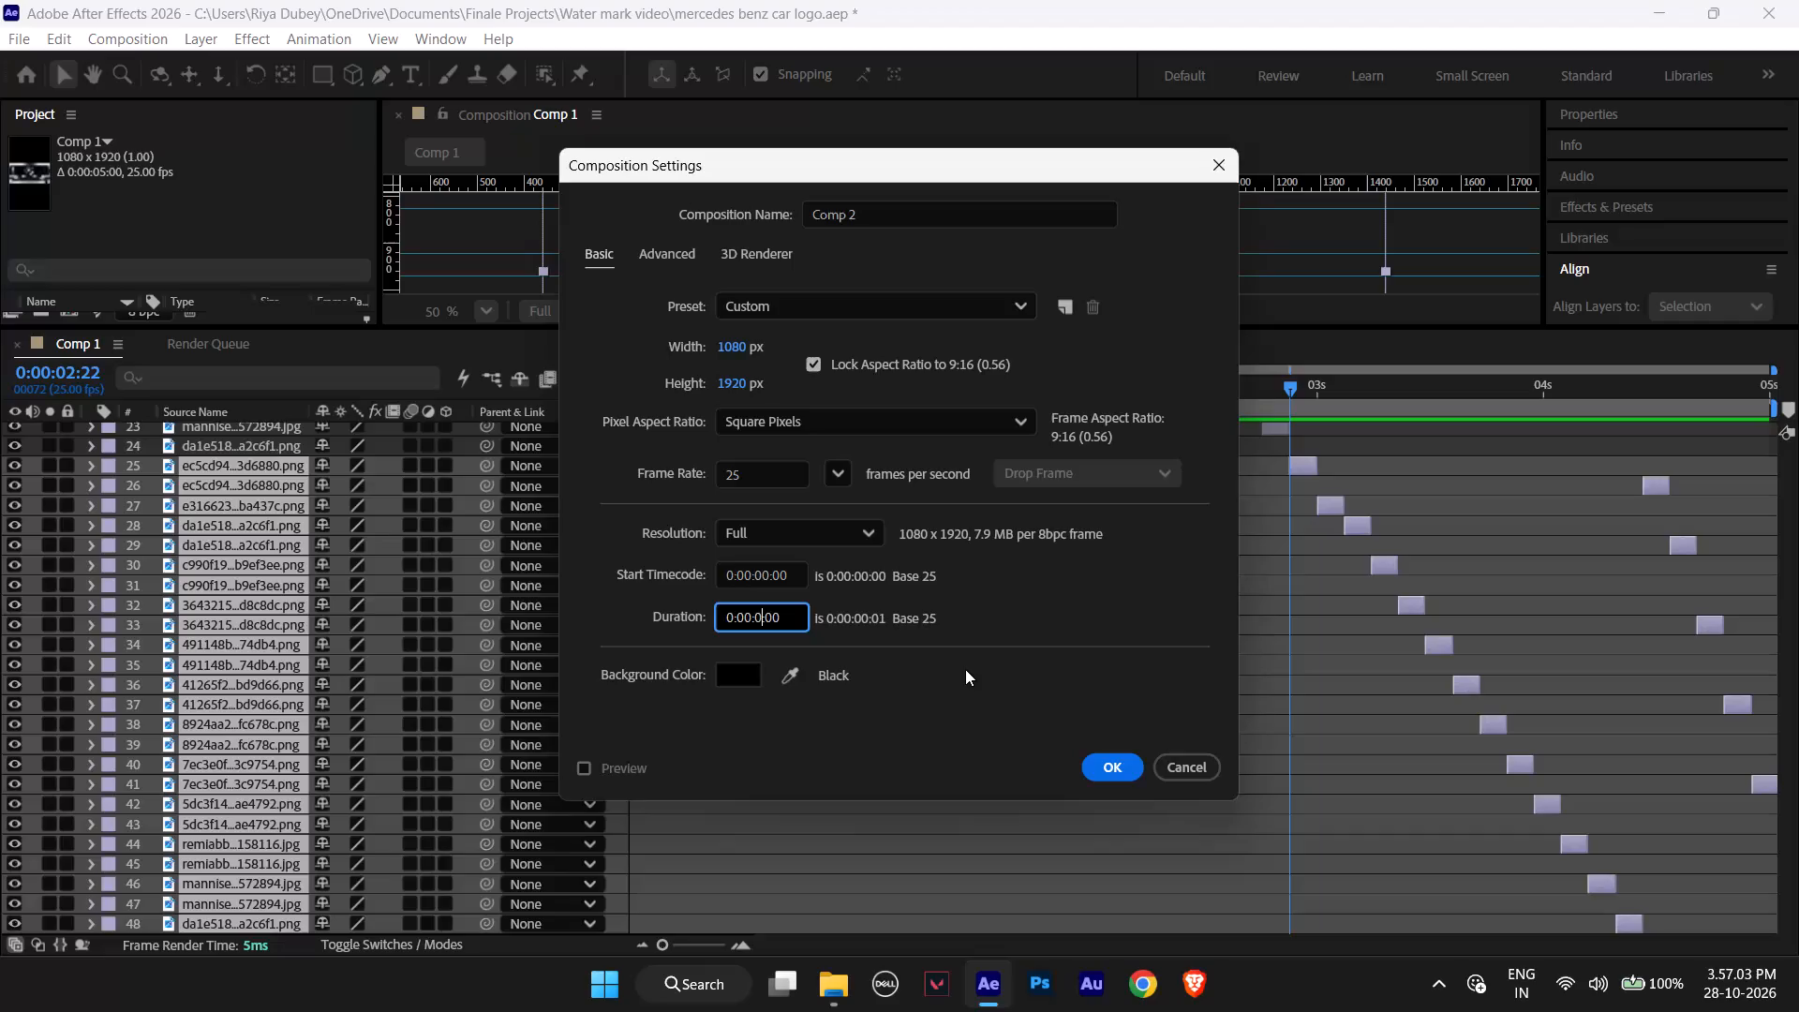
key("BackSpace")
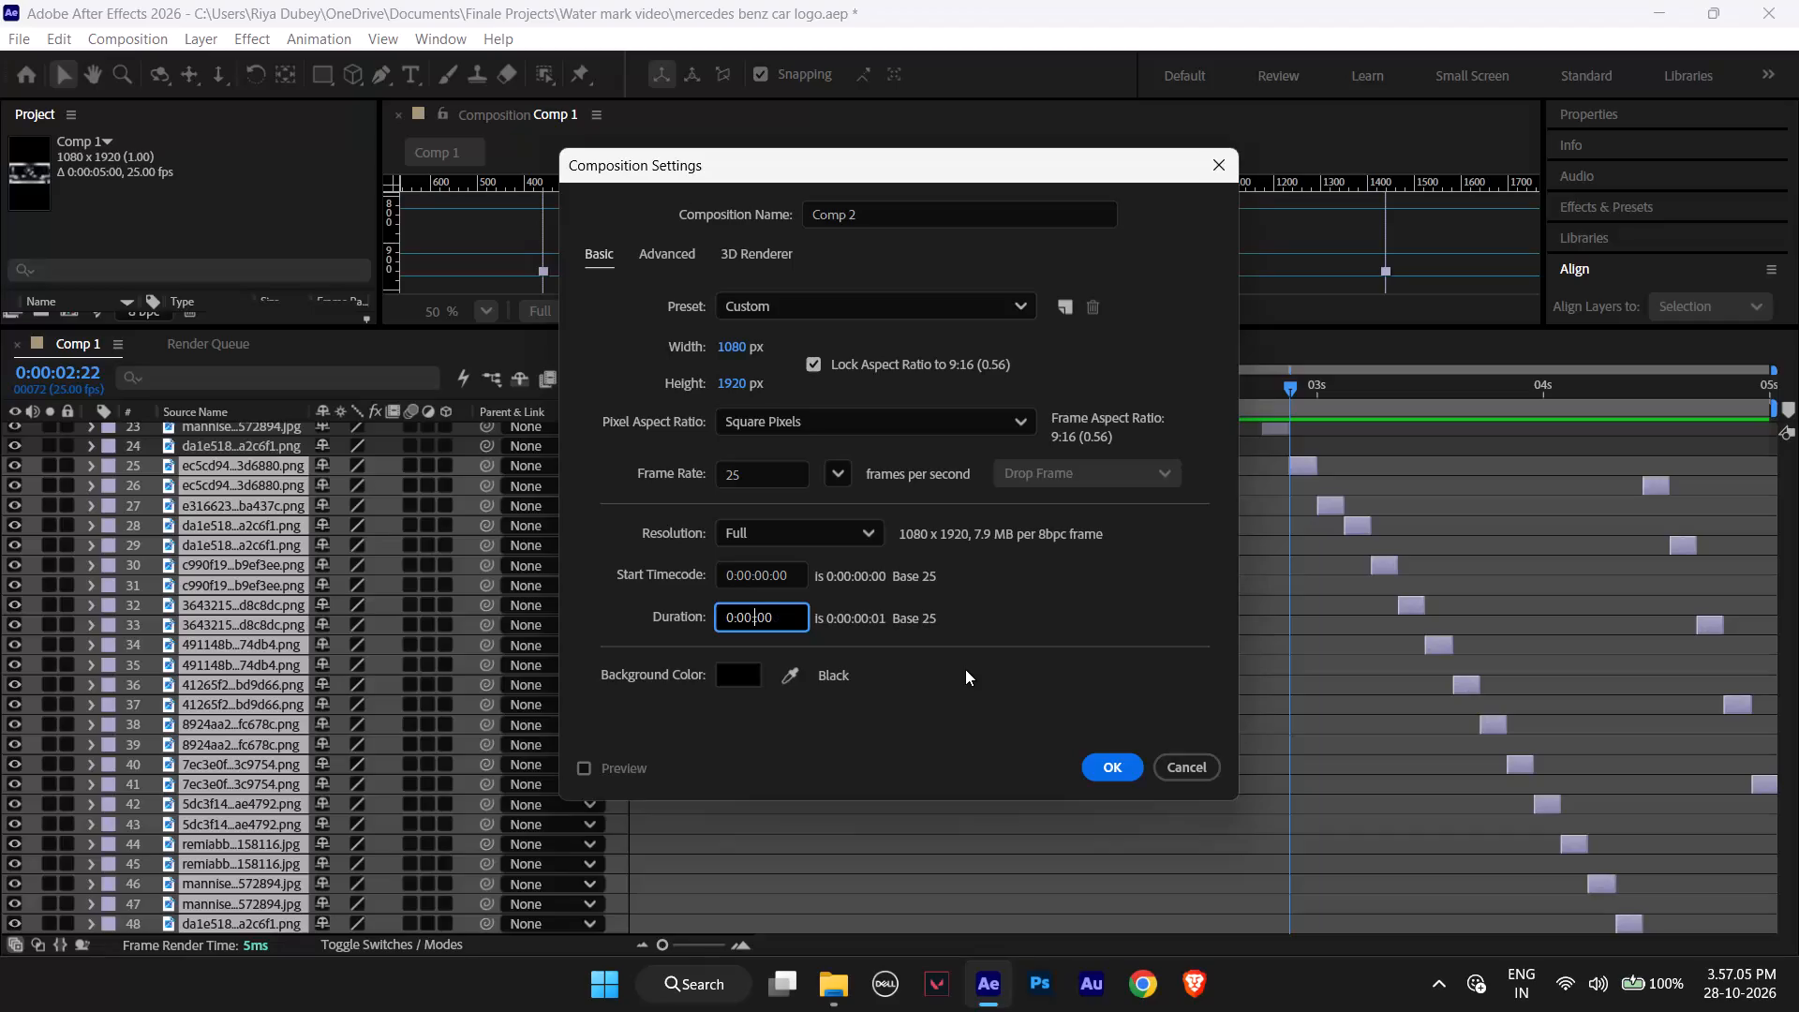
type("15")
key("Return")
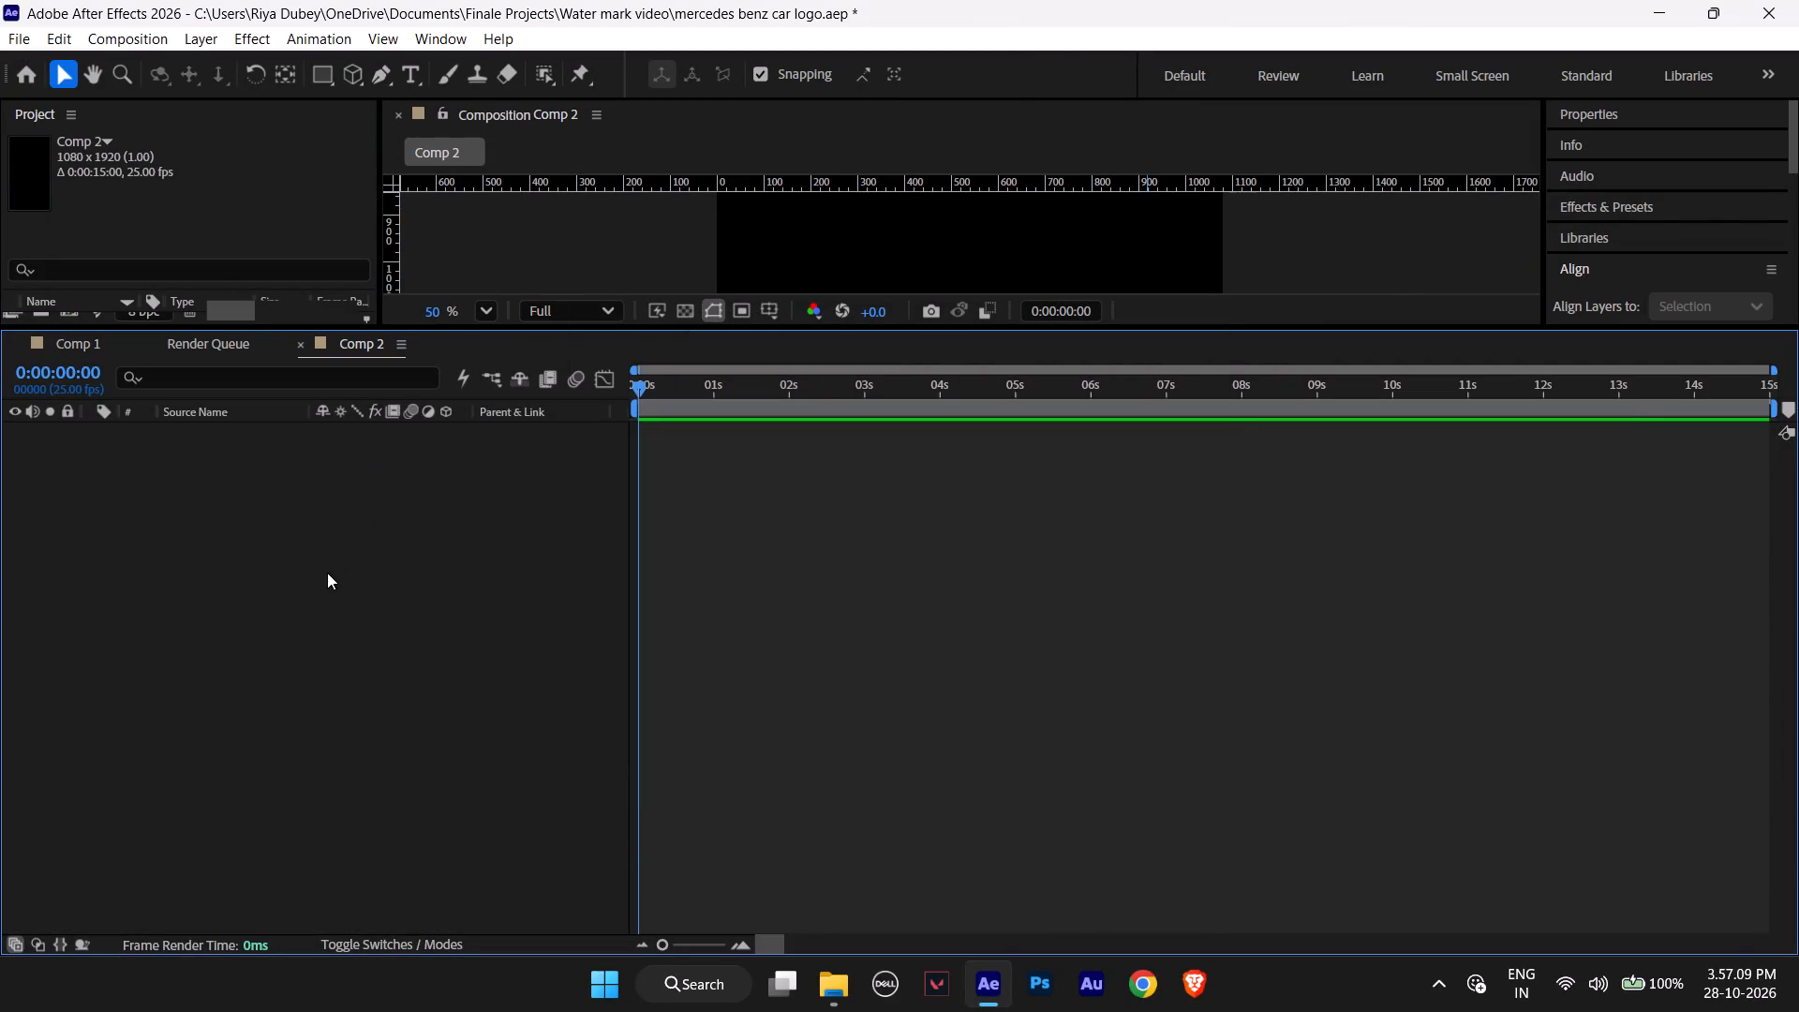
Return to Comp 1 and examine the original and copied layers throughout the stack.
scroll(328, 573, "up", 4)
scroll(973, 592, "up", 5)
scroll(553, 381, "up", 3)
scroll(843, 349, "down", 1)
scroll(908, 340, "up", 3)
scroll(974, 586, "up", 4)
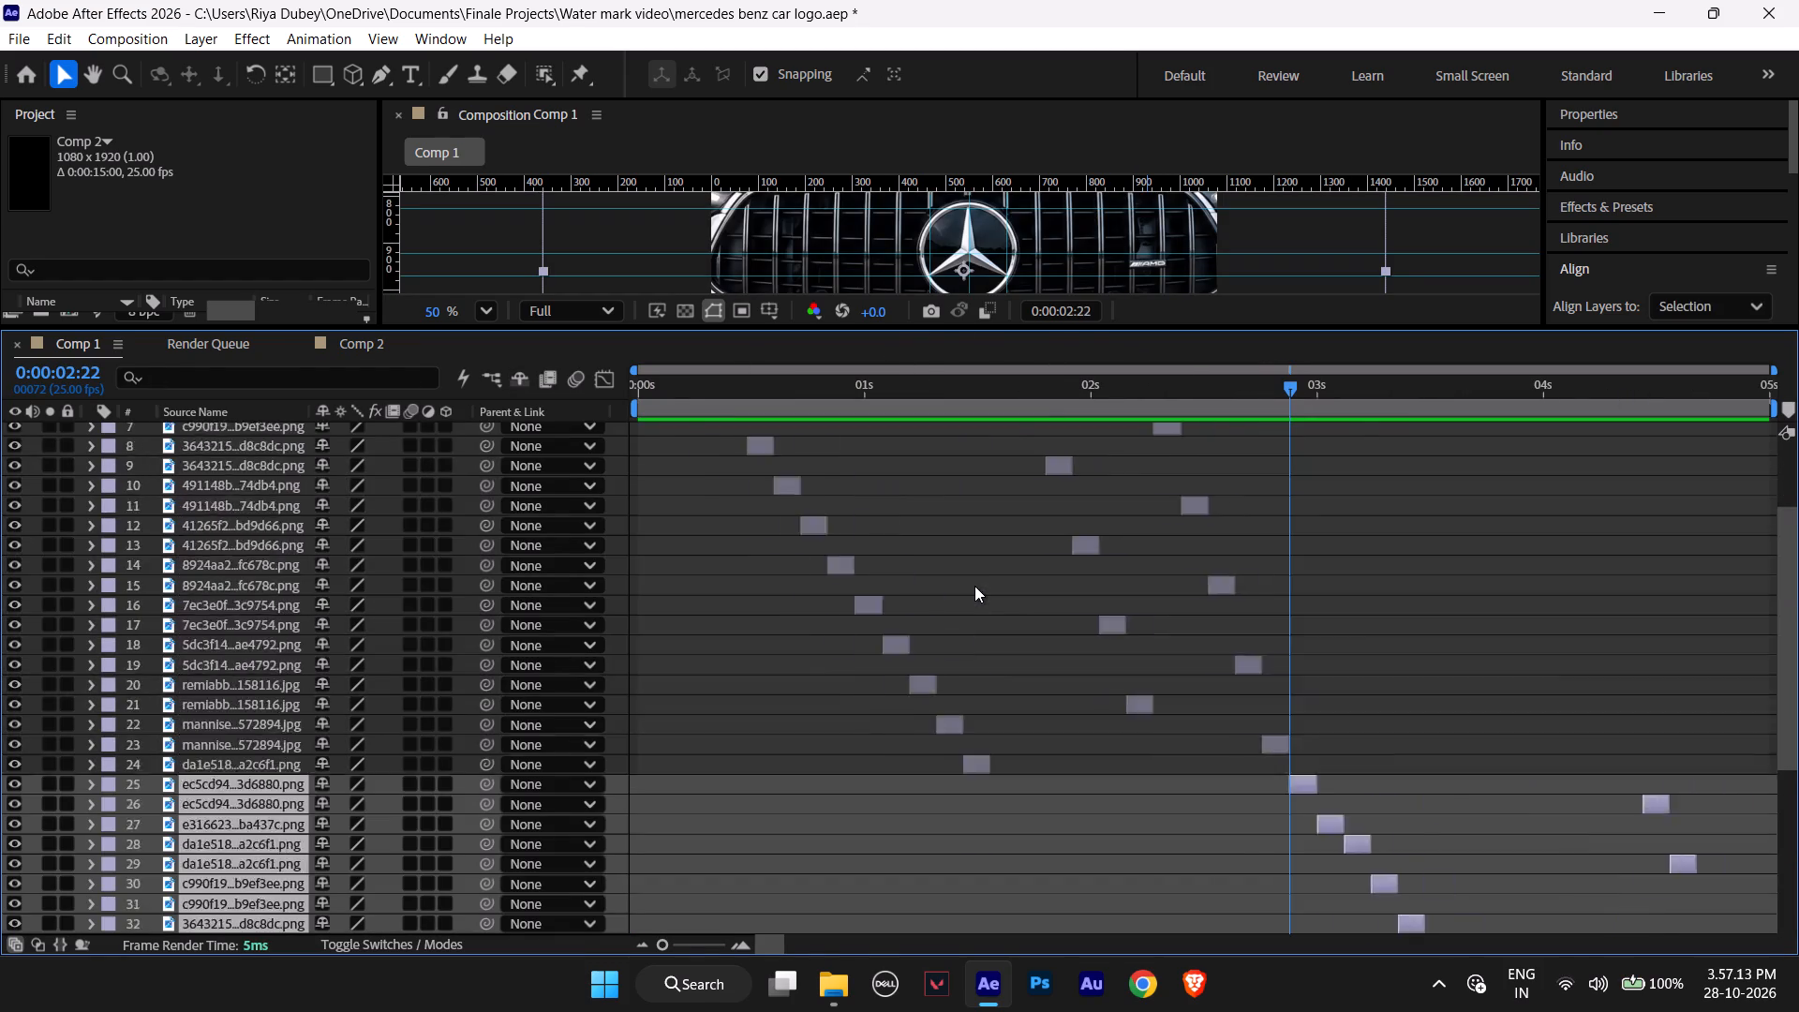
scroll(974, 586, "up", 4)
scroll(983, 586, "down", 1)
scroll(983, 586, "up", 5)
scroll(983, 586, "down", 1)
scroll(983, 586, "up", 6)
scroll(983, 586, "down", 1)
scroll(983, 586, "up", 3)
scroll(983, 586, "down", 2)
scroll(983, 586, "up", 3)
scroll(983, 586, "down", 1)
scroll(983, 586, "up", 2)
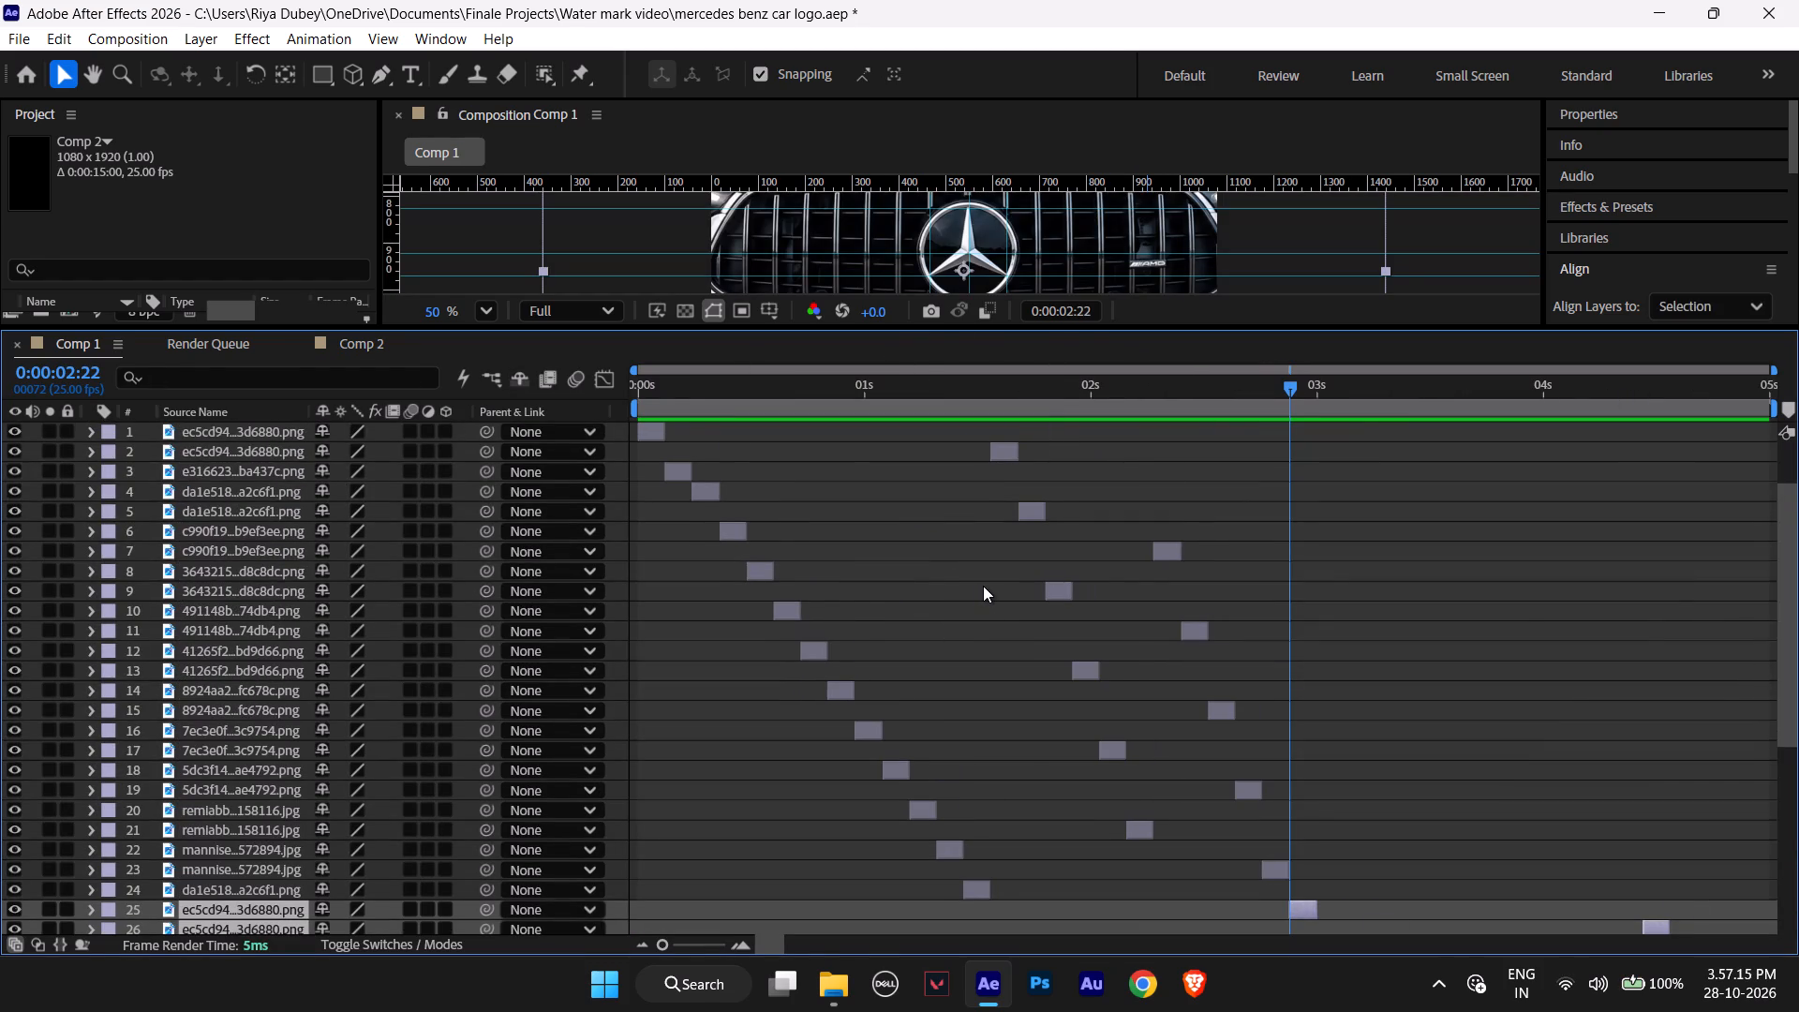
scroll(983, 586, "up", 2)
scroll(895, 514, "down", 5)
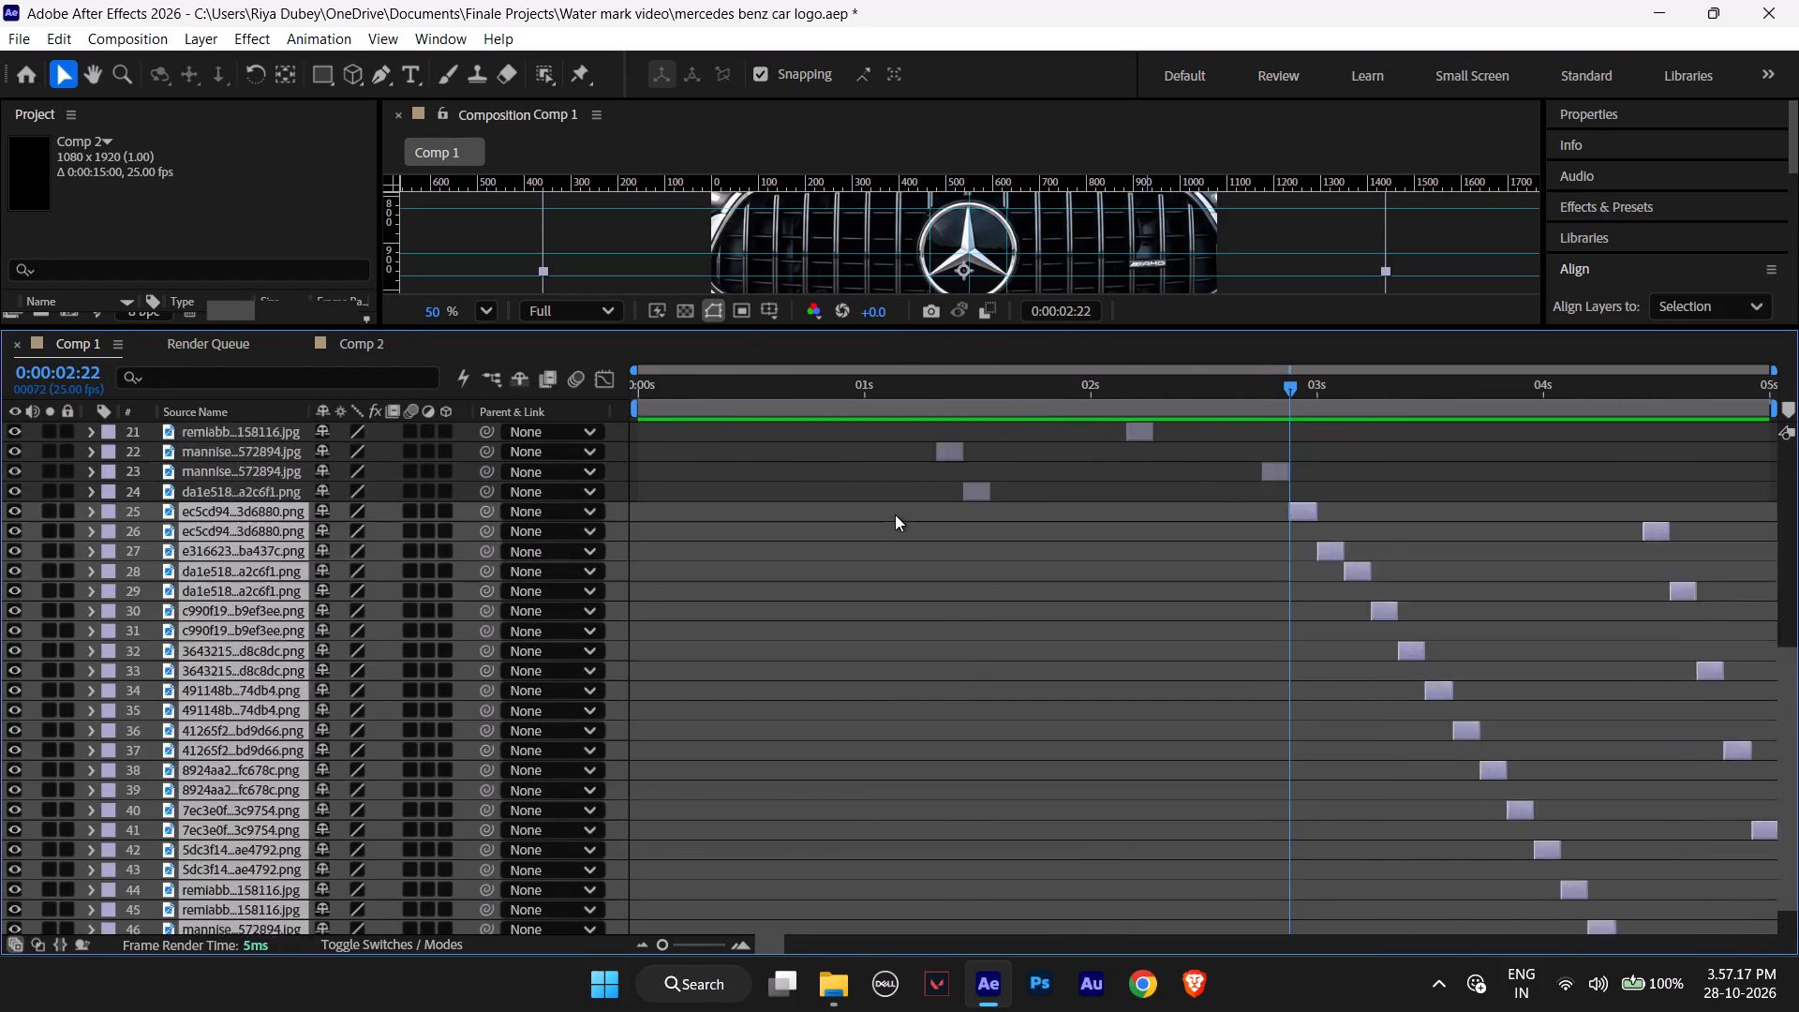
scroll(895, 514, "down", 1)
scroll(895, 514, "up", 2)
scroll(895, 514, "down", 1)
scroll(895, 514, "up", 1)
scroll(895, 514, "down", 1)
scroll(895, 514, "up", 10)
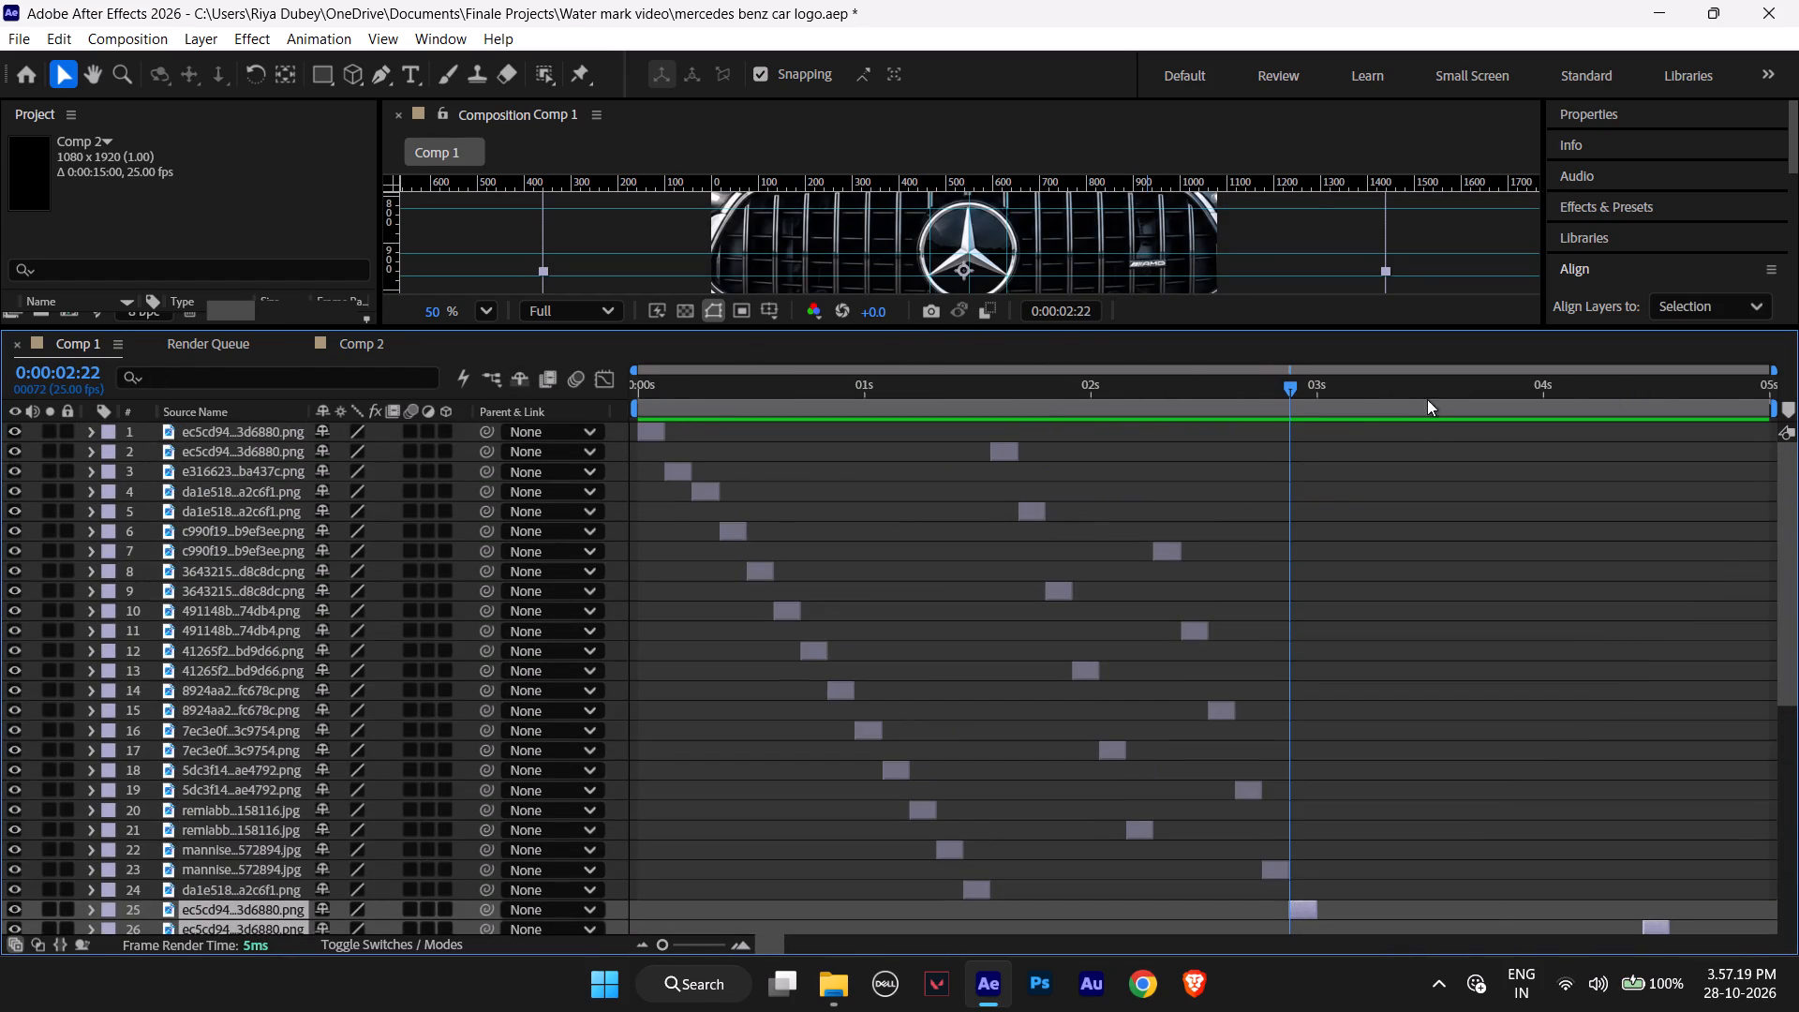
Set the duration of Comp 1 to 0:00:15:00.
left_click_drag(1774, 372, 1673, 381)
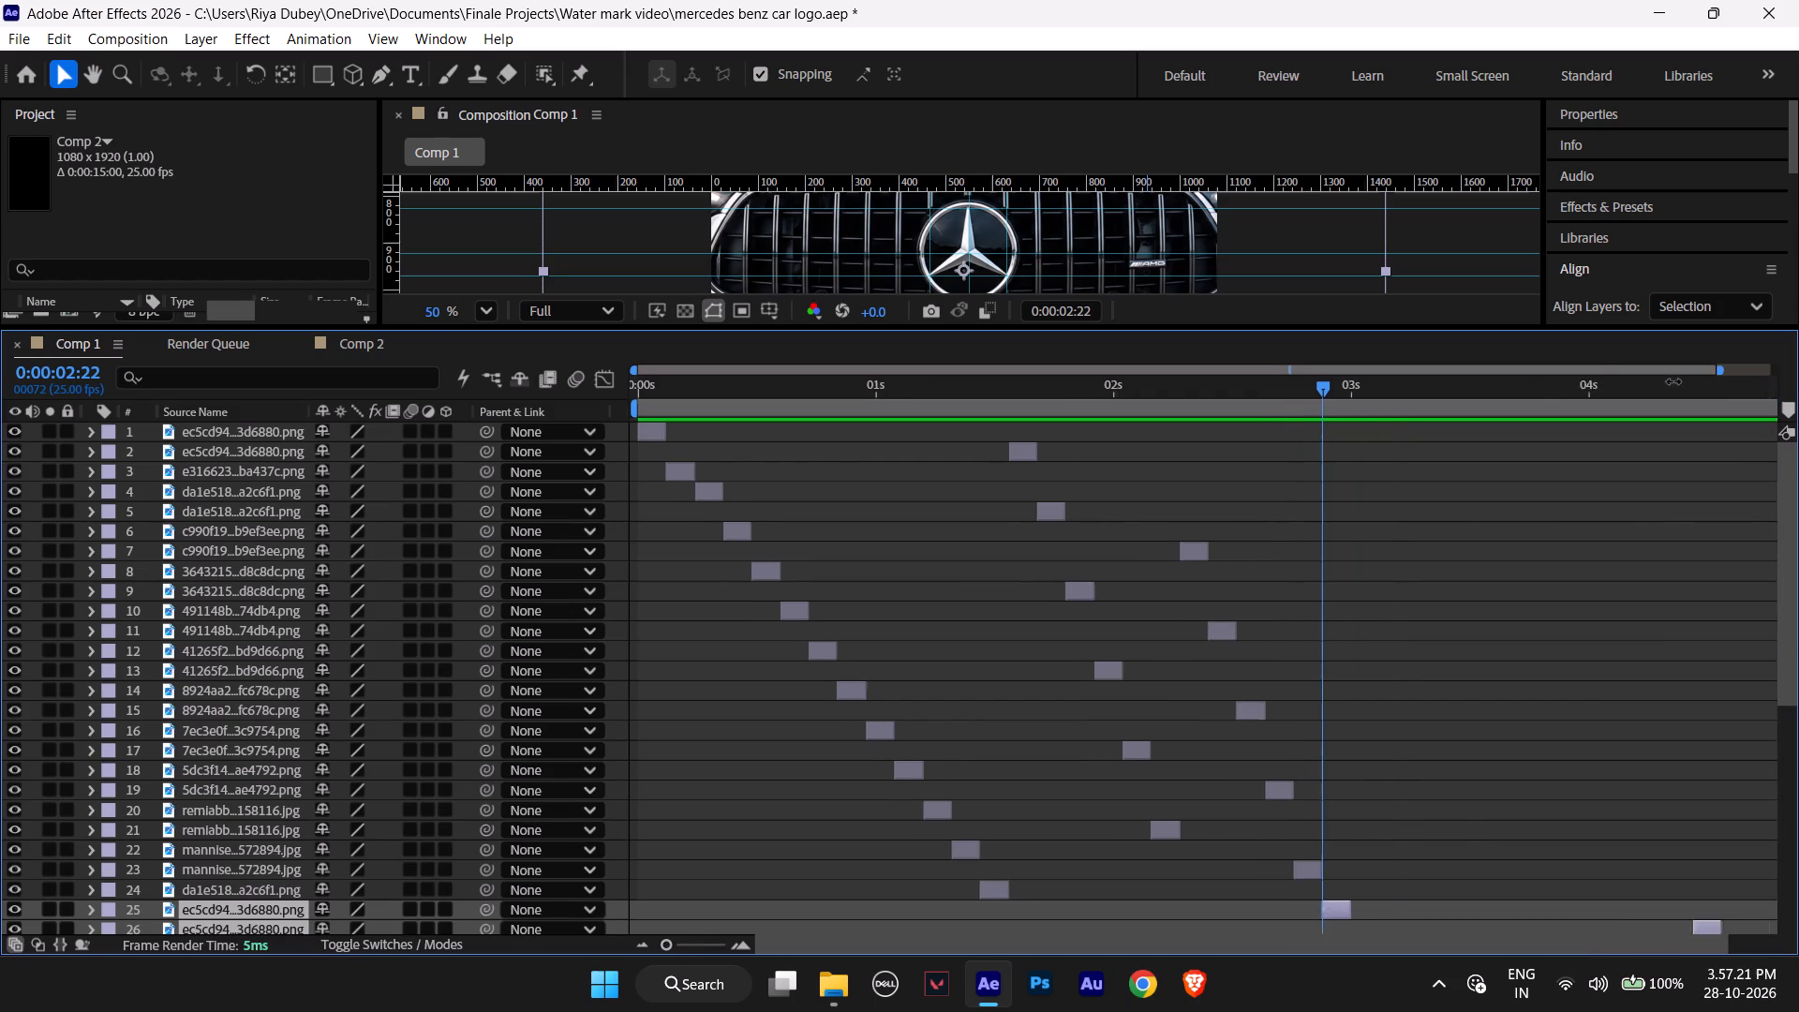
left_click_drag(1673, 381, 1794, 405)
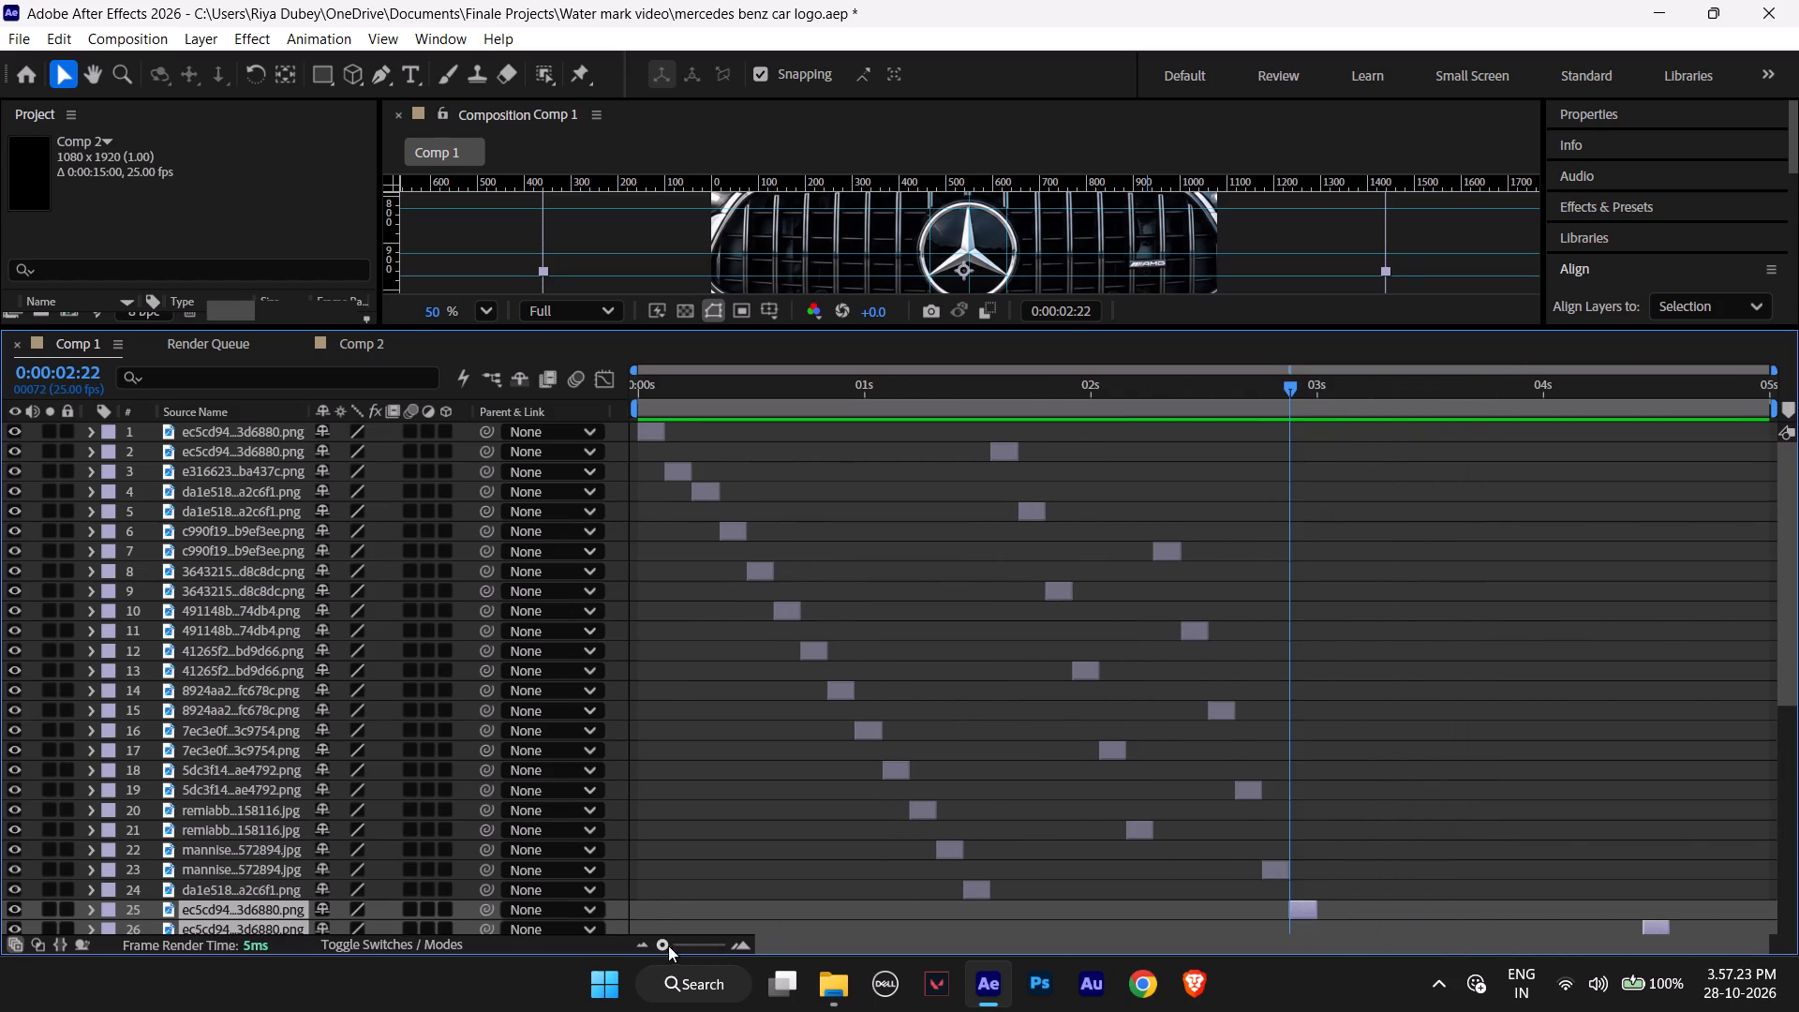
left_click_drag(656, 943, 674, 938)
left_click_drag(663, 941, 736, 941)
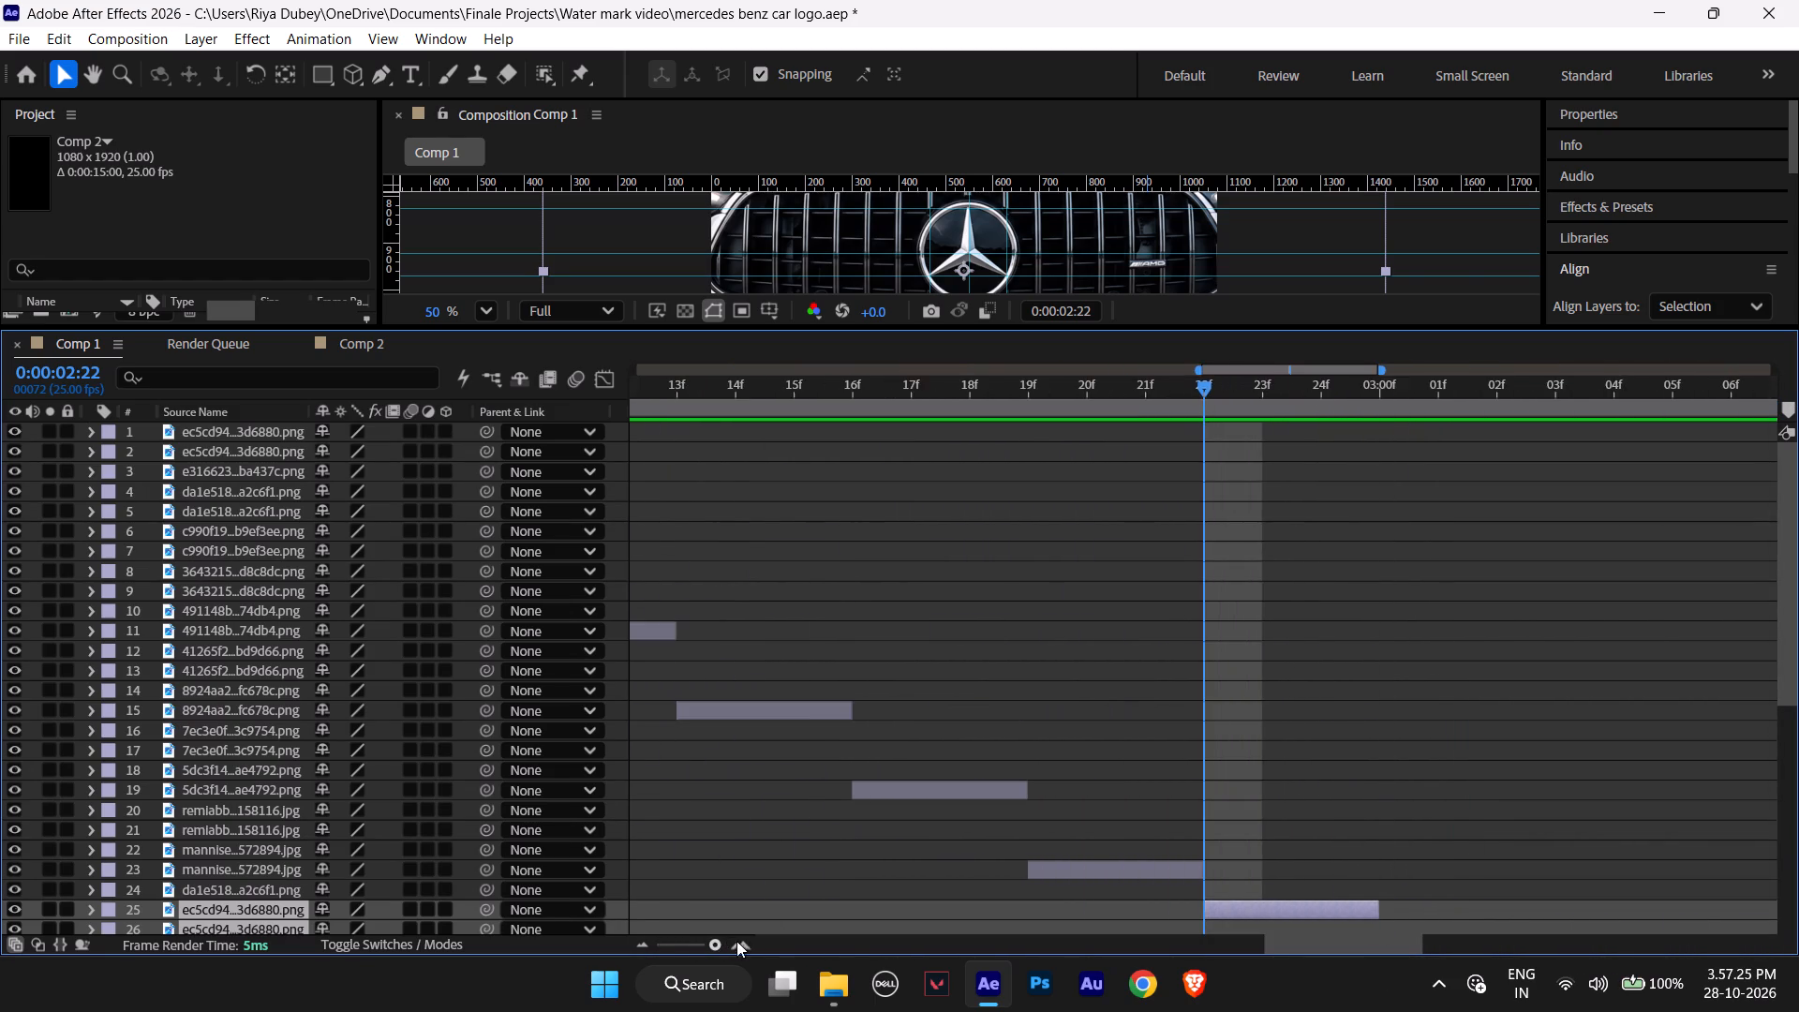
left_click_drag(736, 941, 537, 935)
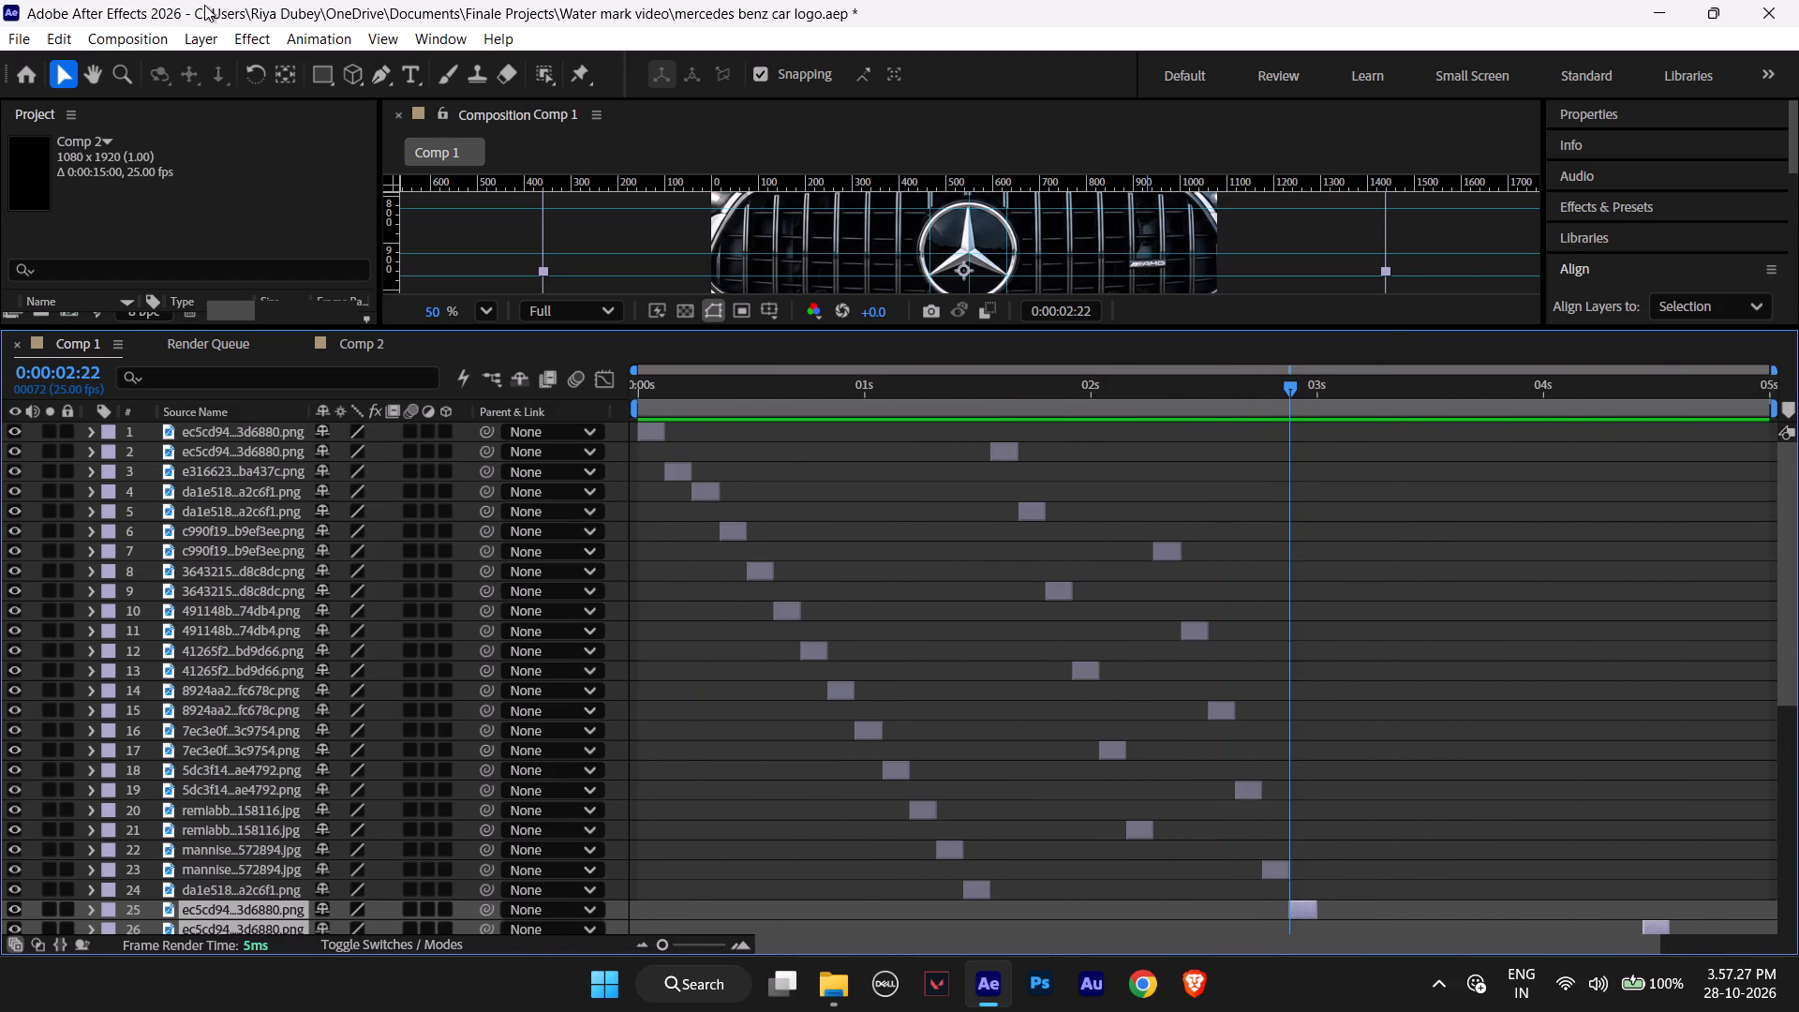
left_click(129, 41)
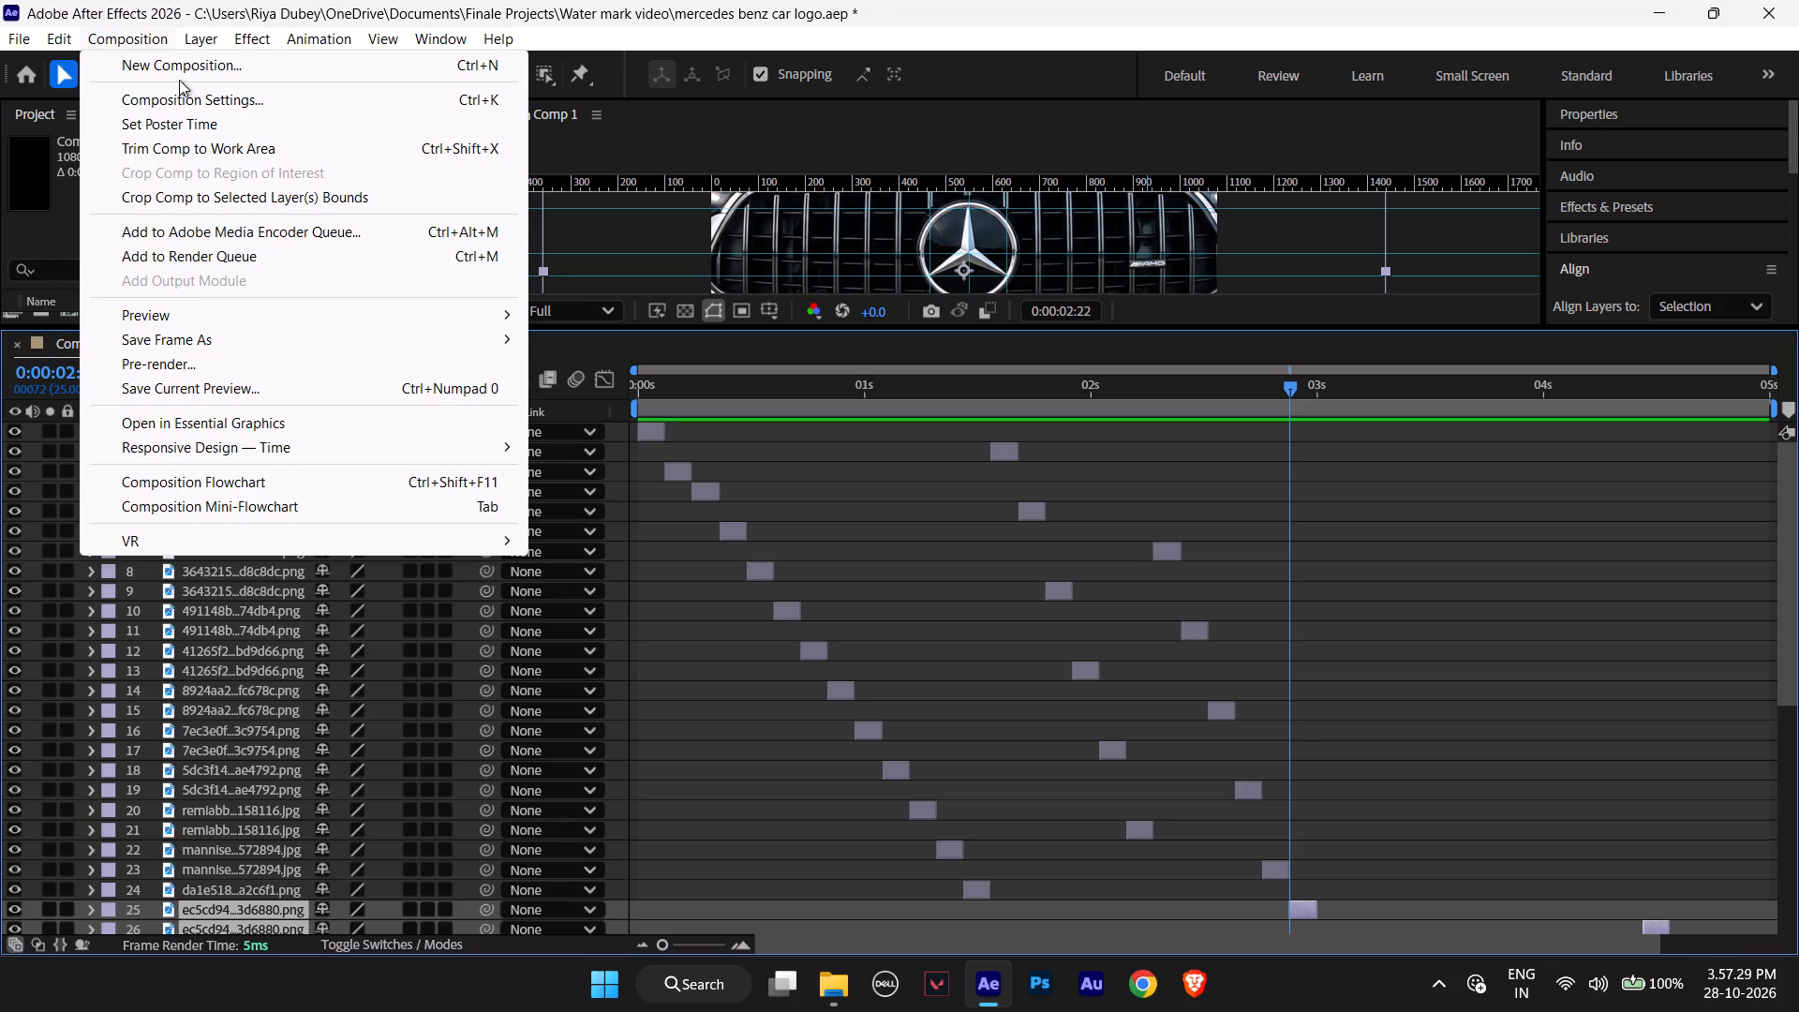
left_click(195, 95)
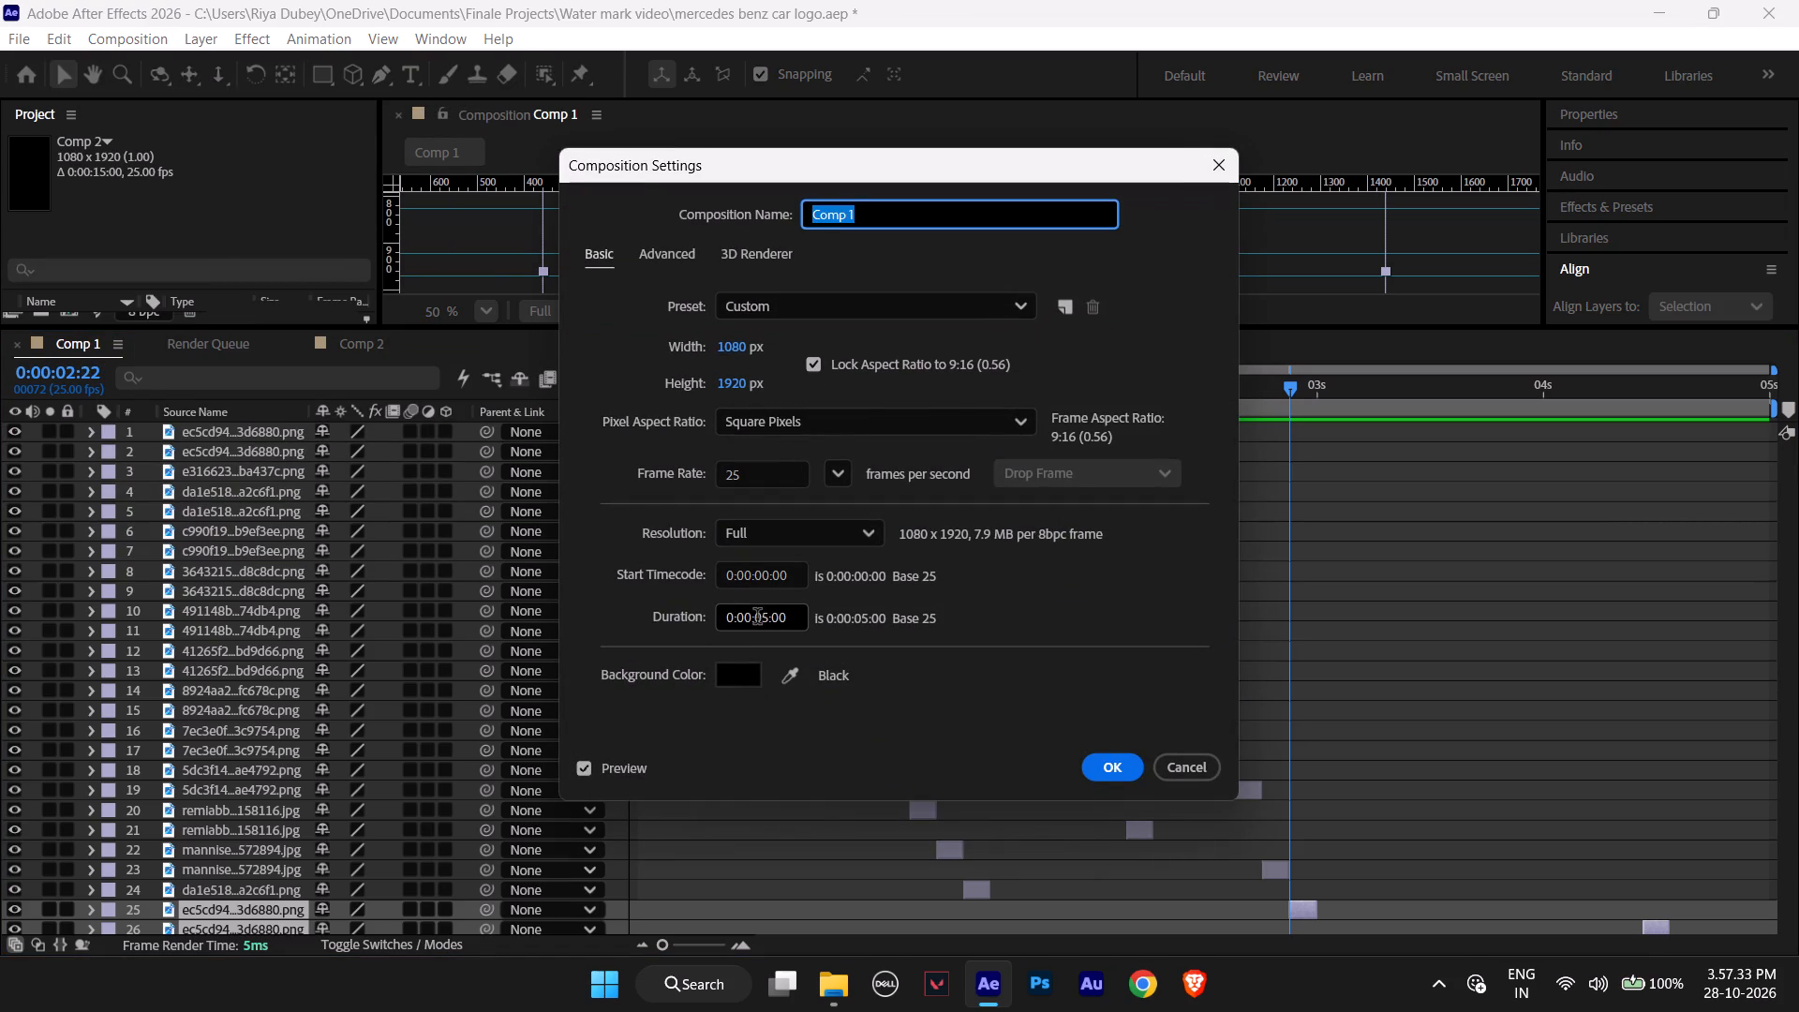
left_click_drag(757, 618, 767, 618)
type("30")
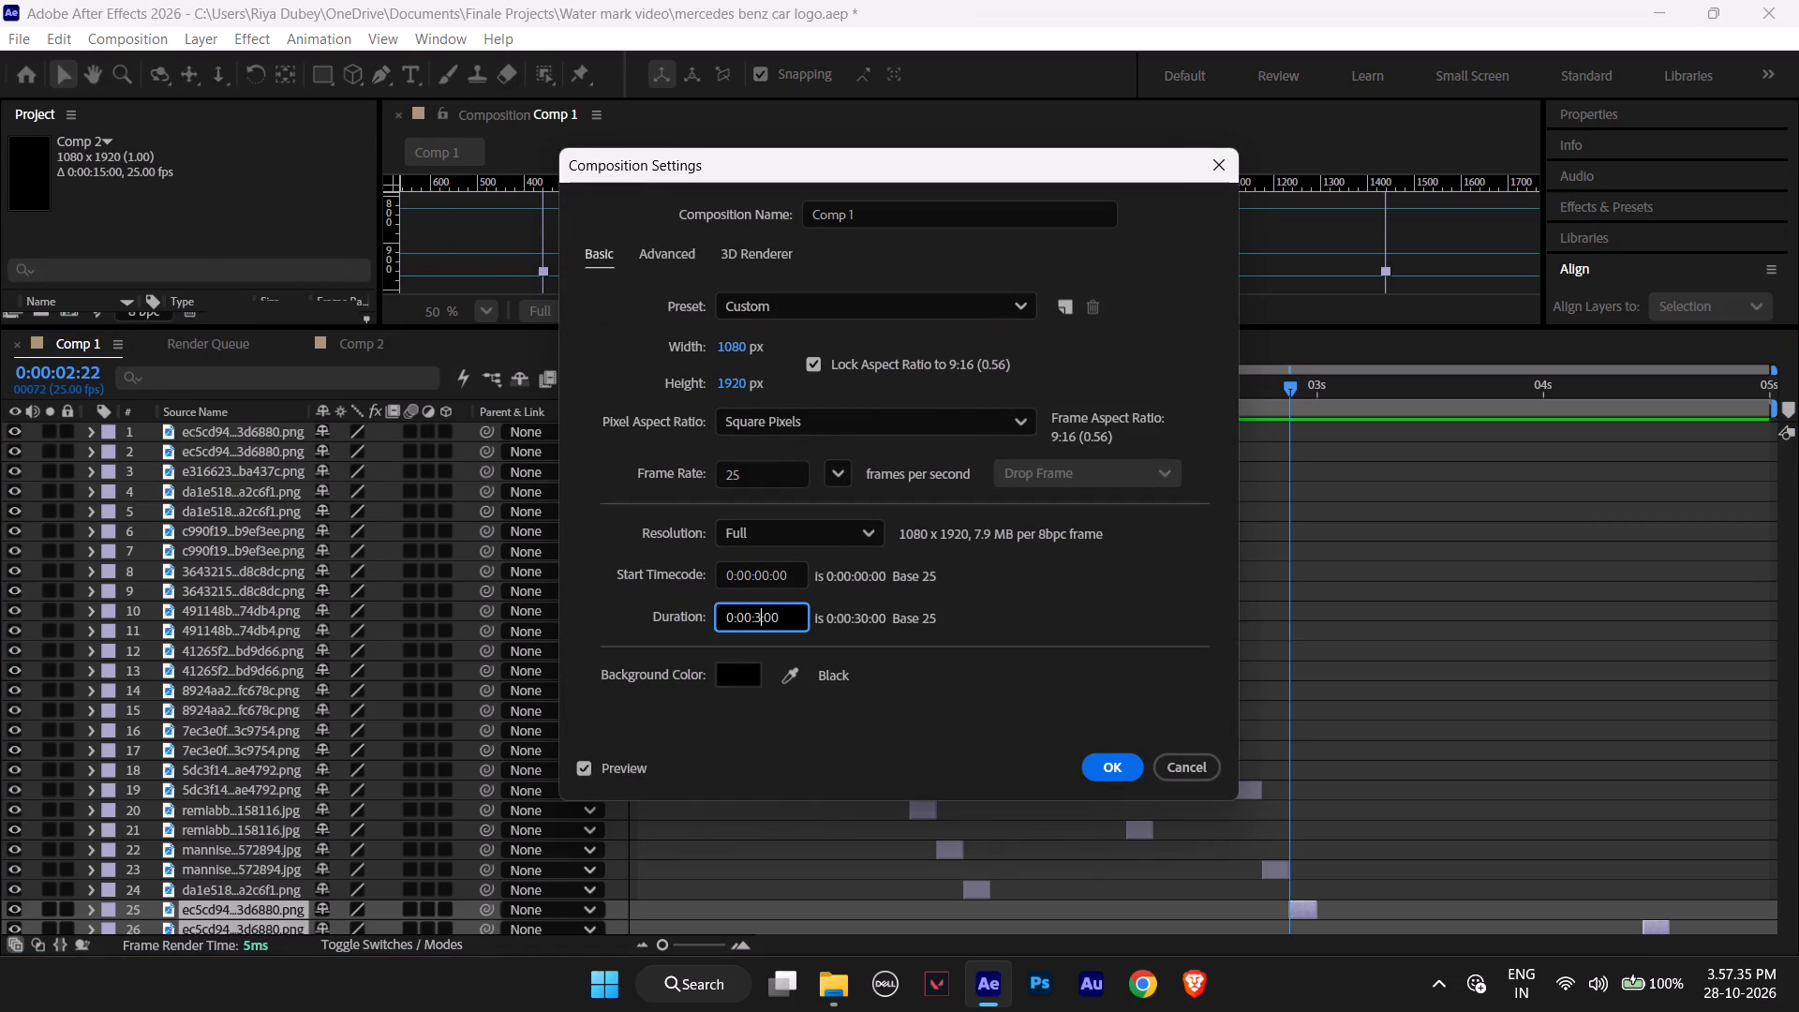
key("BackSpace")
key("BackSpace")
type("15")
key("Return")
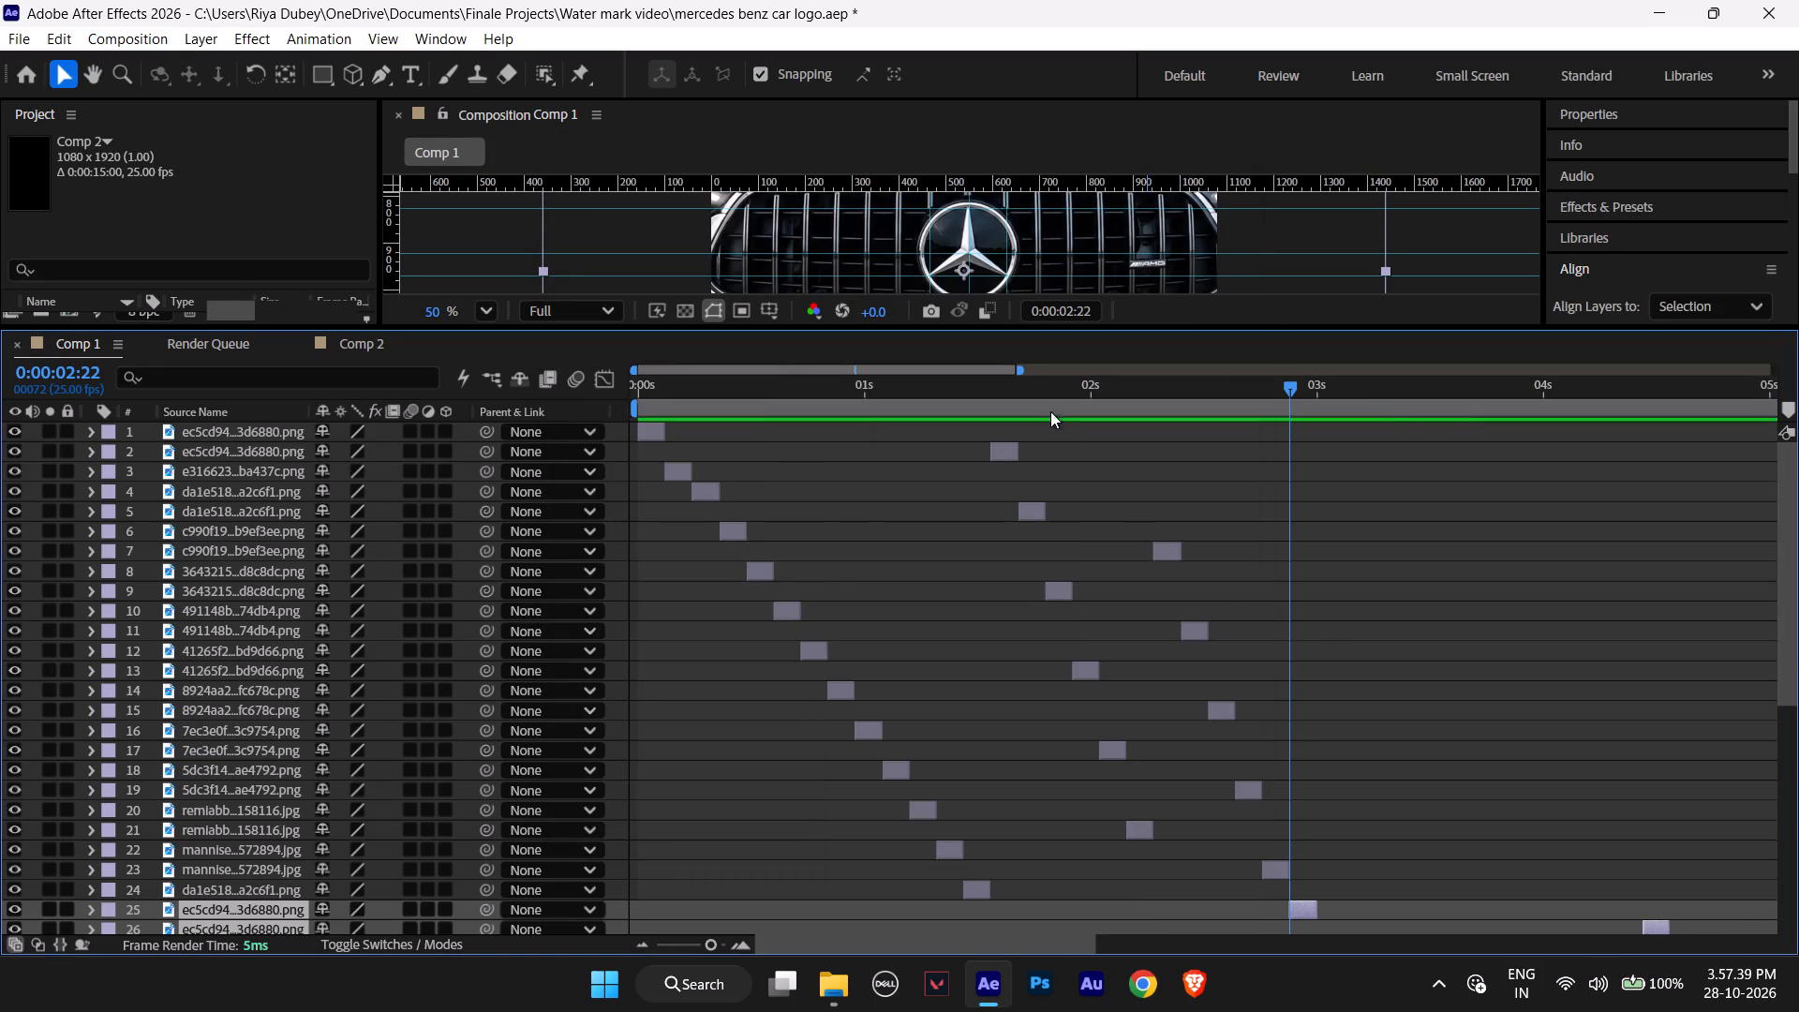
Show the full 15-second range of Comp 1 and preview the doubled image sequence from the start.
left_click_drag(1019, 365, 1624, 399)
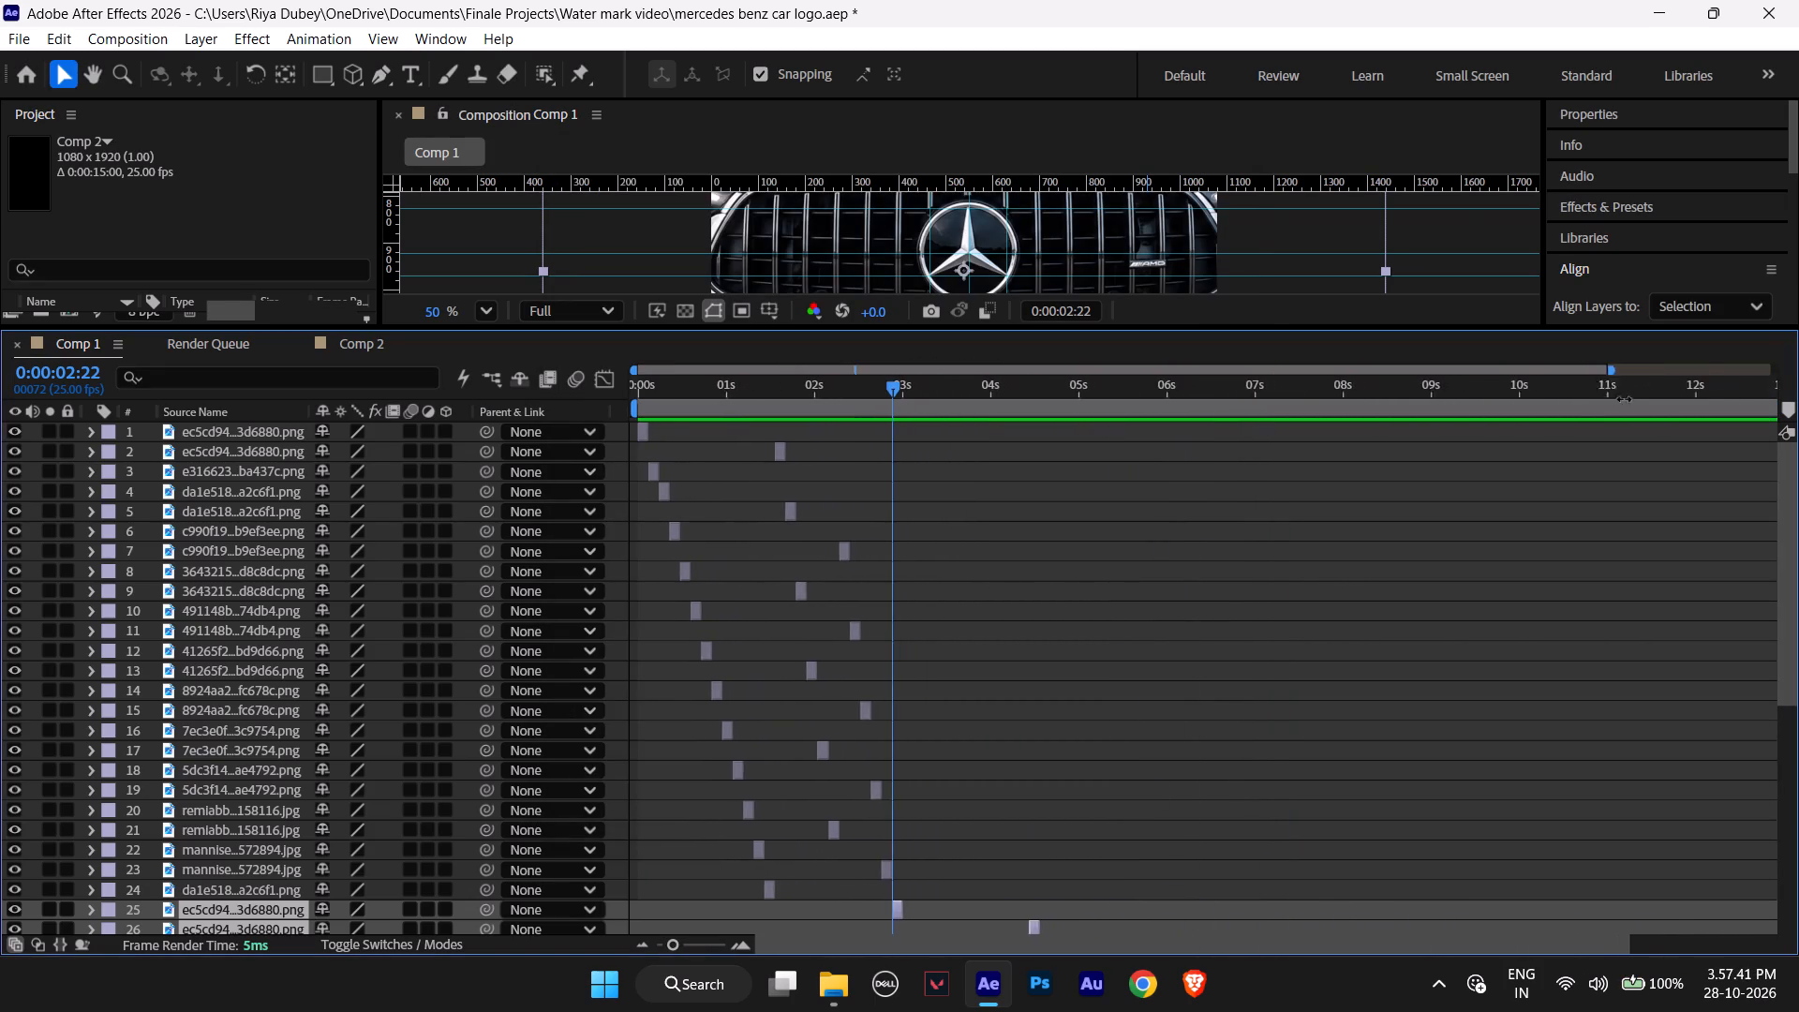
left_click_drag(1624, 399, 1798, 396)
scroll(1104, 537, "down", 6)
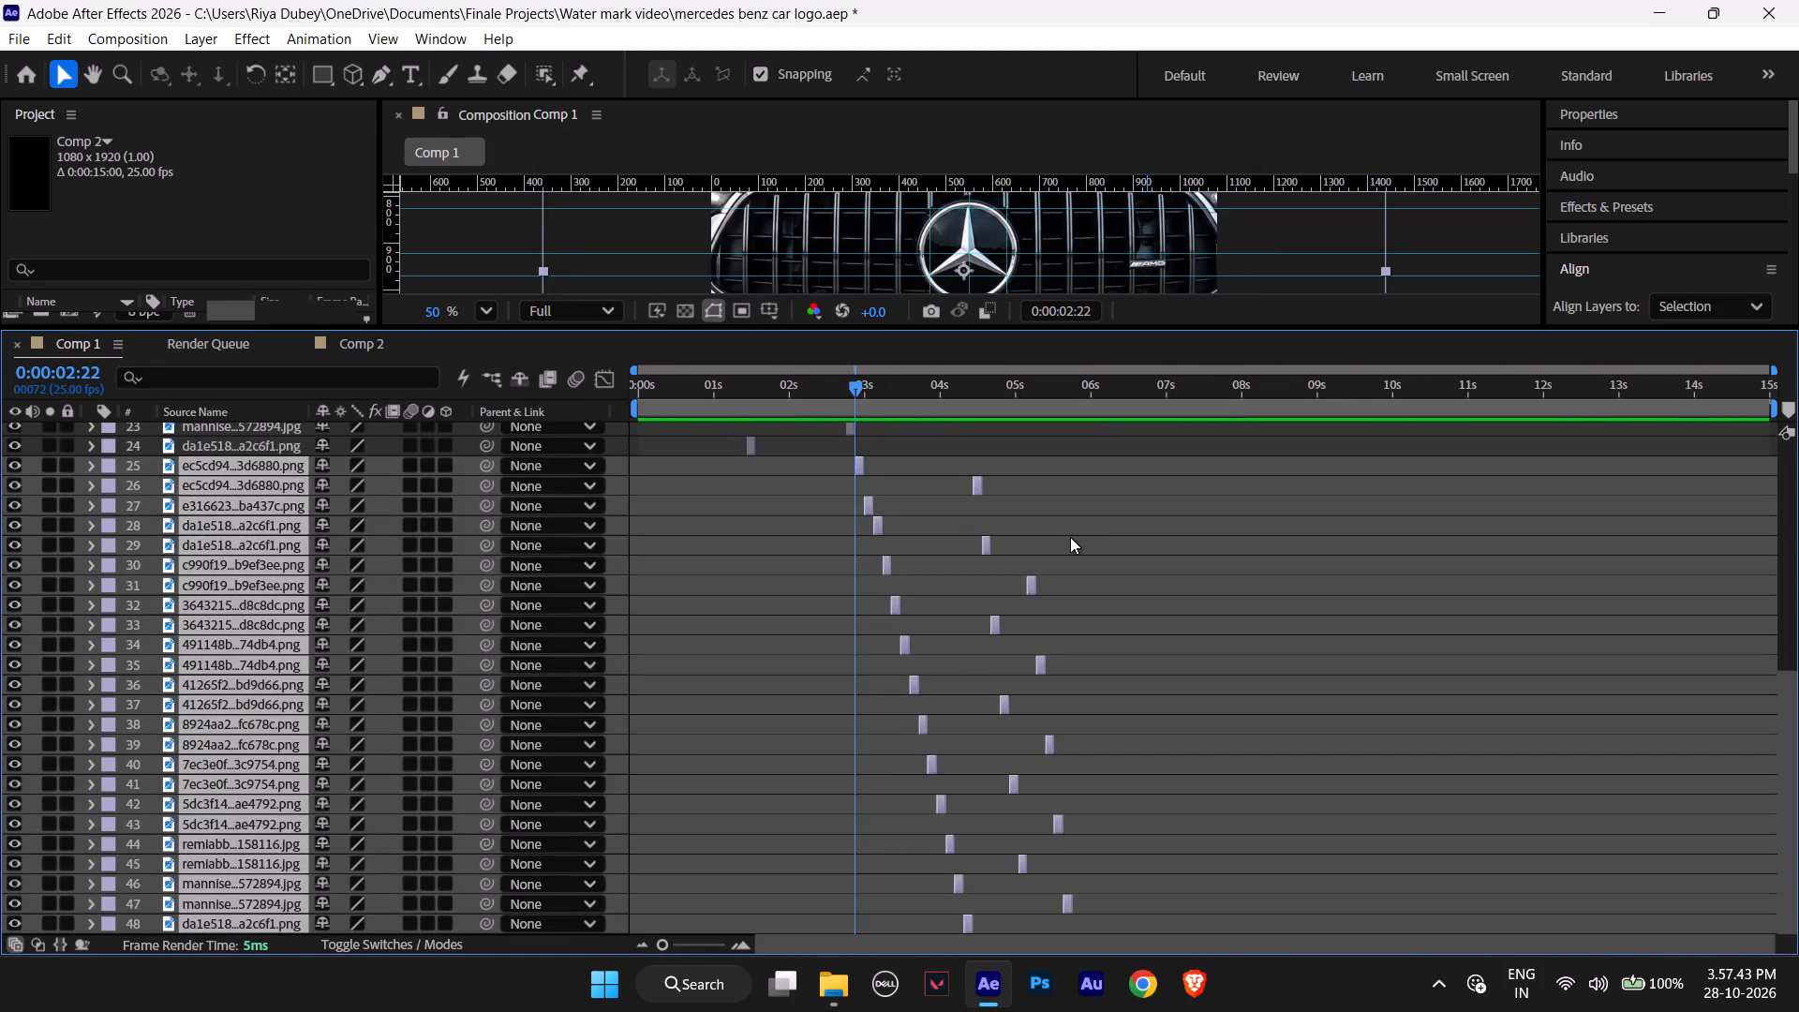
scroll(1070, 537, "down", 7)
left_click_drag(854, 384, 742, 386)
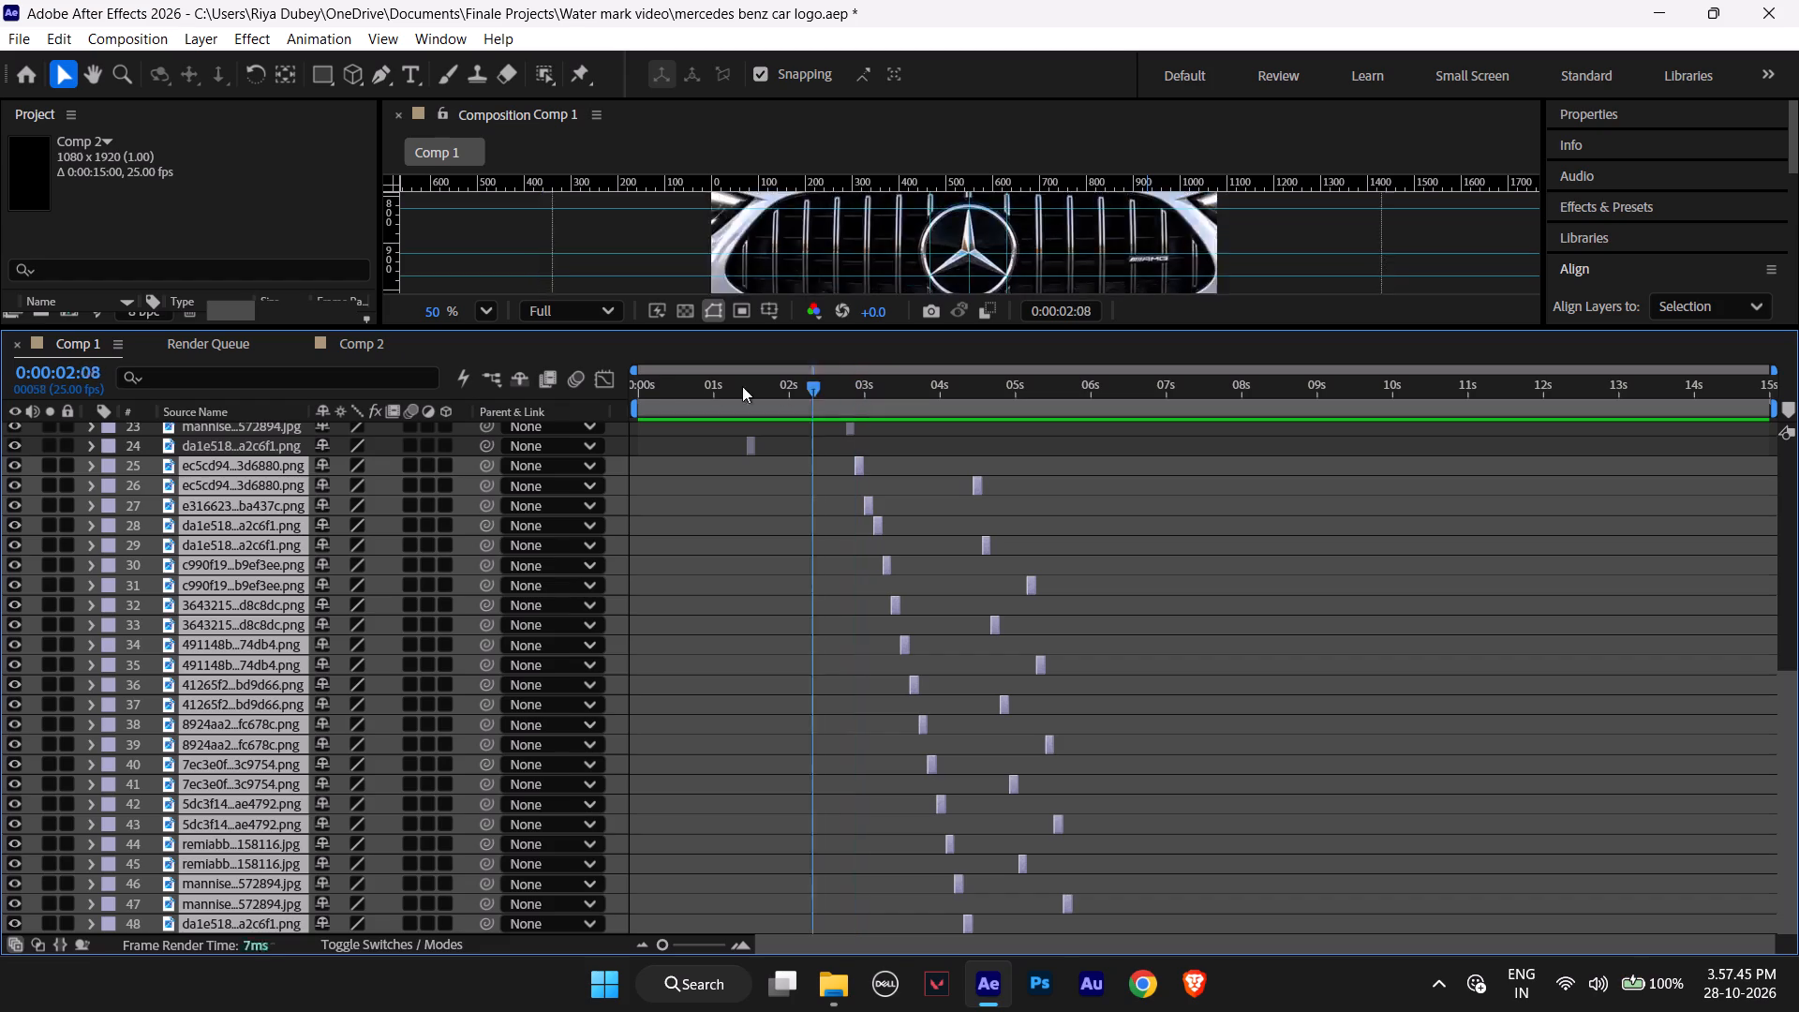
left_click_drag(742, 386, 453, 377)
key("space")
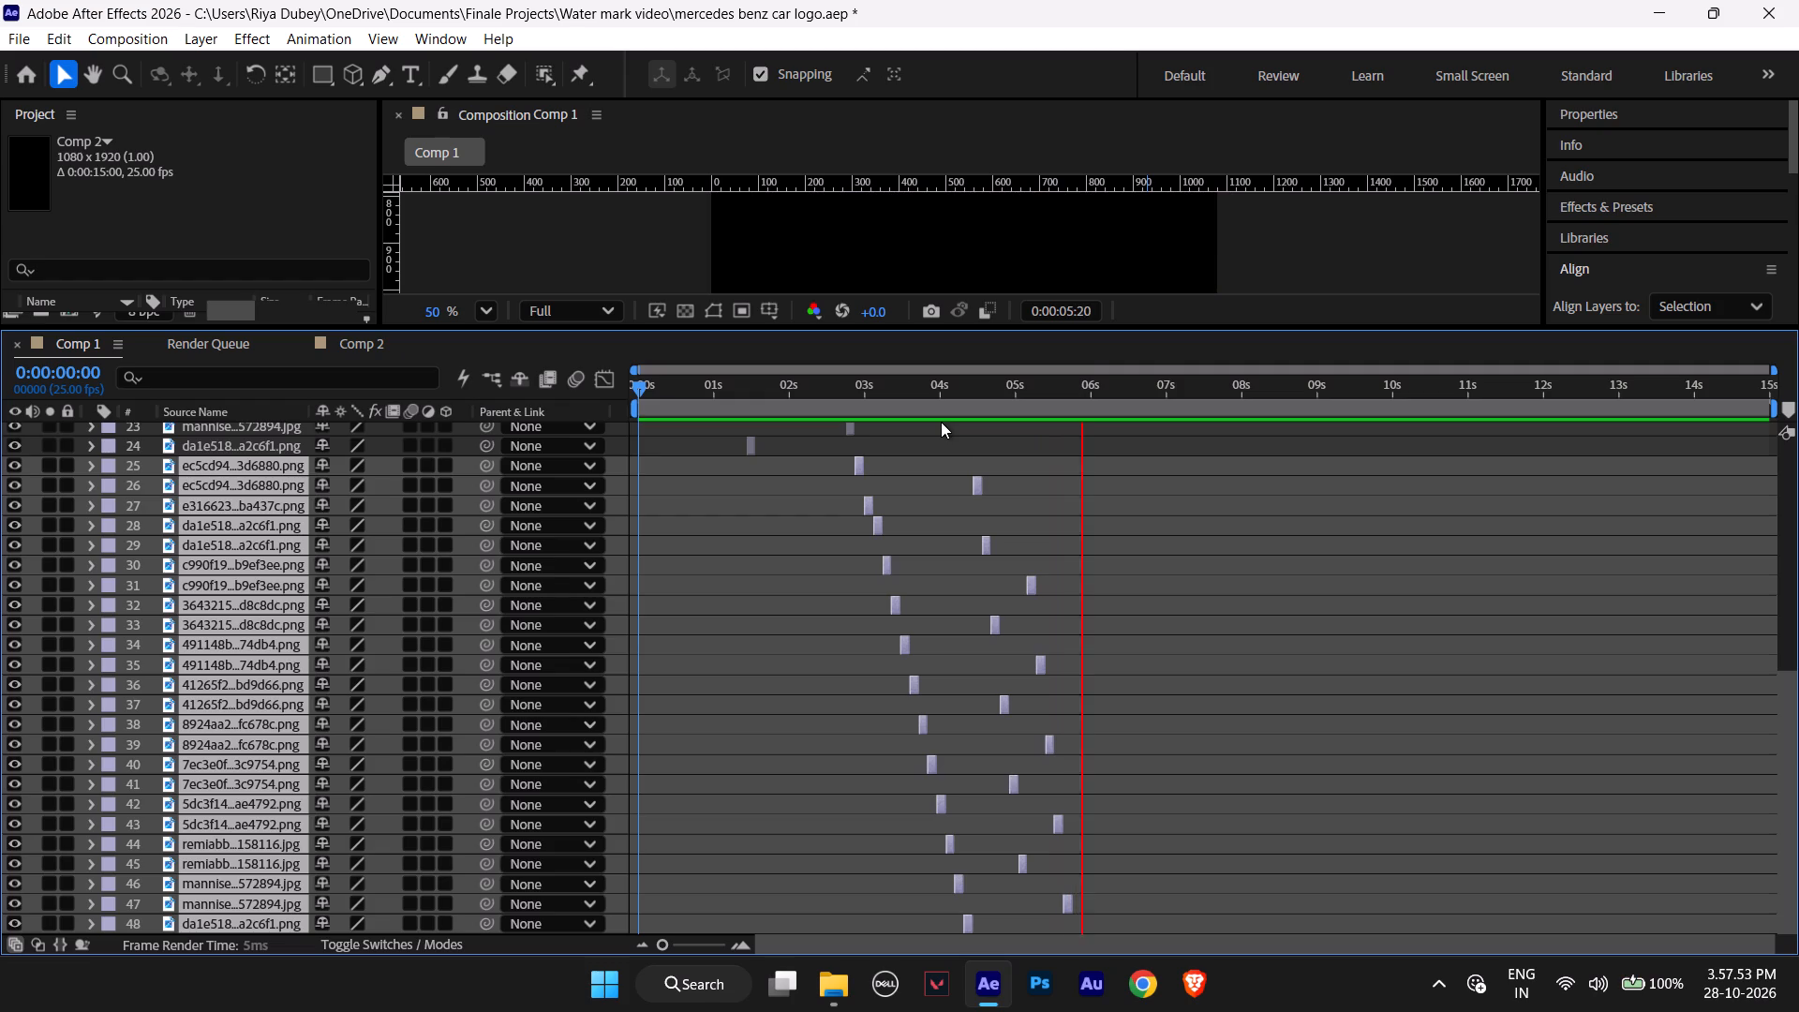
key("space")
Step the current time to 0:00:05:19, directly after the final mannise…572894.jpg clip of the copied block.
left_click_drag(1087, 385, 1012, 381)
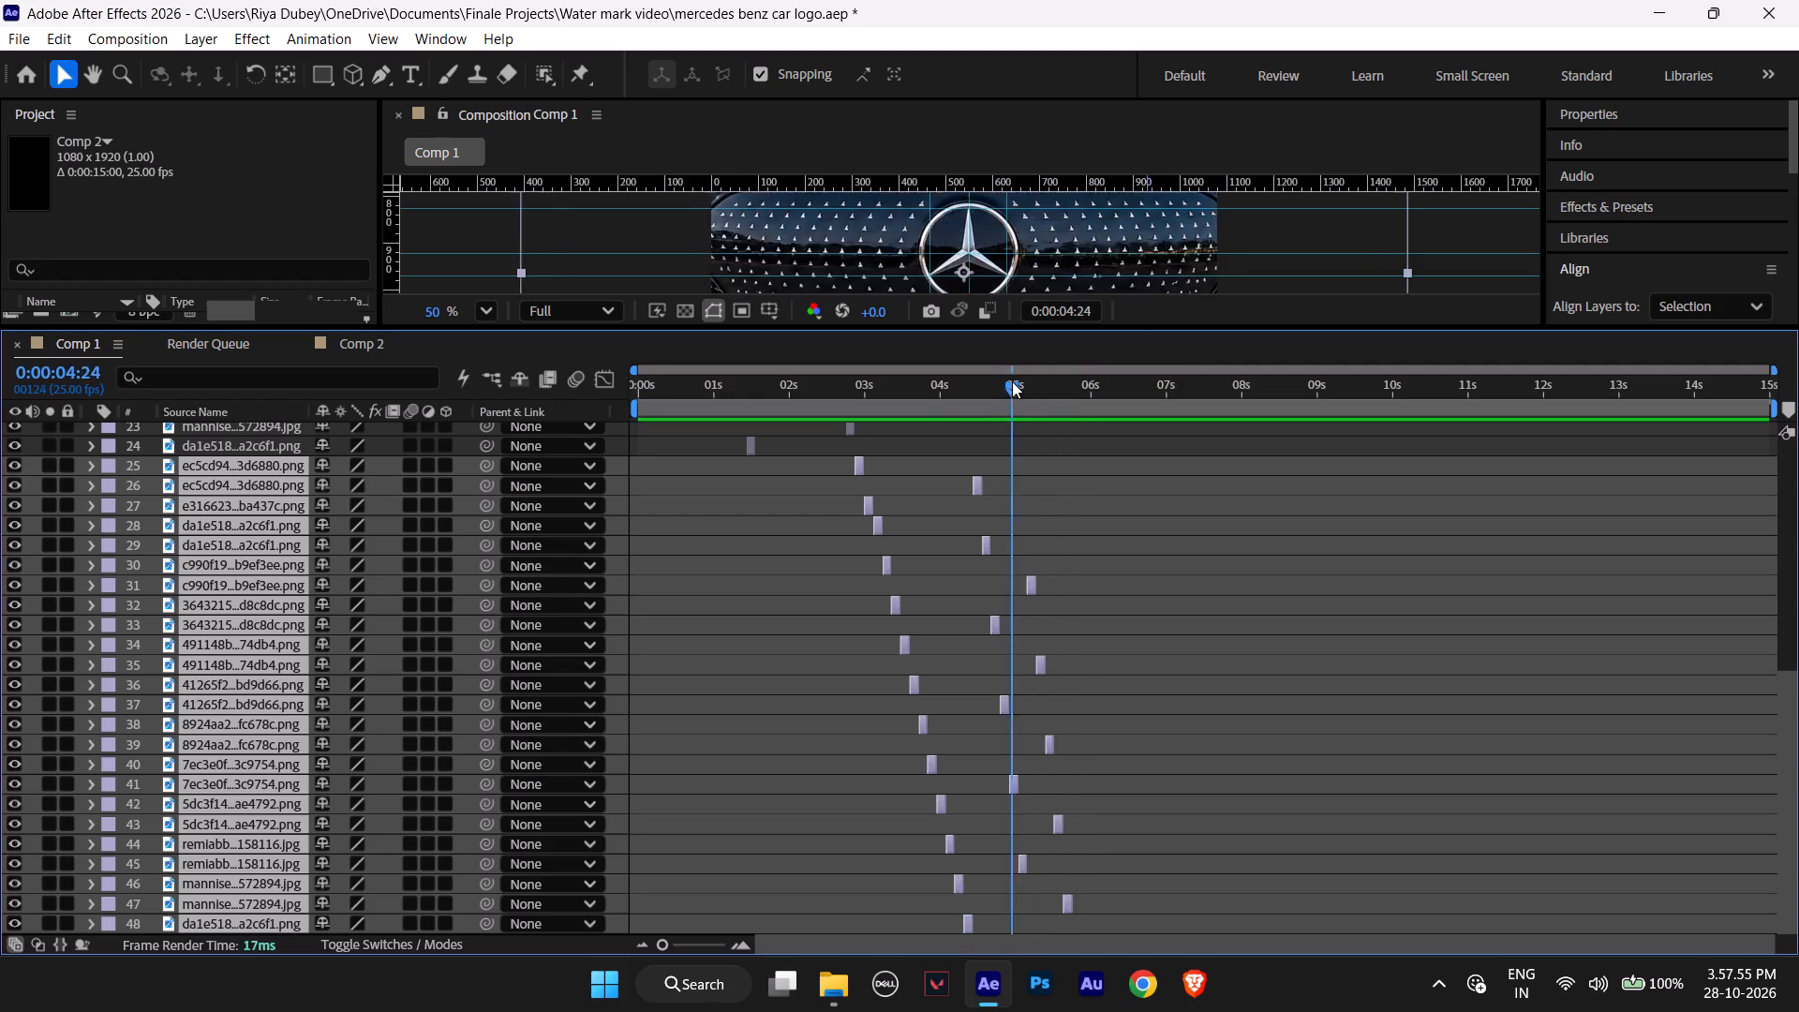
left_click_drag(1012, 381, 1062, 386)
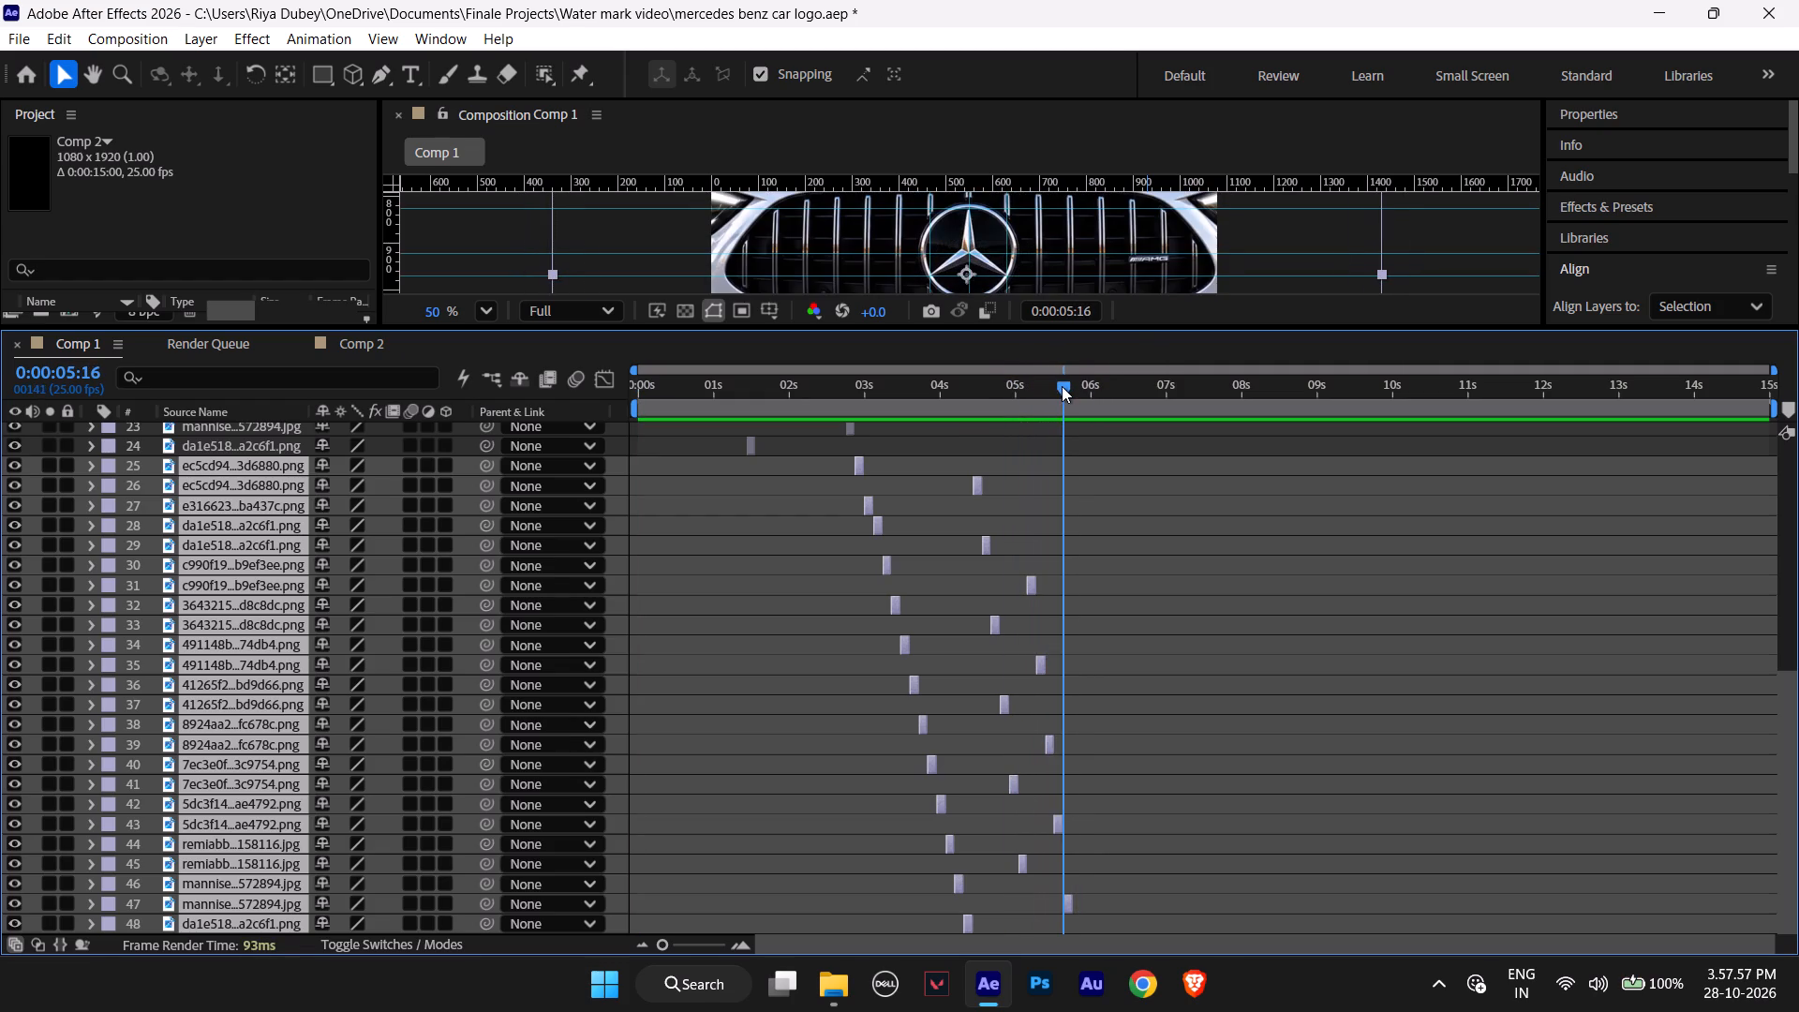
left_click_drag(1062, 386, 1072, 386)
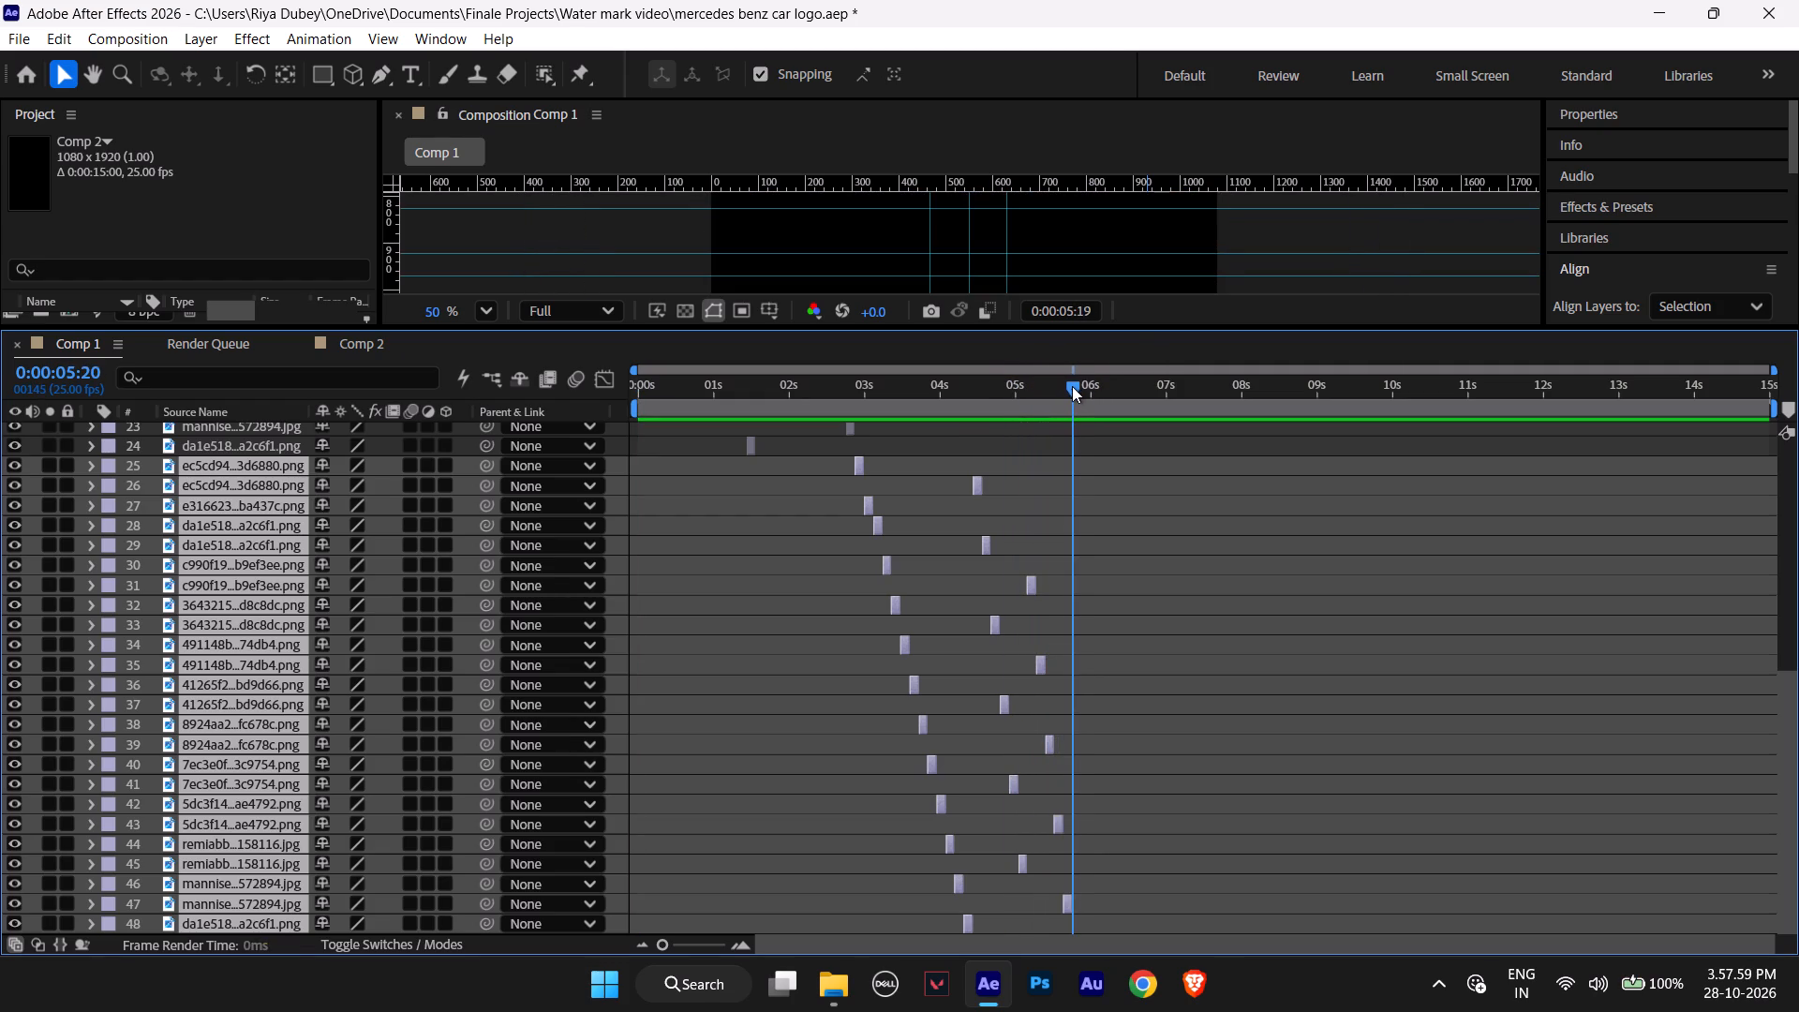
left_click_drag(1072, 386, 1068, 387)
left_click_drag(1068, 387, 1065, 387)
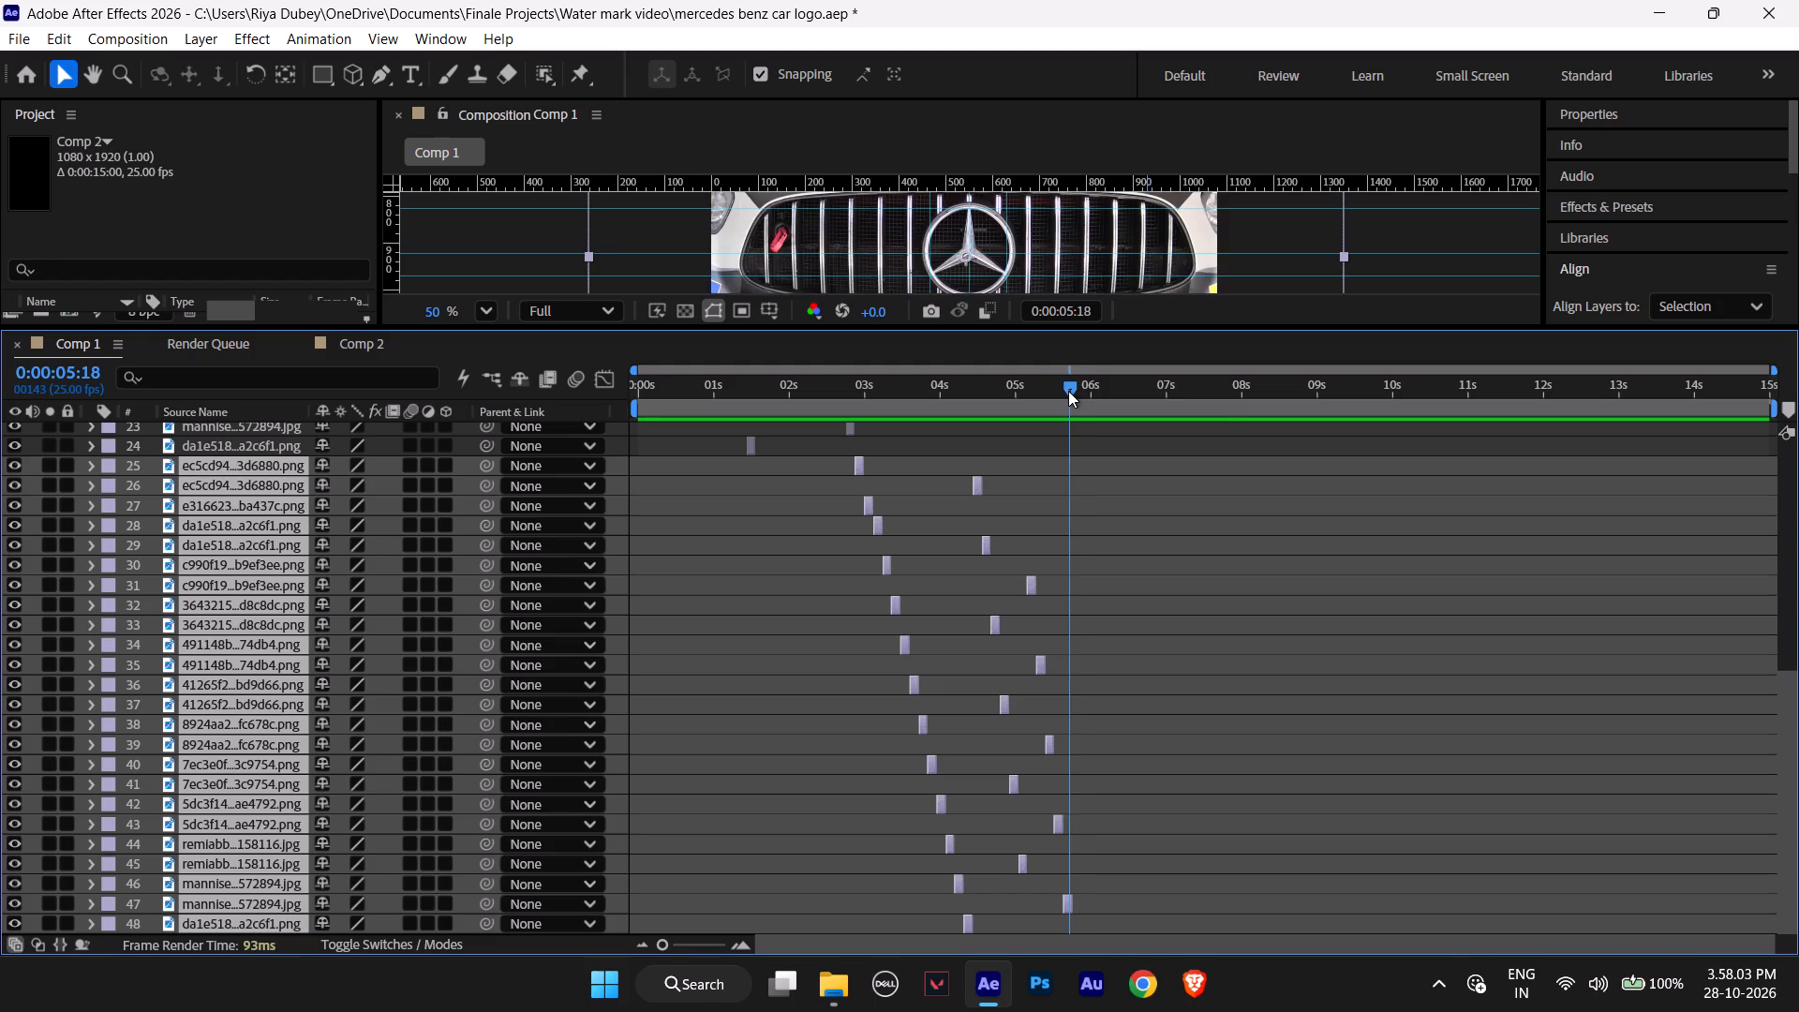
key("ctrl+Left")
key("ctrl+Right")
key("ctrl+Right")
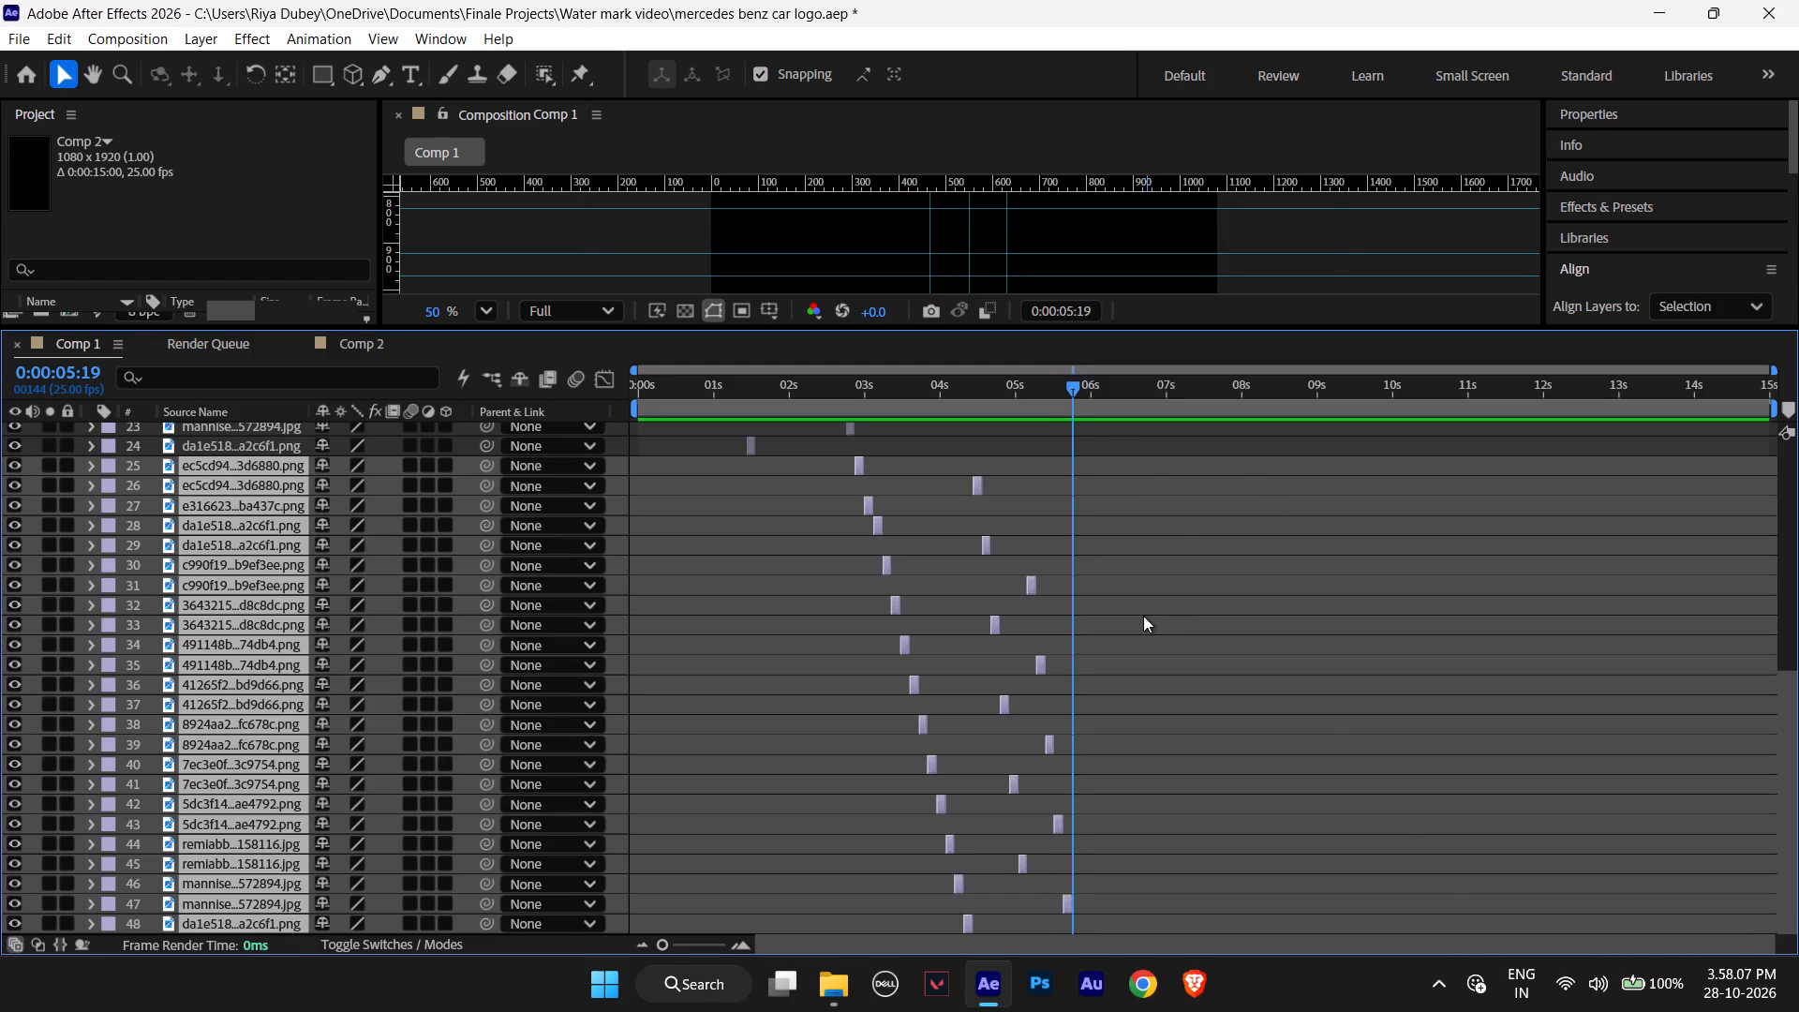
Deselect the copied layers and examine the clip arrangement through the whole layer stack of Comp 1.
scroll(1143, 616, "down", 1)
scroll(1143, 616, "up", 1)
scroll(1143, 616, "down", 5)
scroll(1143, 616, "up", 1)
scroll(1143, 616, "down", 1)
scroll(1143, 616, "up", 4)
scroll(1143, 616, "down", 1)
scroll(1143, 616, "up", 2)
scroll(1143, 616, "down", 1)
scroll(1143, 616, "up", 2)
scroll(1143, 616, "down", 1)
scroll(1143, 616, "up", 2)
scroll(1143, 616, "down", 1)
scroll(1143, 616, "up", 1)
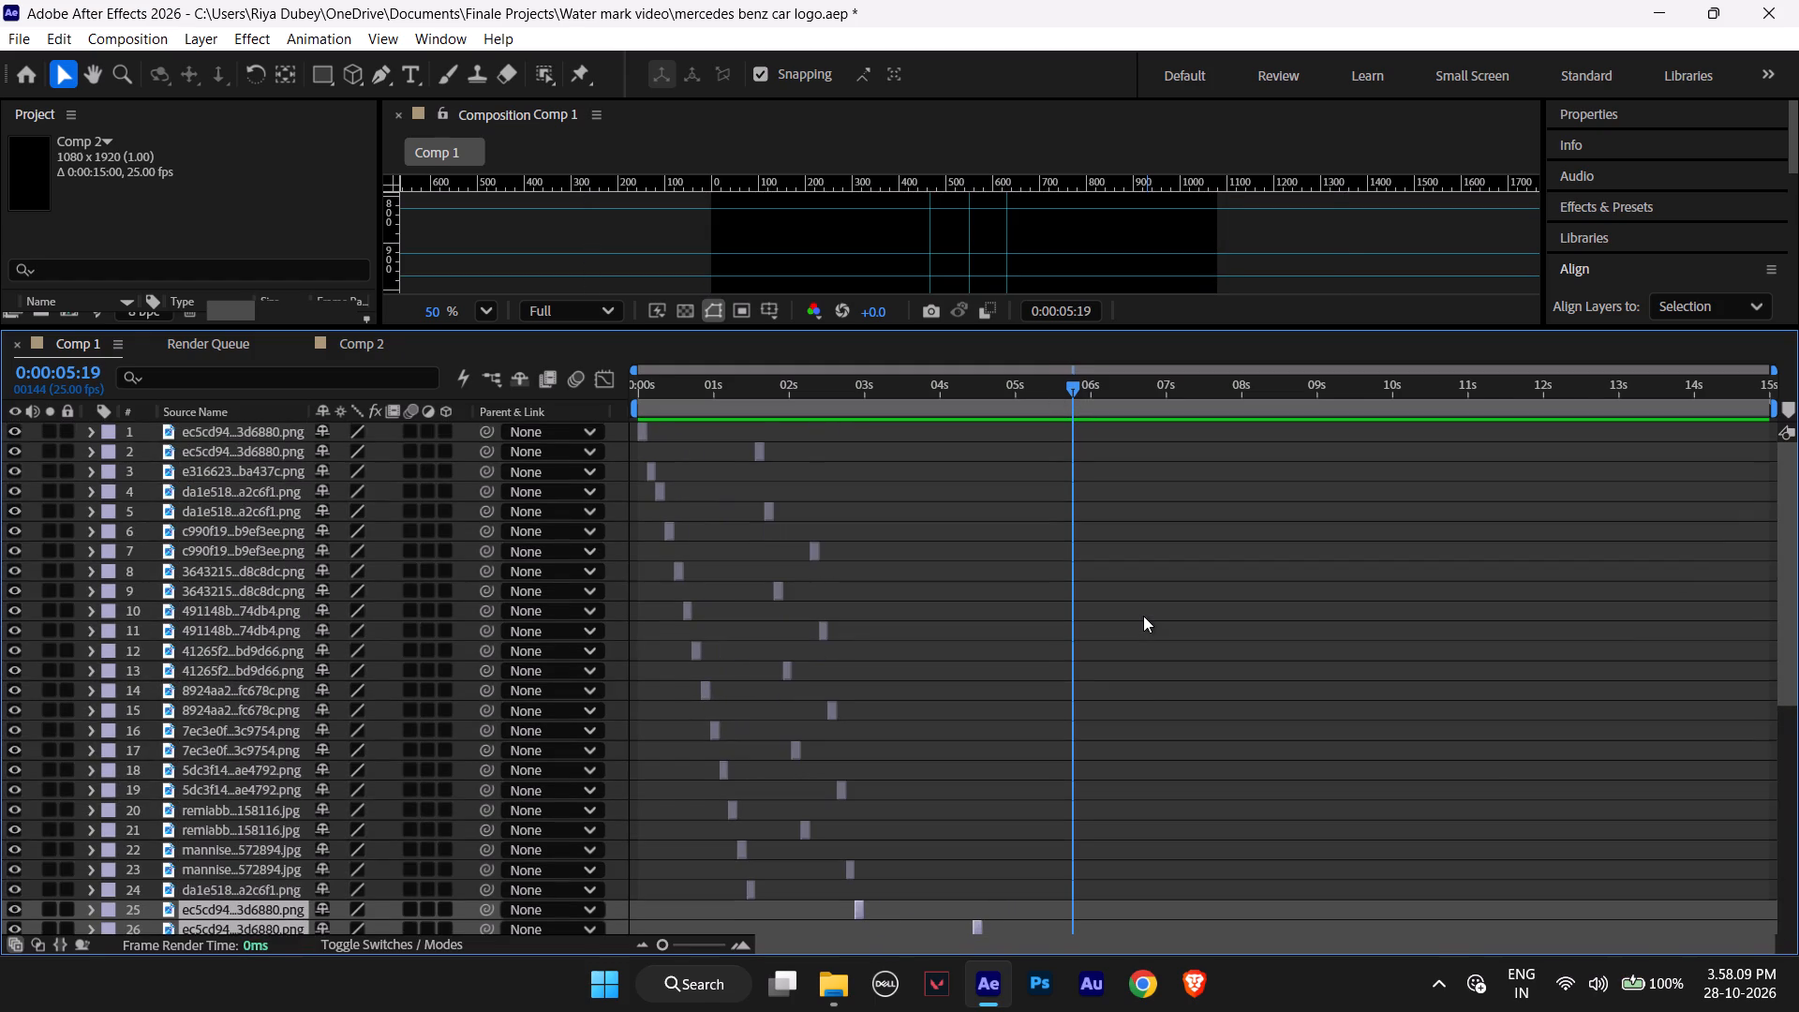
scroll(1143, 616, "up", 3)
left_click(1210, 598)
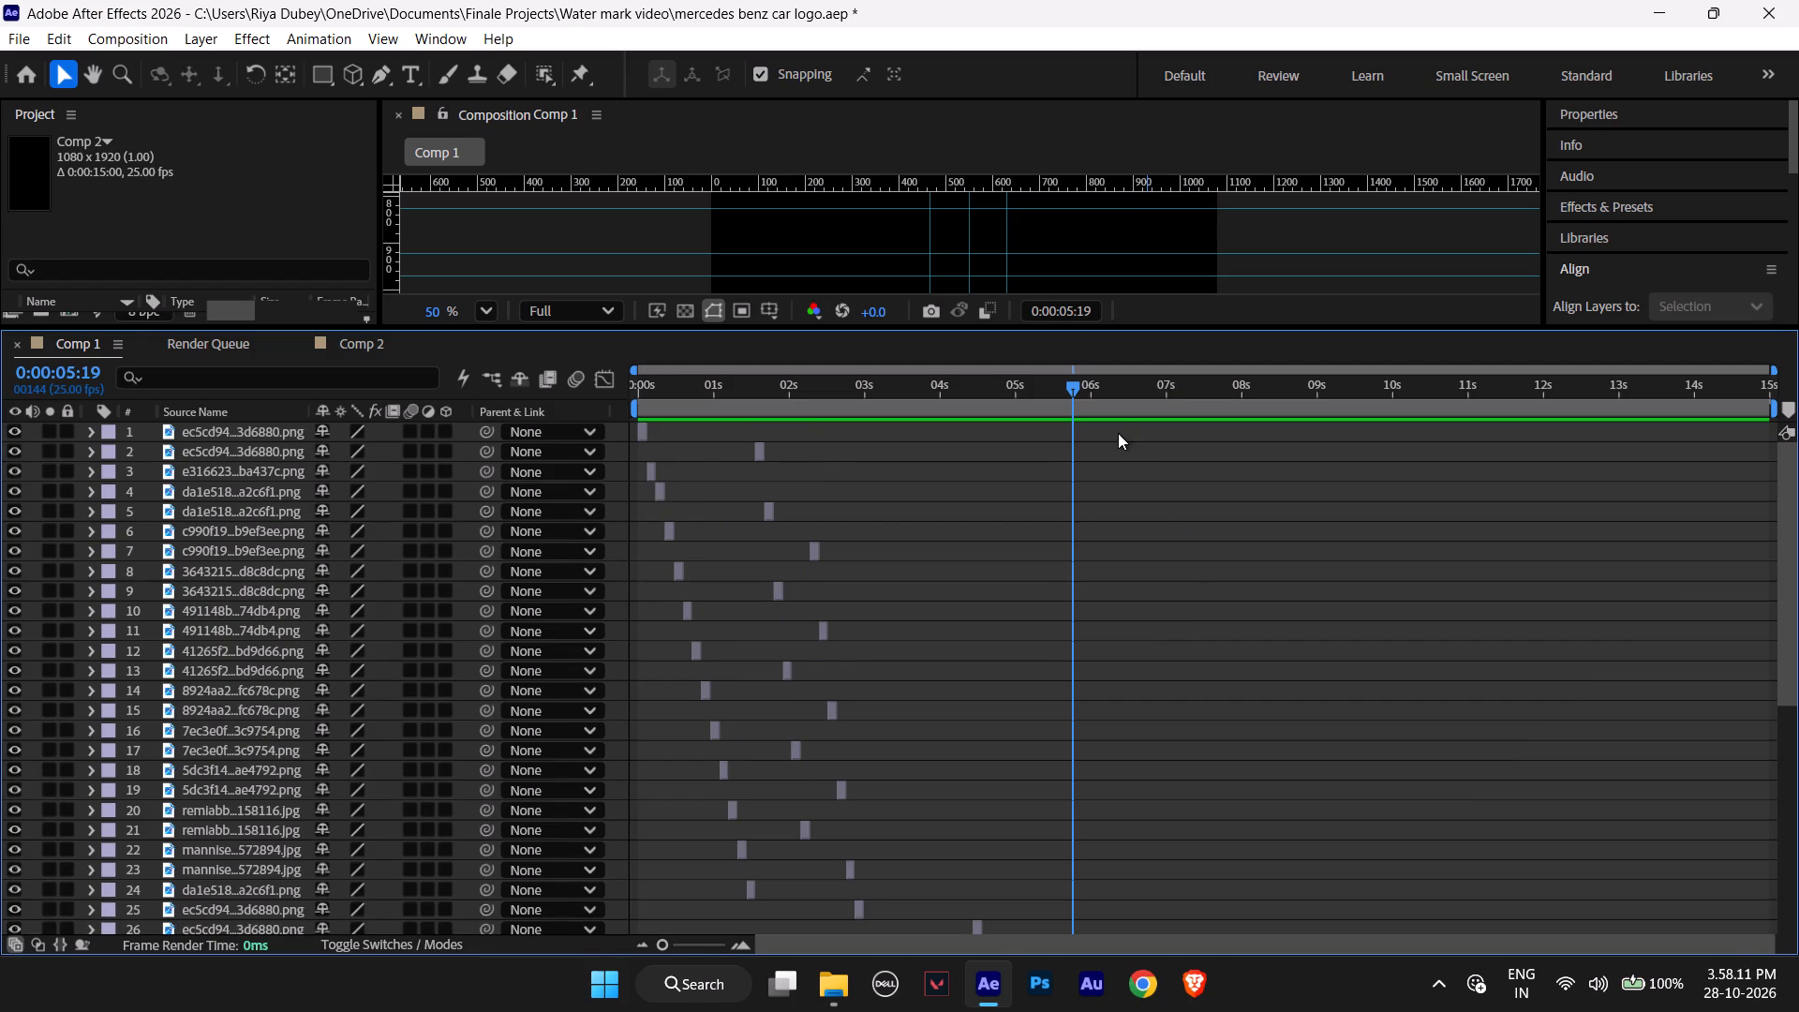
scroll(937, 497, "down", 9)
scroll(937, 498, "up", 1)
scroll(935, 499, "down", 3)
scroll(151, 618, "down", 7)
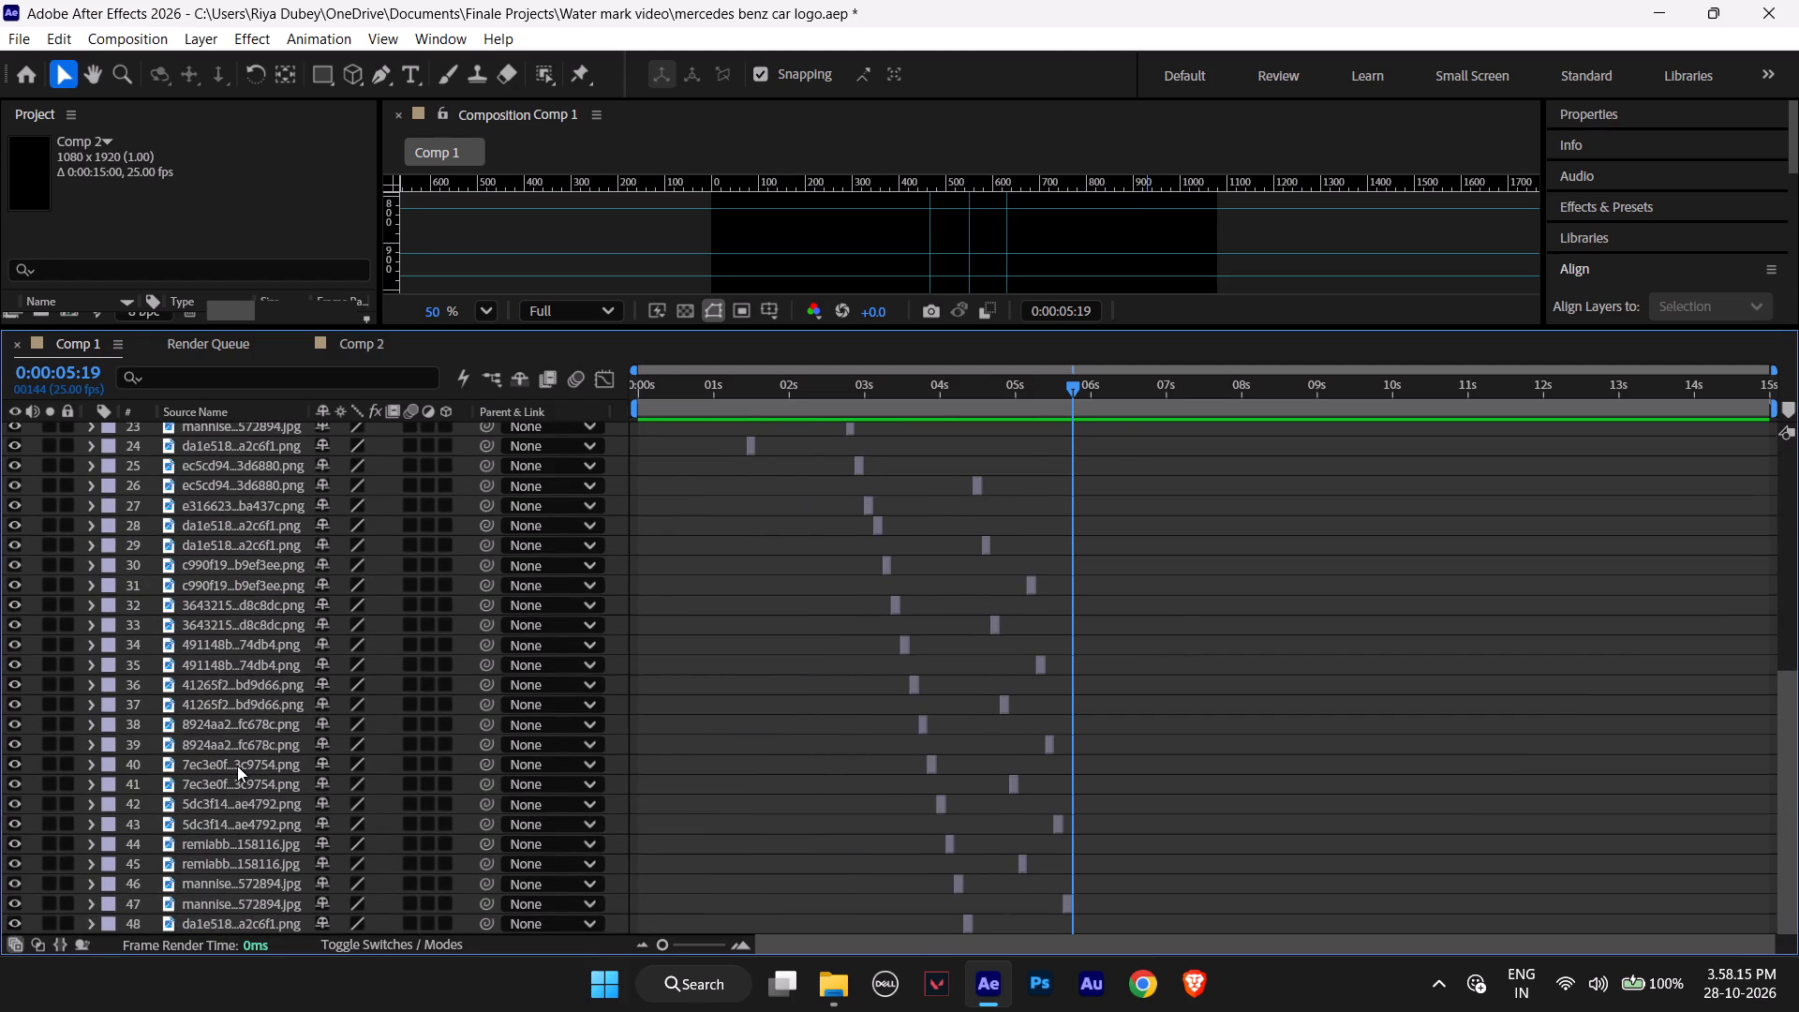
scroll(238, 766, "up", 11)
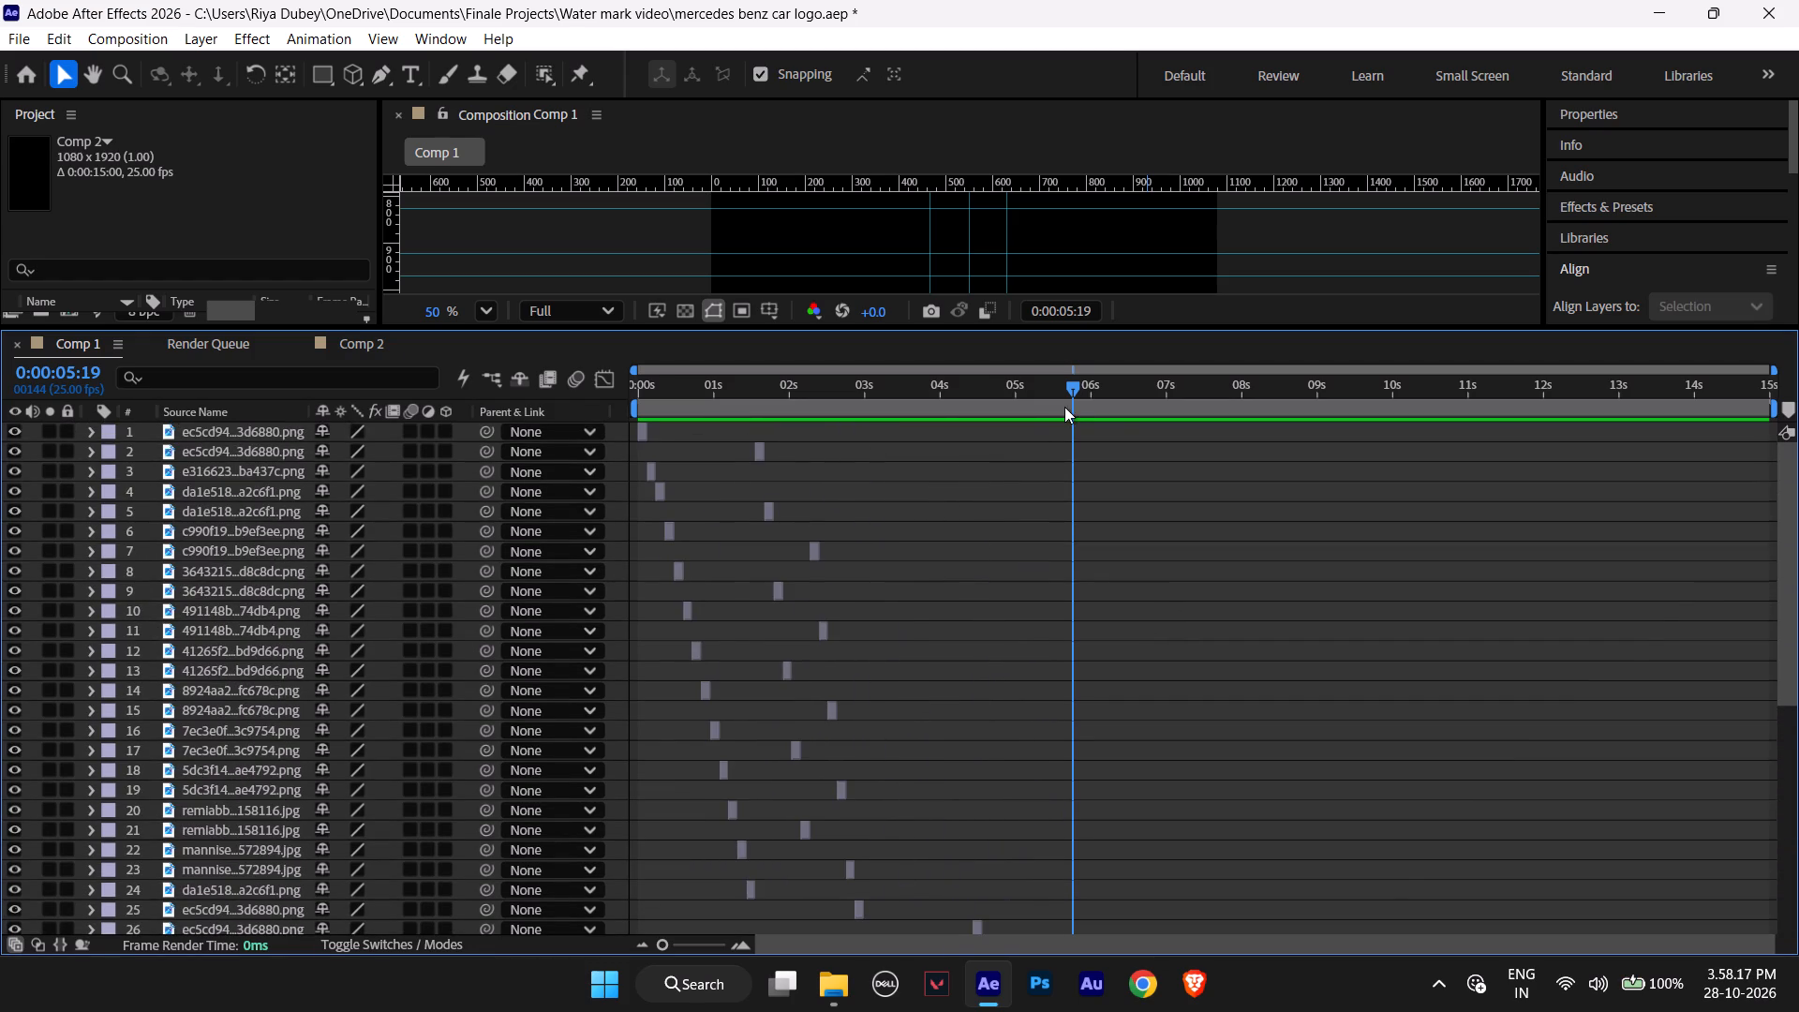
Return the current time to 0:00:00:00 and enlarge the composition viewer by shrinking the timeline area.
left_click_drag(1073, 384, 649, 388)
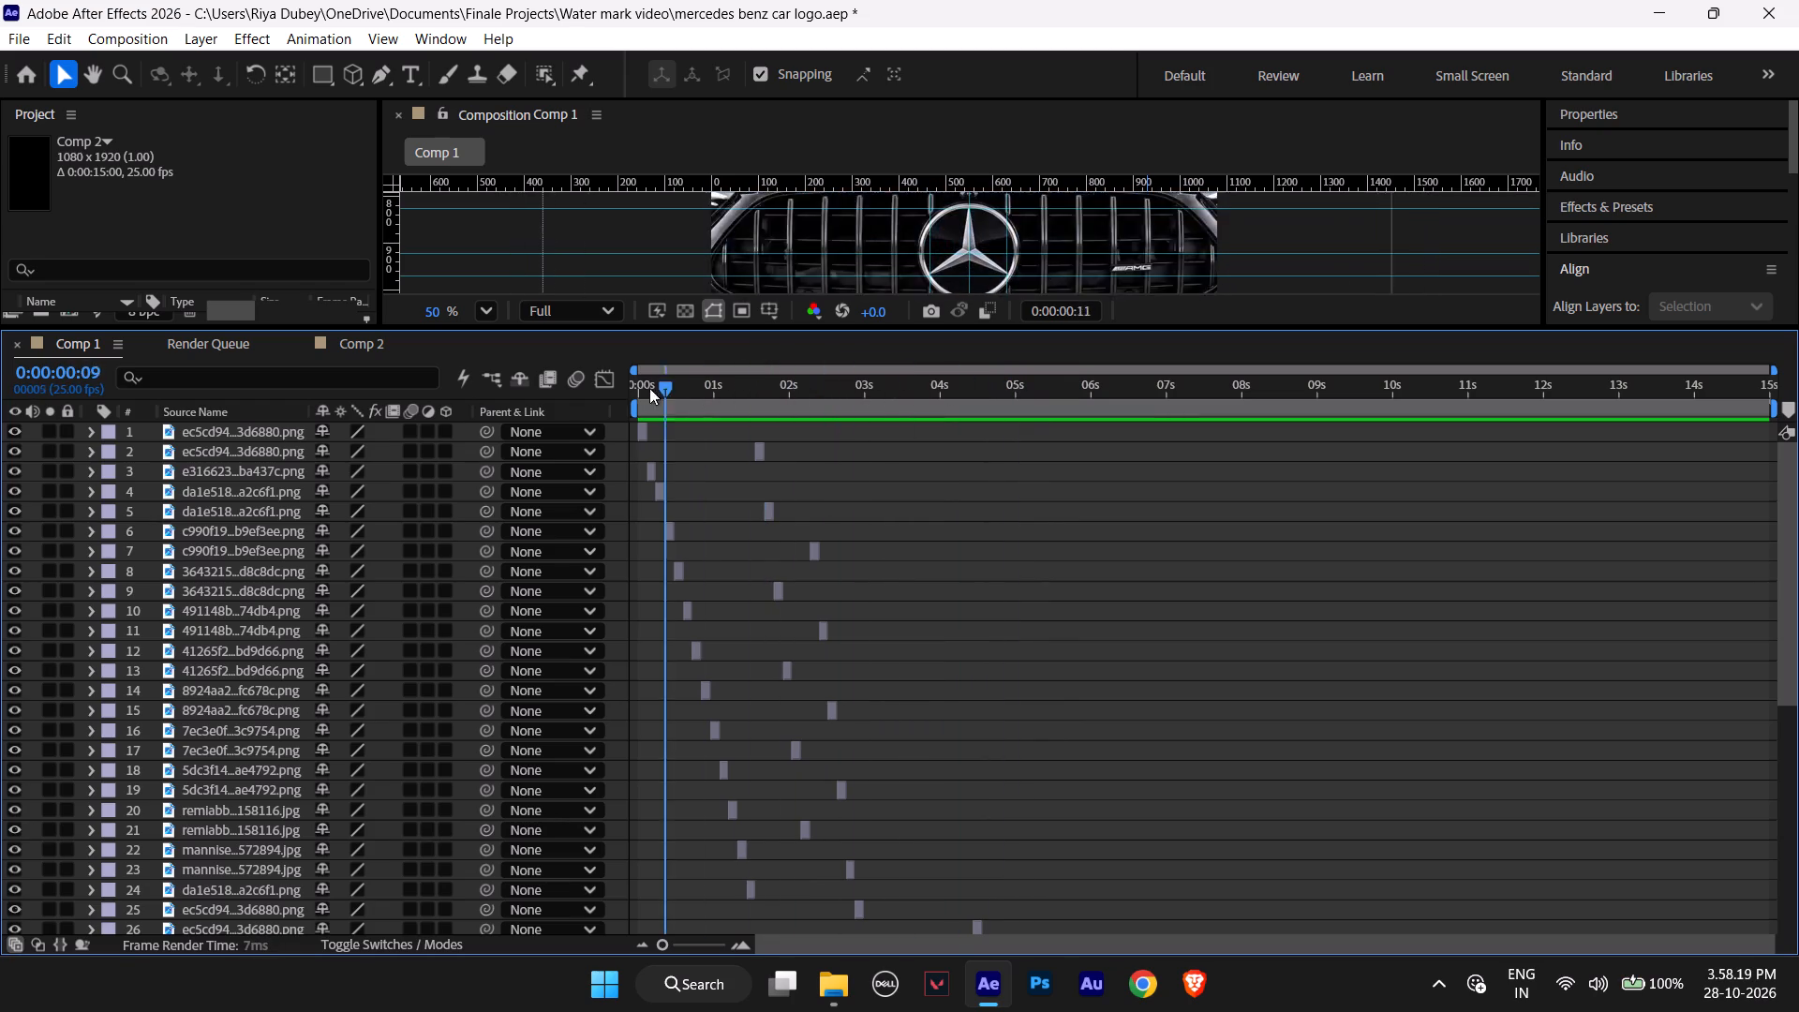
left_click_drag(649, 388, 466, 387)
scroll(1183, 337, "up", 5)
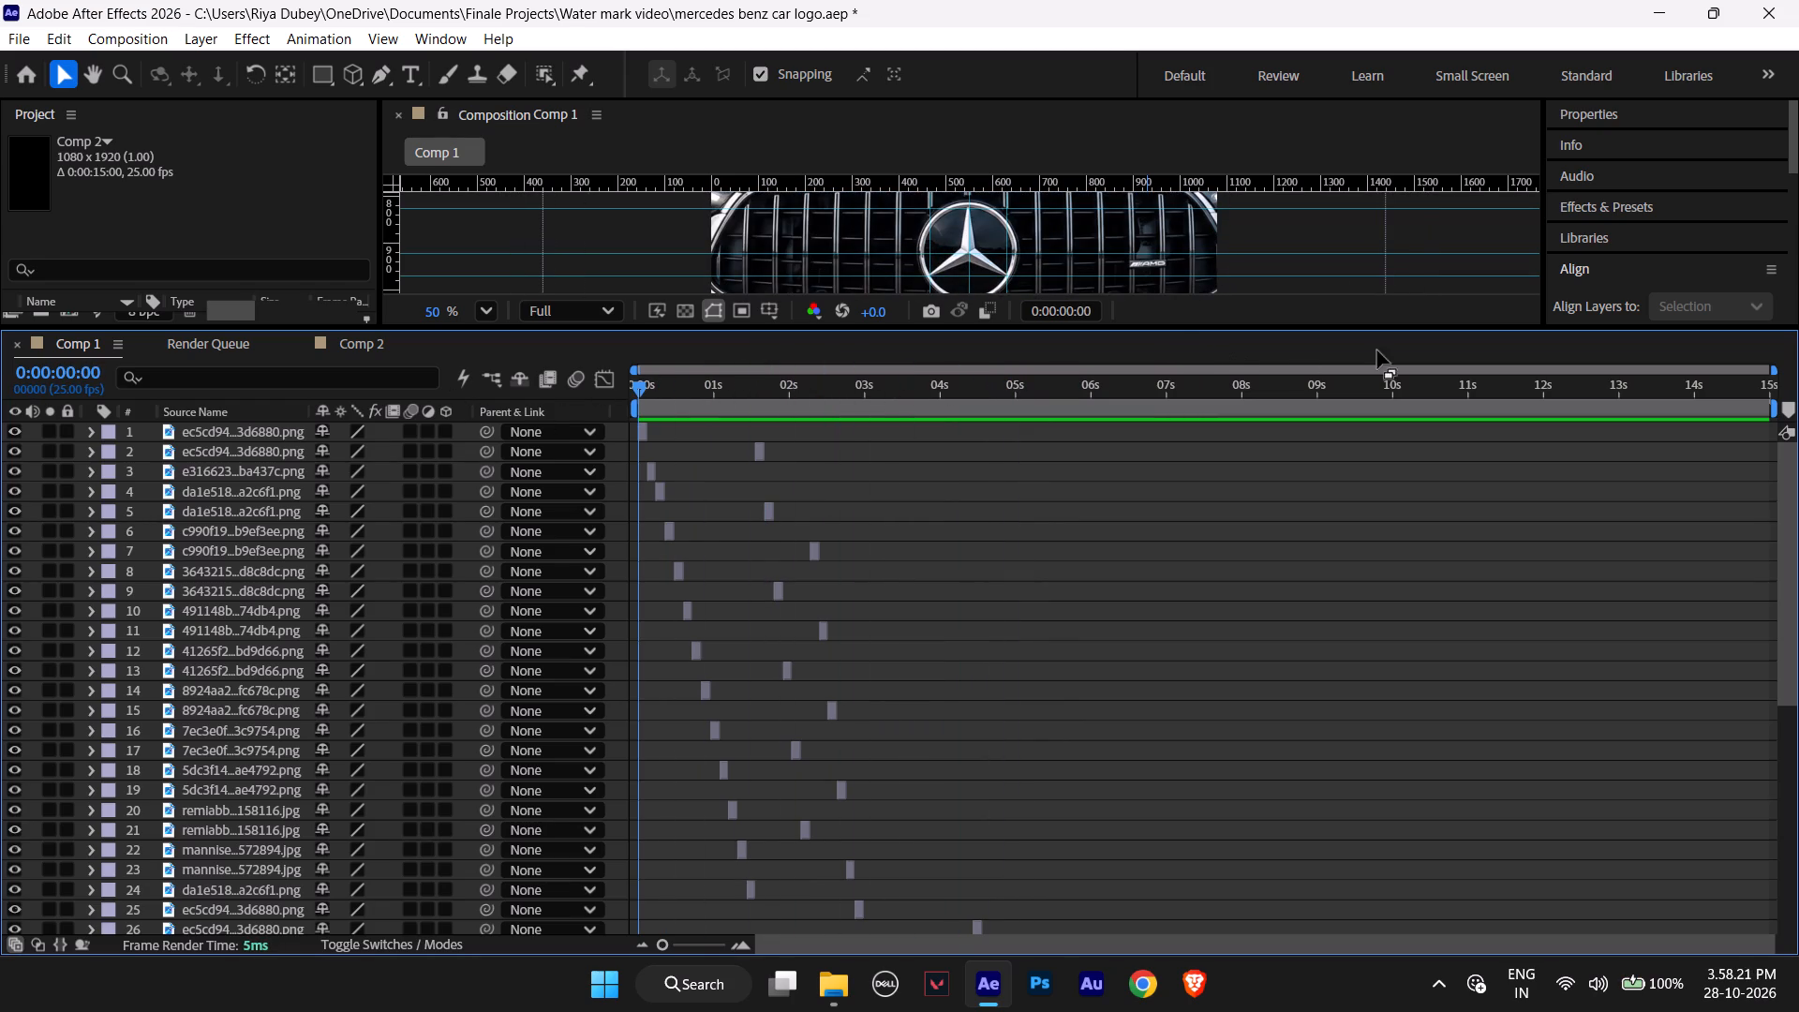
scroll(1327, 267, "up", 4)
scroll(1334, 262, "down", 1)
scroll(1334, 262, "up", 1)
scroll(1334, 262, "down", 2)
scroll(1334, 262, "up", 1)
scroll(1334, 262, "down", 3)
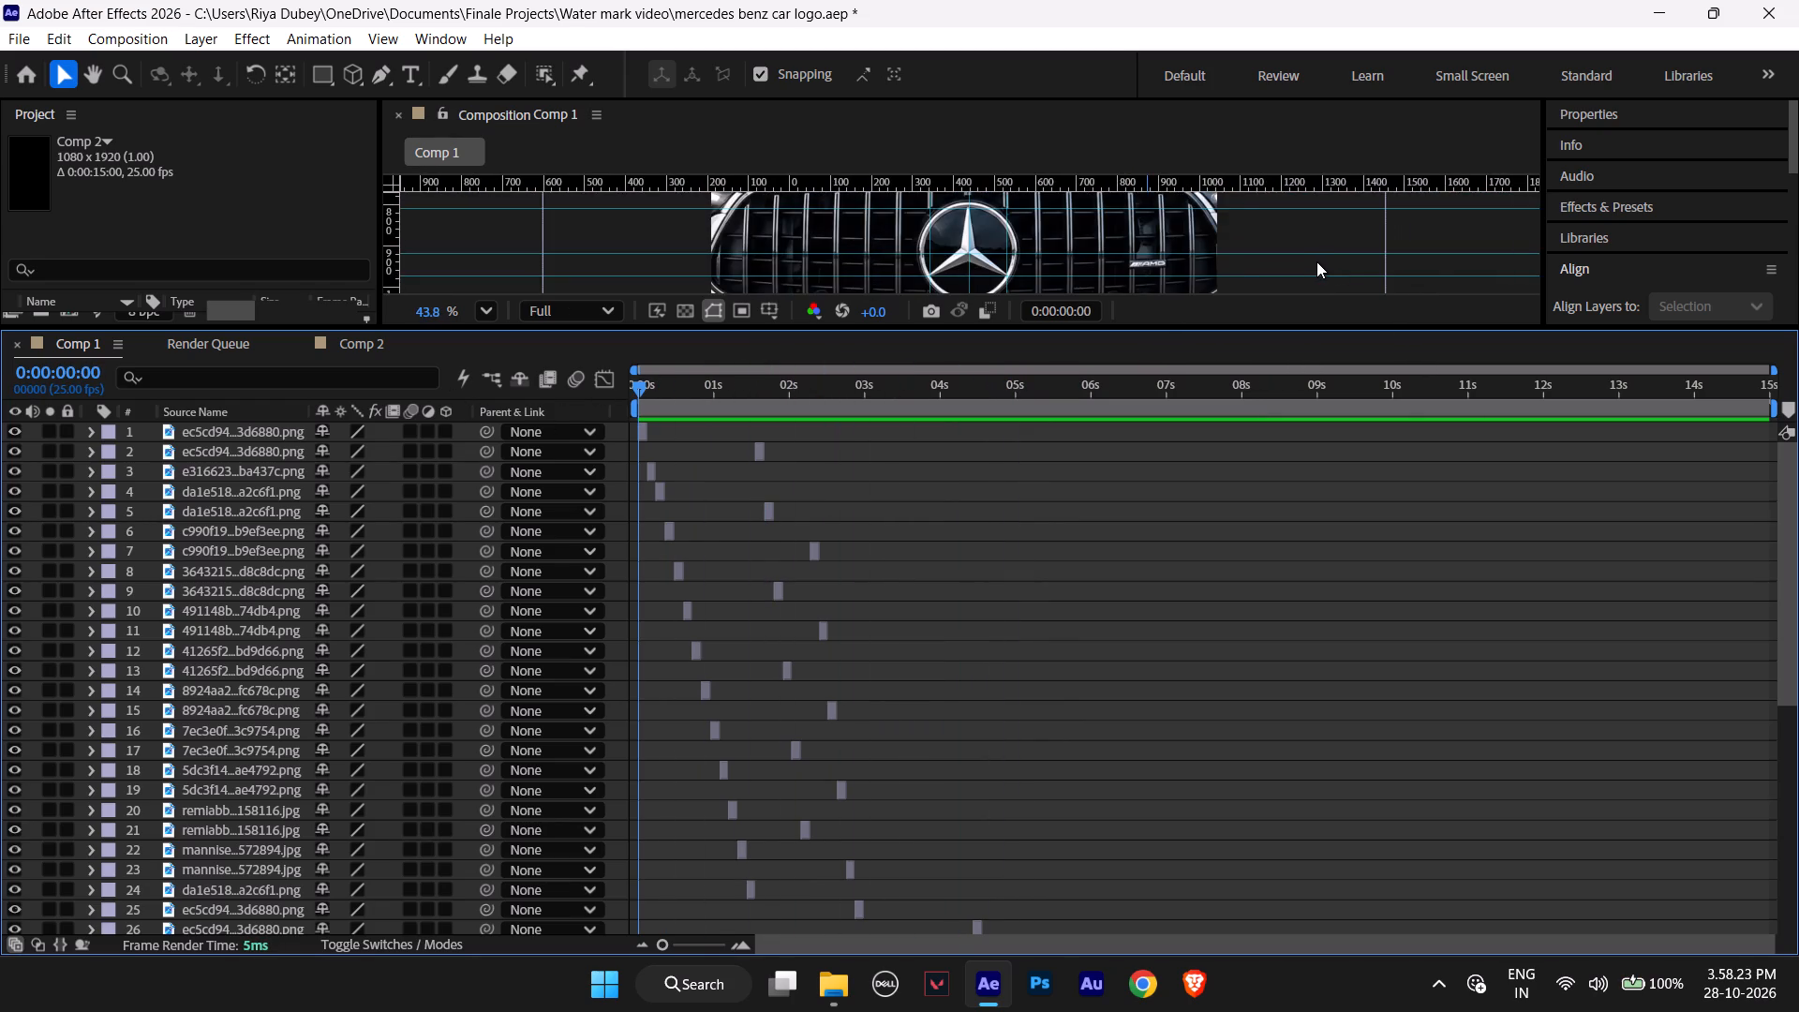
scroll(1316, 261, "down", 1)
scroll(1316, 261, "up", 2)
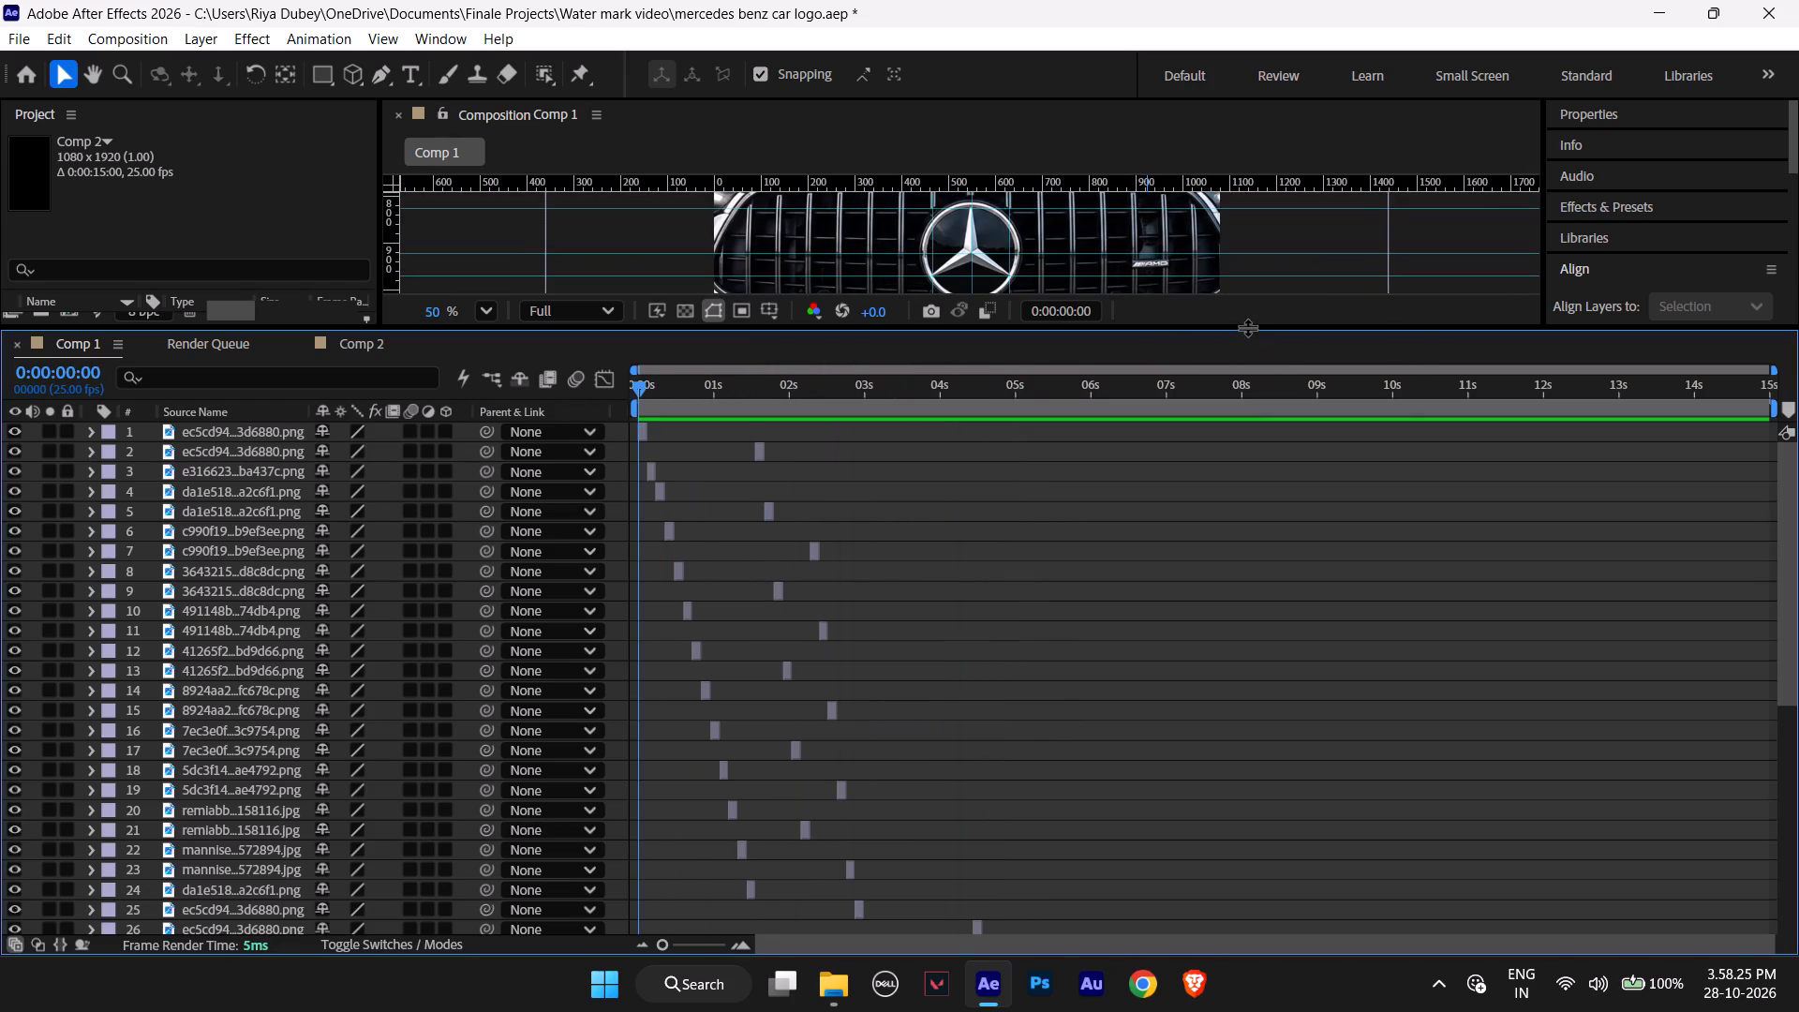
left_click_drag(1247, 327, 1278, 570)
Preview the full doubled image sequence of Comp 1 from the start in the enlarged viewer.
scroll(957, 784, "down", 2)
scroll(957, 784, "up", 1)
scroll(957, 784, "down", 2)
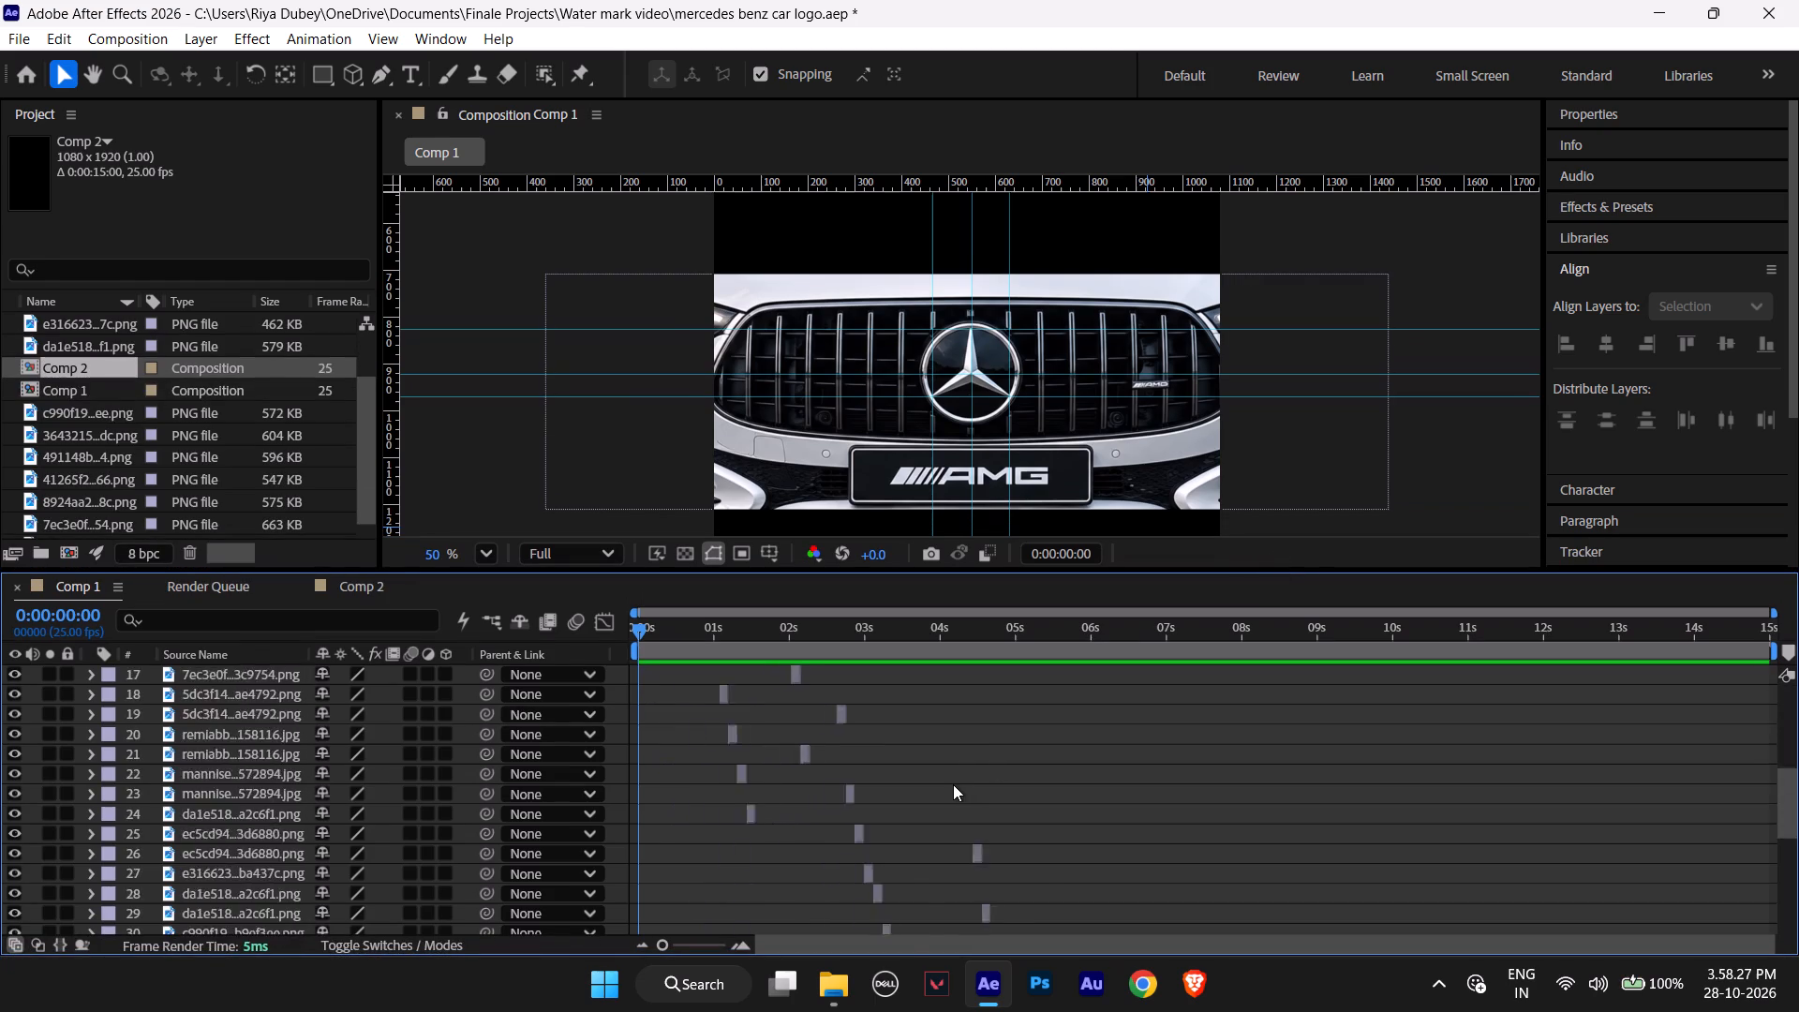
scroll(953, 784, "down", 3)
scroll(953, 784, "up", 4)
scroll(951, 784, "down", 1)
scroll(951, 784, "up", 12)
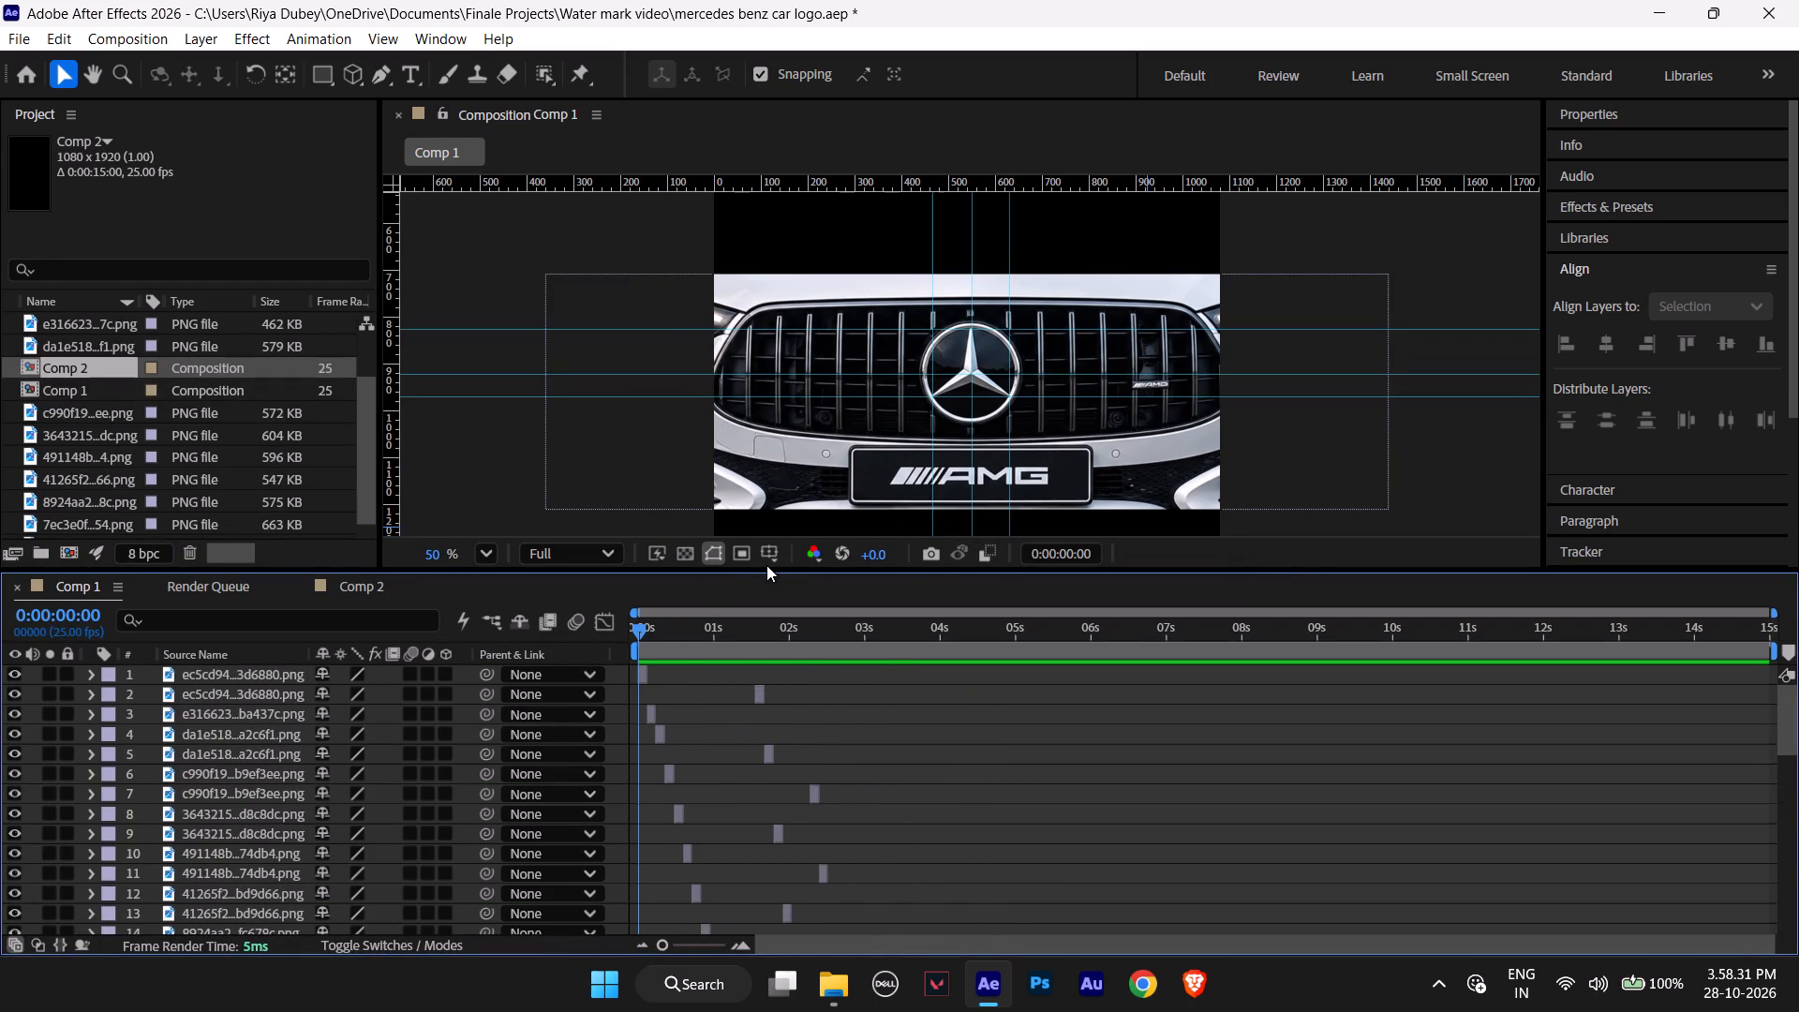
key("space")
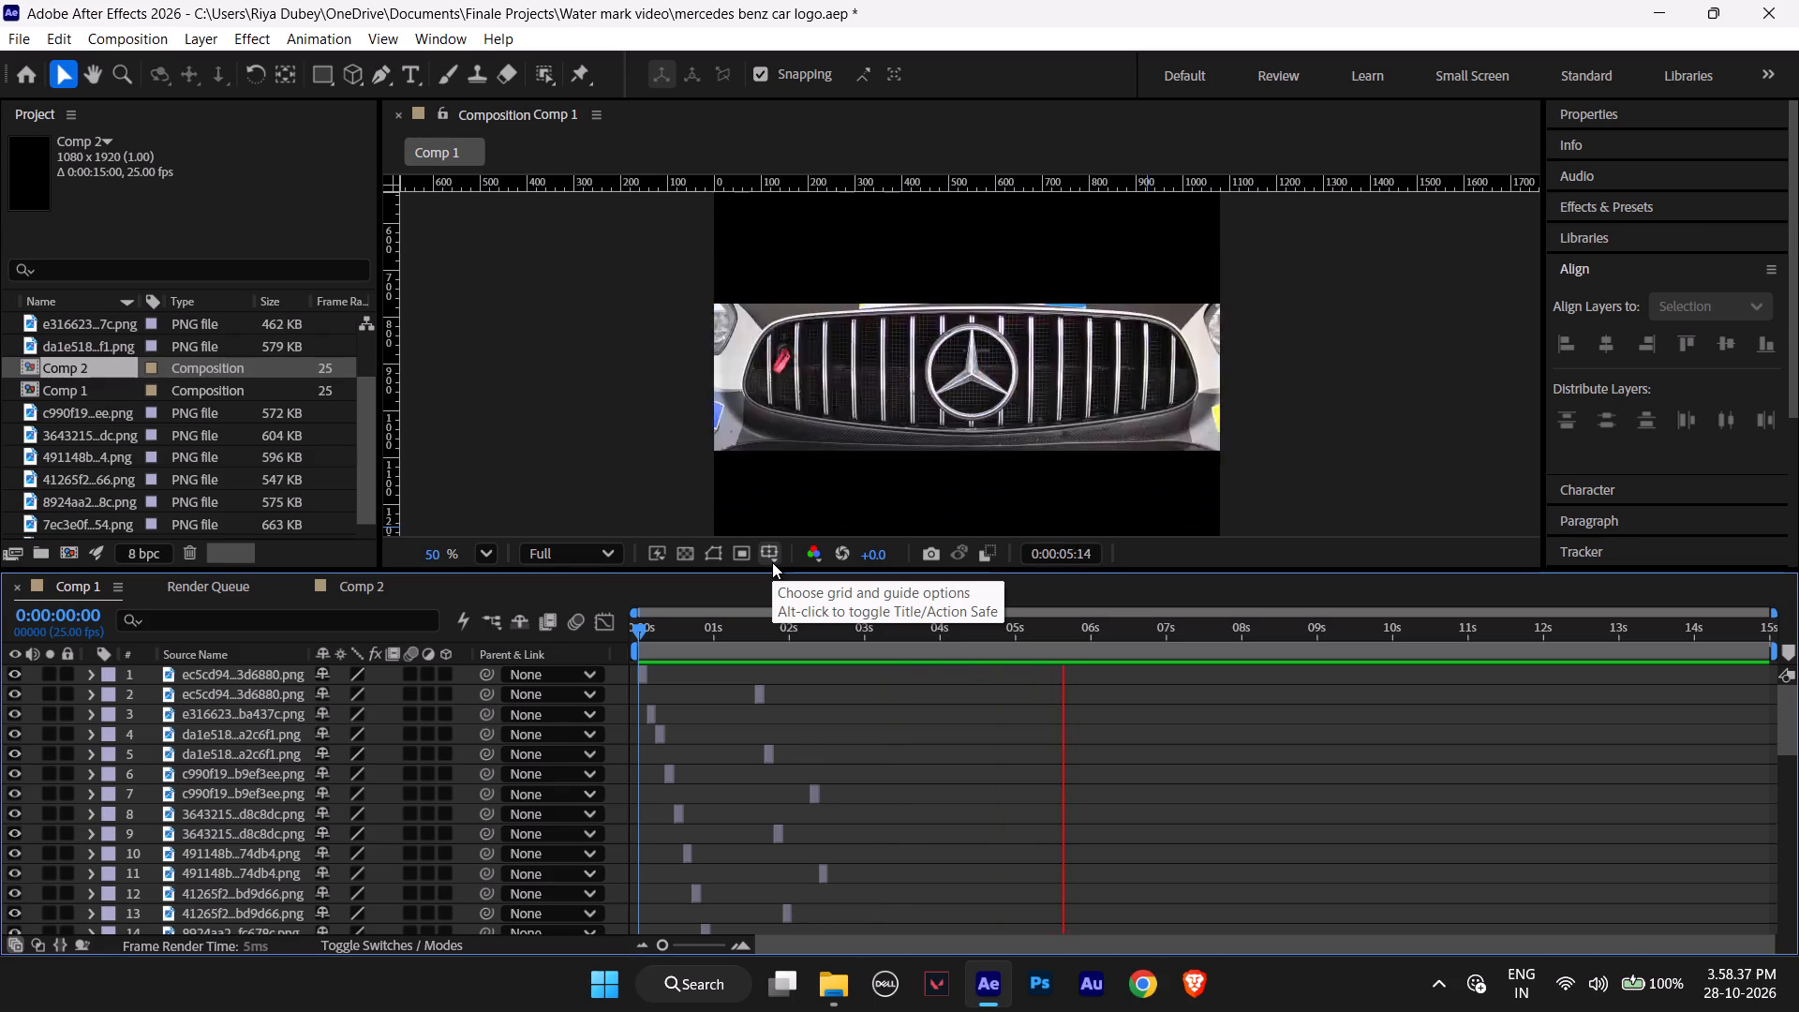
Scrub back through Comp 1 and replay the image sequence from the start, returning the current time to 0:00:00:00.
key("space")
left_click_drag(1114, 628, 1113, 628)
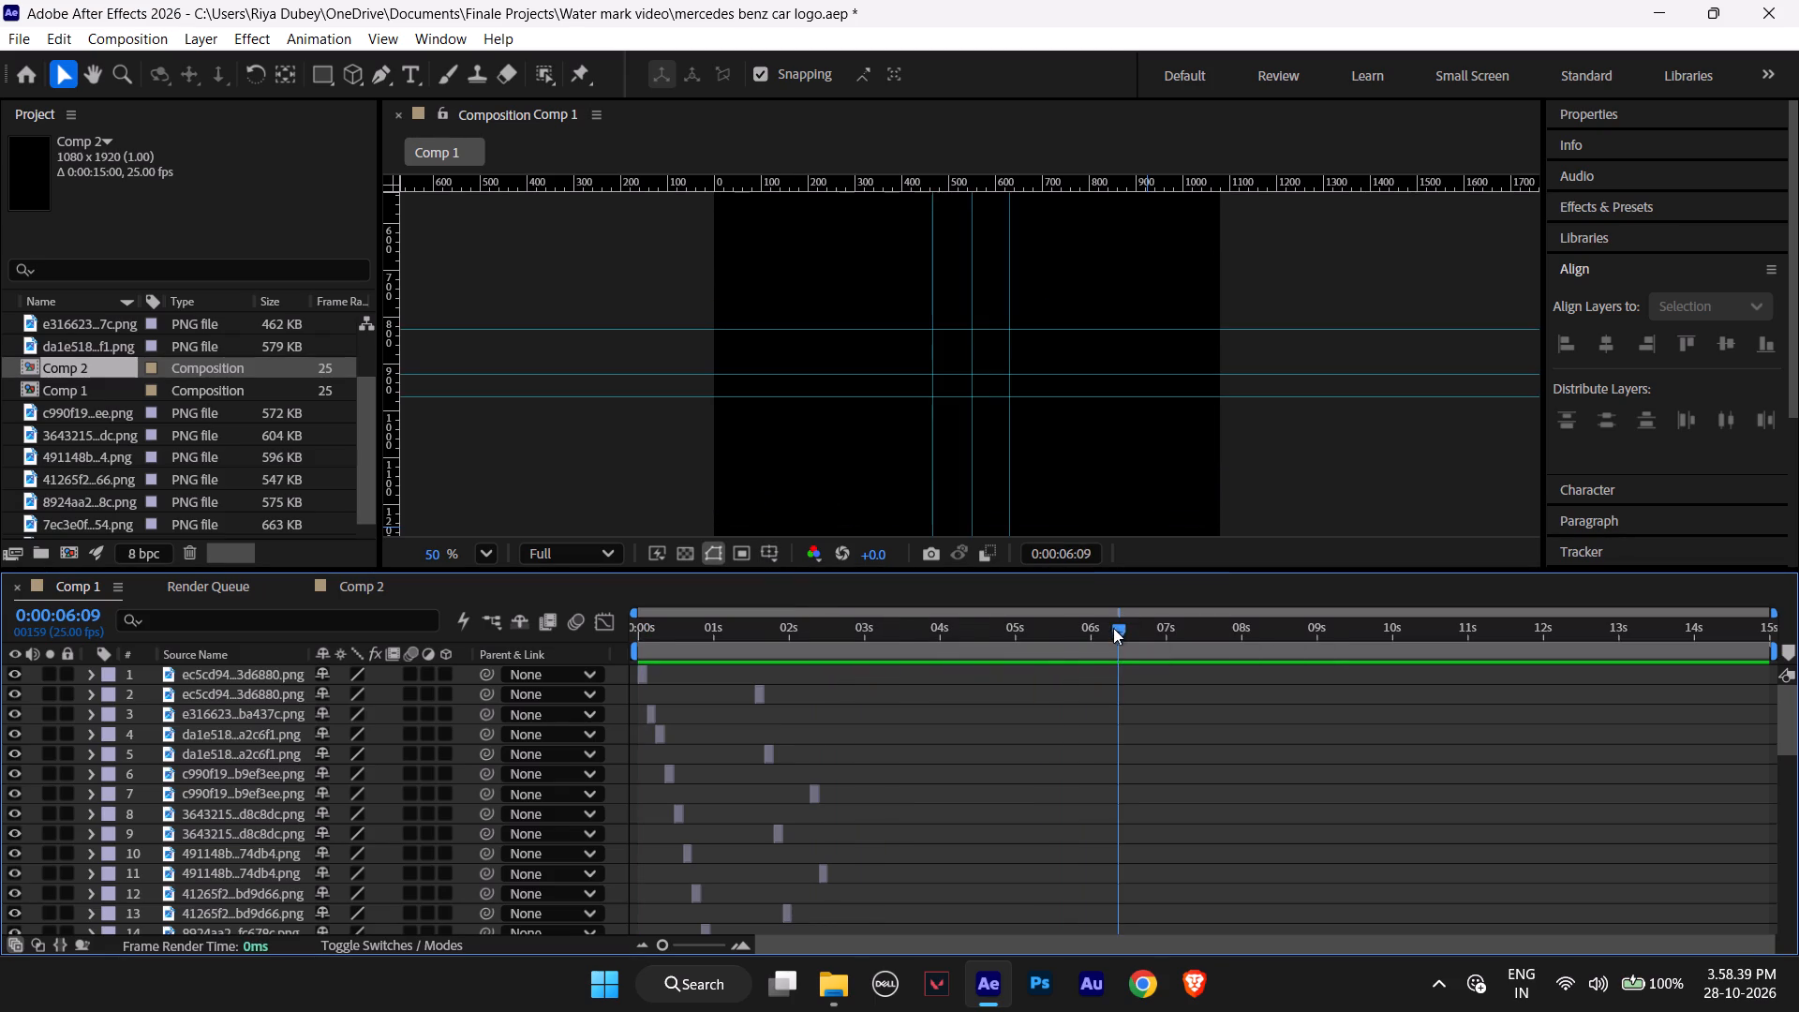
left_click_drag(1113, 628, 715, 623)
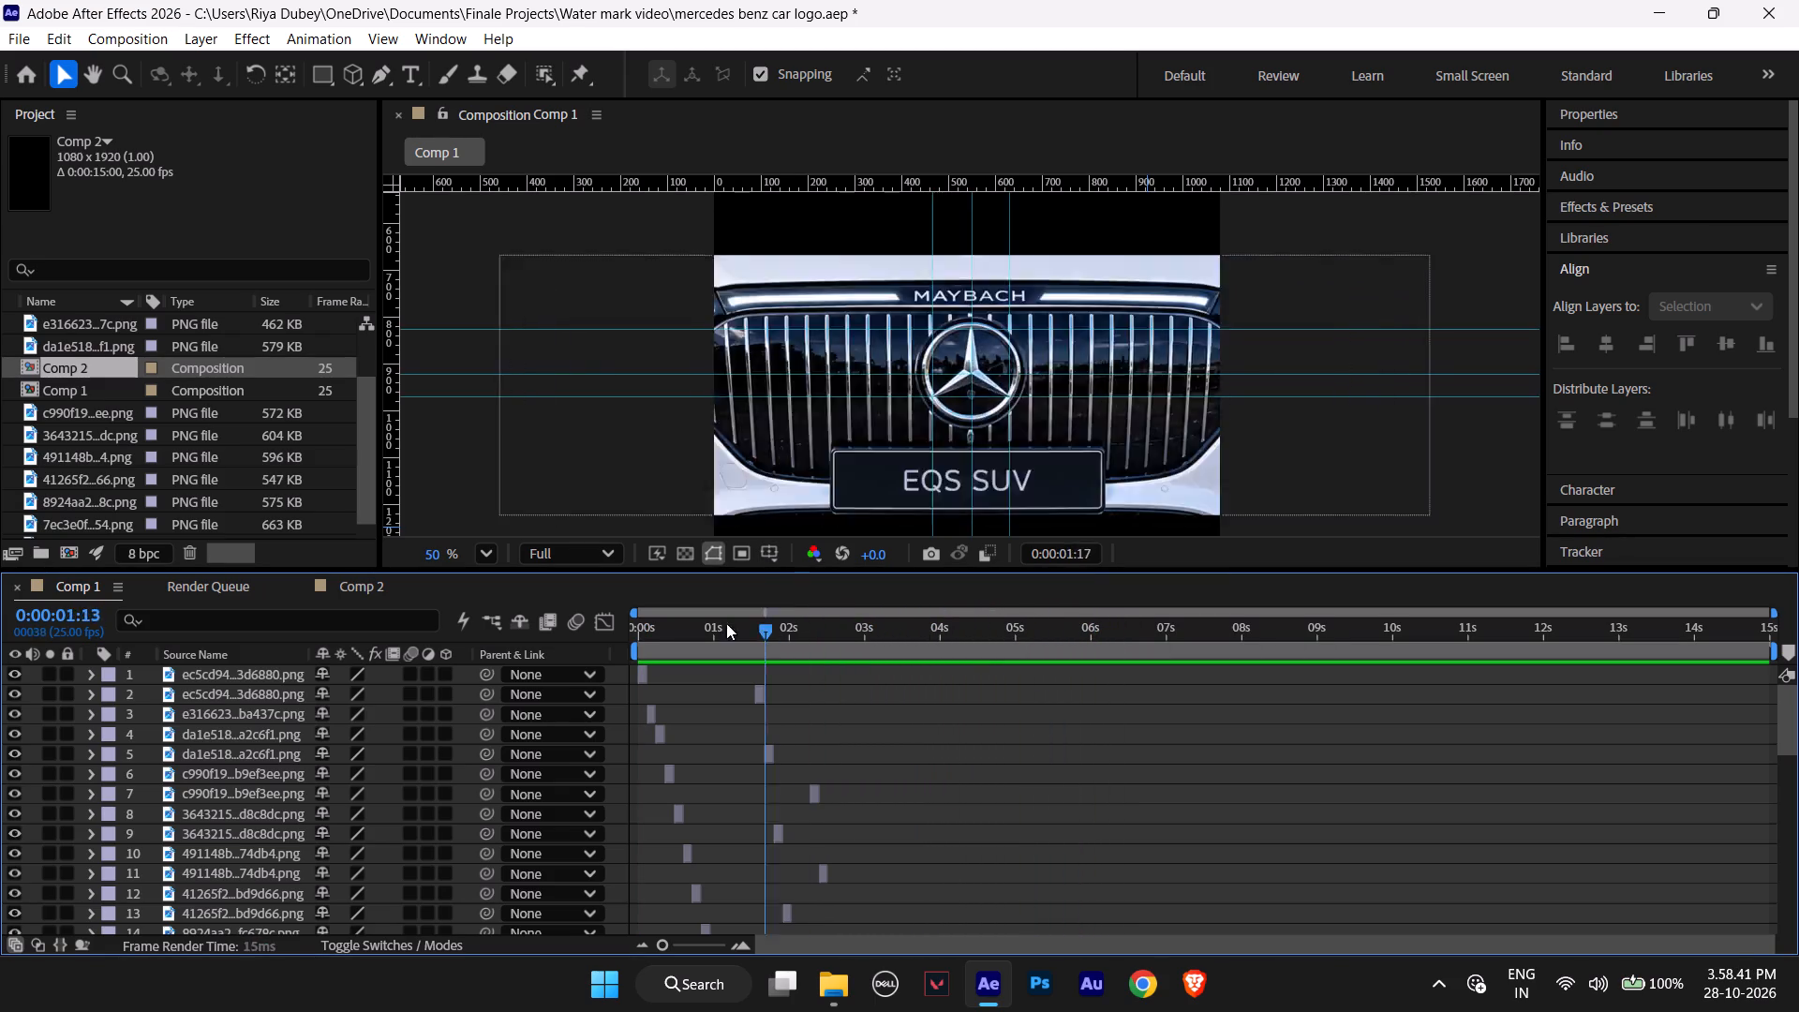
left_click_drag(715, 623, 592, 620)
key("space")
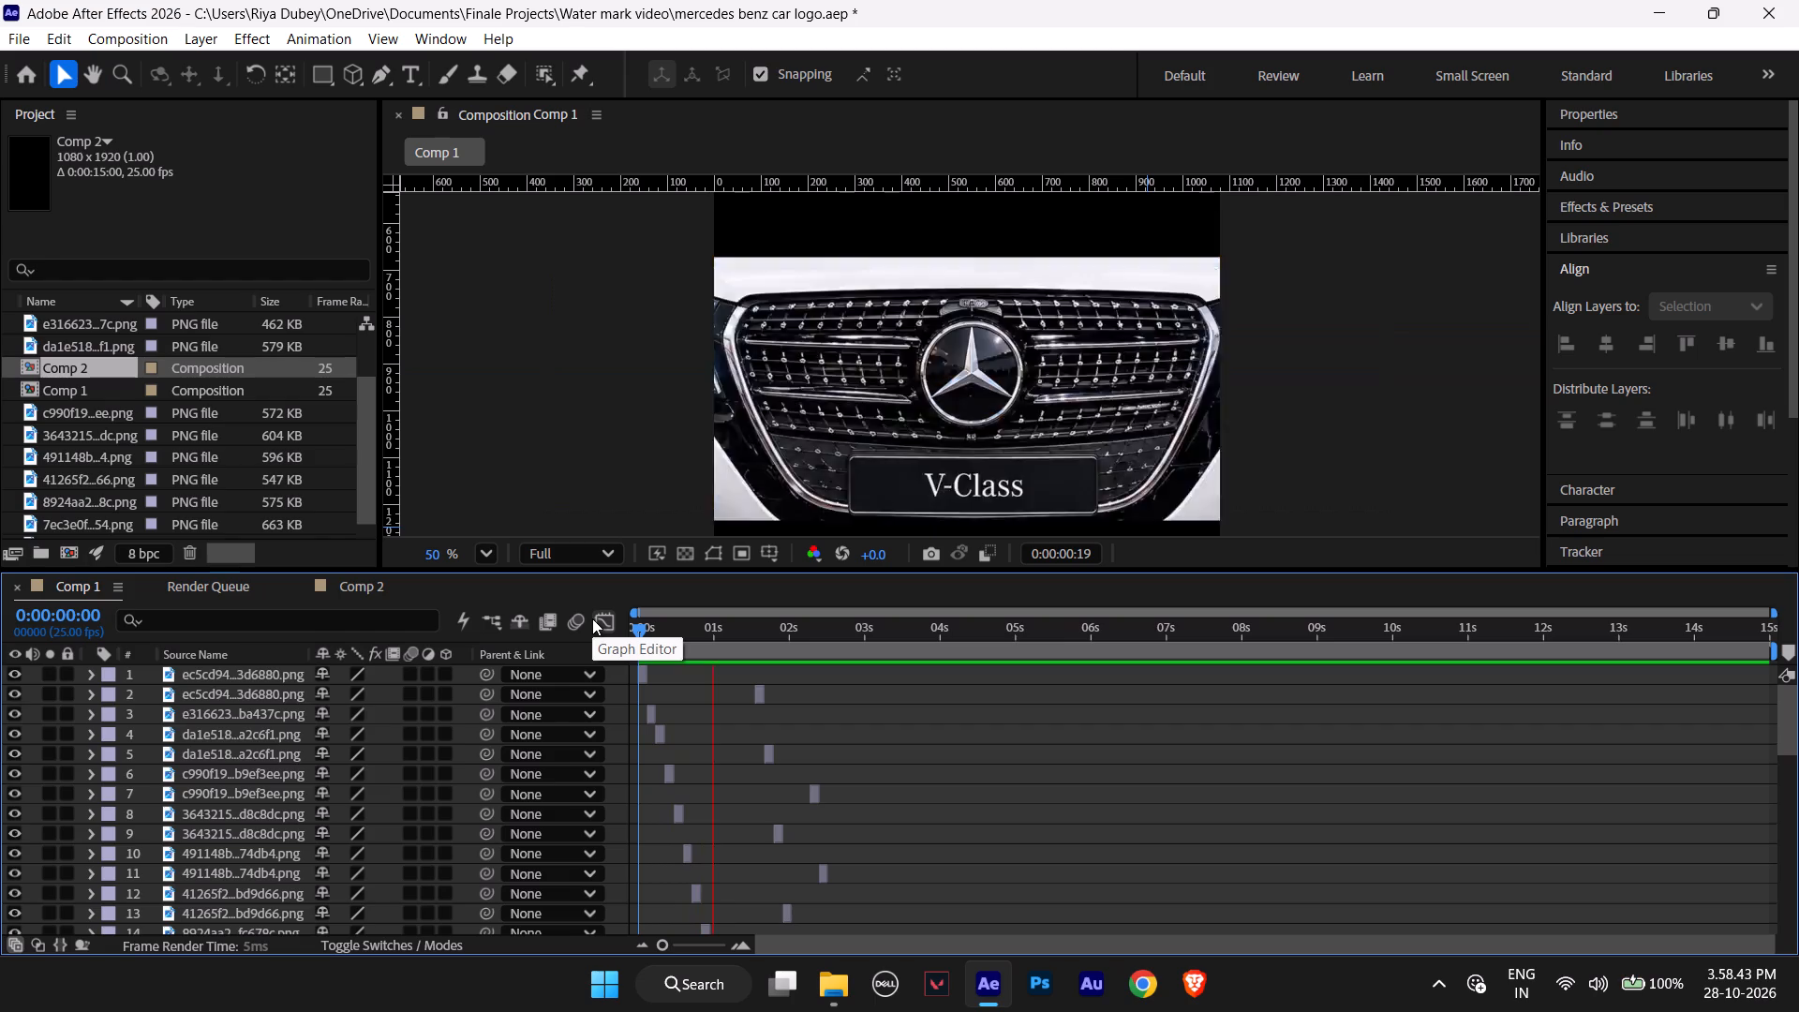
key("space")
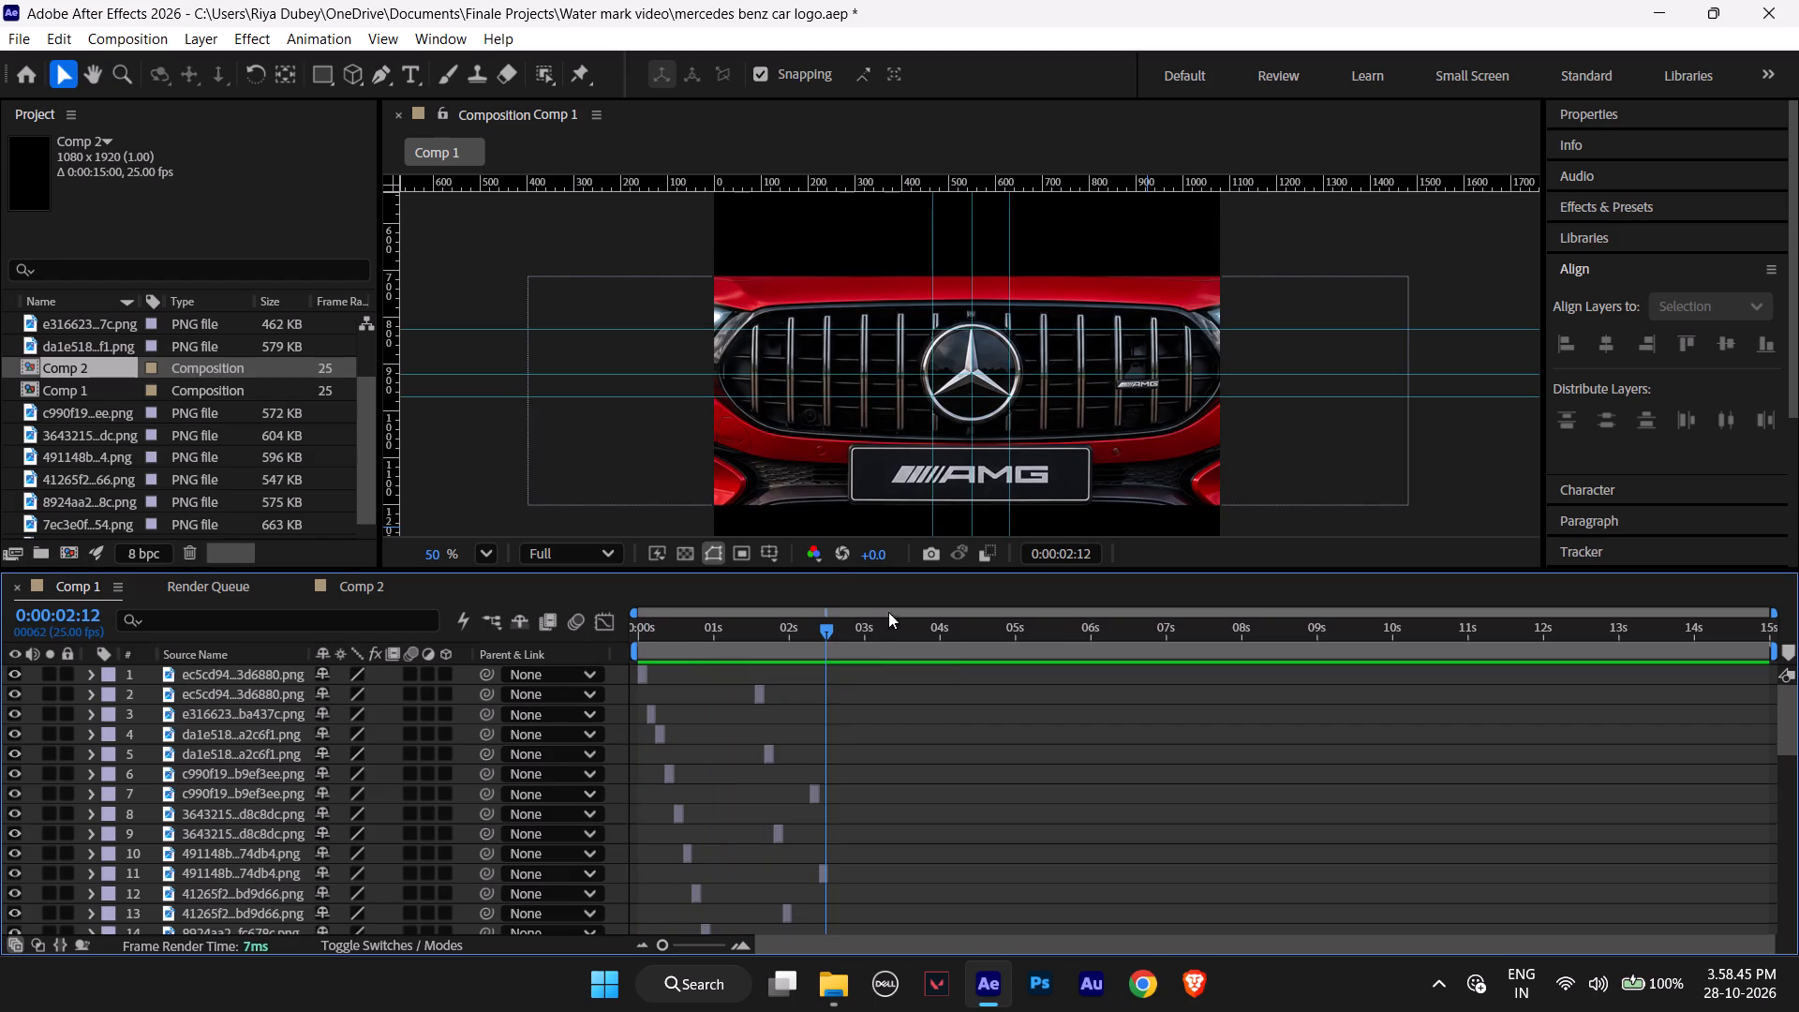
left_click_drag(822, 637, 579, 639)
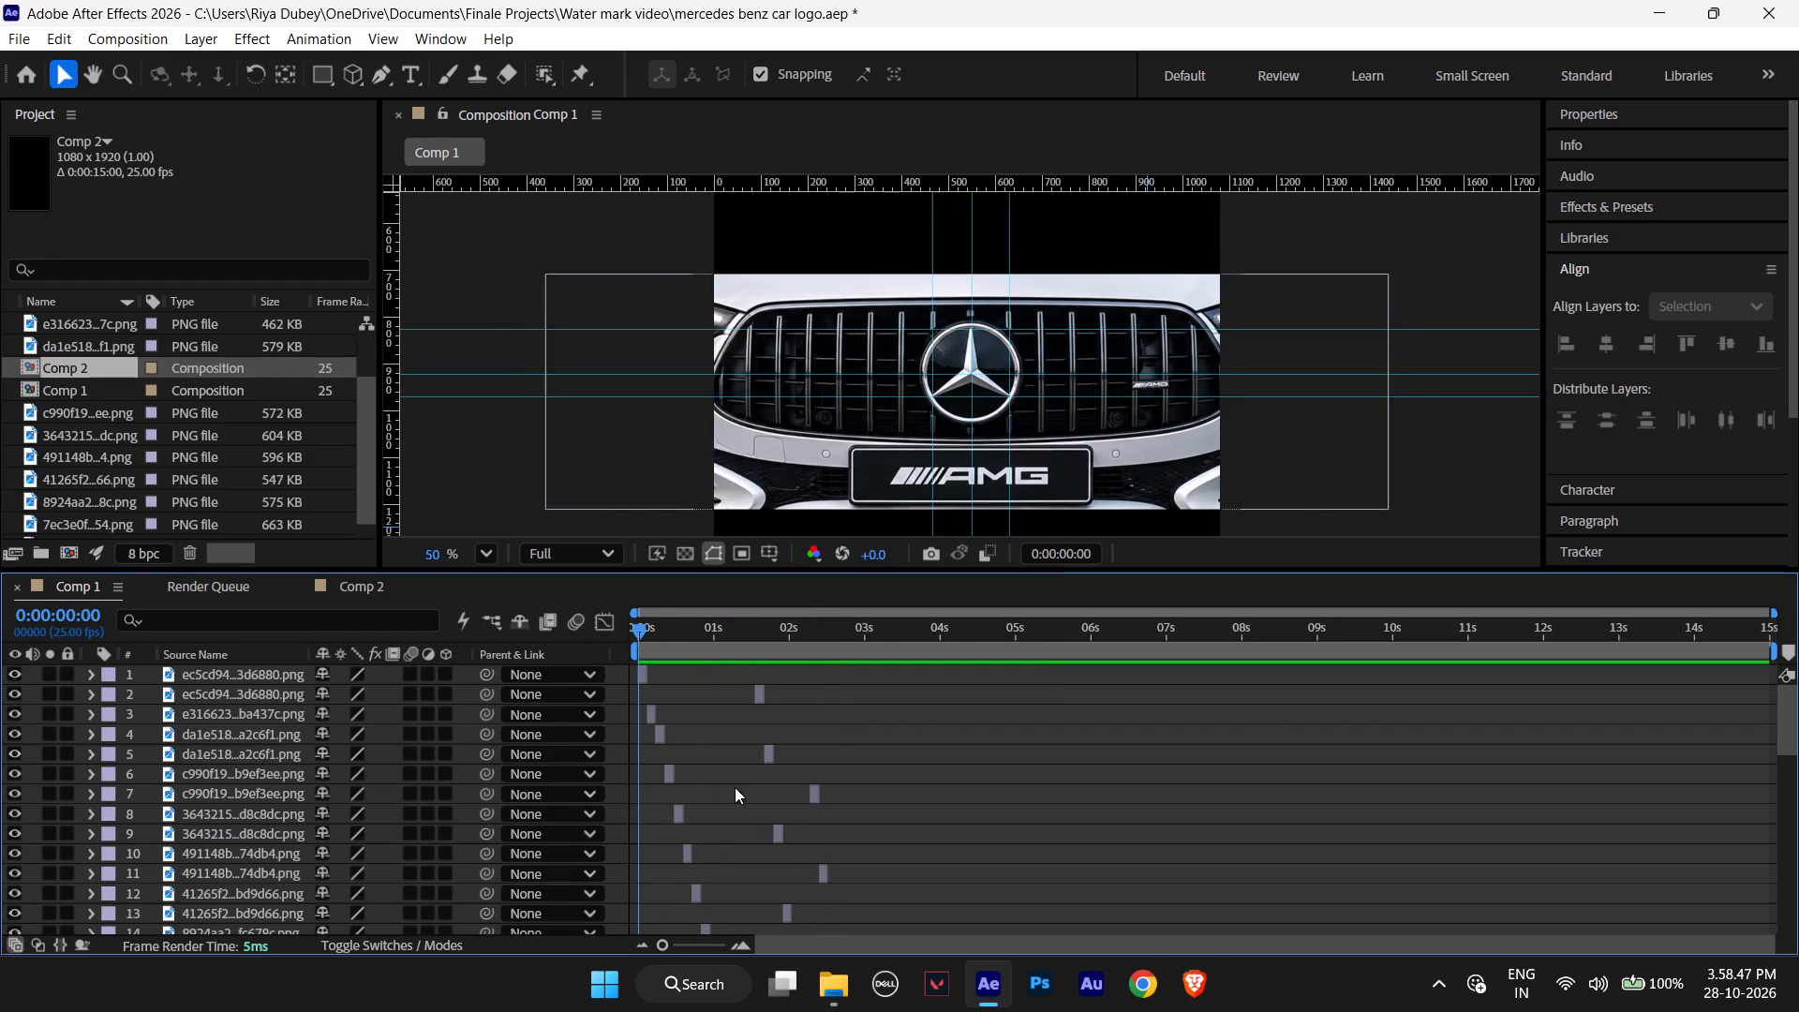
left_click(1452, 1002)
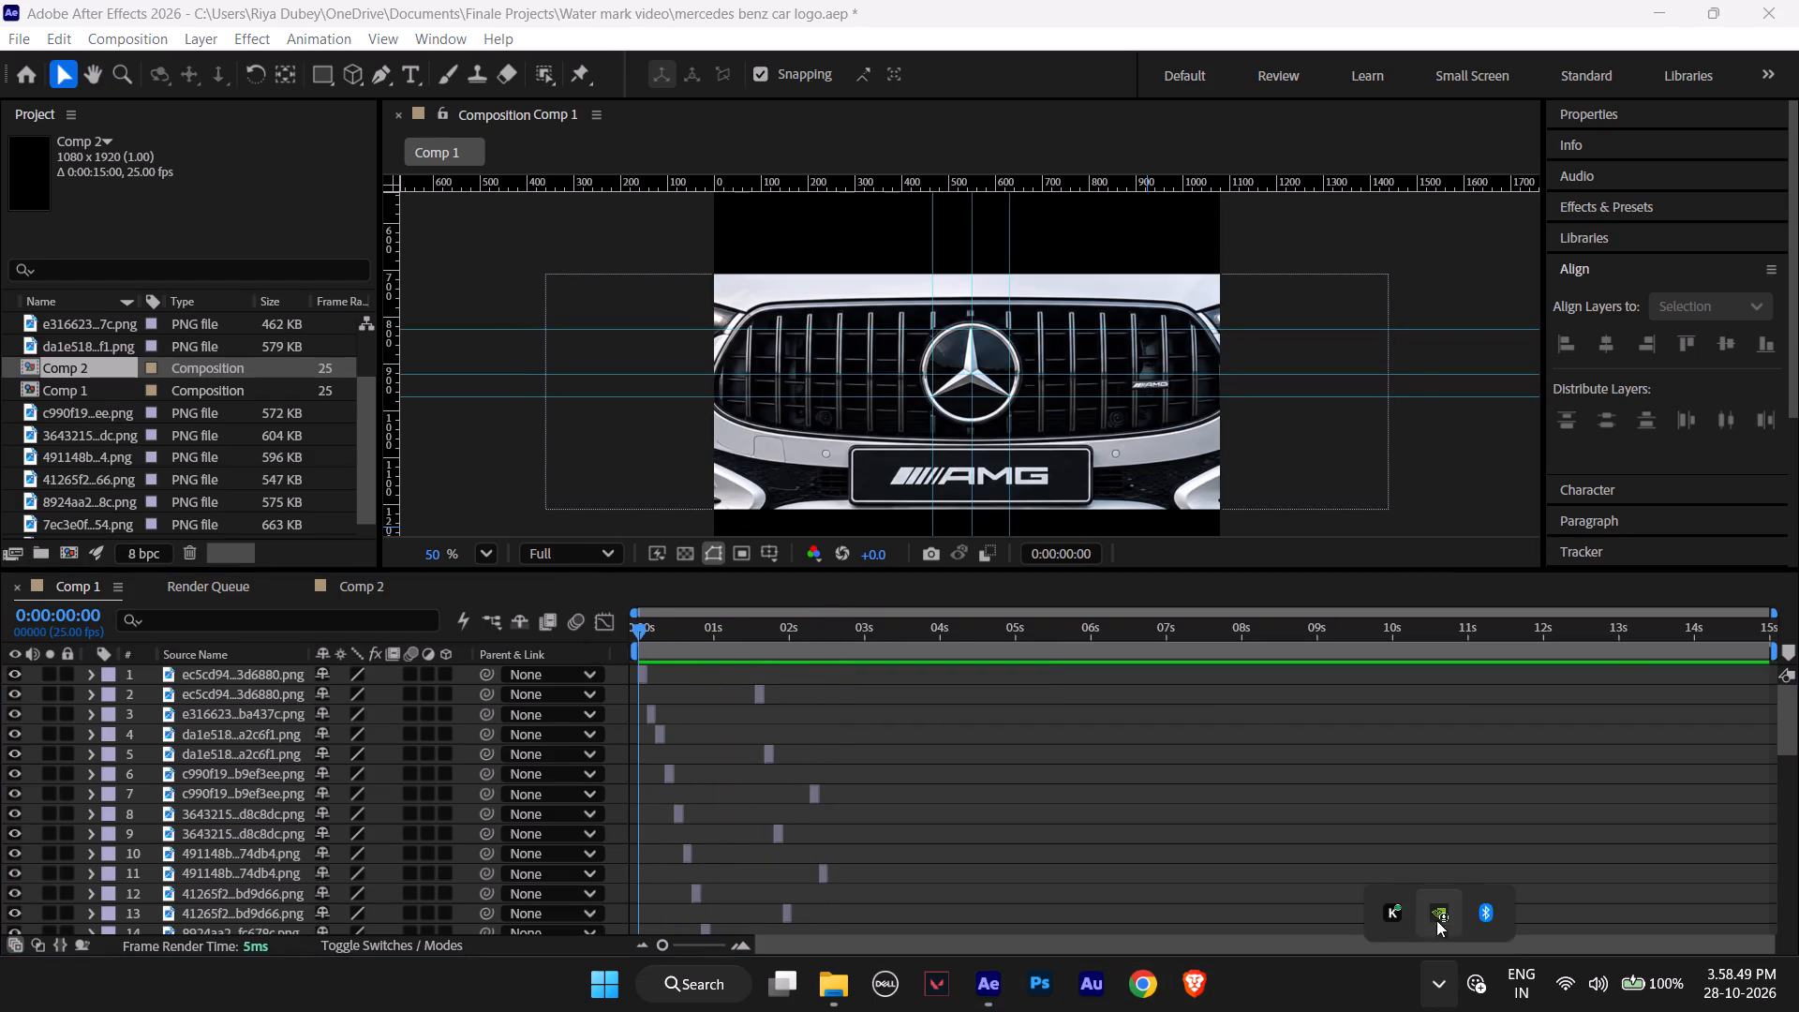
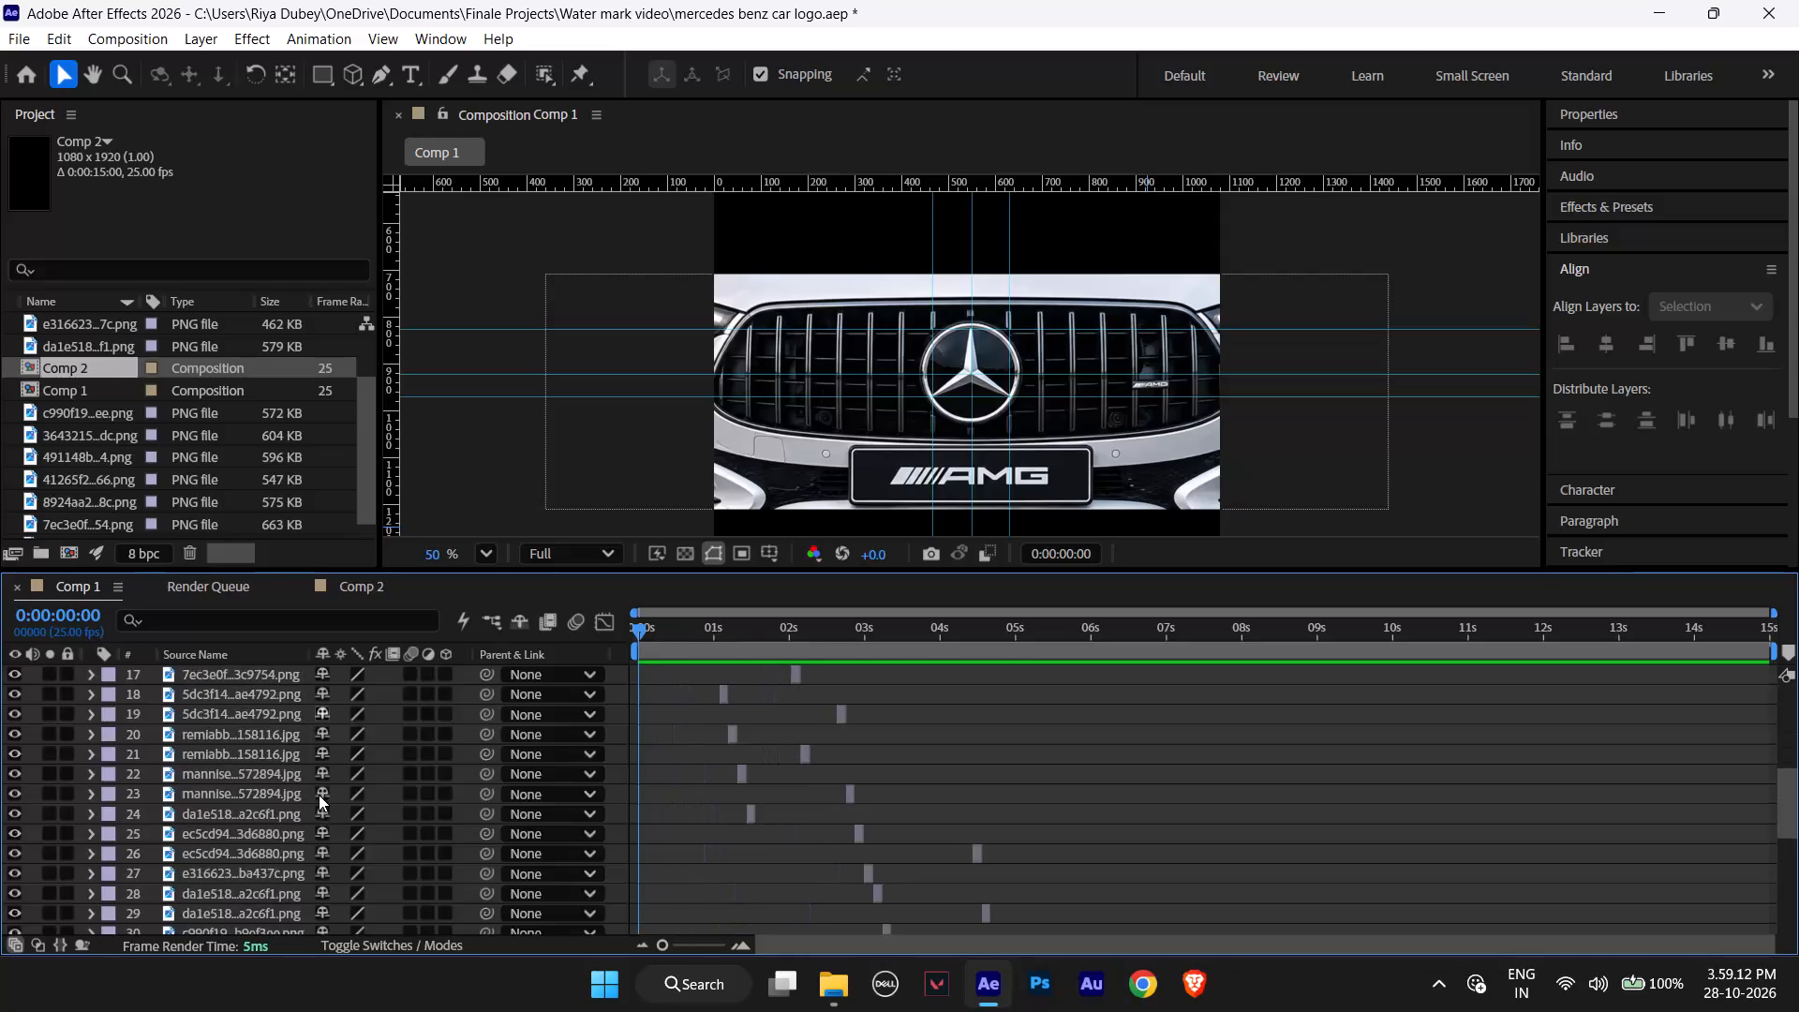
Examine the clip arrangement through the whole layer stack of Comp 1, from layer 1 to layer 48.
scroll(319, 795, "down", 1)
scroll(319, 795, "up", 1)
scroll(319, 795, "down", 4)
scroll(319, 795, "up", 1)
scroll(319, 795, "down", 6)
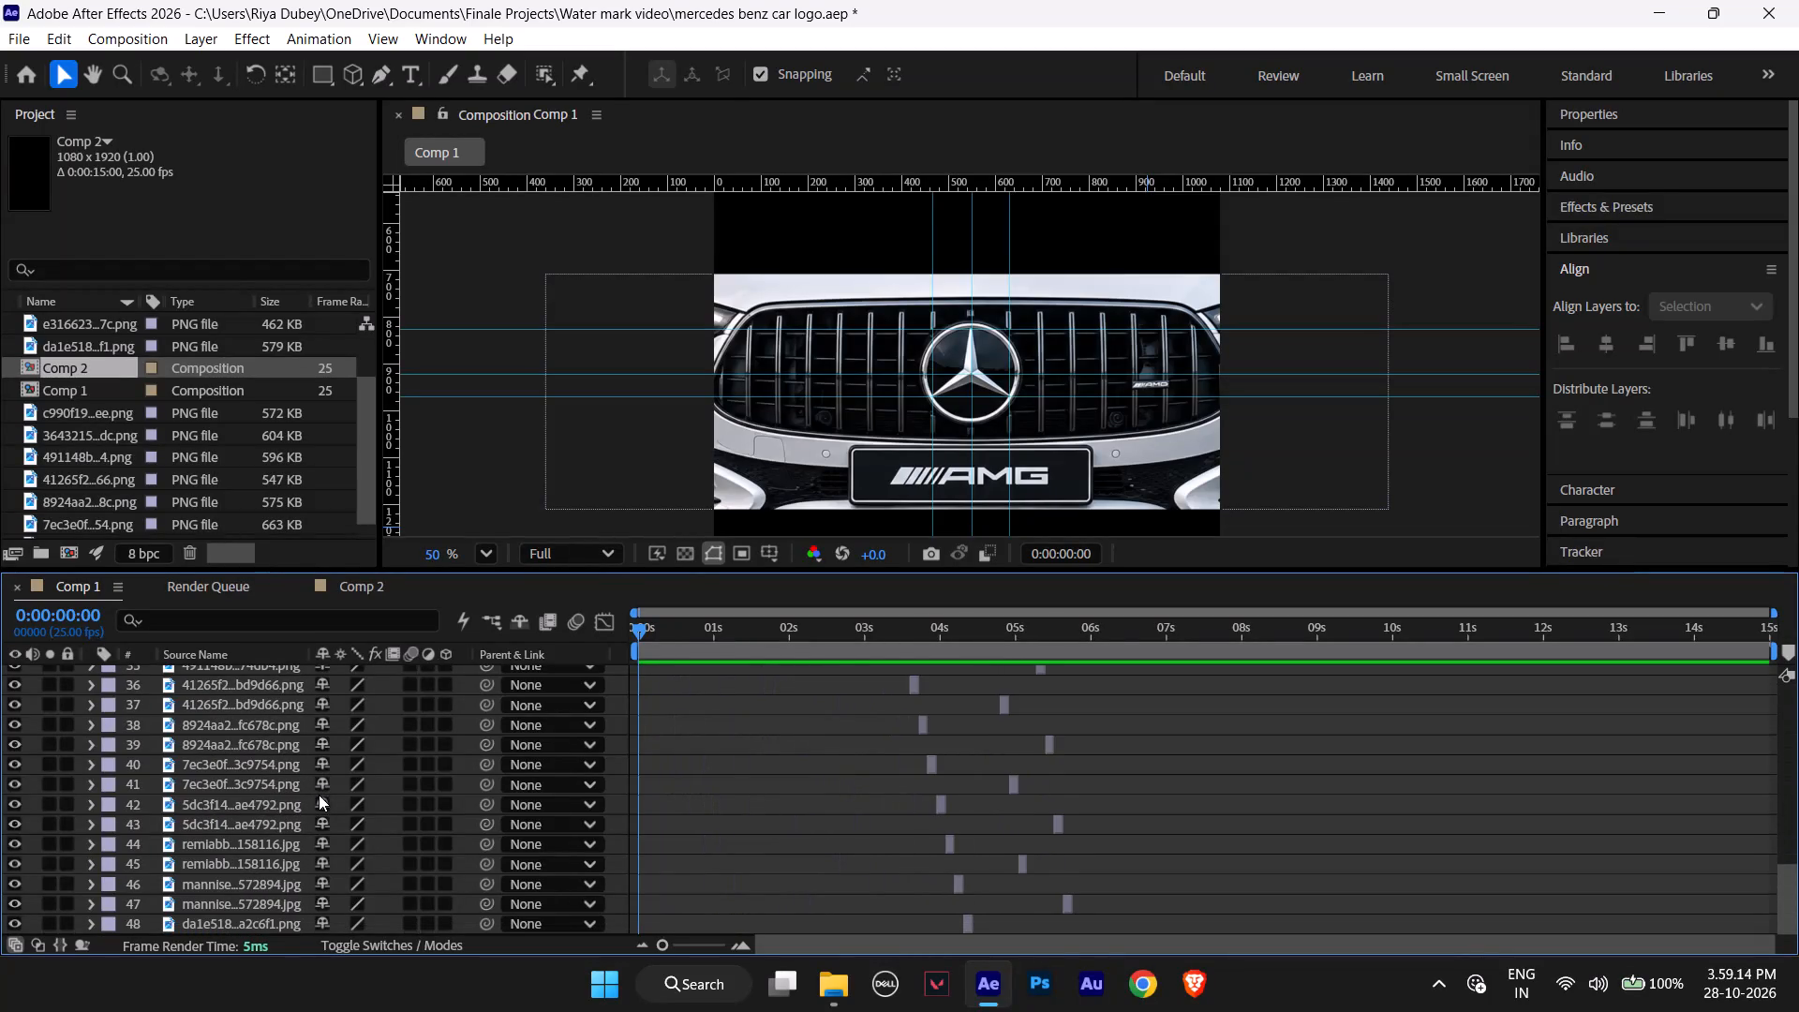
scroll(319, 795, "down", 2)
scroll(319, 795, "up", 1)
scroll(319, 795, "down", 3)
scroll(319, 795, "up", 10)
scroll(319, 795, "down", 1)
scroll(319, 795, "up", 2)
scroll(319, 795, "down", 1)
scroll(319, 795, "up", 8)
scroll(324, 795, "down", 1)
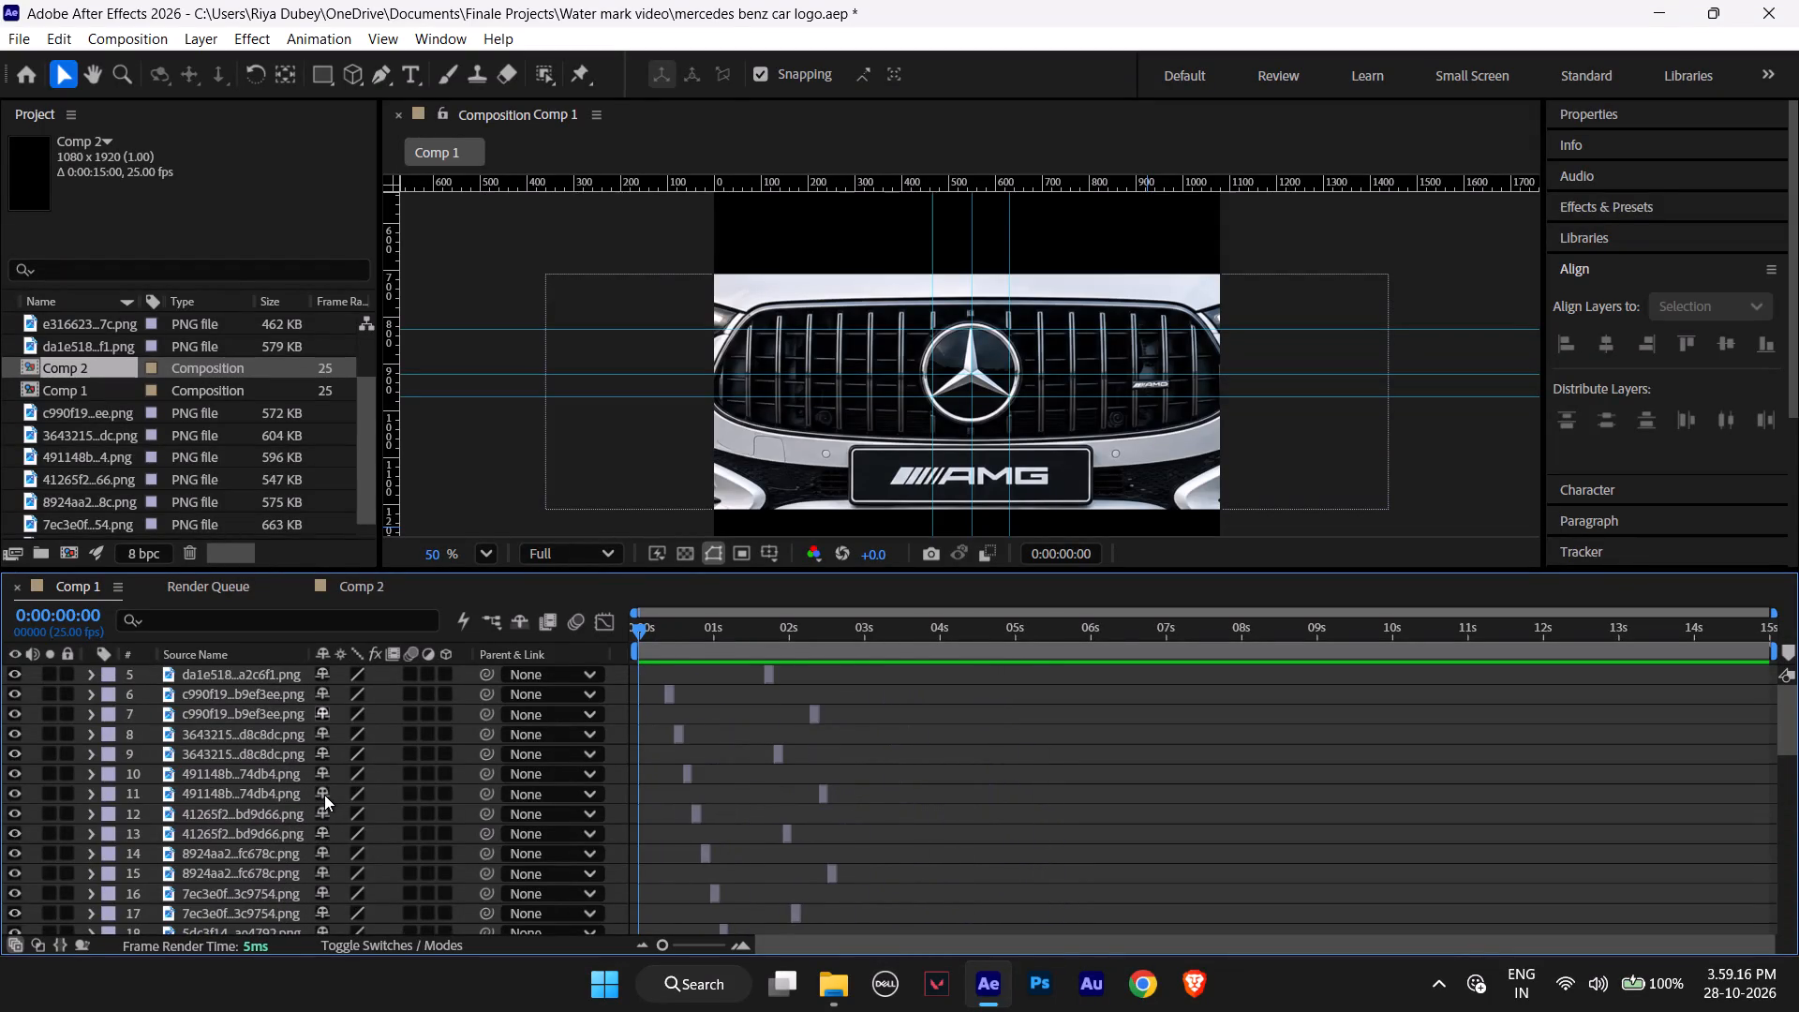
scroll(324, 795, "up", 3)
scroll(324, 795, "down", 1)
scroll(324, 795, "up", 9)
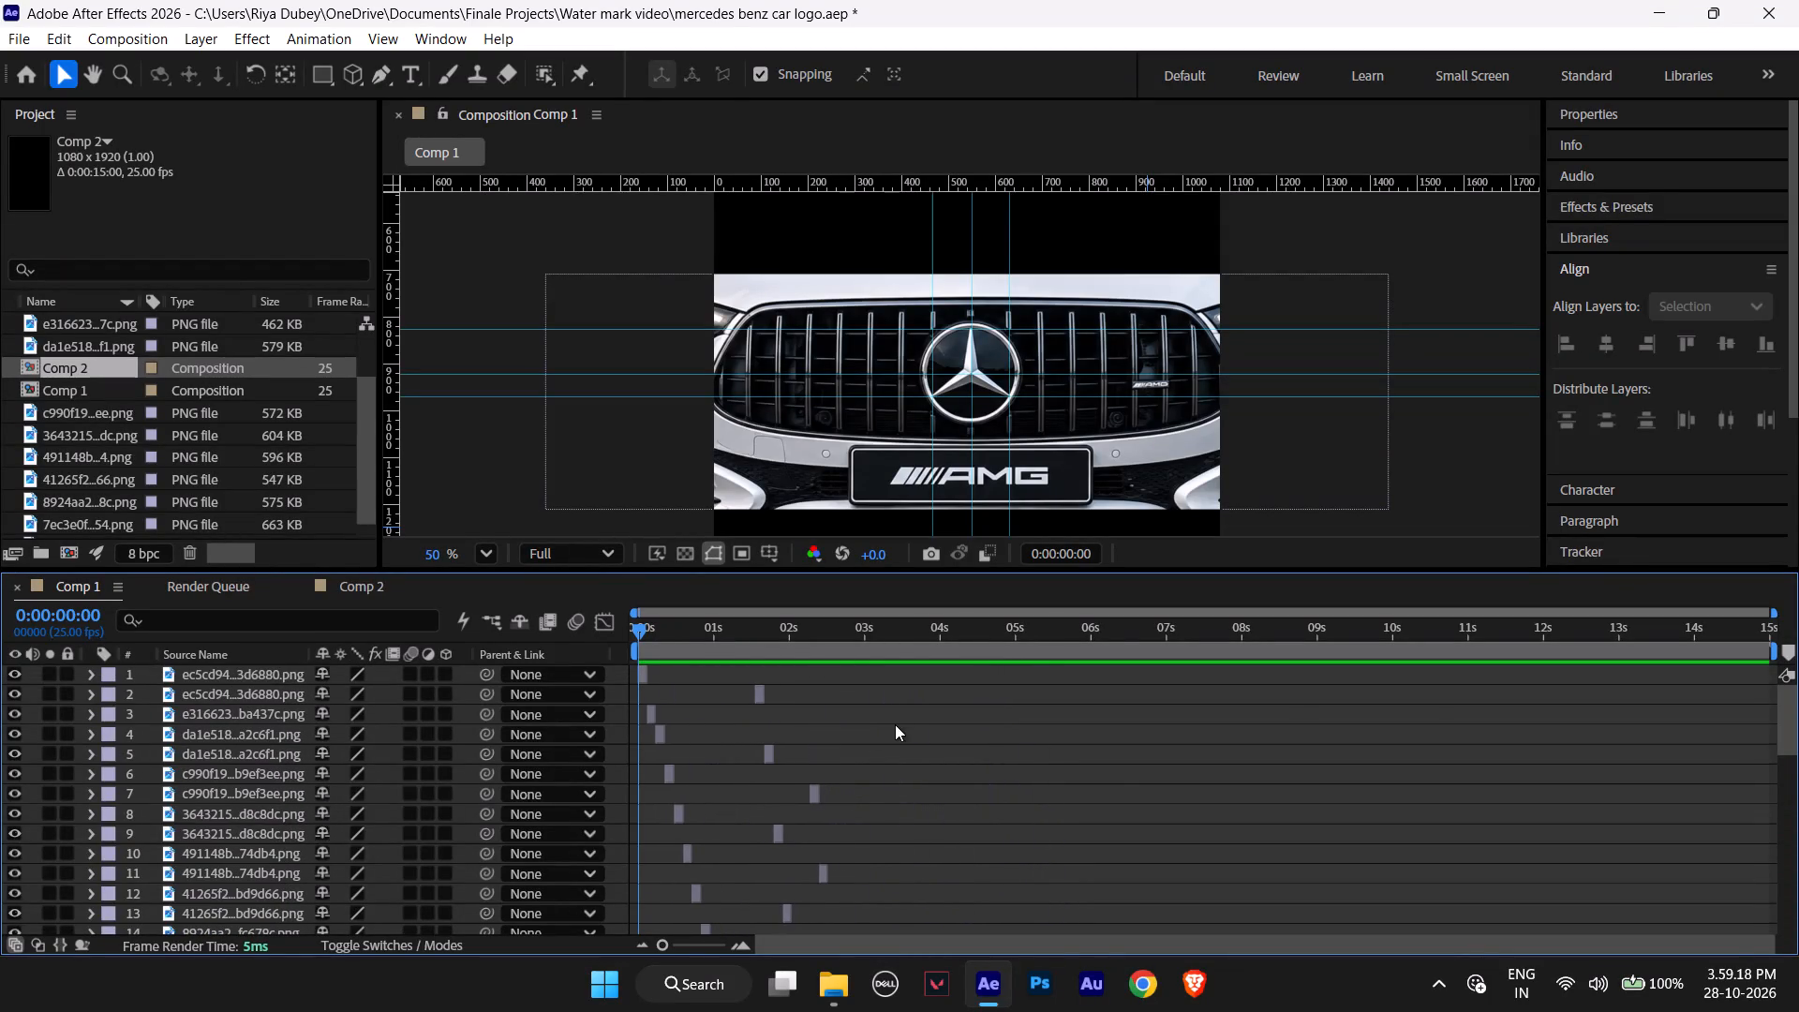
left_click(1360, 980)
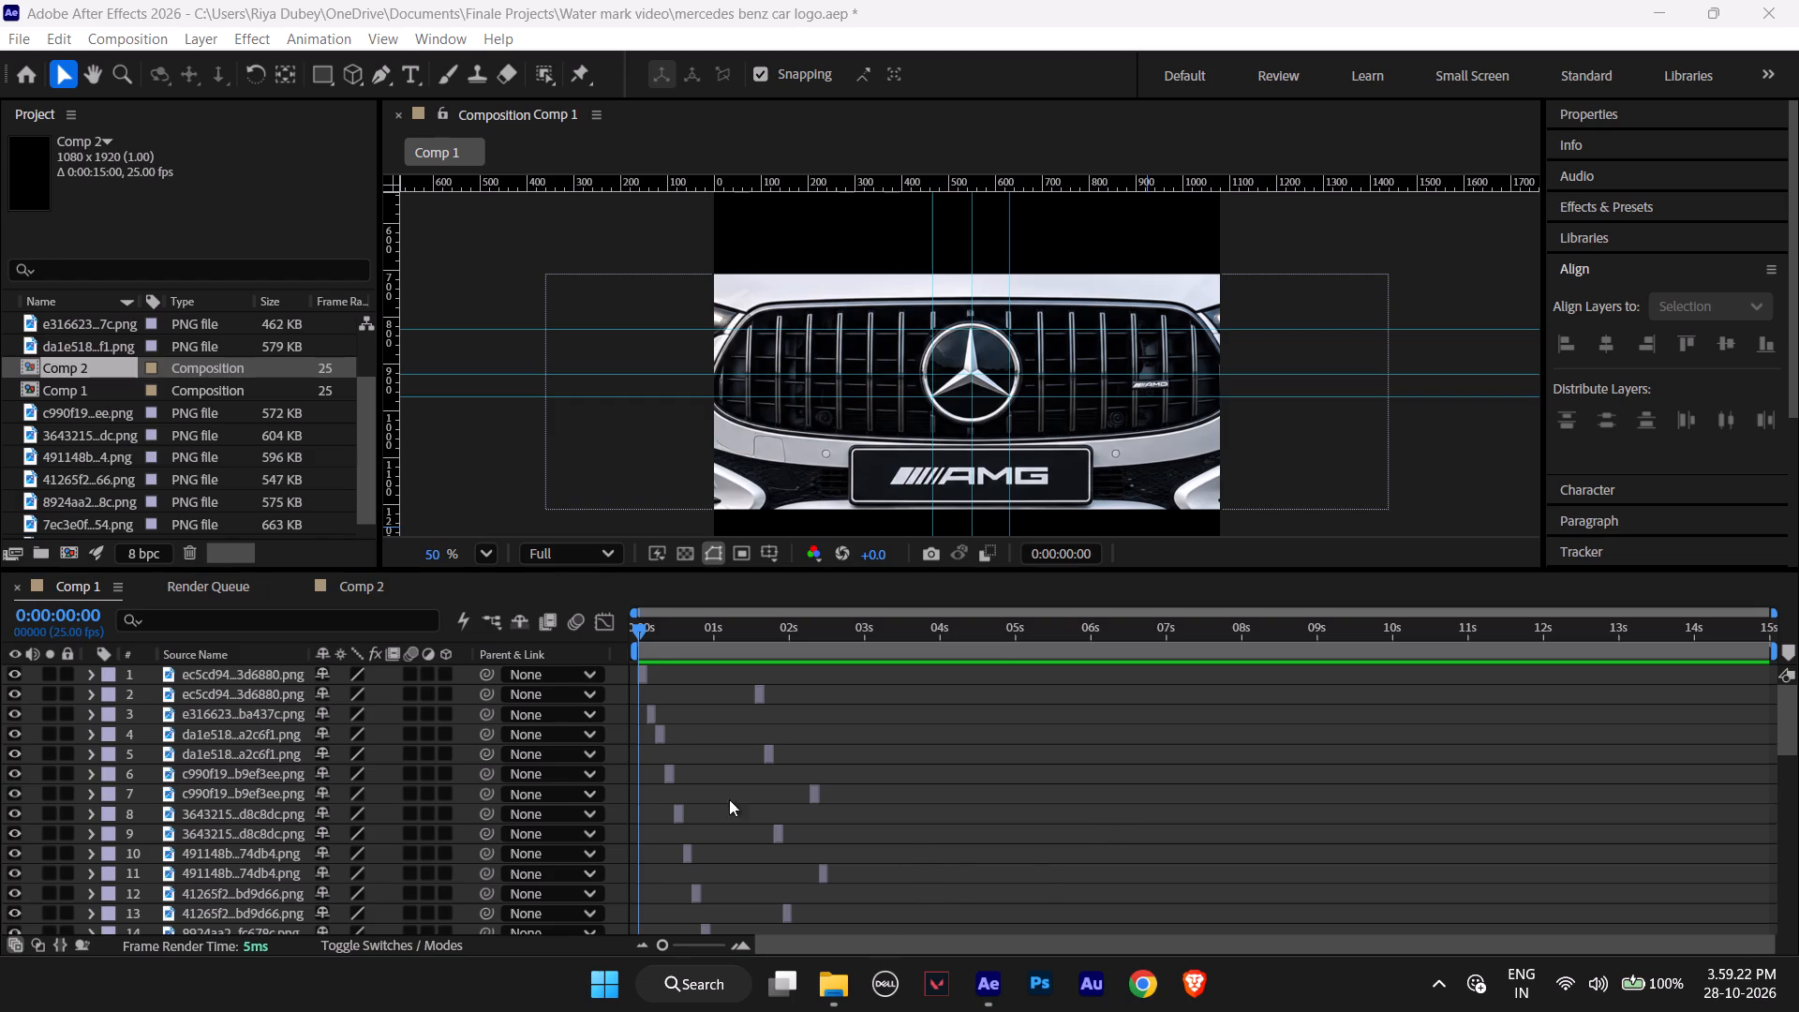
scroll(316, 709, "up", 1)
scroll(316, 709, "down", 1)
scroll(316, 709, "up", 1)
scroll(307, 710, "down", 7)
scroll(307, 710, "up", 2)
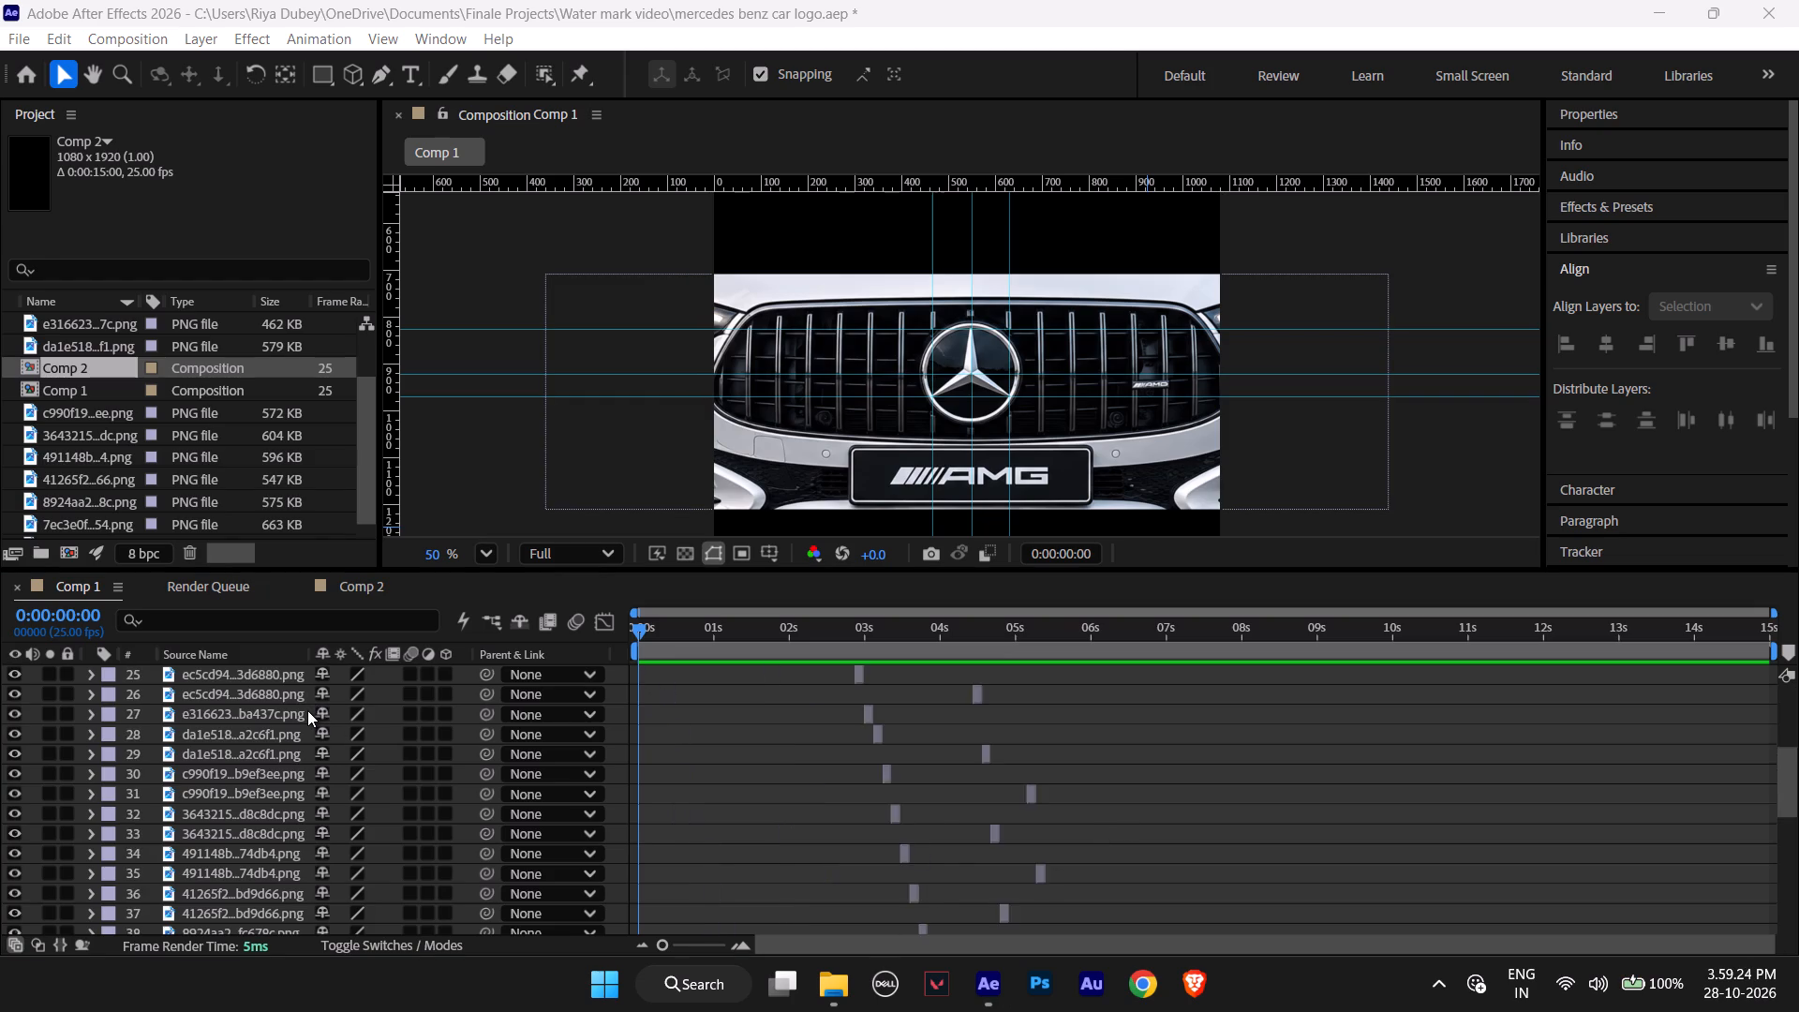
scroll(307, 710, "down", 4)
scroll(307, 710, "up", 2)
scroll(307, 710, "down", 3)
scroll(307, 710, "up", 1)
scroll(307, 710, "down", 2)
scroll(307, 710, "up", 1)
scroll(307, 710, "down", 3)
scroll(307, 710, "up", 1)
scroll(307, 710, "down", 2)
scroll(307, 710, "up", 3)
scroll(307, 712, "down", 4)
scroll(307, 712, "up", 1)
scroll(307, 713, "down", 1)
scroll(307, 713, "up", 1)
scroll(307, 713, "down", 5)
scroll(302, 734, "up", 1)
scroll(302, 734, "down", 3)
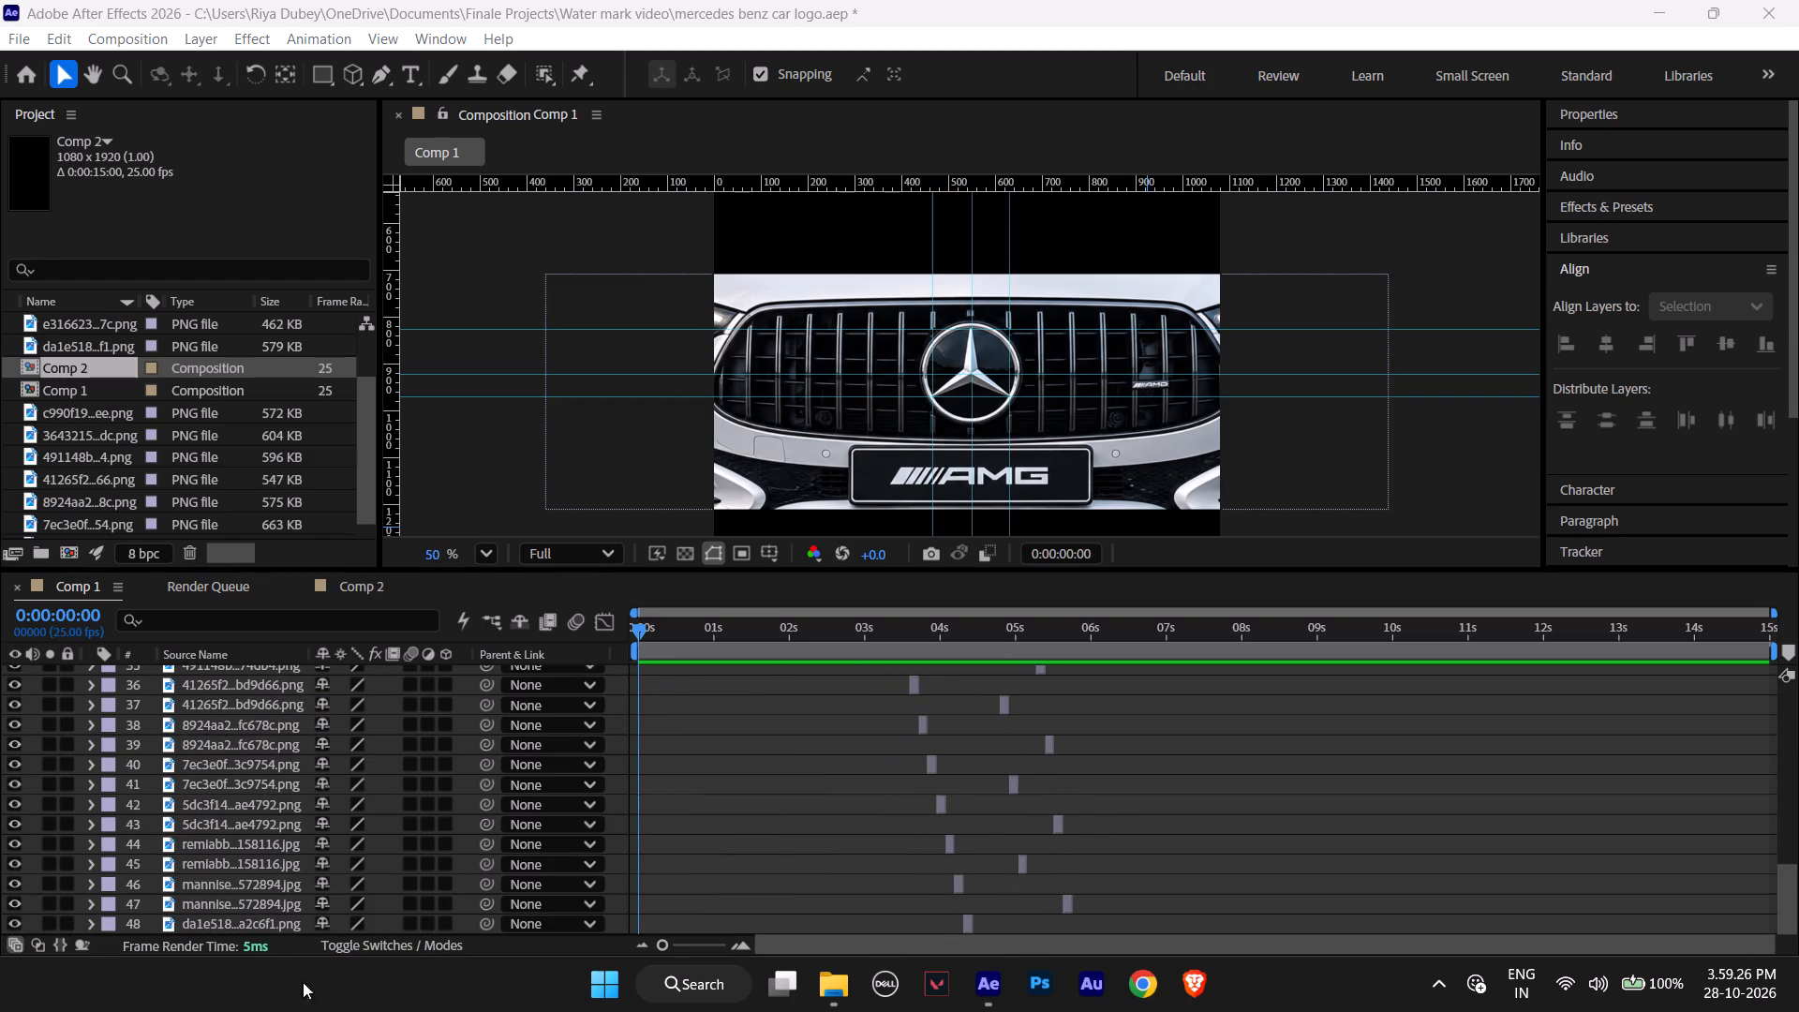
Select all layers of Comp 1 and shift their clips later together so the first clip starts at about 3 seconds.
scroll(369, 827, "down", 3)
scroll(373, 826, "up", 1)
scroll(373, 826, "down", 8)
left_click_drag(384, 926, 373, 880)
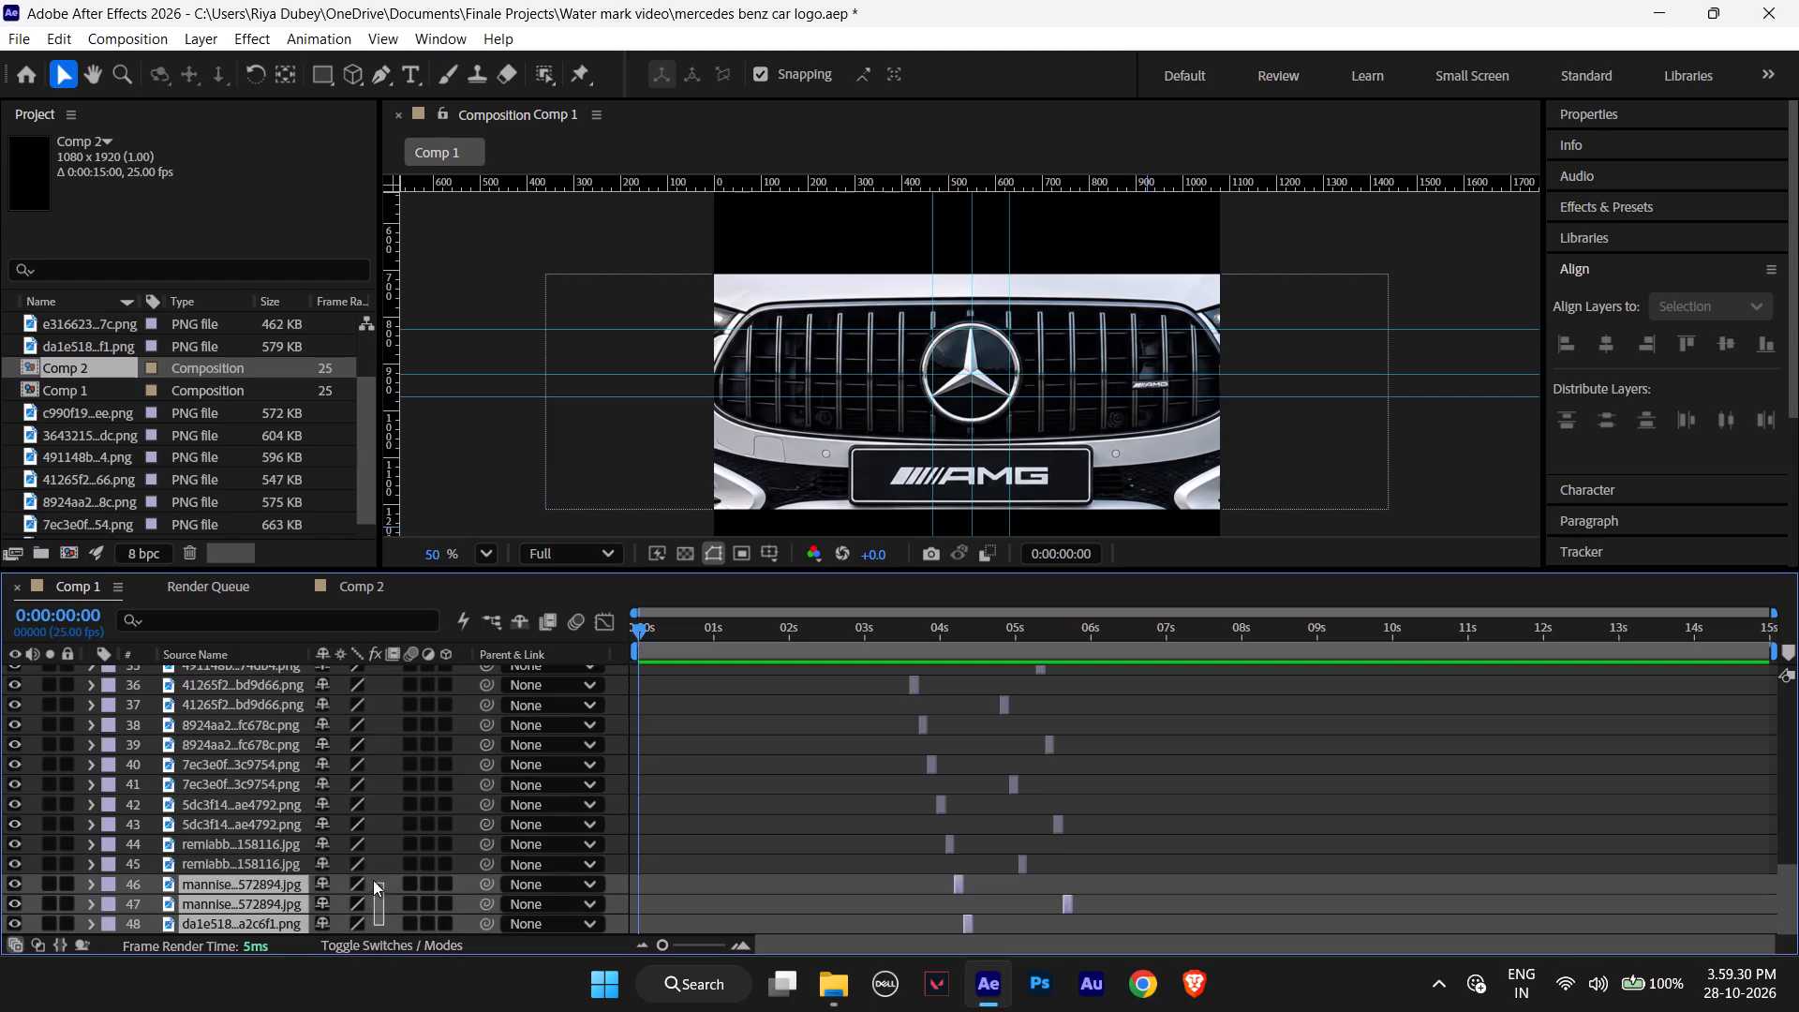
left_click_drag(373, 880, 255, 450)
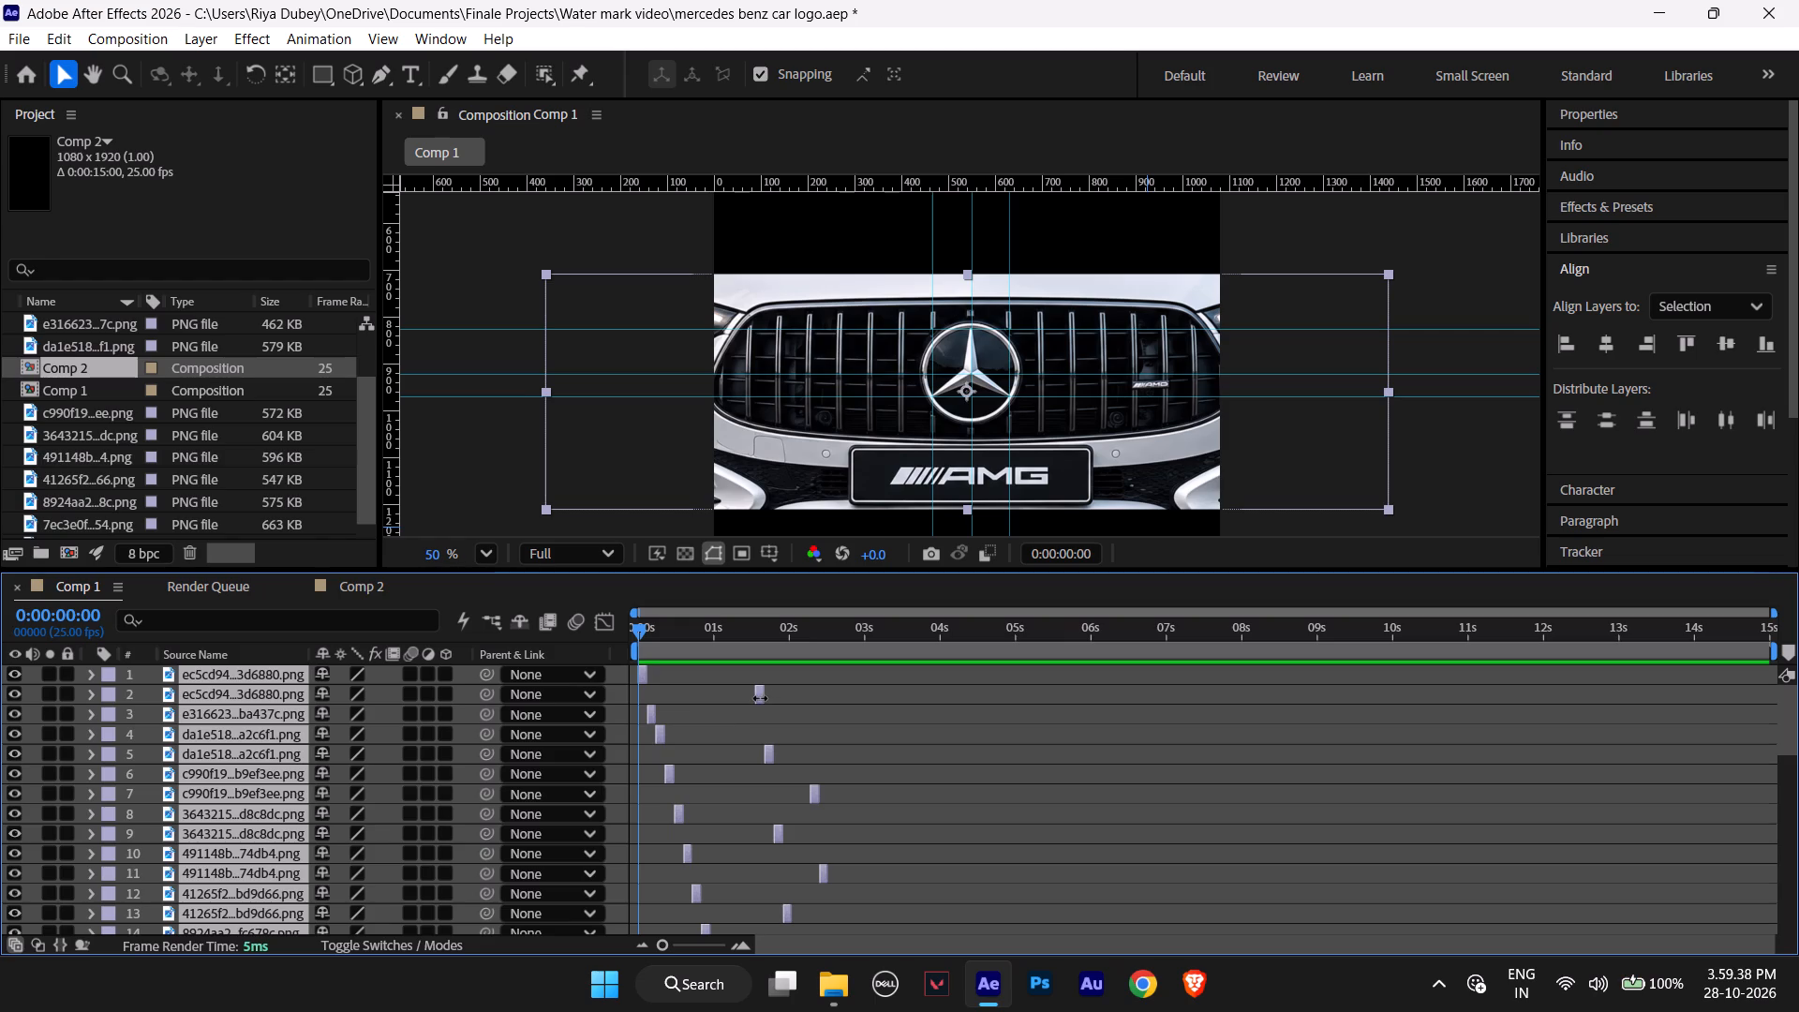
scroll(636, 737, "up", 5, "alt")
left_click_drag(677, 672, 1217, 689)
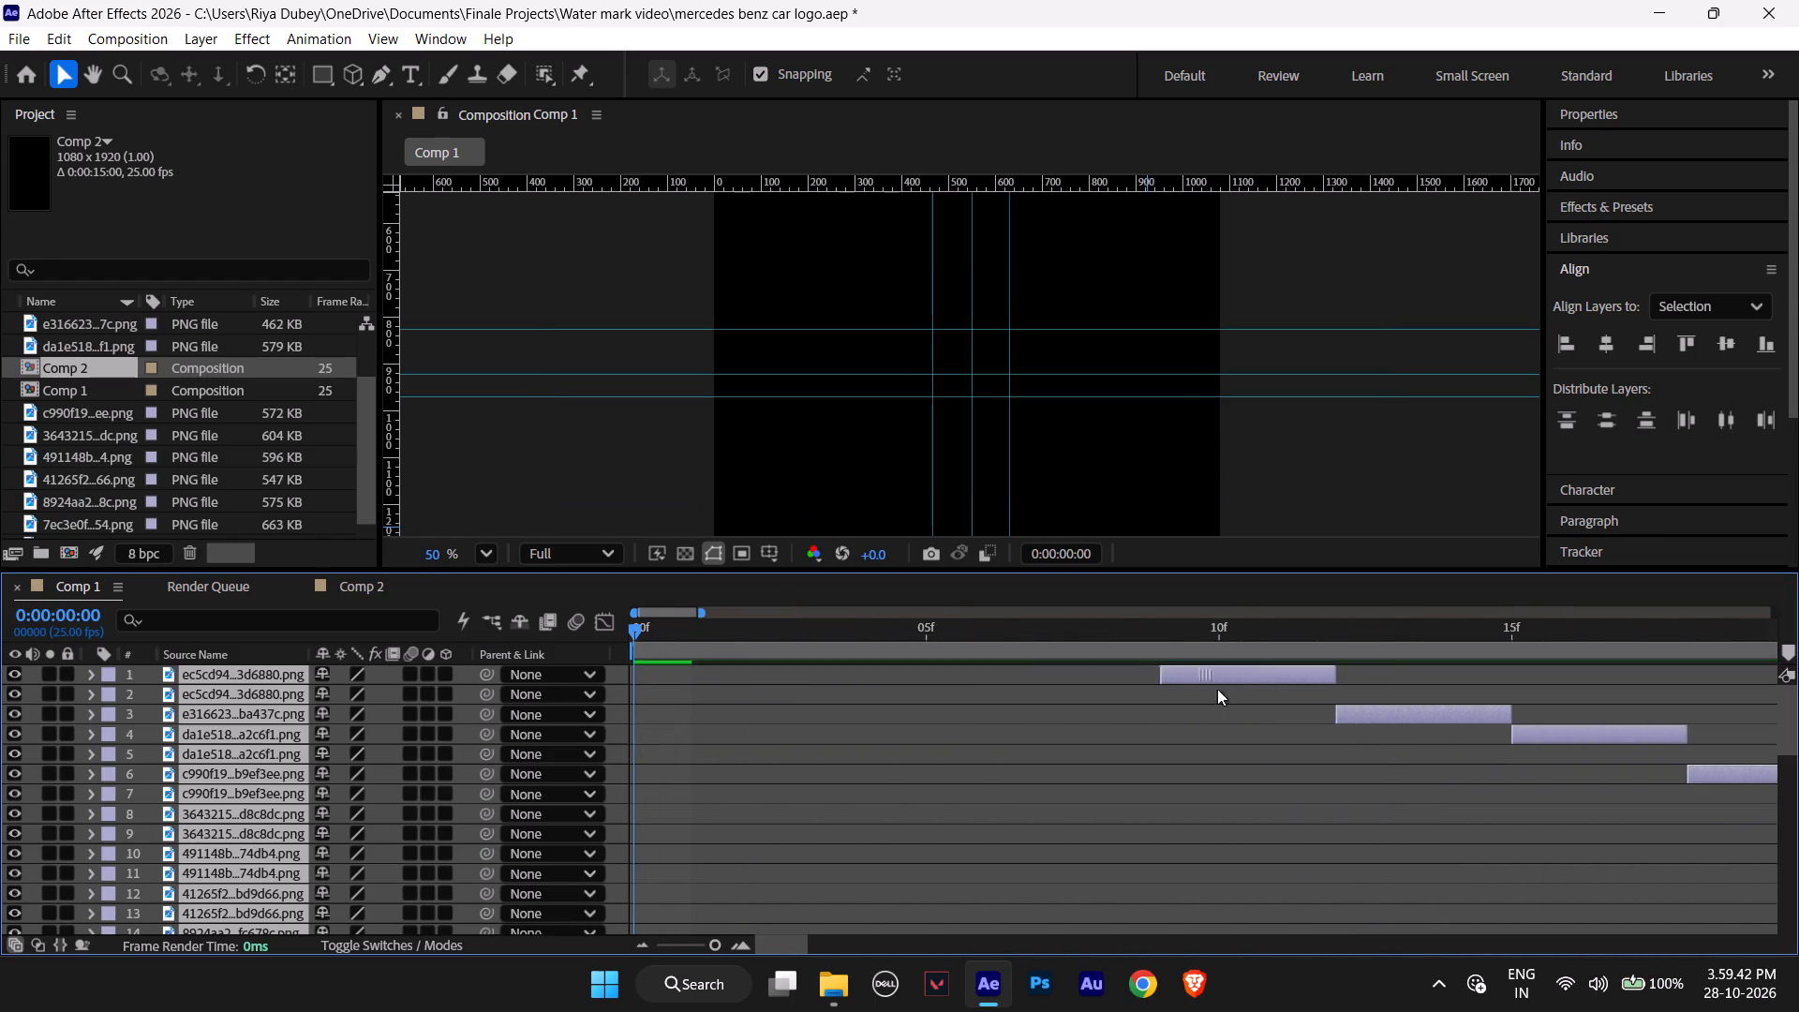
left_click_drag(1217, 689, 1297, 692)
scroll(1001, 707, "down", 4, "alt")
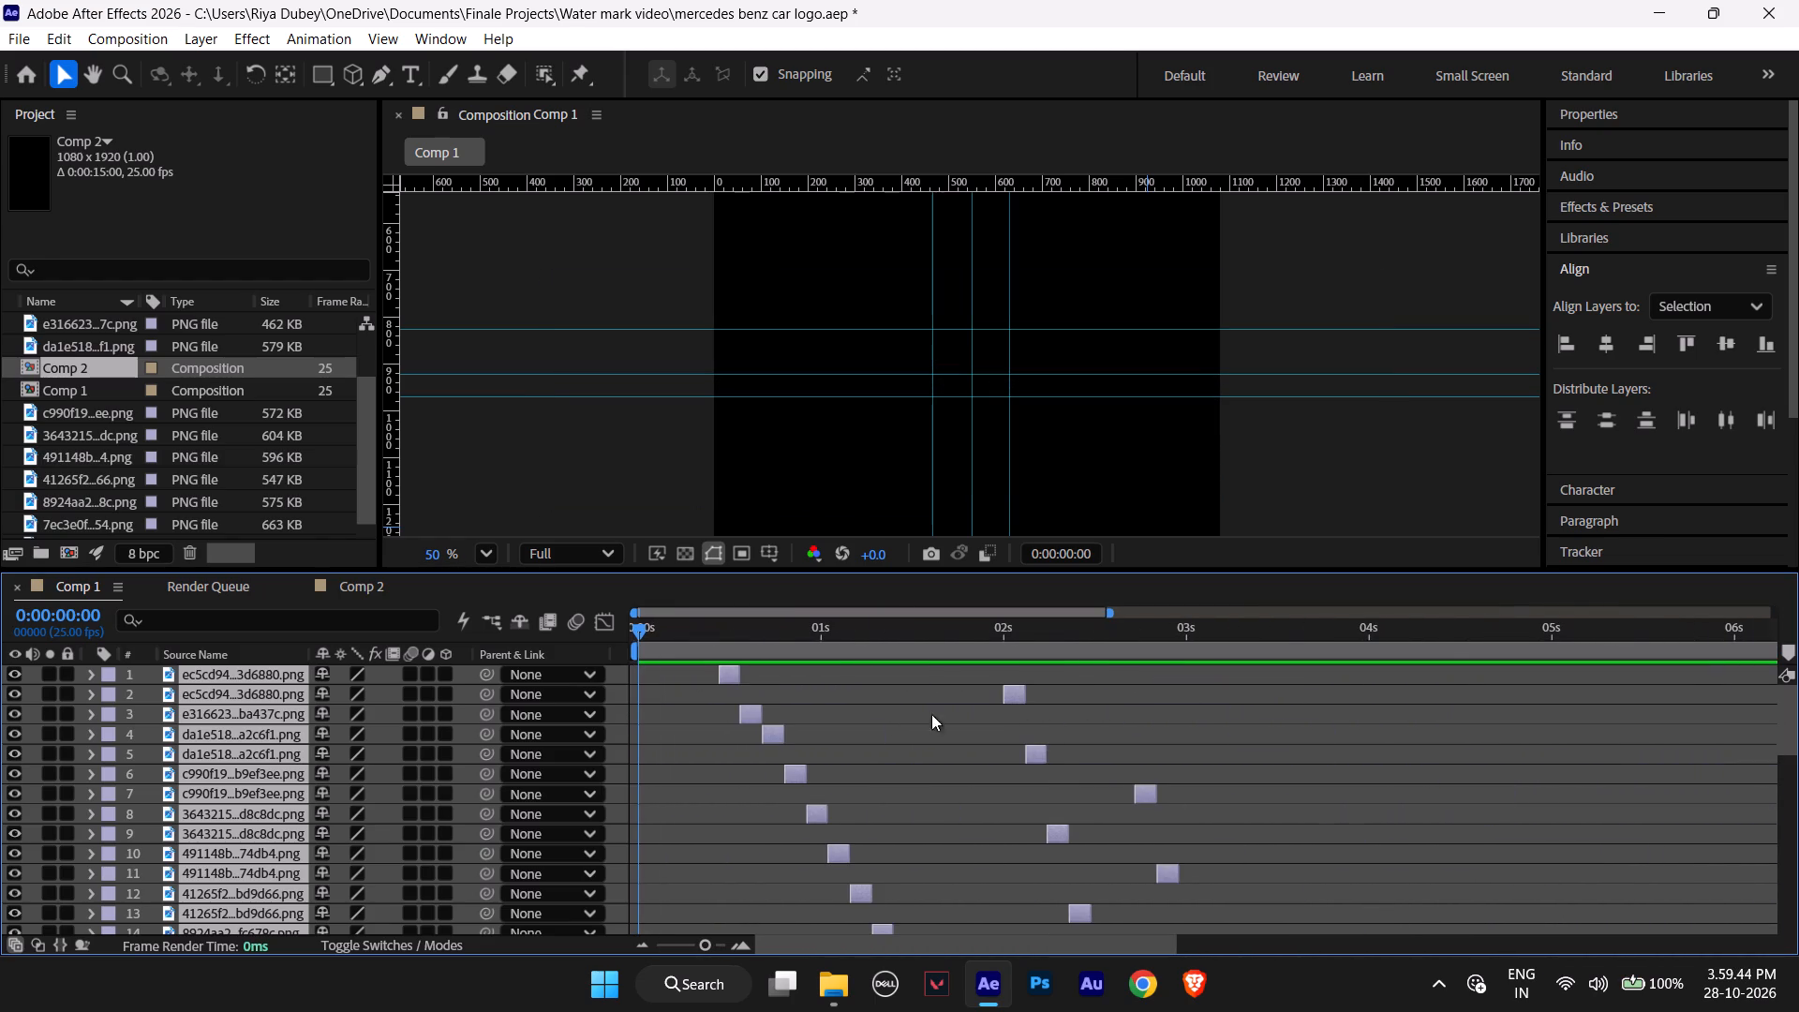
left_click_drag(726, 668, 1074, 685)
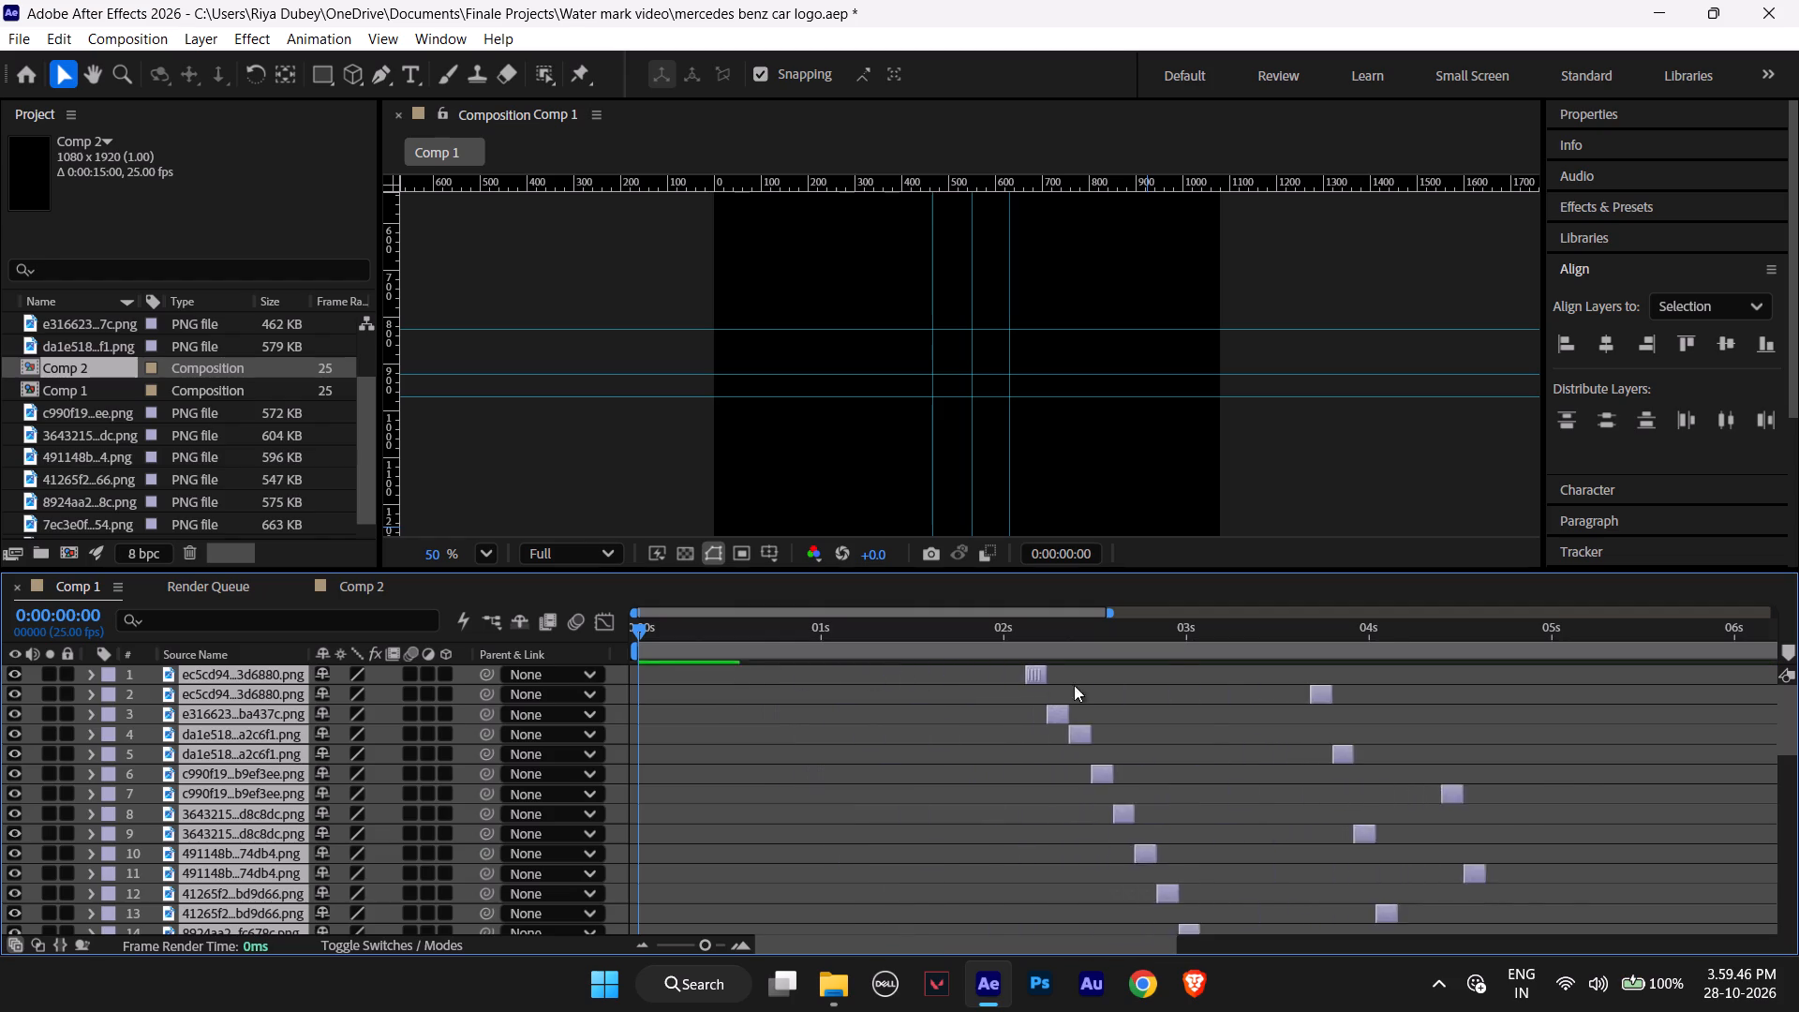
left_click_drag(1074, 685, 1194, 693)
scroll(1053, 796, "down", 8, "alt")
Preview the opening of Comp 1, scrub back from about 0:00:02:20, and return the current time to 0:00:00:00.
key("space")
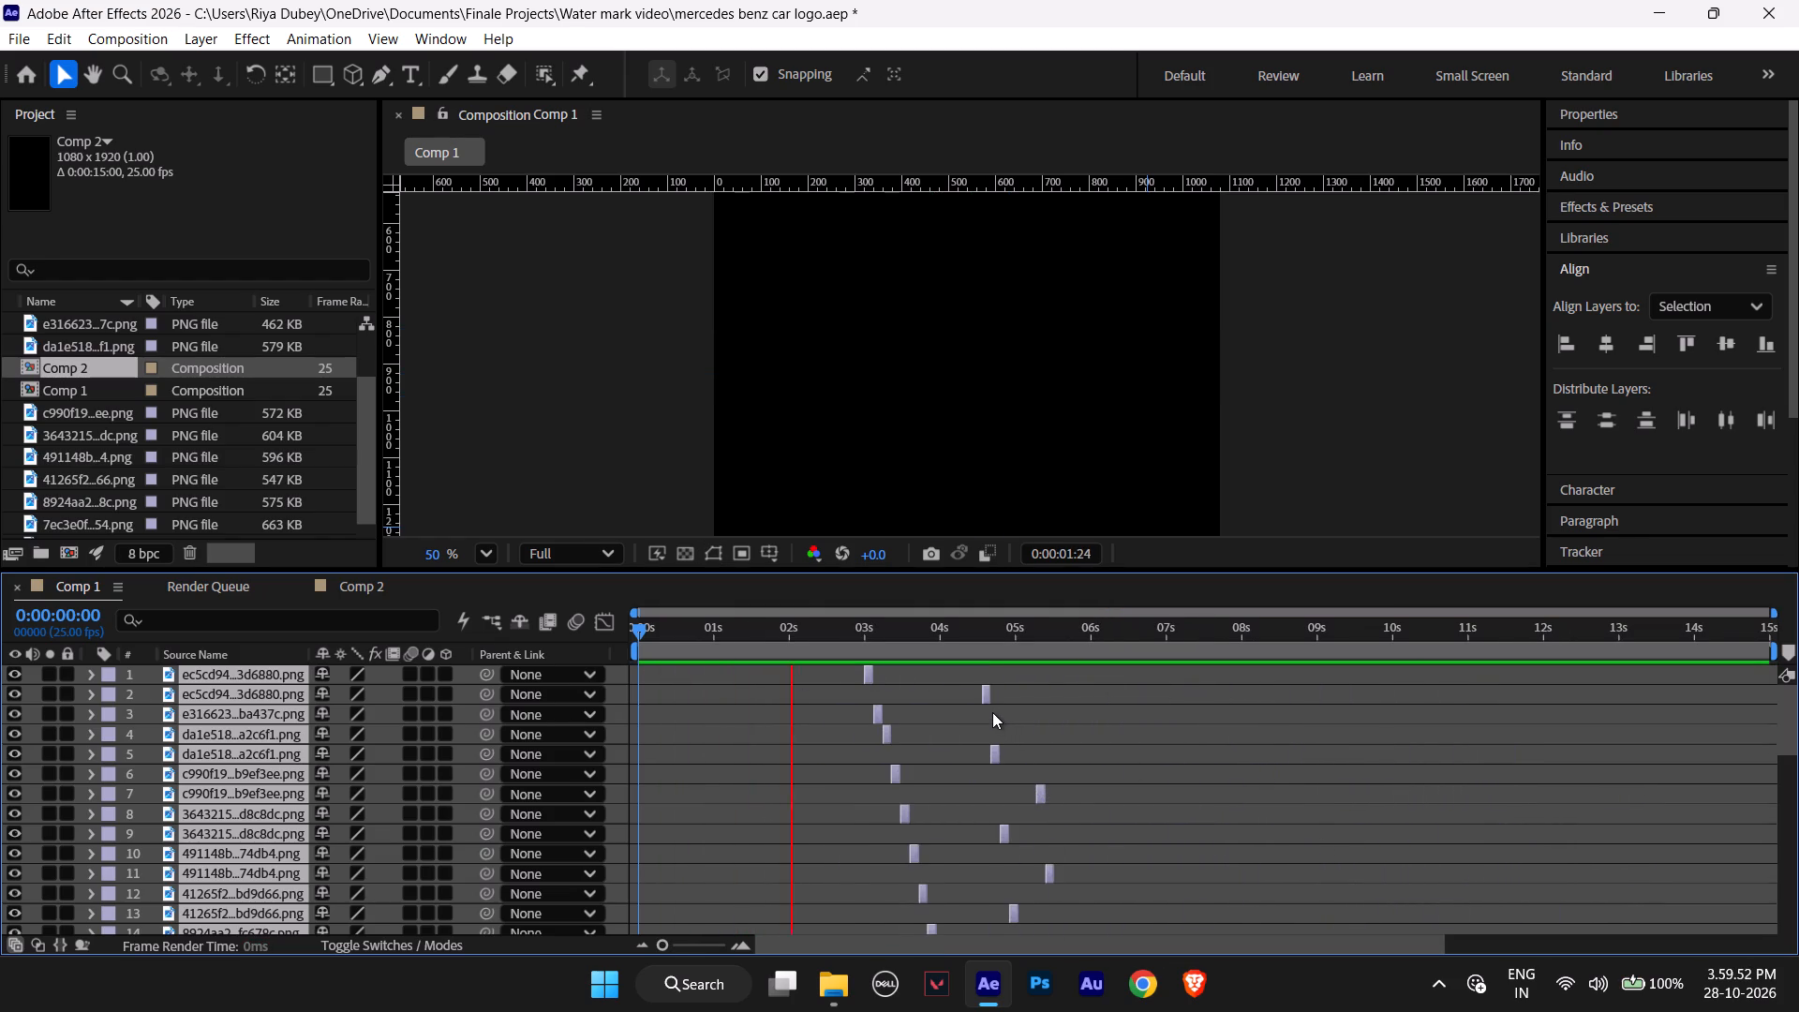
key("space")
left_click_drag(851, 626, 843, 629)
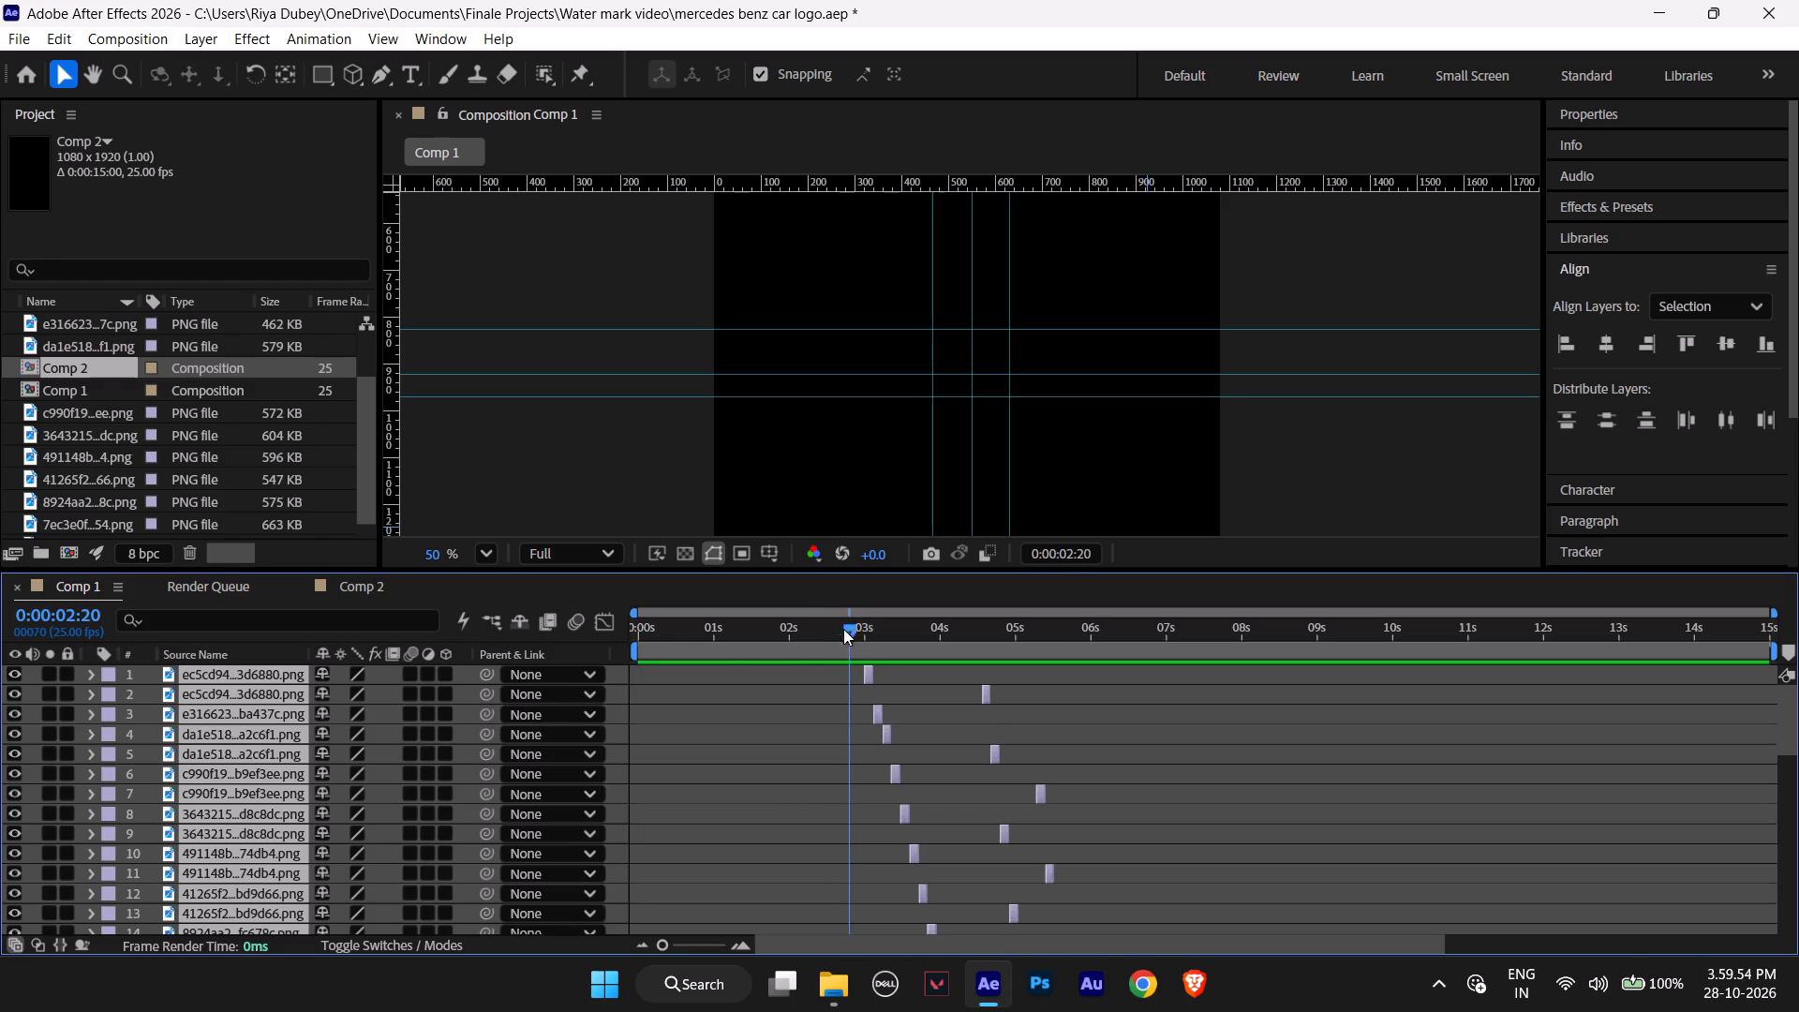
left_click_drag(843, 629, 621, 611)
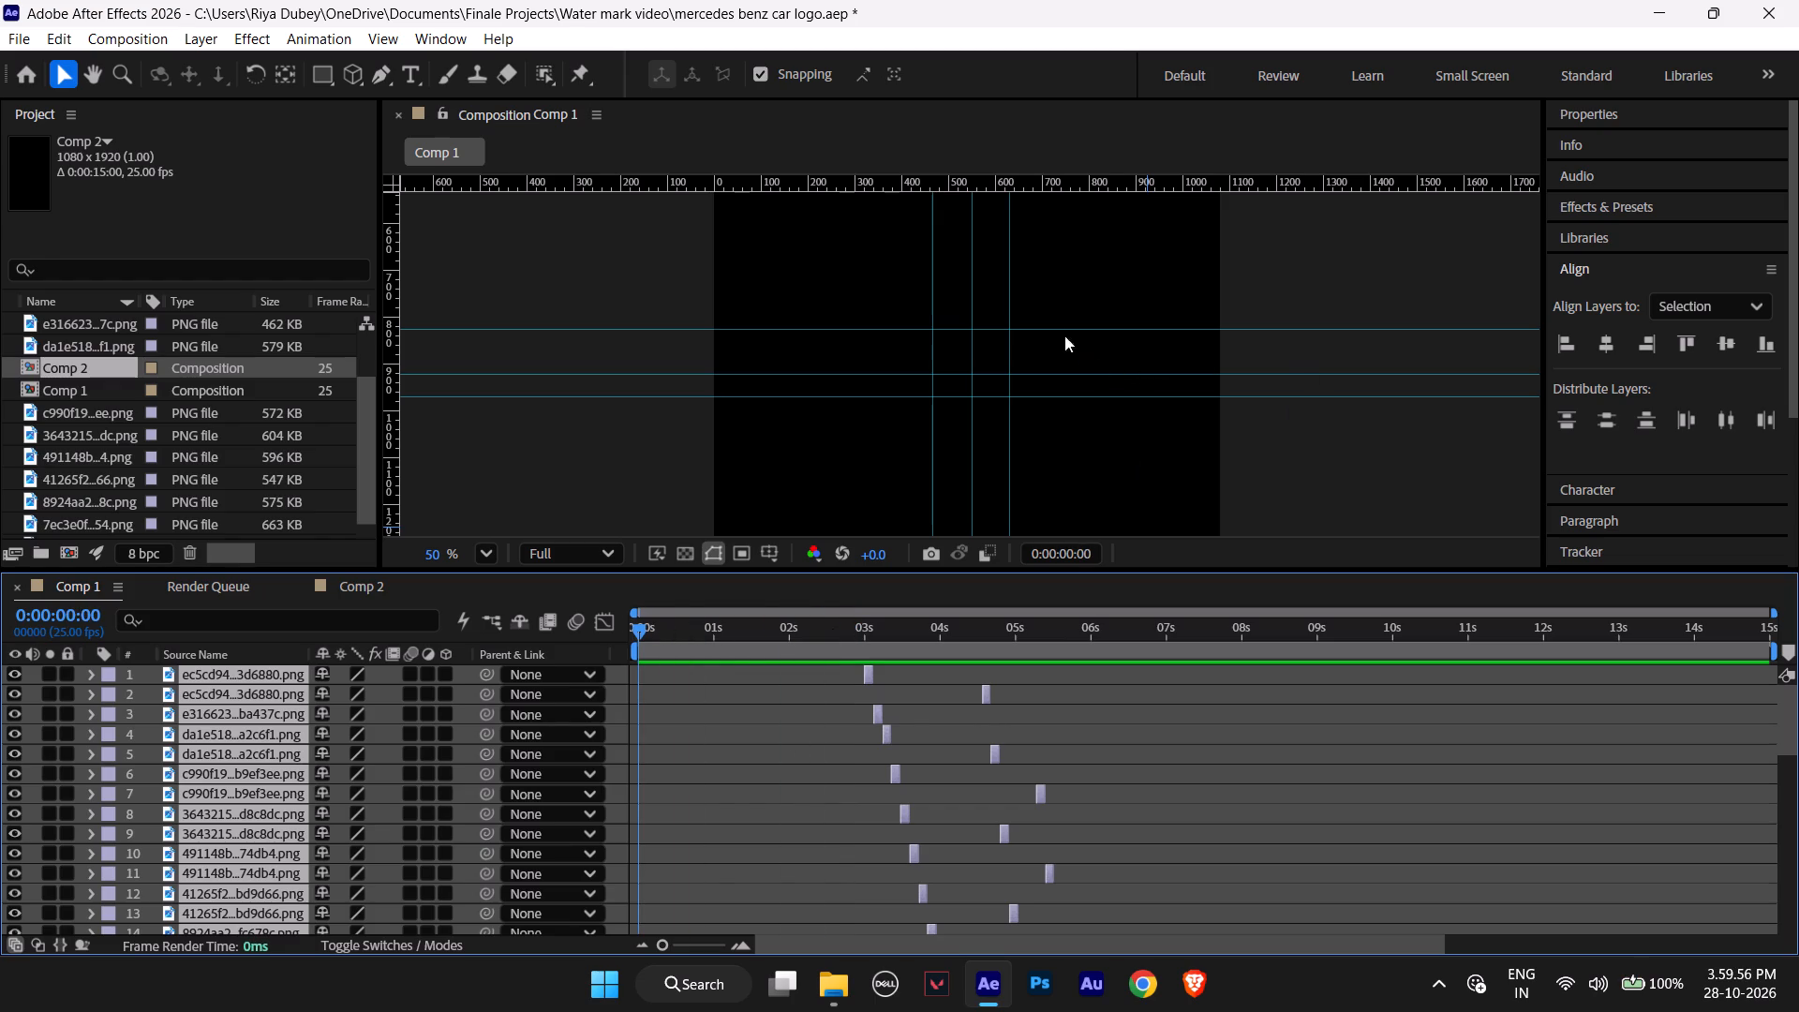
Zoom the composition viewer out to about 18% and deselect all layers of Comp 1.
scroll(1052, 327, "down", 9, "alt")
scroll(1052, 327, "up", 2, "alt")
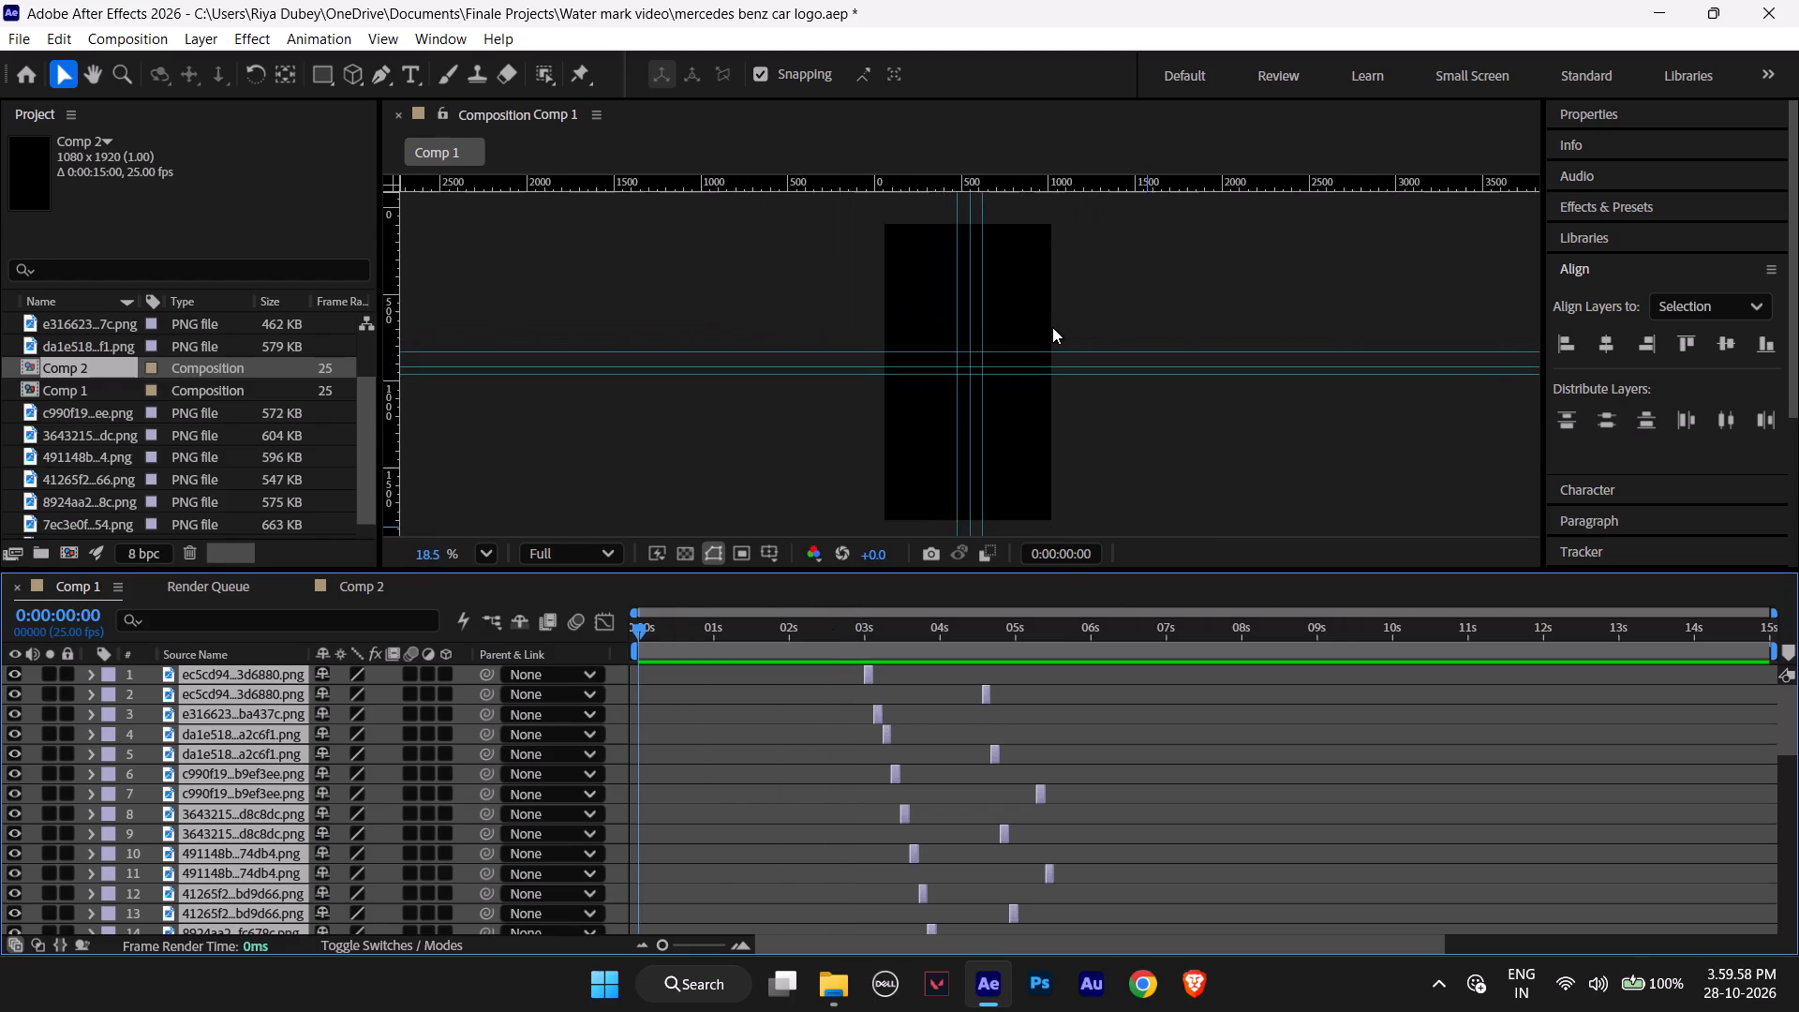
scroll(1052, 327, "up", 1, "alt")
scroll(1052, 327, "down", 1, "alt")
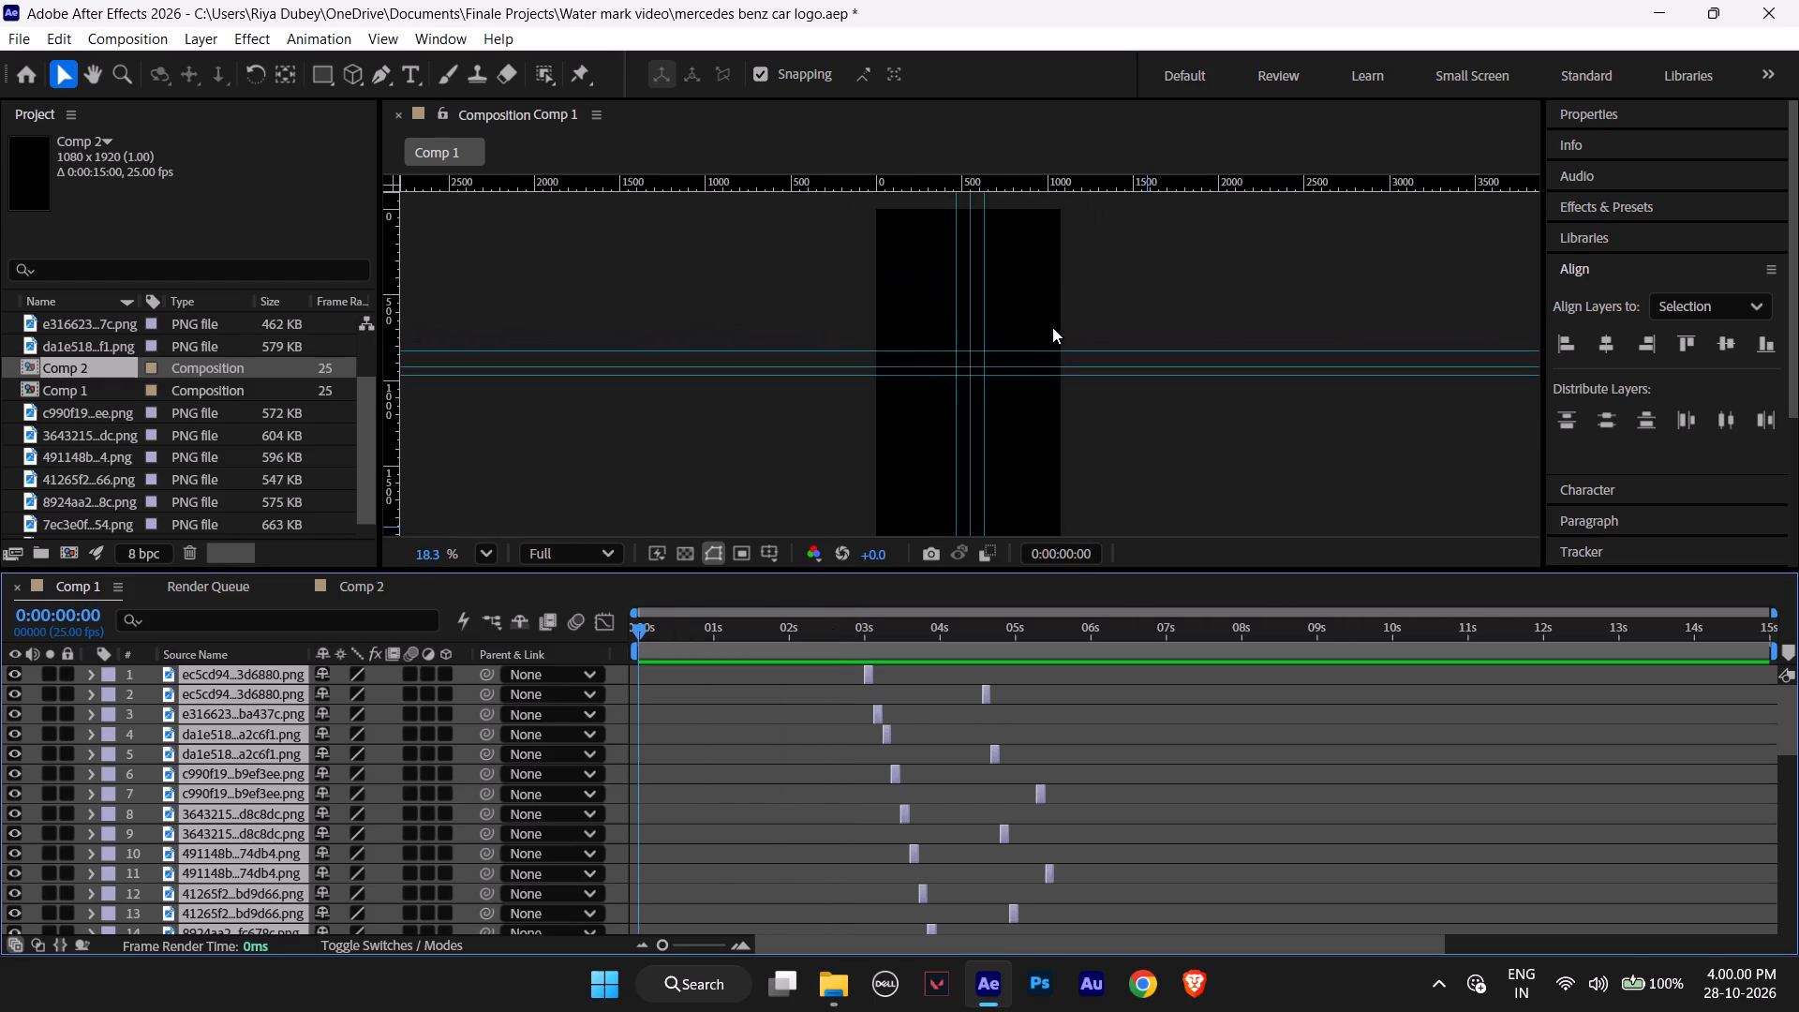
left_click(1253, 442)
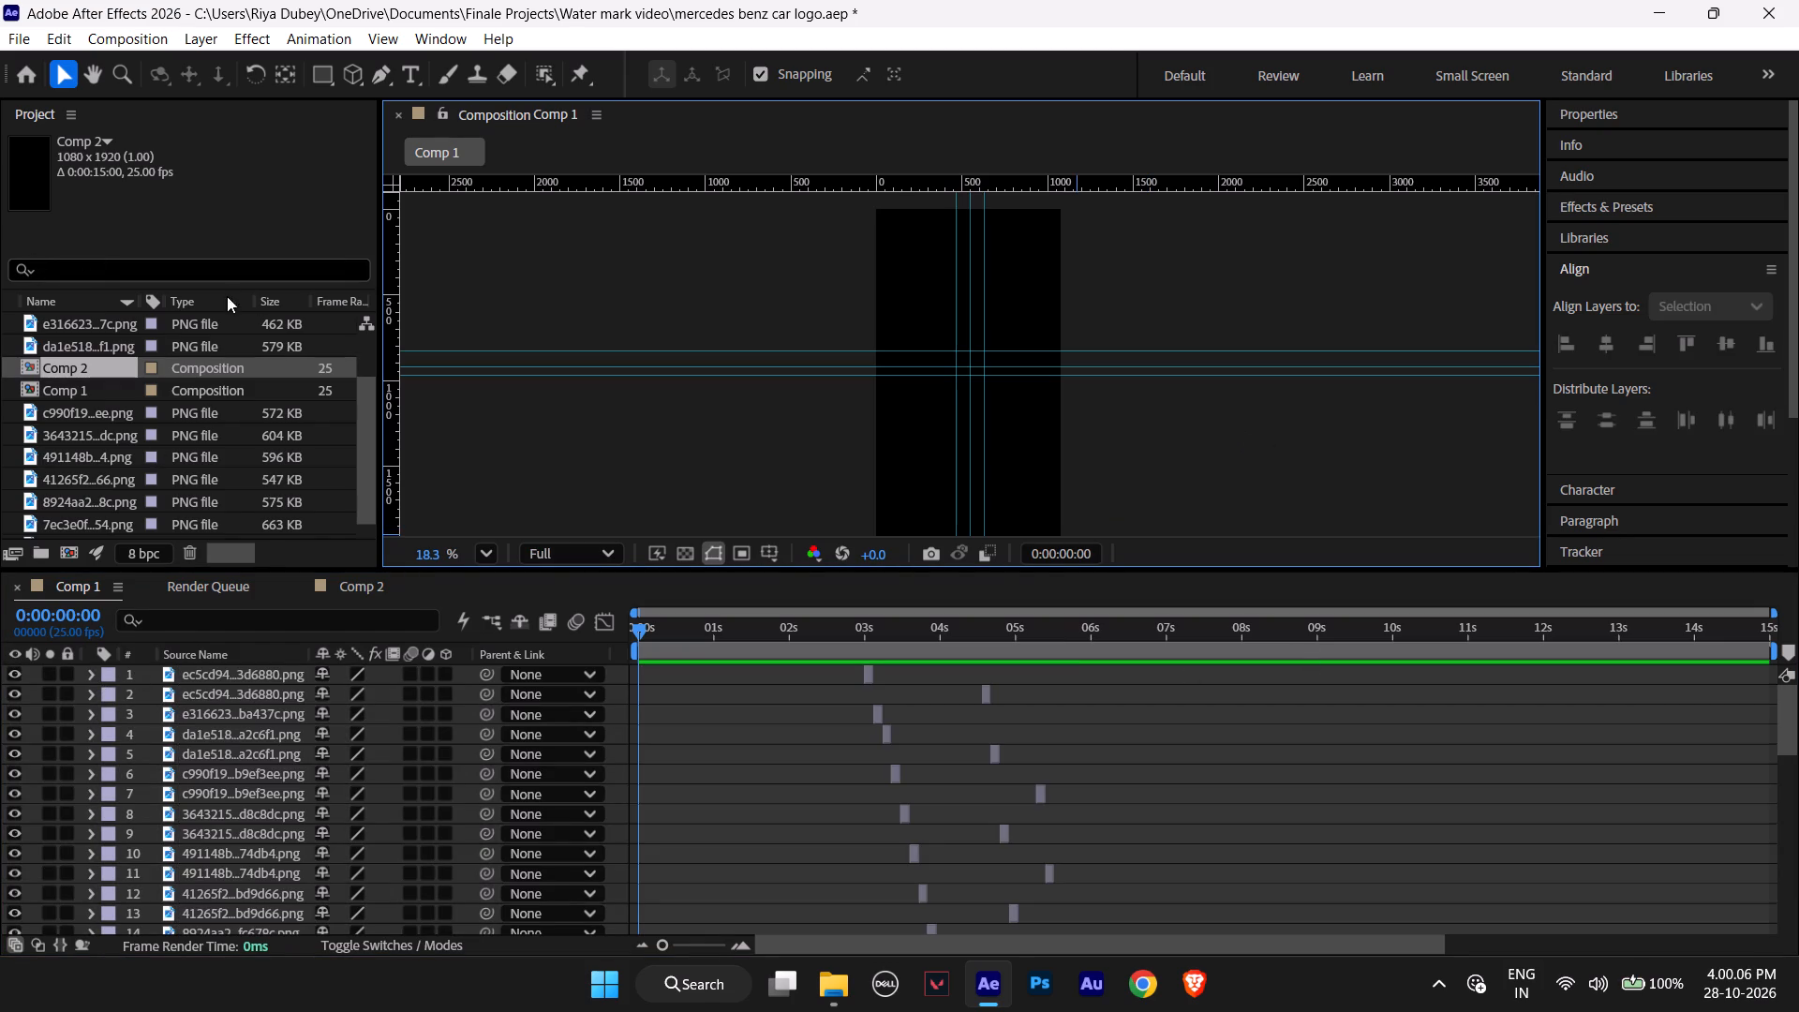
Look through the project's imported images and the shifted layers of Comp 1.
scroll(76, 429, "down", 3)
scroll(75, 429, "up", 1)
scroll(75, 429, "down", 8)
scroll(73, 429, "up", 5)
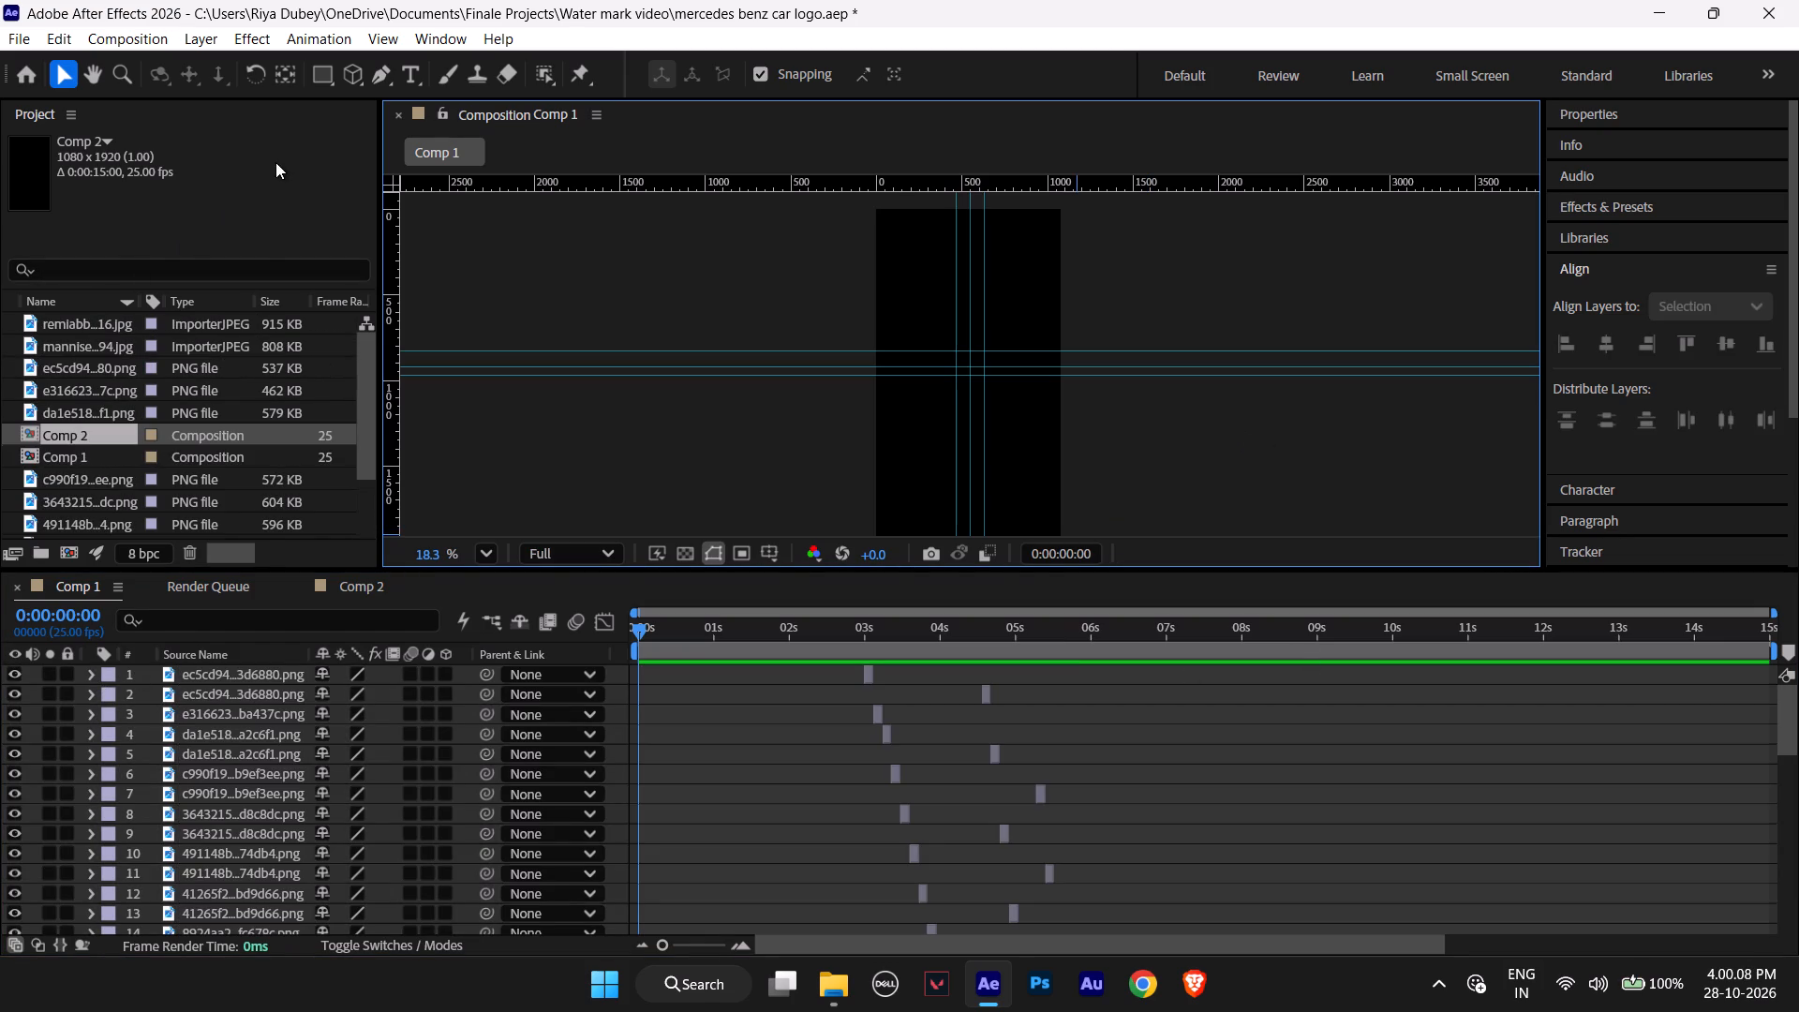
left_click(481, 586)
scroll(289, 783, "down", 4)
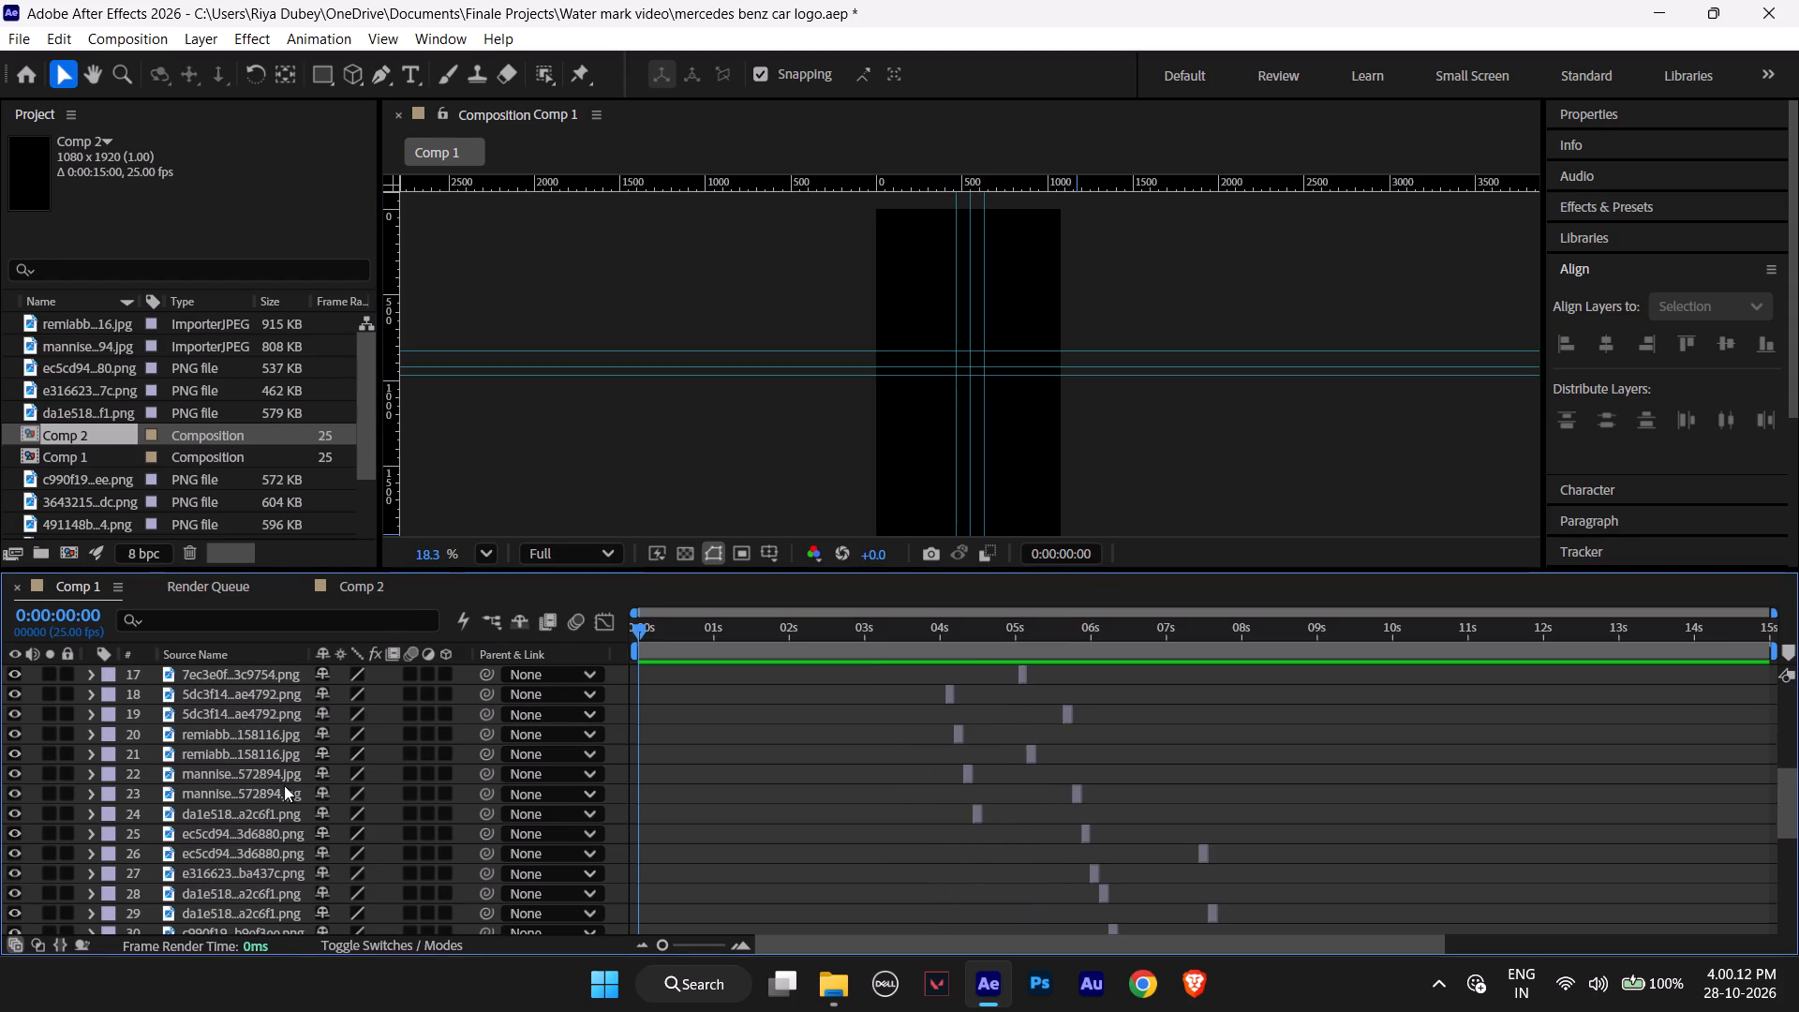
scroll(284, 785, "up", 10)
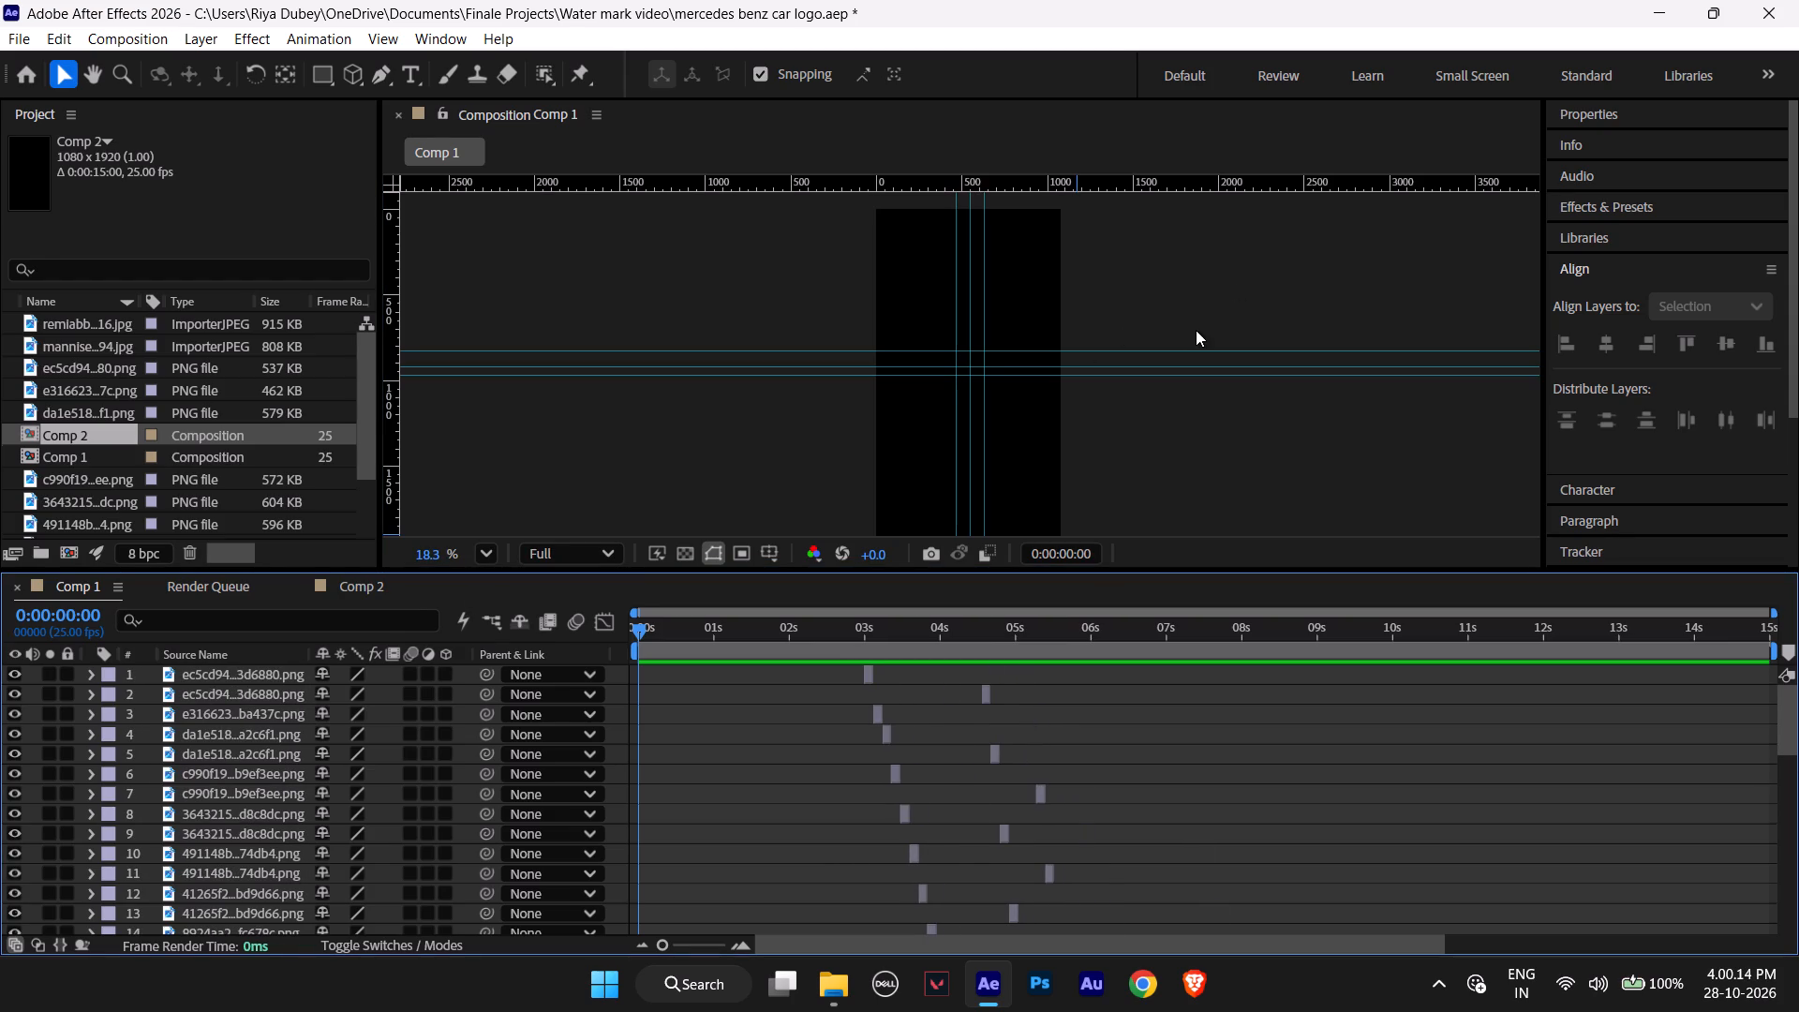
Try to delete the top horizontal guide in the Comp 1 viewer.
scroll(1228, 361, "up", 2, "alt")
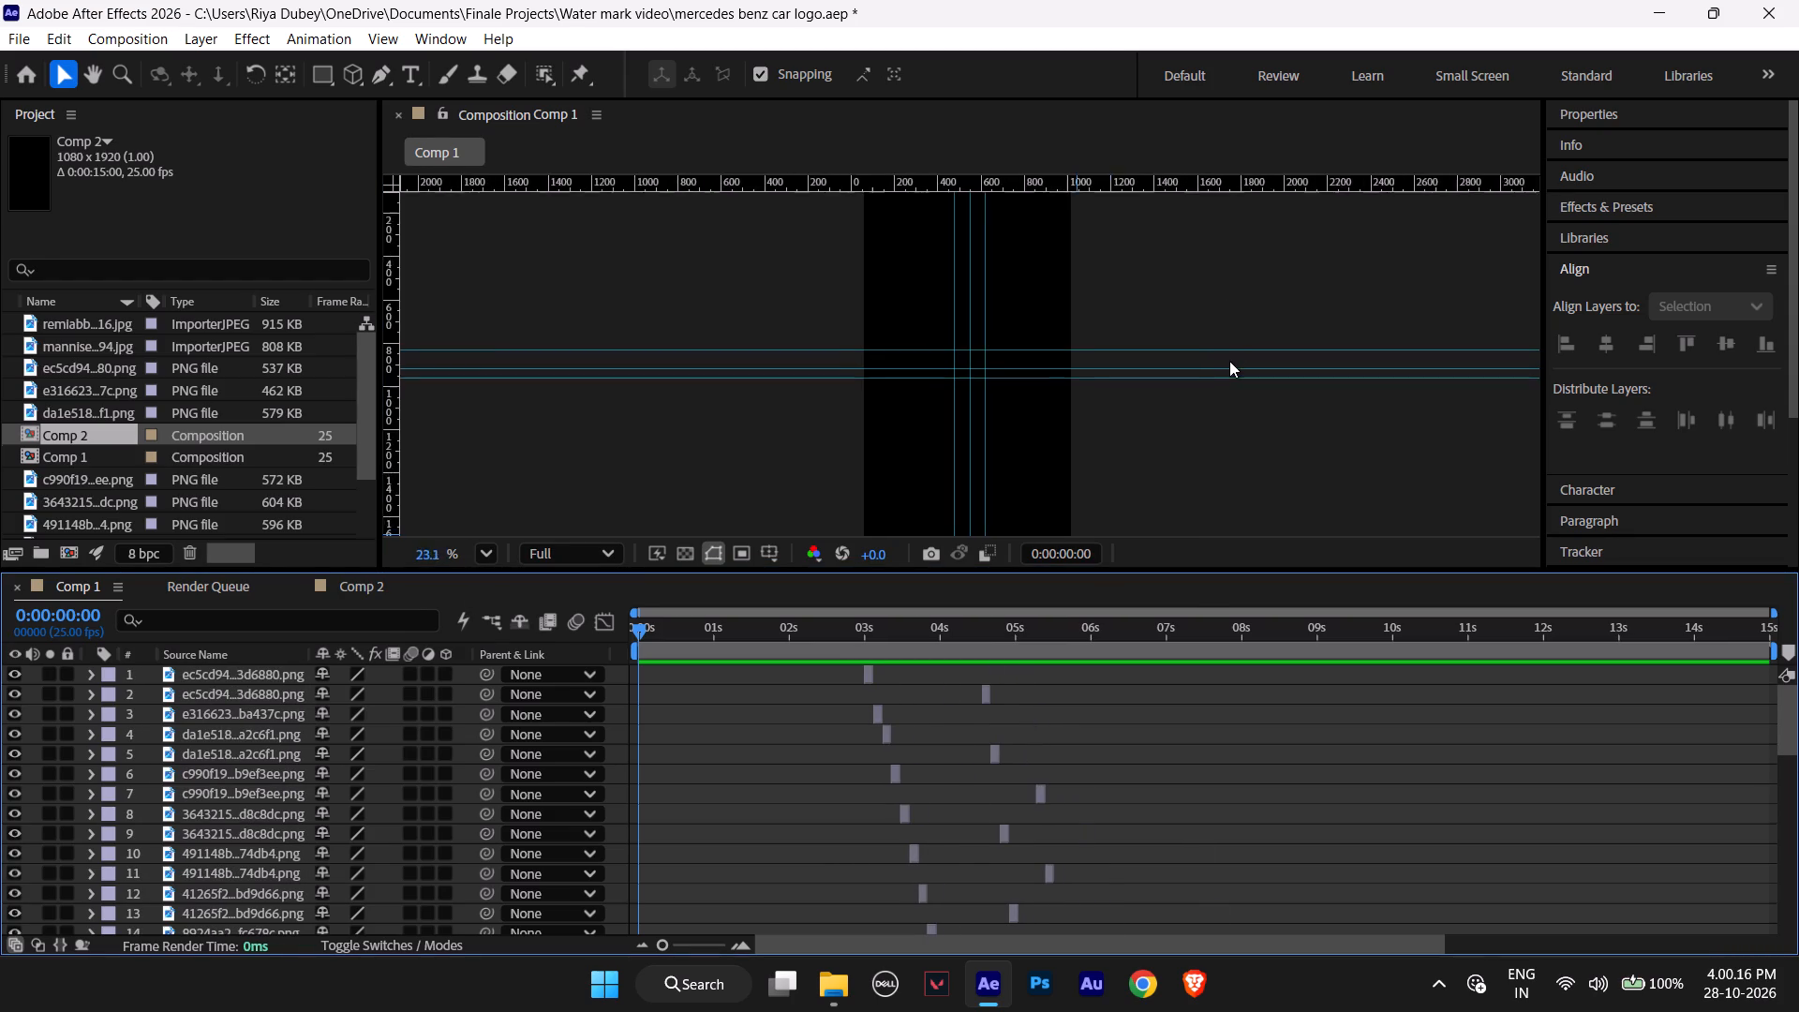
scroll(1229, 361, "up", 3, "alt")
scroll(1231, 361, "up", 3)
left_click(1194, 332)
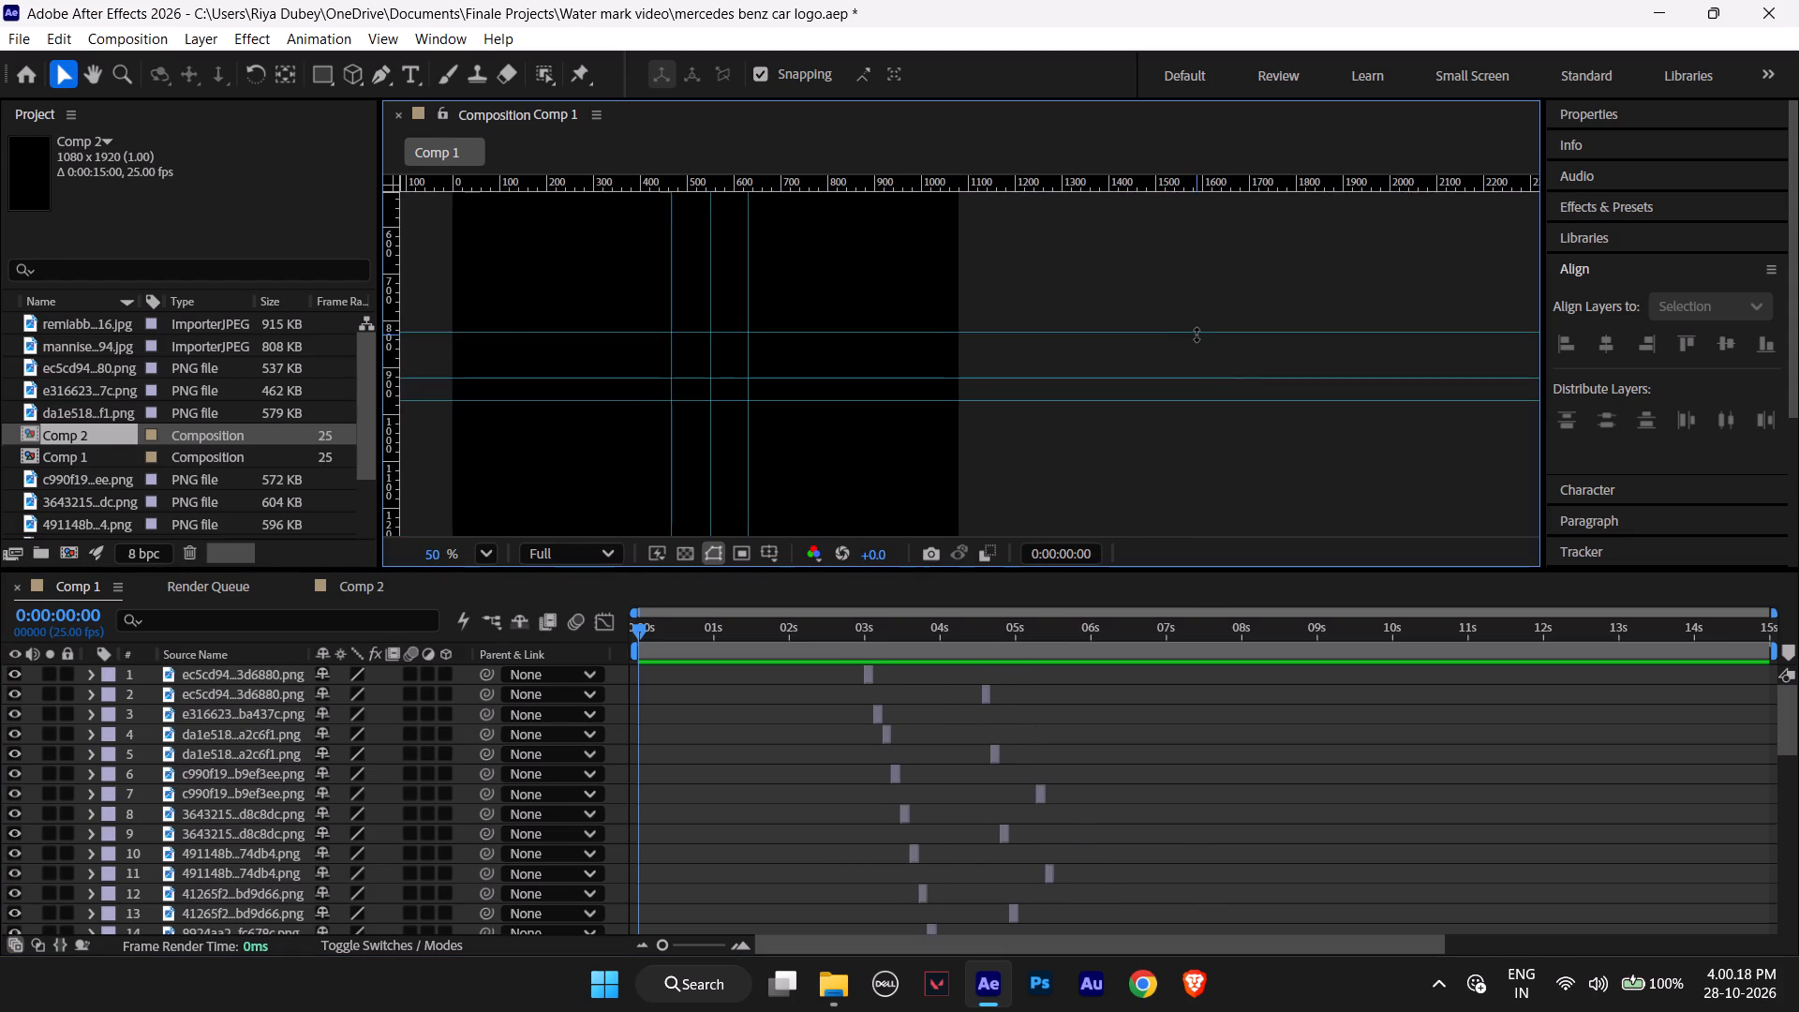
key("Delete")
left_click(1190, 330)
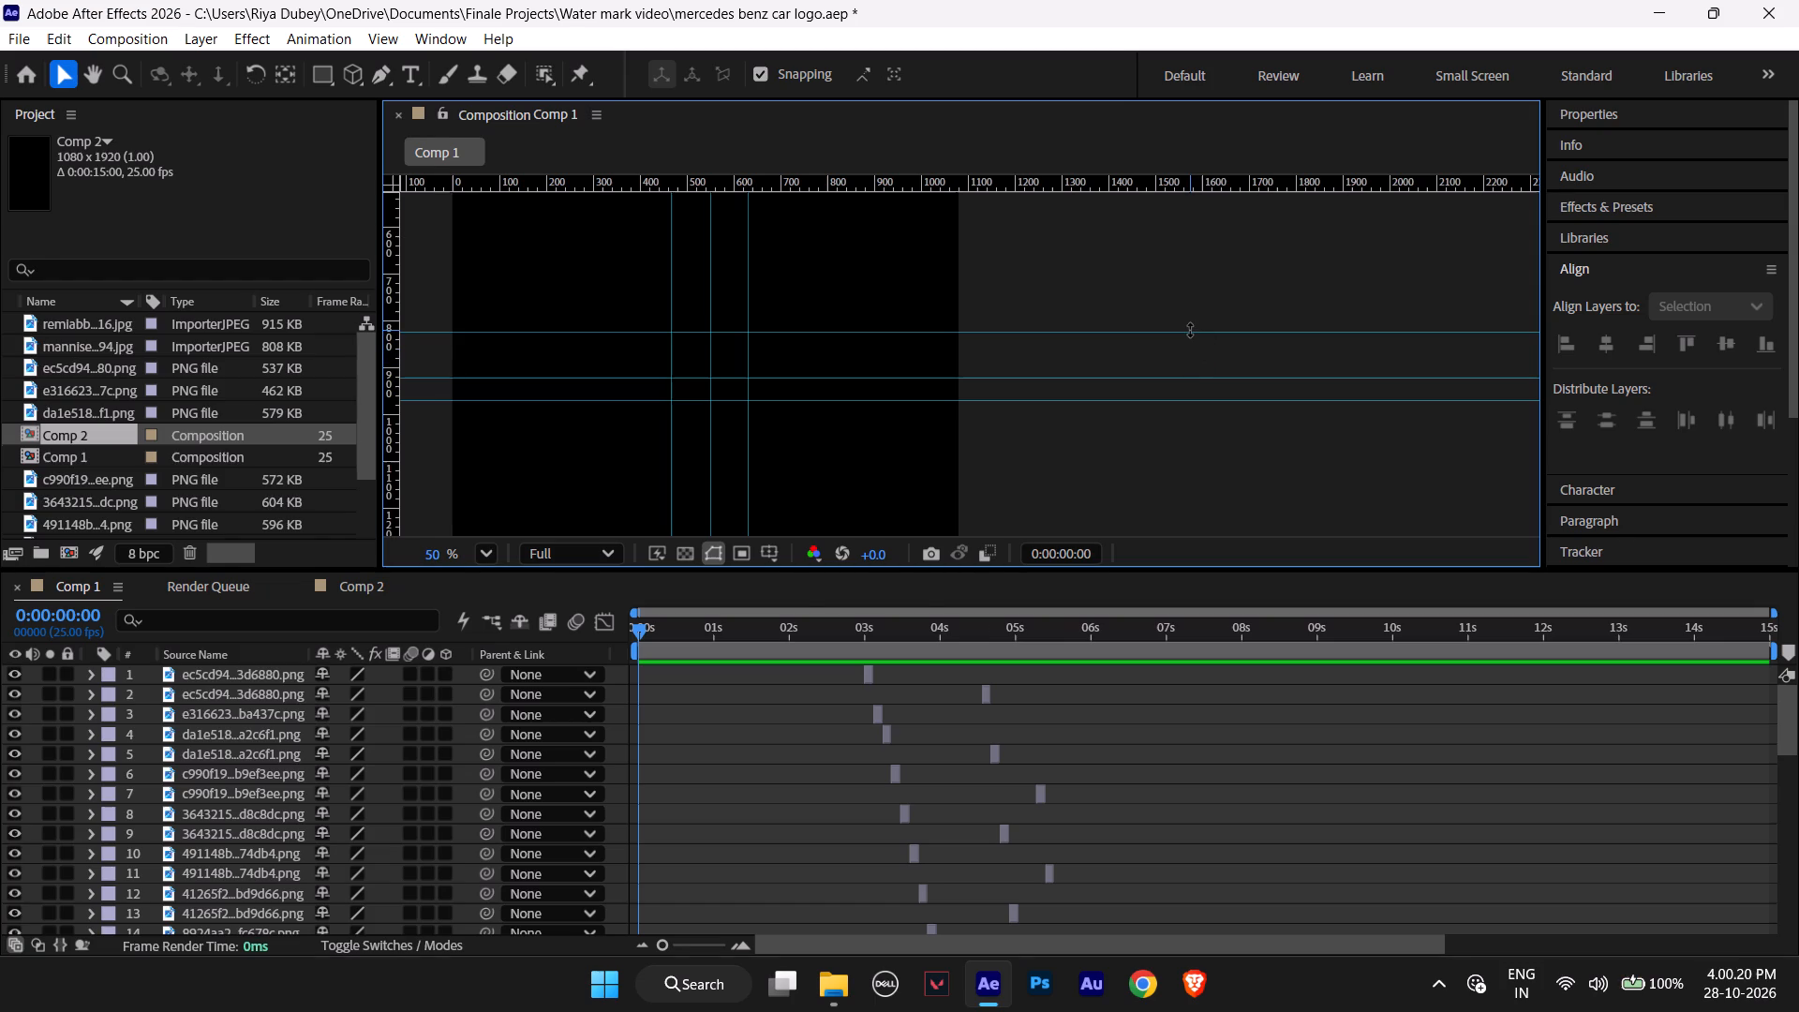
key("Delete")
Remove all three horizontal guides and all three vertical guides from the Comp 1 viewer.
left_click_drag(1196, 331, 1183, 136)
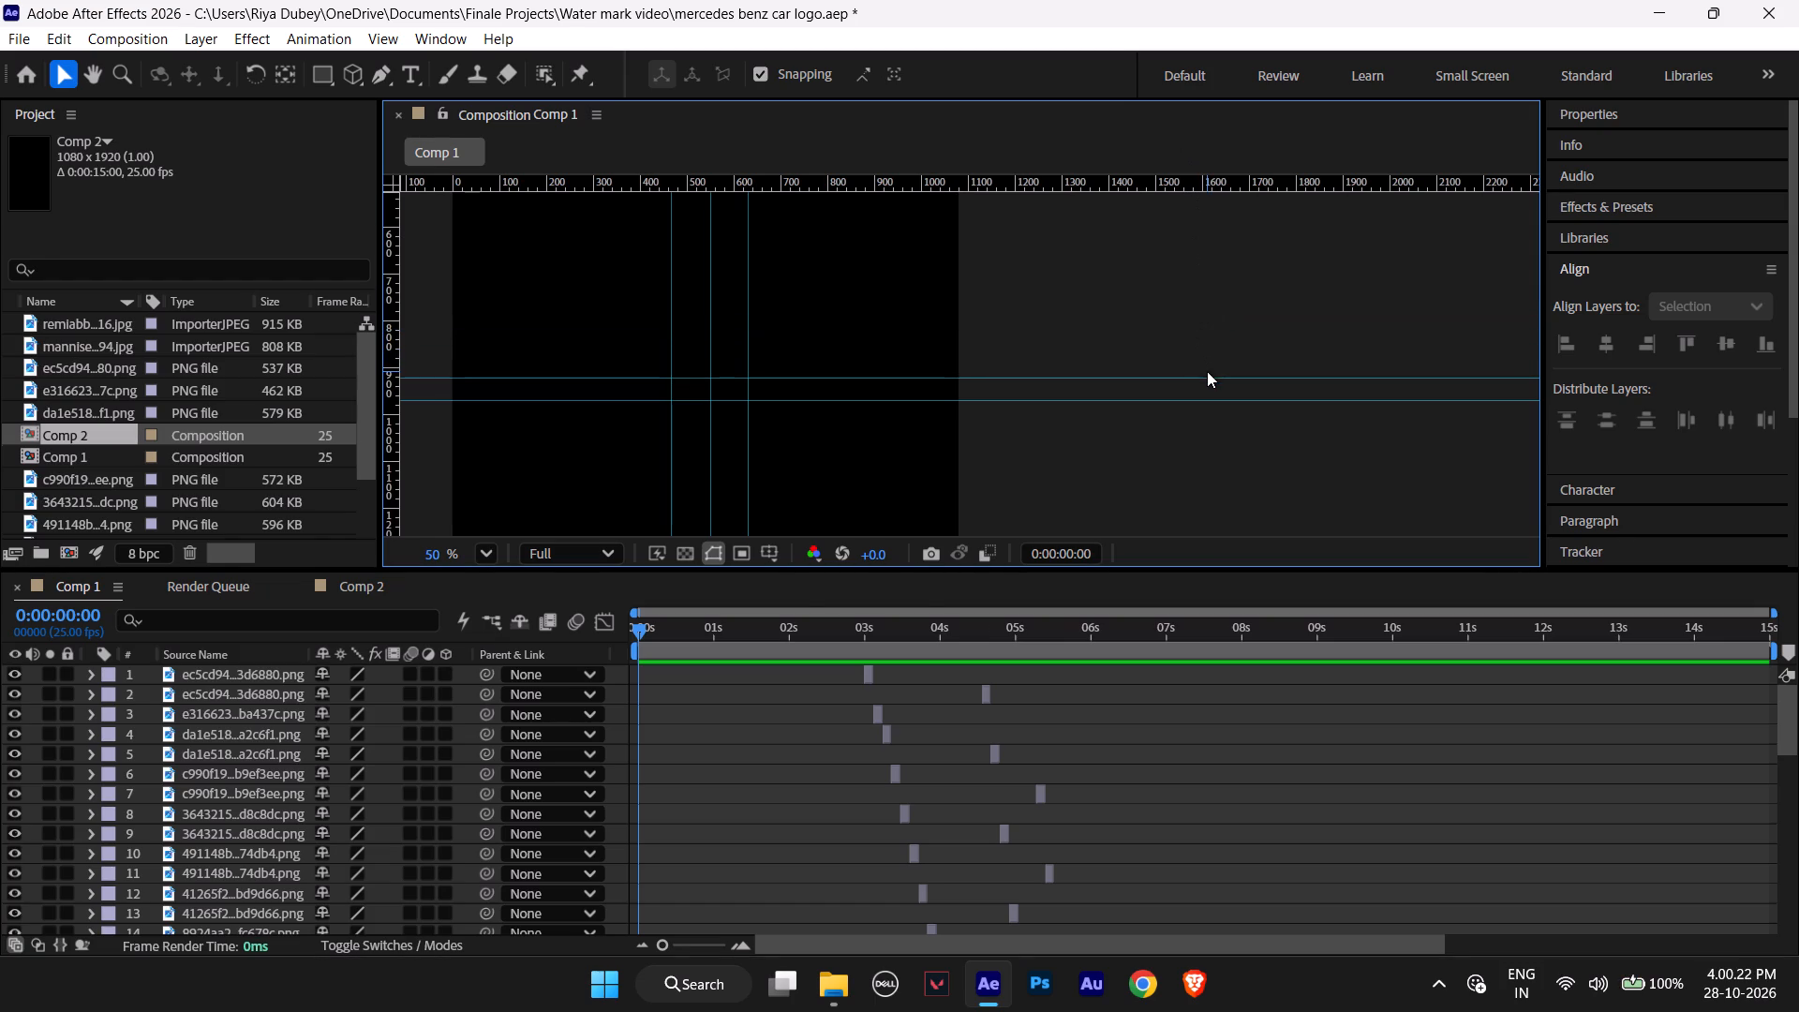
left_click_drag(1207, 378, 1184, 36)
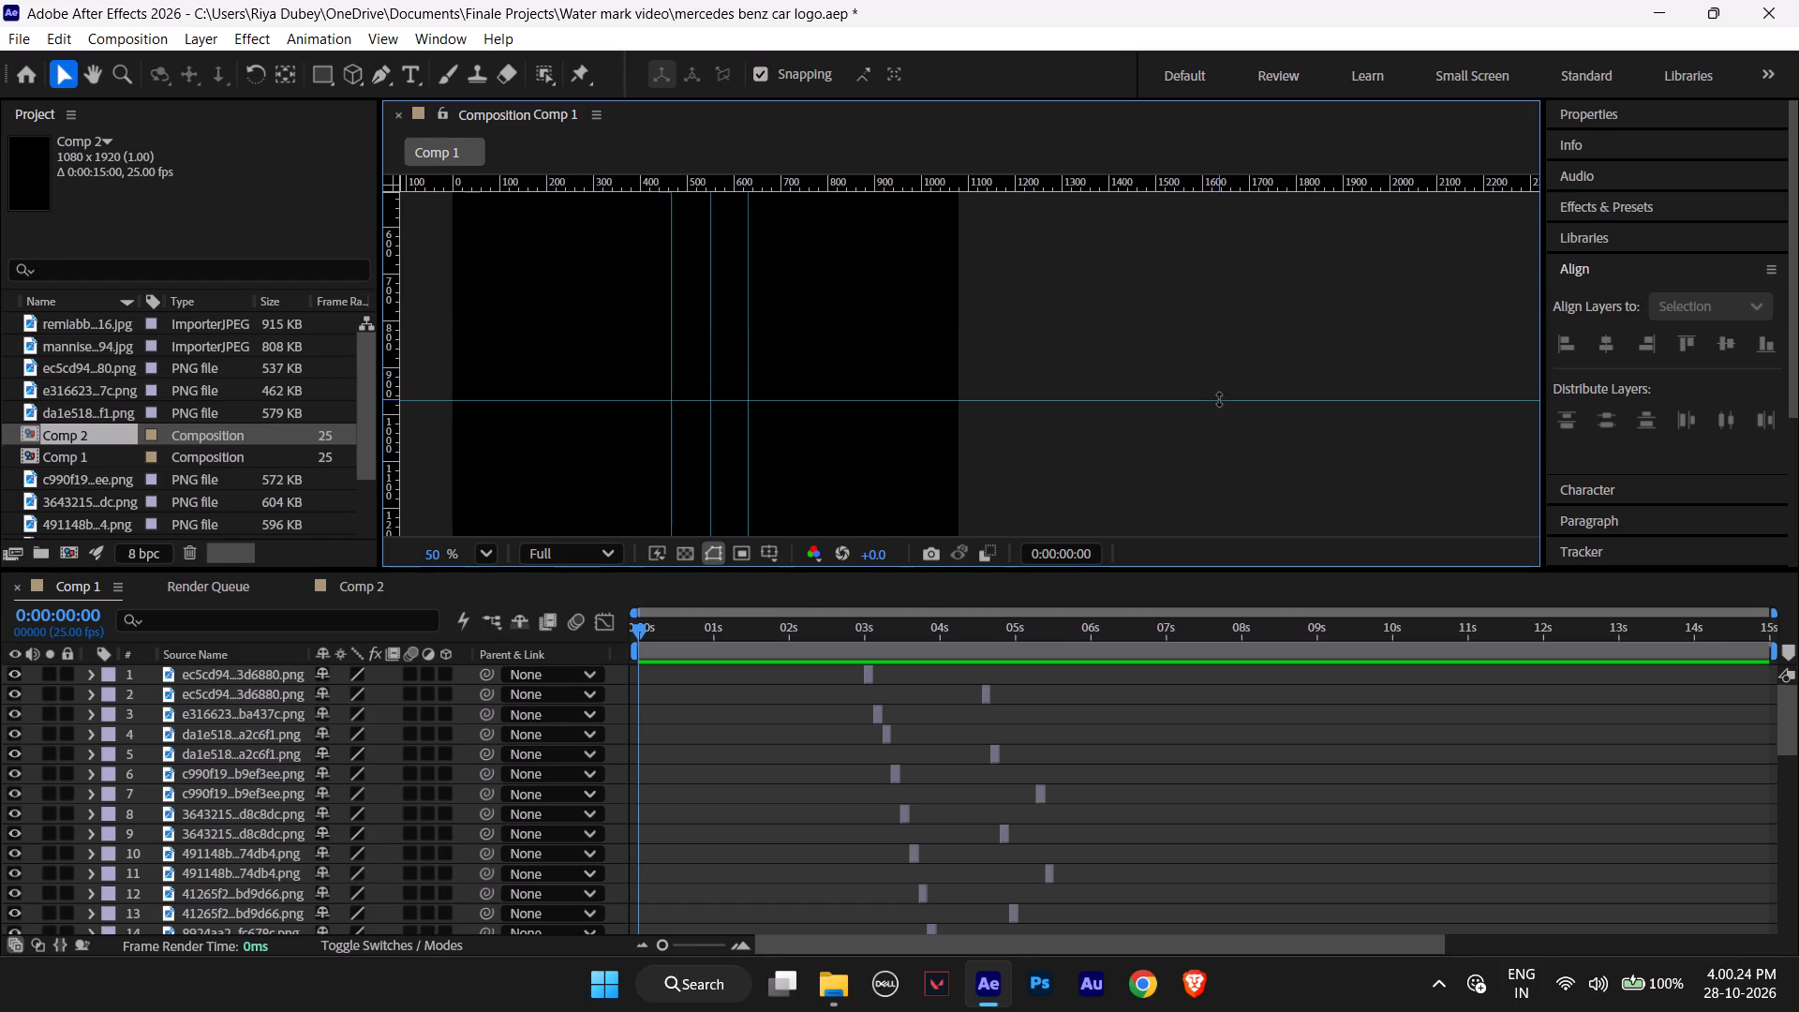
left_click_drag(1219, 399, 1176, 82)
left_click_drag(674, 254, 0, 337)
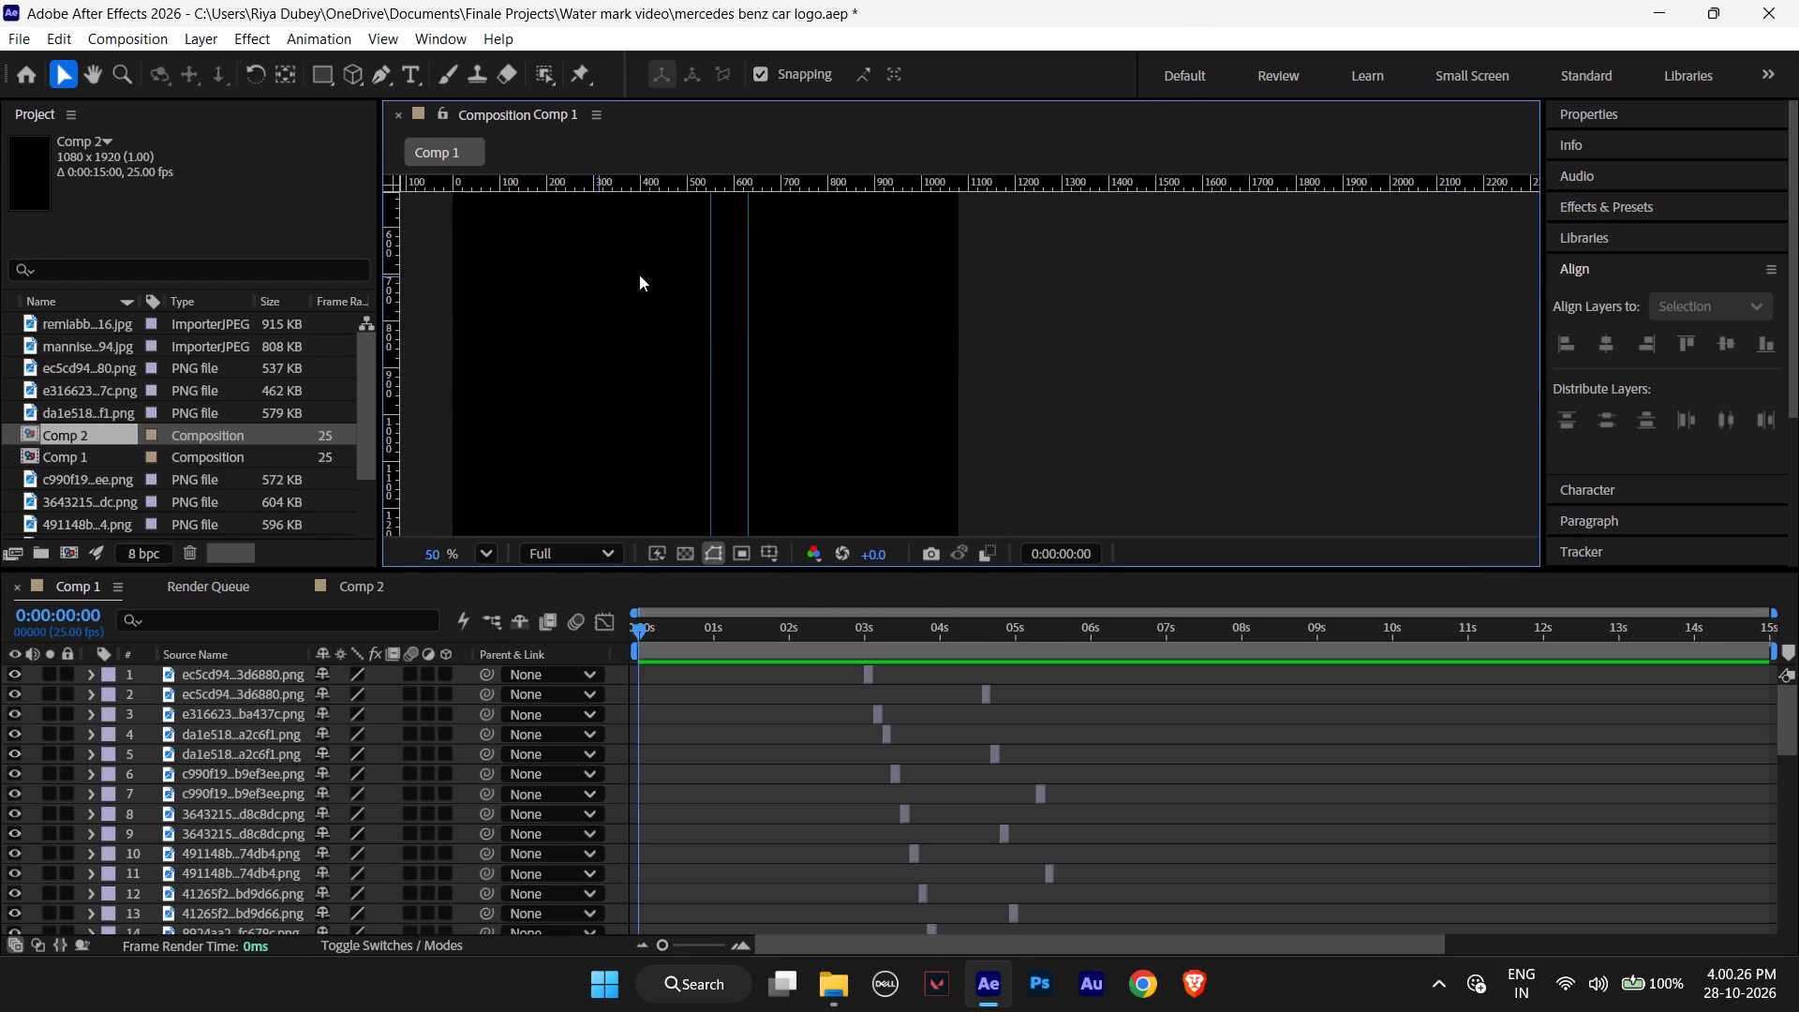
left_click_drag(706, 277, 0, 367)
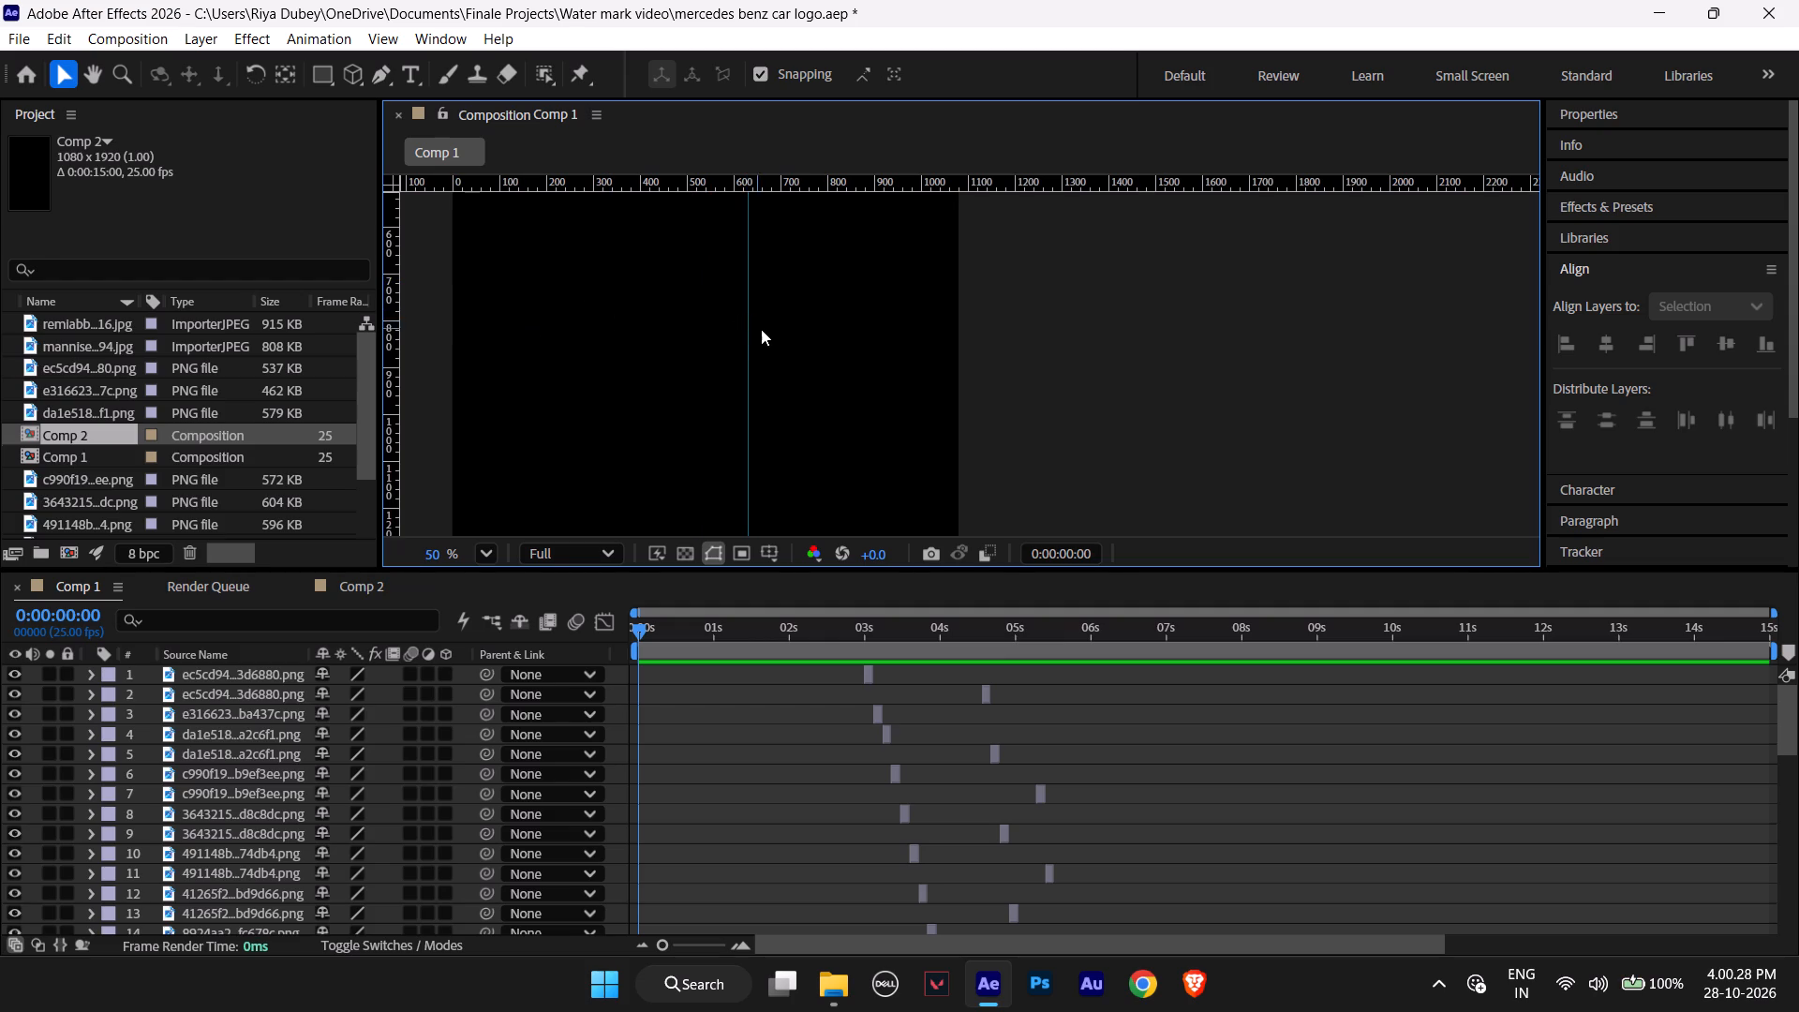
left_click(743, 330)
left_click_drag(748, 330, 0, 405)
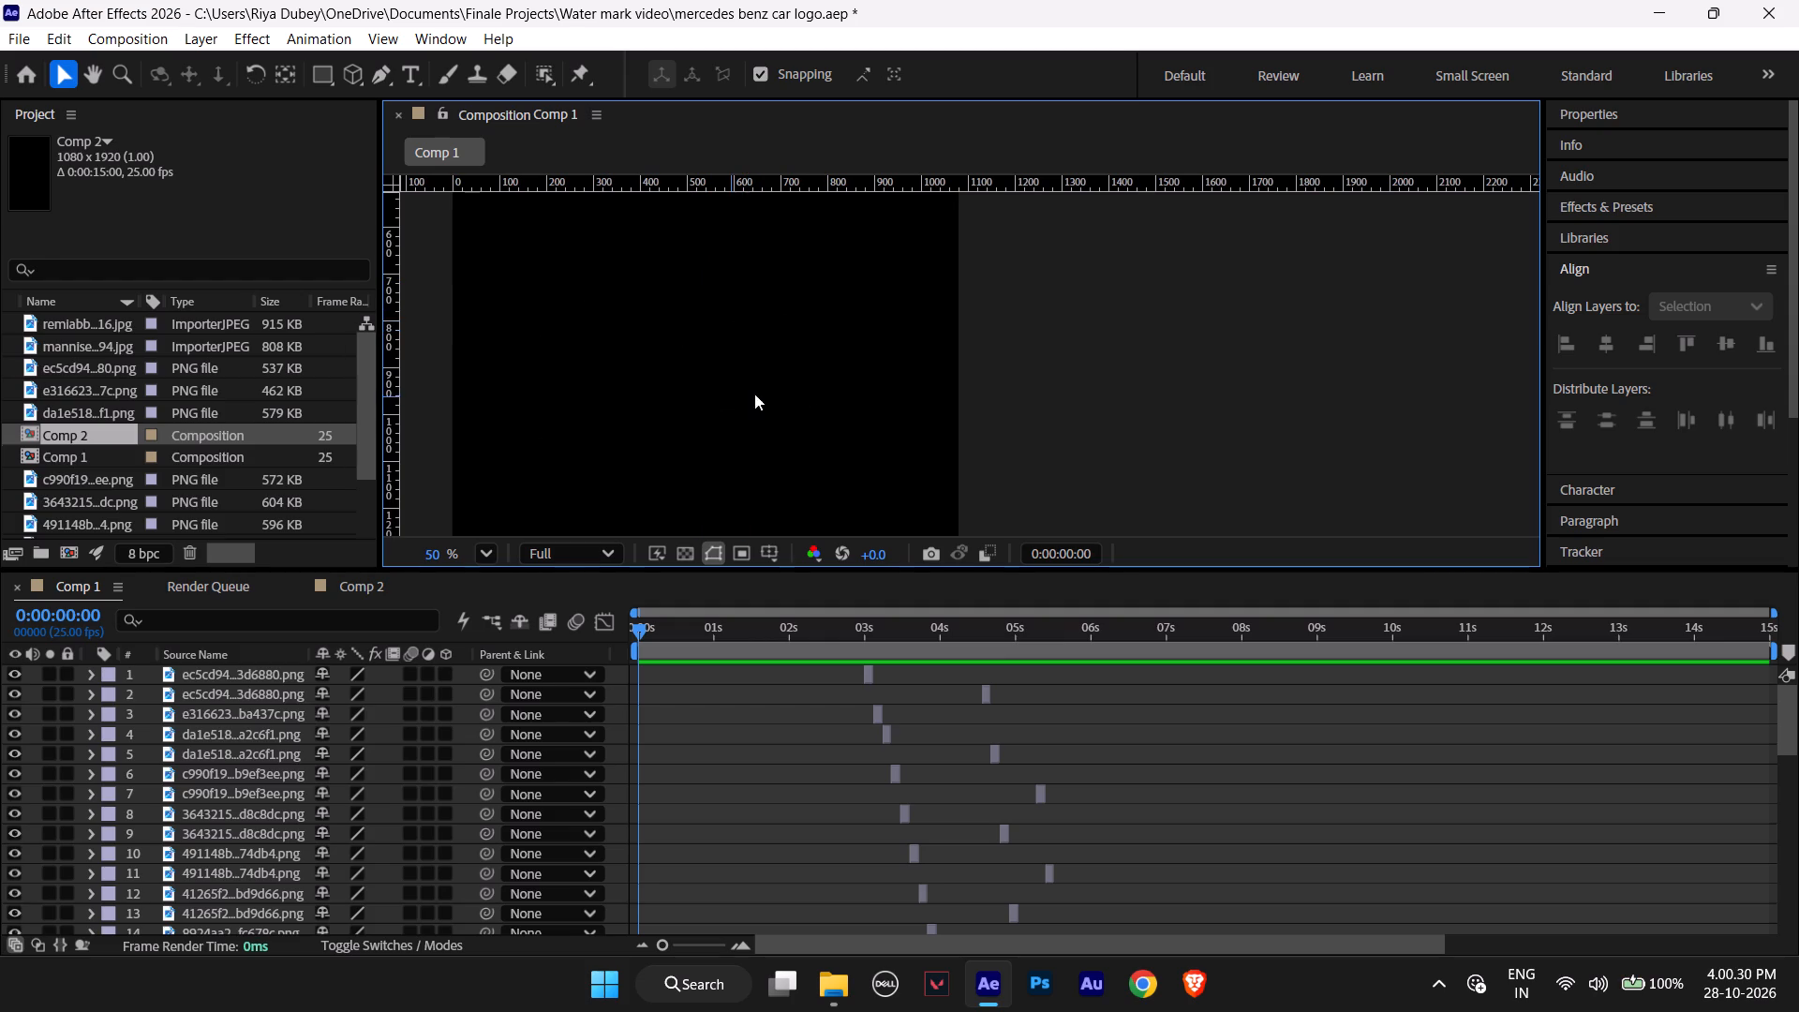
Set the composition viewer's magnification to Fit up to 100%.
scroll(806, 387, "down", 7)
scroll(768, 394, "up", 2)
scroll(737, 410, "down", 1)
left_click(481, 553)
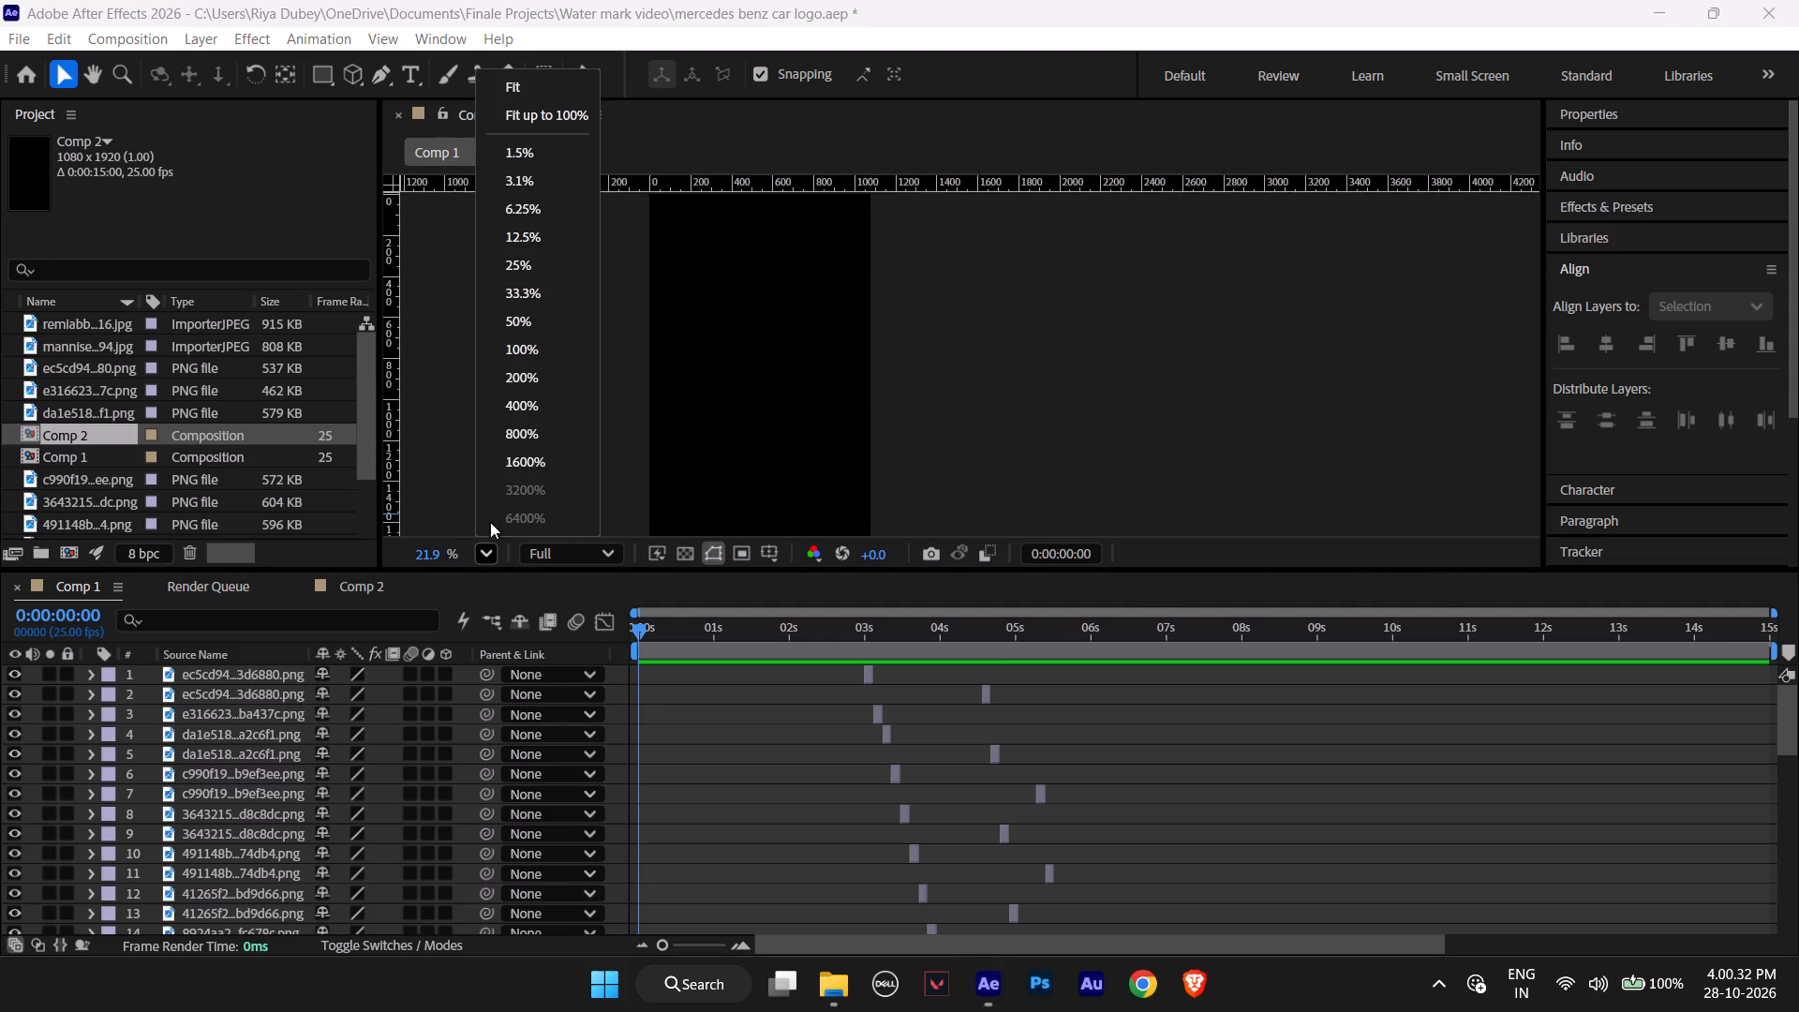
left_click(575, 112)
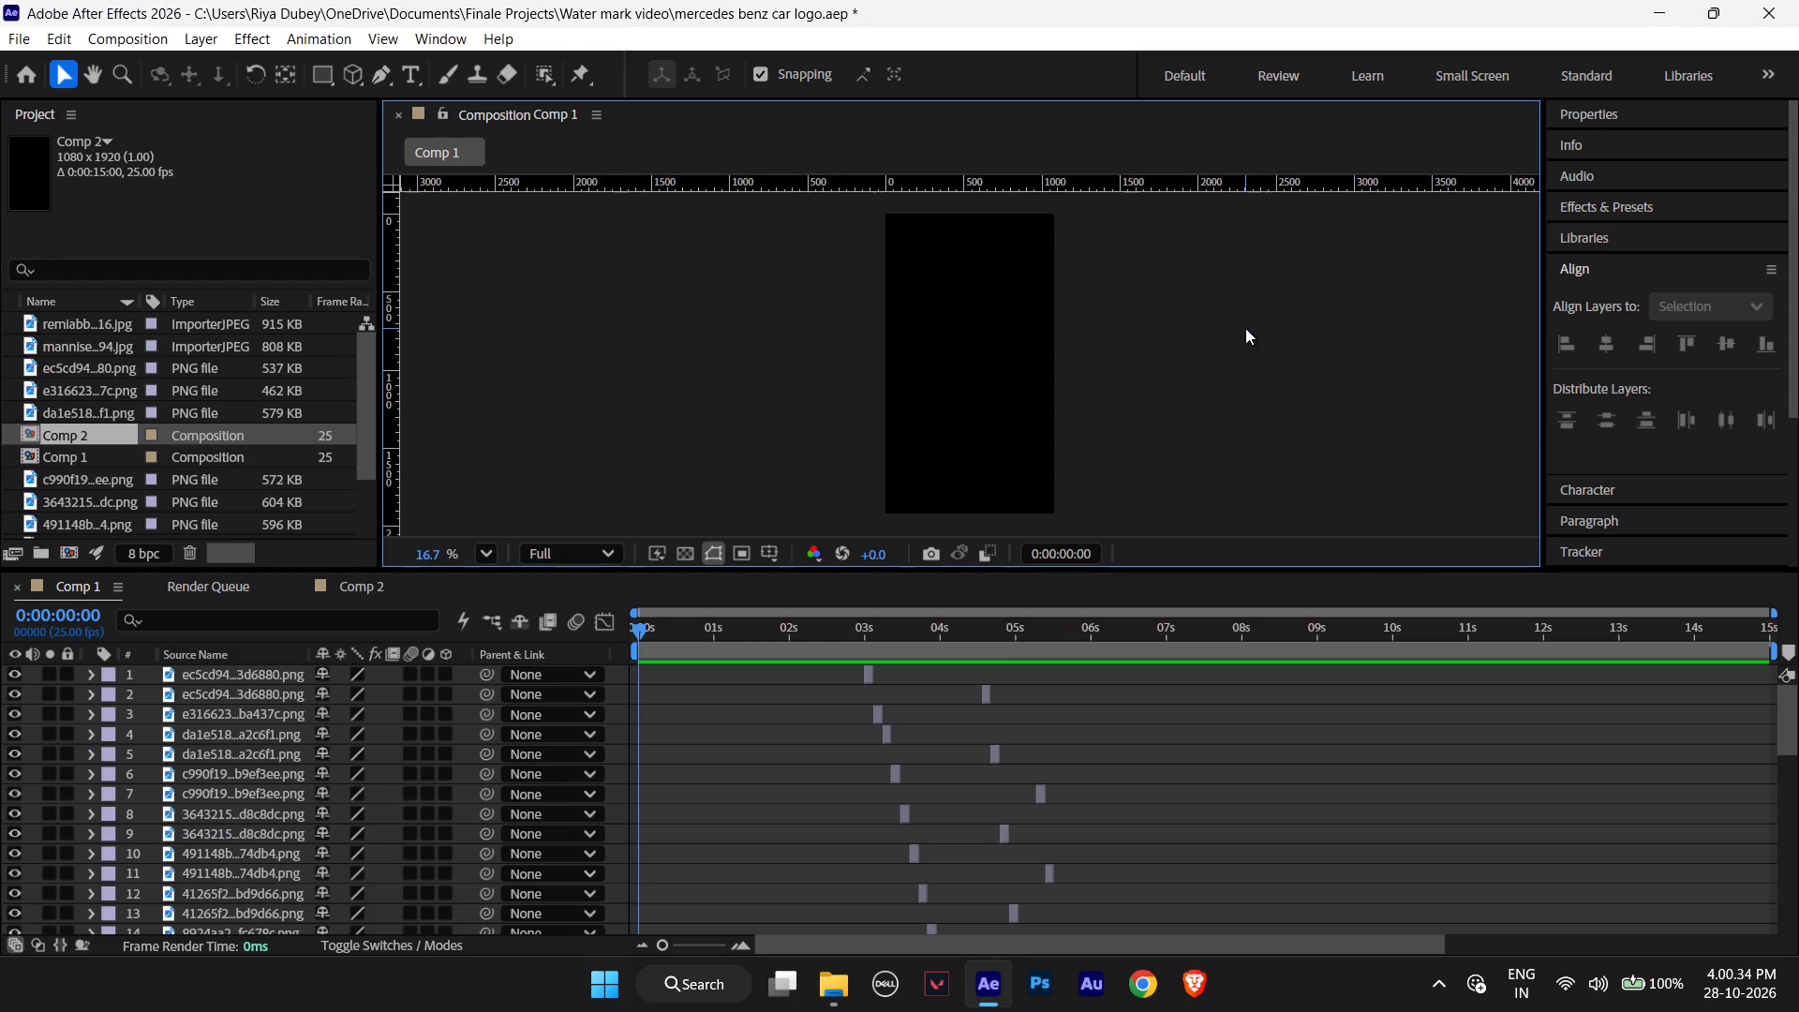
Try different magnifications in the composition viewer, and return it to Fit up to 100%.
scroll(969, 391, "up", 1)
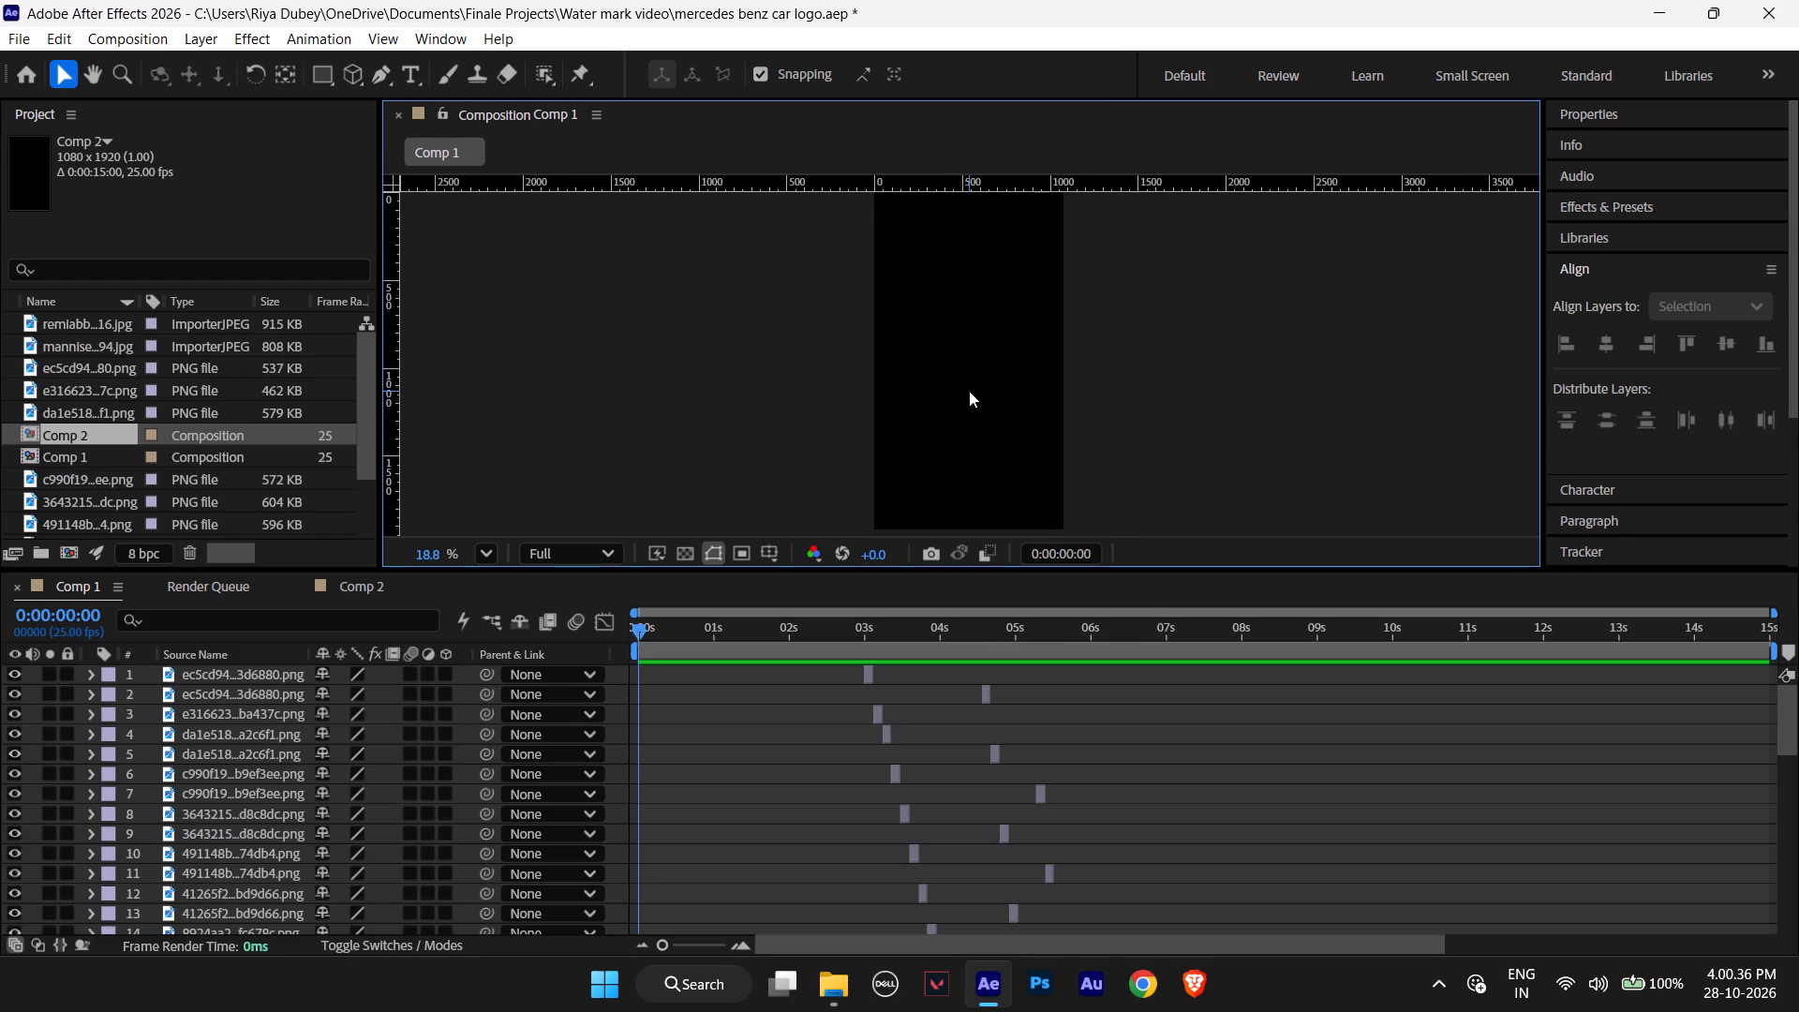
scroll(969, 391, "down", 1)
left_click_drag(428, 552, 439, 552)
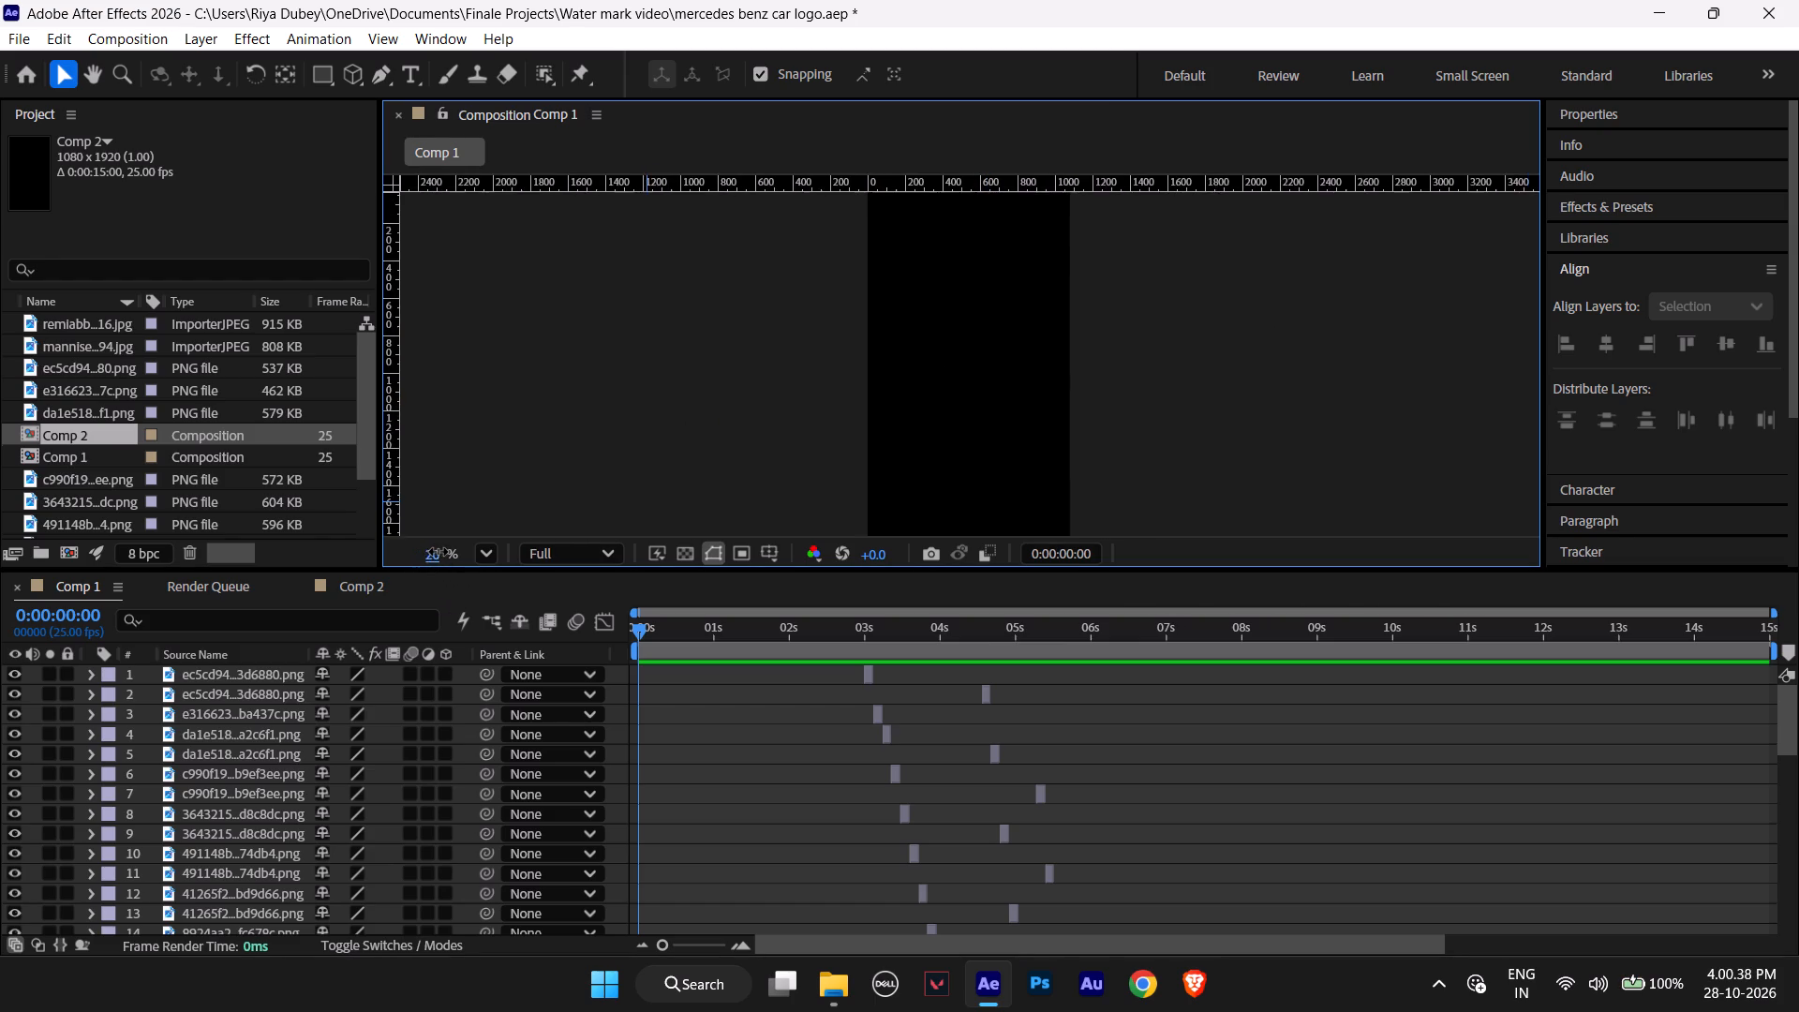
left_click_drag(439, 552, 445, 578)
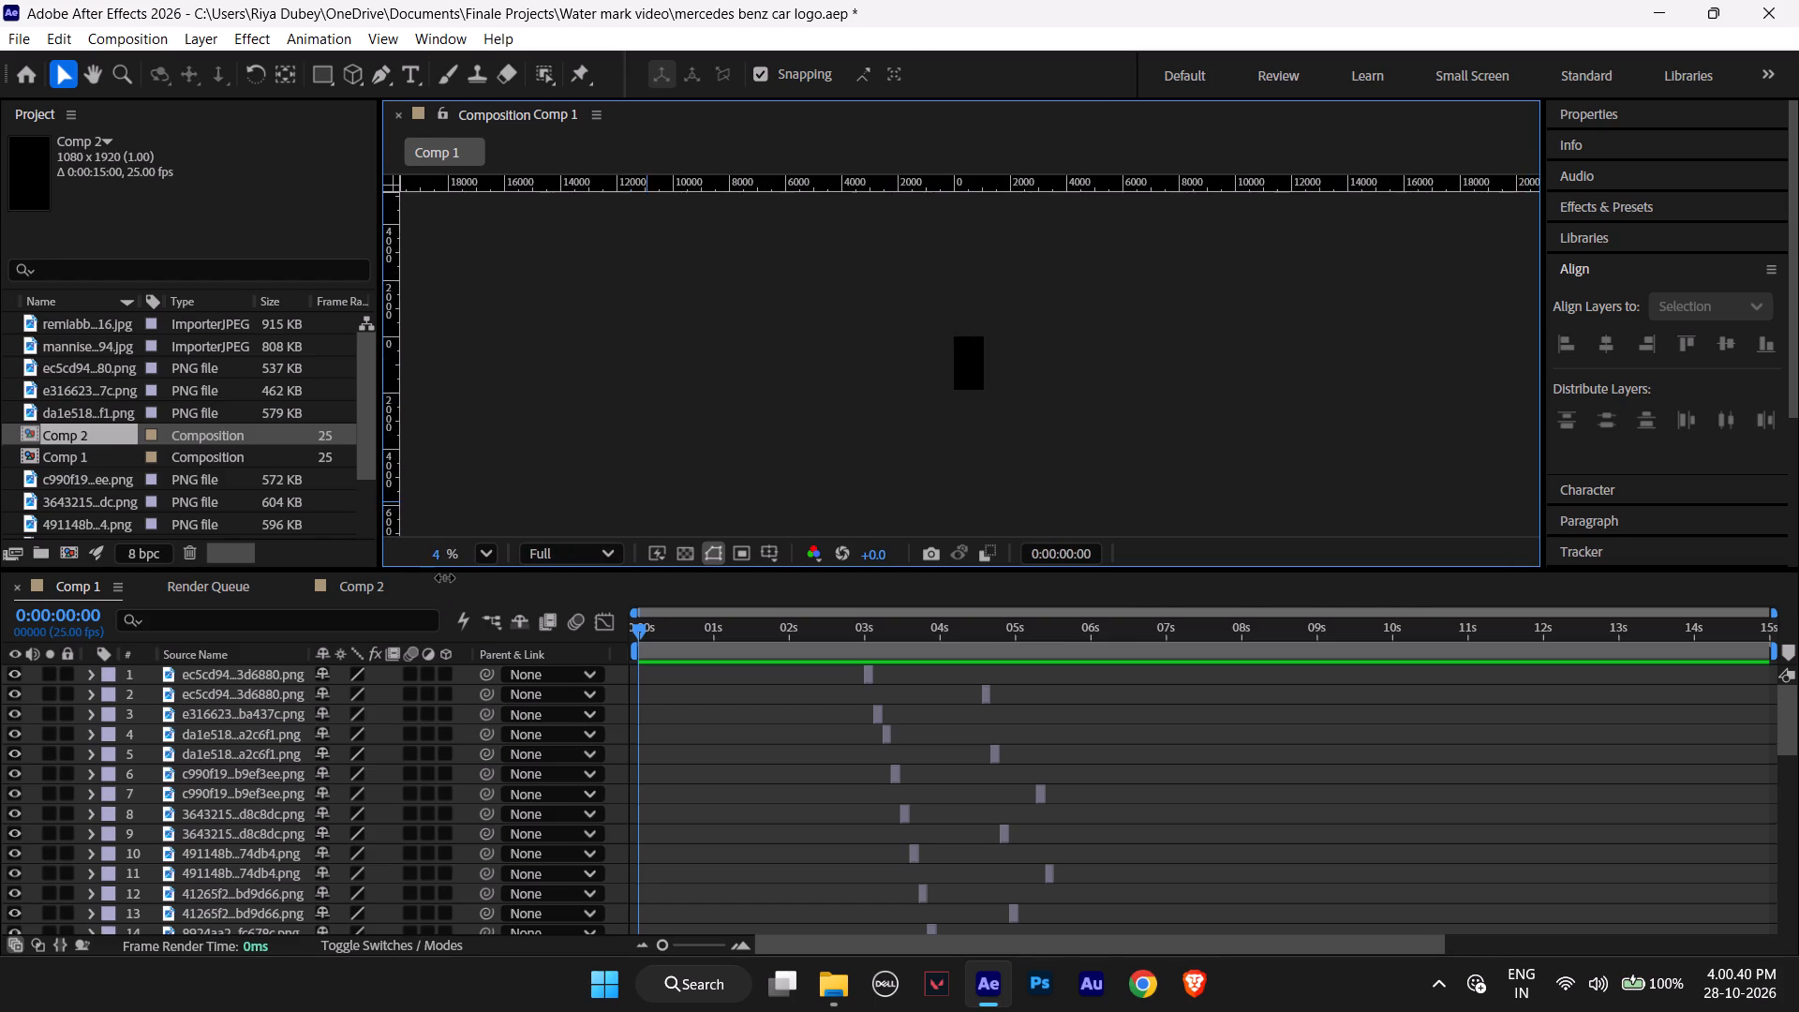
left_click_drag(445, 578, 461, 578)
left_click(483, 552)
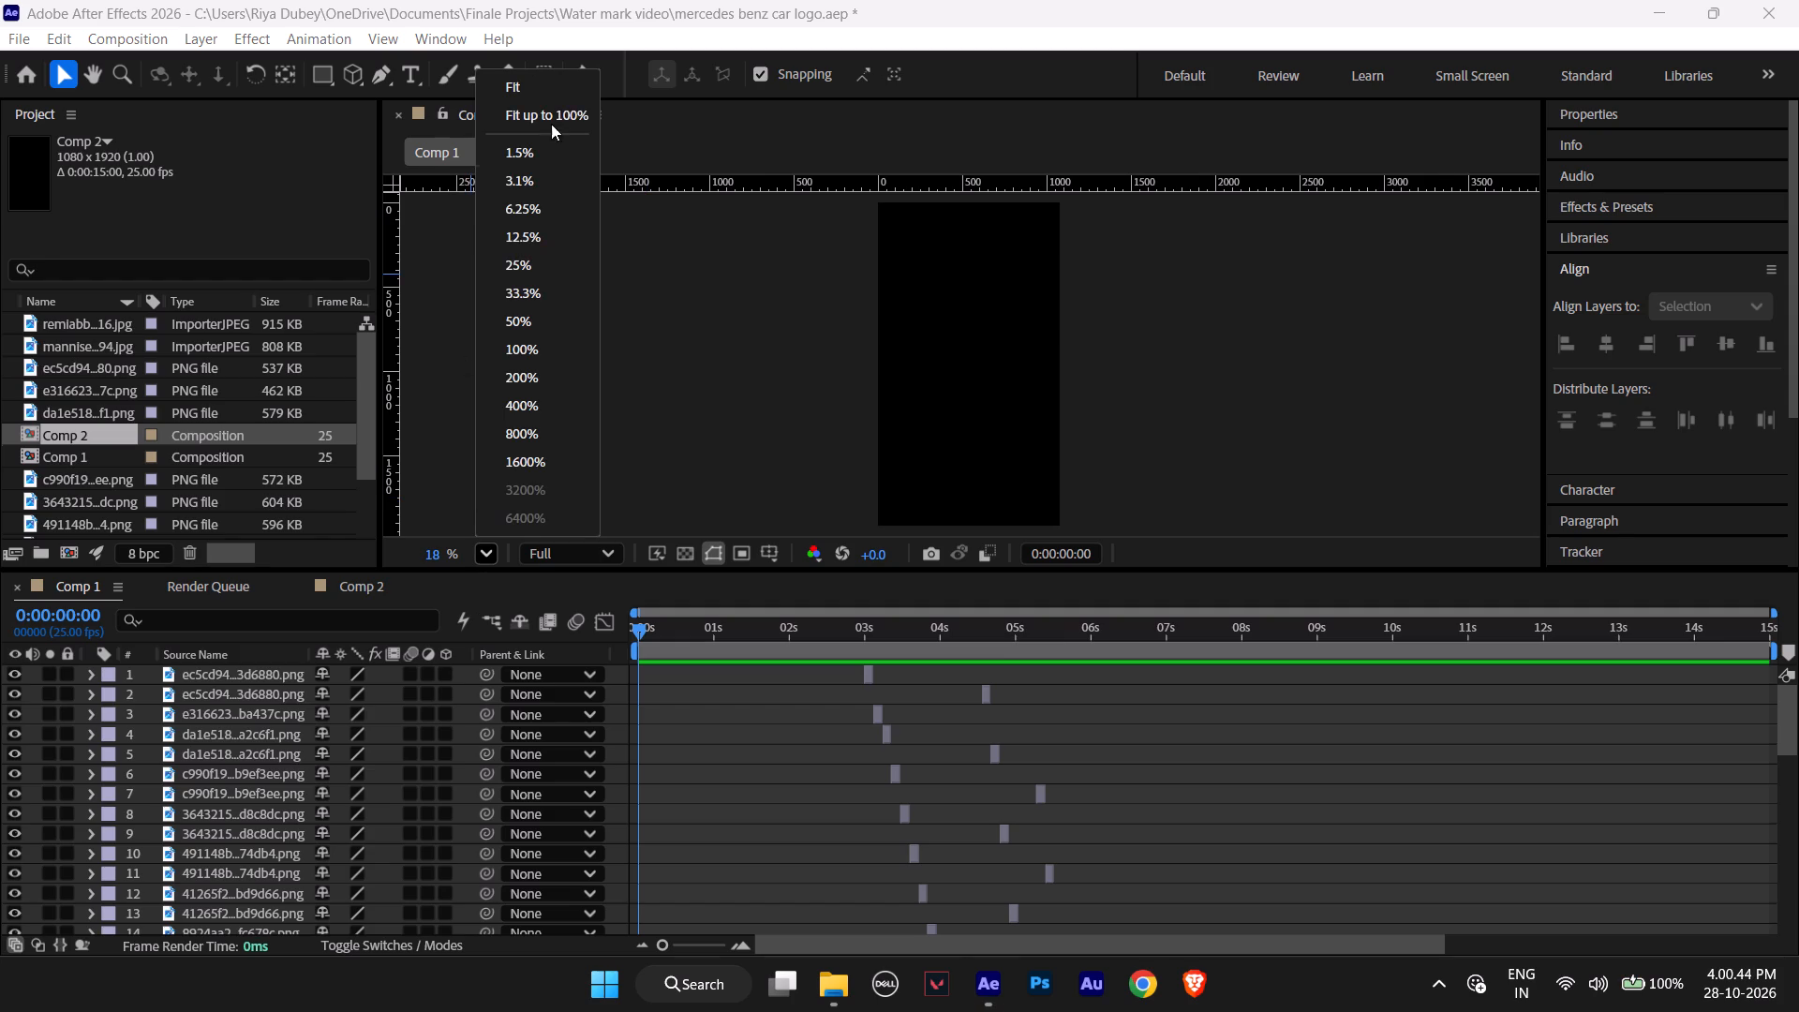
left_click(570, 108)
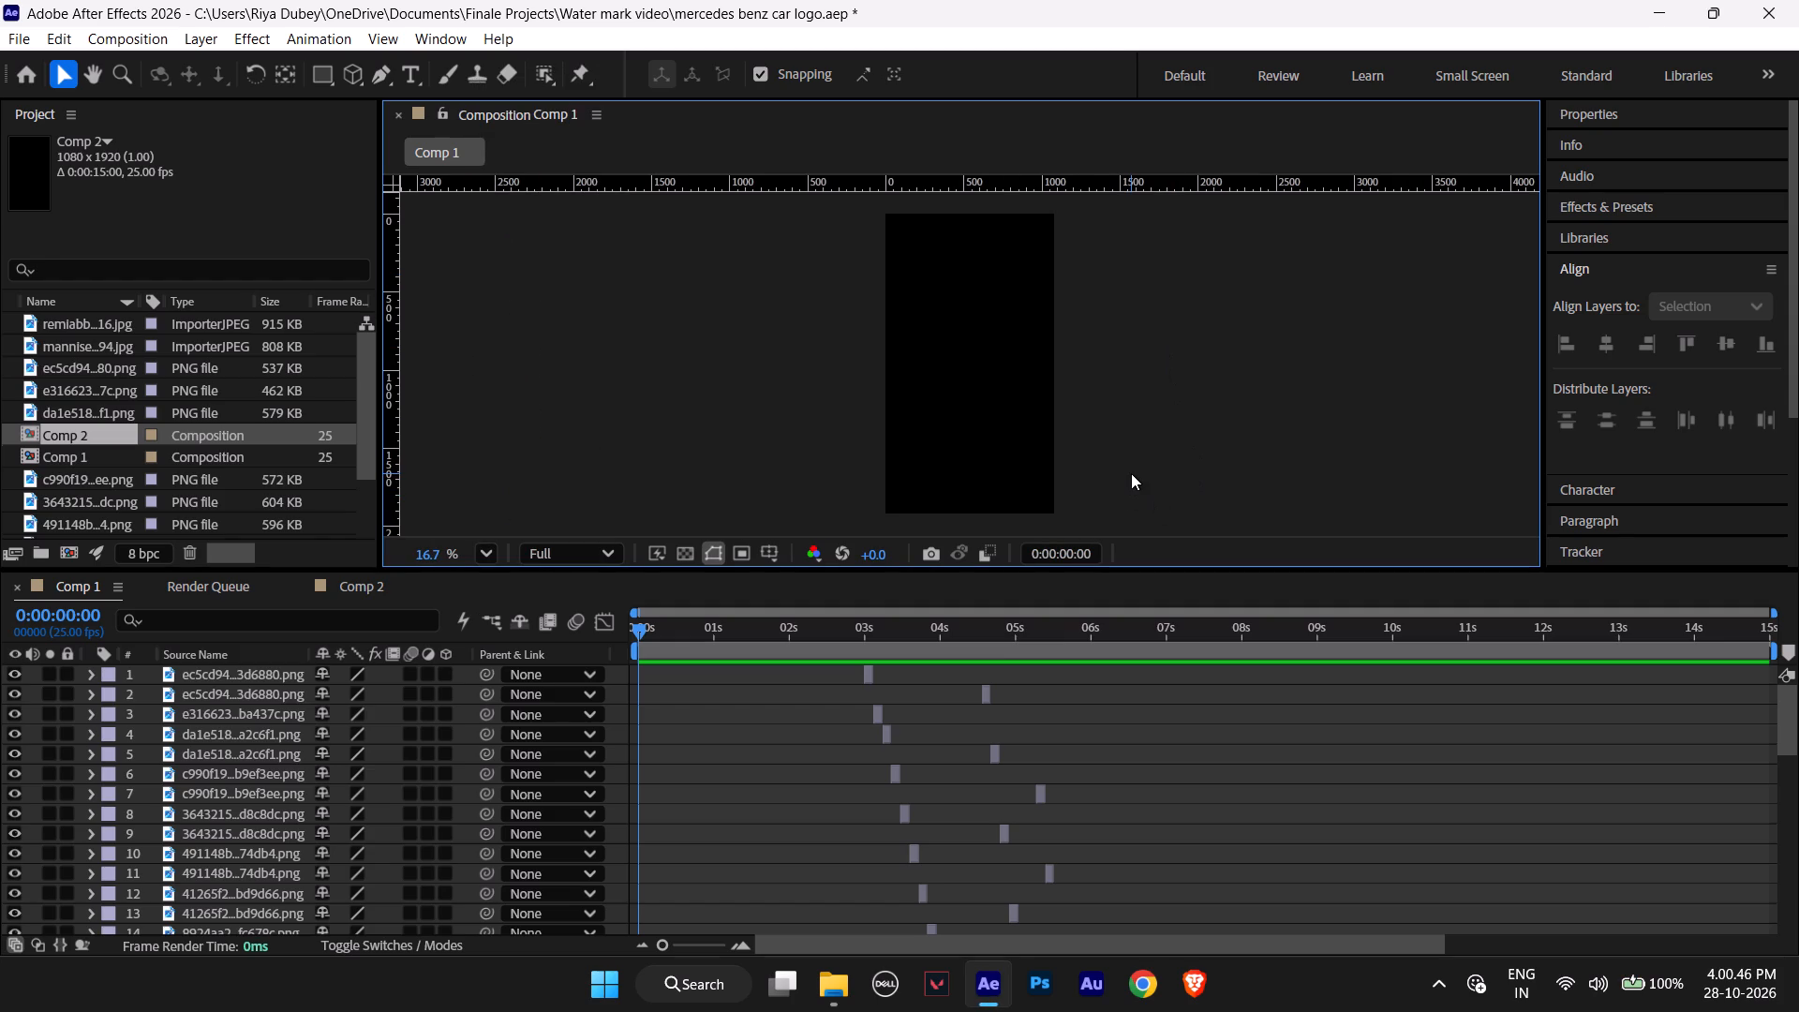
Play back Comp 1 and scrub between about 4 and 10 seconds to check the image sequence.
key("space")
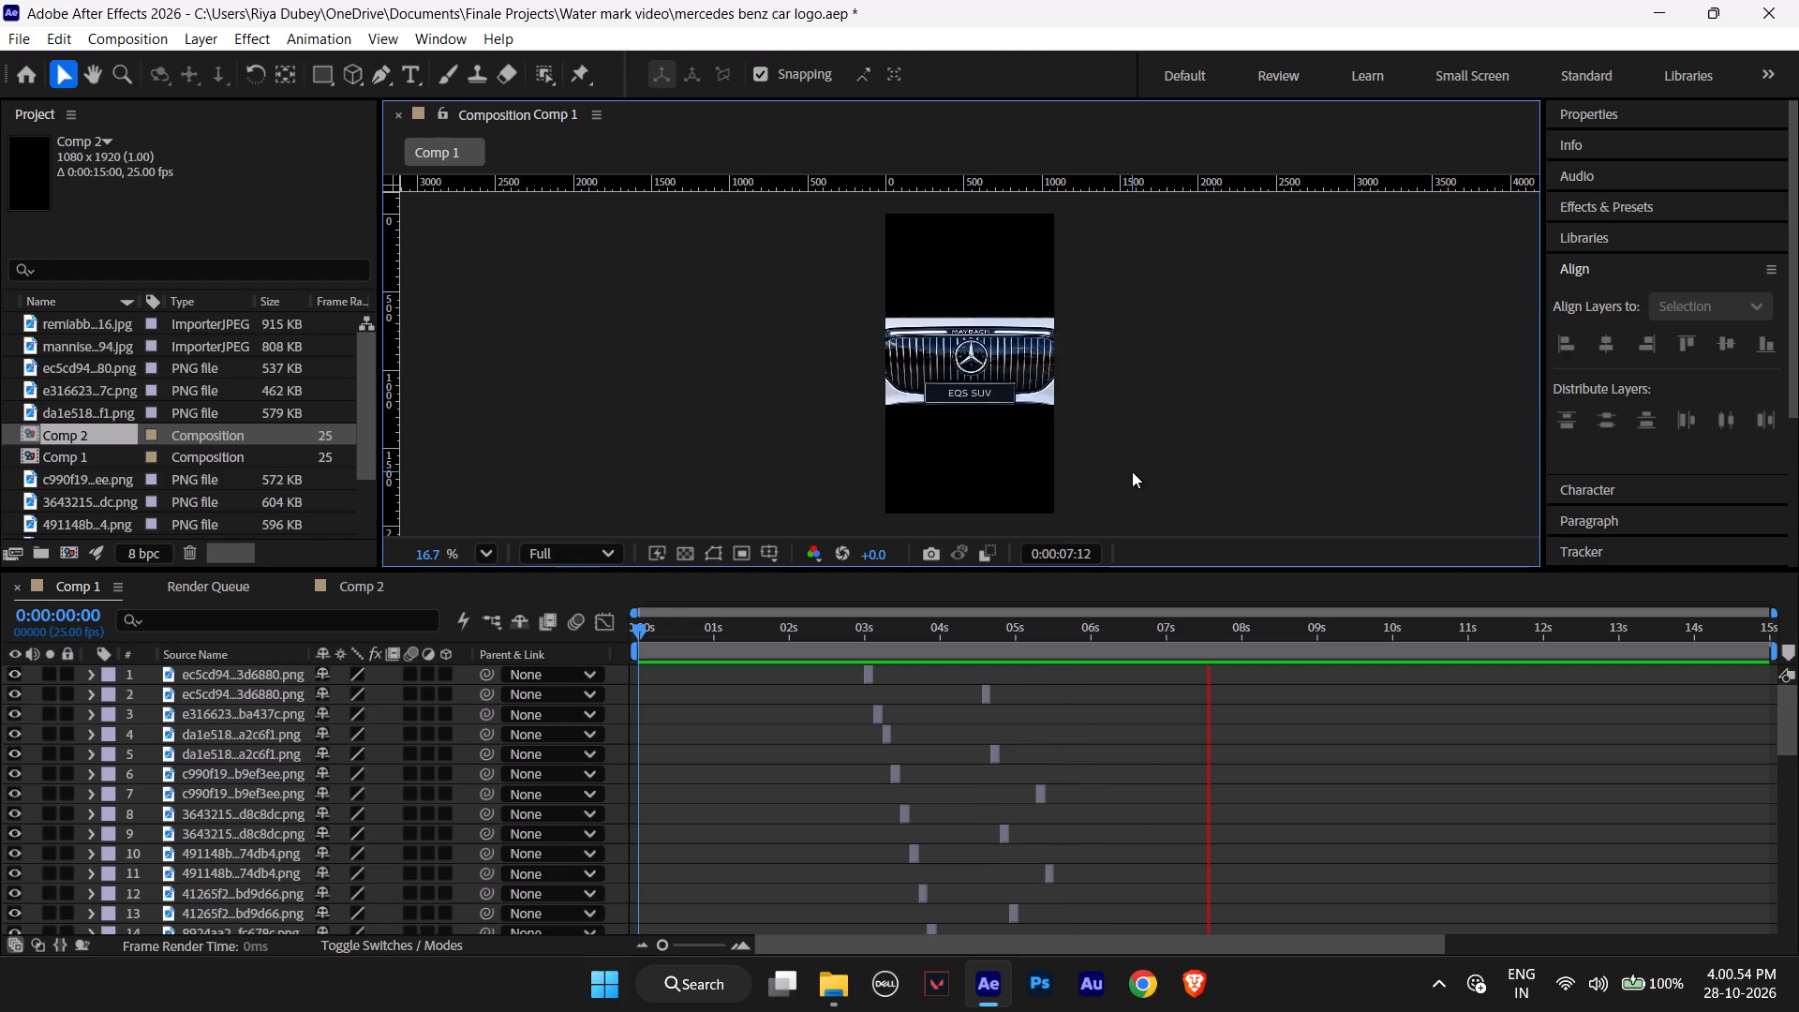
key("space")
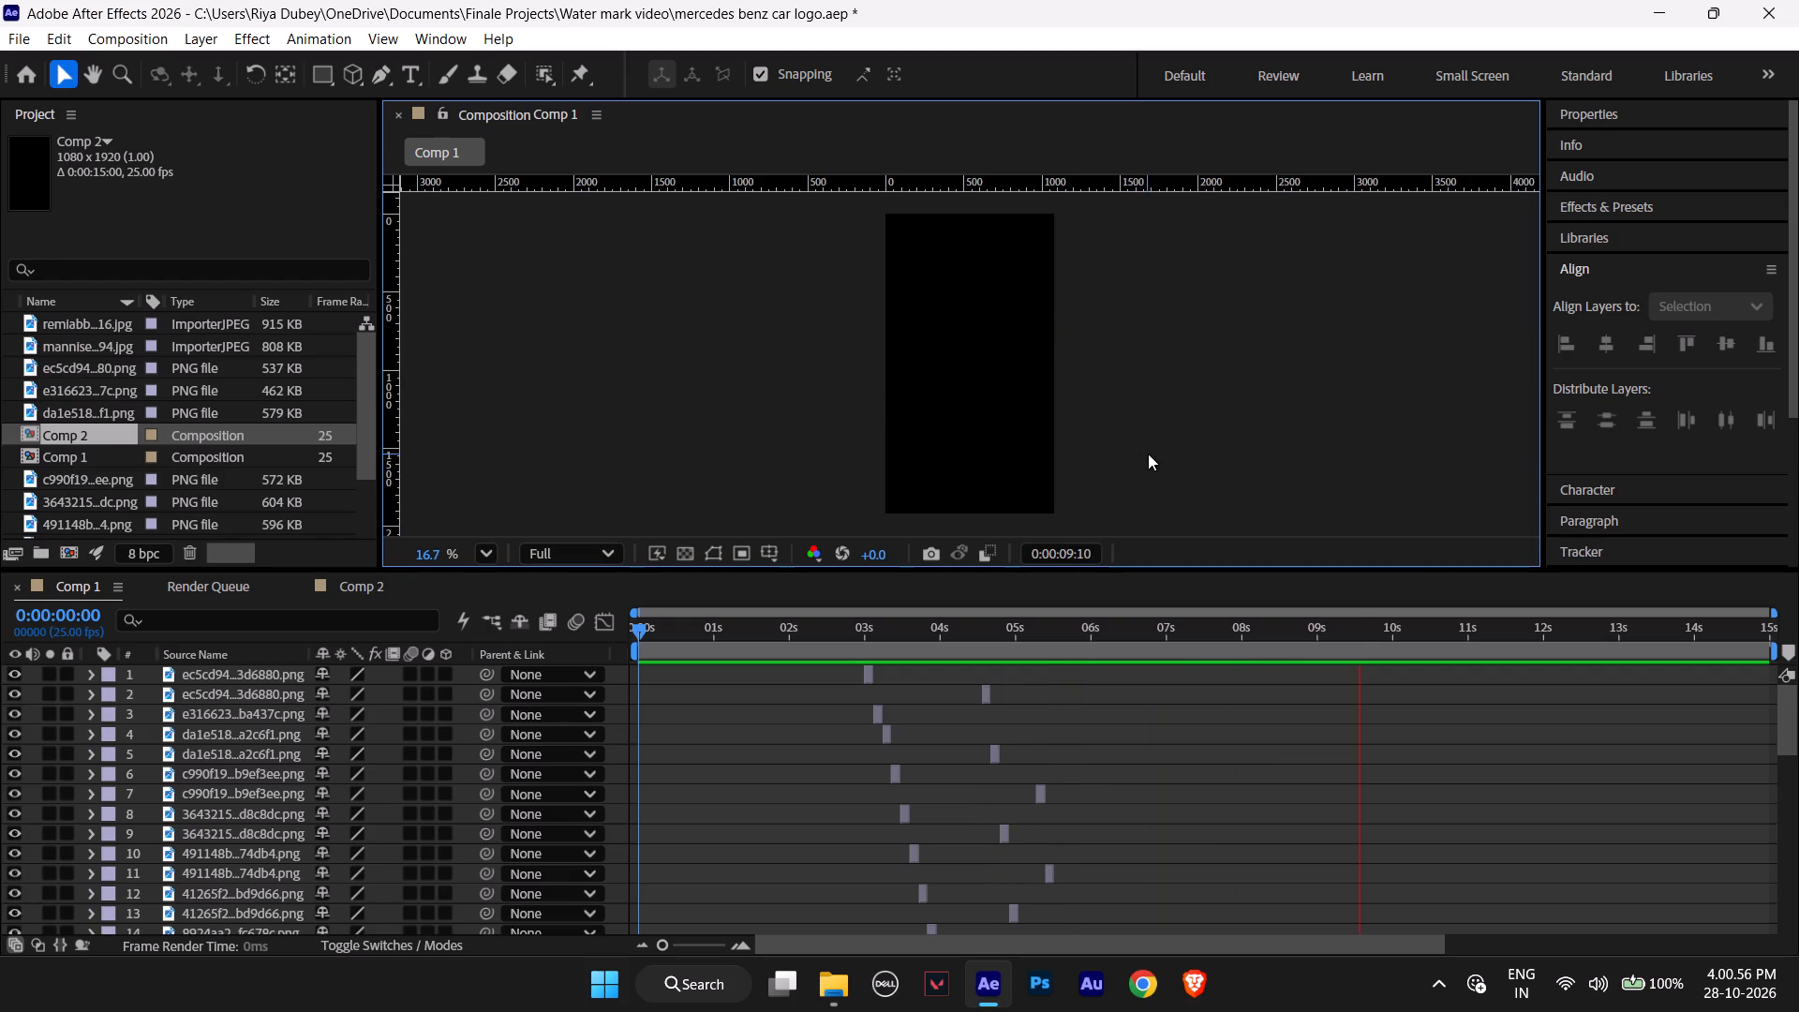
left_click_drag(1363, 628, 1323, 630)
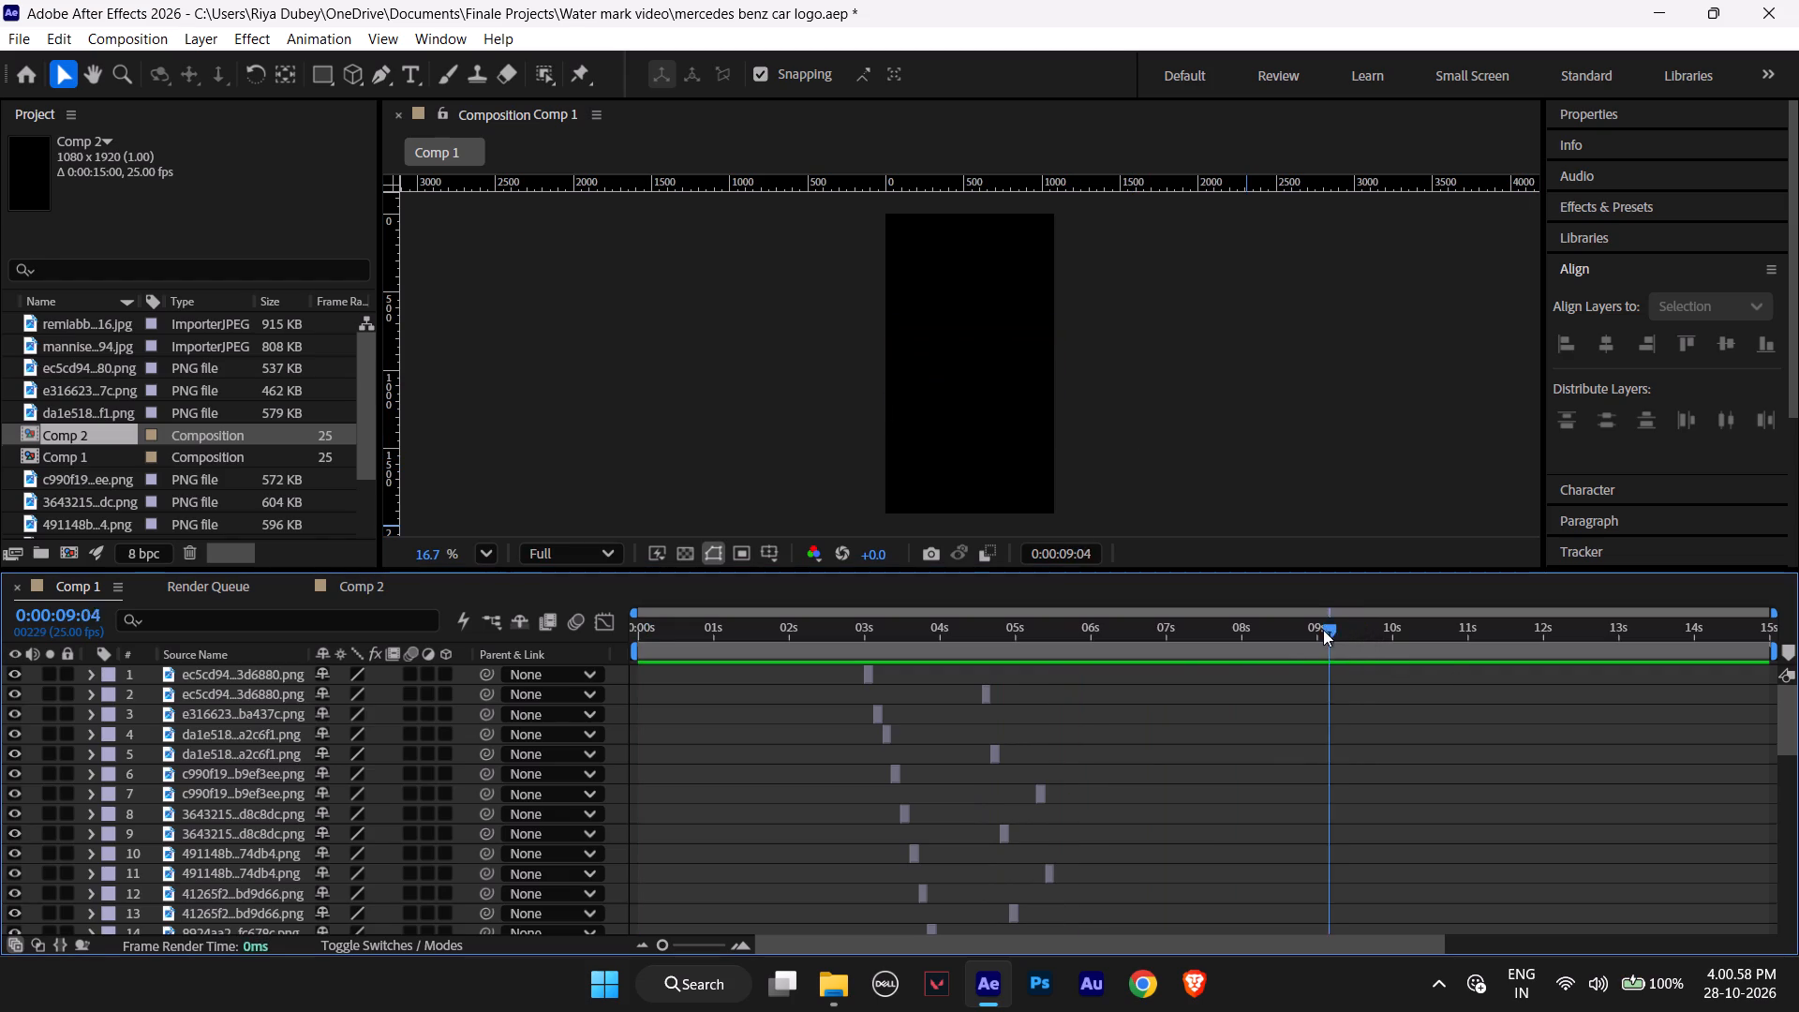
left_click_drag(1323, 630, 1307, 630)
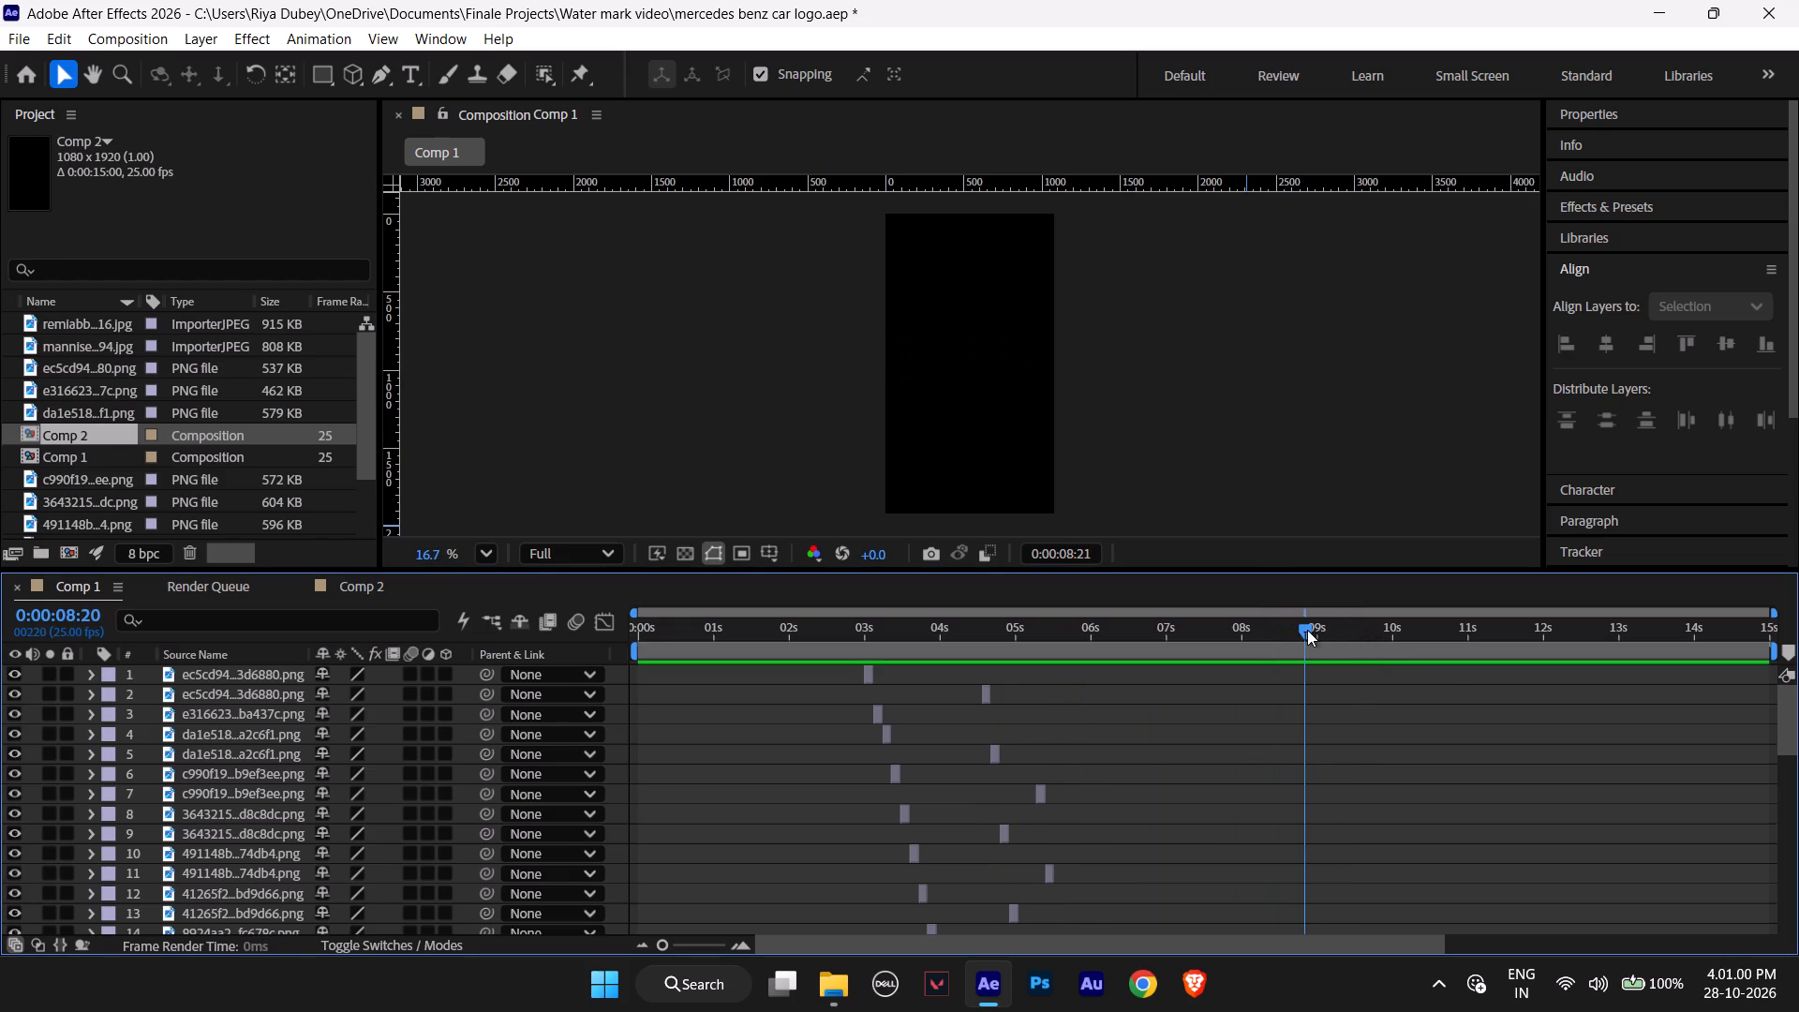
left_click_drag(1307, 630, 1300, 630)
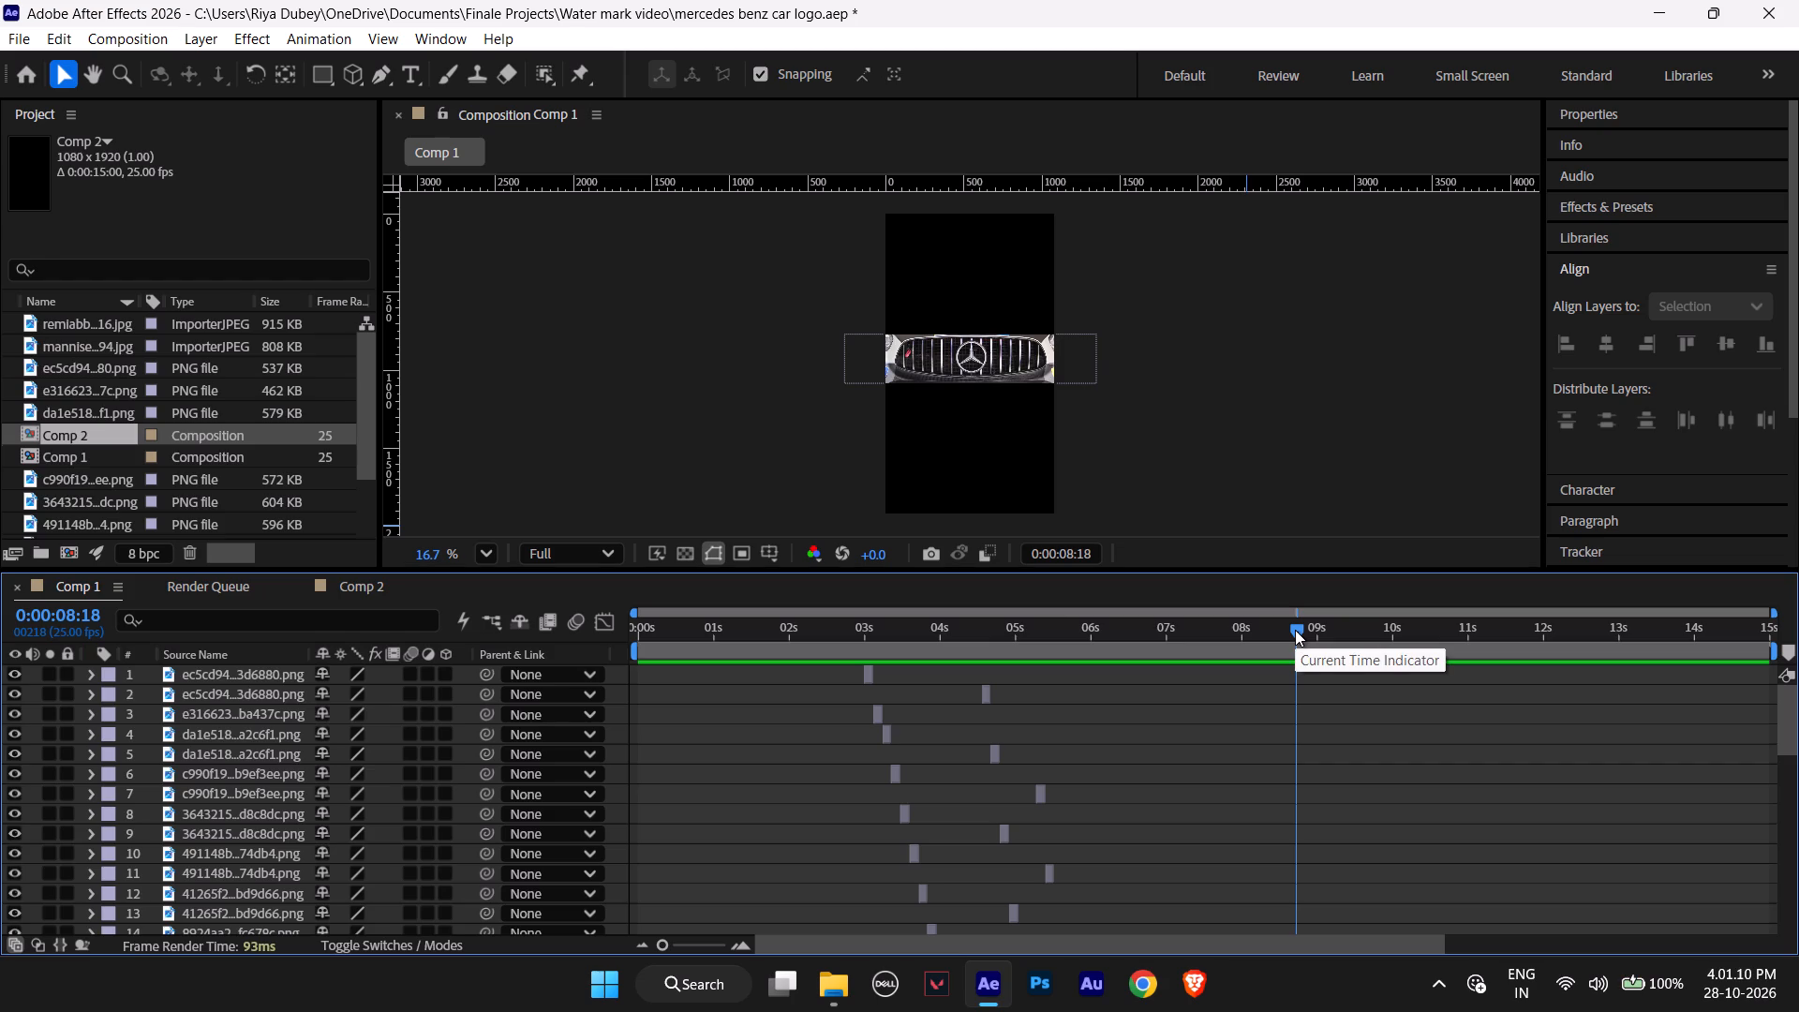
left_click_drag(1295, 630, 1163, 629)
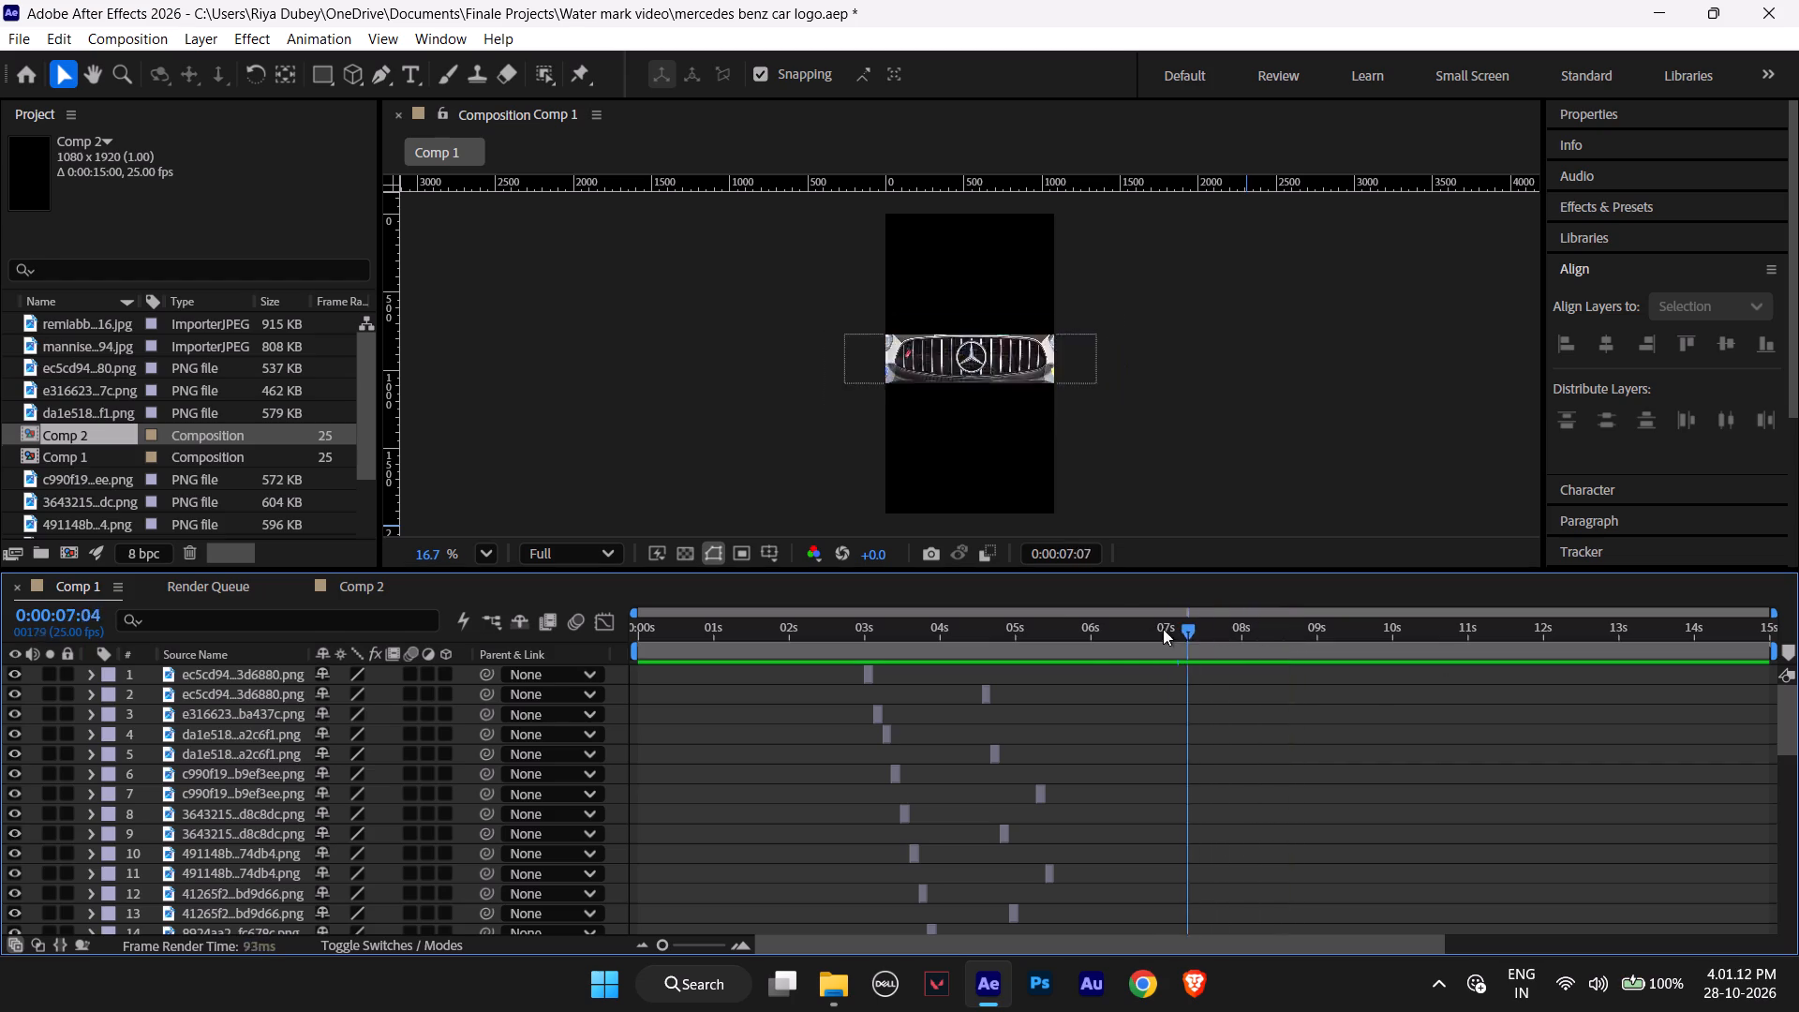
left_click_drag(1163, 629, 986, 626)
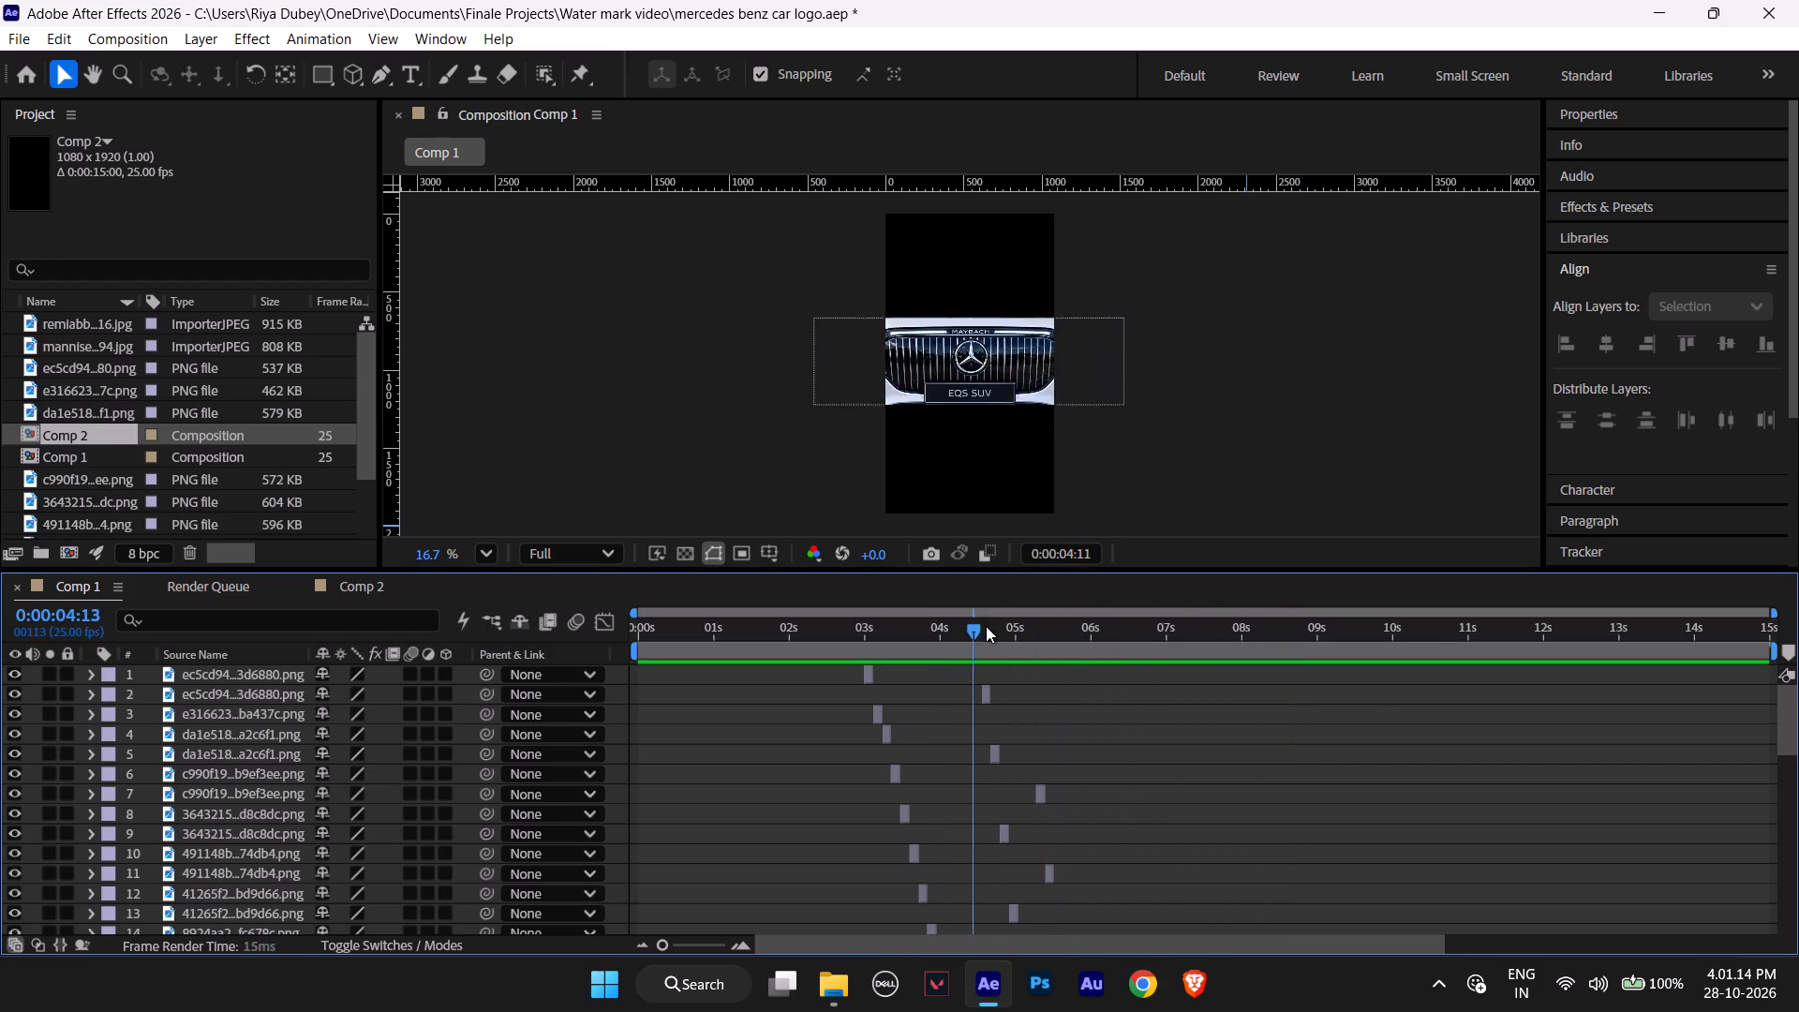
left_click_drag(986, 626, 1123, 625)
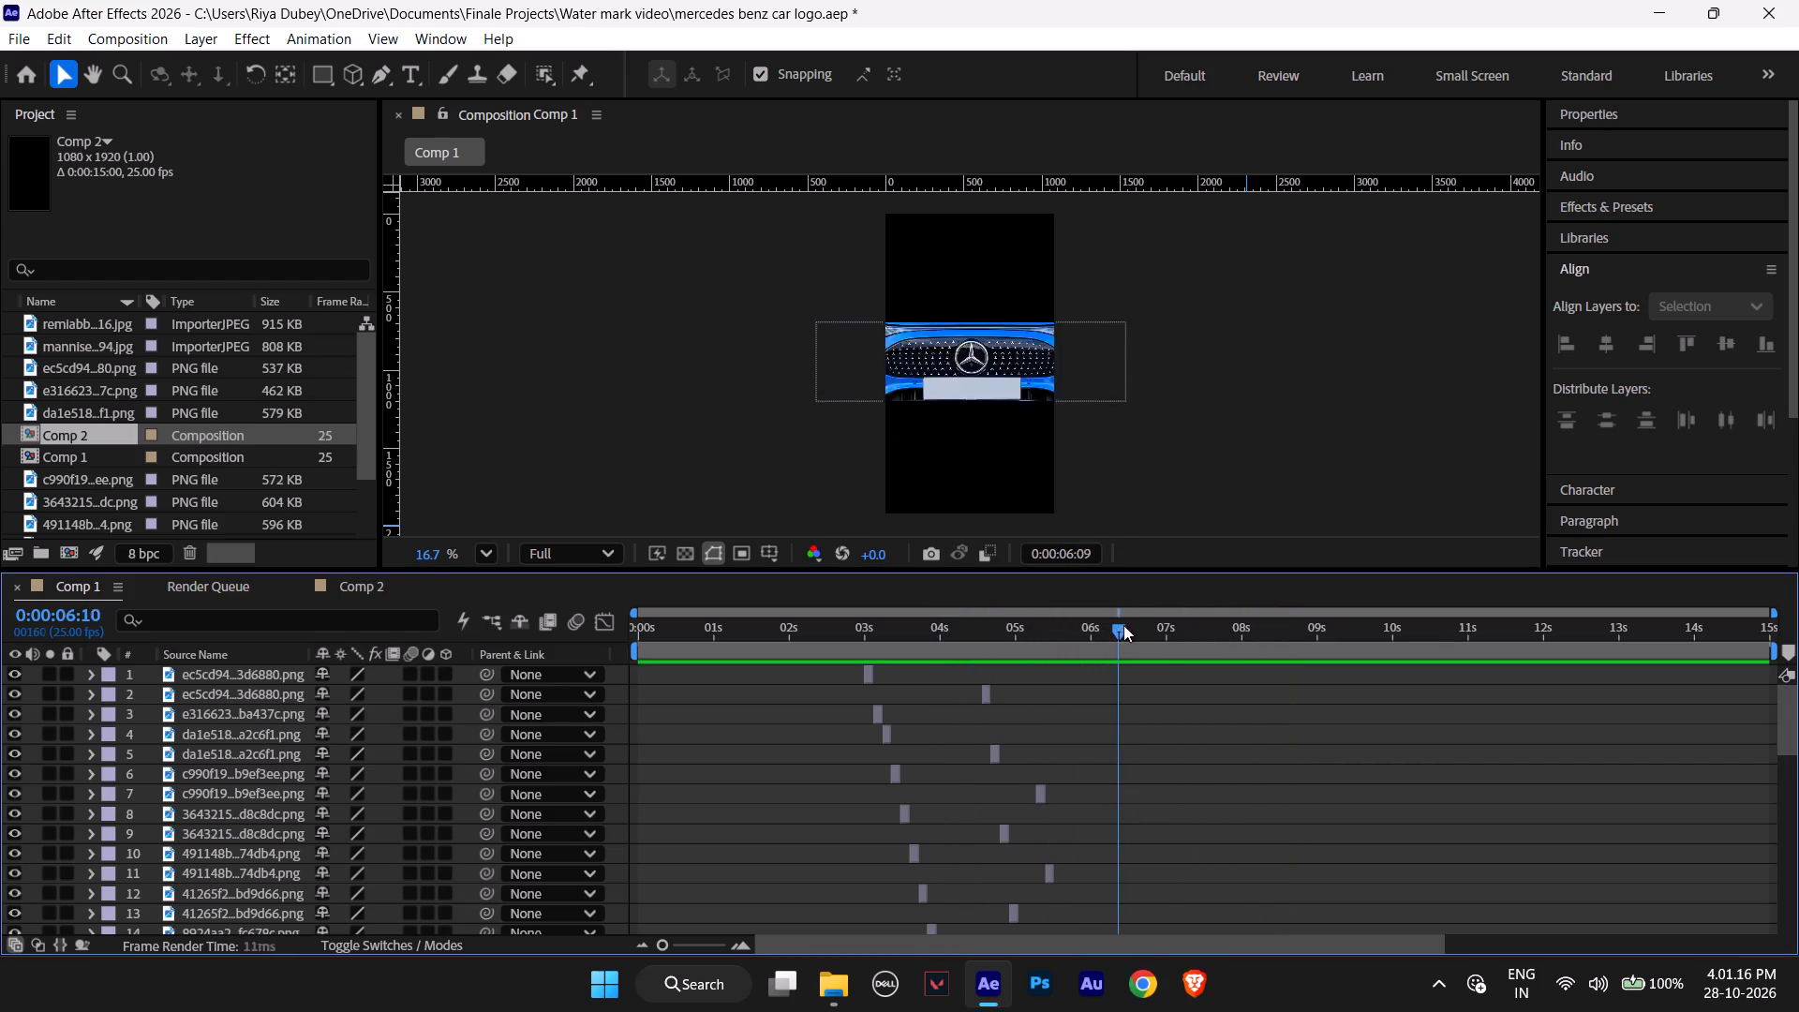
left_click_drag(1123, 625, 1221, 625)
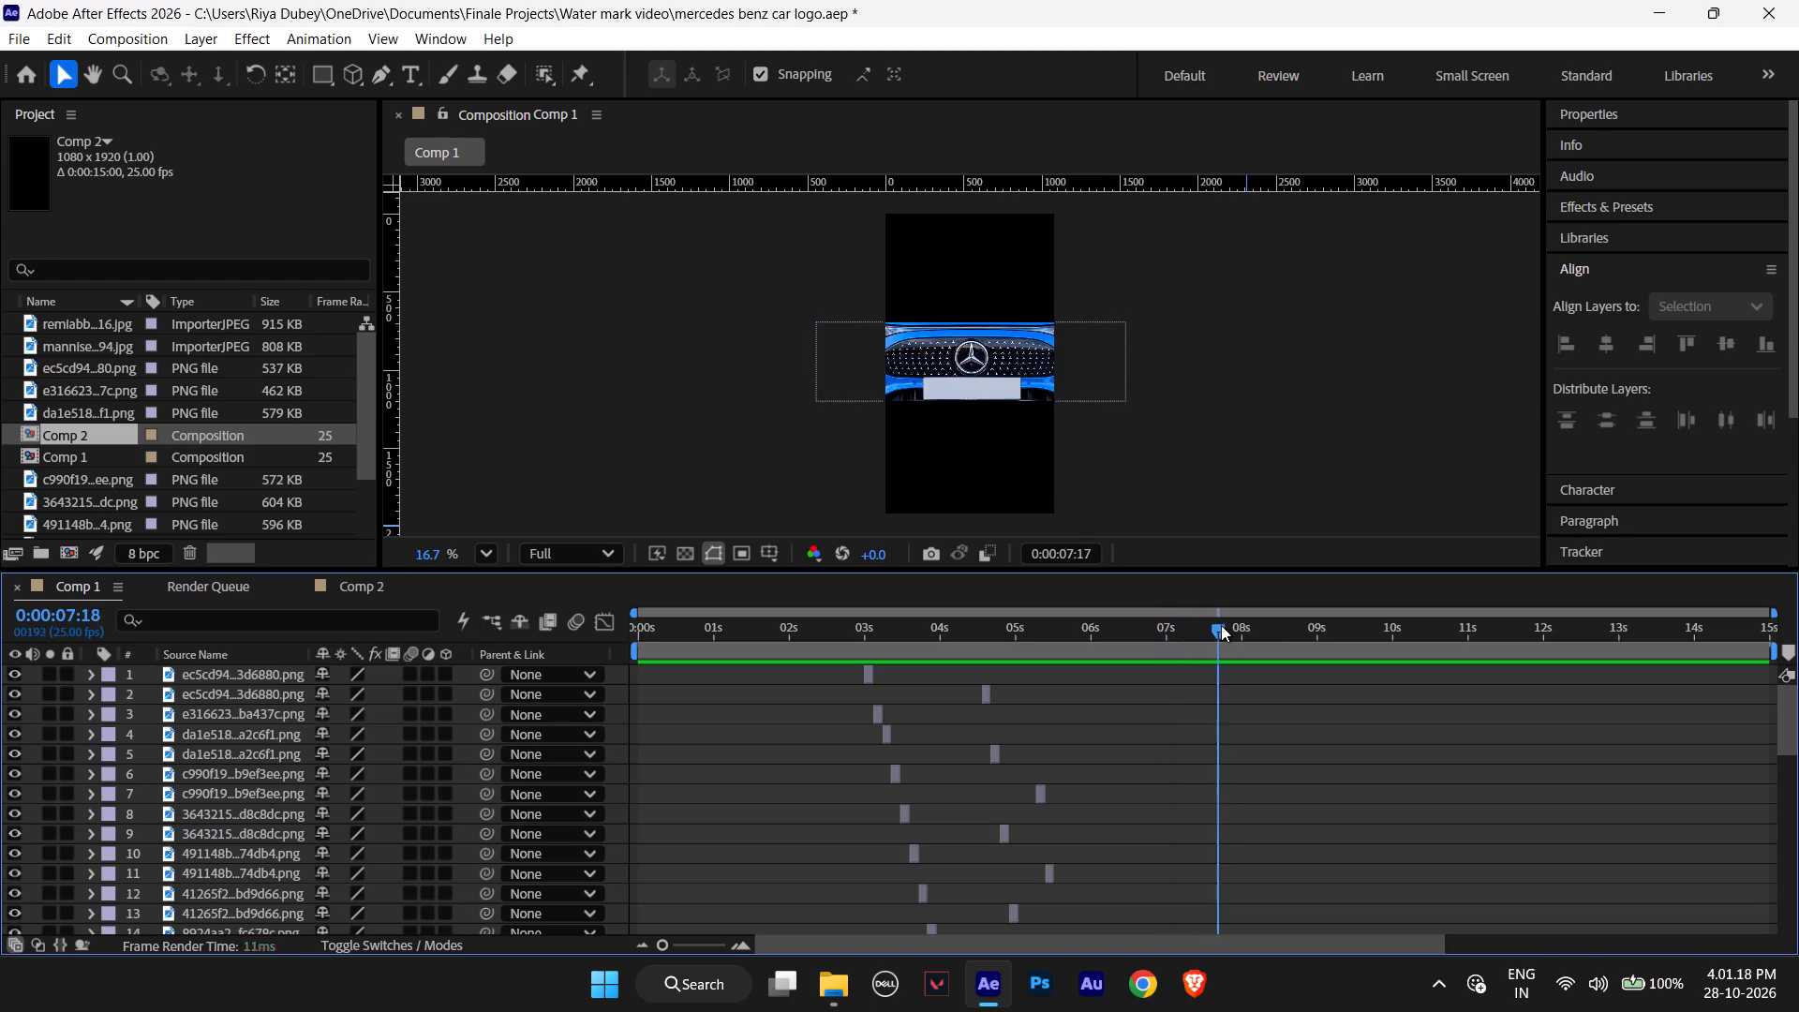
left_click_drag(1221, 625, 1253, 628)
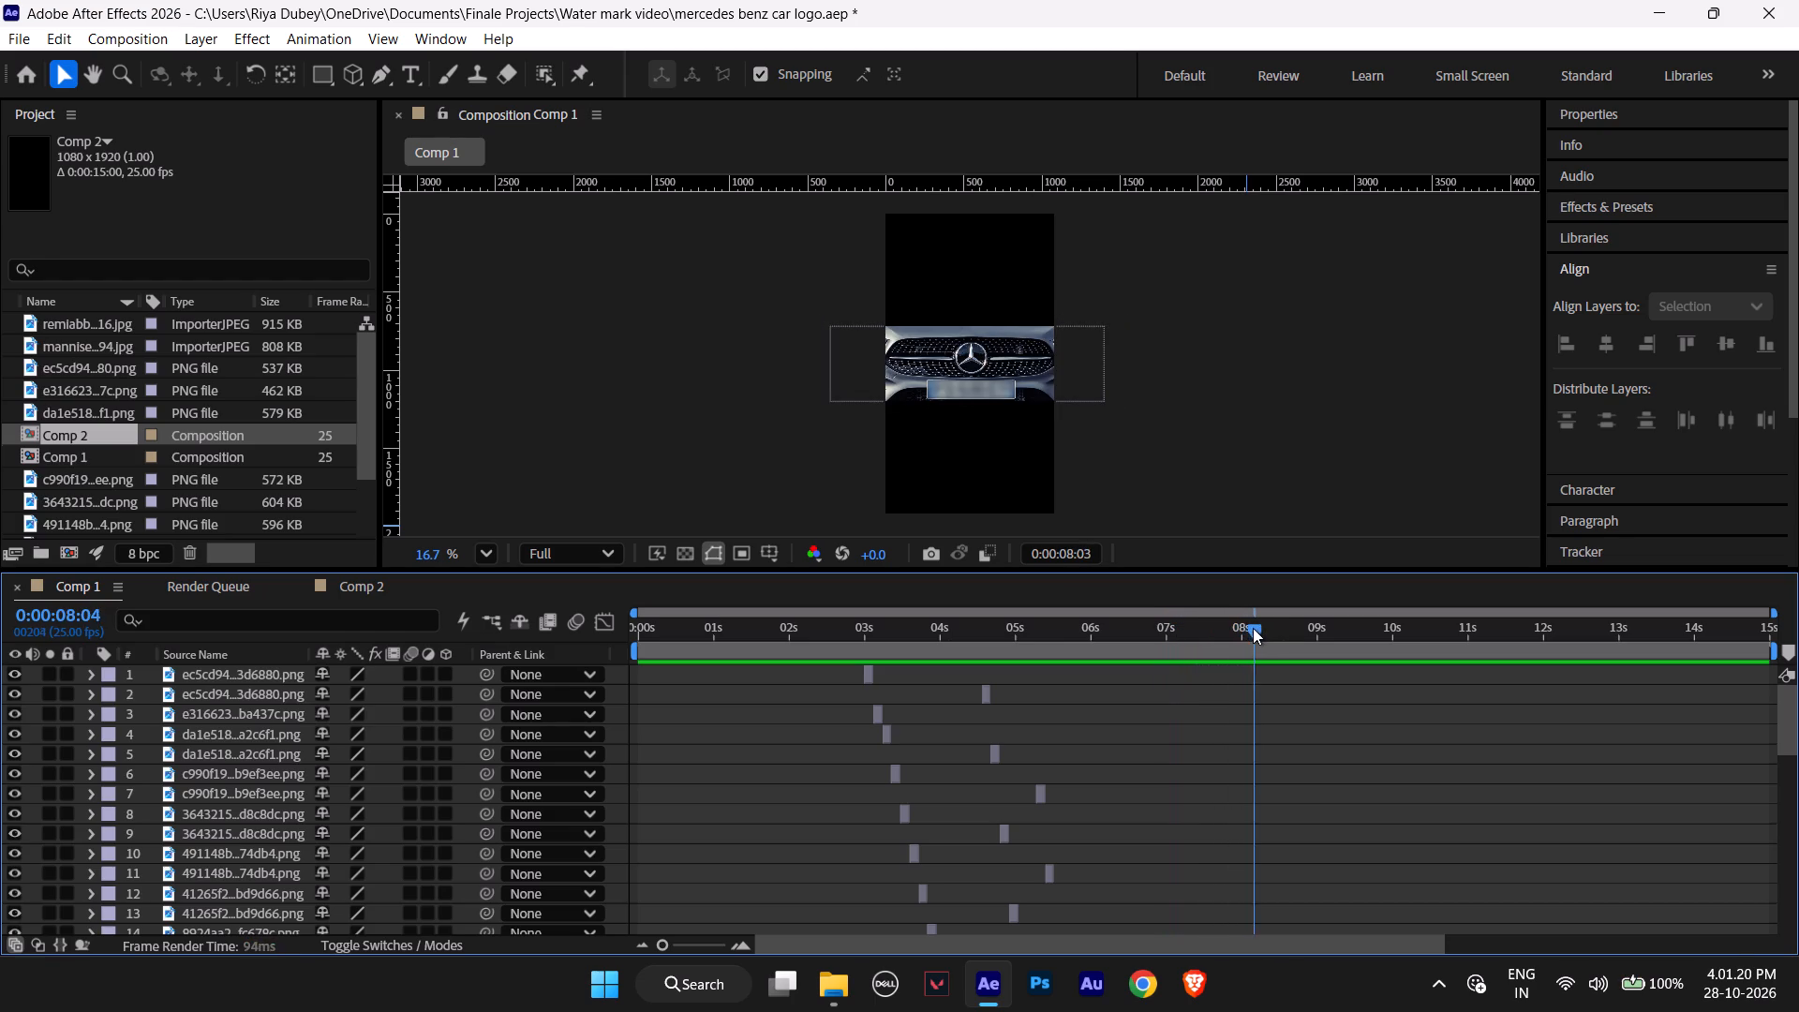
left_click_drag(1253, 628, 1295, 625)
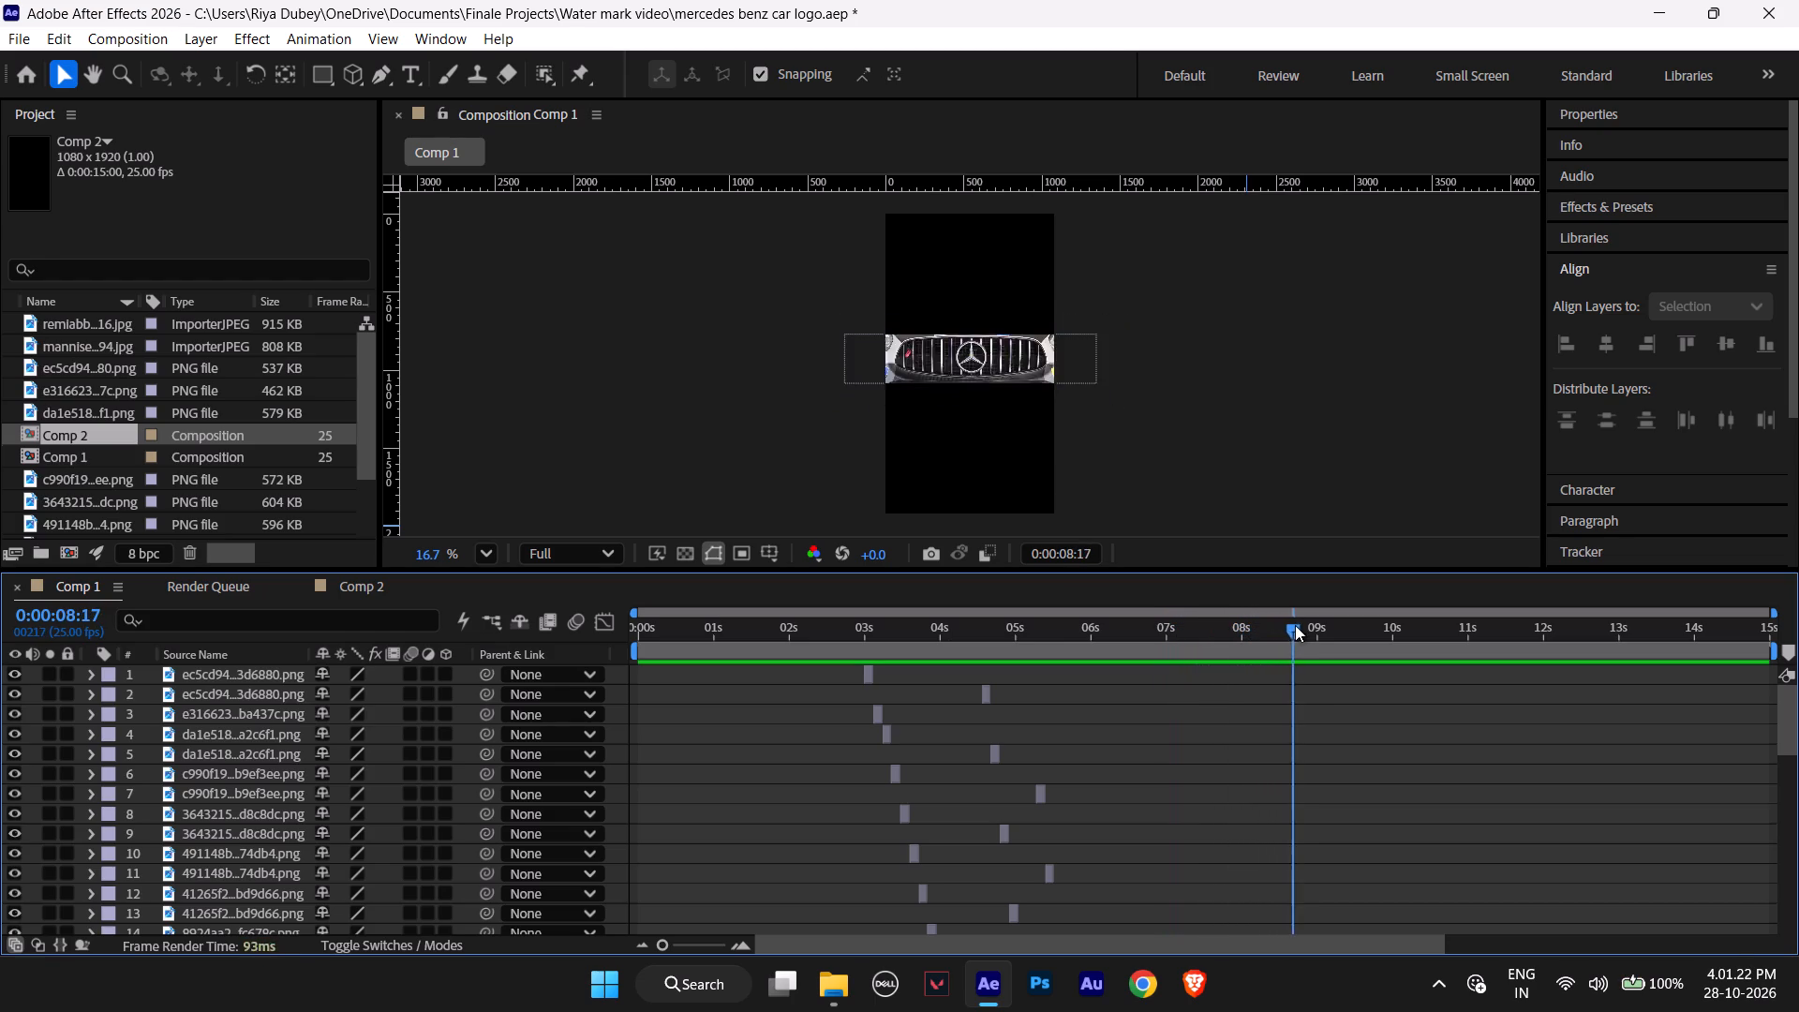
left_click_drag(1295, 625, 1344, 622)
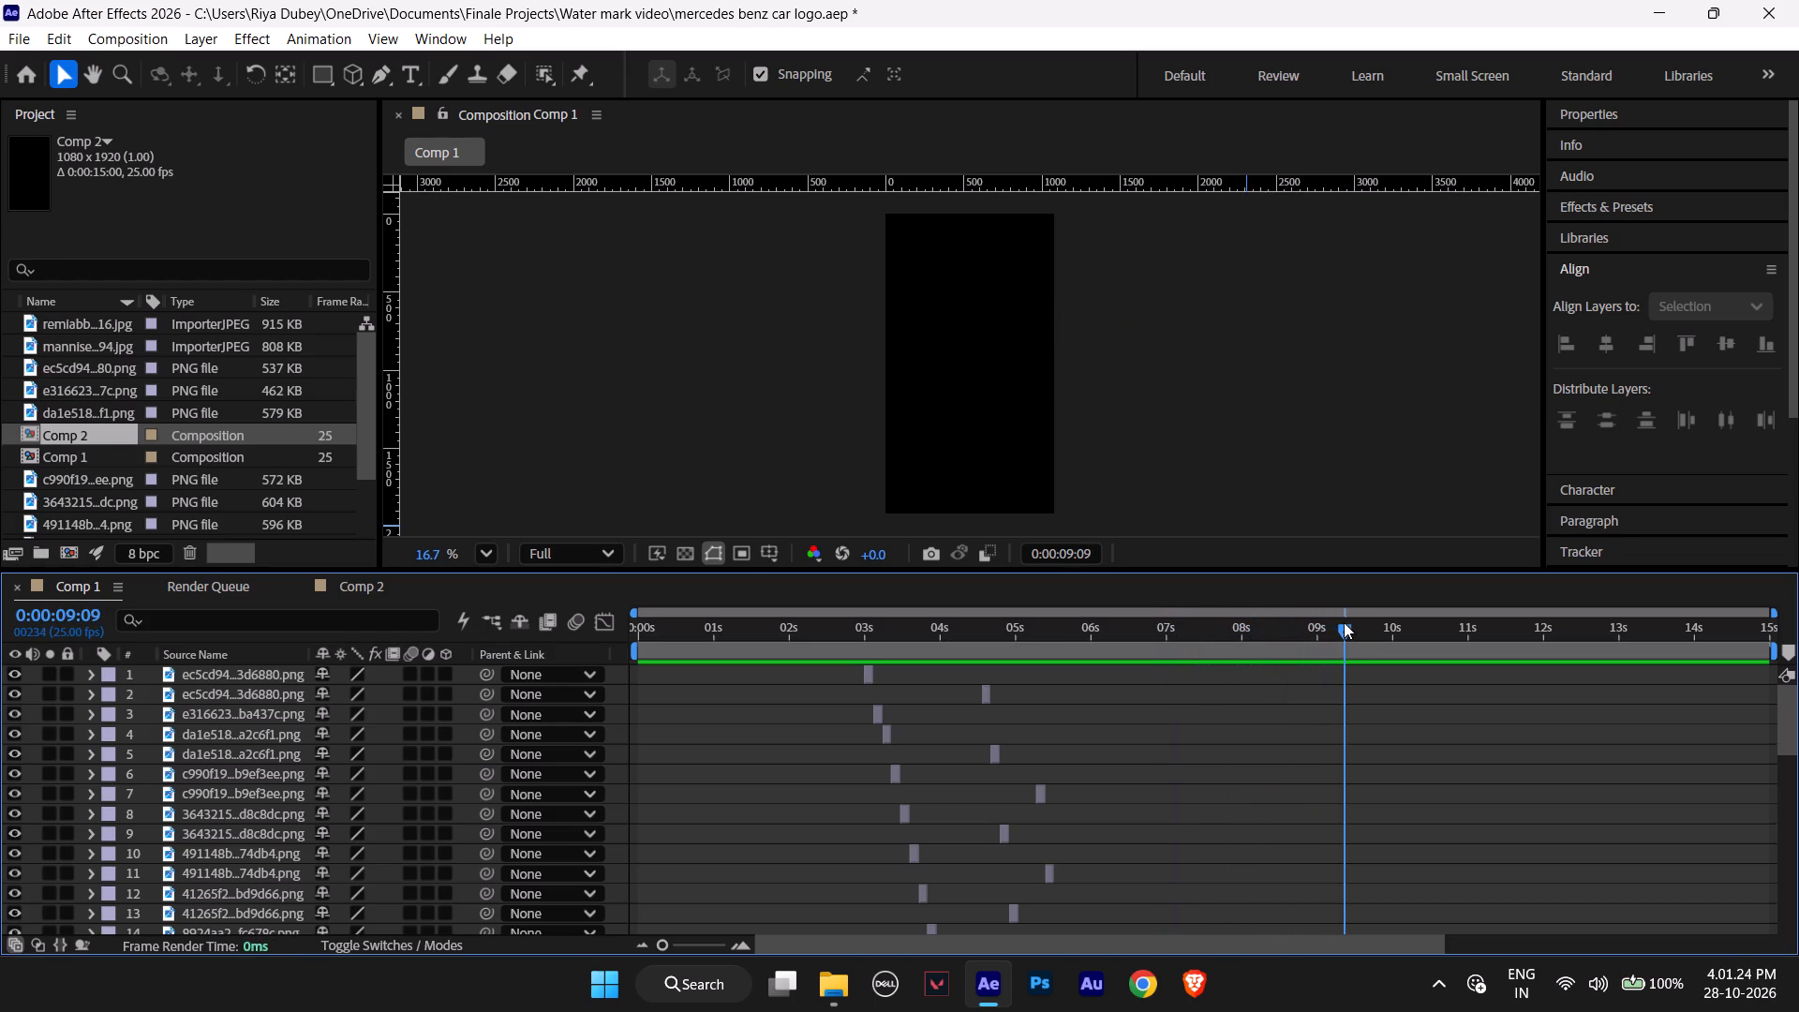
left_click_drag(1344, 622, 1386, 625)
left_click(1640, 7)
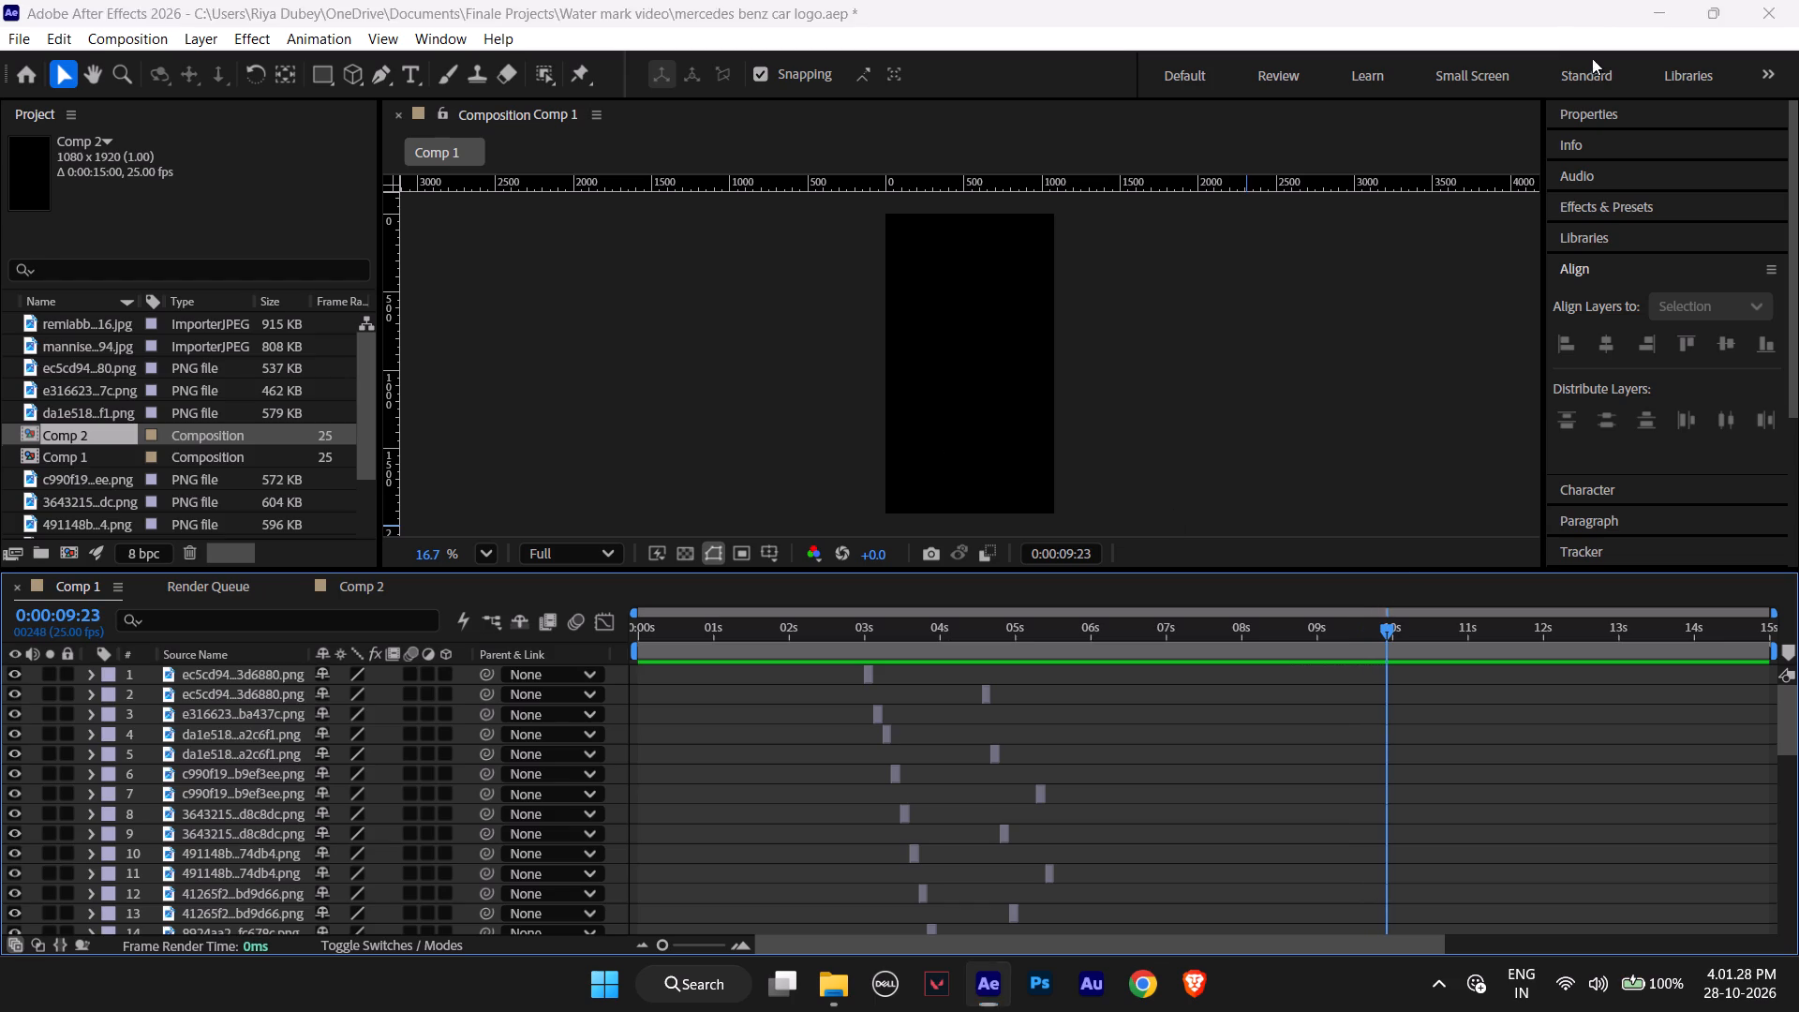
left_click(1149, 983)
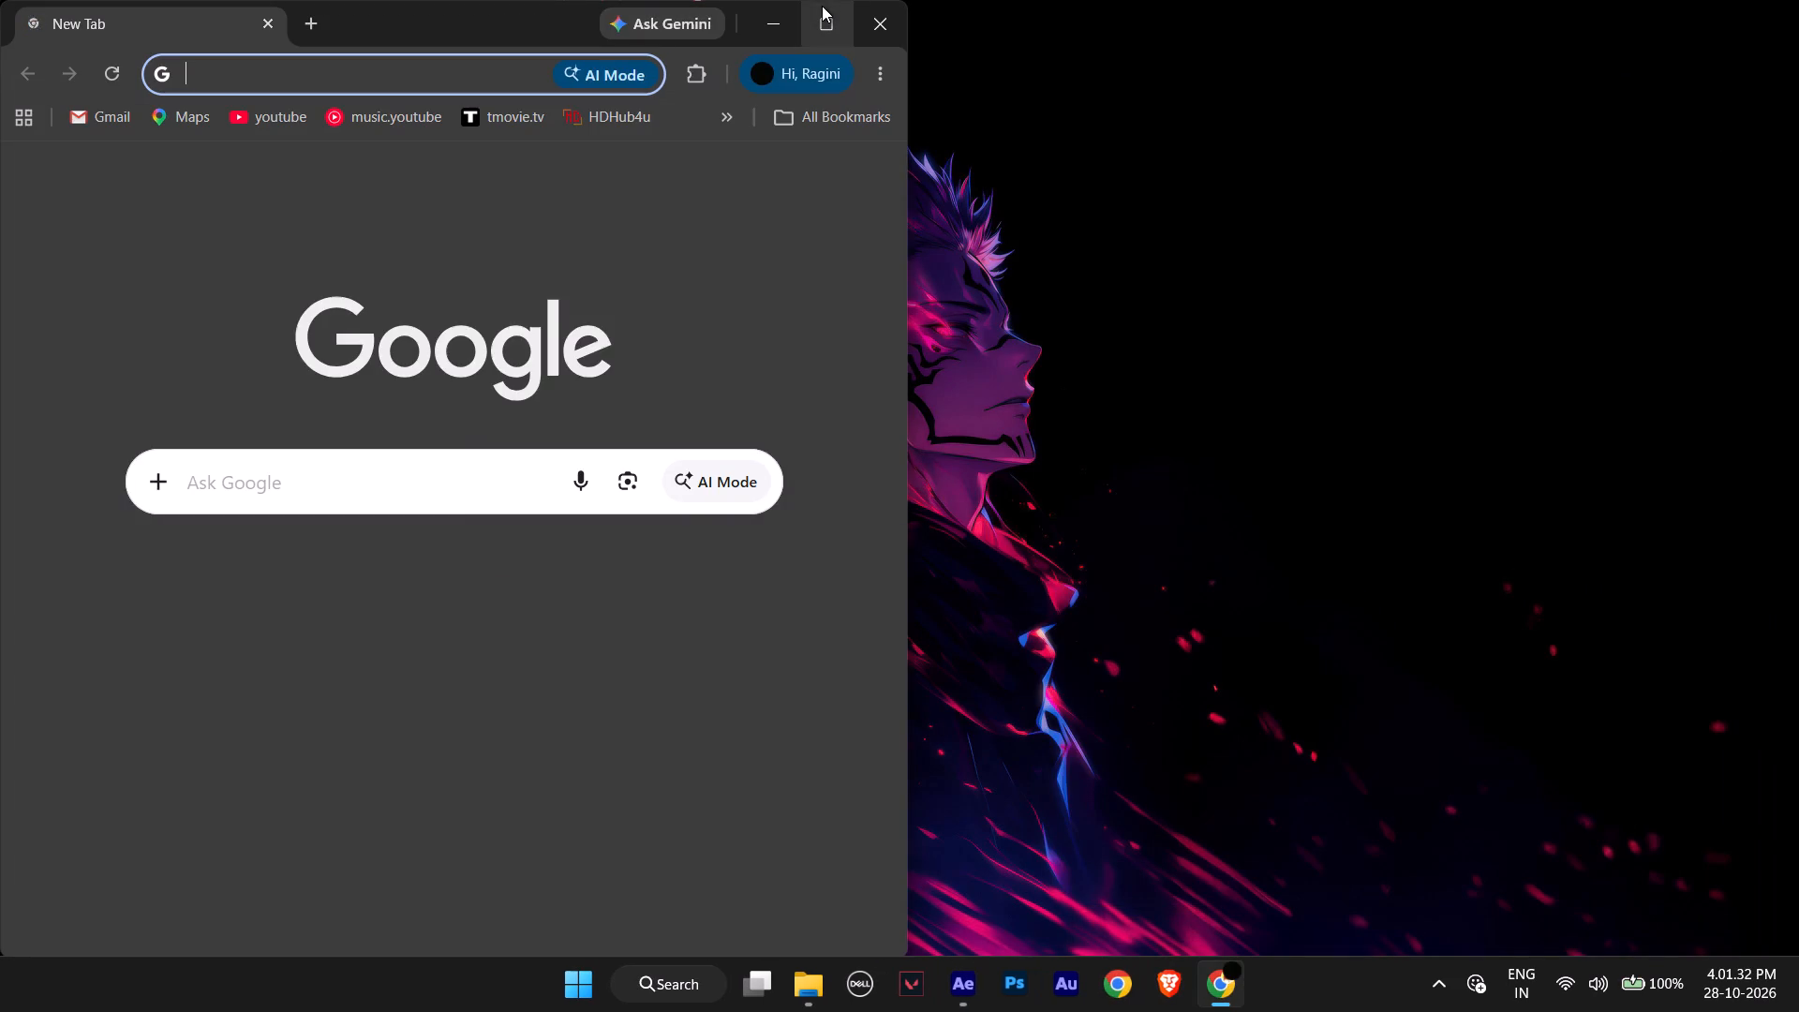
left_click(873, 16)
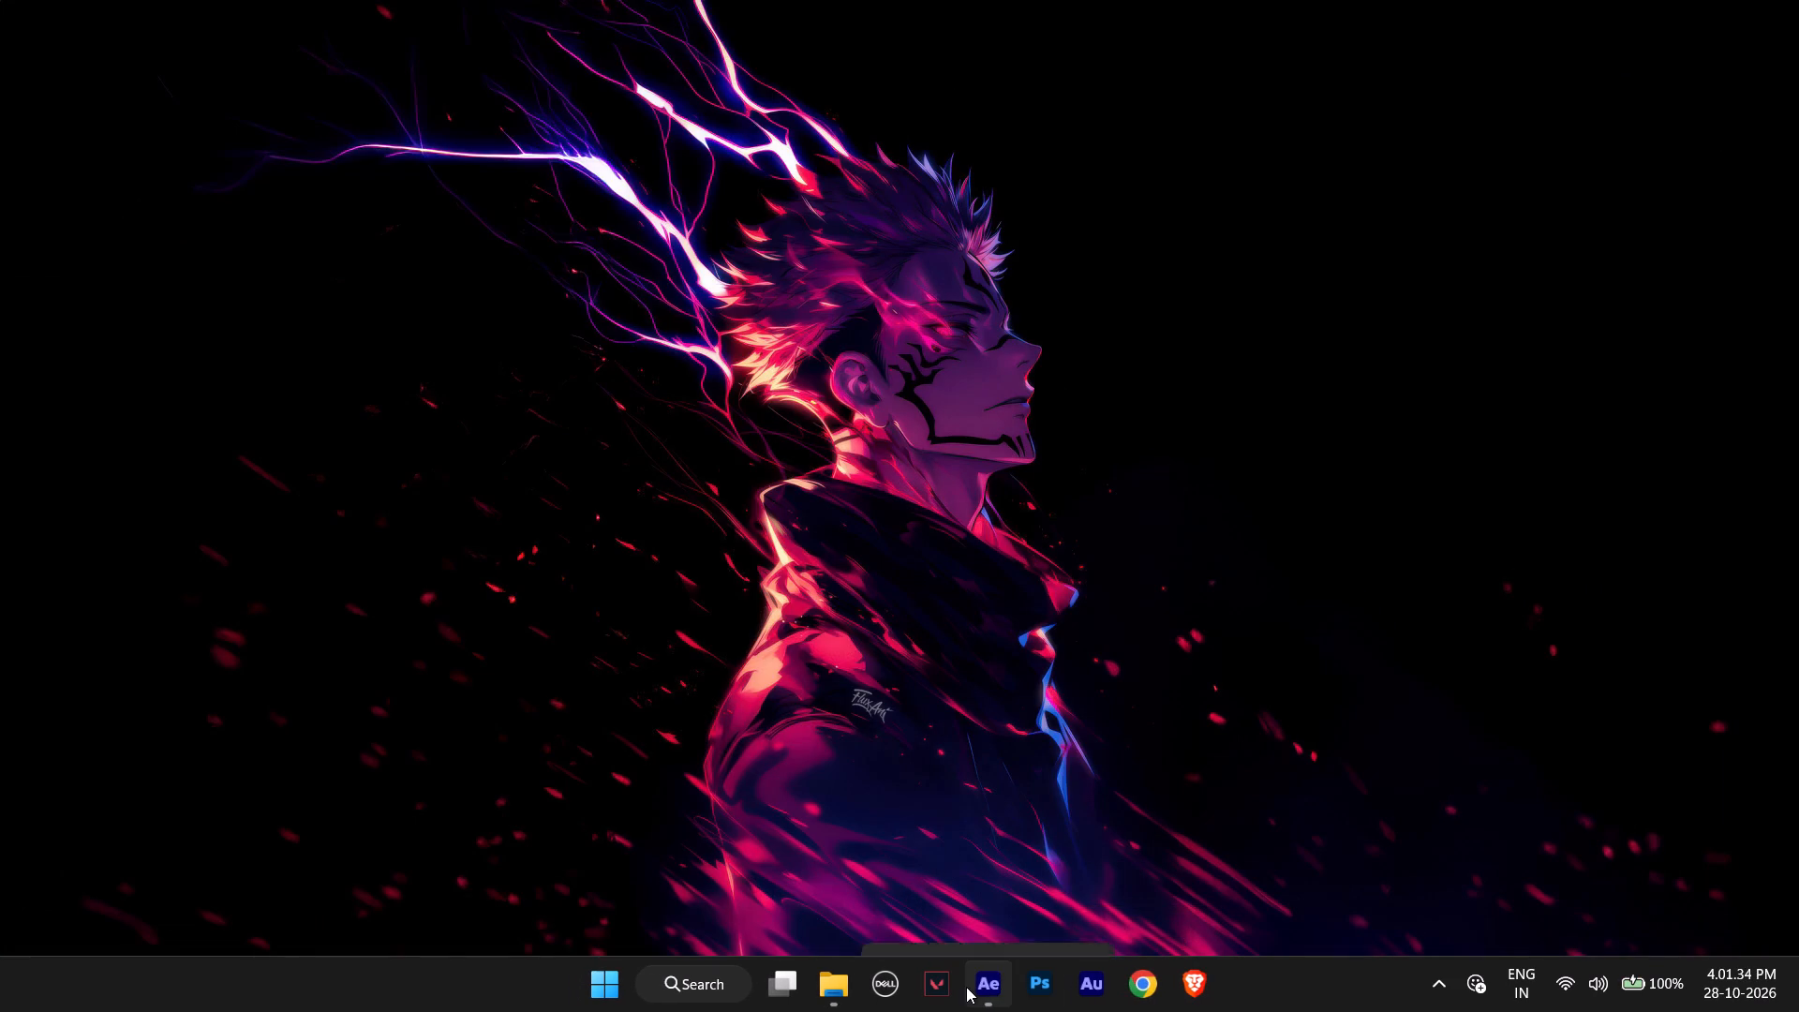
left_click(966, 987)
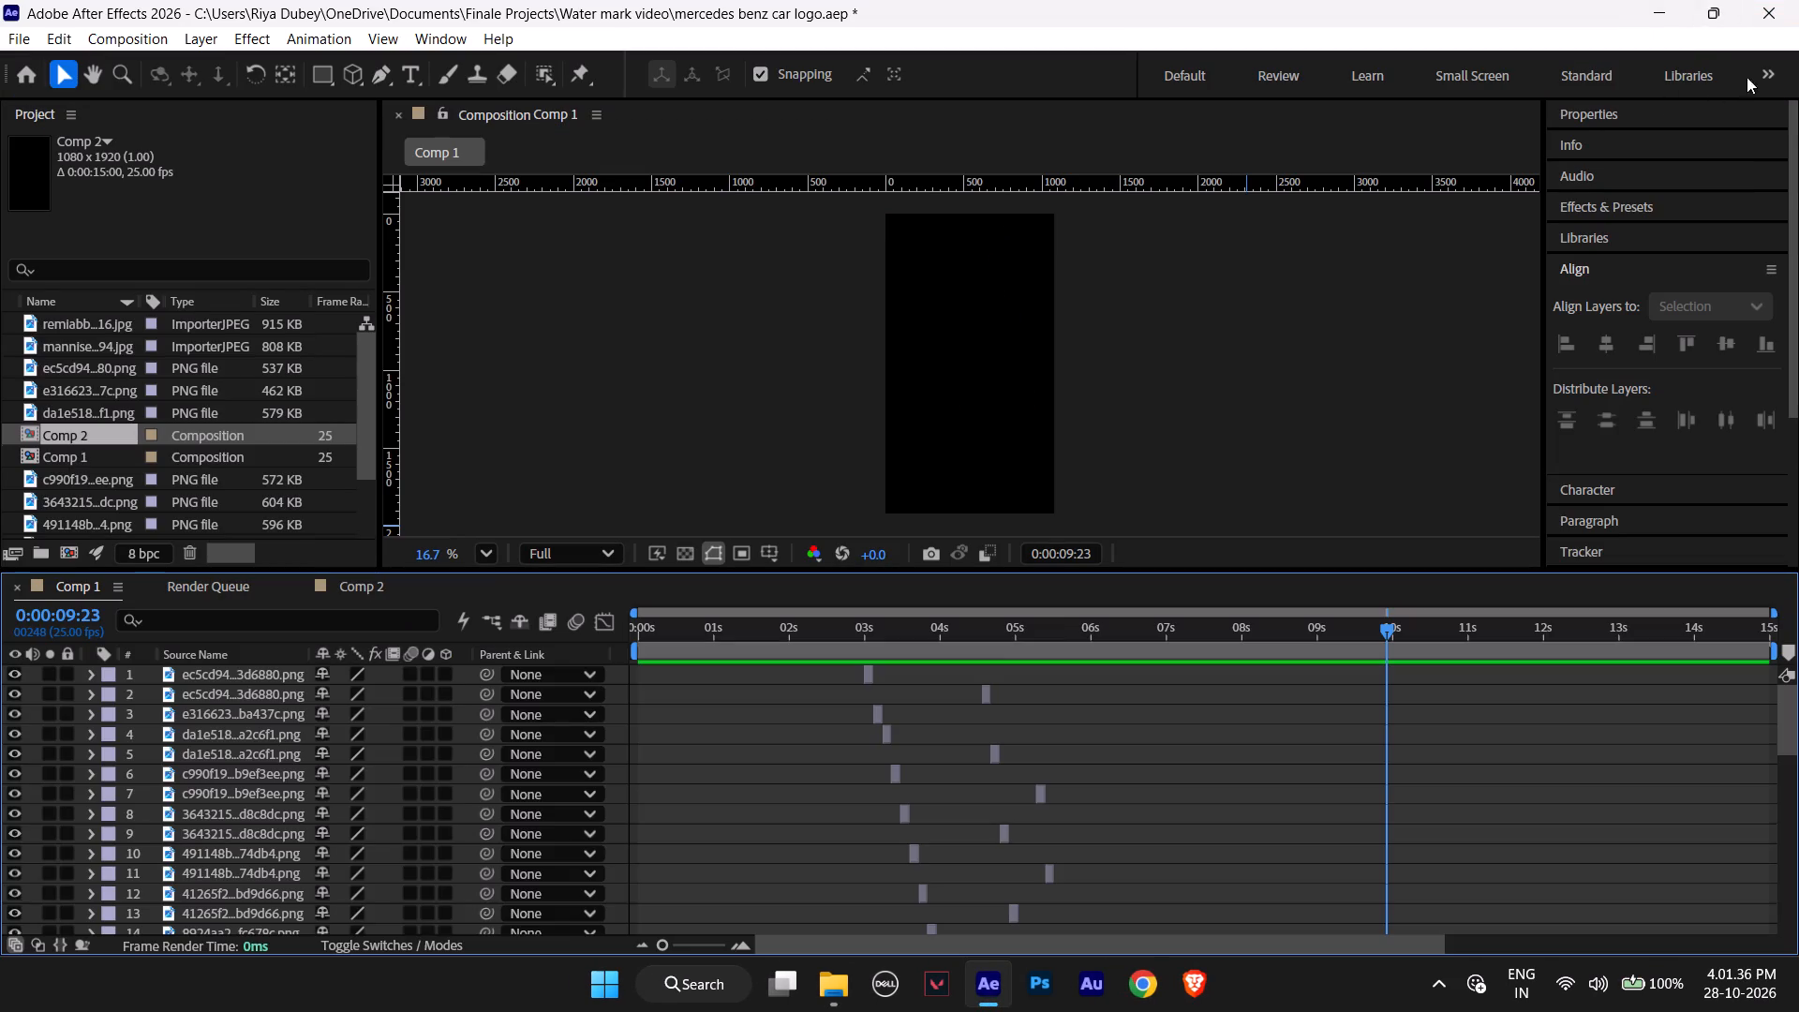
Choose the All Panels workspace and look through the tool sections it offers, from Properties down to Mask Interpolation.
left_click(1762, 69)
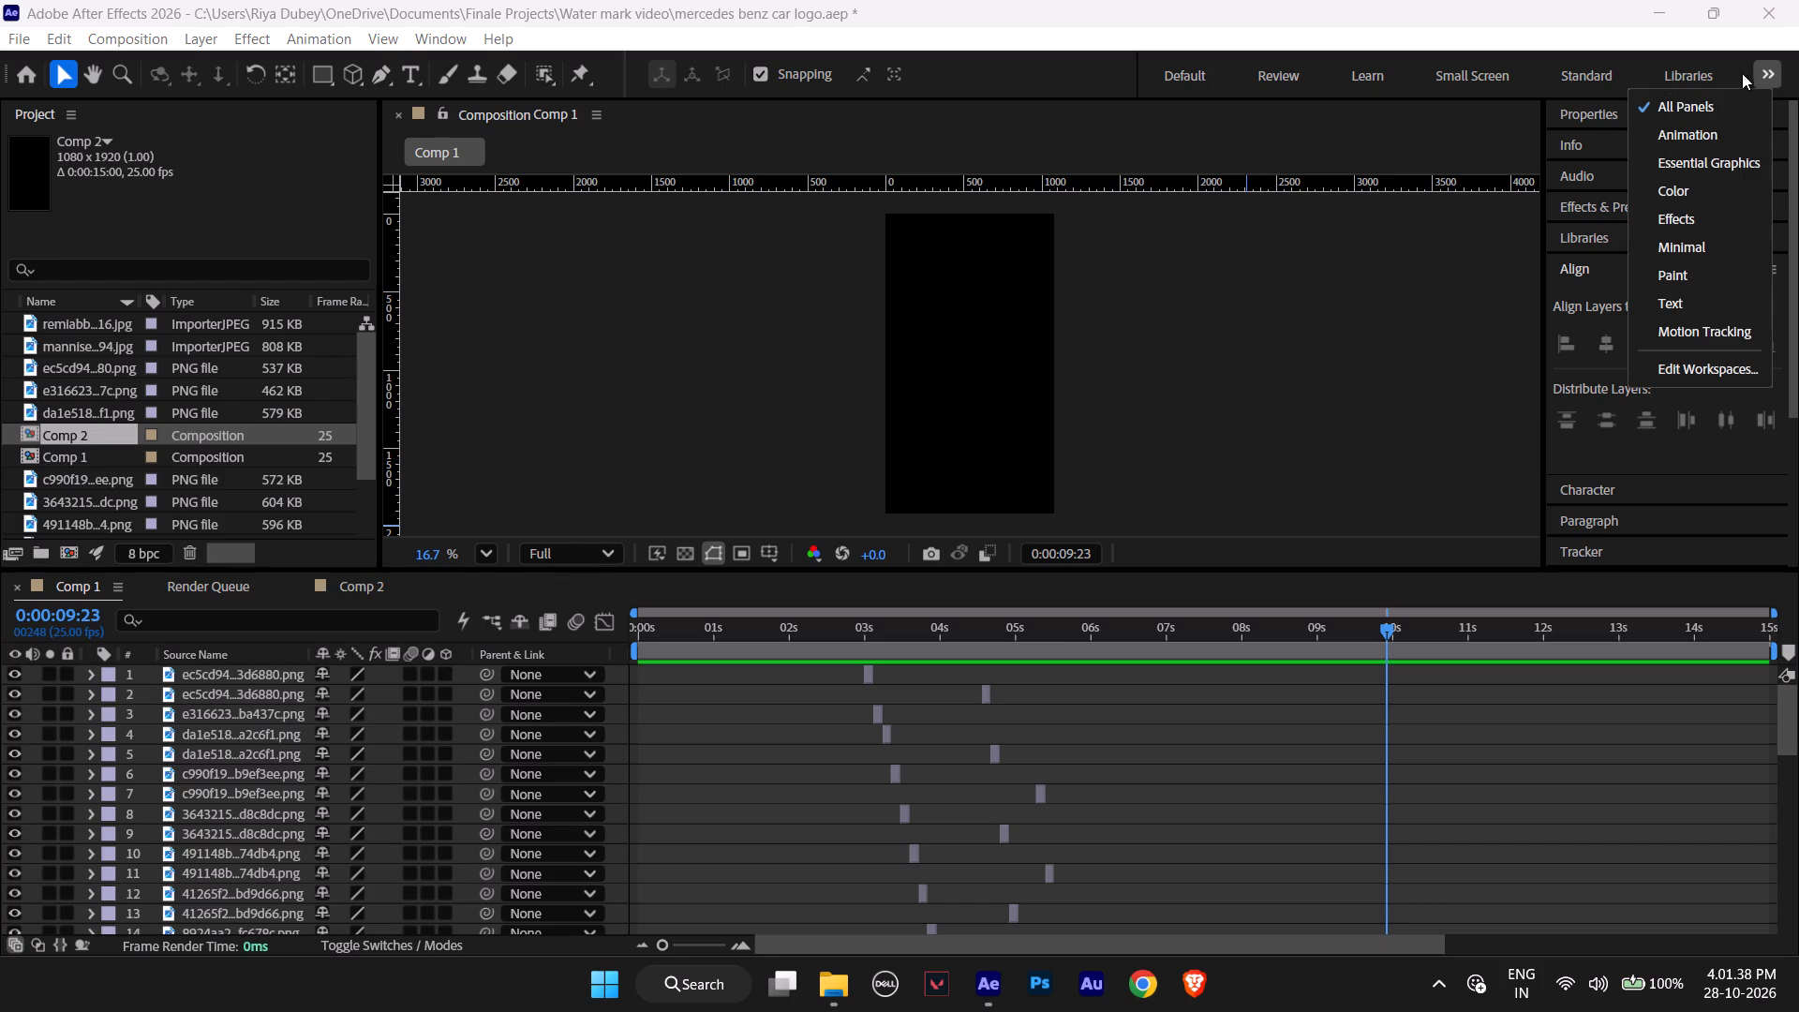
left_click(1691, 112)
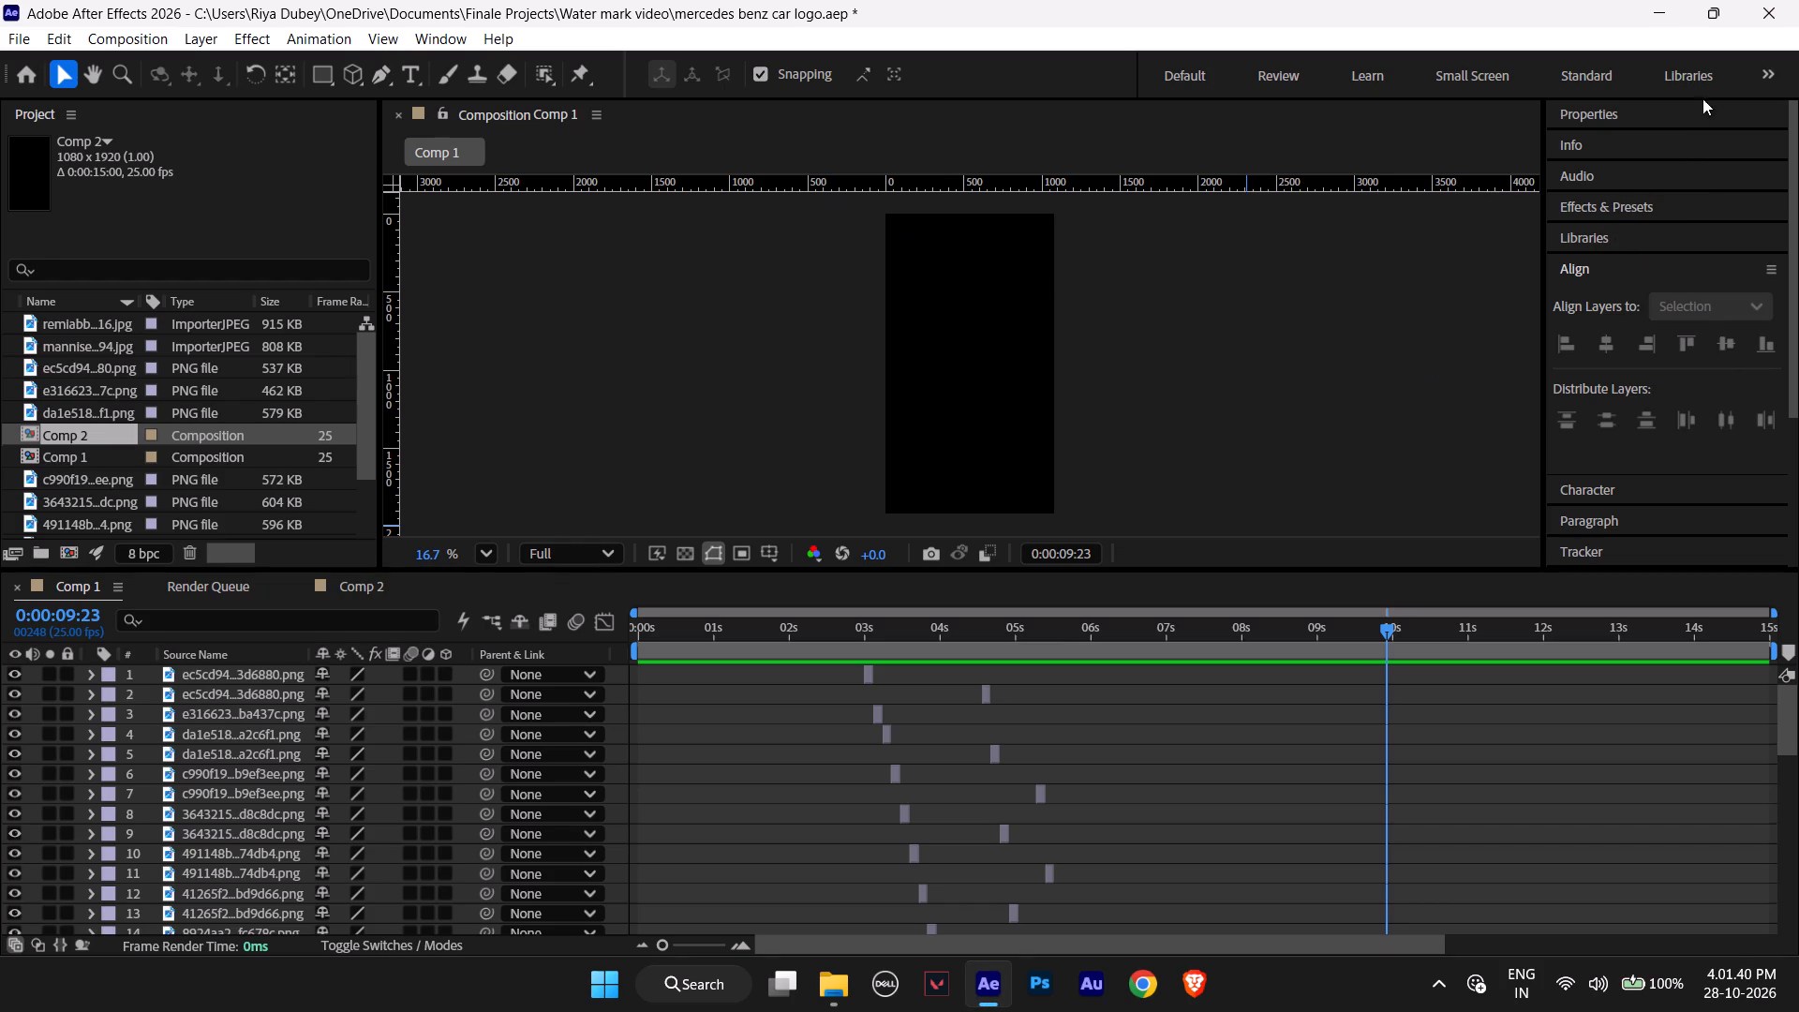
scroll(1698, 306, "down", 1)
scroll(1698, 308, "up", 1)
scroll(1698, 308, "down", 2)
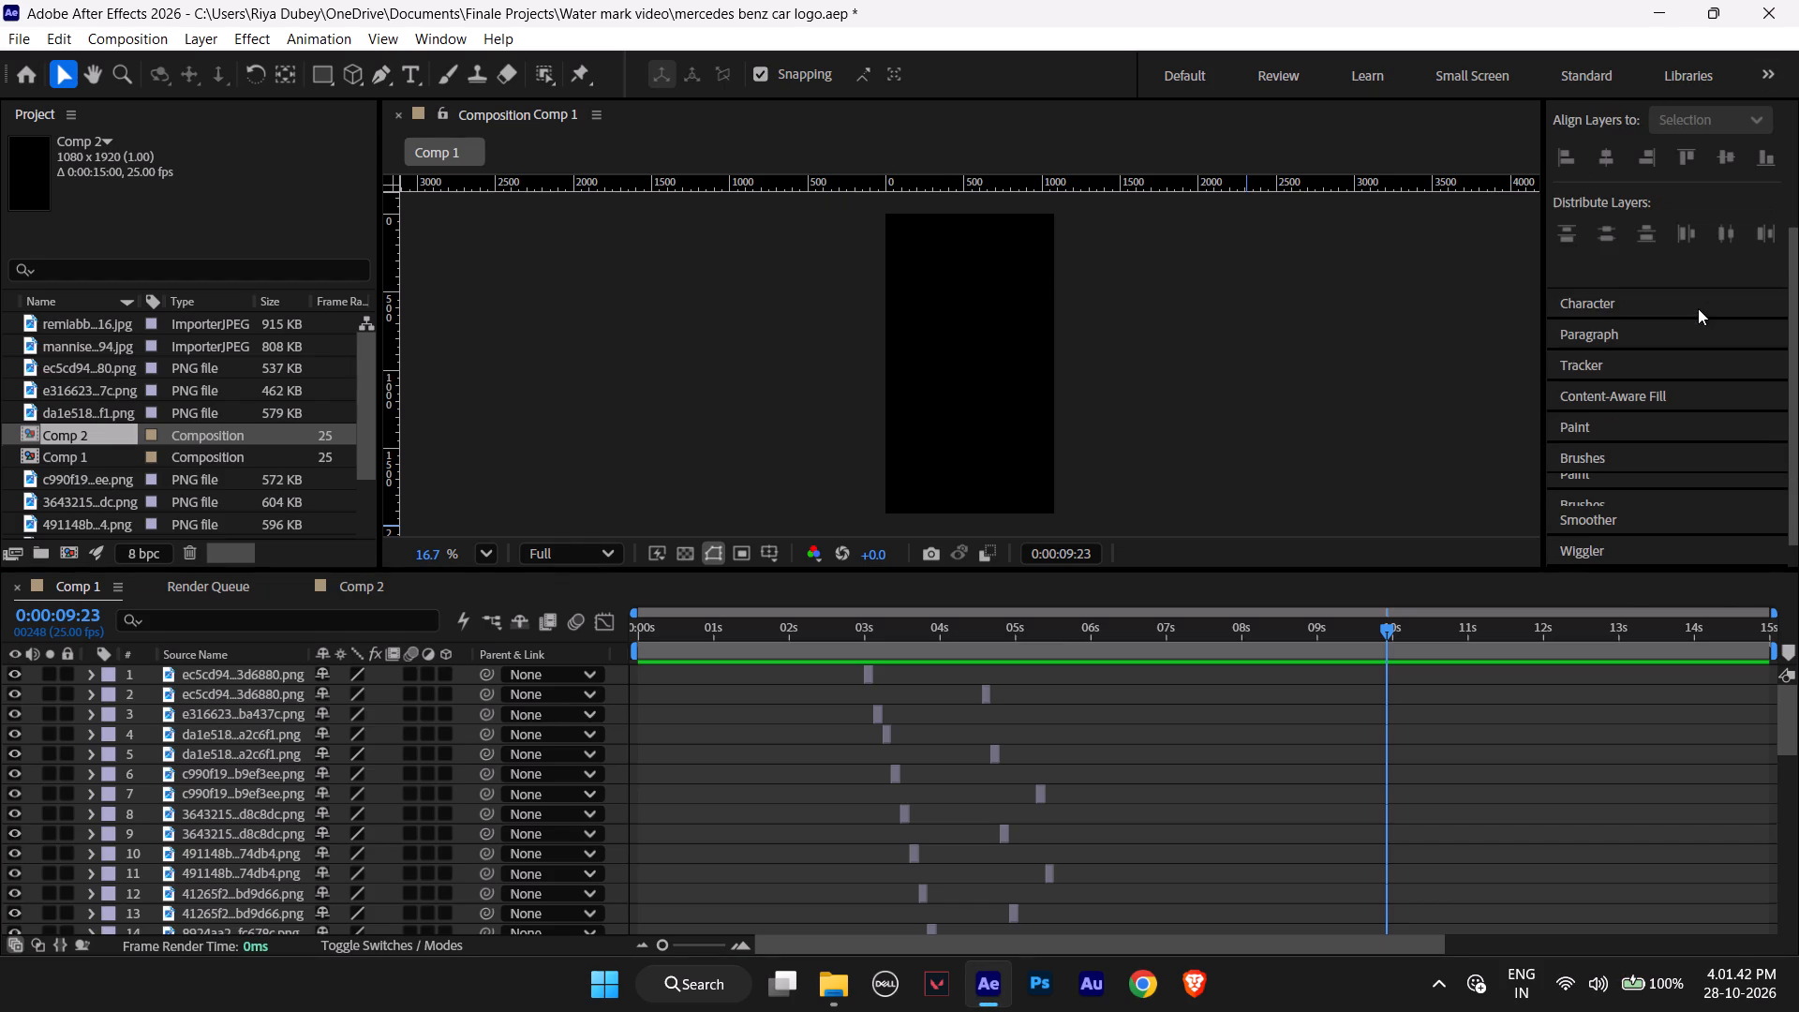
scroll(1630, 335, "down", 2)
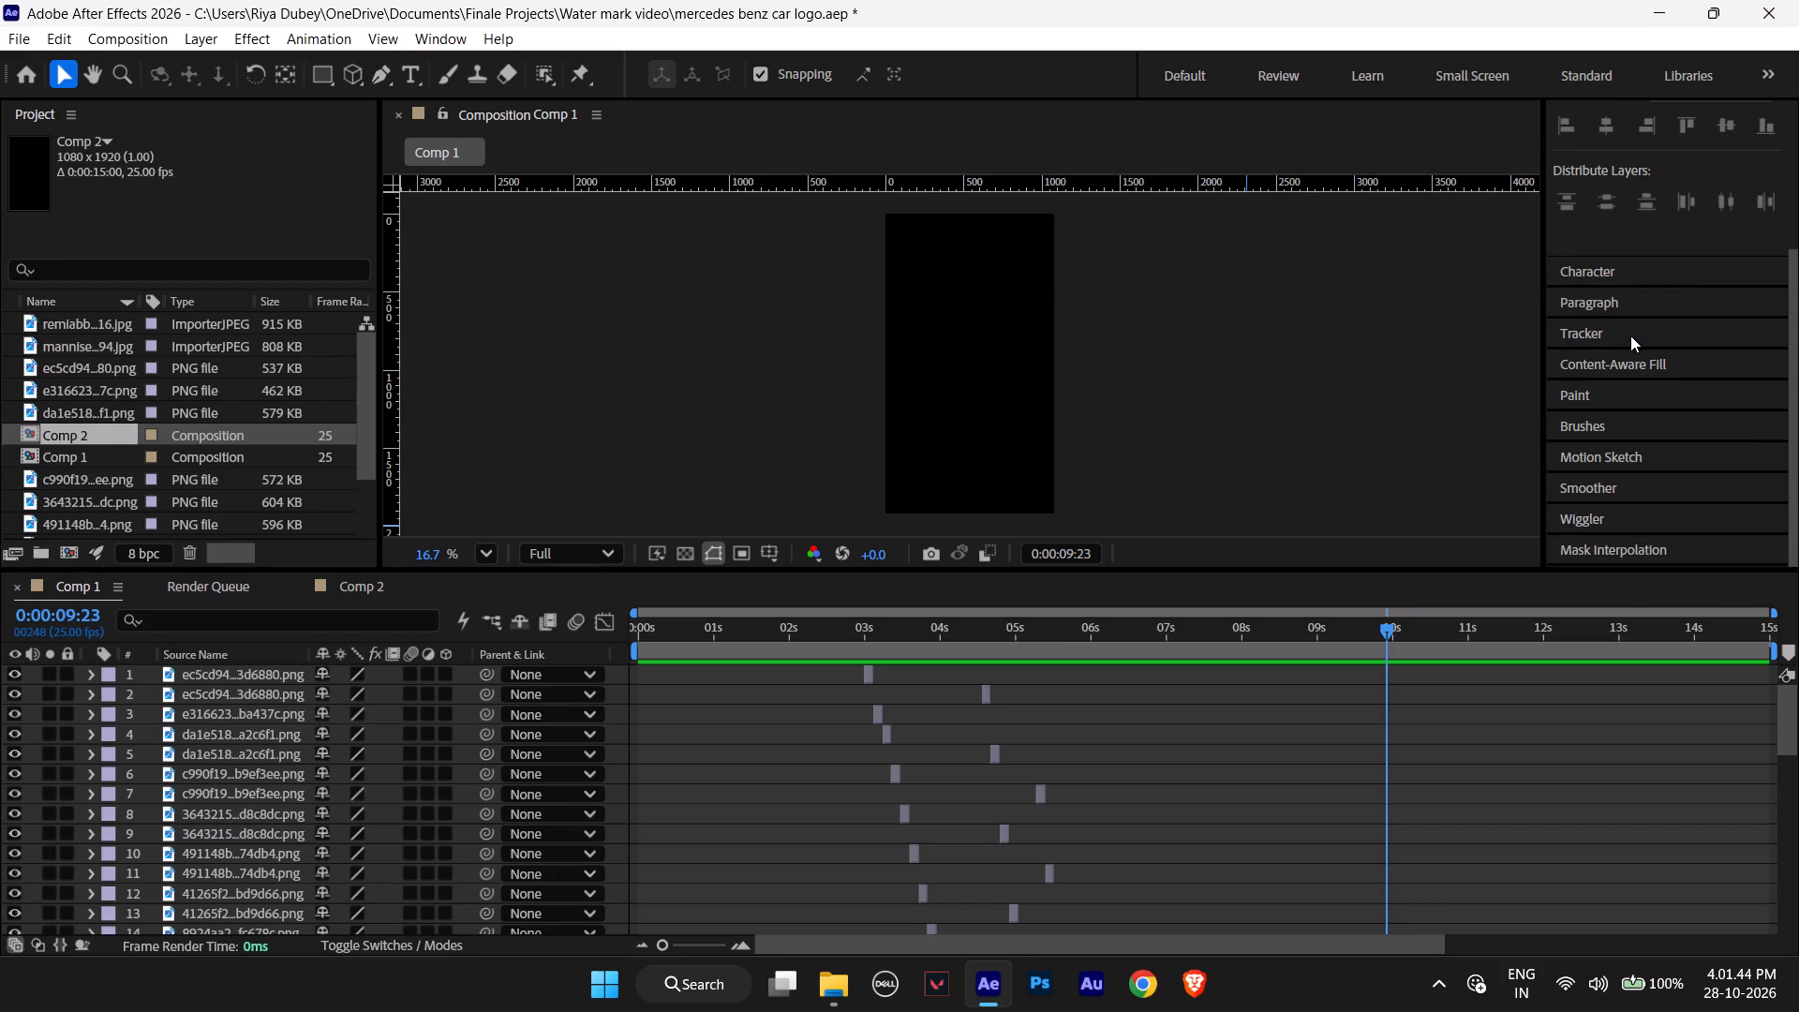
scroll(1630, 335, "down", 1)
scroll(1658, 518, "down", 5)
scroll(1641, 357, "up", 4)
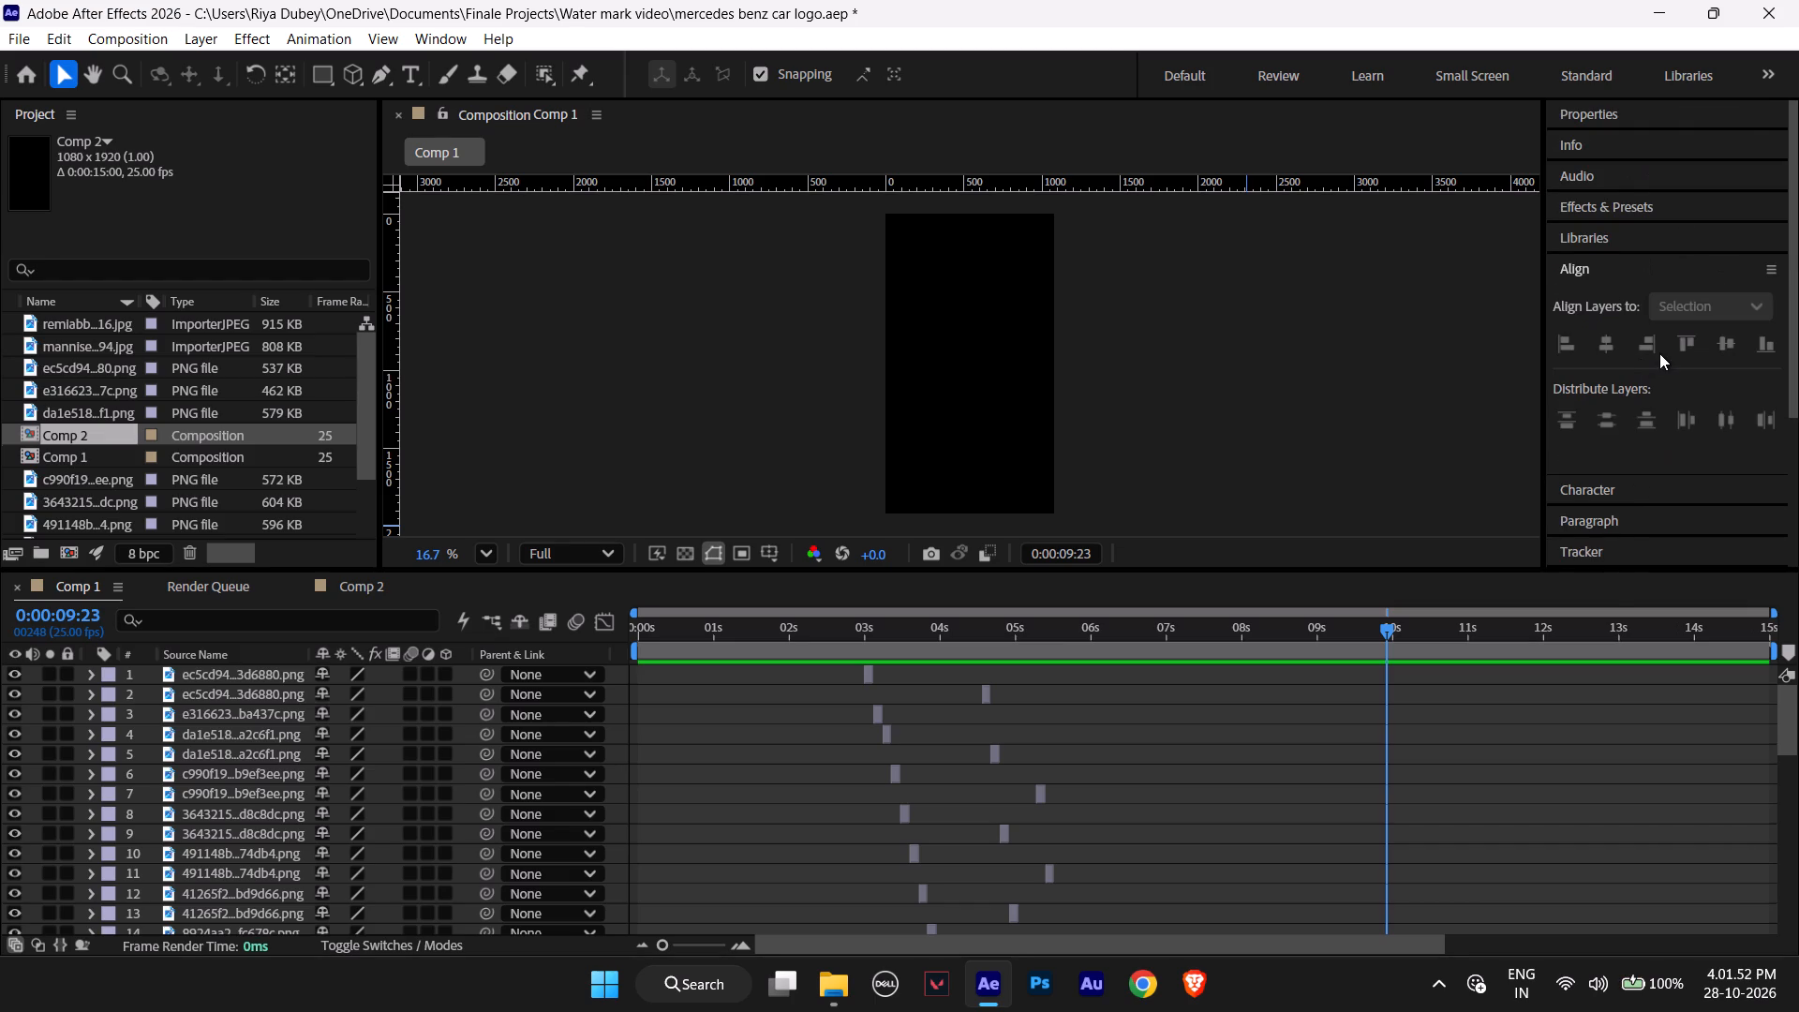
Collapse the Align section and expand the Audio level controls.
left_click(1643, 274)
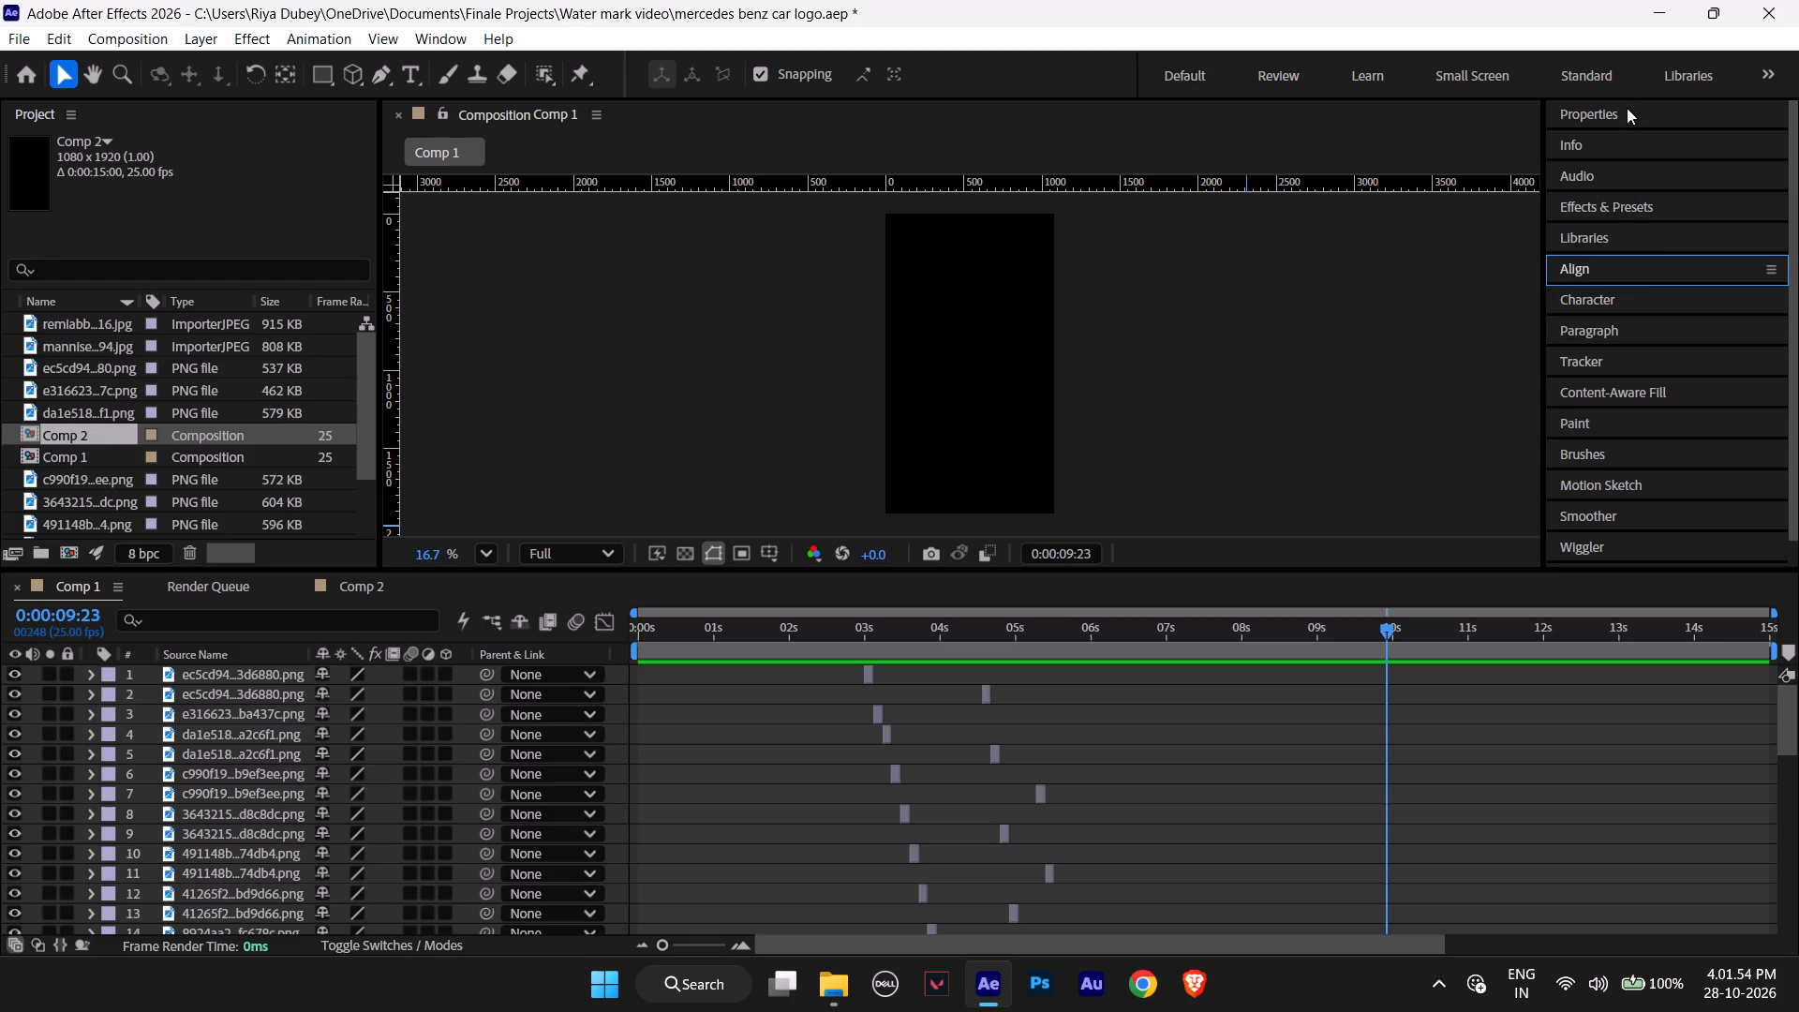
left_click(1602, 182)
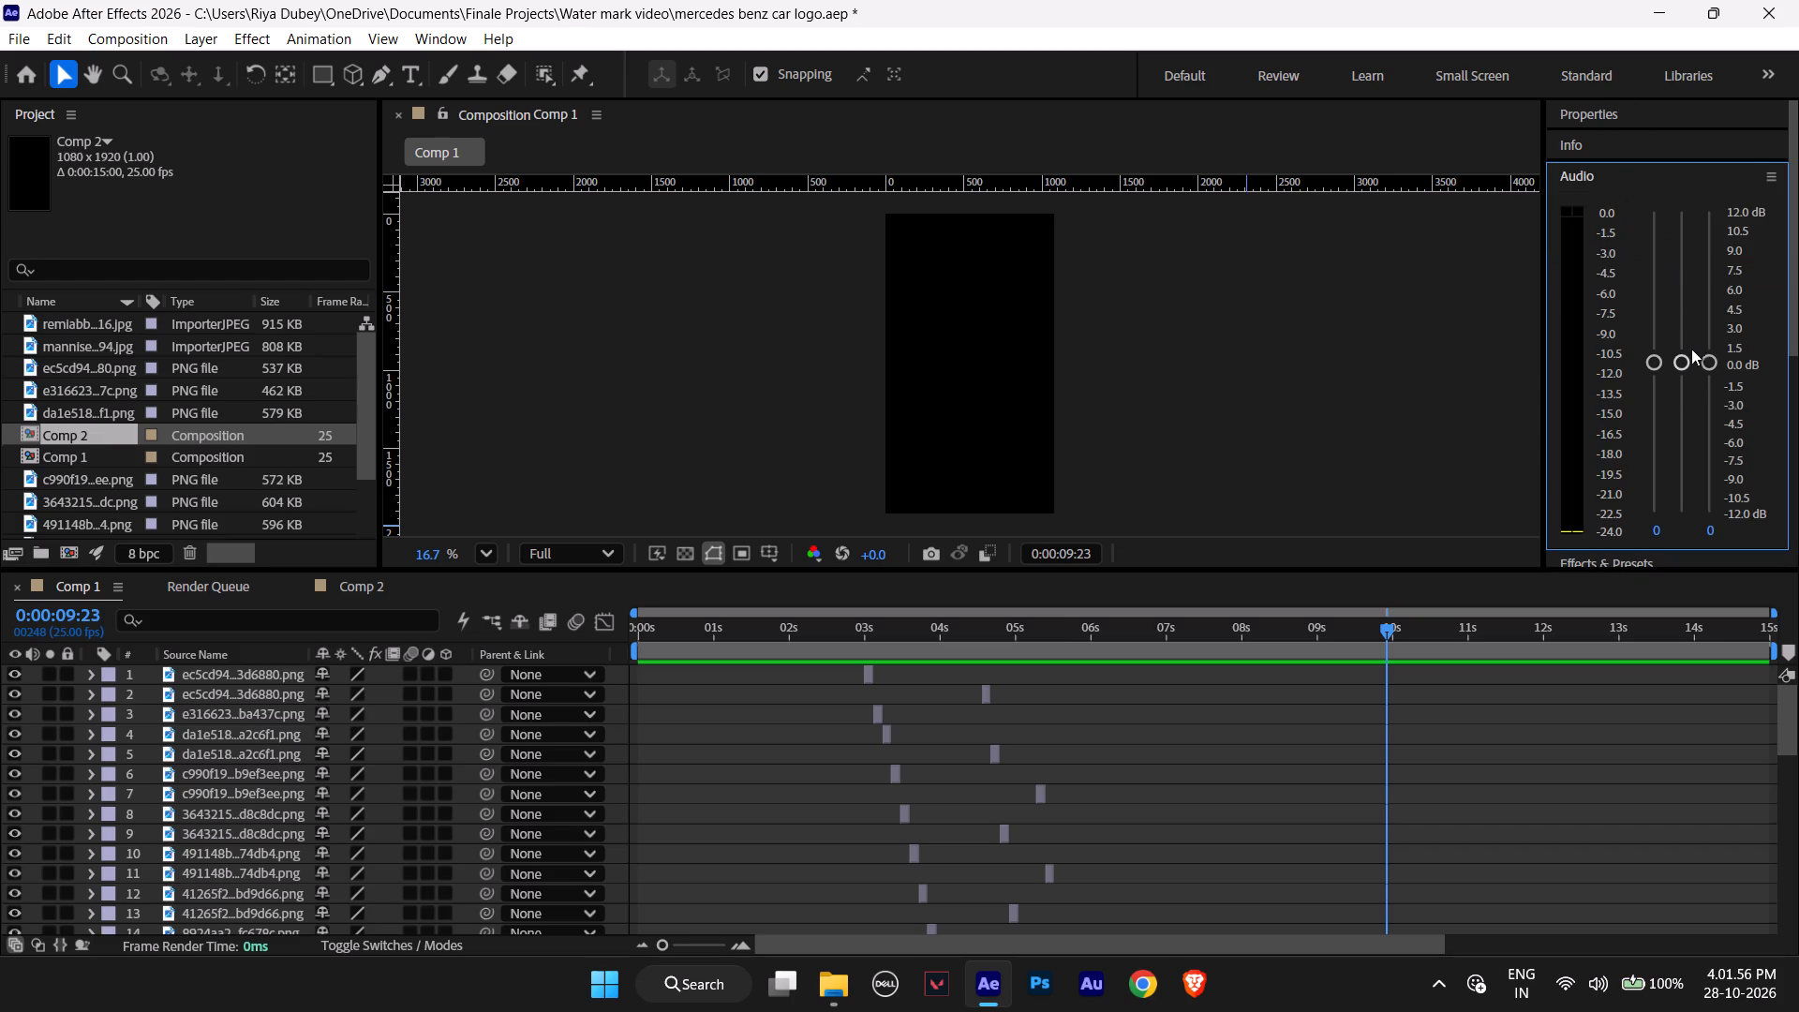
scroll(1645, 456, "down", 4)
scroll(1645, 456, "up", 5)
scroll(1645, 456, "down", 1)
left_click(1774, 177)
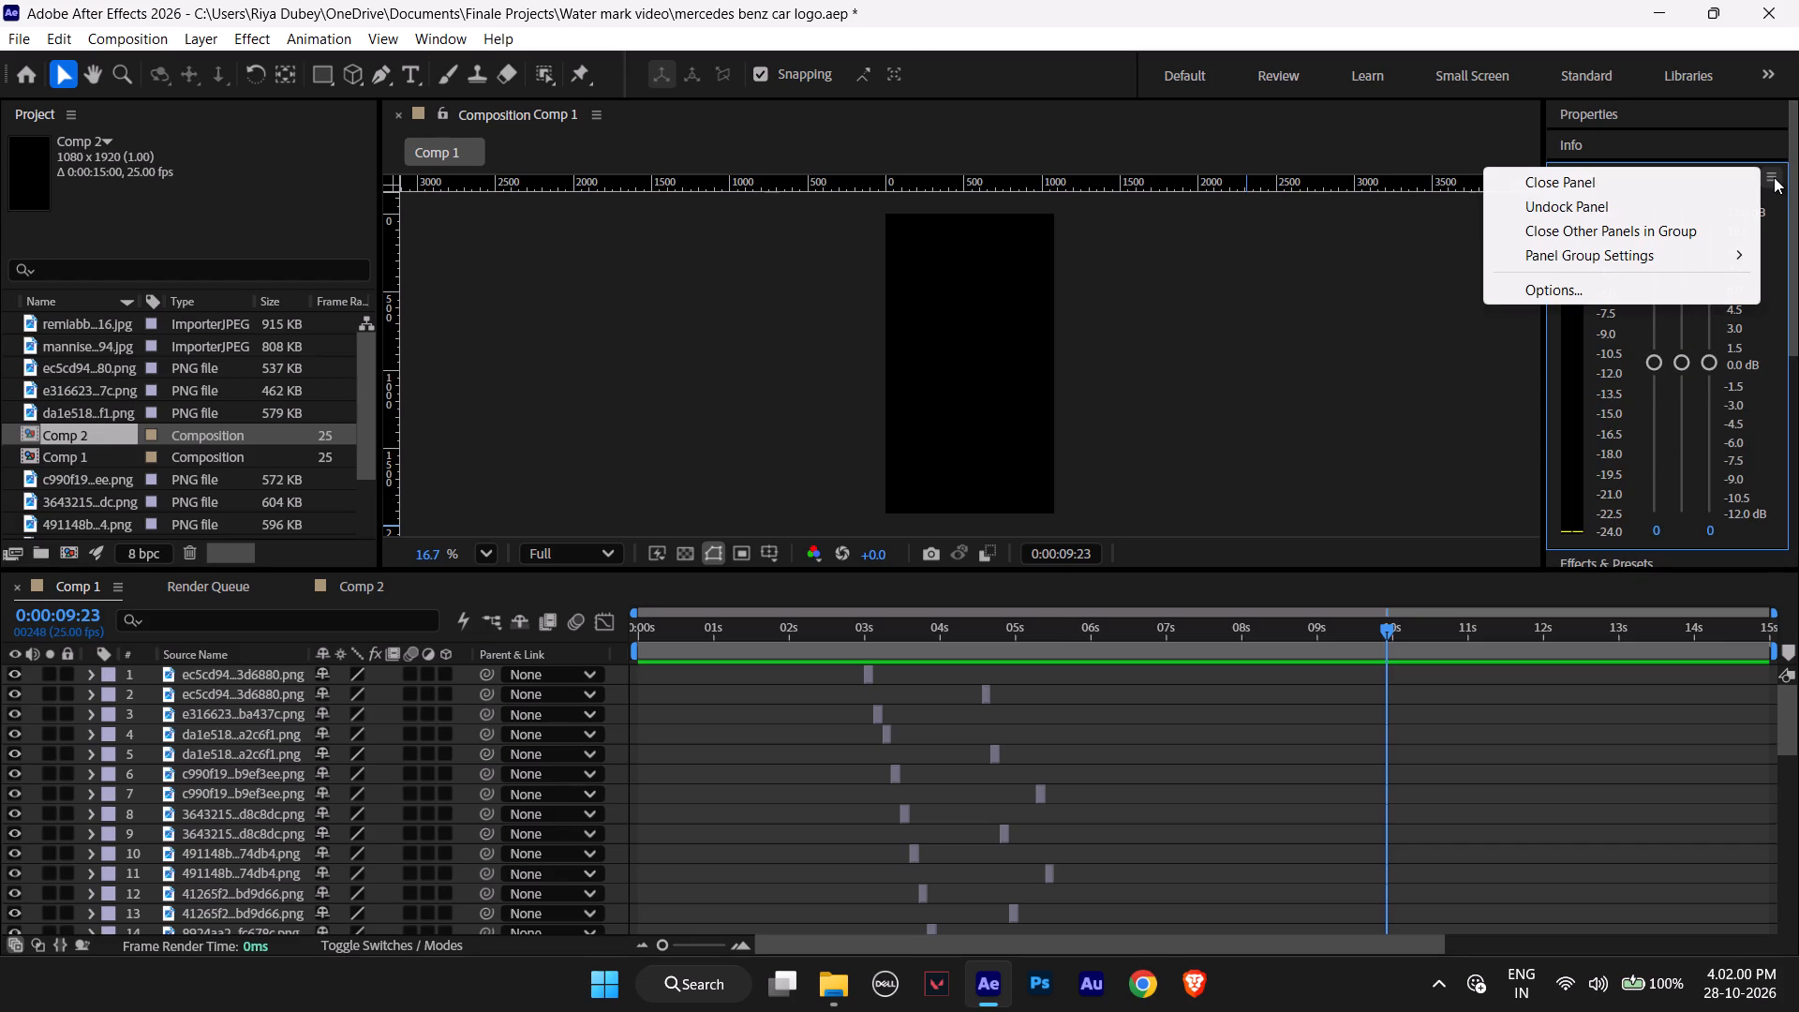
left_click(1767, 155)
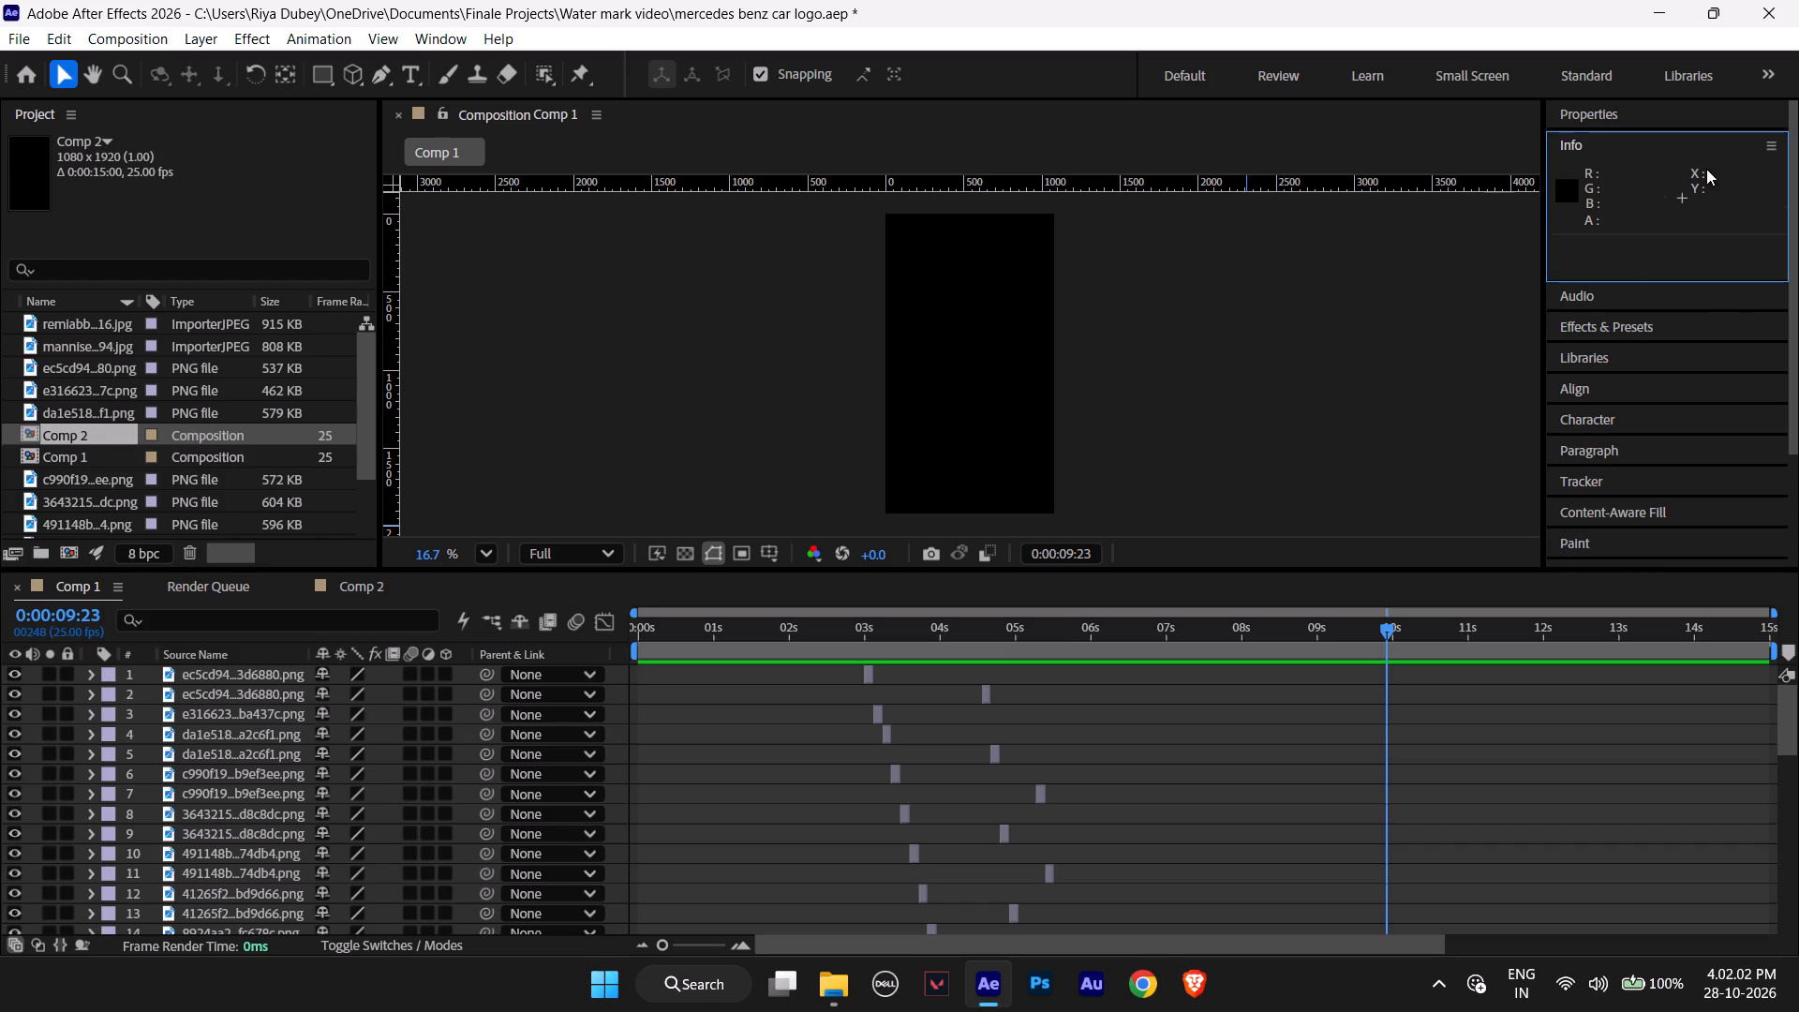
left_click(1612, 299)
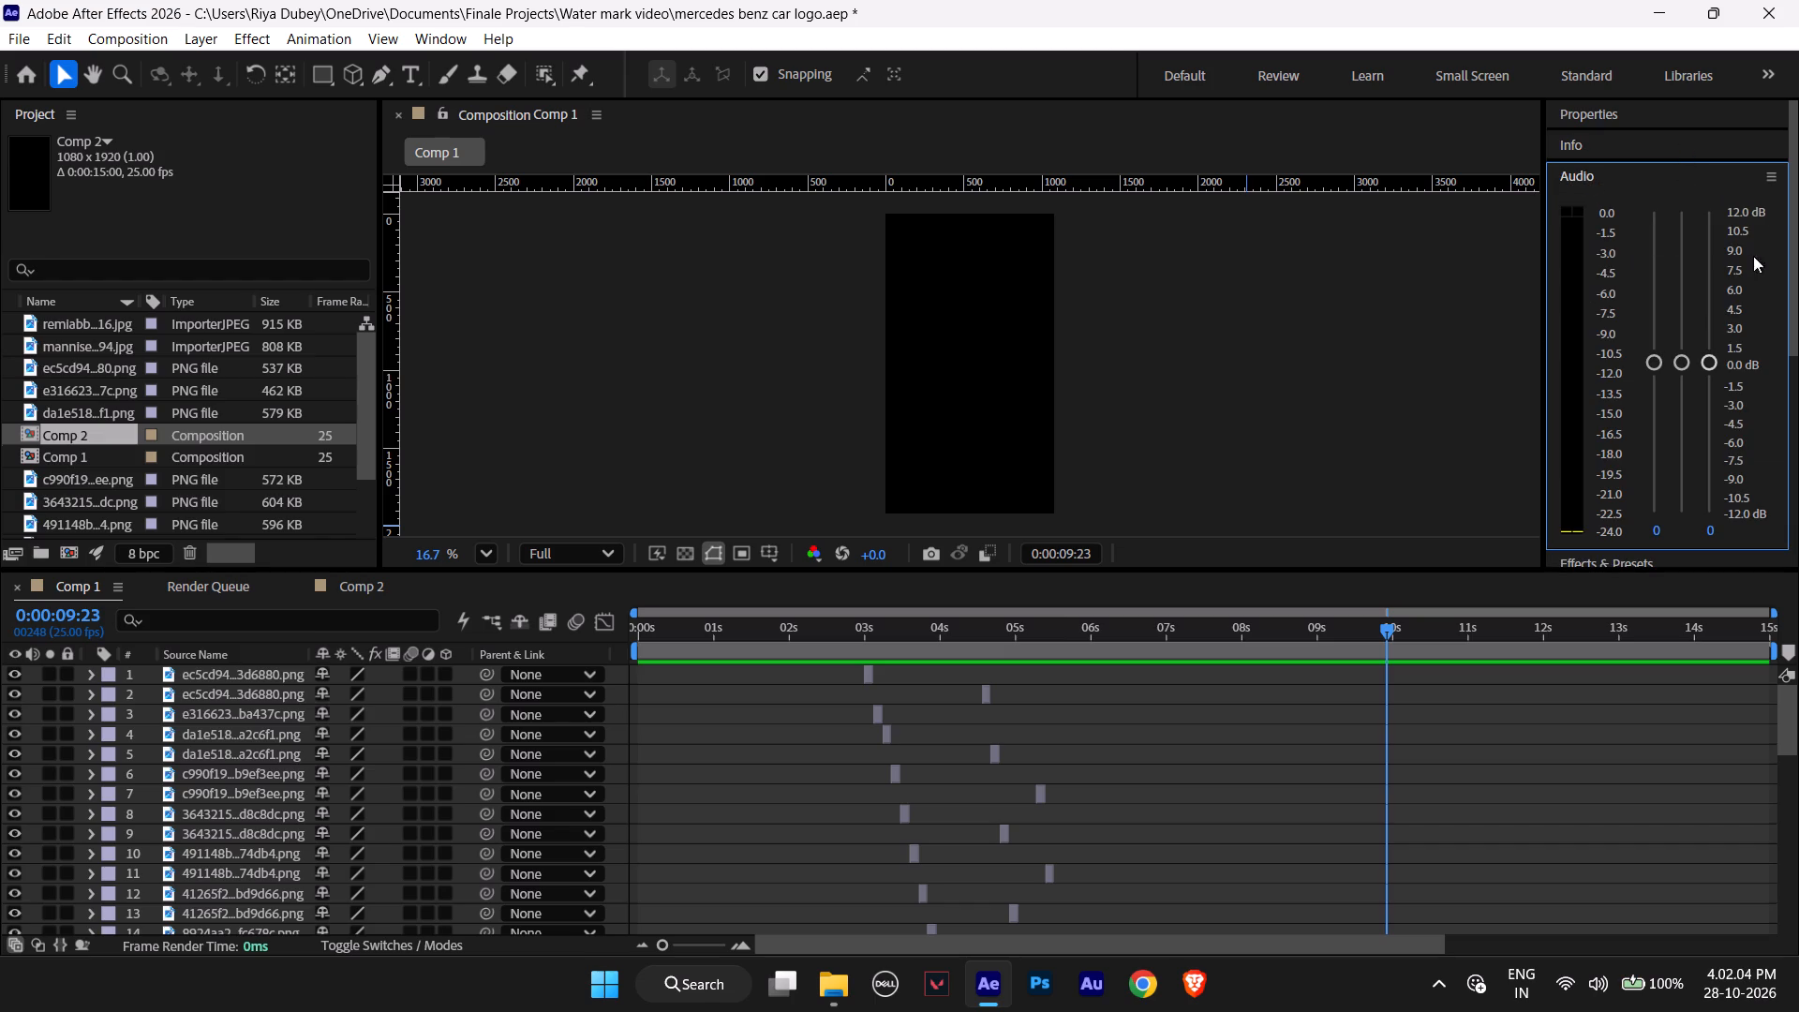
Adjust the left audio channel level to 12 dB, leaving the right channel at 0.
scroll(1646, 407, "down", 5)
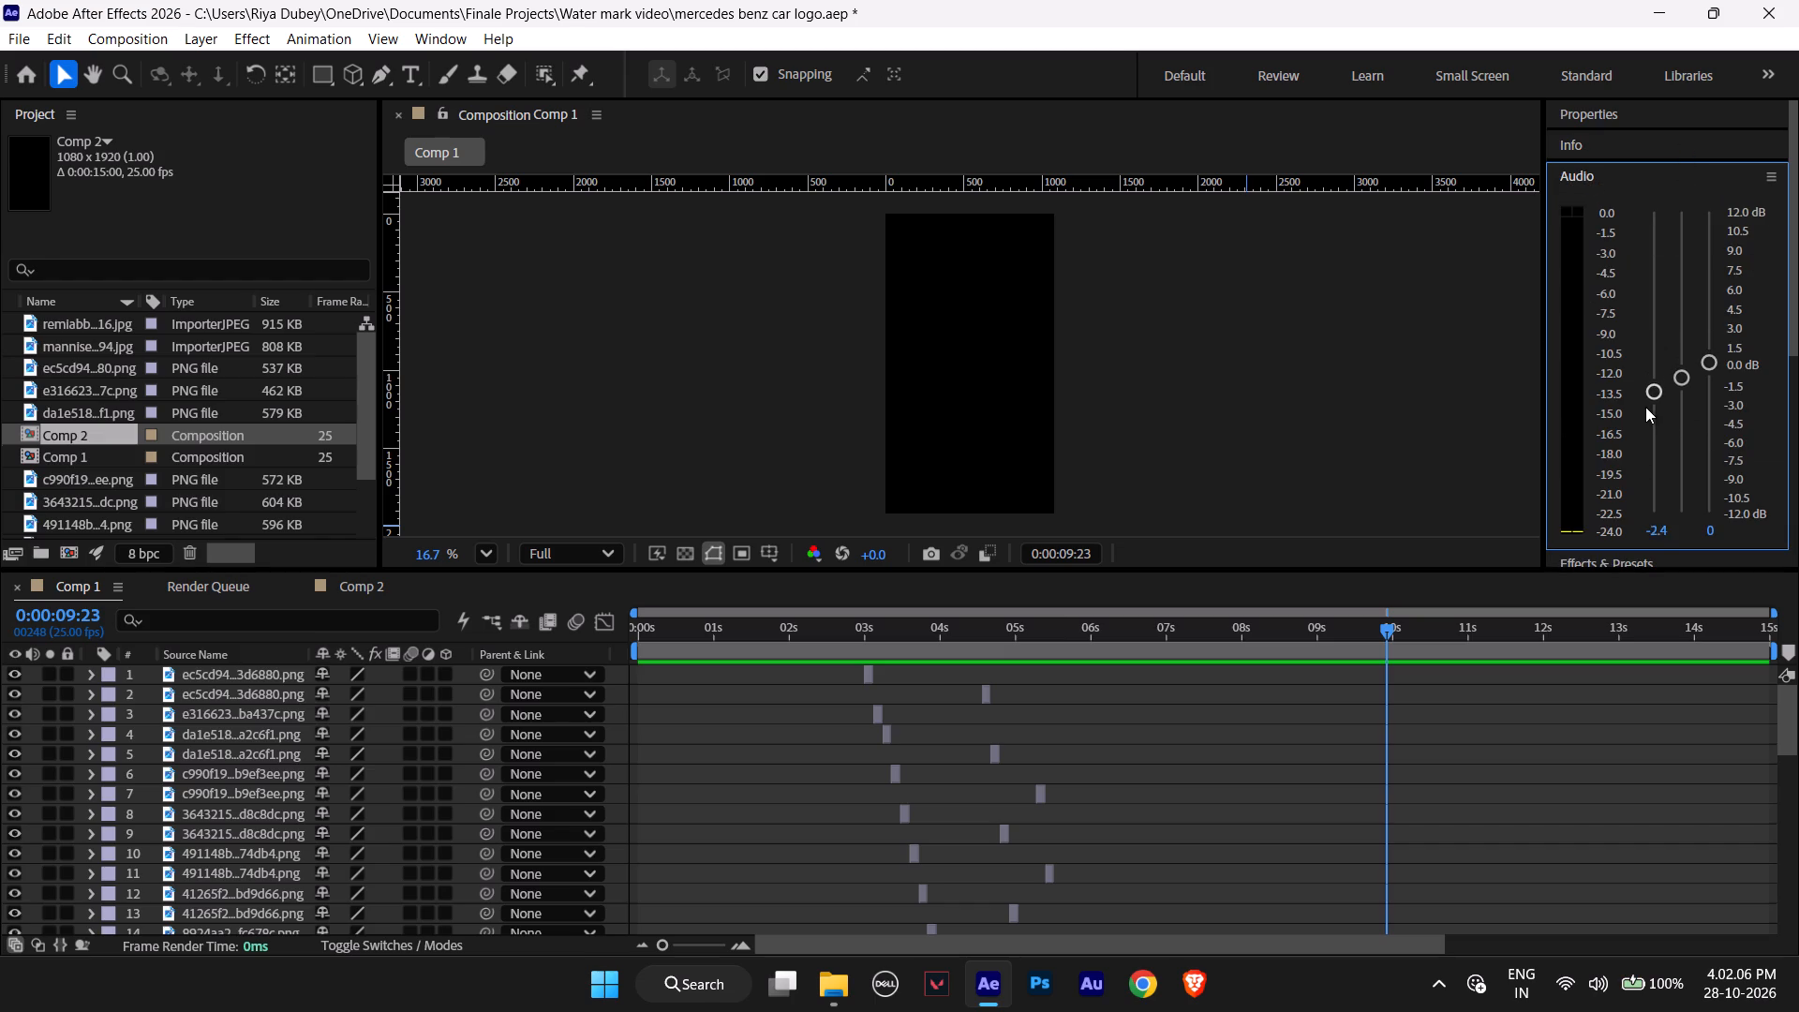
scroll(1645, 407, "up", 1)
scroll(1645, 407, "down", 2)
scroll(1645, 407, "up", 2)
scroll(1645, 407, "down", 3)
scroll(1645, 407, "up", 20)
scroll(1645, 407, "up", 17)
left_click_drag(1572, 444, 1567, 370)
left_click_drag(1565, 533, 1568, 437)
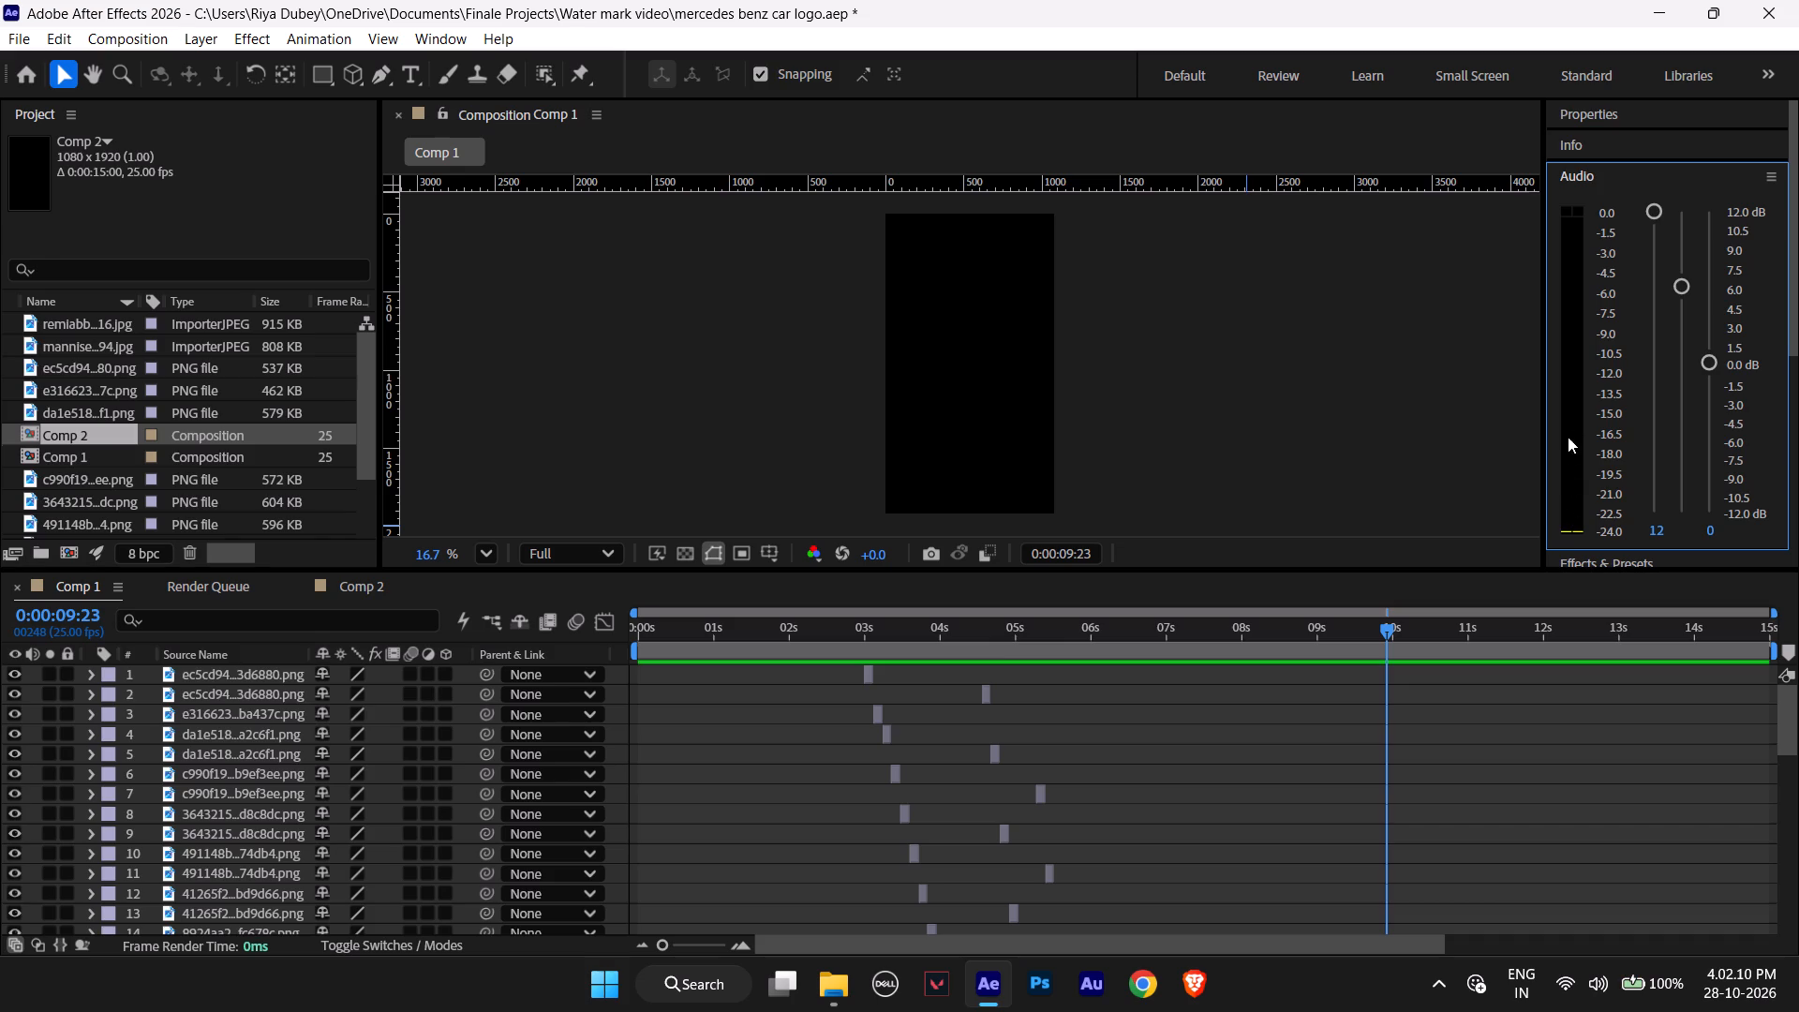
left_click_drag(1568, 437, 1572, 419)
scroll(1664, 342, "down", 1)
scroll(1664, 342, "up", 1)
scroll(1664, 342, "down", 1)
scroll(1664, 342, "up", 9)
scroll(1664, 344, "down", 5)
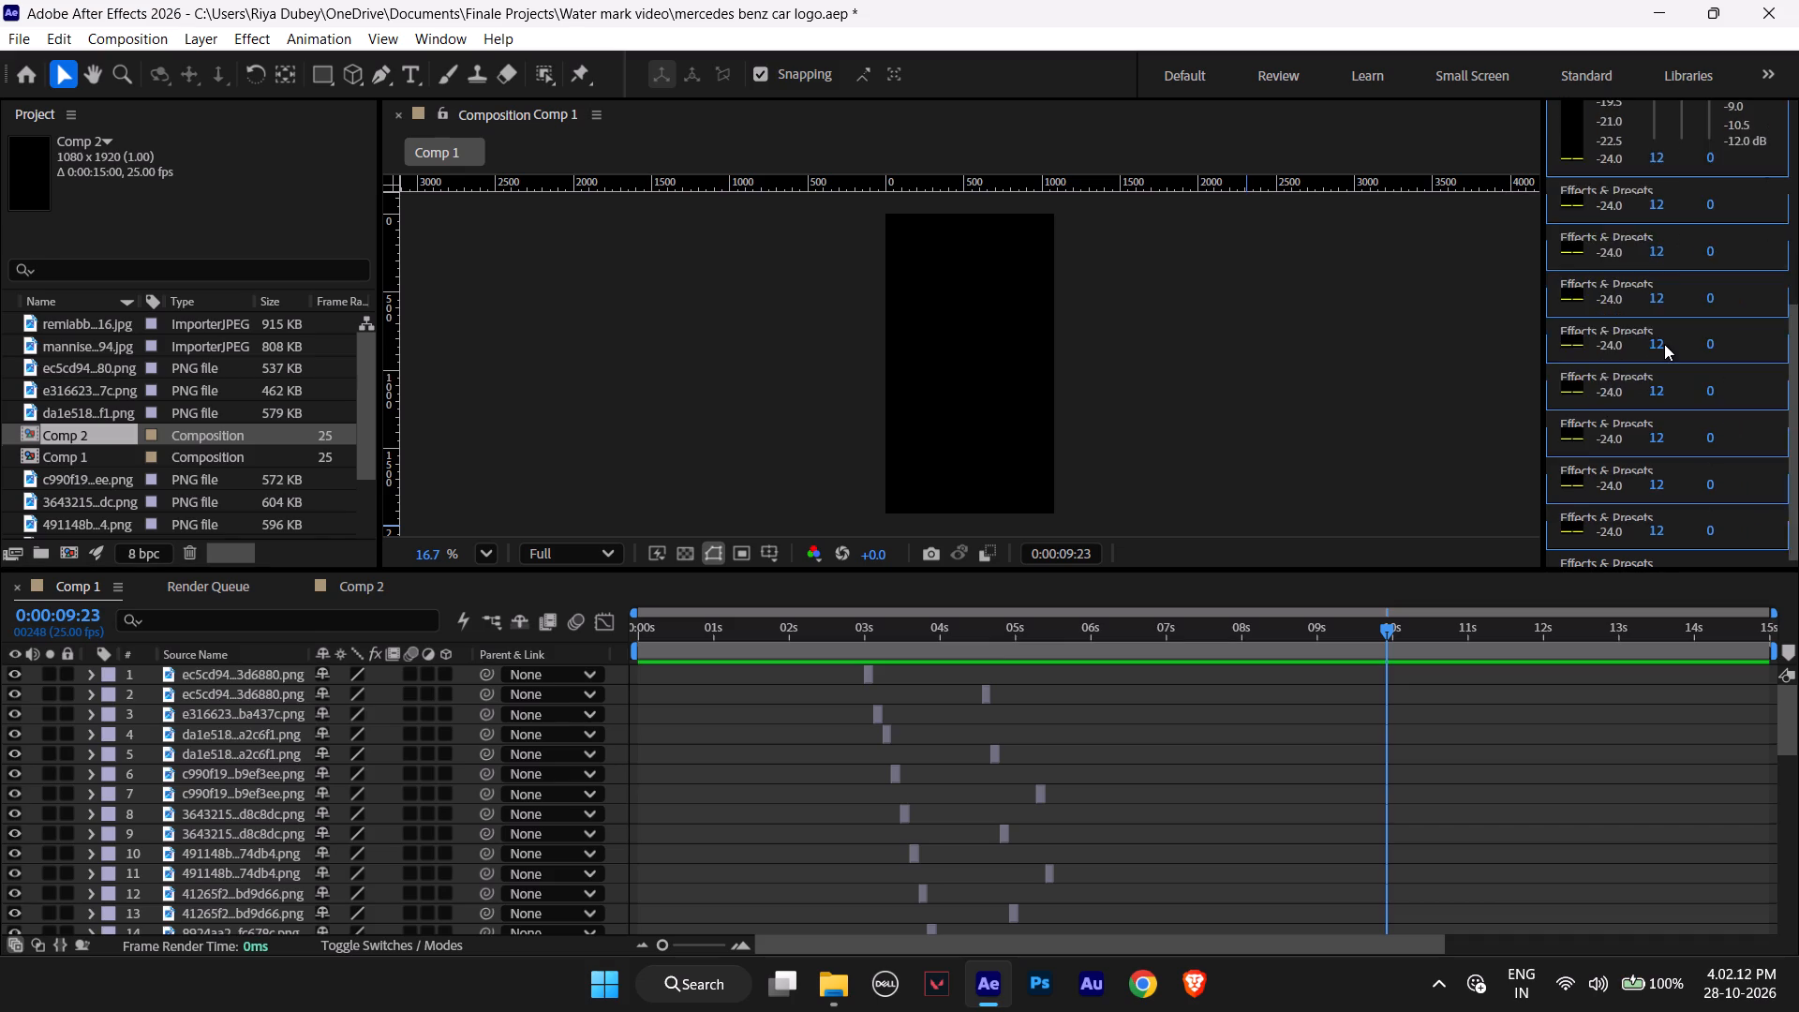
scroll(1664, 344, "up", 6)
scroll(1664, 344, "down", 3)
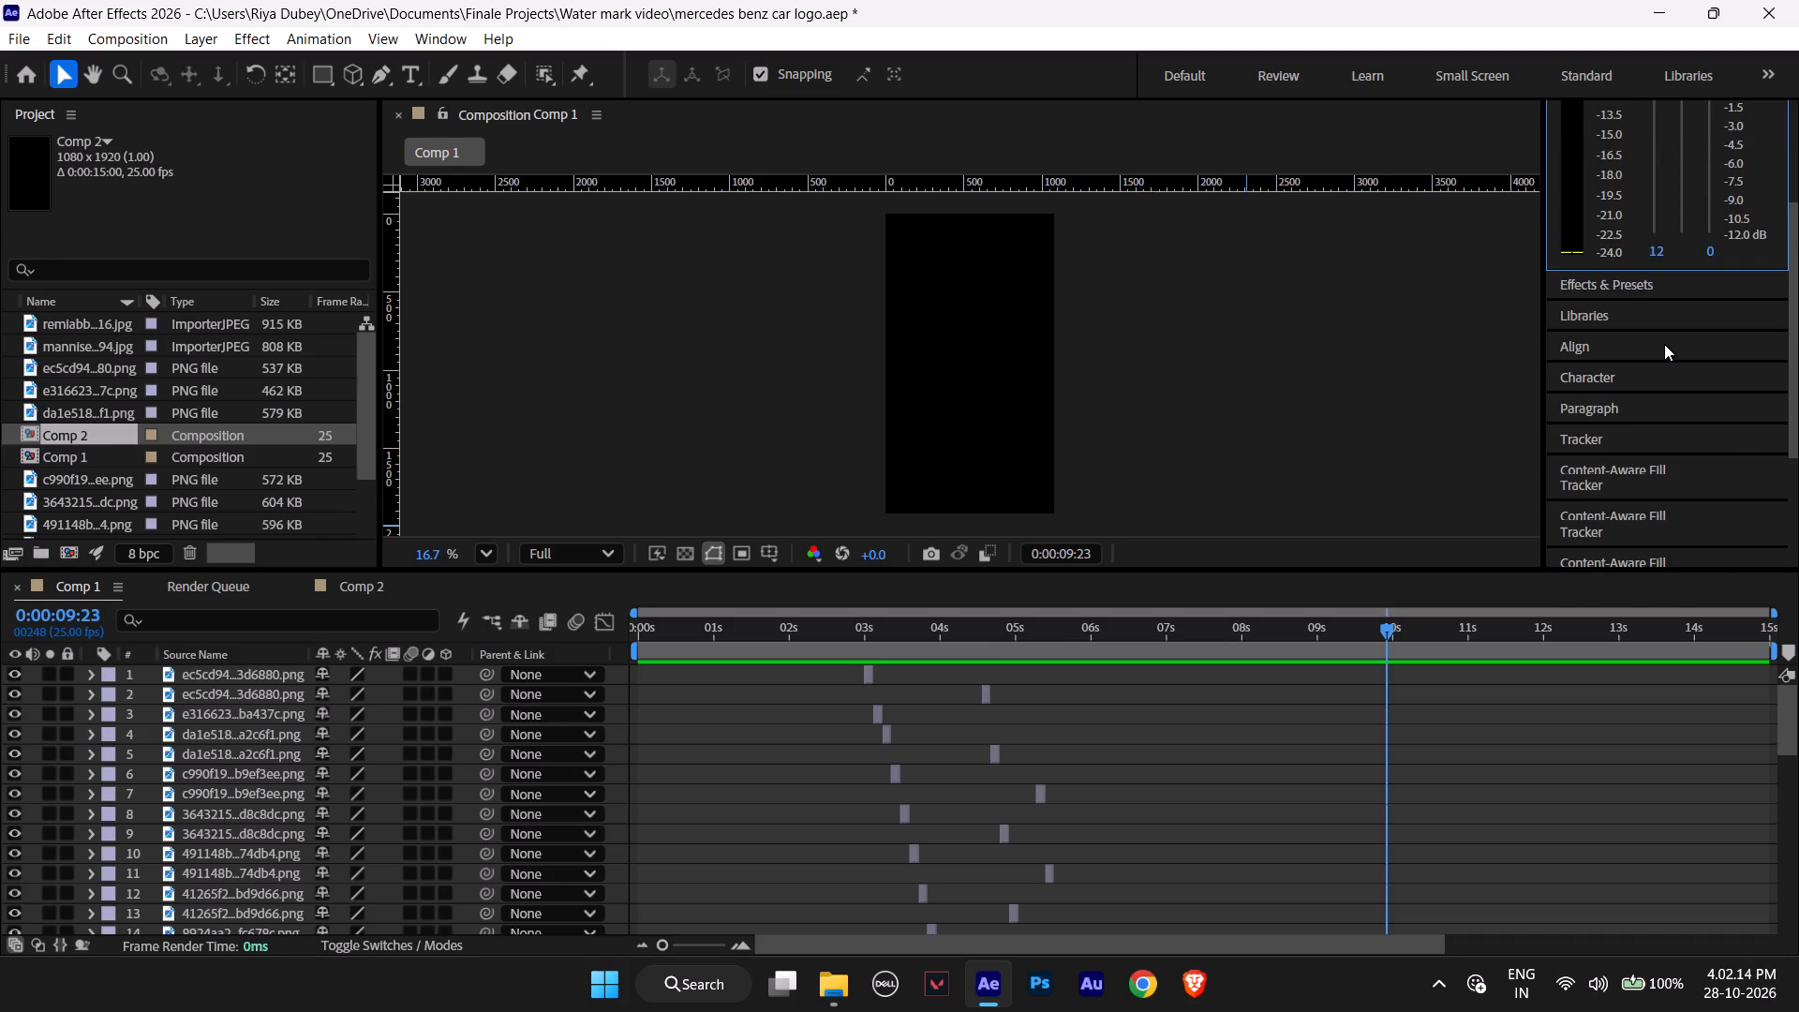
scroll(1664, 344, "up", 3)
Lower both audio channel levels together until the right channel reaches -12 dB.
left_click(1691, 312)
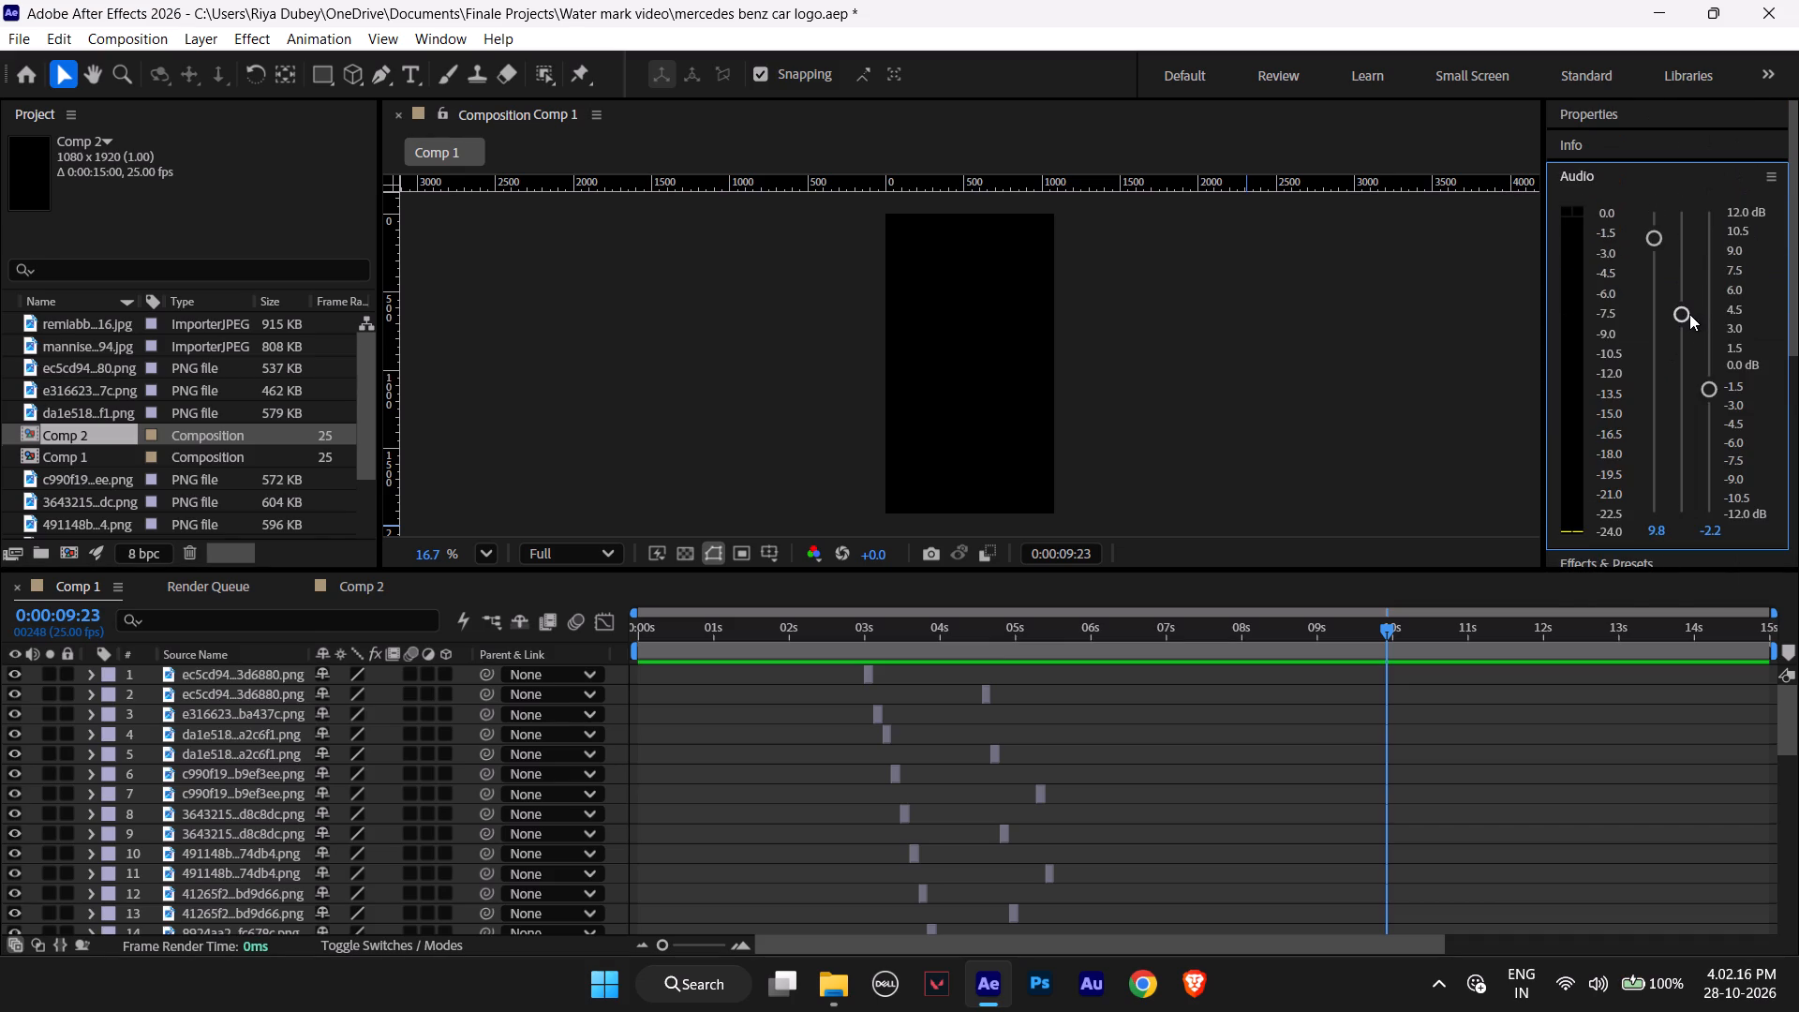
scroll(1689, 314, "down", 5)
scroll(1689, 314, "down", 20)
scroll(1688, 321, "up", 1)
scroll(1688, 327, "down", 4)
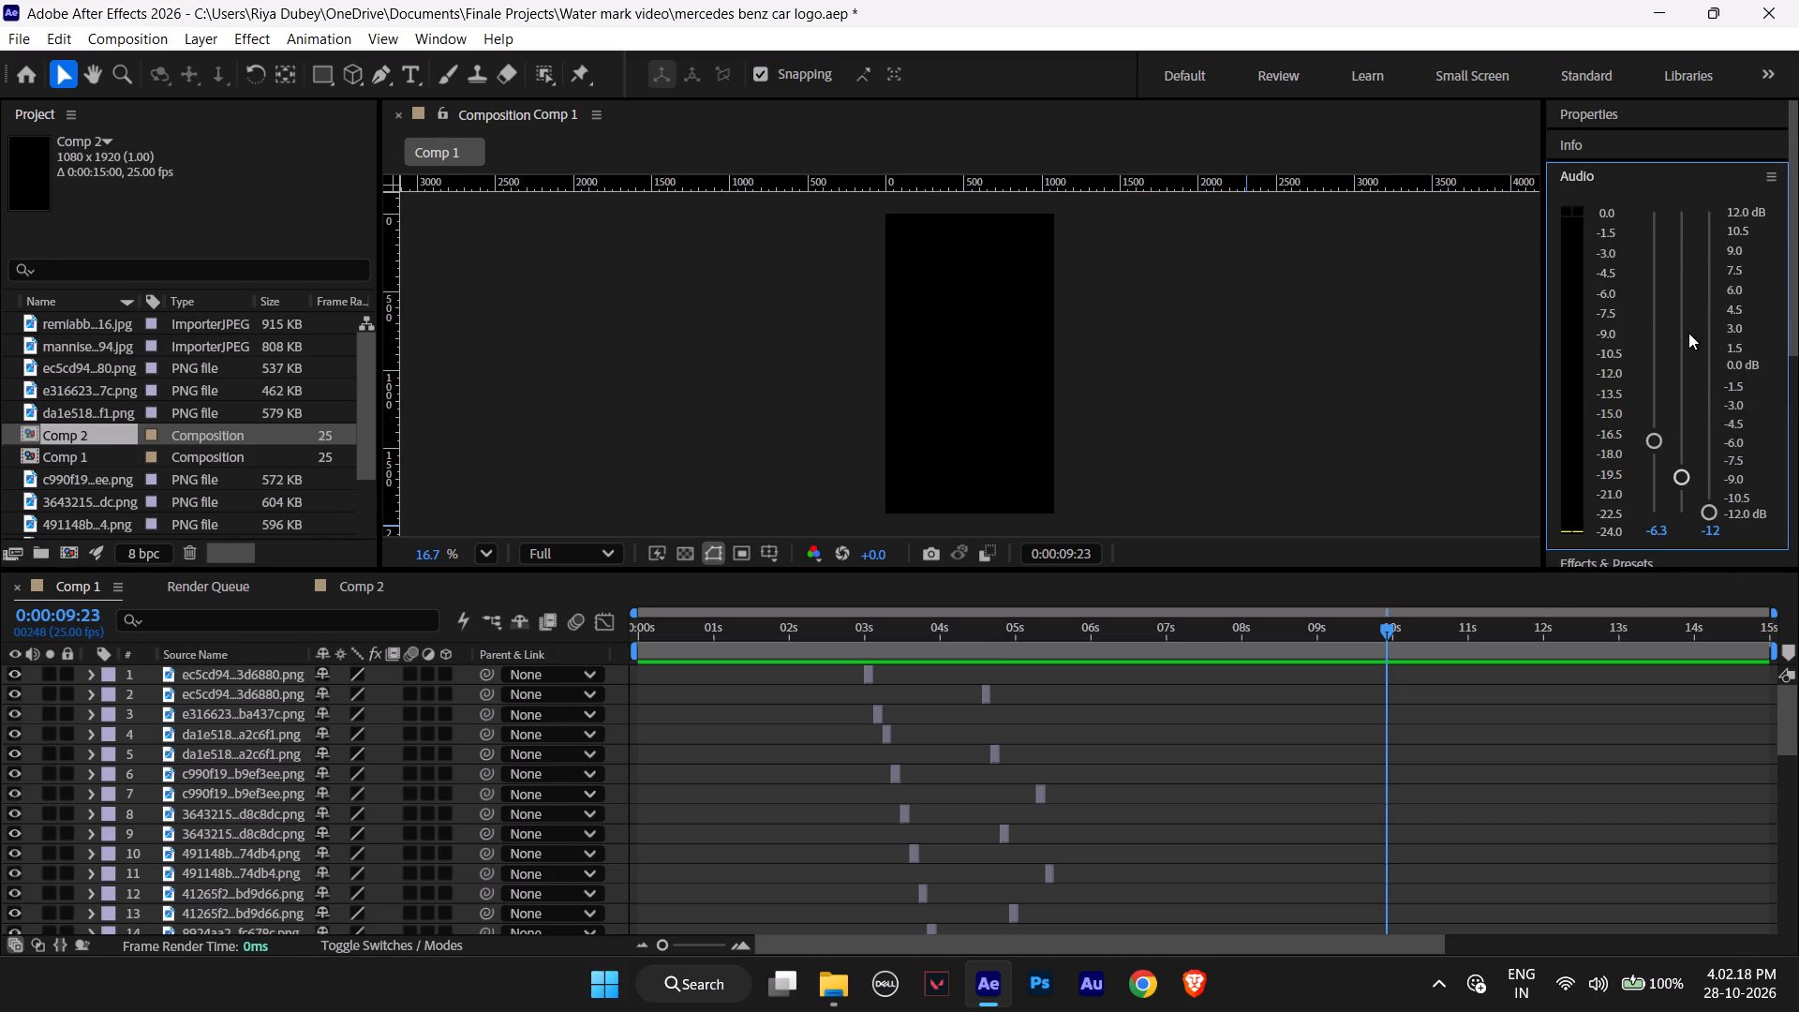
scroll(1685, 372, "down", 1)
Set the left and right audio channel levels both to 0 dB.
left_click(1659, 527)
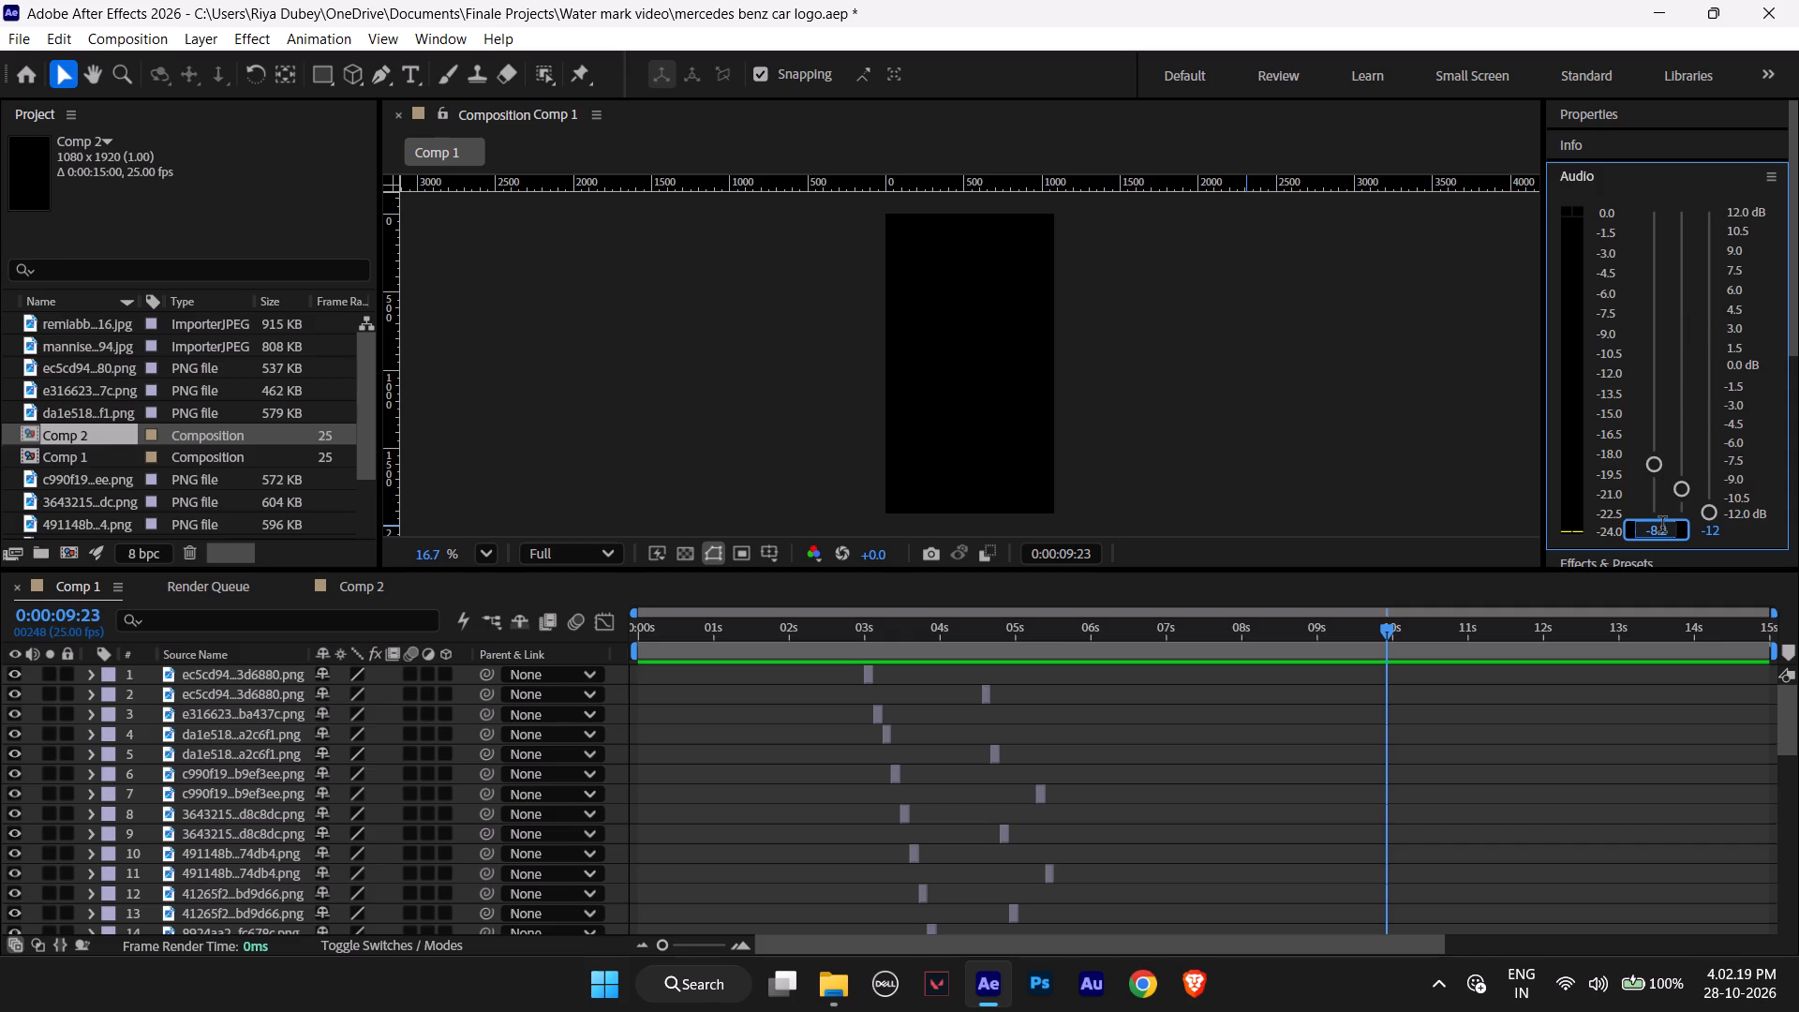
key("0")
left_click(1709, 525)
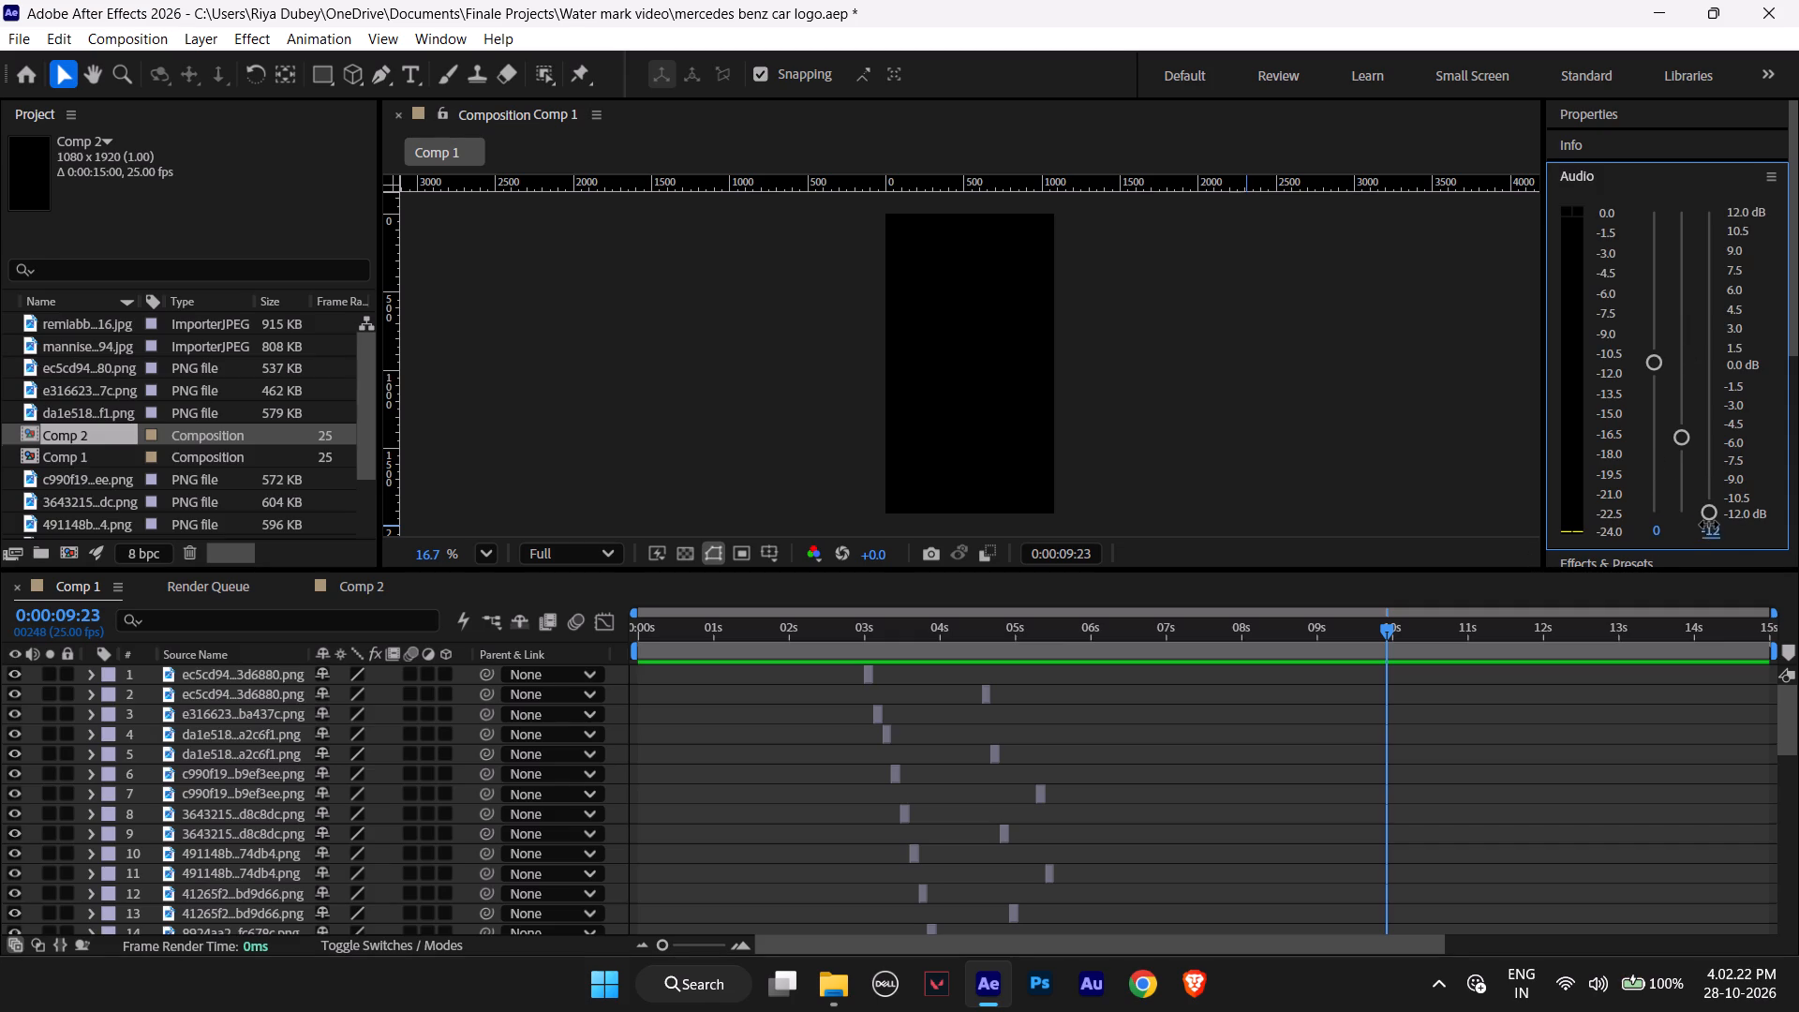
key("0")
key("Return")
Minimize the After Effects window to reach the desktop.
left_click(1670, 15)
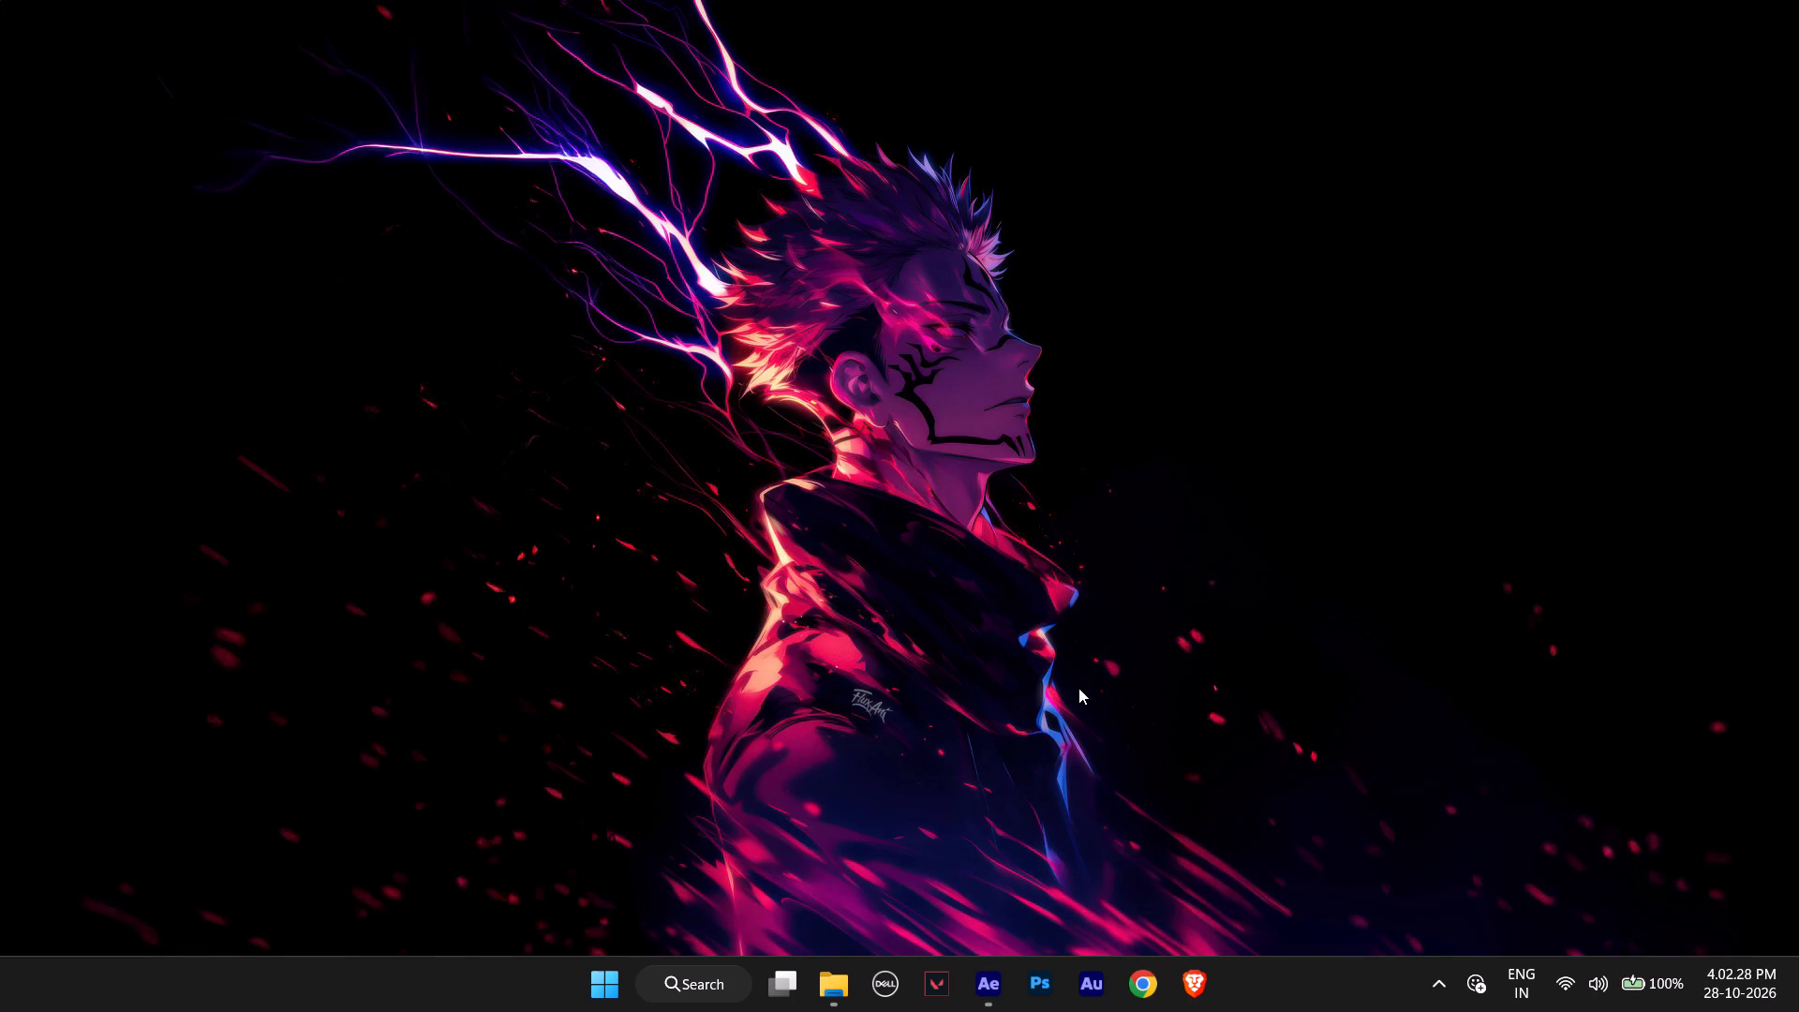
Switch to Google Chrome in a maximized window and search Google for "tranding audio".
left_click(1150, 978)
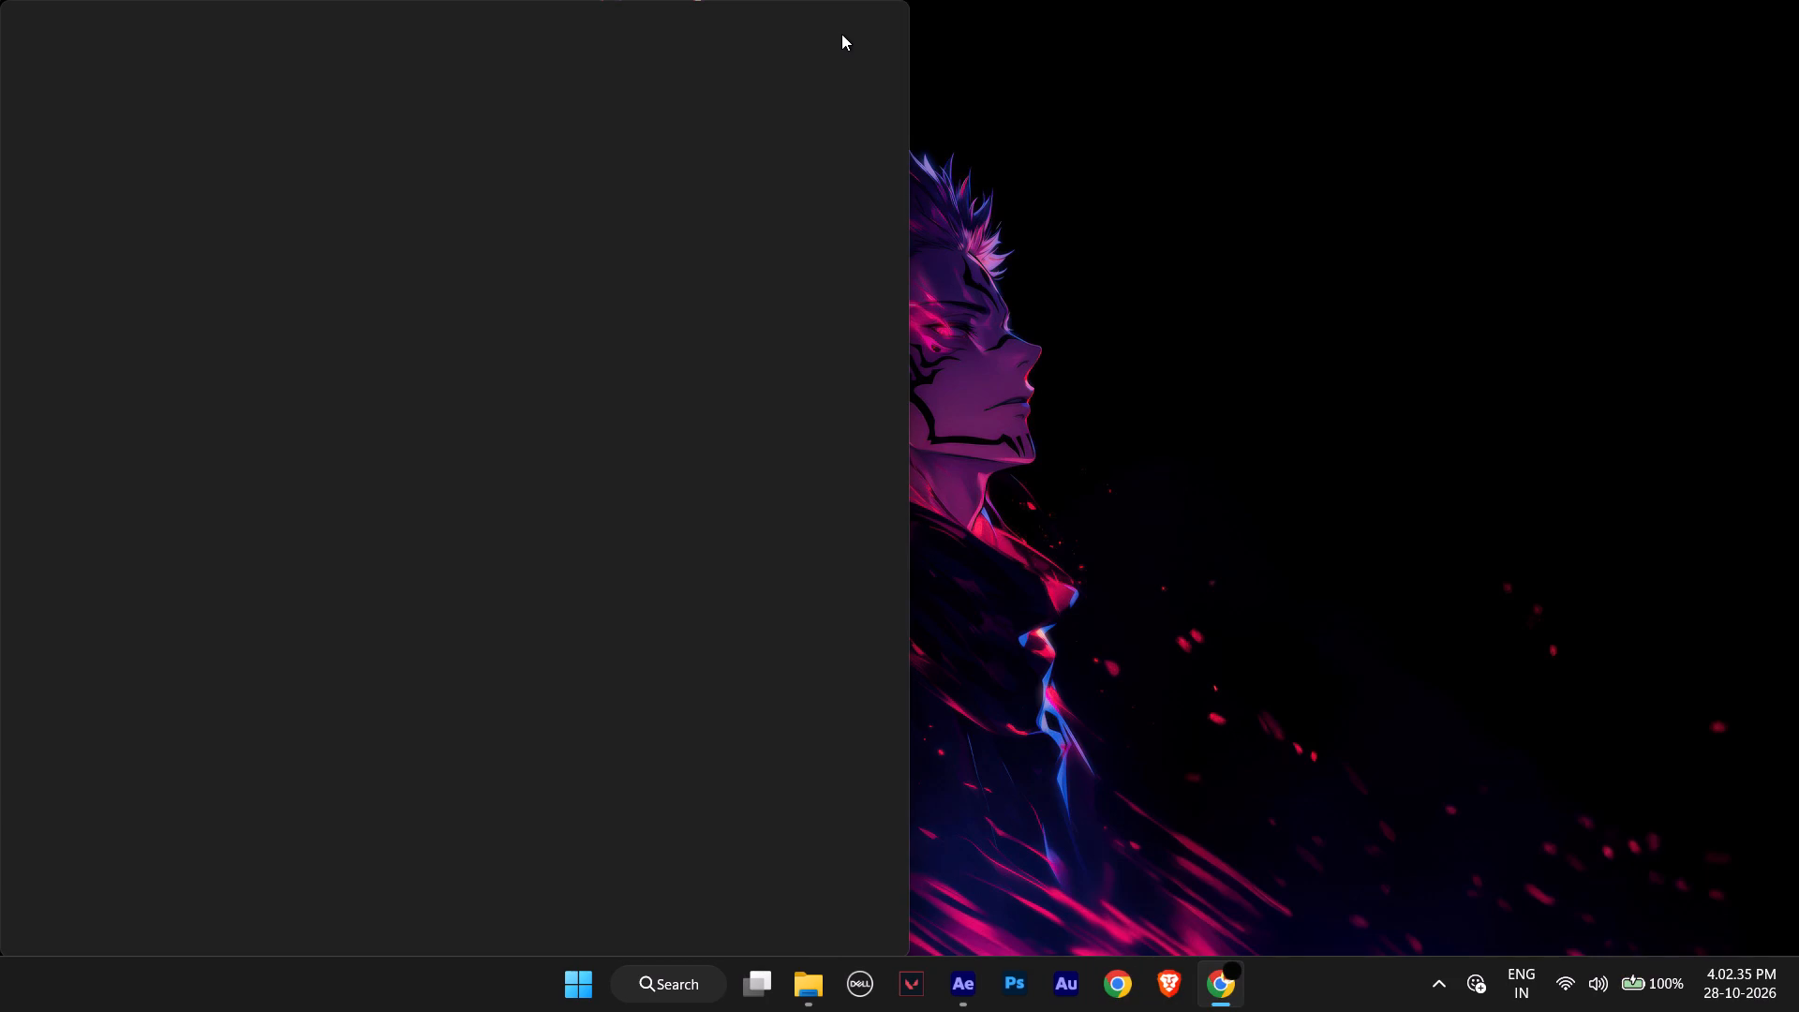
left_click(825, 32)
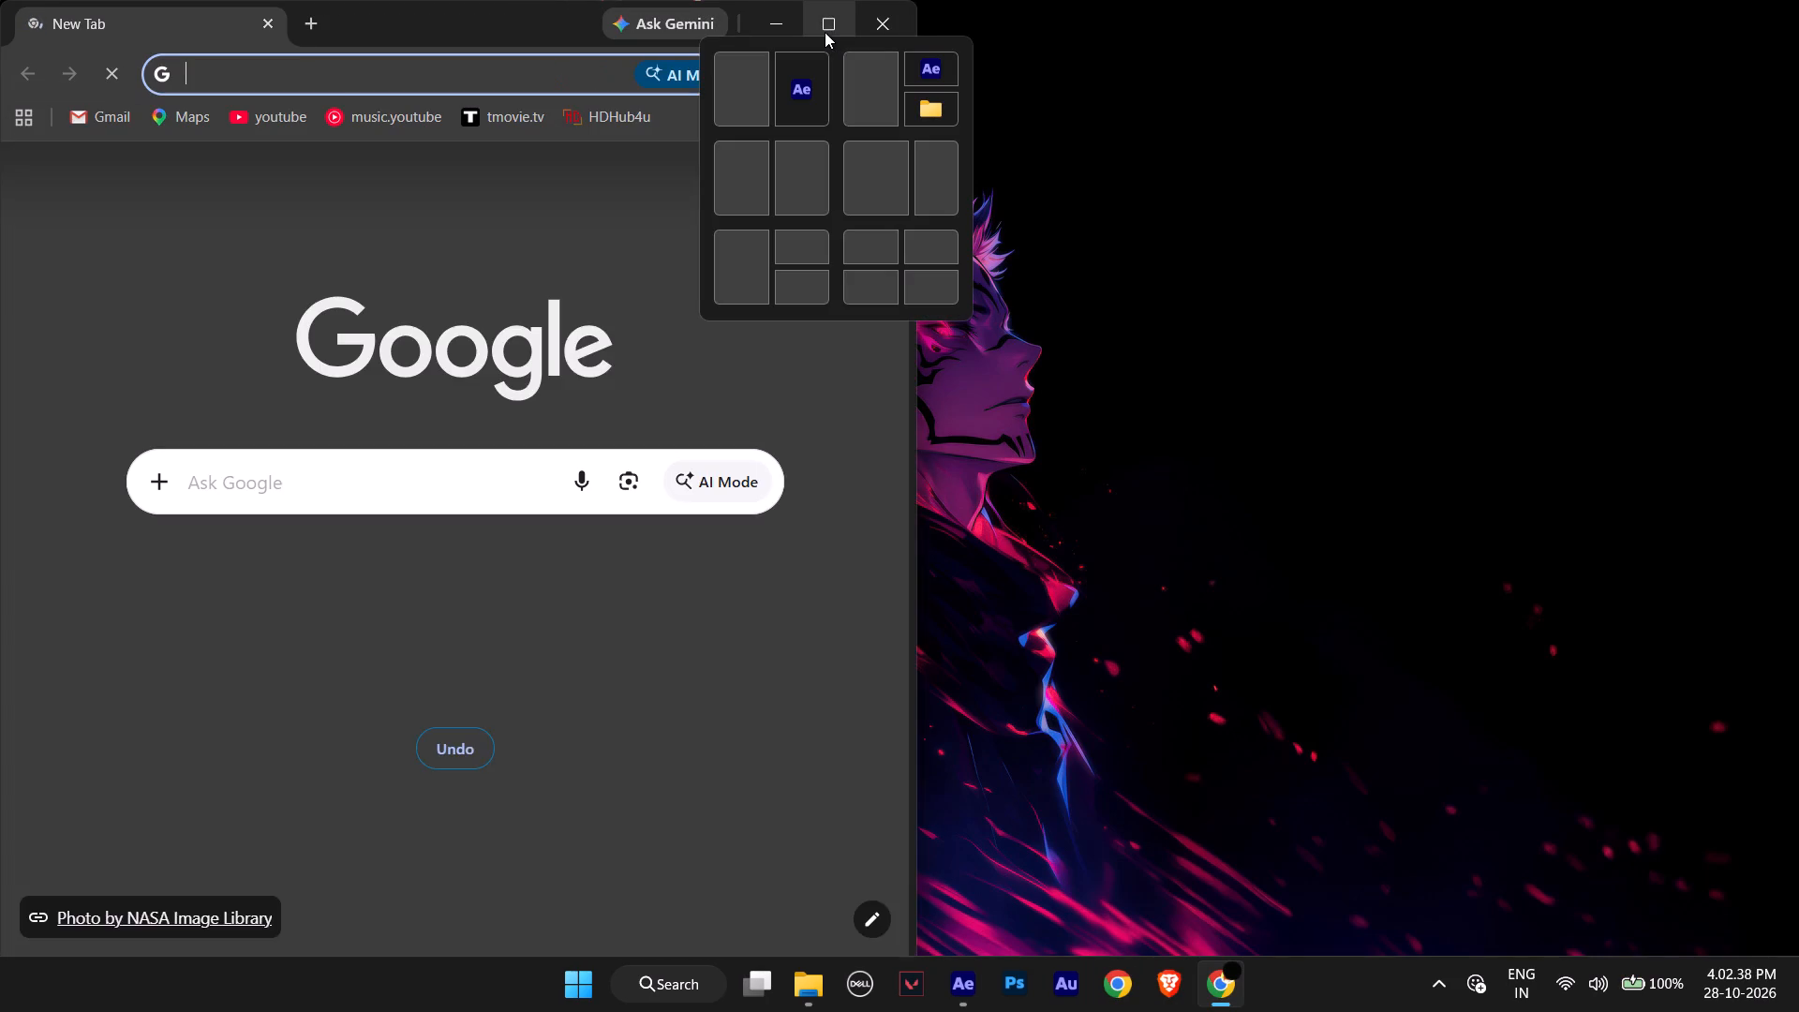
left_click(595, 484)
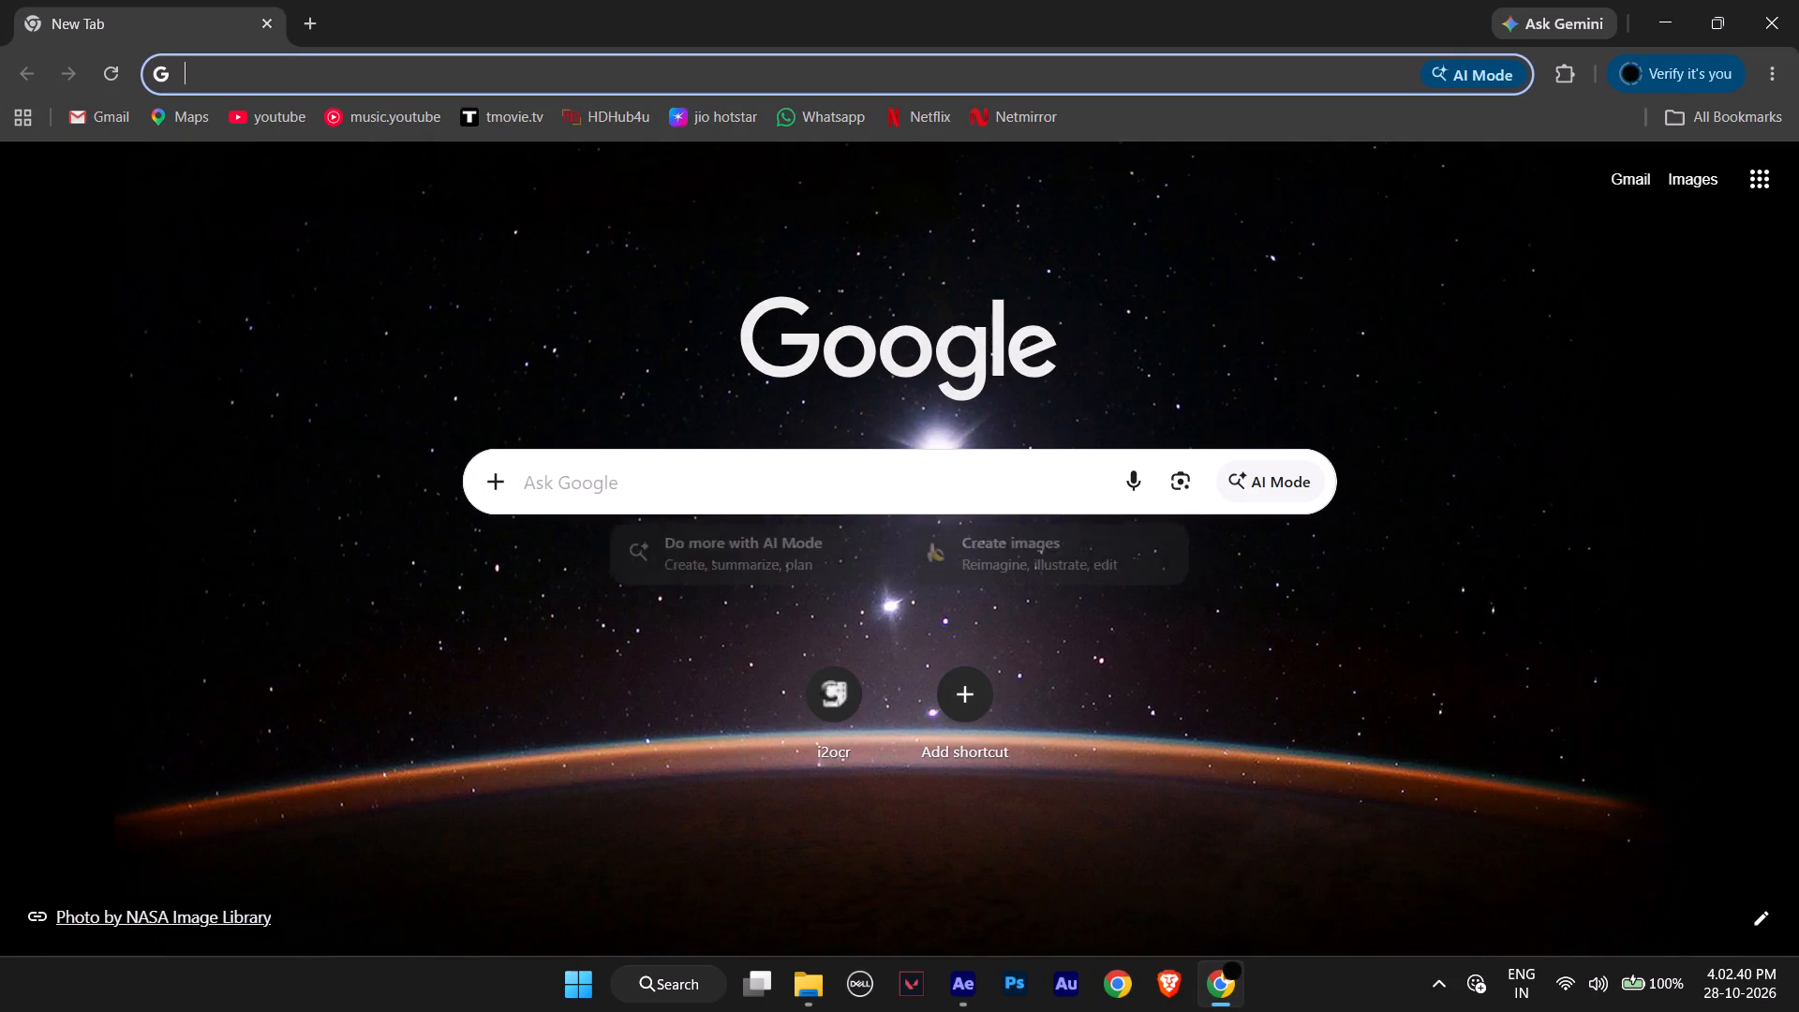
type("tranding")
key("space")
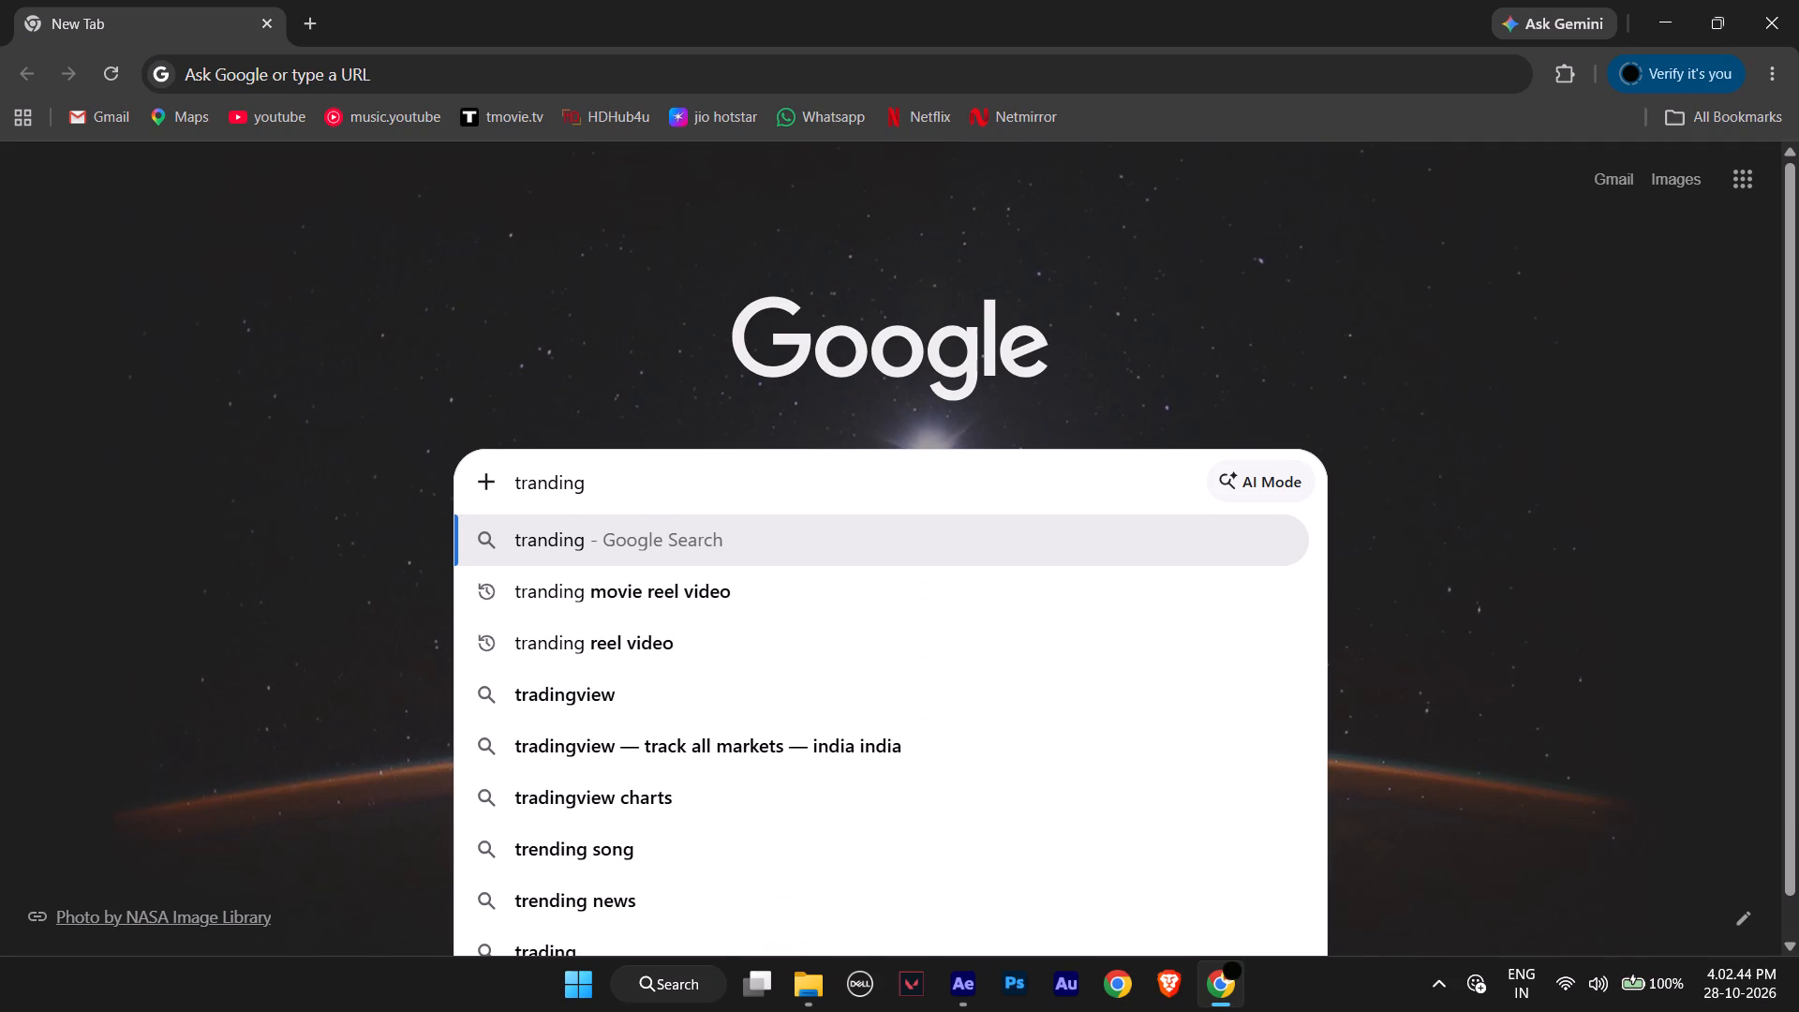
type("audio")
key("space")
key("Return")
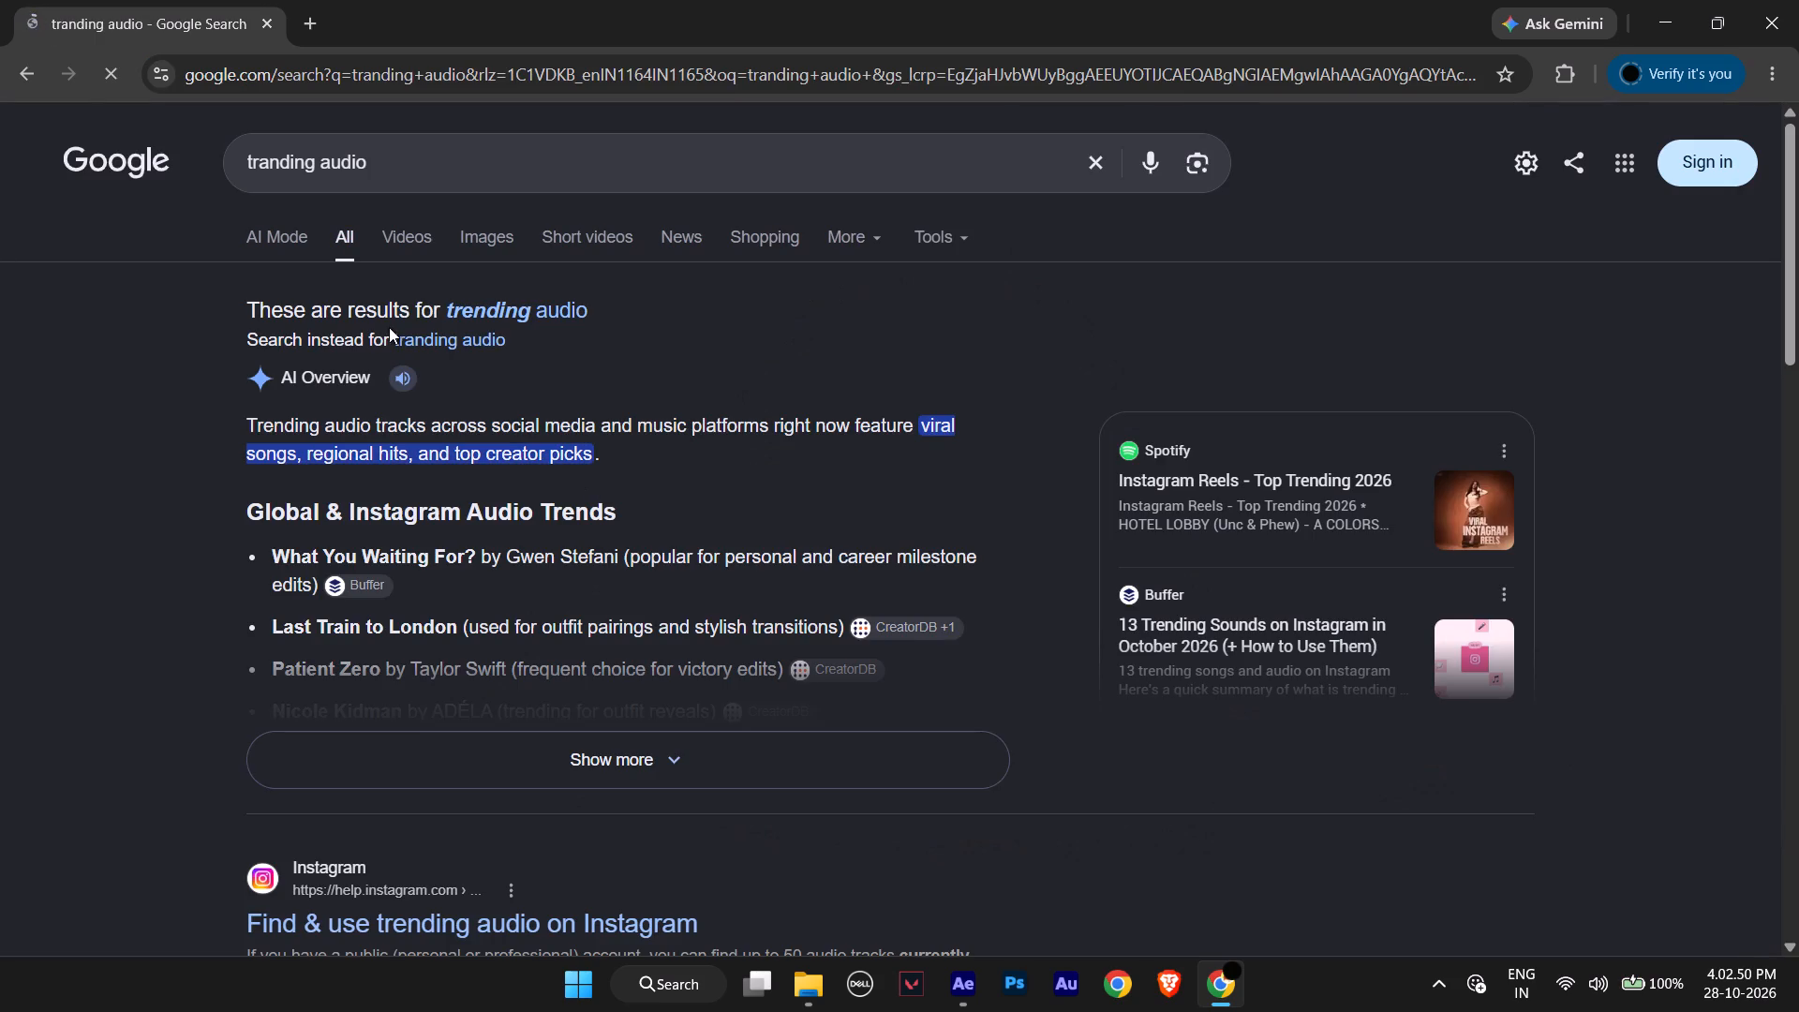
Open the Instagram result "Find & use trending audio on Instagram", look through the article, and return to the search results.
scroll(383, 356, "down", 3)
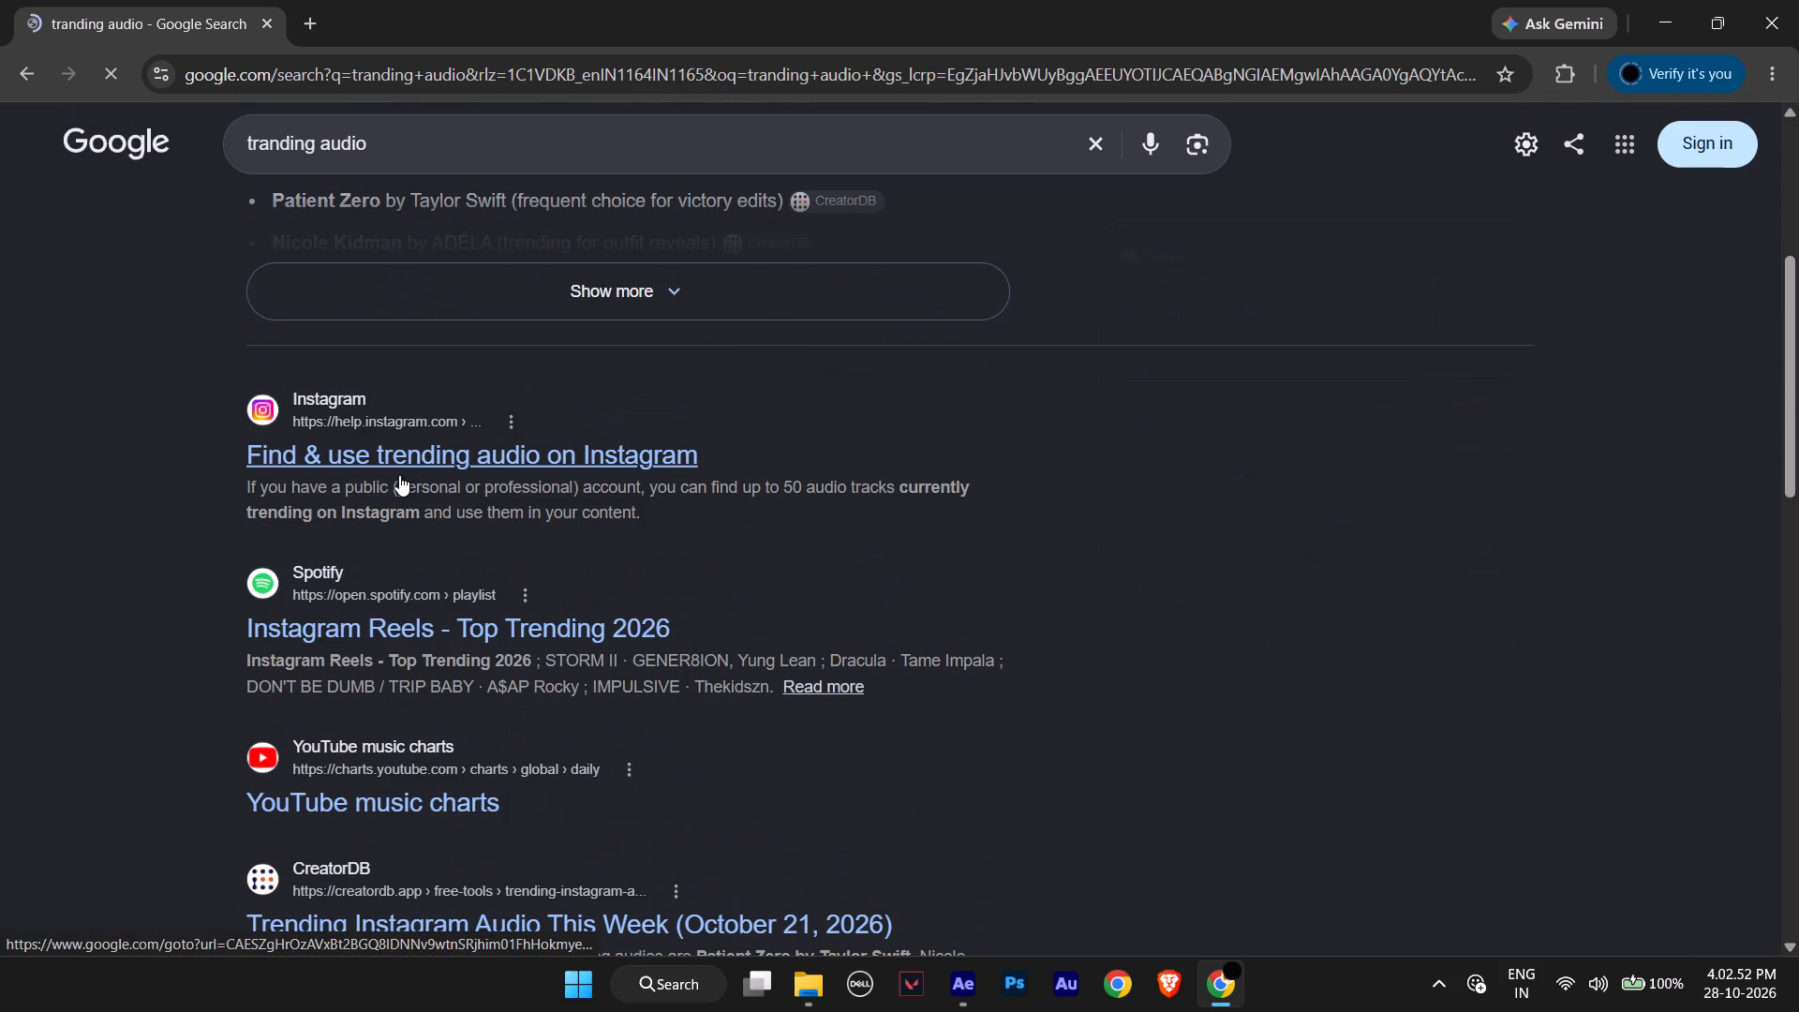
left_click(396, 465)
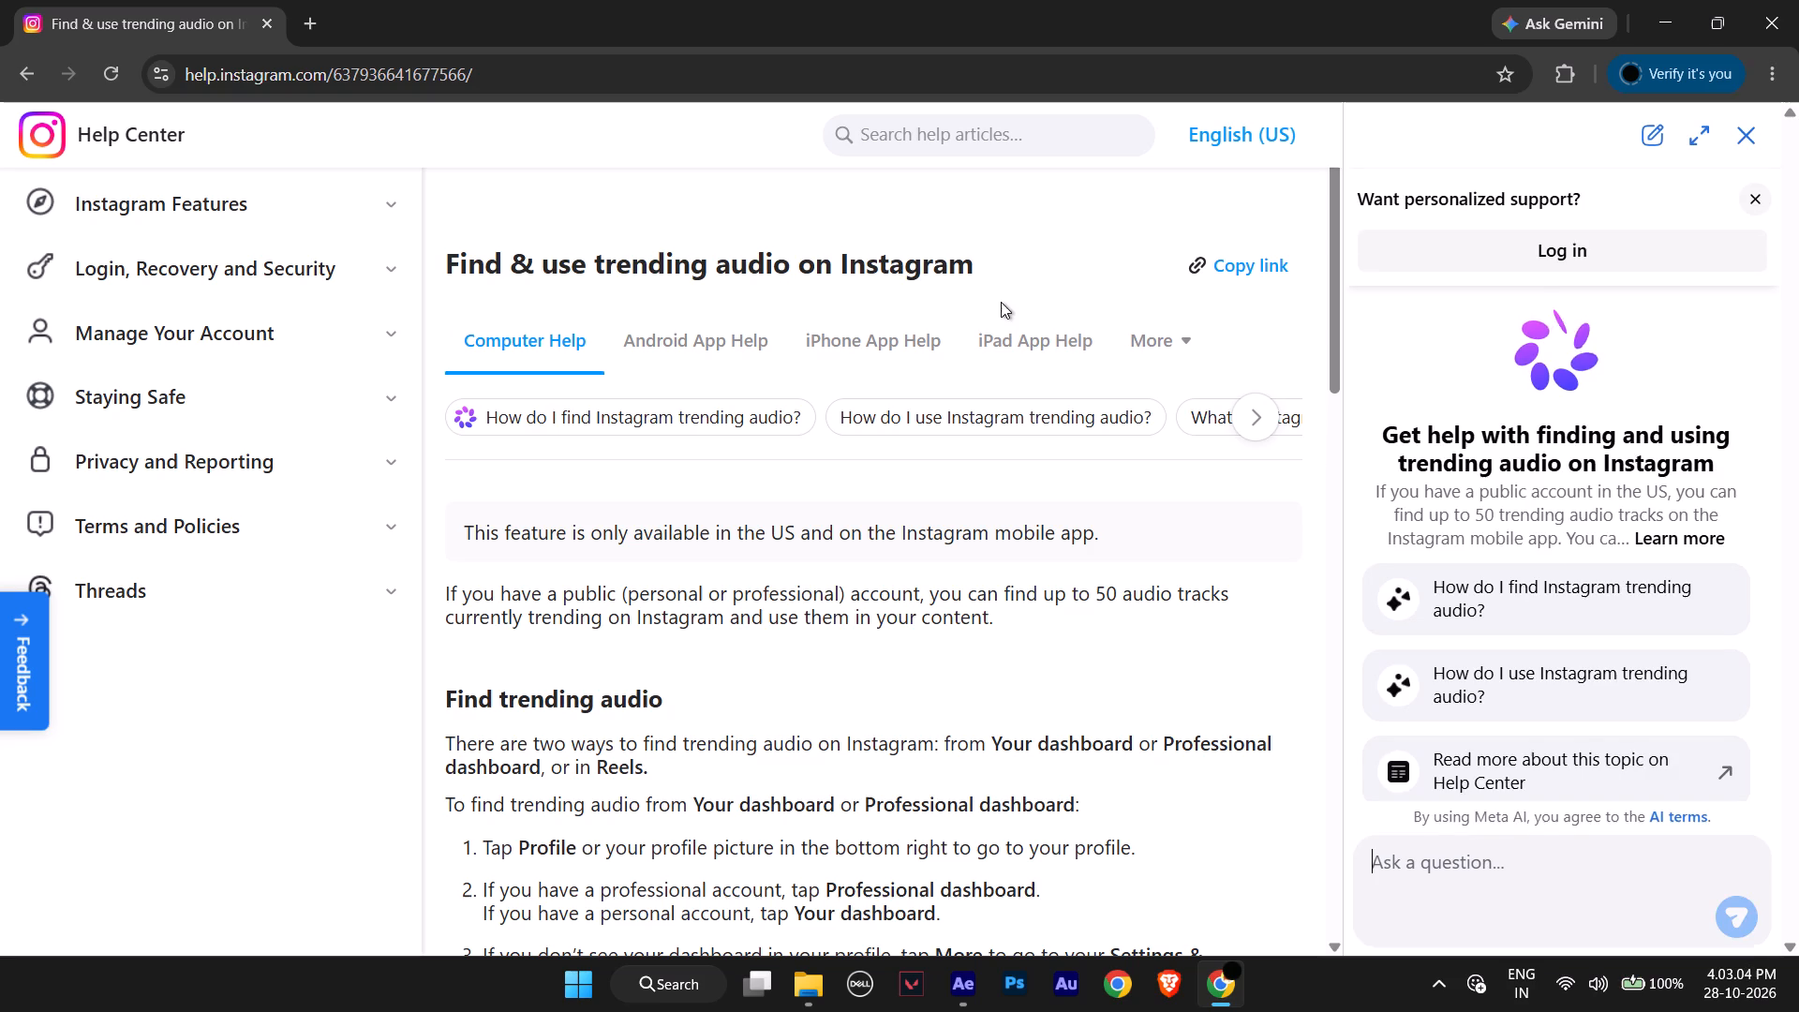
scroll(1001, 302, "down", 2)
scroll(1001, 305, "up", 1)
scroll(1001, 305, "down", 1)
scroll(1001, 305, "up", 5)
scroll(1001, 306, "down", 2)
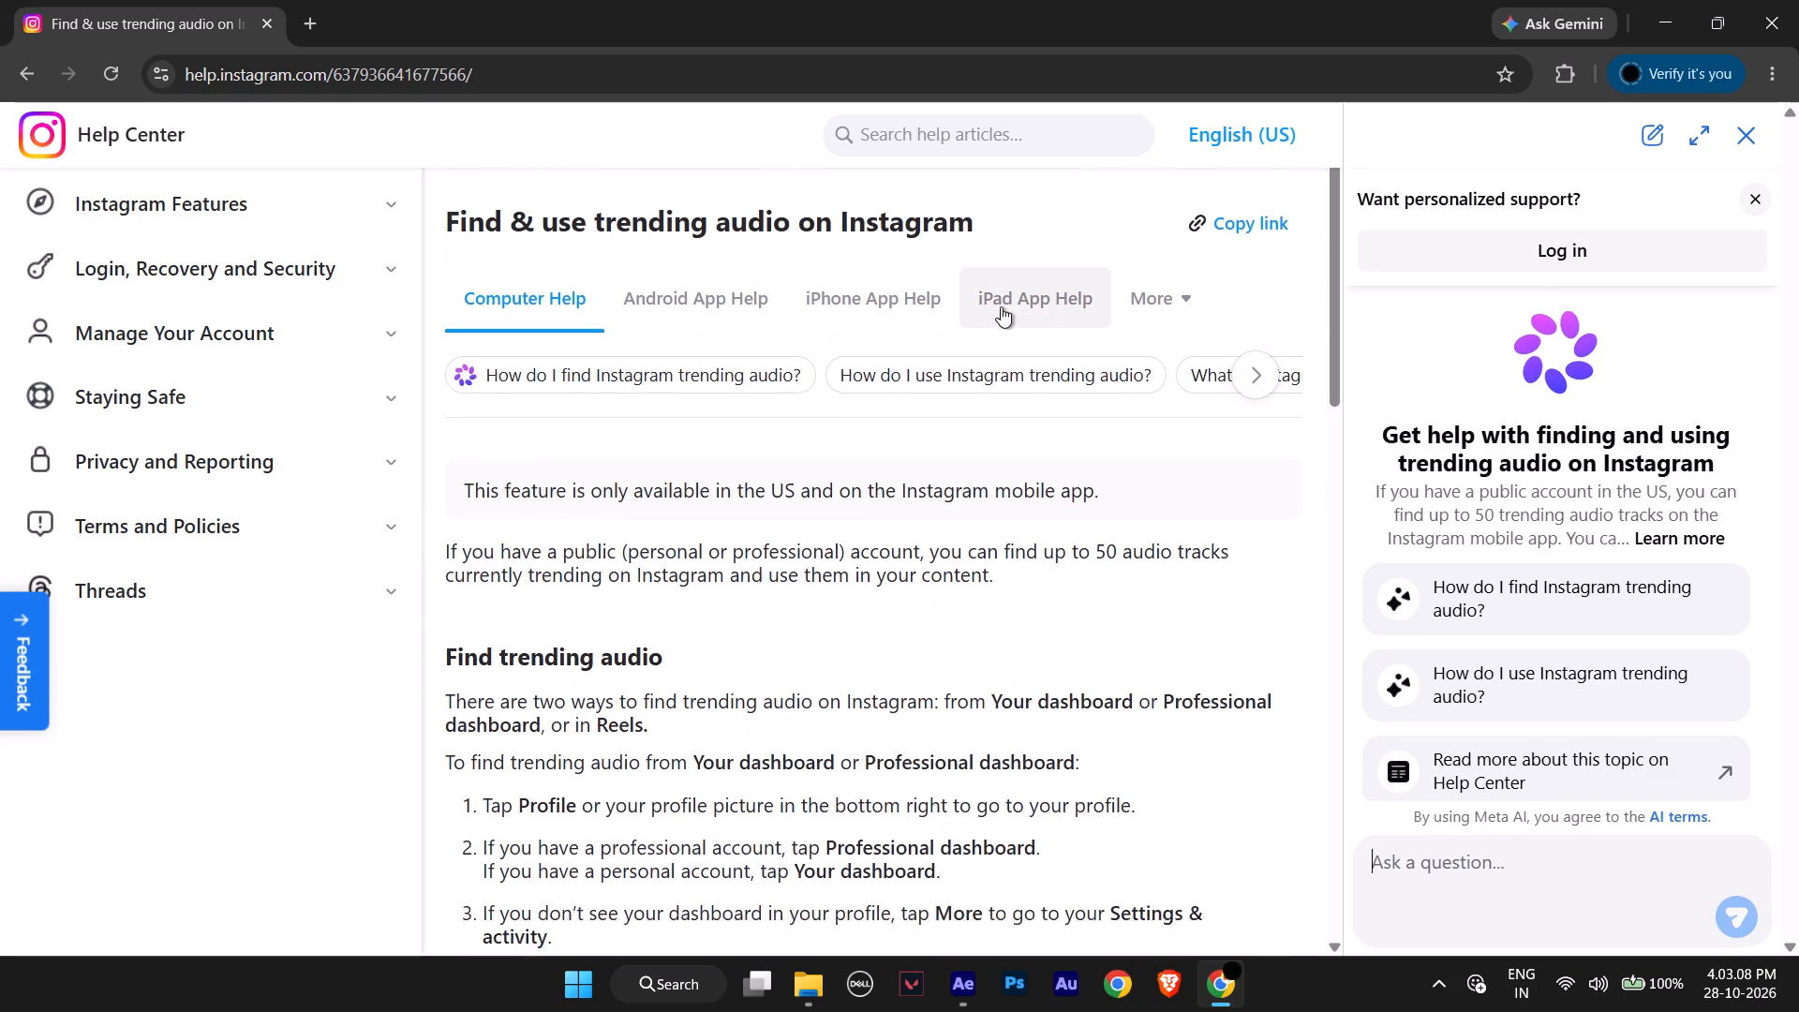
scroll(1001, 306, "down", 5)
left_click(969, 338)
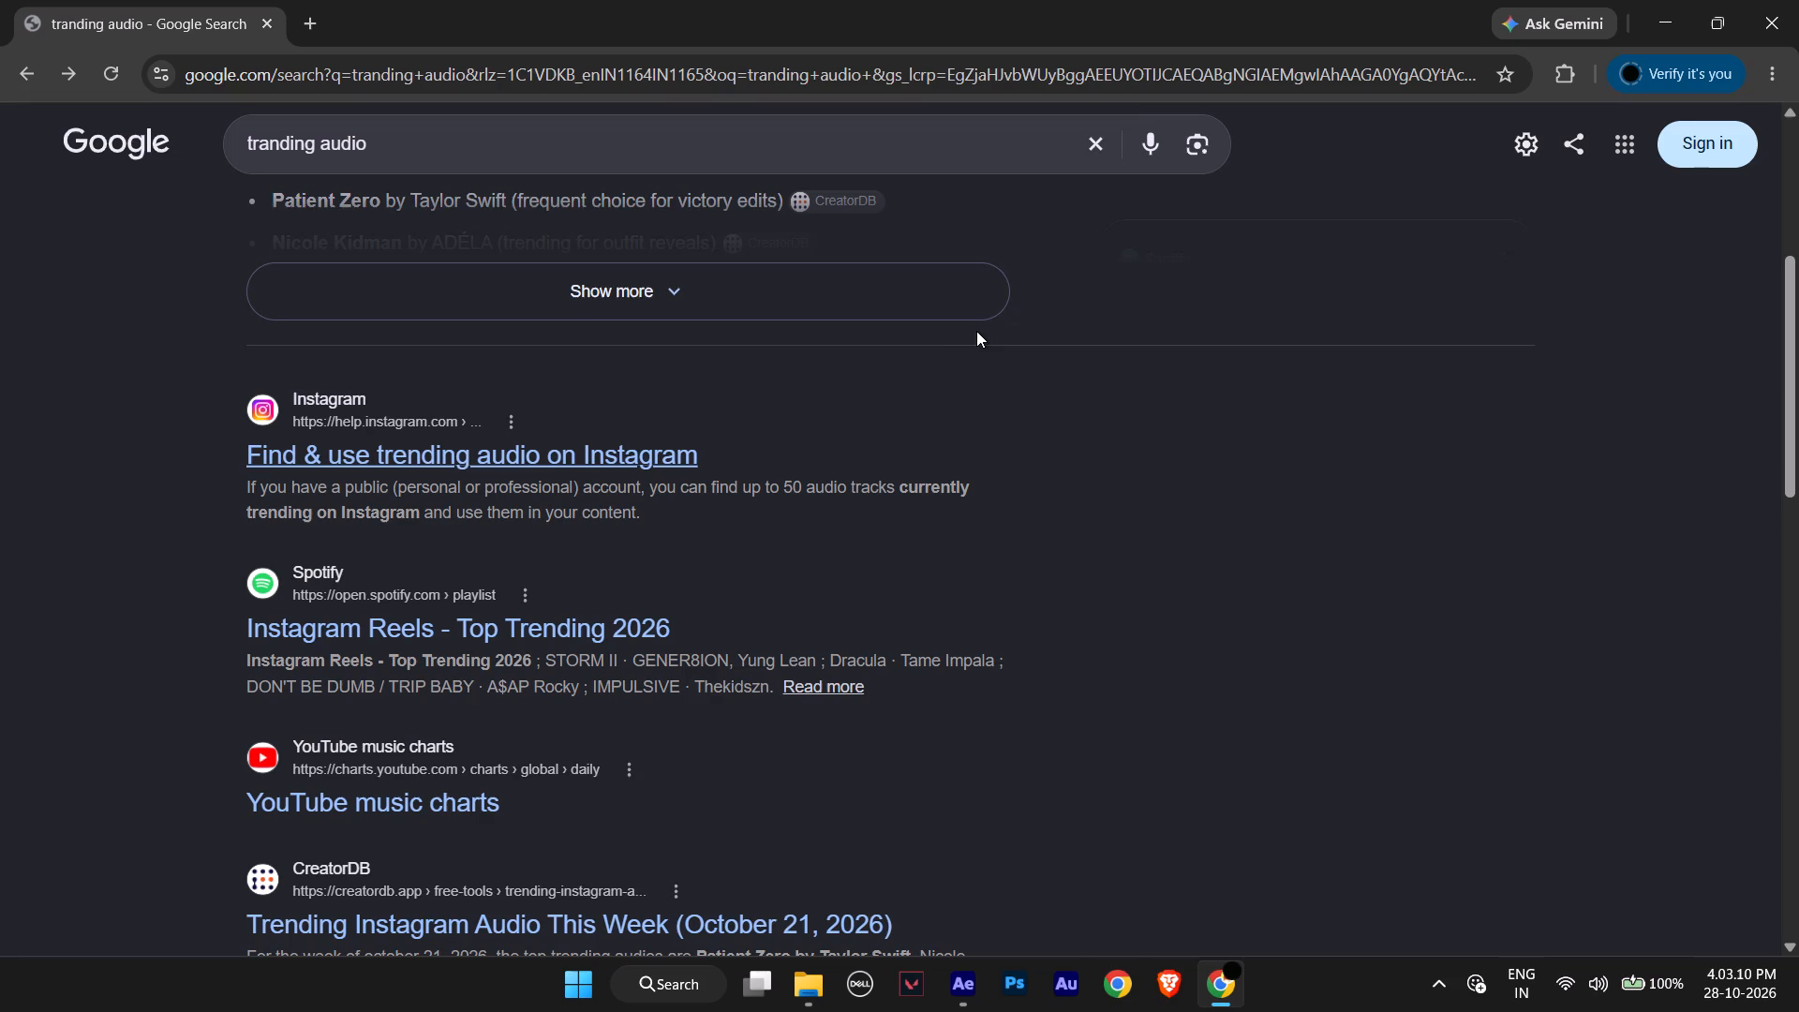
Open Buffer's "13 Trending Sounds on Instagram in October 2026" result and find its summary list of trending songs.
scroll(670, 432, "down", 2)
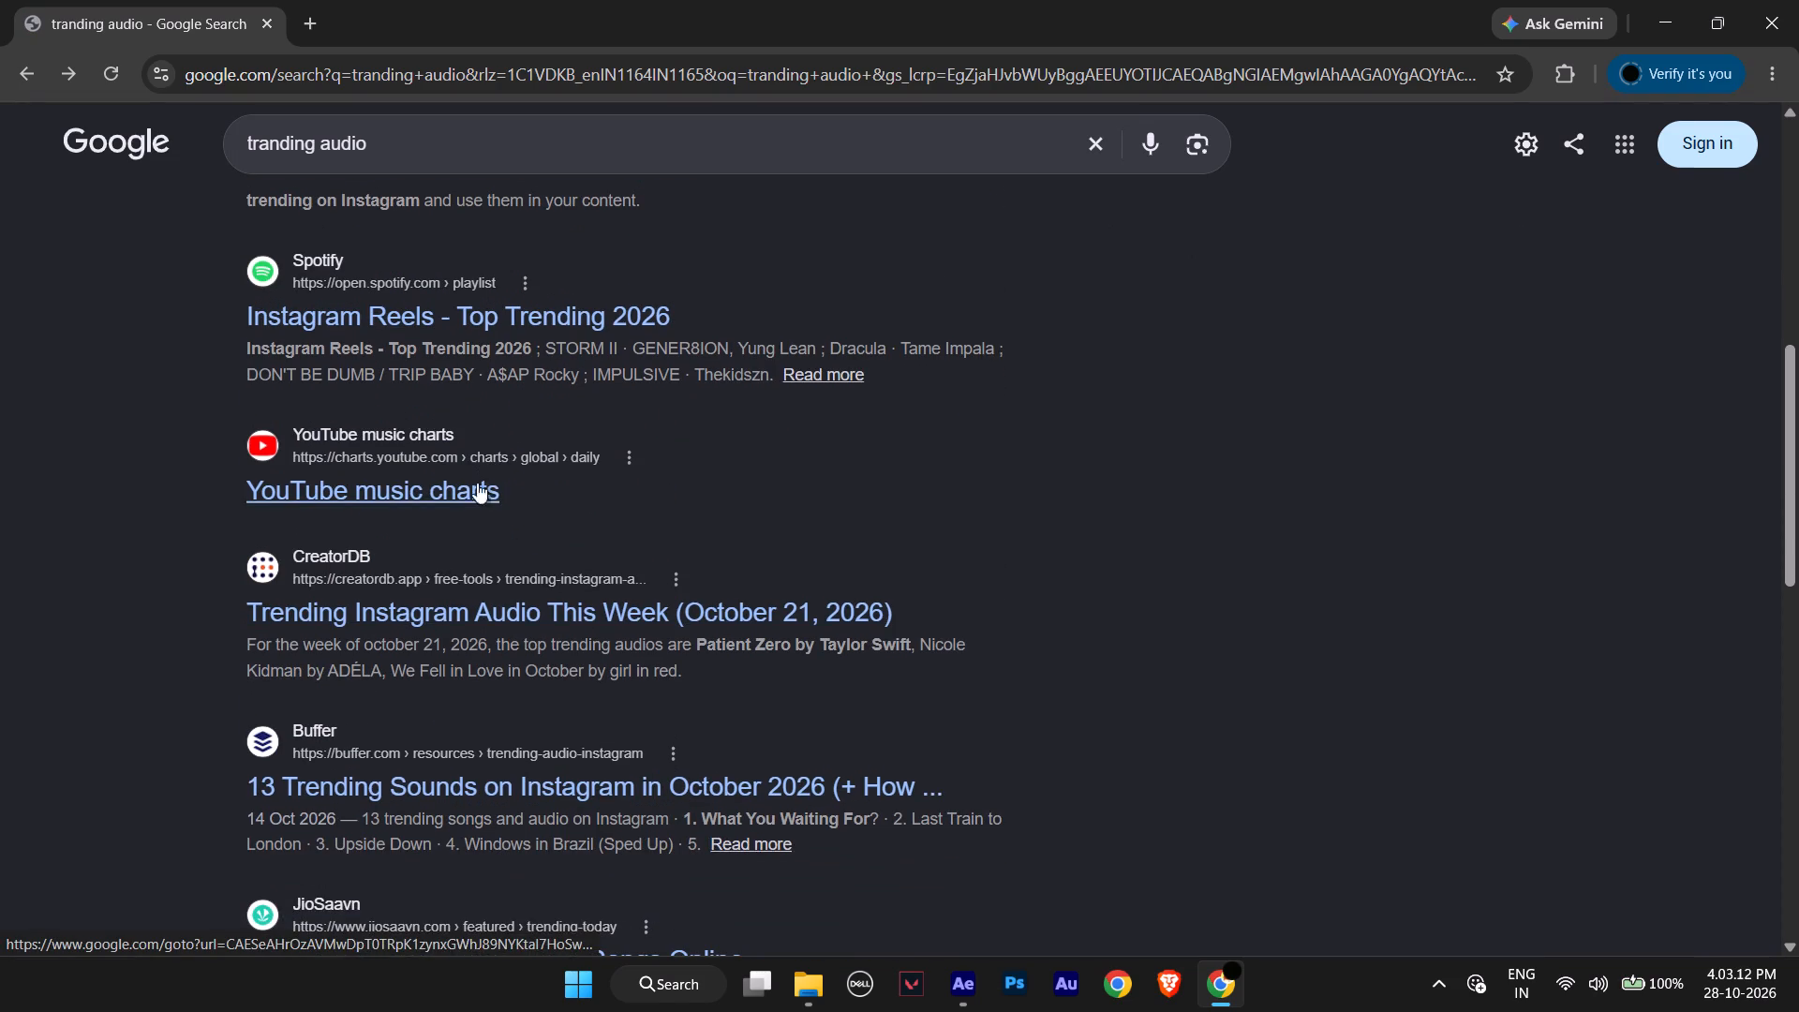
scroll(388, 713, "down", 1)
left_click(401, 631)
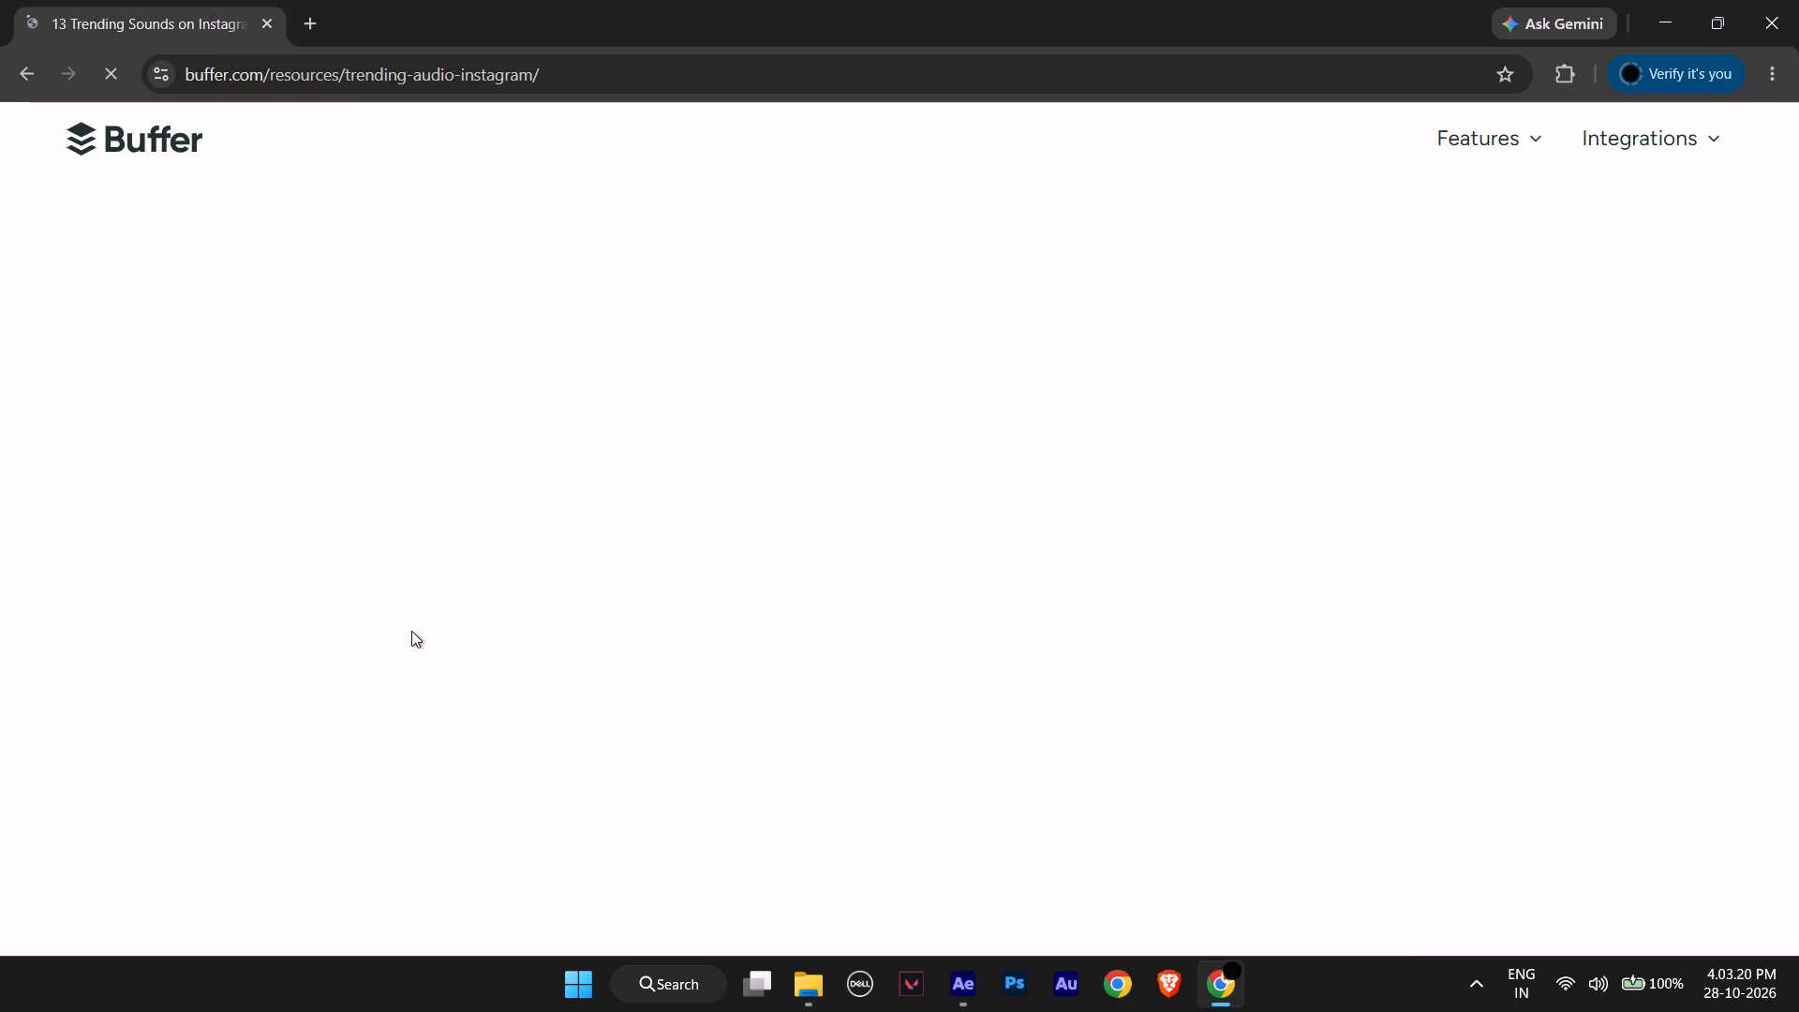
scroll(411, 631, "down", 4)
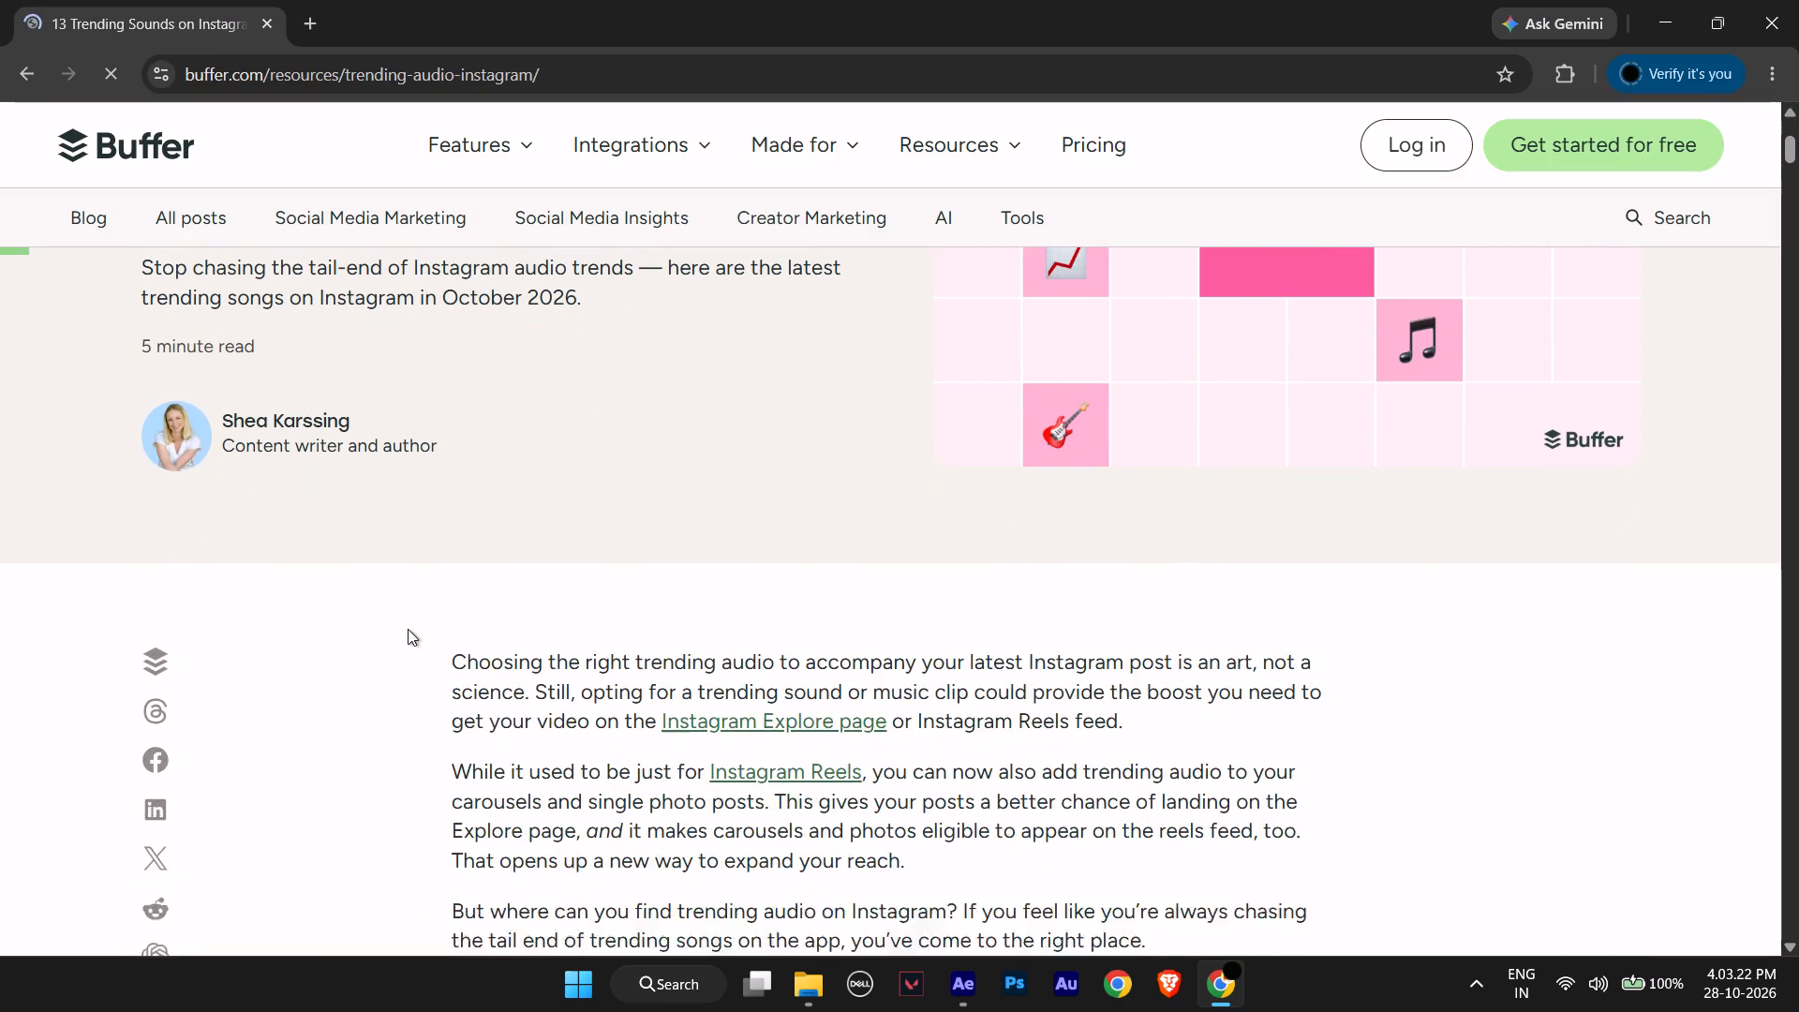
scroll(407, 627, "down", 4)
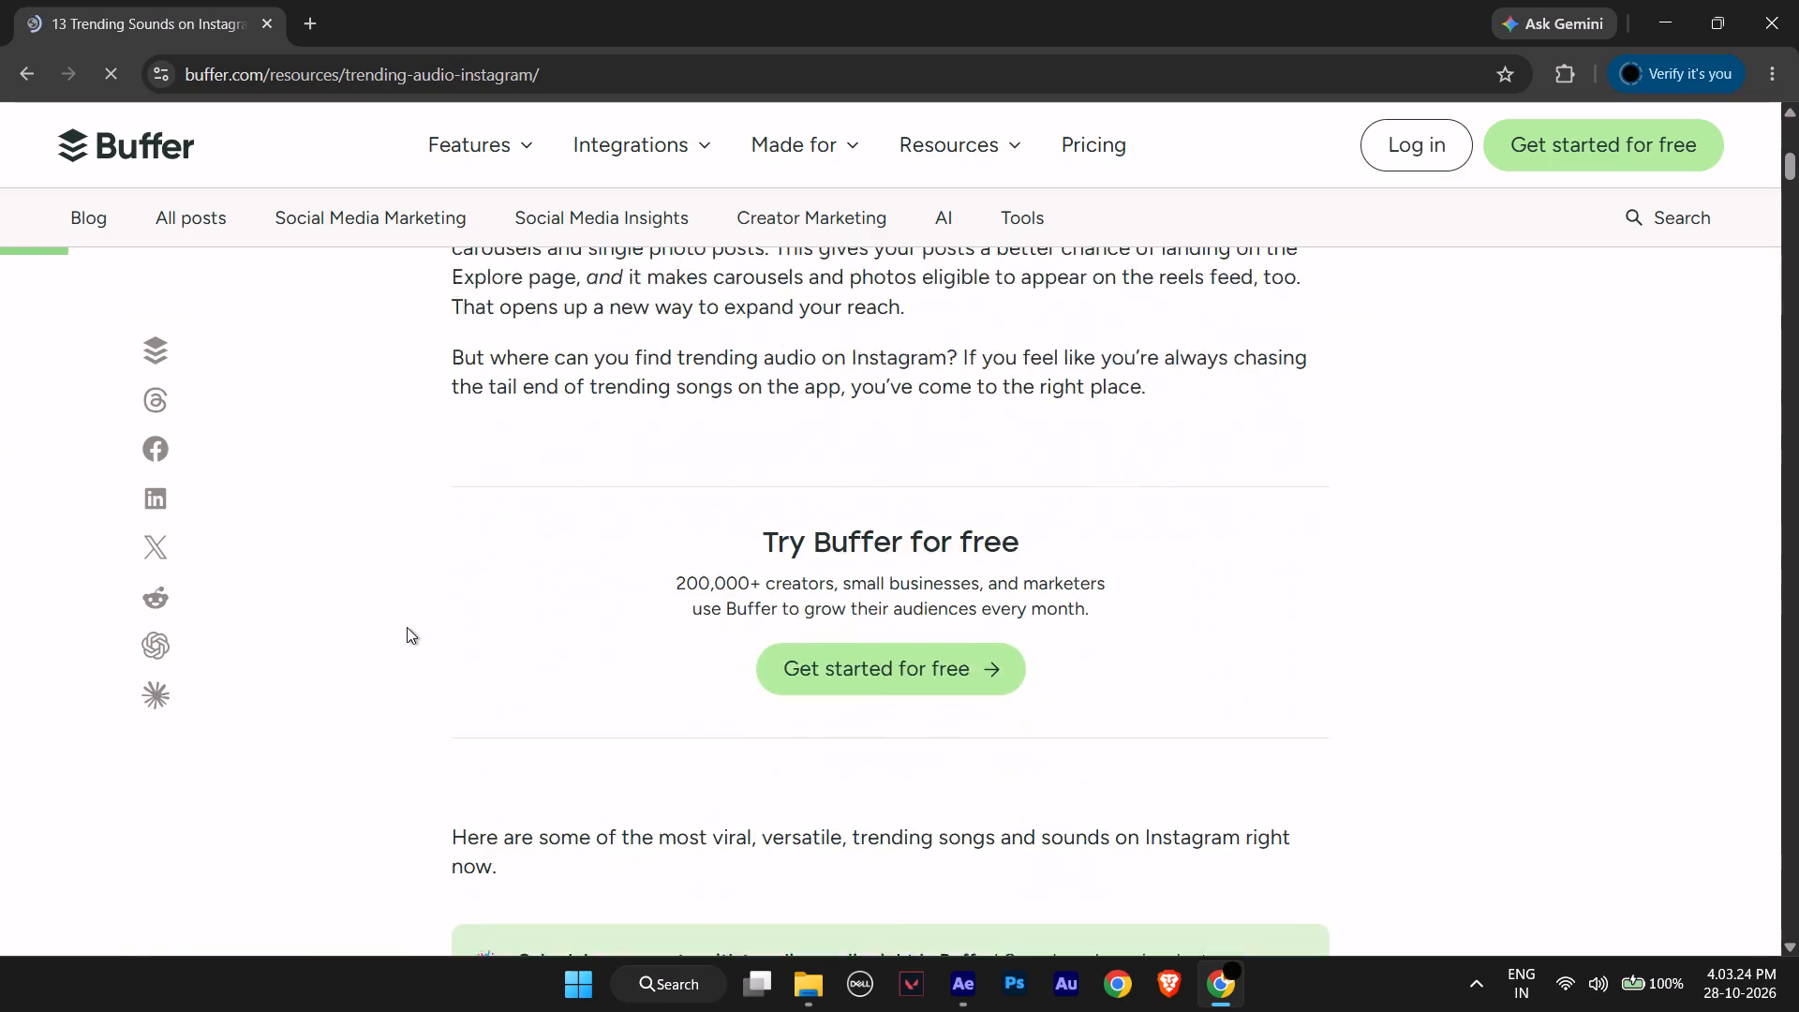
scroll(407, 627, "down", 4)
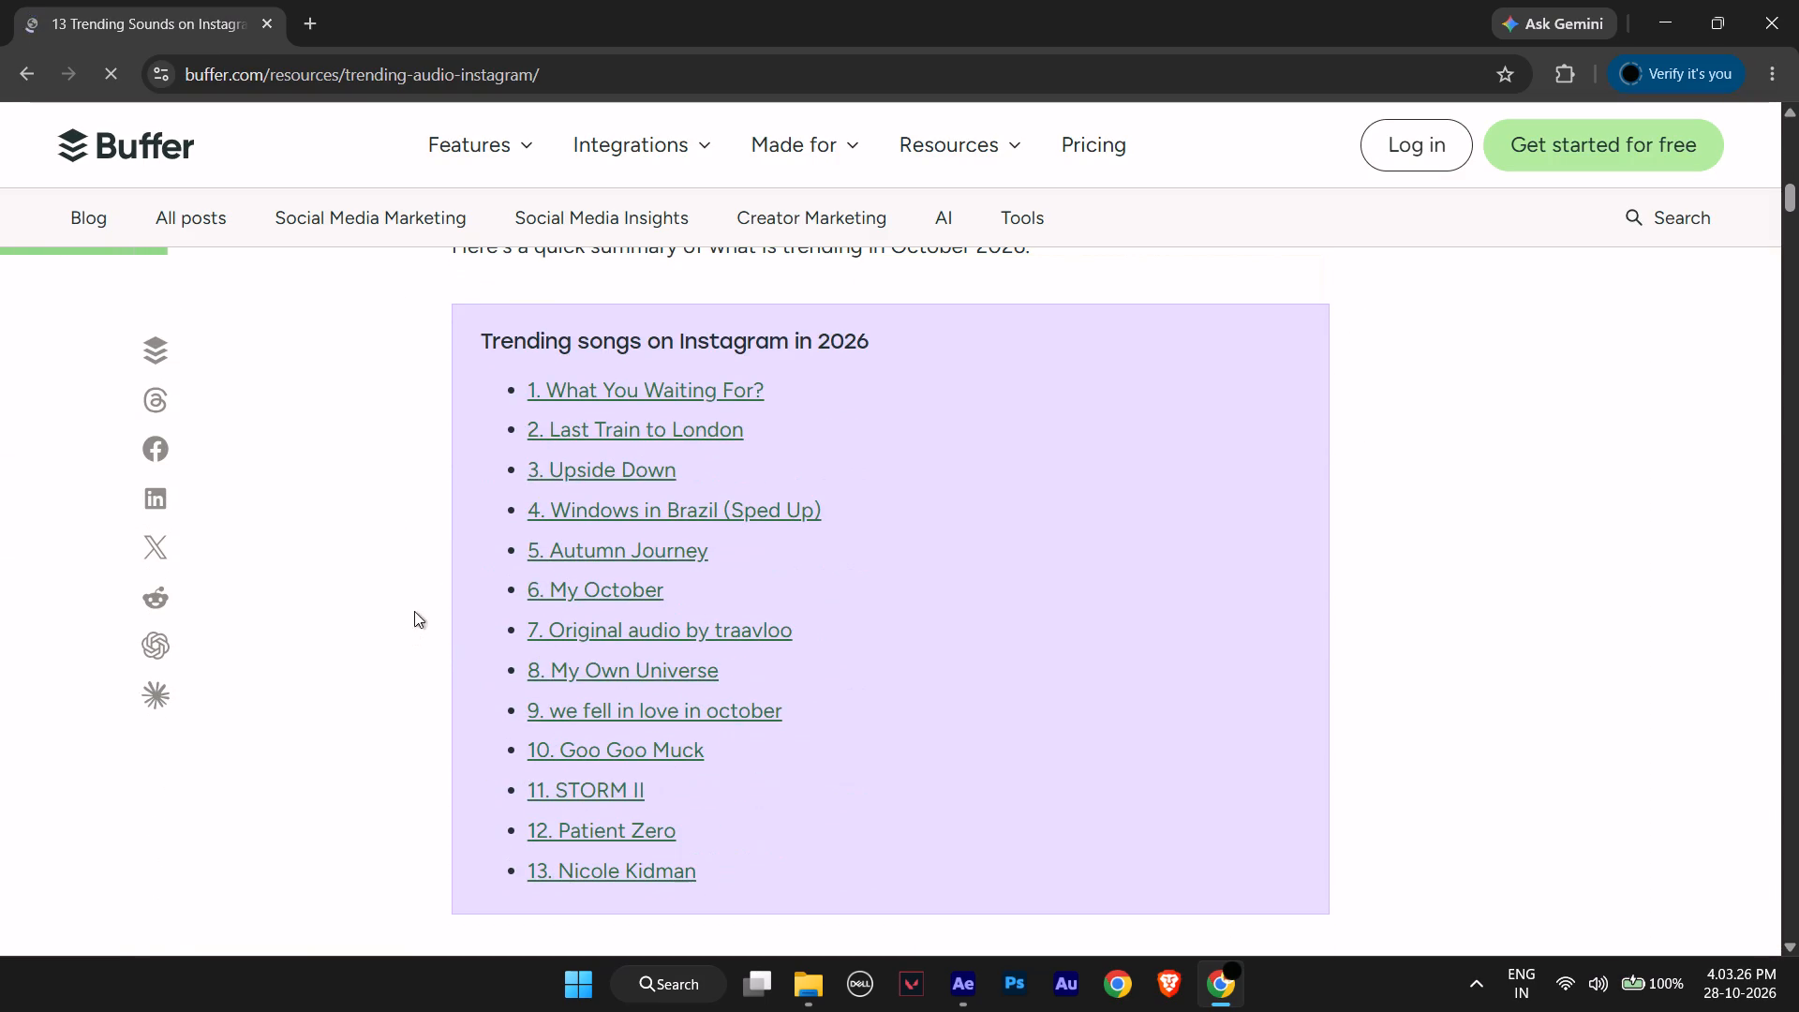
Go to the "What You Waiting For?" entry and watch its example reel on Instagram with the sound on.
left_click(622, 387)
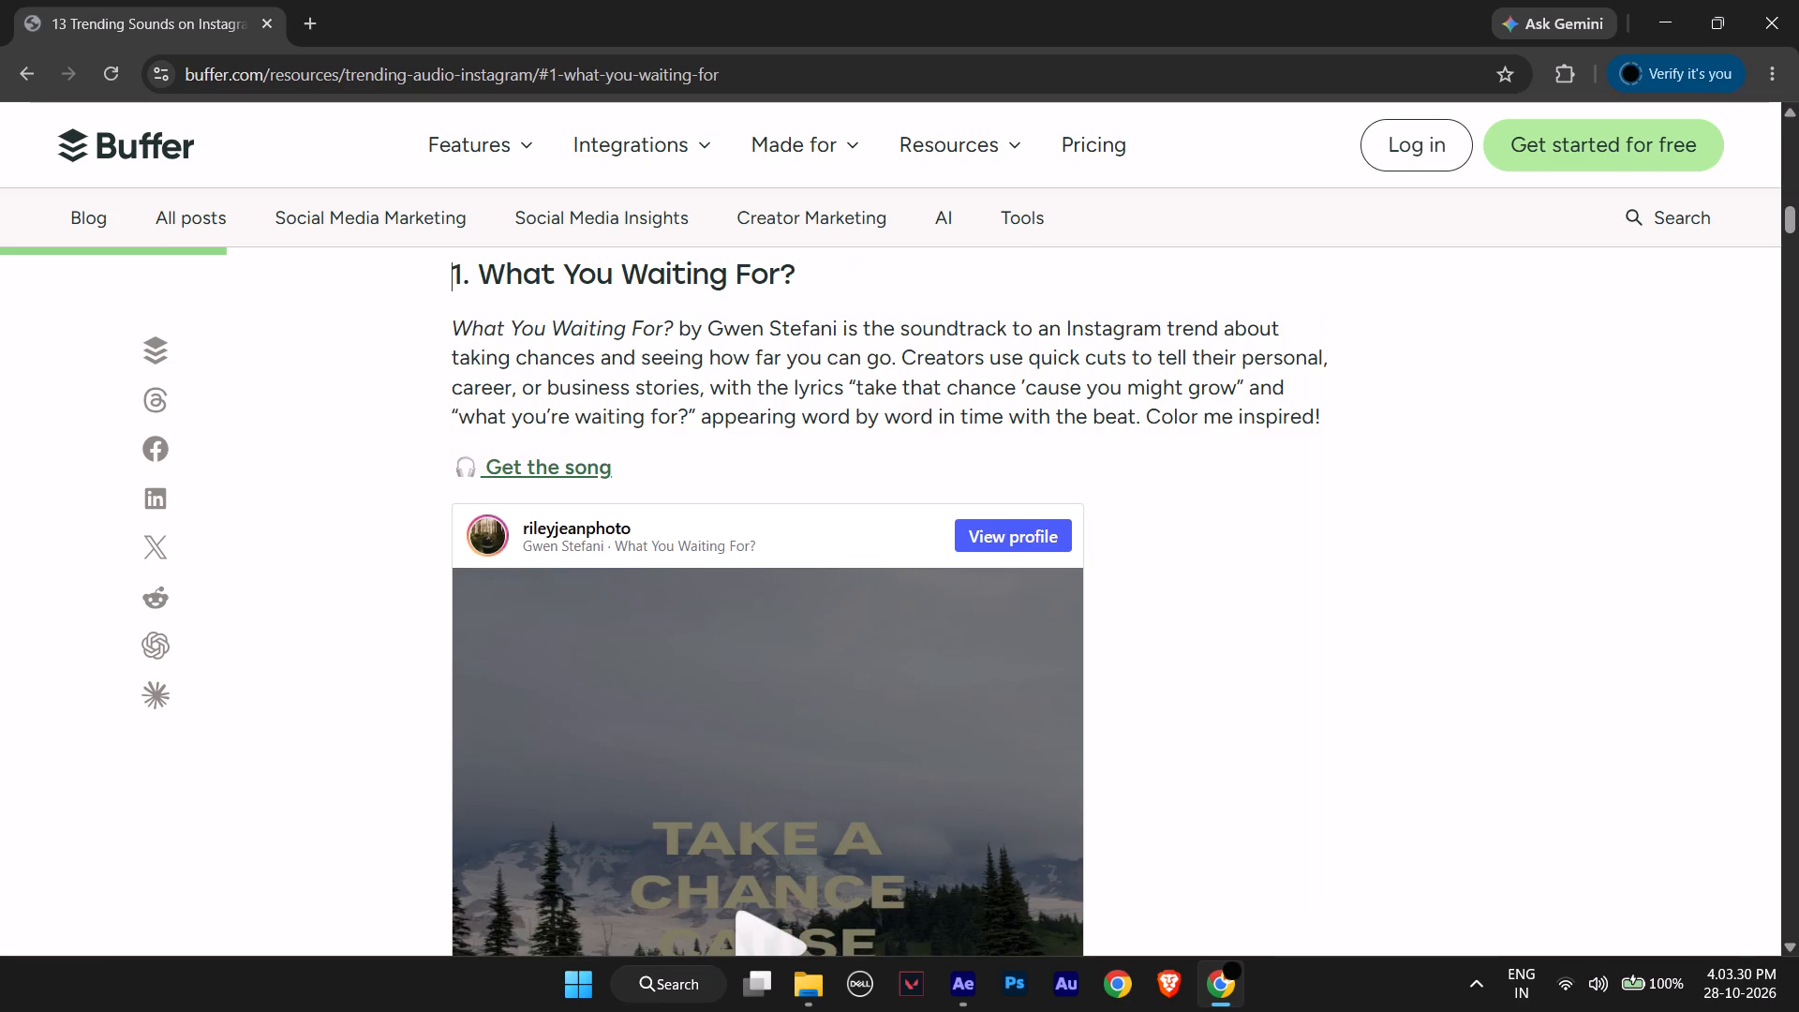
scroll(621, 394, "down", 2)
left_click(747, 592)
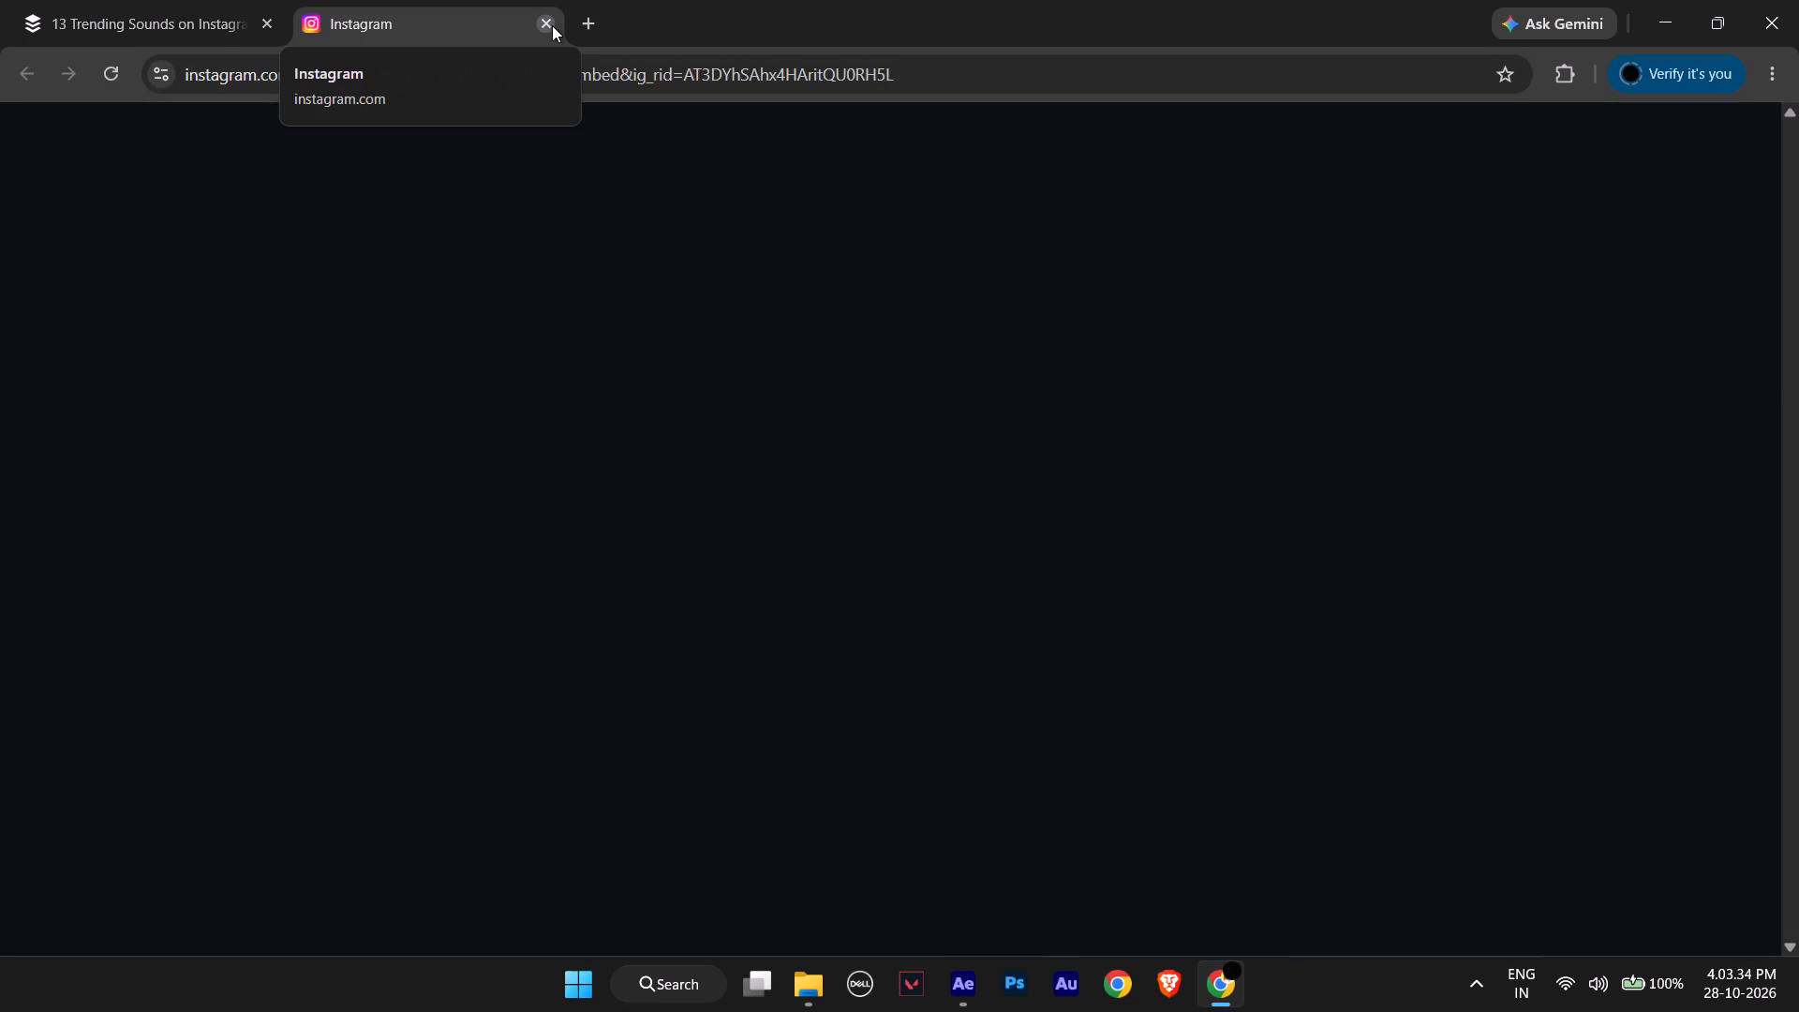
left_click(1162, 296)
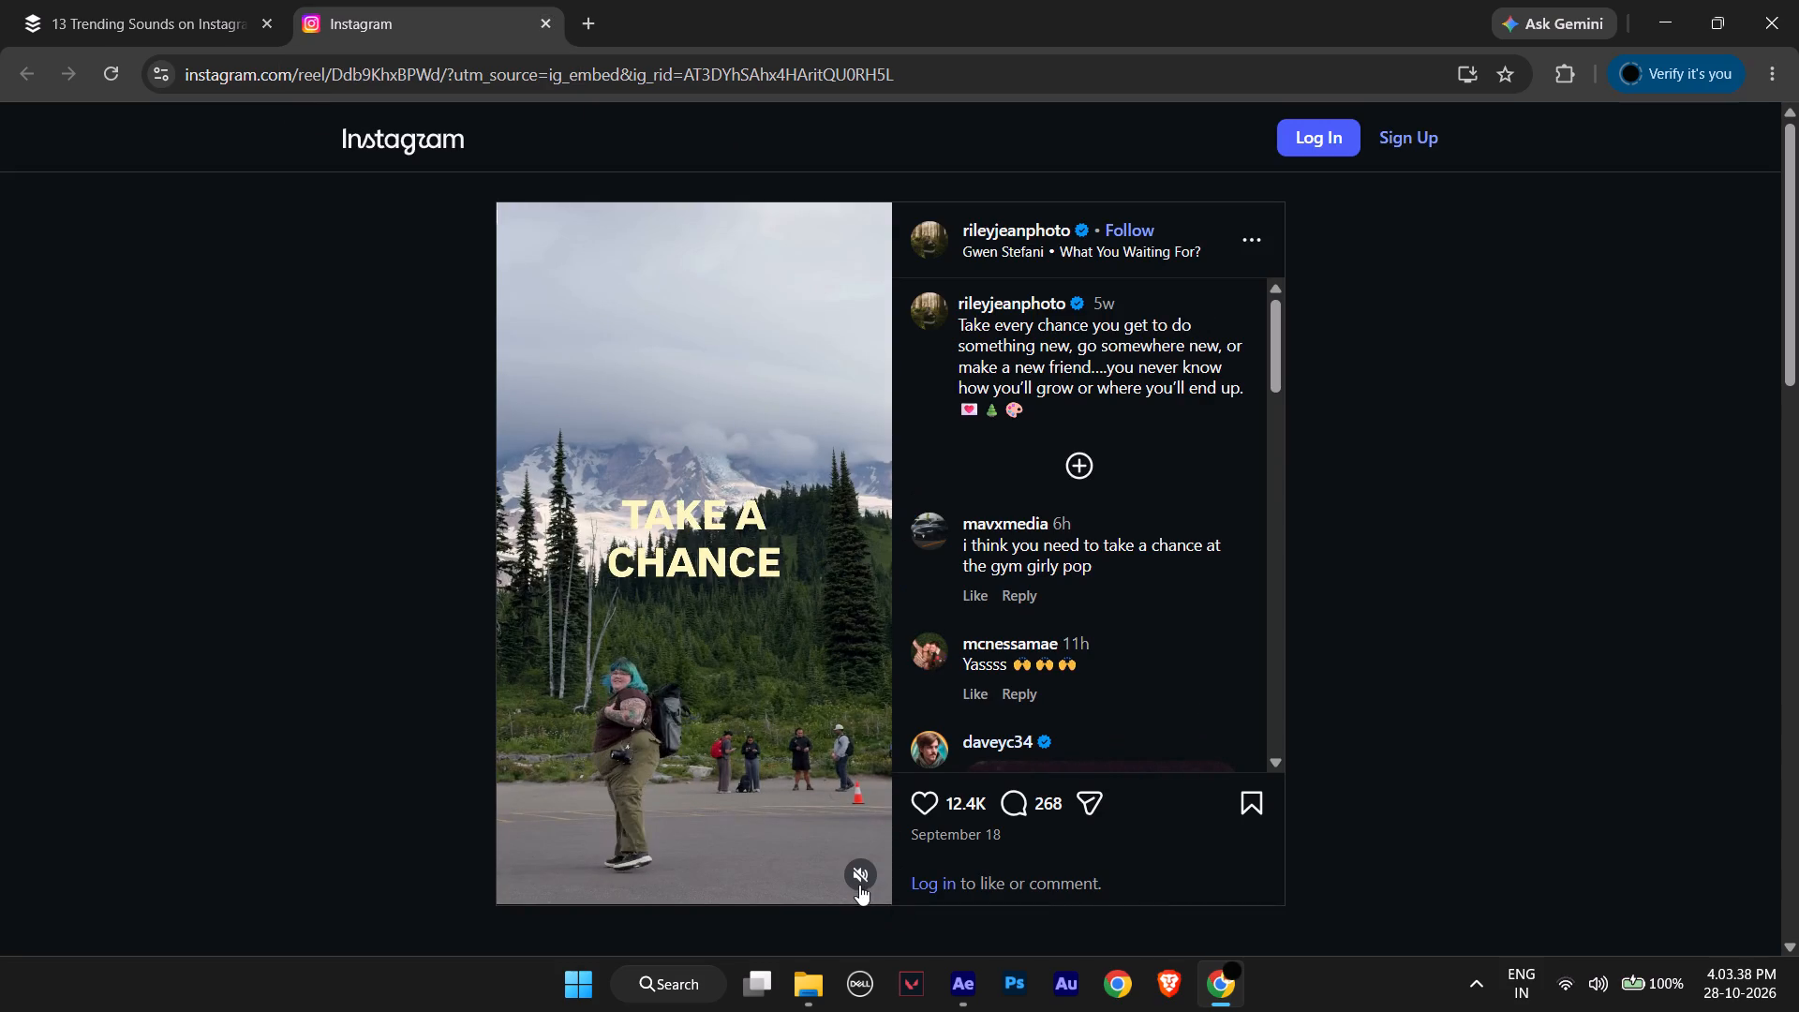
left_click(863, 883)
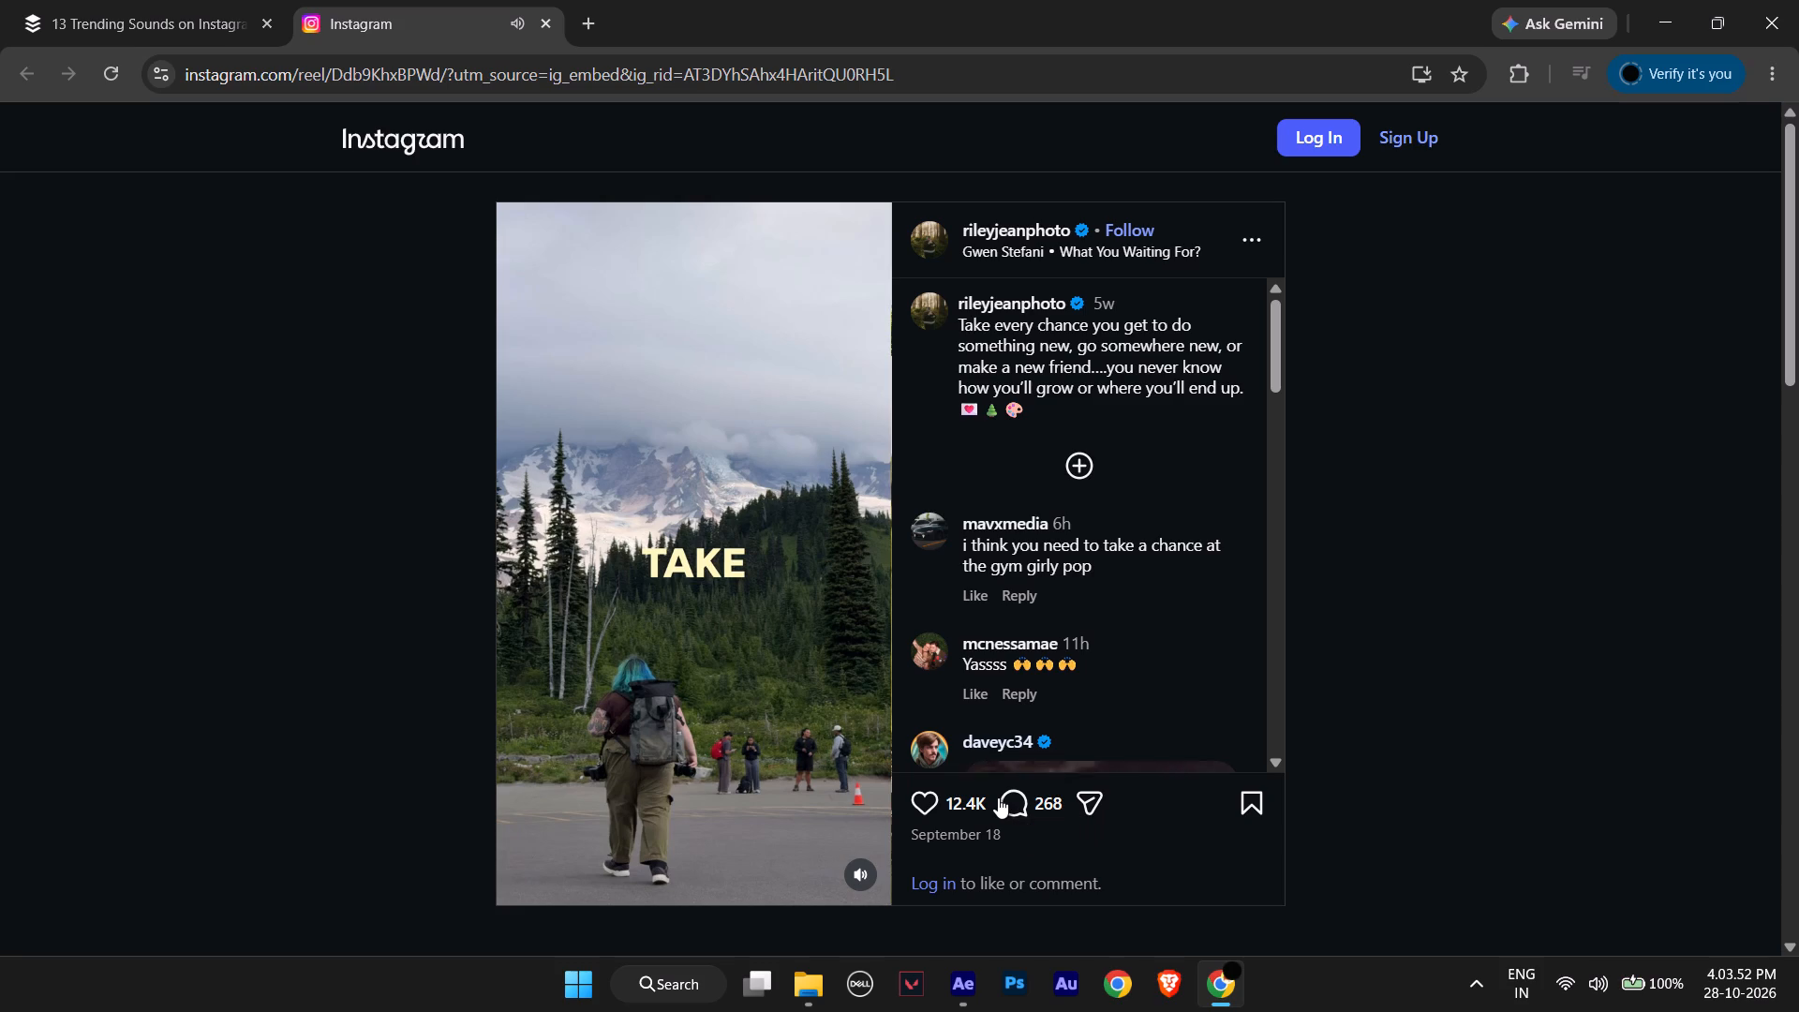
Return to the Buffer article, open the example reel for "Last Train to London" on Instagram, and close the earlier reel's tab.
left_click(183, 0)
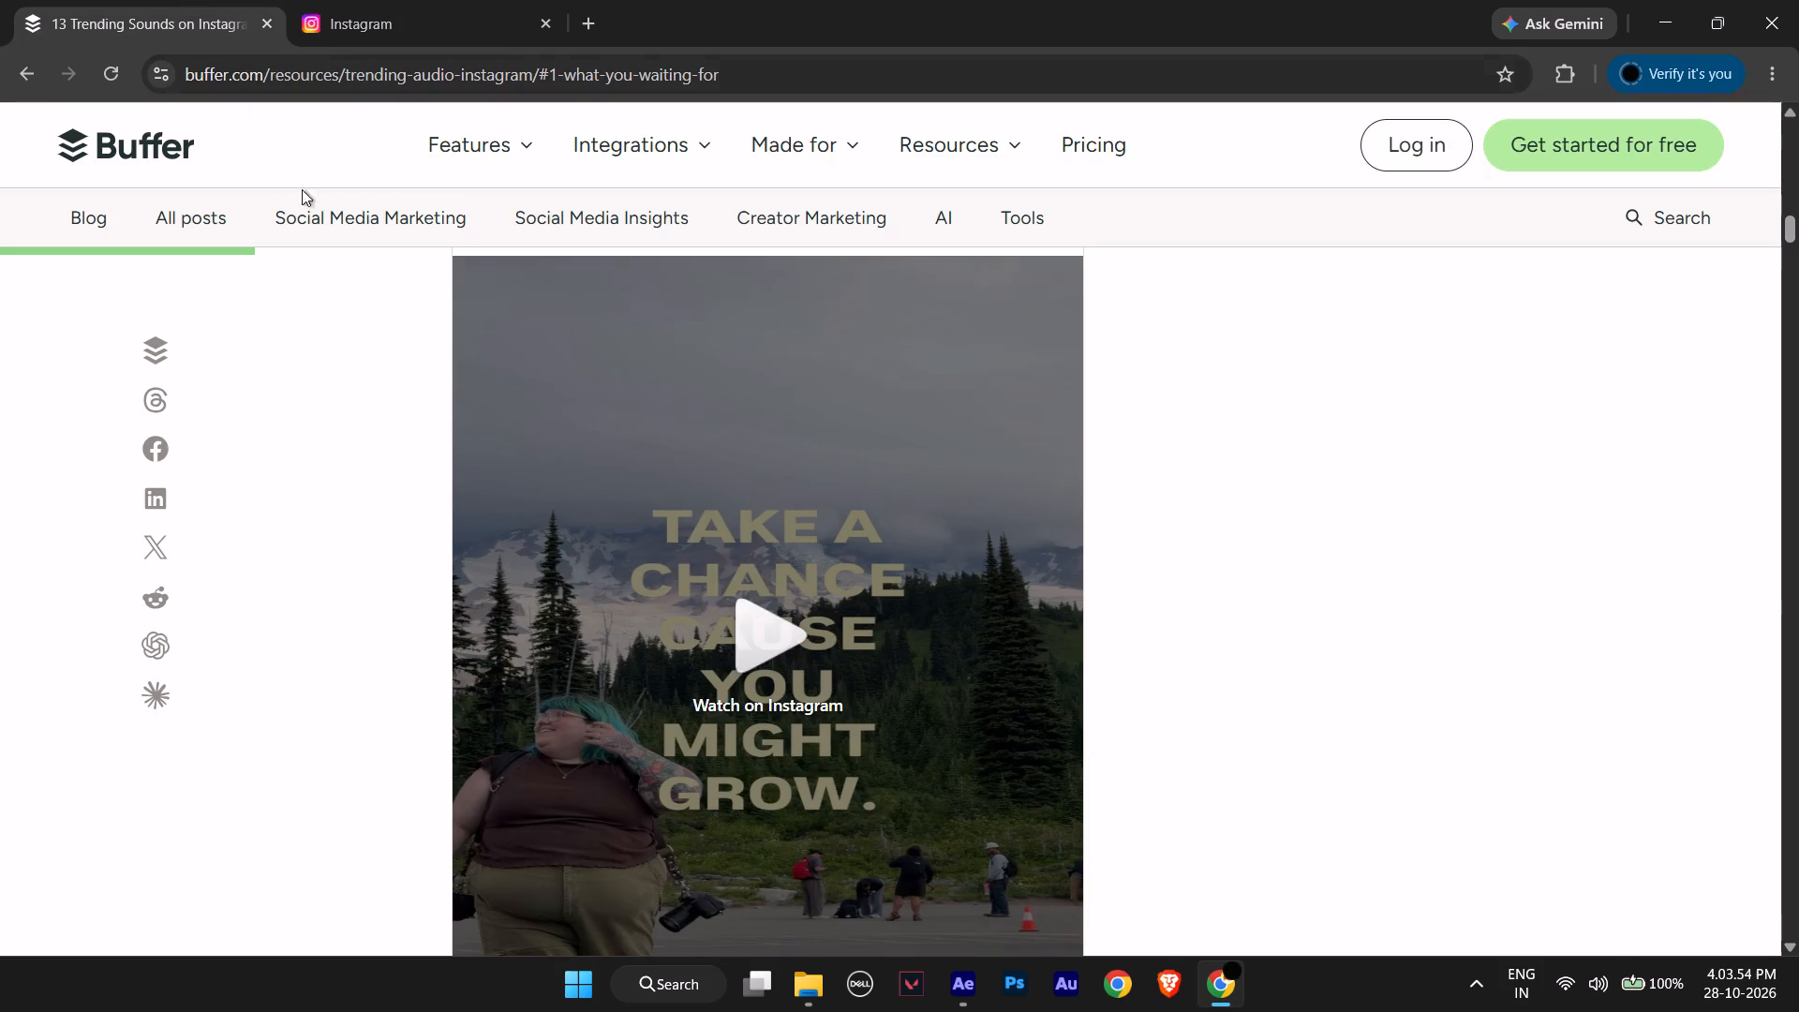
scroll(488, 439, "down", 1)
scroll(488, 439, "up", 2)
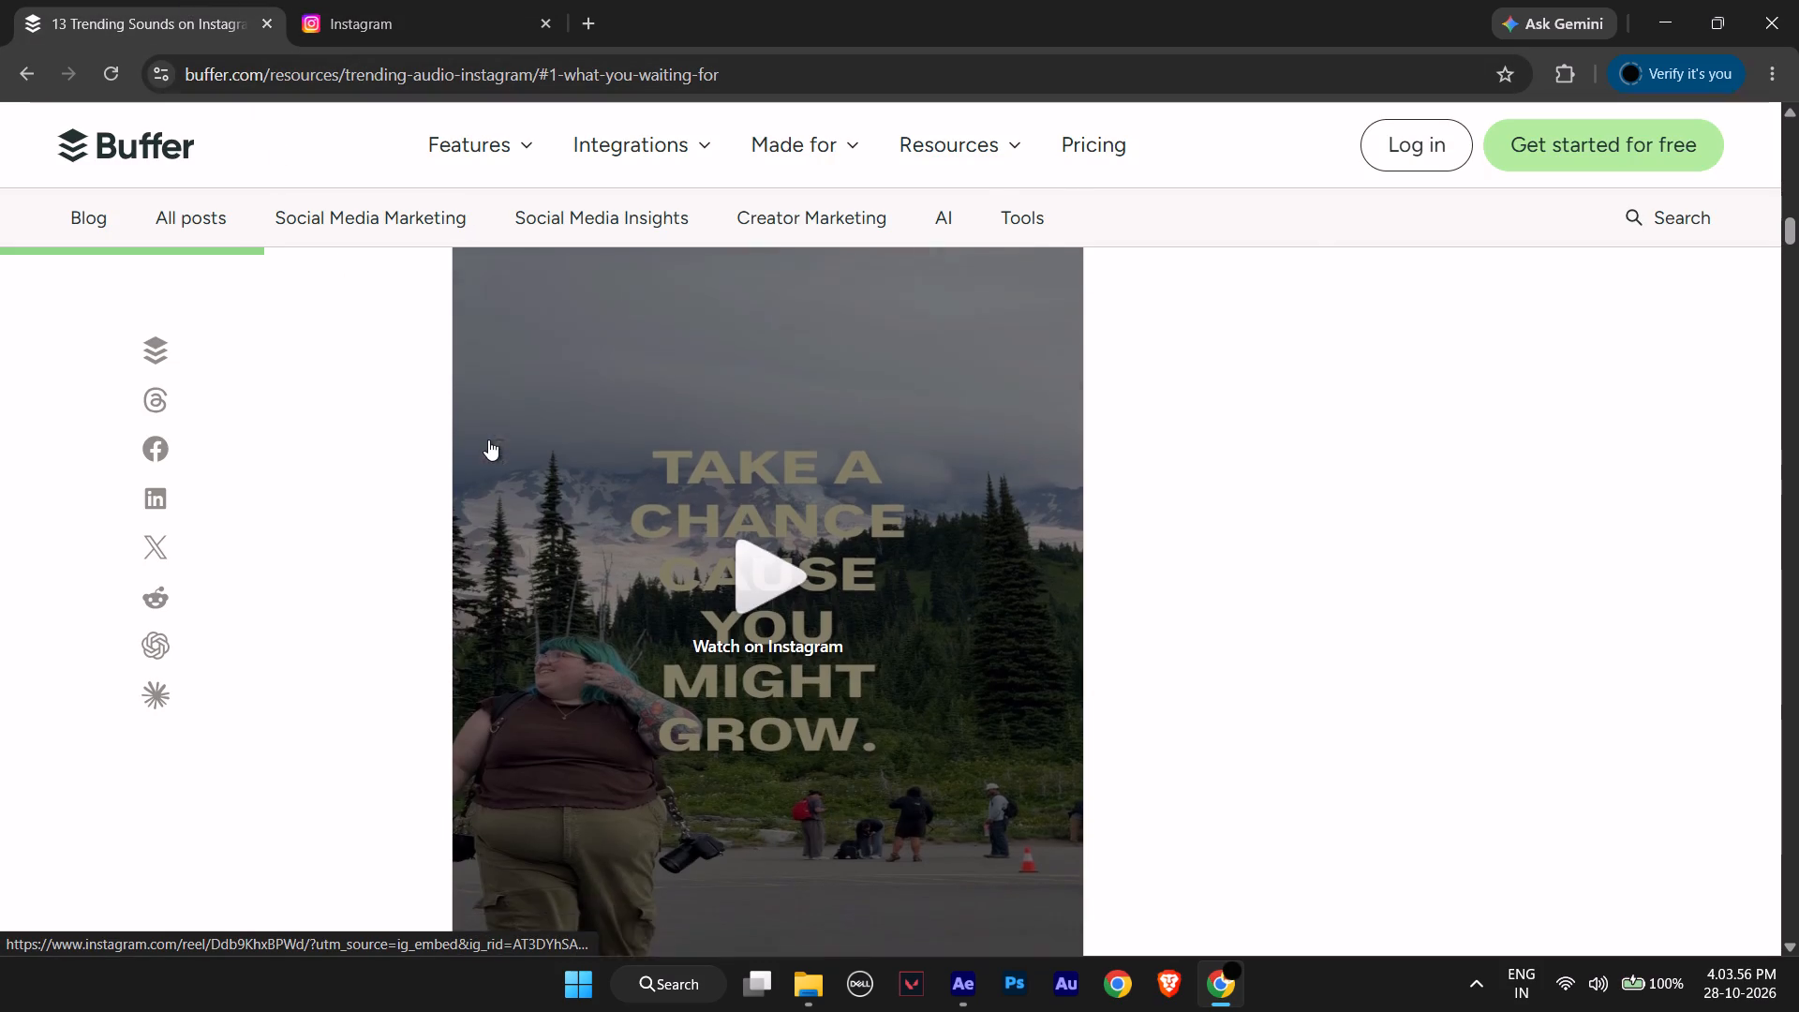
scroll(488, 439, "up", 1)
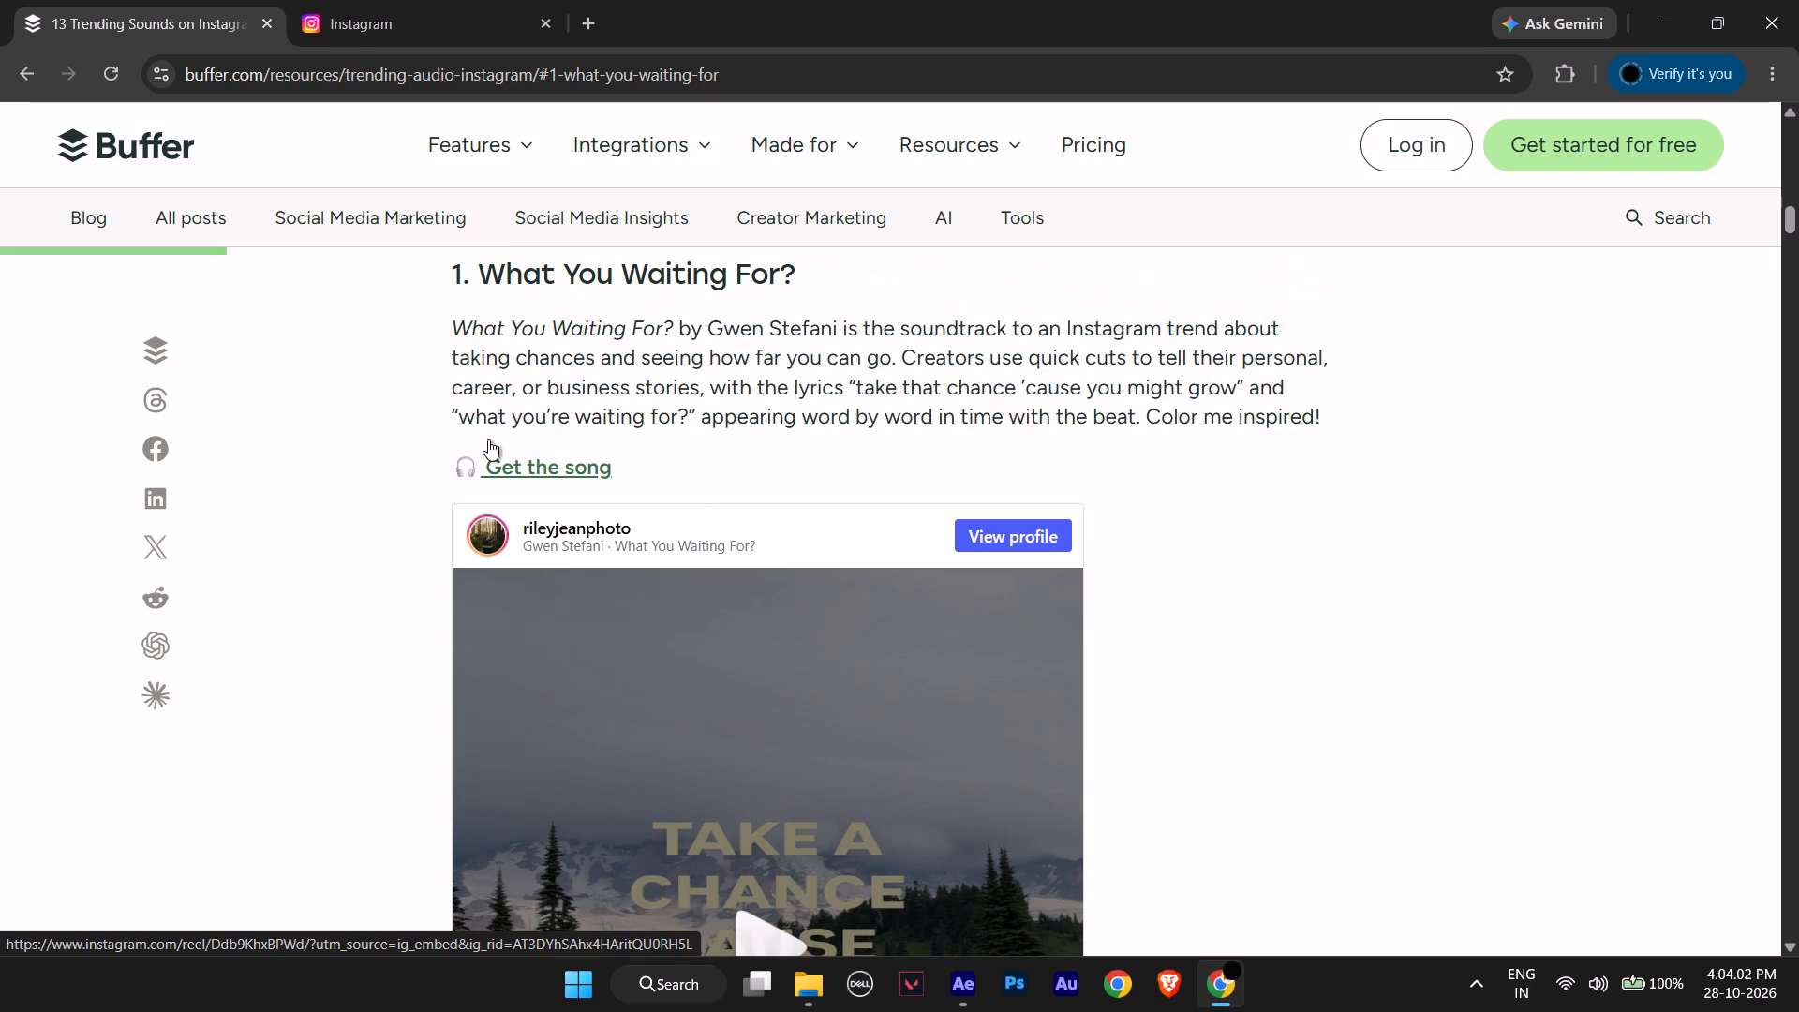
scroll(488, 439, "down", 7)
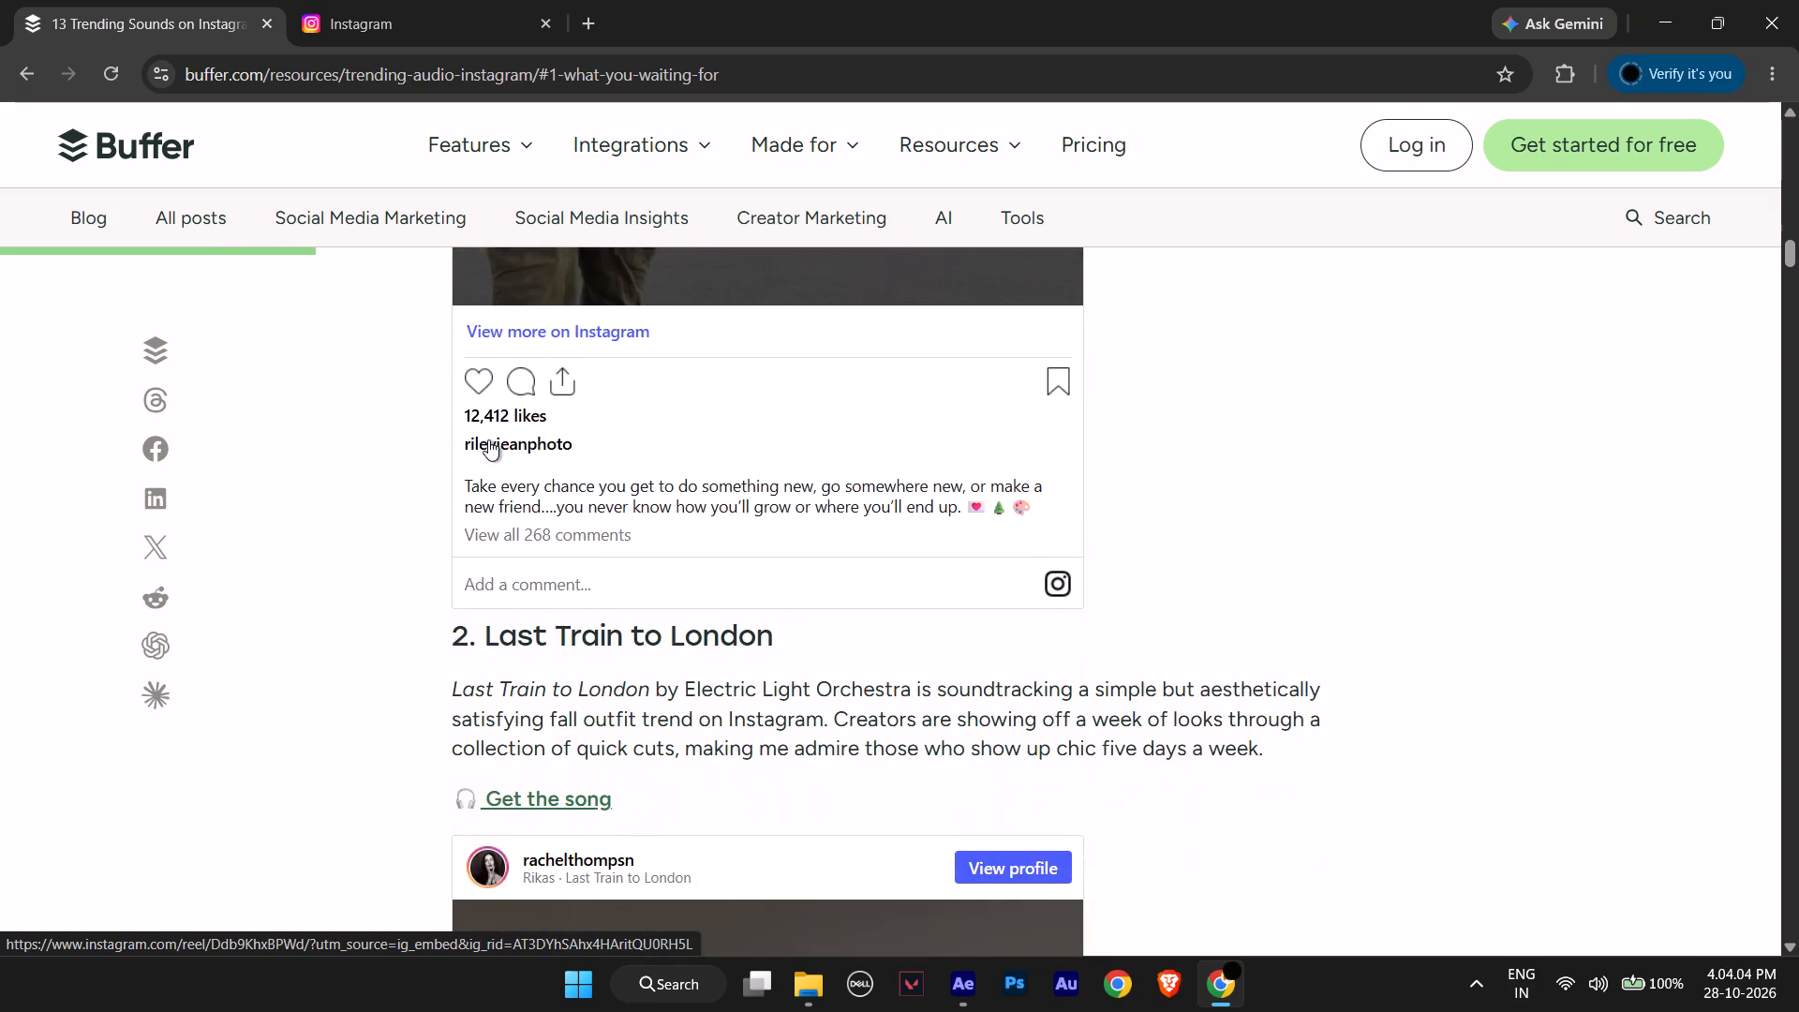
scroll(488, 439, "down", 3)
scroll(579, 490, "down", 3)
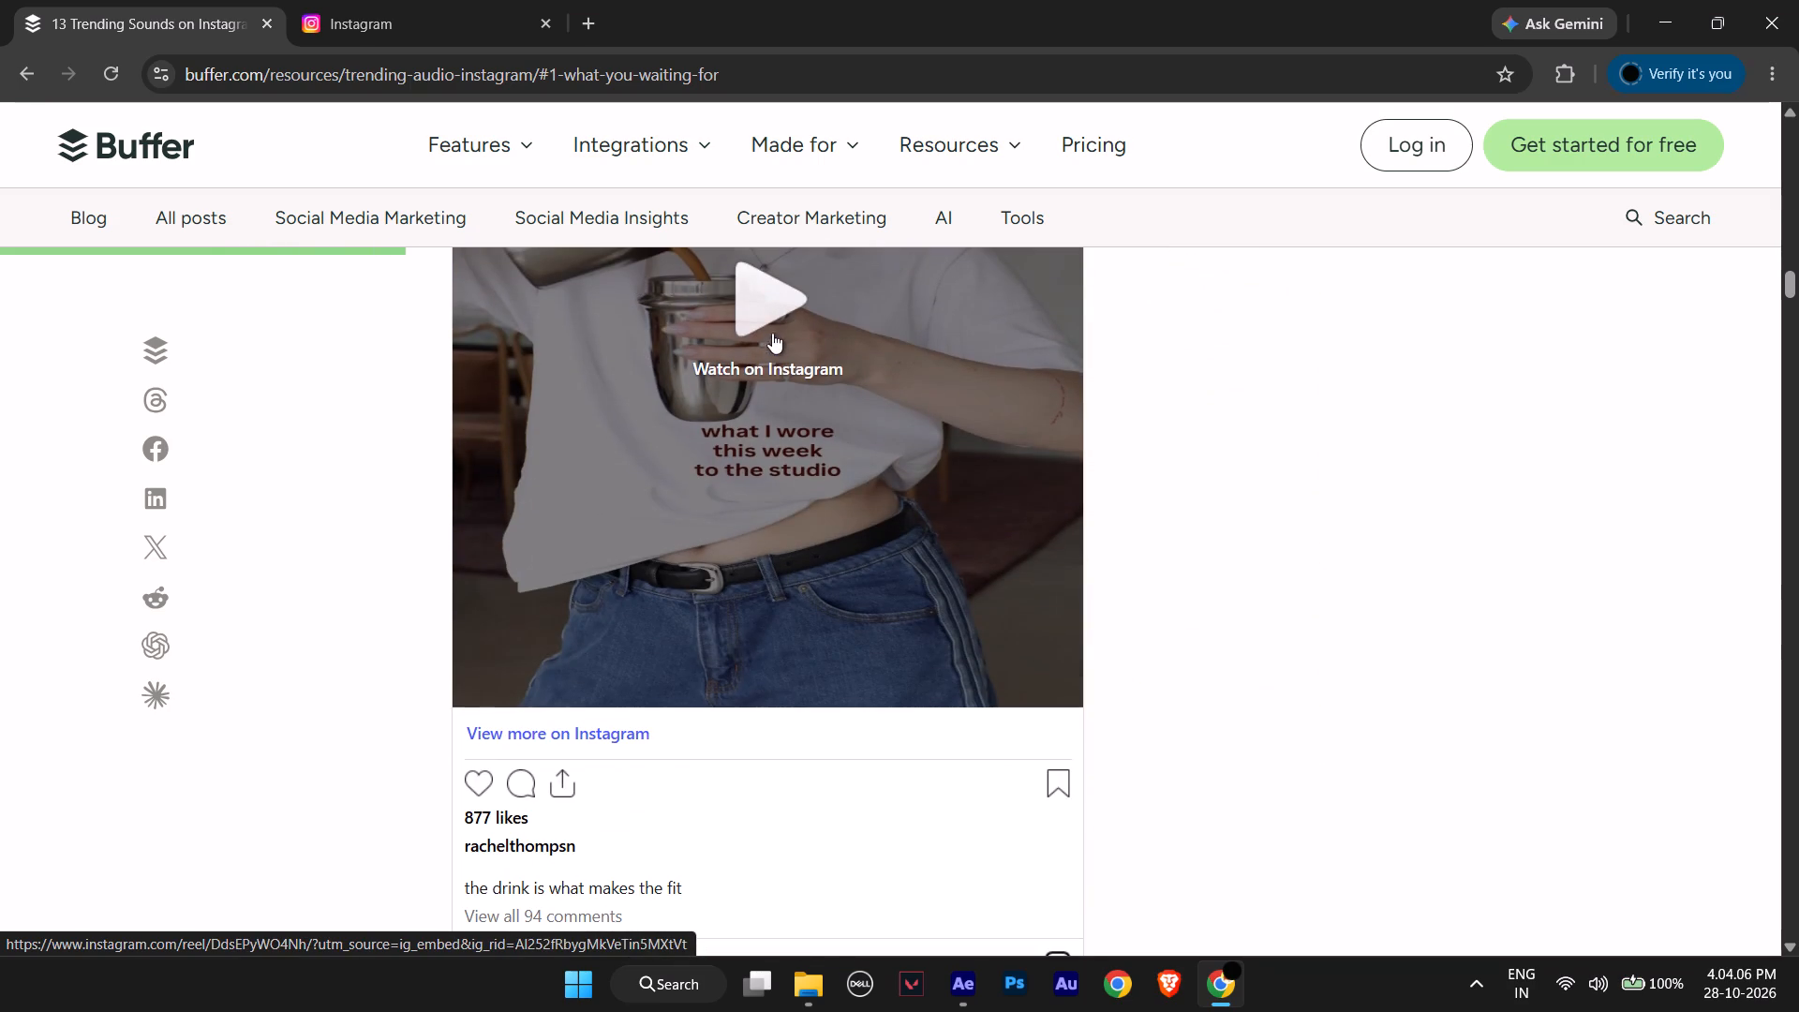
left_click(775, 328)
left_click(821, 21)
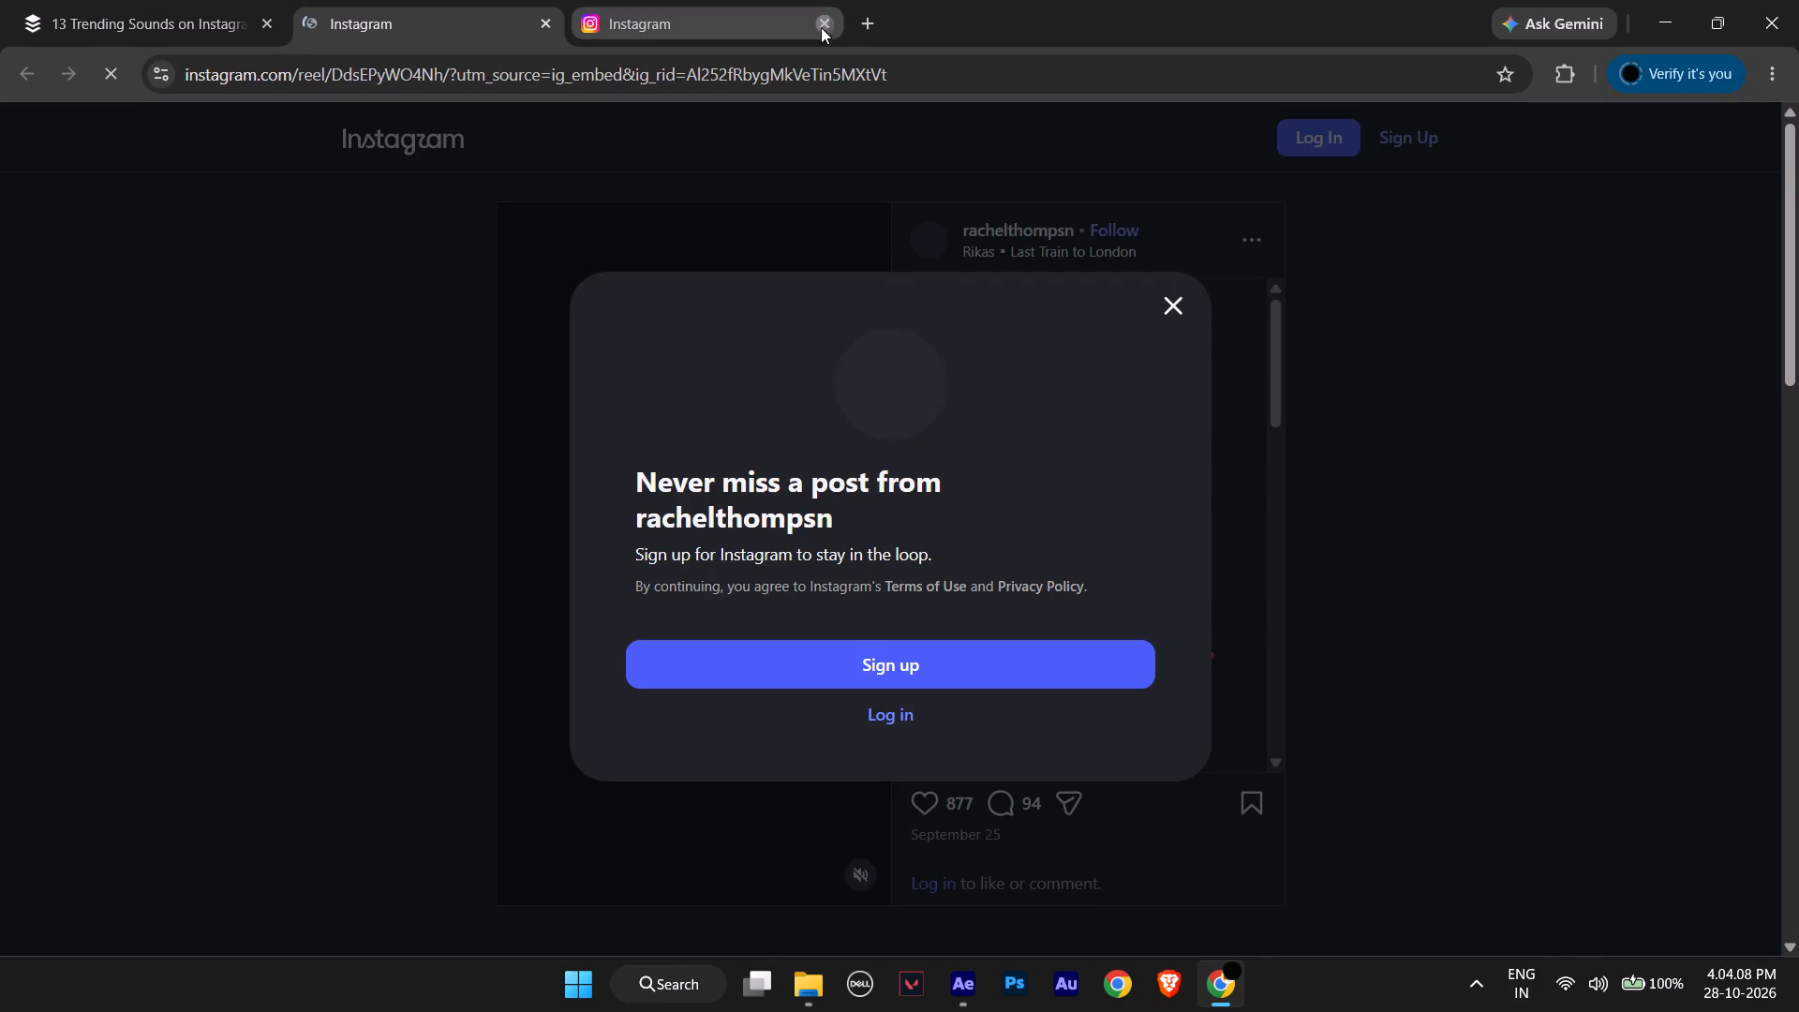
Dismiss the sign-up prompt and unmute the "Last Train to London" reel to hear its audio.
left_click(1175, 309)
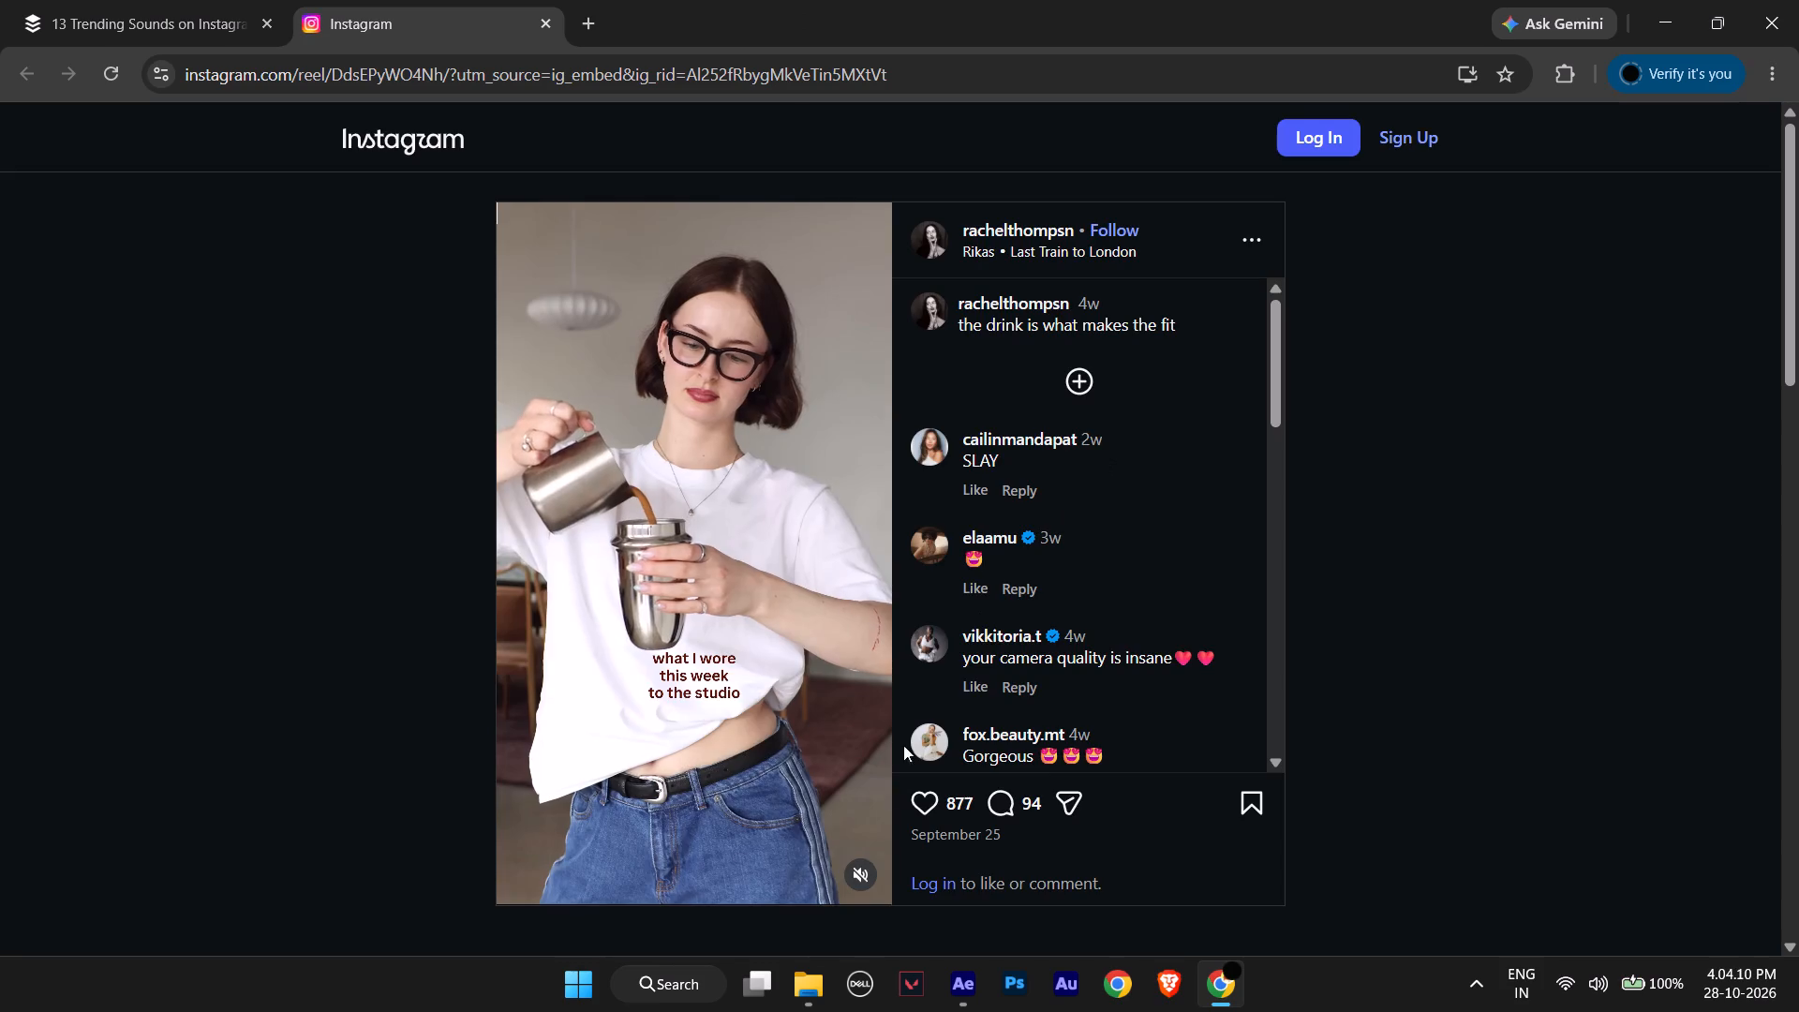
left_click(854, 856)
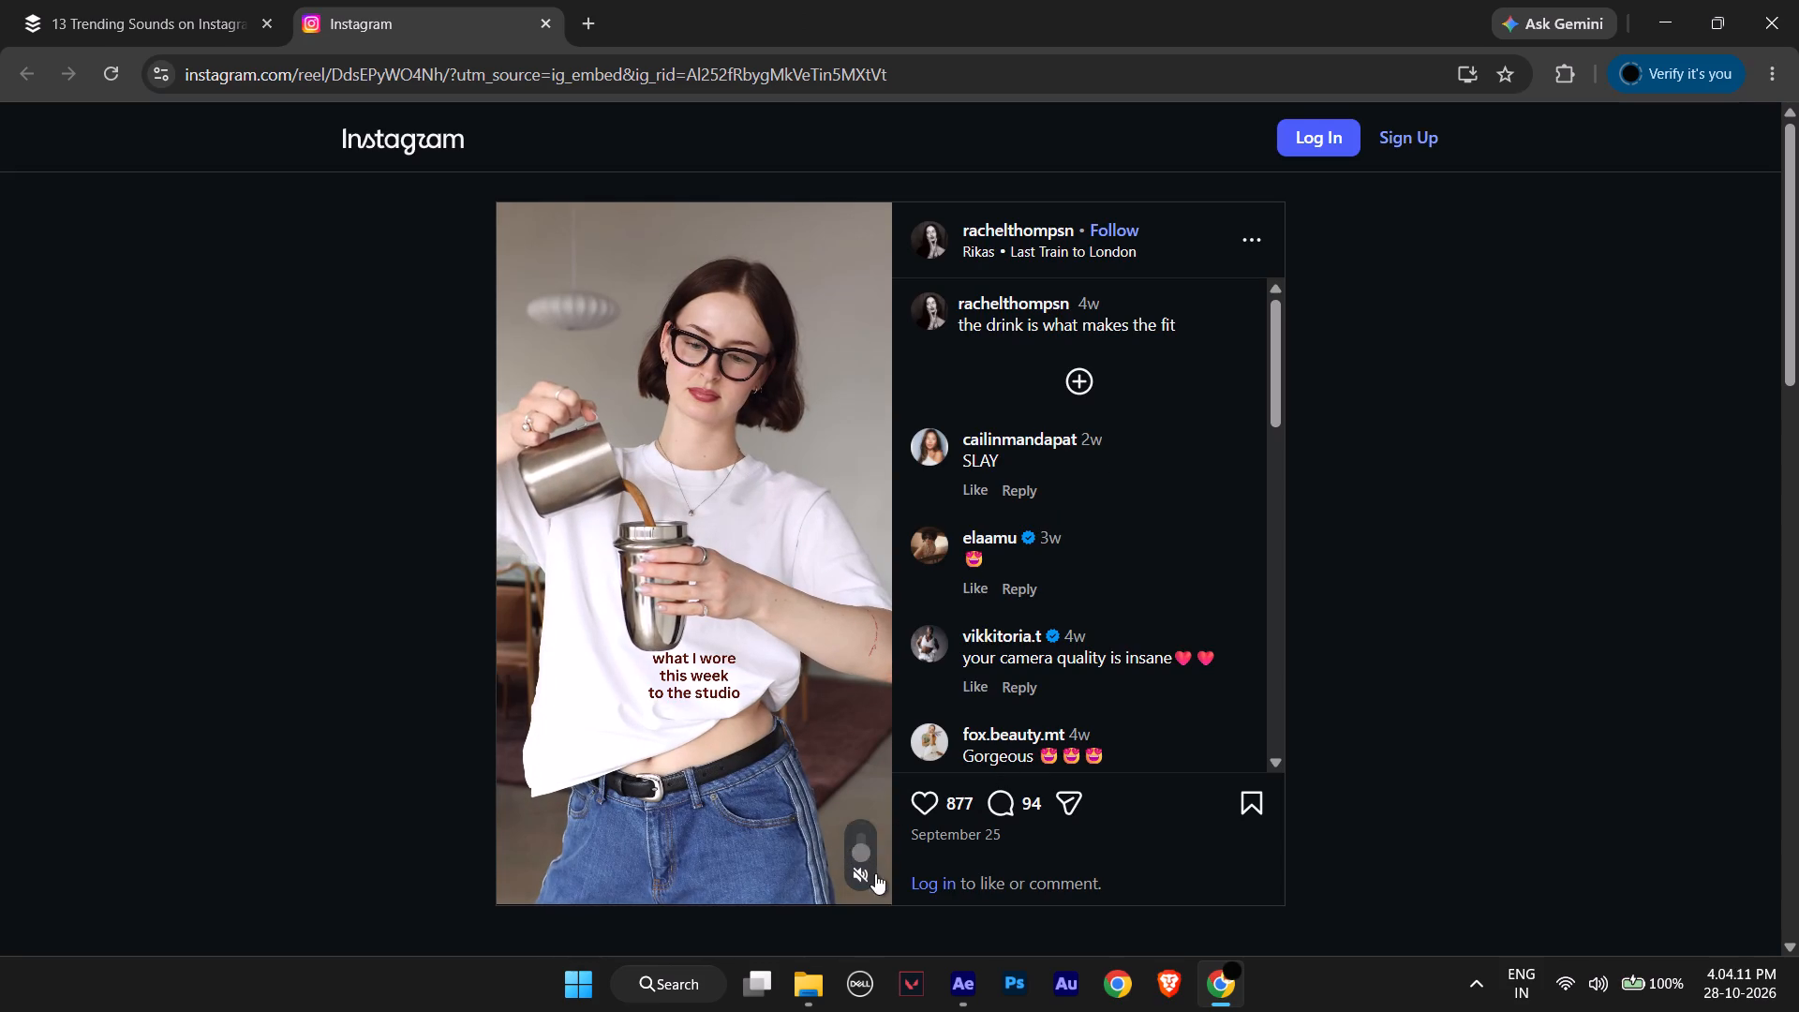
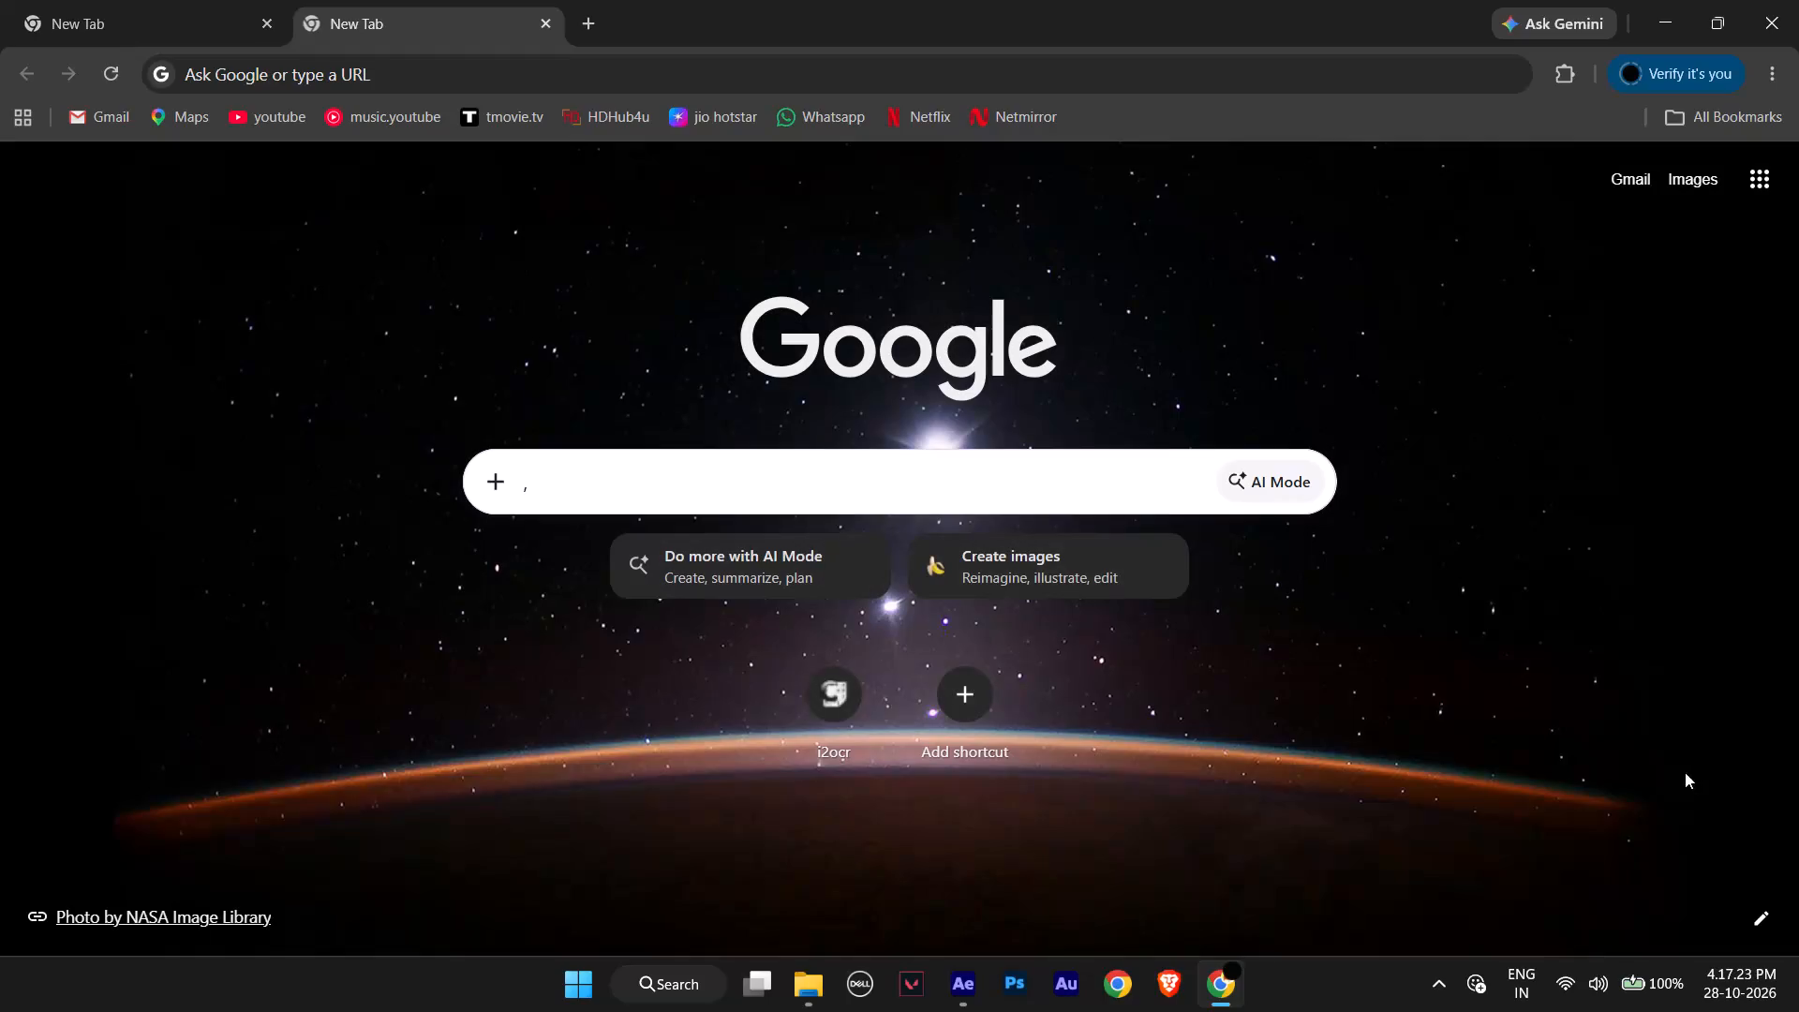
Switch back to the After Effects project and show the hidden system tray icons.
left_click(978, 999)
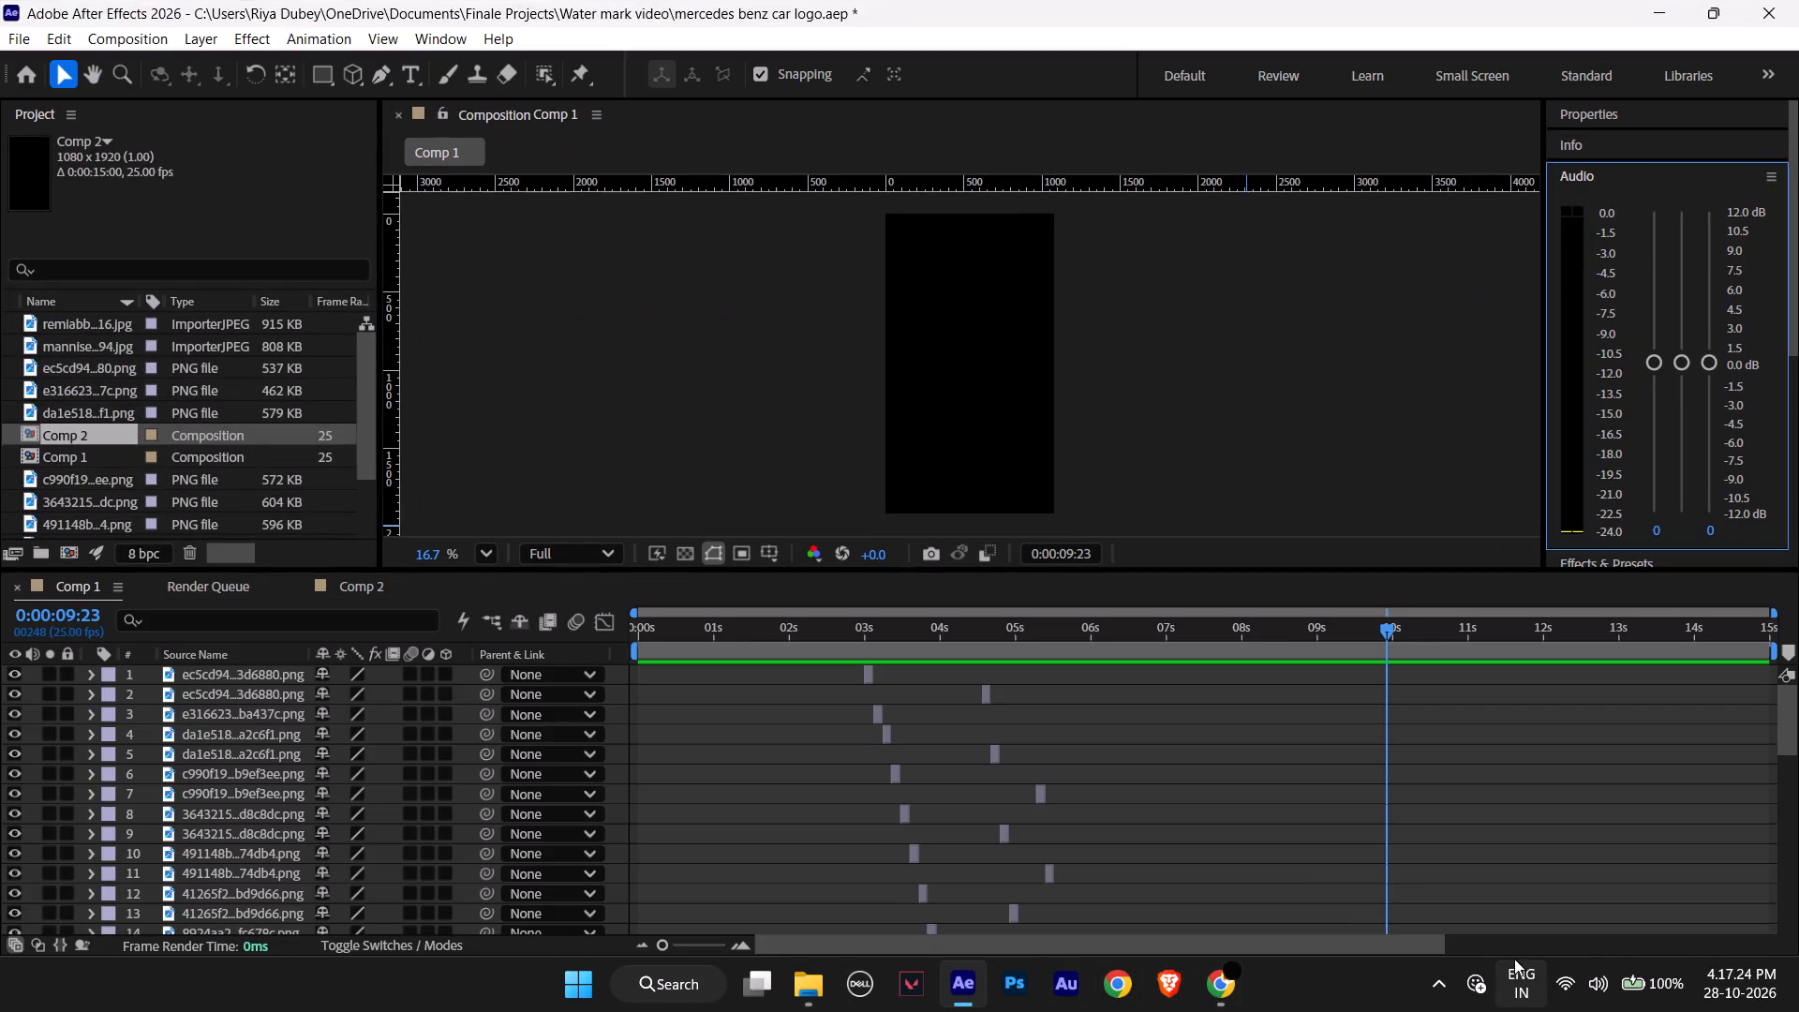
left_click(1442, 997)
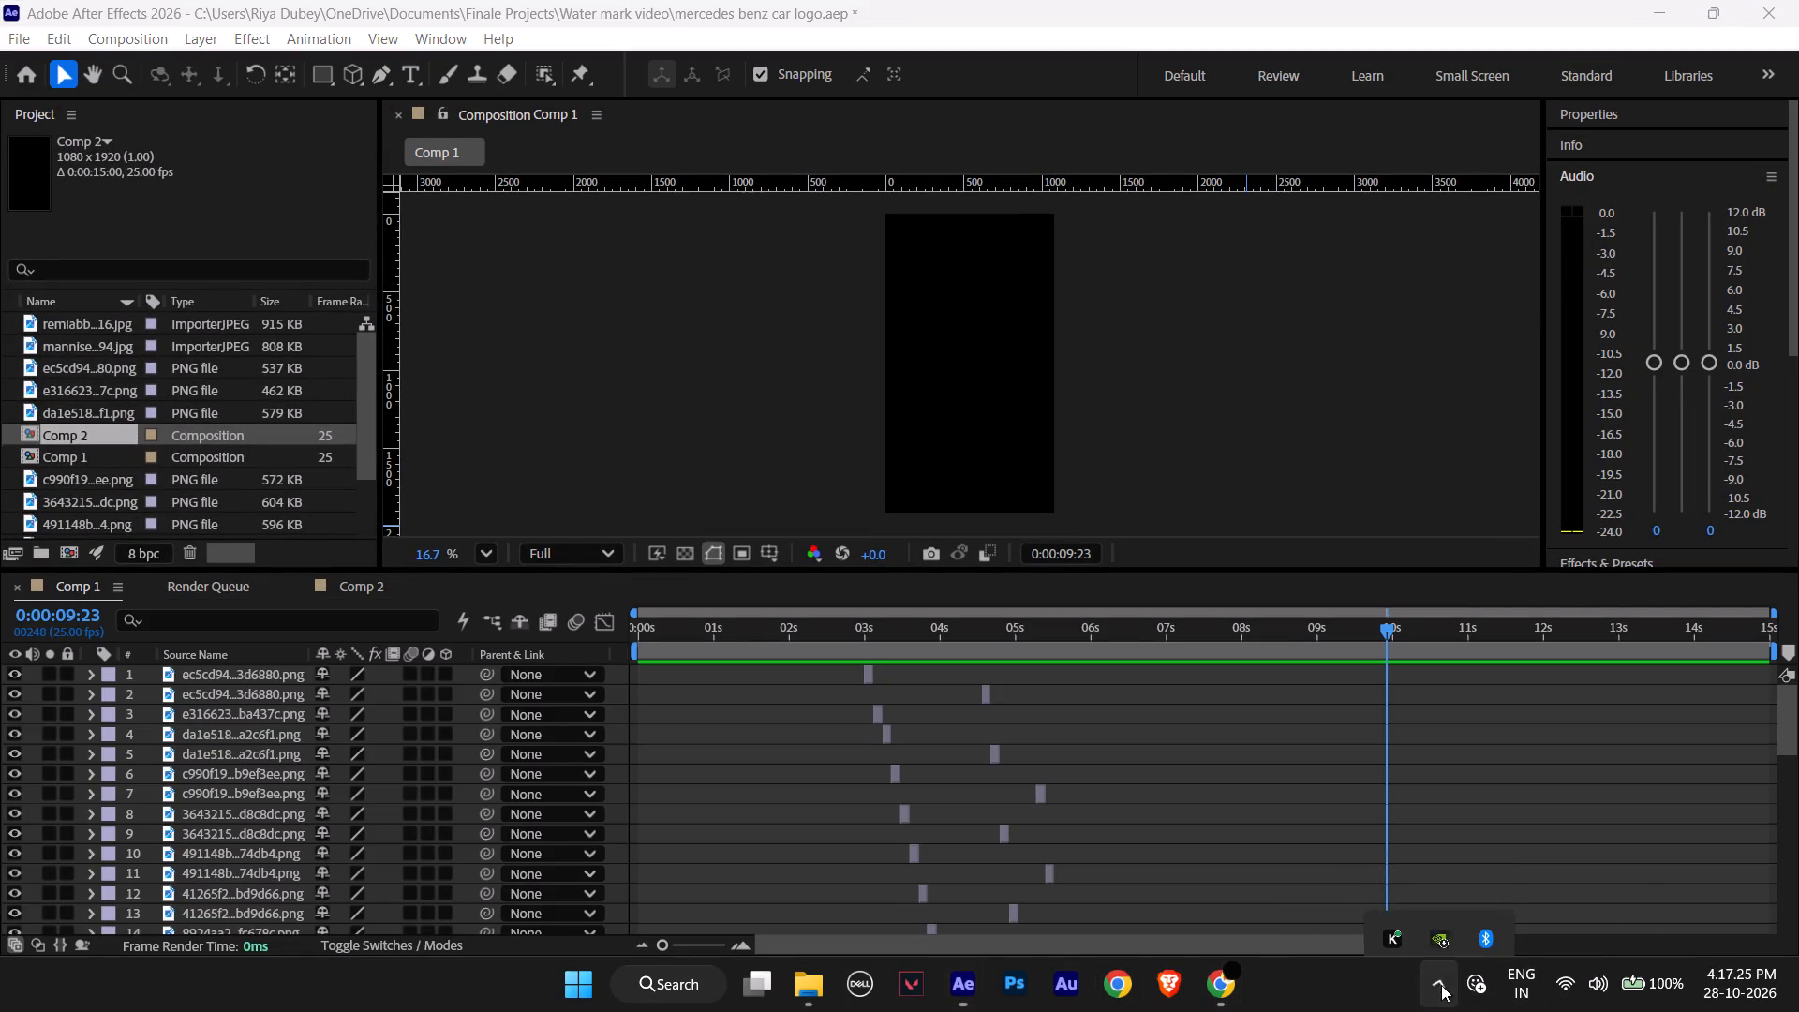
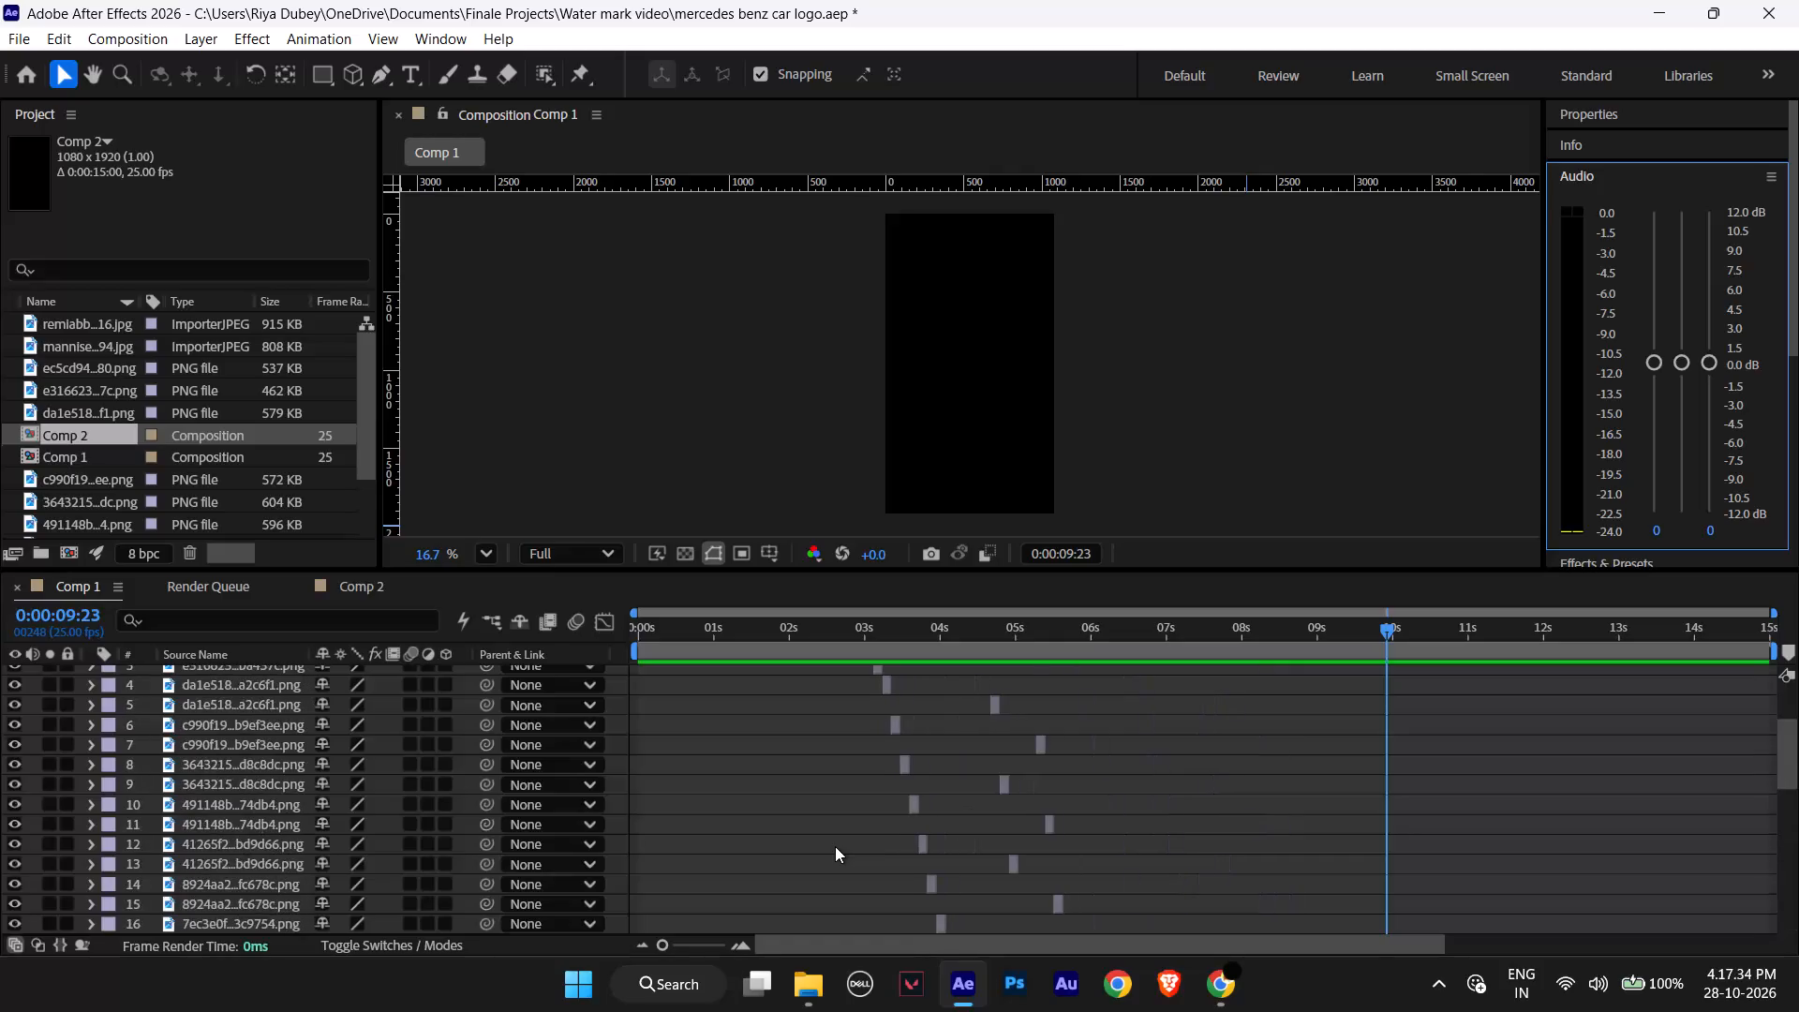
Scrub through the Comp 1 timeline to review the image sequence, leaving the playhead at 0:00:00:00.
scroll(835, 846, "down", 2)
scroll(835, 846, "up", 6)
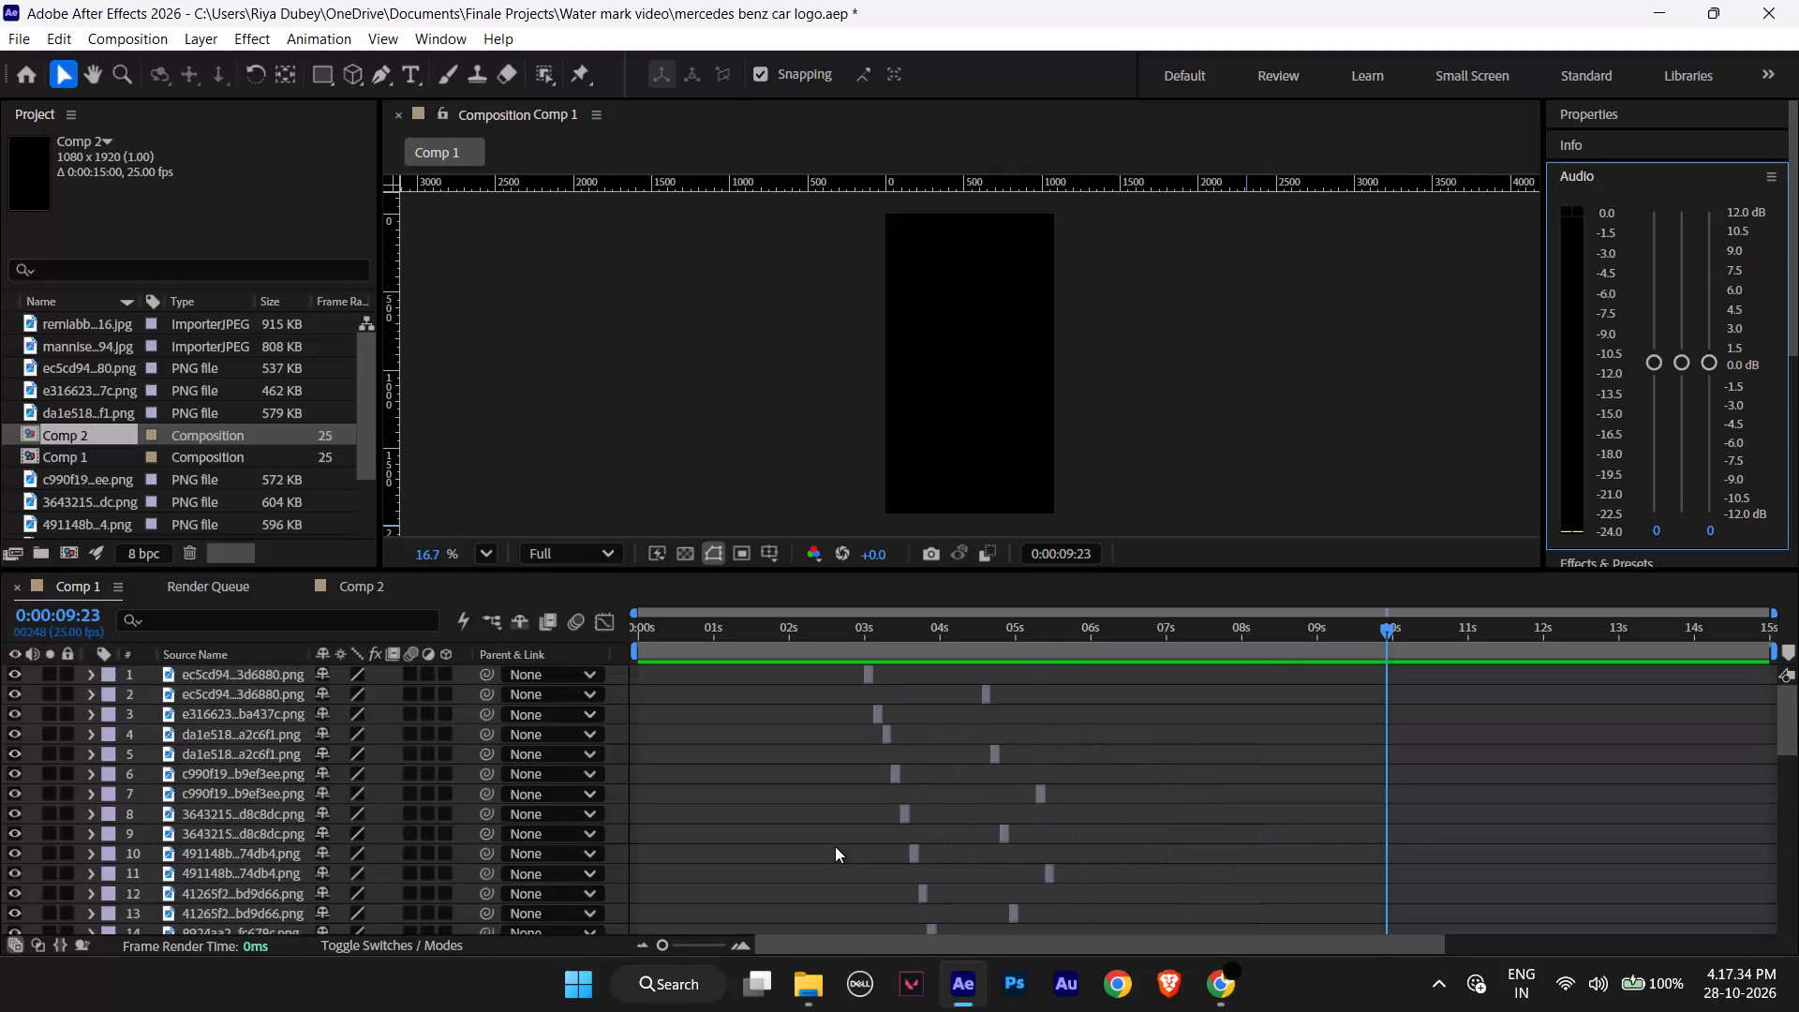
scroll(335, 767, "up", 5)
left_click_drag(1390, 633, 754, 662)
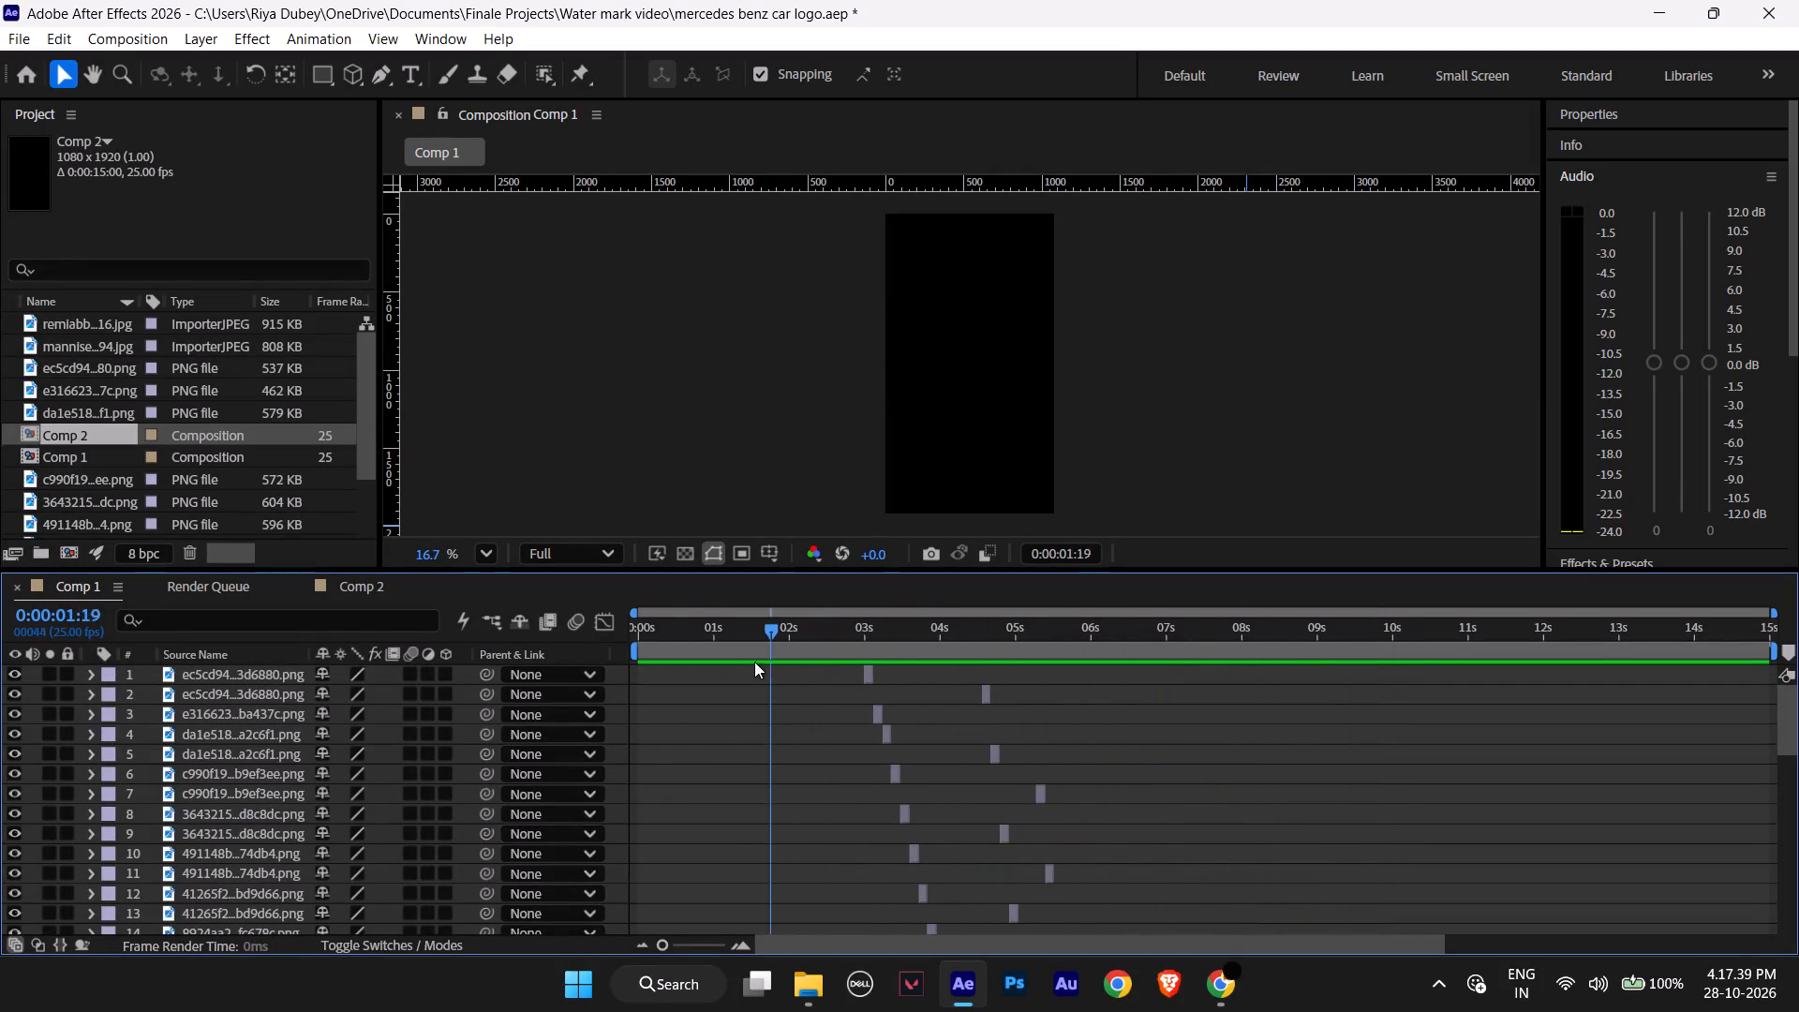
left_click_drag(754, 662, 584, 662)
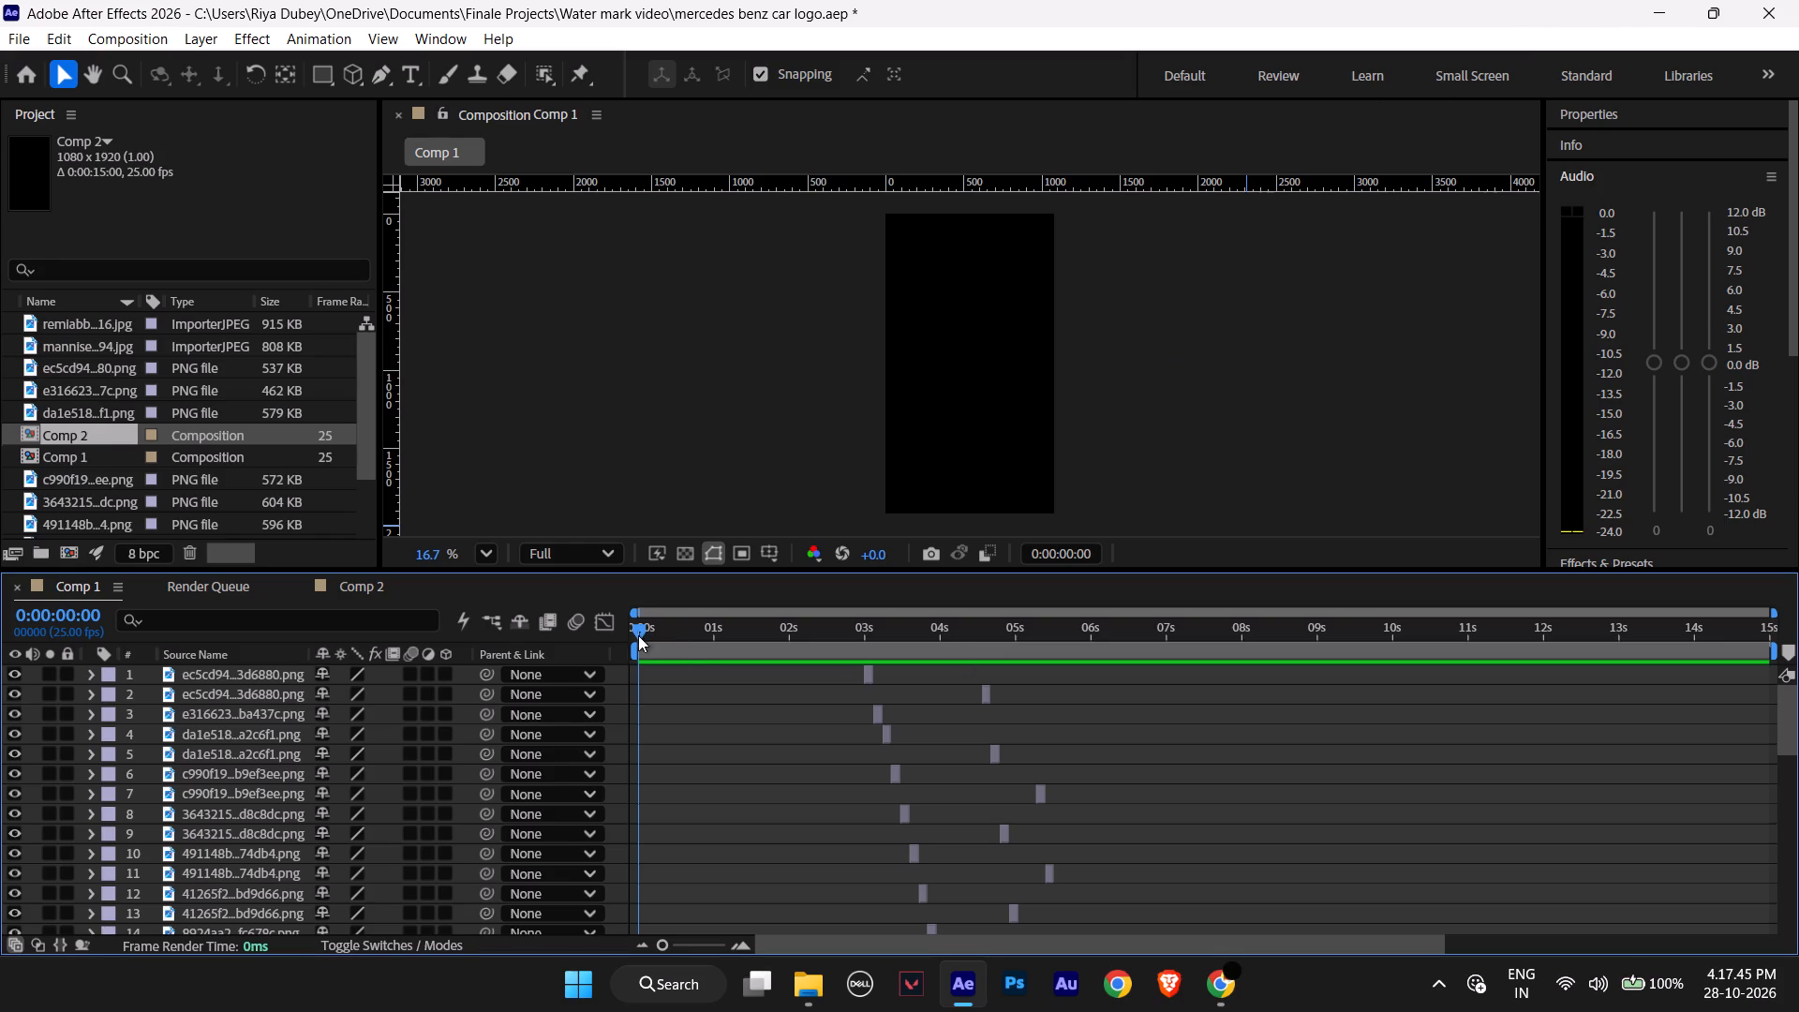
left_click_drag(638, 635, 1039, 652)
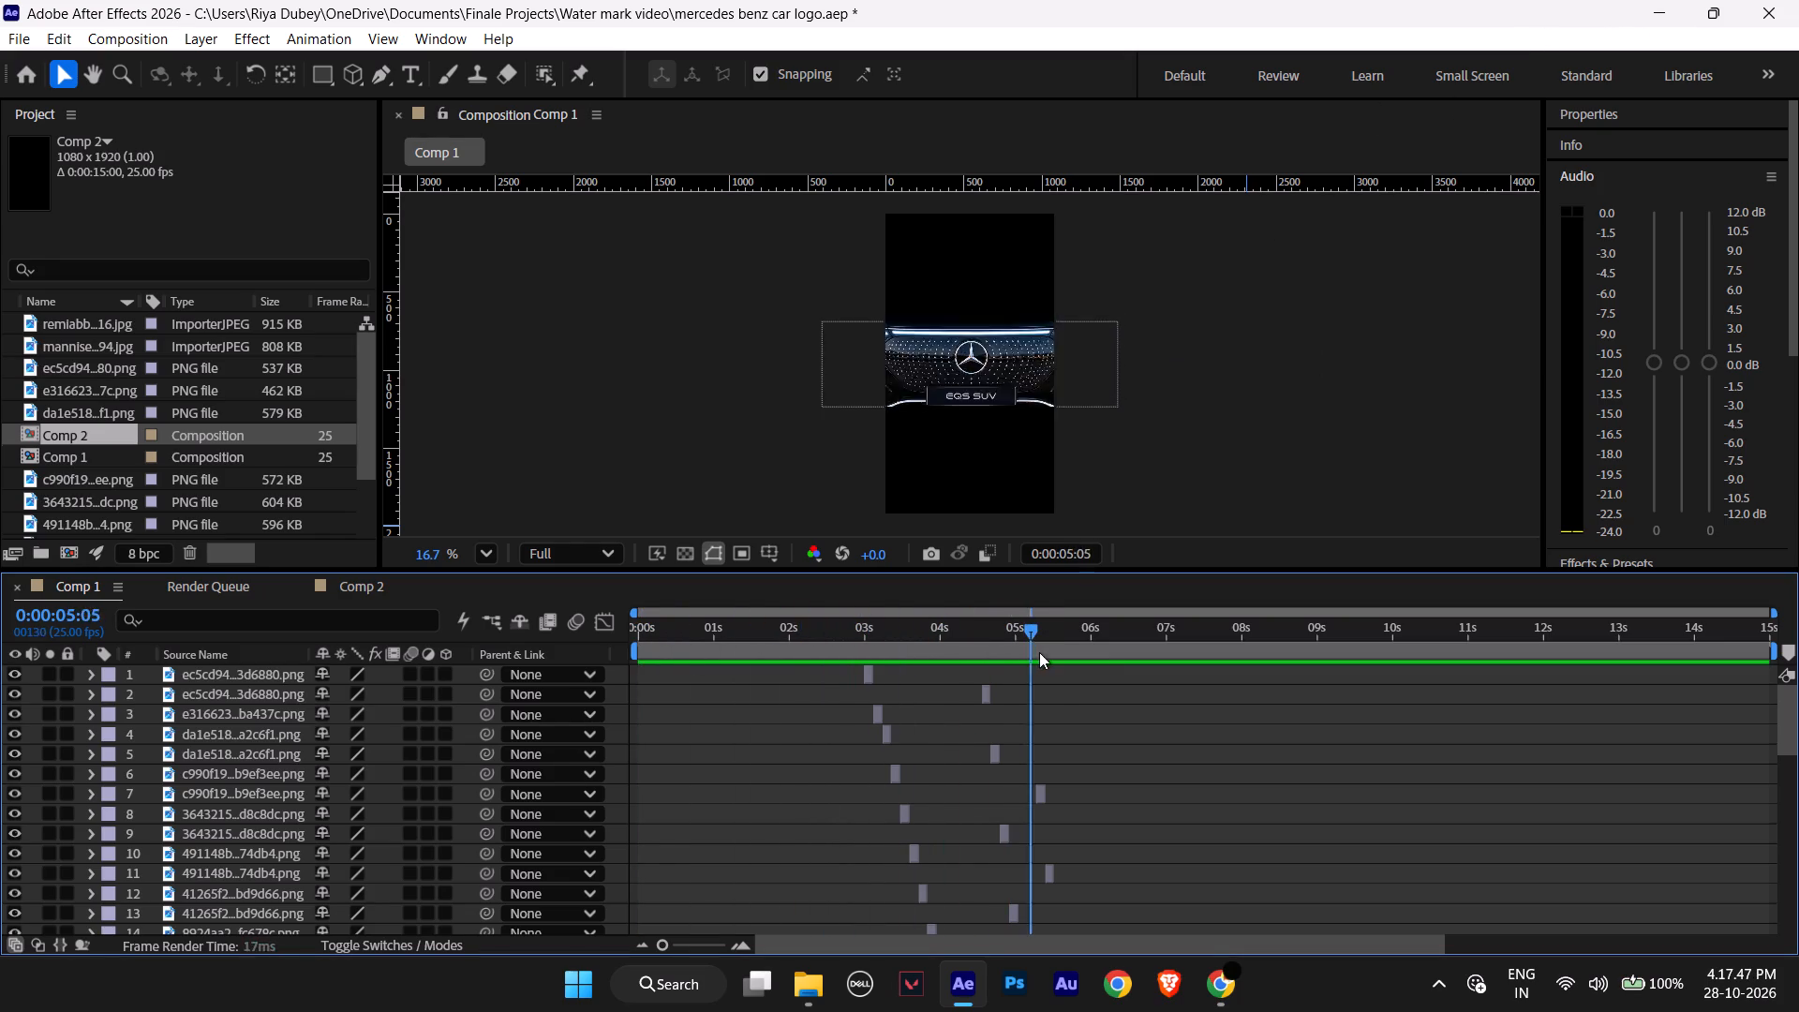
left_click_drag(1039, 652, 619, 631)
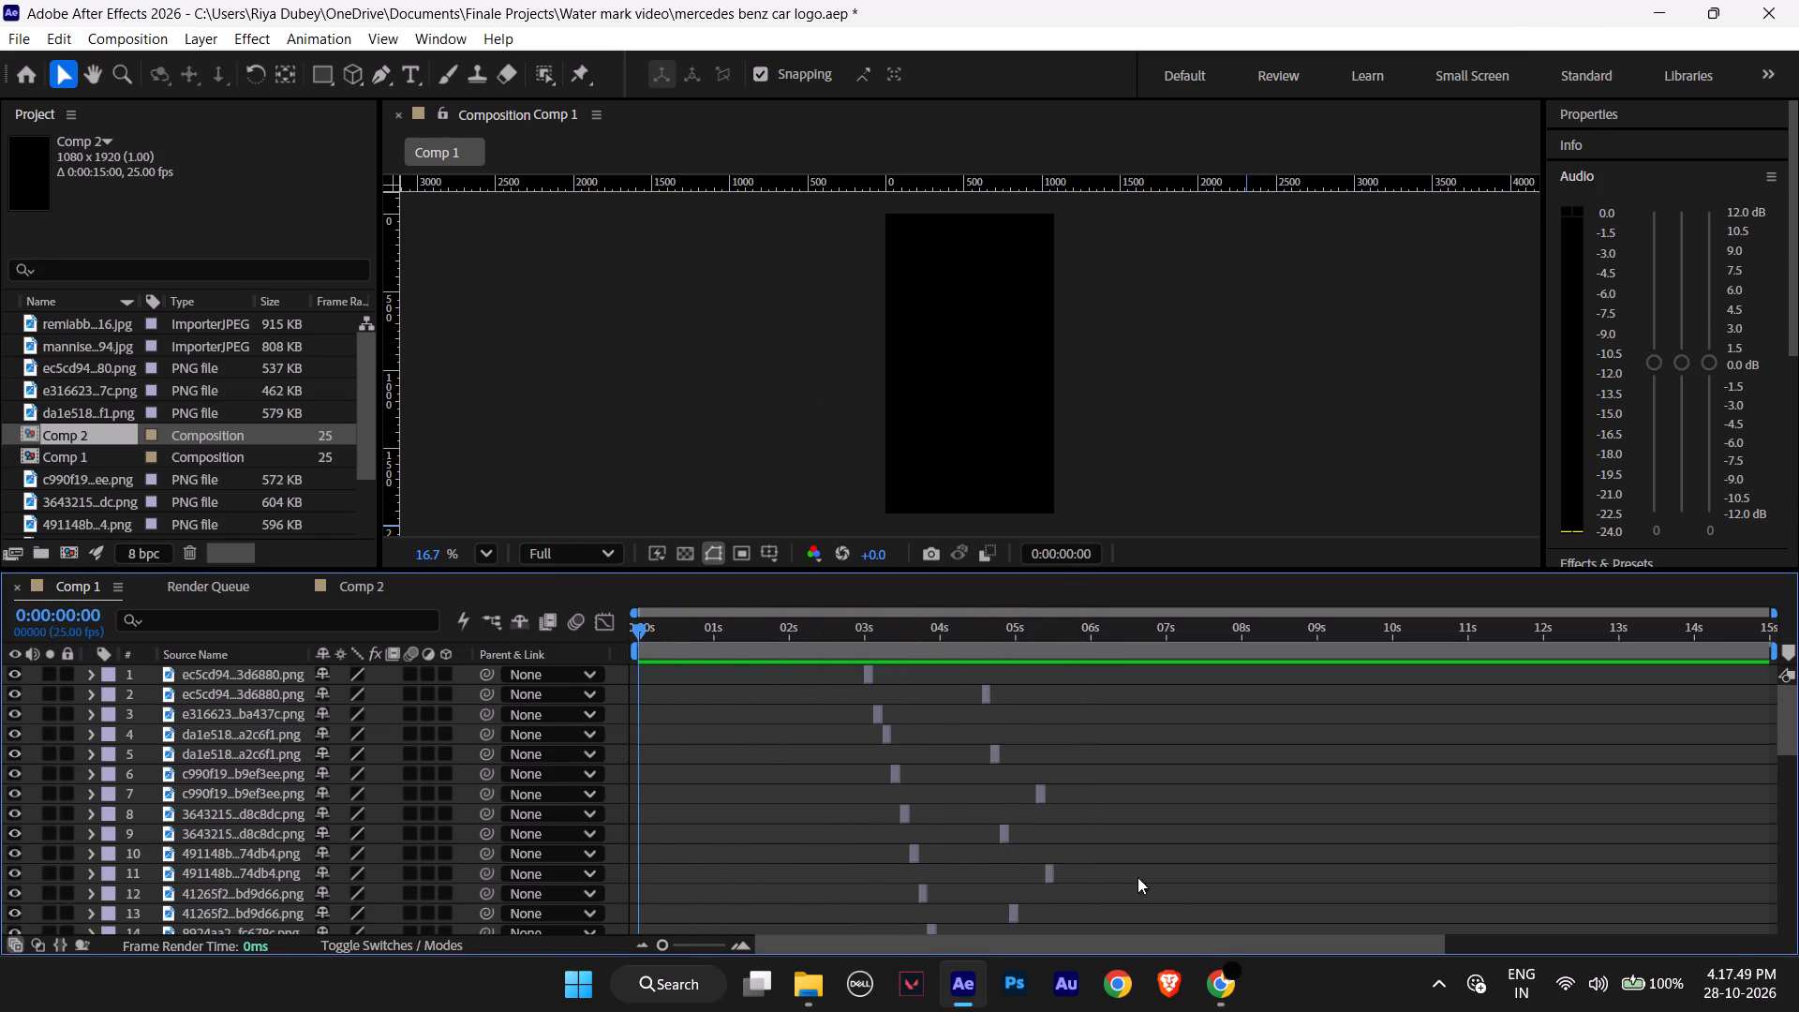
Switch to the Chrome window with the new Google tab.
left_click(1224, 991)
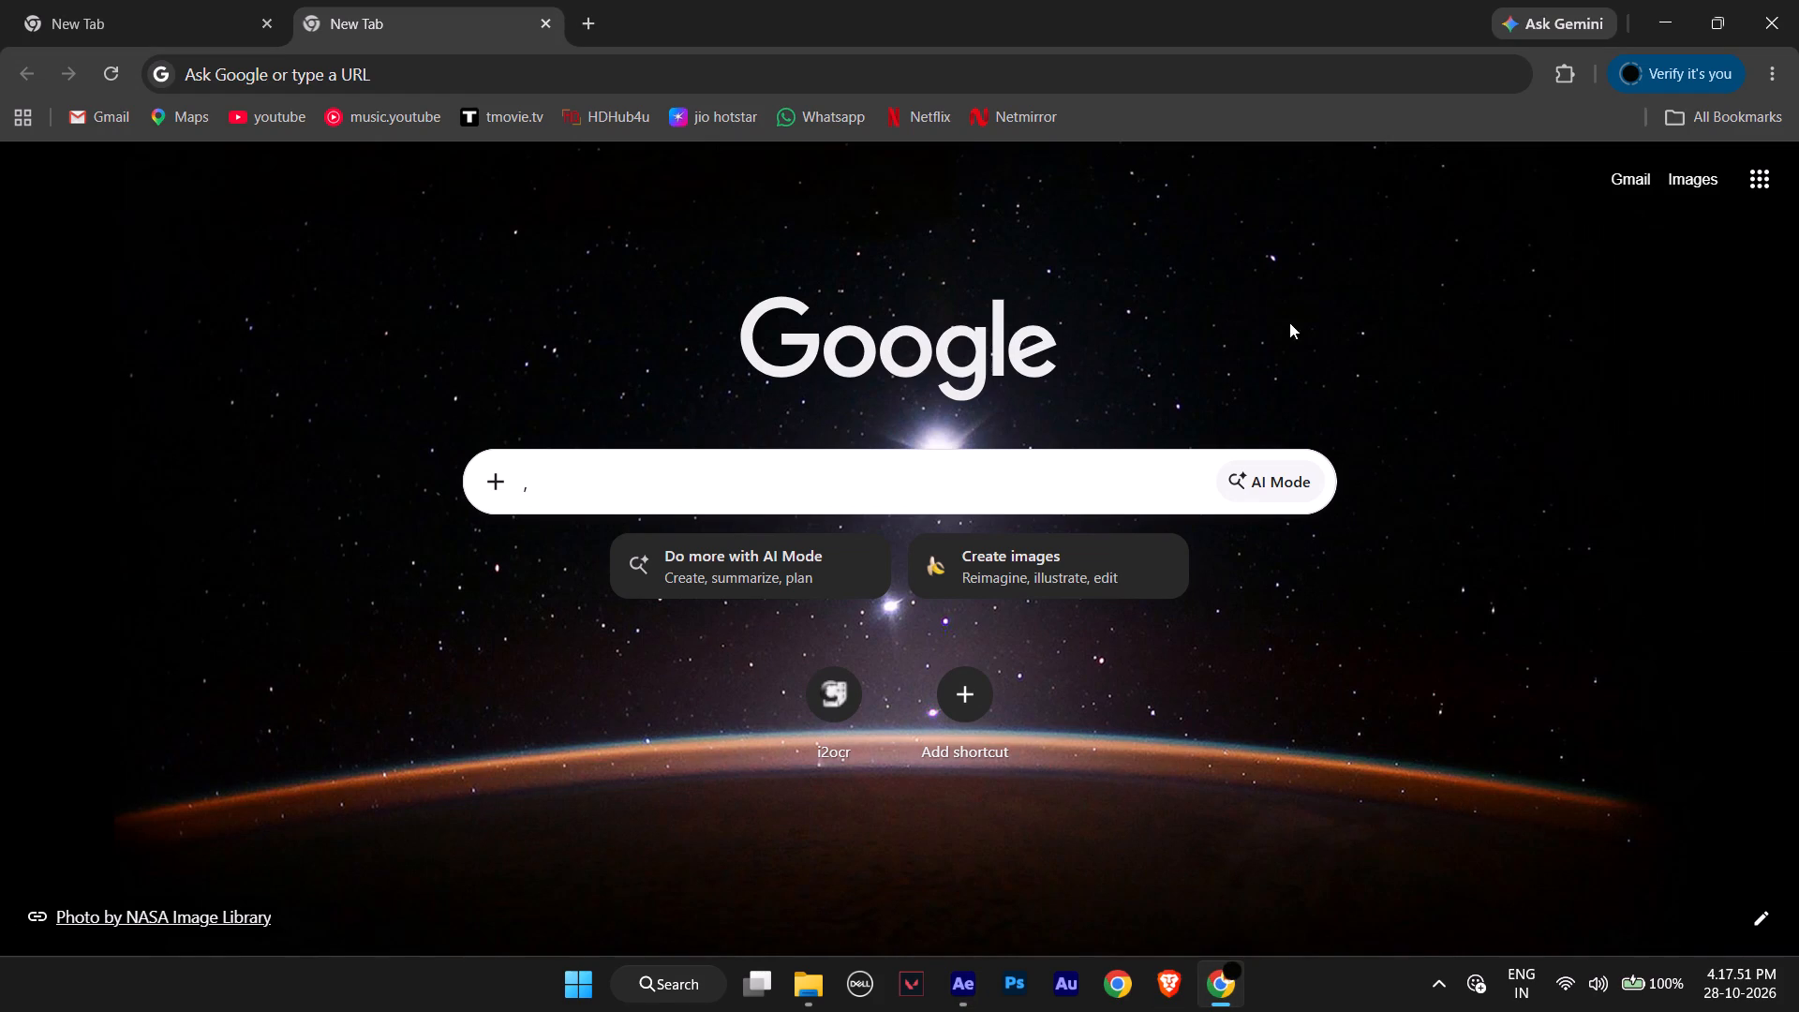
Clear the stray comma from the Google search box on the new tab page.
left_click(688, 482)
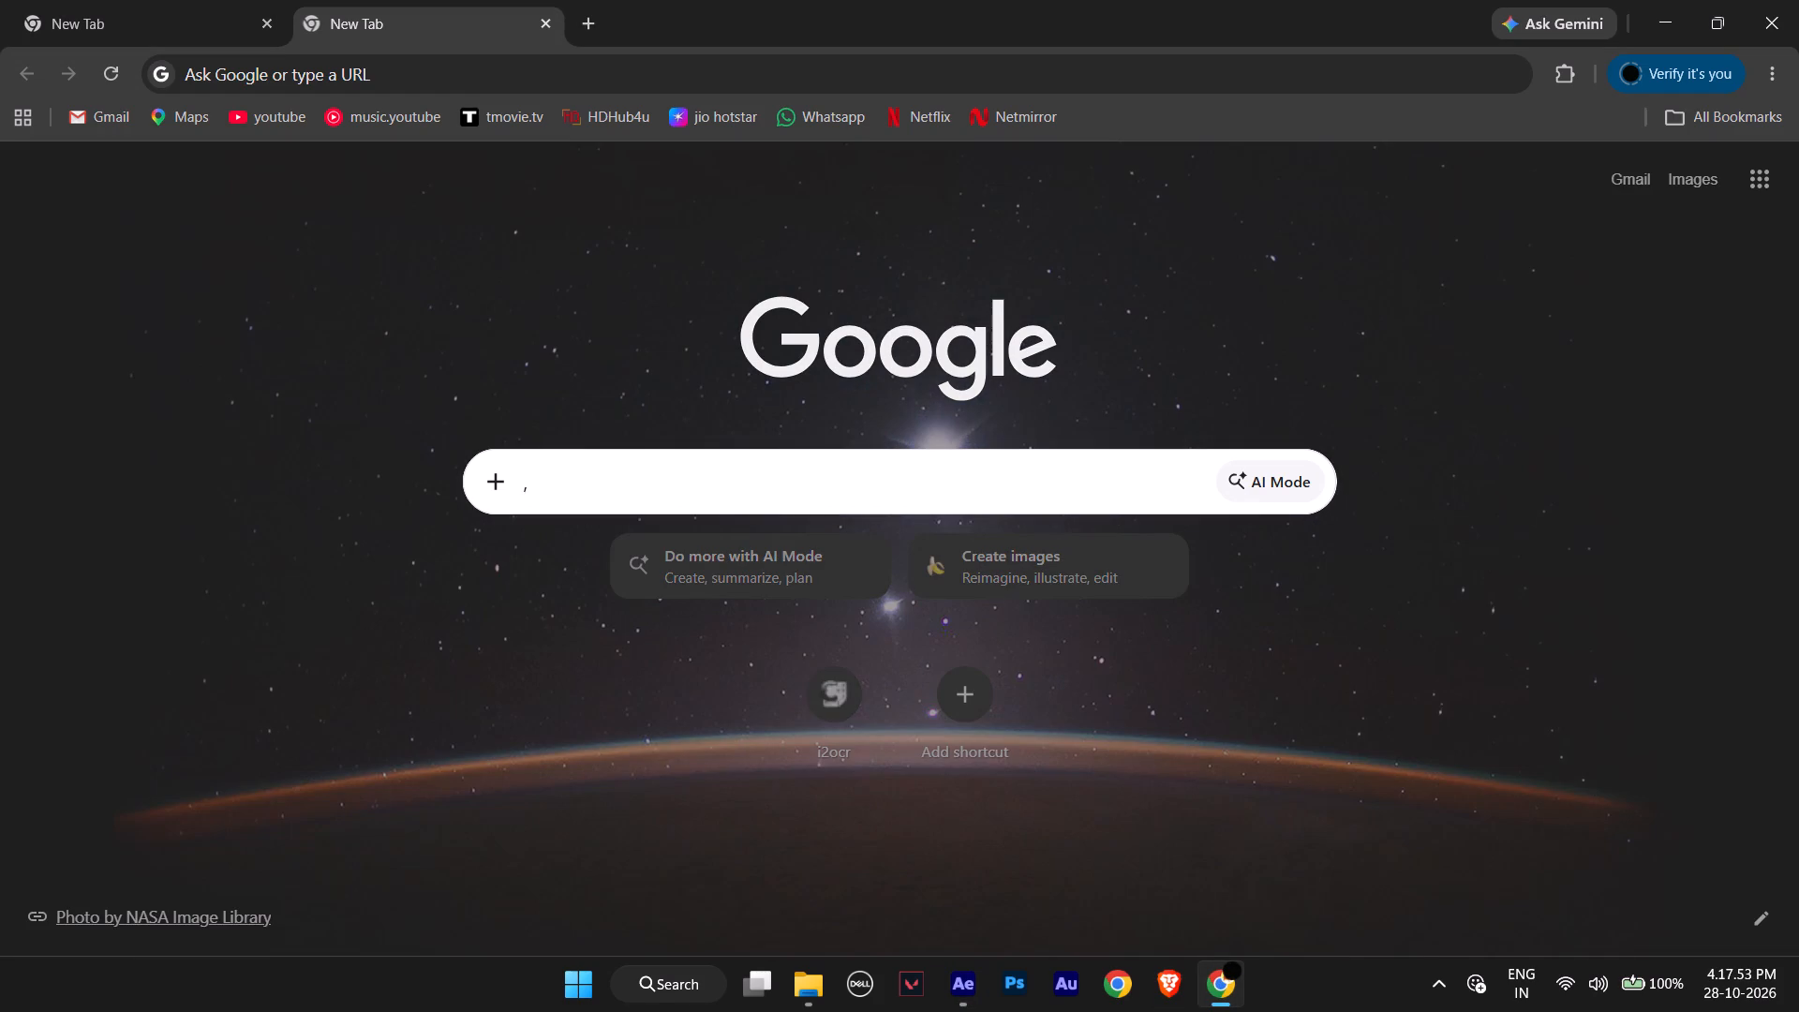
key("BackSpace")
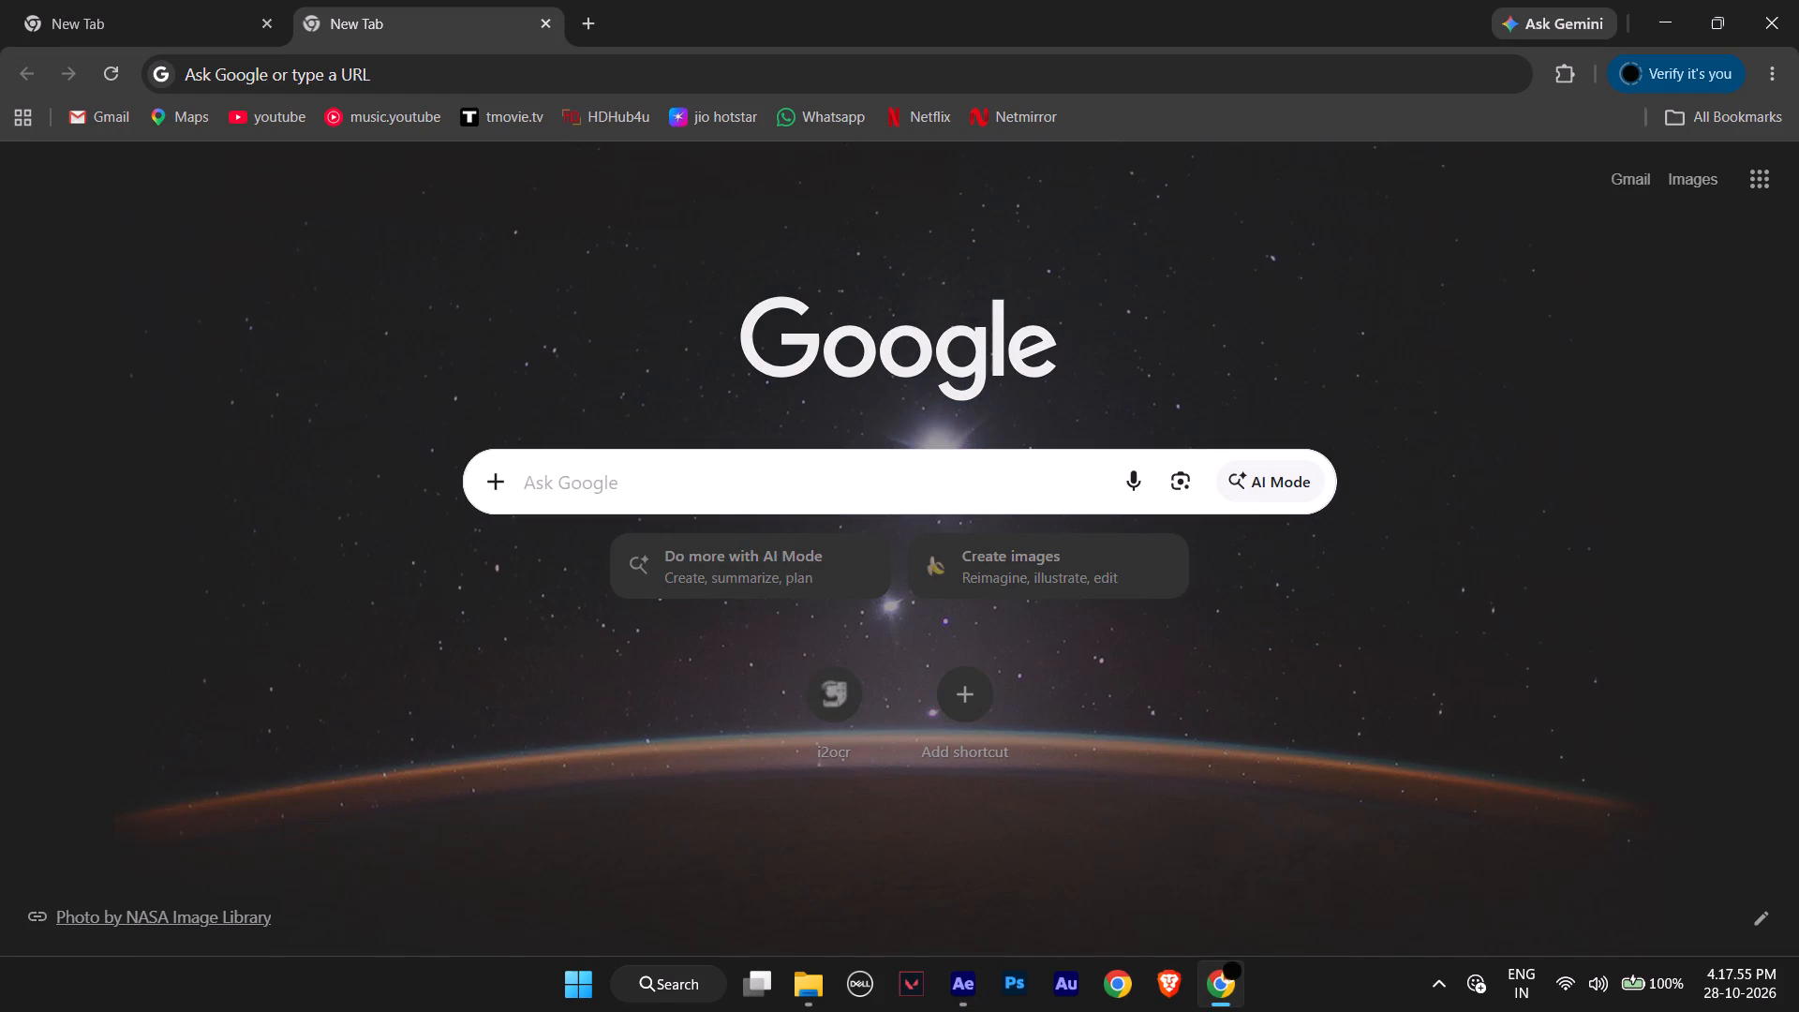
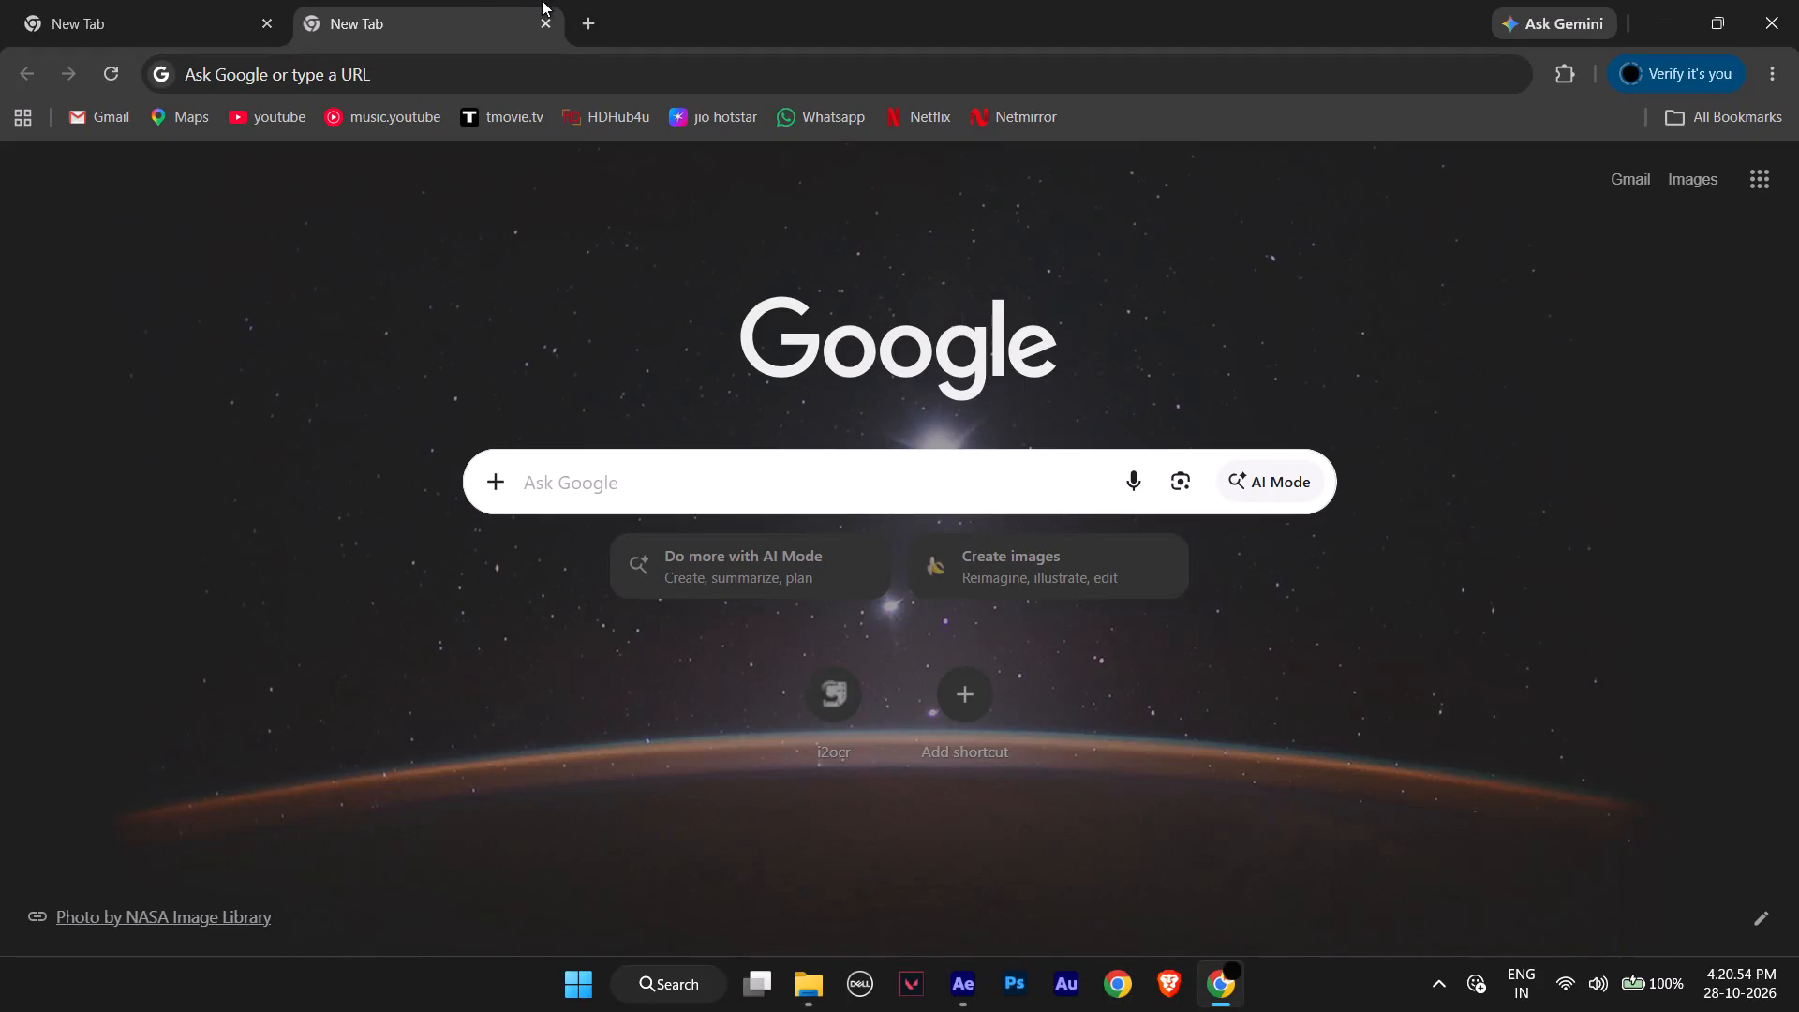
Close the extra new tab and search Google for phonk songs.
left_click(546, 34)
left_click(620, 490)
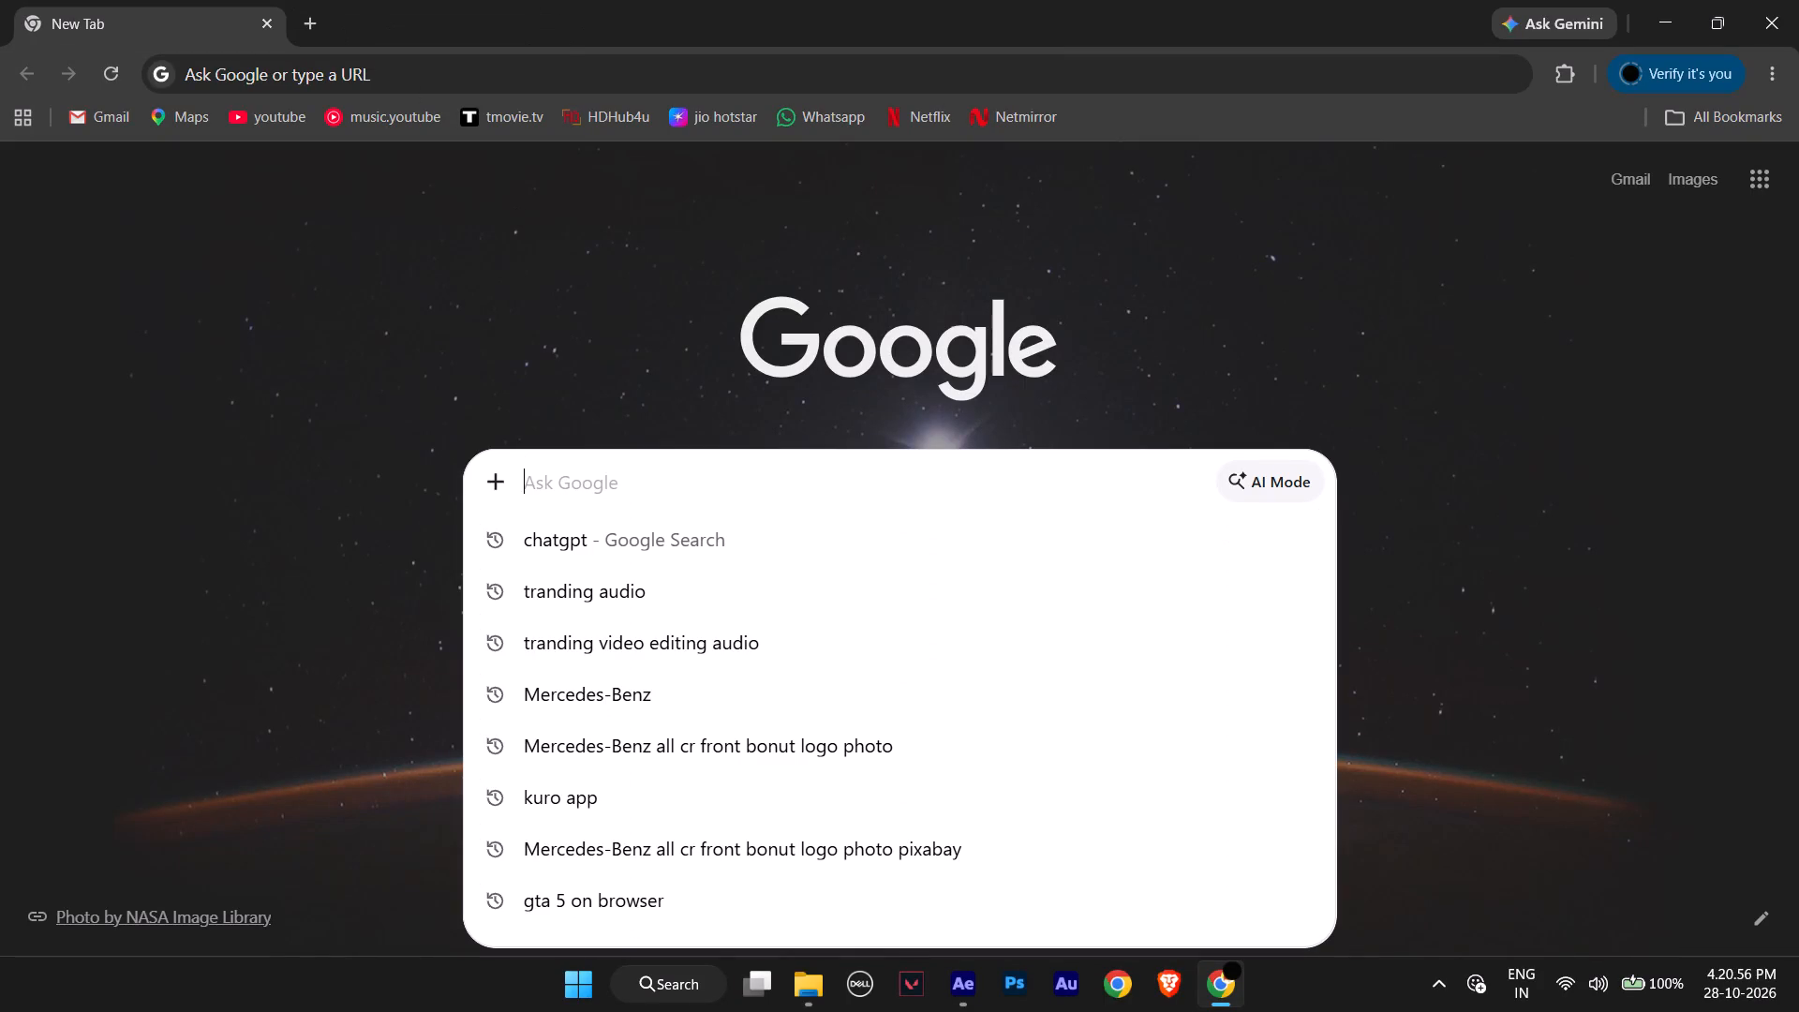
type("pha")
key("BackSpace")
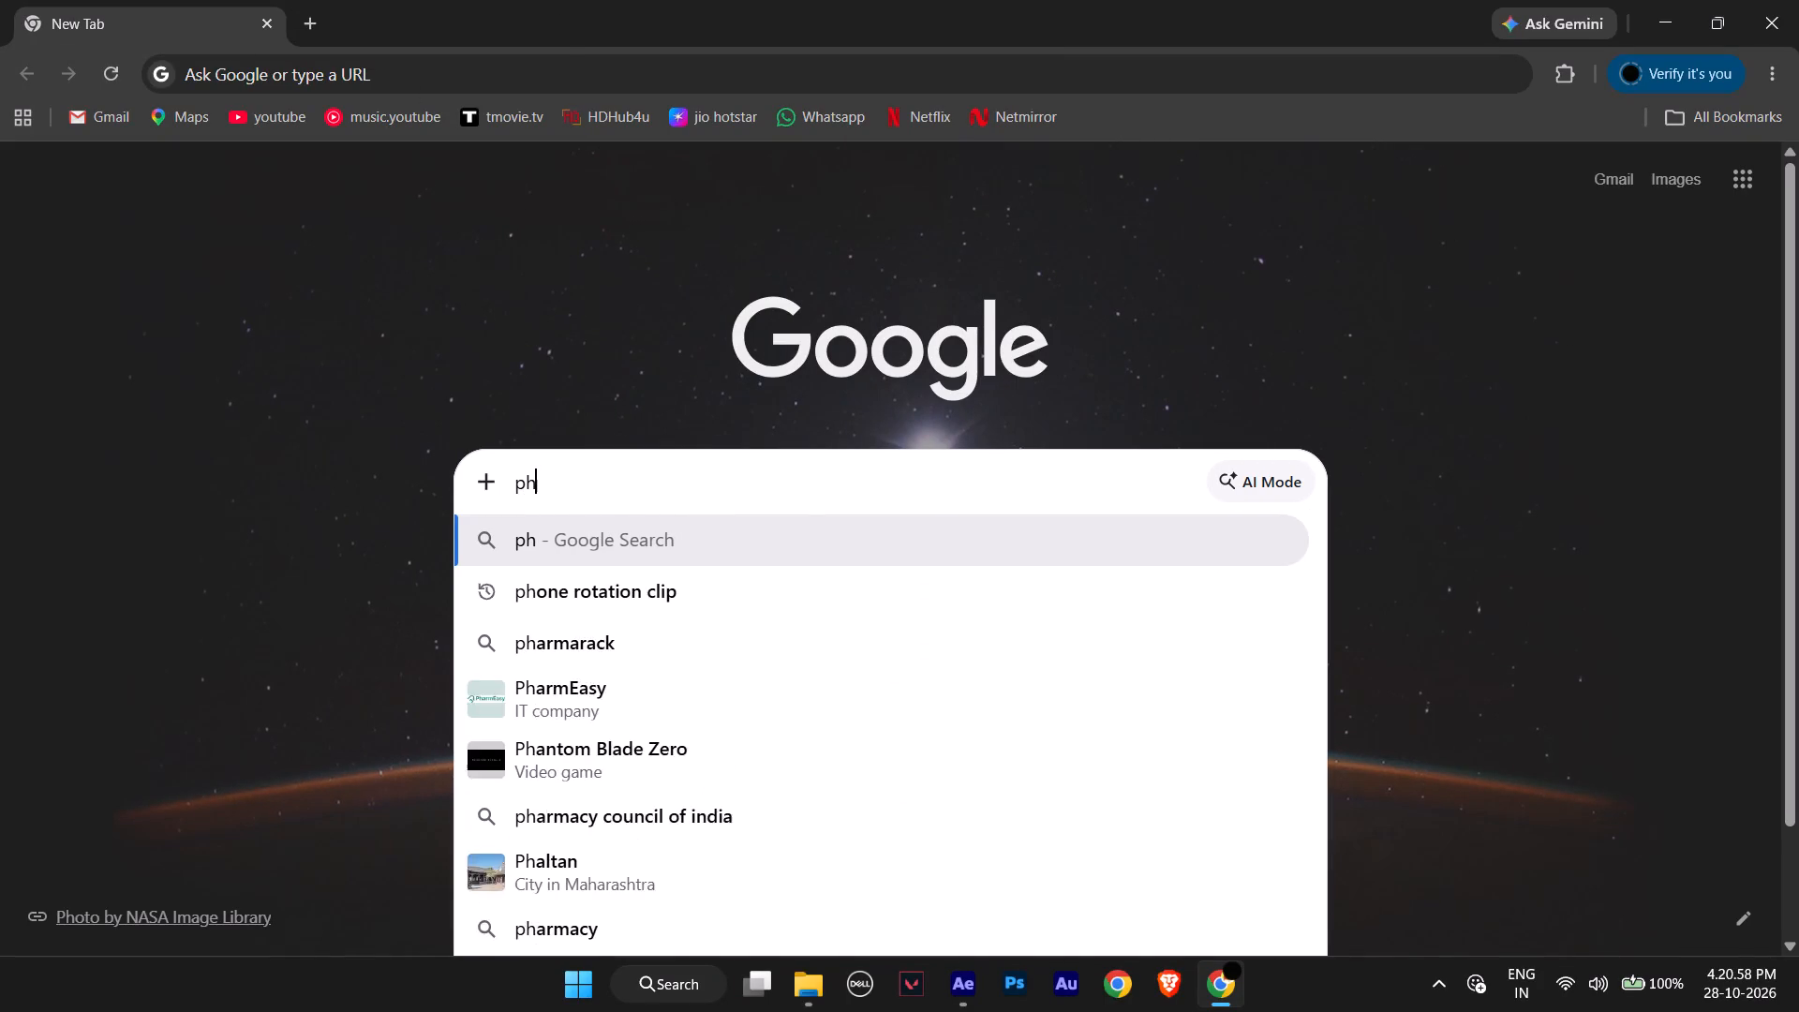
type("onk")
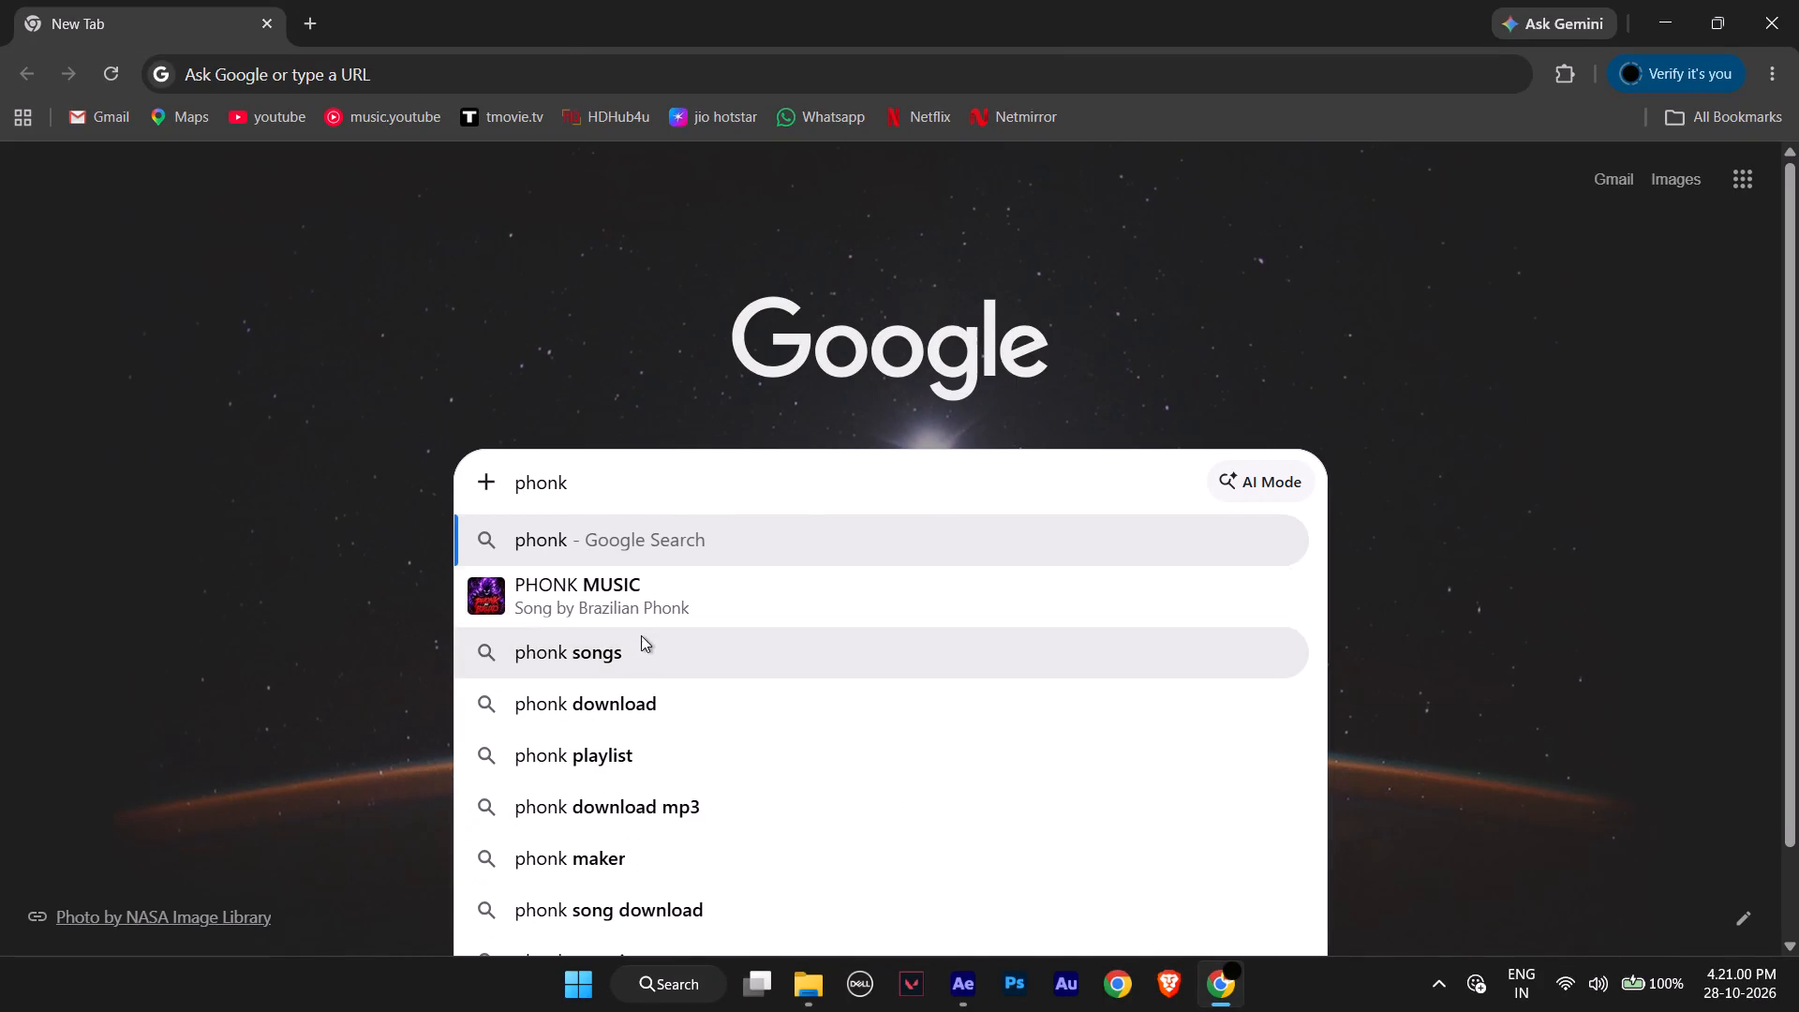
left_click(641, 645)
Find and open Pixabay's free phonk music downloads page from the search results.
scroll(352, 683, "down", 3)
scroll(352, 685, "up", 2)
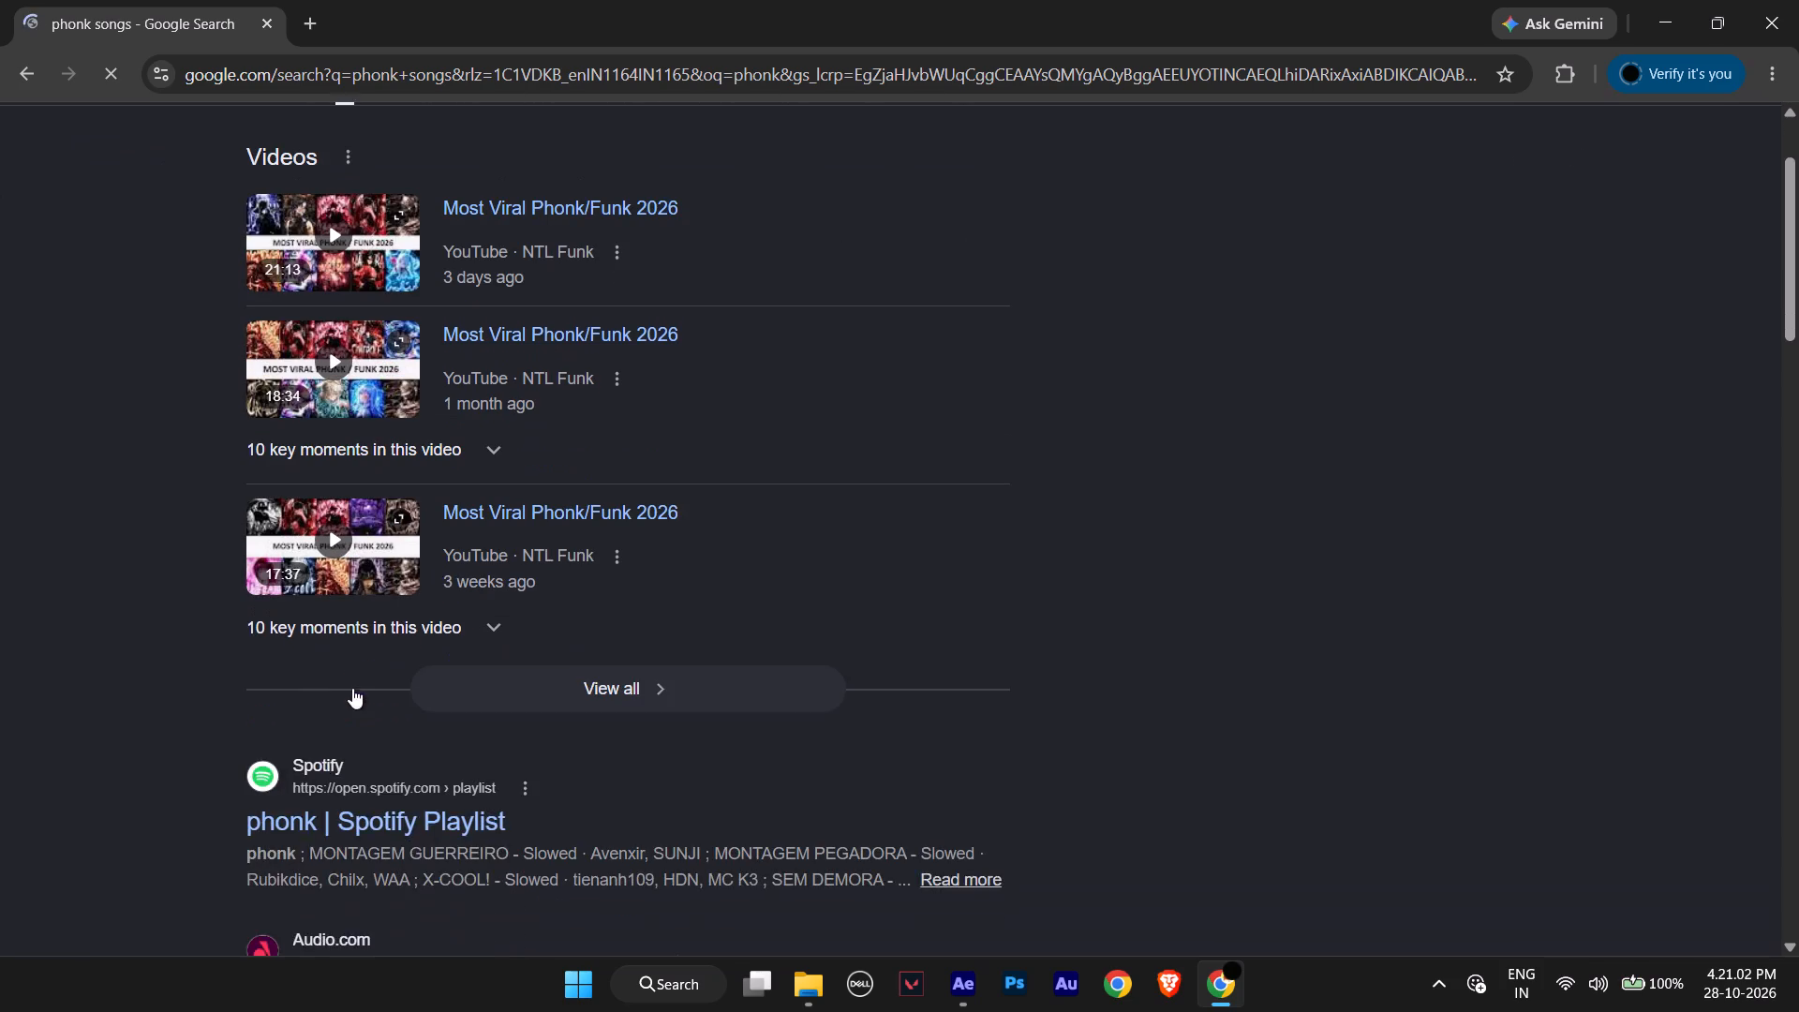
scroll(395, 791, "down", 2)
scroll(394, 791, "up", 1)
scroll(394, 791, "down", 3)
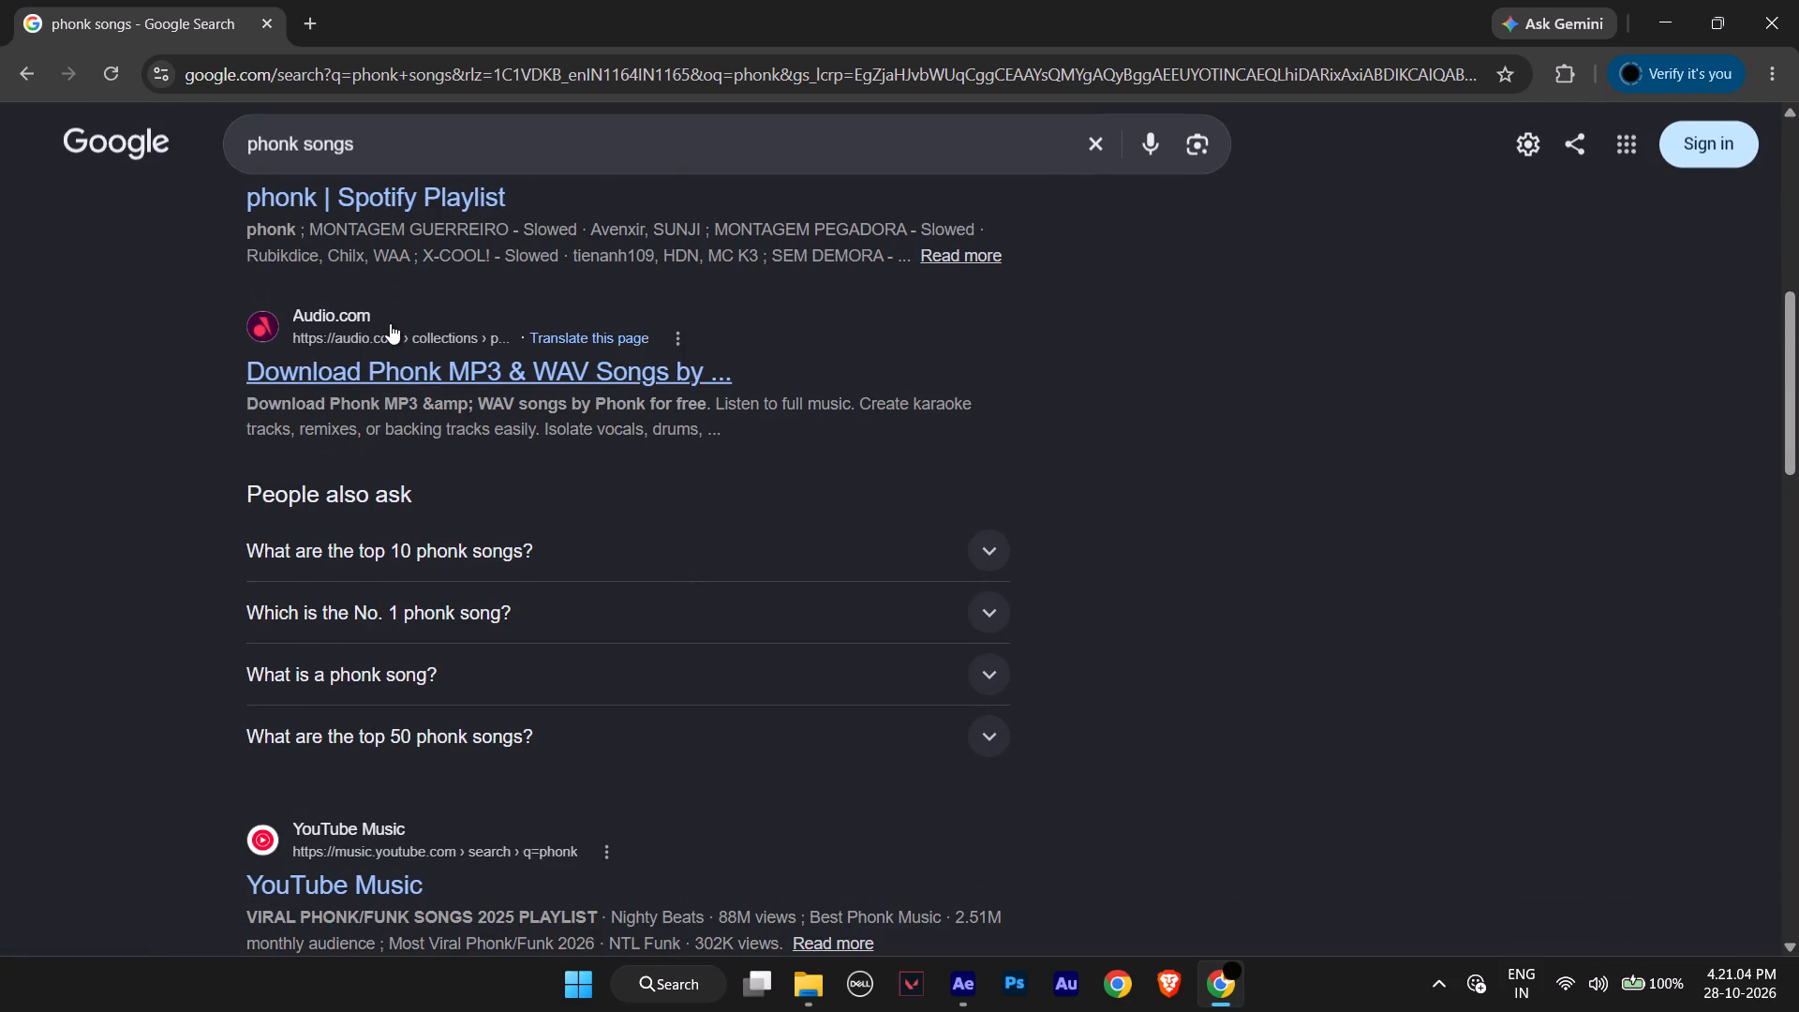
scroll(394, 701, "up", 2)
scroll(390, 706, "down", 2)
scroll(390, 707, "up", 1)
scroll(390, 707, "down", 4)
scroll(354, 685, "up", 1)
scroll(352, 685, "down", 4)
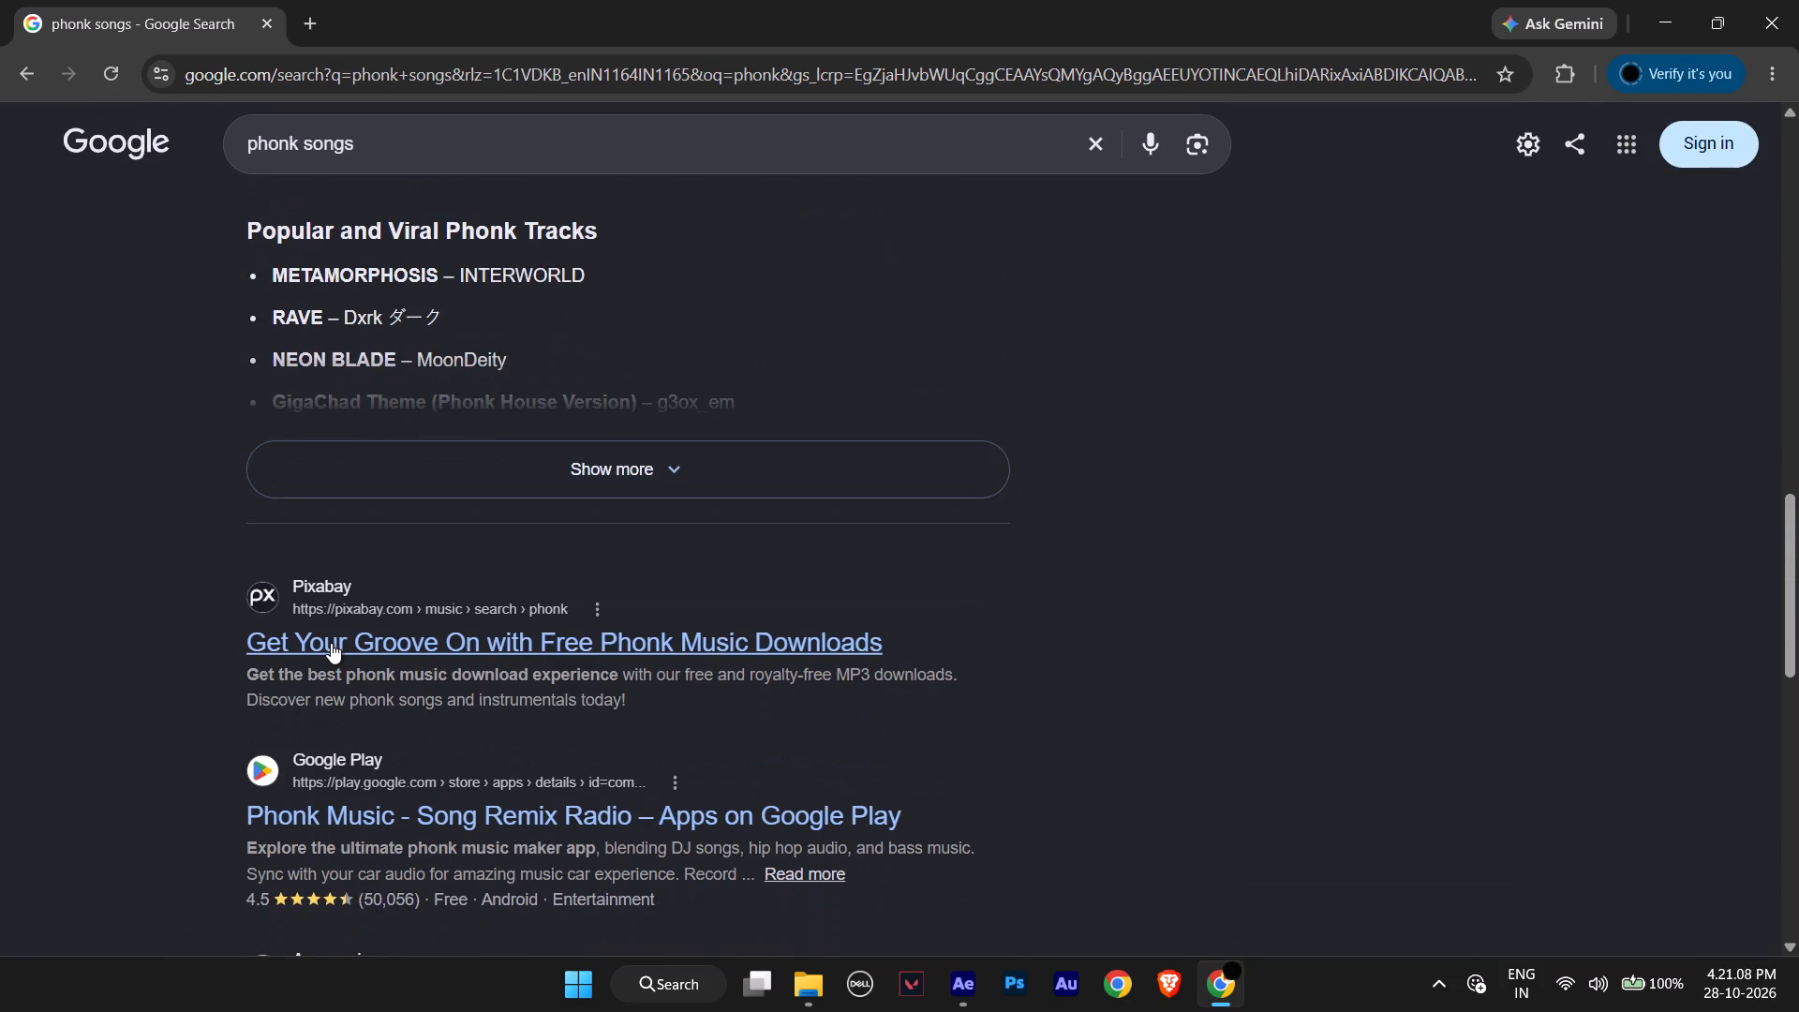
left_click(331, 643)
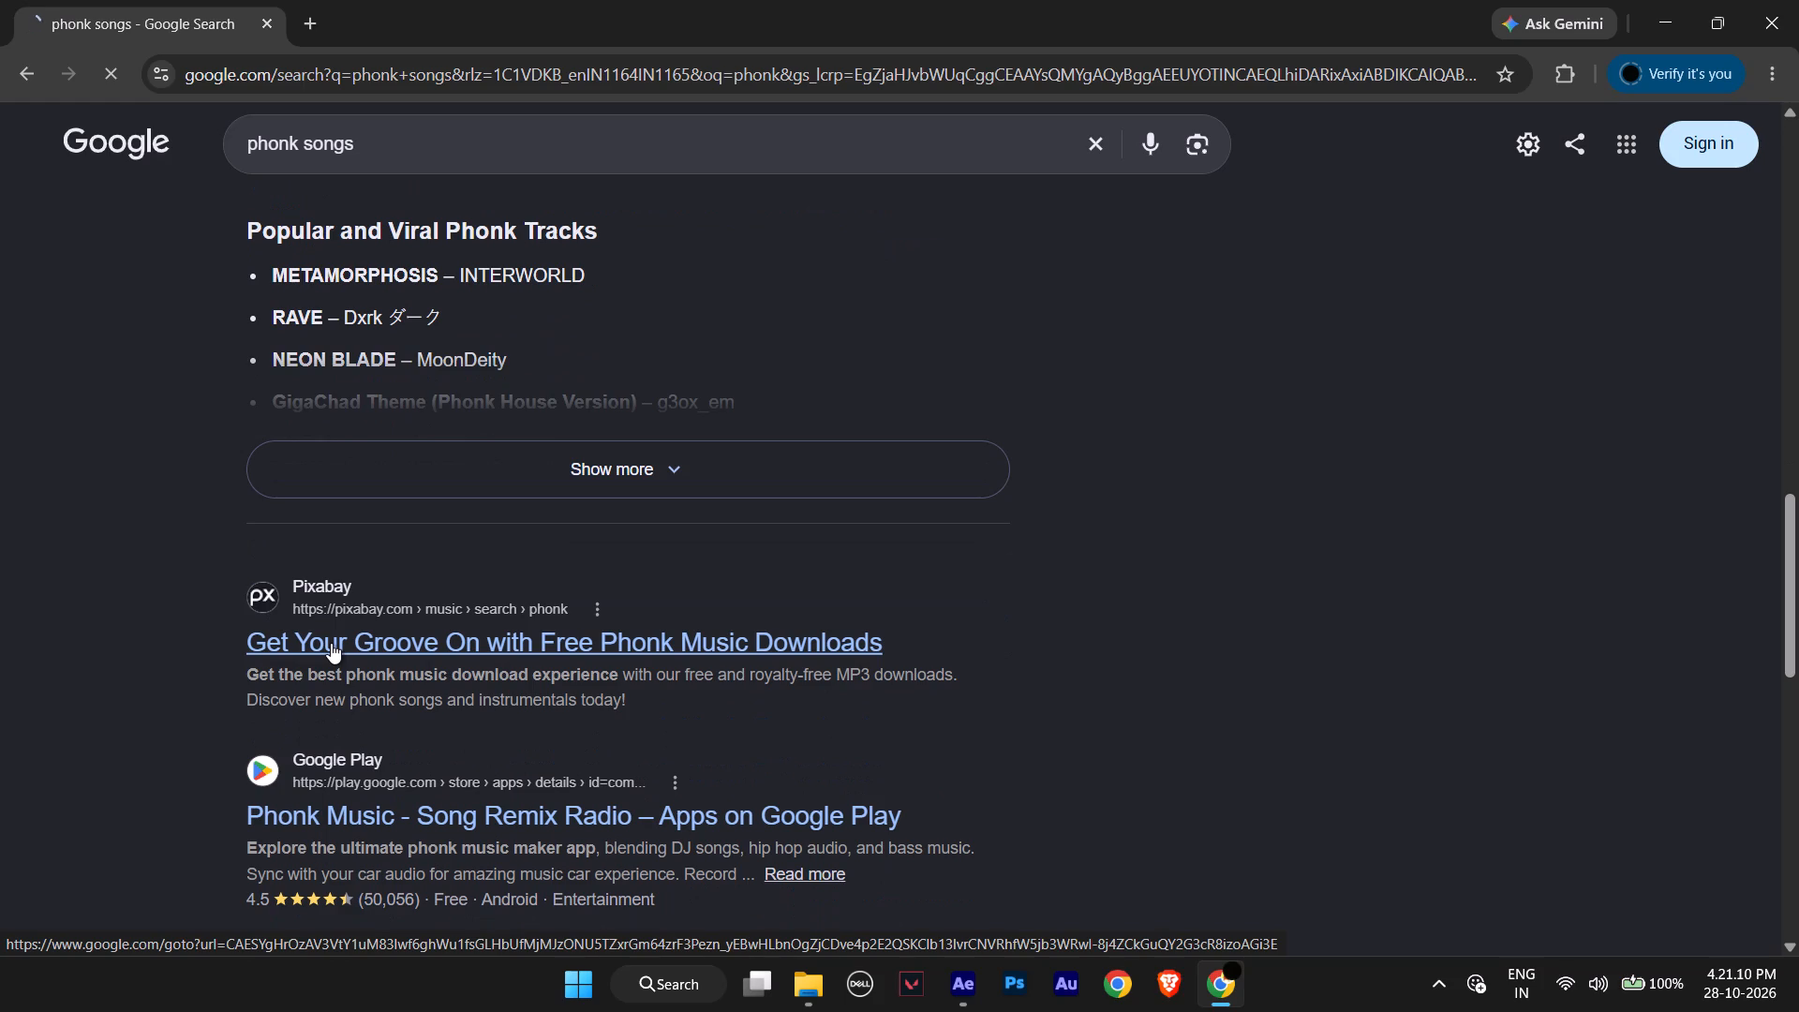
Preview several phonk tracks in the Pixabay list, including Phonk - Phonk Music, Brazilian Phonk, Drift Phonk and Phonk Hard.
scroll(631, 375, "down", 3)
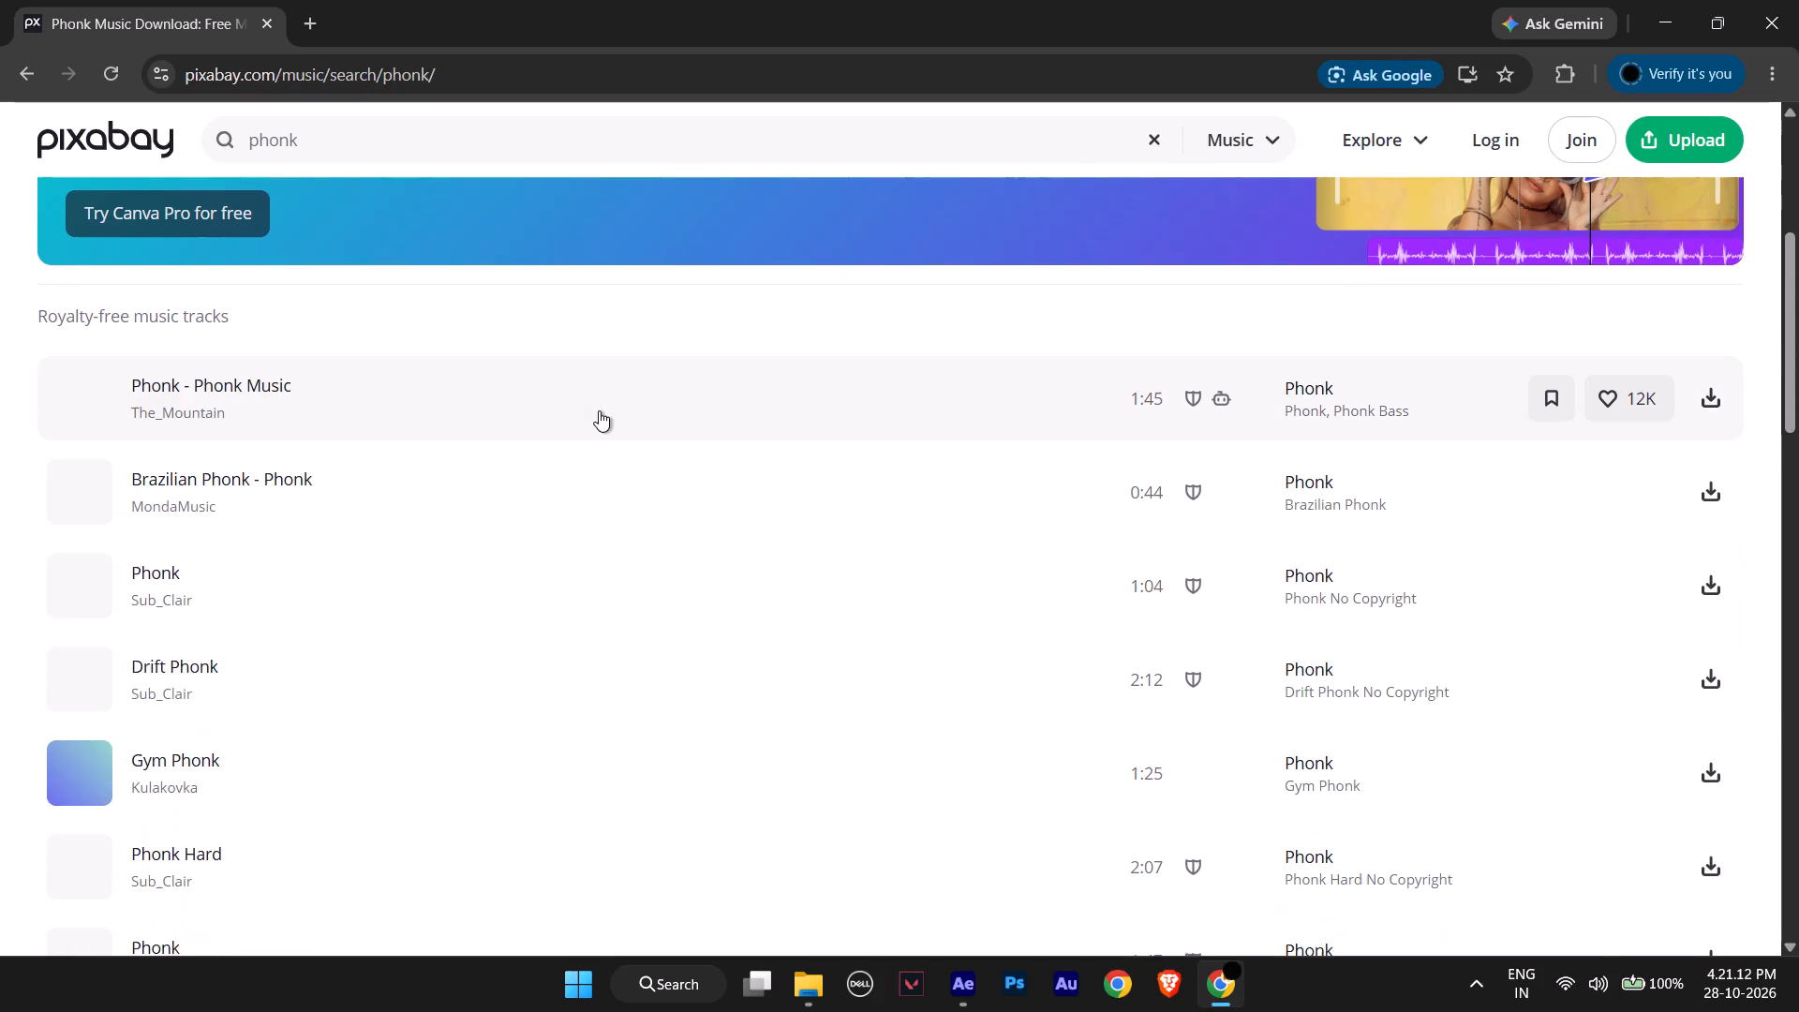
left_click(80, 399)
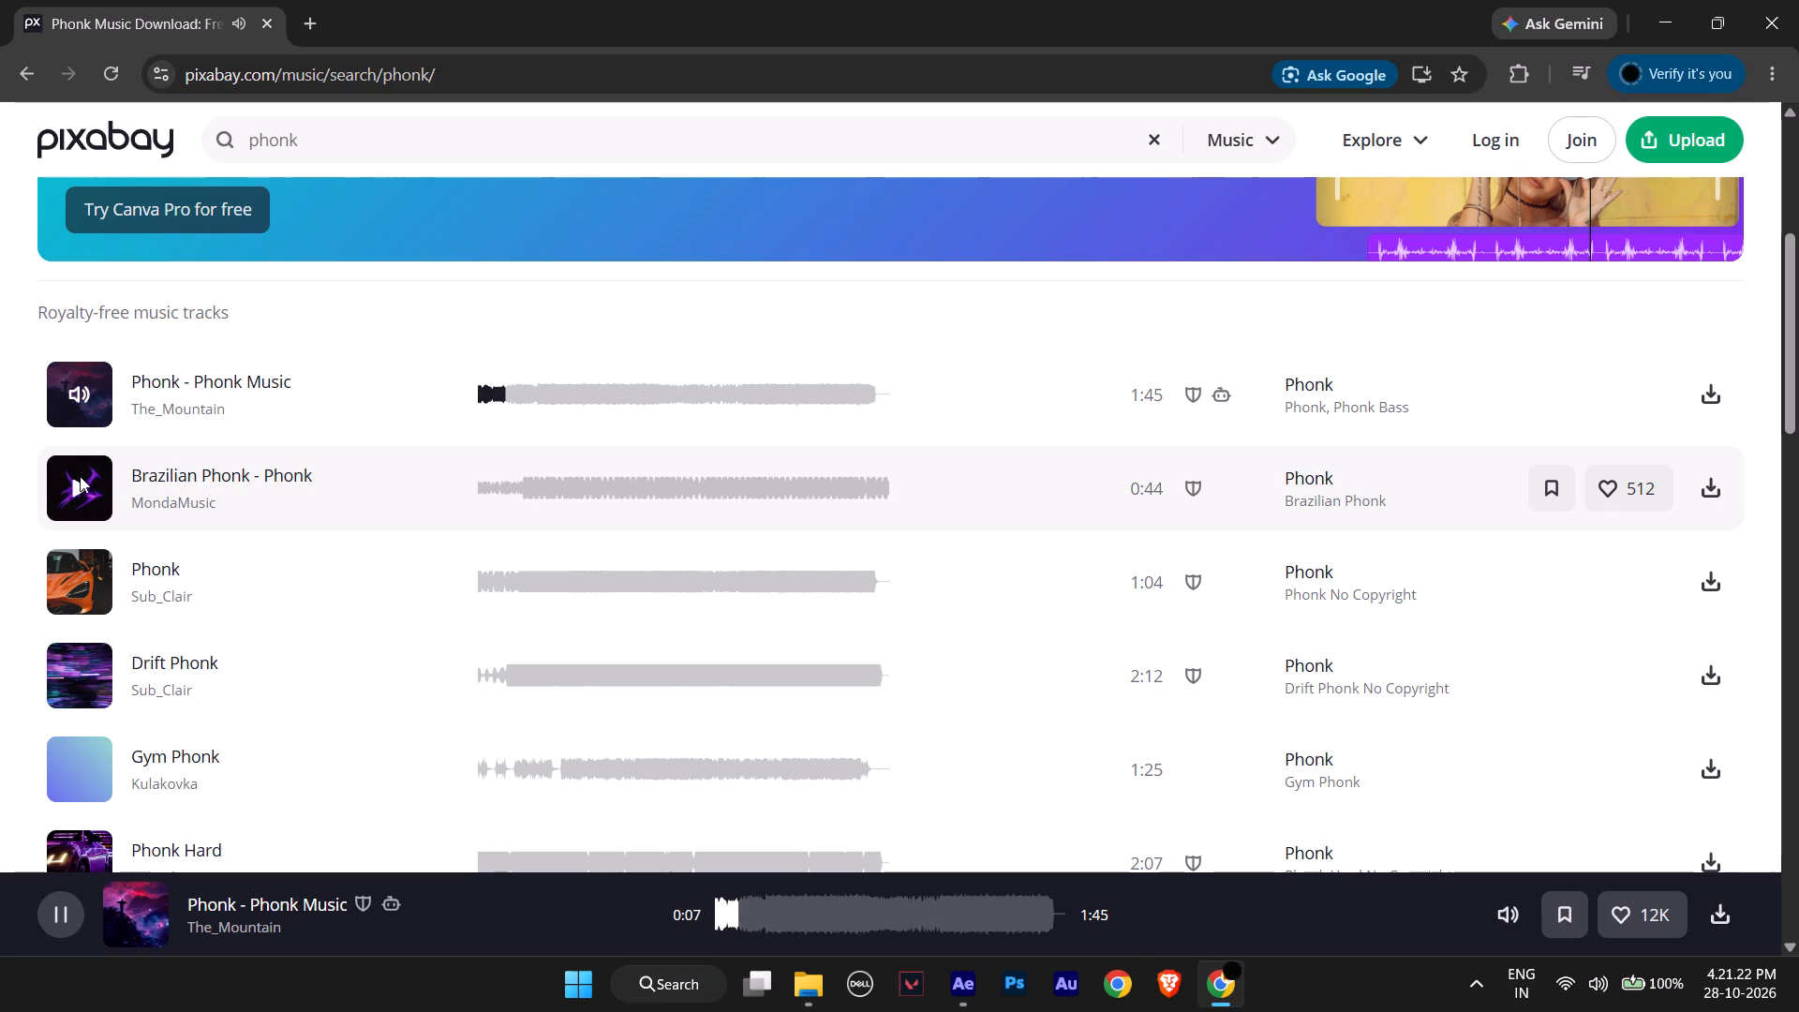
left_click(80, 488)
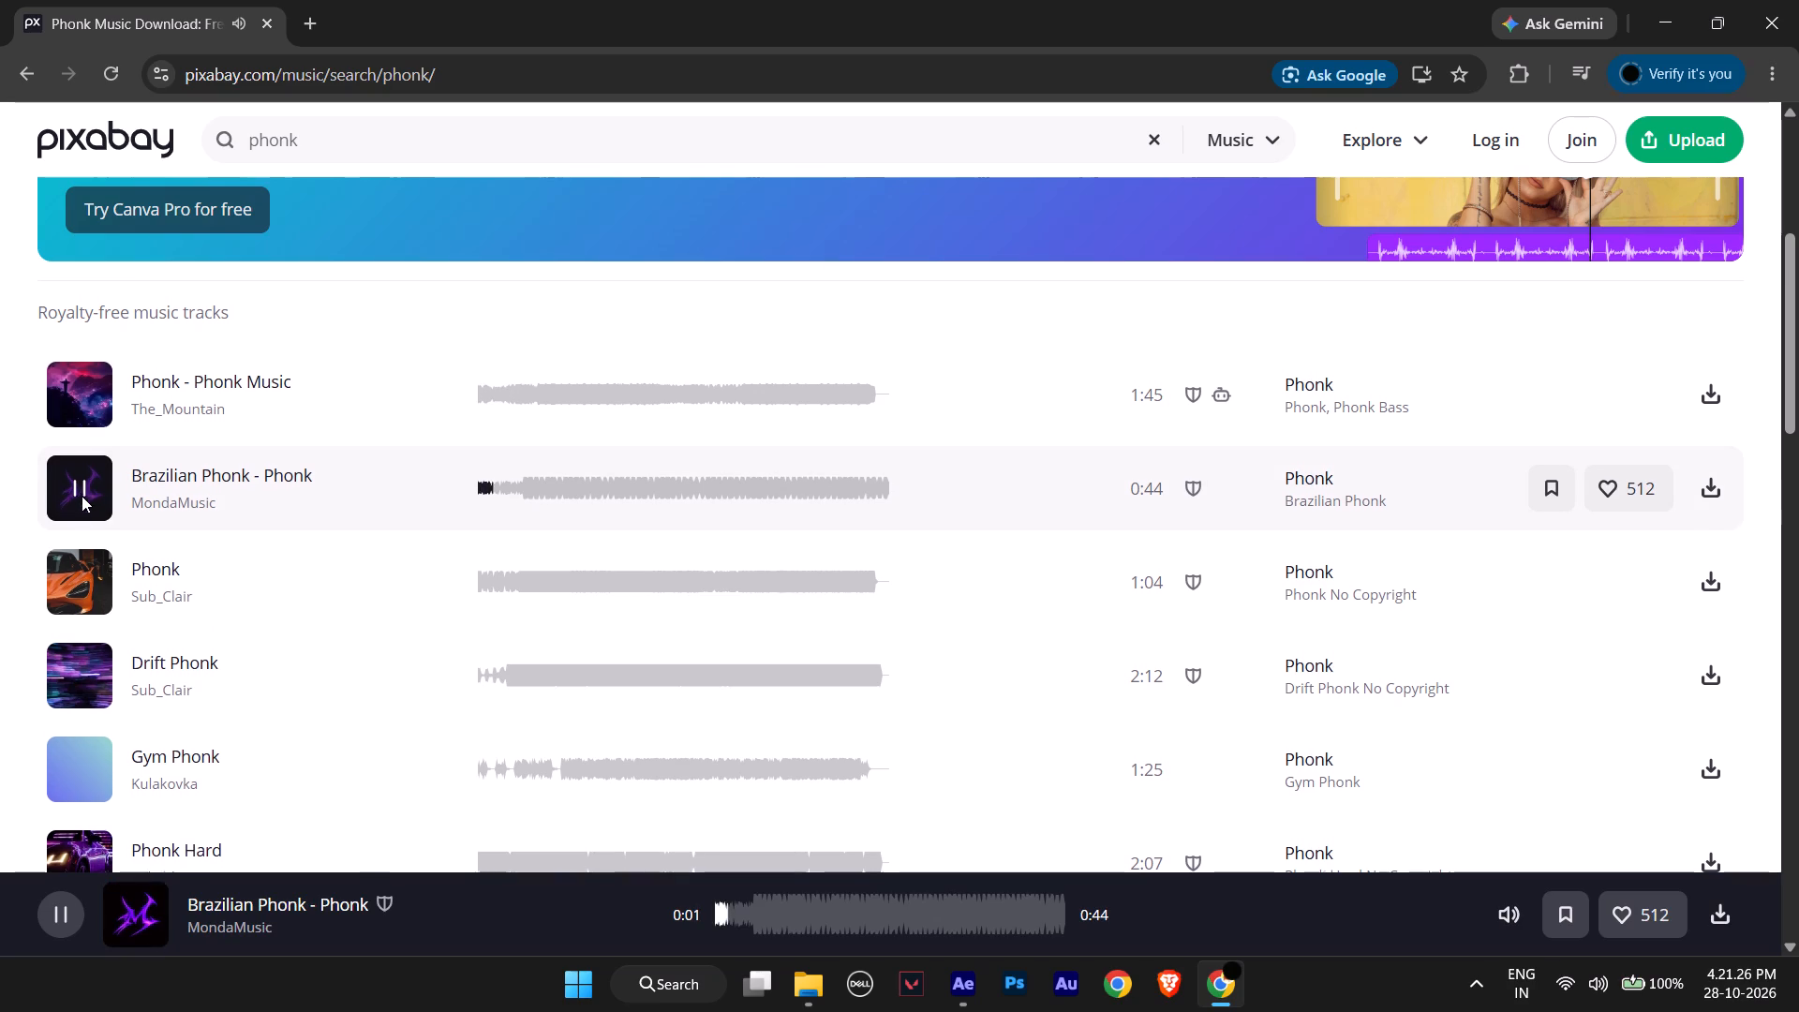
scroll(82, 495, "down", 1)
left_click(67, 424)
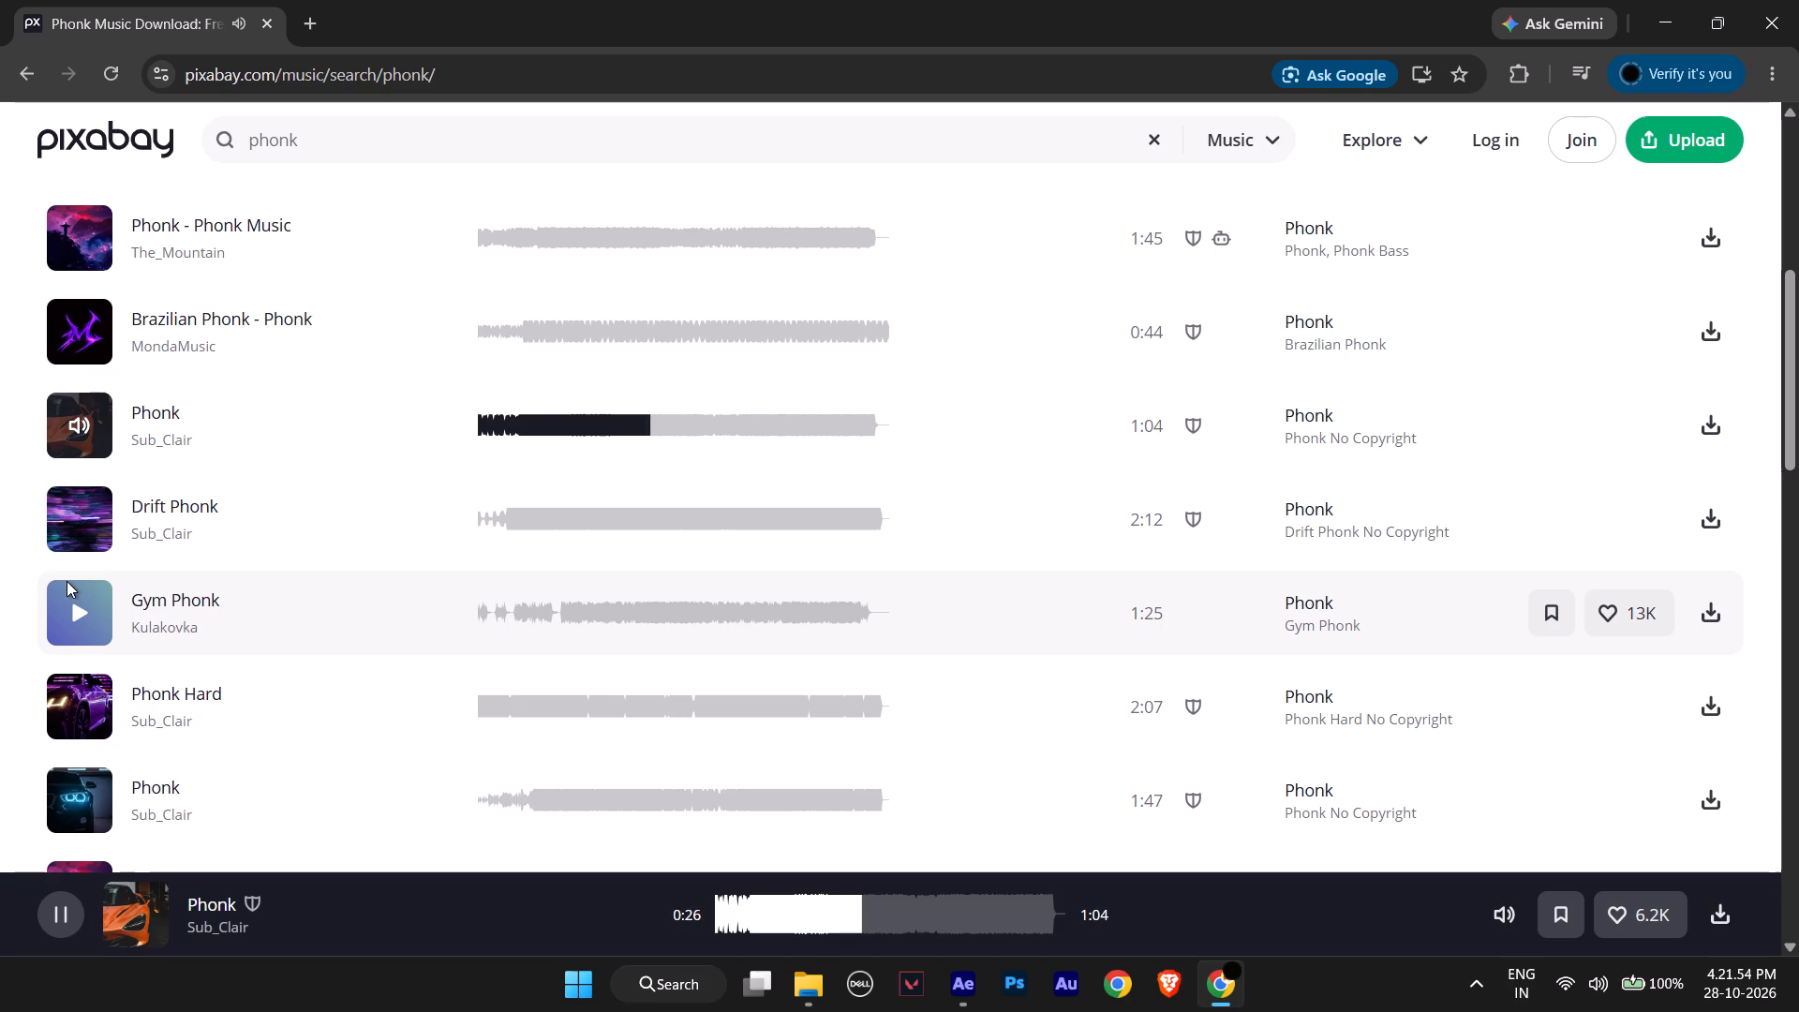
left_click(75, 324)
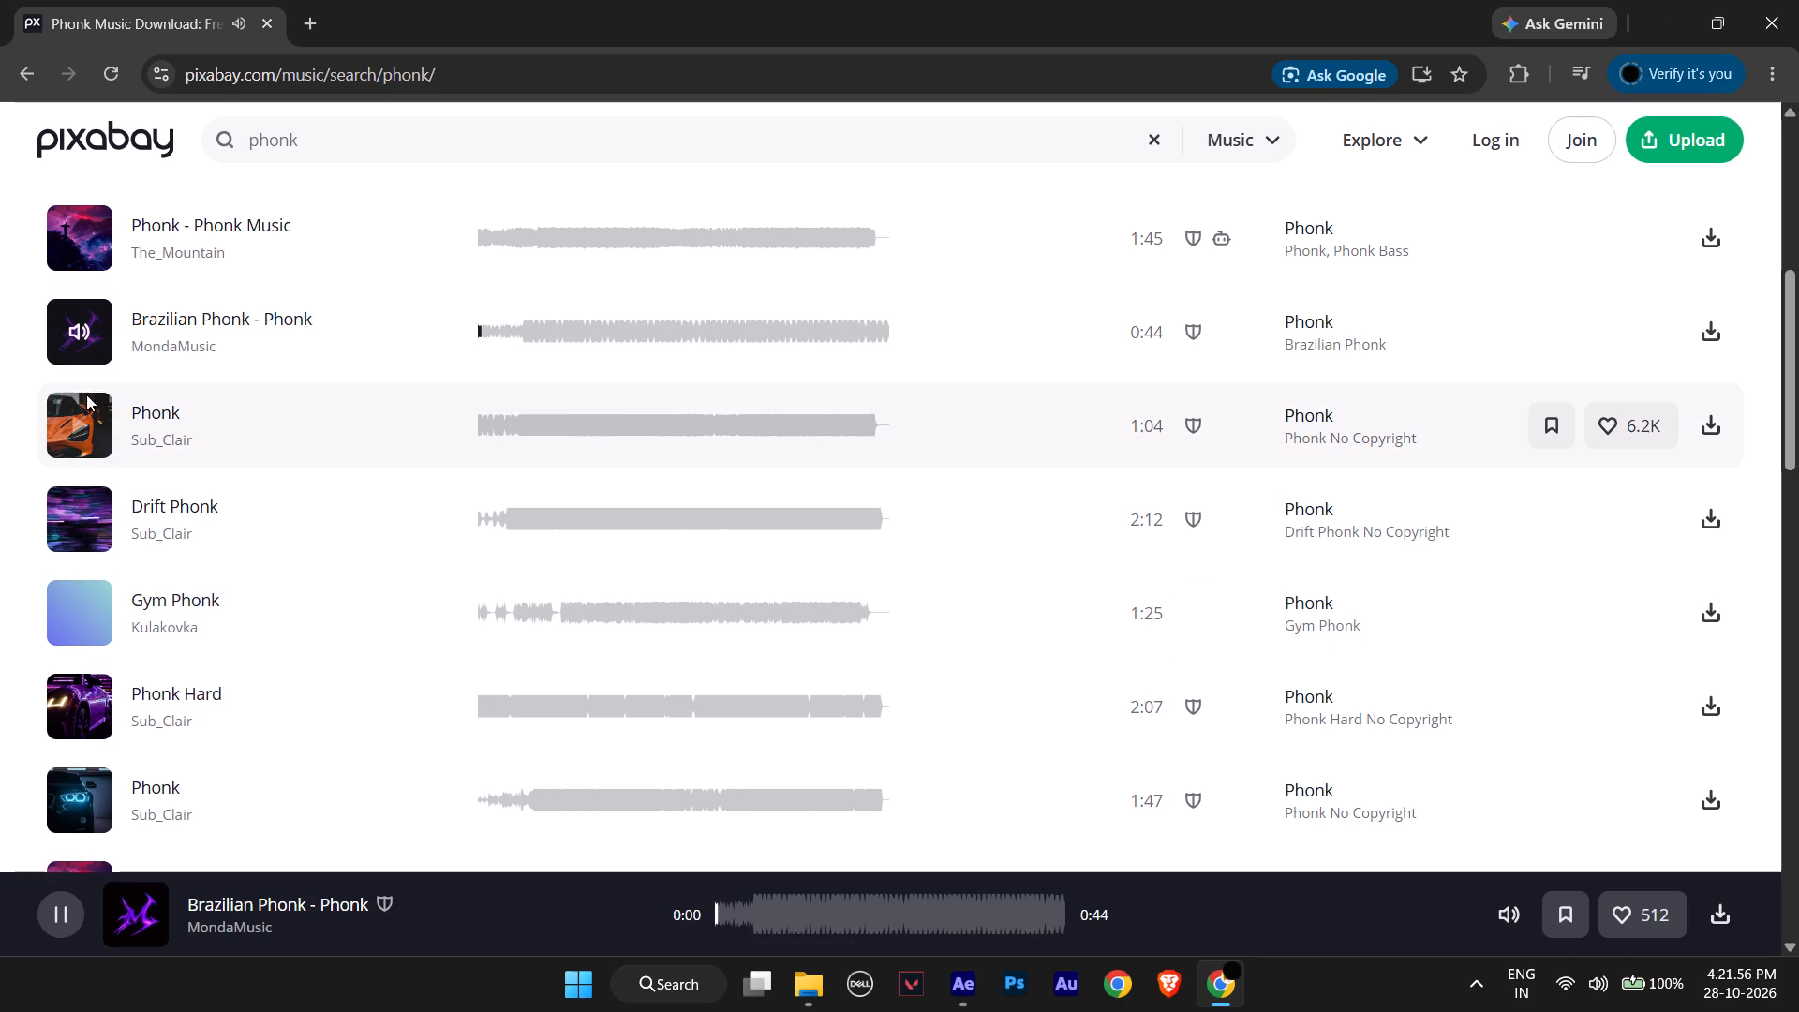
left_click(93, 509)
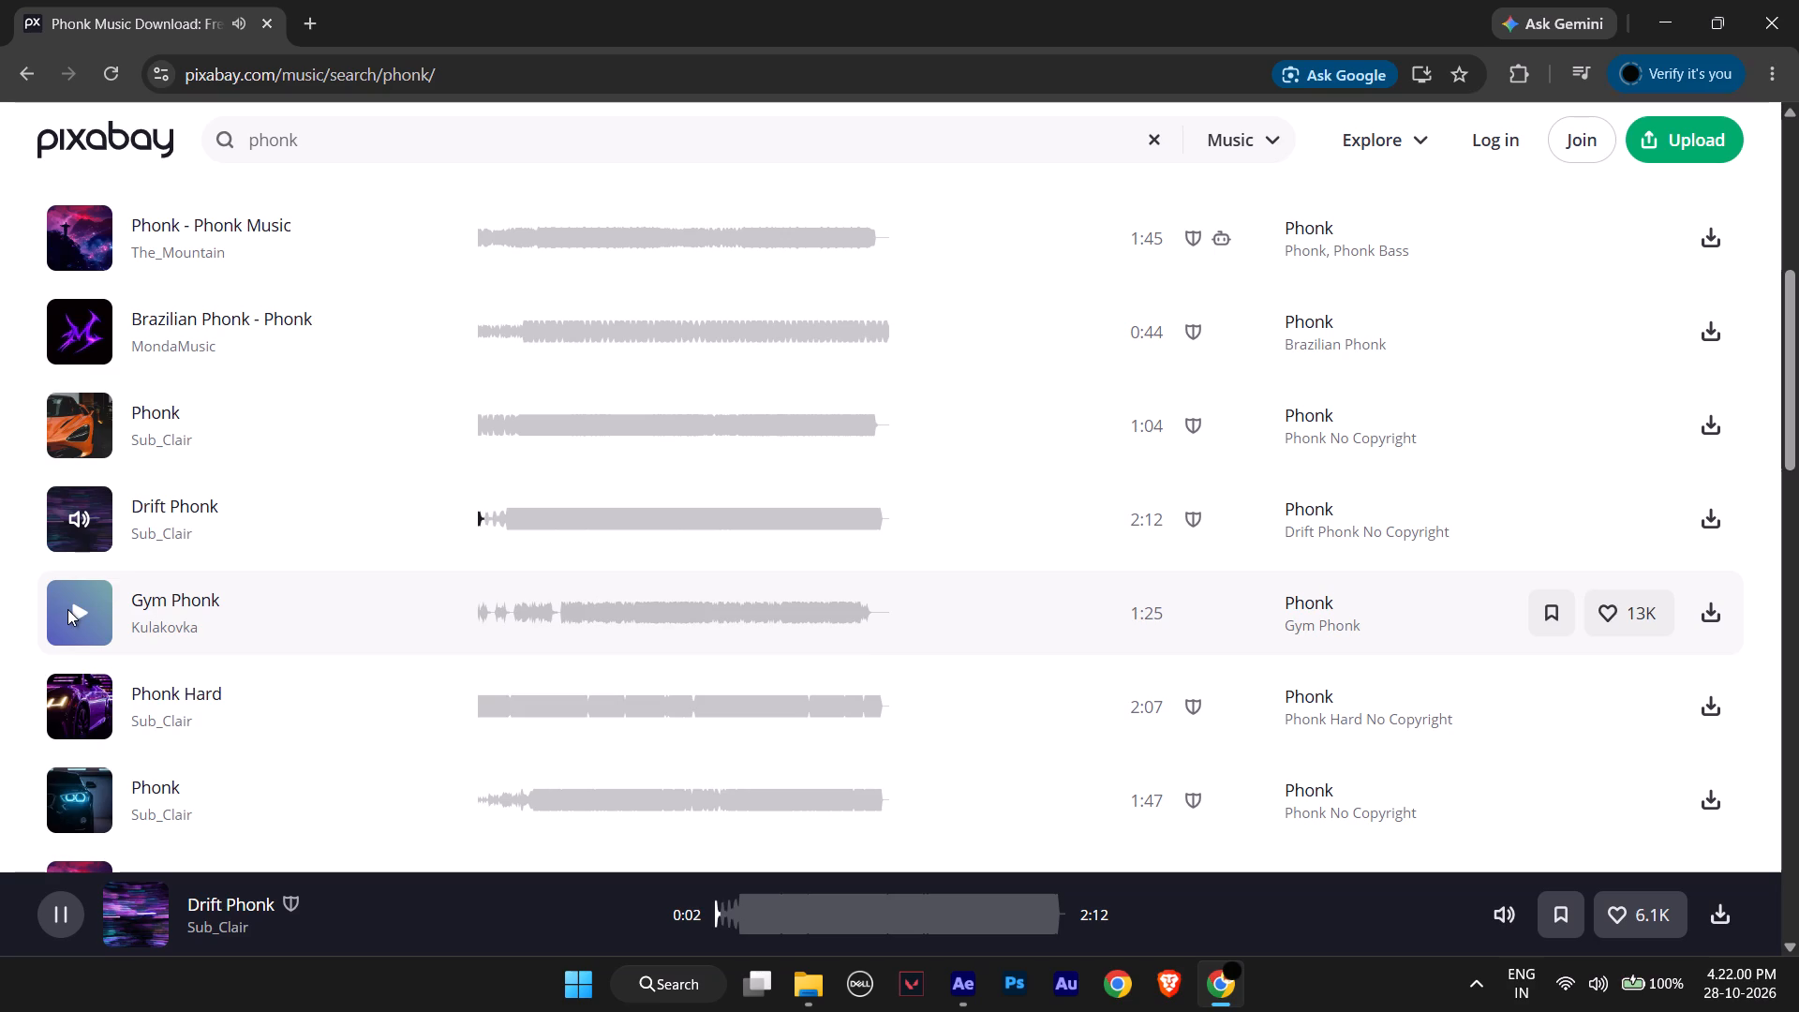
left_click(79, 693)
scroll(79, 640, "down", 2)
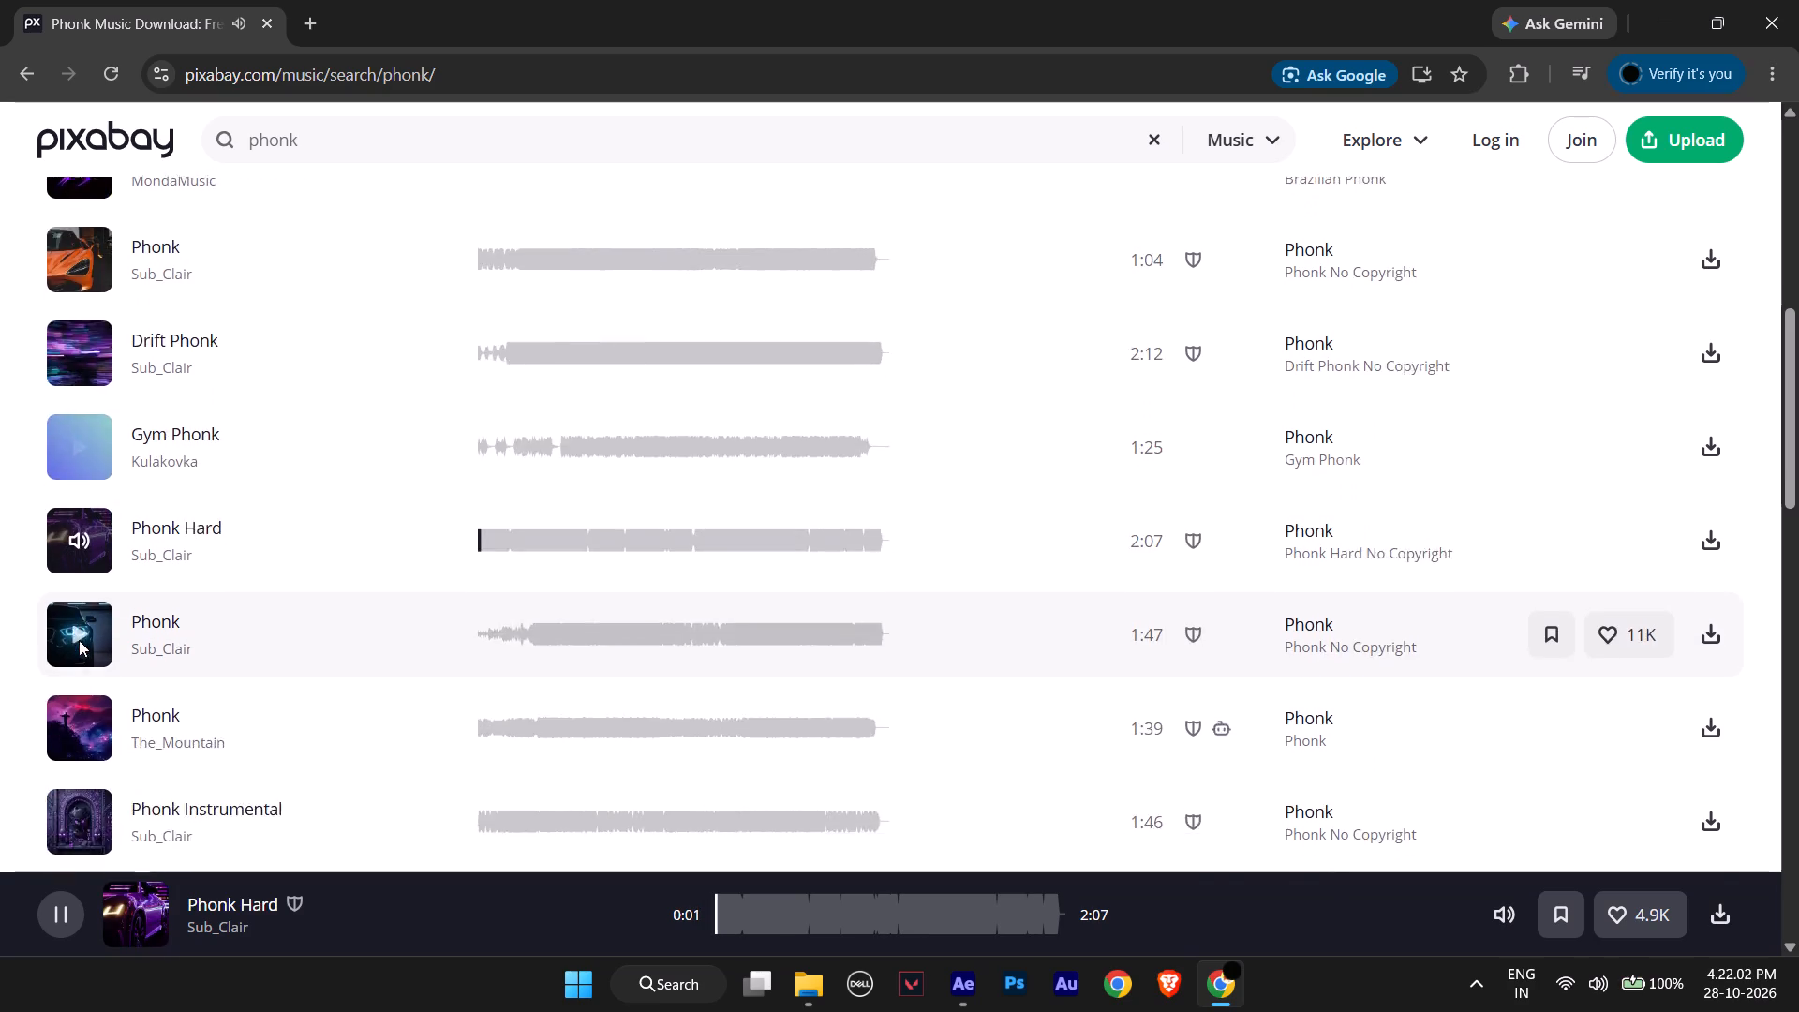
left_click(70, 488)
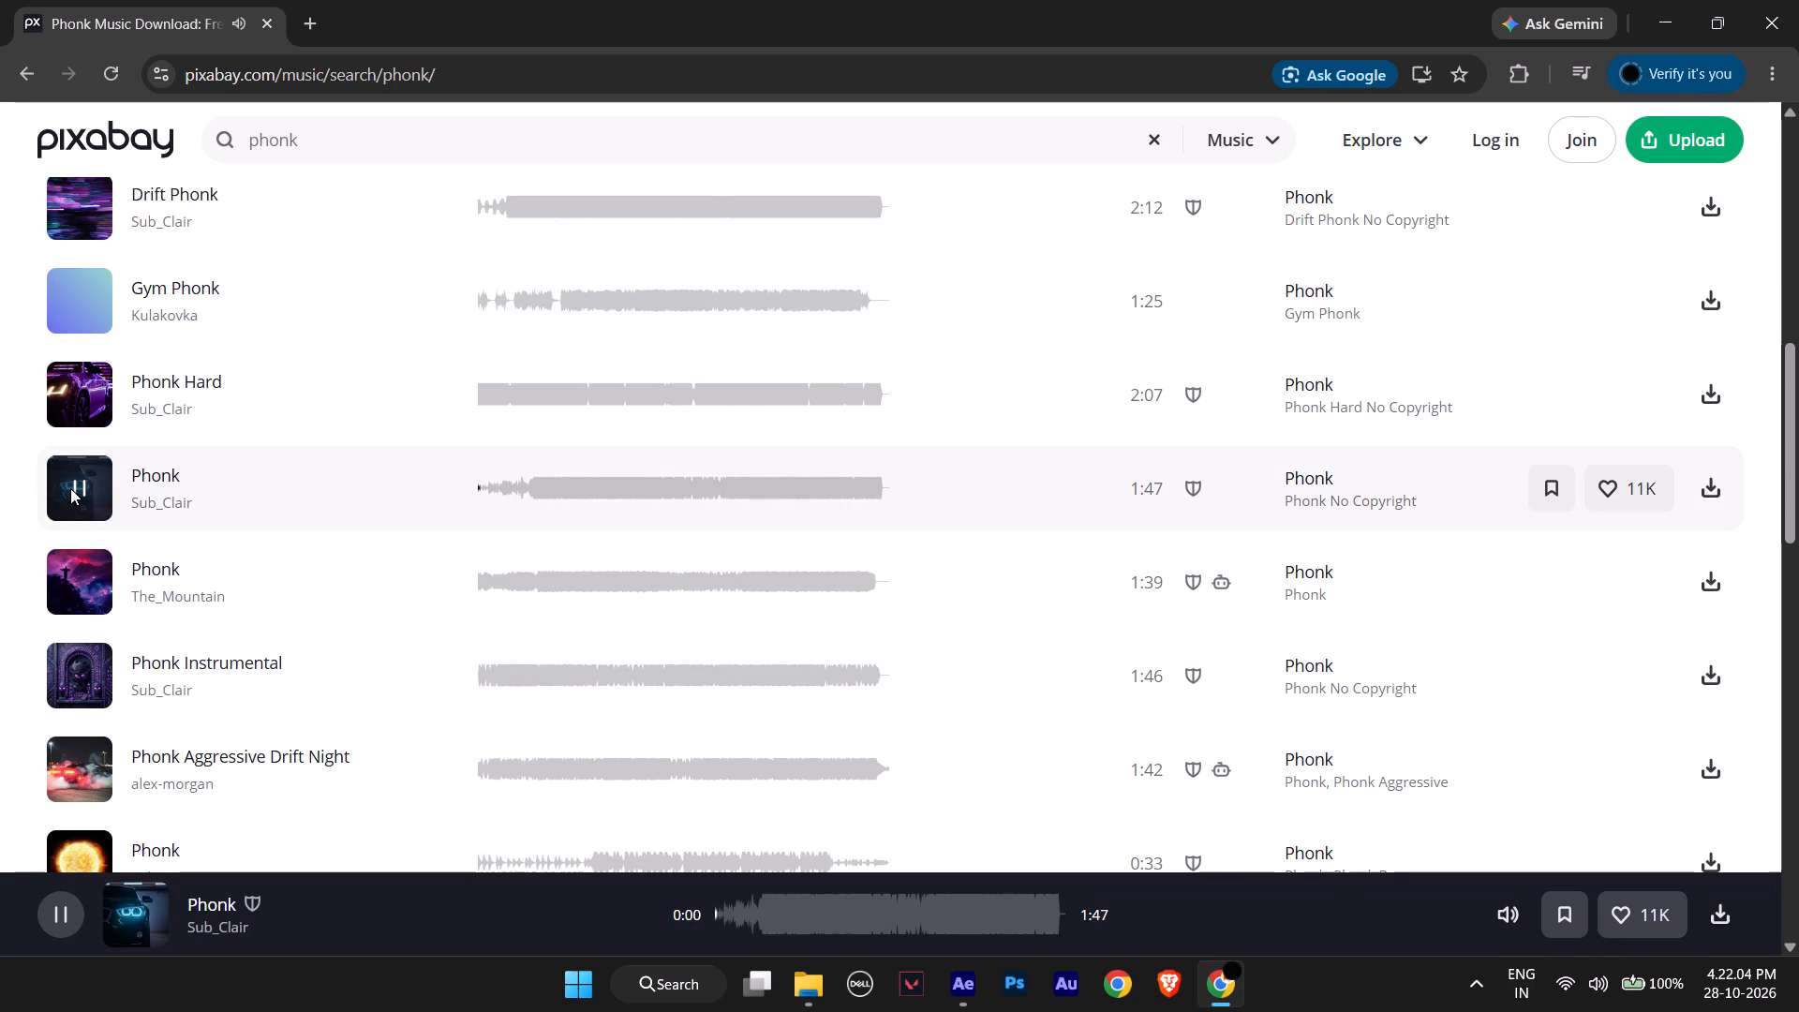
left_click(80, 584)
Search Pixabay music for phonk fast.
scroll(200, 560, "up", 2)
scroll(204, 560, "down", 1)
scroll(204, 560, "up", 7)
left_click(374, 156)
key("space")
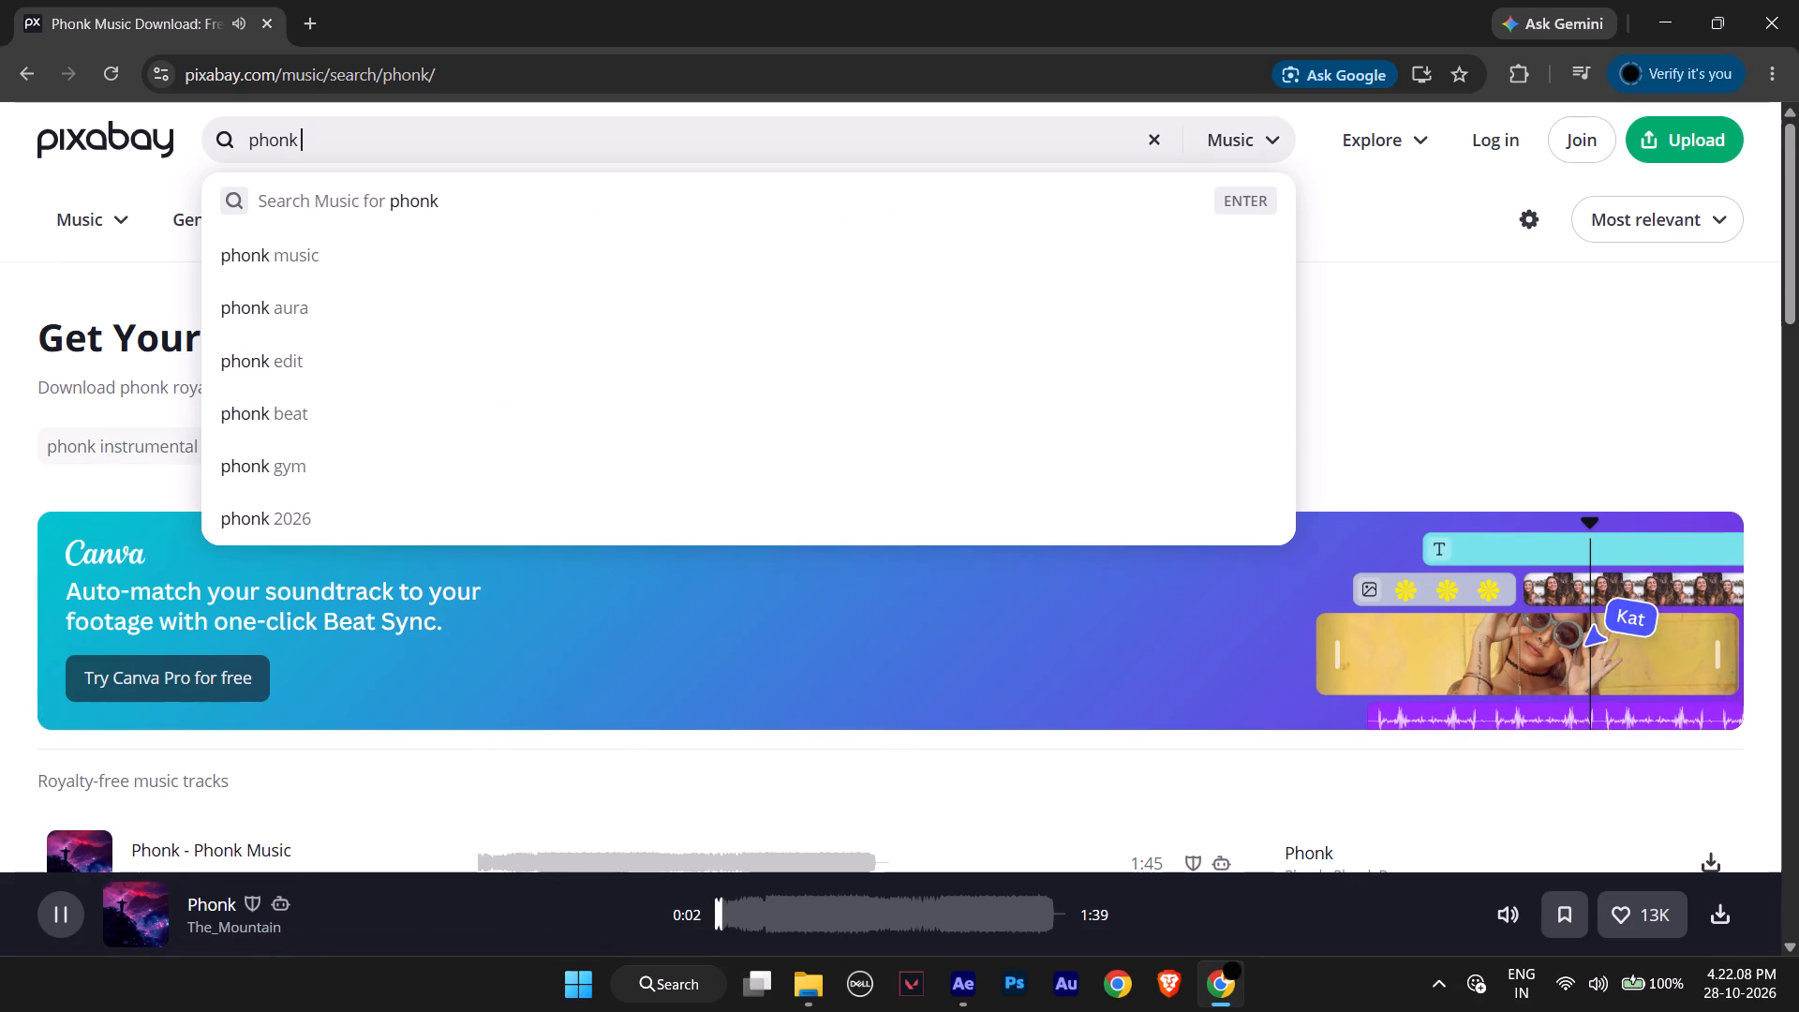
type("fast")
key("Return")
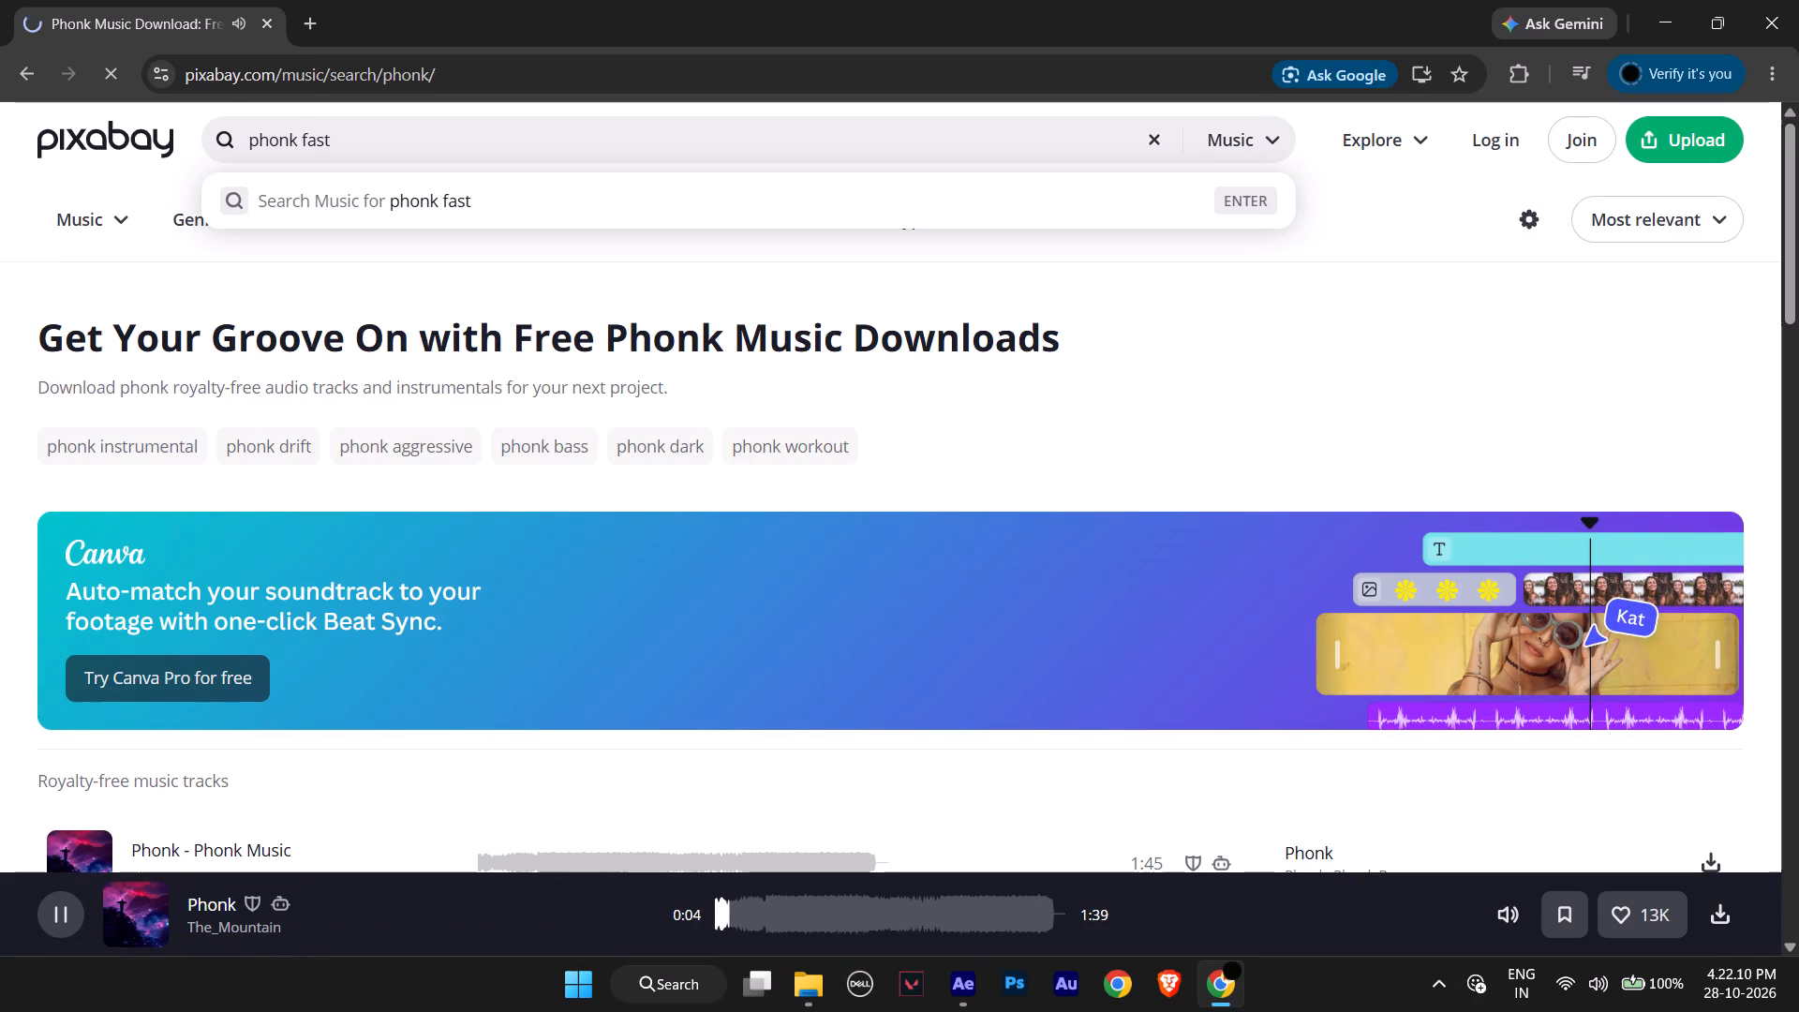
Preview the phonk fast results, including Phonk Songs, Indian Phonk Instrumental and Phonk Music.
scroll(339, 523, "down", 3)
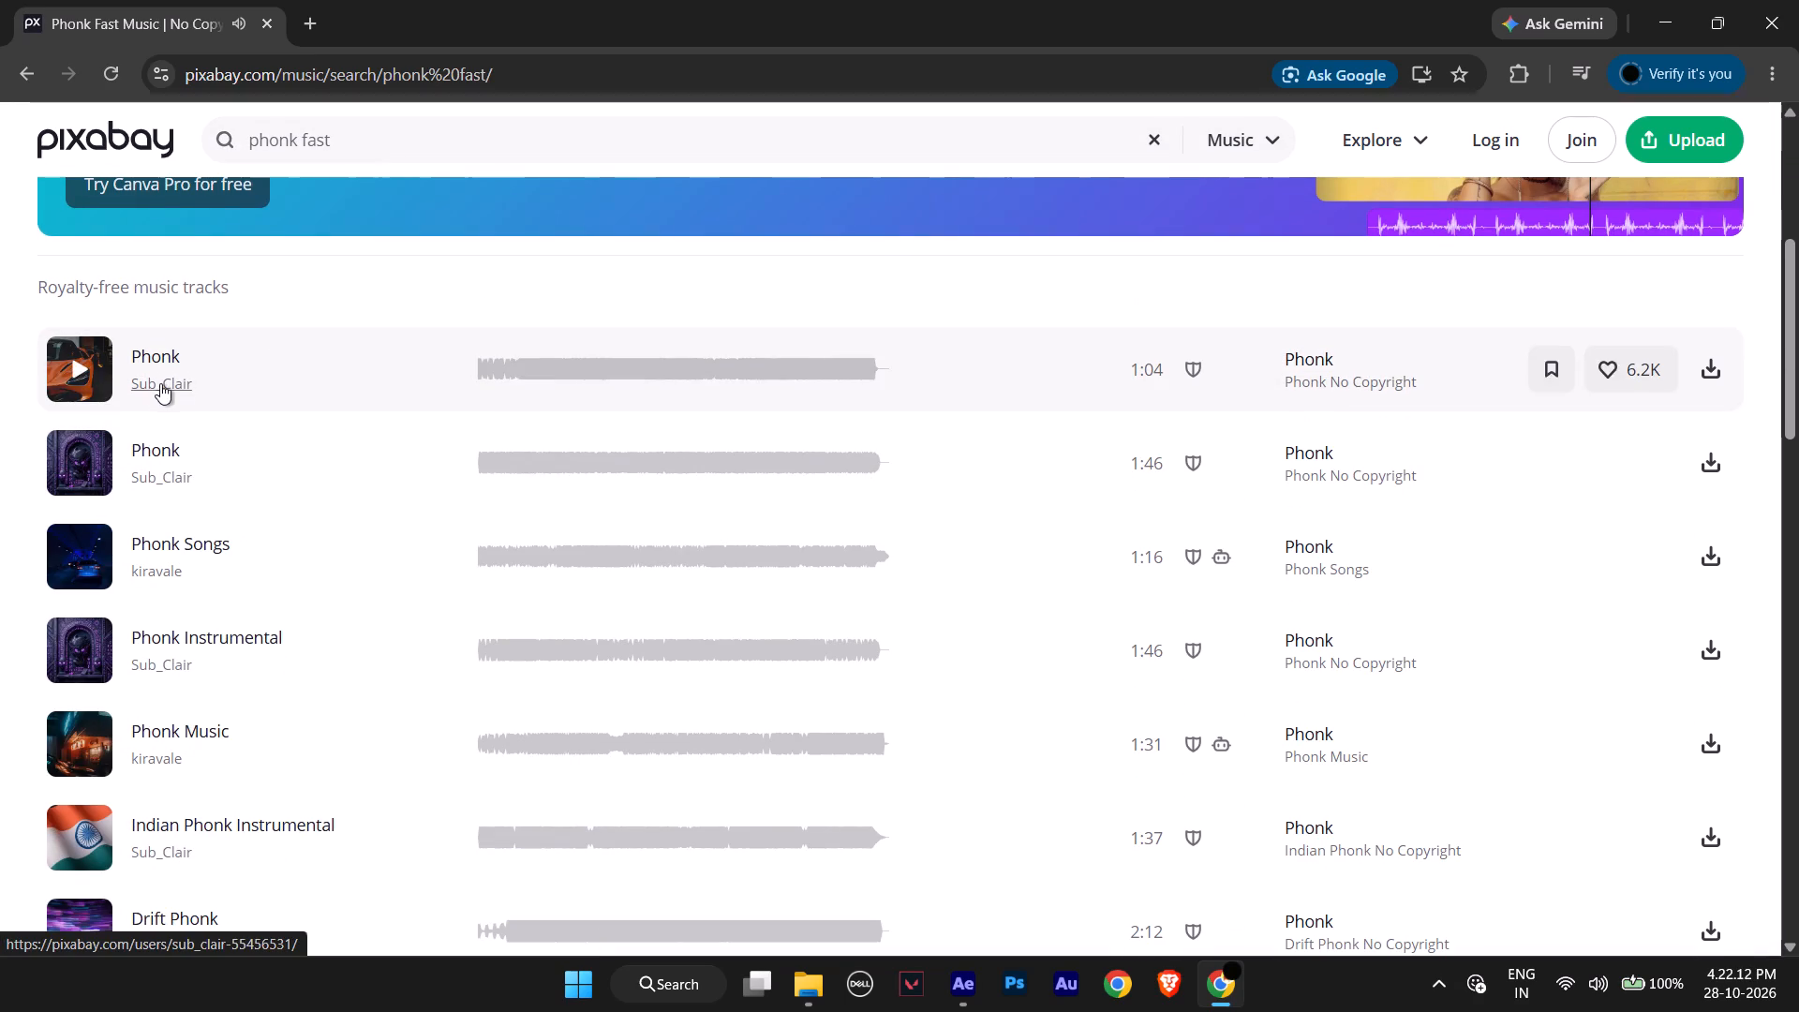
left_click(69, 363)
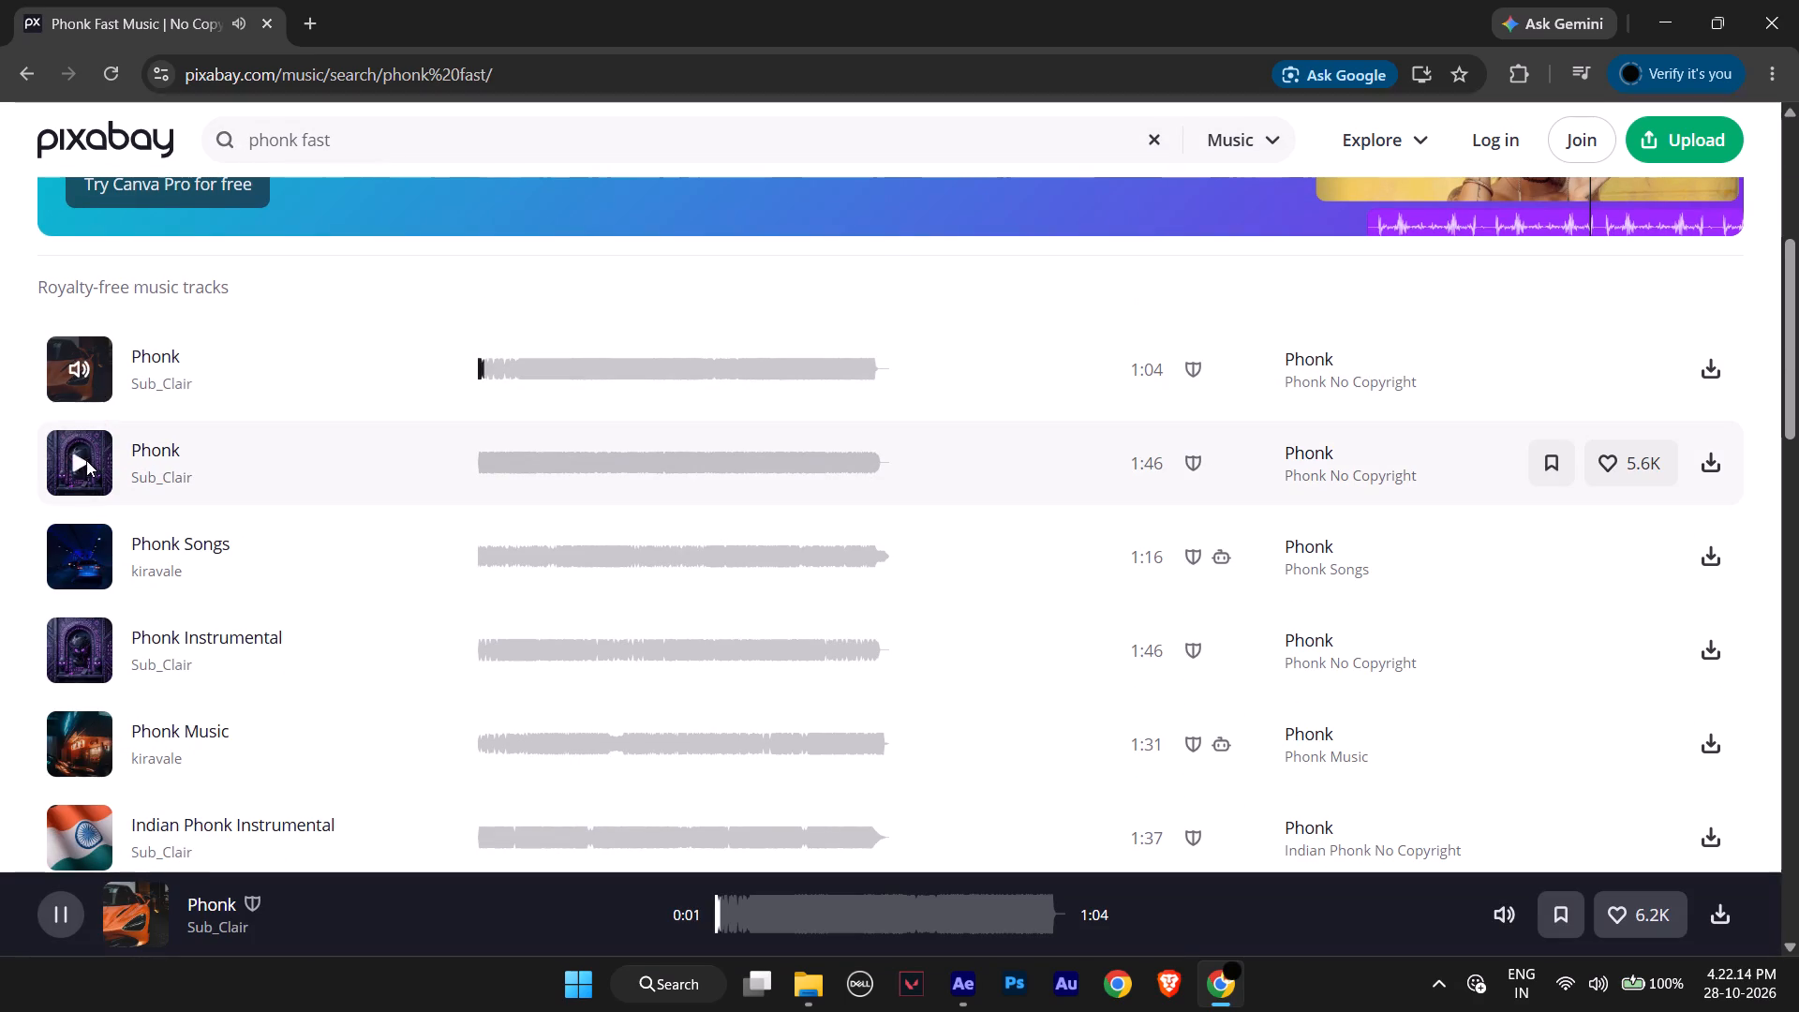
left_click(86, 460)
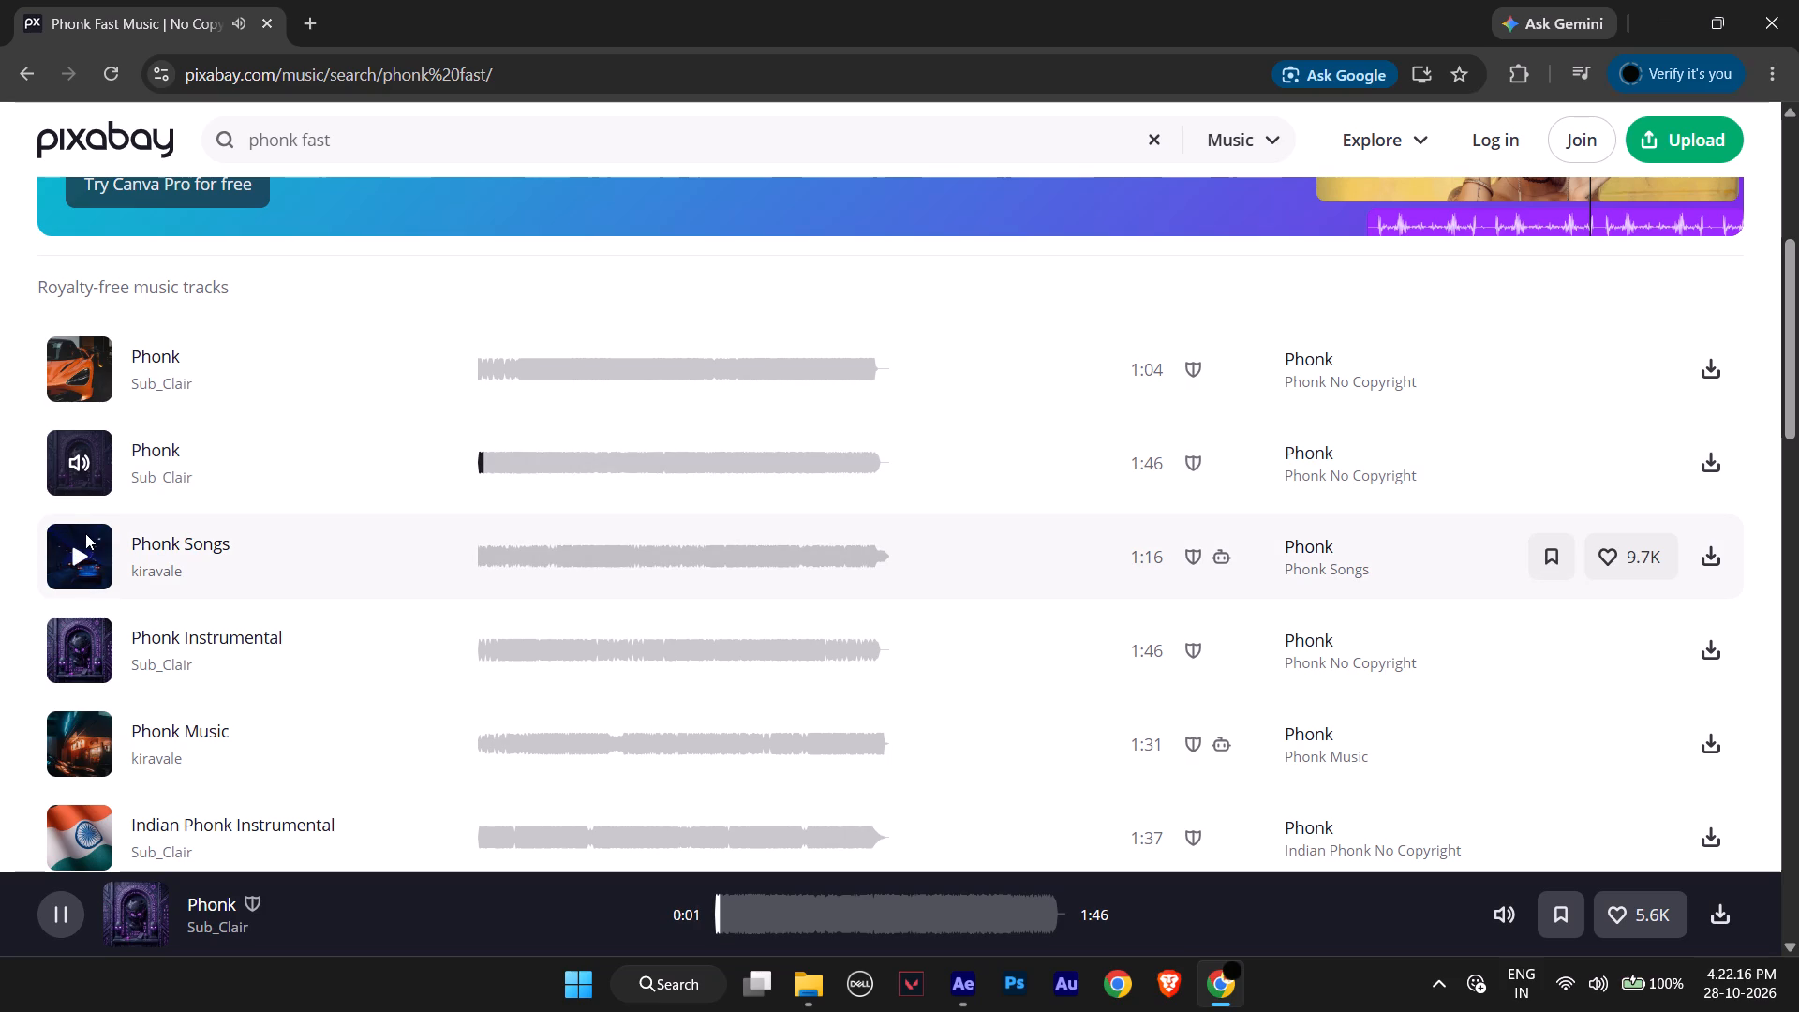
left_click(81, 556)
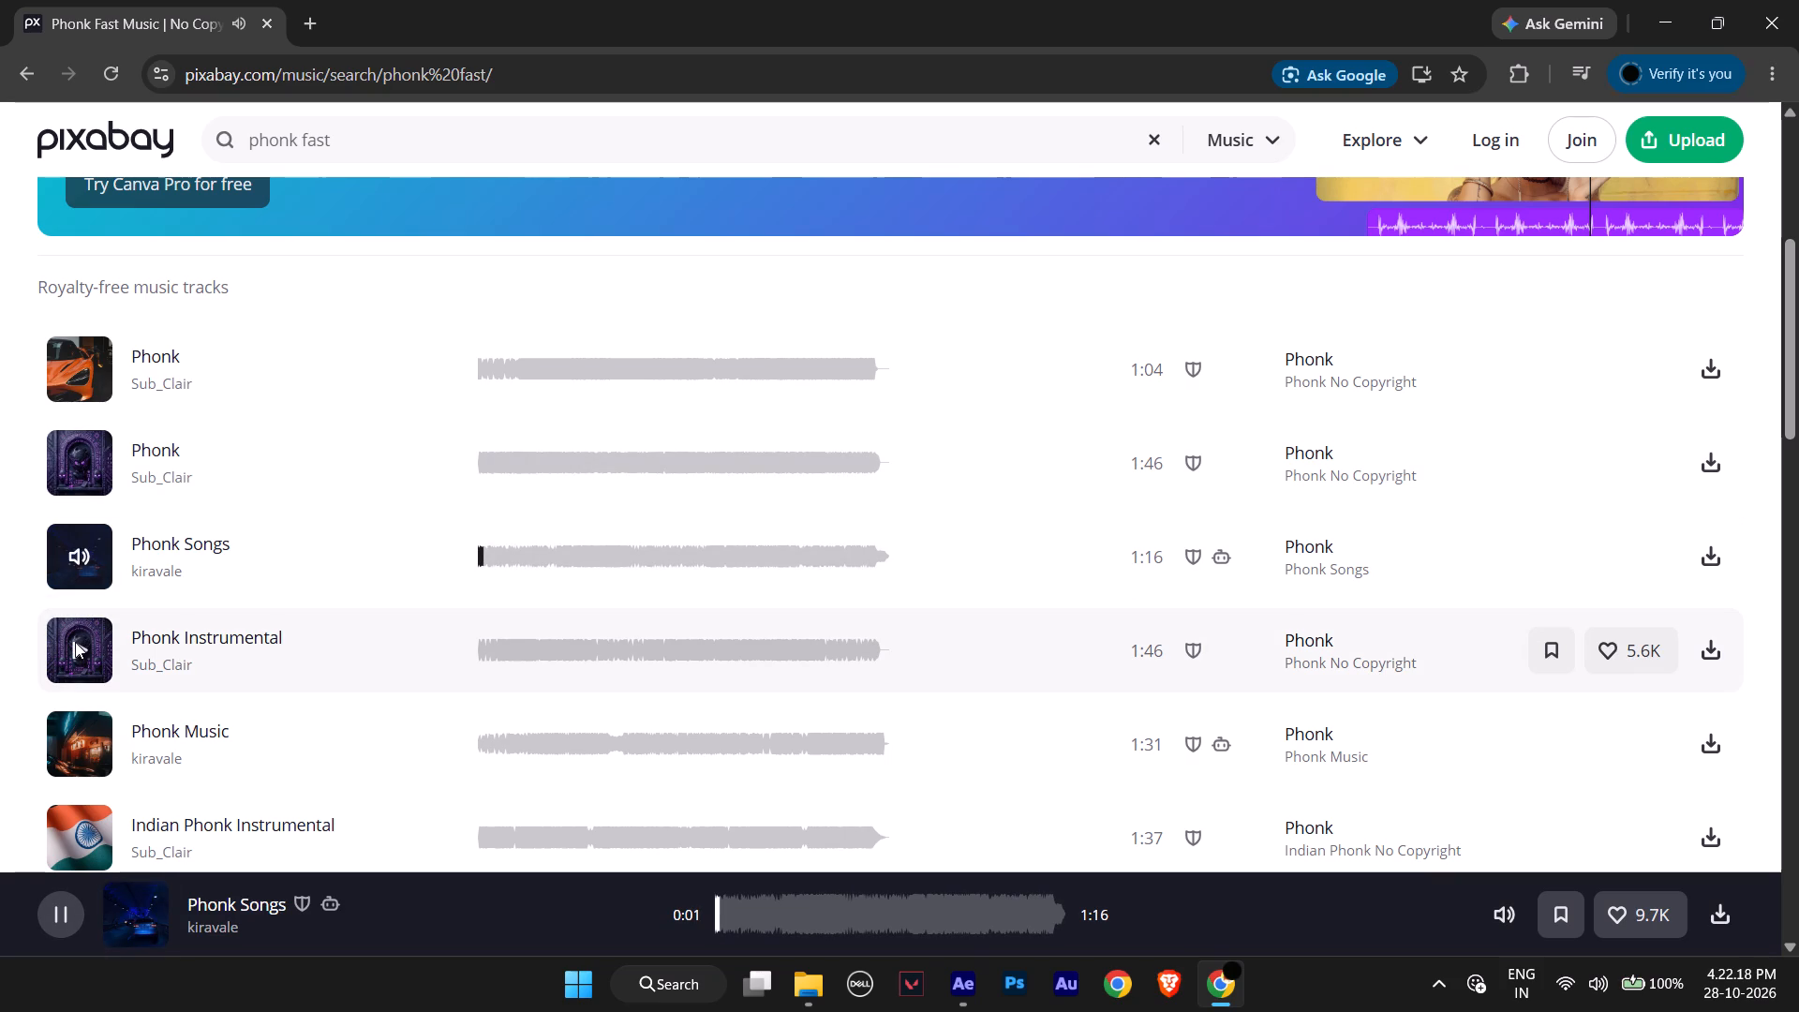
left_click(69, 853)
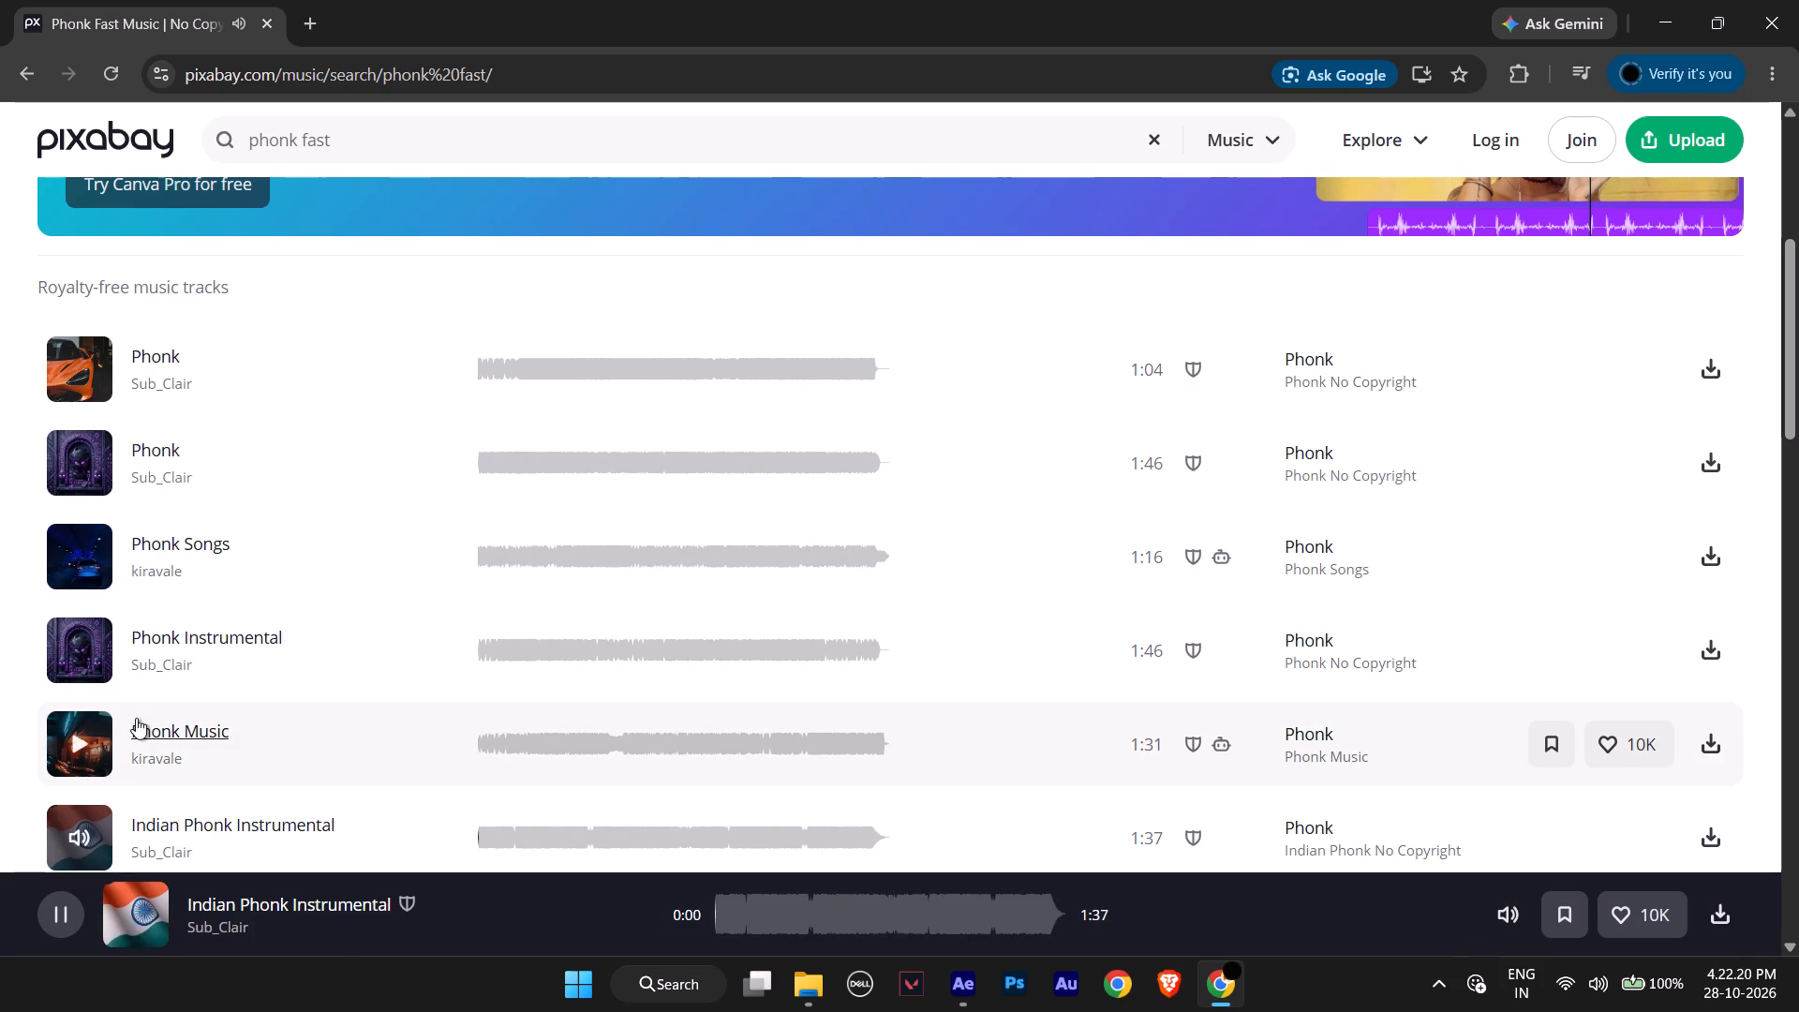
left_click(82, 740)
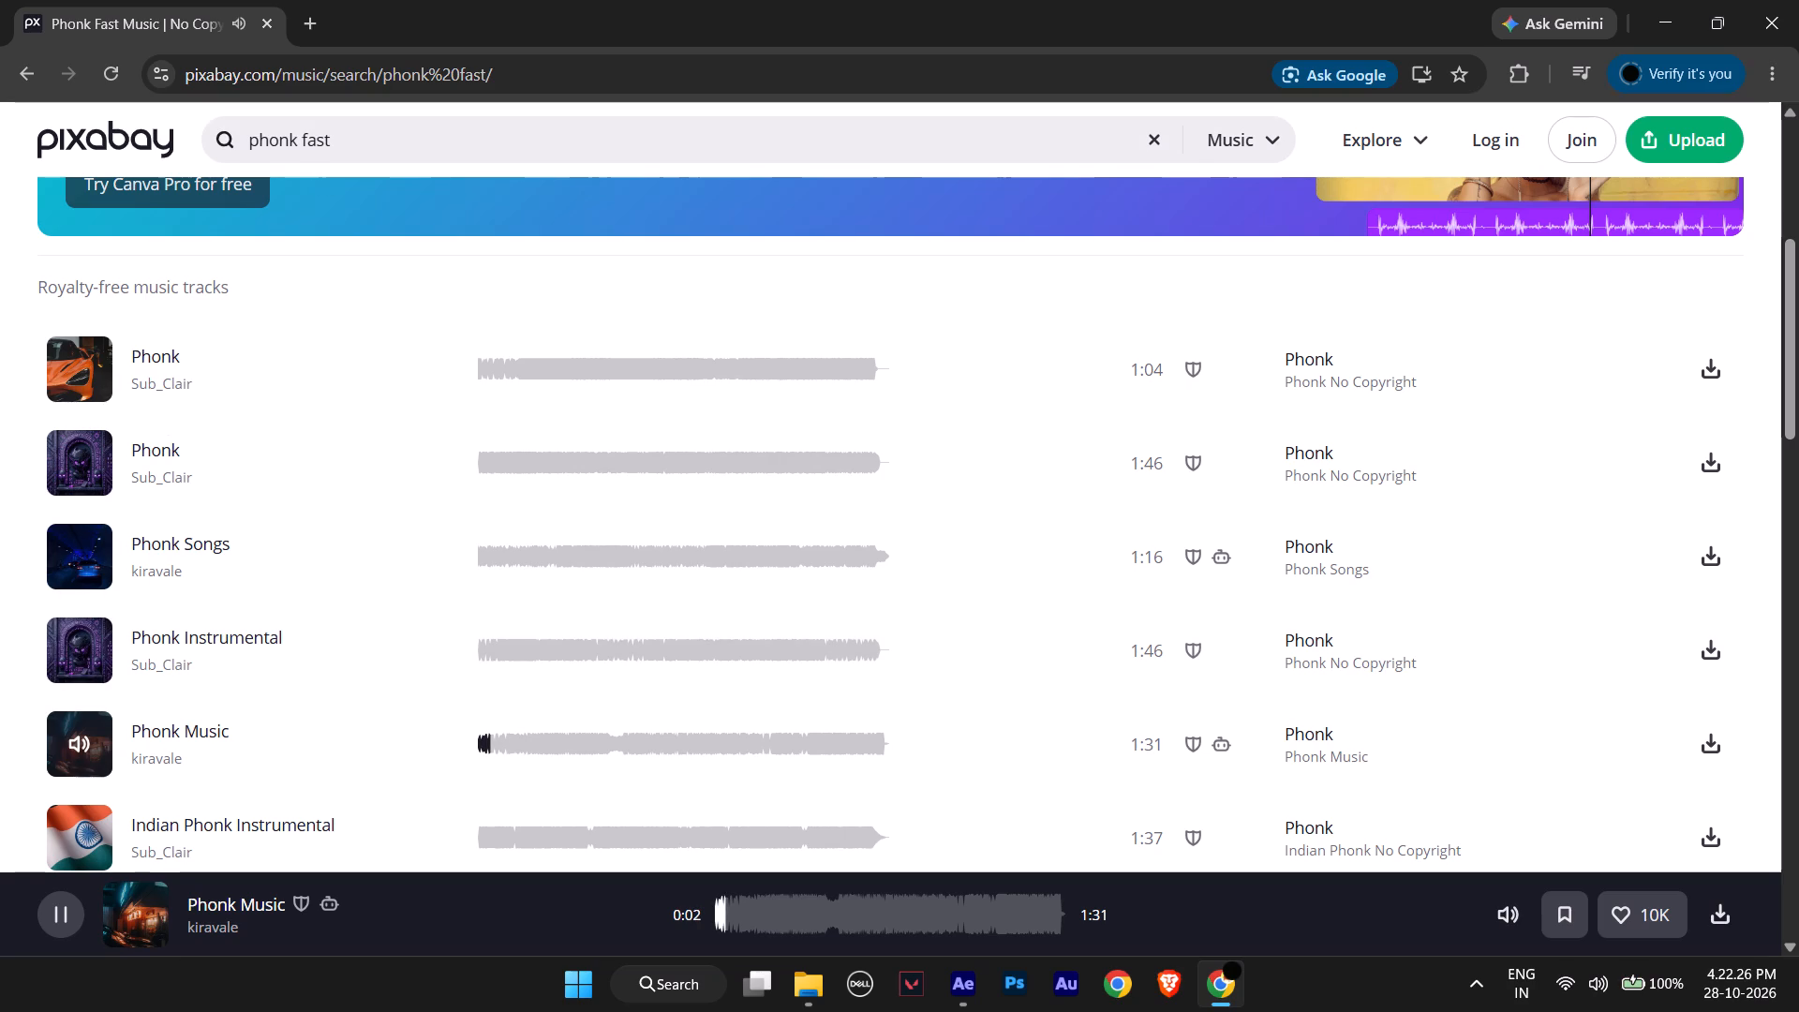
left_click_drag(297, 142, 250, 154)
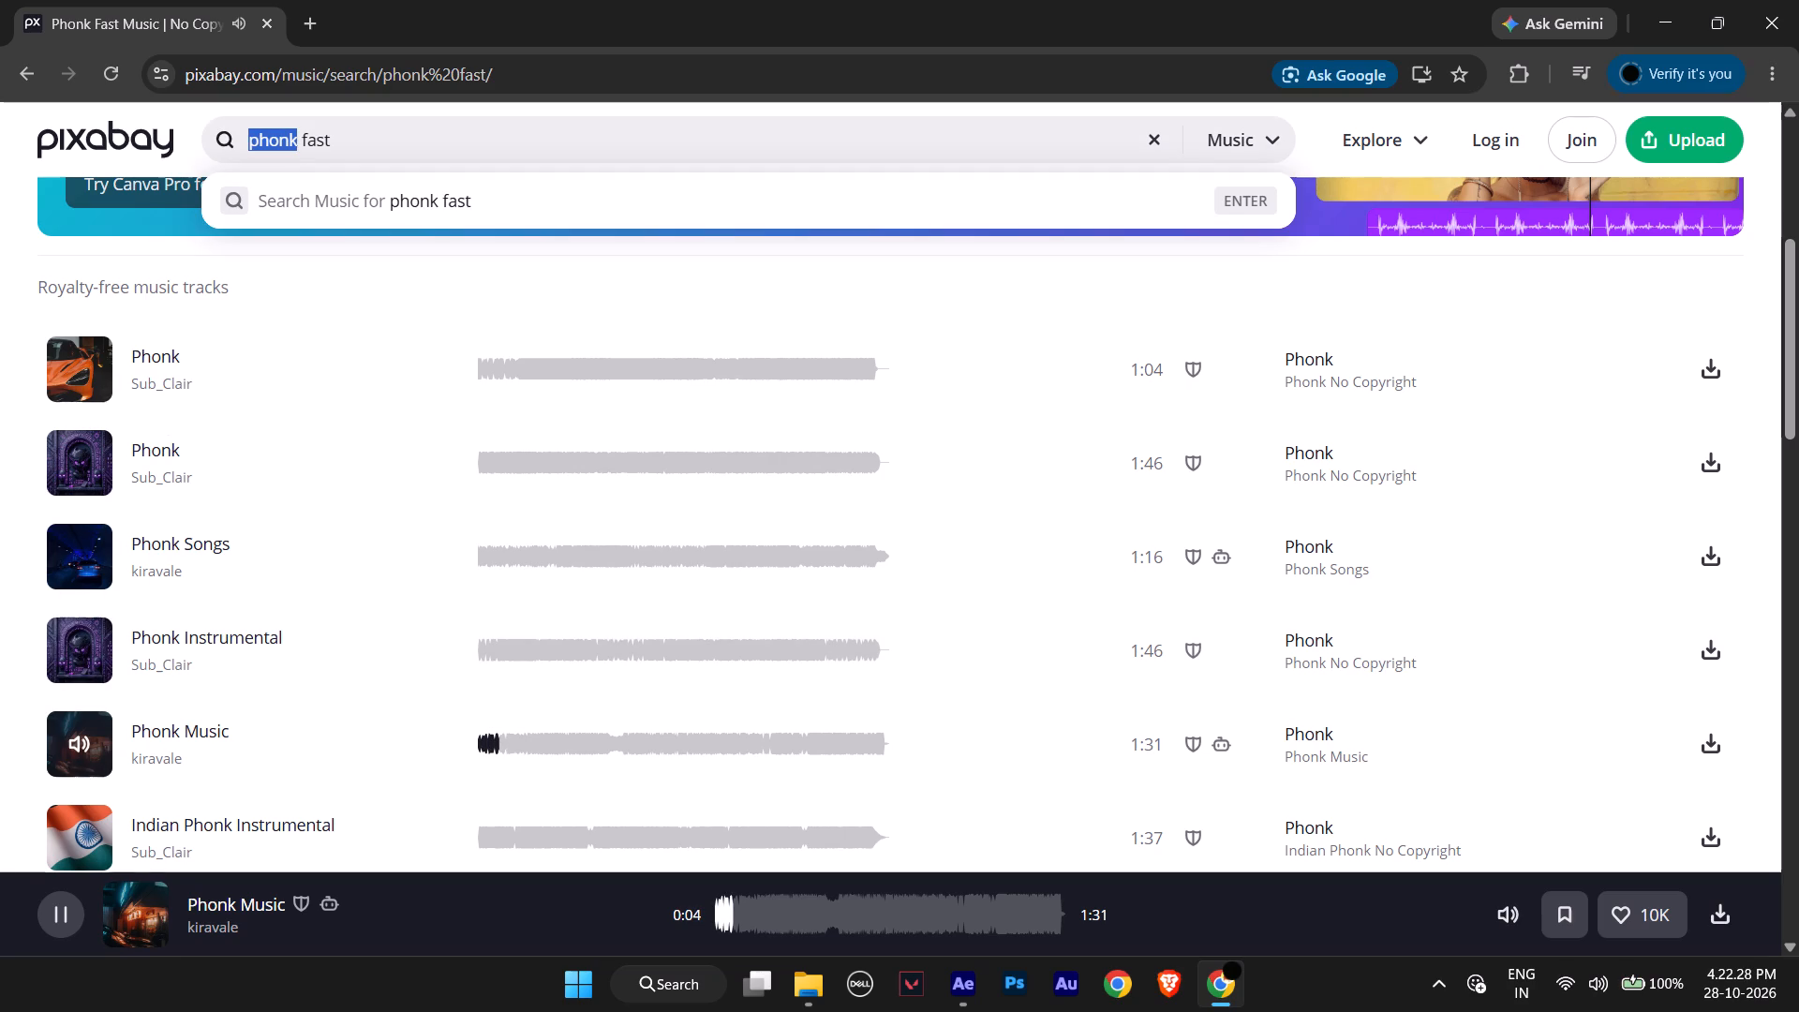
left_click(345, 133)
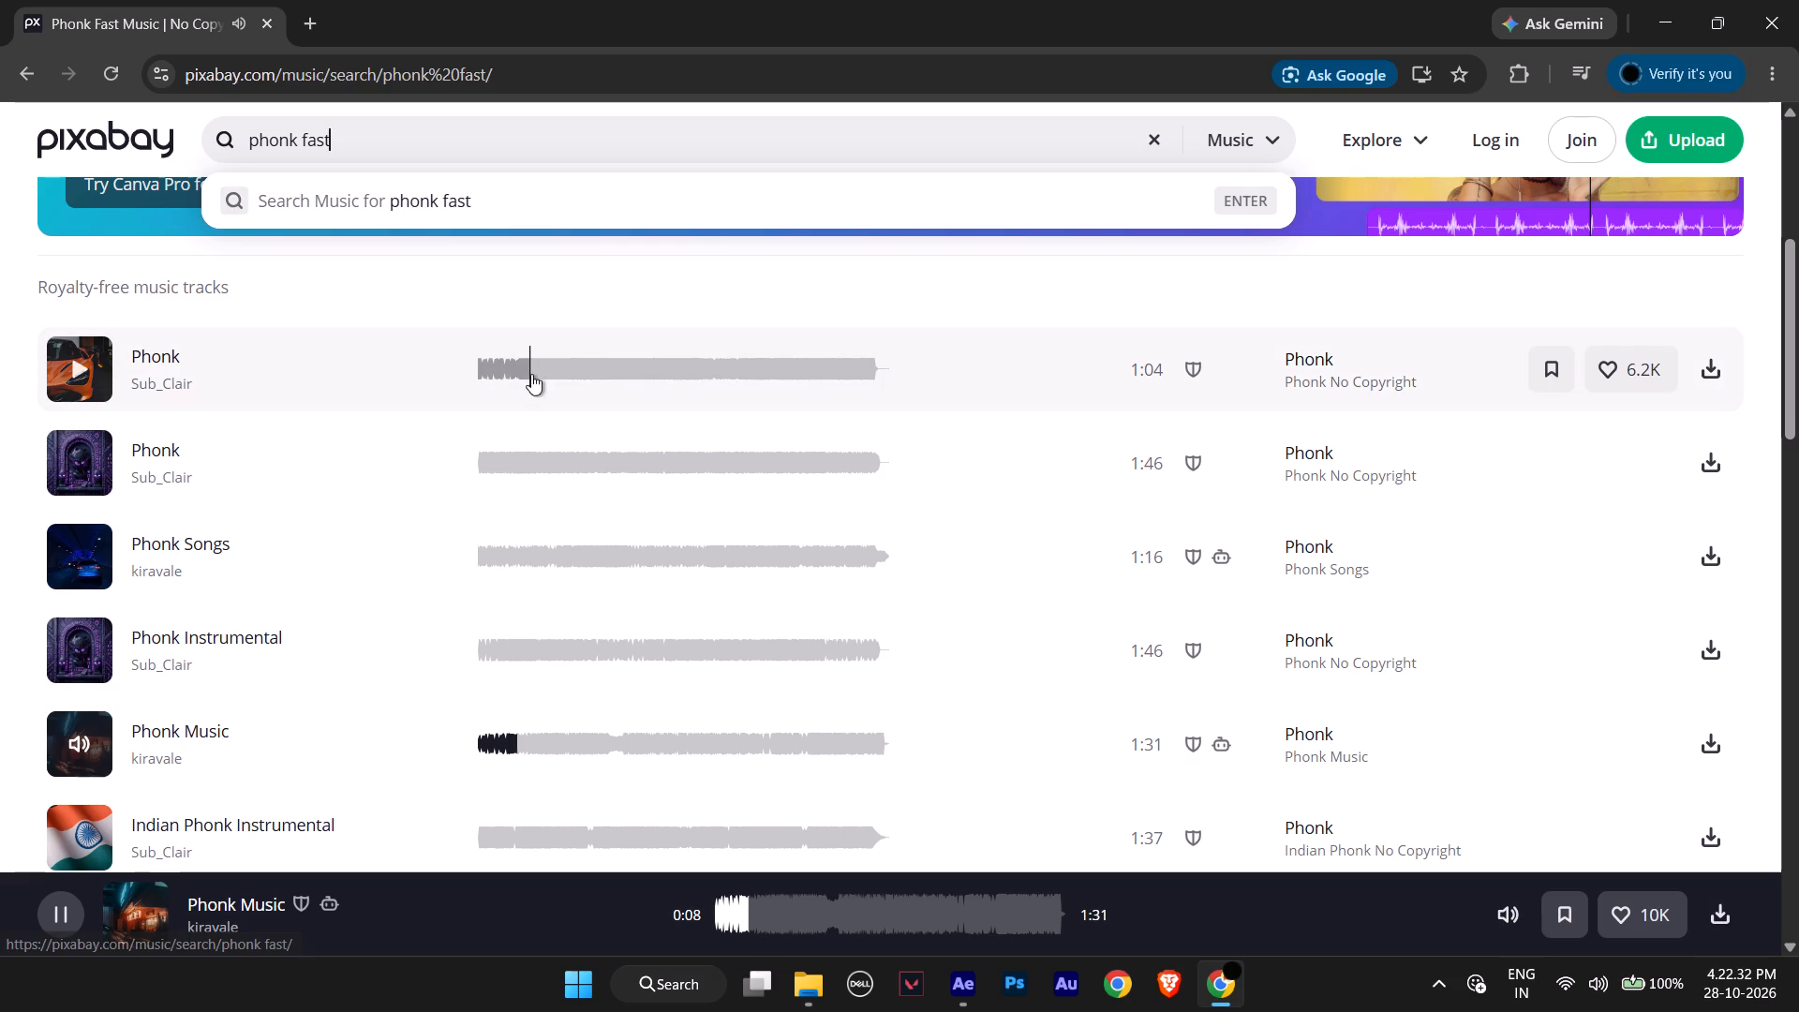
Download the Phonk Music track by kiravale and pause its preview.
scroll(347, 609, "down", 1)
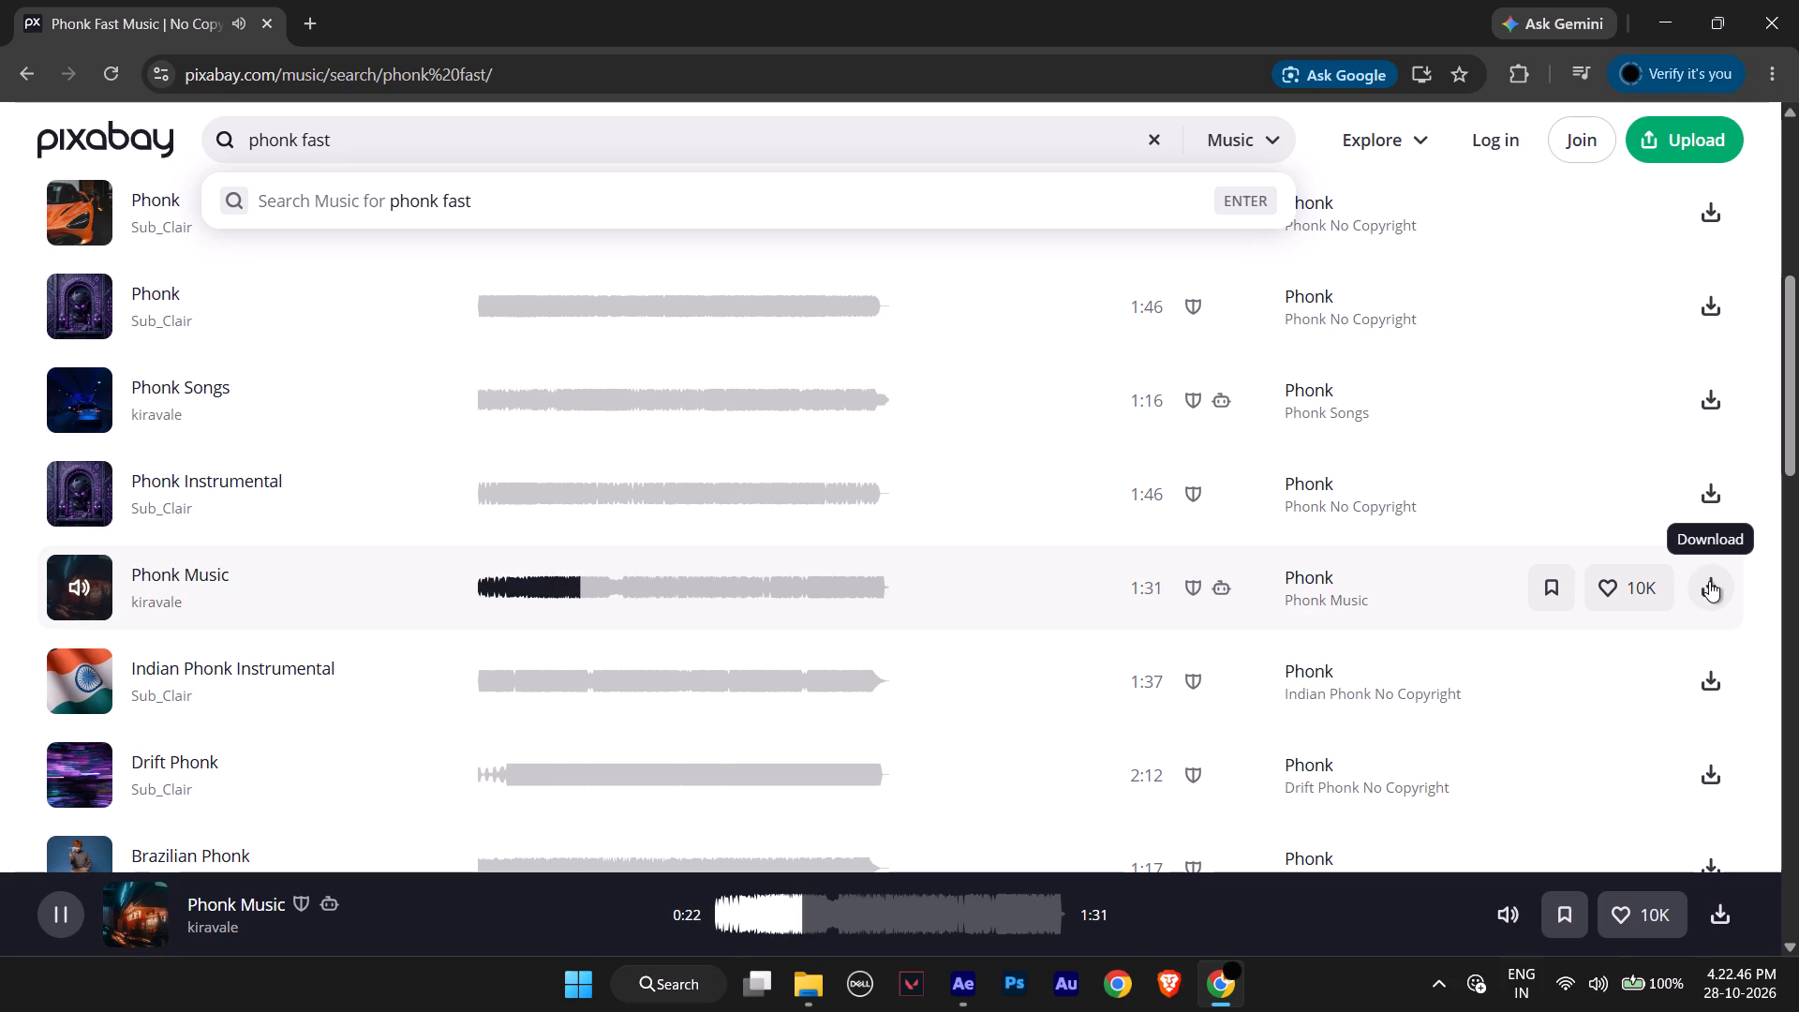
left_click(1709, 581)
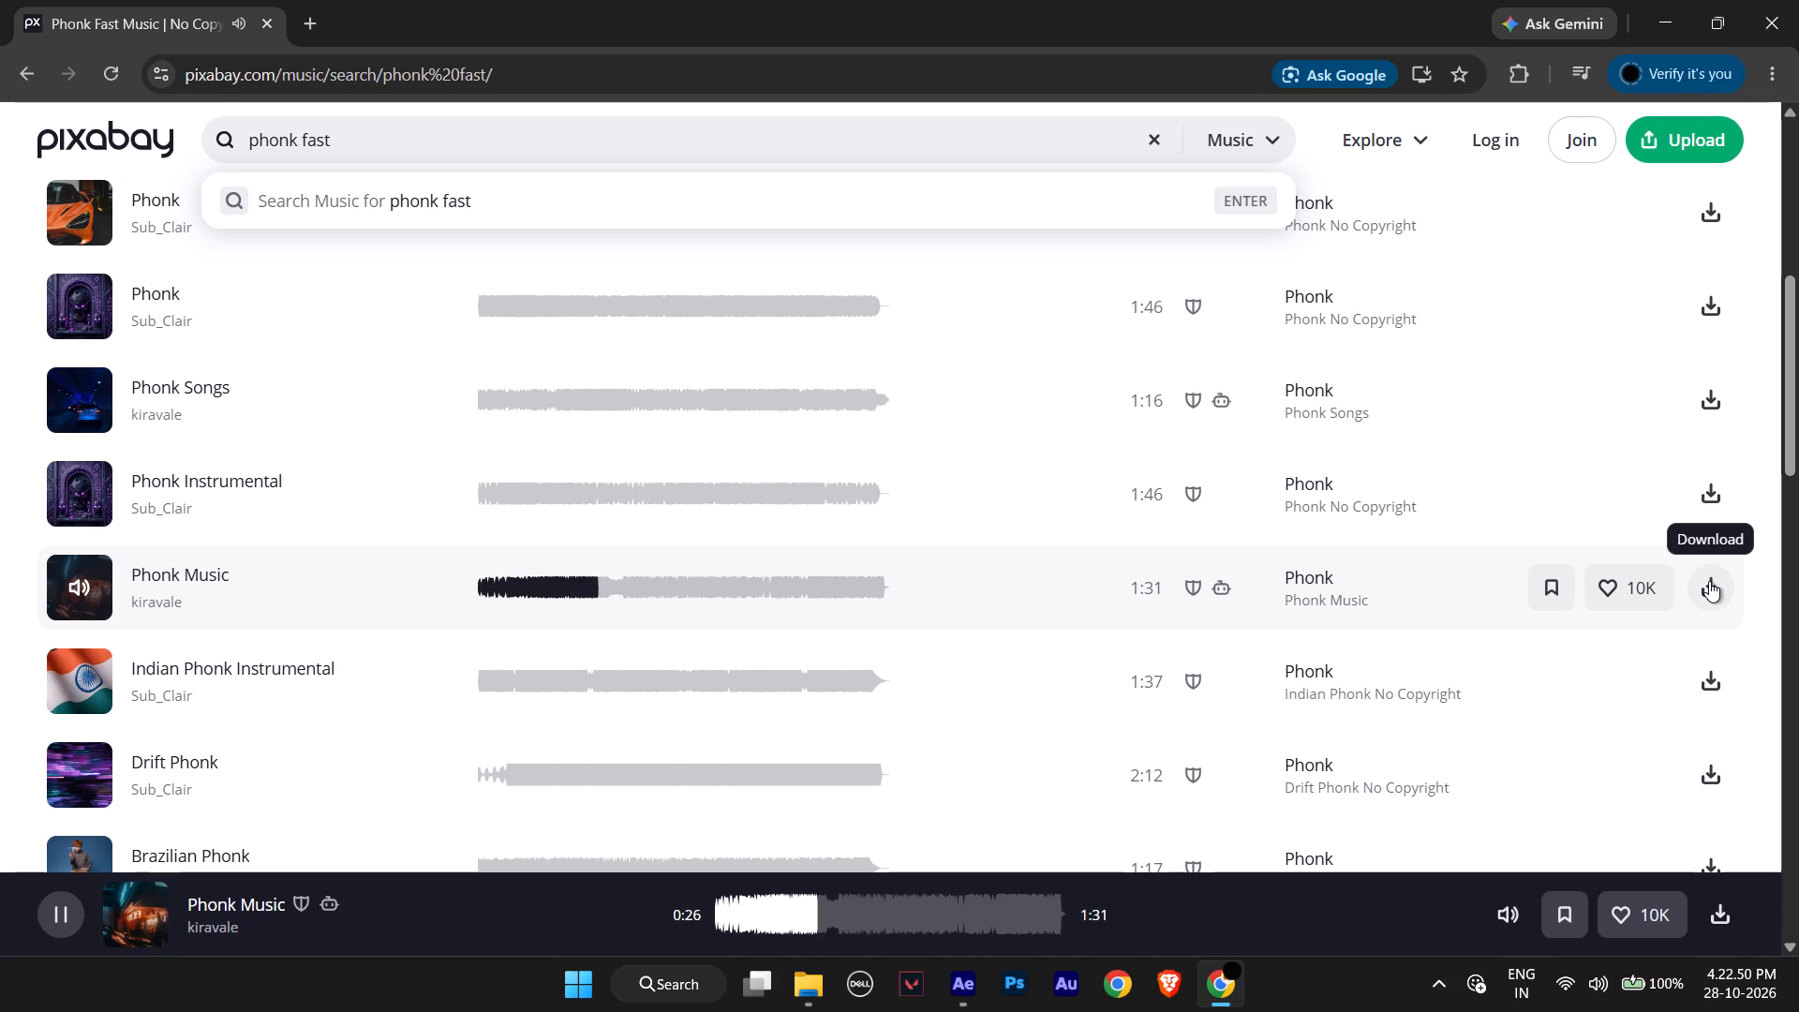
left_click(1257, 214)
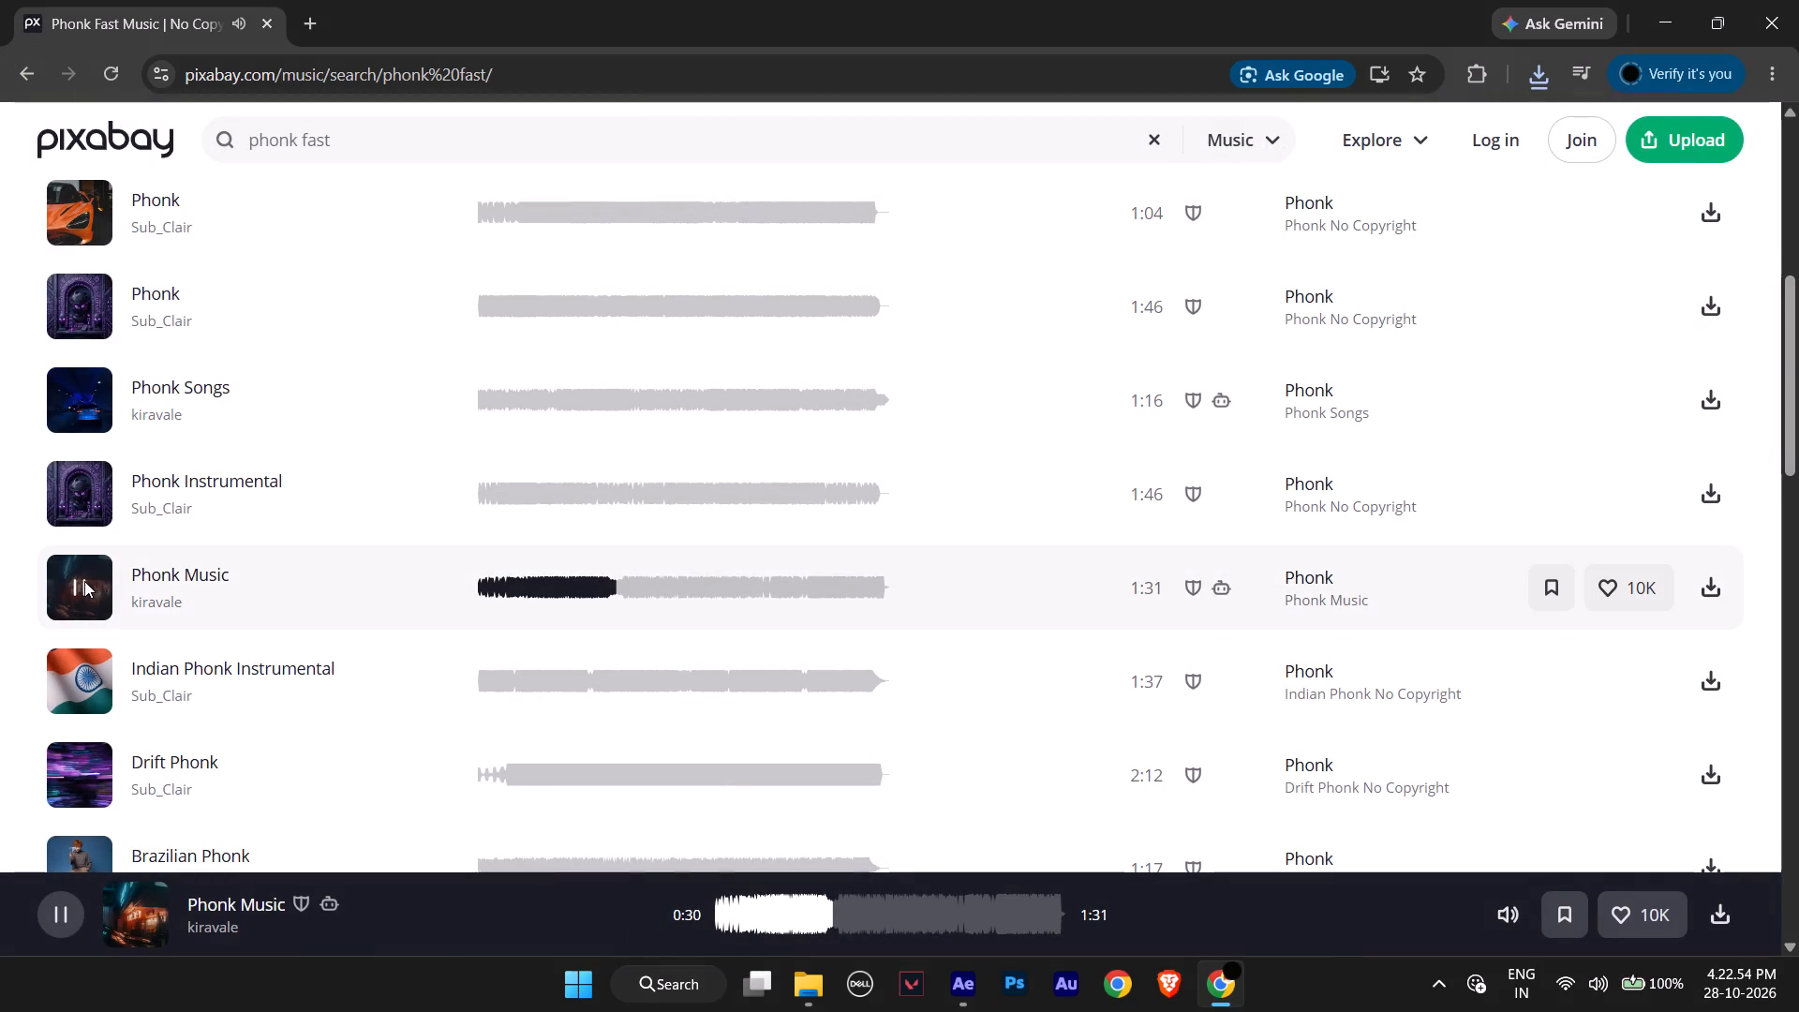
left_click(84, 581)
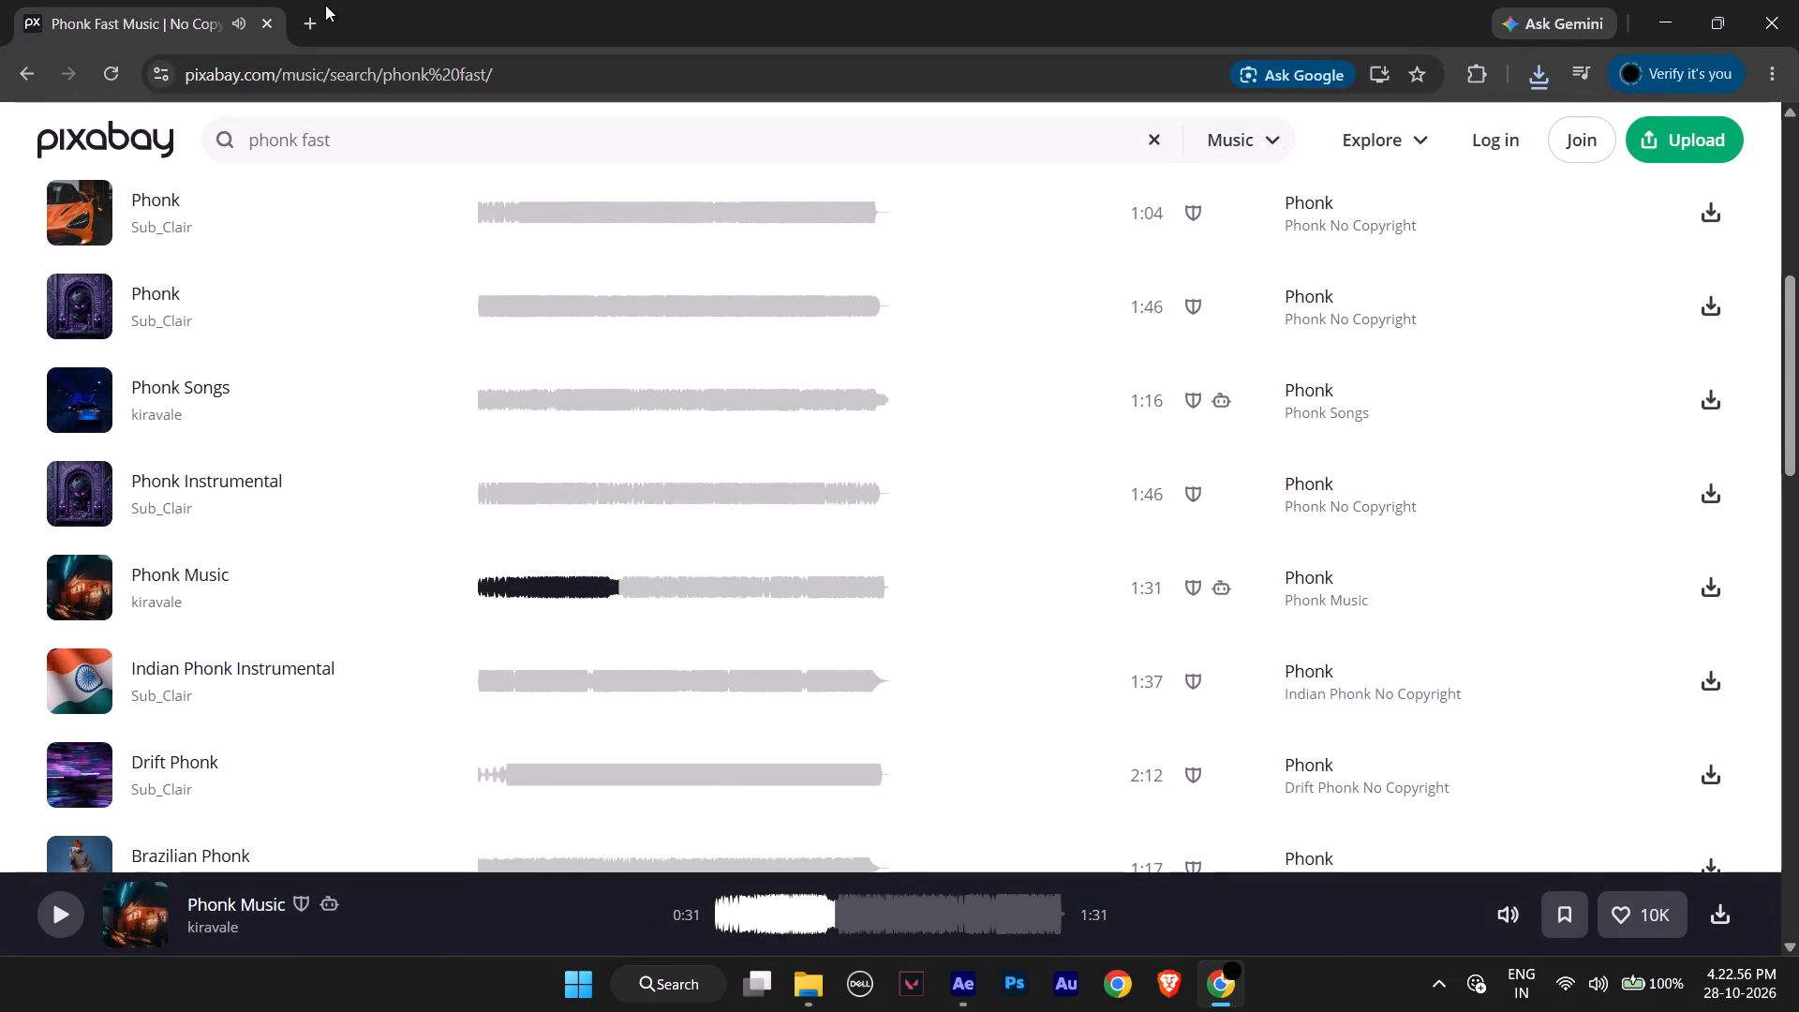
Search Google for audio editor in a new tab and open Clideo's MP3 Cutter Online result.
left_click(318, 9)
left_click(763, 467)
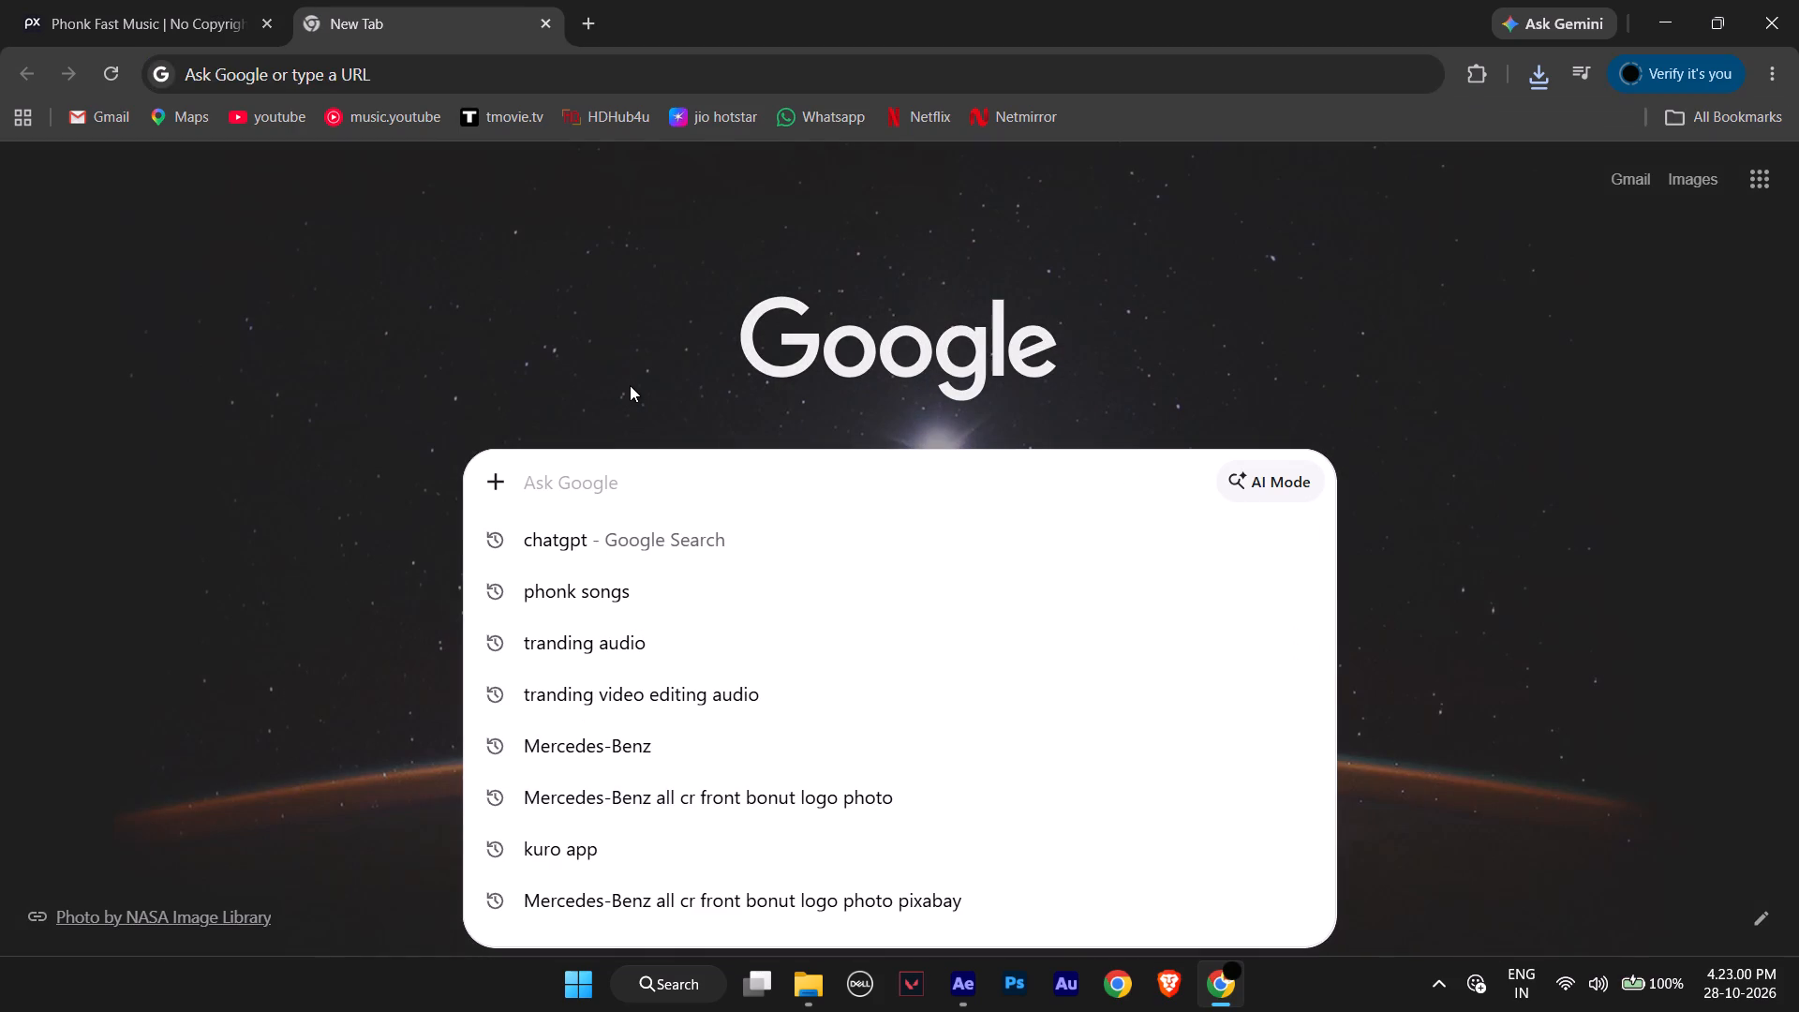
type("audio")
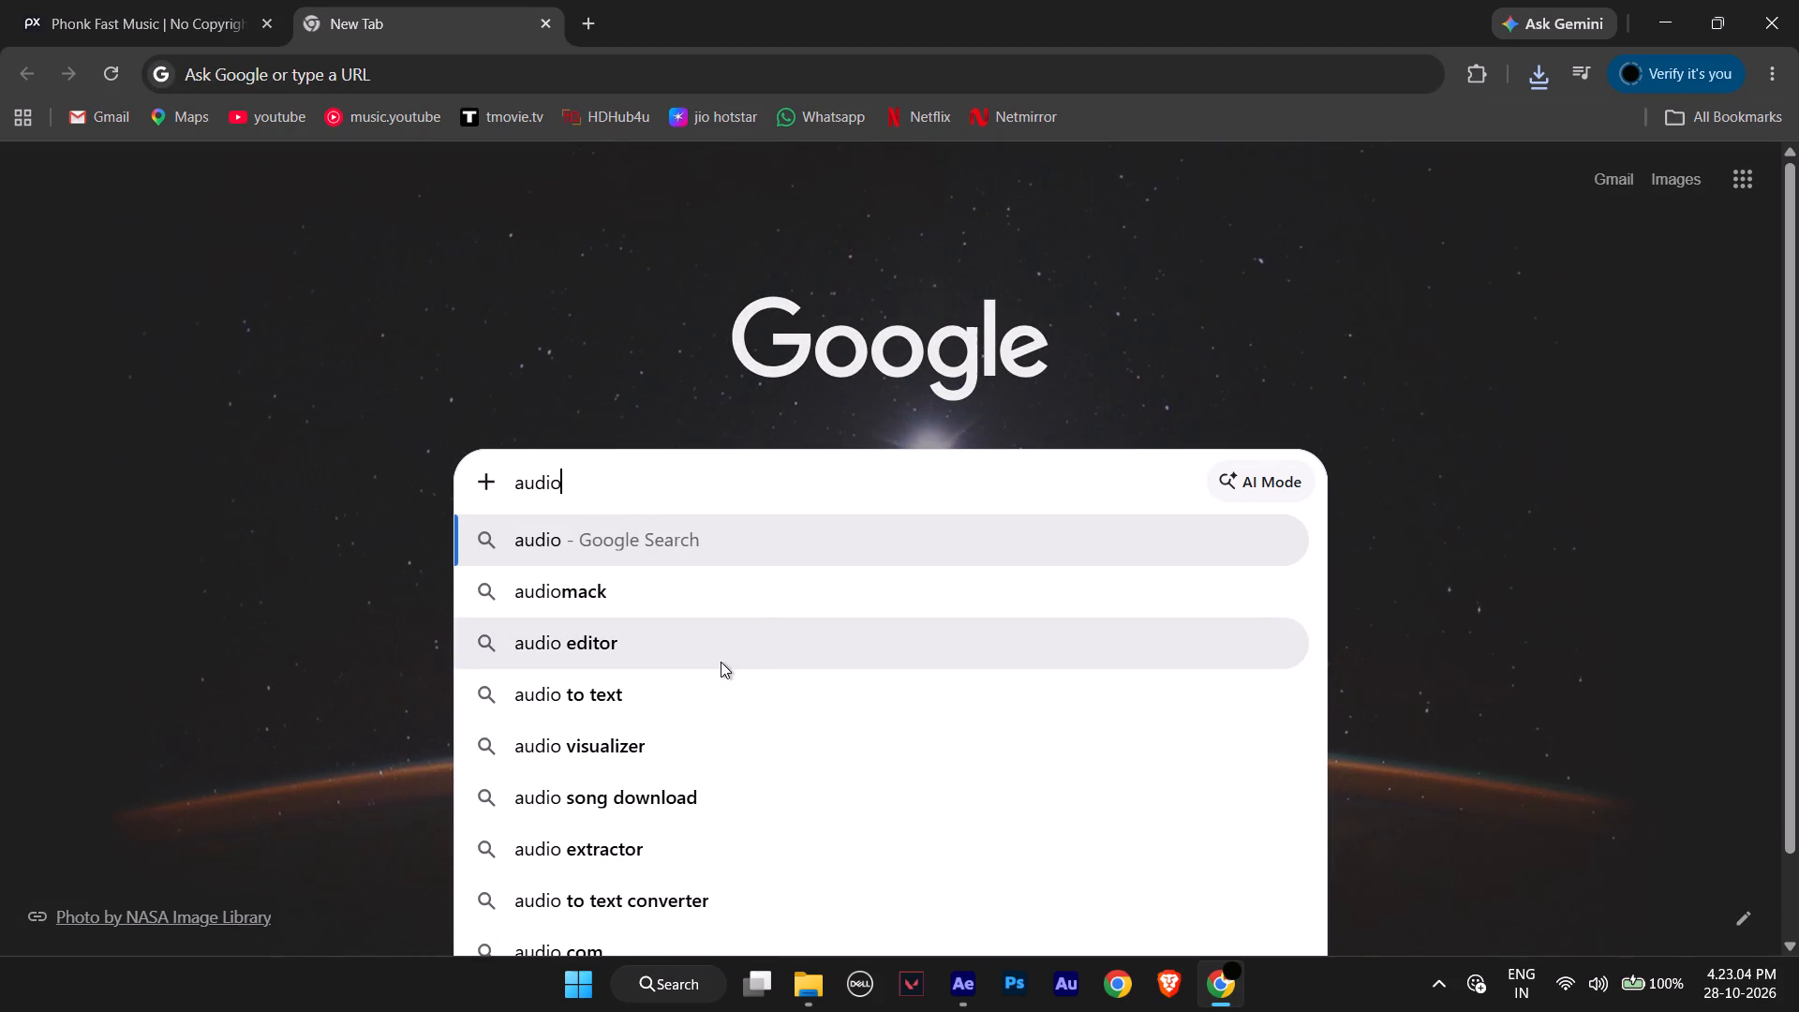
left_click(652, 645)
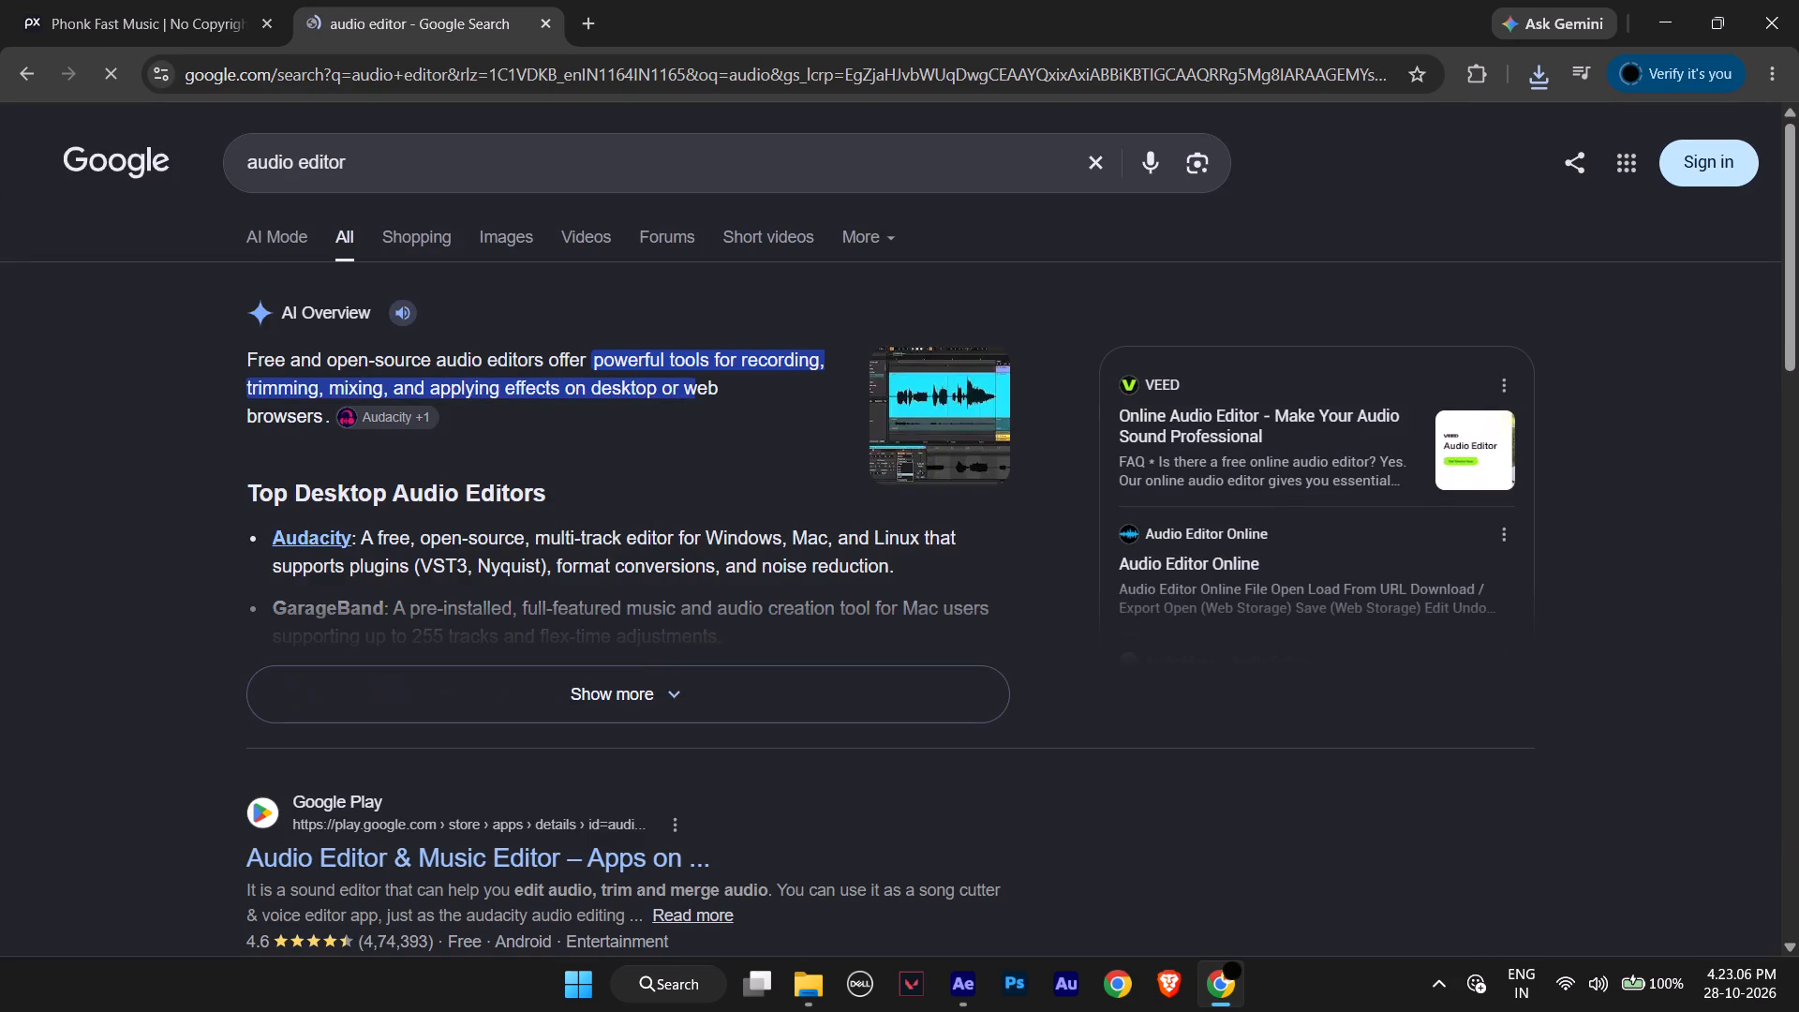
scroll(398, 801, "down", 3)
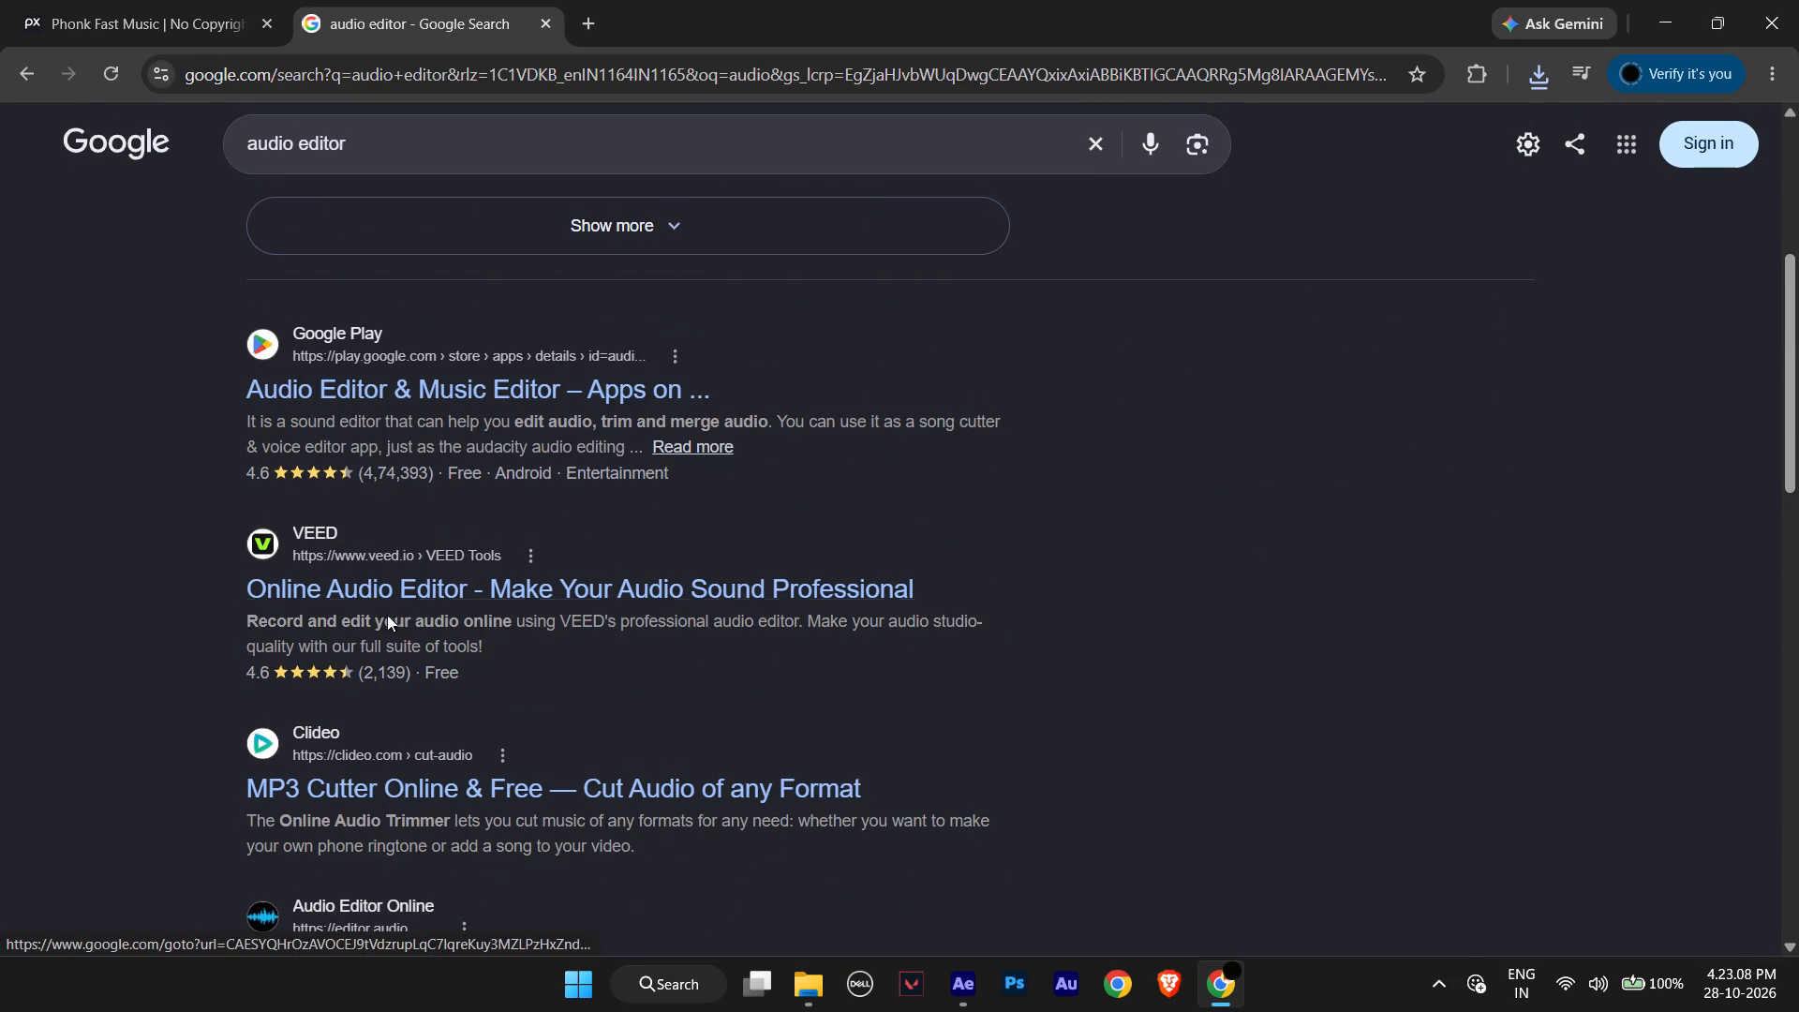
left_click(397, 783)
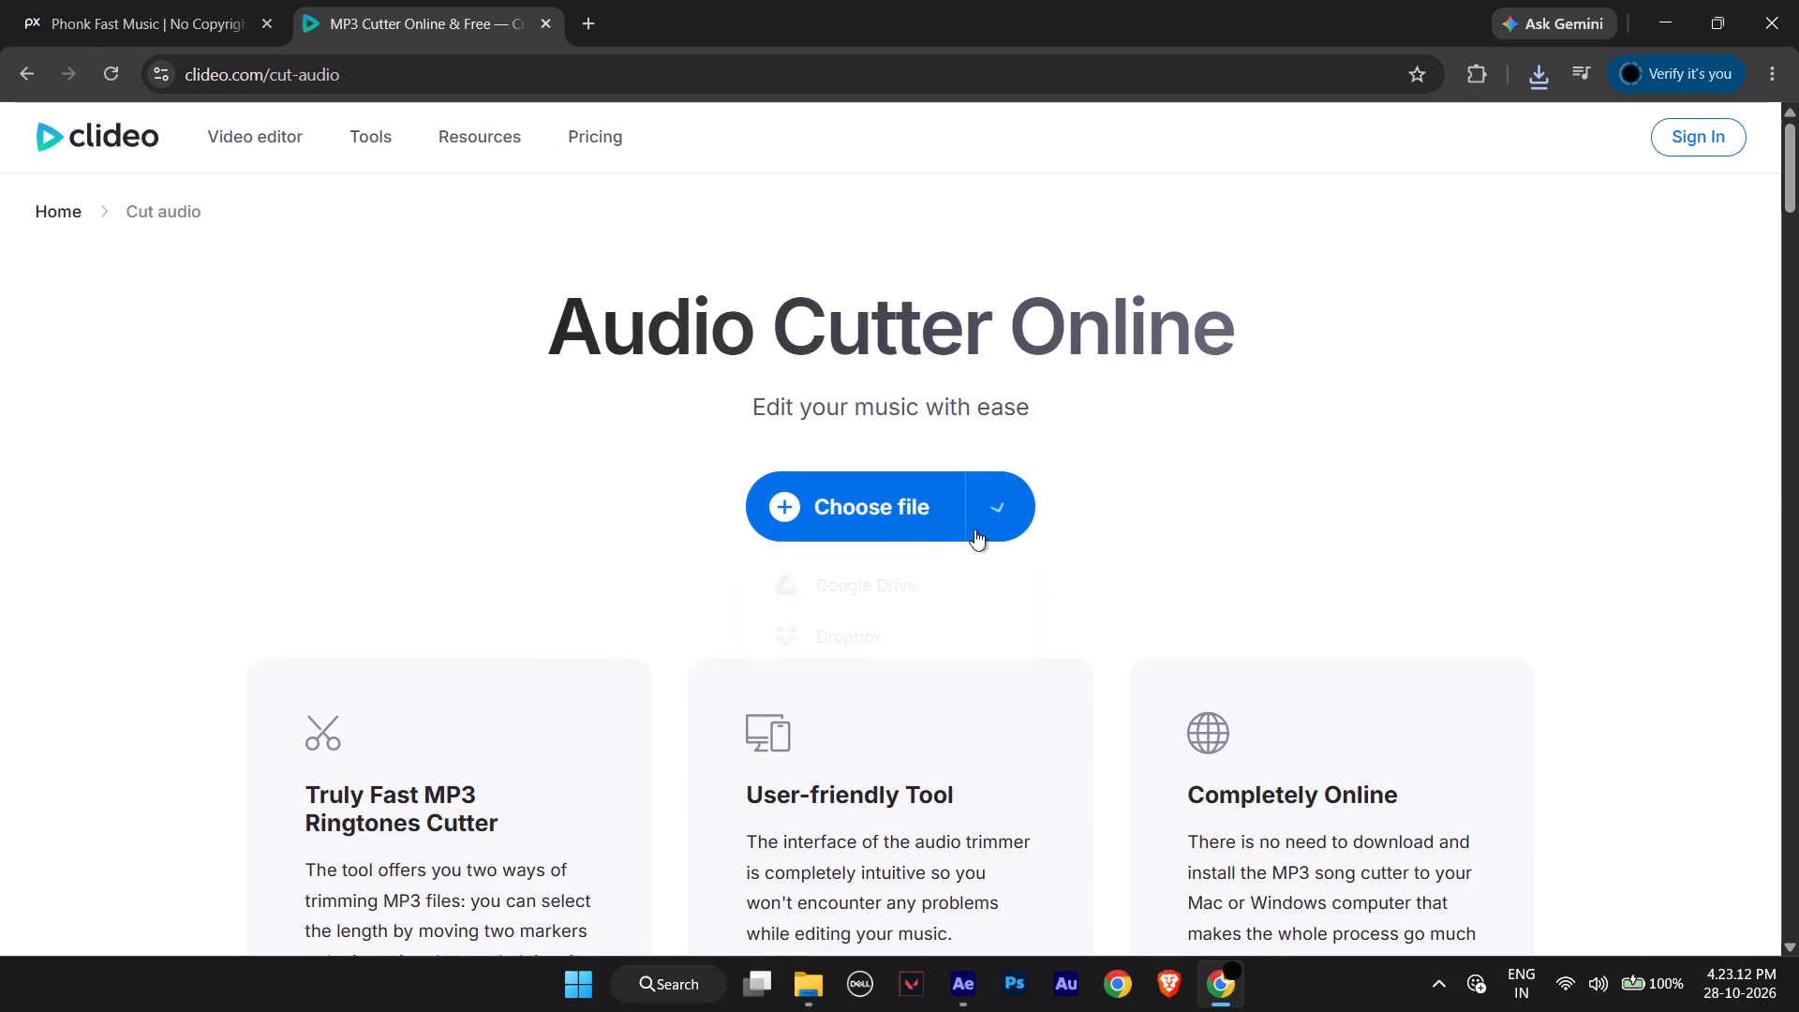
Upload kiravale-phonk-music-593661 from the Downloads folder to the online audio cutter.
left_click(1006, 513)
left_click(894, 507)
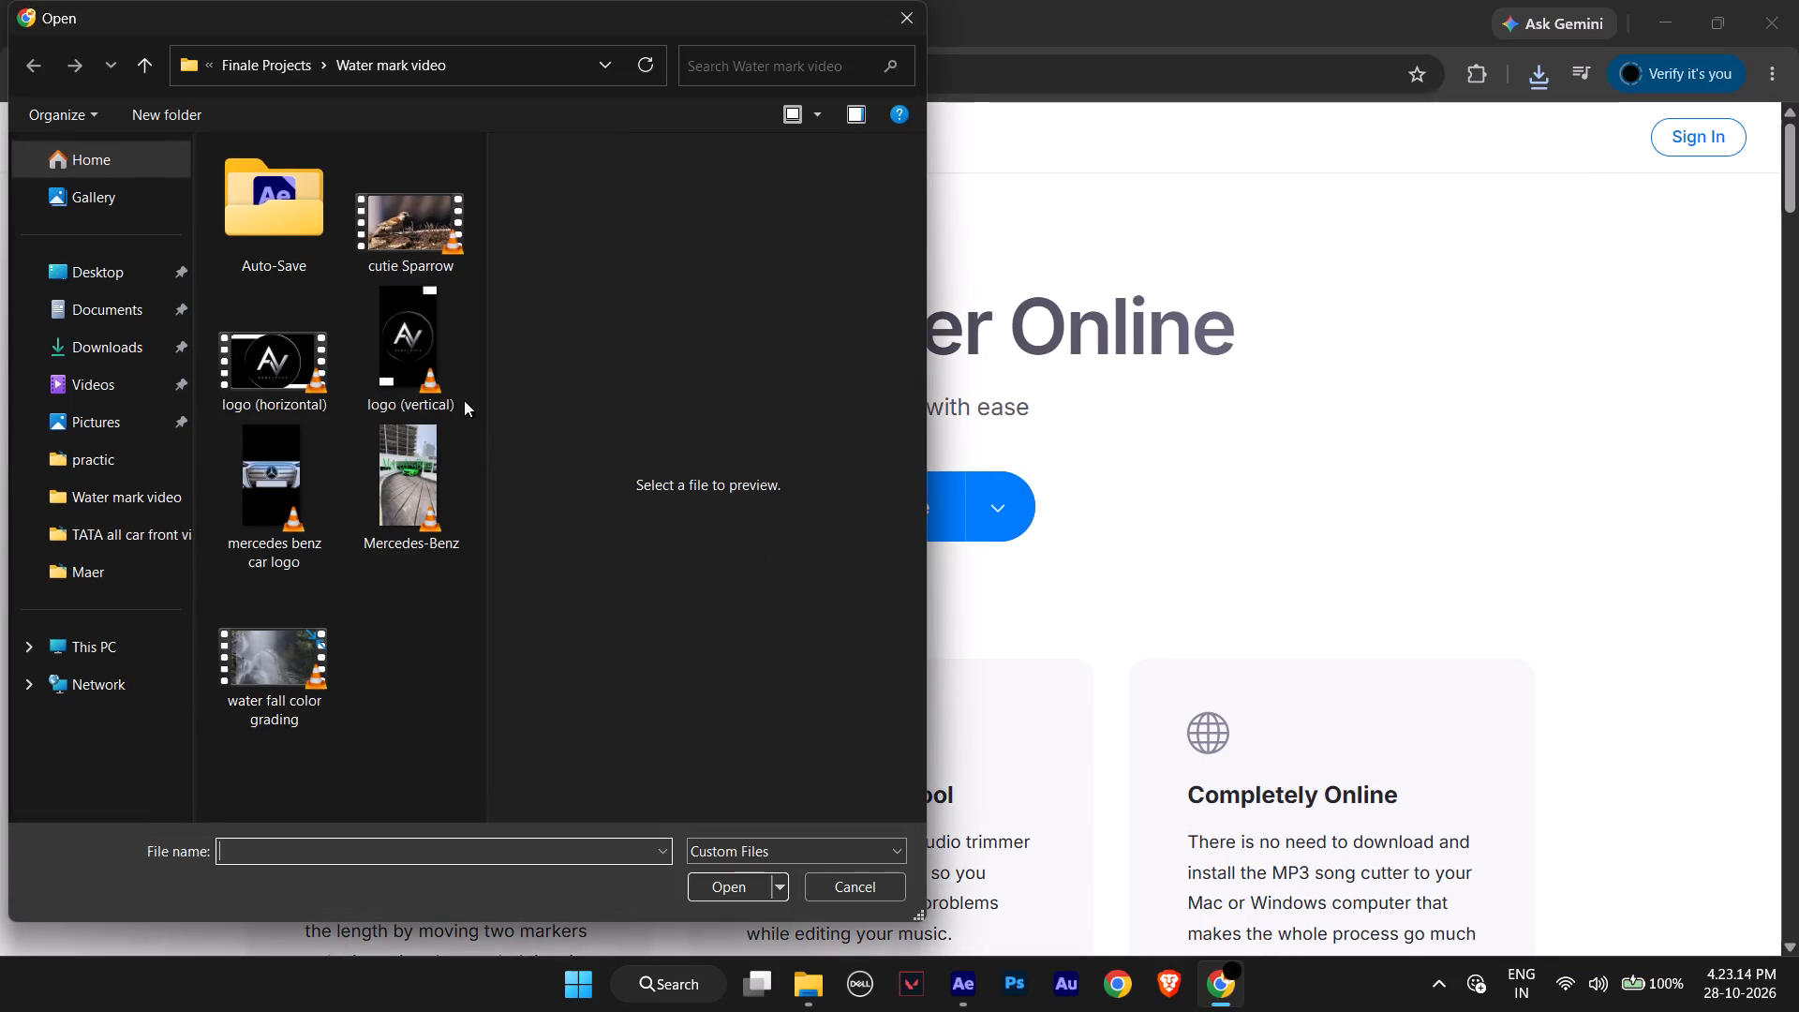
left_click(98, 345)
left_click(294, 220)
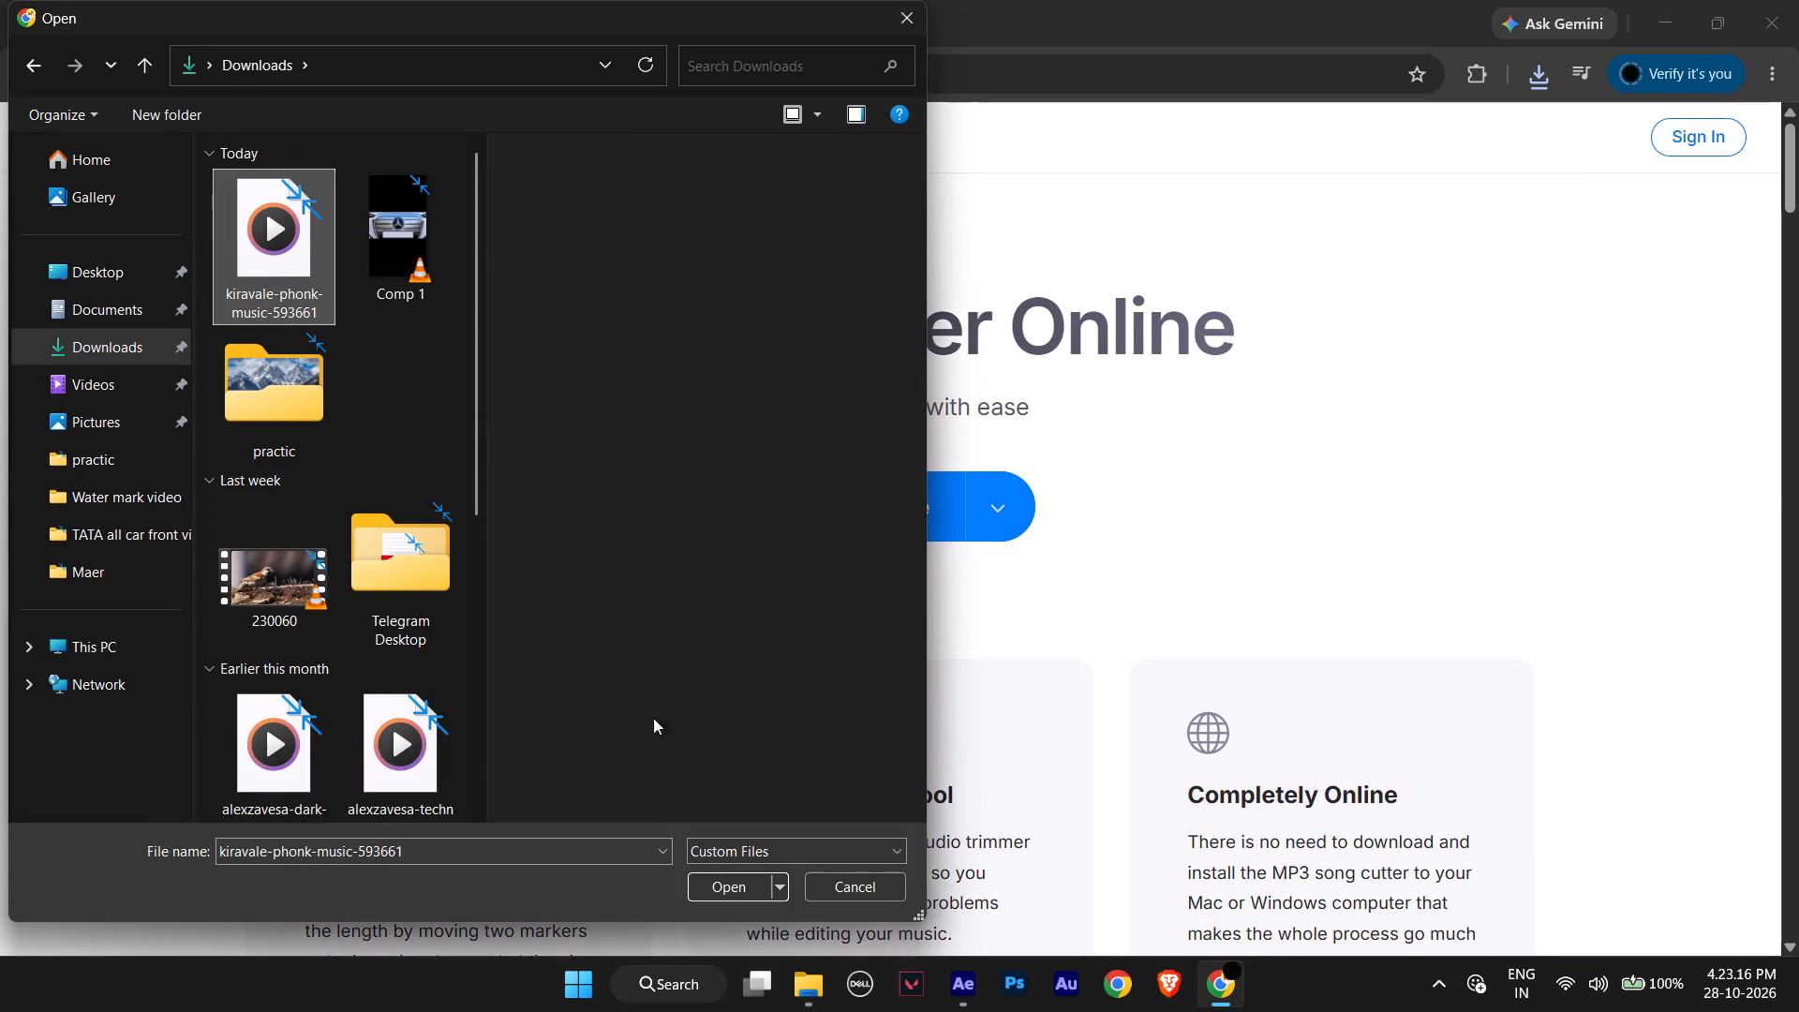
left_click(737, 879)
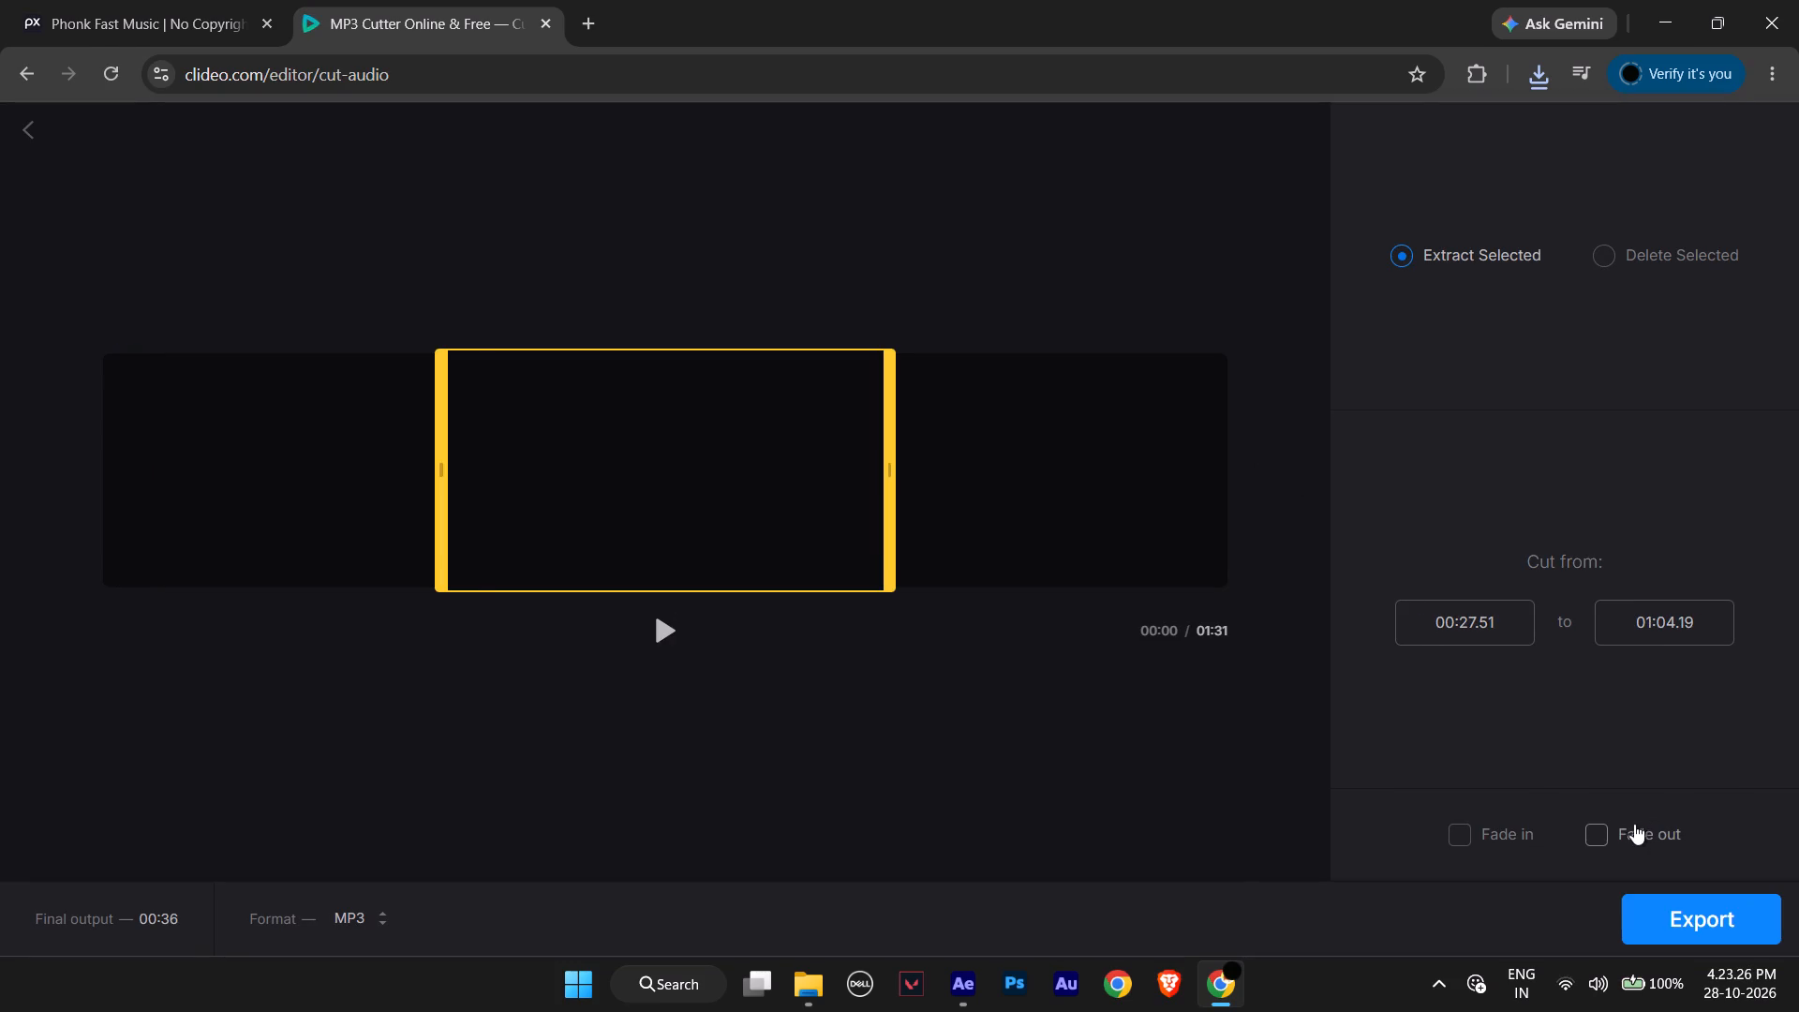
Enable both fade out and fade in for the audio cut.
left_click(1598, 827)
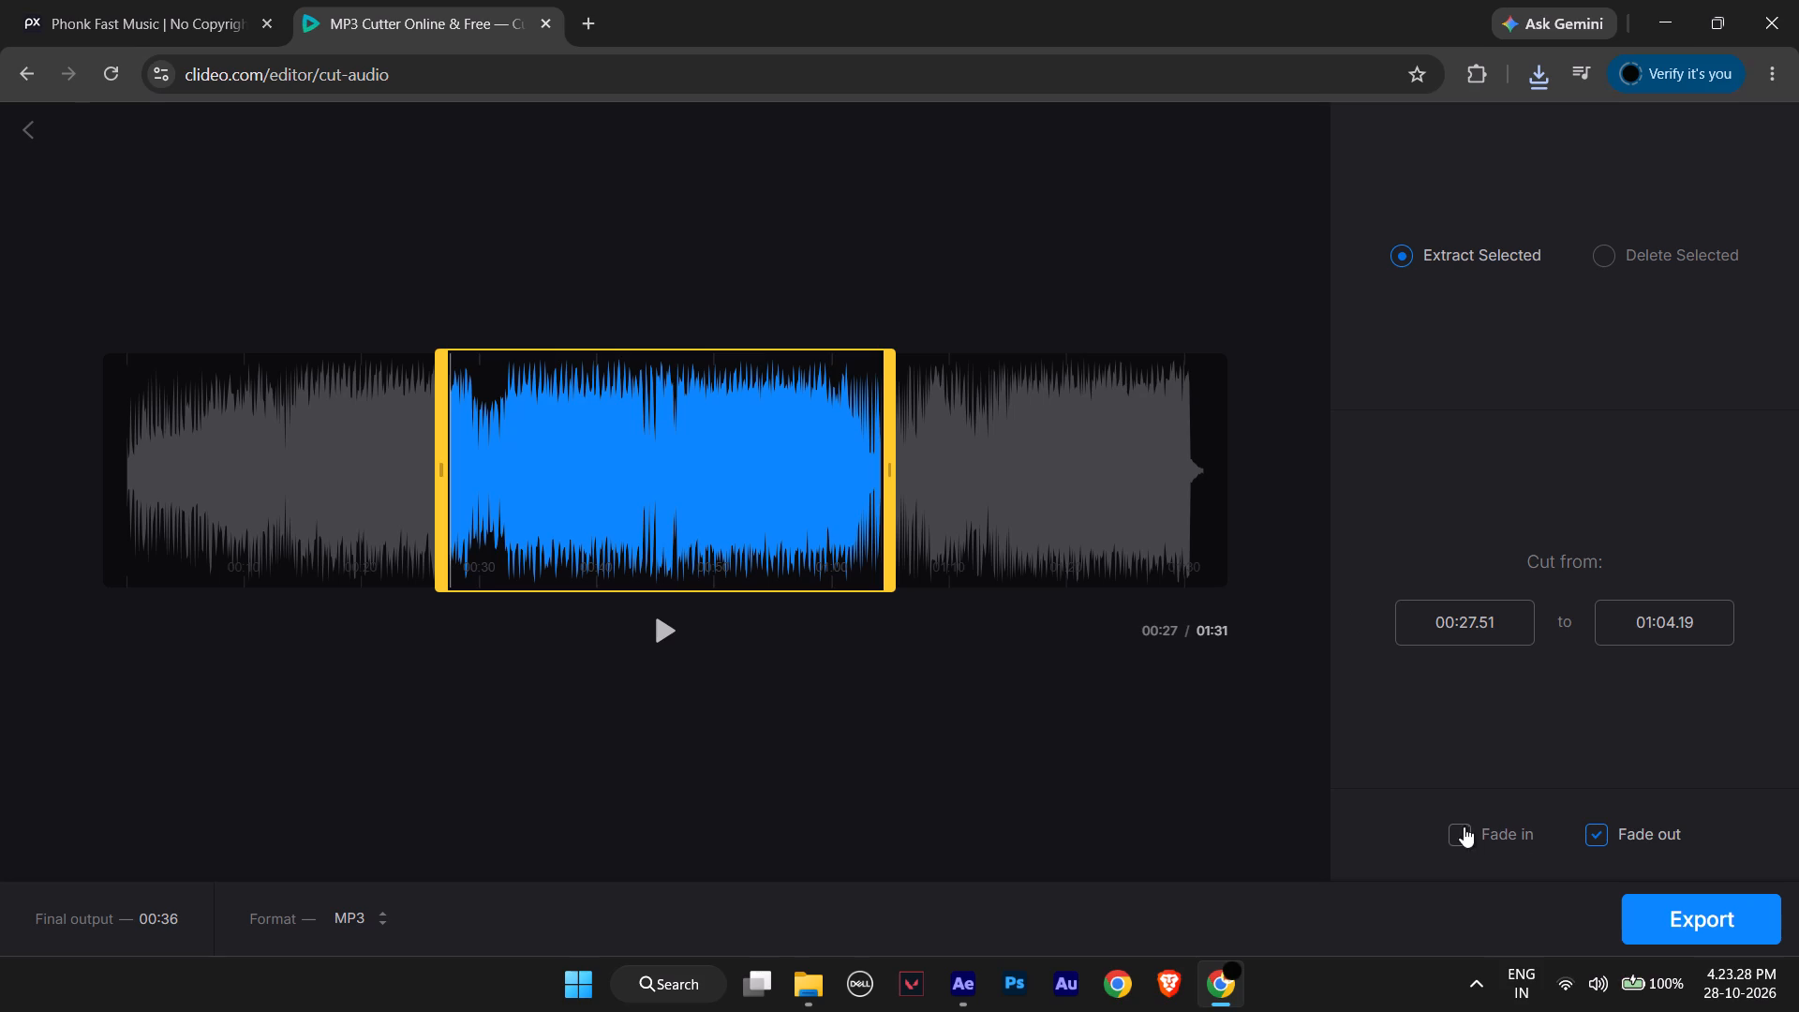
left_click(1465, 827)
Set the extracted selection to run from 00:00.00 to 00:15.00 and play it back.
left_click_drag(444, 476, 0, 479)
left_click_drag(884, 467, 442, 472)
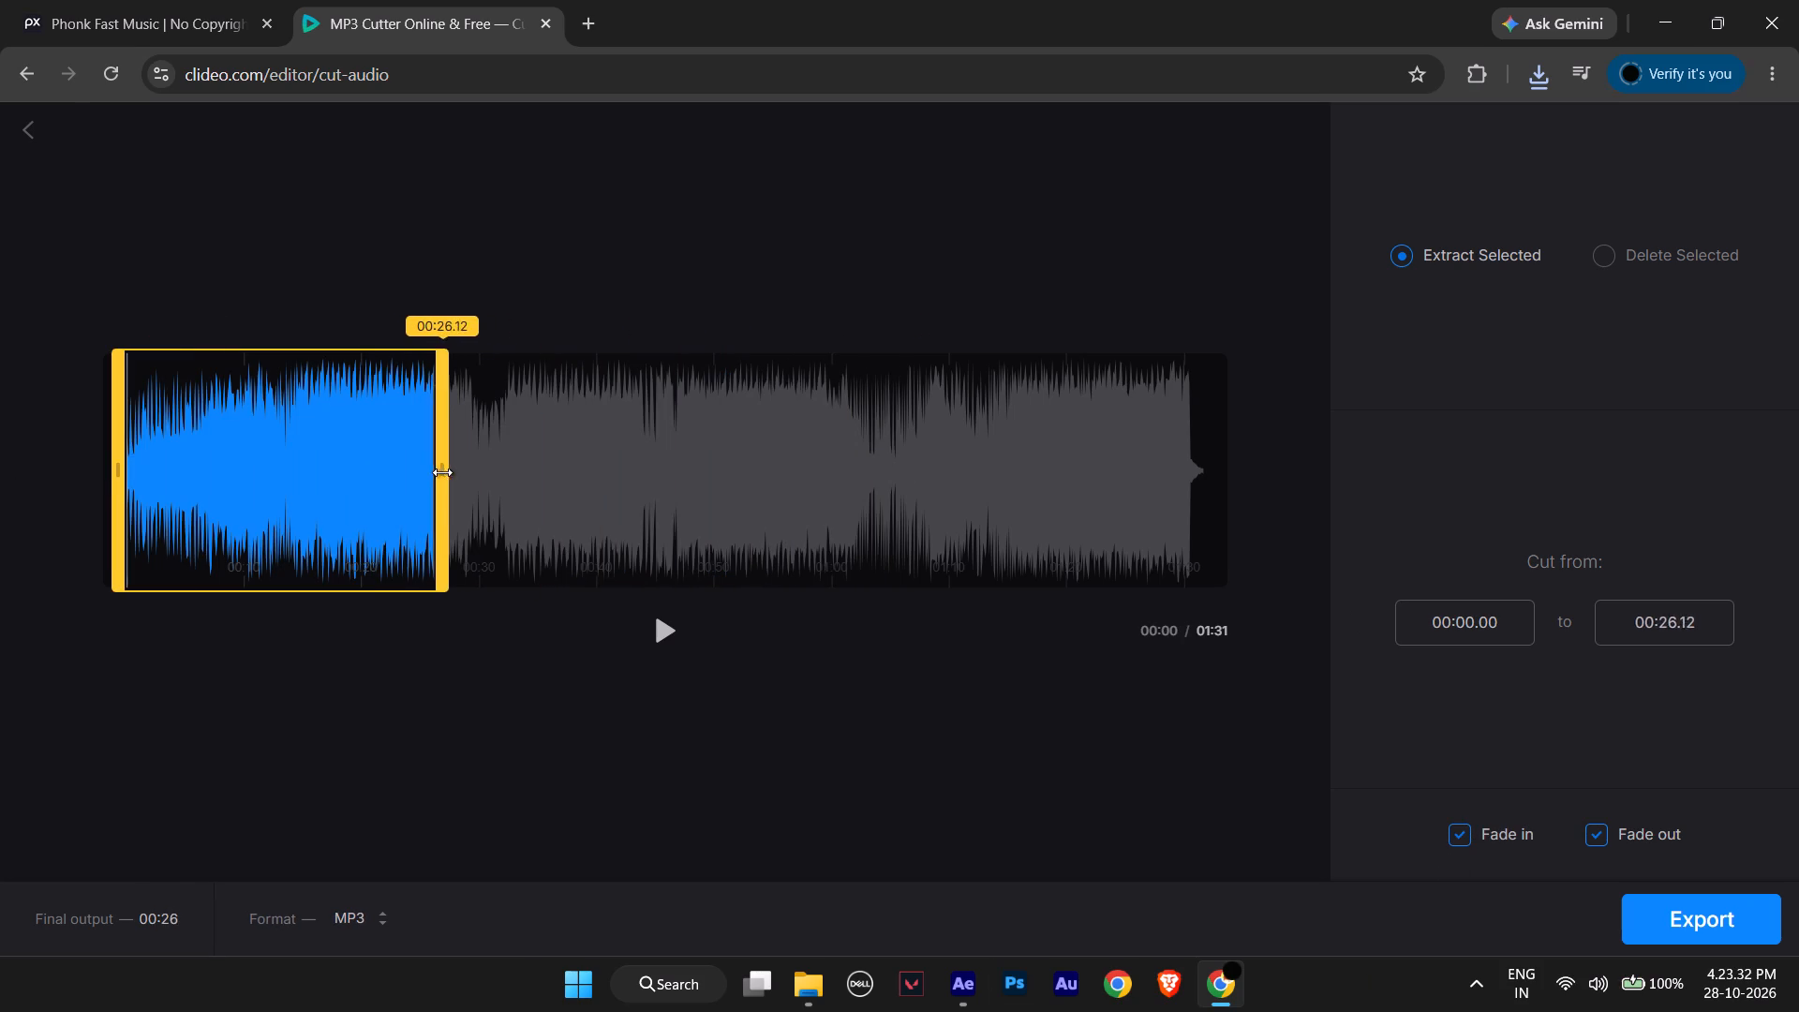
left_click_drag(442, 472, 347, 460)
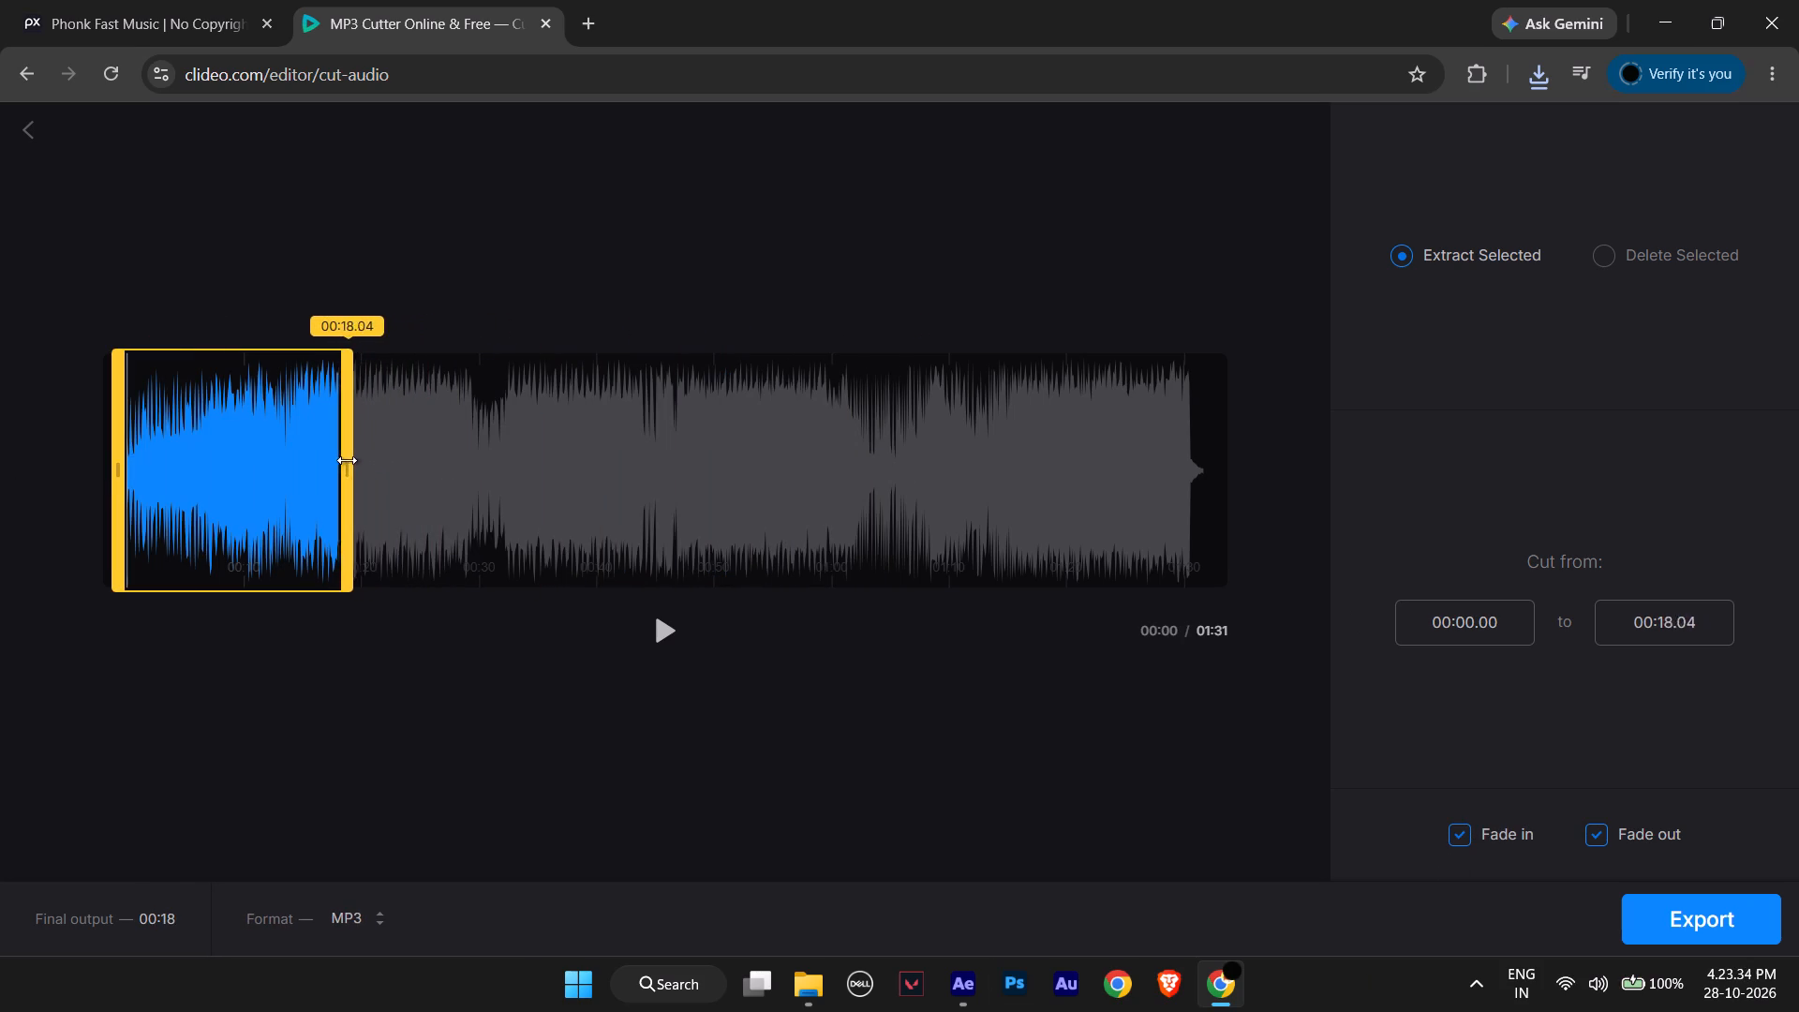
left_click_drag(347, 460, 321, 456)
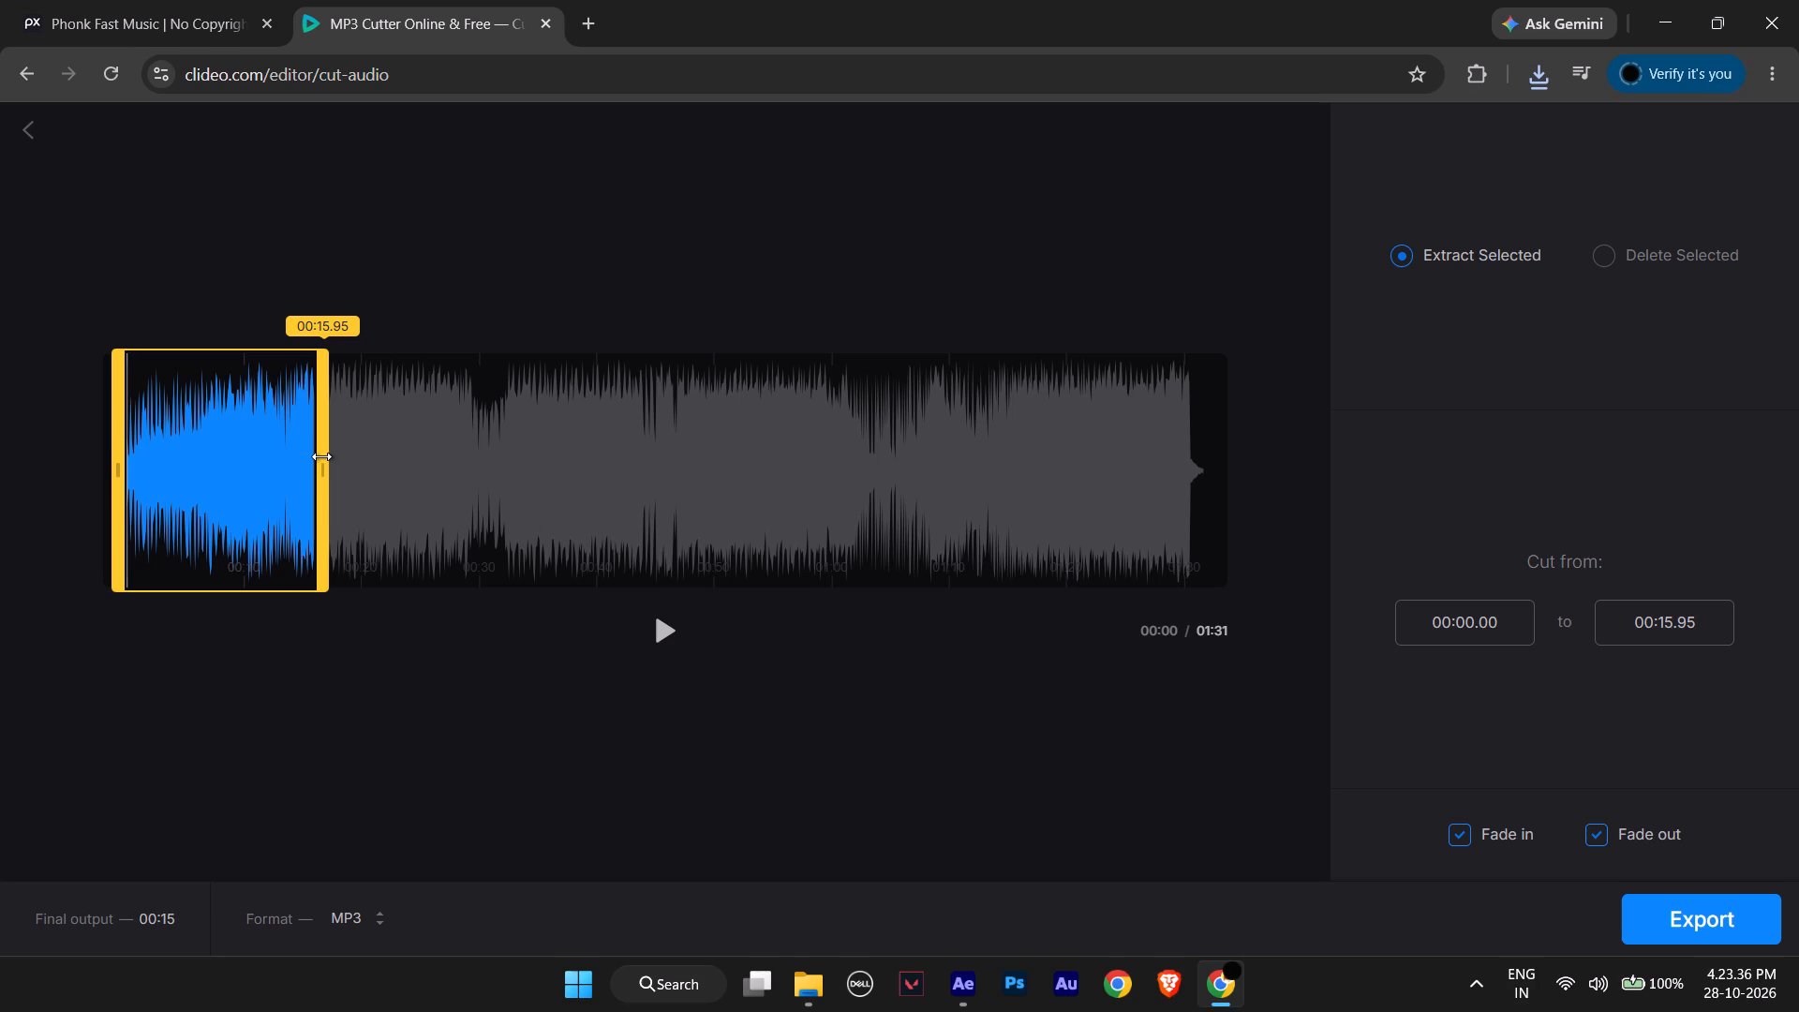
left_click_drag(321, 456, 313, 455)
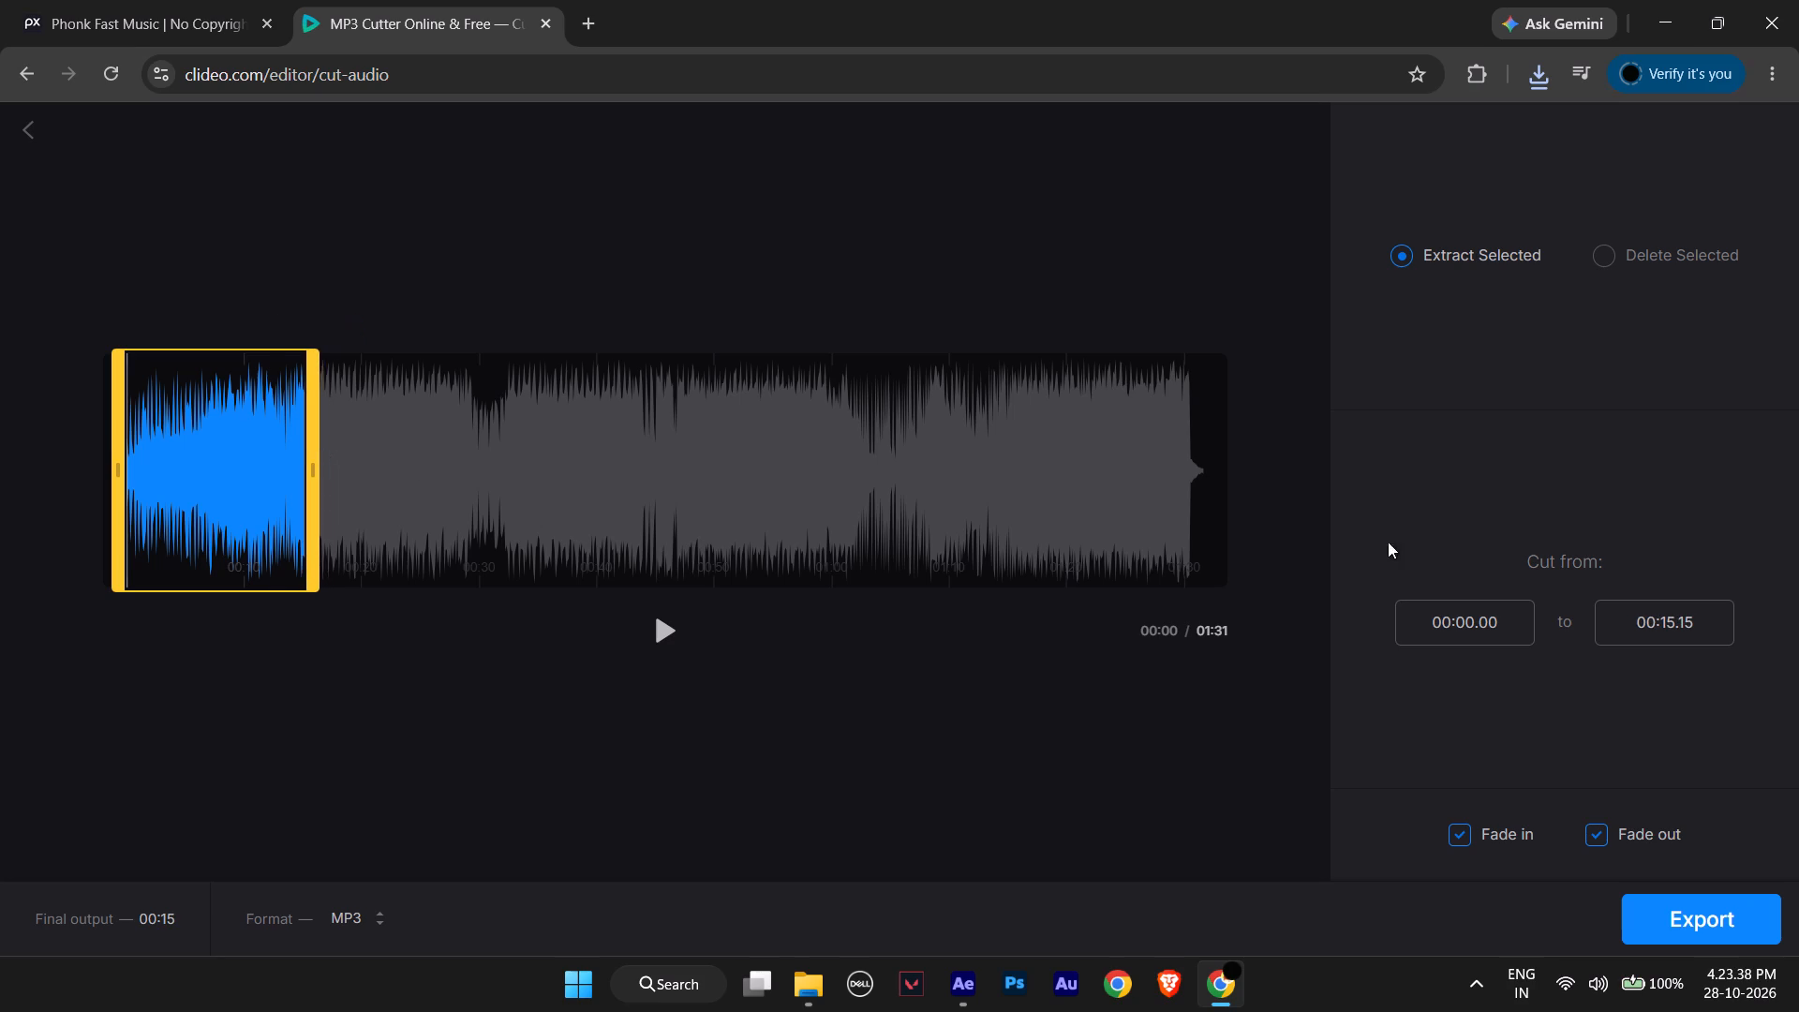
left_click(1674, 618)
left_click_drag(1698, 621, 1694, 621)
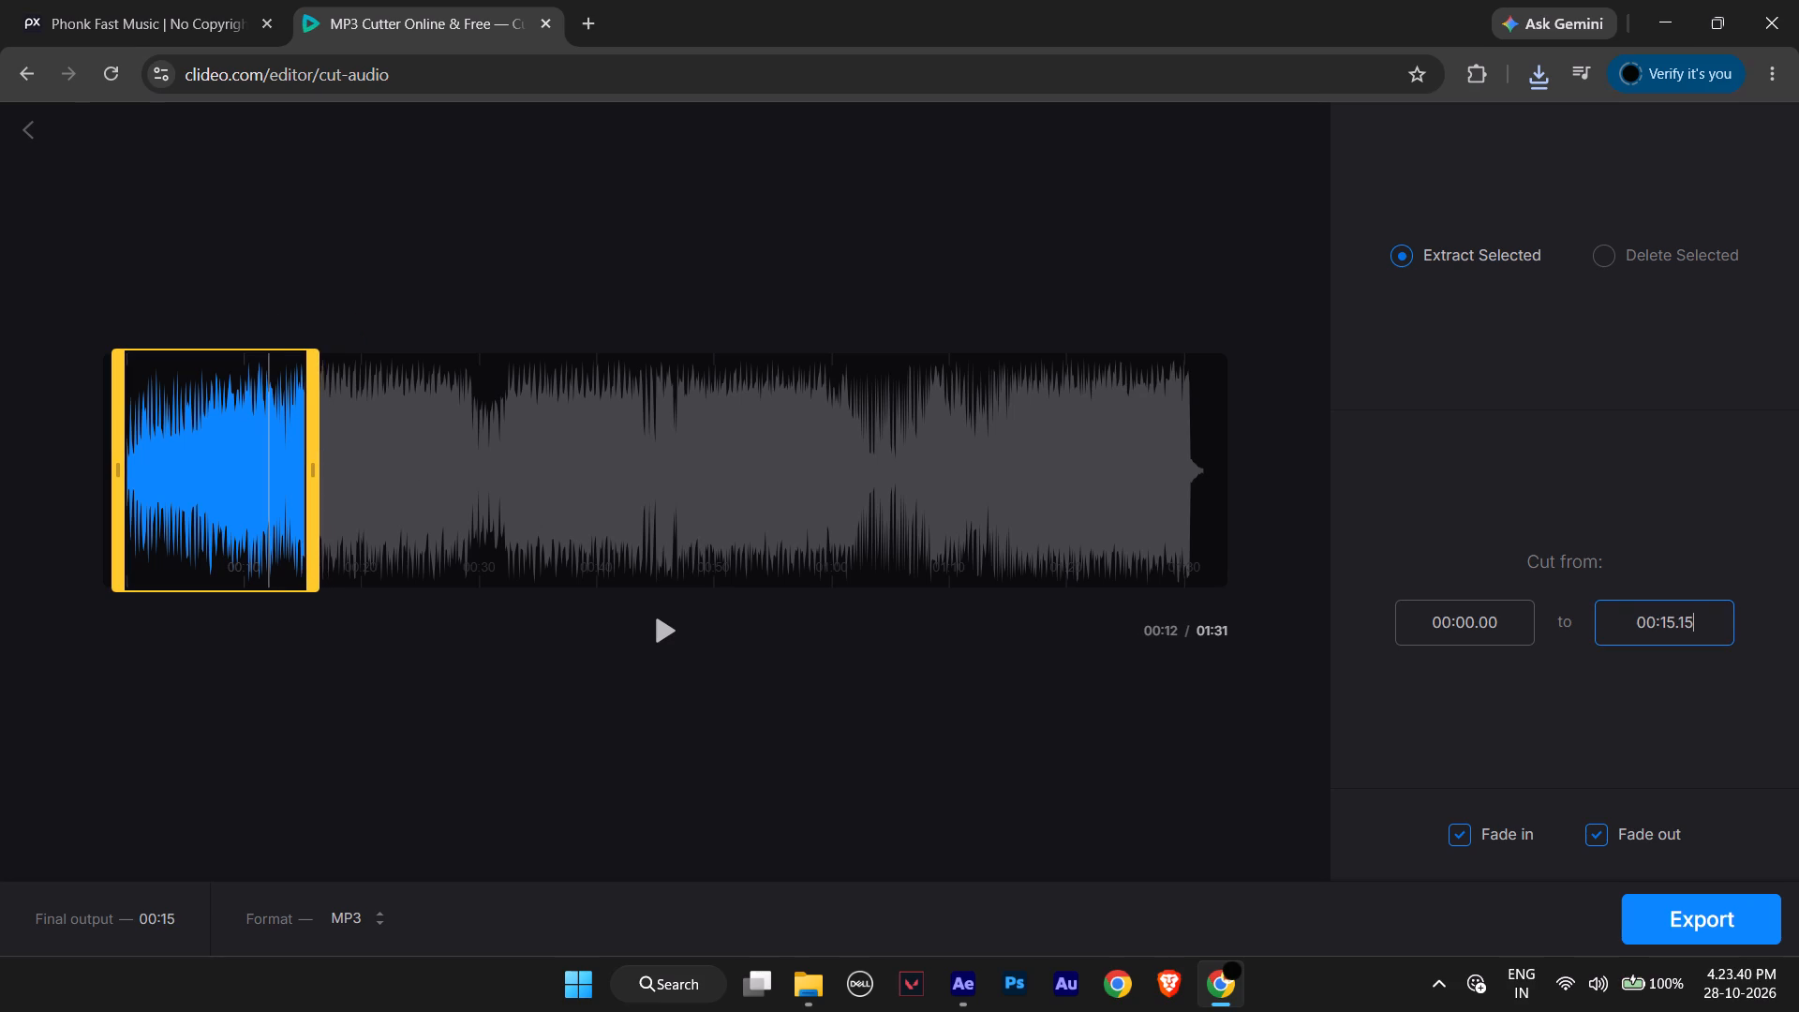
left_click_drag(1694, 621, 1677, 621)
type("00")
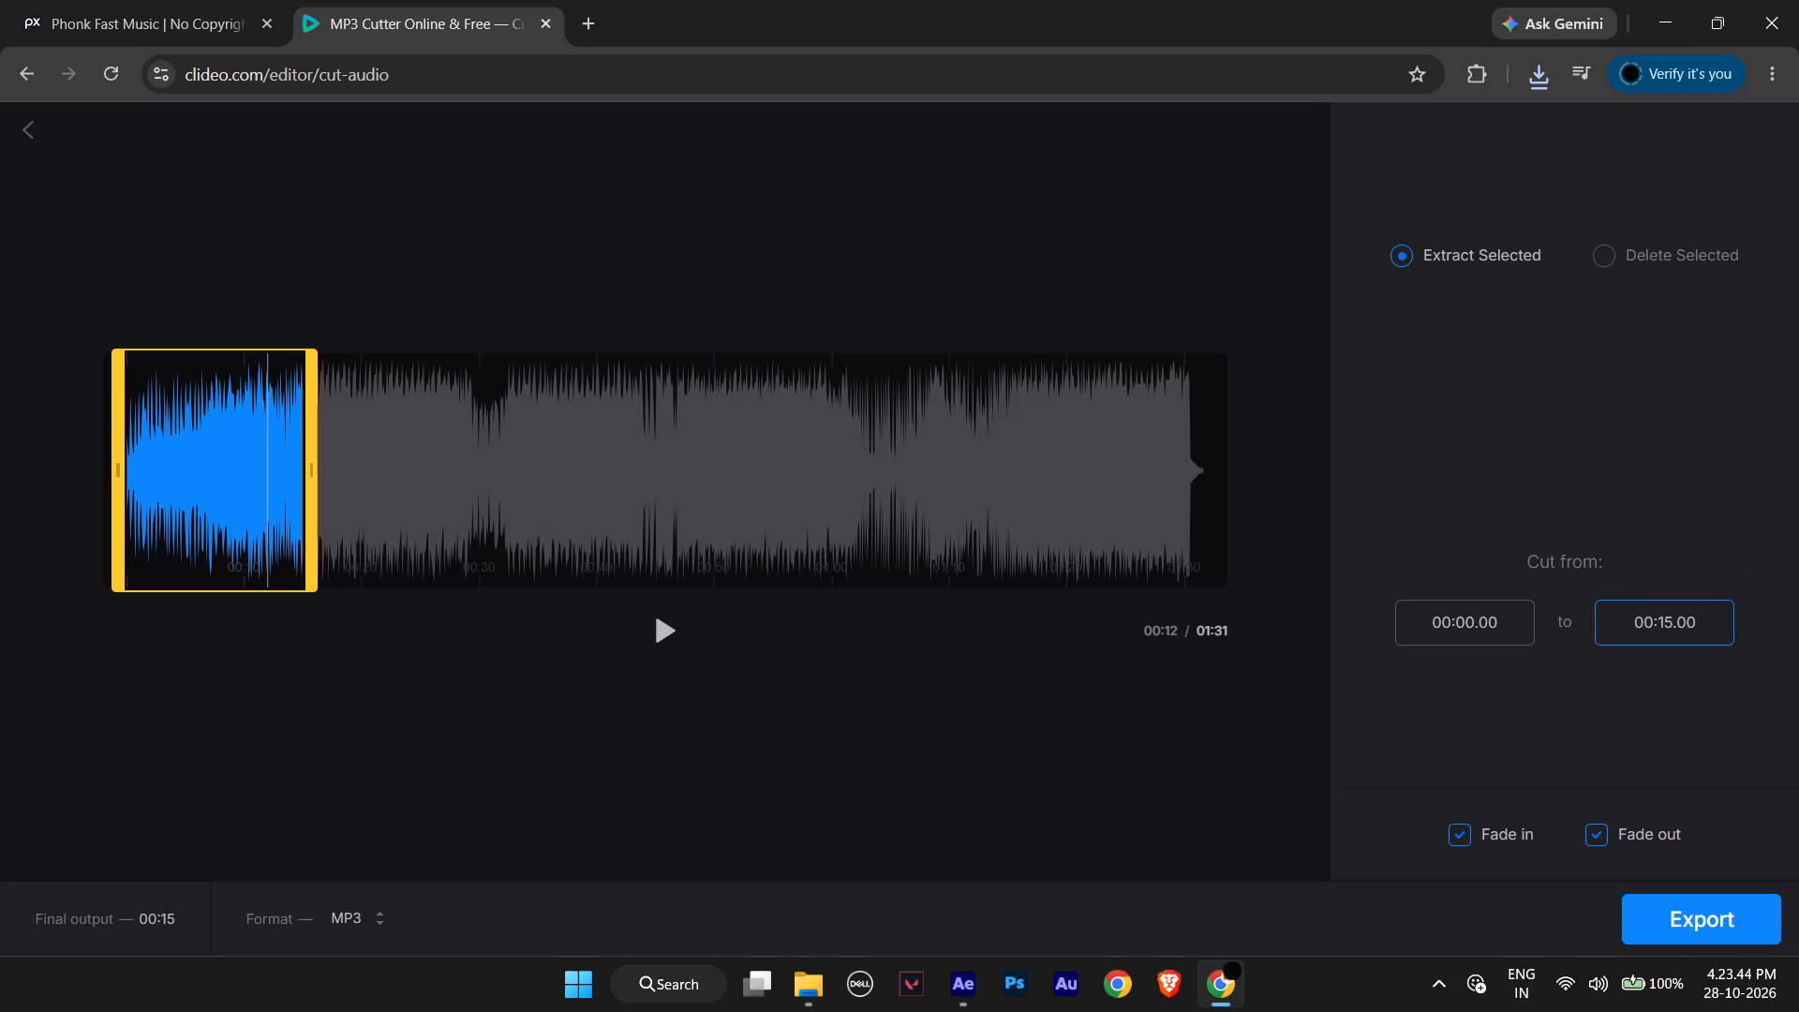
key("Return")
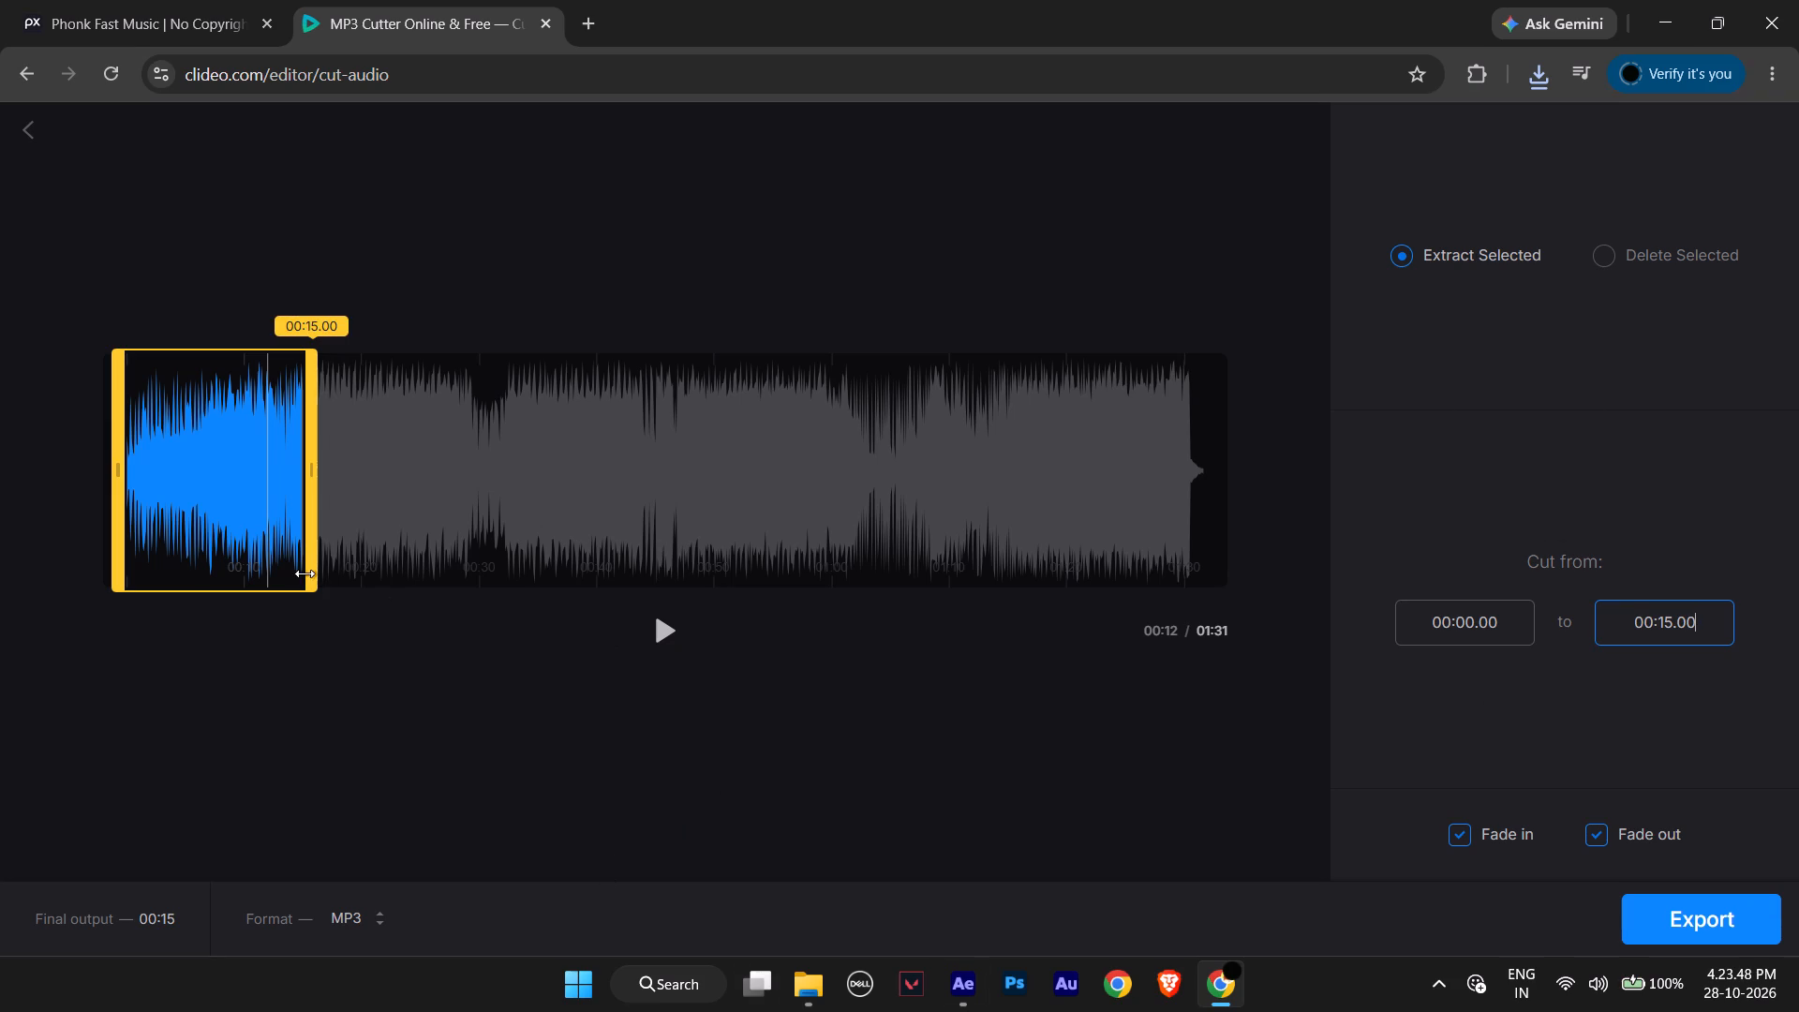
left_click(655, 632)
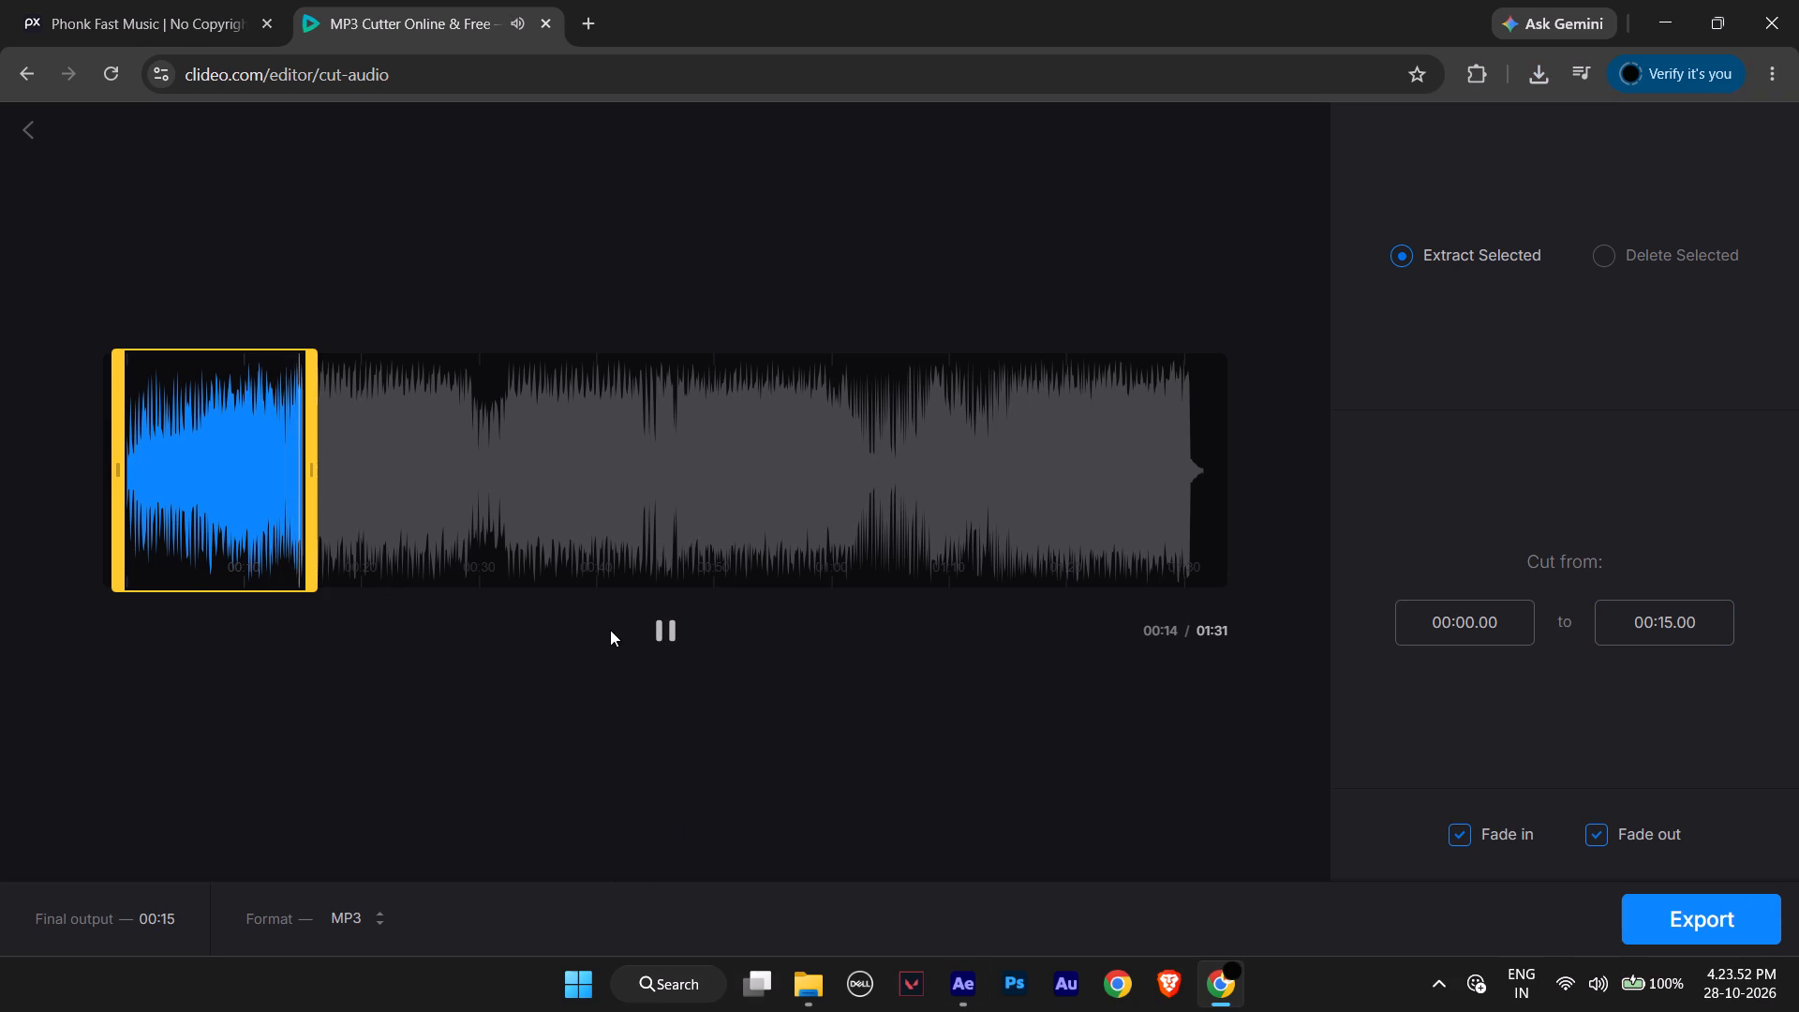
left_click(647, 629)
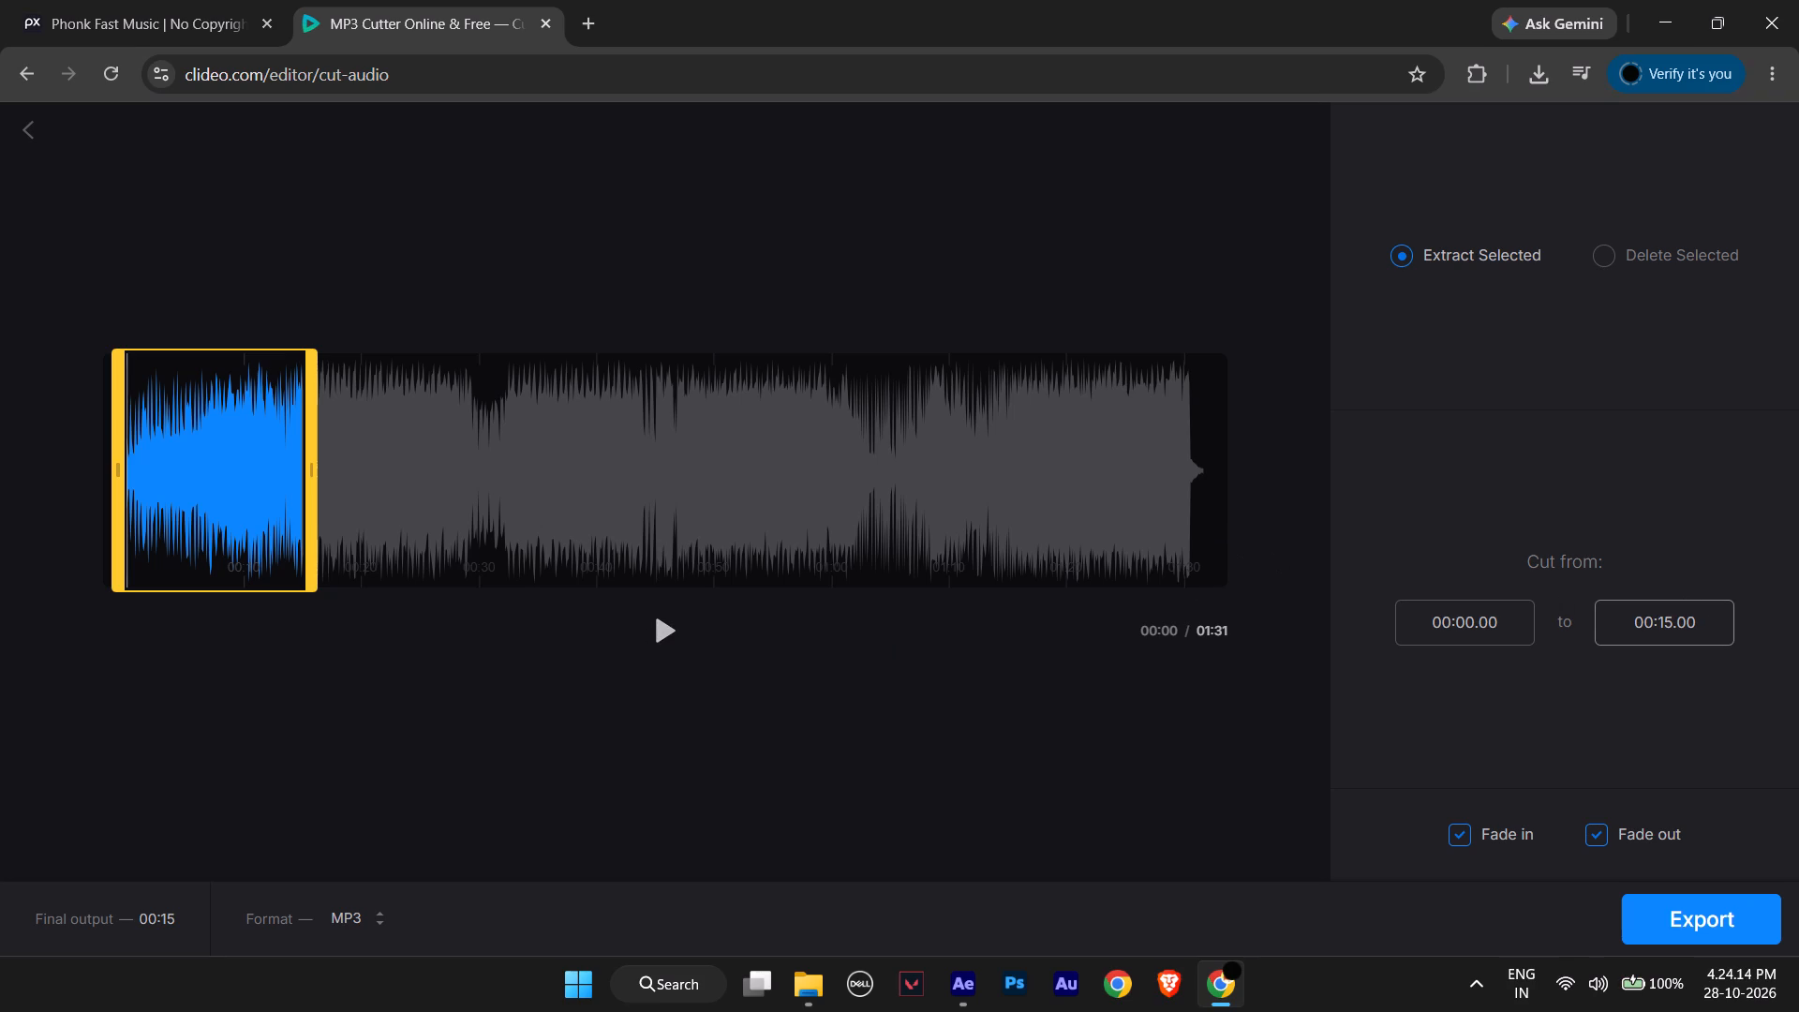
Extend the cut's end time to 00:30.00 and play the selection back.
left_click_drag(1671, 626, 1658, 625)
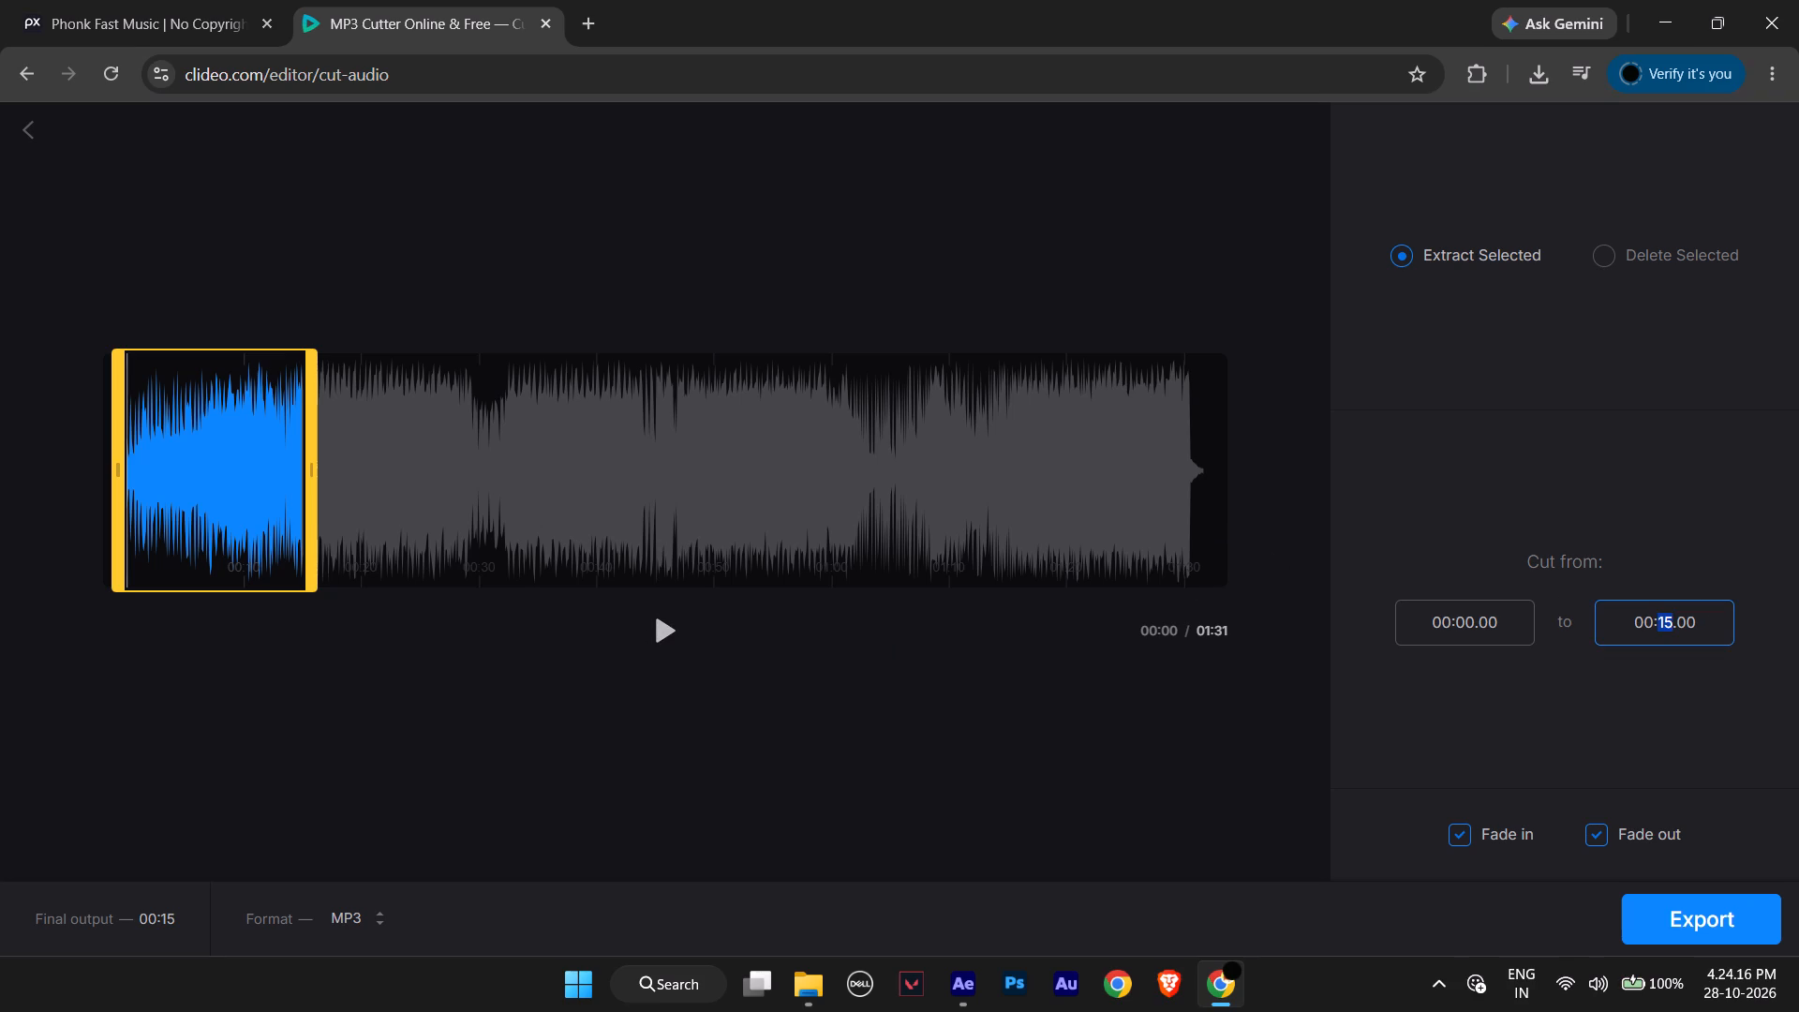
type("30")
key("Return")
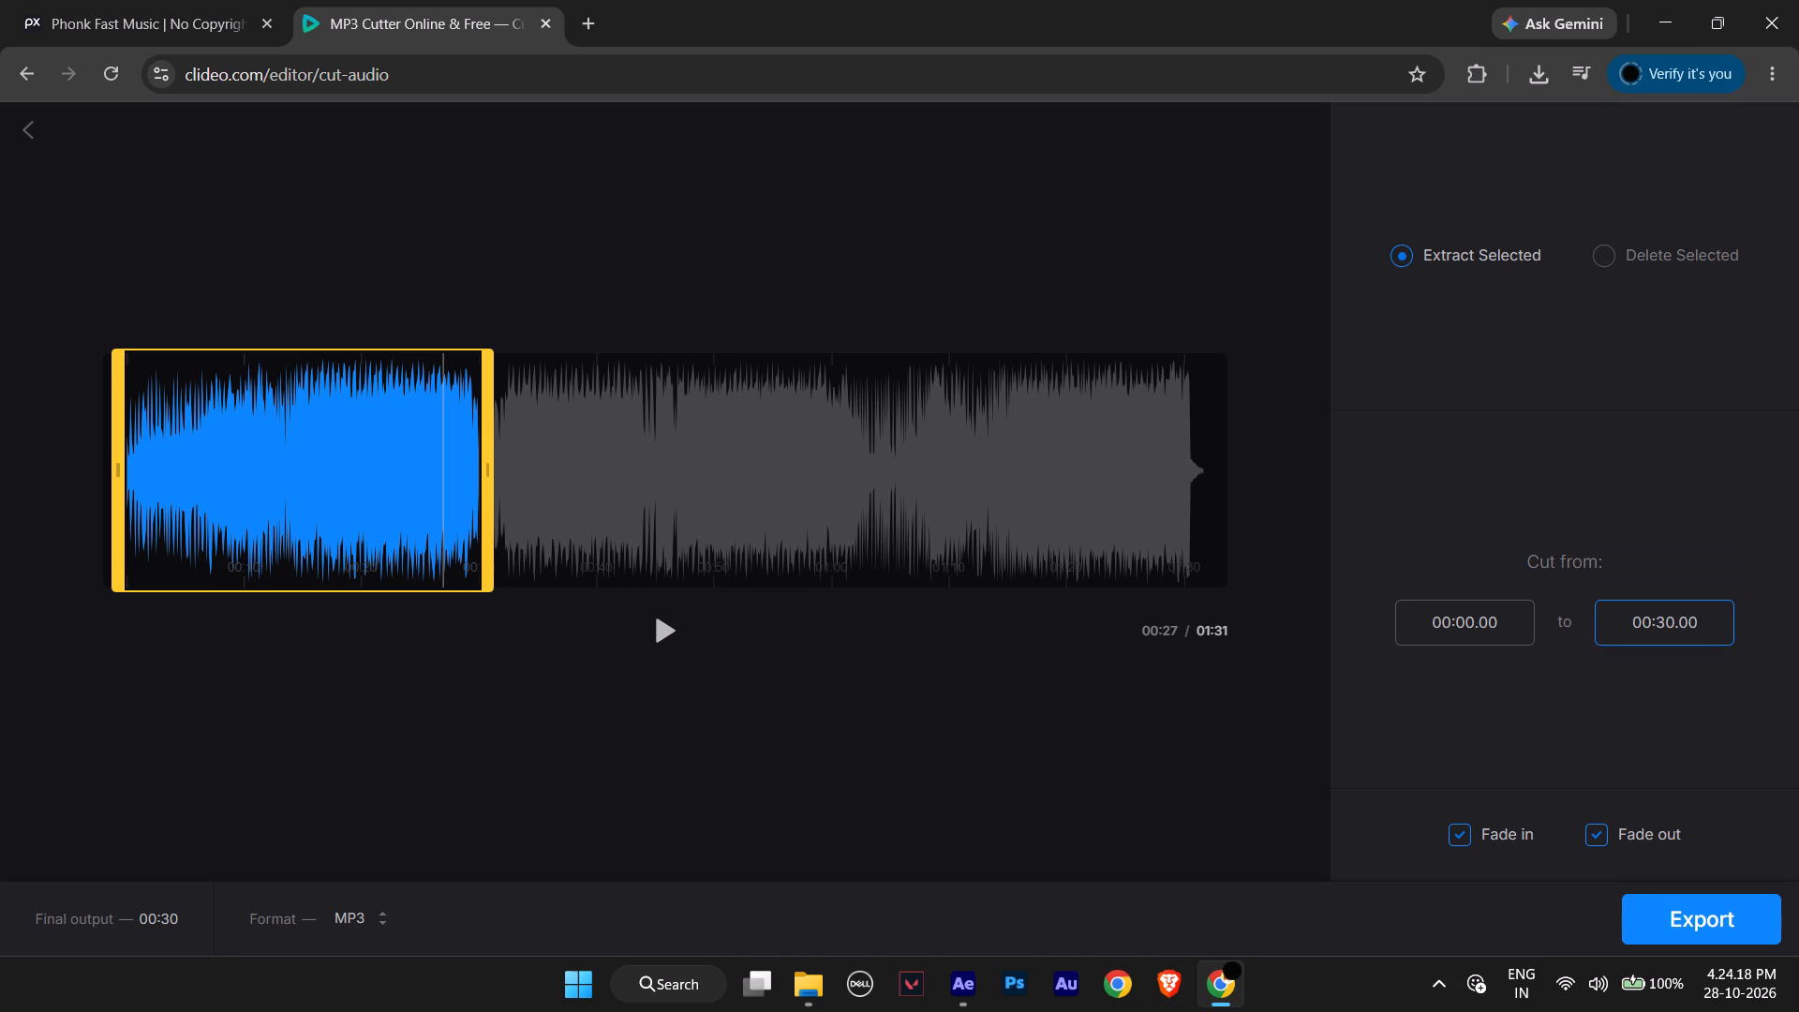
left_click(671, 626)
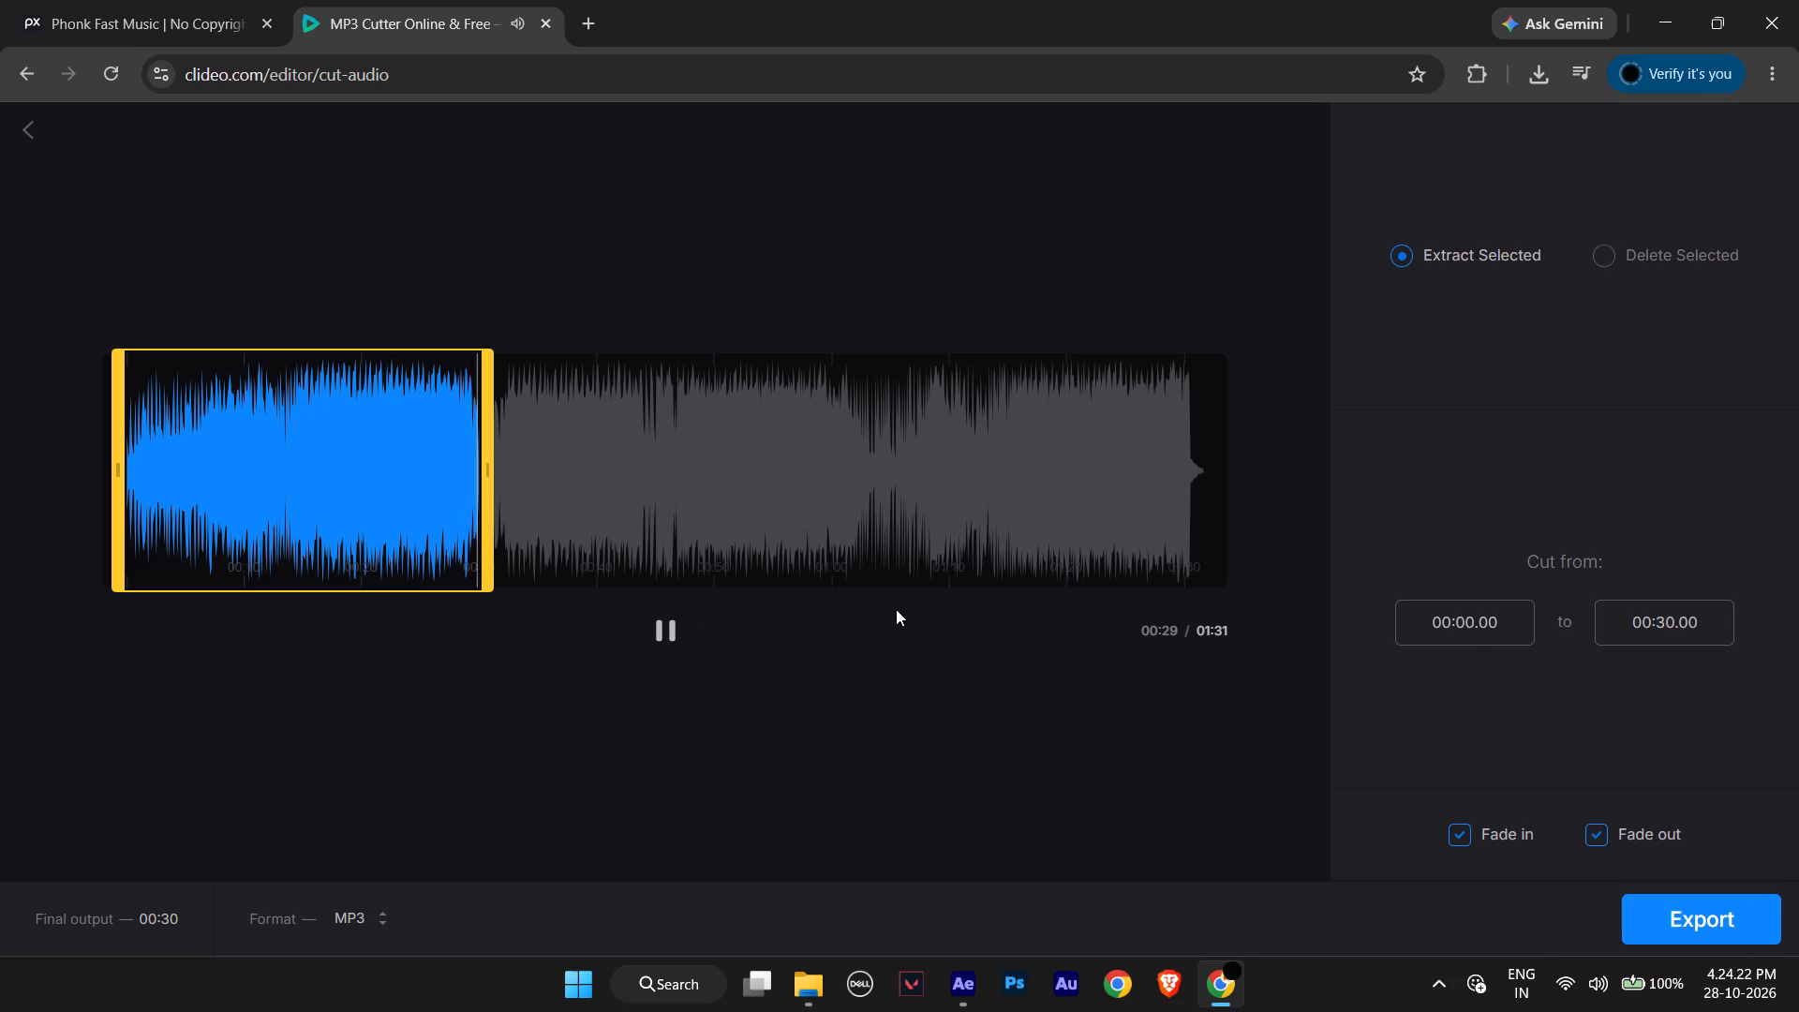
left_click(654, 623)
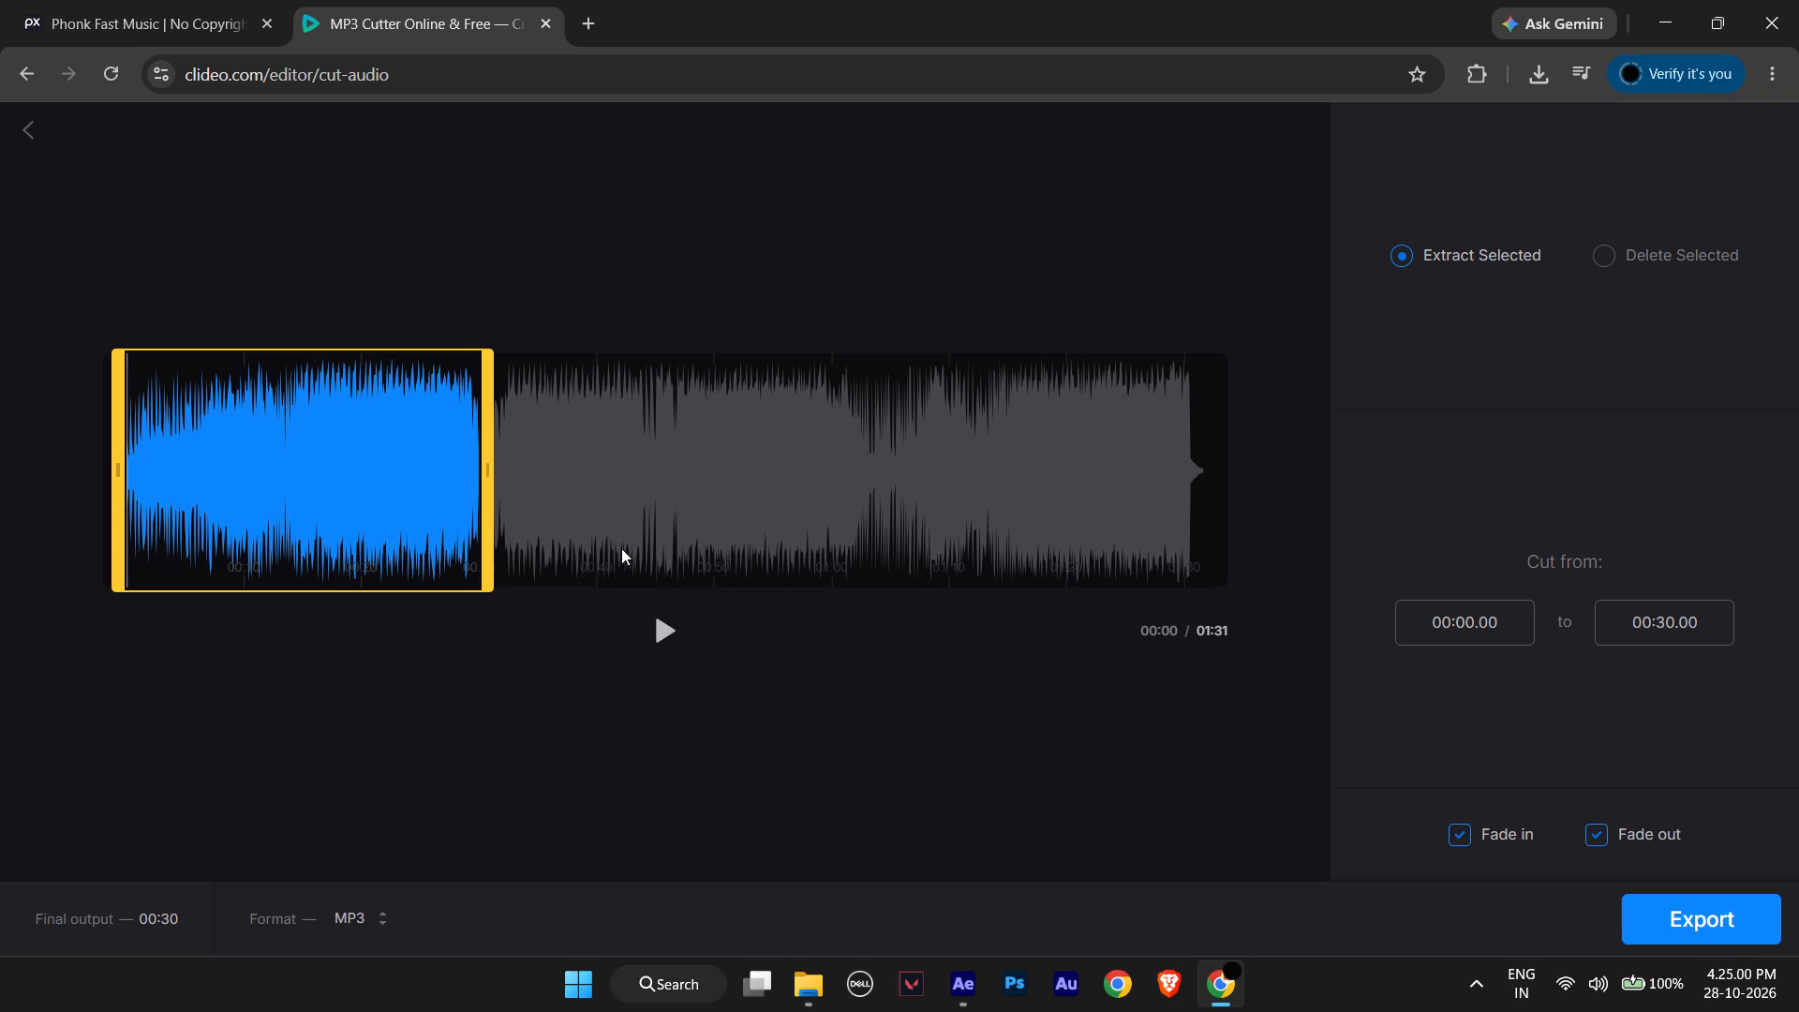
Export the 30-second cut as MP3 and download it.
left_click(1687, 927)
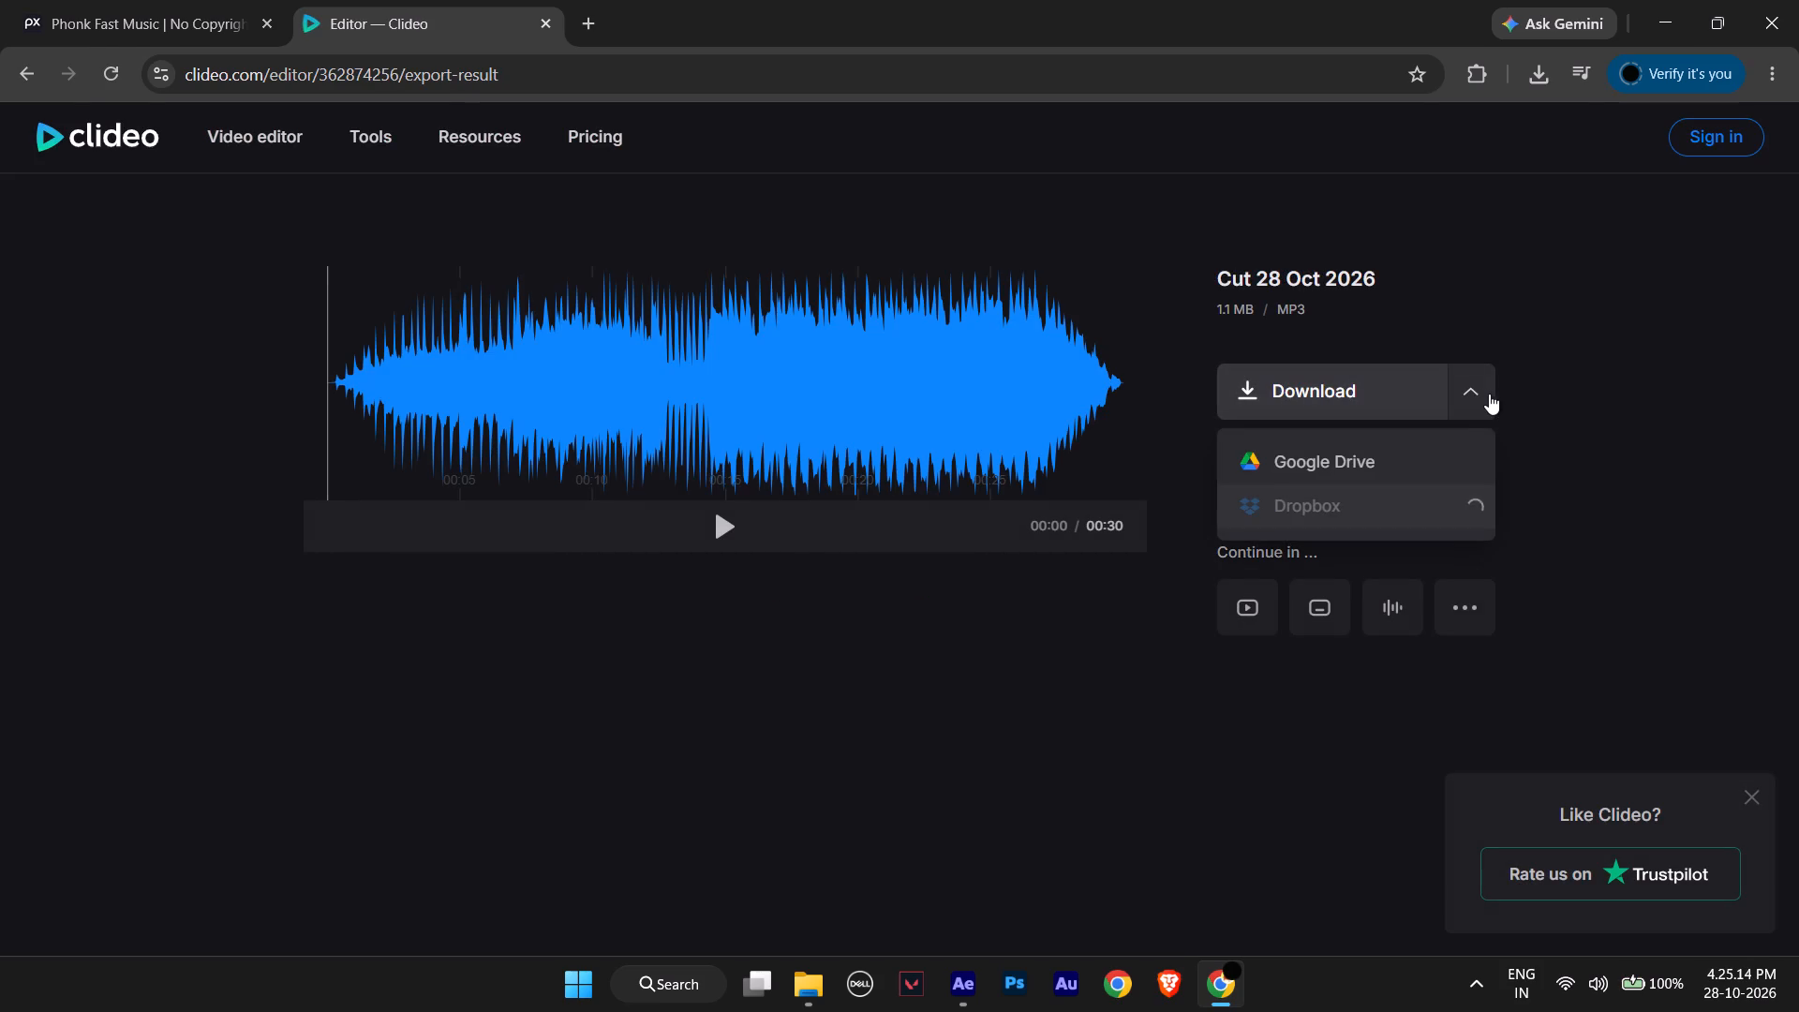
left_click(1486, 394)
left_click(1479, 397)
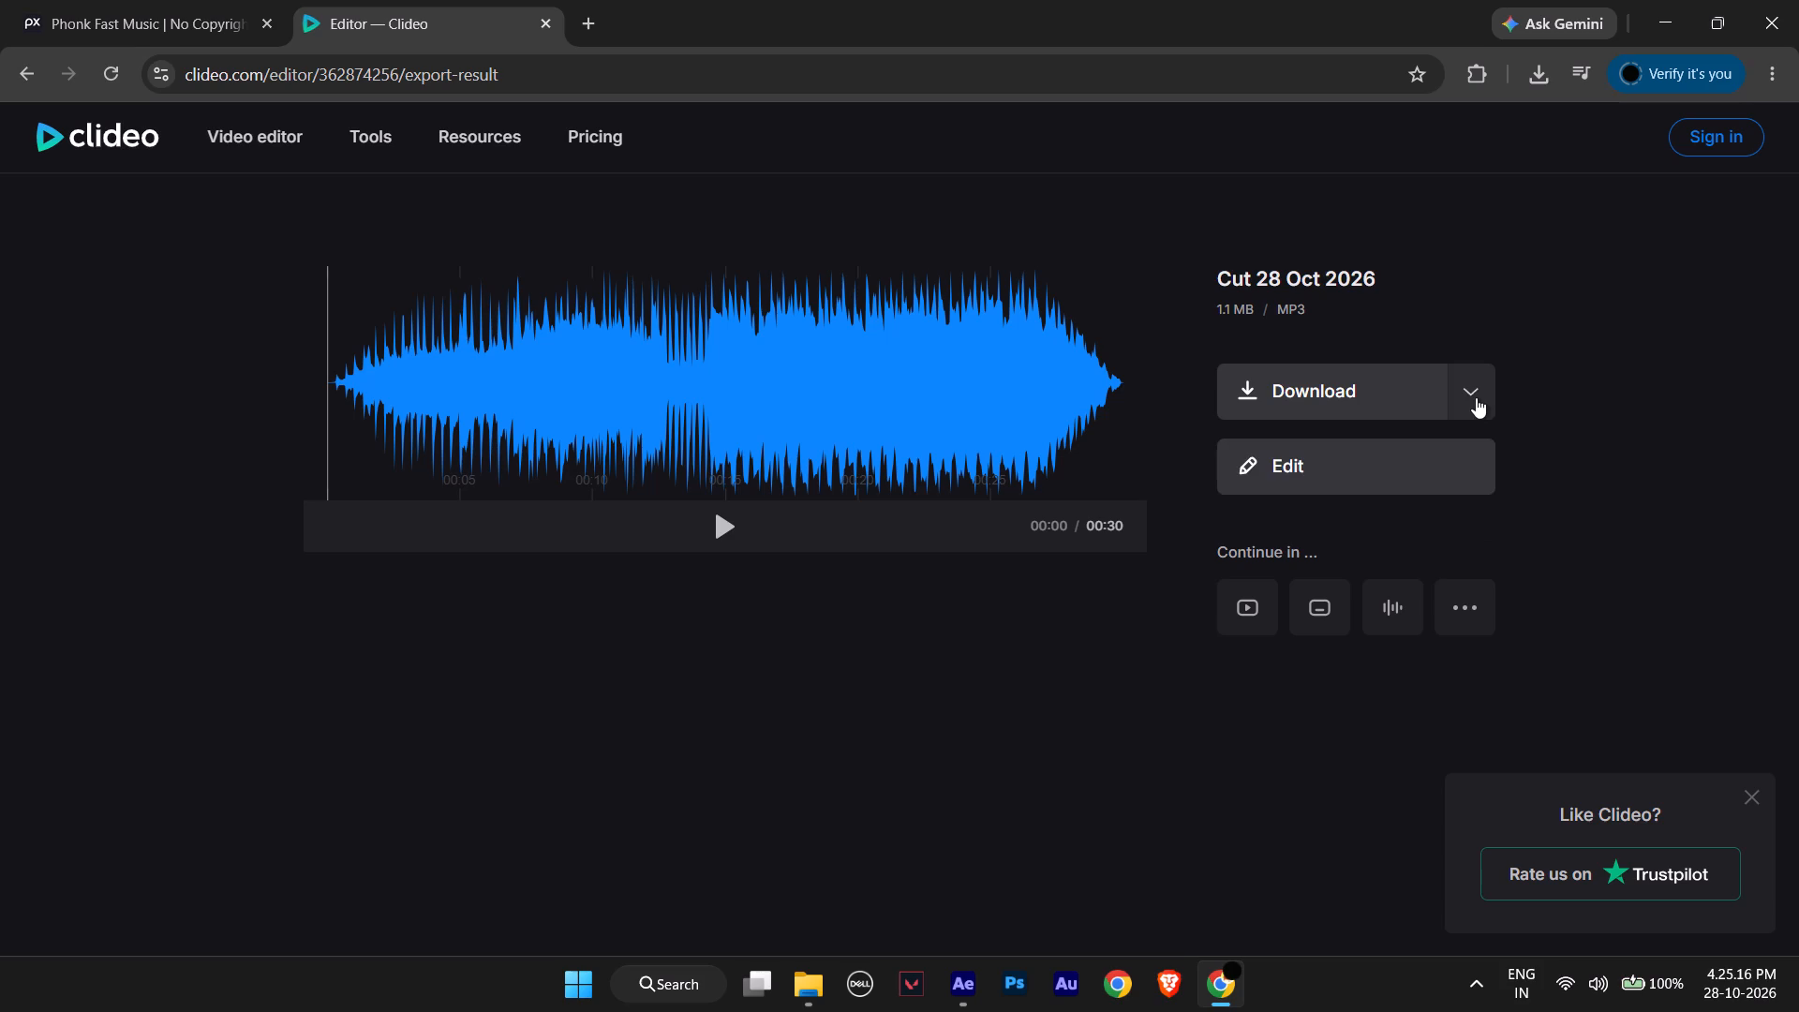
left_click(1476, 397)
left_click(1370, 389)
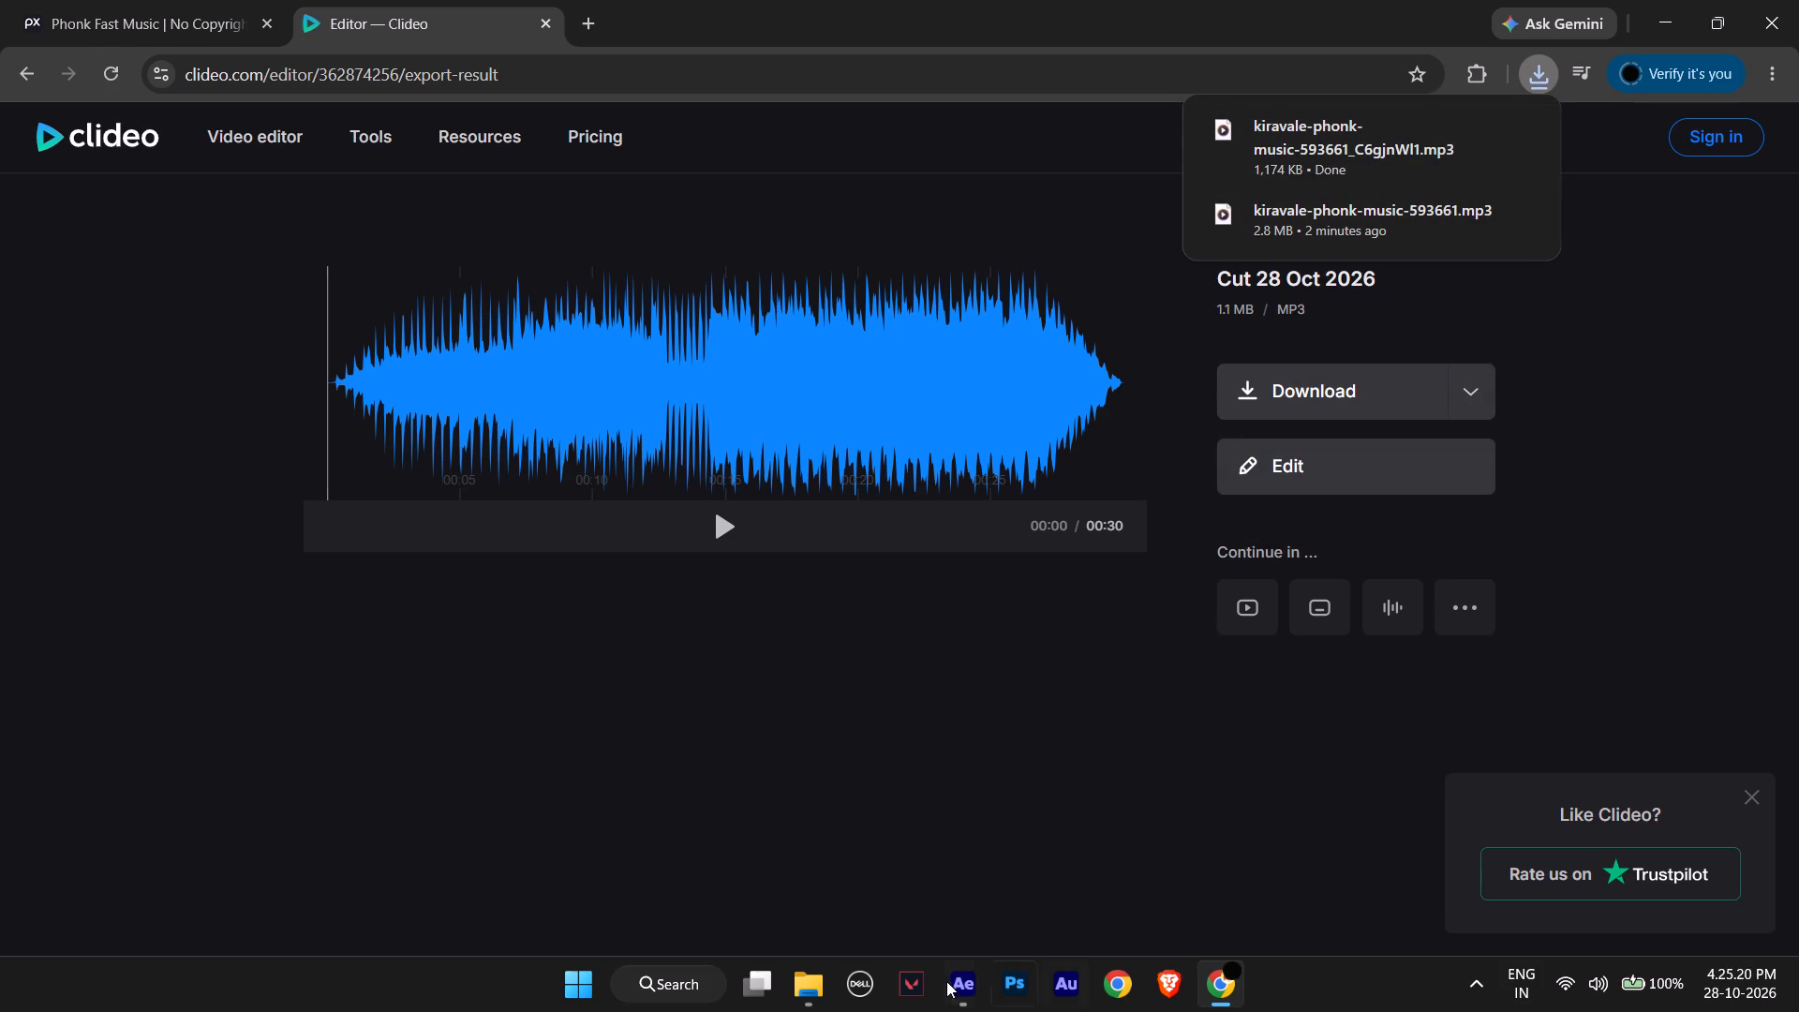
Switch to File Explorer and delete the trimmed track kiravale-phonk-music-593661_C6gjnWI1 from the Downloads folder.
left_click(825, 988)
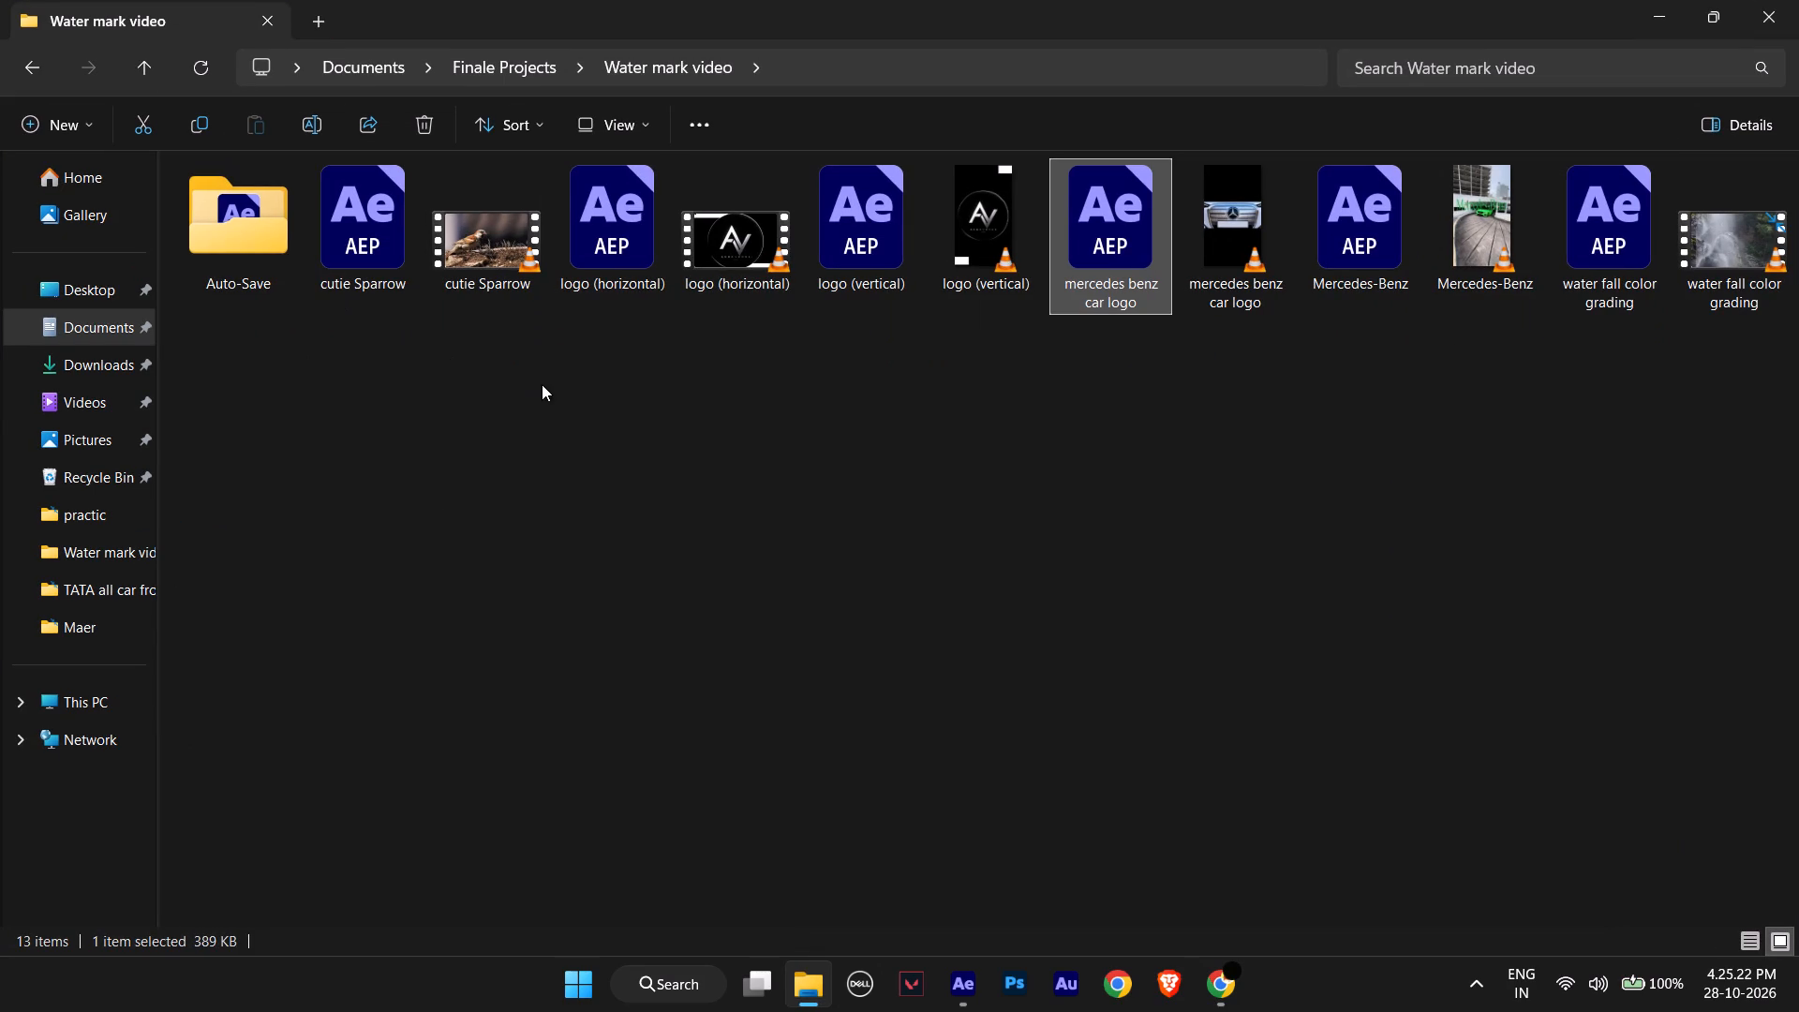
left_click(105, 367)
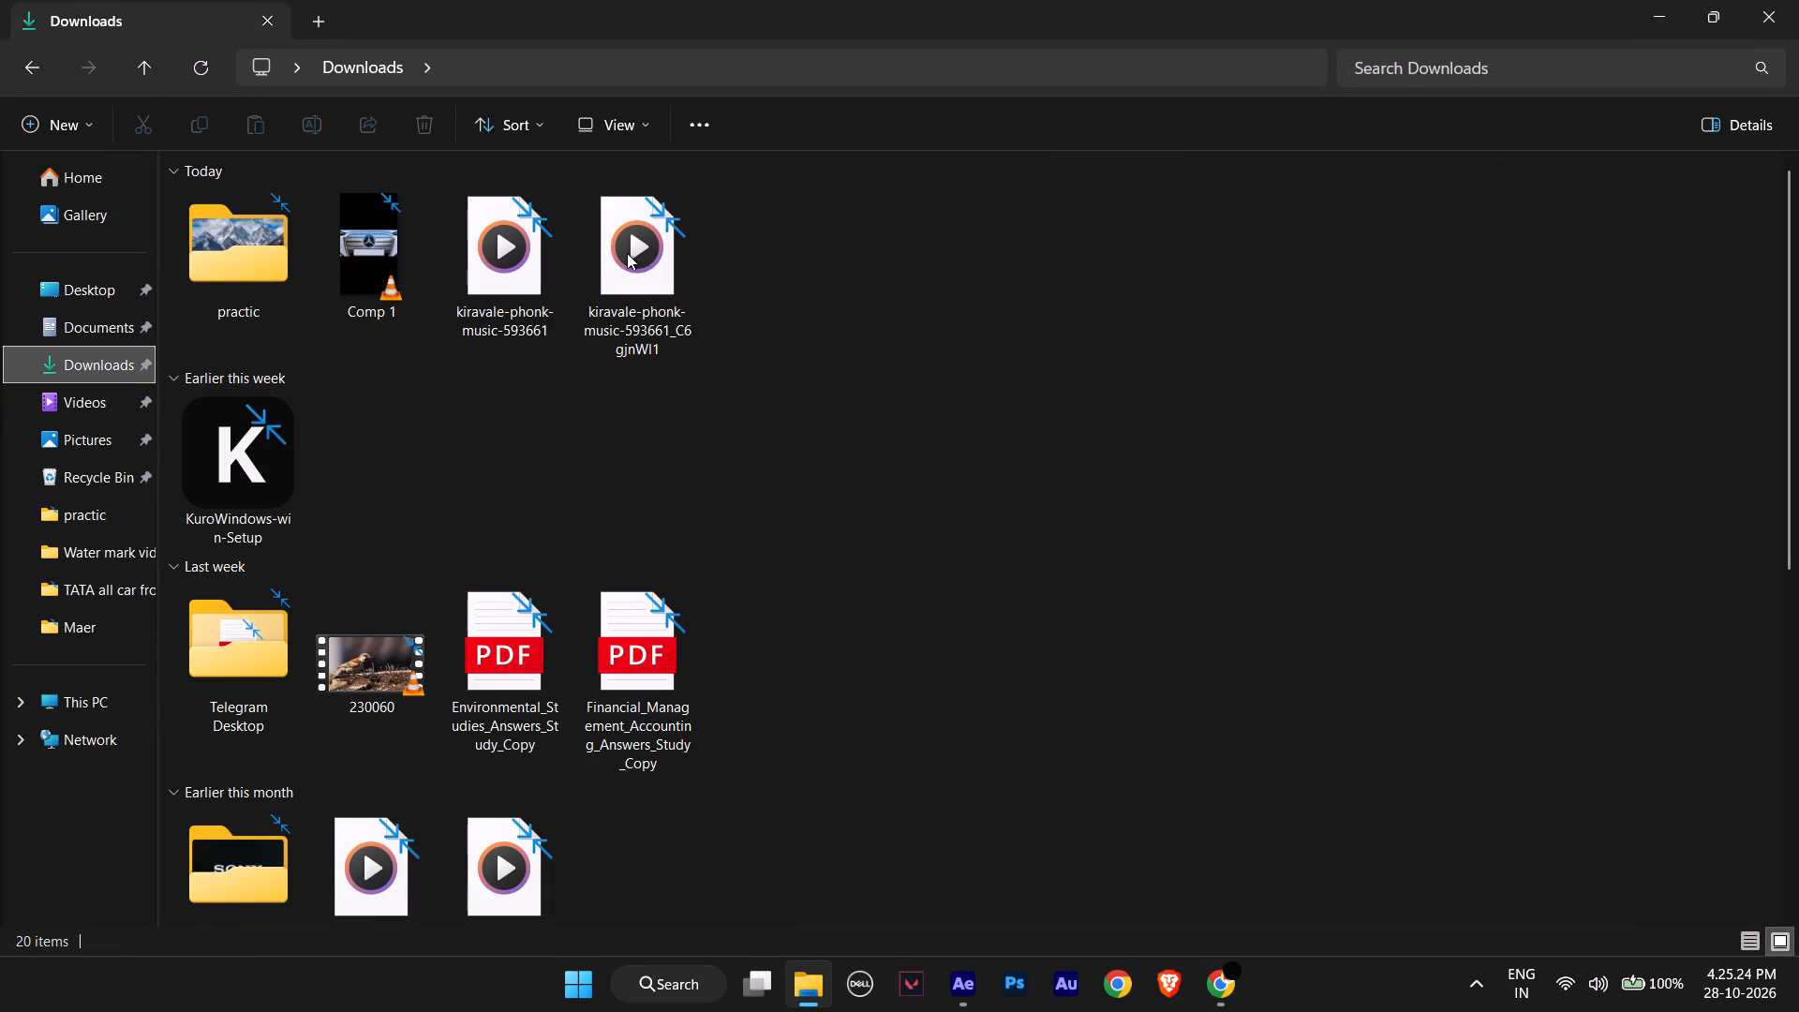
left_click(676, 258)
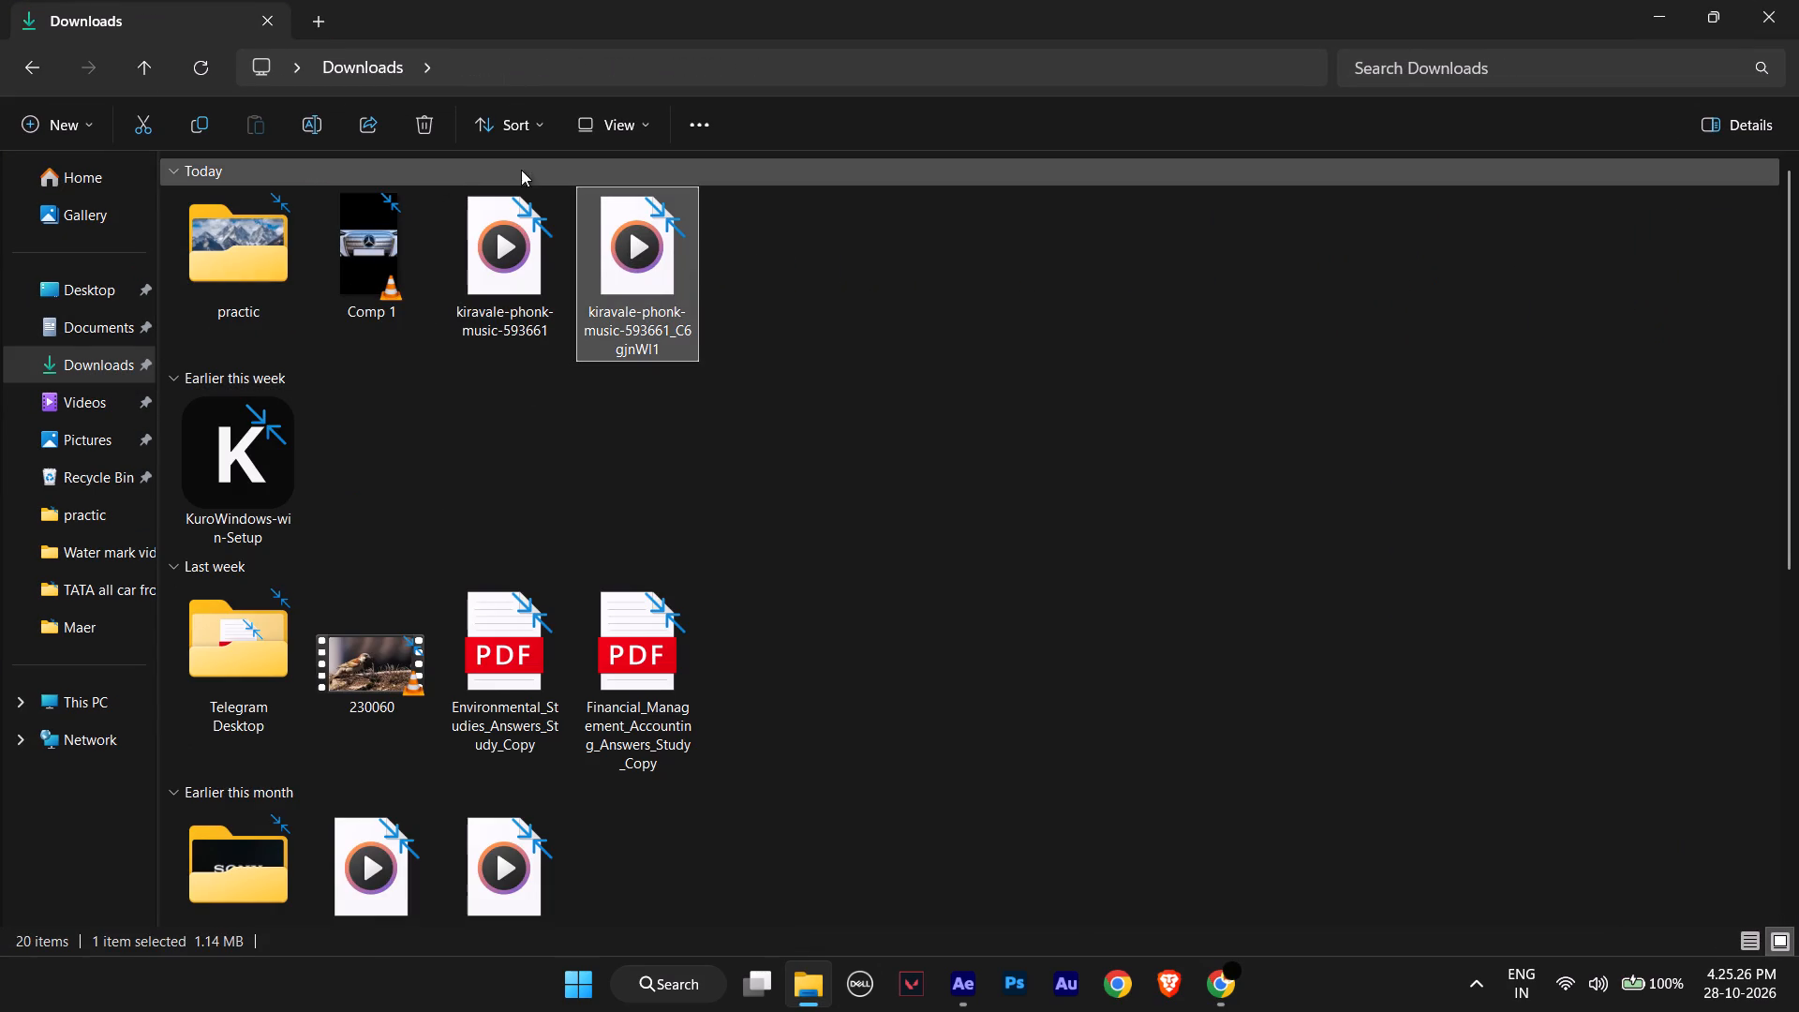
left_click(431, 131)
Bring the original kiravale-phonk-music-593661 file from Downloads into After Effects and drop it in the Comp 1 layer stack.
left_click_drag(503, 234, 561, 271)
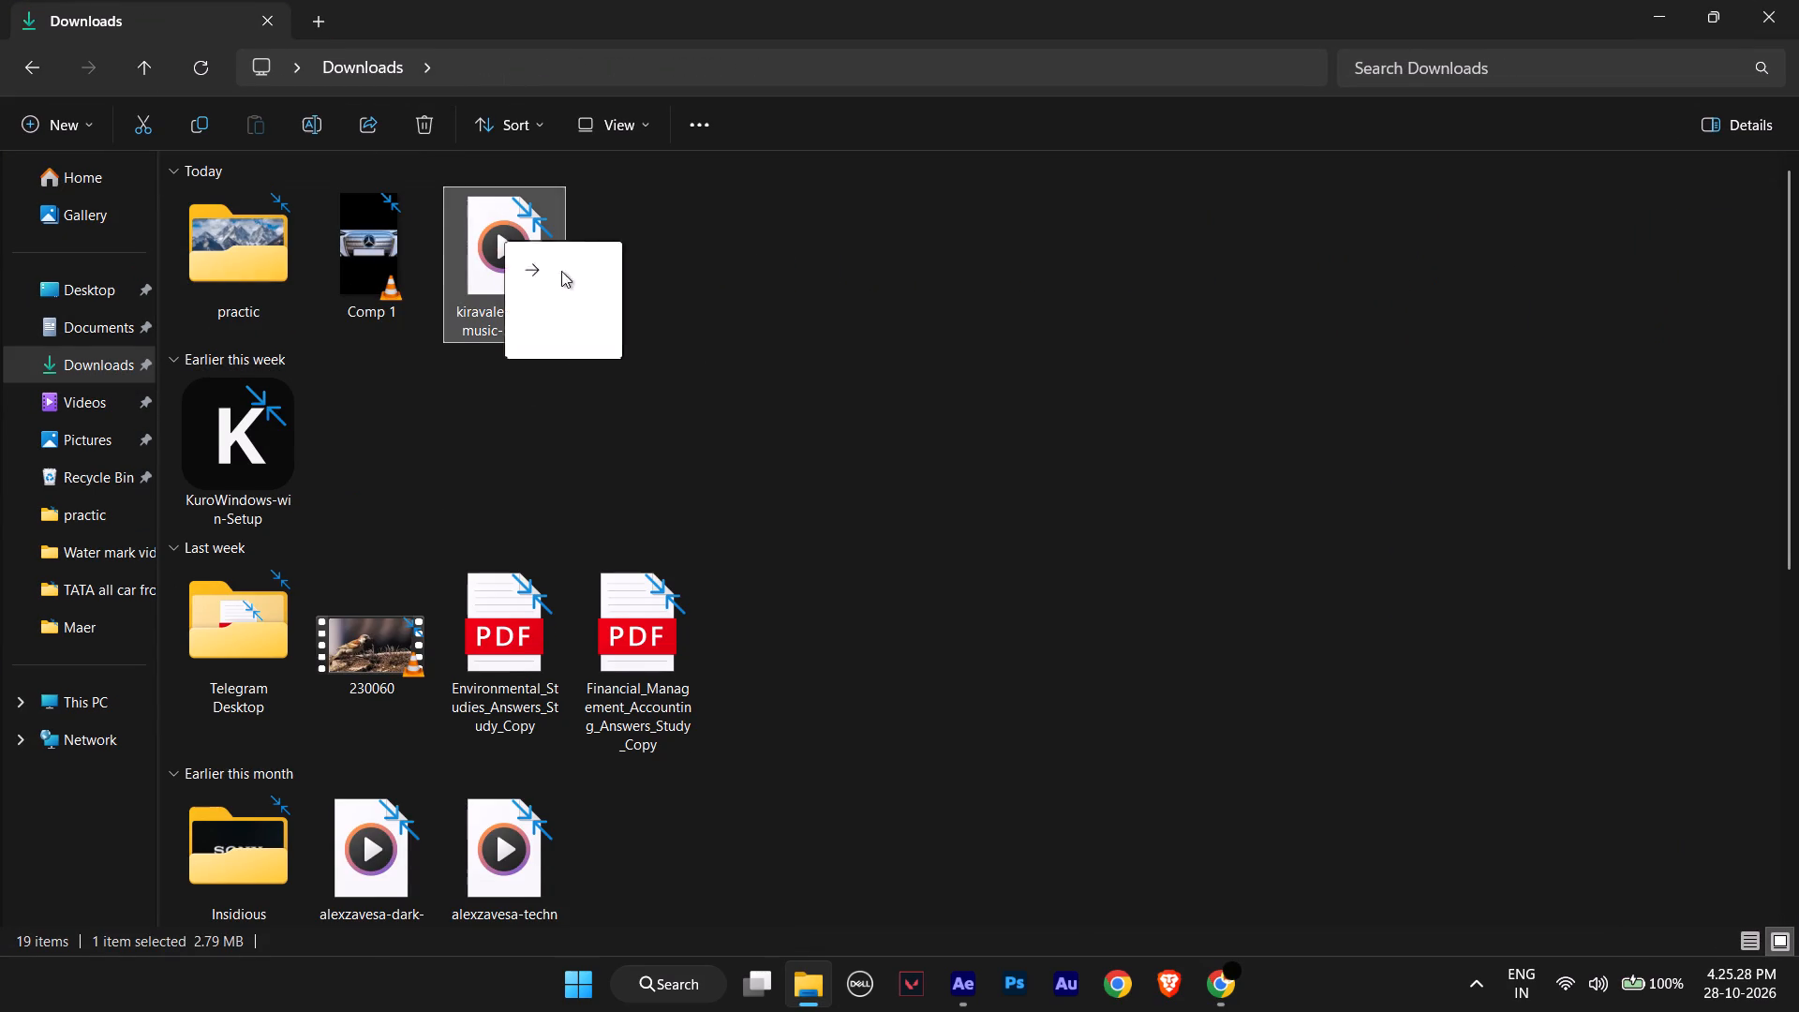
left_click_drag(561, 271, 691, 862)
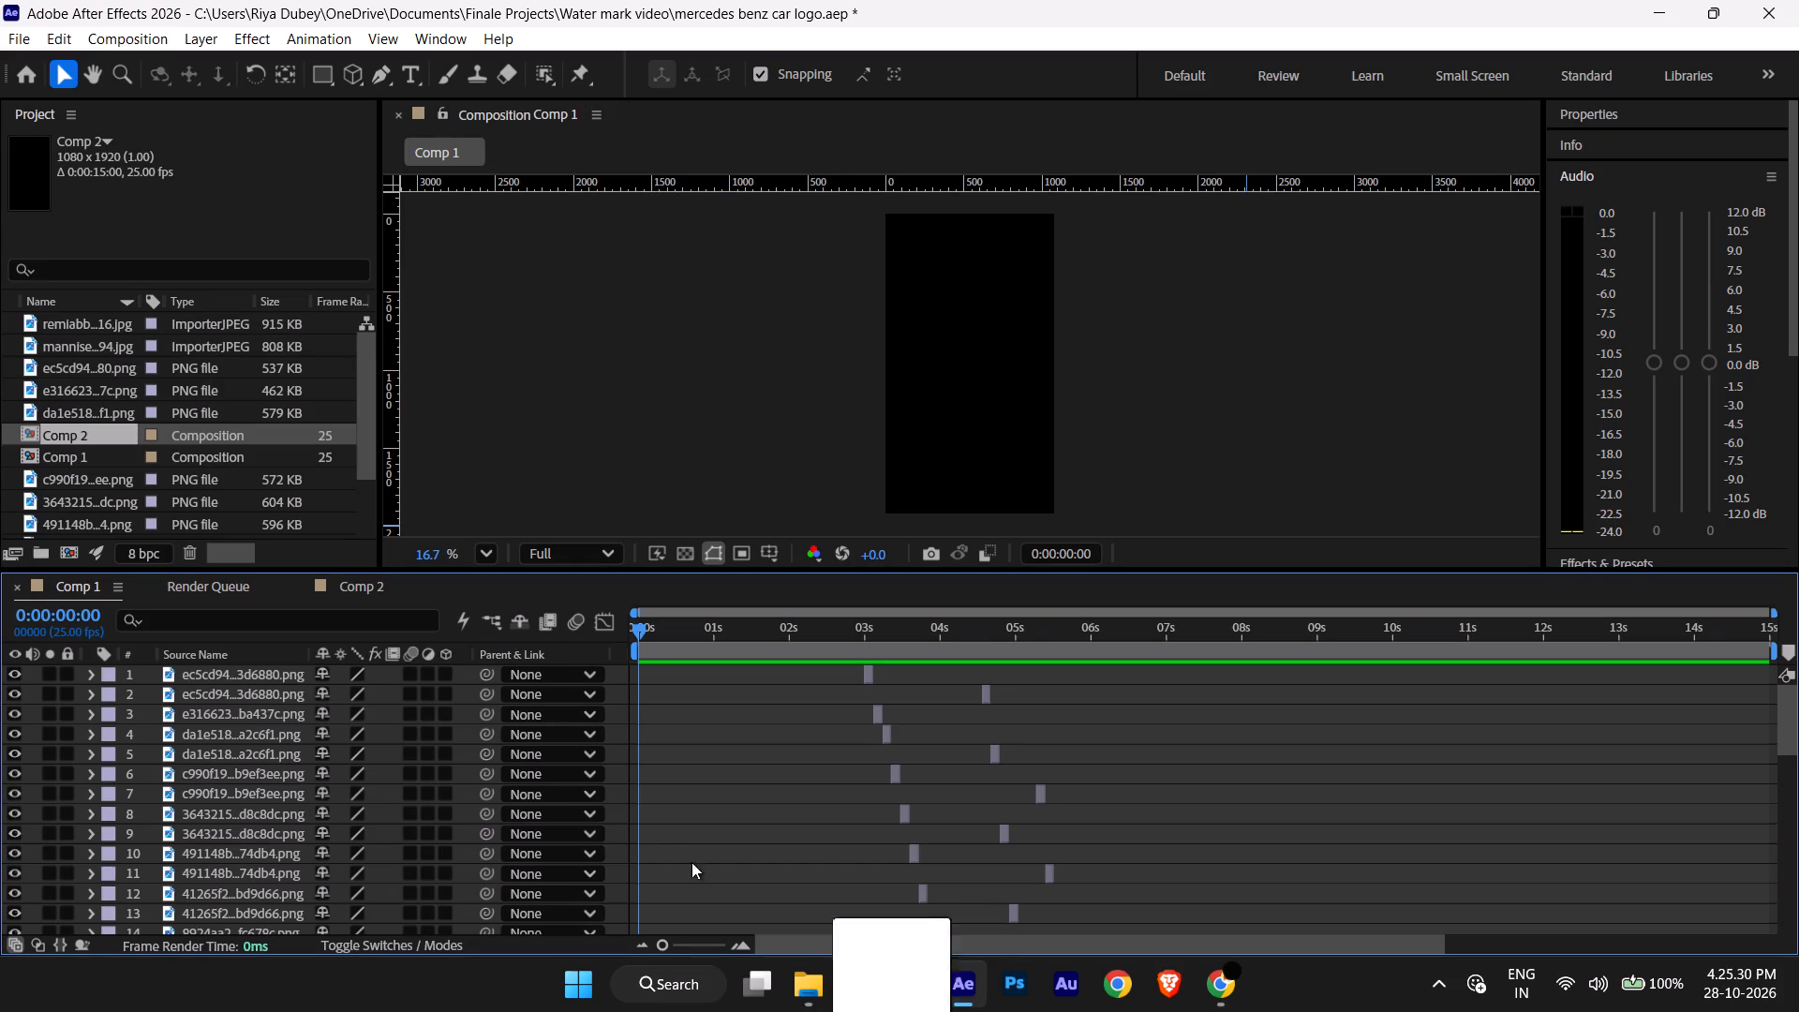
left_click_drag(691, 862, 144, 328)
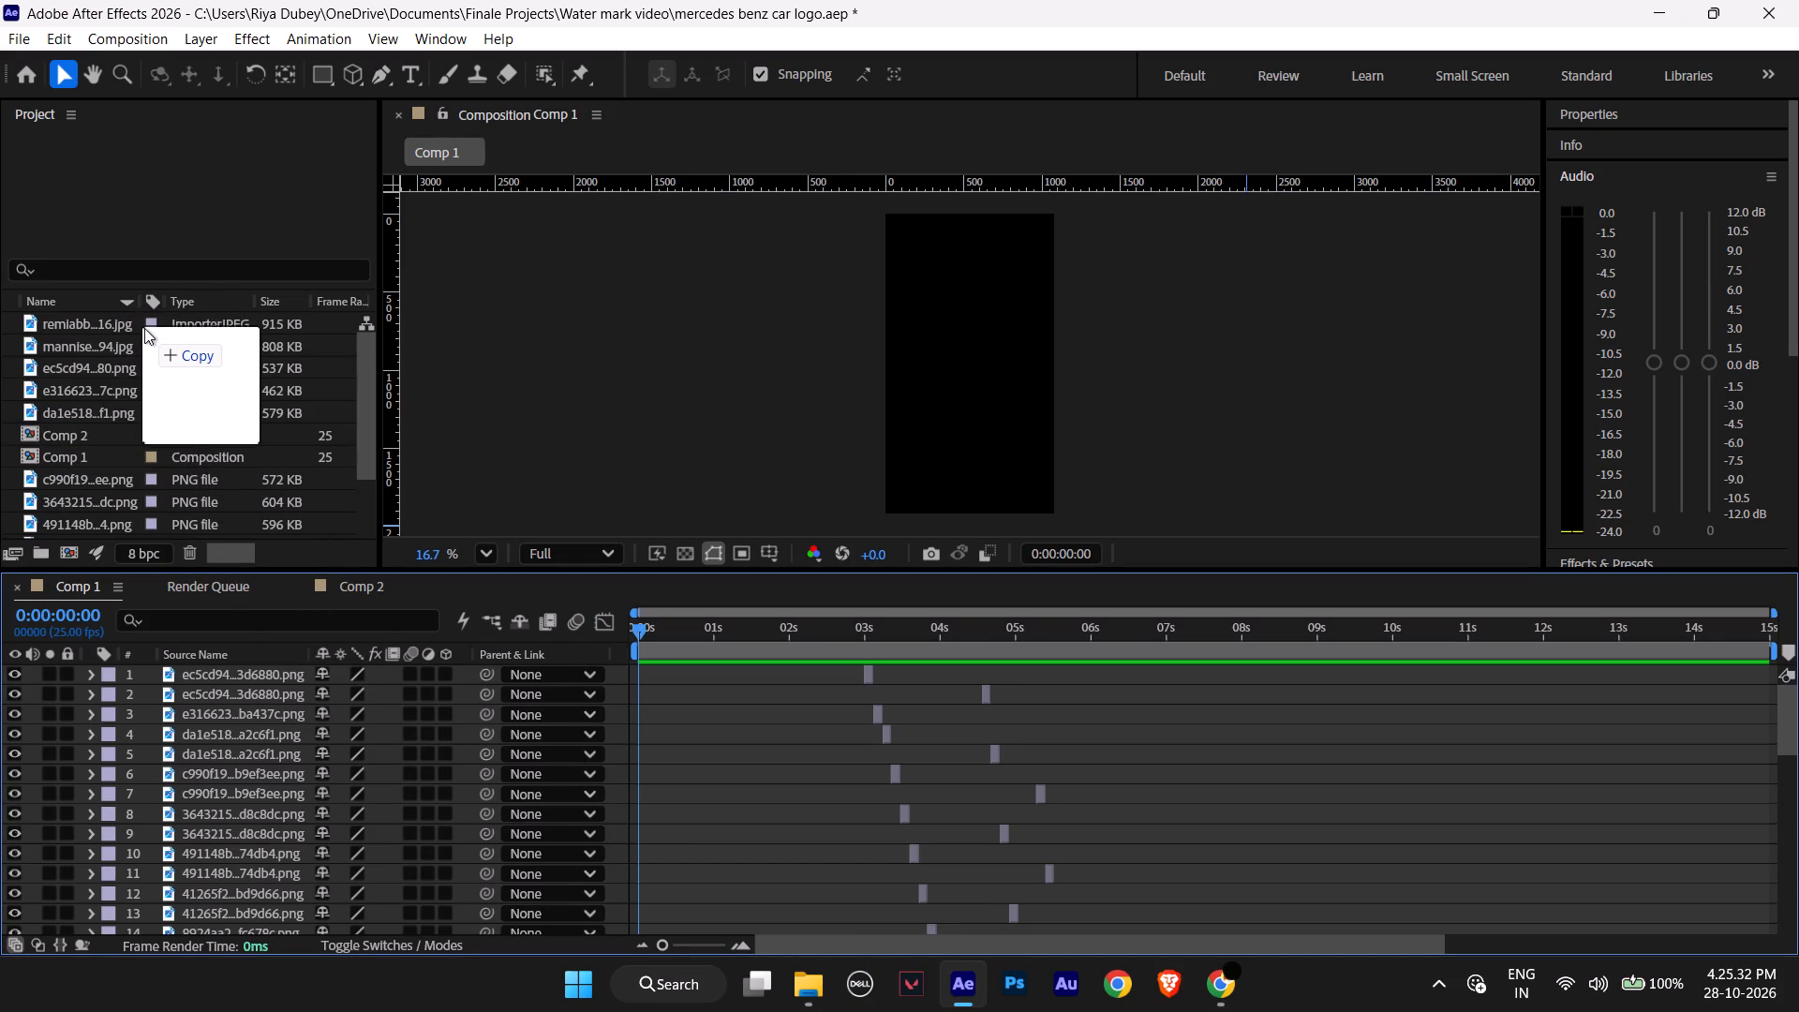
left_click_drag(144, 328, 126, 681)
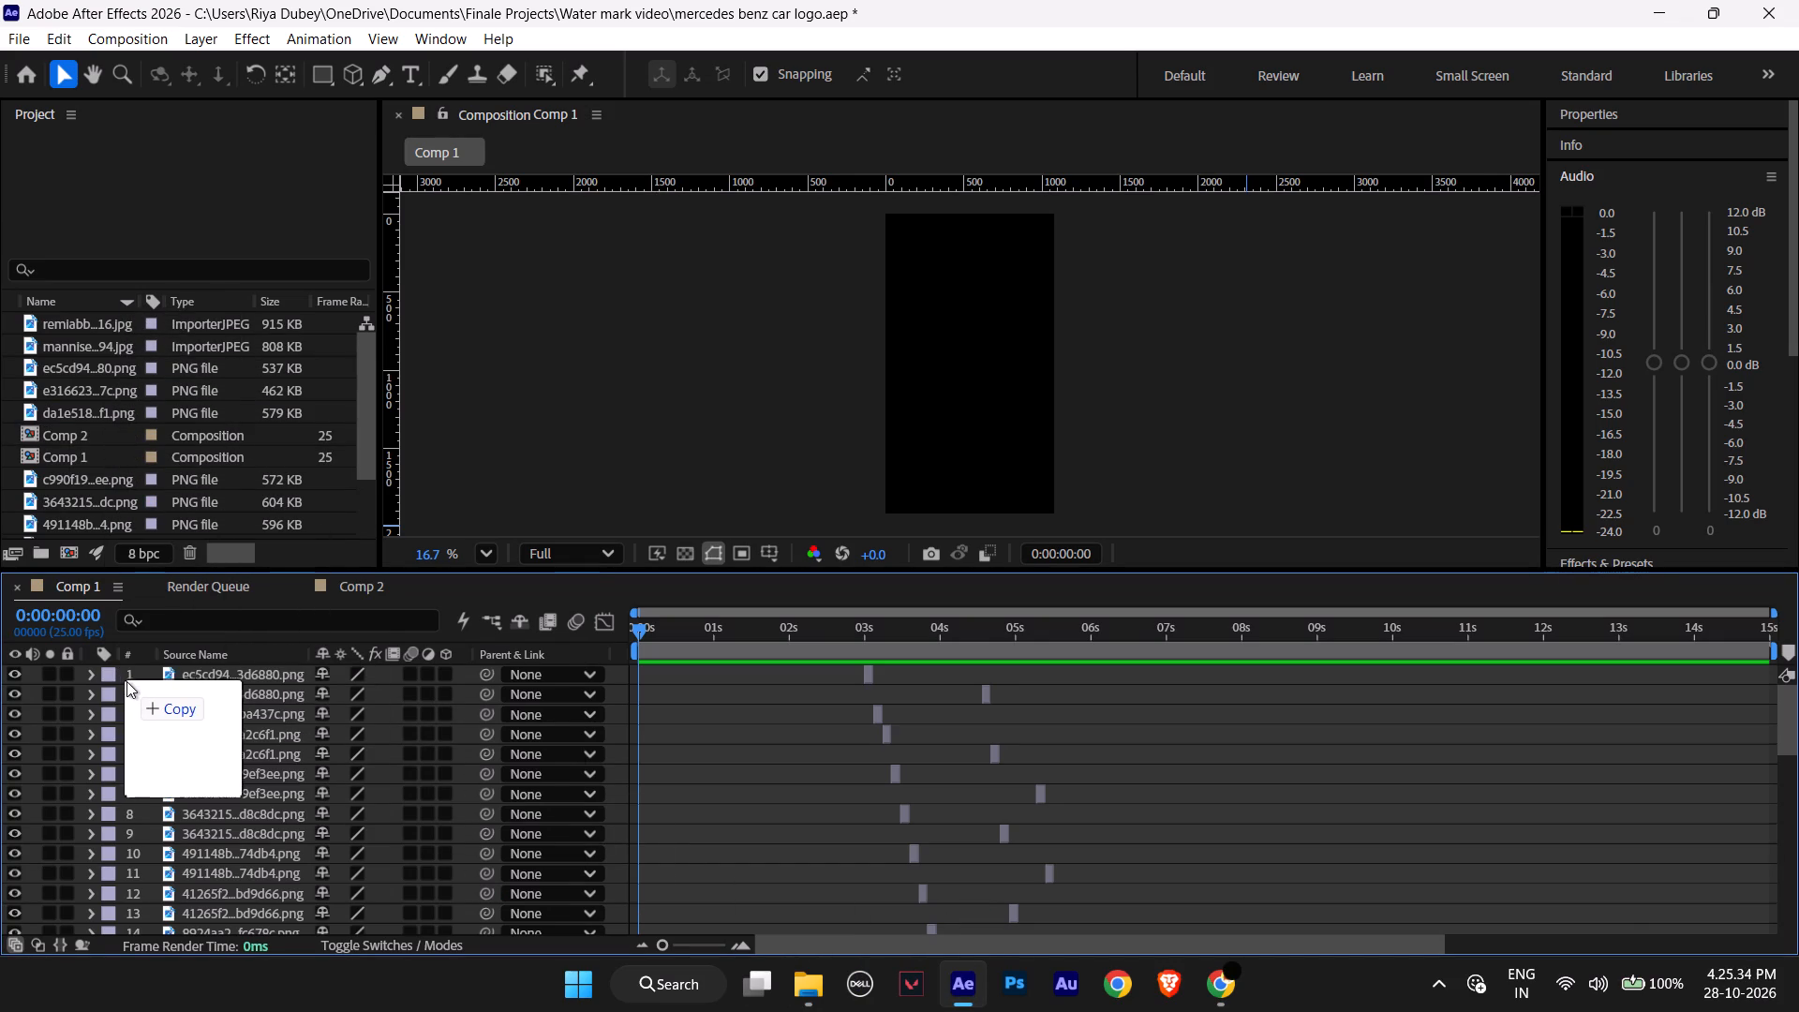
left_click_drag(126, 681, 86, 615)
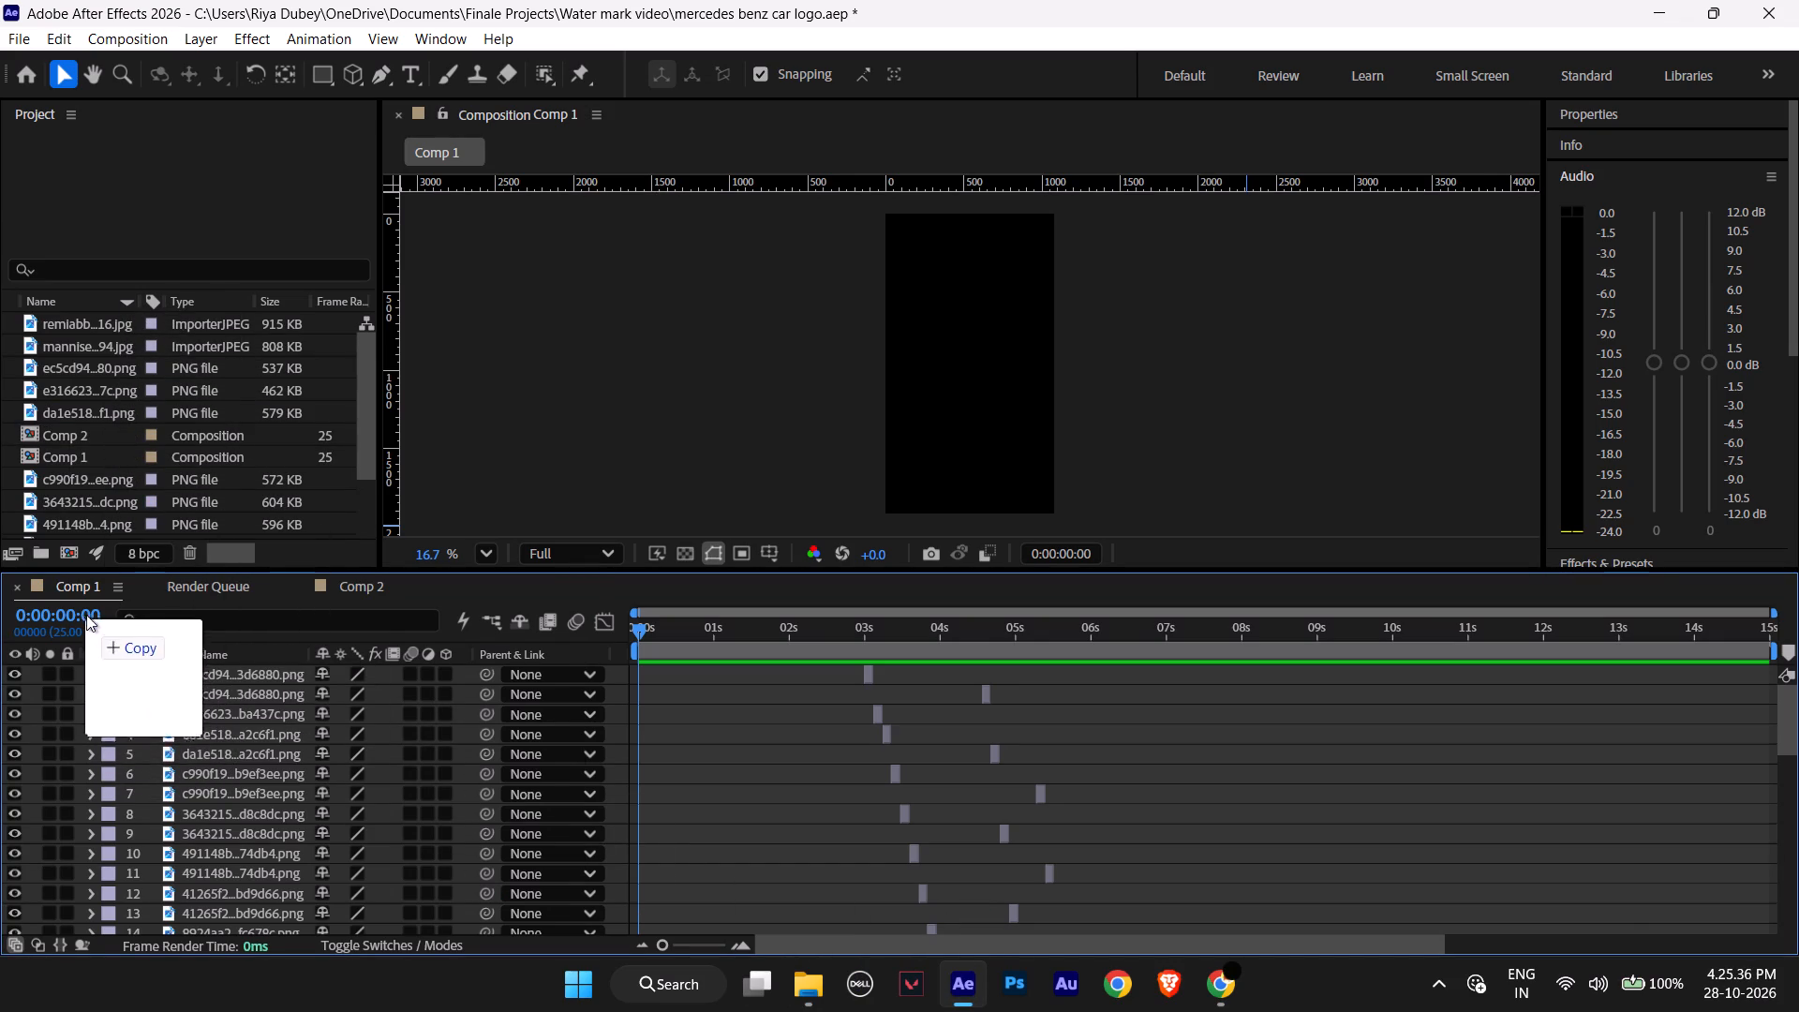
left_click_drag(86, 615, 261, 902)
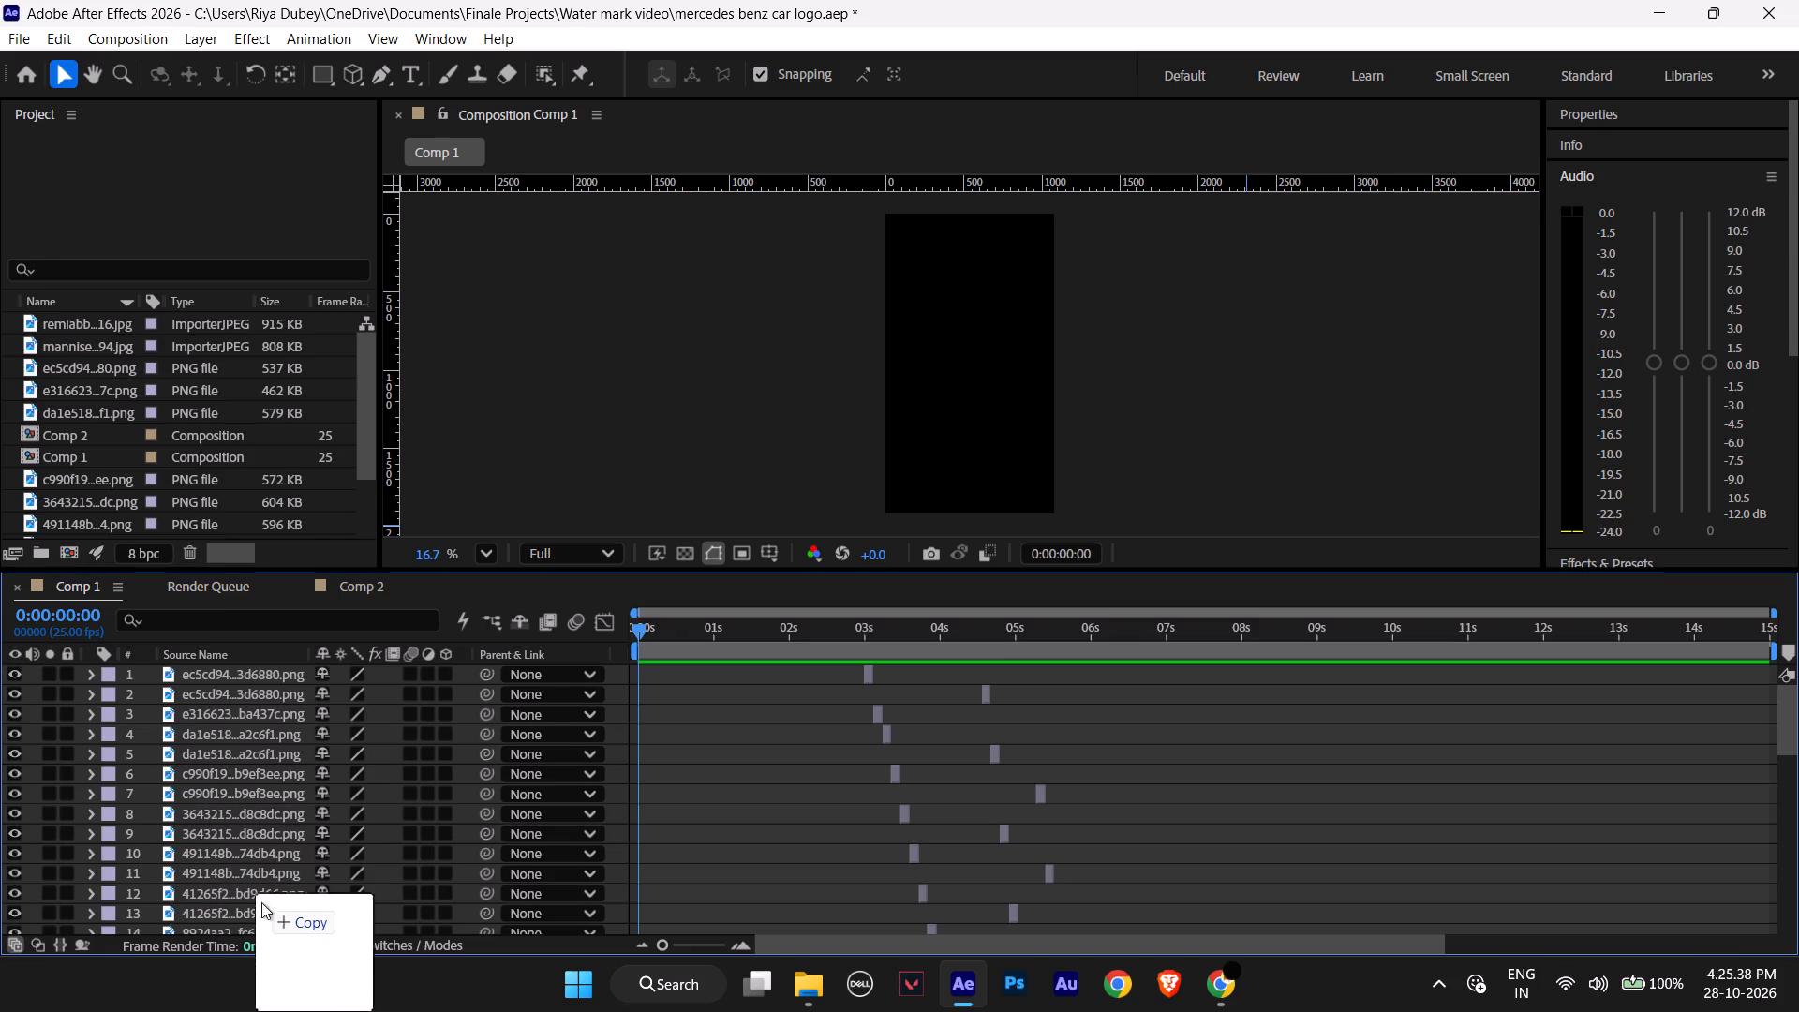
left_click_drag(261, 902, 277, 934)
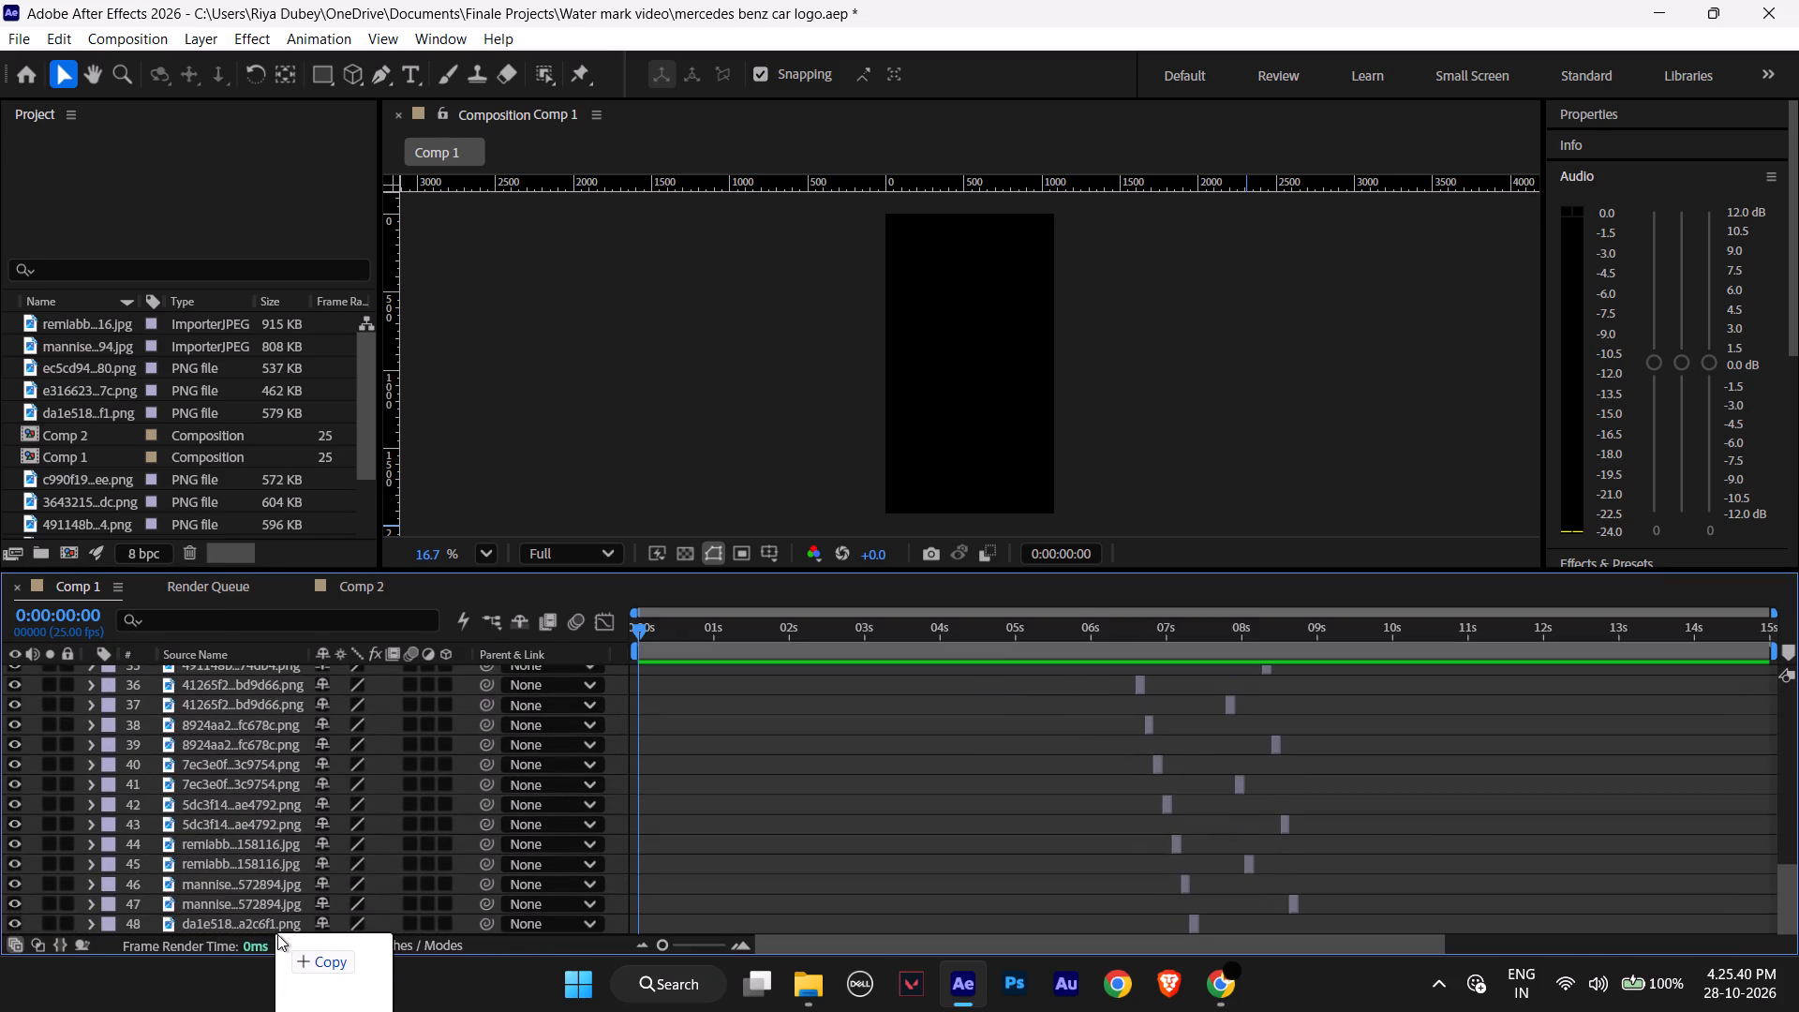
left_click_drag(277, 934, 279, 927)
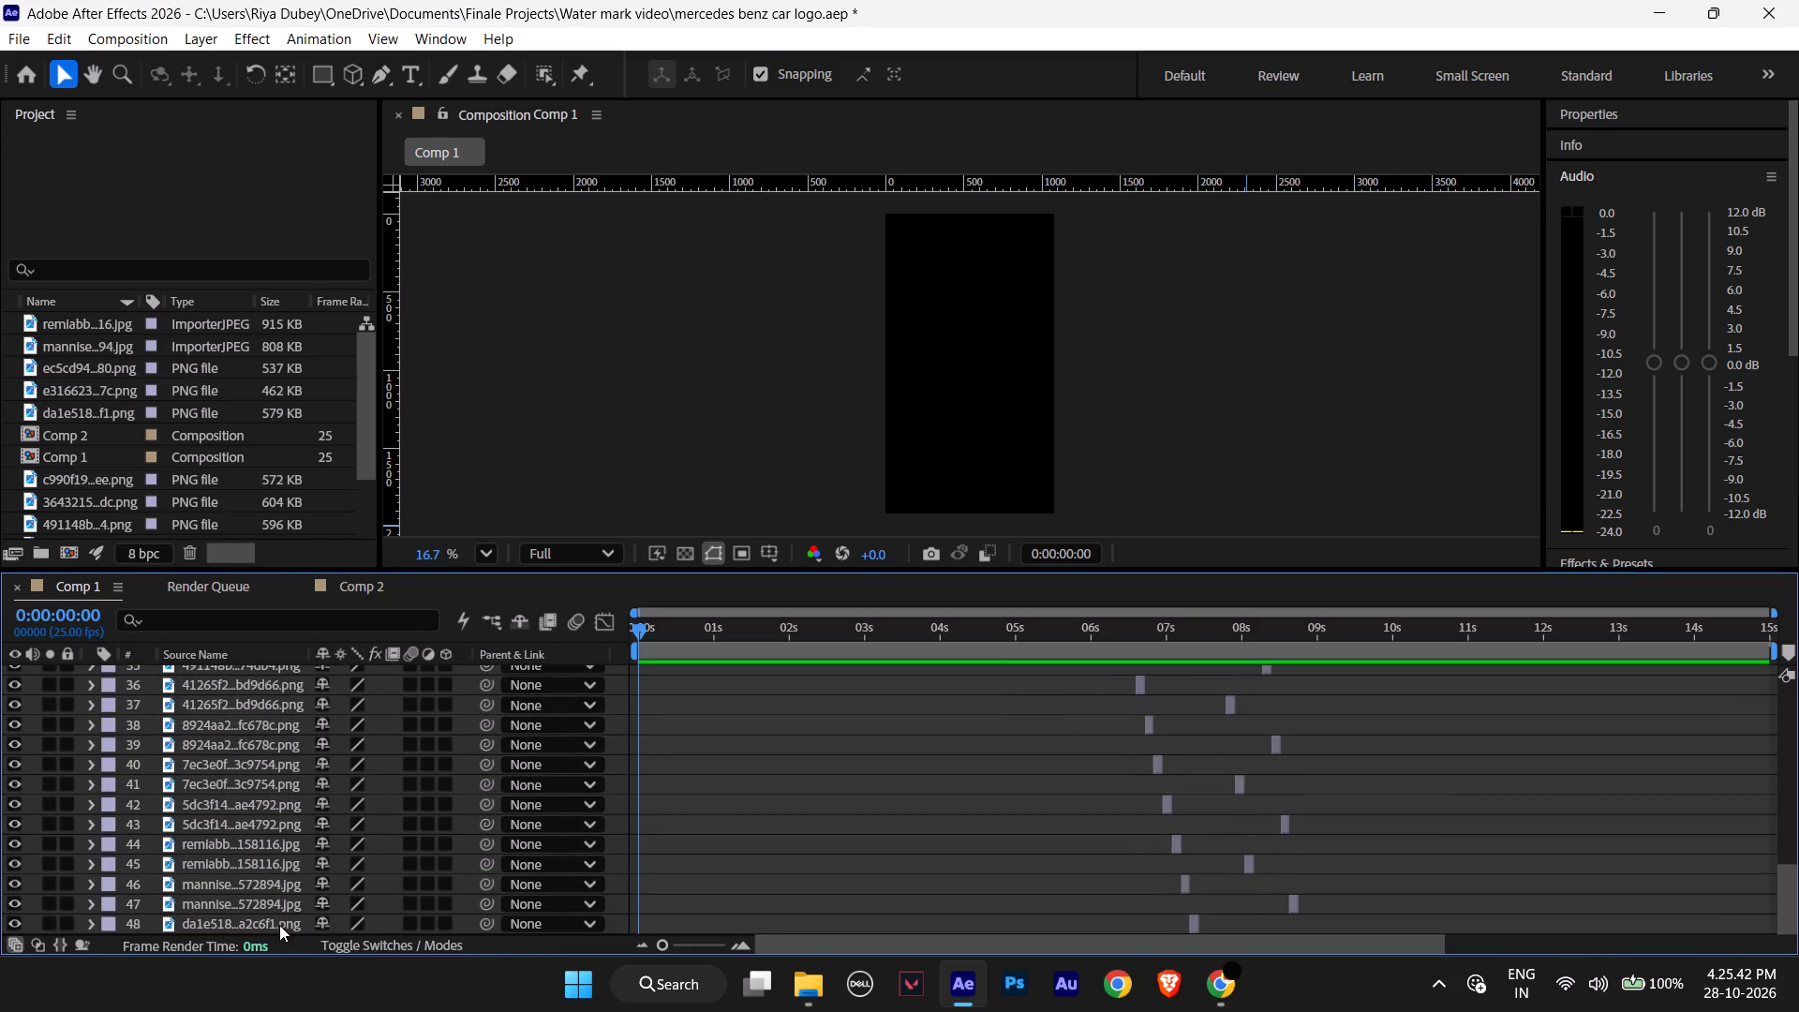
Look through Comp 1's layer stack for the newly added kiravale-phonk-music-593661 audio layer.
scroll(356, 770, "down", 5)
scroll(354, 770, "up", 1)
scroll(353, 770, "down", 1)
scroll(352, 770, "up", 2)
scroll(349, 770, "down", 2)
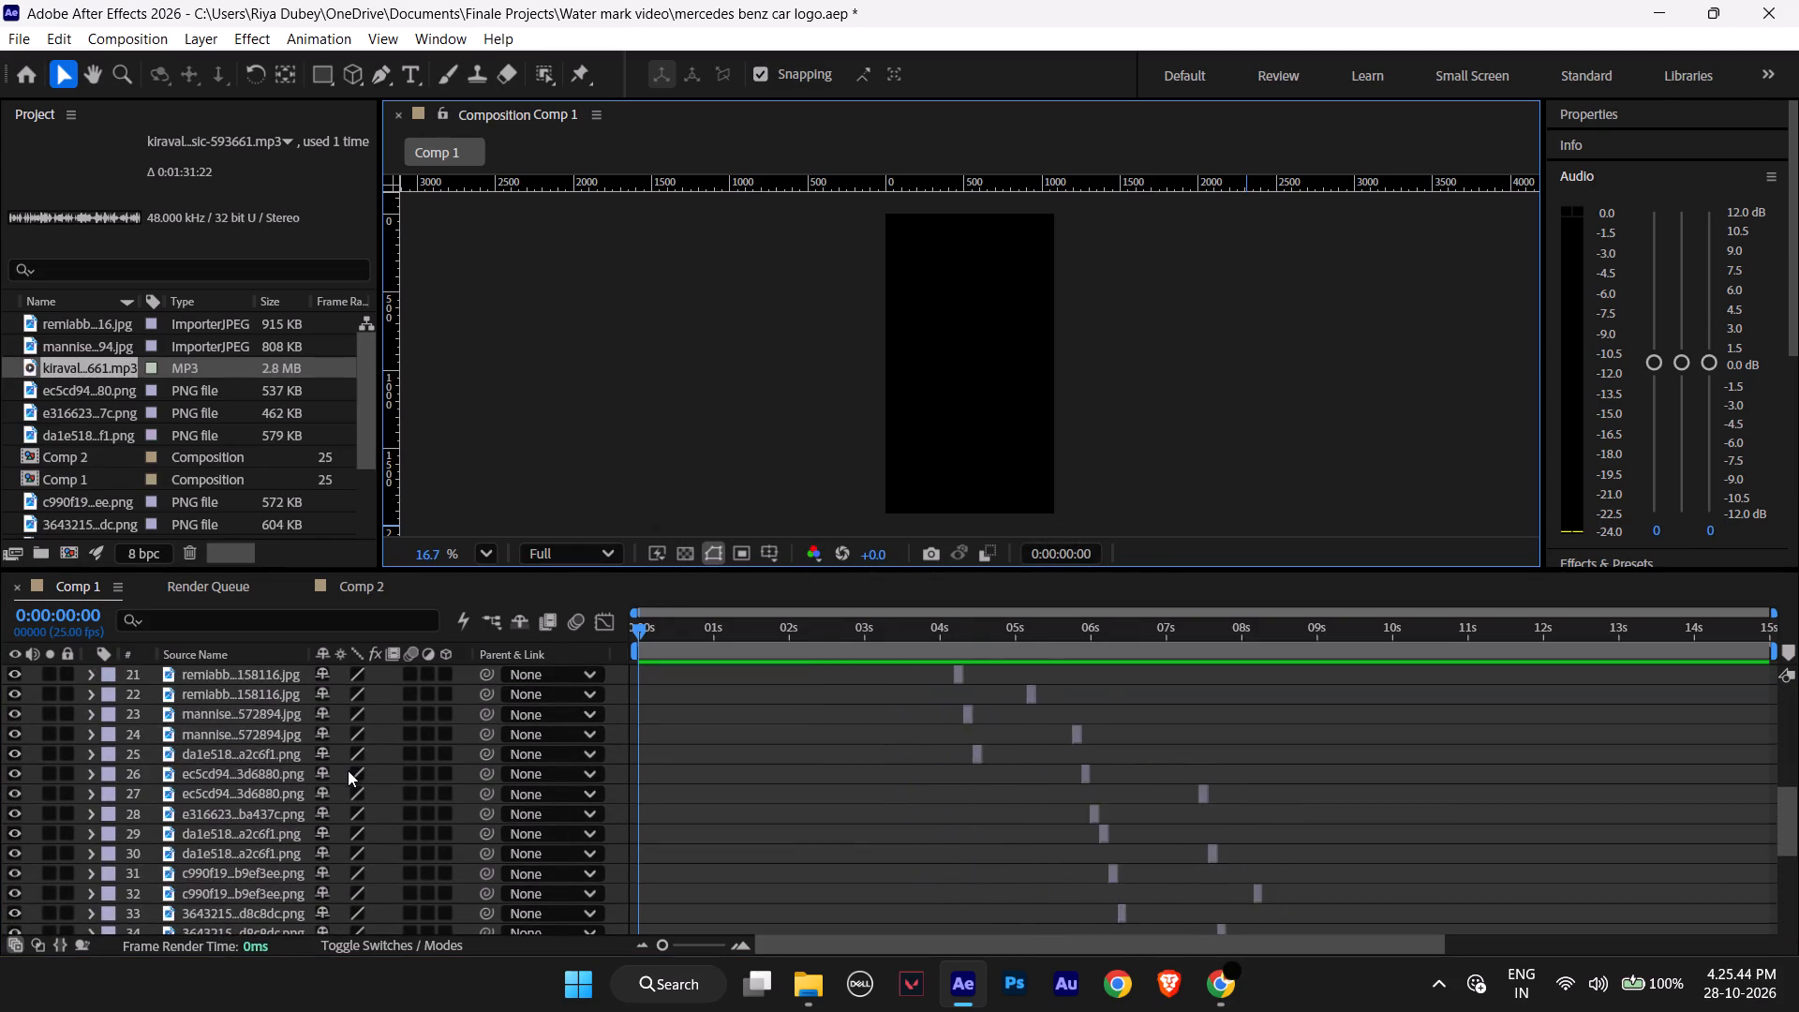
scroll(345, 768, "down", 3)
scroll(345, 768, "up", 1)
scroll(345, 768, "down", 7)
scroll(343, 767, "up", 1)
scroll(343, 767, "down", 2)
scroll(343, 767, "up", 6)
scroll(342, 767, "down", 1)
scroll(342, 767, "up", 2)
scroll(342, 767, "down", 1)
scroll(342, 767, "up", 12)
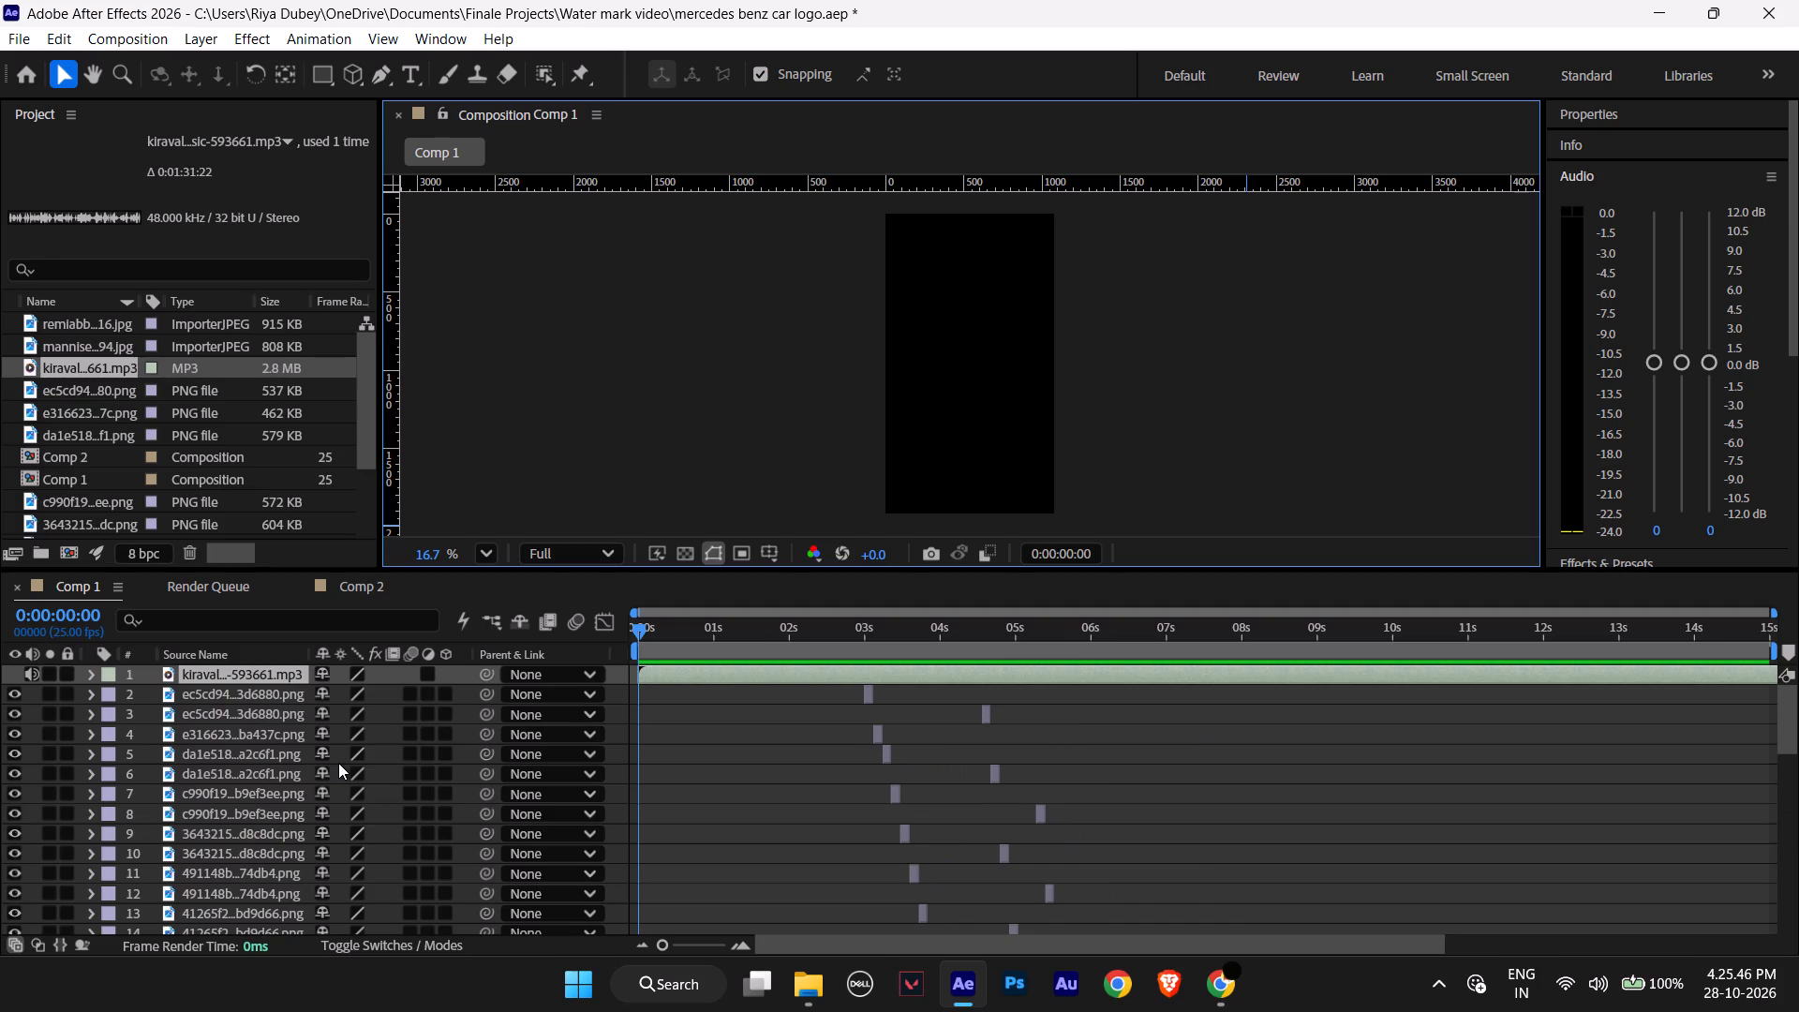
scroll(338, 763, "up", 2)
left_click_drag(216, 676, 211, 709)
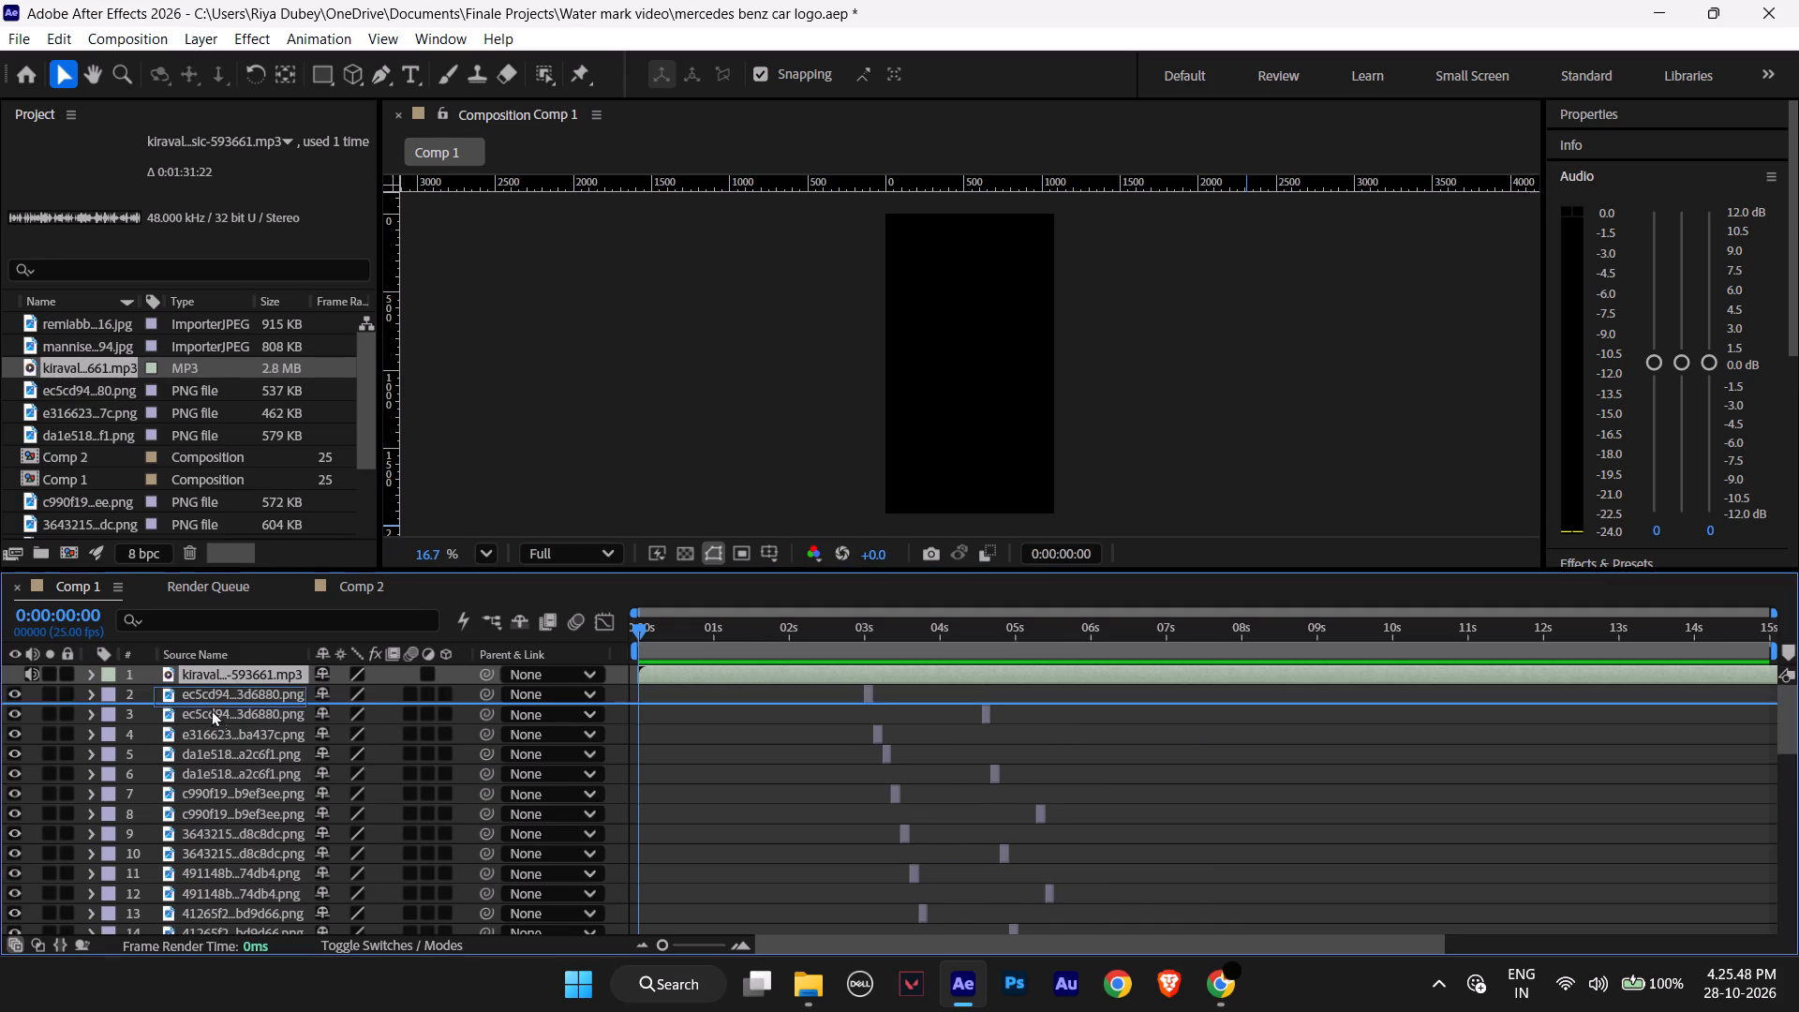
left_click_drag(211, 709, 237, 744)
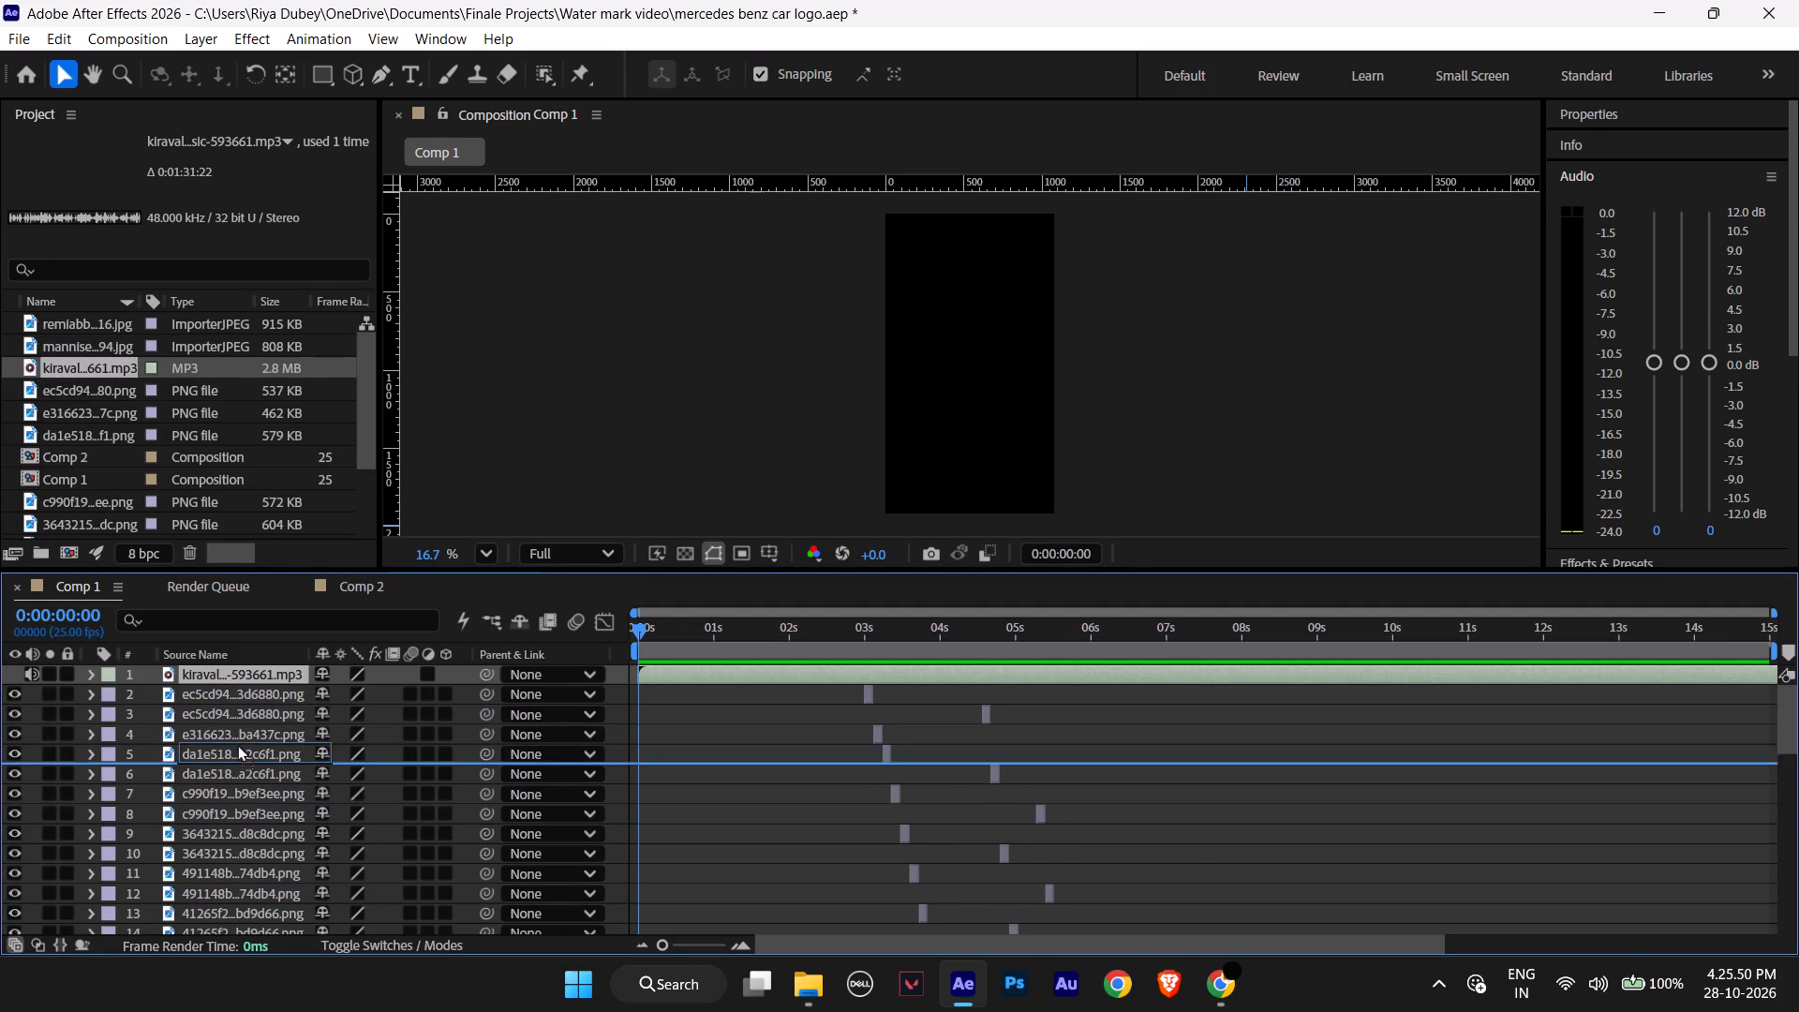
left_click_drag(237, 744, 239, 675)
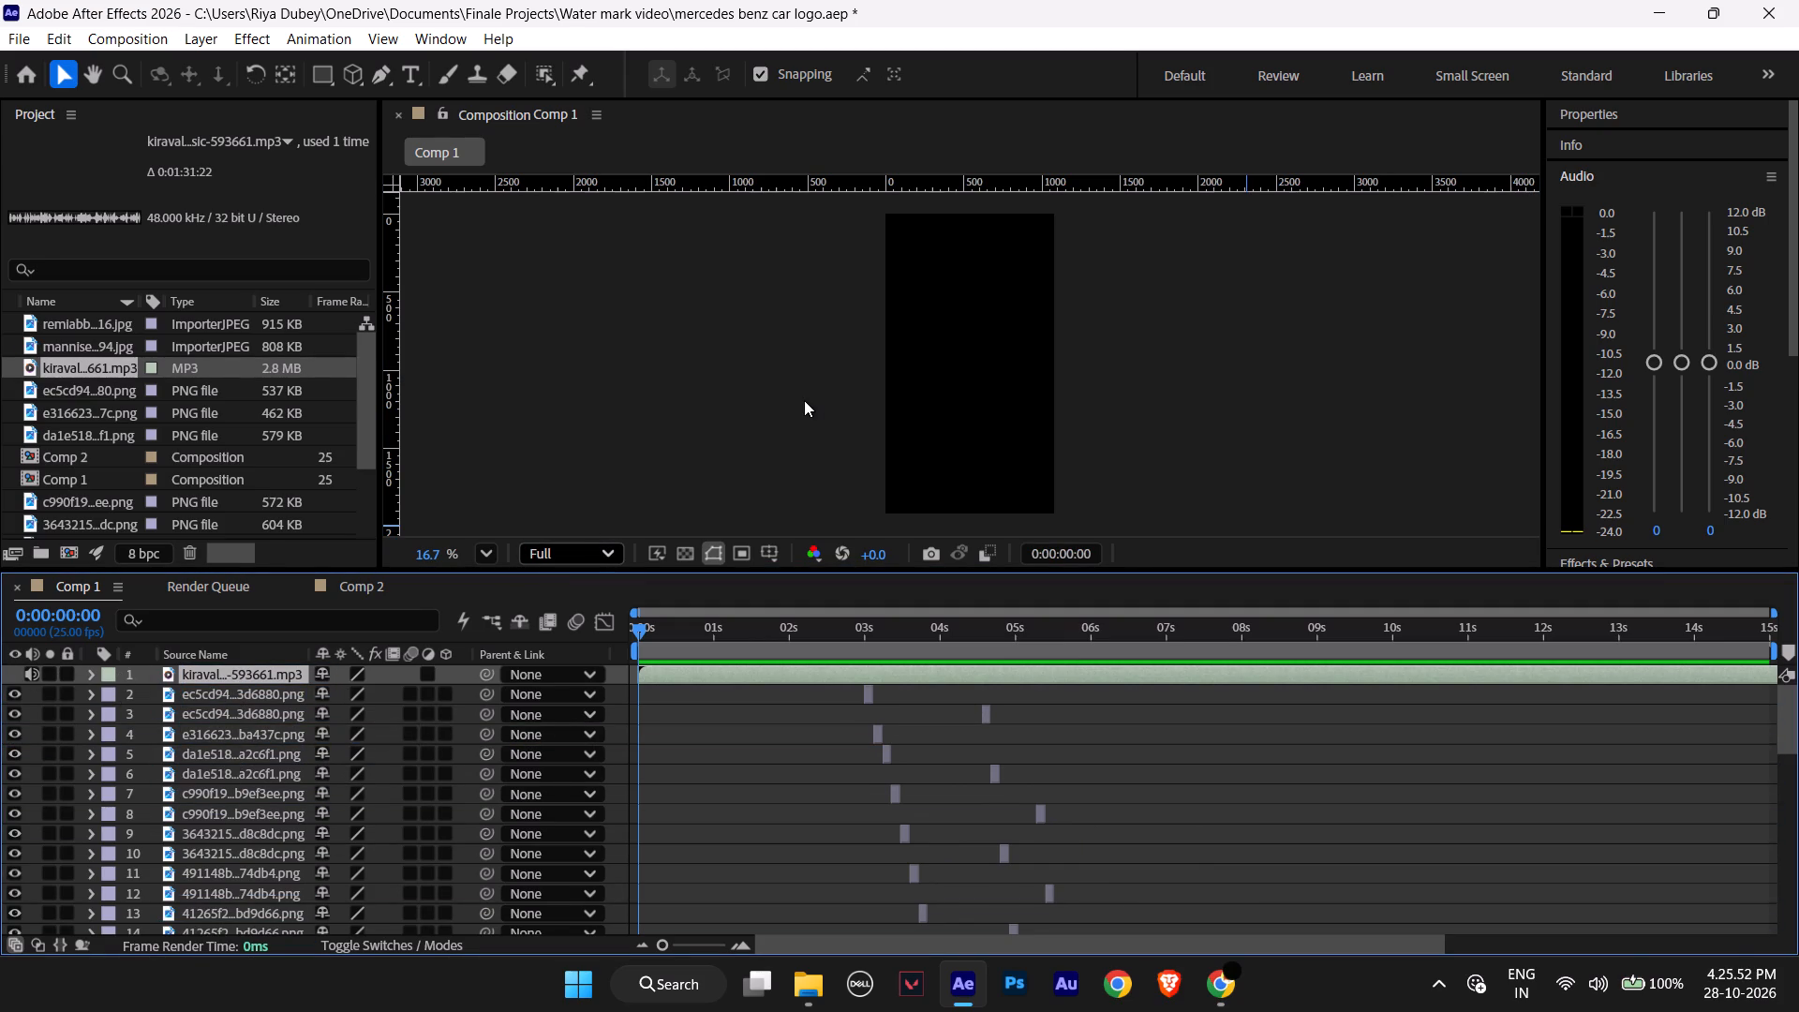
Preview Comp 1 twice from 0:00:00:00 to judge the music's timing against the car images.
key("space")
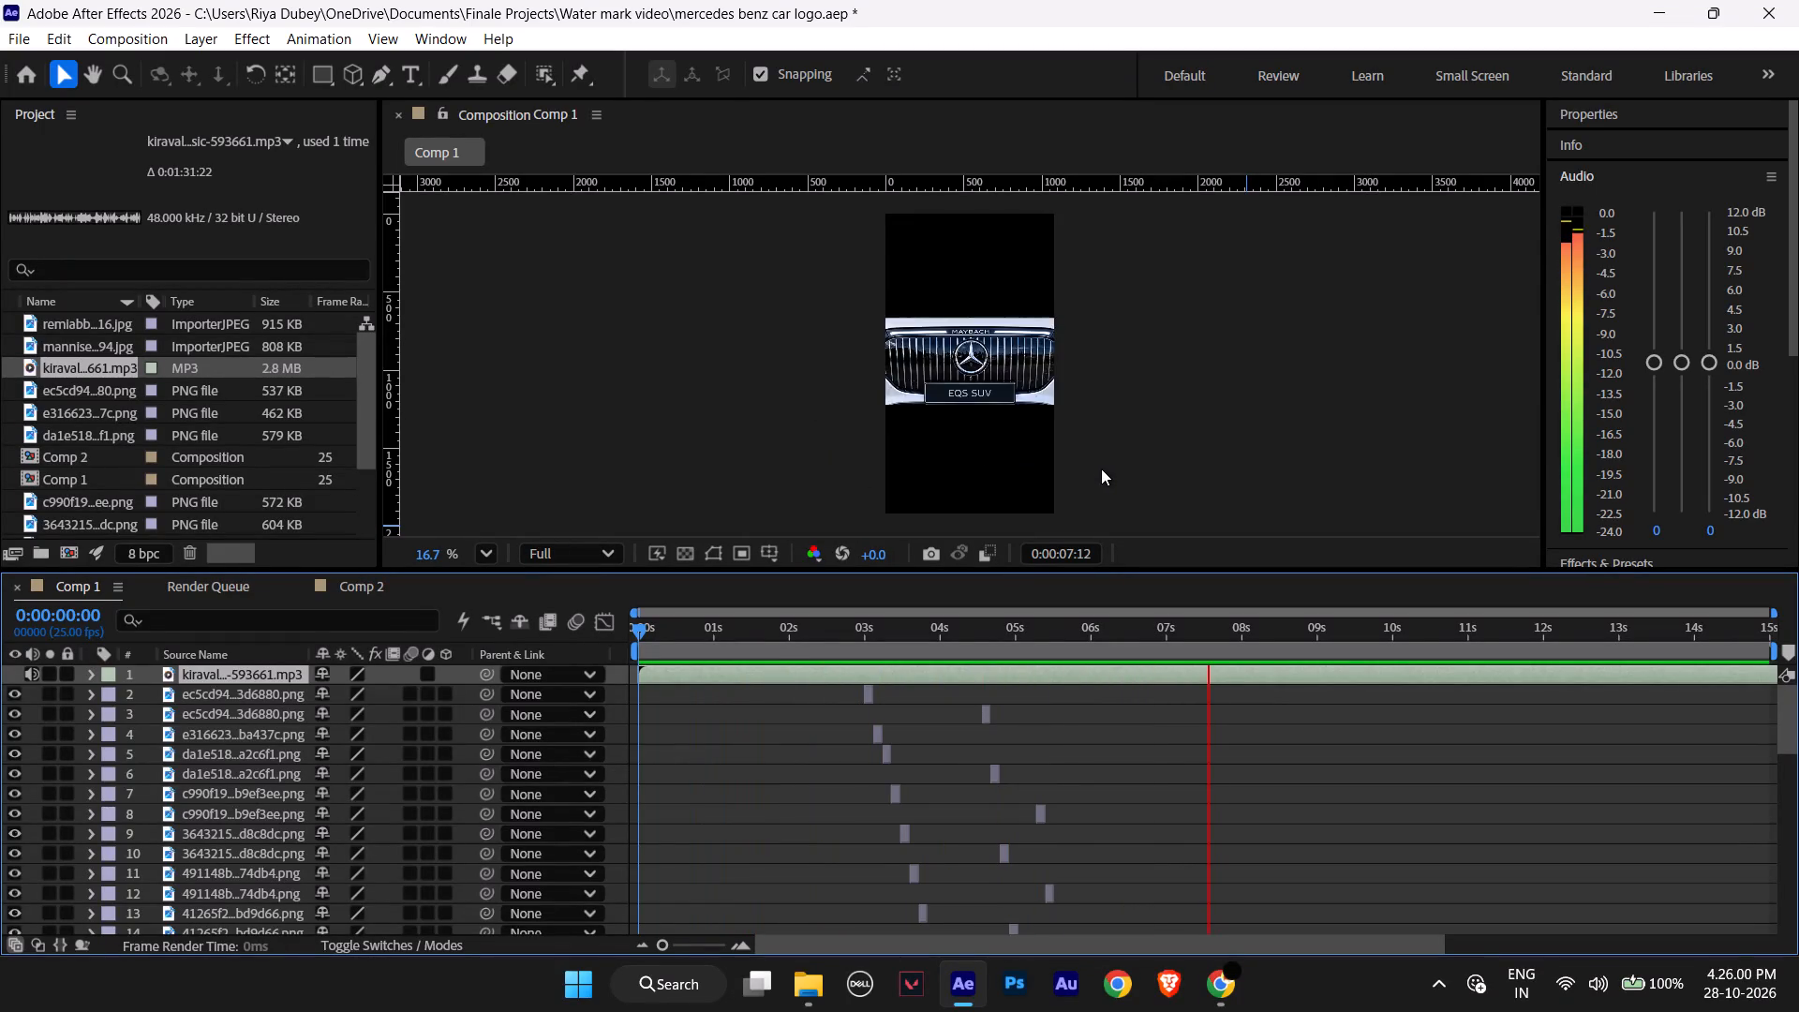
key("space")
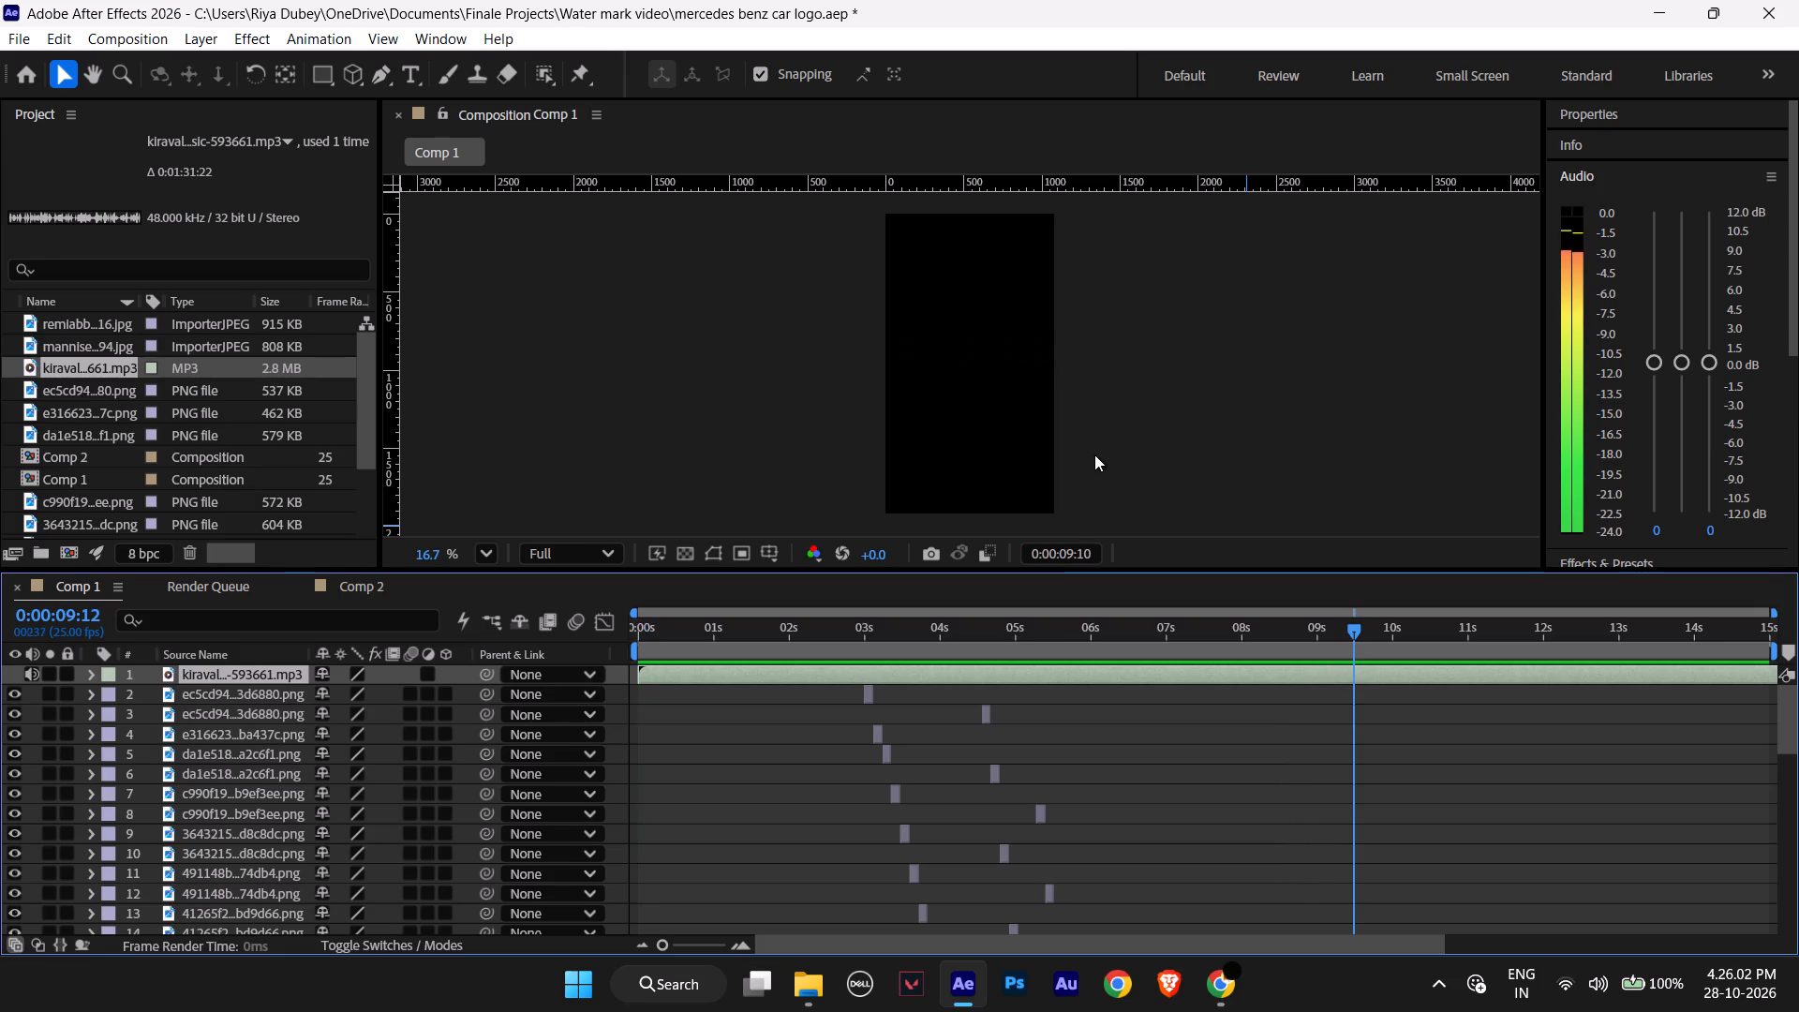
left_click_drag(1347, 628, 944, 665)
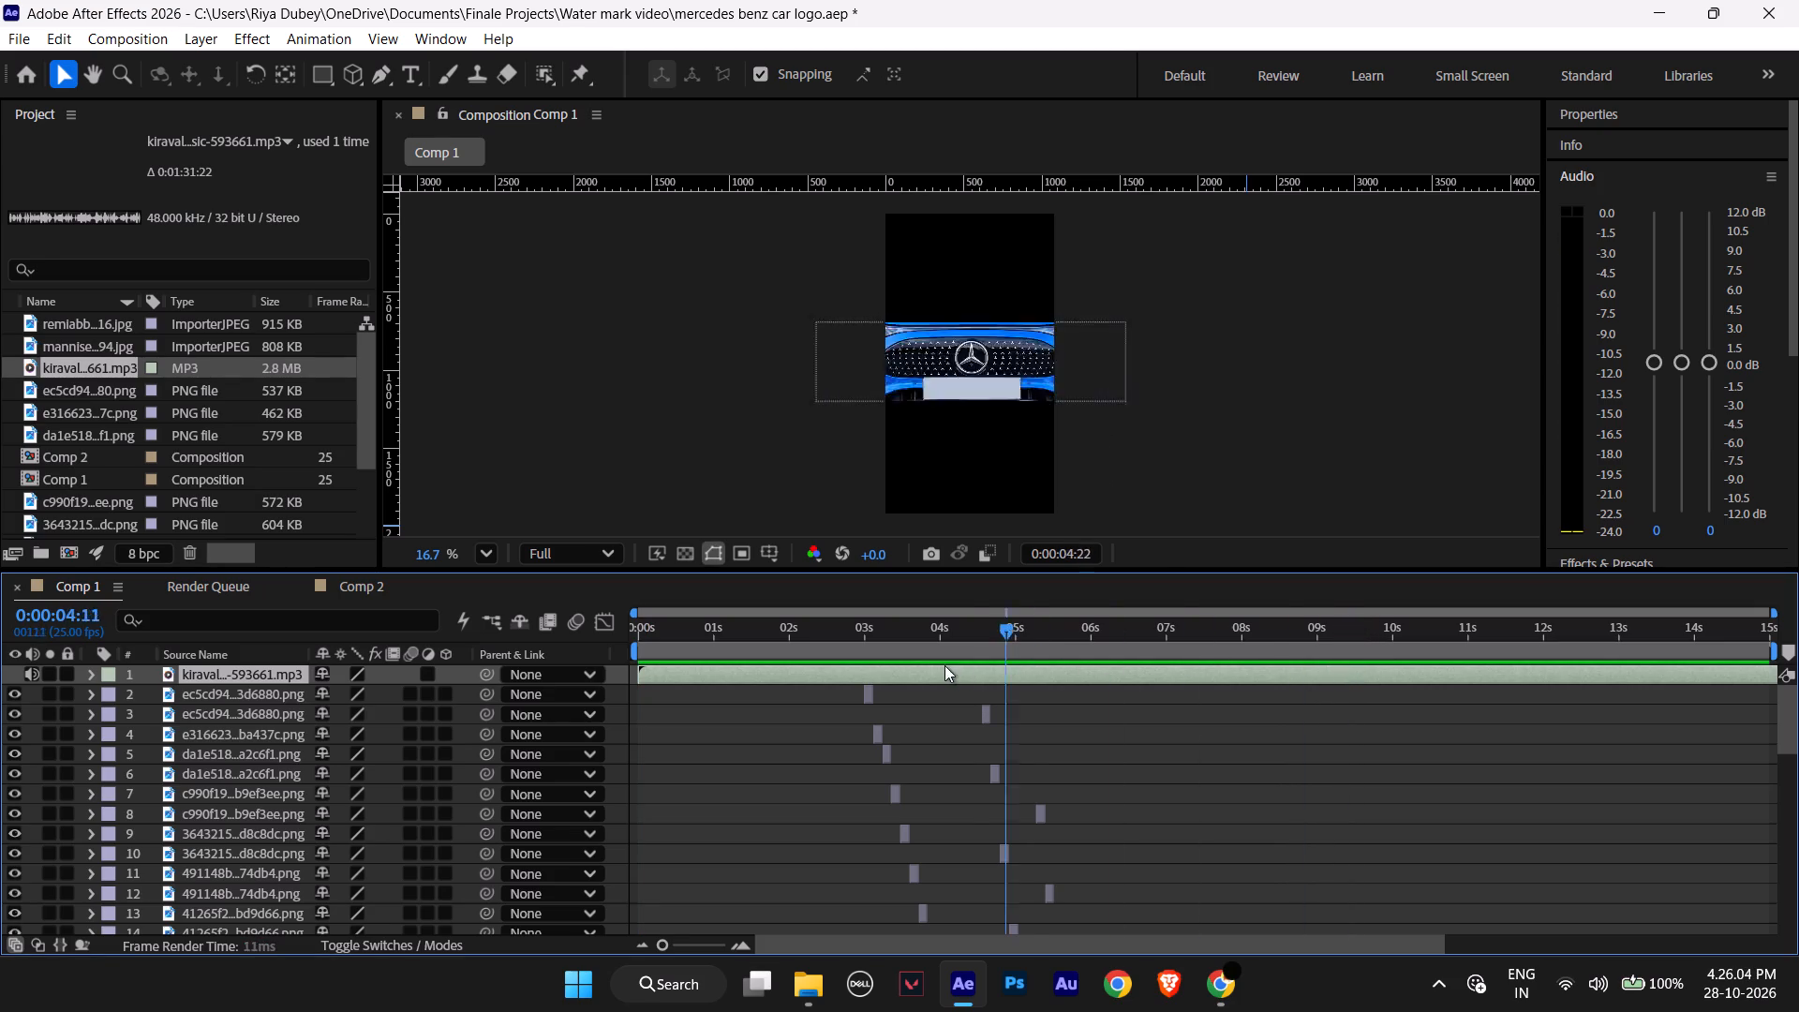
left_click_drag(944, 665, 593, 679)
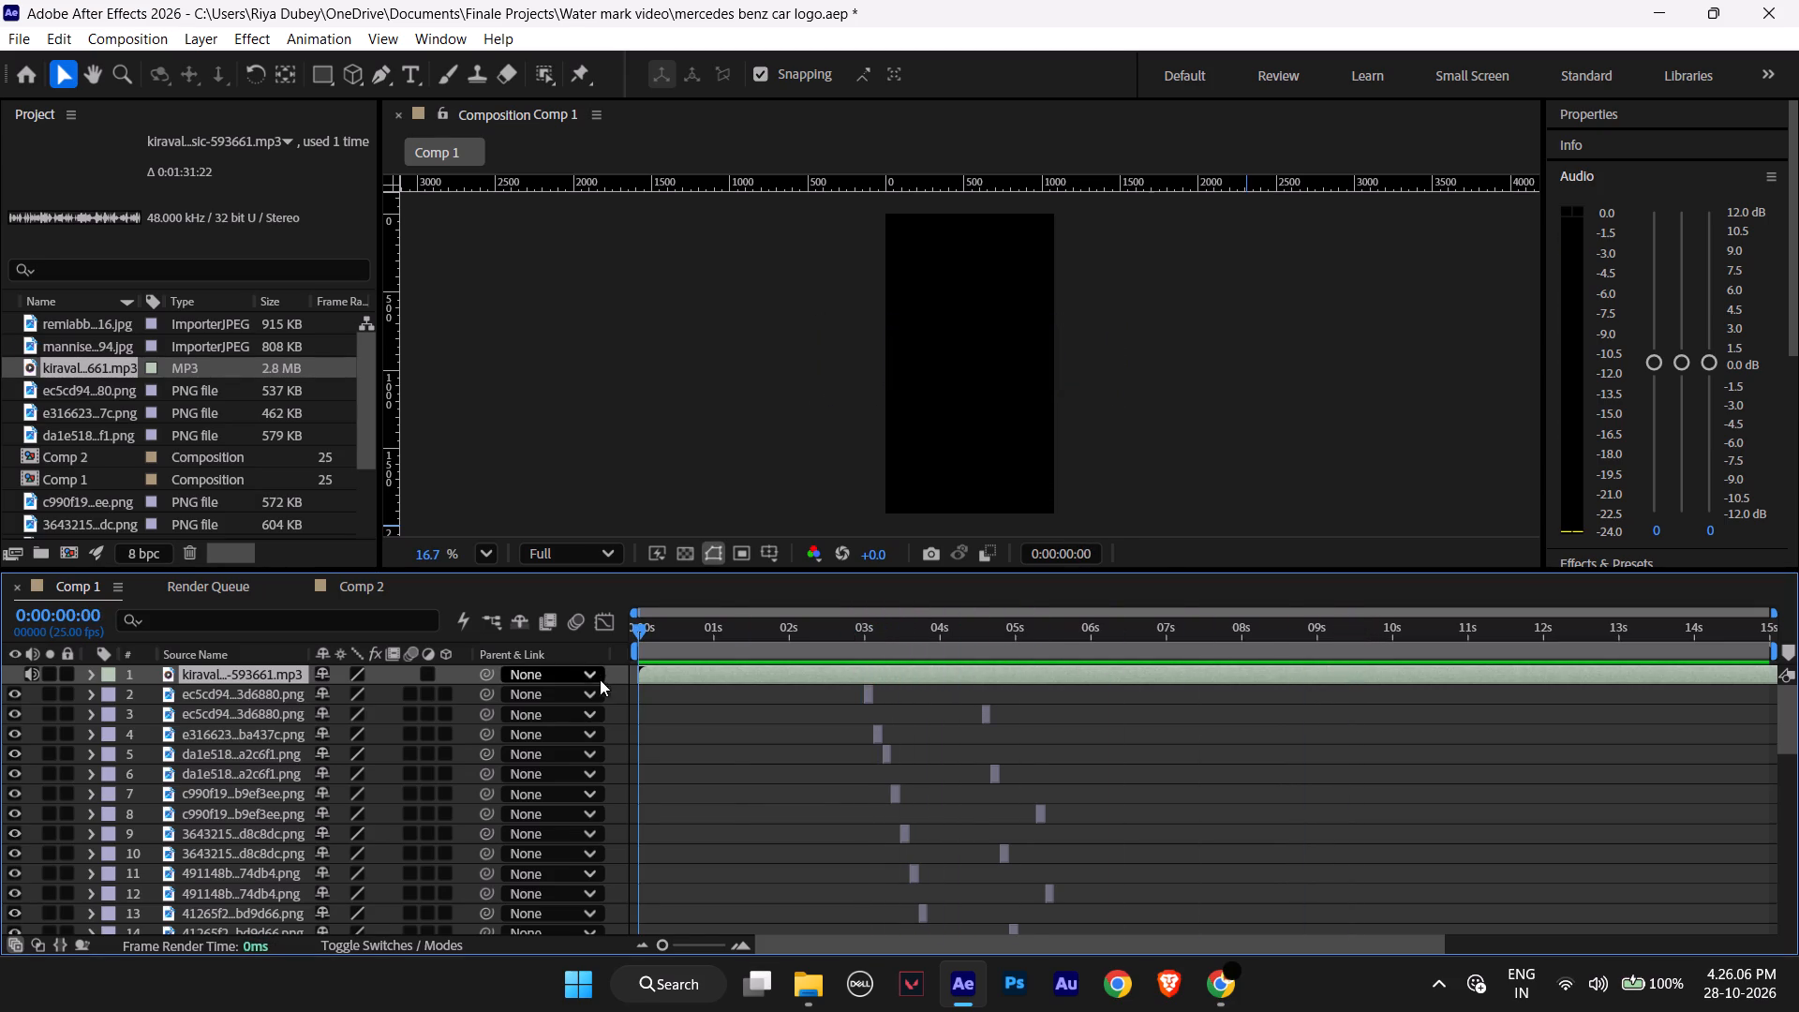
key("space")
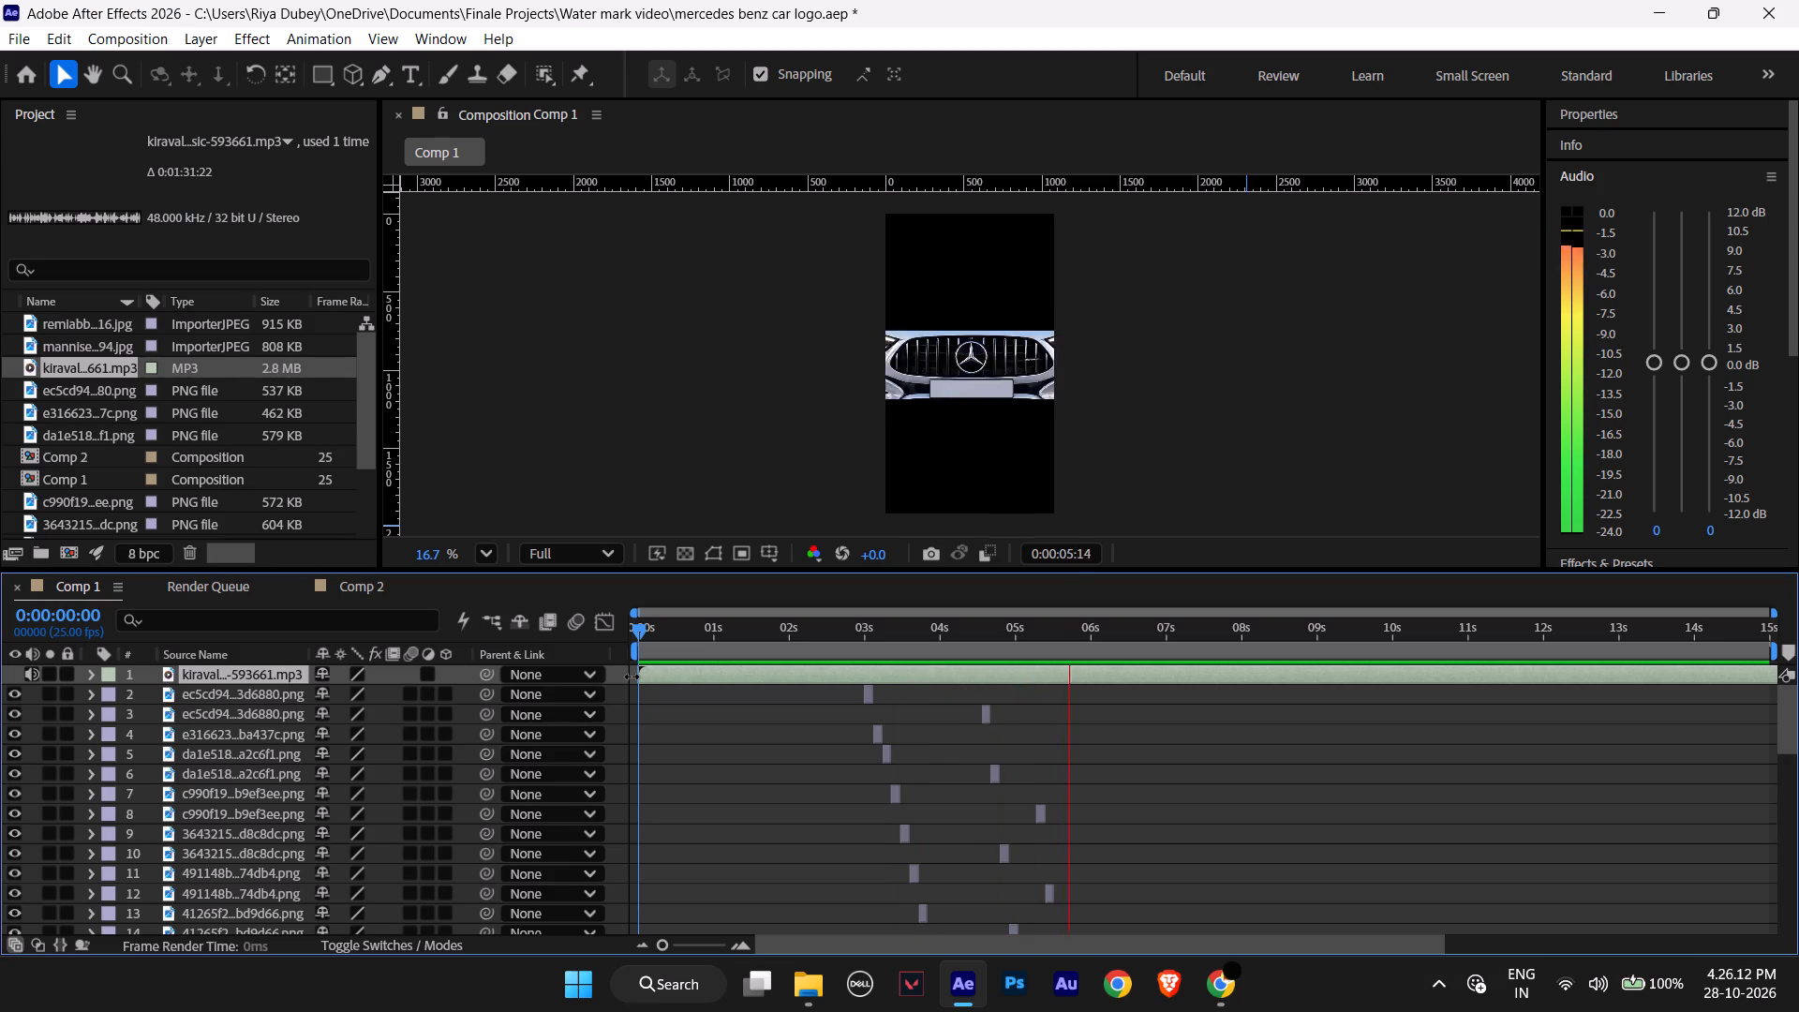
key("space")
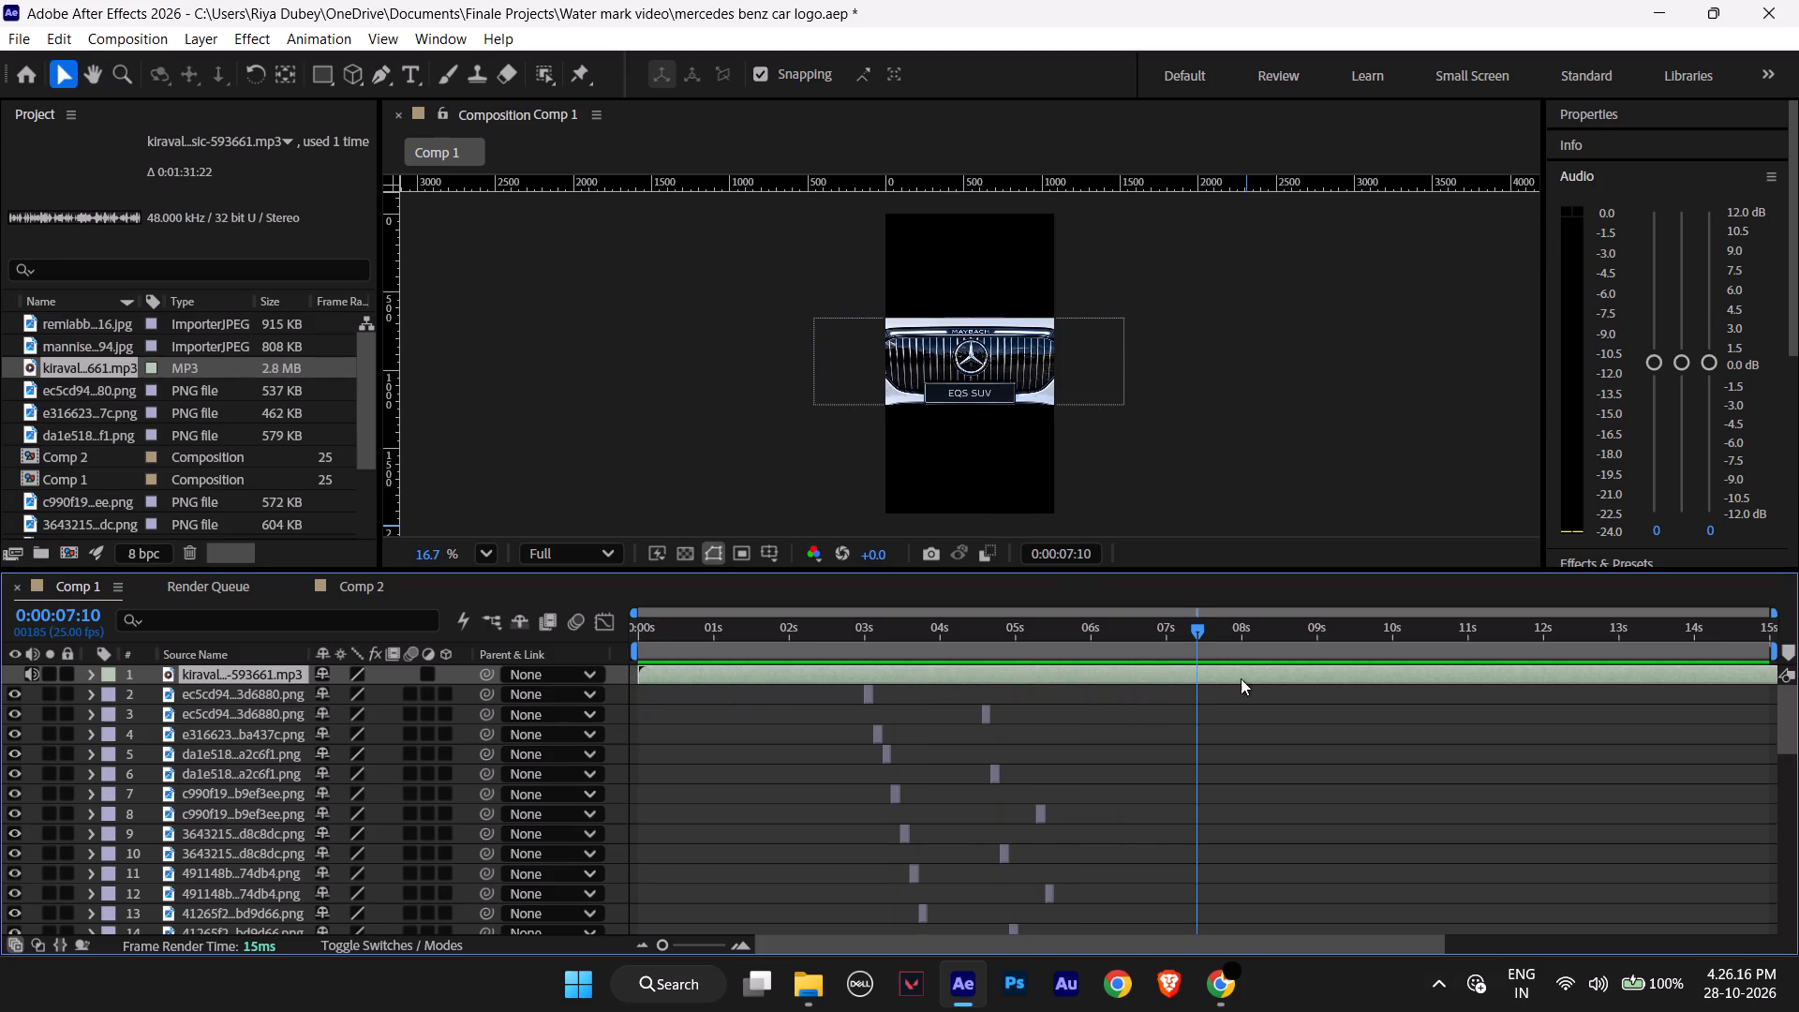
Replay the music from 0:00:06:19 and park the current-time indicator at 0:00:07:00.
left_click_drag(1193, 628, 1143, 625)
key("space")
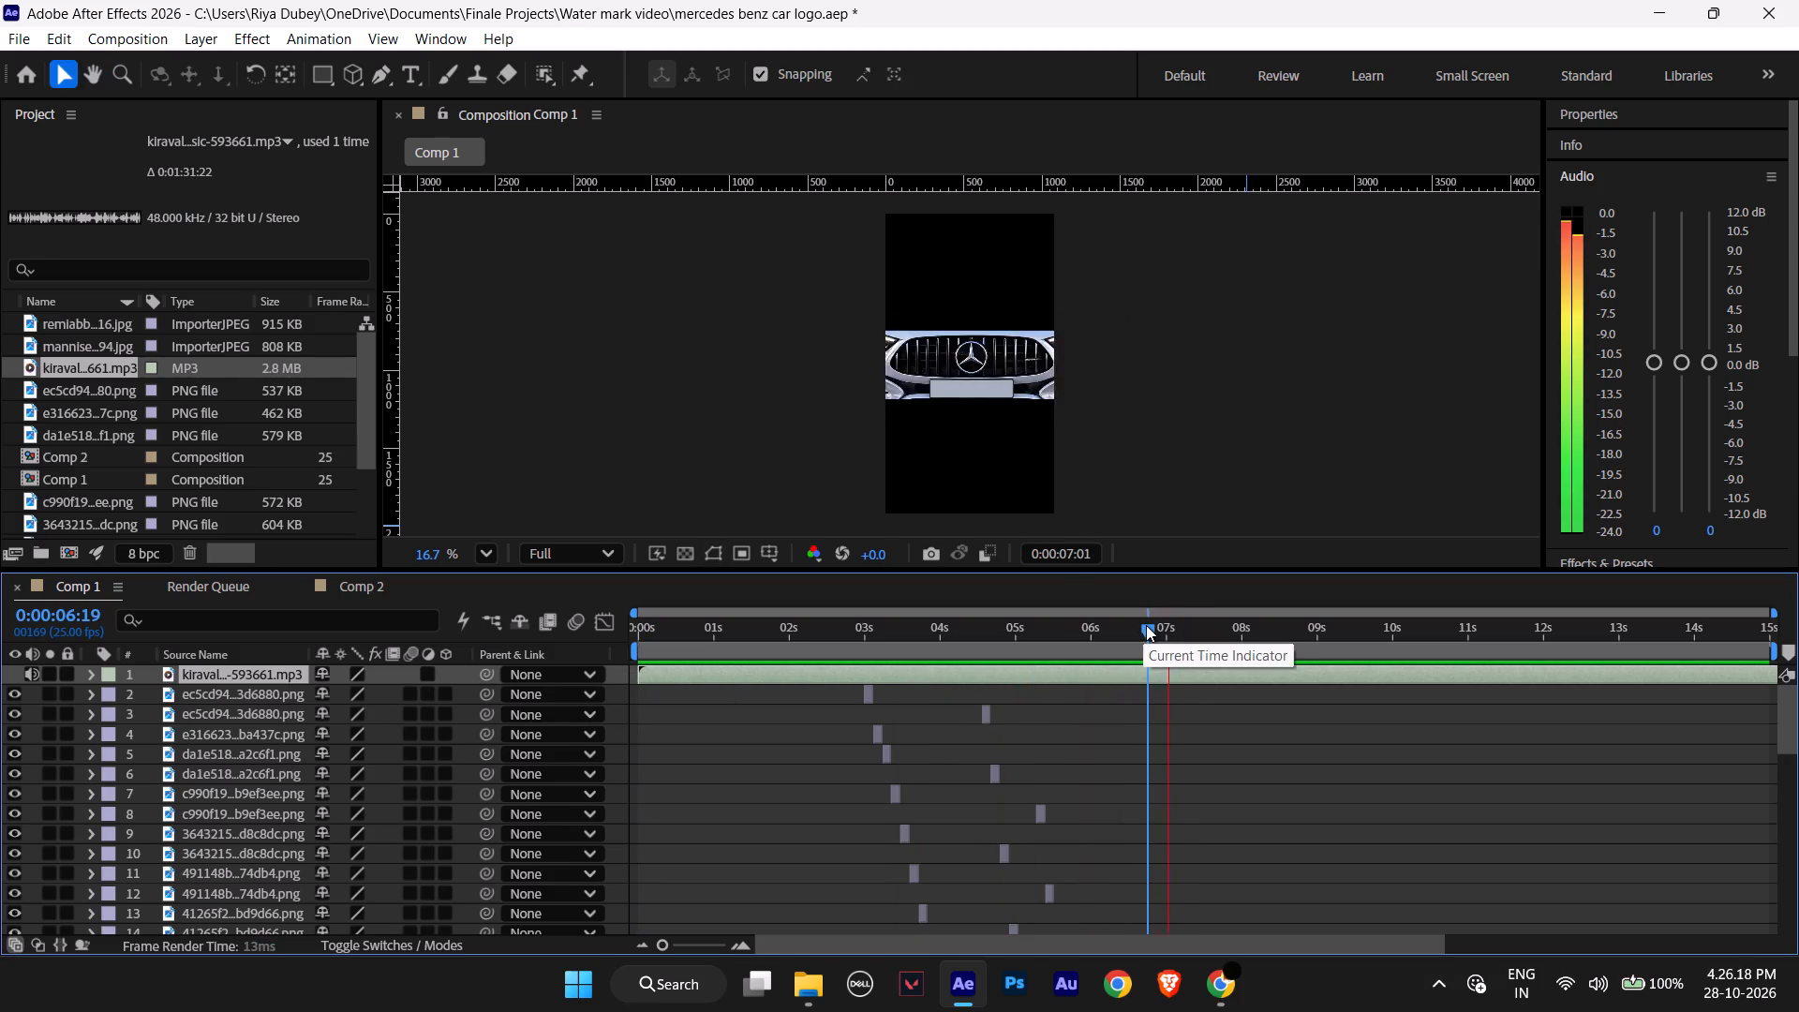
key("space")
left_click_drag(1200, 631, 1167, 631)
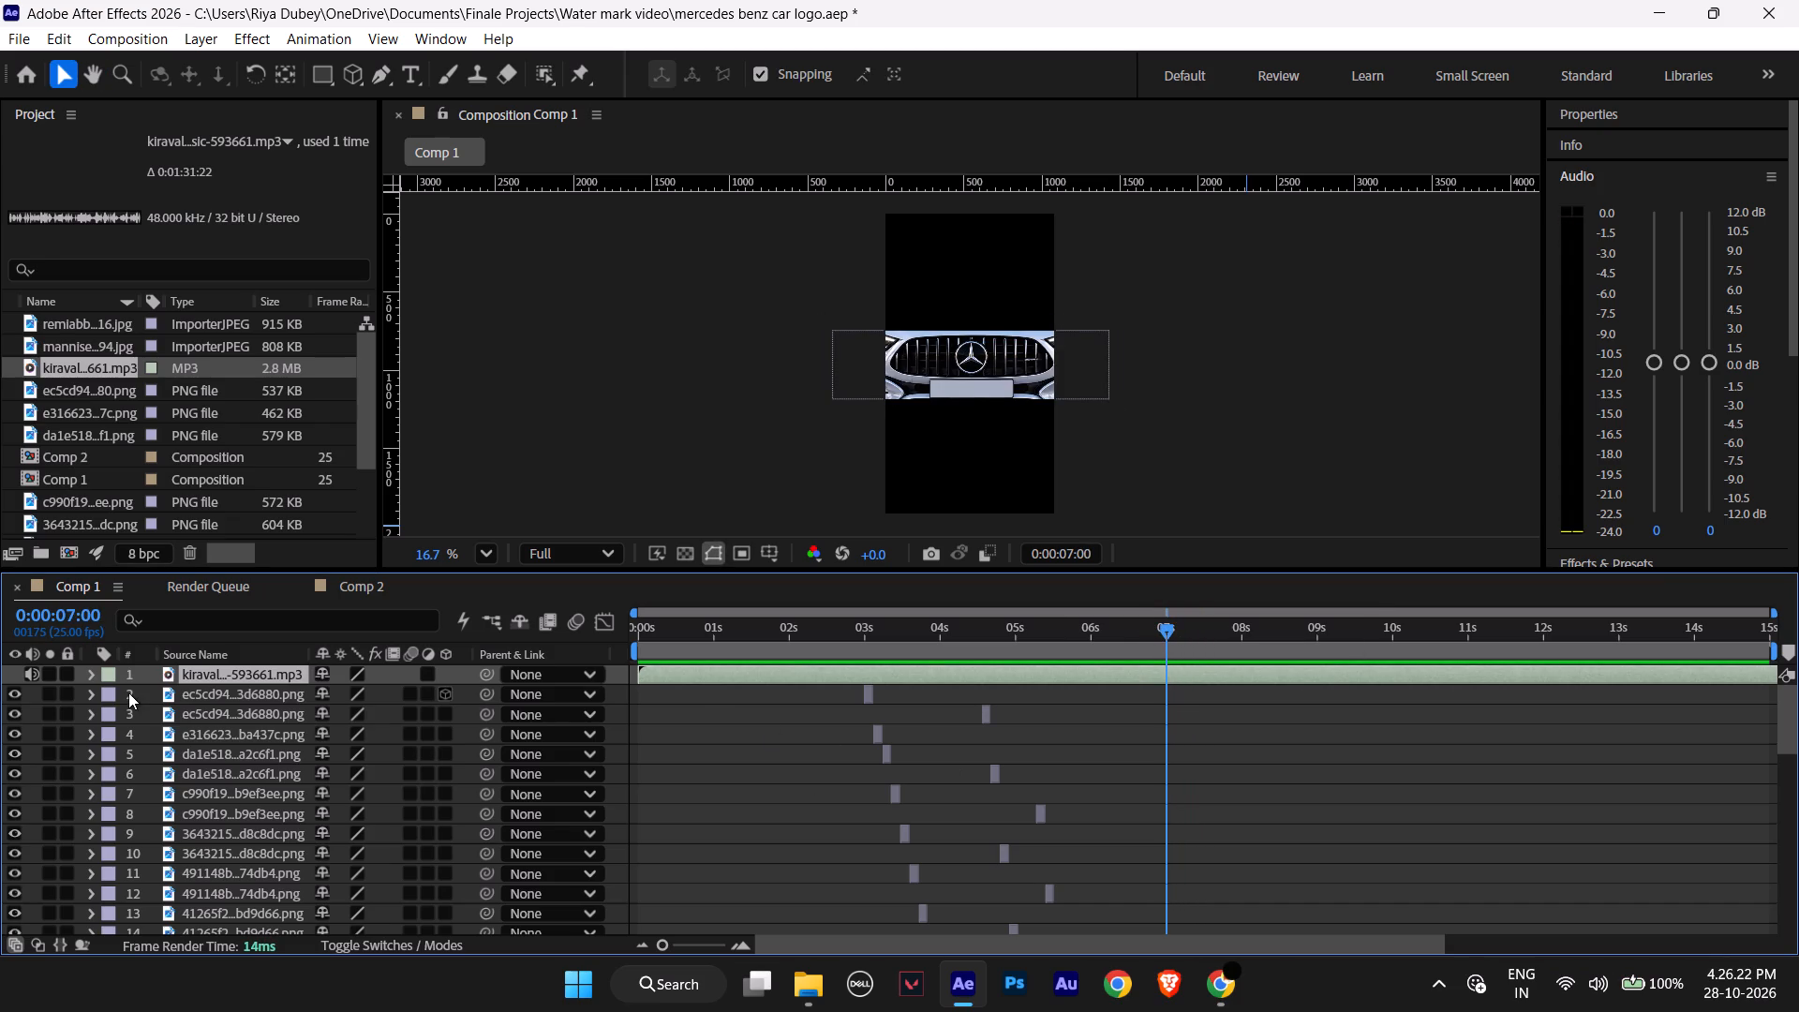
Select all image layers below the audio layer and shift them together so the first one starts at 0:00:07:00.
left_click(214, 698)
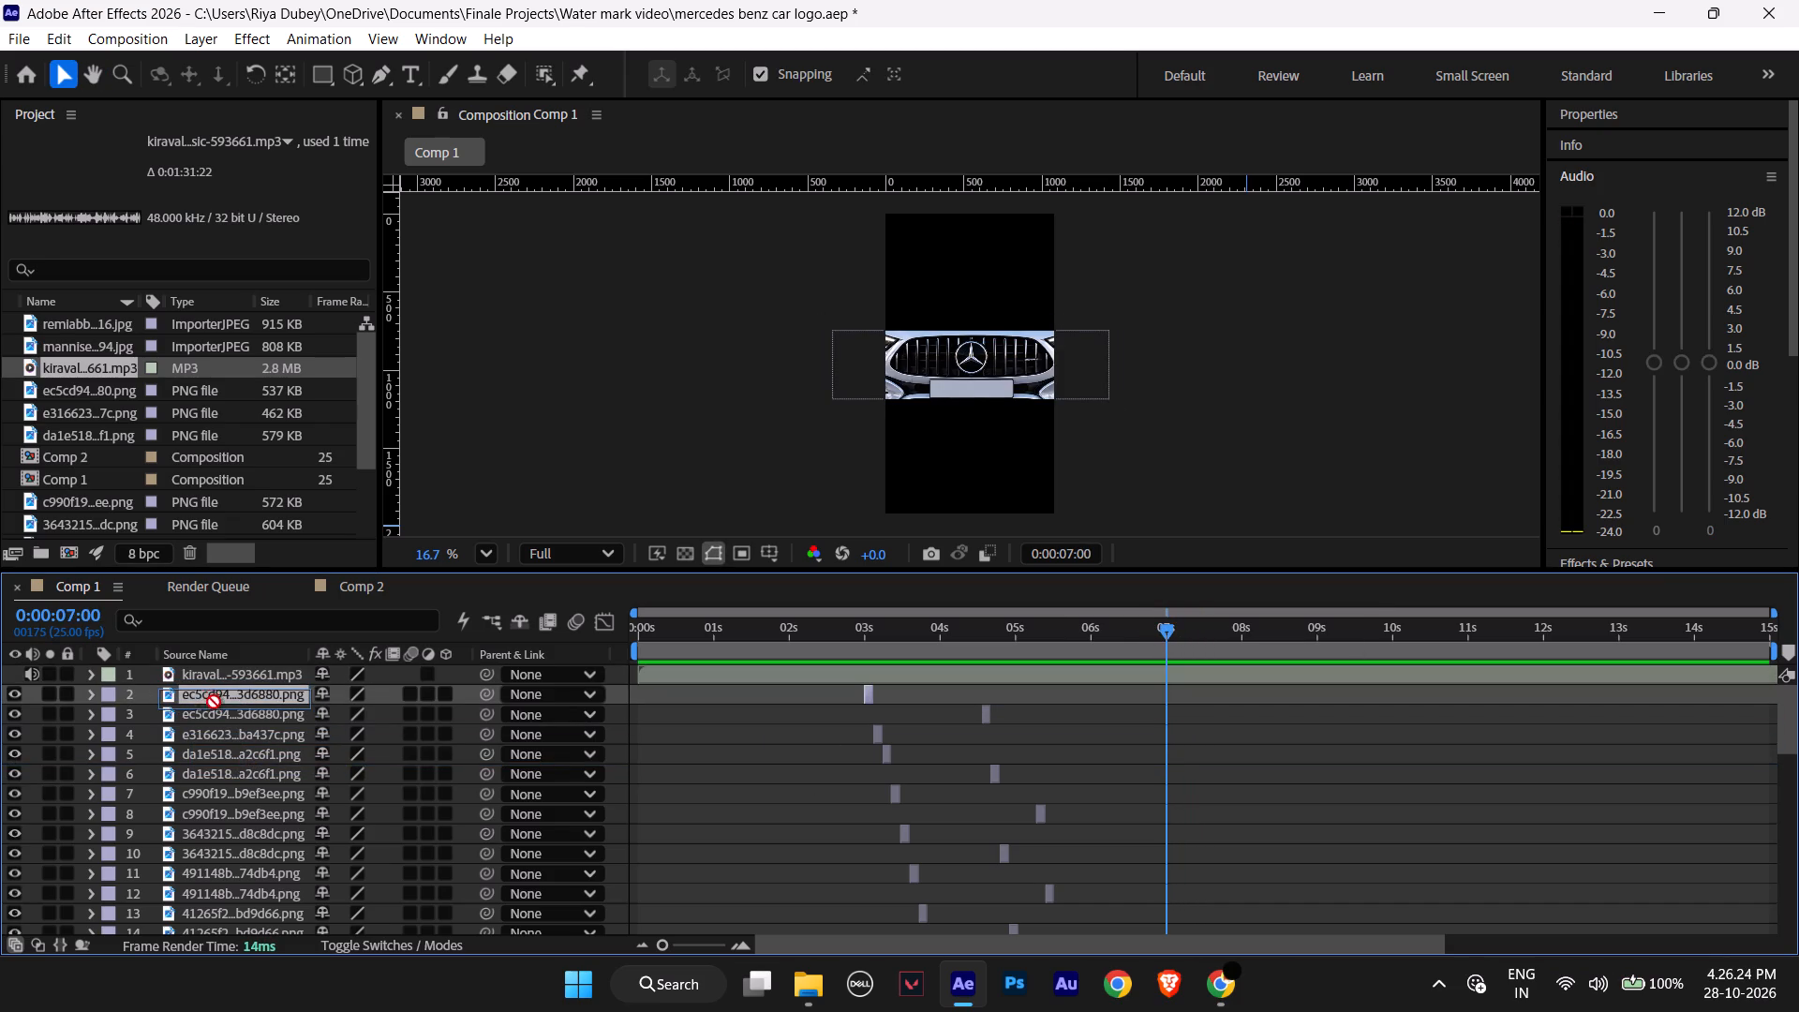
left_click_drag(29, 692, 50, 710)
left_click_drag(50, 710, 234, 1011)
scroll(917, 847, "up", 5)
scroll(1057, 822, "down", 1)
scroll(1057, 805, "up", 6)
scroll(1055, 800, "down", 1)
scroll(1055, 800, "up", 4)
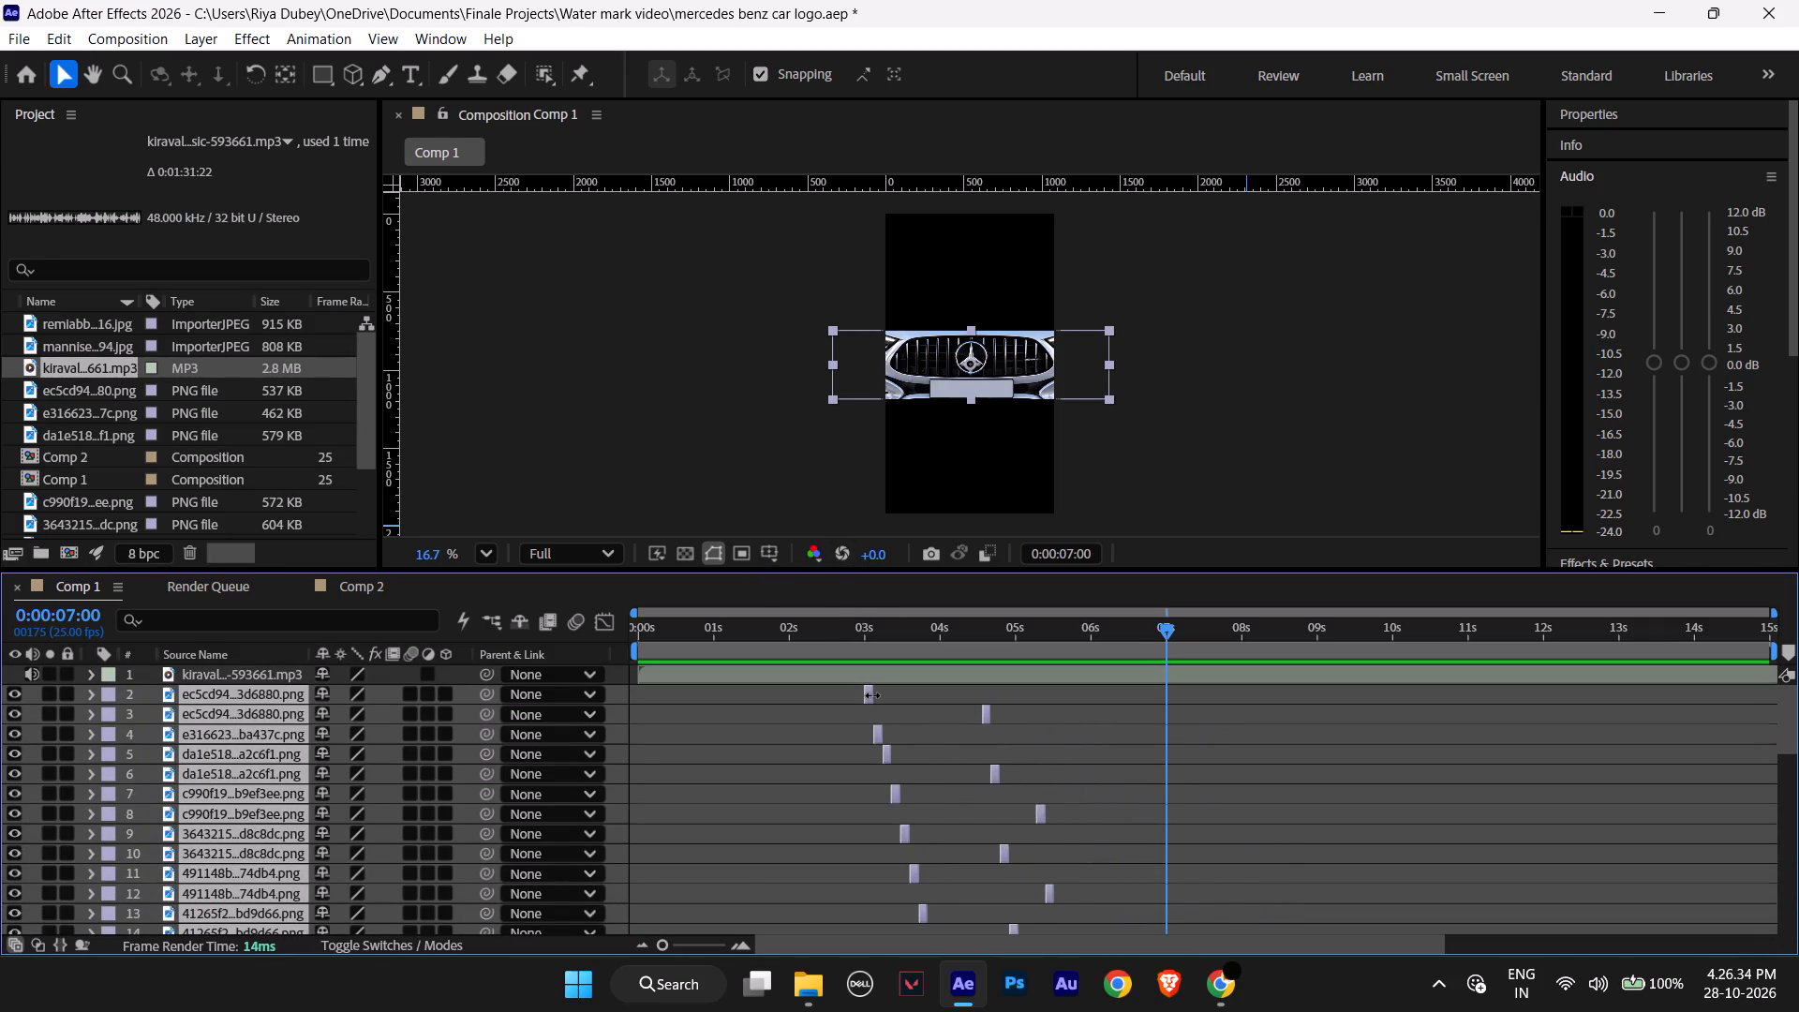
left_click_drag(870, 695, 879, 696)
key("ctrl+z")
scroll(835, 709, "up", 3, "alt")
scroll(922, 707, "down", 1, "alt")
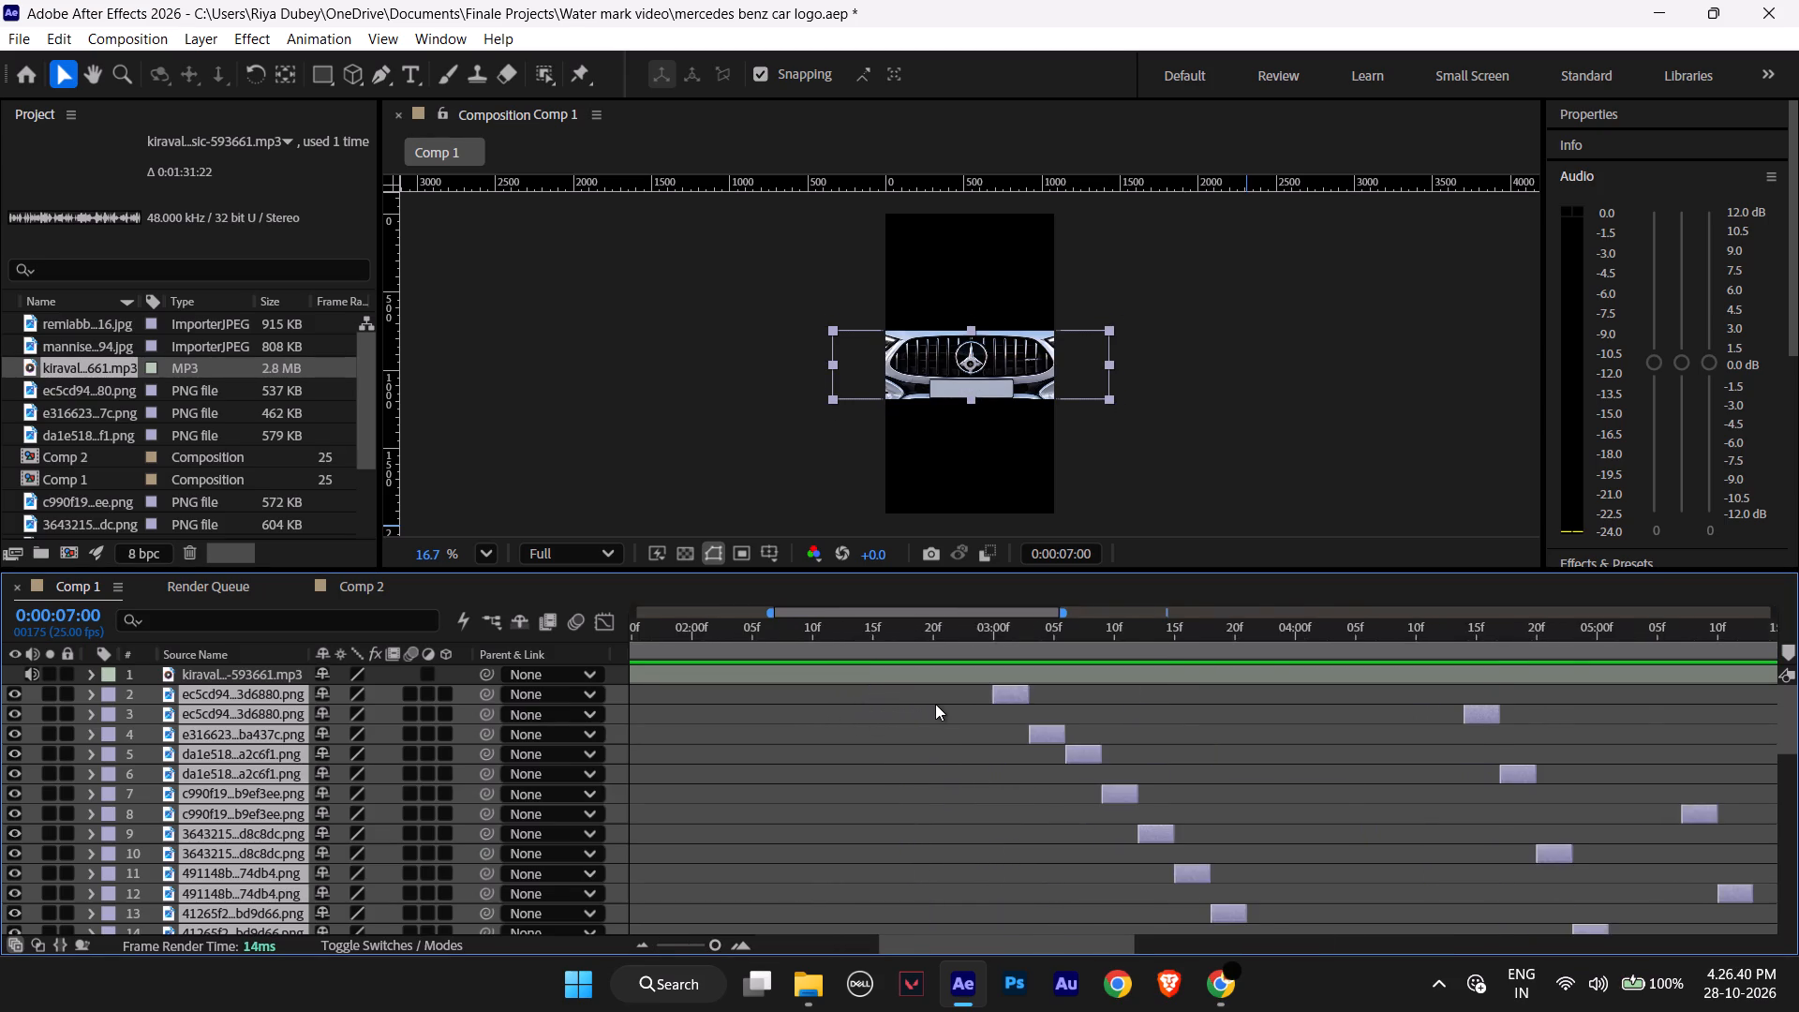
scroll(937, 704, "down", 1, "alt")
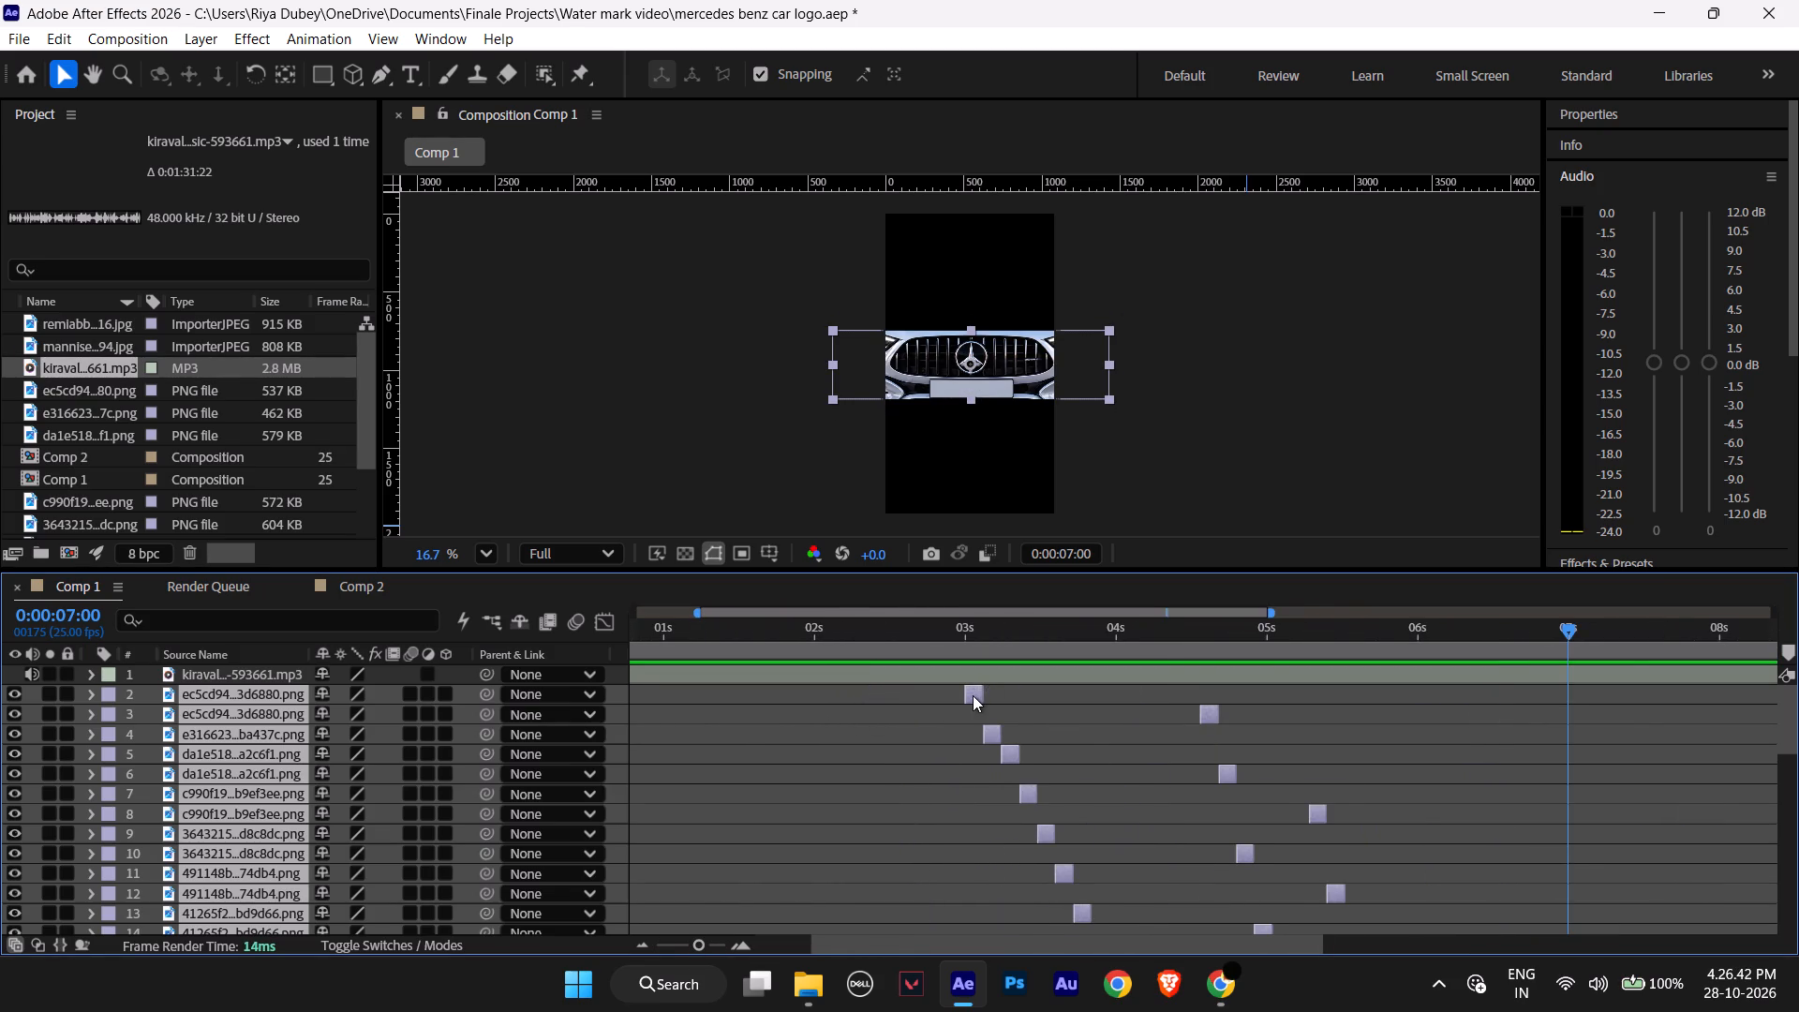
left_click_drag(973, 695, 1555, 730)
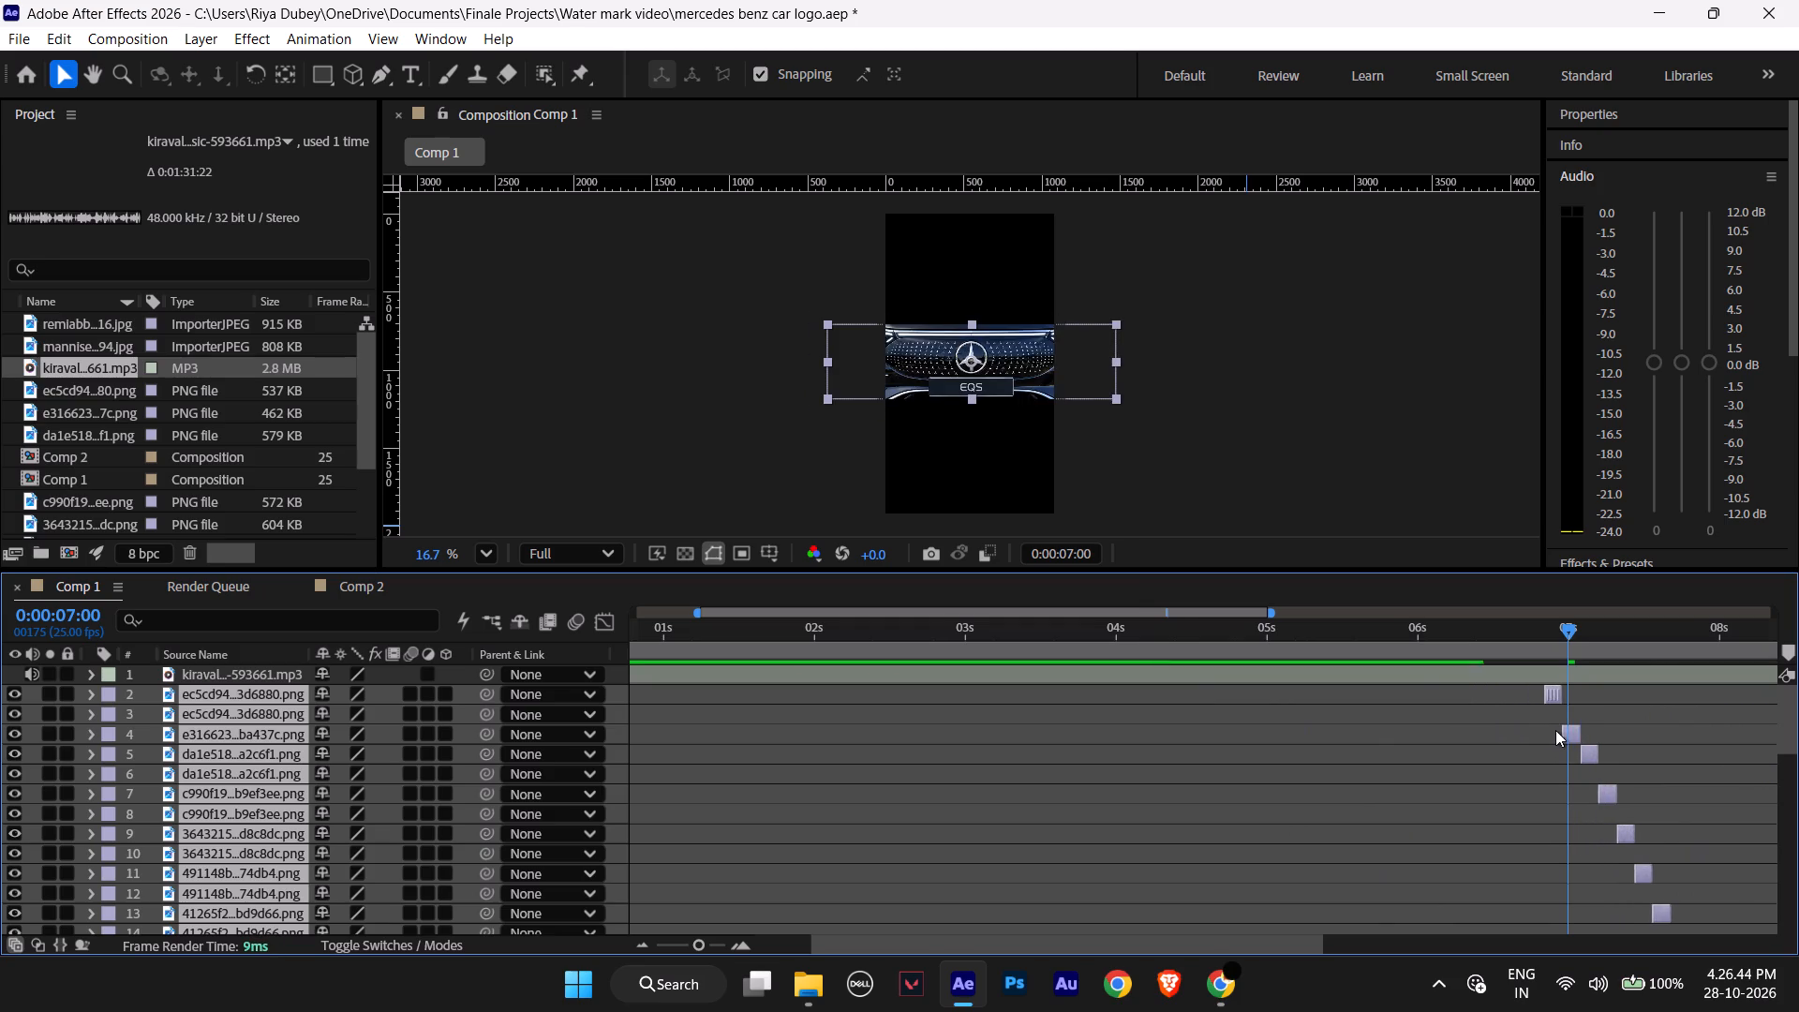
left_click_drag(1555, 730, 1573, 730)
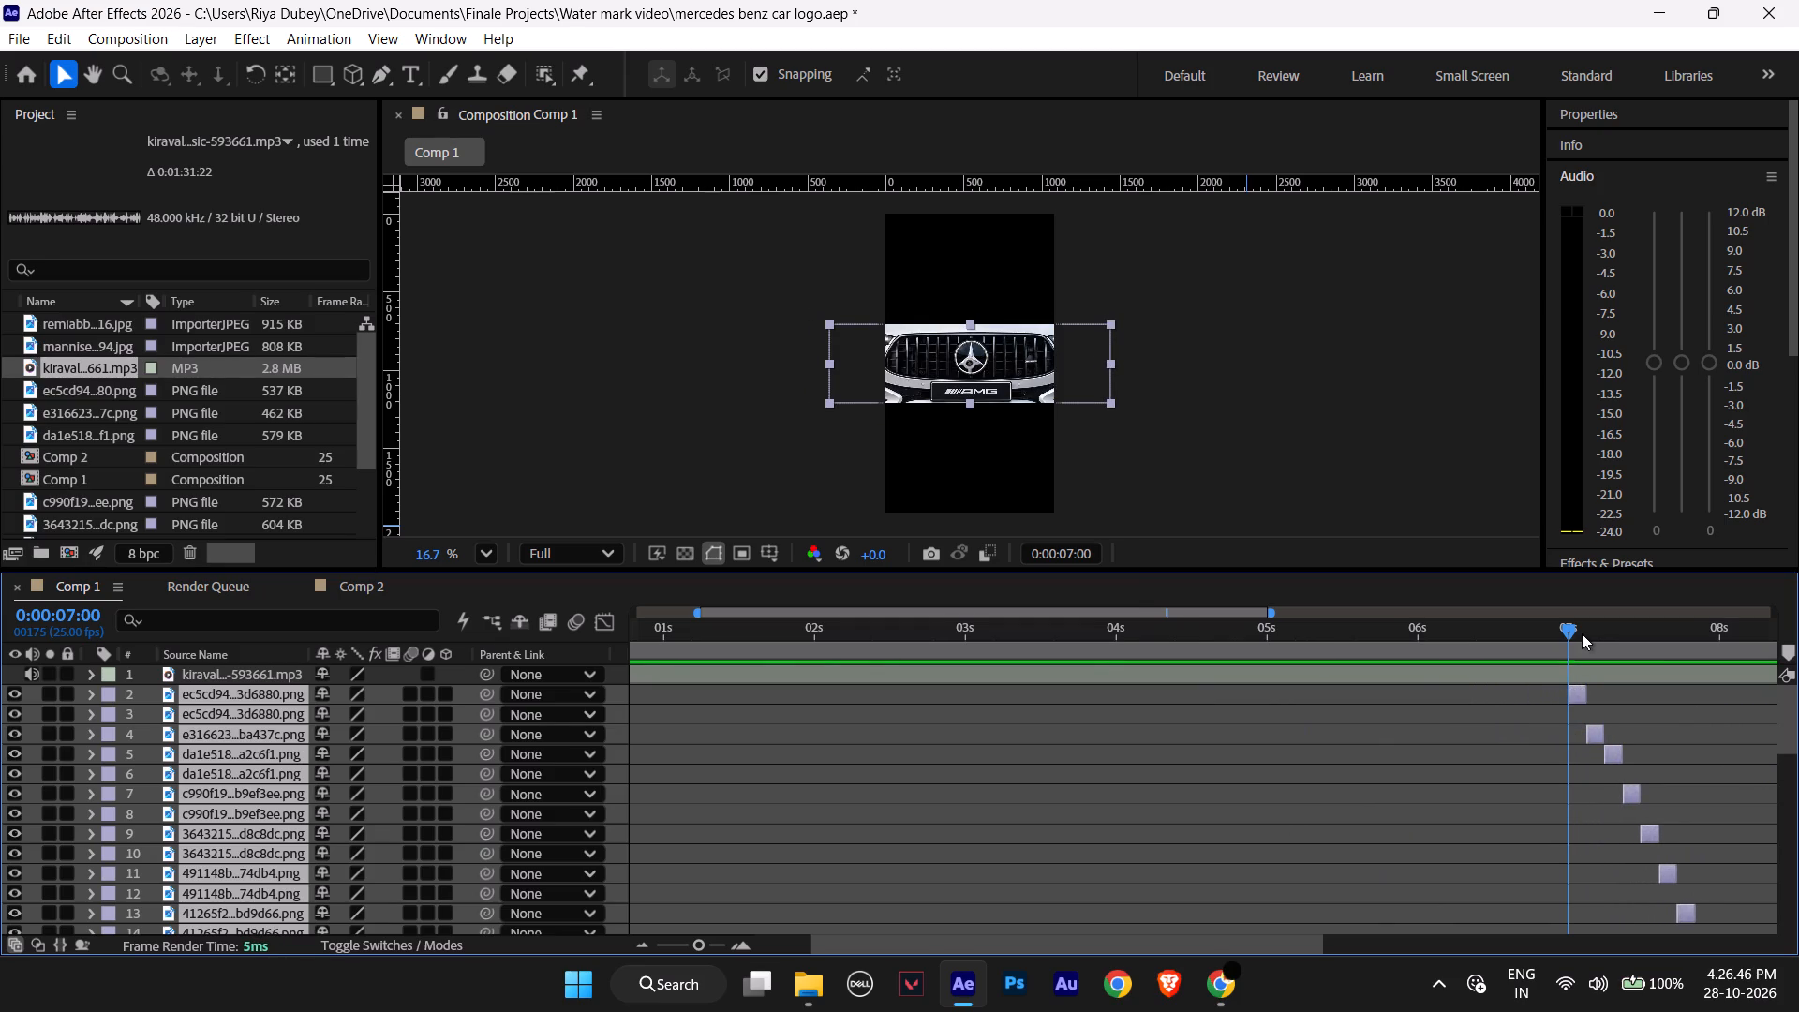
Return the current-time indicator to 0:00:00:00, show the full 15-second timeline and deselect the image layers.
left_click_drag(1563, 630, 885, 662)
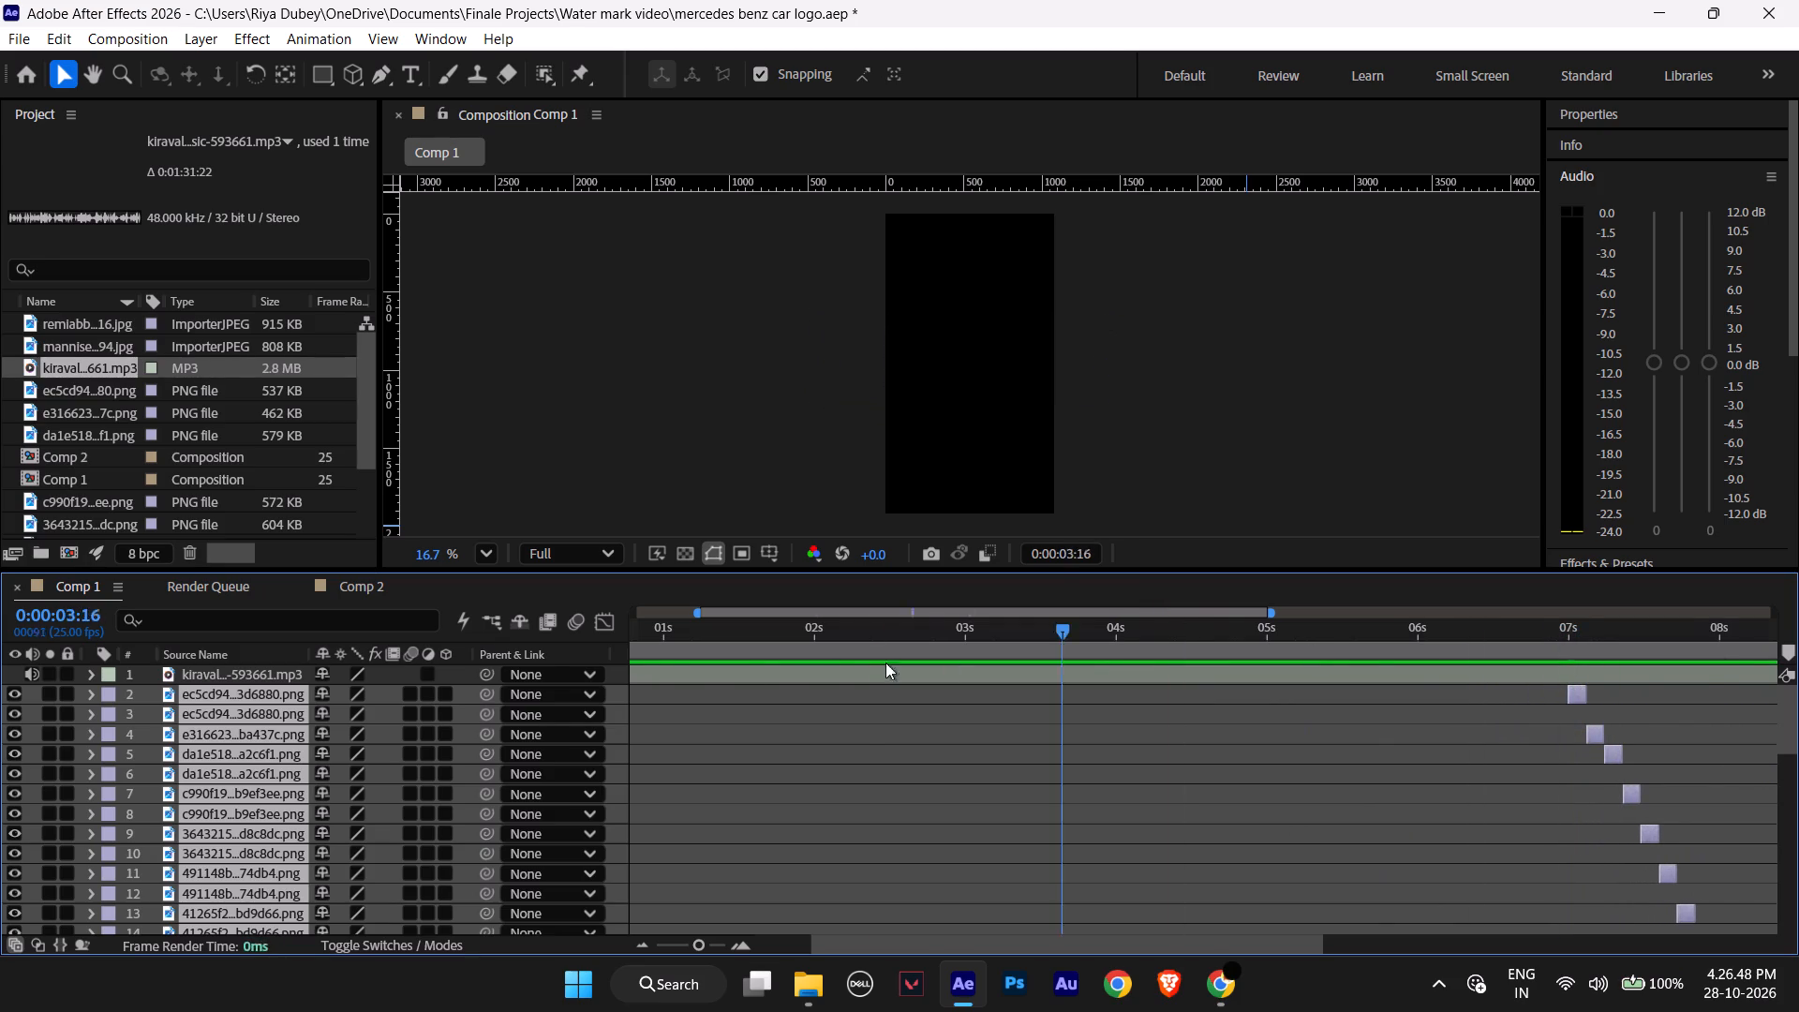
left_click_drag(885, 662, 380, 674)
scroll(1152, 721, "down", 3)
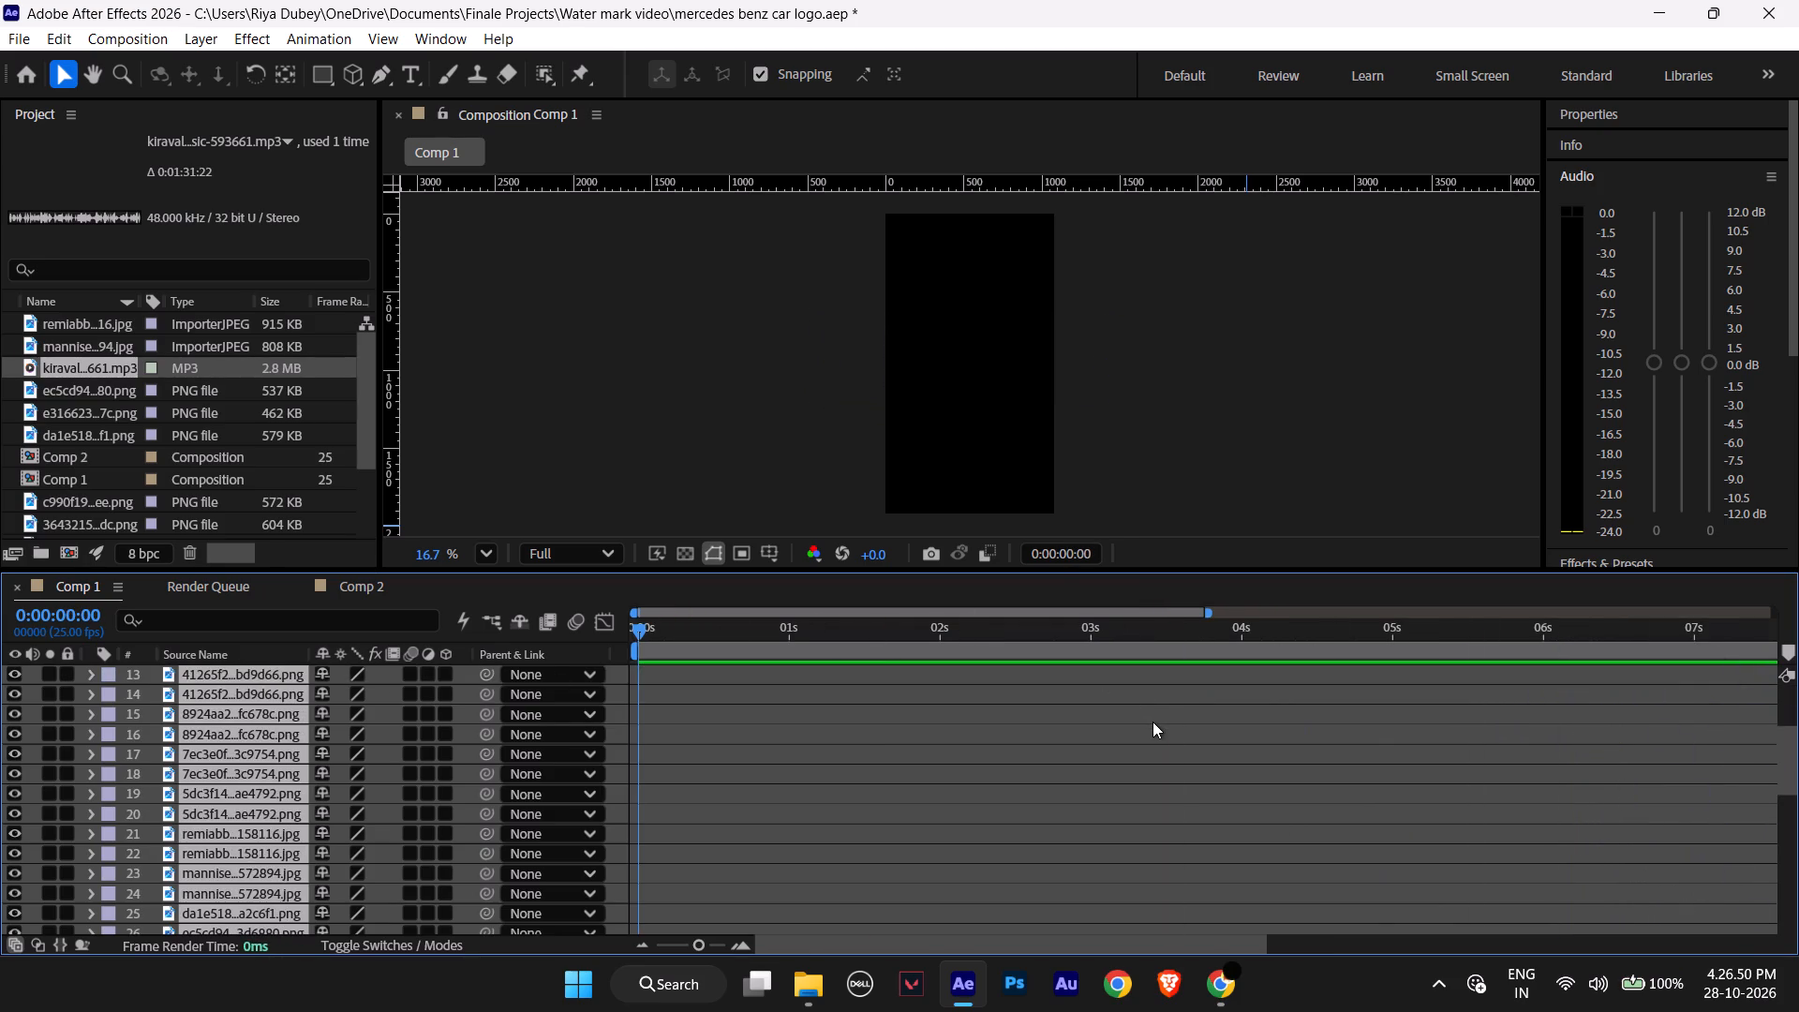
scroll(1150, 722, "down", 1)
scroll(1144, 722, "up", 4)
scroll(1136, 723, "down", 1)
scroll(1136, 723, "up", 3)
scroll(1135, 723, "down", 6, "alt")
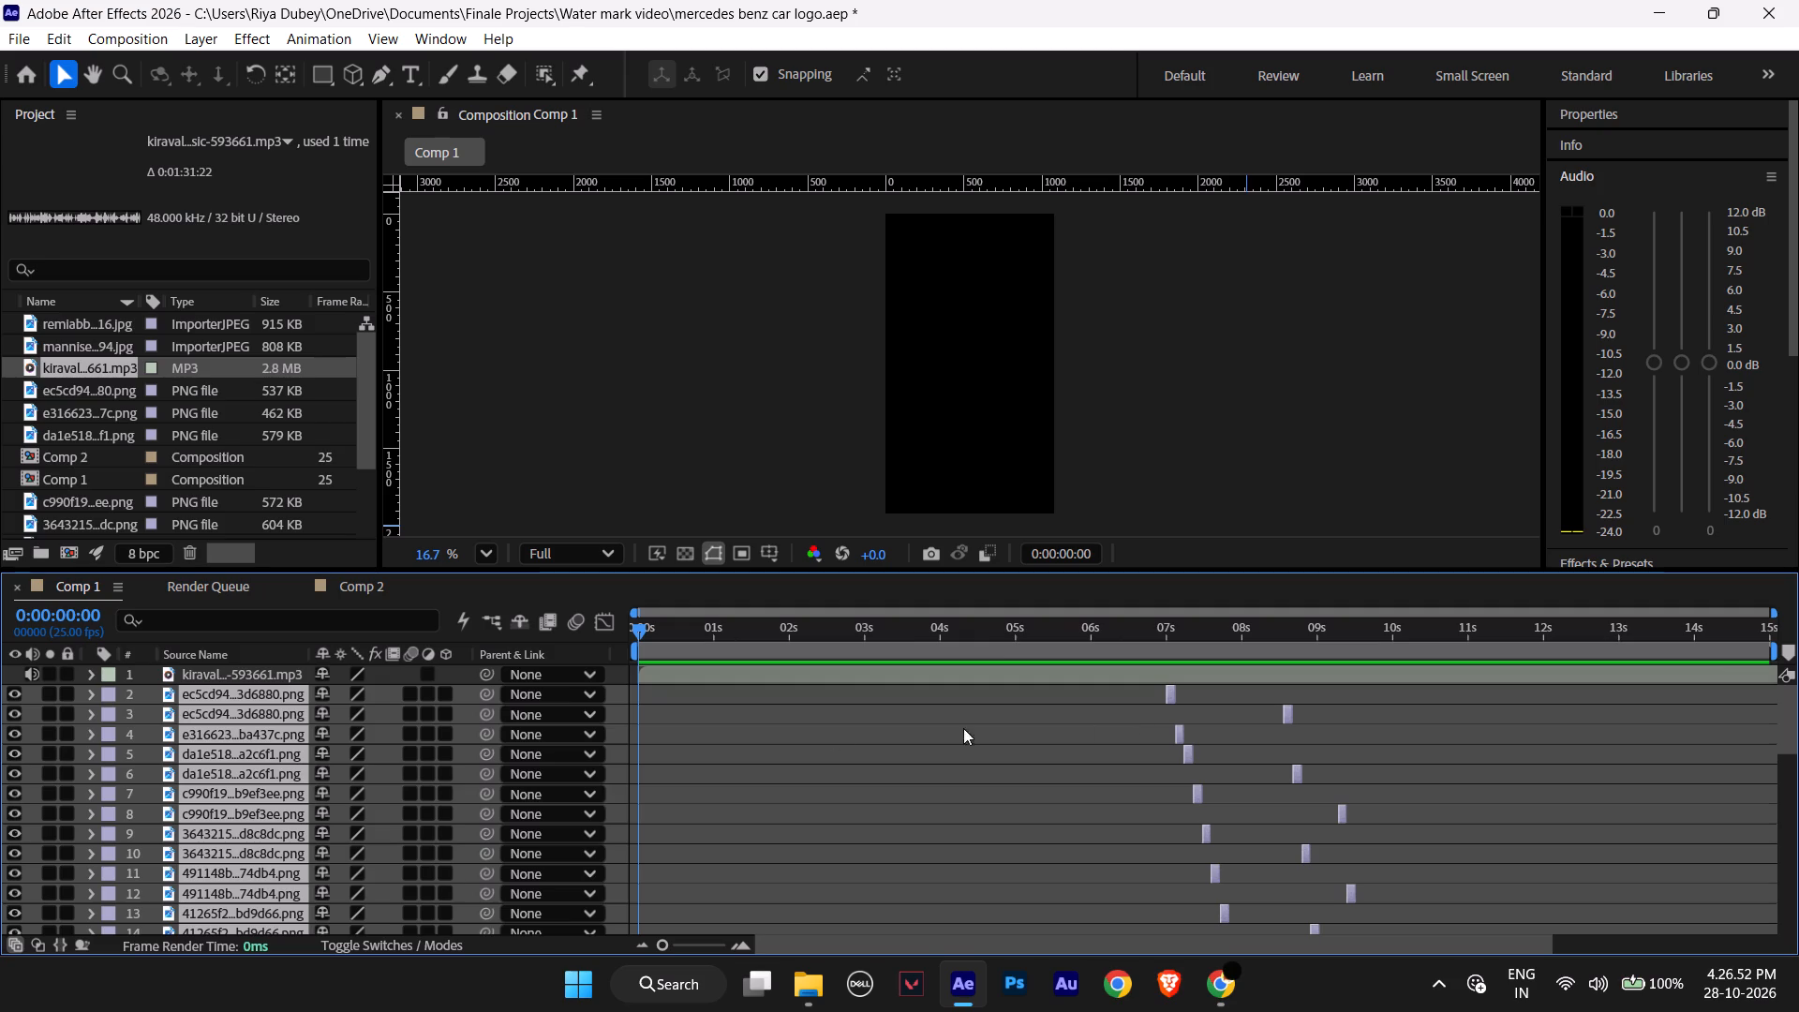
left_click(629, 447)
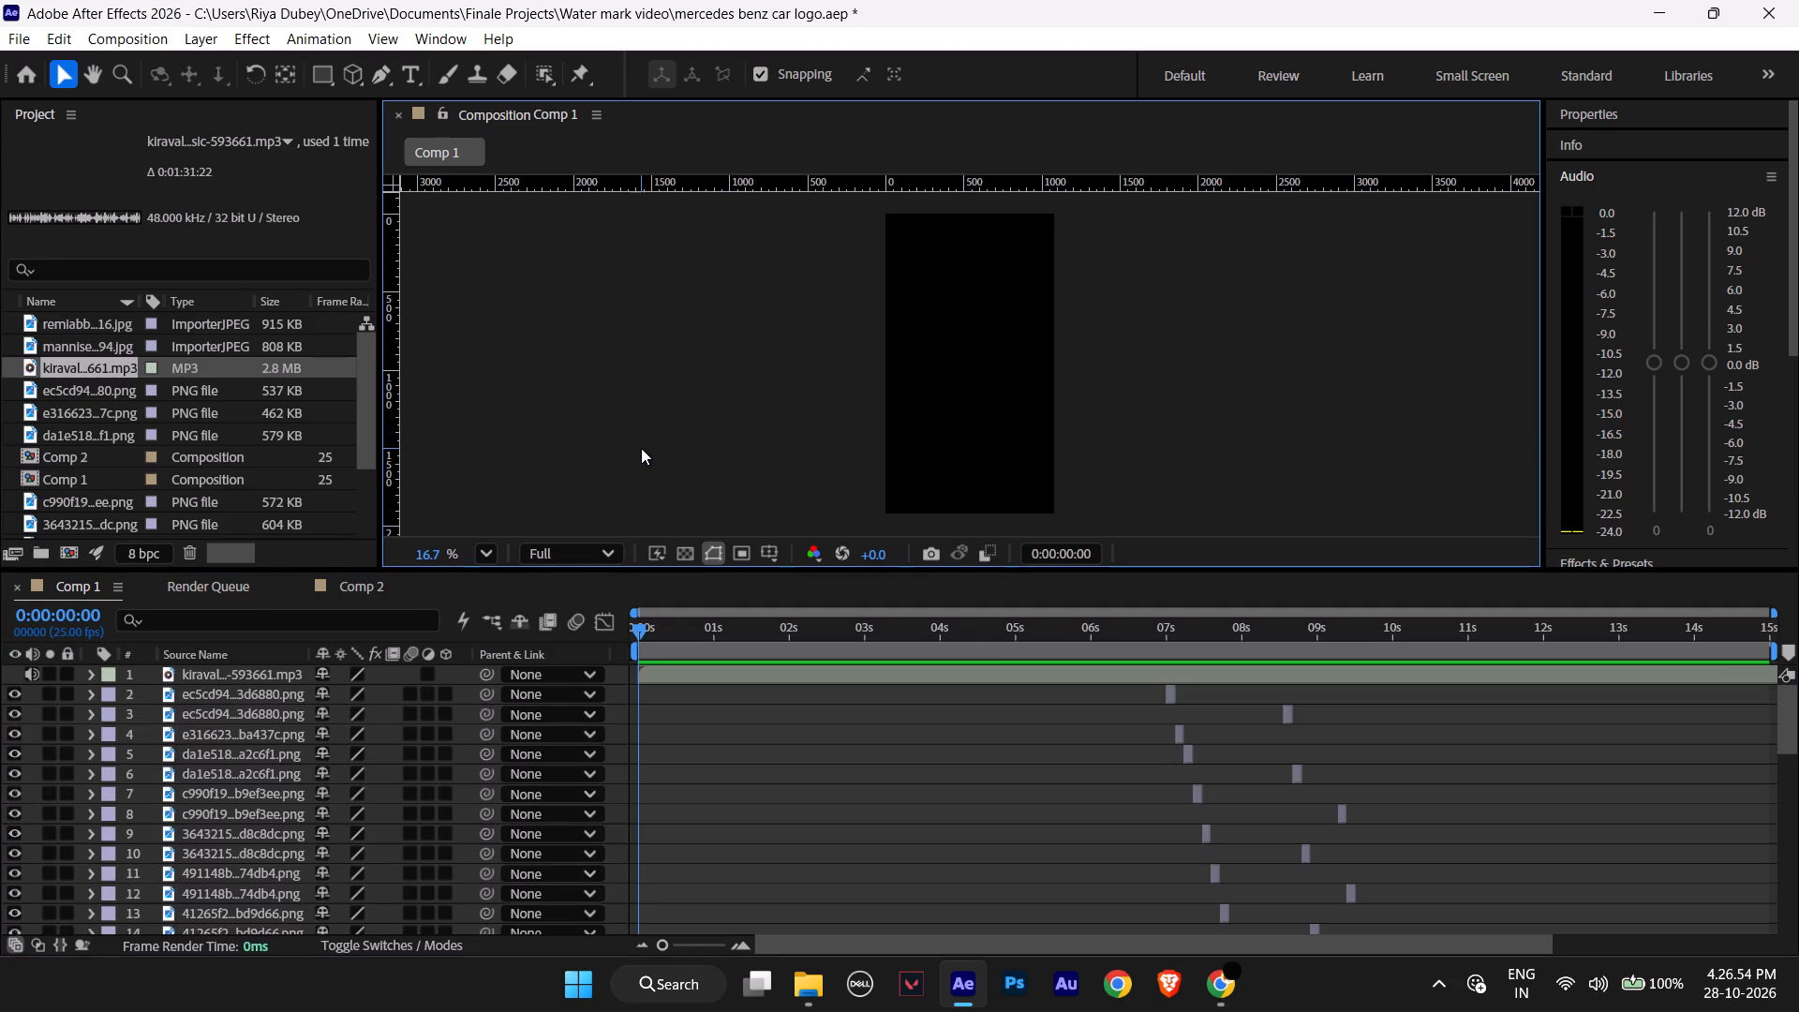
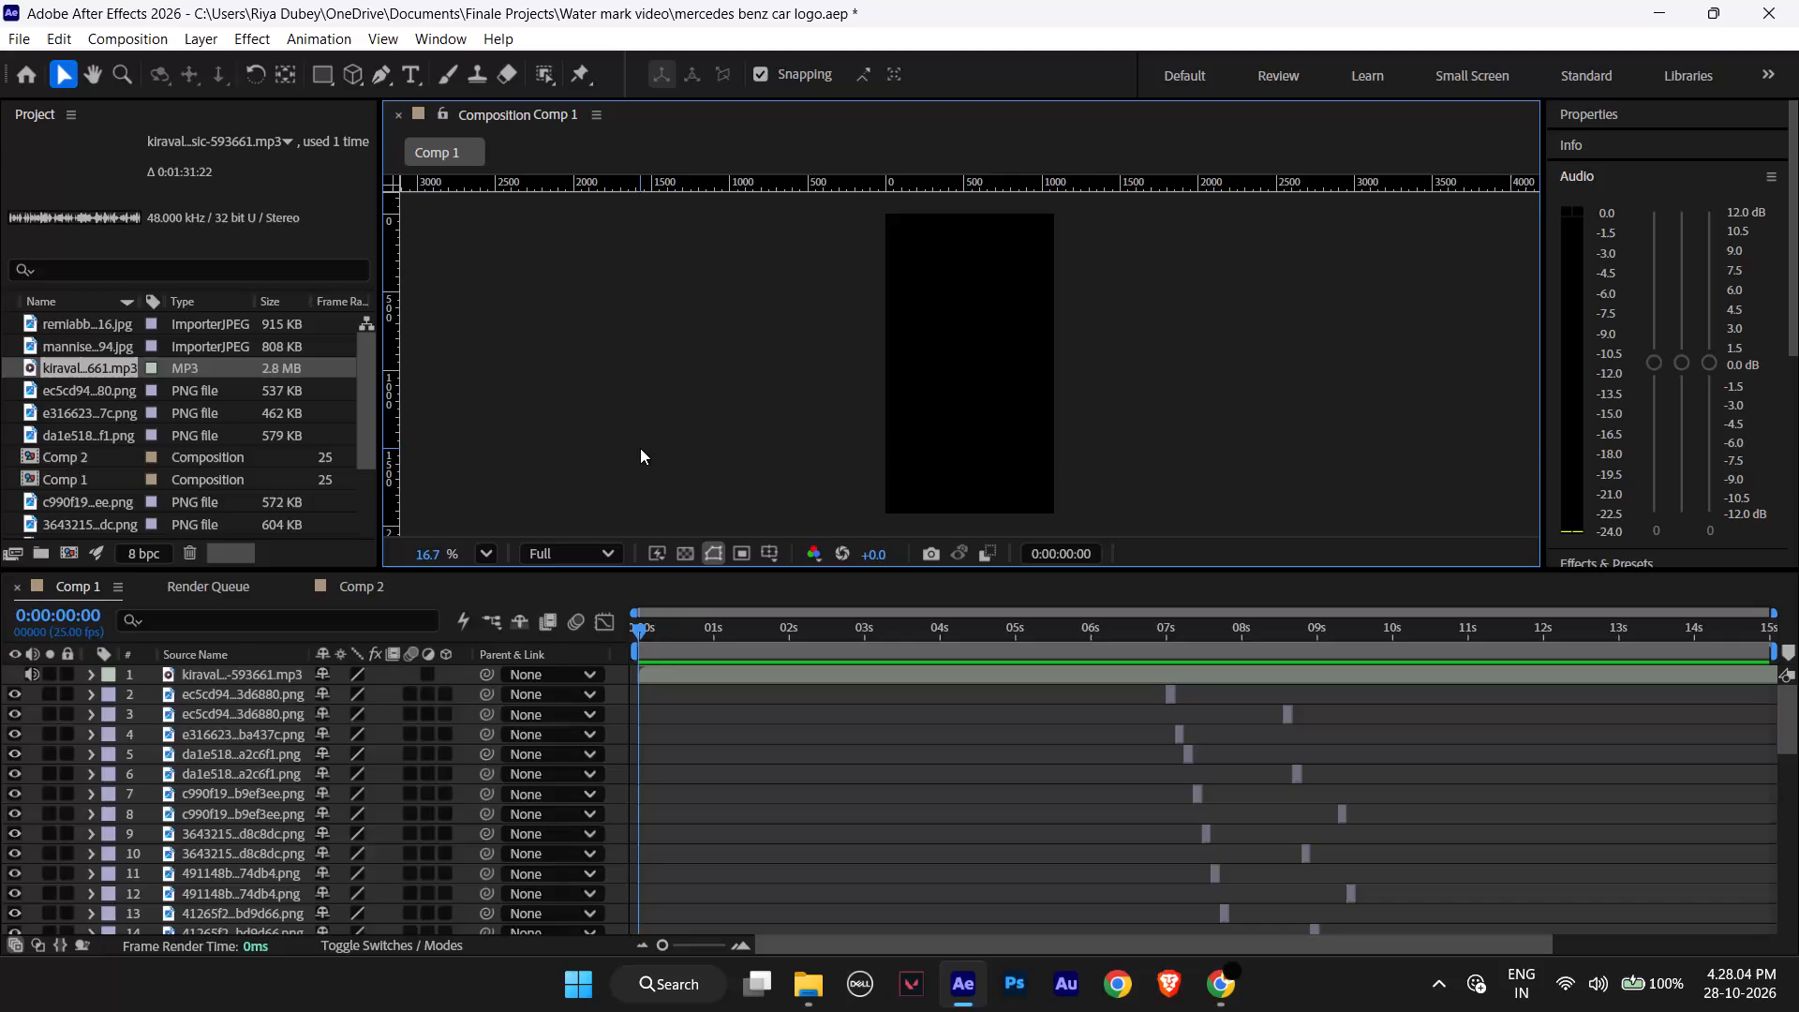
Preview Comp 1 from 0:00:00:00 to check the image timing against the music, and park the current-time indicator at 0:00:07:00.
key("space")
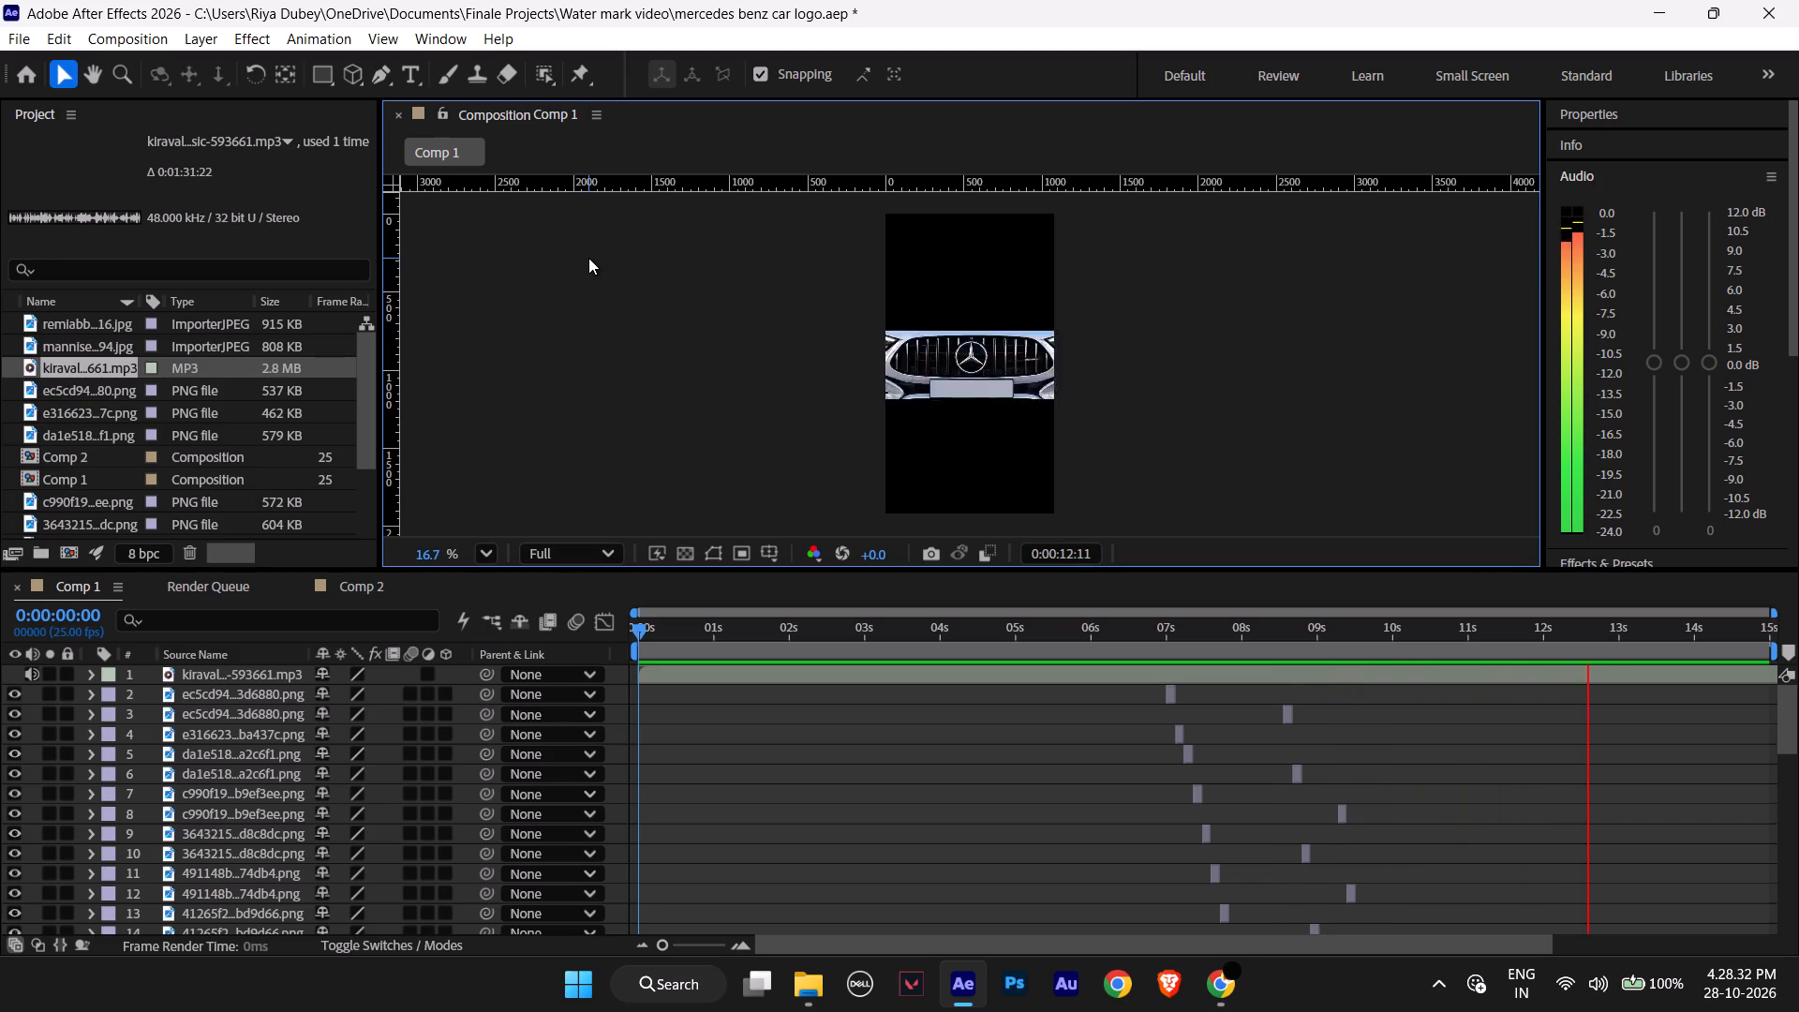
key("space")
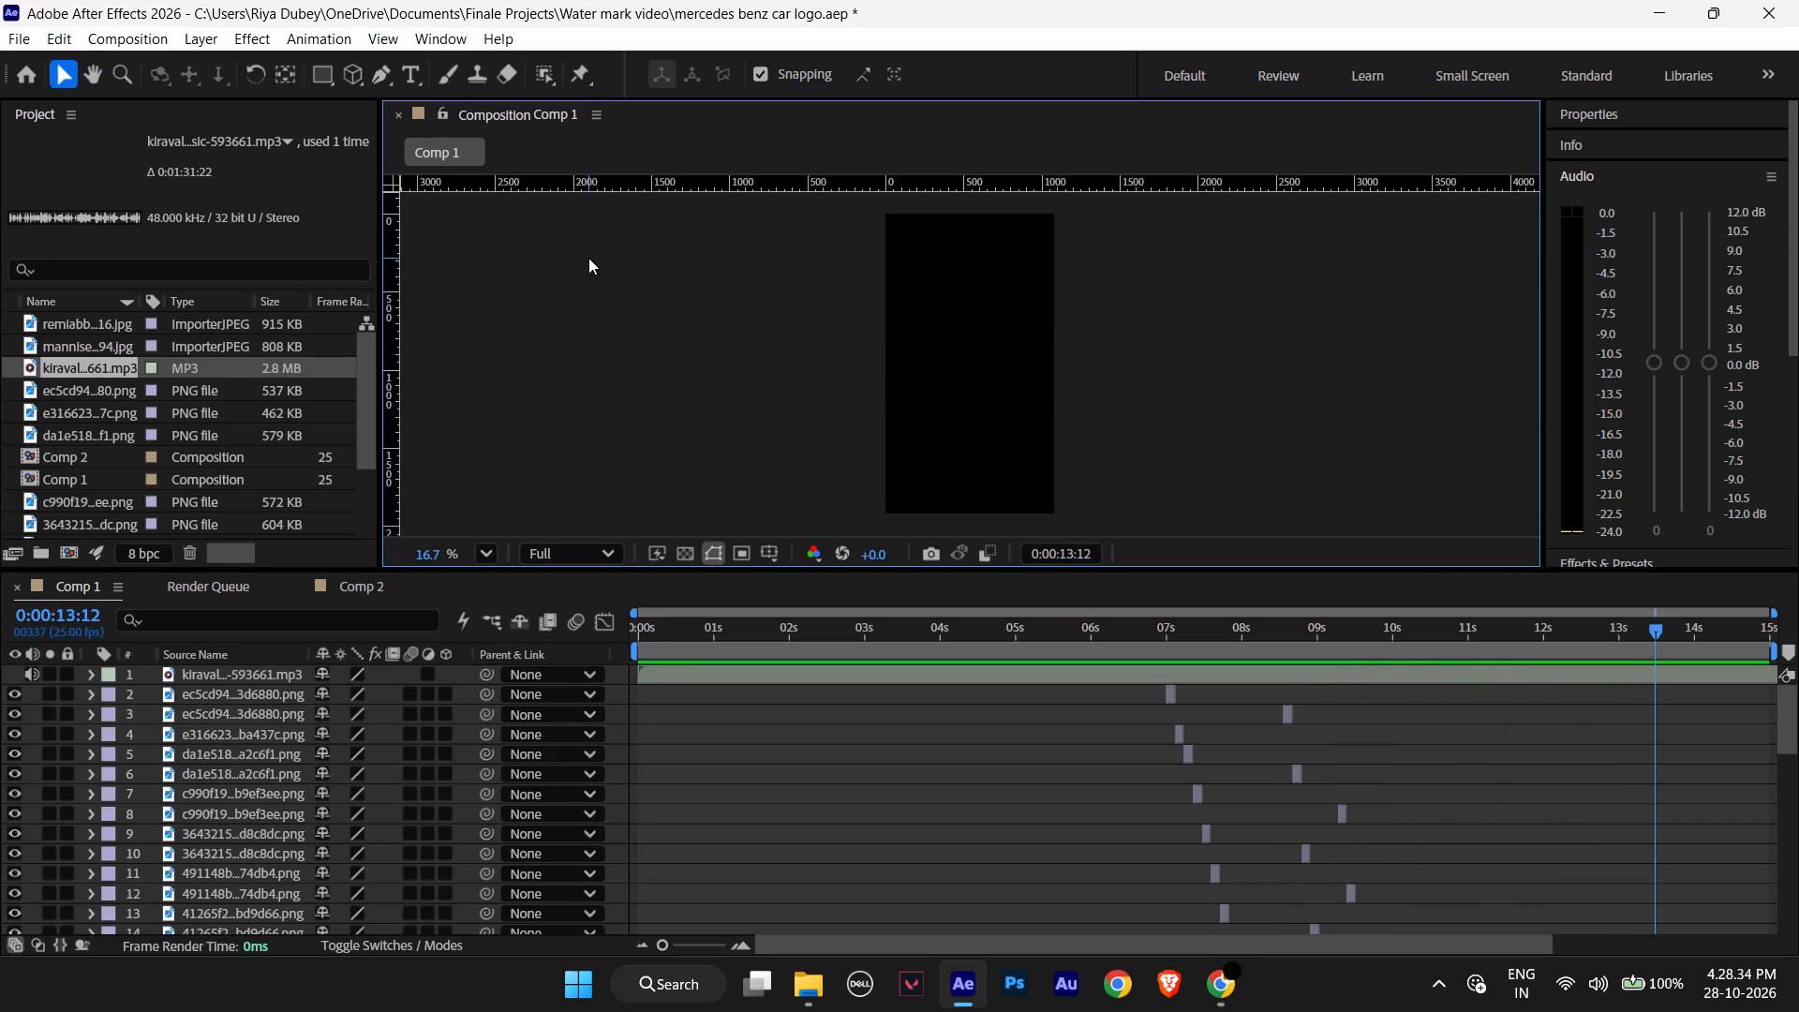
key("space")
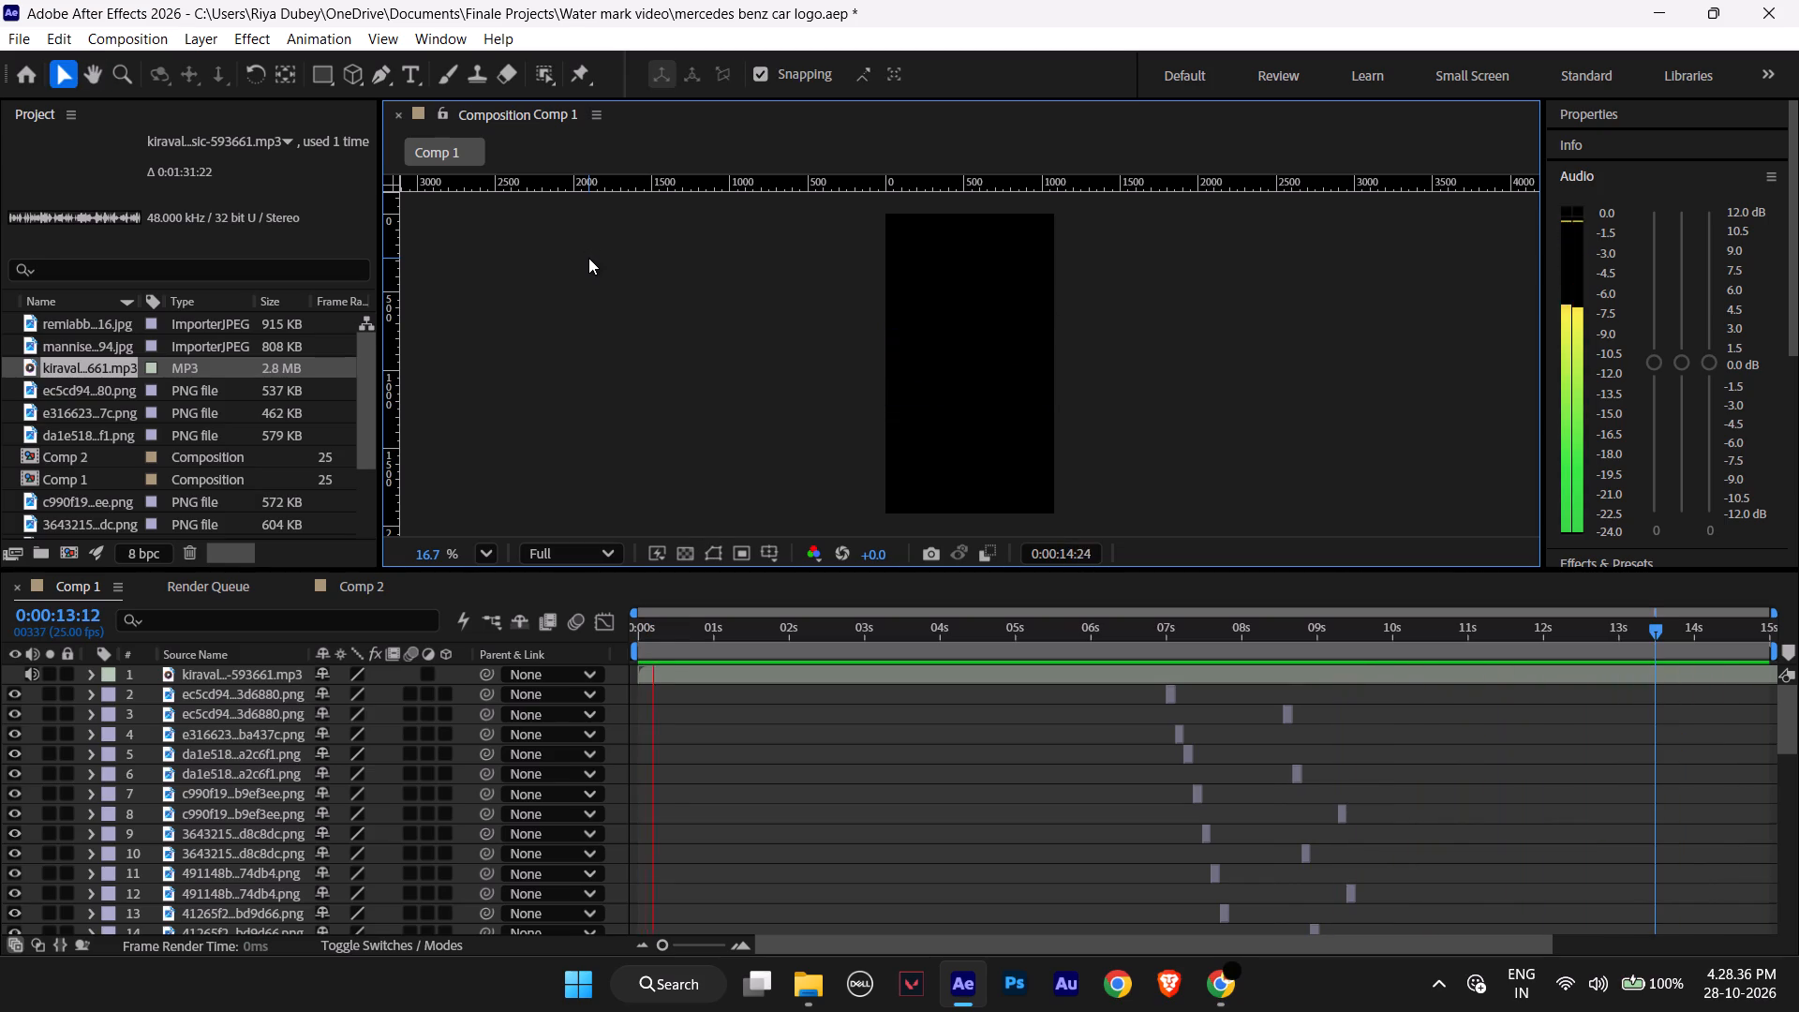
key("space")
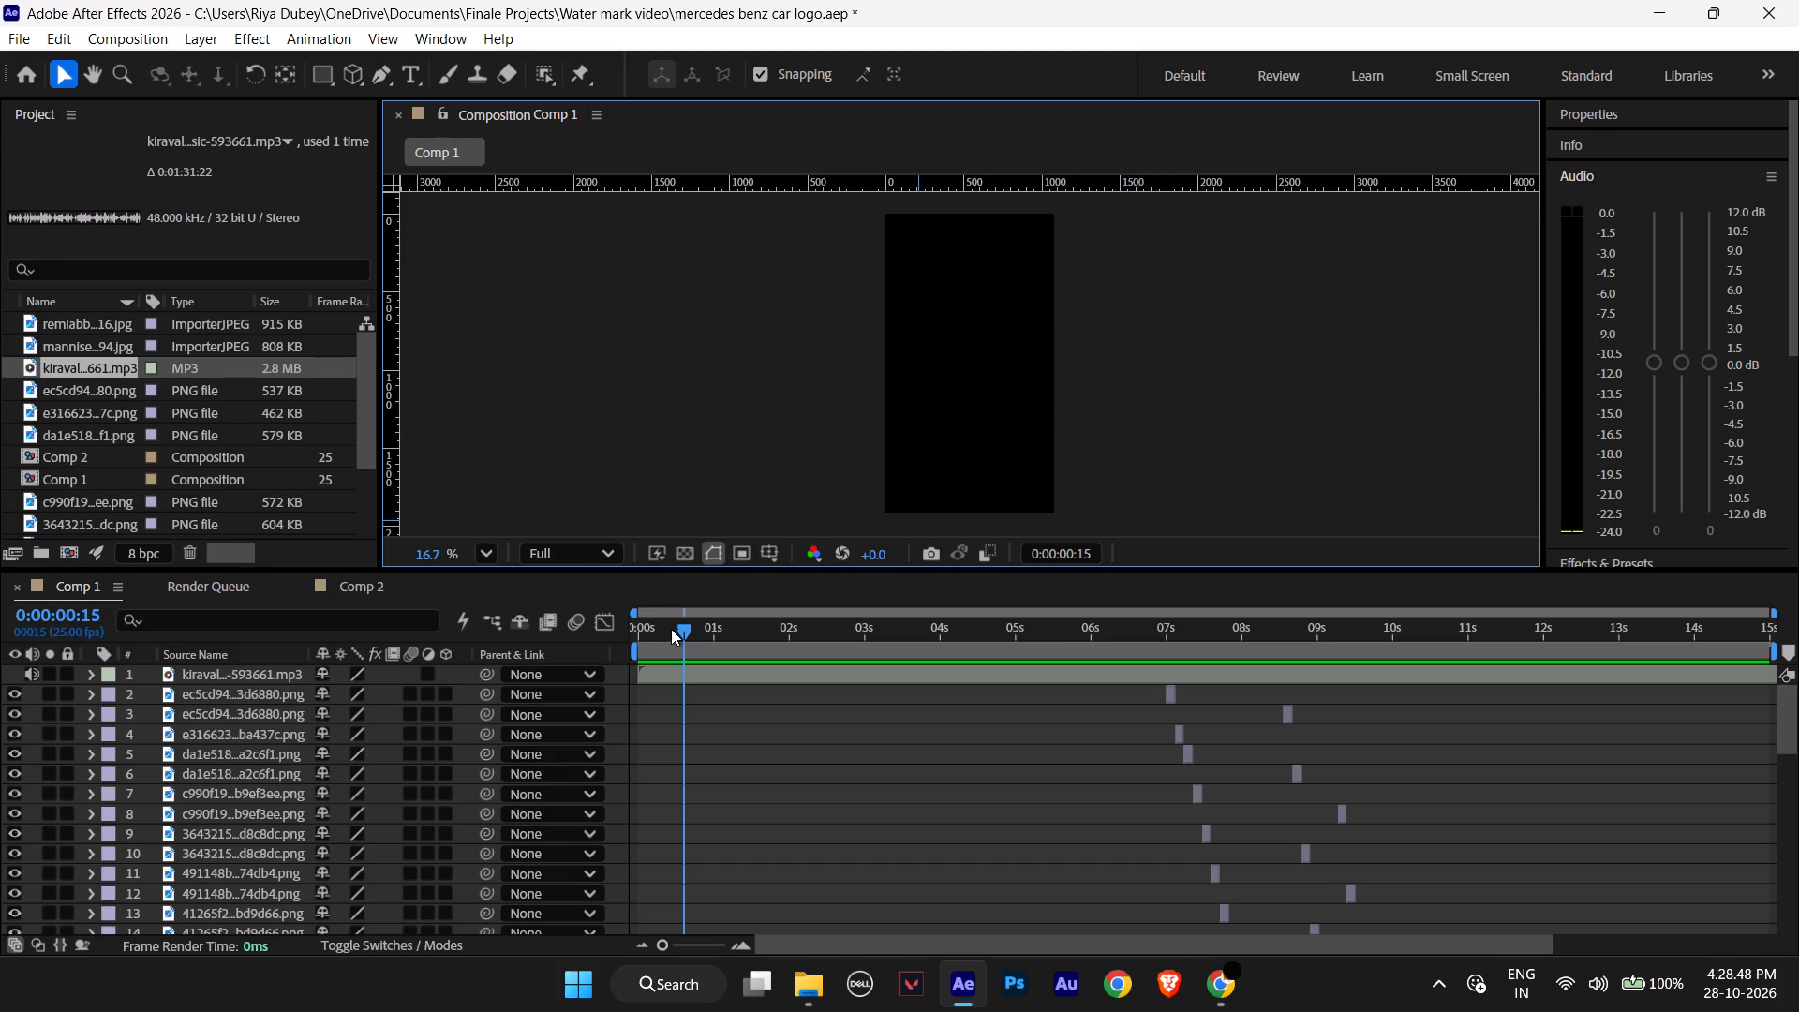
left_click_drag(688, 630, 1142, 696)
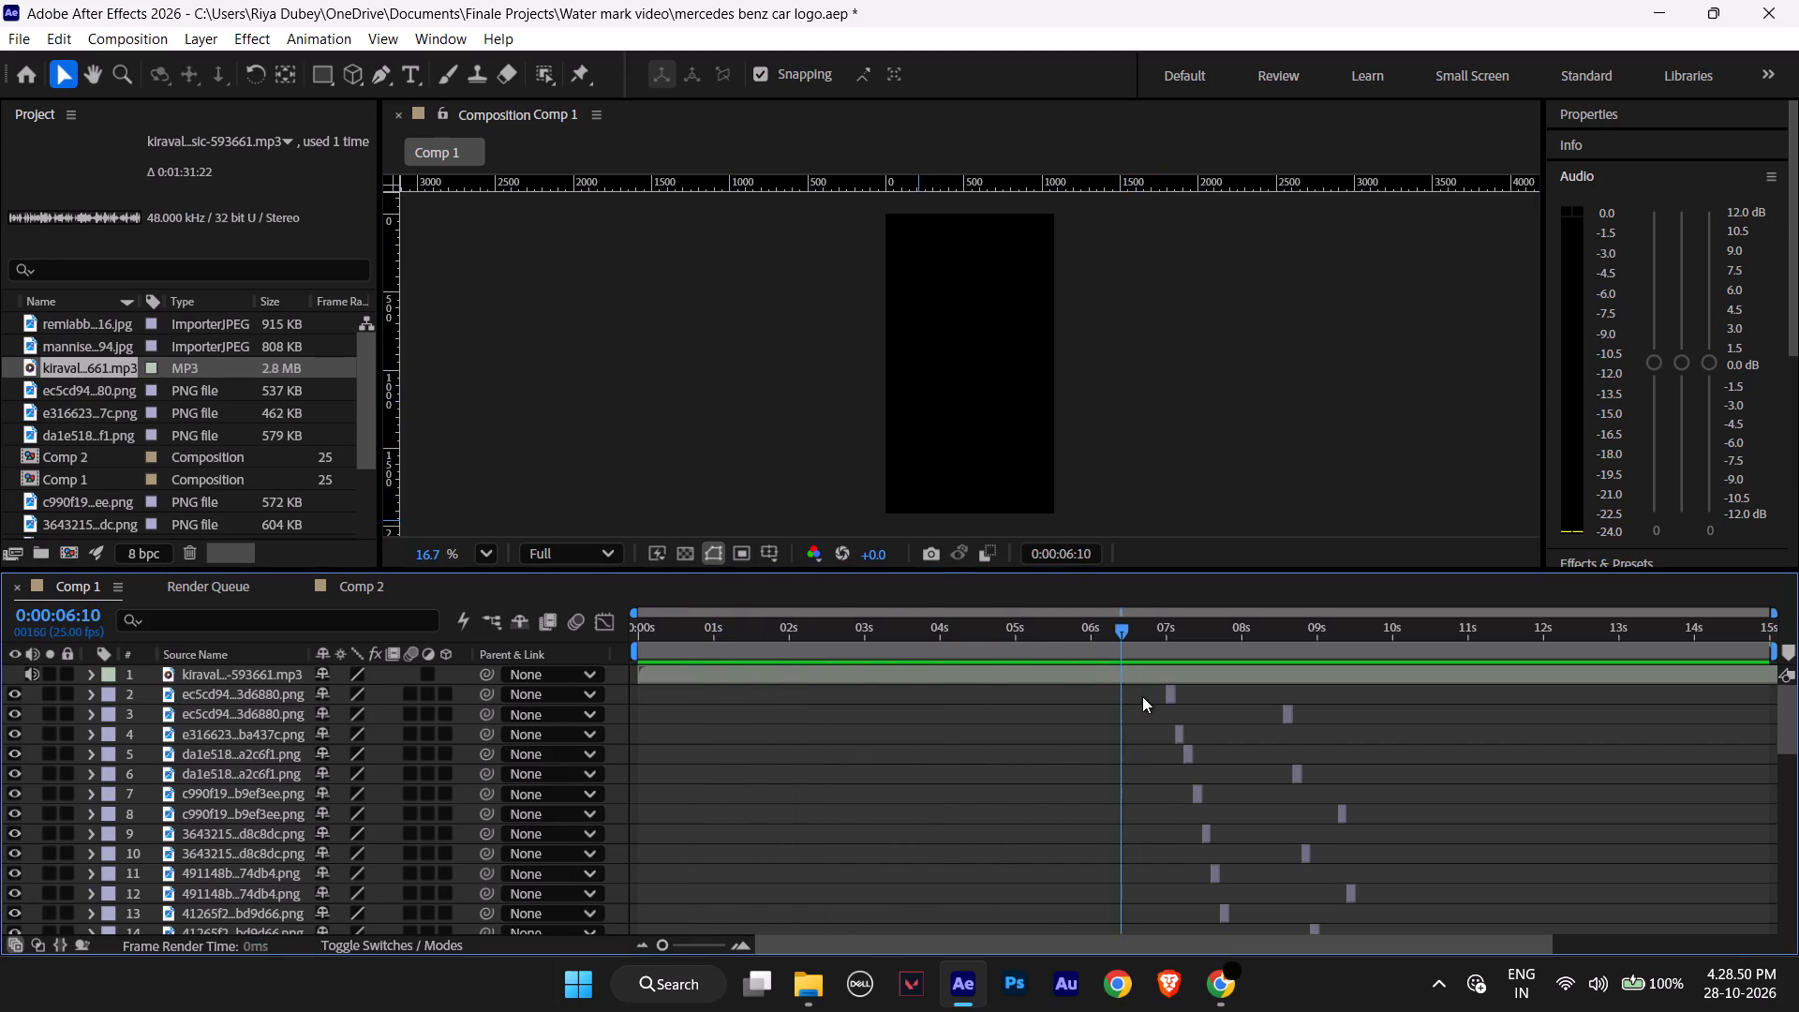
left_click_drag(1142, 696, 1167, 700)
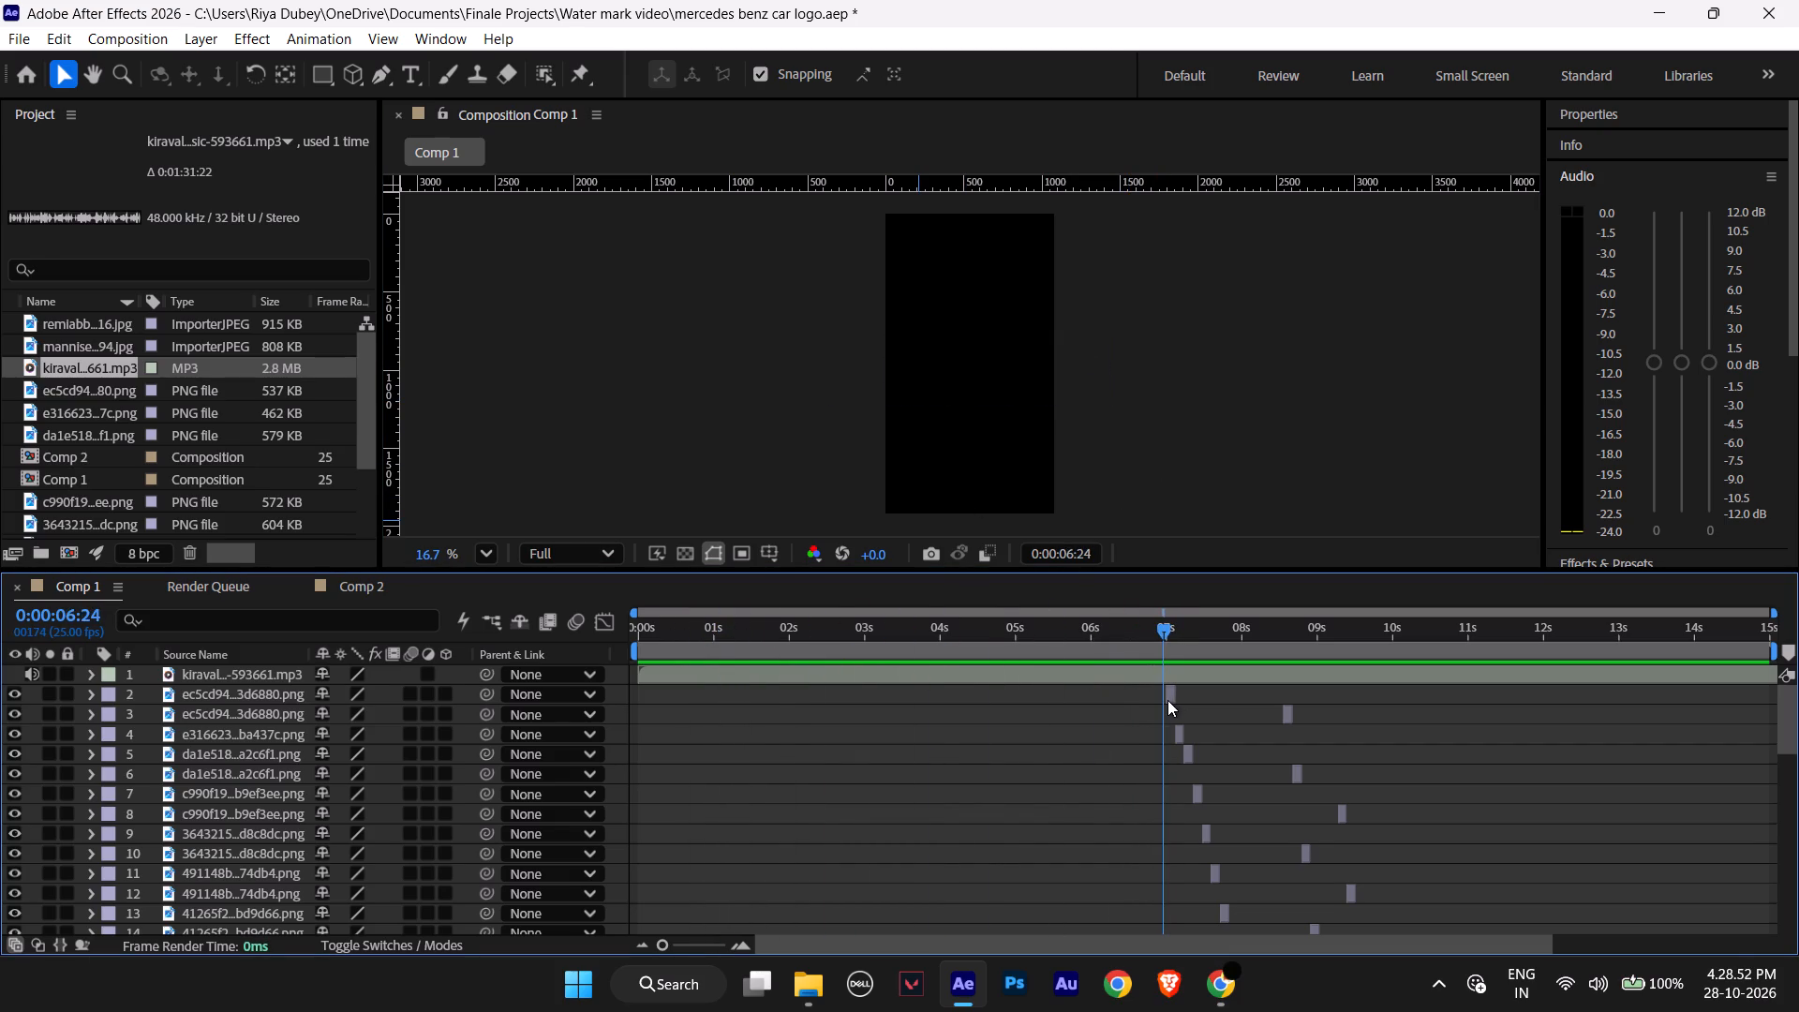
left_click_drag(1167, 700, 1169, 700)
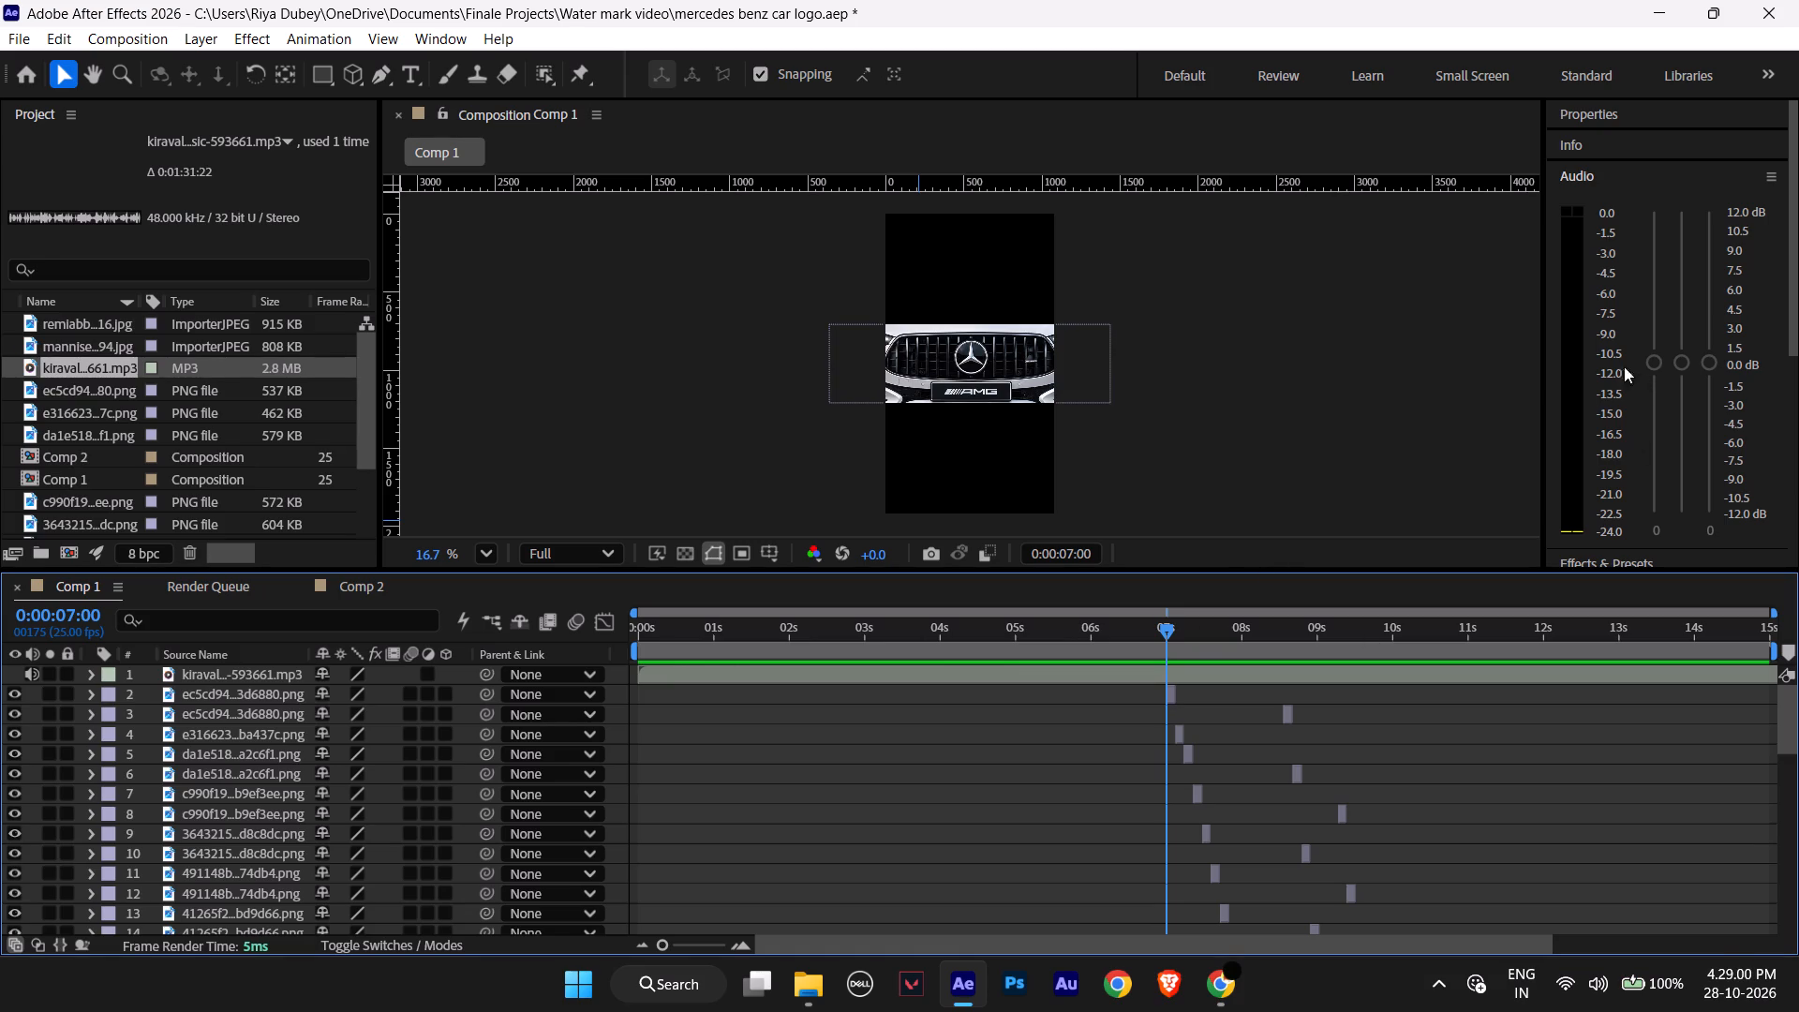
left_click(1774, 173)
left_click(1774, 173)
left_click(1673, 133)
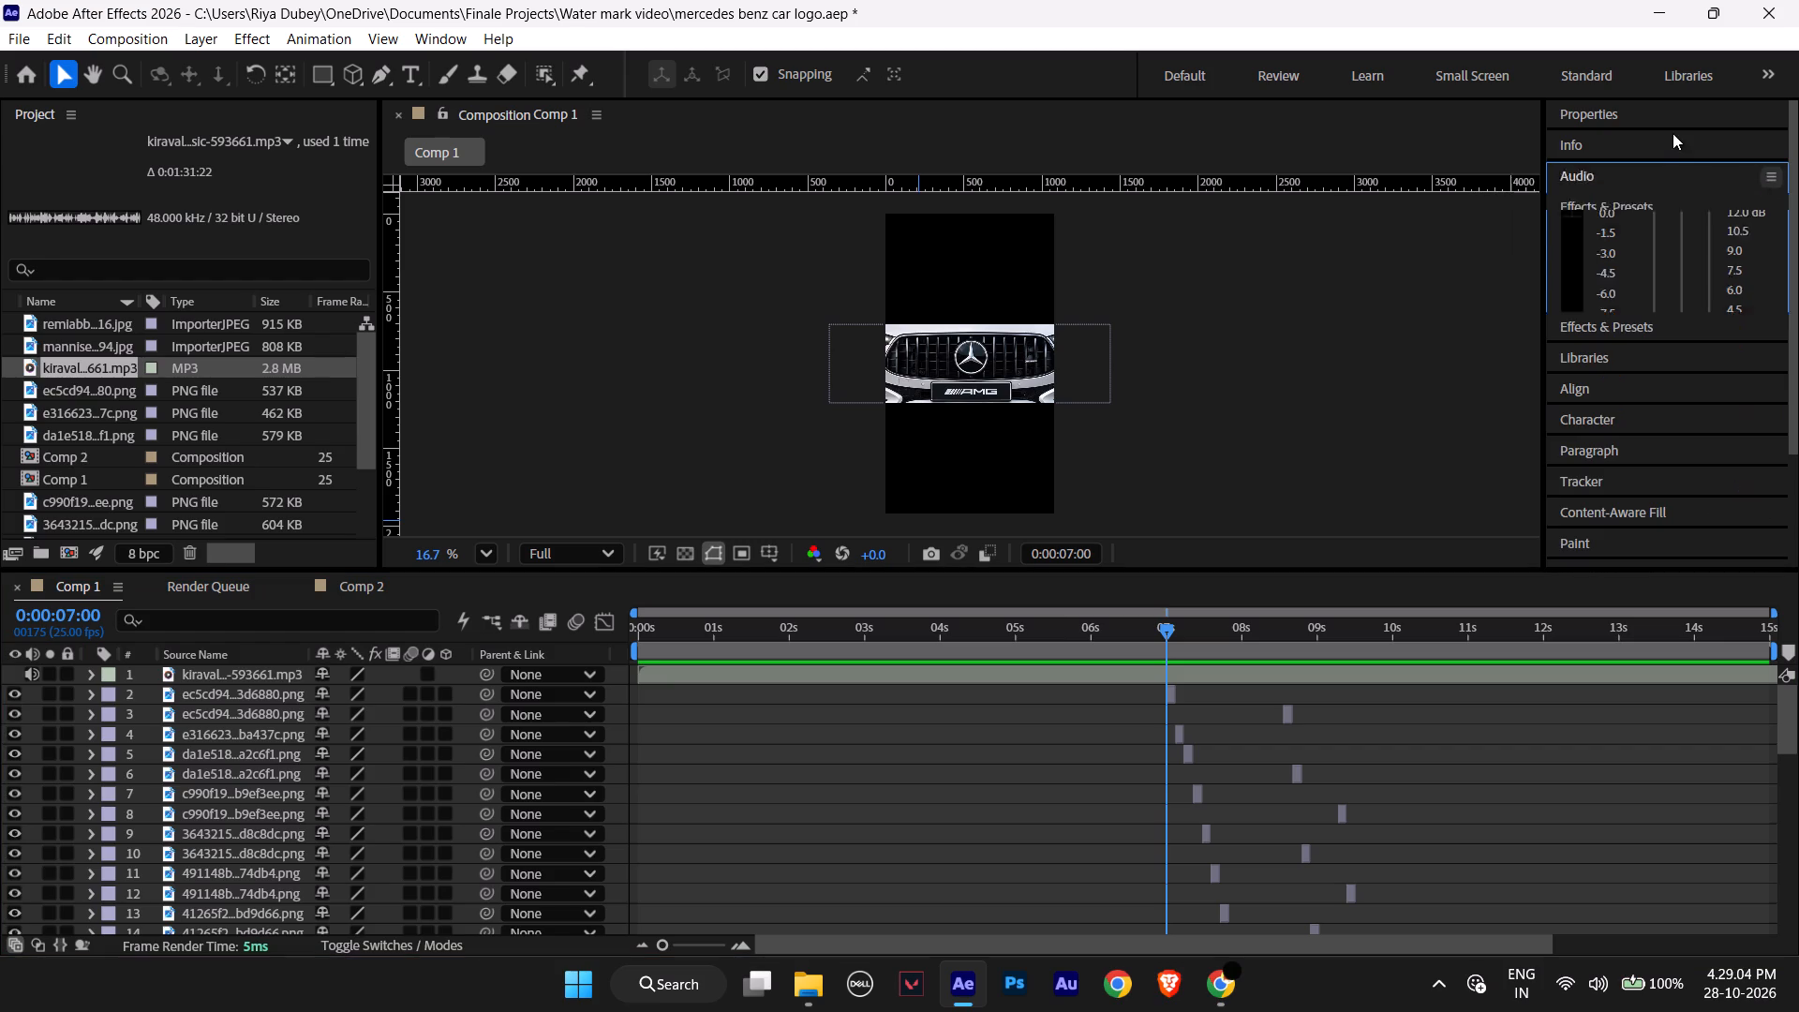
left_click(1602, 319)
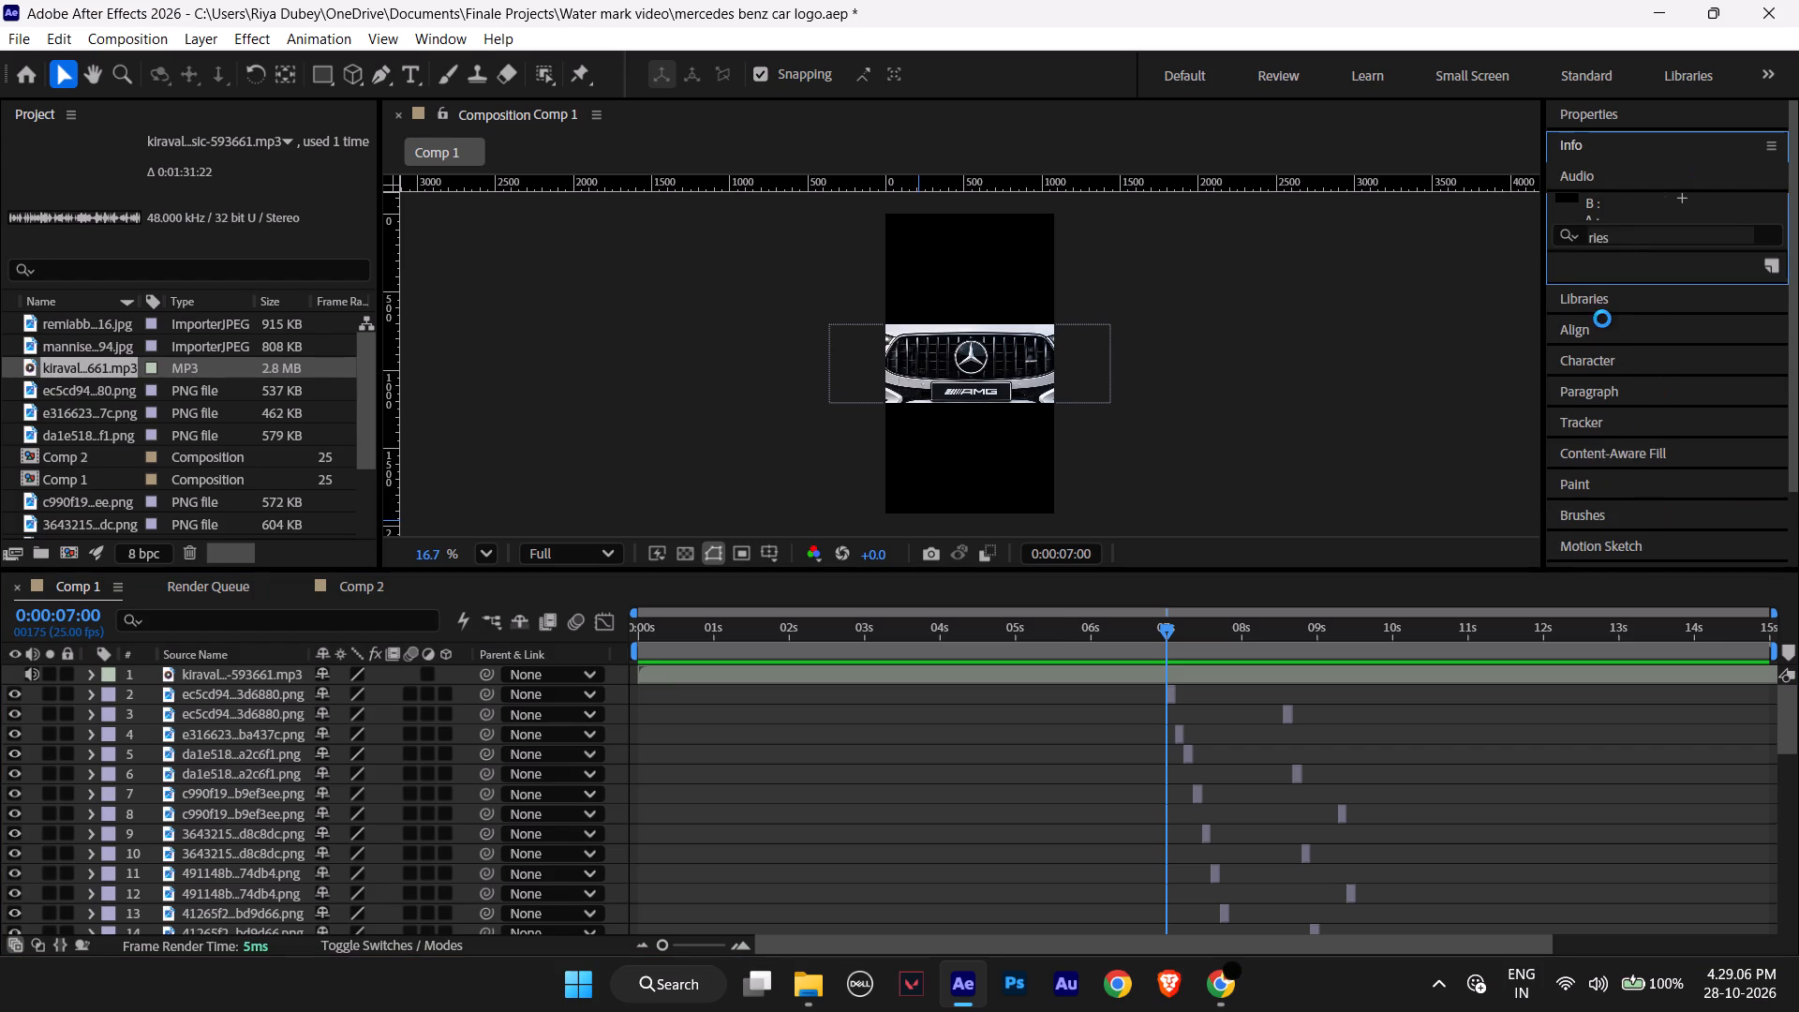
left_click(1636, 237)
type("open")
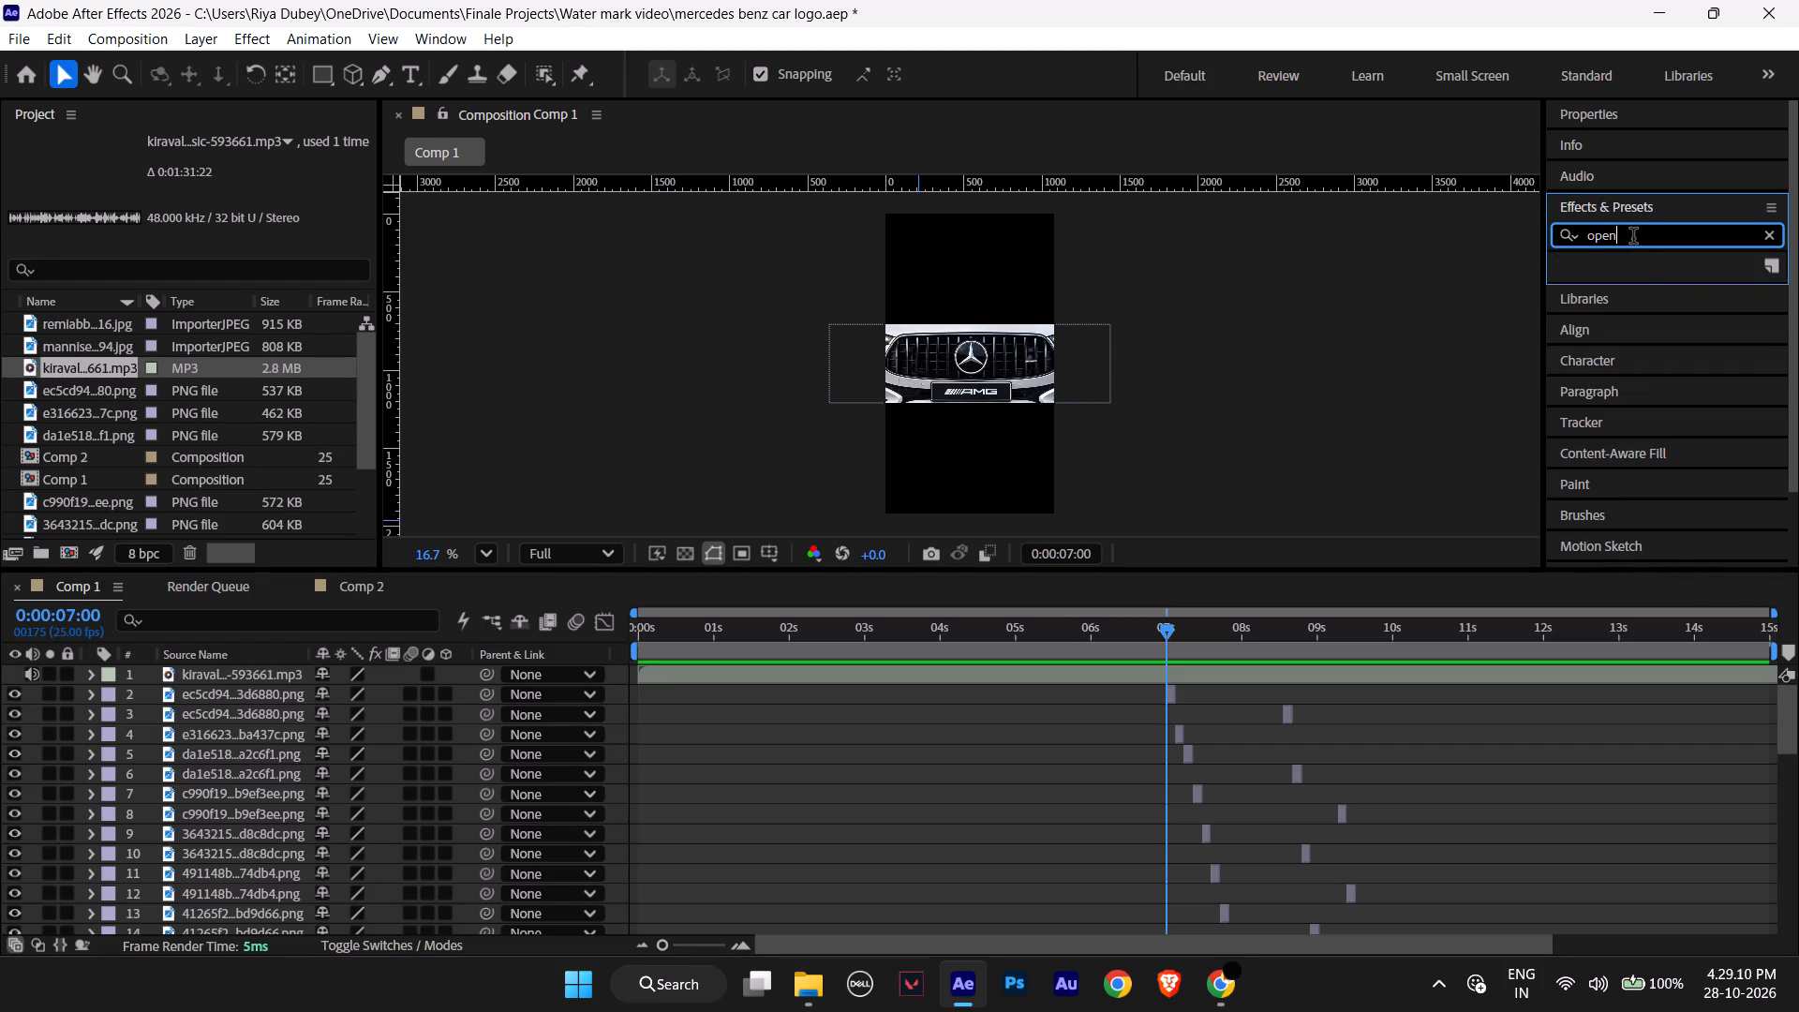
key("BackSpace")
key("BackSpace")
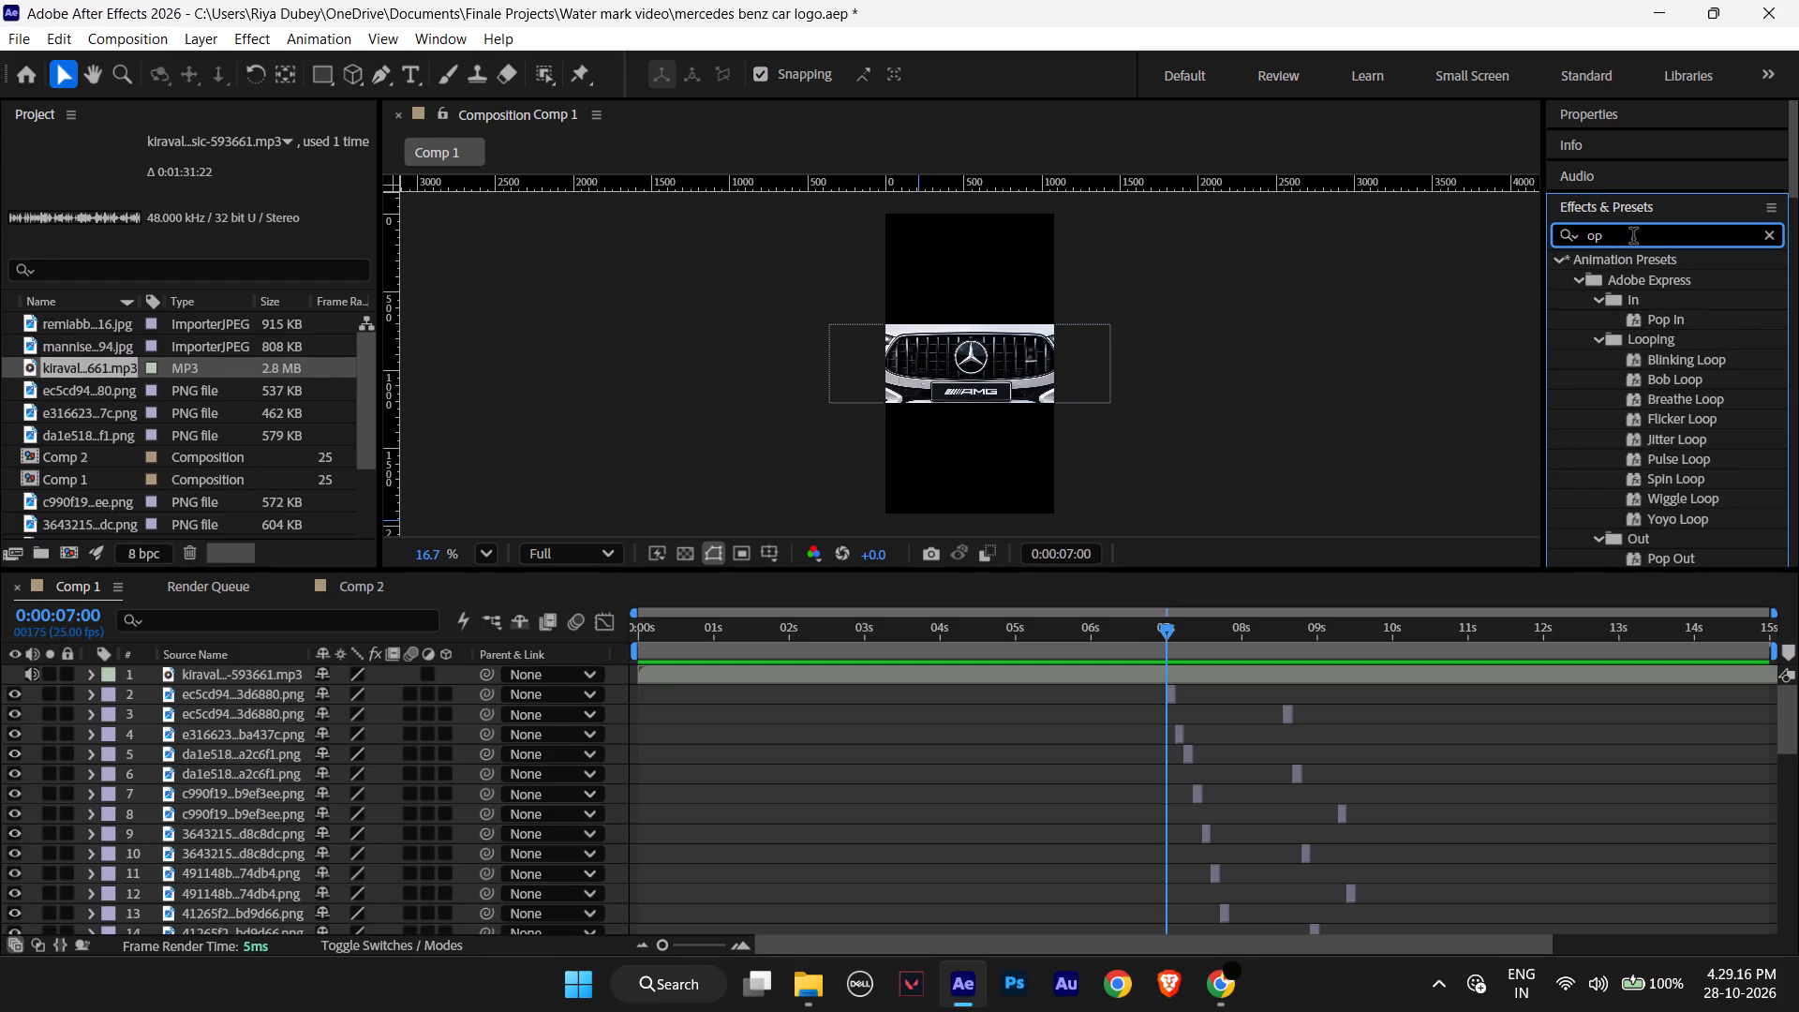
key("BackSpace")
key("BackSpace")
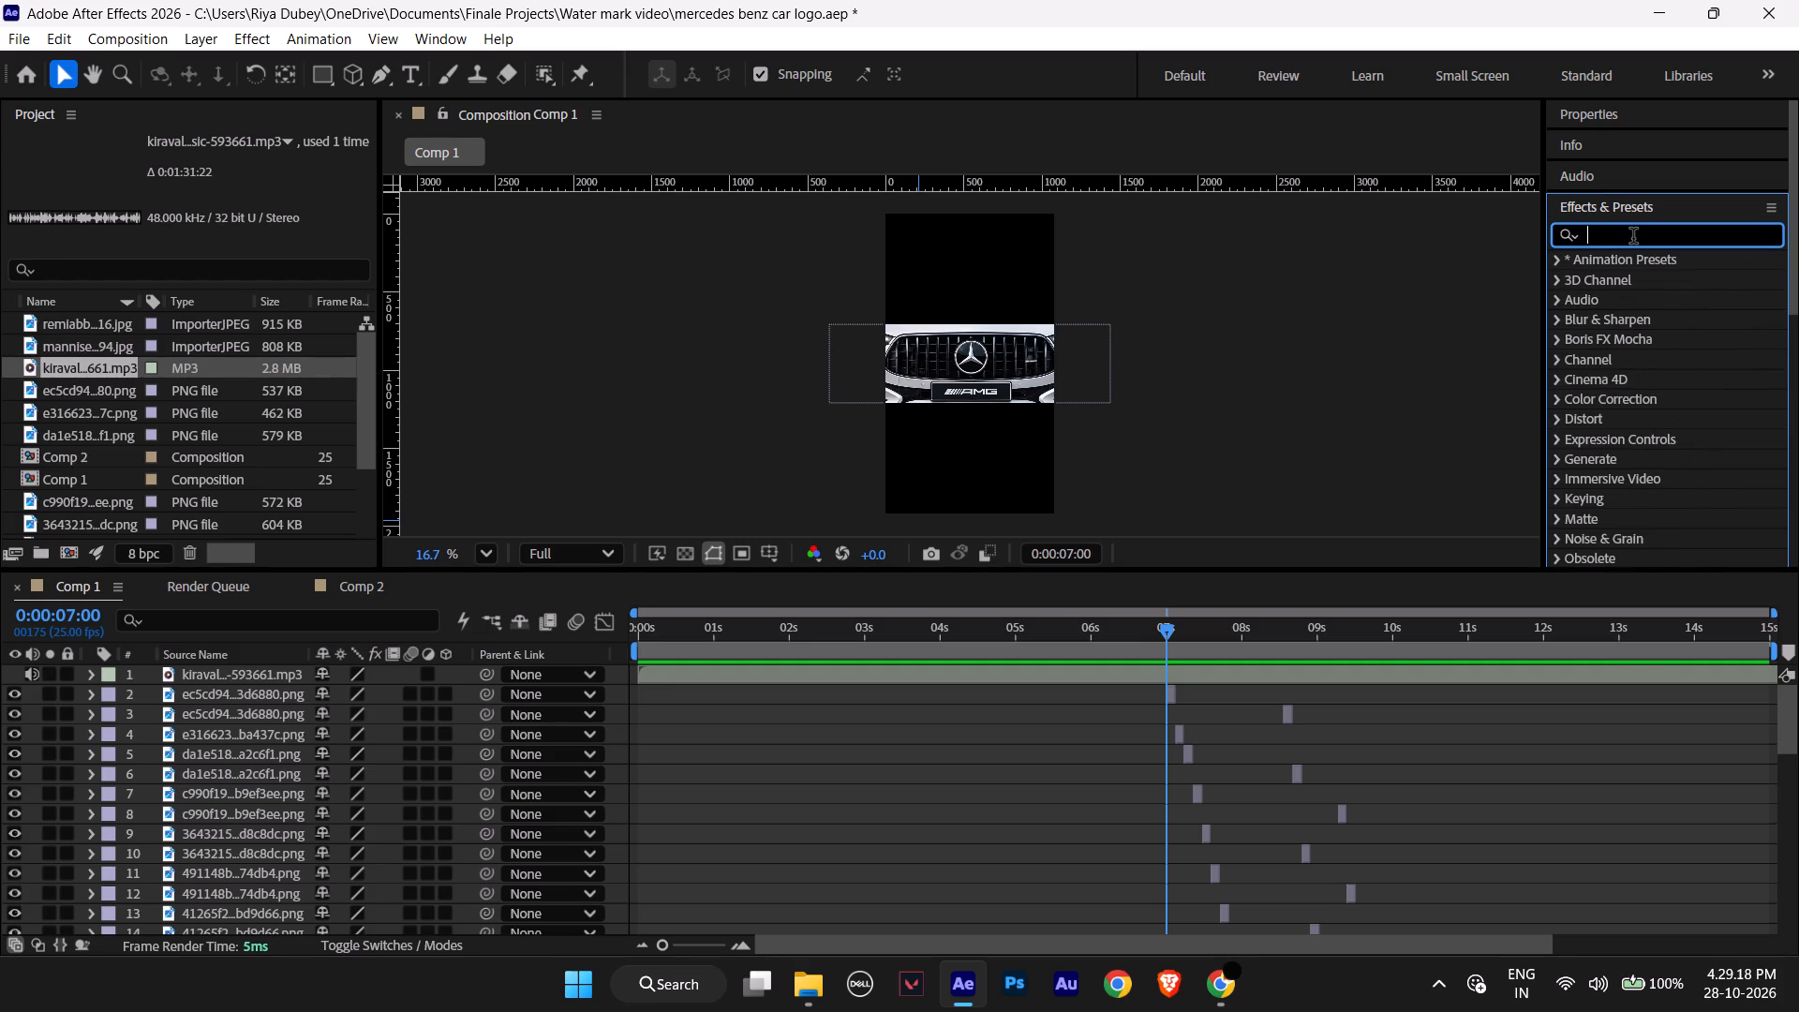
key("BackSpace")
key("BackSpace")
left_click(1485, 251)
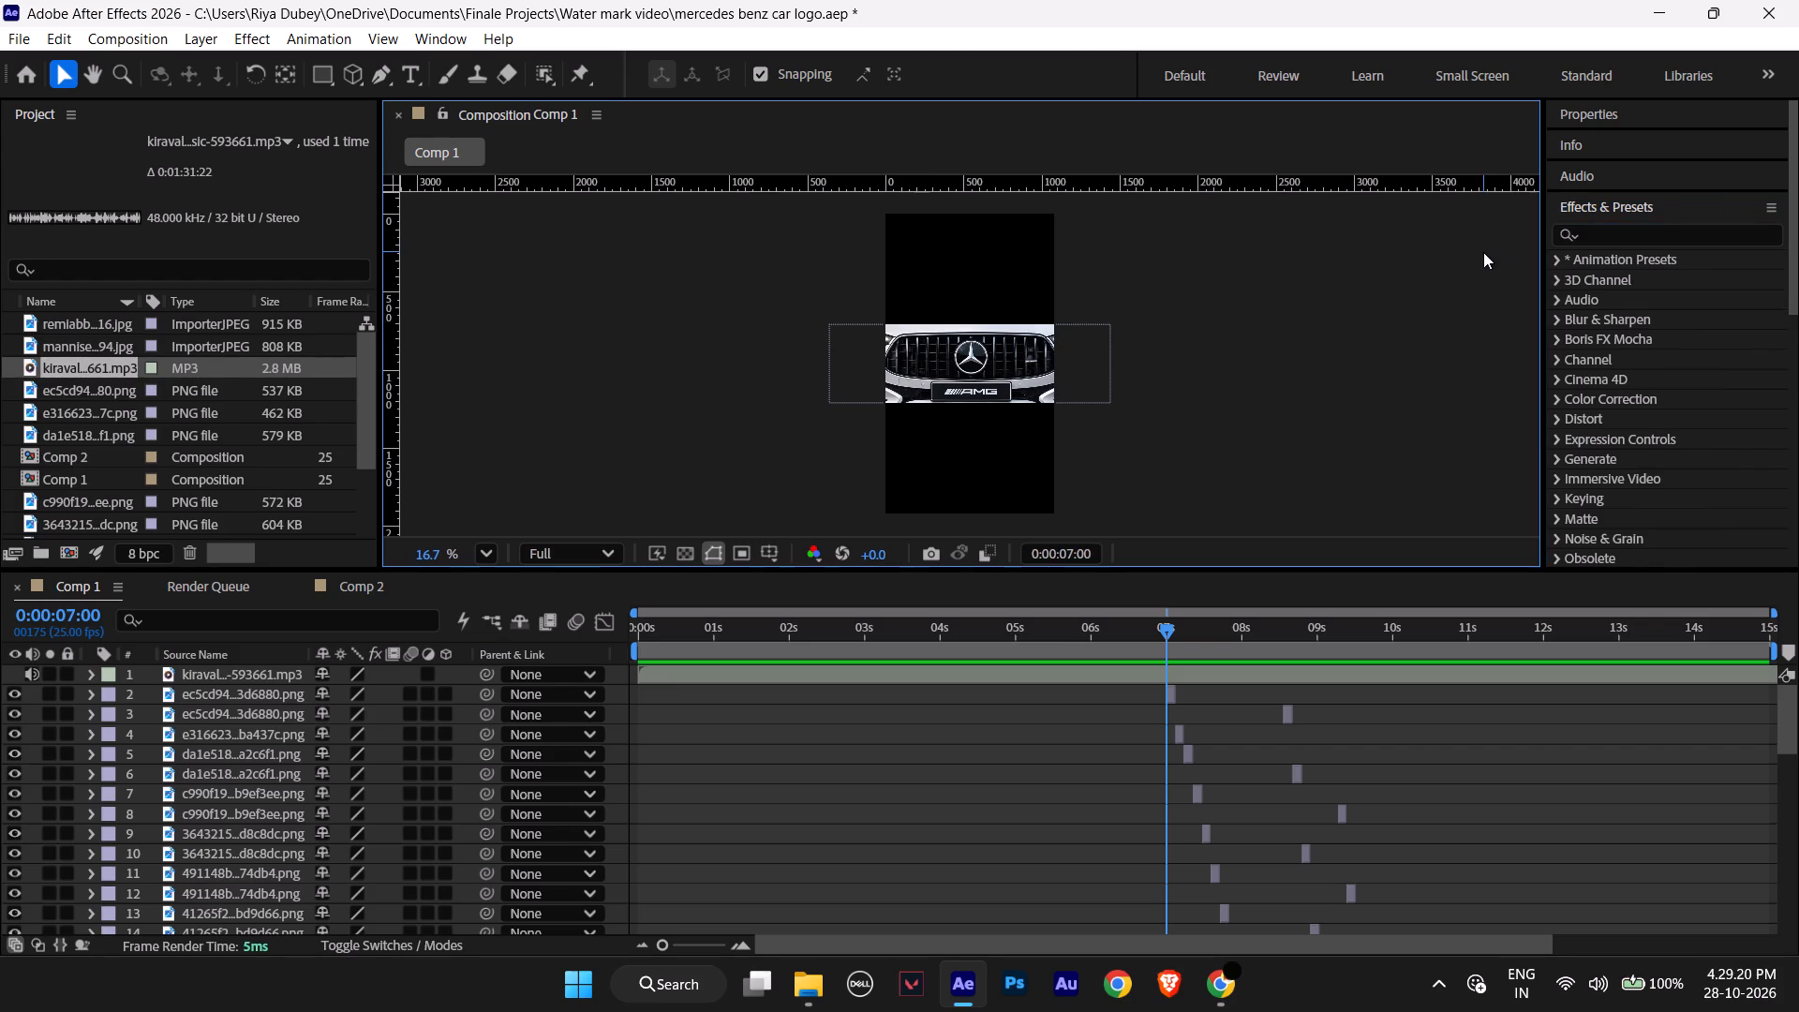
Scrub through the car images from 0:00:07:00 and return the current-time indicator to 0:00:00:00.
left_click_drag(1167, 624, 1199, 626)
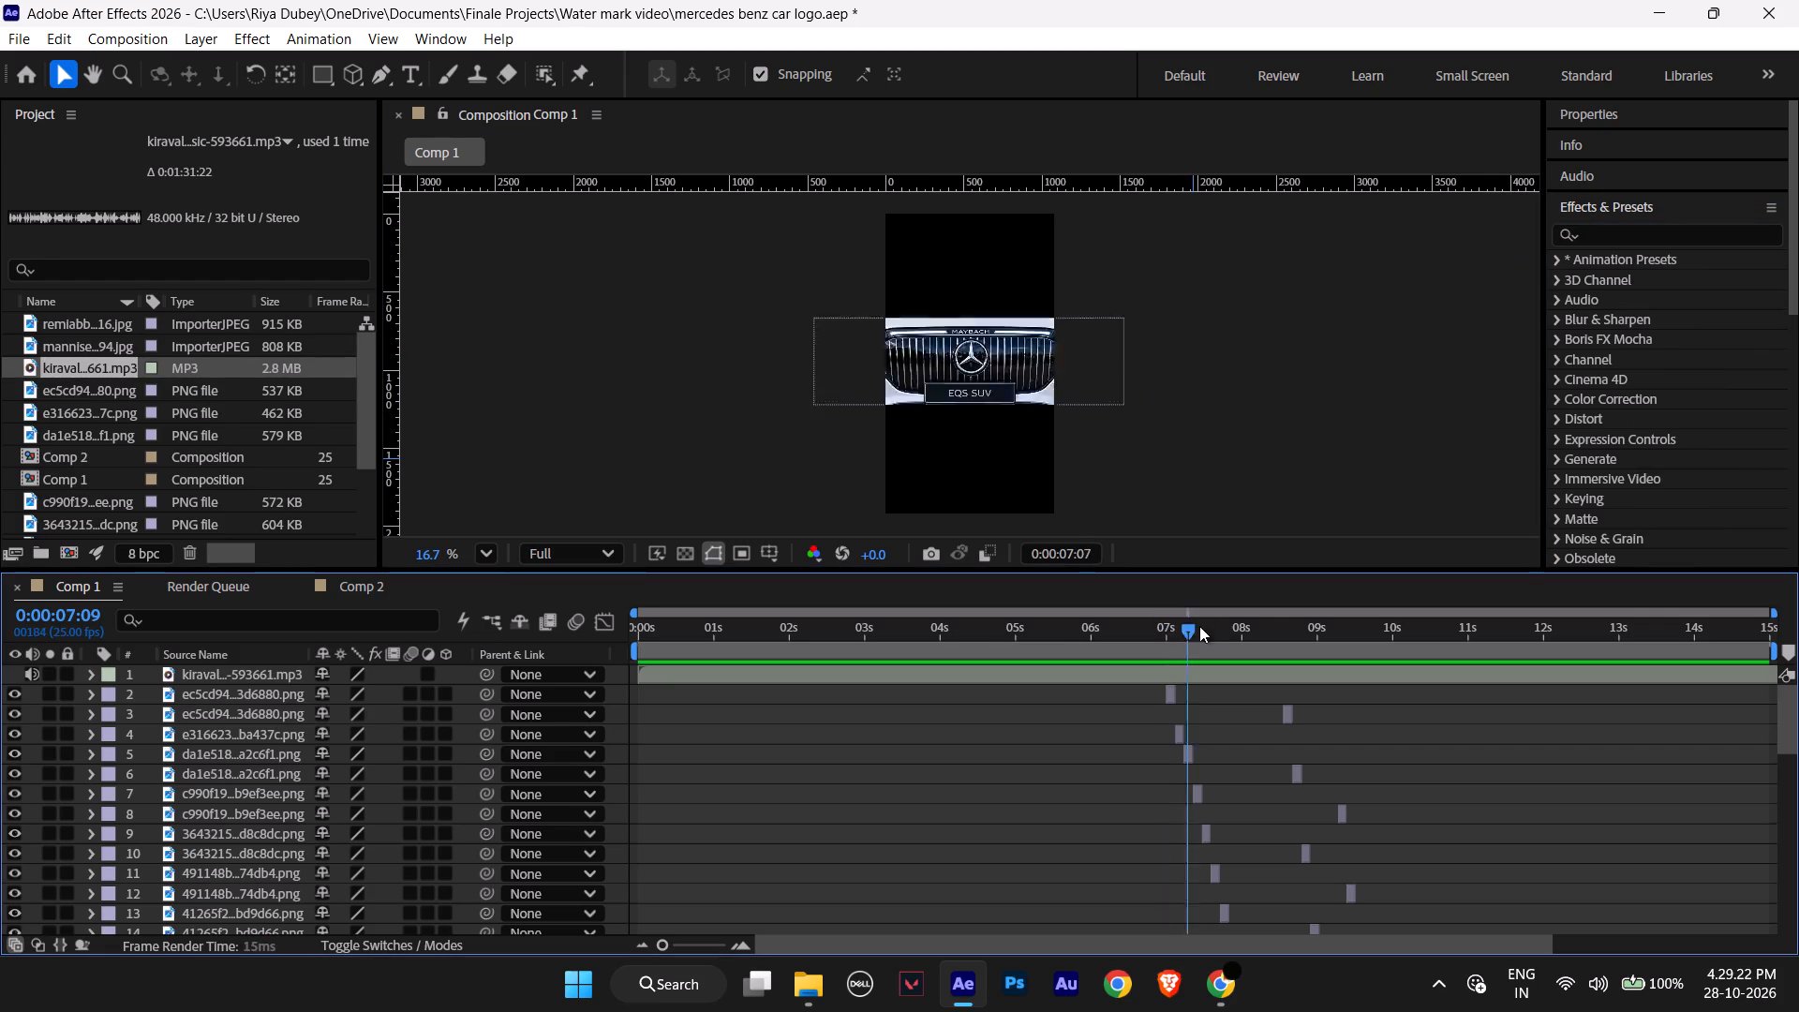
left_click_drag(1199, 626, 1362, 648)
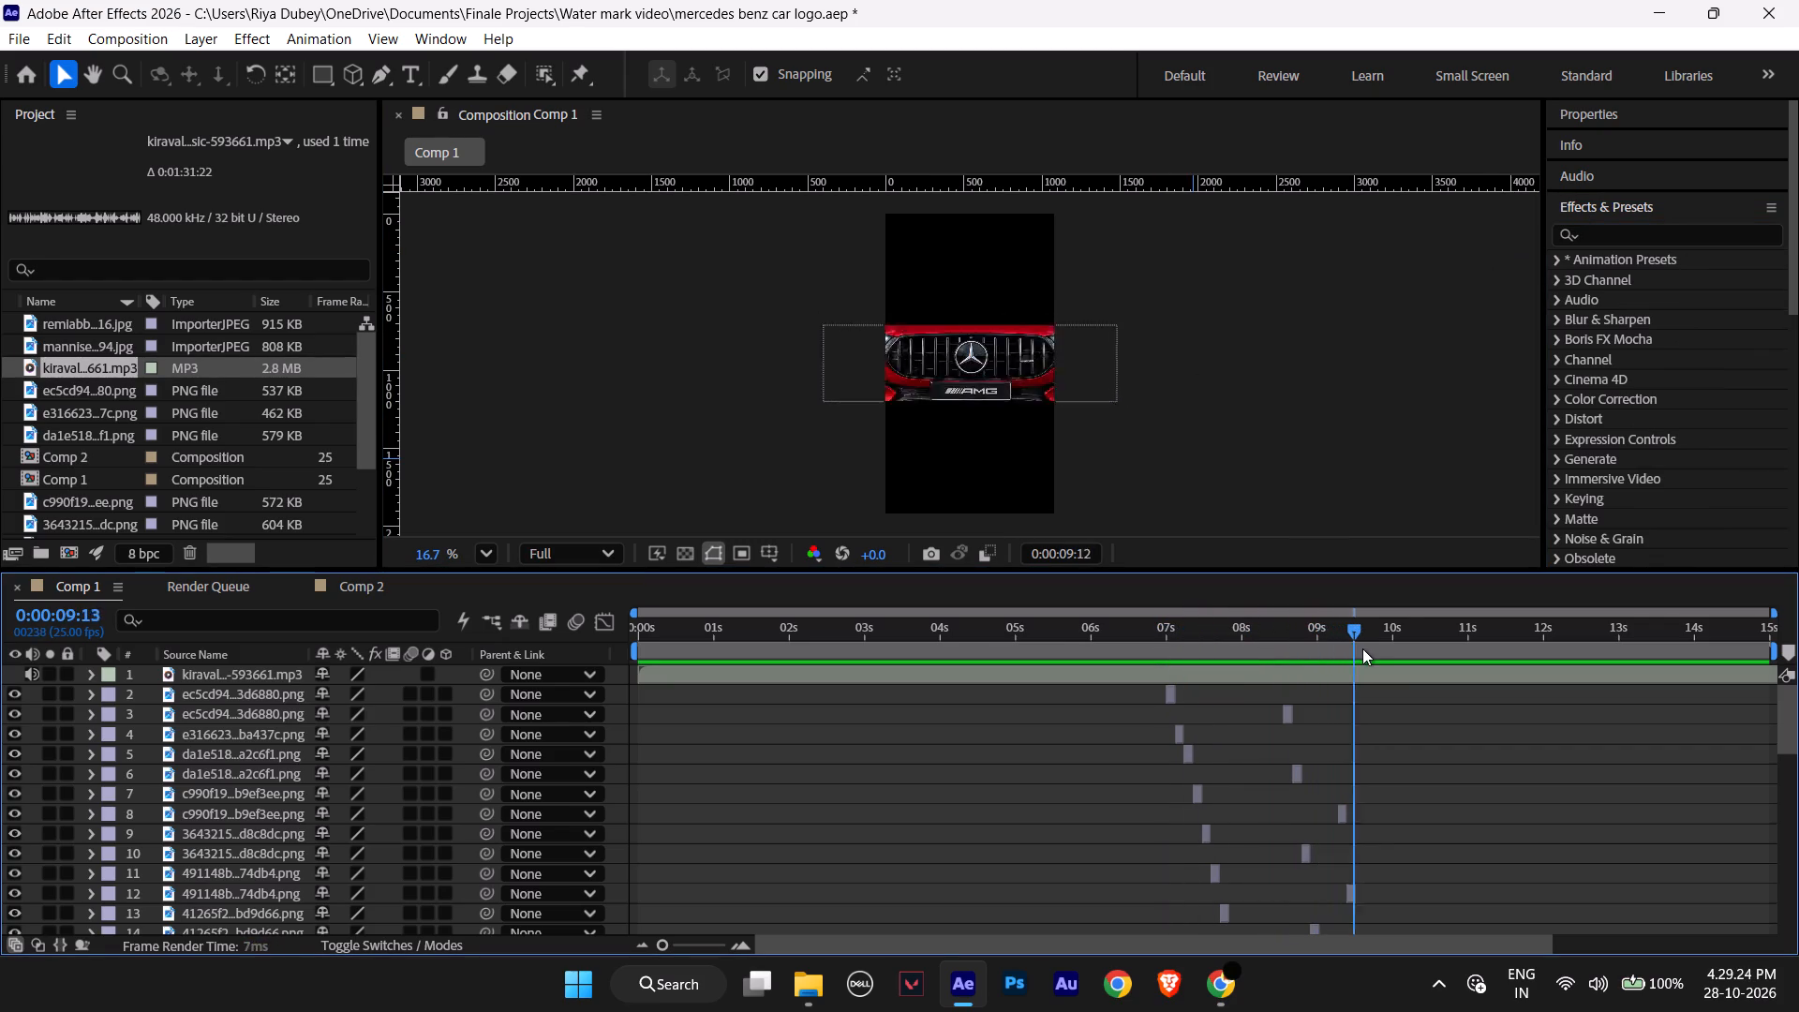
left_click_drag(1362, 648, 1276, 660)
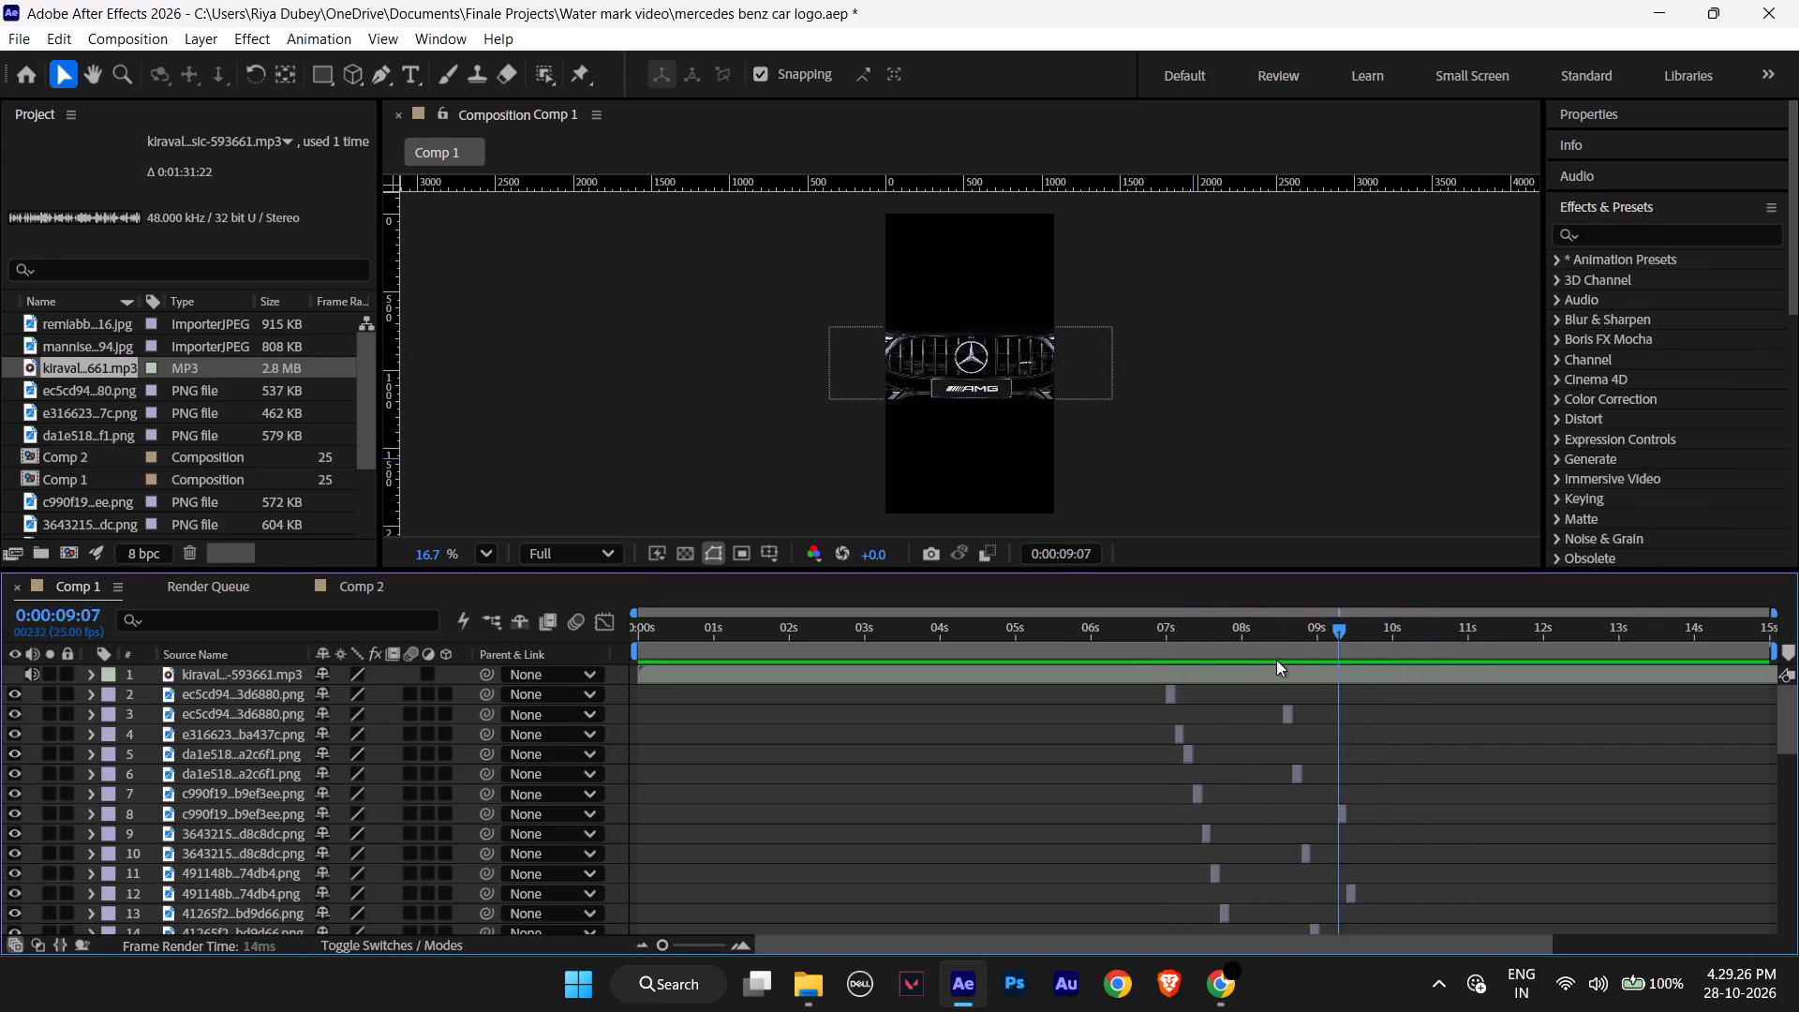
left_click_drag(1276, 660, 546, 594)
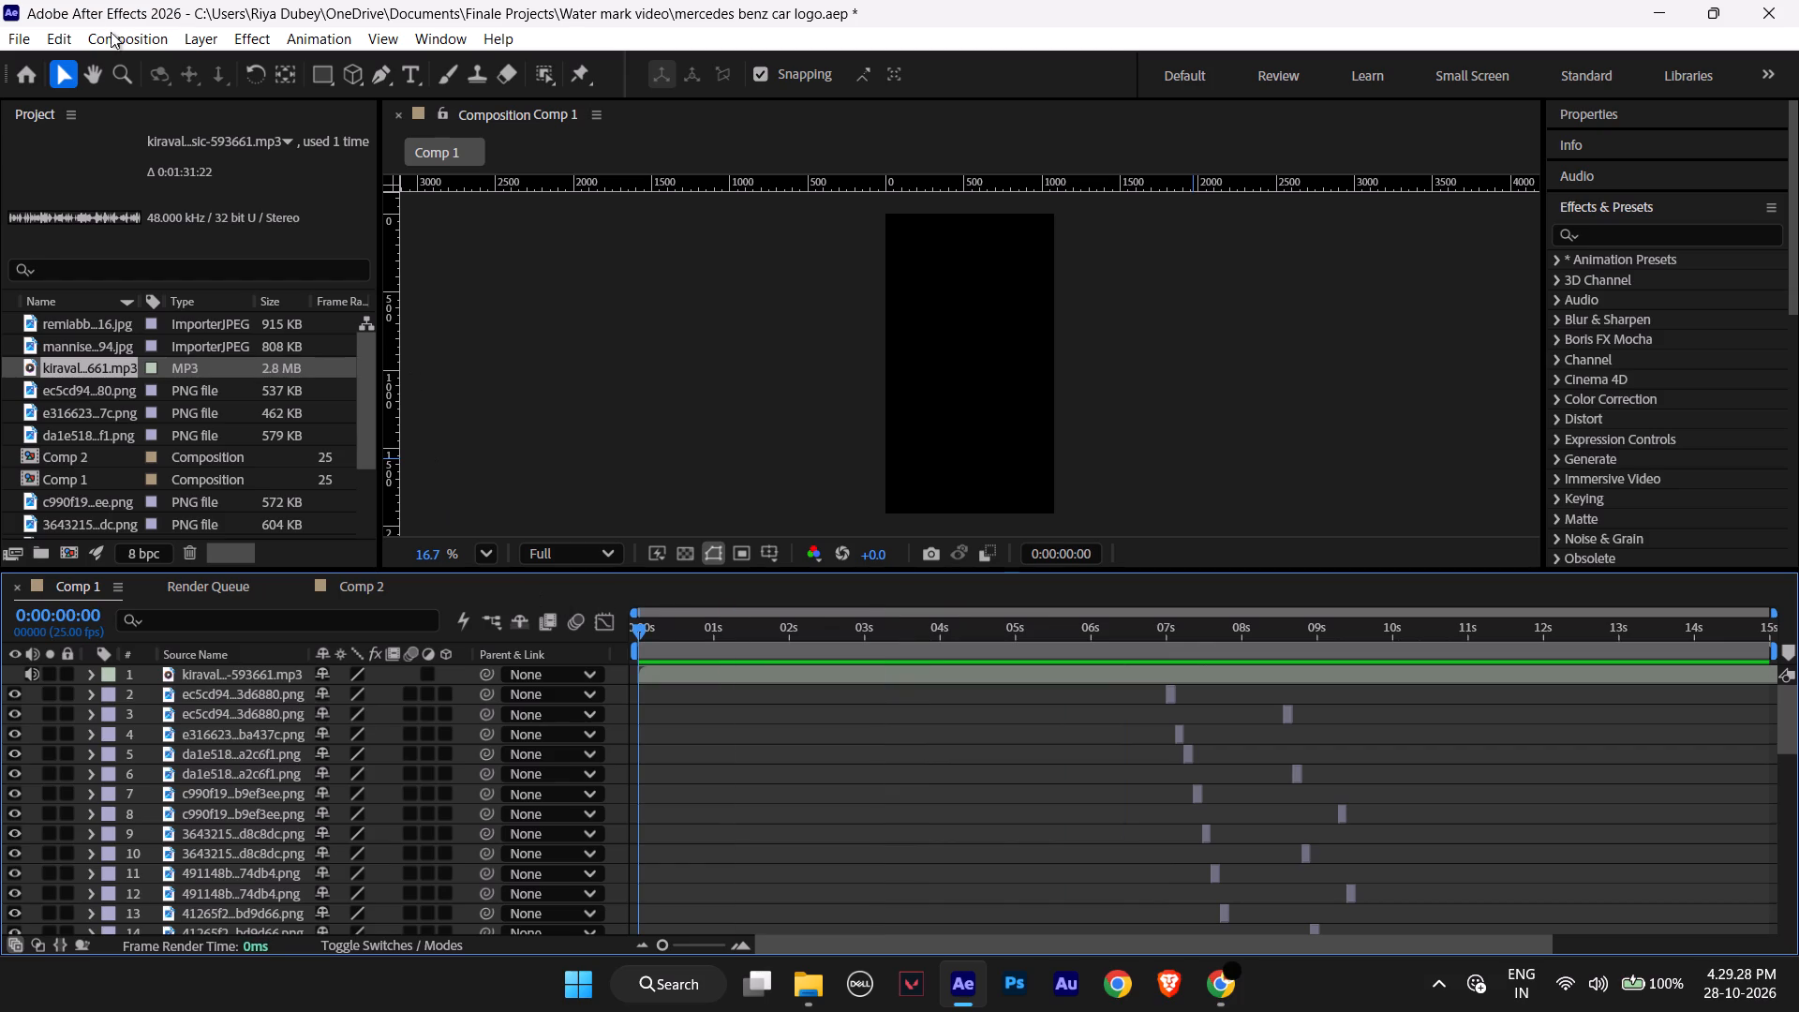
Set Comp 1's duration to 0:00:30:00.
left_click(126, 26)
left_click(126, 30)
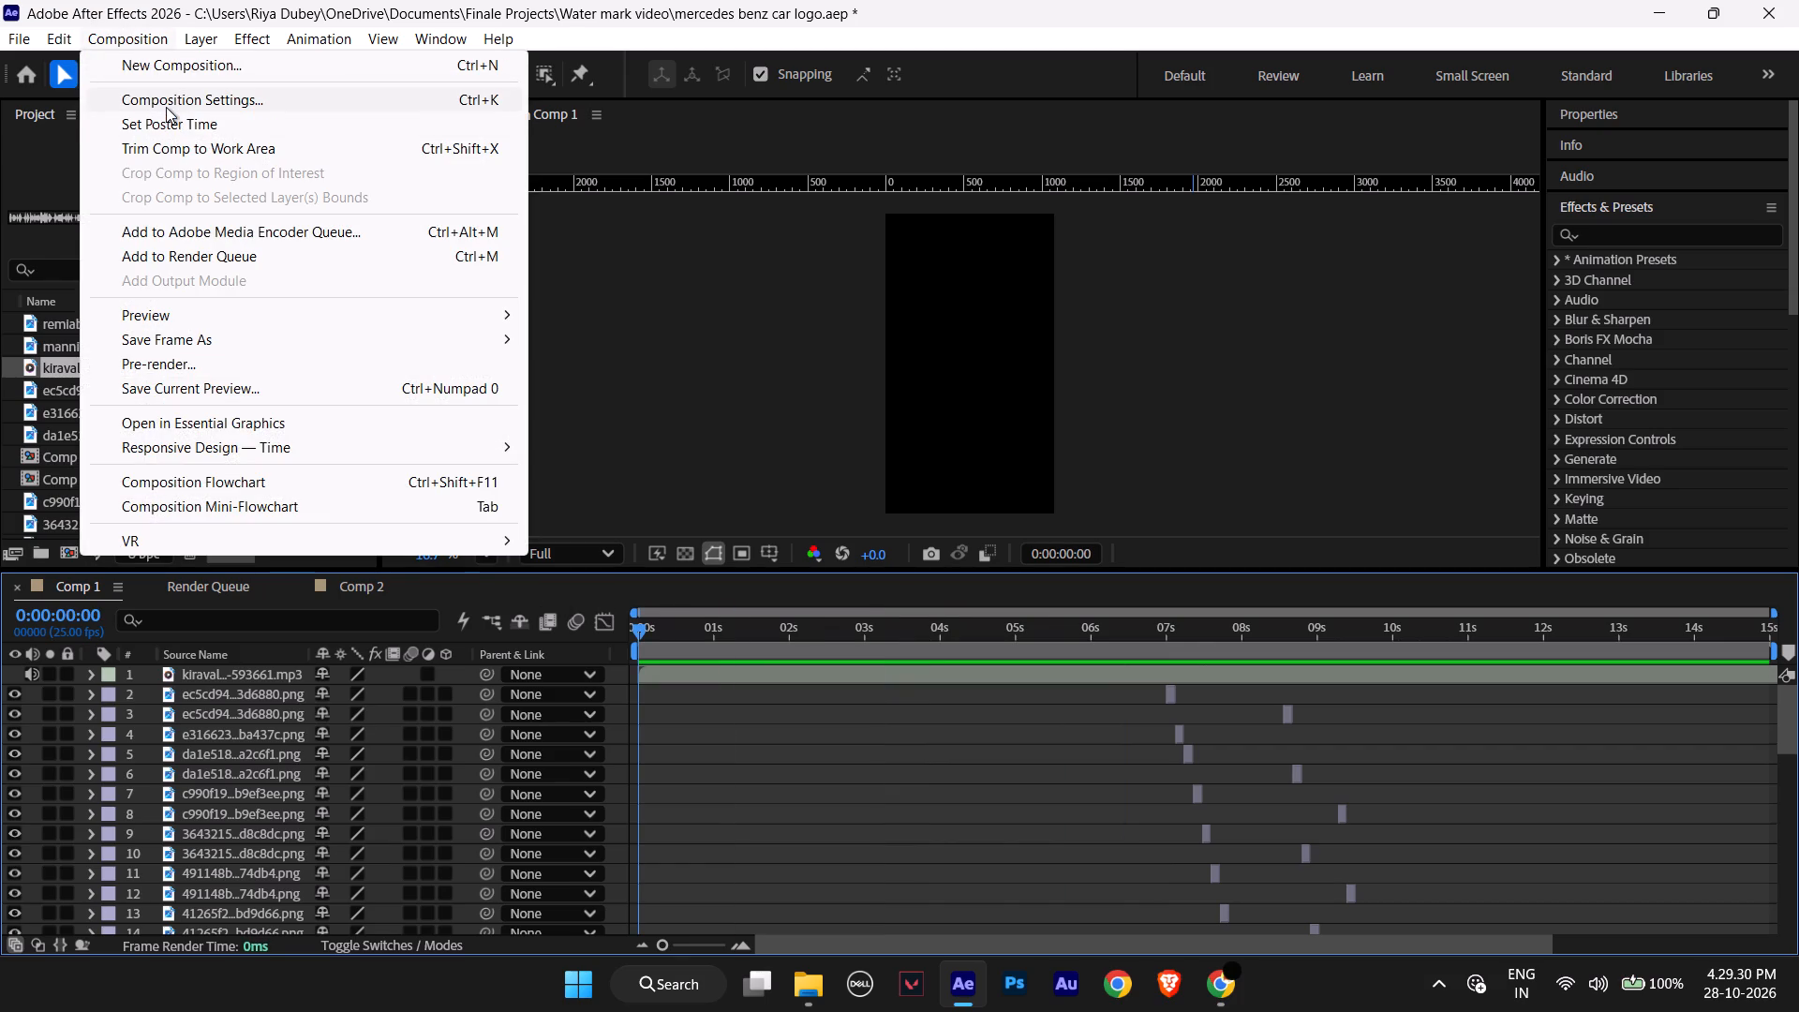
left_click(166, 107)
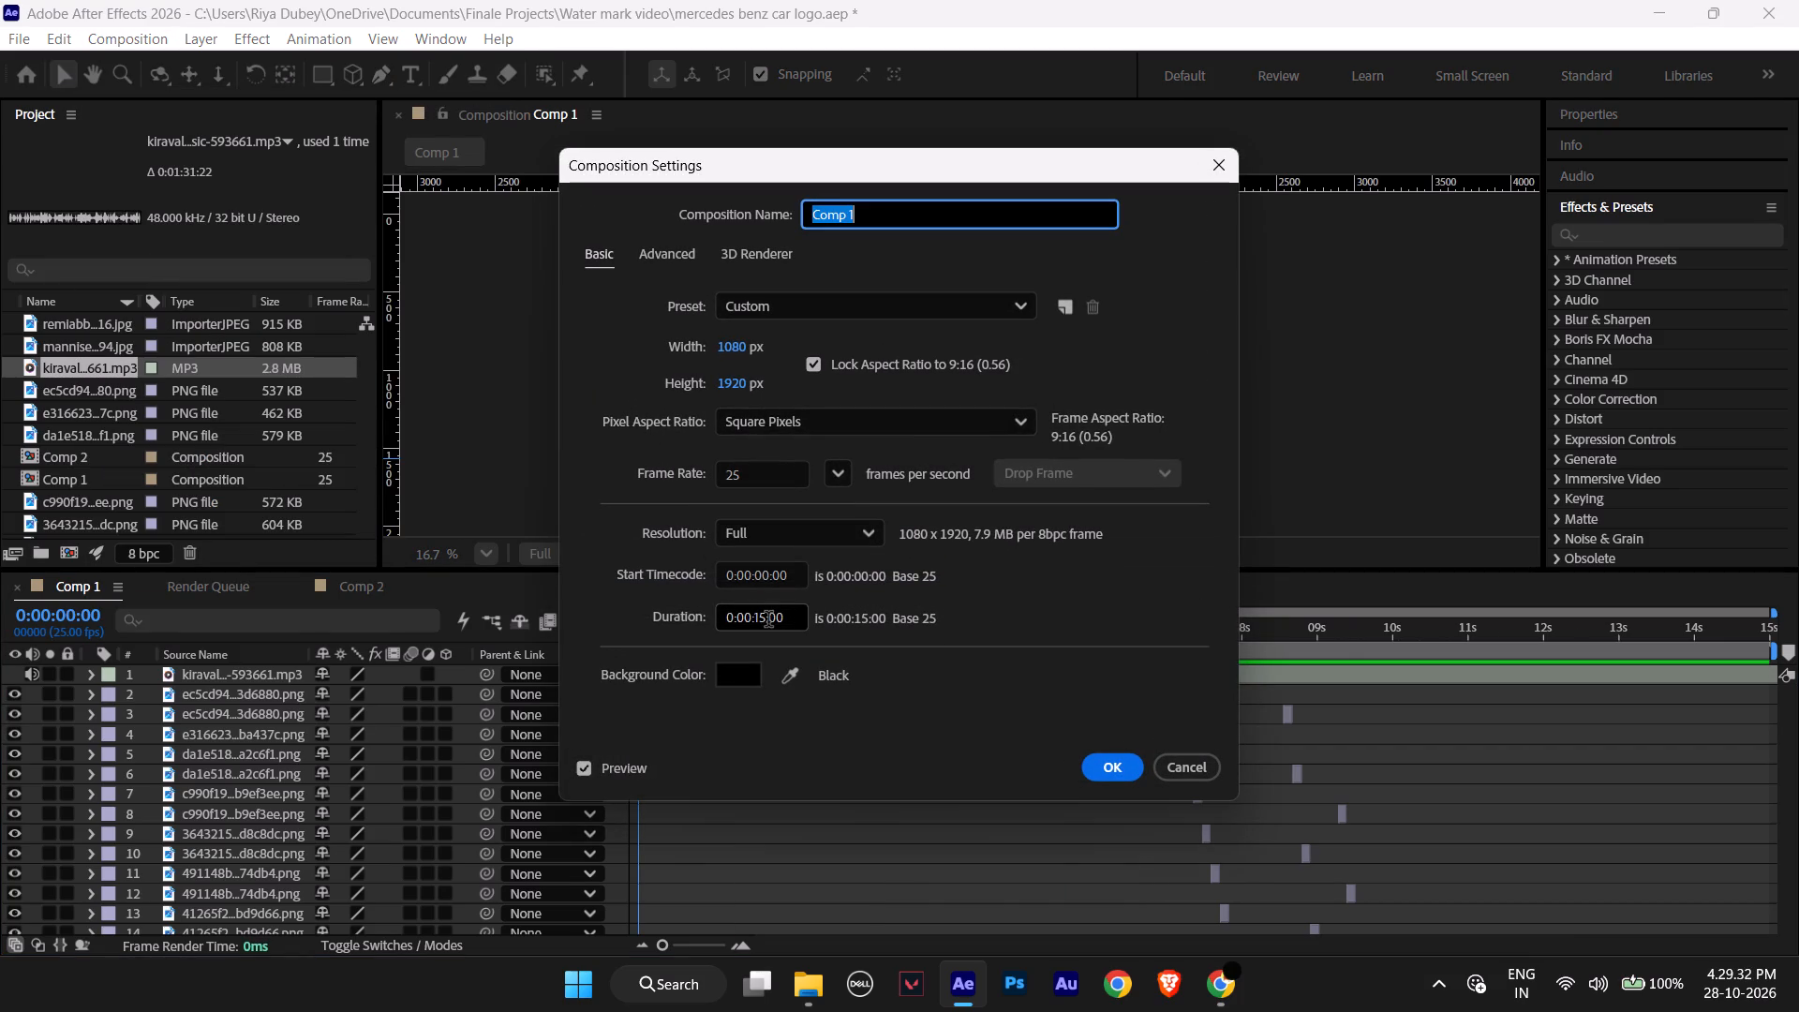
left_click_drag(764, 620, 755, 619)
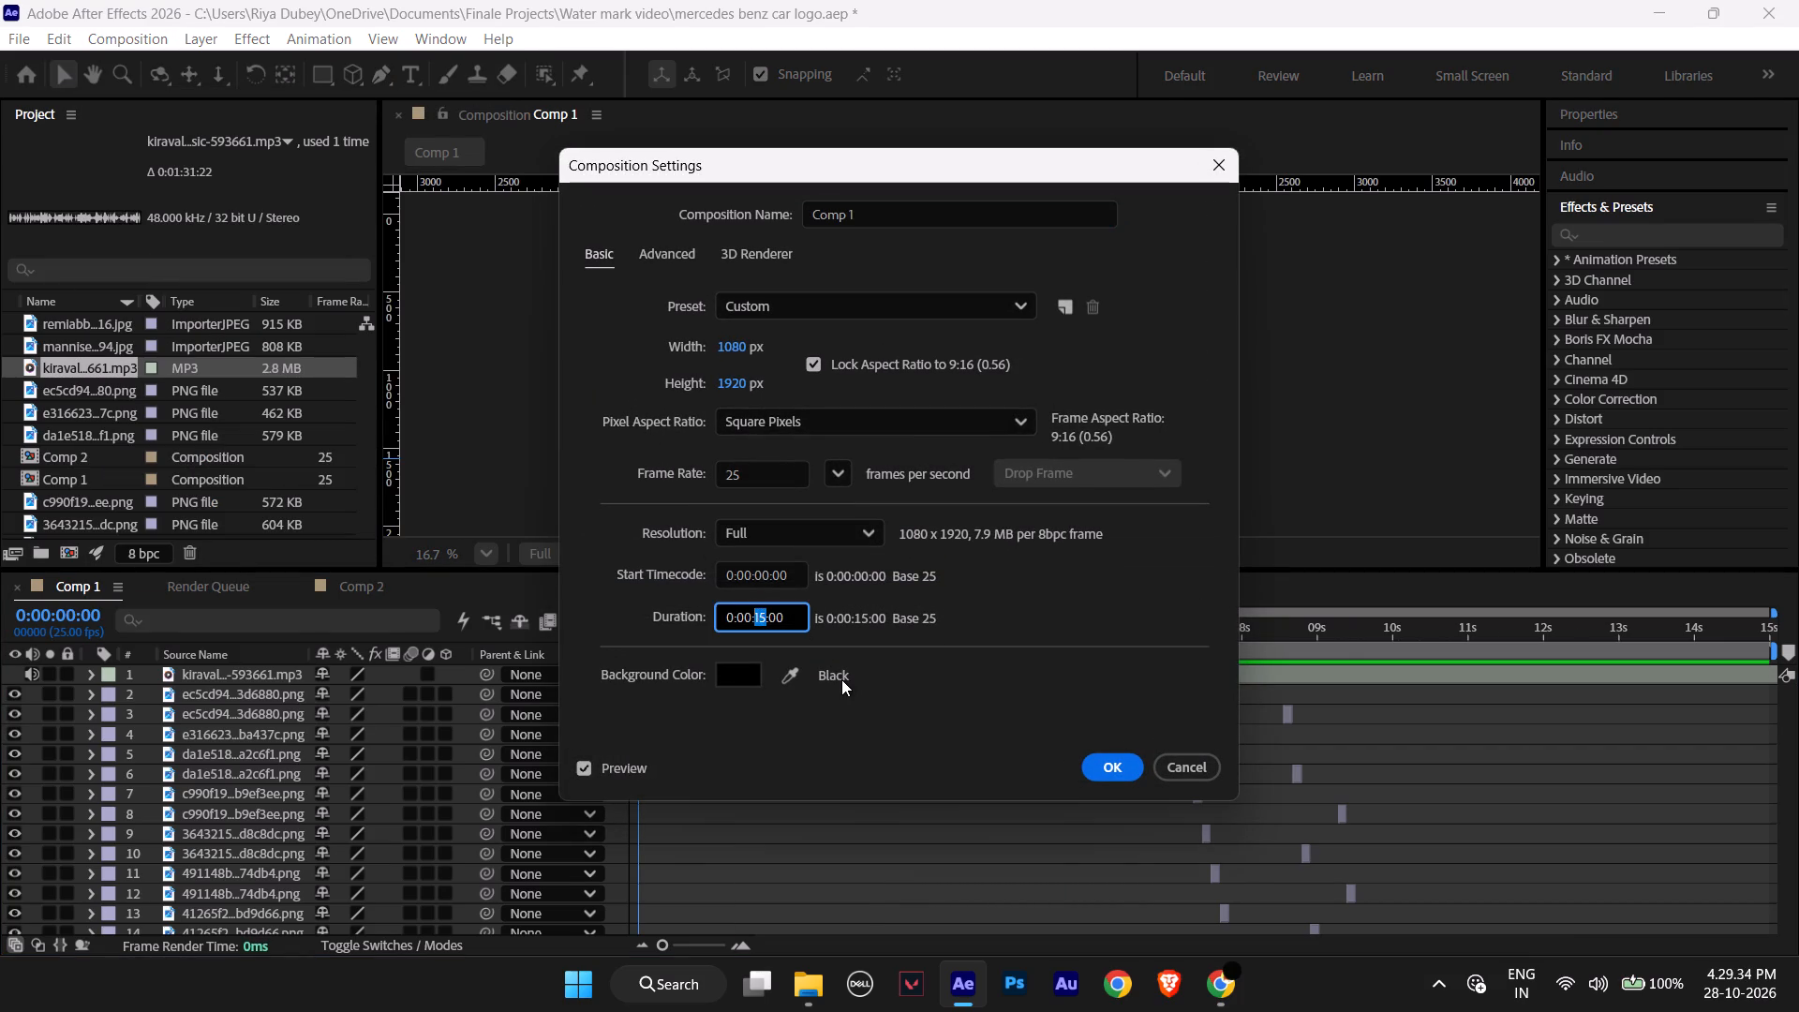
type("30")
key("Return")
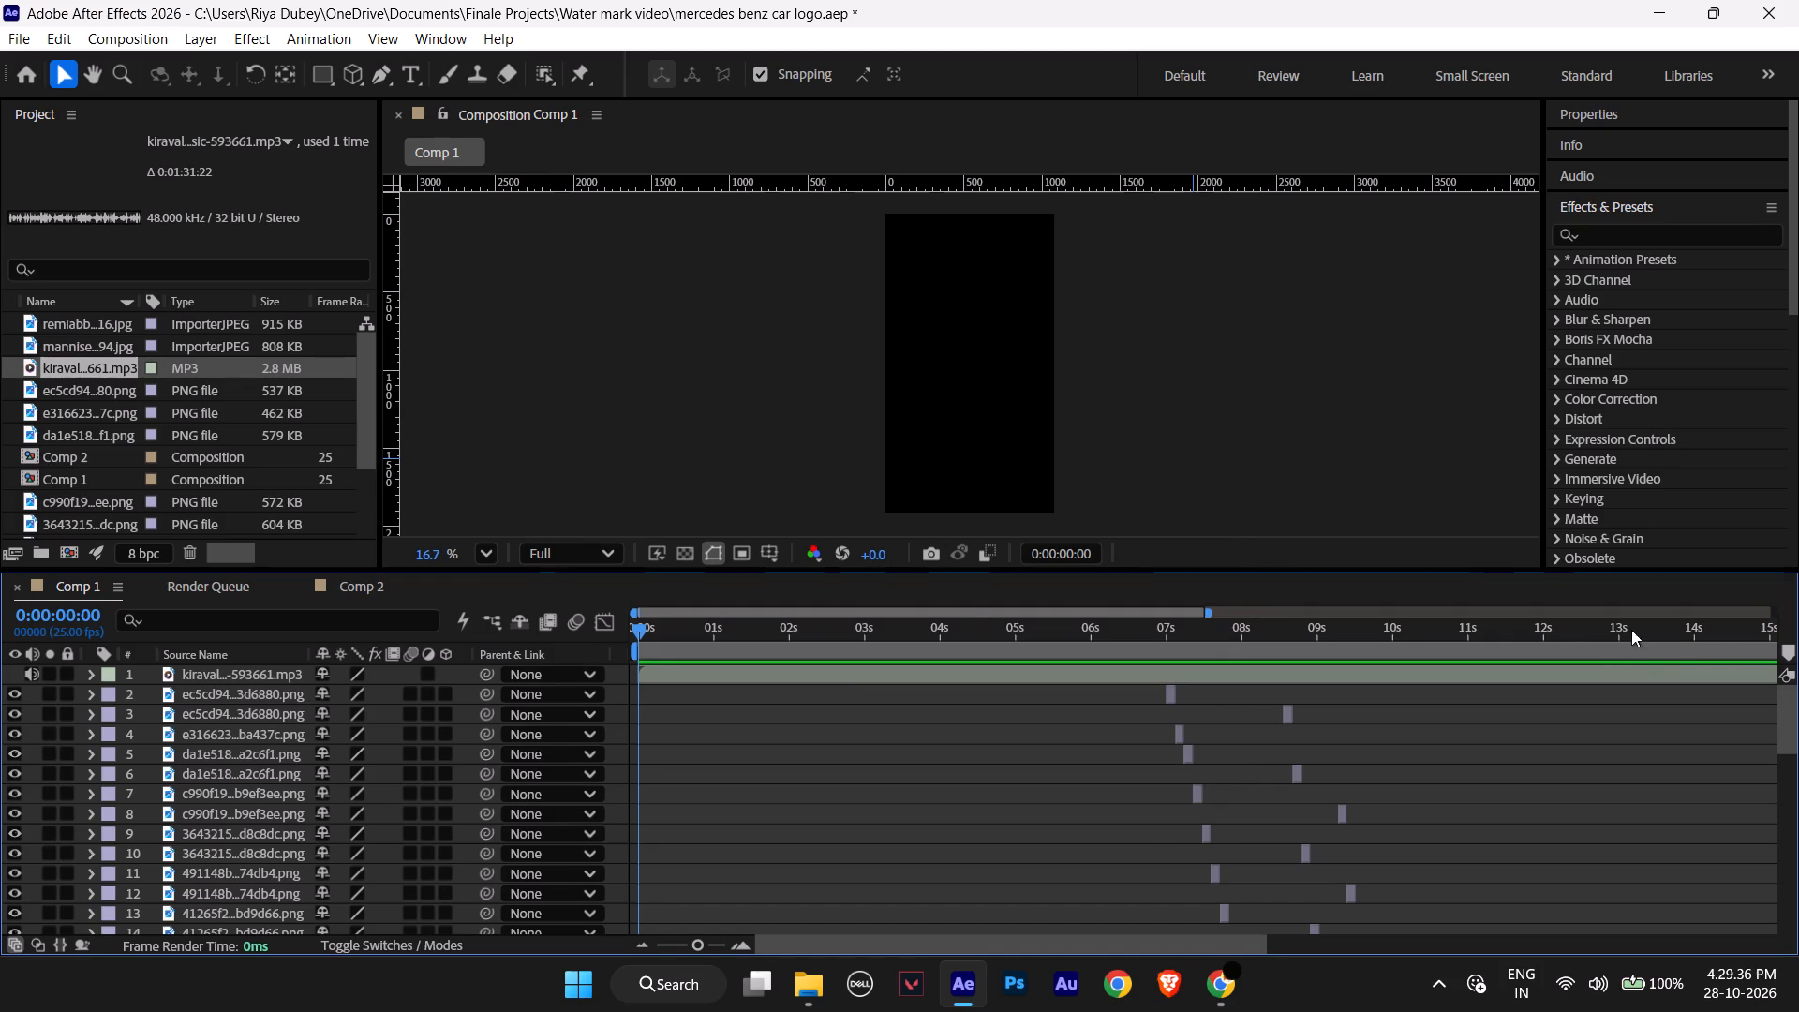
Preview the extended Comp 1 from 0:00:00:00 and again from 0:00:07:00 to judge the image sequence against the music.
left_click_drag(1211, 614, 1798, 636)
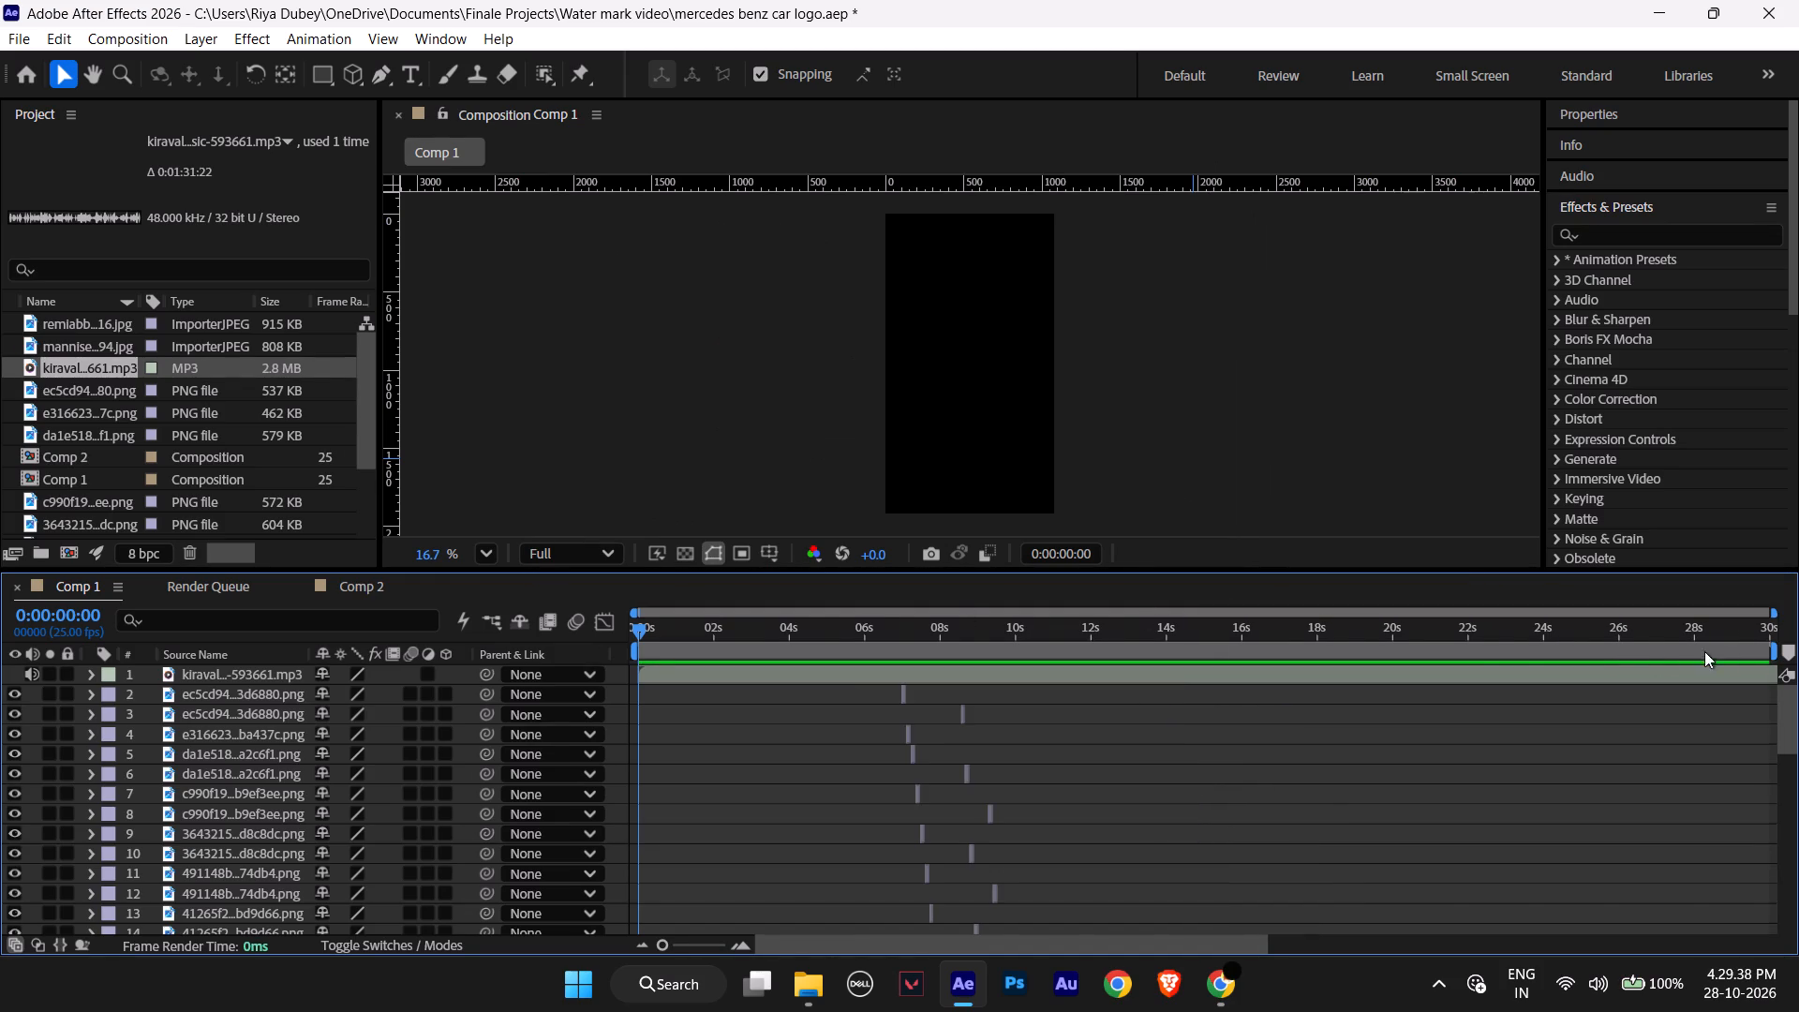
key("space")
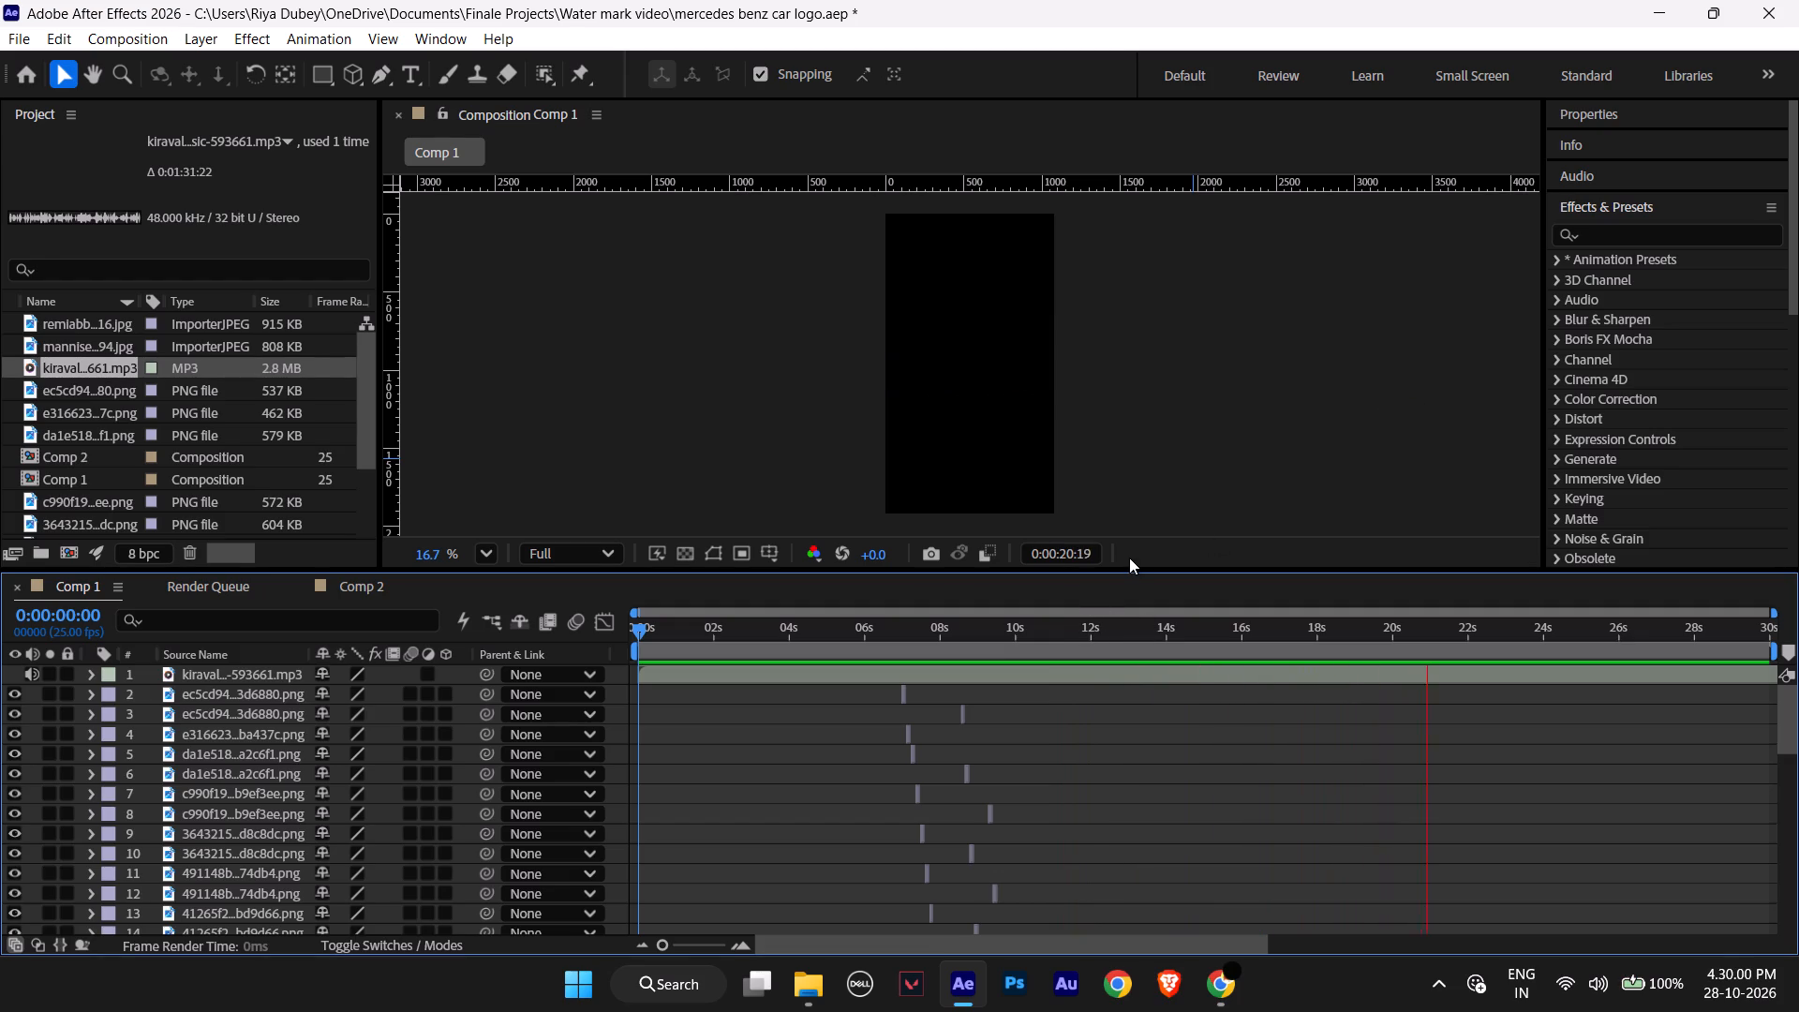
key("space")
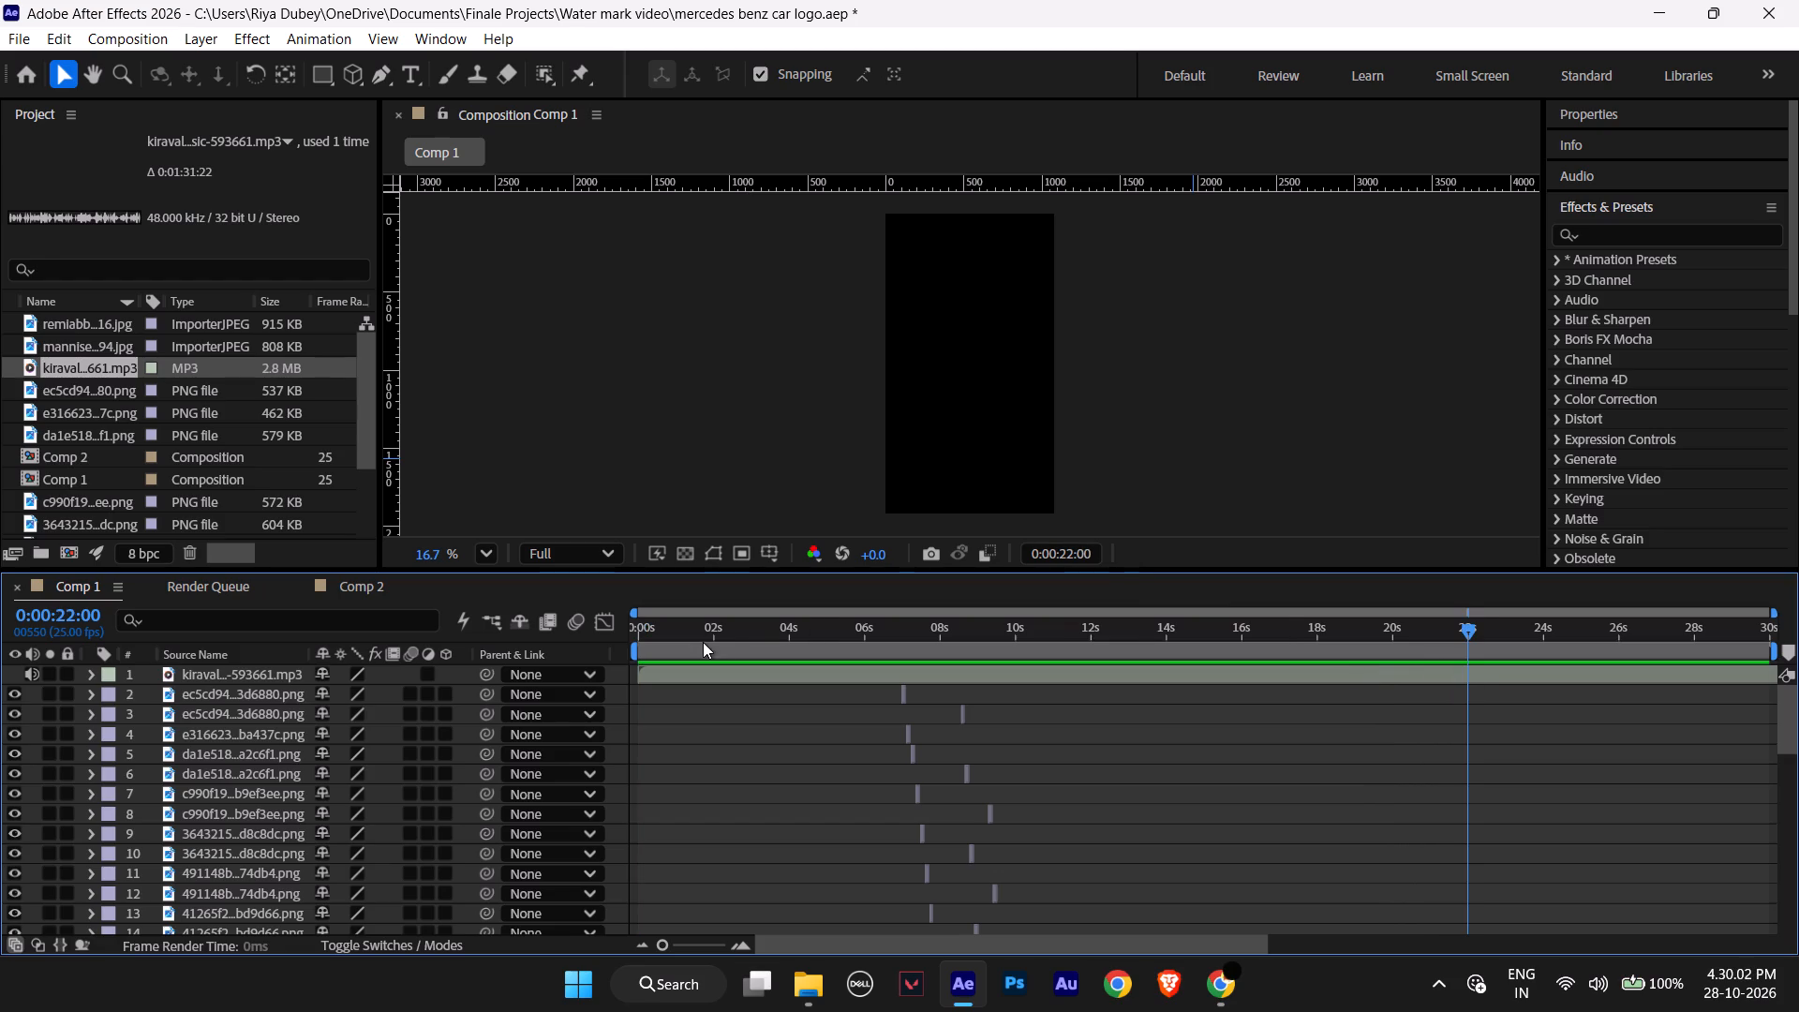
left_click_drag(1468, 632, 881, 647)
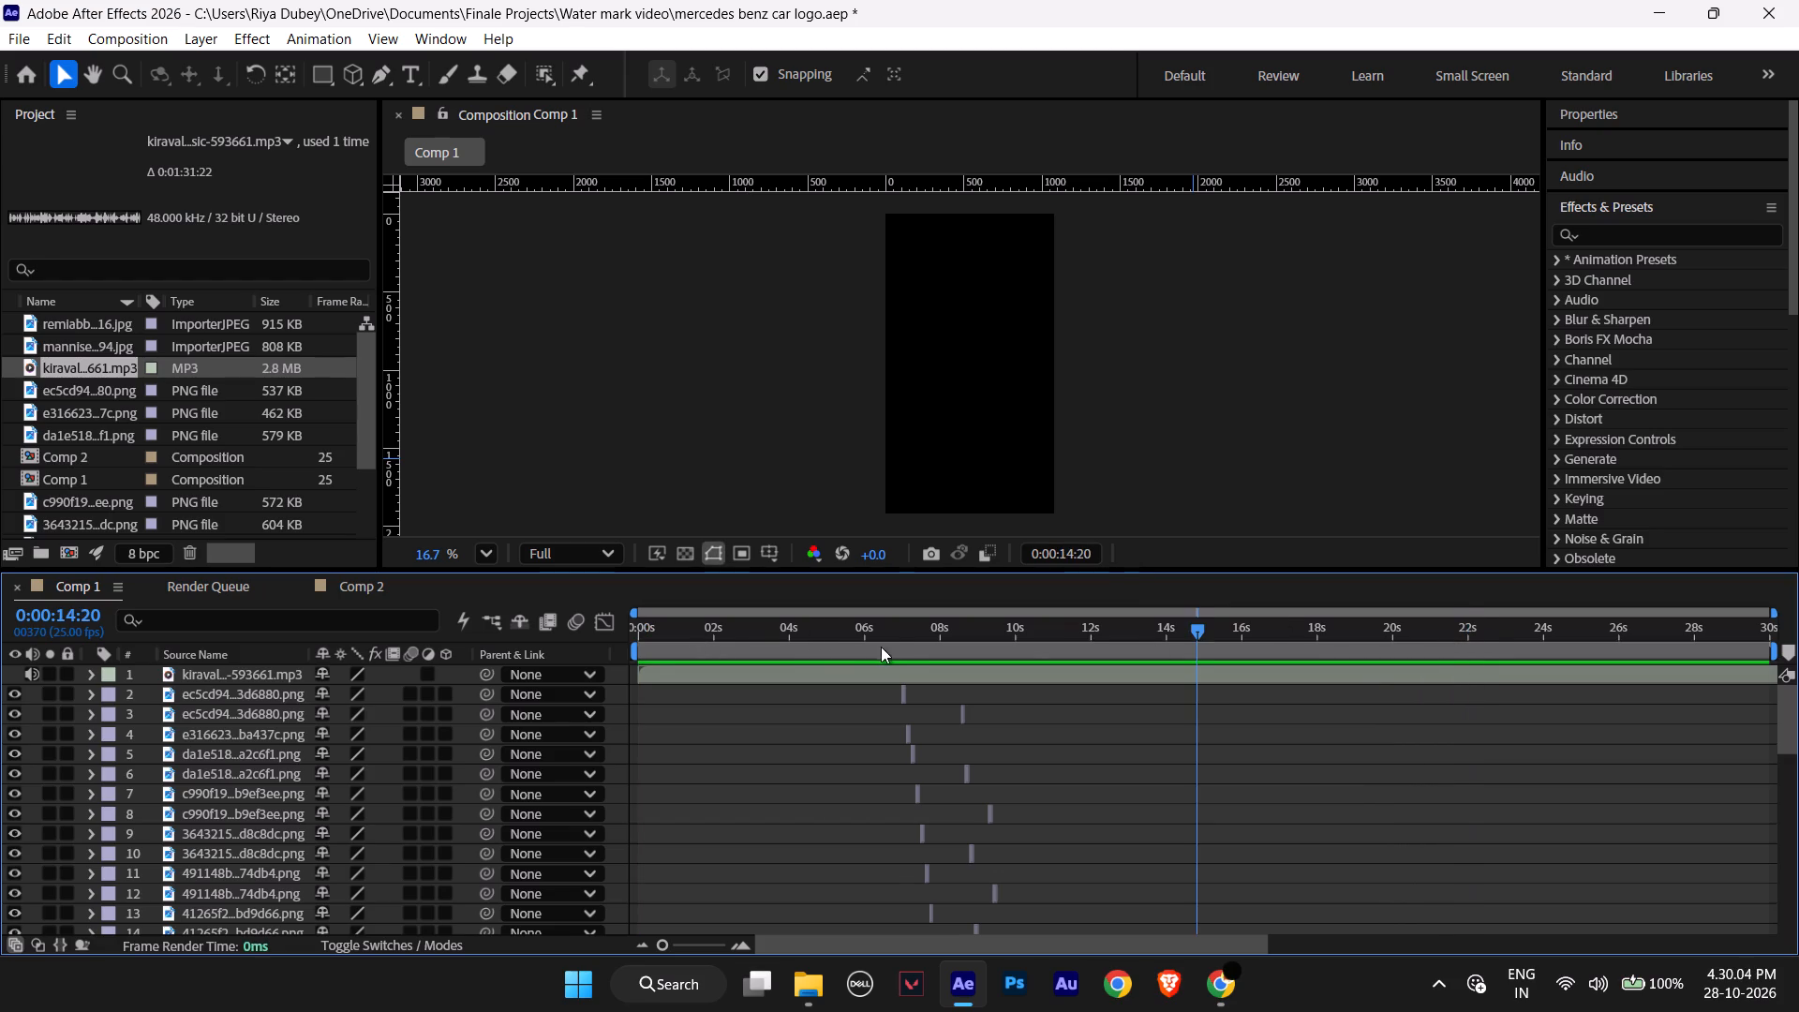
left_click_drag(881, 647, 903, 644)
key("space")
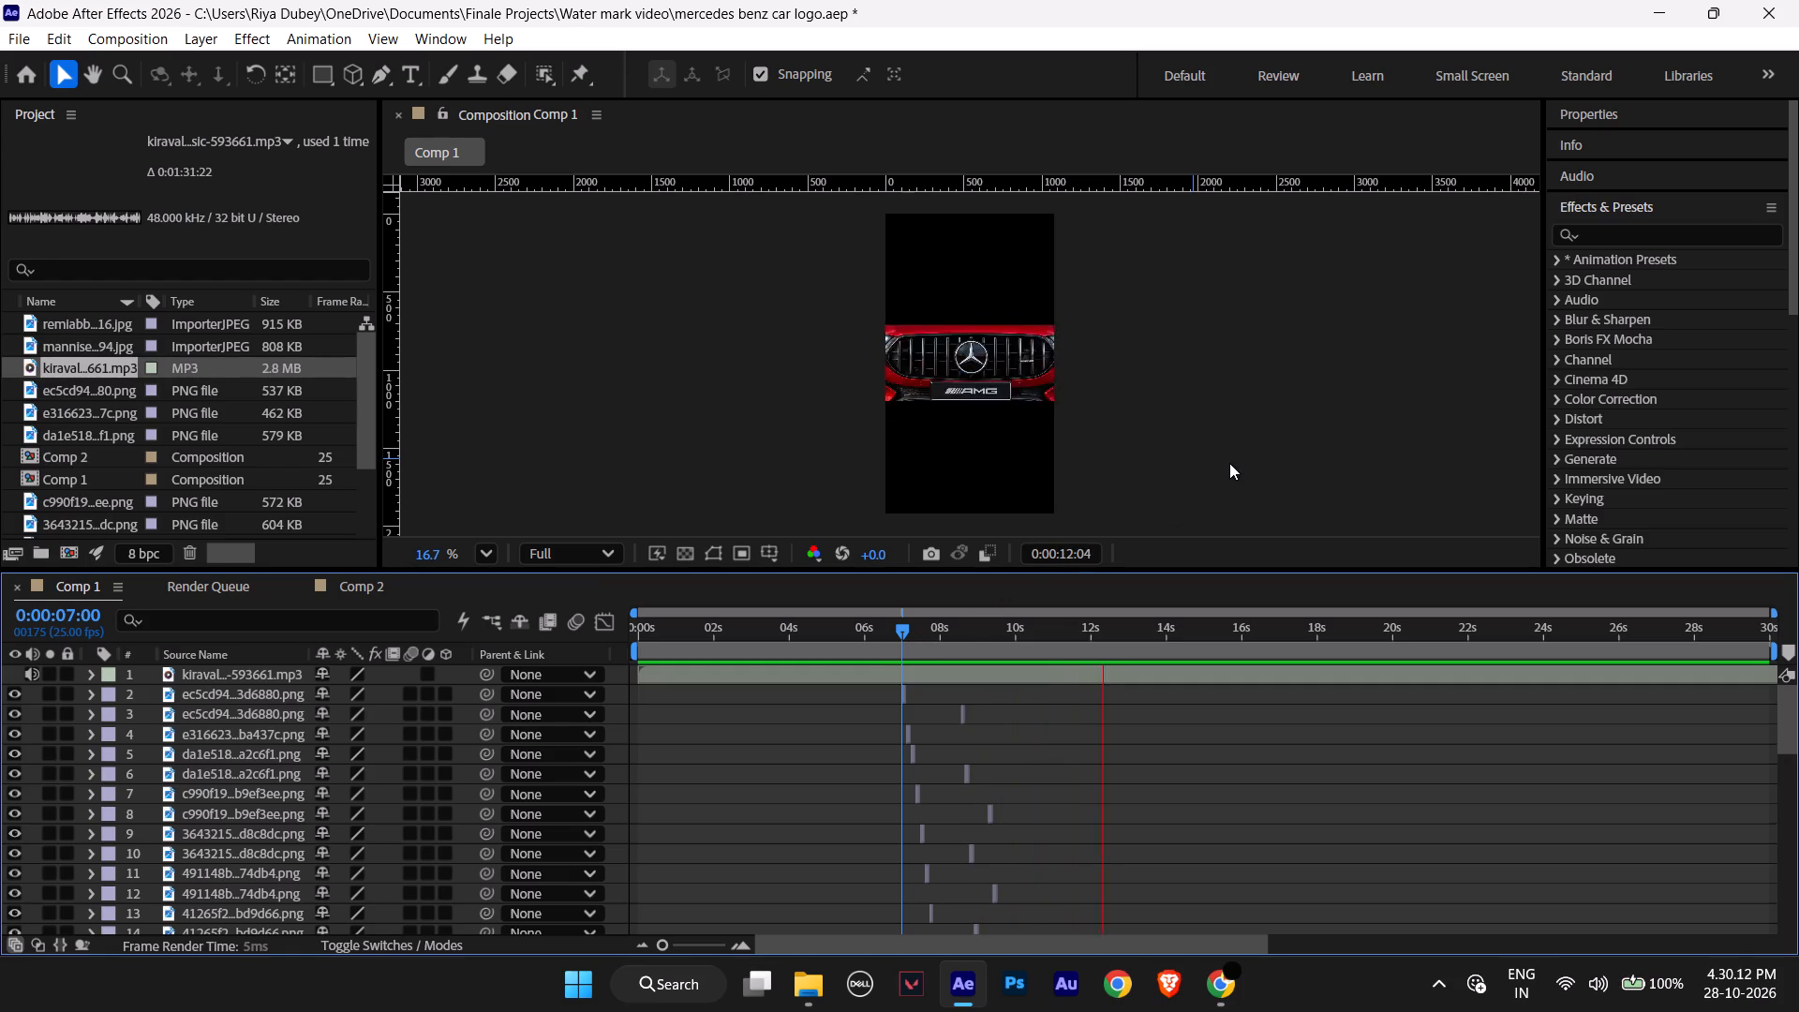
key("space")
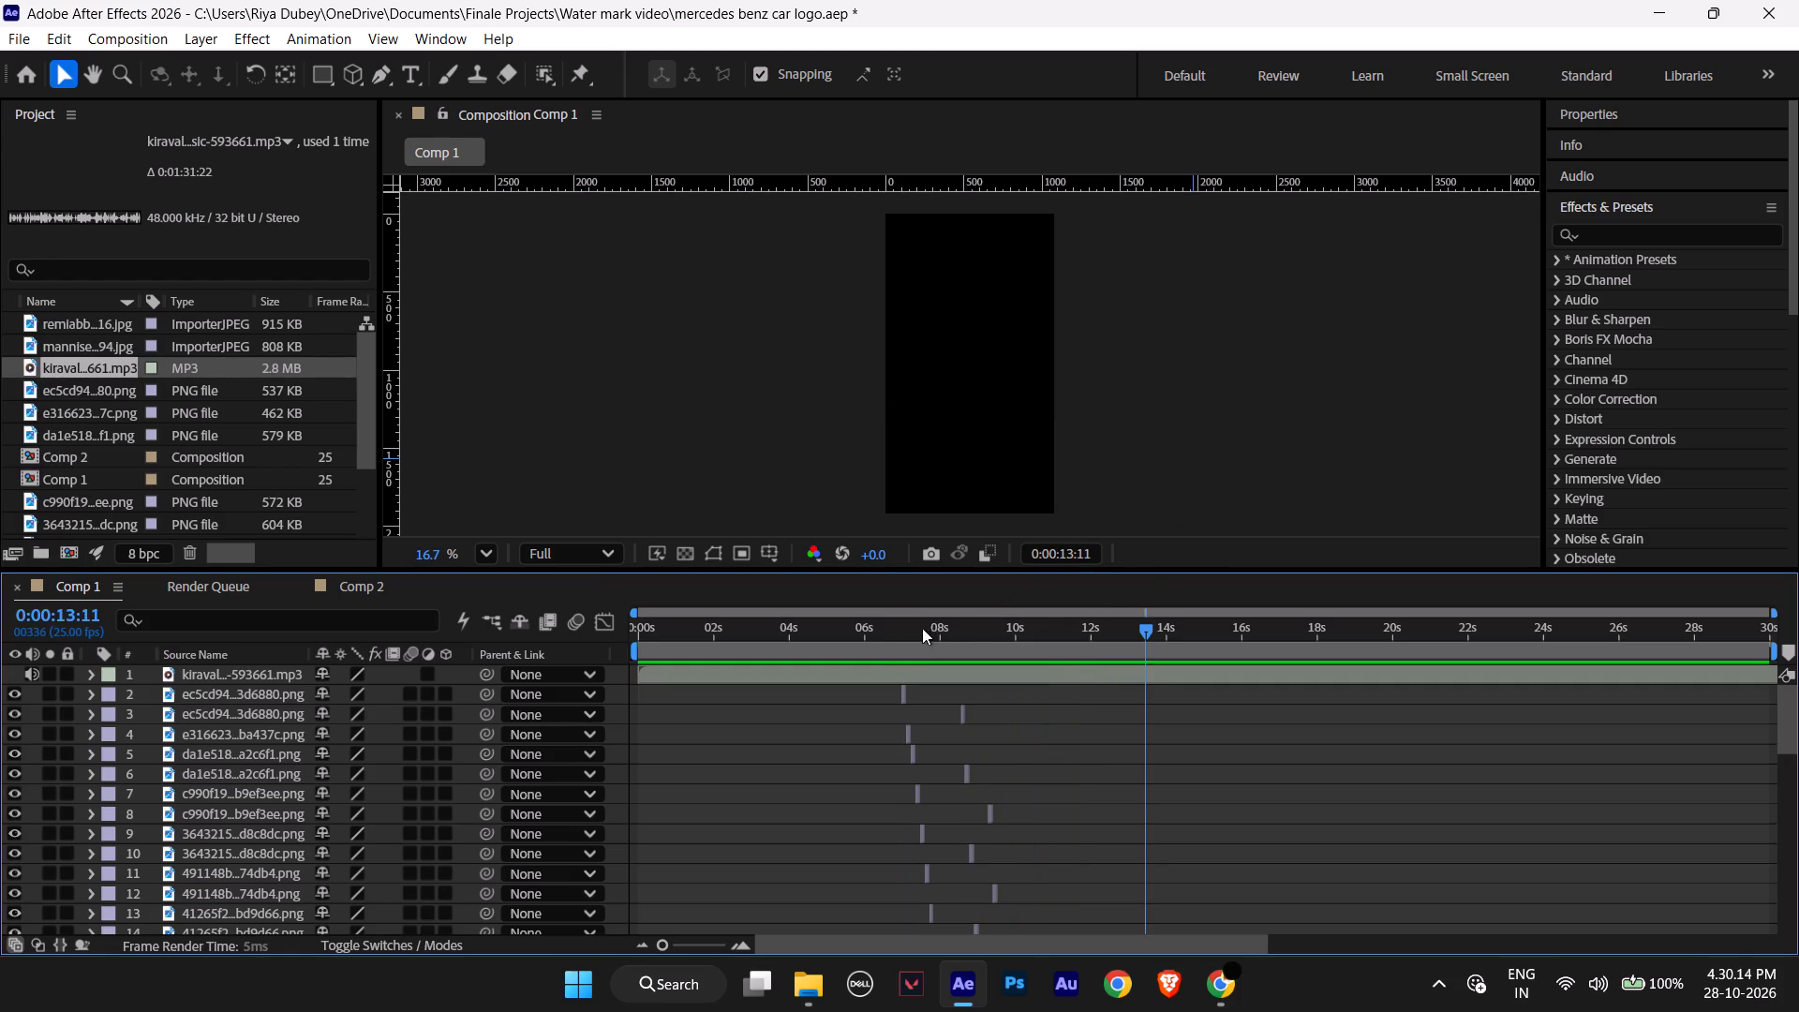
Replay the end of the image sequence from 0:00:12:11 and 0:00:12:00 to compare the last images with the beat.
left_click_drag(1147, 627, 1111, 627)
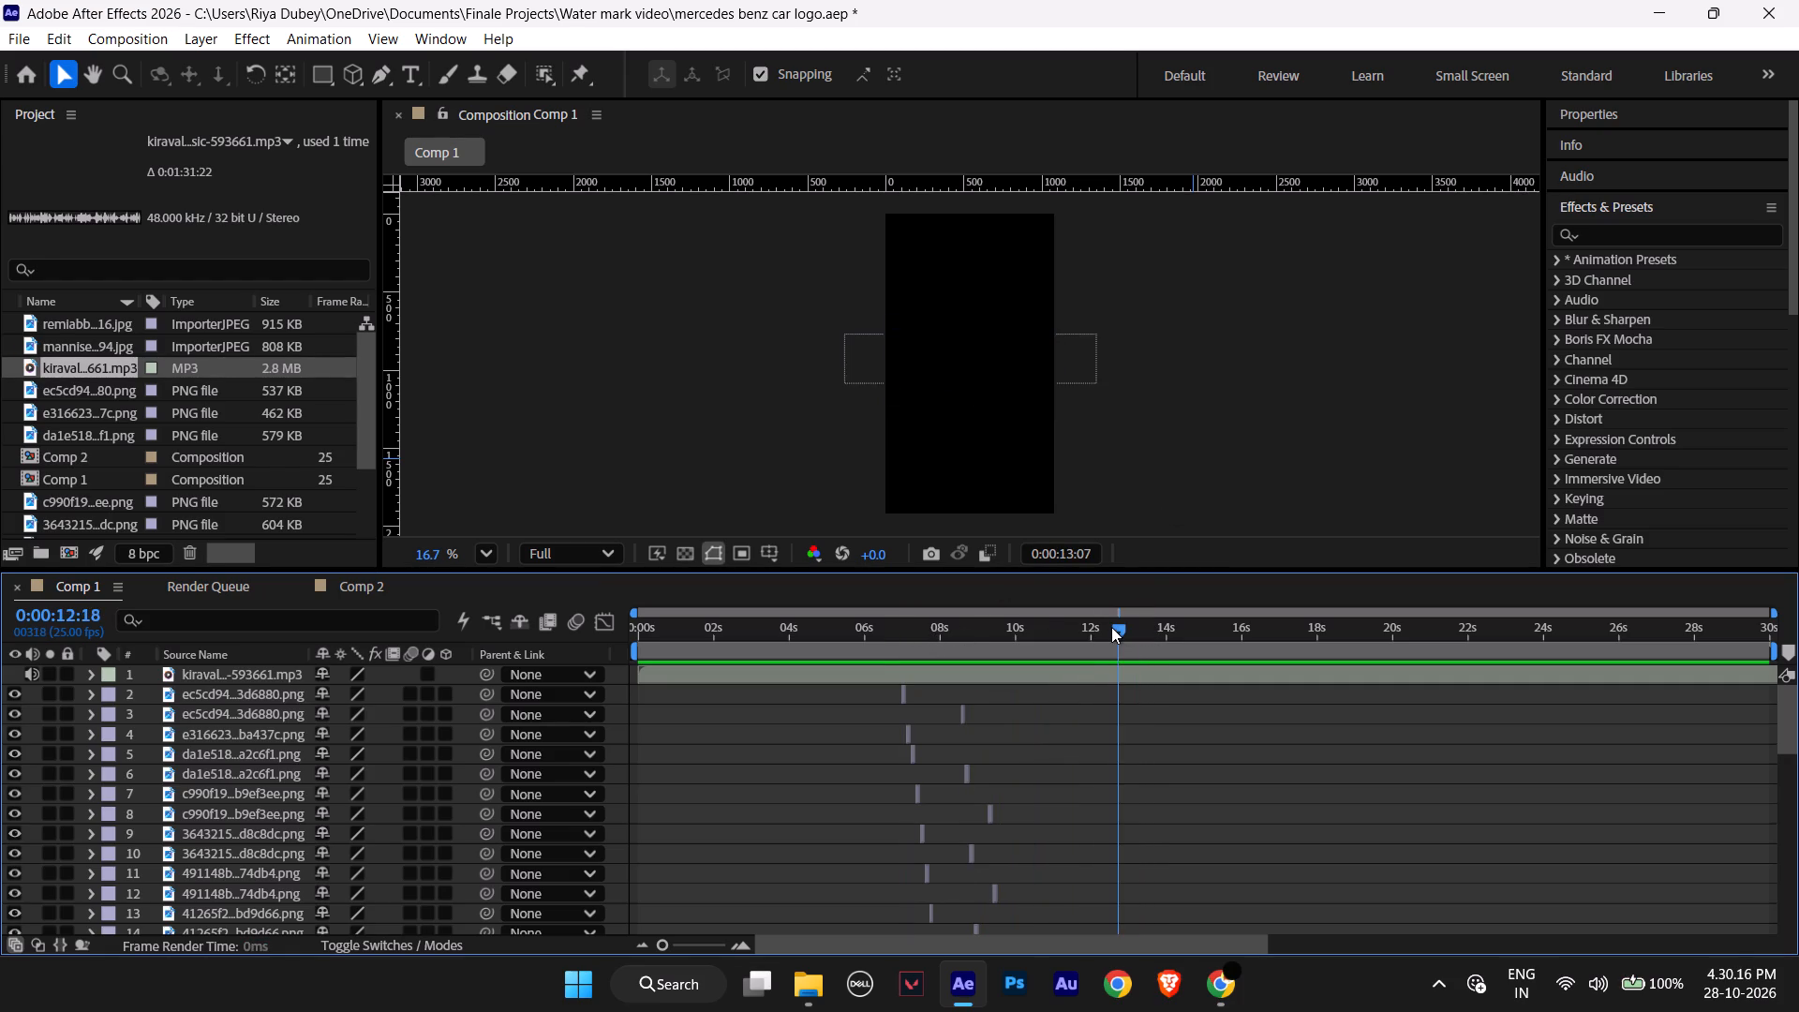
left_click_drag(1111, 627, 1108, 627)
key("space")
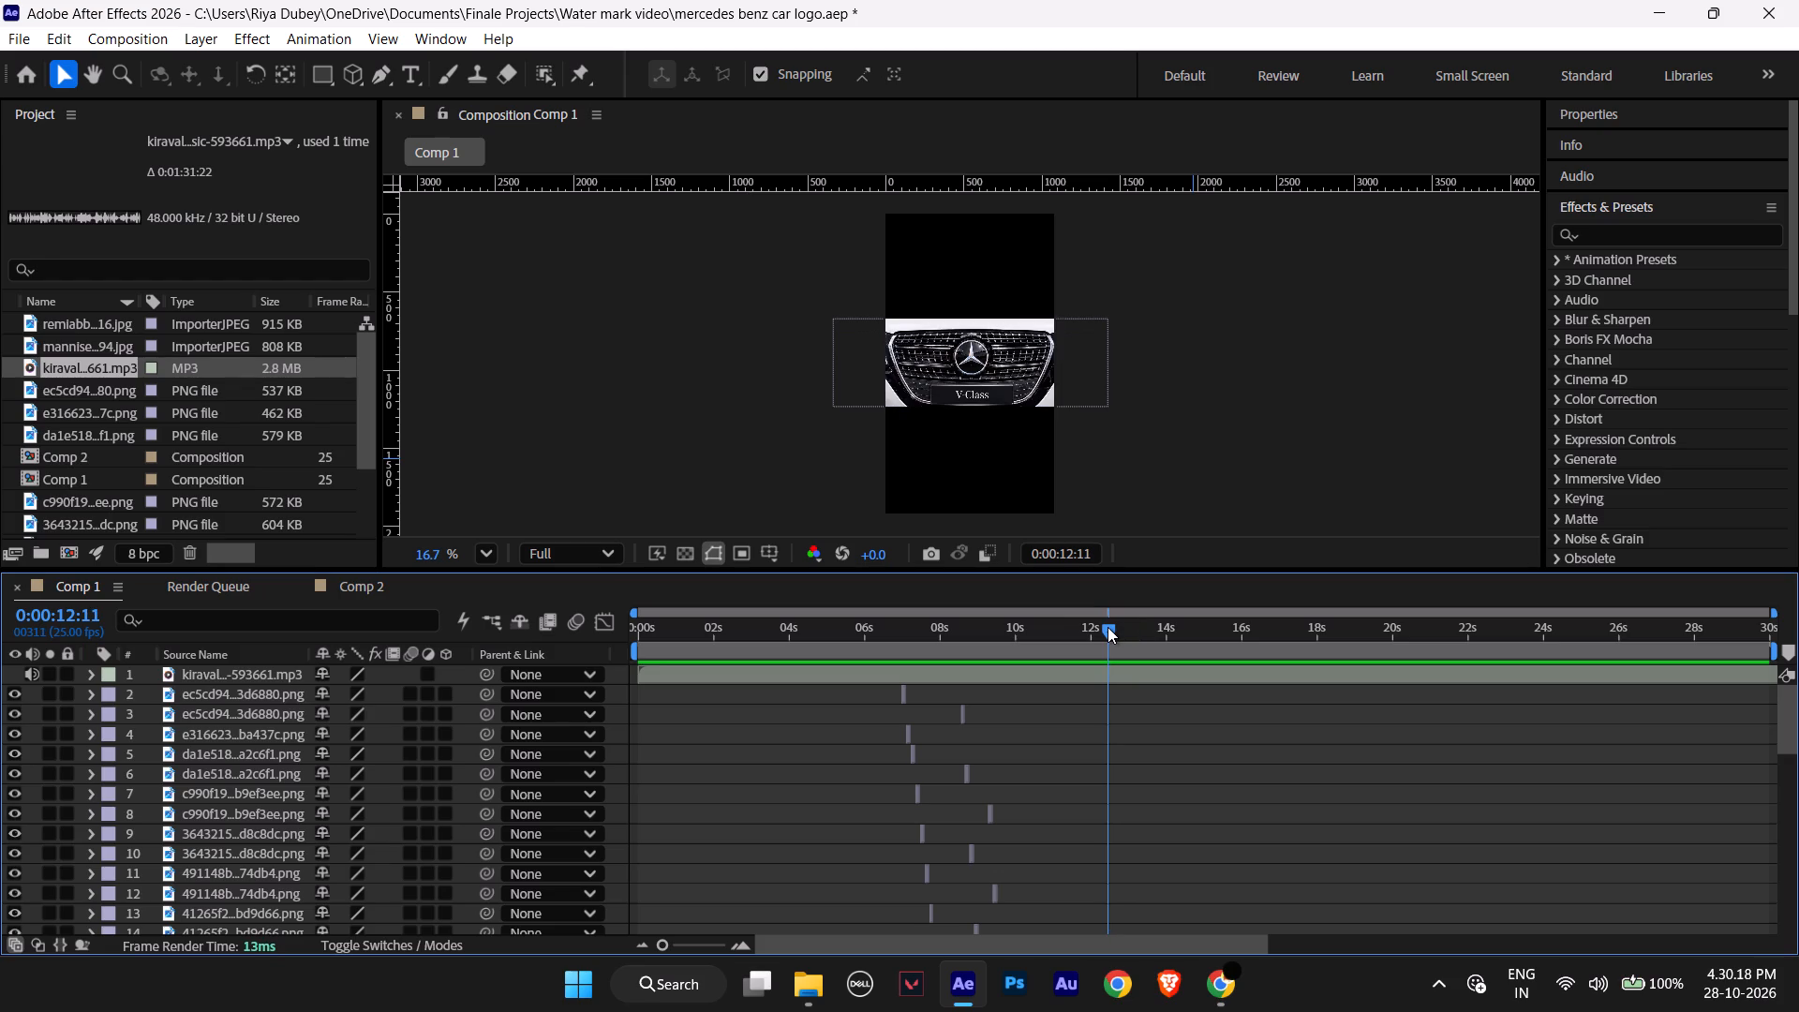
key("space")
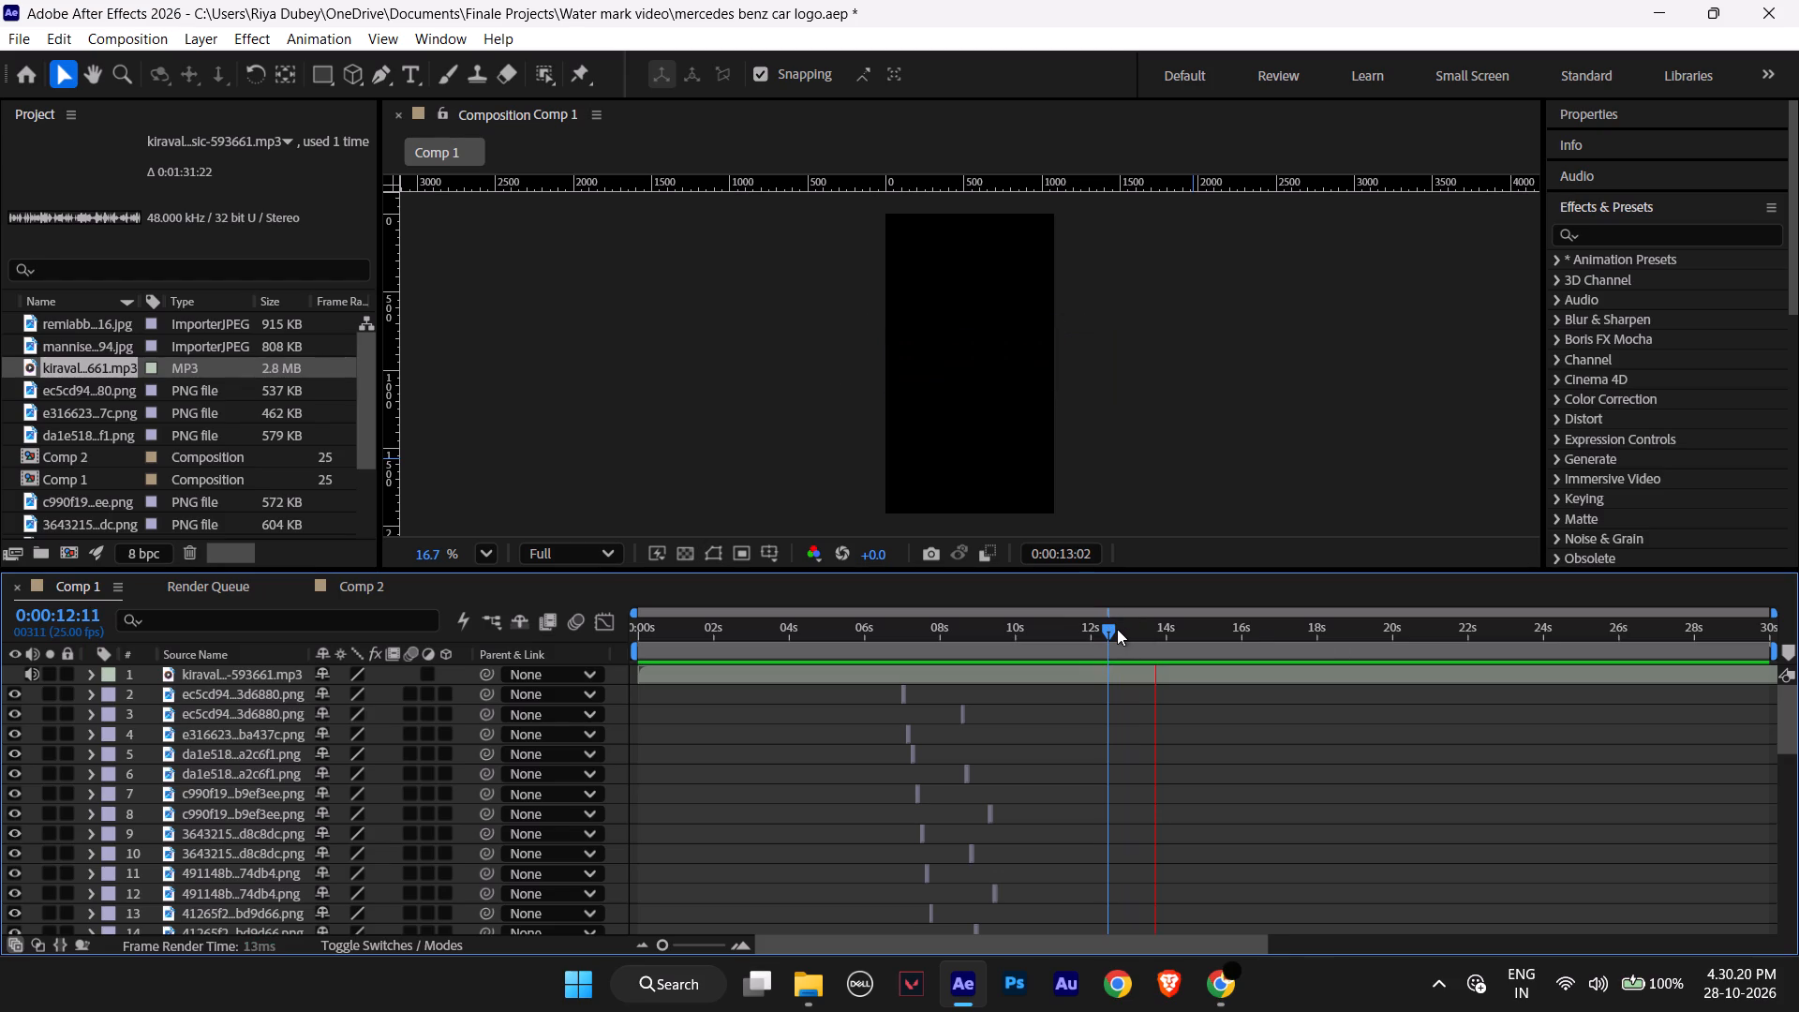
left_click_drag(1156, 630, 1107, 627)
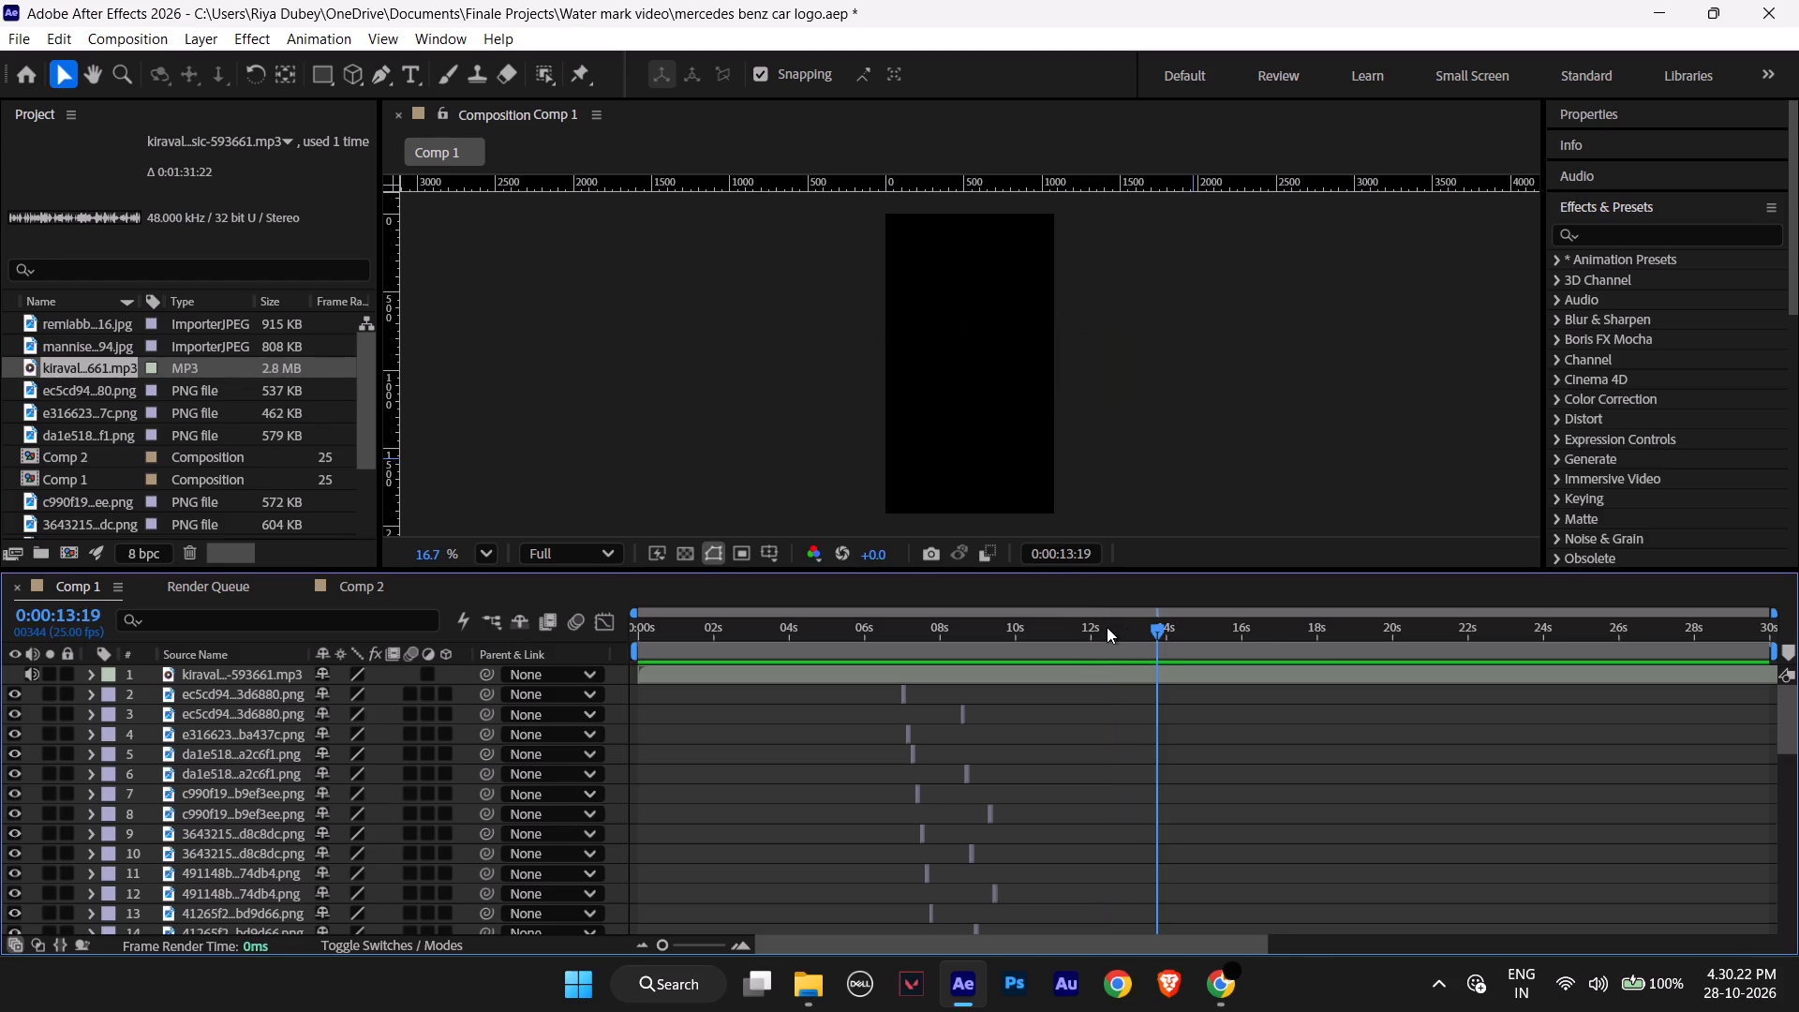
left_click_drag(1107, 627, 1093, 627)
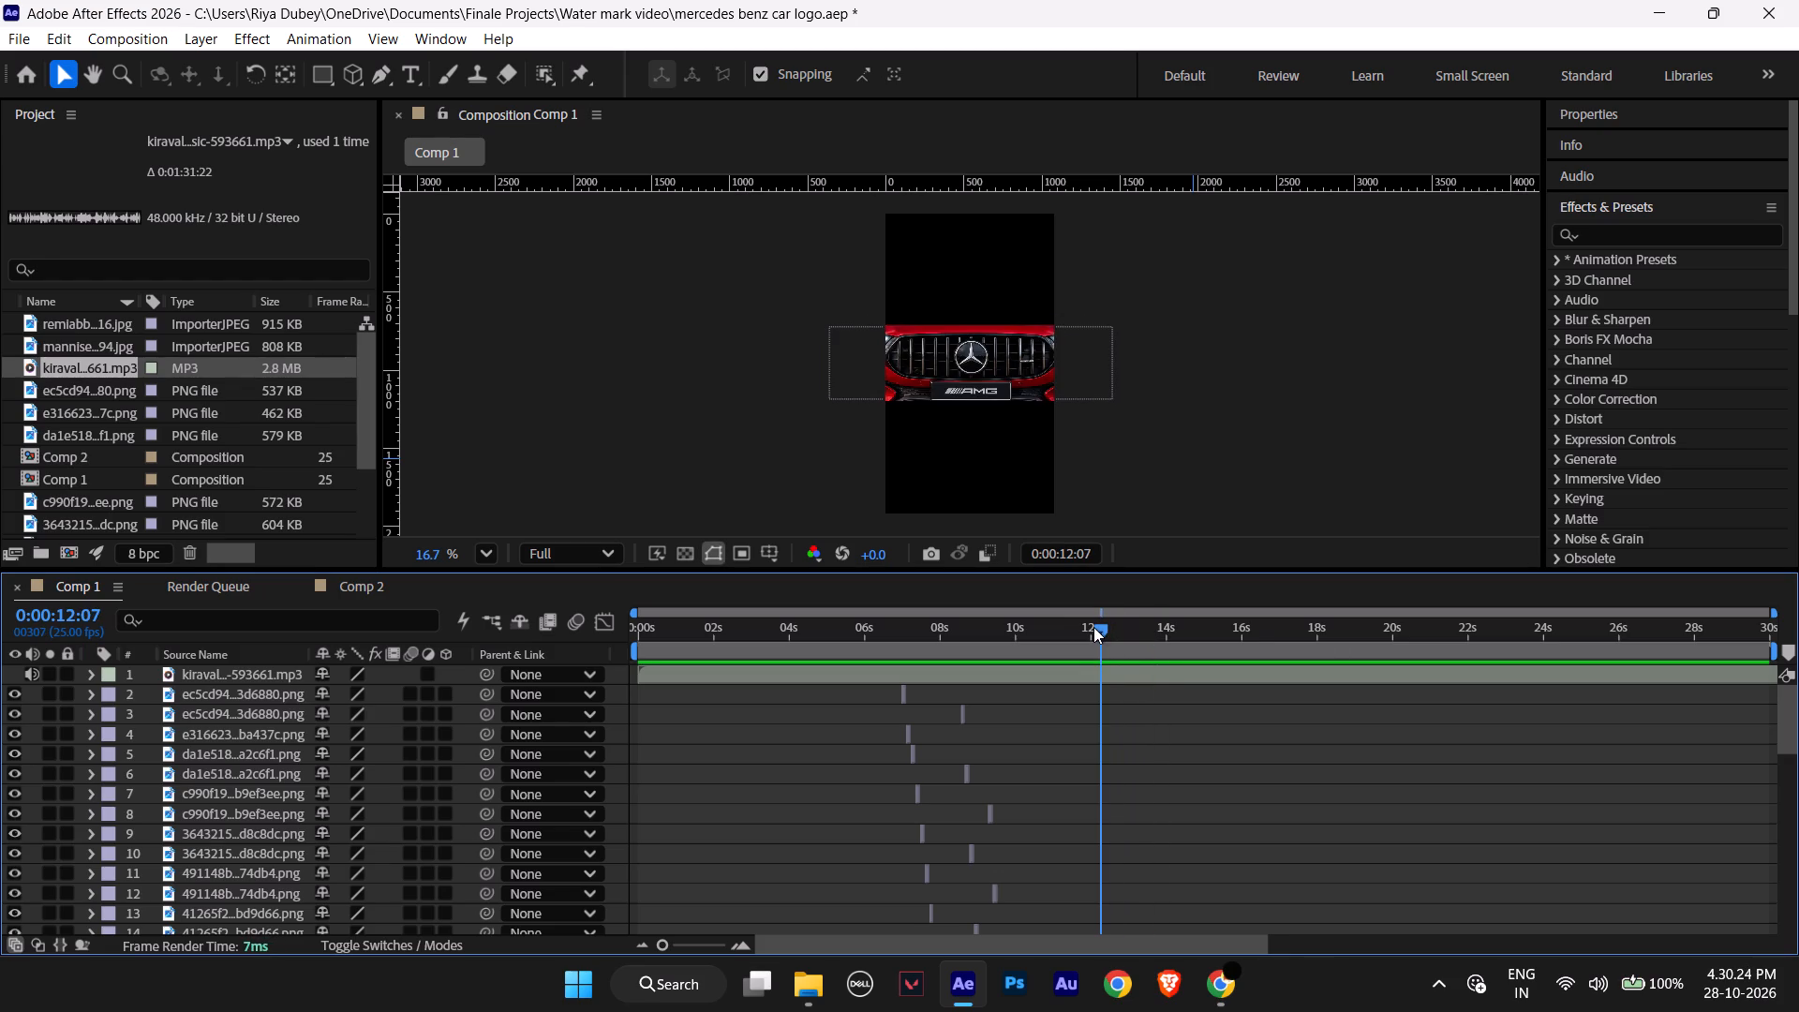
left_click_drag(1093, 627, 1087, 627)
key("space")
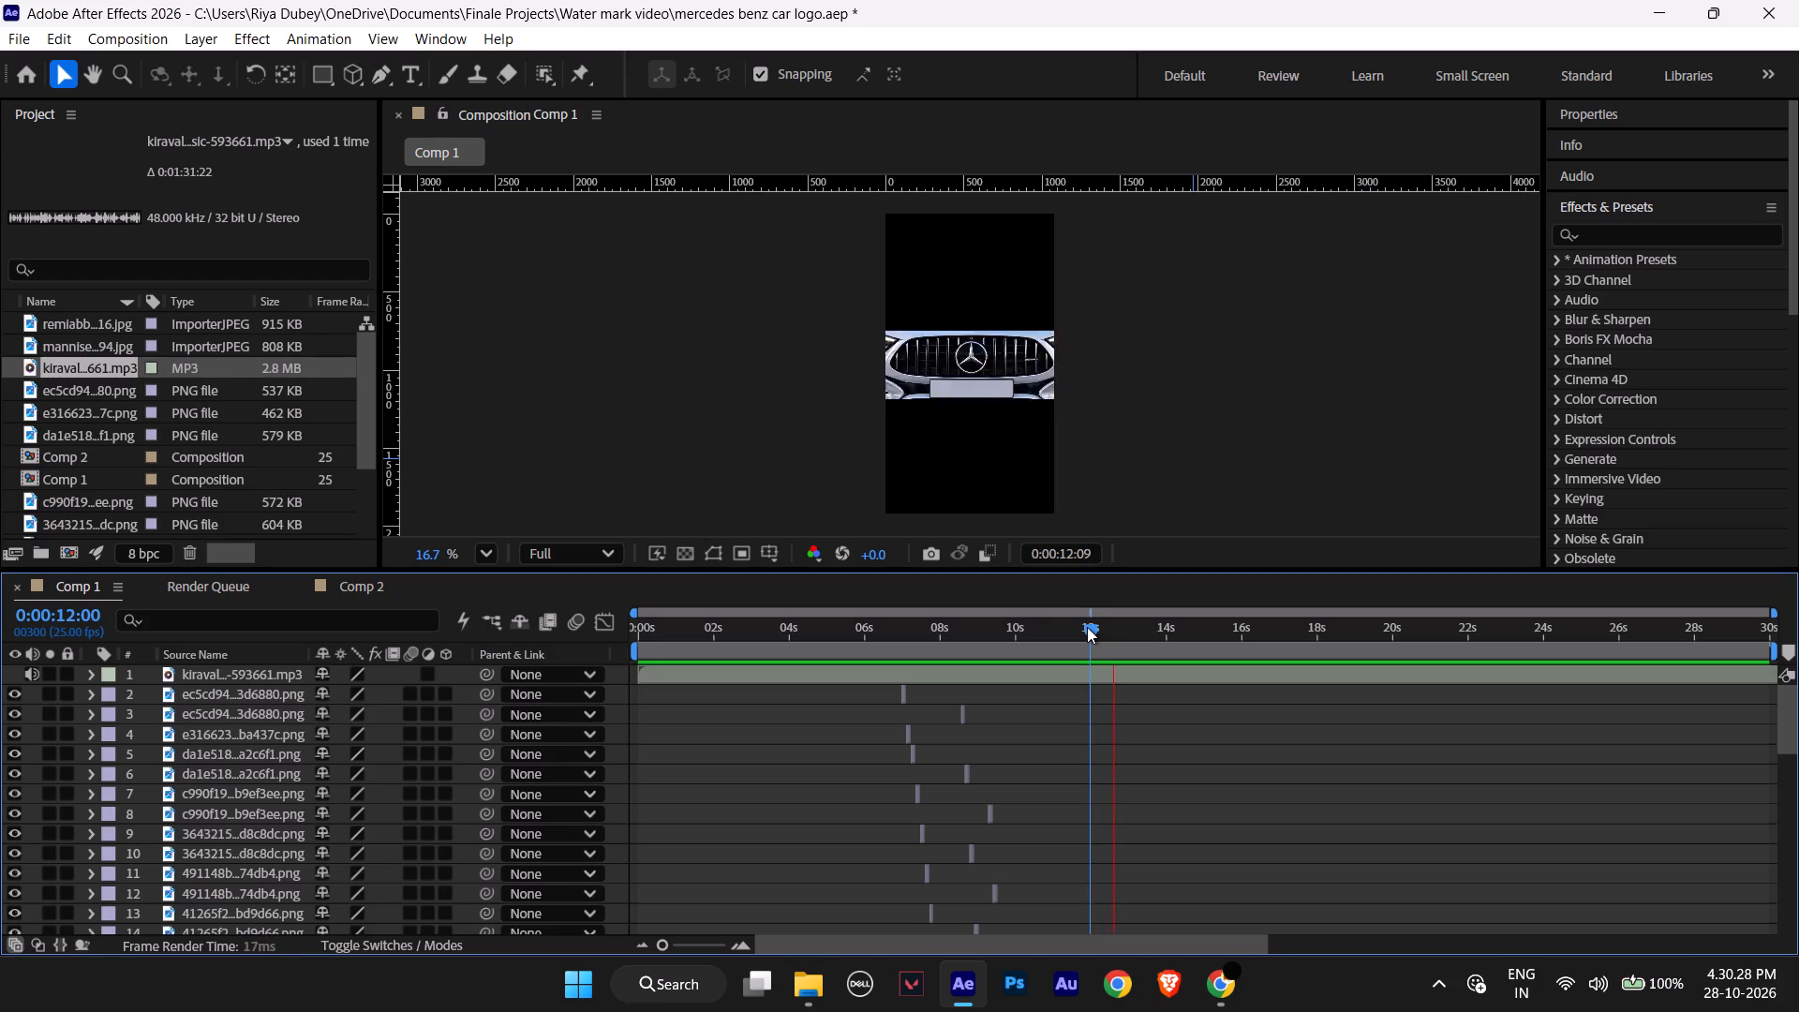
key("space")
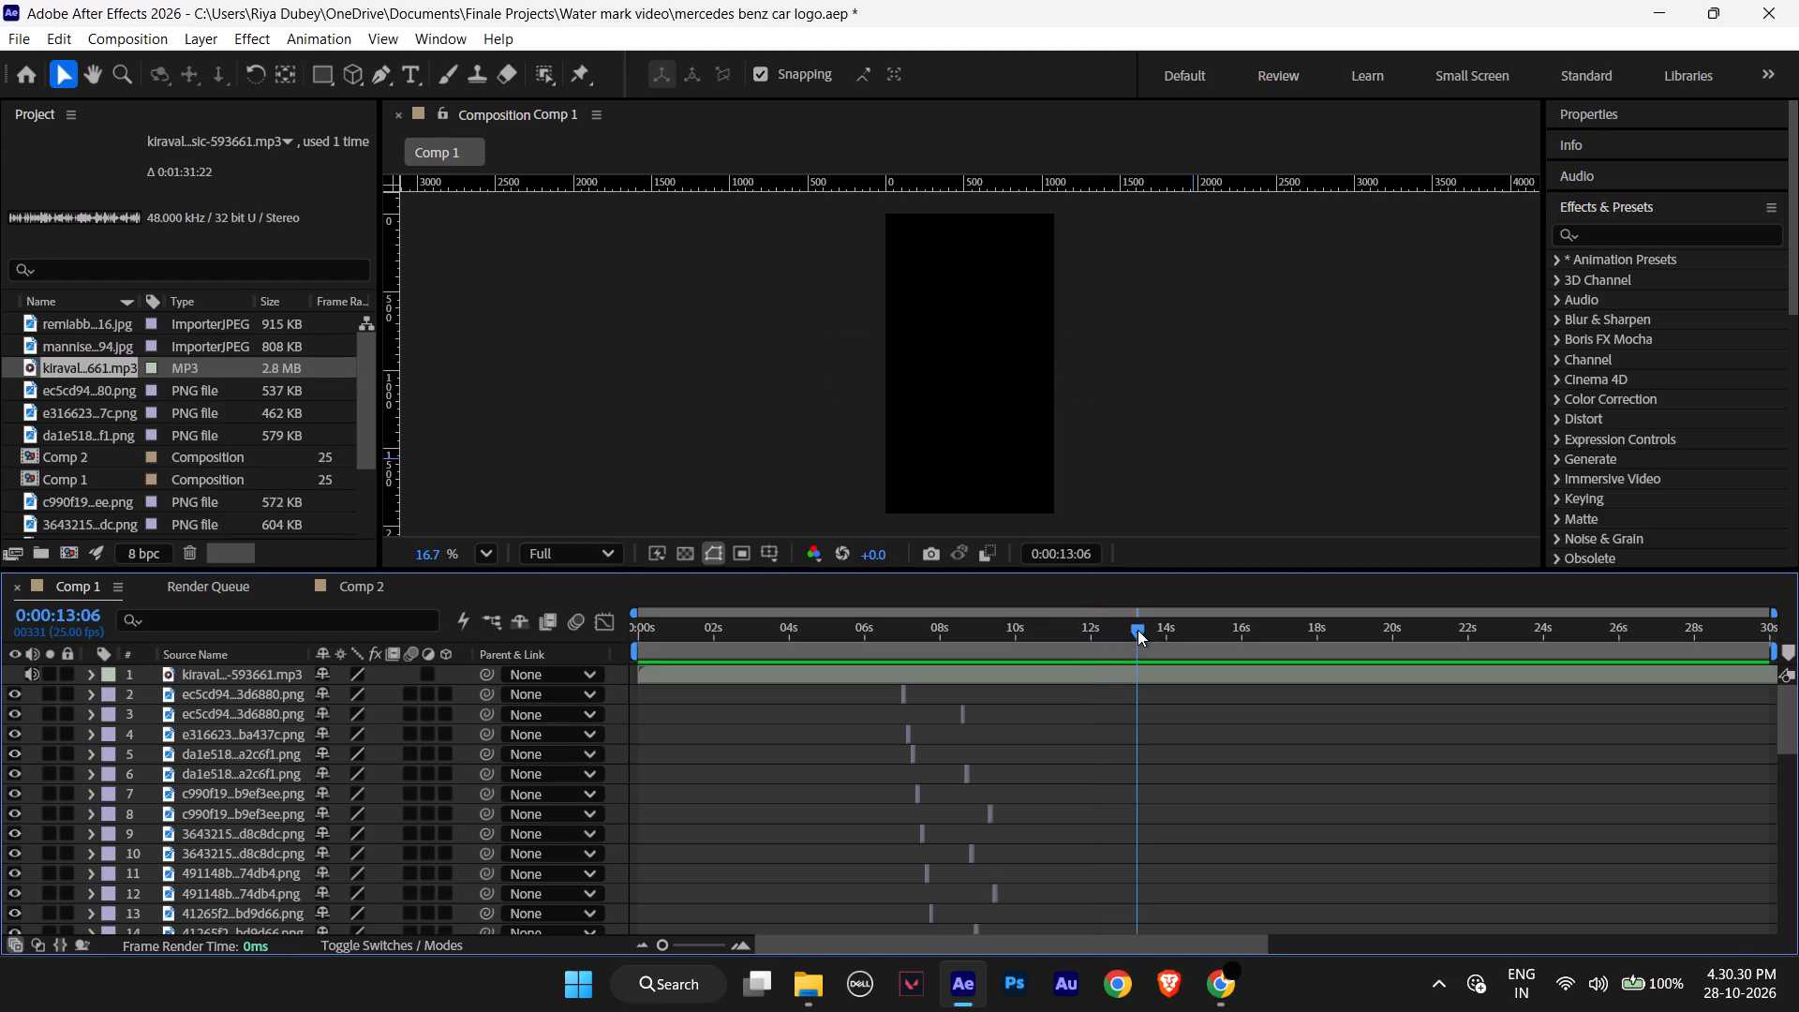
Park the current-time indicator at 0:00:12:15 and replay the music from there several times.
left_click_drag(1137, 630, 1123, 629)
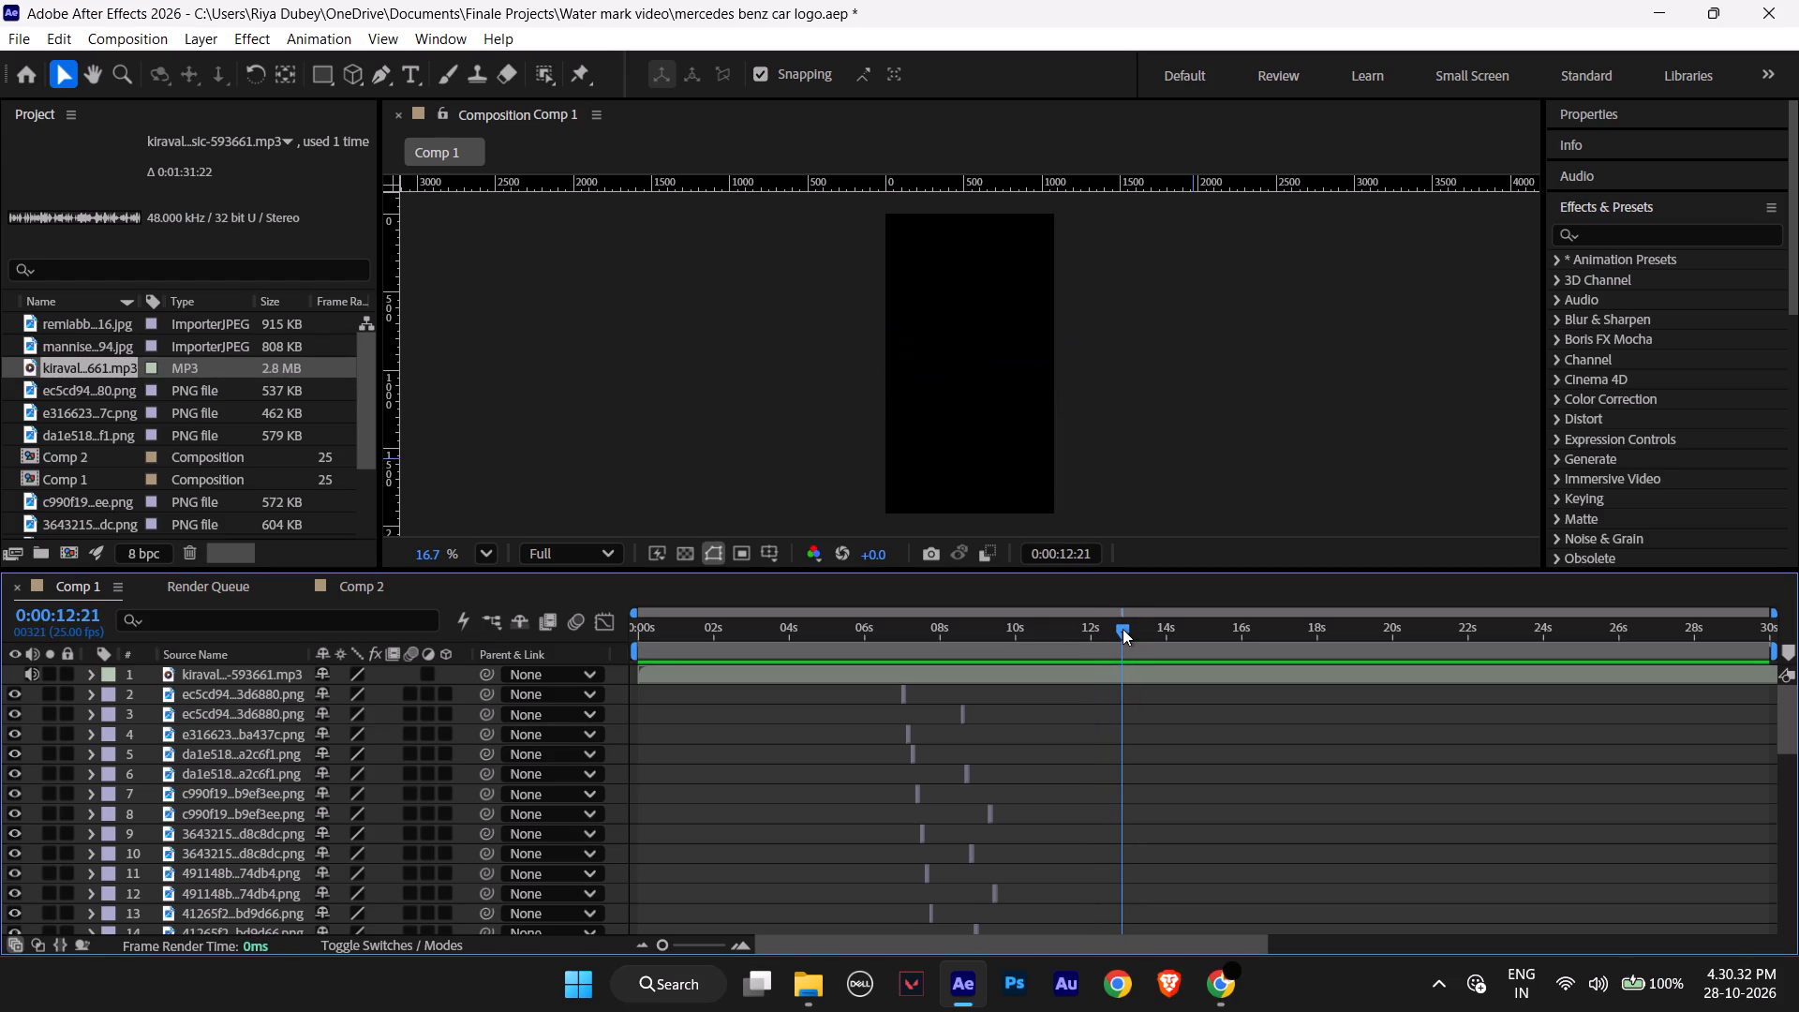
left_click_drag(1123, 629, 1116, 629)
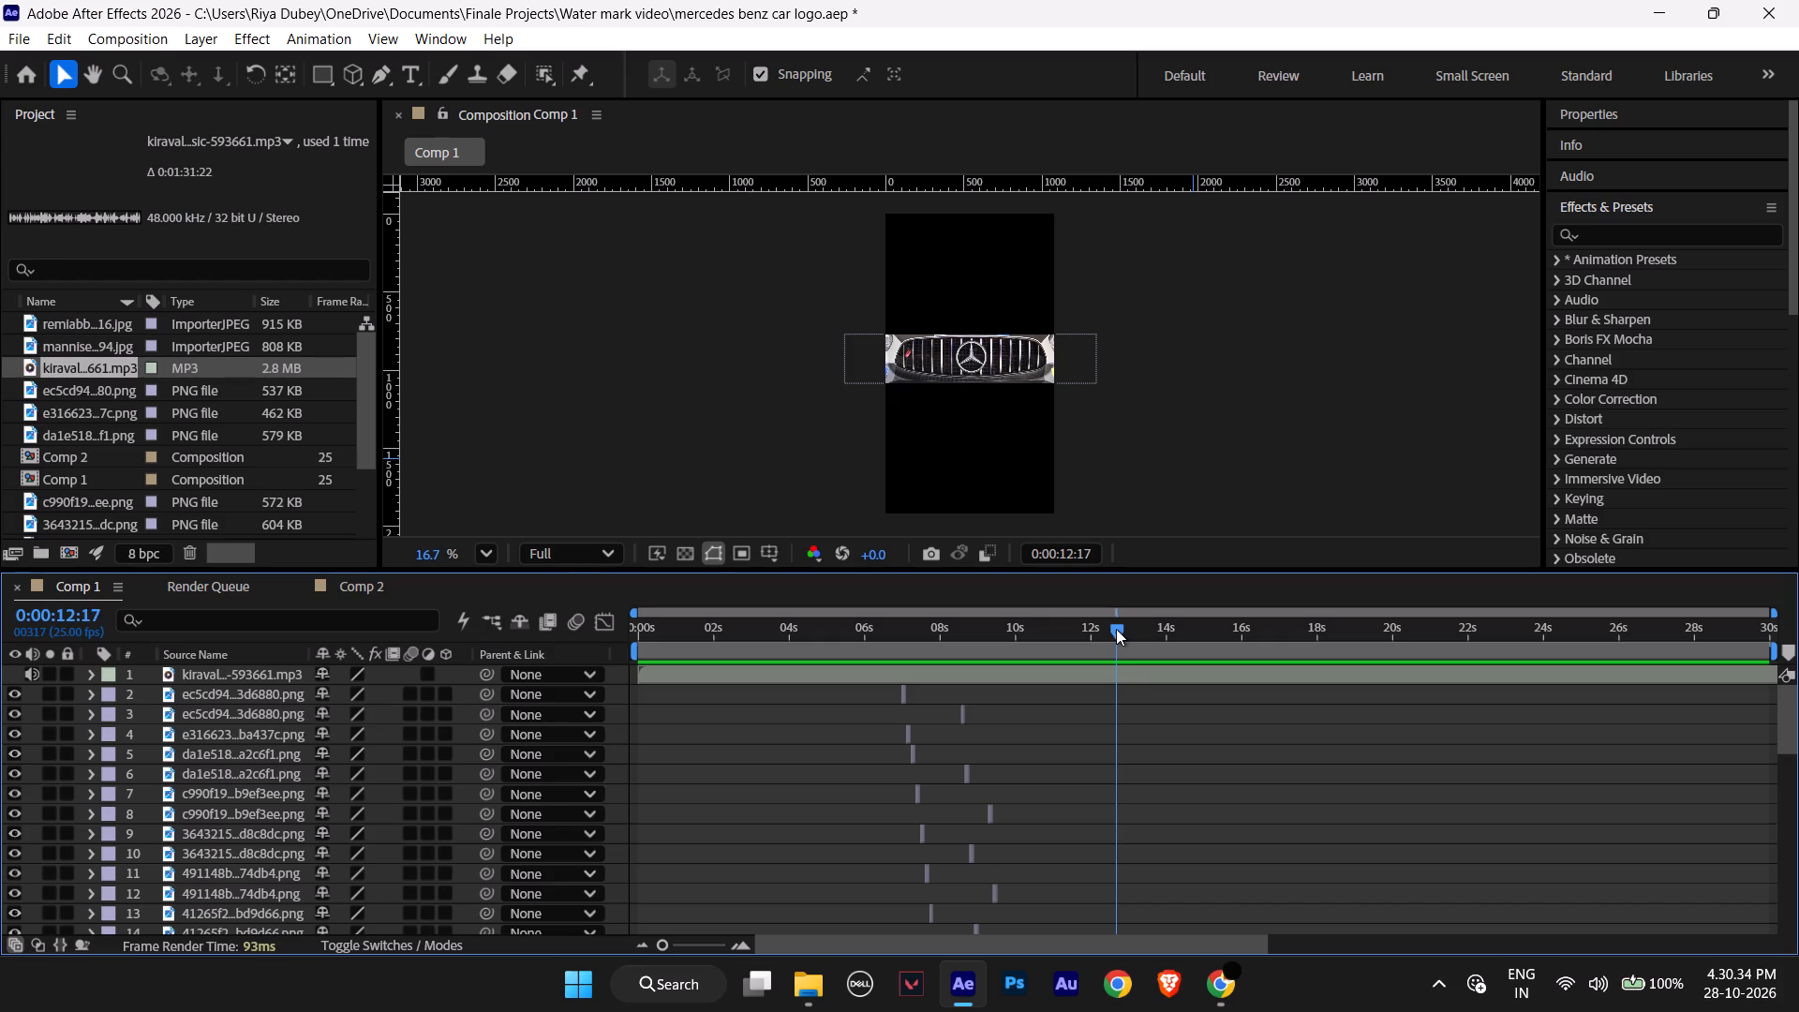
left_click_drag(1116, 629, 1114, 629)
key("space")
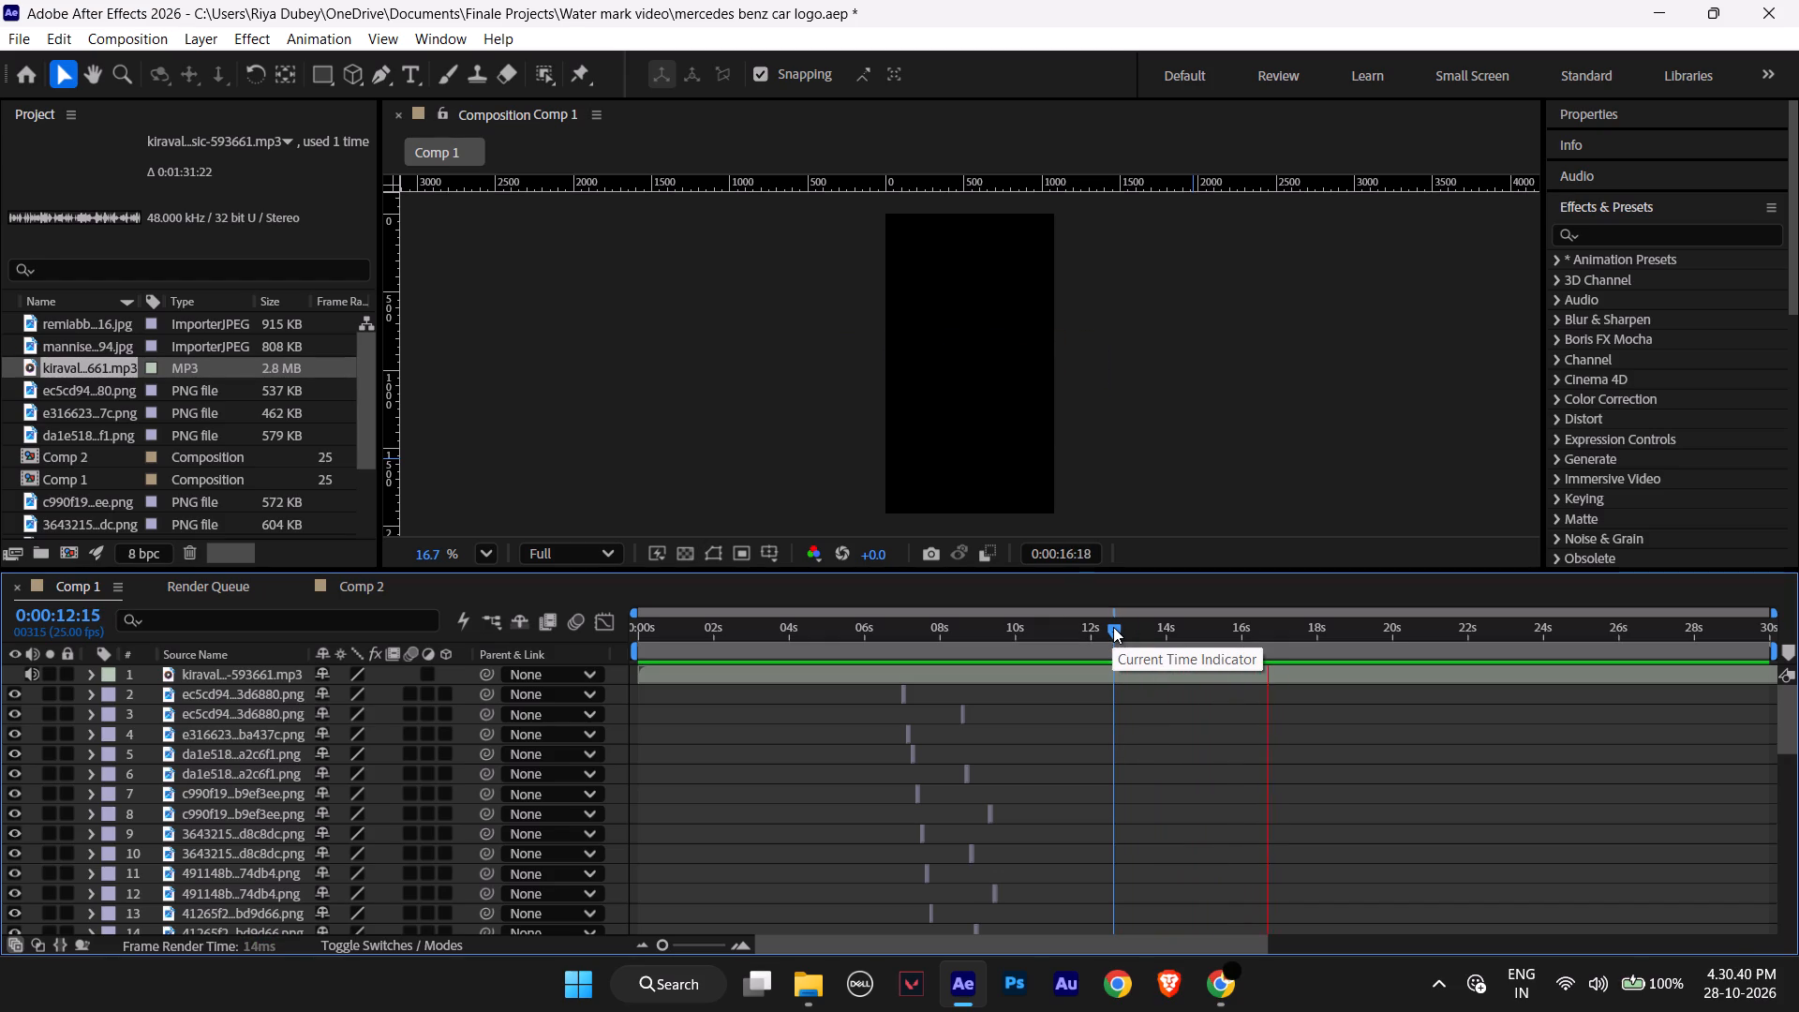
key("shift+space")
key("shift+space")
key("shift+space")
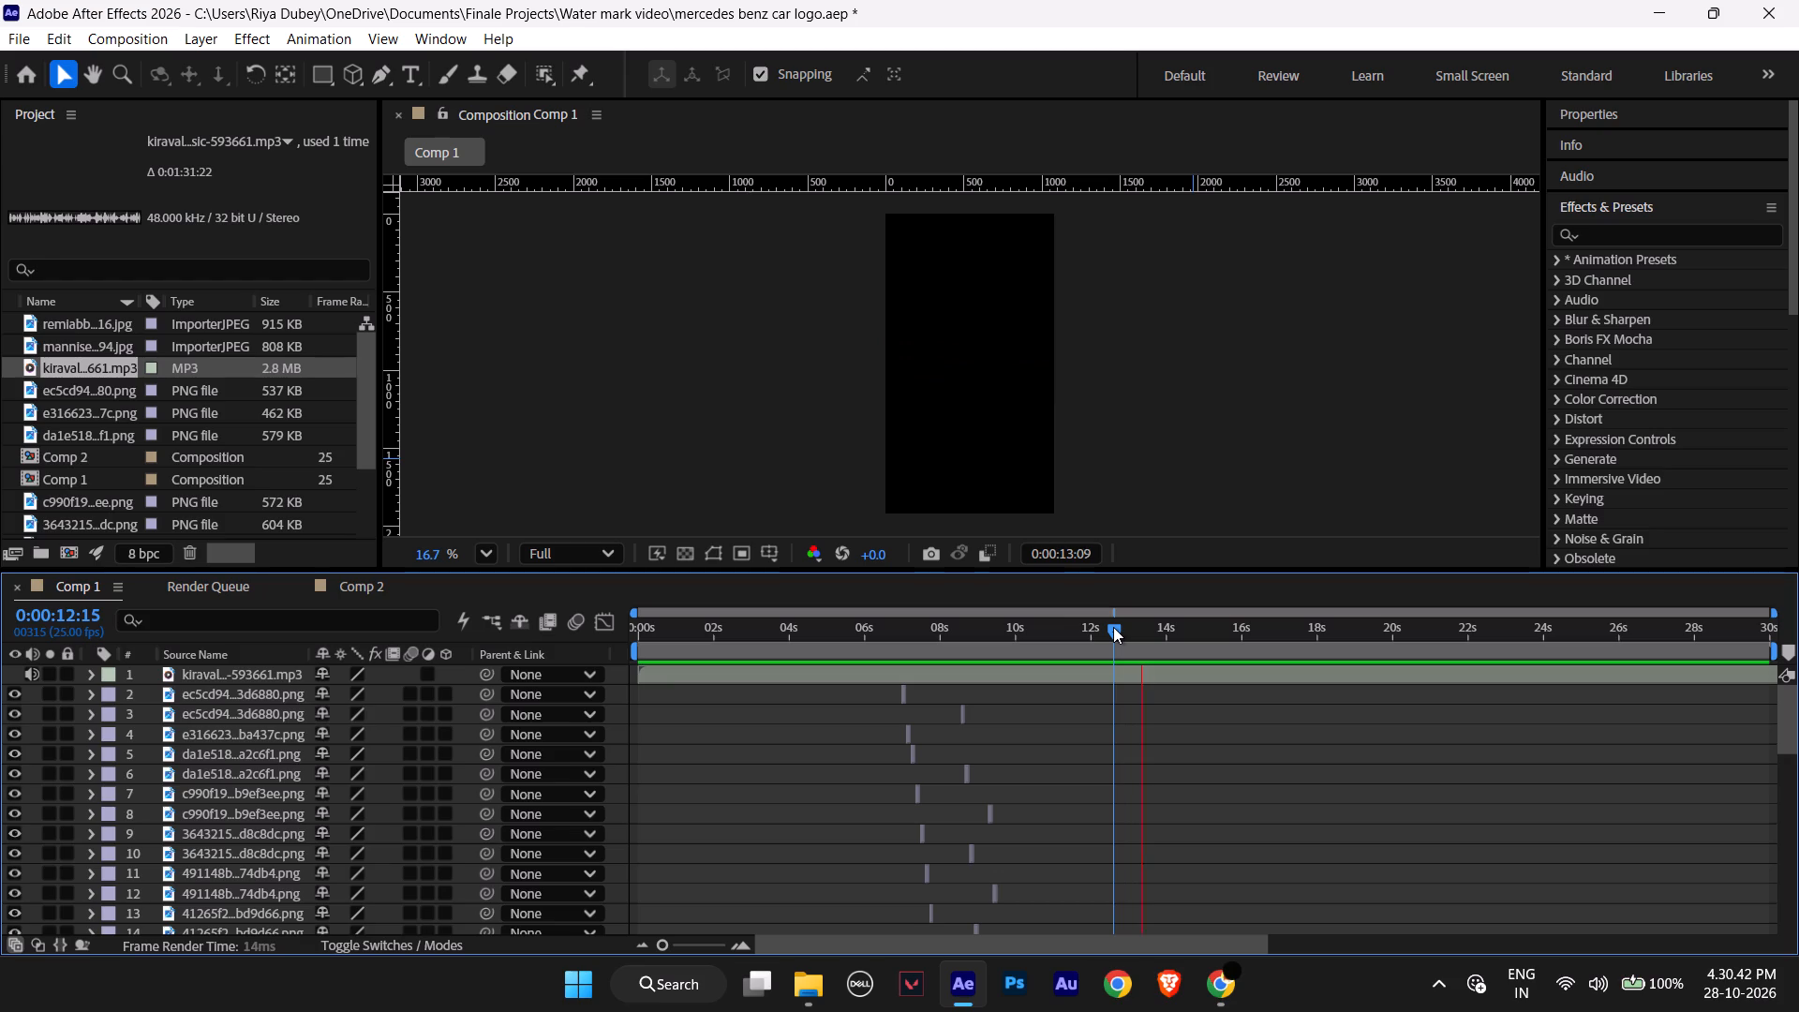
key("shift+space")
key("shift+space")
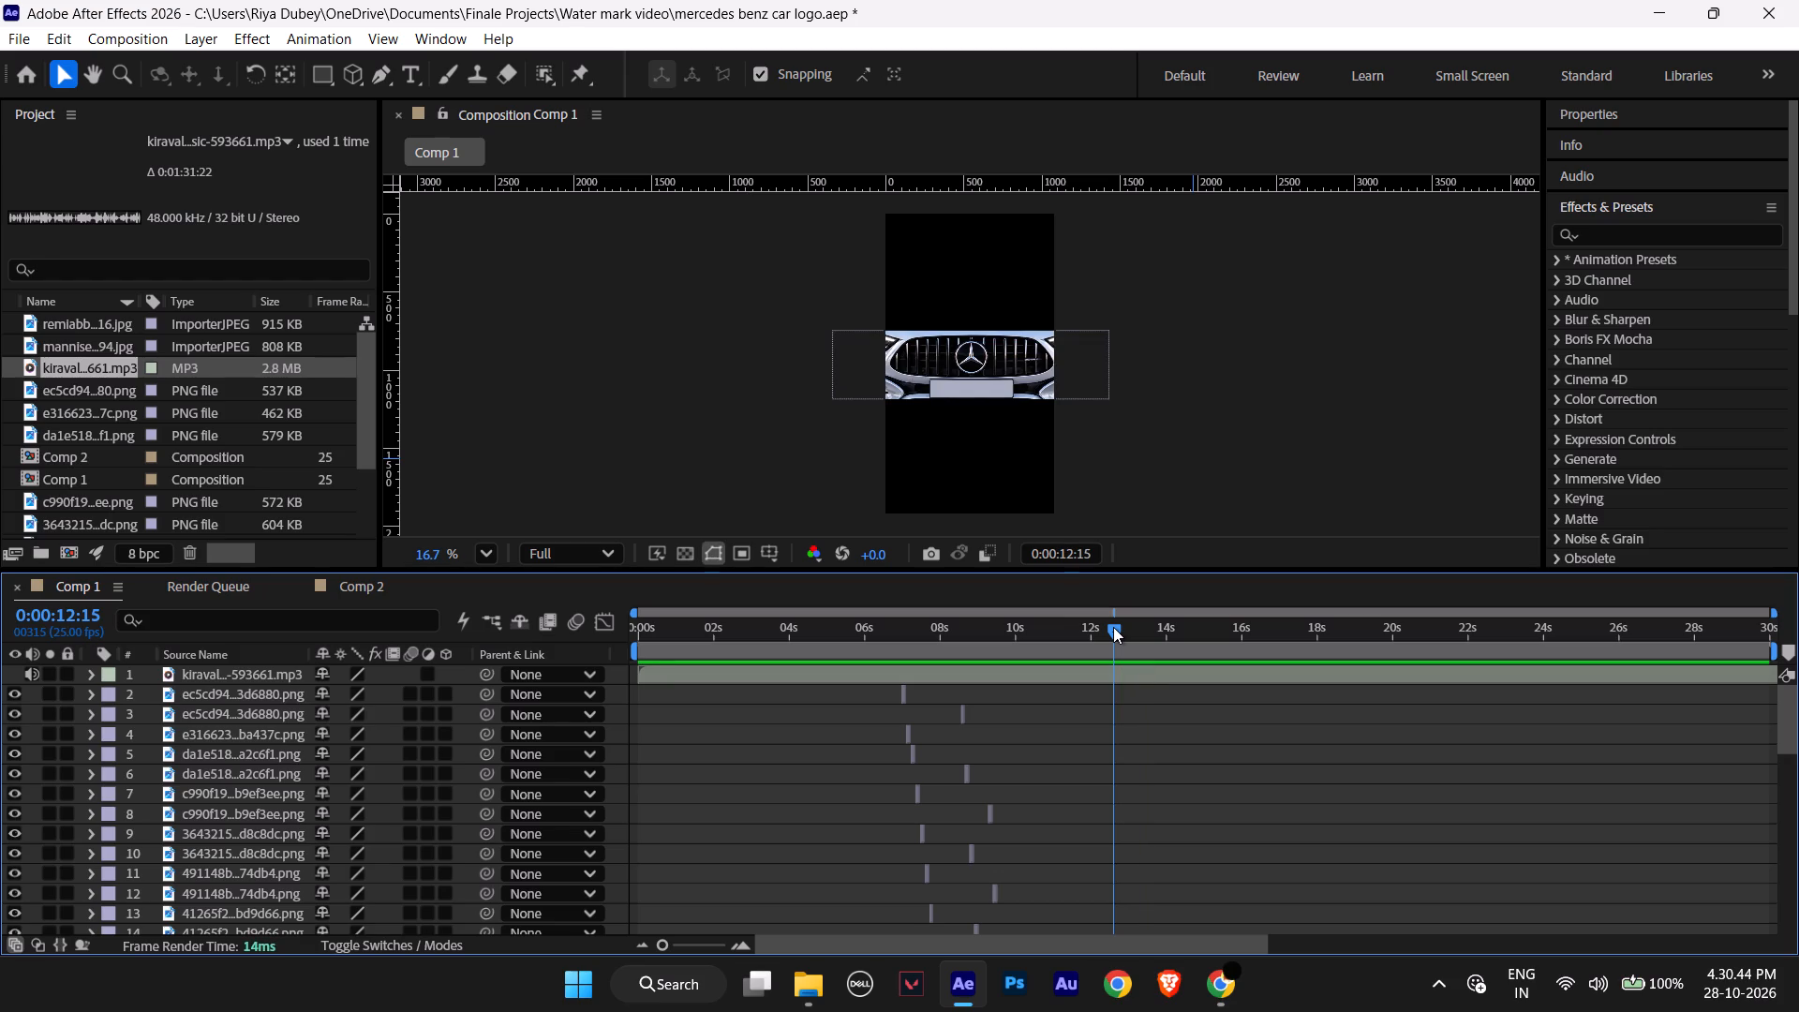
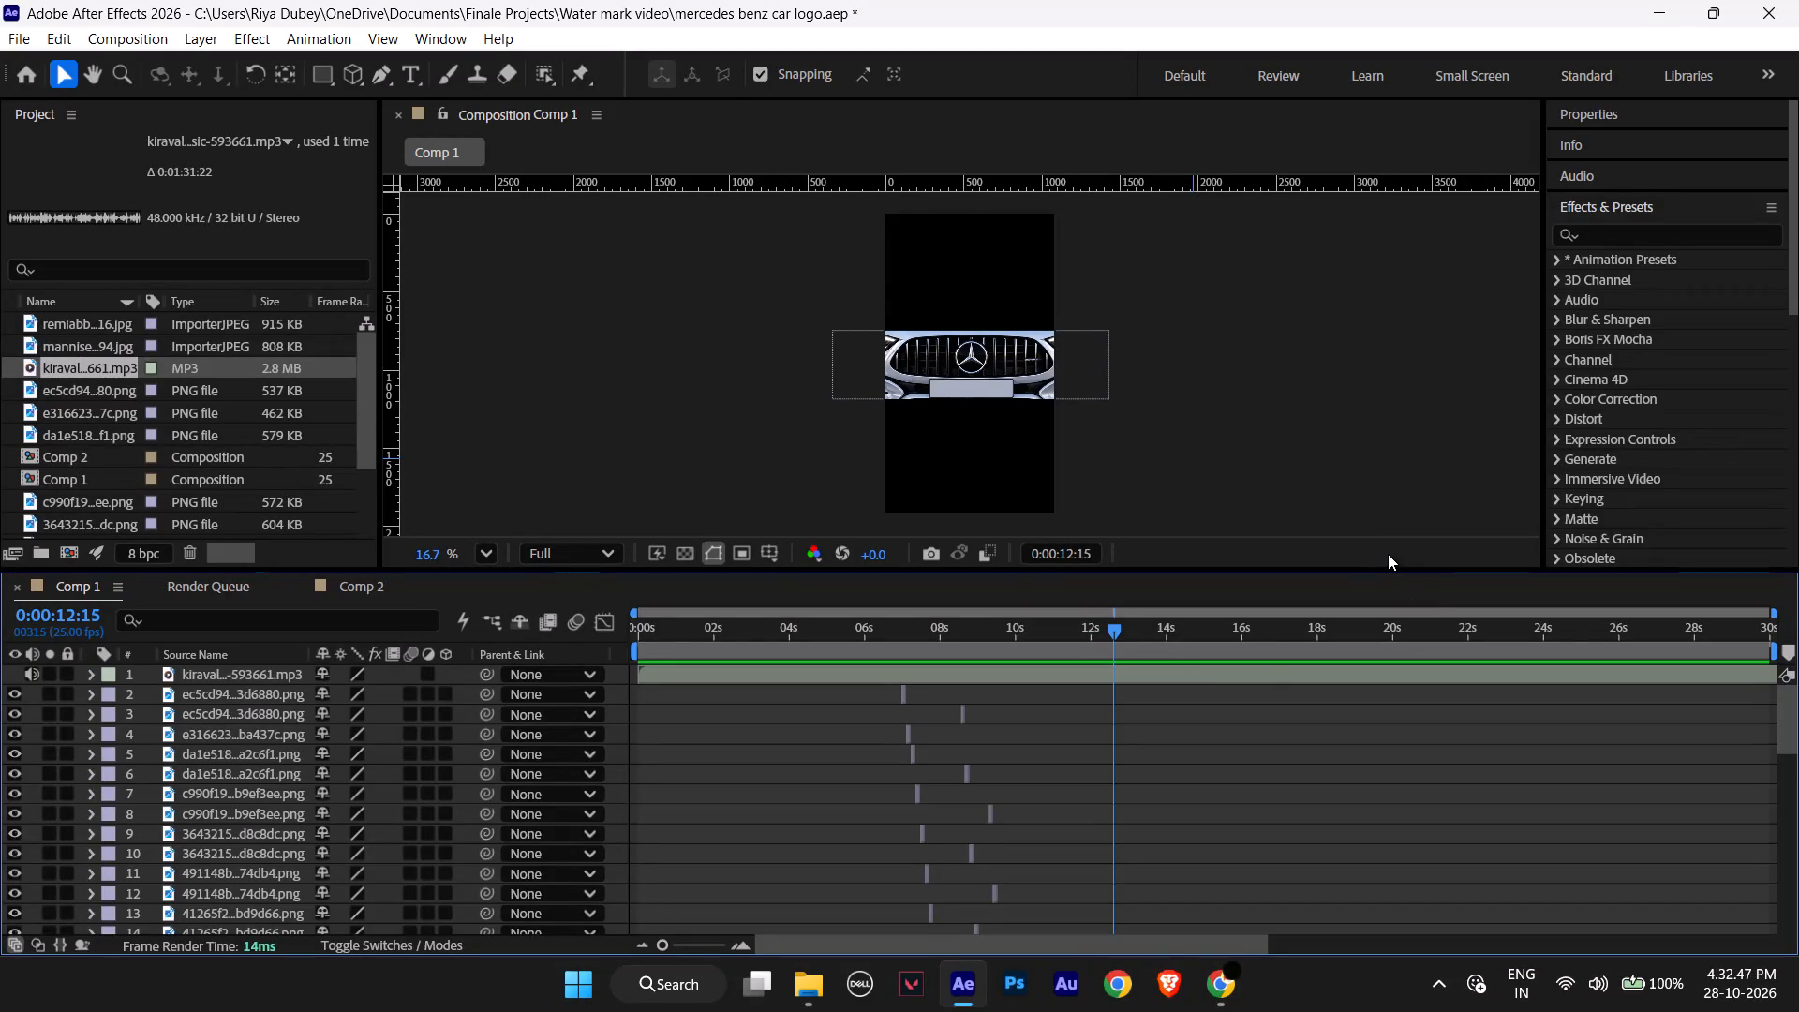
Switch the Windows sound output device to Speakers (Realtek(R) Audio).
left_click(1598, 1005)
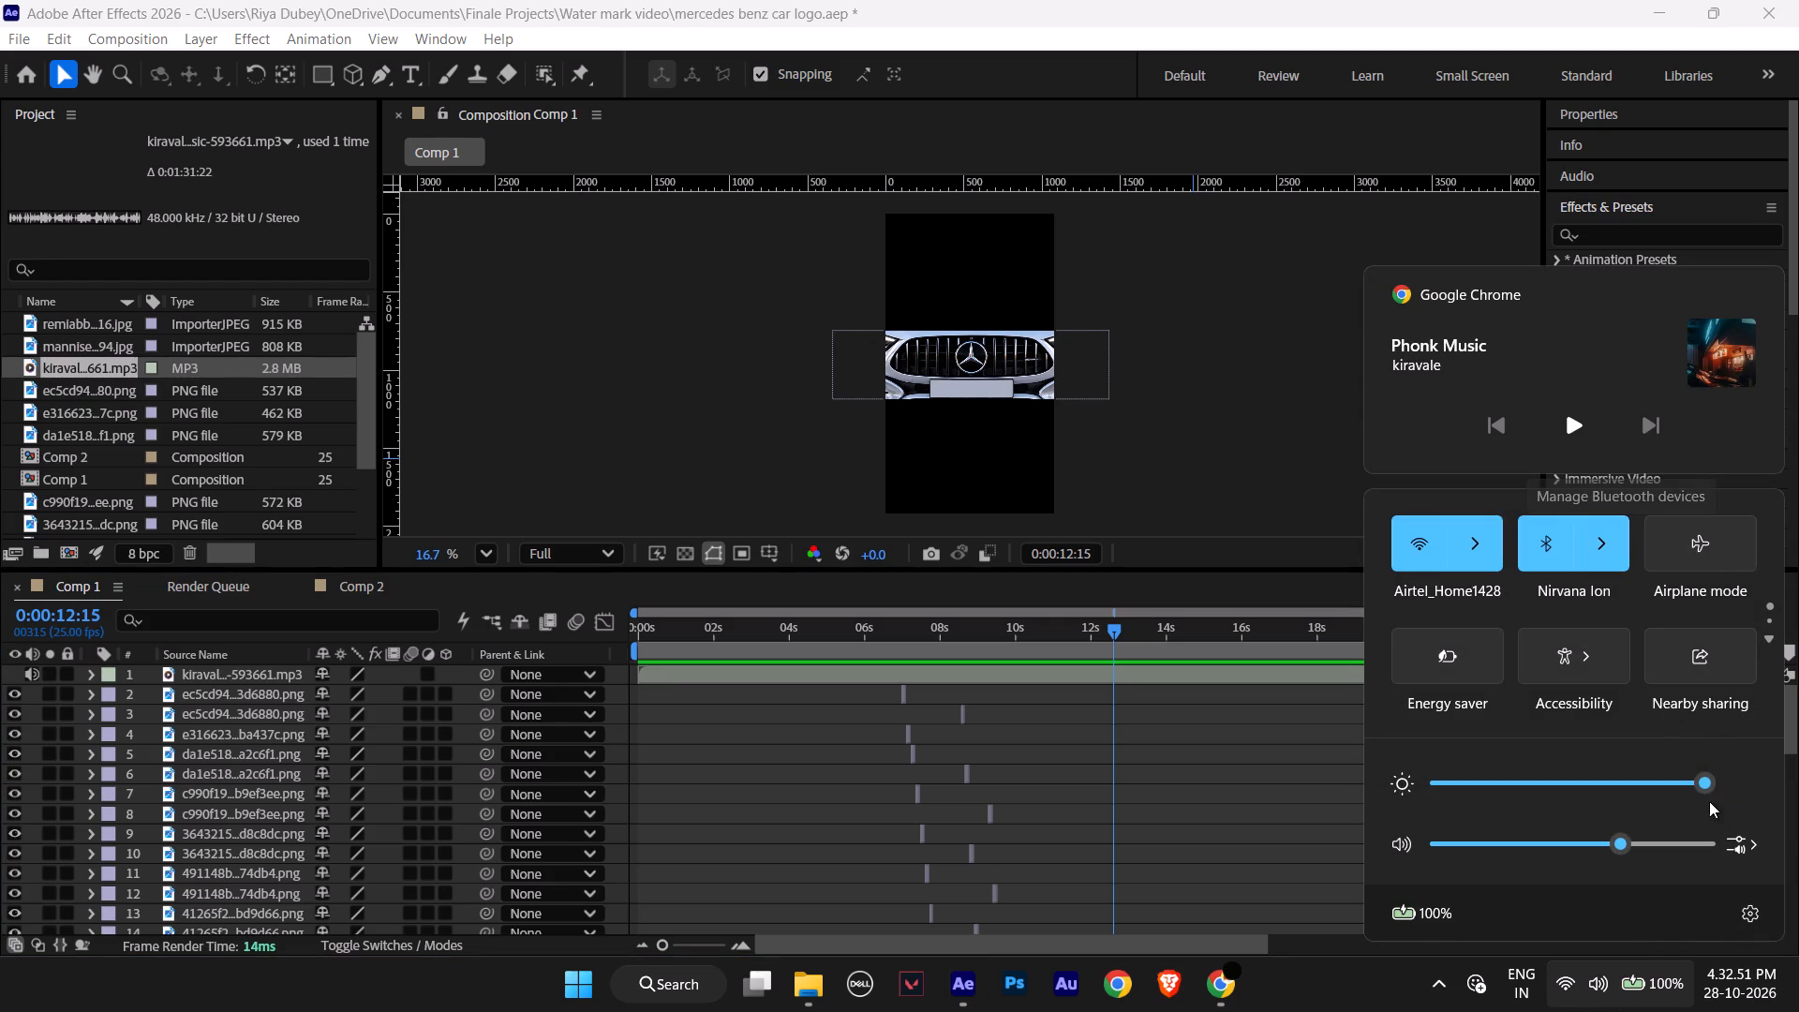
left_click(1761, 866)
left_click(1471, 590)
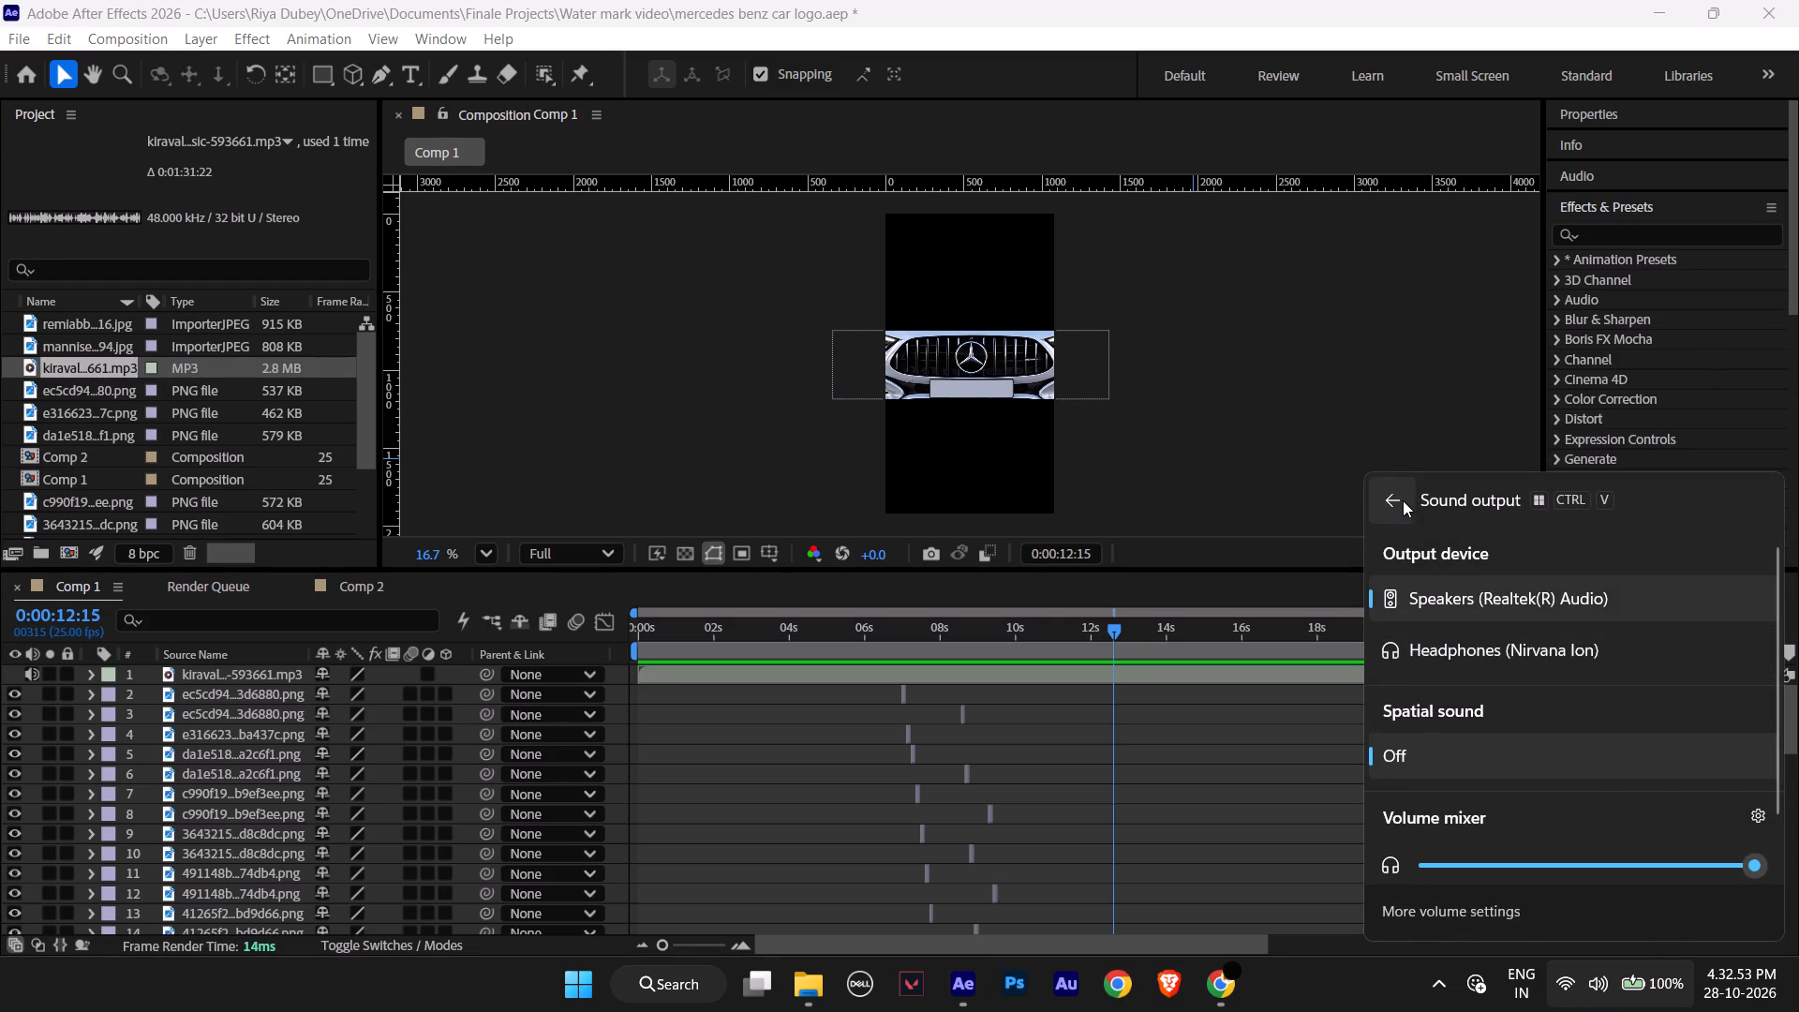
left_click(1403, 500)
left_click(1364, 975)
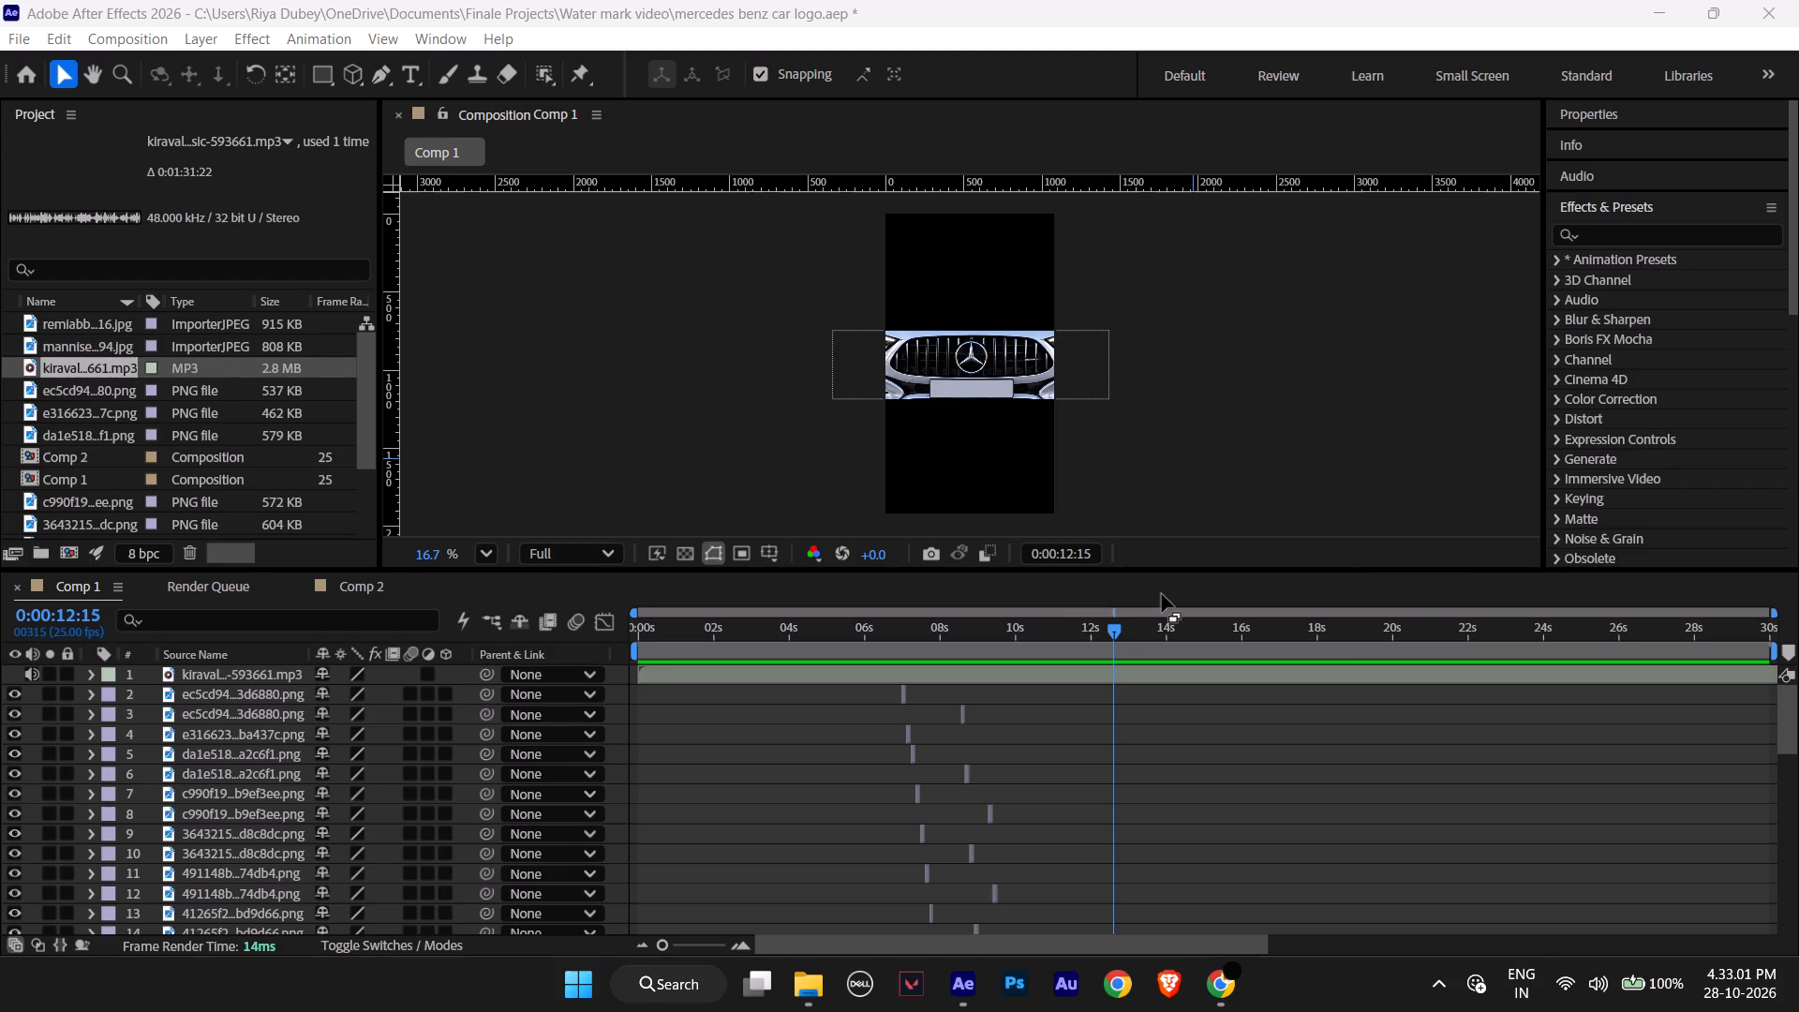
Preview Comp 1 with its music from 0:00:00:00.
left_click_drag(1112, 624, 369, 658)
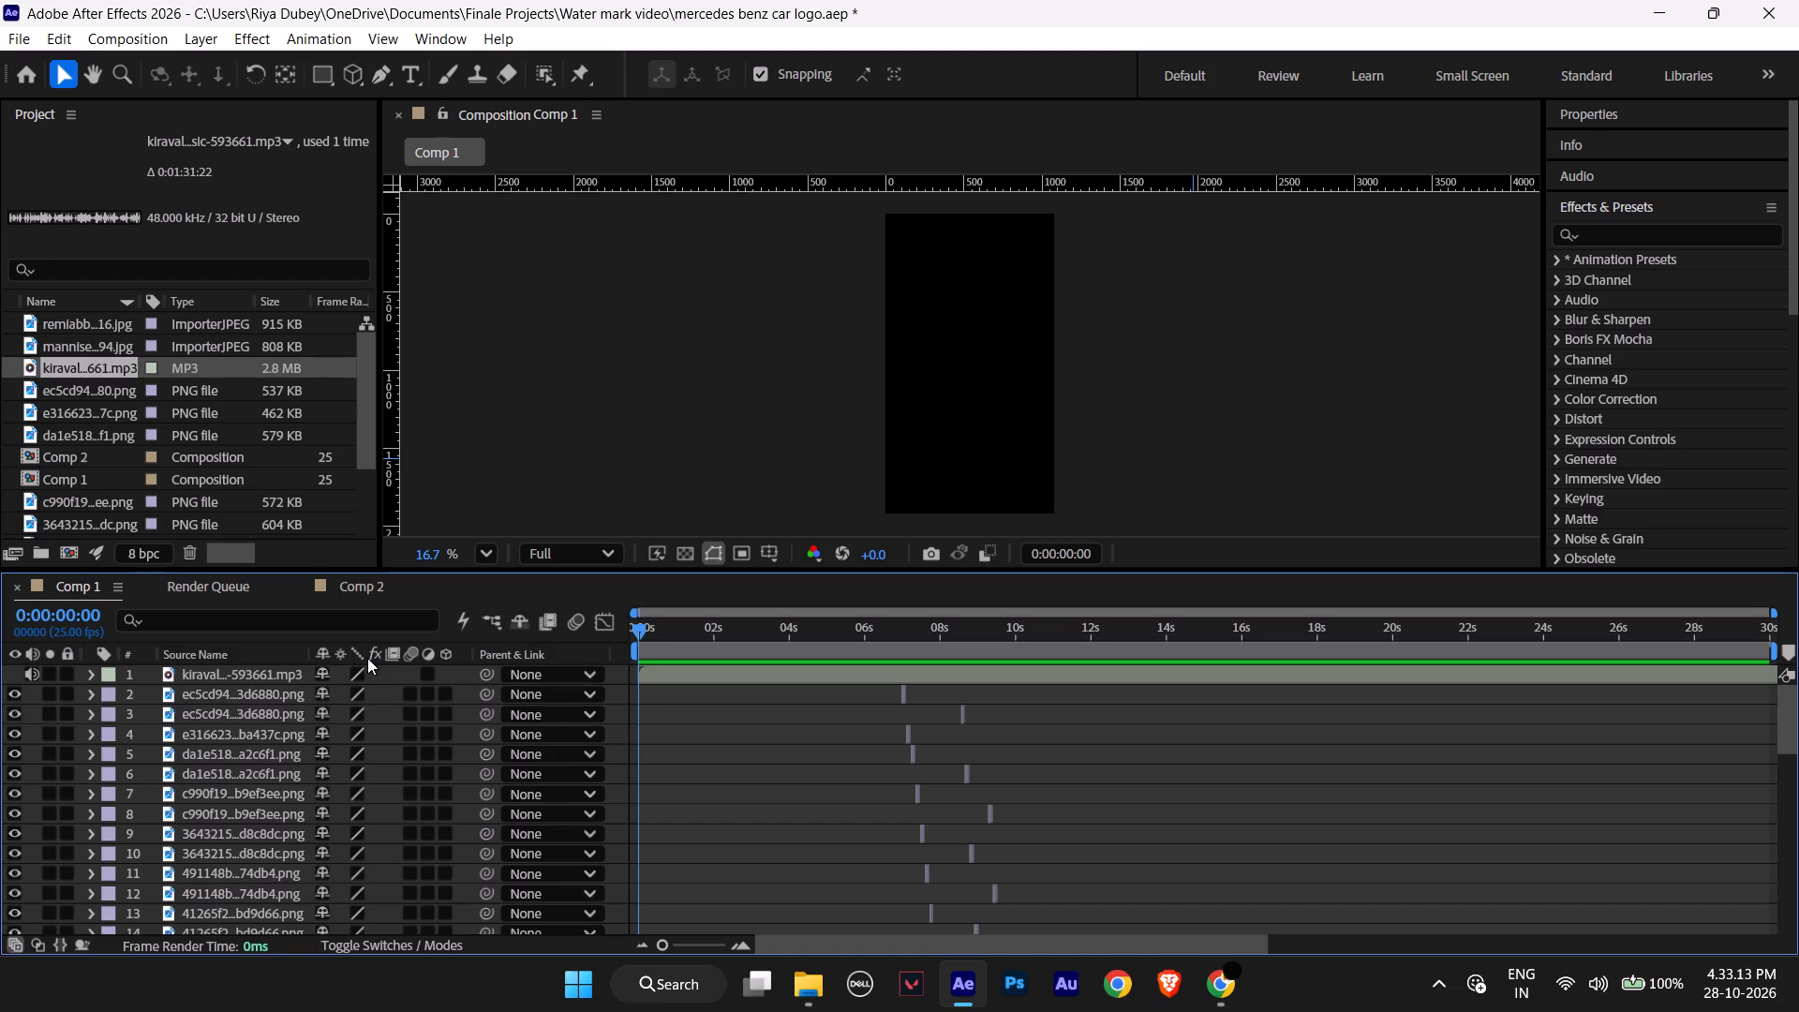
key("space")
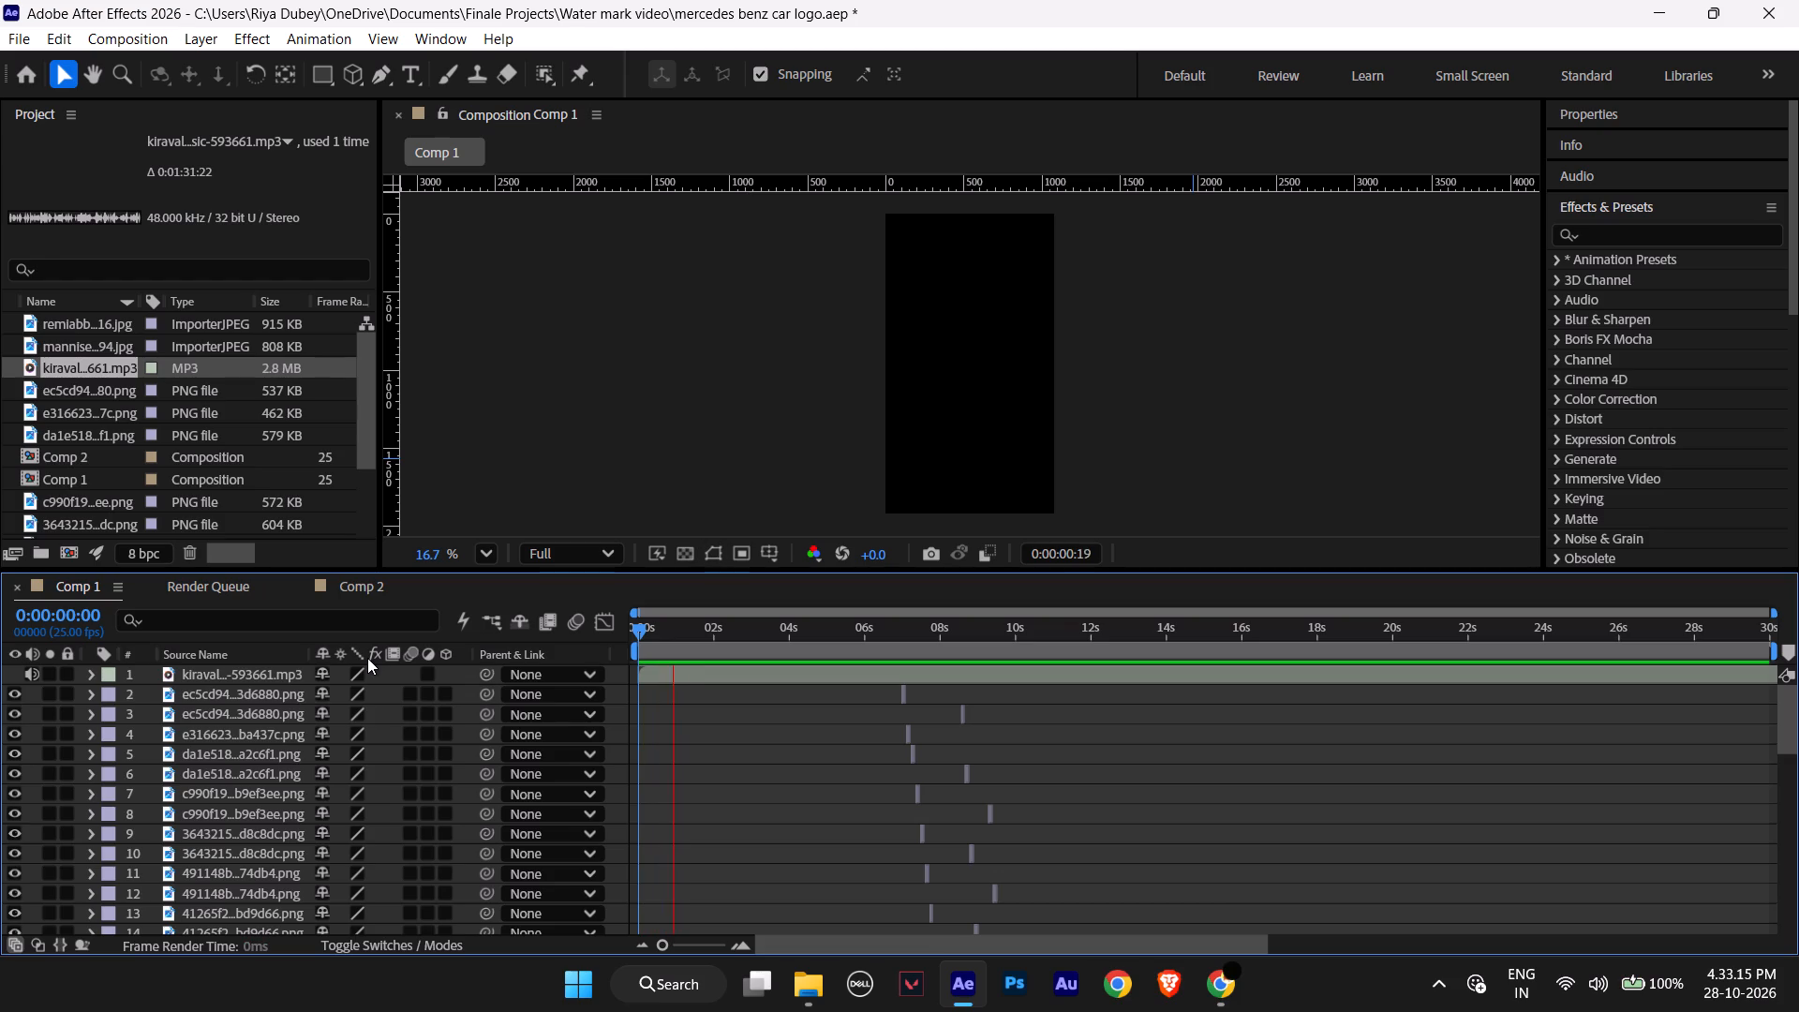
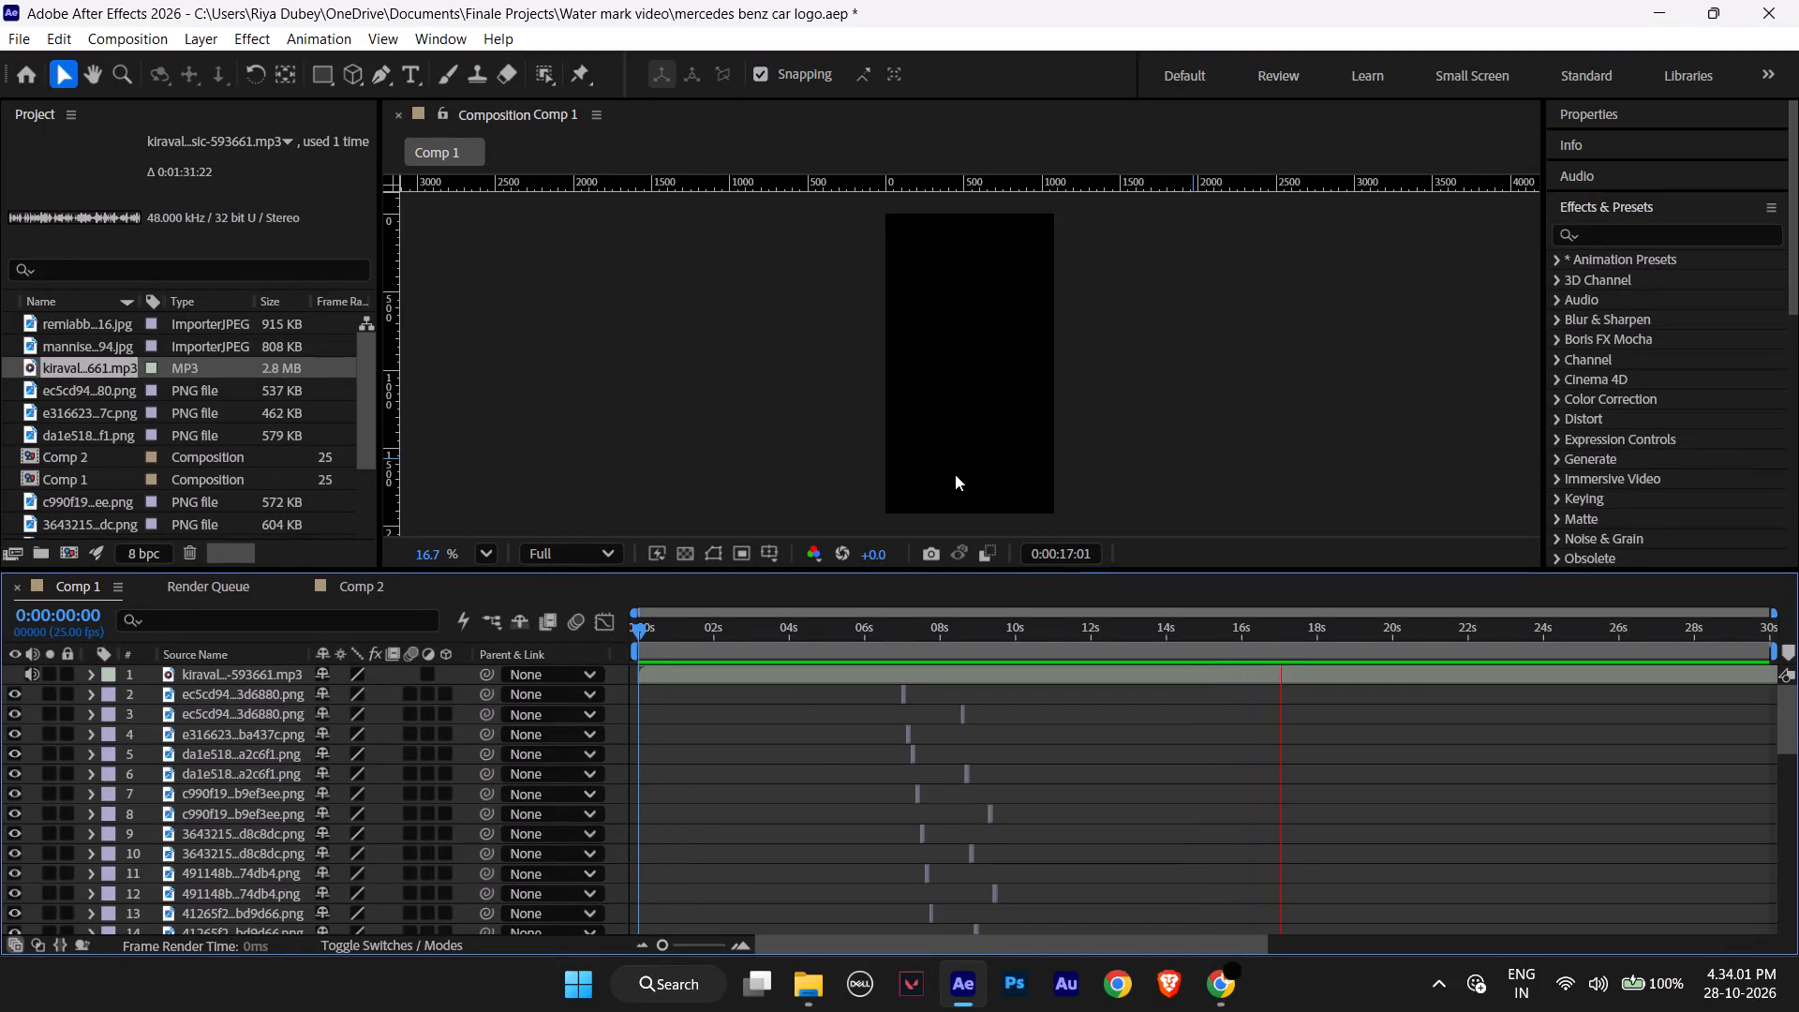
Stop the Comp 1 music preview at about 0:00:17:09, past the end of the image sequence.
key("space")
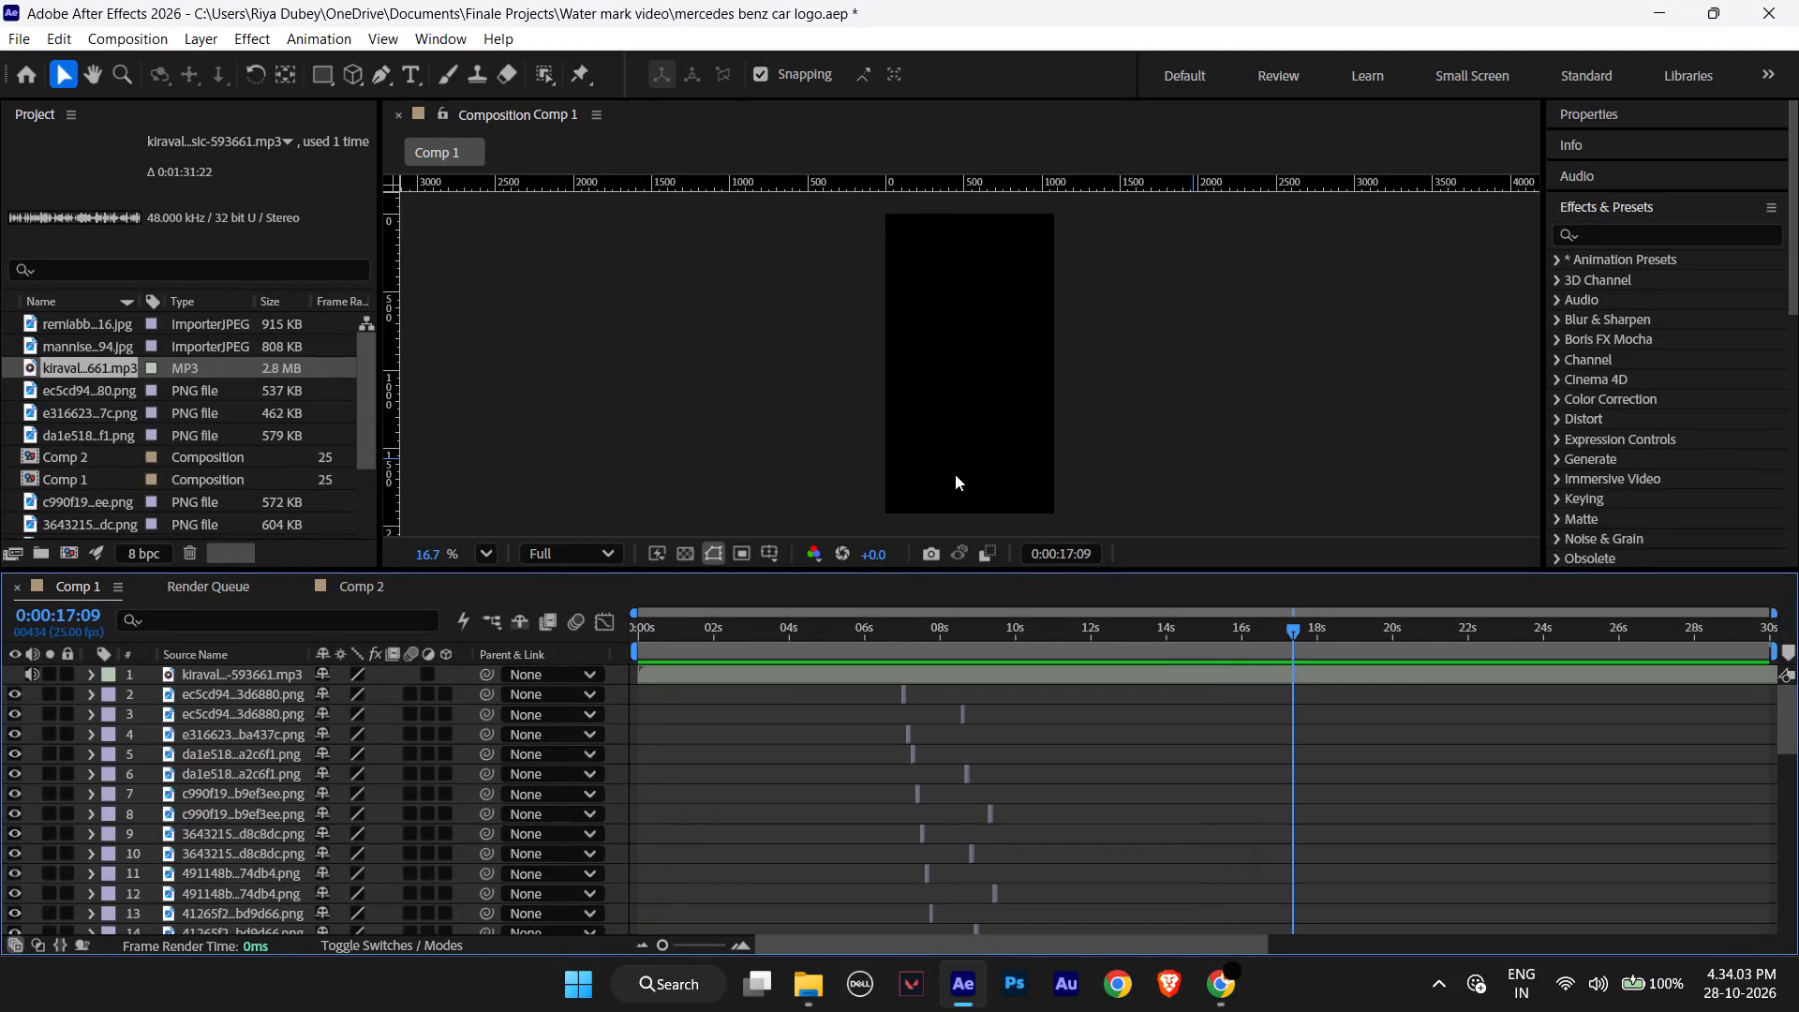
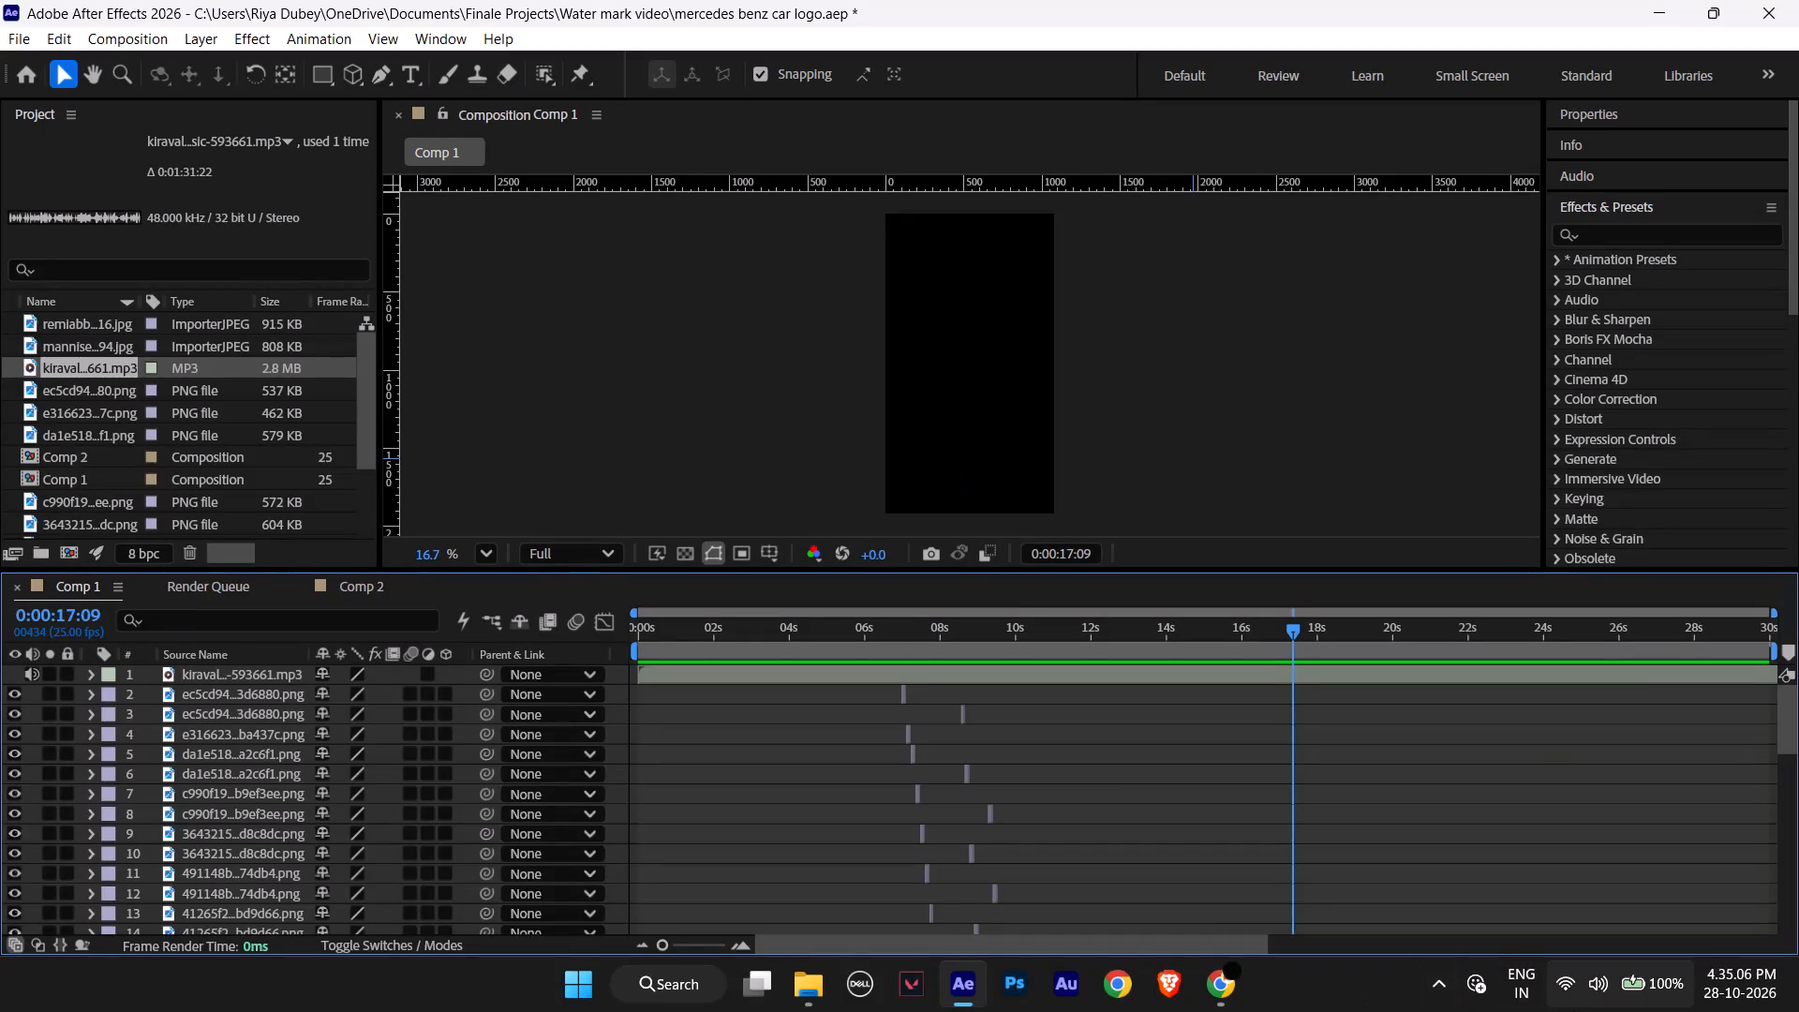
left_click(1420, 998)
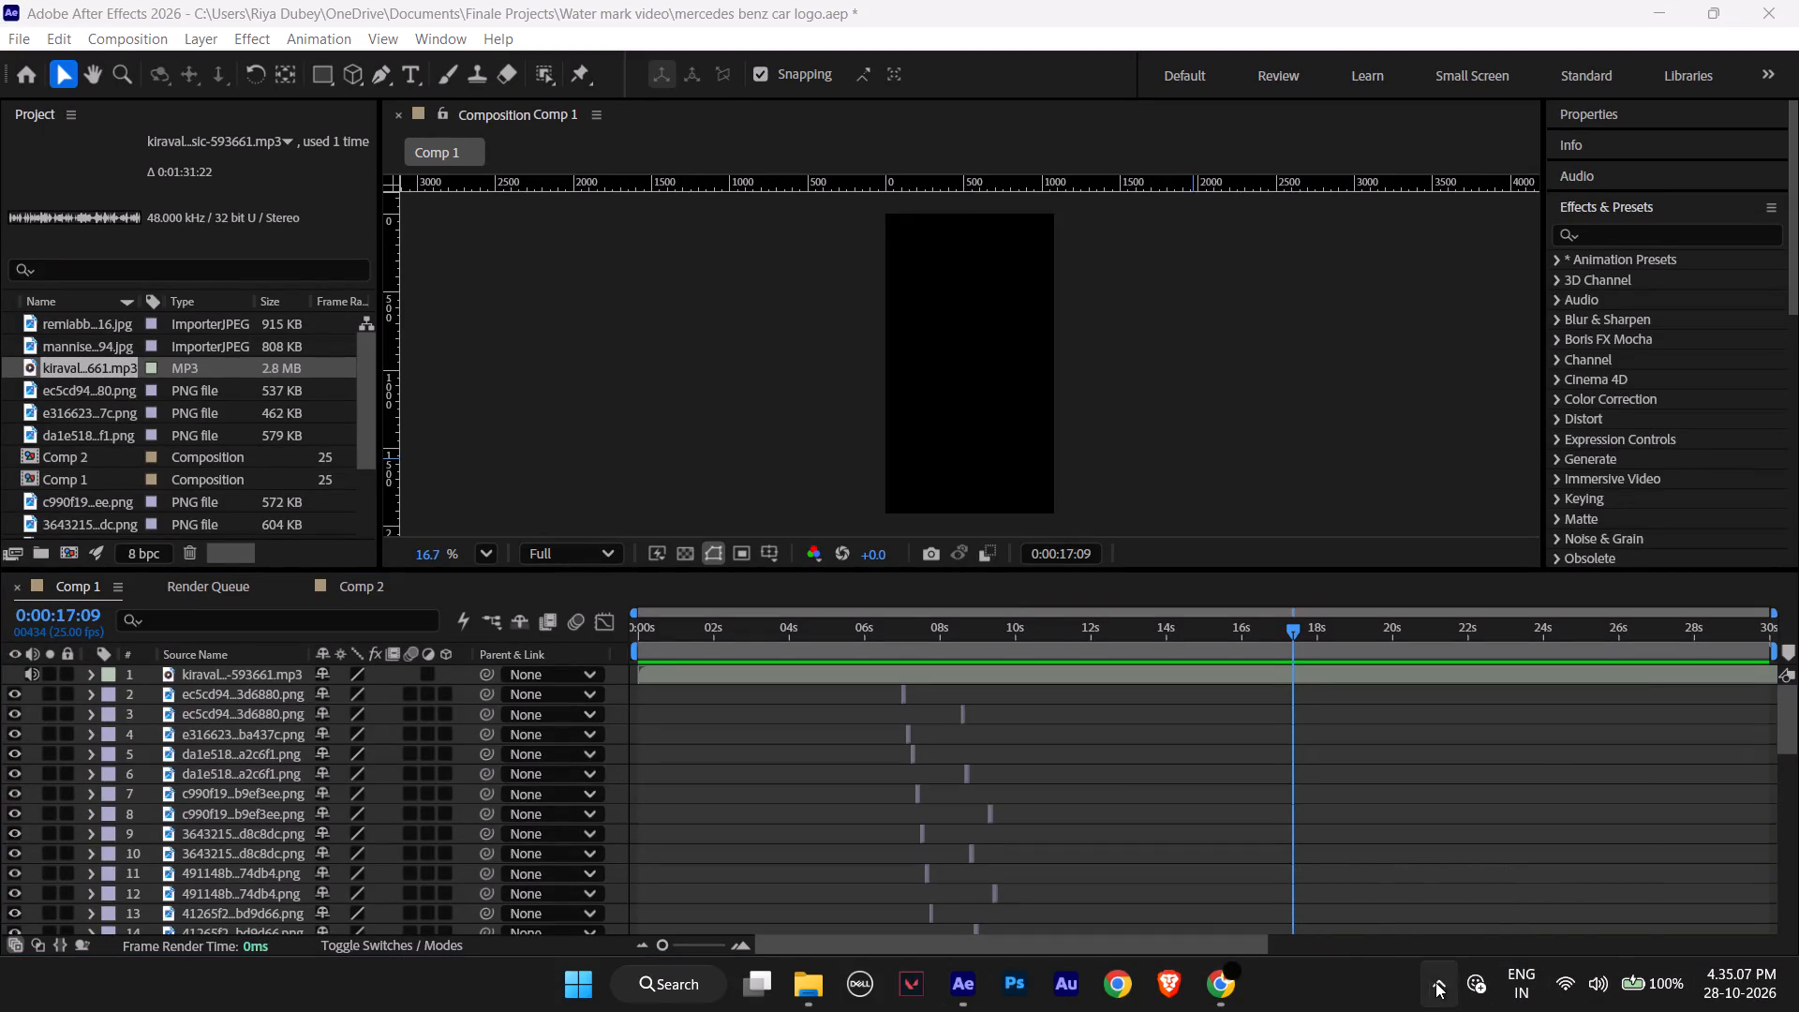
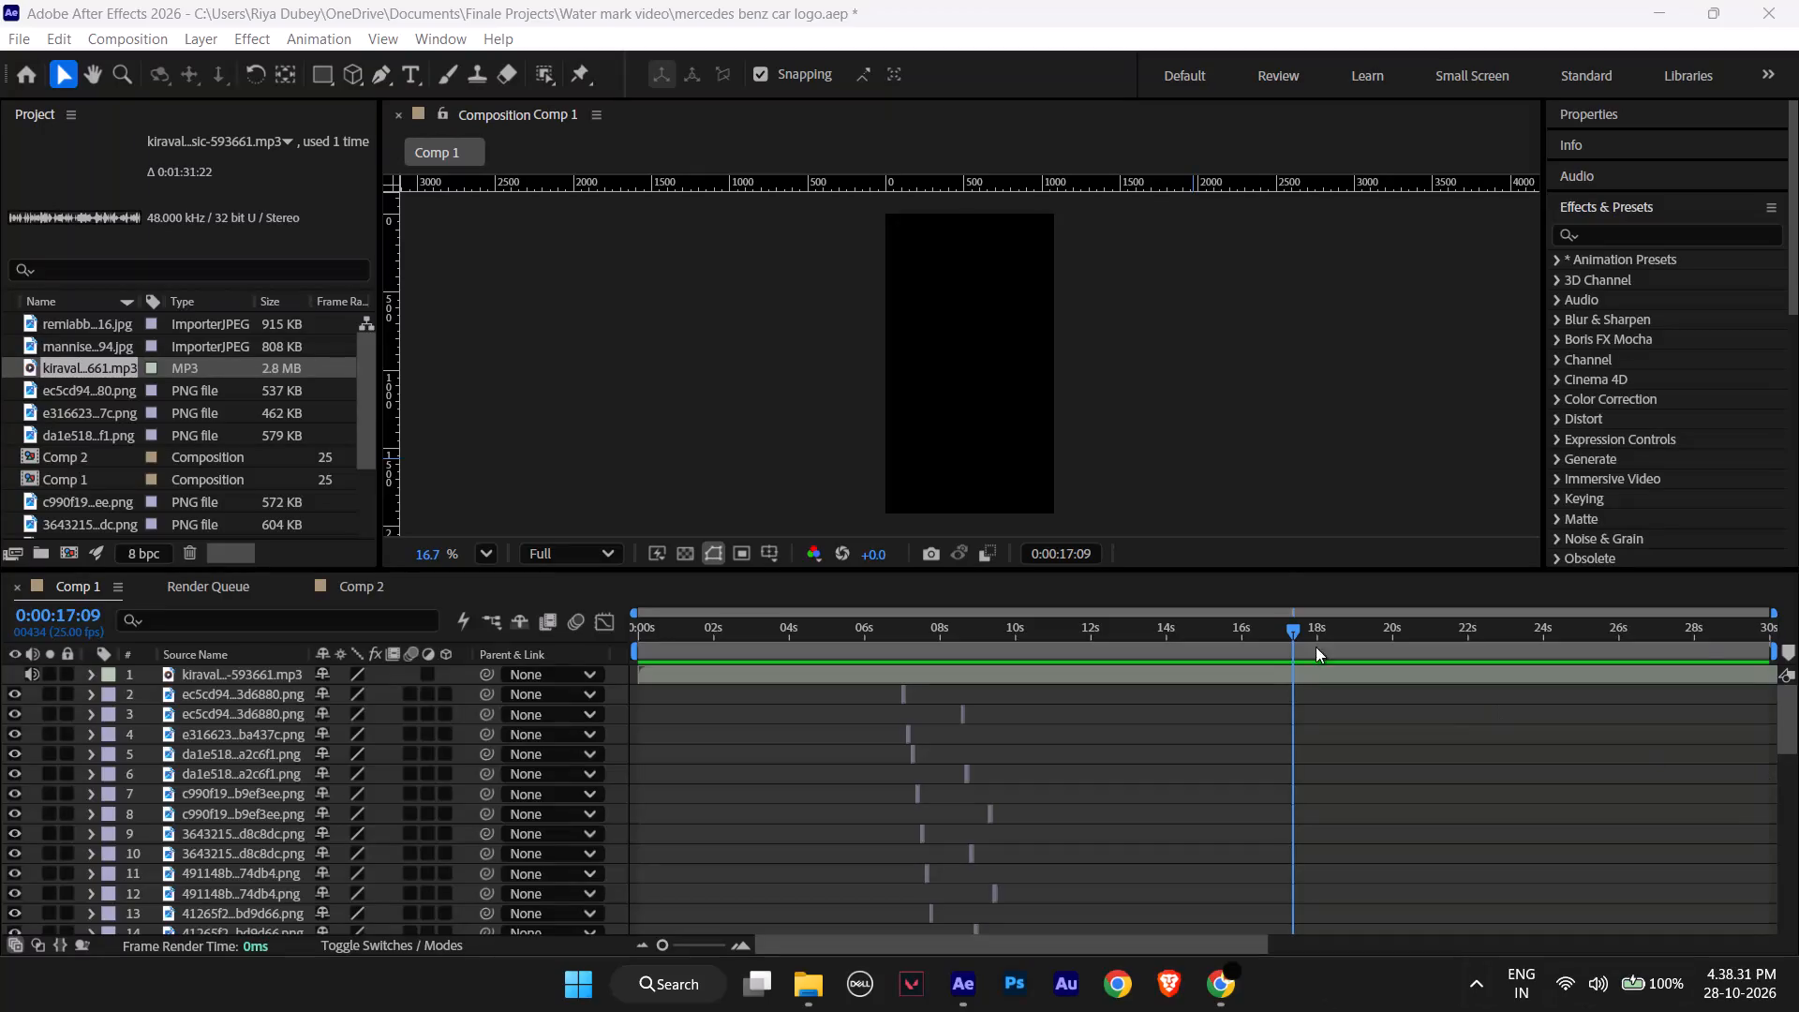
Play Comp 1 from 0:00:00:00 to check the phonk track's audio over the opening seconds.
left_click_drag(1295, 636, 690, 697)
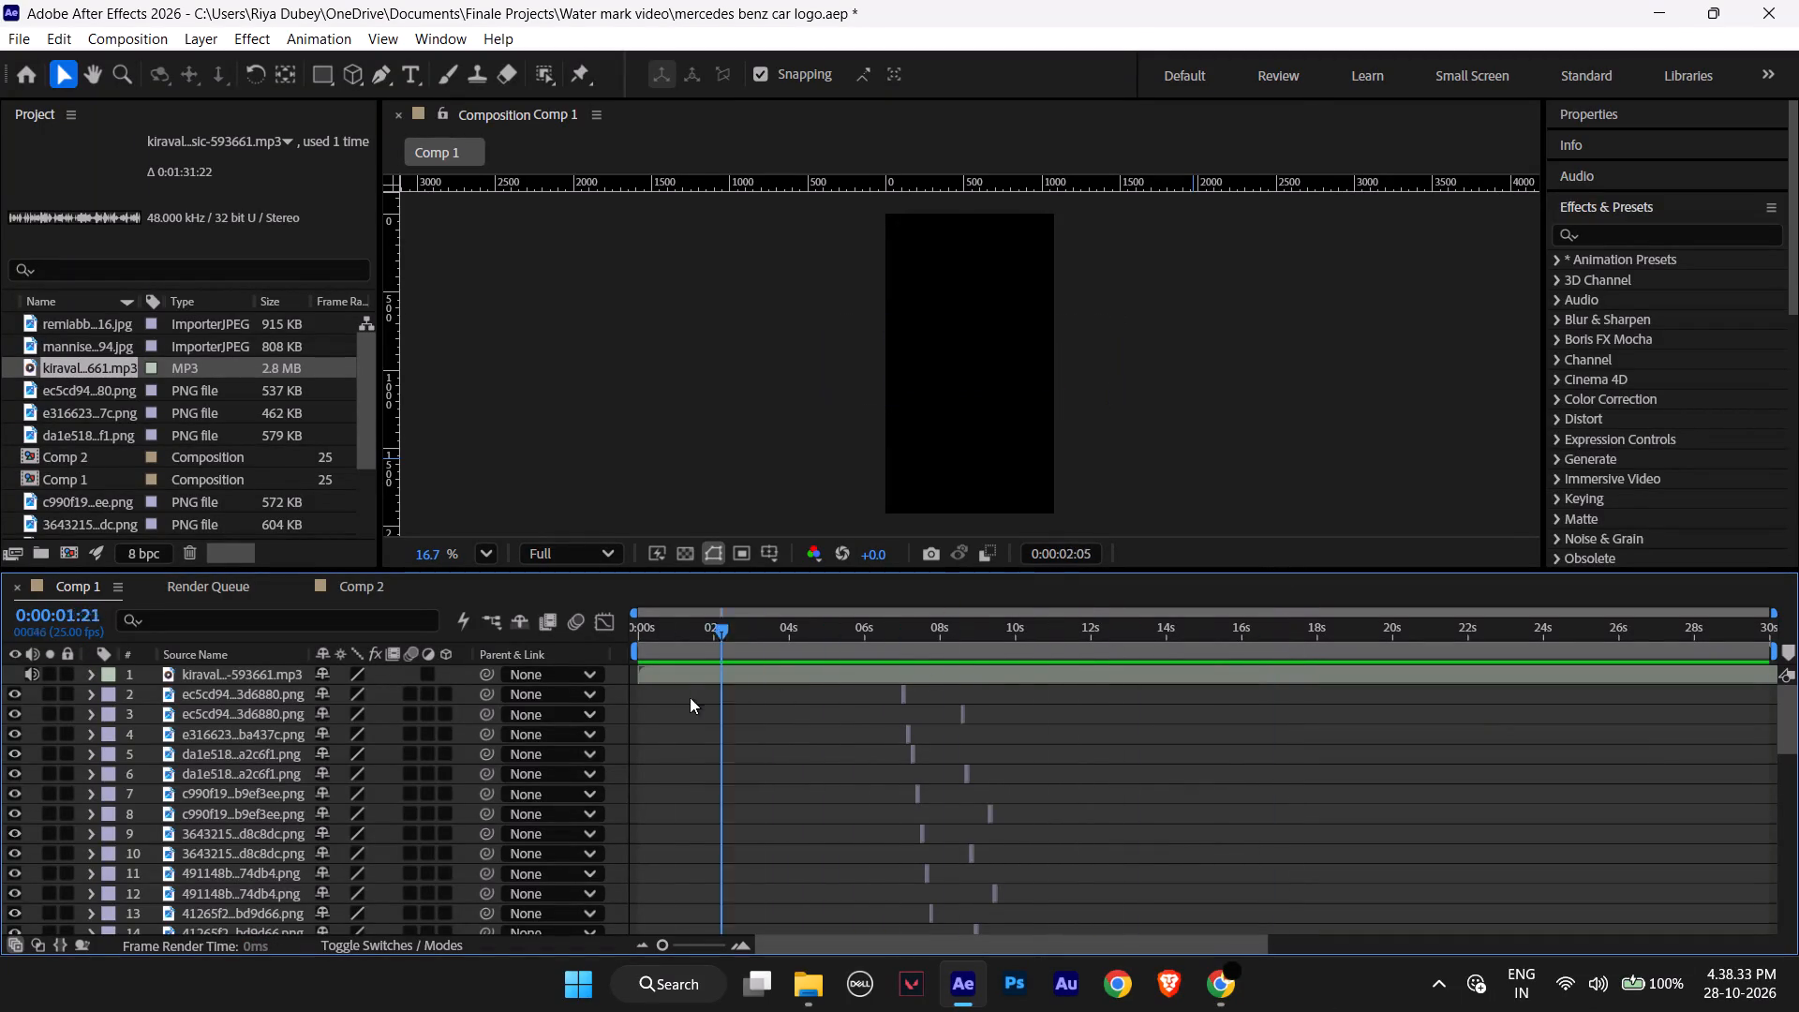
left_click_drag(690, 697, 585, 714)
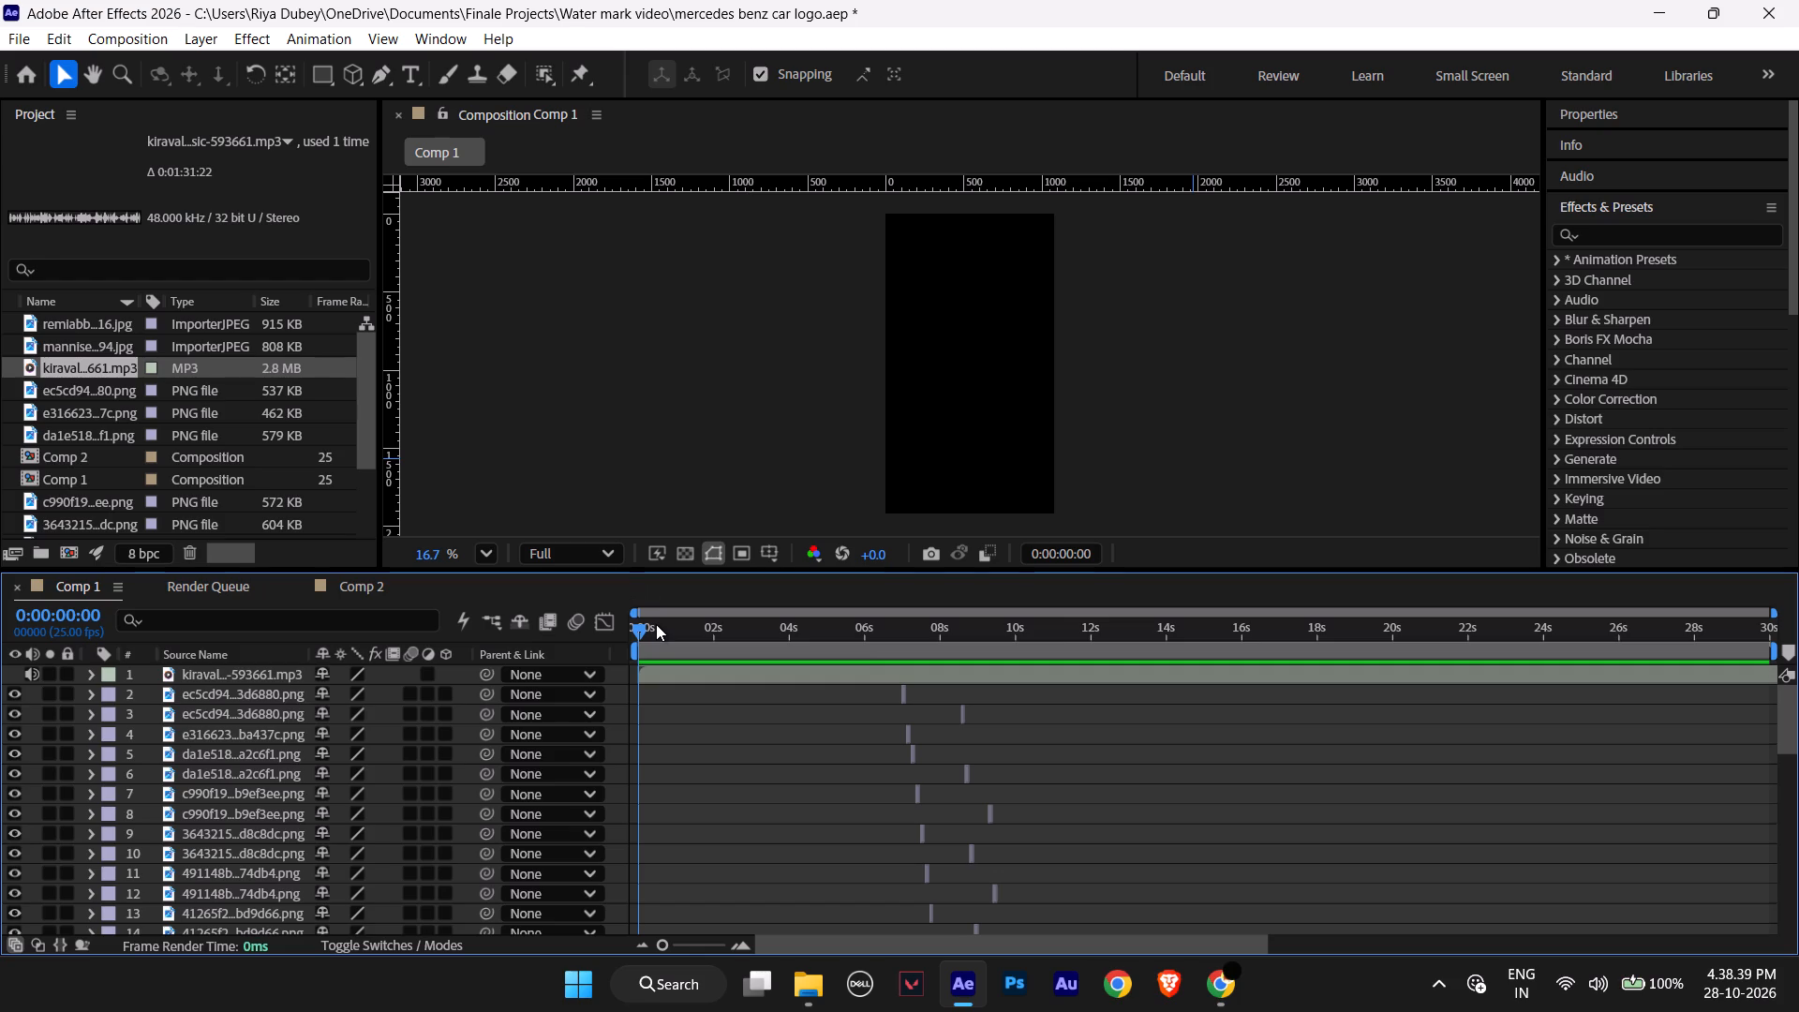
key("space")
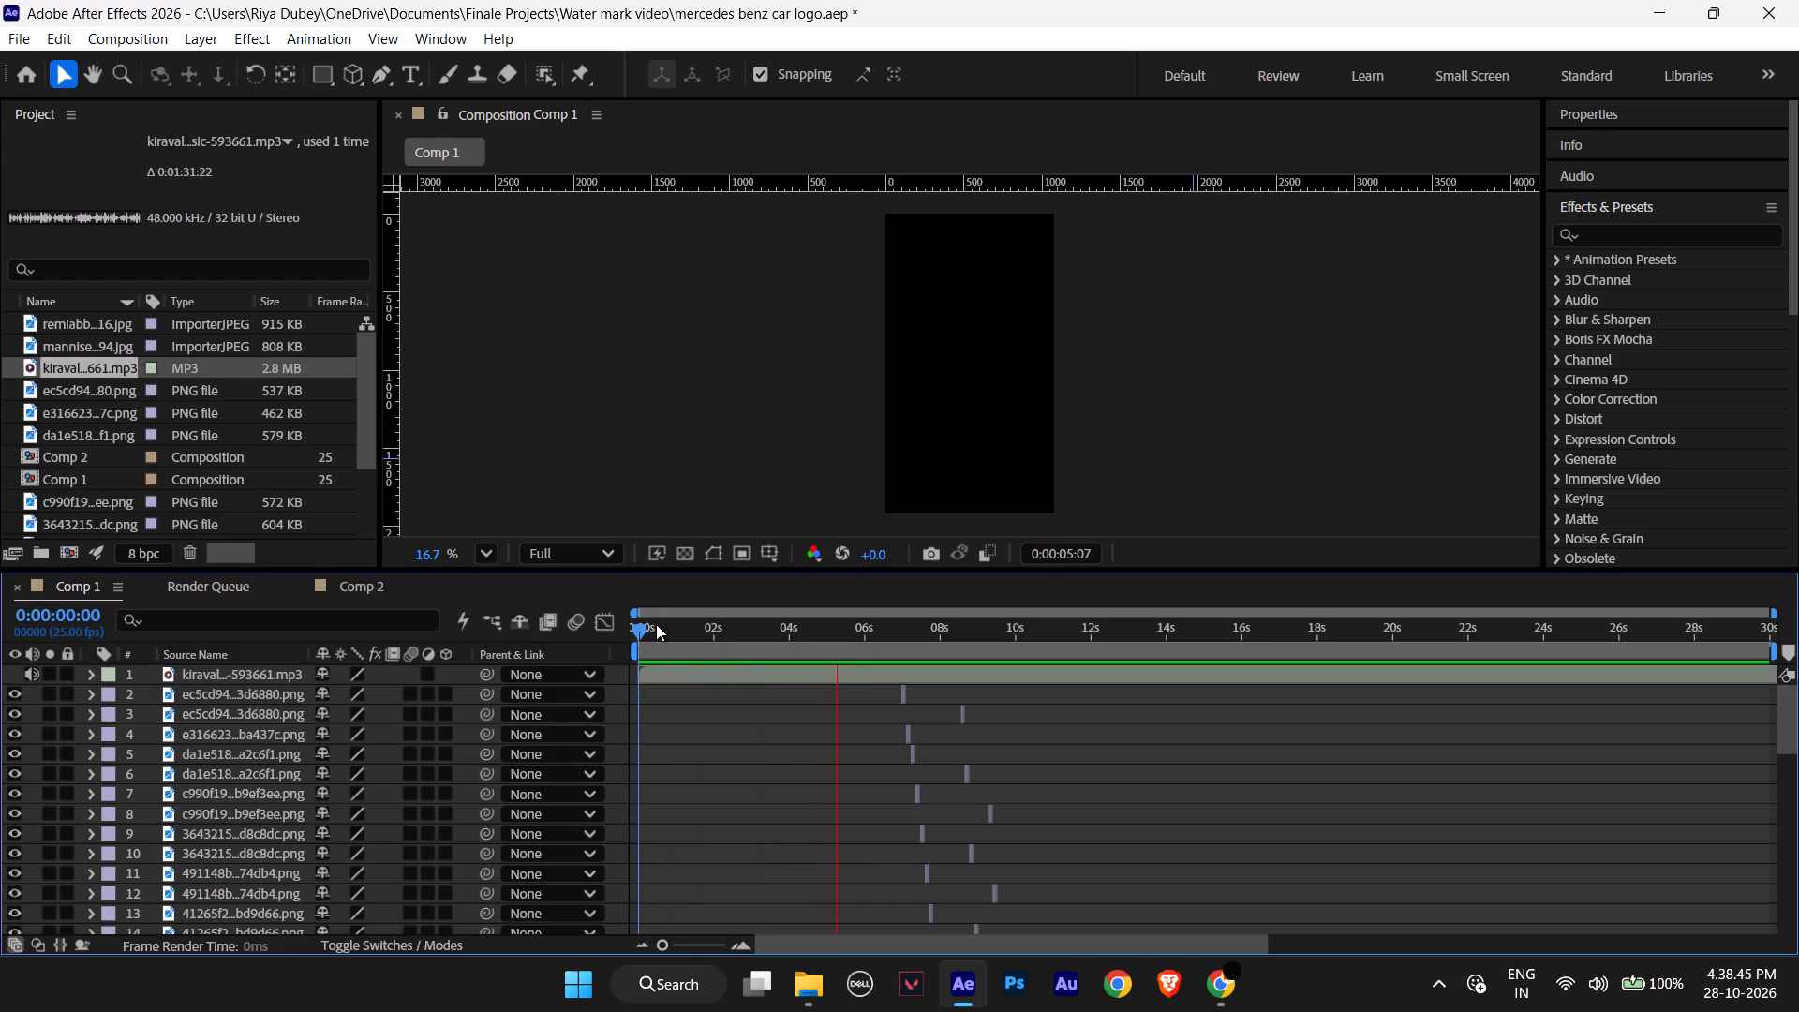
key("space")
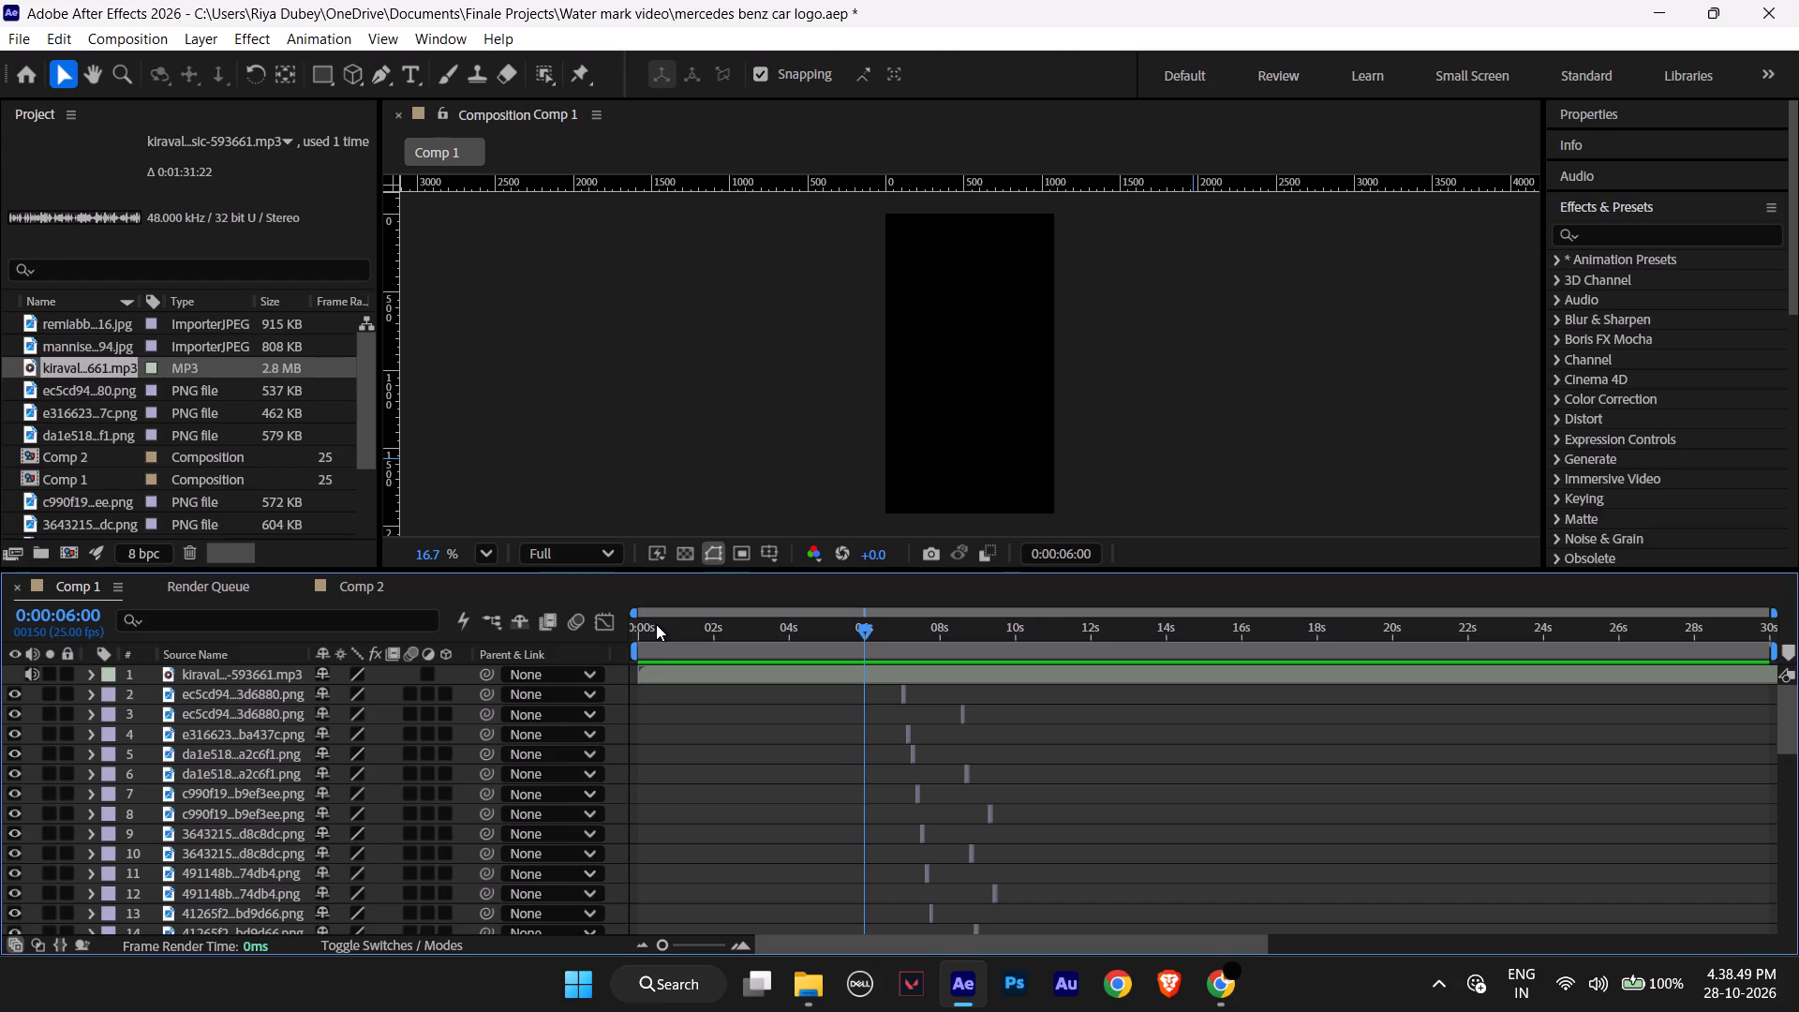
Check the Nirvana Ion headphones in the system's Bluetooth devices and sound output settings.
left_click(1607, 1009)
left_click(1601, 549)
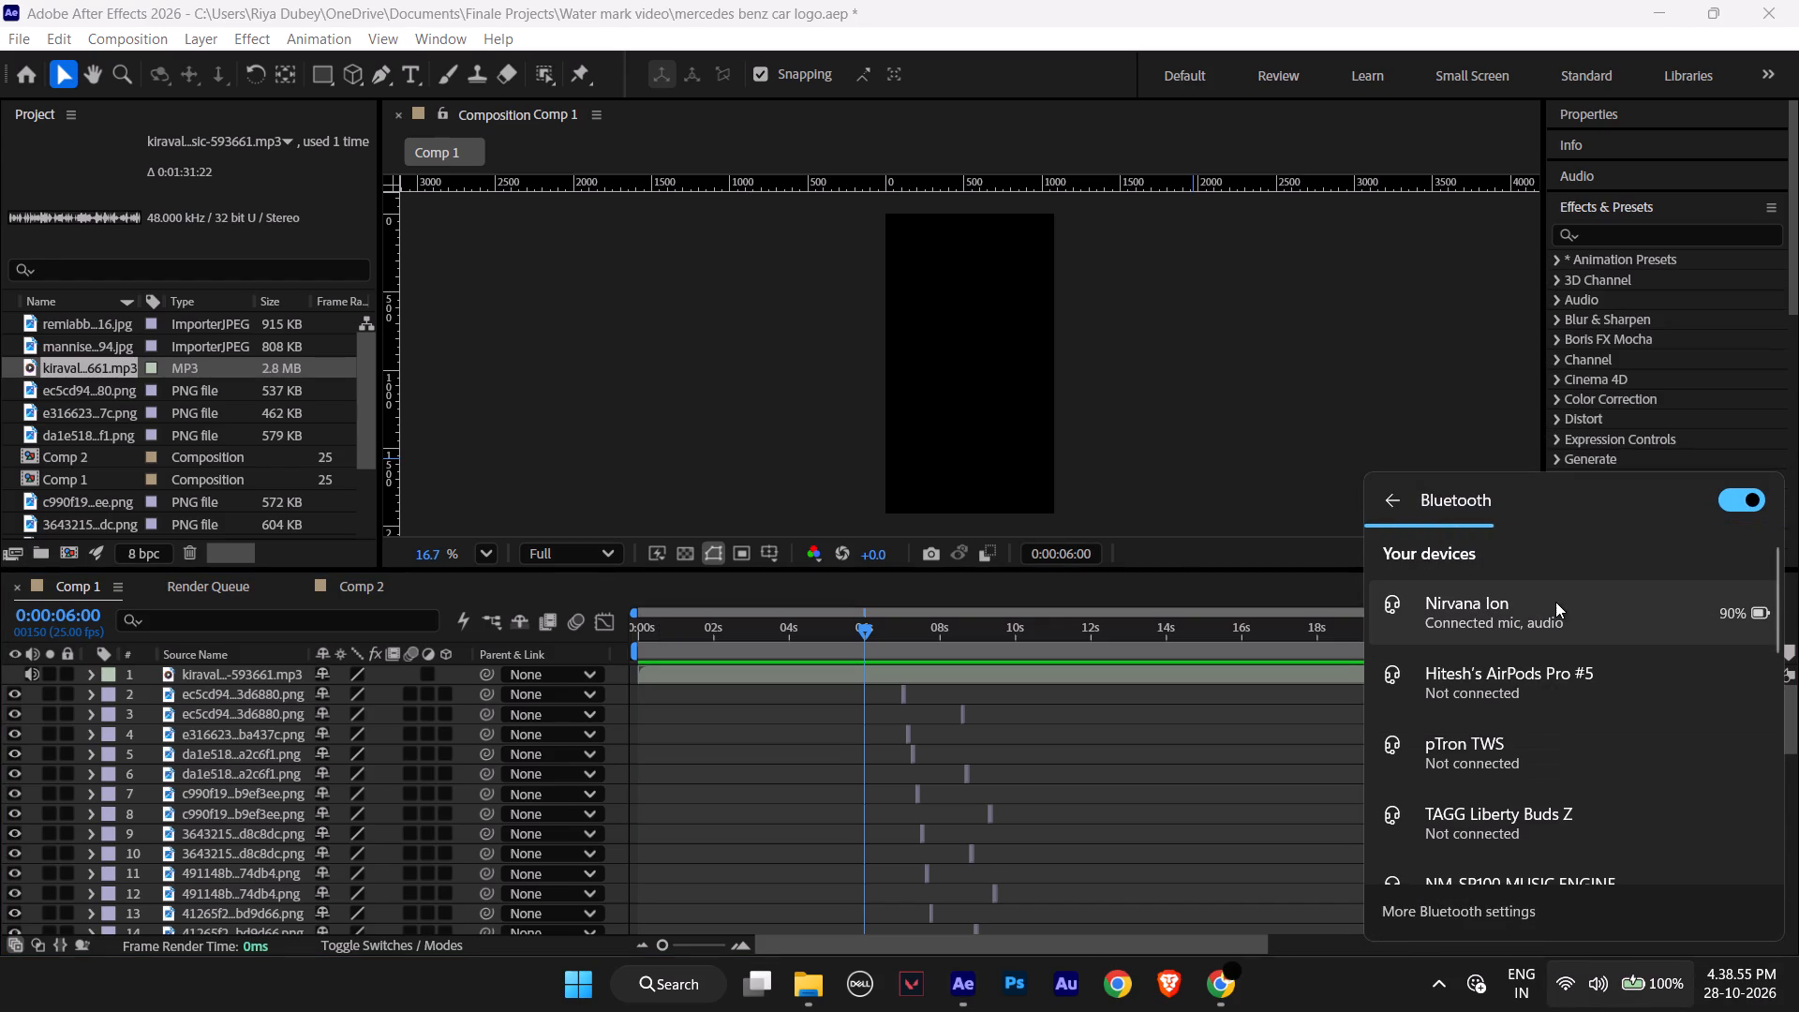
left_click(1583, 623)
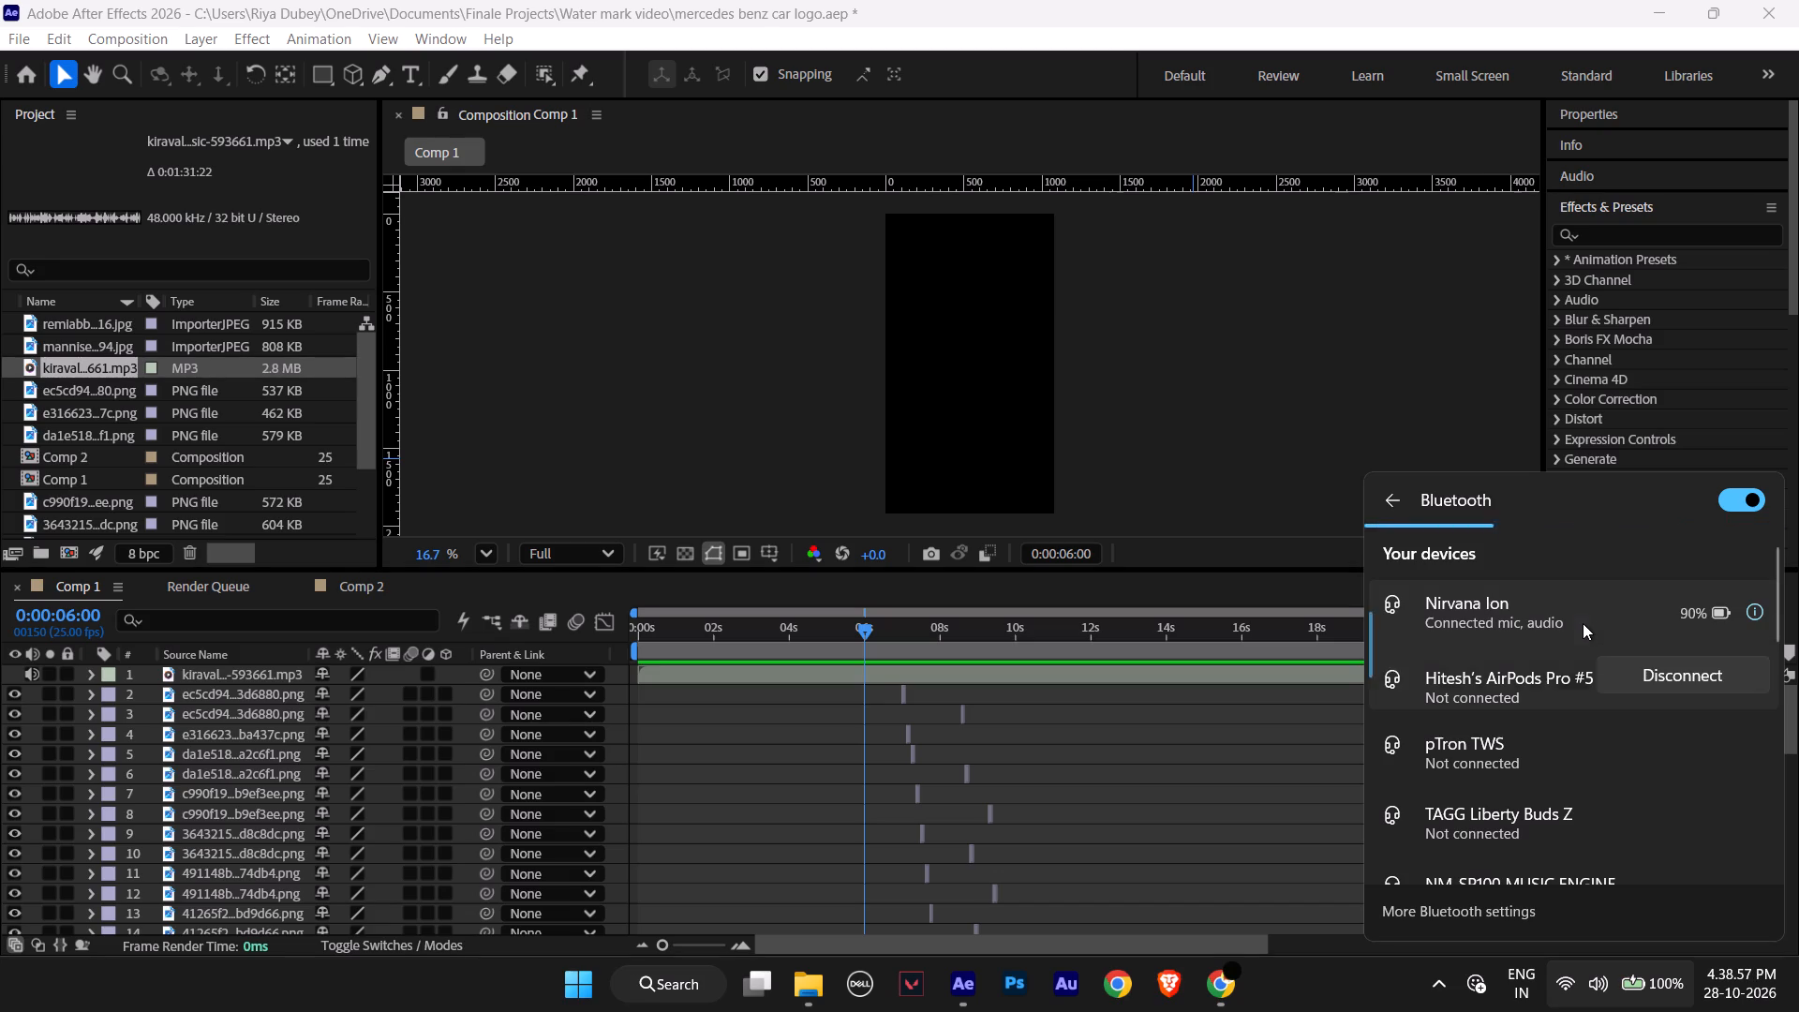
left_click(1386, 512)
left_click(1749, 841)
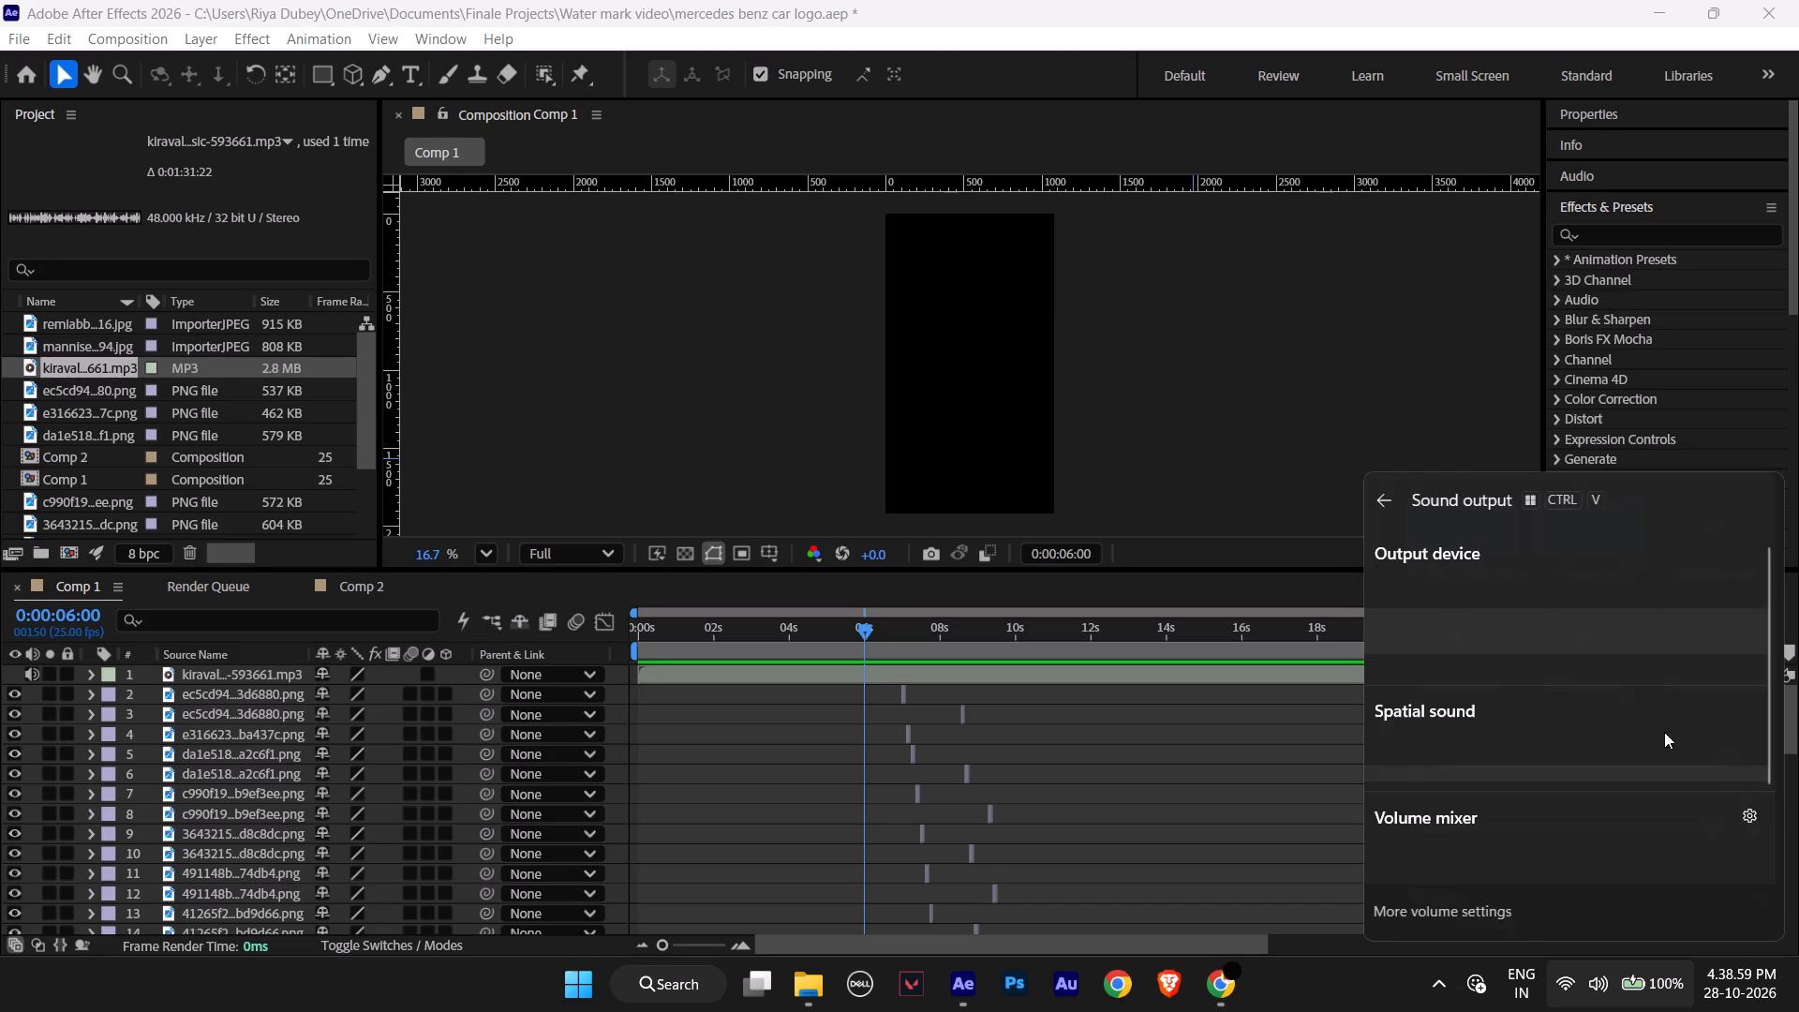
left_click(1579, 627)
left_click(1377, 500)
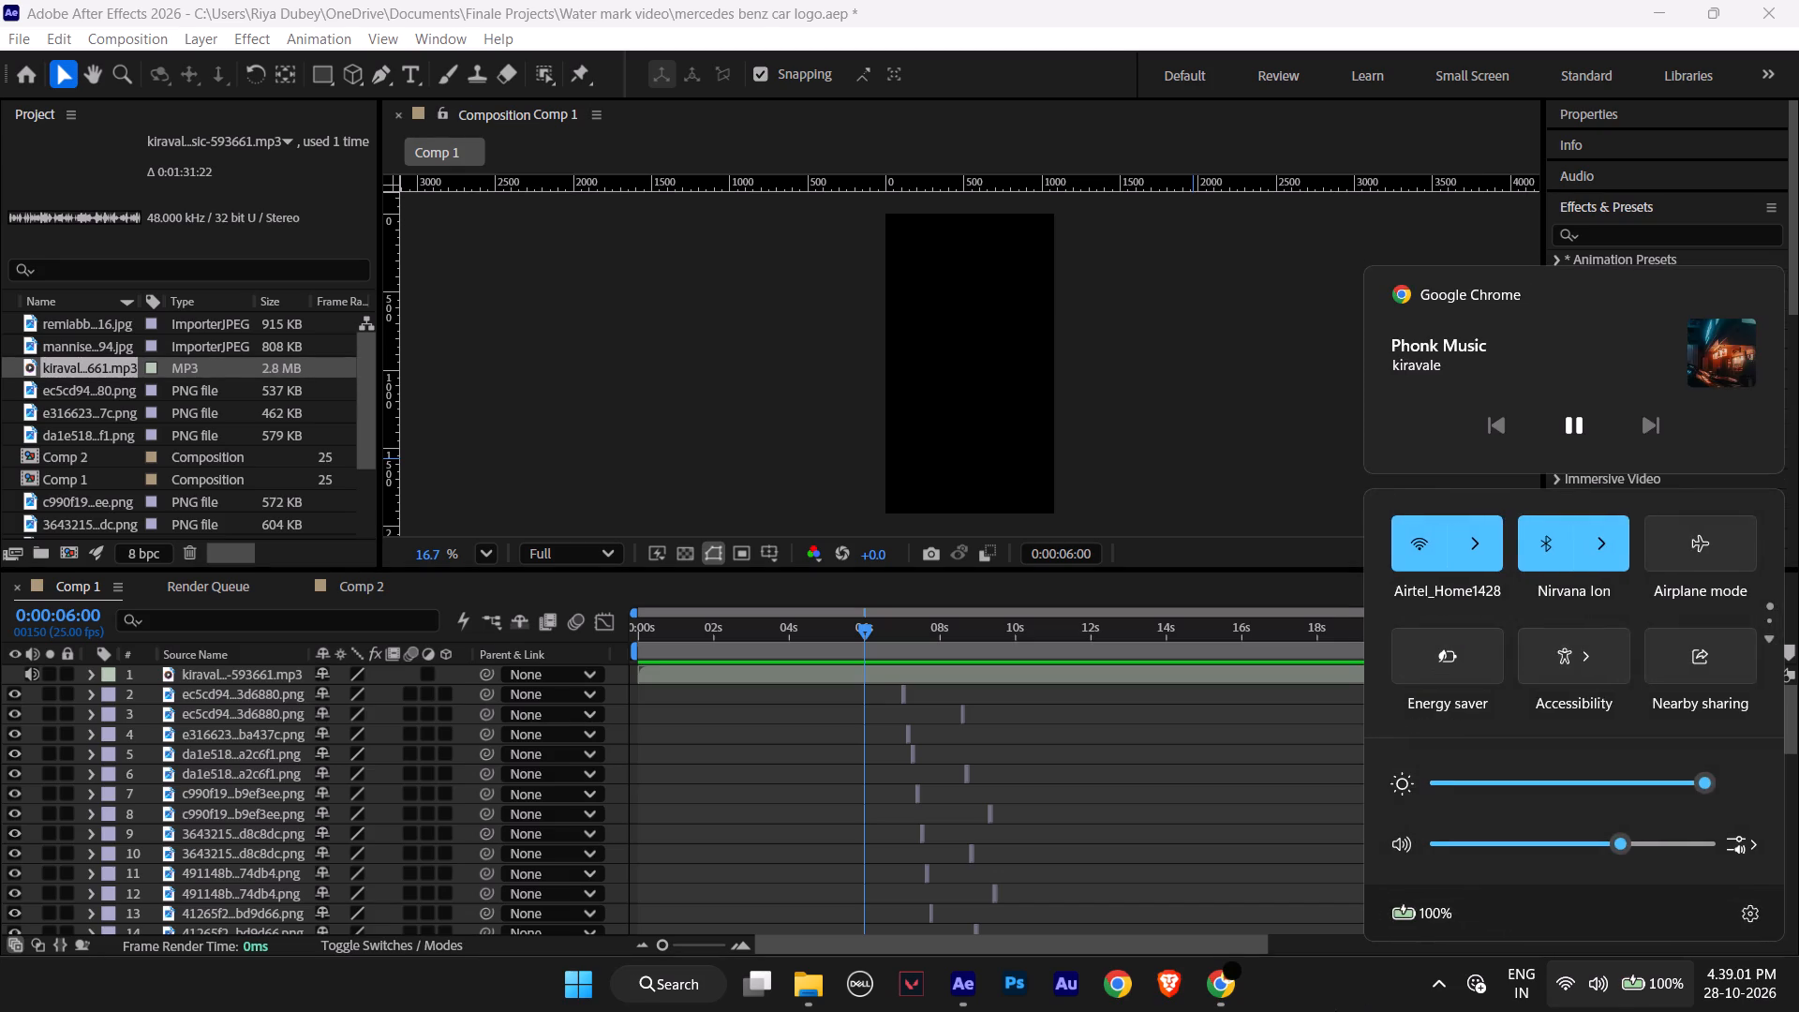
left_click(1326, 1010)
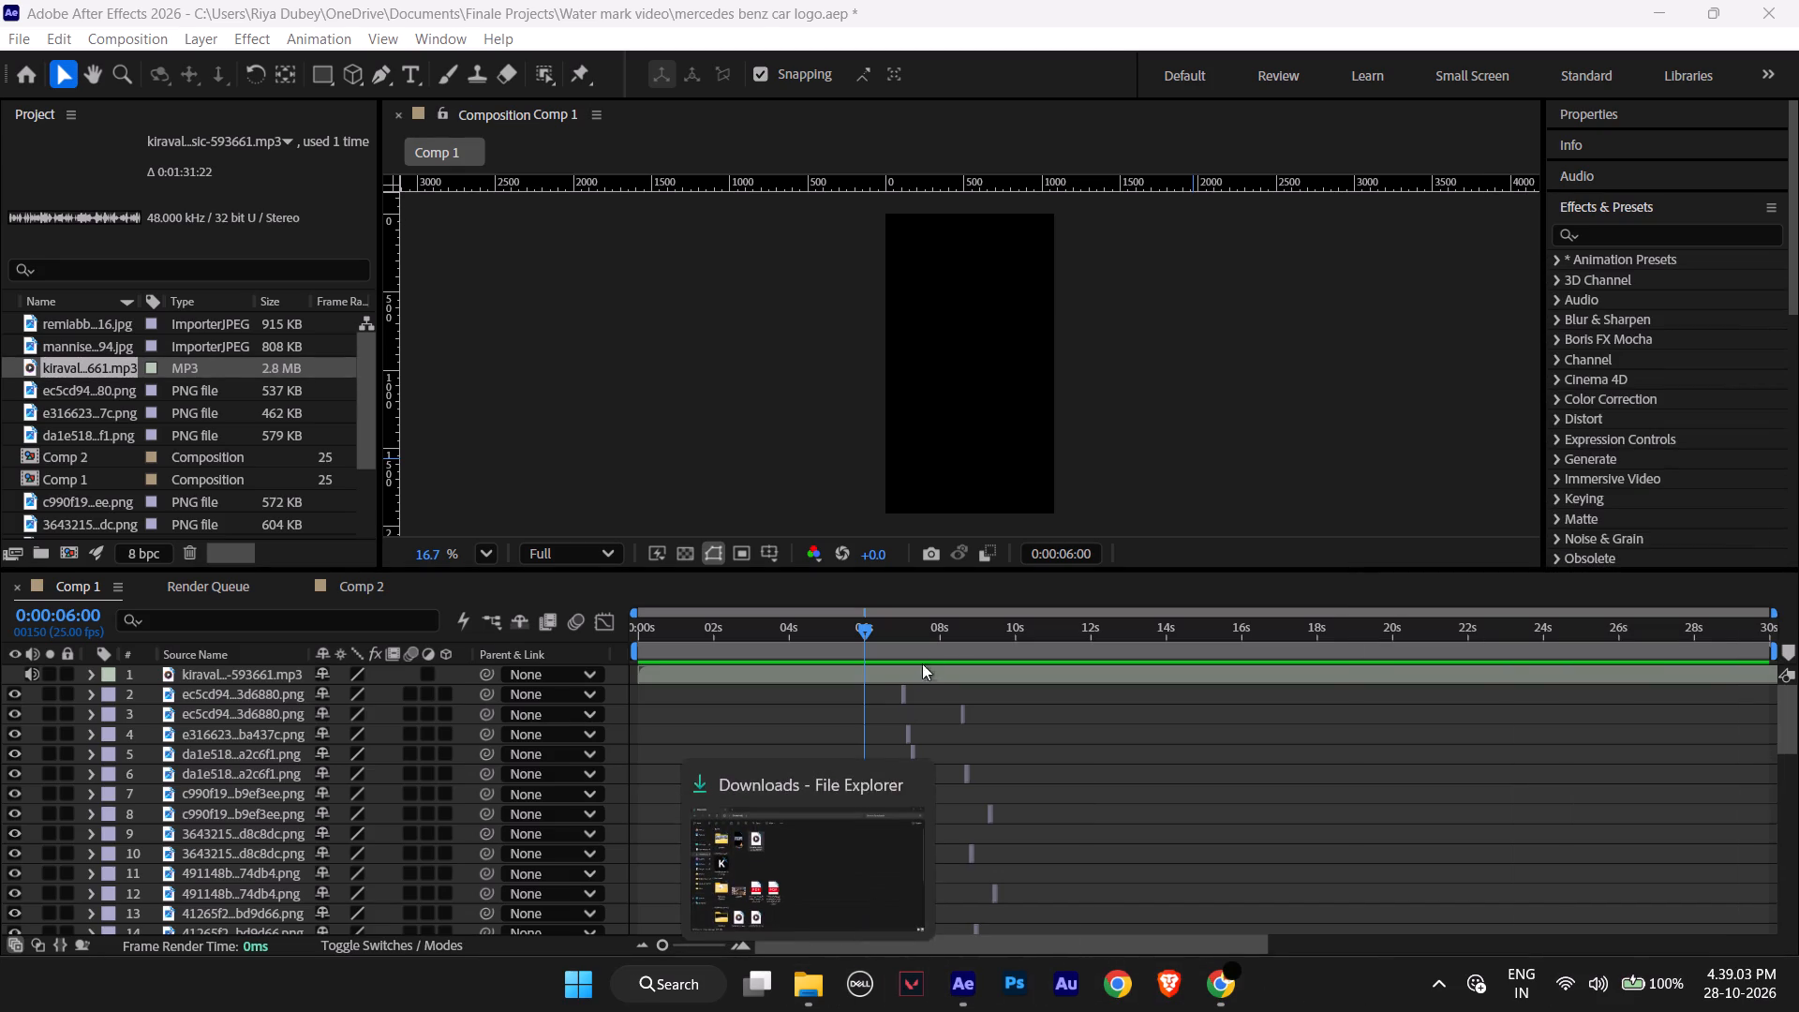
Return to the start of Comp 1 and replay its opening to check the audio again.
left_click_drag(861, 624, 644, 642)
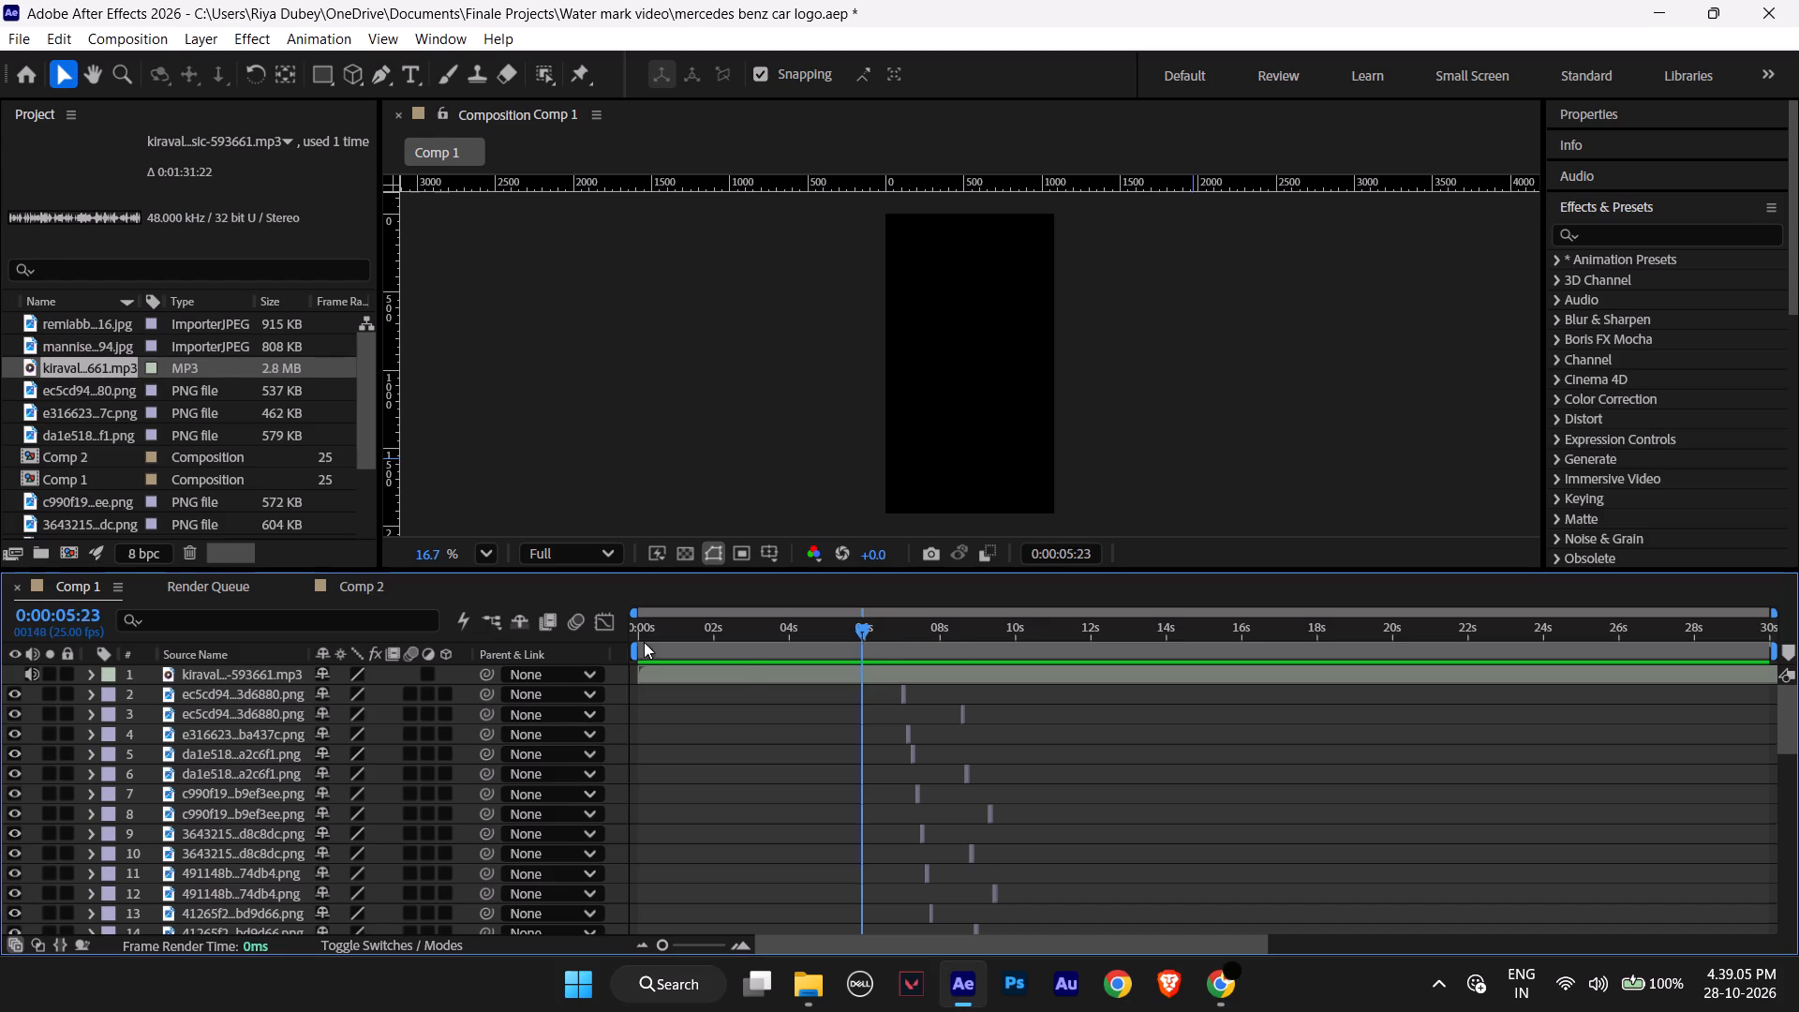
left_click_drag(644, 642, 637, 642)
left_click(1218, 996)
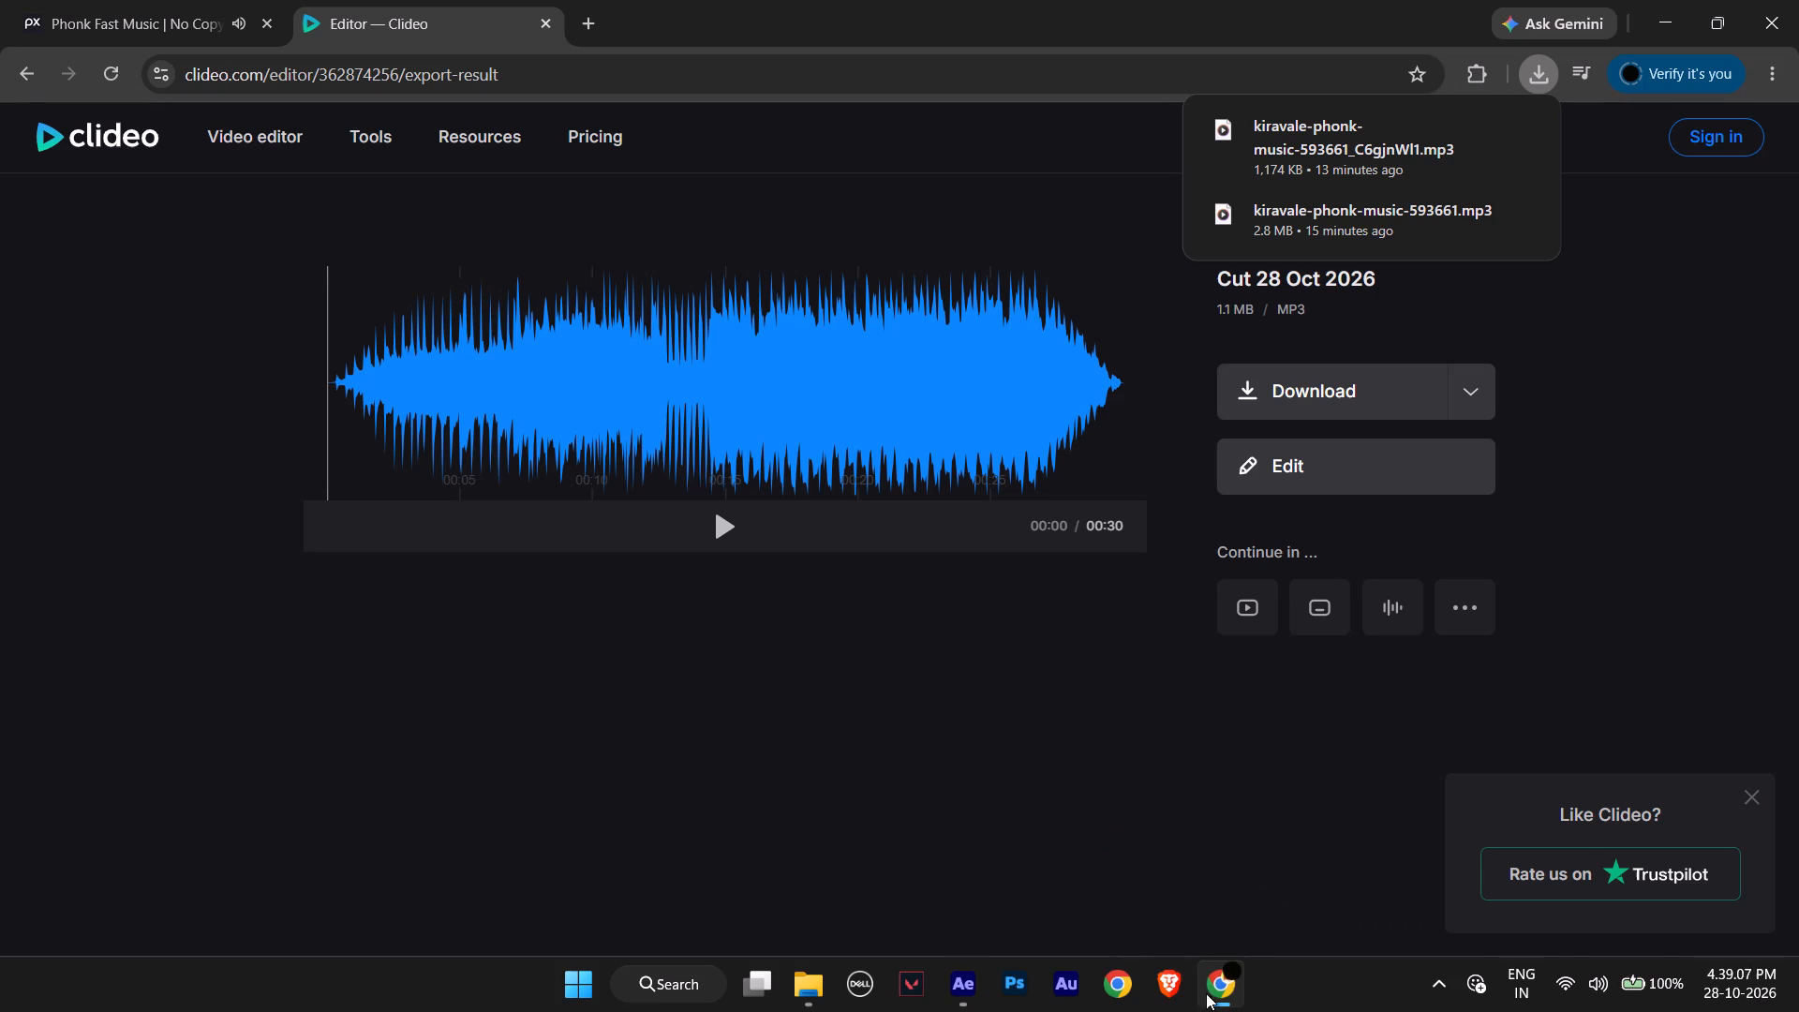
left_click(1671, 0)
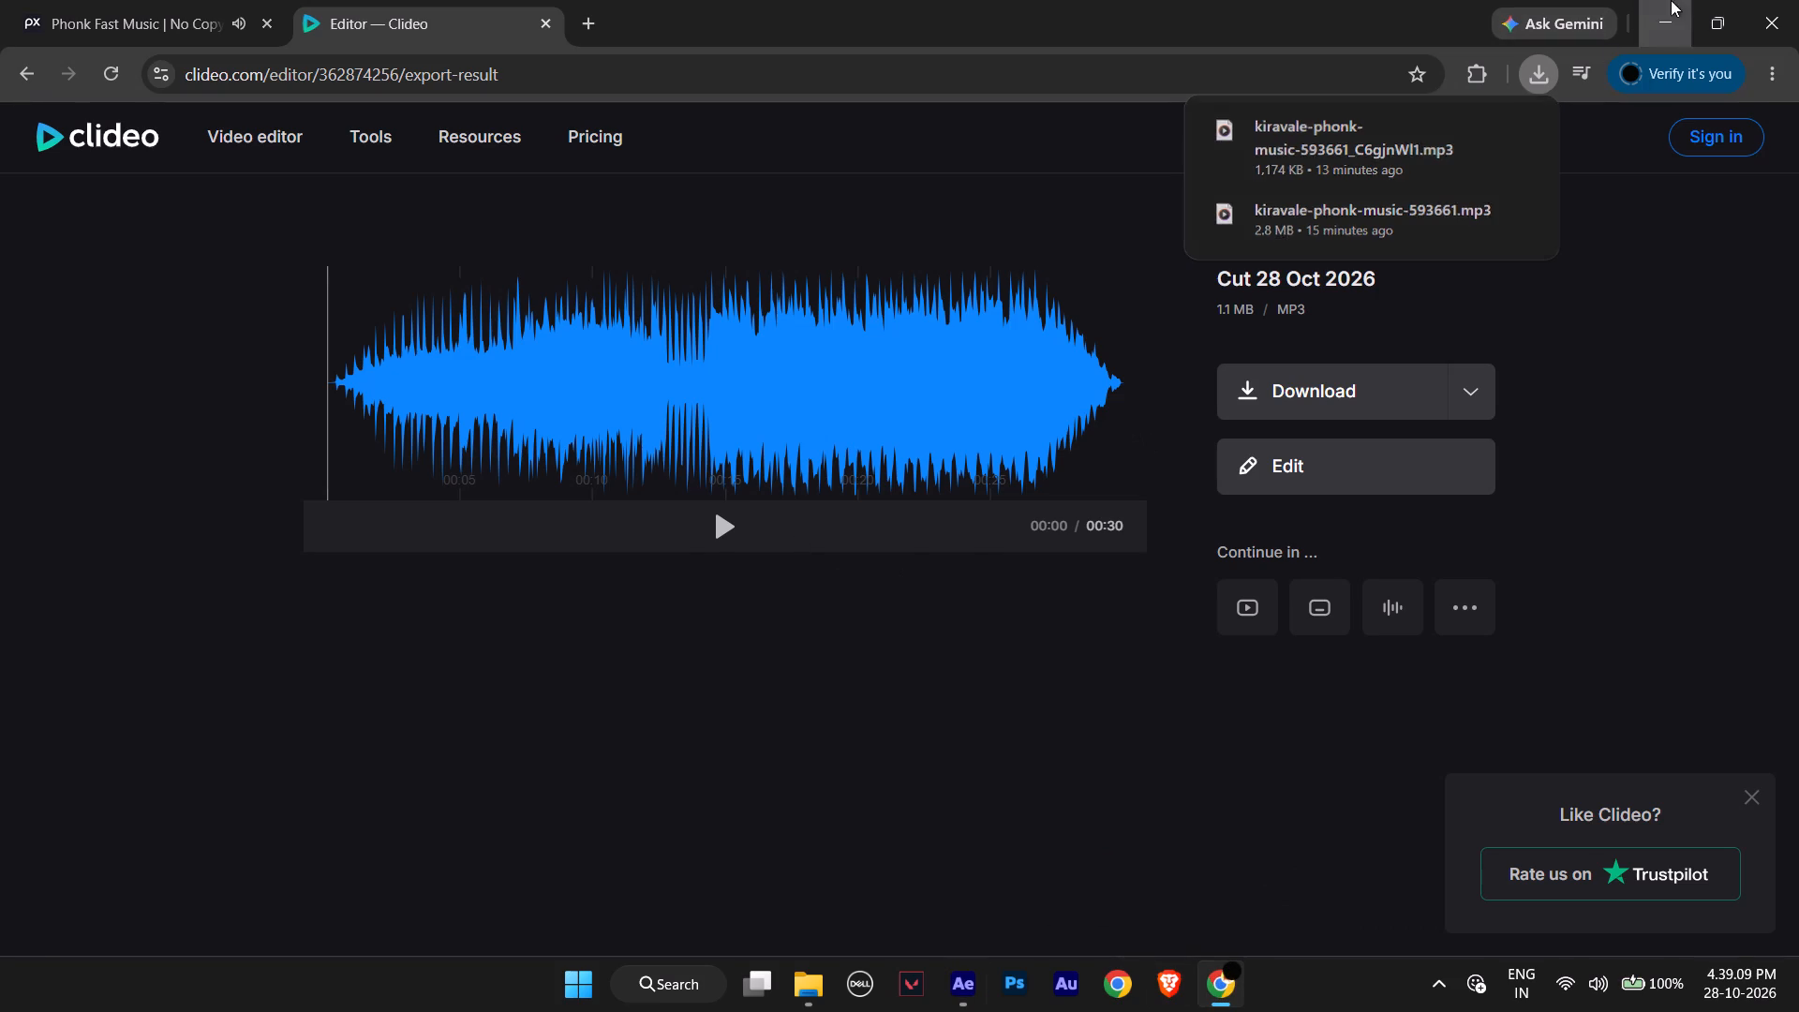
left_click(819, 969)
left_click(819, 973)
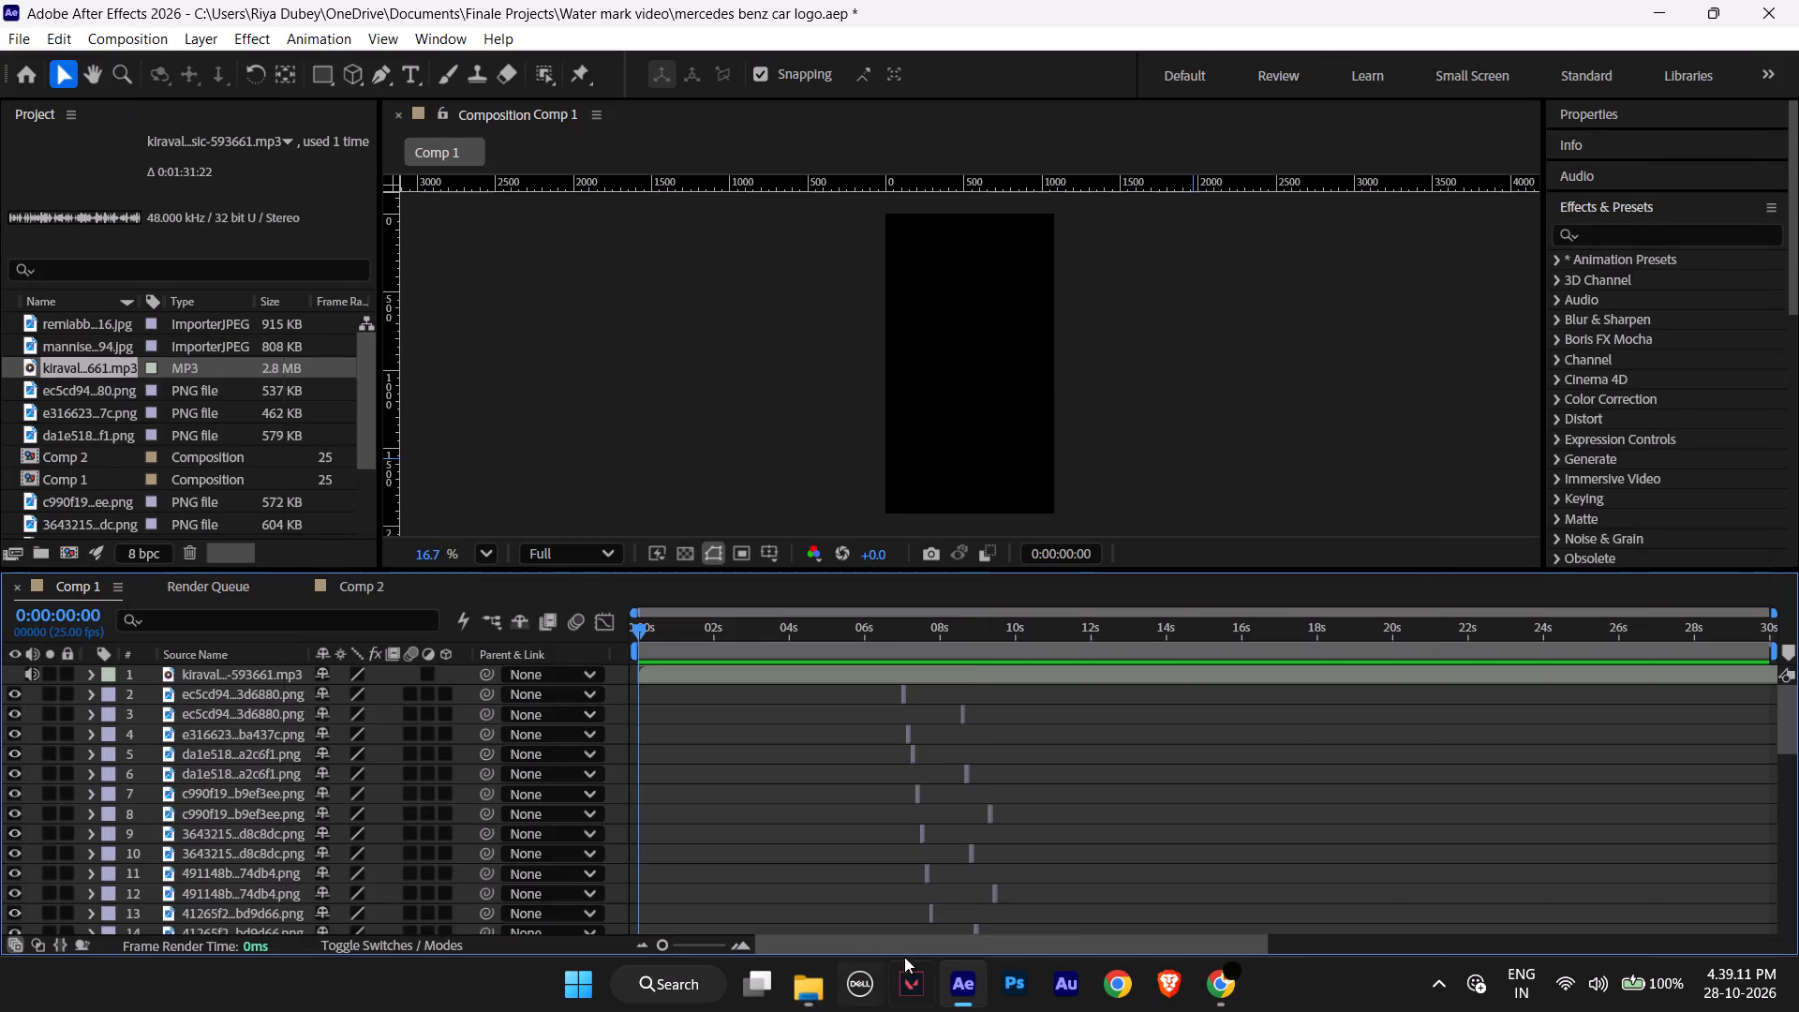
key("space")
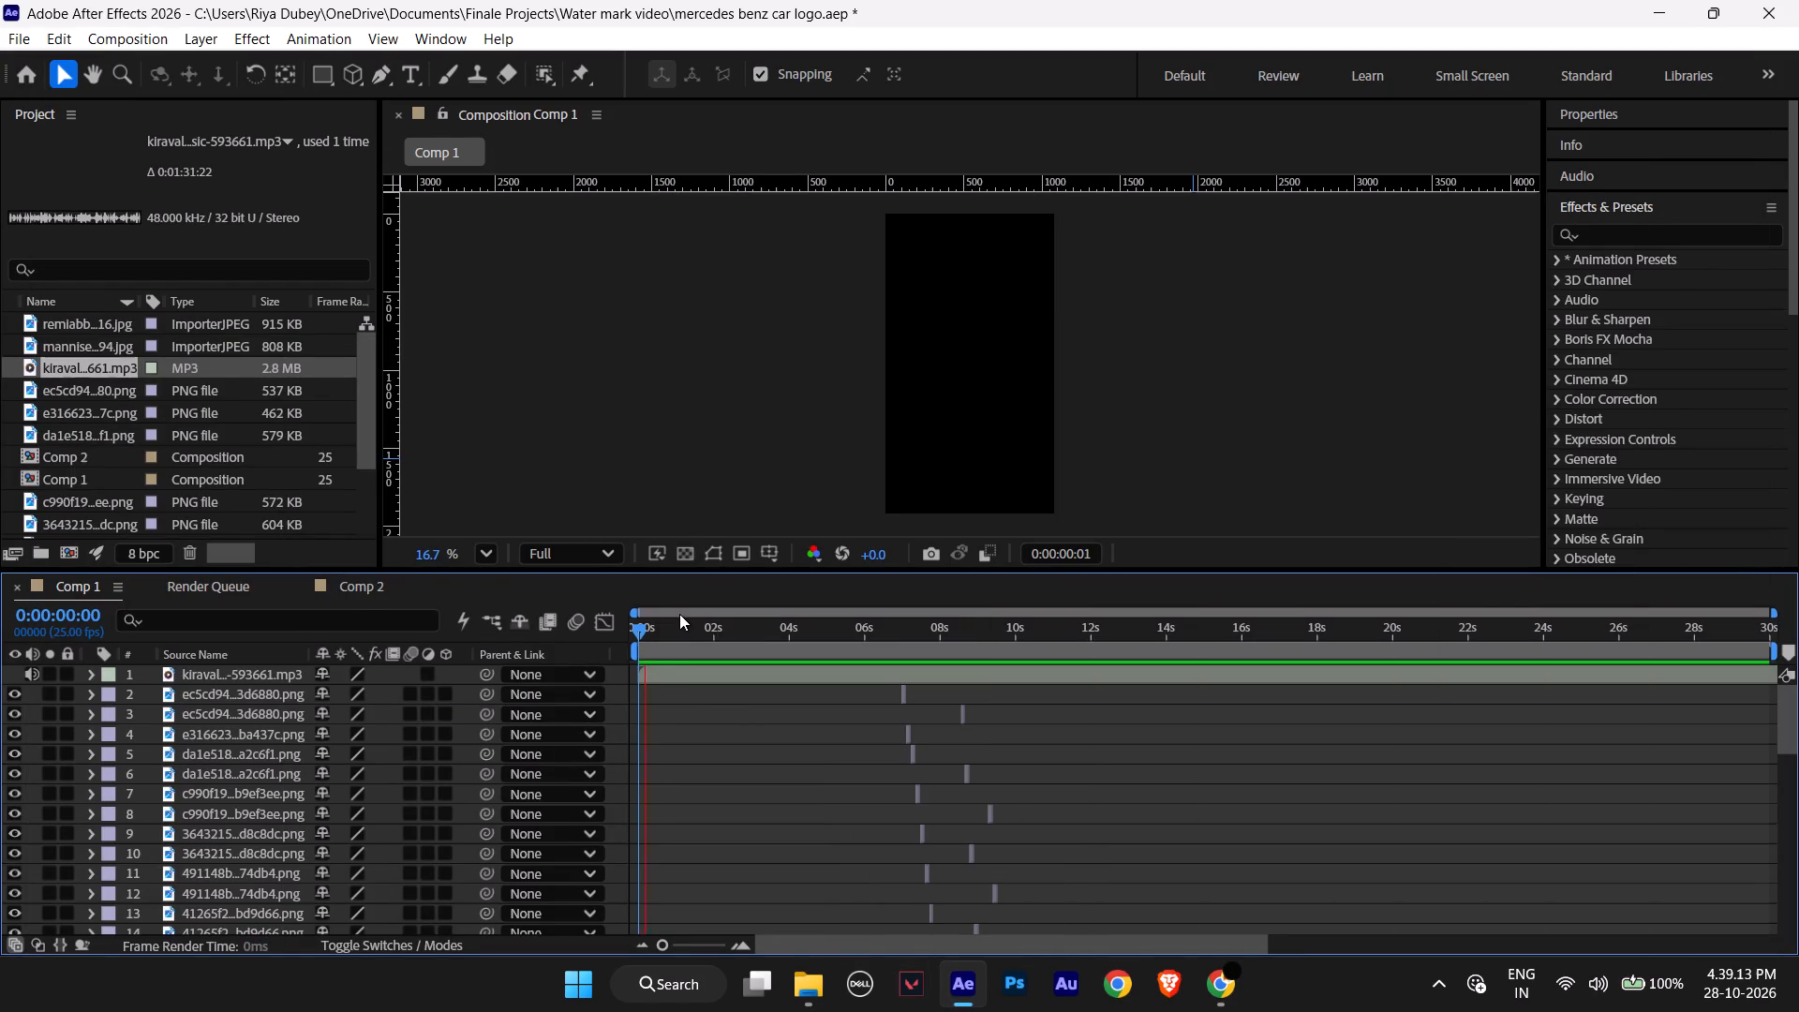
key("space")
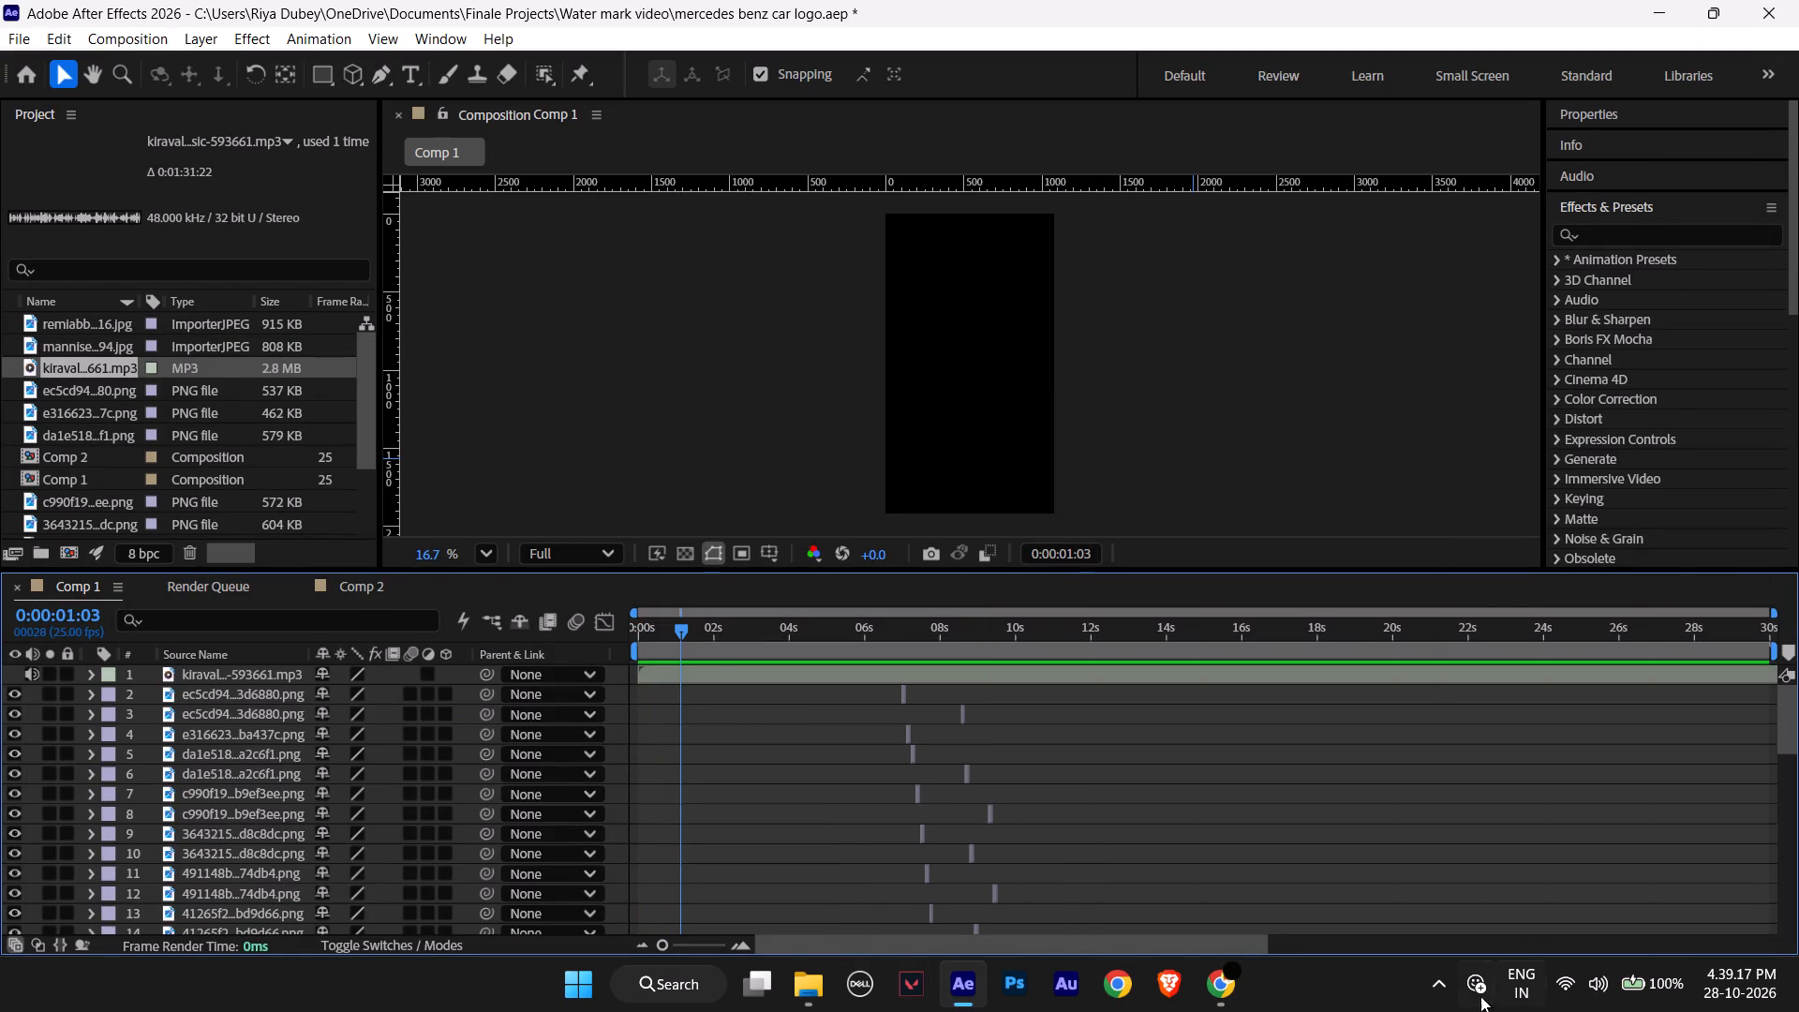
Switch to Chrome and listen to the opening of the 30-second music cut in Clideo.
left_click(1213, 974)
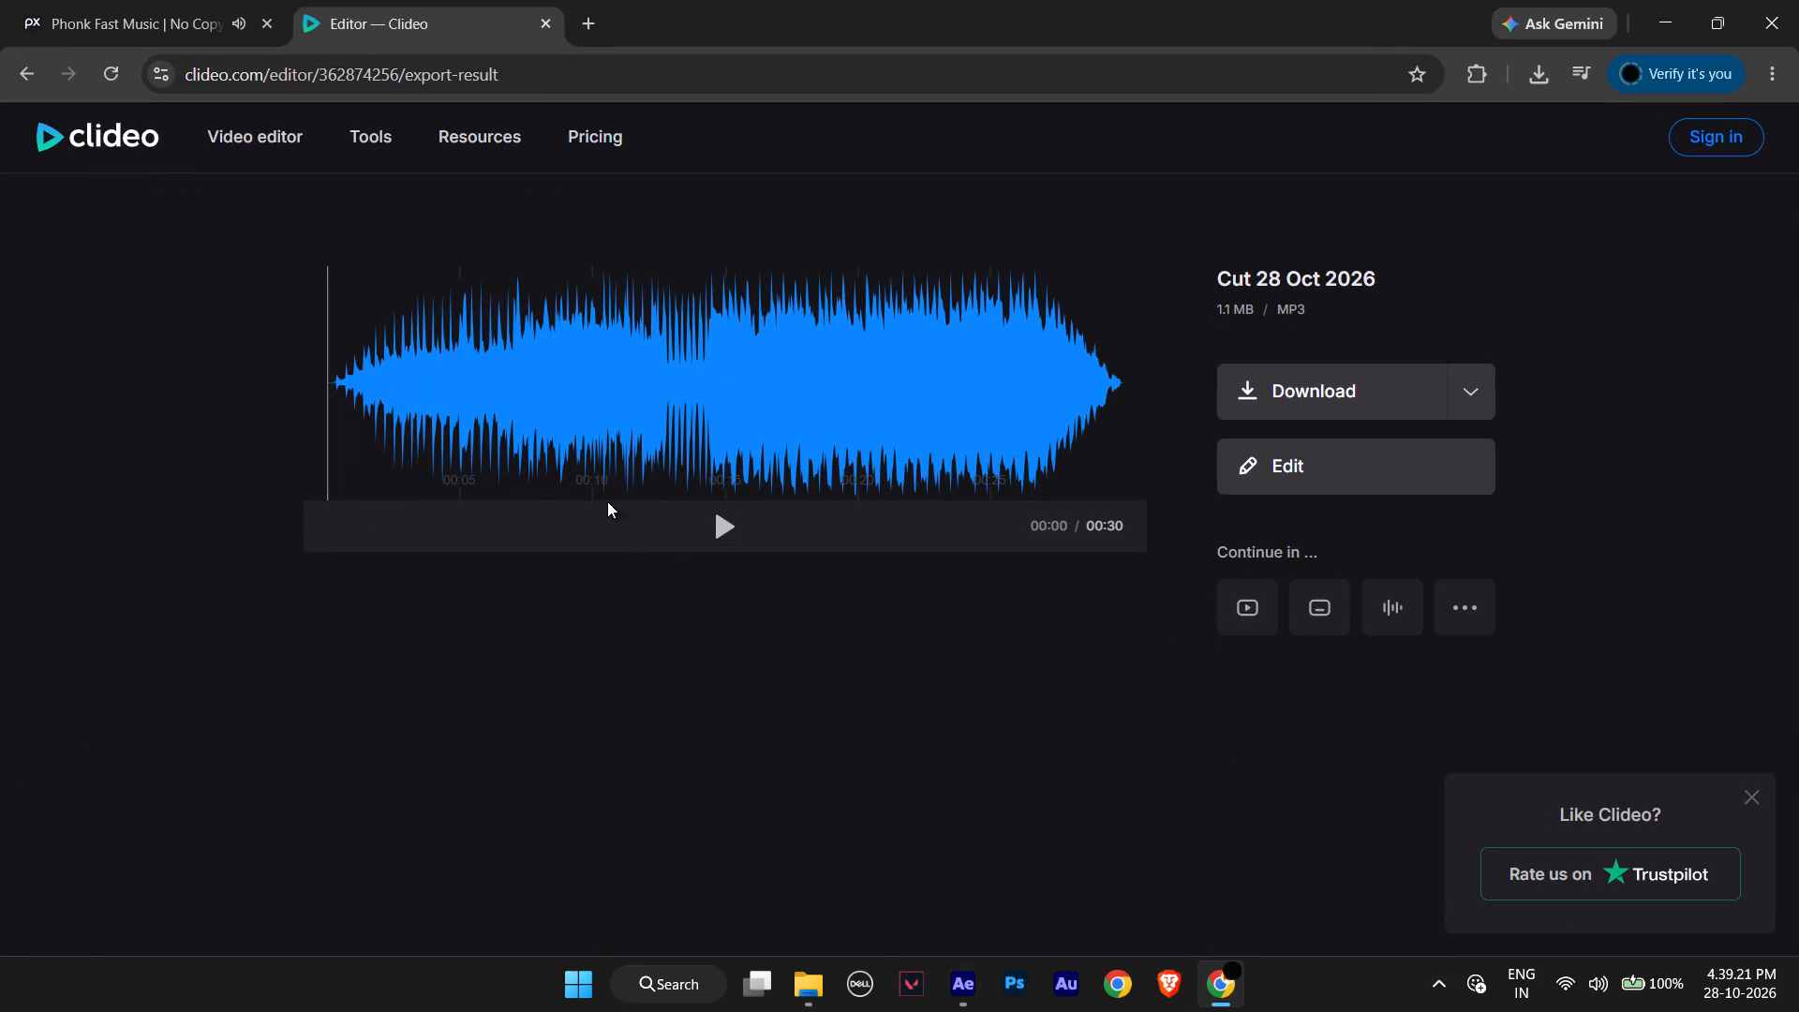
left_click(716, 528)
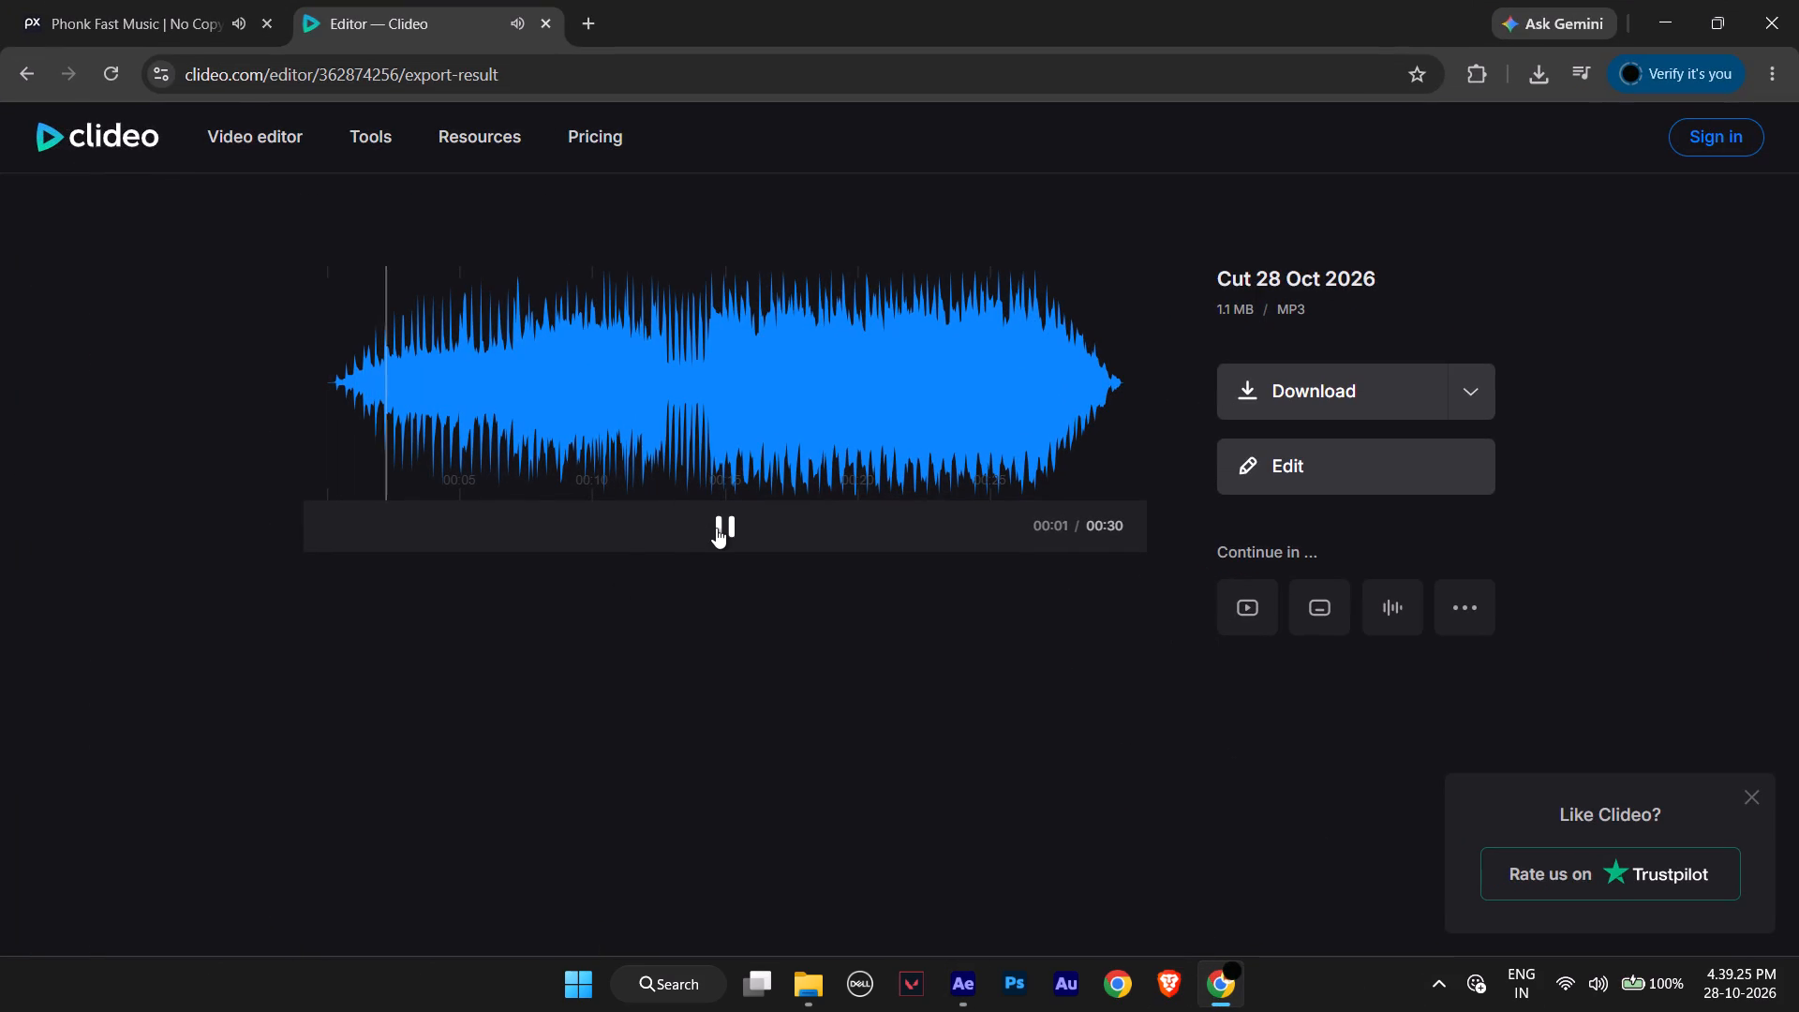
left_click(716, 528)
On Pixabay, pause Phonk Music and briefly preview the Drift Phonk, Brazilian Phonk and Arabic Phonk tracks.
left_click(161, 0)
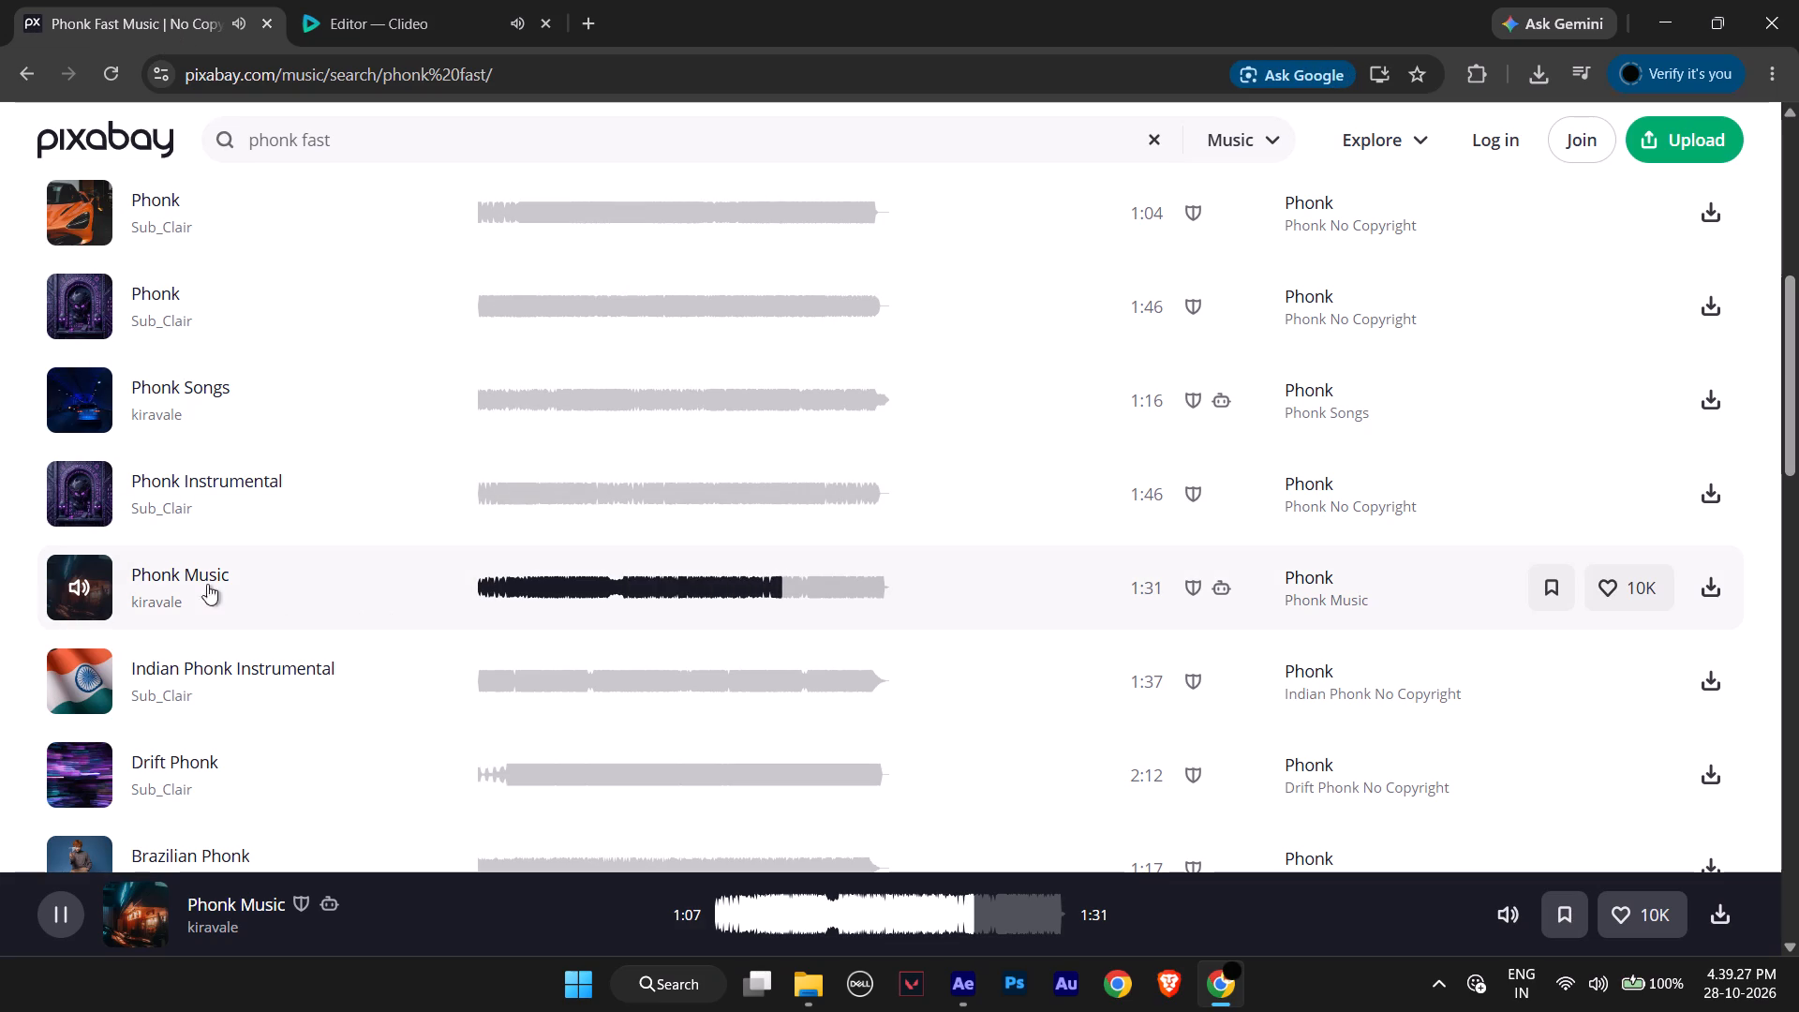
left_click(87, 585)
scroll(498, 574, "up", 1)
scroll(499, 574, "down", 1)
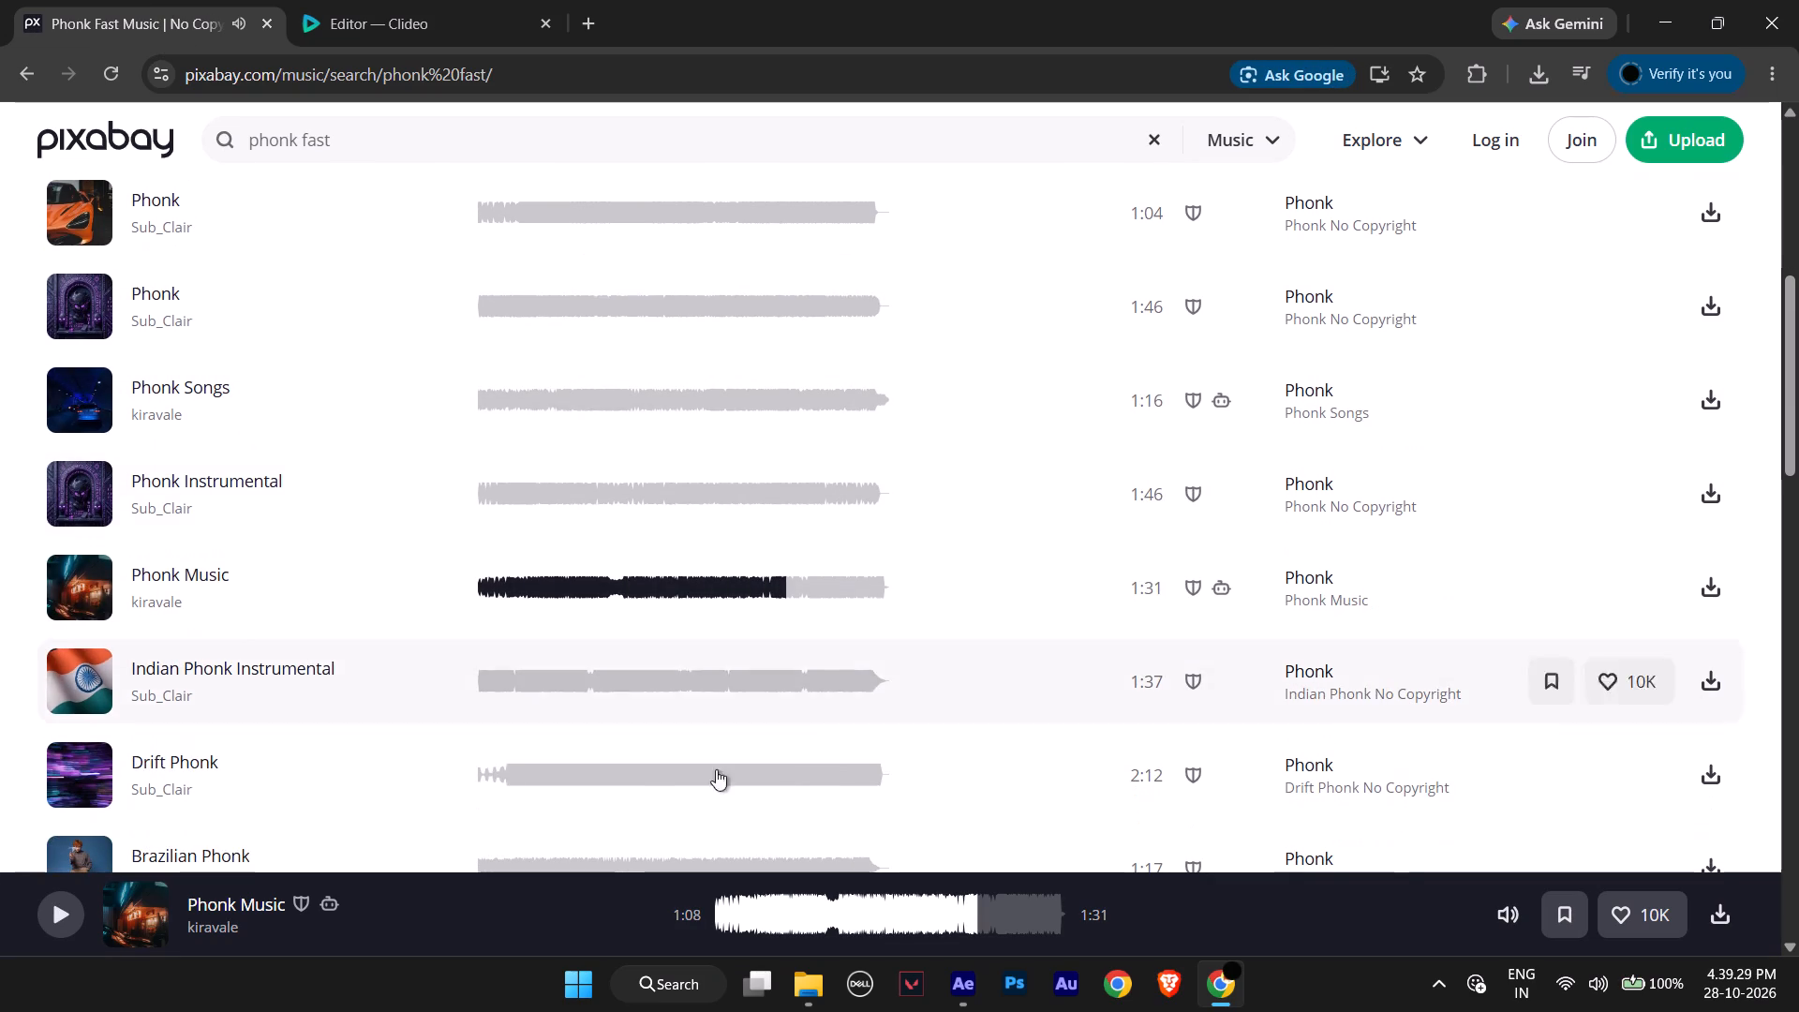
left_click(71, 786)
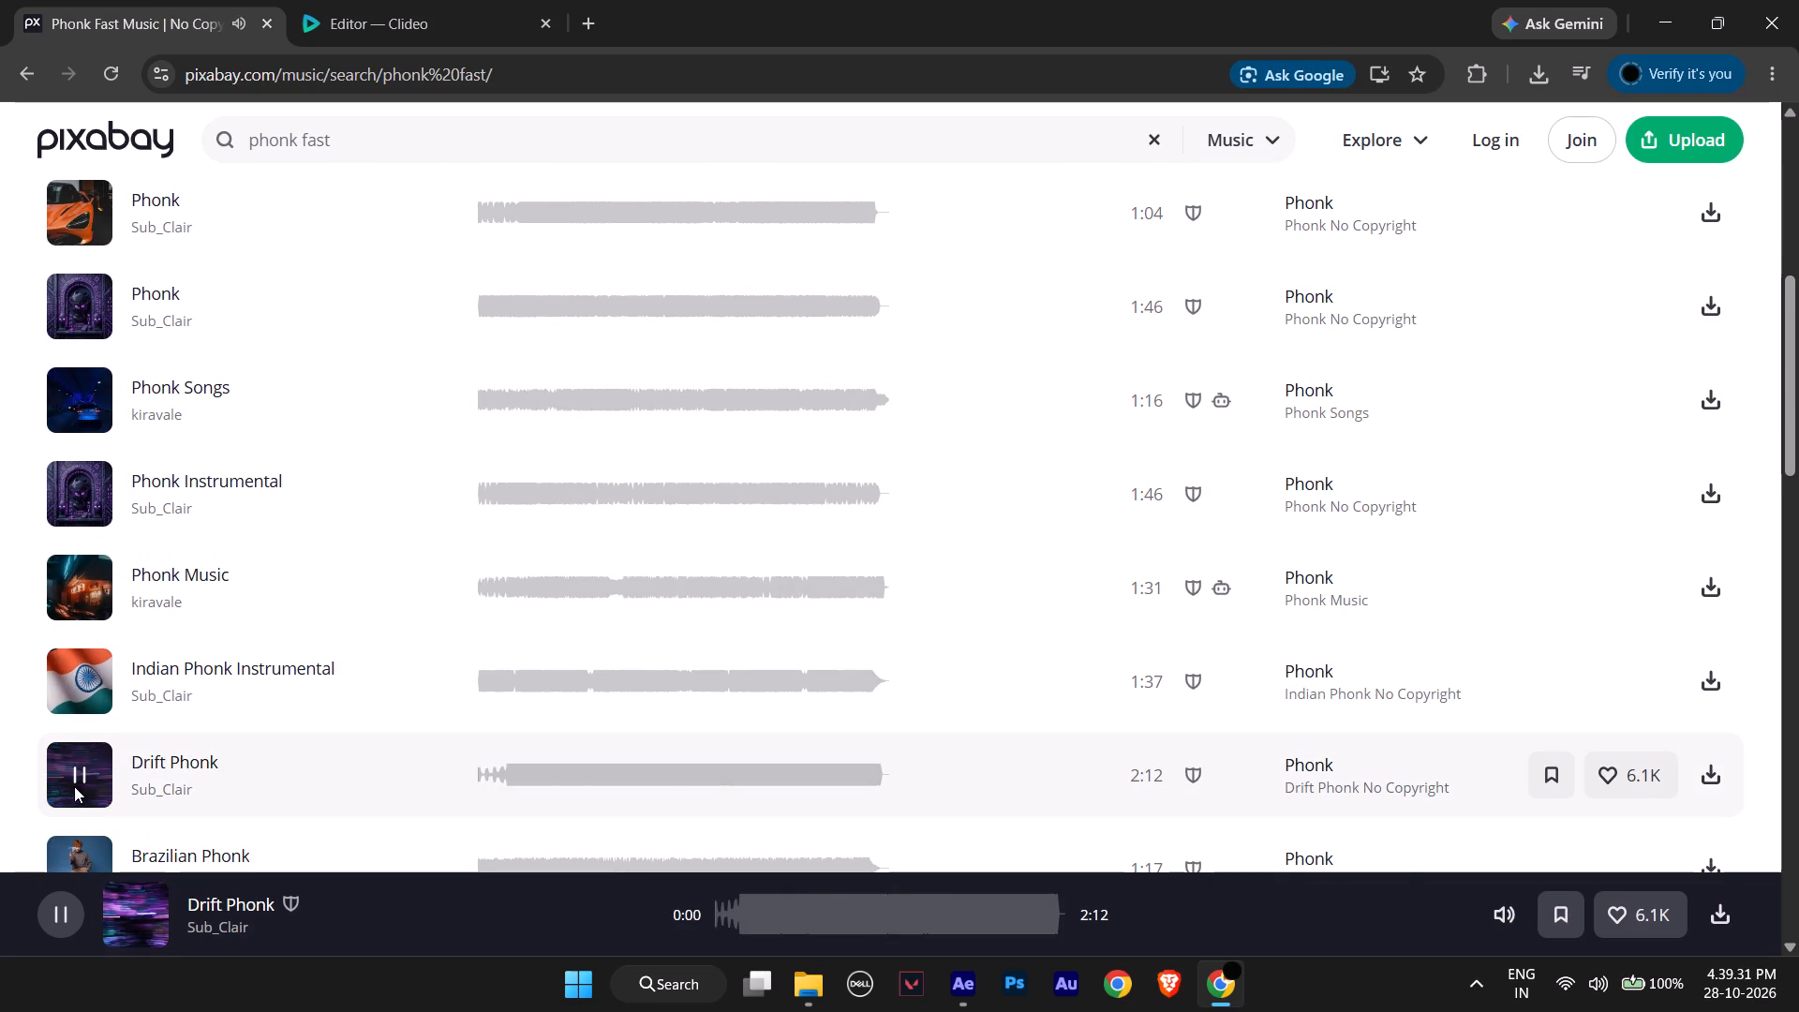
scroll(83, 708, "down", 2)
left_click(81, 454)
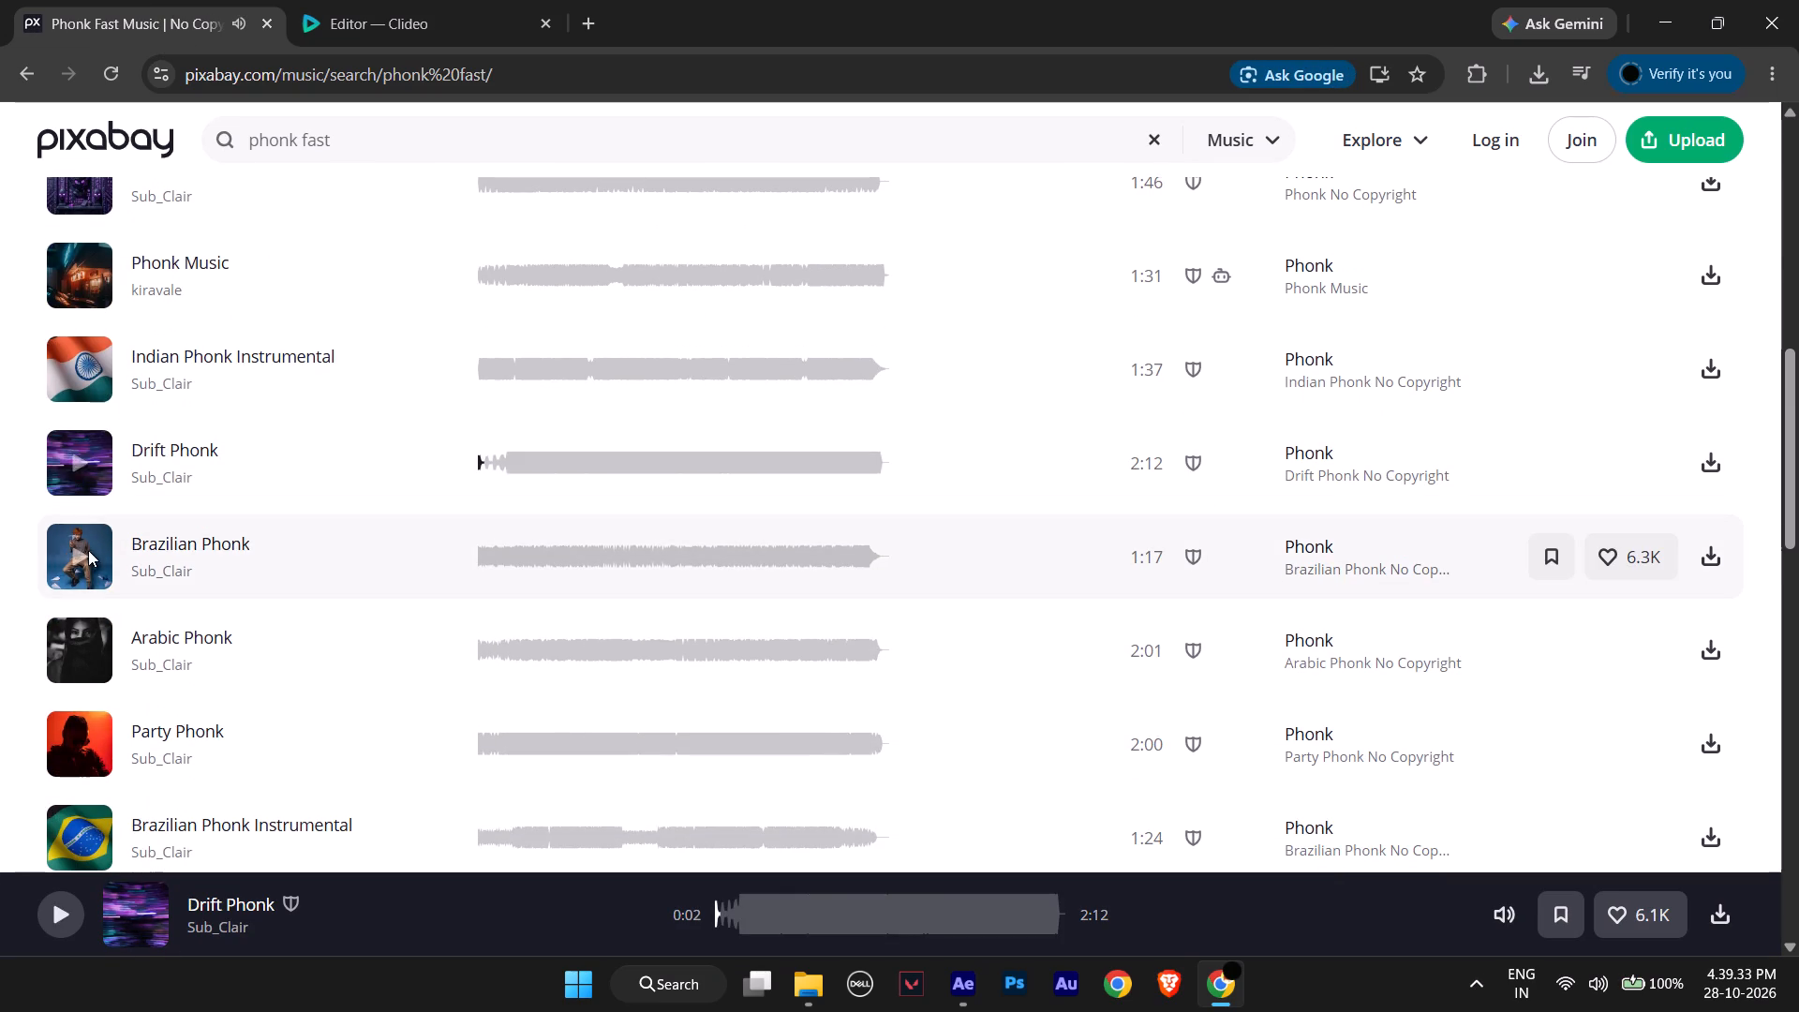
left_click(88, 558)
left_click(85, 558)
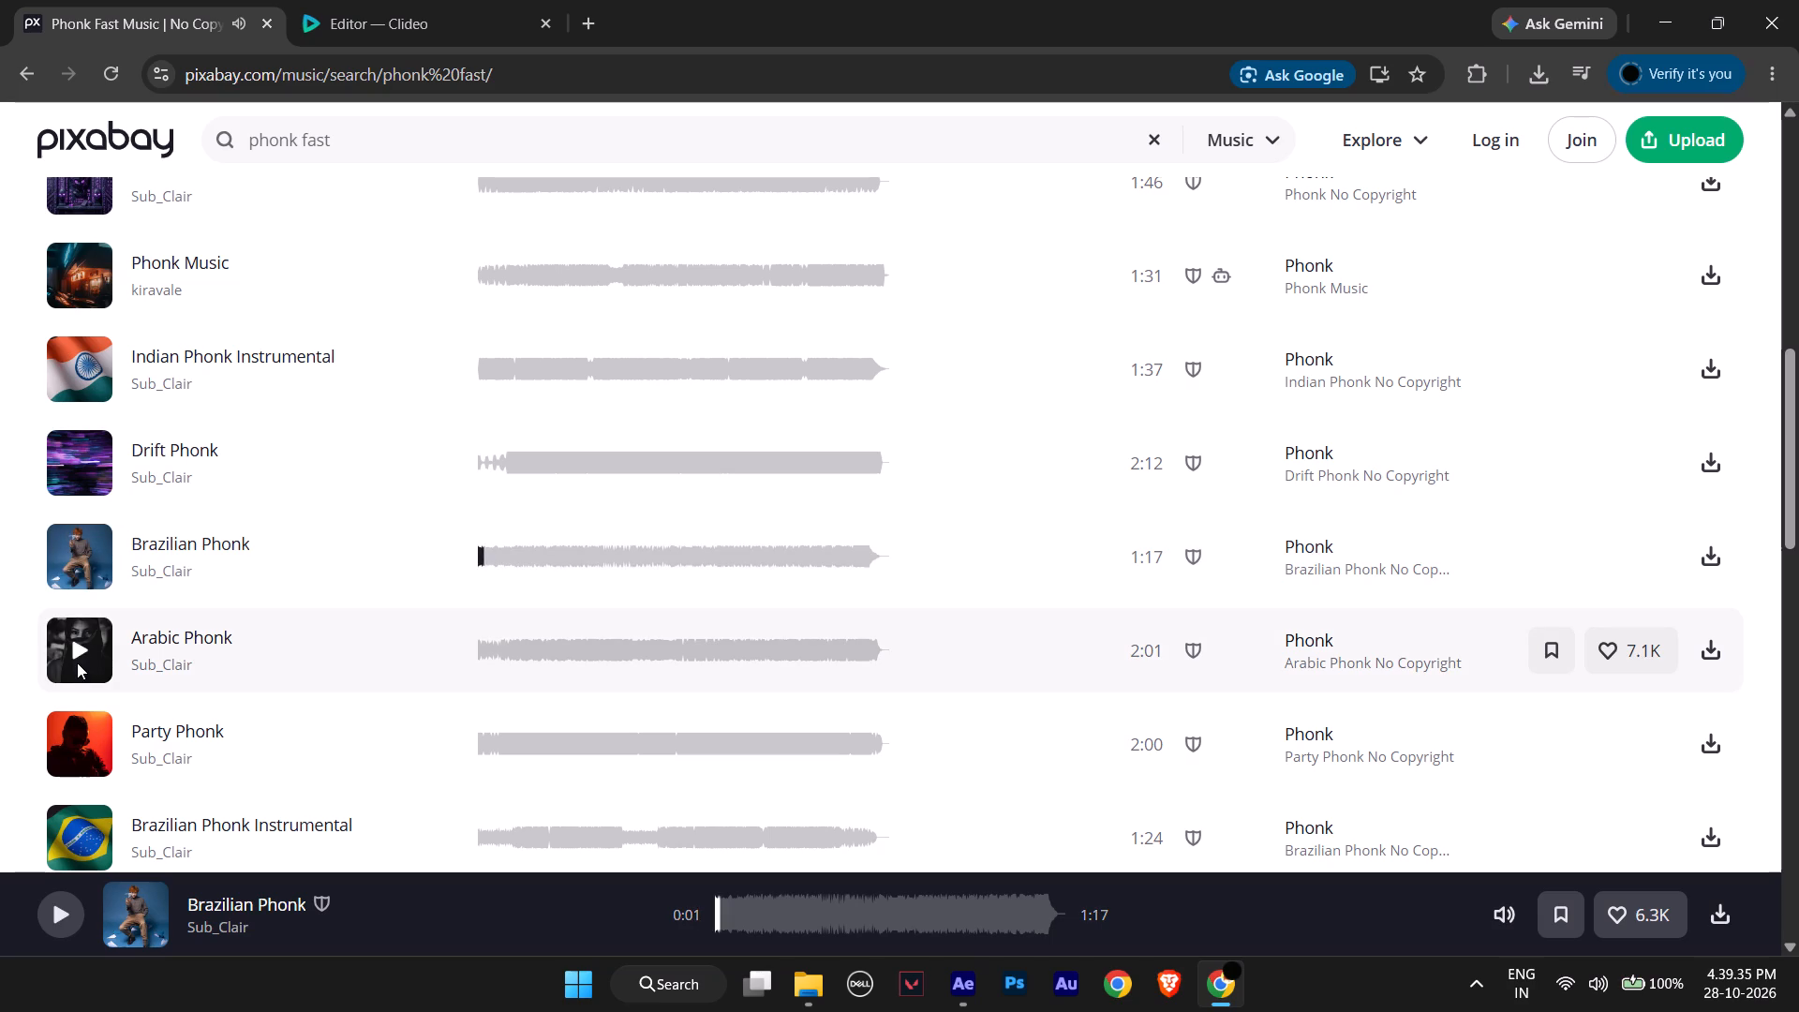
left_click(77, 662)
left_click(75, 662)
scroll(355, 506, "up", 2)
scroll(355, 493, "down", 2)
scroll(355, 491, "up", 2)
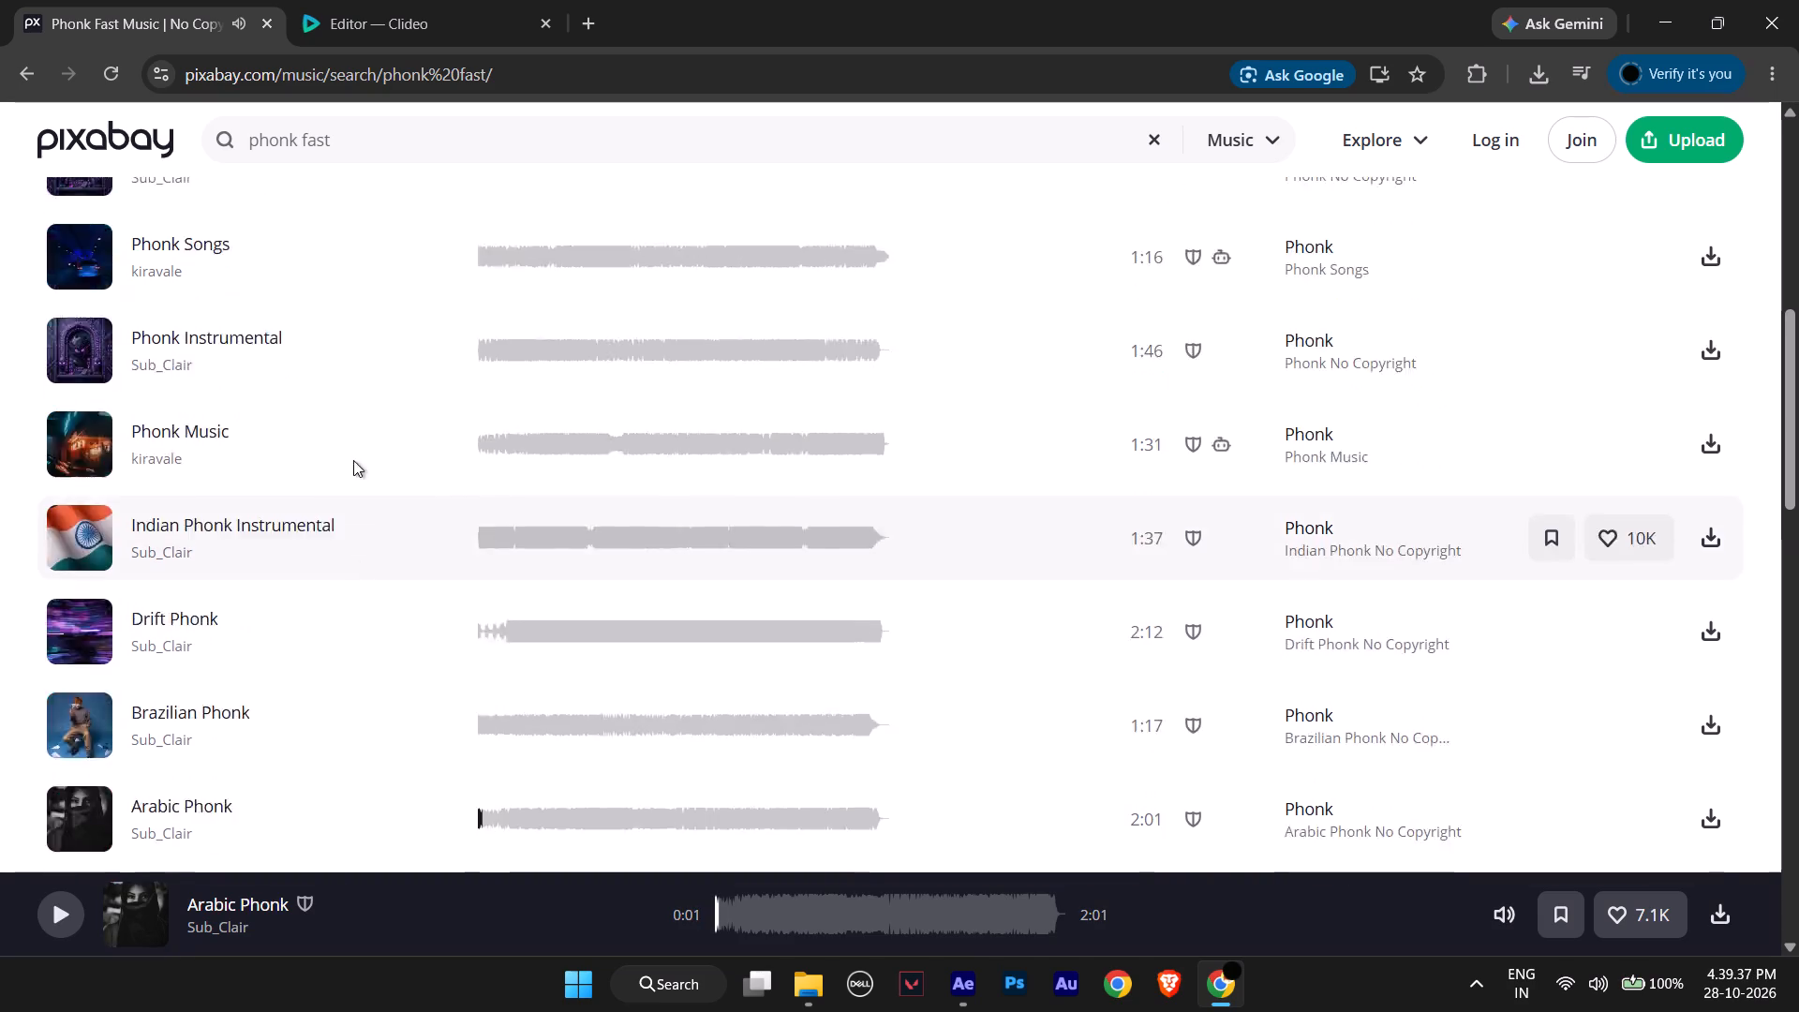
scroll(353, 460, "up", 1)
Search Pixabay music for "phonk speed".
left_click(361, 136)
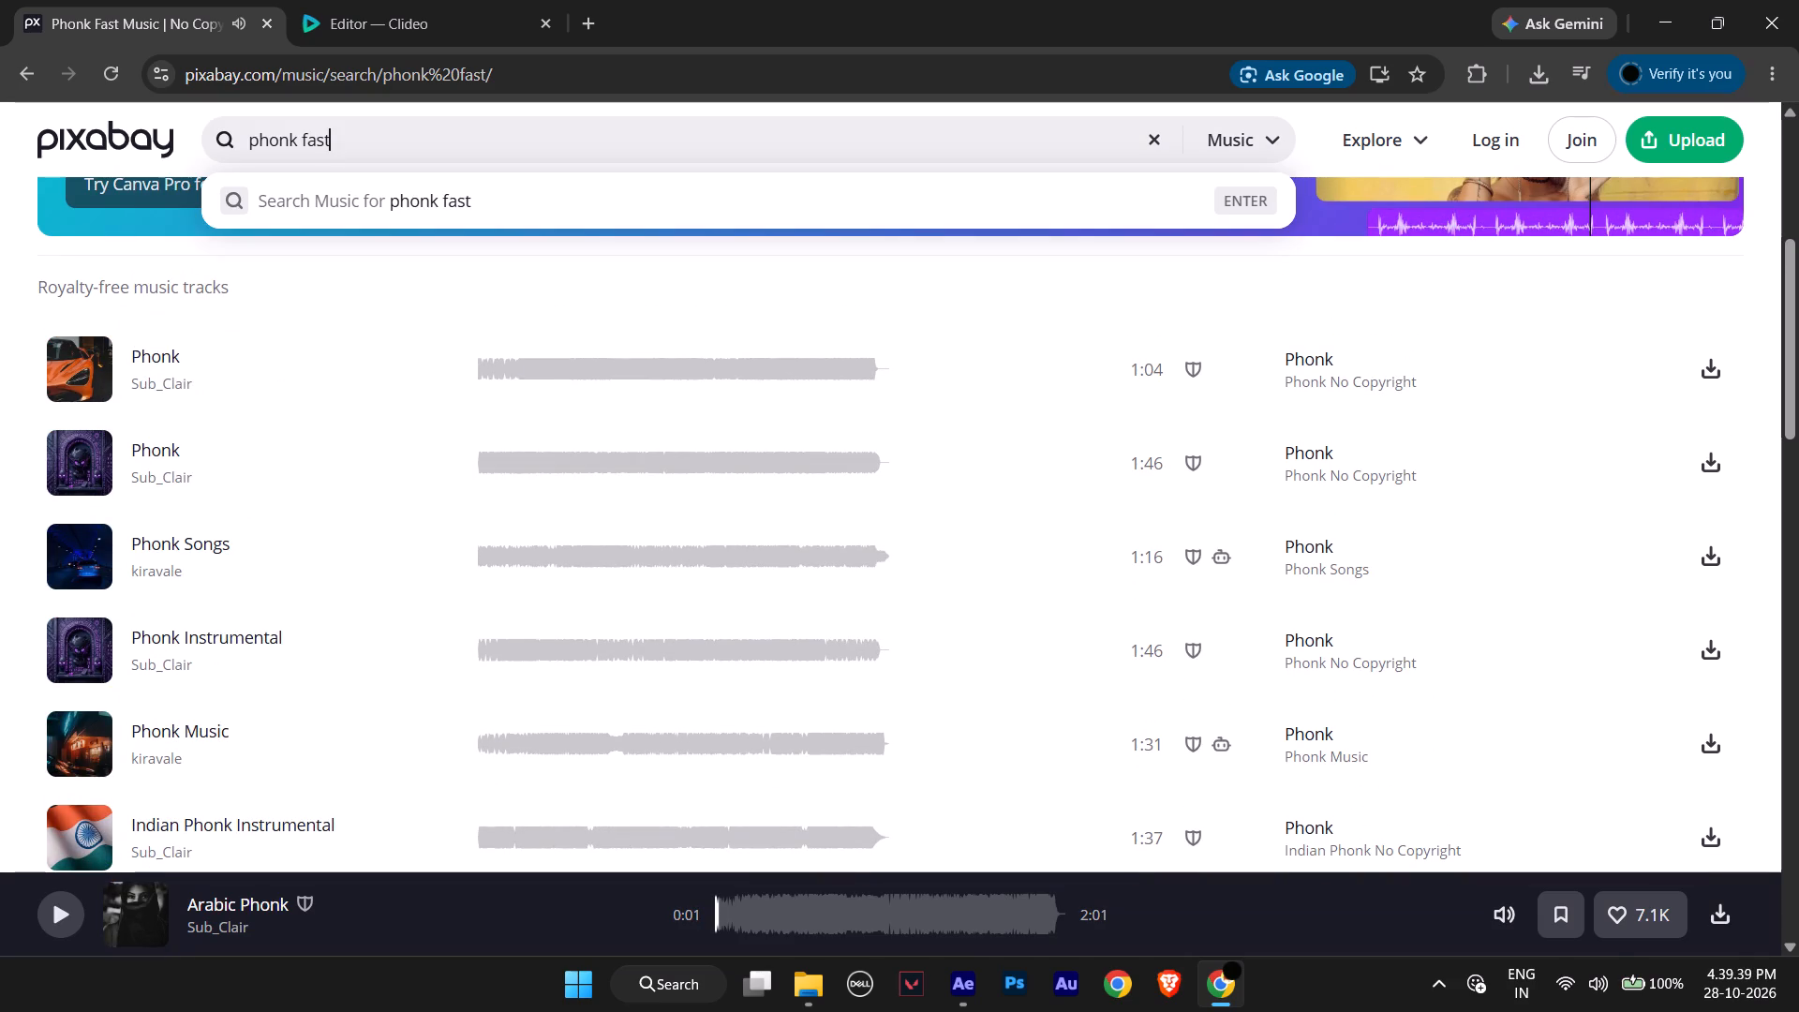
key("space")
key("BackSpace")
key("BackSpace")
key("BackSpace")
key("BackSpace")
key("BackSpace")
type("speed")
key("Return")
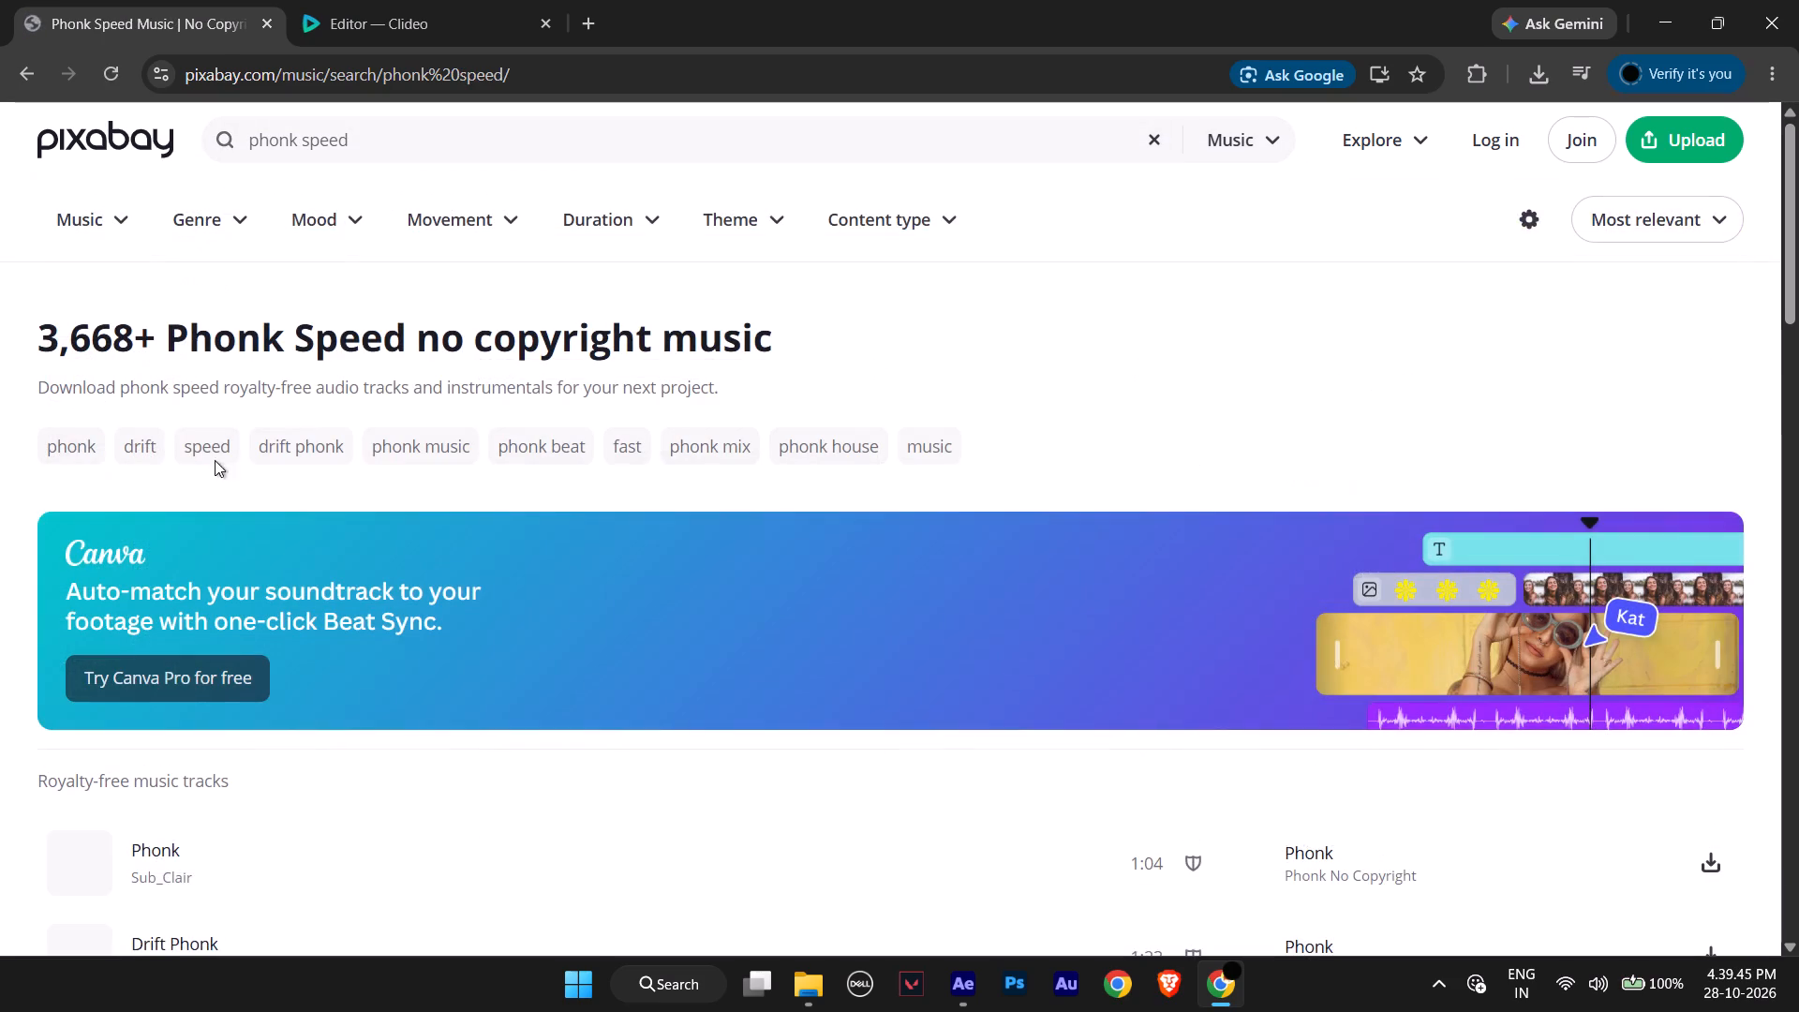
Preview phonk speed tracks, including both Drift Phonk versions, Shadow Drift, Drift Gang, KWA TEMPO and STRONGMAN SPEED UP, and stop playback.
scroll(255, 502, "down", 4)
left_click(70, 712)
scroll(72, 712, "down", 2)
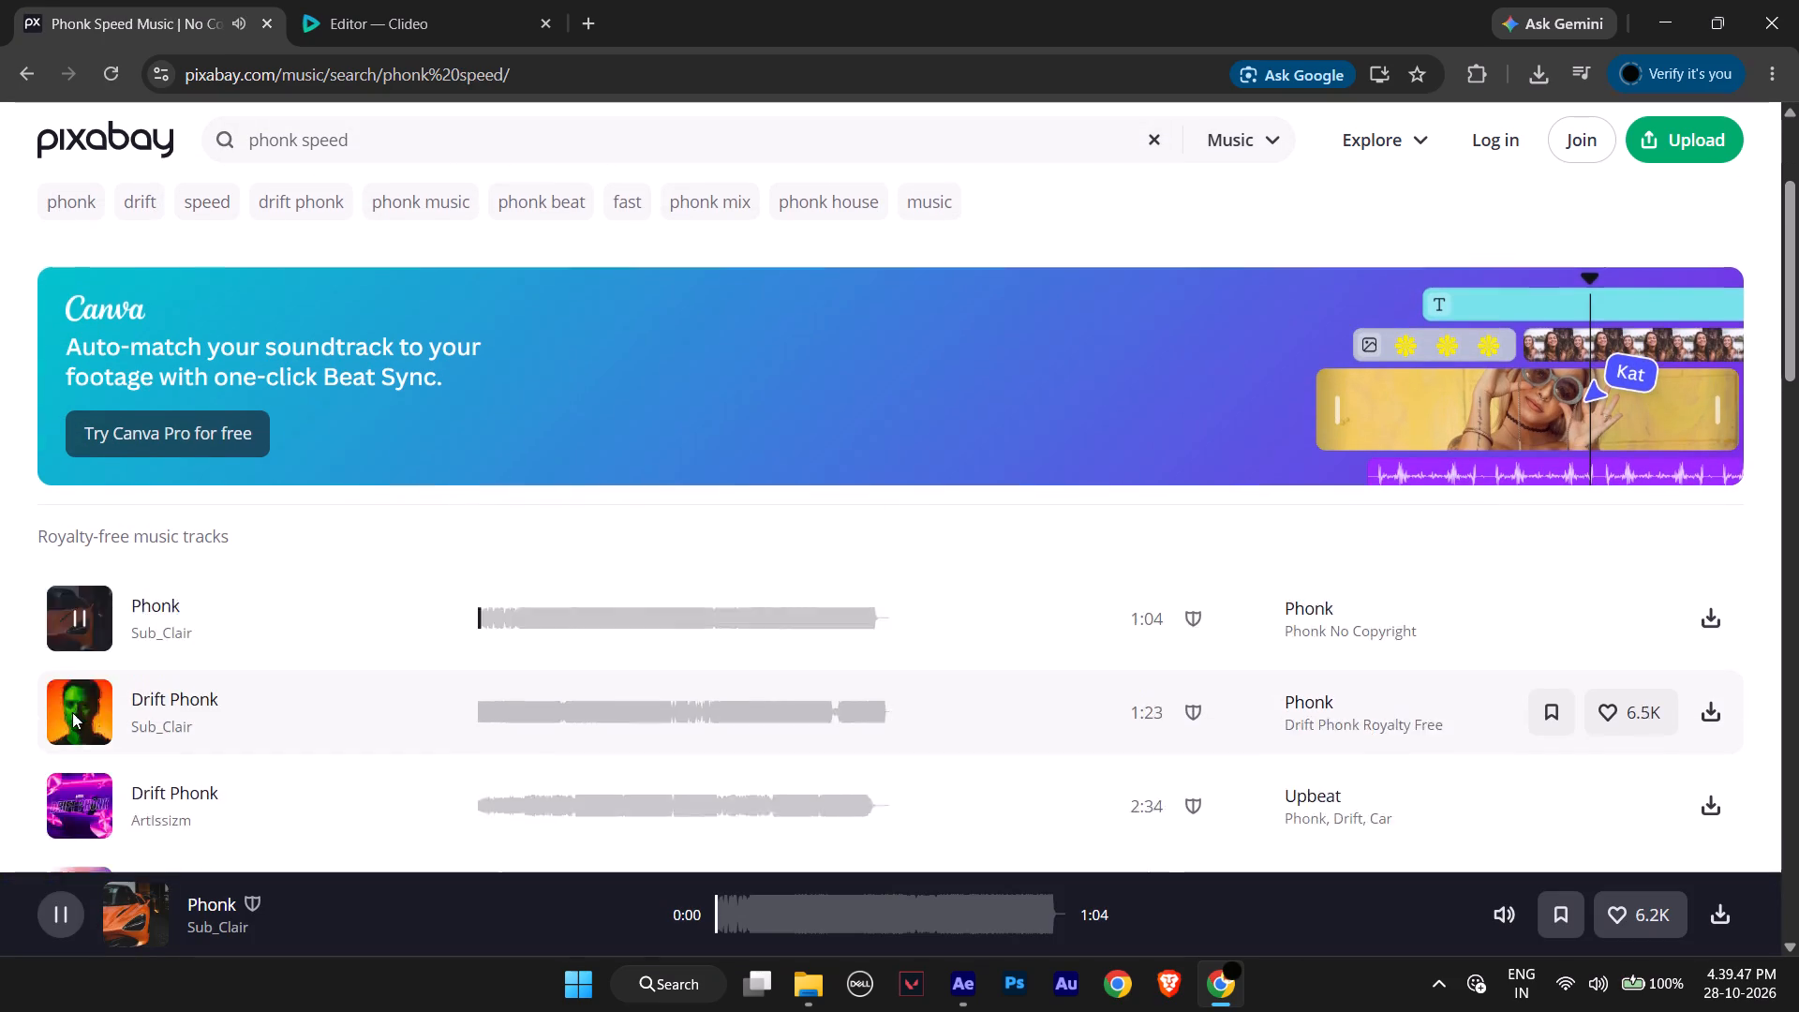
left_click(79, 486)
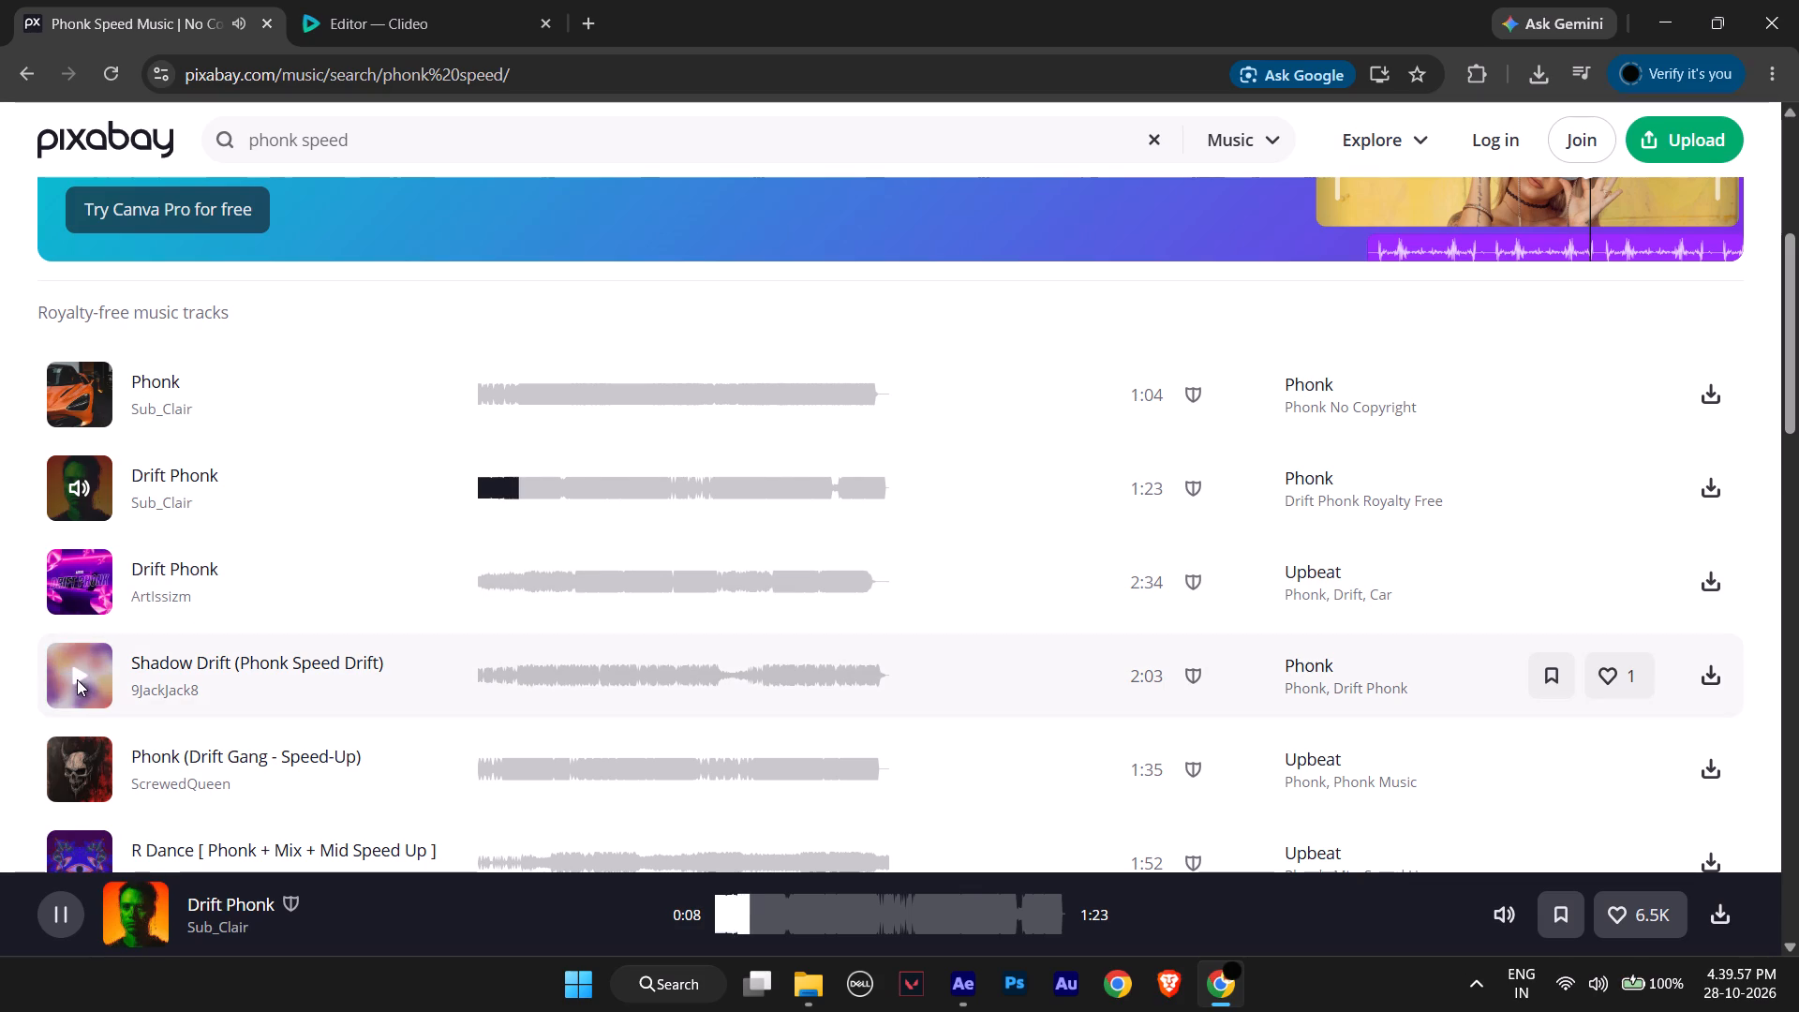
left_click(79, 573)
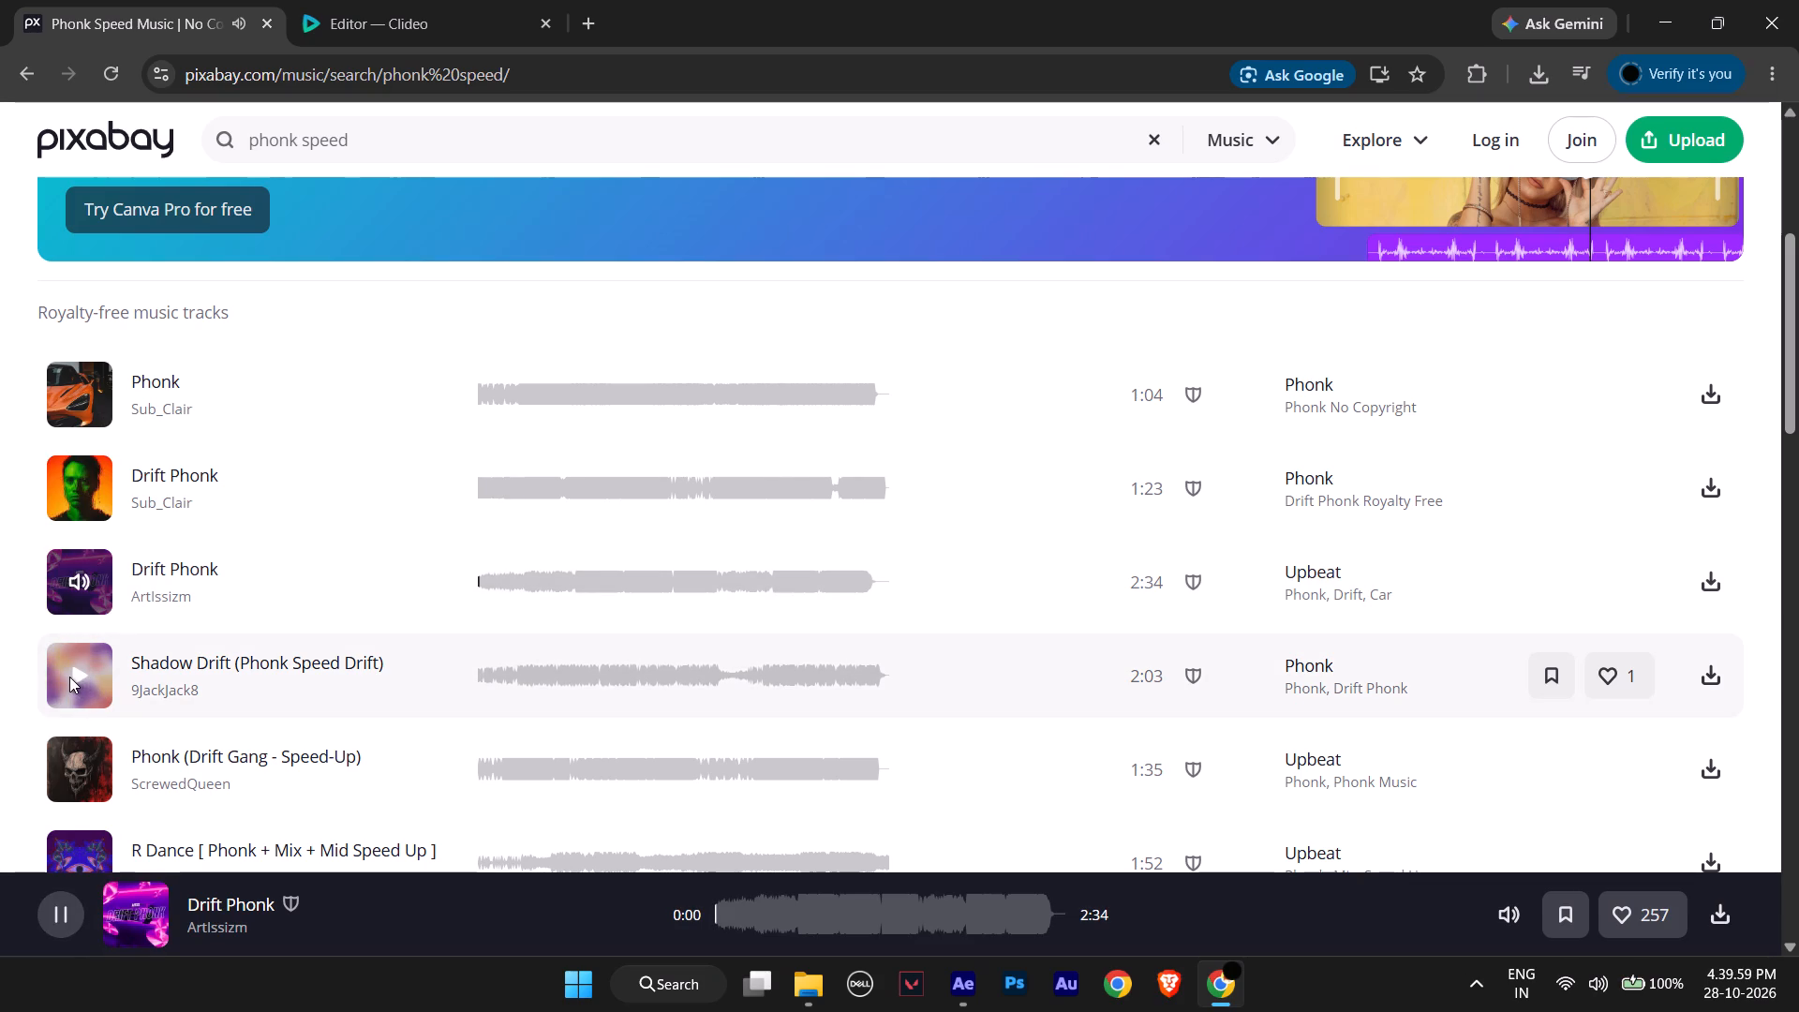
left_click(73, 674)
scroll(111, 619, "down", 1)
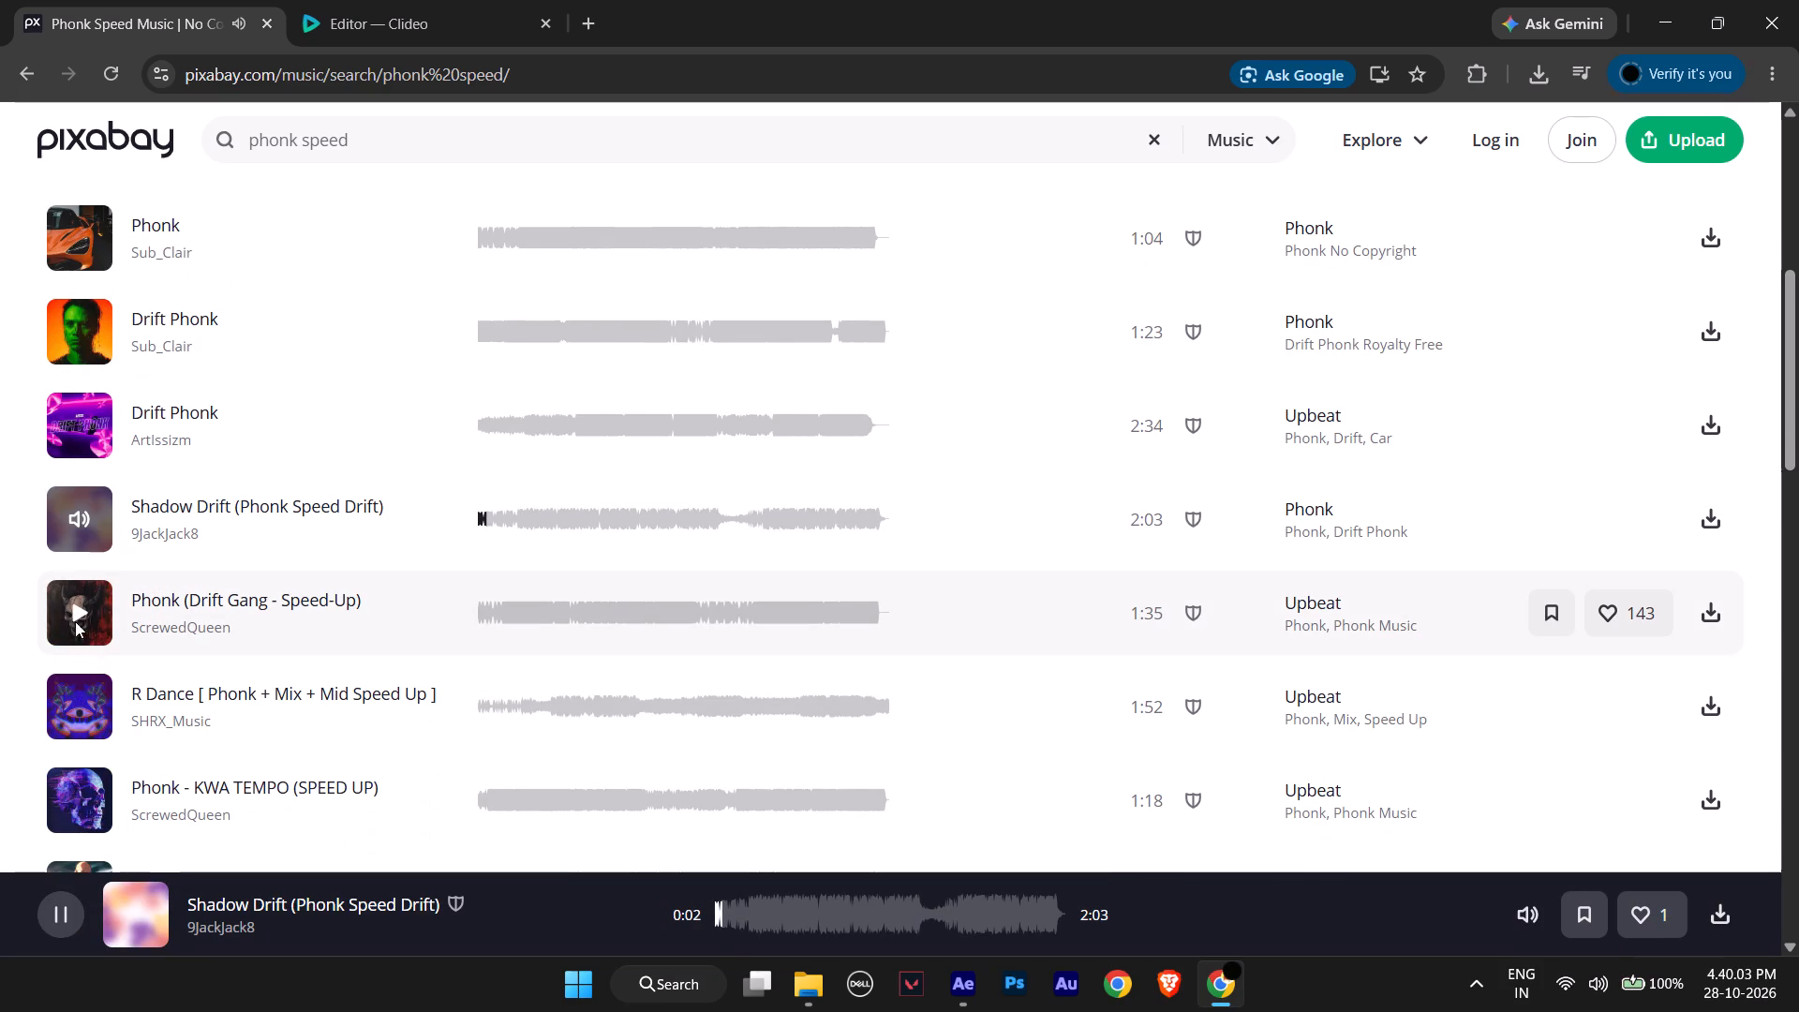
left_click(74, 613)
scroll(96, 585, "down", 1)
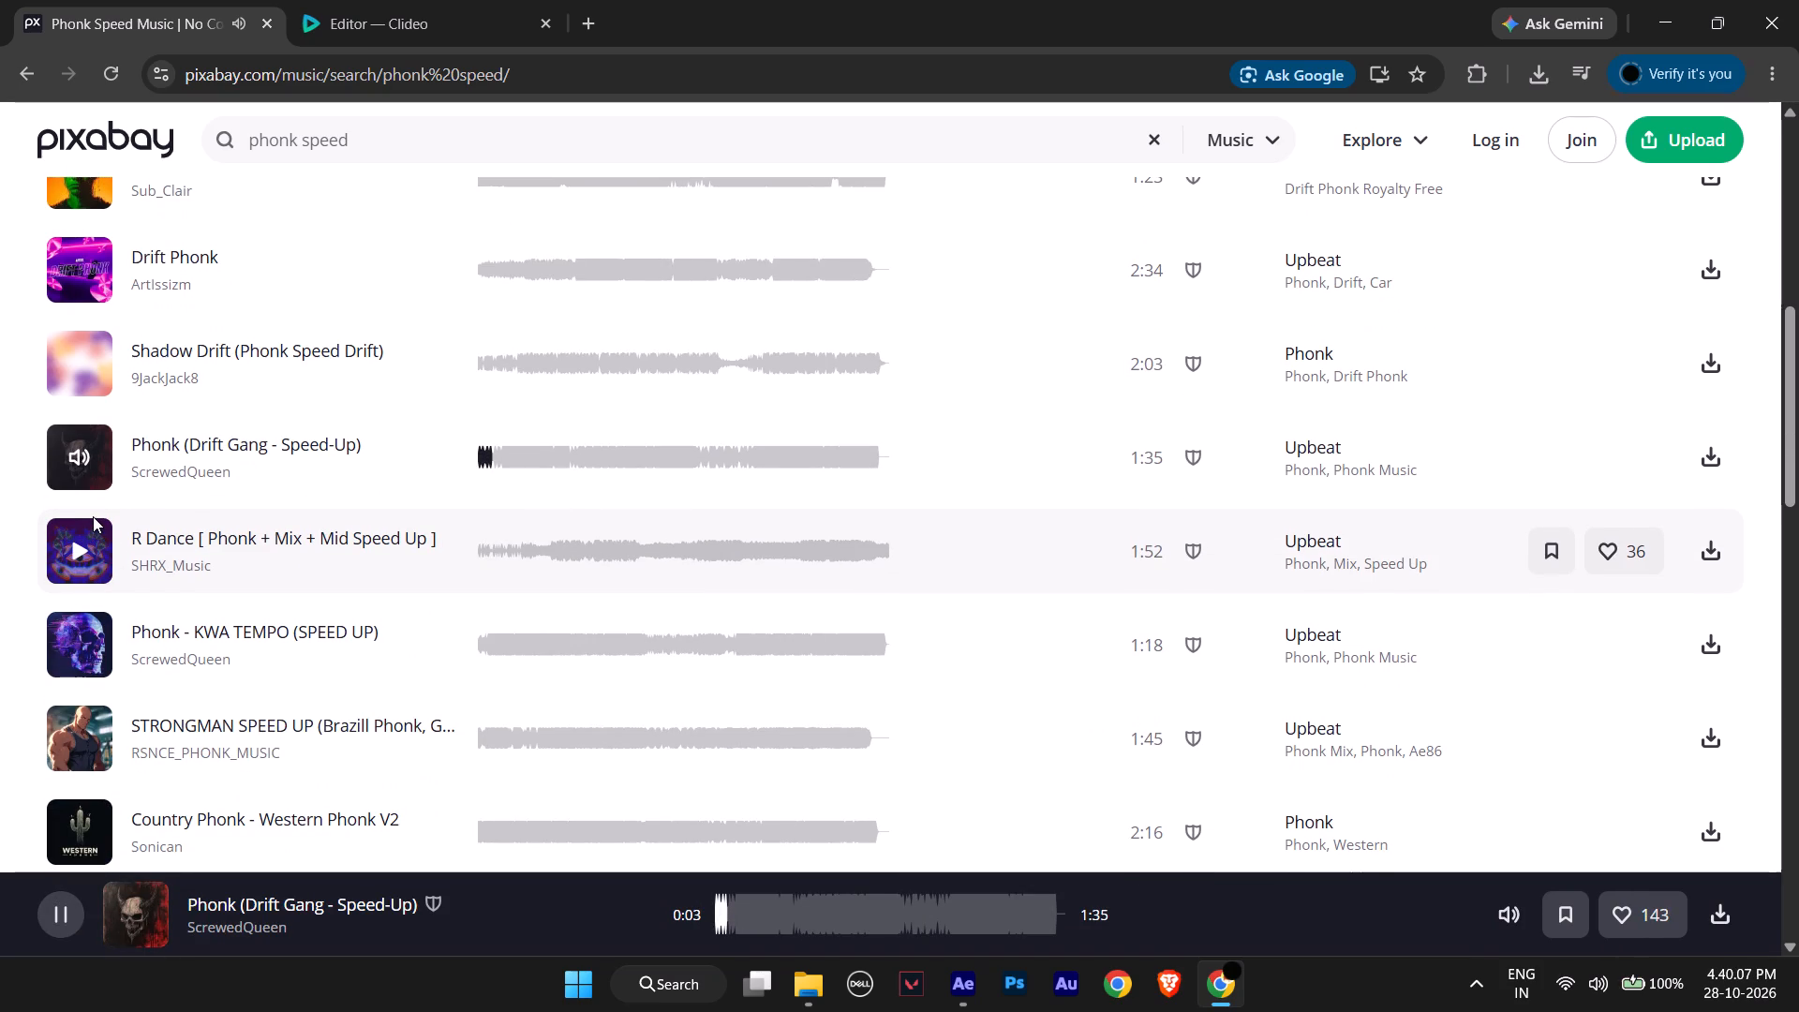
left_click(91, 627)
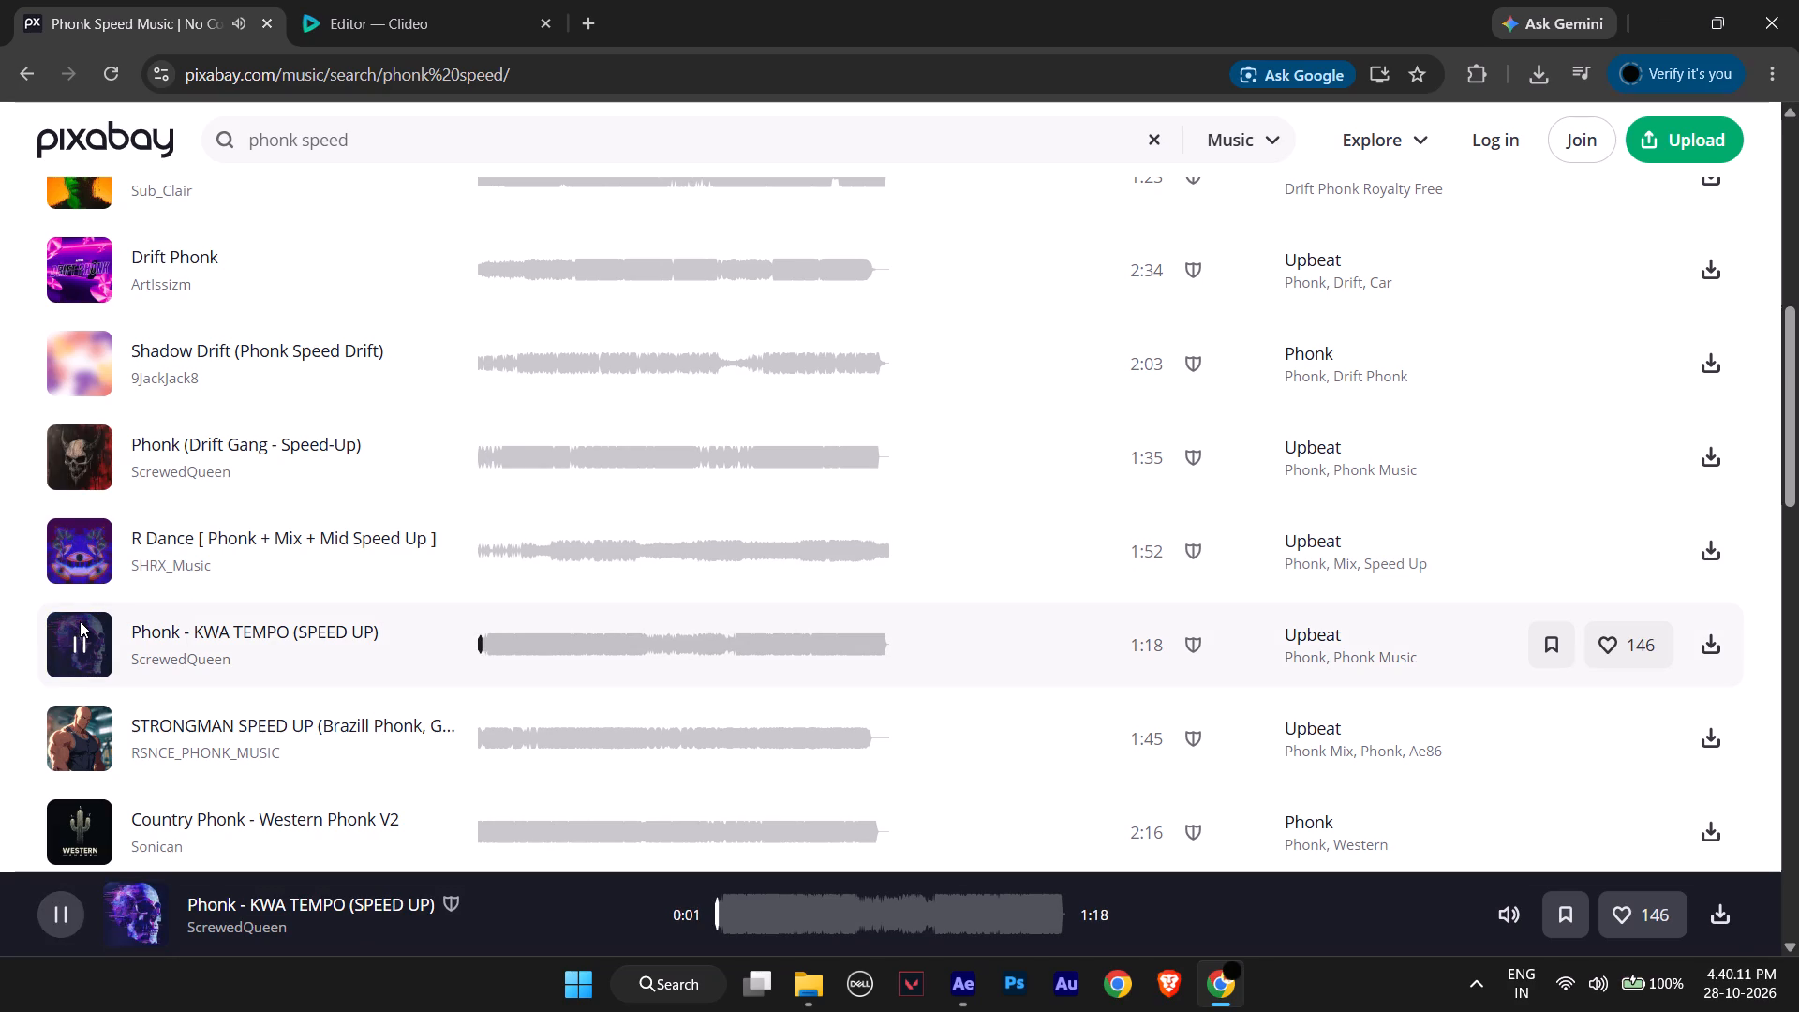
left_click(67, 739)
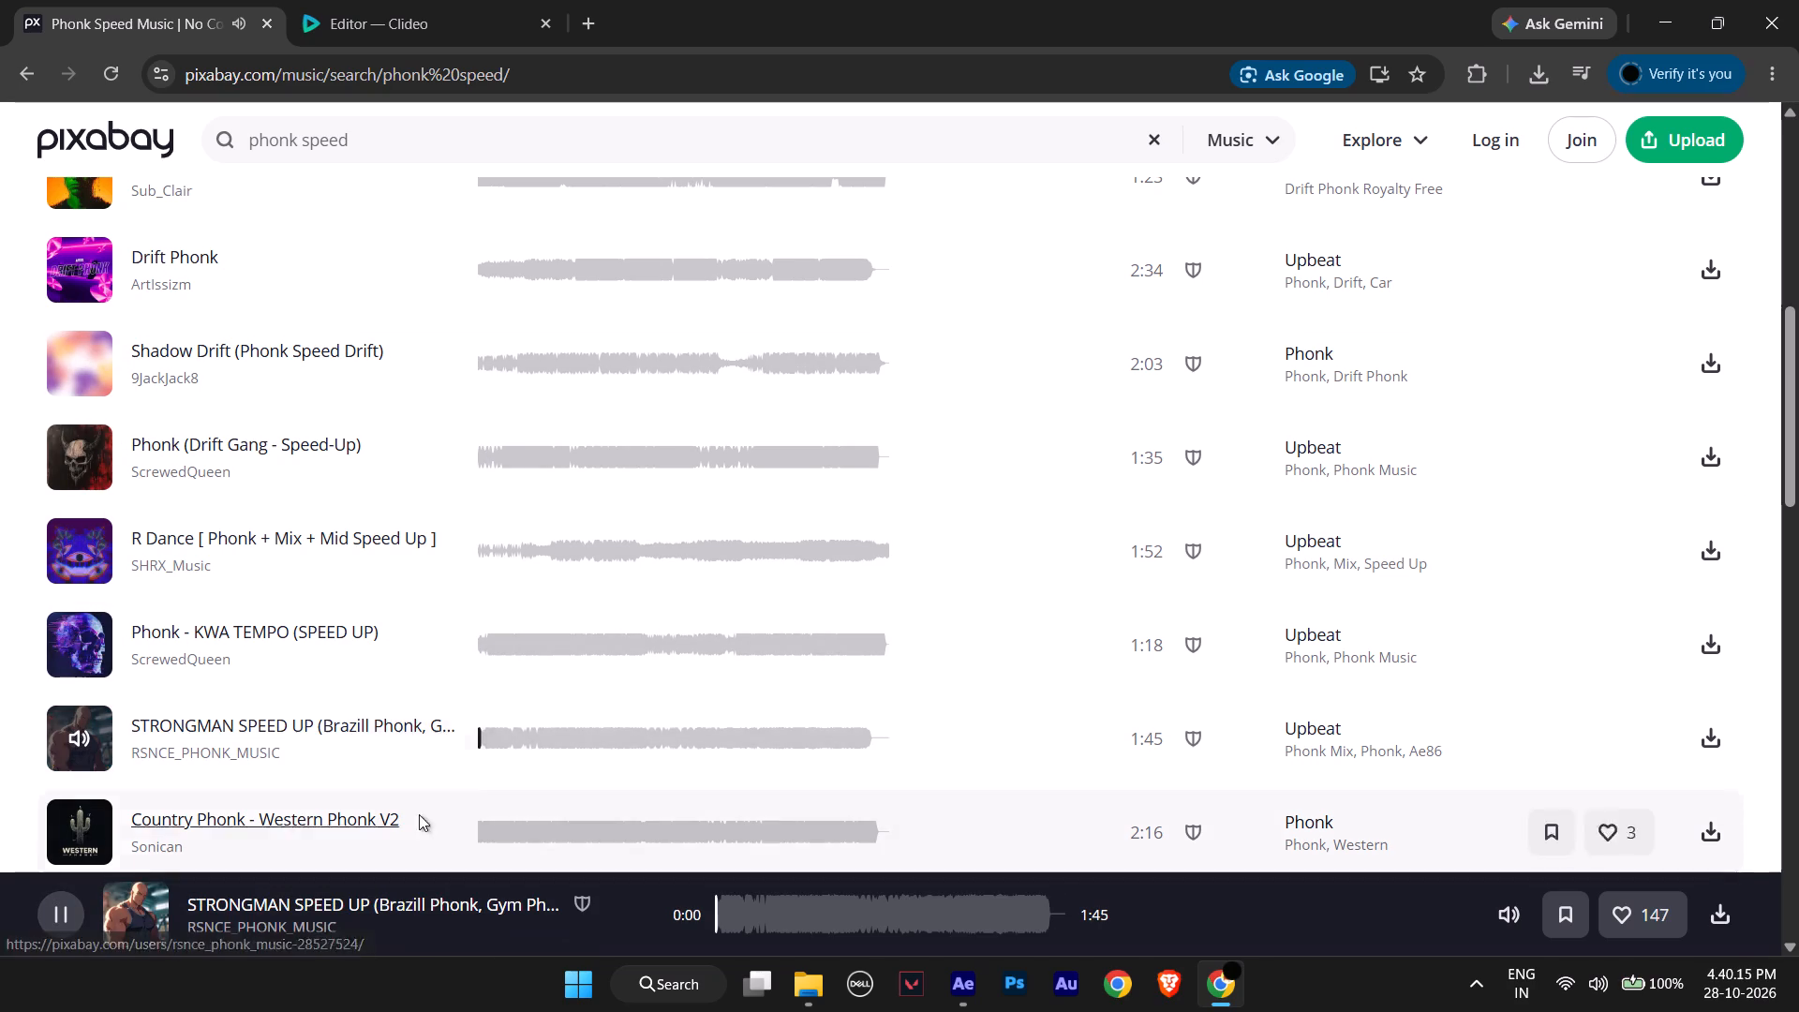
left_click(76, 734)
Close the Chrome window and return to the After Effects project.
left_click(457, 0)
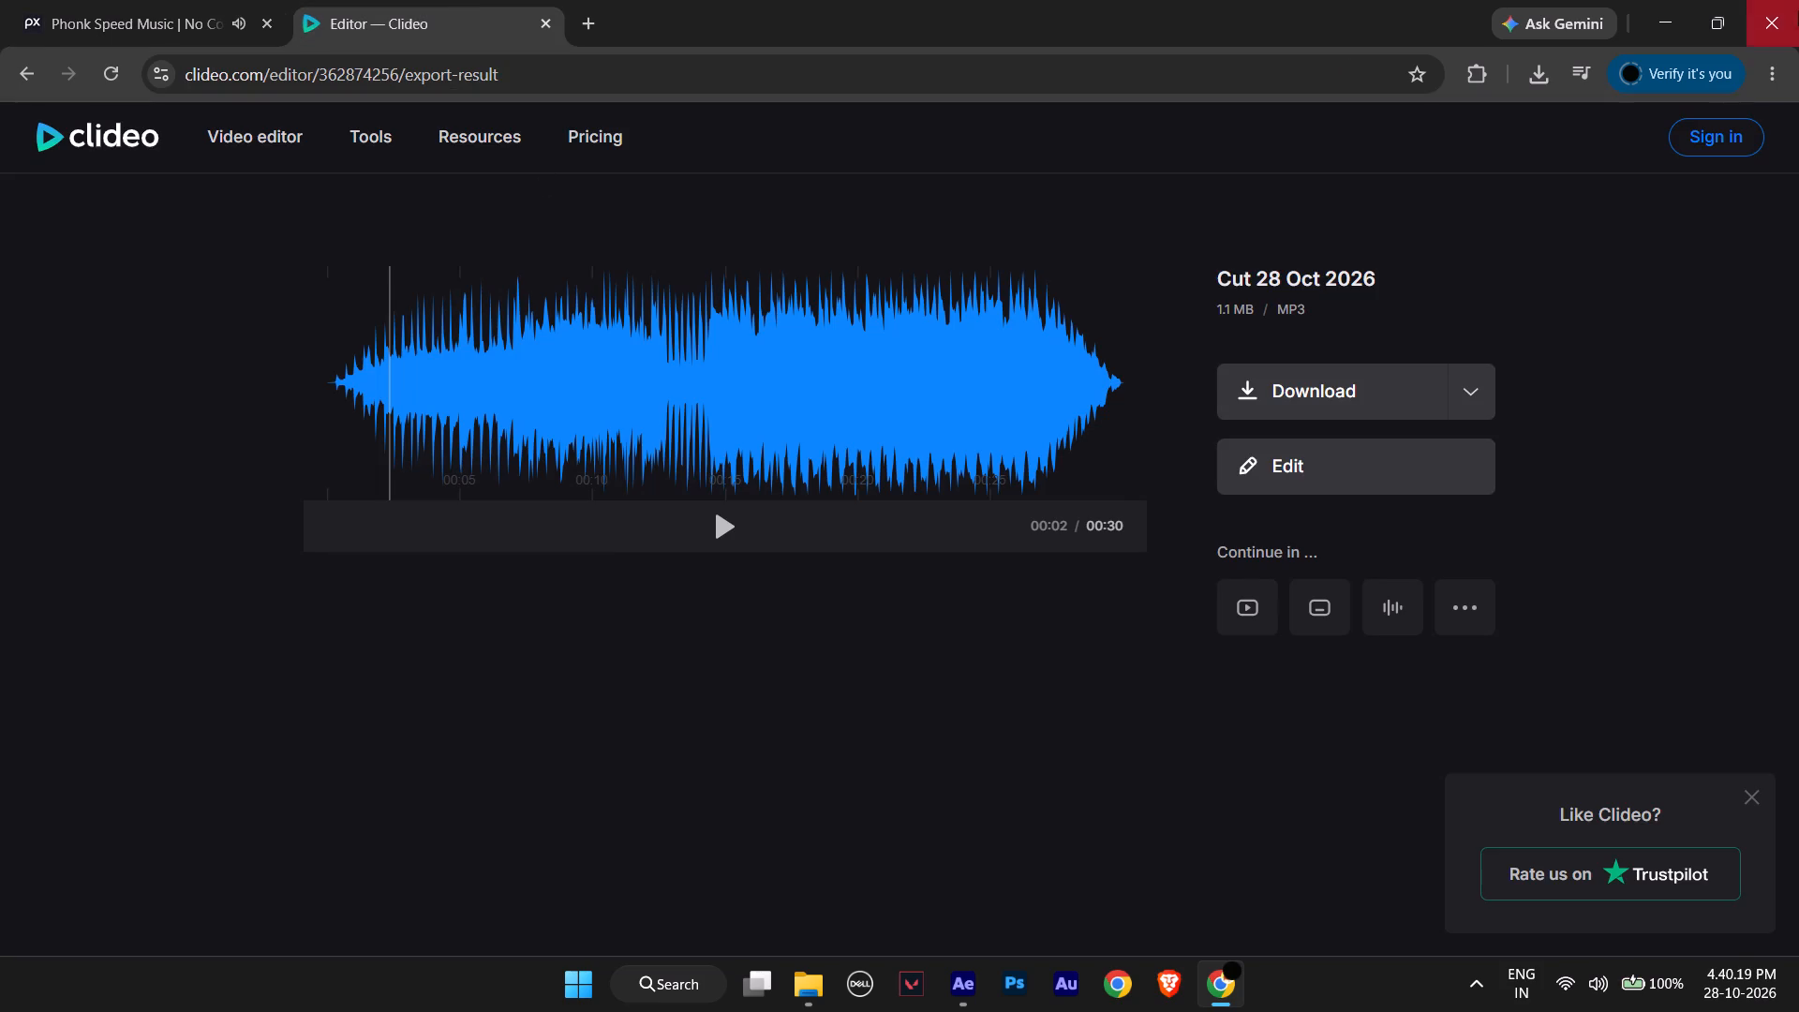
left_click(1798, 10)
scroll(1182, 575, "down", 1)
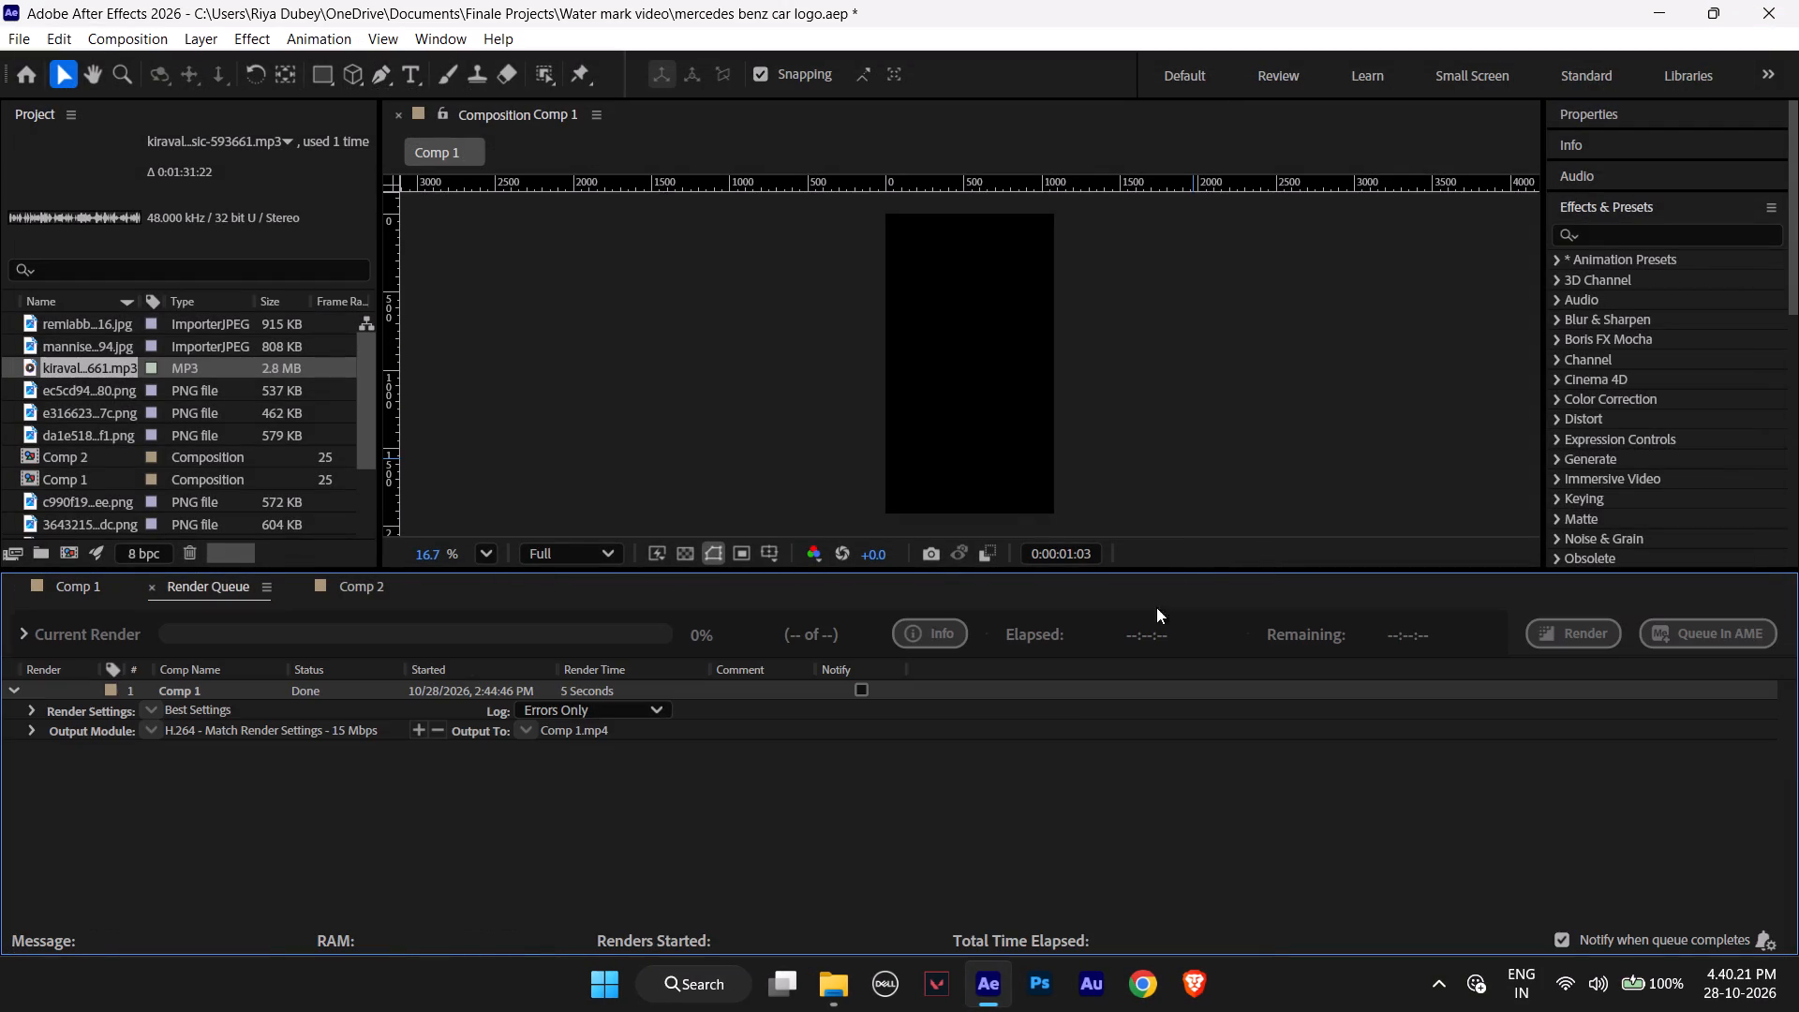
Close the Comp 2 timeline and bring up Comp 1's timeline.
scroll(1156, 607, "down", 3)
scroll(971, 793, "up", 4)
scroll(508, 604, "up", 2)
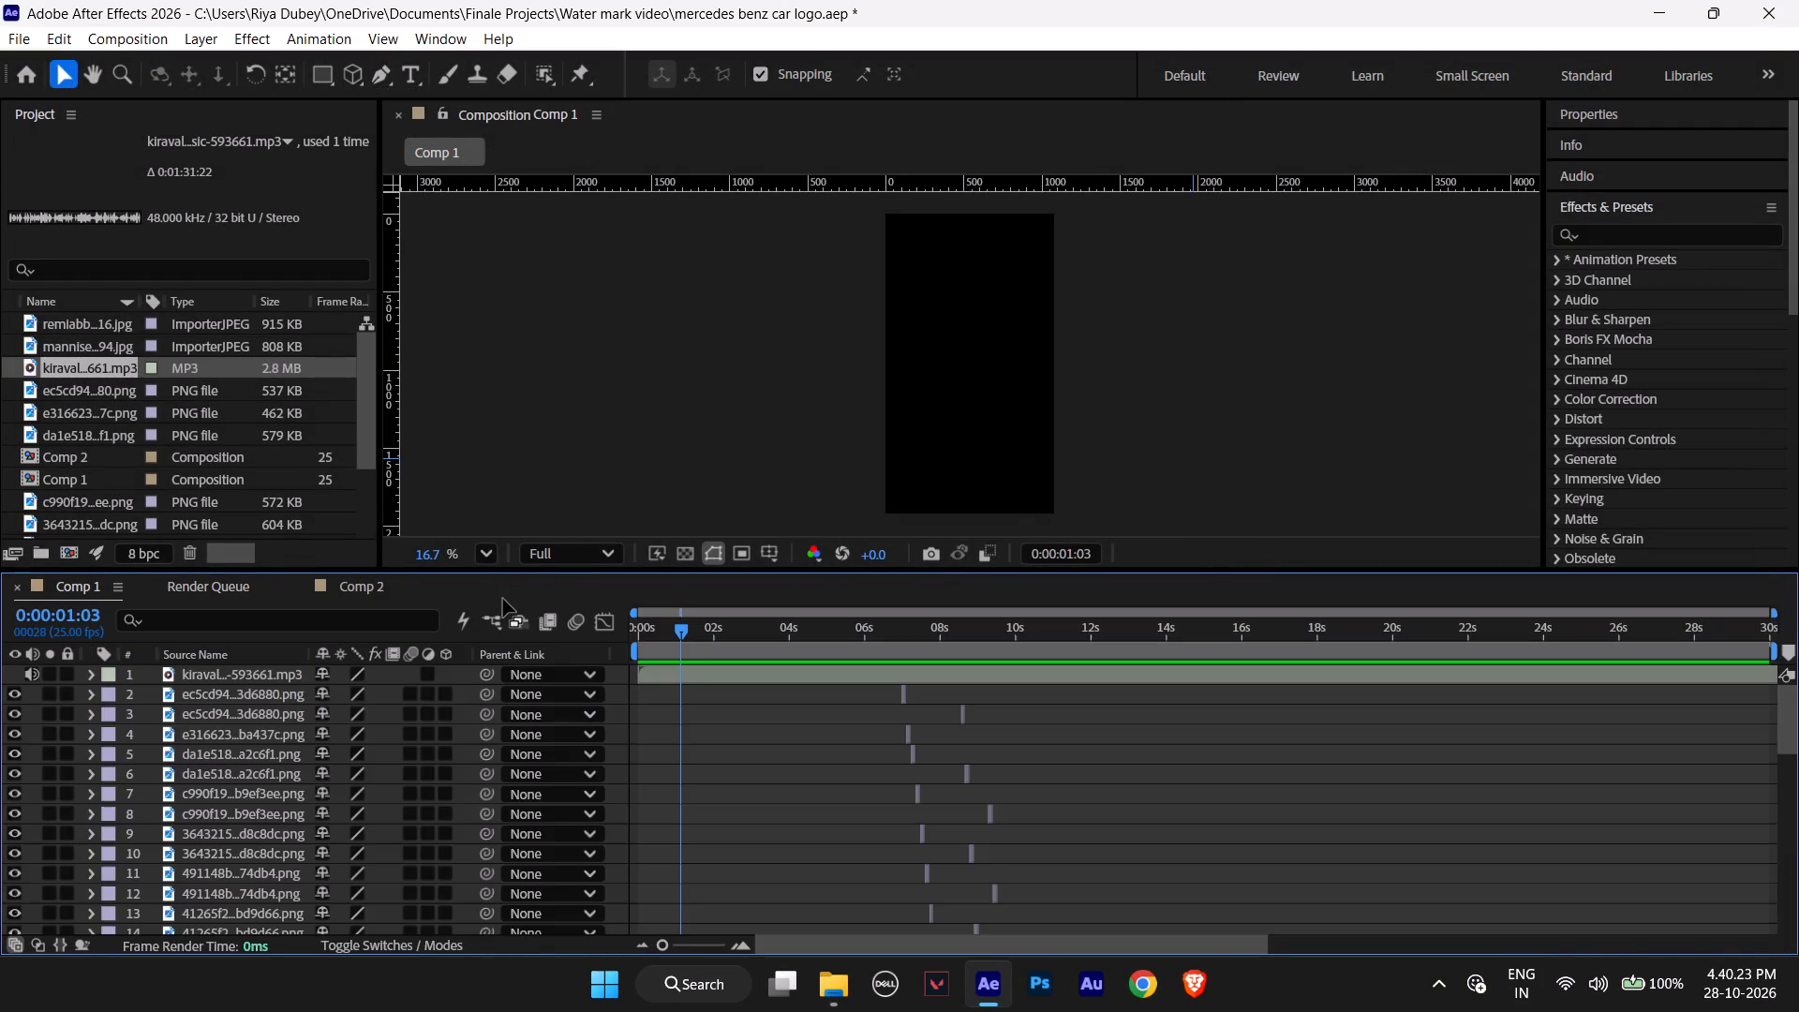
scroll(503, 599, "up", 1)
left_click(379, 593)
left_click(306, 591)
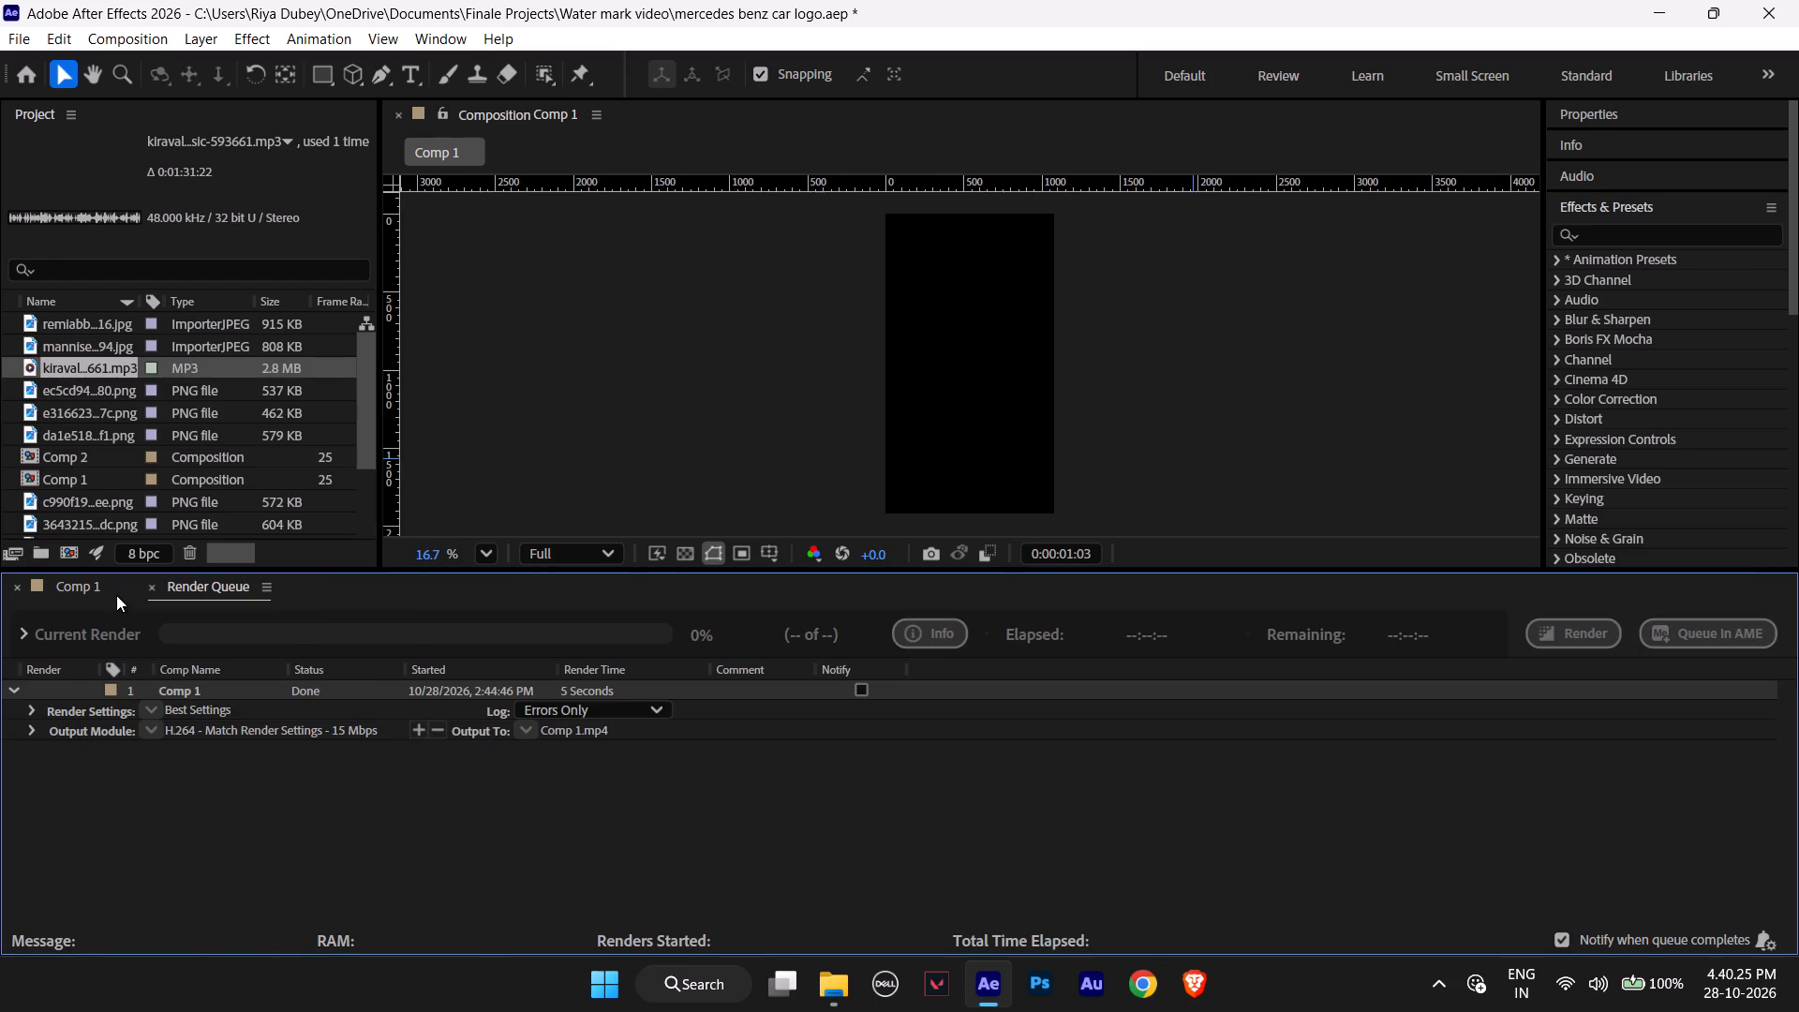
left_click(116, 590)
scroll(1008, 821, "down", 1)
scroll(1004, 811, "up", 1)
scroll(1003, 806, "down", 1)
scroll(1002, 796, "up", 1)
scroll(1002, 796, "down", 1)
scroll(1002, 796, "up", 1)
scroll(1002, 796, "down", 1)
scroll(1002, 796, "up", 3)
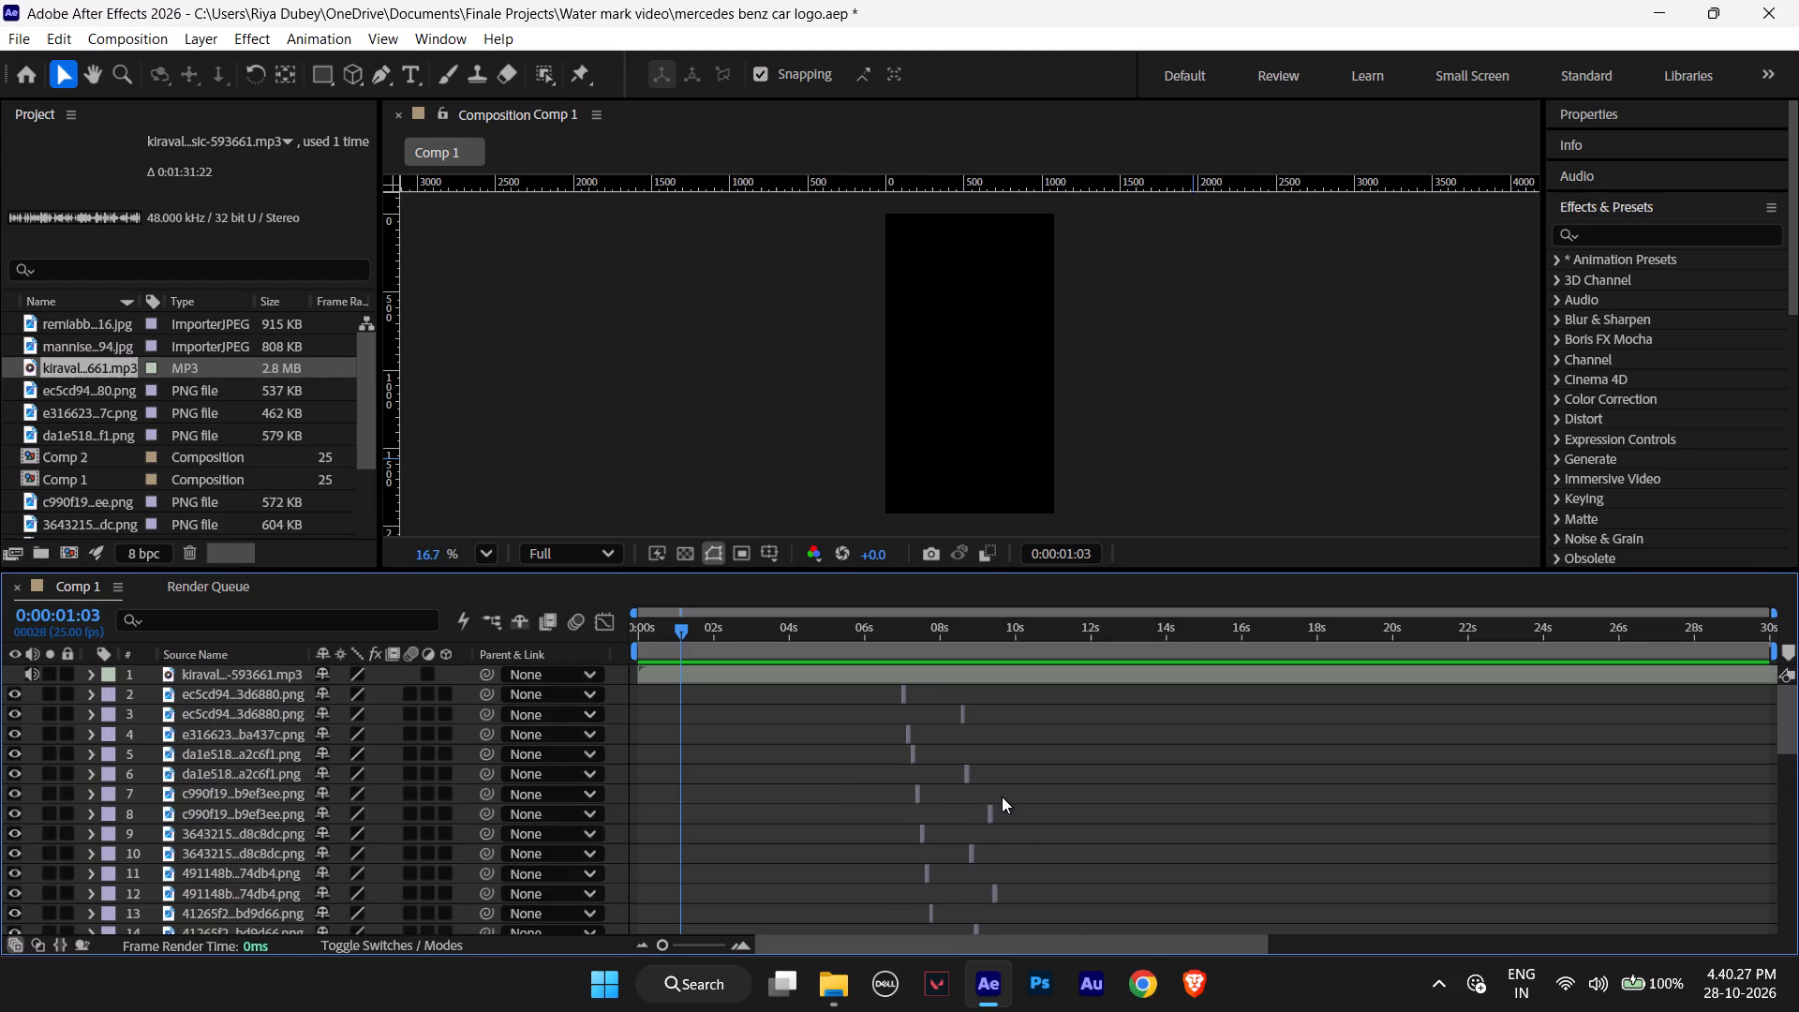
Save the Mercedes-Benz car logo project.
key("ctrl+s")
Move Comp 1's playhead to 0:00:00:00 and preview the image sequence with its music from the start.
scroll(1194, 699, "down", 1)
scroll(1229, 841, "up", 2)
scroll(1228, 841, "down", 1)
scroll(1228, 841, "up", 6)
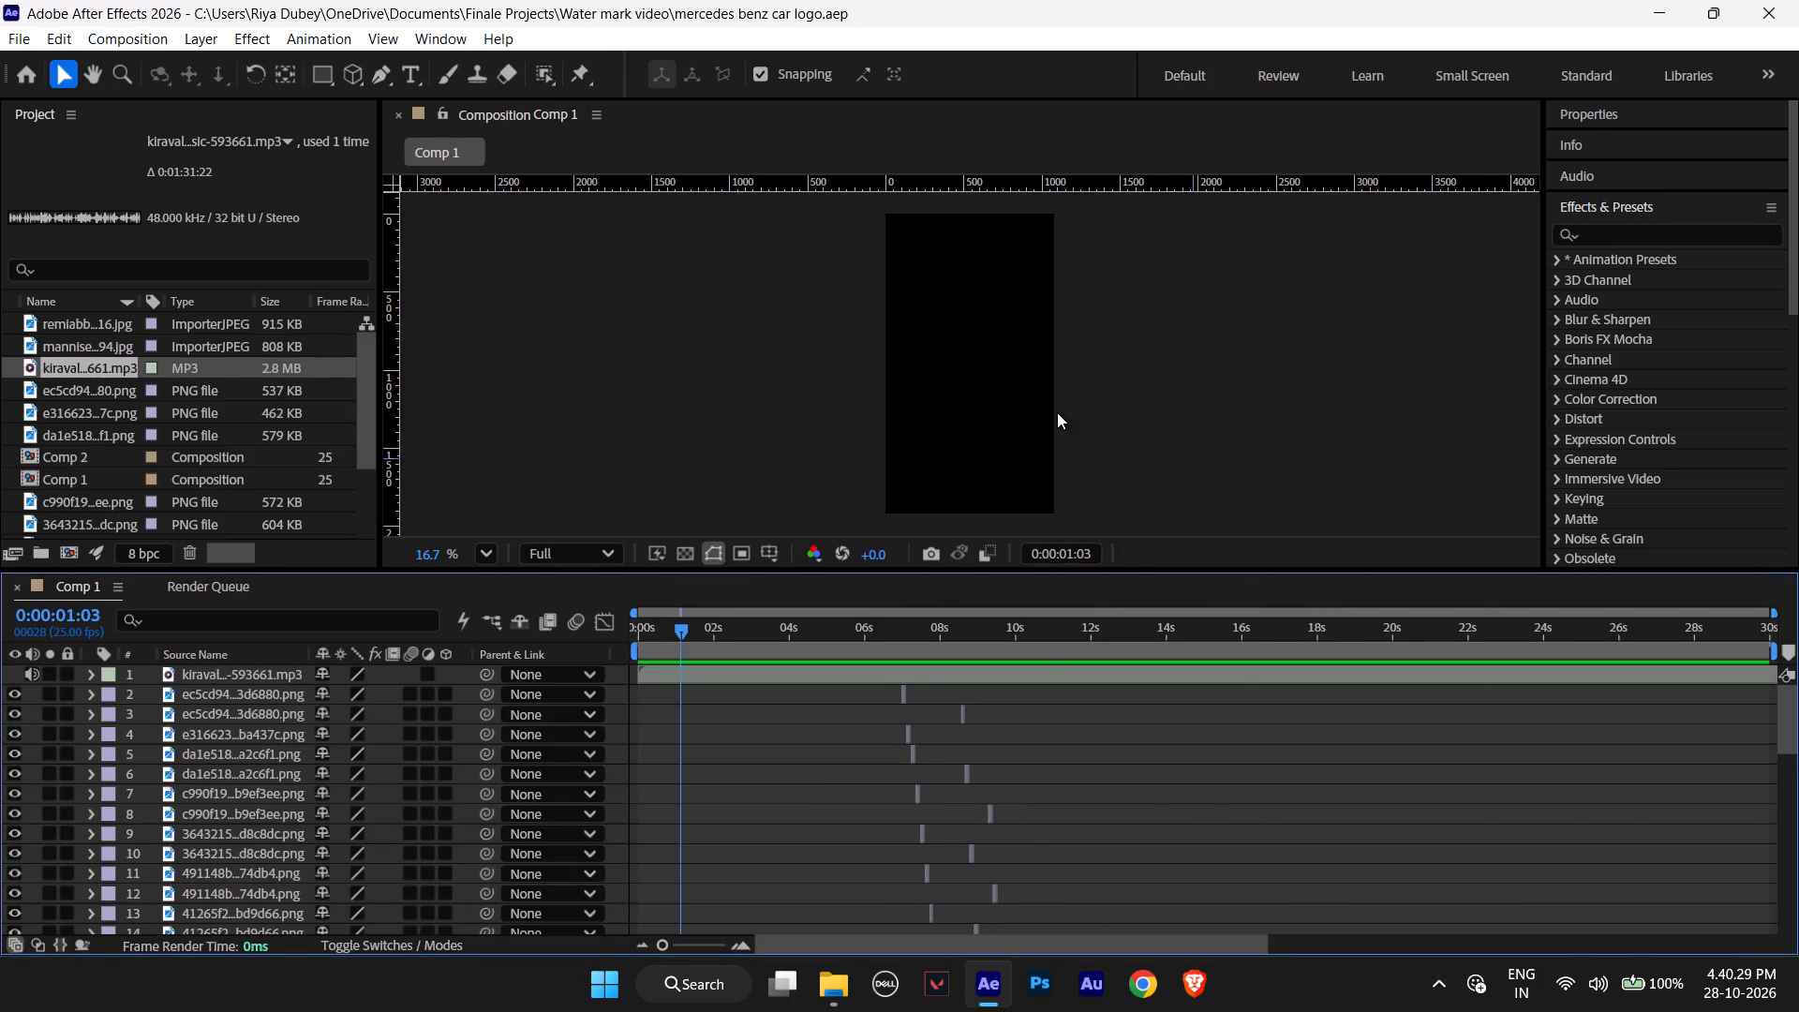
left_click_drag(683, 628, 617, 624)
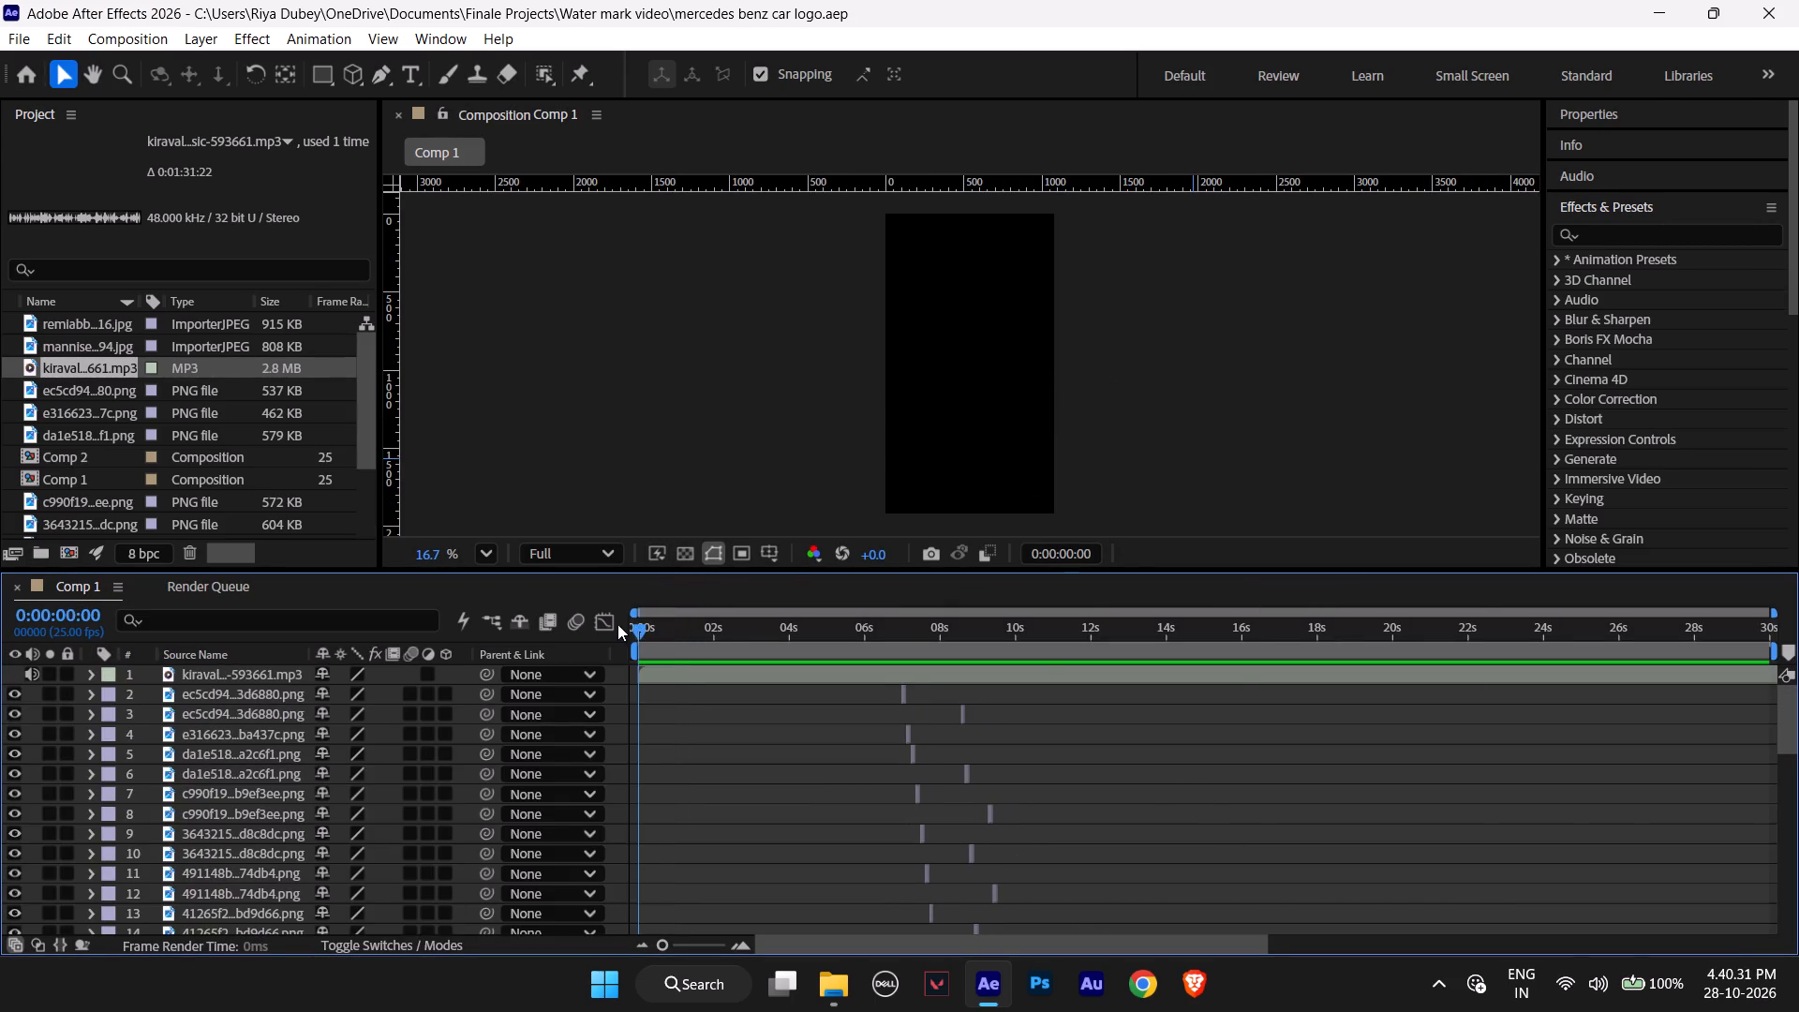
left_click_drag(617, 624, 576, 623)
key("space")
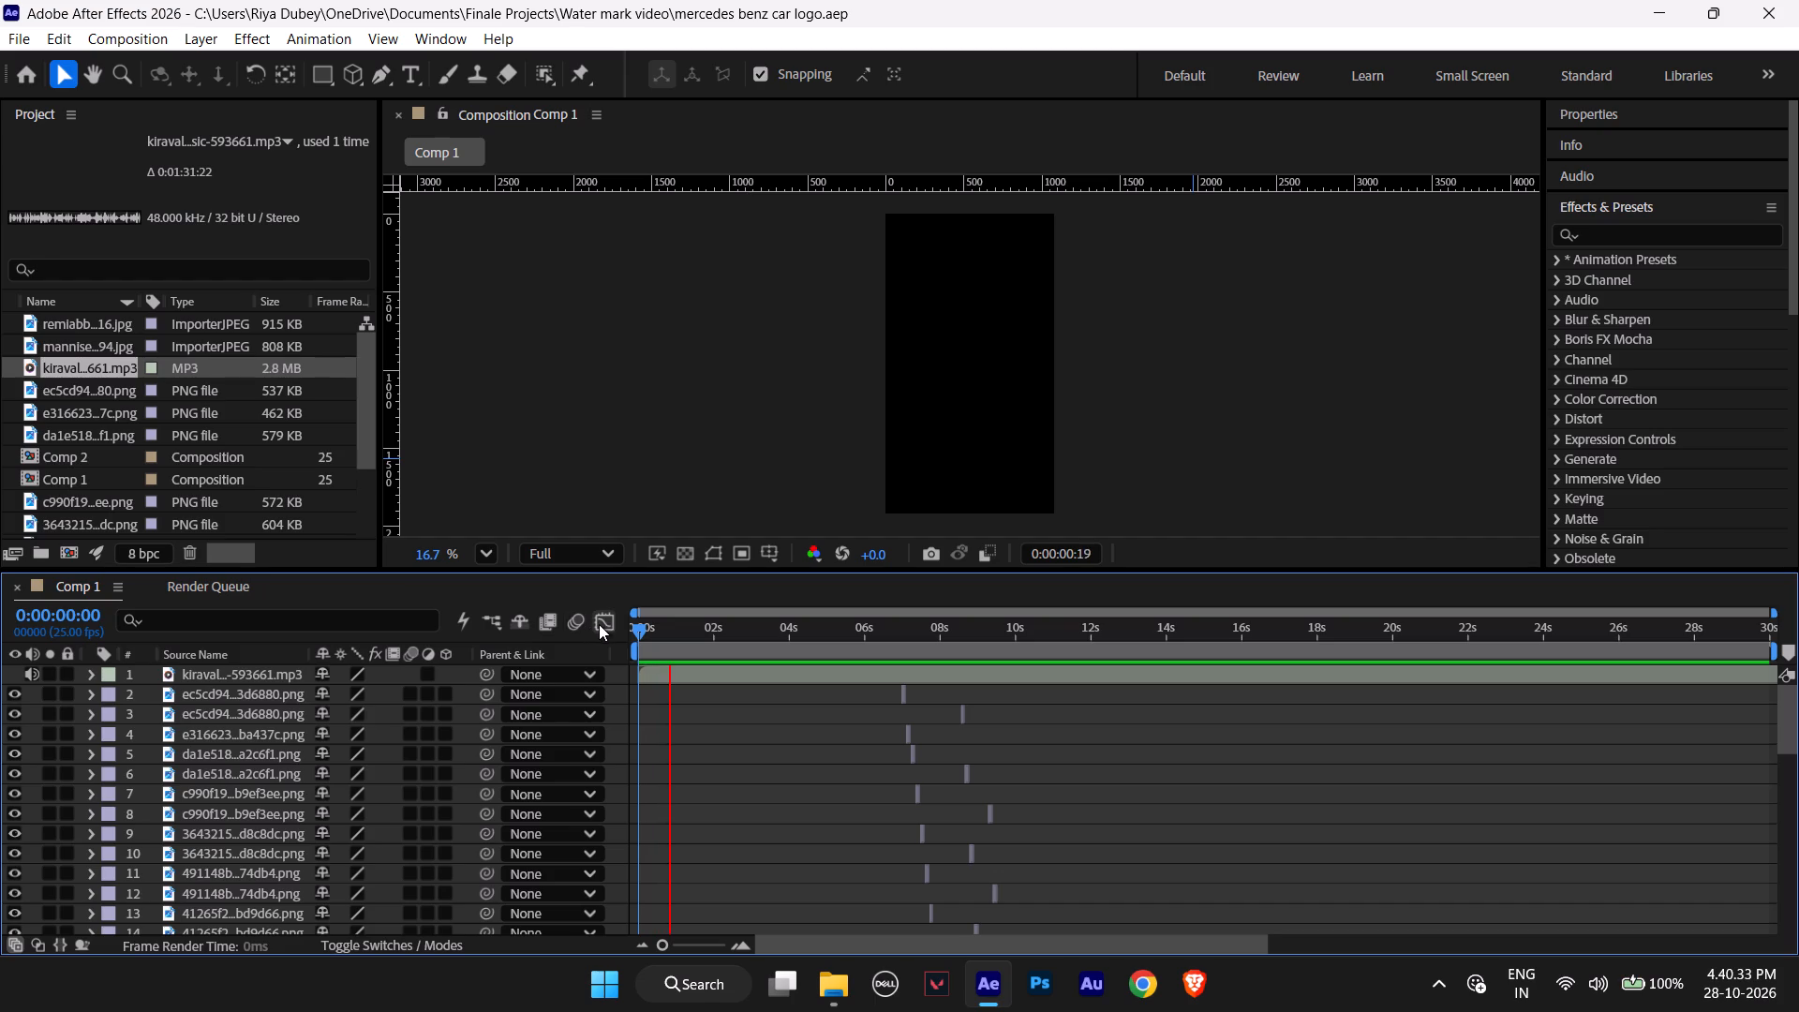
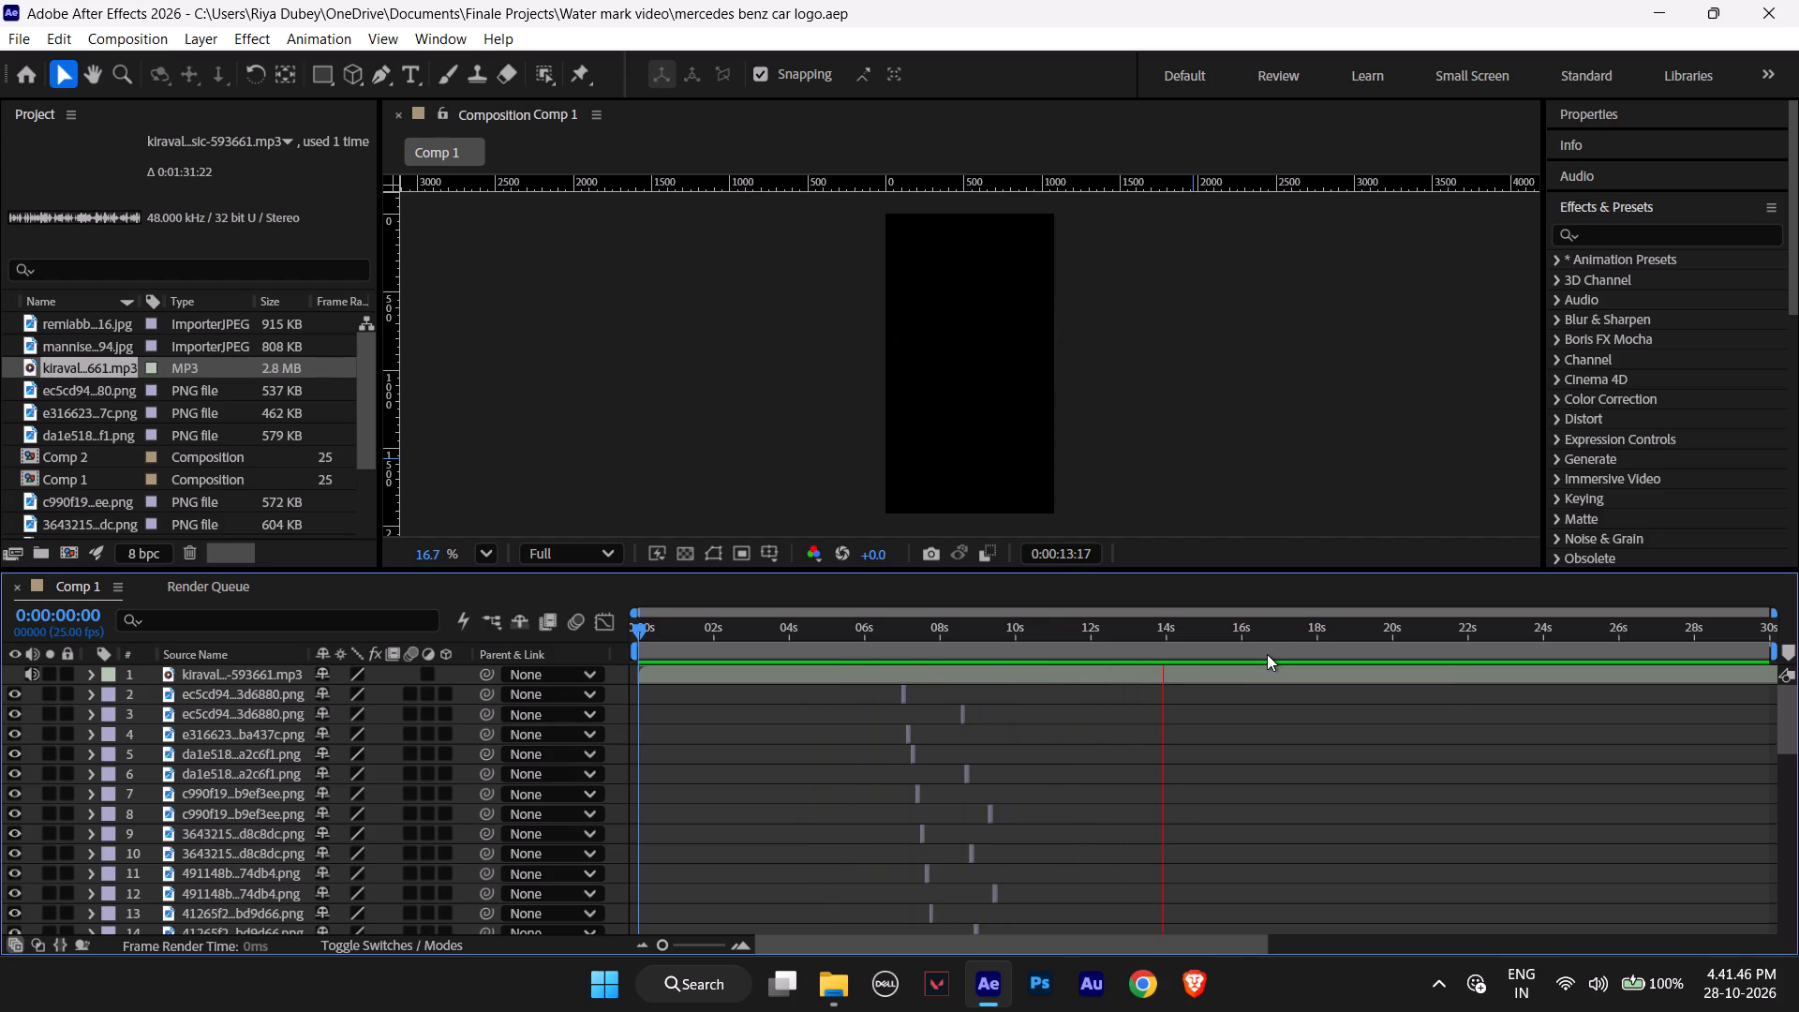
Stop the running preview of Comp 1.
key("space")
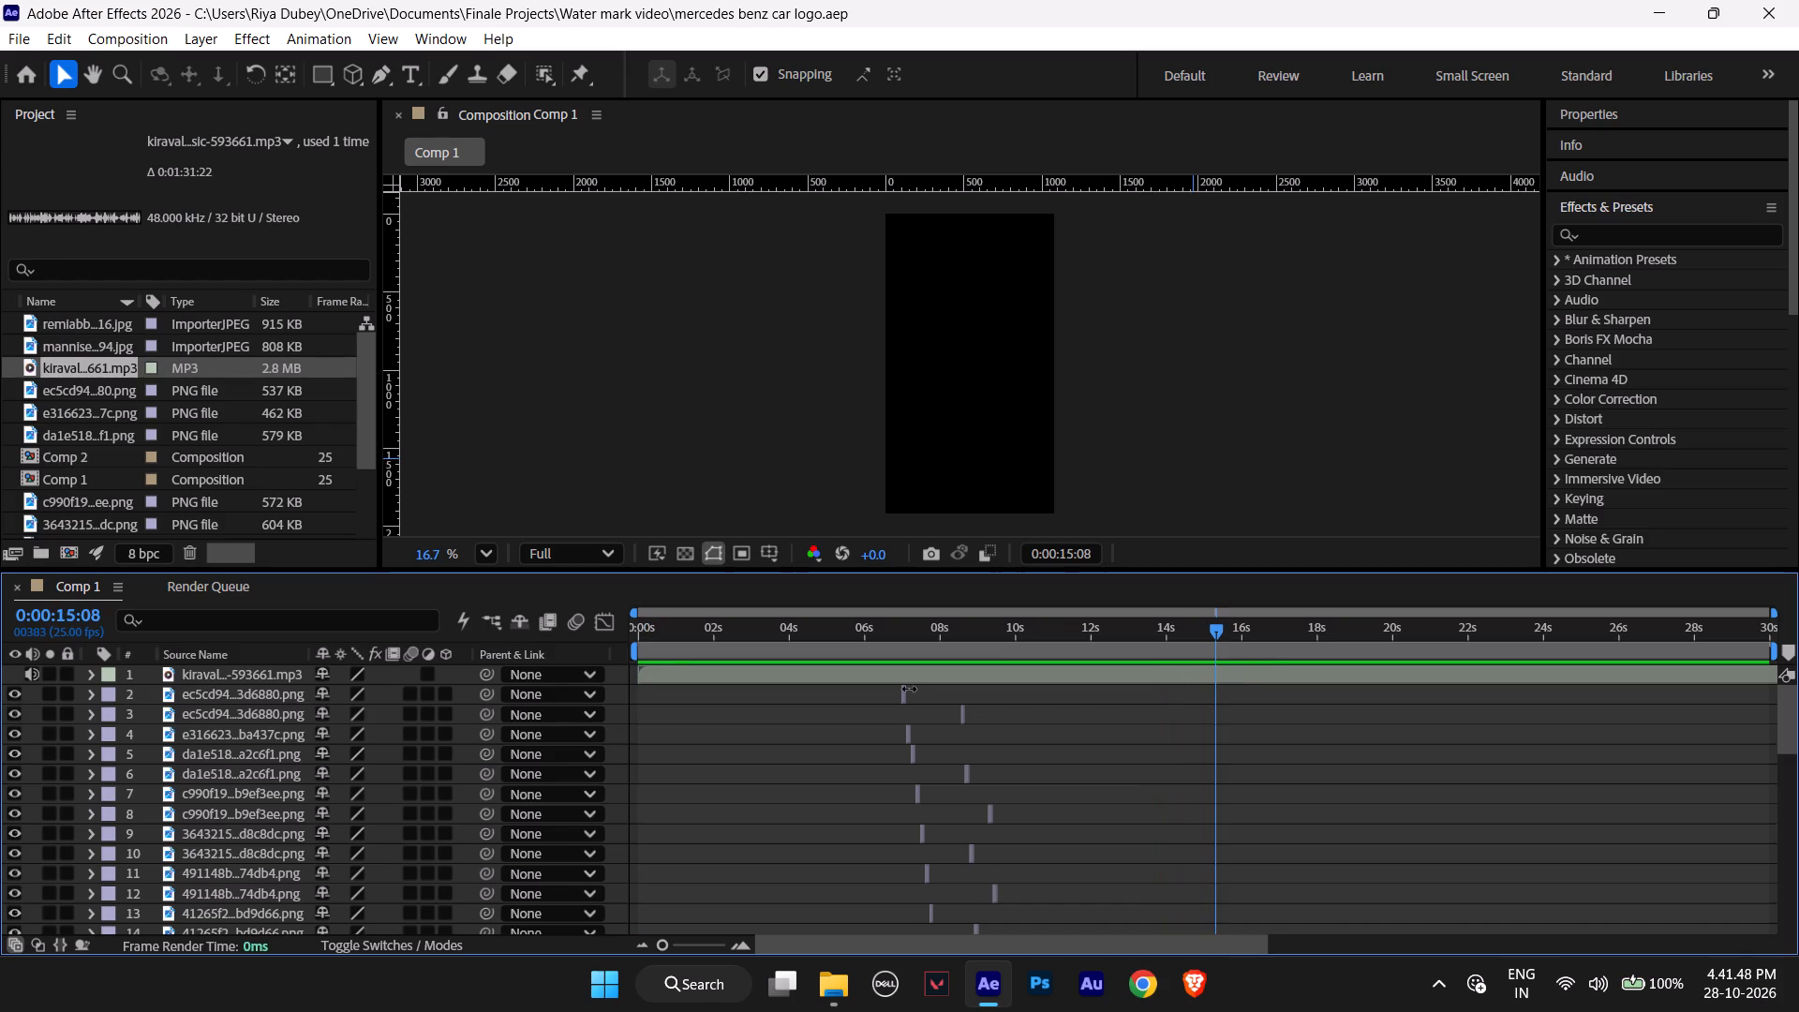
Select all the image layers in Comp 1, from layer 2 down to the last, leaving out the audio layer.
scroll(905, 727, "up", 1)
scroll(905, 727, "down", 1)
scroll(905, 727, "up", 1)
scroll(905, 727, "down", 1)
scroll(905, 727, "up", 1)
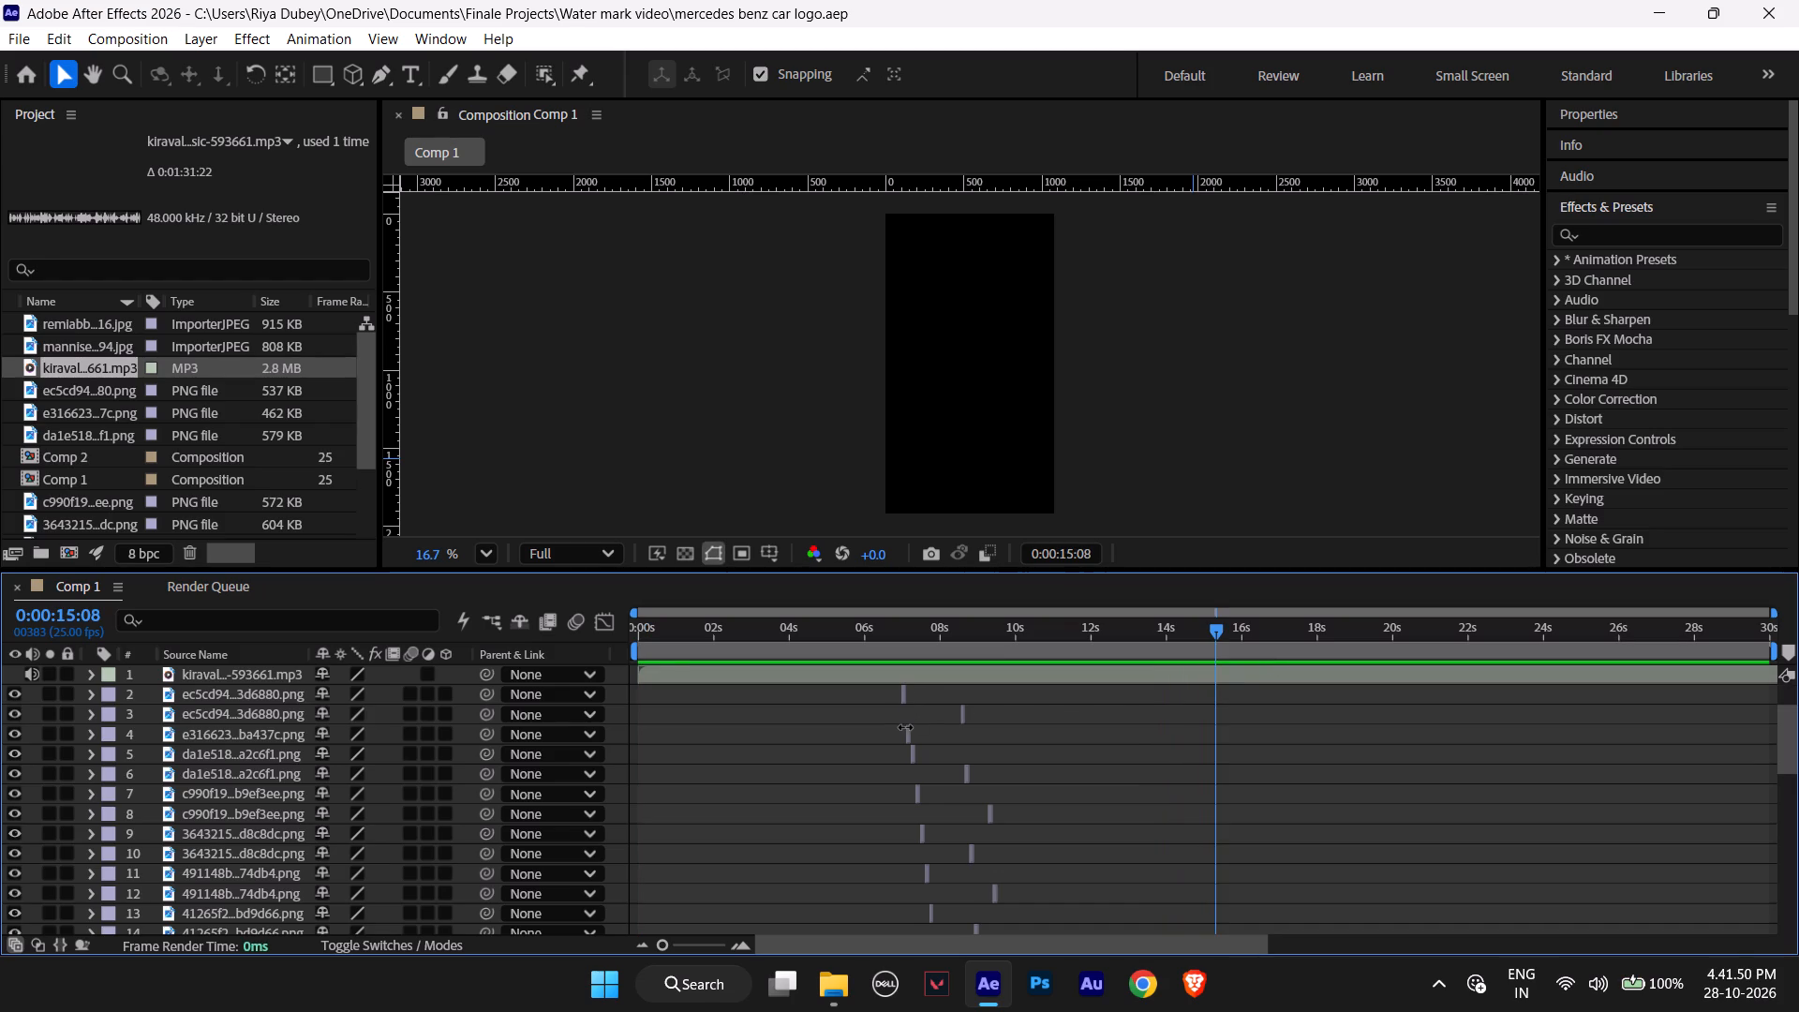
scroll(905, 727, "up", 5)
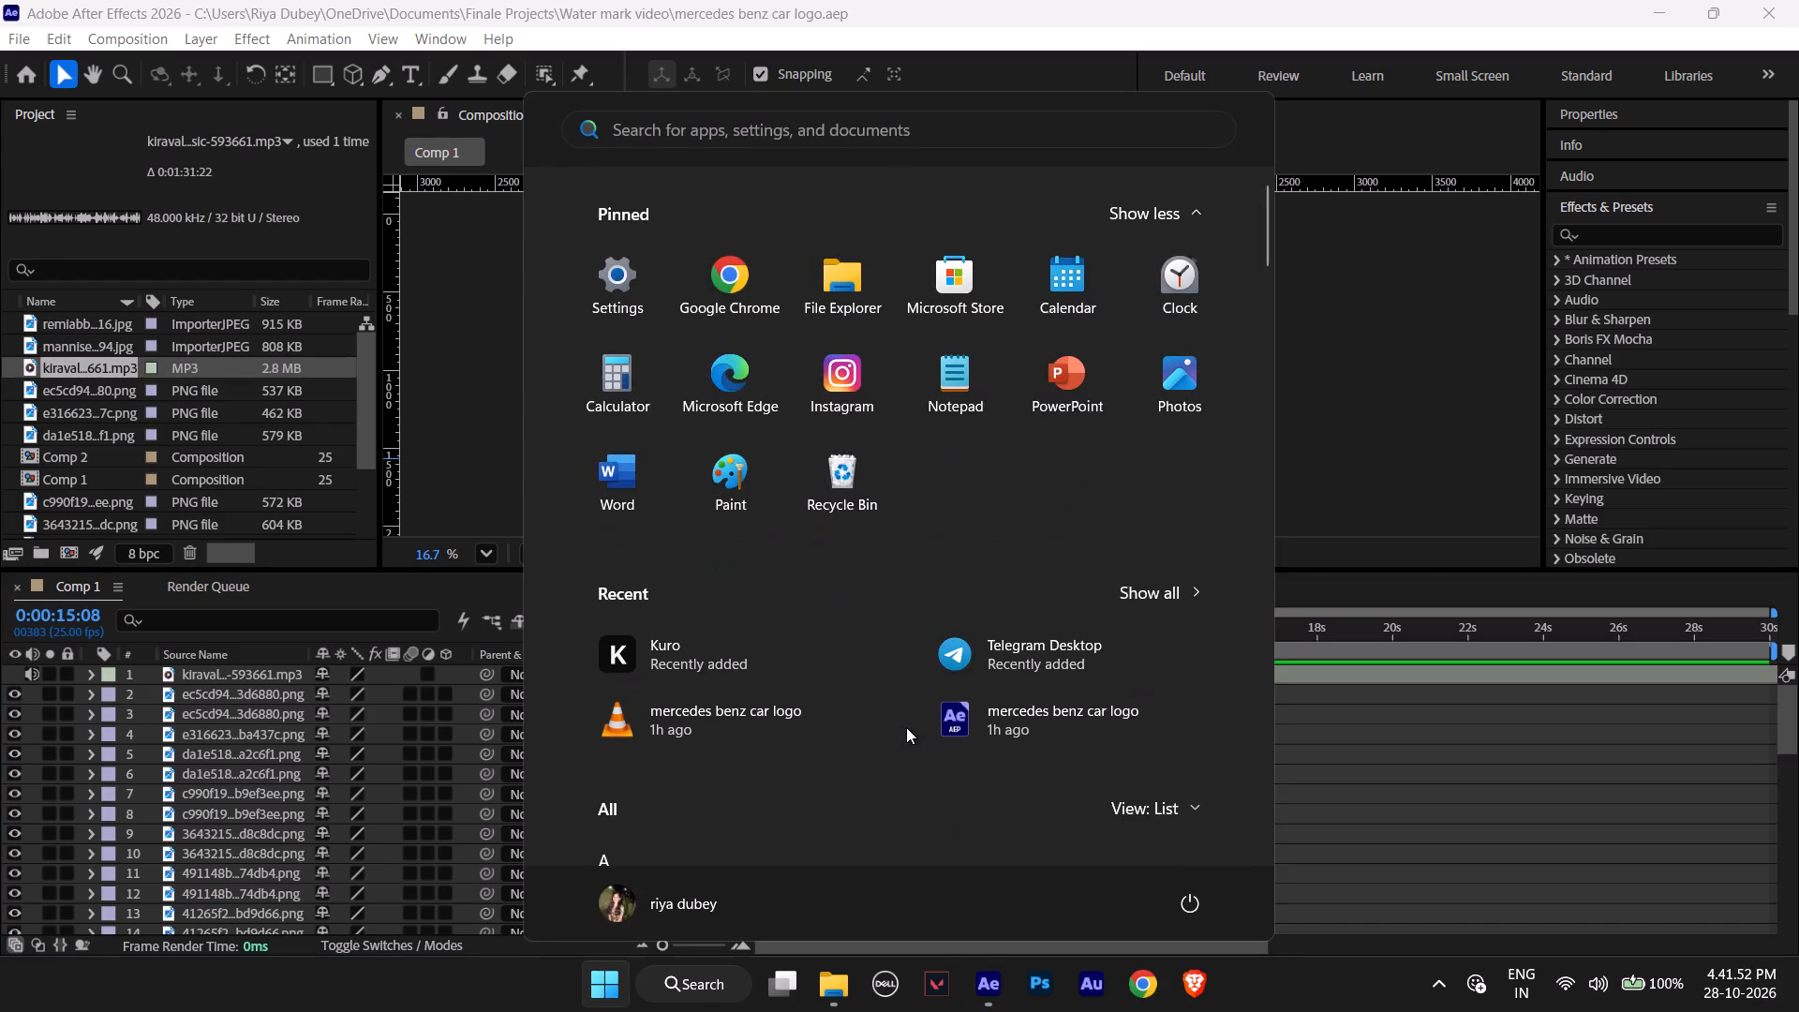
scroll(930, 727, "up", 3, "alt")
scroll(930, 727, "down", 1, "alt")
scroll(930, 727, "up", 2, "alt")
scroll(930, 727, "down", 2, "alt")
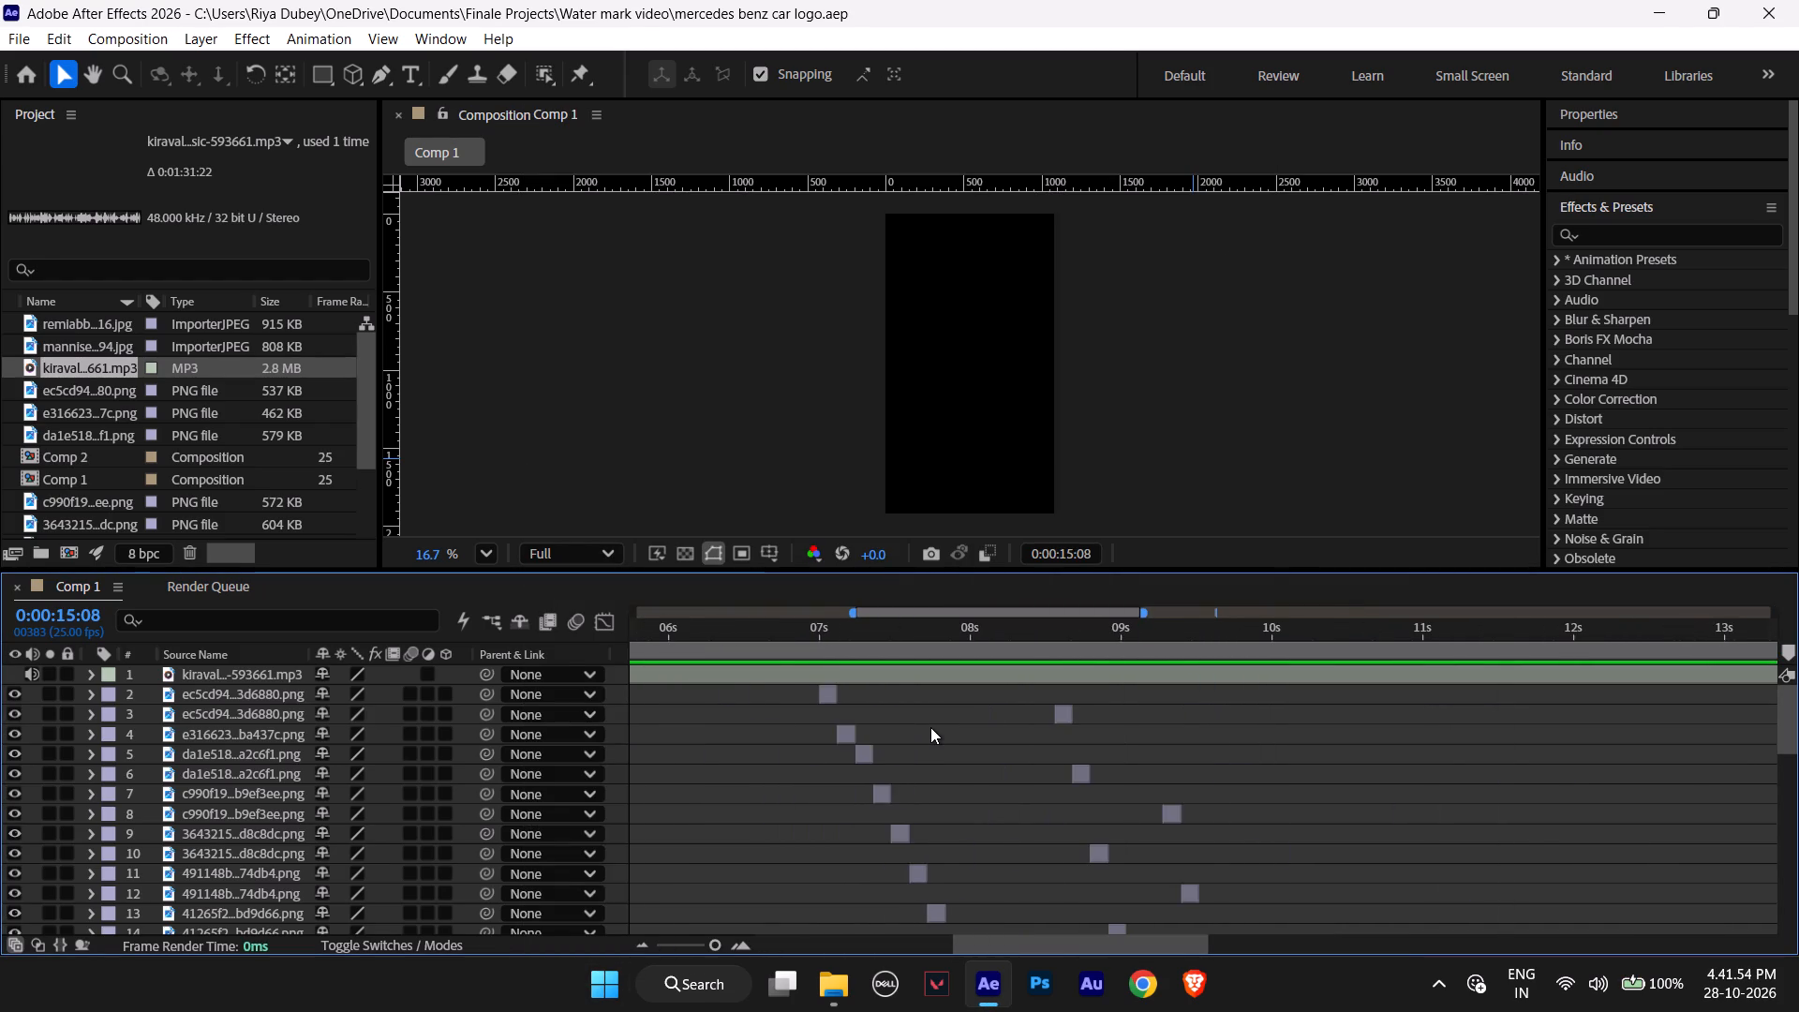
scroll(930, 727, "down", 1, "alt")
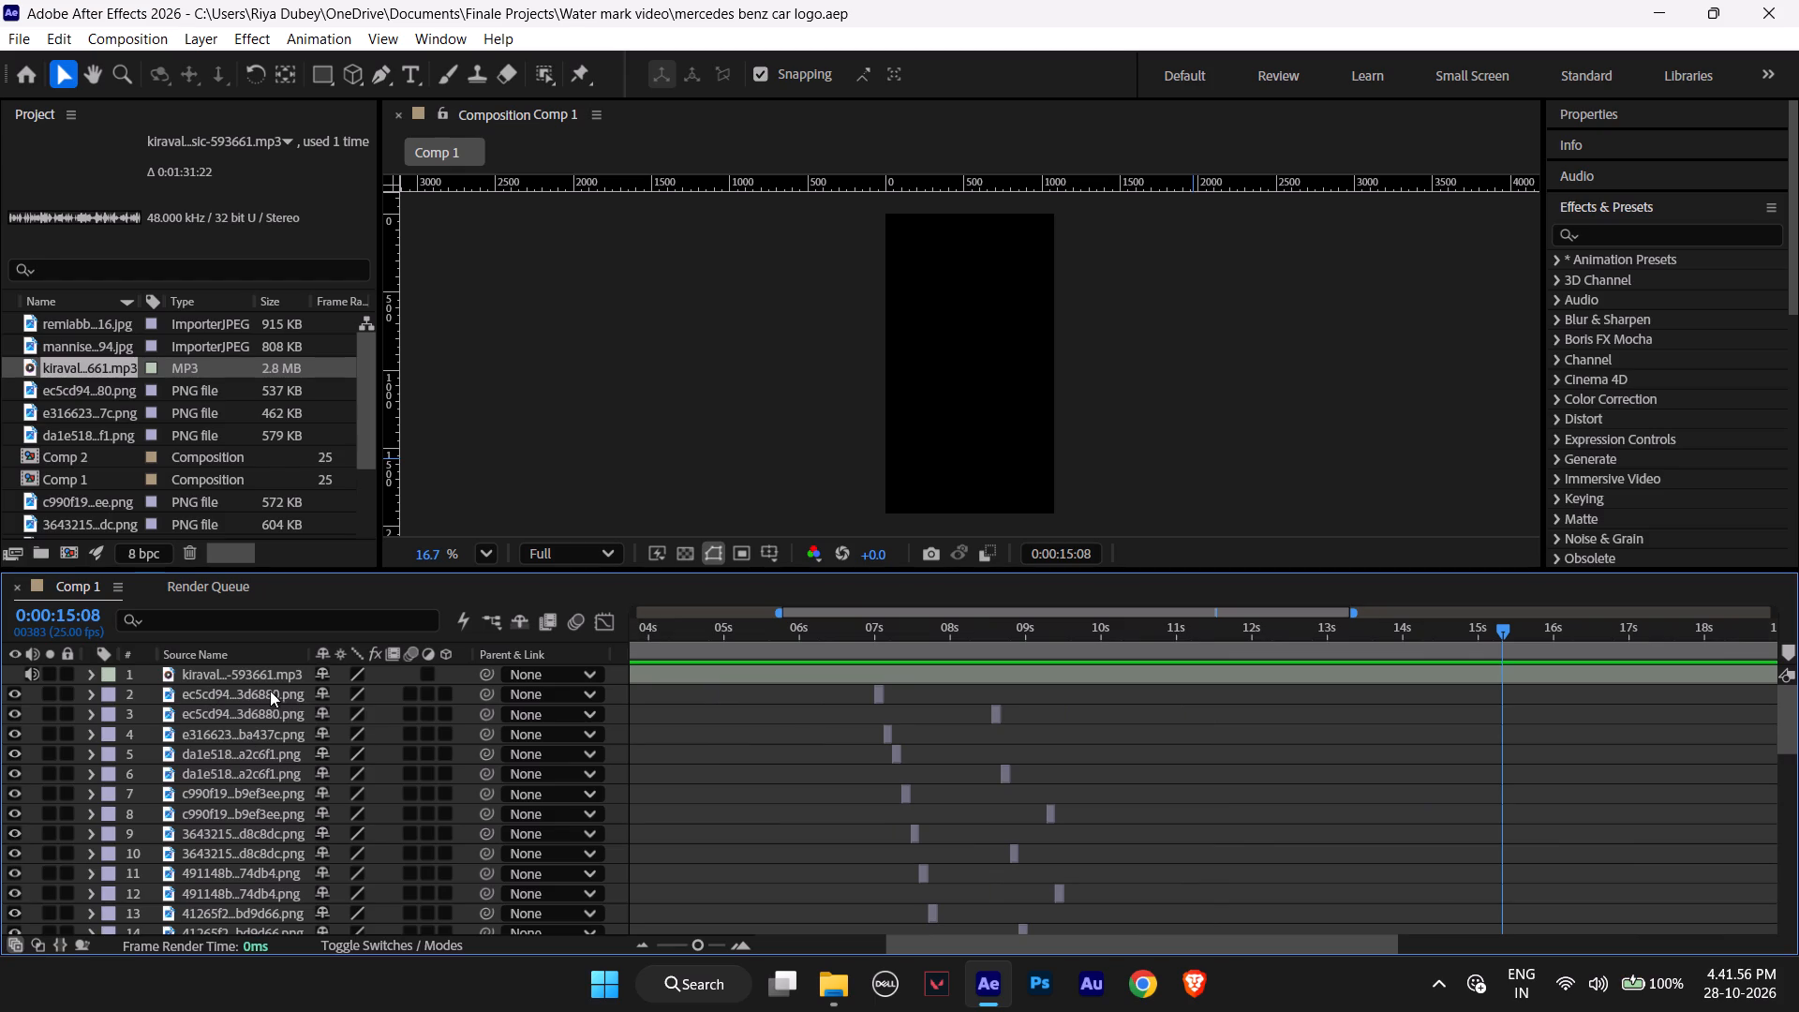
left_click_drag(141, 694, 319, 1011)
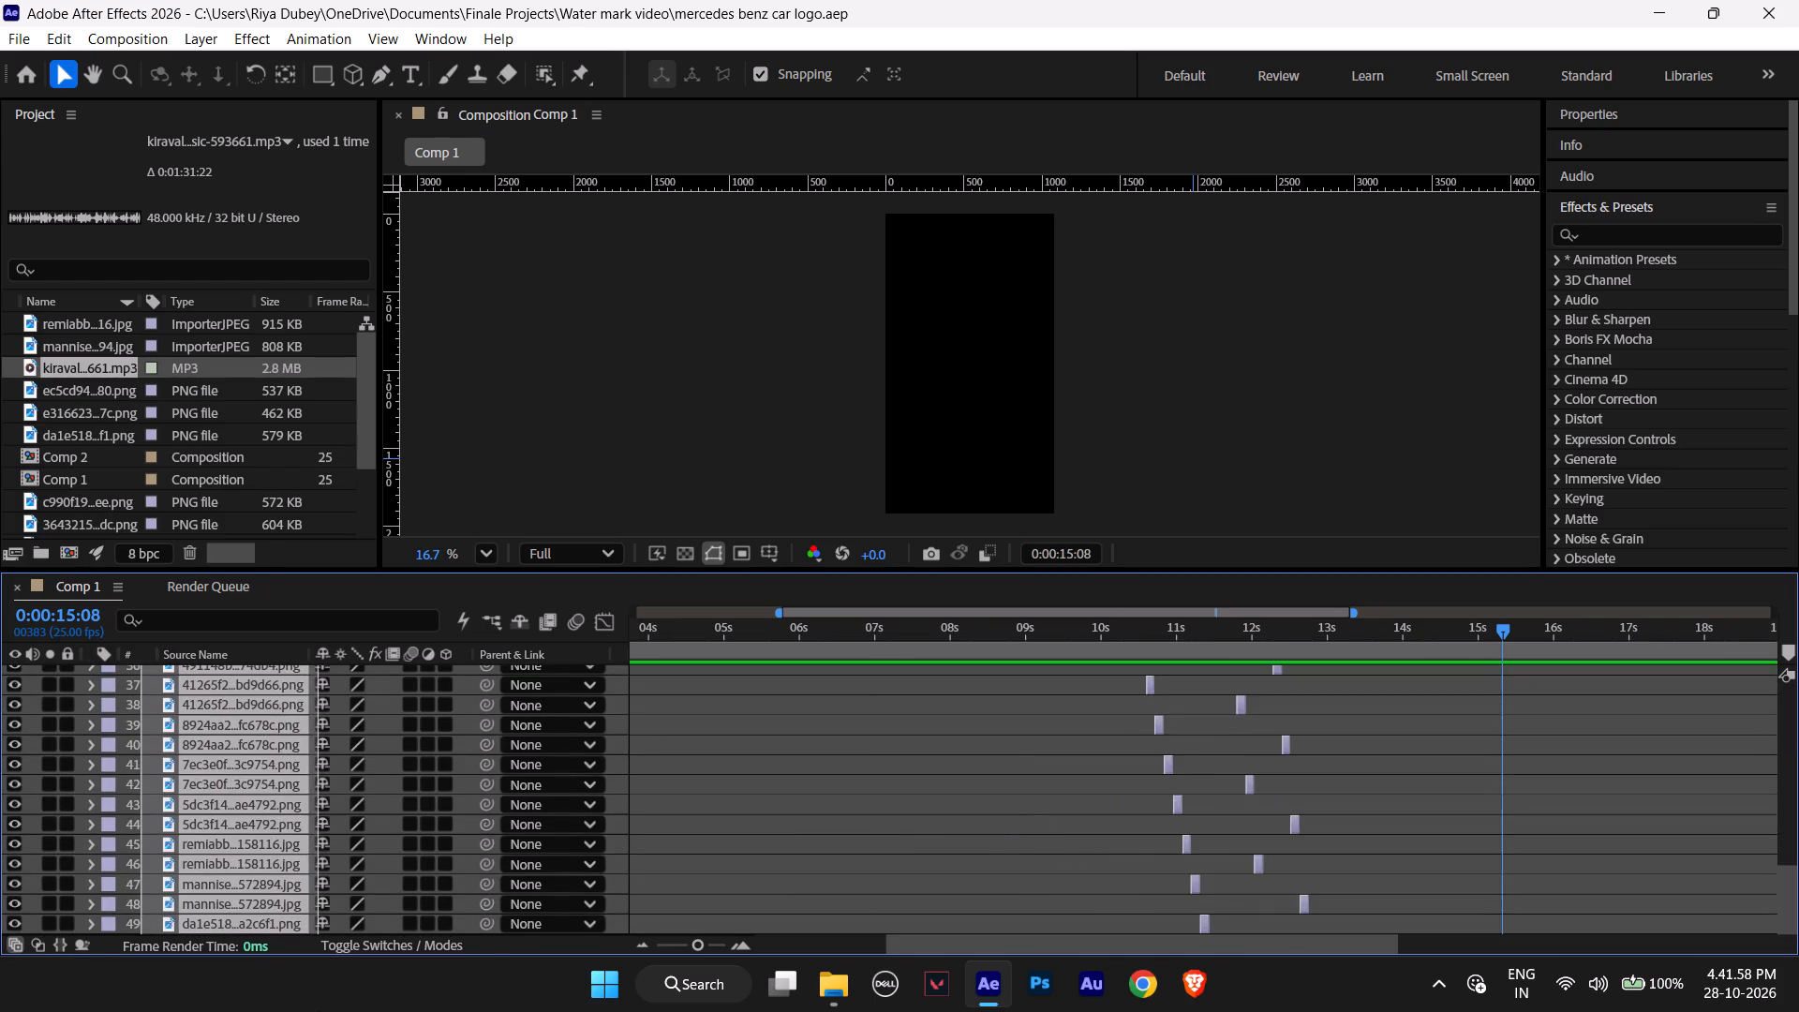
left_click_drag(319, 1011, 335, 982)
scroll(984, 750, "up", 1)
scroll(988, 748, "down", 1)
scroll(988, 748, "up", 17)
scroll(992, 747, "down", 1)
scroll(992, 747, "up", 1)
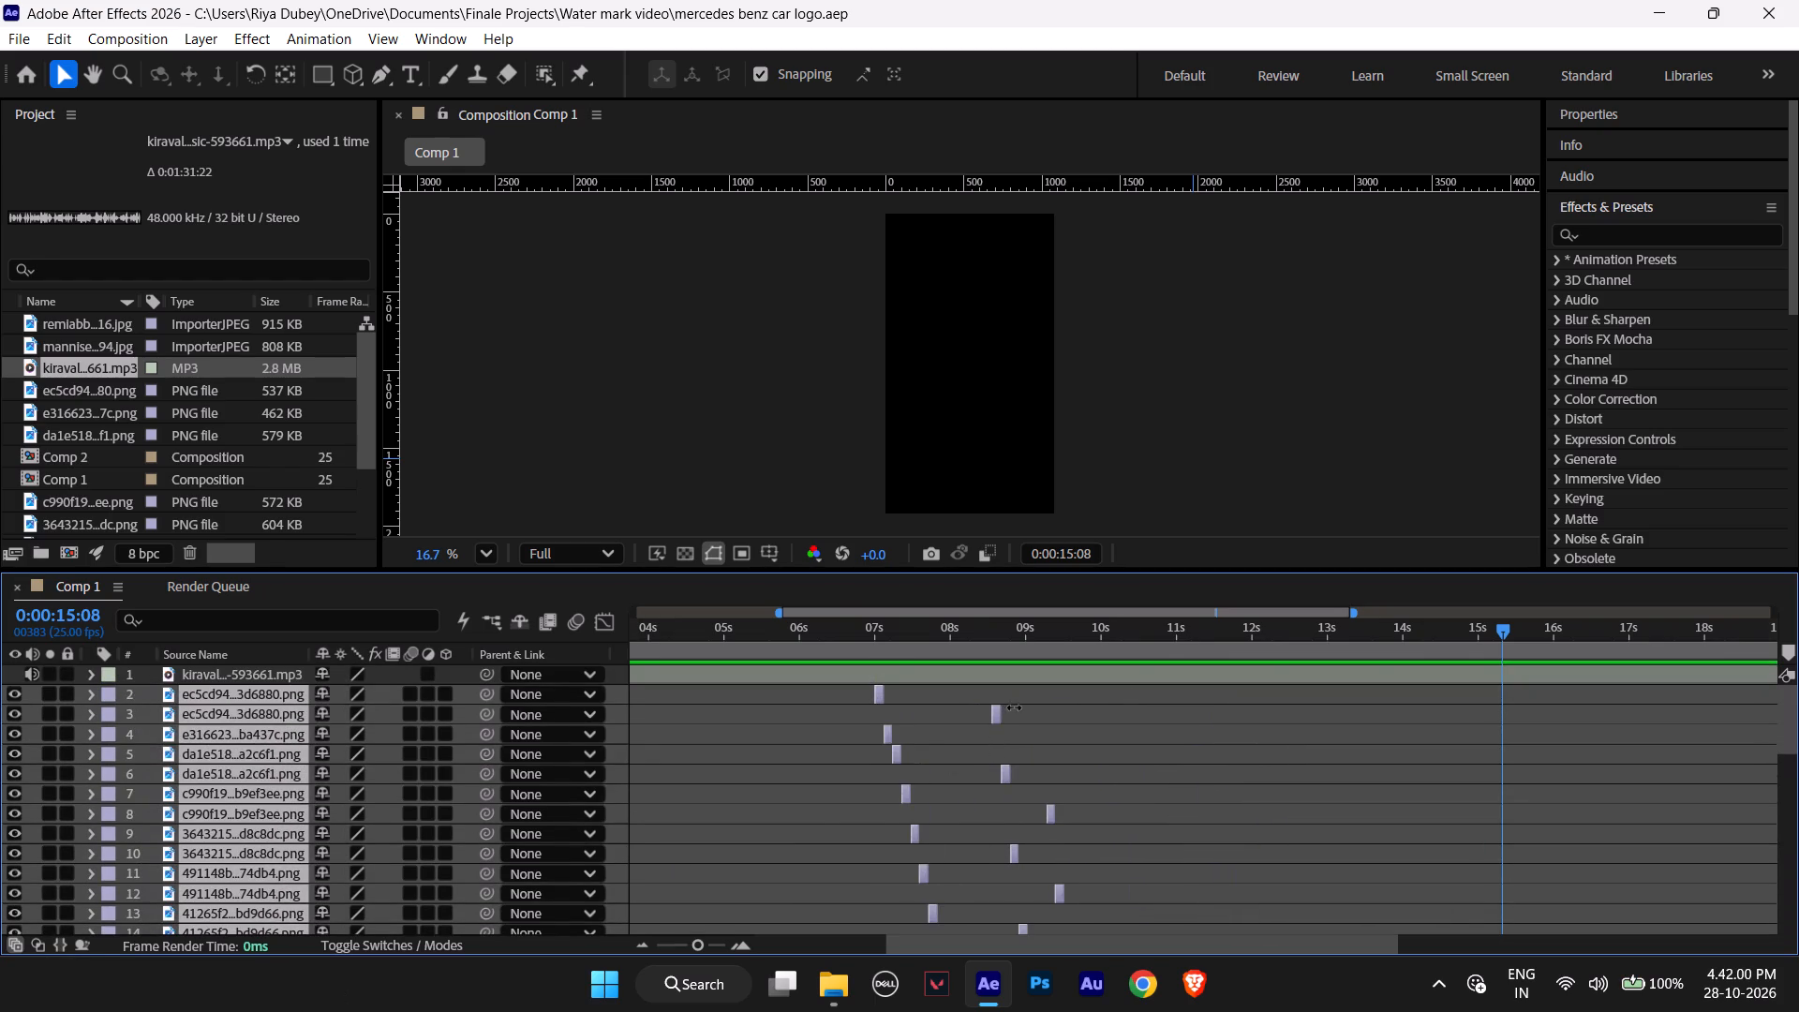
Scrub and play the music around 12 to 13 seconds and place Comp 1's playhead at 0:00:12:15.
left_click_drag(1509, 633, 1297, 661)
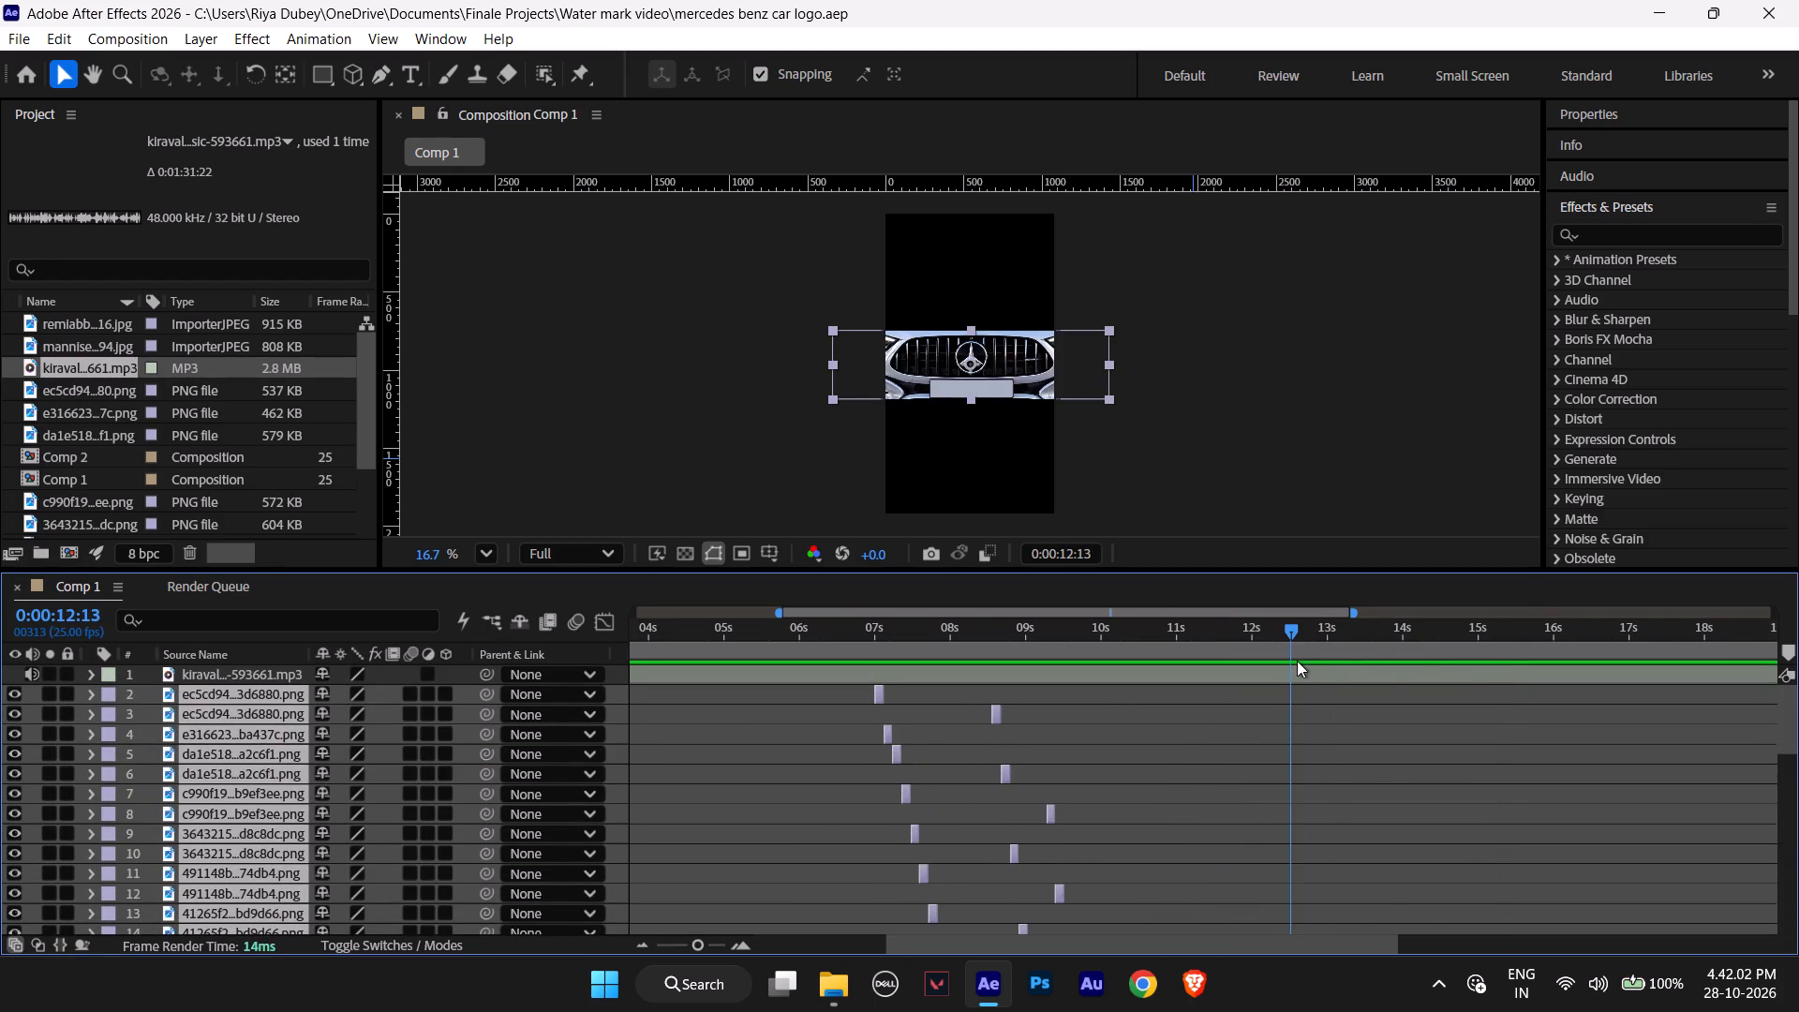
left_click_drag(1297, 661, 1279, 663)
key("space")
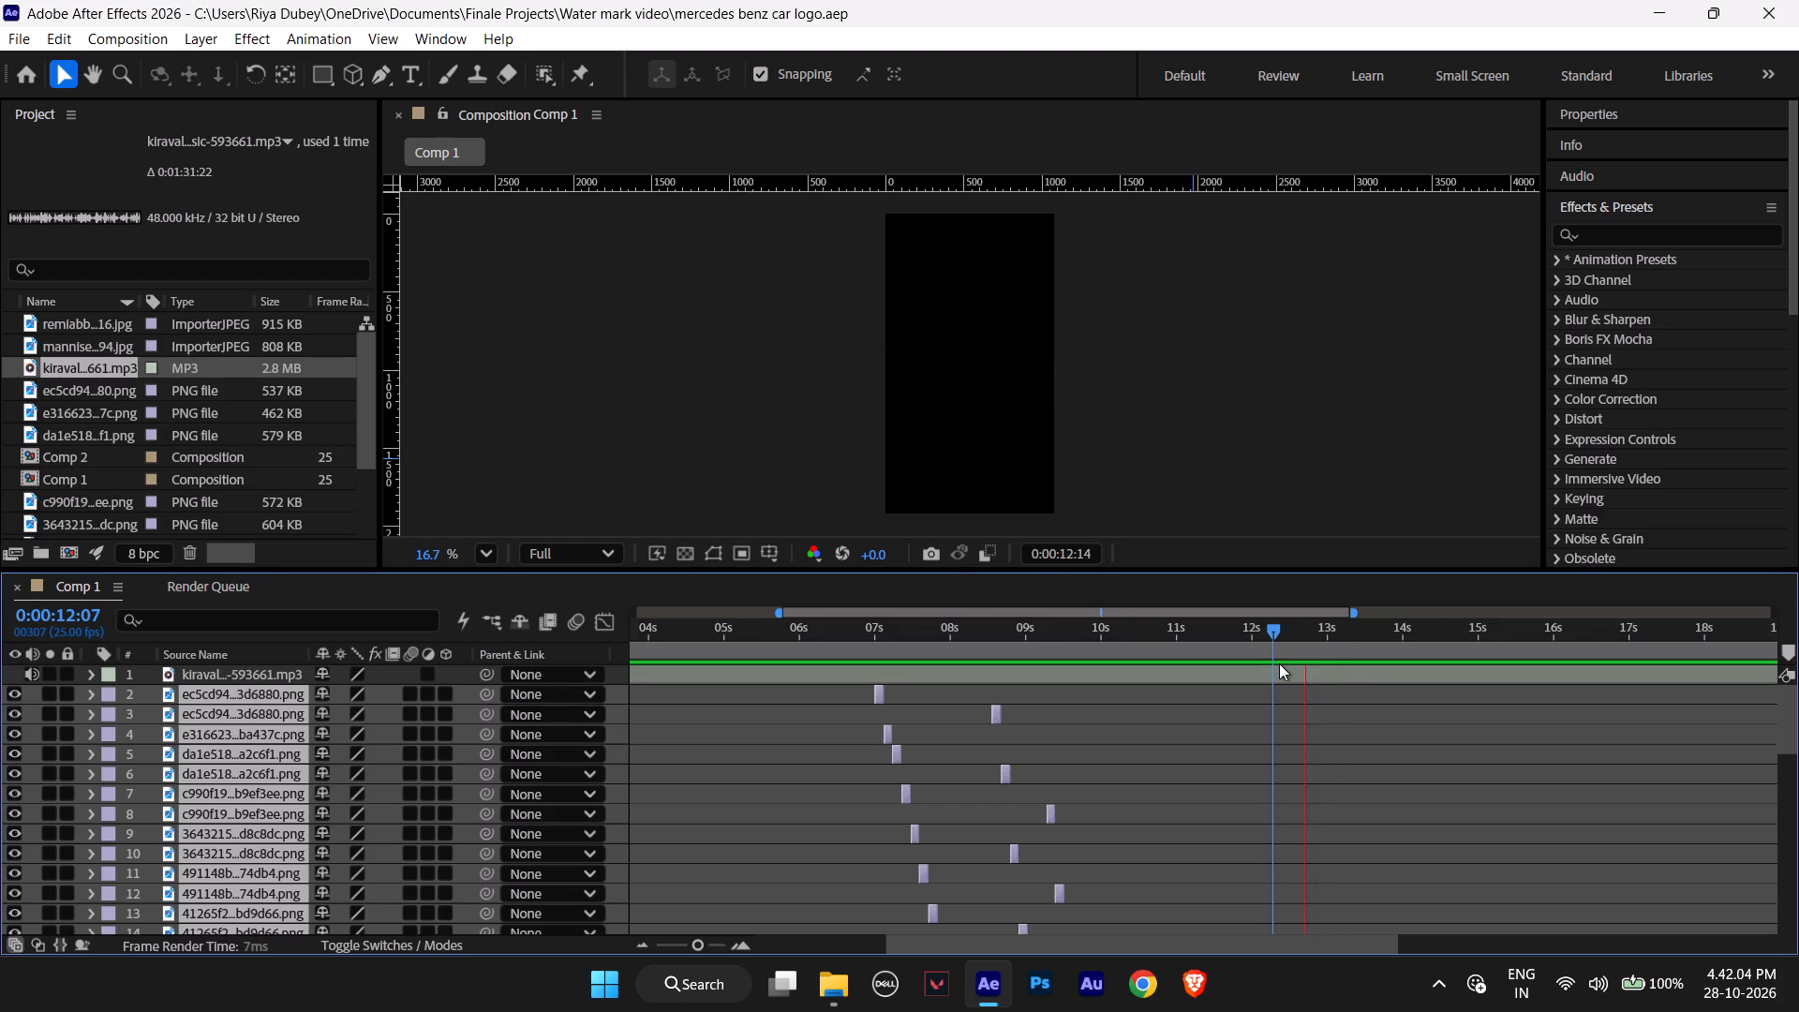
key("space")
left_click_drag(1335, 634, 1328, 634)
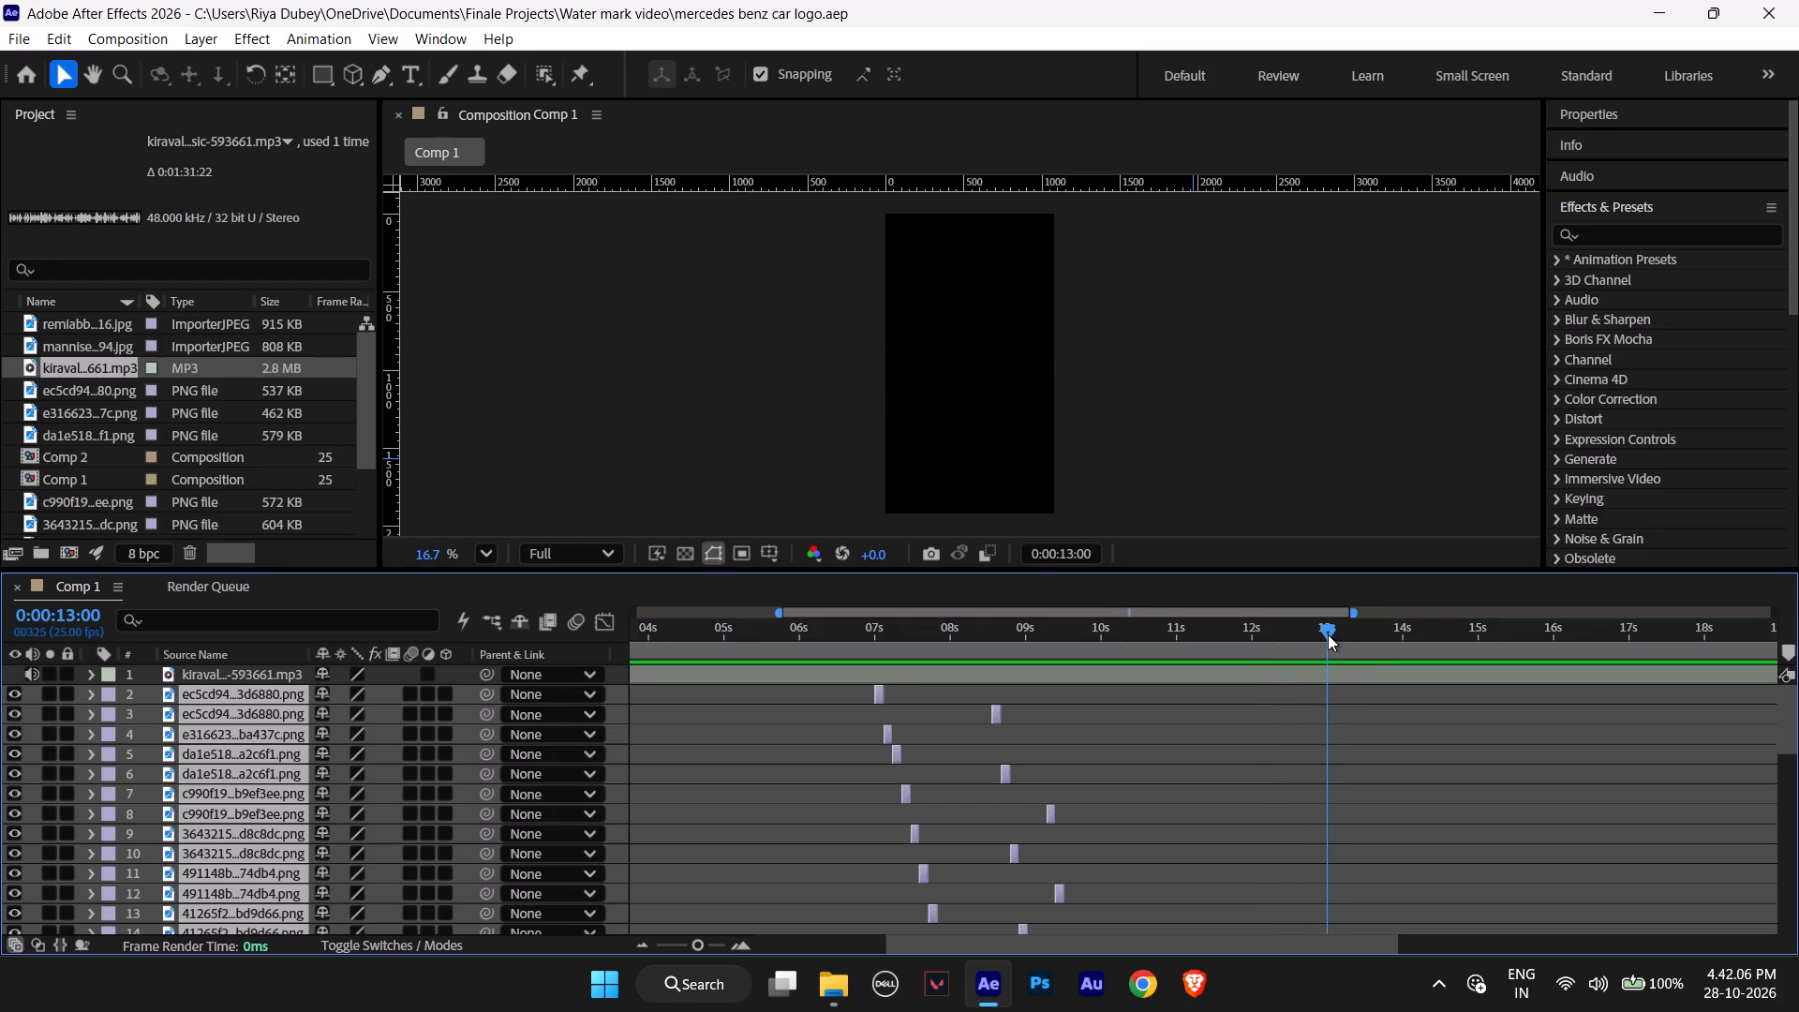
left_click_drag(1328, 634, 1299, 636)
key("space")
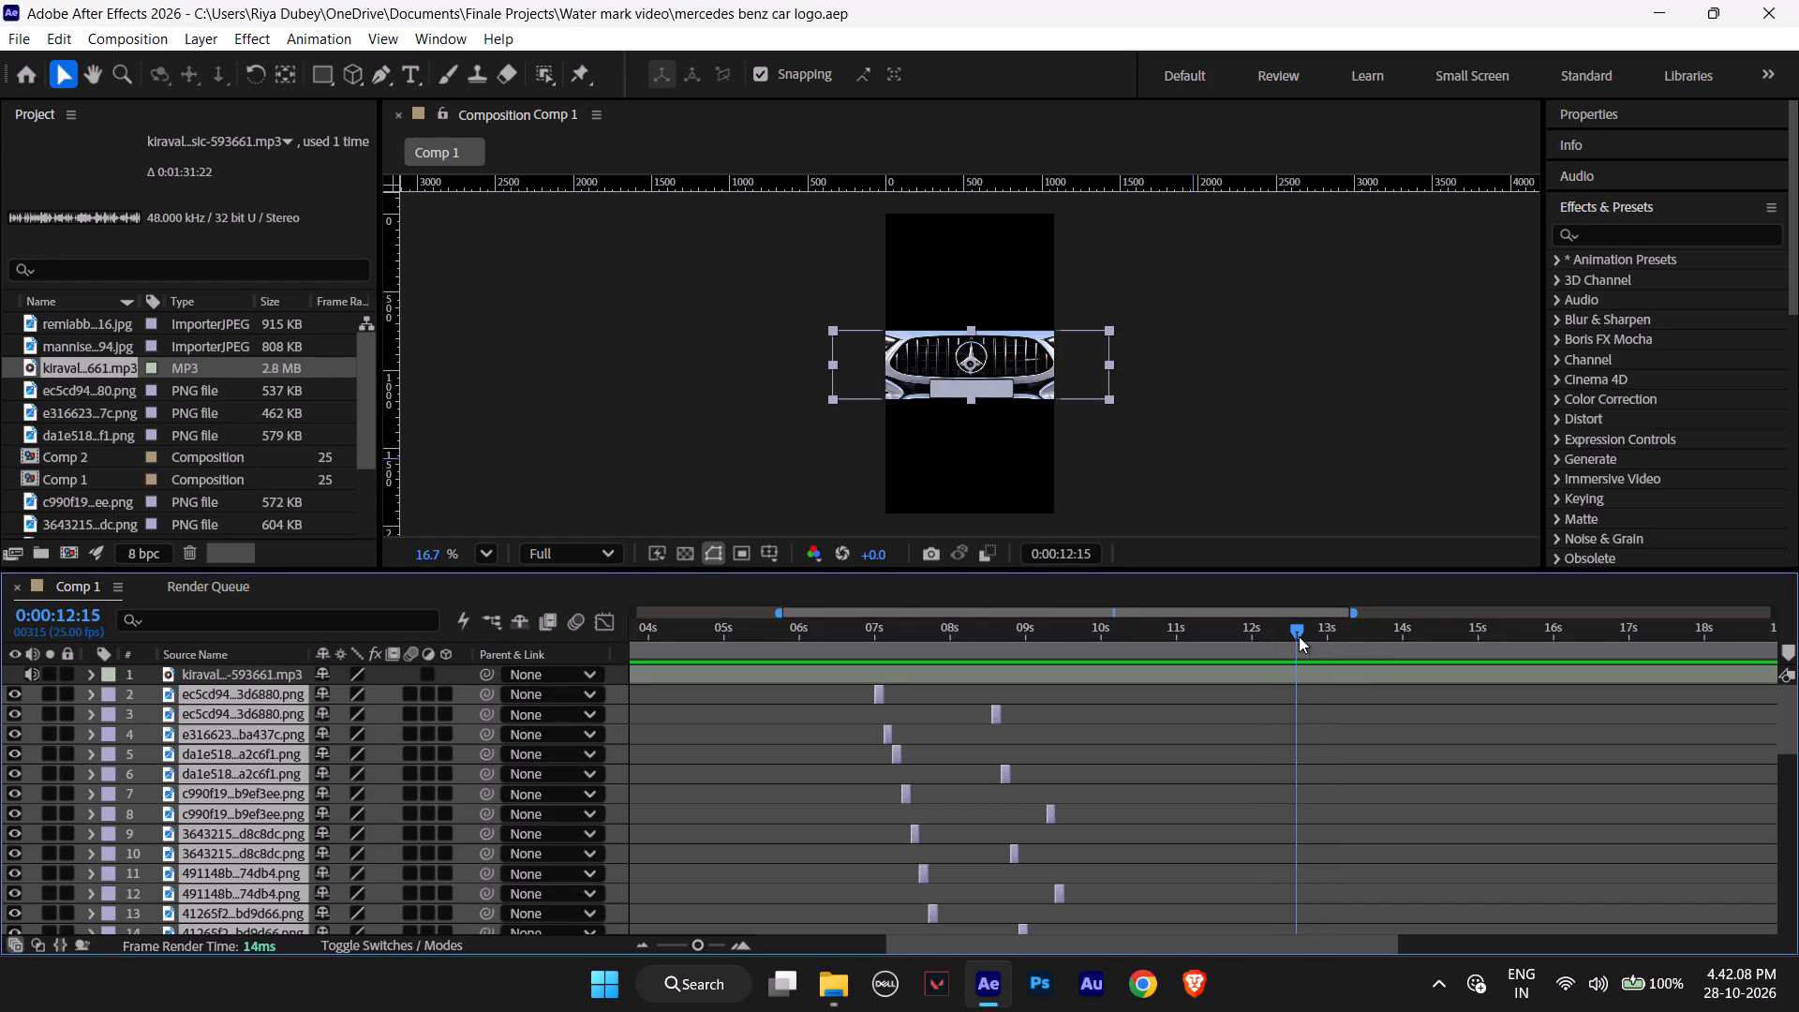
key("space")
left_click_drag(1326, 632, 1320, 631)
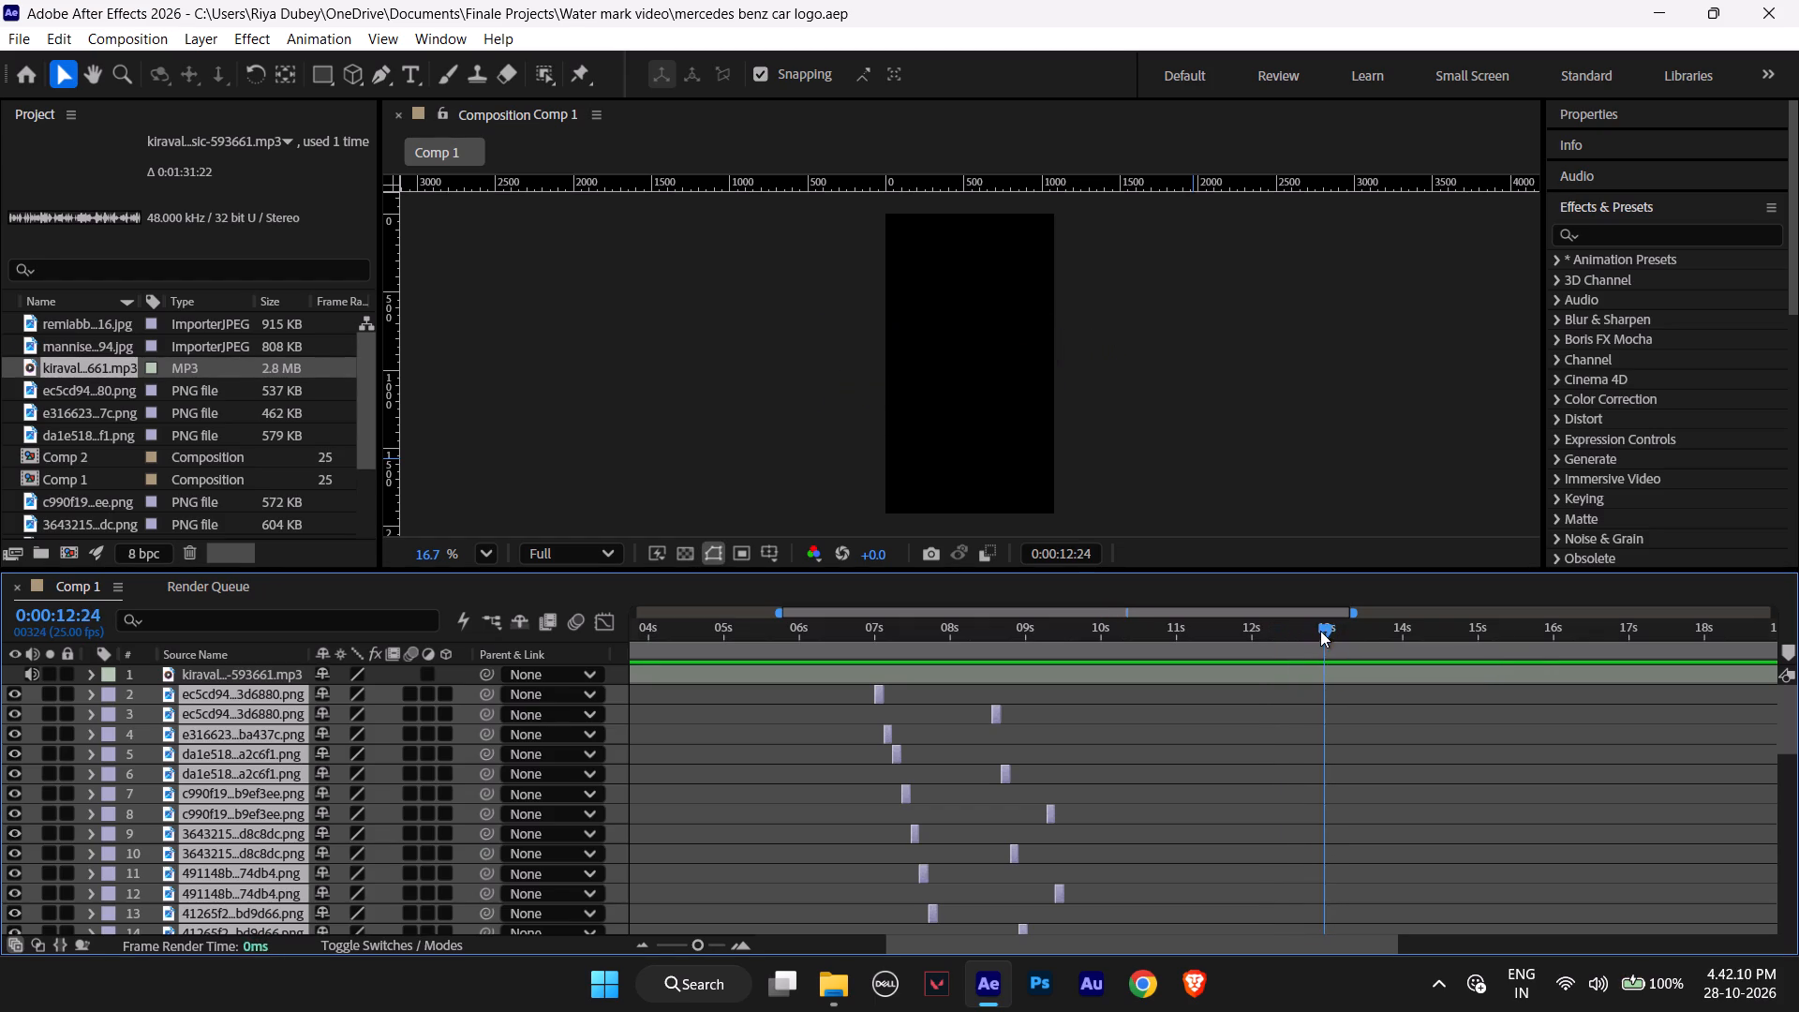
left_click_drag(1320, 631, 1295, 631)
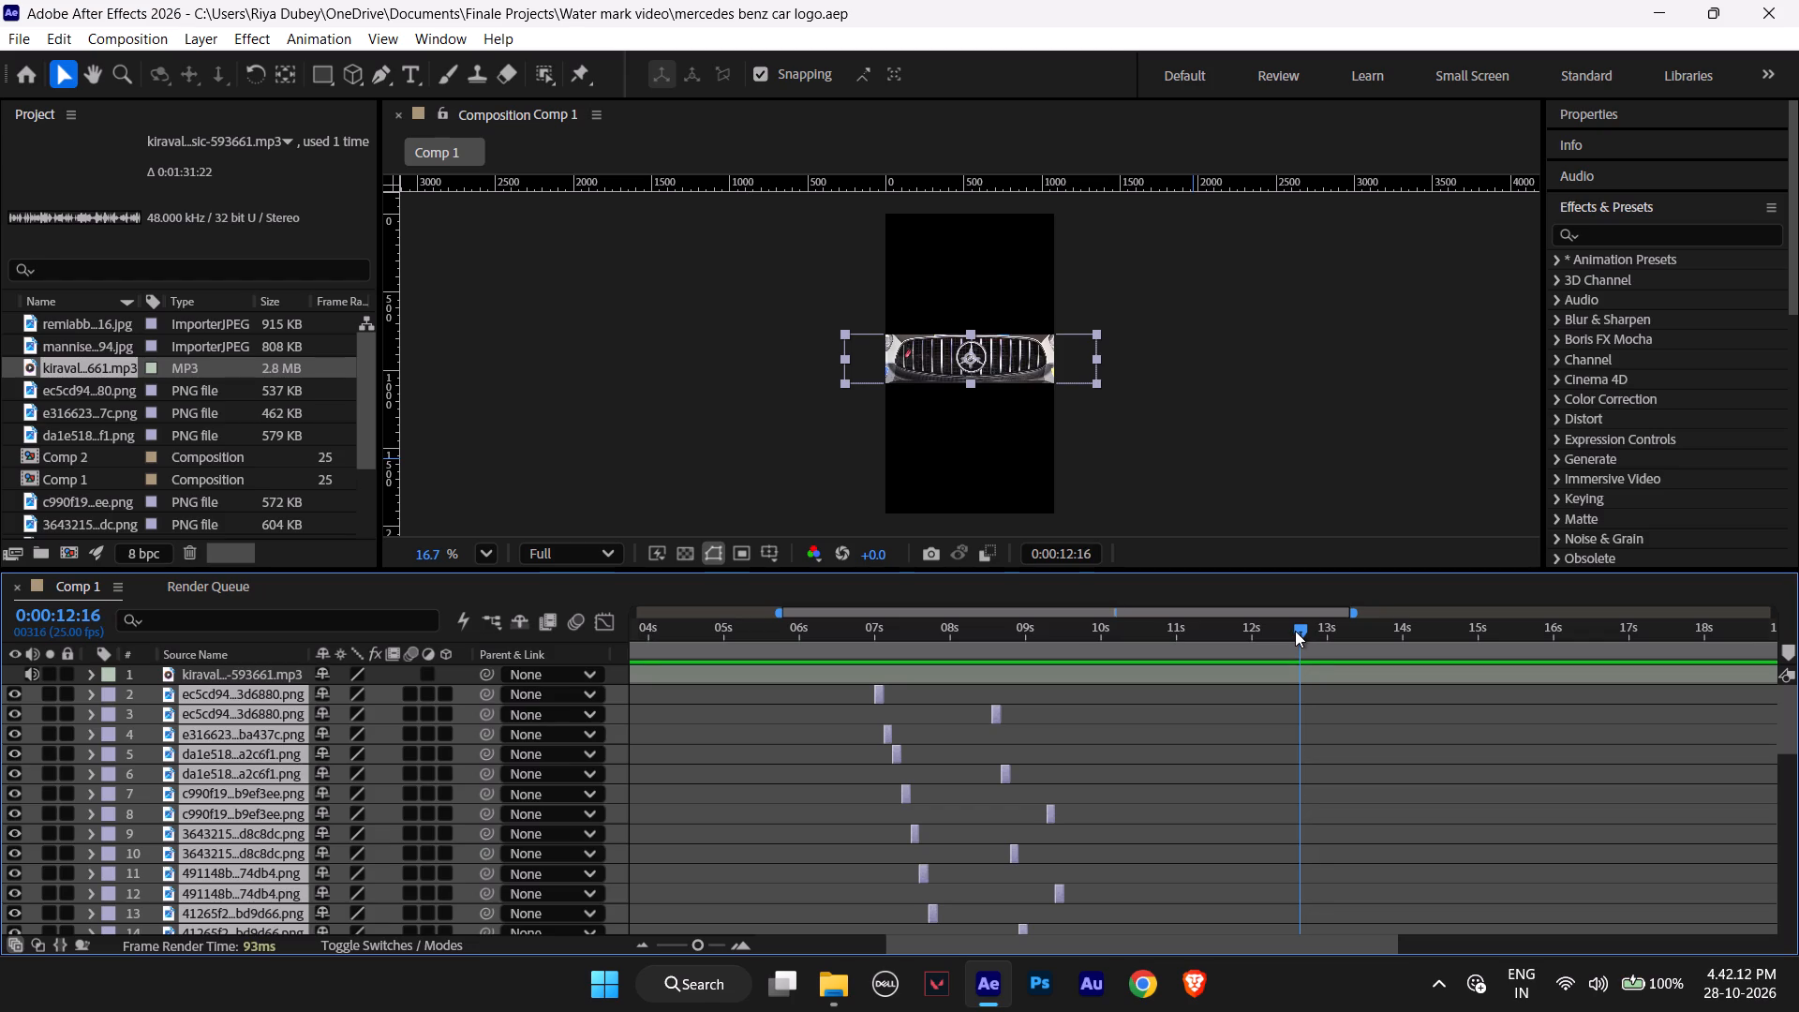
left_click_drag(1295, 631, 1293, 631)
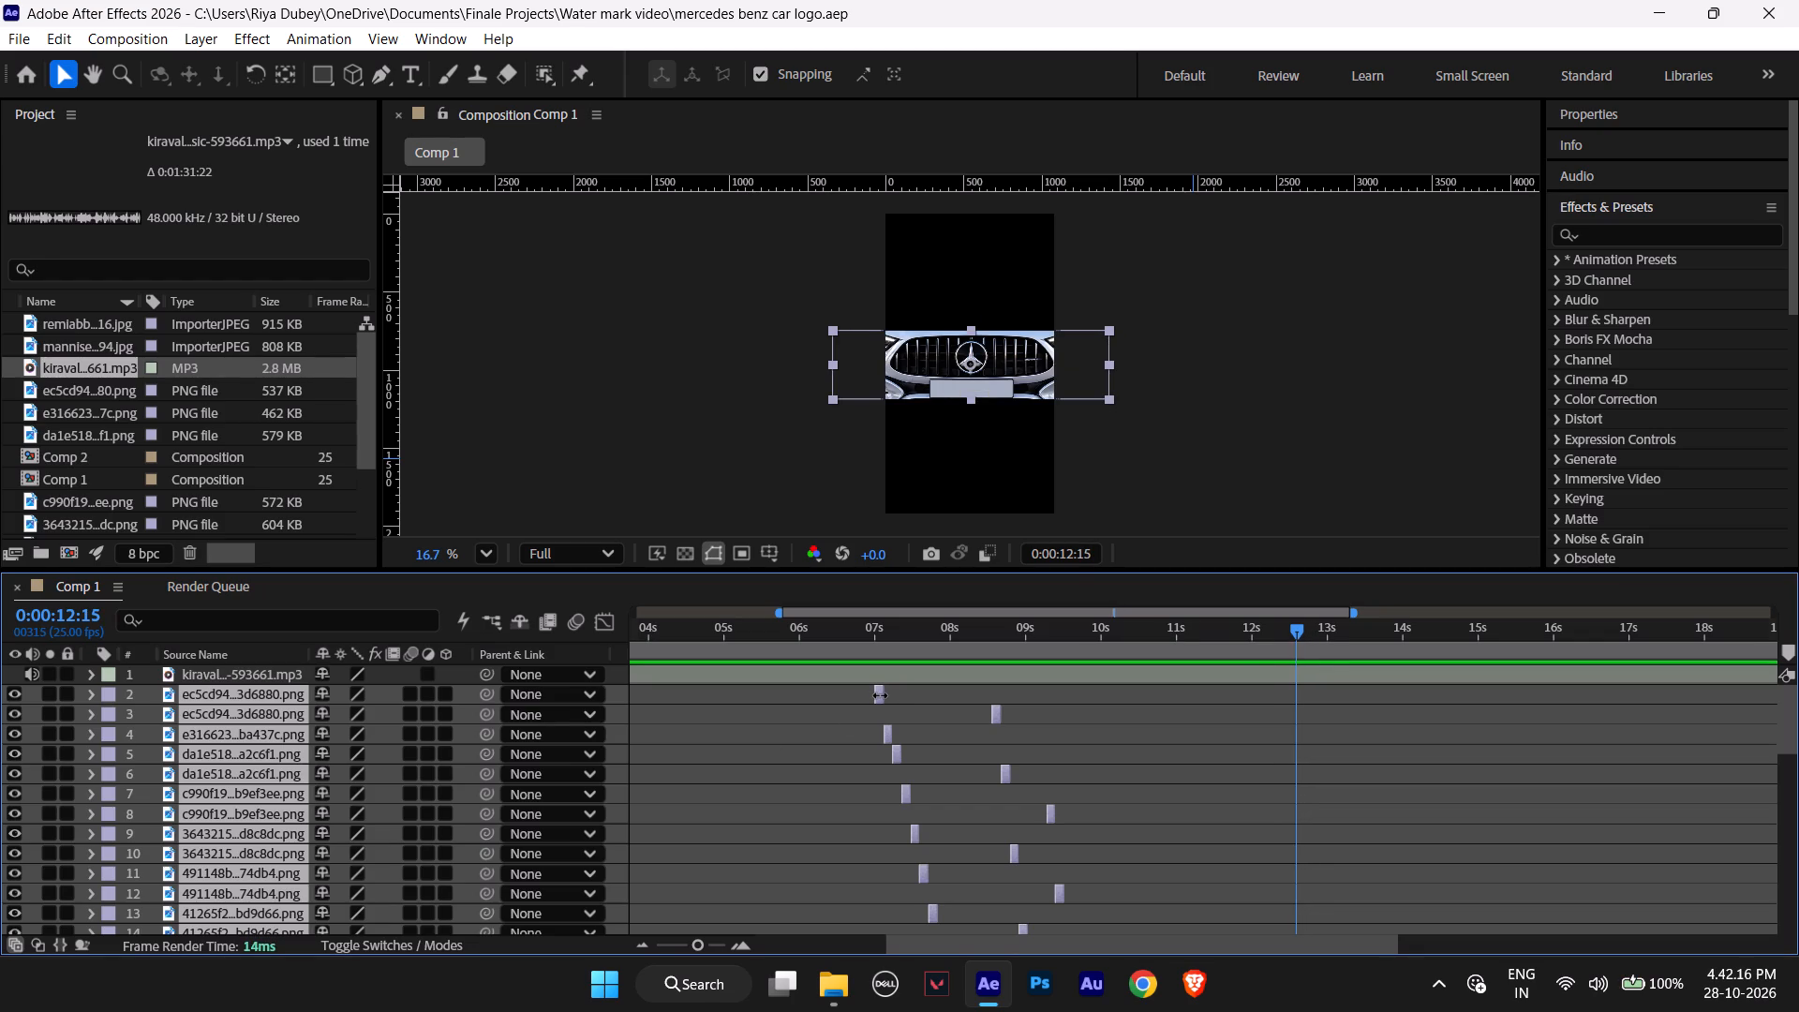
Move the selected image layers together along the timeline so the first image starts at the playhead, 0:00:12:15.
scroll(880, 696, "up", 1, "alt")
left_click_drag(876, 695, 912, 699)
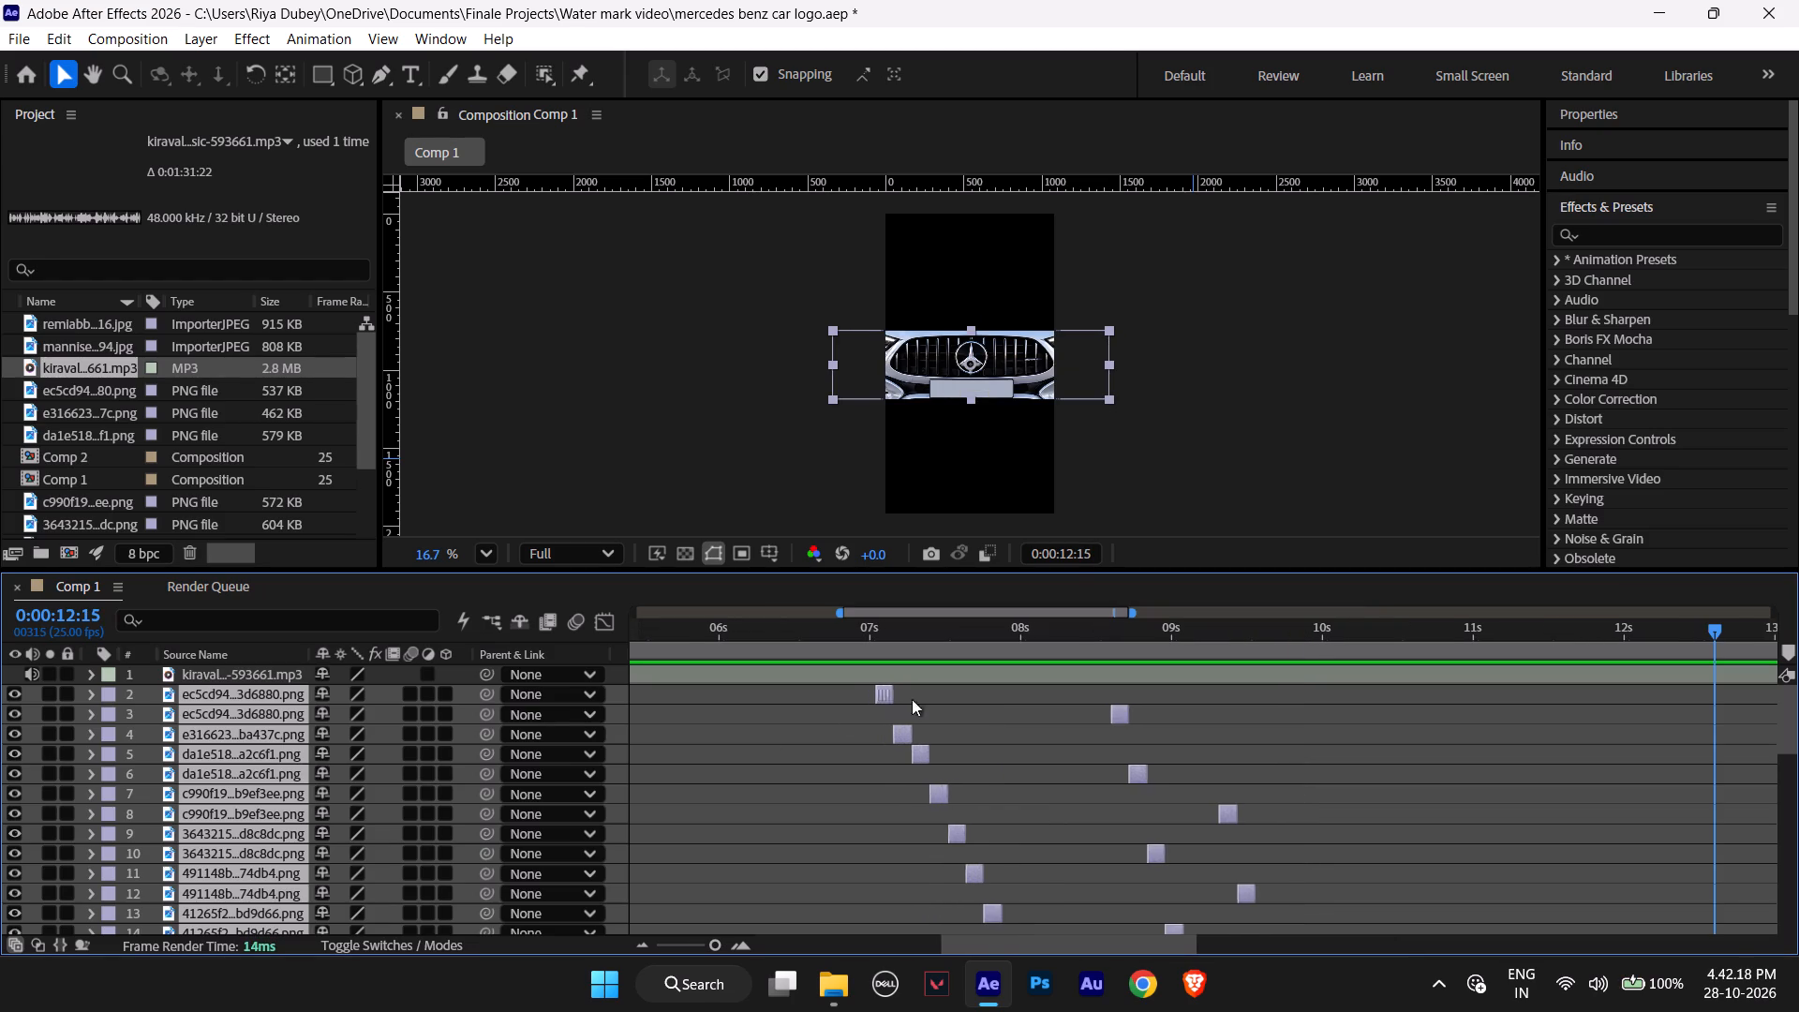
left_click_drag(912, 699, 1718, 727)
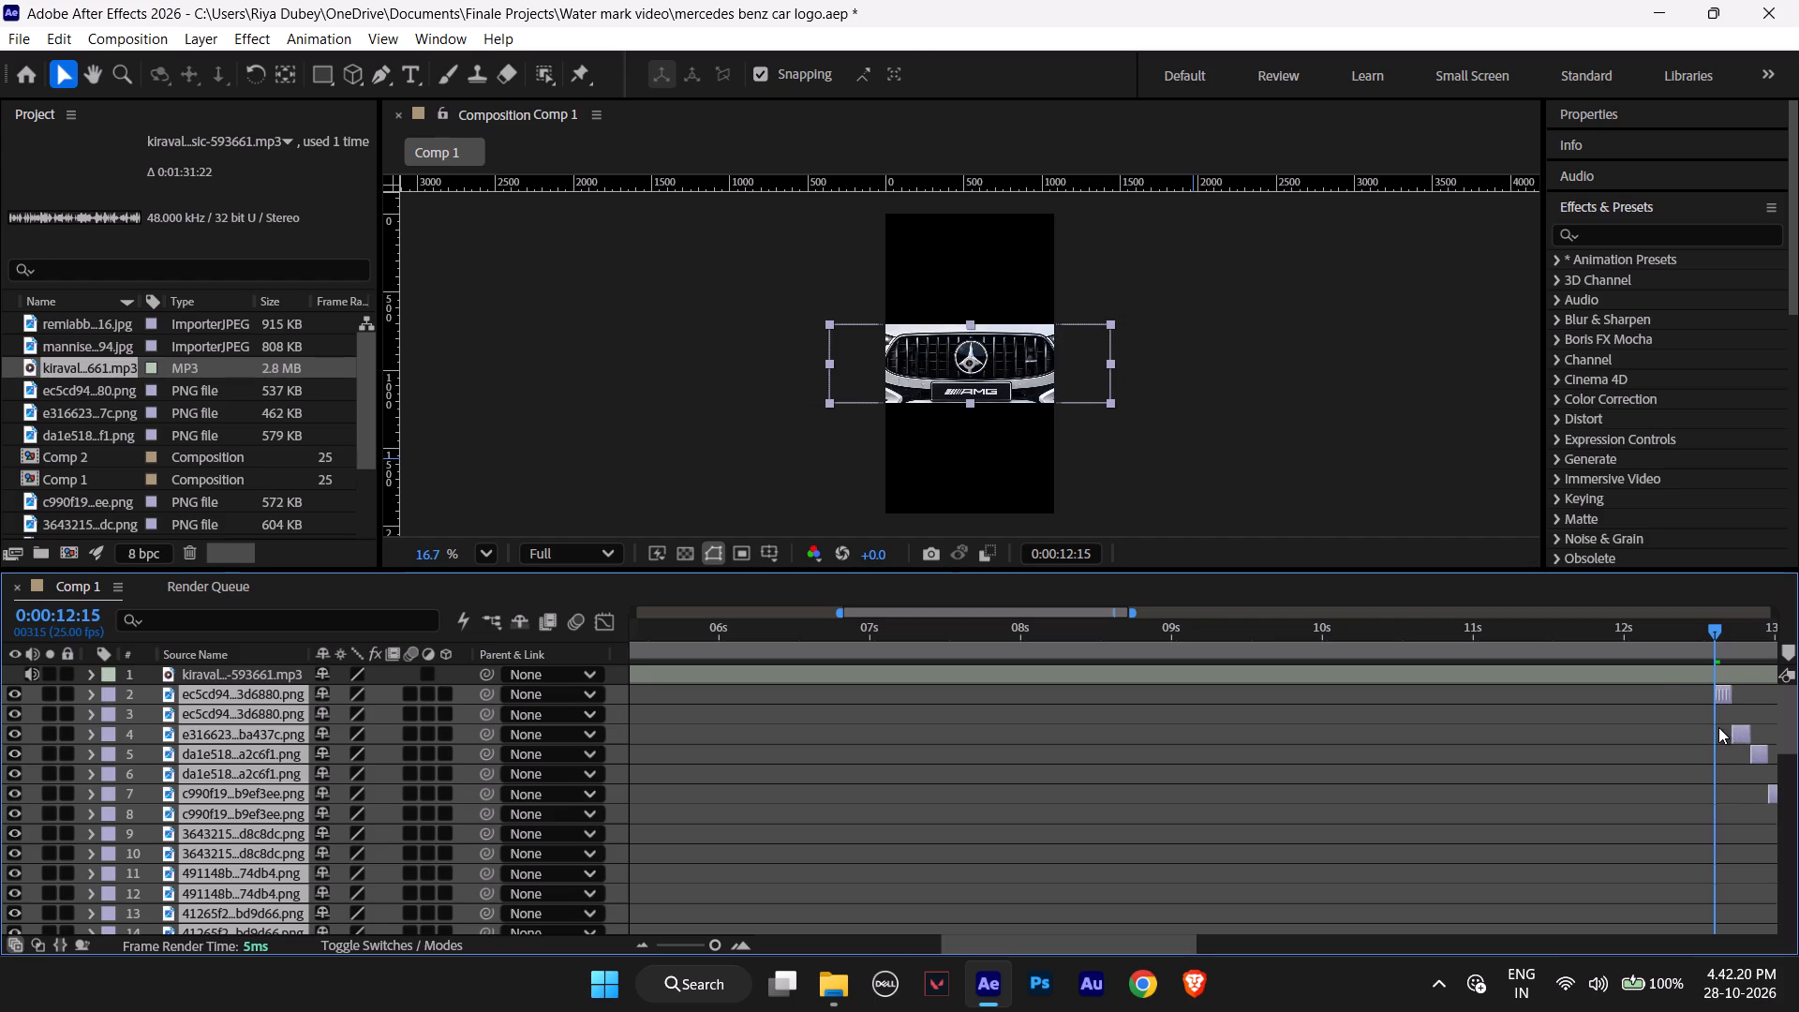
left_click_drag(1718, 727, 1716, 727)
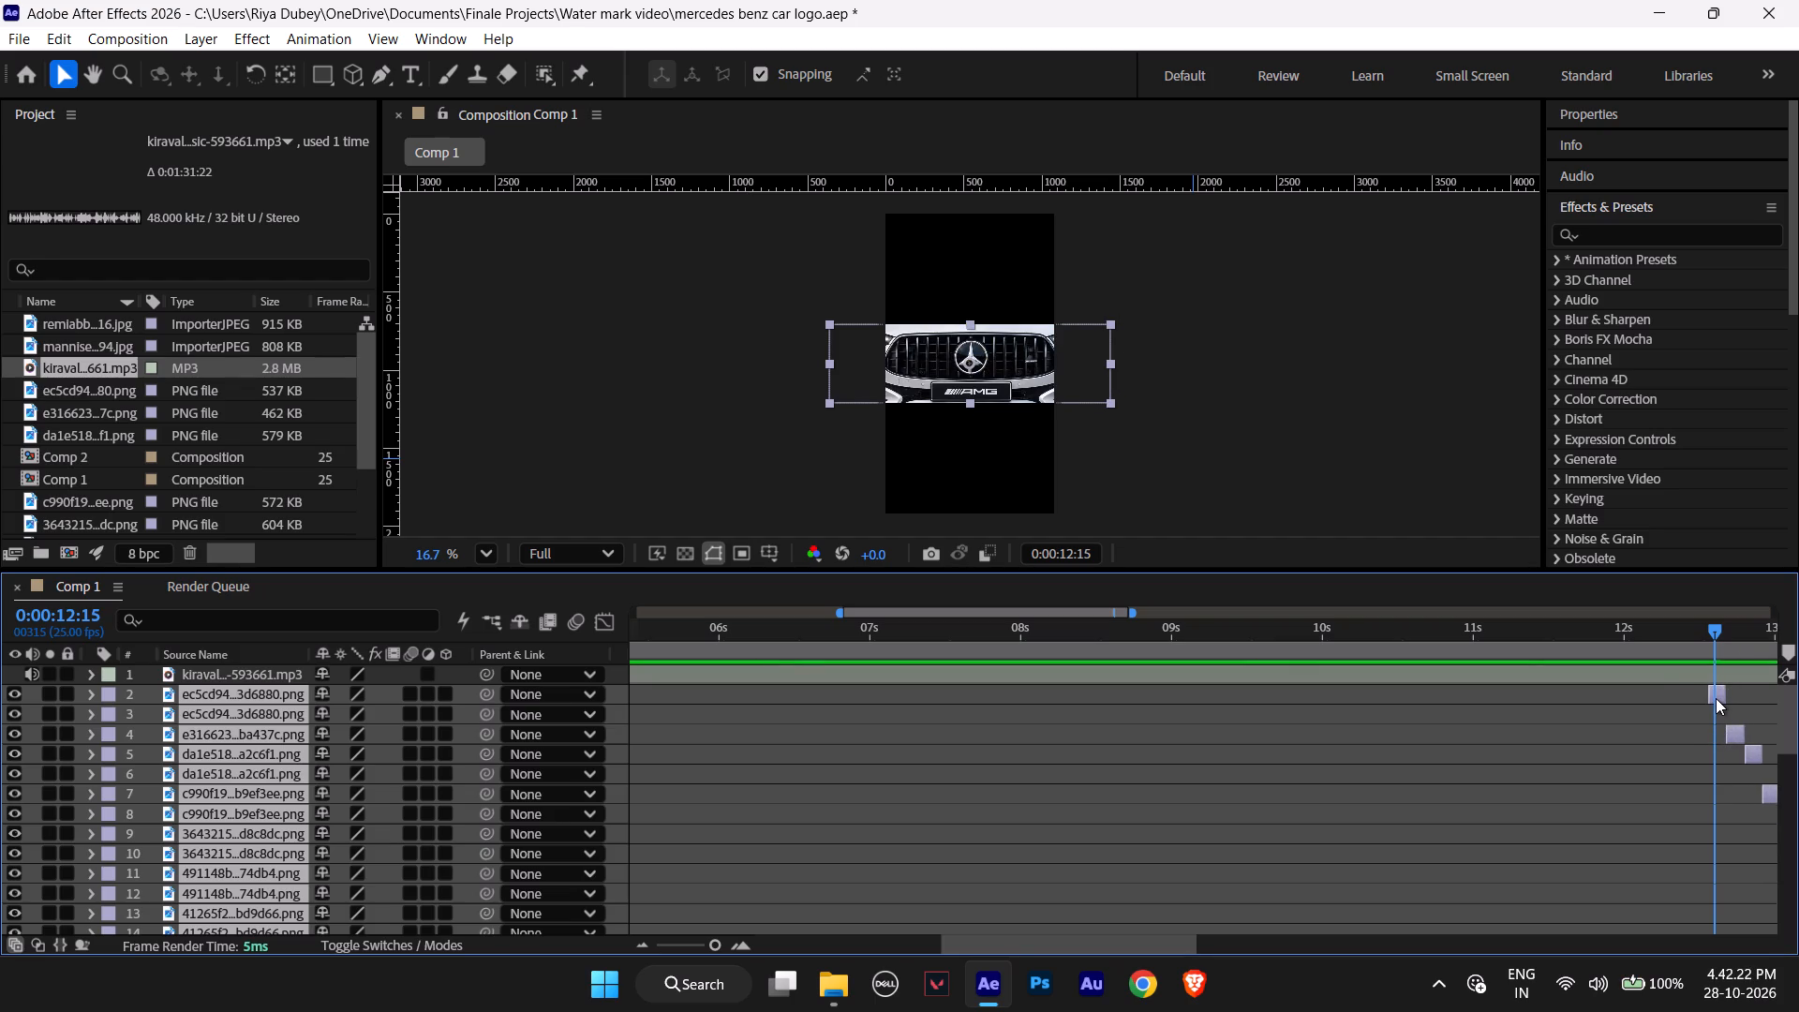
left_click(1716, 698)
Return the playhead to 0:00:00:00 and preview the retimed image sequence with its music.
scroll(1262, 747, "down", 6, "alt")
left_click_drag(1112, 633, 541, 650)
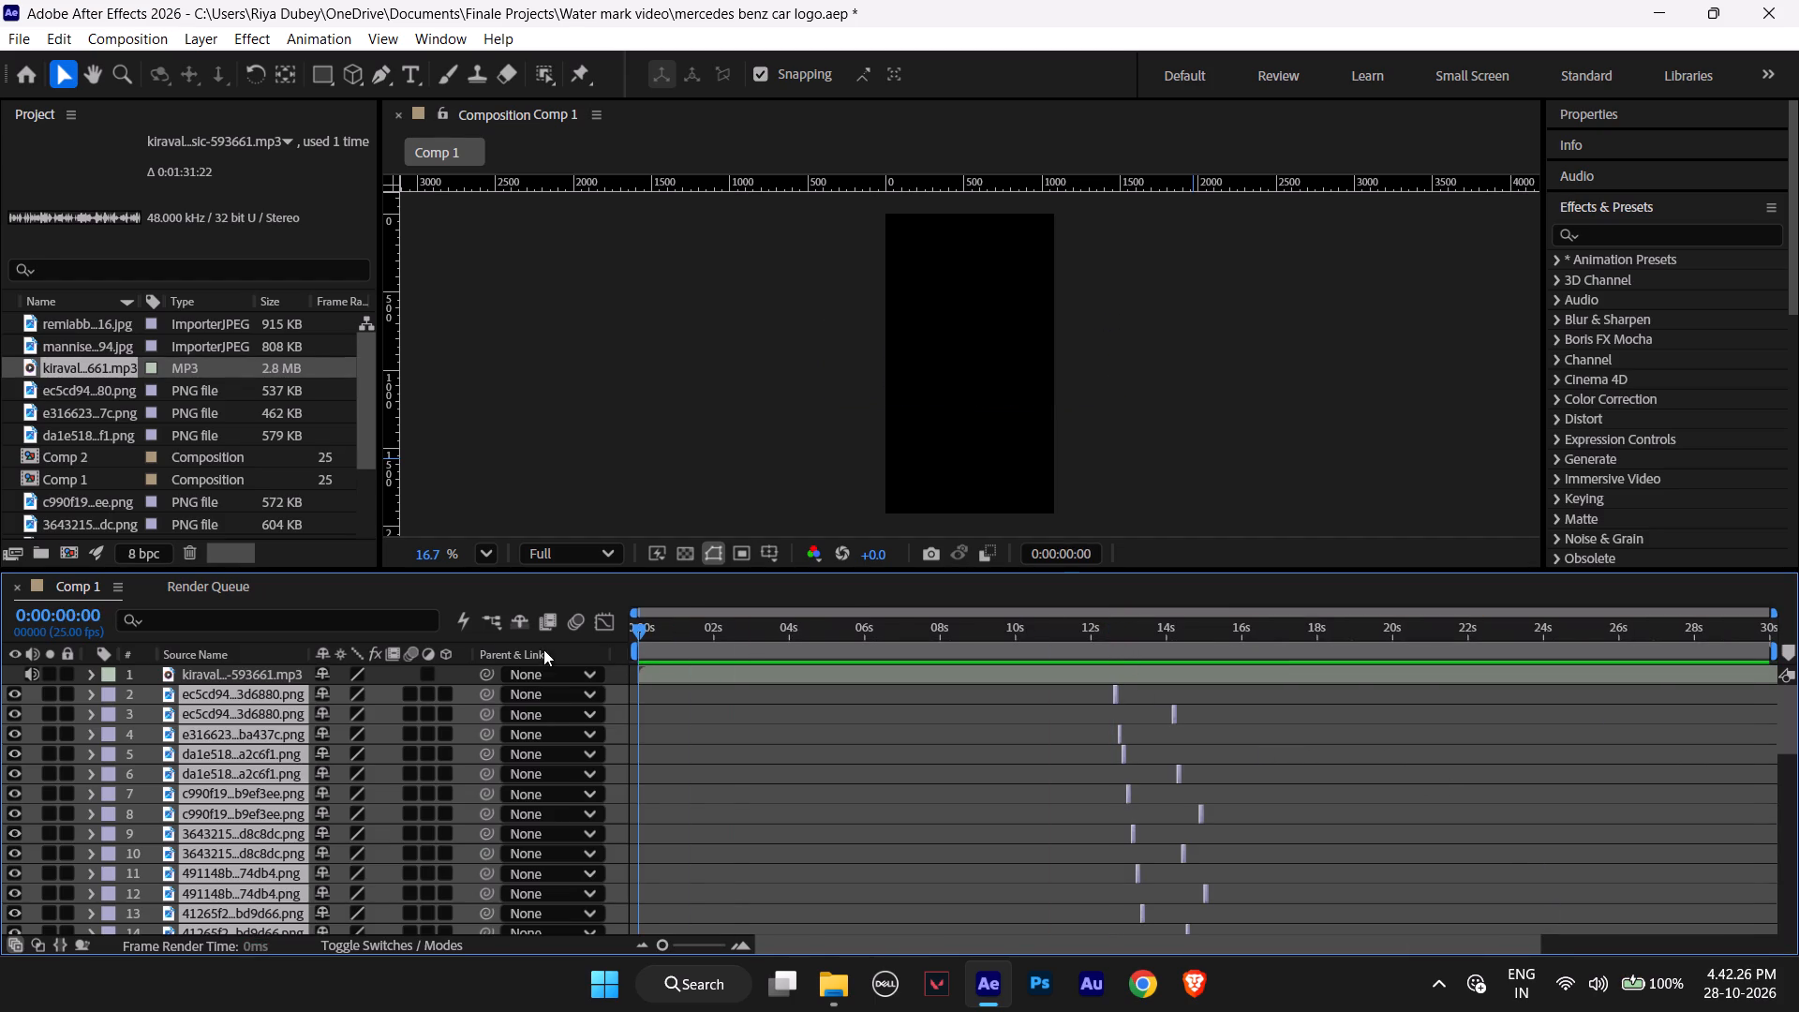
left_click_drag(638, 673, 596, 671)
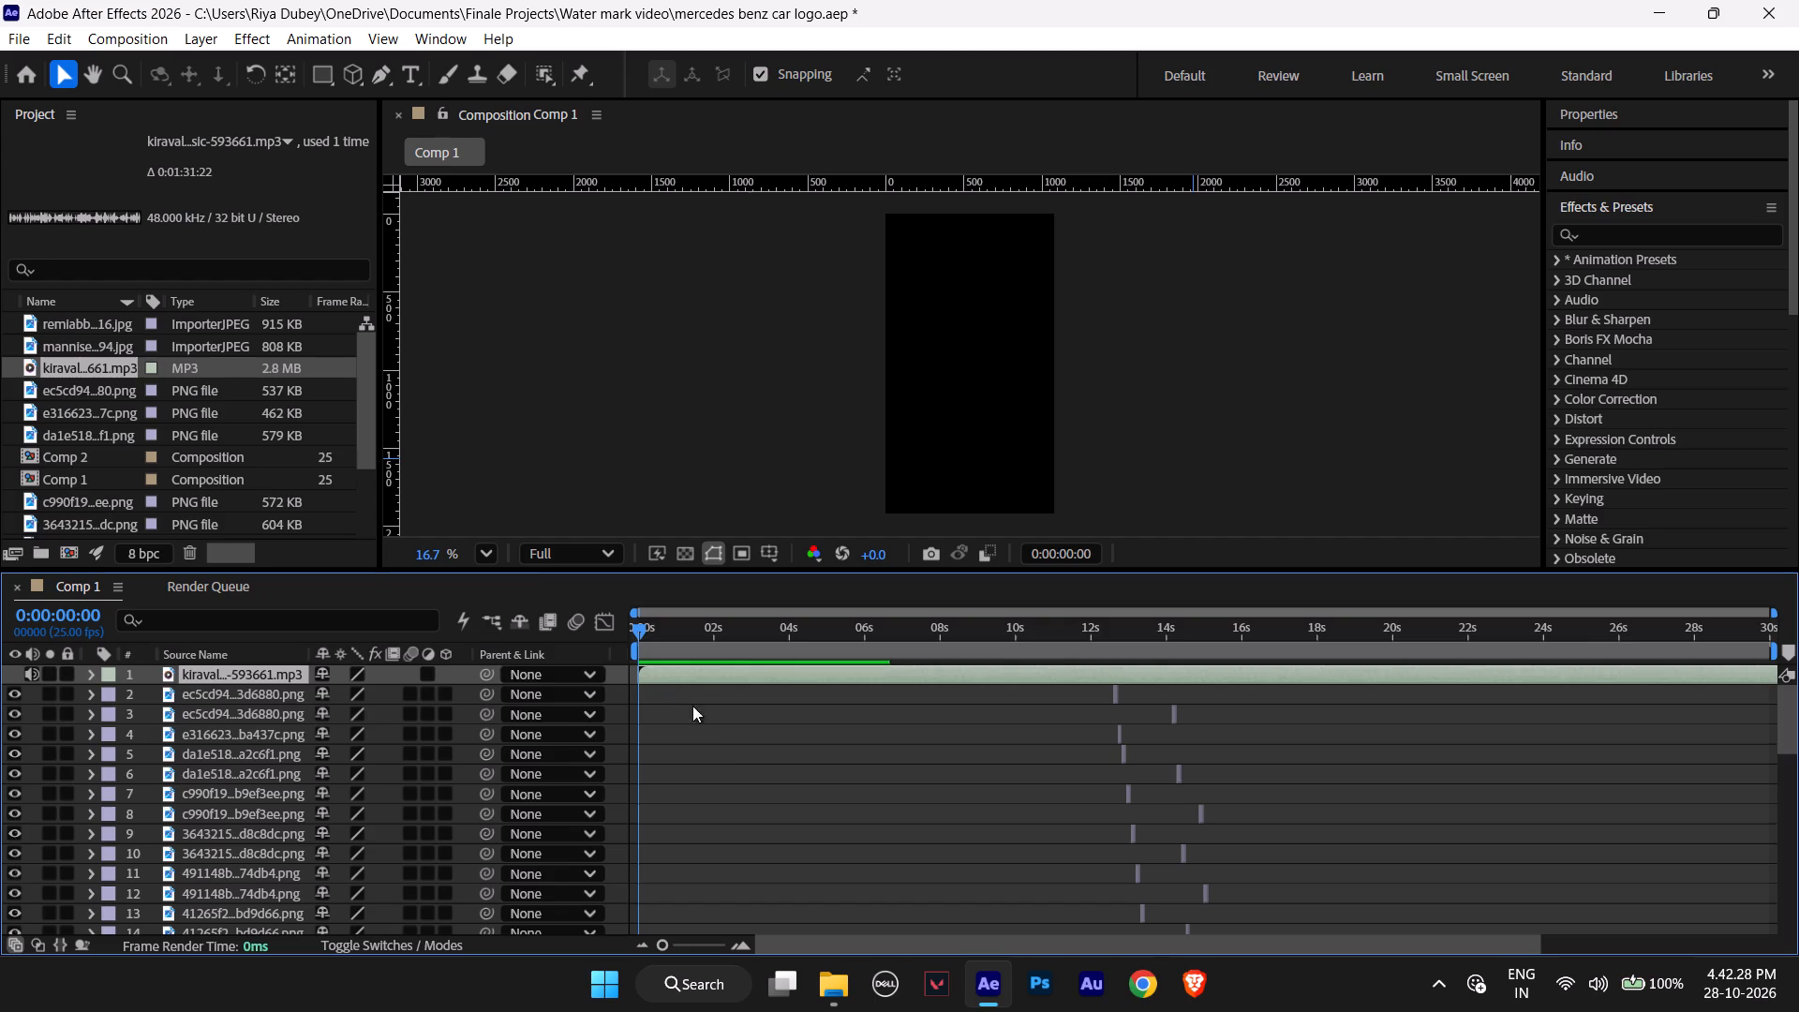
left_click(720, 737)
key("space")
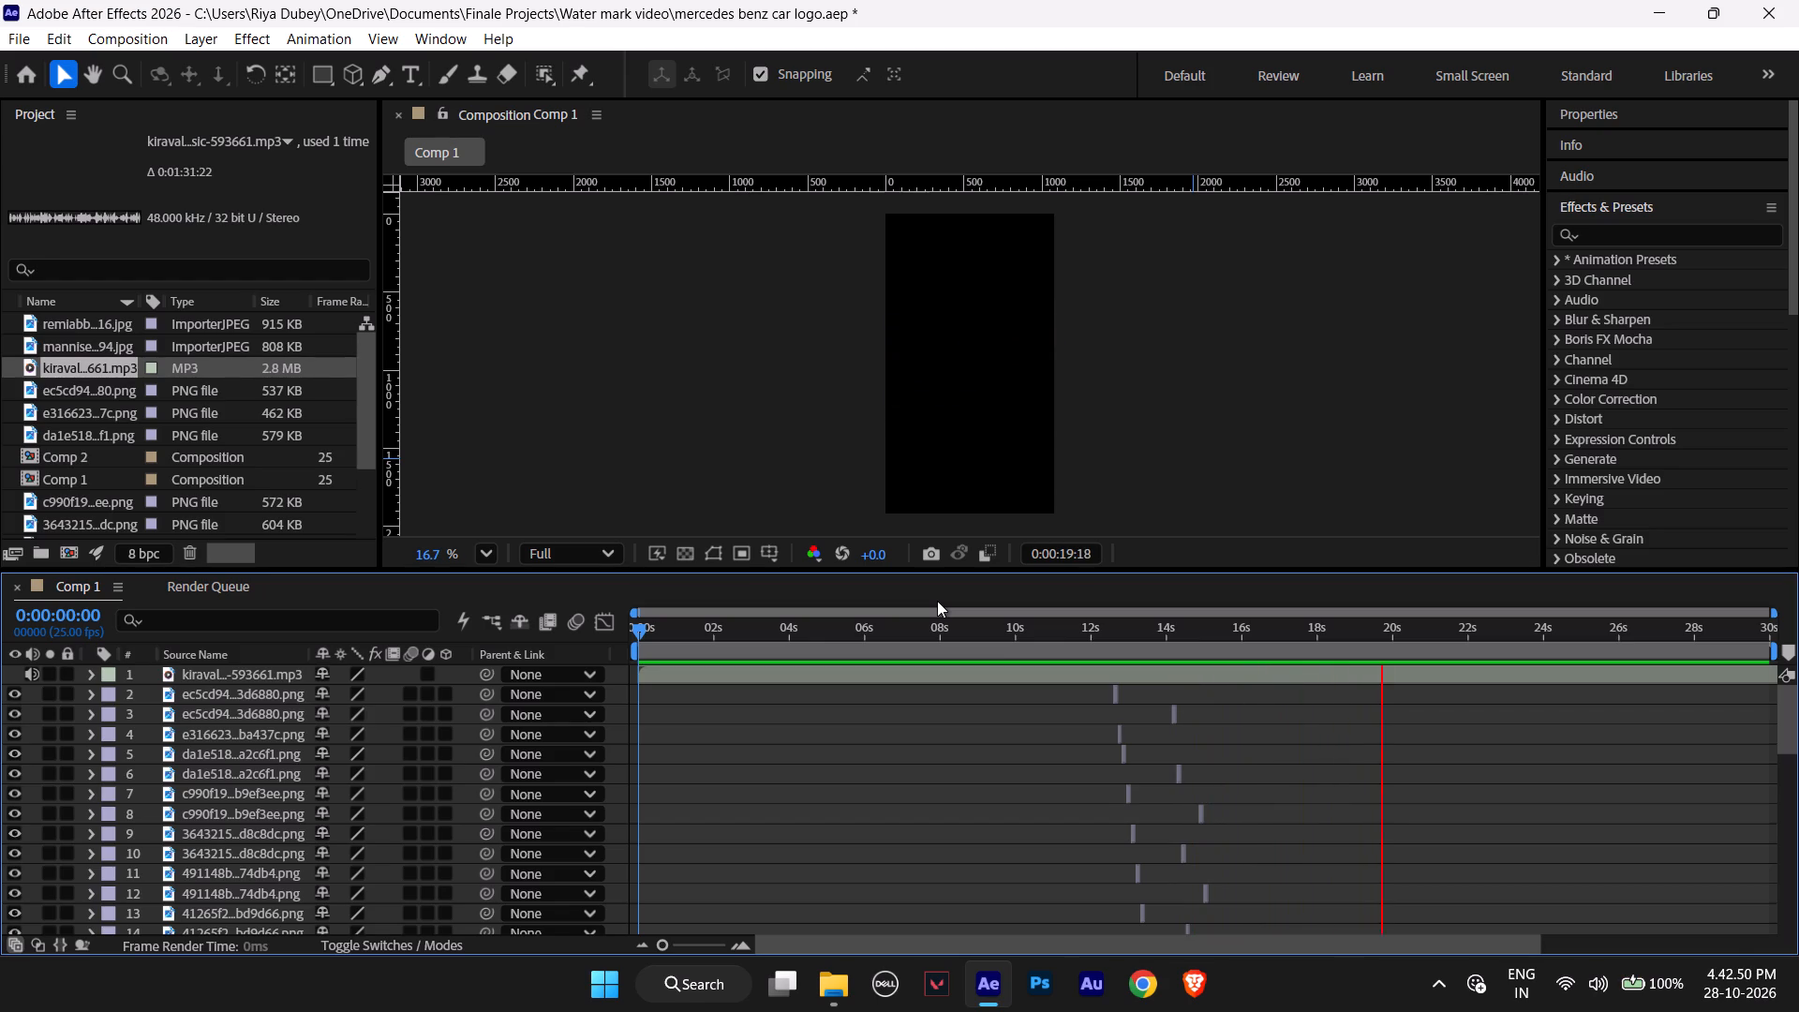
Select every image layer in Comp 1, from layer 49 up to layer 2, and duplicate them all.
scroll(169, 816, "up", 2)
scroll(163, 815, "down", 5)
scroll(163, 813, "up", 2)
scroll(164, 809, "down", 2)
scroll(168, 774, "up", 1)
scroll(168, 774, "down", 5)
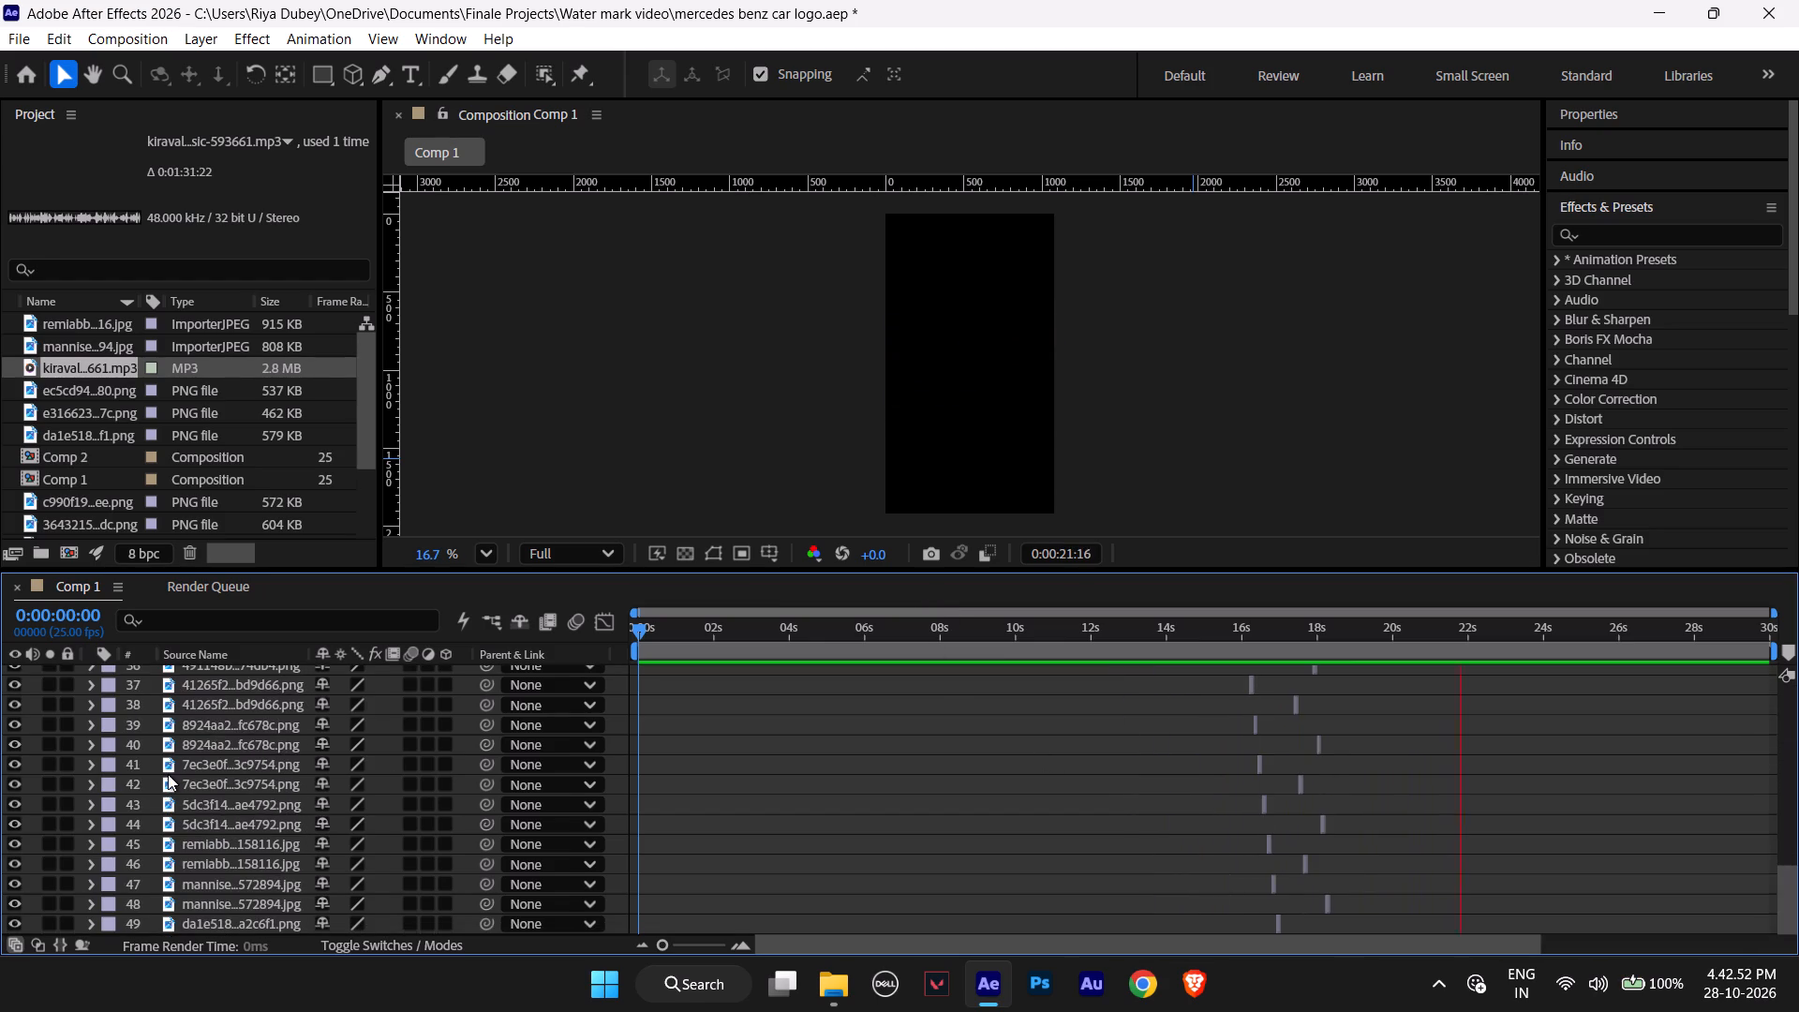
scroll(168, 774, "down", 10)
scroll(166, 774, "up", 1)
scroll(166, 774, "down", 1)
scroll(303, 823, "down", 10)
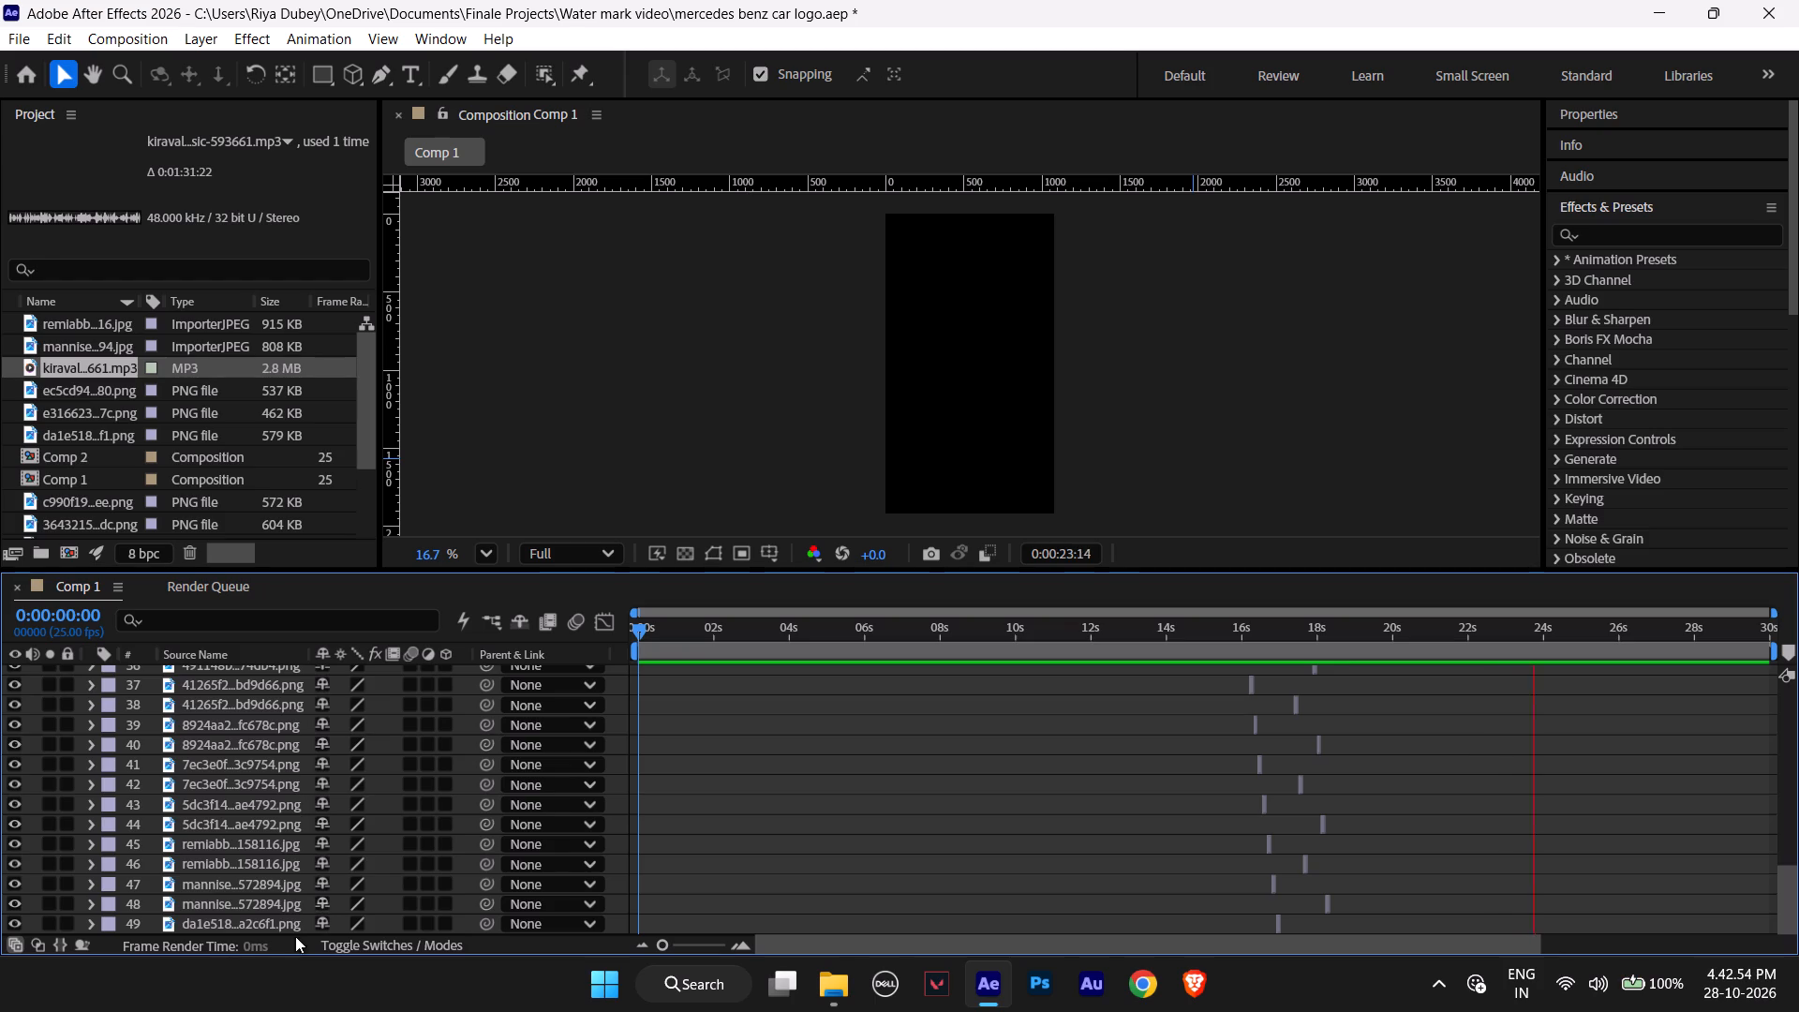
left_click(271, 928)
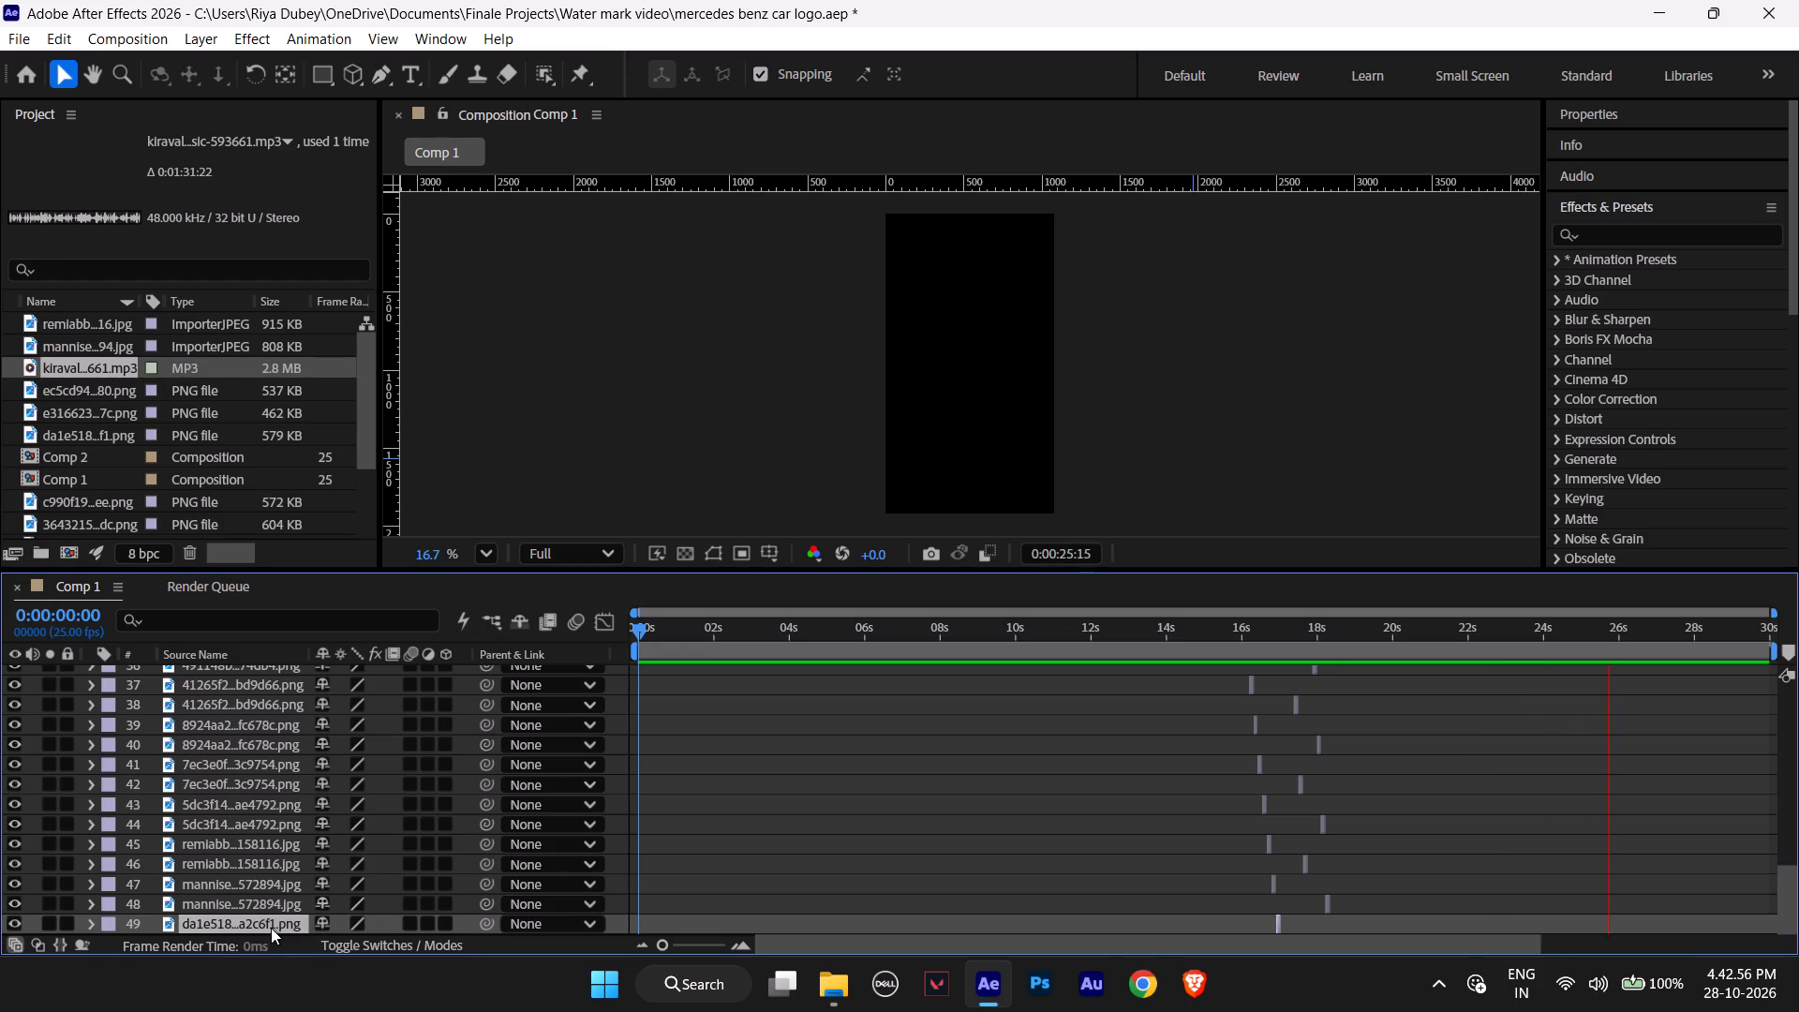
left_click_drag(383, 926, 148, 503)
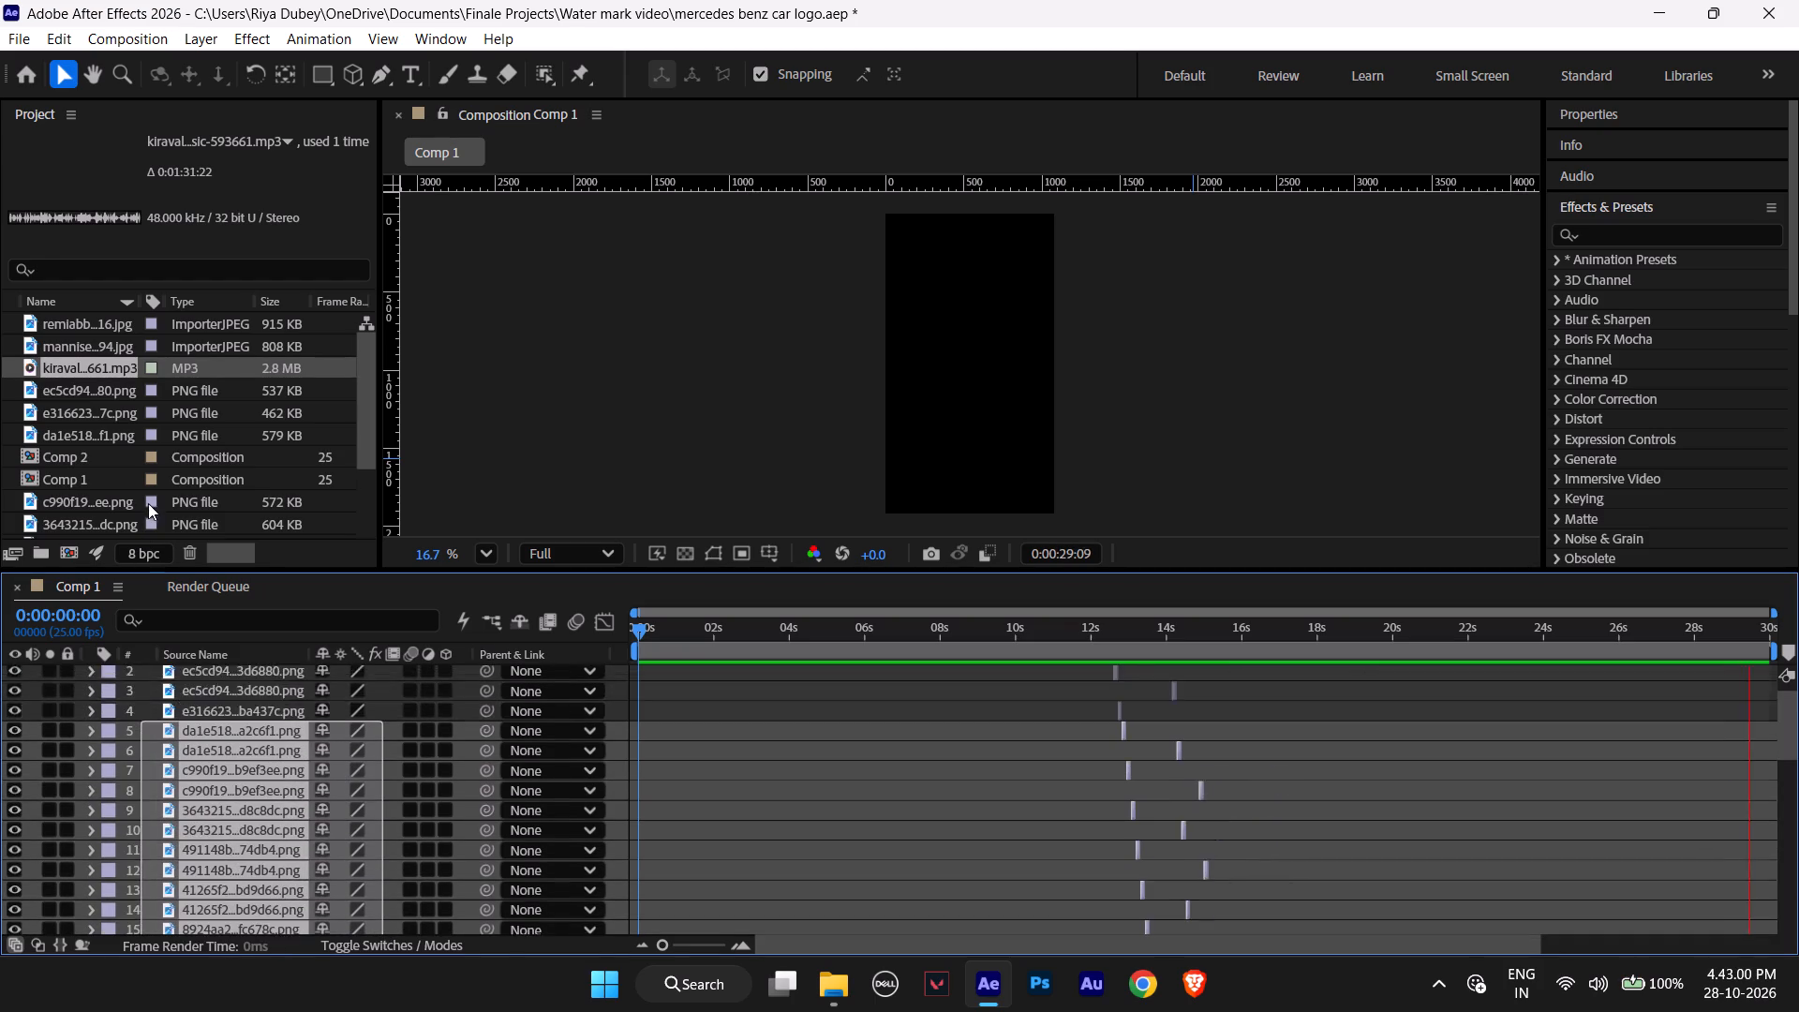
left_click_drag(148, 503, 165, 697)
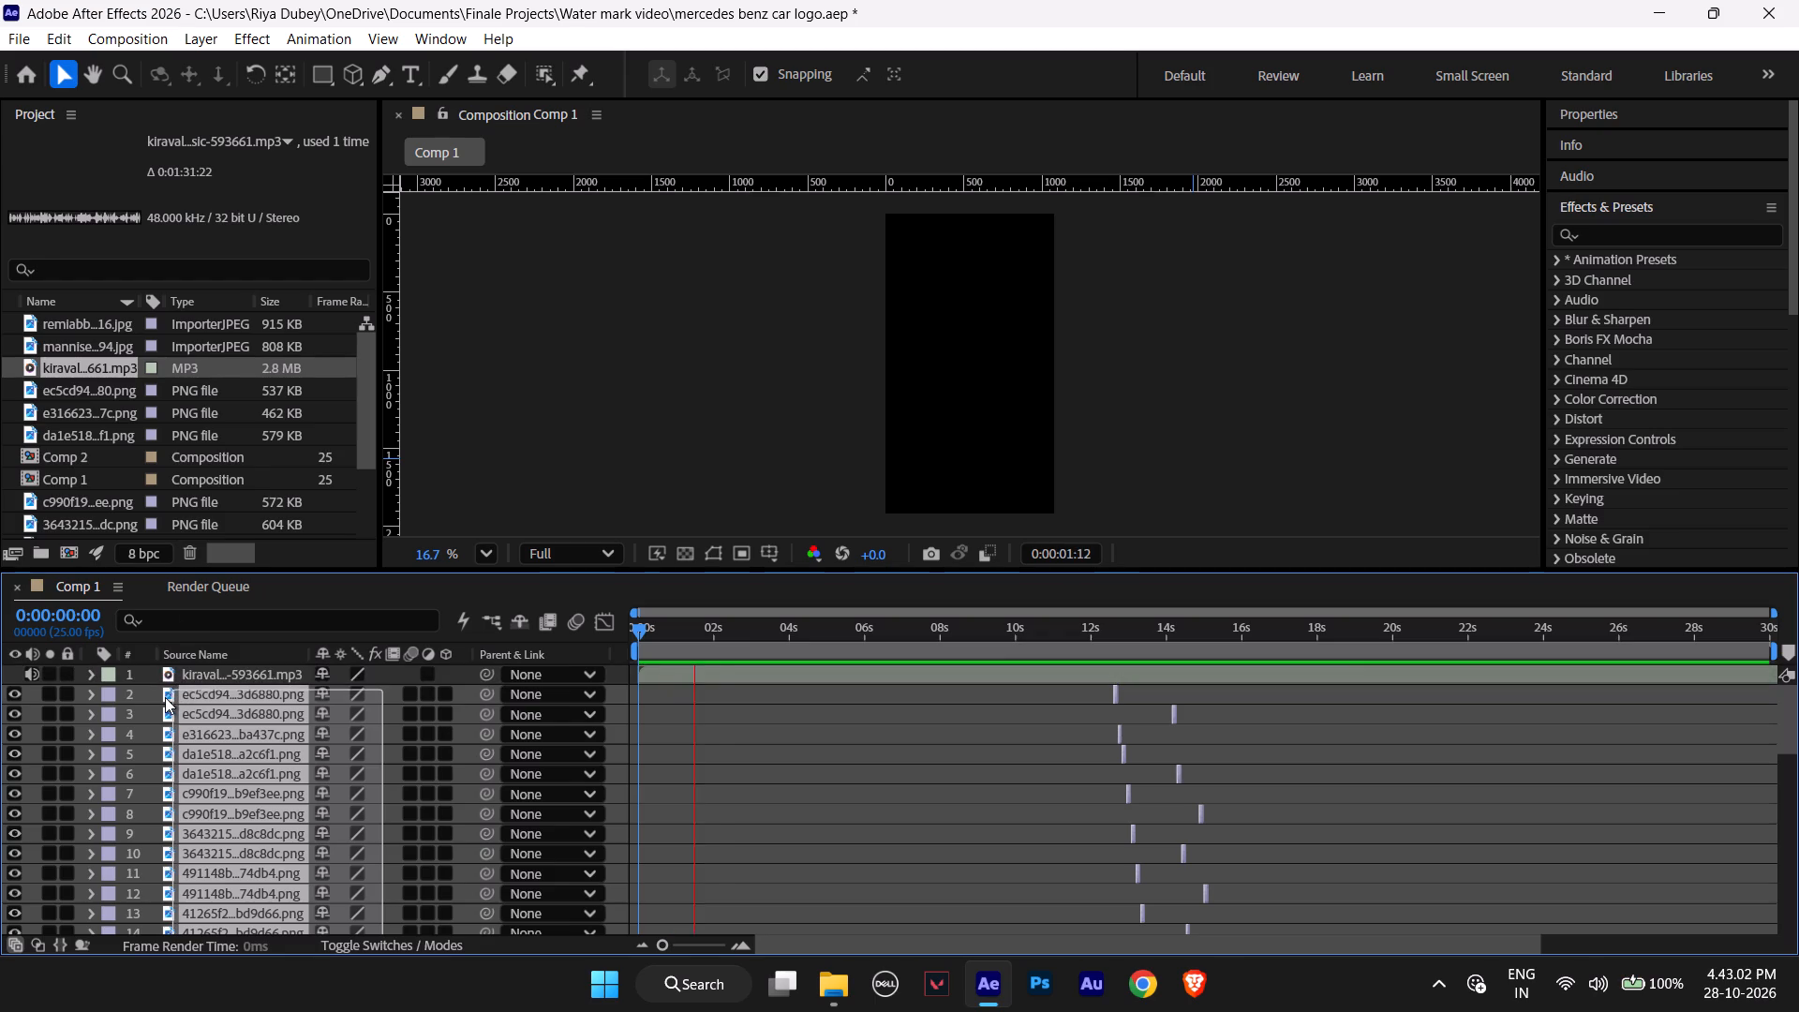
left_click_drag(165, 697, 164, 697)
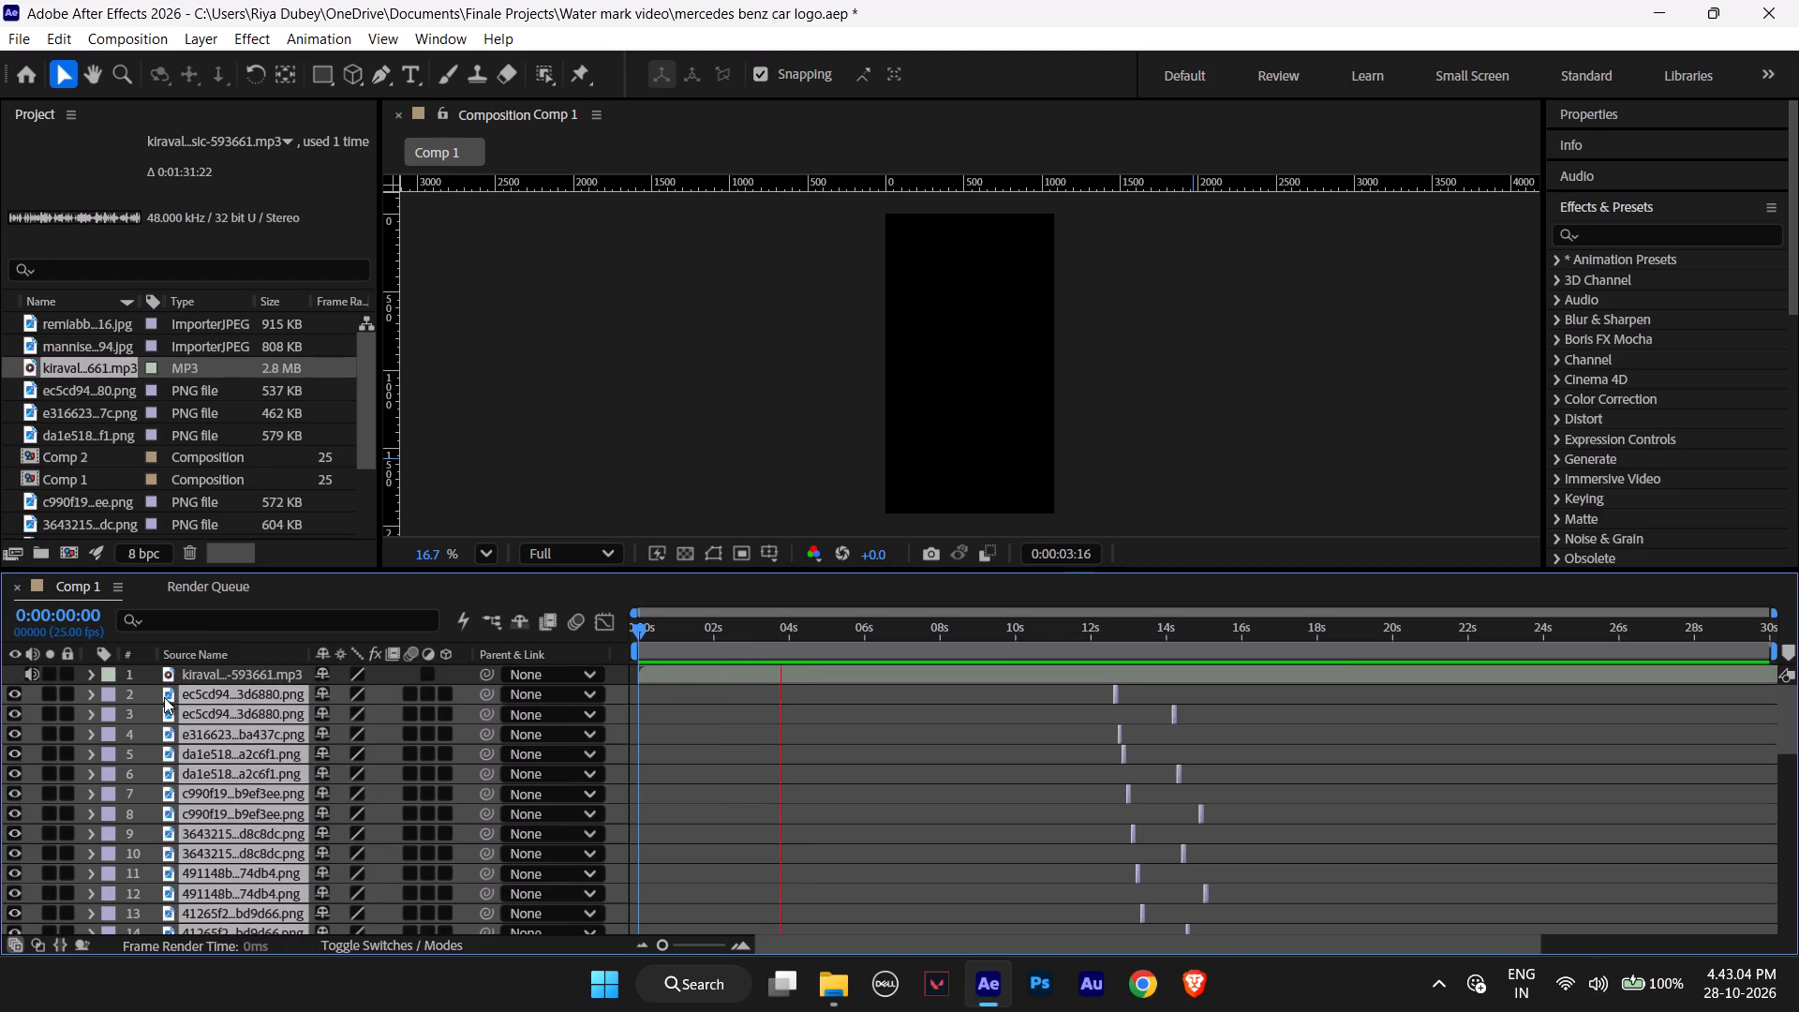
key("ctrl+d")
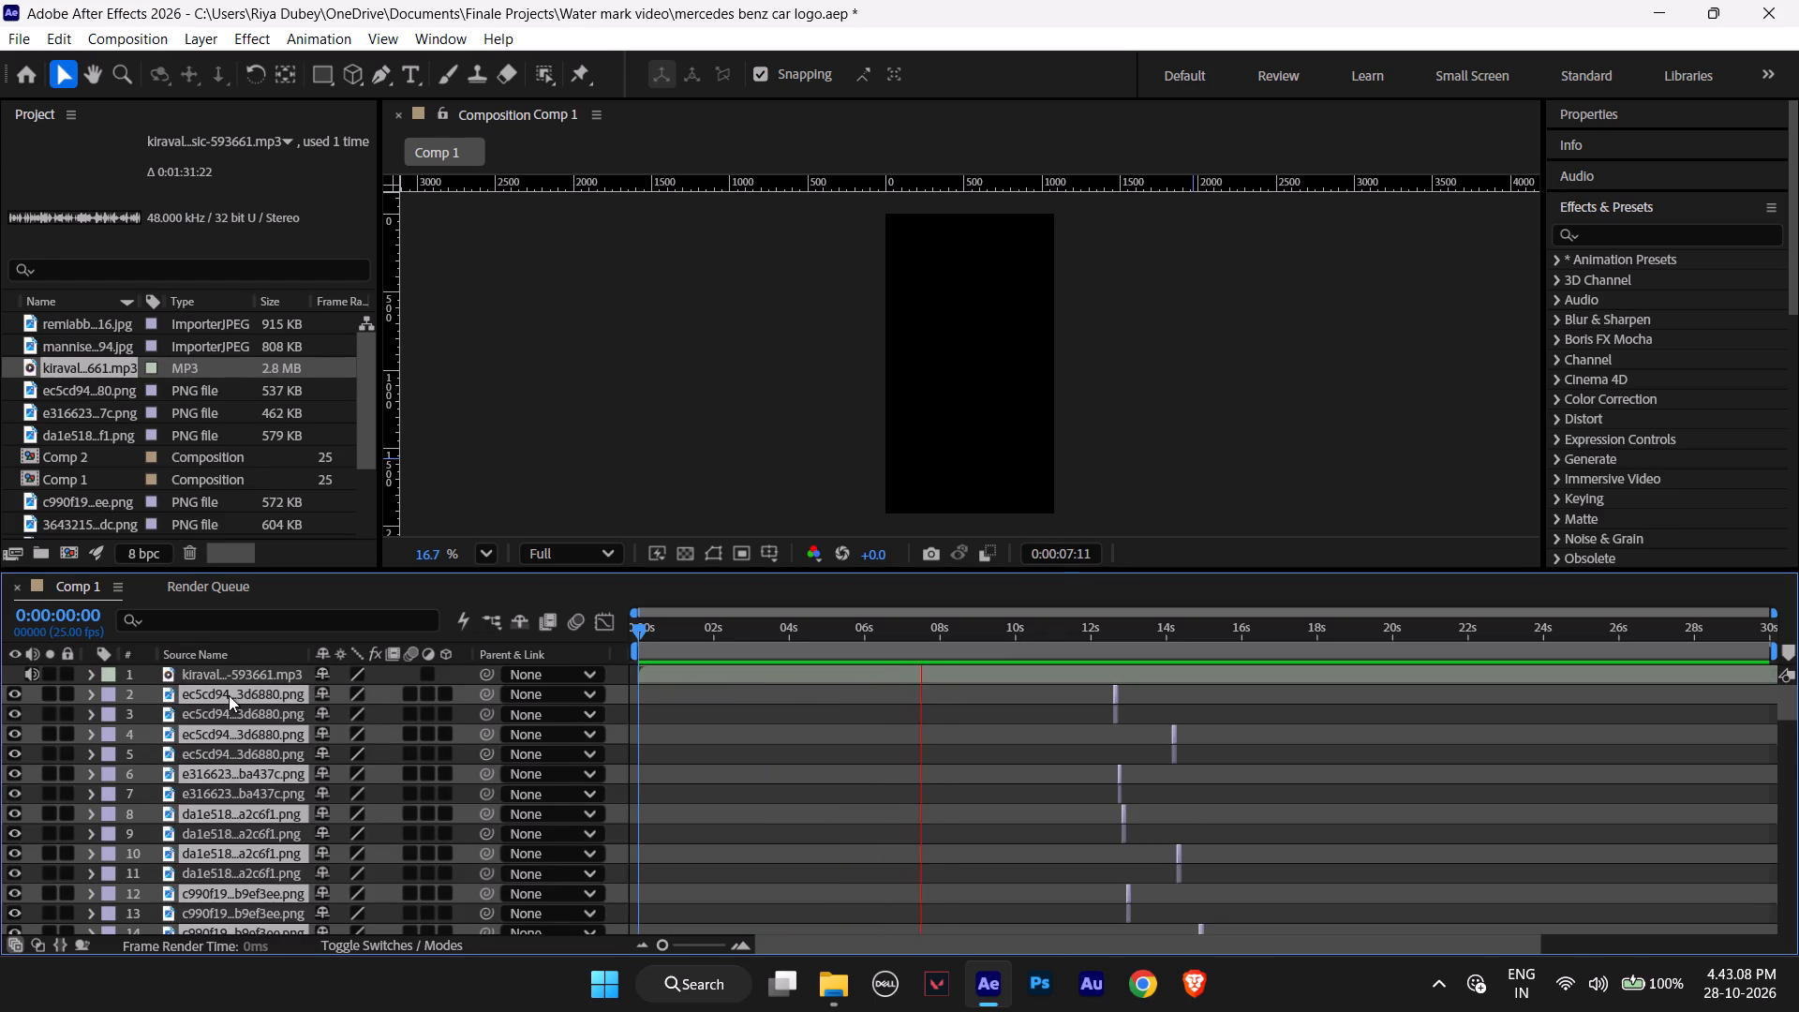
Move the selected duplicate layers as one block to the bottom of Comp 1's layer stack, below the originals.
left_click_drag(232, 692, 274, 802)
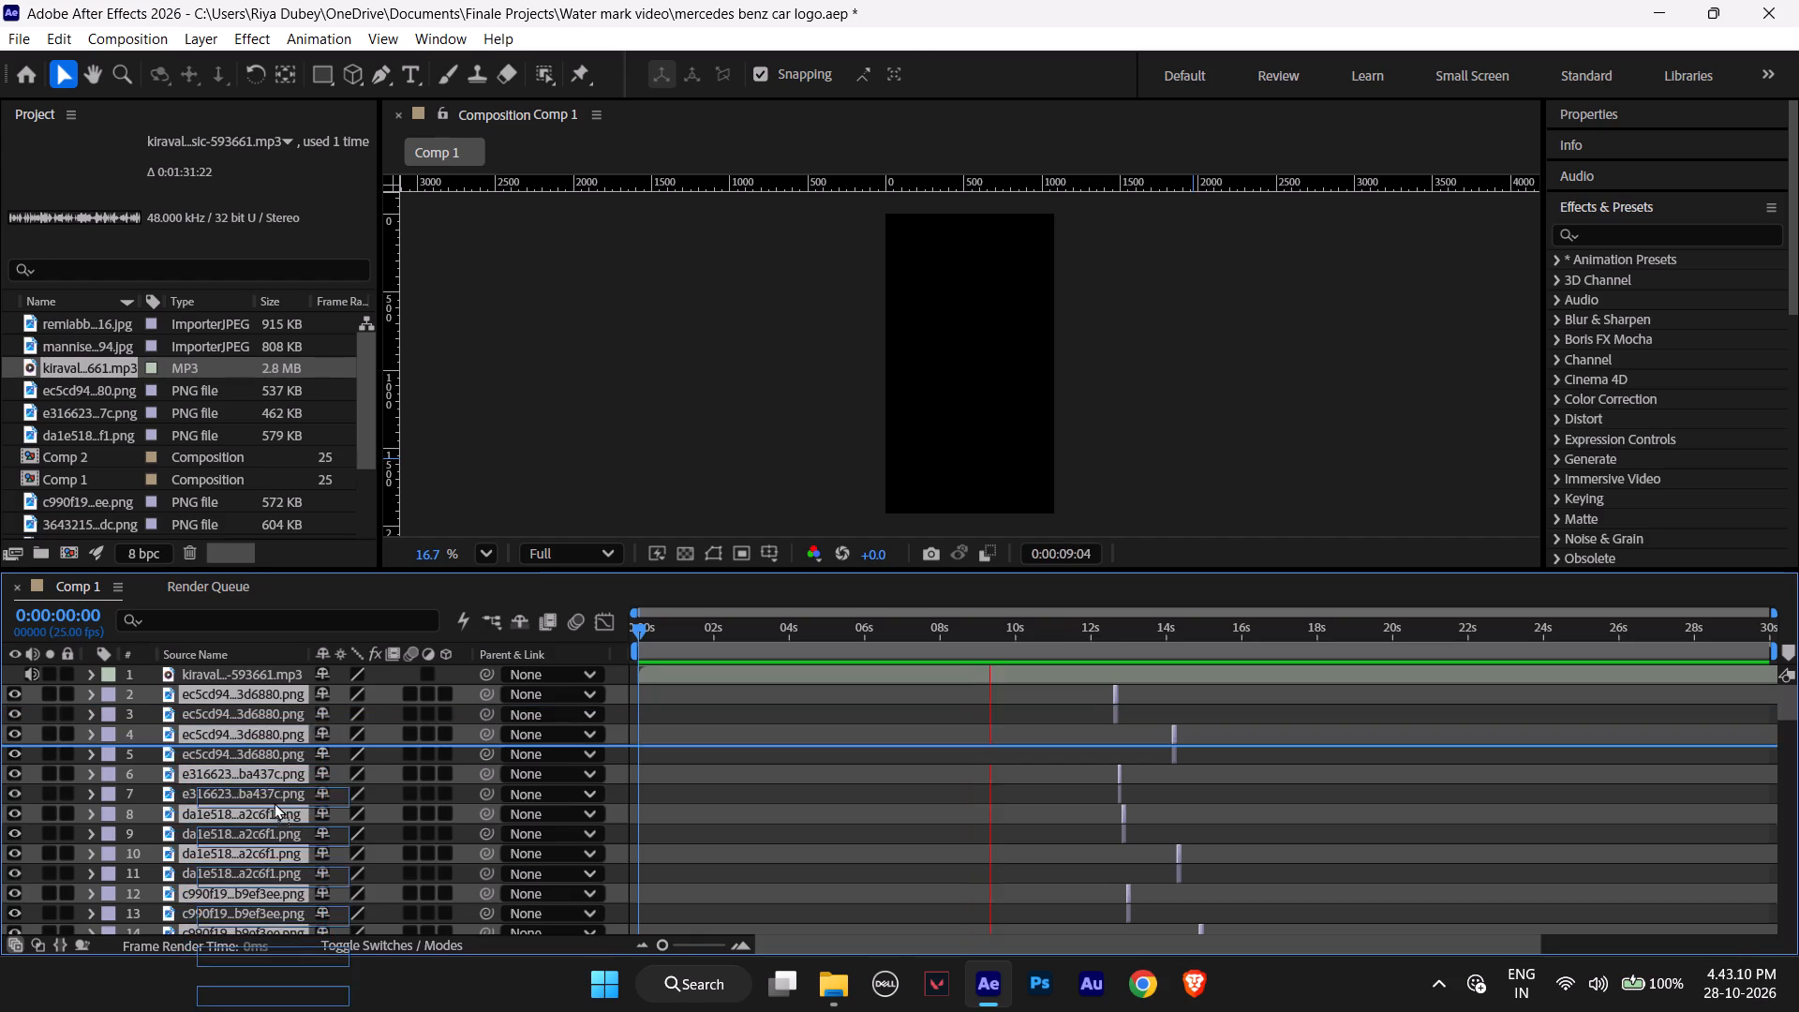
left_click_drag(274, 802, 279, 940)
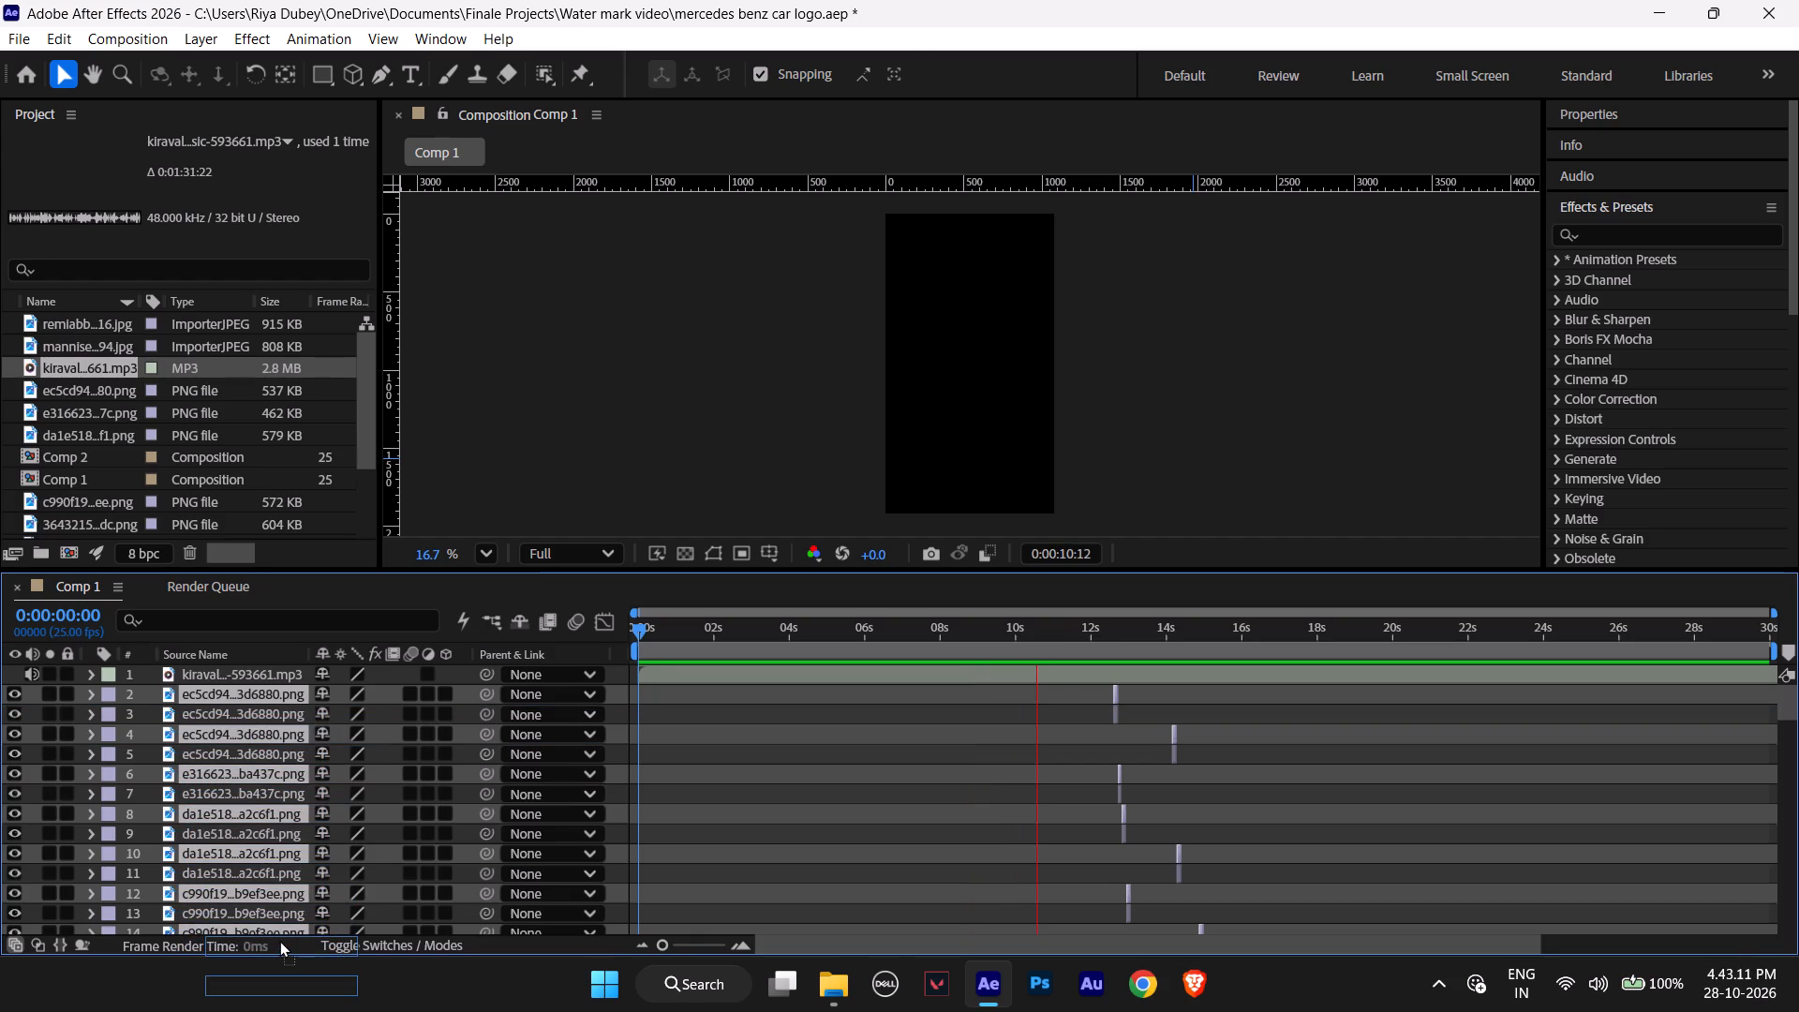
left_click_drag(279, 940, 290, 938)
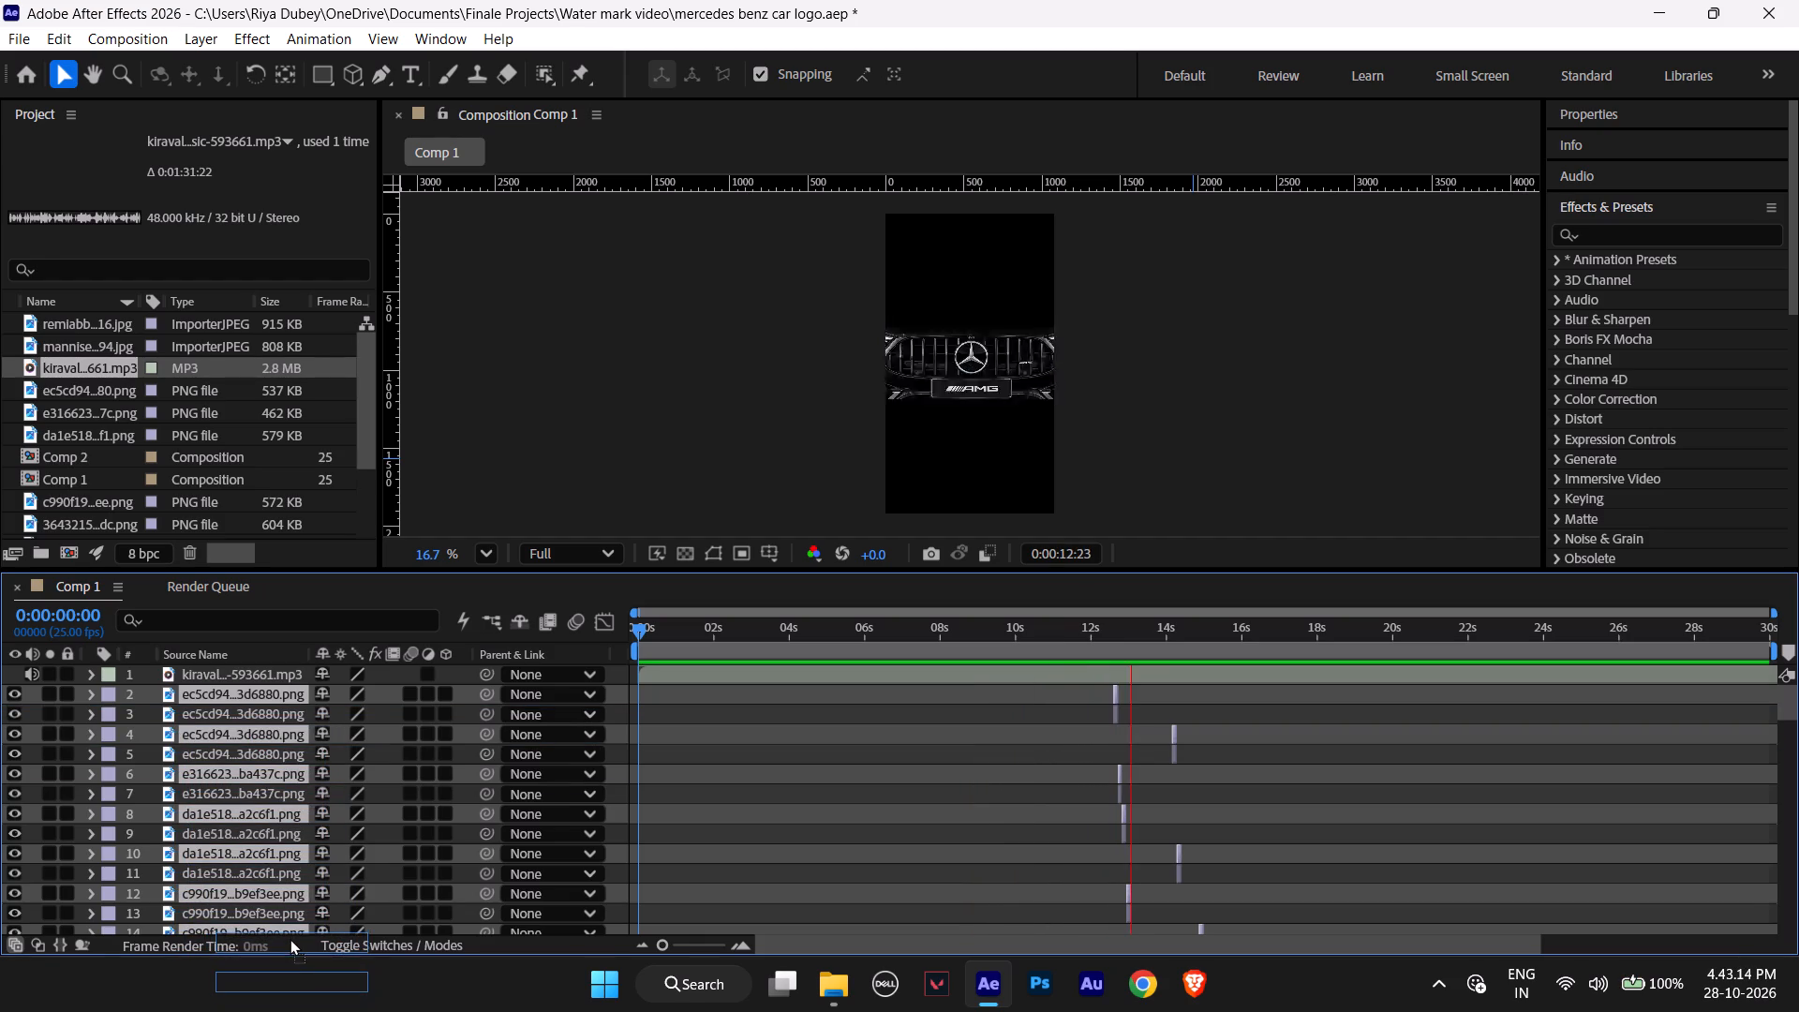
left_click_drag(290, 938, 288, 934)
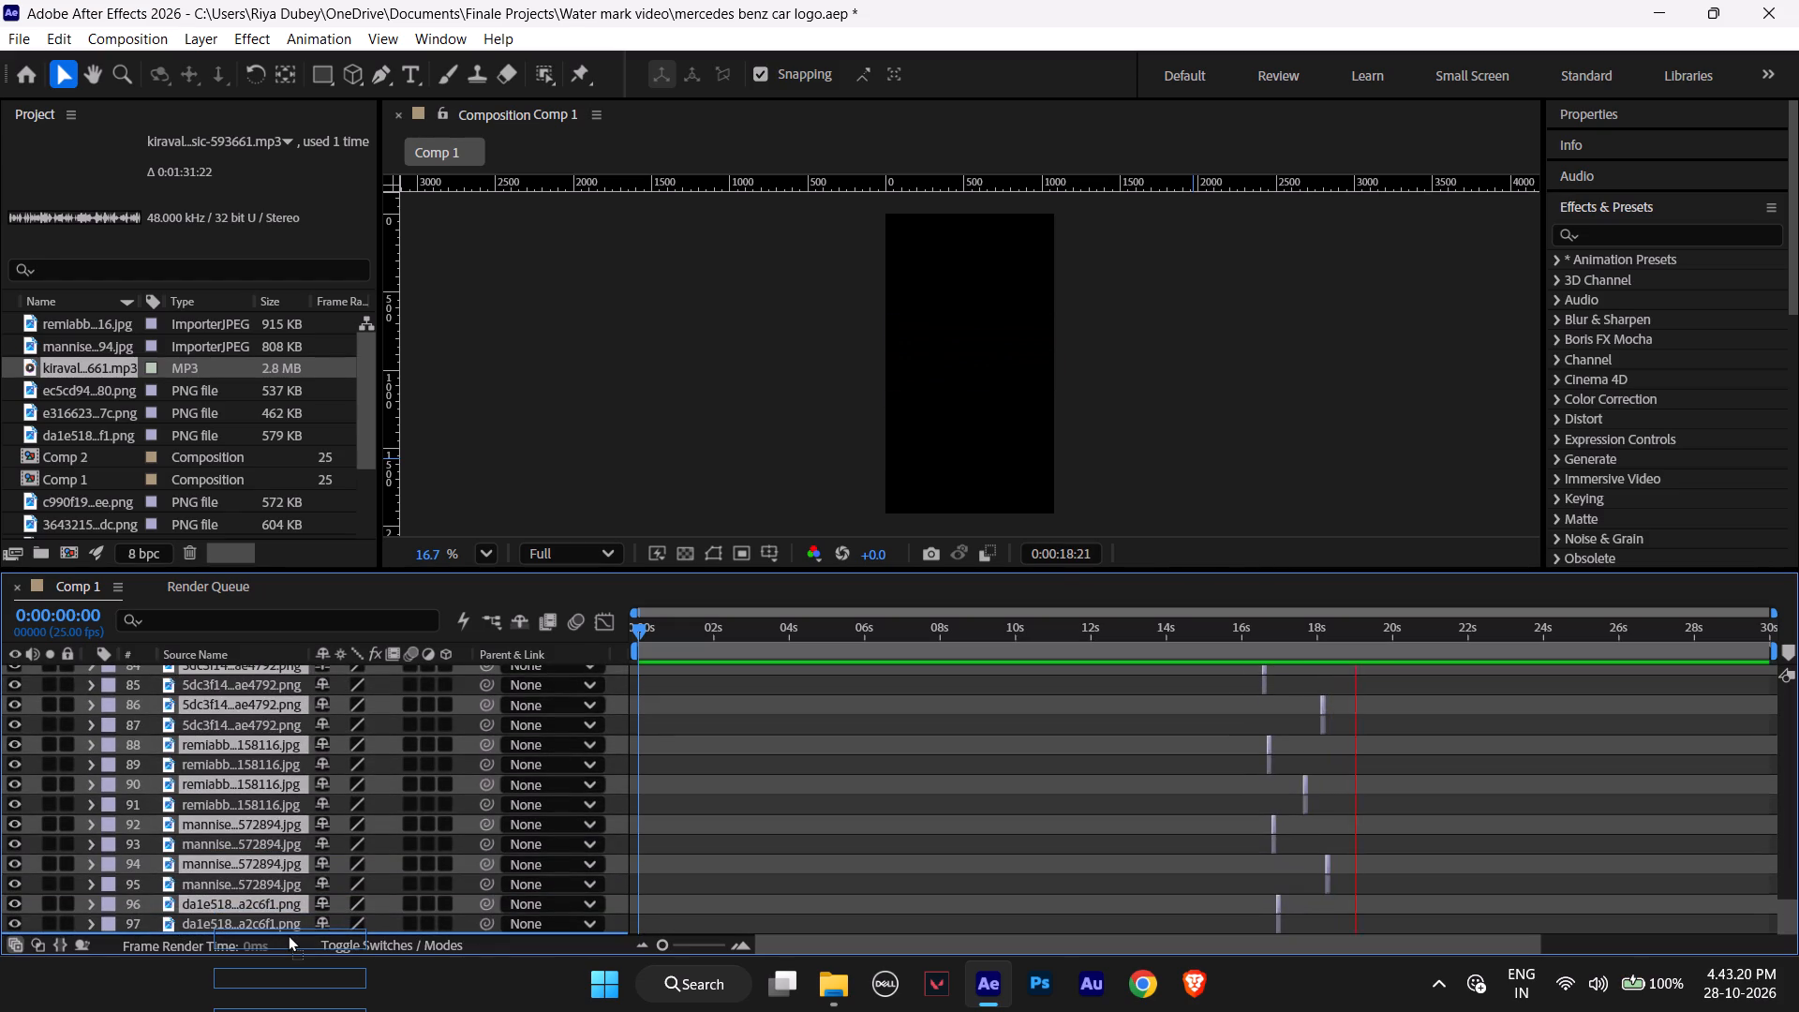
left_click_drag(288, 934, 290, 934)
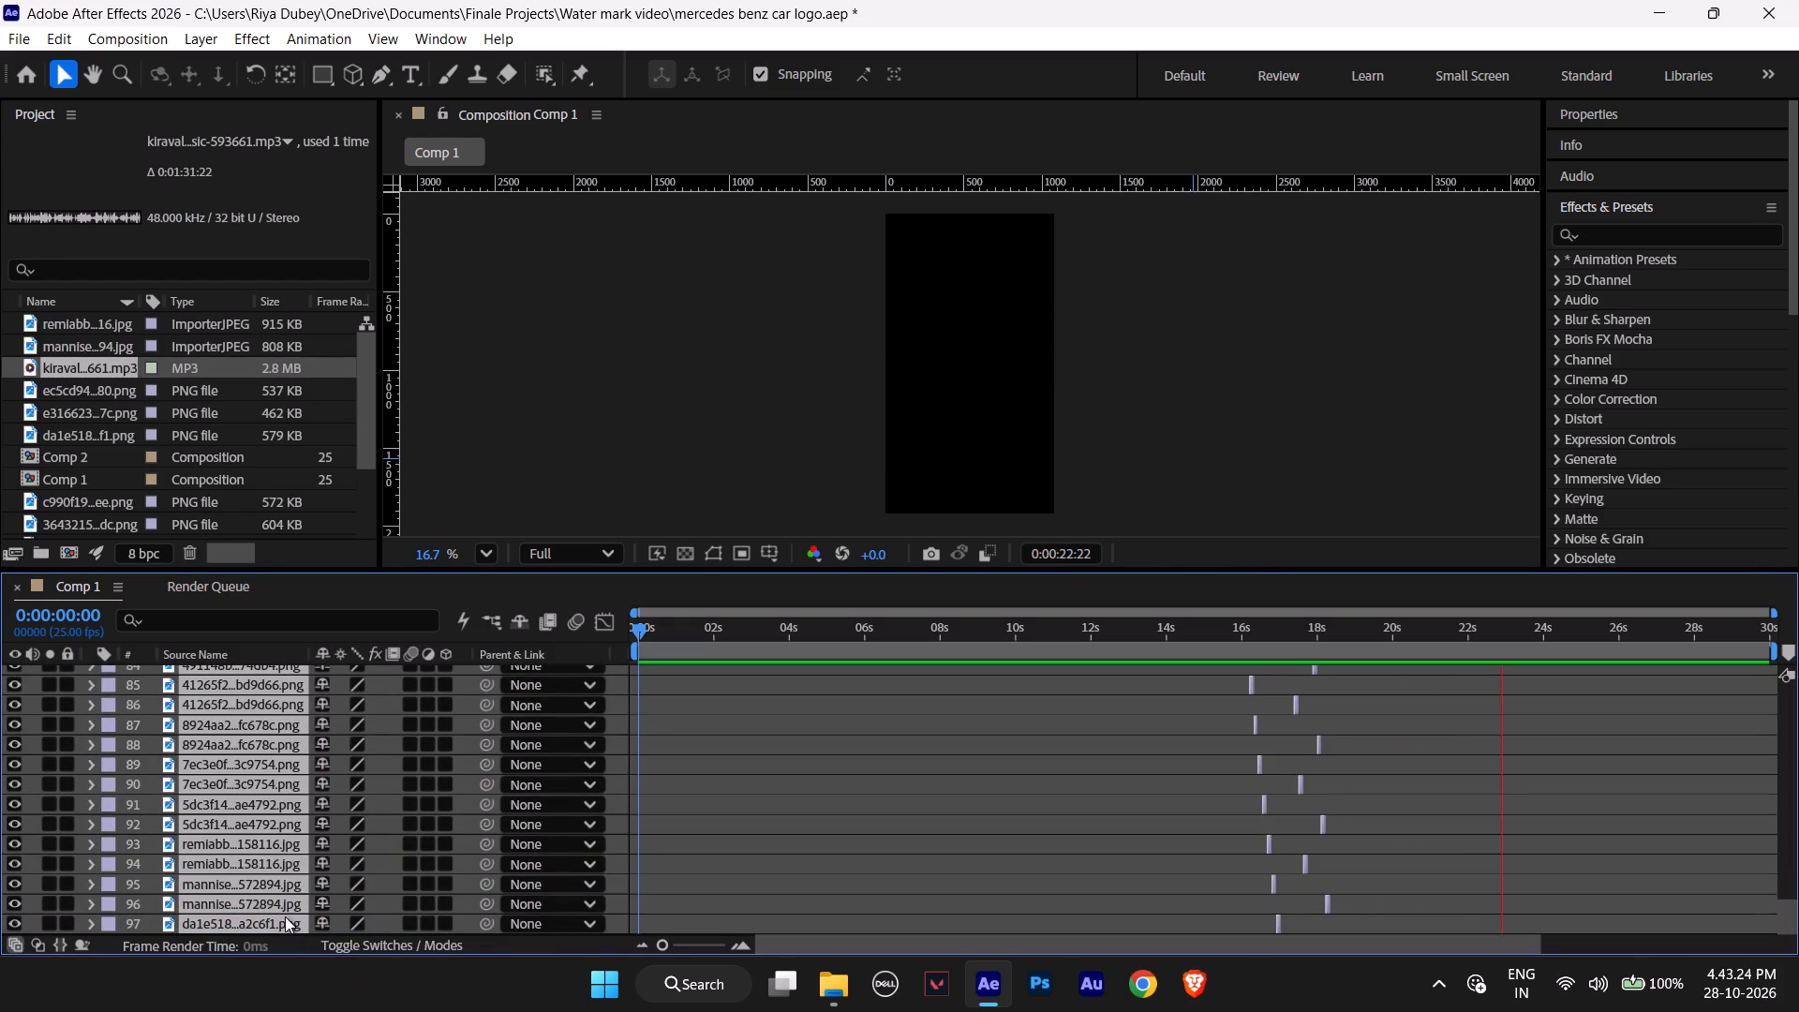
Stop the preview and place the playhead at 0:00:18:09, right after the last original image ends.
scroll(271, 835, "up", 12)
scroll(269, 831, "down", 1)
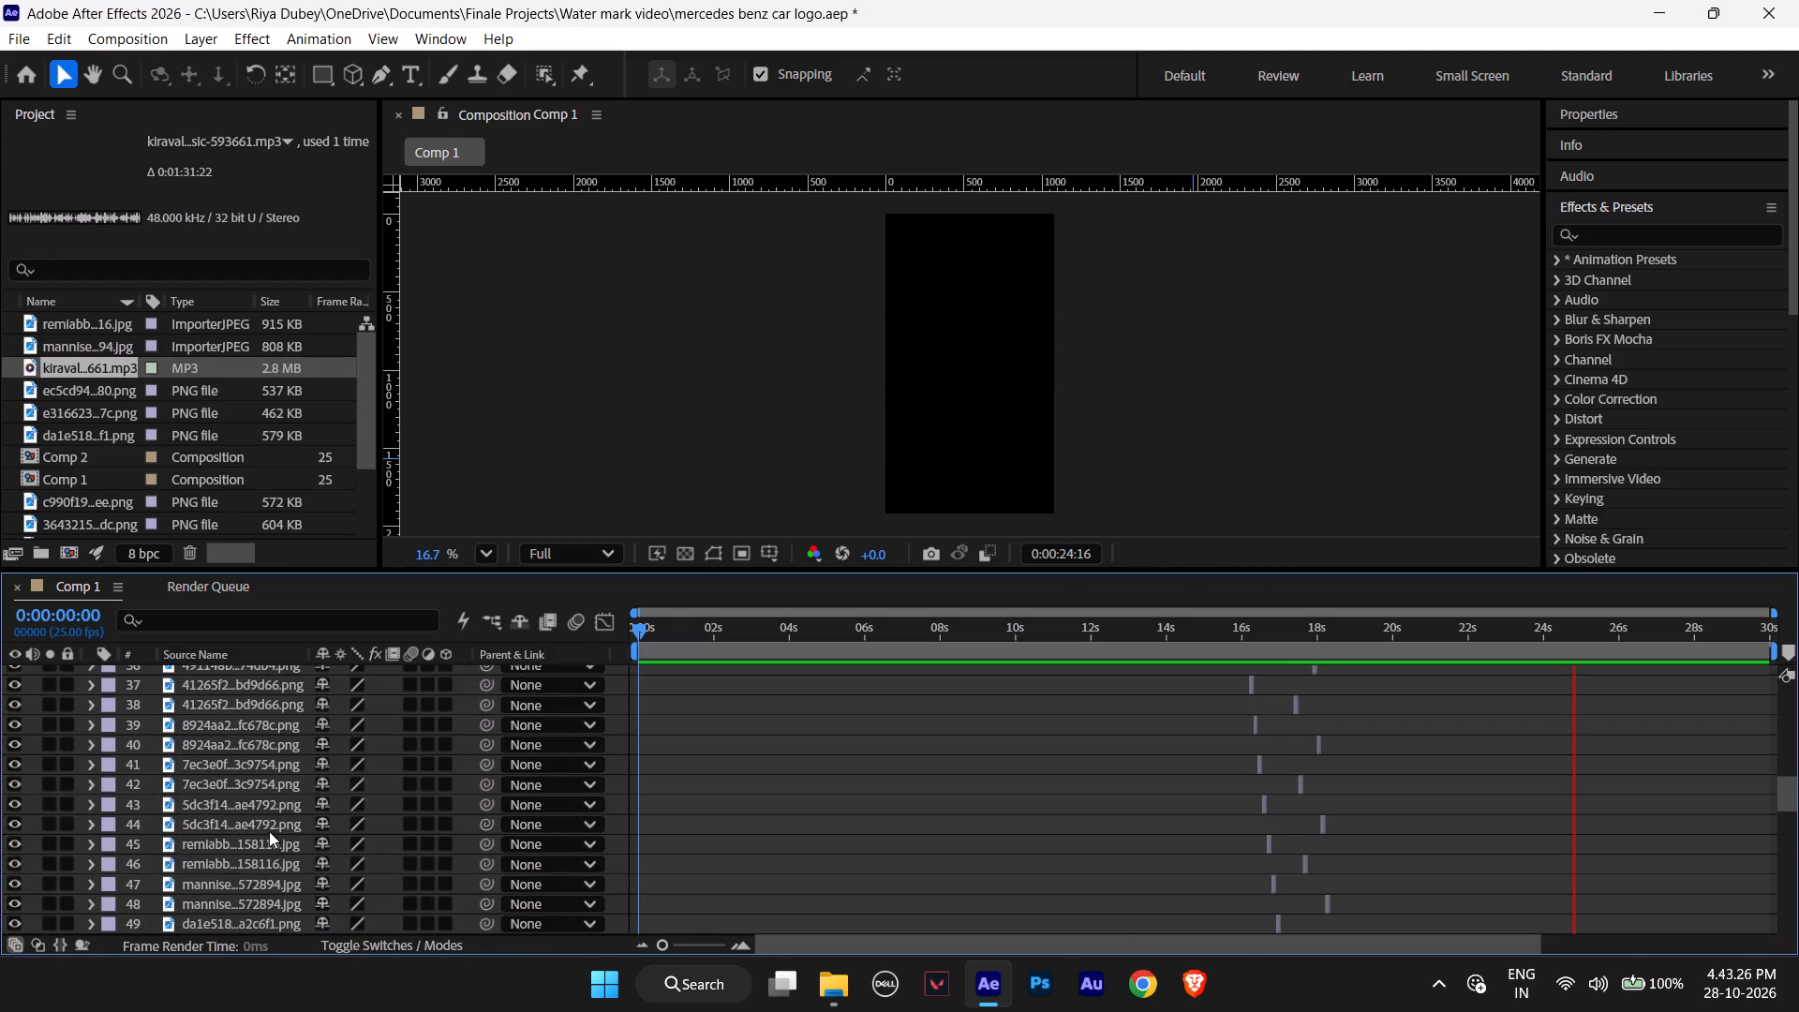
scroll(269, 831, "down", 2)
scroll(269, 831, "up", 1)
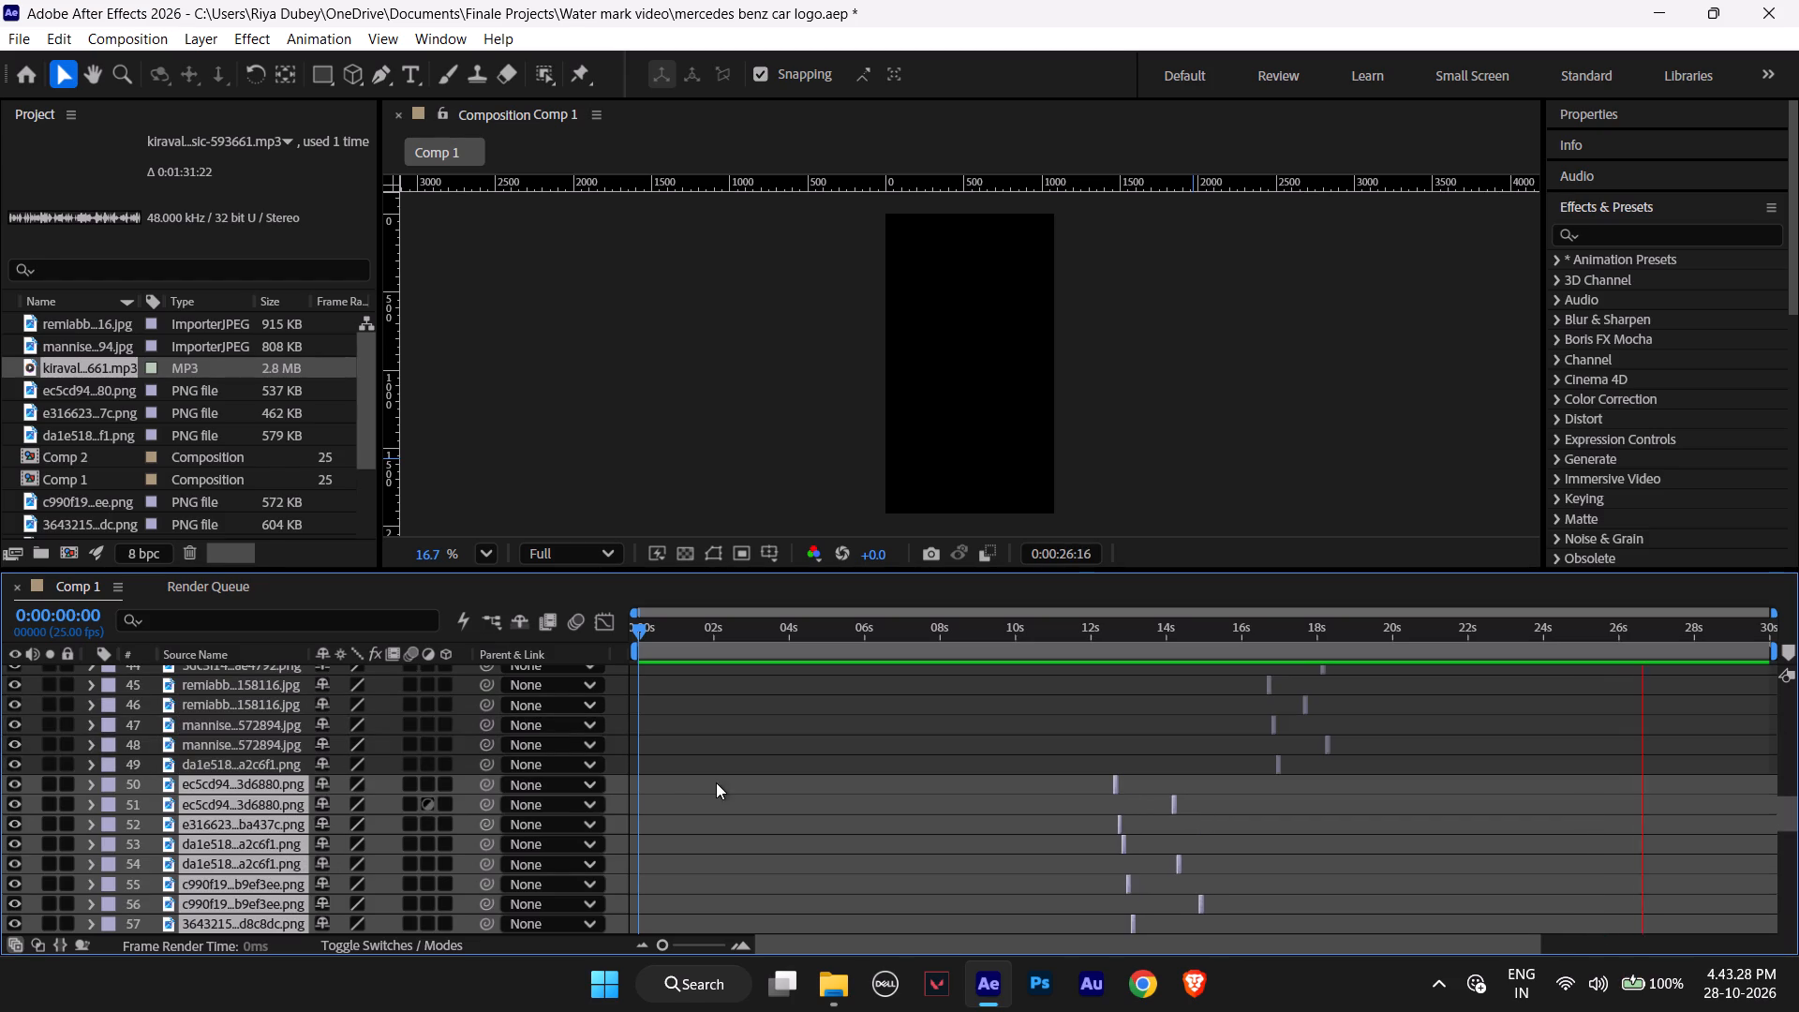
key("space")
left_click_drag(1673, 631, 1673, 632)
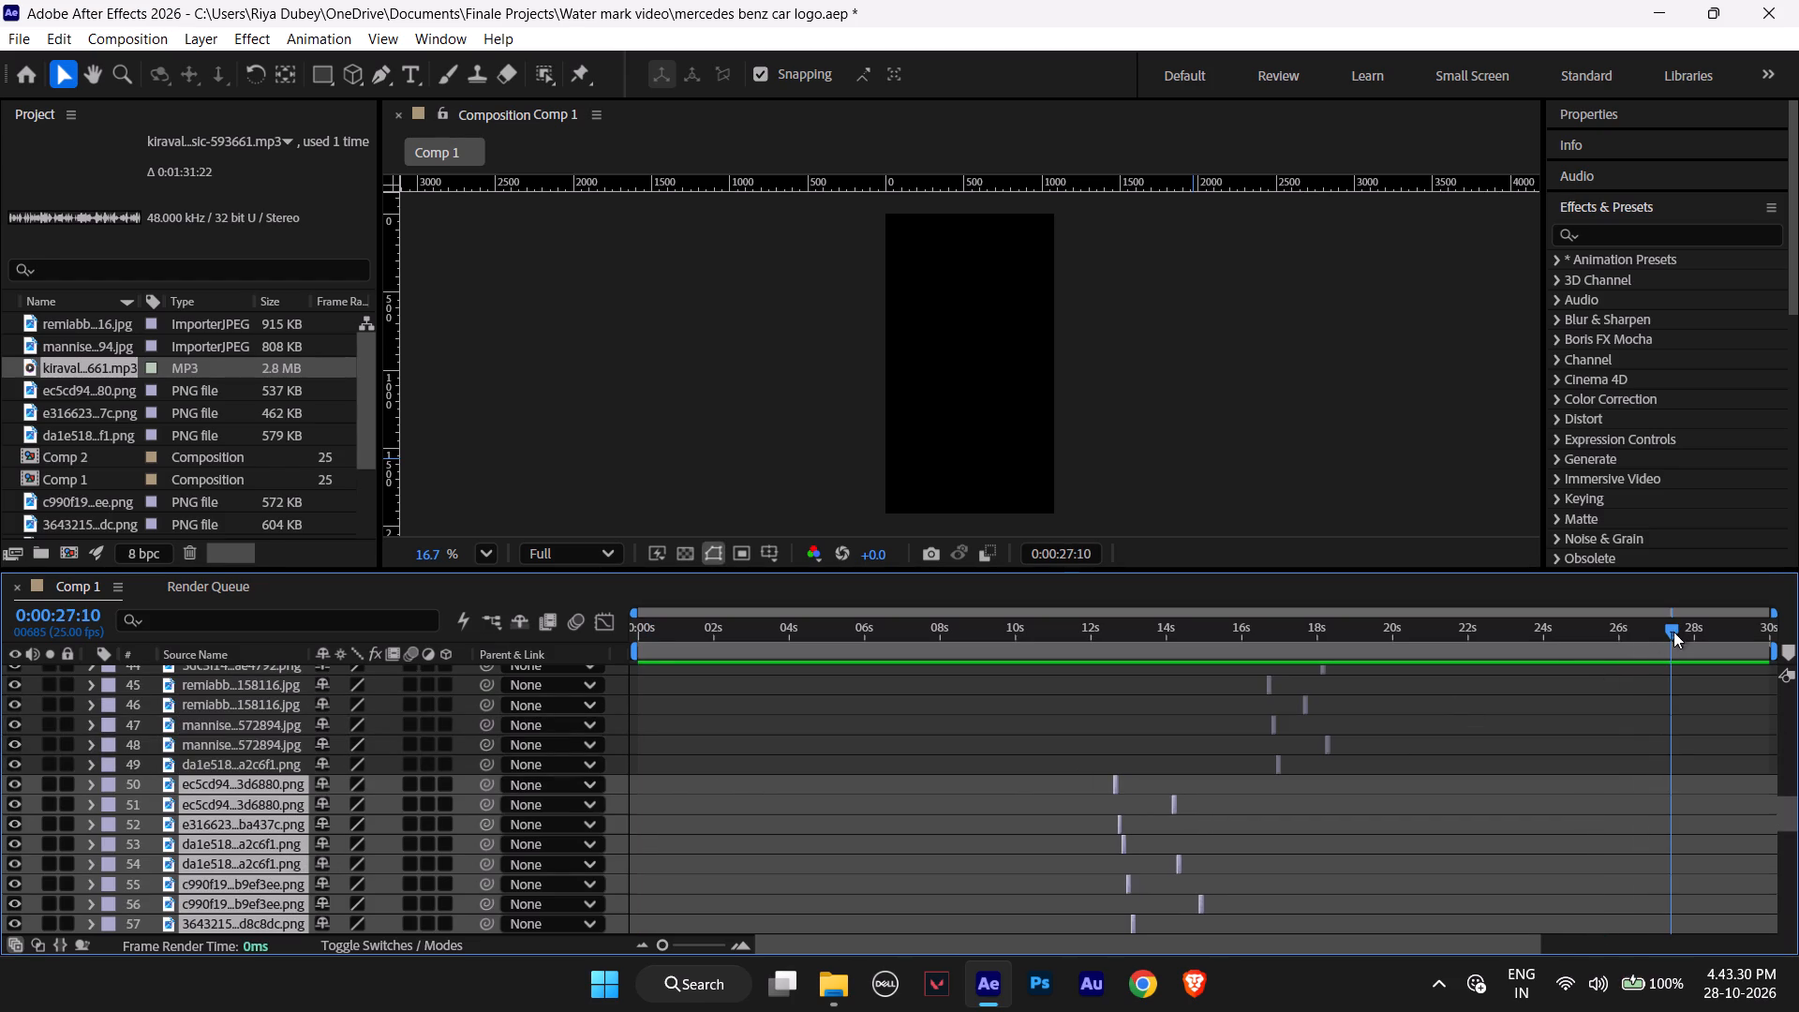
left_click_drag(1673, 632, 1350, 657)
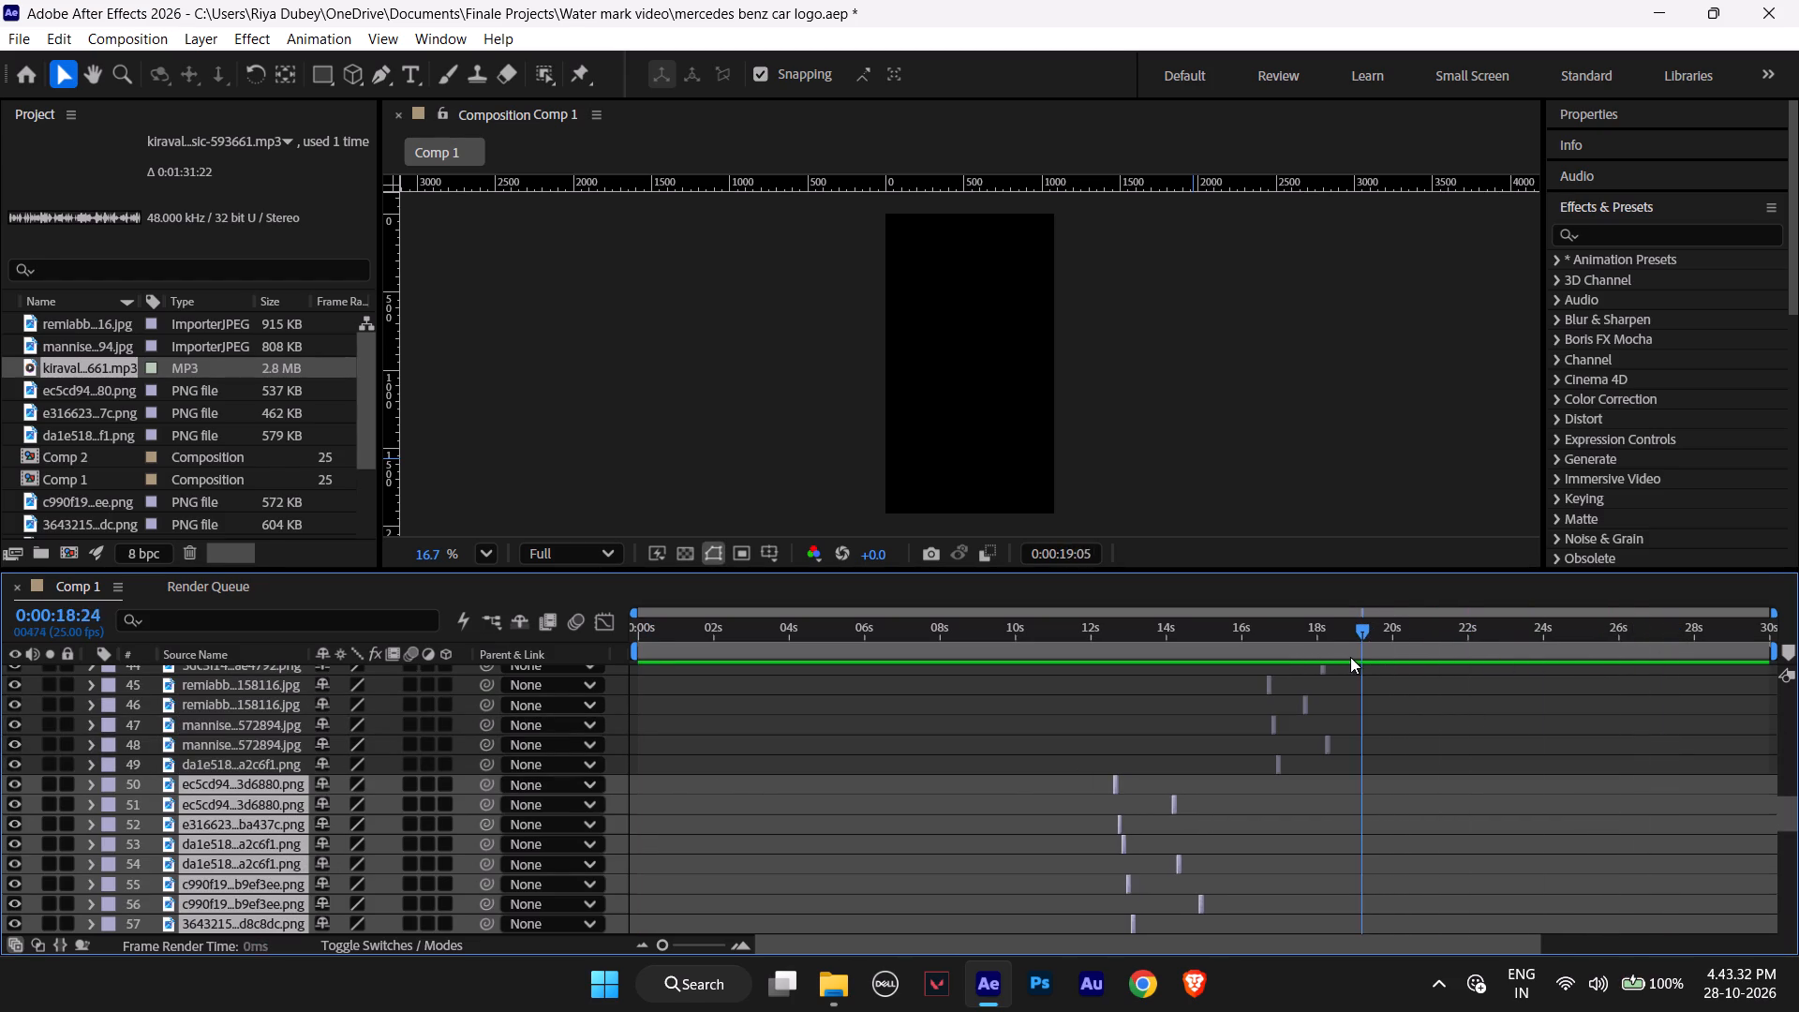
left_click_drag(1350, 657, 1334, 657)
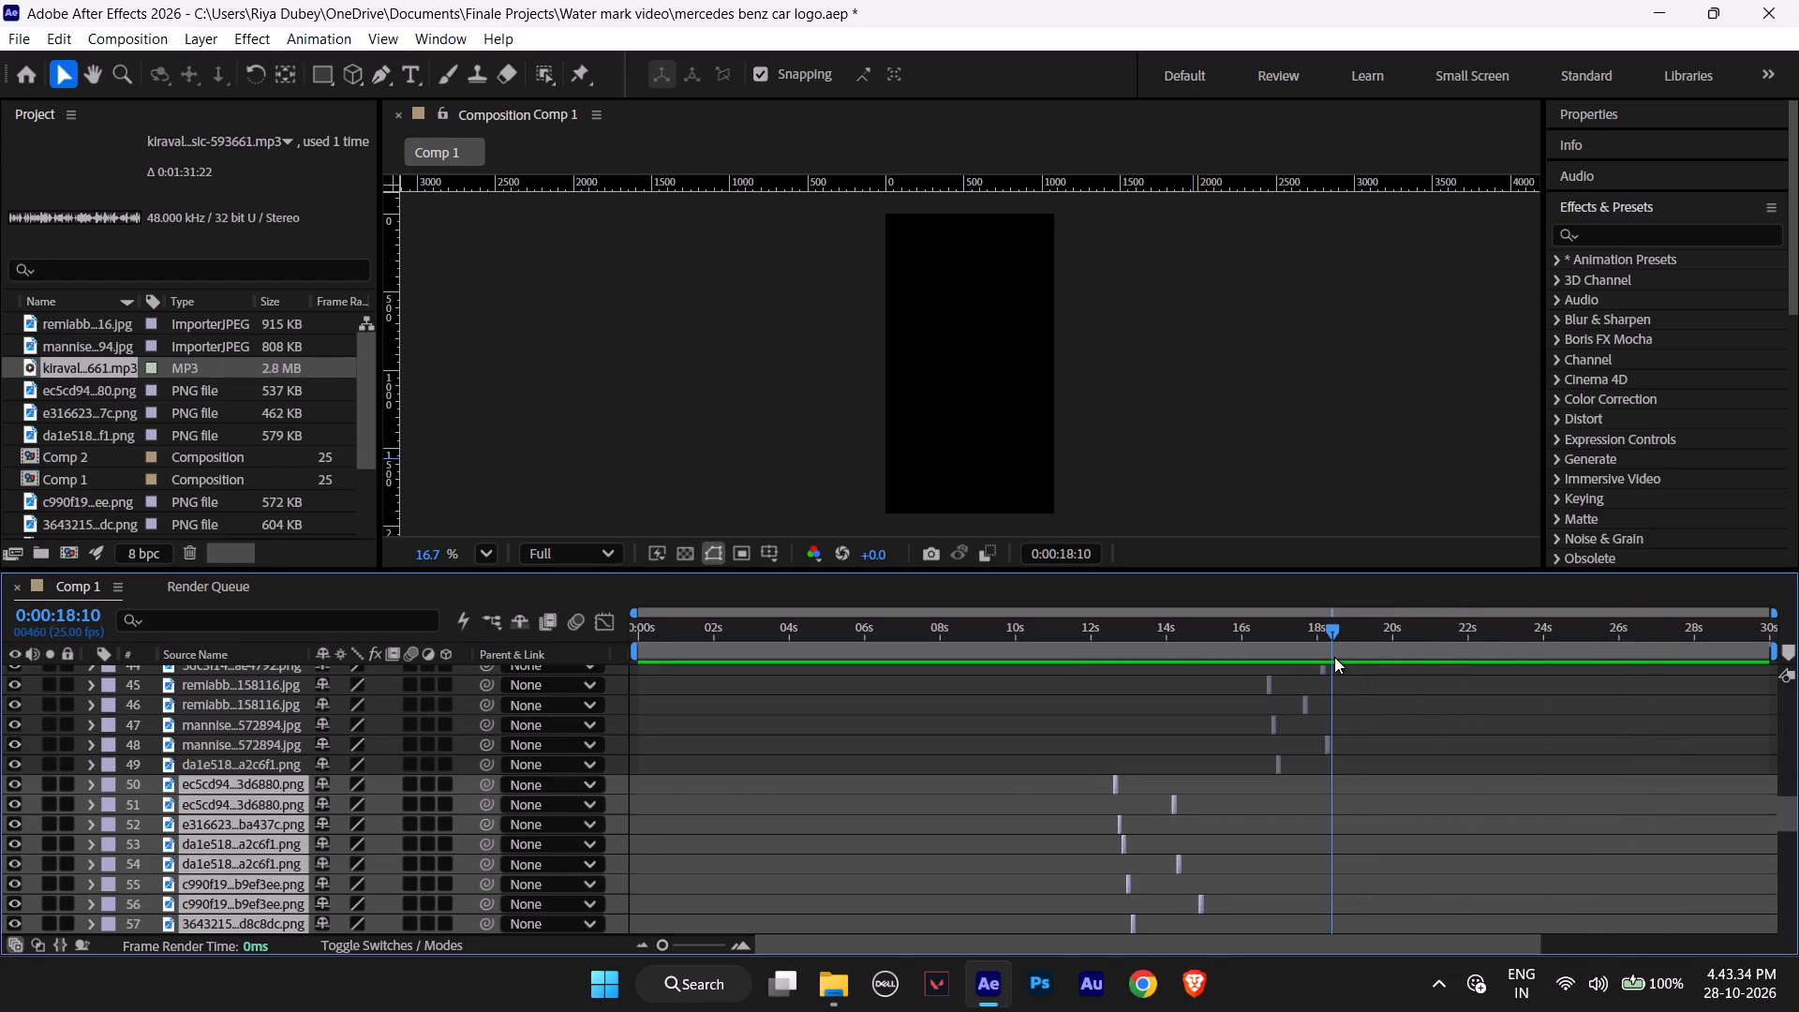
left_click_drag(1334, 657, 1330, 657)
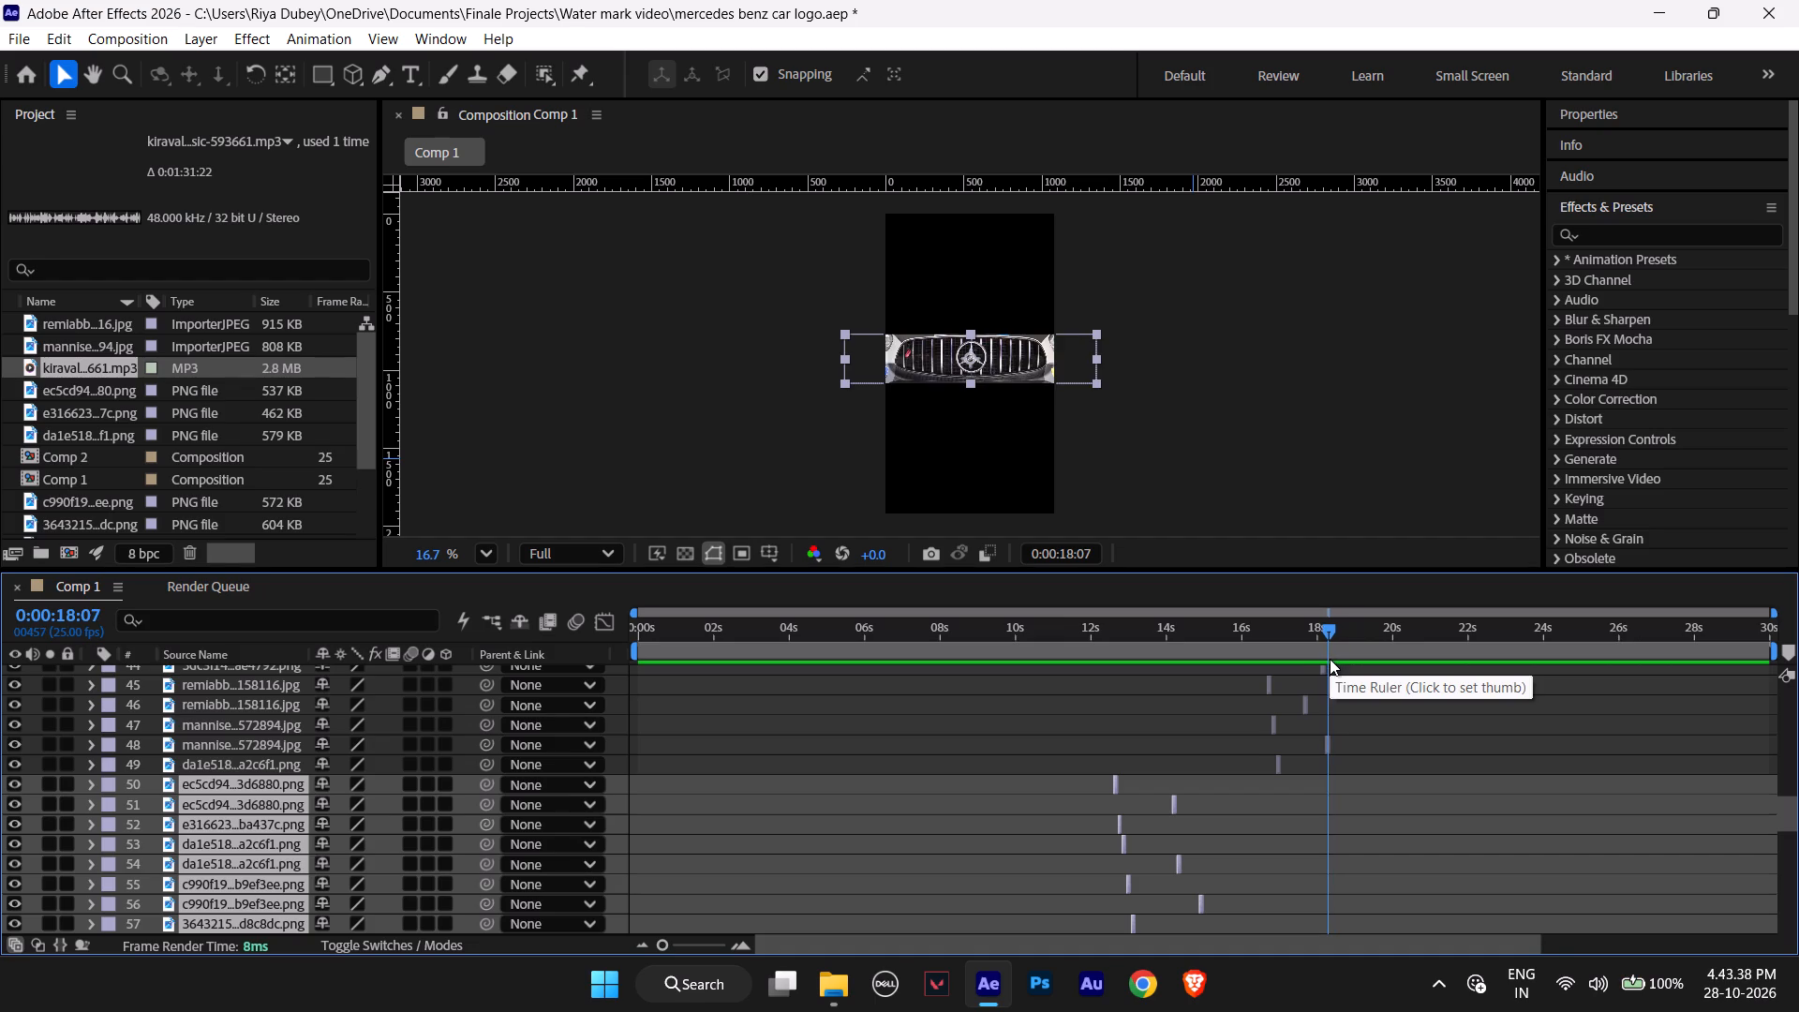
key("ctrl+Right")
key("ctrl+Right")
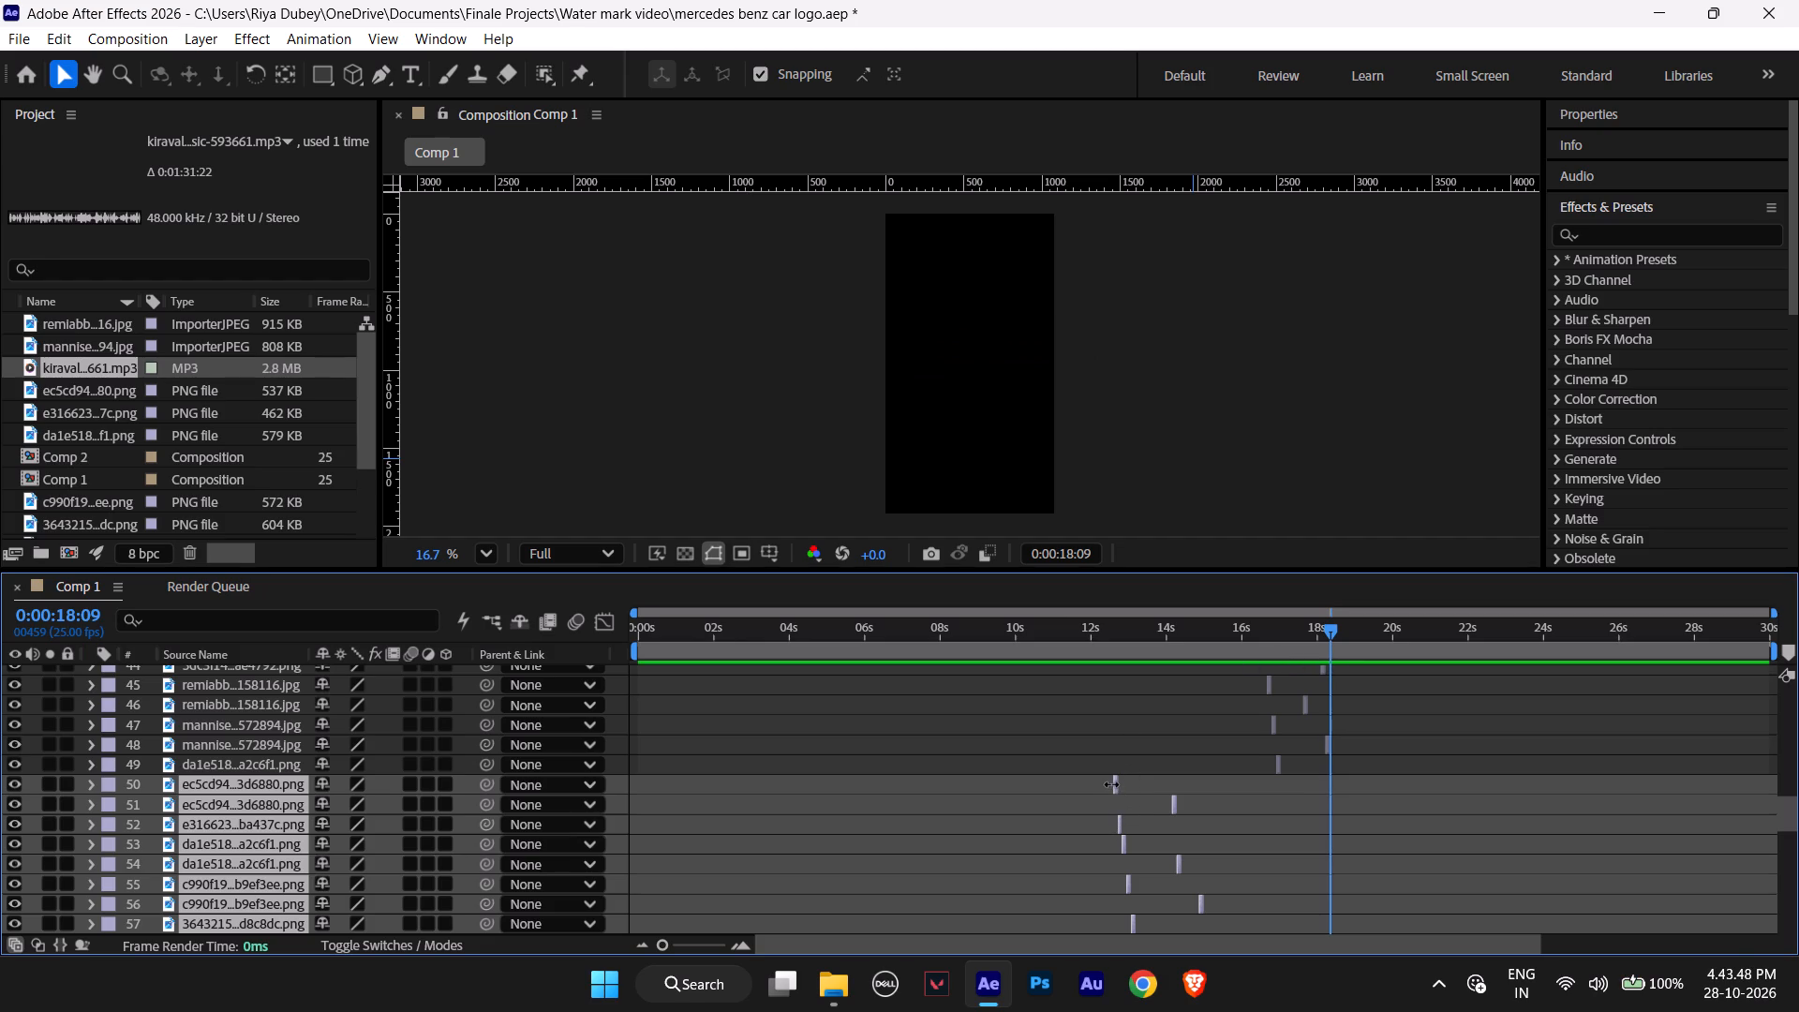
Move the selected duplicate image layers together along the timeline so the first duplicate, layer 50, starts at the playhead, 0:00:18:09.
scroll(1119, 817, "up", 2, "alt")
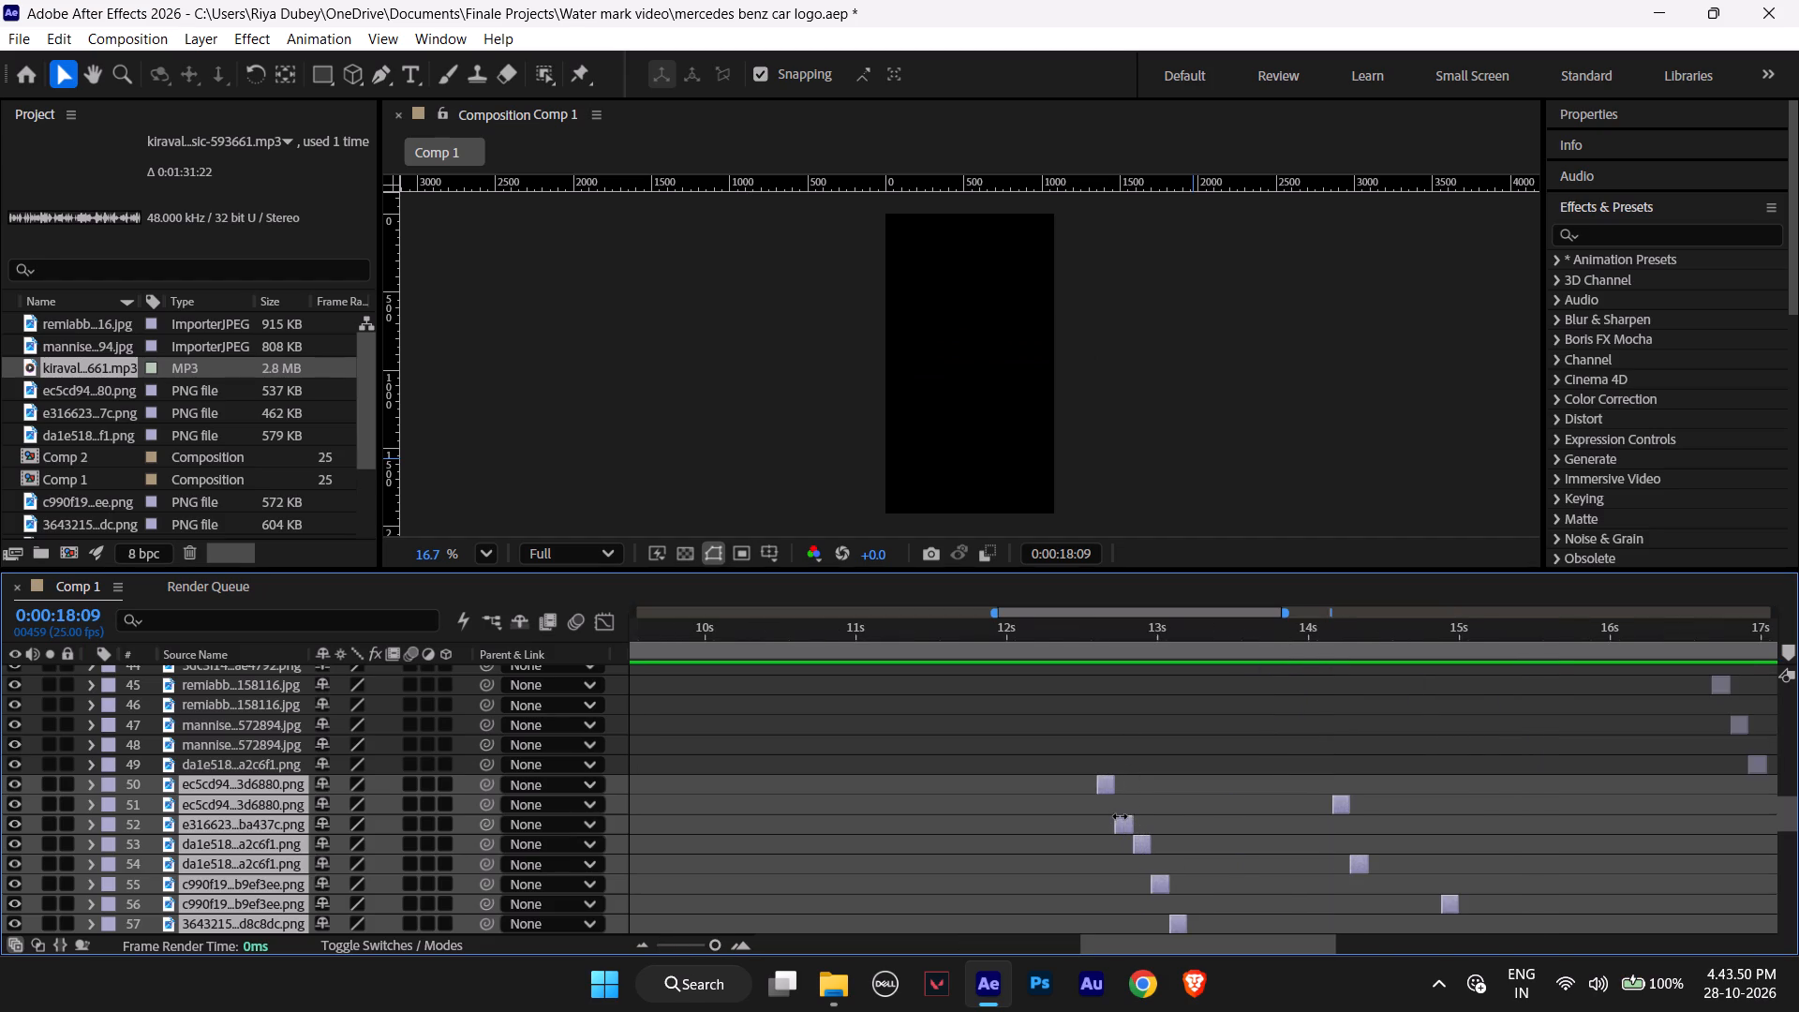
left_click_drag(1106, 785, 1190, 790)
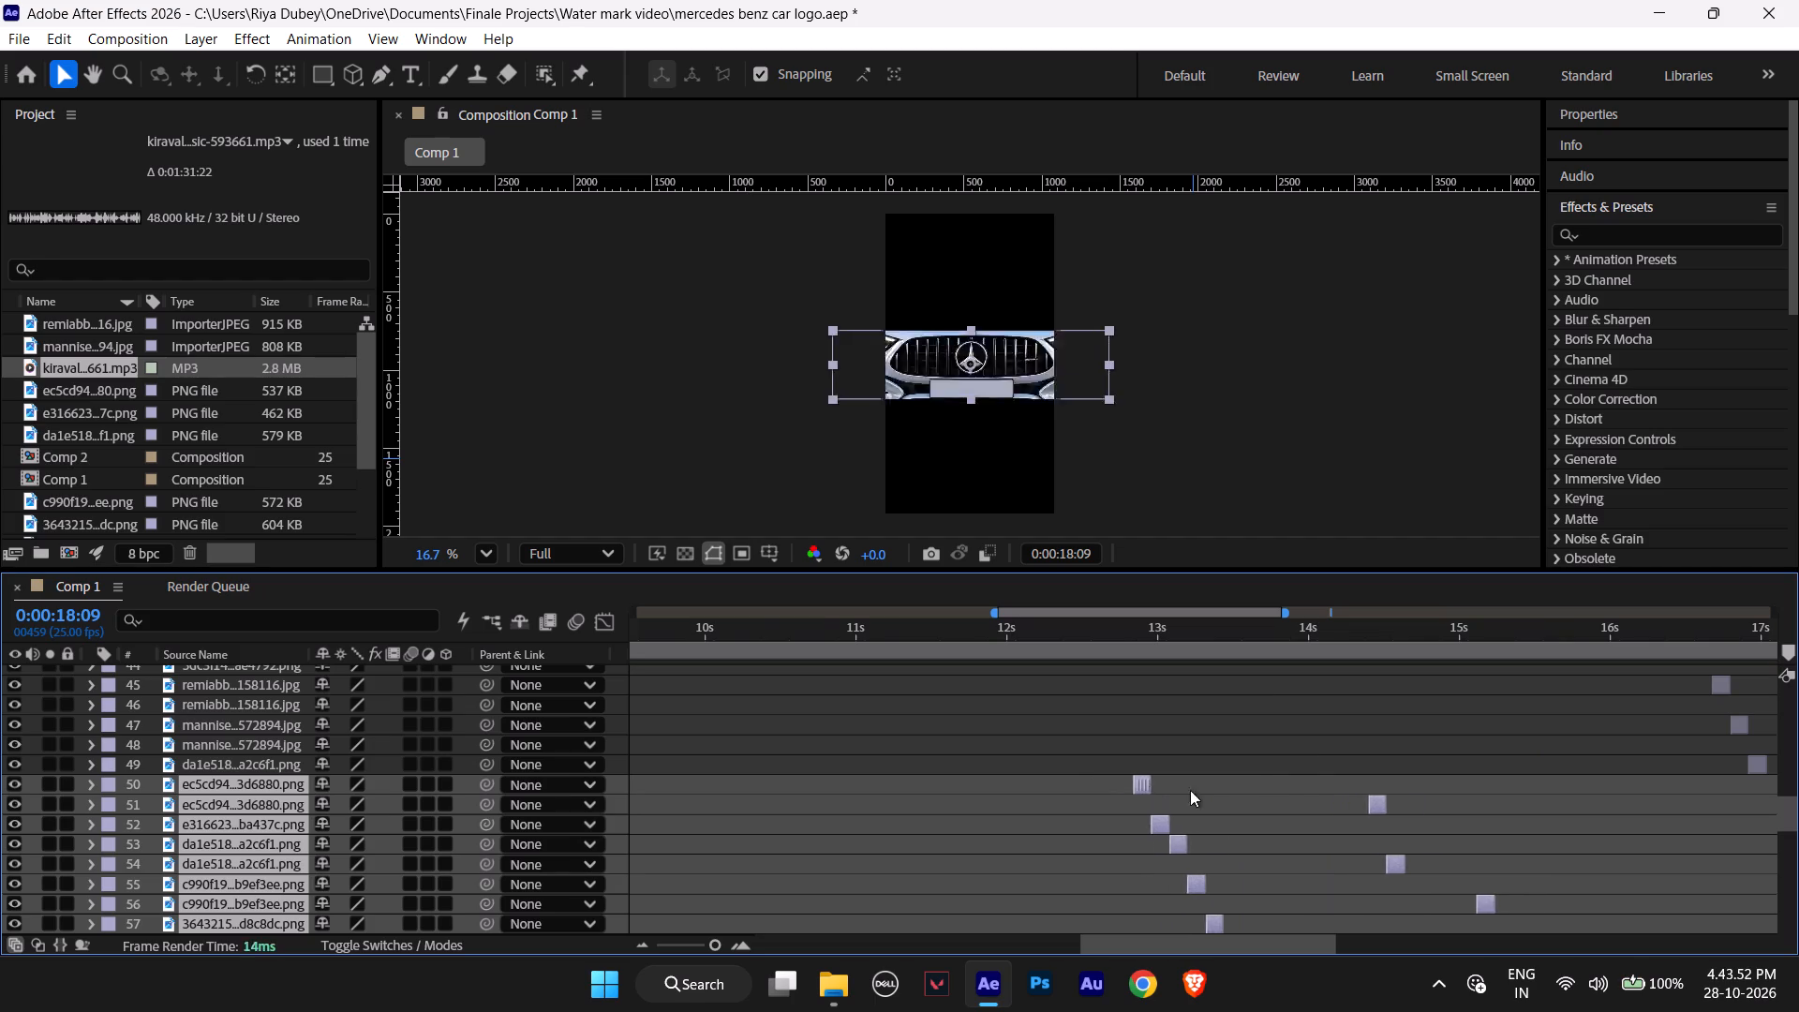
left_click_drag(1190, 790, 1605, 809)
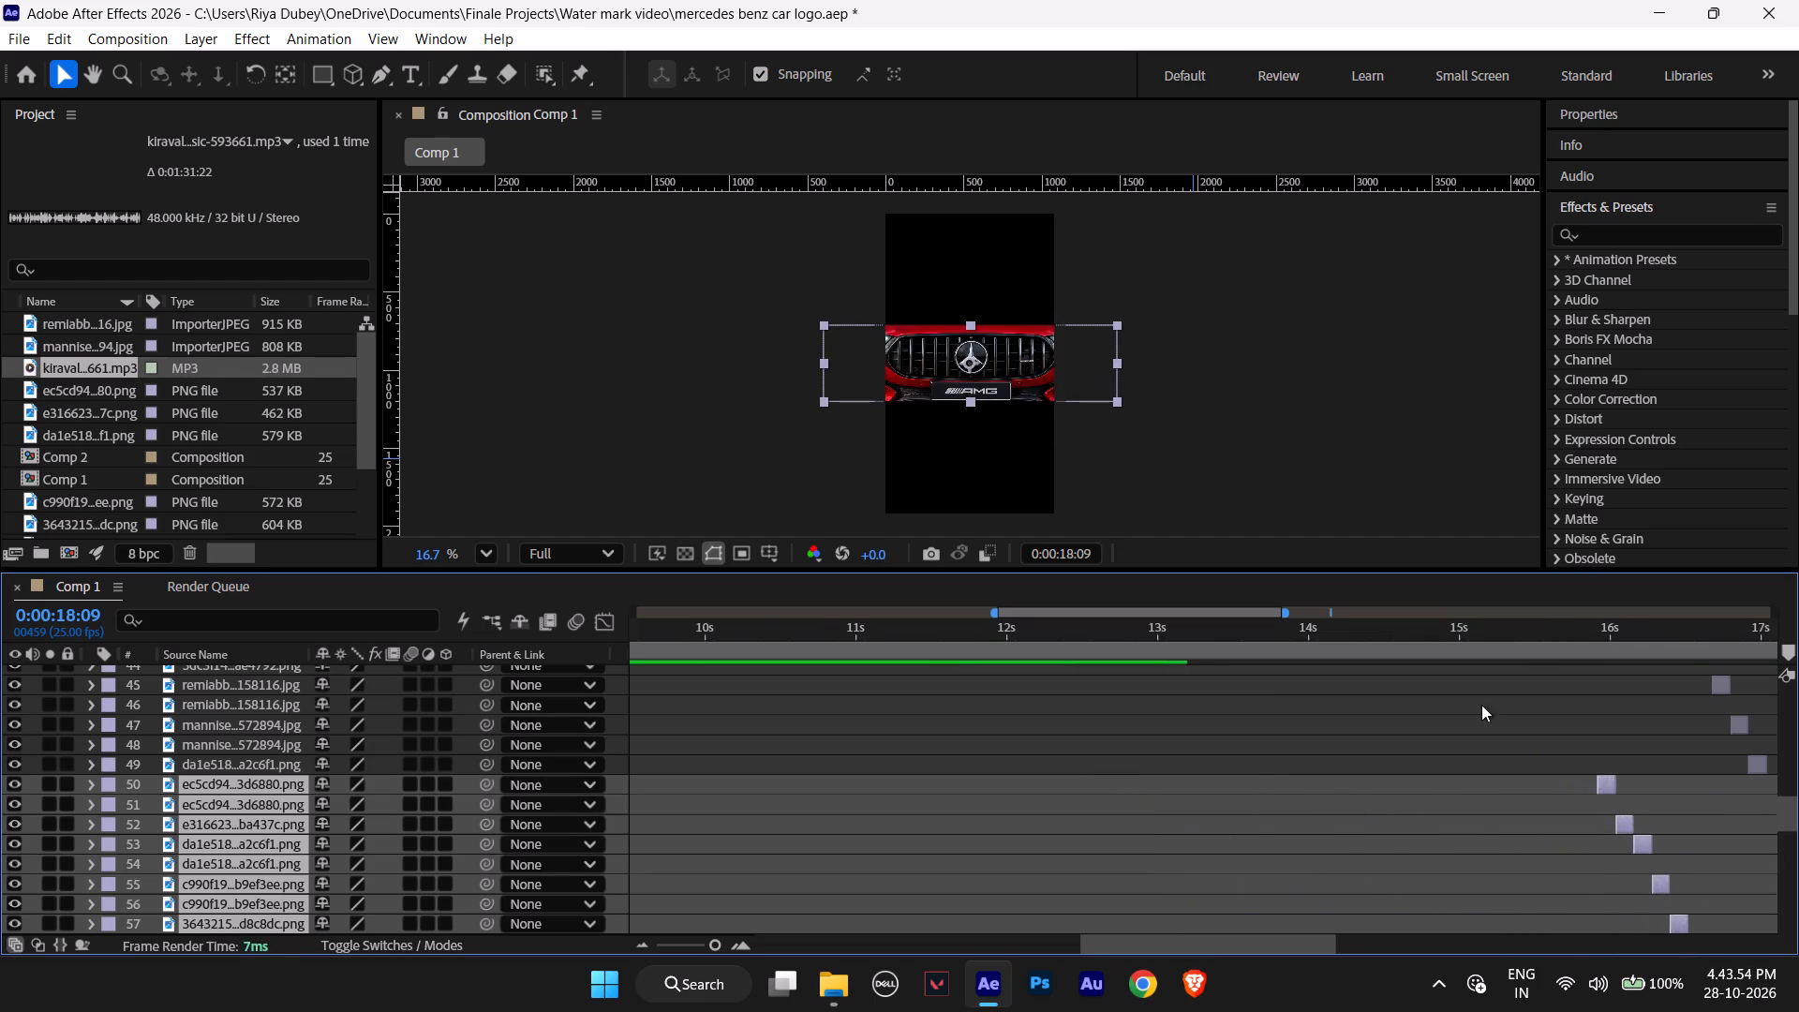
left_click_drag(1286, 614, 1354, 618)
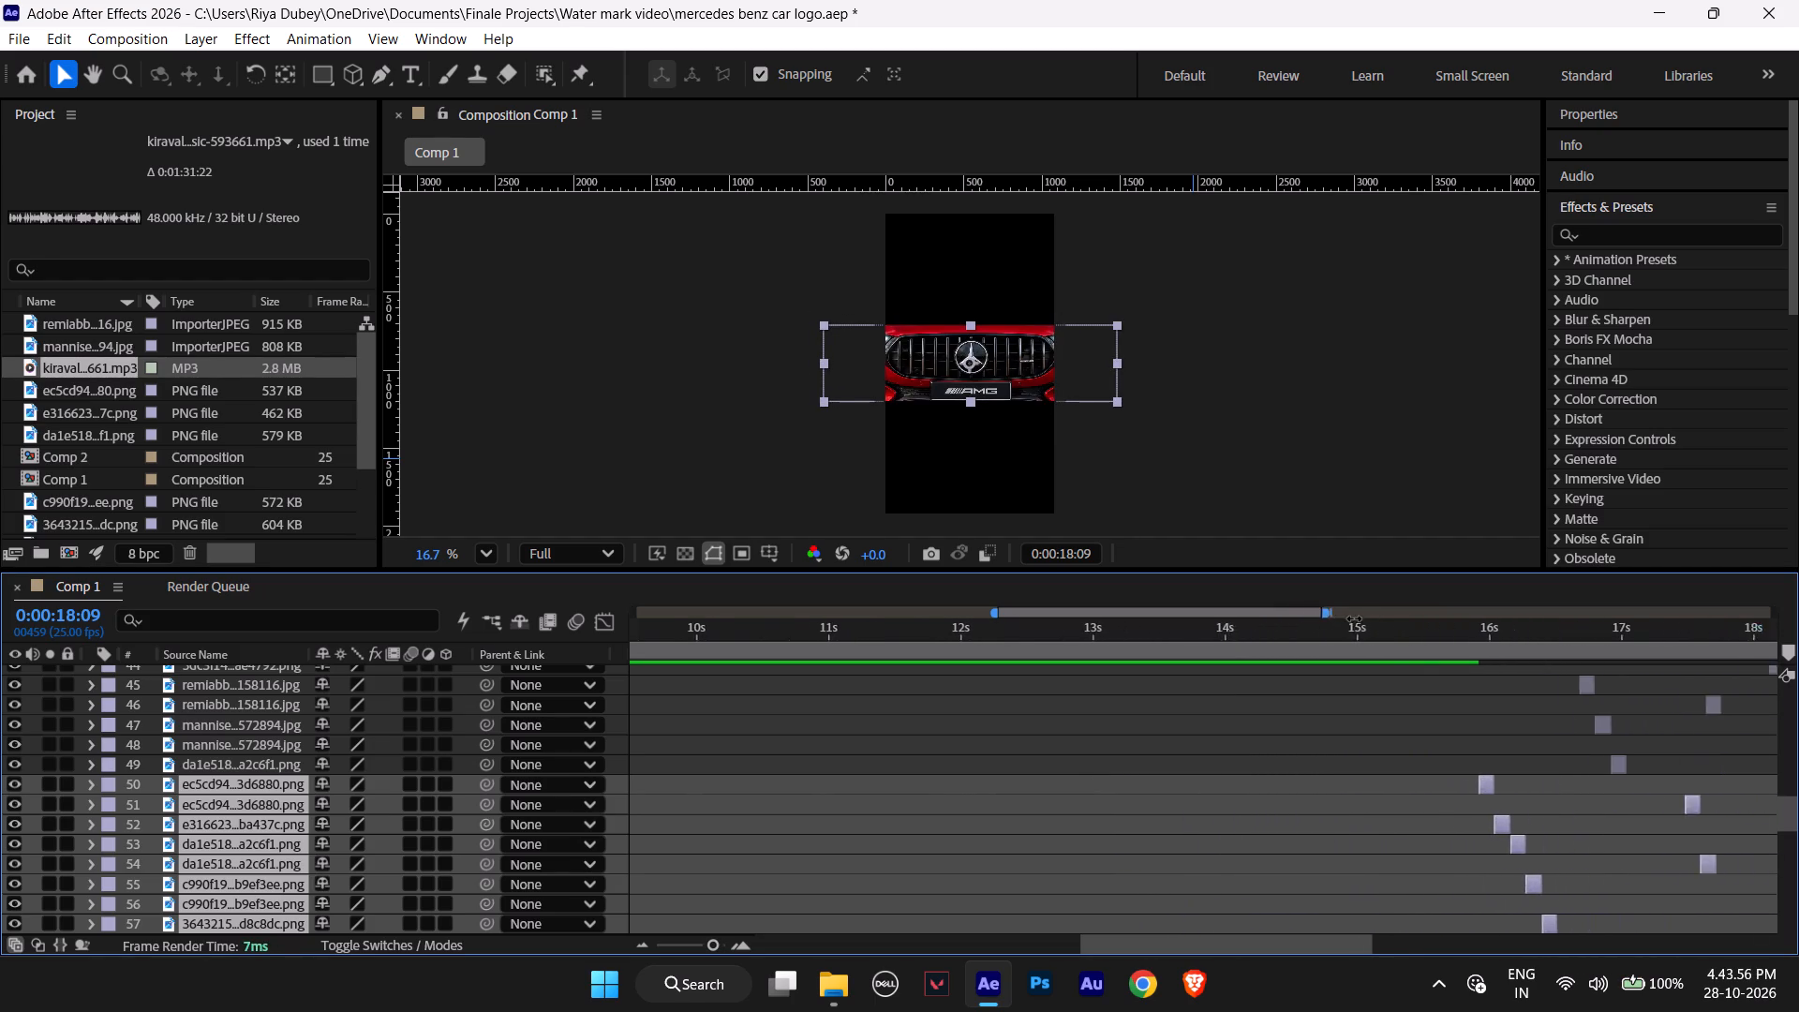
left_click_drag(1354, 618, 1409, 626)
left_click_drag(1034, 610, 1043, 610)
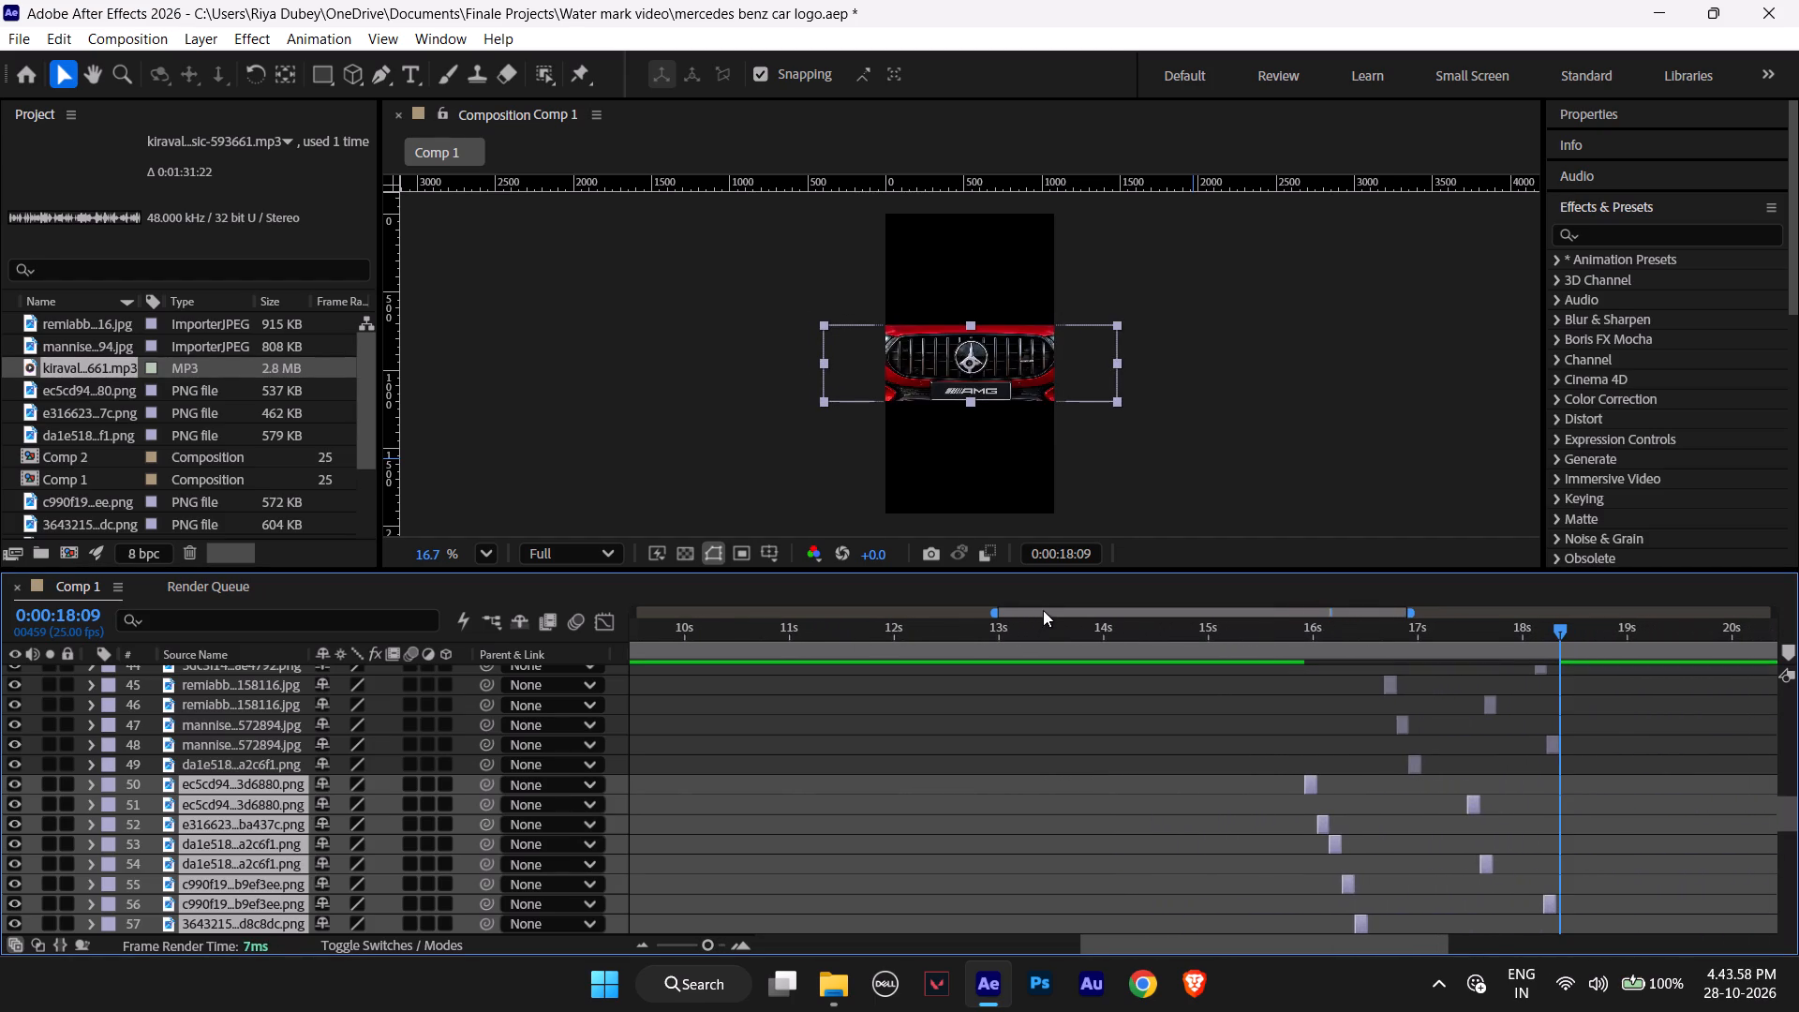
left_click_drag(1043, 610, 1104, 618)
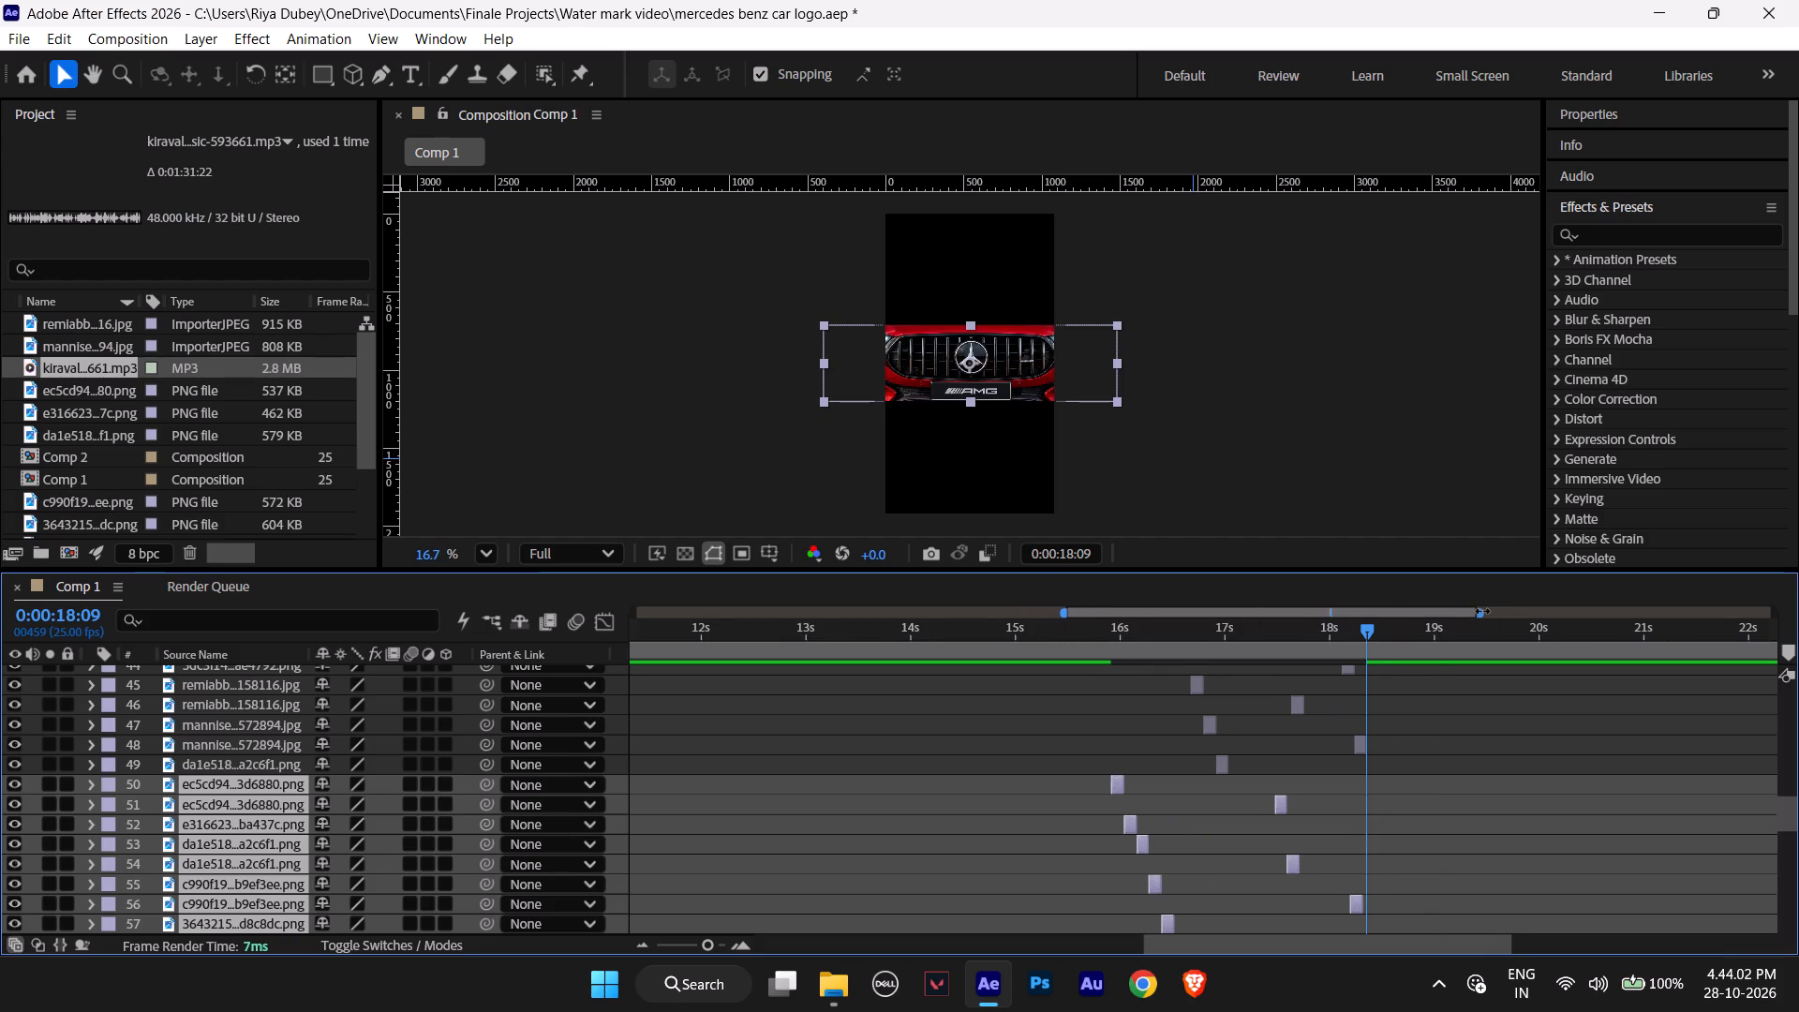
left_click_drag(1482, 611, 1470, 618)
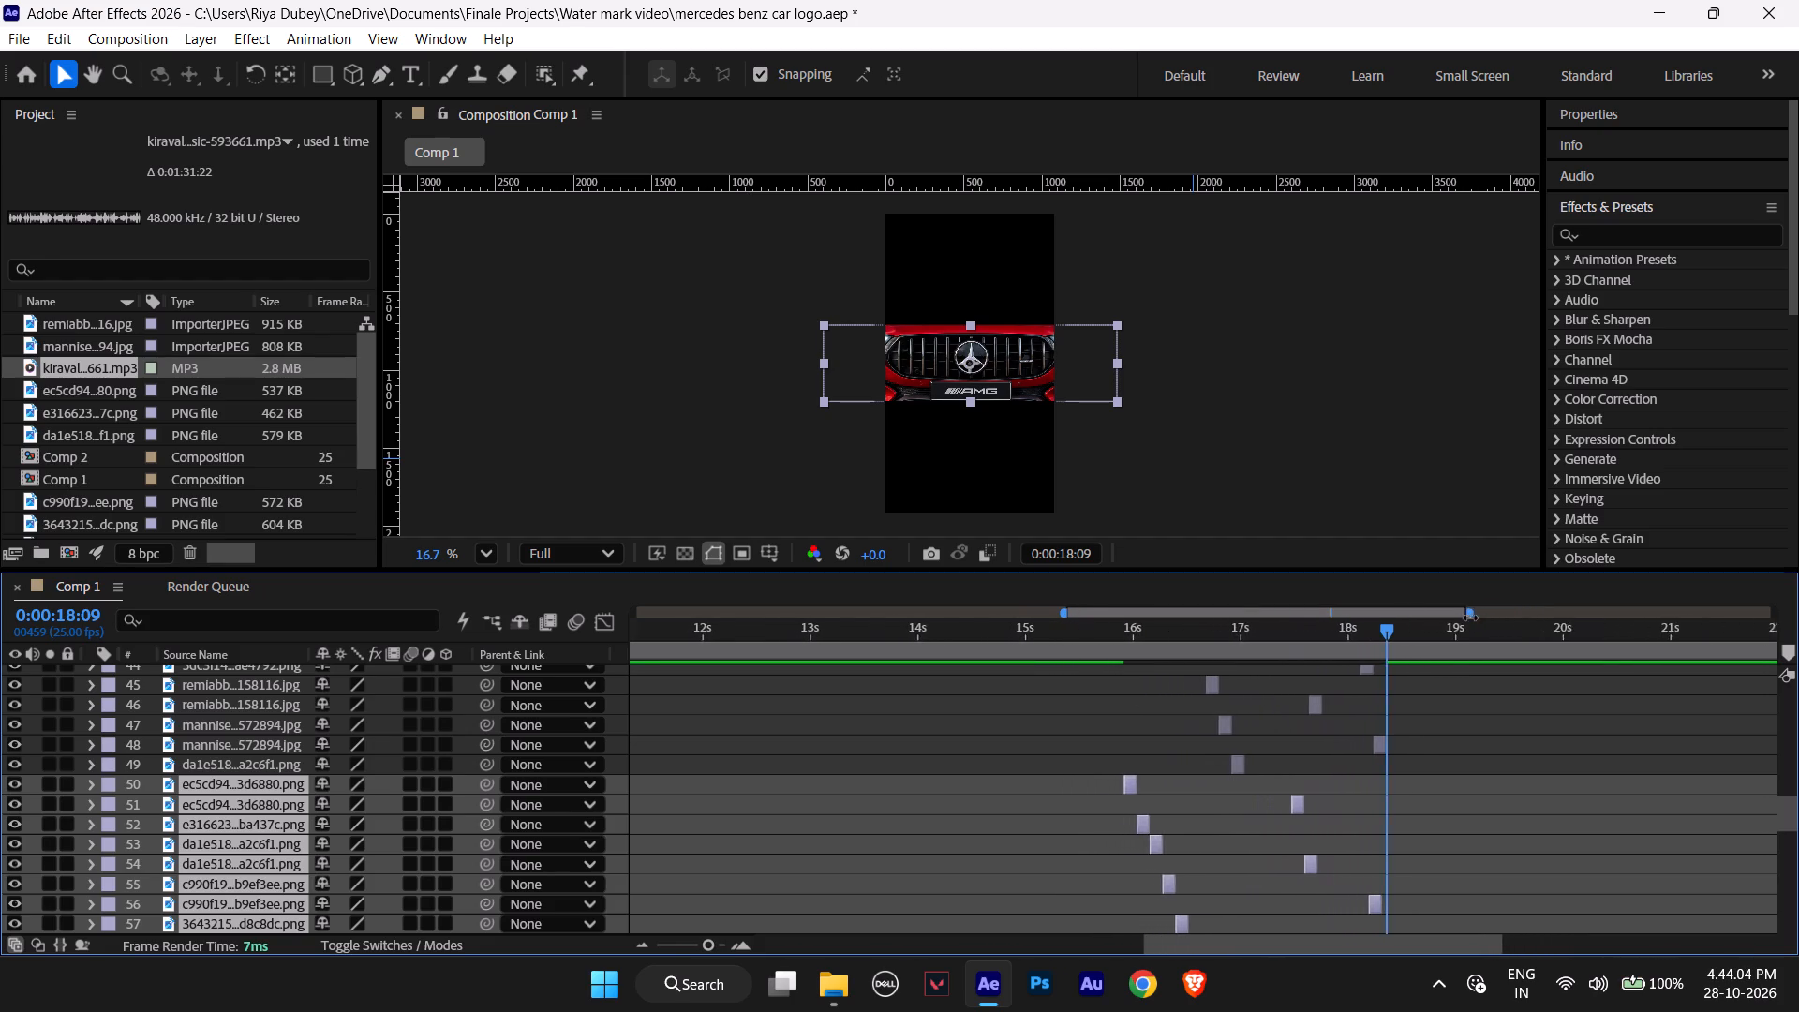
left_click_drag(1470, 618, 1524, 621)
left_click_drag(1063, 614, 1013, 609)
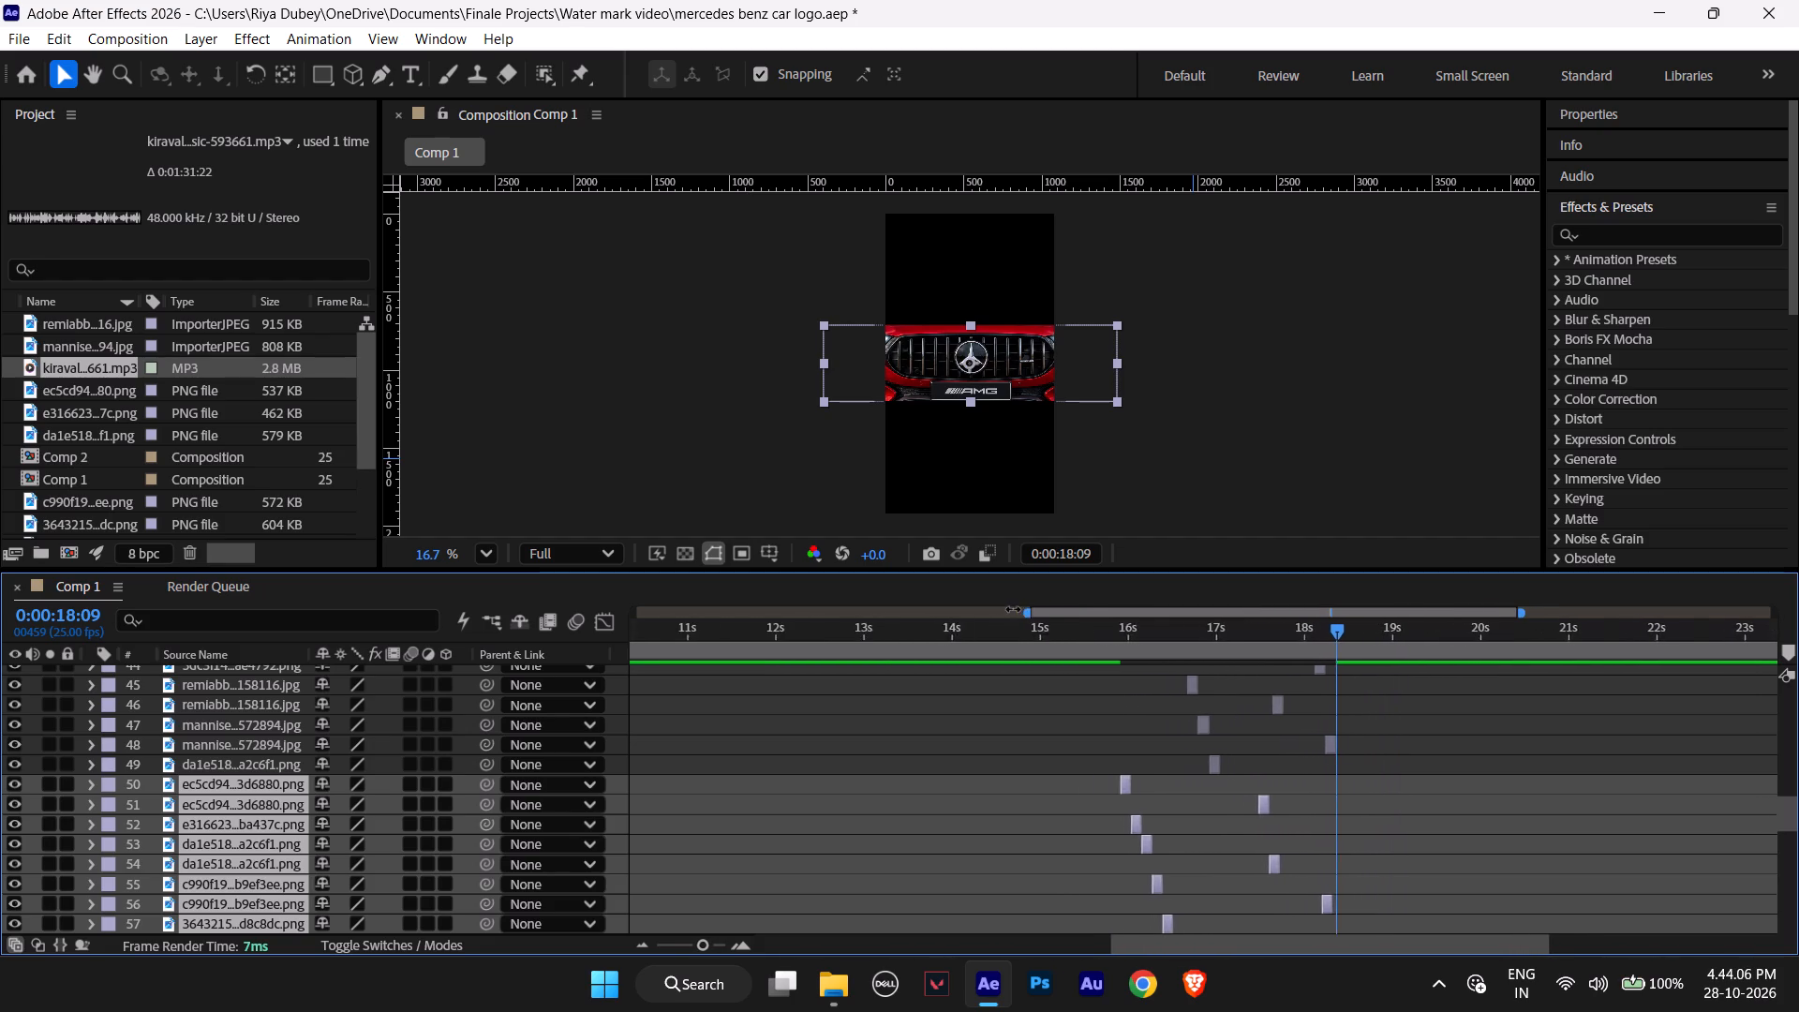
left_click_drag(1013, 609, 1194, 631)
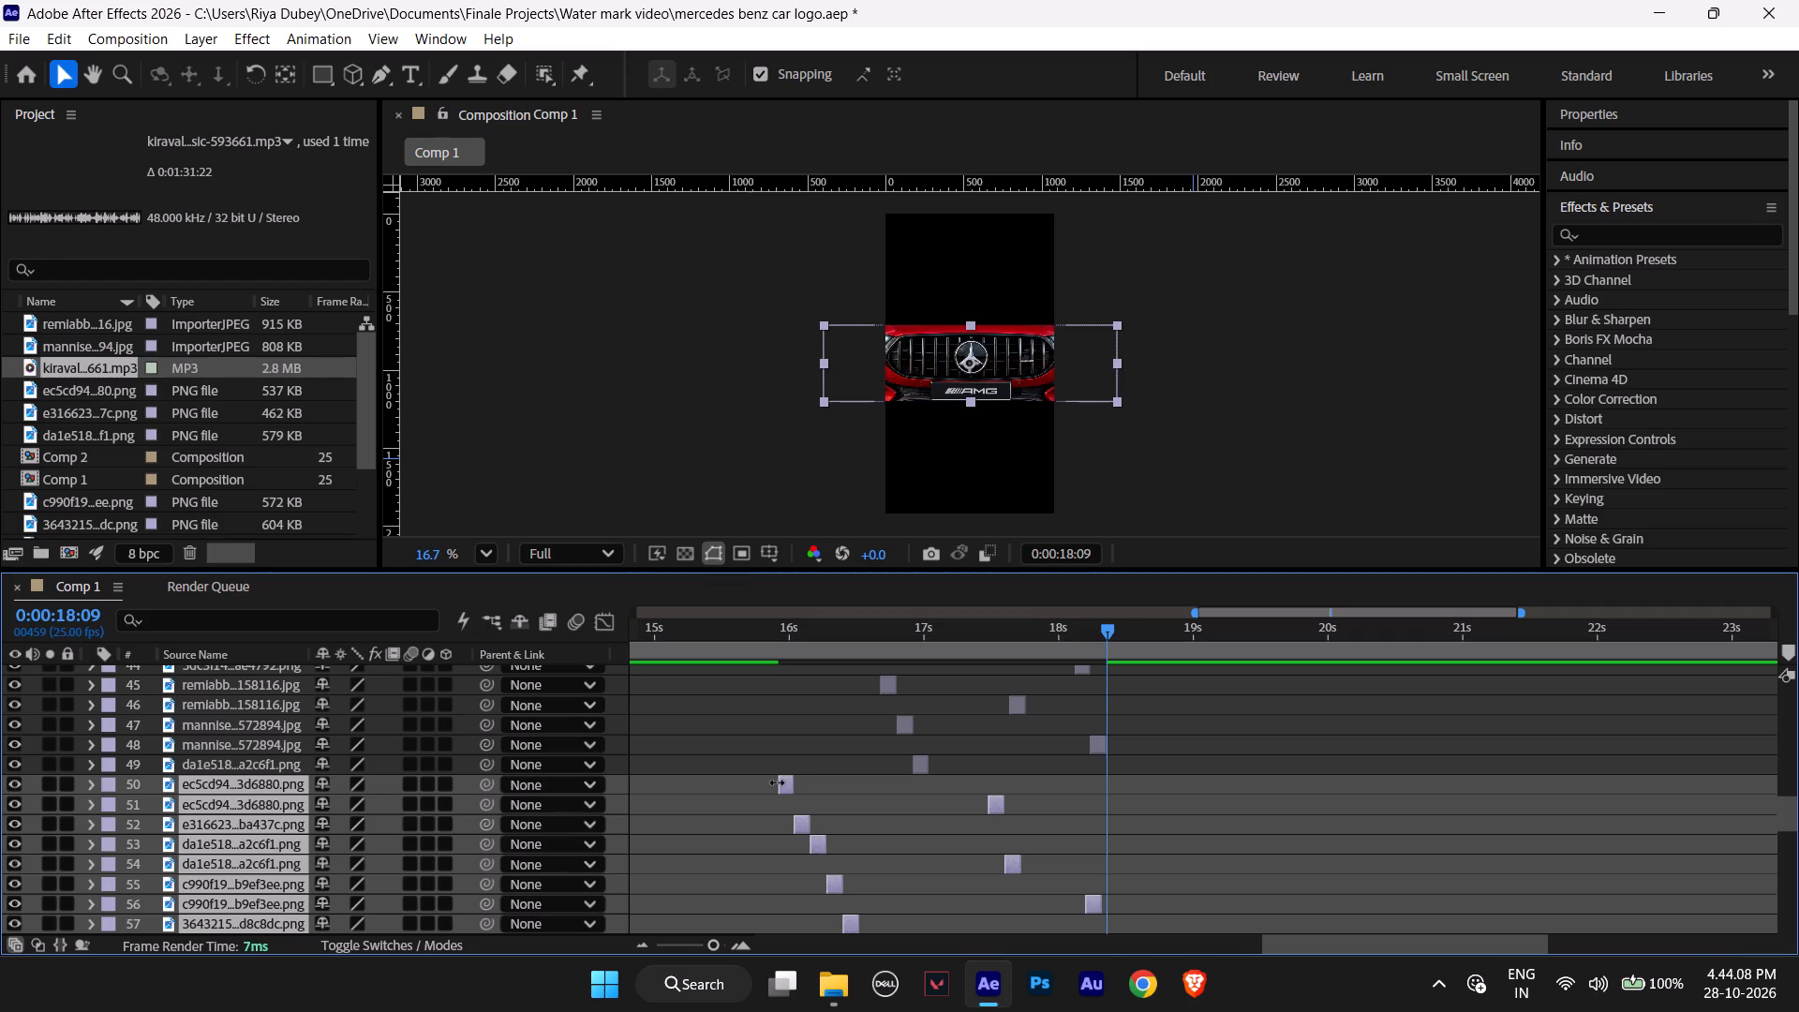
left_click_drag(786, 783, 1106, 788)
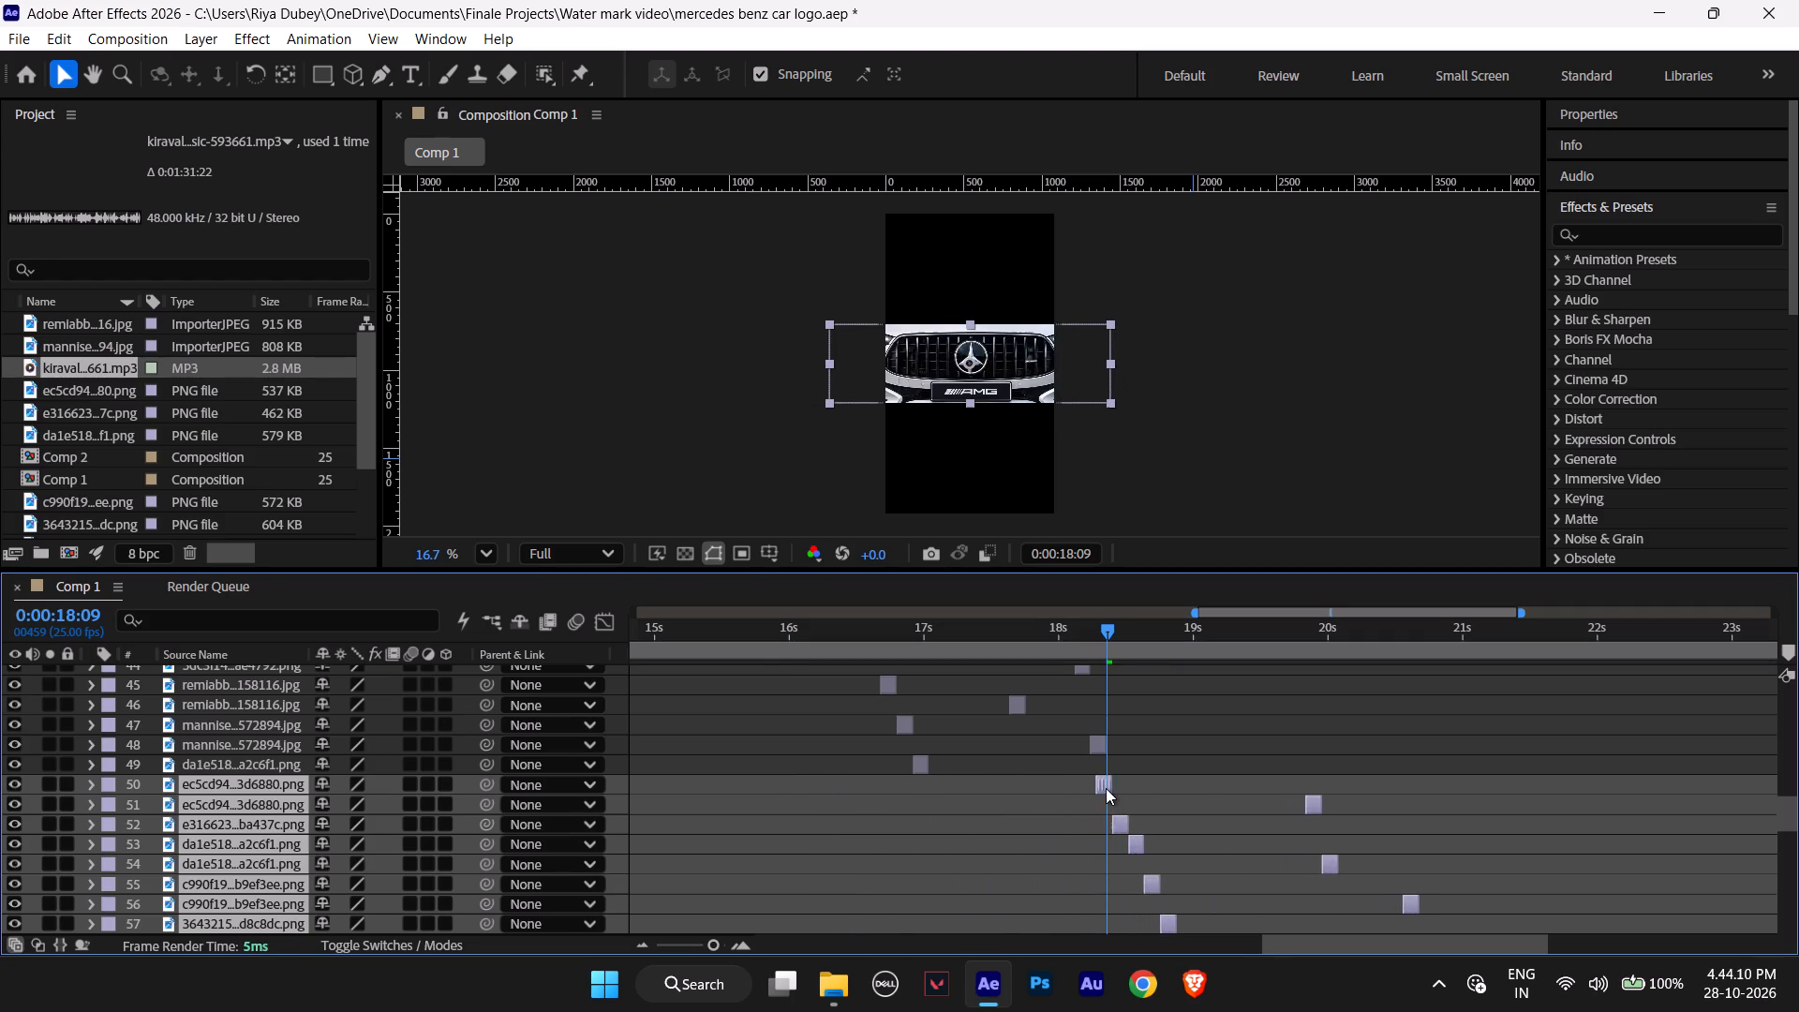
left_click_drag(1106, 788, 1112, 788)
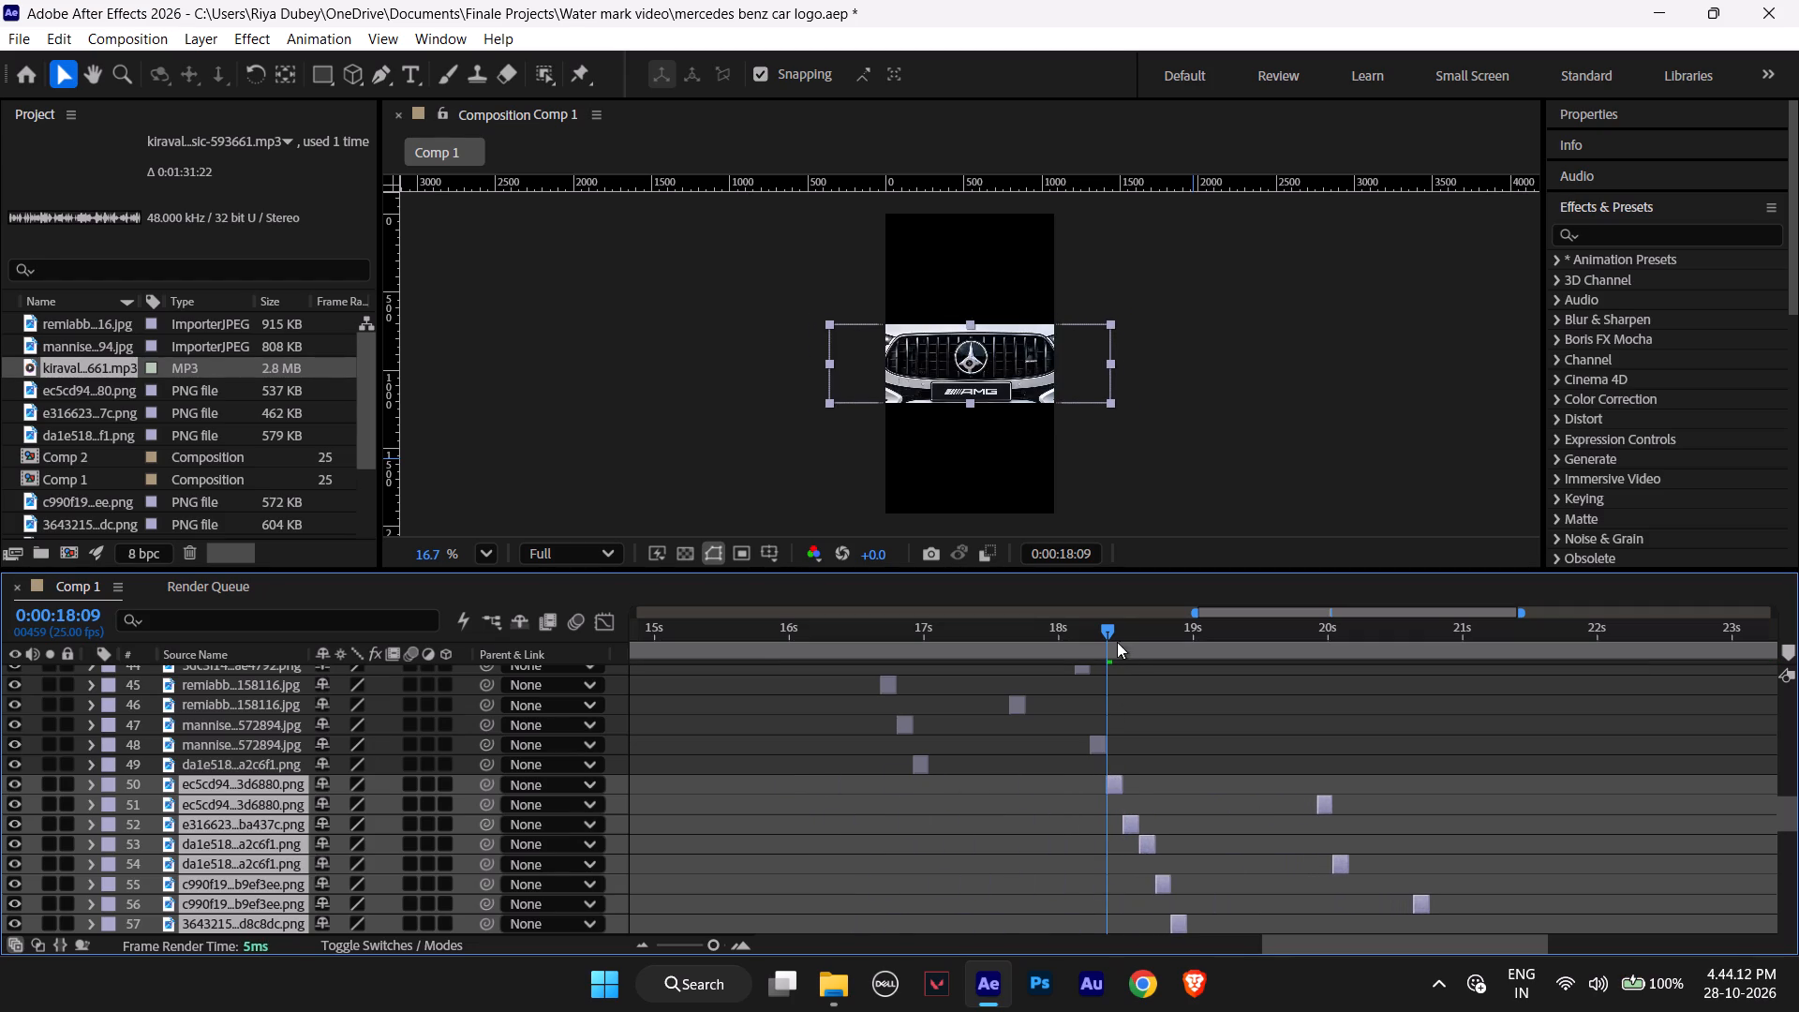
Preview the extended image sequence with its music from 0:00:12:03, and again from 0:00:00:00.
left_click_drag(1108, 628, 929, 636)
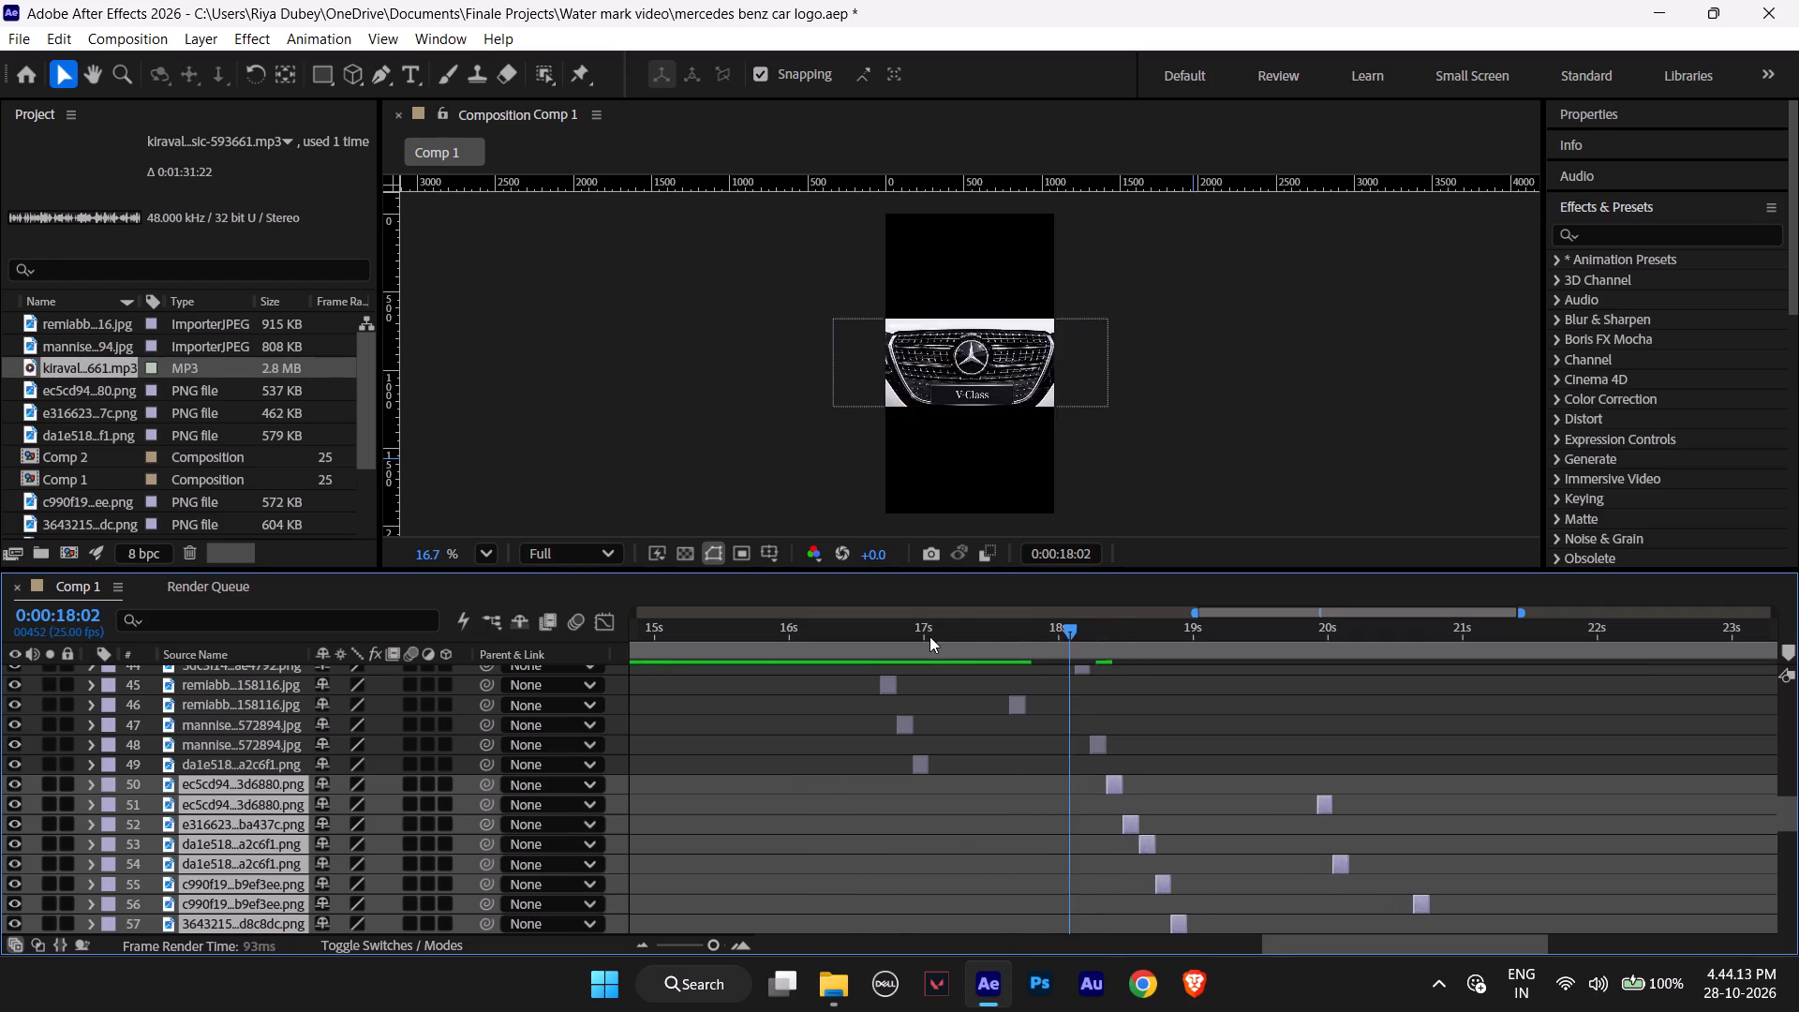
left_click_drag(929, 636, 525, 646)
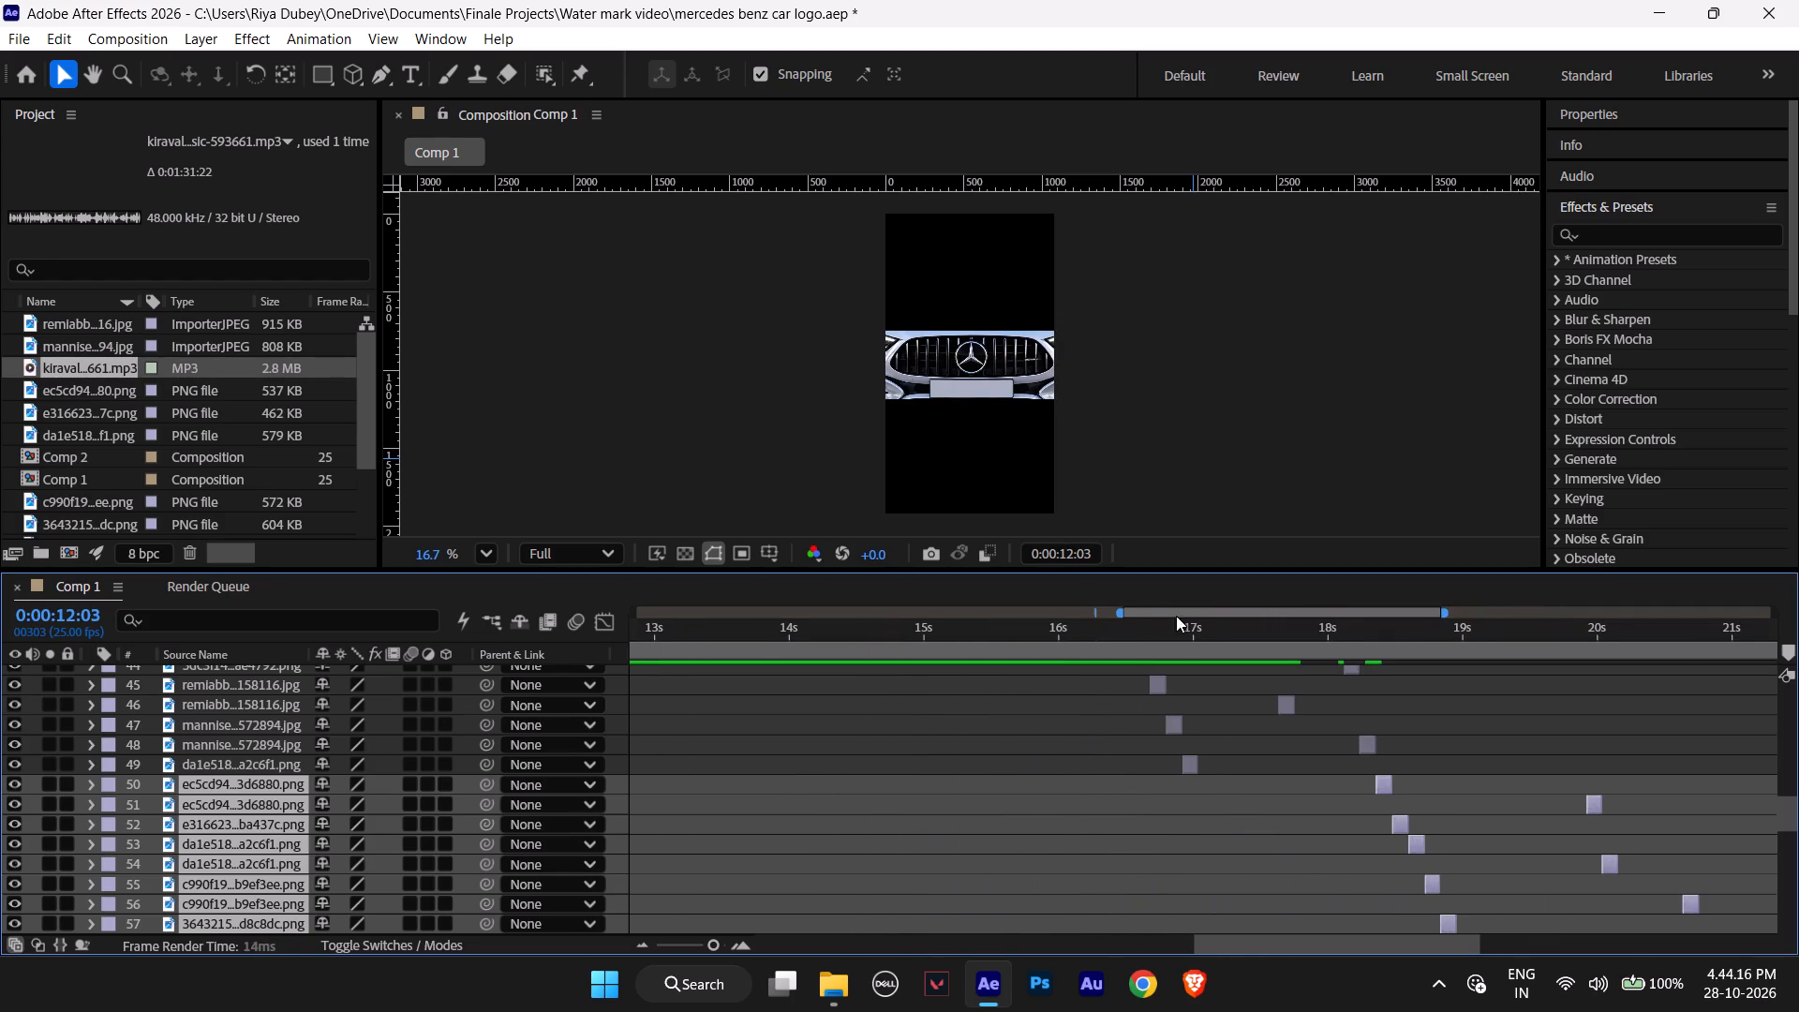
left_click_drag(1122, 610, 572, 652)
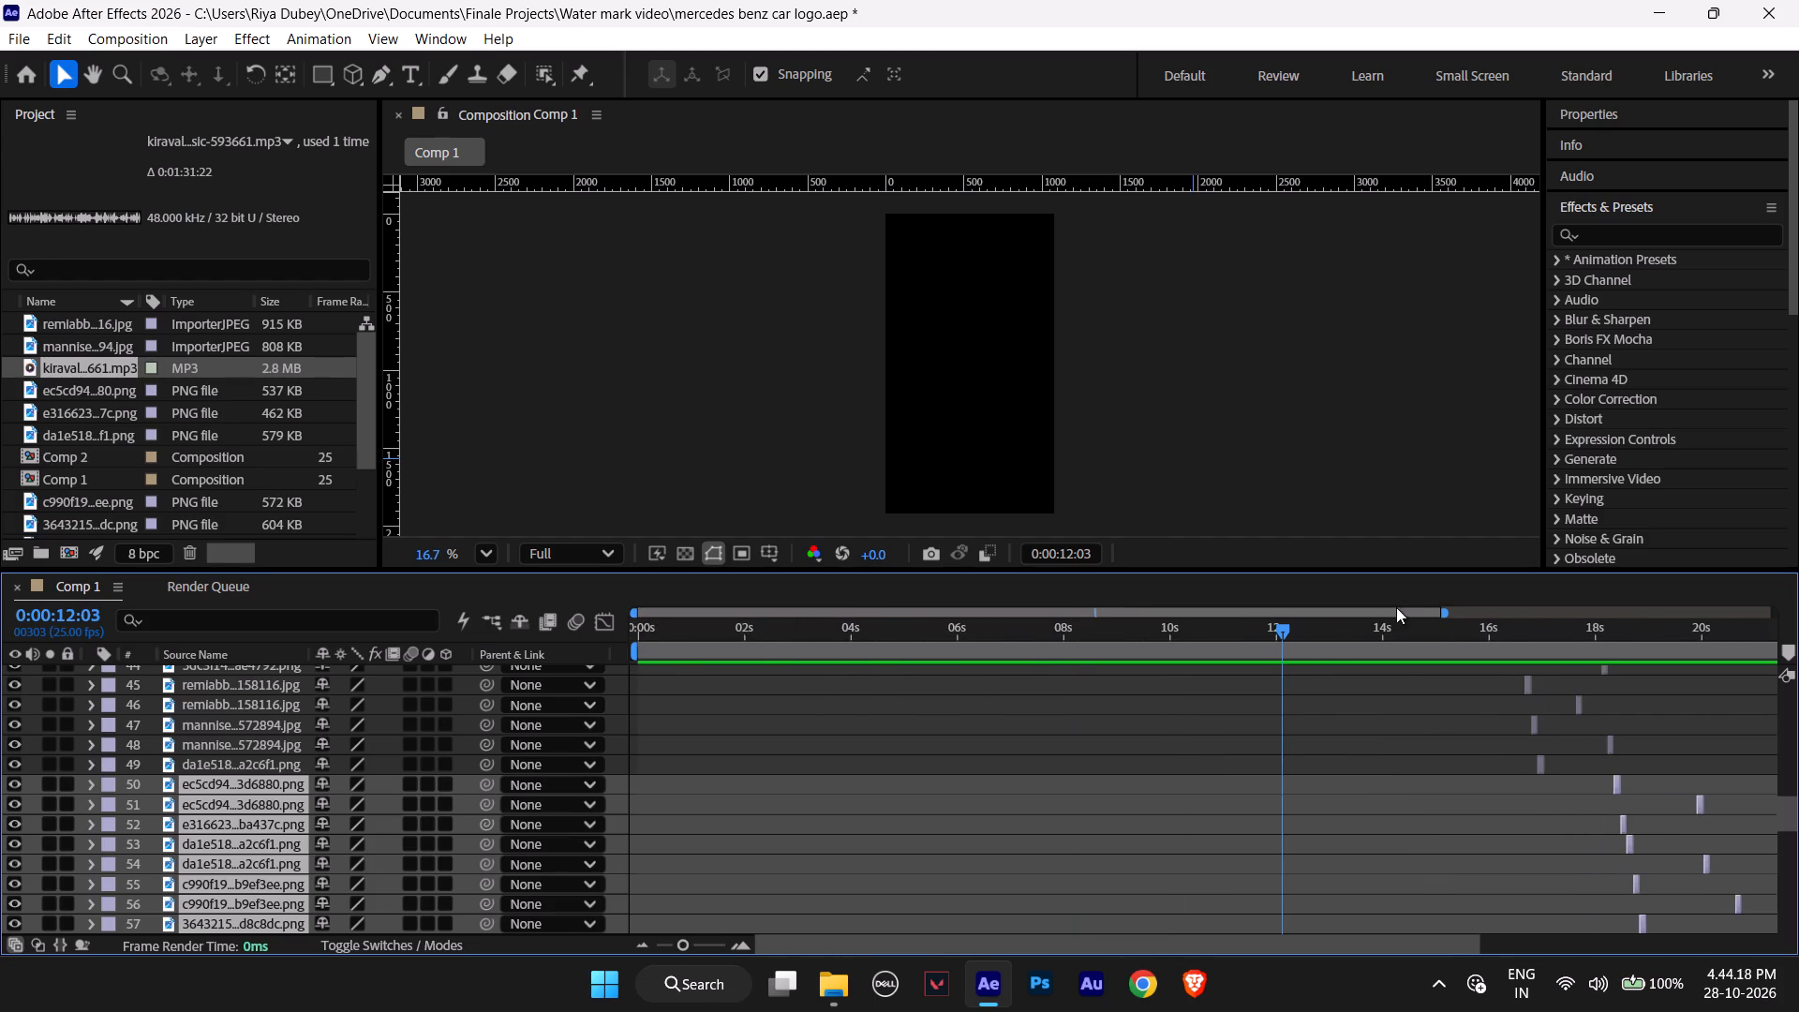
left_click_drag(1446, 610, 1659, 657)
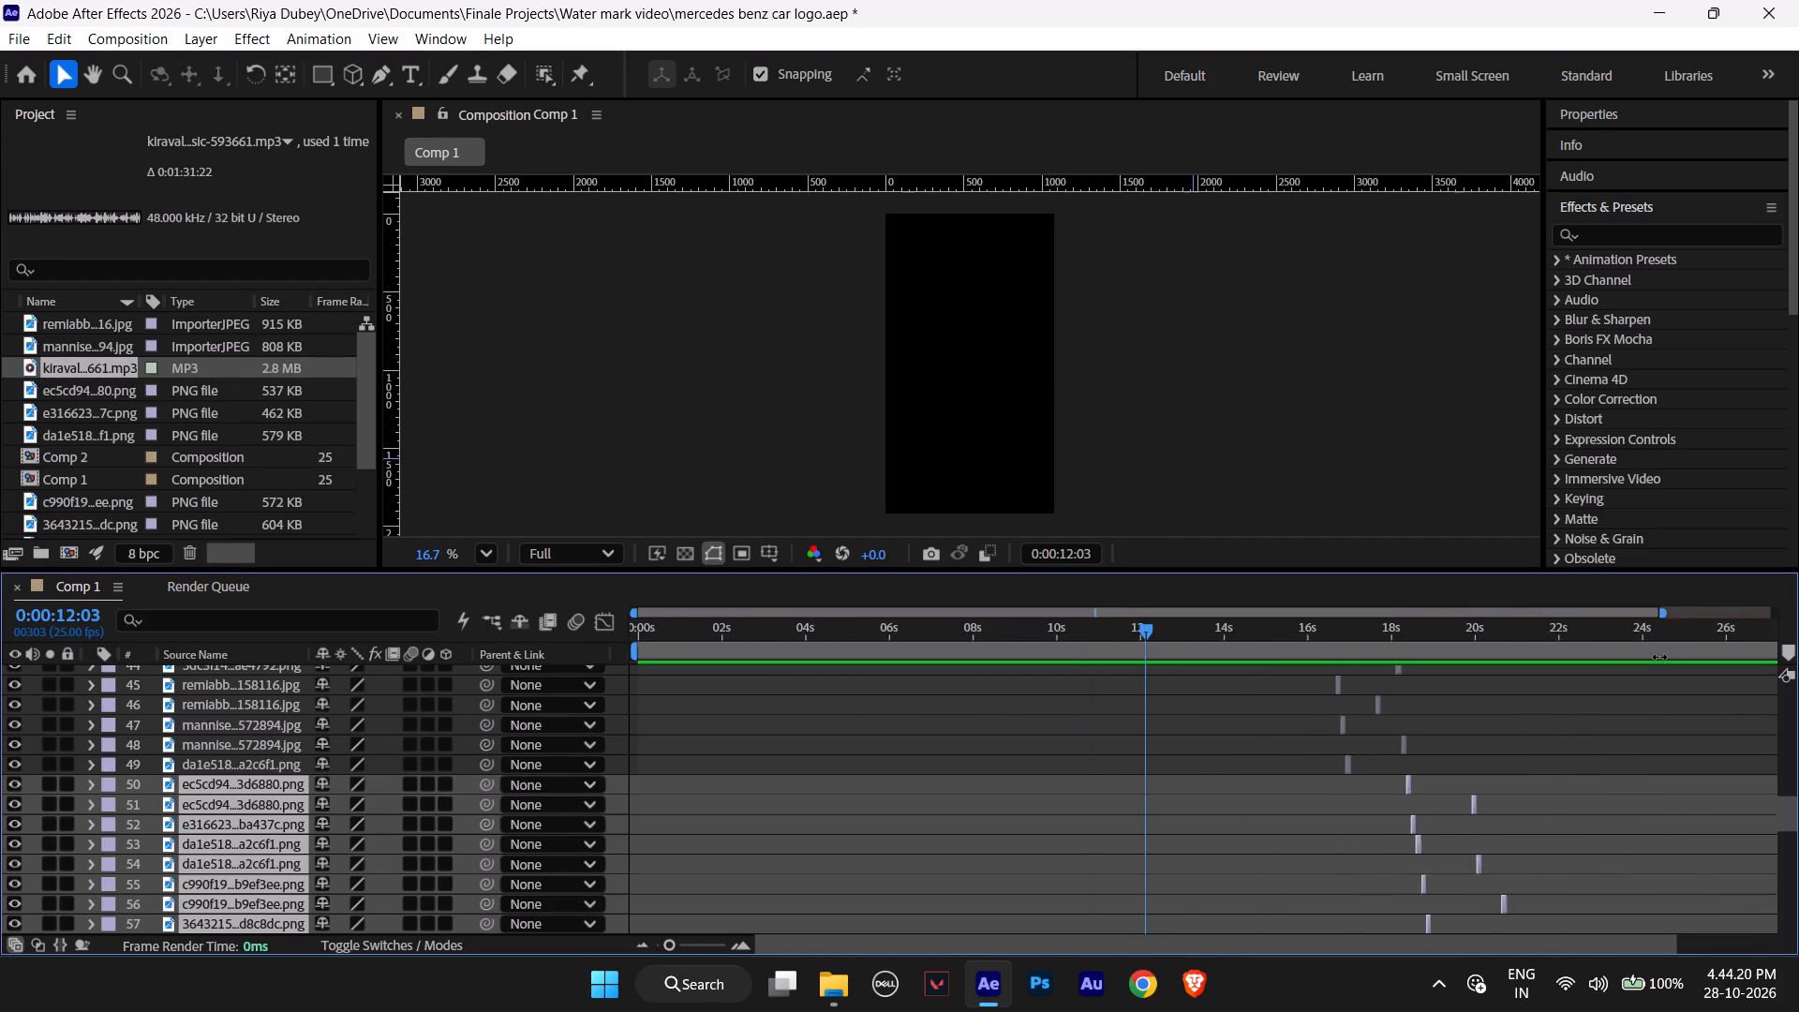
left_click_drag(1659, 657, 1798, 634)
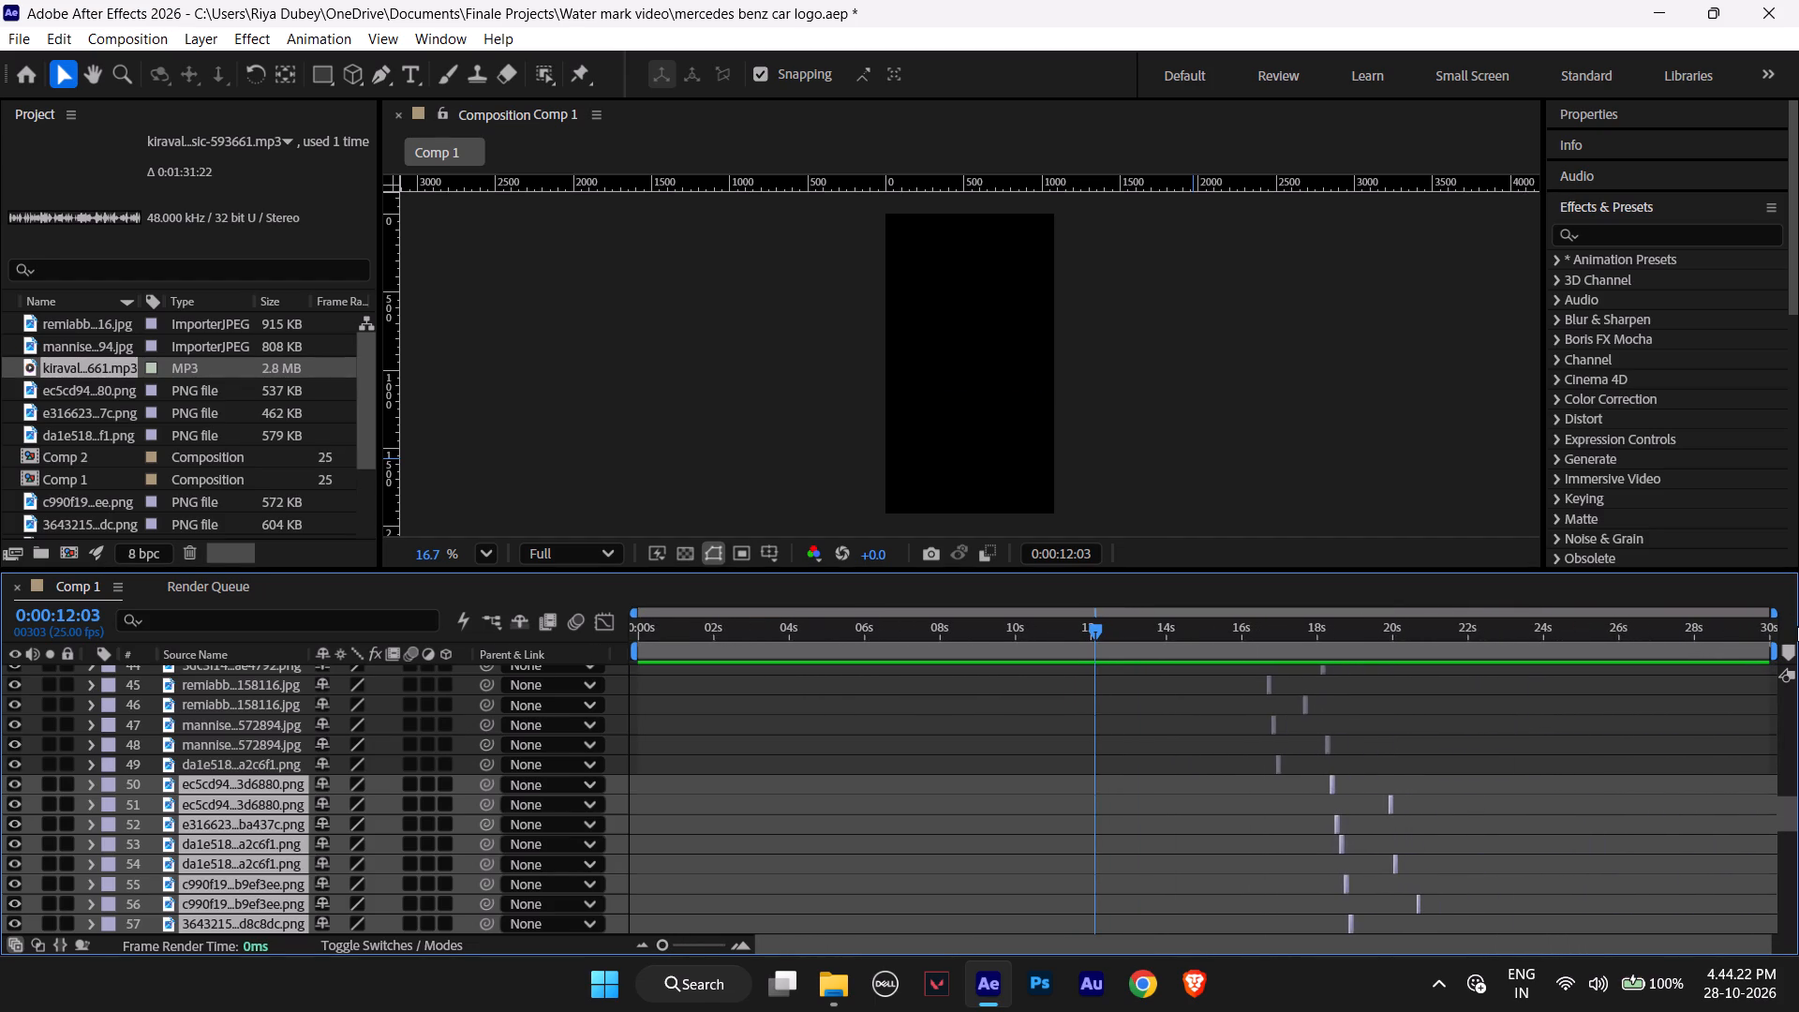
key("space")
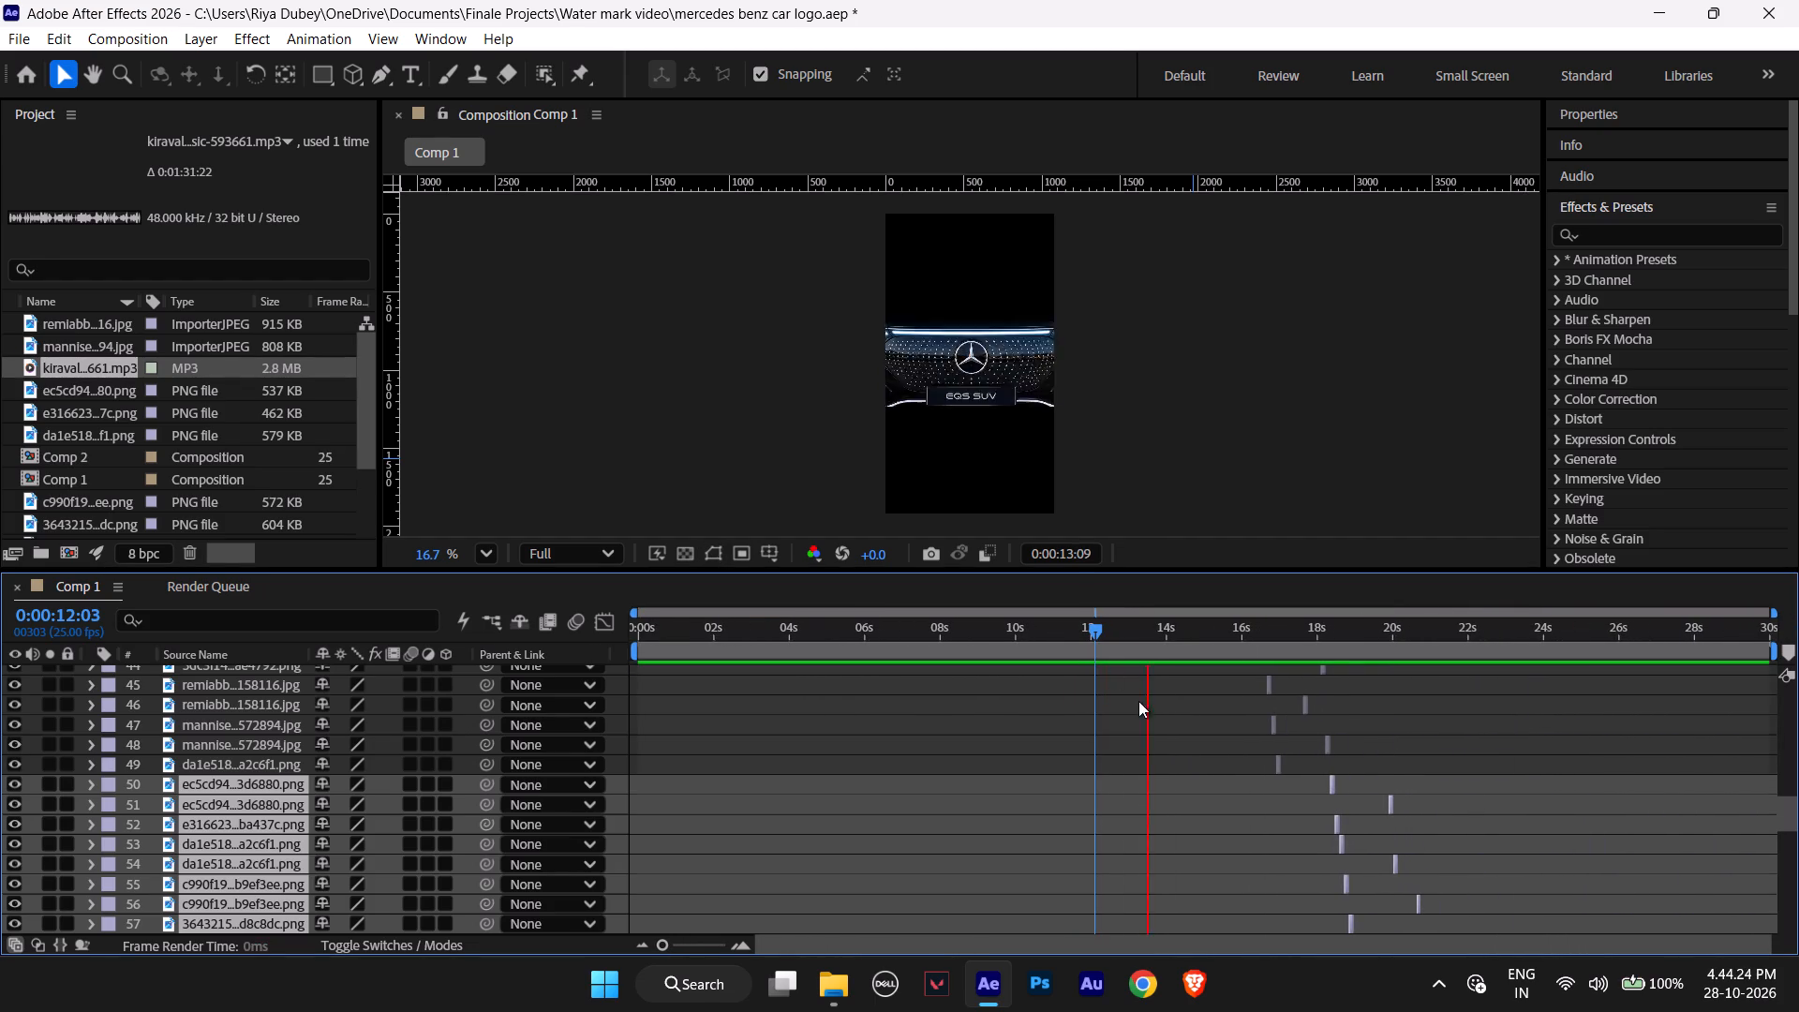
left_click_drag(1095, 629, 364, 704)
key("space")
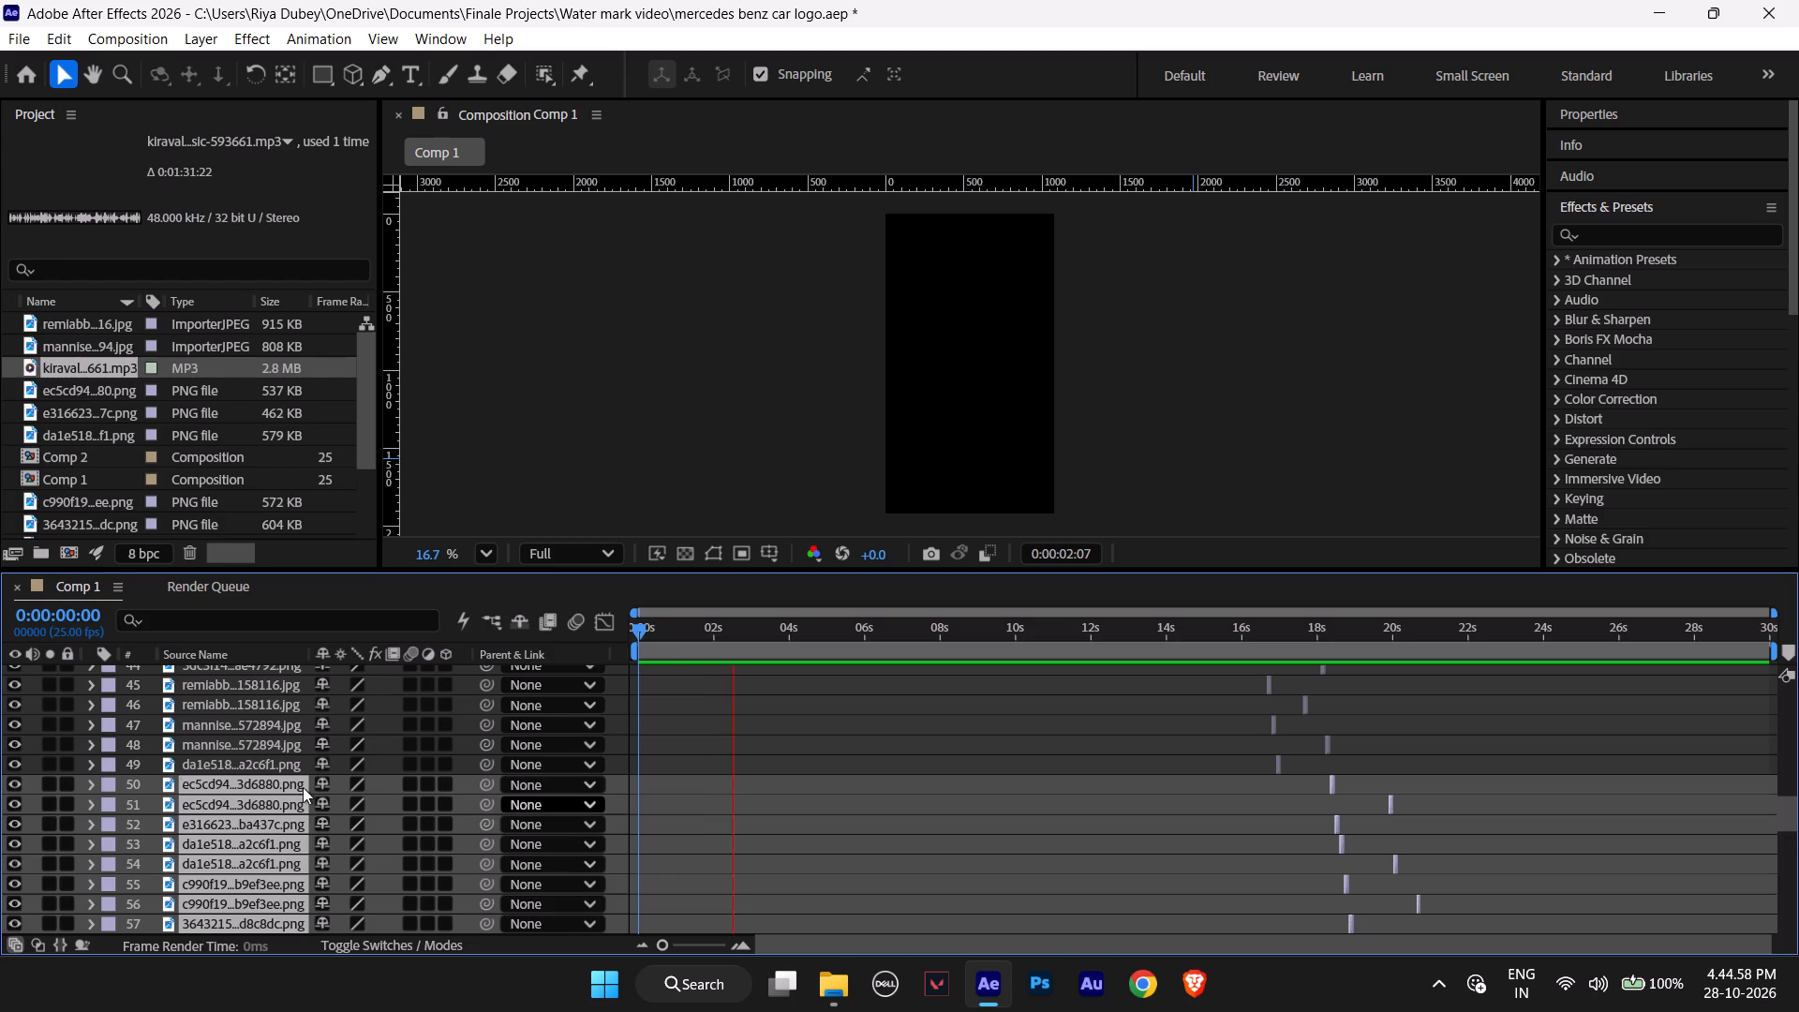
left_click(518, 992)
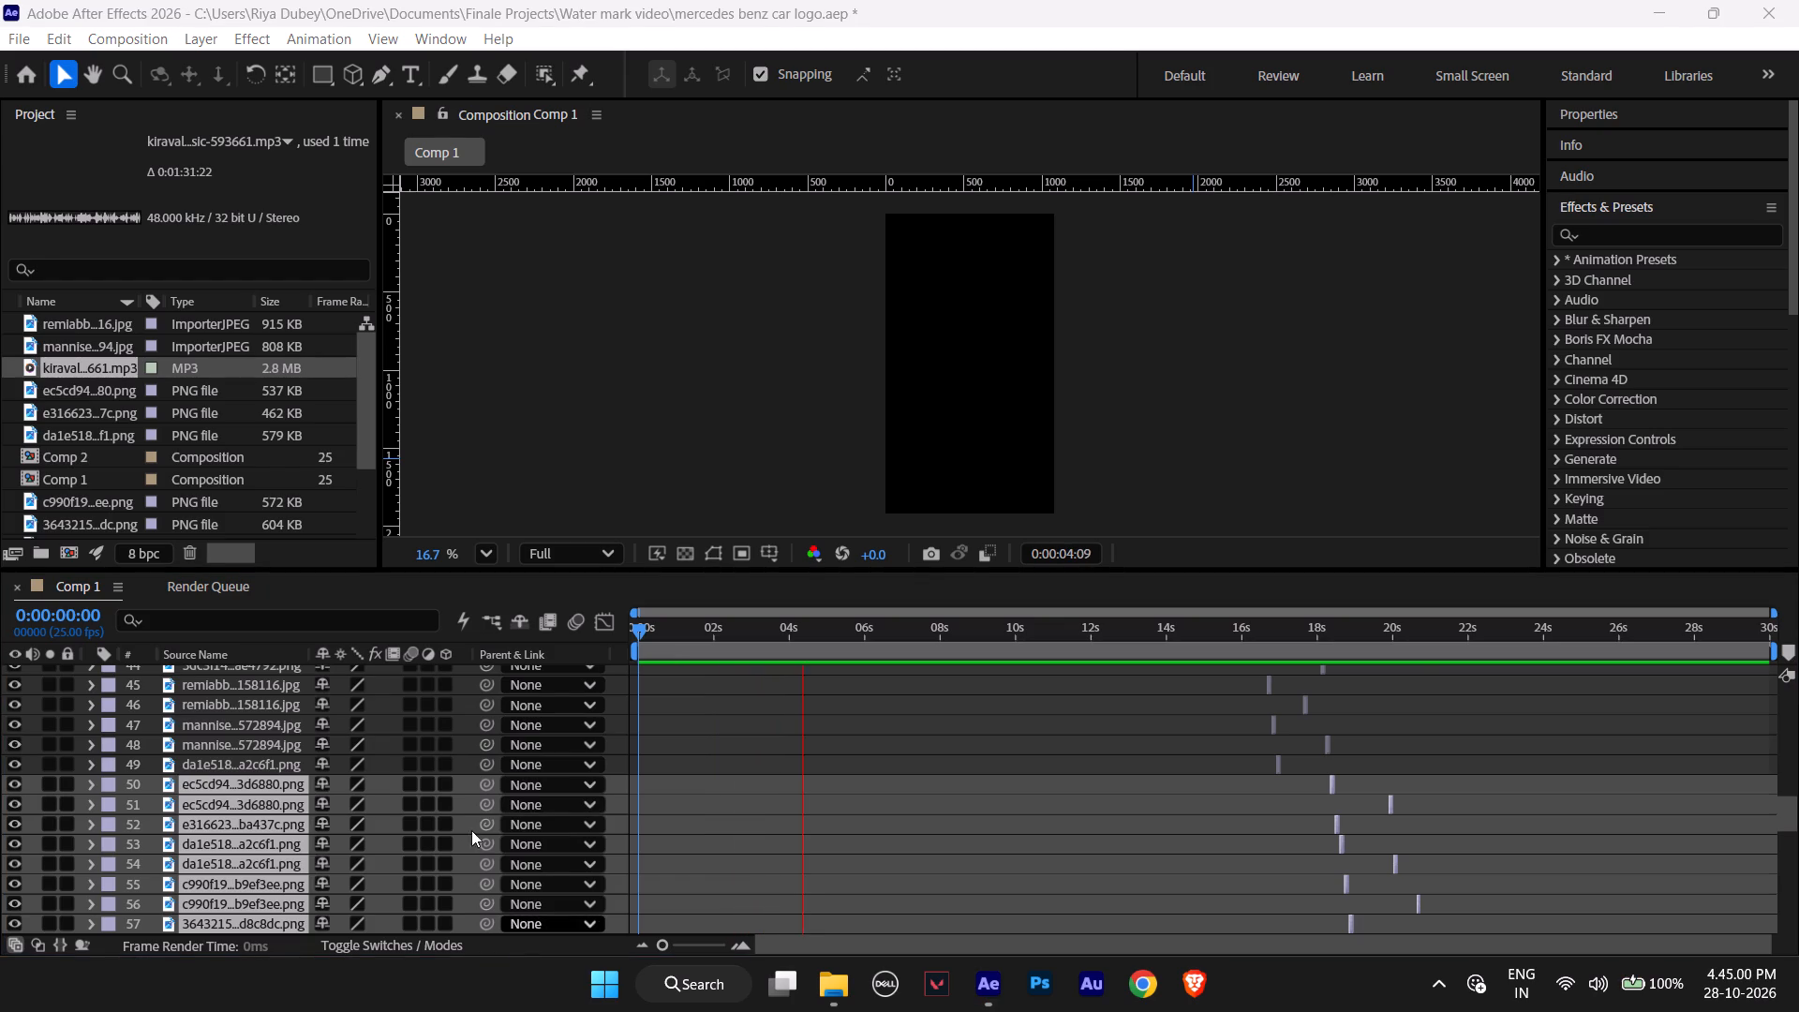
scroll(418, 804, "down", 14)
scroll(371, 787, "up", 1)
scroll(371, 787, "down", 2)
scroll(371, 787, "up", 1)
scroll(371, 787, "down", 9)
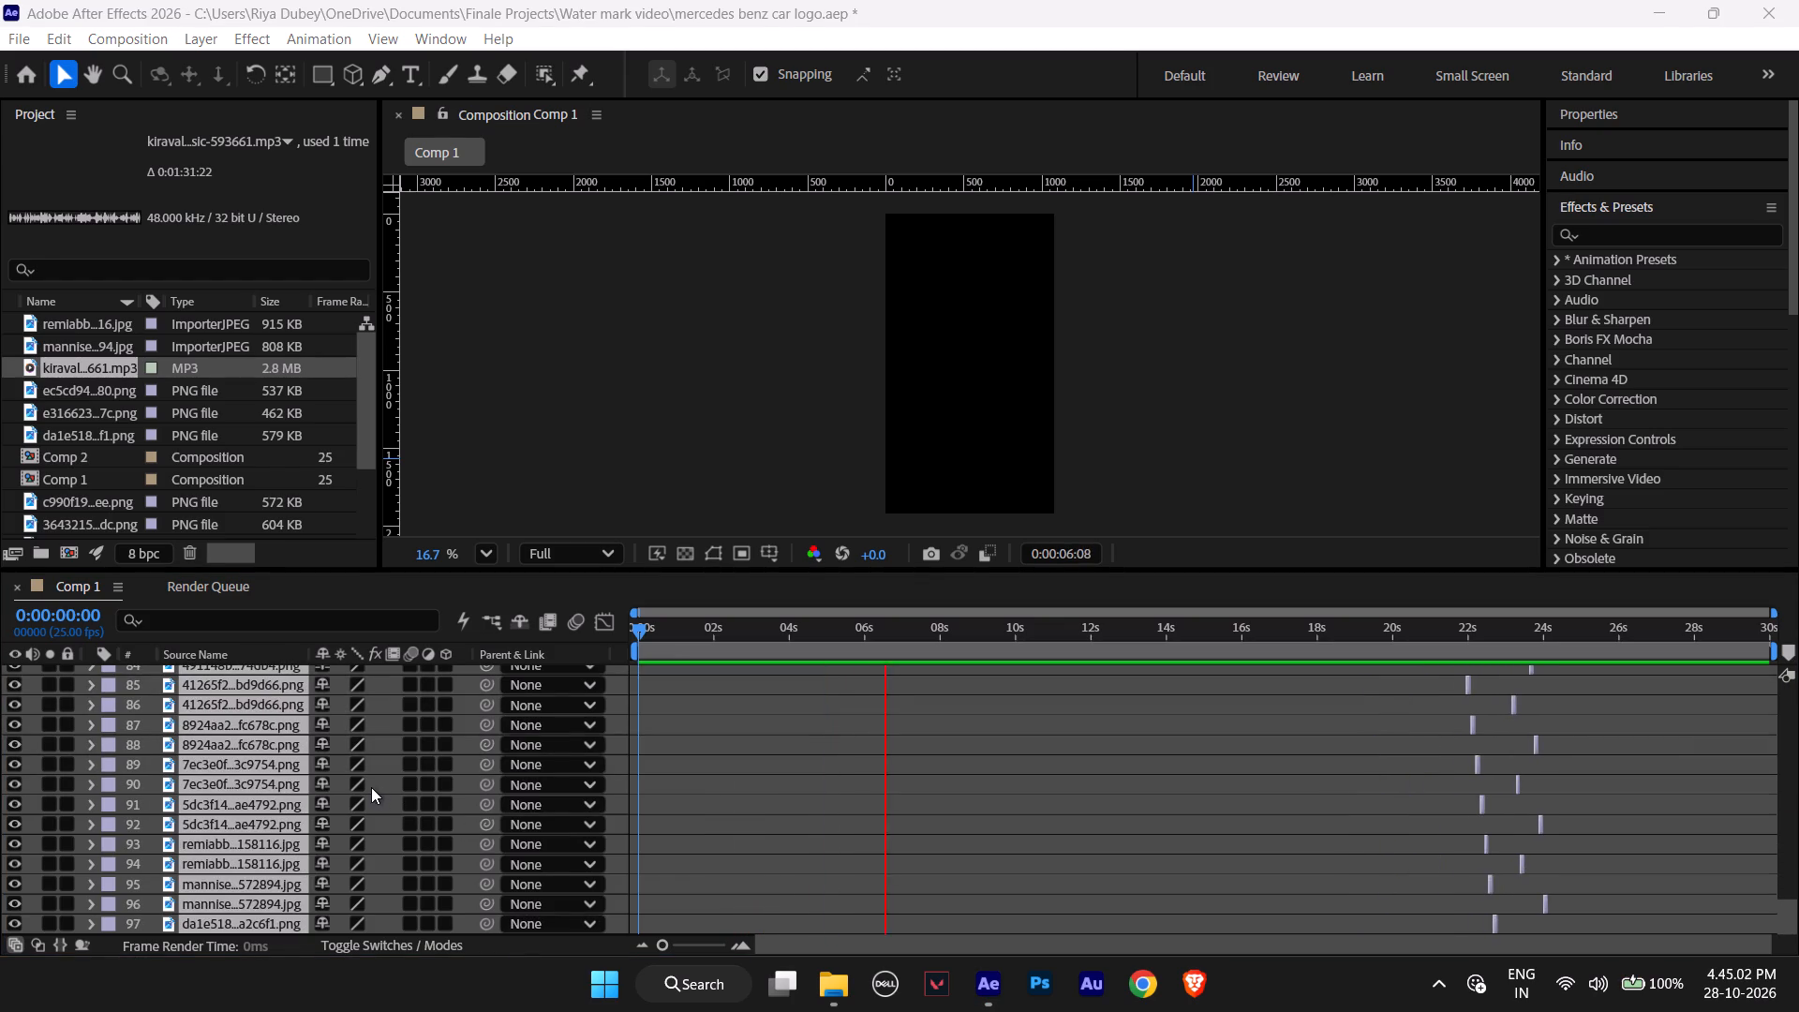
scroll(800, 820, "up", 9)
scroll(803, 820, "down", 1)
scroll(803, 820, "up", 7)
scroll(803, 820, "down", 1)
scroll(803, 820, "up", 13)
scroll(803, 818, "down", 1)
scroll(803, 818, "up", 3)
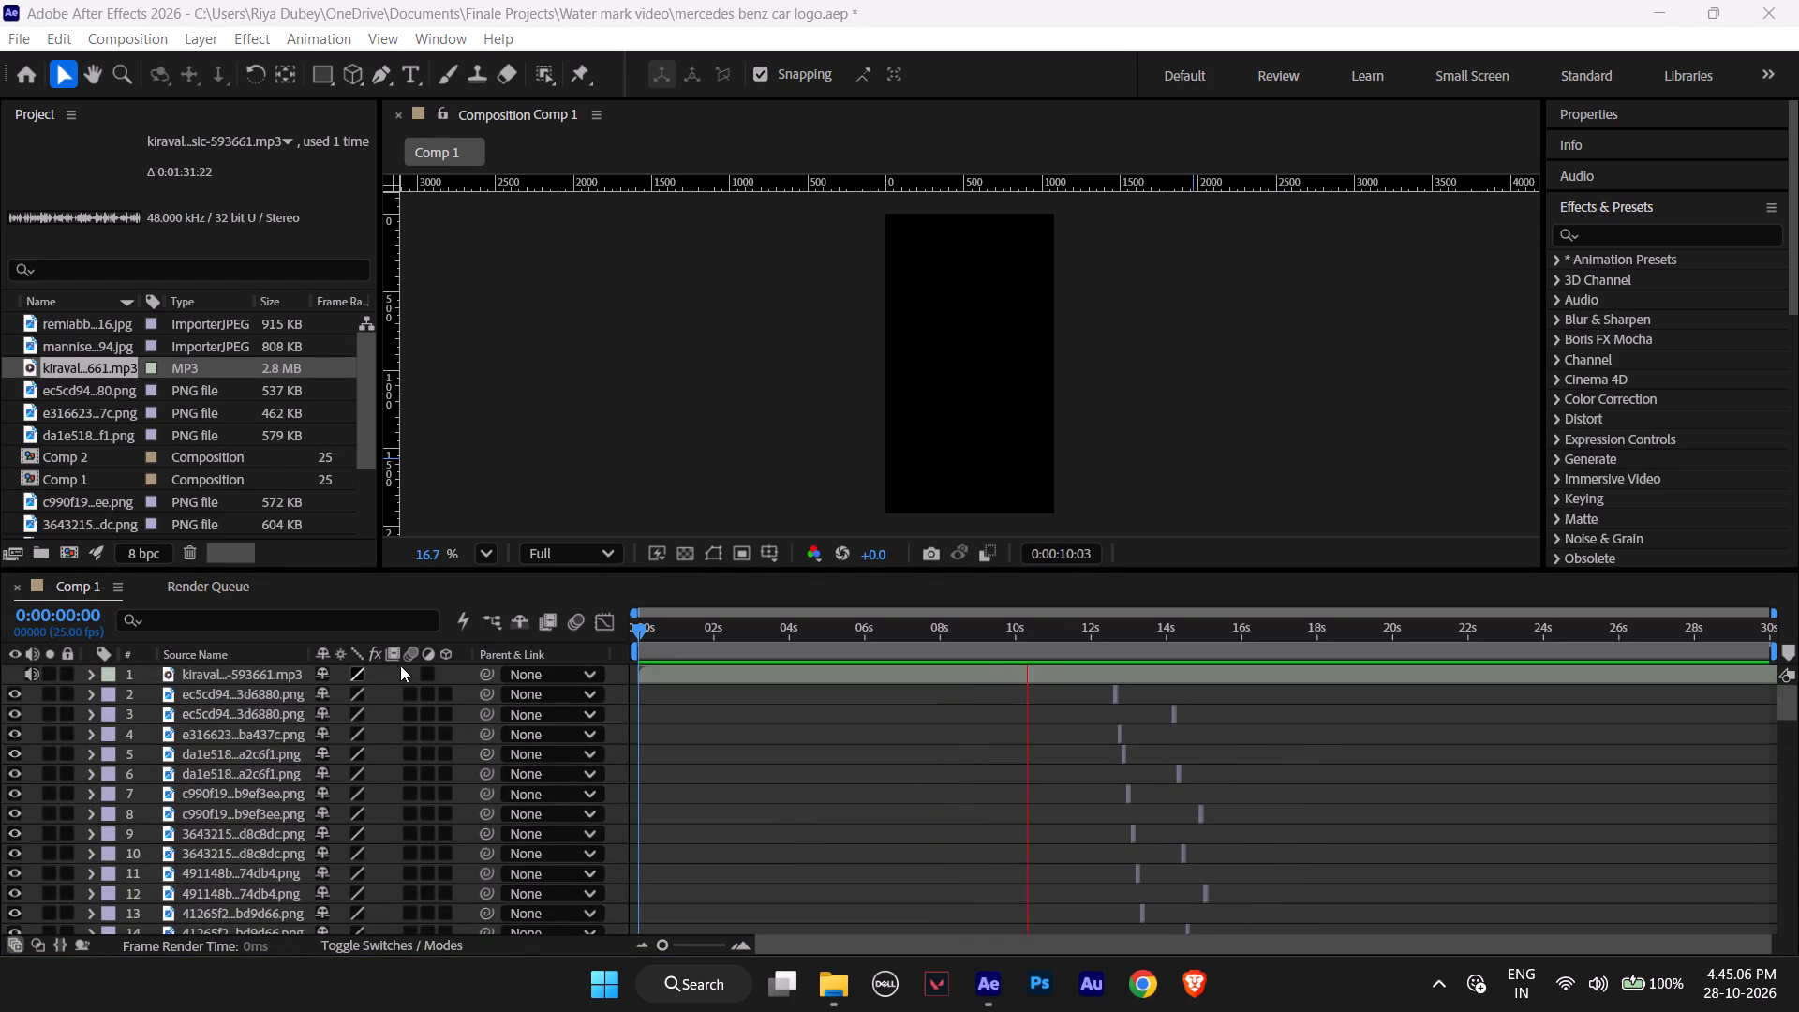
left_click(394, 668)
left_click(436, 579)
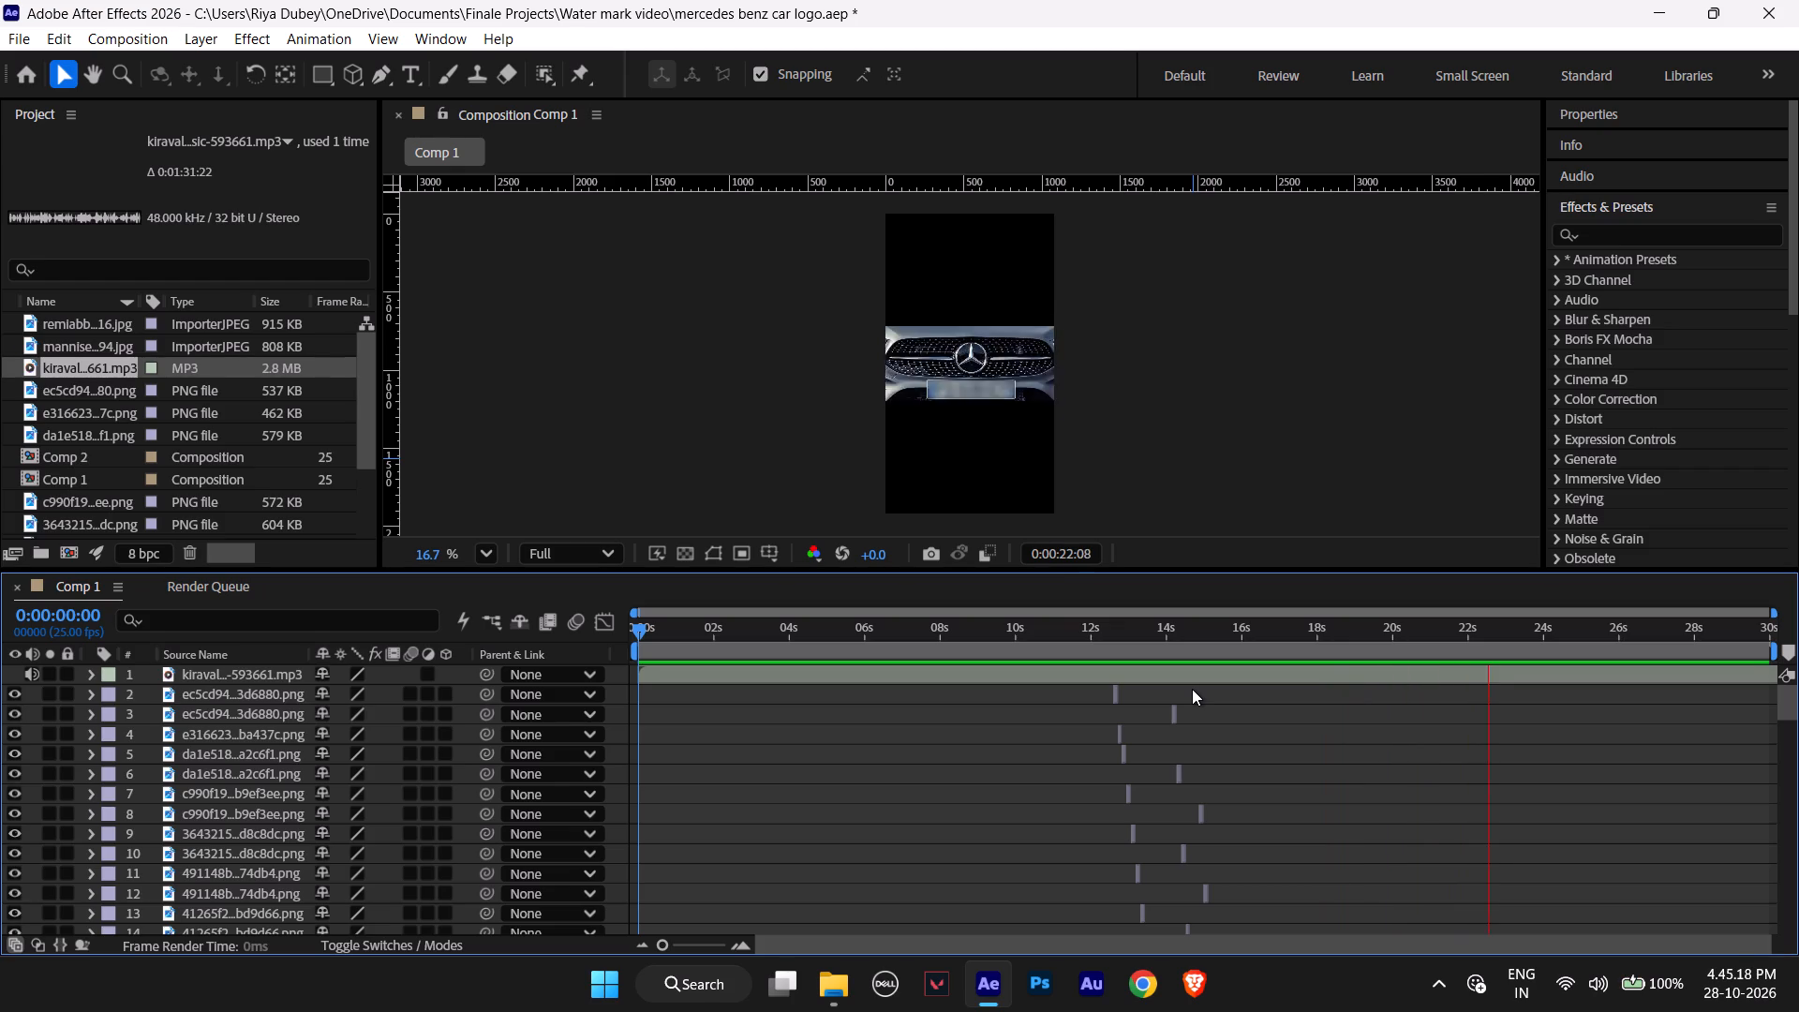
Move the playhead back to 0:00:19:24 and replay the duplicated images in short stretches up to 0:00:21:24.
key("space")
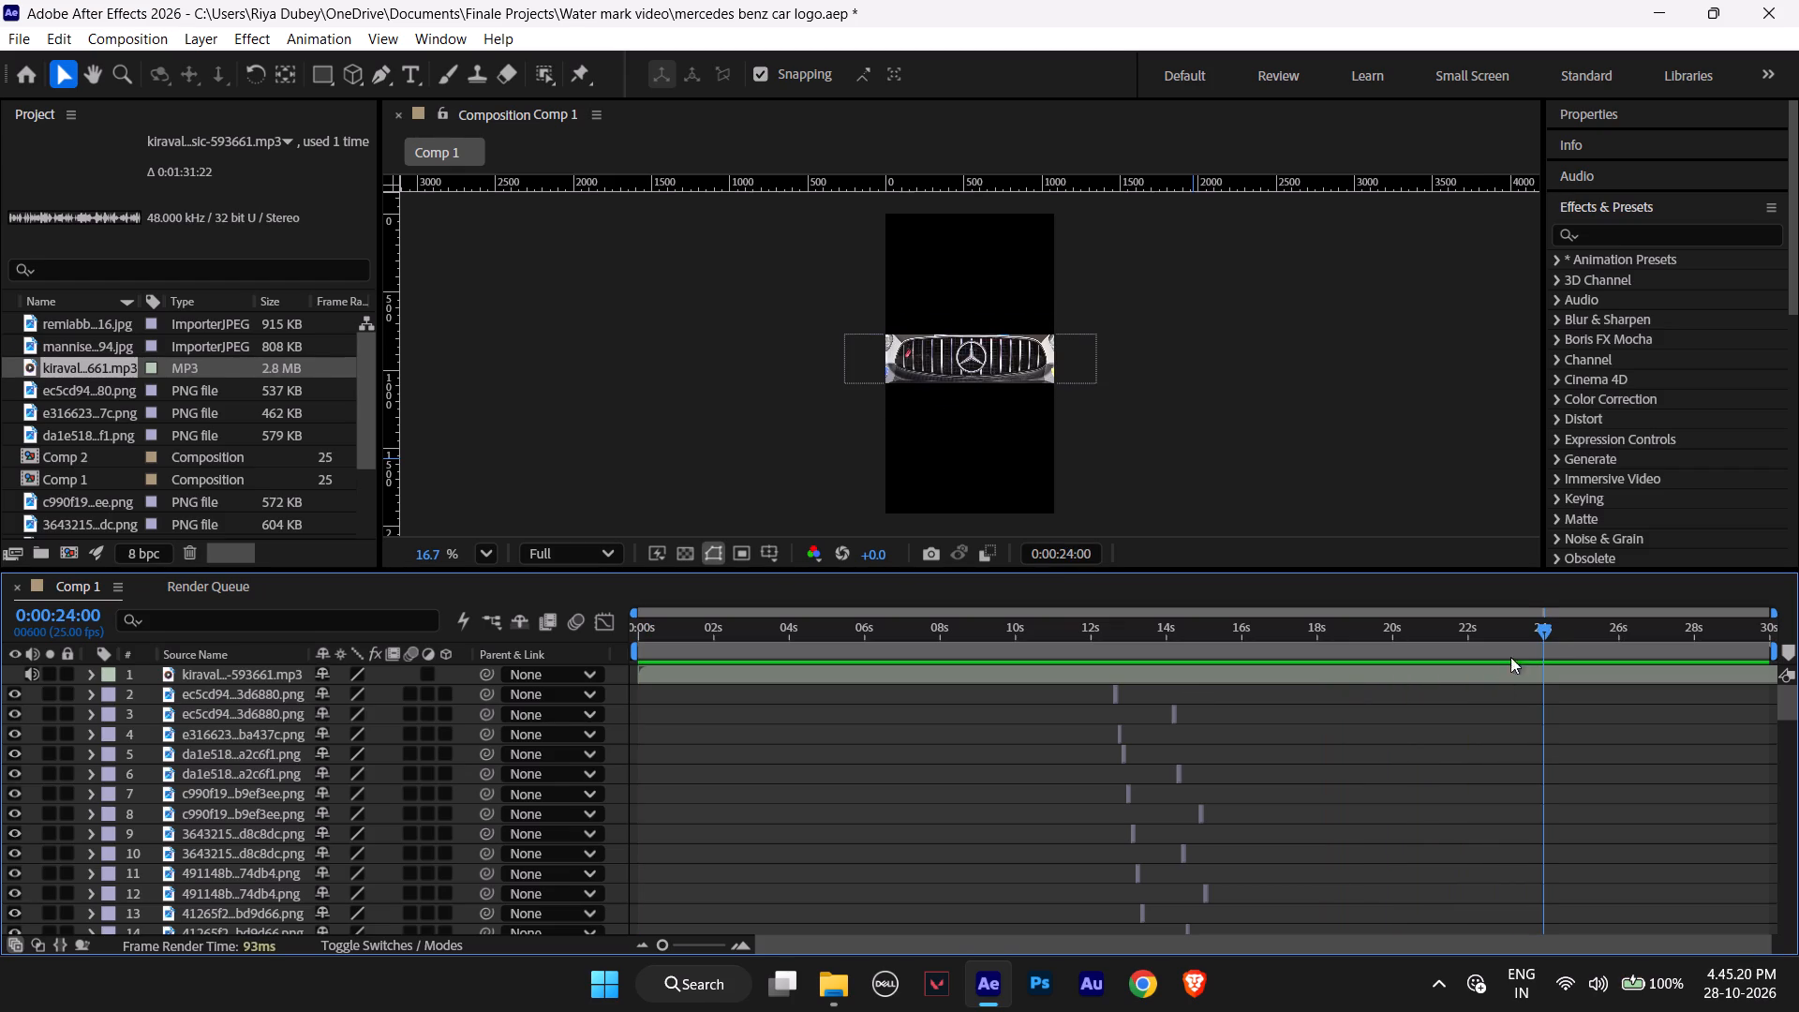
left_click_drag(1547, 625, 1390, 633)
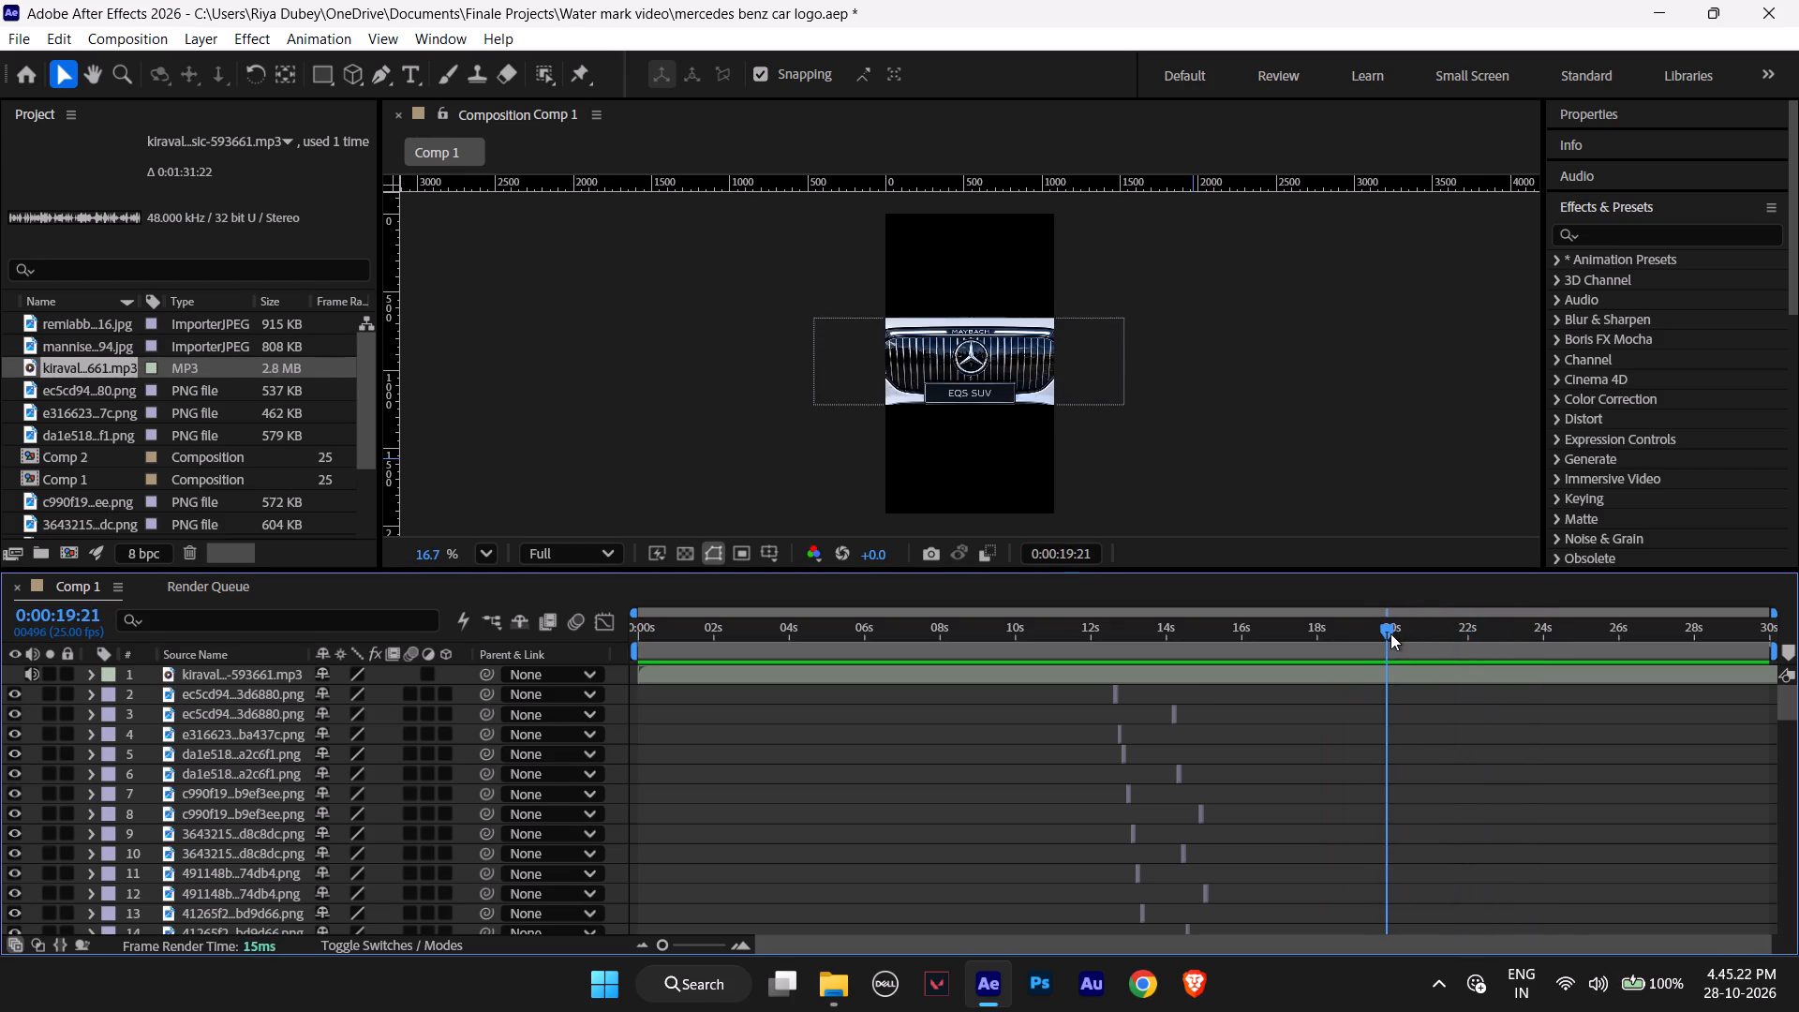
left_click_drag(1390, 633, 1395, 633)
key("space")
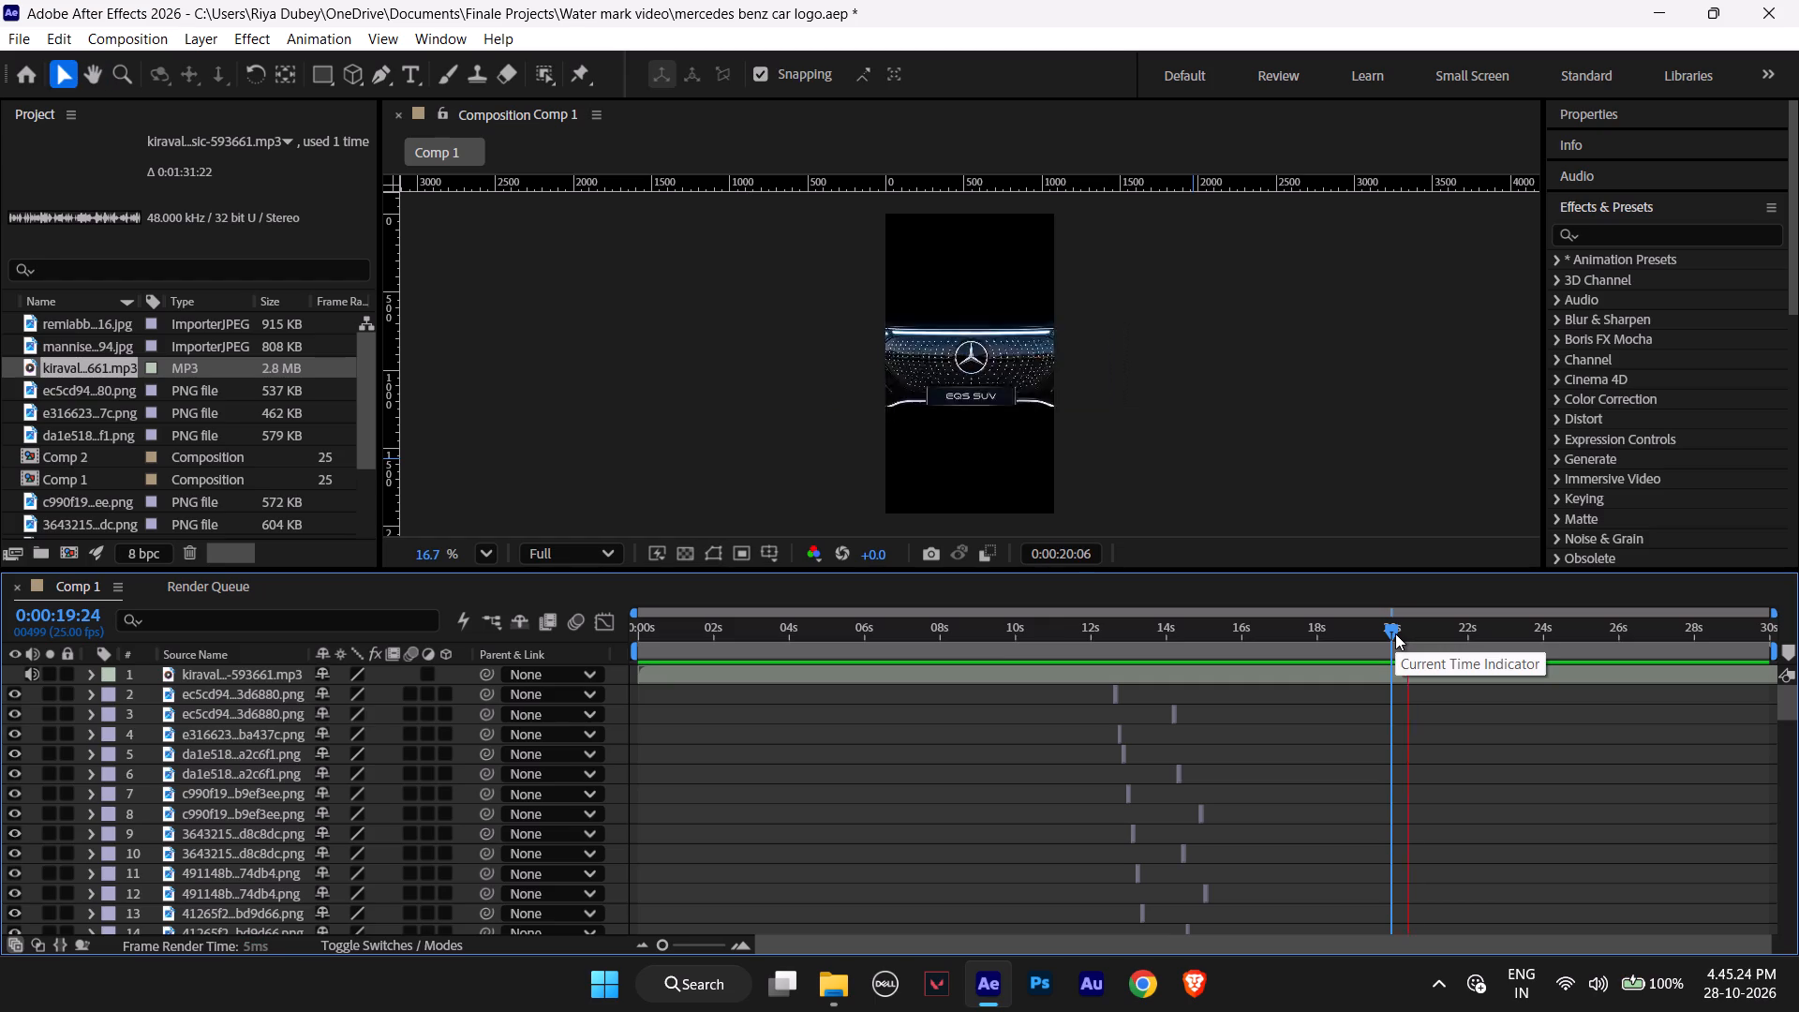
key("space")
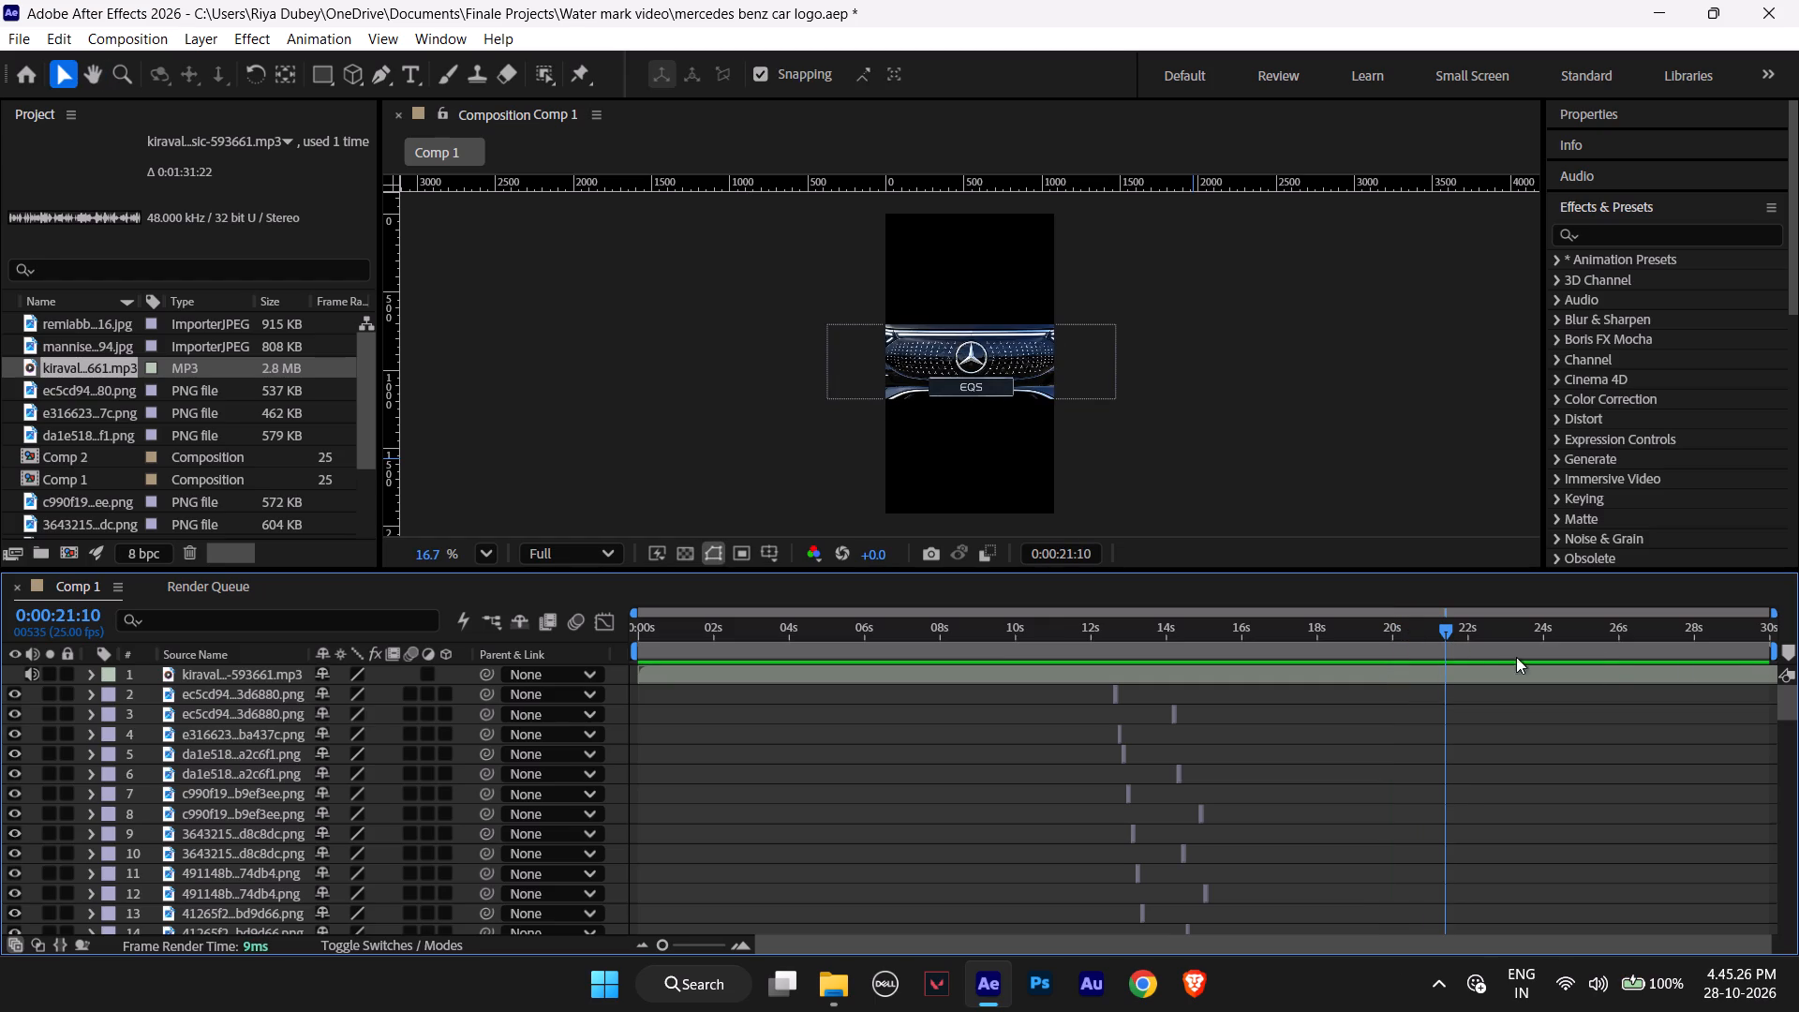
key("space")
key("space")
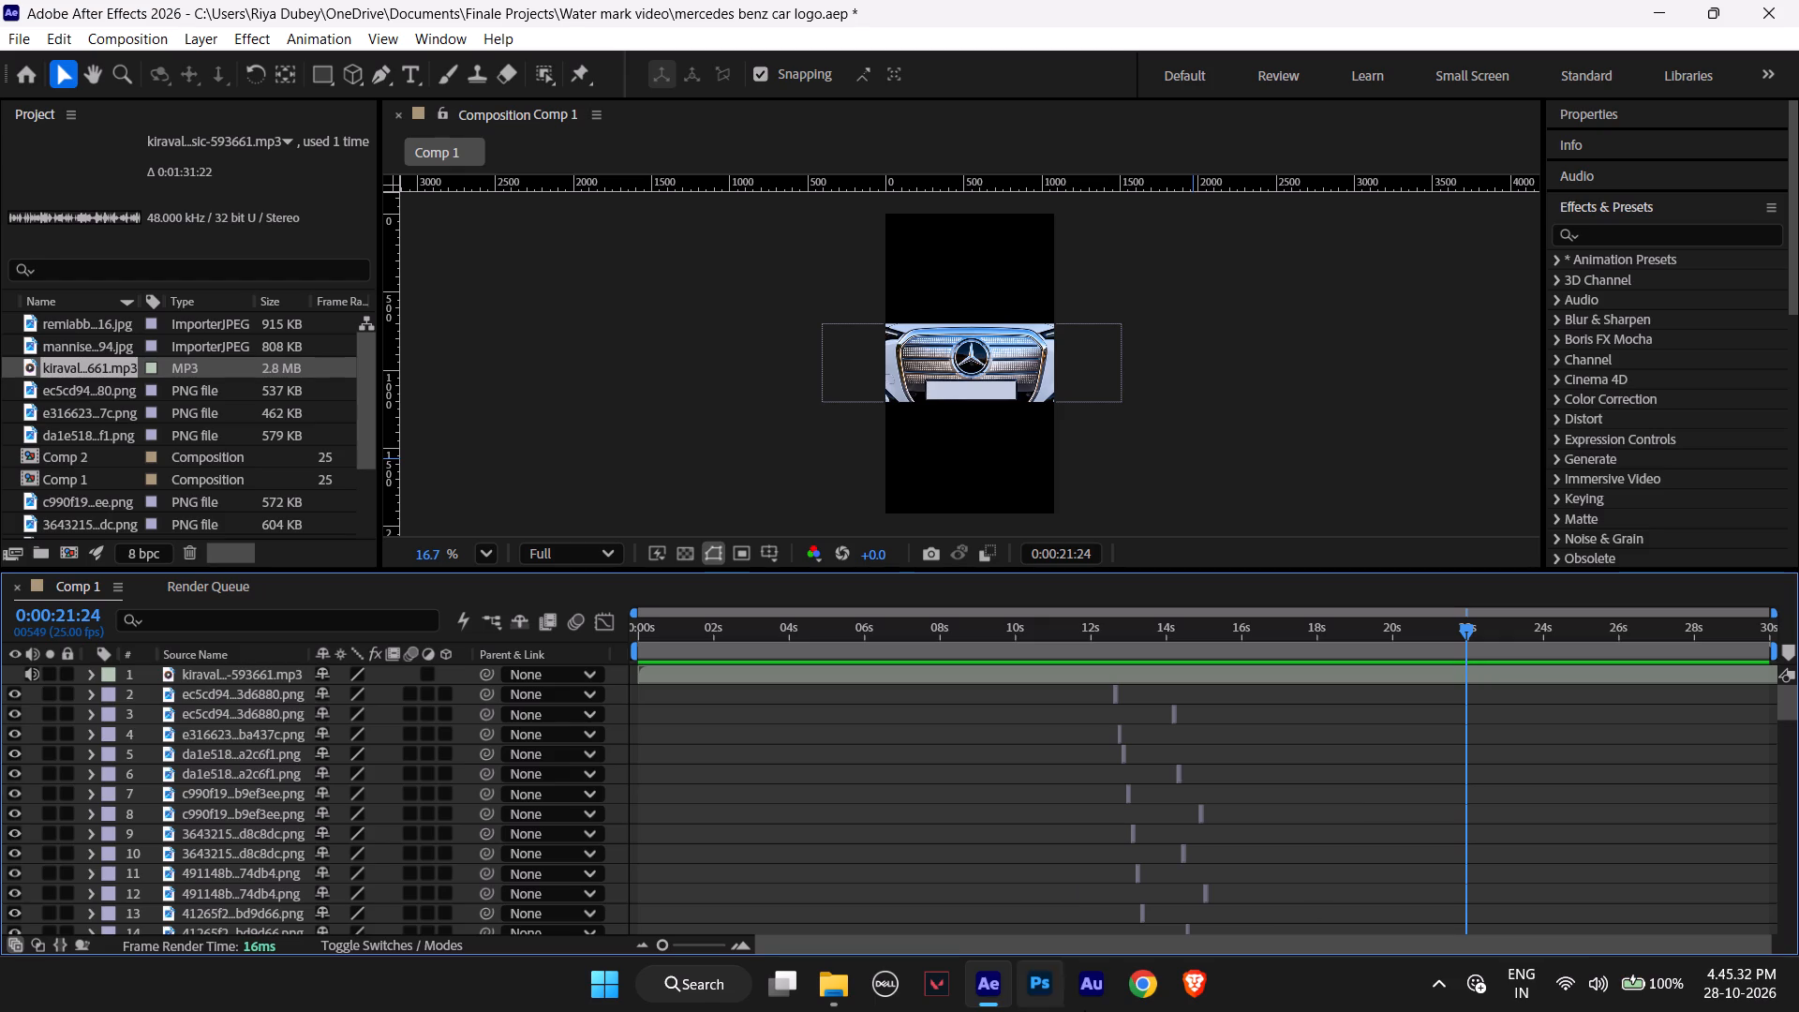
Switch to Chrome, restore the closed Clideo export page, close the spare blank window, and reopen the phonk audio cut for editing.
left_click(1163, 1008)
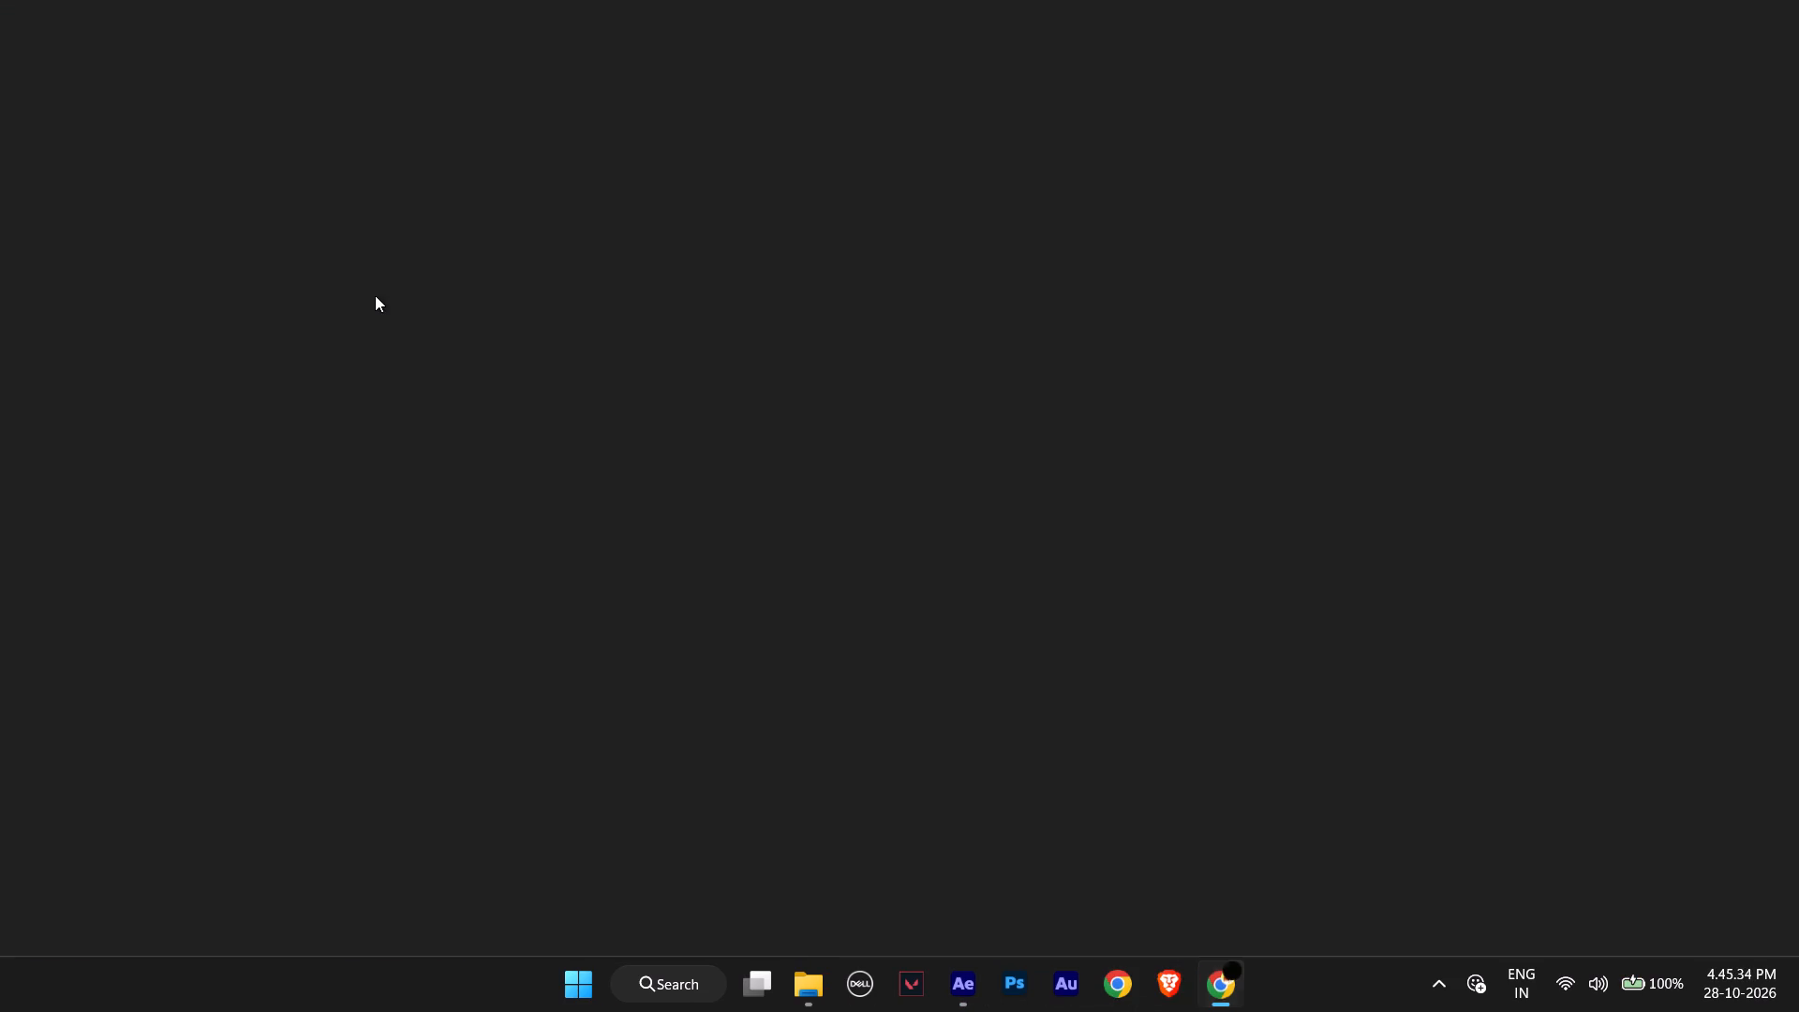
key("ctrl+shift+t")
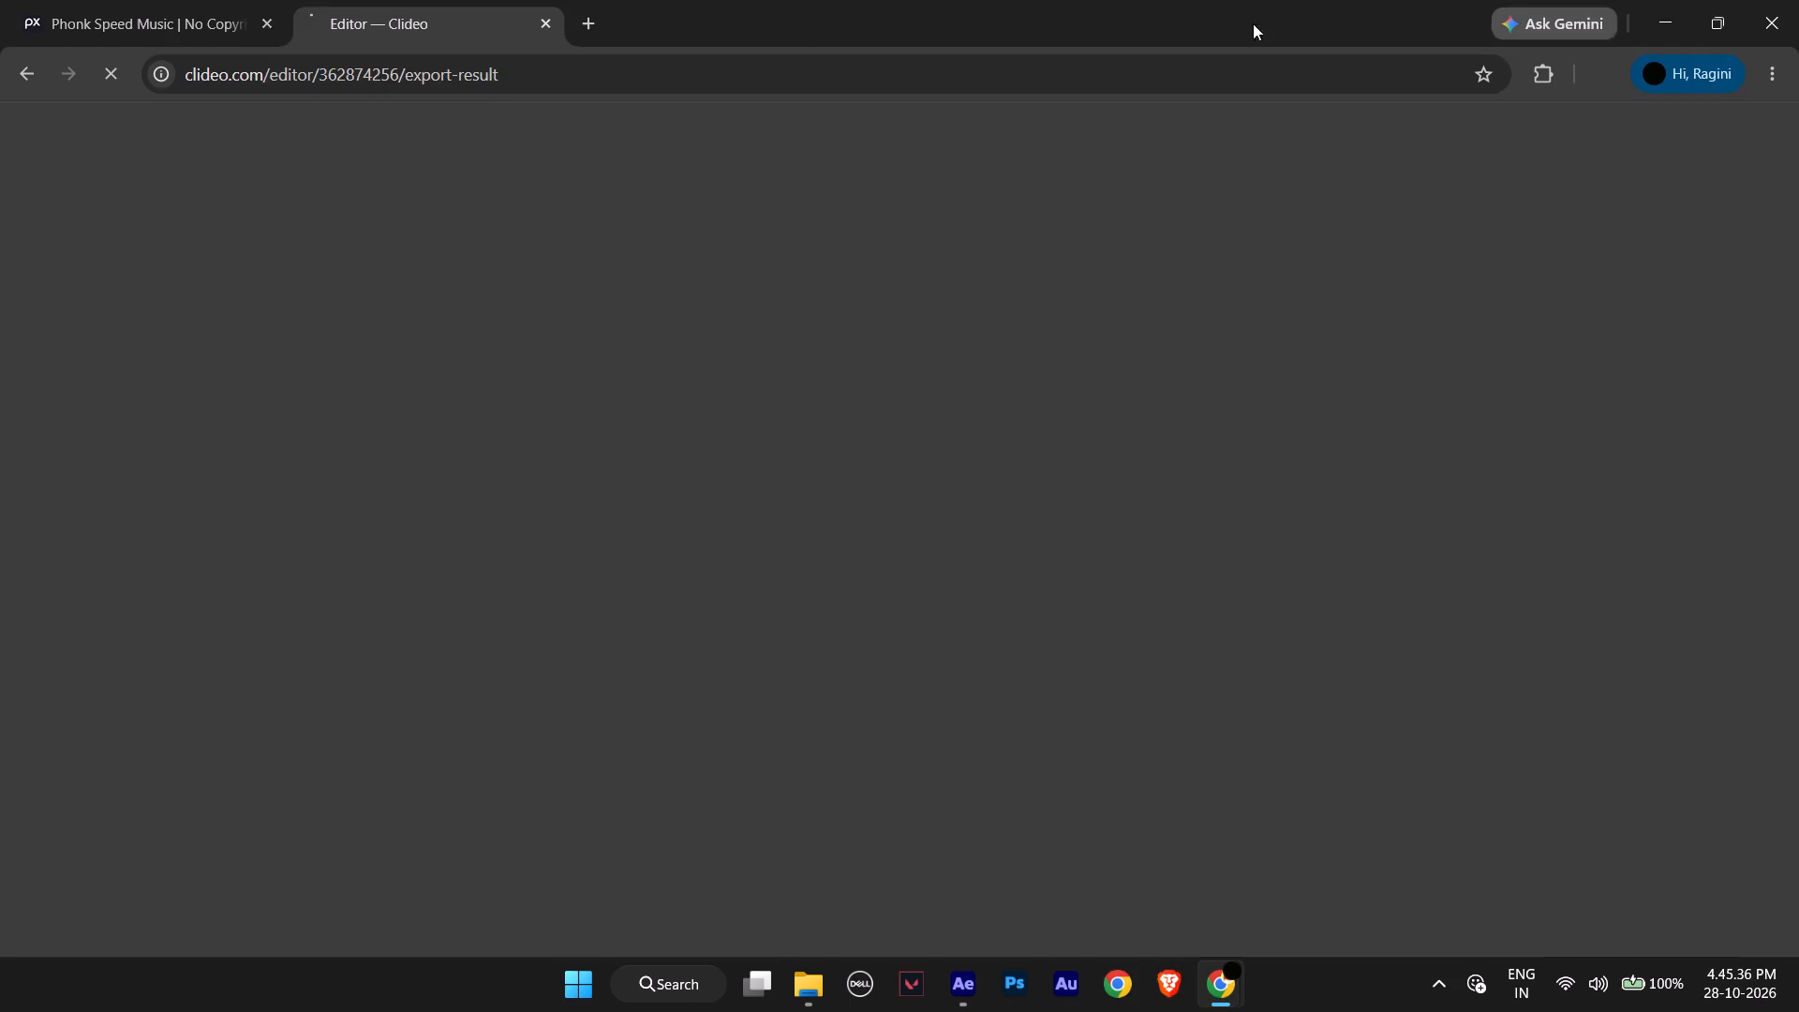
left_click(1667, 18)
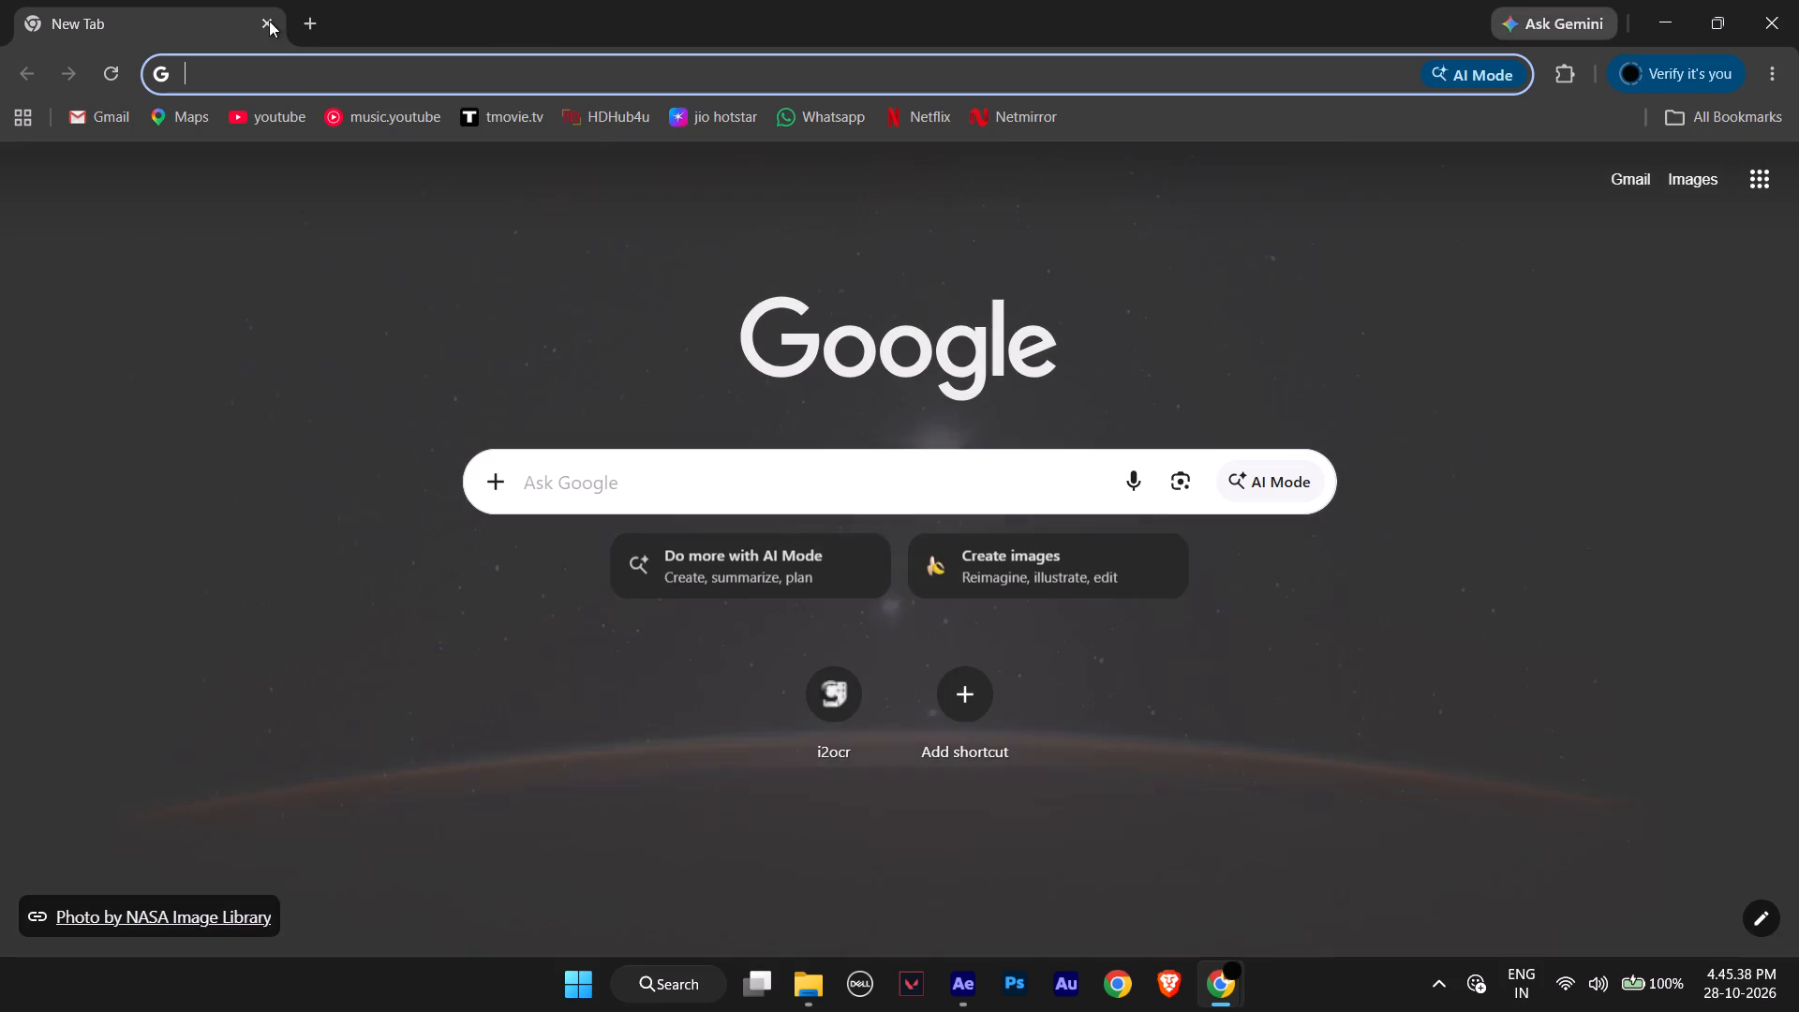
left_click(269, 21)
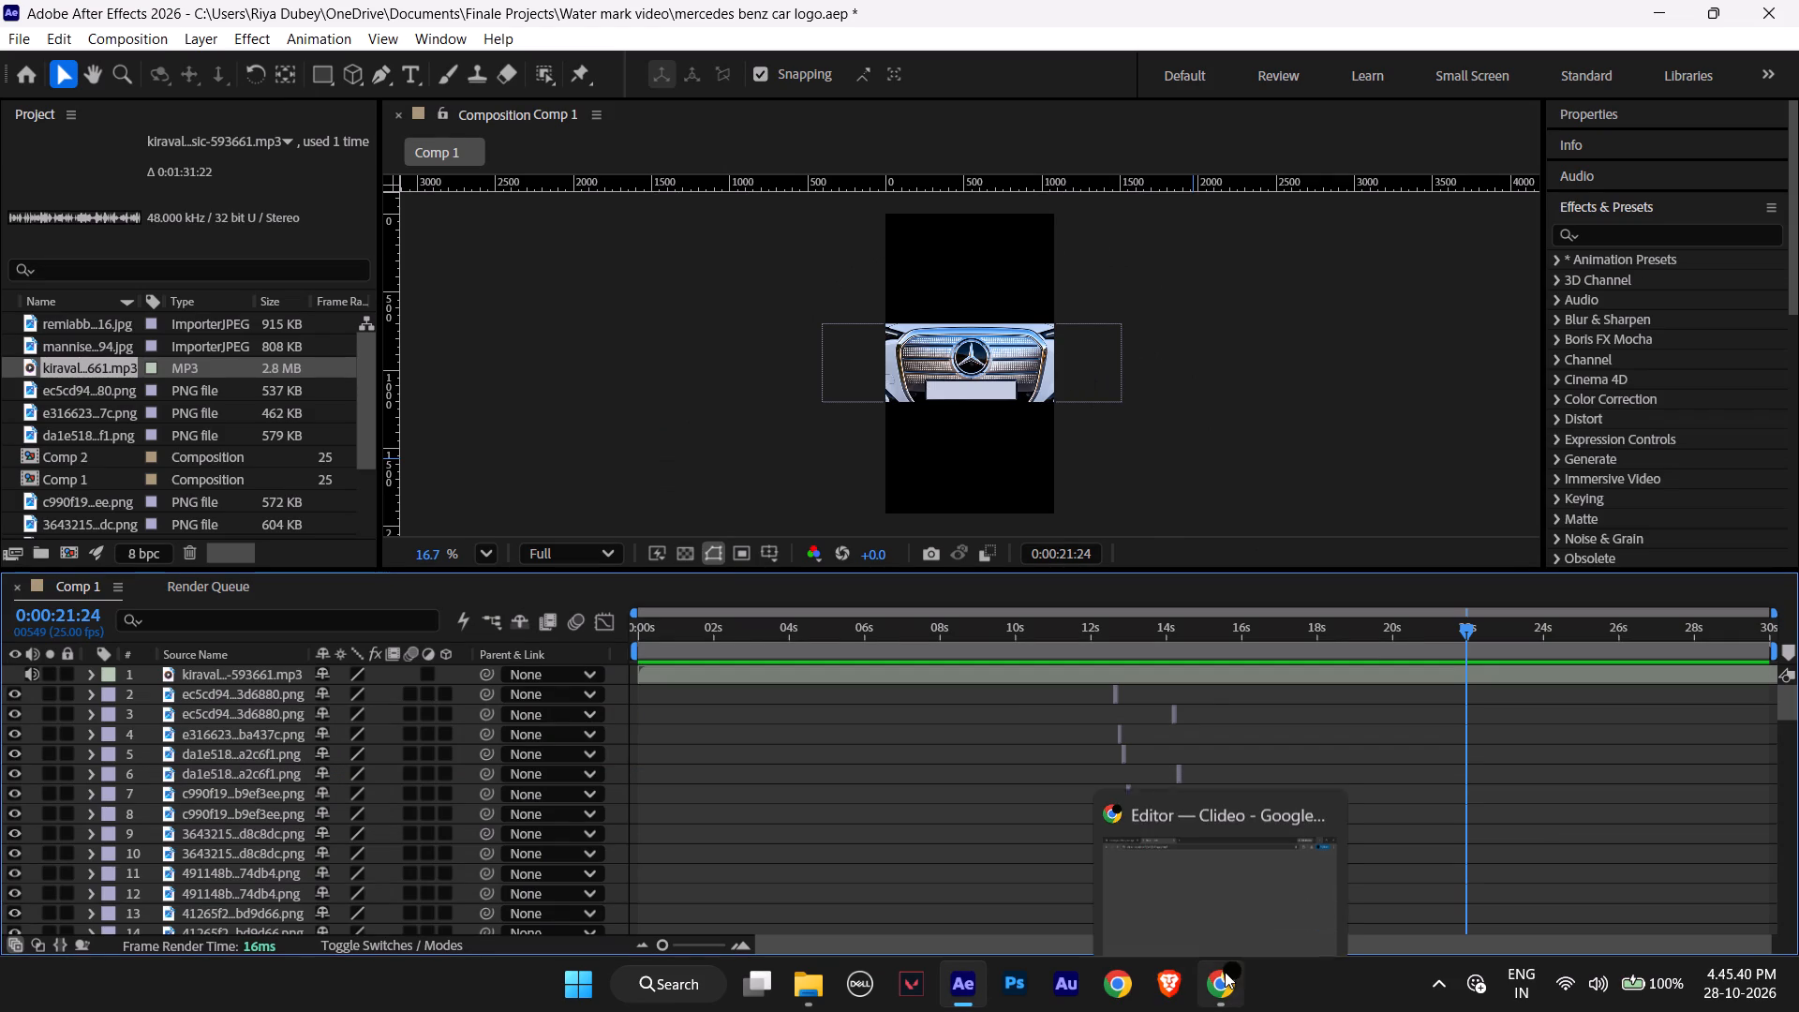
left_click(1225, 972)
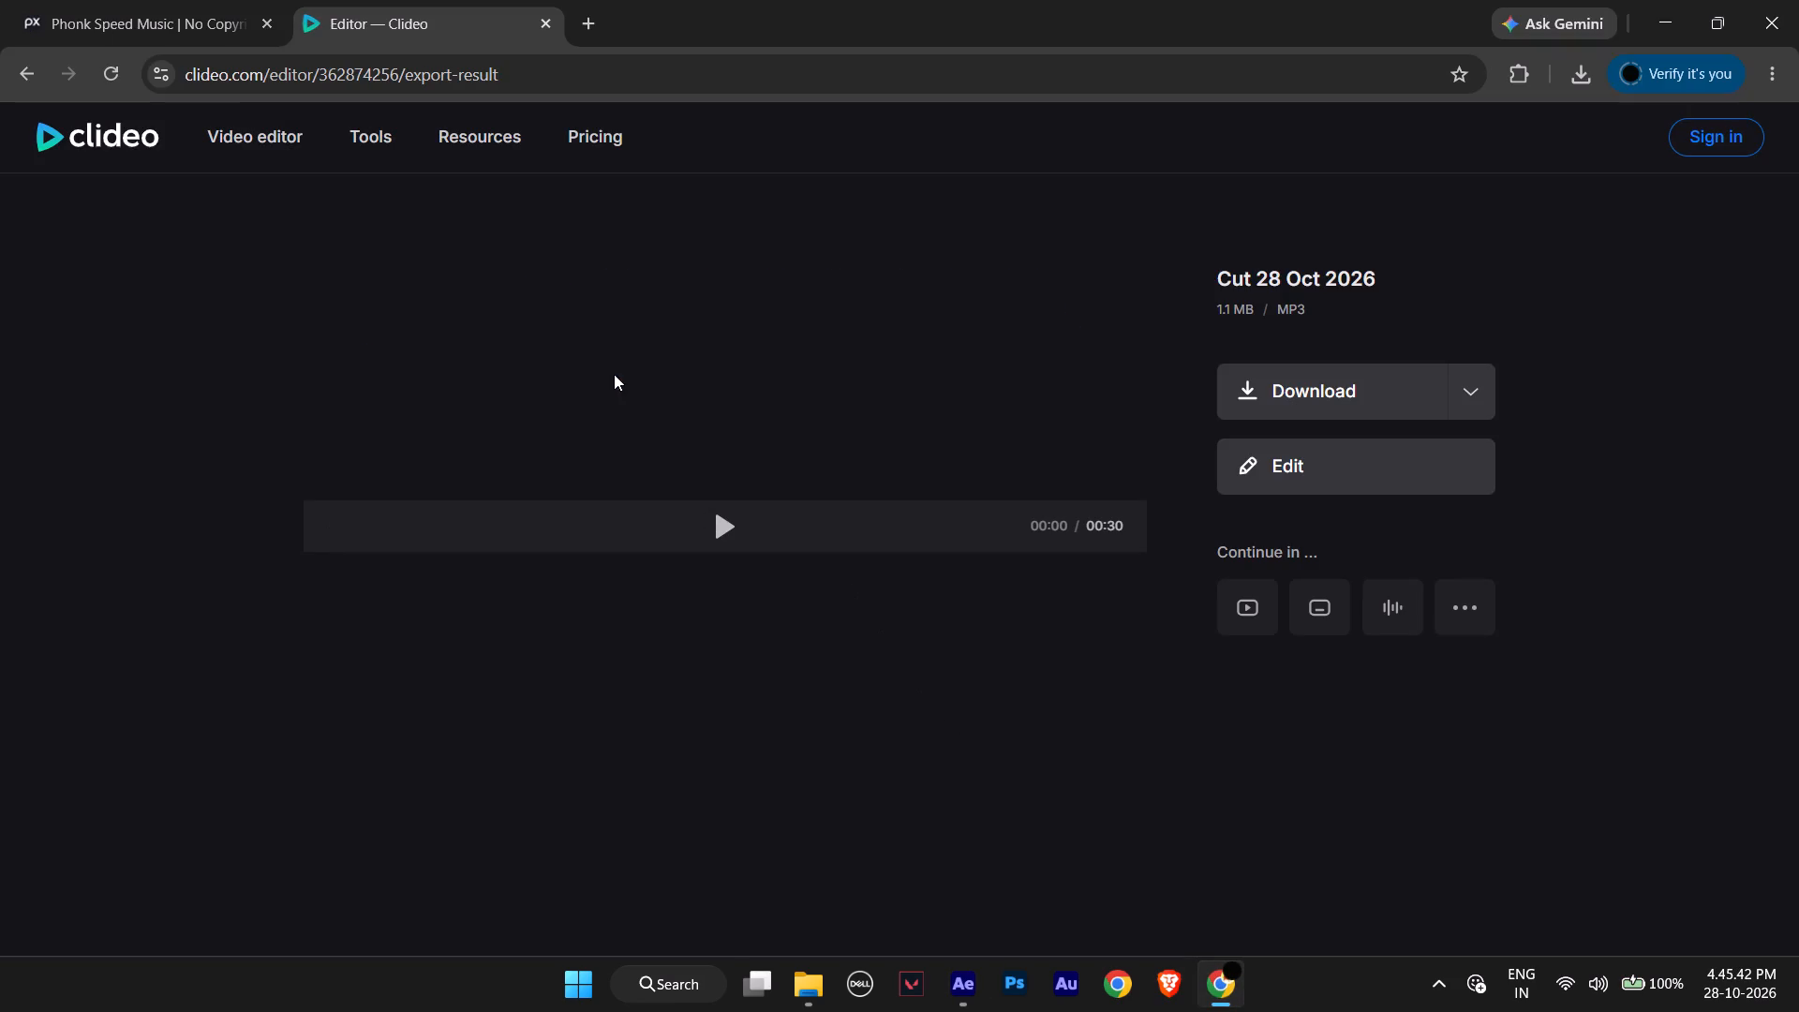
left_click(1292, 466)
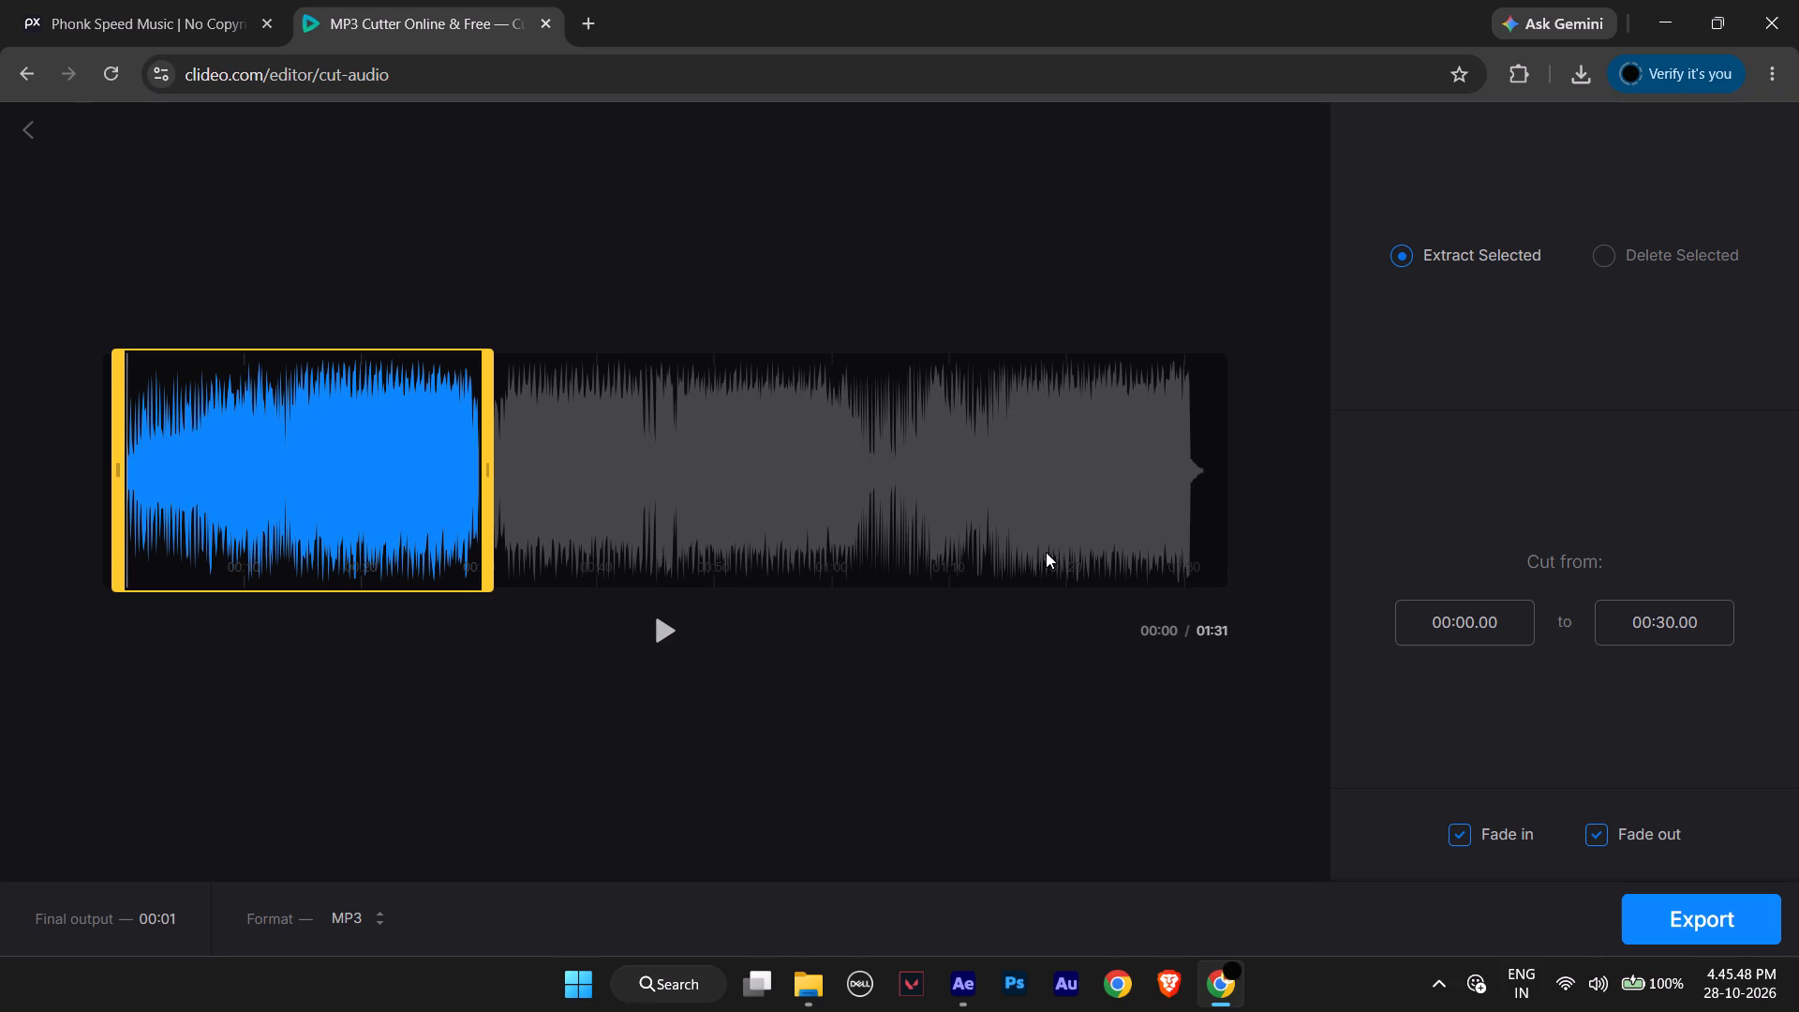
Set the audio cut to end at 00:22.00, turn off the fade-in, and export the selection as MP3.
left_click(1698, 625)
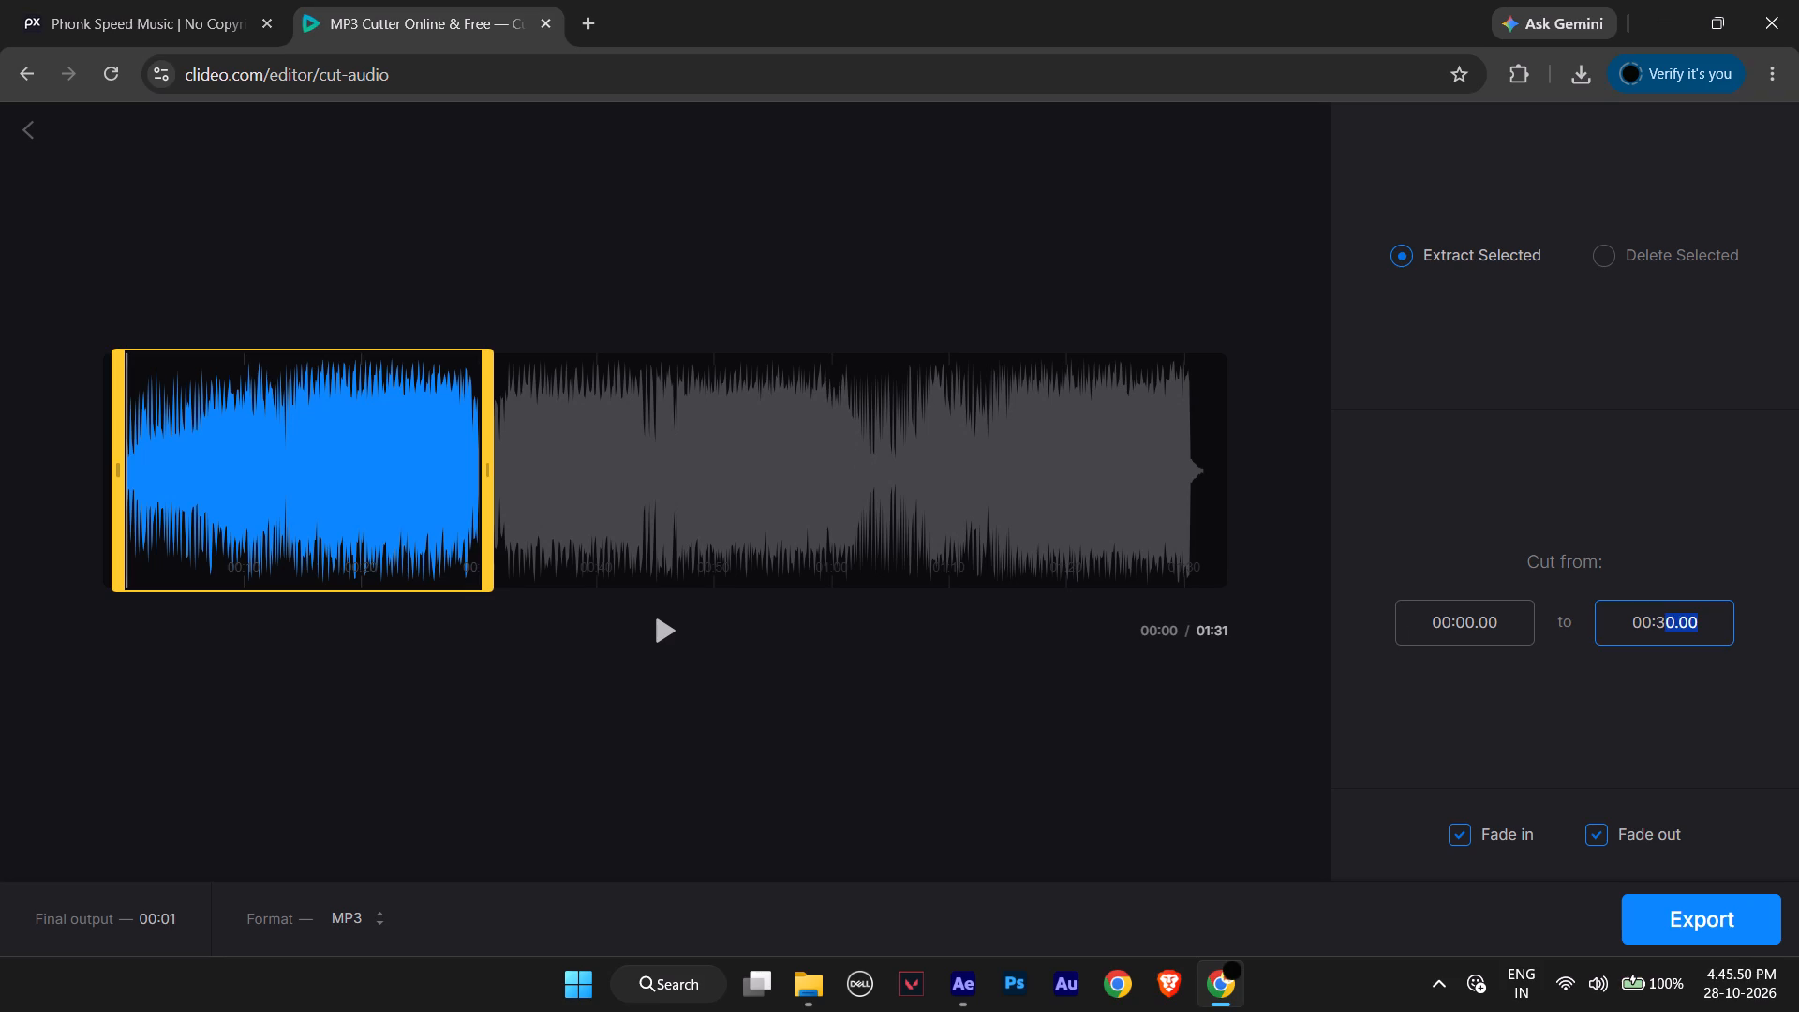
left_click_drag(1671, 625, 1662, 625)
type("22")
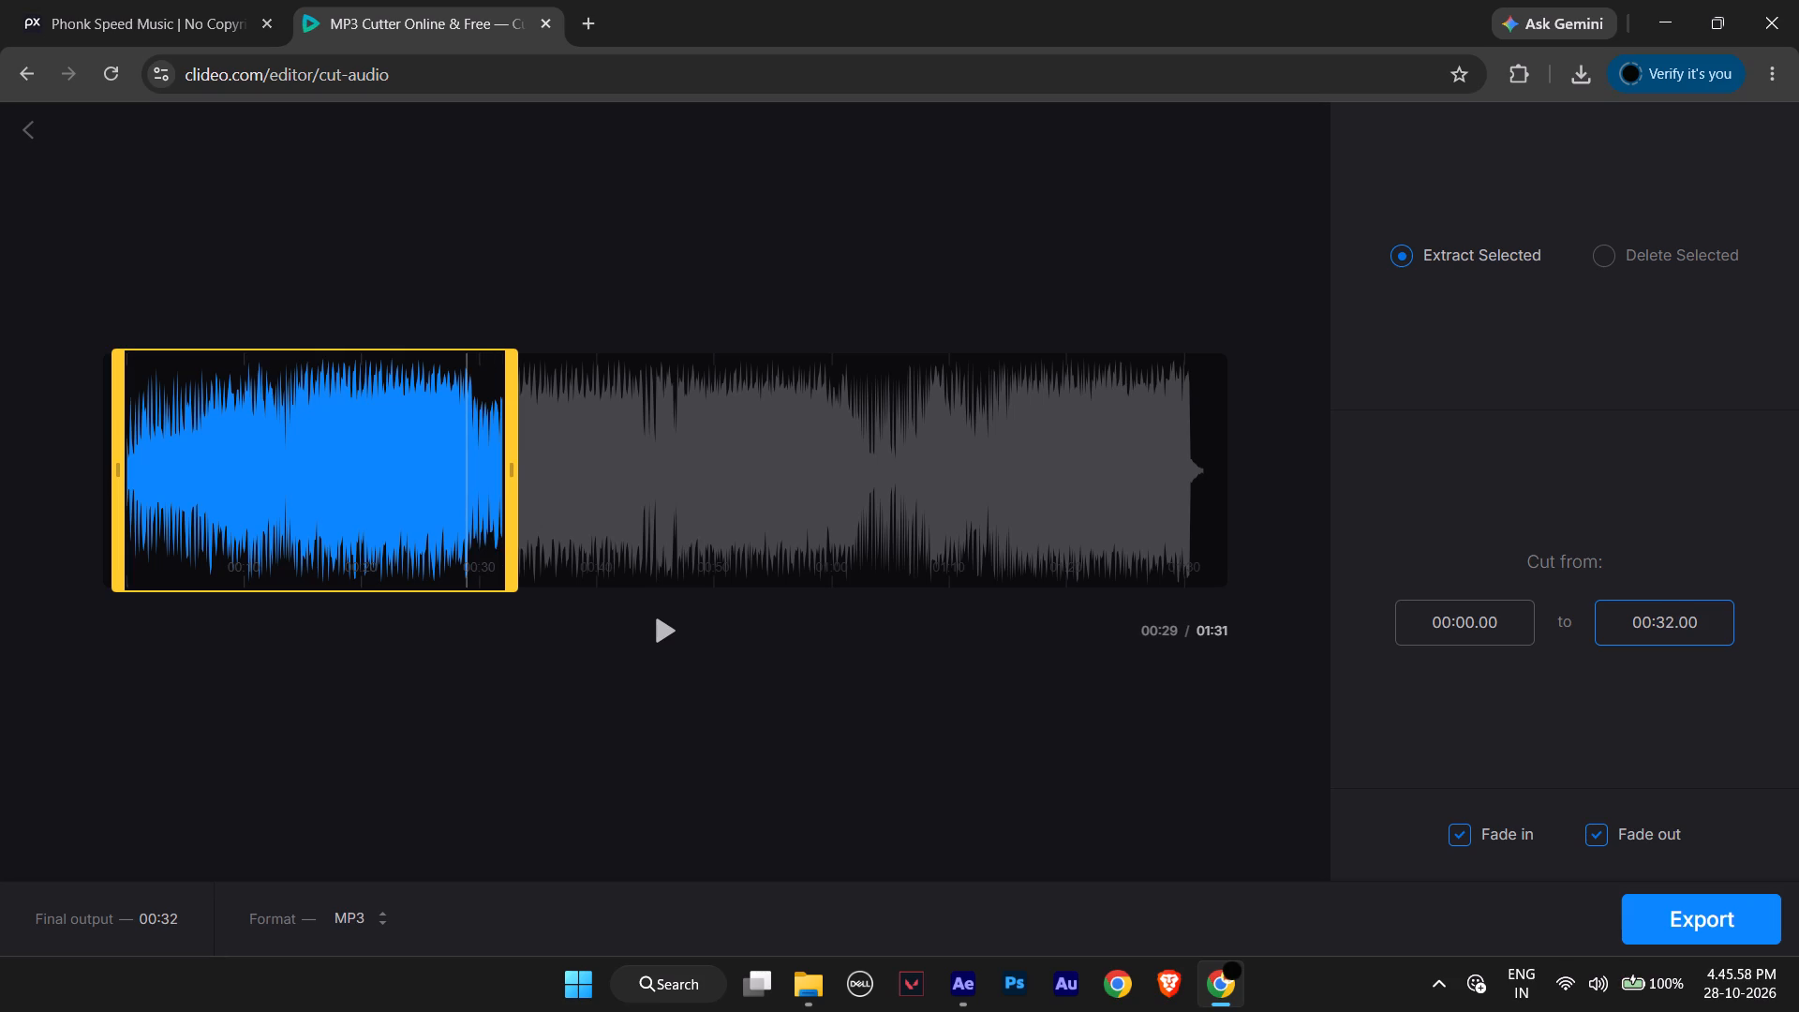
key("Left")
key("Left")
key("BackSpace")
key("2")
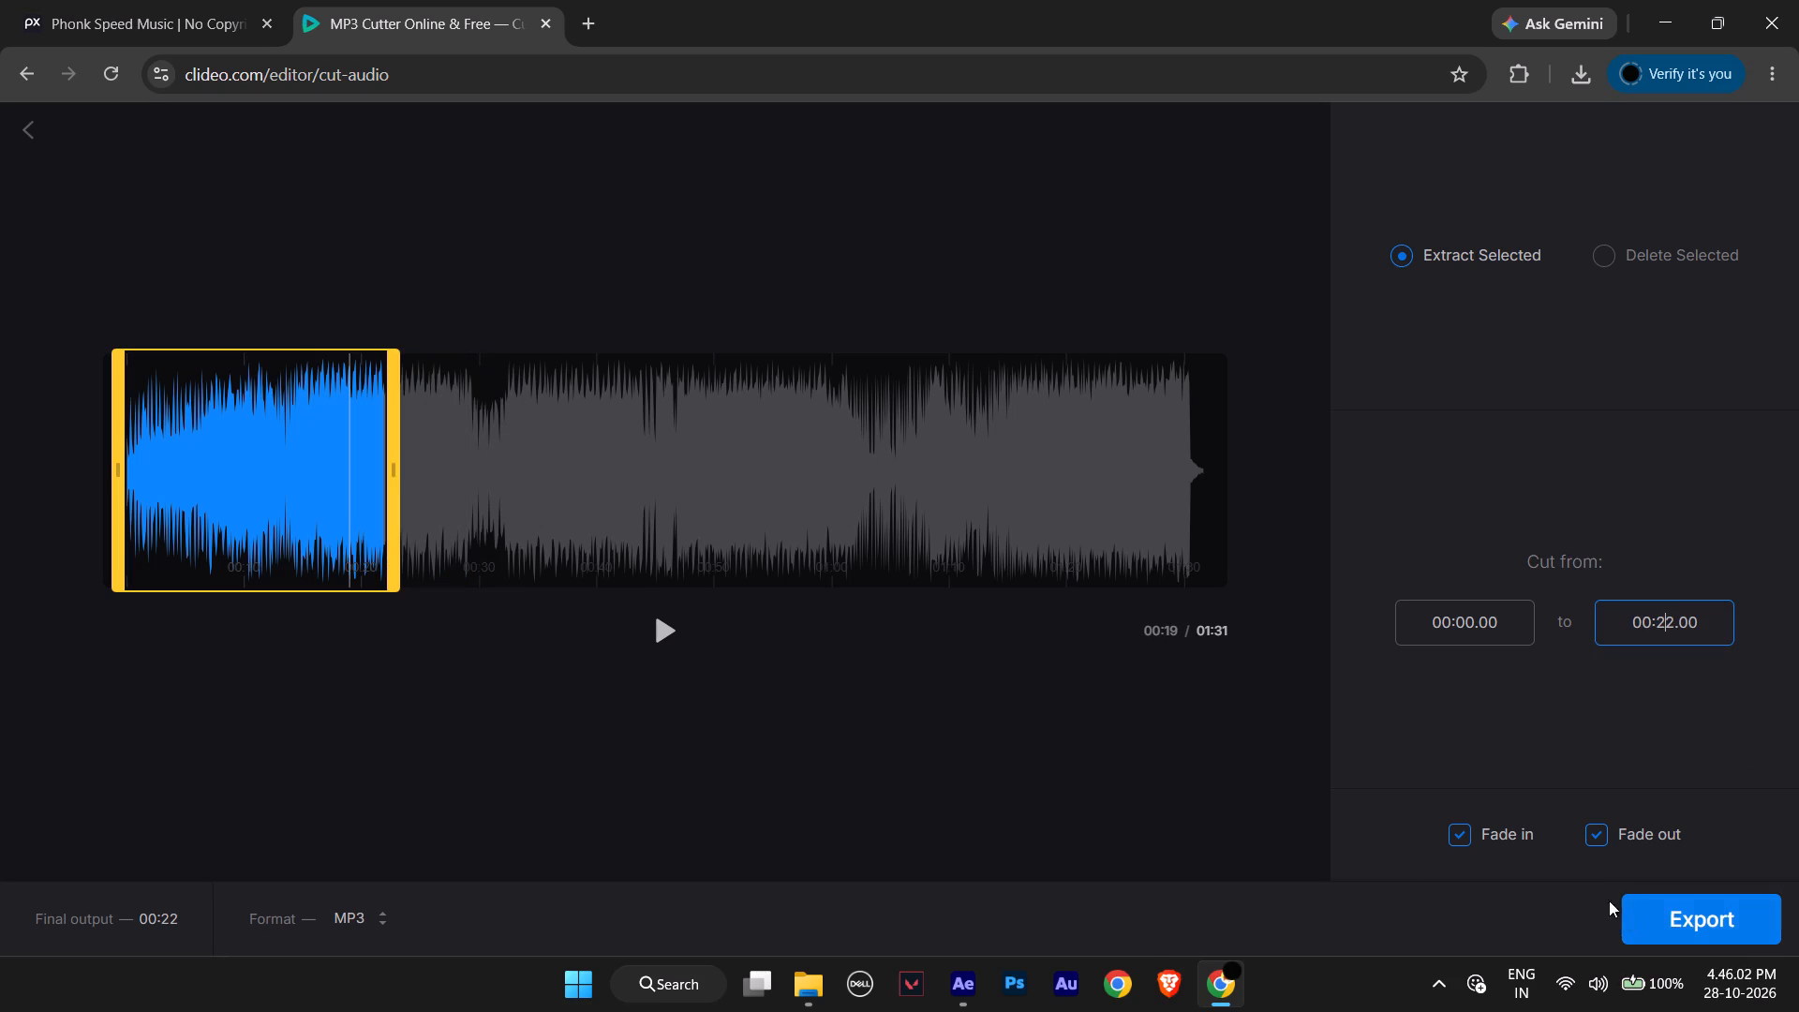
left_click(1454, 830)
left_click(1727, 915)
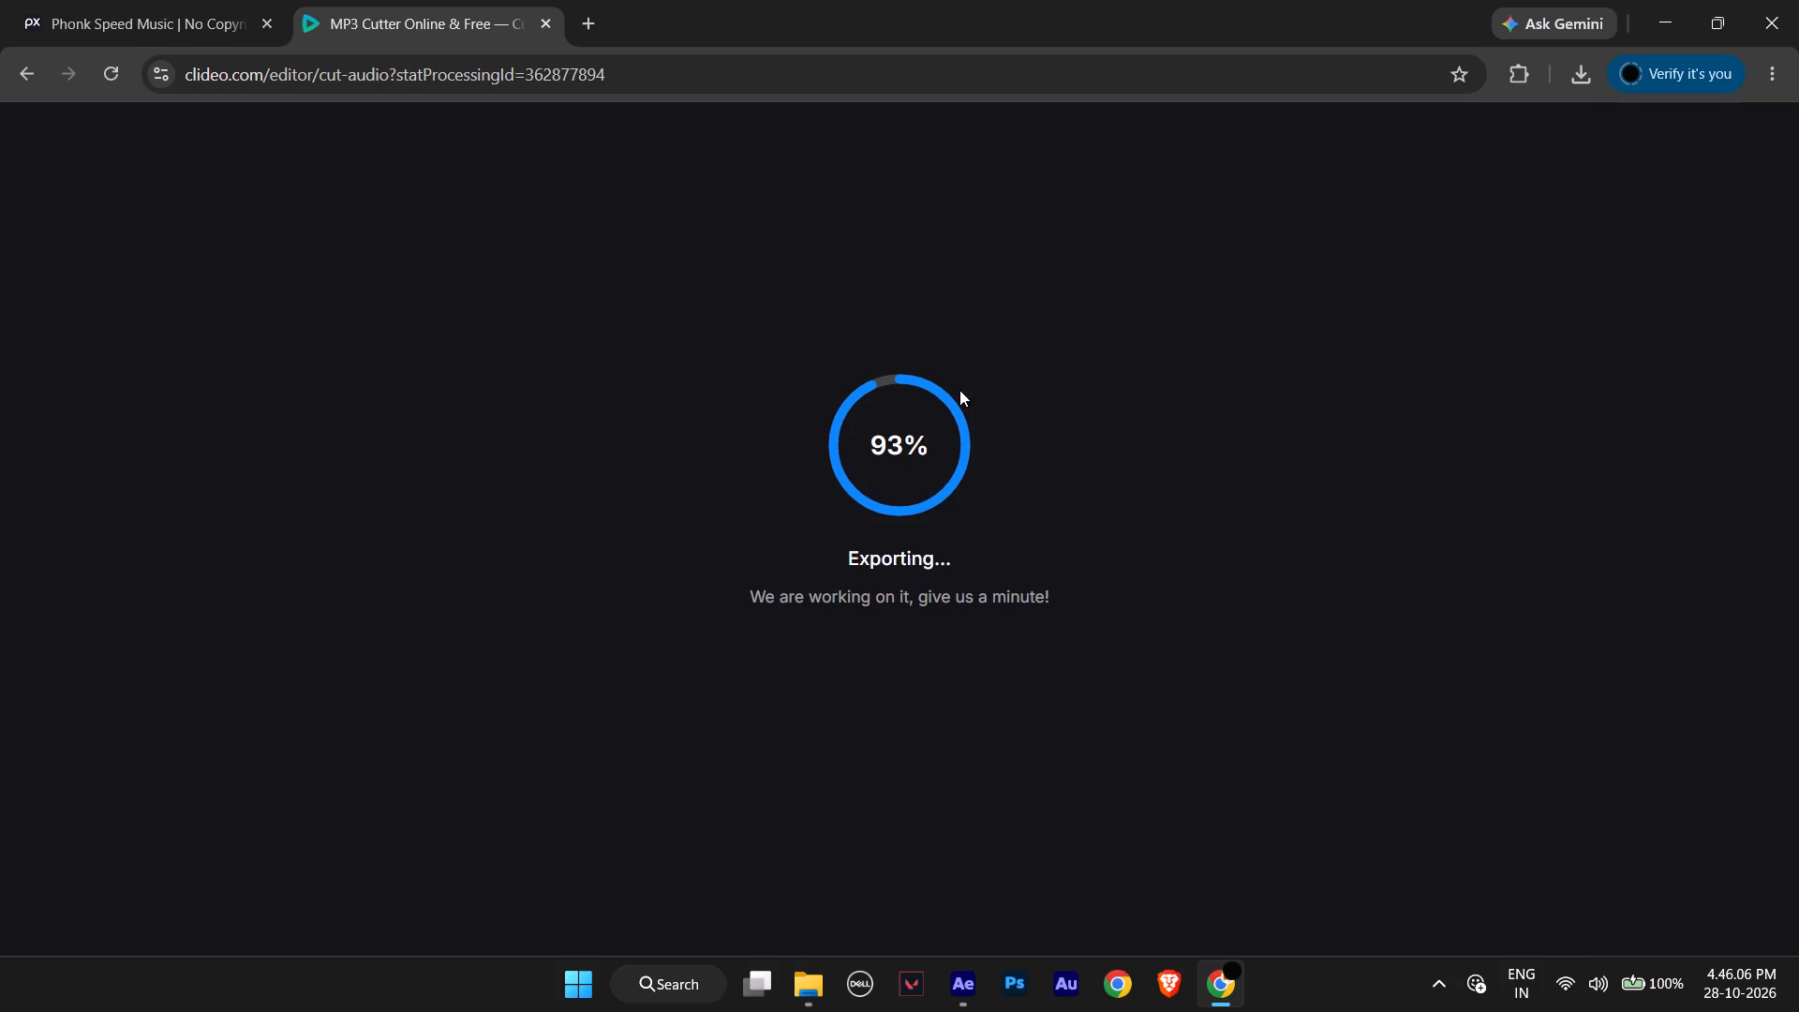
Switch to File Explorer and delete the old kiravale-phonk-music-593661 file from Downloads.
left_click(812, 989)
left_click(423, 131)
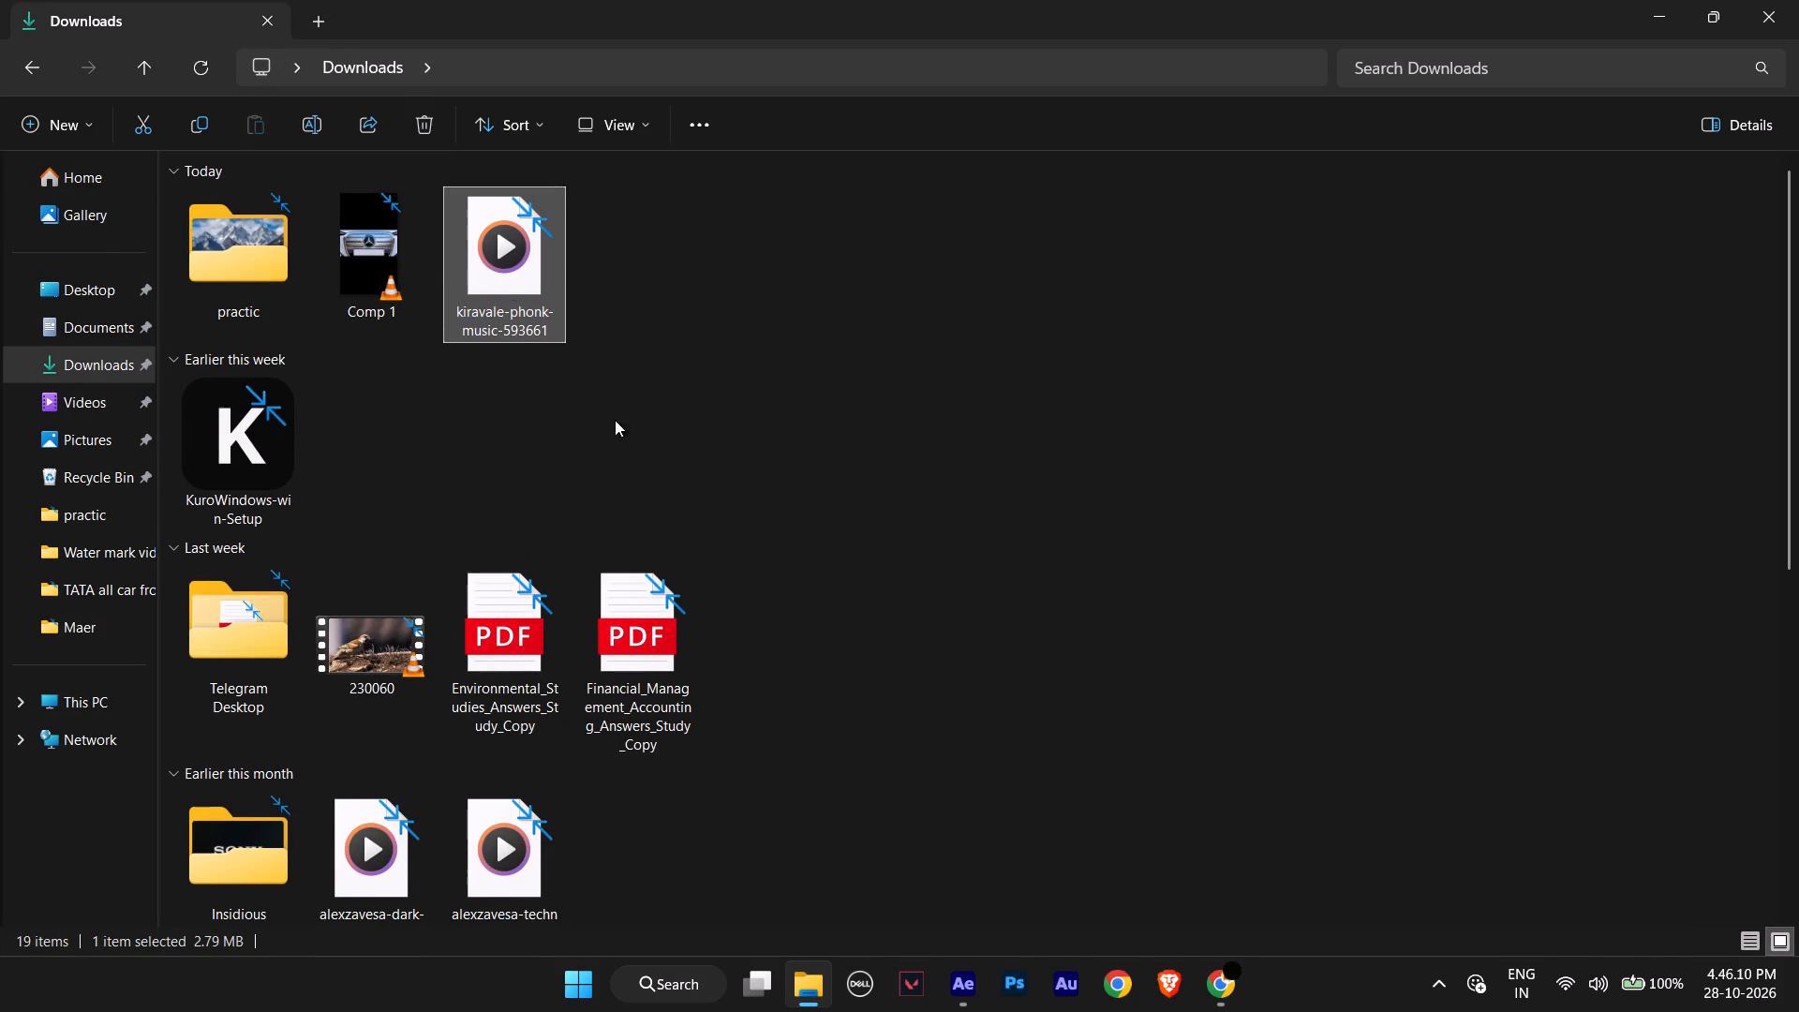
left_click(1637, 25)
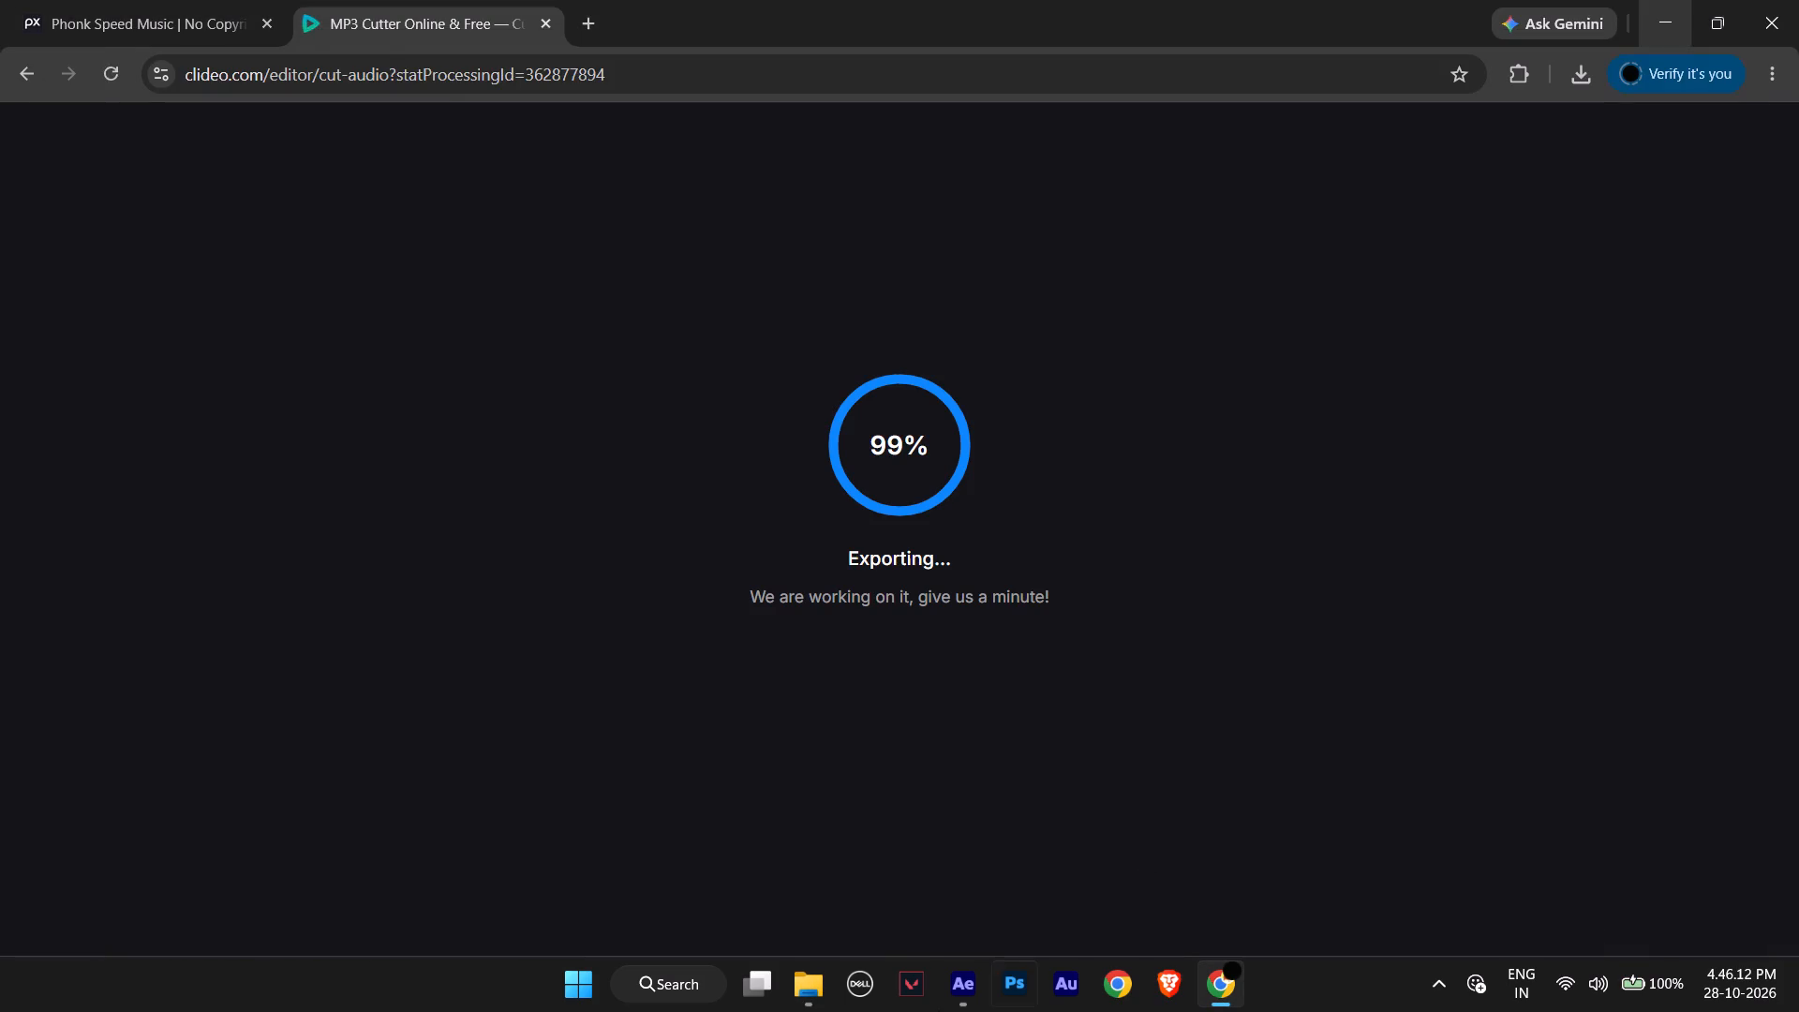
Switch to After Effects and delete the old kiravale phonk music layer from the Comp 1 timeline.
left_click(948, 989)
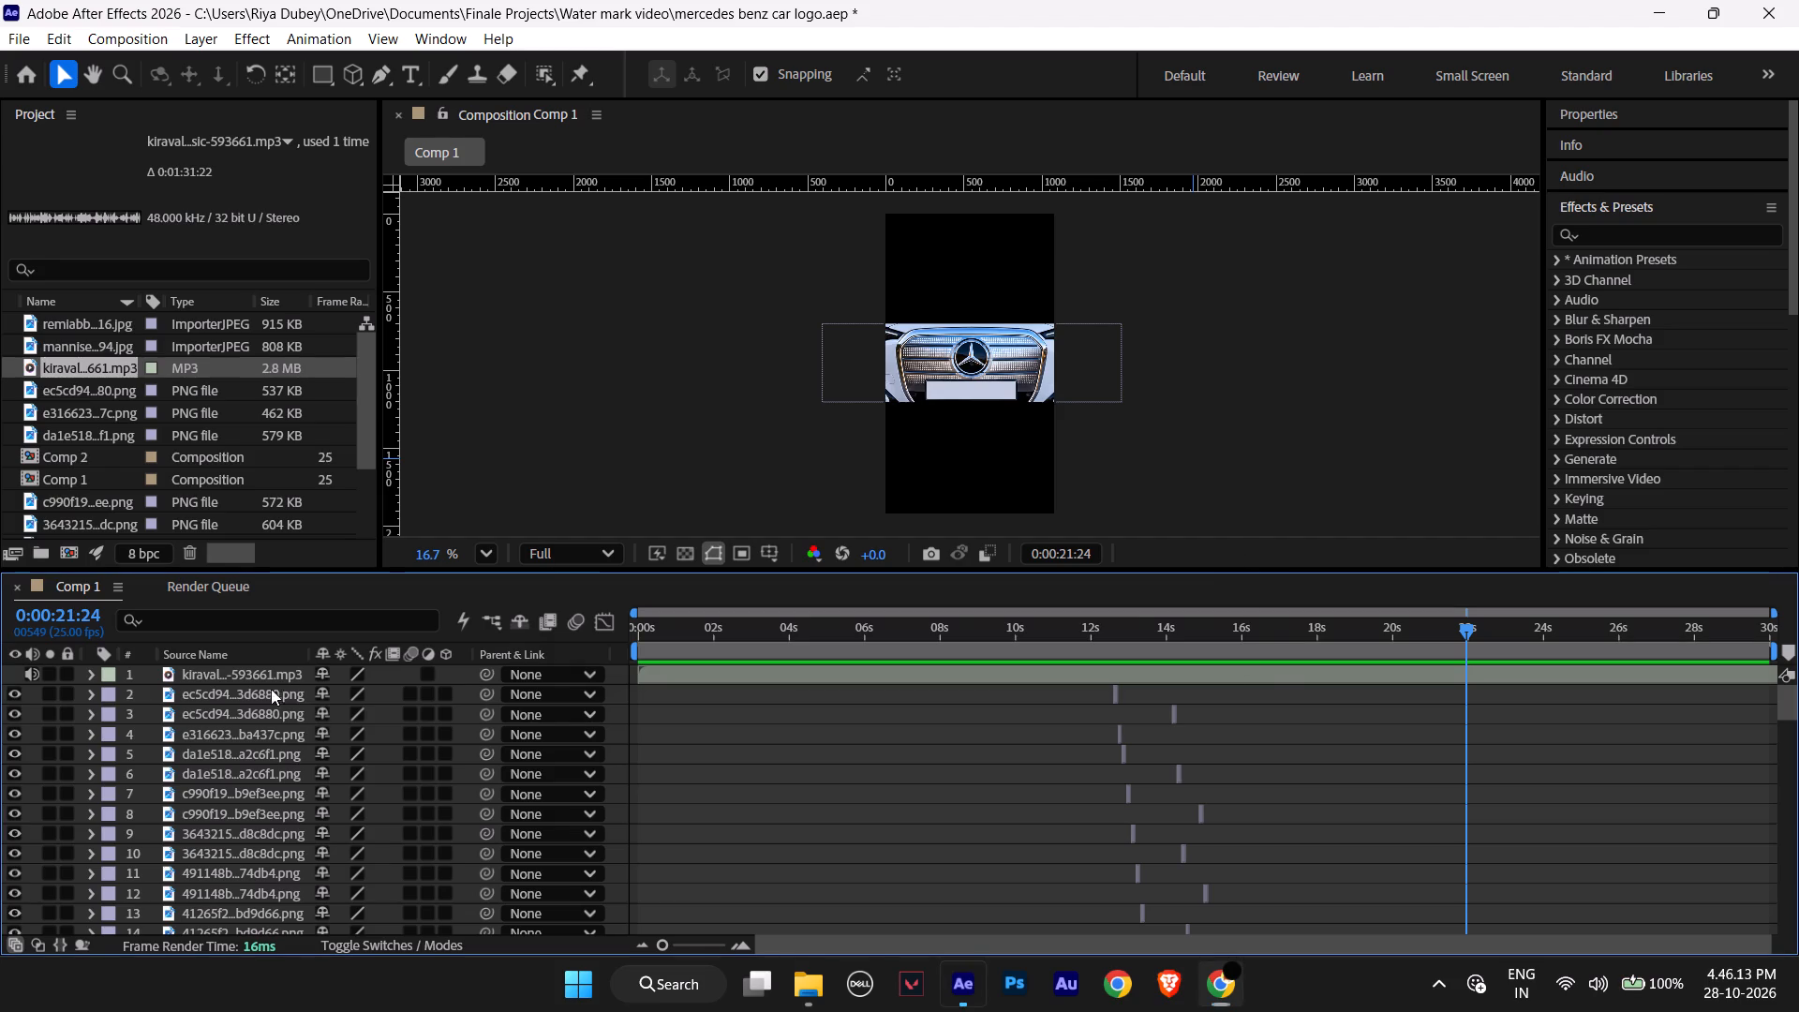
left_click(238, 678)
left_click(1212, 609)
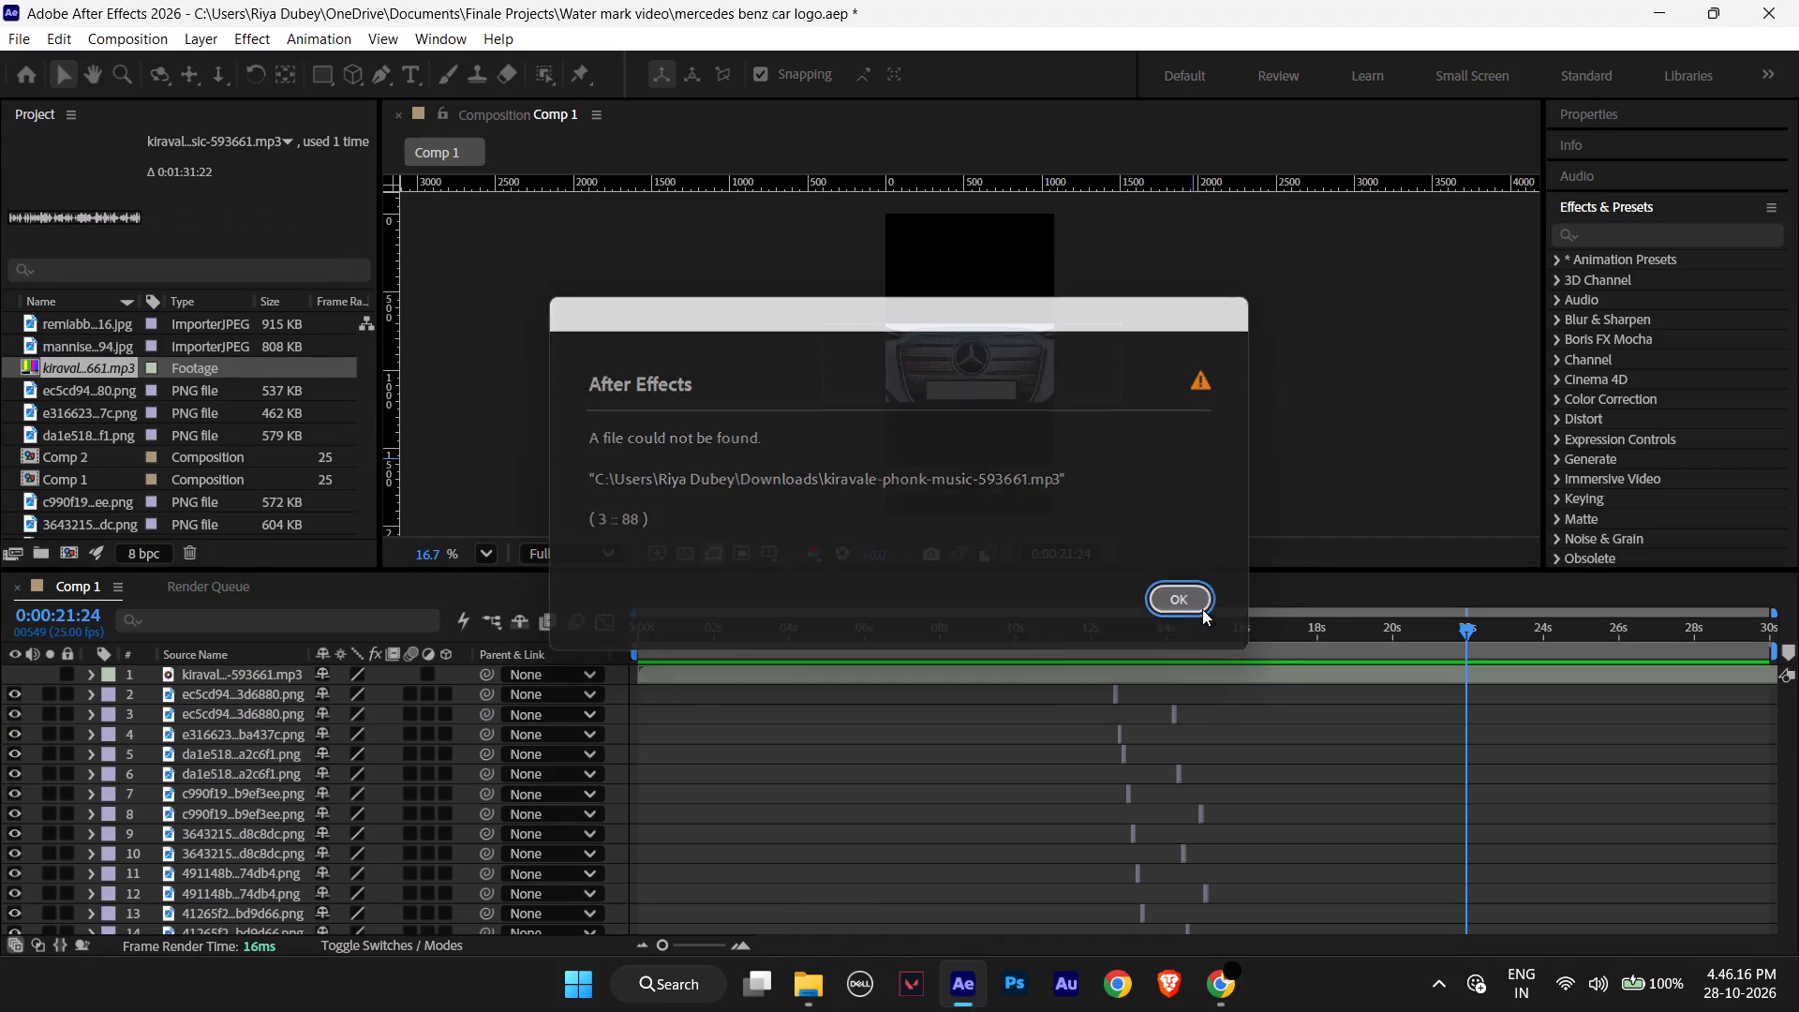
left_click(223, 673)
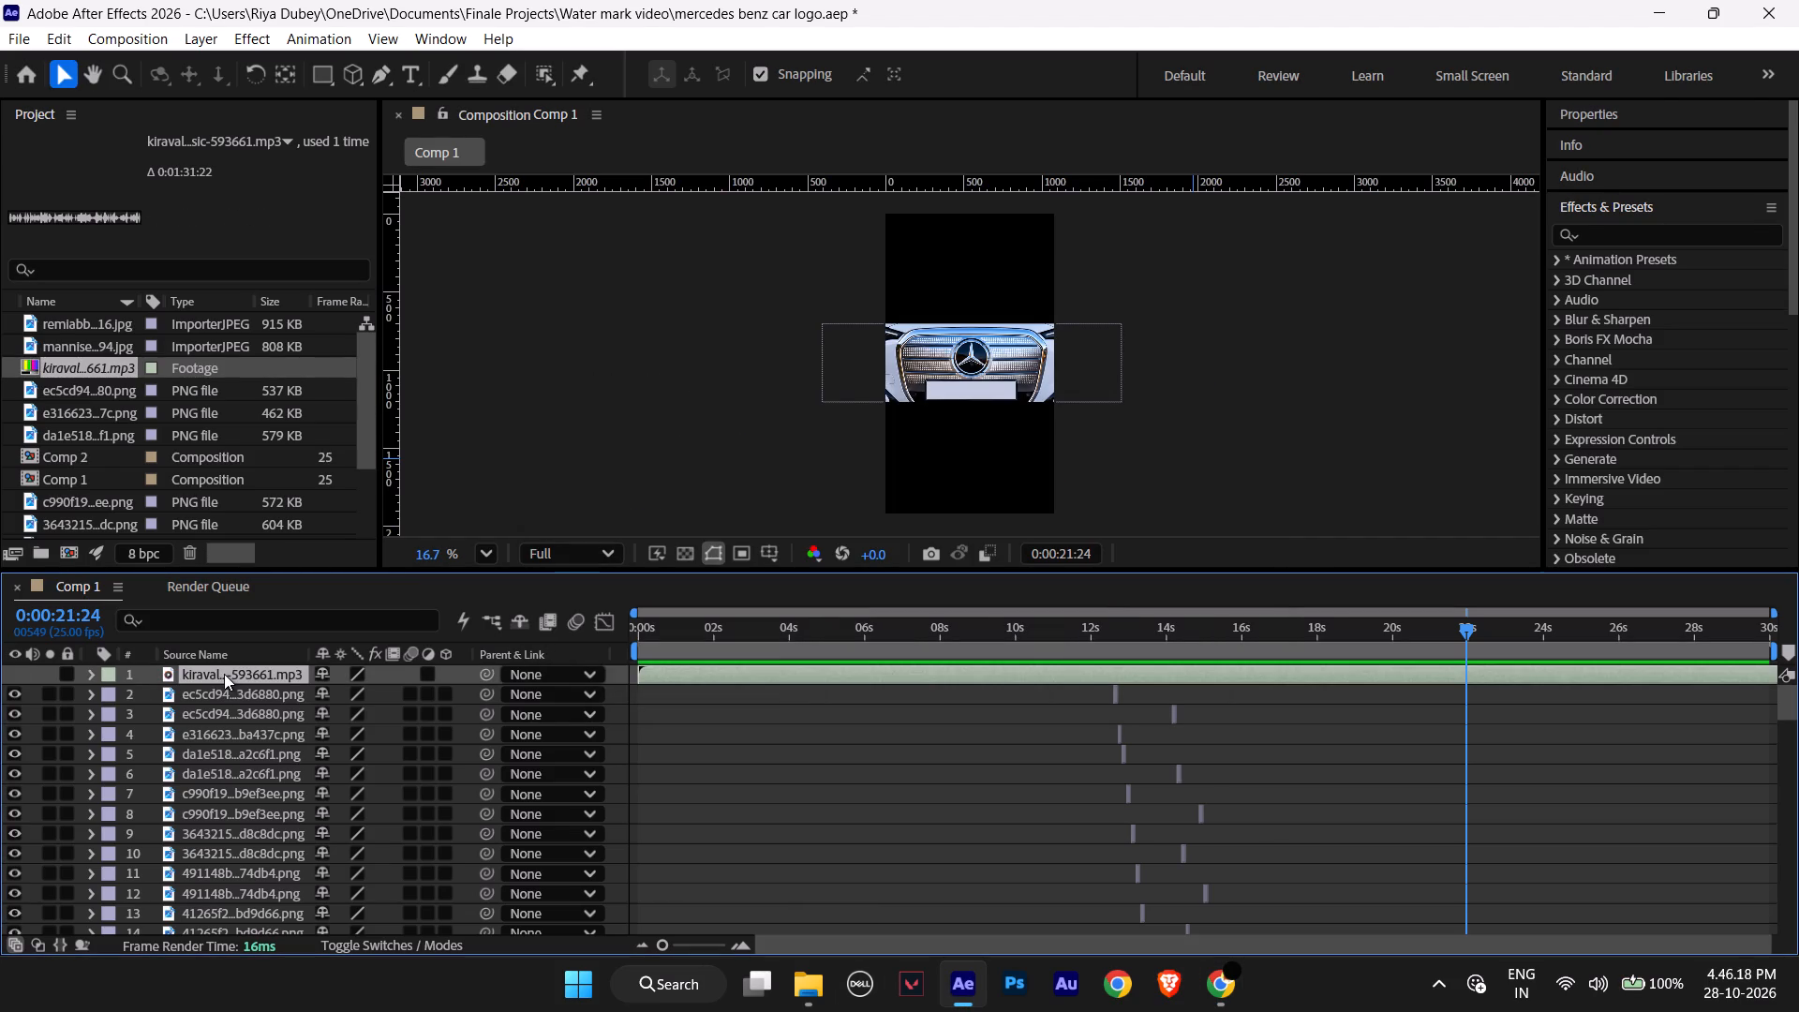
key("Delete")
Switch to Chrome and download the exported MP3 cut from Clideo.
left_click(1218, 974)
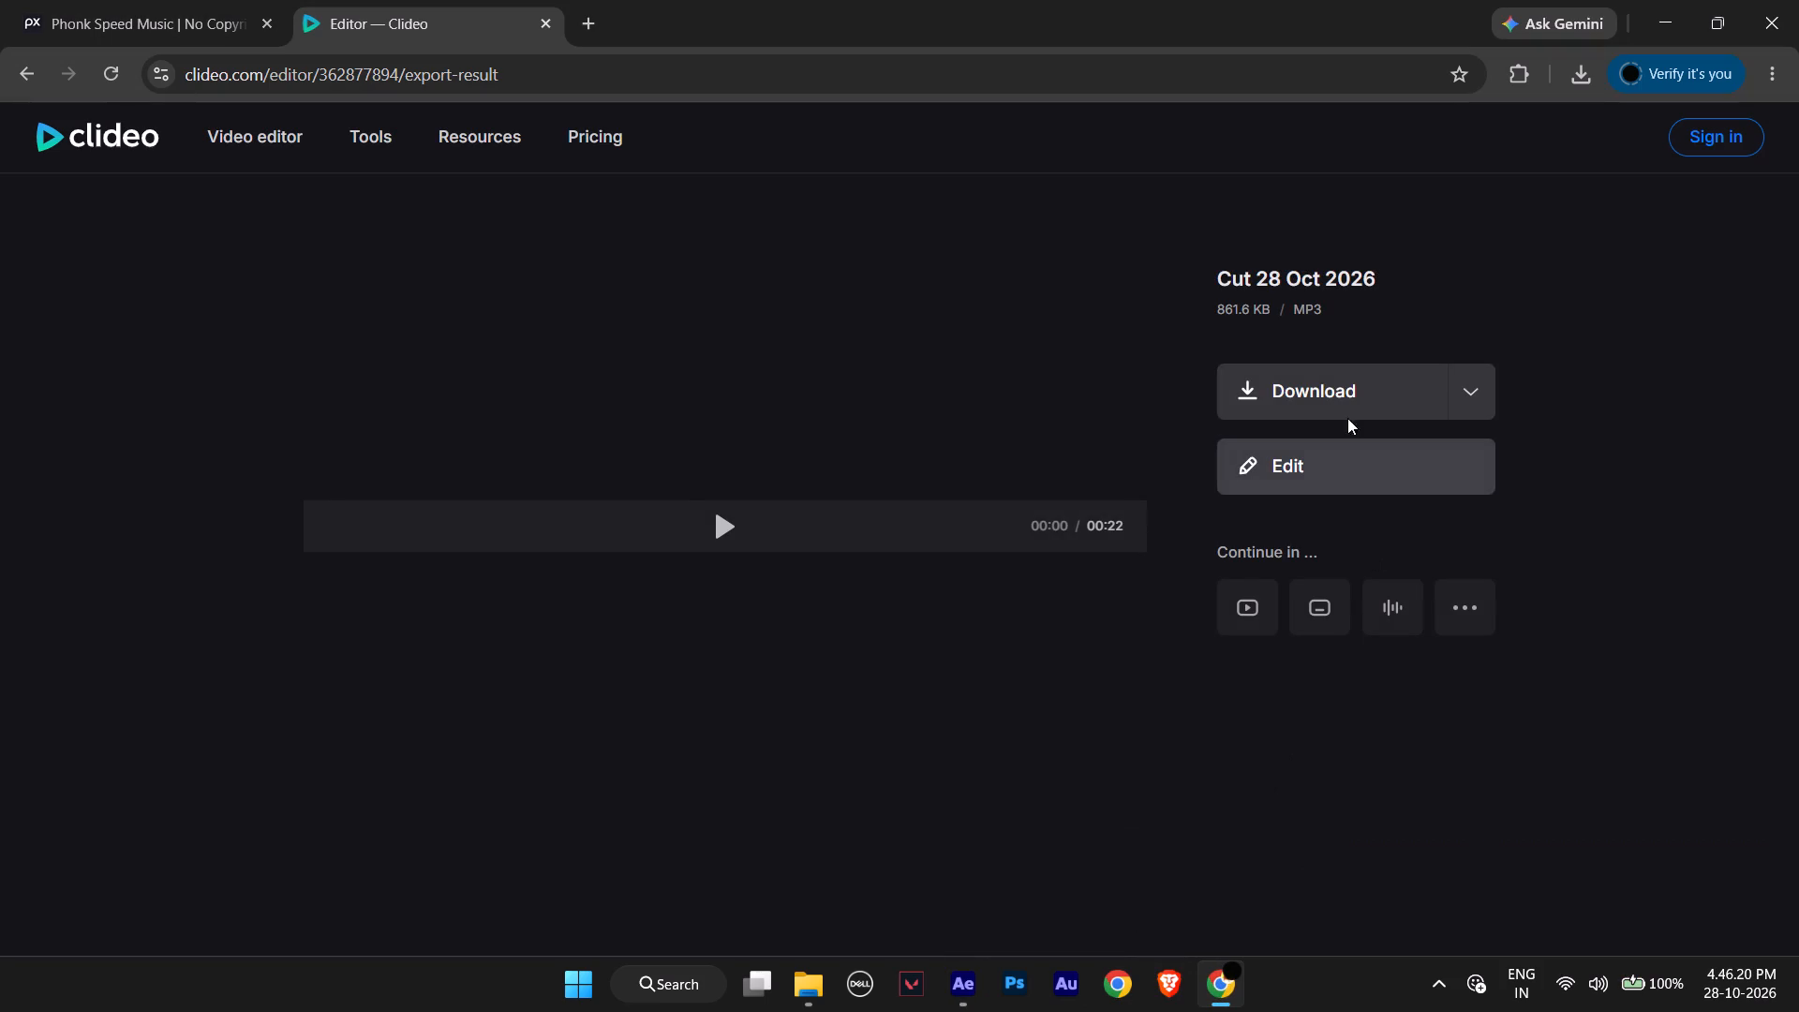
left_click(1344, 392)
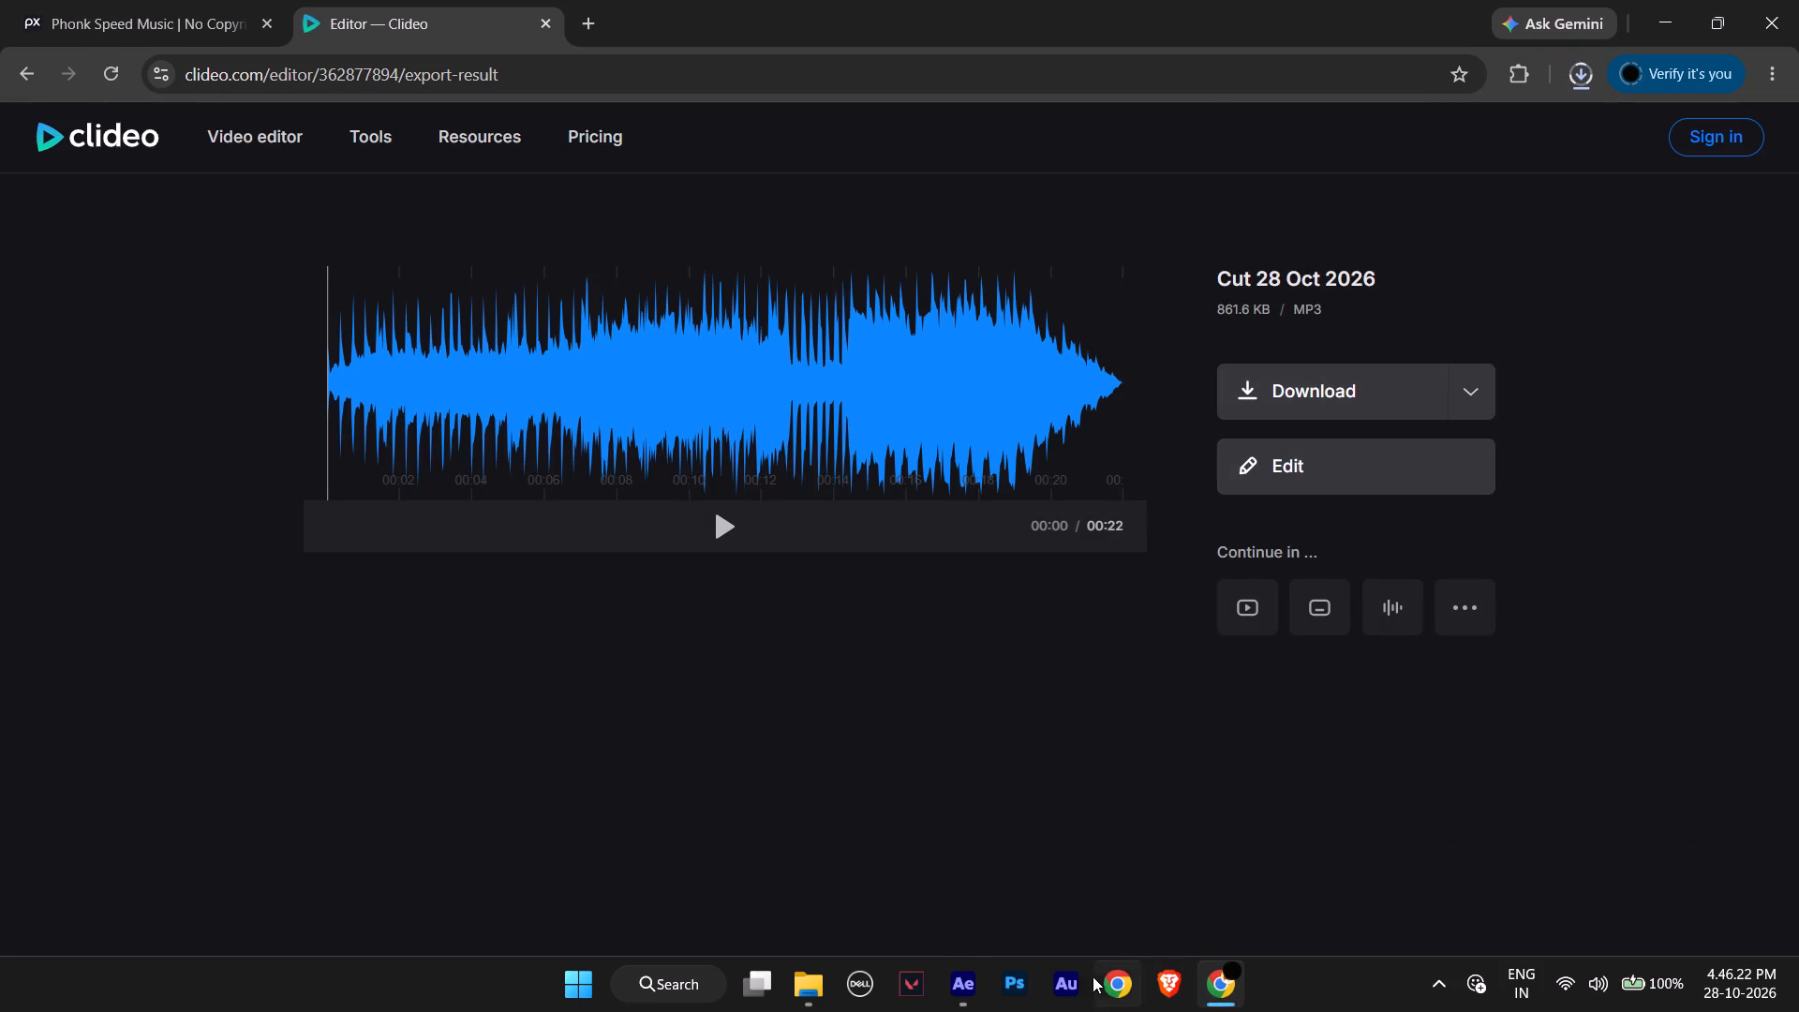
Switch to After Effects and import kiravale-phonk-music-593661_vBue531p from the Downloads folder as footage.
left_click(958, 982)
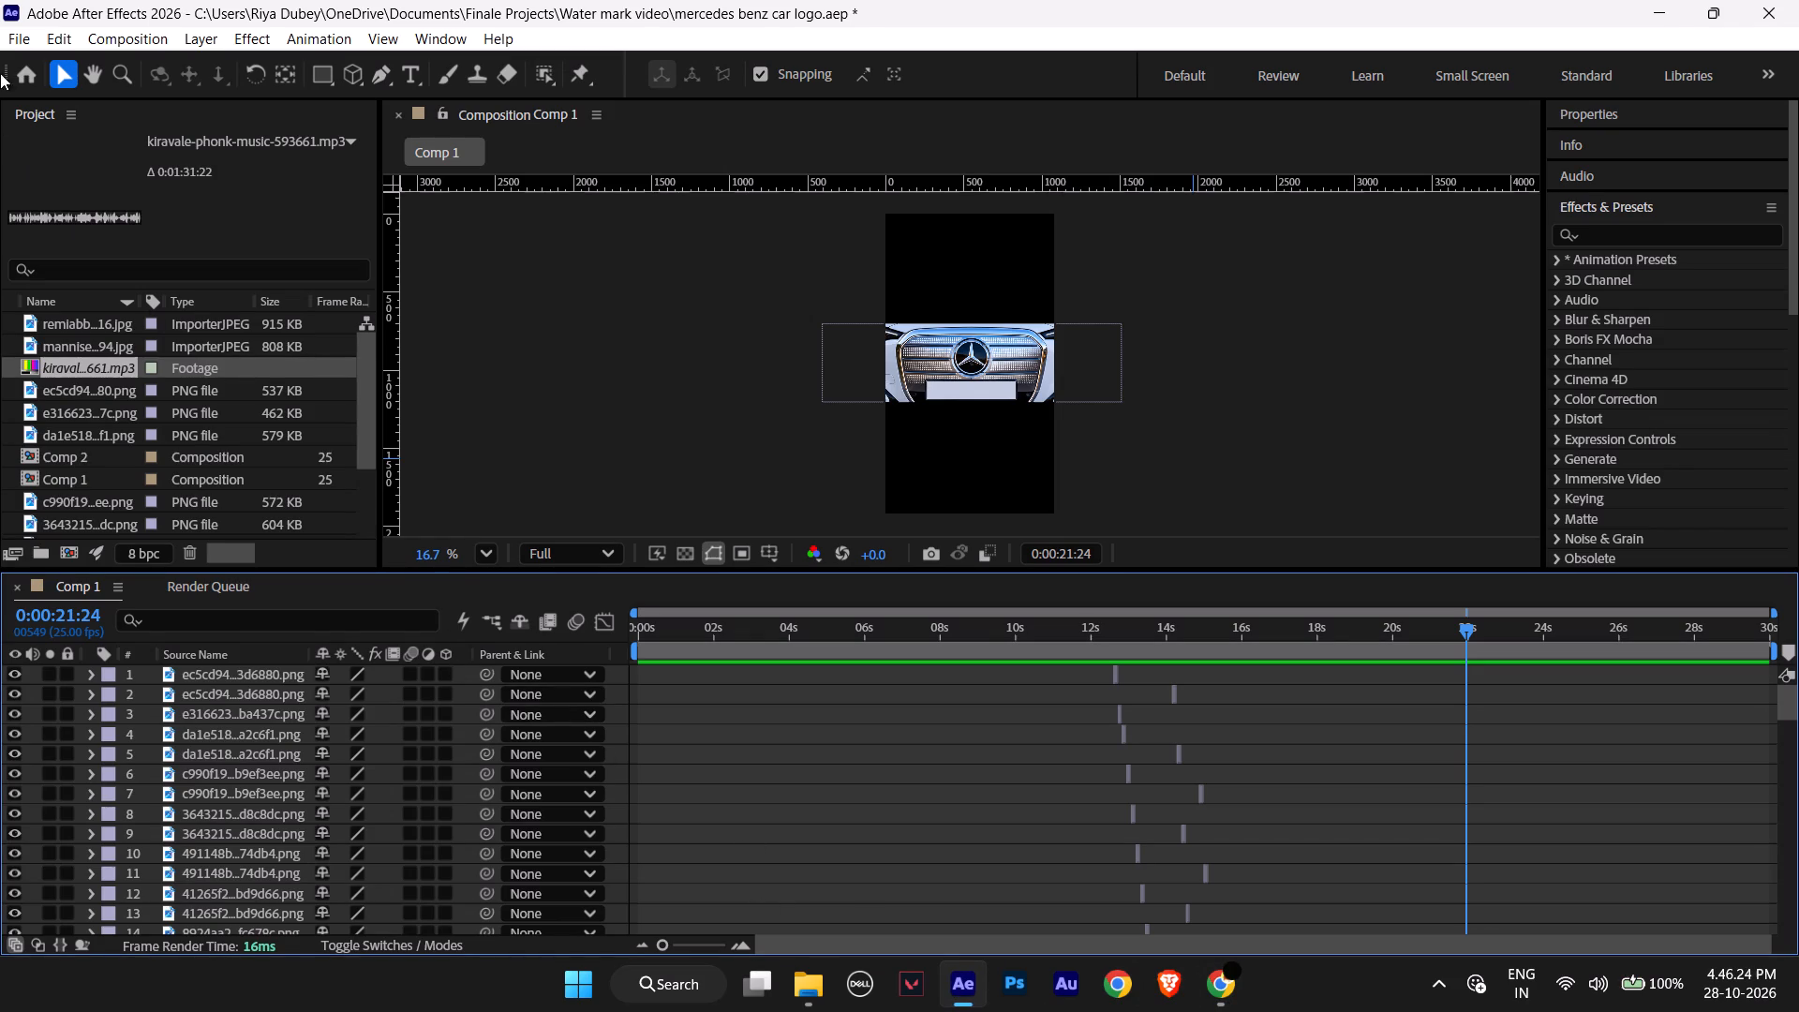
left_click(12, 31)
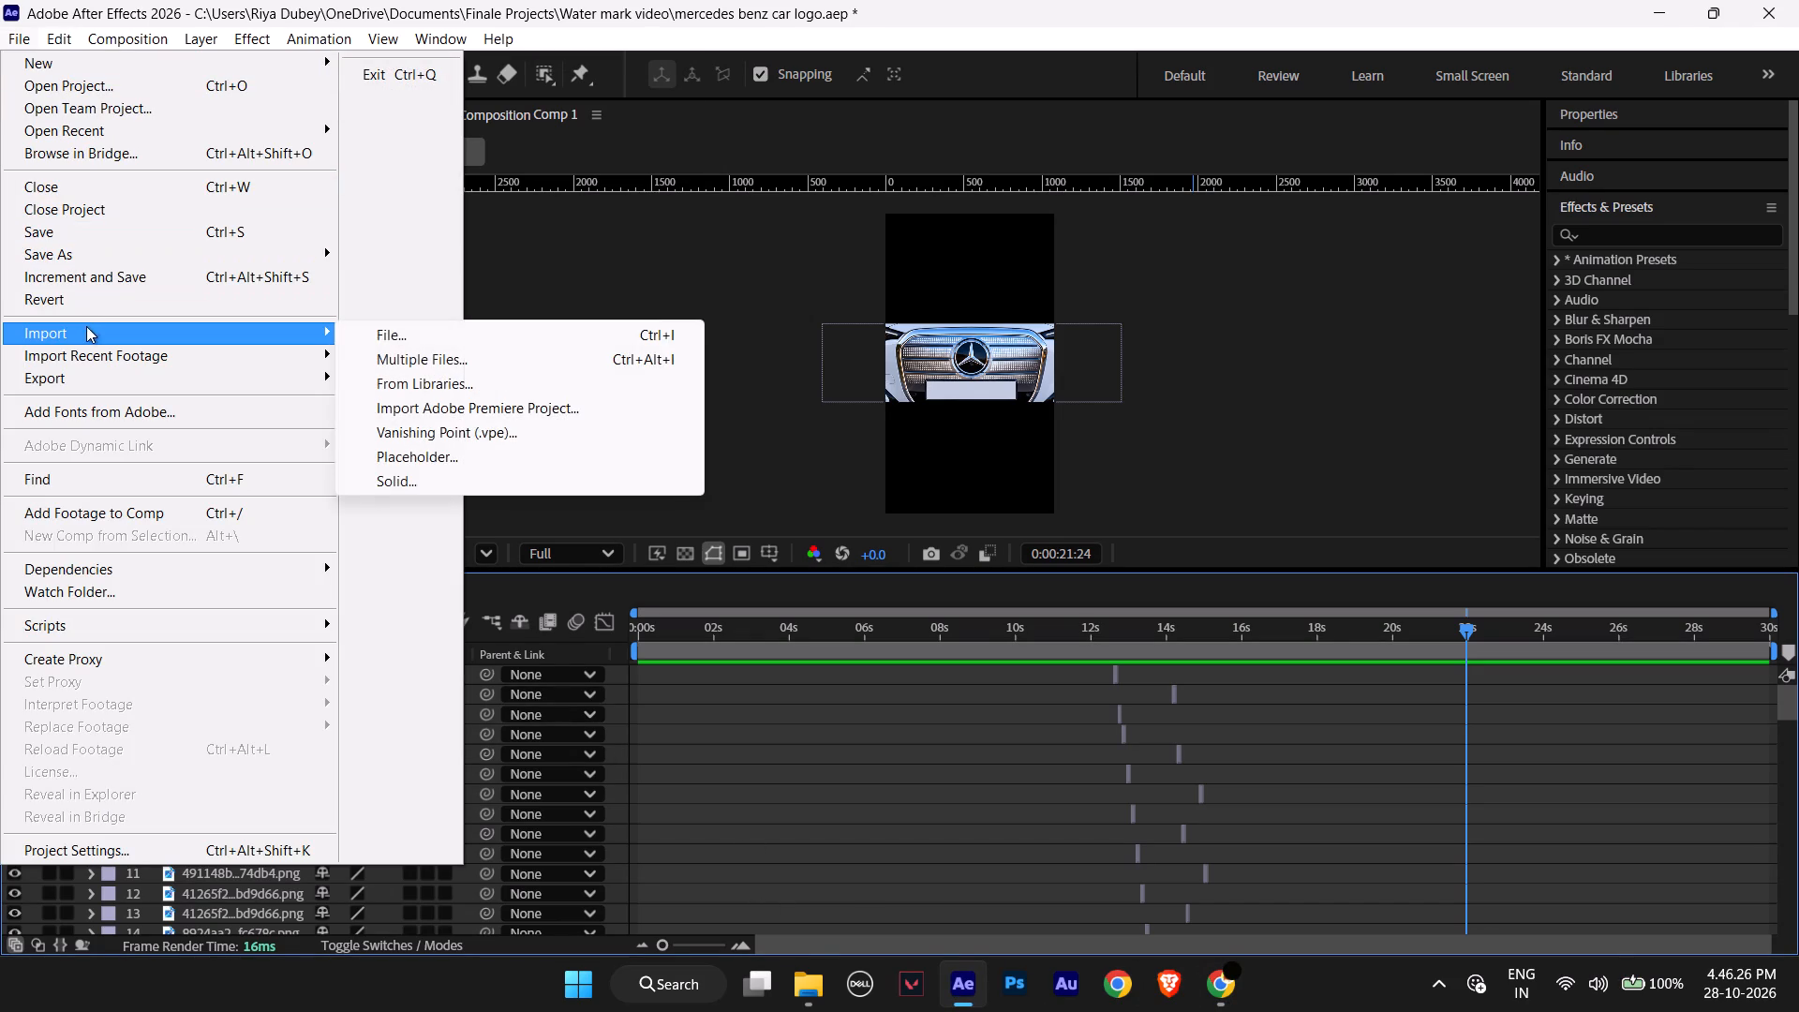
left_click(86, 327)
left_click(394, 323)
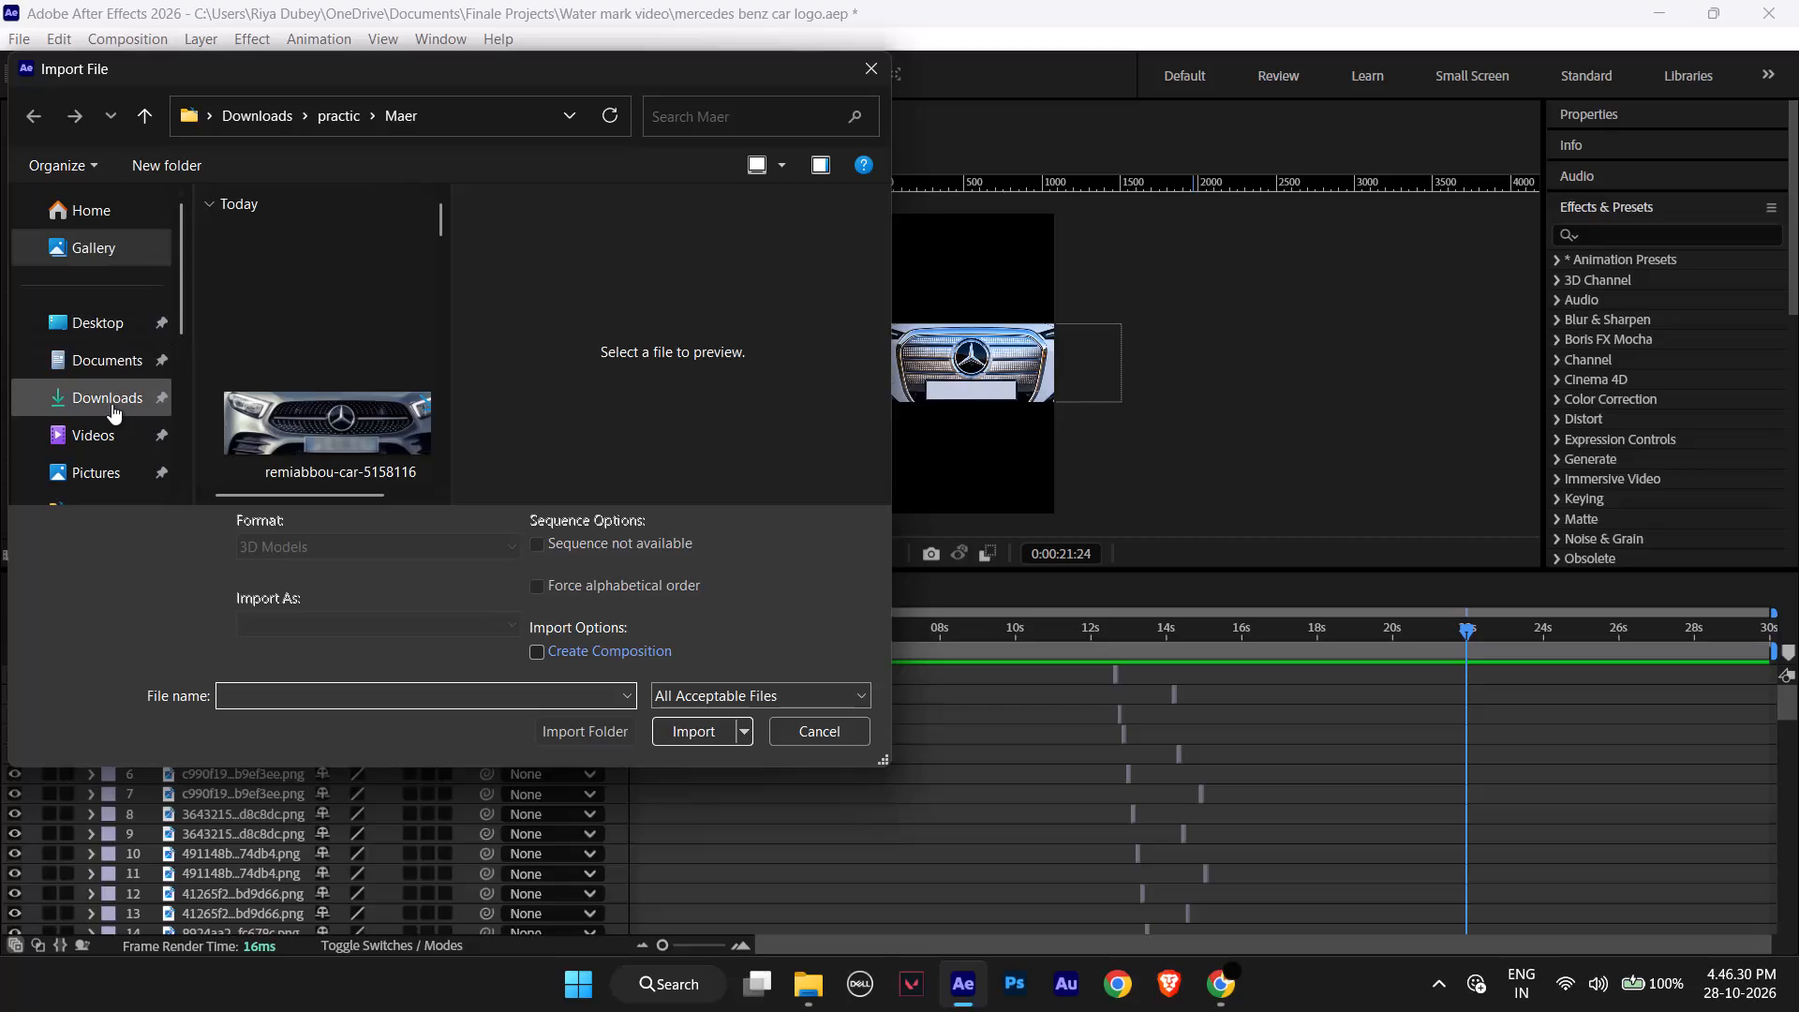
left_click(112, 404)
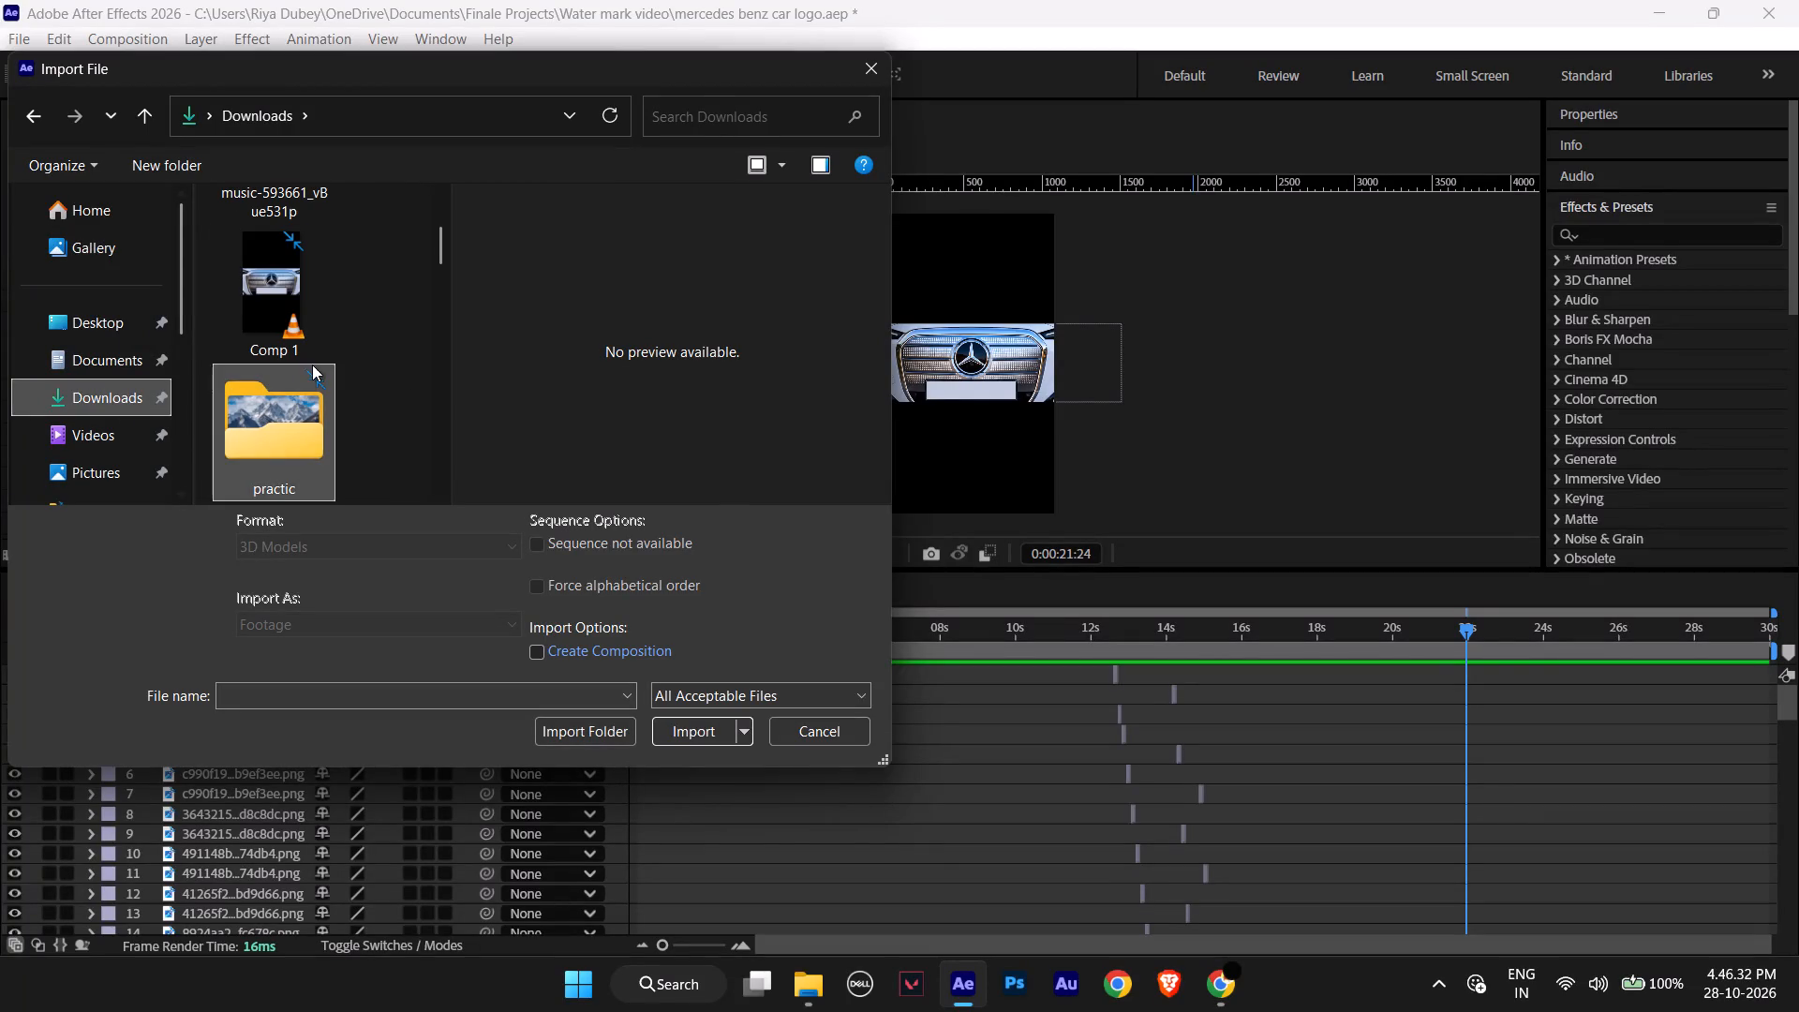
scroll(312, 365, "down", 3)
scroll(312, 365, "up", 6)
scroll(320, 365, "down", 1)
scroll(320, 365, "up", 4)
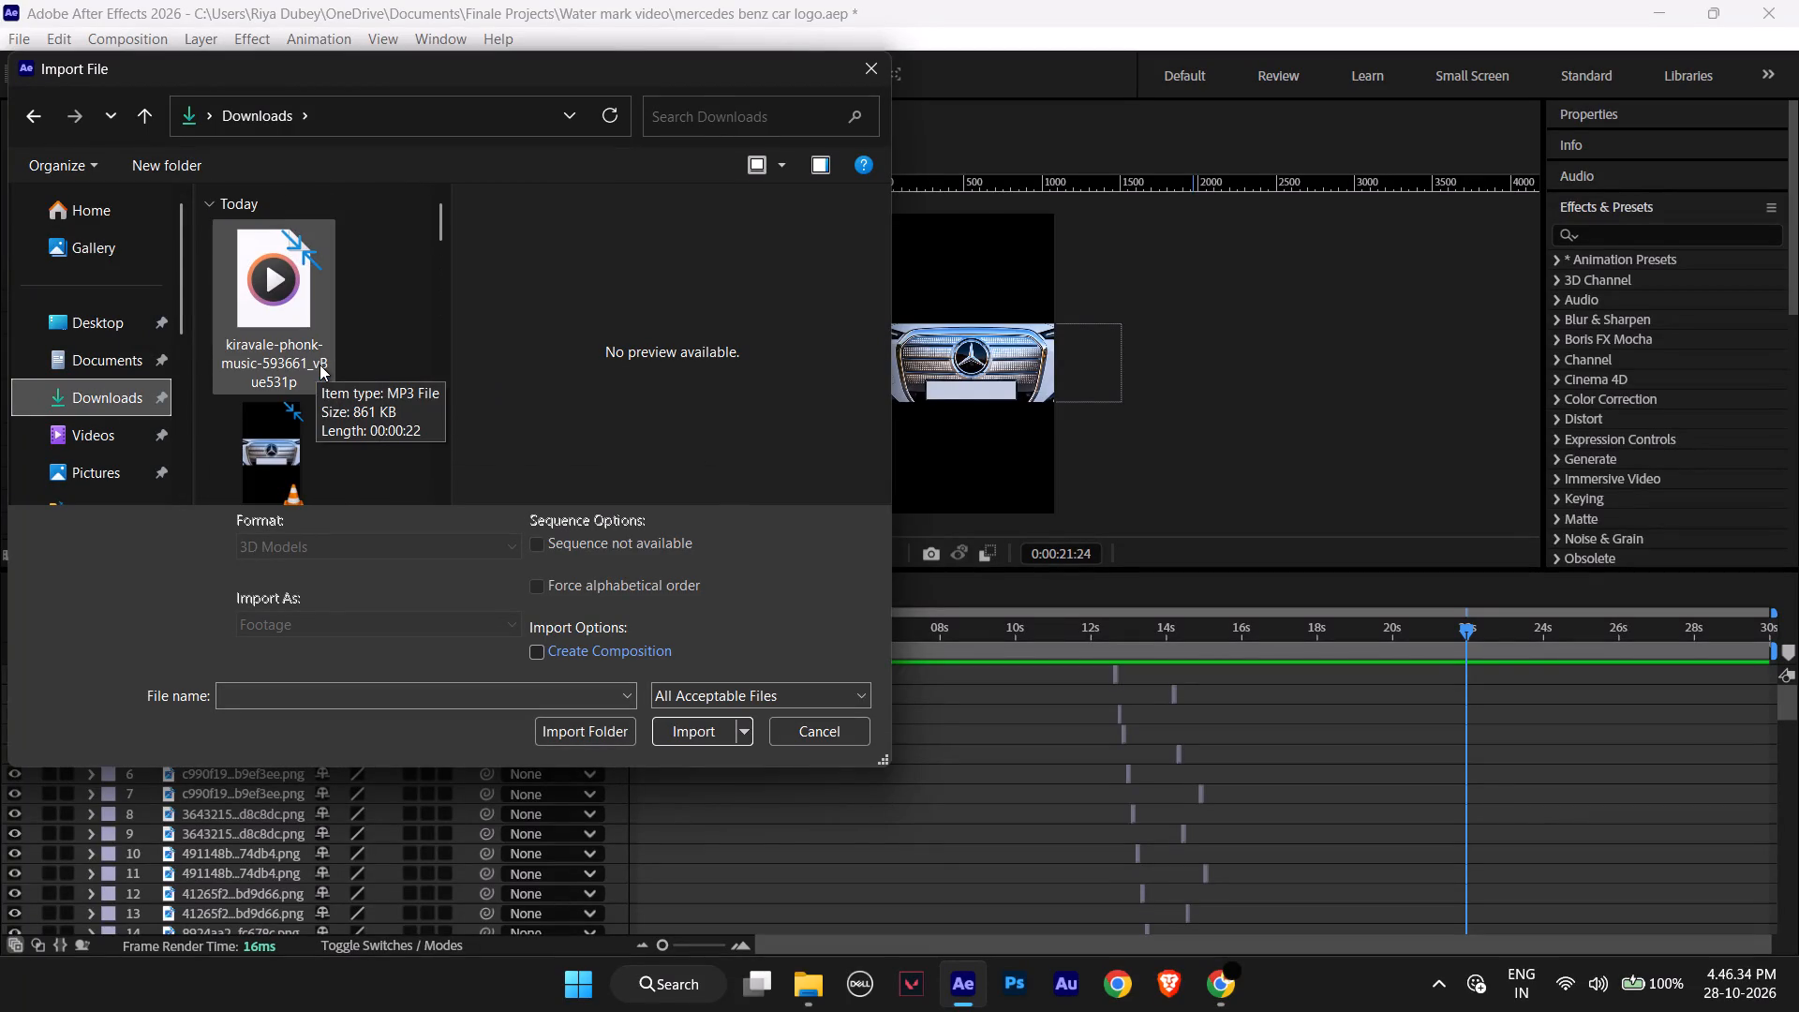
left_click(320, 289)
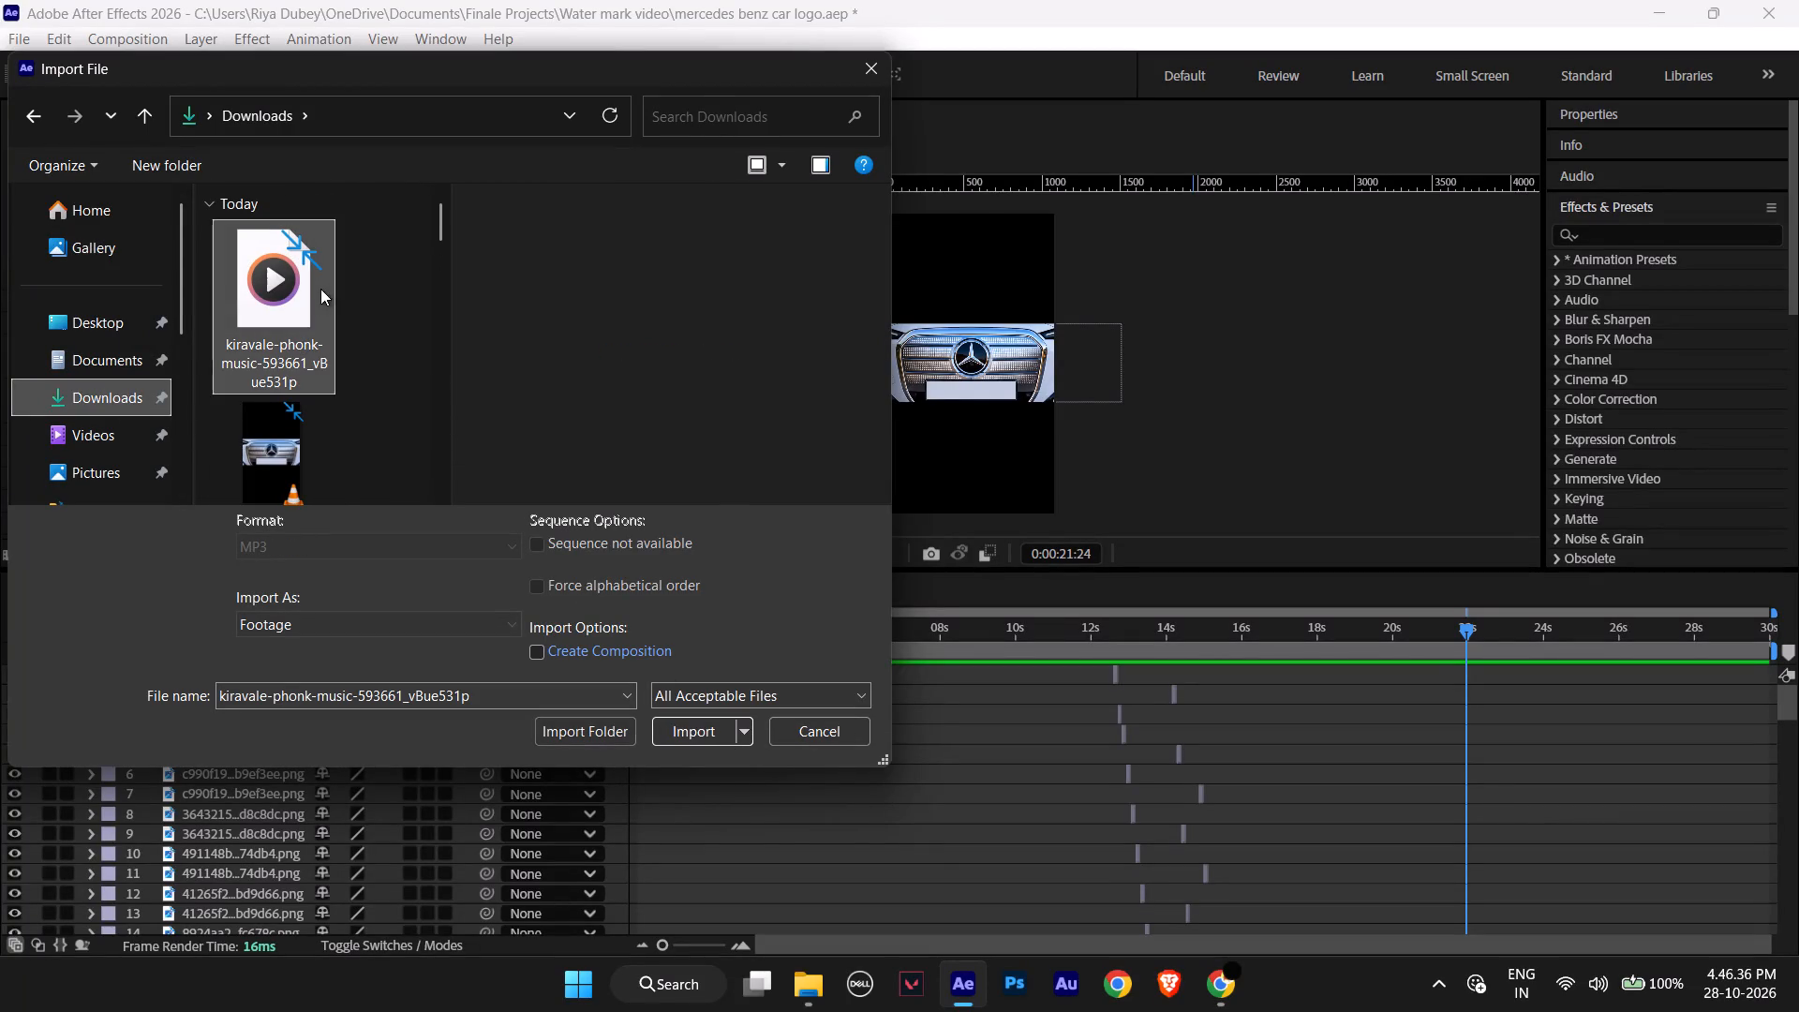
left_click(693, 737)
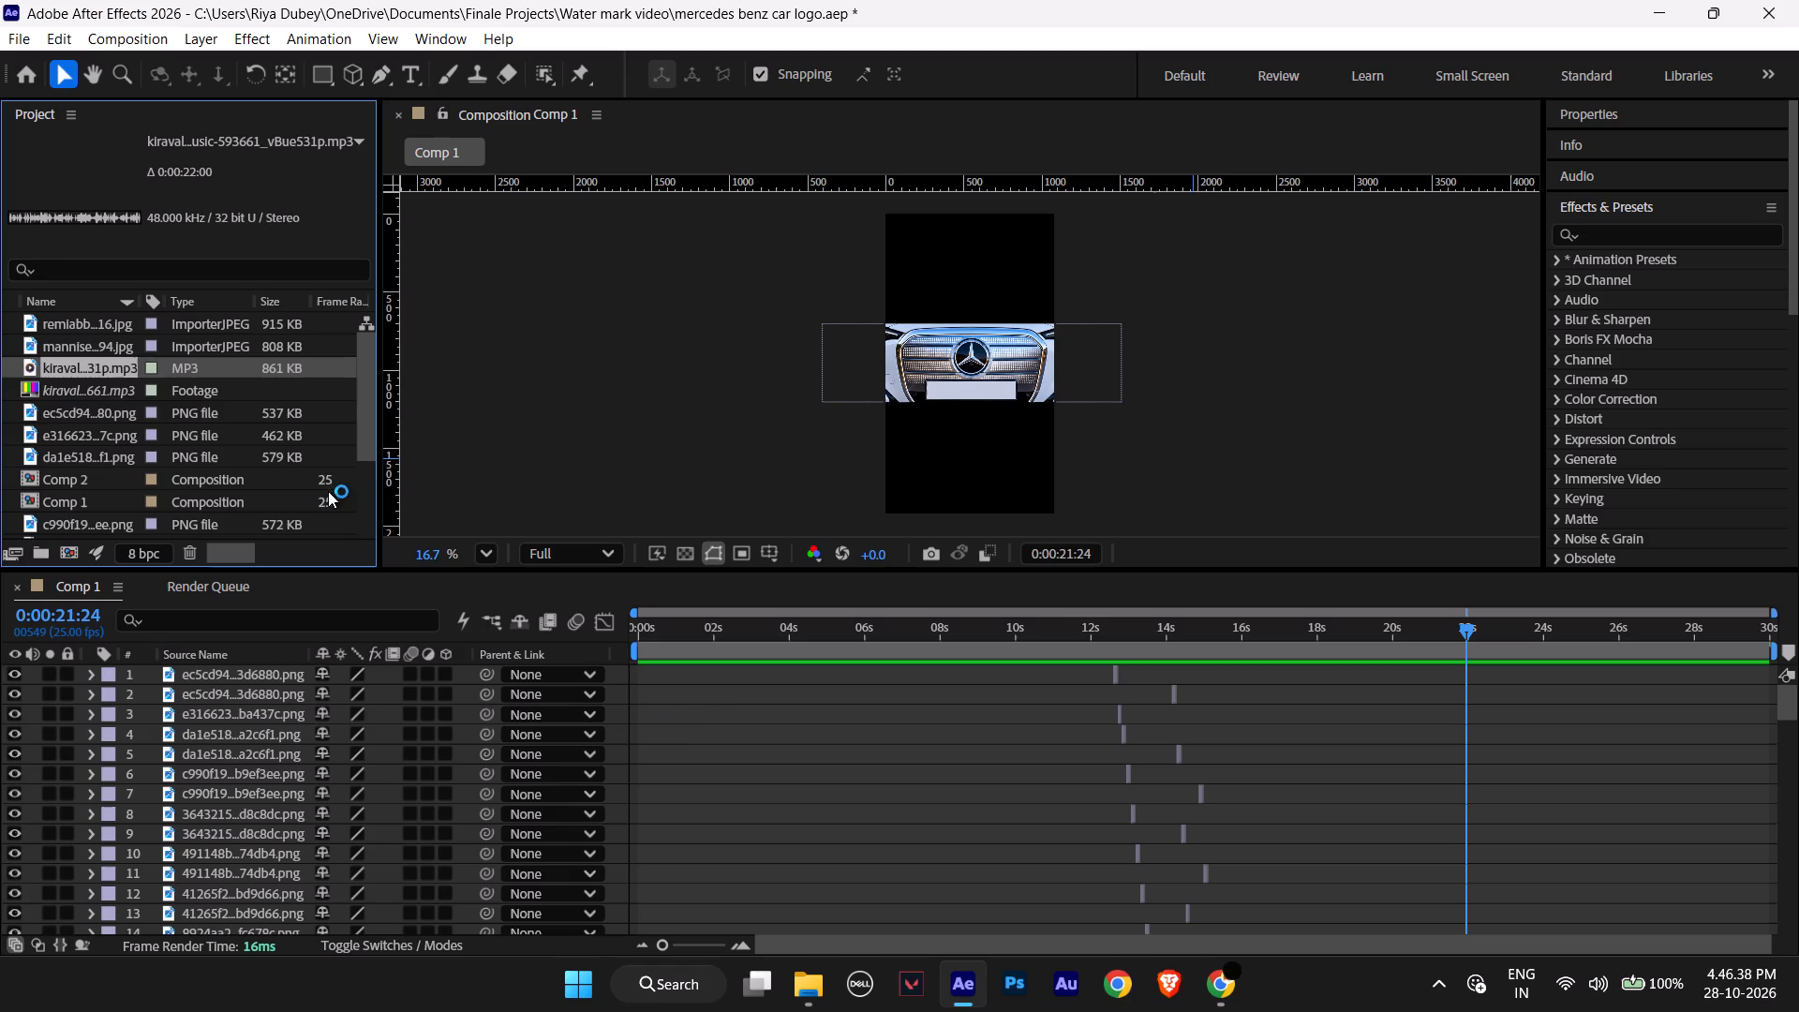
Add the newly imported phonk MP3 to Comp 1 as the top layer, starting at 0:00:00:00.
left_click_drag(97, 365, 257, 662)
left_click_drag(257, 662, 257, 668)
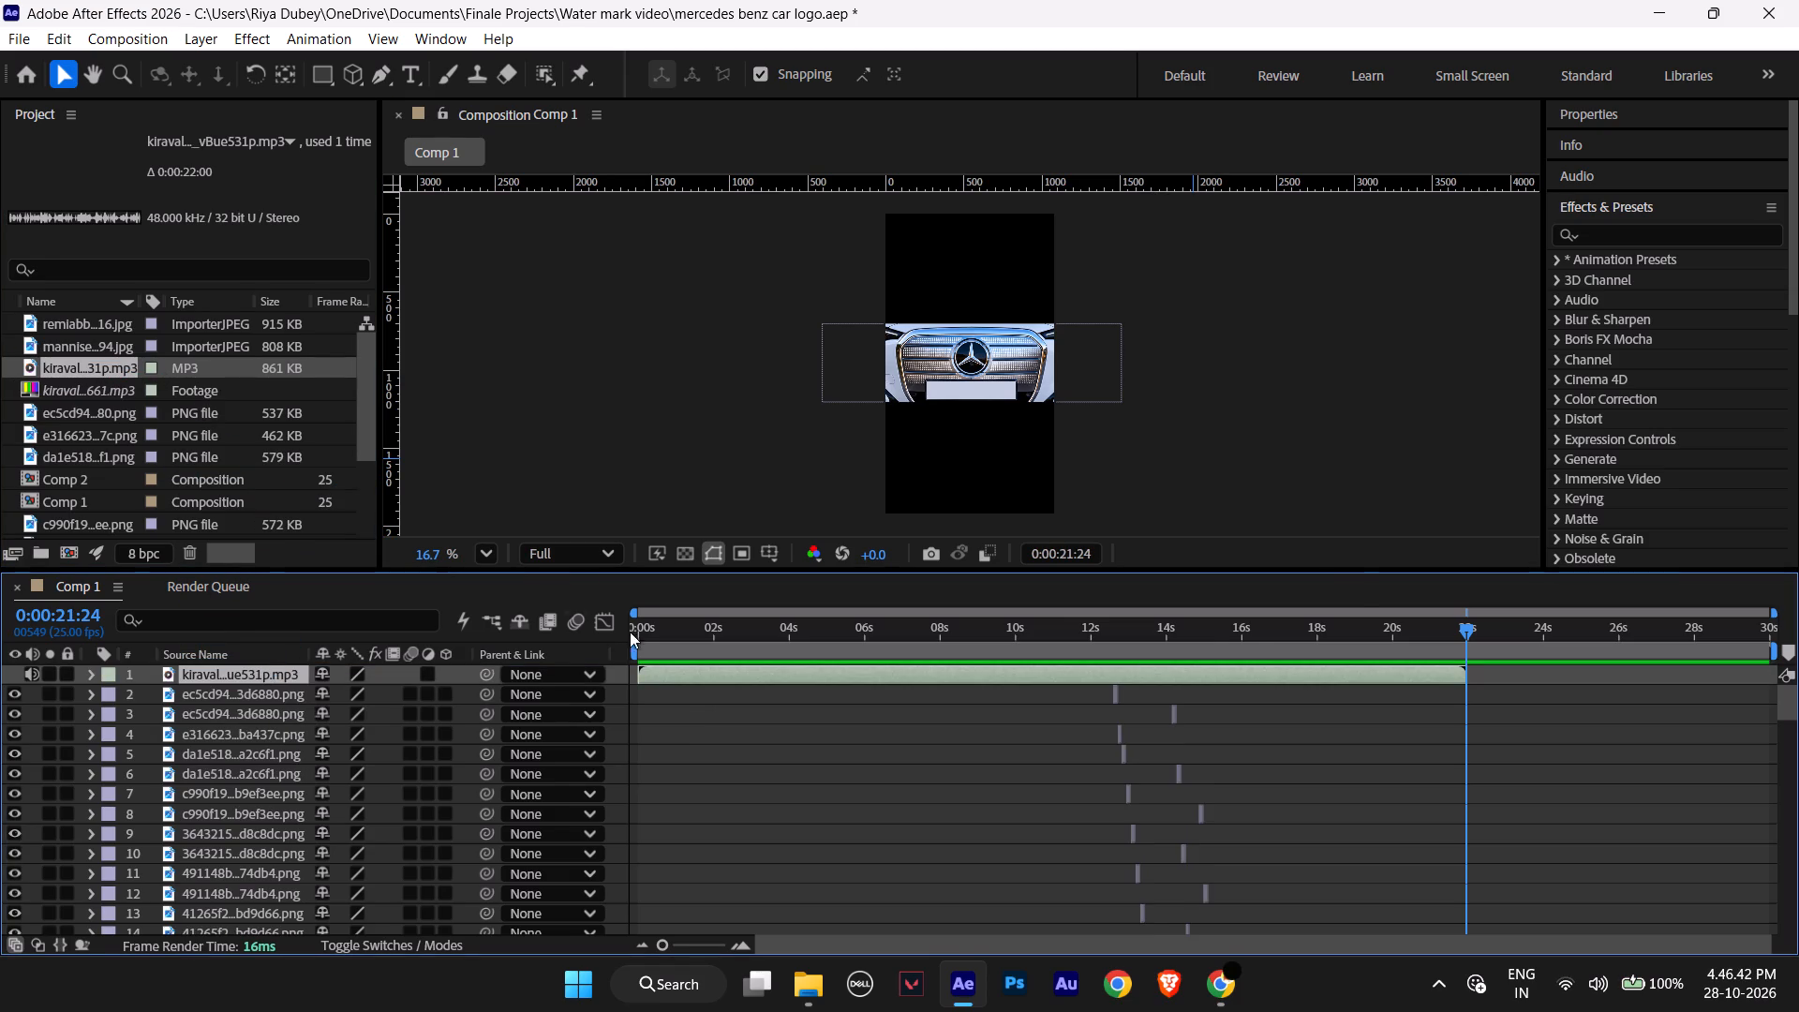
Shorten Comp 1's work area to end at about 22 s, where the new audio layer ends, and briefly play past it.
left_click_drag(1772, 615, 1646, 619)
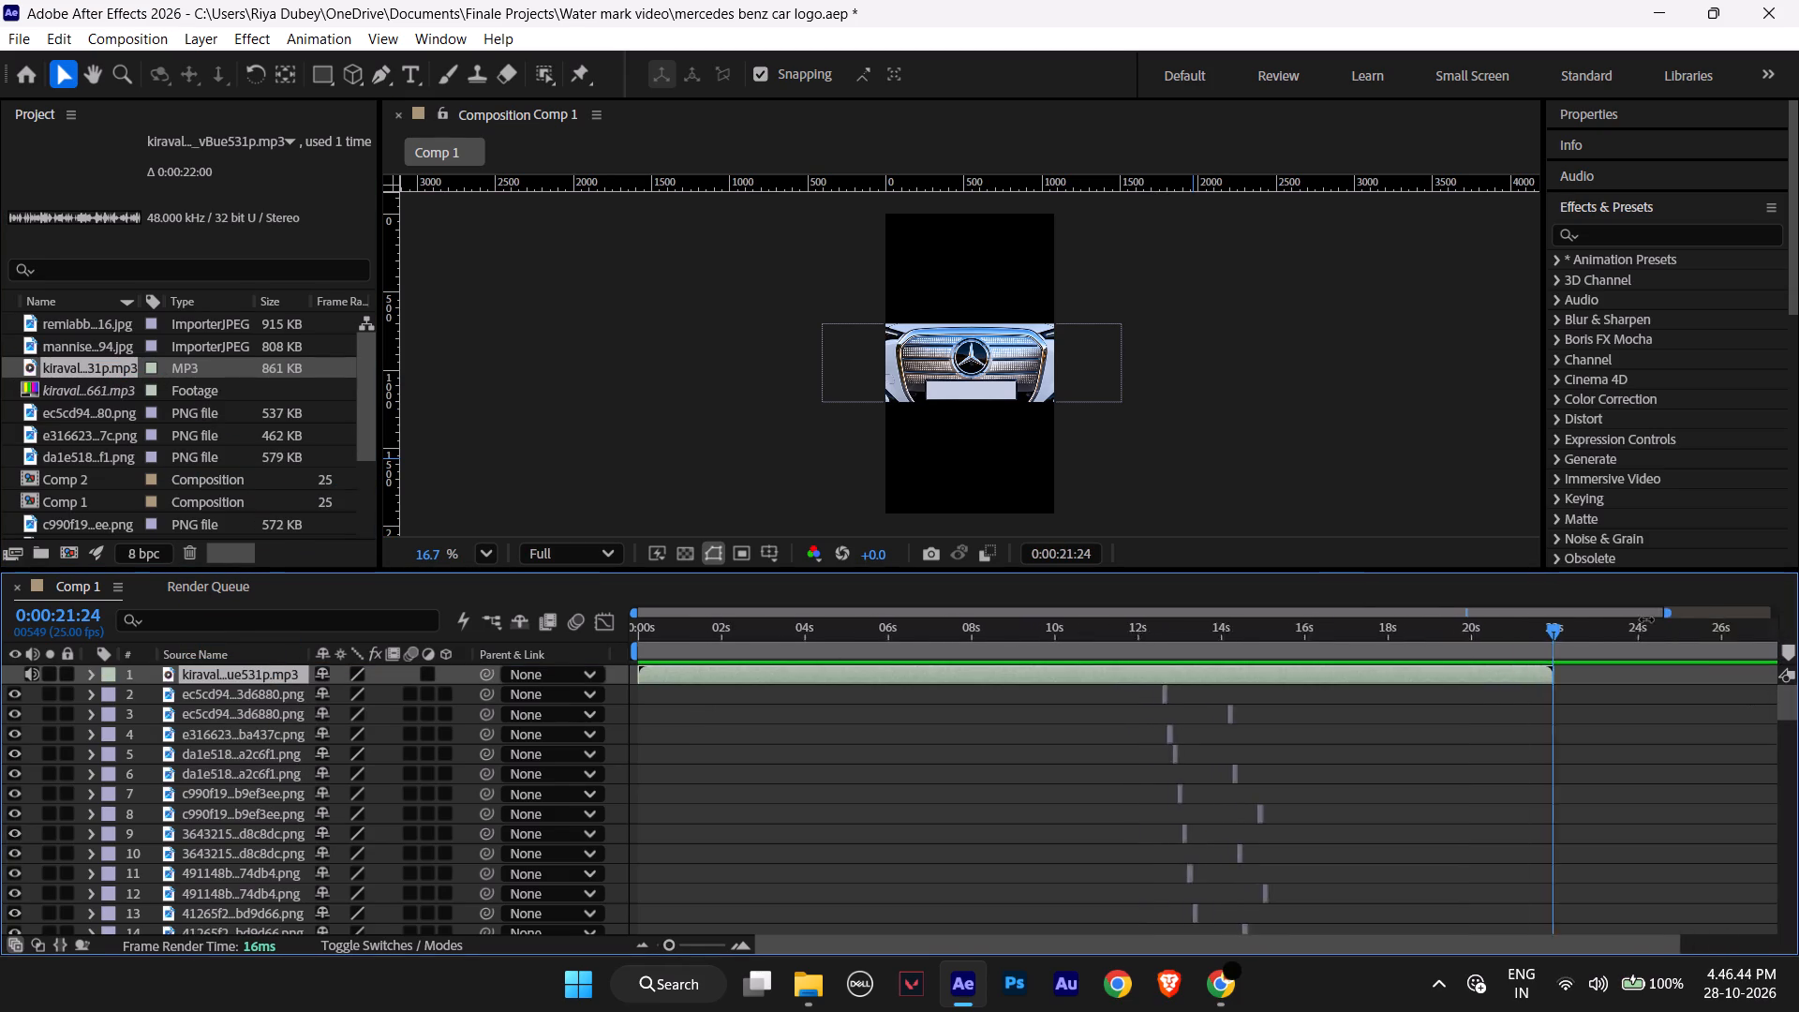
left_click_drag(1646, 619, 1798, 644)
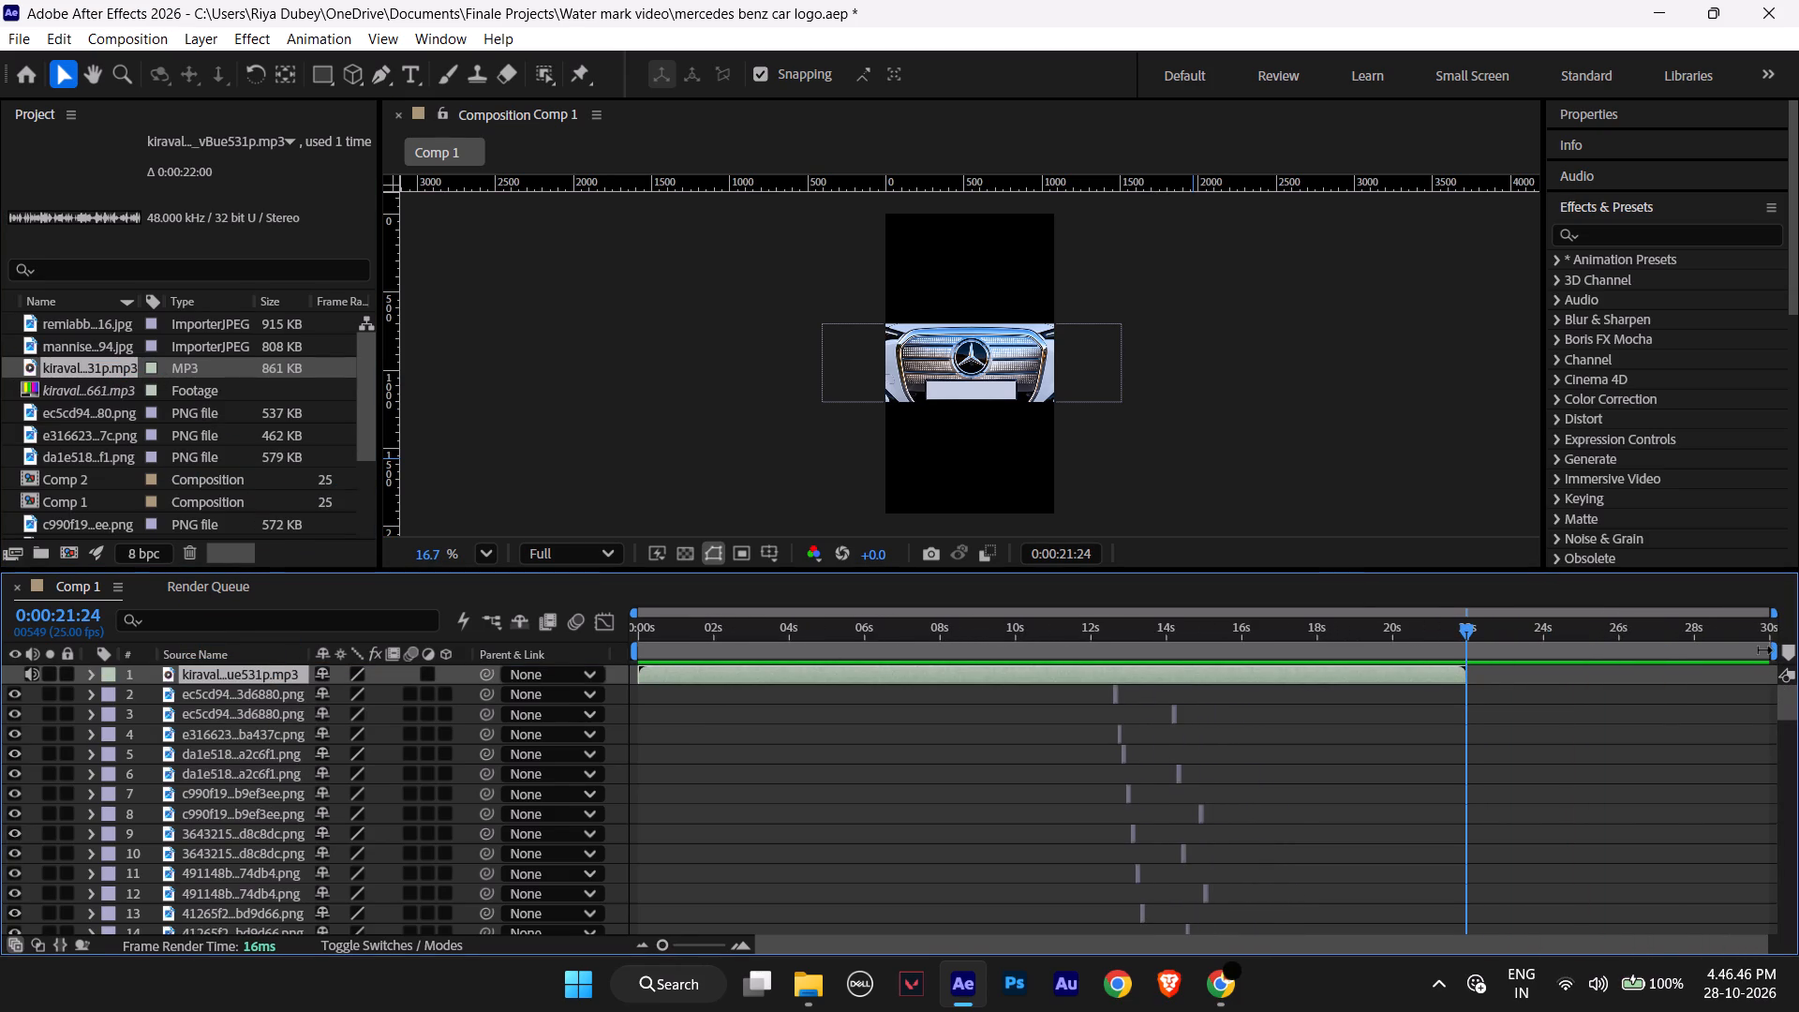
left_click_drag(1772, 650, 1468, 662)
left_click_drag(1770, 613, 1663, 618)
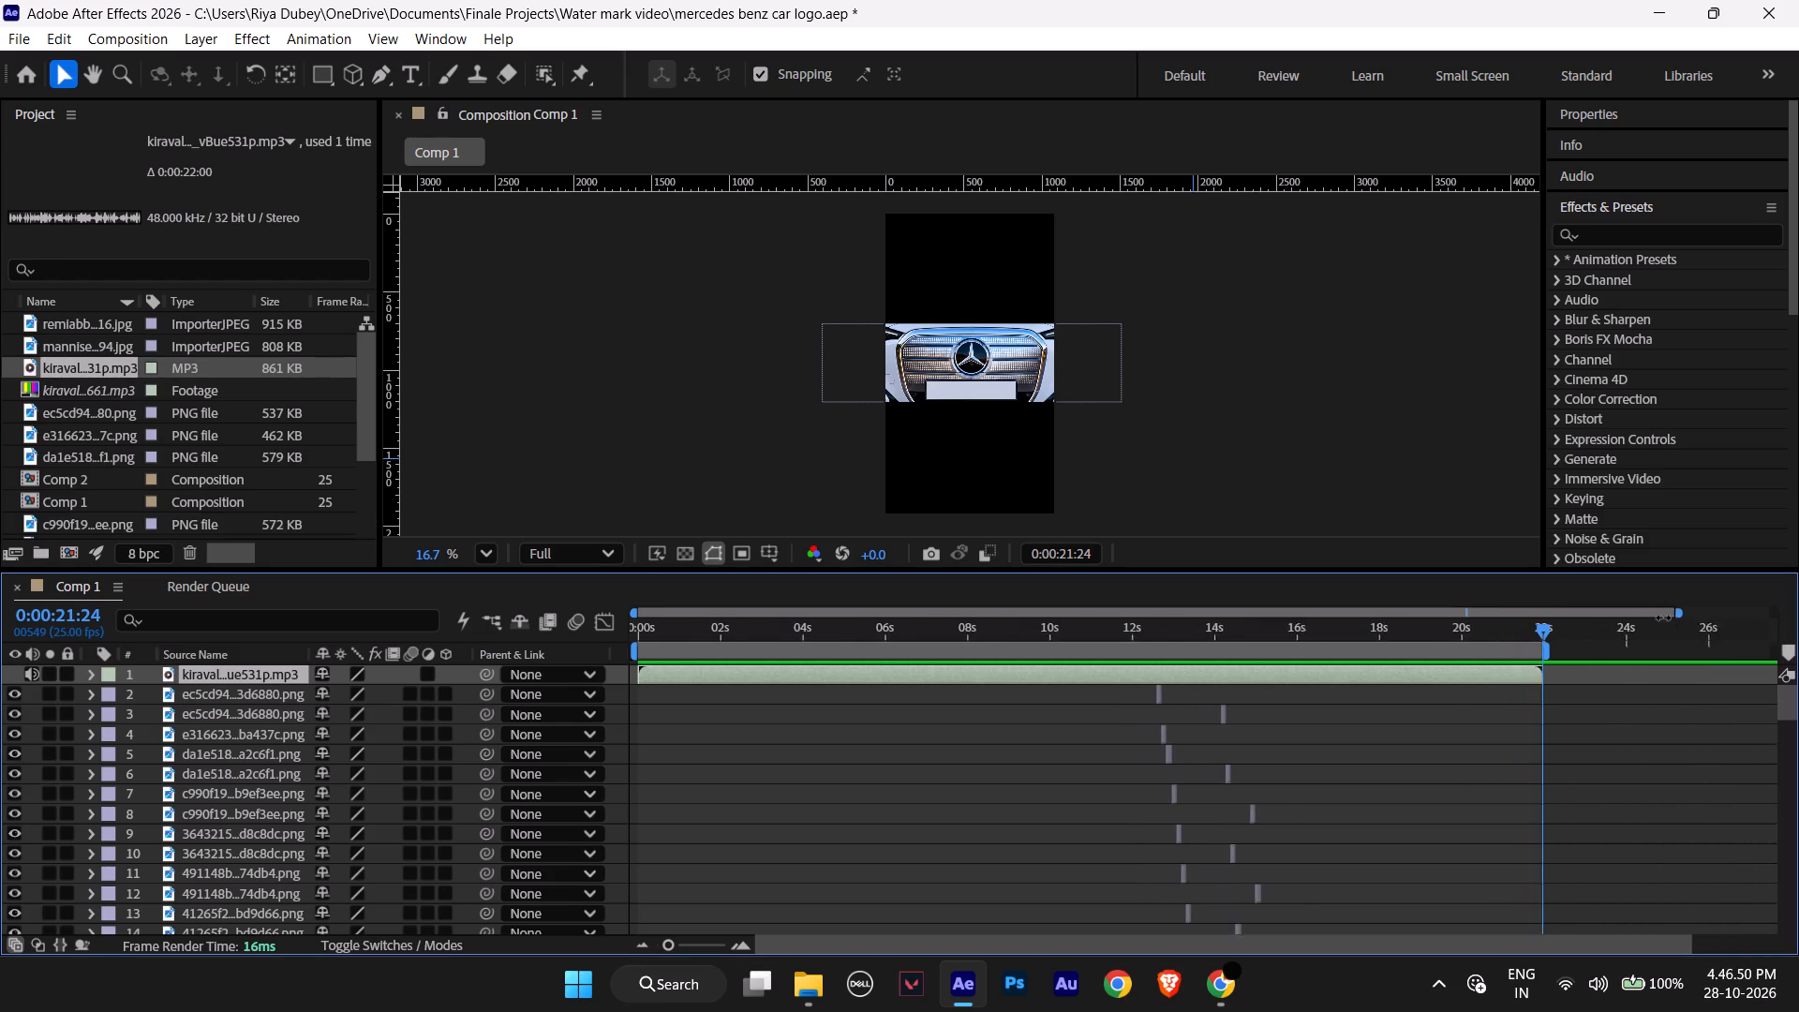
left_click_drag(1663, 618, 1605, 618)
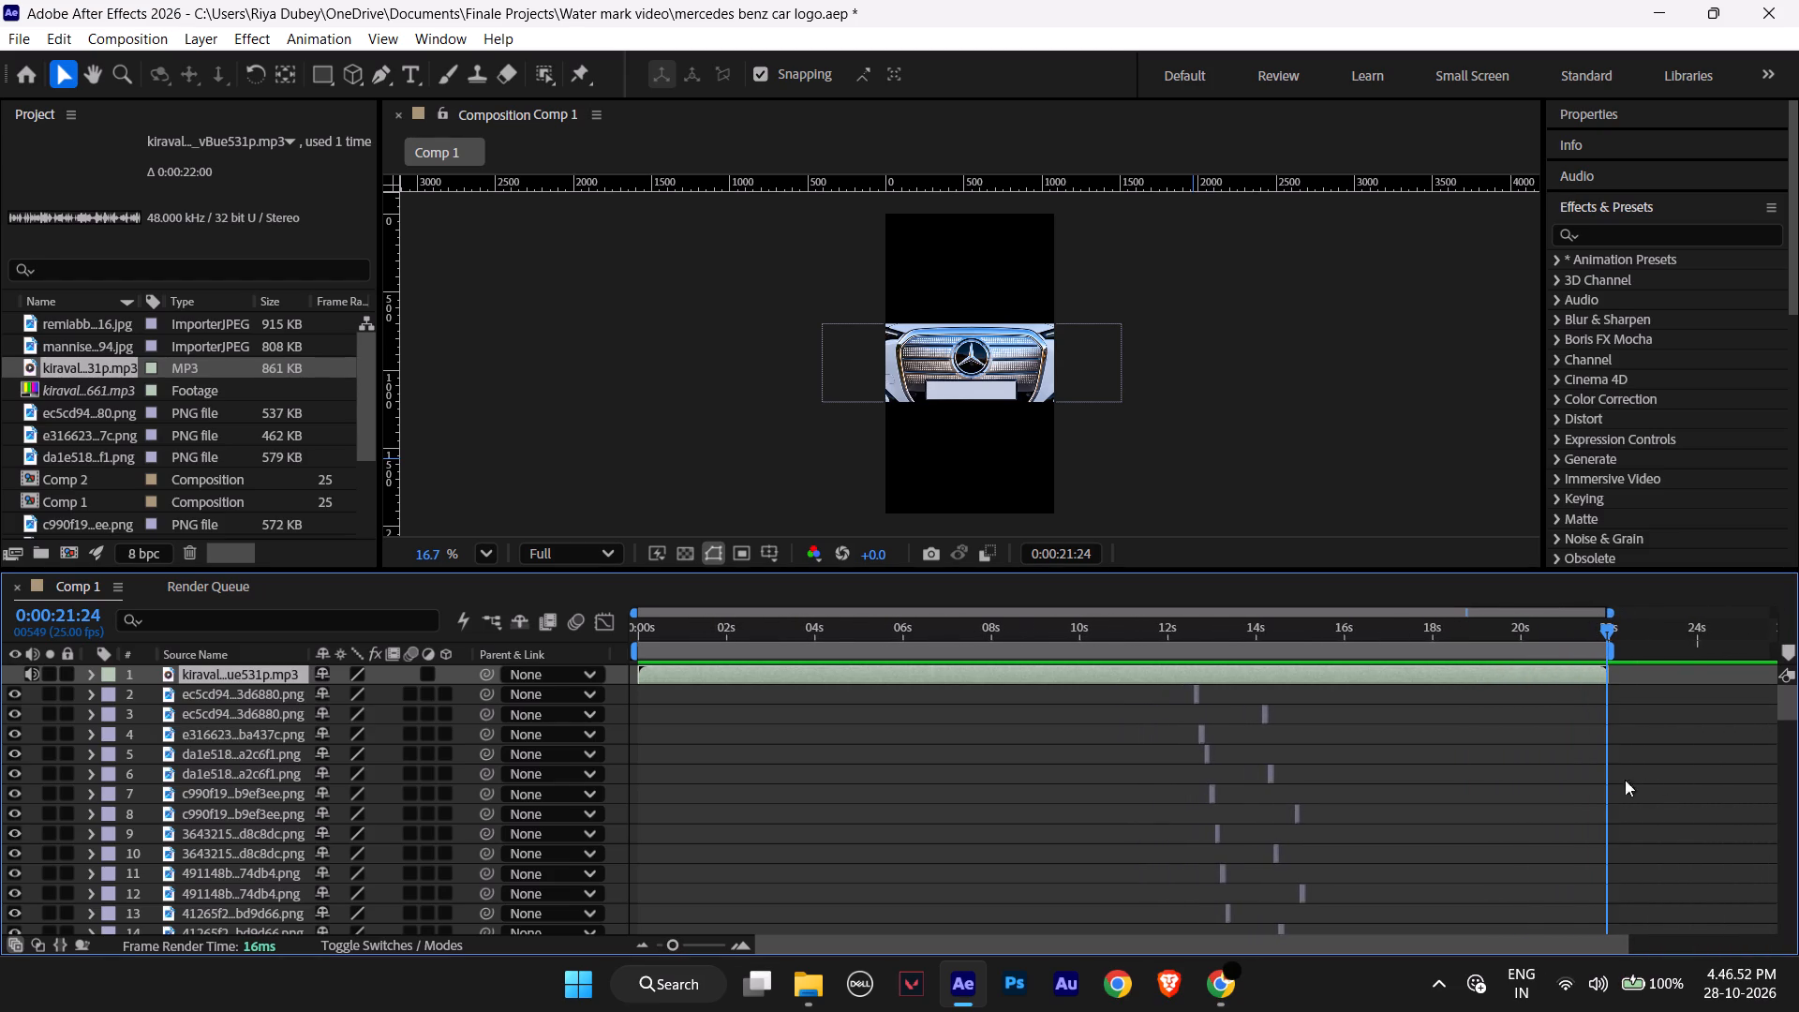
key("space")
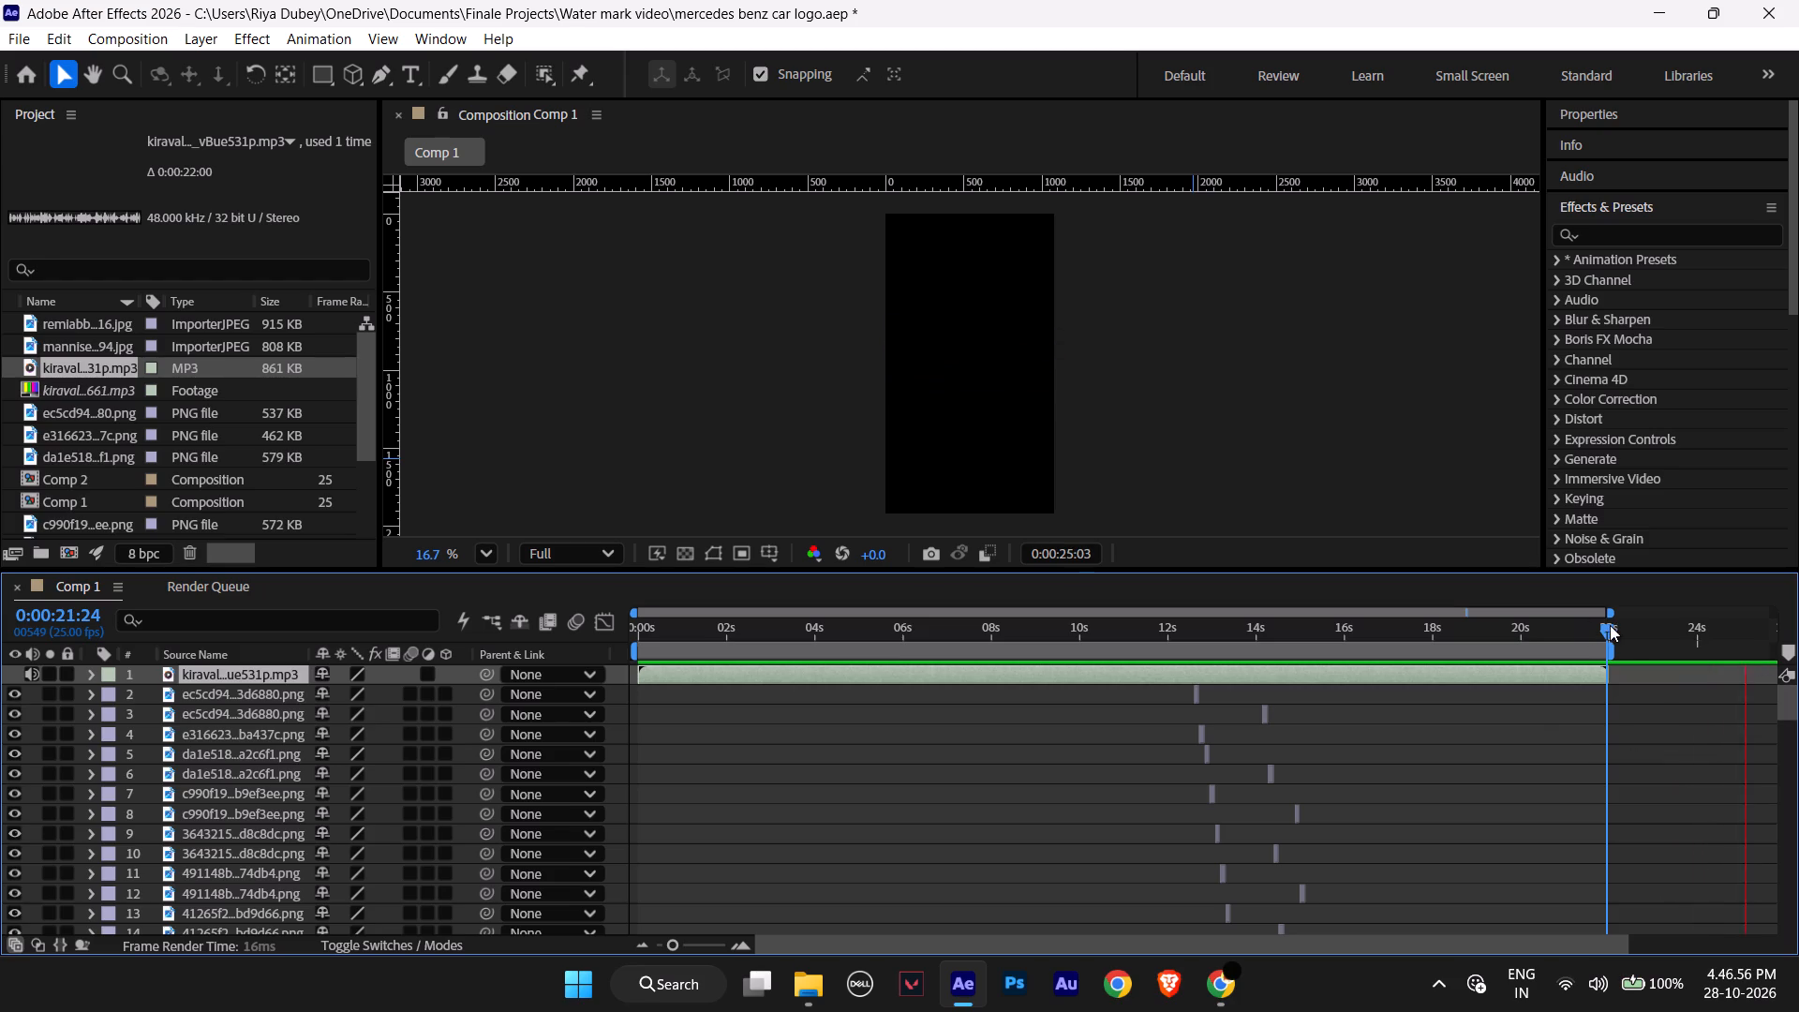
key("space")
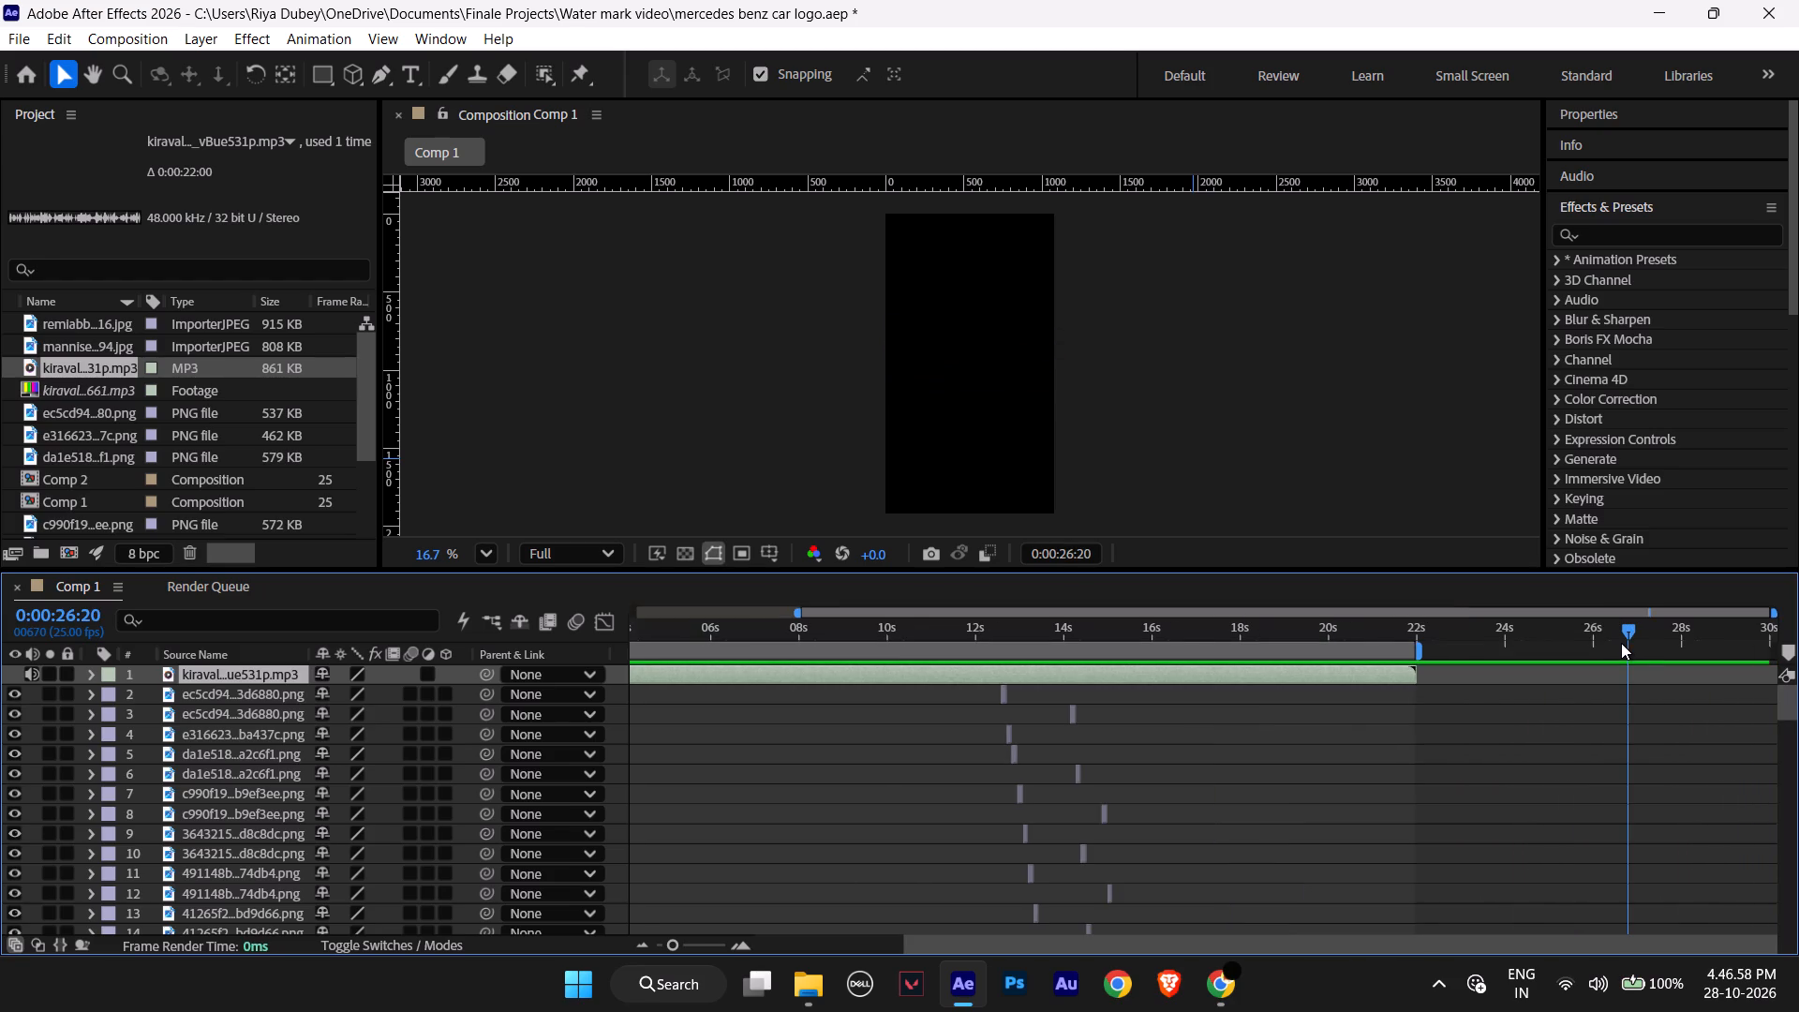
Set Comp 1's duration to 0:00:22:00 in the composition settings.
left_click_drag(1772, 611, 1586, 620)
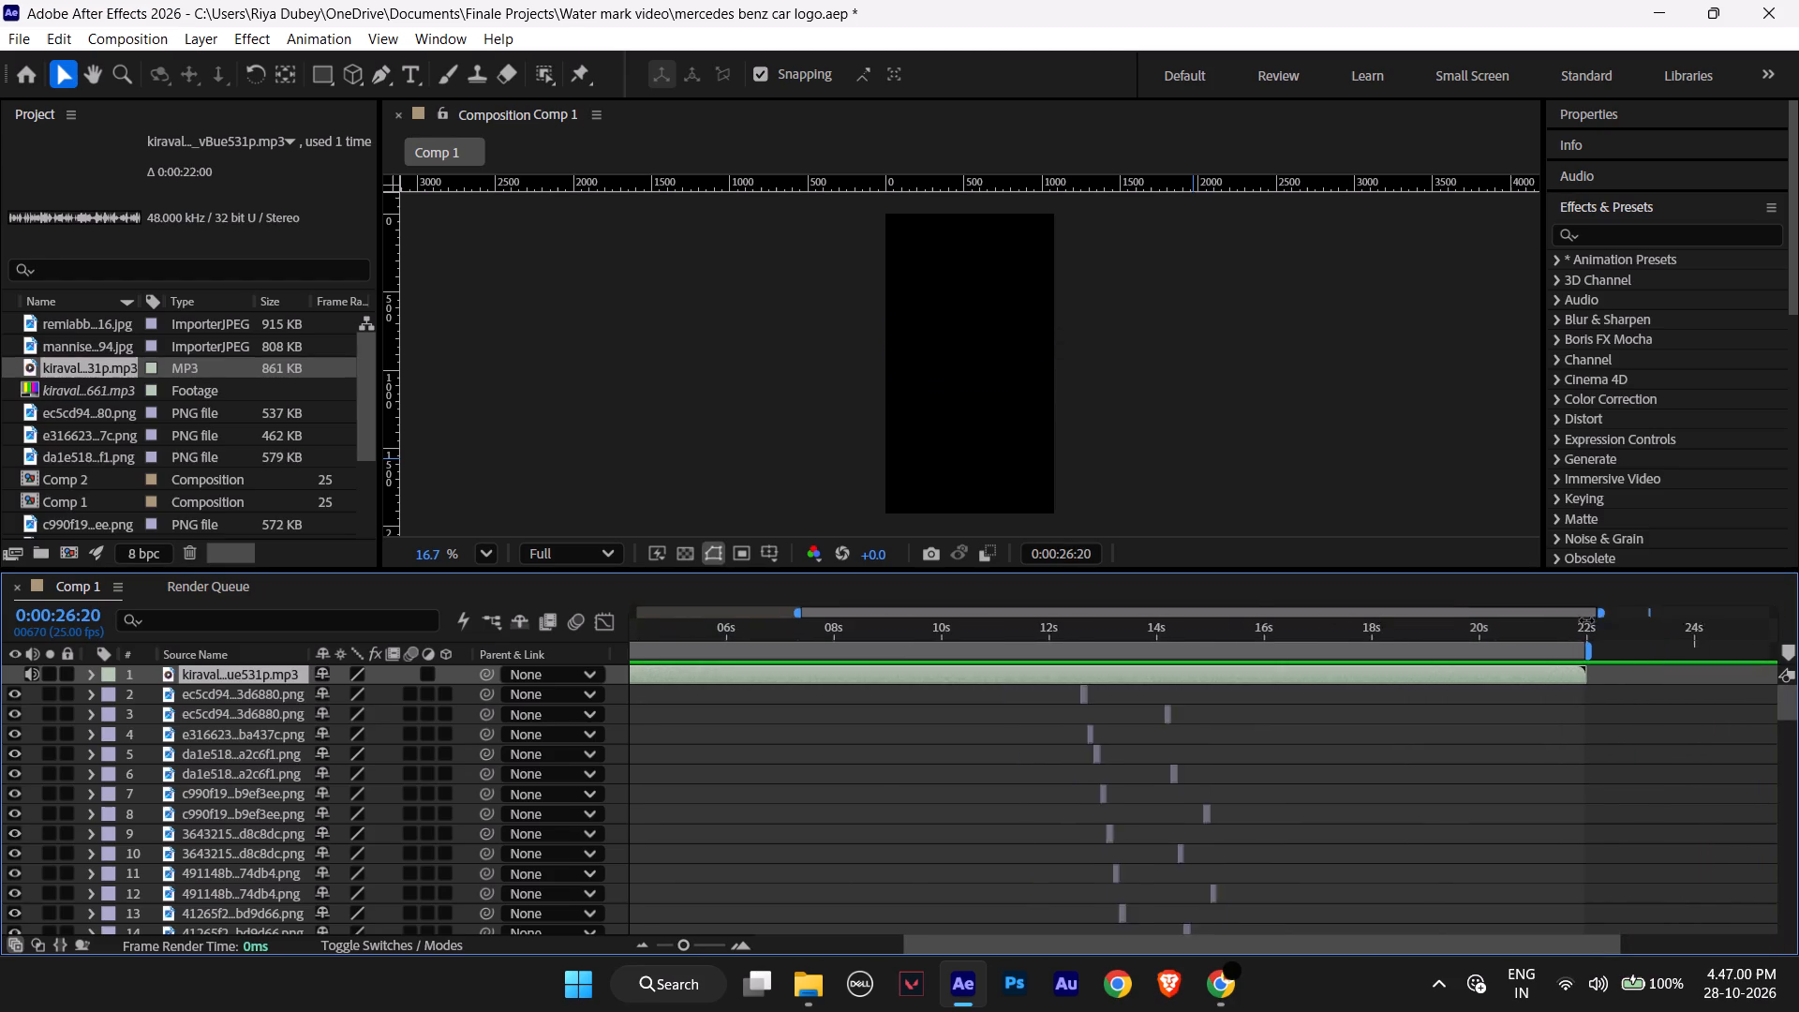
left_click_drag(1586, 620, 1591, 621)
left_click(120, 39)
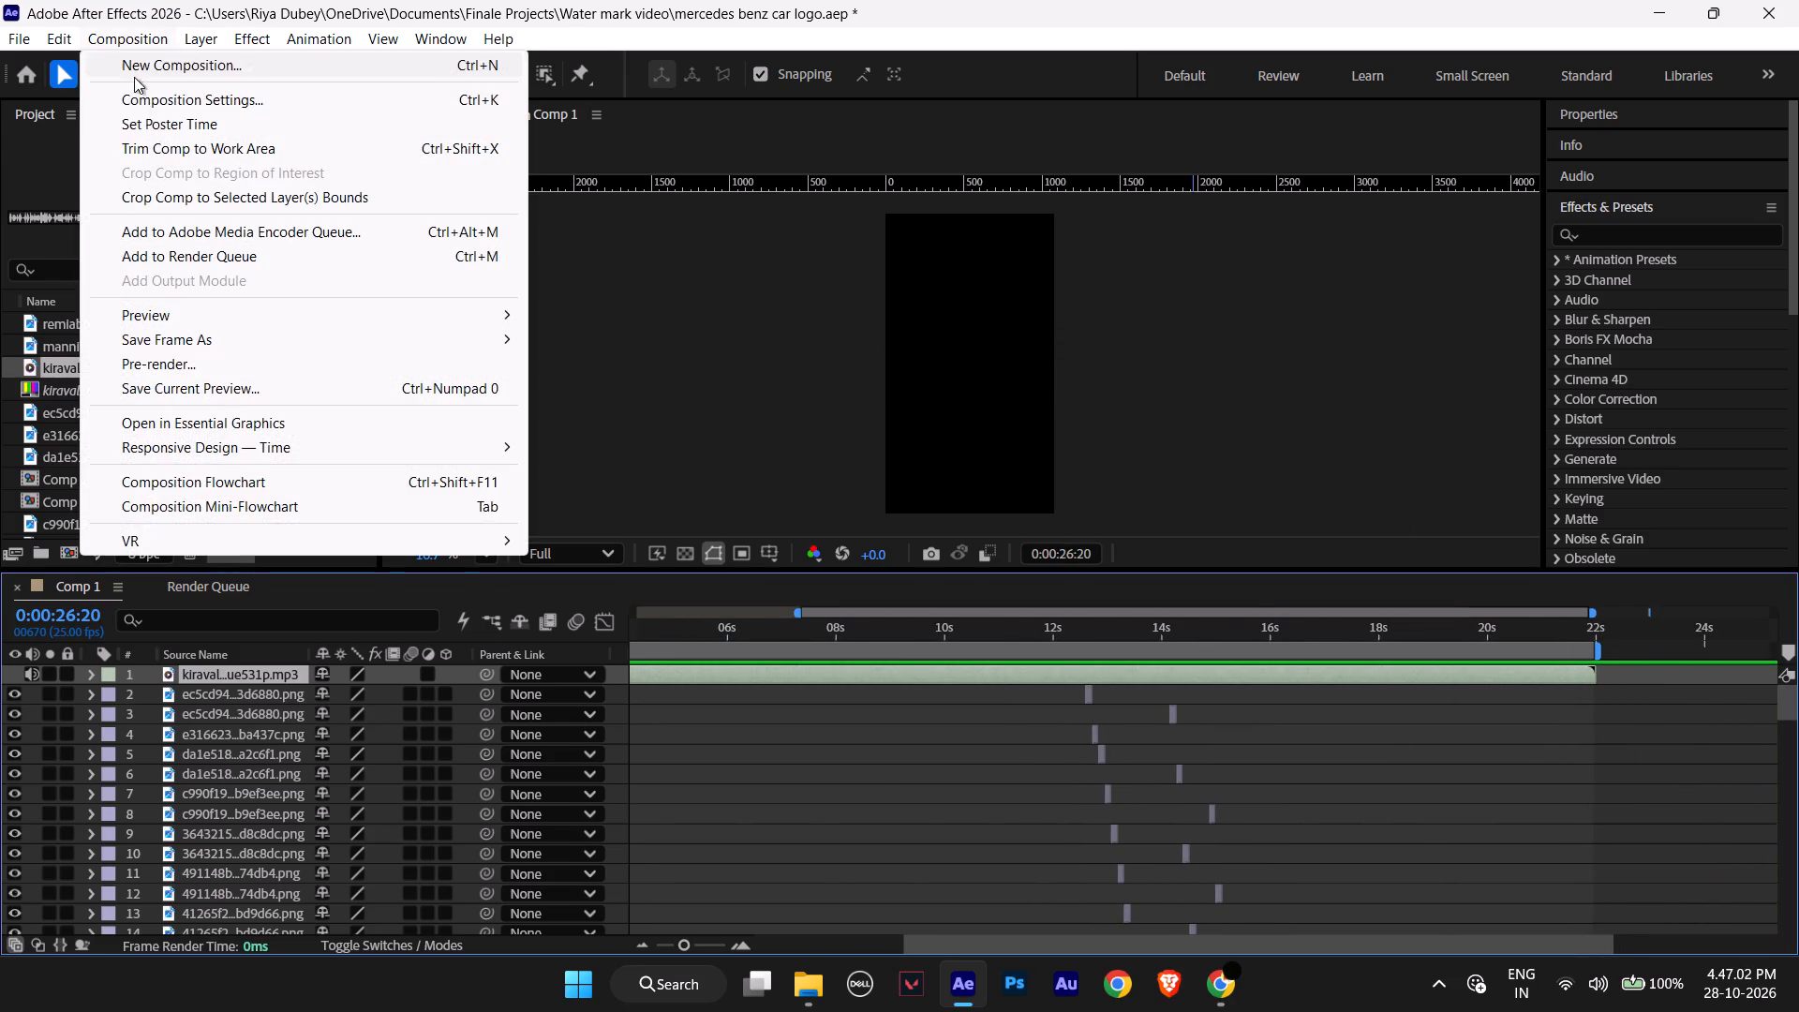
left_click(155, 100)
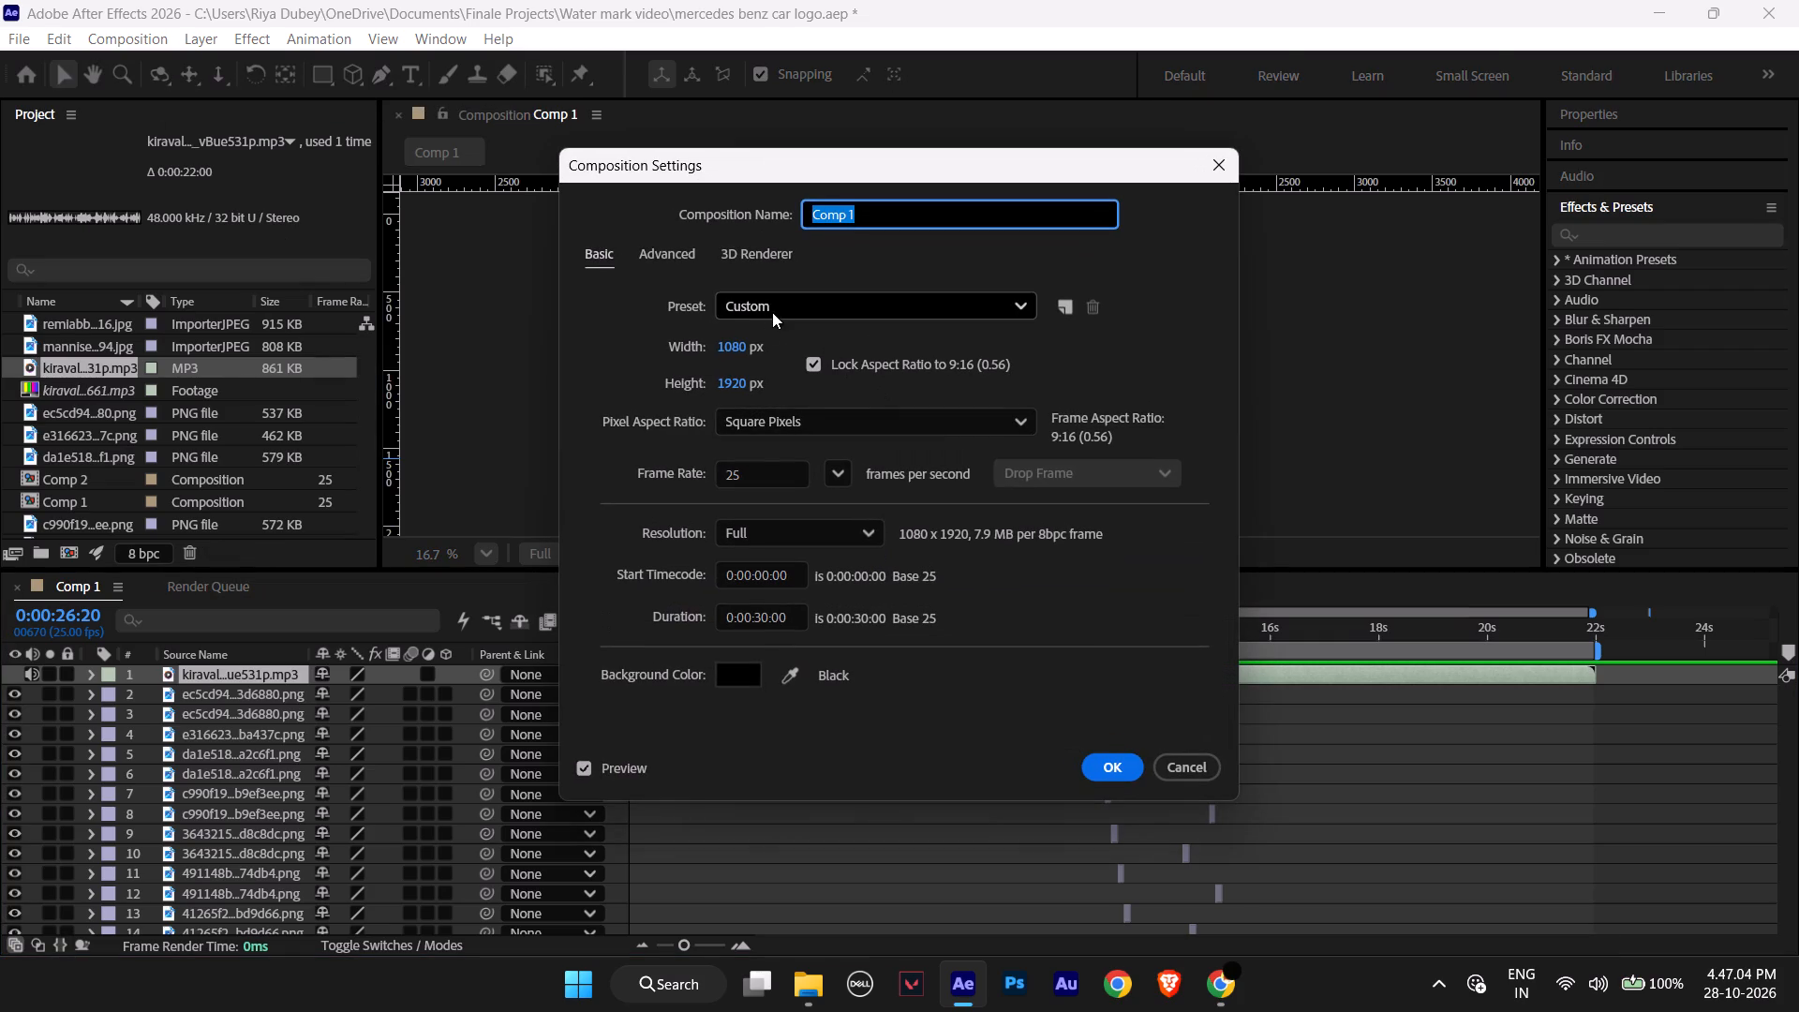
left_click(766, 623)
key("BackSpace")
key("BackSpace")
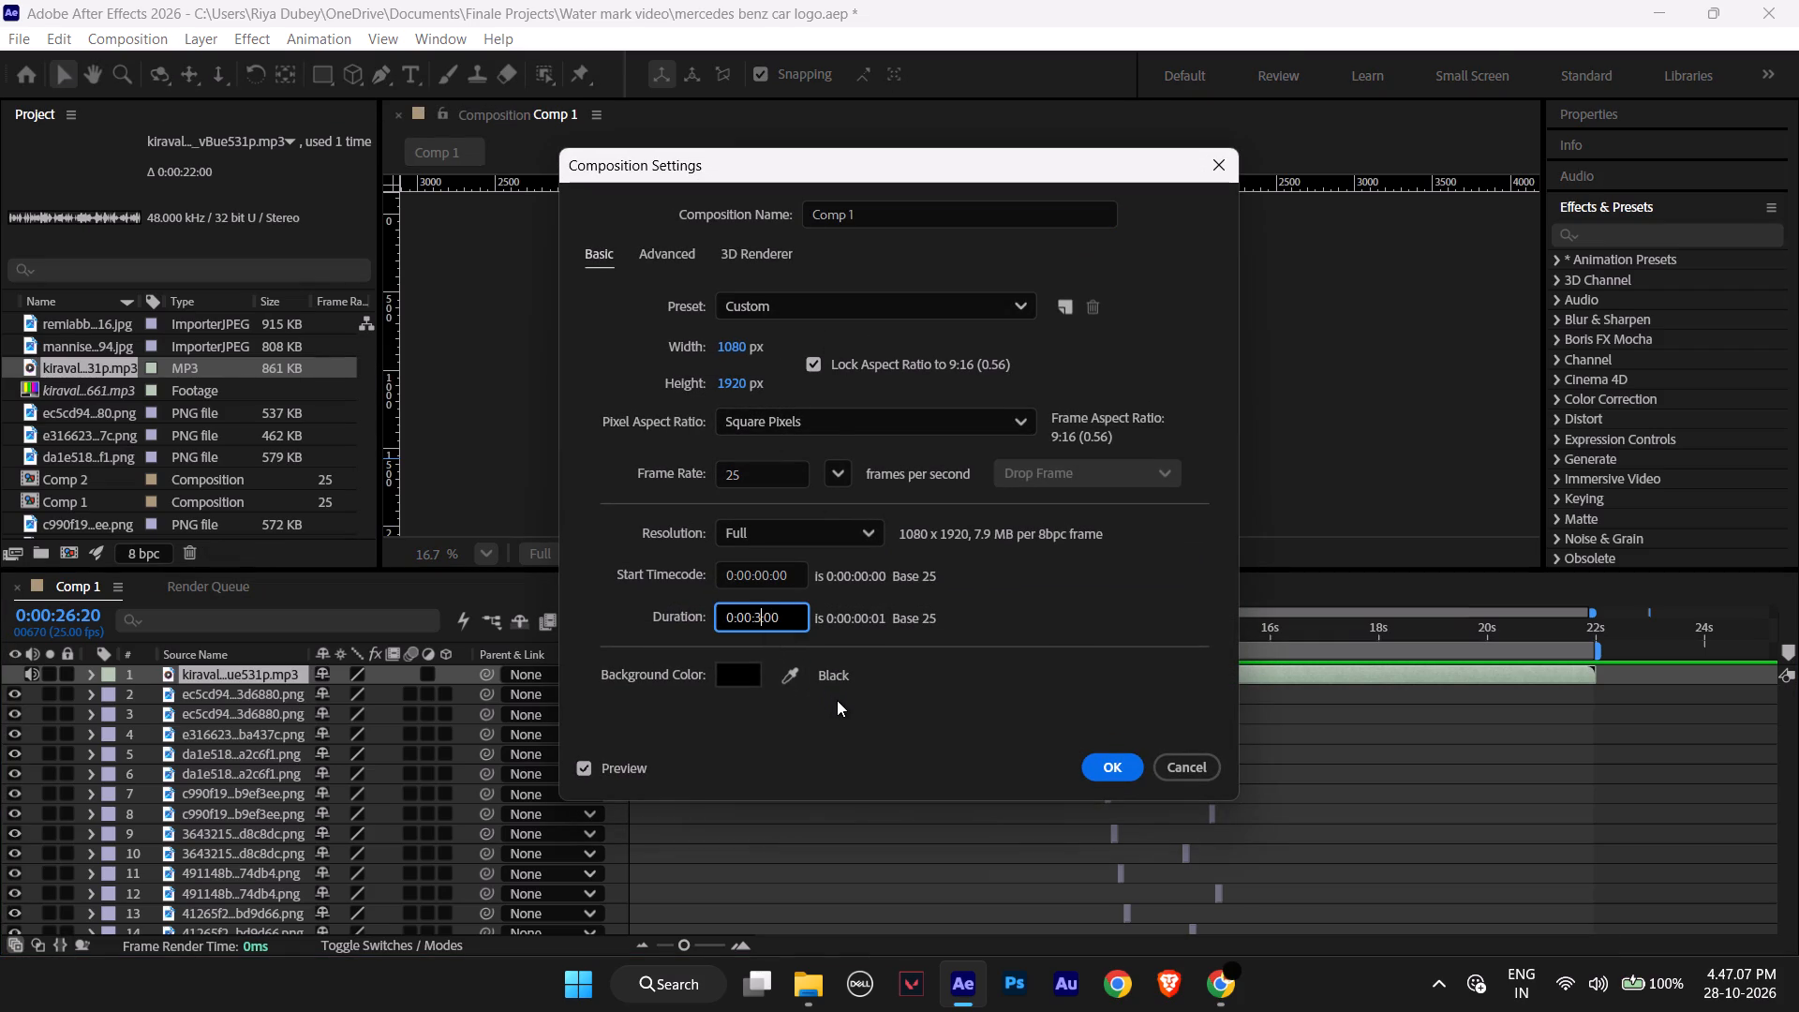
type("22")
key("Return")
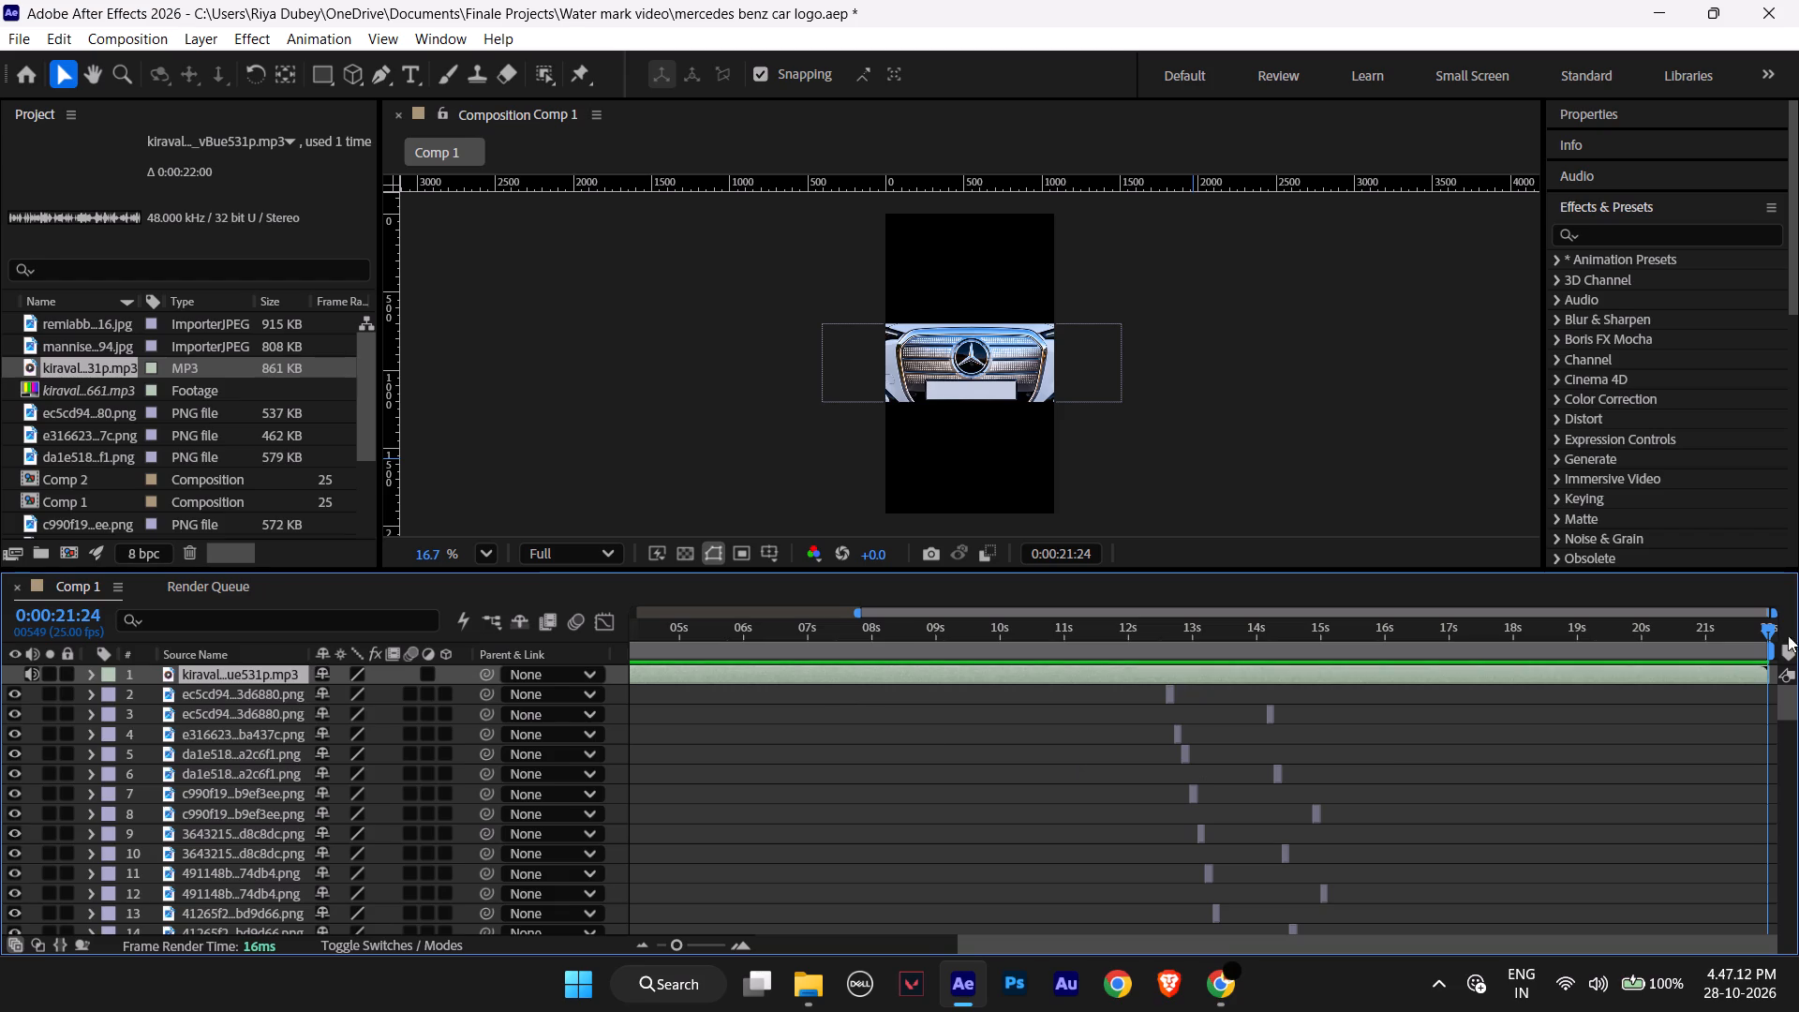
Preview the shortened Comp 1 with its new audio from 0:00:00:00.
left_click_drag(1767, 631, 429, 681)
key("space")
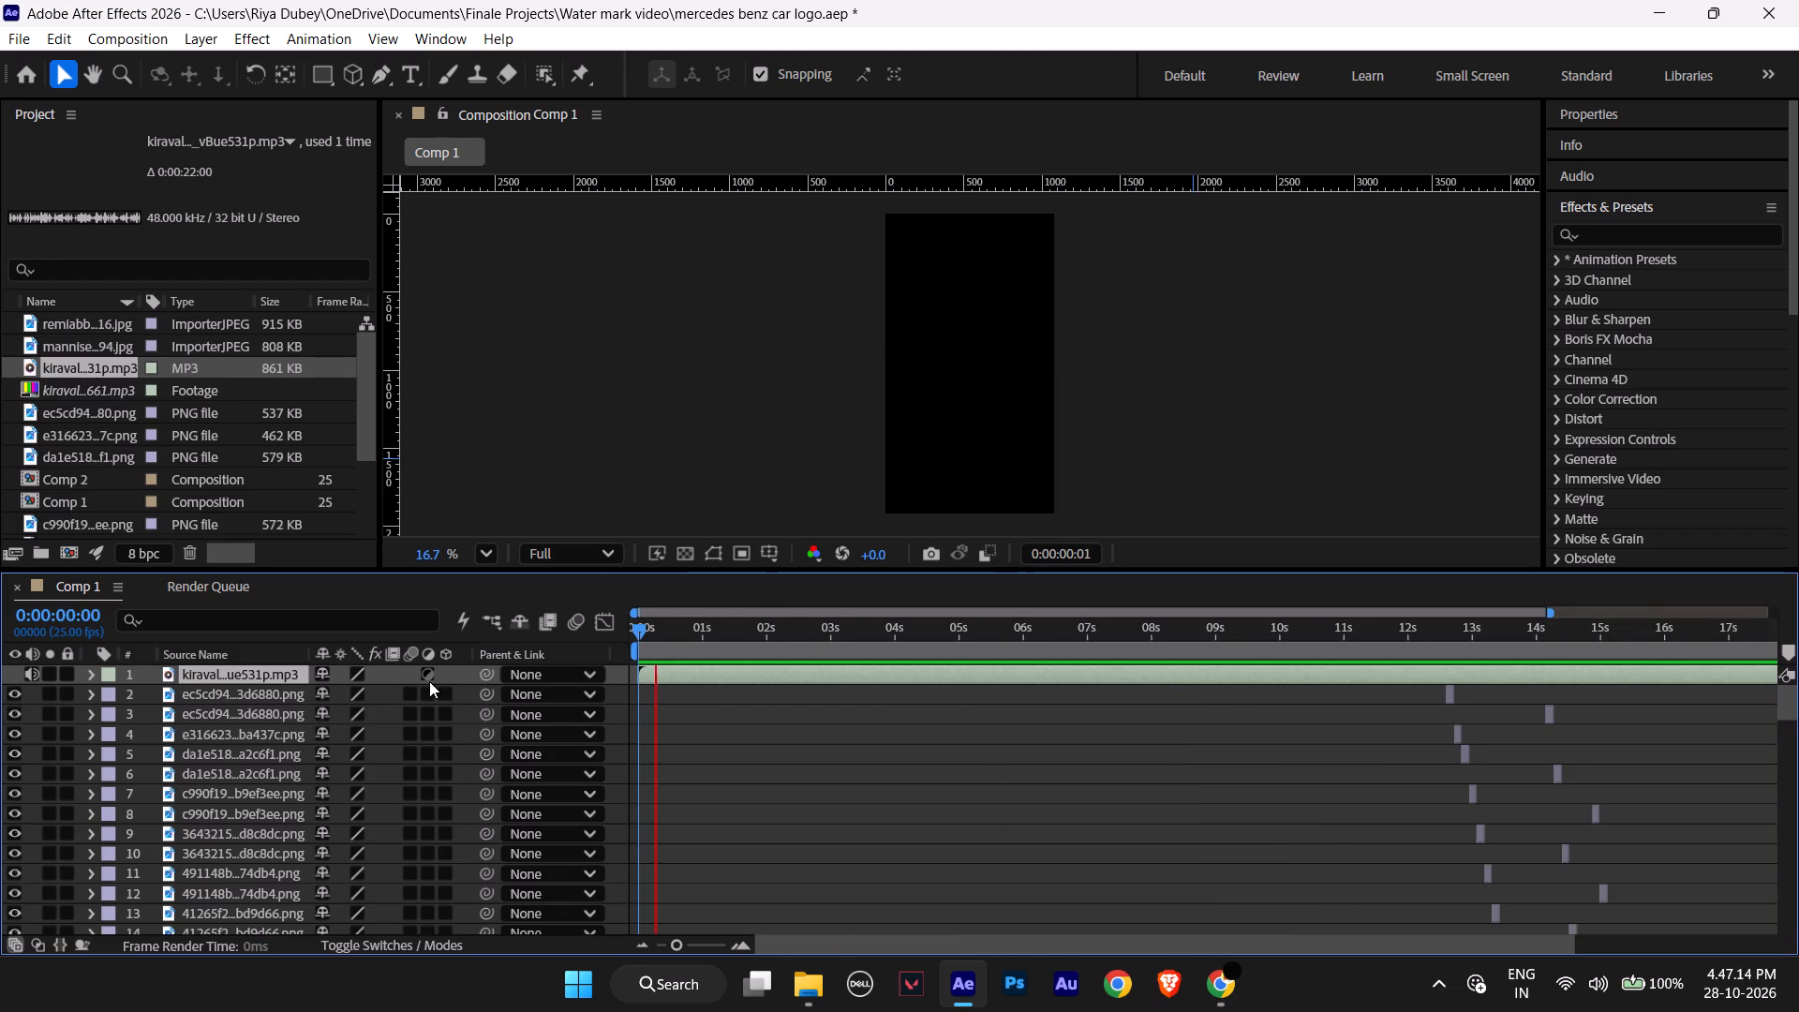
left_click_drag(1553, 614, 1798, 607)
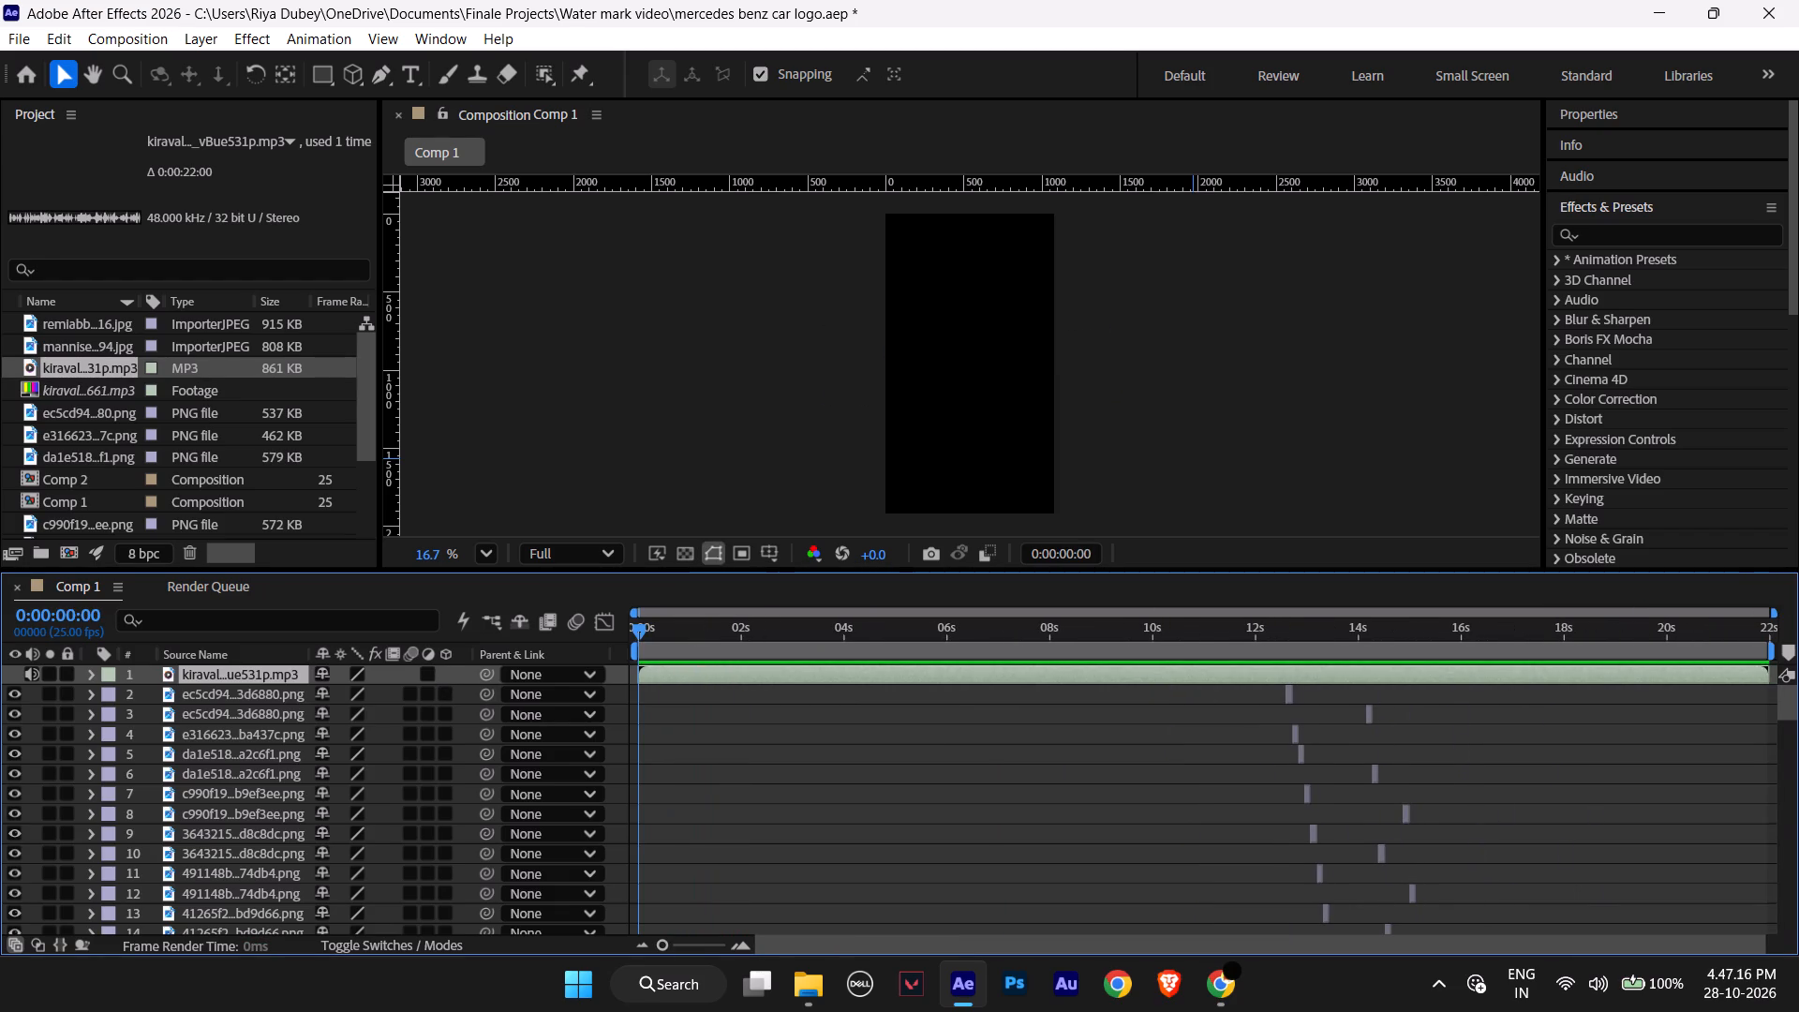
key("space")
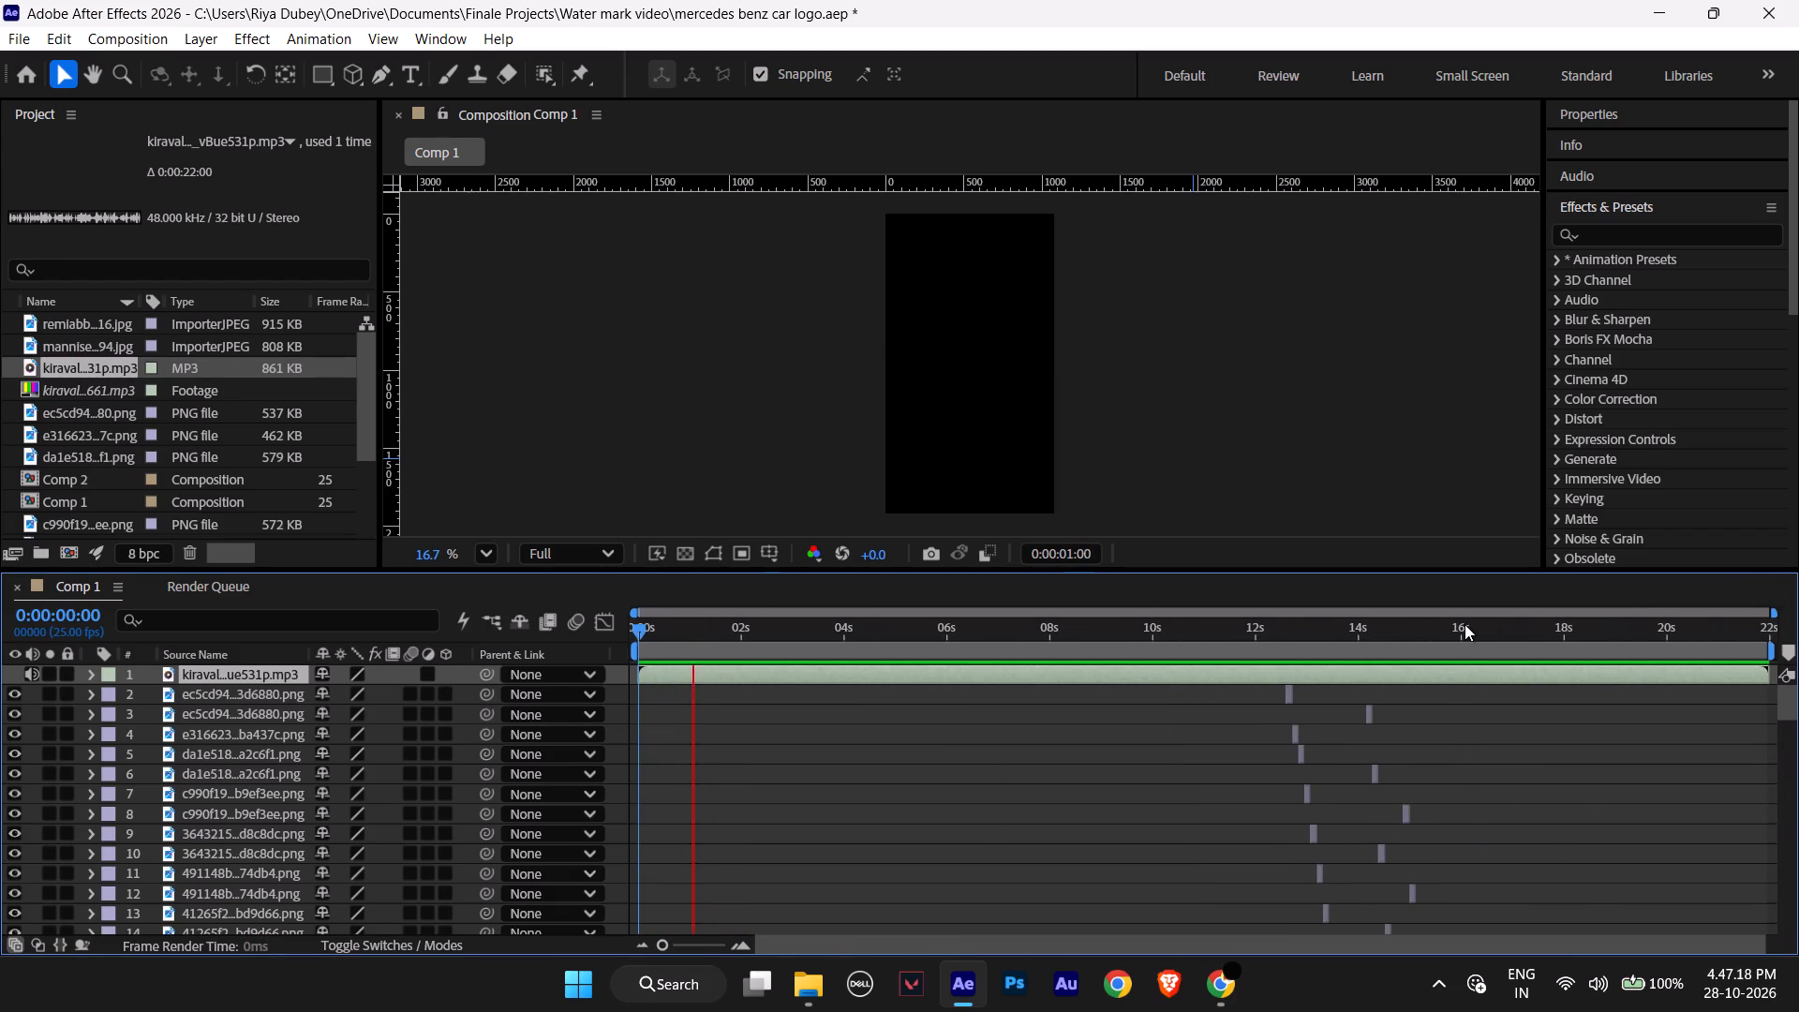
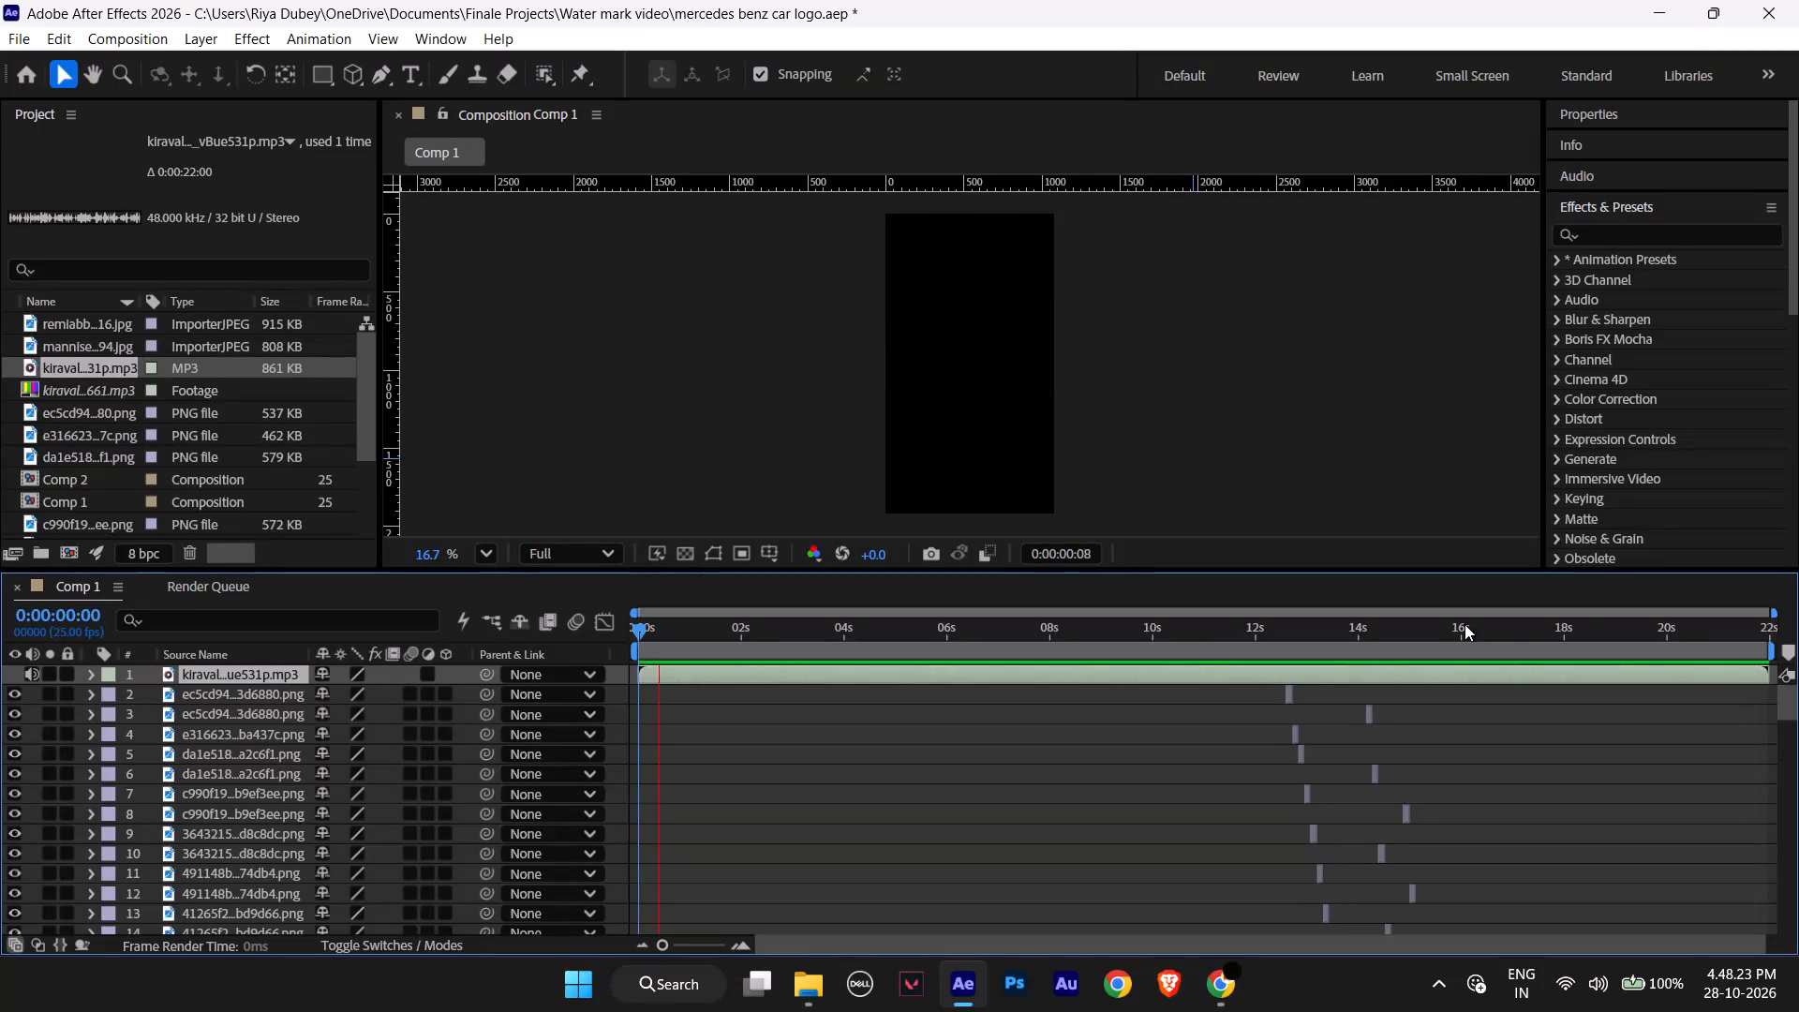
Stop the preview, switch to Clideo in Chrome, reopen the 22-second cut for editing, disable its fade-out, and export and download the MP3.
key("space")
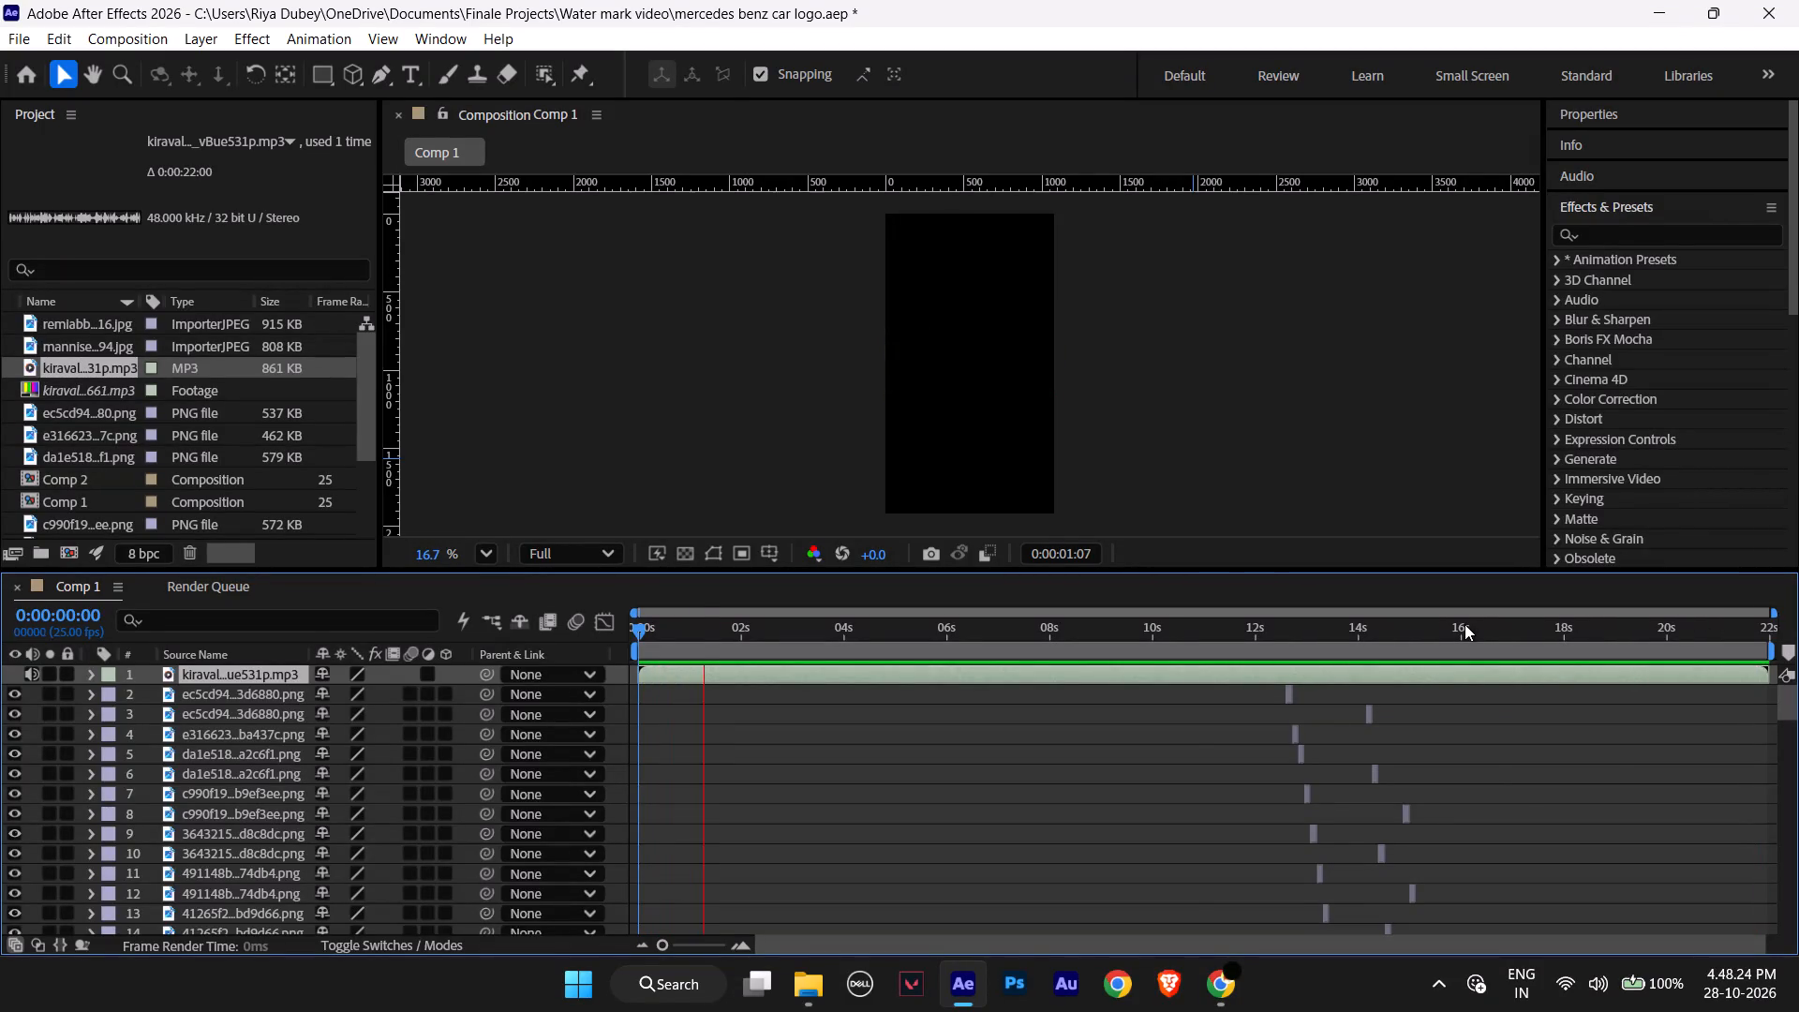
left_click(1202, 990)
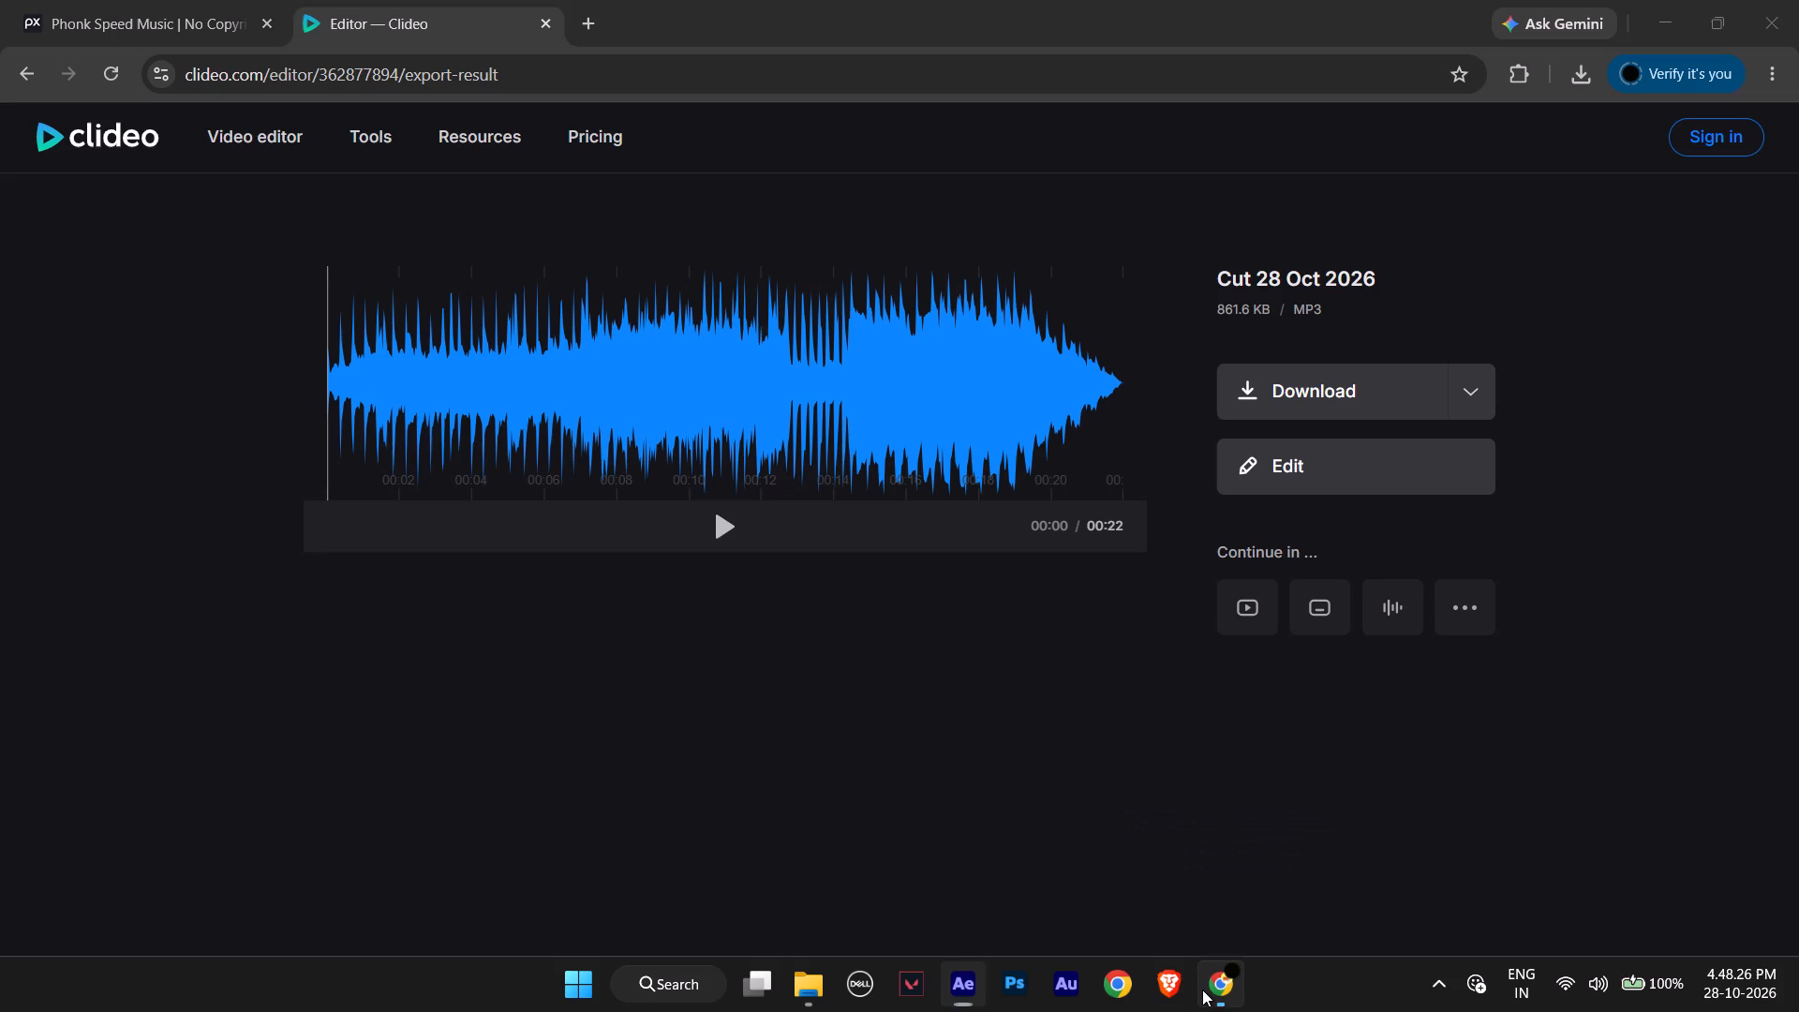
left_click(1327, 468)
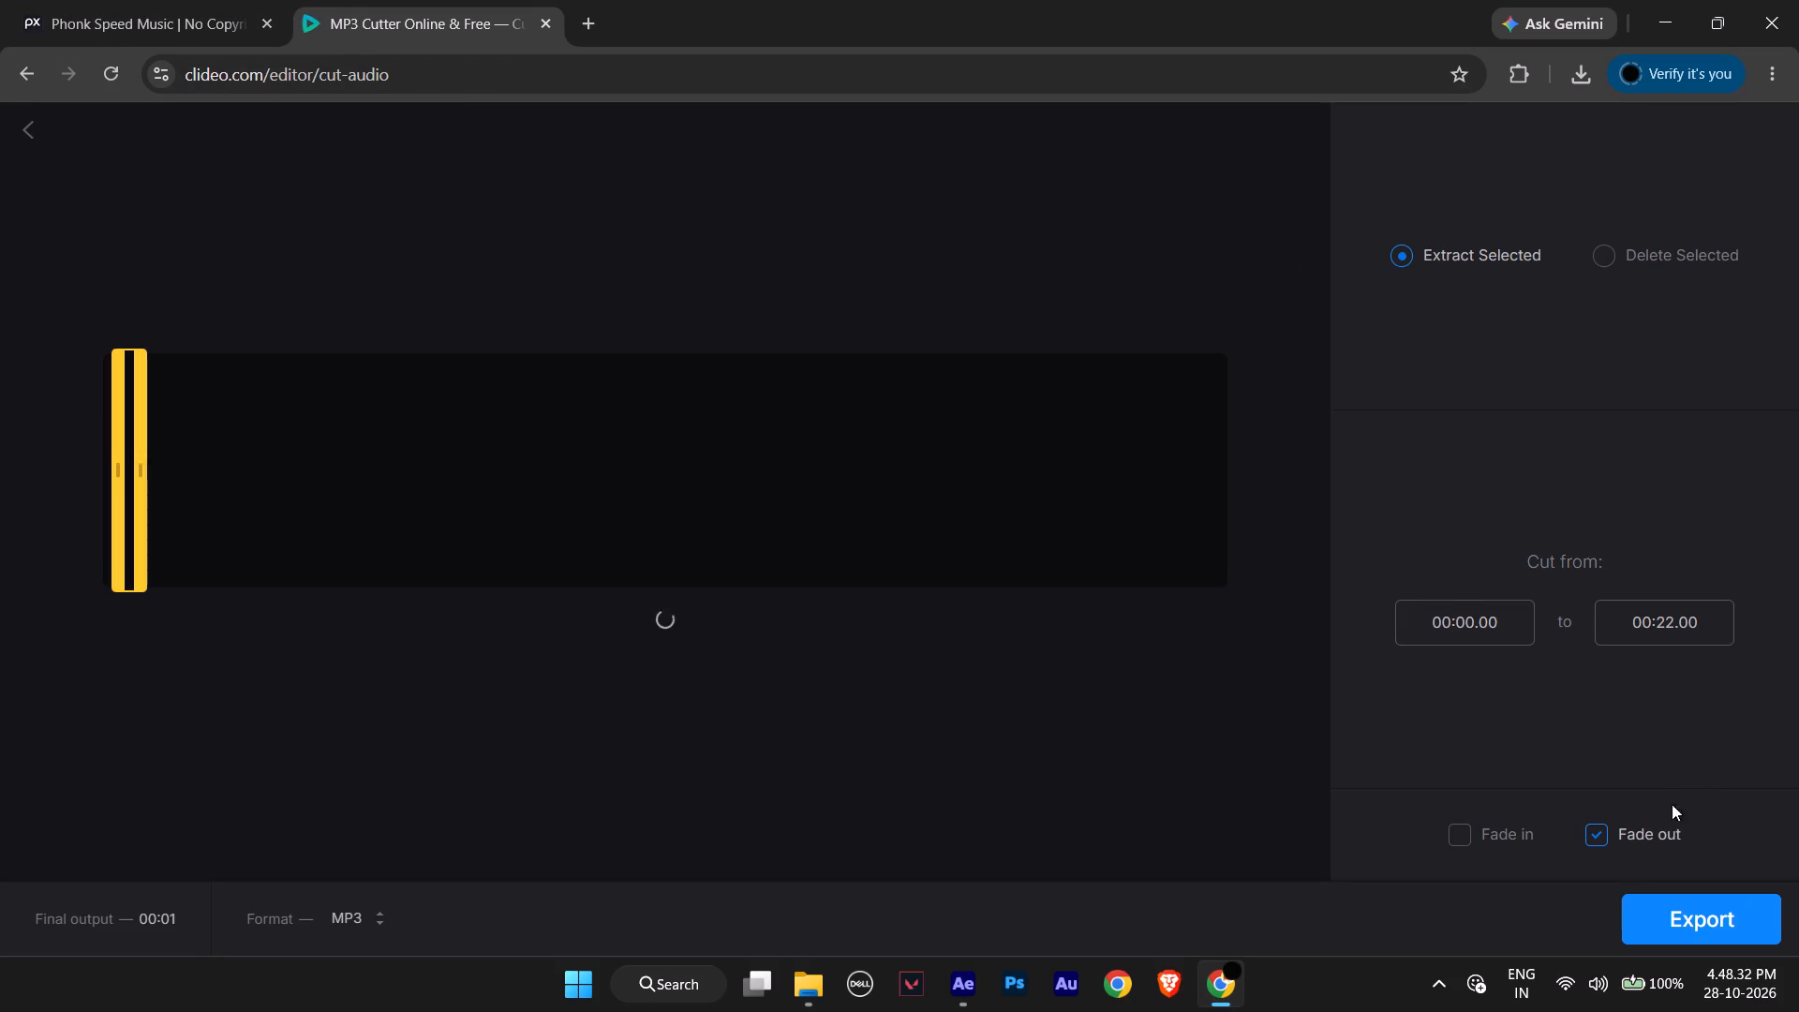
left_click(1601, 854)
left_click(1732, 938)
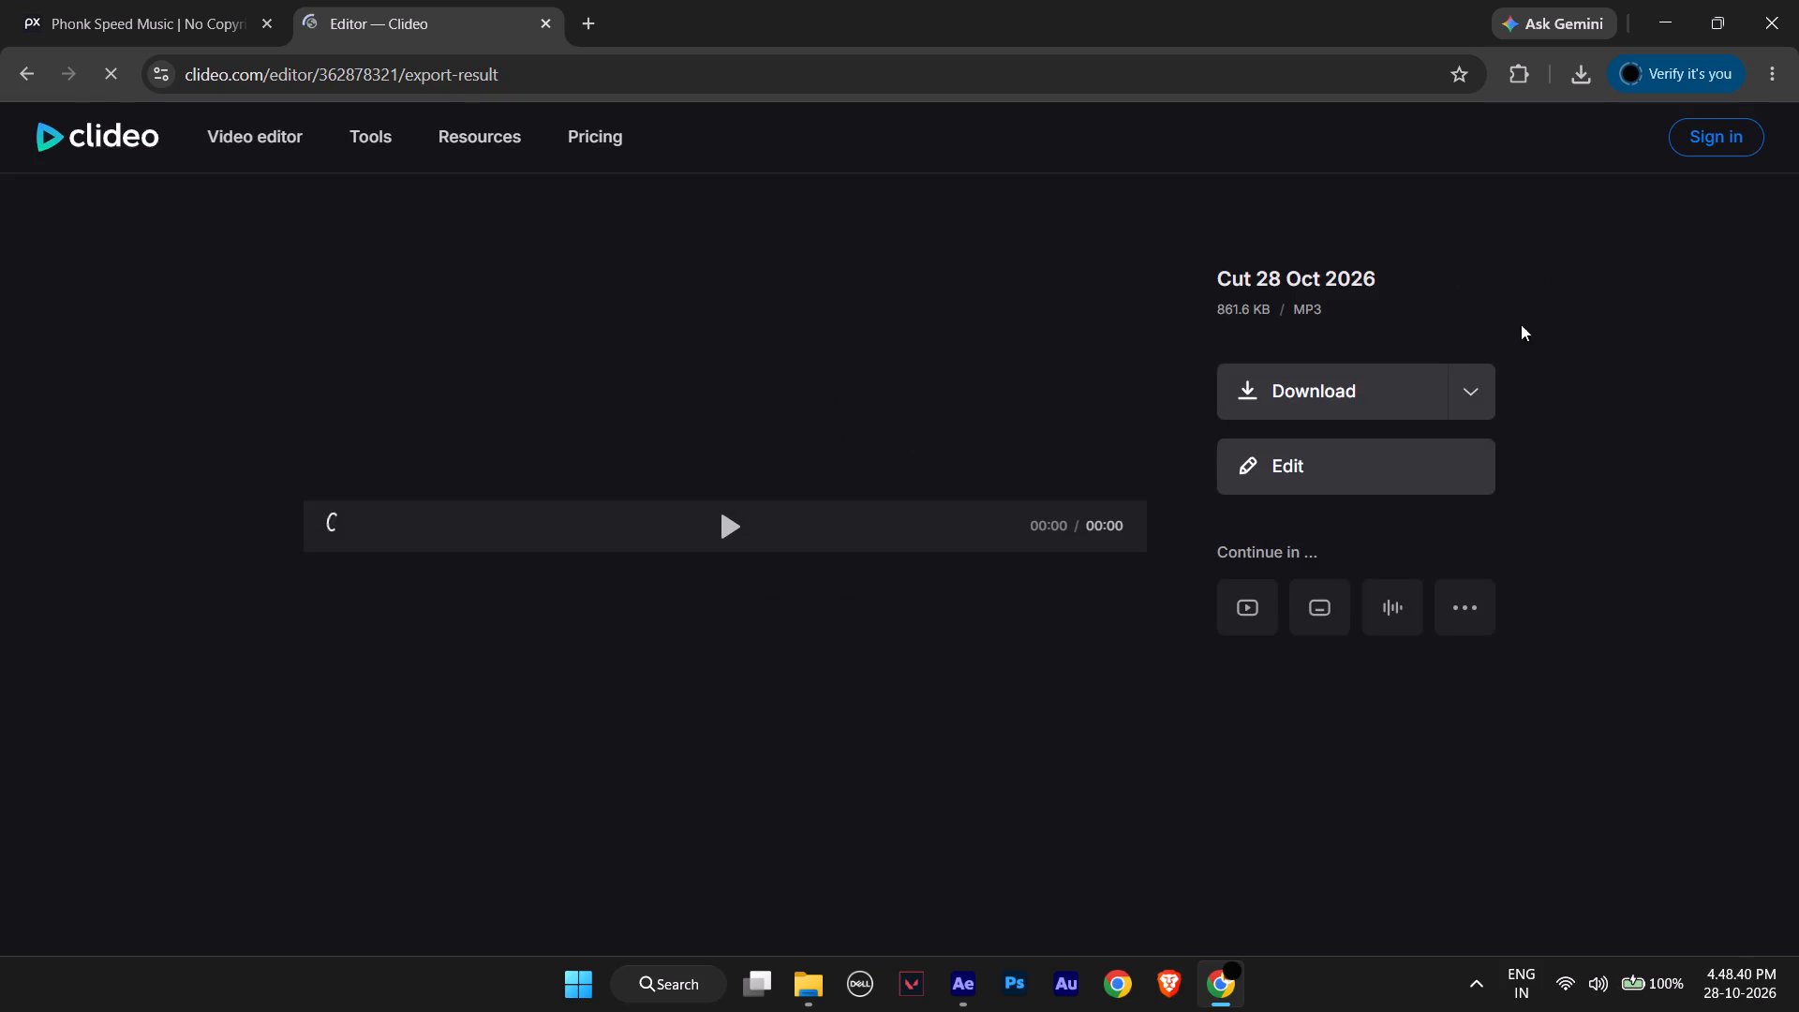
left_click(1371, 390)
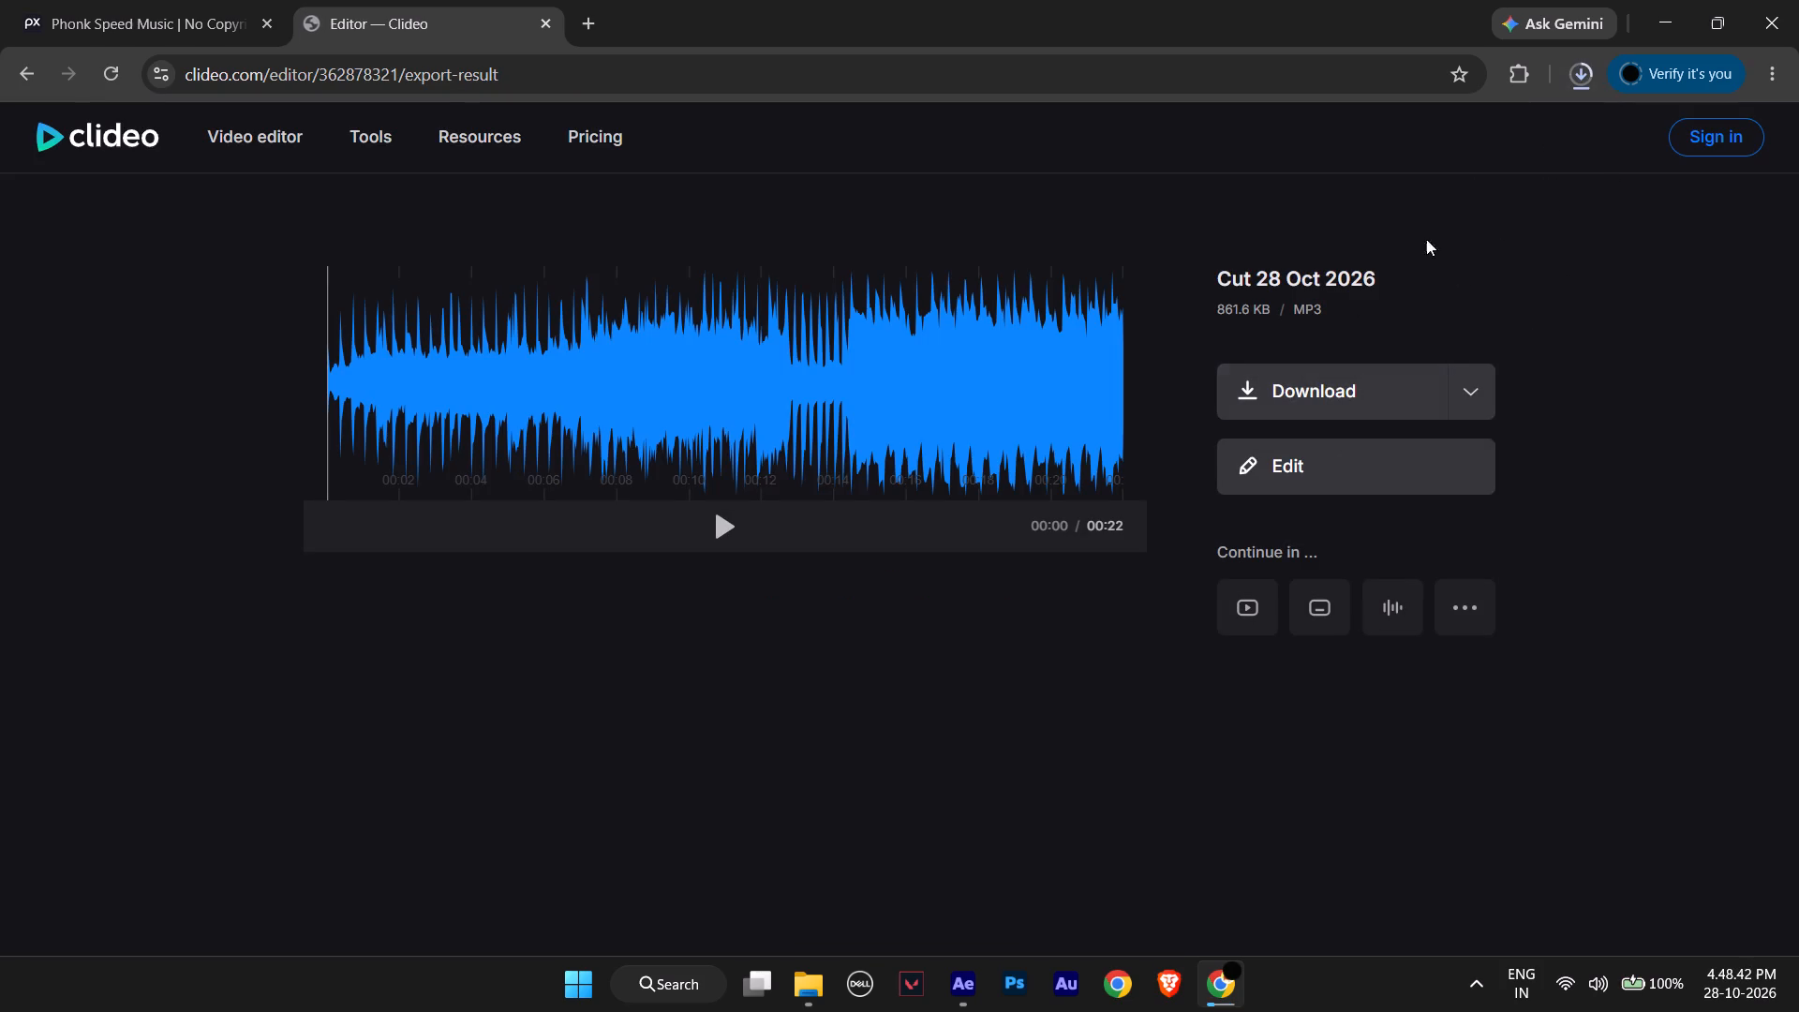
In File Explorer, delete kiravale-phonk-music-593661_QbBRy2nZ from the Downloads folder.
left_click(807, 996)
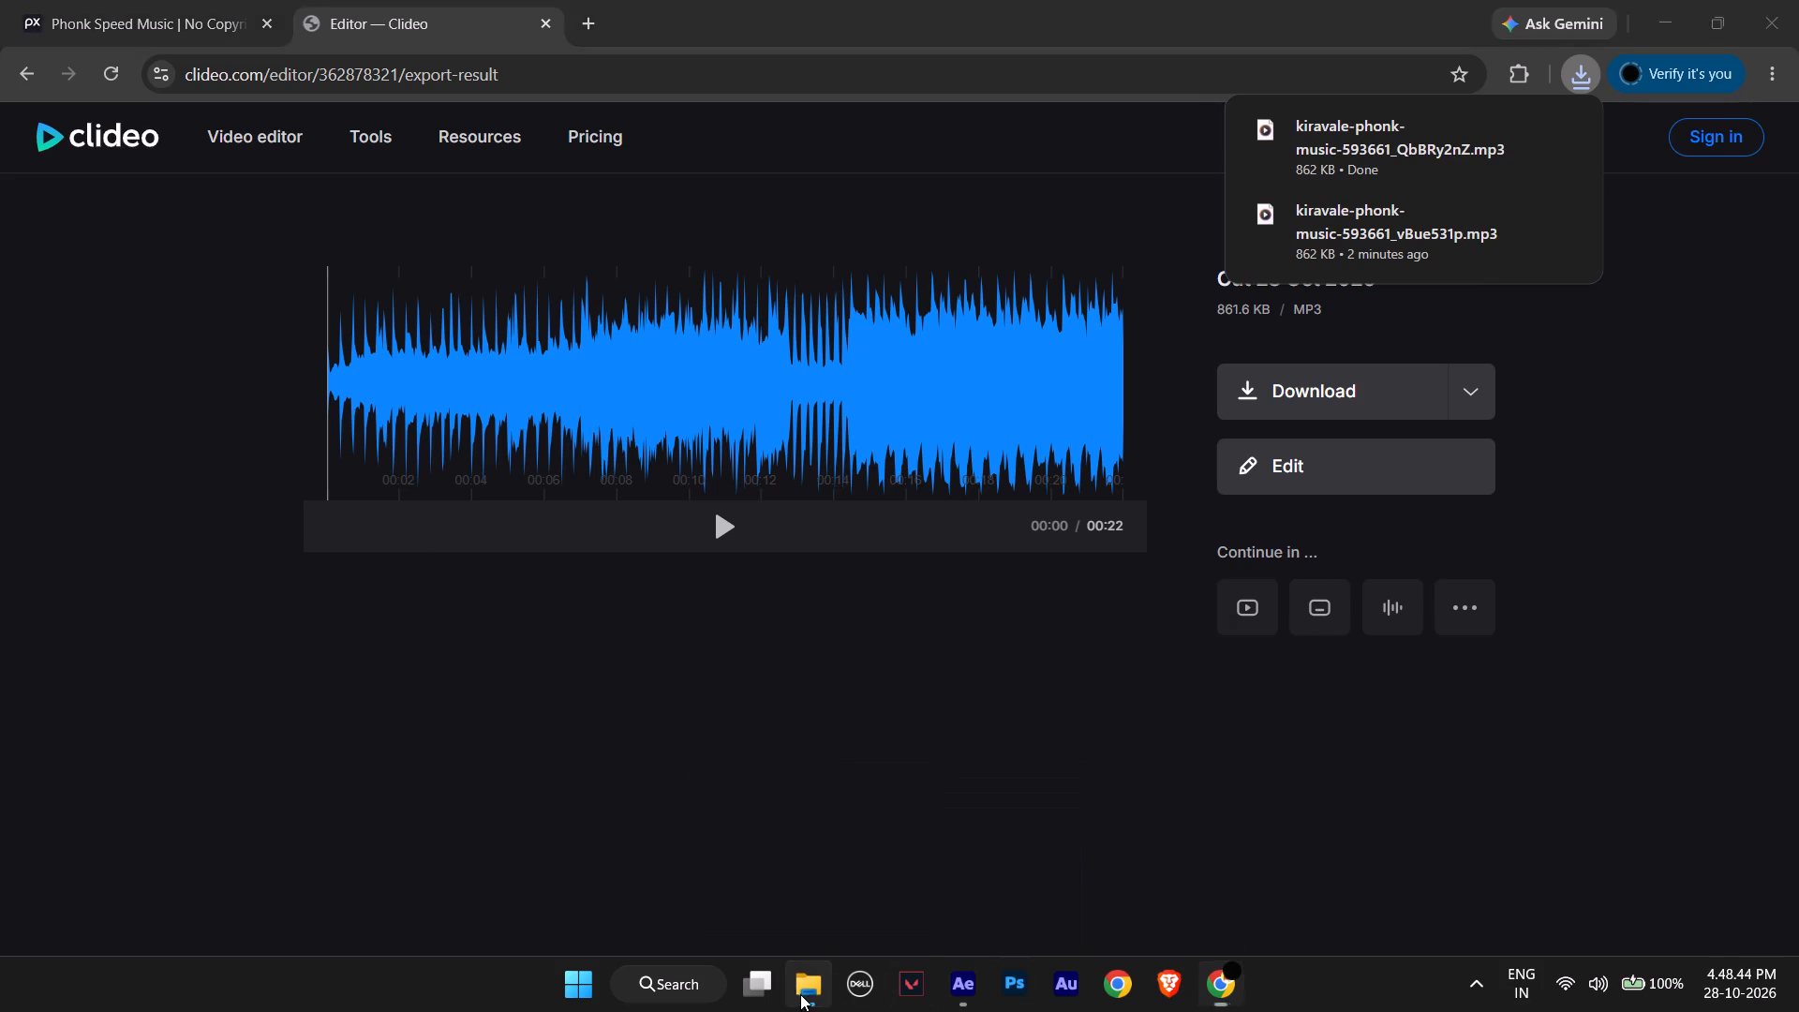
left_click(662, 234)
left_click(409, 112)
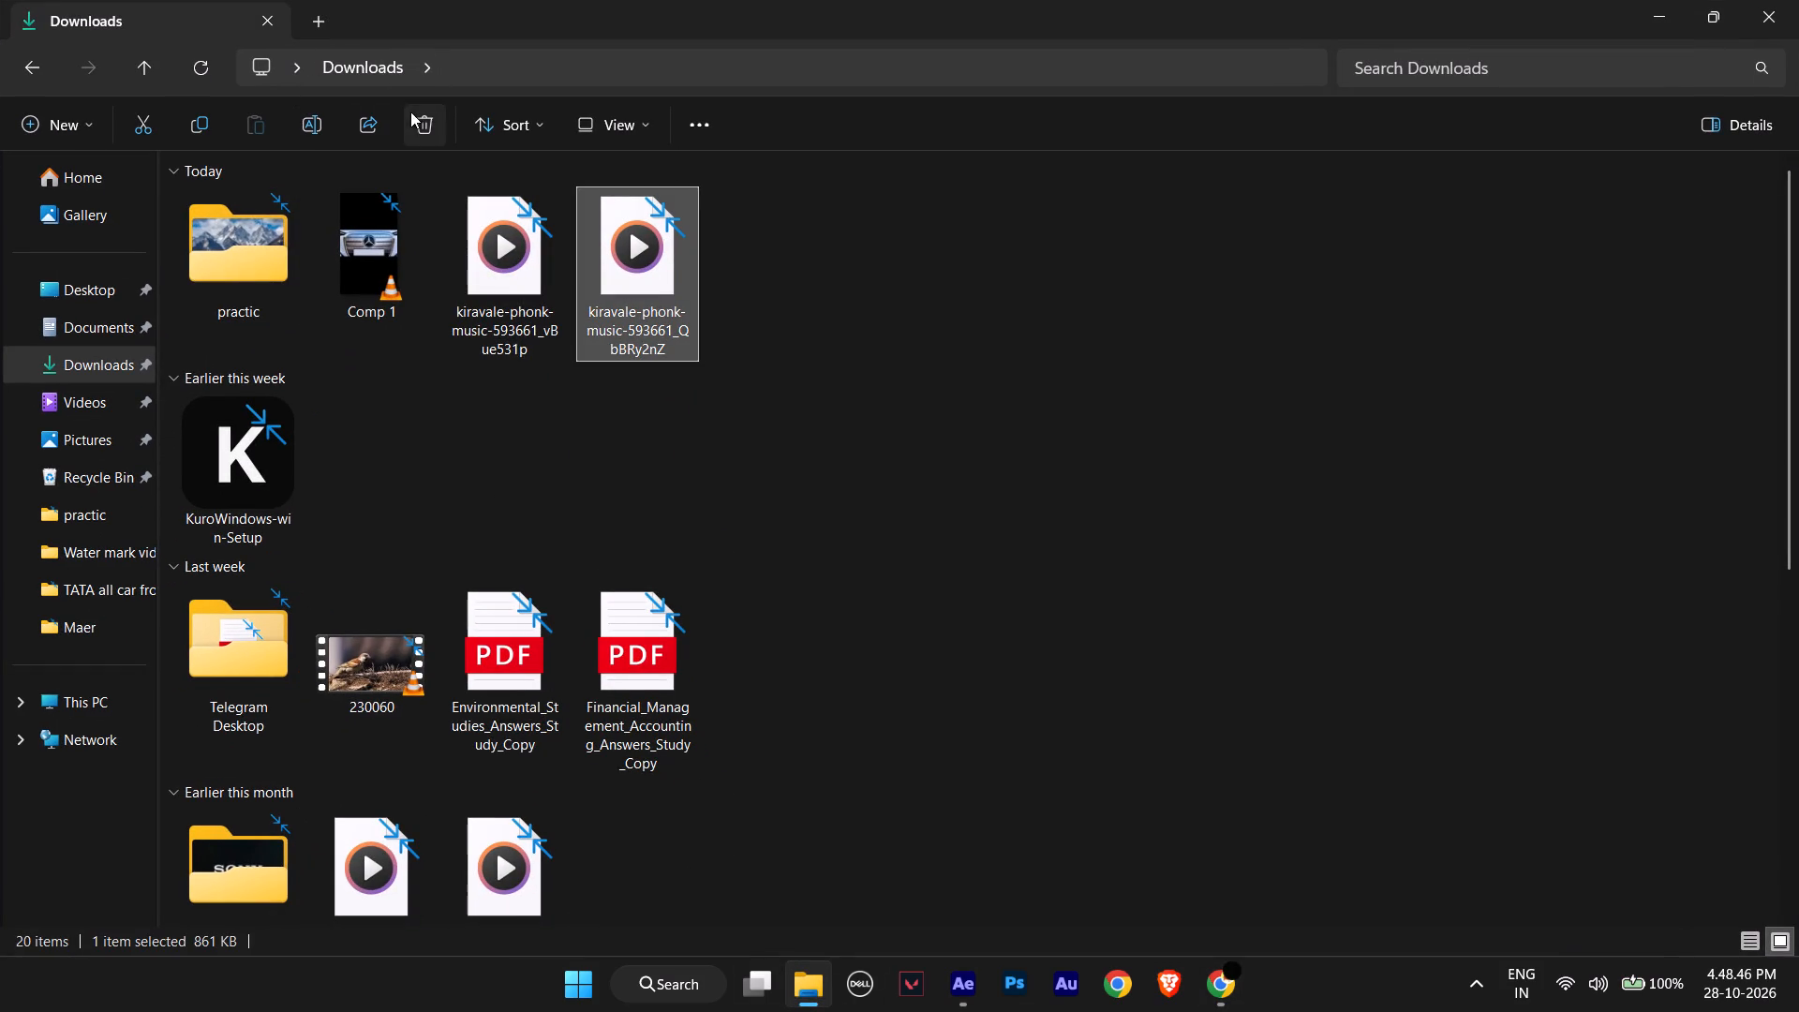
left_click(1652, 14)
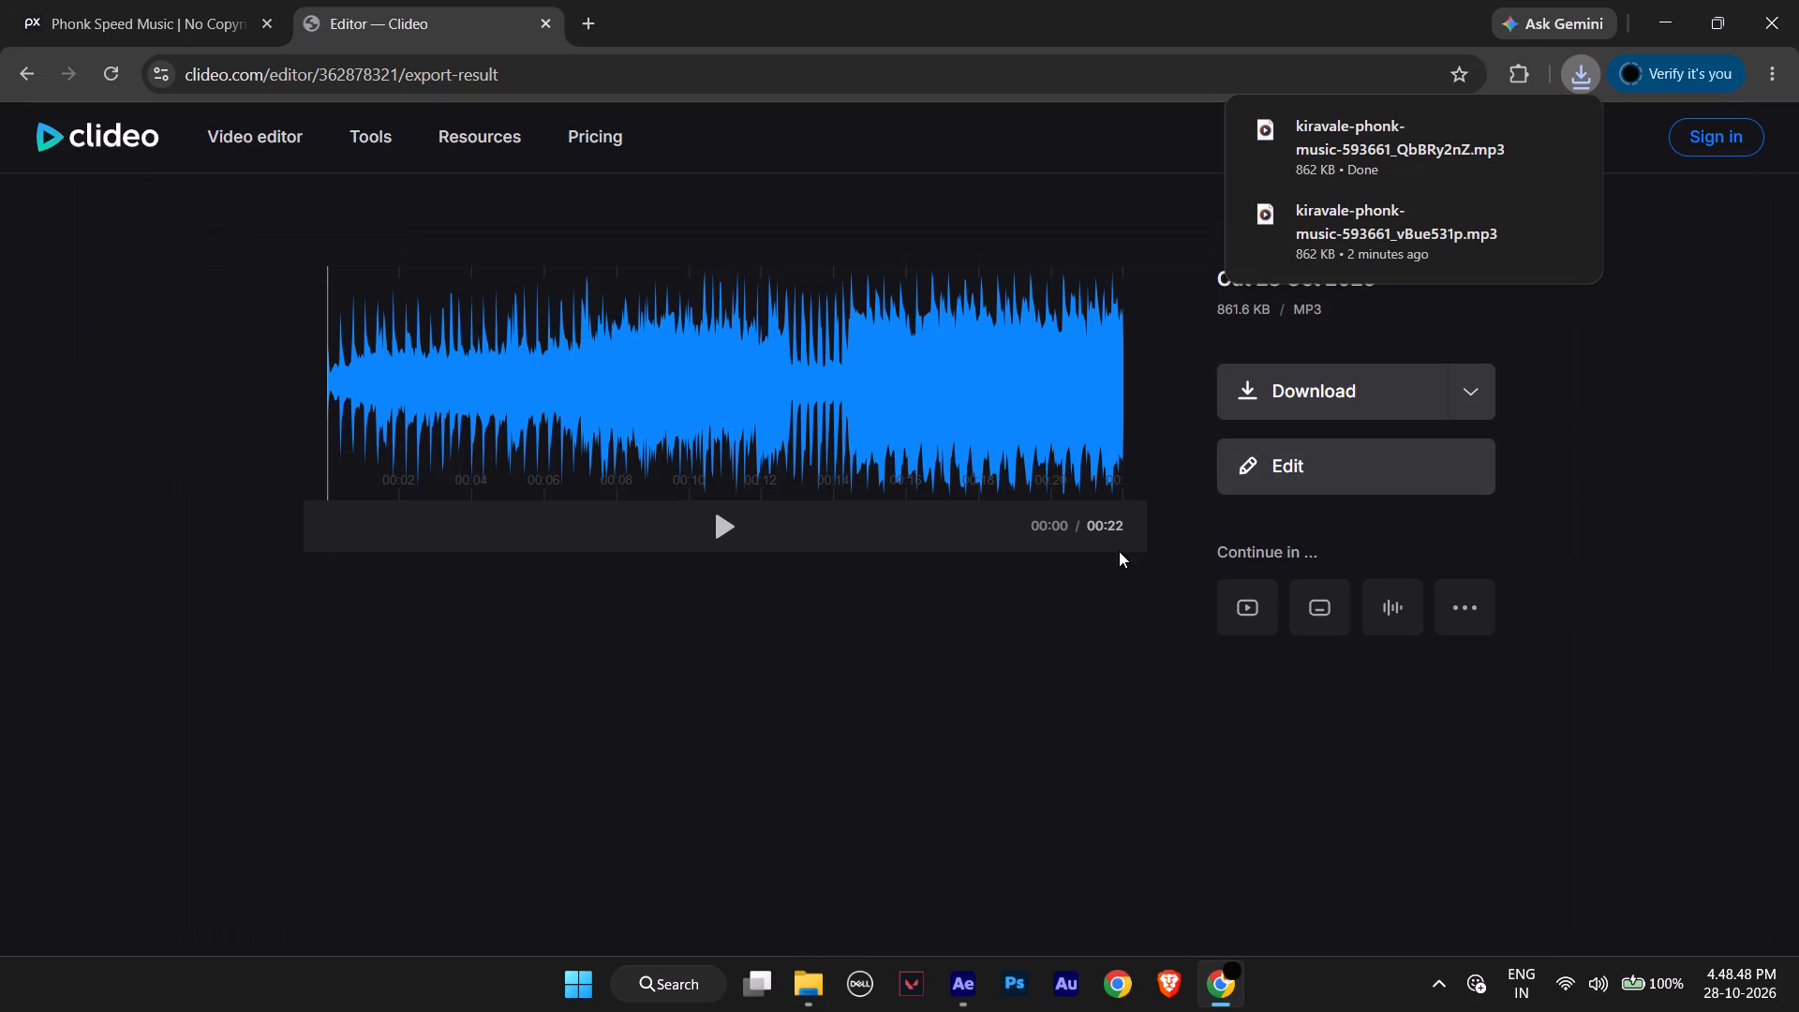
Switch to After Effects and delete the phonk MP3 layer at the top of Comp 1.
left_click(947, 996)
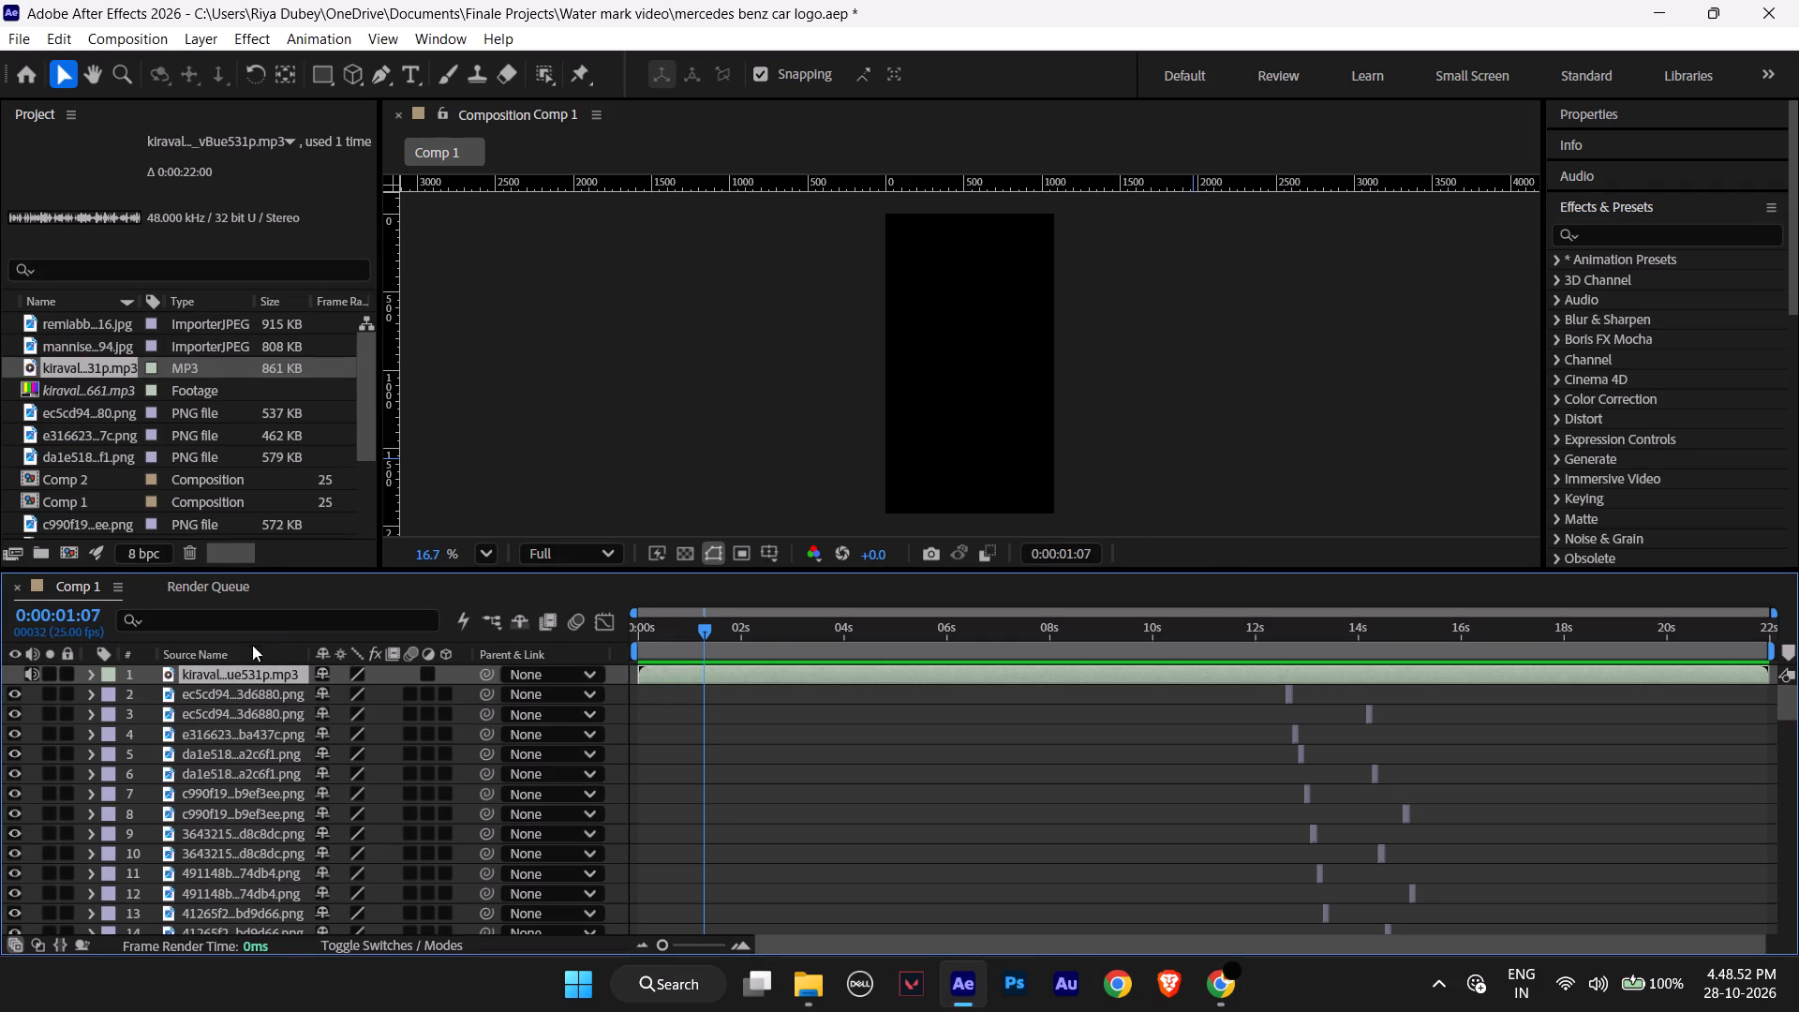
left_click(215, 677)
key("Delete")
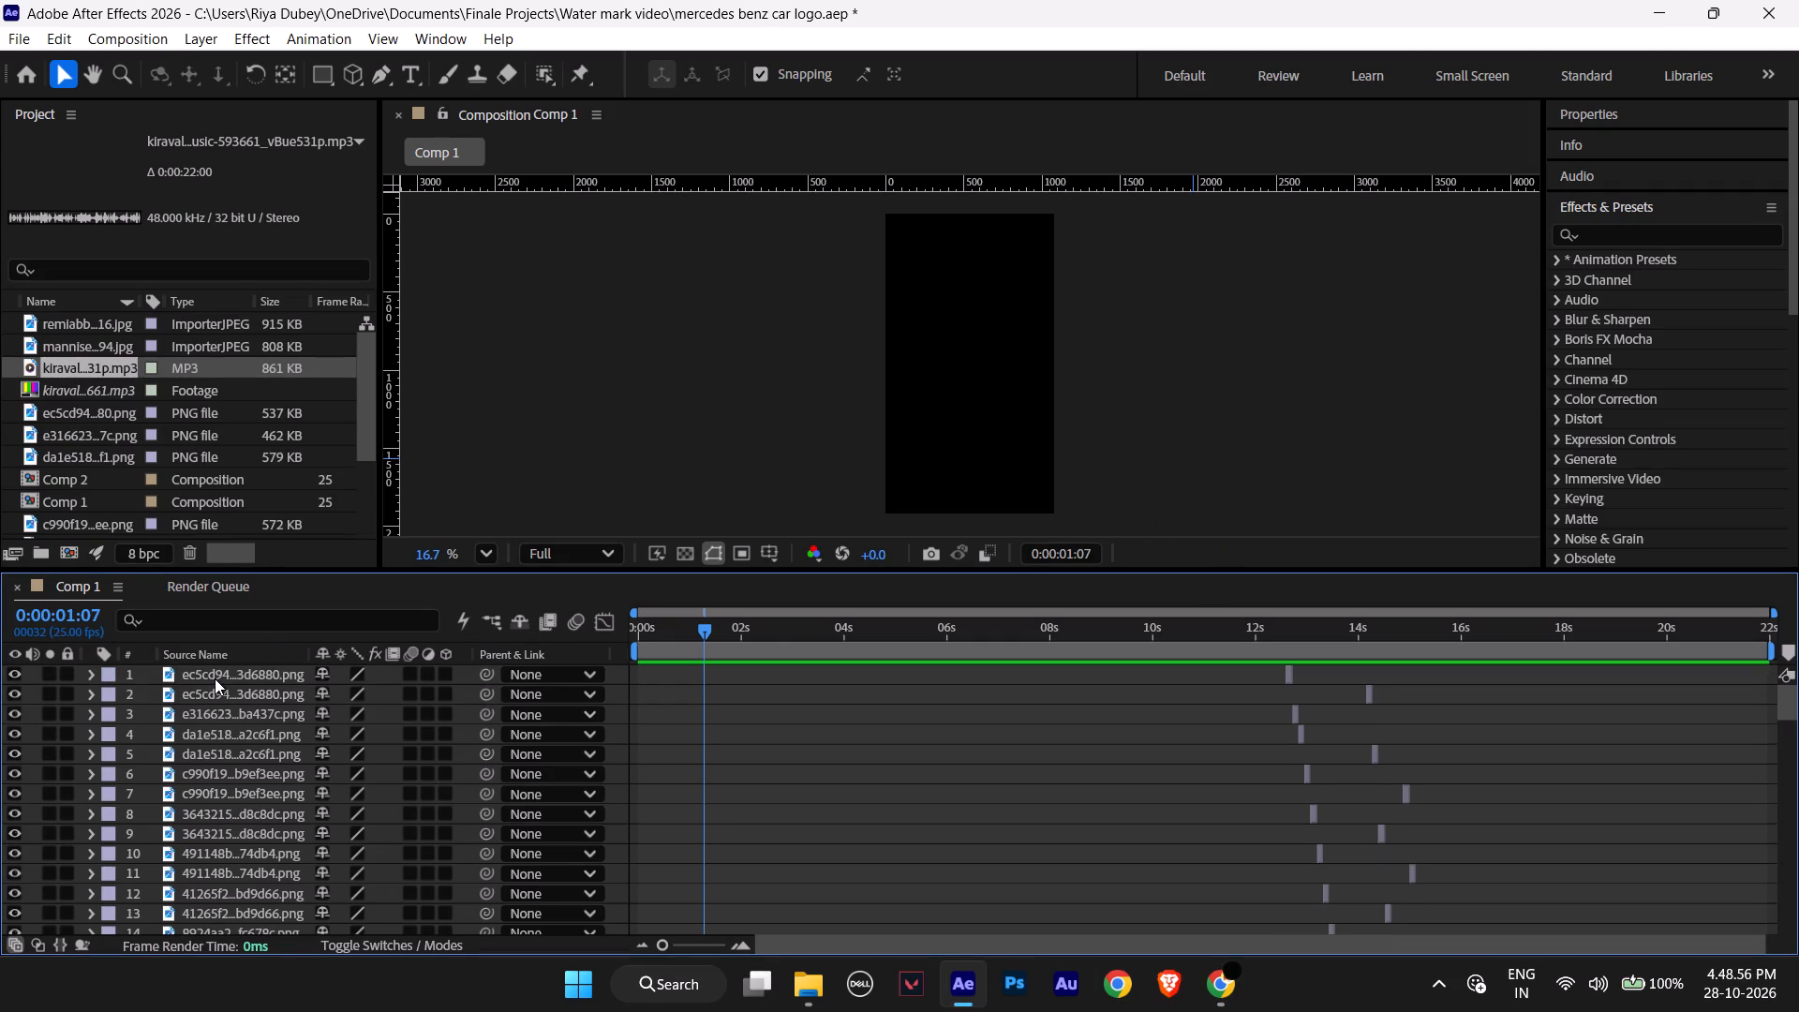
Play kiravale-phonk-music-593661_vBue531p from the Downloads folder in VLC media player to check how it ends.
left_click(789, 982)
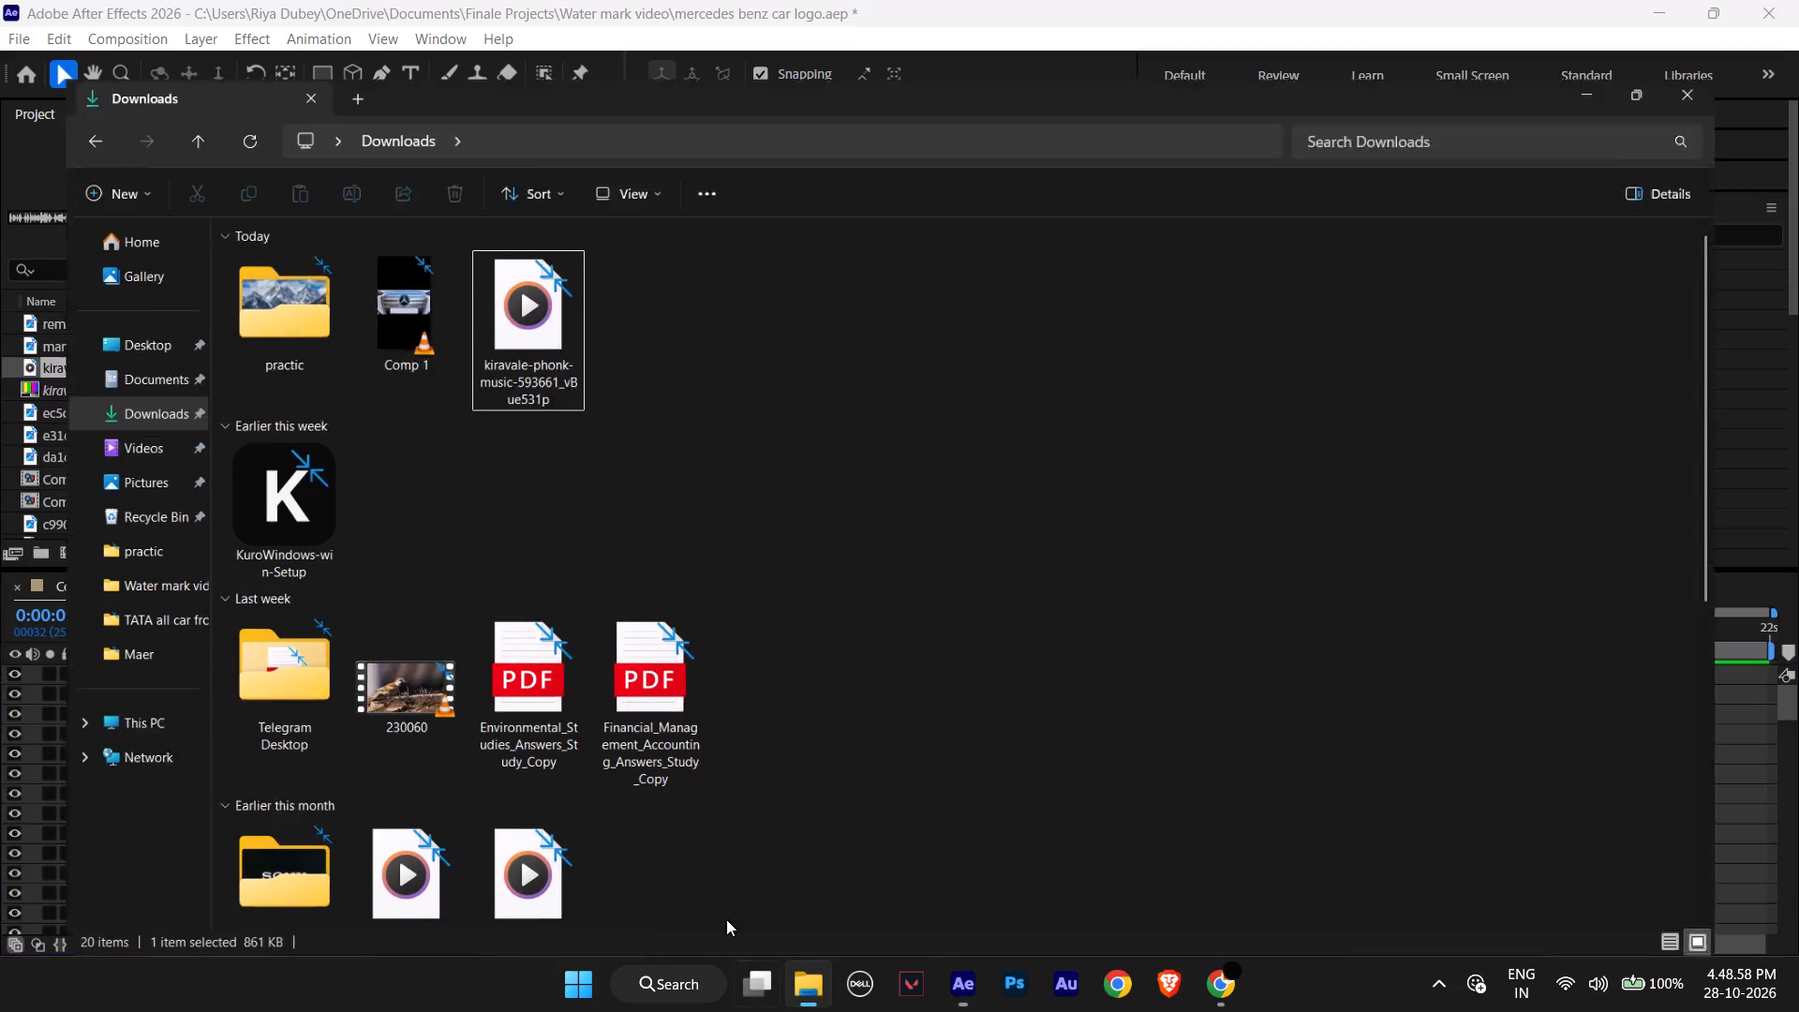
double_click(539, 267)
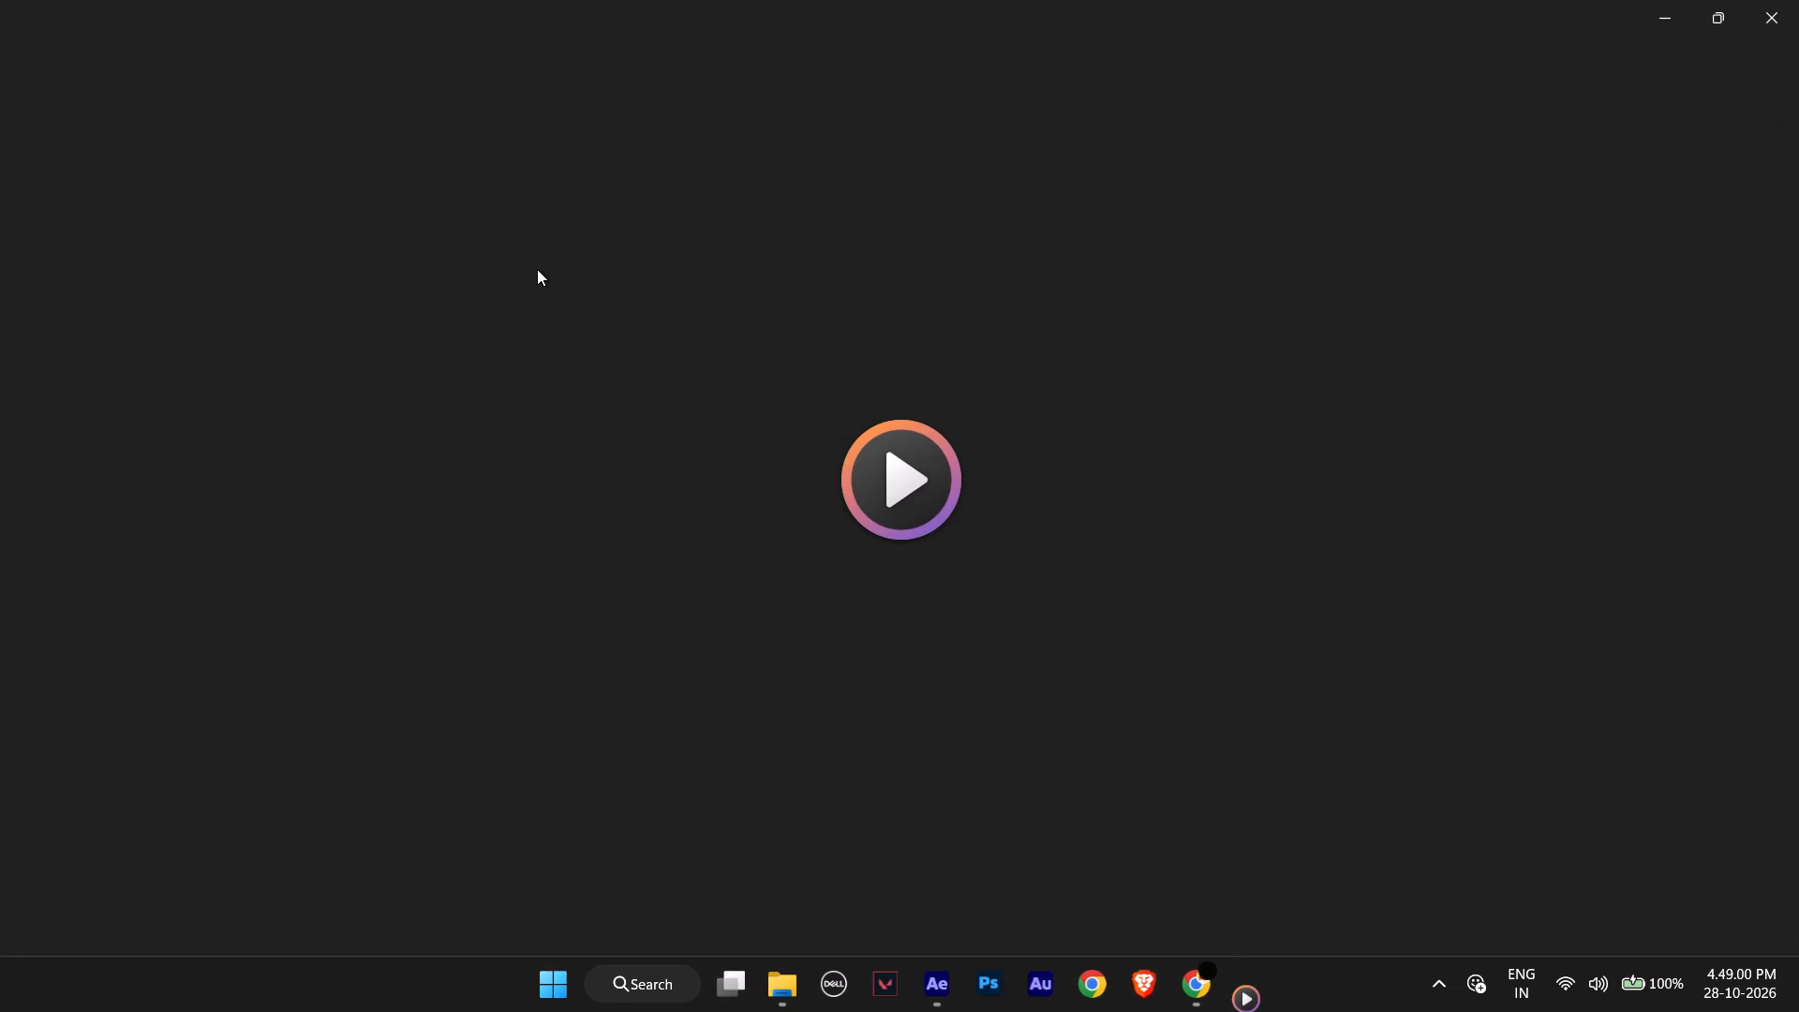
left_click(1798, 0)
right_click(452, 265)
right_click(473, 266)
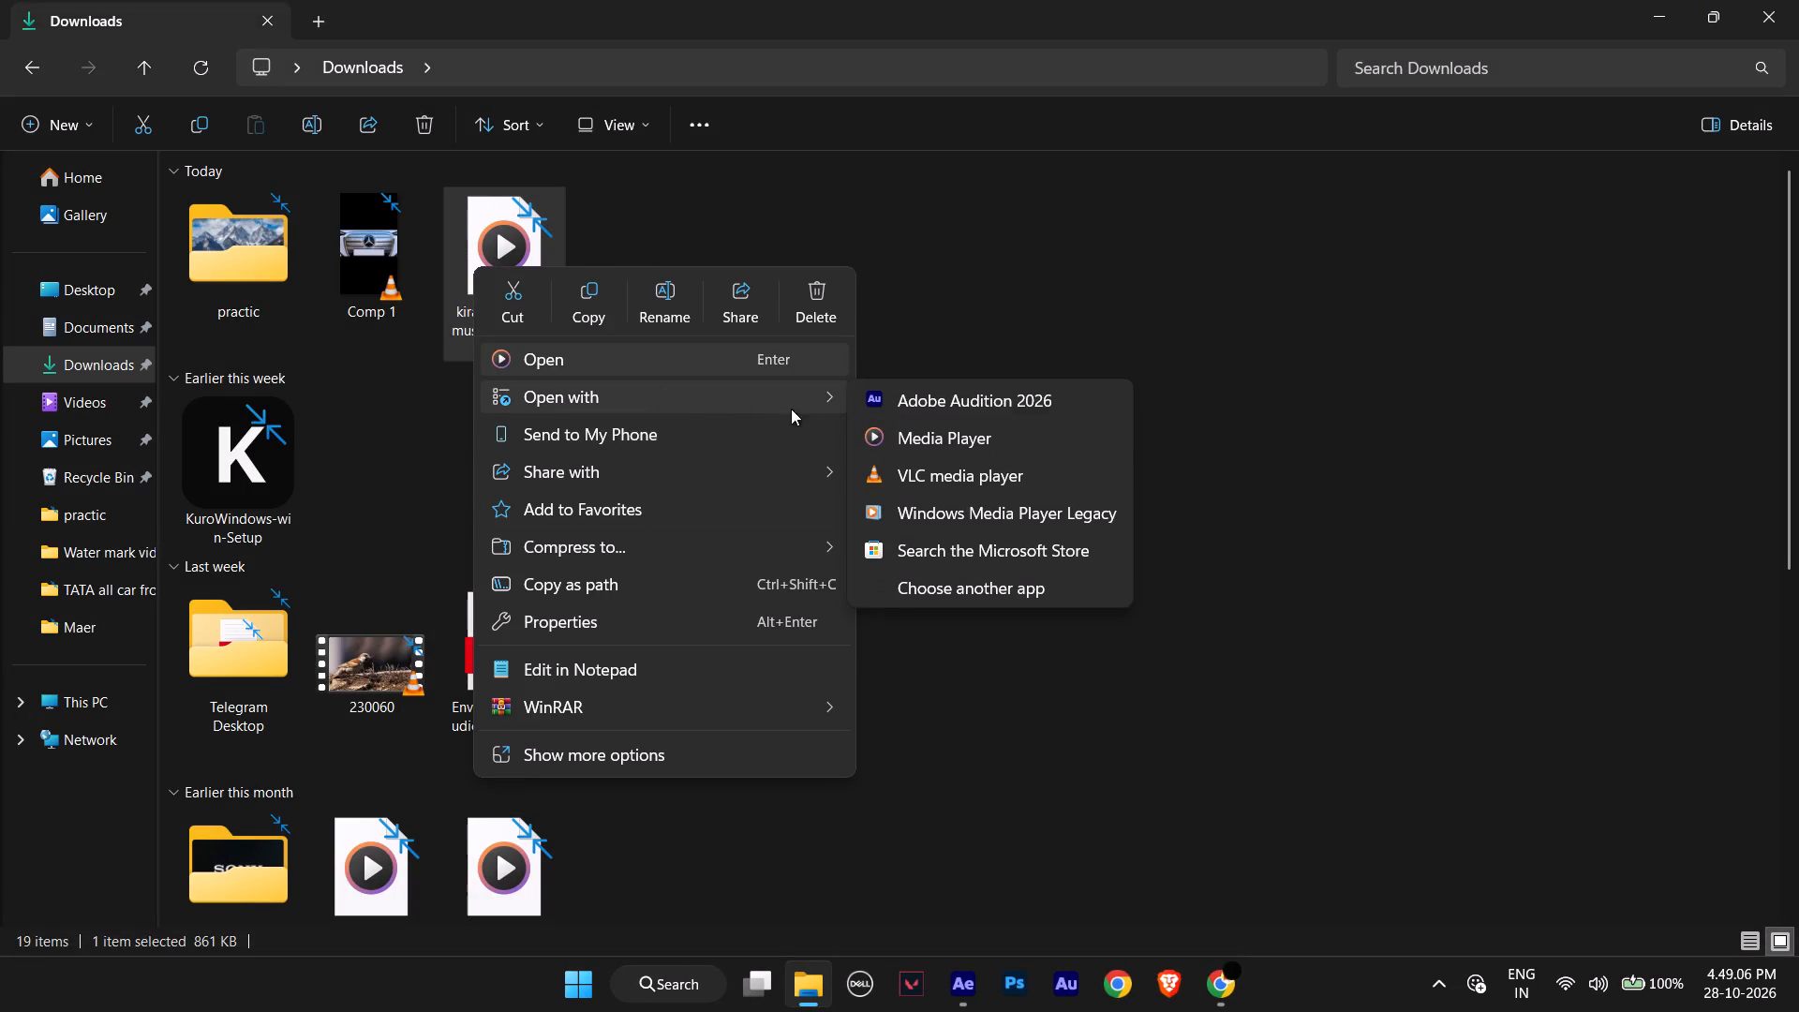
left_click(959, 486)
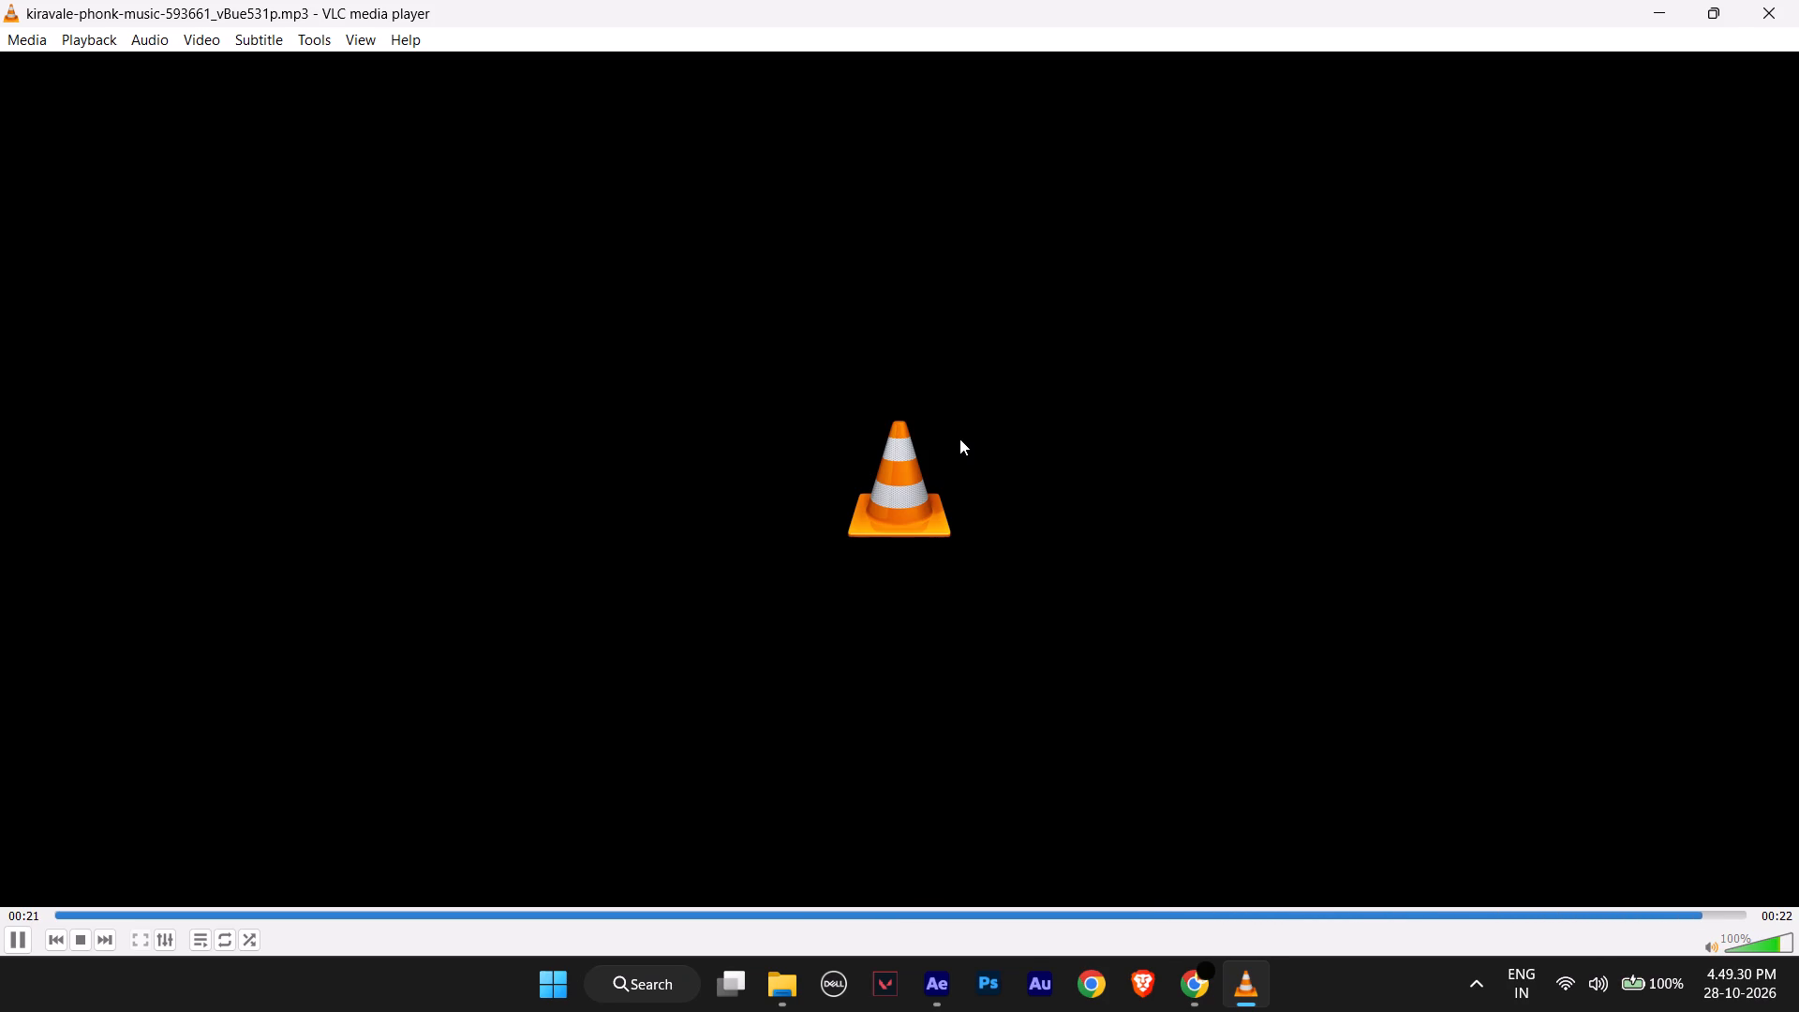
left_click(1798, 0)
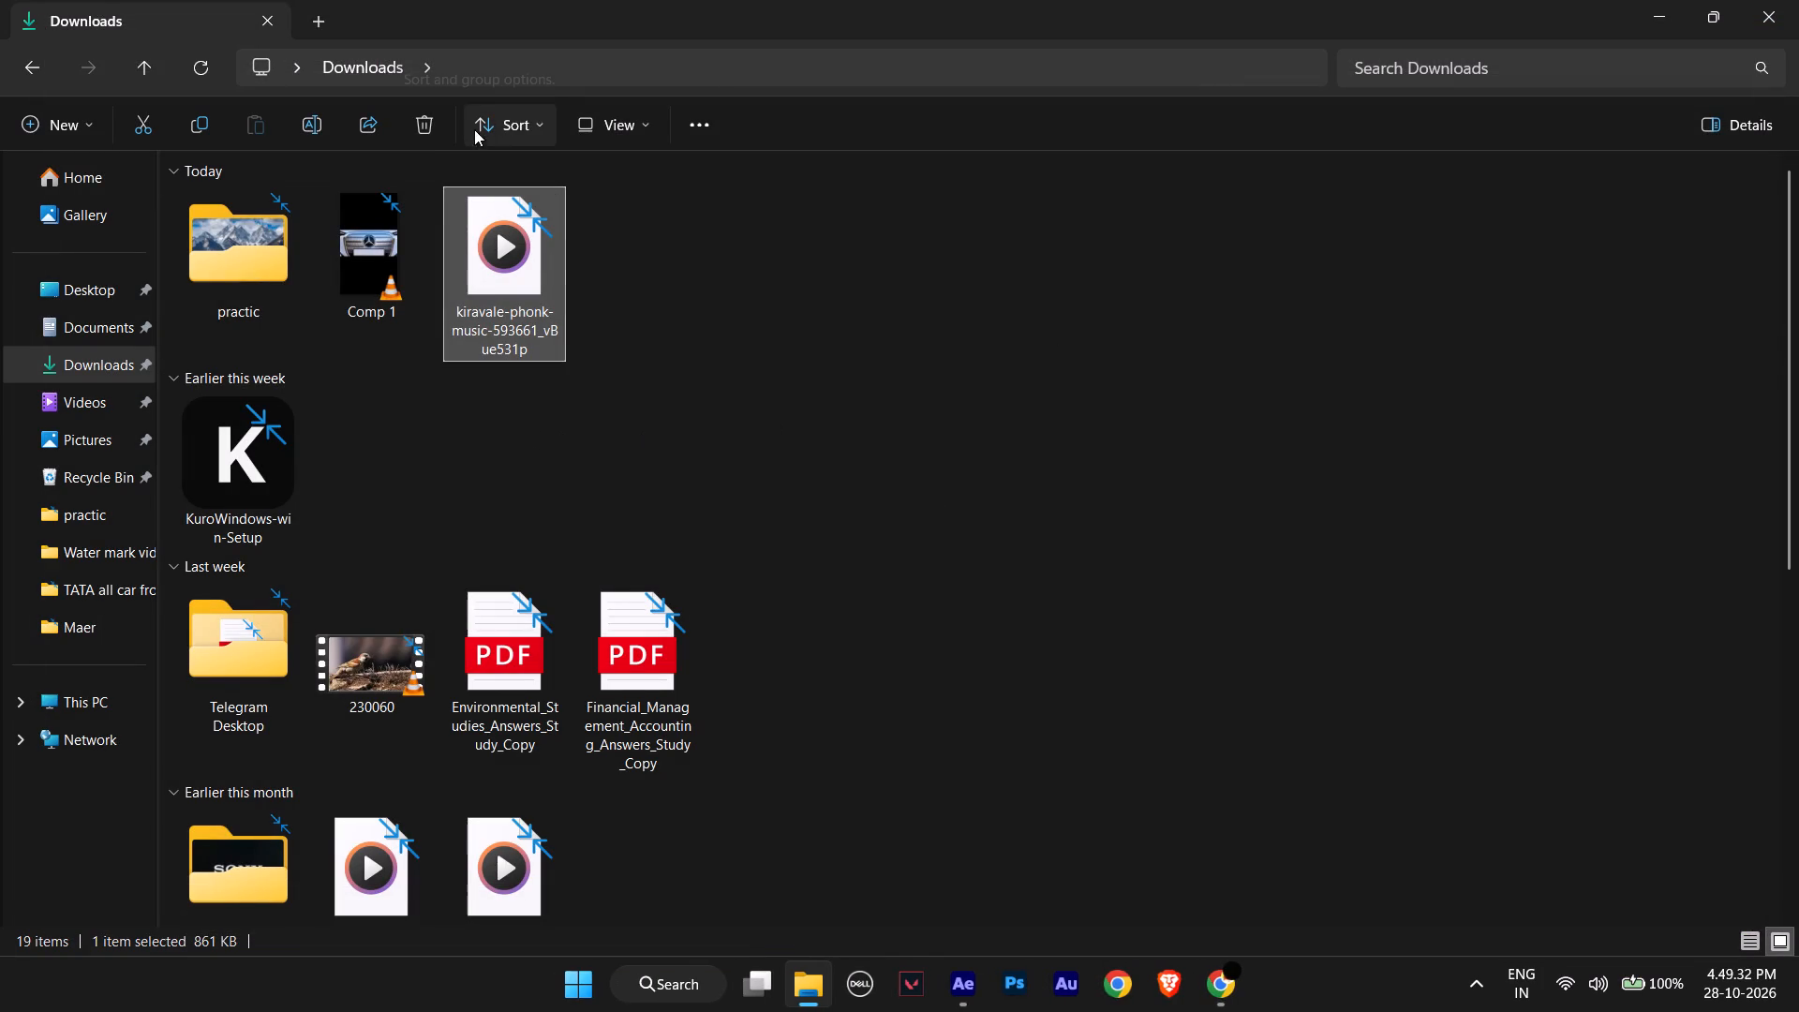
Restore kiravale-phonk-music-593661_QbBRy2nZ from the Recycle Bin.
left_click(122, 477)
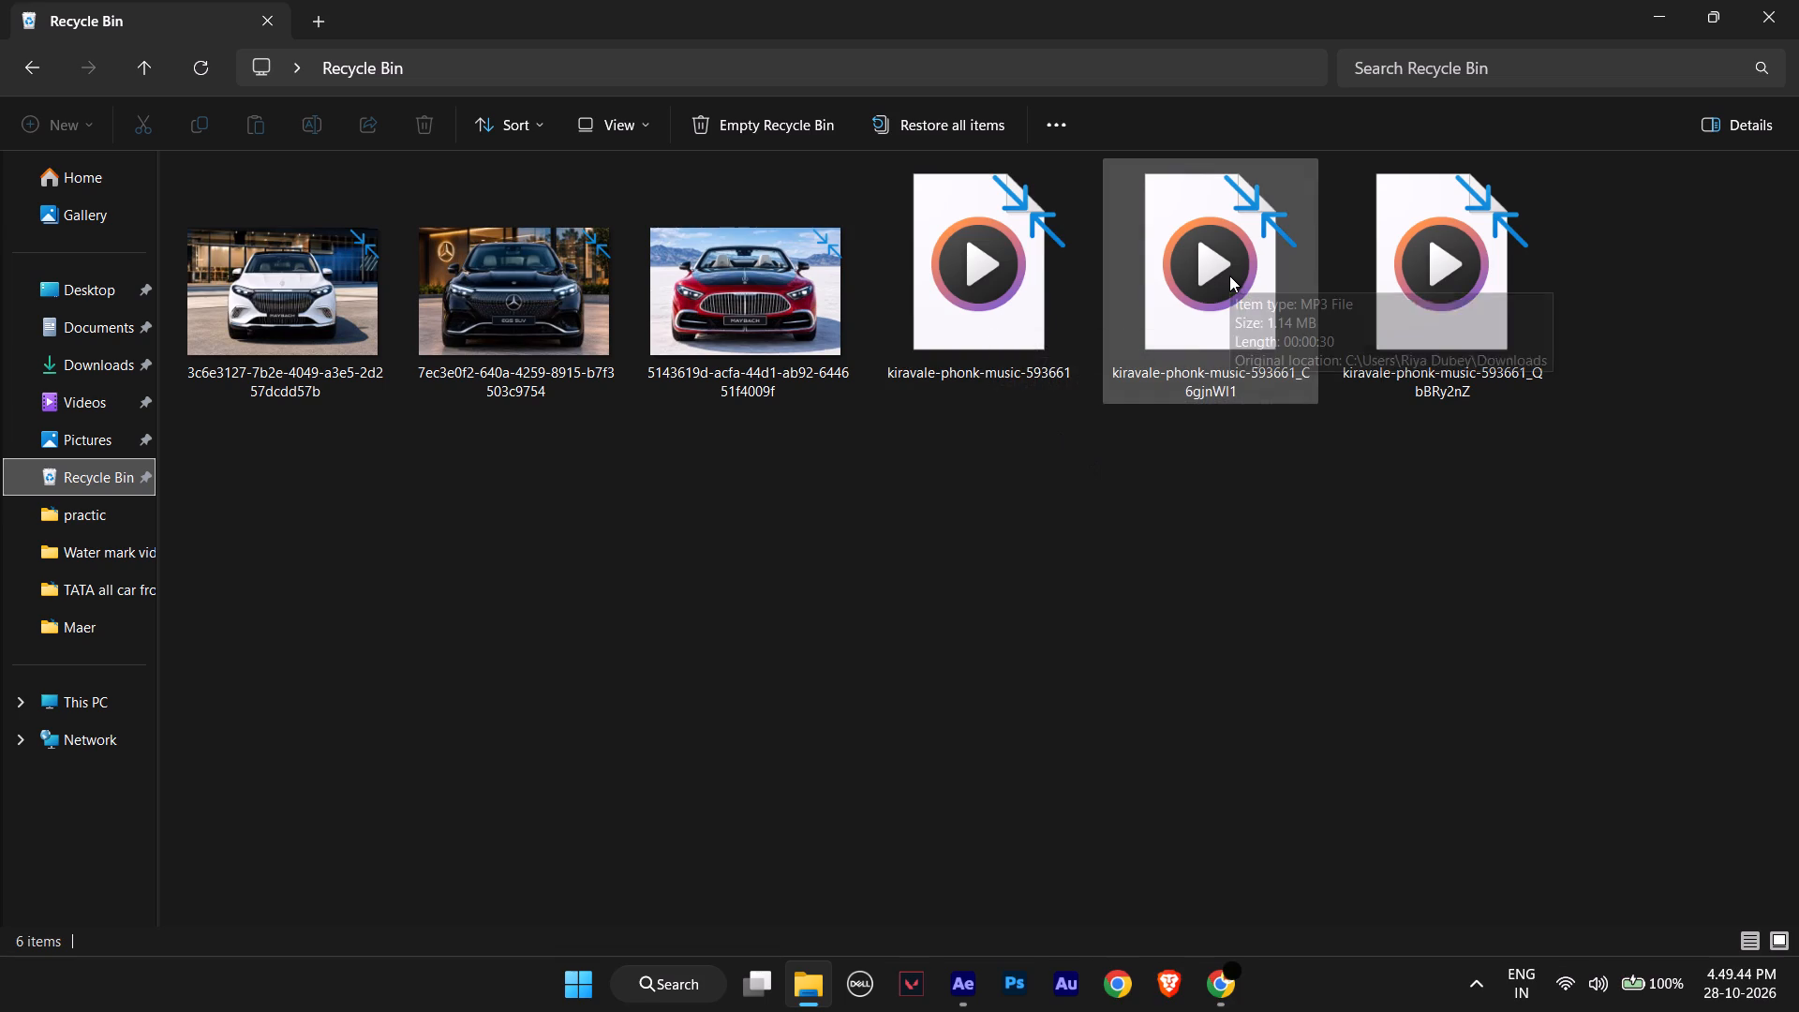
left_click(1406, 275)
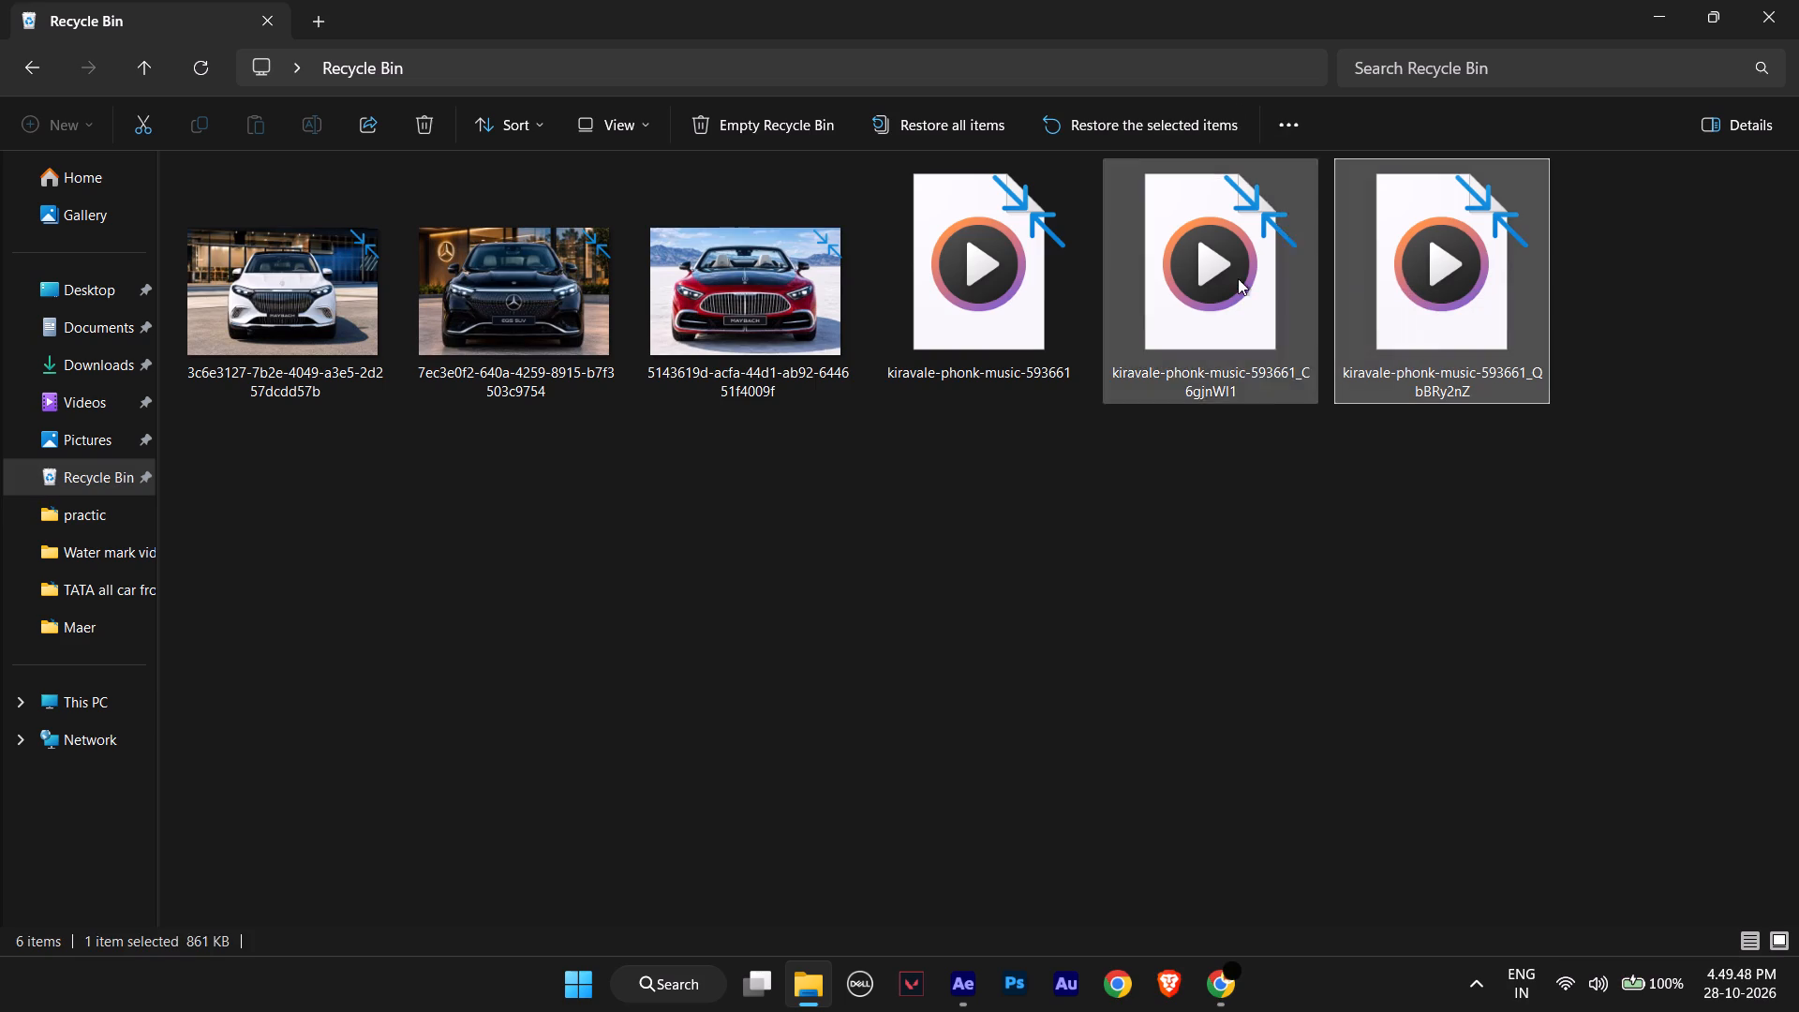
left_click(1132, 131)
Permanently delete the three car images and two phonk MP3s remaining in the Recycle Bin.
left_click_drag(1446, 308, 353, 336)
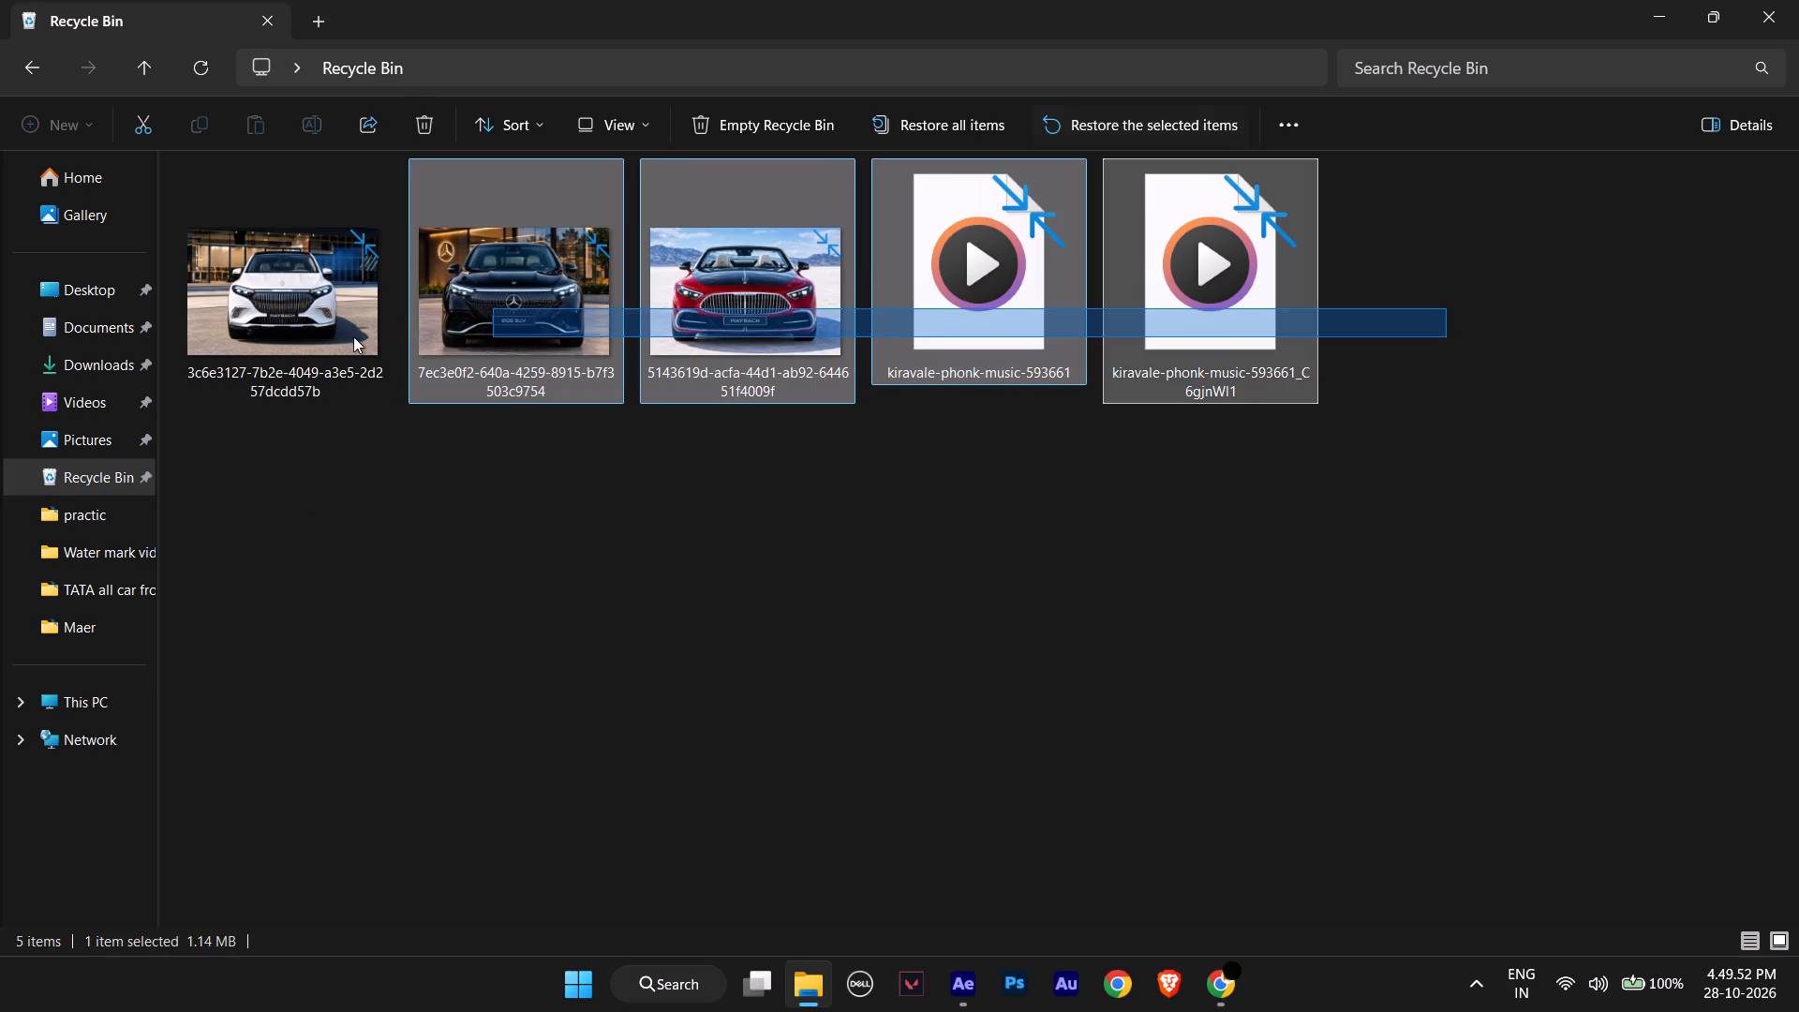
left_click_drag(353, 336, 245, 336)
left_click(784, 128)
left_click(1003, 517)
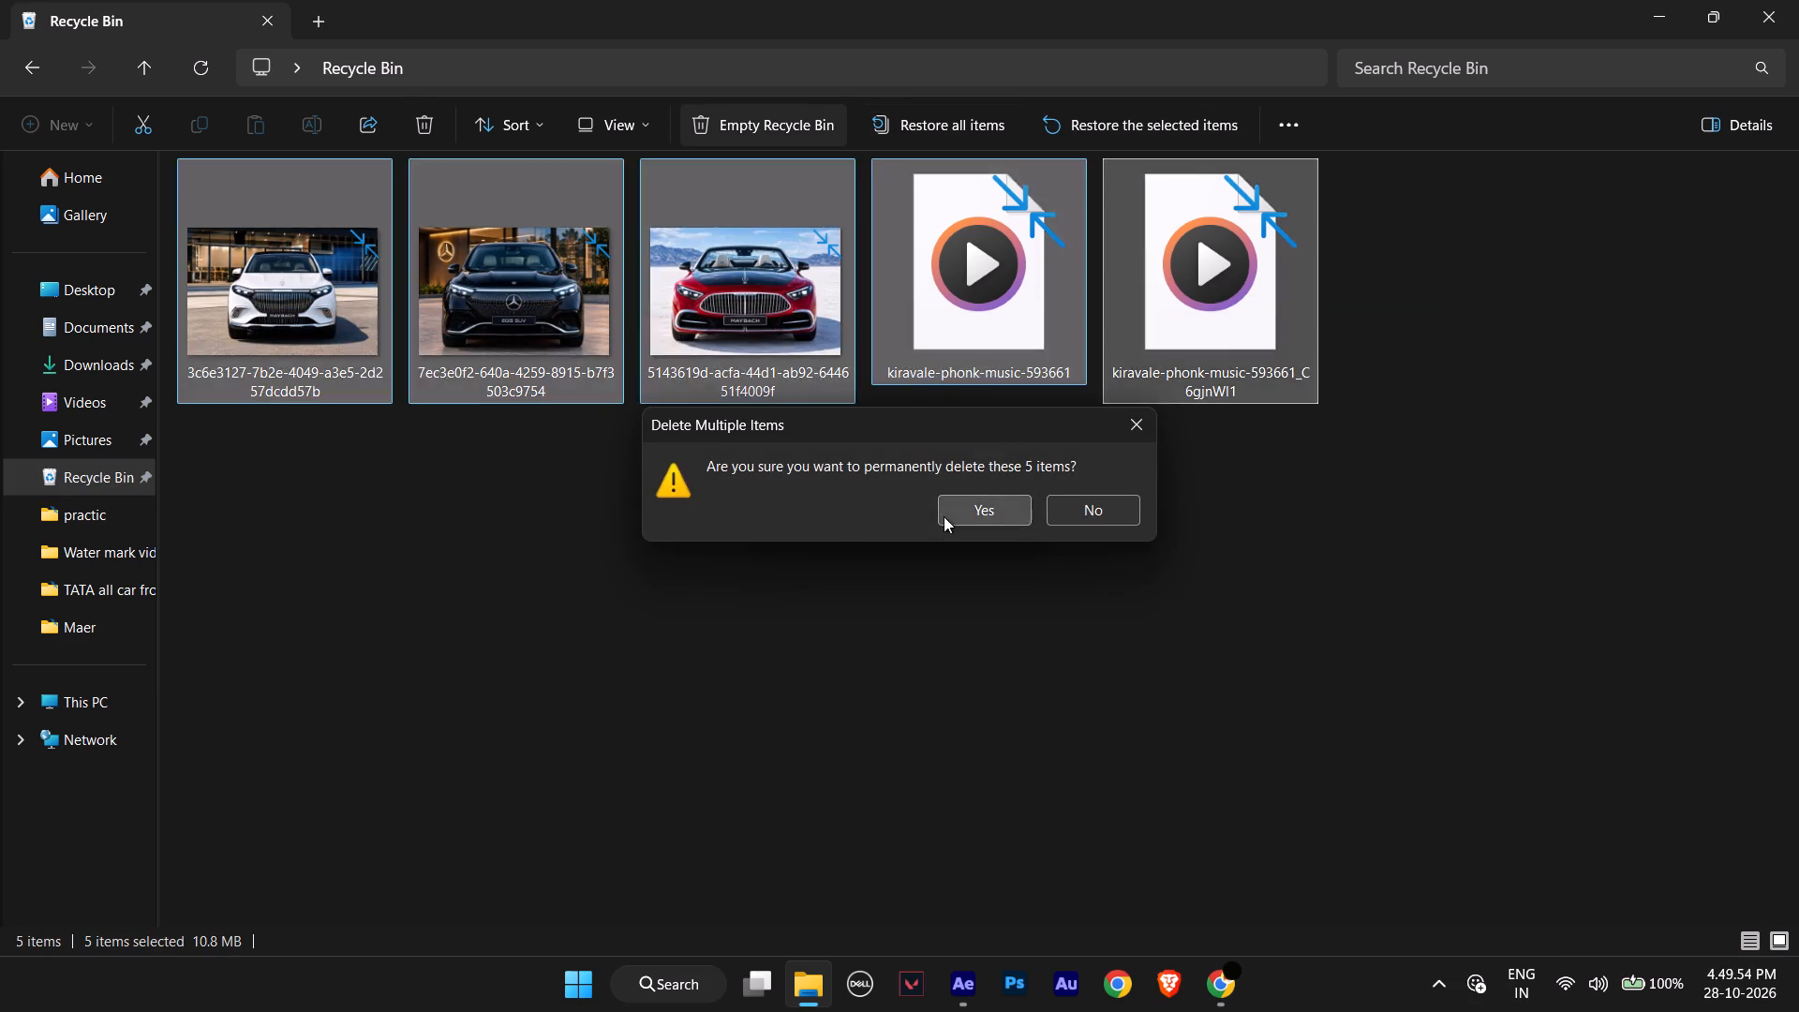
Play kiravale-phonk-music-593661_QbBRy2nZ from Downloads in VLC media player, skipping ahead to hear its ending.
left_click(112, 364)
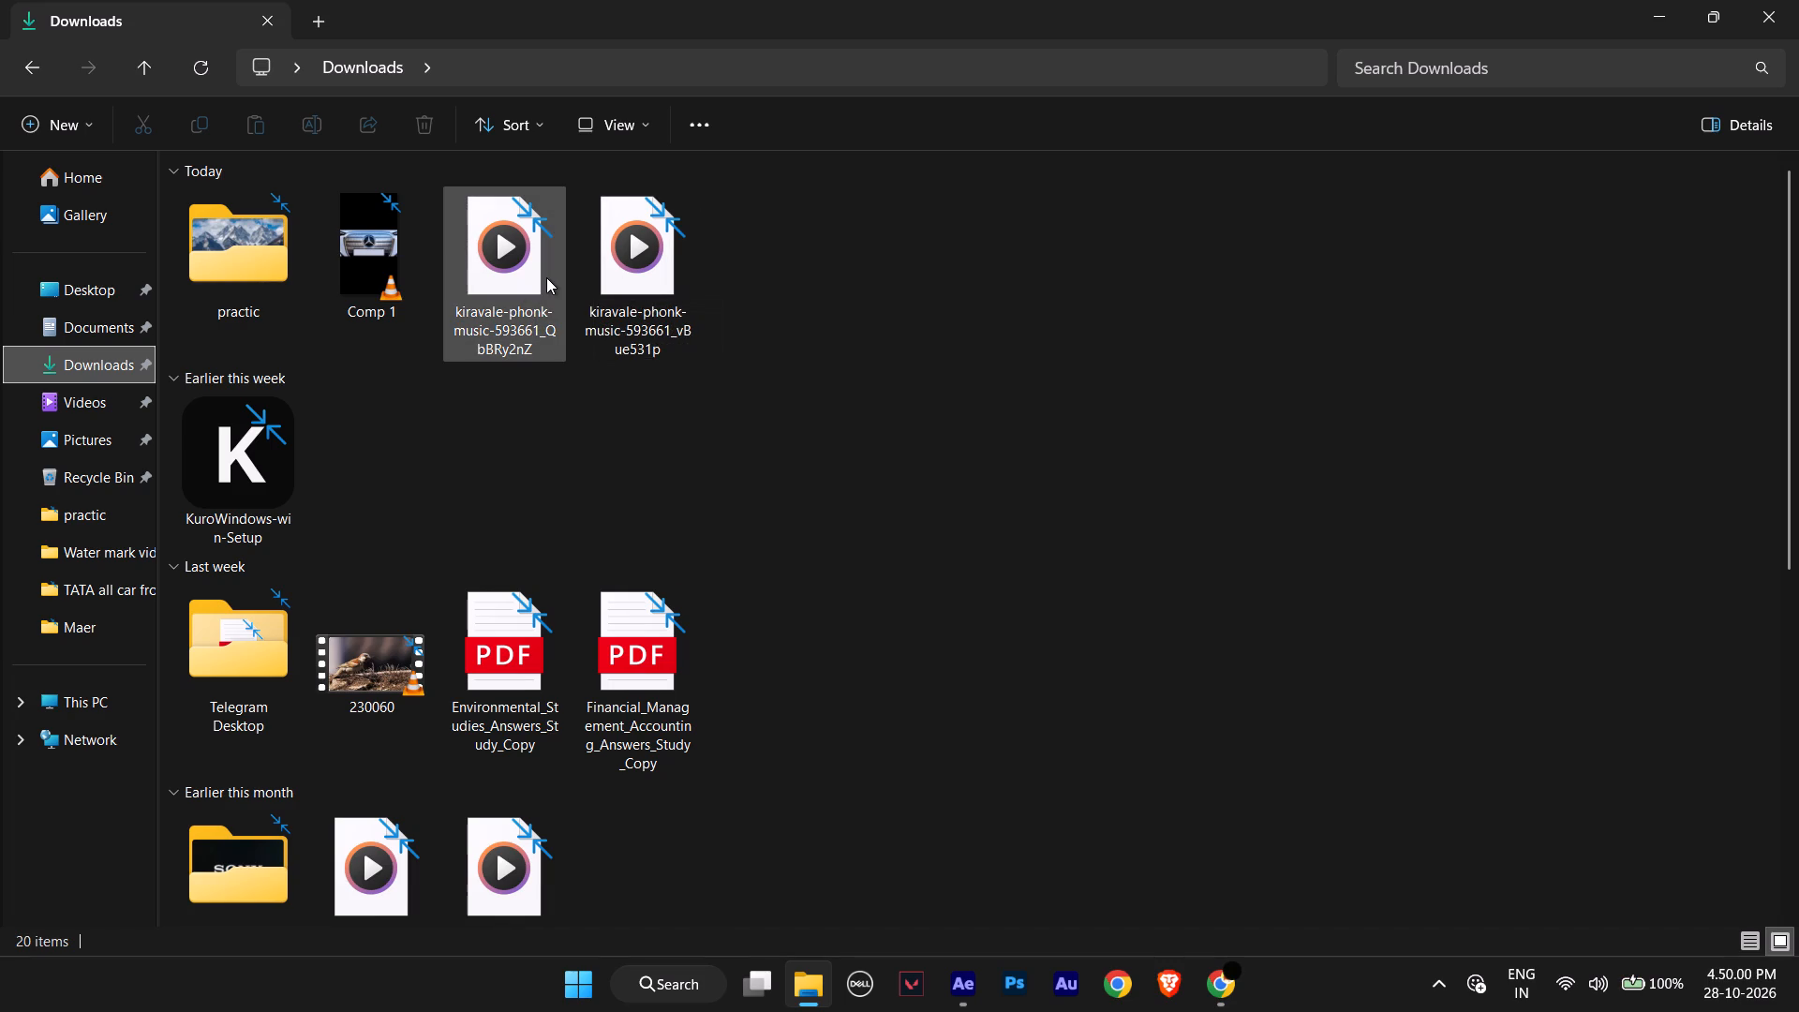
left_click(696, 396)
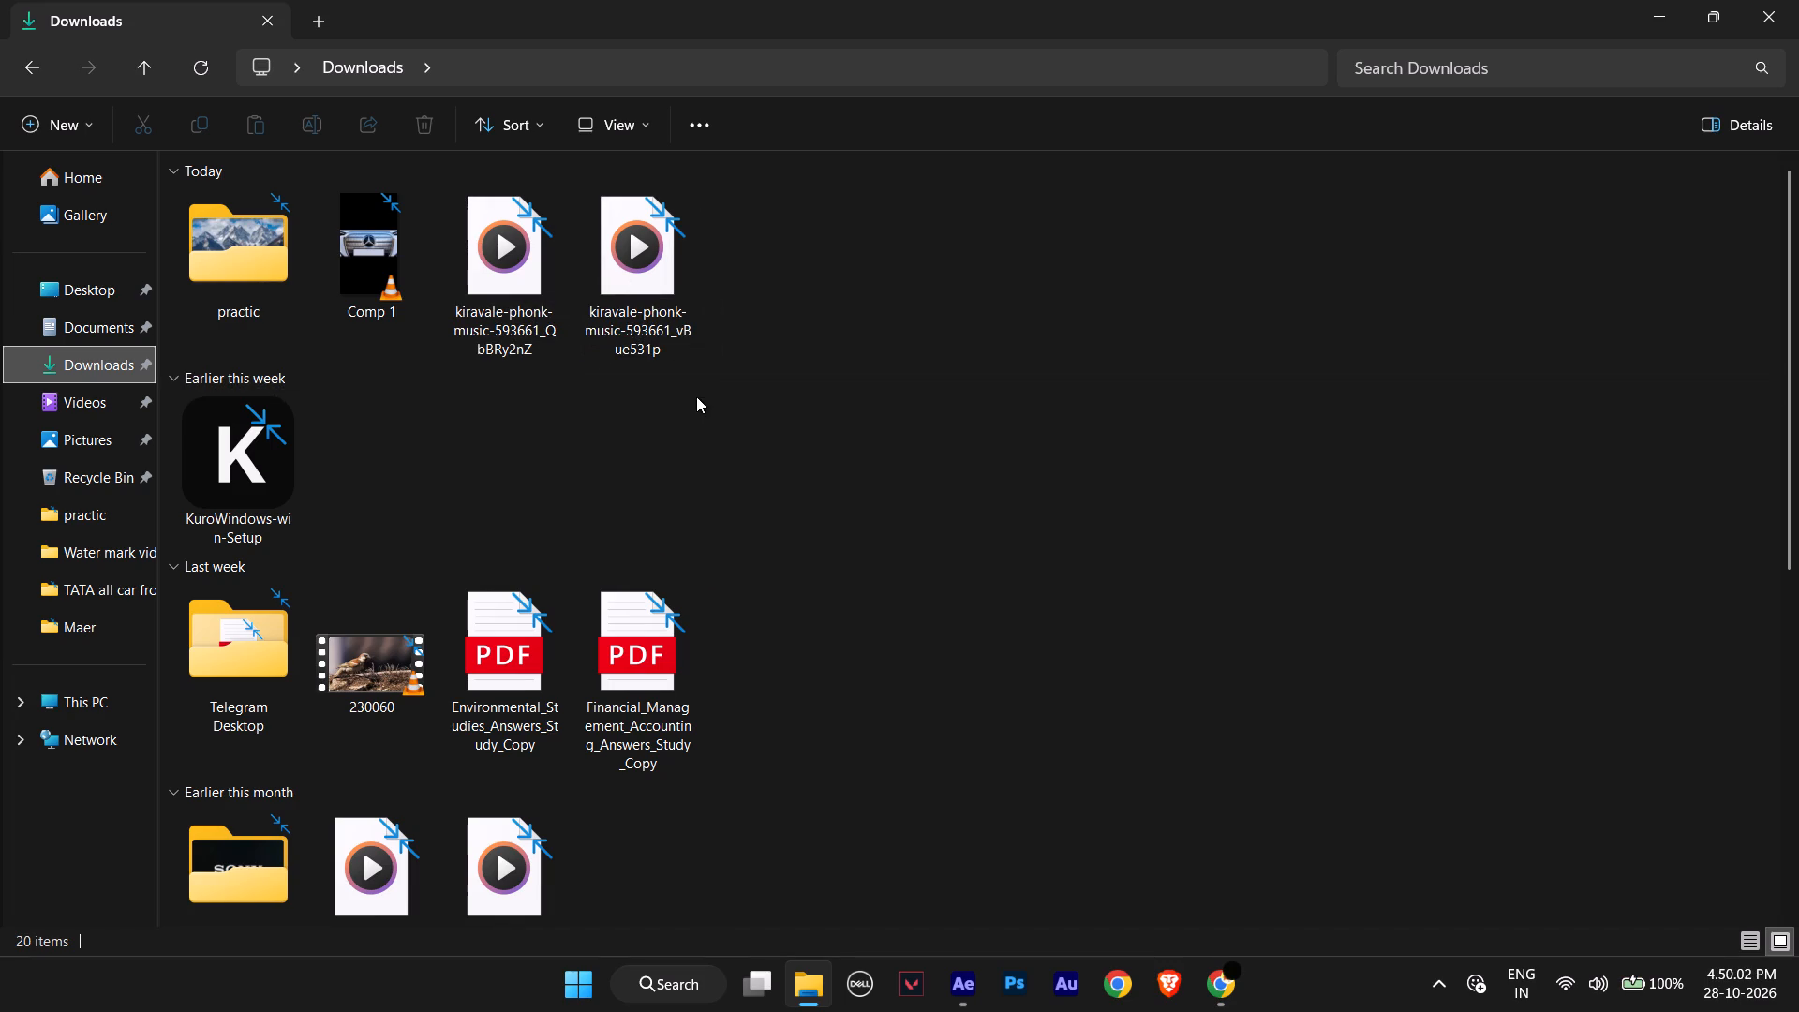
left_click(616, 271)
double_click(537, 271)
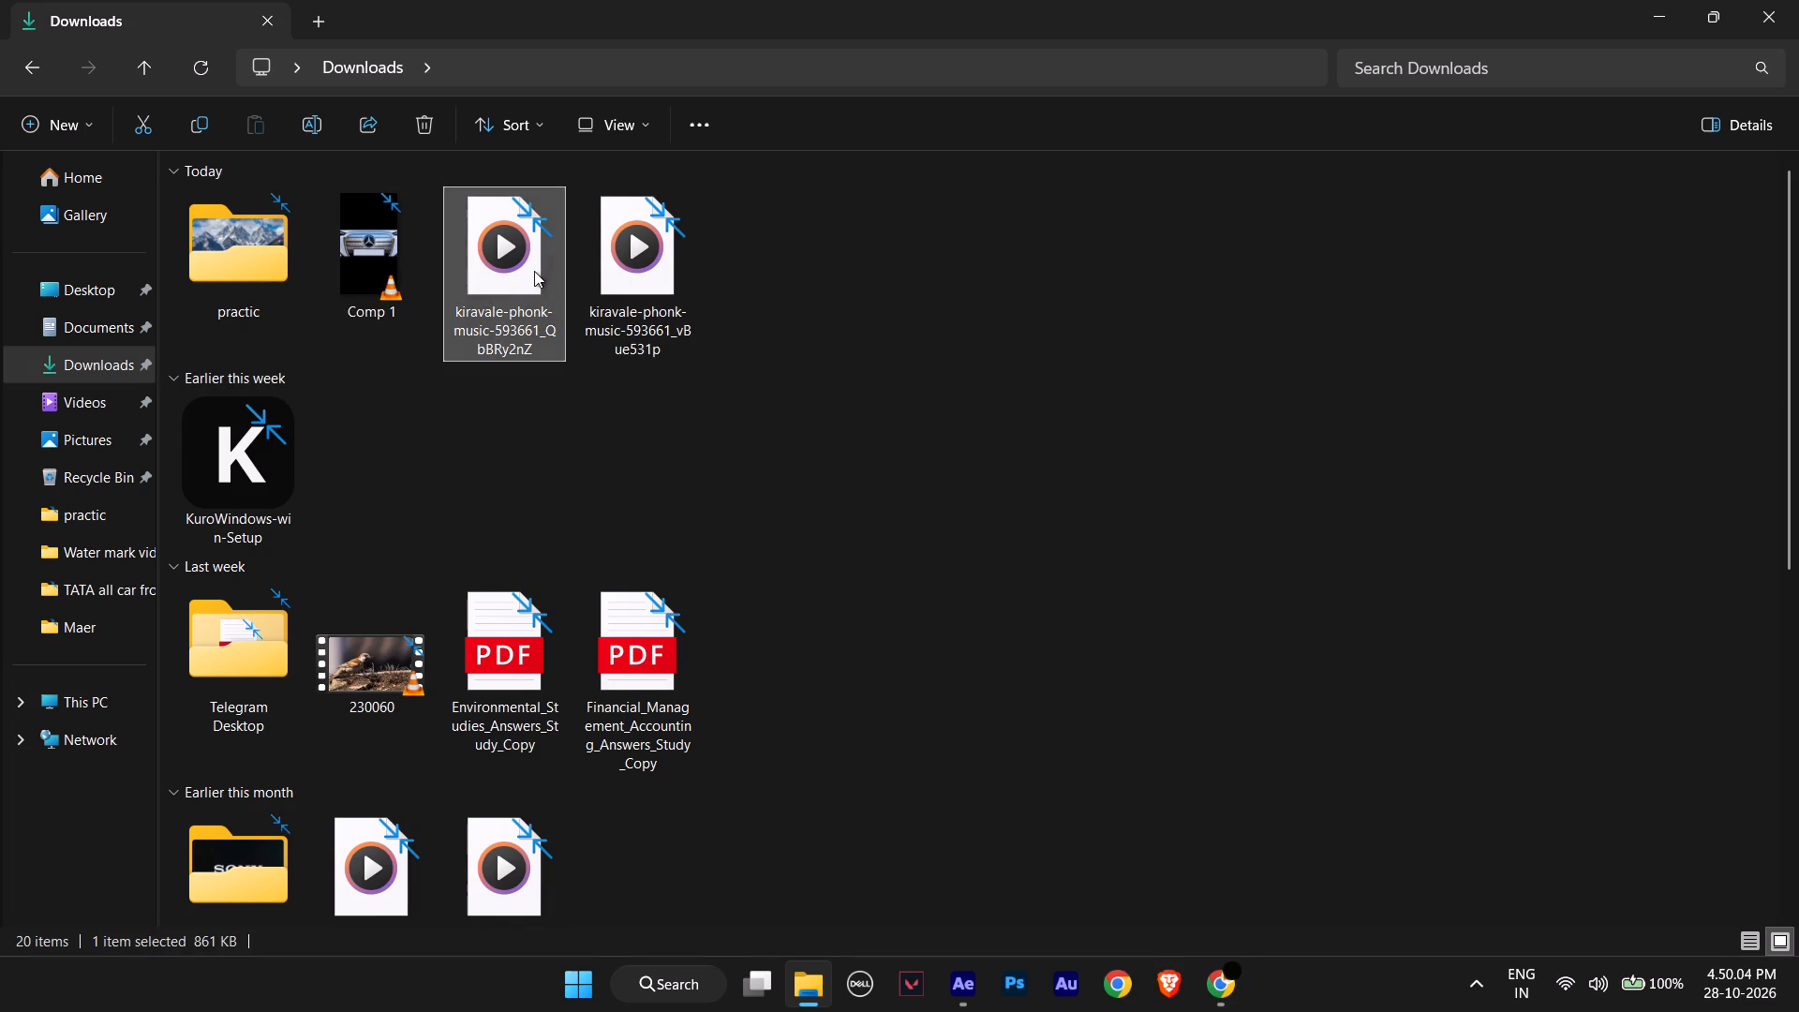
left_click_drag(1798, 0, 1781, 3)
right_click(490, 238)
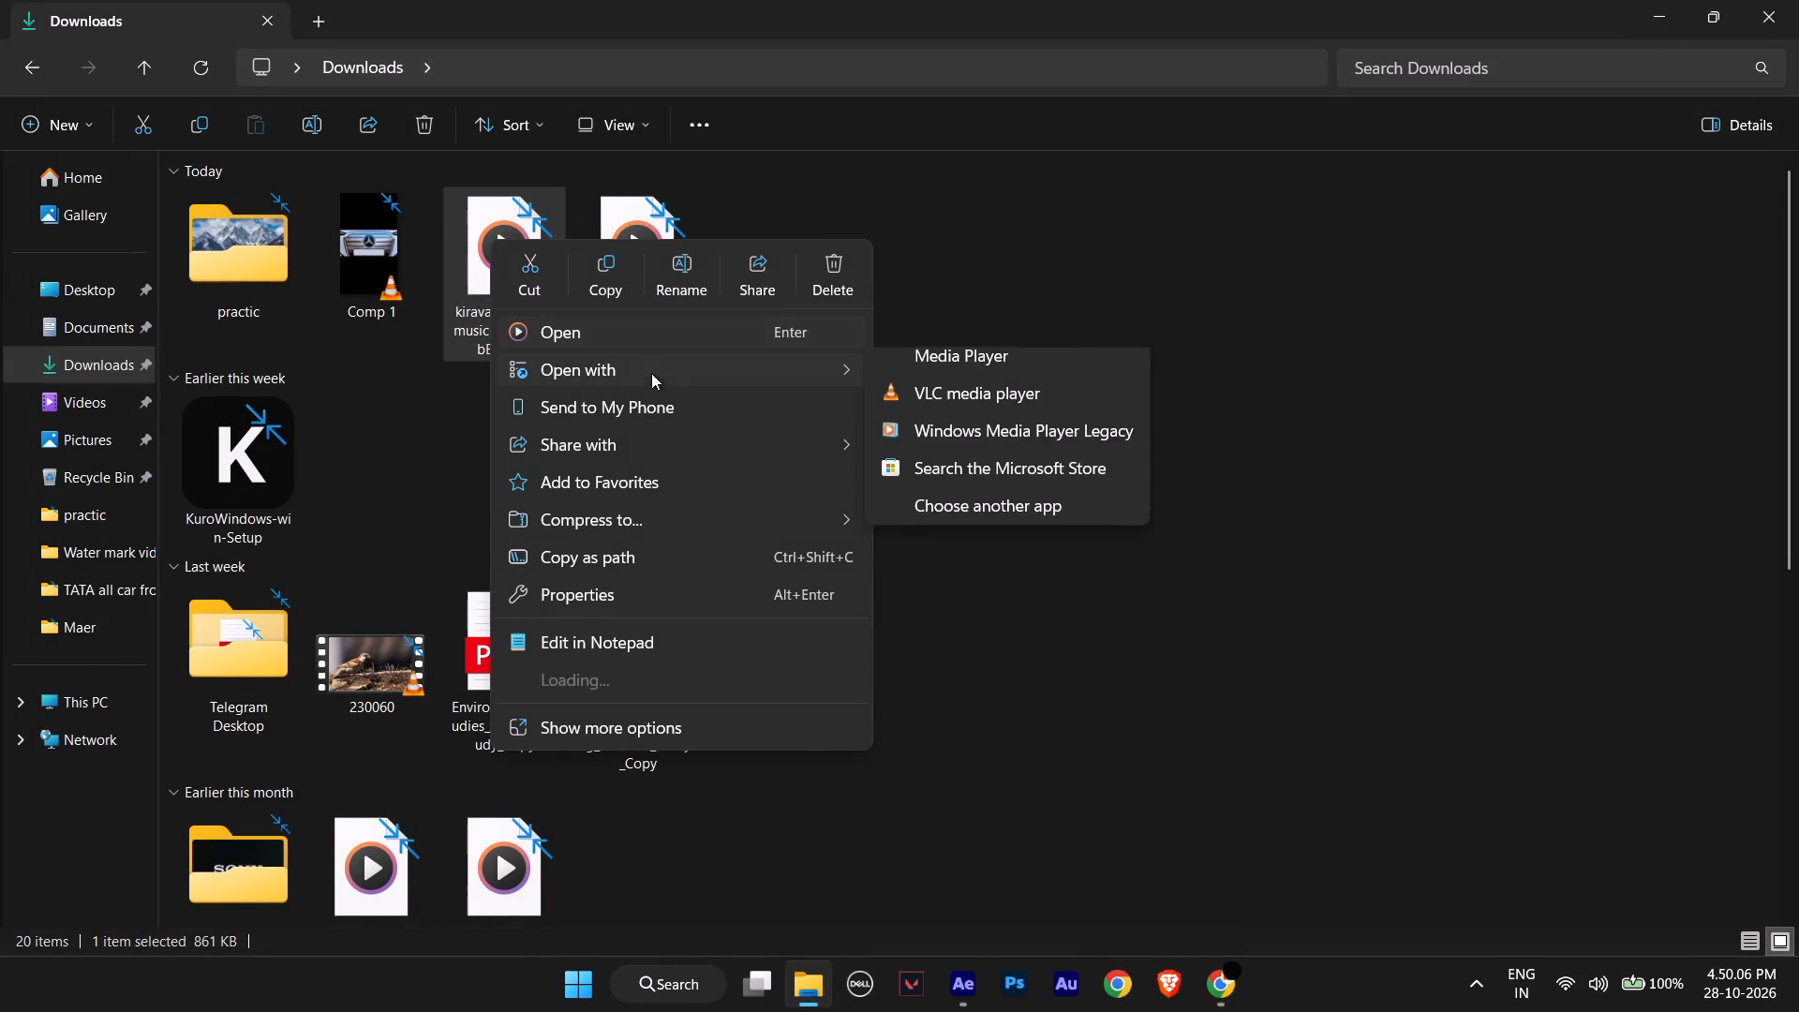
left_click(971, 443)
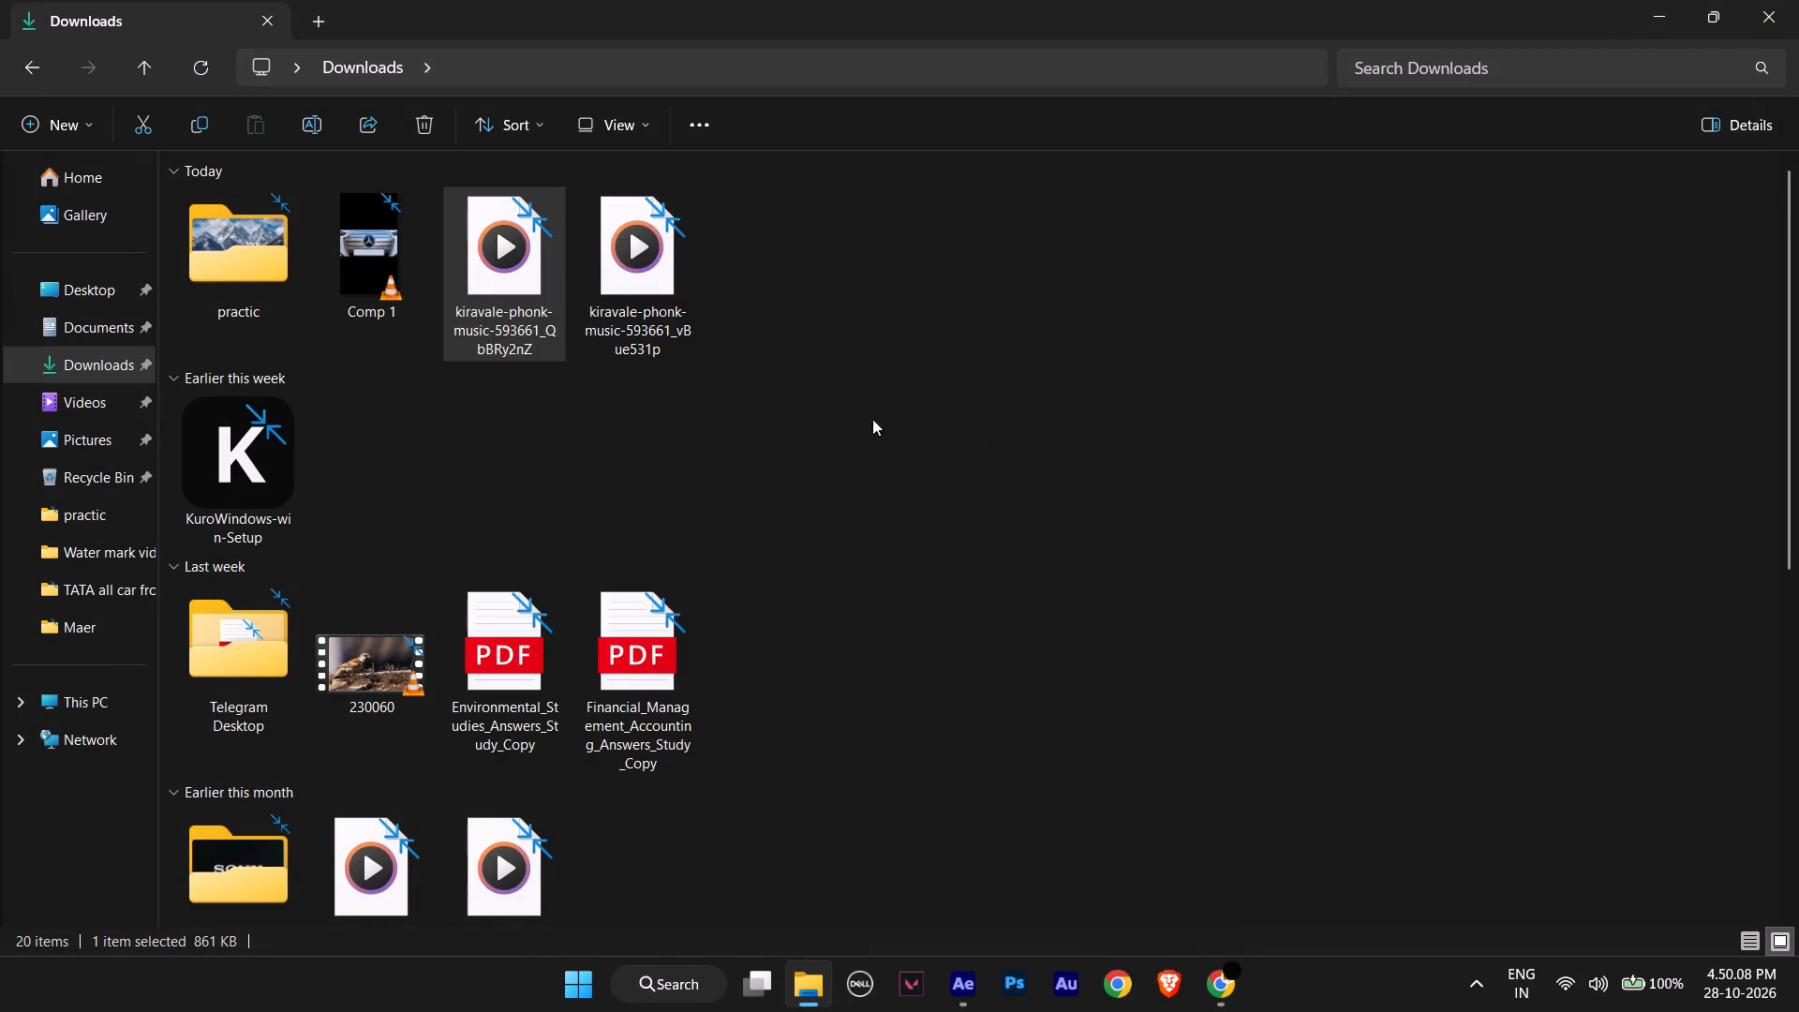
left_click(1357, 911)
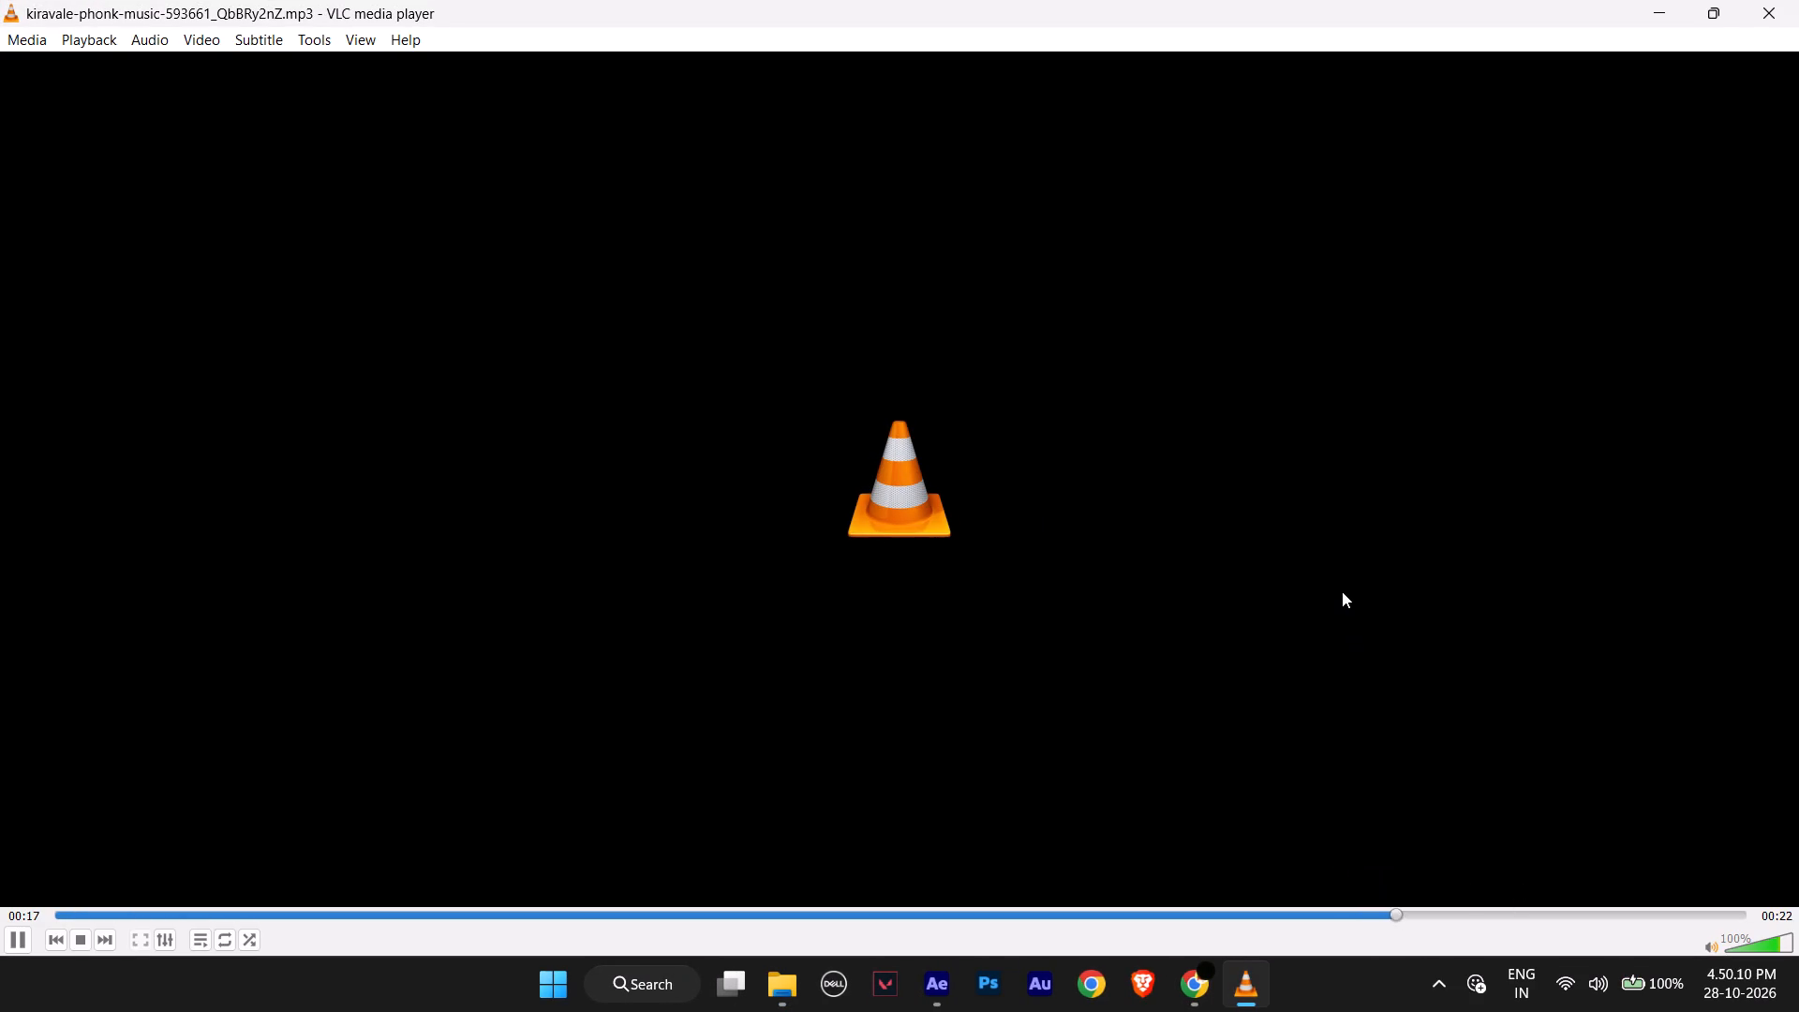
left_click(1798, 8)
Delete the faded version, kiravale-phonk-music-593661_vBue531p, from the Downloads folder.
left_click(659, 216)
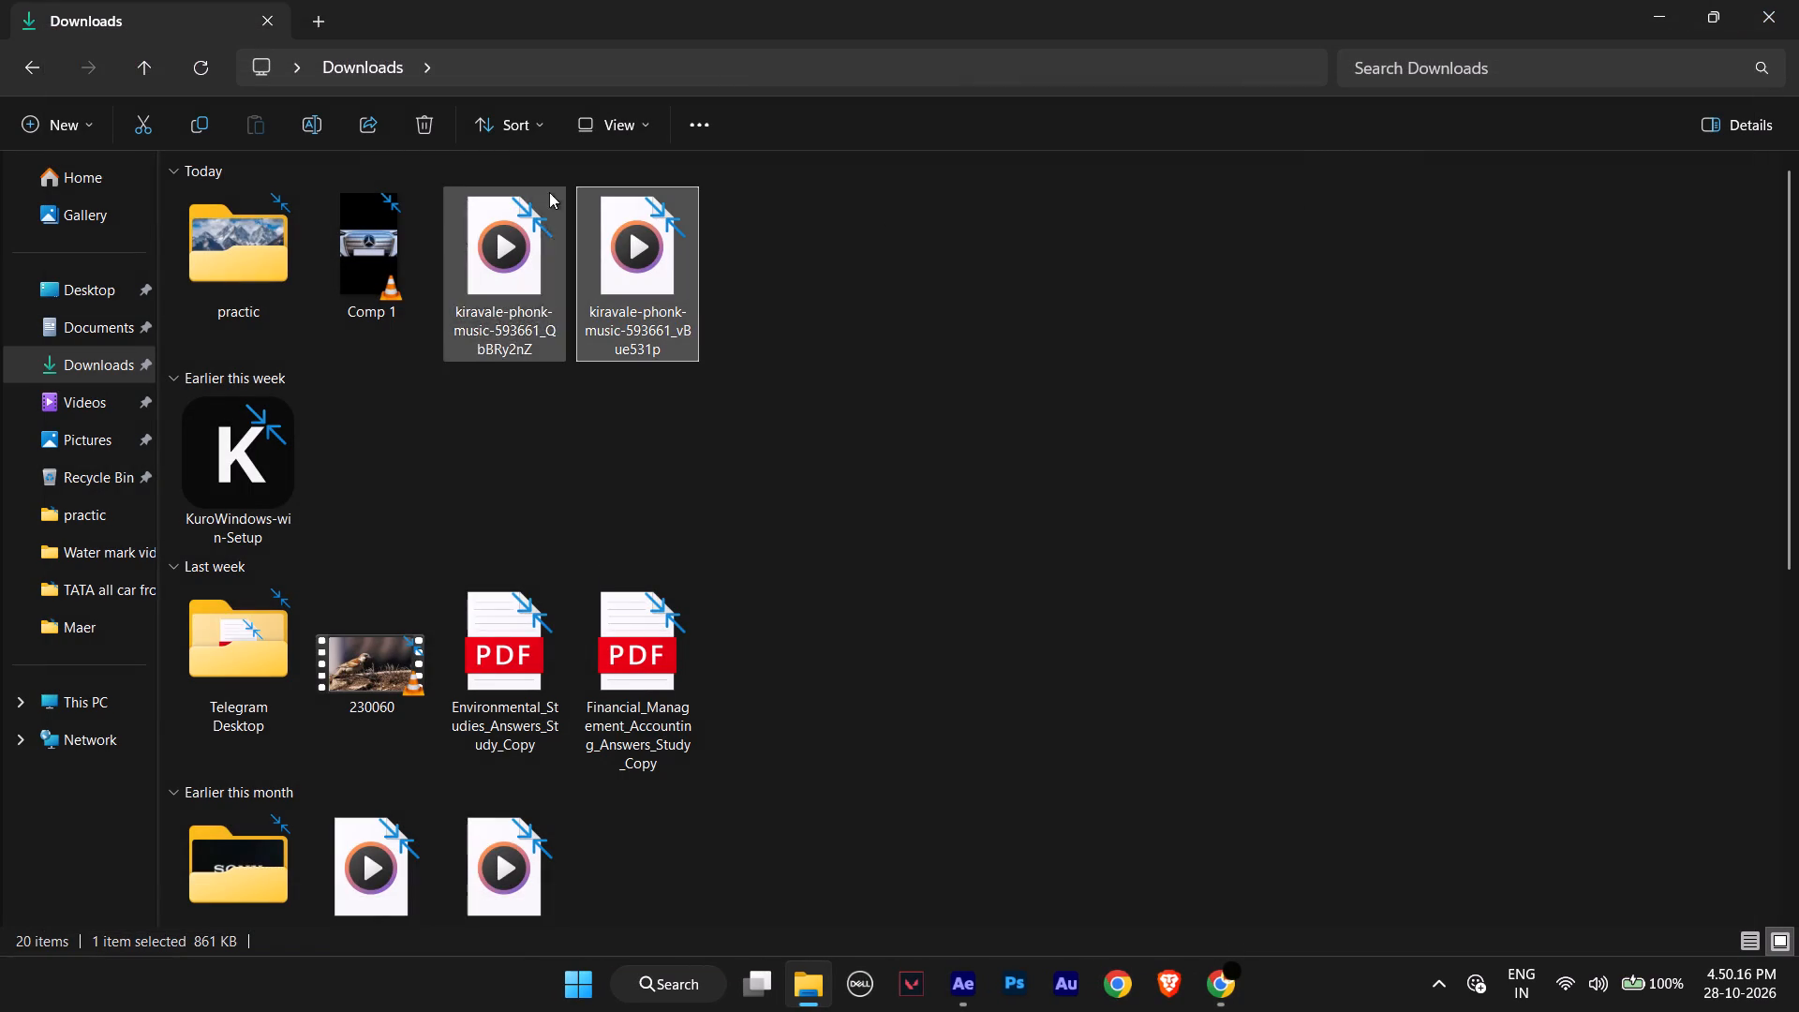
left_click(431, 136)
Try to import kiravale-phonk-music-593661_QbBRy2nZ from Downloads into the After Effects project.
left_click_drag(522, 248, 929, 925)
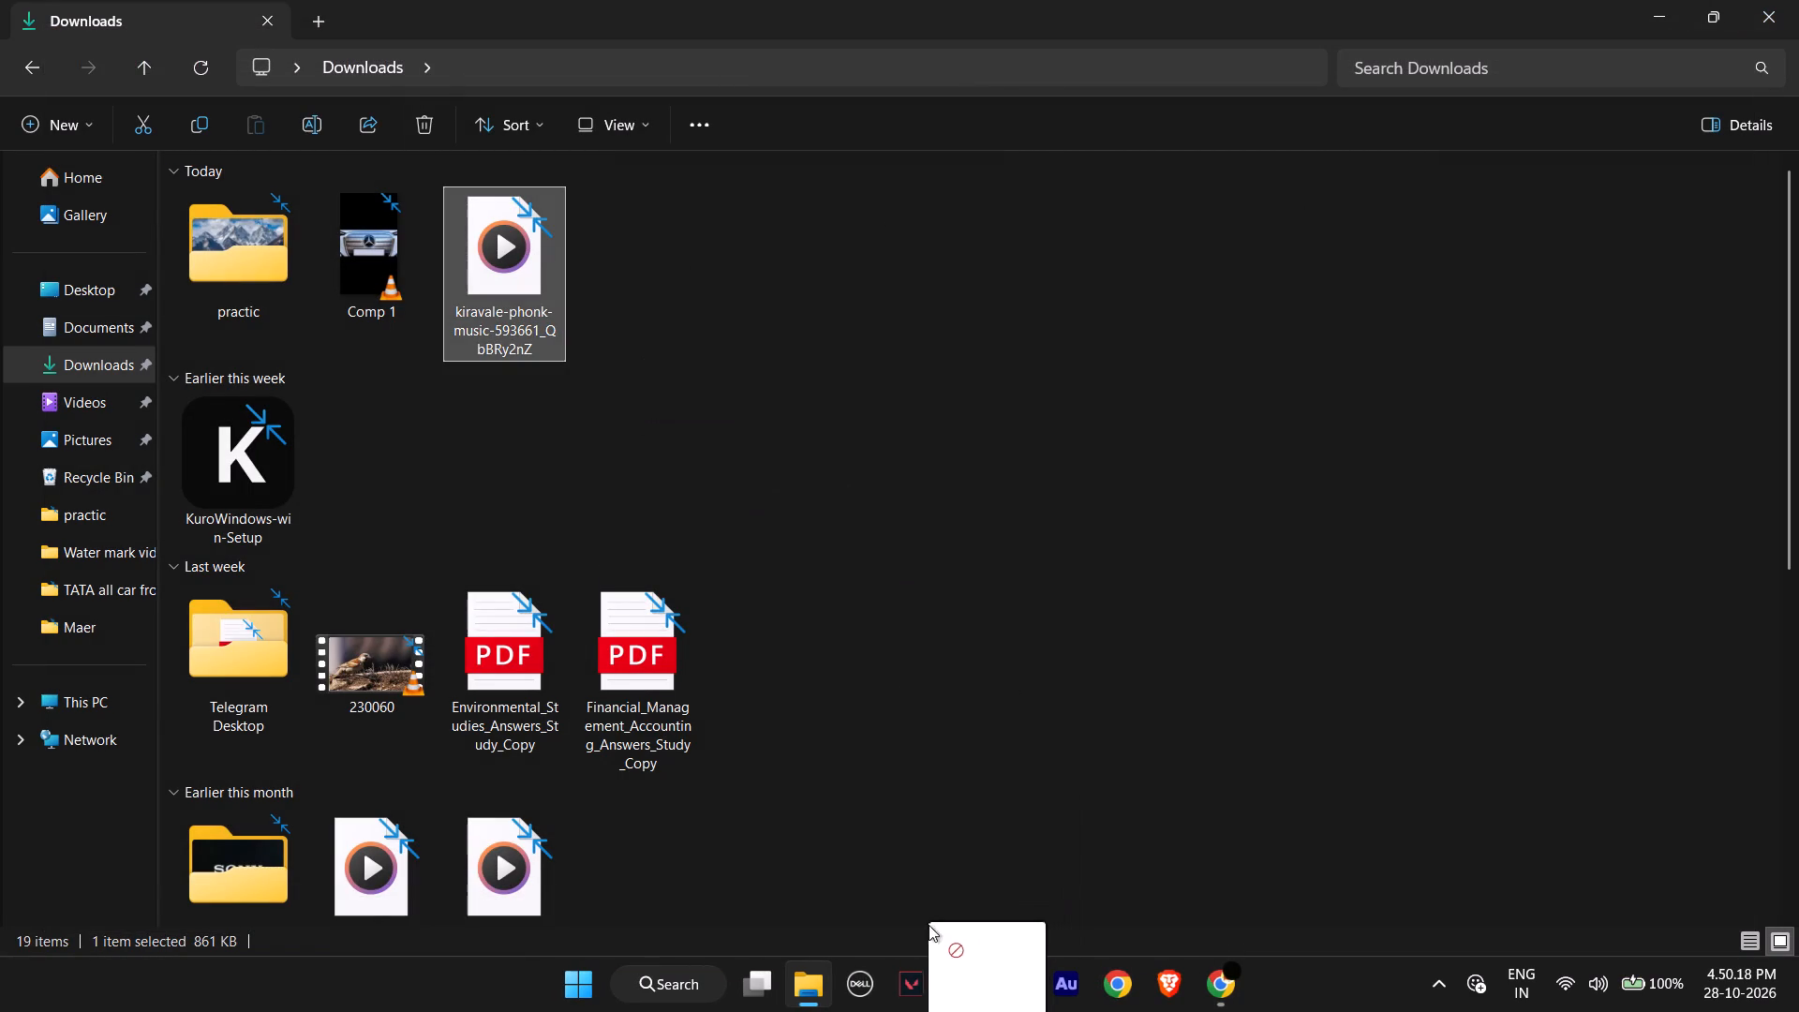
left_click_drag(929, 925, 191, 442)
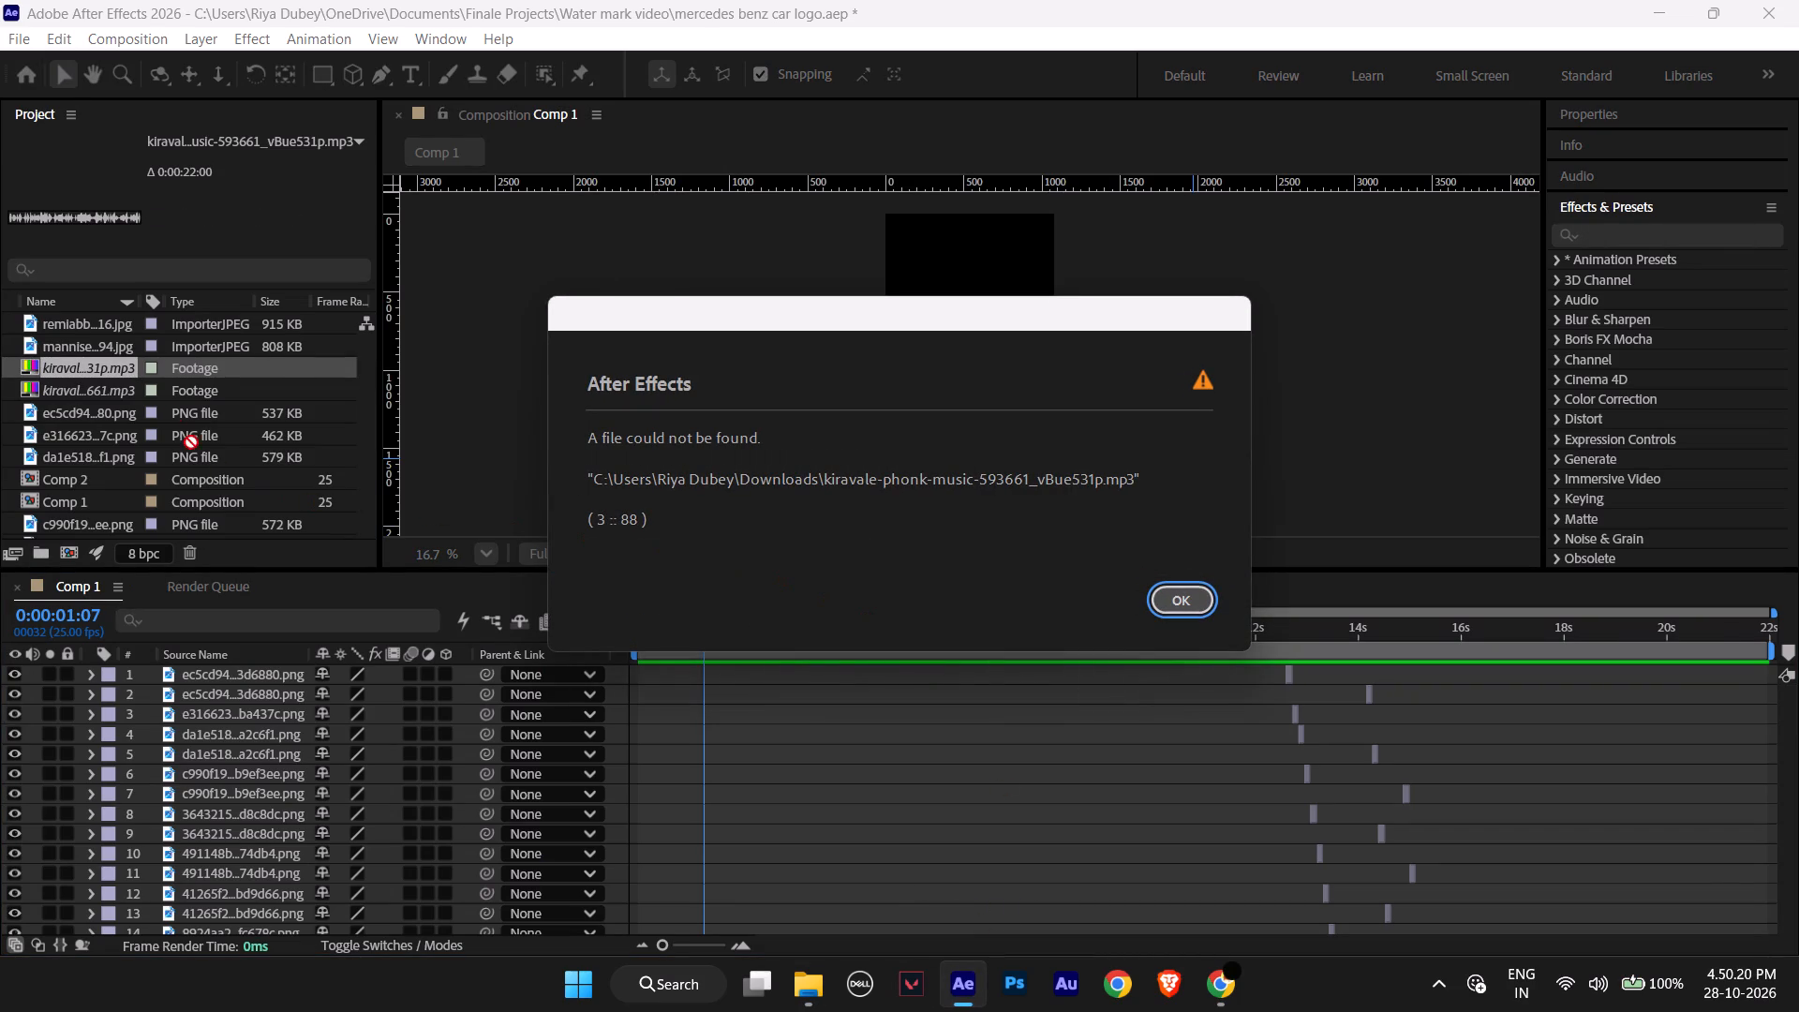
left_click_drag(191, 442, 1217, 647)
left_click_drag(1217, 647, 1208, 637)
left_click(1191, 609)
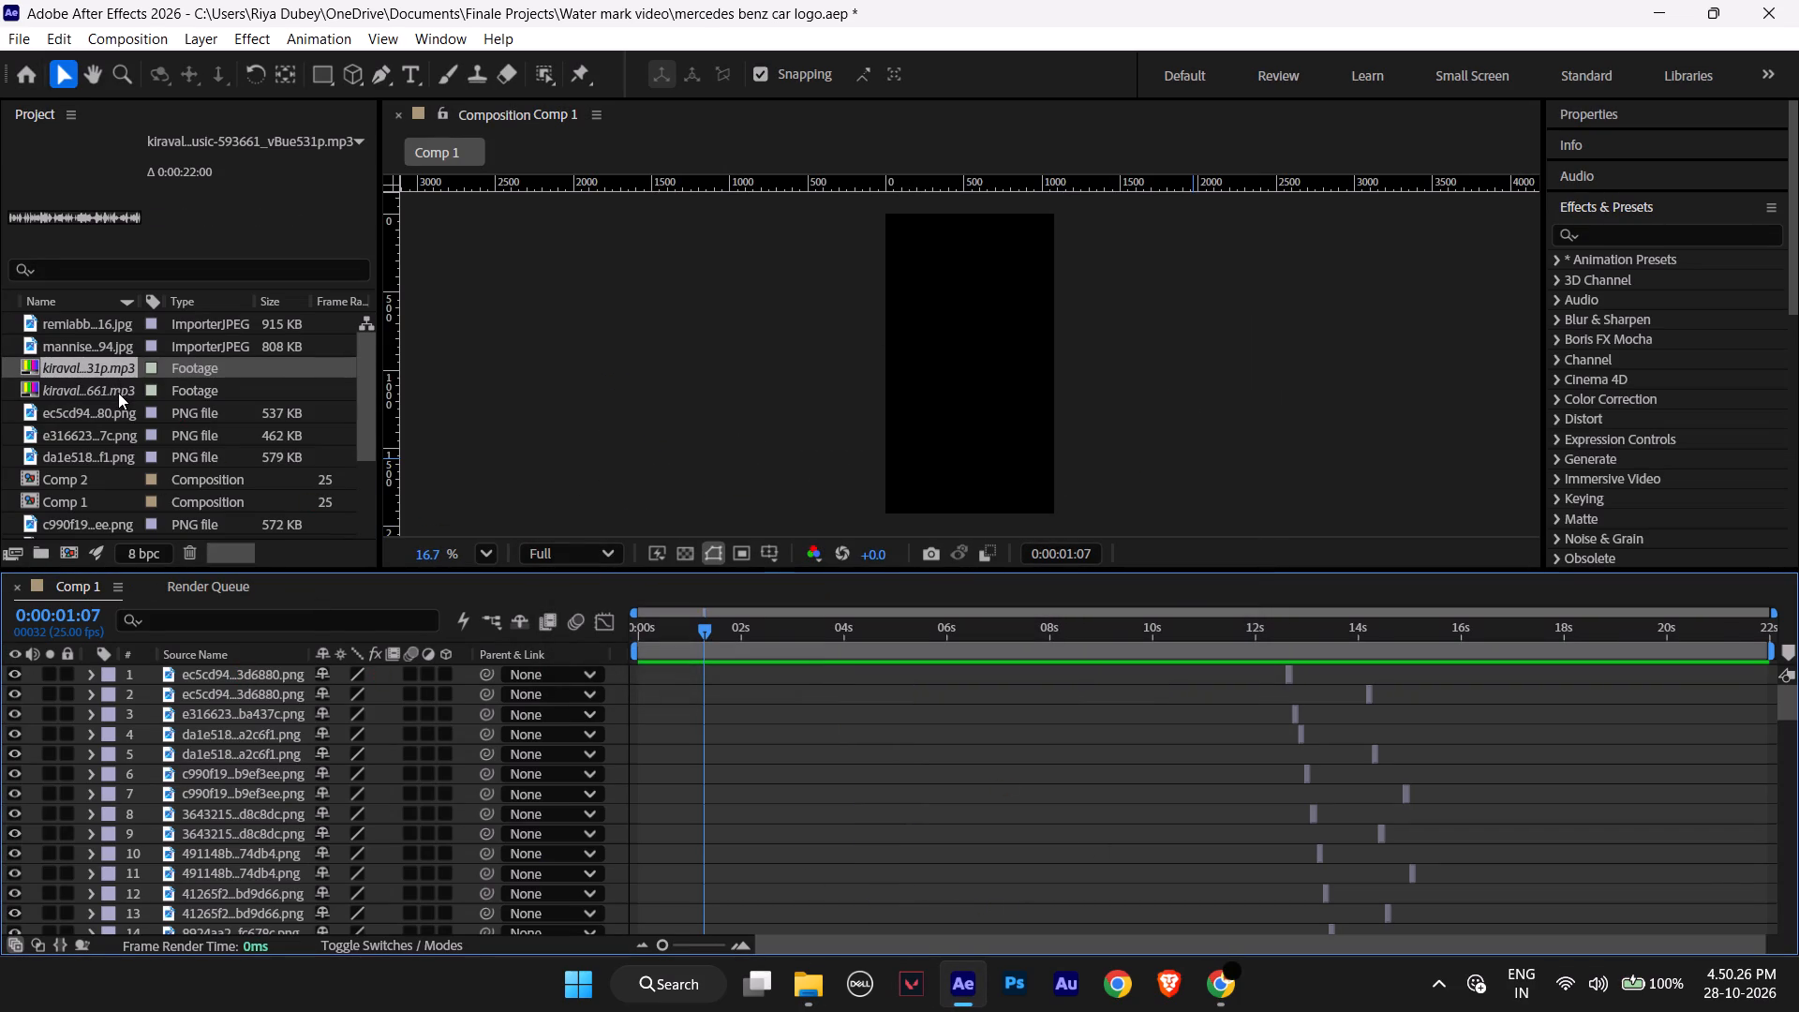
Delete the two missing kiravale phonk MP3 footage items from the project and look through the remaining items.
scroll(118, 393, "down", 2)
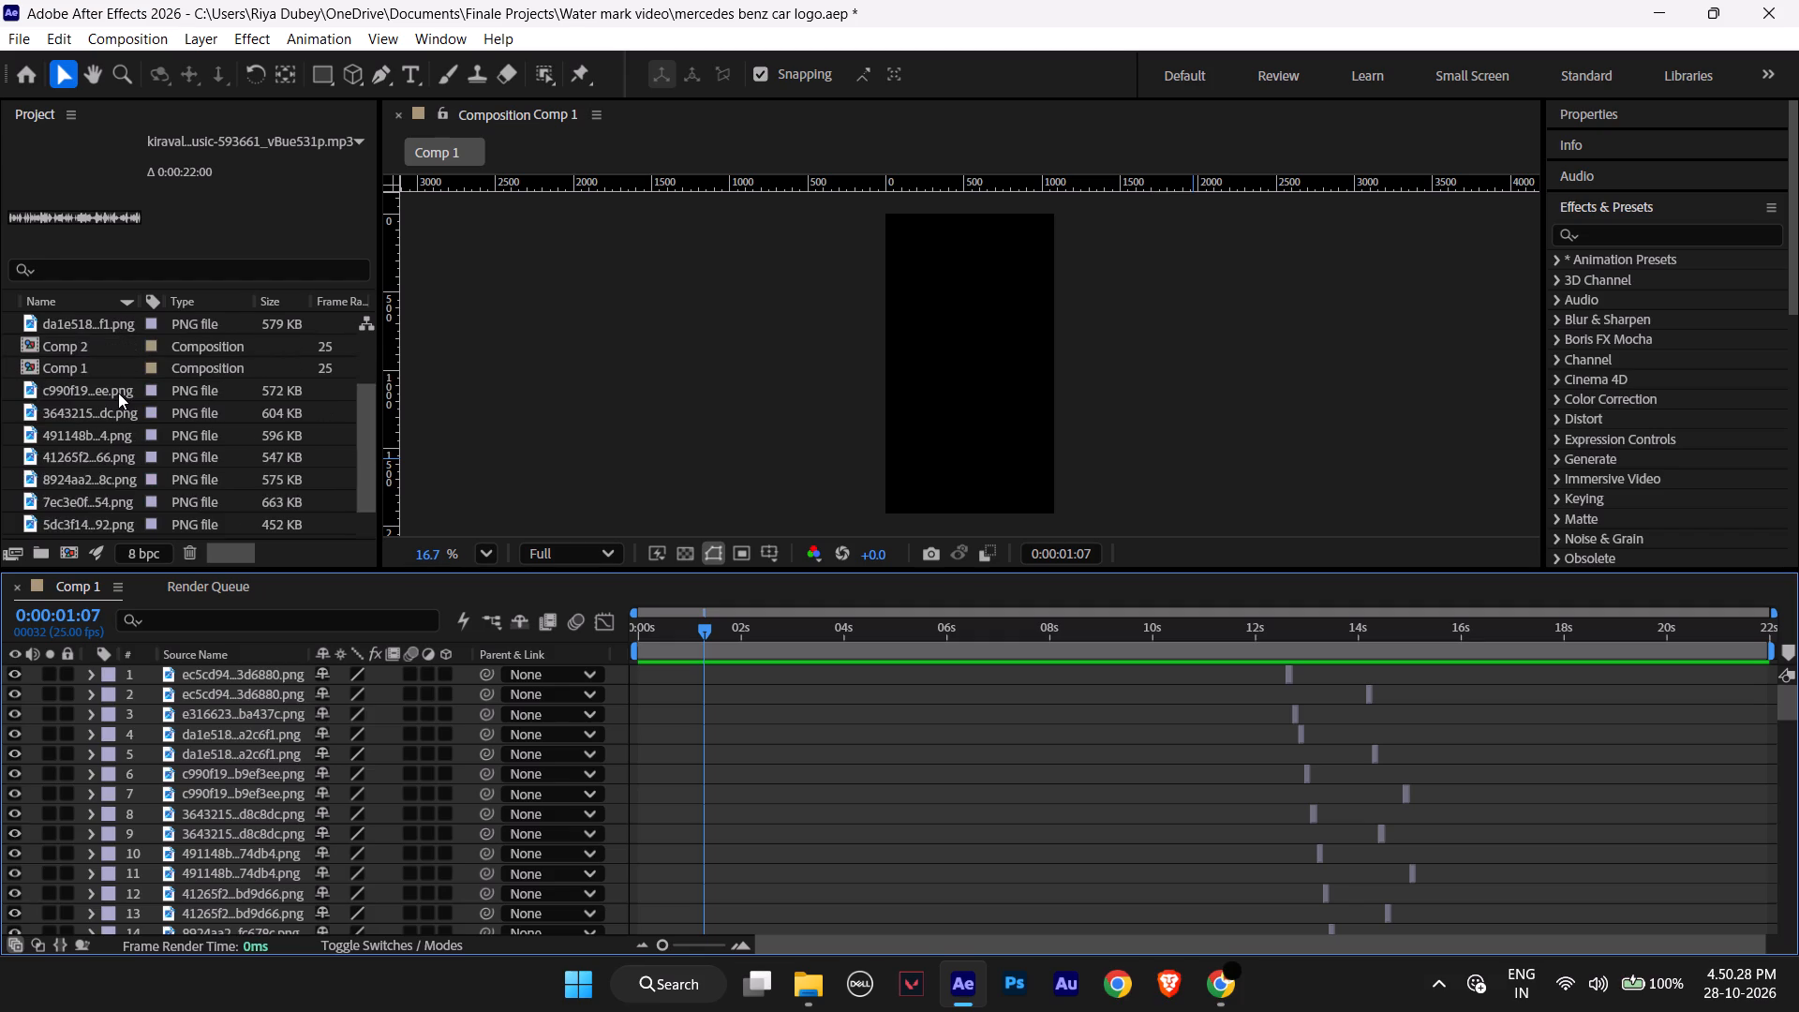
scroll(118, 393, "down", 2)
scroll(118, 393, "up", 1)
scroll(118, 393, "down", 2)
scroll(118, 393, "up", 4)
left_click(107, 388)
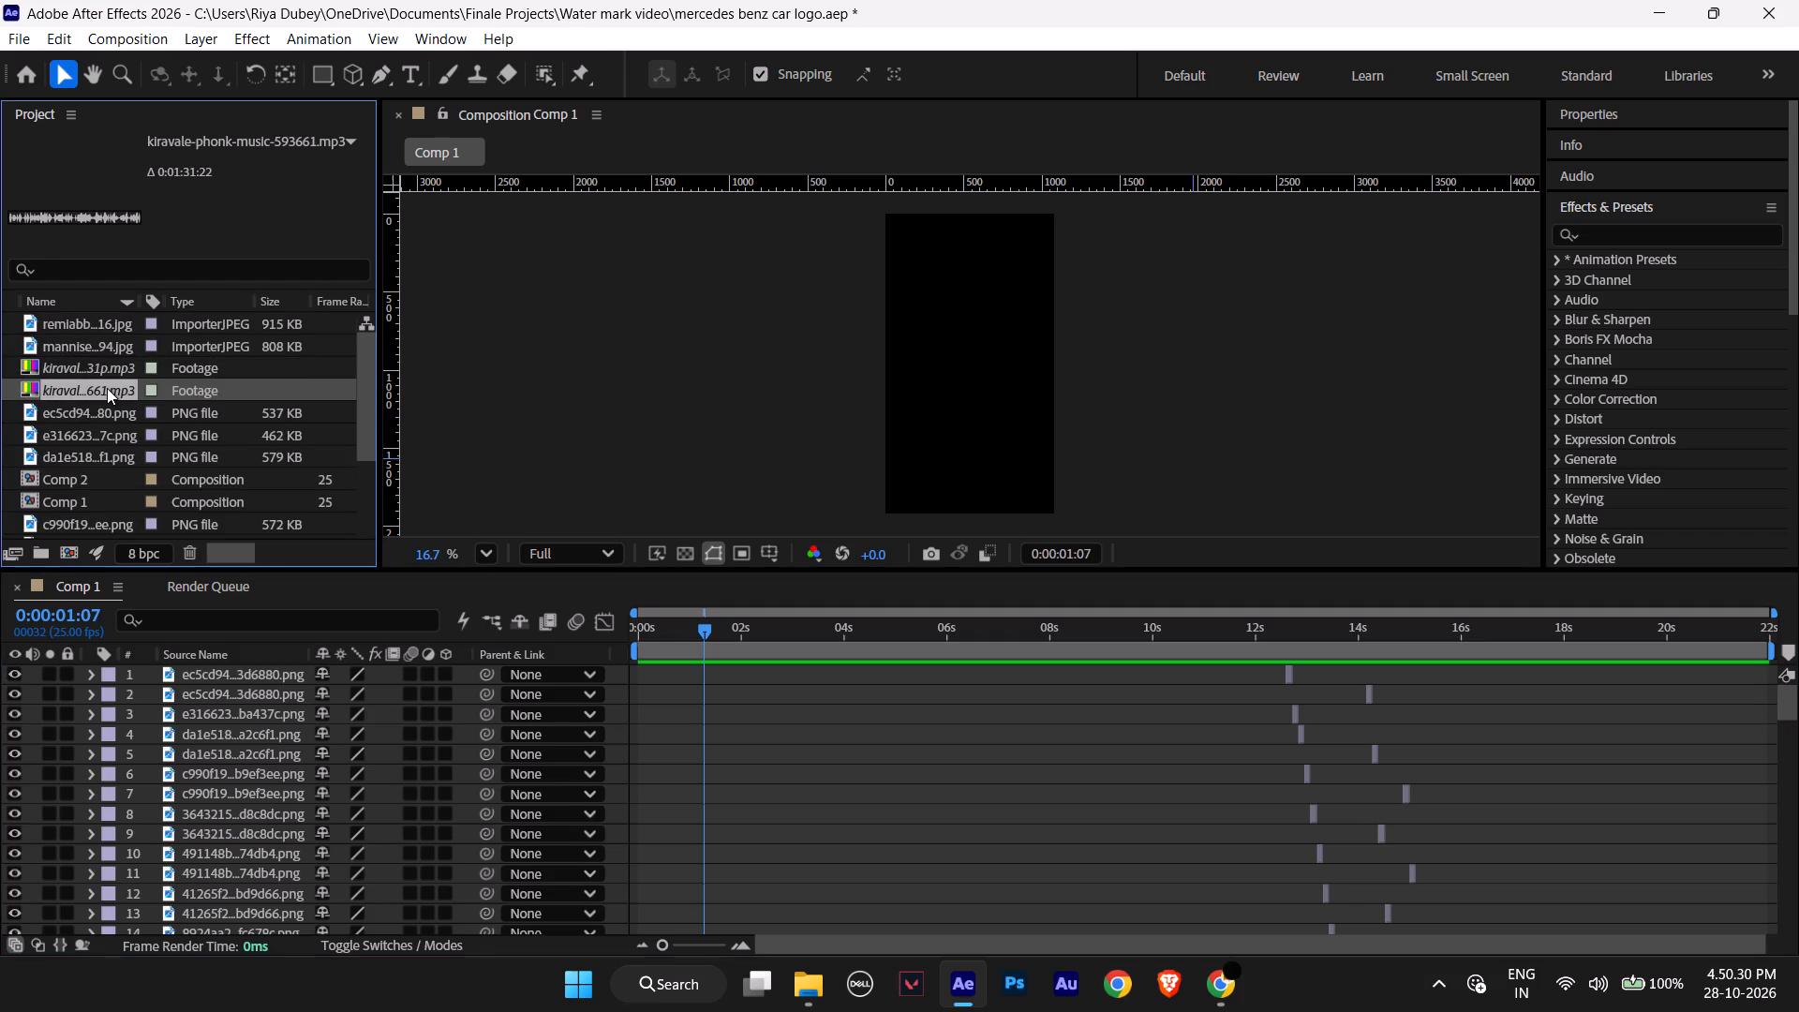
key("Delete")
left_click(129, 375)
key("Delete")
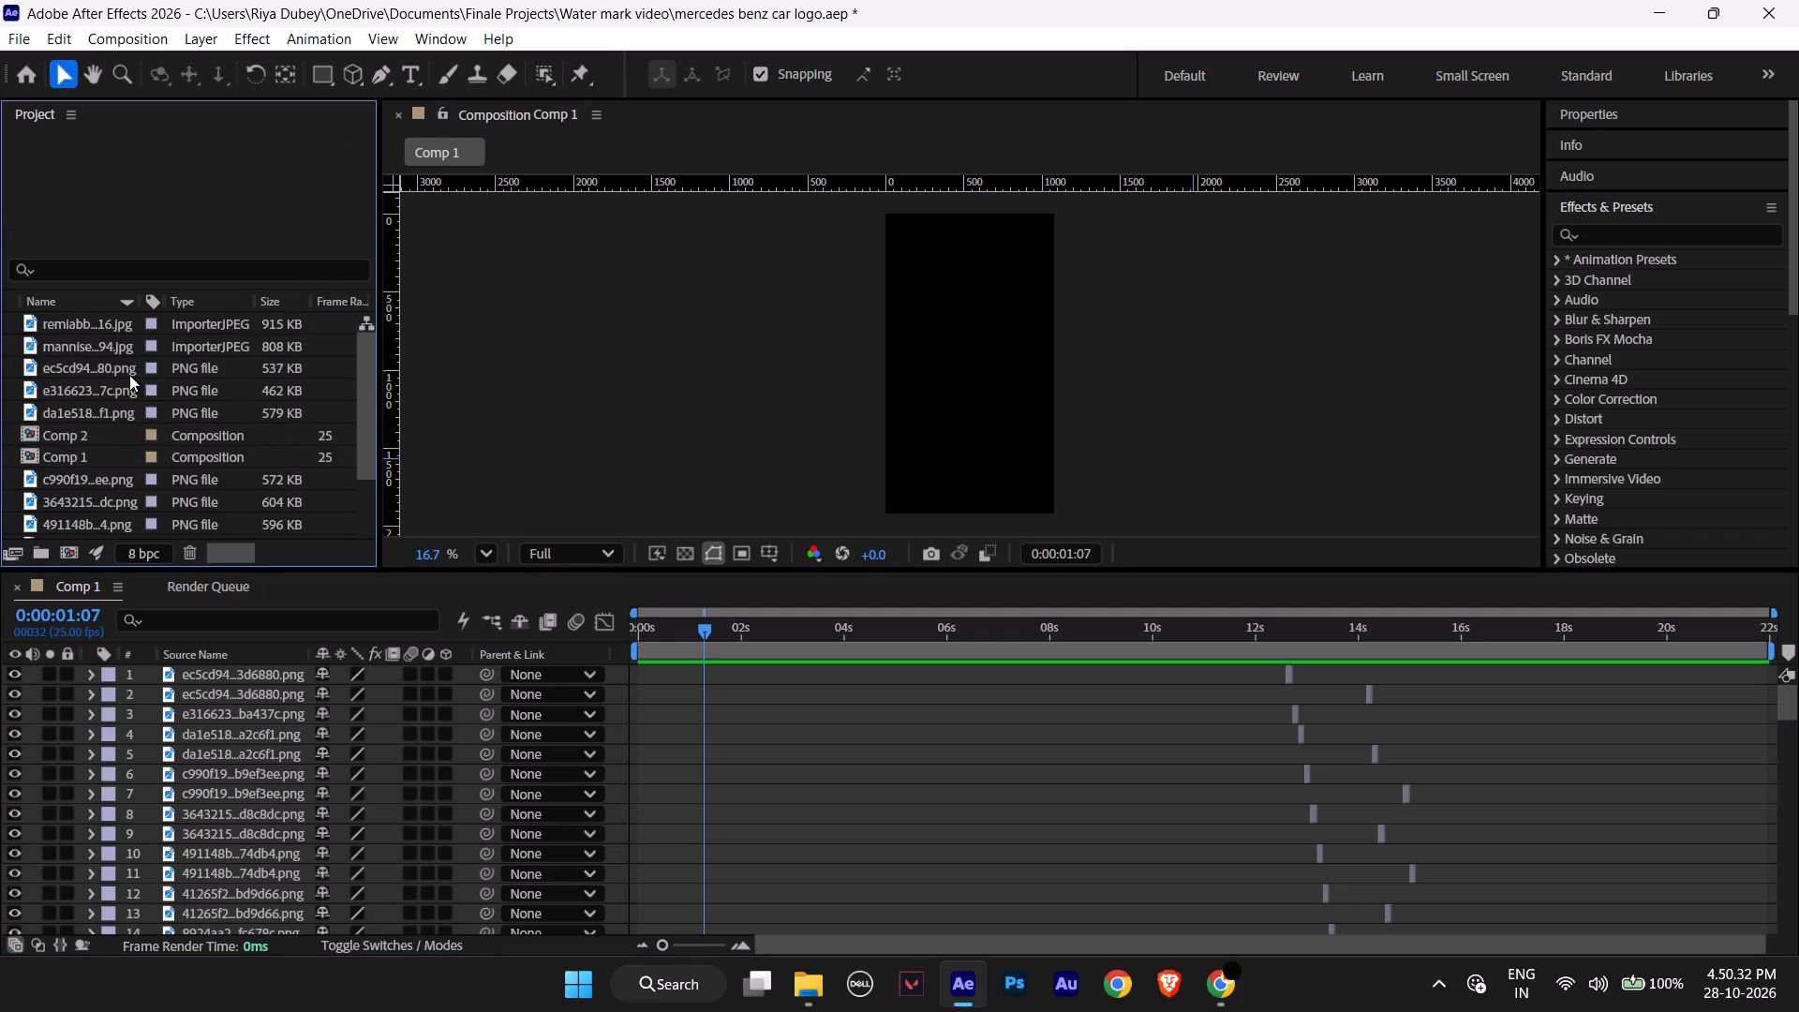
scroll(165, 411, "down", 3)
scroll(165, 415, "up", 10)
scroll(165, 415, "down", 1)
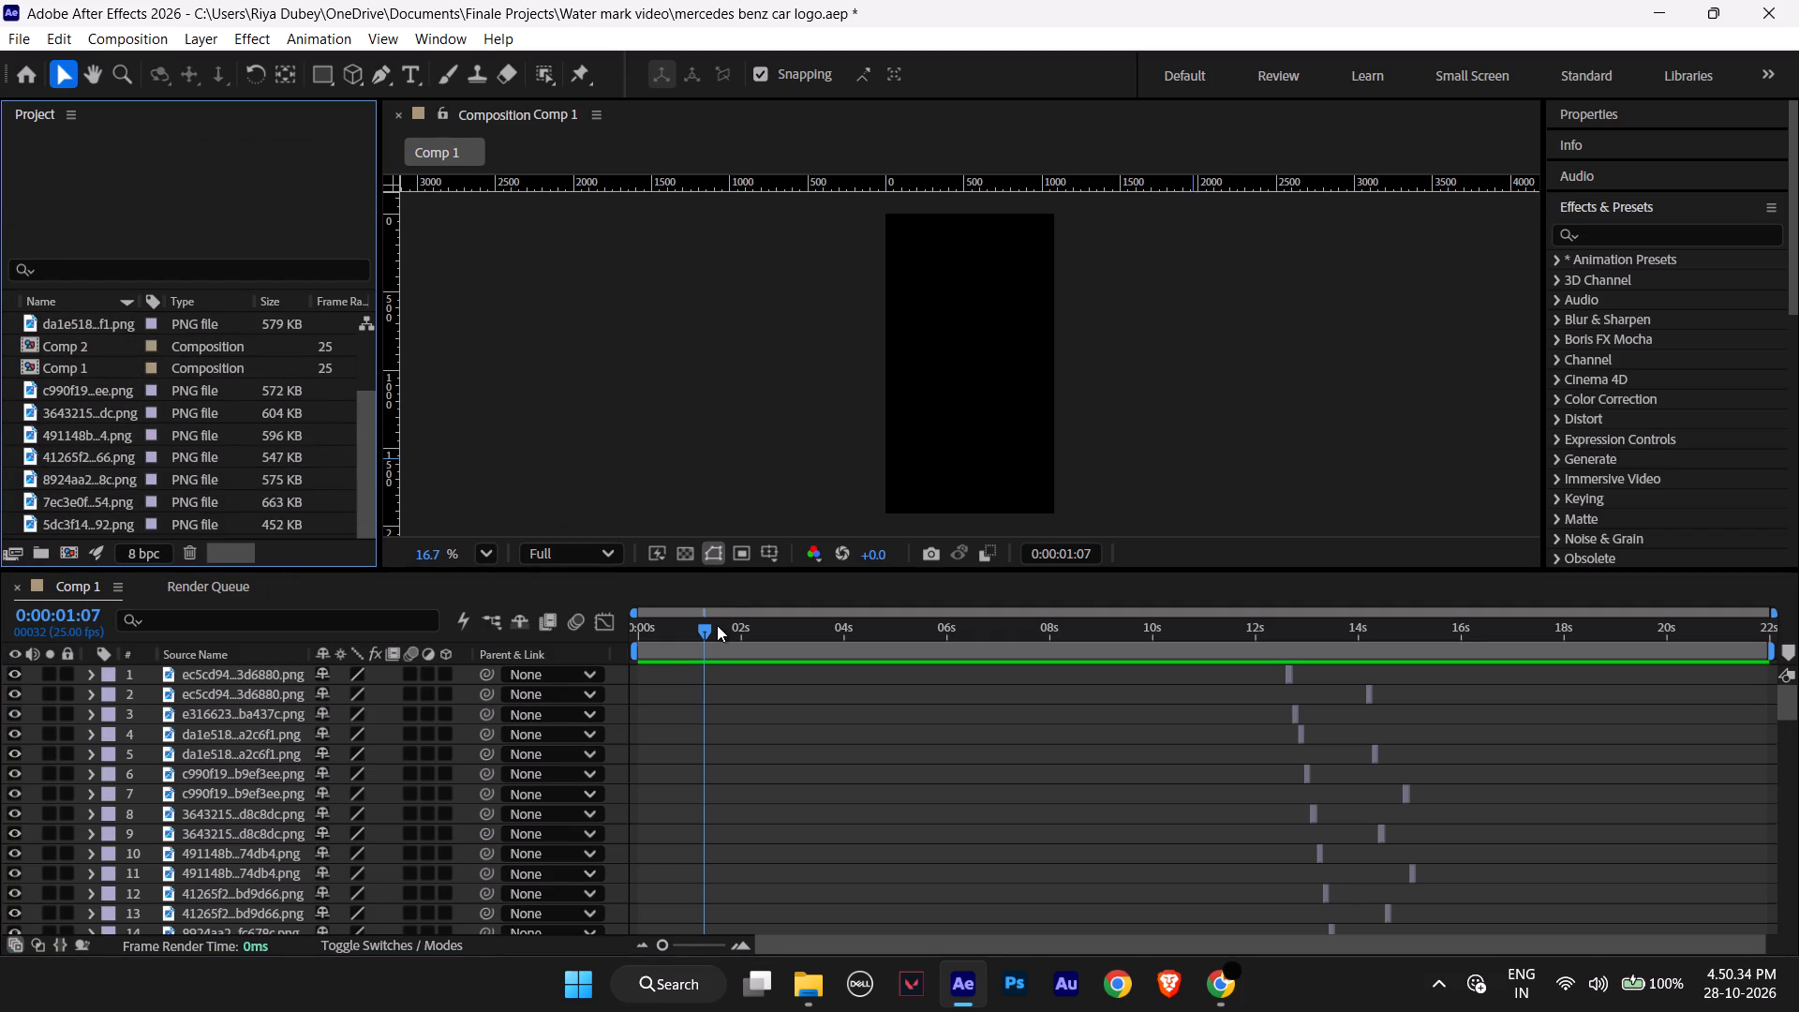
Scrub through Comp 1 to its end and preview the opening seconds to check the car image sequence.
left_click_drag(706, 625, 1326, 659)
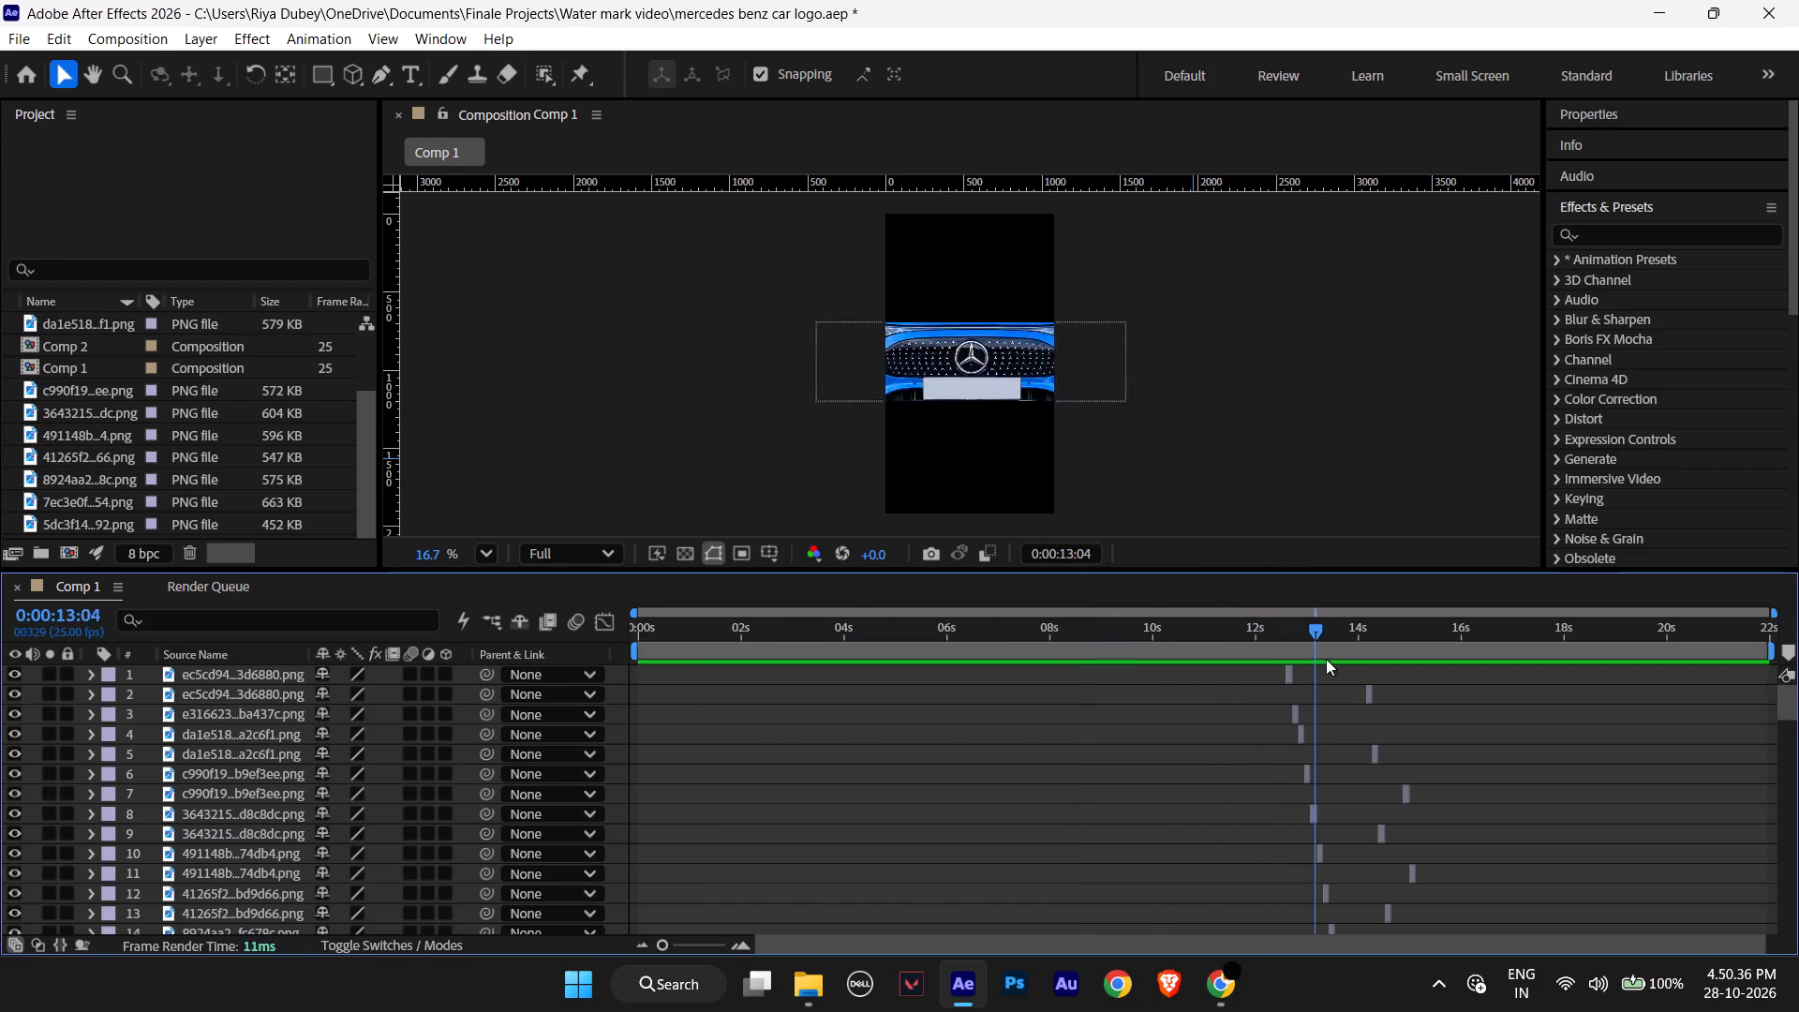
left_click_drag(1326, 659, 1599, 664)
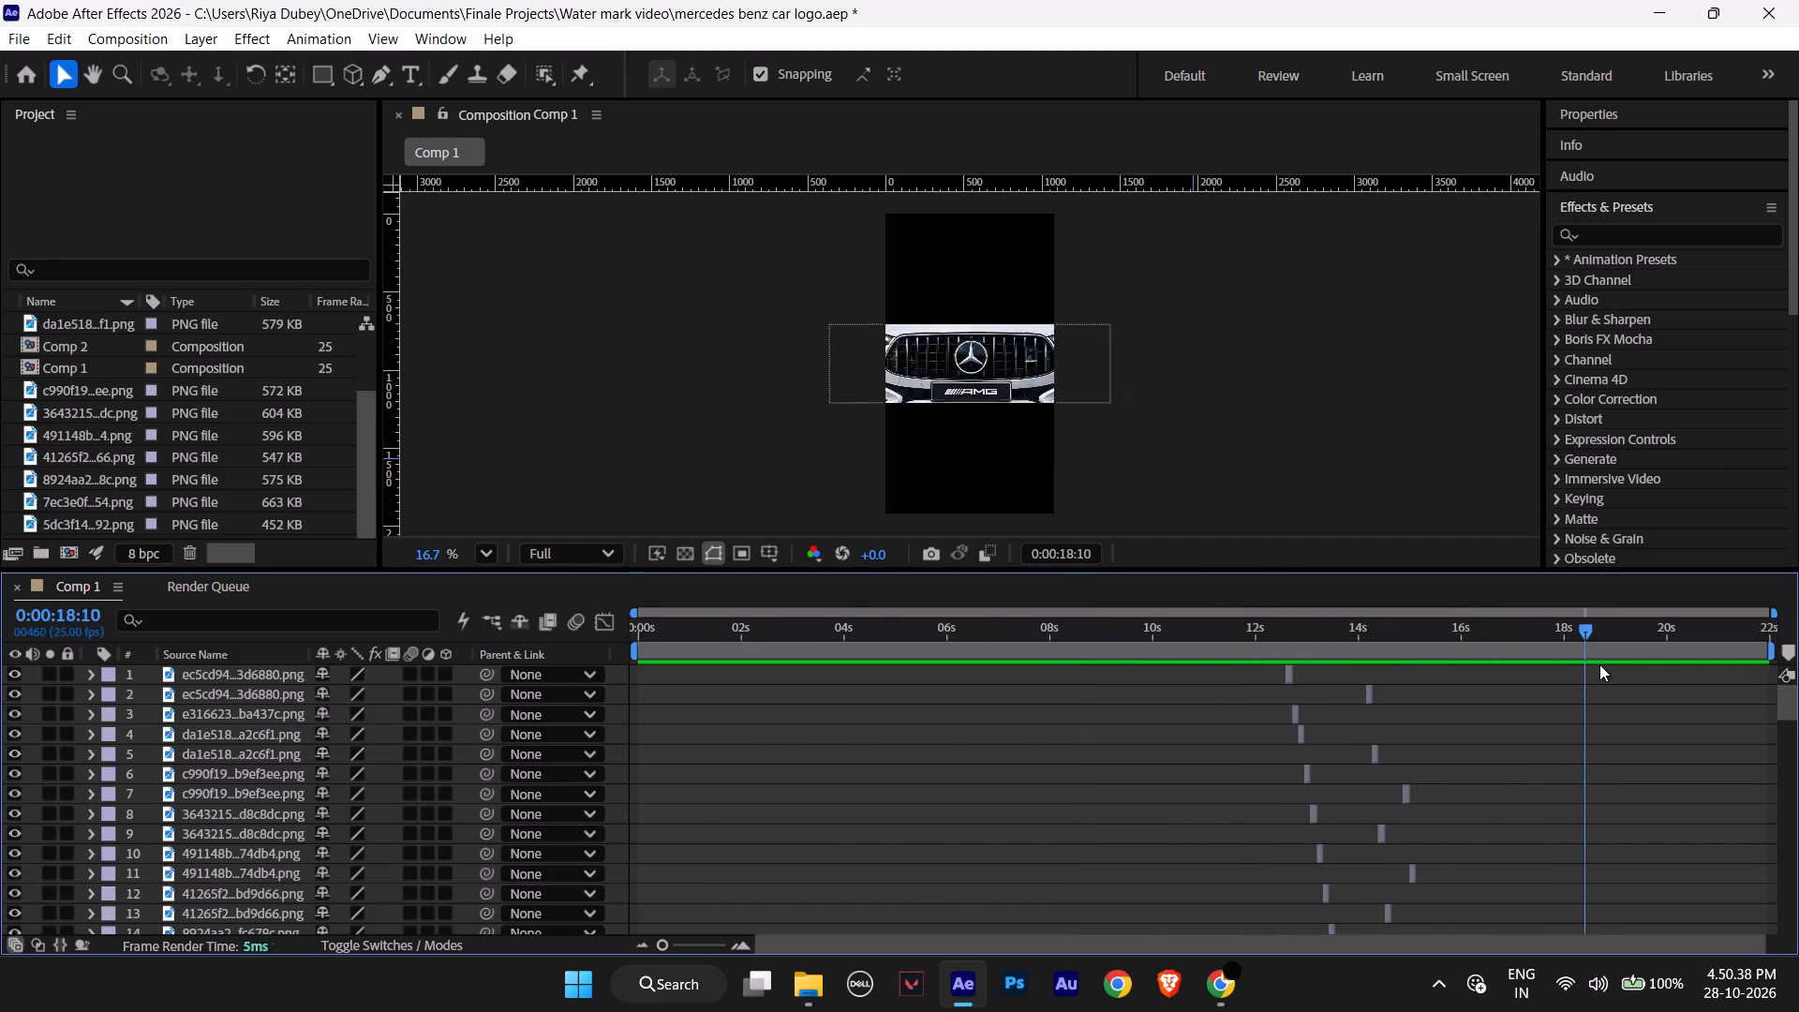
left_click_drag(1599, 664, 1773, 669)
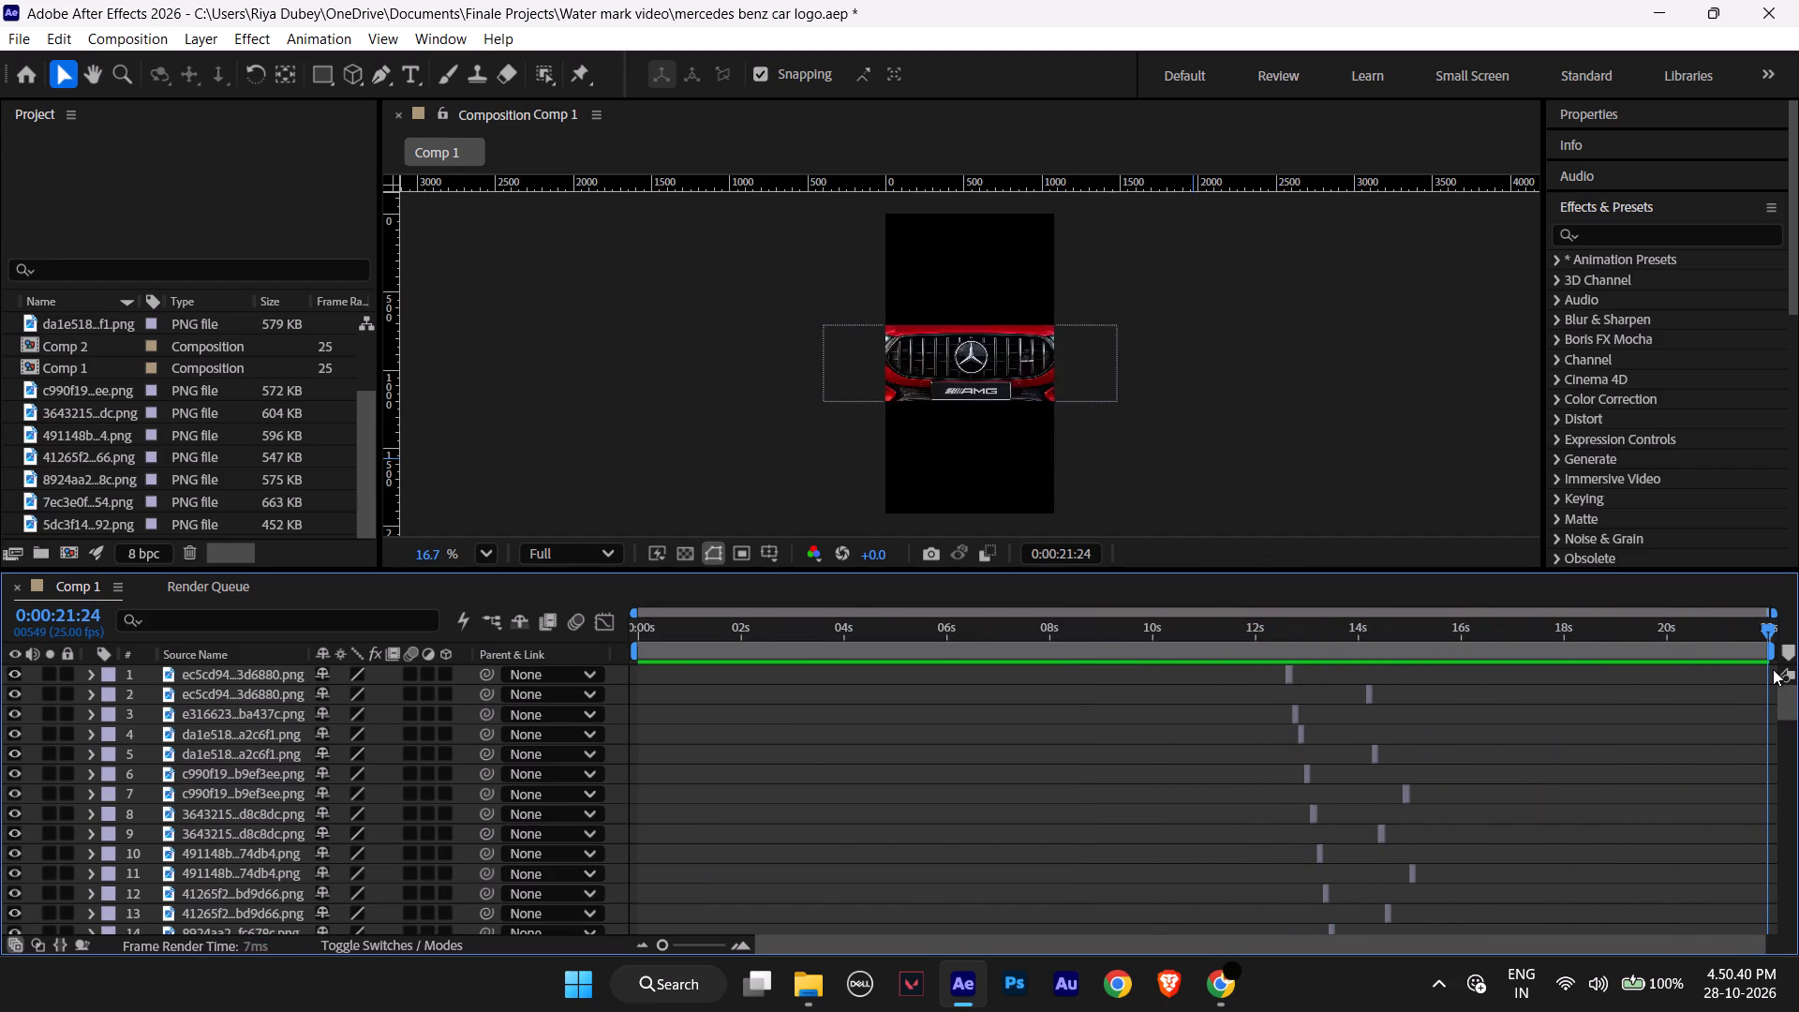
left_click_drag(1773, 669, 1798, 684)
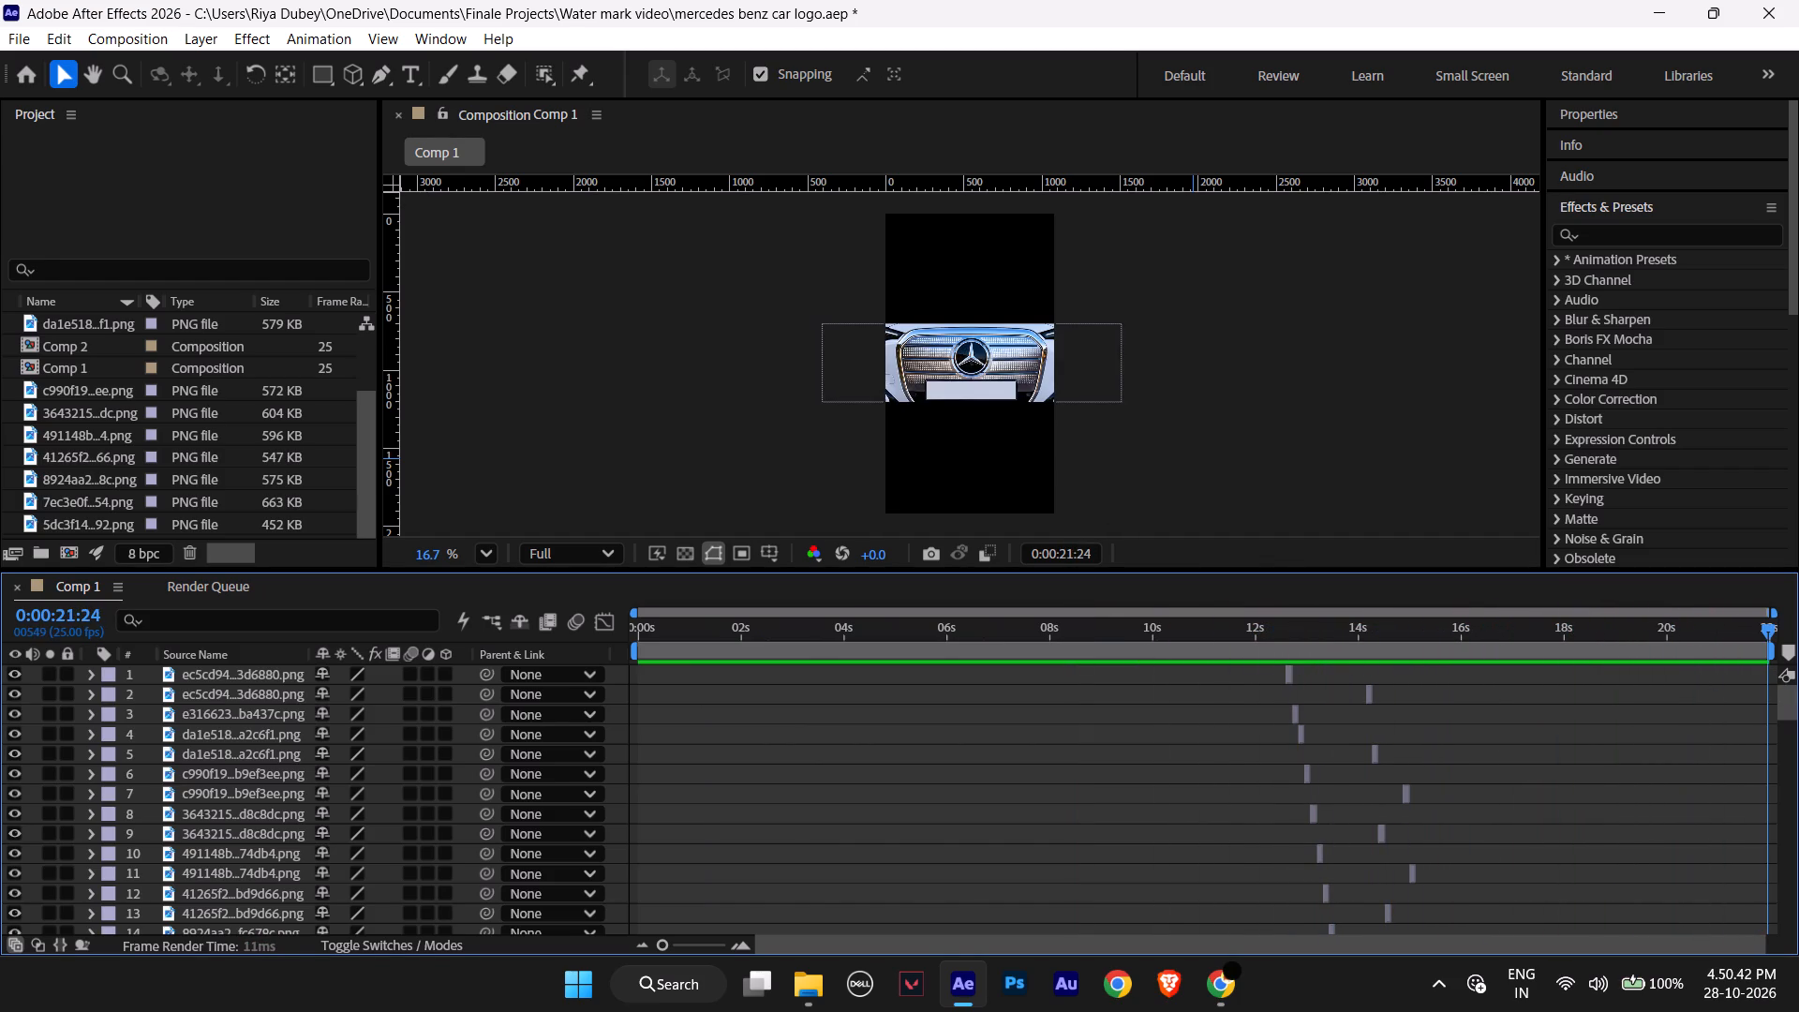
left_click_drag(1798, 684, 691, 674)
key("space")
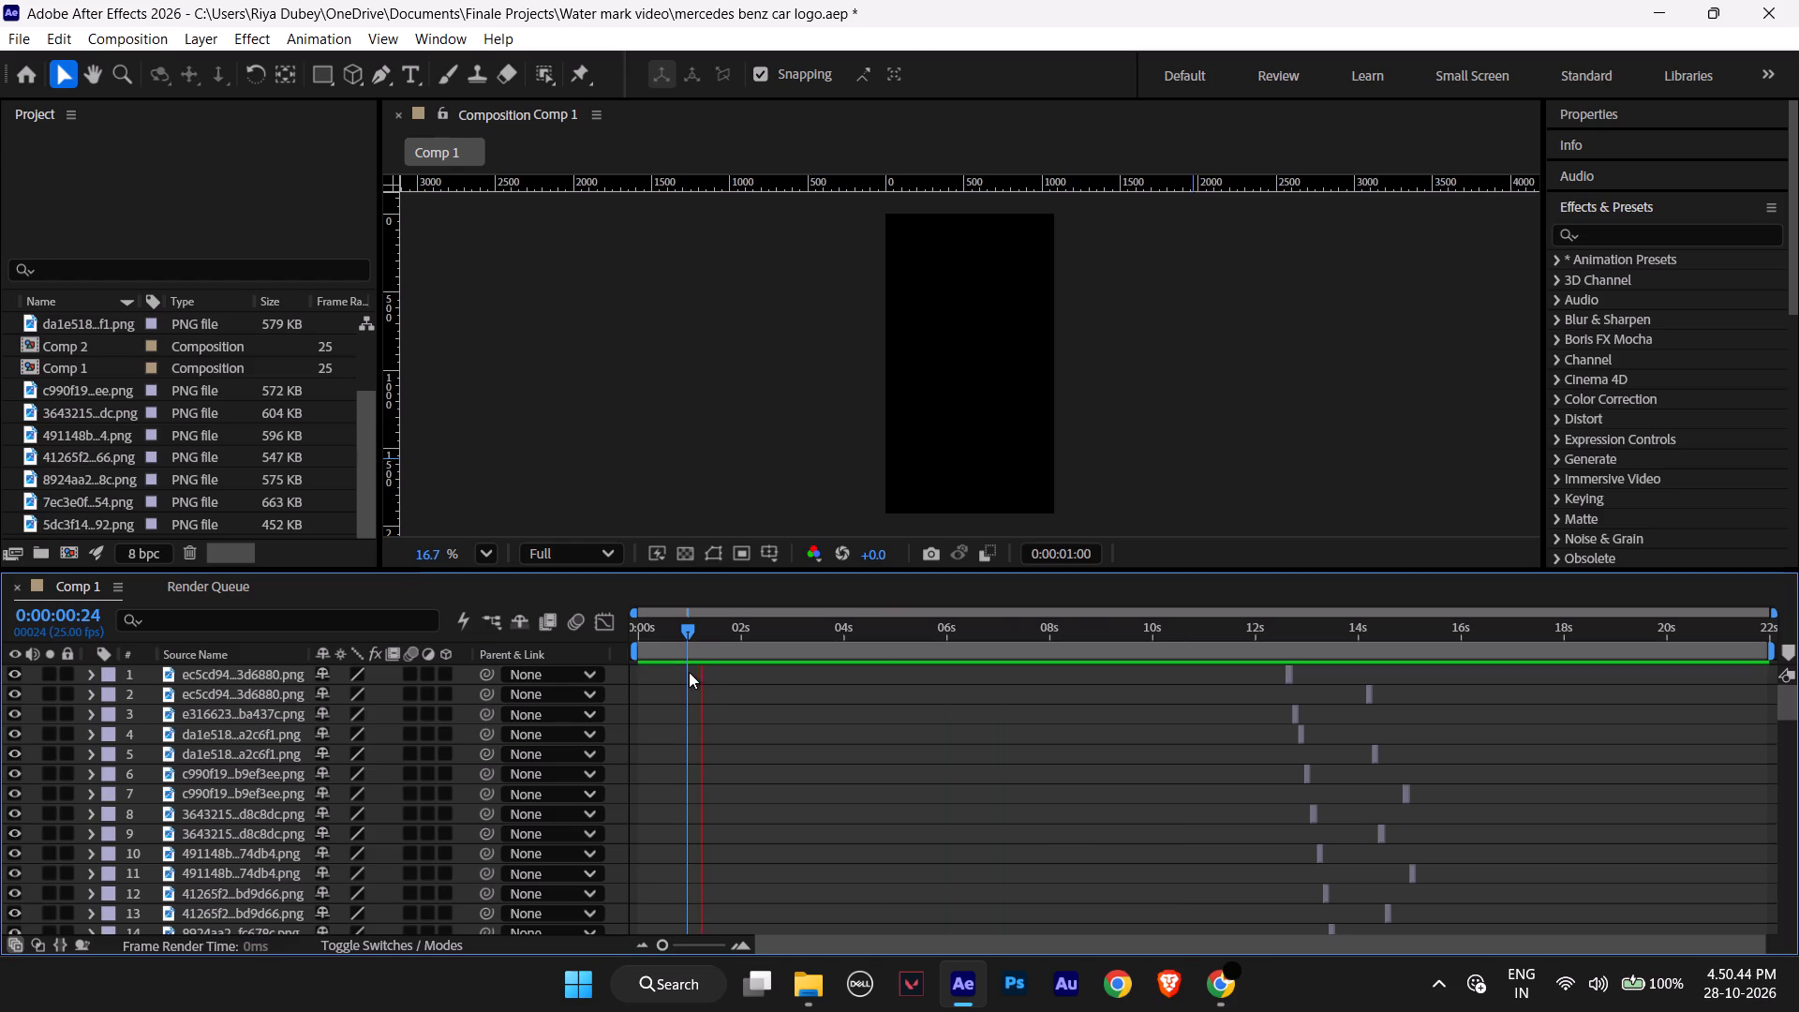
key("space")
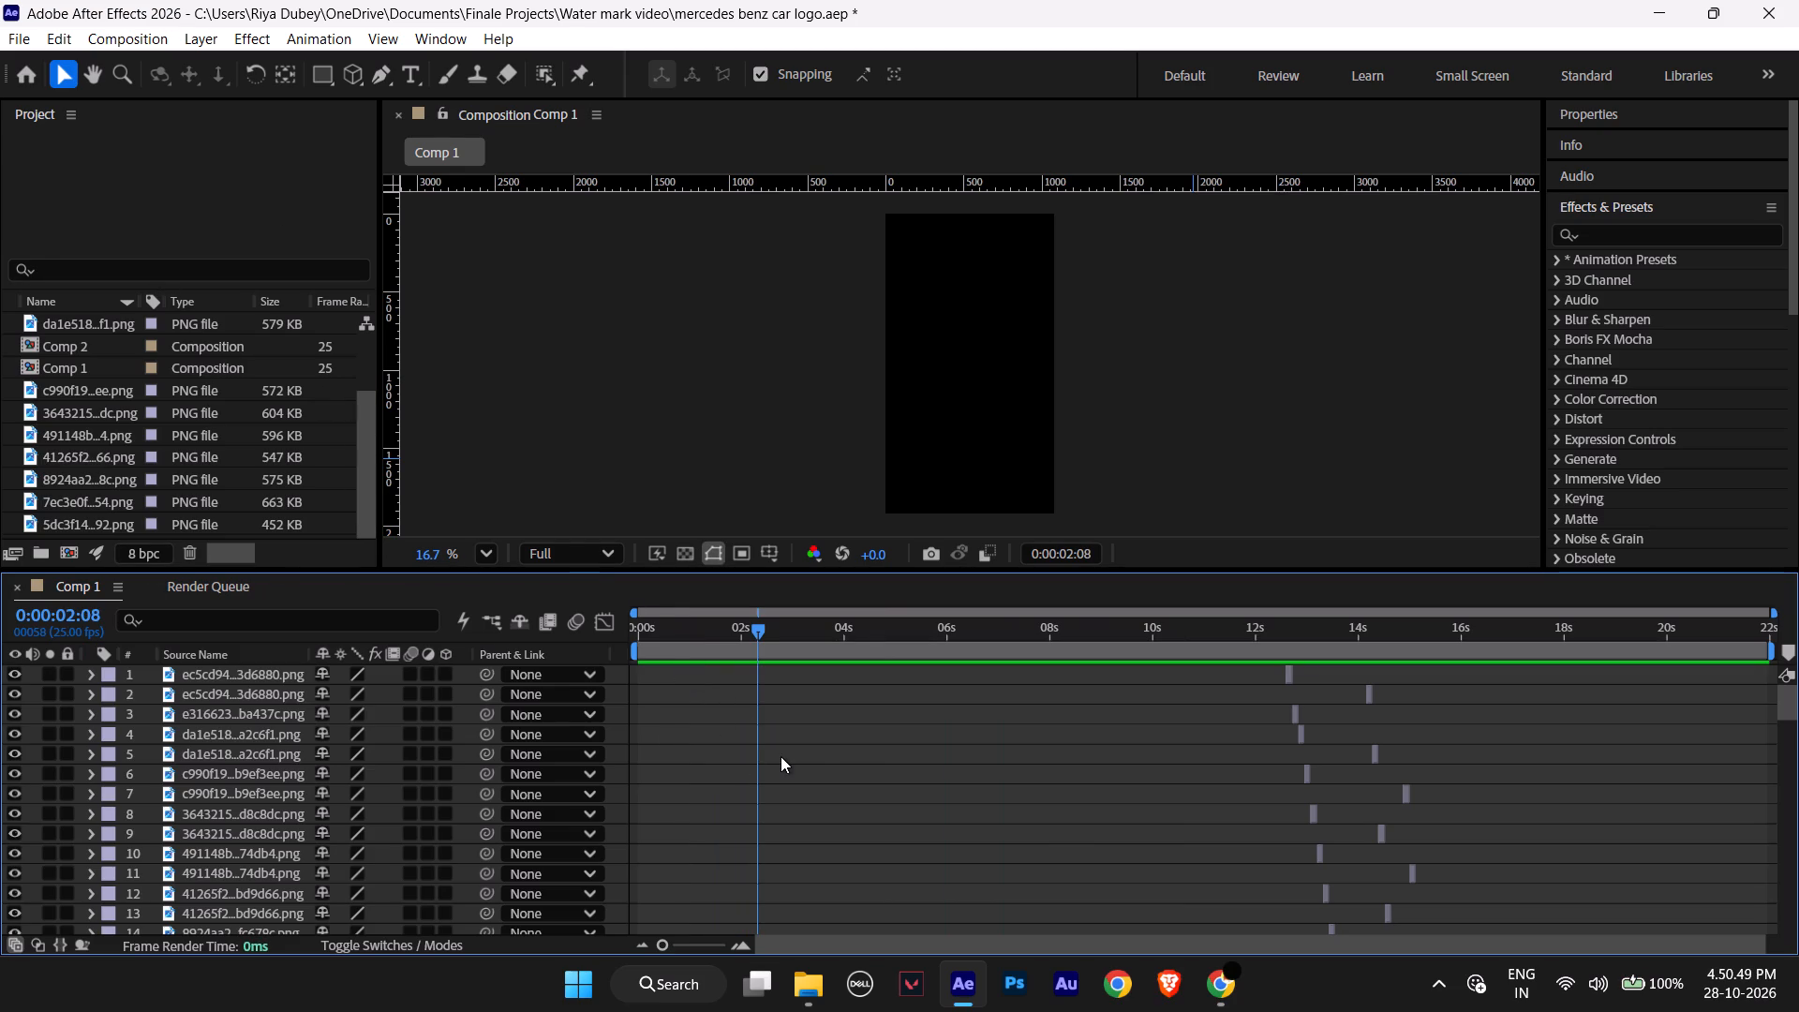
Look through Comp 1's whole layer stack to check which image and audio layers it contains.
scroll(823, 761, "up", 1)
scroll(823, 761, "down", 5)
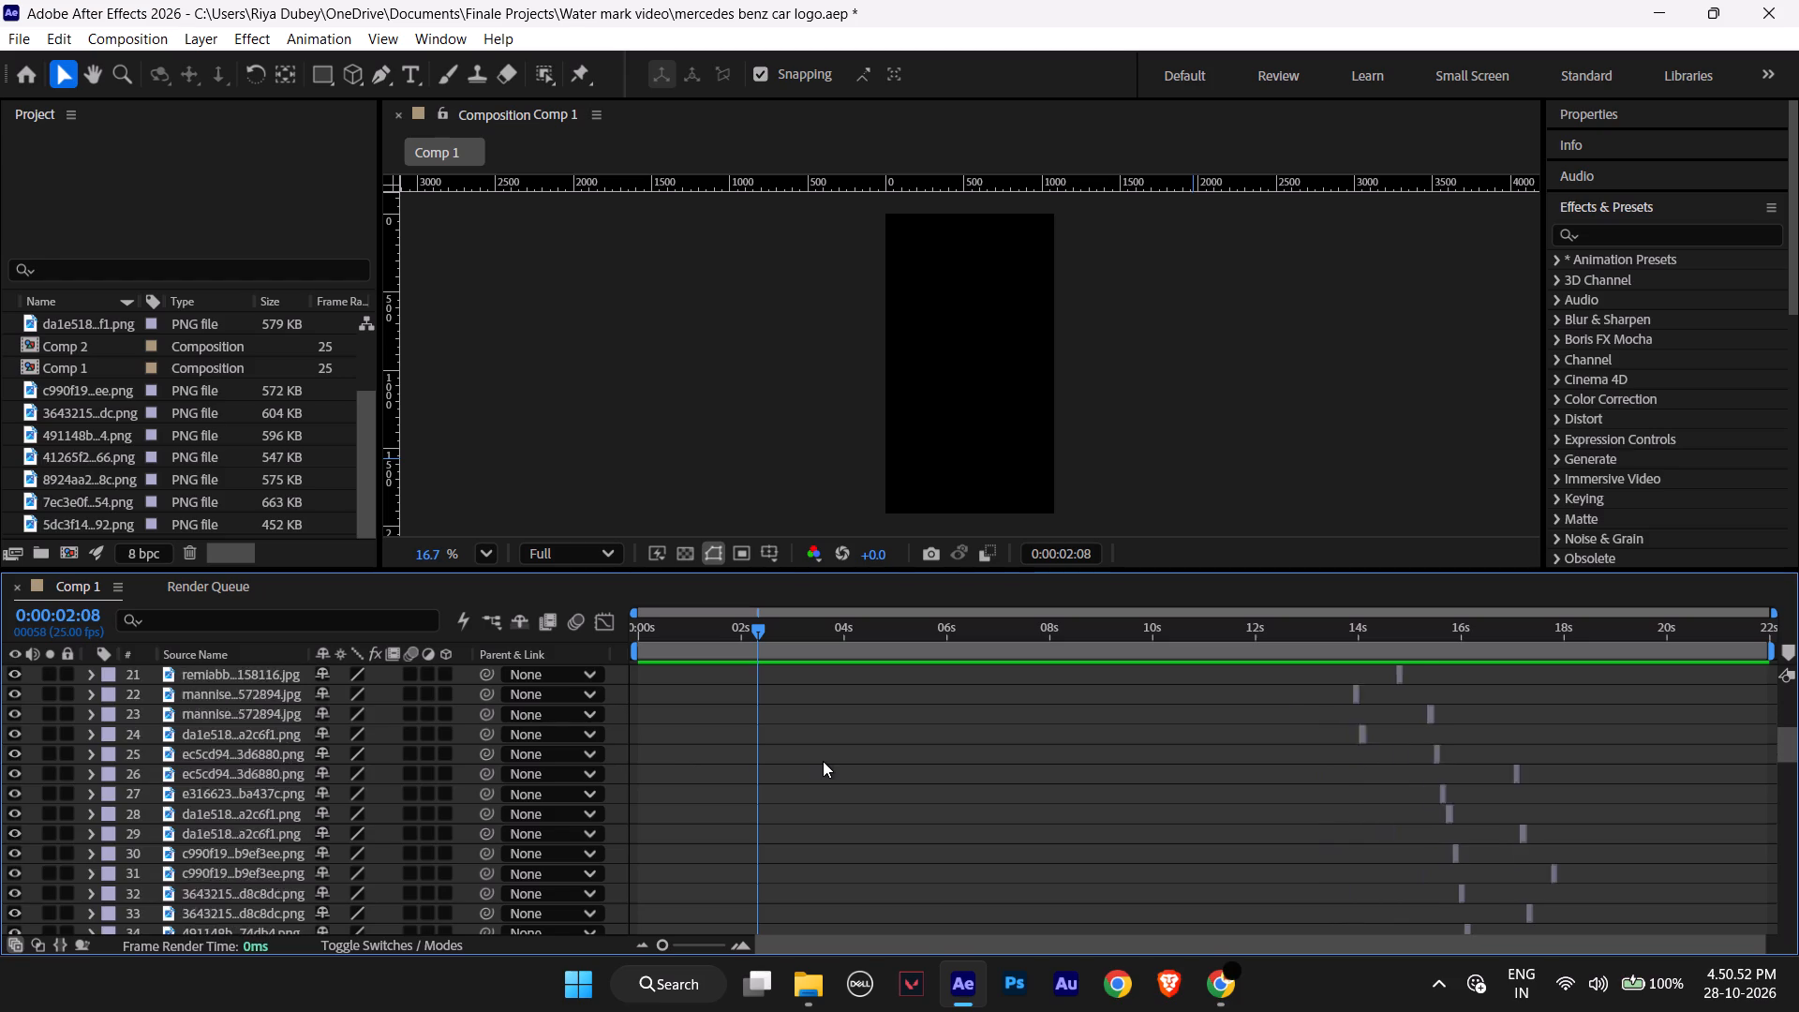
scroll(823, 761, "down", 17)
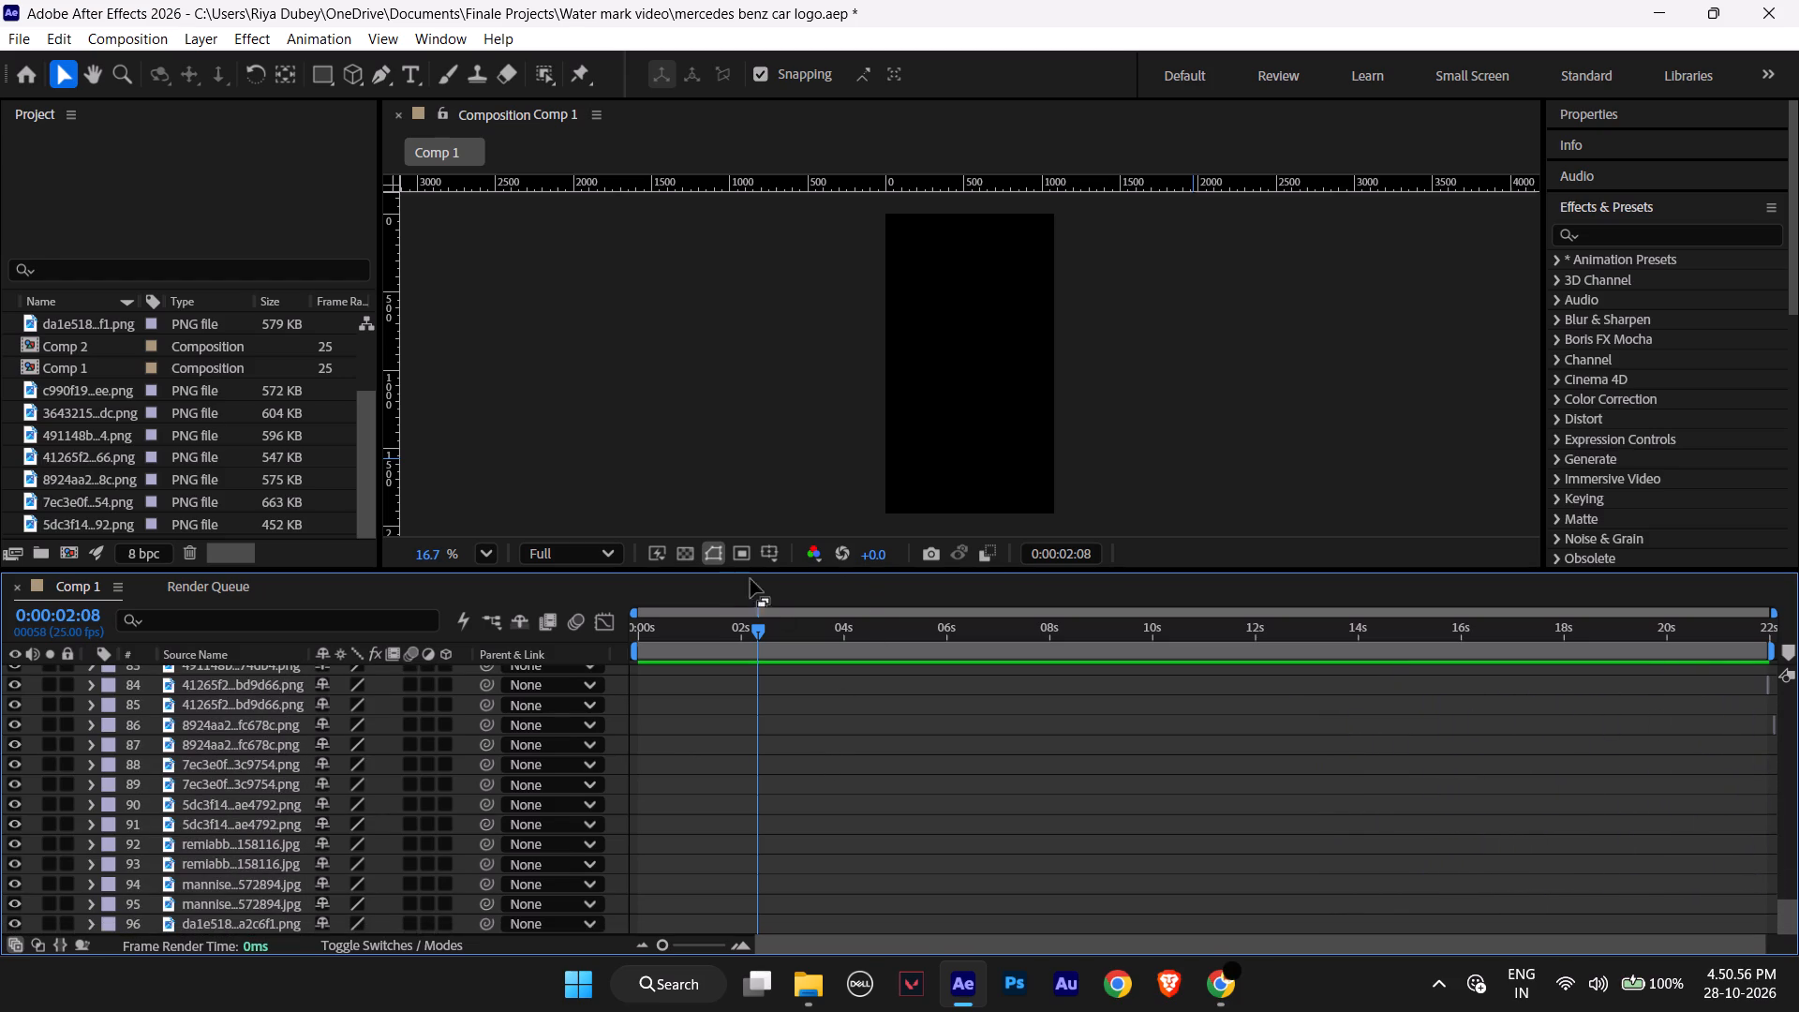
scroll(824, 770, "up", 5)
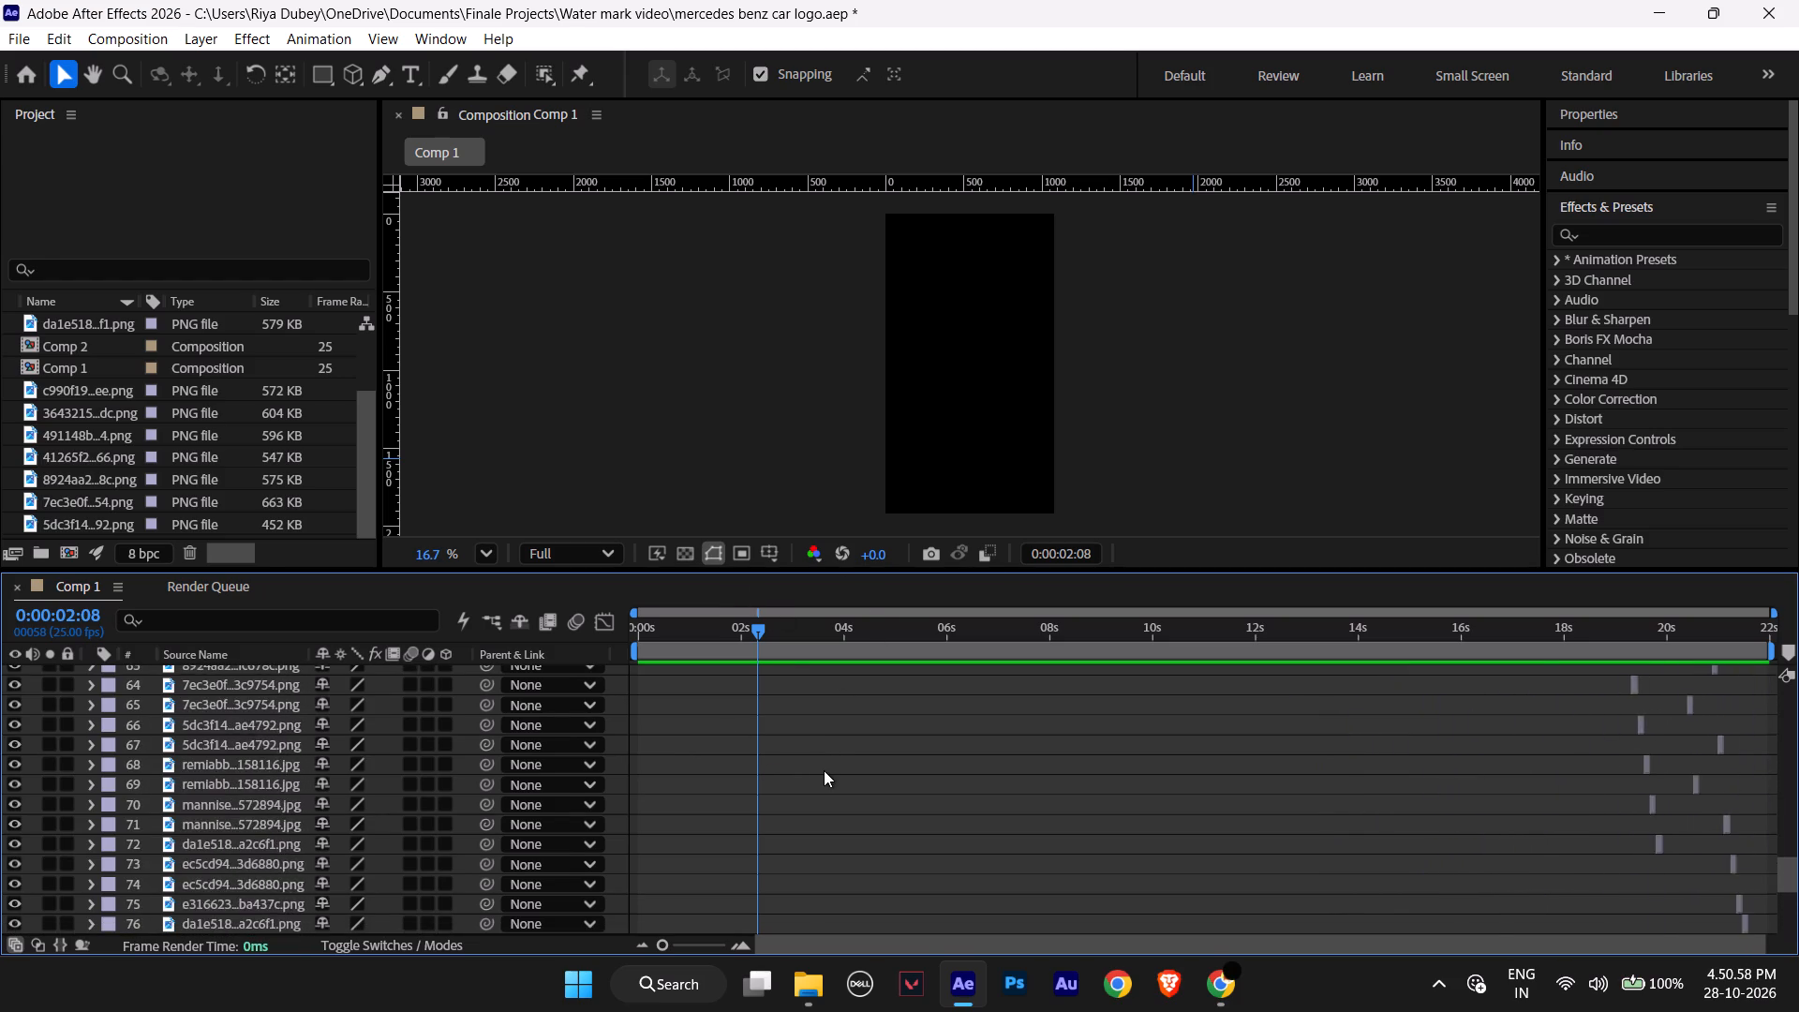
scroll(824, 770, "up", 9)
scroll(824, 770, "down", 1)
scroll(824, 770, "up", 7)
scroll(824, 770, "down", 1)
scroll(824, 770, "up", 2)
scroll(824, 770, "down", 1)
scroll(824, 770, "up", 5)
scroll(824, 770, "down", 1)
scroll(824, 770, "up", 3)
scroll(824, 770, "down", 1)
scroll(824, 770, "up", 4)
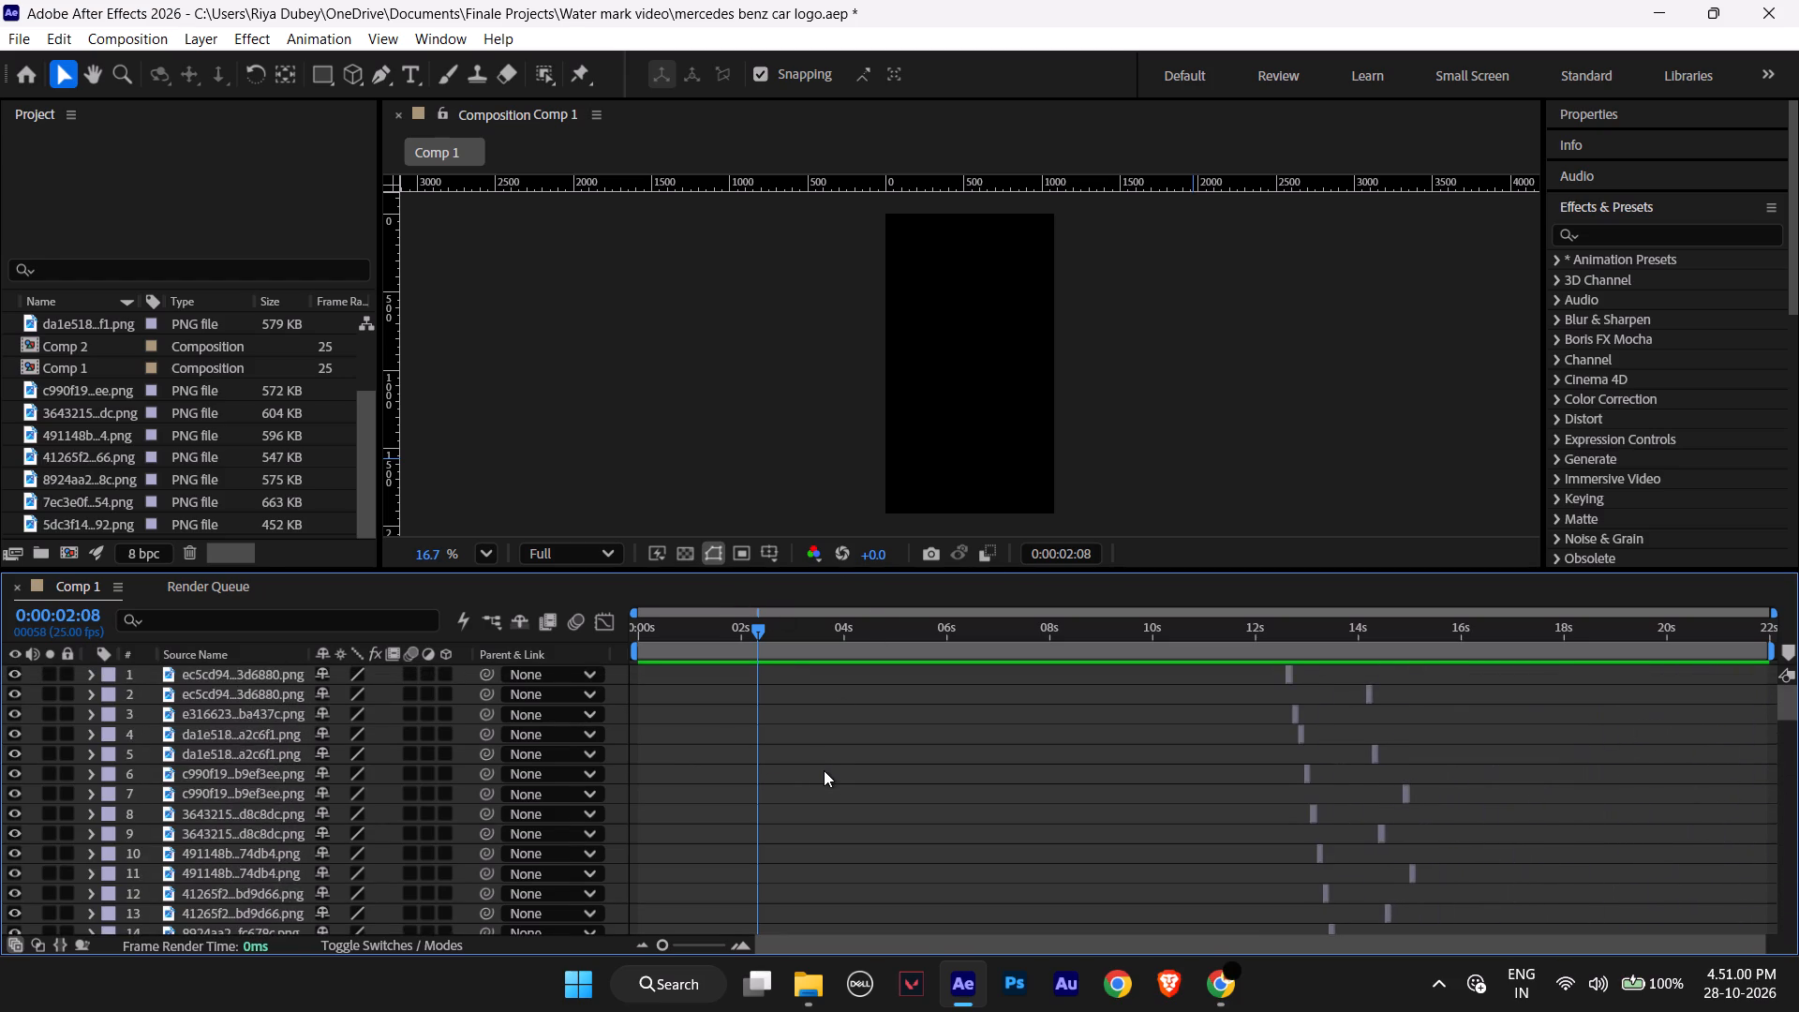
scroll(824, 770, "up", 2)
scroll(824, 770, "down", 1)
scroll(824, 770, "up", 9)
Import kiravale-phonk-music-593661_QbBRy2nZ.mp3 from Downloads into the project.
left_click(22, 38)
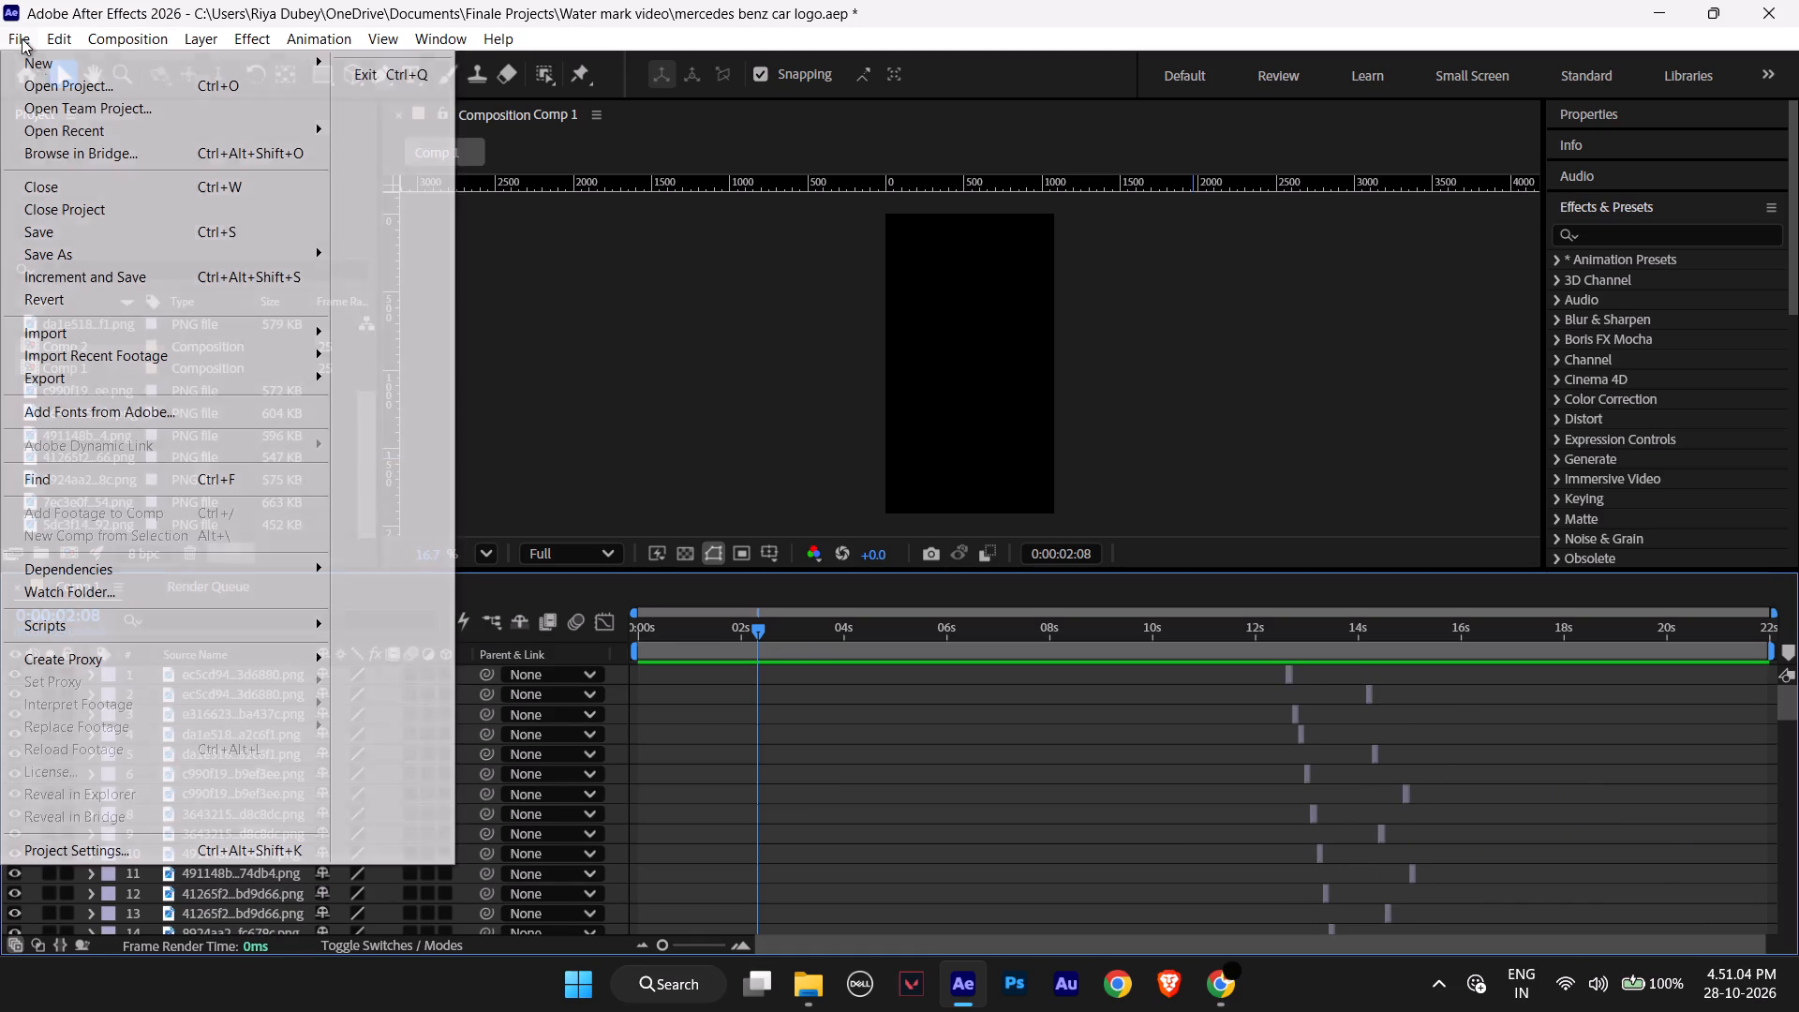
left_click(95, 335)
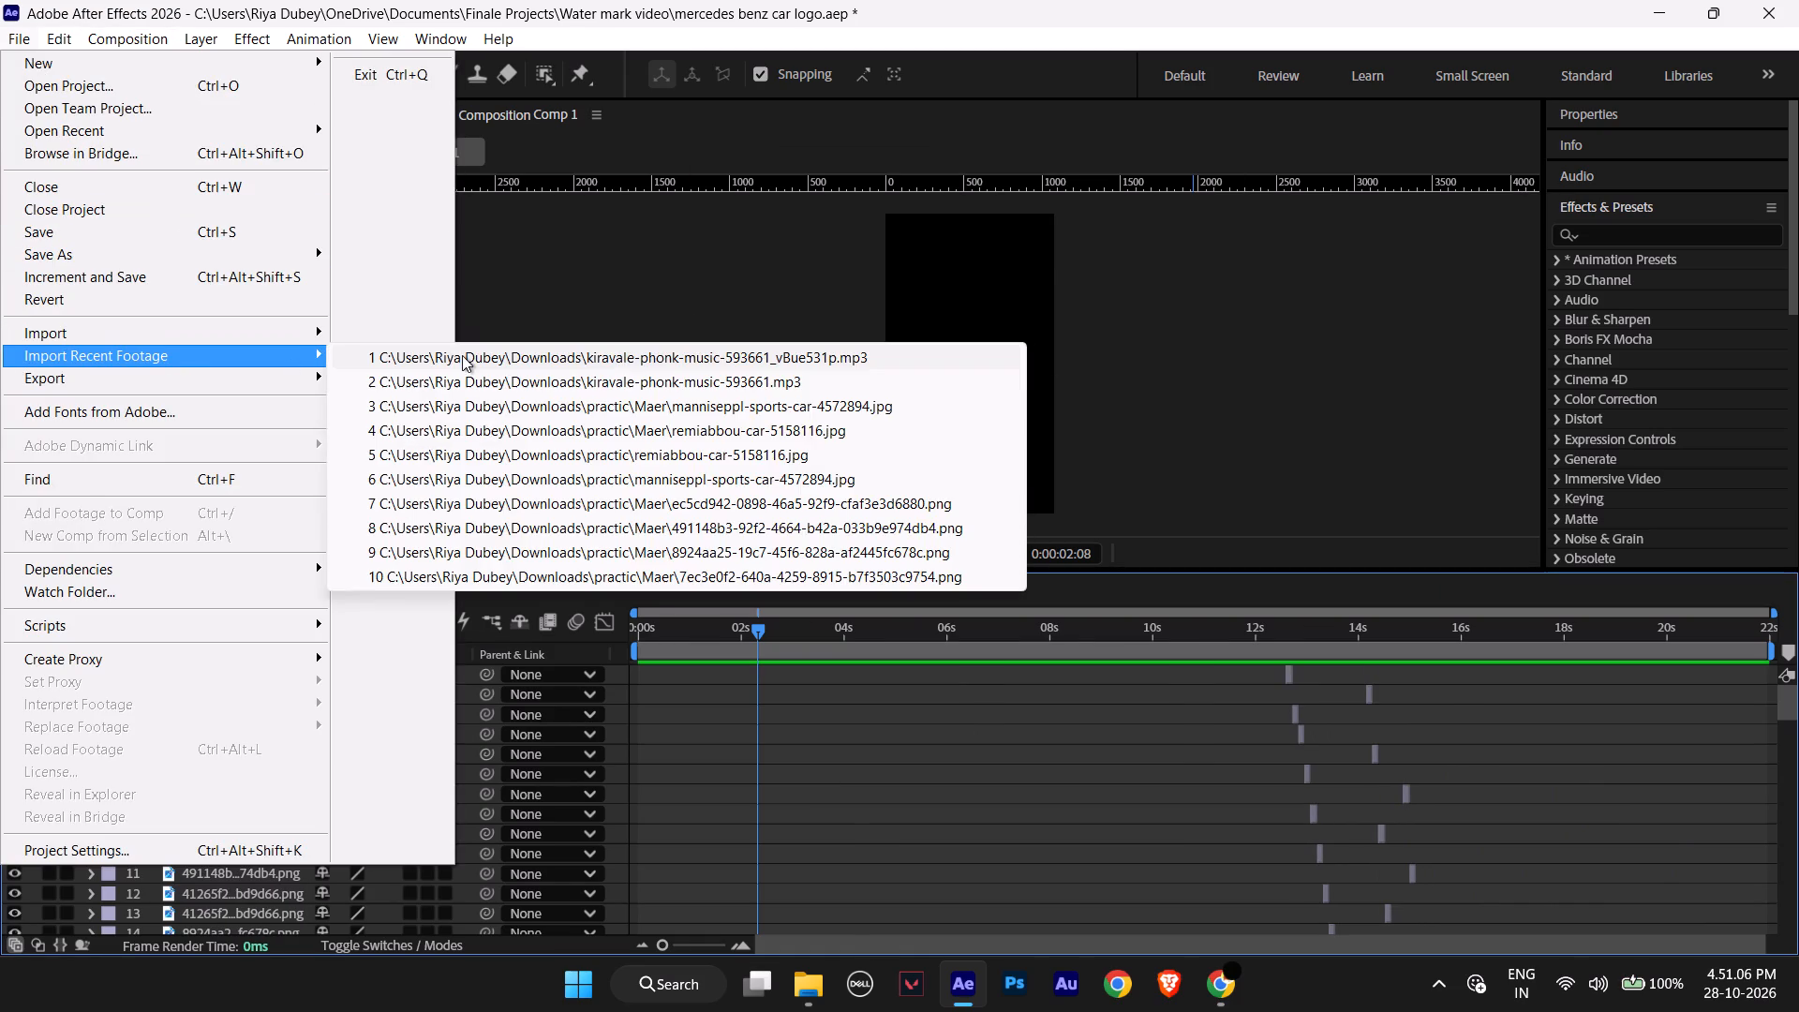
left_click(428, 340)
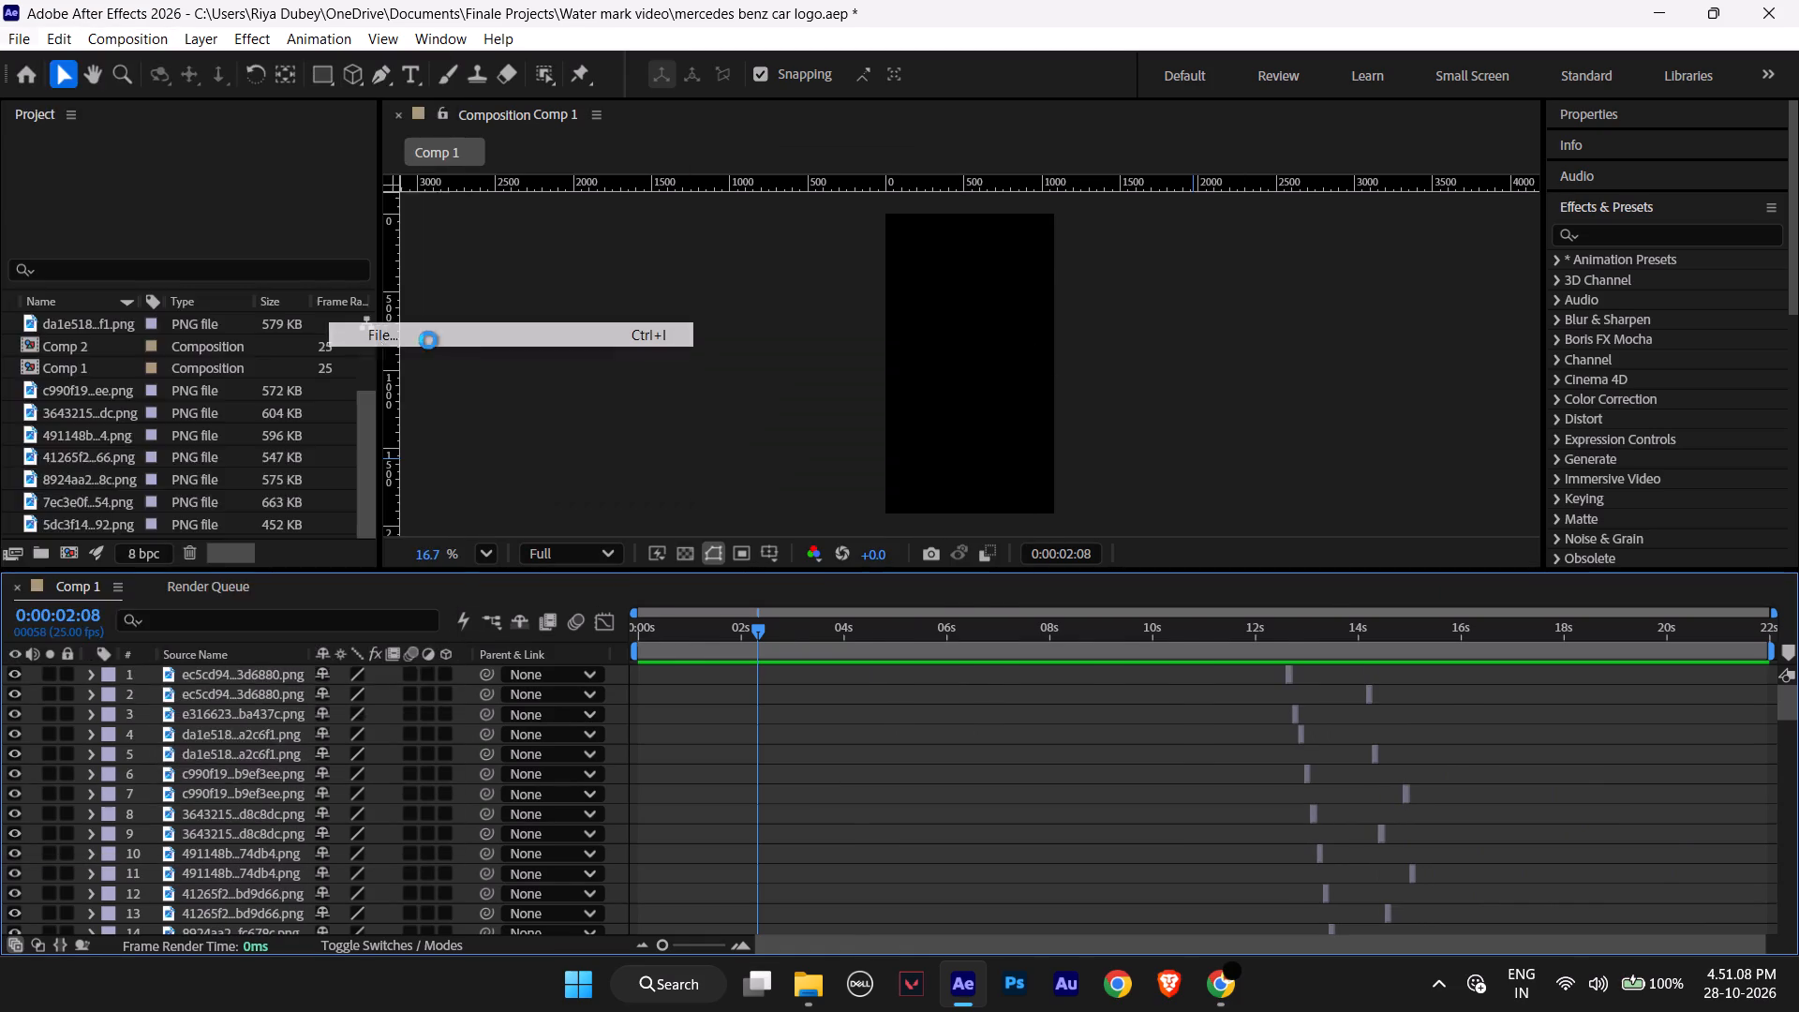
left_click(275, 260)
left_click(666, 733)
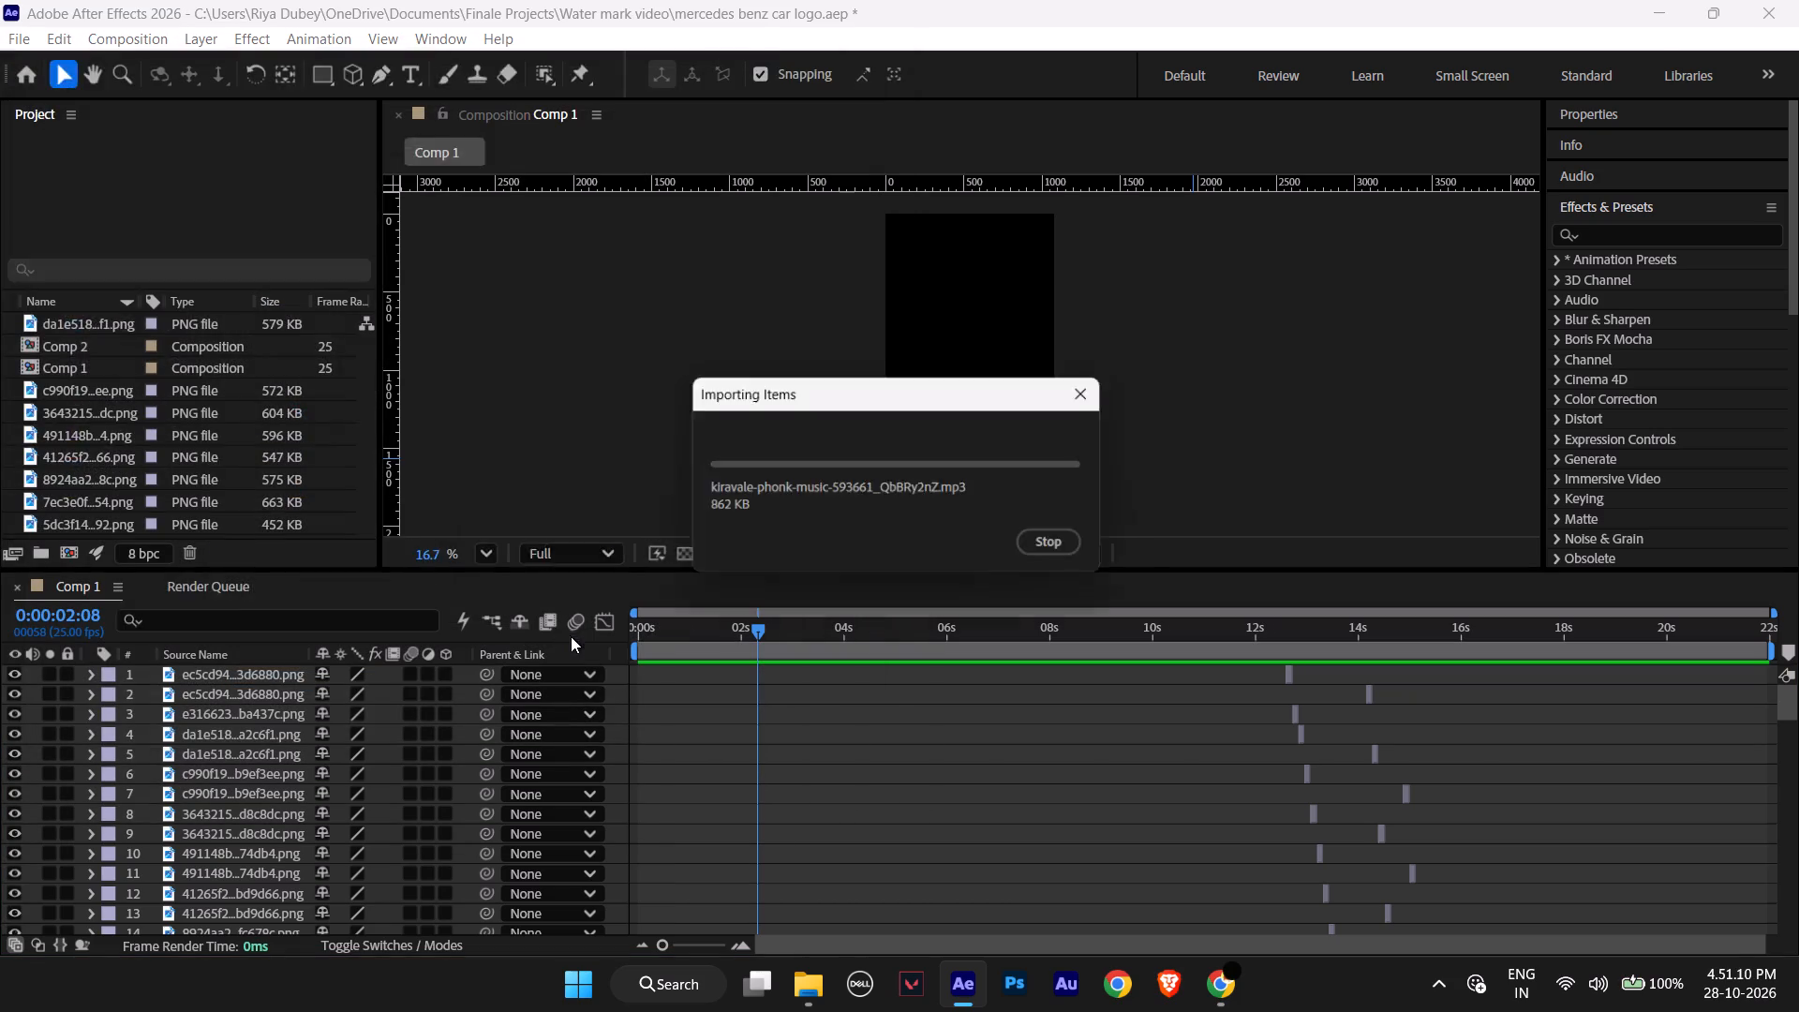
Add the imported kiravale phonk MP3 to Comp 1 as the top layer, starting at 0 seconds.
left_click_drag(102, 325, 244, 675)
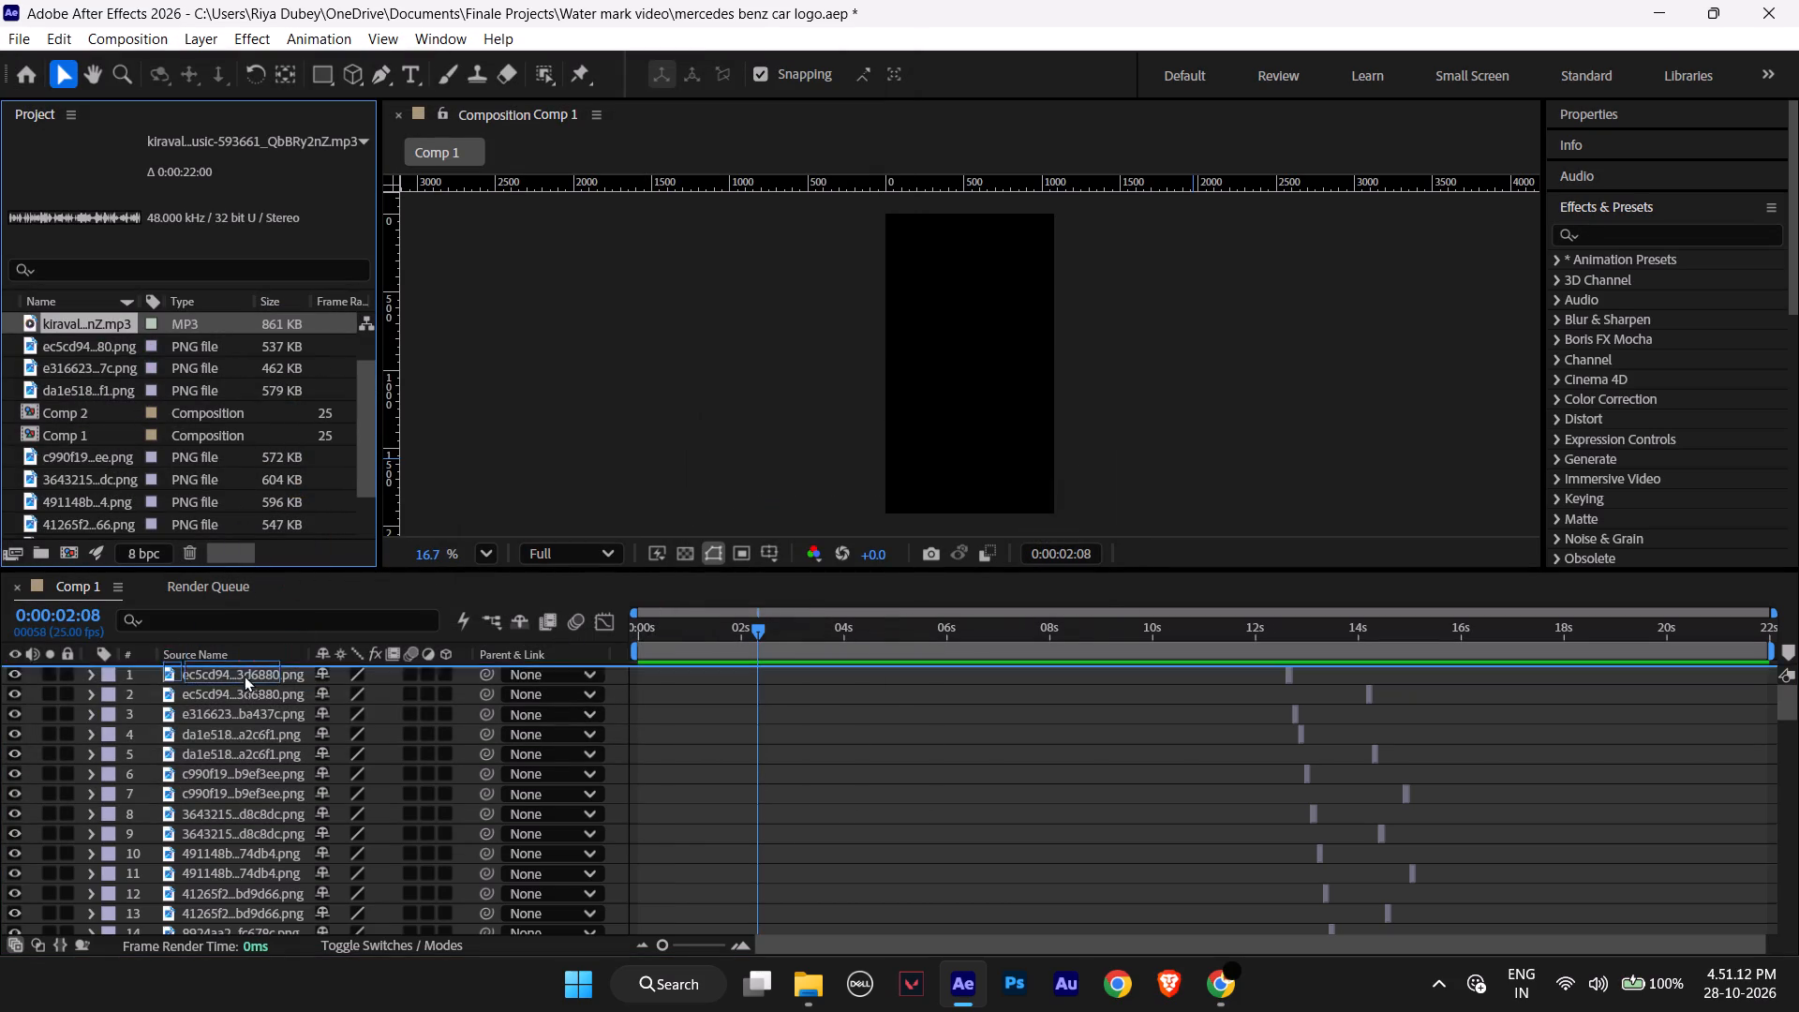
left_click_drag(244, 675, 243, 664)
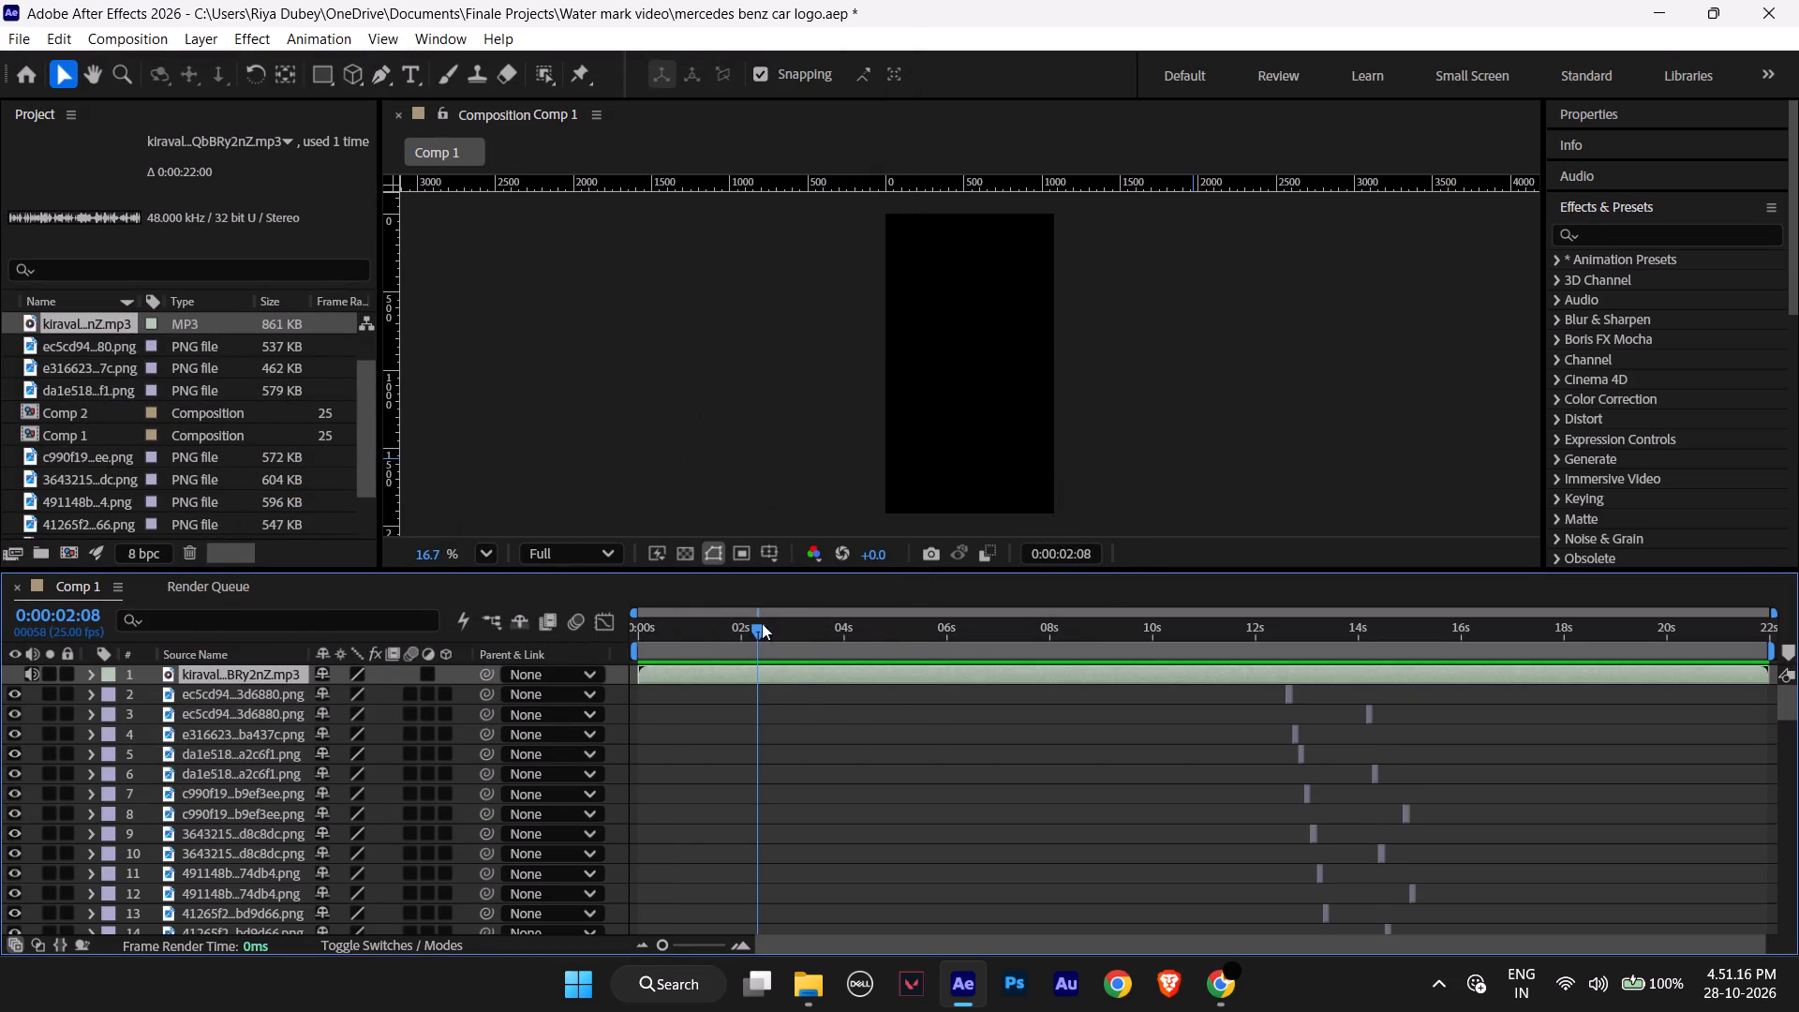
Play Comp 1 from the start to hear the new phonk track, and return the playhead to 0:00:00:00.
left_click_drag(760, 625, 434, 668)
key("space")
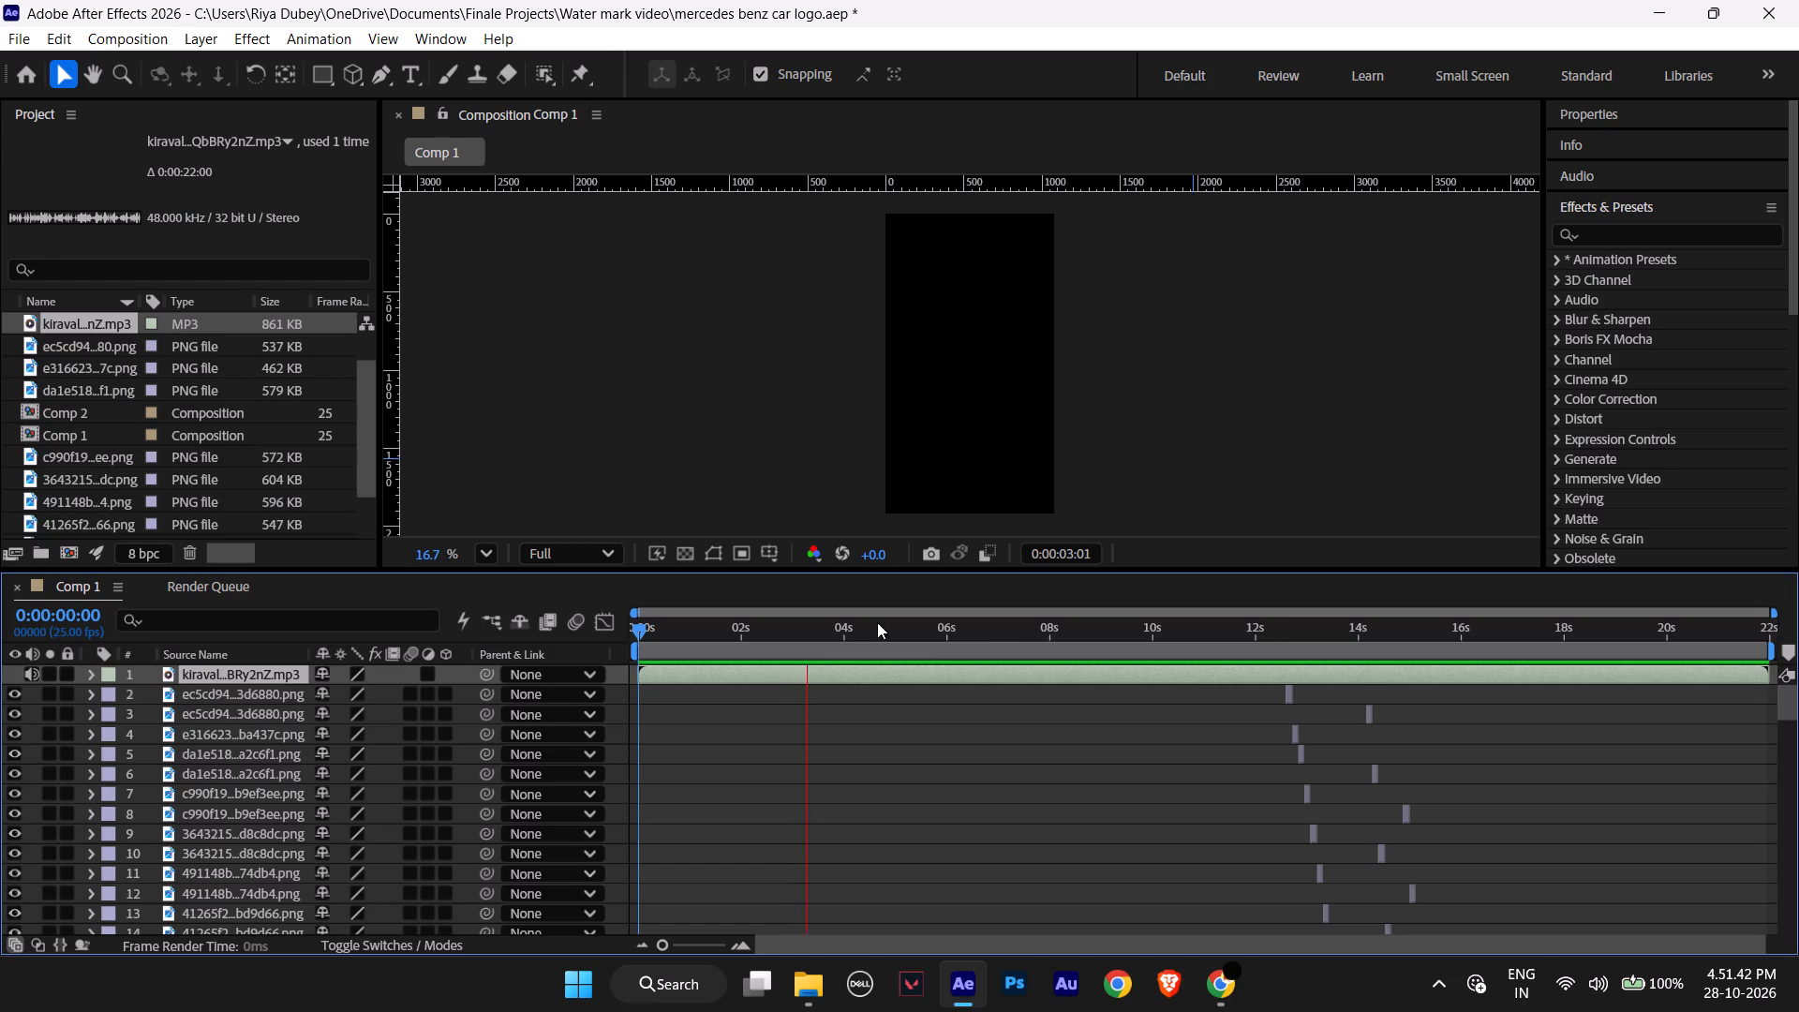
key("space")
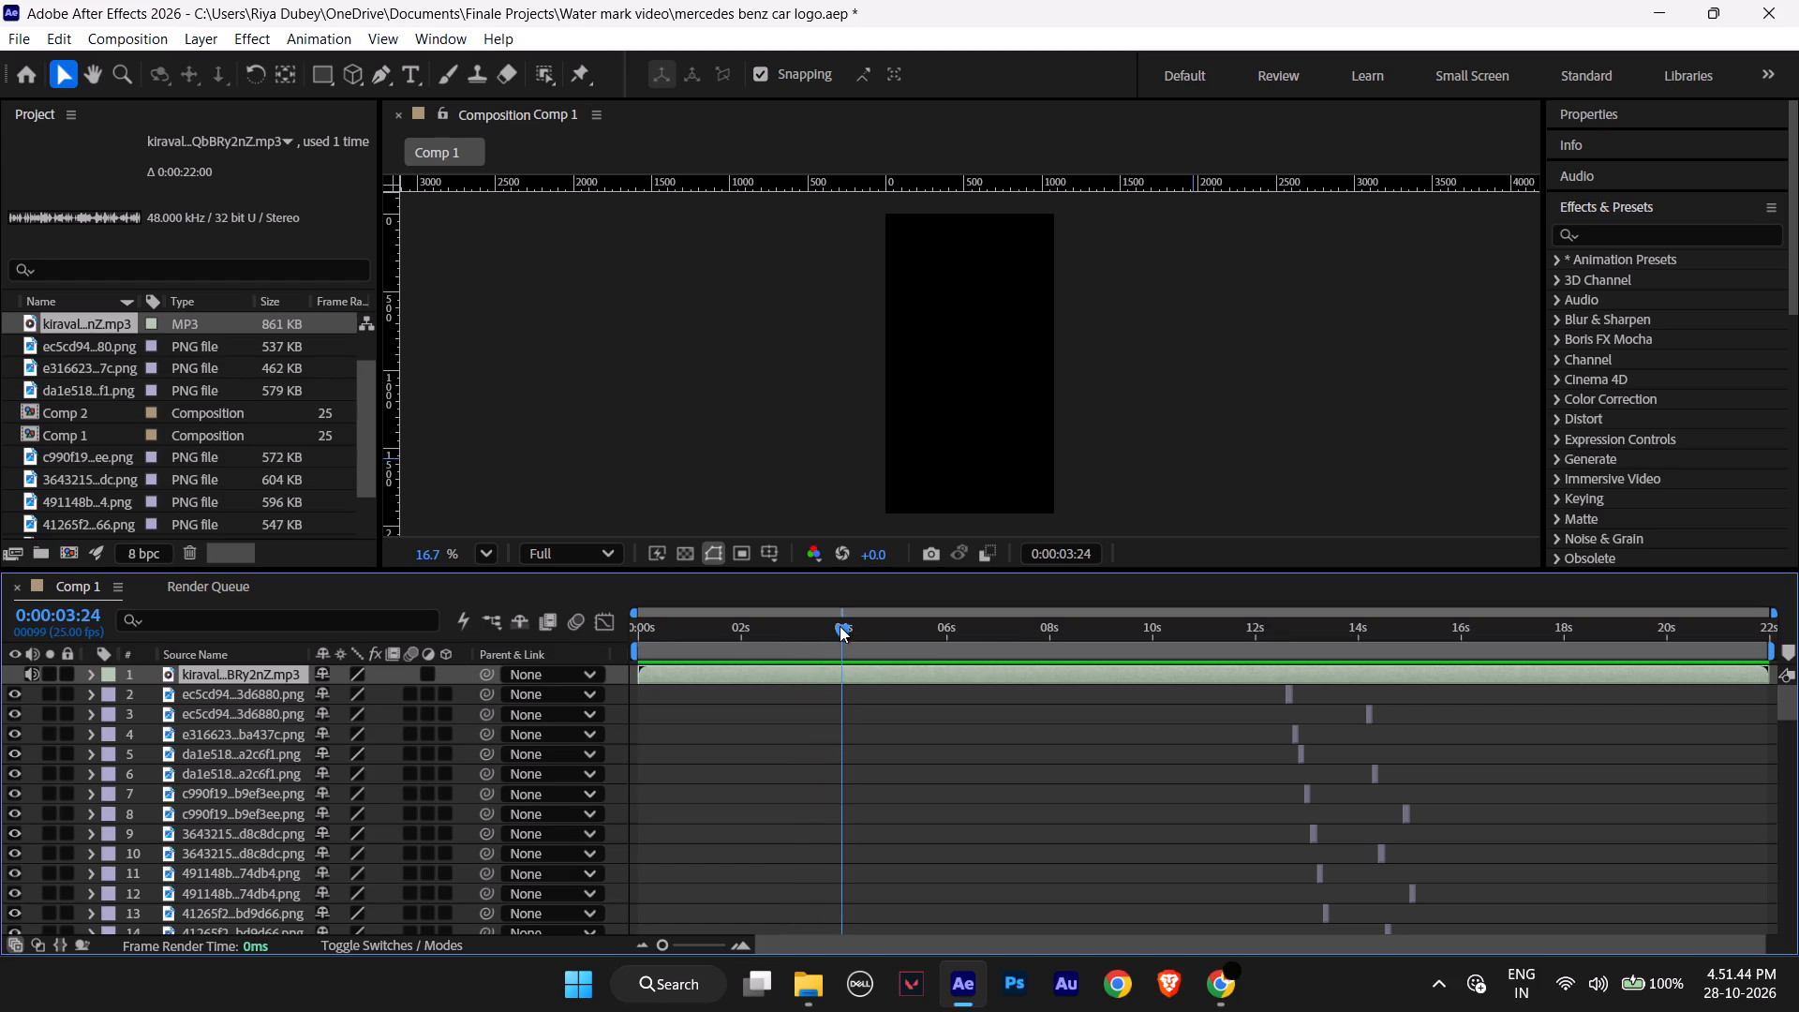
left_click_drag(840, 626, 561, 635)
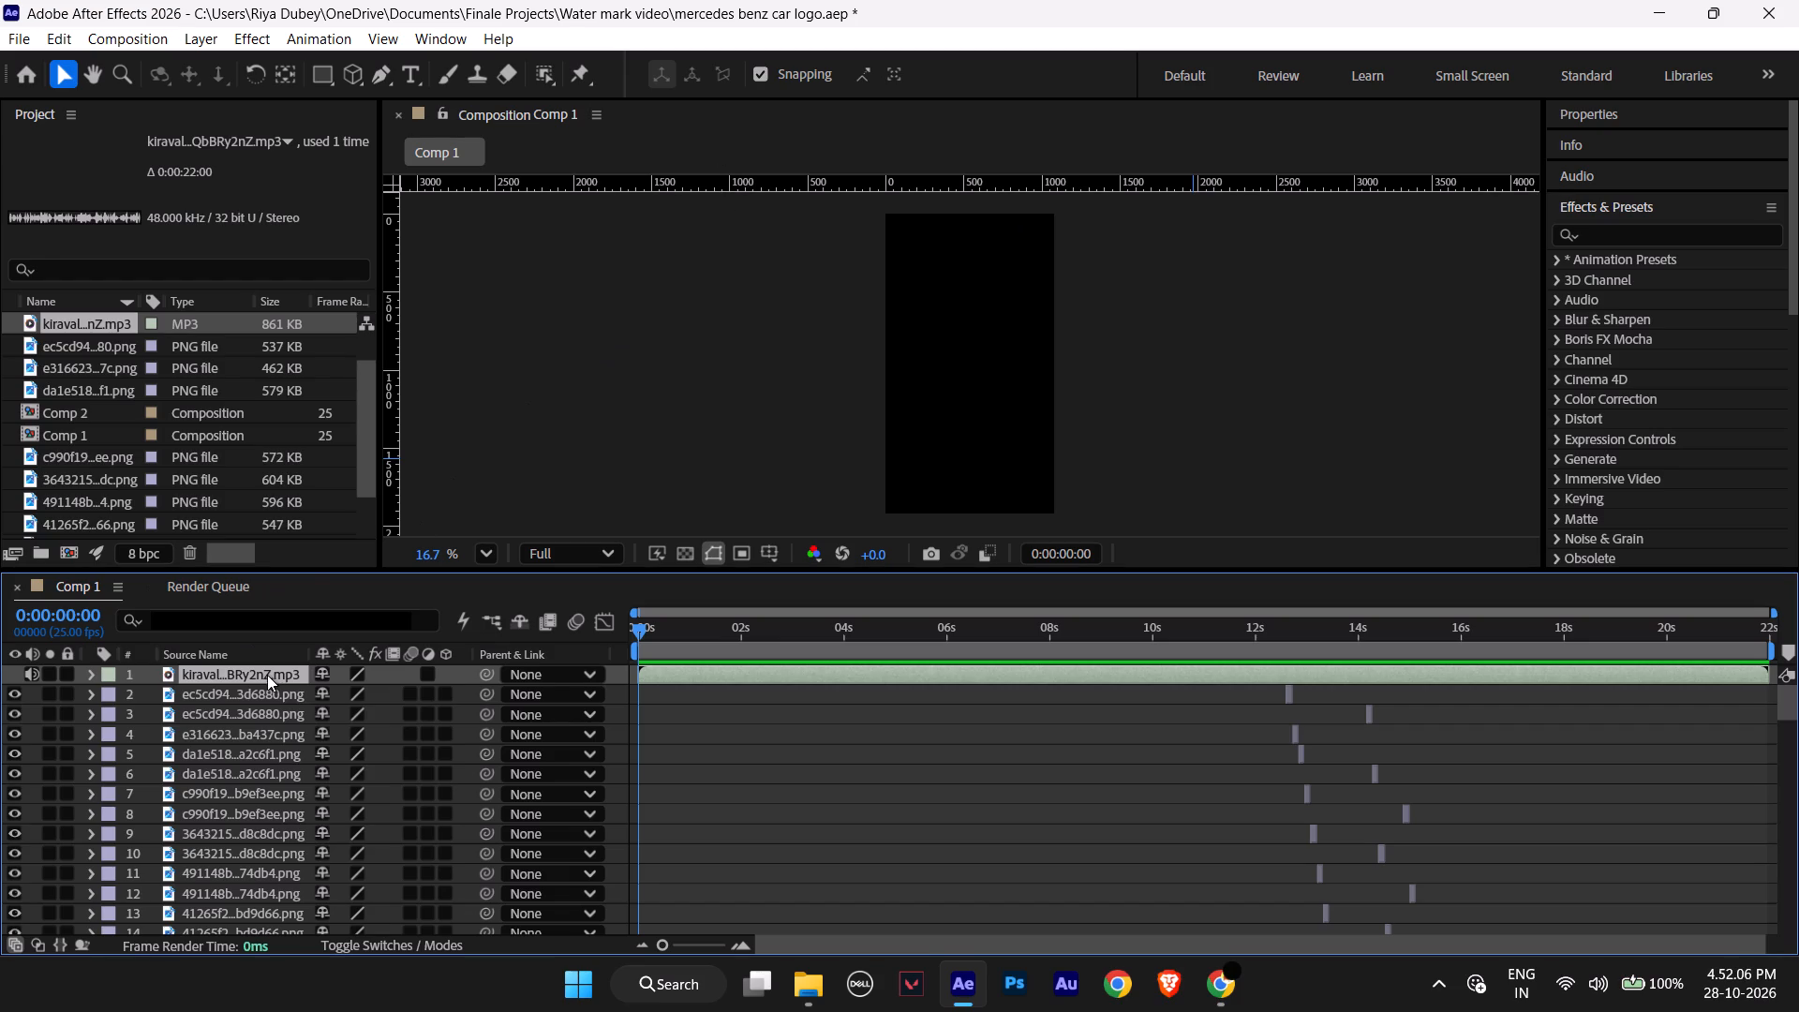
Move the kiravale phonk audio layer to the bottom of Comp 1's layer stack, below all image layers.
left_click_drag(263, 674, 285, 935)
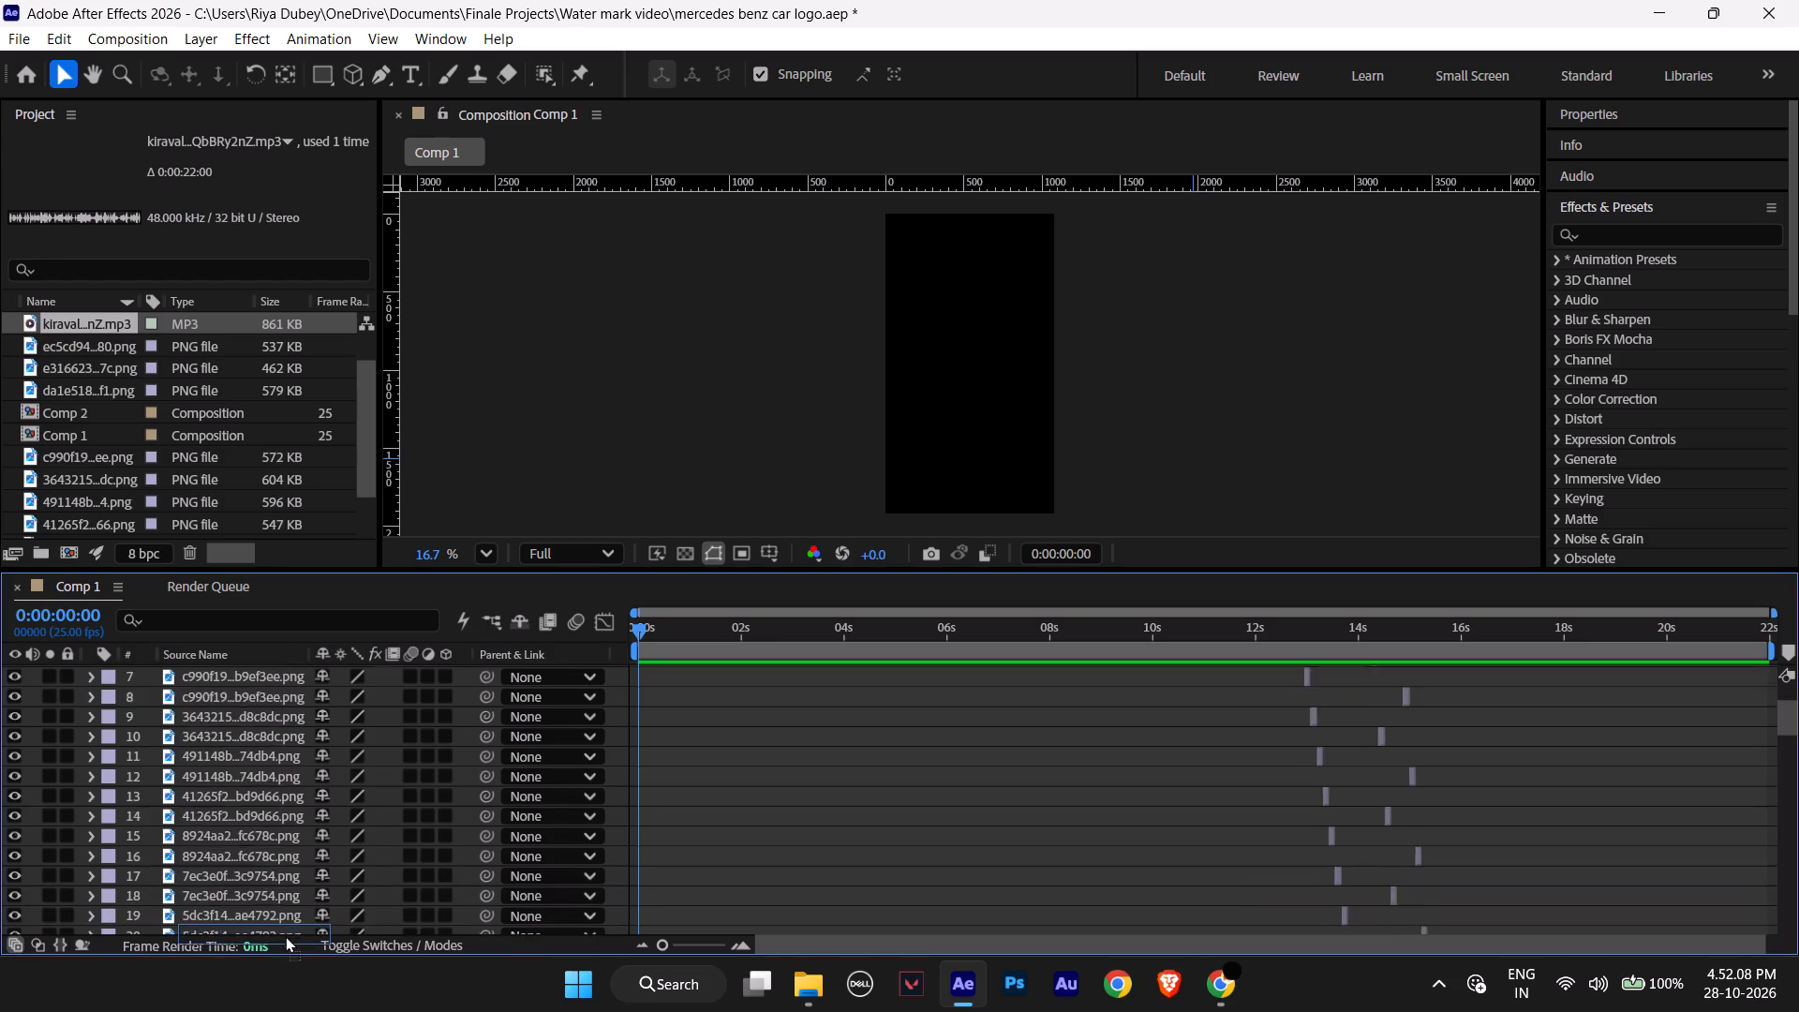
left_click_drag(285, 935, 291, 935)
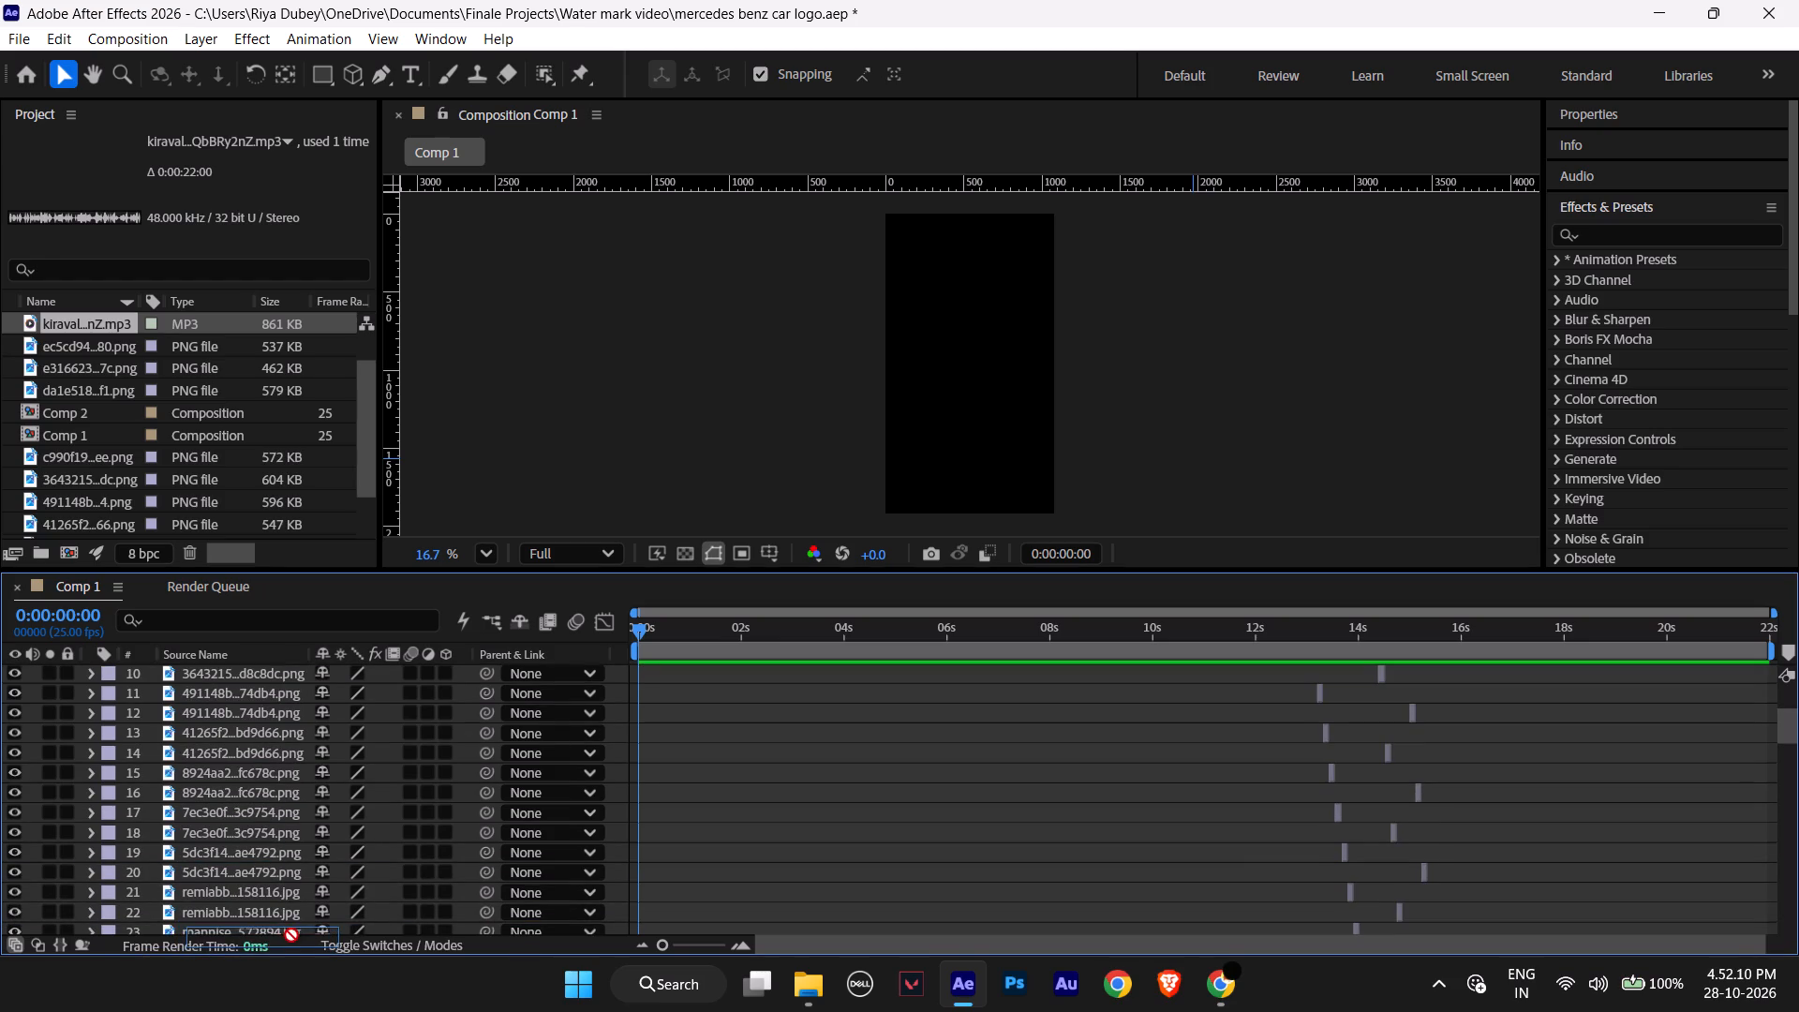
left_click_drag(291, 935, 291, 932)
scroll(257, 827, "up", 1)
scroll(249, 824, "down", 3)
scroll(242, 820, "up", 3)
scroll(242, 820, "down", 3)
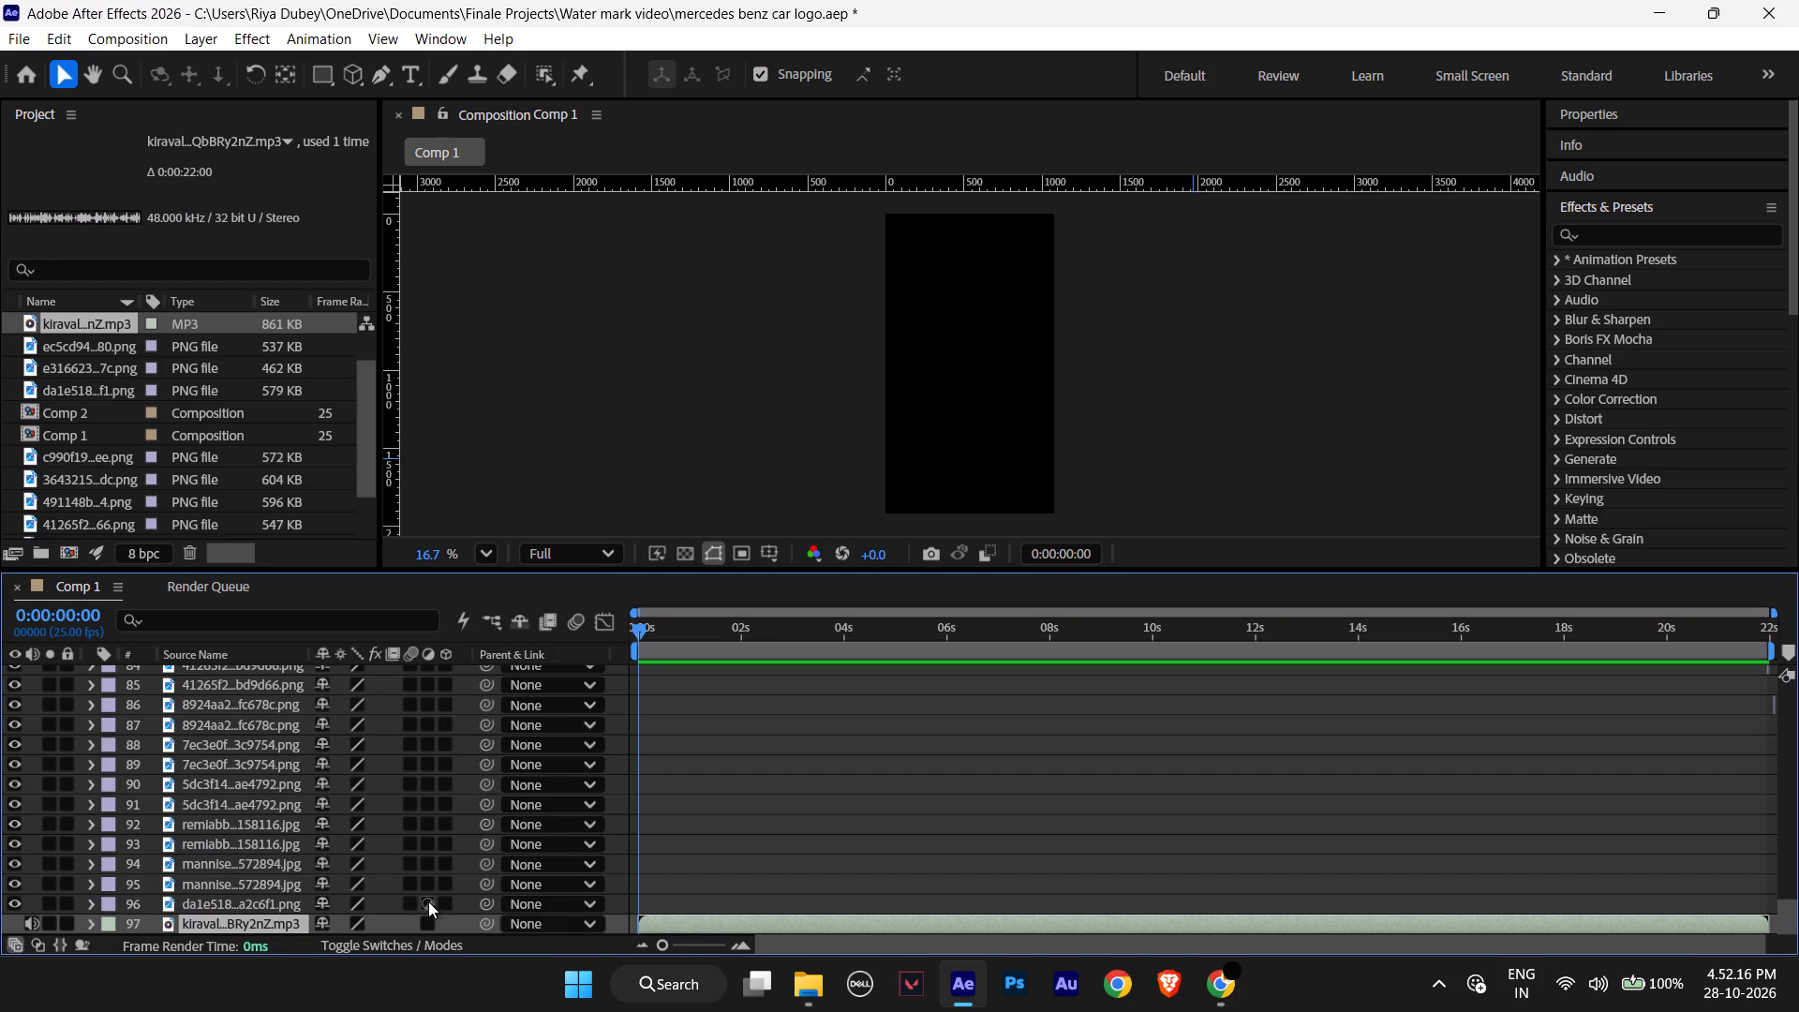
Set Comp 1's duration to 0:00:30:00 in the composition settings.
left_click(153, 43)
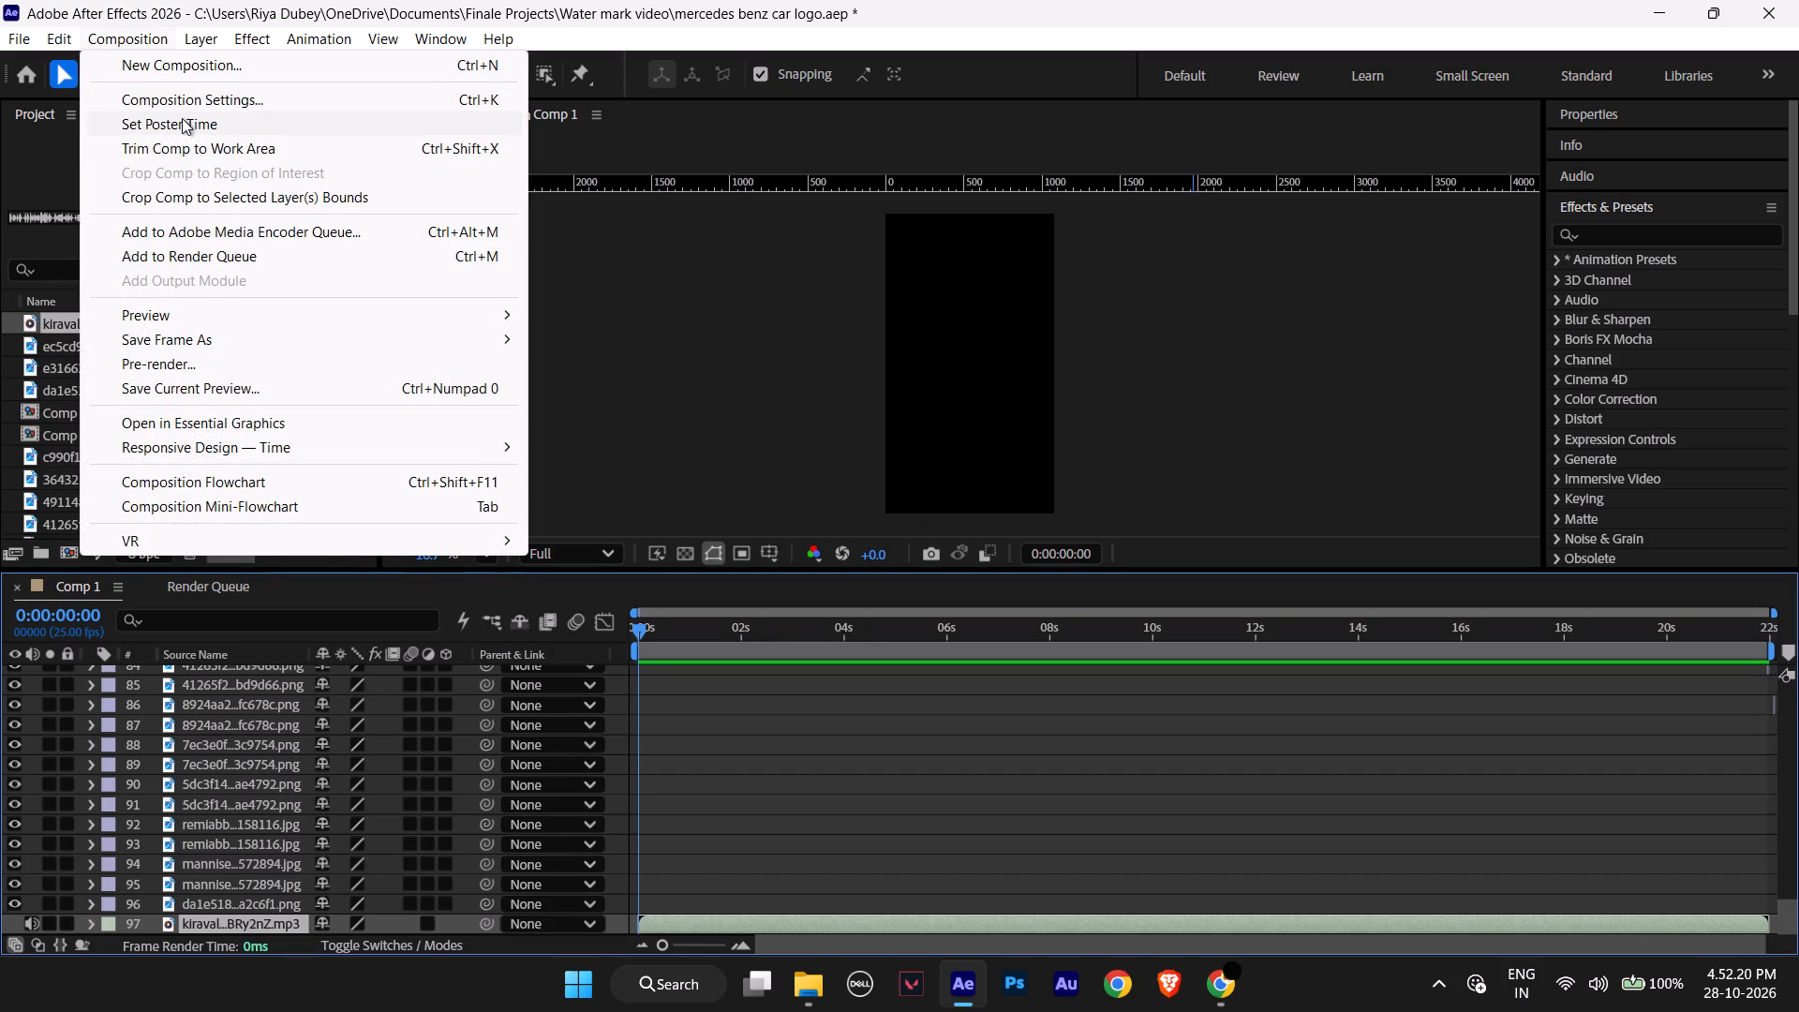
left_click(178, 103)
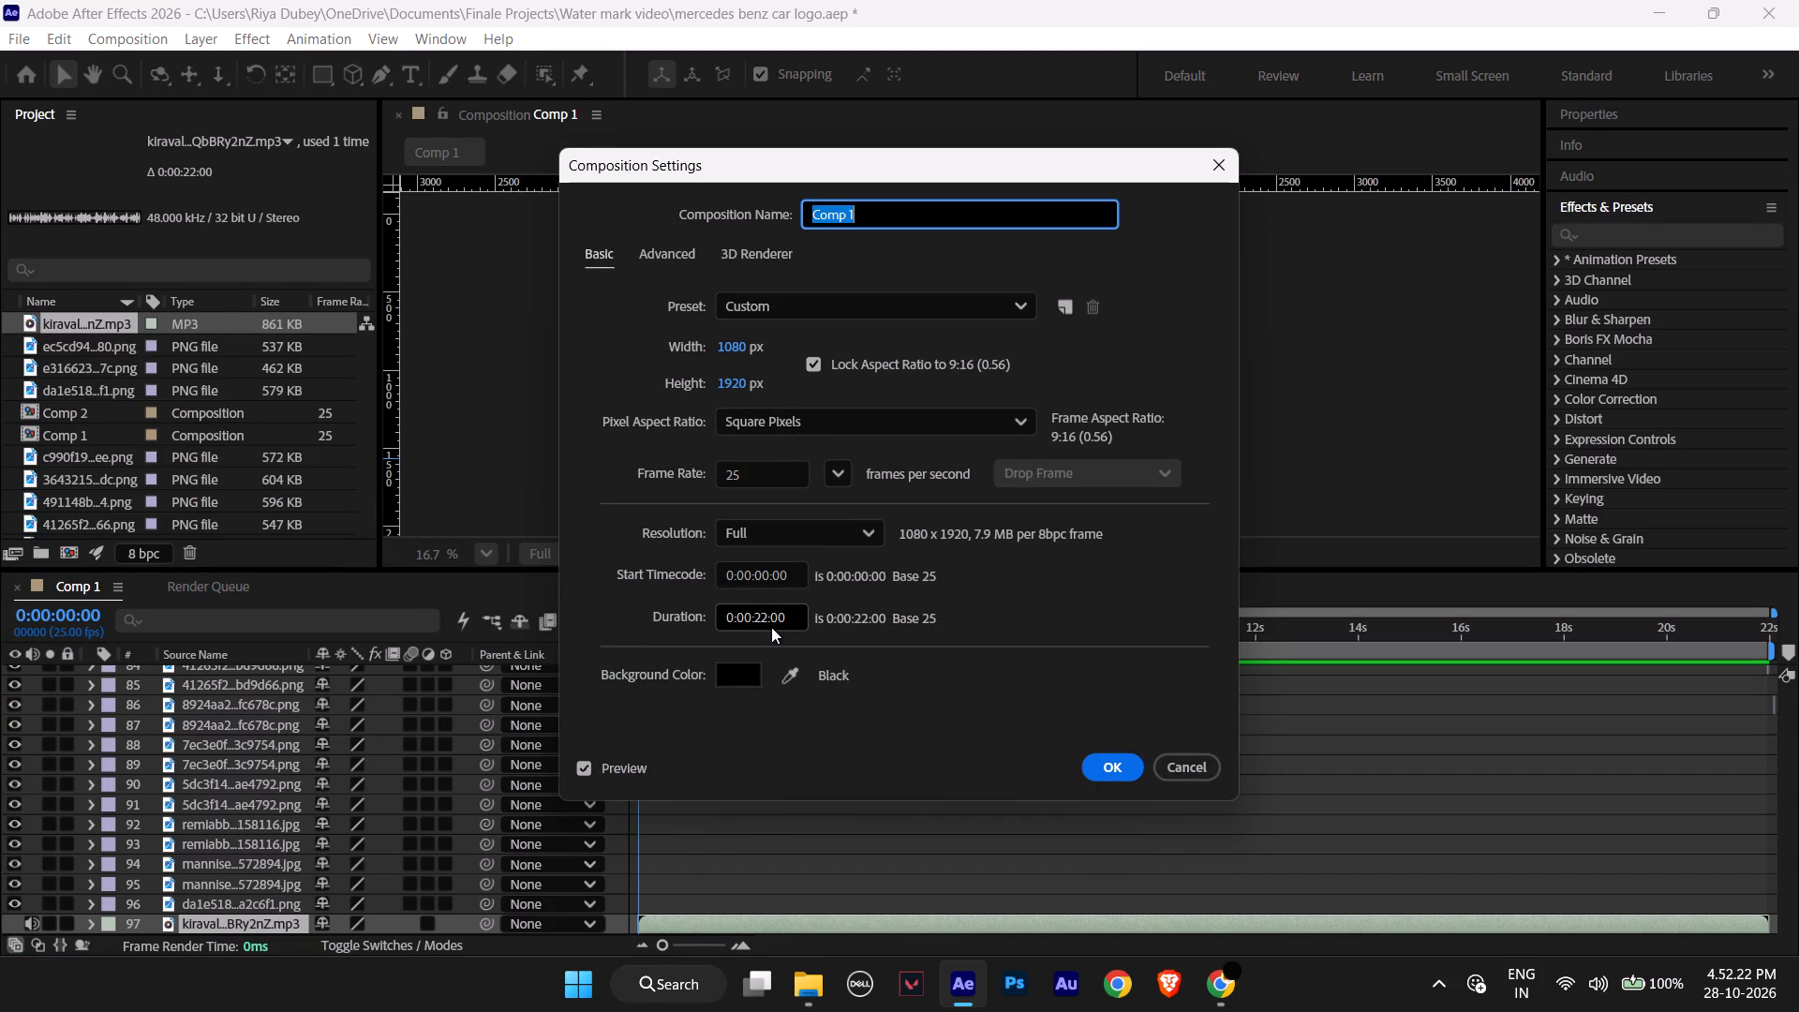
left_click(765, 619)
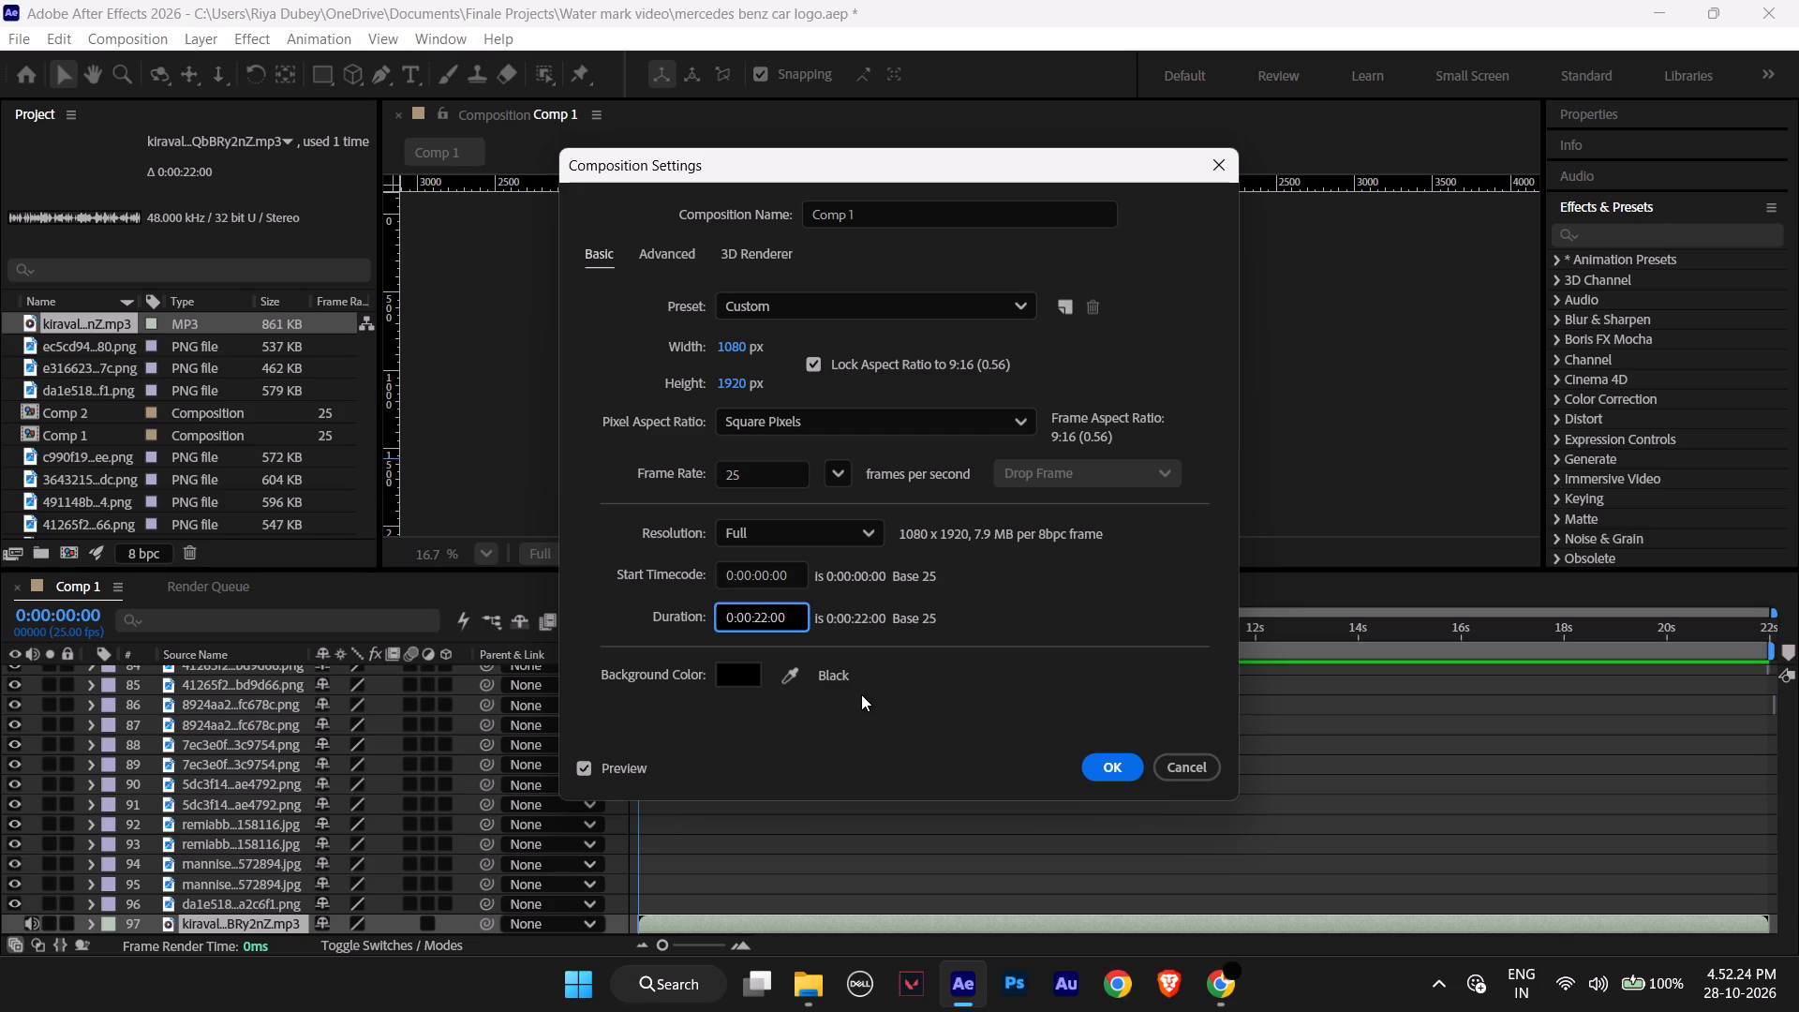
key("BackSpace")
key("BackSpace")
type("30")
key("Return")
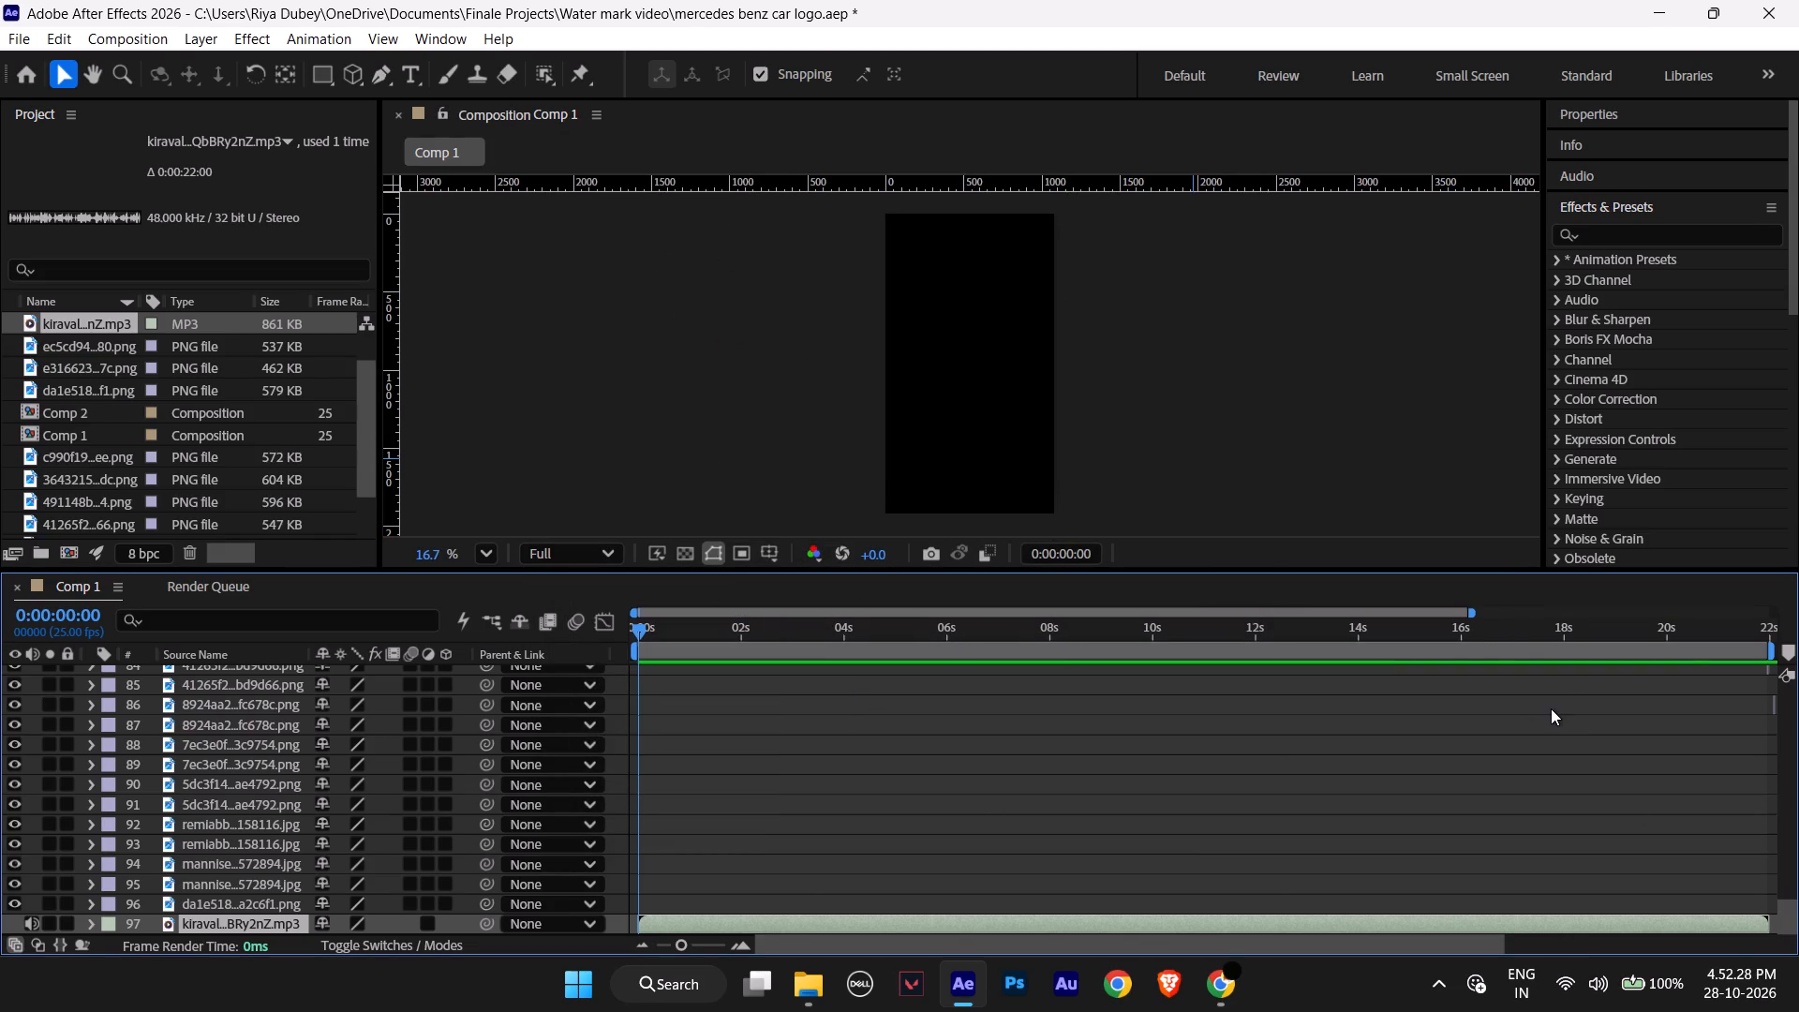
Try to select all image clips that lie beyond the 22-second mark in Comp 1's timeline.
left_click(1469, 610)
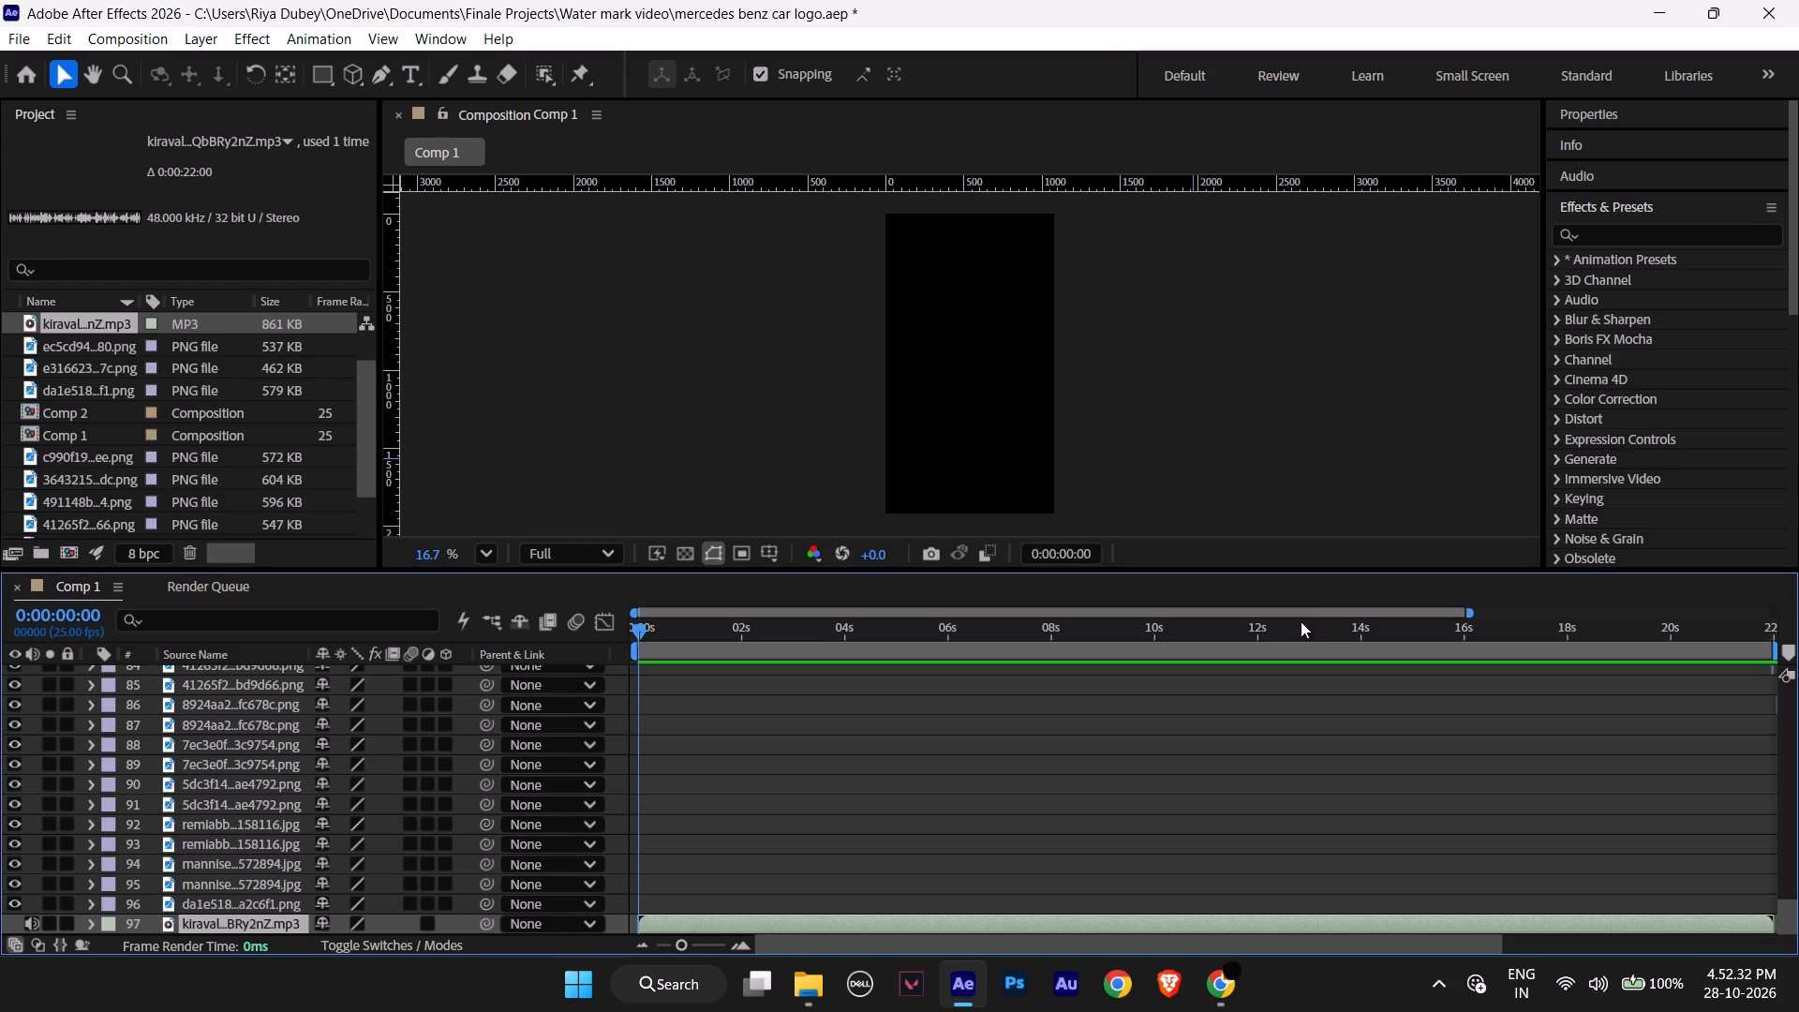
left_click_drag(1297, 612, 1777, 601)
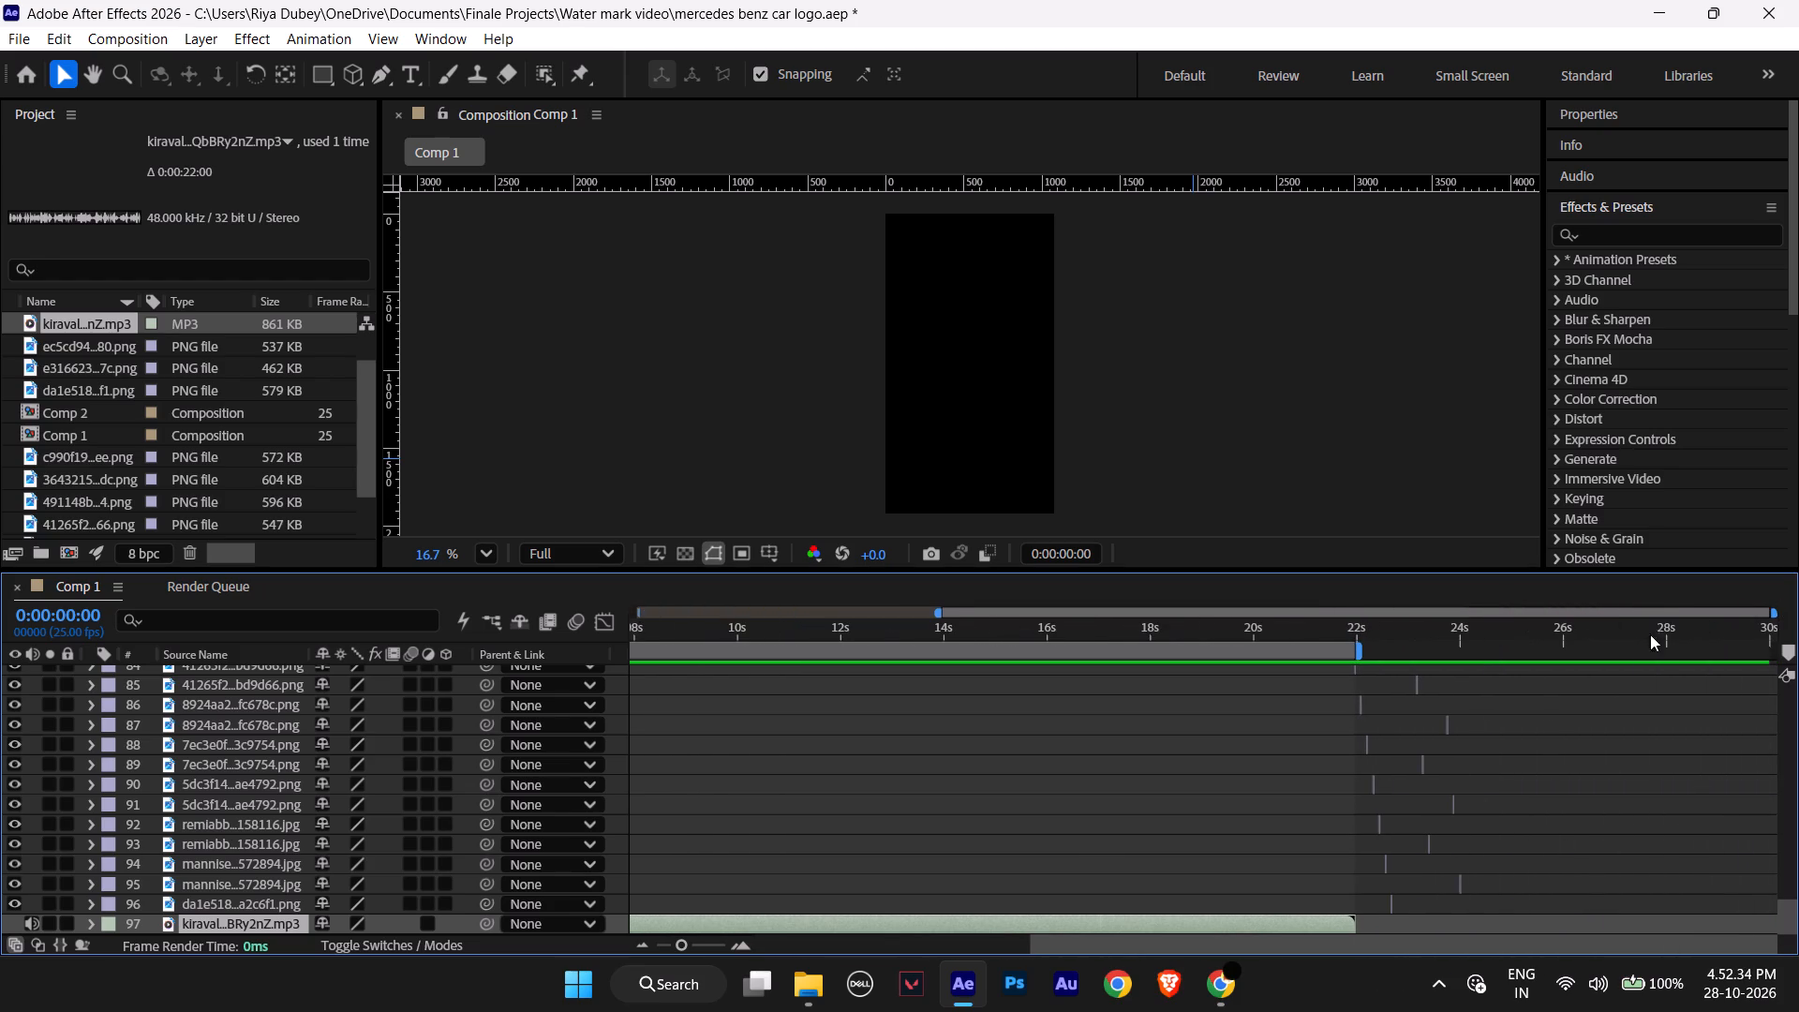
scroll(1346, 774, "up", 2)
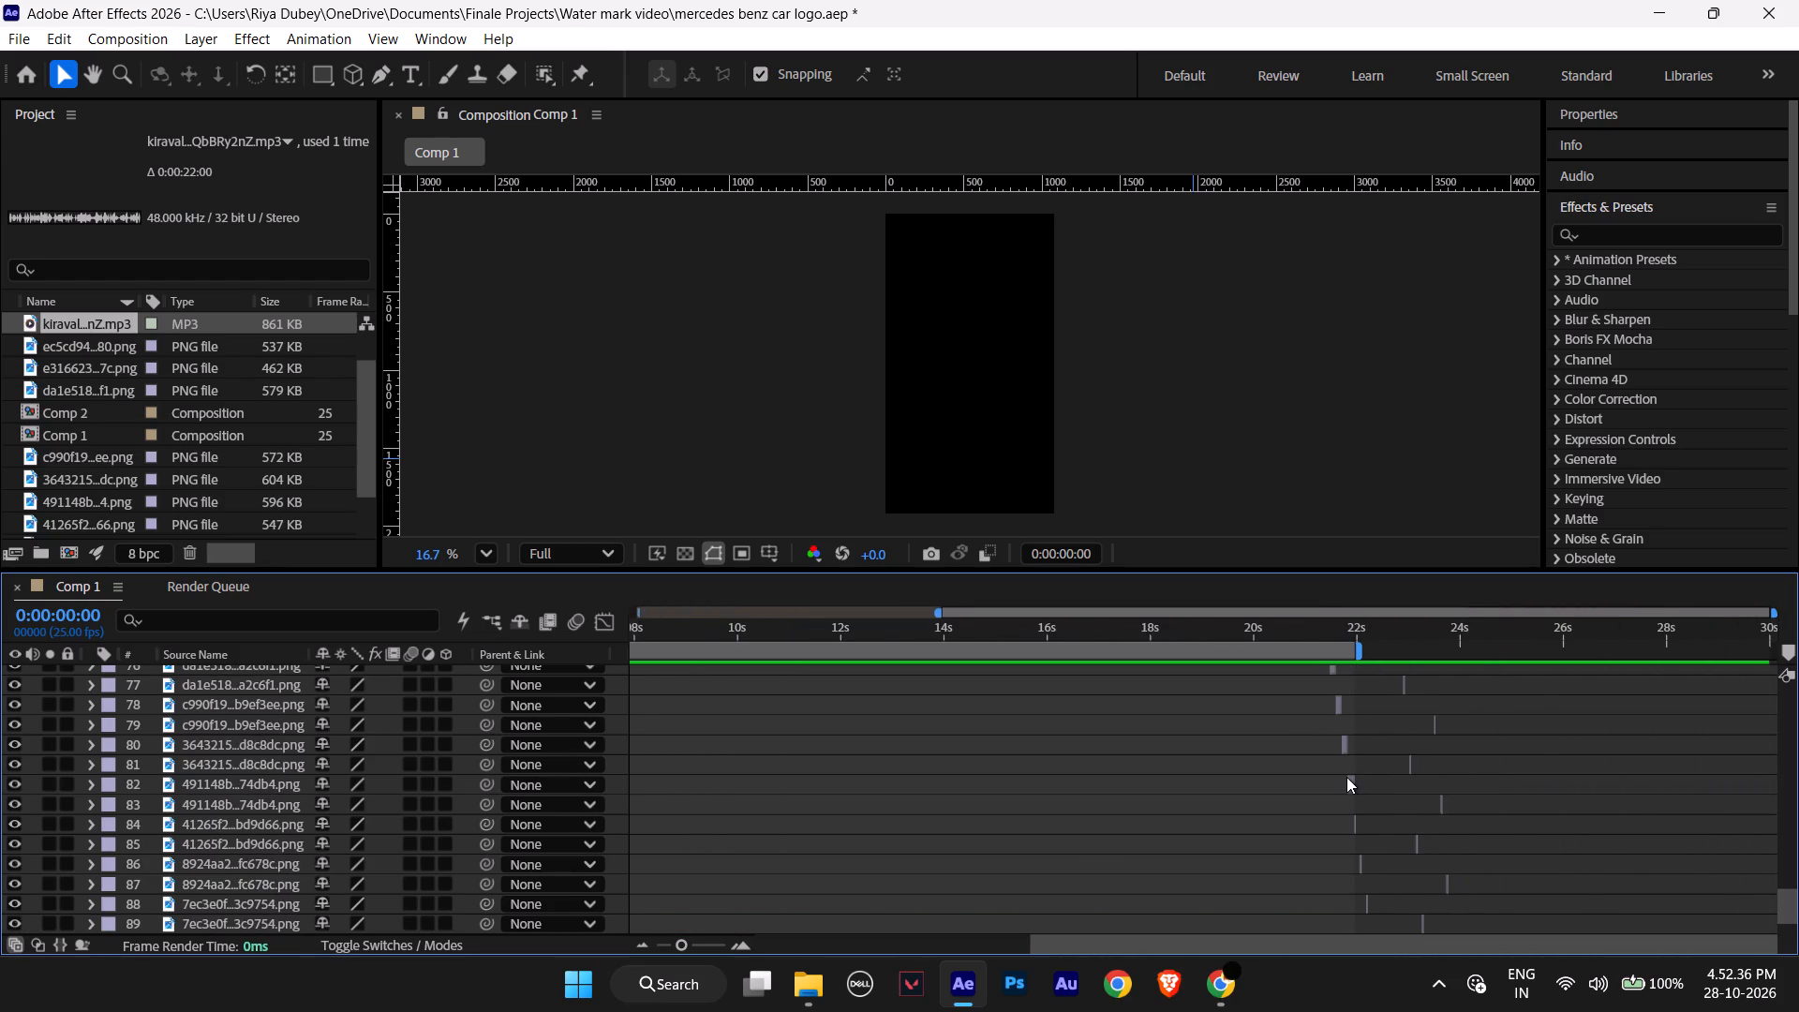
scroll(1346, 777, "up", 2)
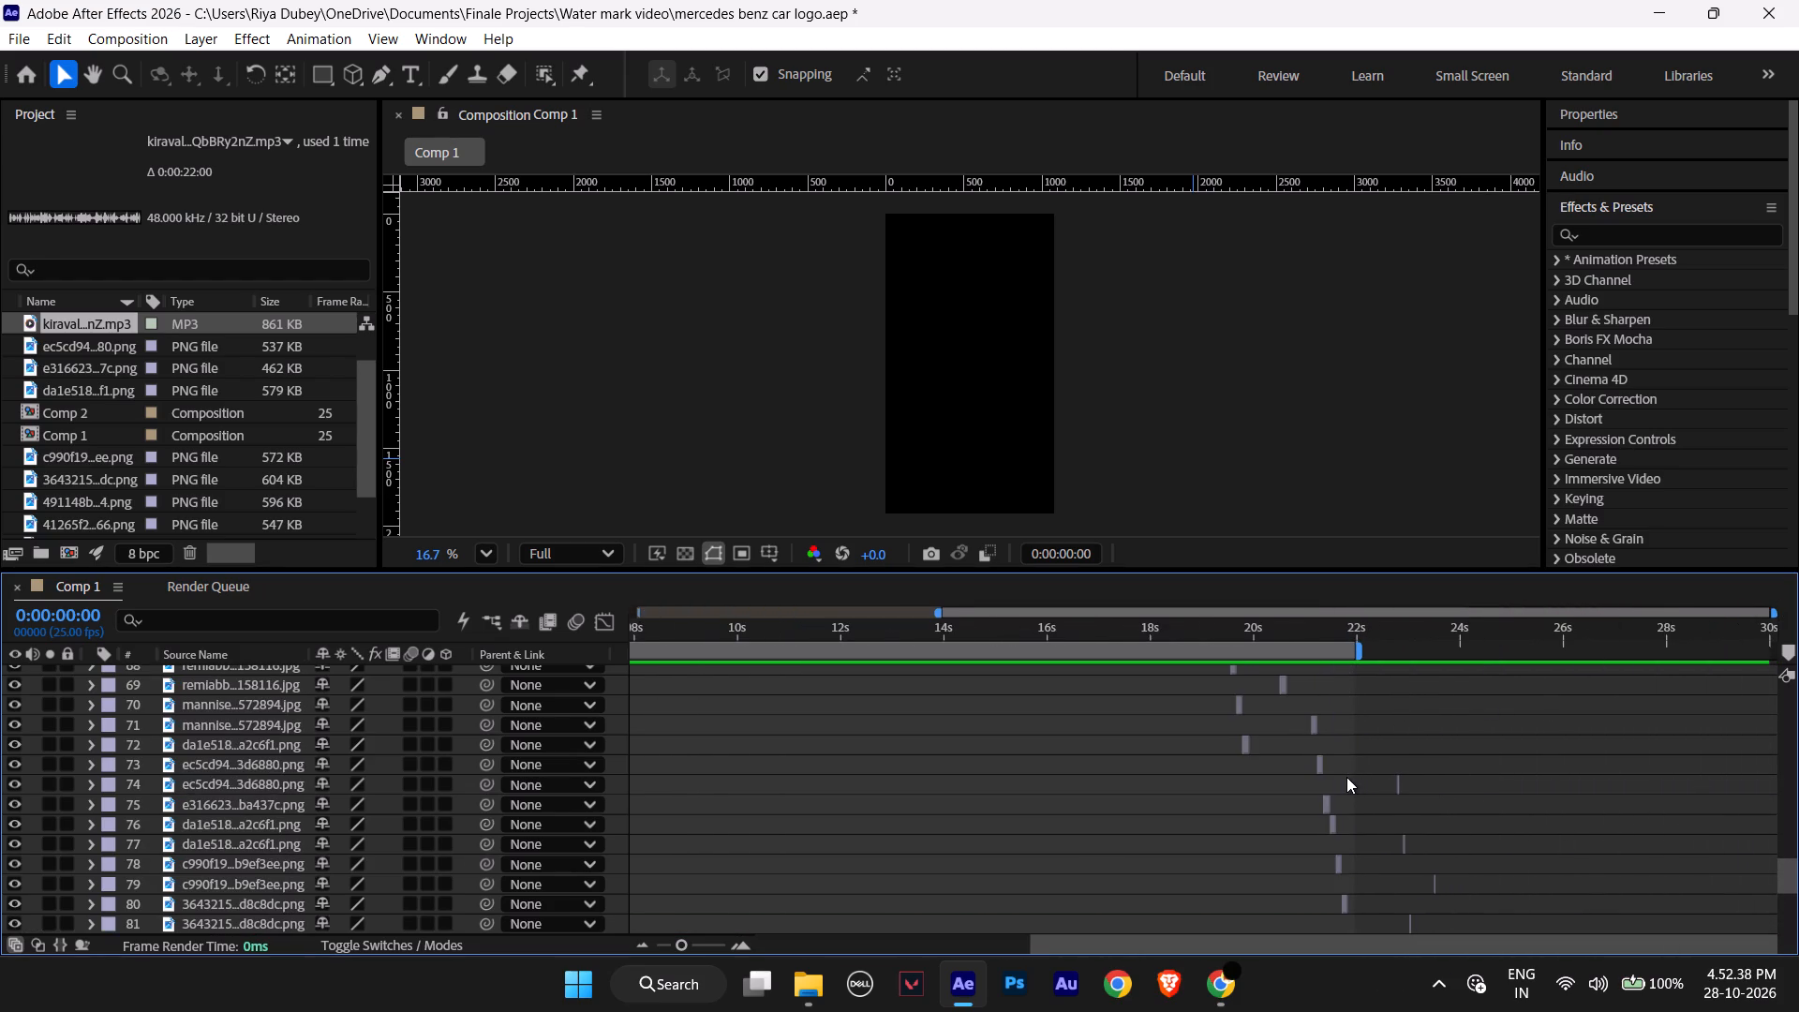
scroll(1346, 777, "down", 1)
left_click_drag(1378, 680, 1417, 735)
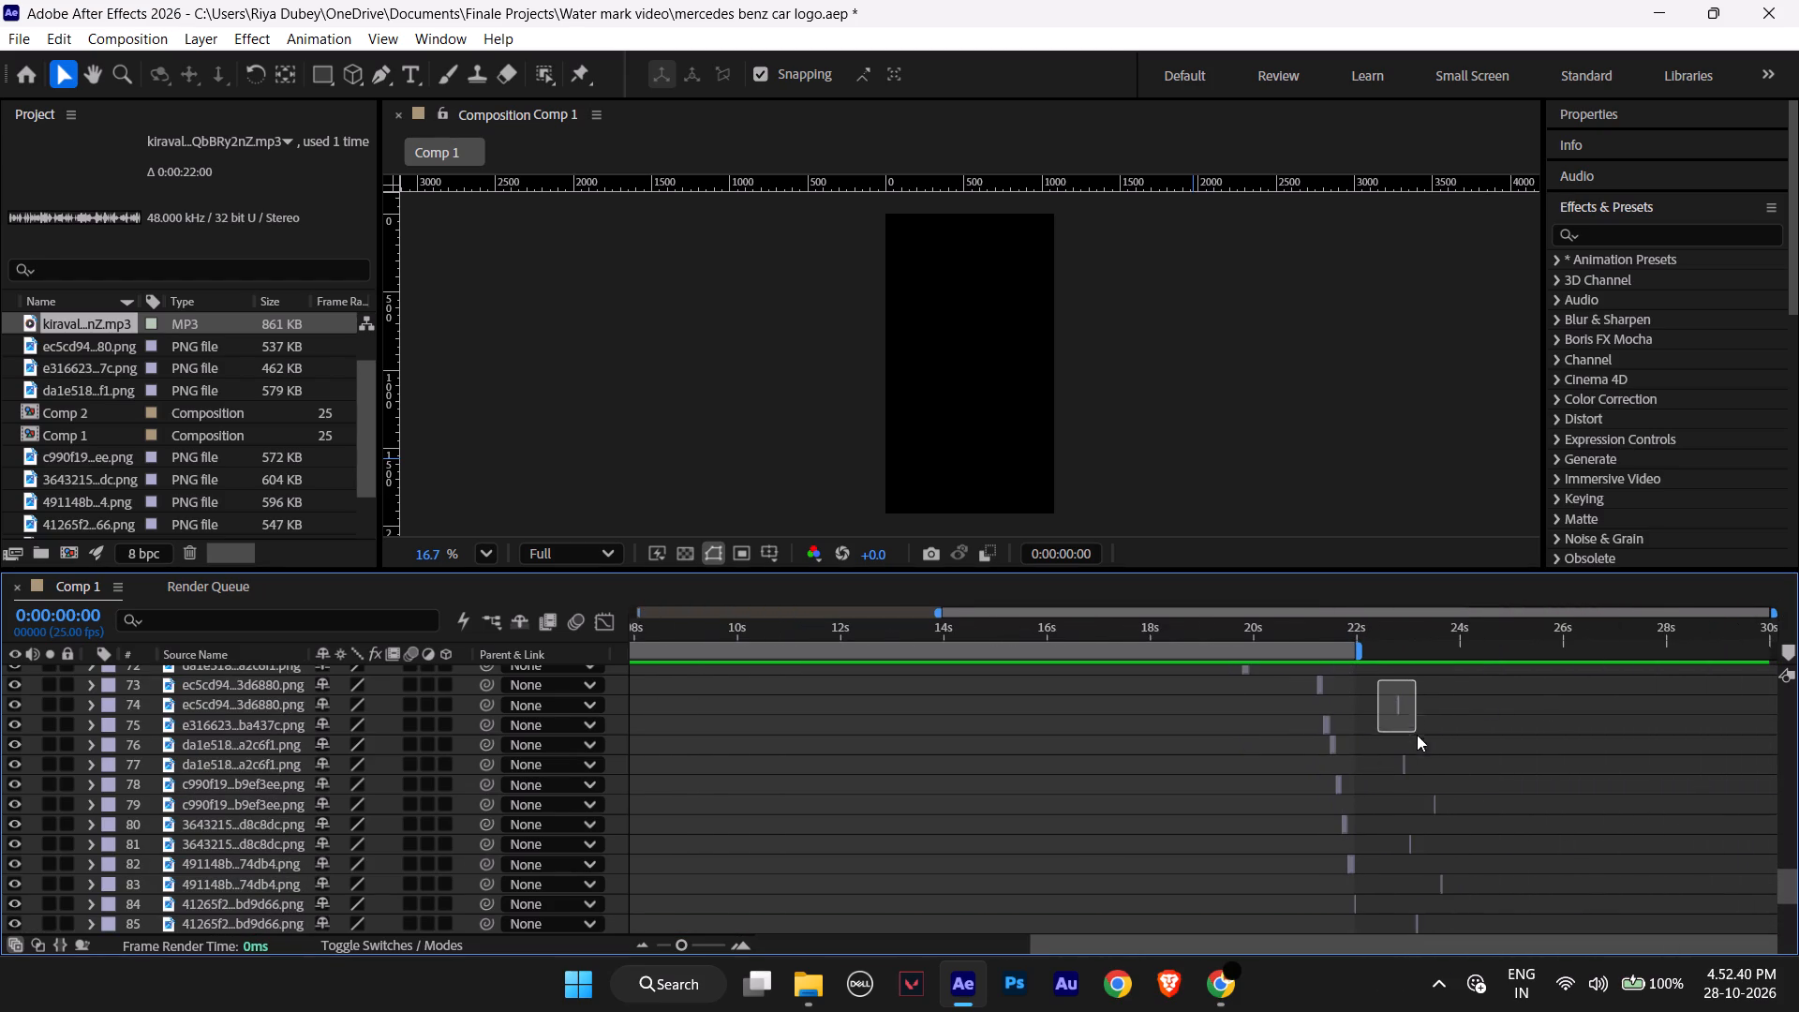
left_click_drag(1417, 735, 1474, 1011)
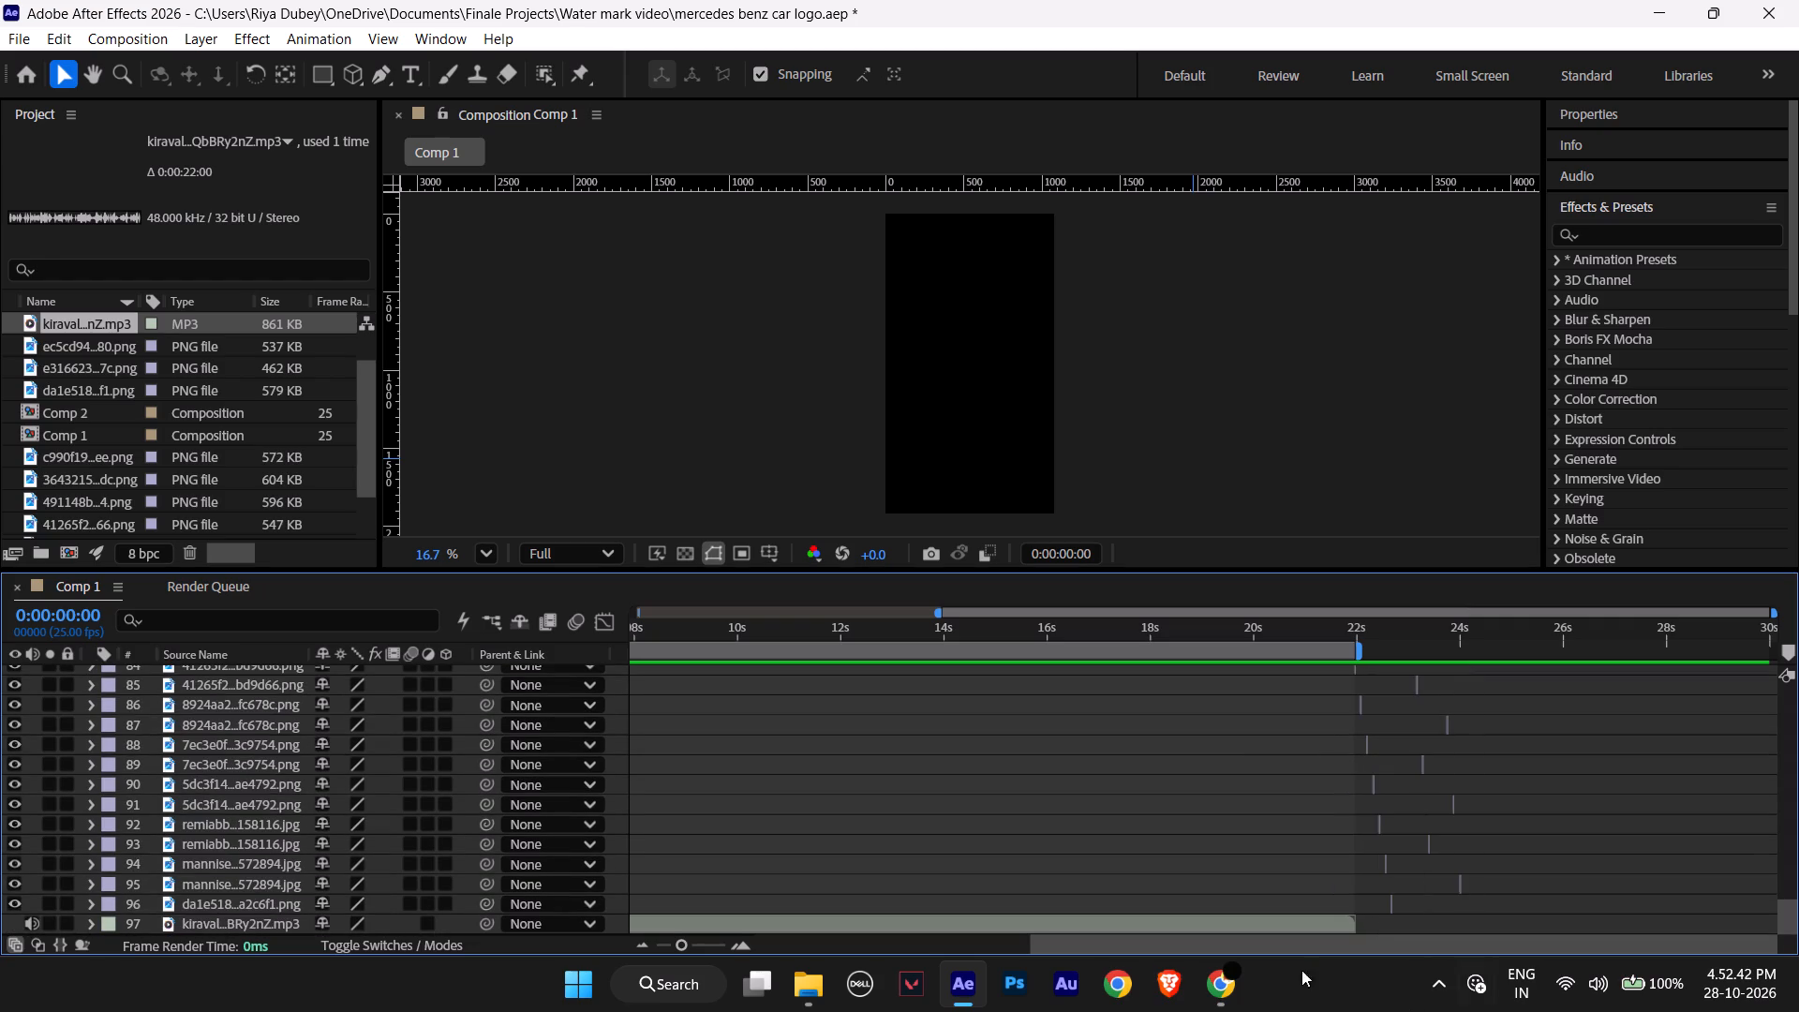
Delete the five lowest image layers past 22 seconds, just above the audio: da1e518, both mannise and both remiabb layers.
scroll(324, 831, "down", 4)
left_click(284, 905)
key("Delete")
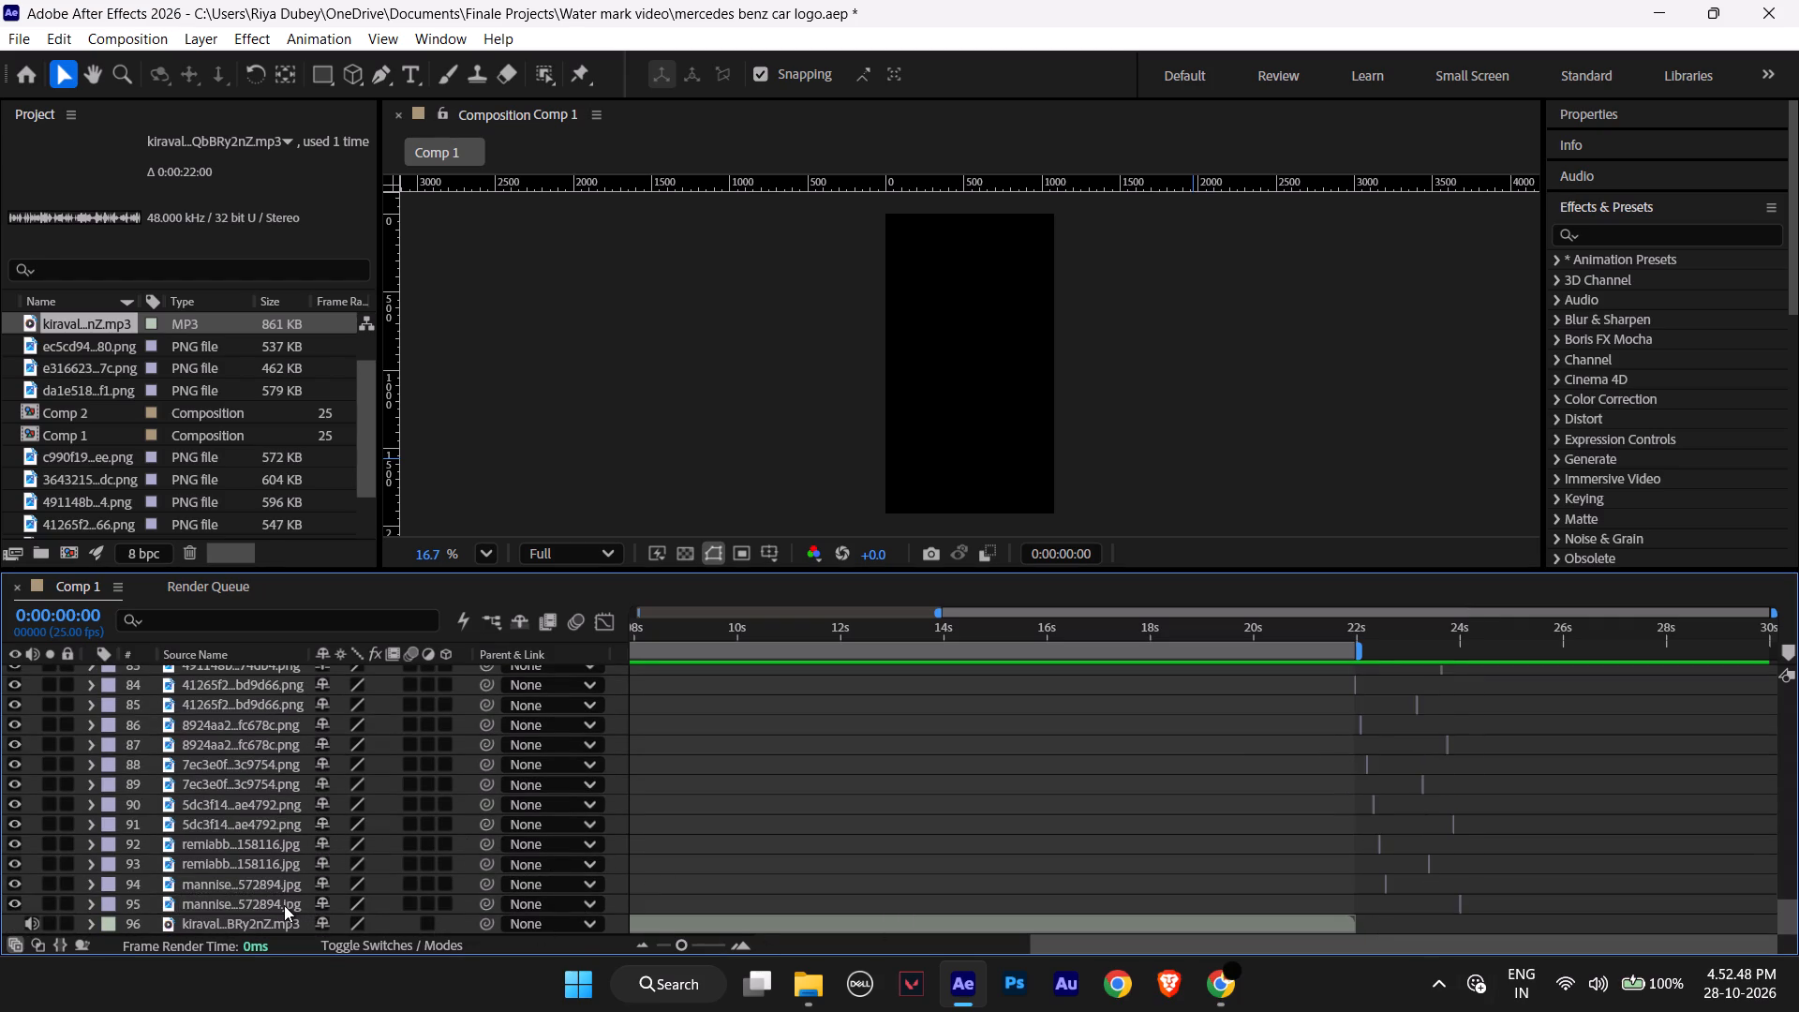
left_click(284, 905)
key("Delete")
left_click(284, 905)
key("Delete")
left_click(284, 905)
key("Delete")
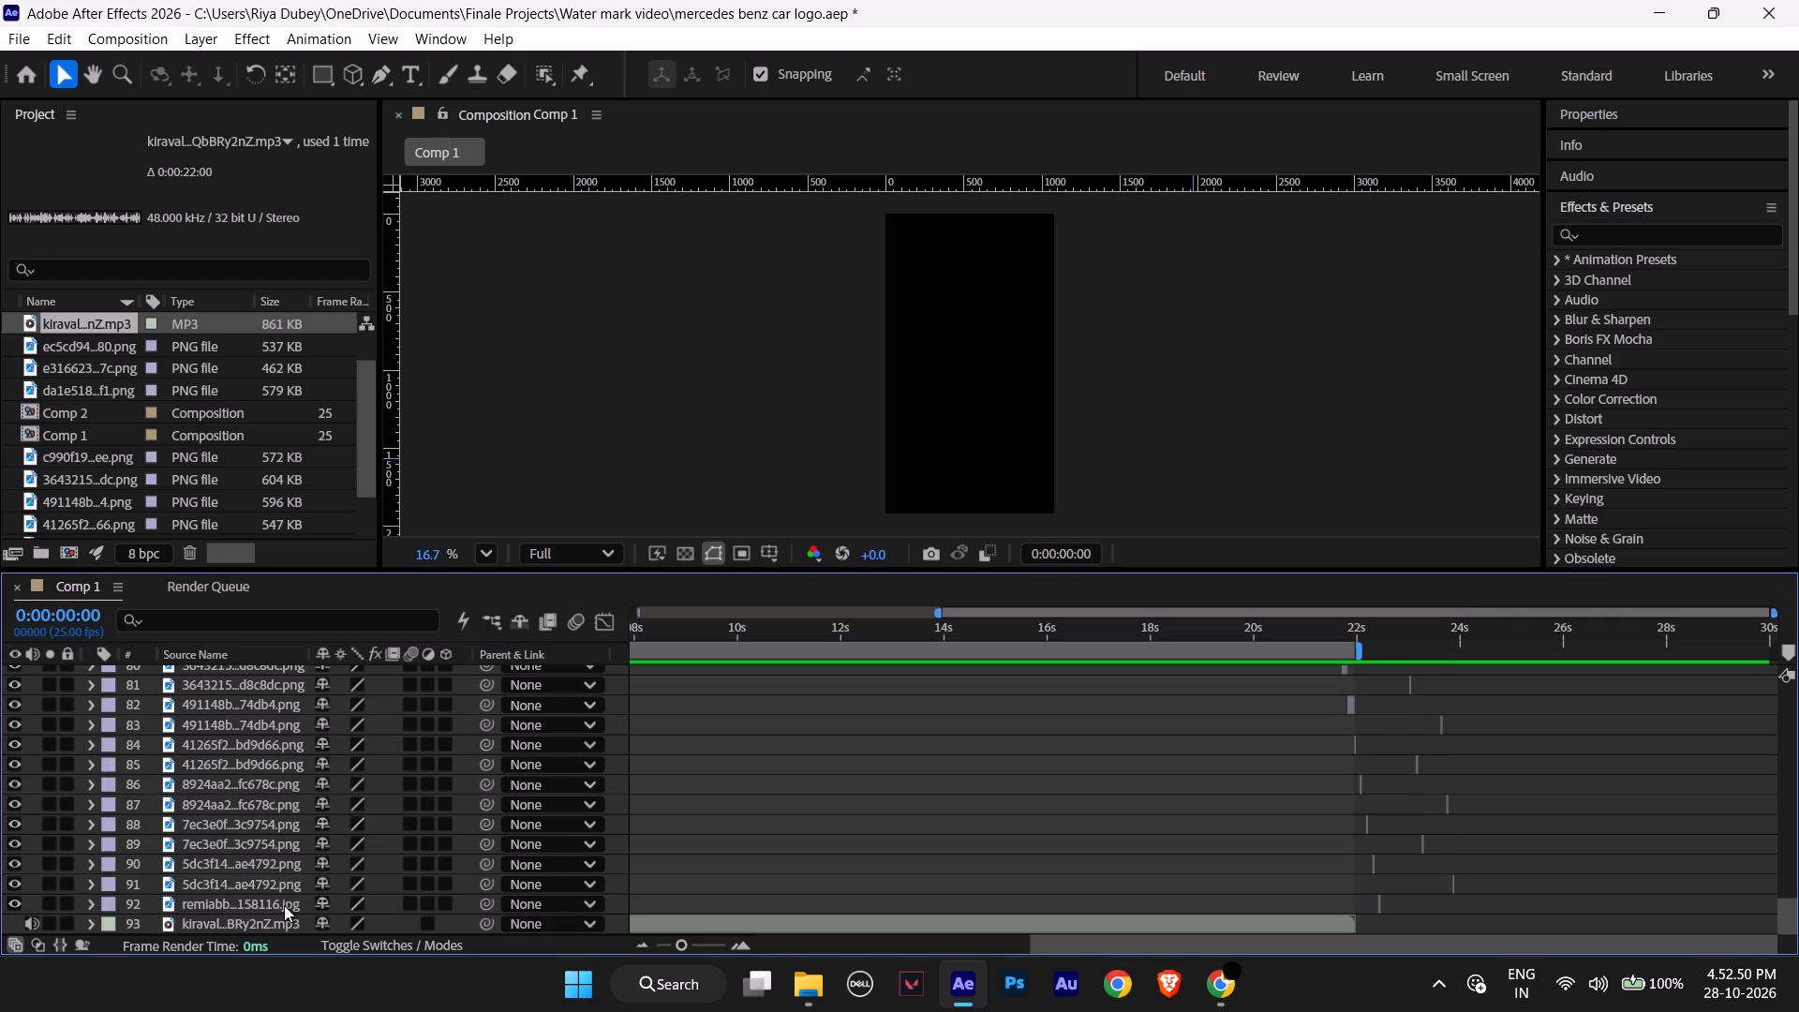
left_click(284, 905)
key("Delete")
Delete both 5dc3f14 and both 7ec3e0f image layers at the bottom of the stack, keeping the audio layer.
left_click(284, 905)
key("Delete")
left_click(284, 905)
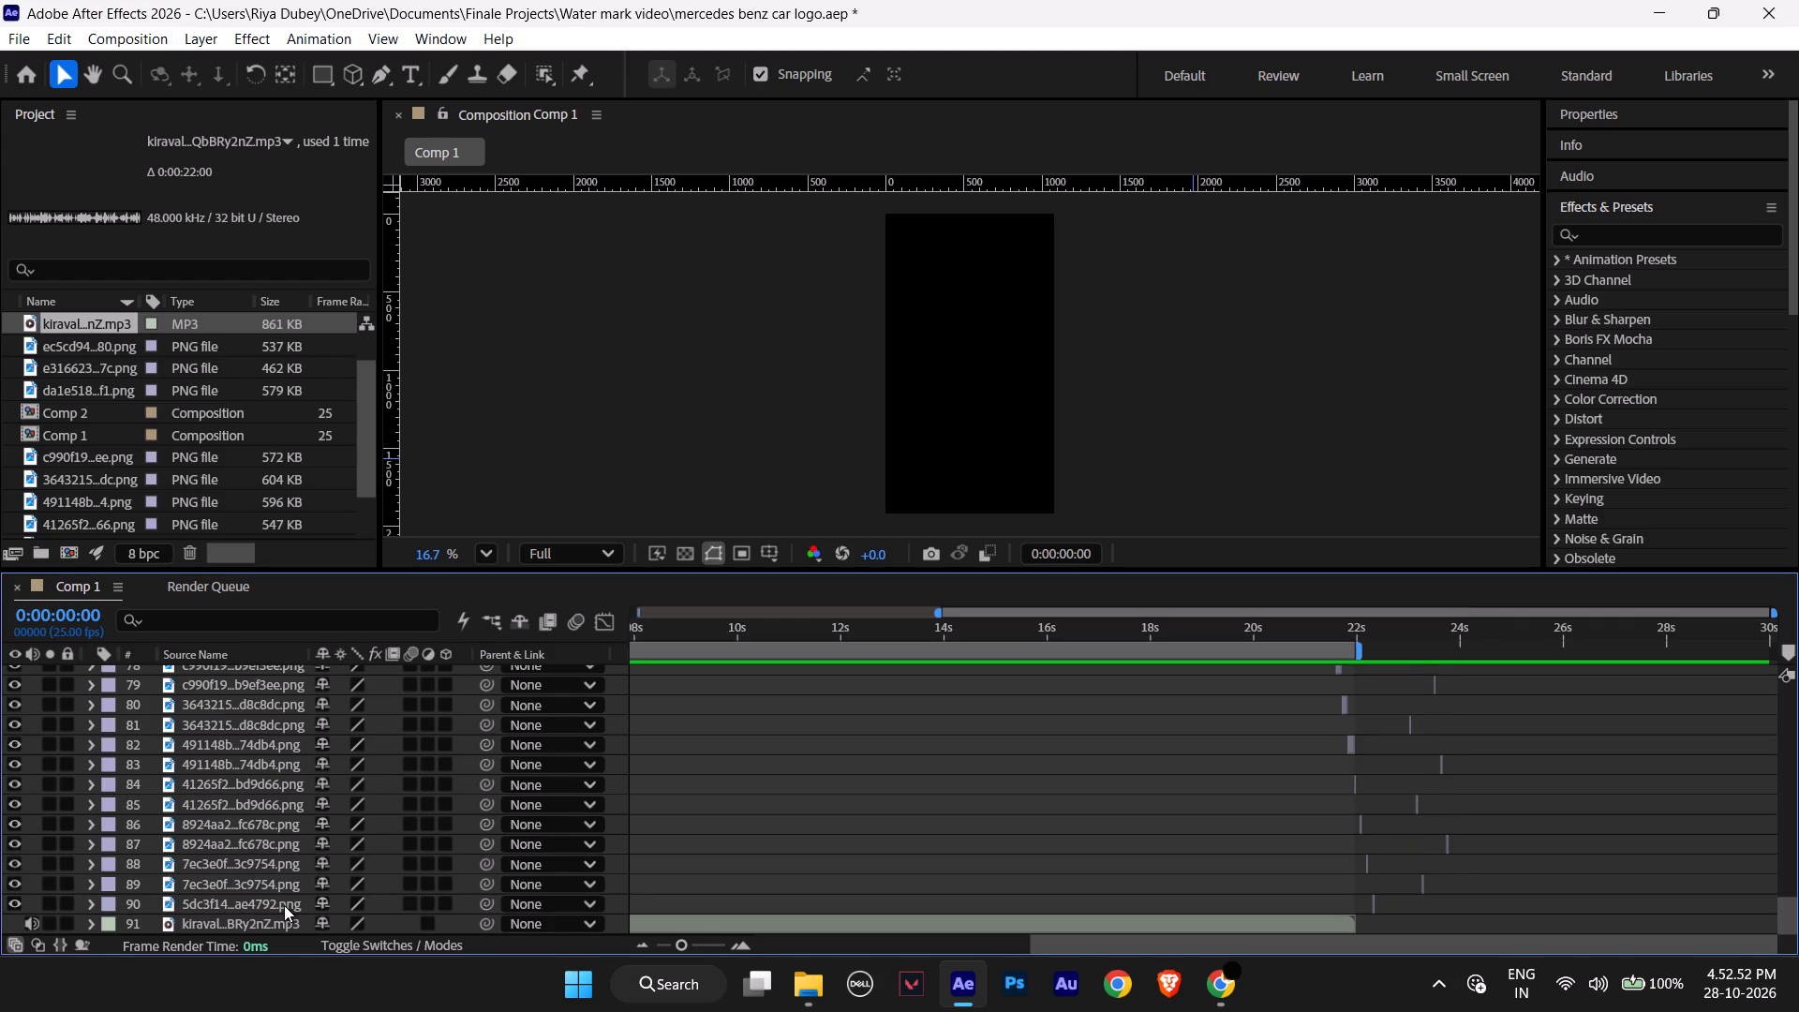
left_click(284, 905)
key("Delete")
left_click(284, 905)
key("Delete")
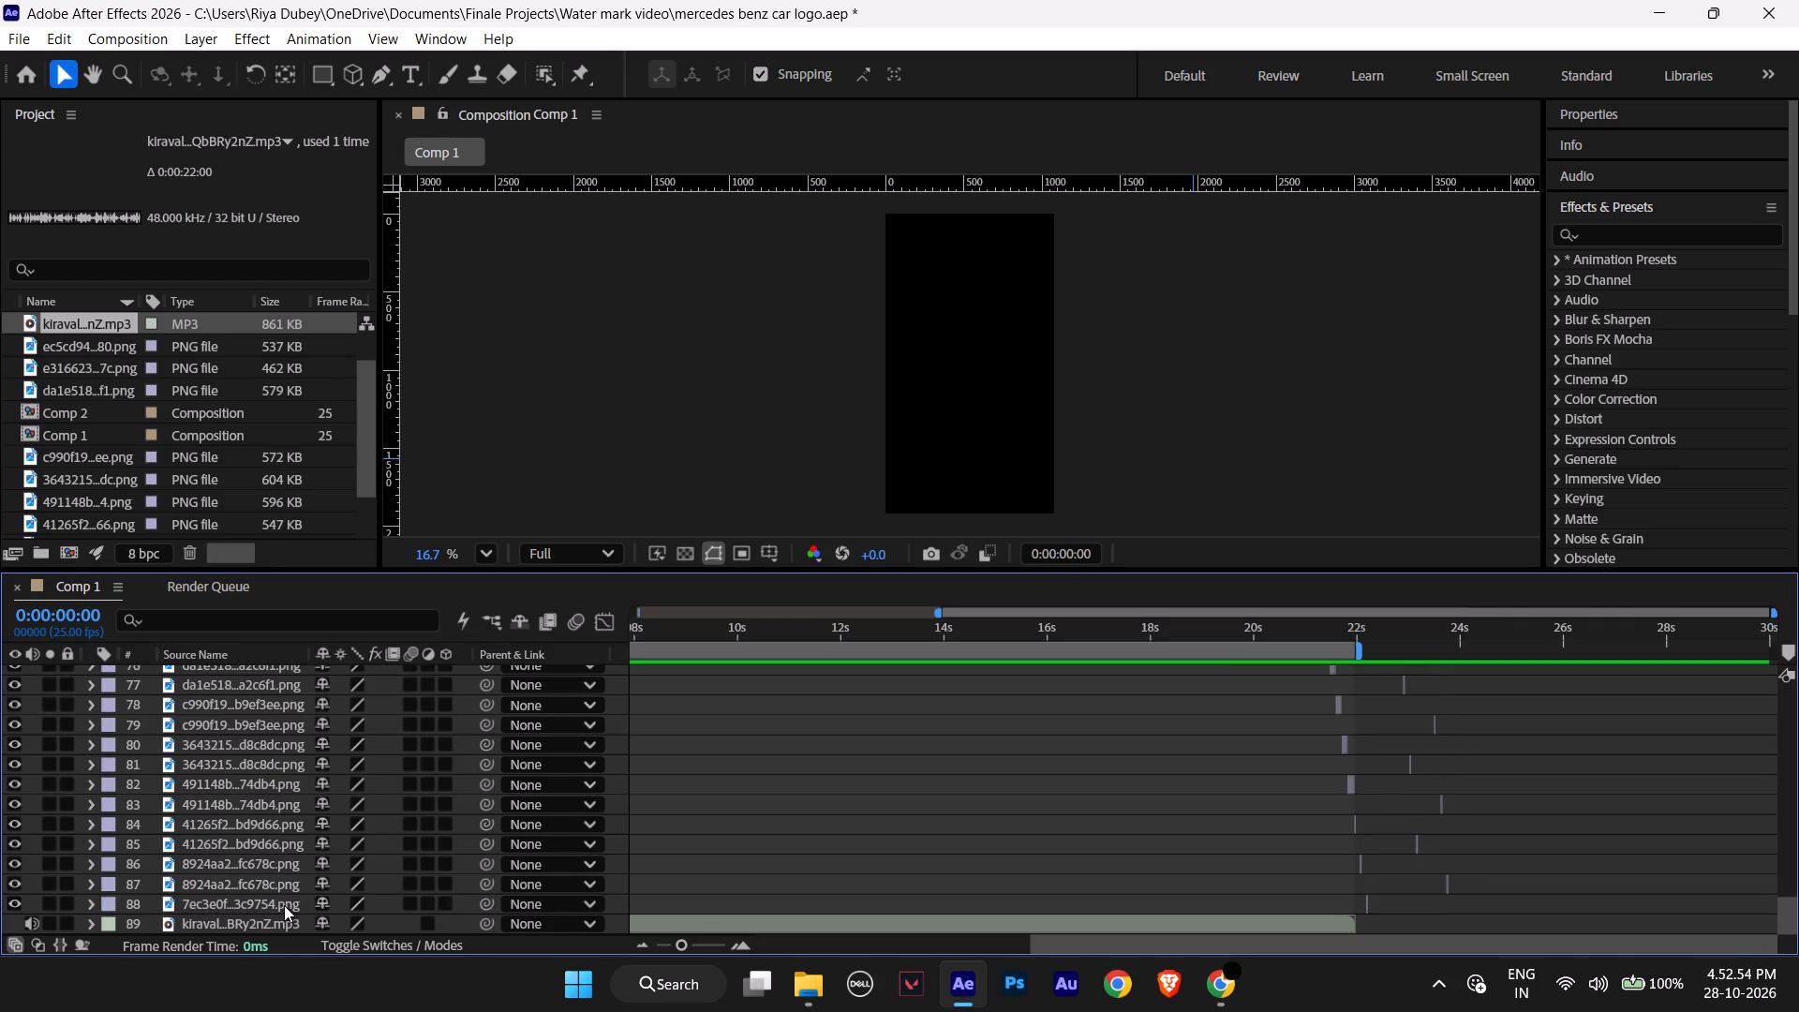
left_click(284, 905)
key("Delete")
Delete both 8924aa2 and both 41265f2 image layers directly above the audio layer.
left_click(284, 905)
key("Delete")
left_click(284, 905)
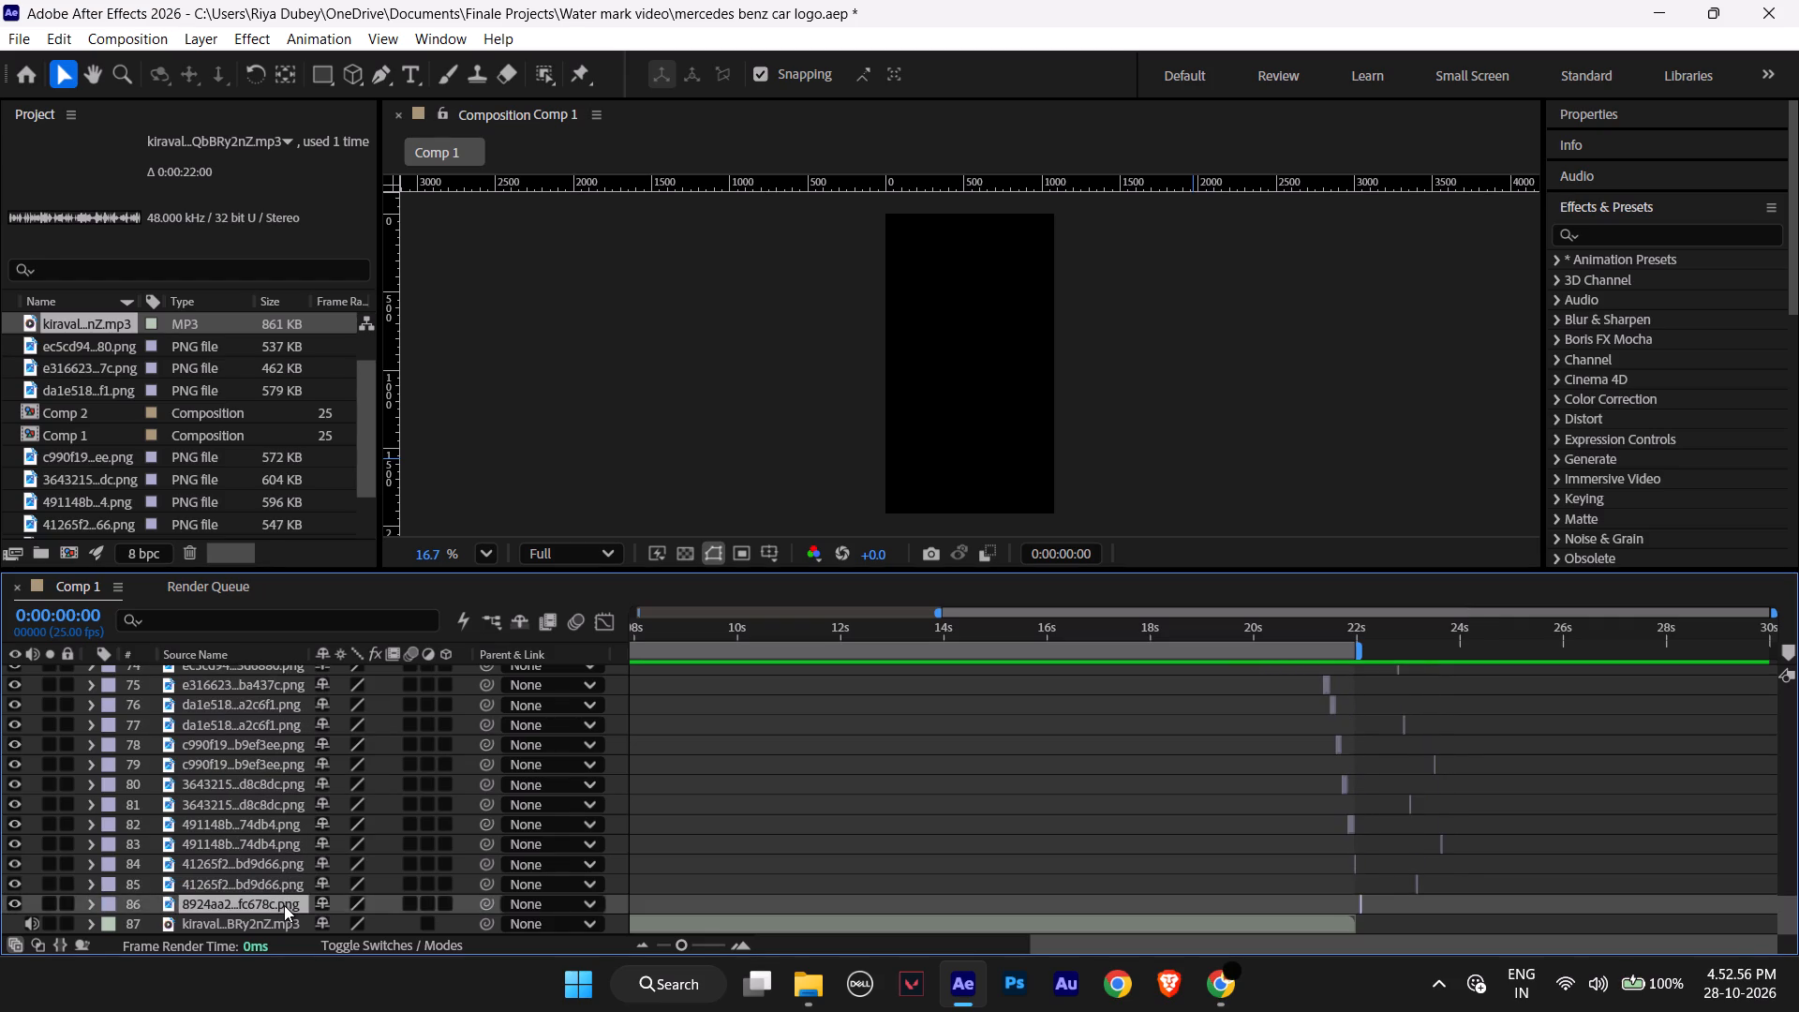
key("Delete")
left_click(284, 905)
key("Delete")
left_click(284, 905)
key("Delete")
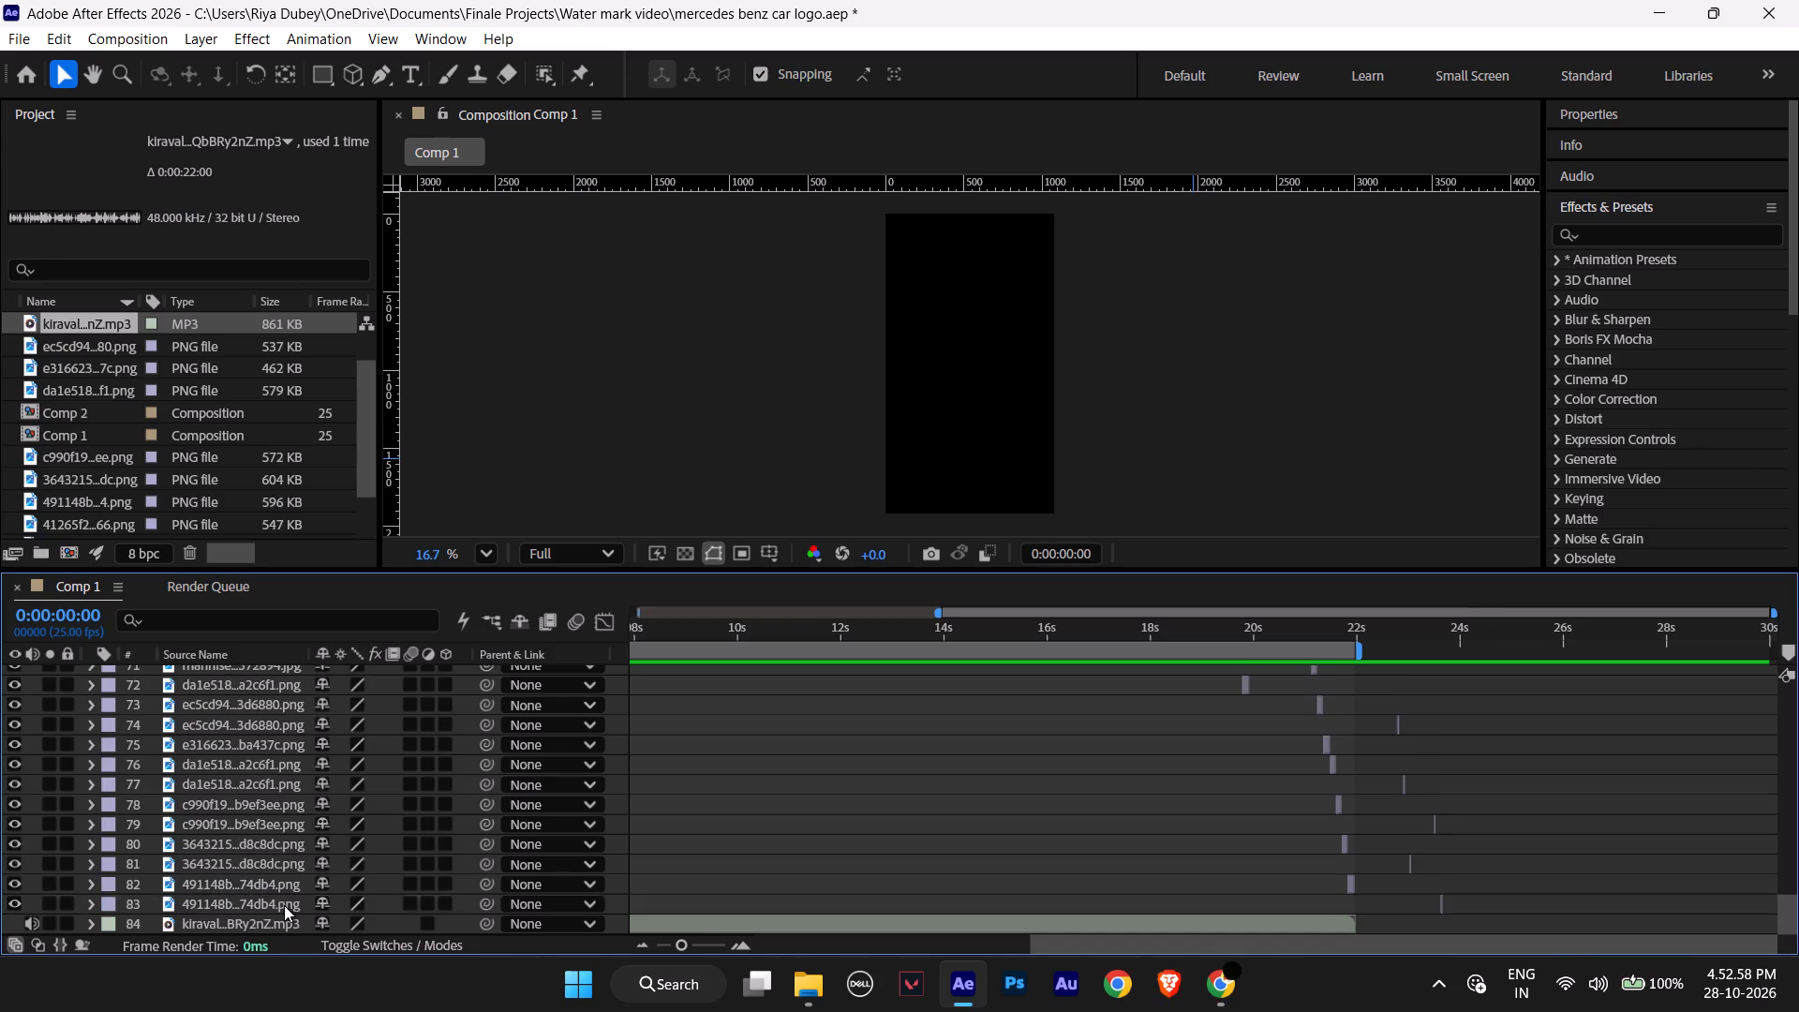
Delete the duplicate 491148b, 3643215, c990f19, da1e518 and ec5cd94 layers past 22 seconds, keeping their copies that fall before it.
left_click(284, 905)
key("Delete")
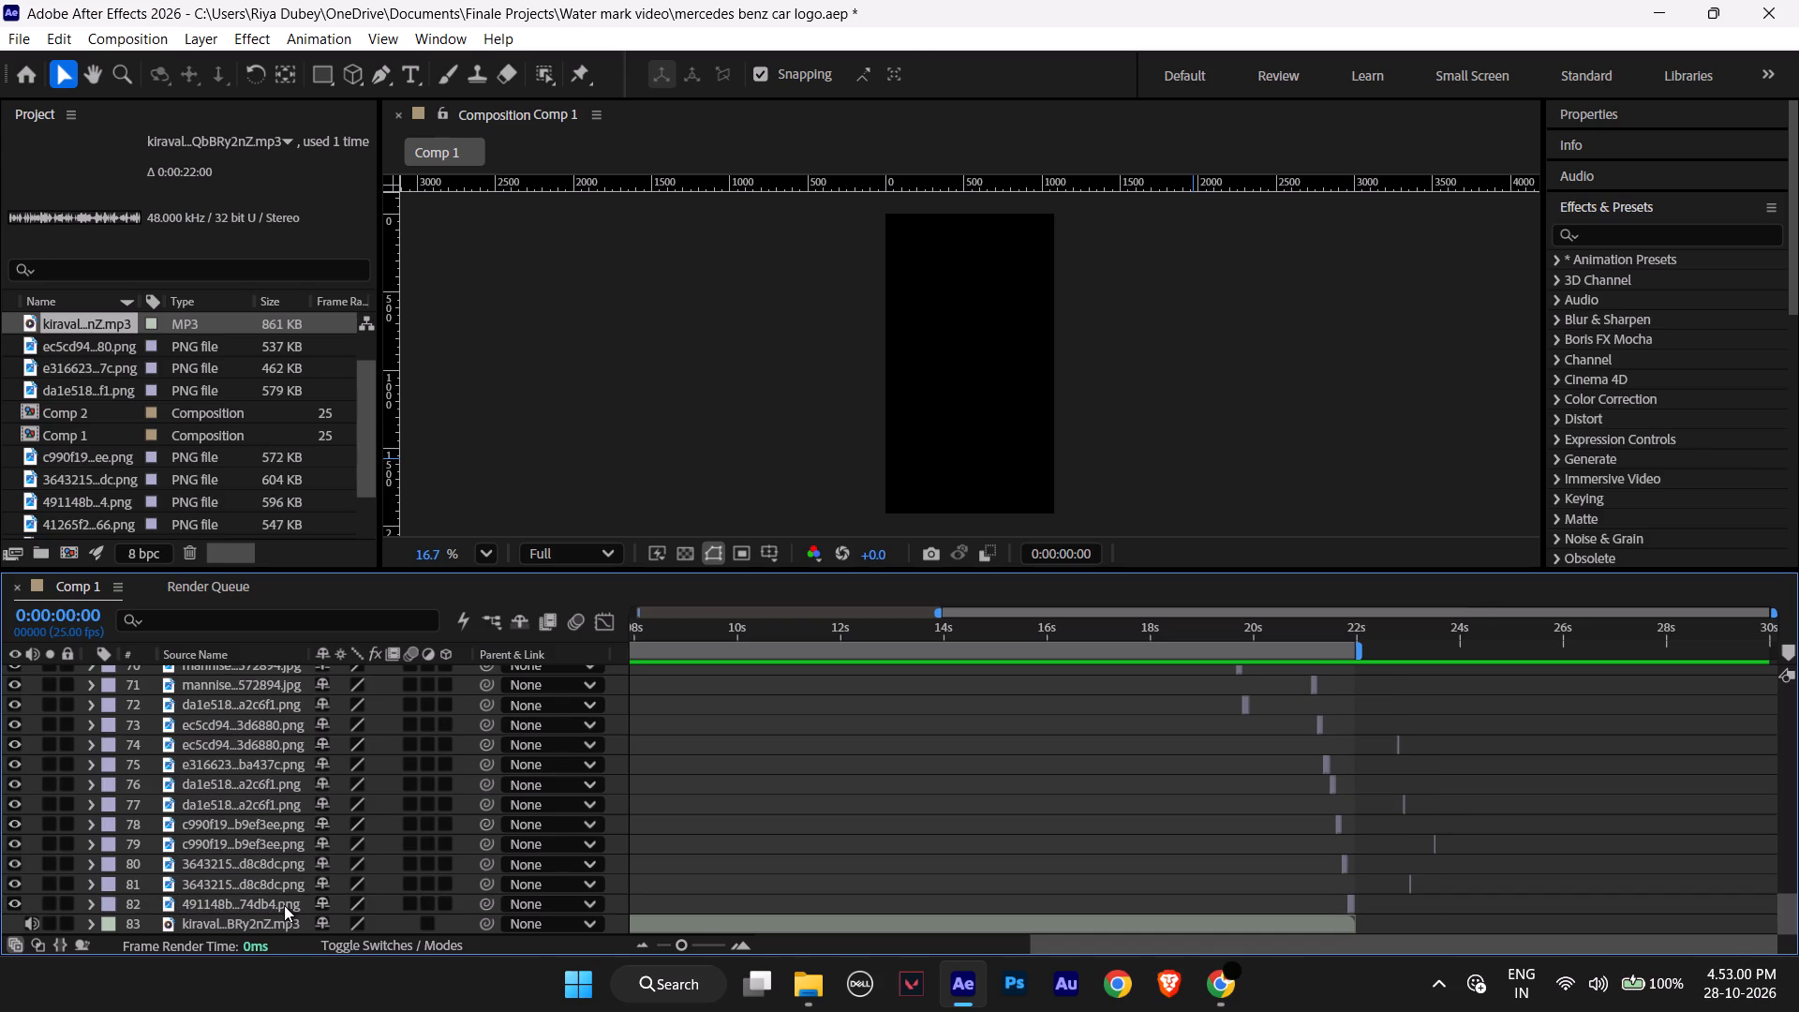
left_click(284, 905)
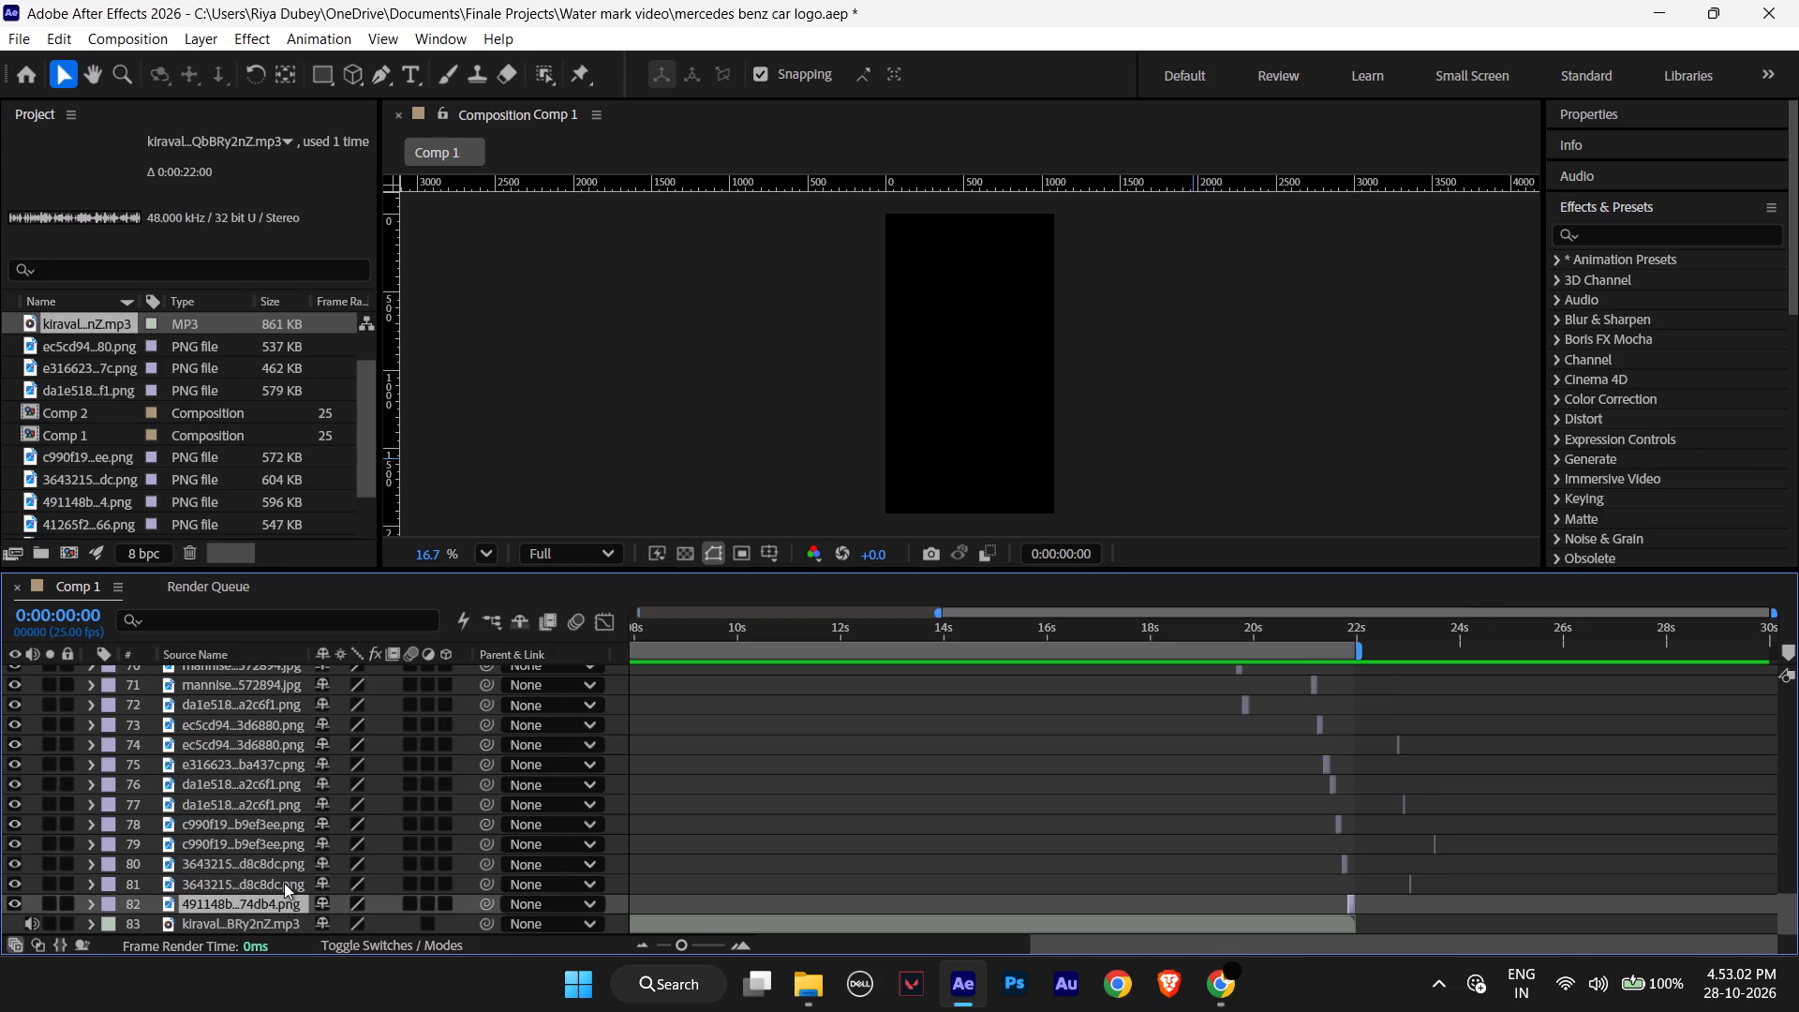
left_click(284, 883)
key("Delete")
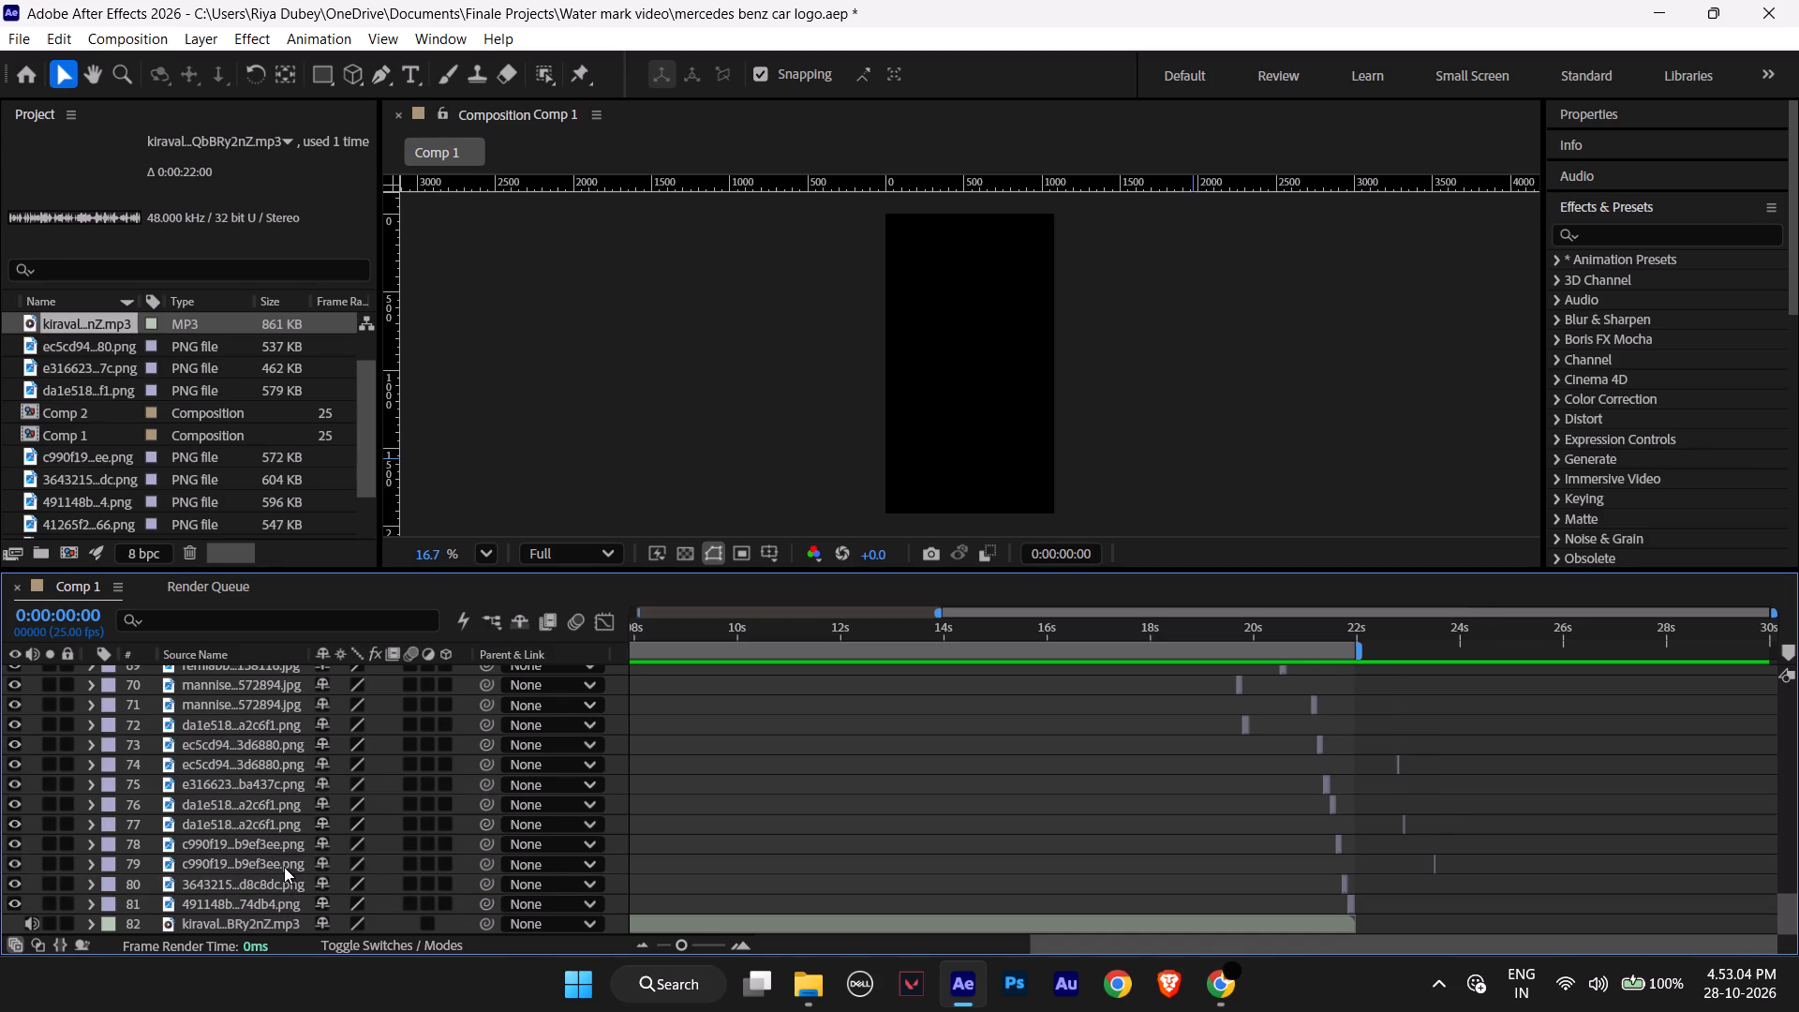
left_click(284, 867)
key("Delete")
left_click(282, 841)
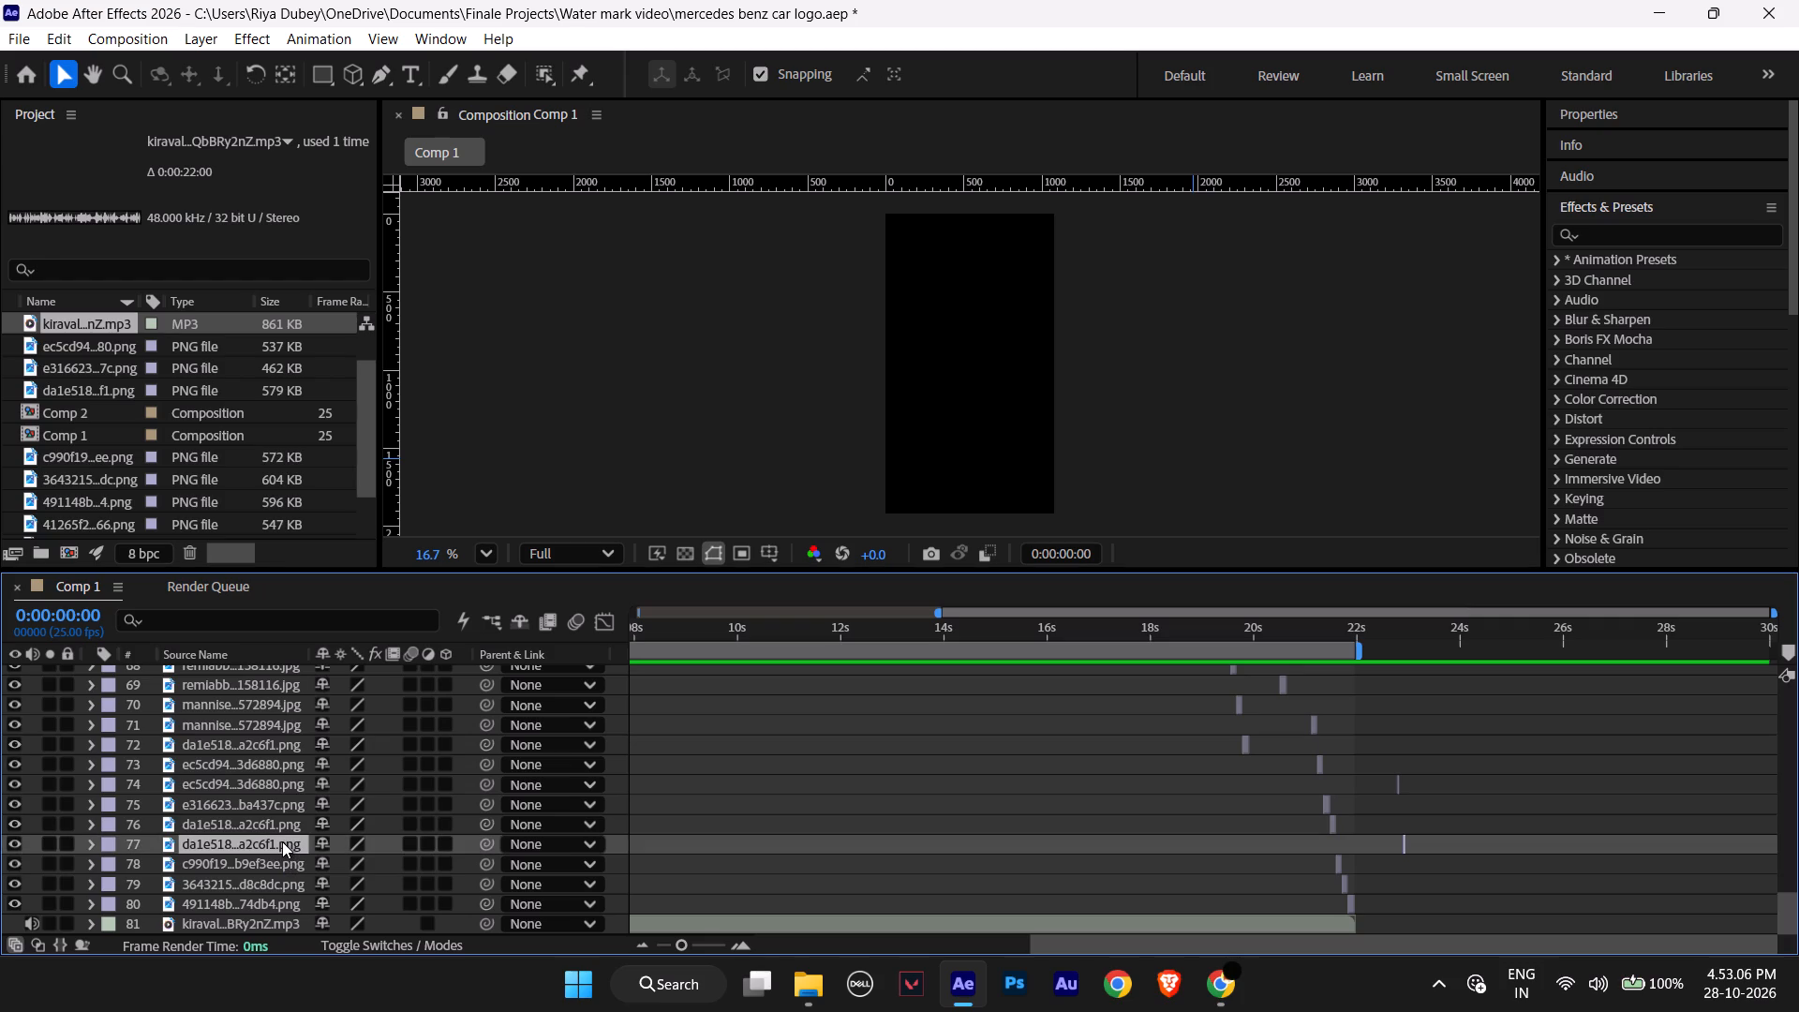
key("Delete")
left_click(282, 841)
left_click(282, 834)
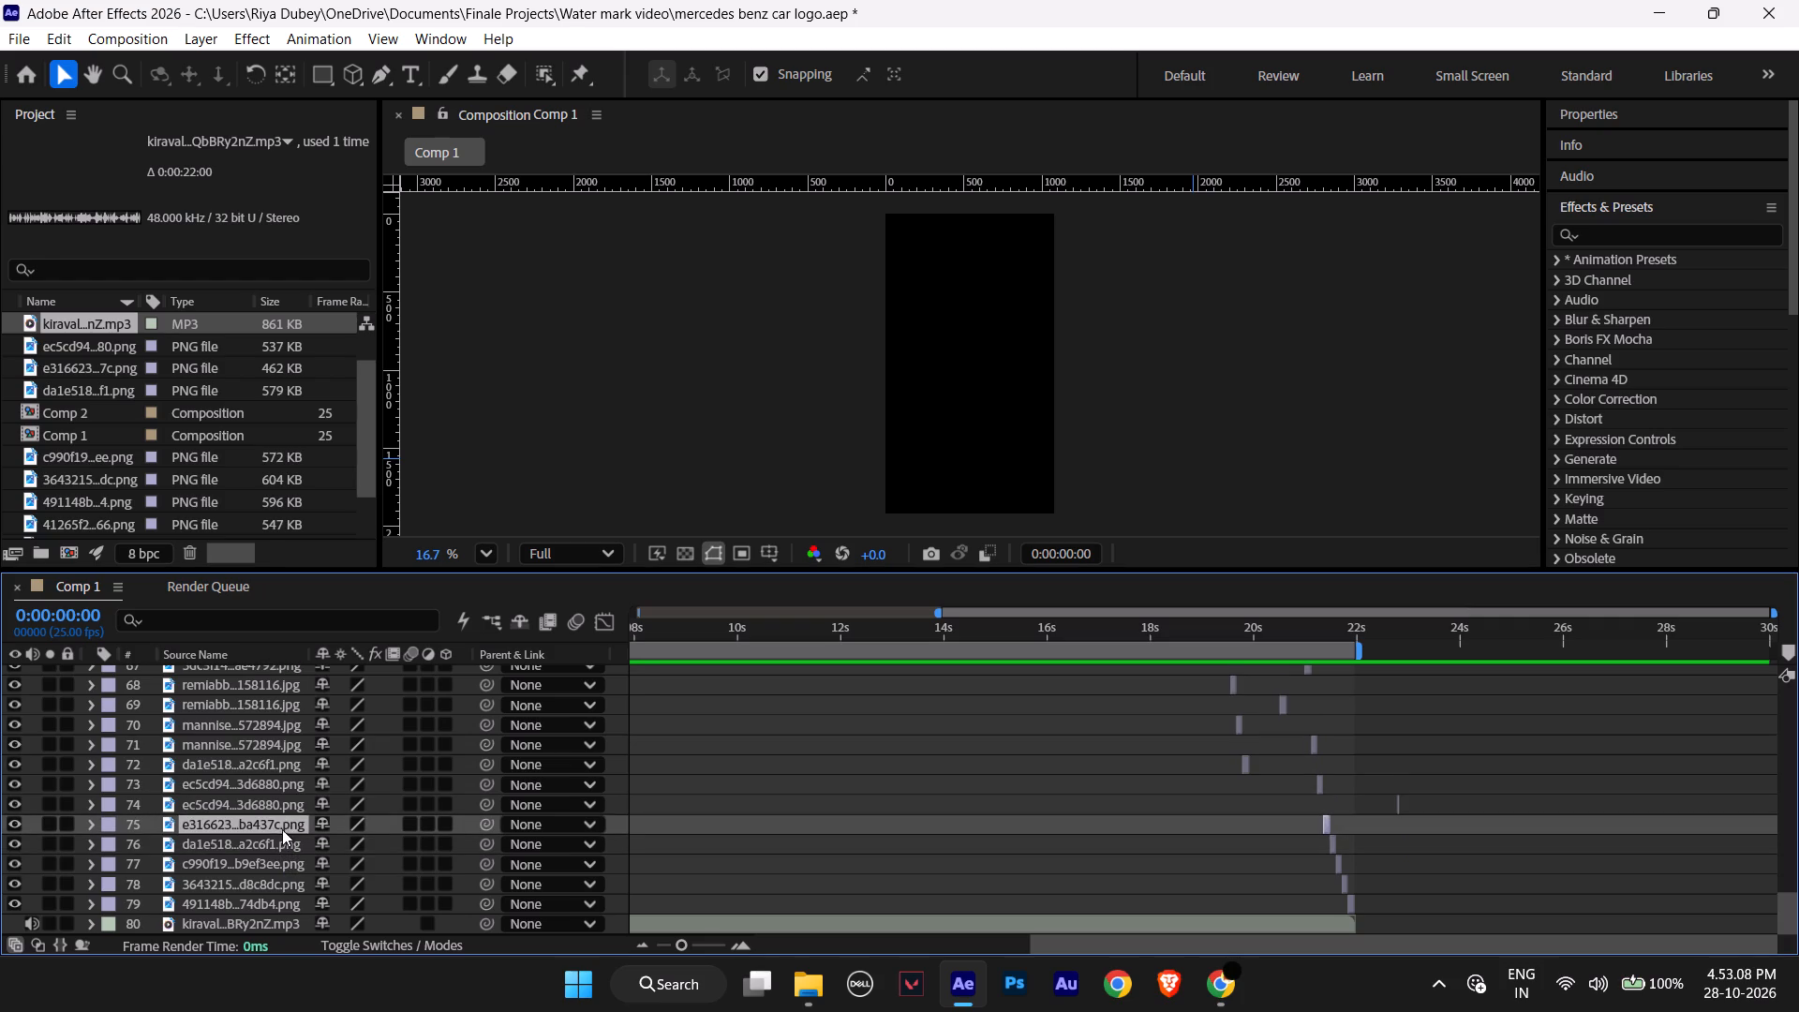
left_click(287, 808)
key("Delete")
Check the remaining lower image layers for clips beyond the end of the audio at 22 seconds.
left_click(291, 787)
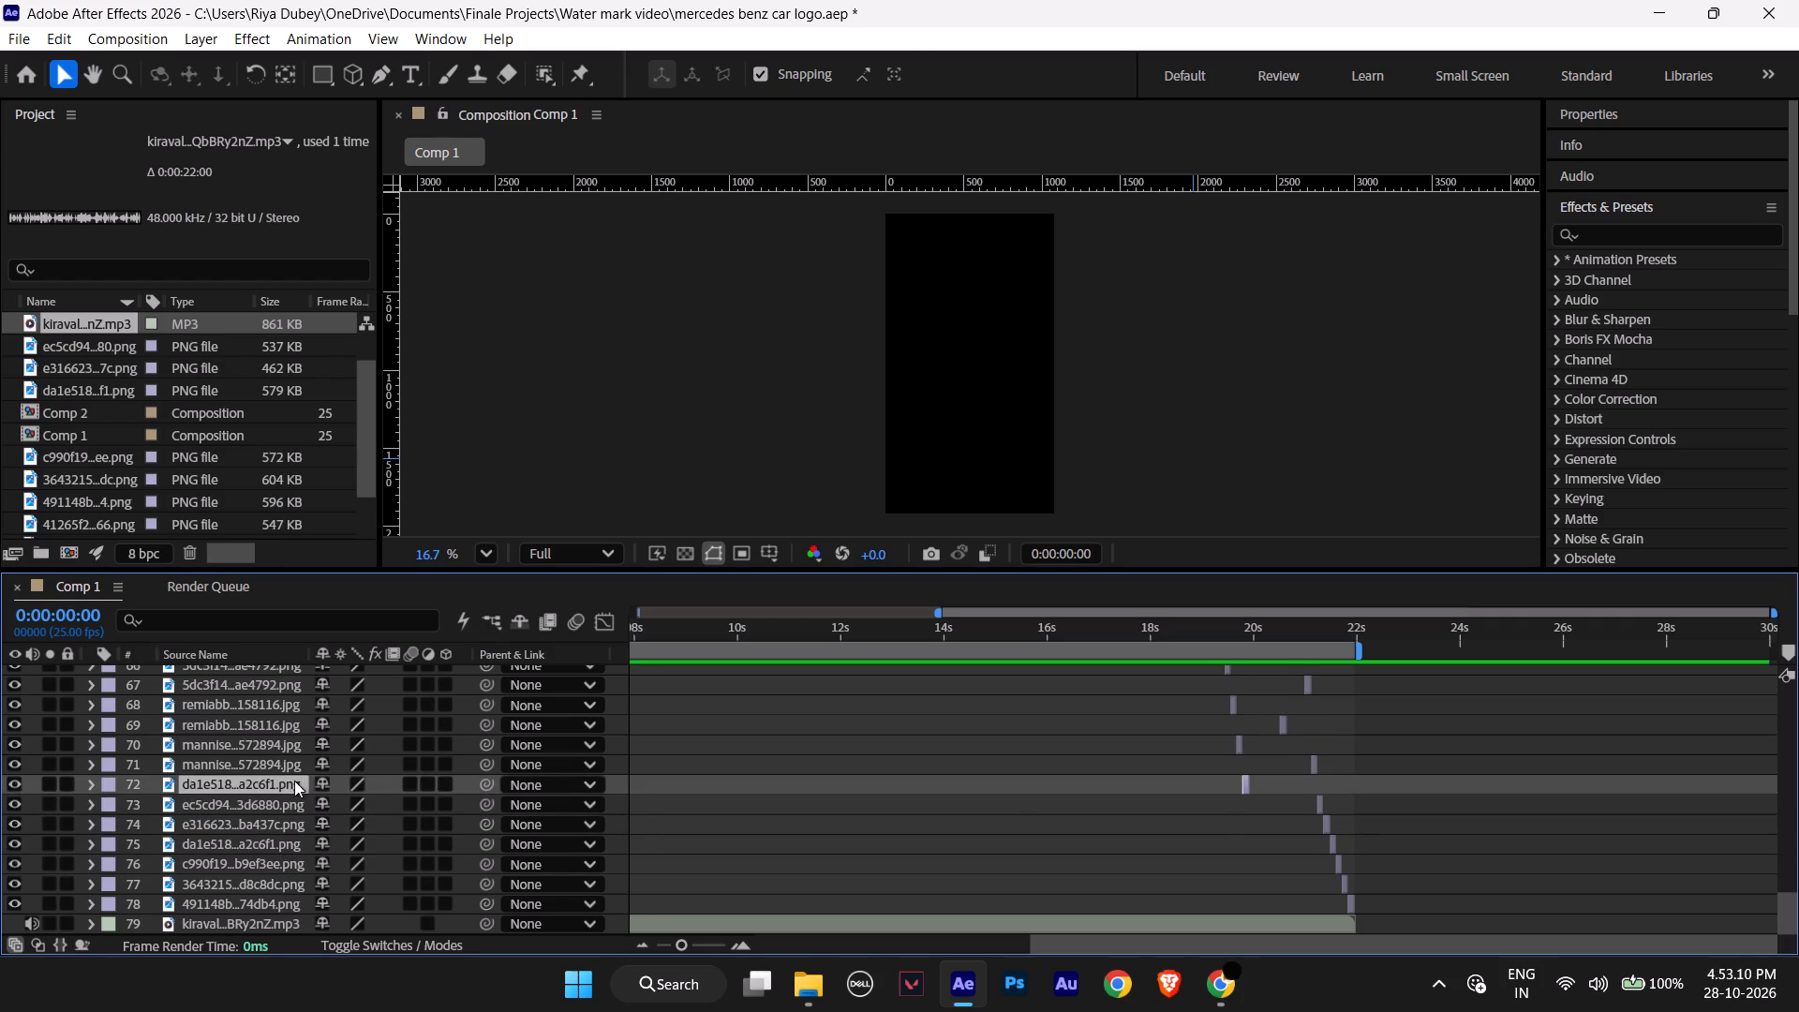
scroll(294, 781, "up", 4)
scroll(294, 781, "down", 1)
scroll(294, 781, "up", 5)
scroll(294, 781, "down", 5)
scroll(294, 781, "up", 1)
scroll(294, 781, "down", 4)
scroll(294, 781, "up", 1)
scroll(294, 781, "down", 10)
Set Comp 1's duration to 0:00:22:00 in the composition settings.
left_click(156, 33)
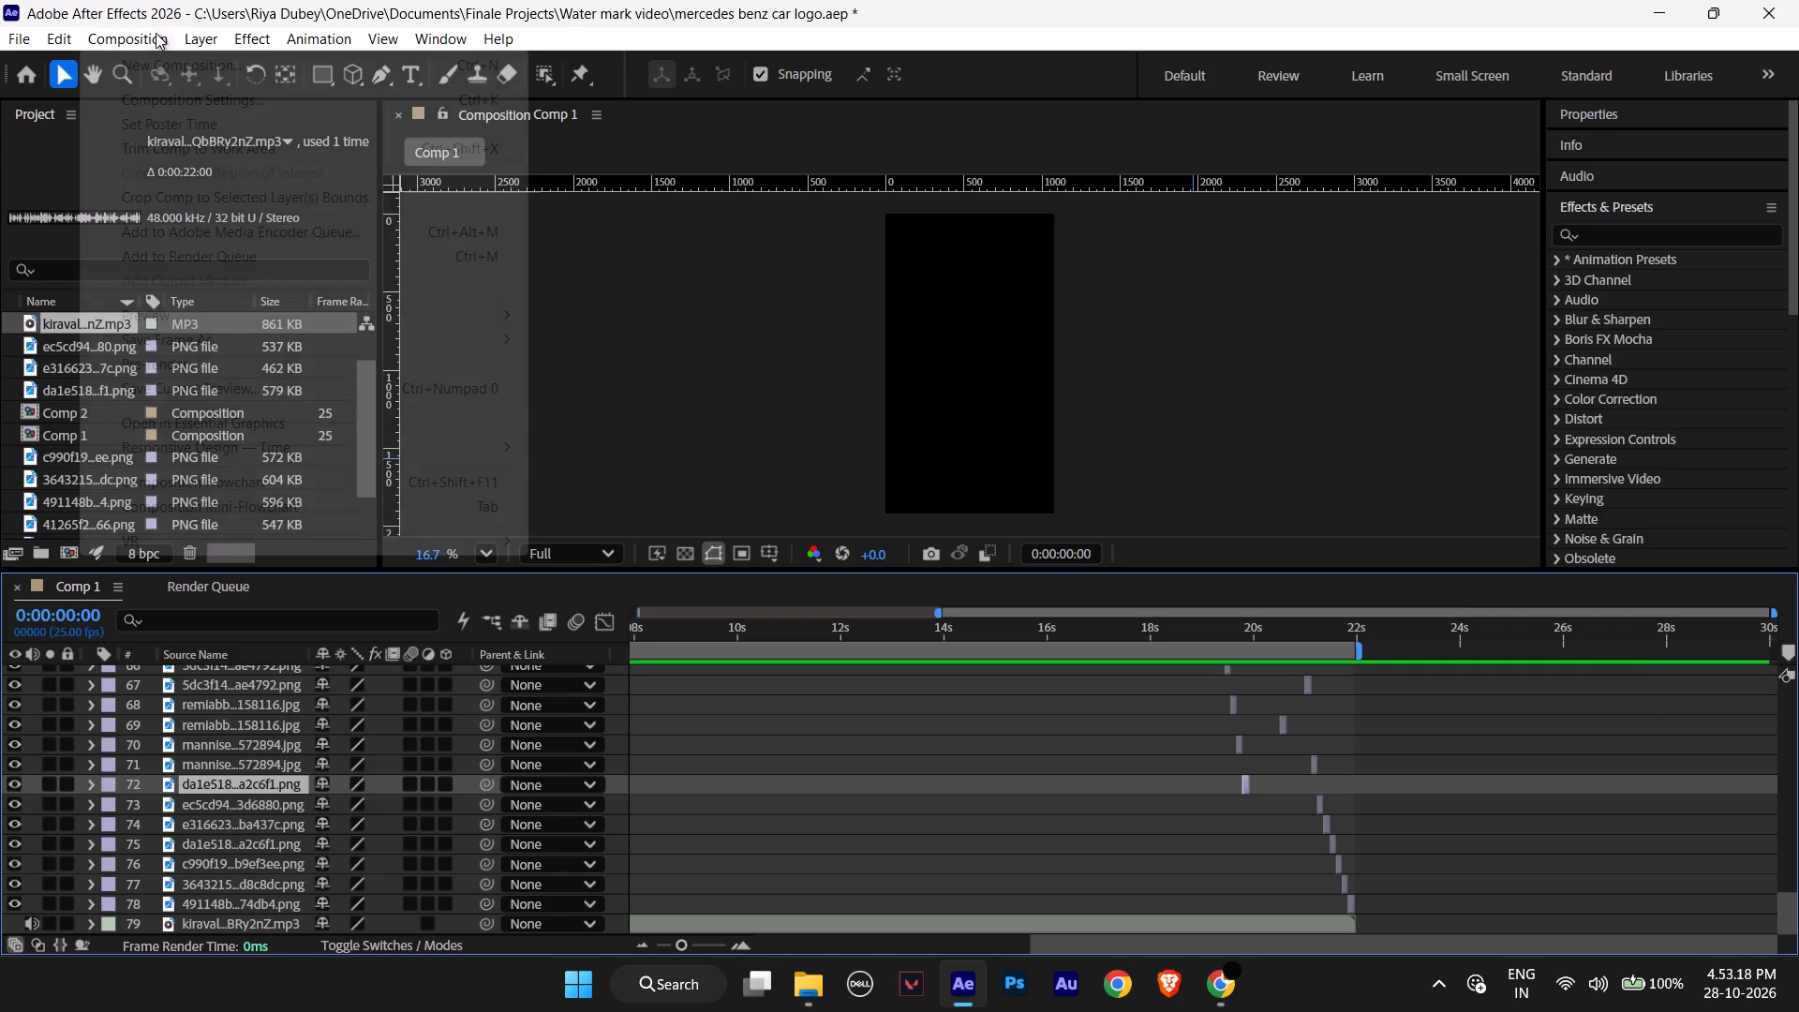
left_click(182, 99)
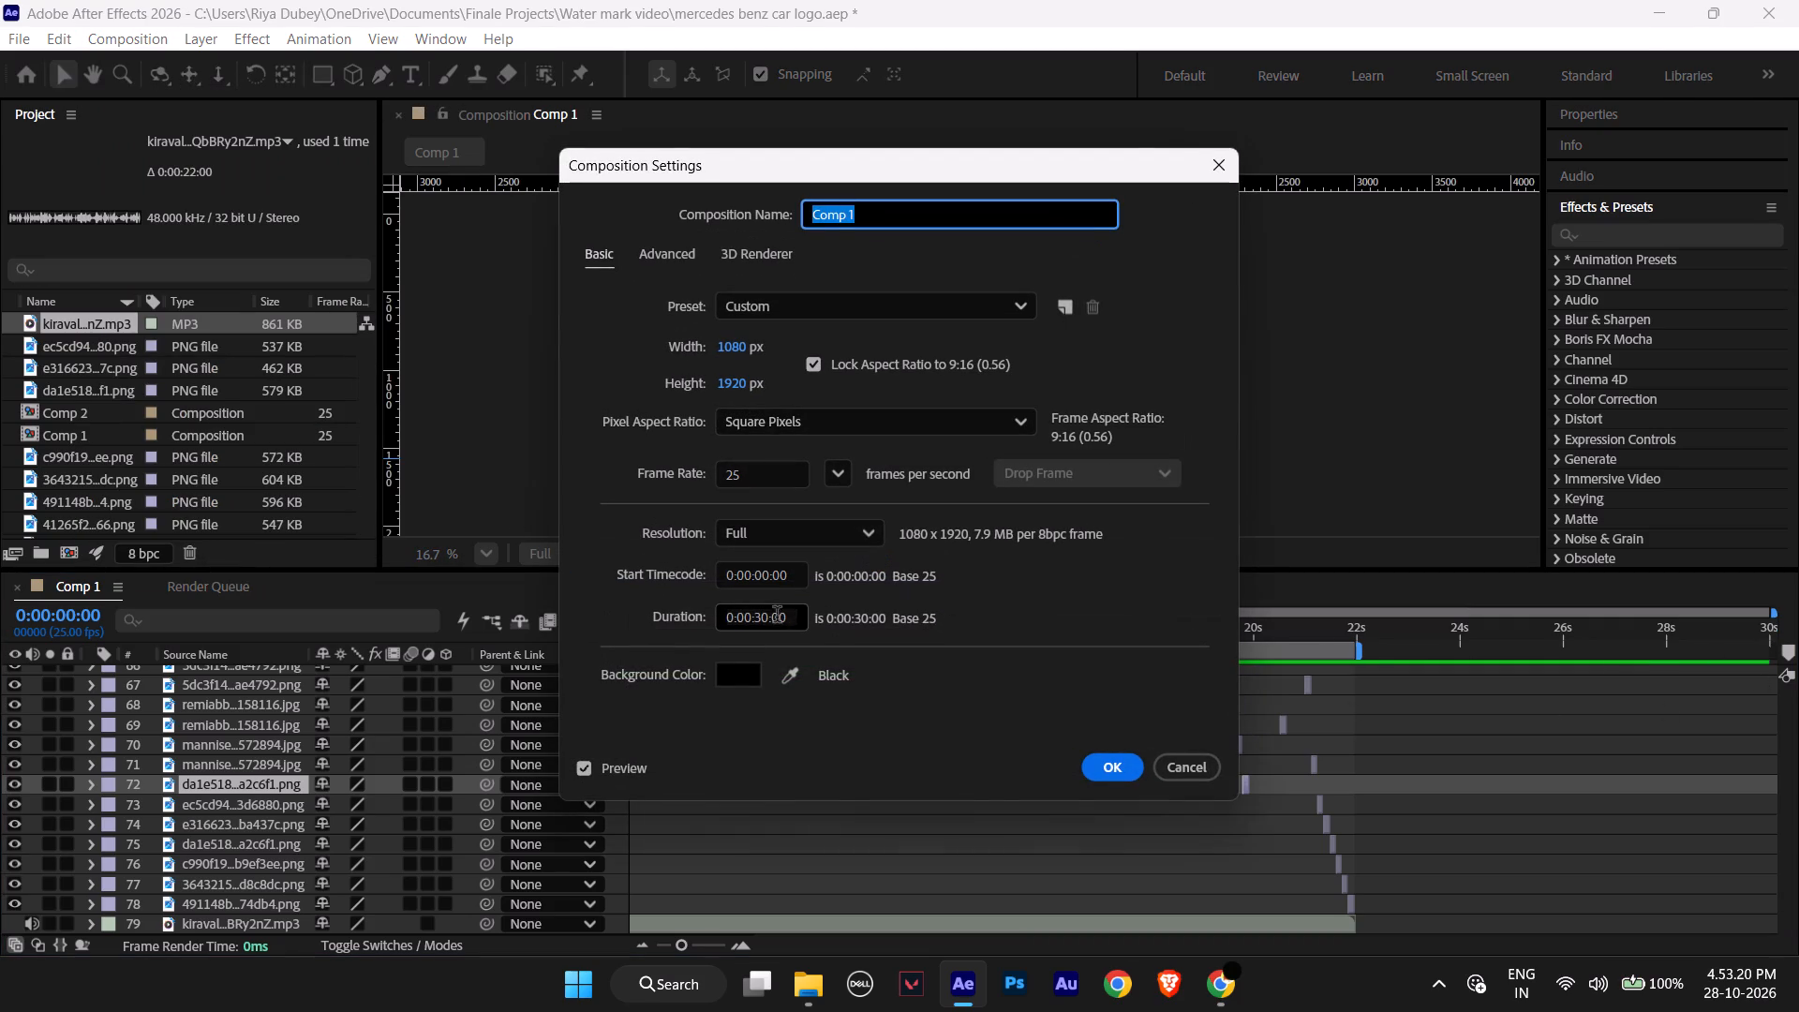
left_click_drag(758, 619, 766, 621)
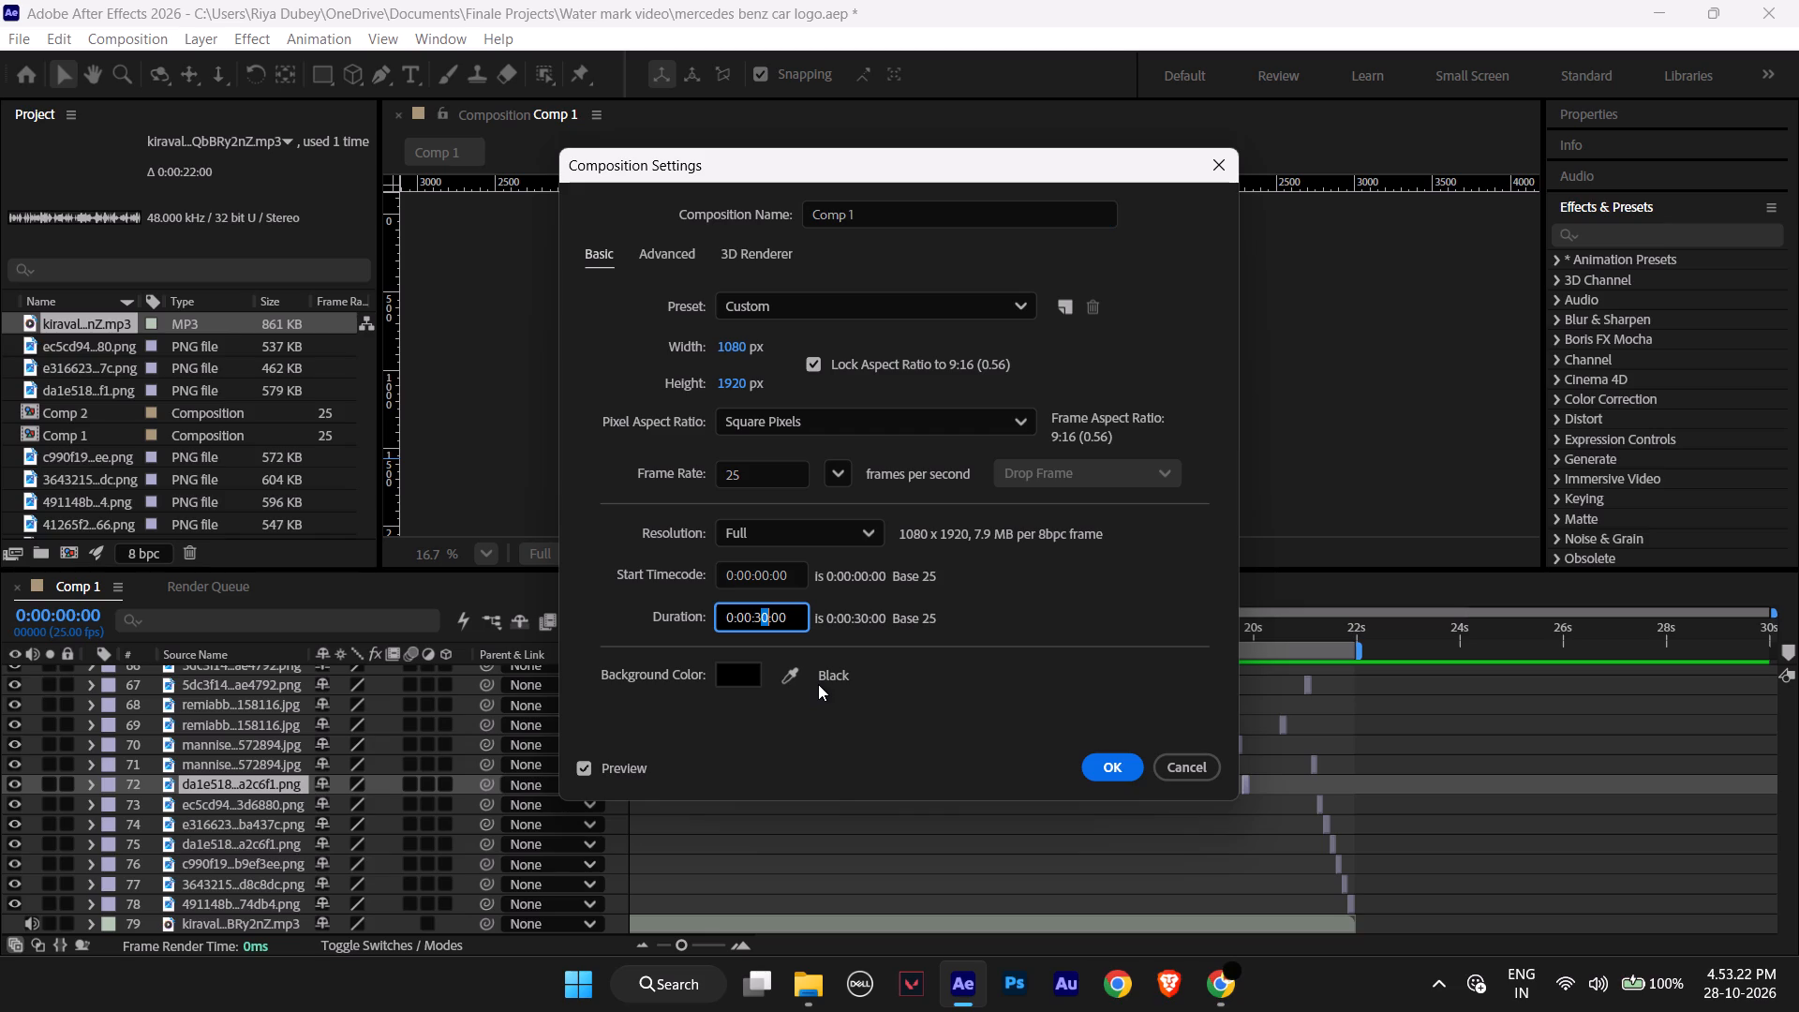
key("BackSpace")
key("BackSpace")
type("22")
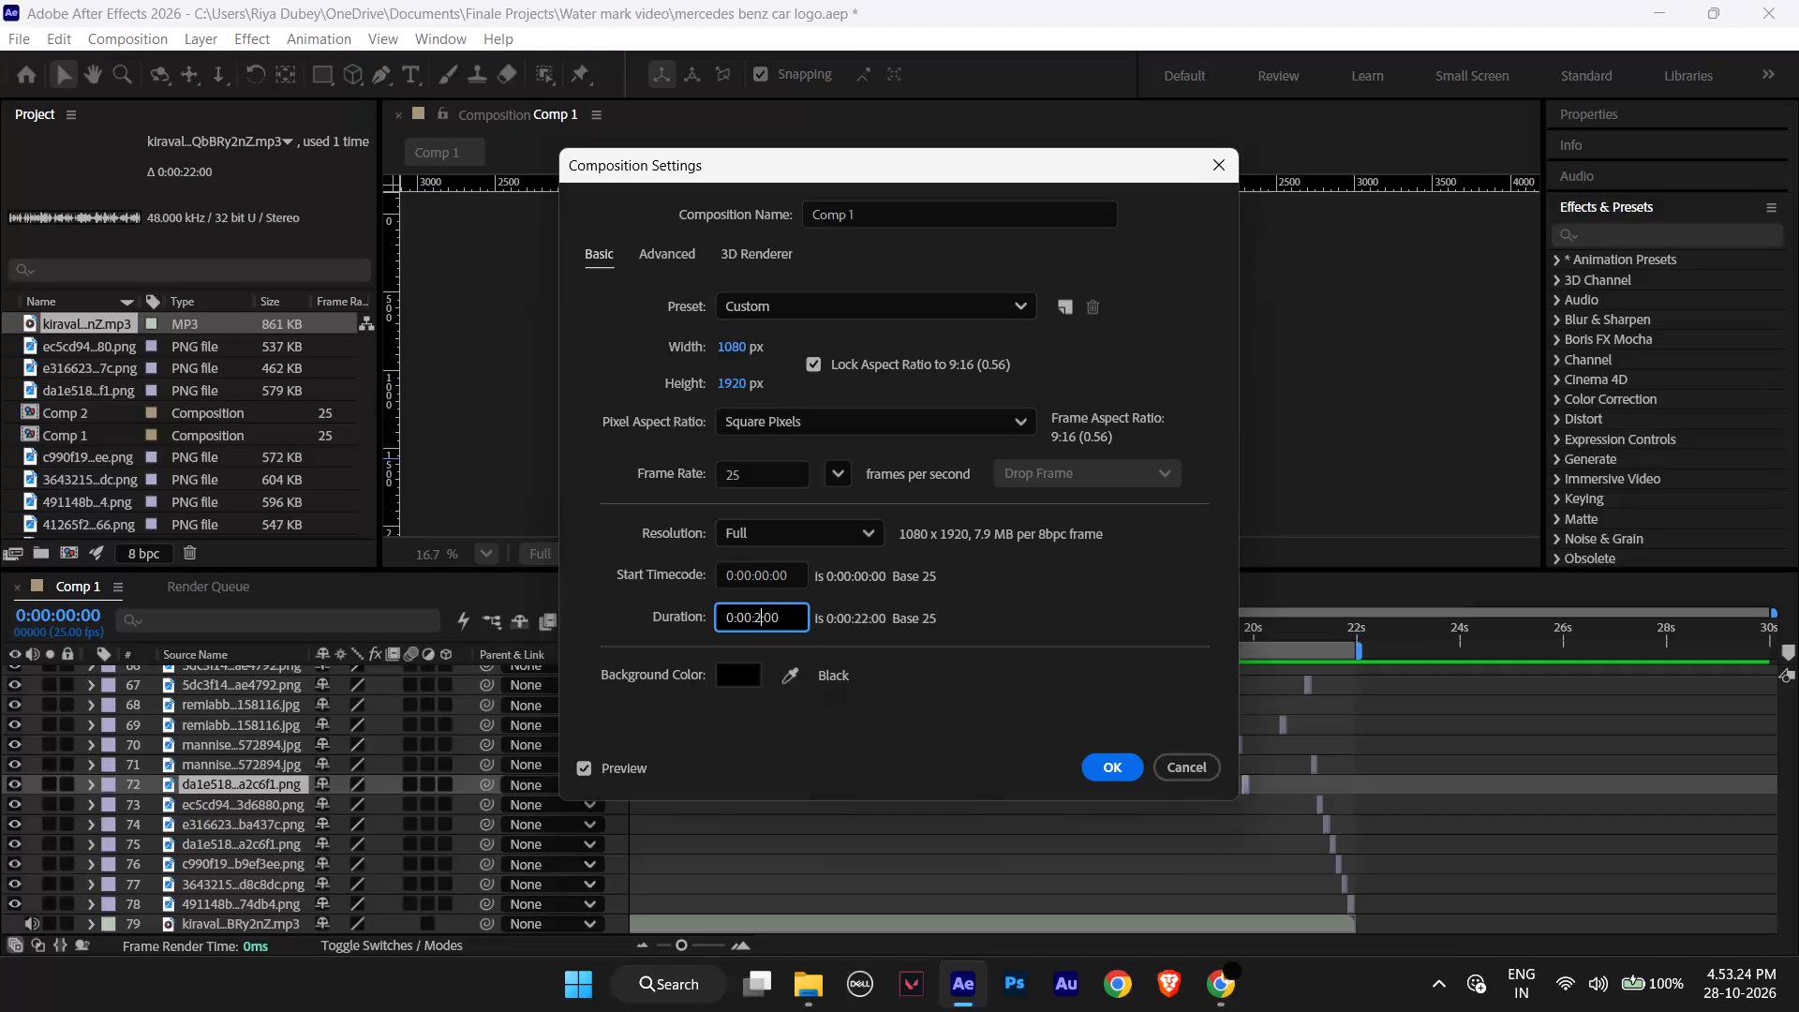
key("2")
key("BackSpace")
key("Return")
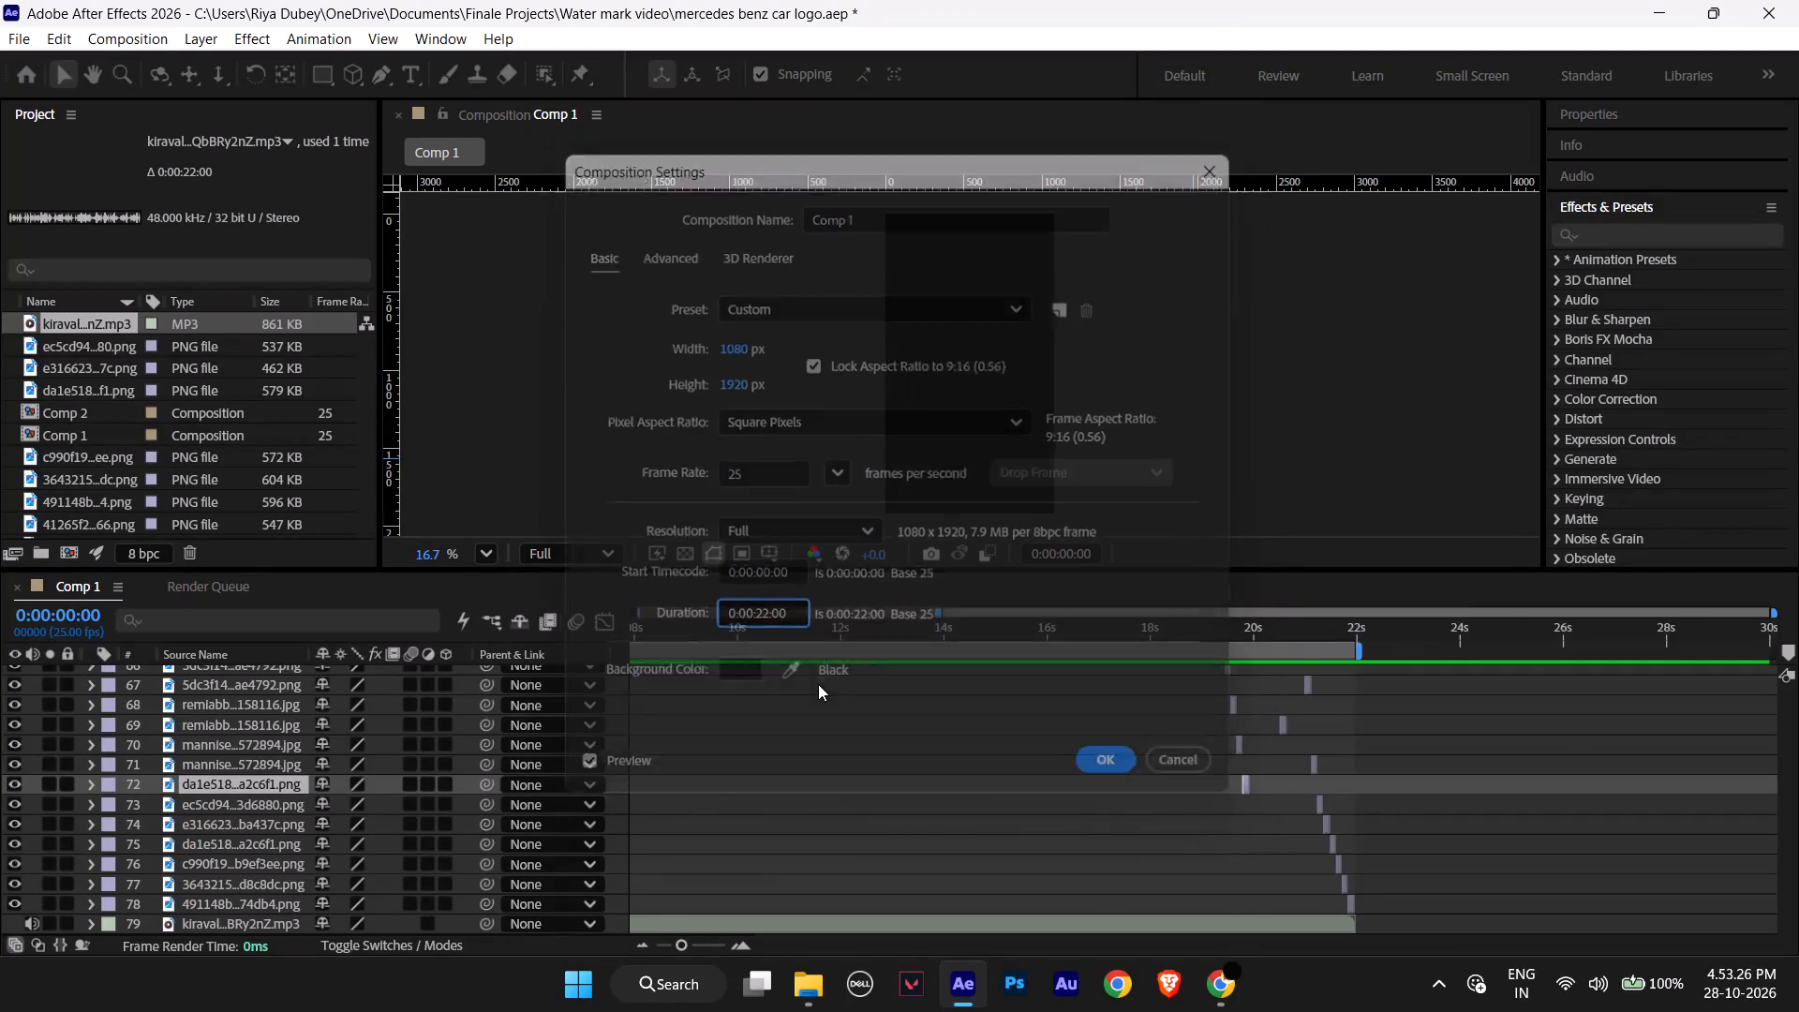
Show Comp 1's full time range and play it from the start, stopping at 0:00:02:10.
scroll(1107, 811, "down", 2)
scroll(1168, 848, "up", 1)
scroll(1229, 853, "down", 2)
scroll(1235, 751, "up", 8)
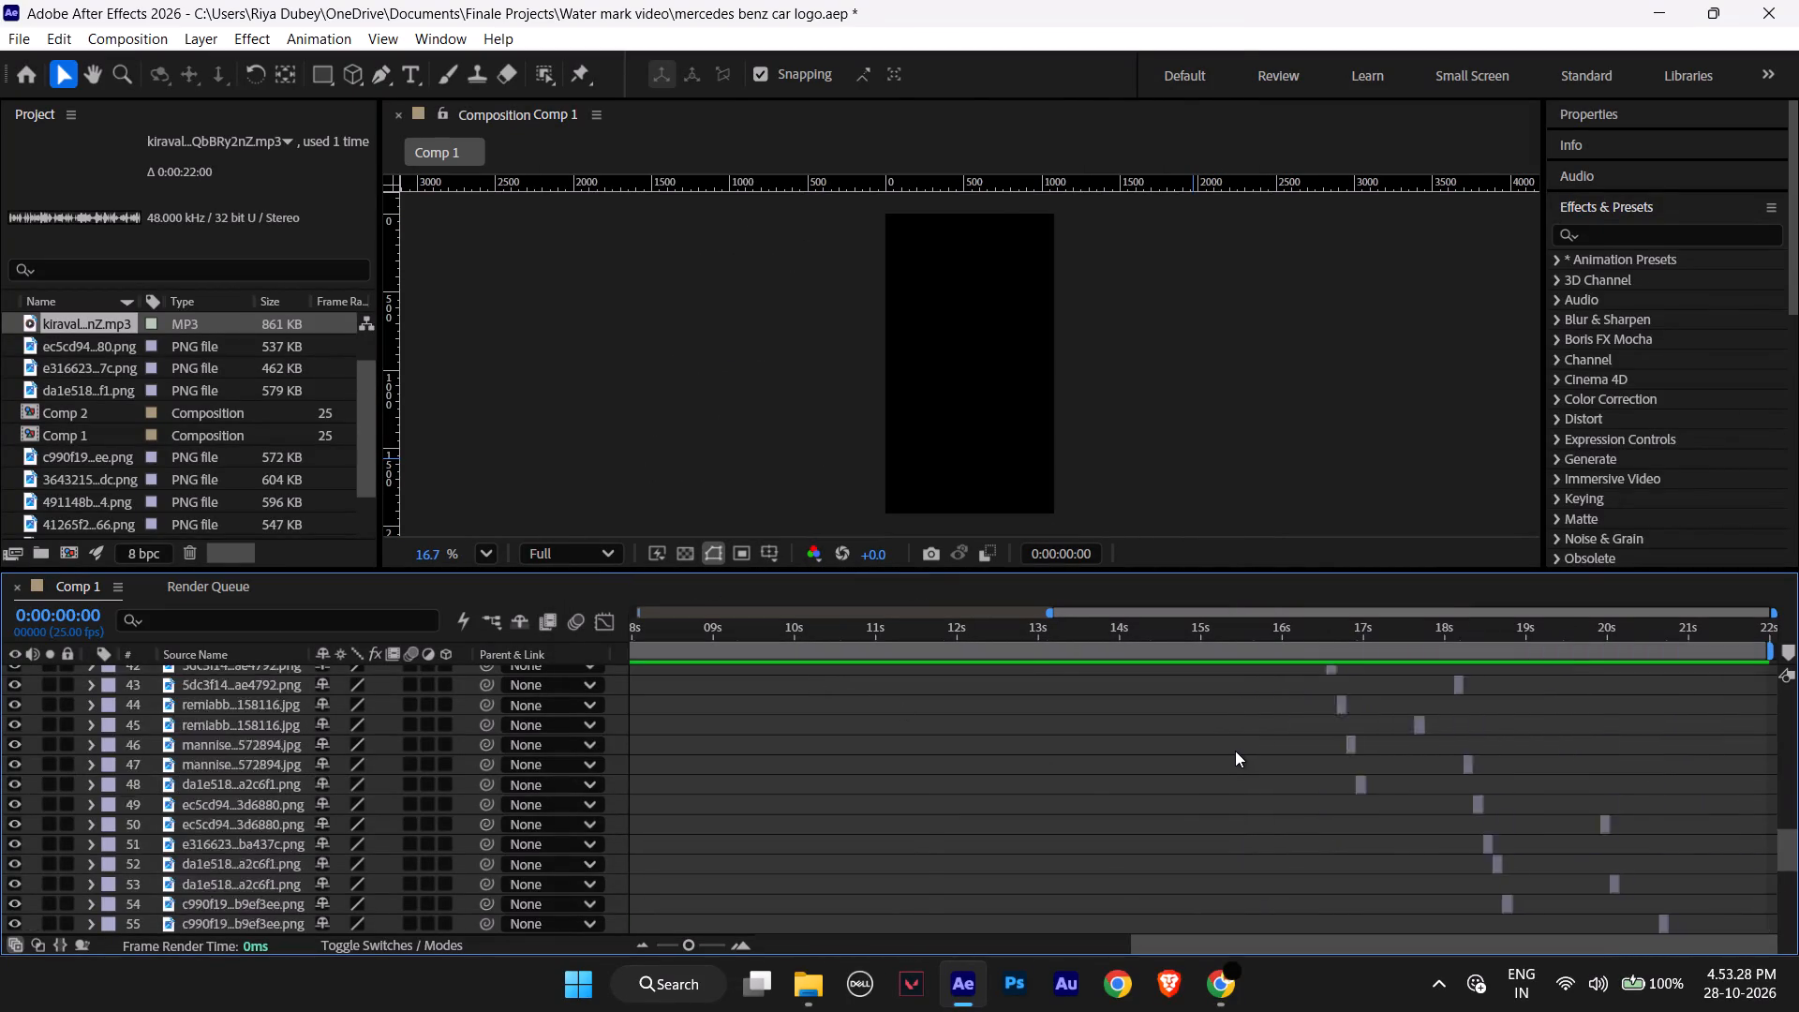
scroll(1235, 751, "up", 19)
scroll(1235, 751, "down", 1)
scroll(1235, 751, "up", 2)
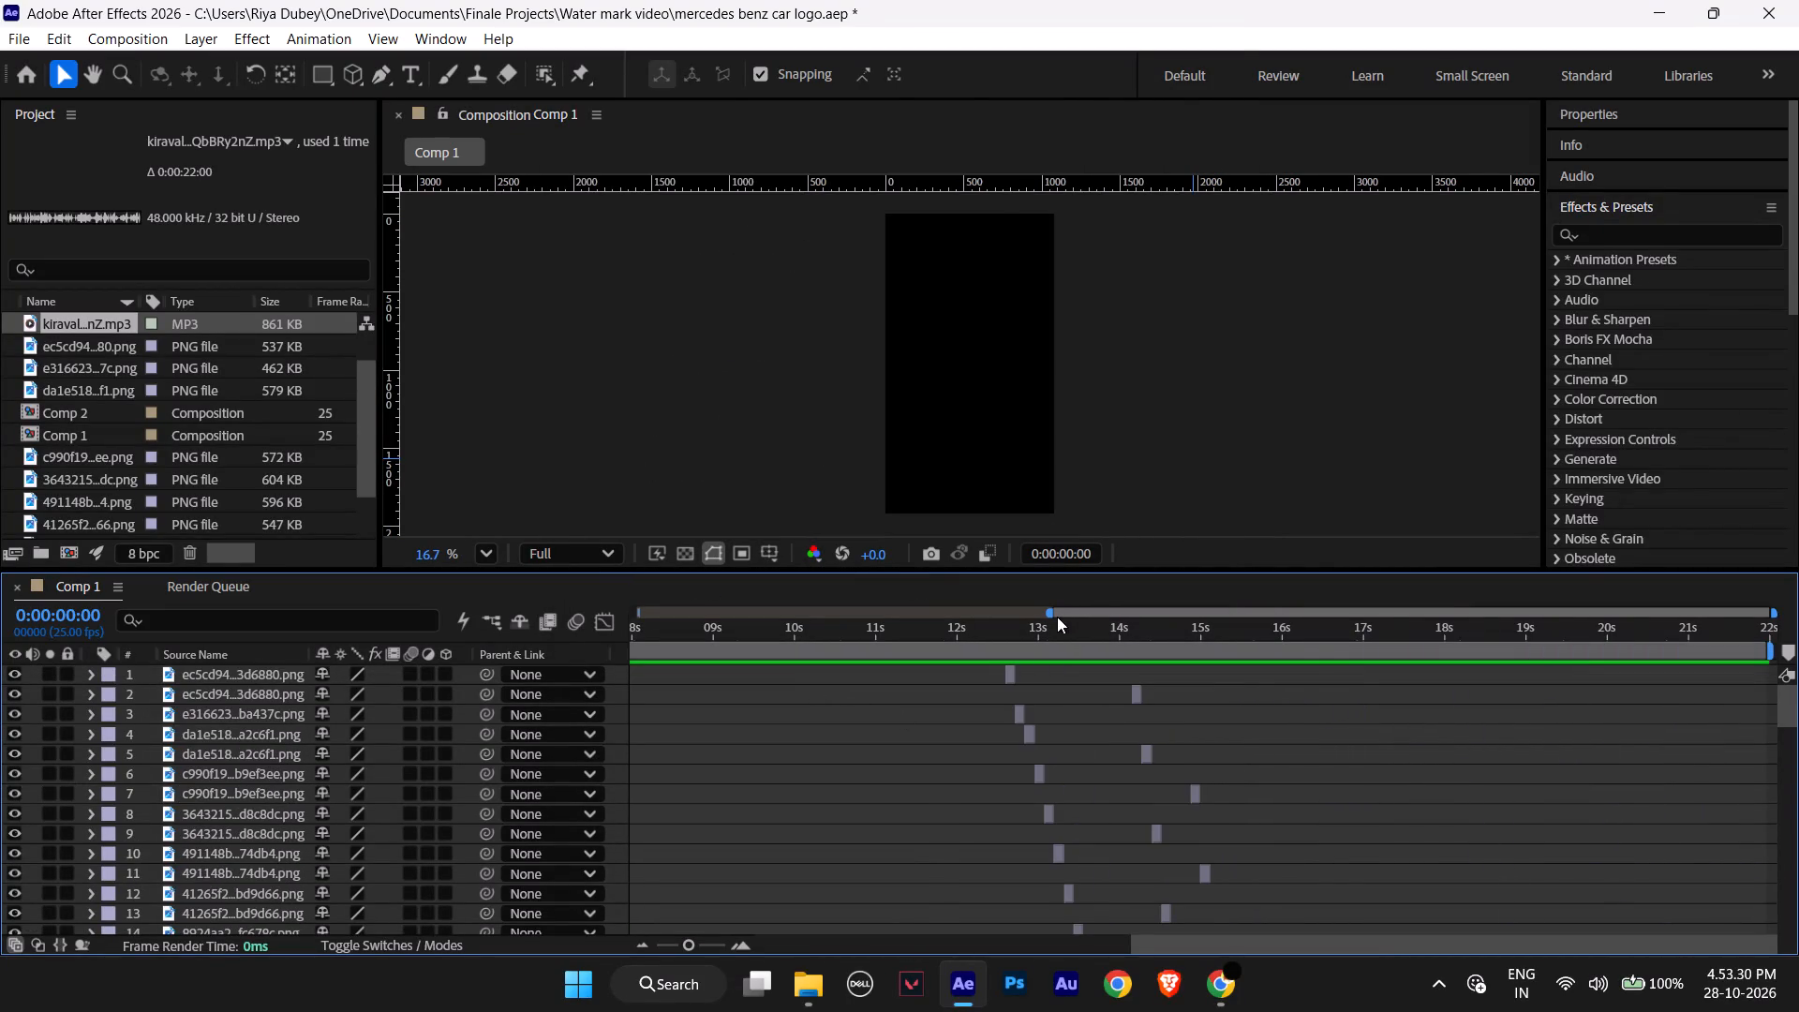
left_click_drag(1053, 617, 125, 708)
key("space")
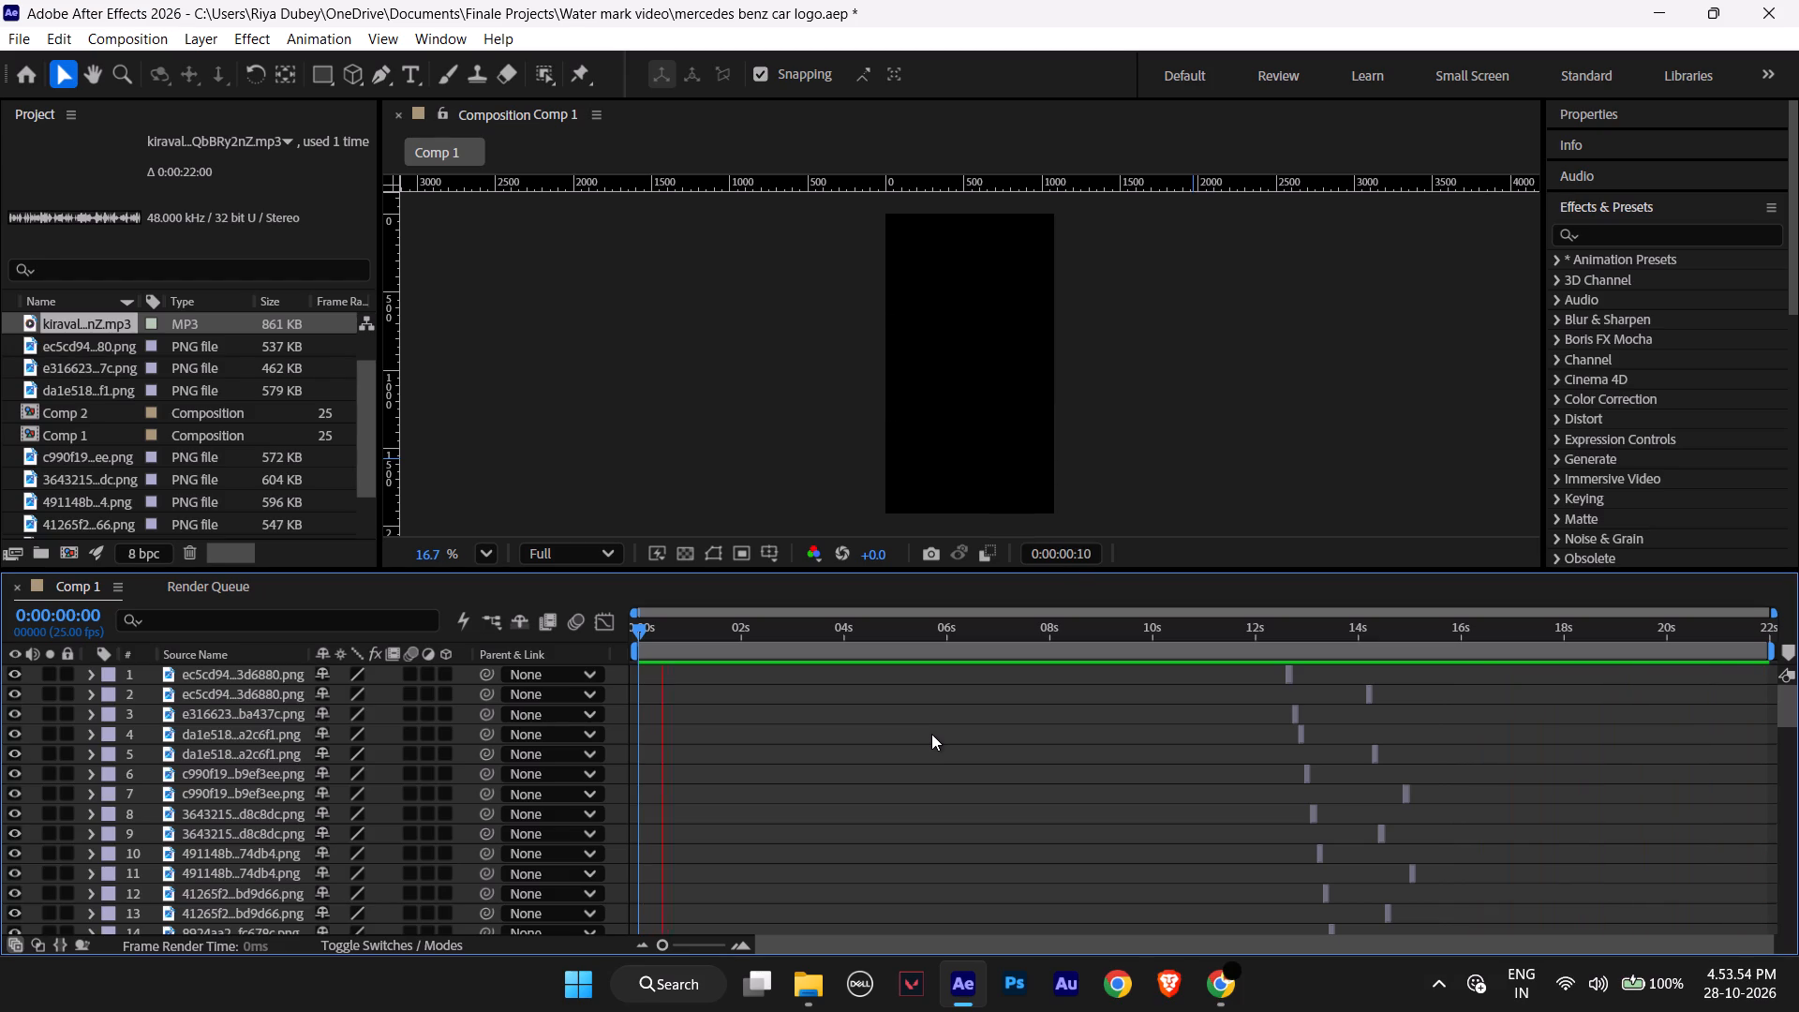
key("space")
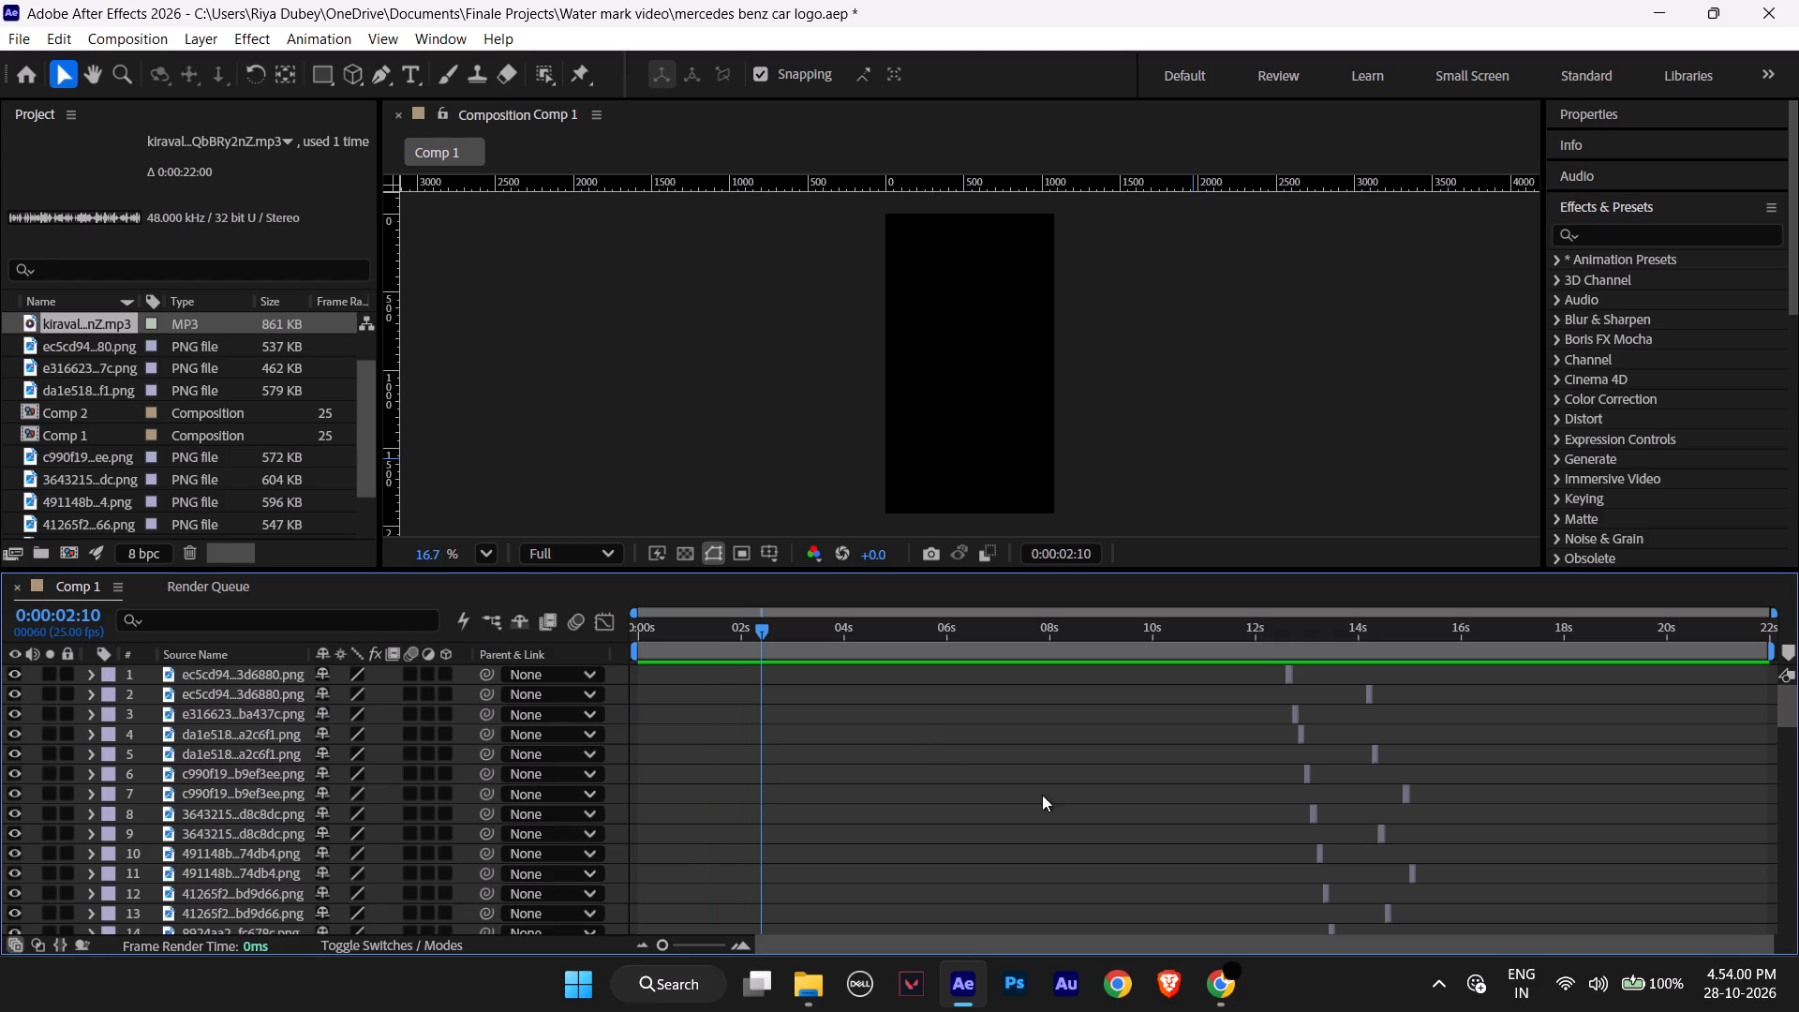
Show the hidden system tray icons.
left_click(1433, 996)
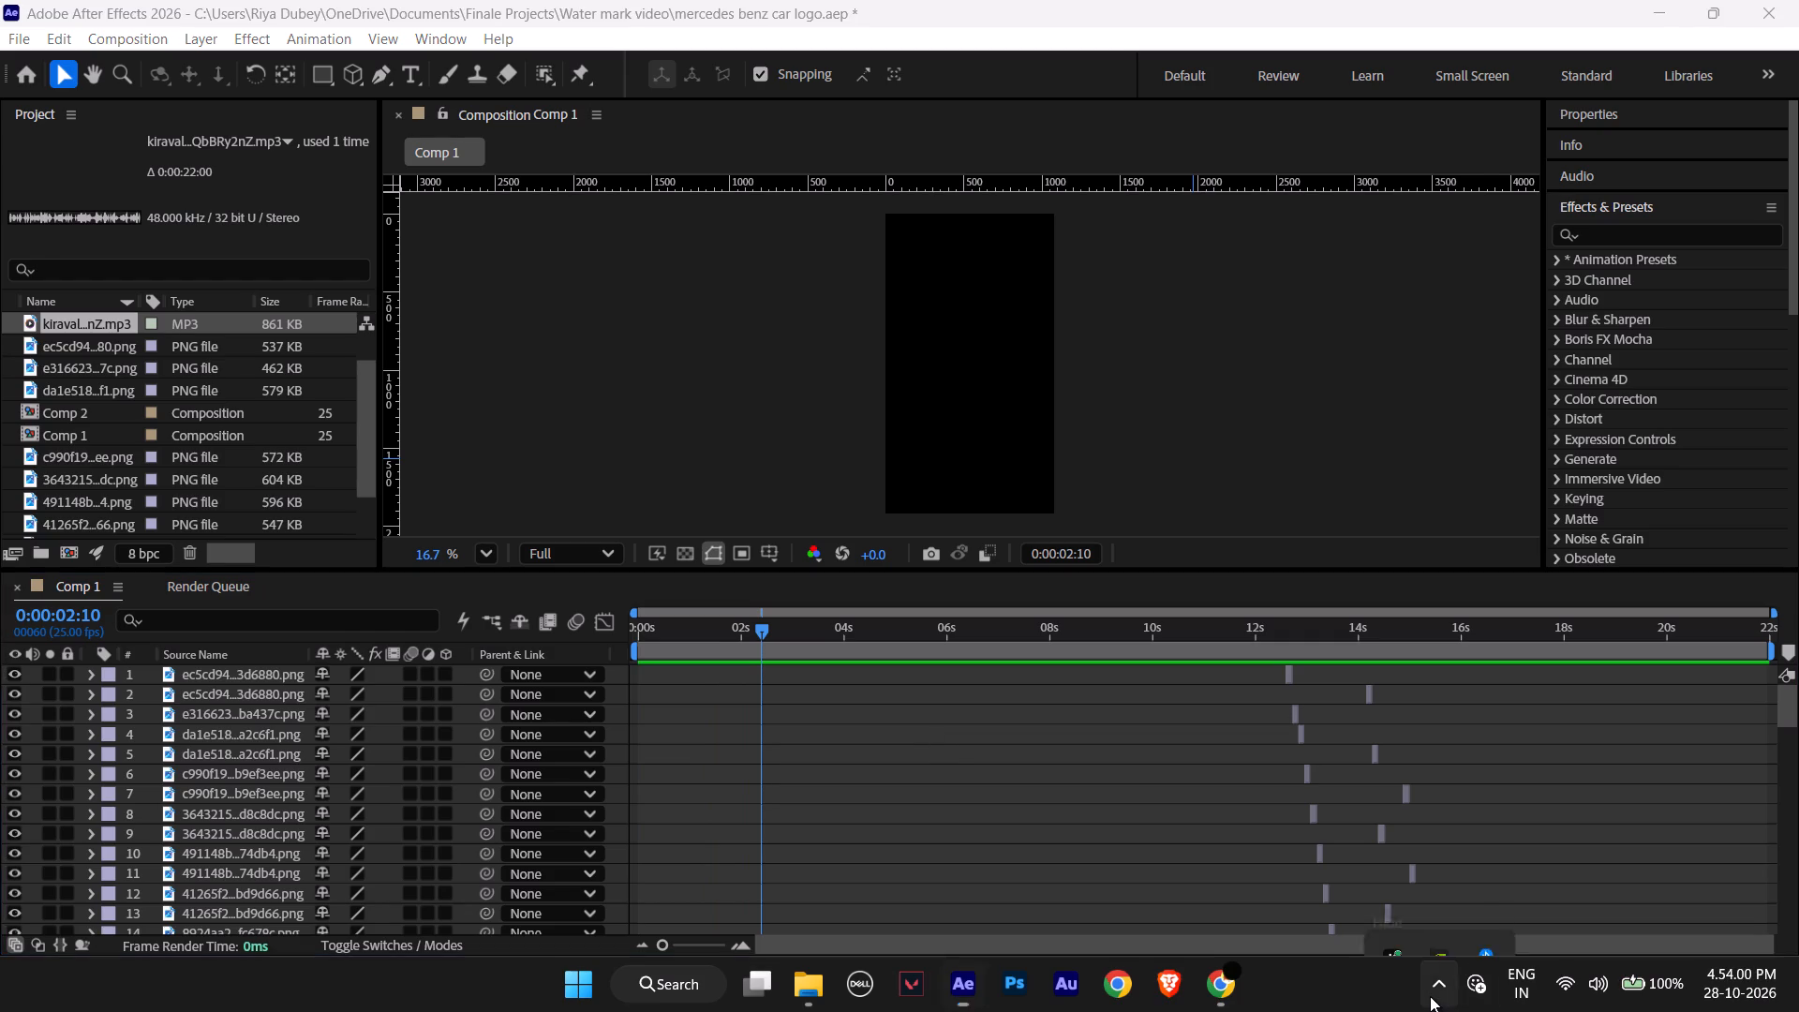
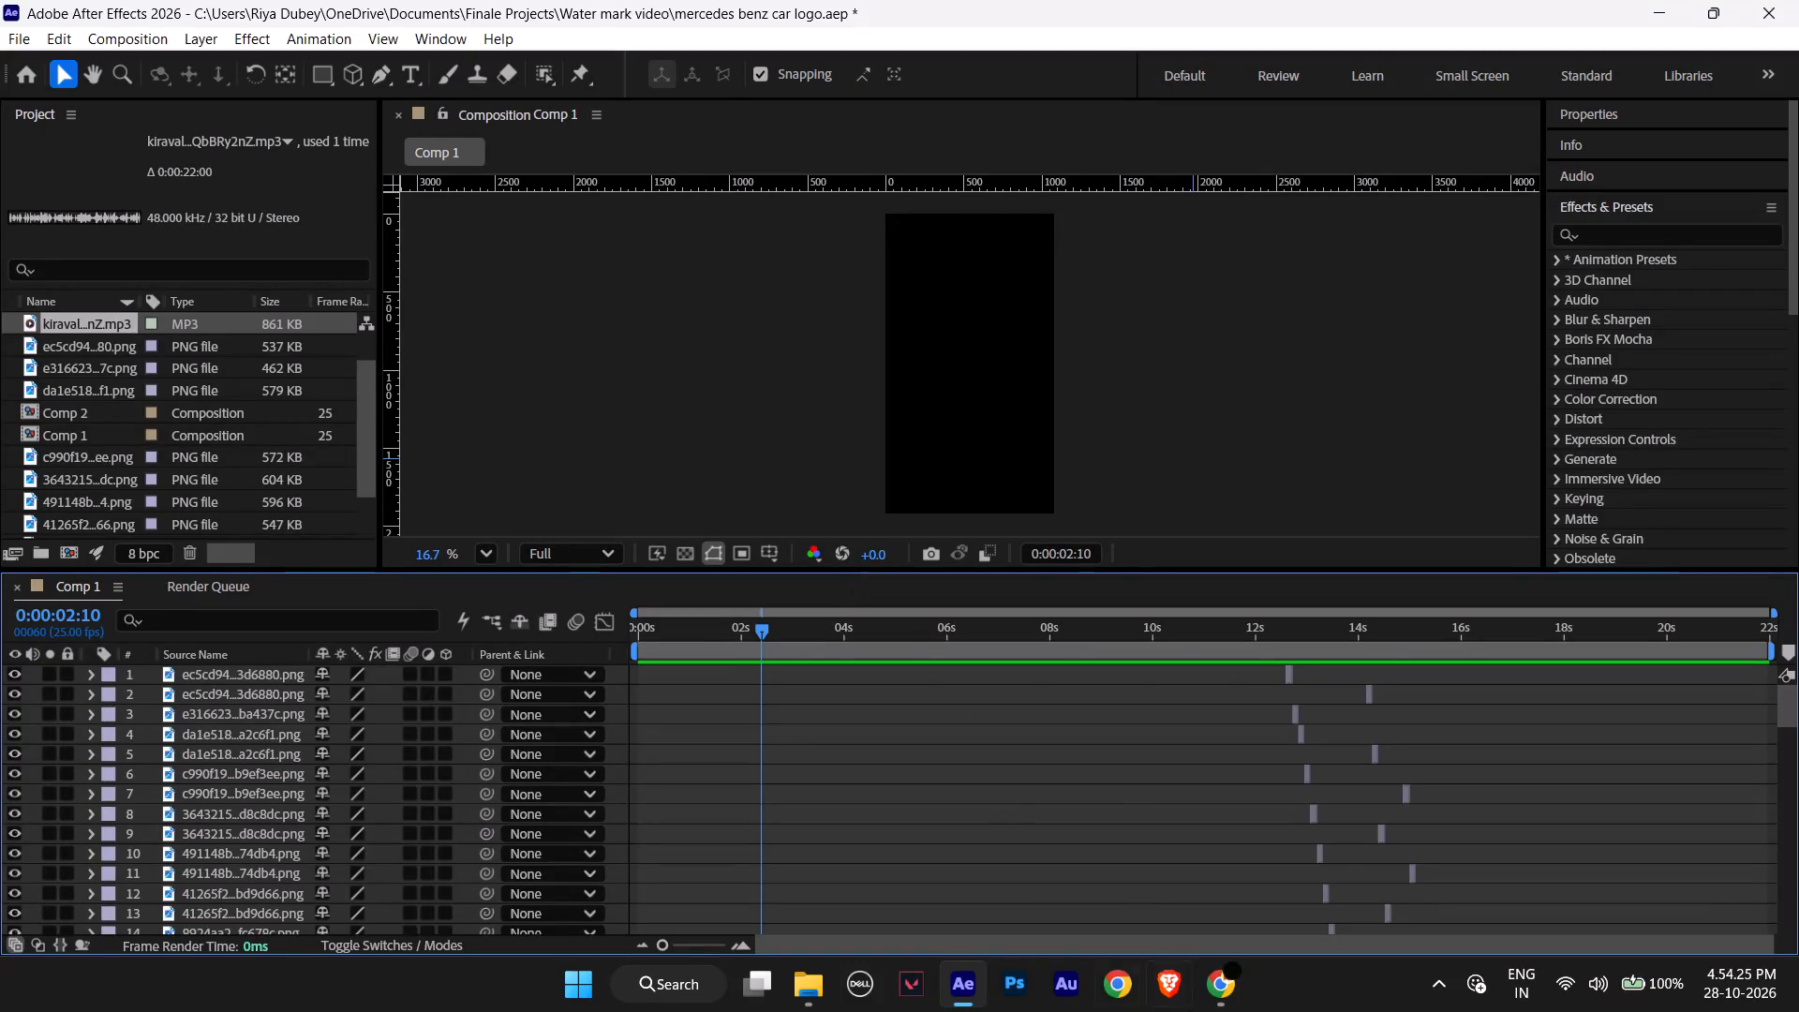
Switch to Chrome, replace the Pixabay phonk speed results tab with a new empty tab, and return to After Effects.
left_click(1260, 992)
left_click(1228, 979)
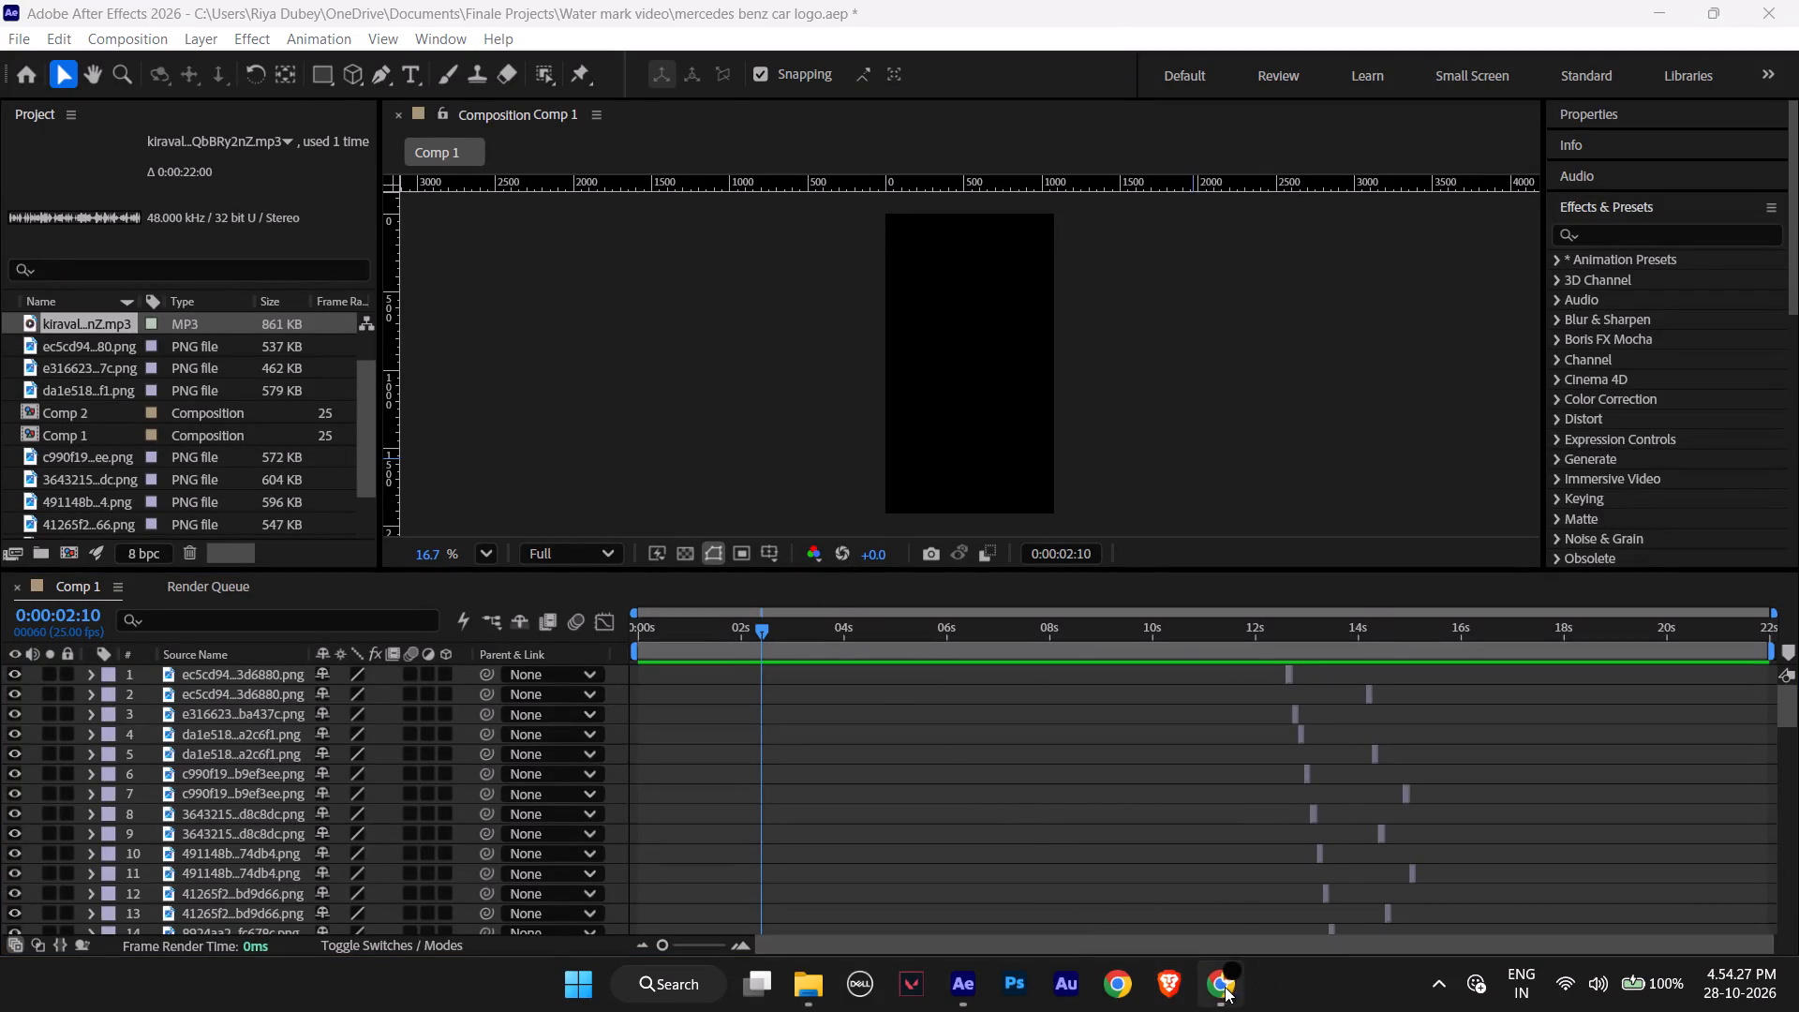
left_click(1222, 987)
left_click(539, 29)
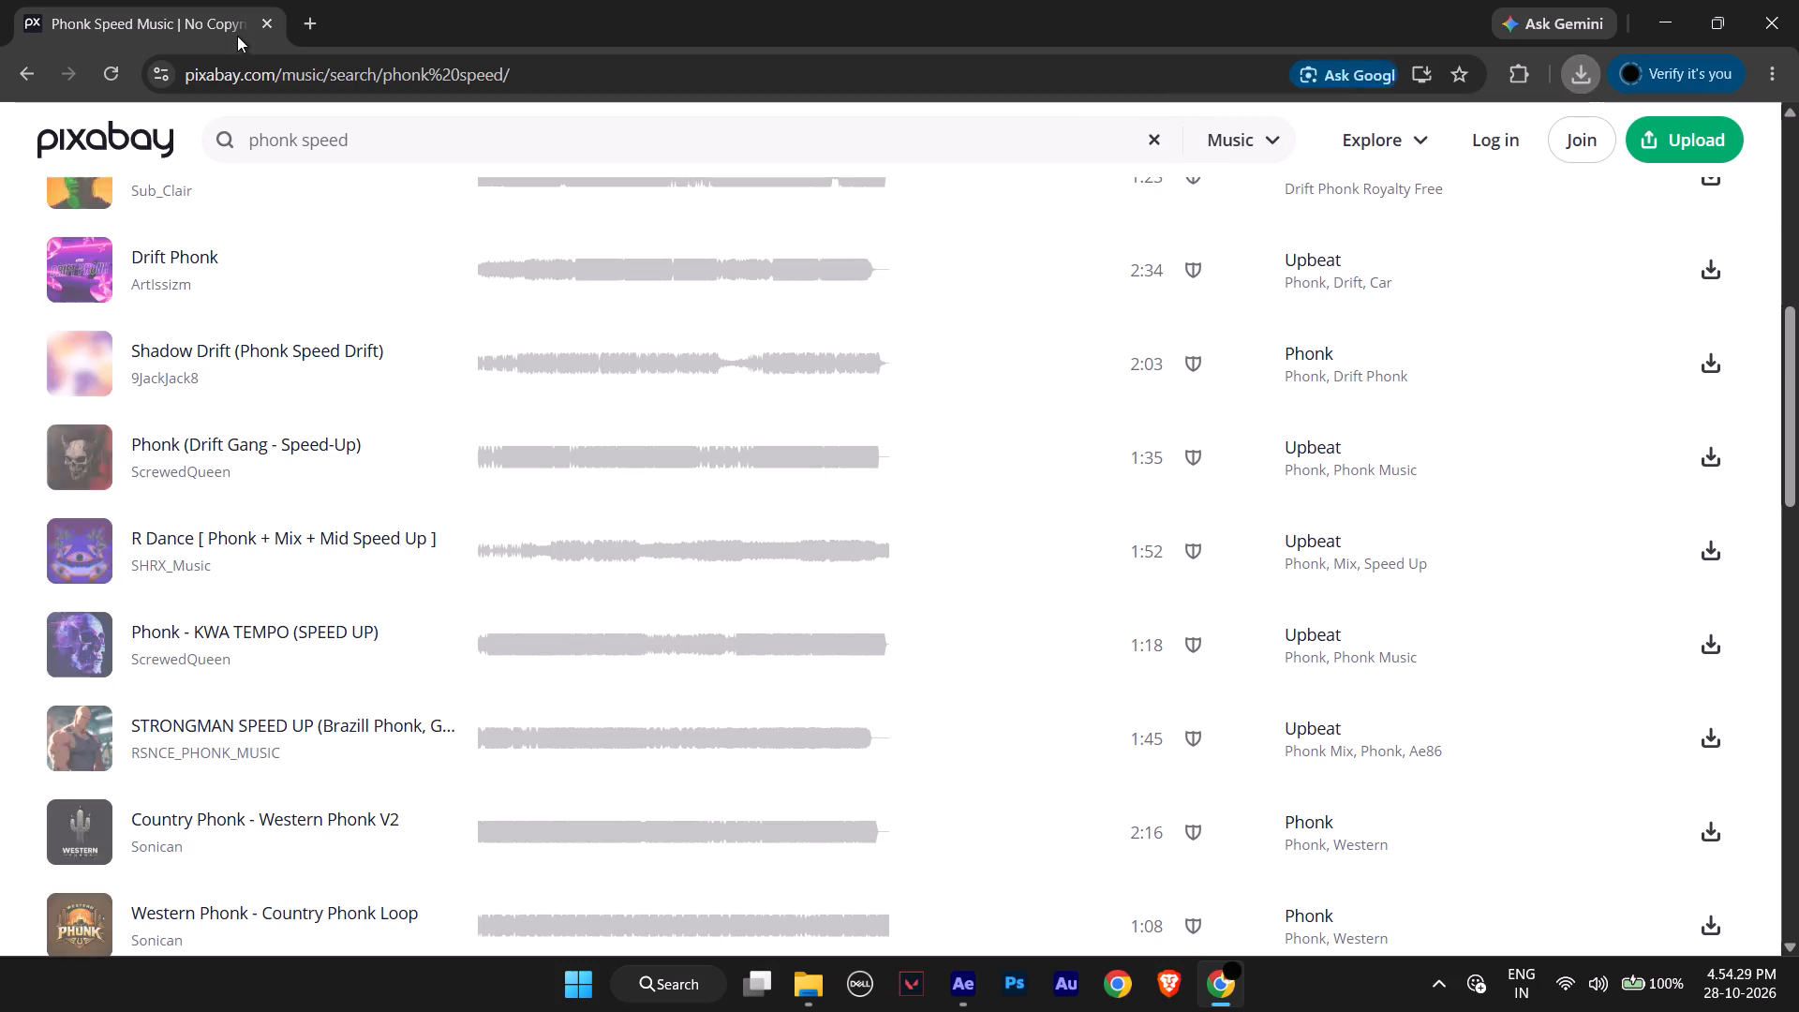
left_click(296, 22)
left_click(269, 22)
left_click(695, 492)
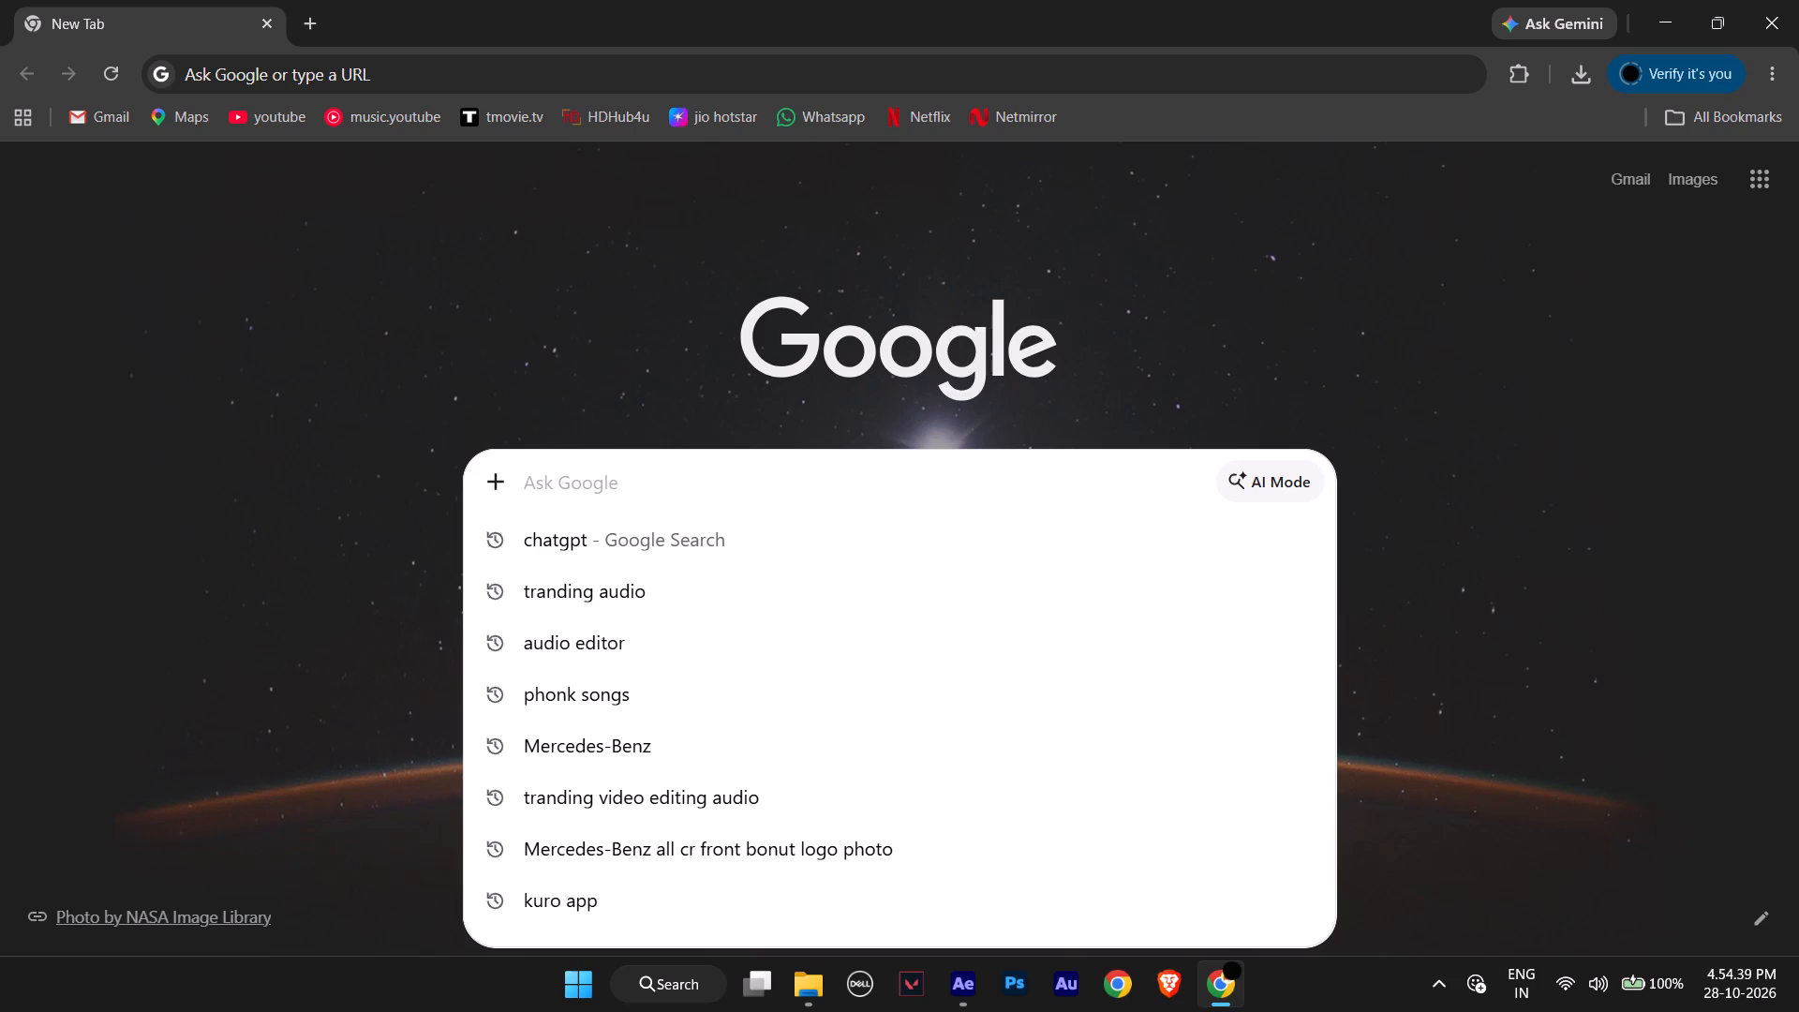
left_click(957, 1004)
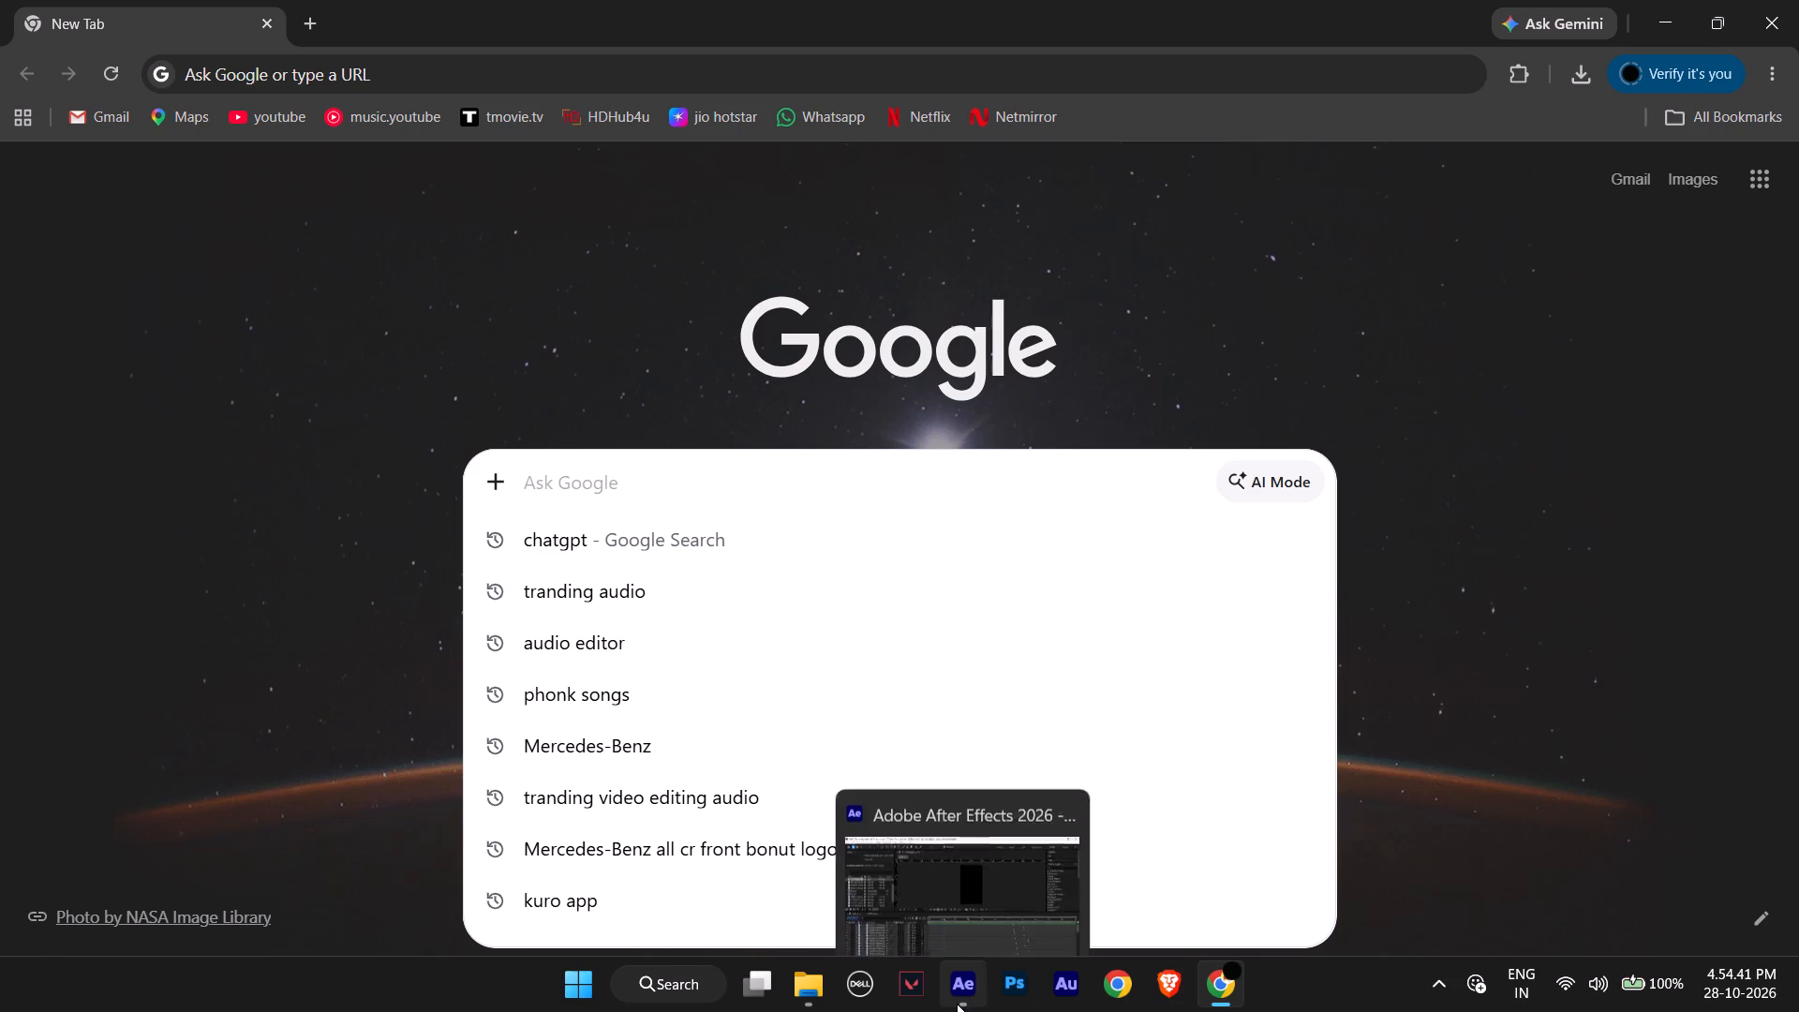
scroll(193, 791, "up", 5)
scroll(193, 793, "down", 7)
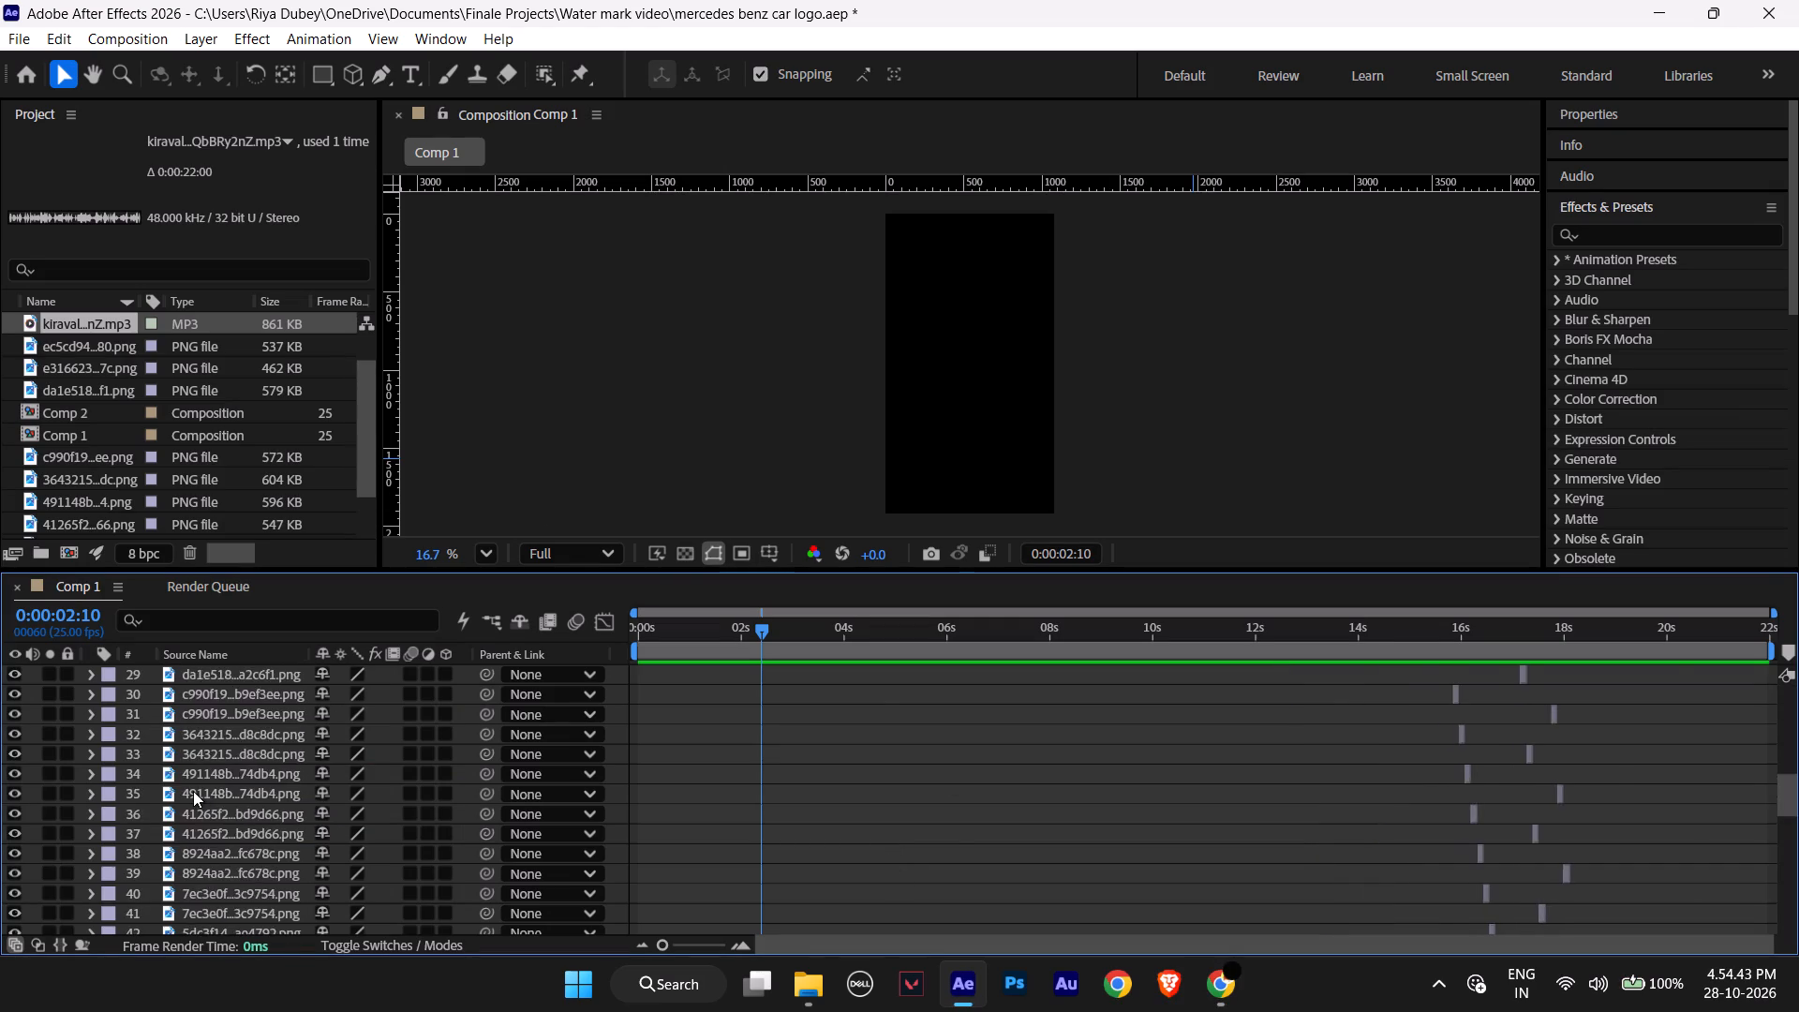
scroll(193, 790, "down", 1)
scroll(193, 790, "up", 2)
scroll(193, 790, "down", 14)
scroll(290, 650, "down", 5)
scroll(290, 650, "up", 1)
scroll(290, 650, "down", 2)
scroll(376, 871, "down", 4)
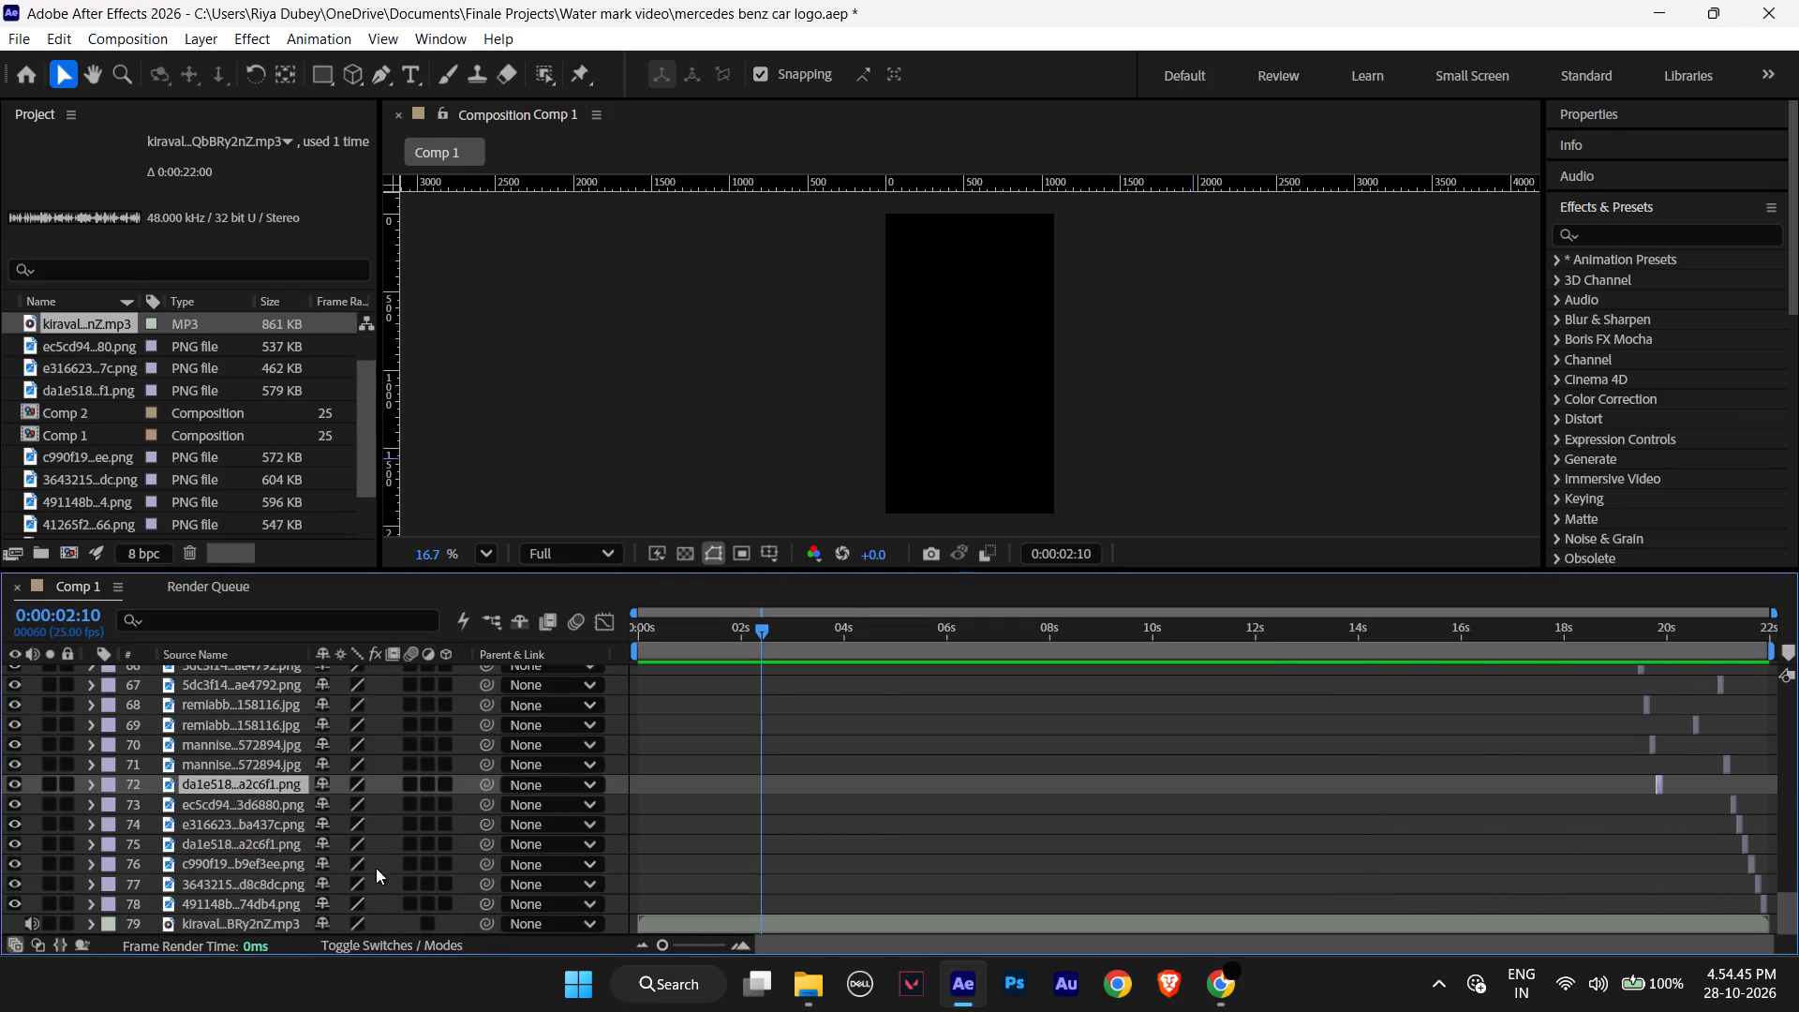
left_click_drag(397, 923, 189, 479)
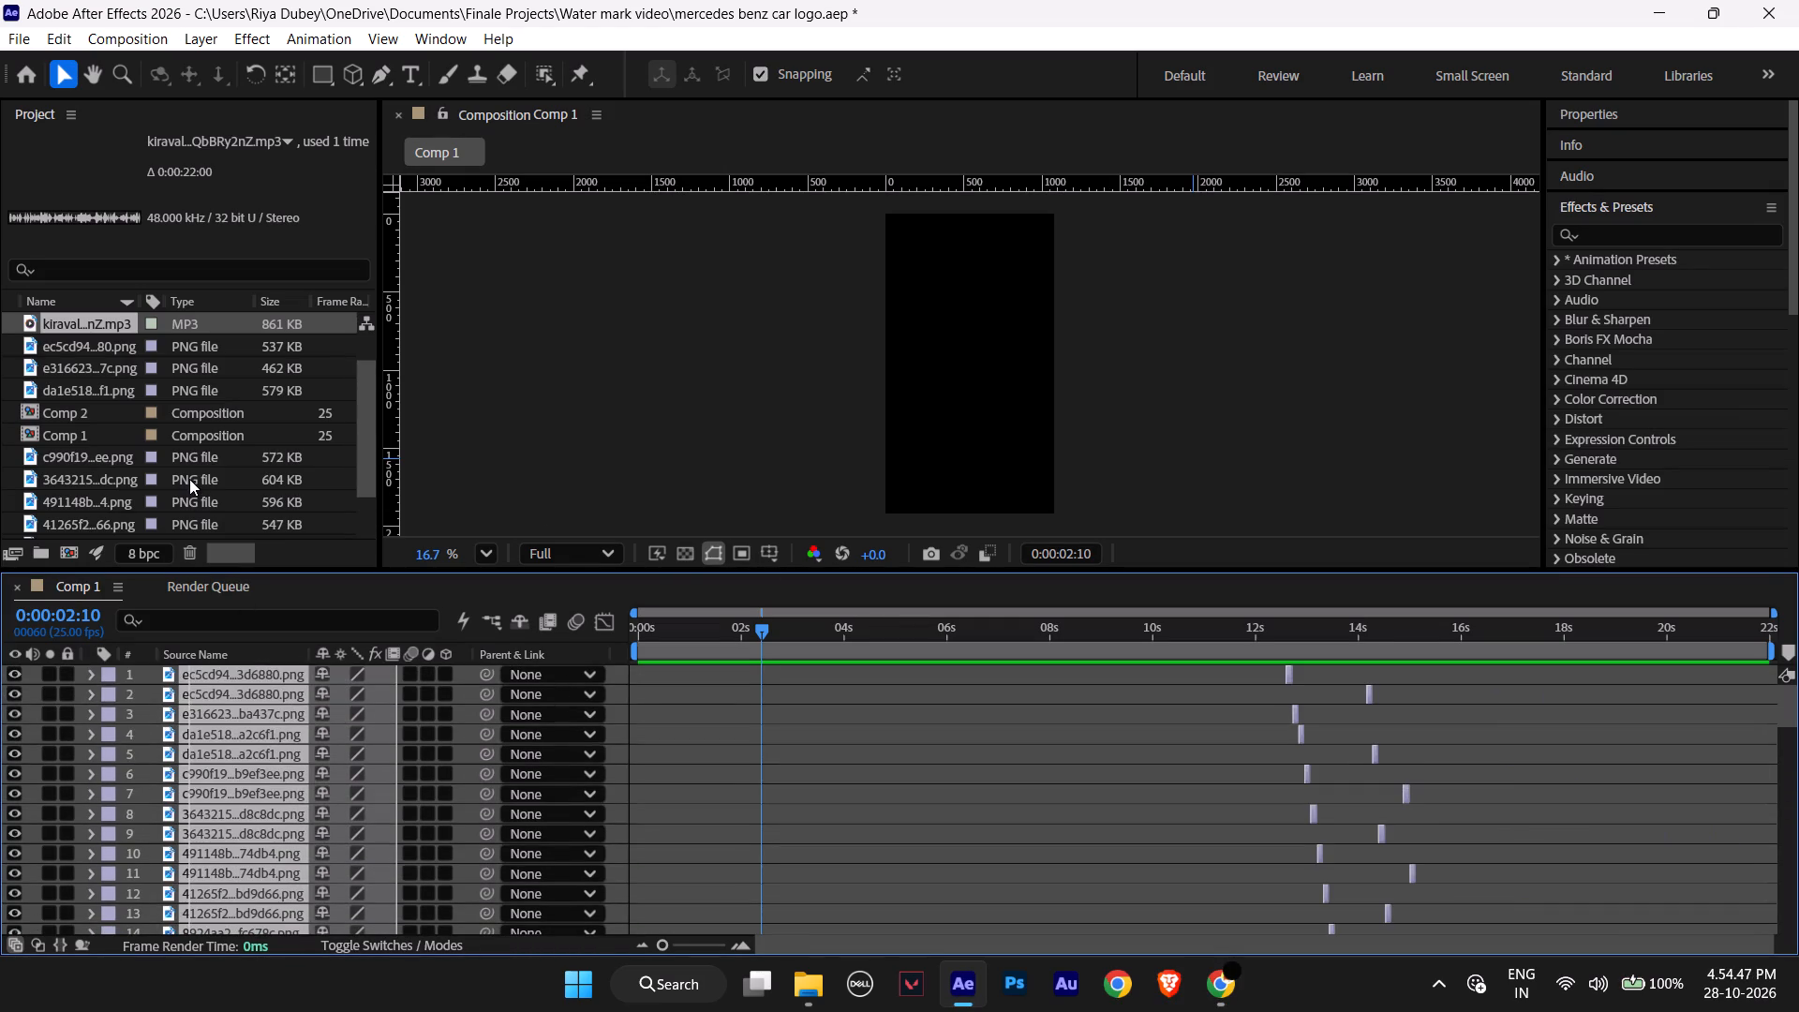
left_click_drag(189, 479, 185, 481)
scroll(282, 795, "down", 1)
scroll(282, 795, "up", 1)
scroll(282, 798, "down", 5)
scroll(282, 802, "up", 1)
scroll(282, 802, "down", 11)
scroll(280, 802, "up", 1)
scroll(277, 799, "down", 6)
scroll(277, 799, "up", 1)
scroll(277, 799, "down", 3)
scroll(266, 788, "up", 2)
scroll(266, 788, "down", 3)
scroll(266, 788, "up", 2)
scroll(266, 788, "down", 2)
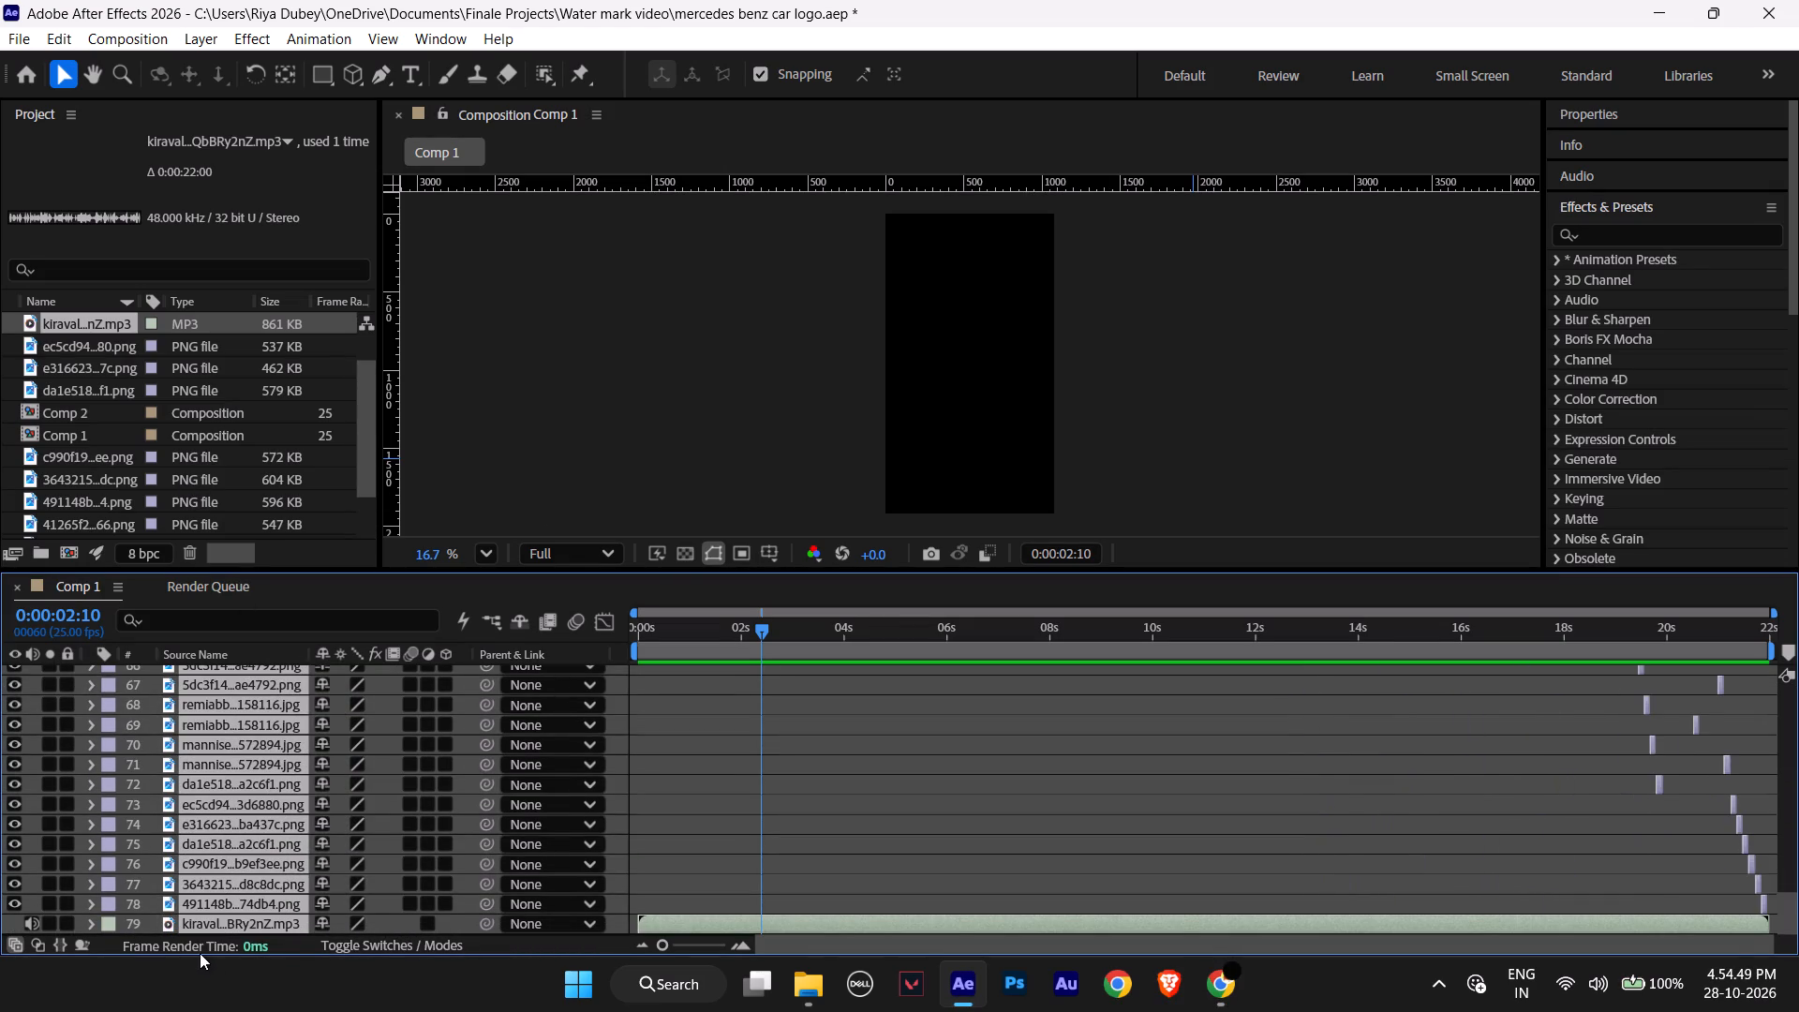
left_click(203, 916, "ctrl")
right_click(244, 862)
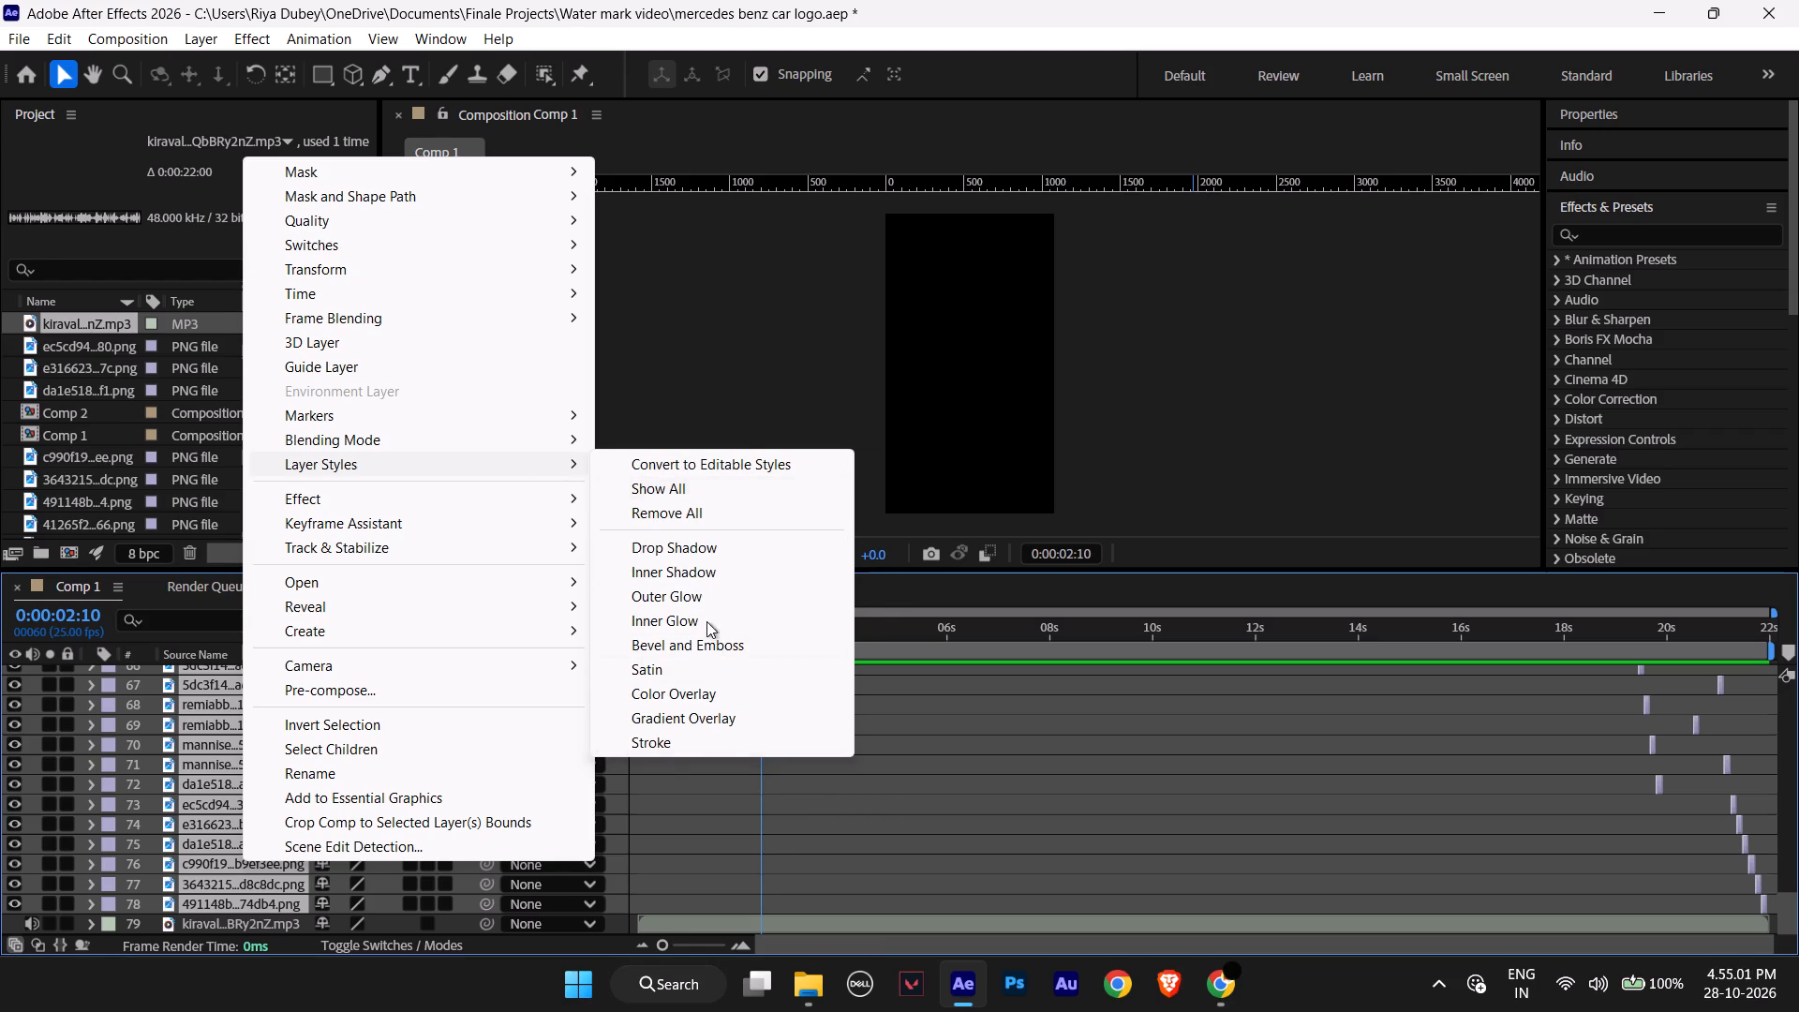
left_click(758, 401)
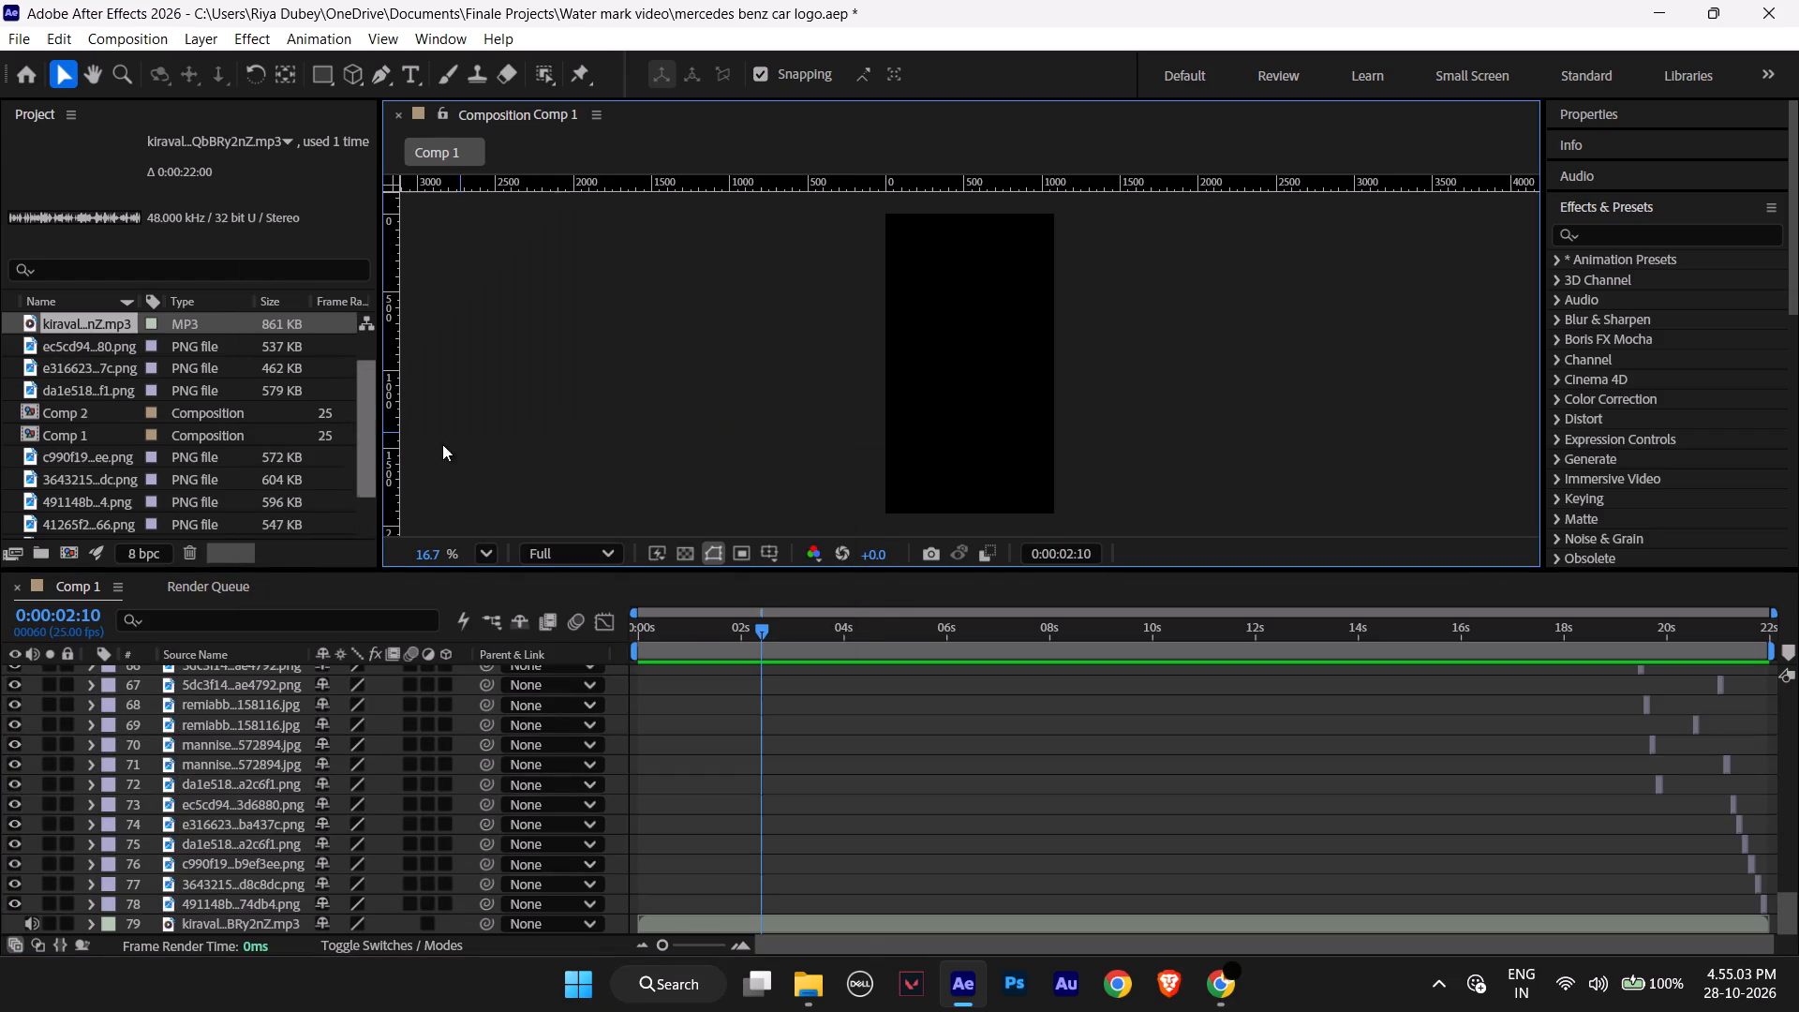
Compare the size and duration details of Comp 1 and Comp 2 among the project items.
scroll(208, 814, "up", 20)
scroll(208, 814, "up", 4)
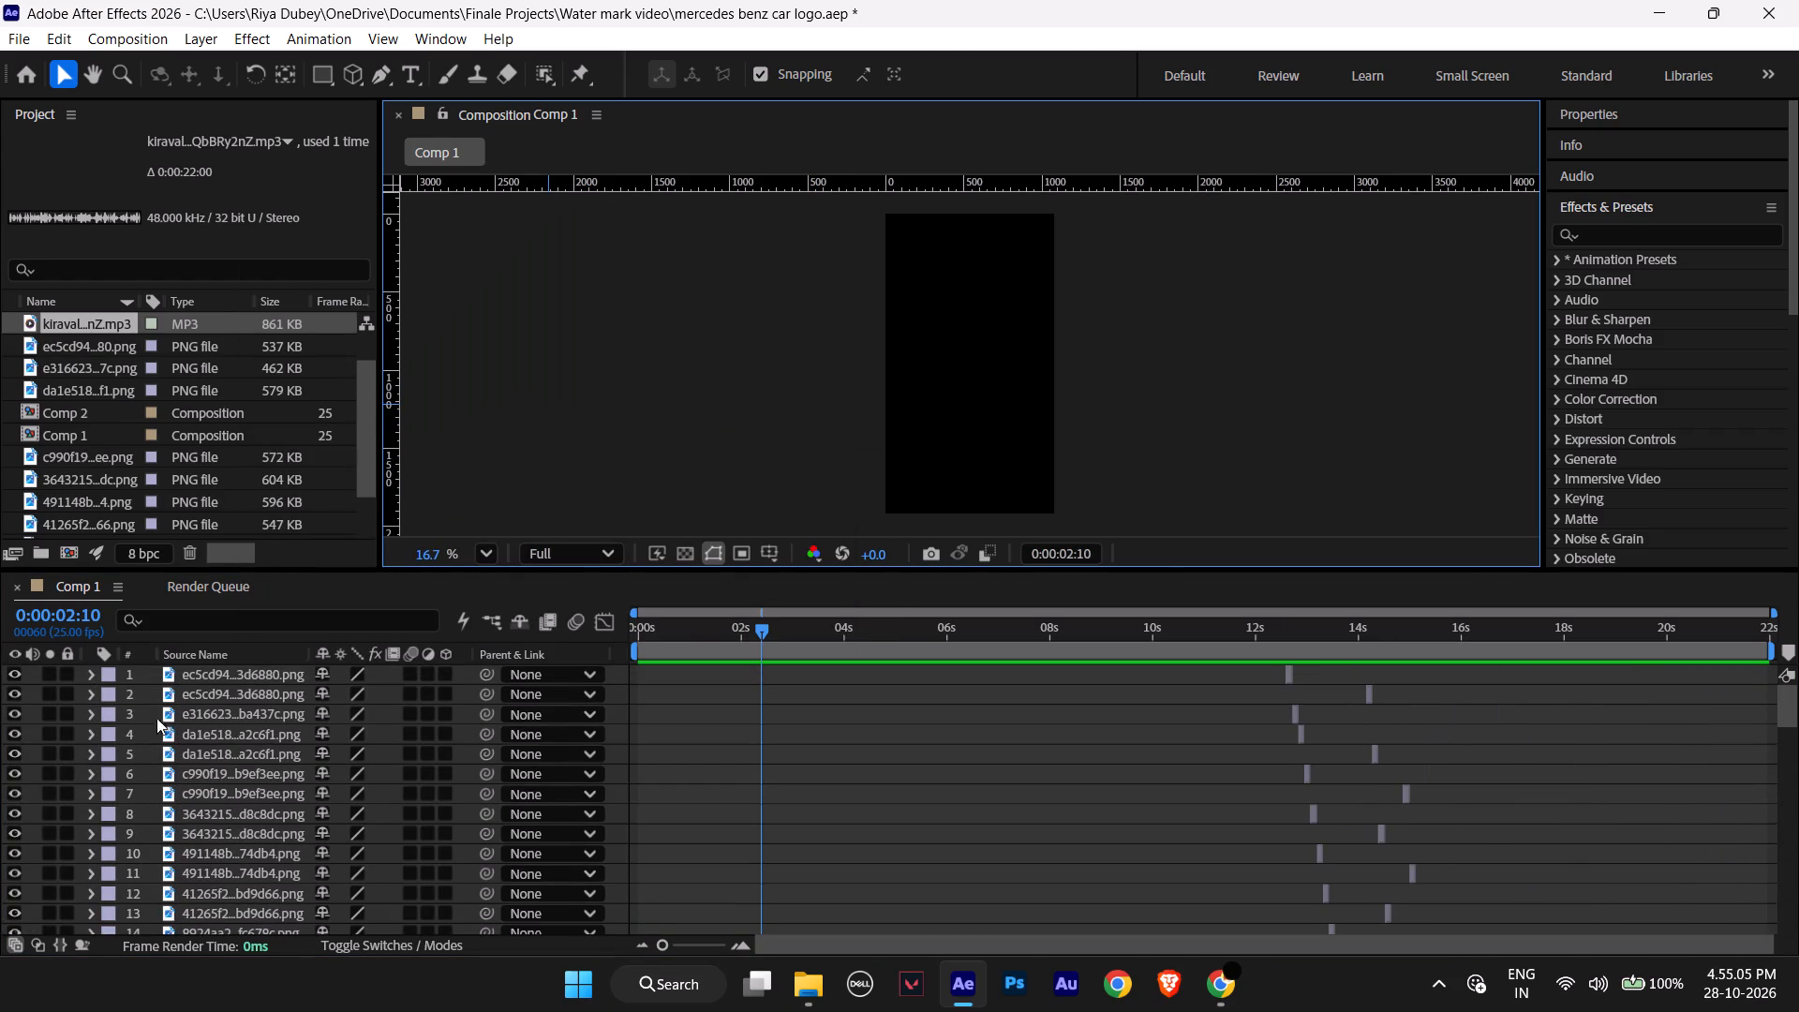
left_click(96, 418)
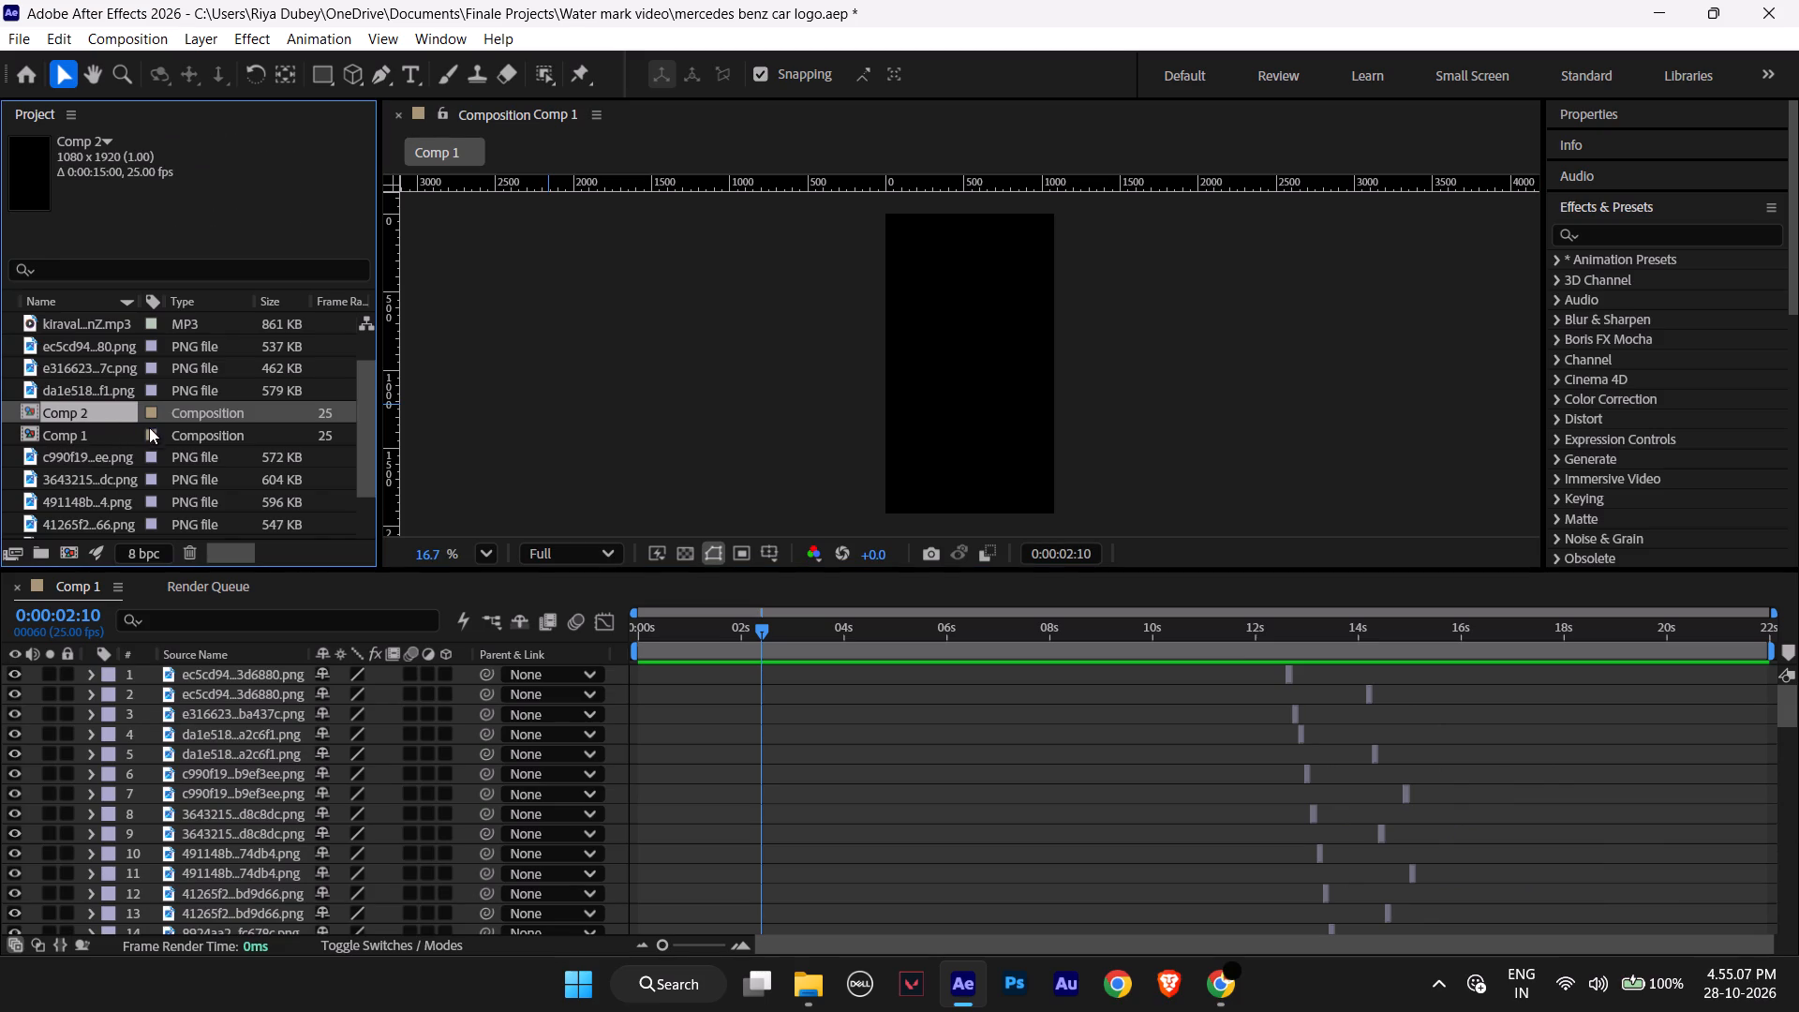
left_click(125, 435)
left_click(125, 409)
left_click(243, 438)
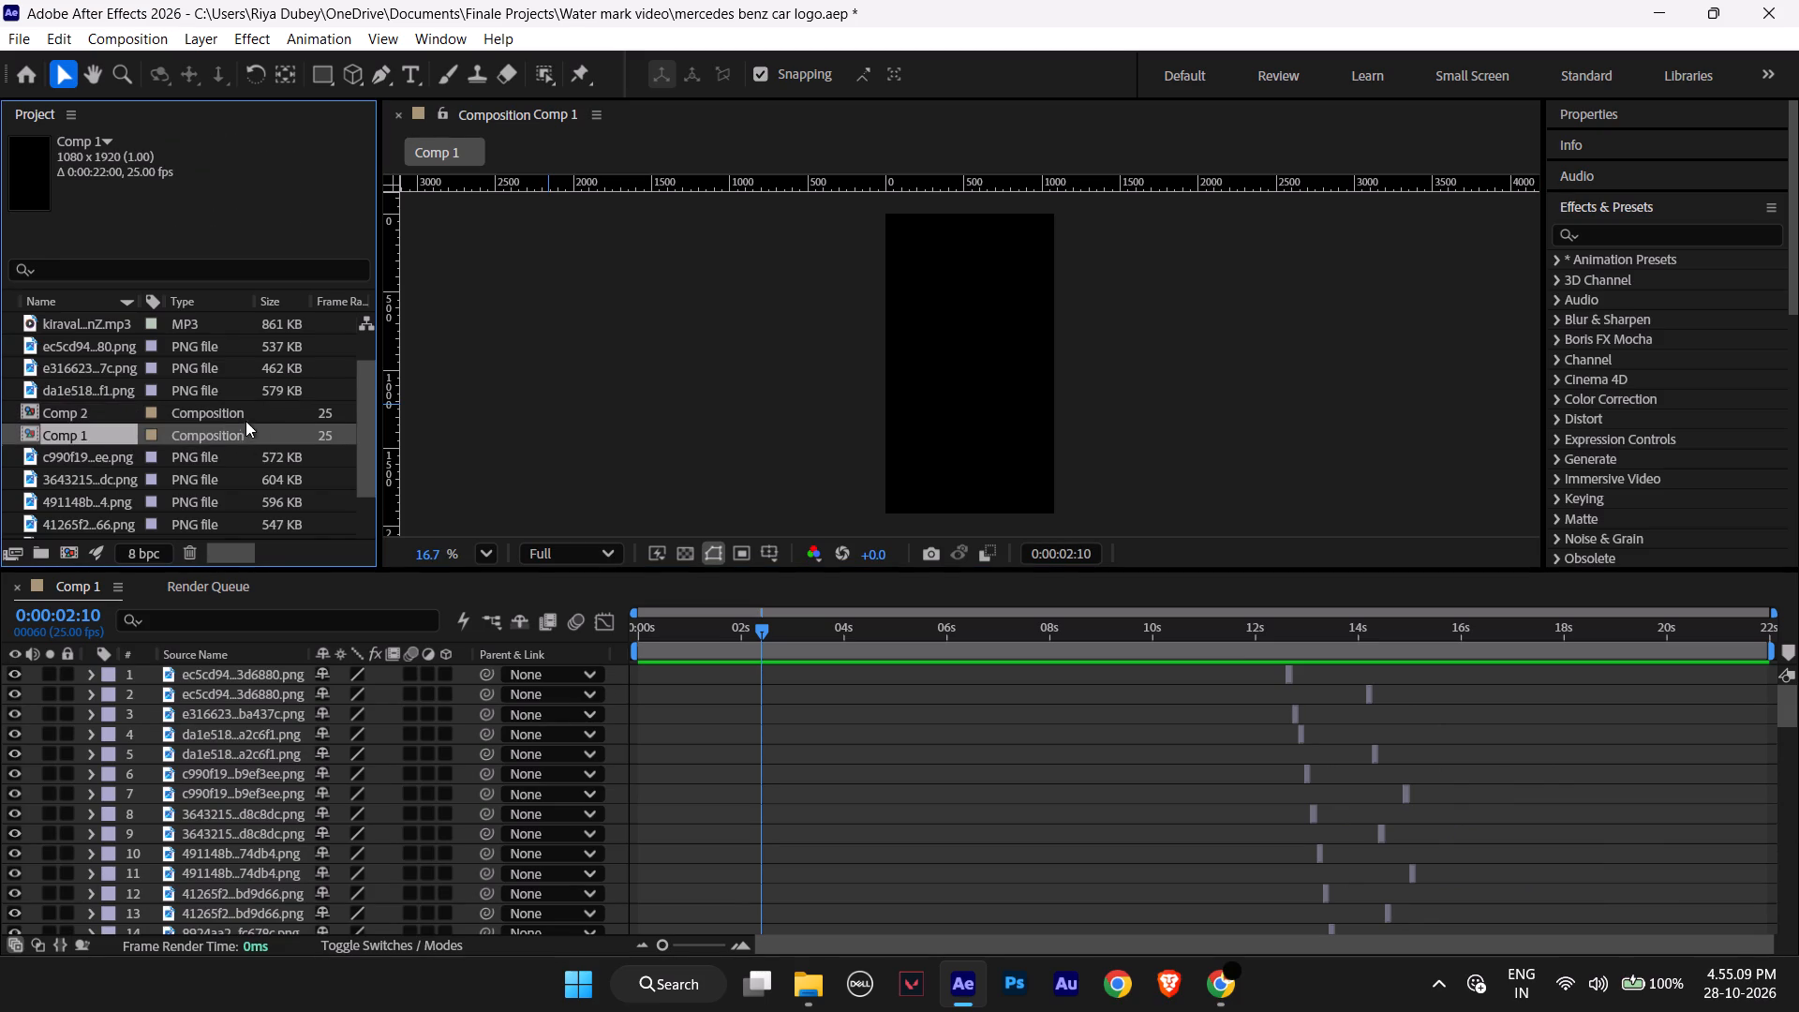
left_click(242, 416)
left_click(244, 444)
left_click(243, 417)
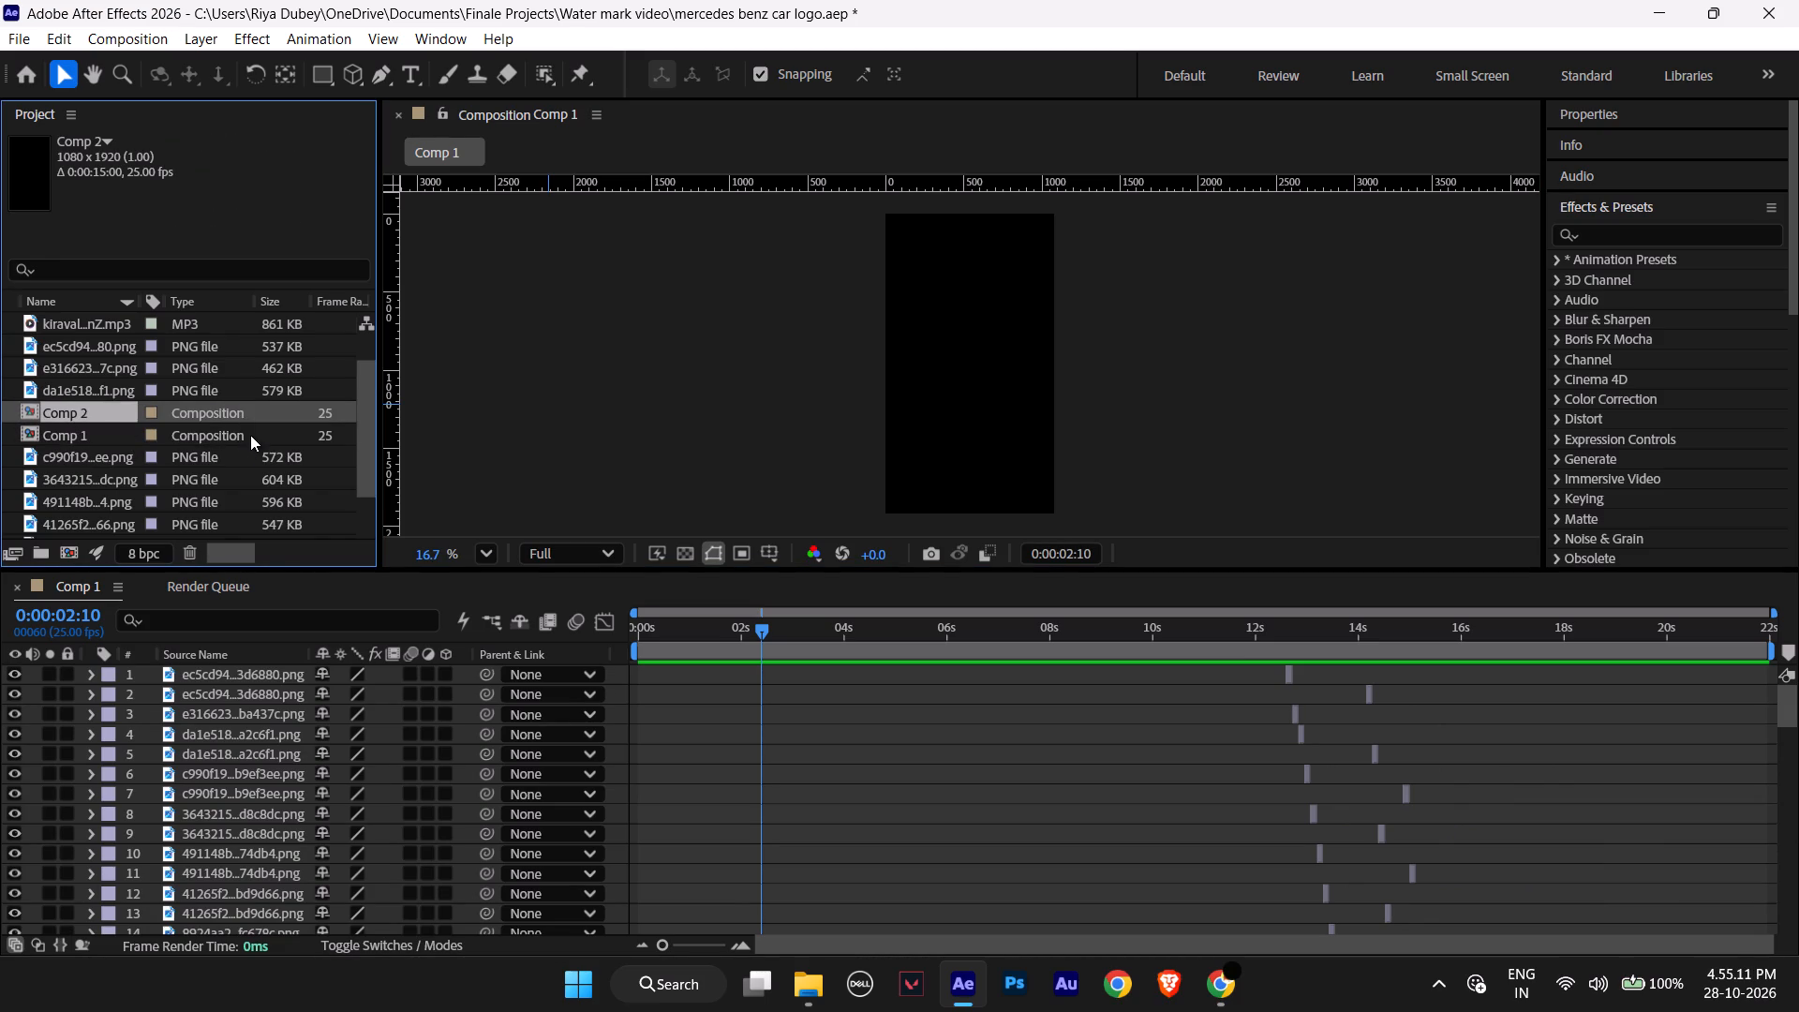
left_click(250, 437)
left_click(274, 412)
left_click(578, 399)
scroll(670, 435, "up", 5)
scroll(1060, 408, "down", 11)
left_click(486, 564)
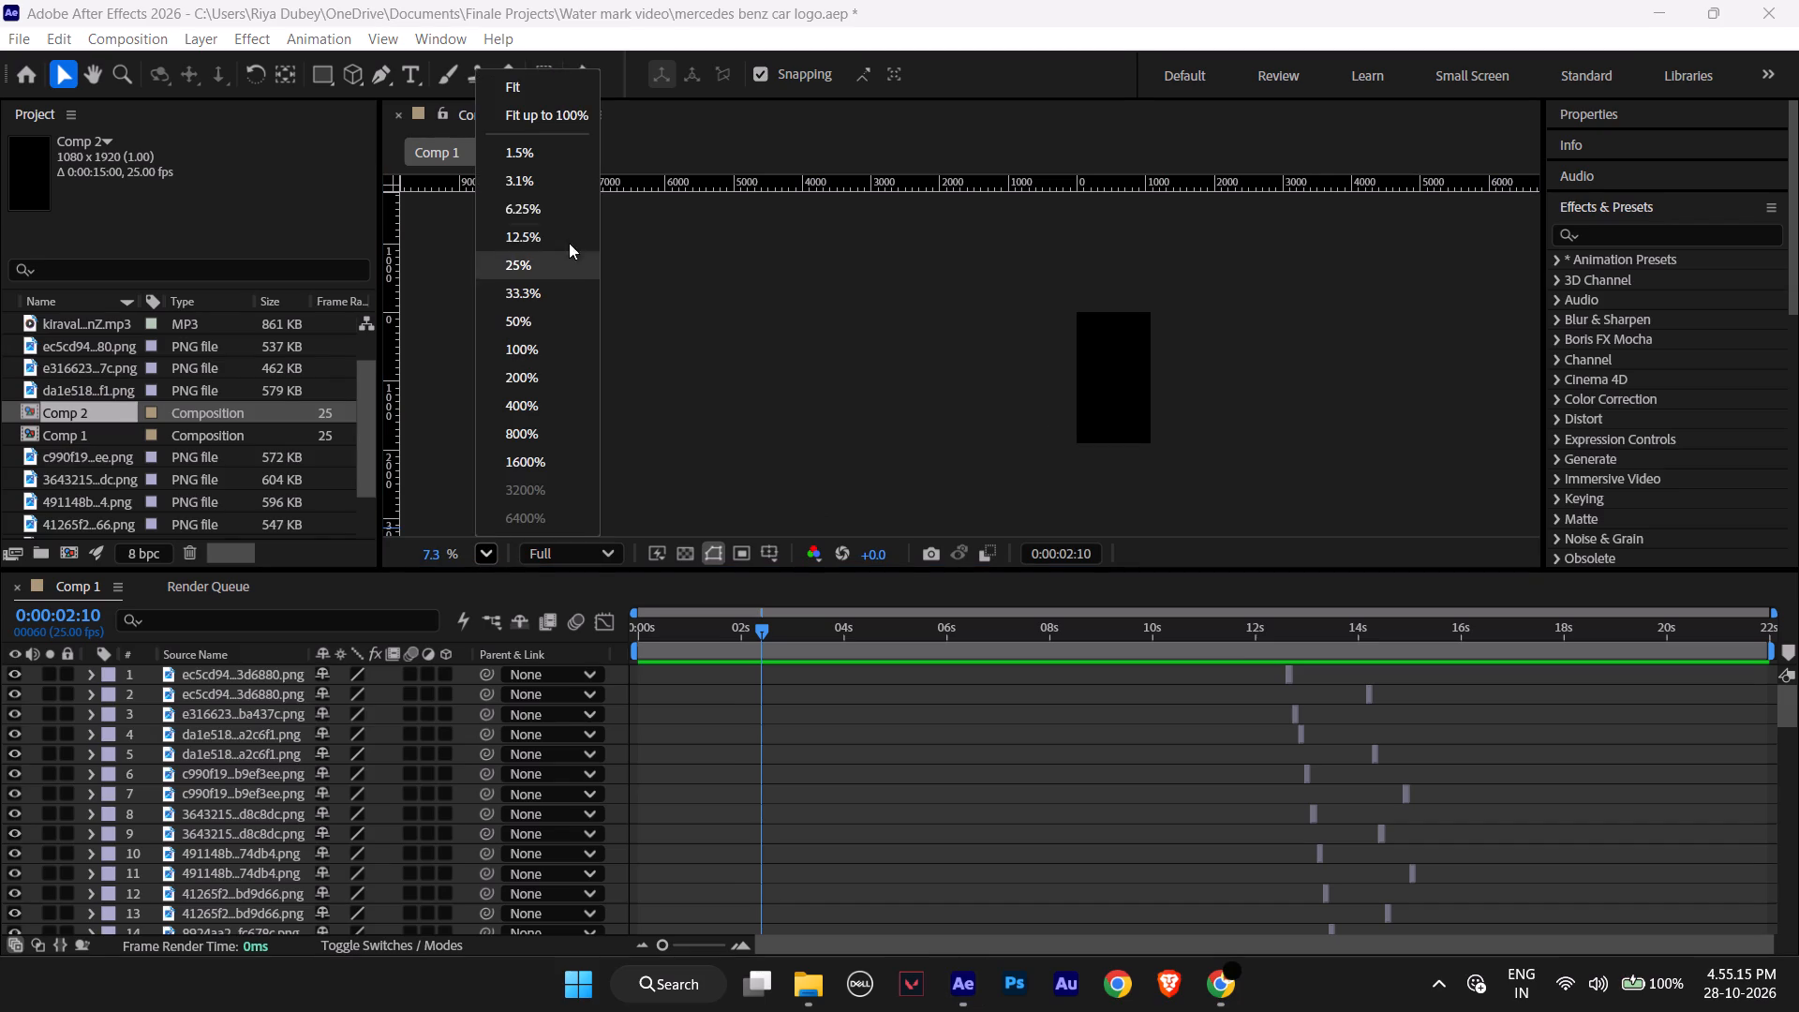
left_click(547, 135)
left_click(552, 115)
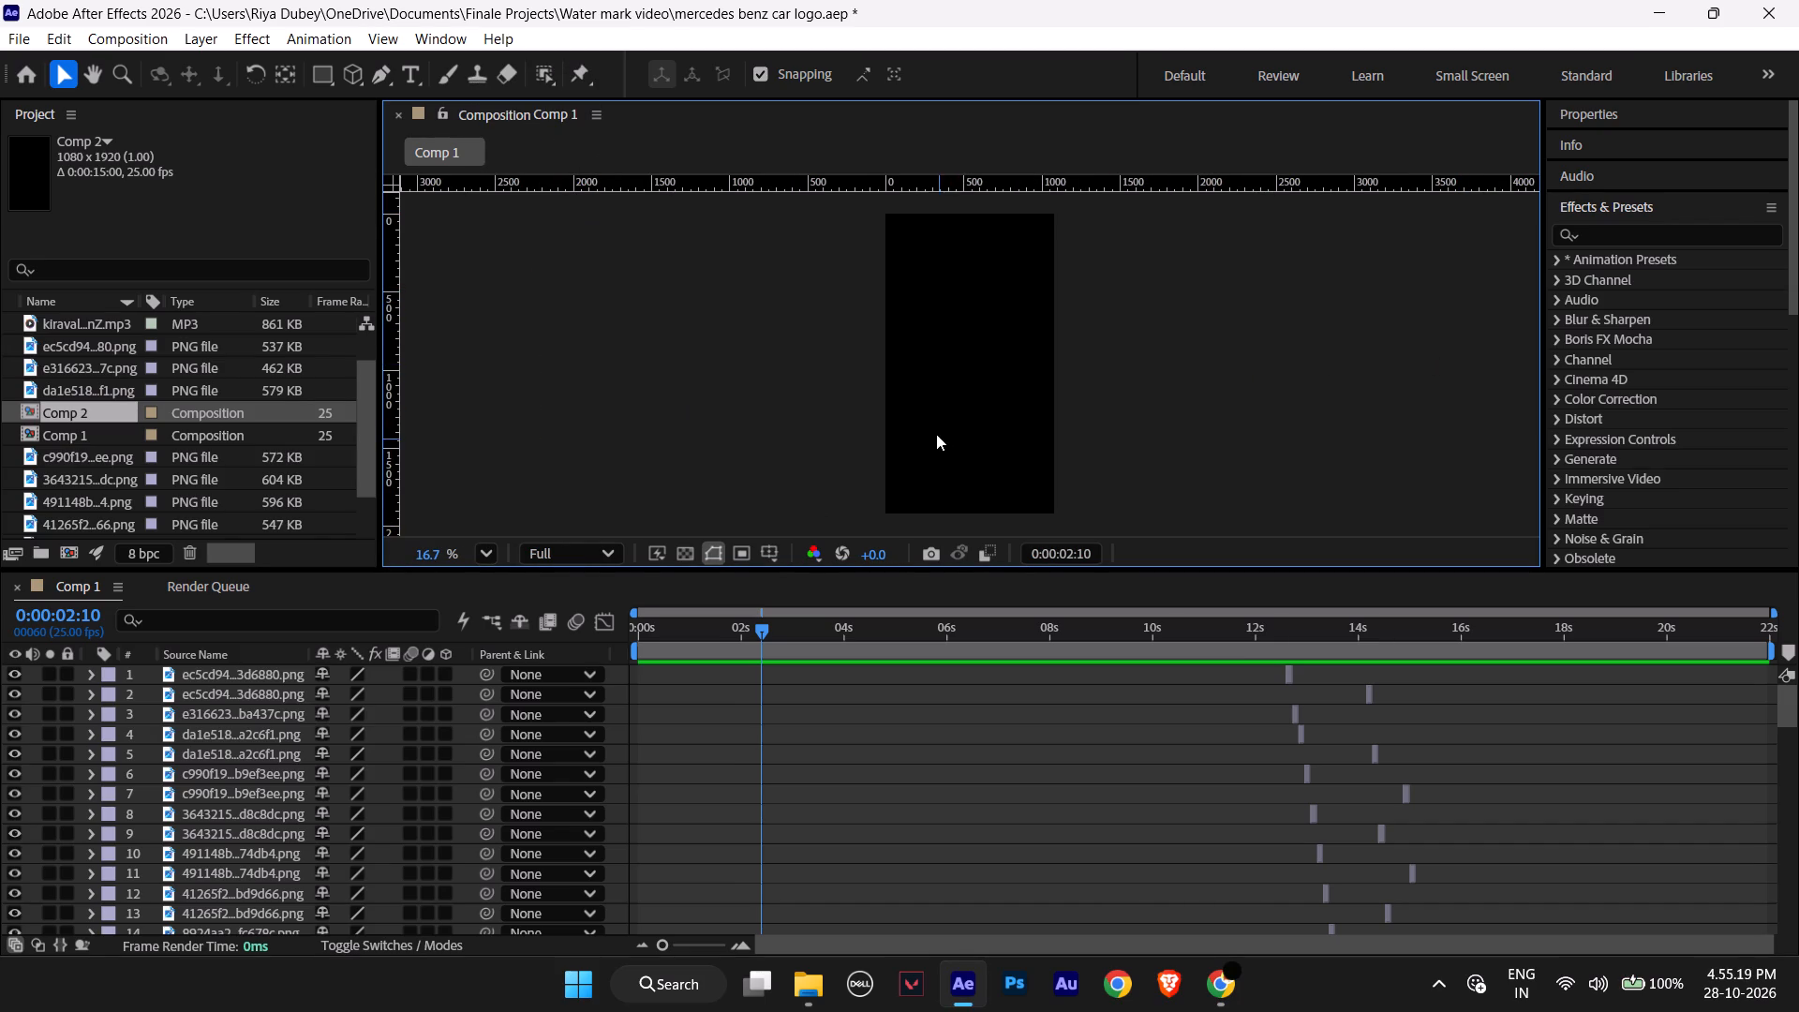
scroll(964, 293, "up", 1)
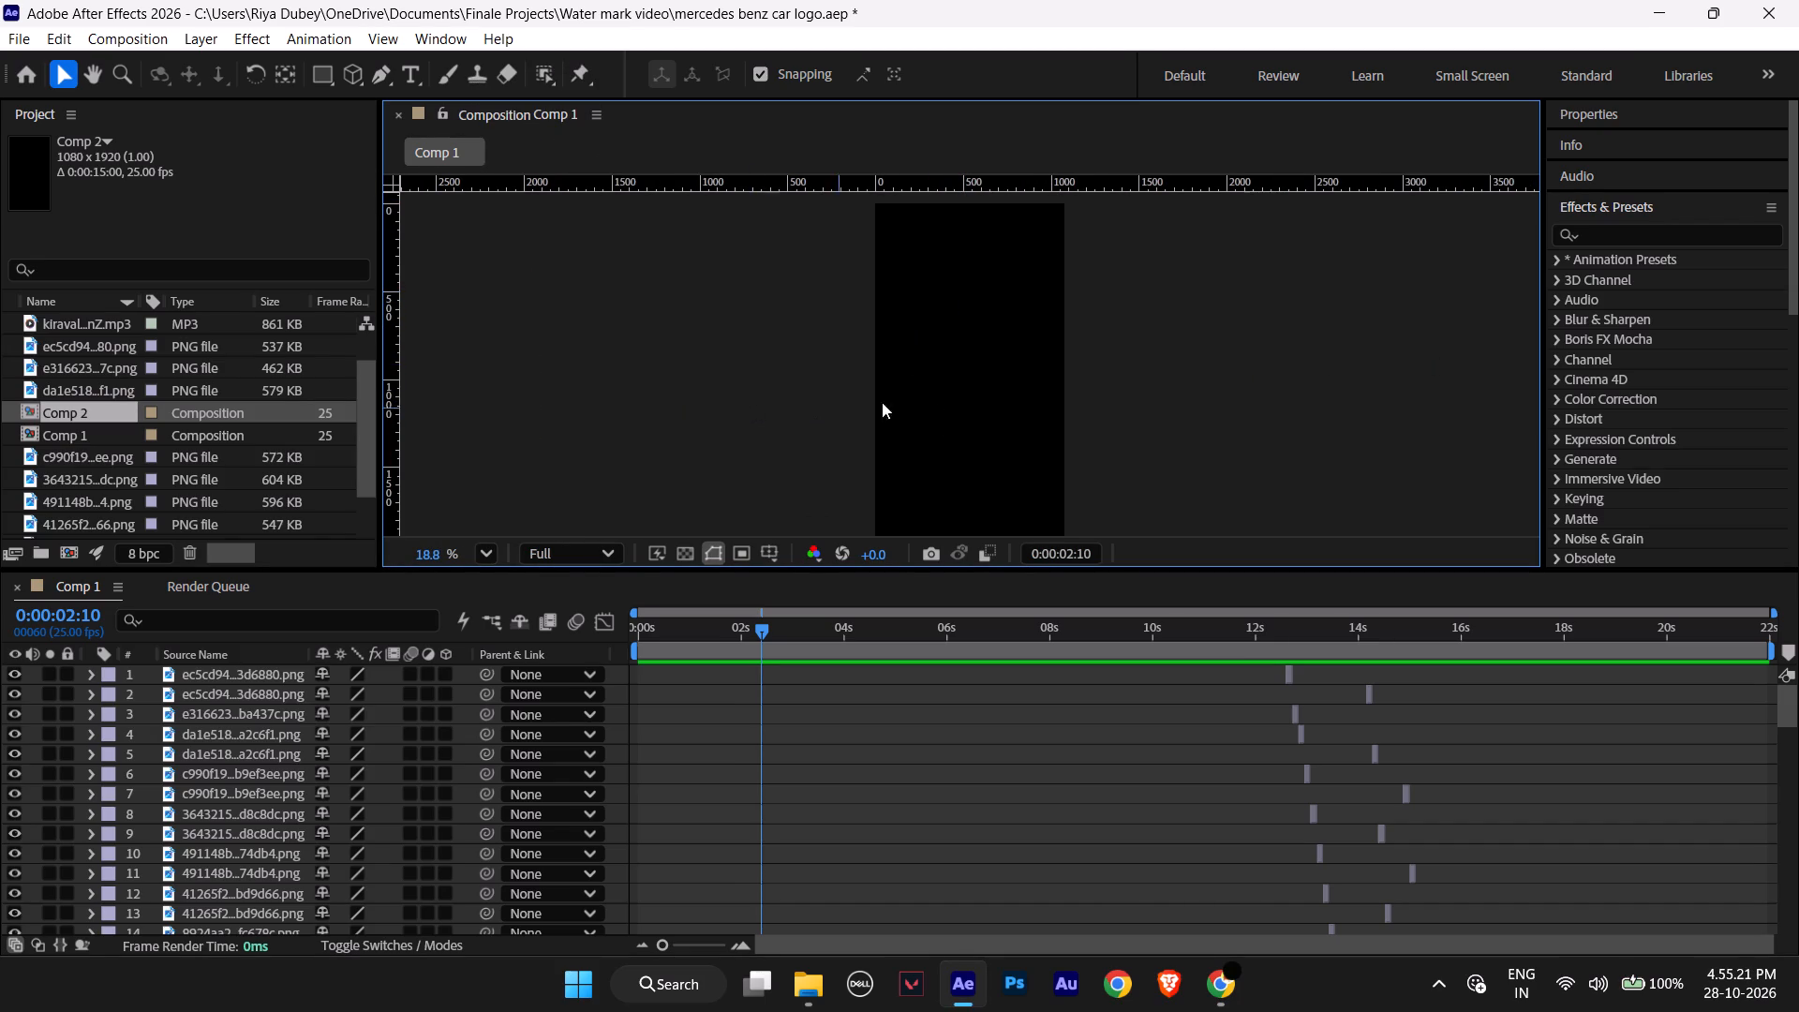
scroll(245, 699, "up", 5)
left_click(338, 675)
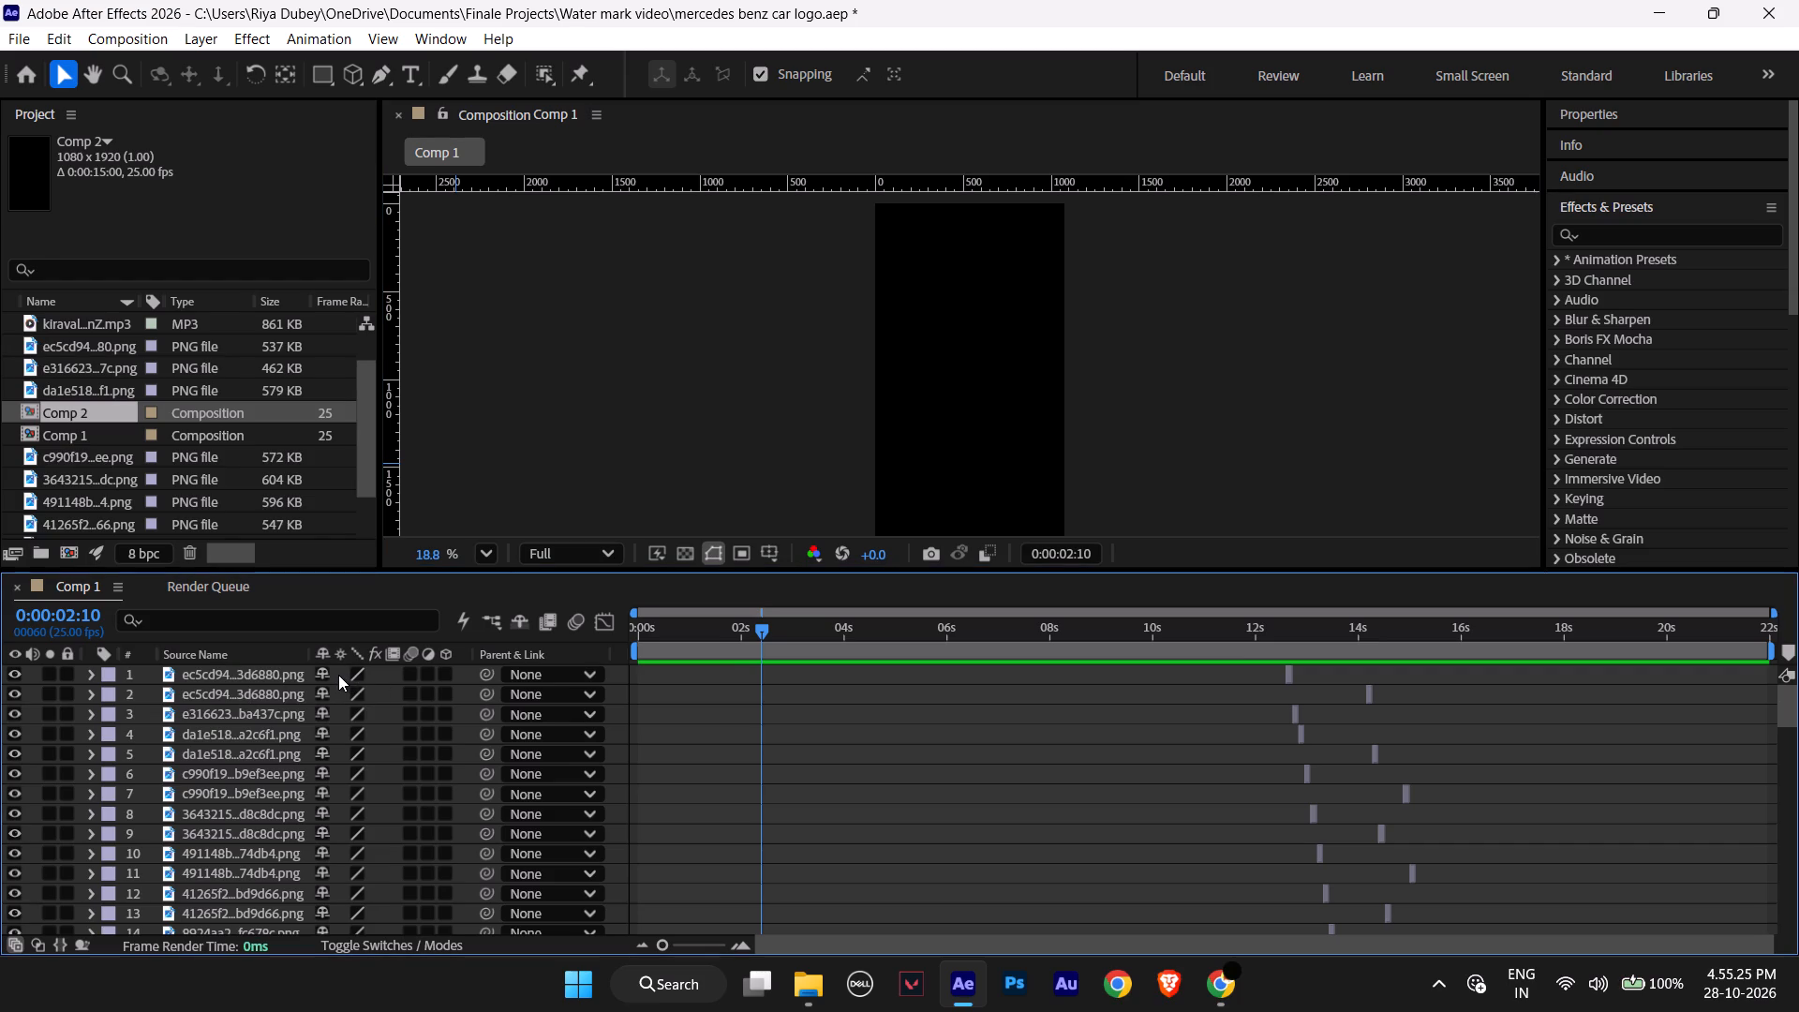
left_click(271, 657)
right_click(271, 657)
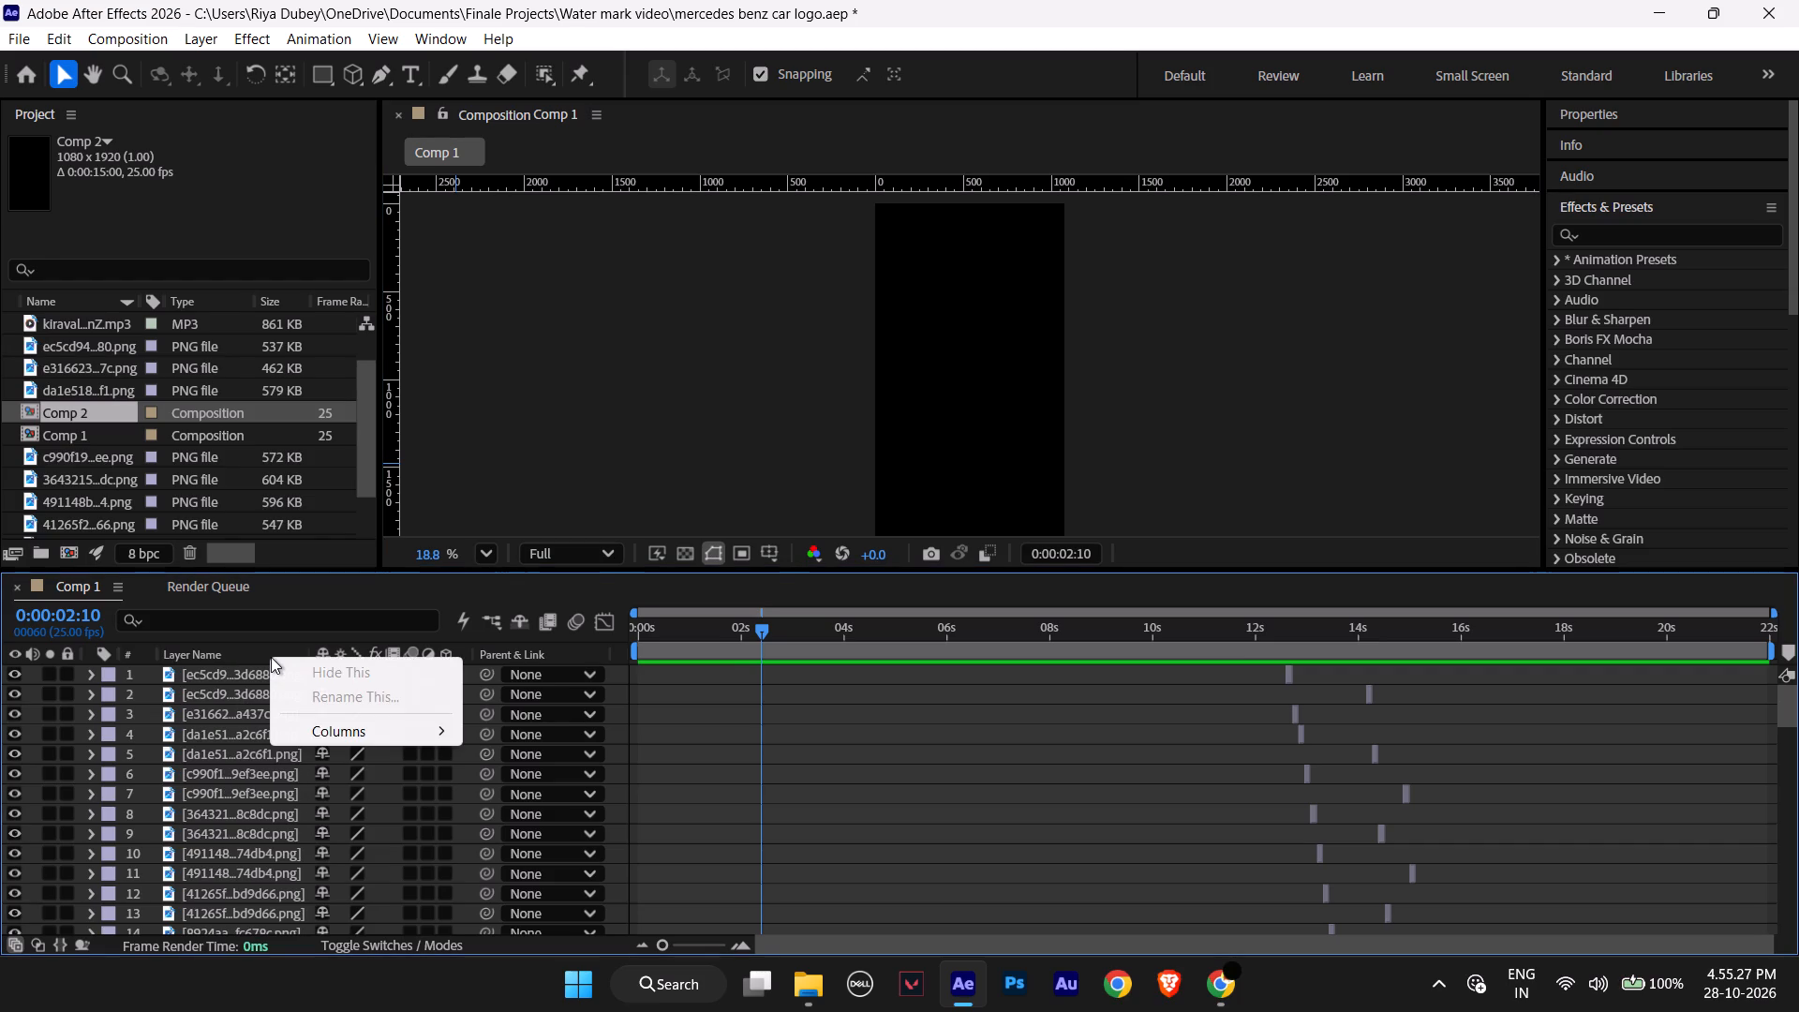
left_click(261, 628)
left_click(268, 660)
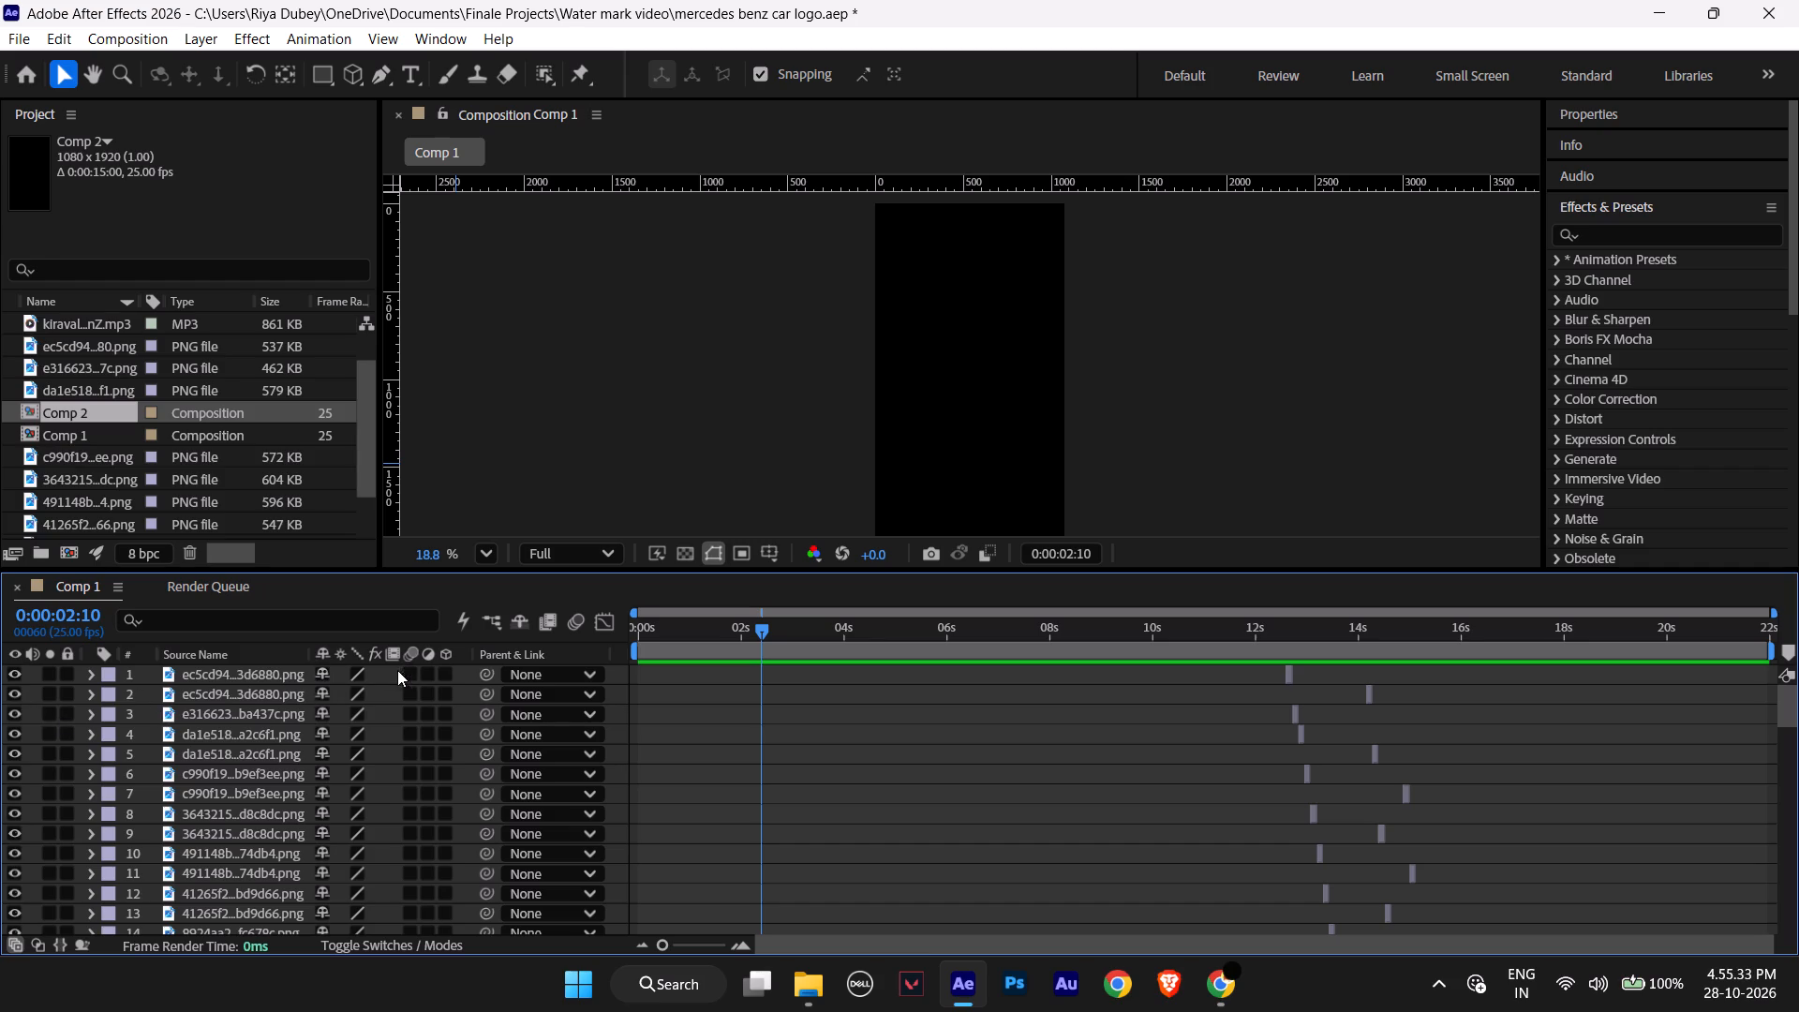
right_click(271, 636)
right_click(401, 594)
Activate the Type tool.
left_click(410, 63)
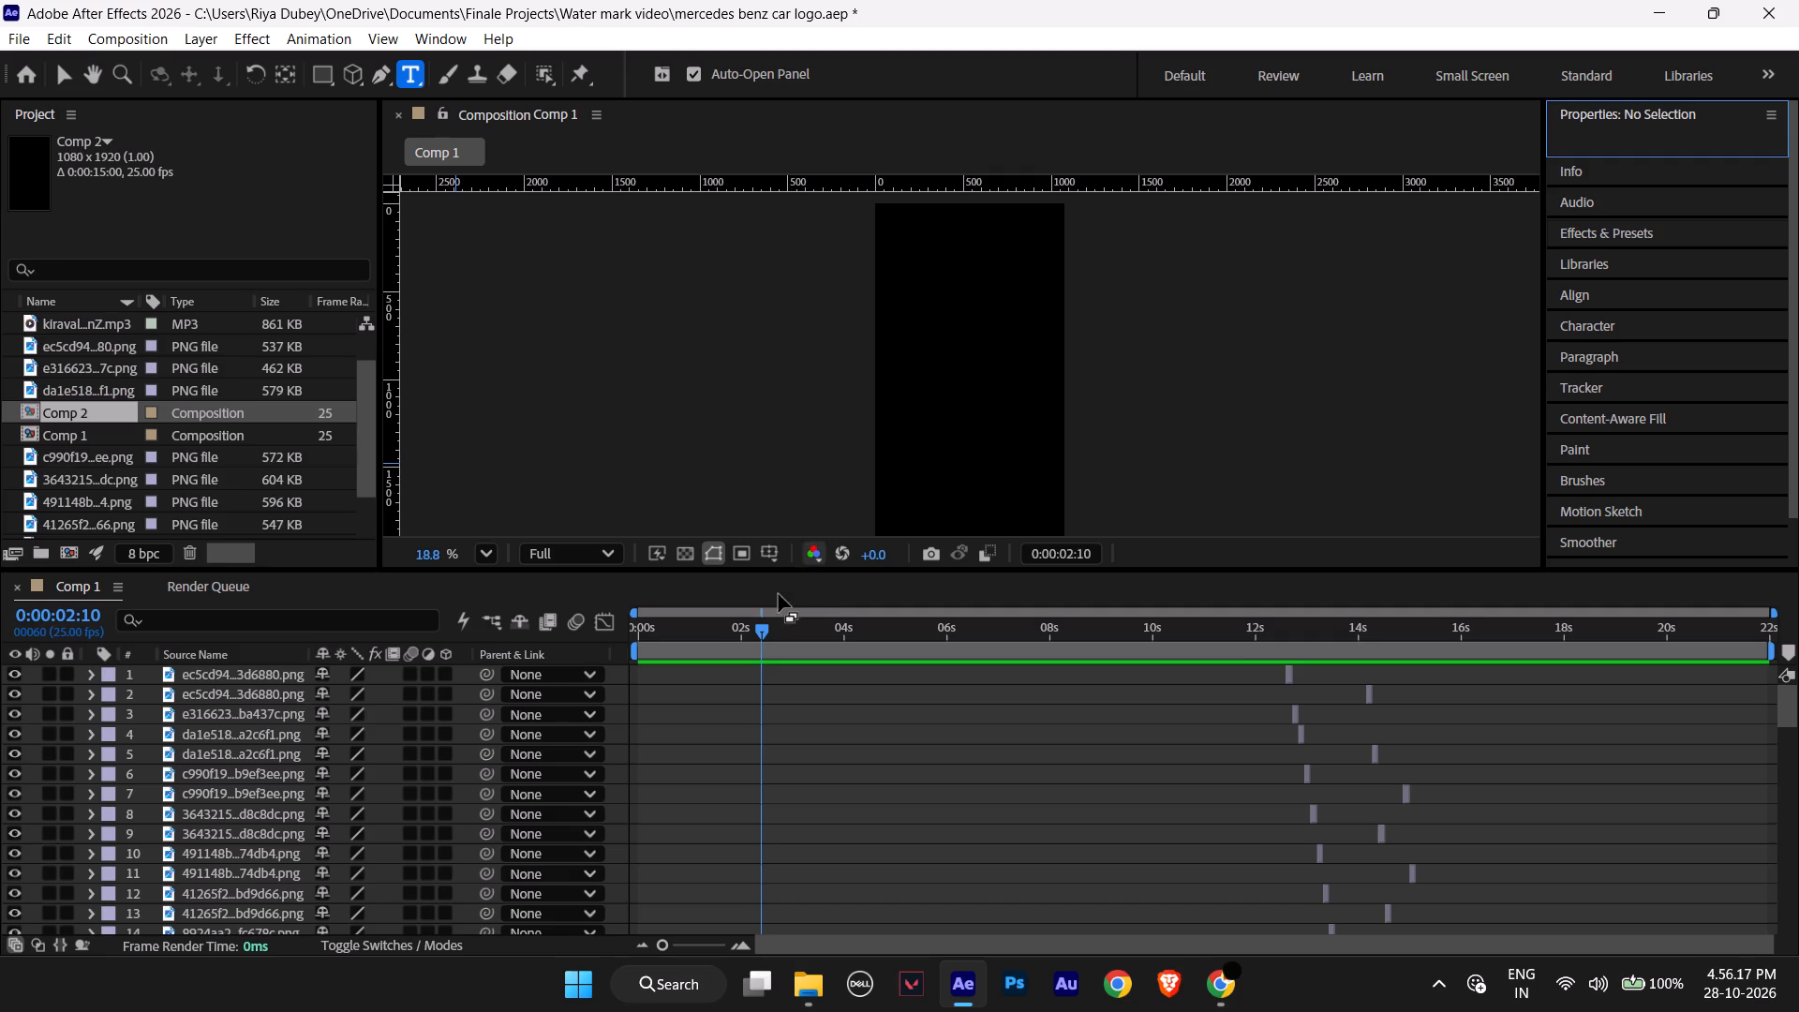
Play Comp 1 from the start, pause at 0:00:06:09, and continue listening to the phonk track from there.
left_click_drag(757, 629, 621, 635)
key("space")
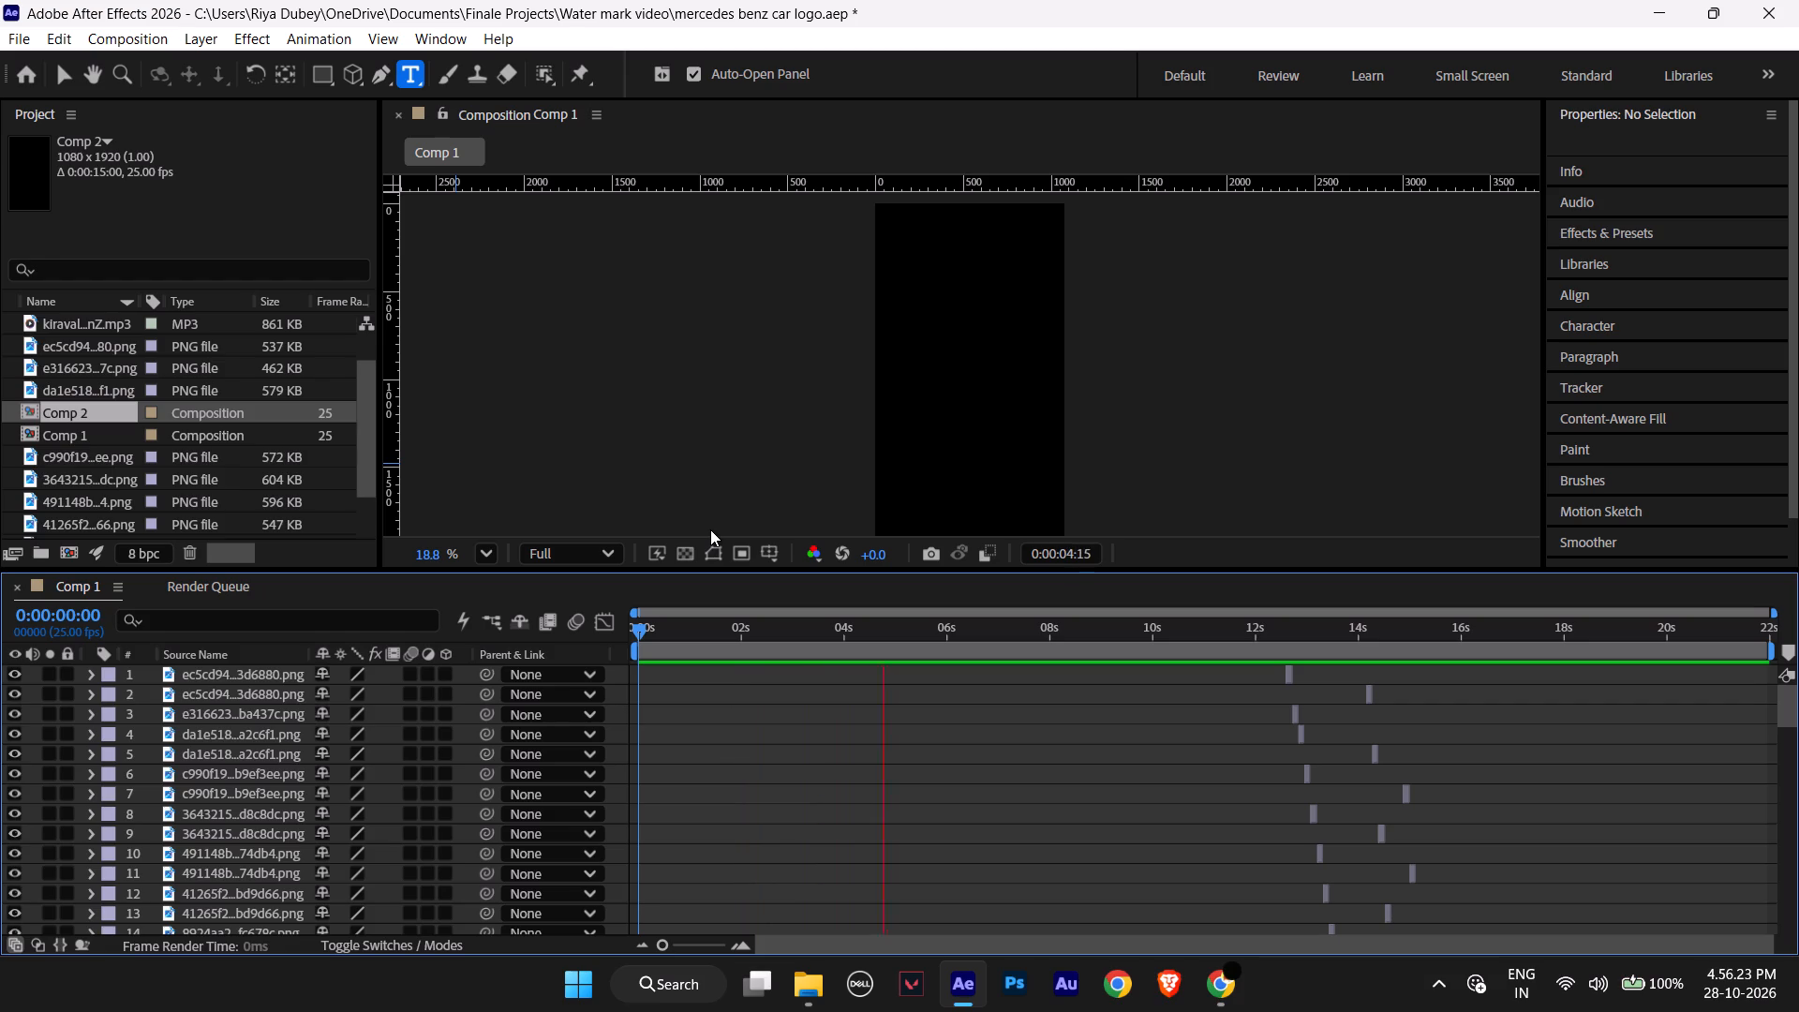
key("space")
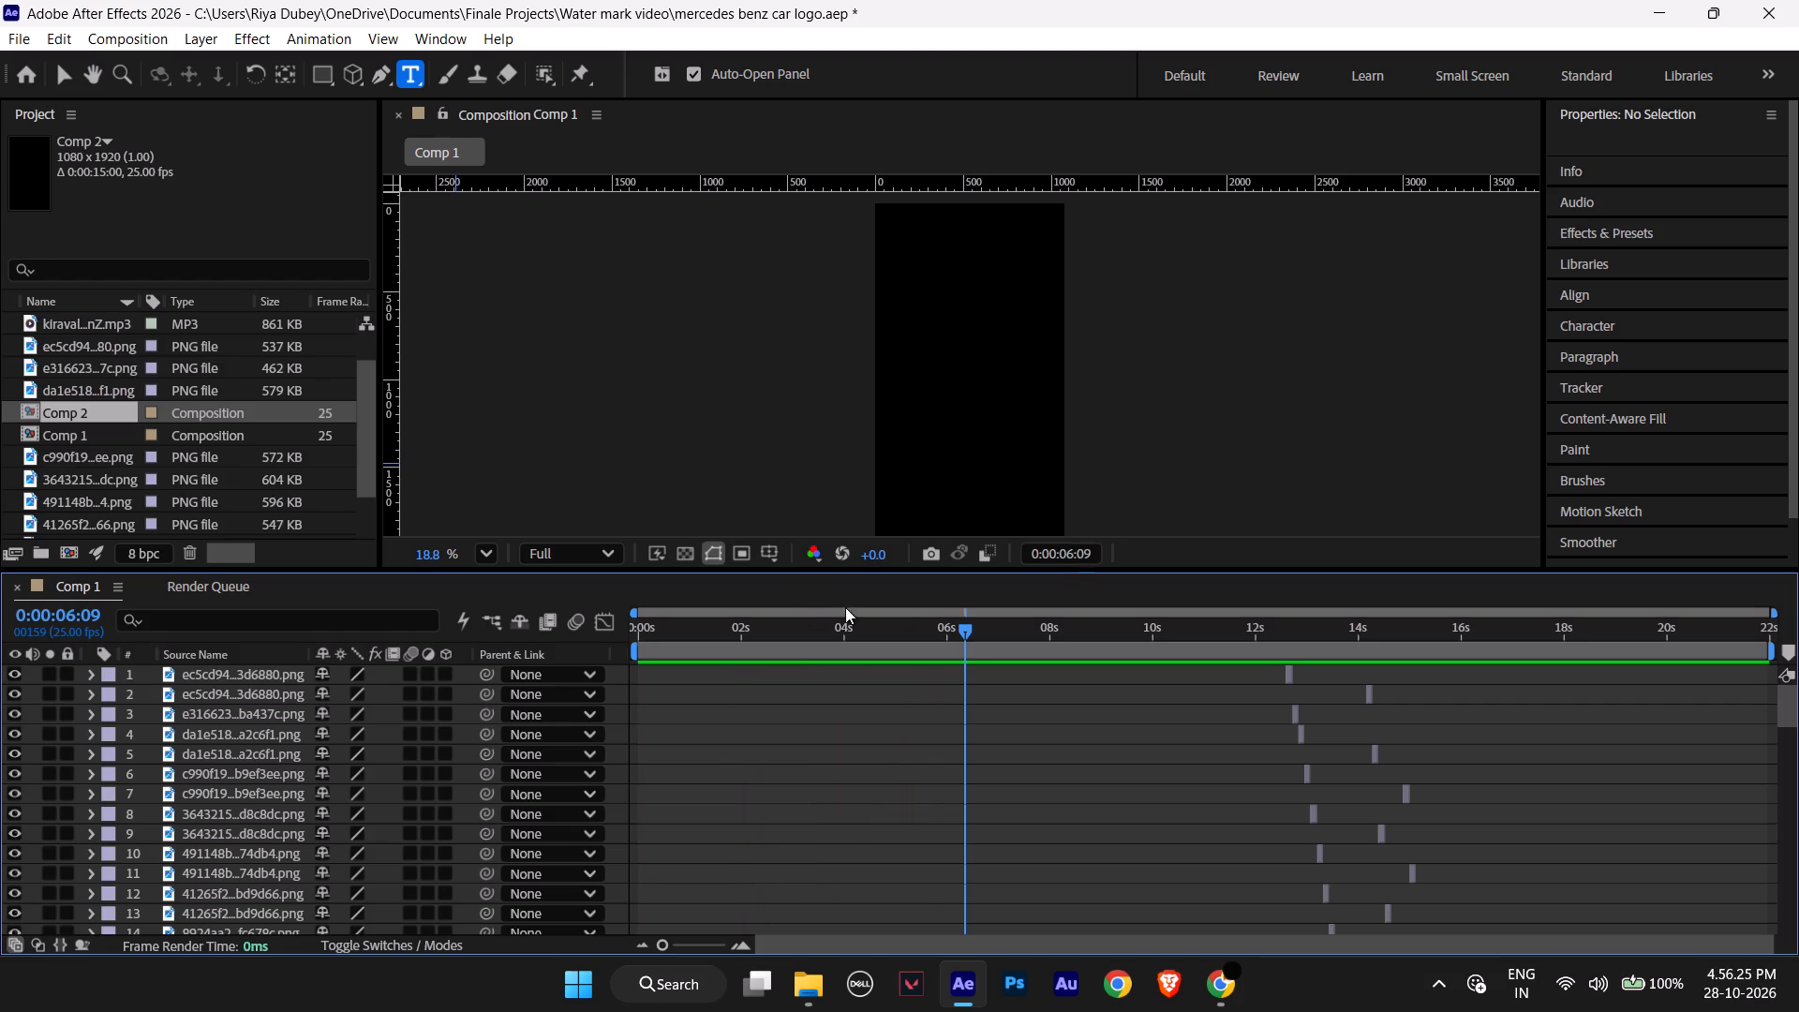
key("space")
key("space")
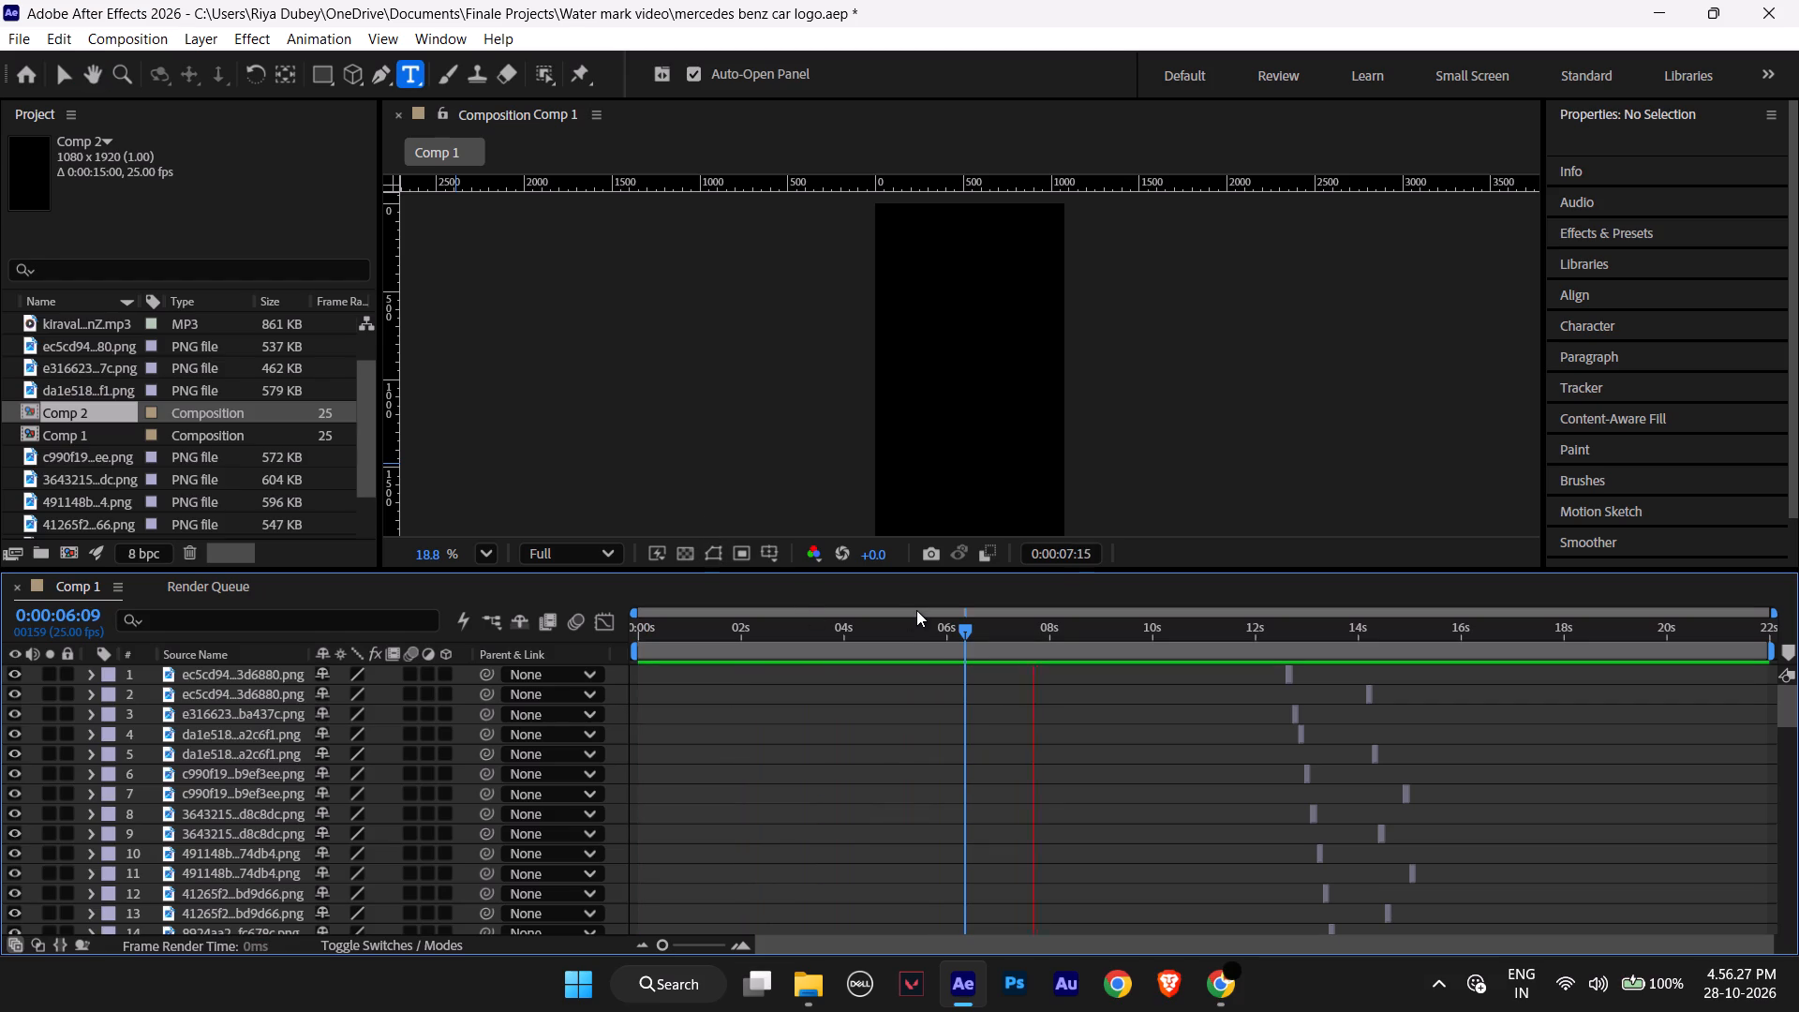
Trim the start of the kiravale phonk audio layer to the current time set at 0:00:06:19.
left_click_drag(1035, 627, 987, 626)
scroll(979, 666, "down", 5)
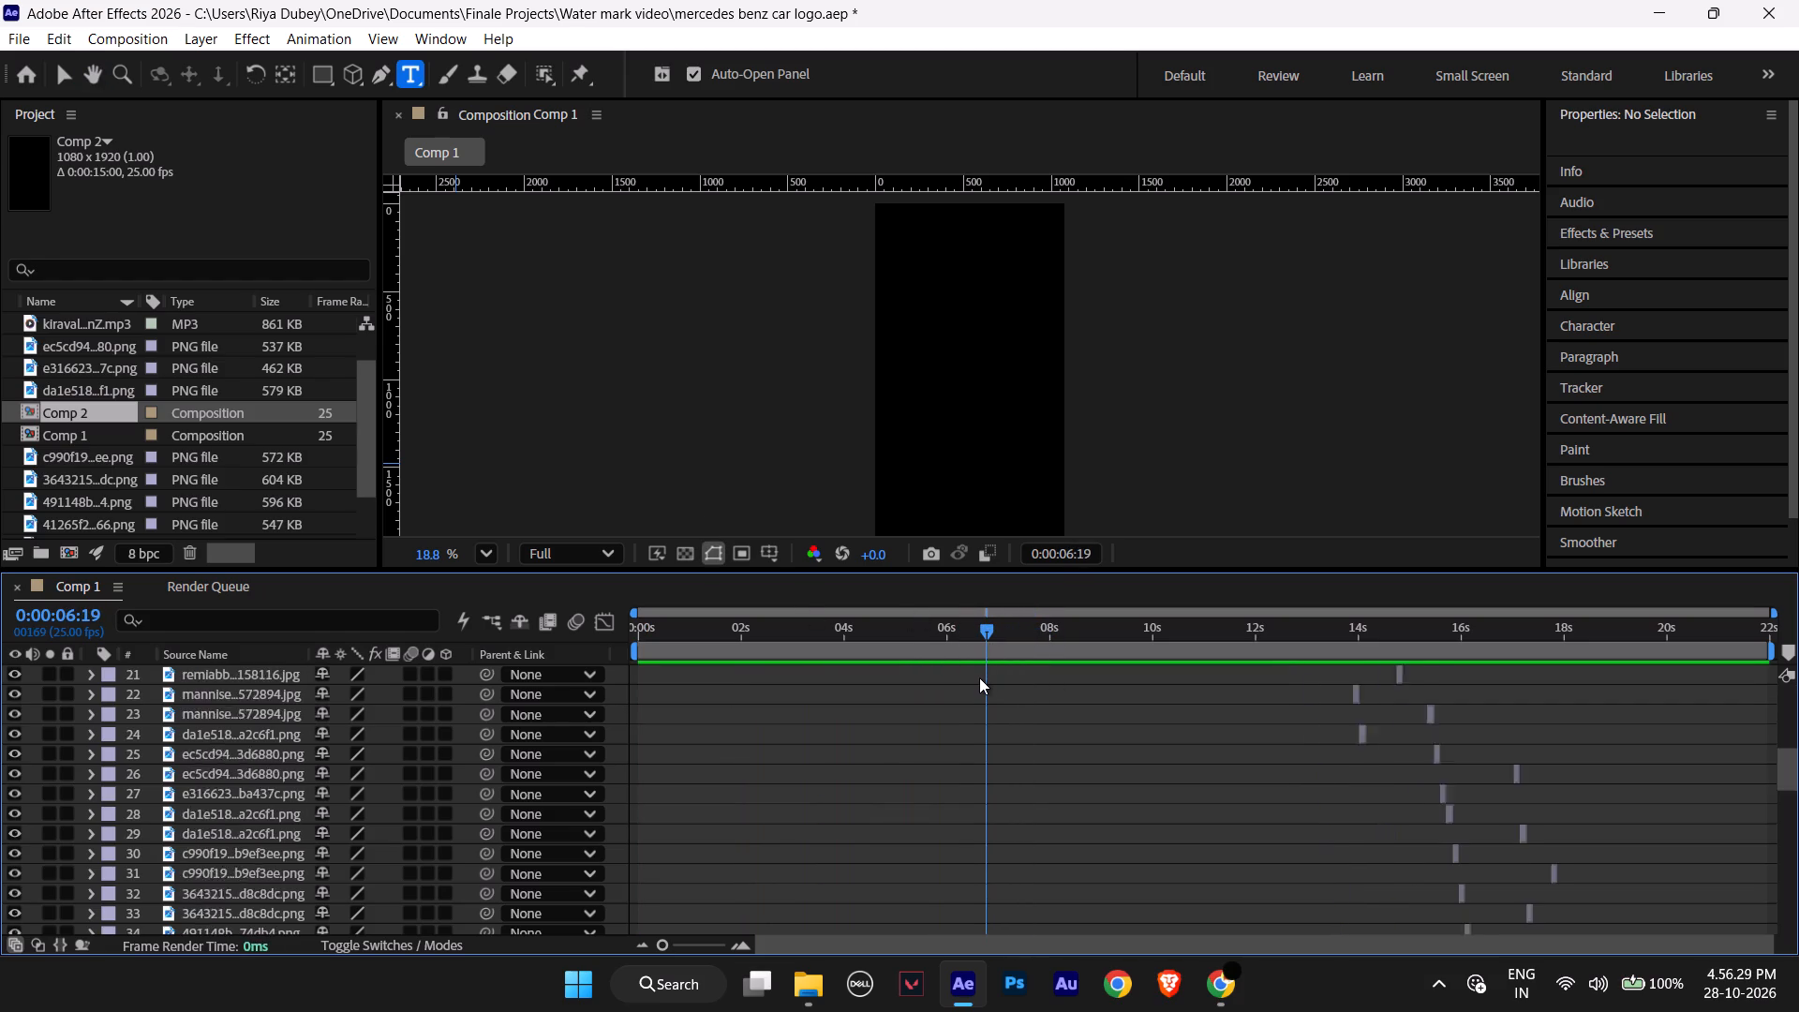
scroll(979, 677, "down", 15)
scroll(975, 677, "up", 1)
scroll(975, 677, "down", 6)
scroll(975, 677, "up", 1)
scroll(975, 677, "down", 1)
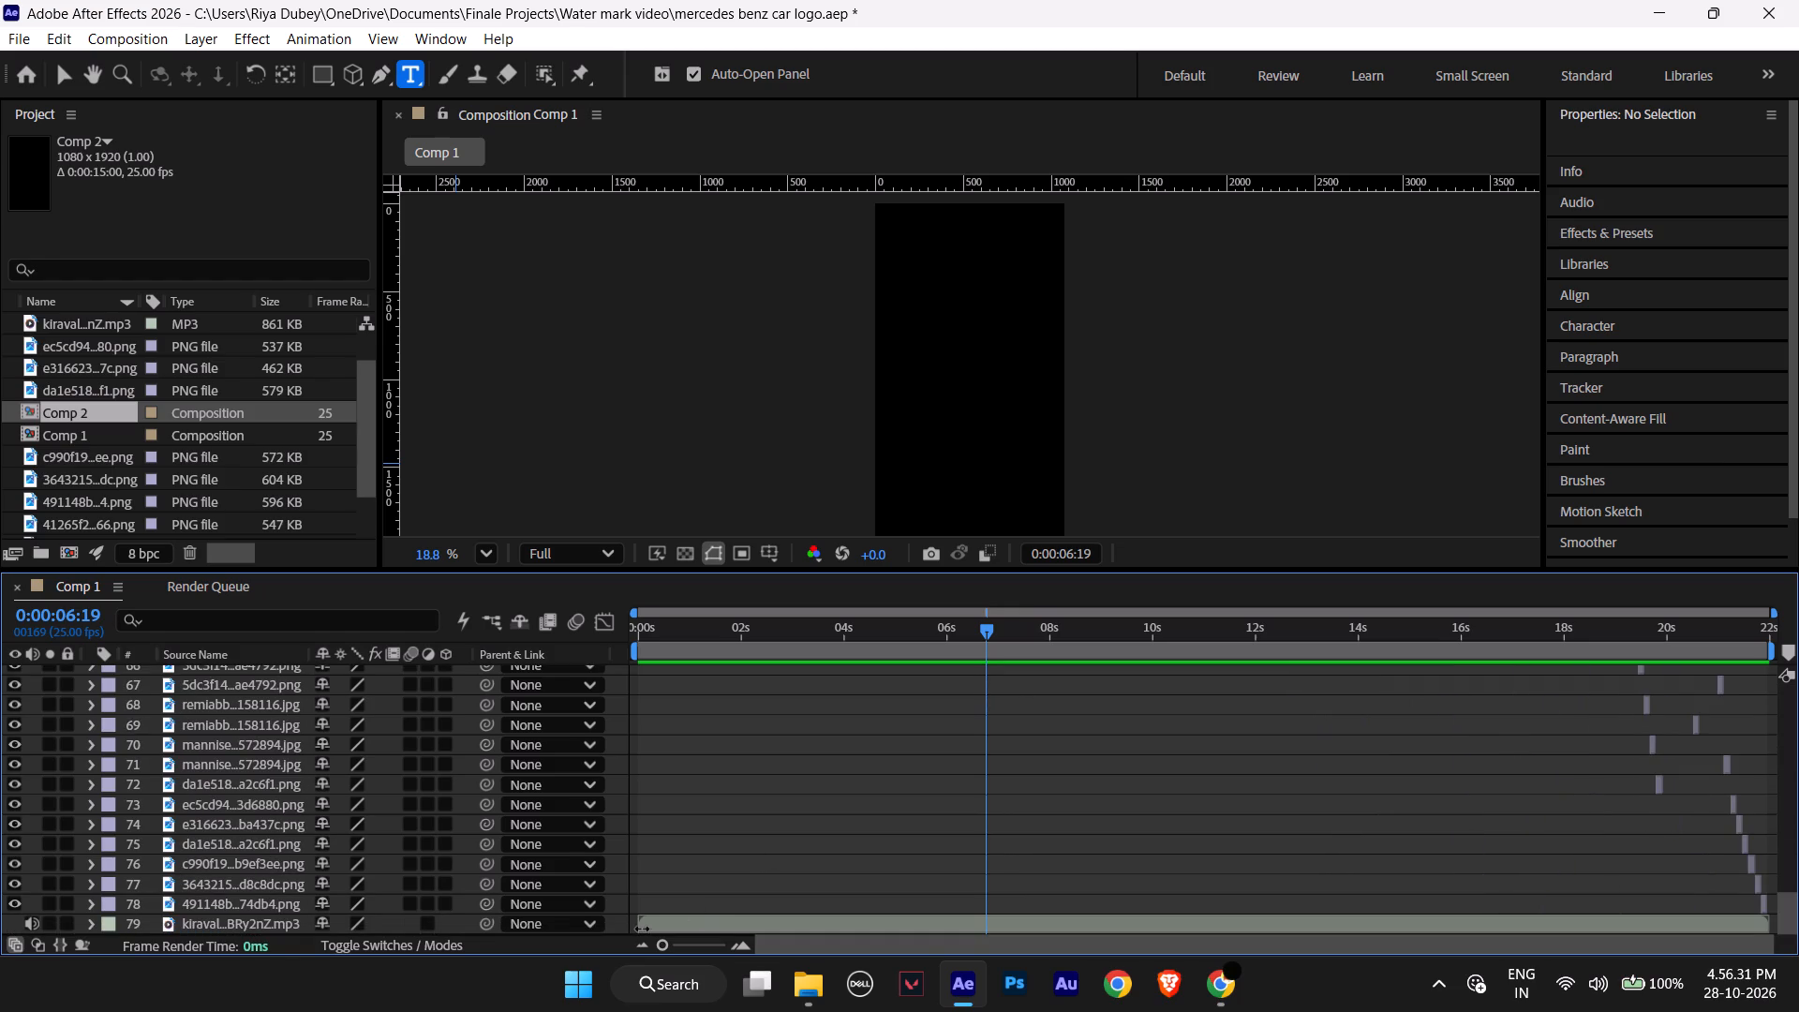
left_click_drag(643, 924, 989, 936)
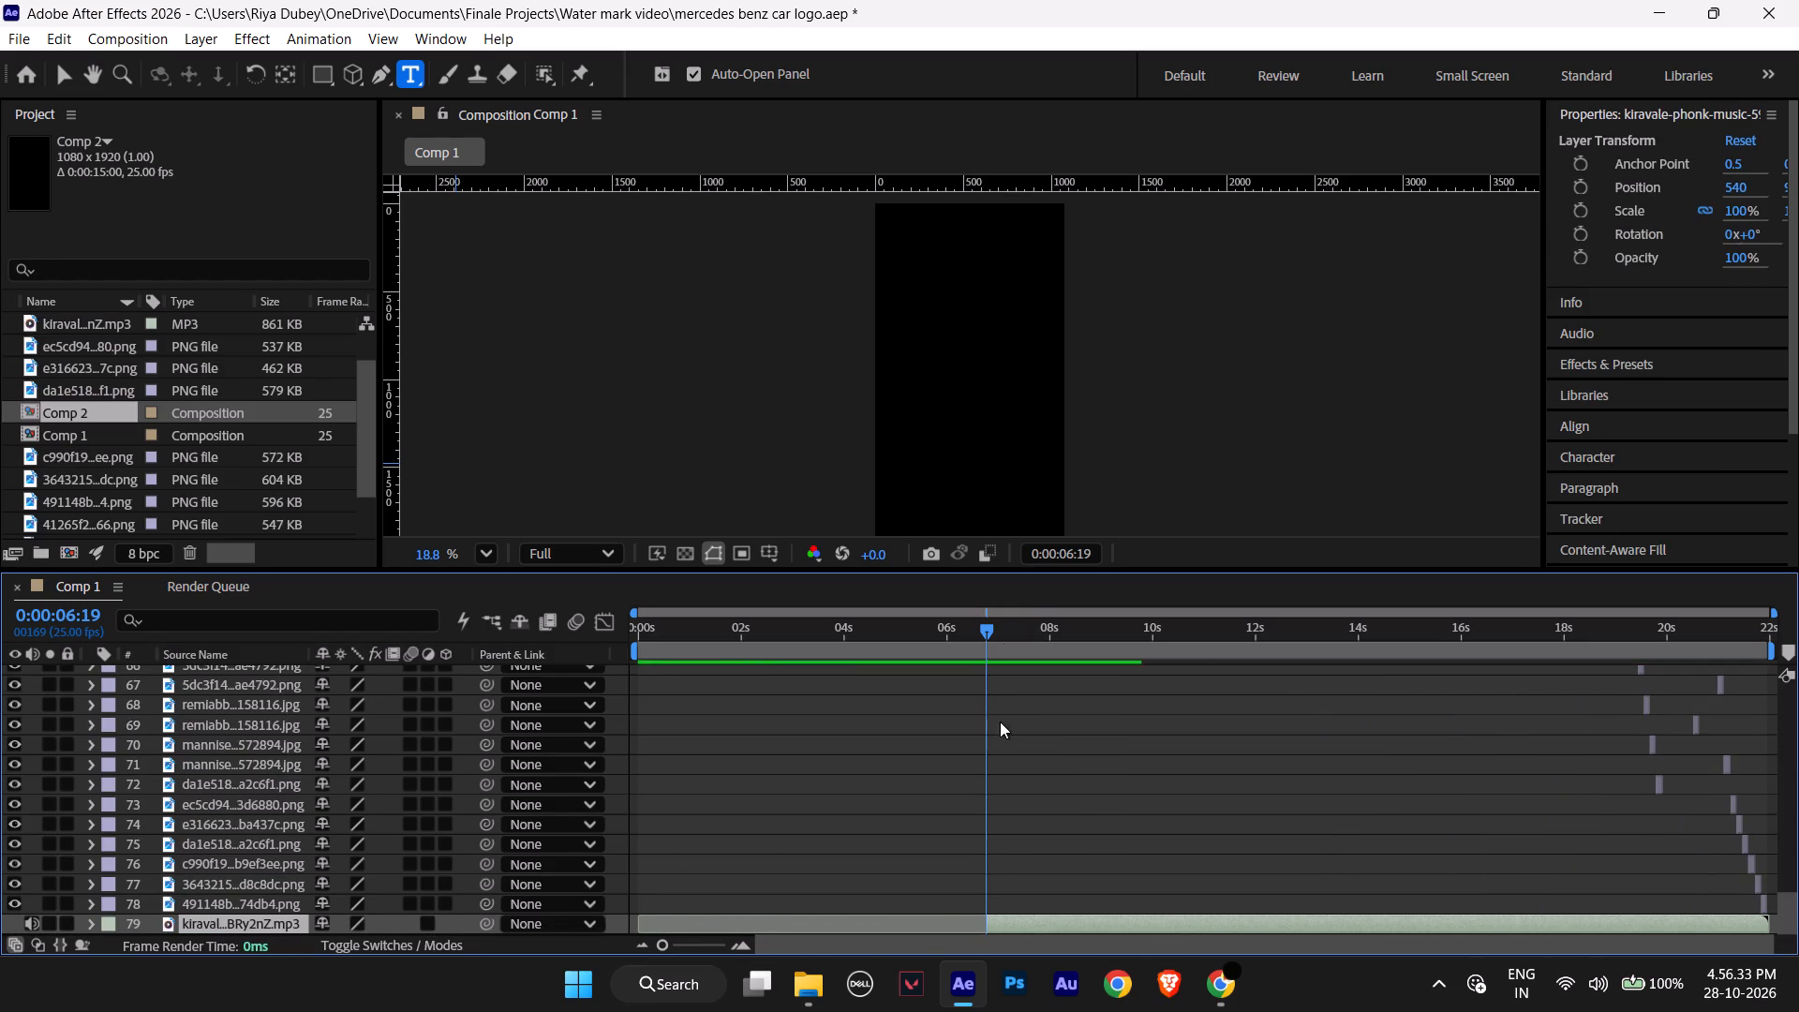
Play the comp from 0:00:01:05 to 0:00:07:20 and extend the audio layer's start back to about 6.3 seconds.
left_click_drag(981, 636, 694, 645)
key("space")
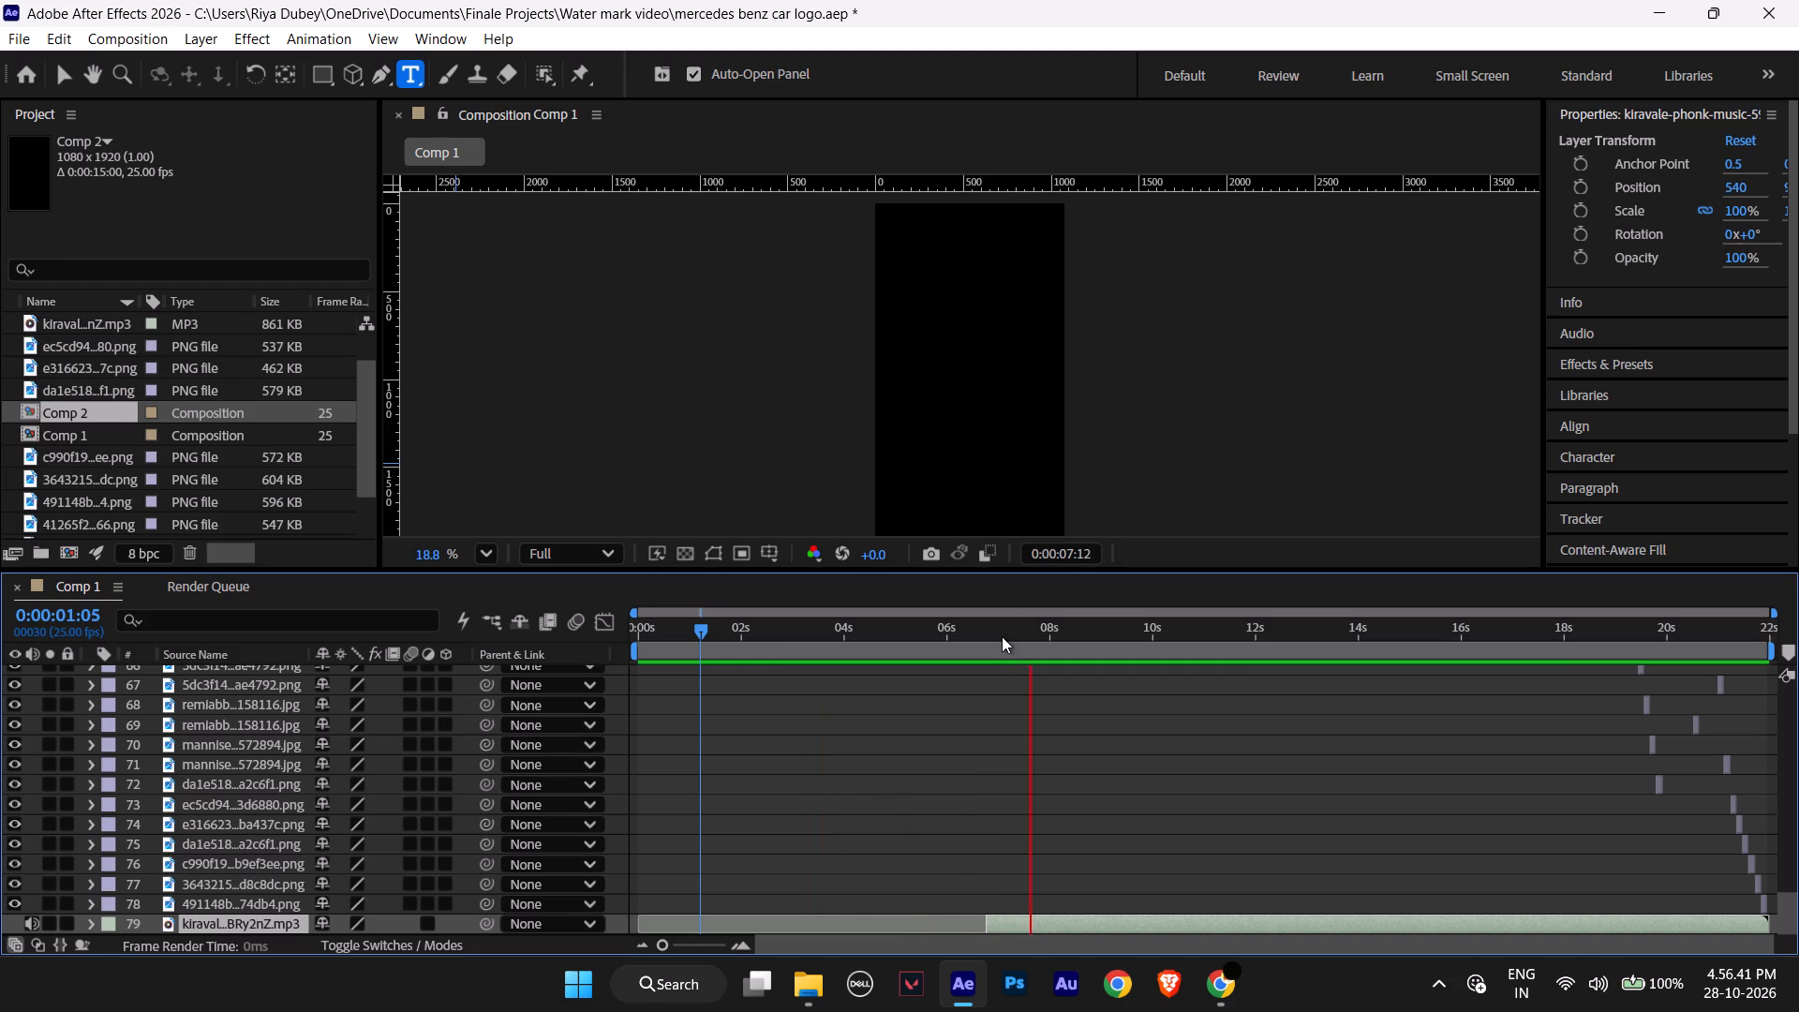
key("space")
left_click_drag(985, 915, 966, 914)
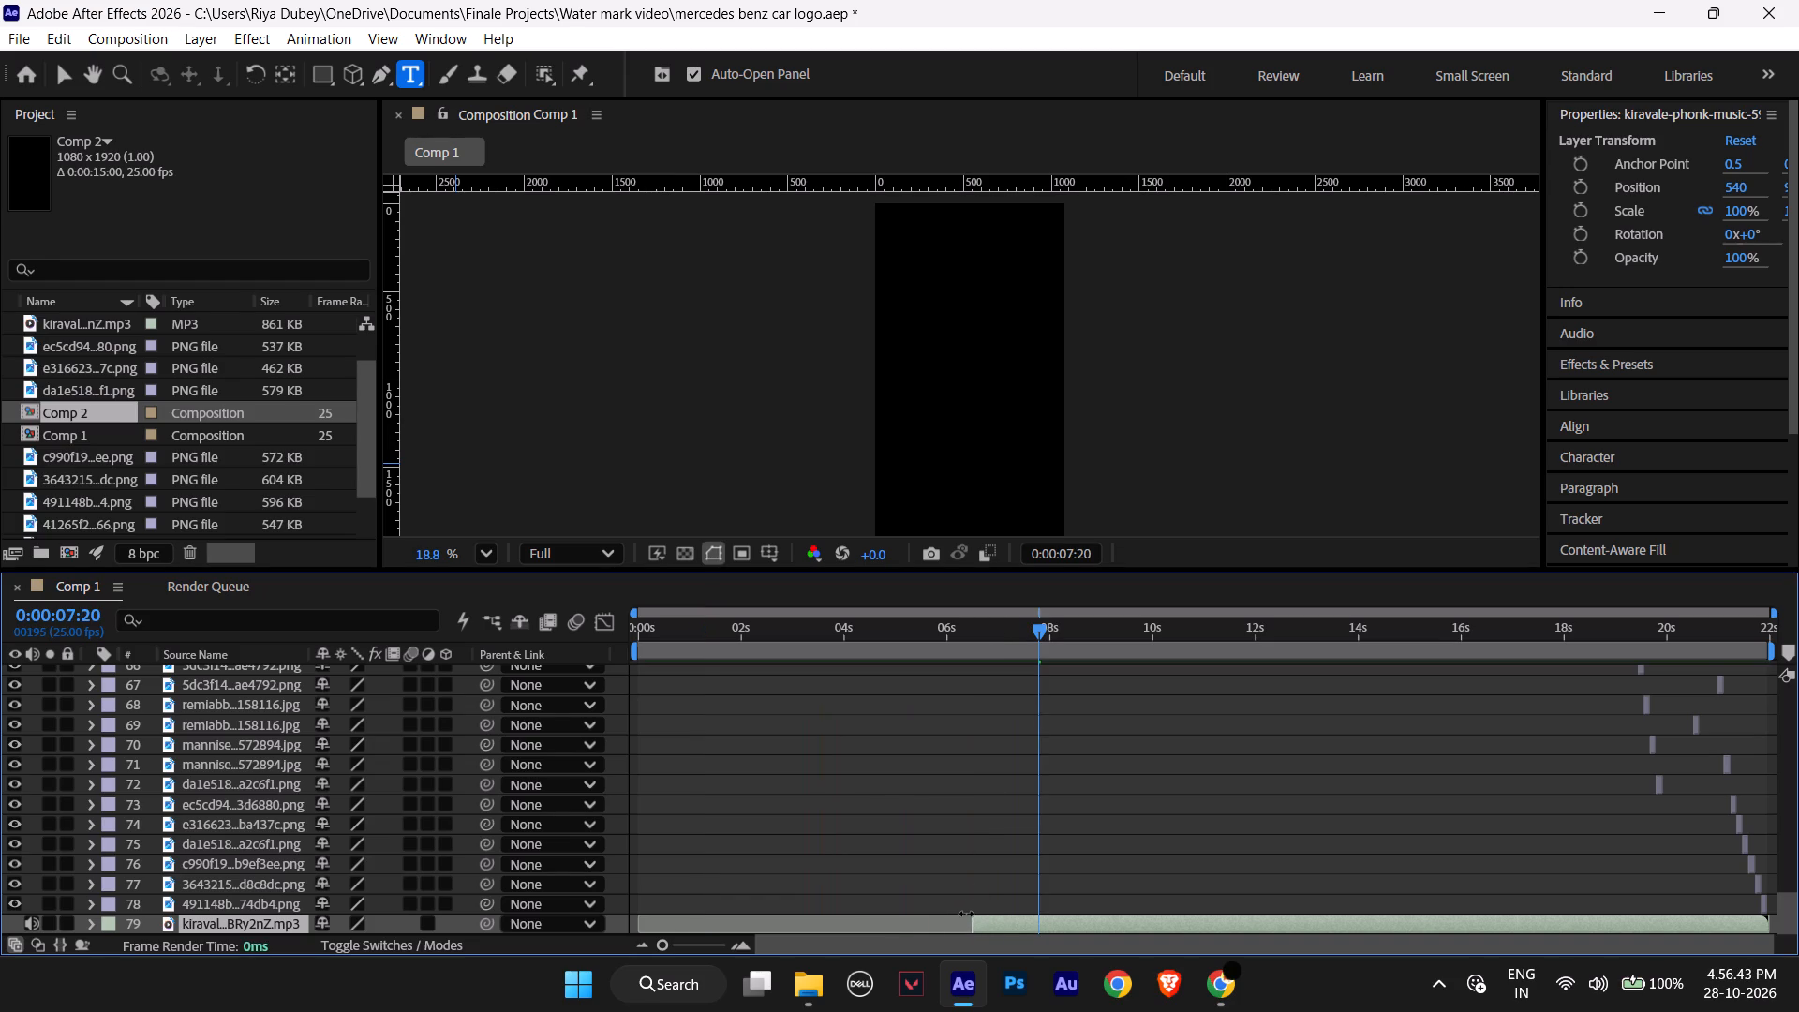
left_click_drag(966, 914, 961, 914)
Trim the kiravale phonk audio layer's start to about 7 seconds, replaying from 0:00:05:18 to judge the cut.
left_click_drag(1035, 639, 929, 663)
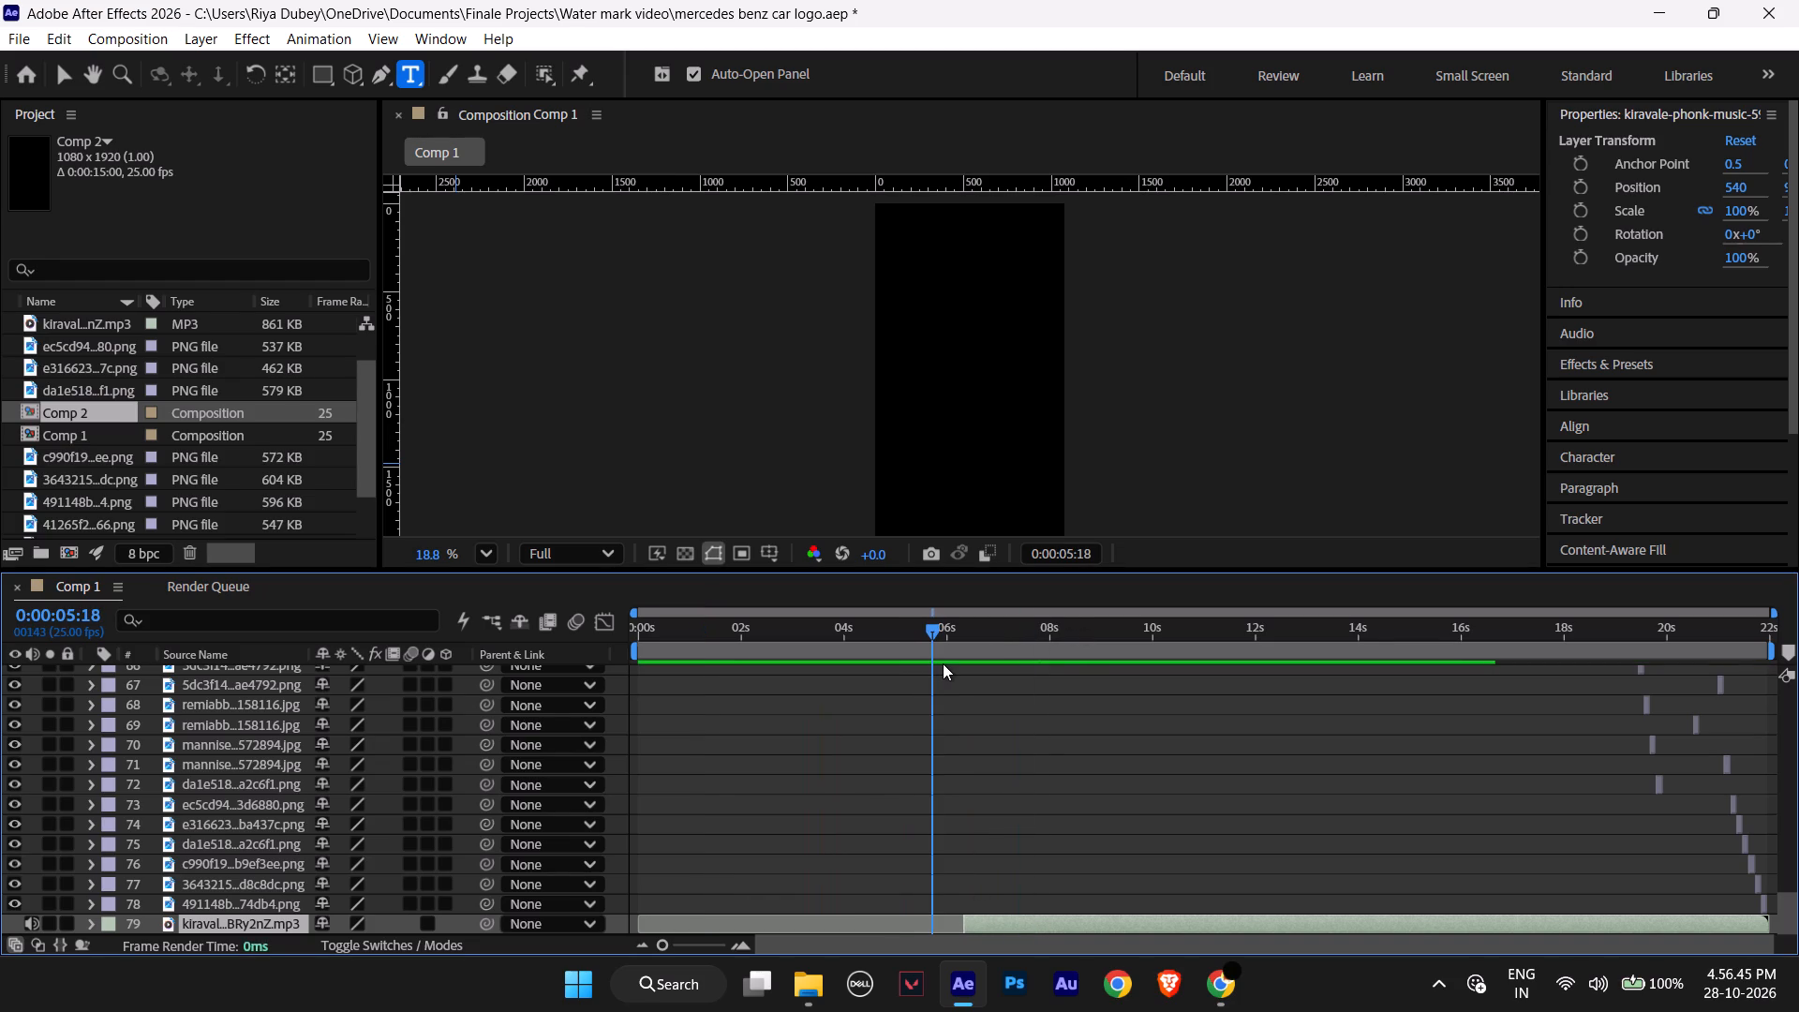
key("shift+space")
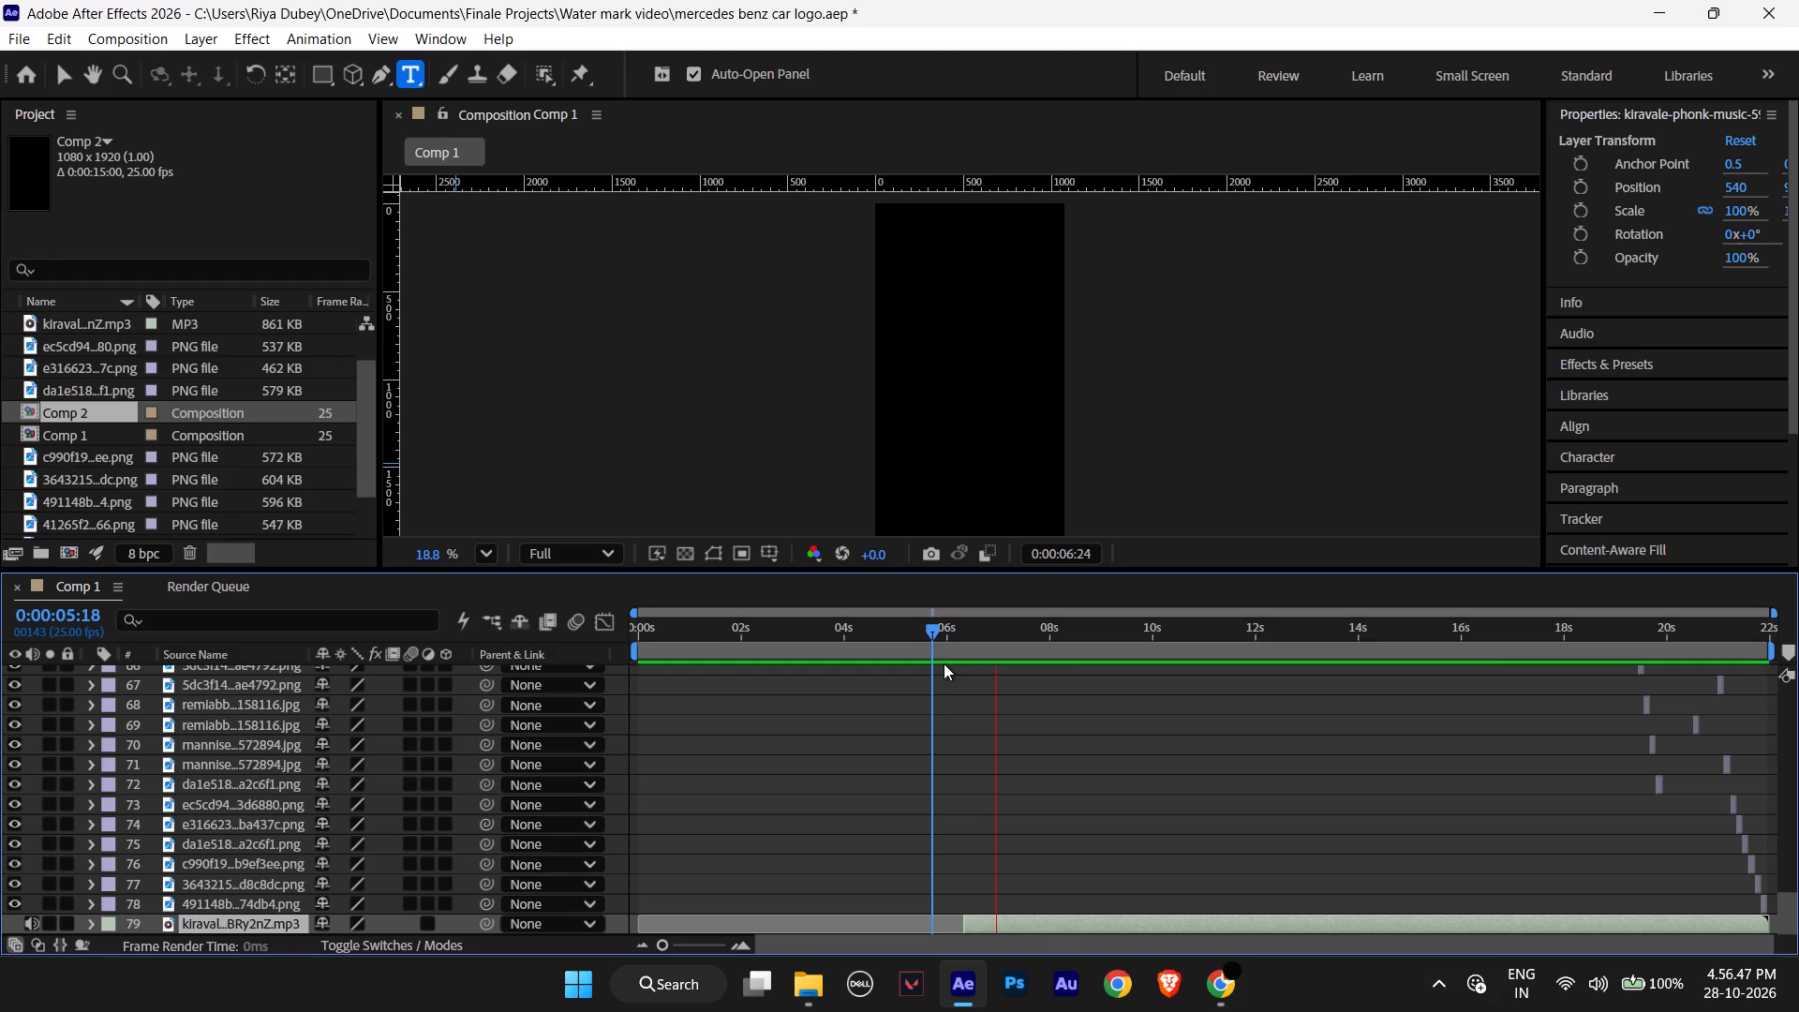
key("shift+space")
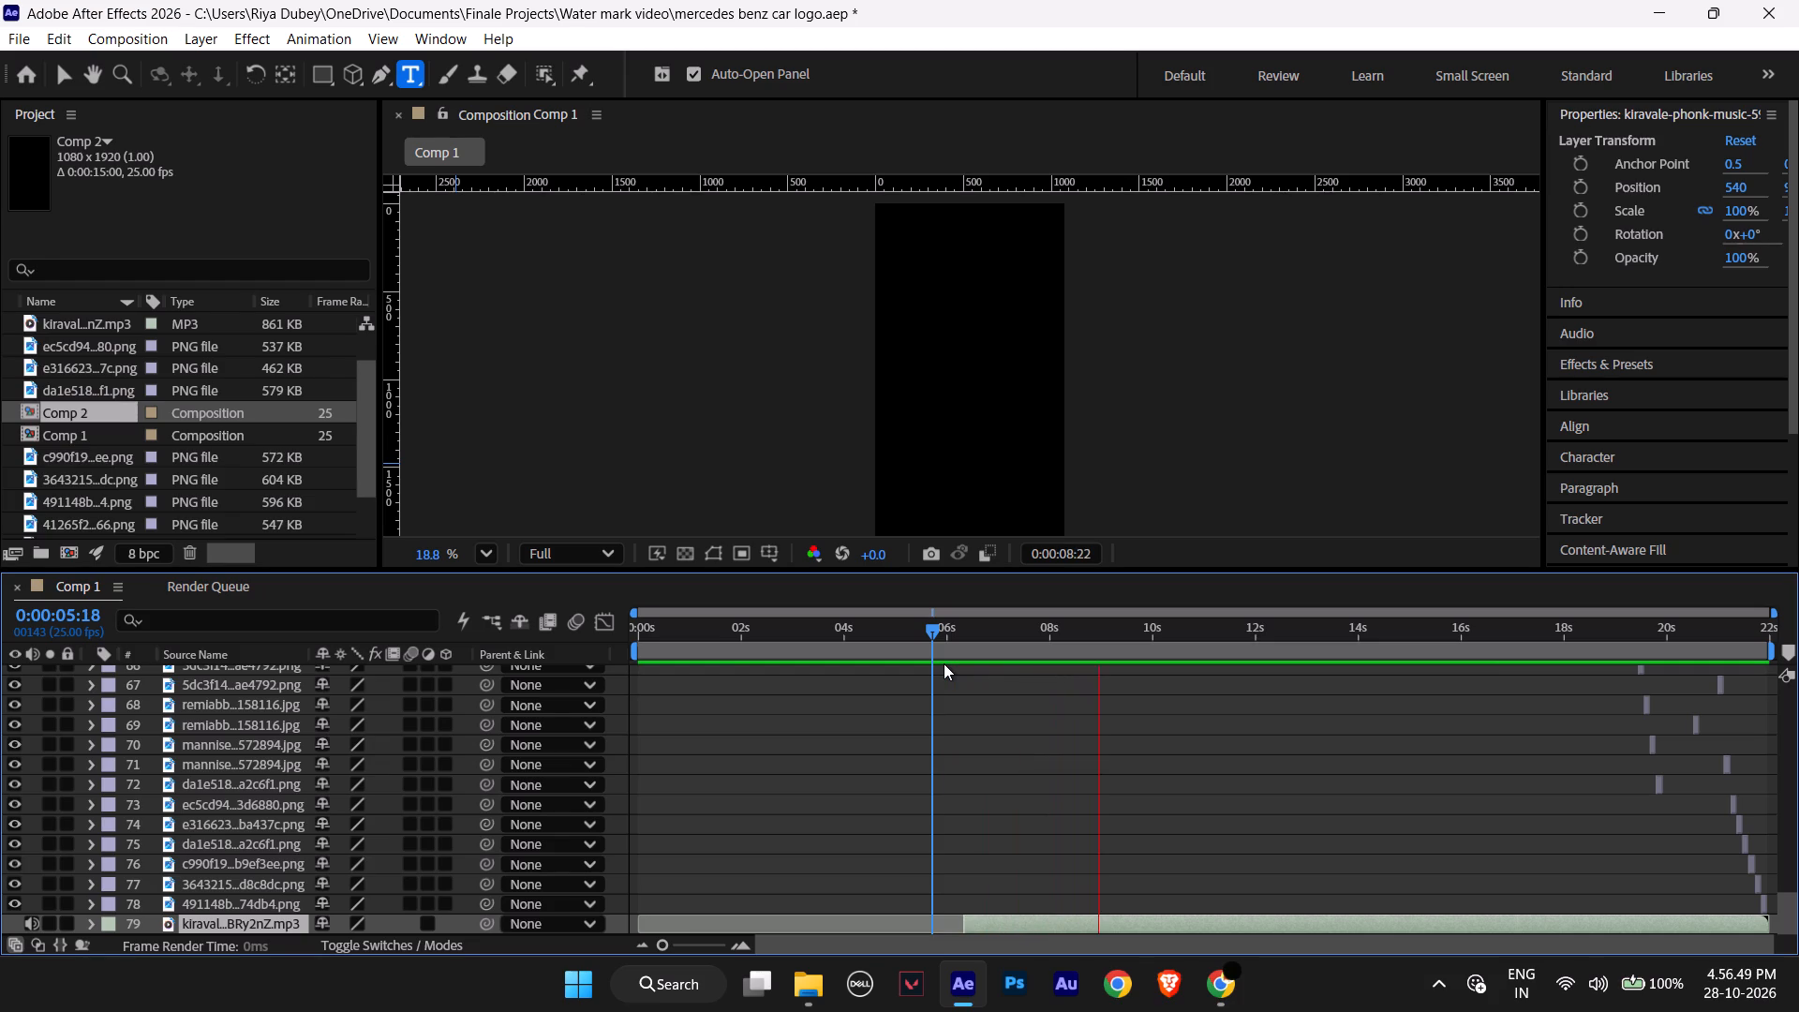
left_click(963, 930)
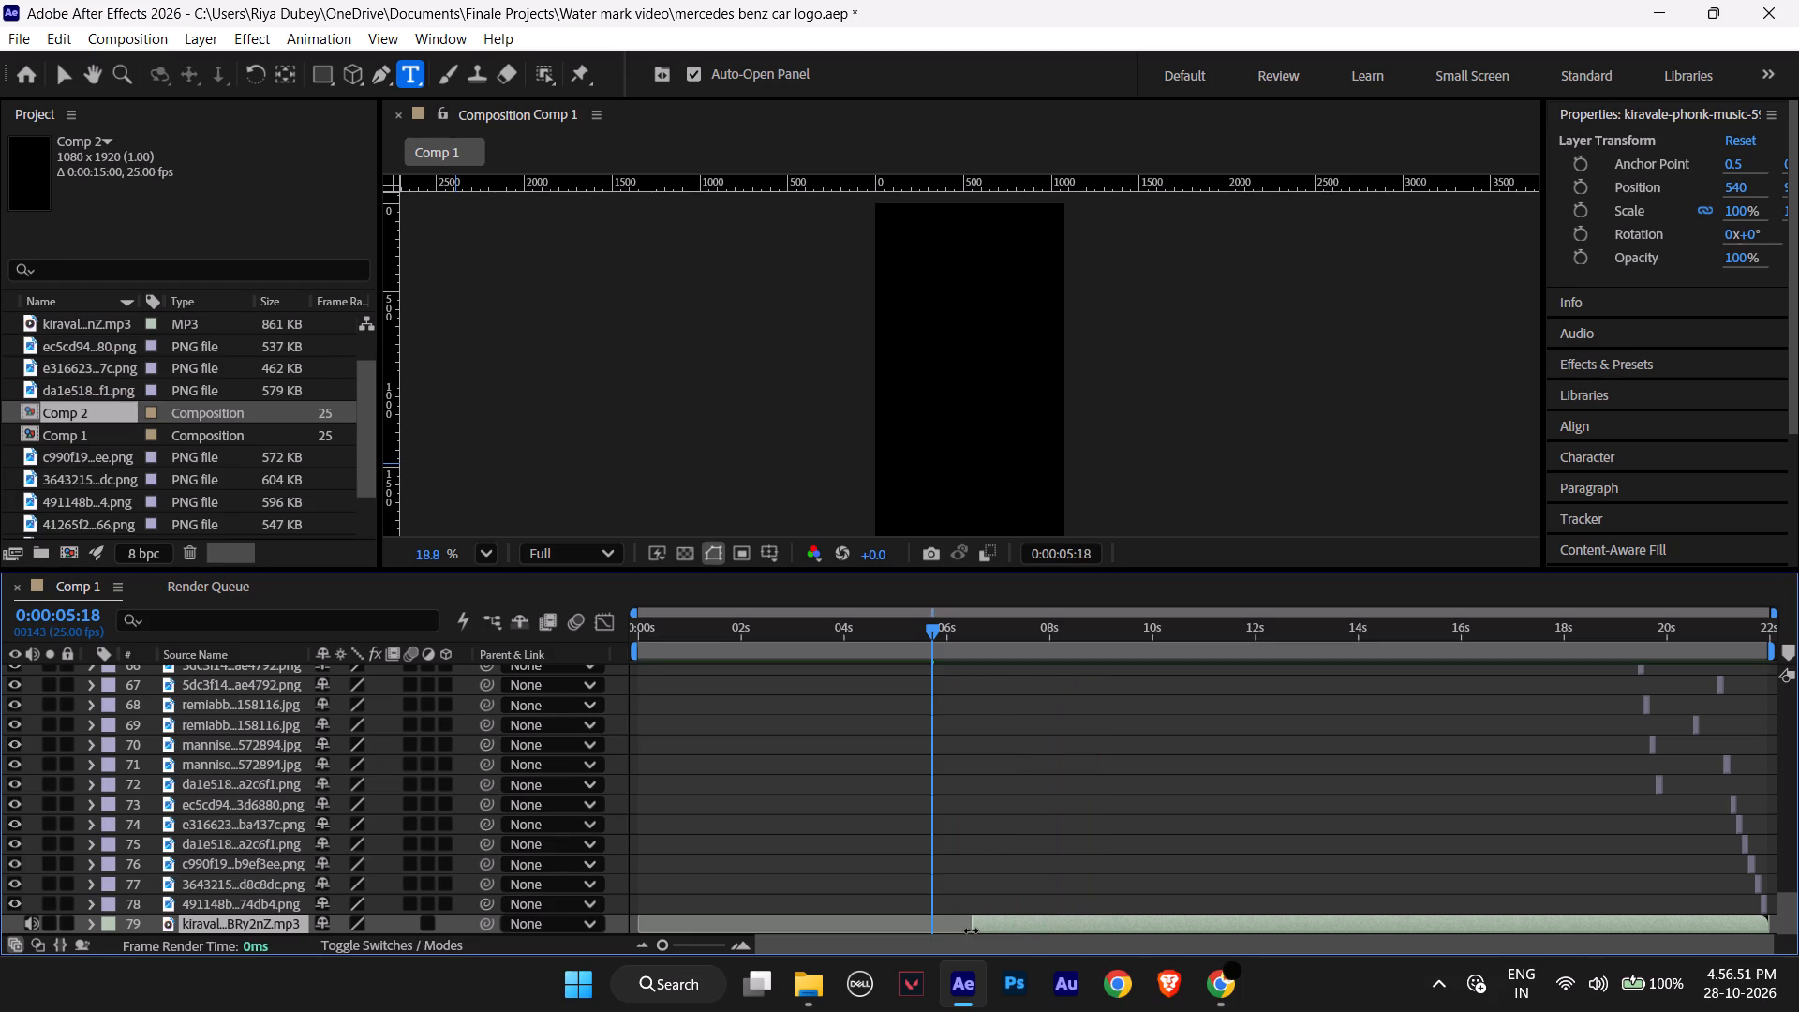
key("space")
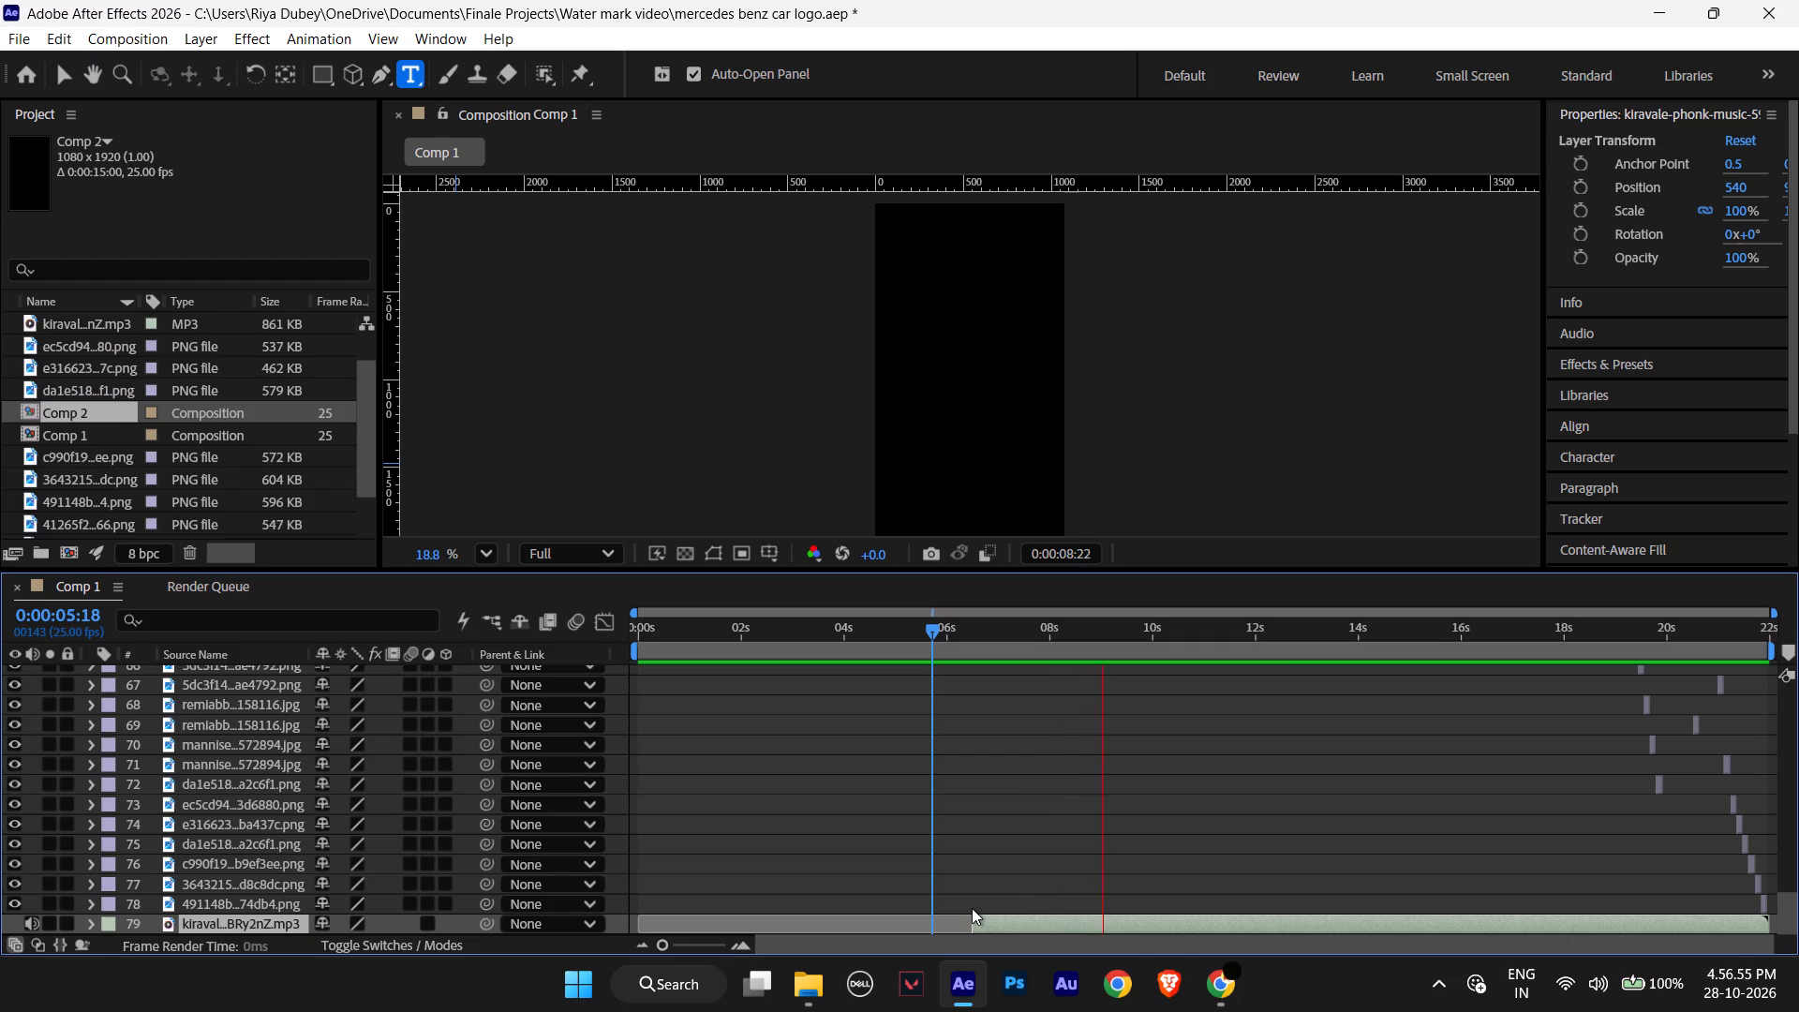
key("shift+space")
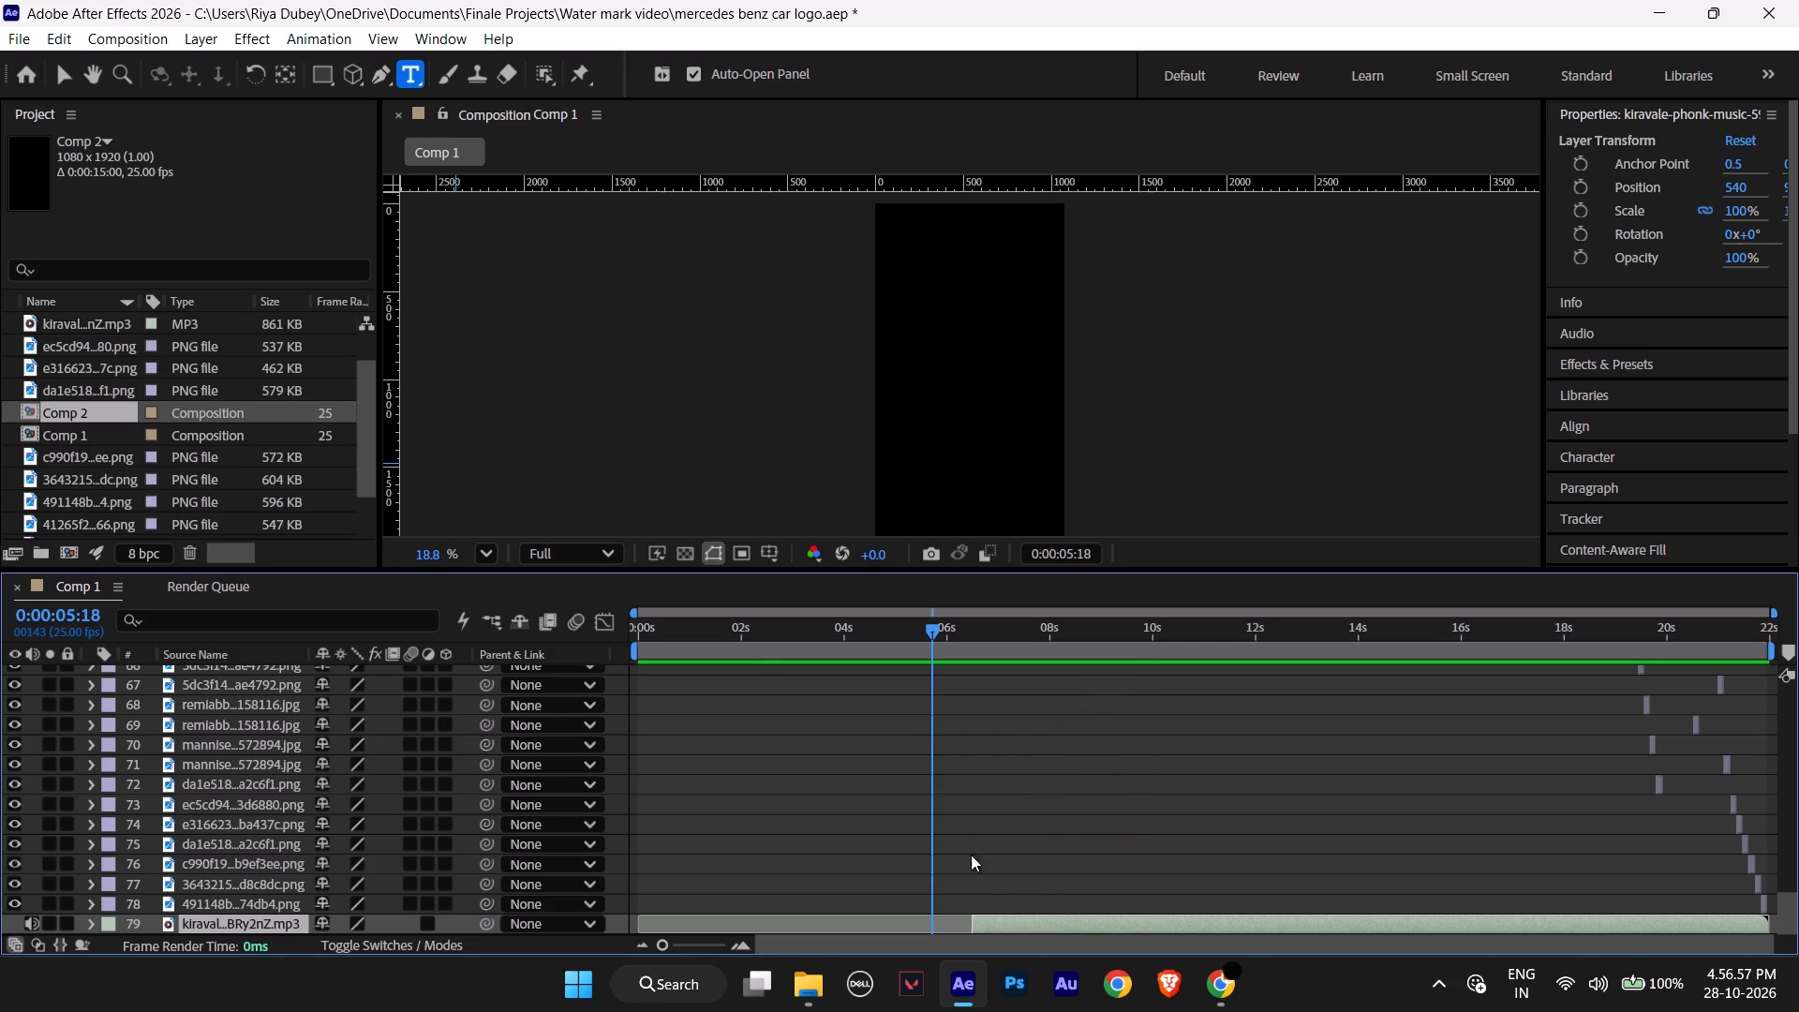
key("shift+space")
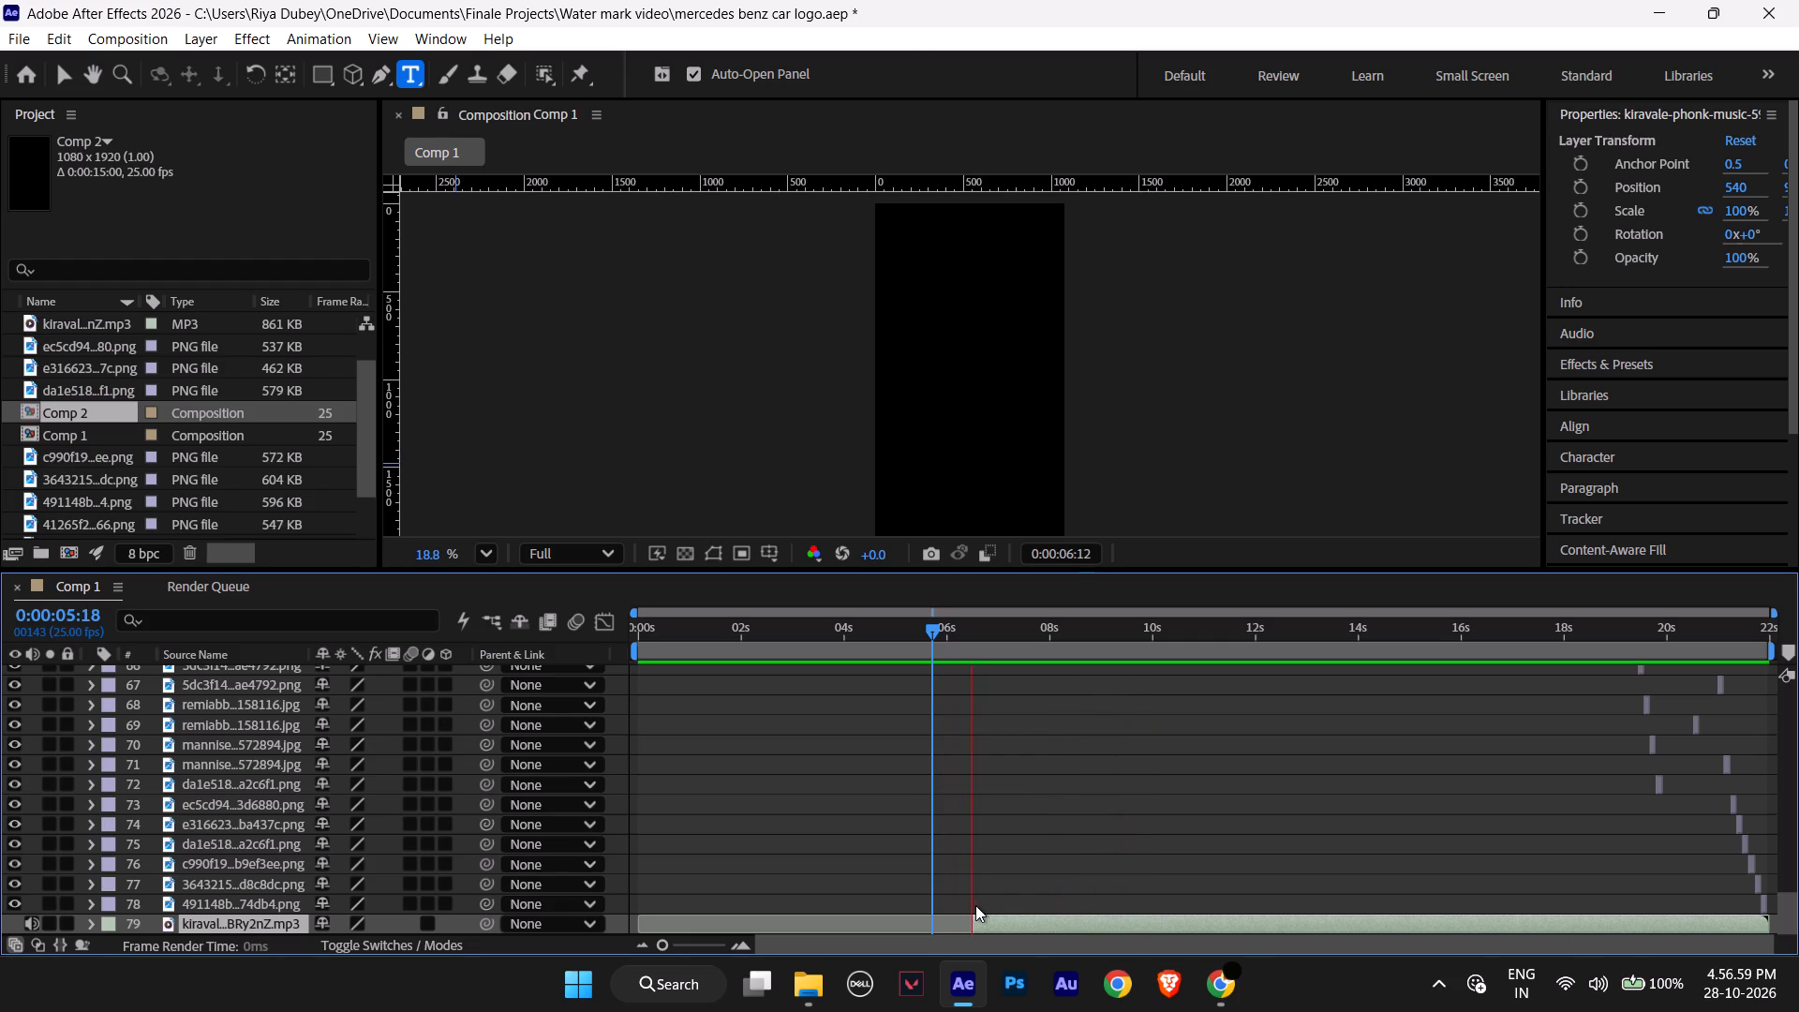
key("shift+space")
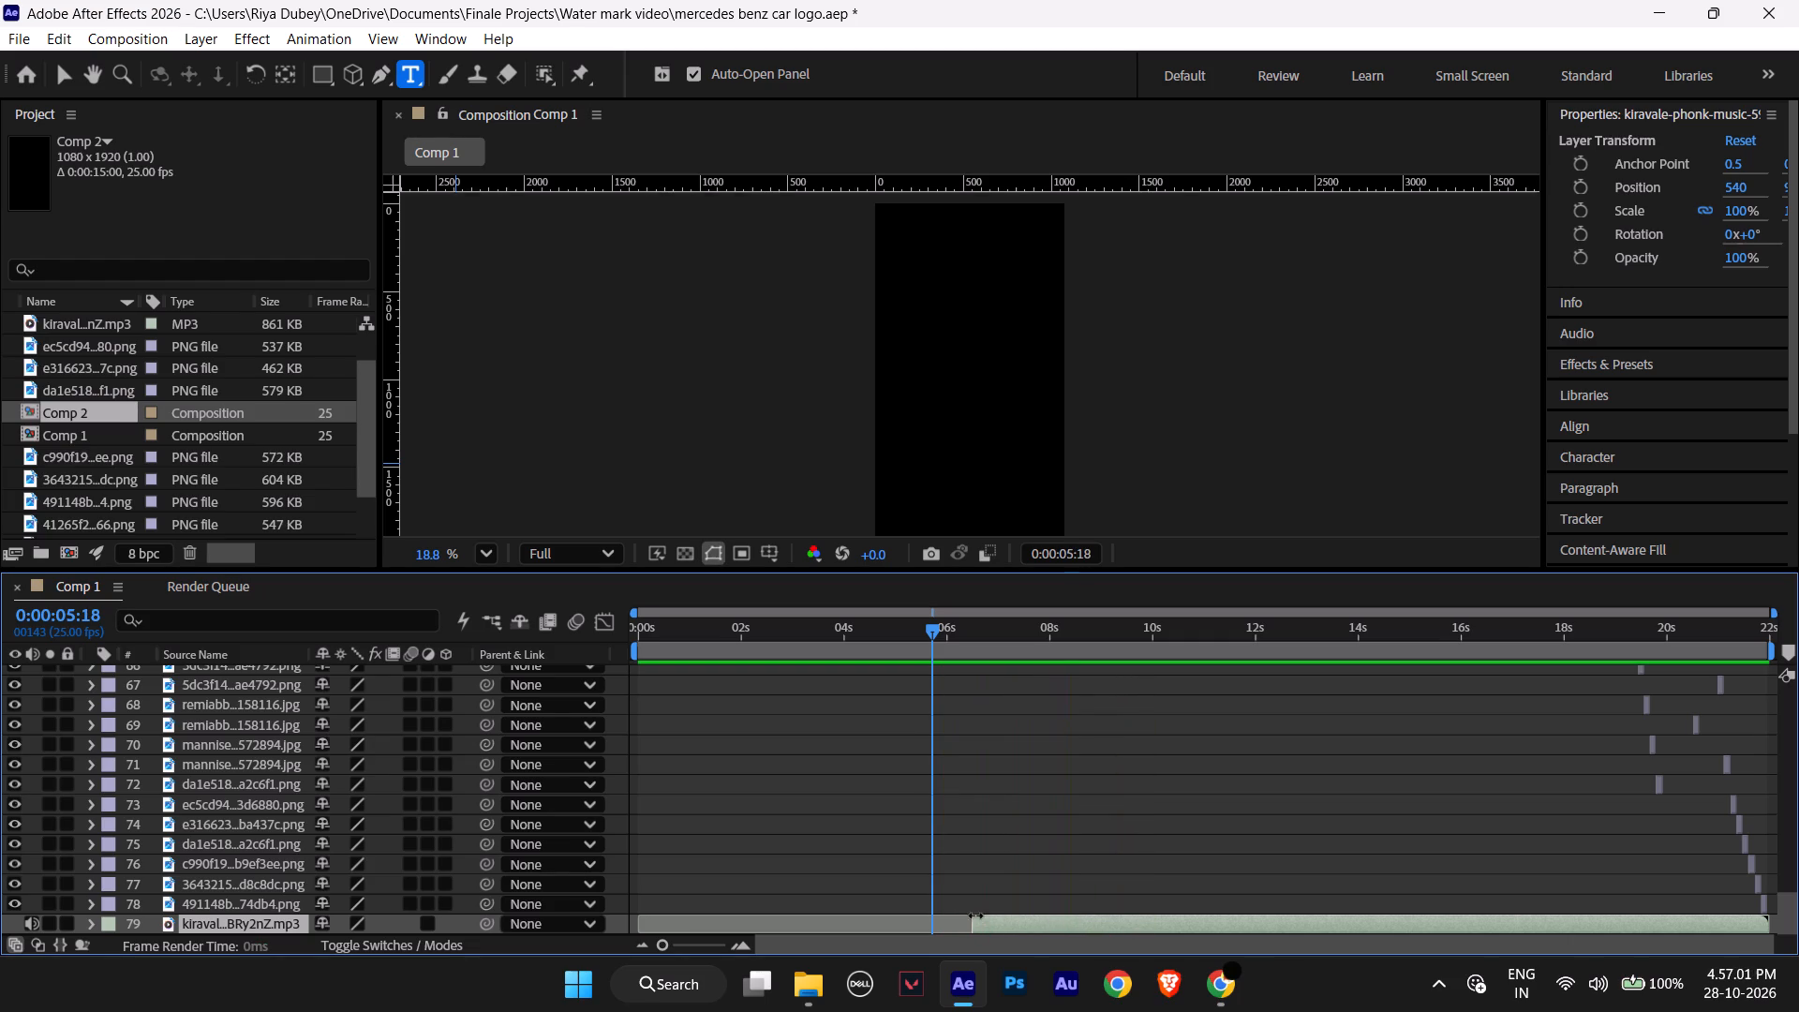
left_click_drag(970, 926, 987, 924)
key("shift+space")
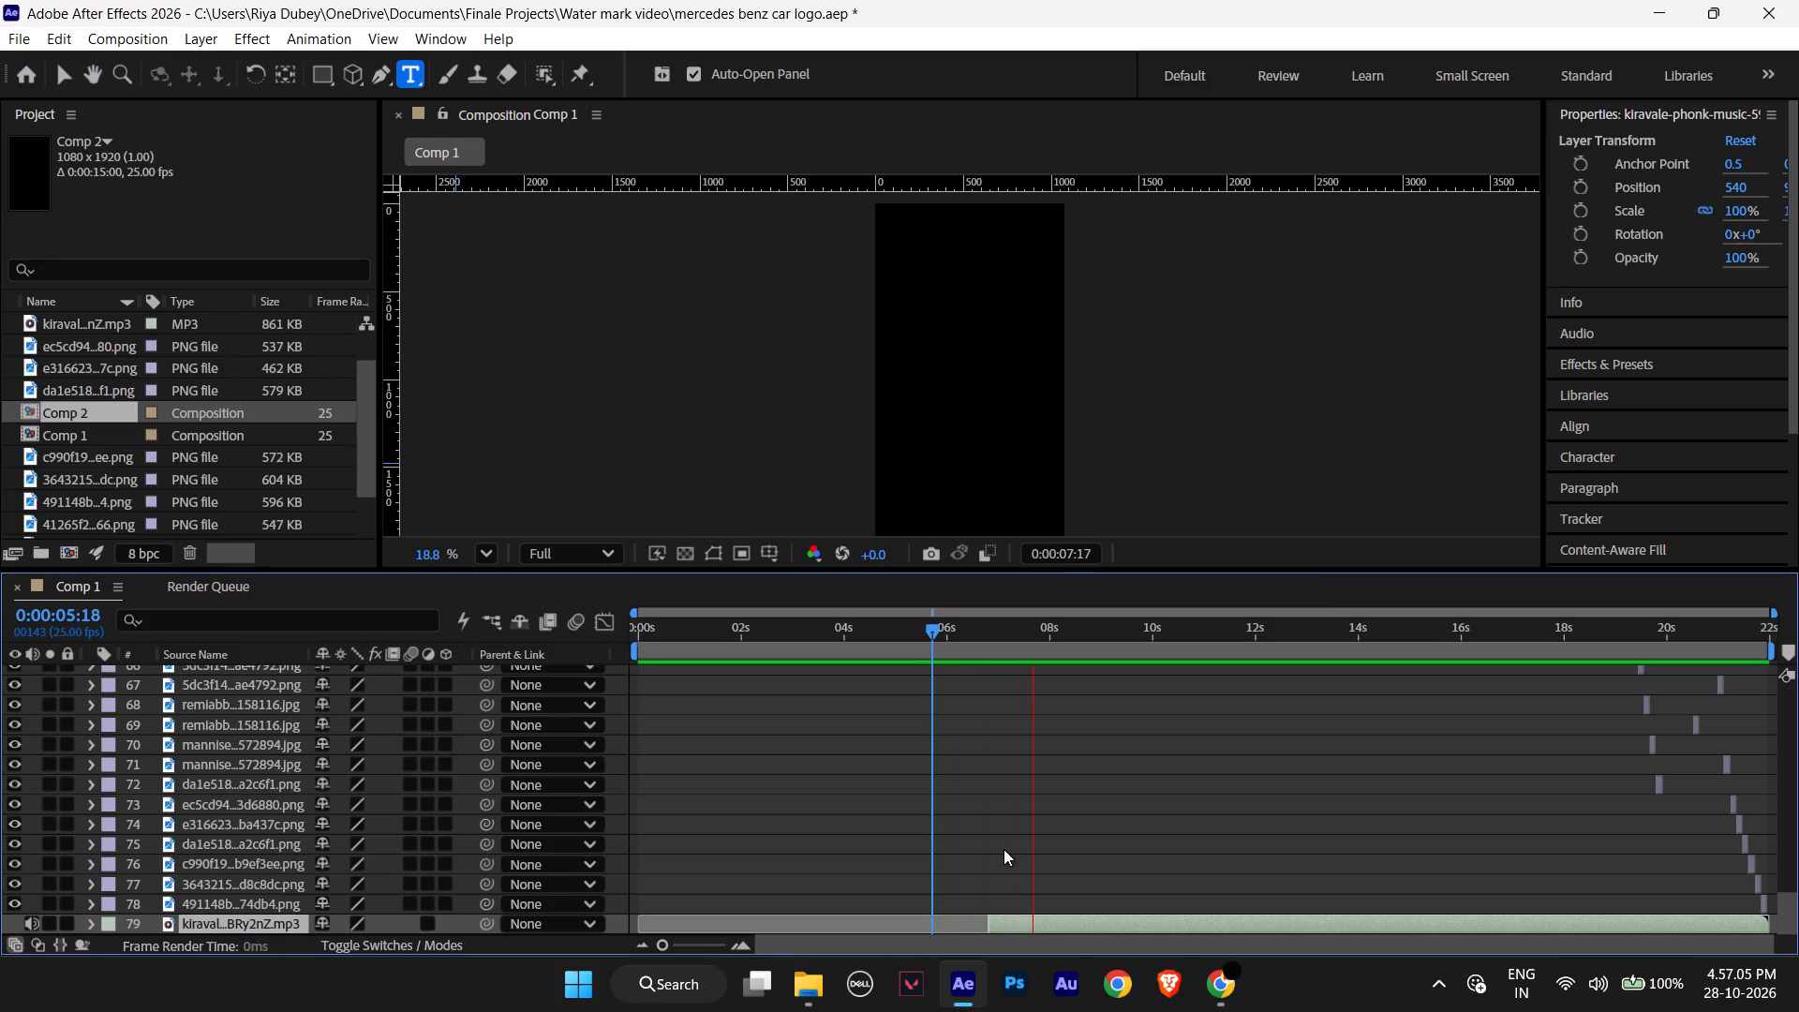
key("shift+space")
left_click_drag(987, 915, 999, 915, "shift")
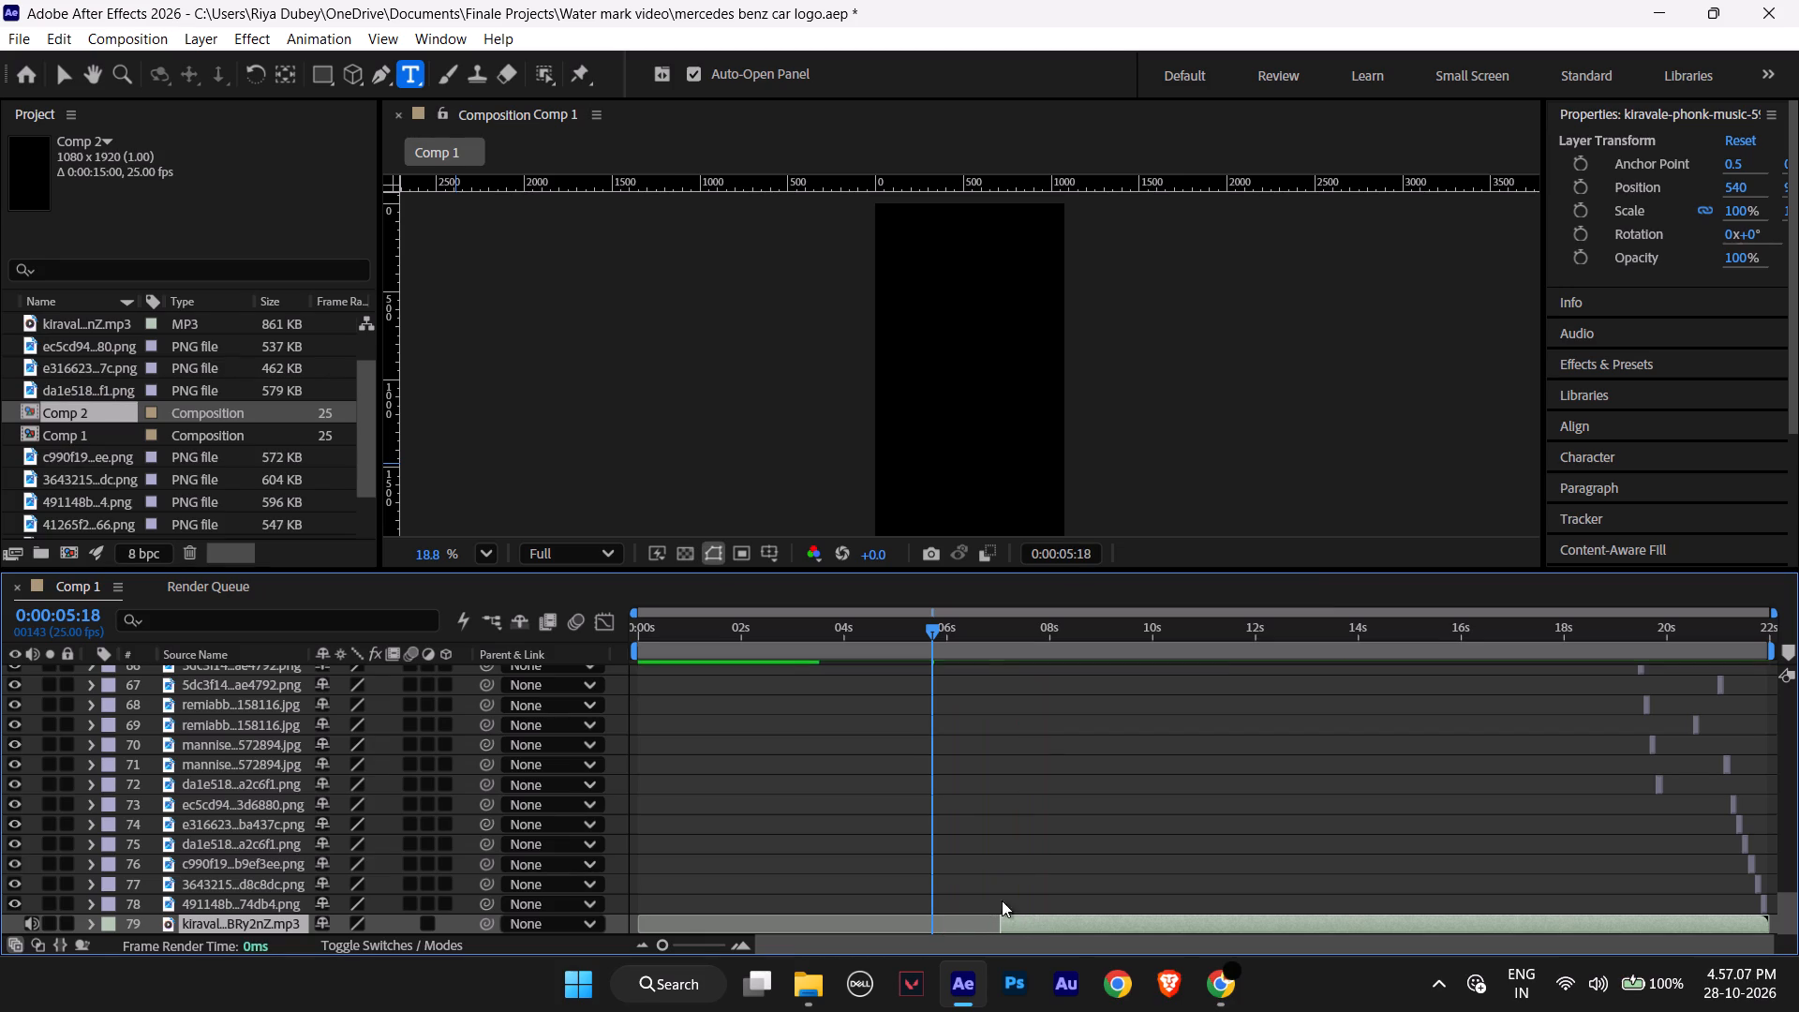
Play Comp 1 from 0:00:05:18 to hear the trimmed phonk track through to the image layers.
key("shift+space")
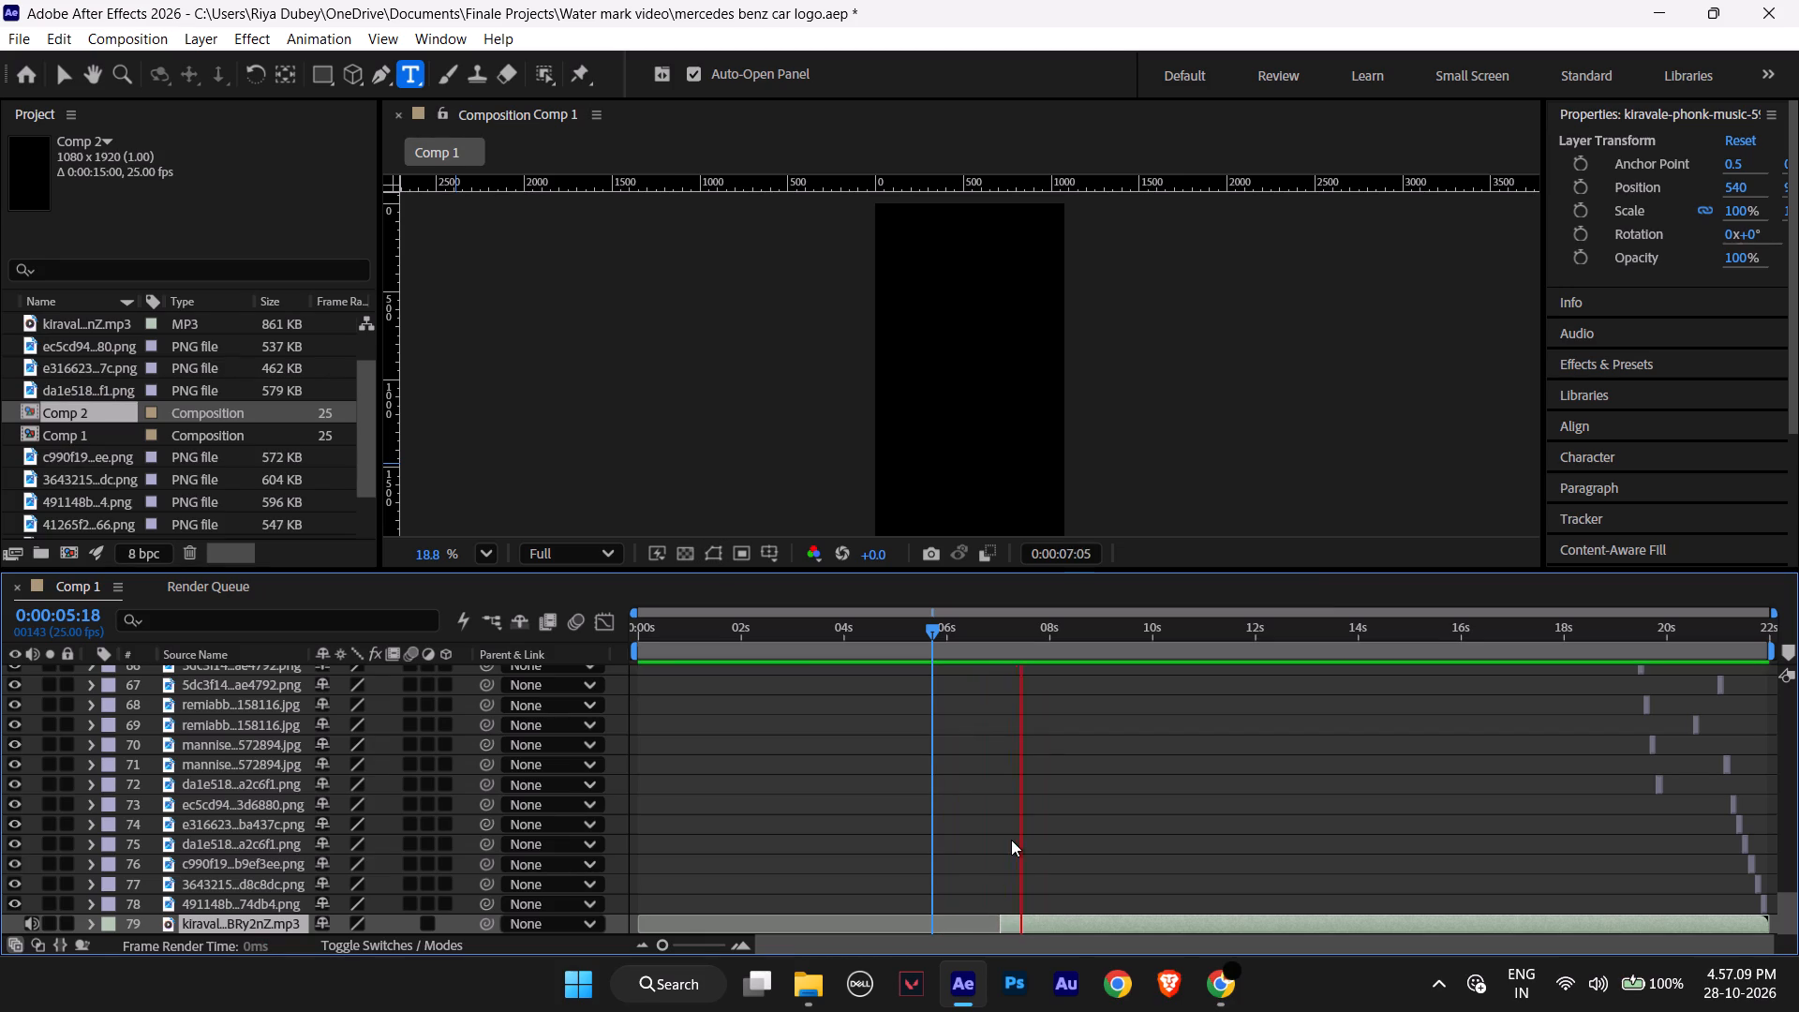
key("shift+space")
key("shift+space")
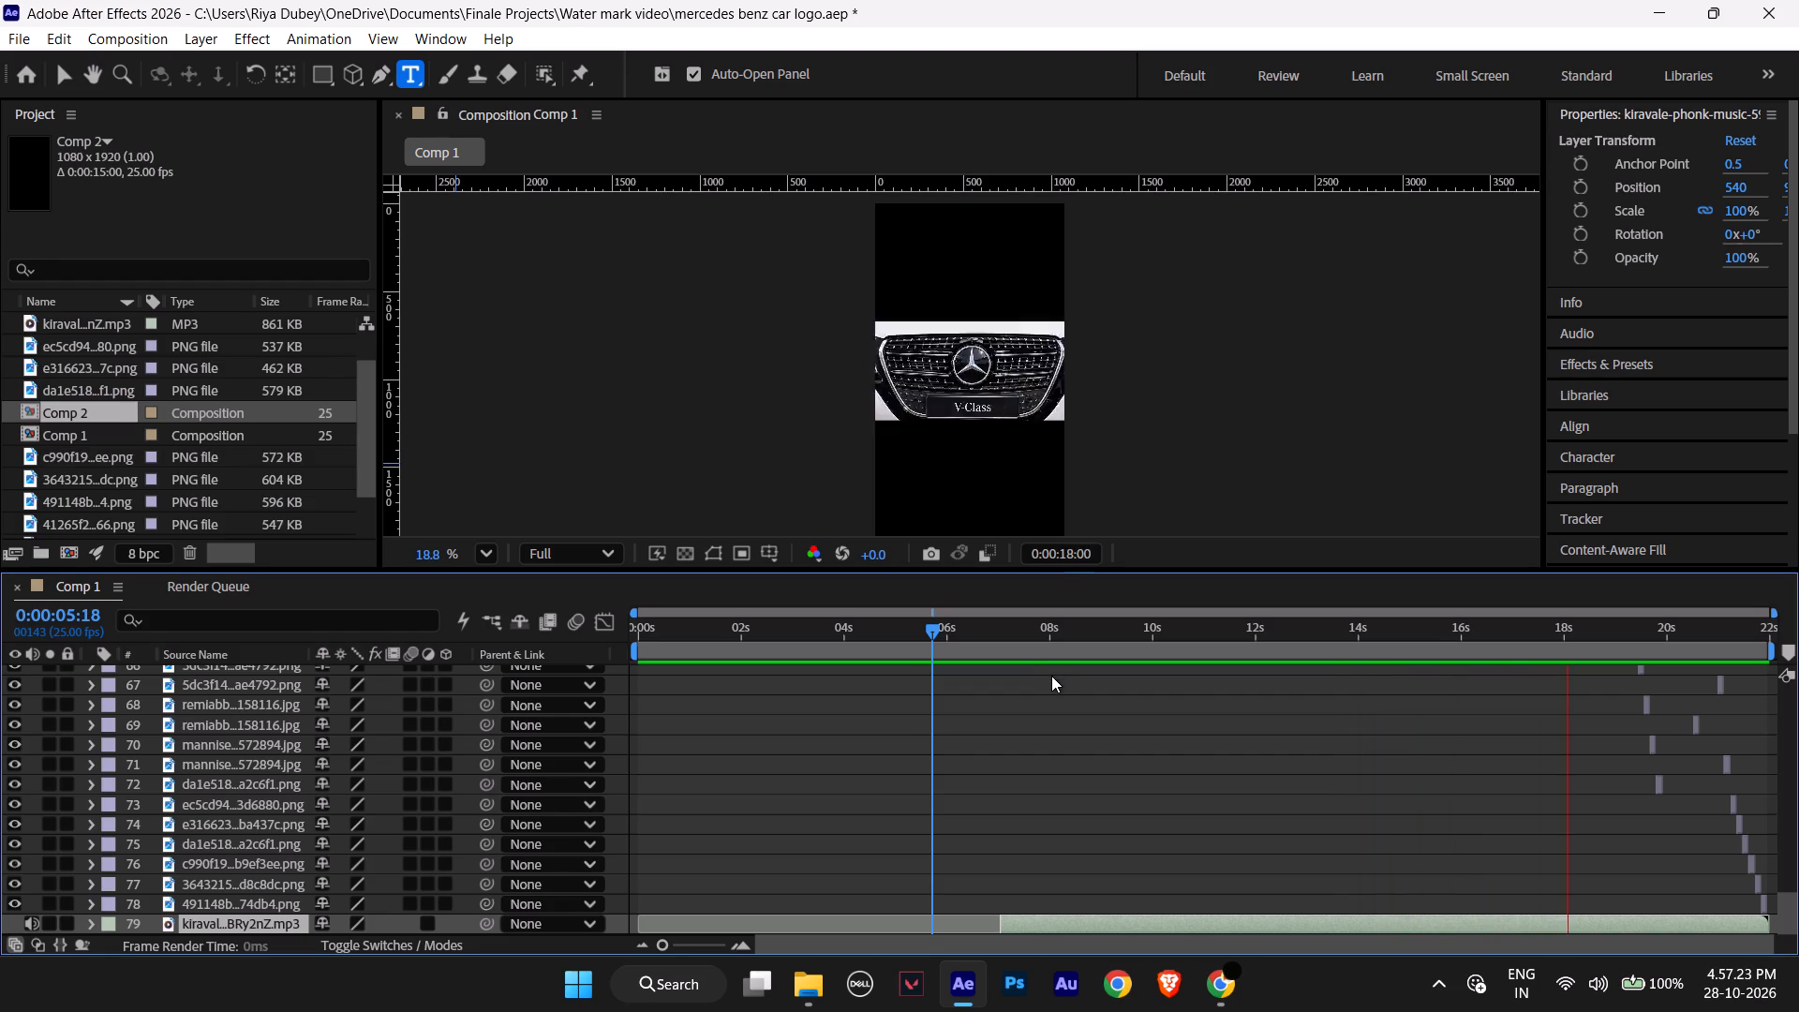
scroll(1035, 654, "down", 2, "shift")
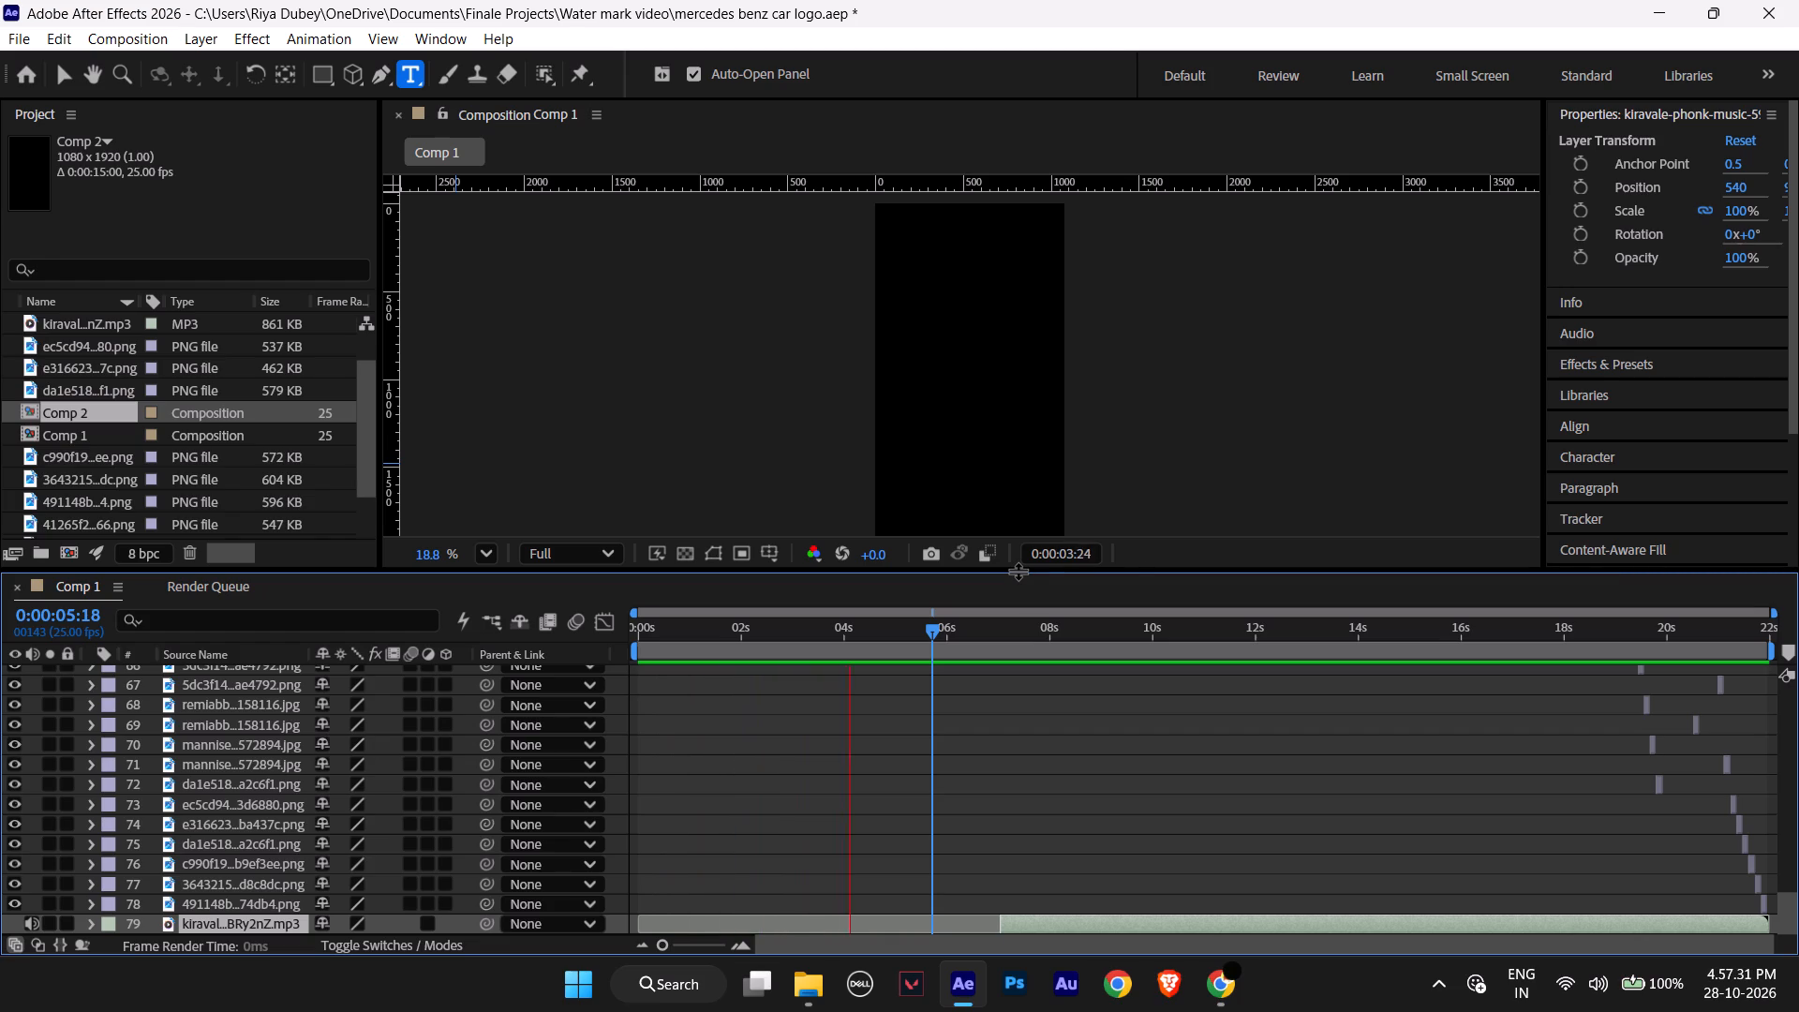
key("shift+space")
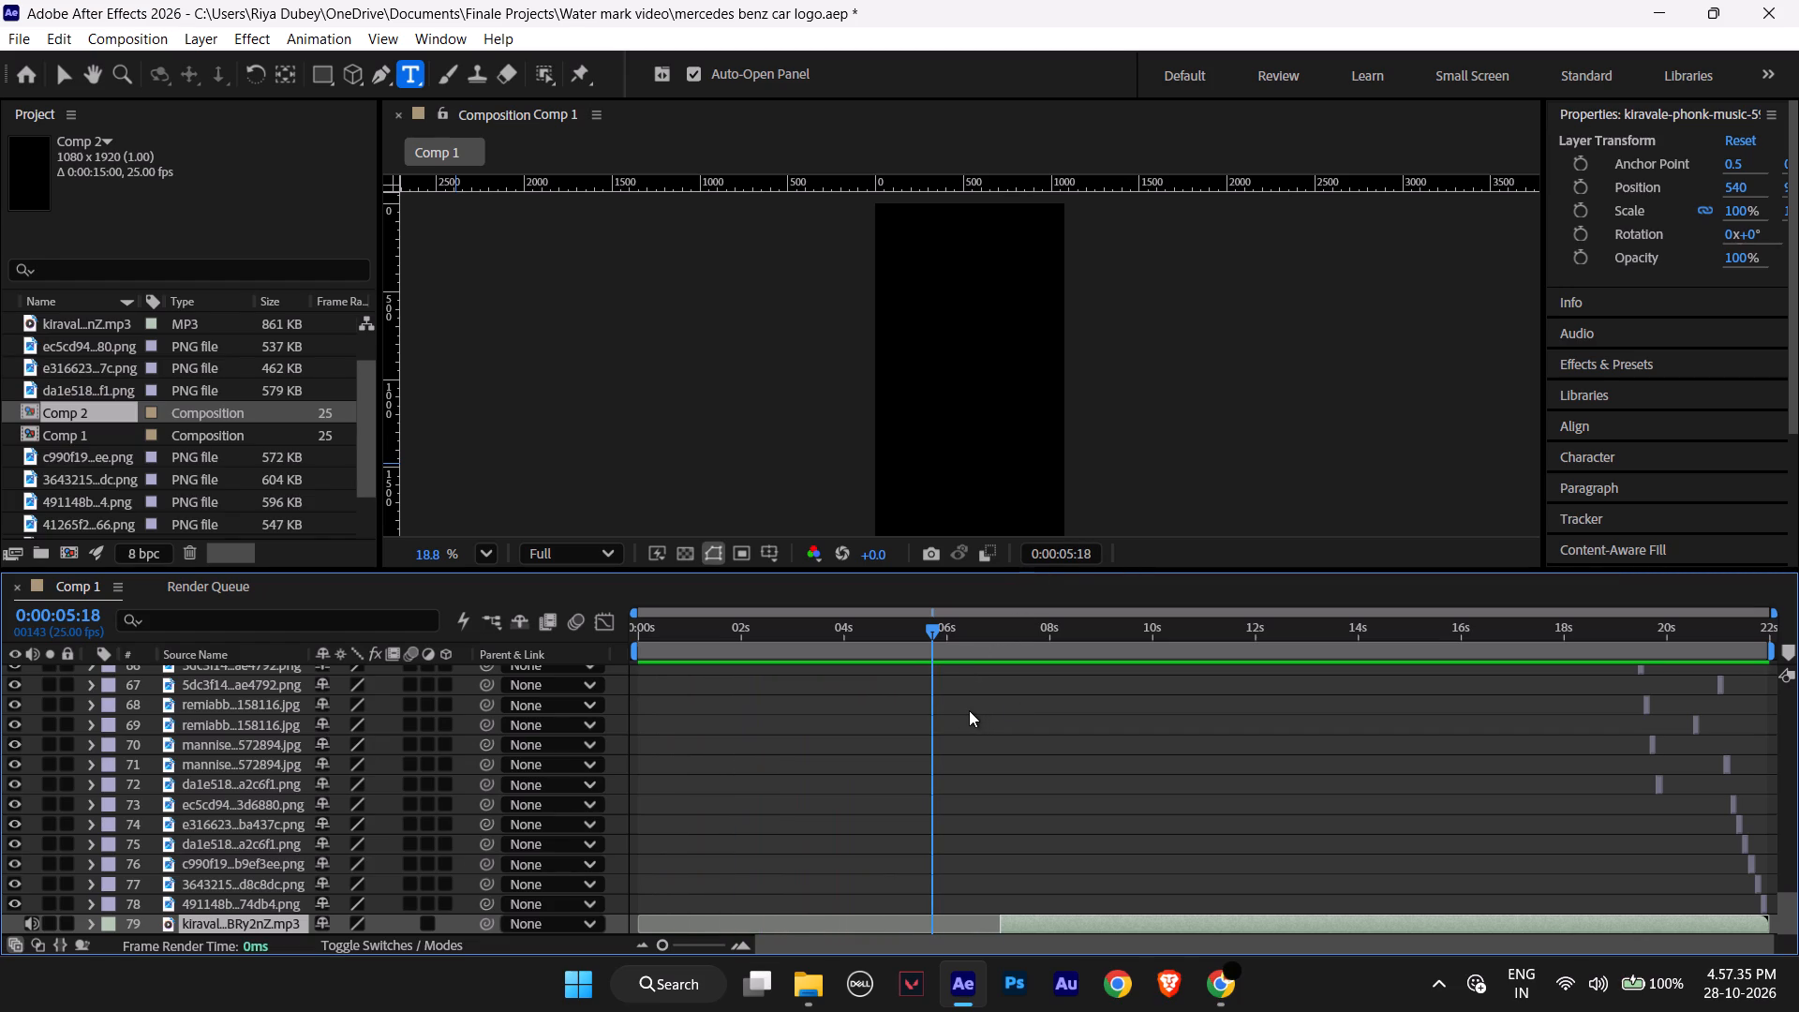
Set the current time to 0:00:07:00, at the start of the trimmed audio layer.
left_click_drag(930, 626, 967, 633)
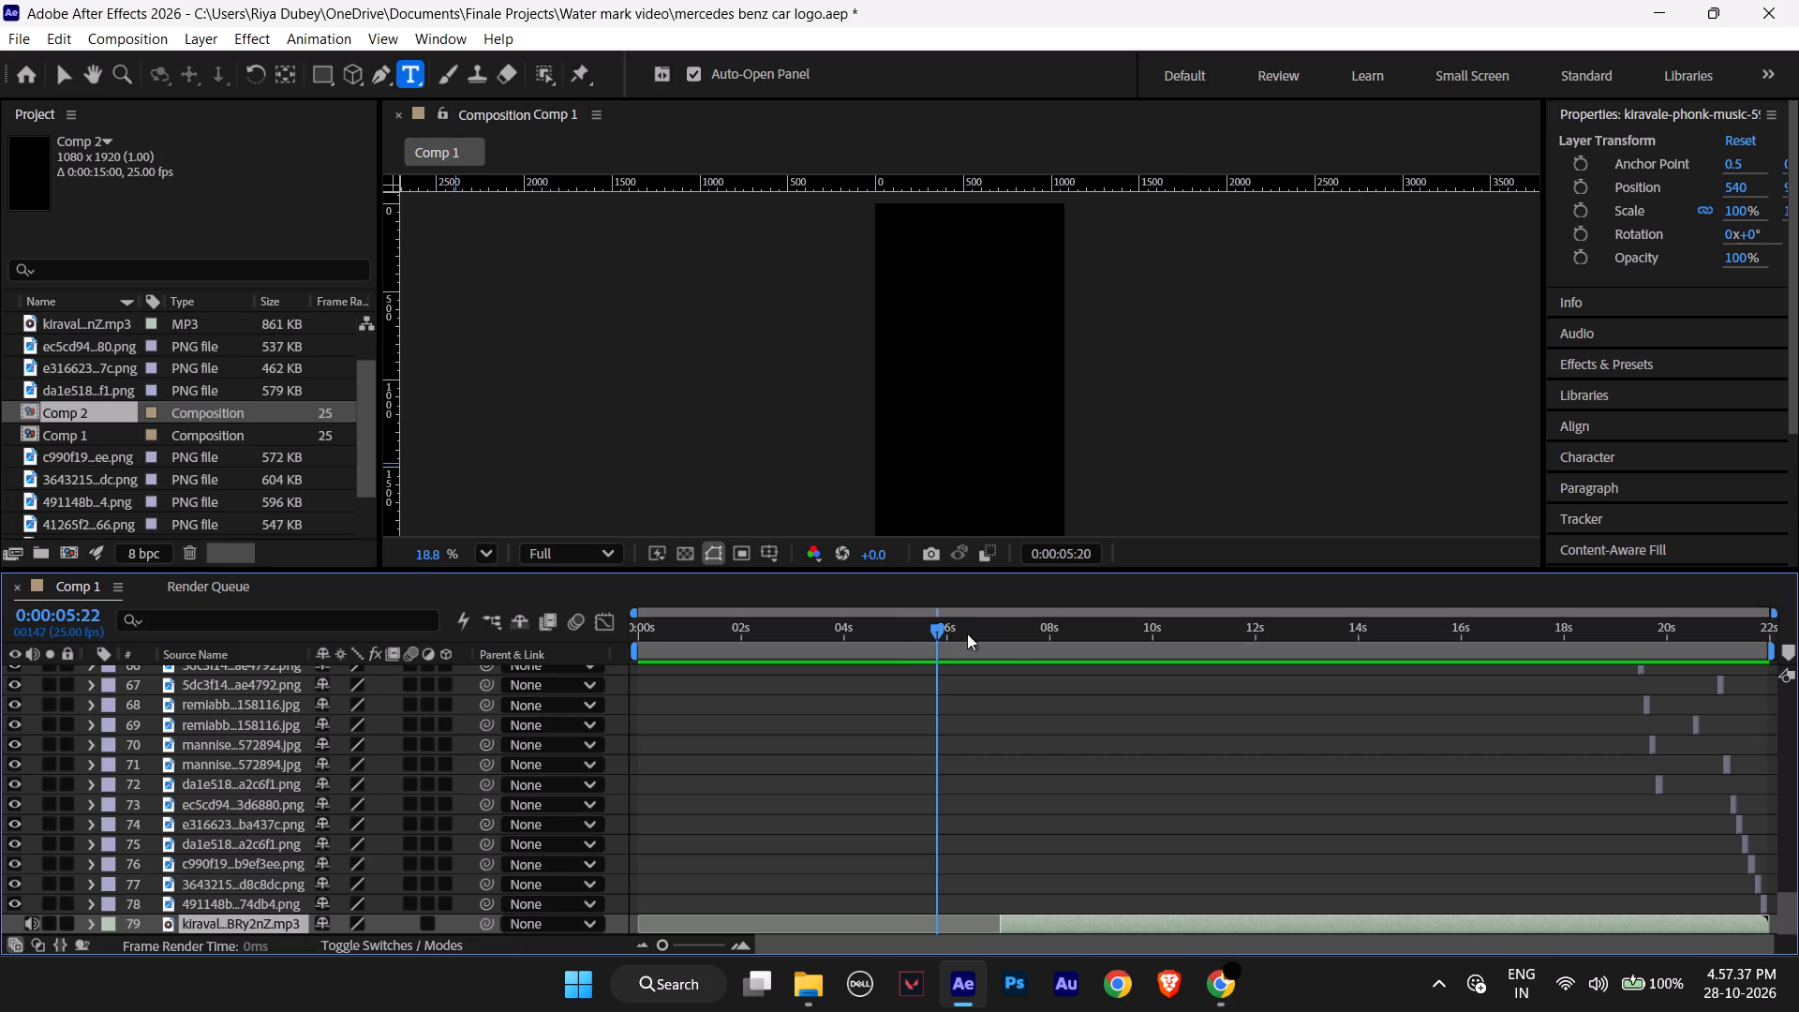
left_click_drag(967, 633, 996, 641)
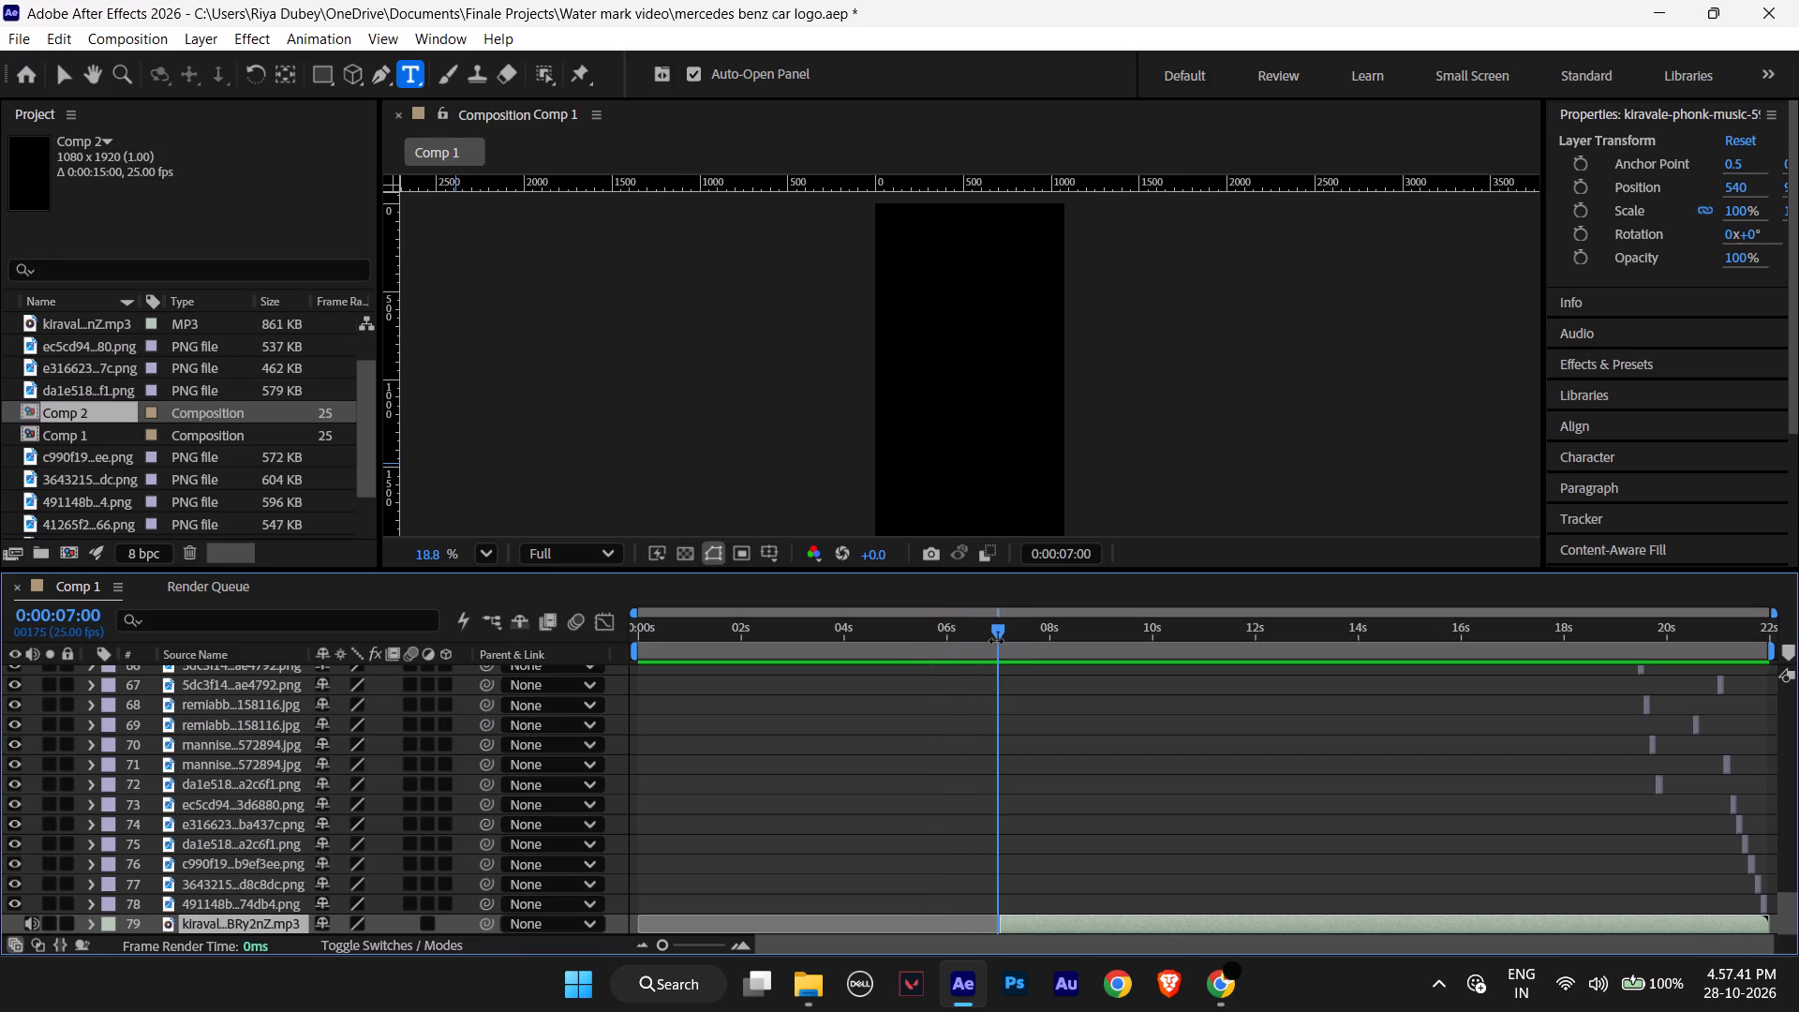
key("shift+Left")
key("shift+Right")
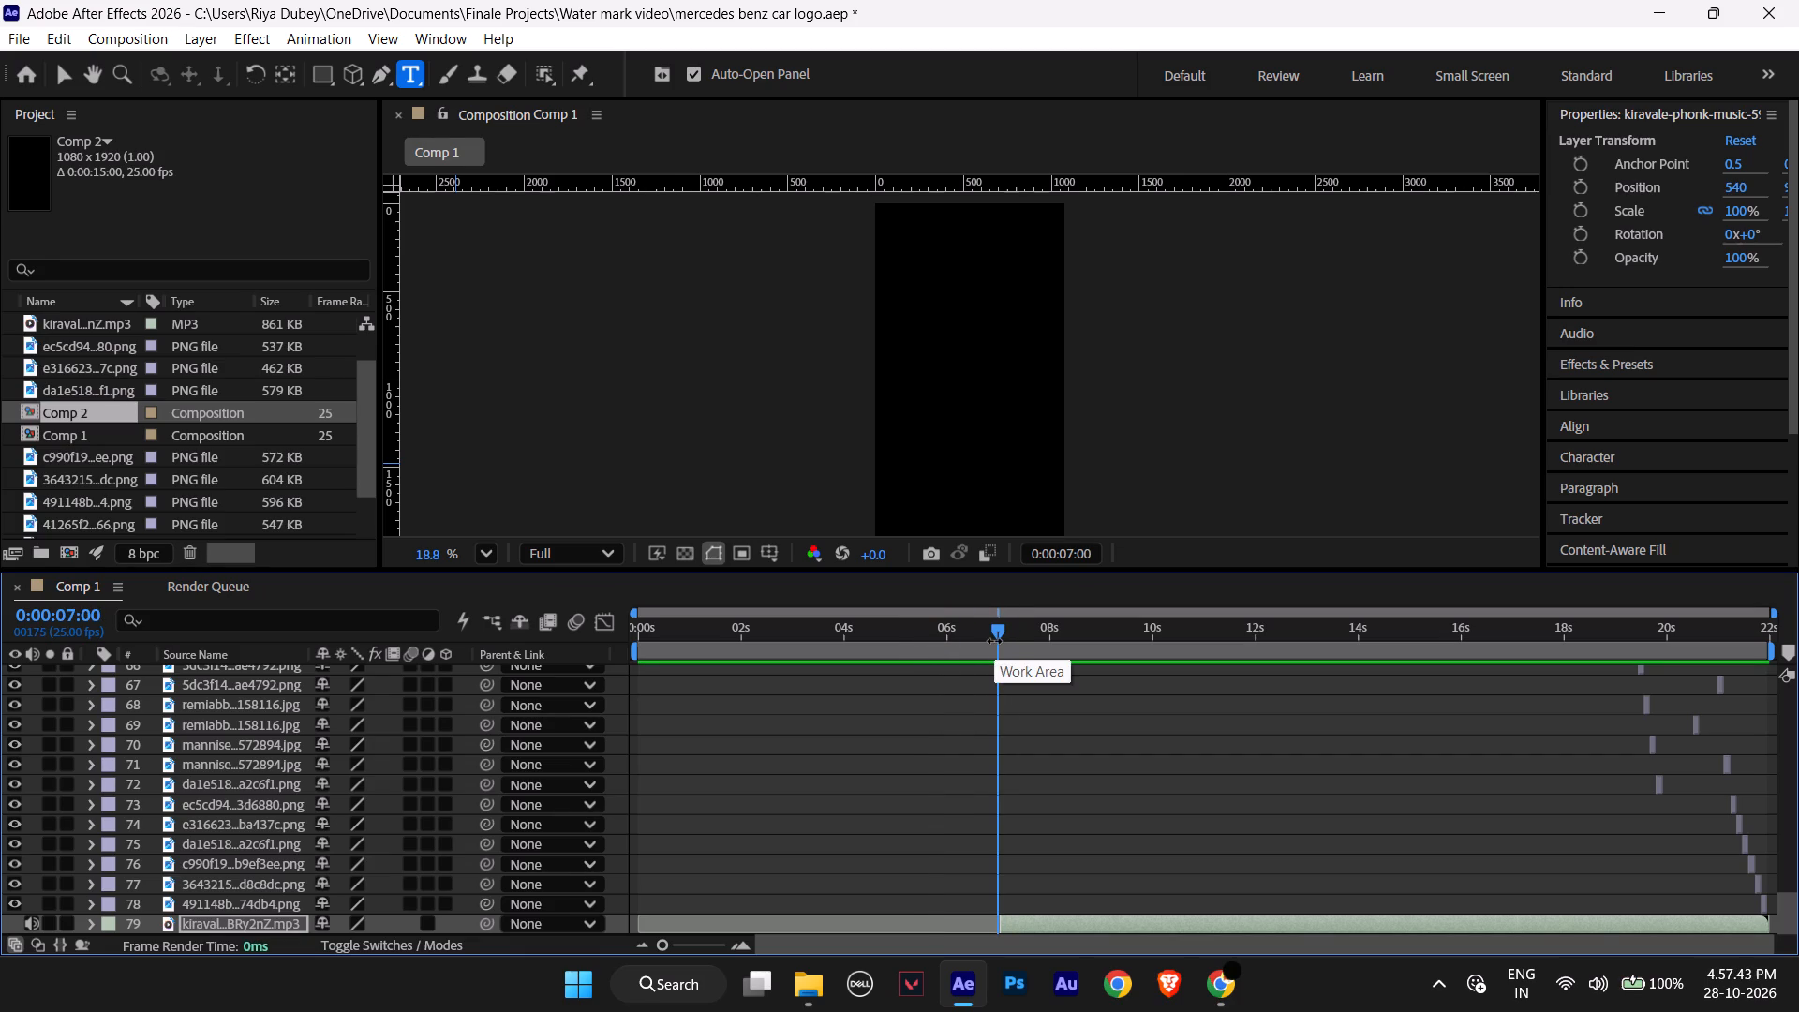
key("shift+Right")
key("shift+Right")
key("shift+Right")
key("shift+Right")
key("shift+Right")
key("shift+Right")
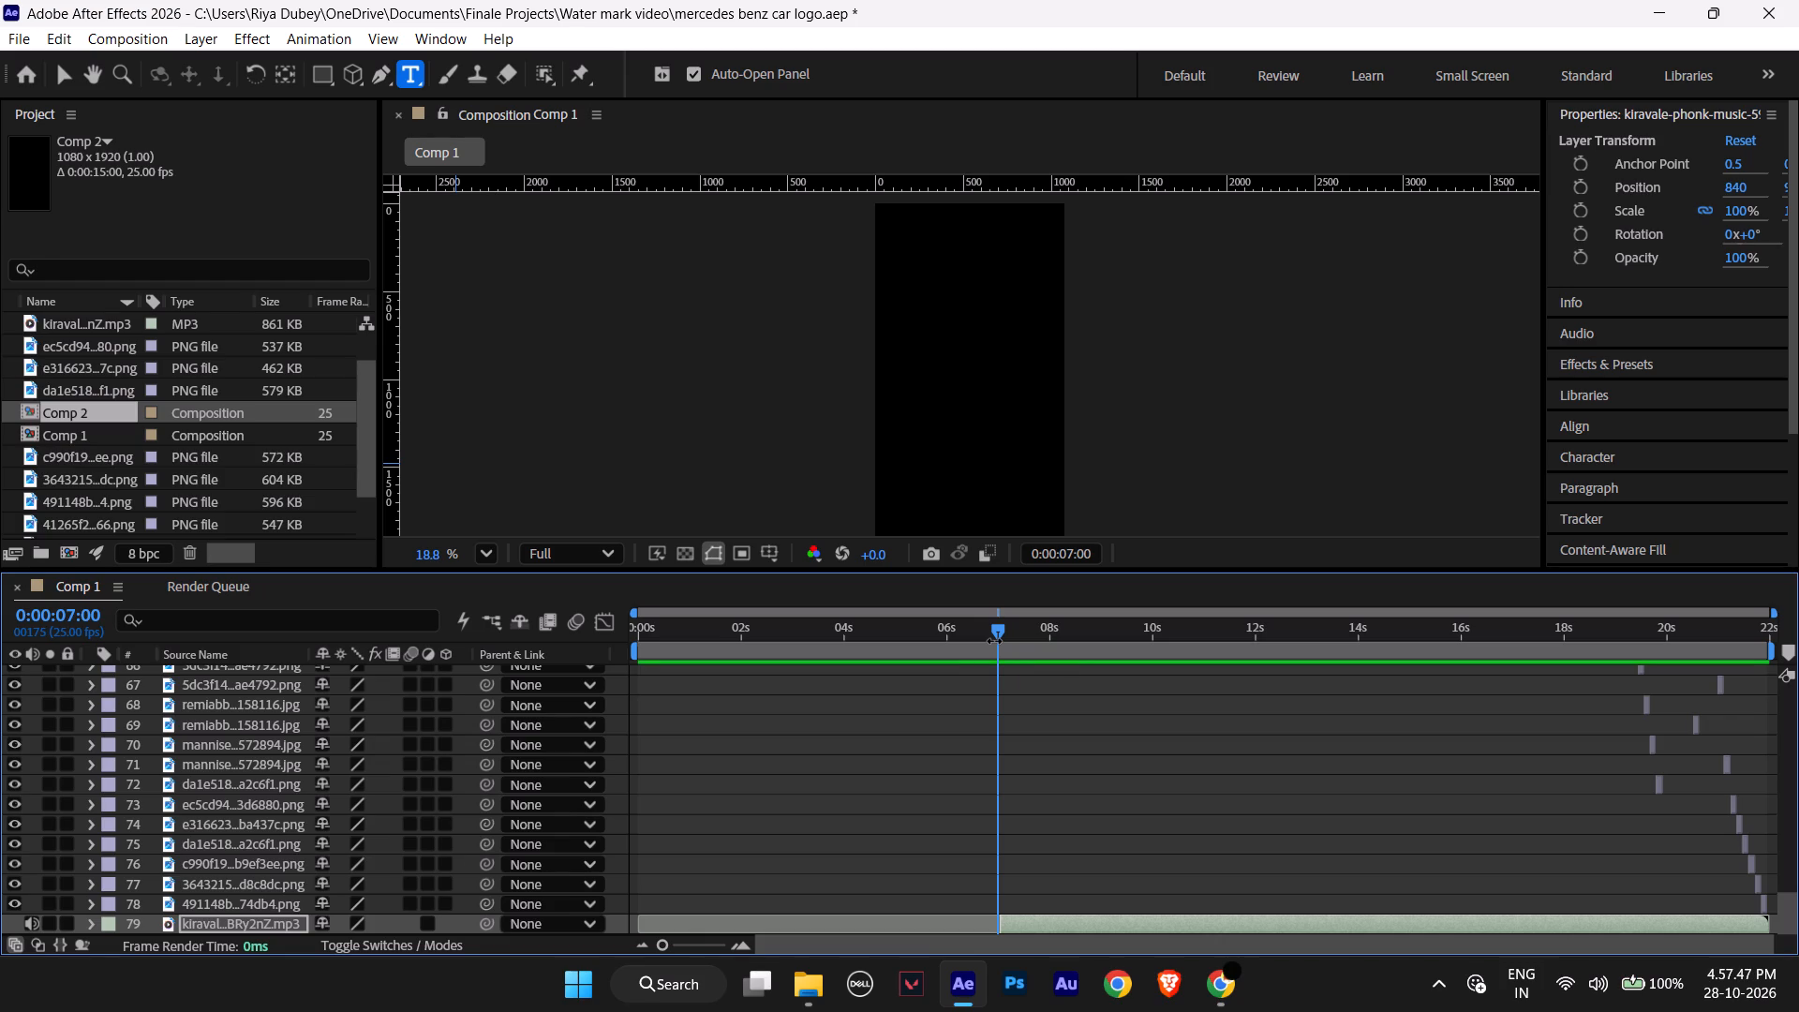
key("ctrl+Right")
key("ctrl+Right")
key("ctrl+Left")
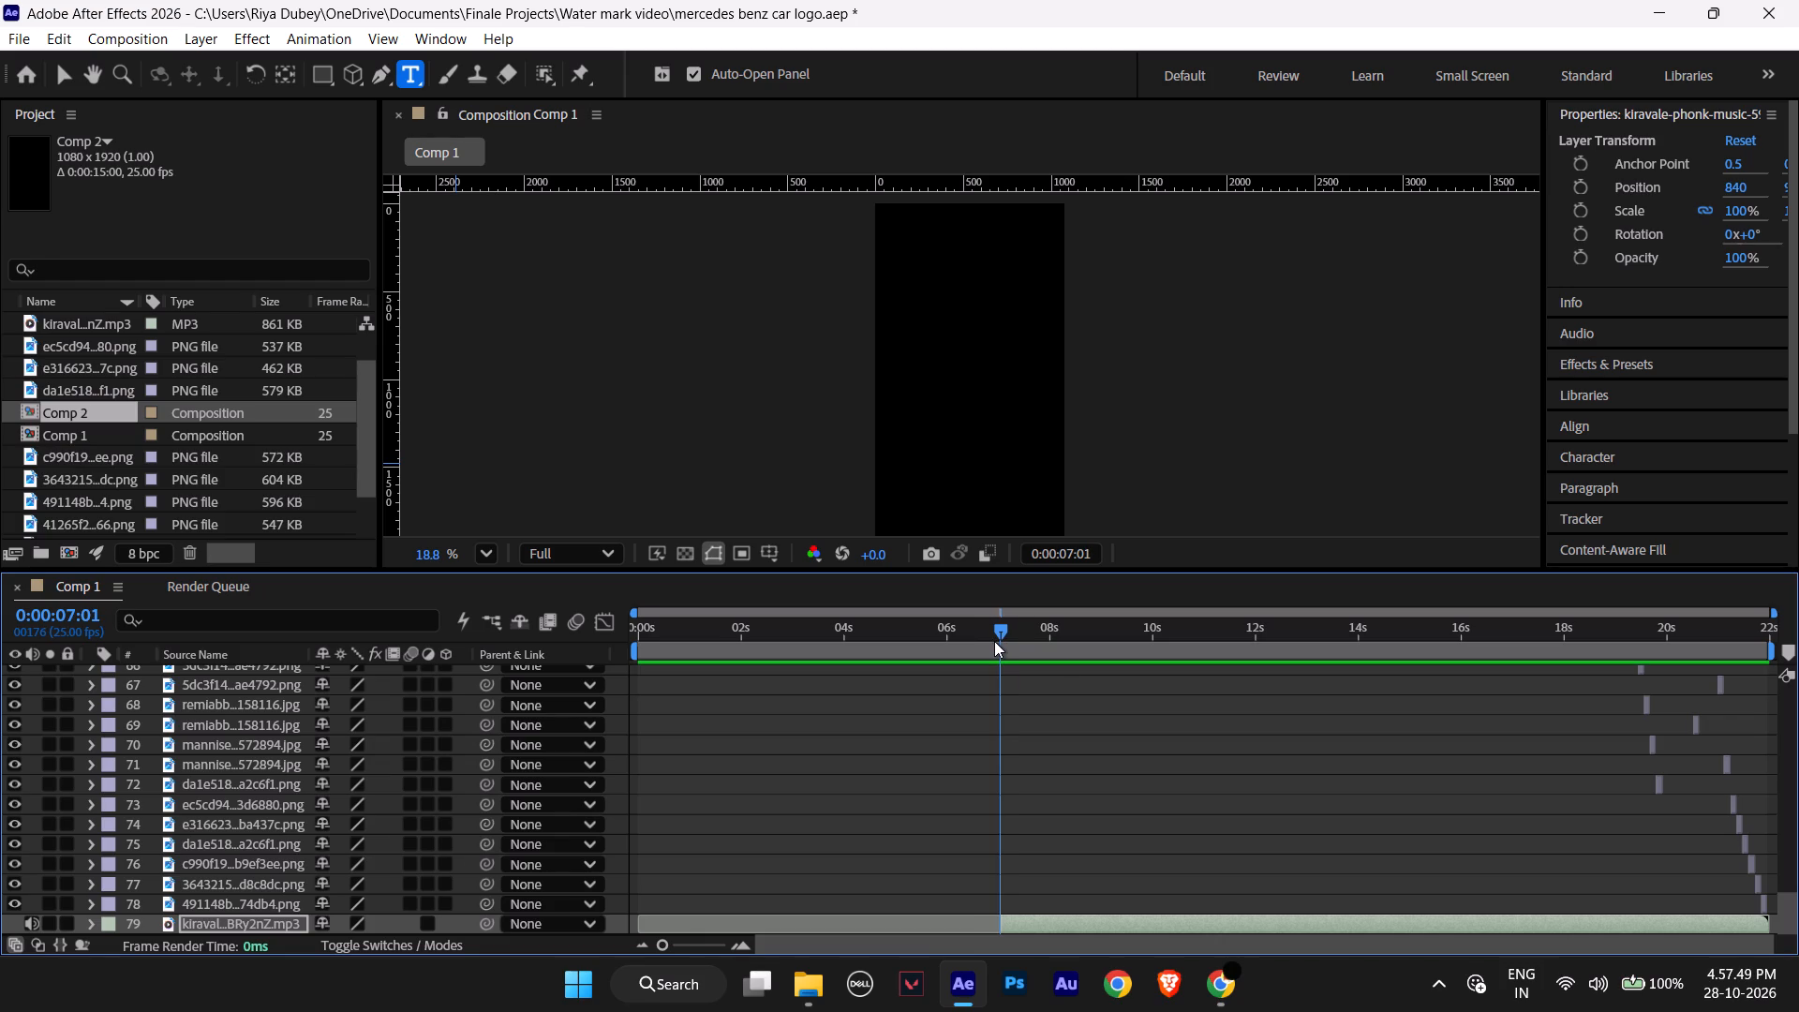
key("ctrl+Left")
Listen briefly to the audio from 0:00:07:00 and return the current time to that point.
key("space")
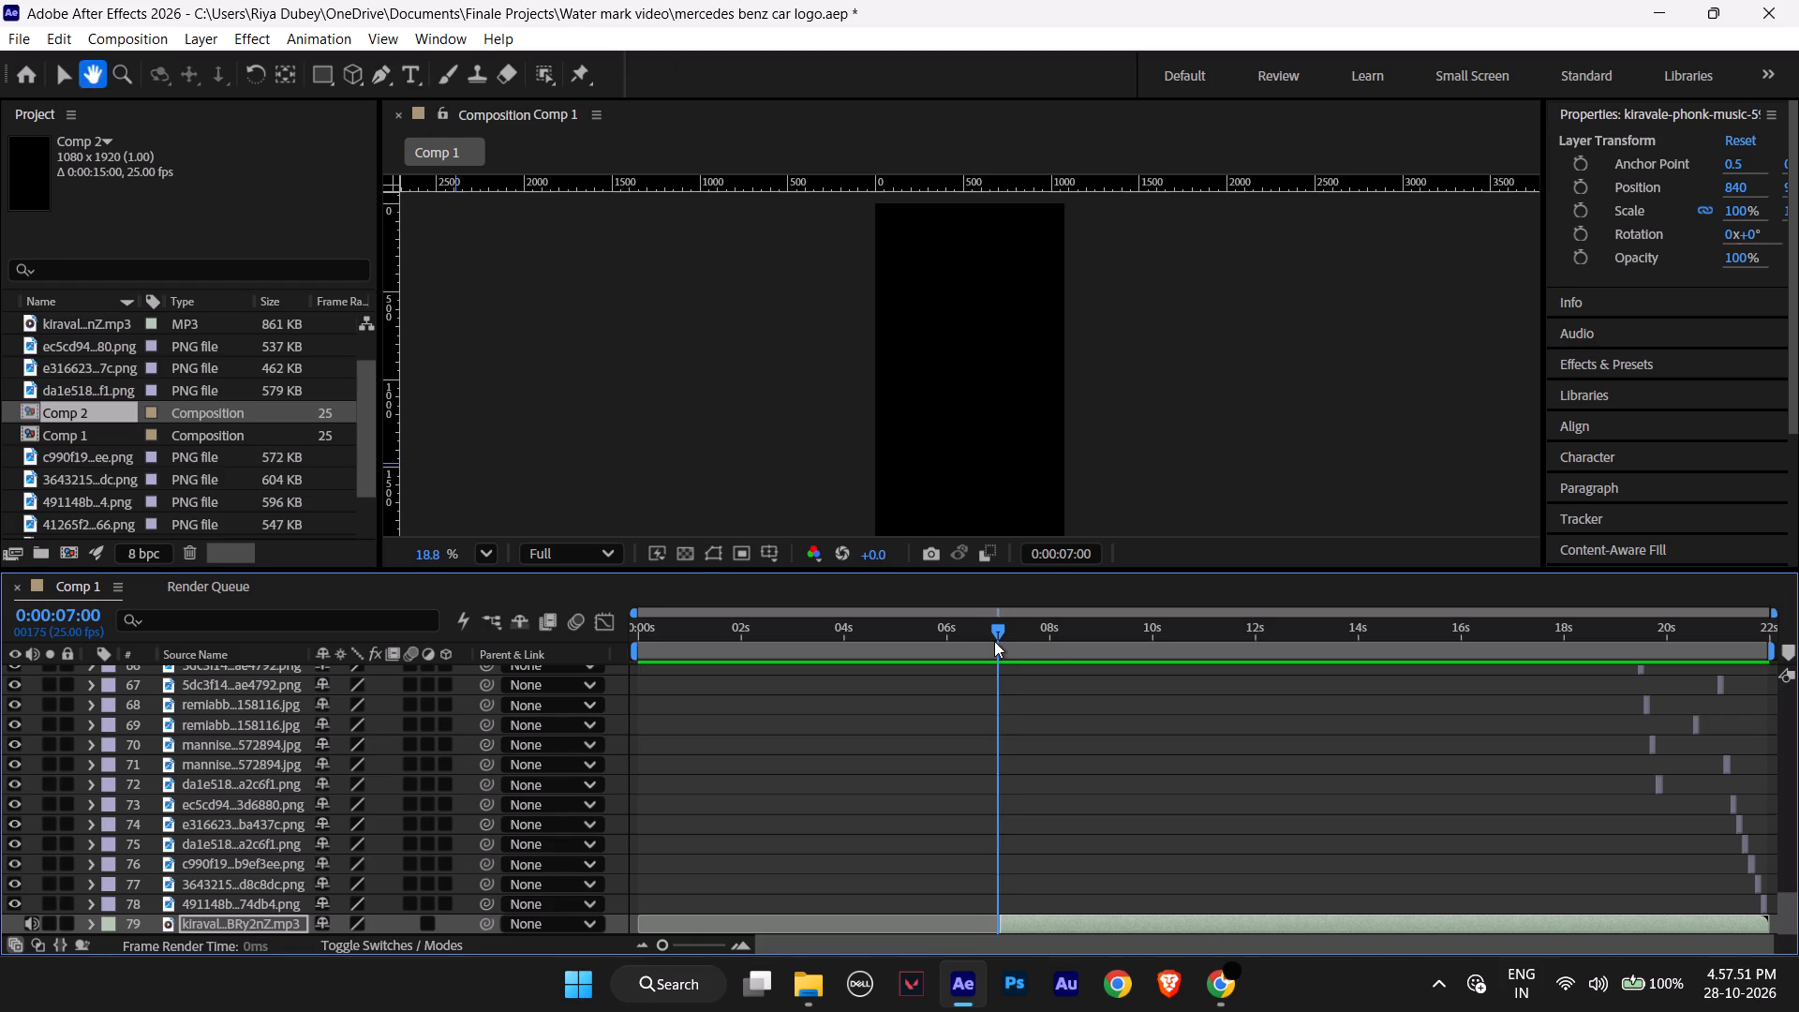
key("space")
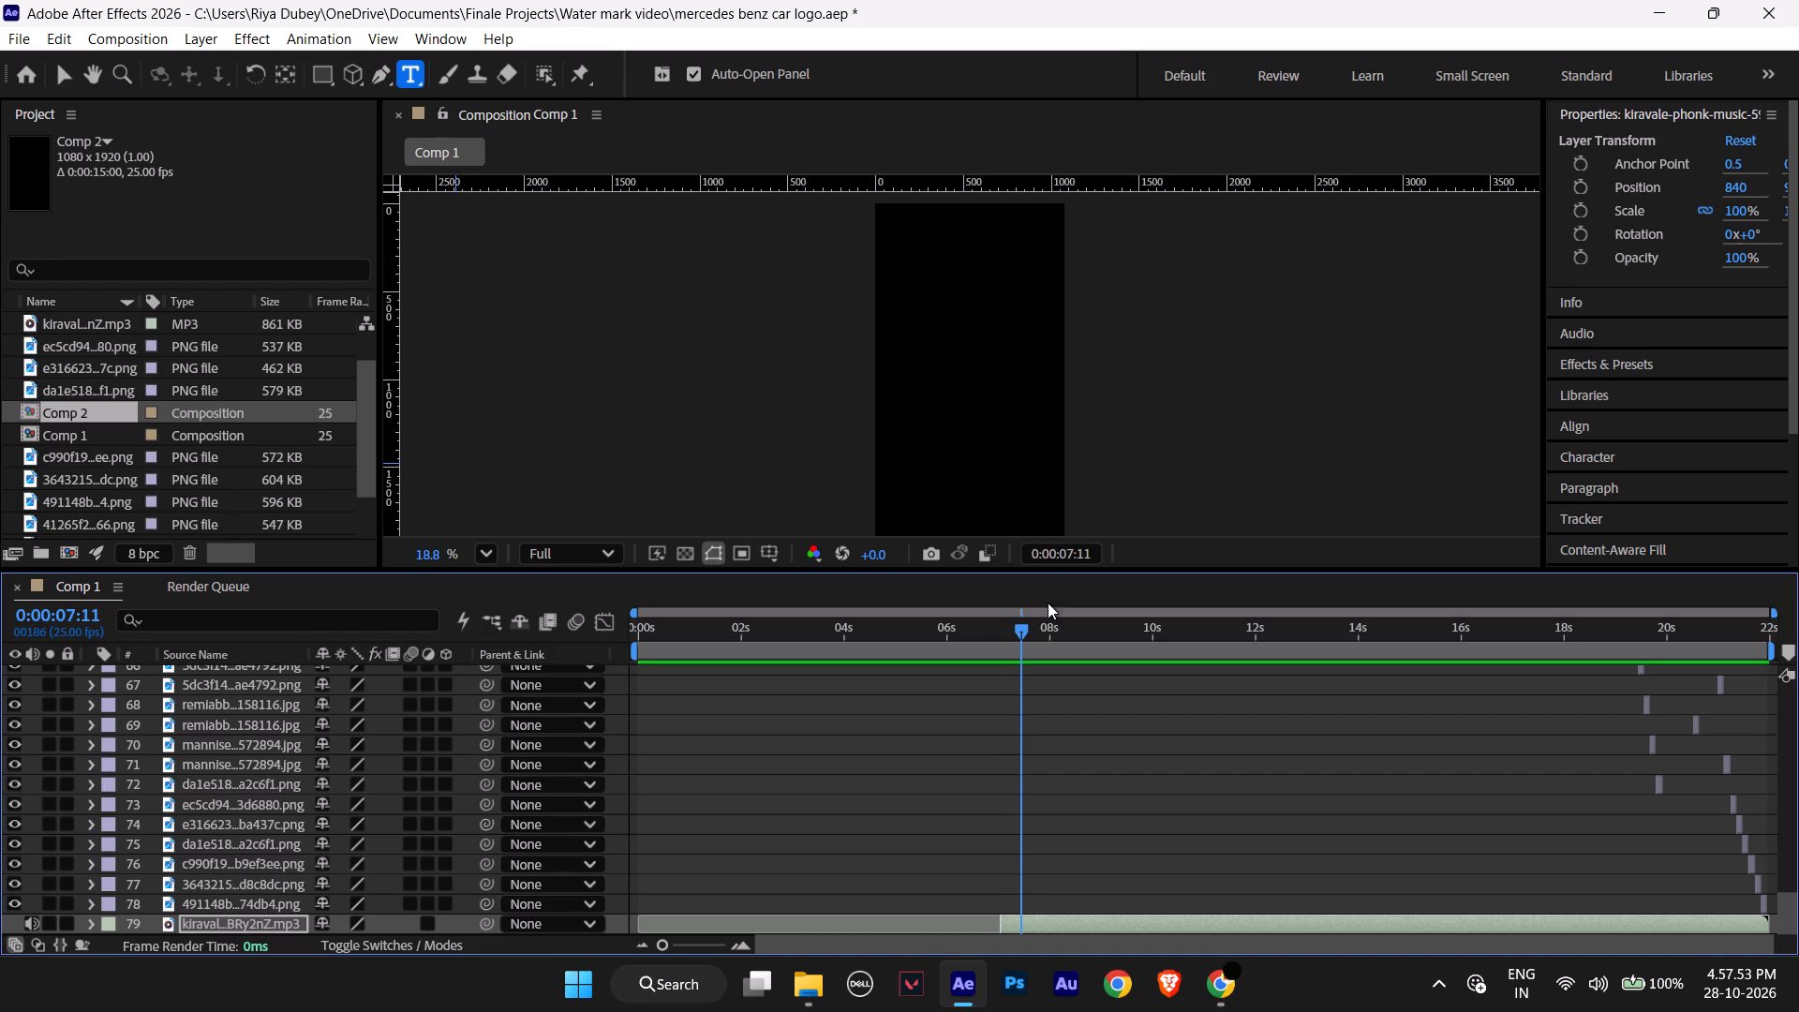
left_click_drag(1024, 632, 1003, 633)
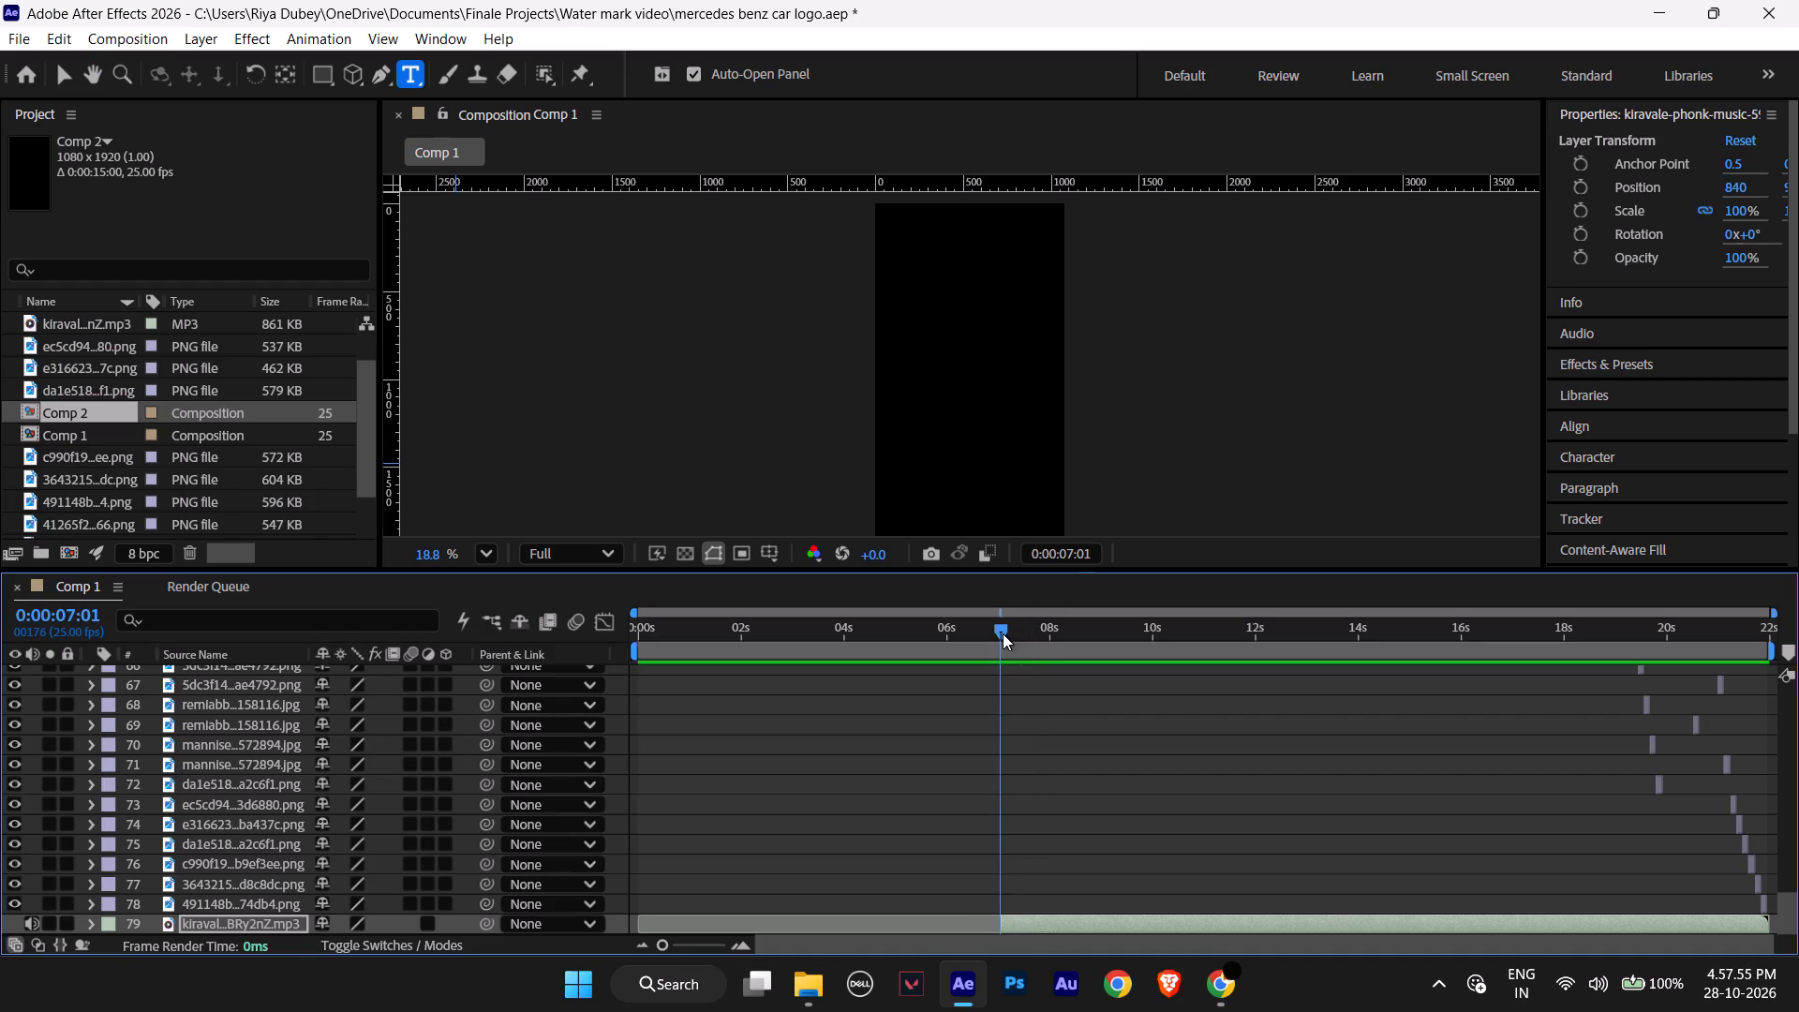
left_click(1003, 639)
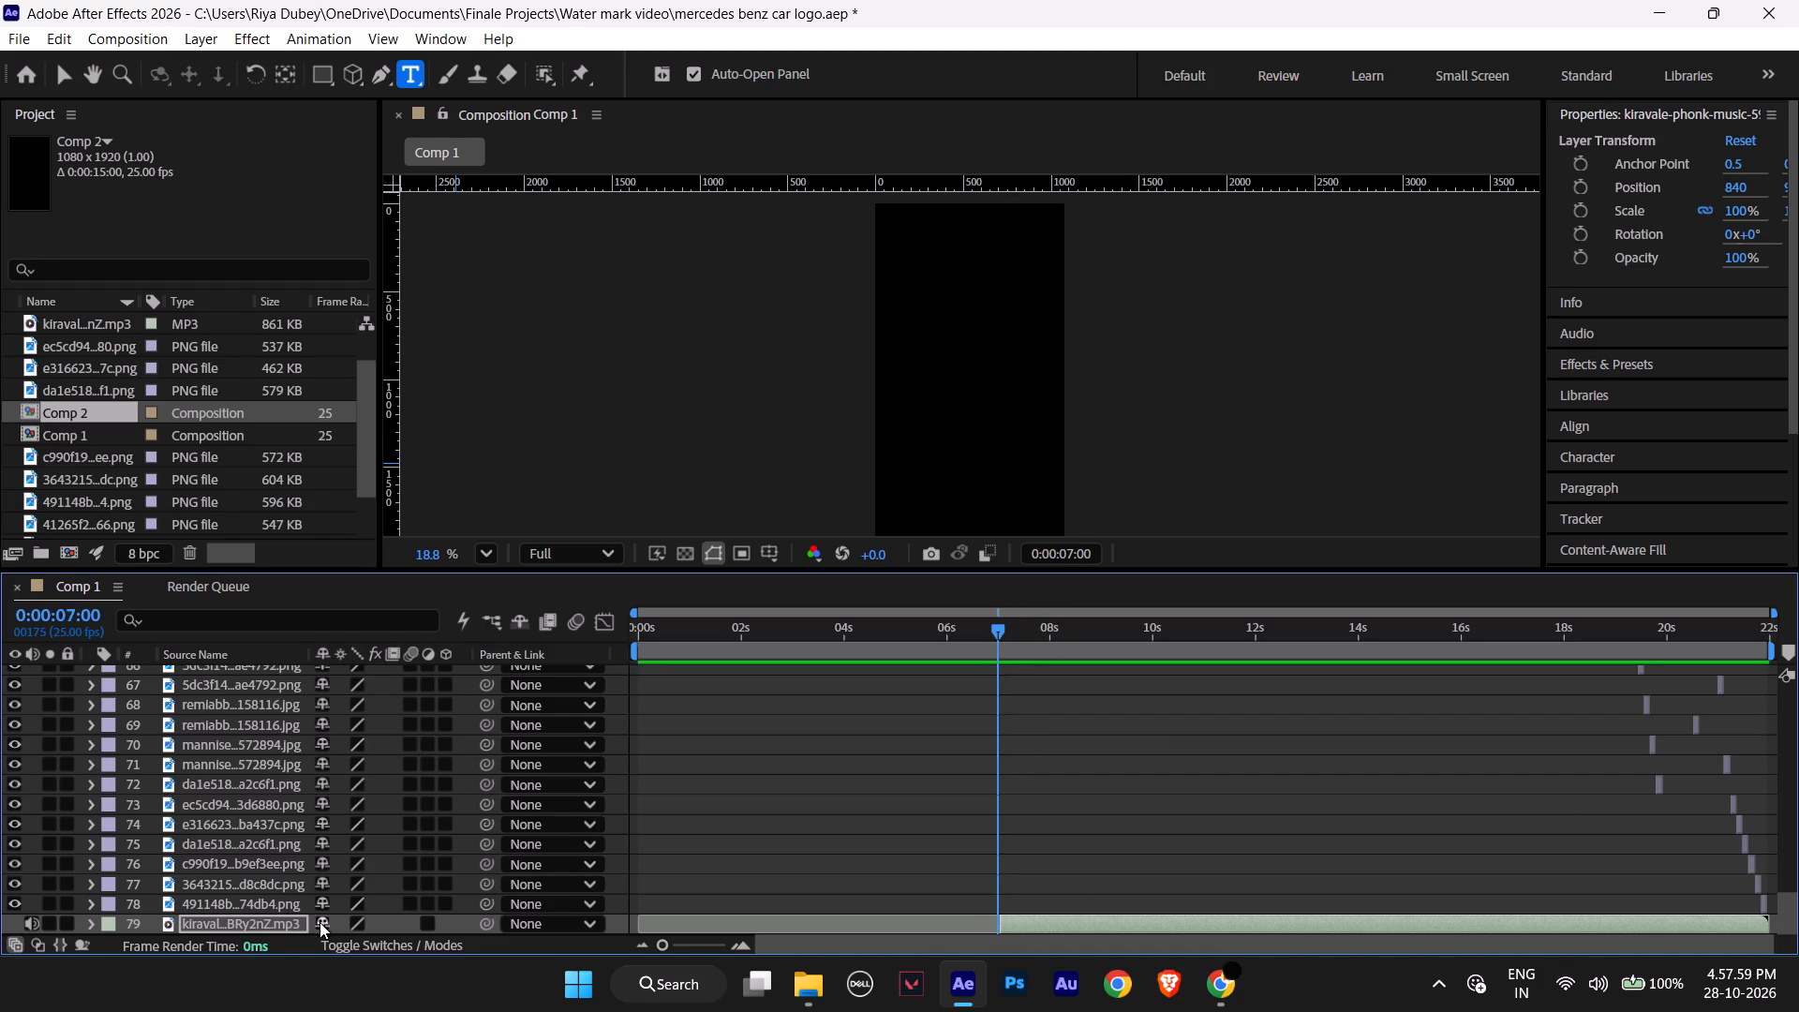
Select all 78 image layers and shift them together earlier so layer 1 begins at 0:00:07:00.
left_click_drag(379, 903, 160, 488)
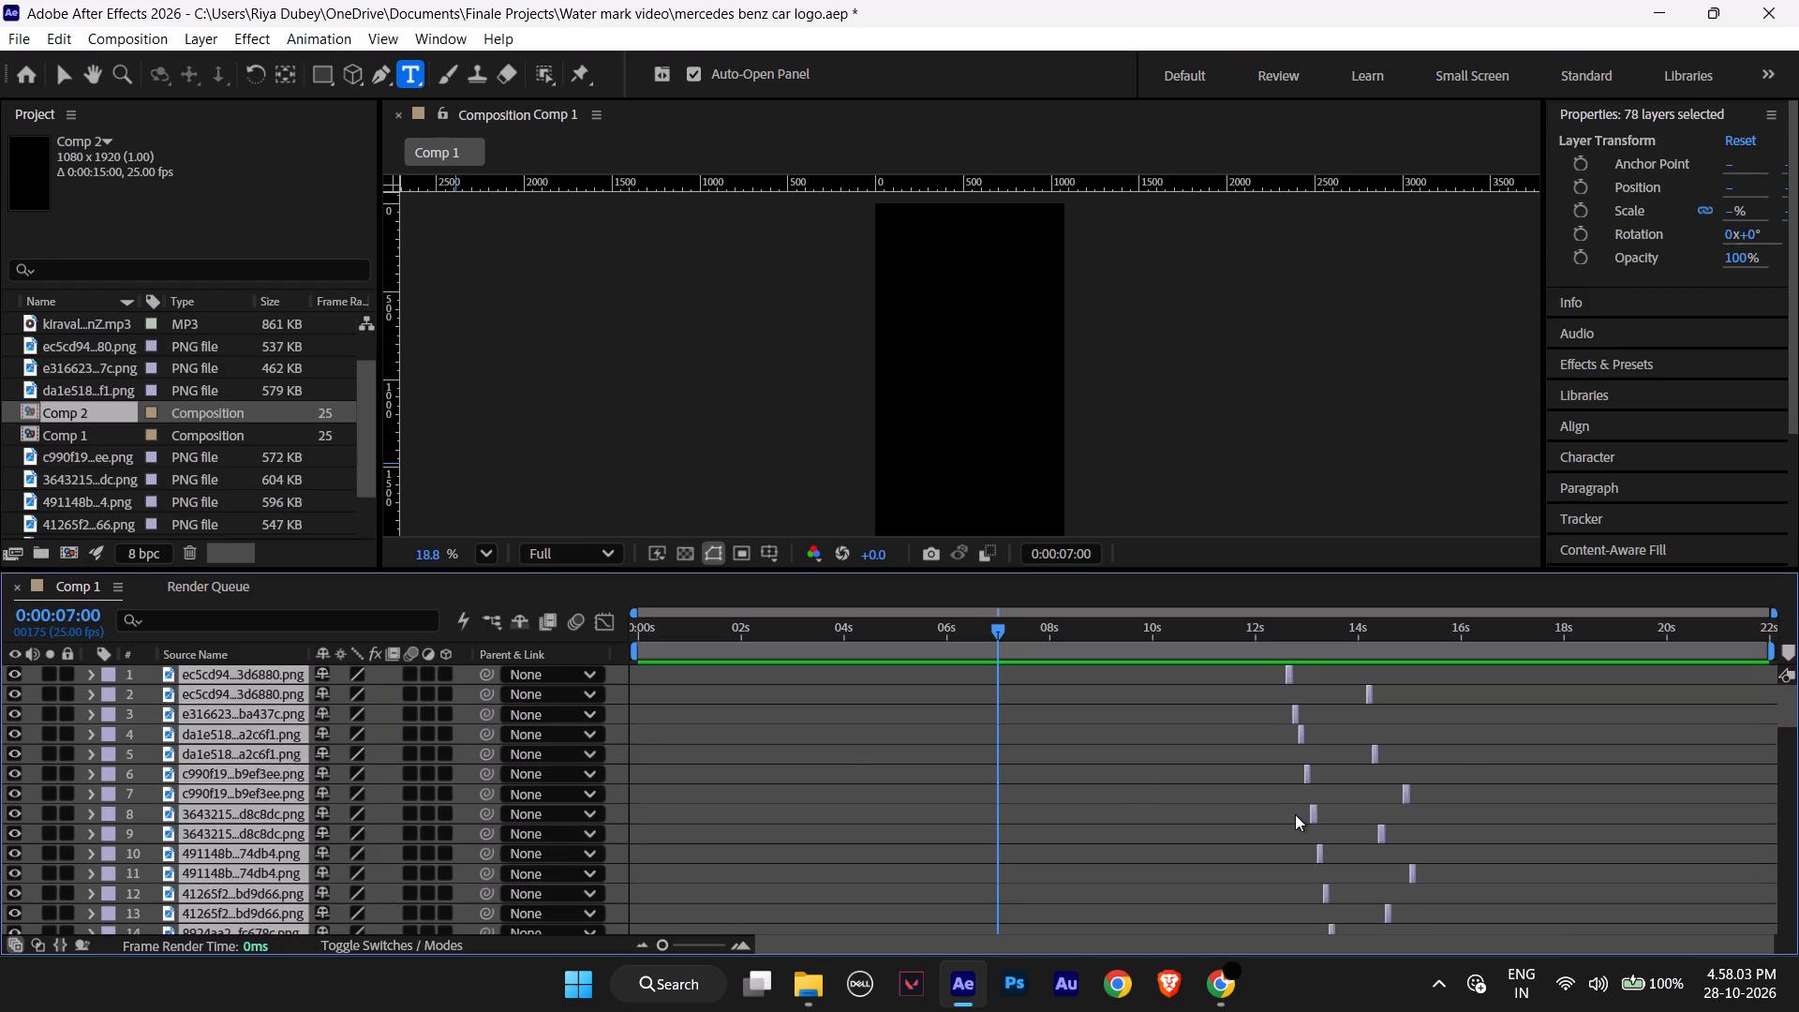
scroll(1329, 731, "up", 1)
scroll(1316, 722, "up", 2, "alt")
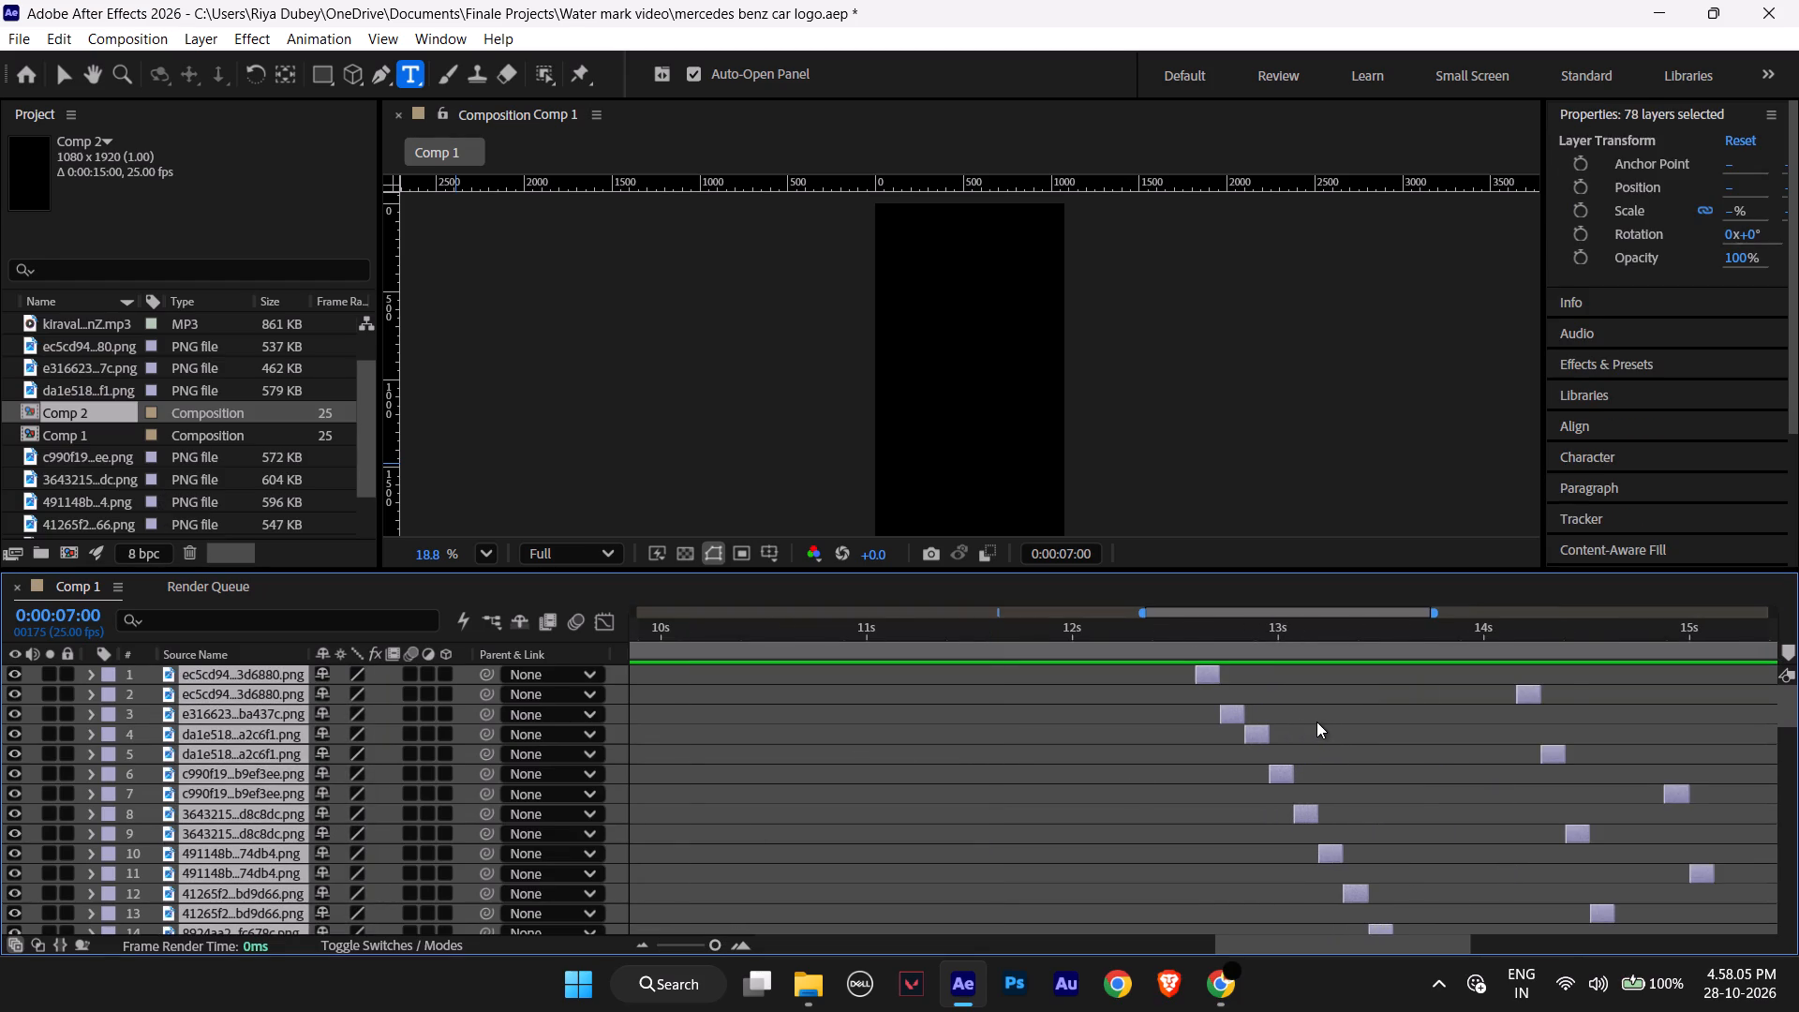
scroll(1207, 669, "down", 1, "alt")
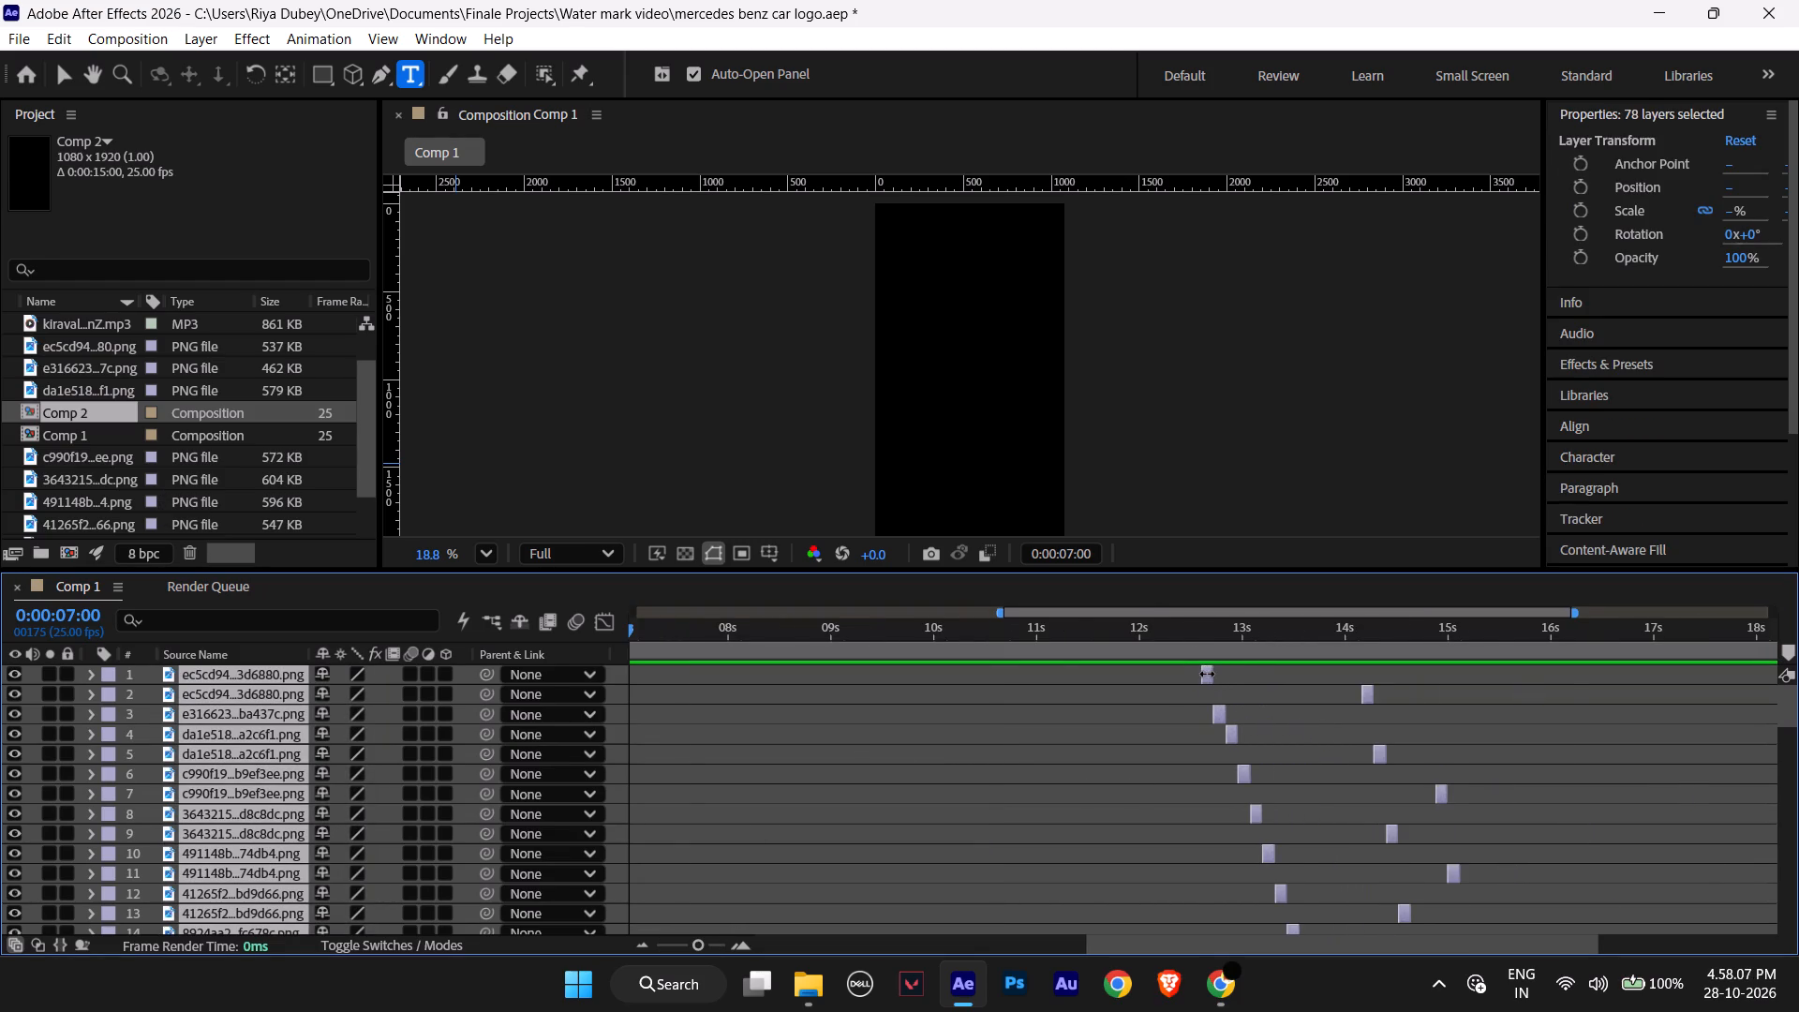
scroll(1207, 674, "up", 1, "alt")
left_click_drag(1207, 674, 786, 708)
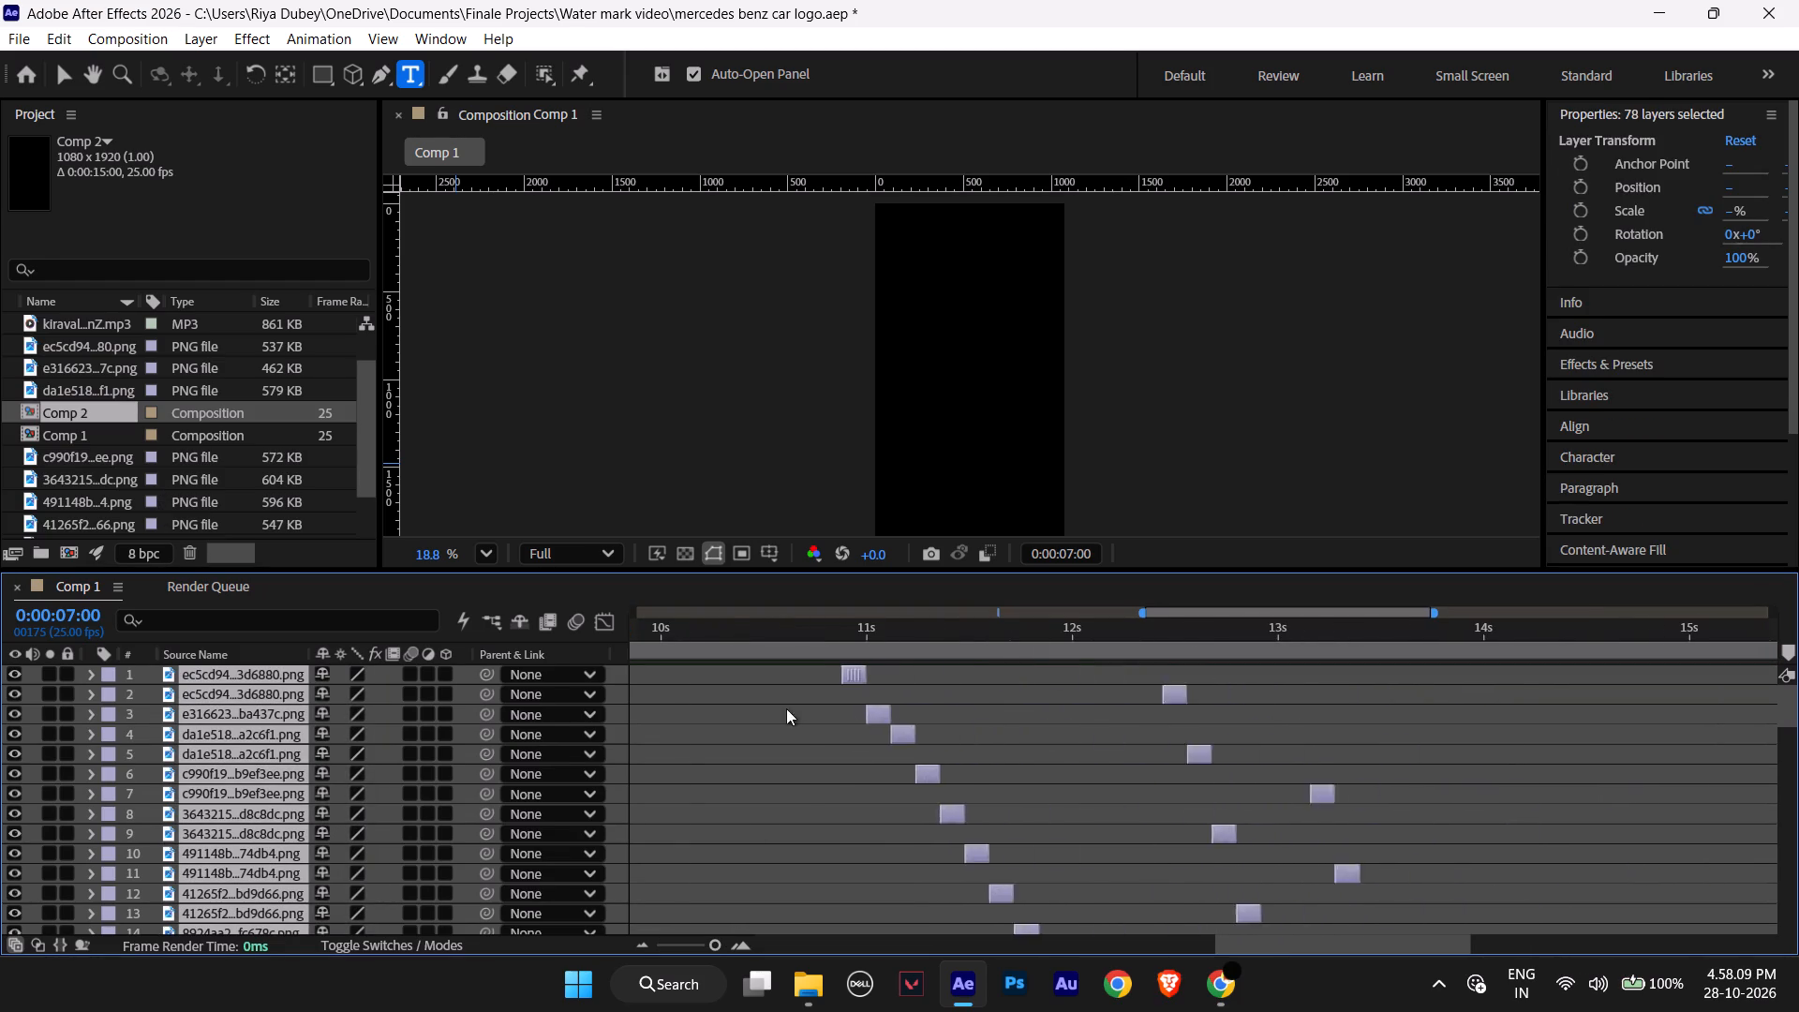
left_click_drag(786, 708, 755, 713)
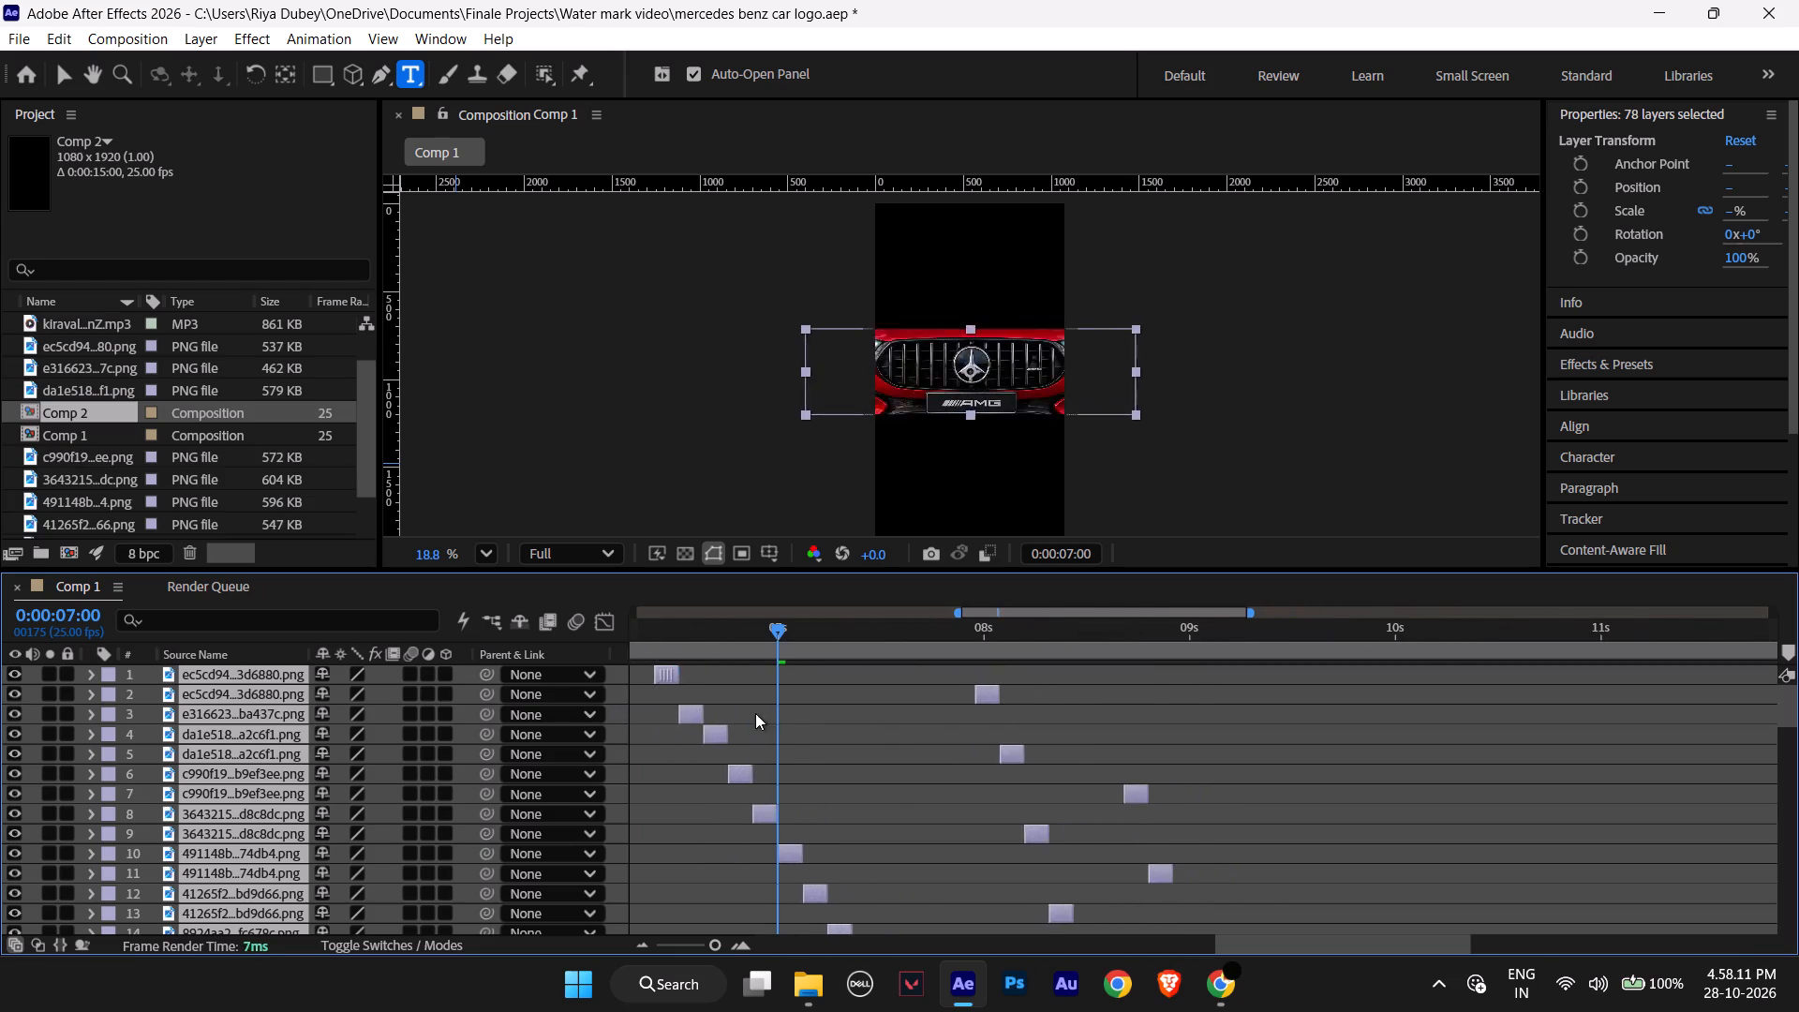
left_click_drag(755, 713, 791, 706)
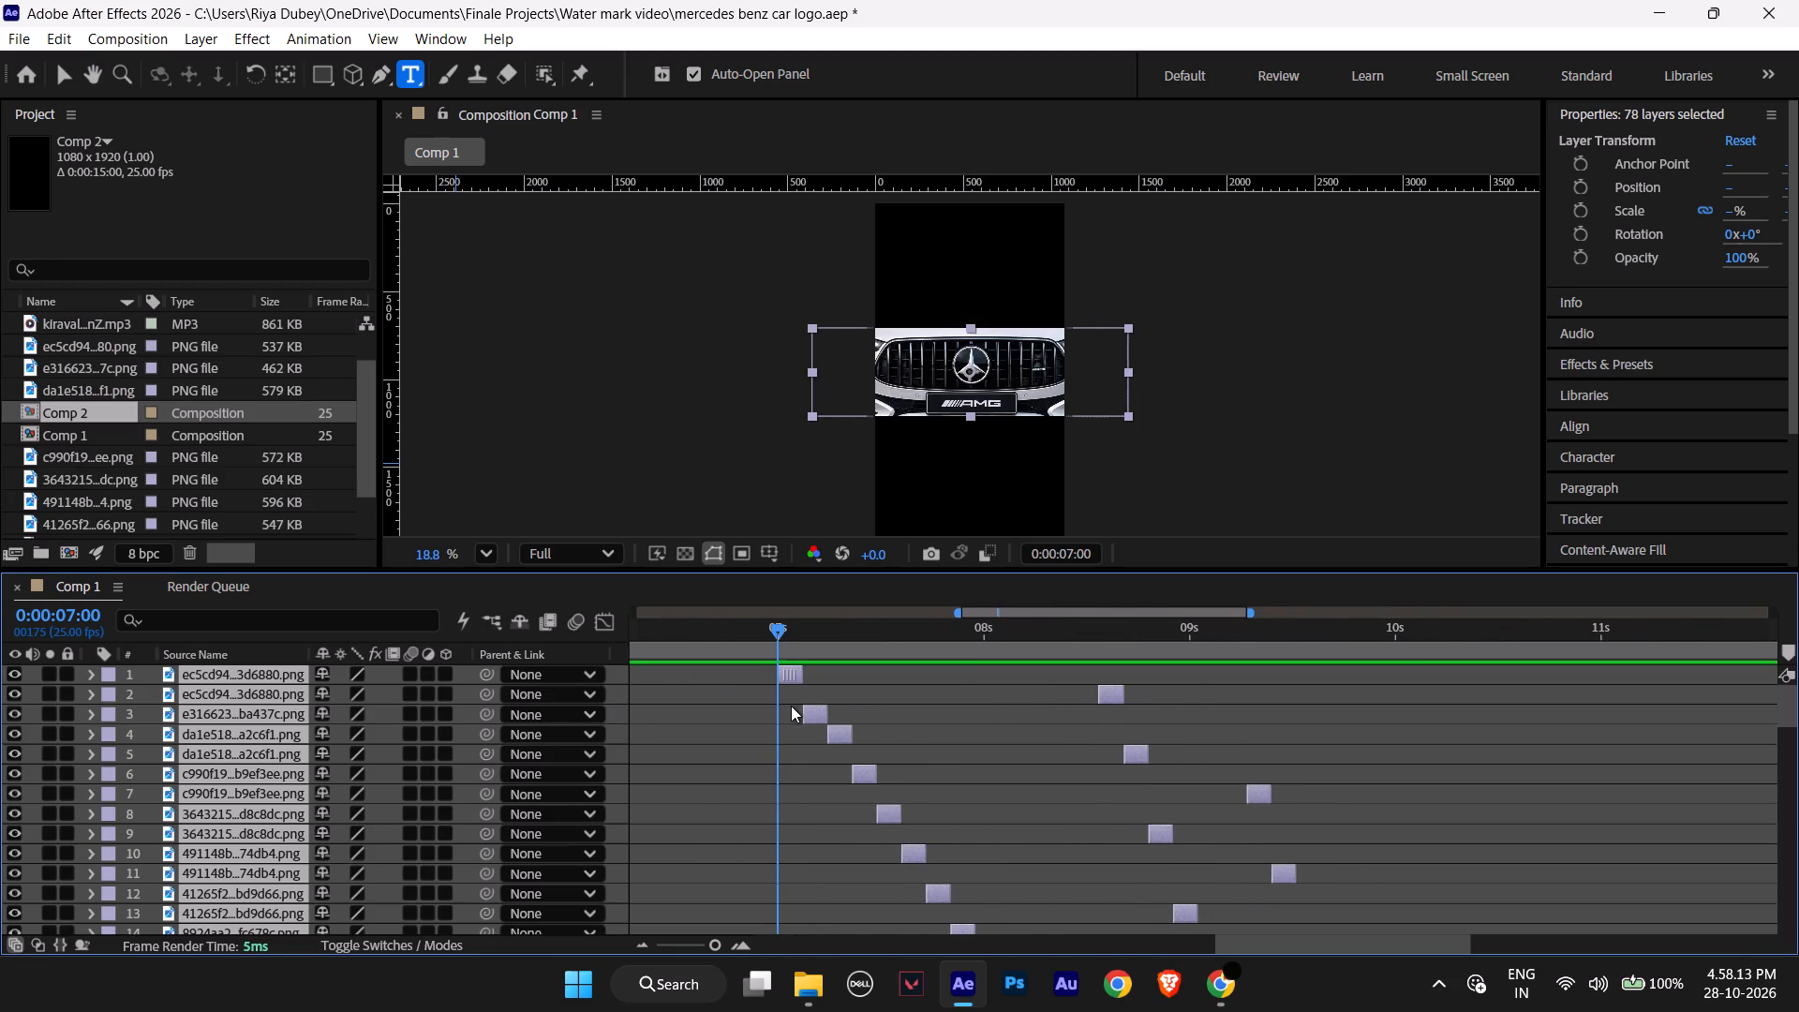
left_click_drag(791, 706, 791, 705)
Examine the shifted image layers across the full timeline, down to the audio layer at the bottom of the stack.
scroll(983, 734, "down", 3, "alt")
scroll(983, 737, "up", 1, "alt")
scroll(983, 737, "down", 8, "alt")
scroll(1014, 795, "down", 6)
scroll(1015, 804, "up", 1)
scroll(1064, 793, "down", 7)
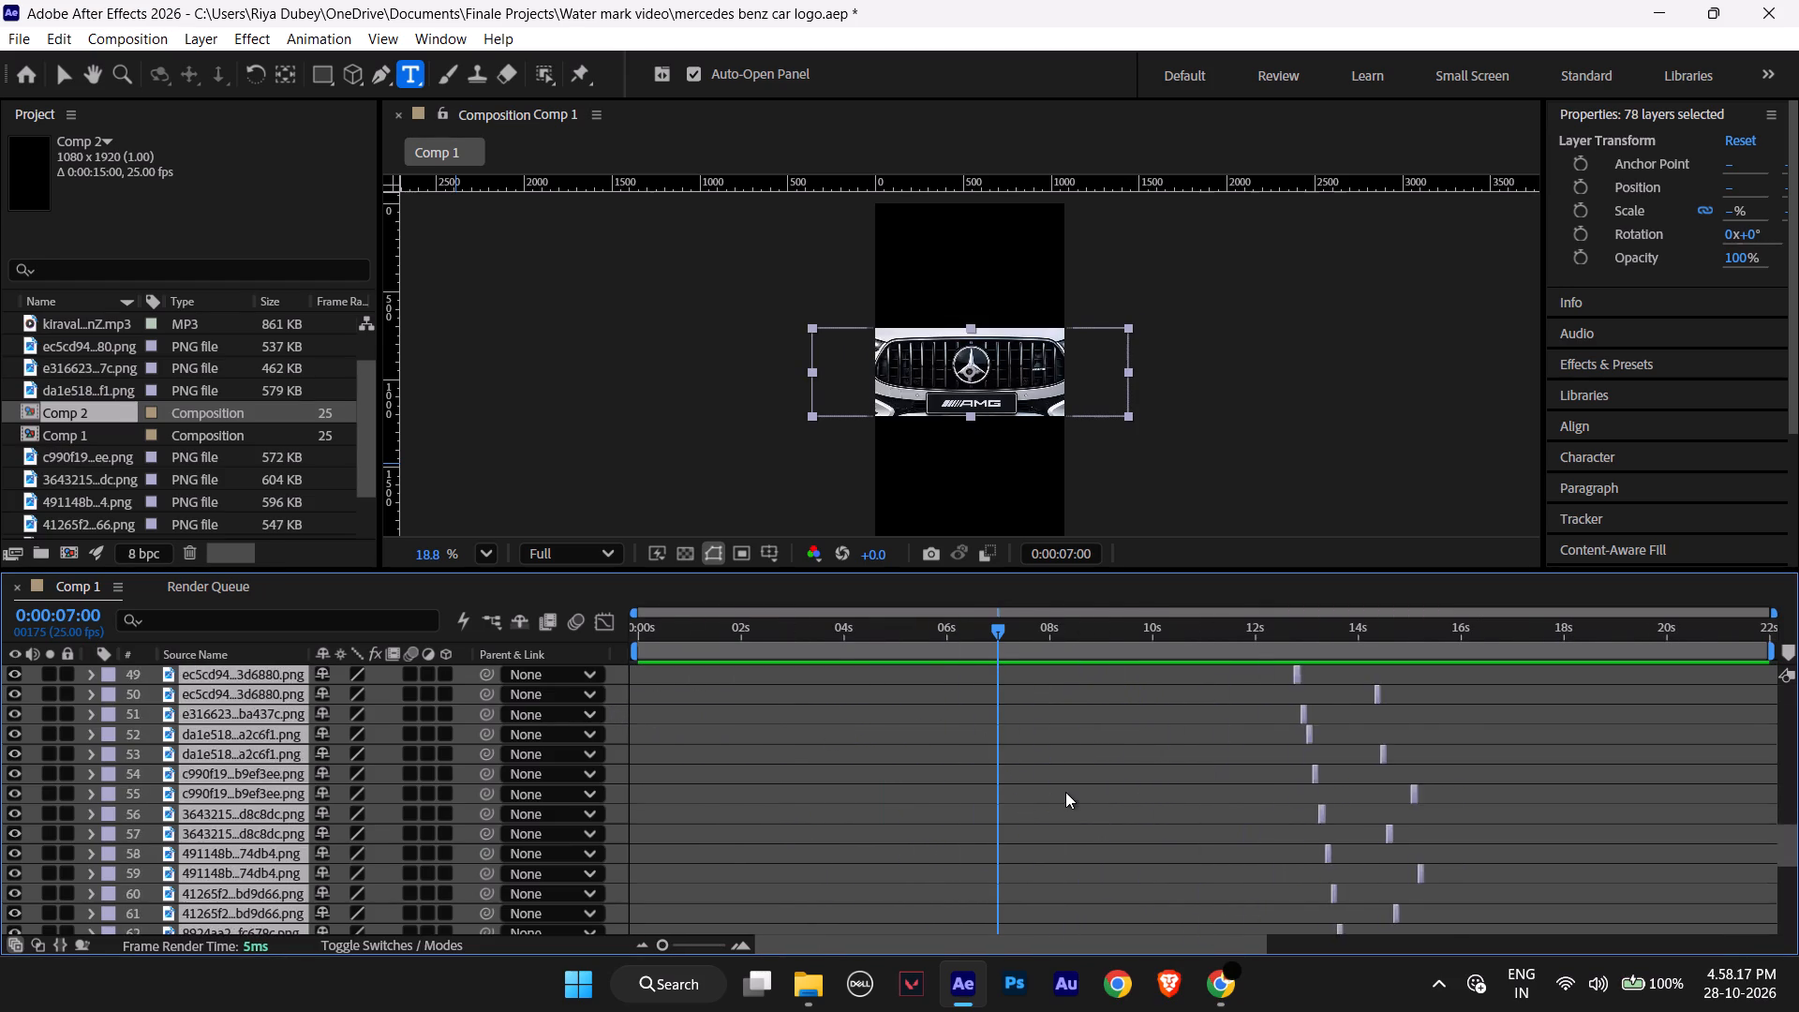
scroll(1065, 792, "down", 1)
scroll(1065, 792, "up", 1)
scroll(1065, 792, "down", 13)
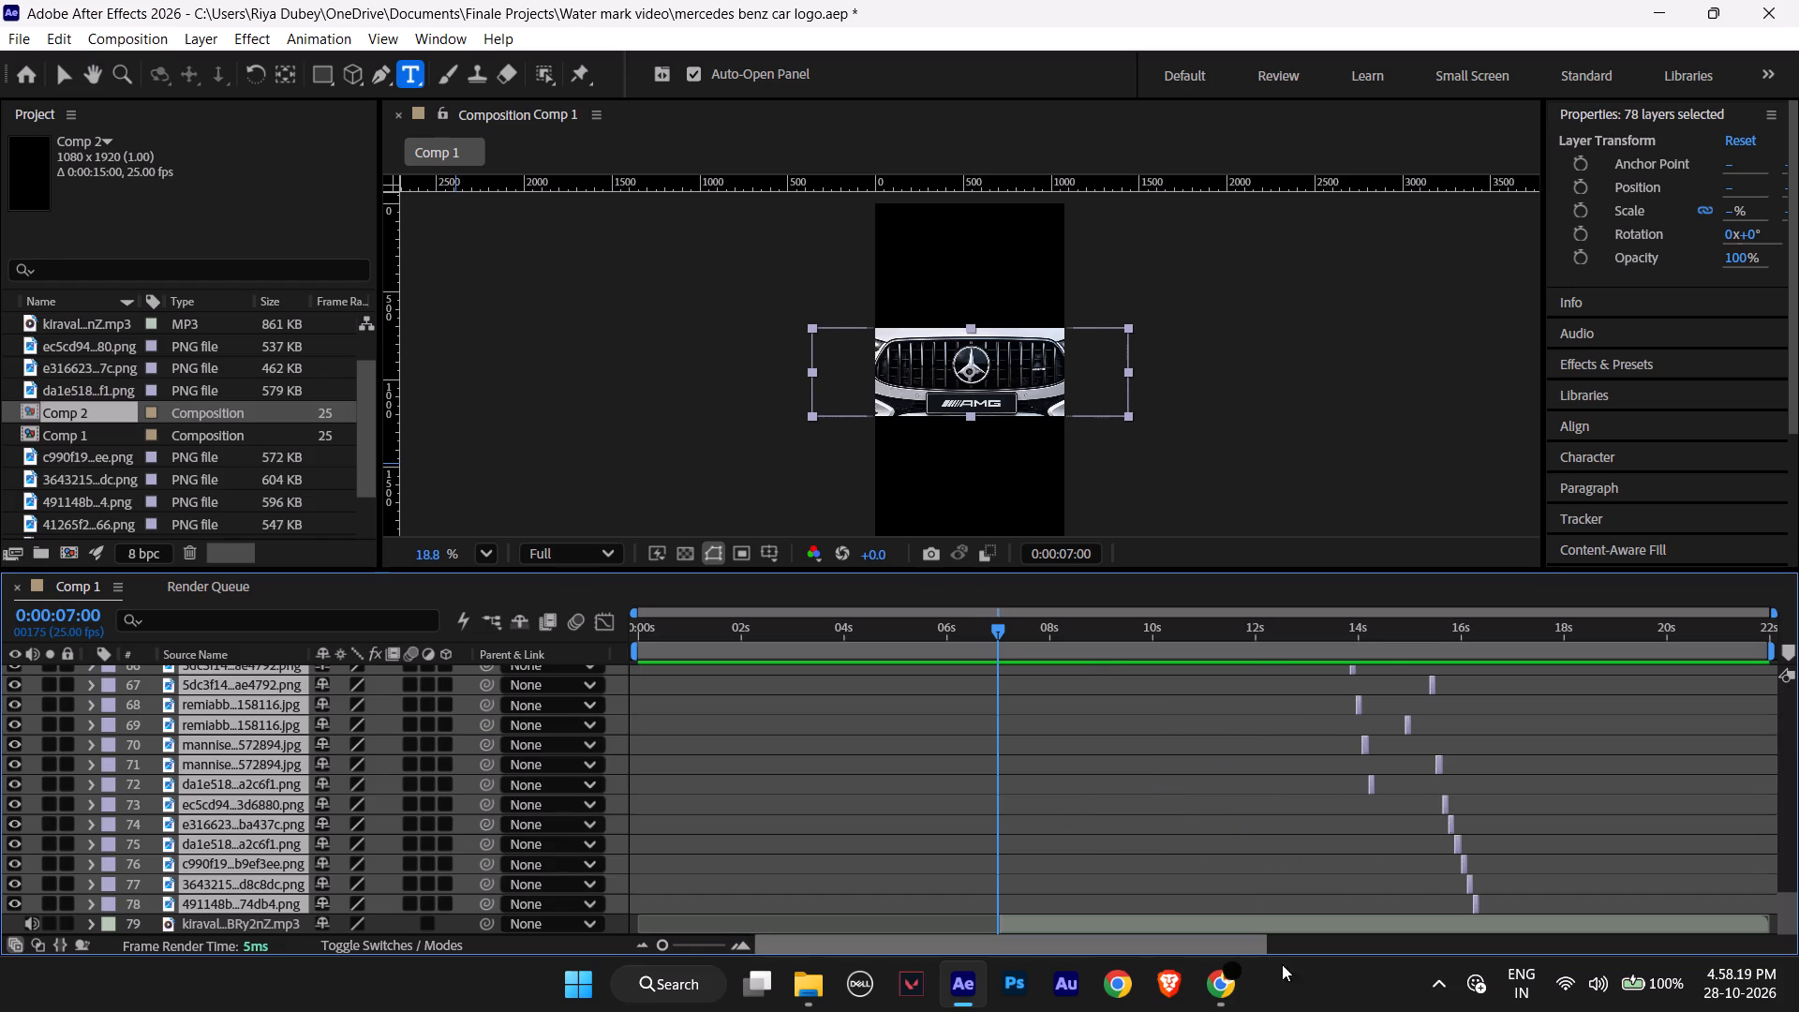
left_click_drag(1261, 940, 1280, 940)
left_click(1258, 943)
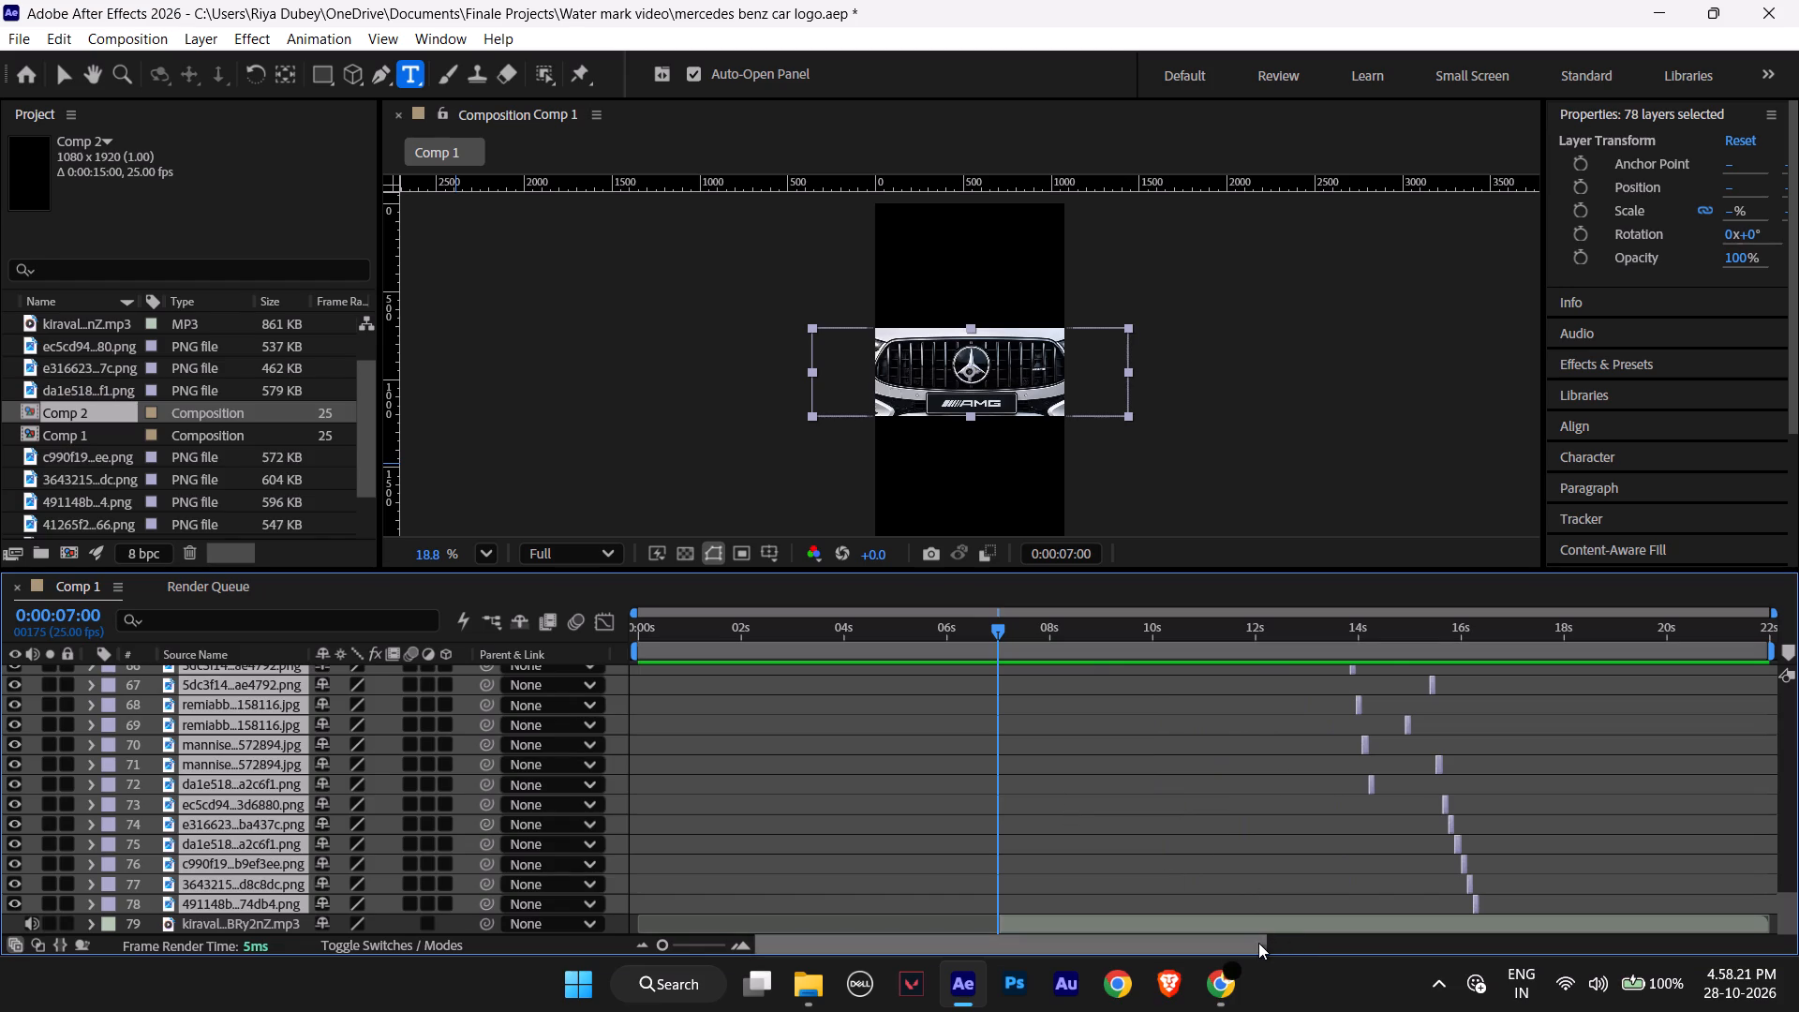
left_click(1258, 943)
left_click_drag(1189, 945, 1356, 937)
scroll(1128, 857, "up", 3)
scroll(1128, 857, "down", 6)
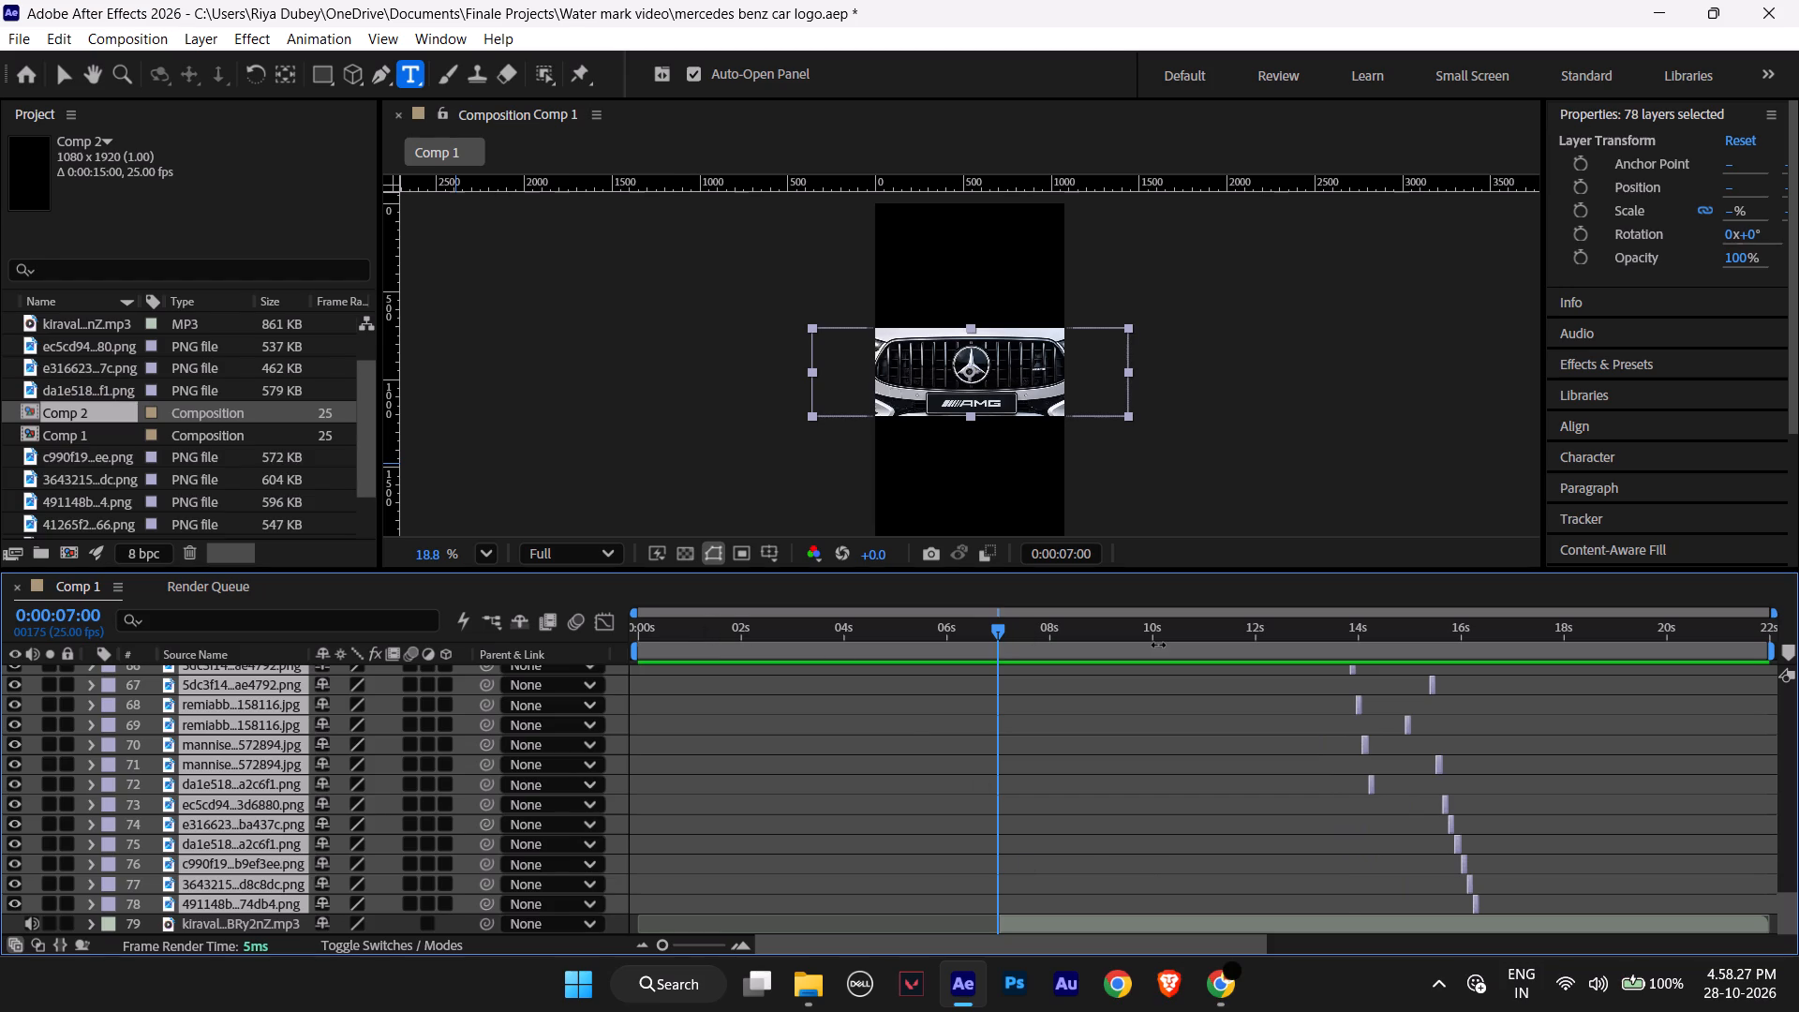
Deselect the image layers and play Comp 1 from 0:00:00:00 to review the shifted images against the audio.
left_click(505, 595)
left_click(566, 458)
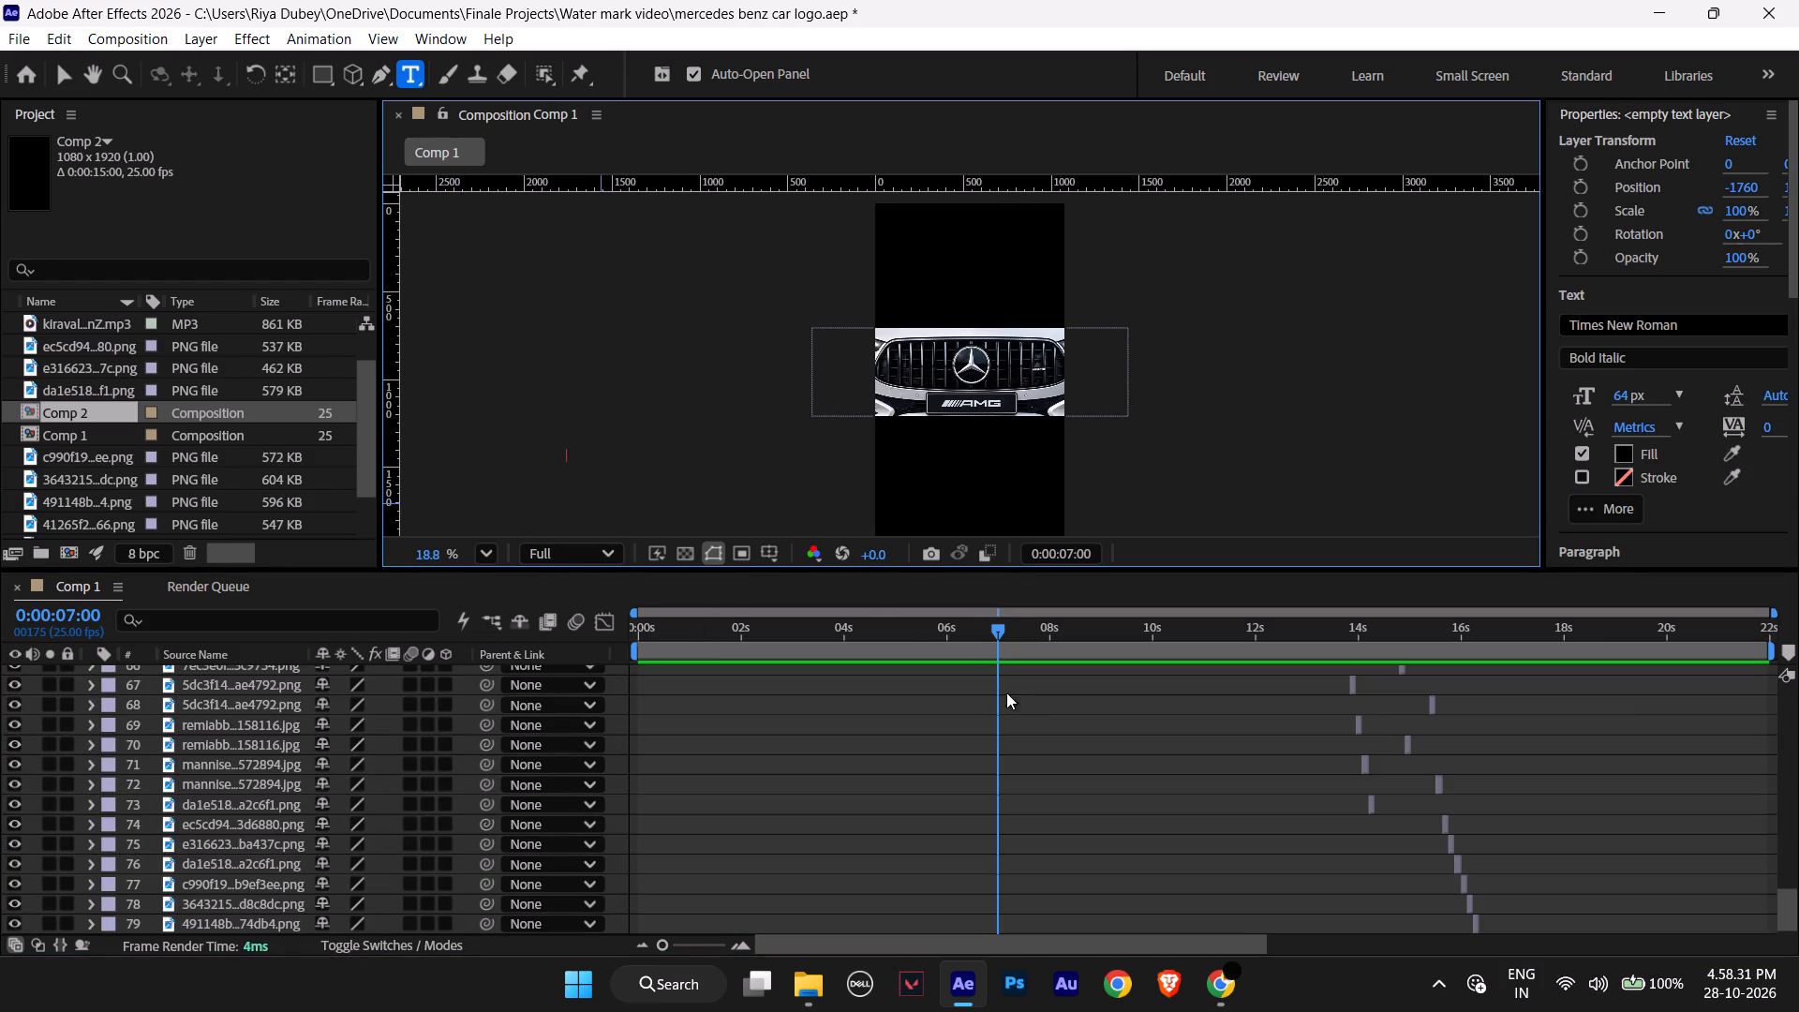
key("space")
left_click_drag(1000, 627, 460, 639)
key("space")
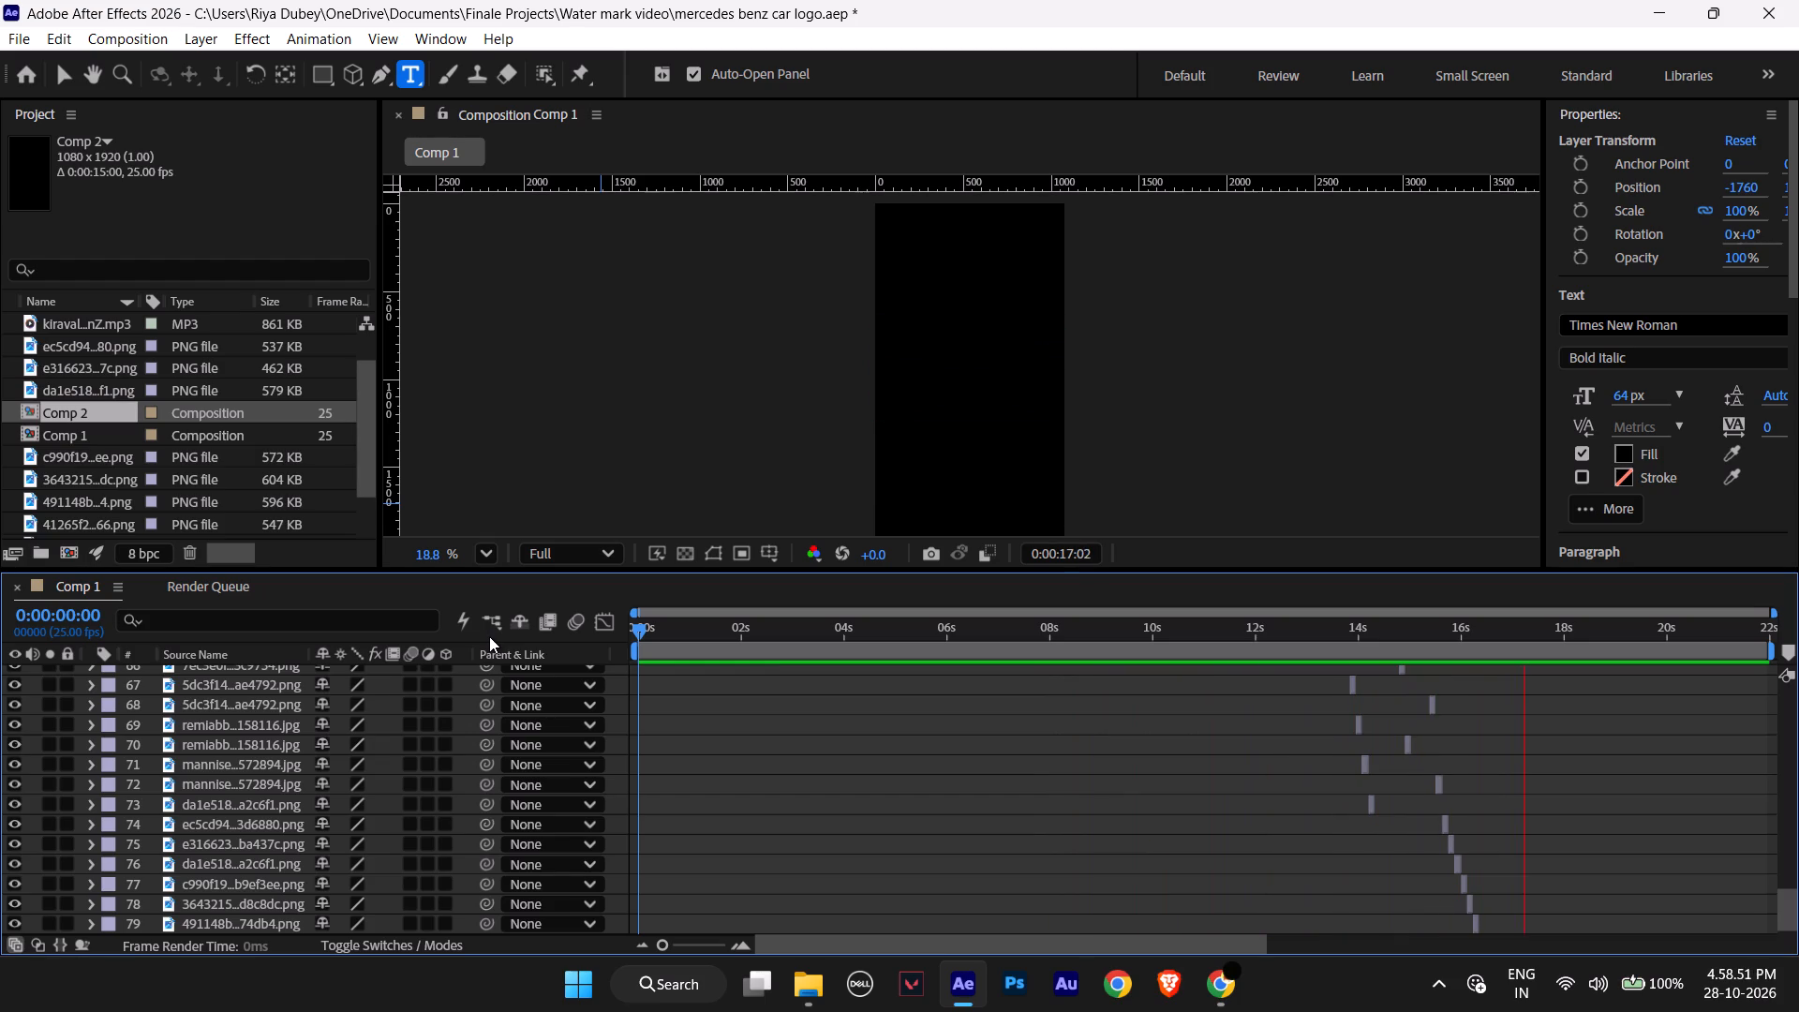
key("space")
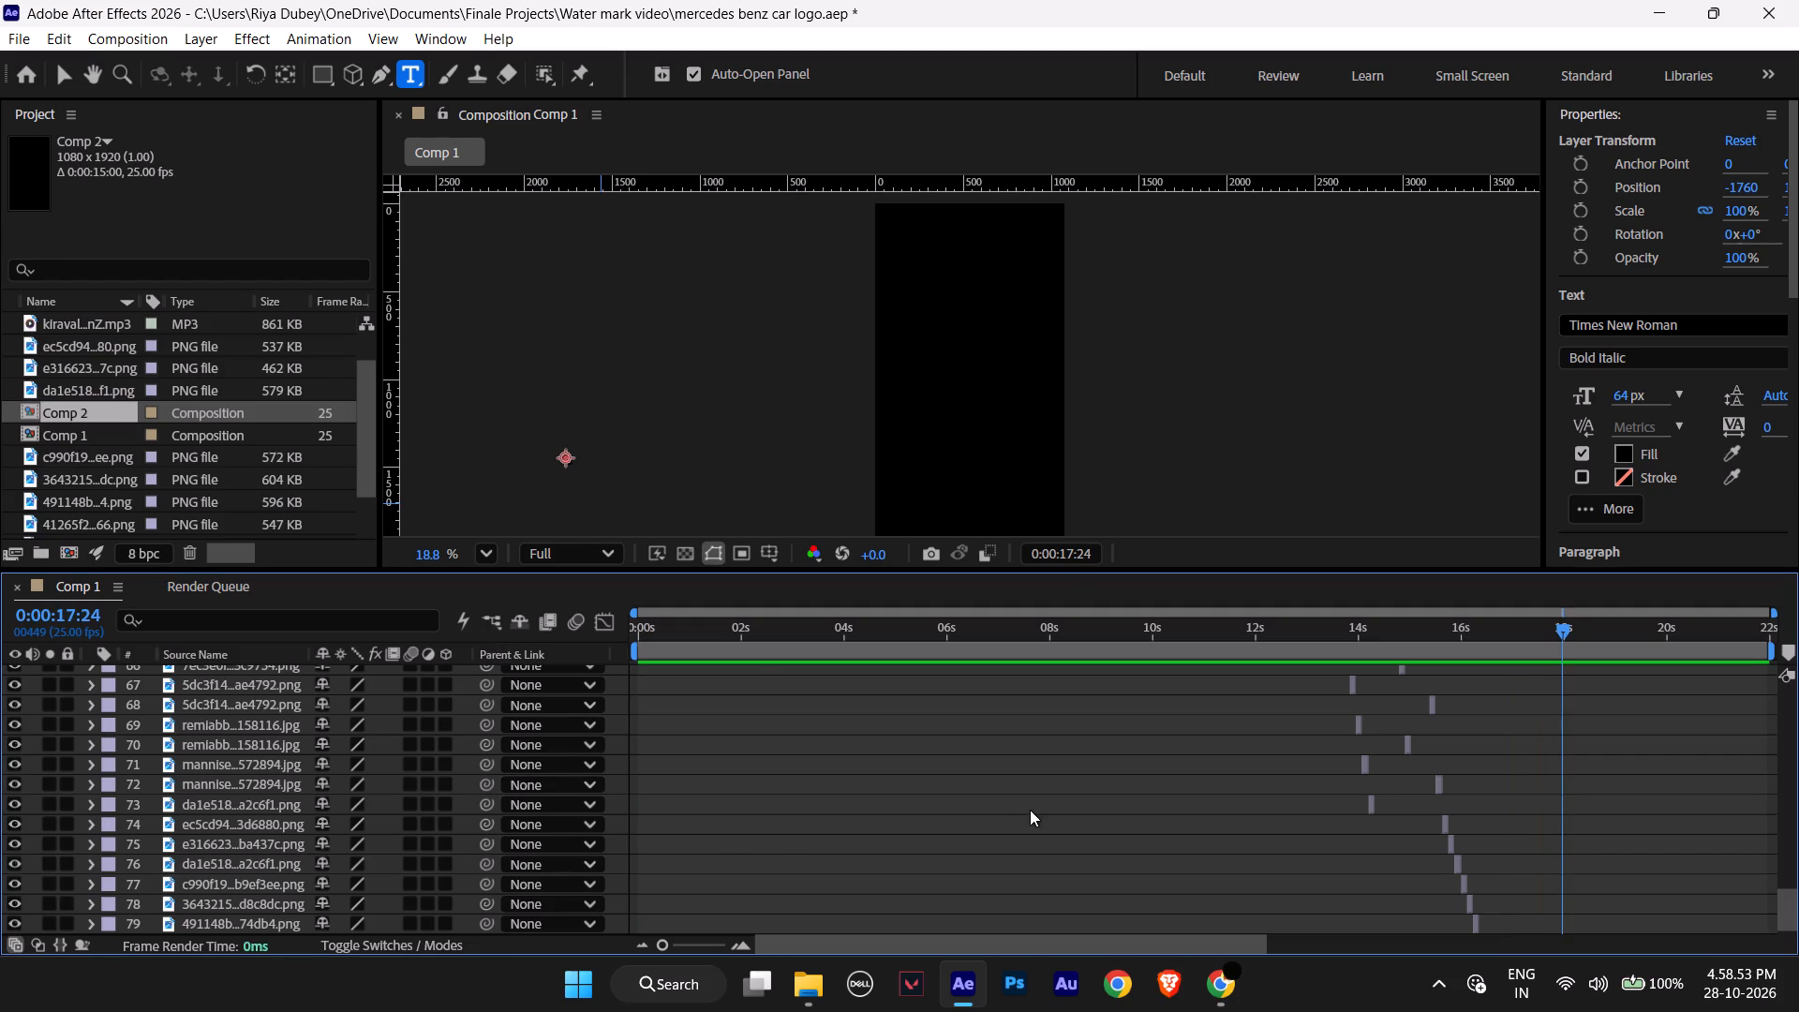
Set the current time to 0:00:16:09, at the end of the last image layer above the audio.
scroll(1350, 795, "down", 1)
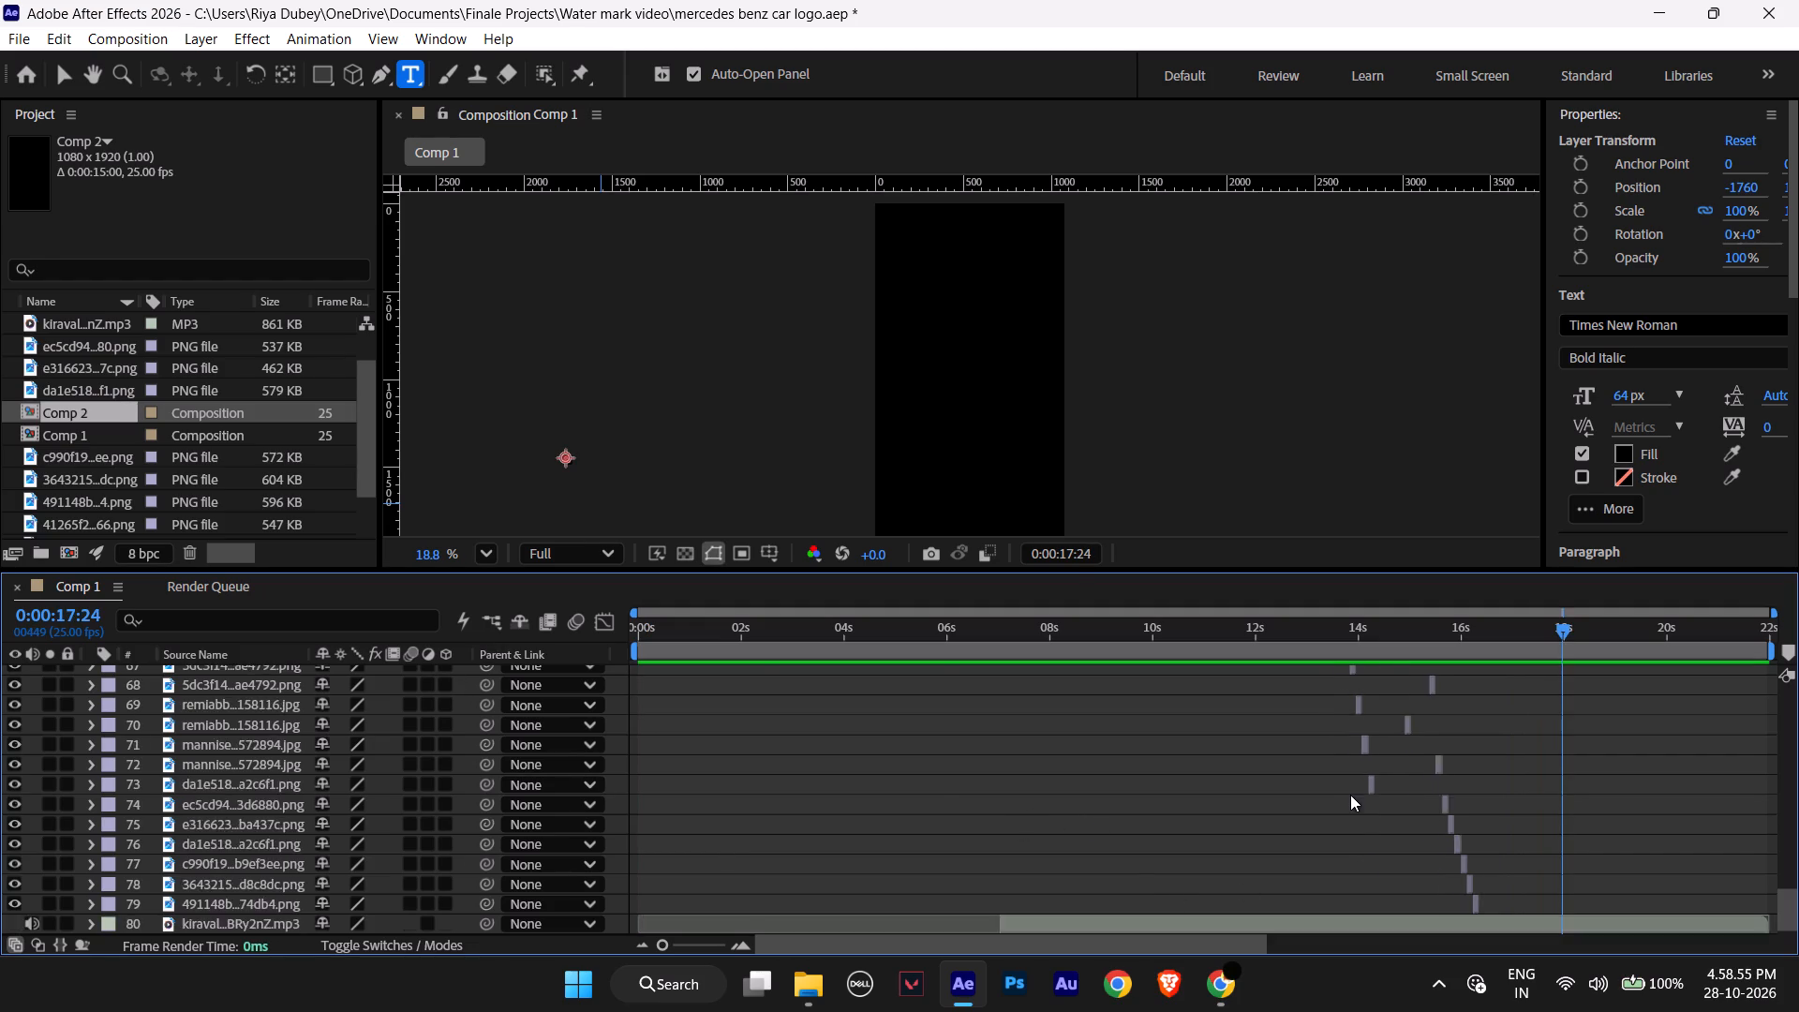
scroll(1350, 795, "up", 1)
scroll(1350, 795, "down", 5)
left_click_drag(1563, 626, 1485, 626)
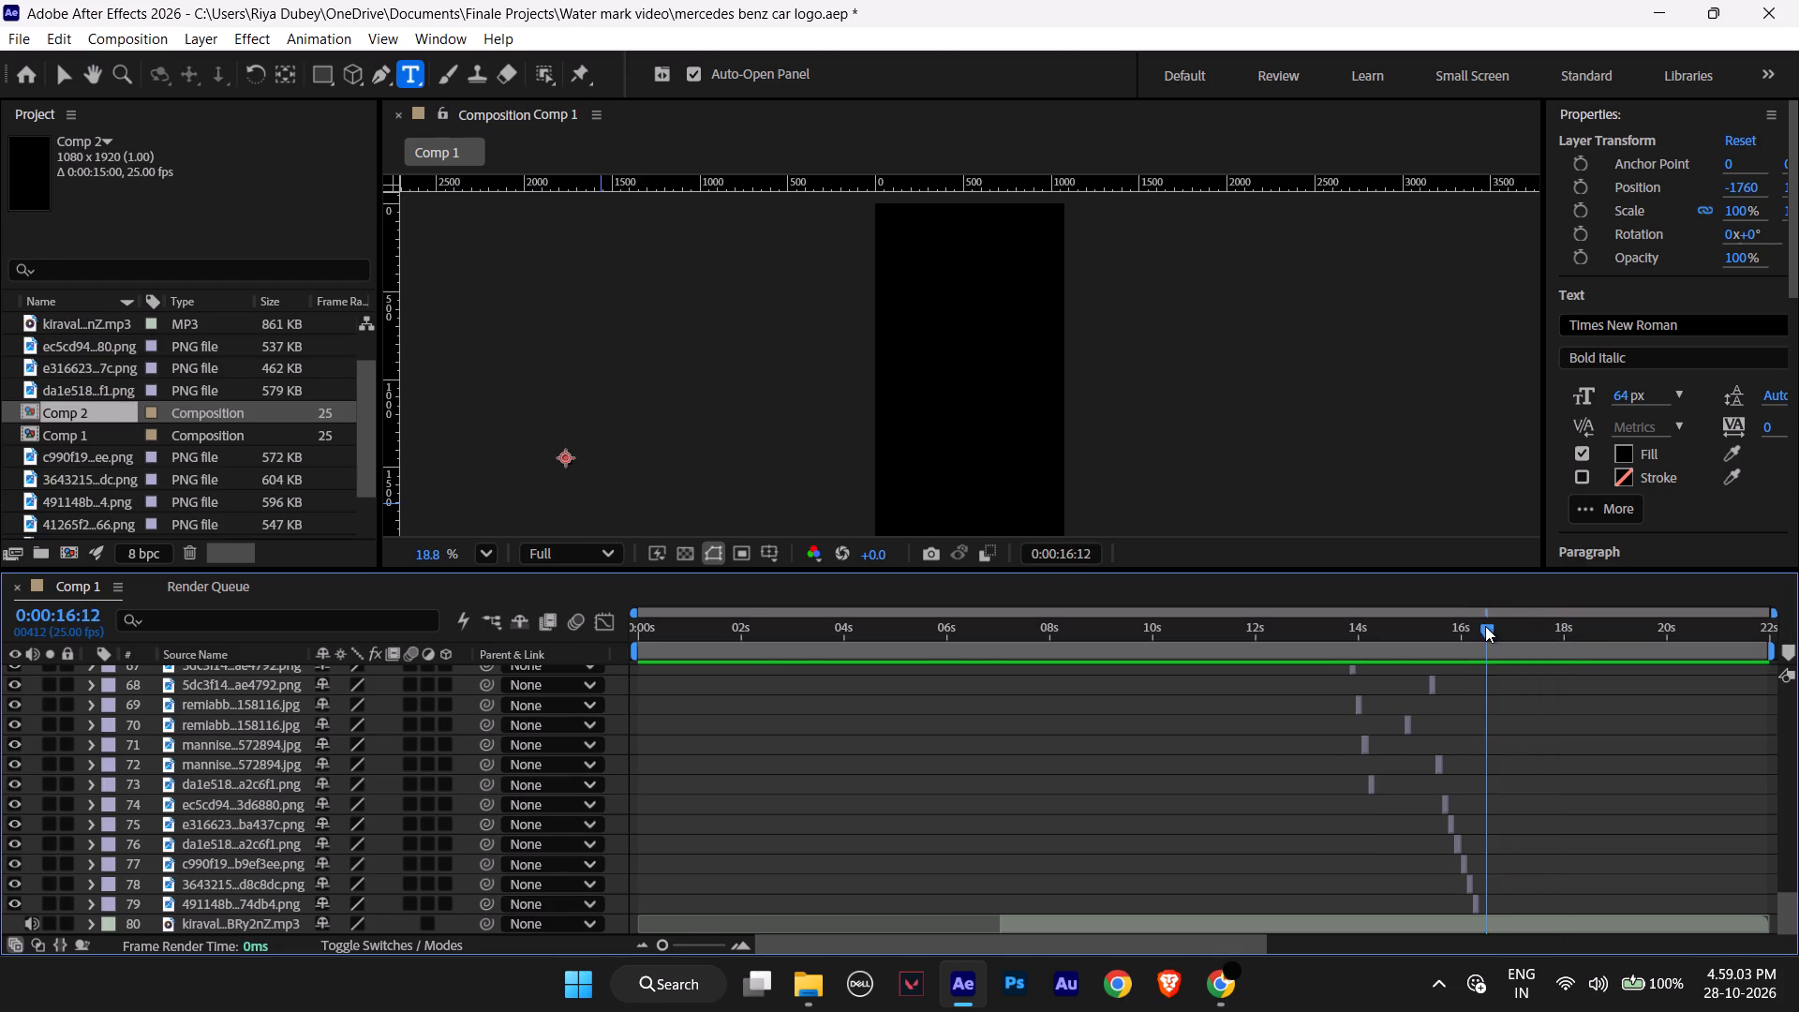
left_click_drag(1485, 626, 1484, 626)
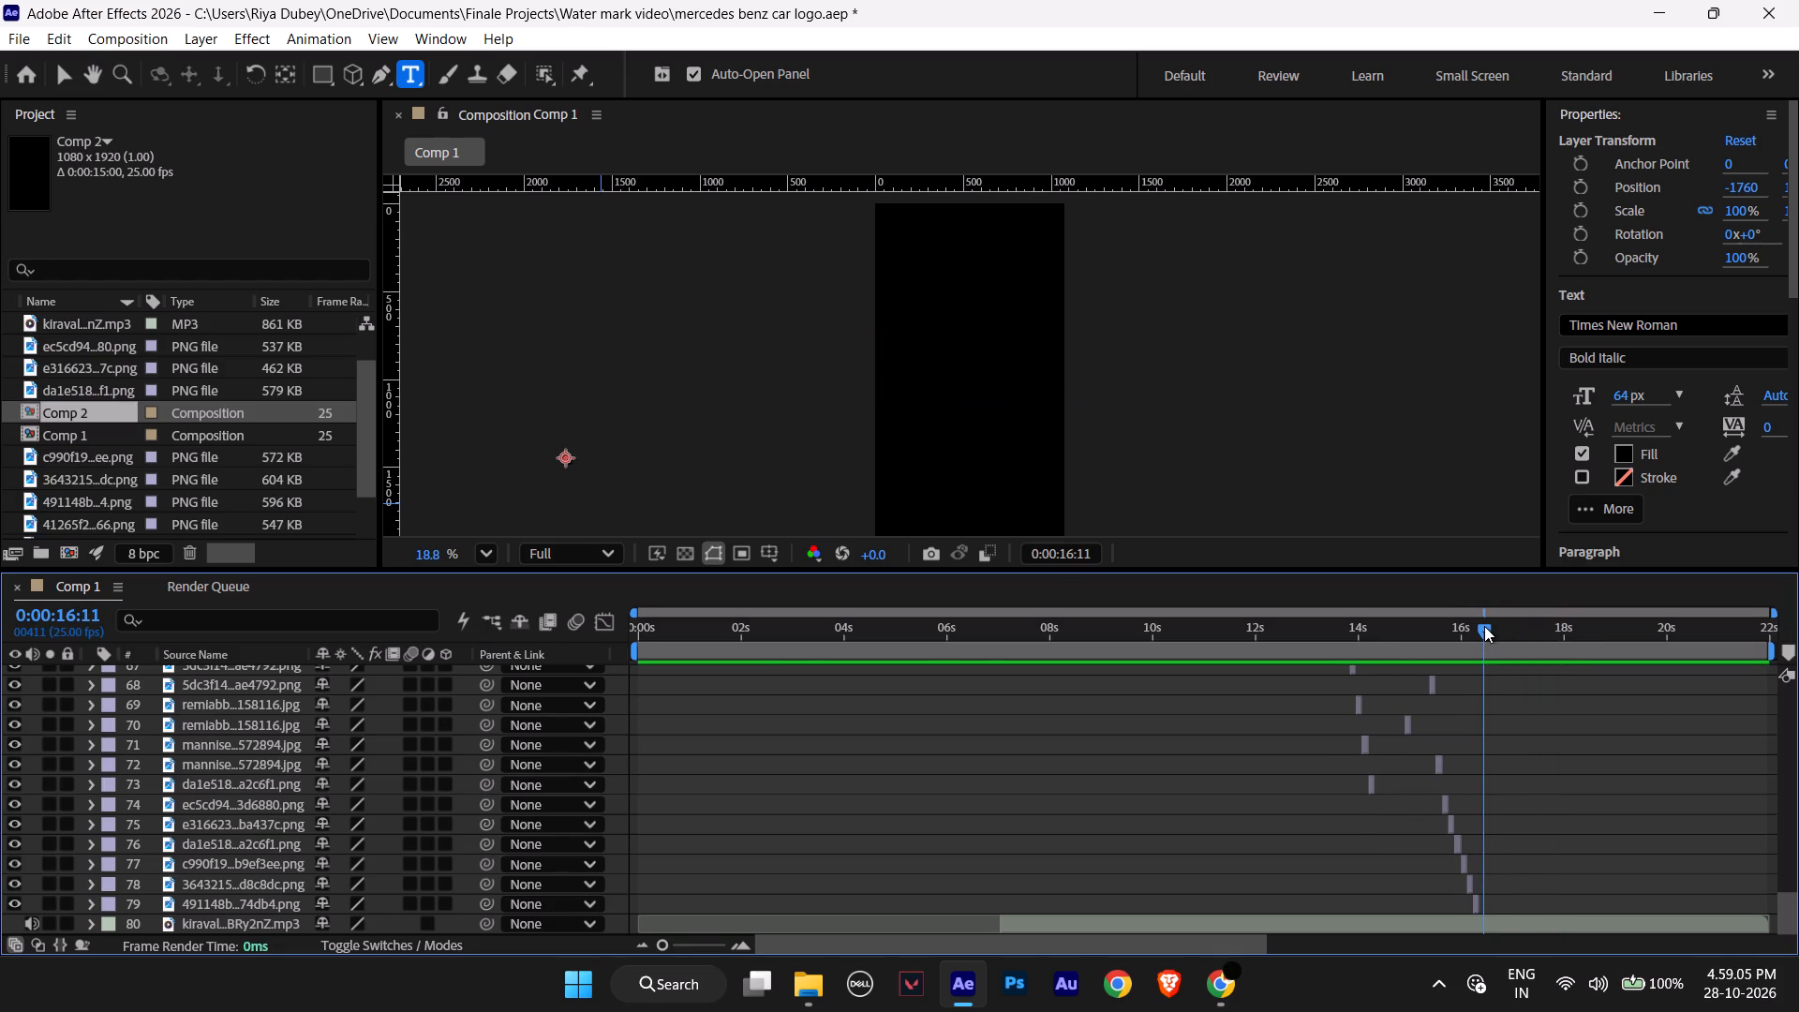
left_click_drag(1484, 626, 1482, 626)
left_click_drag(1482, 626, 1479, 626)
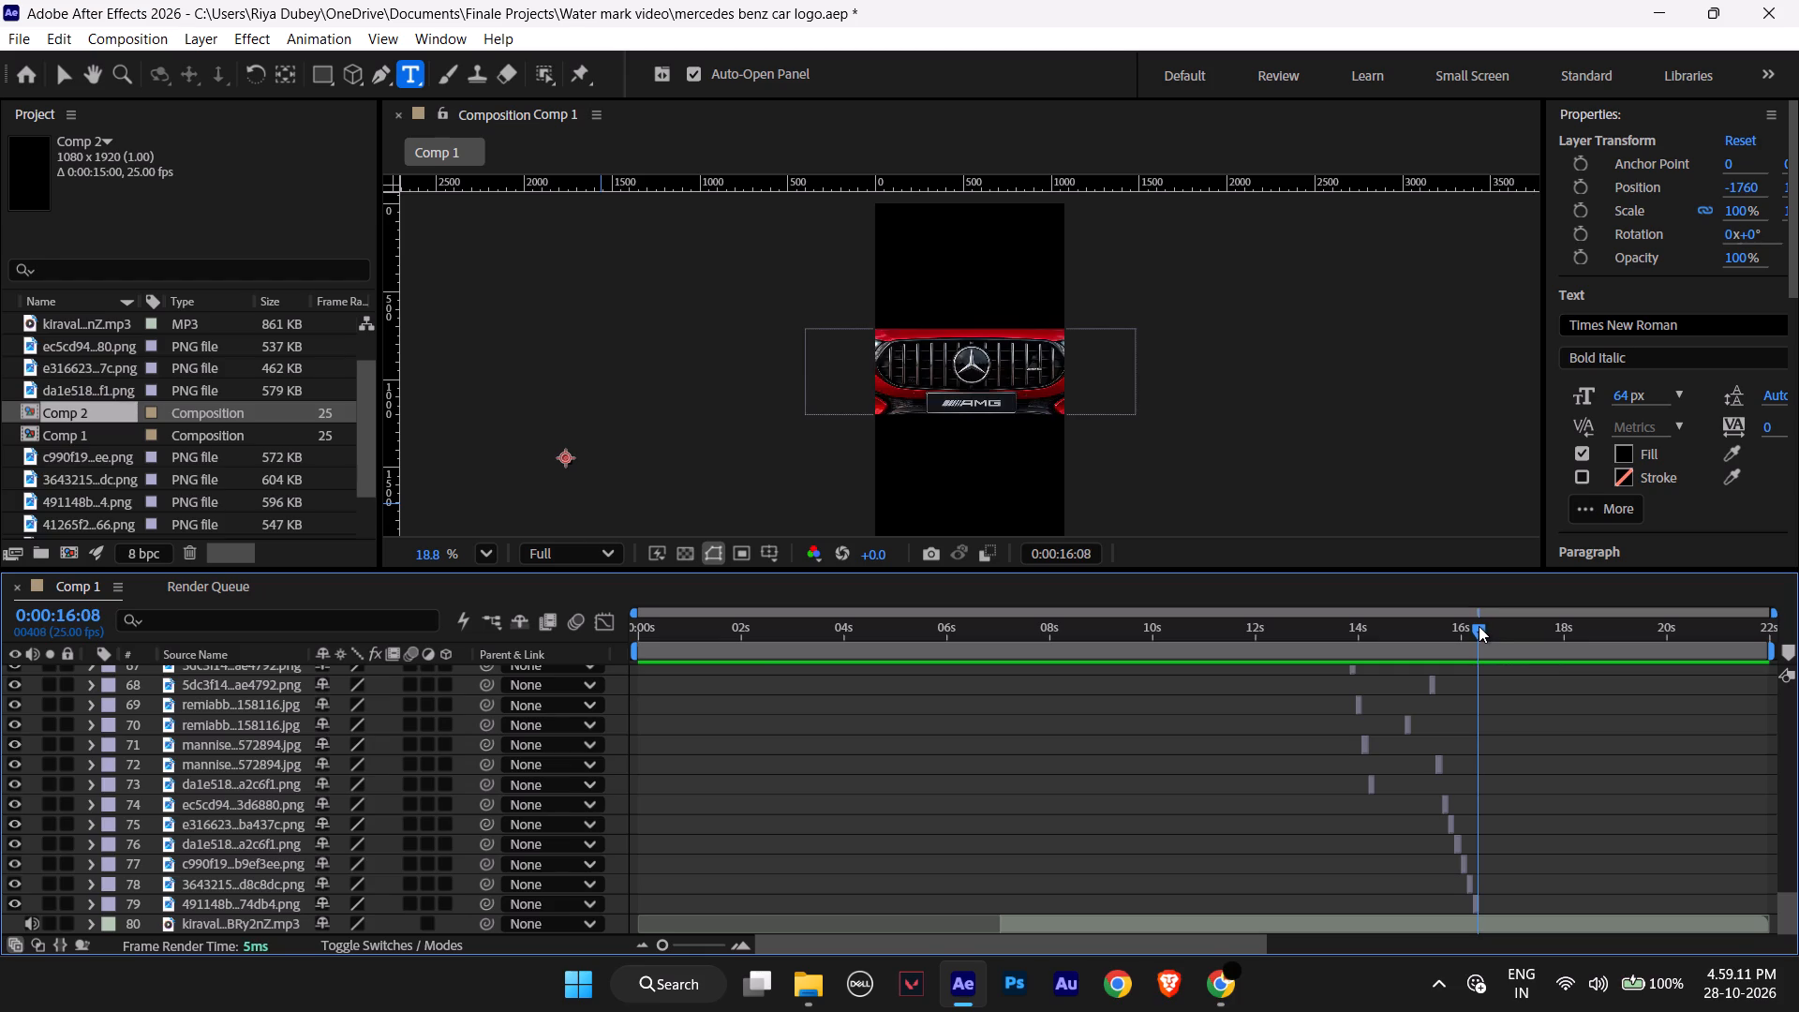
key("ctrl+Right")
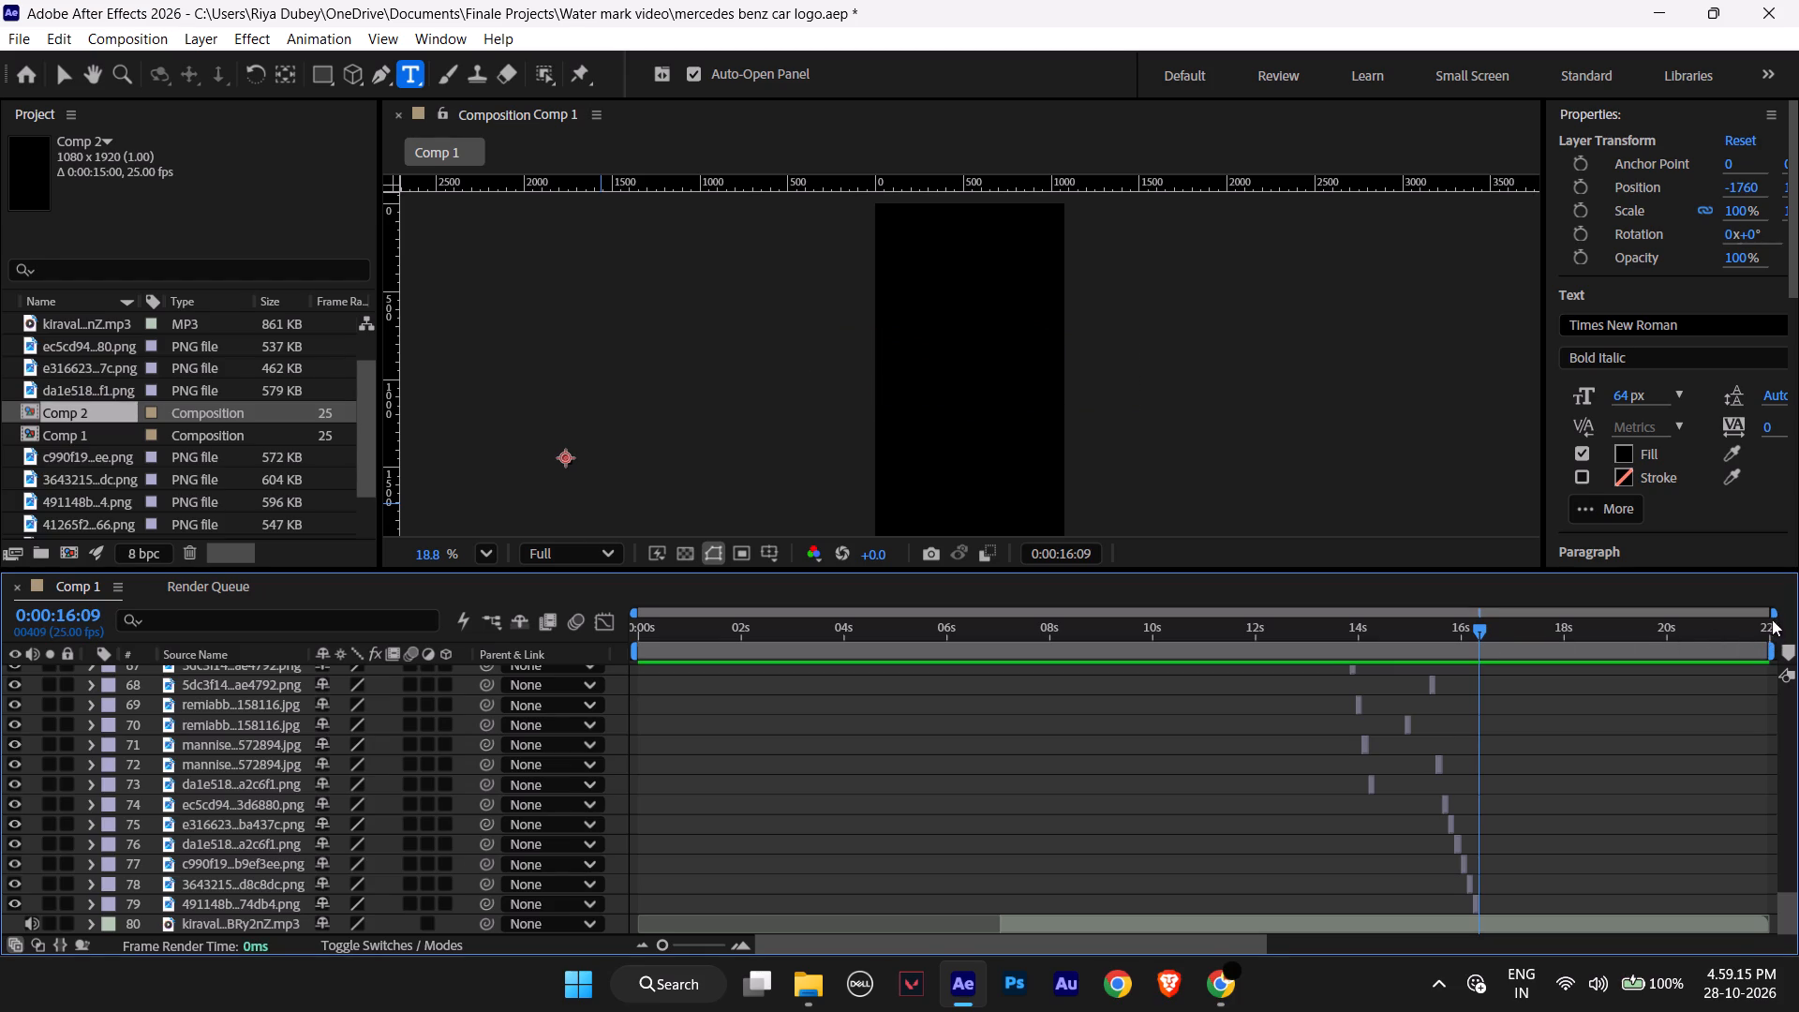
Shorten the end of Comp 1's work area to 0:00:16:09 and fit the time ruler to that range.
left_click_drag(1775, 615, 1613, 622)
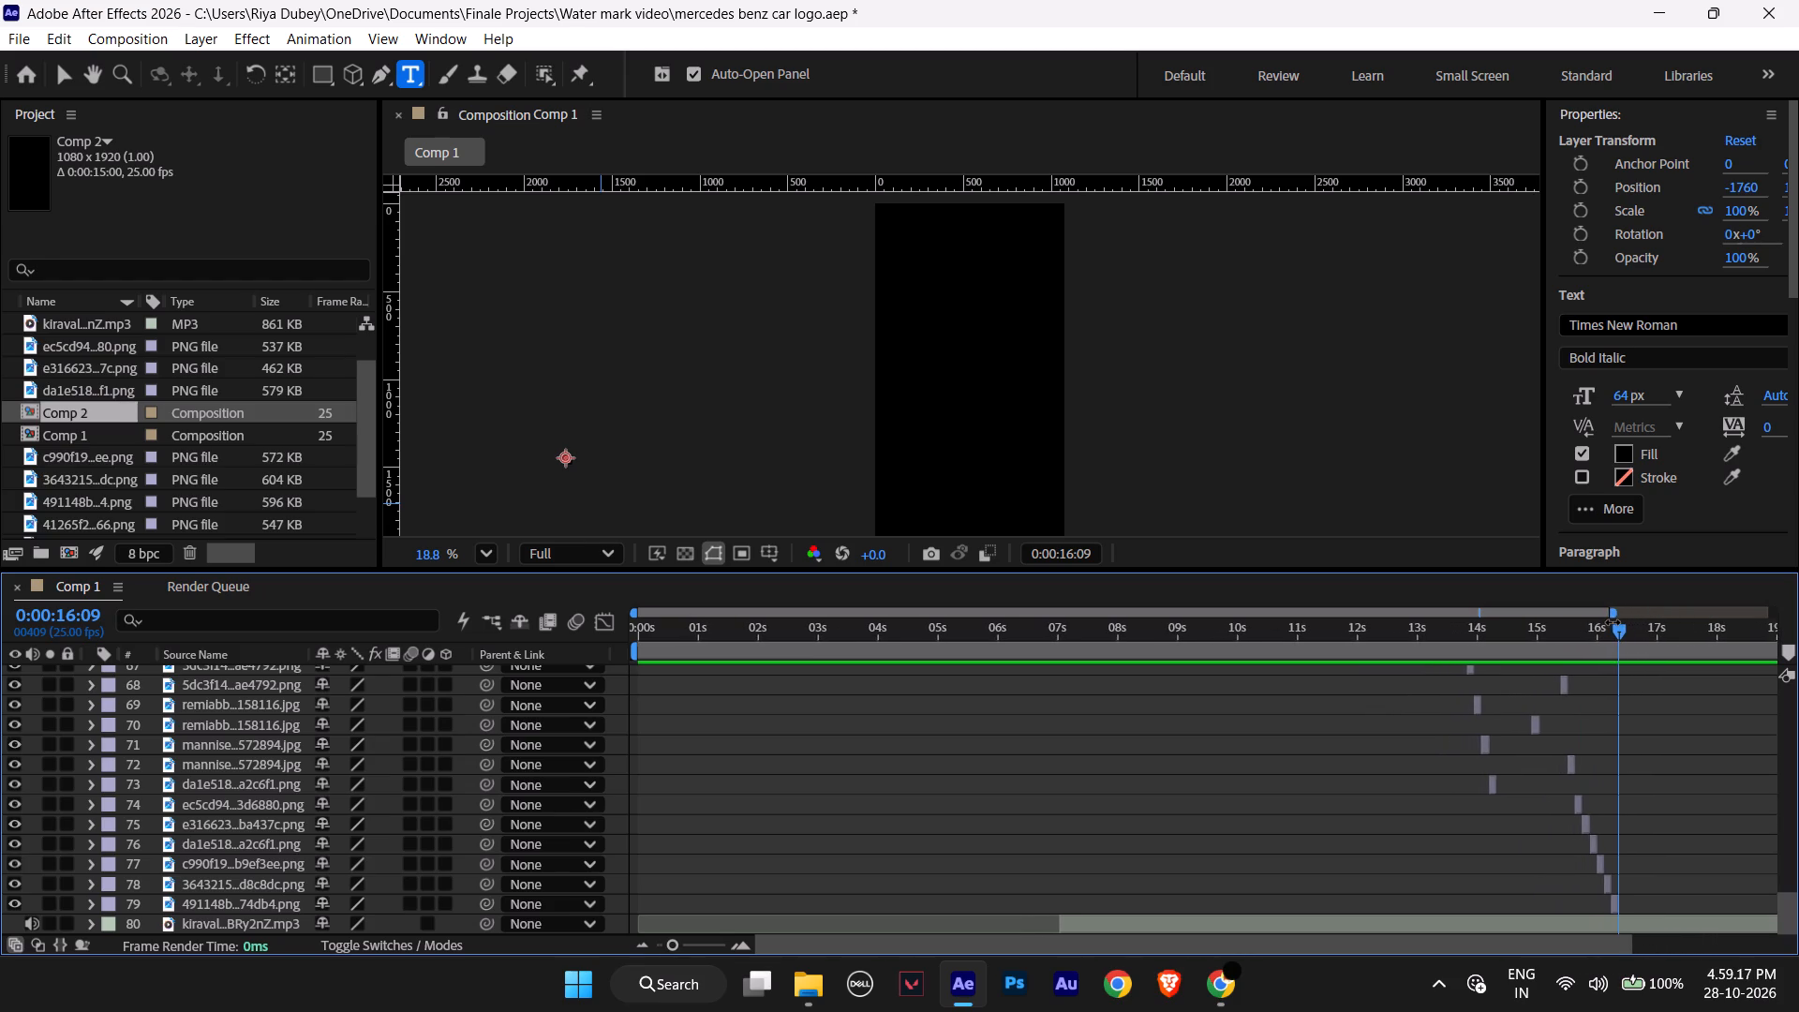
left_click_drag(1613, 622, 1795, 633)
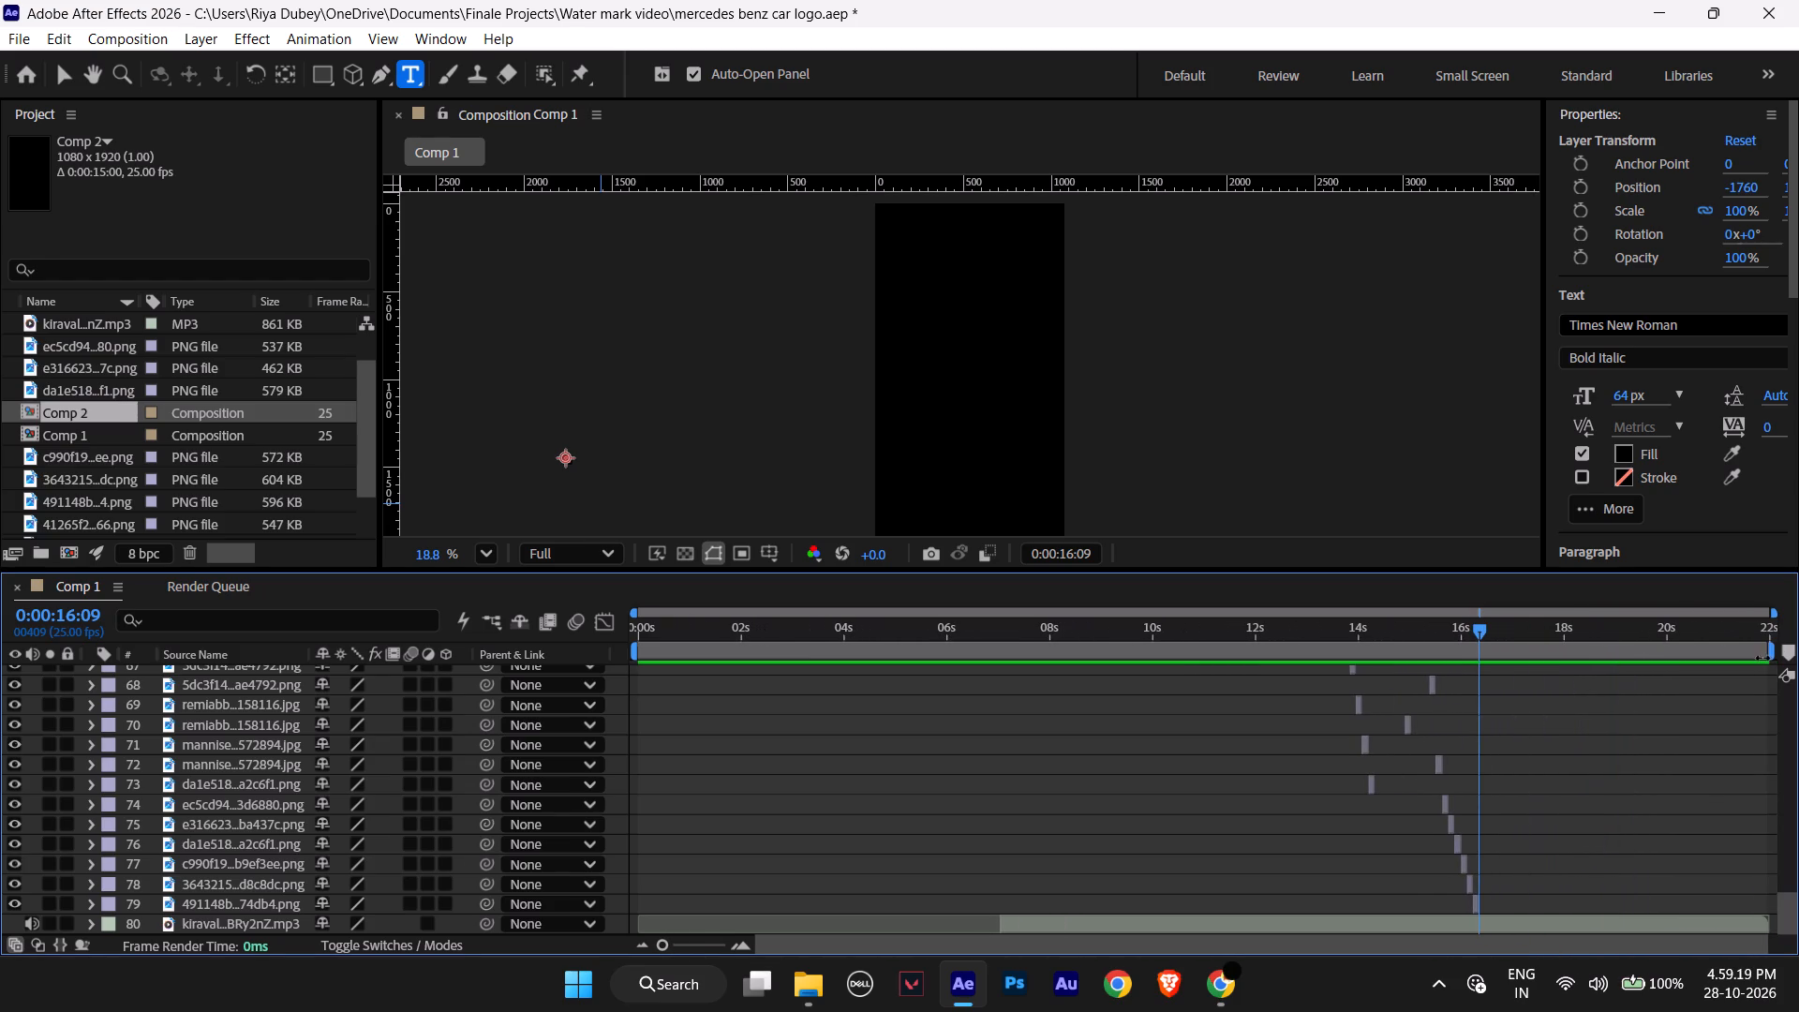
left_click(1776, 655)
left_click_drag(1773, 647, 1482, 668)
left_click_drag(1772, 607, 1569, 620)
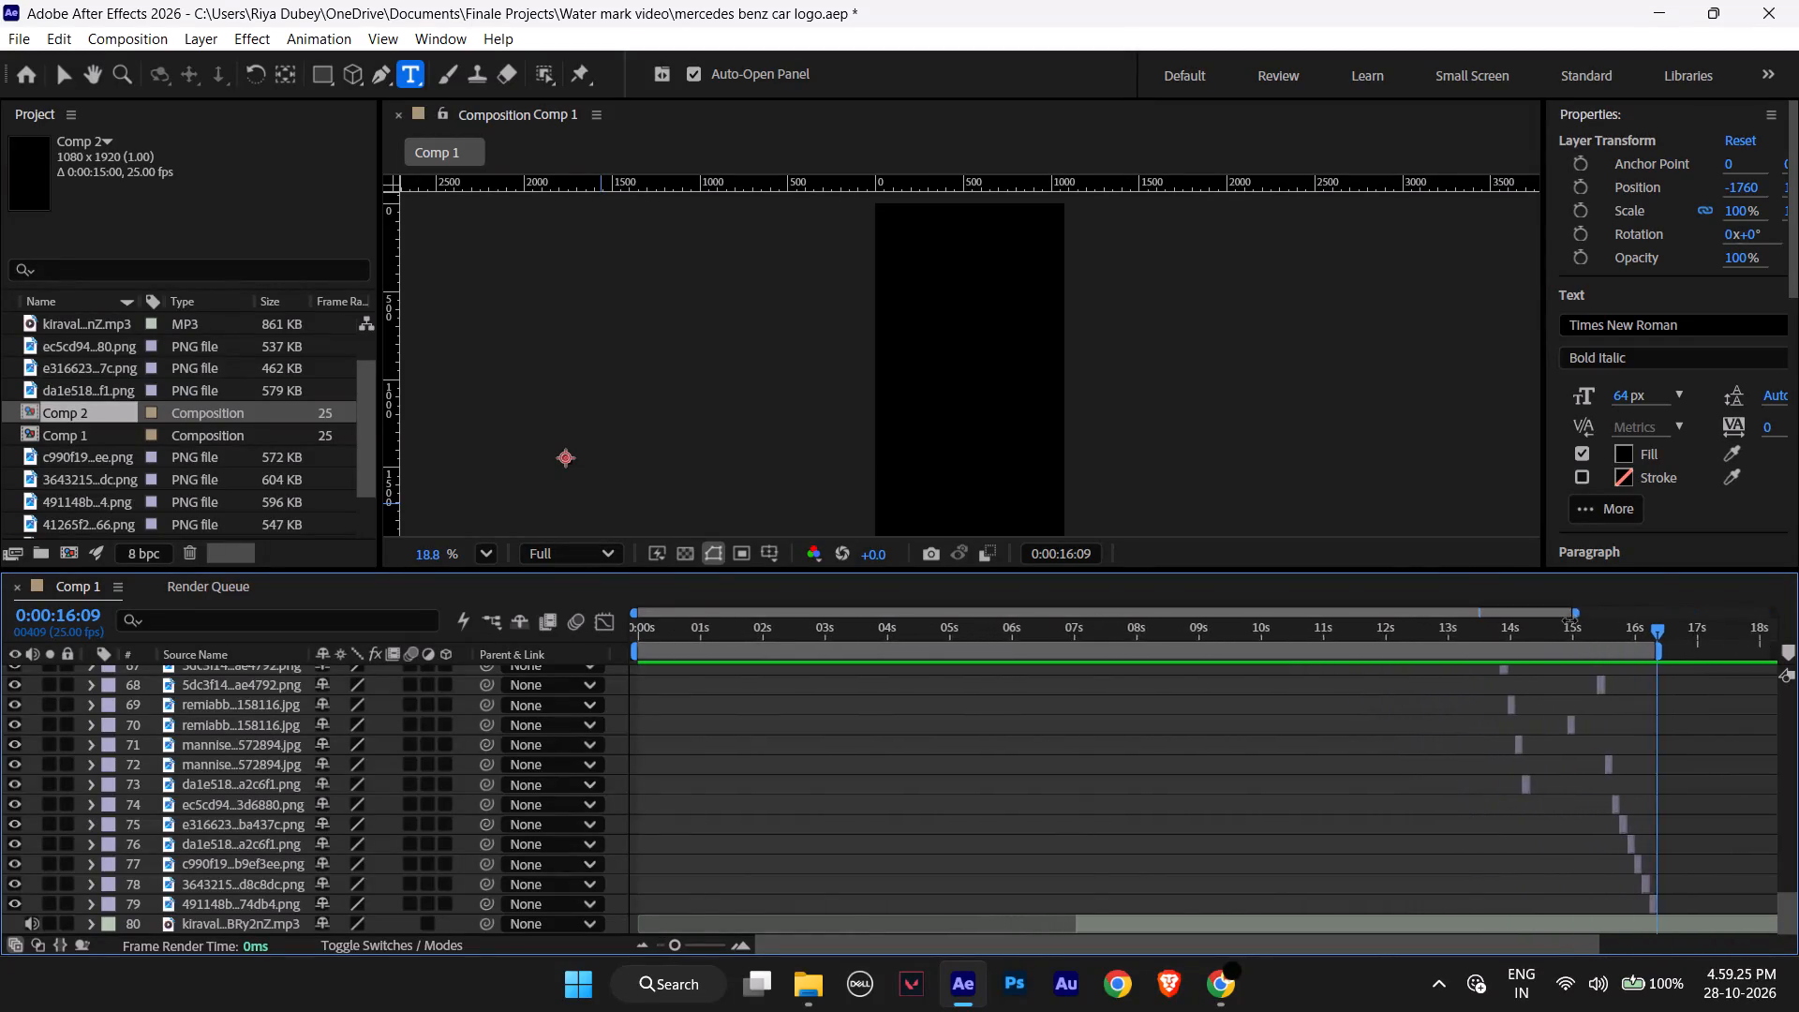
left_click_drag(1569, 620, 1479, 617)
Preview the shortened work area of Comp 1 from 0:00:00:00.
key("space")
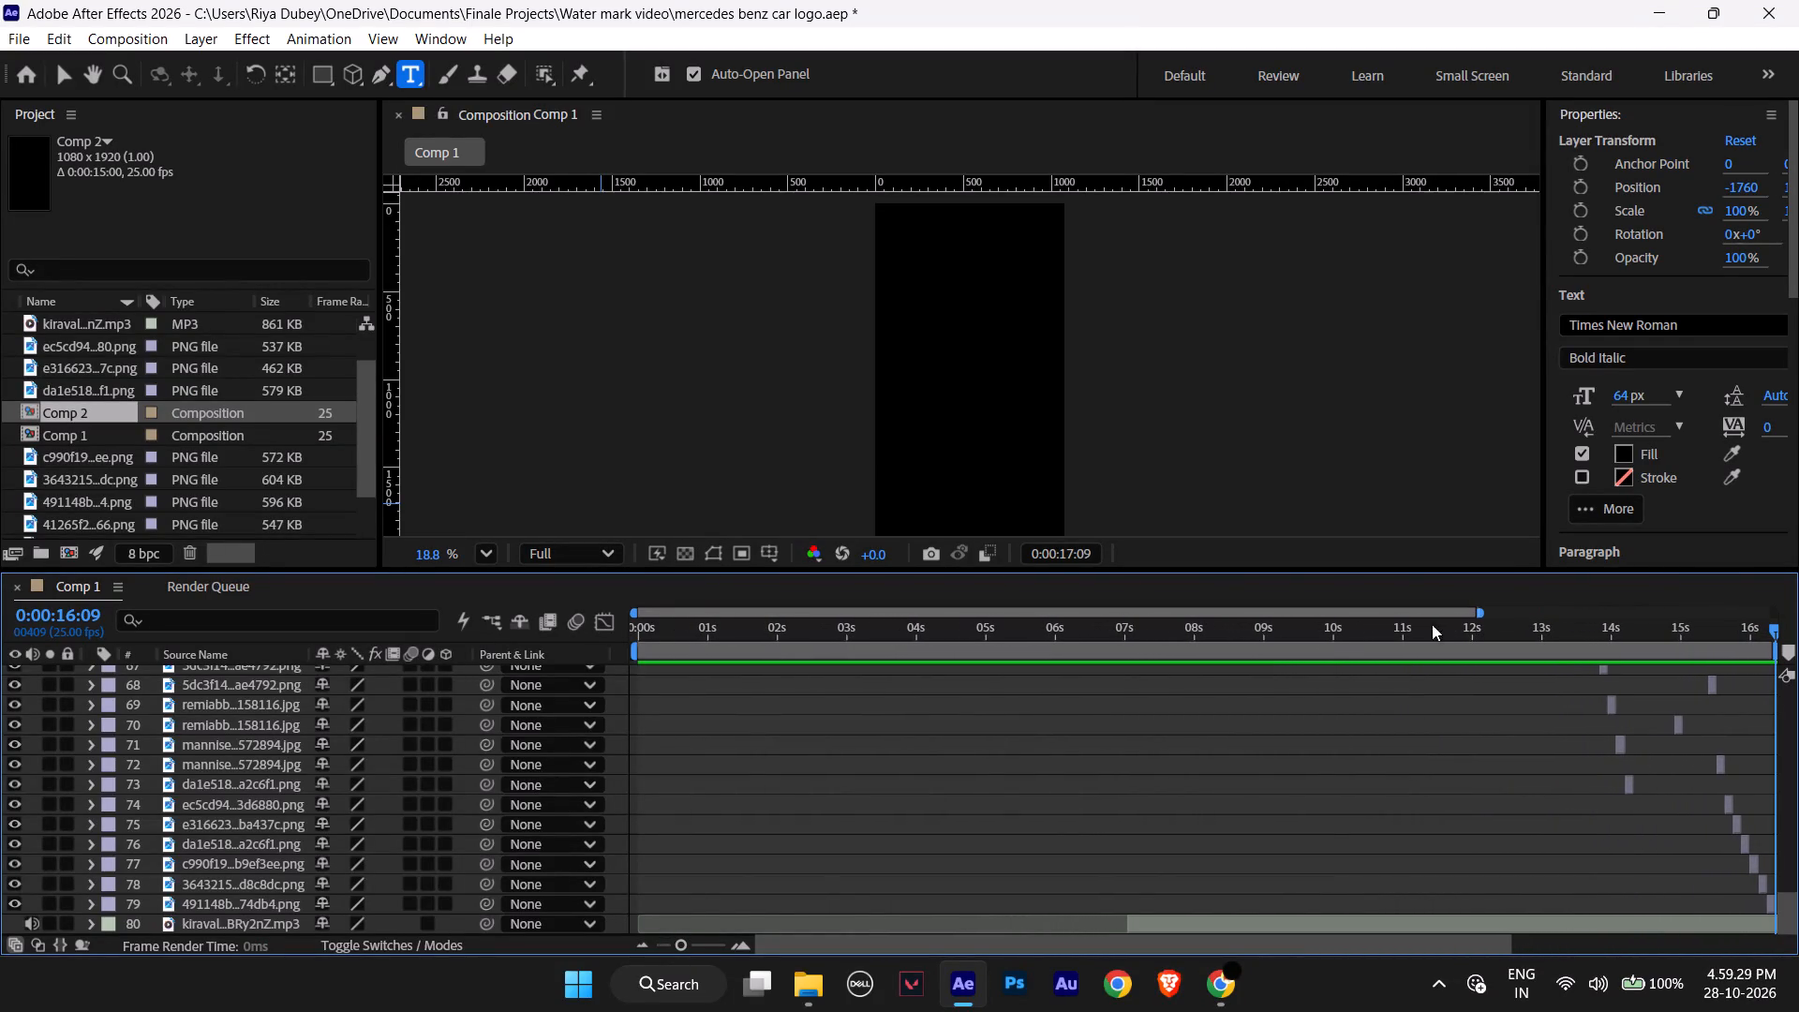
left_click(668, 631)
left_click_drag(668, 631, 588, 643)
key("space")
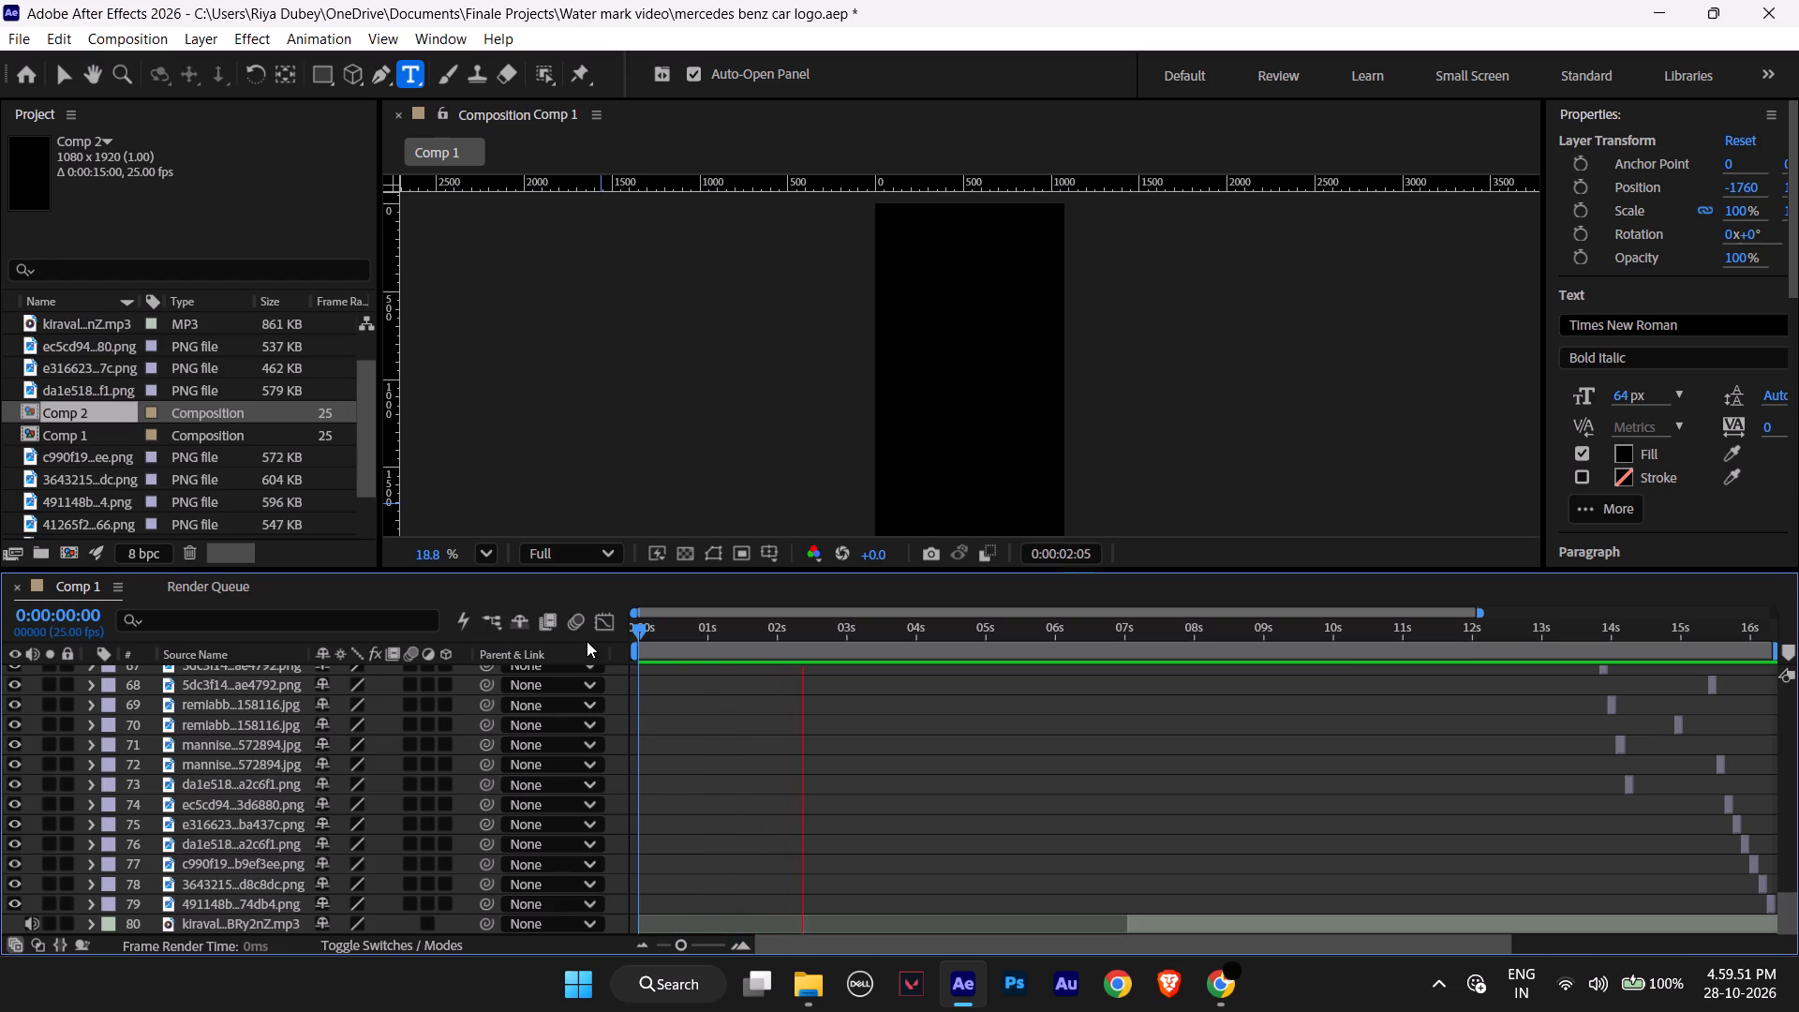
key("space")
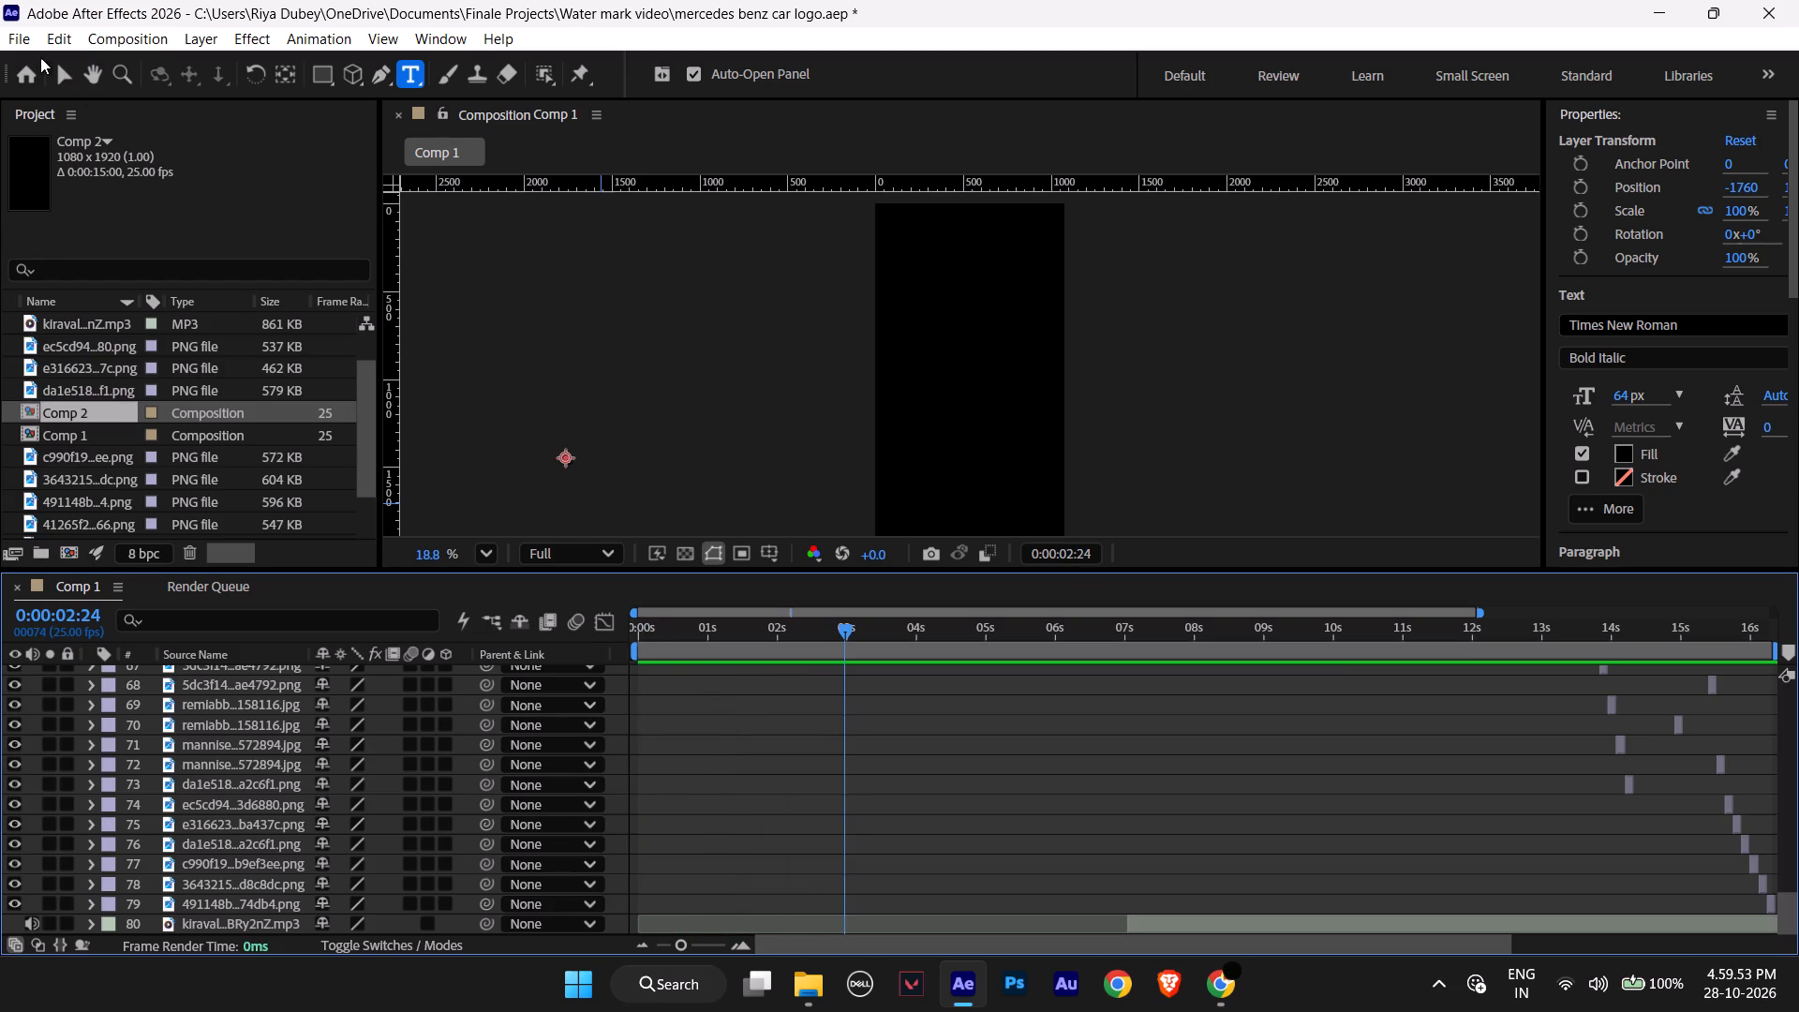
Import the logo (vertical) MP4 video as footage from the Water mark video folder in Documents > Finale Projects.
left_click(13, 32)
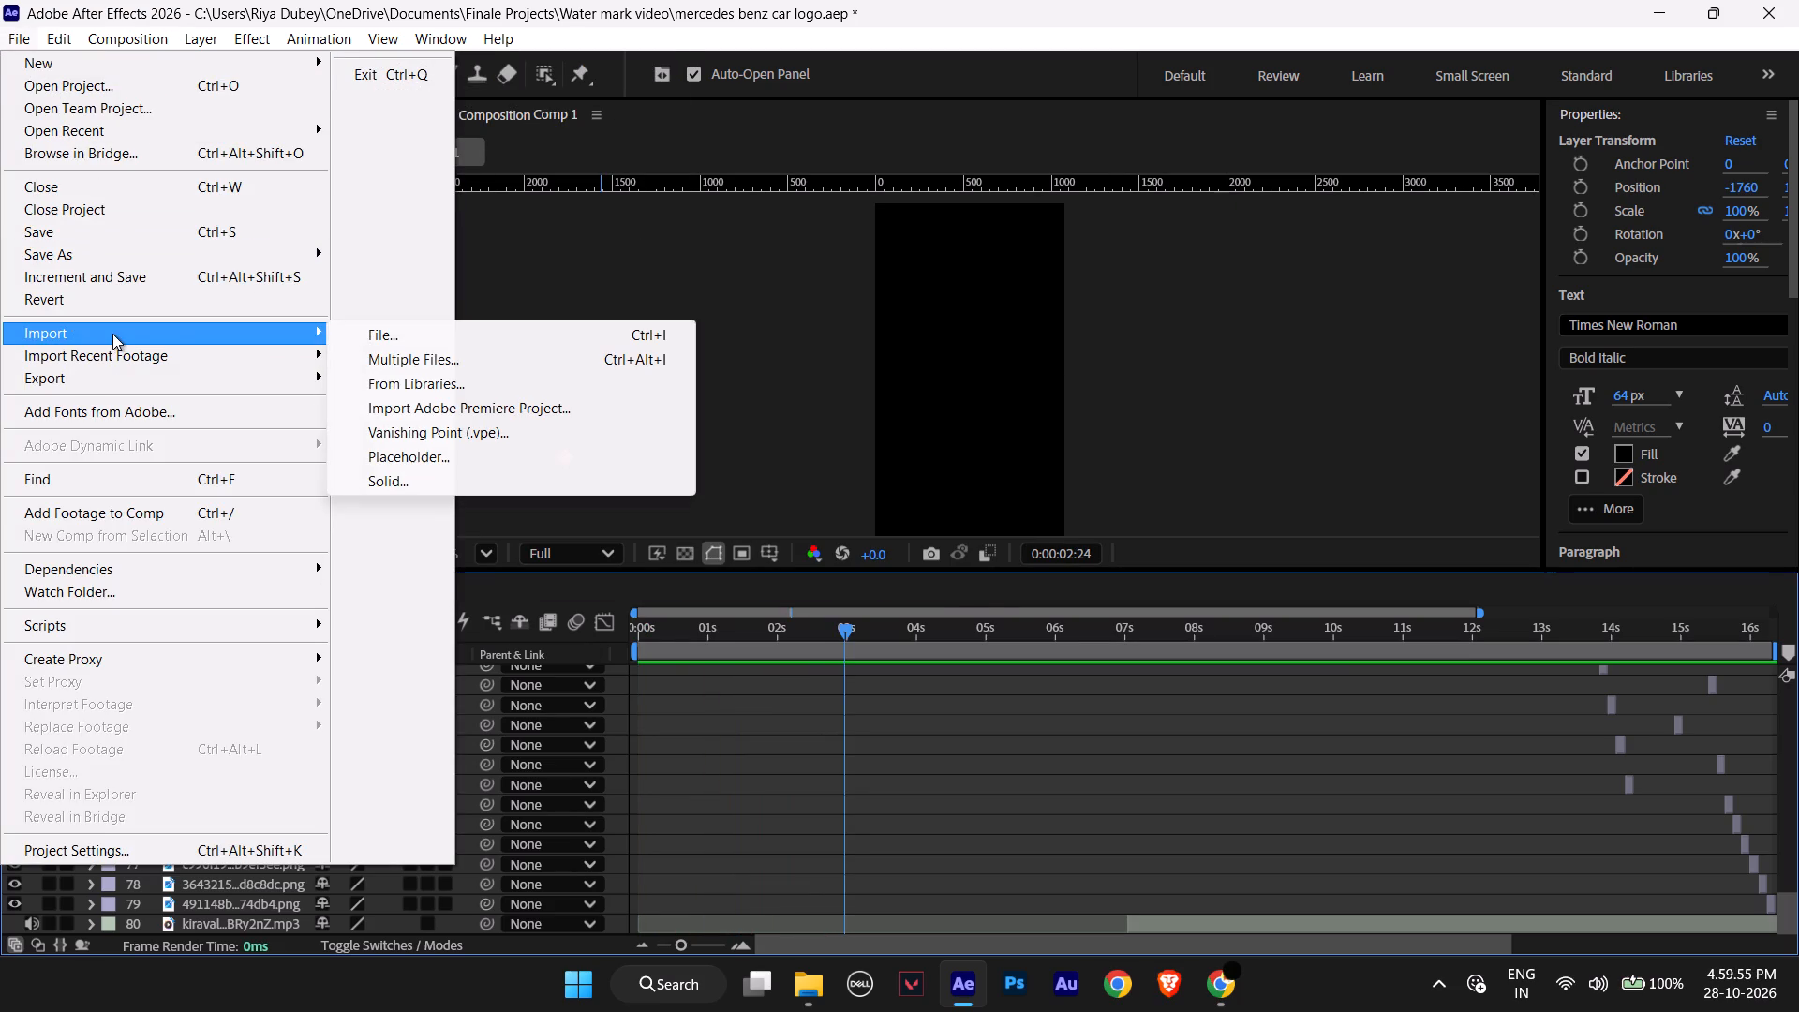
left_click(389, 338)
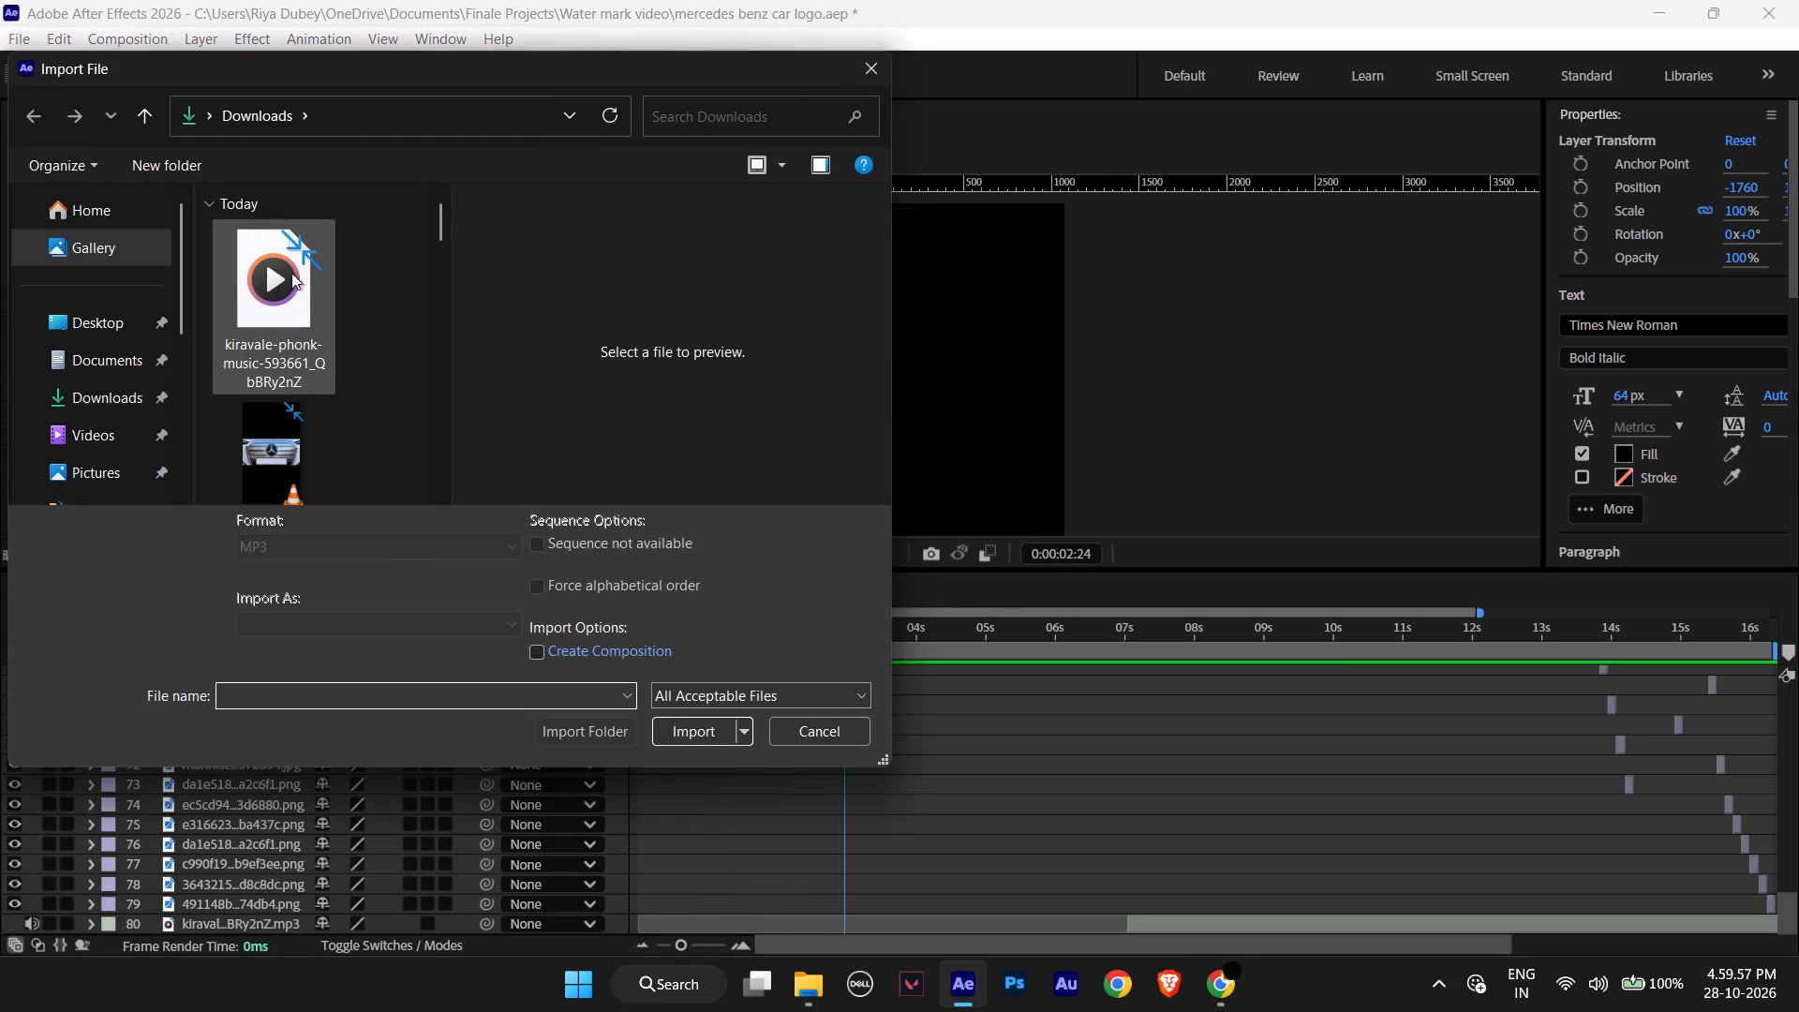
scroll(315, 325, "down", 3)
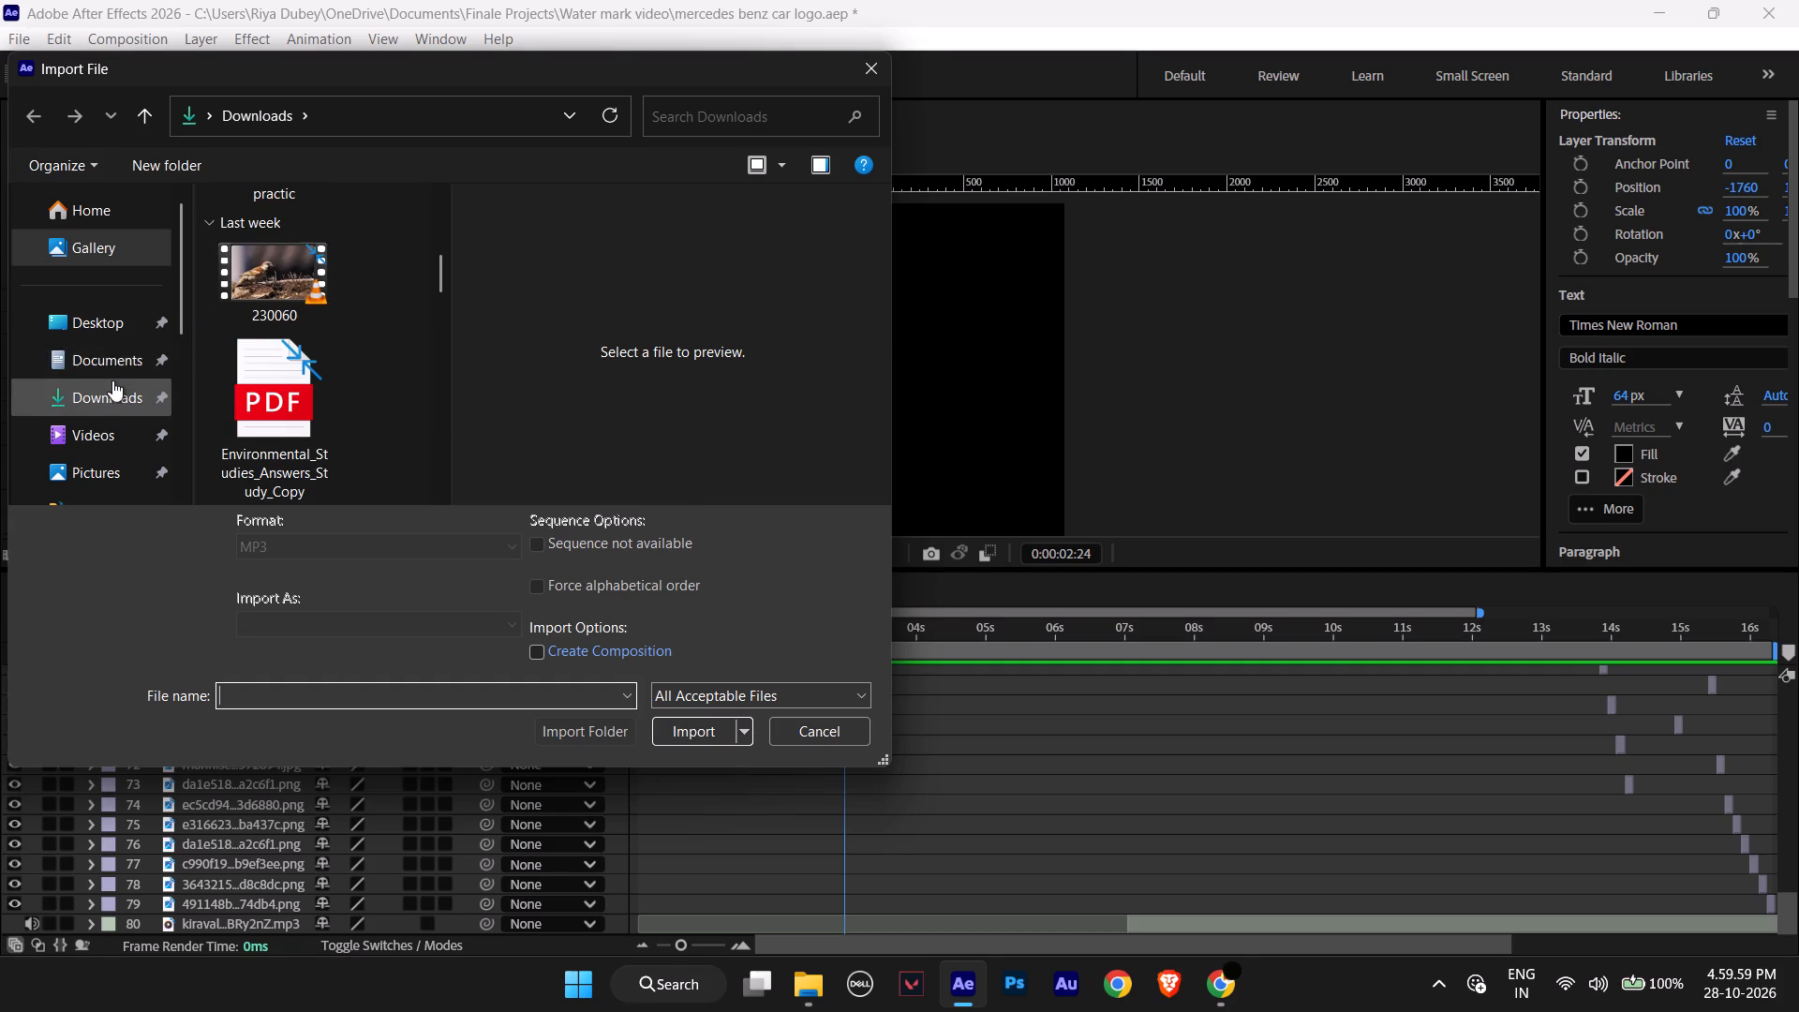
left_click(103, 351)
double_click(287, 300)
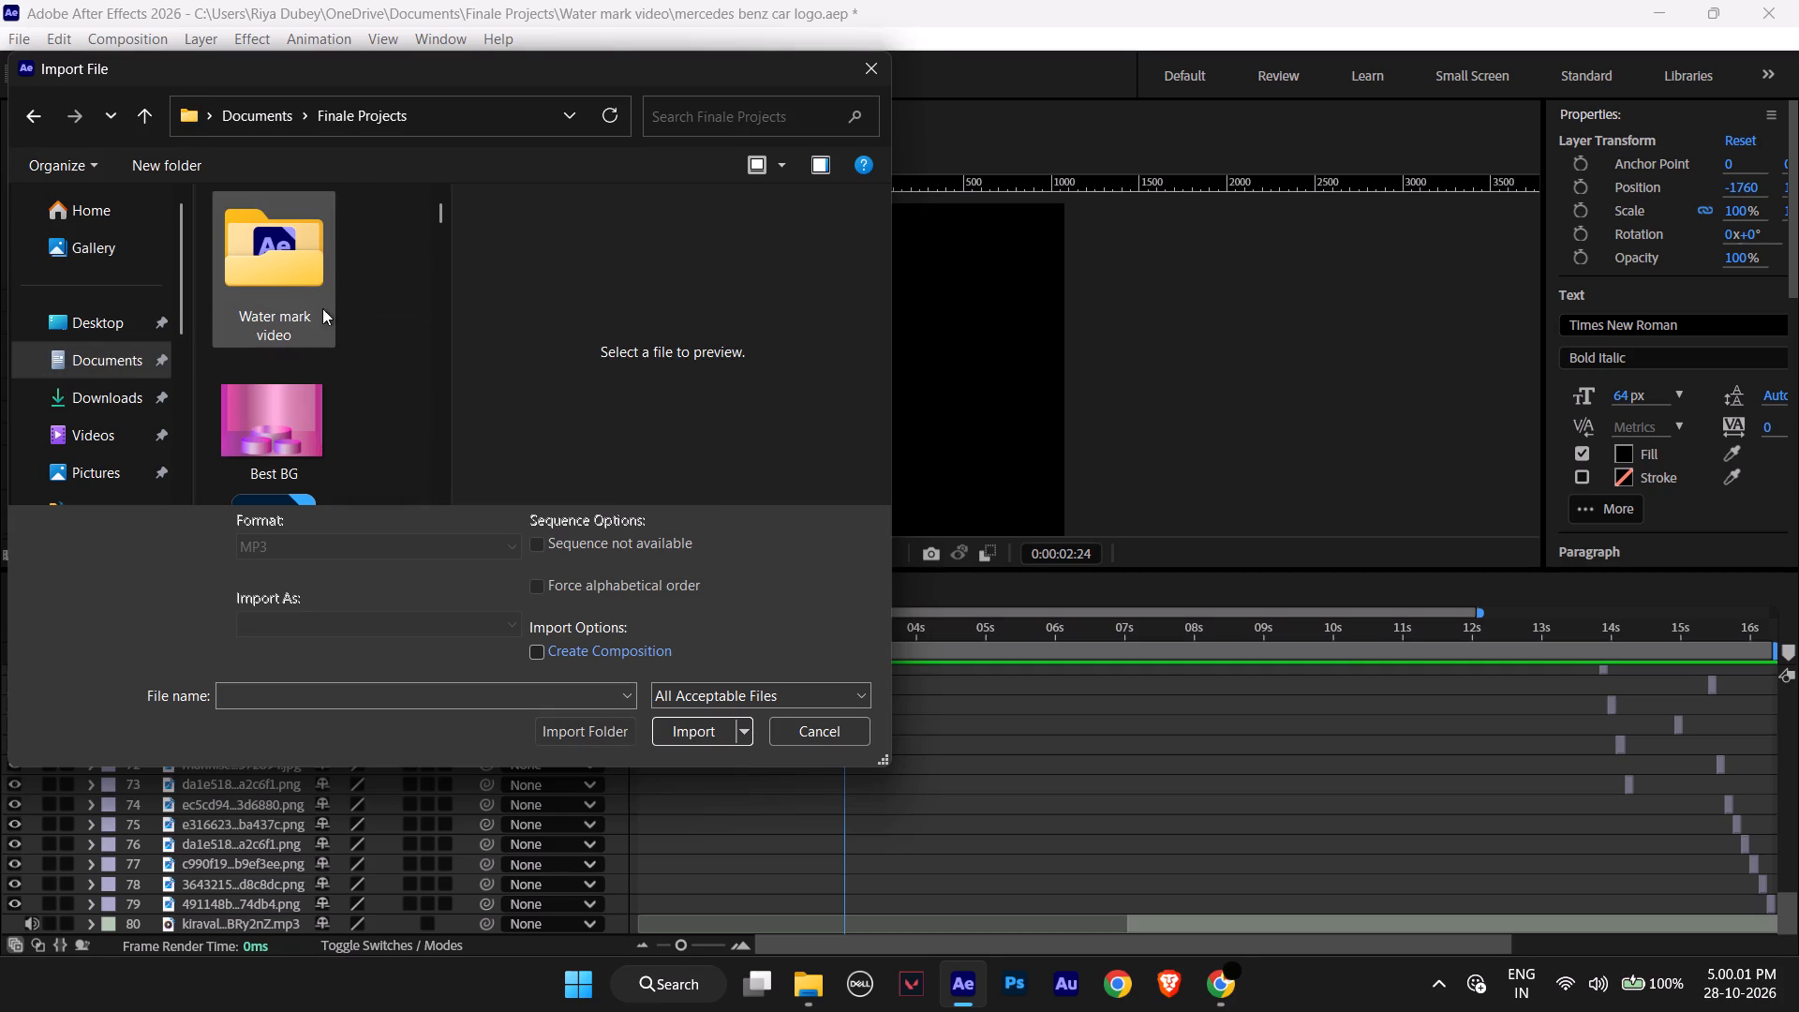
double_click(309, 278)
scroll(323, 302, "down", 3)
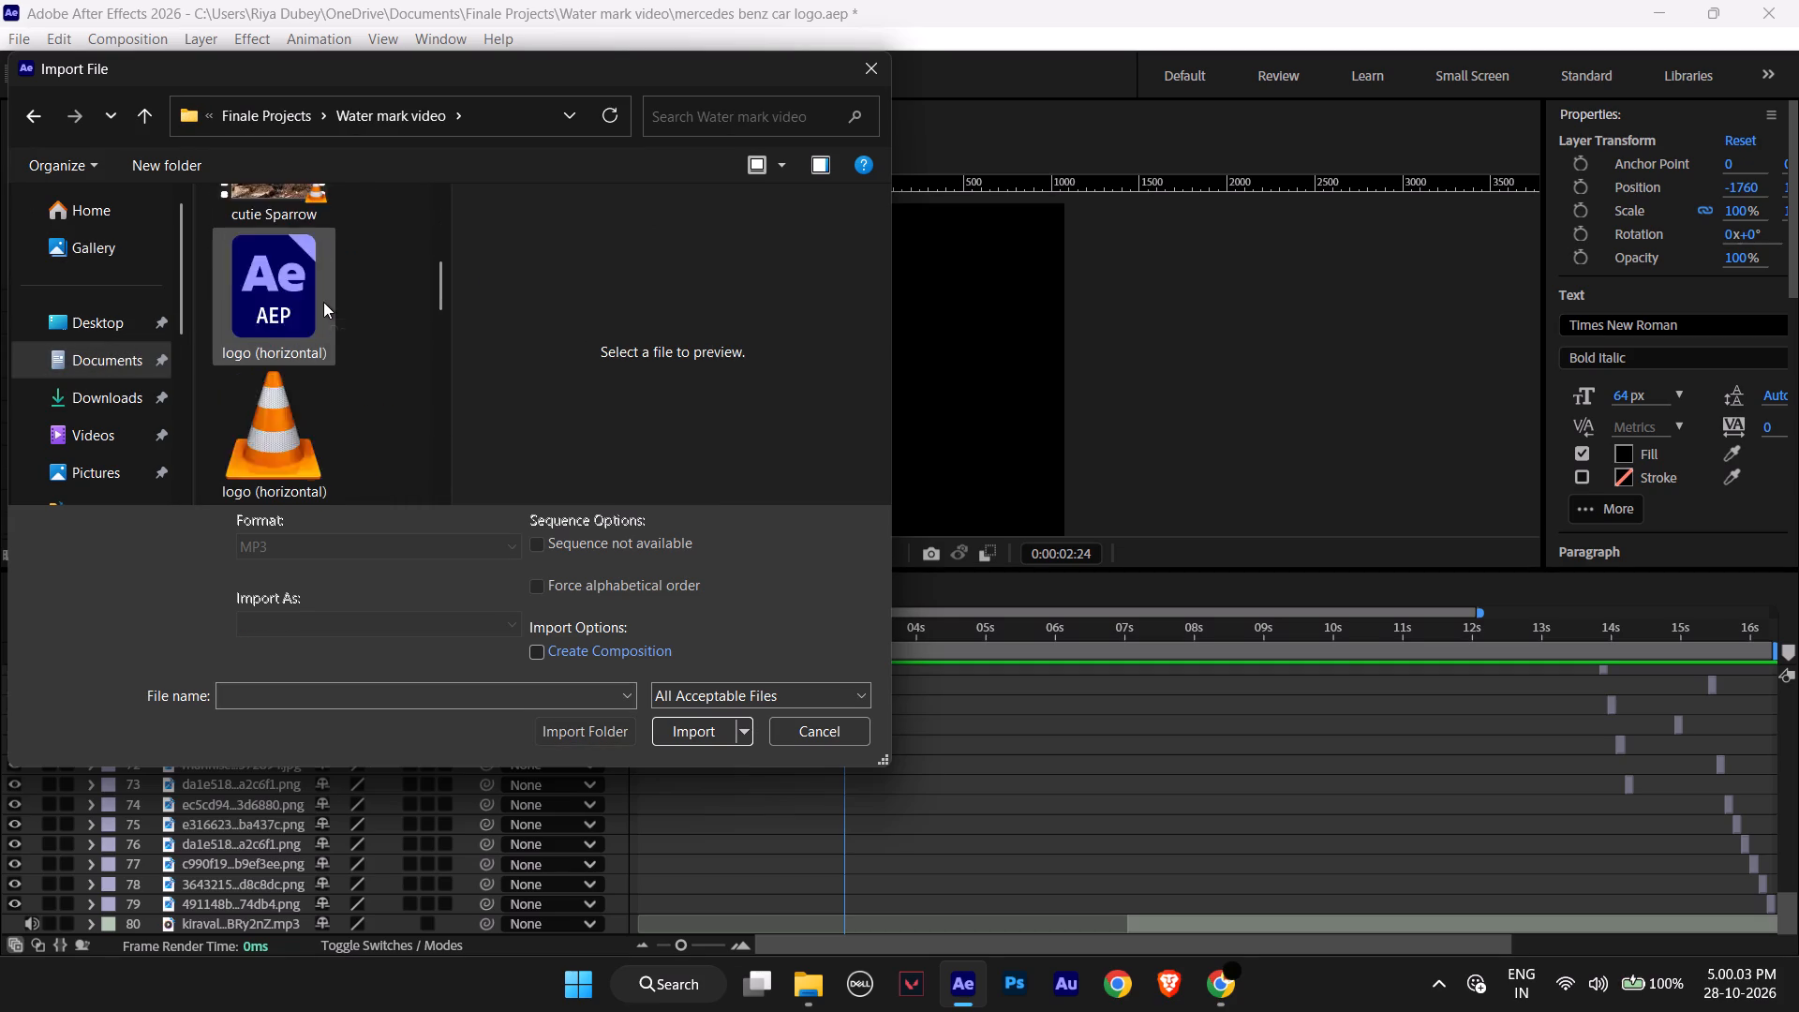
scroll(323, 302, "down", 2)
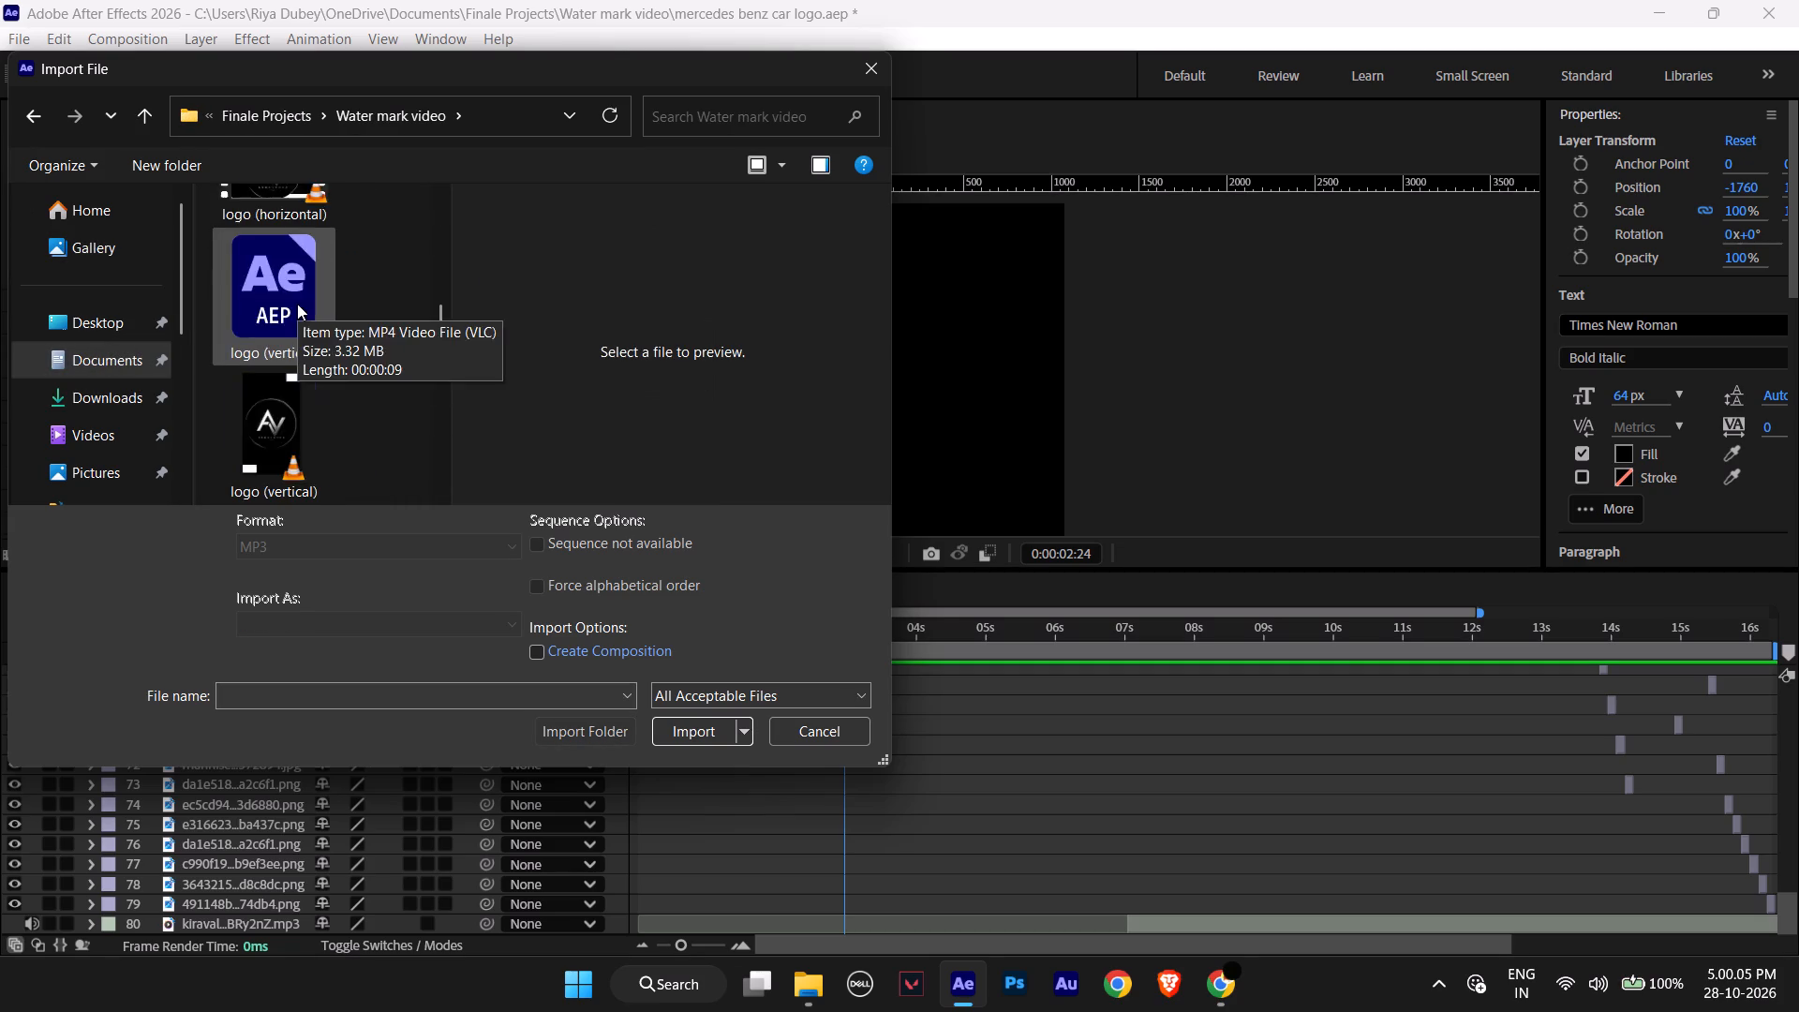
scroll(297, 304, "down", 2)
scroll(290, 287, "up", 1)
left_click(278, 262)
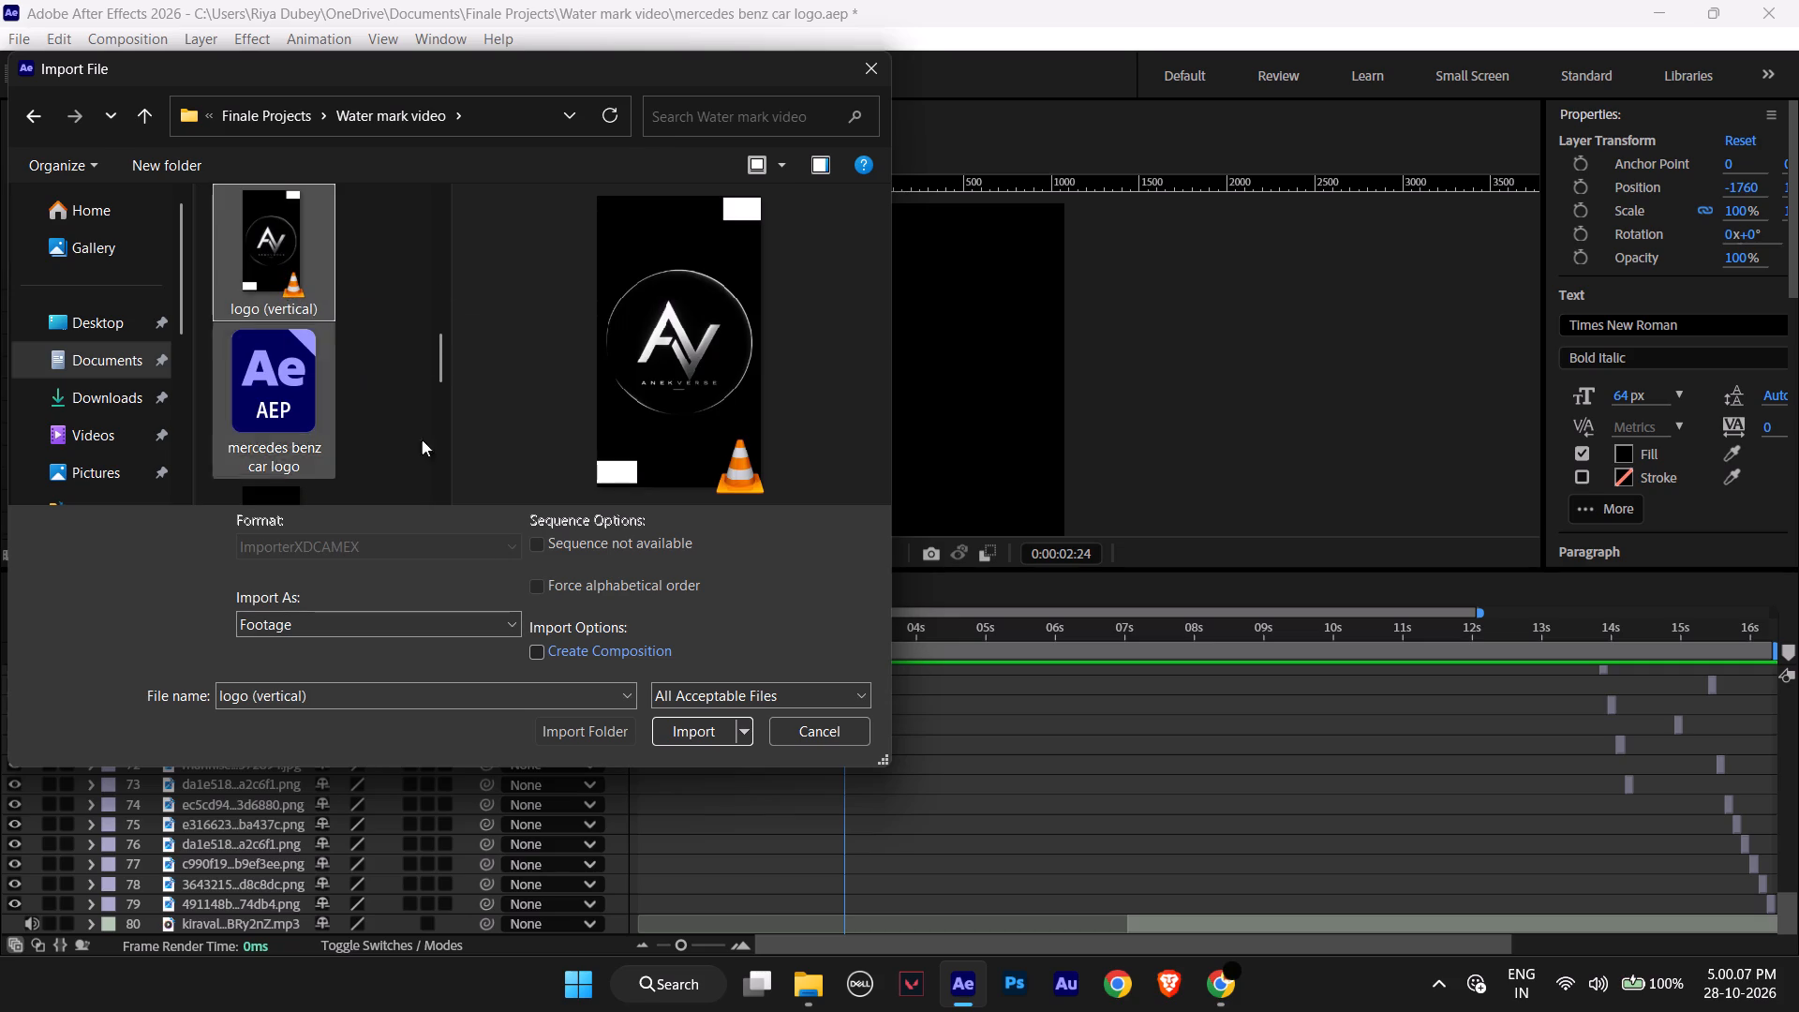
left_click(674, 727)
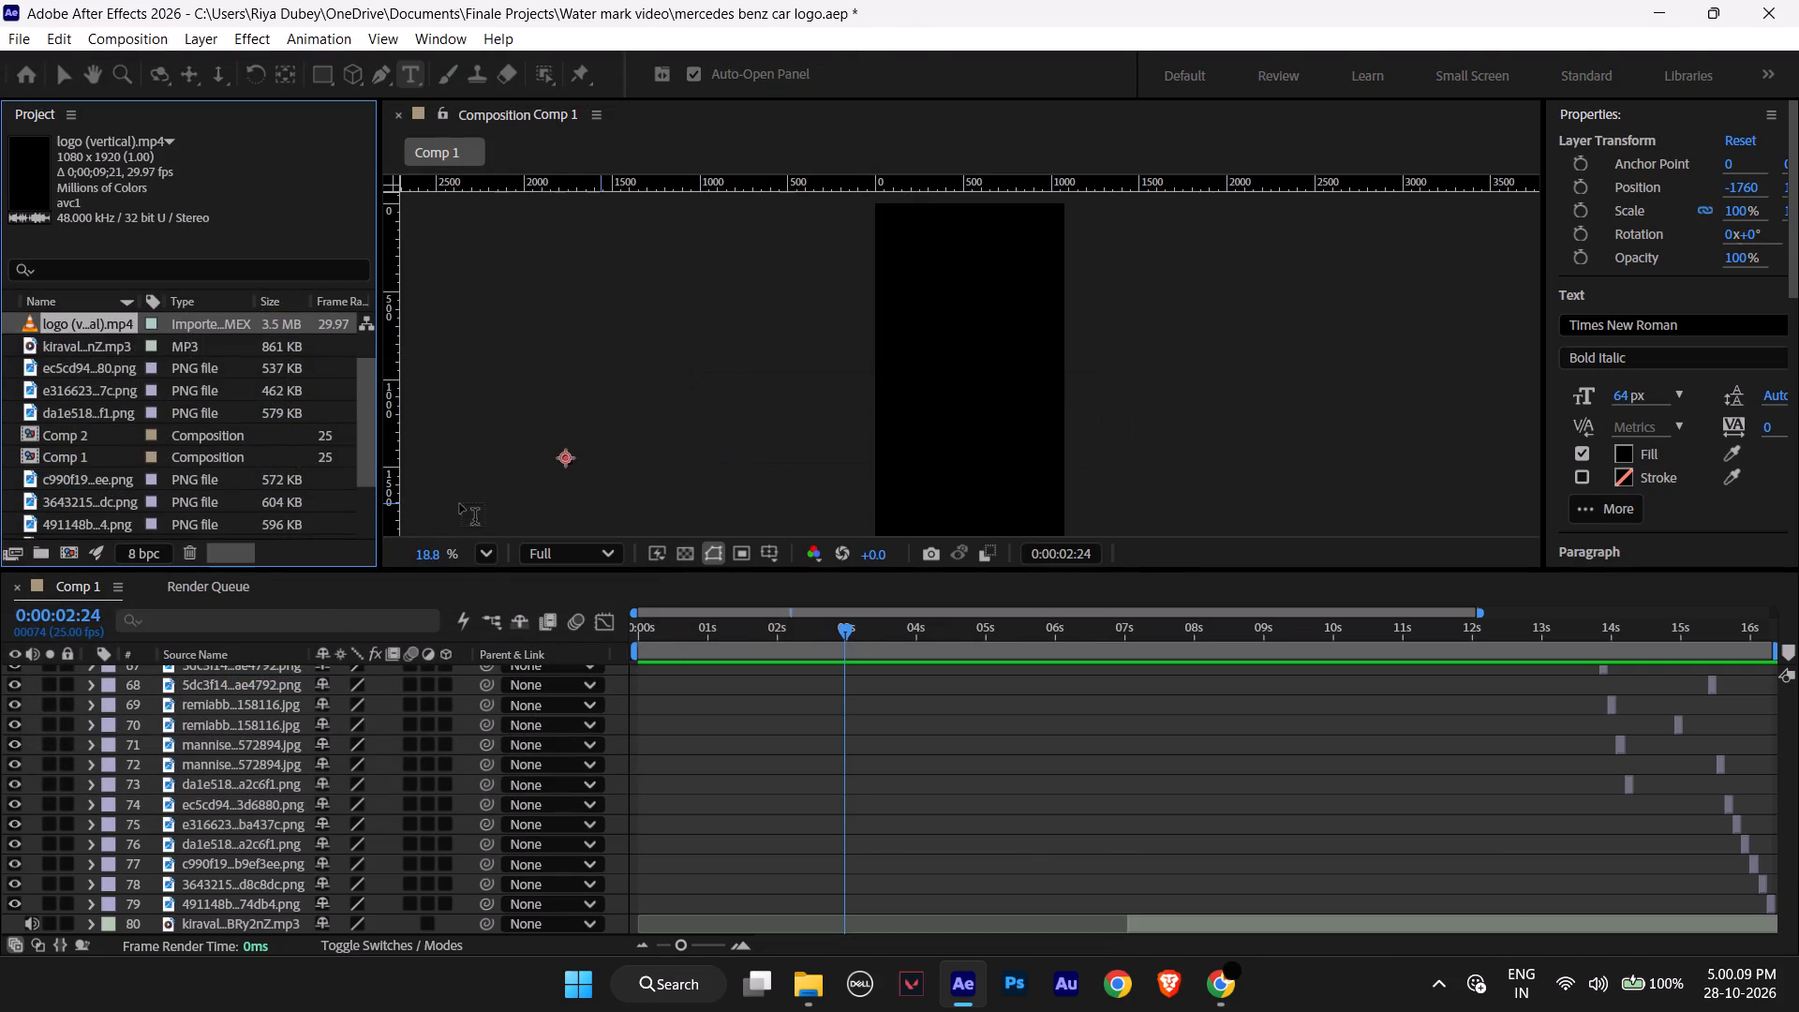
Return the current time to 0:00:00:00 and delete the empty text layer at the top of Comp 1's layer stack.
scroll(212, 752, "up", 4)
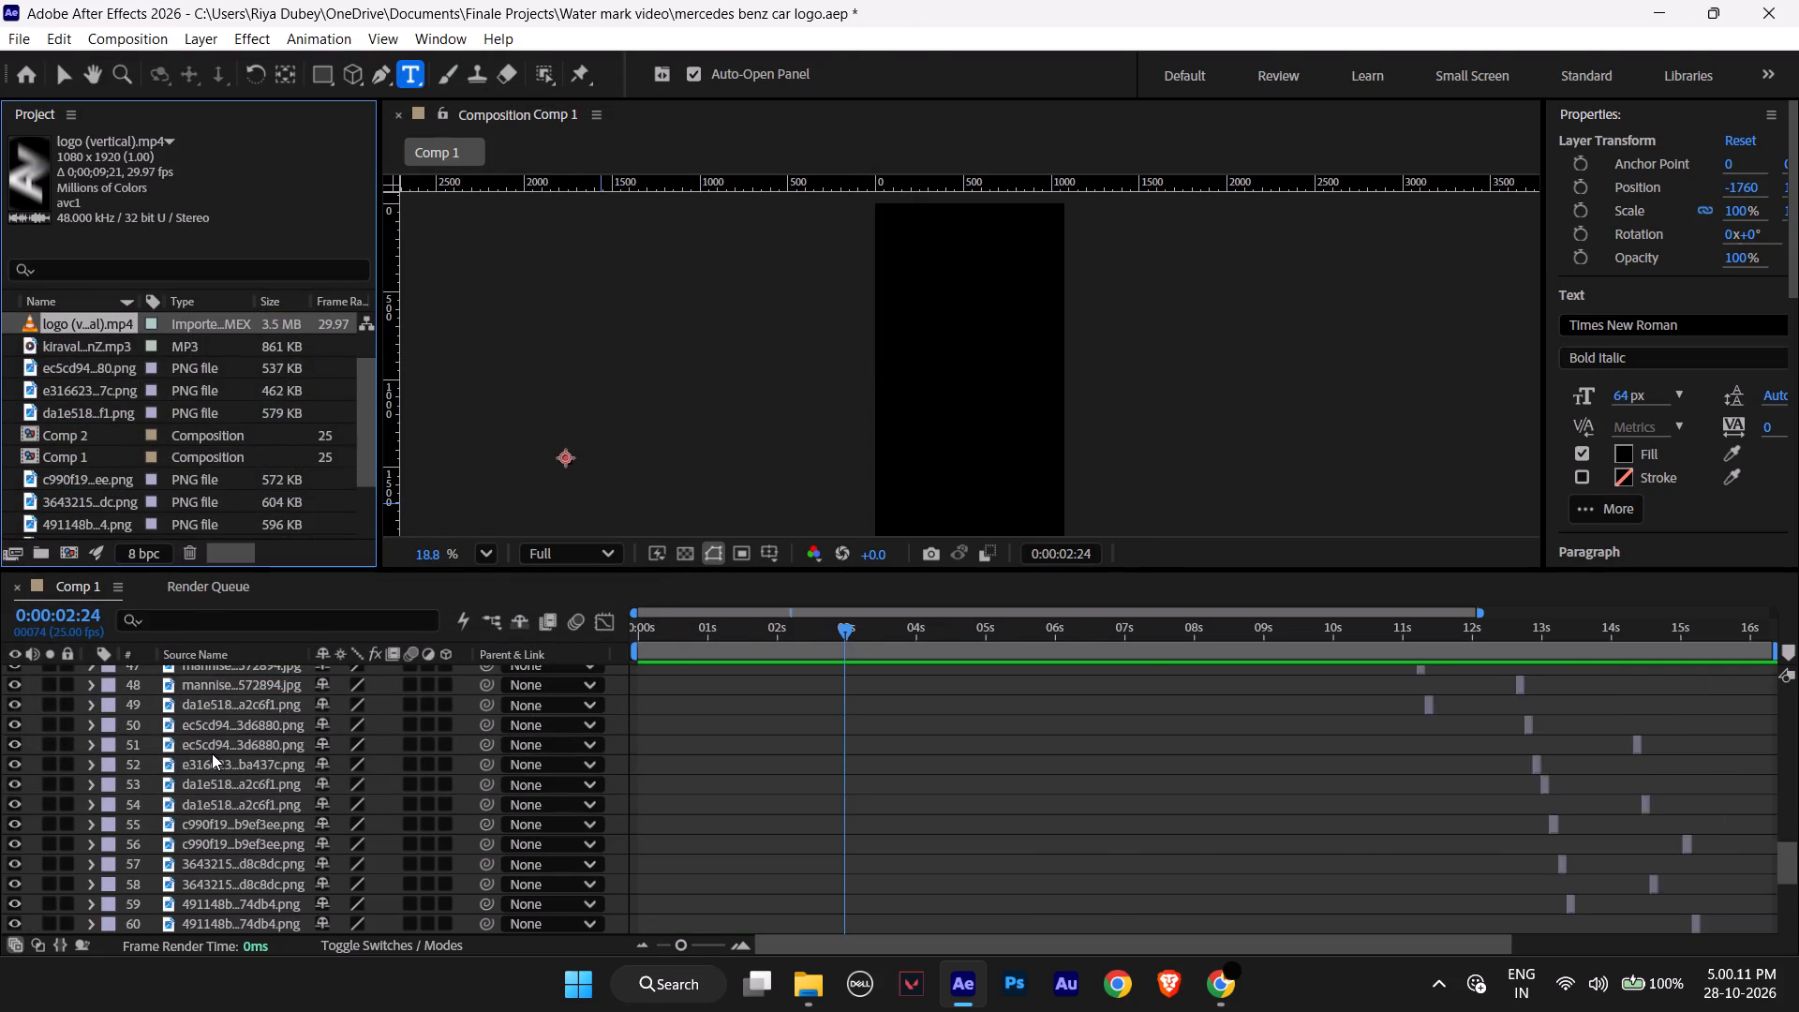
scroll(212, 753, "up", 11)
scroll(211, 753, "down", 1)
scroll(211, 753, "up", 1)
scroll(208, 748, "down", 2)
scroll(208, 748, "up", 2)
scroll(208, 748, "down", 17)
scroll(207, 741, "up", 8)
scroll(207, 741, "down", 2)
scroll(207, 741, "up", 3)
scroll(207, 741, "down", 1)
scroll(207, 741, "up", 5)
scroll(207, 741, "down", 1)
scroll(207, 741, "up", 11)
scroll(207, 741, "down", 1)
scroll(207, 741, "up", 6)
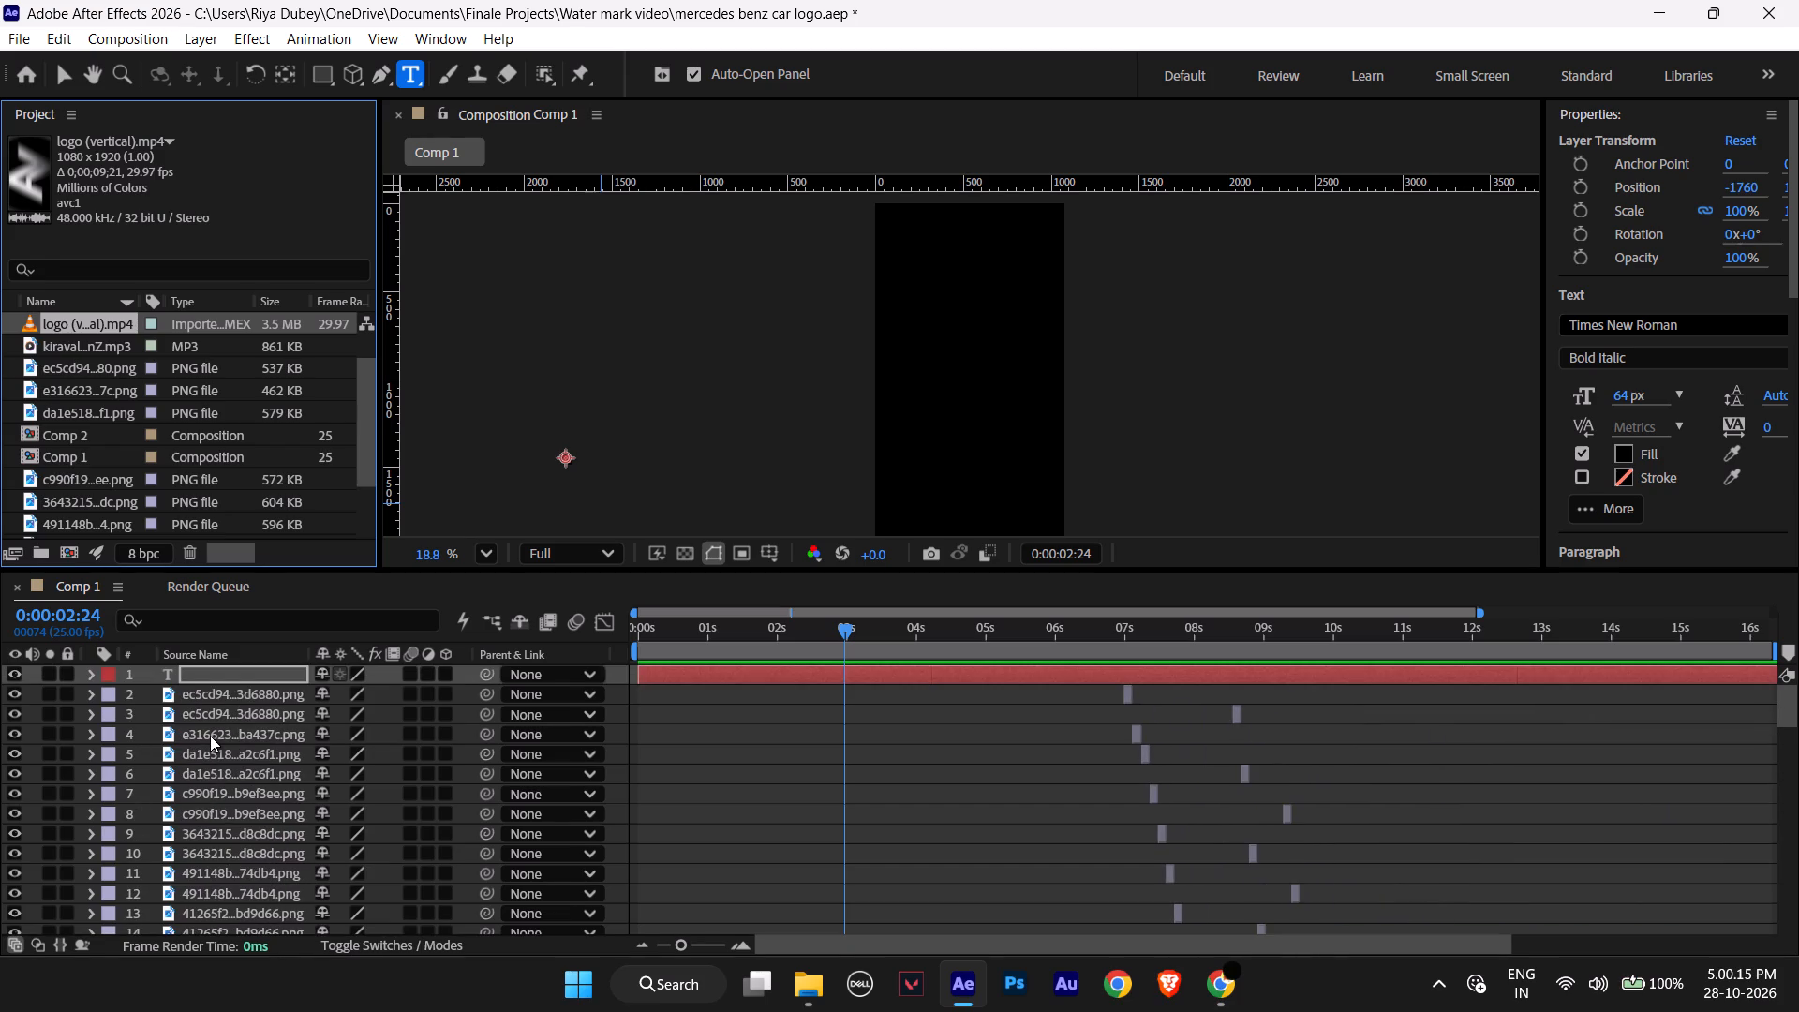
scroll(210, 736, "up", 5)
left_click_drag(843, 632, 600, 638)
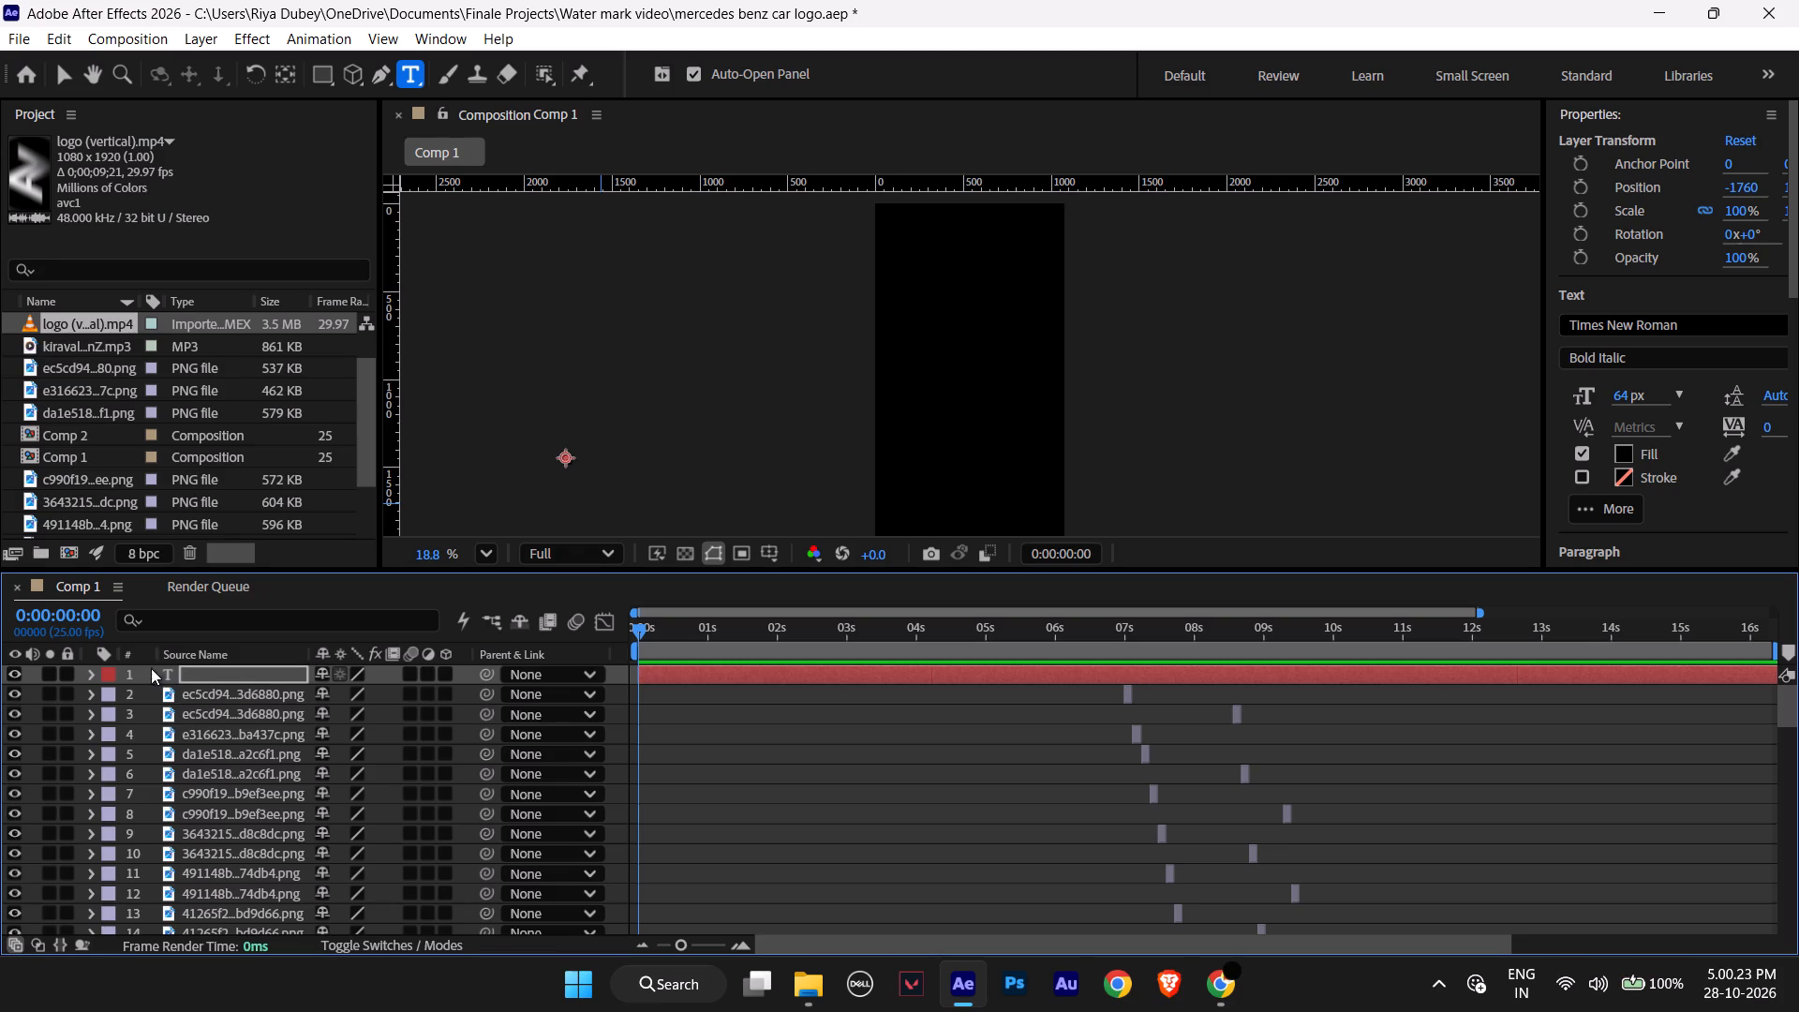
left_click(224, 677)
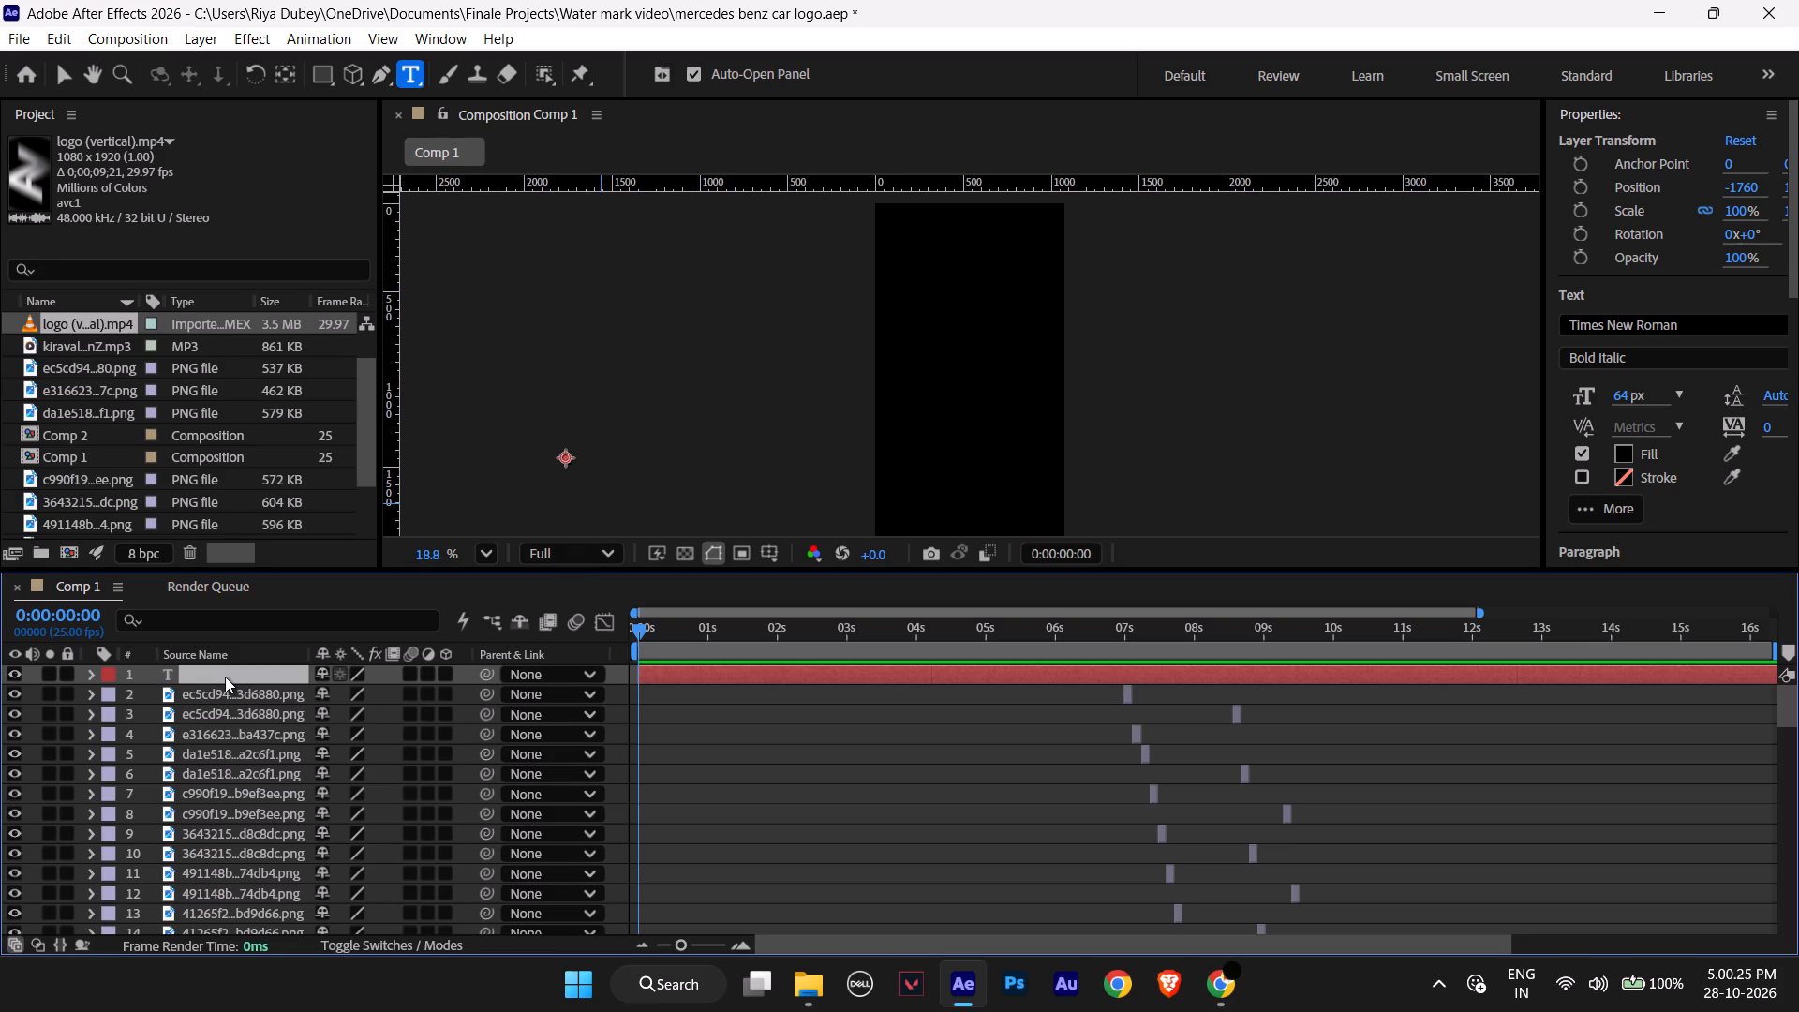
key("Delete")
Add logo (vertical).mp4 to Comp 1 as the topmost layer, above all image layers, starting at 0:00:00:00.
left_click_drag(90, 320, 233, 687)
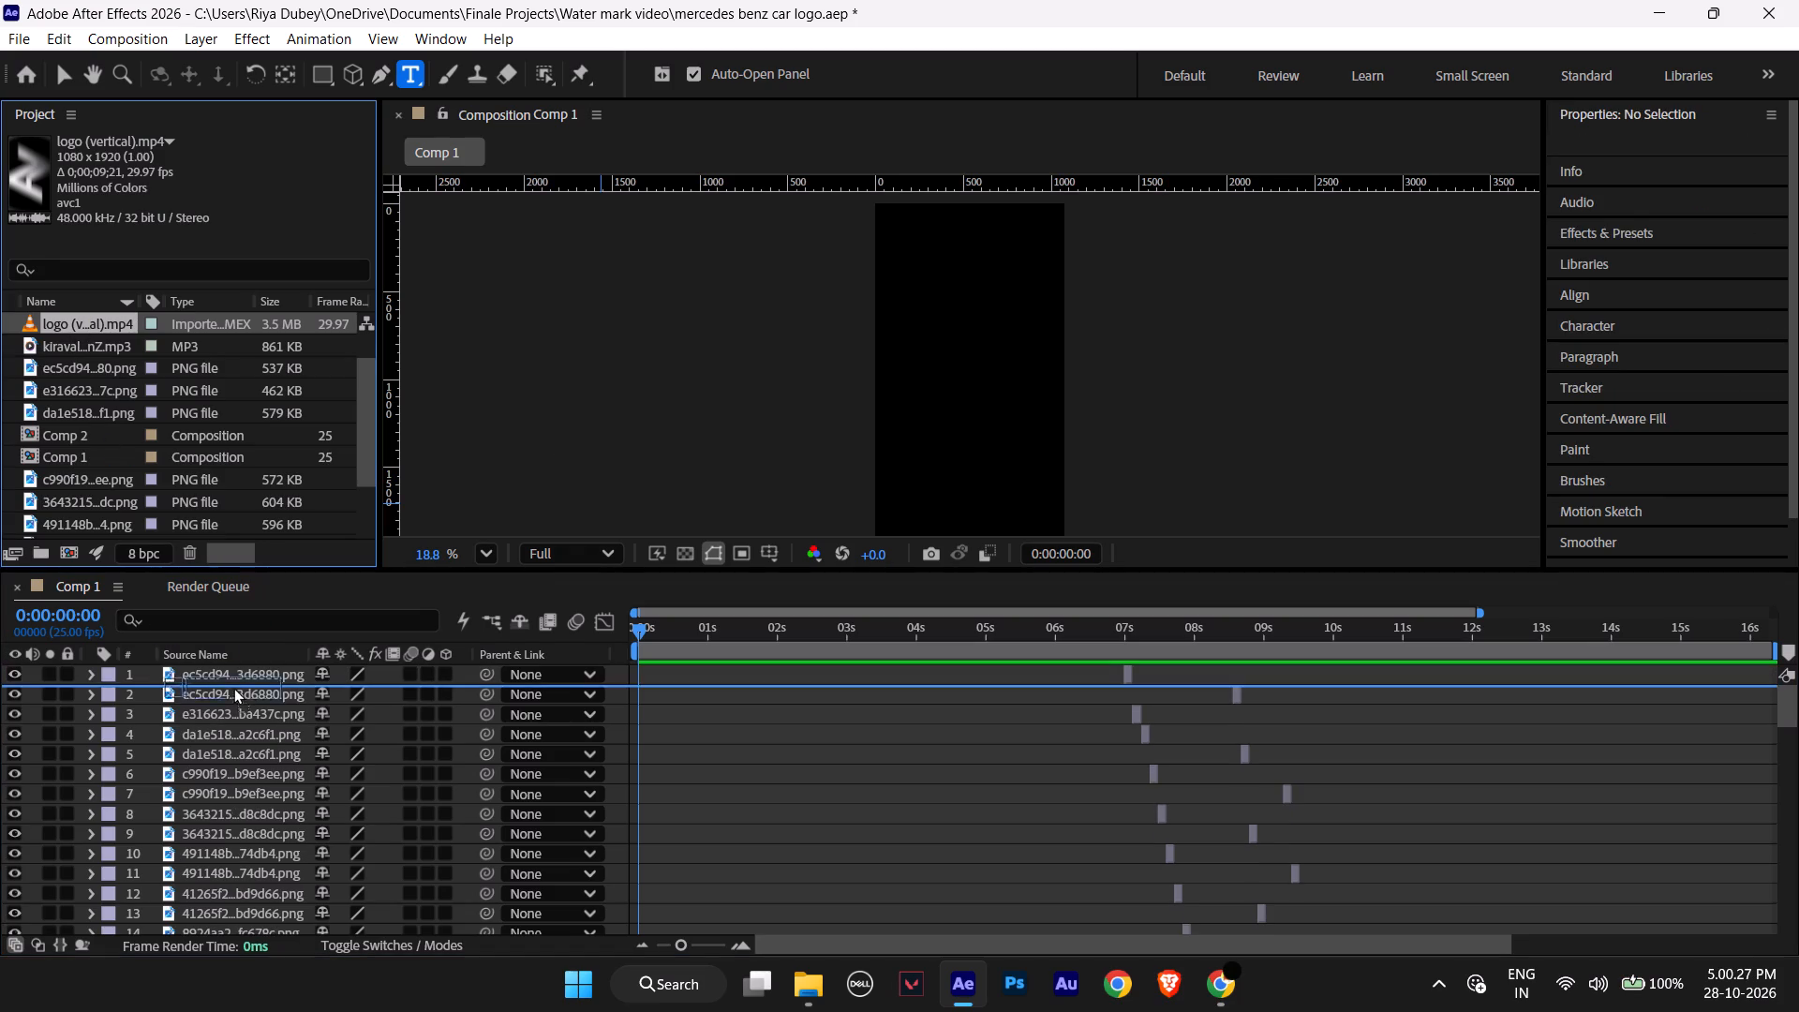
left_click_drag(233, 687, 231, 673)
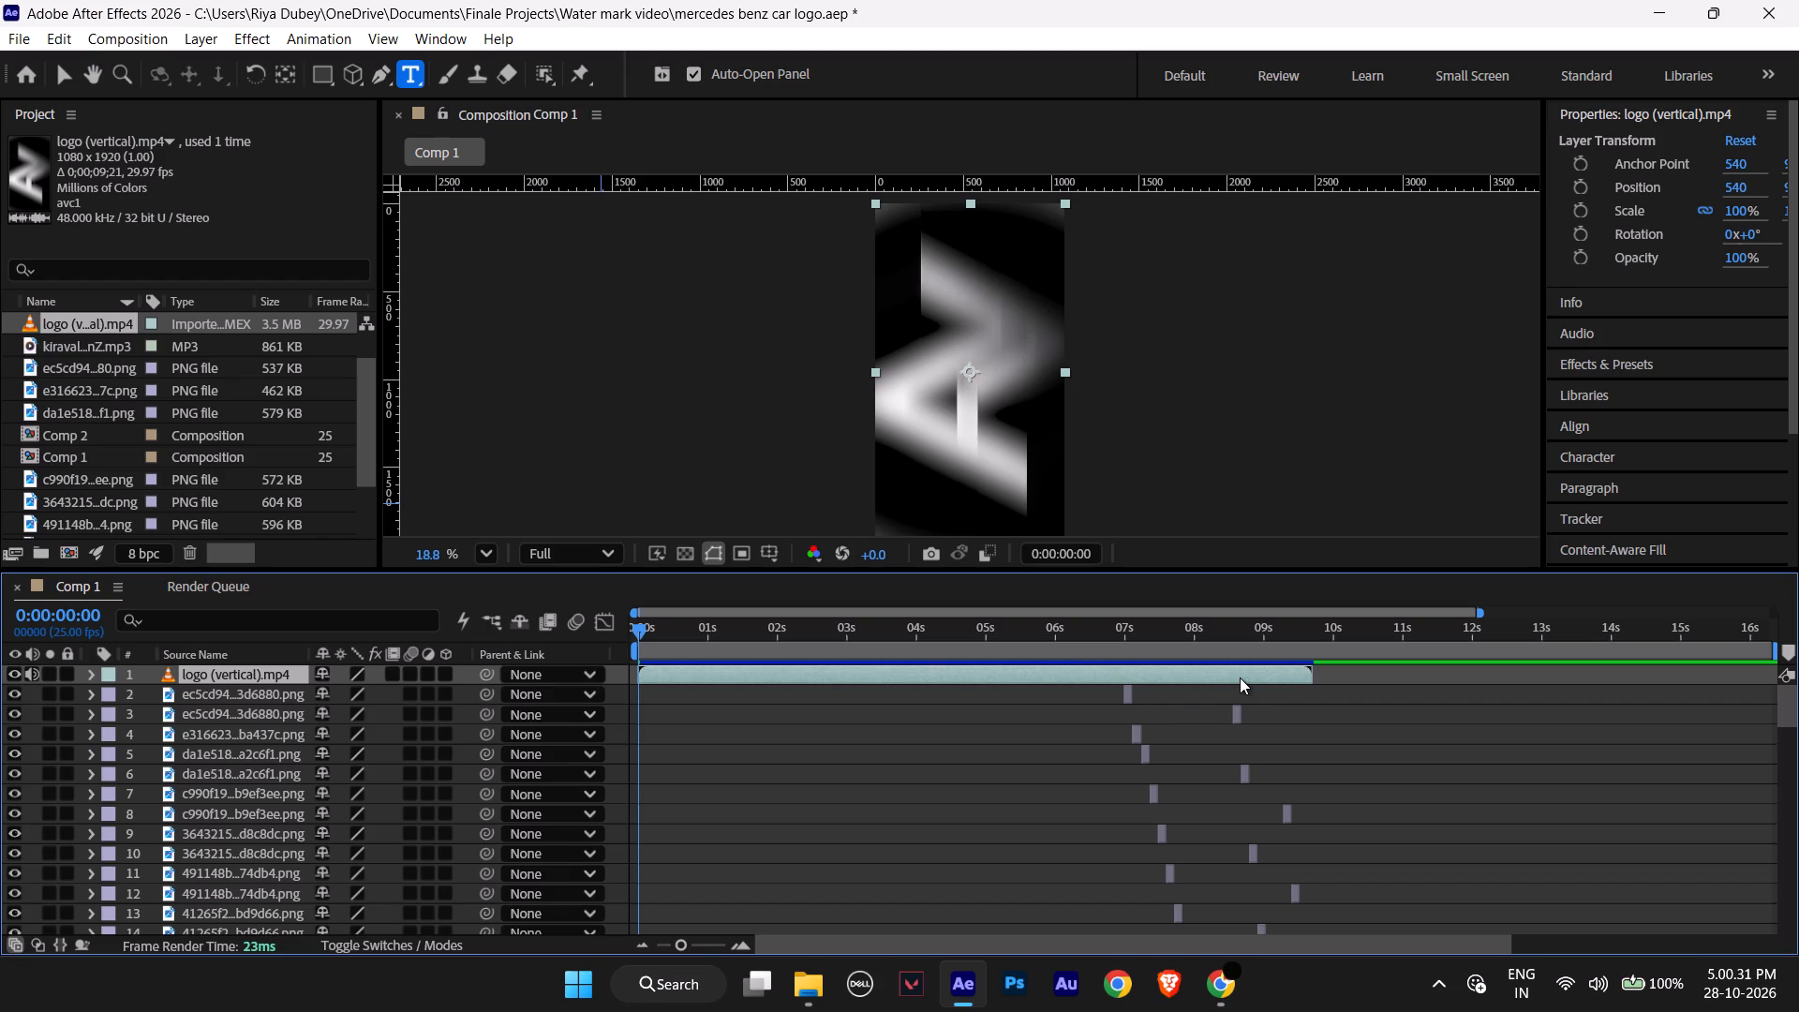
Play Comp 1 from 0:00:00:00 to preview the logo intro.
key("space")
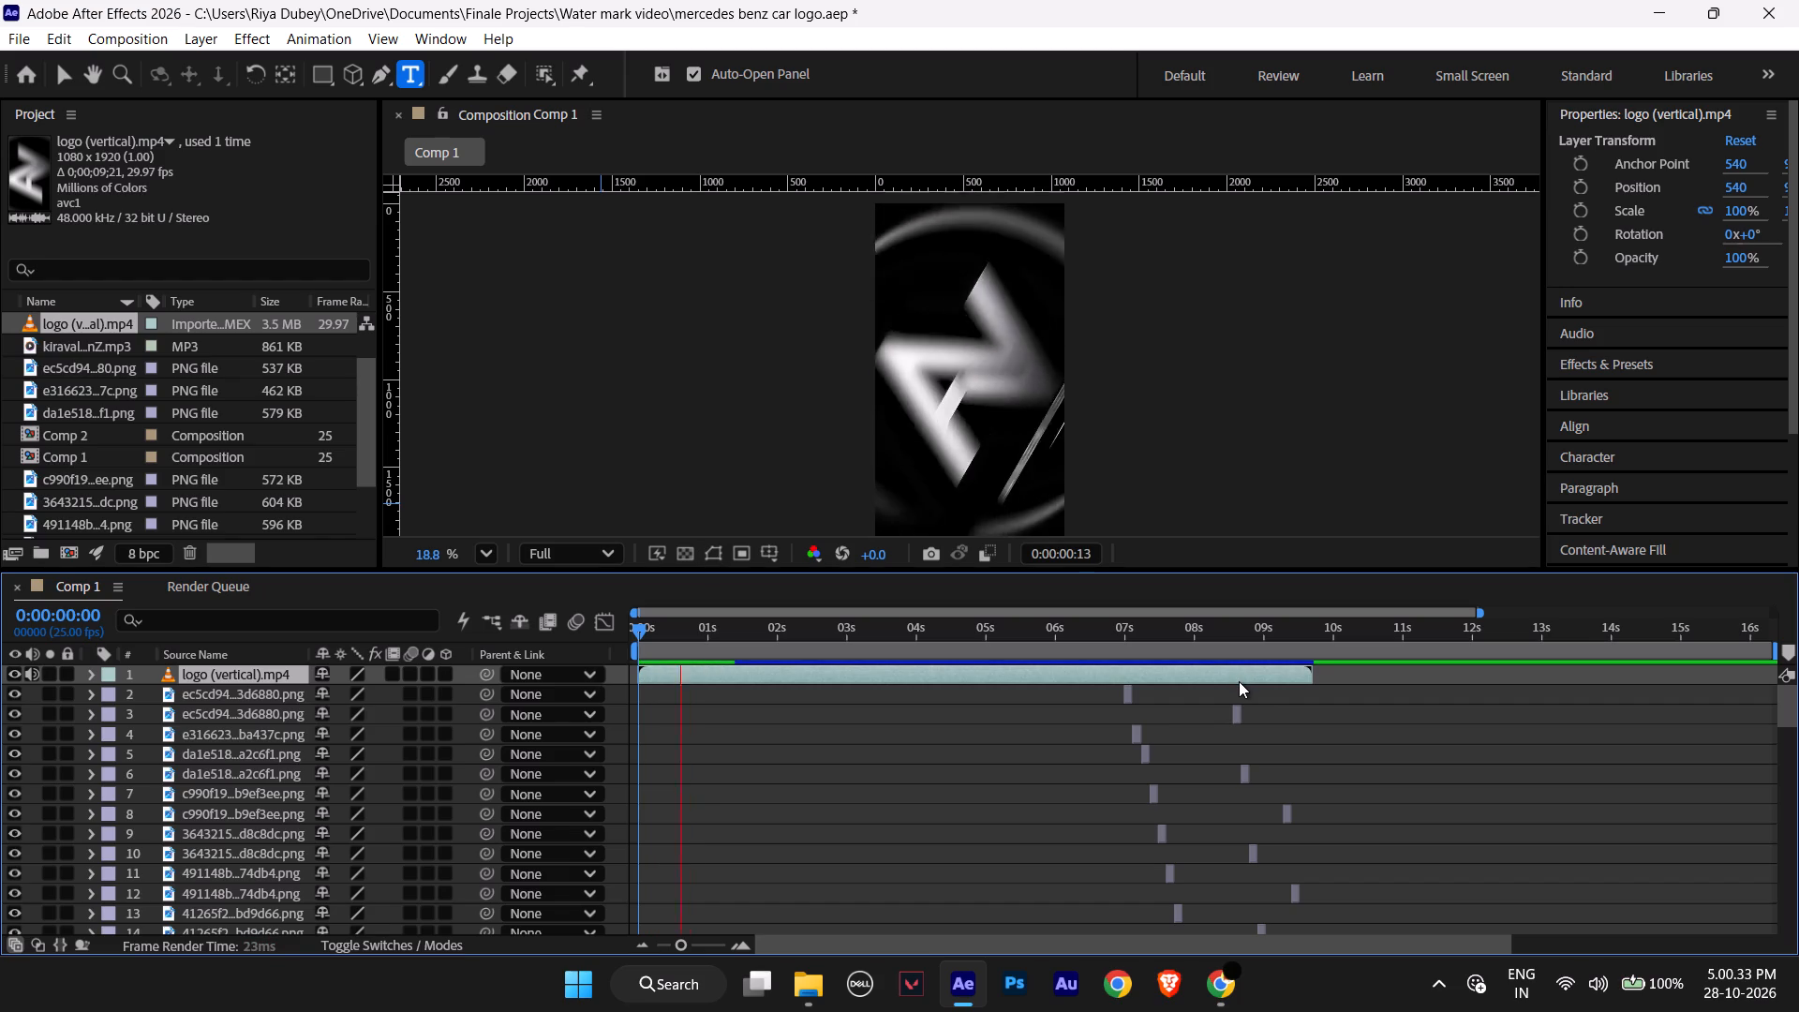
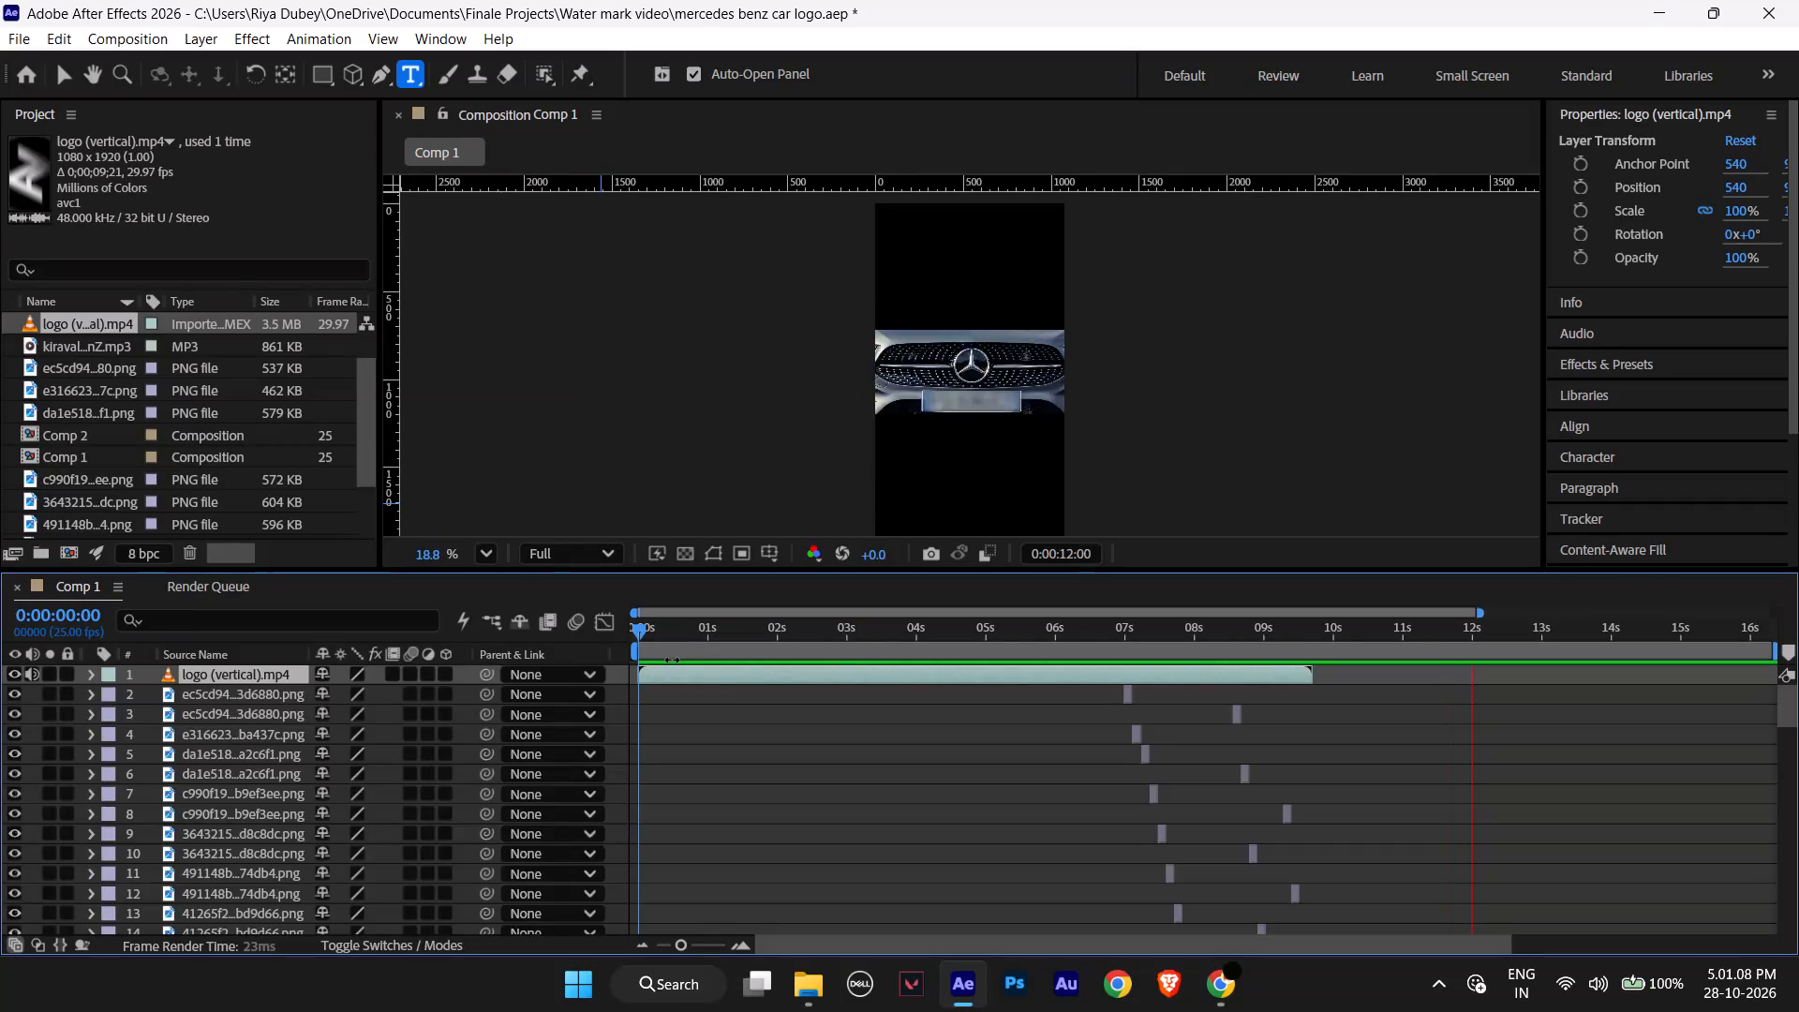
Play Comp 1 again from 0:00:00:00 to review the logo intro against the image sequence.
left_click(658, 651)
left_click_drag(658, 650, 629, 647)
key("space")
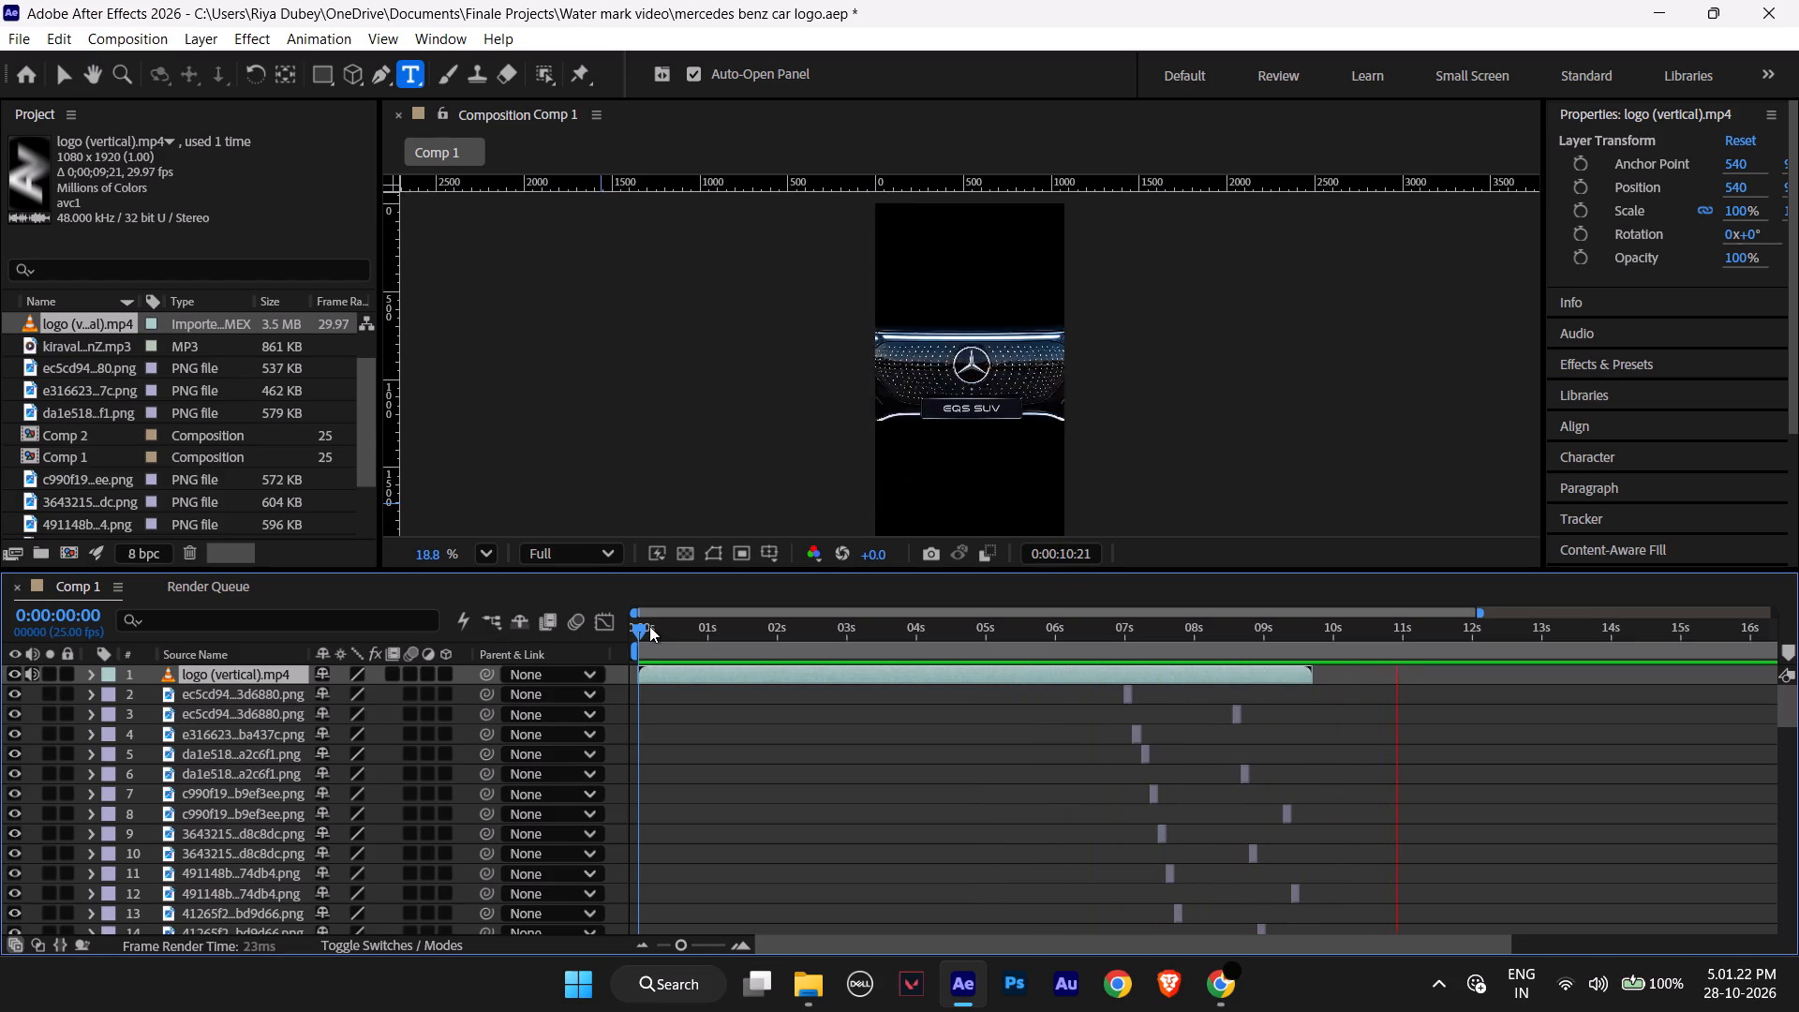
key("space")
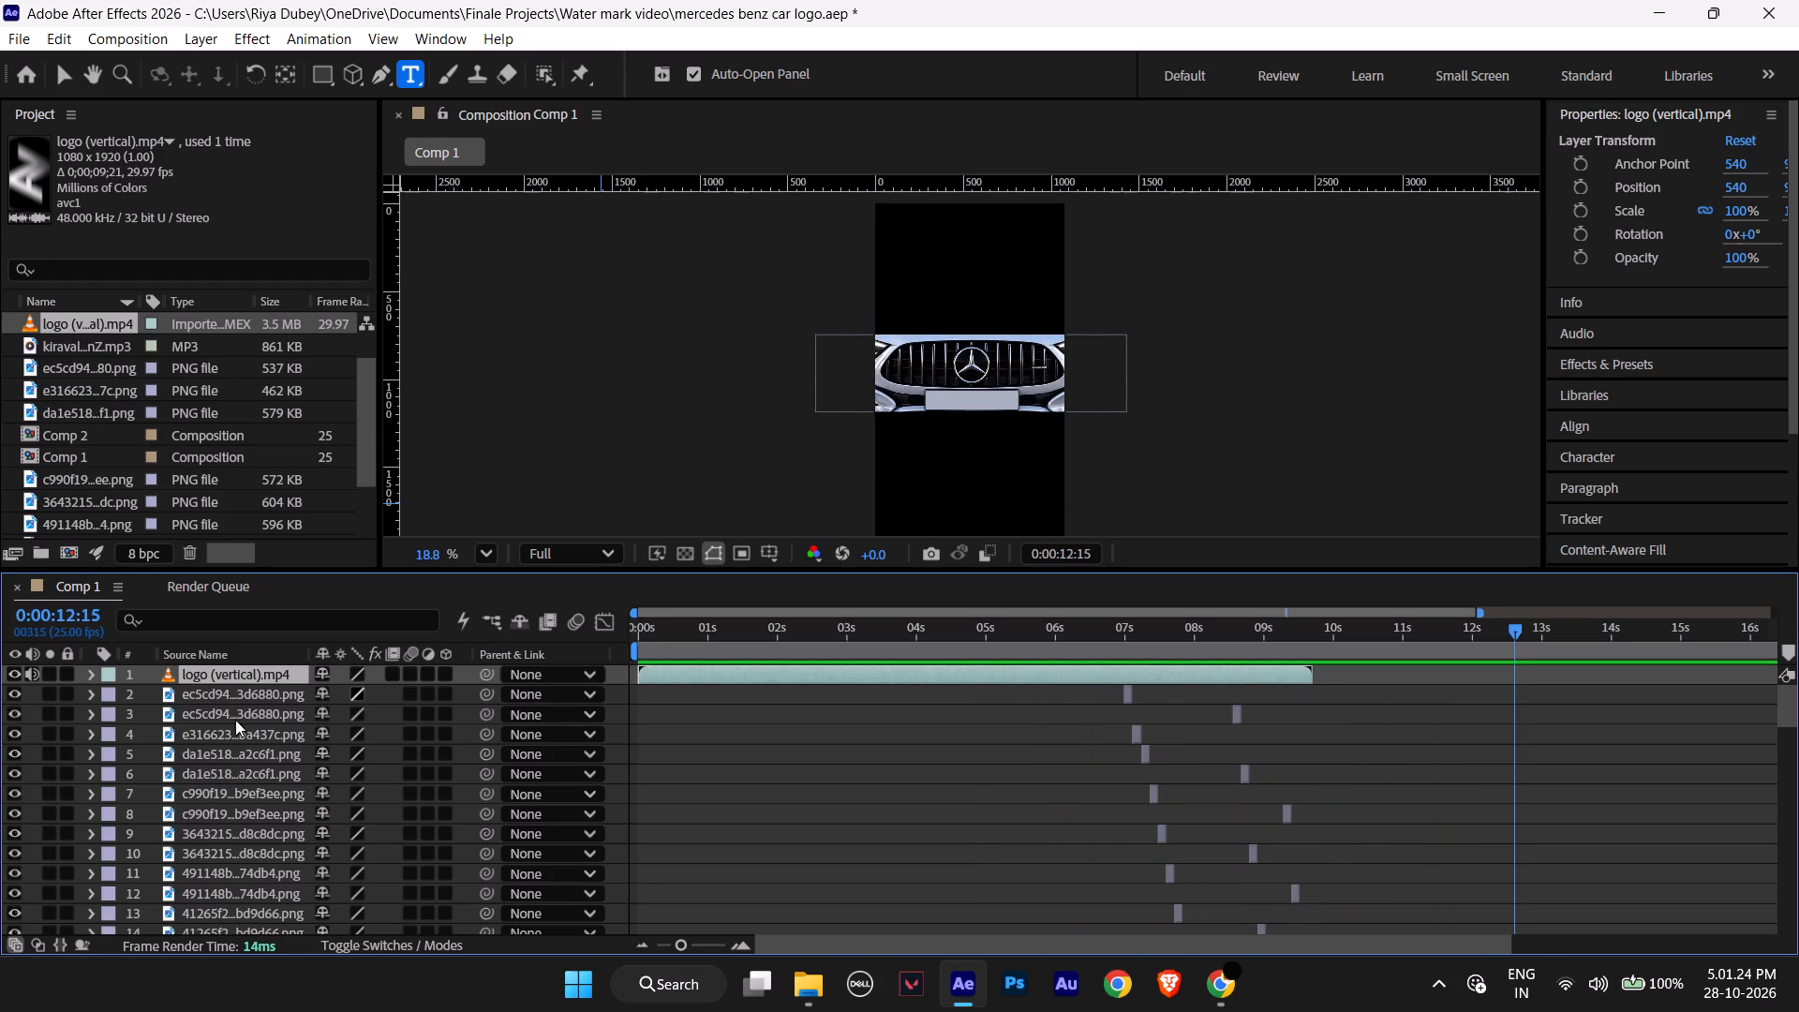
Delete logo (vertical).mp4 from Comp 1 and from the project, and return the current time to 0:00:00:00.
left_click(223, 675)
key("Delete")
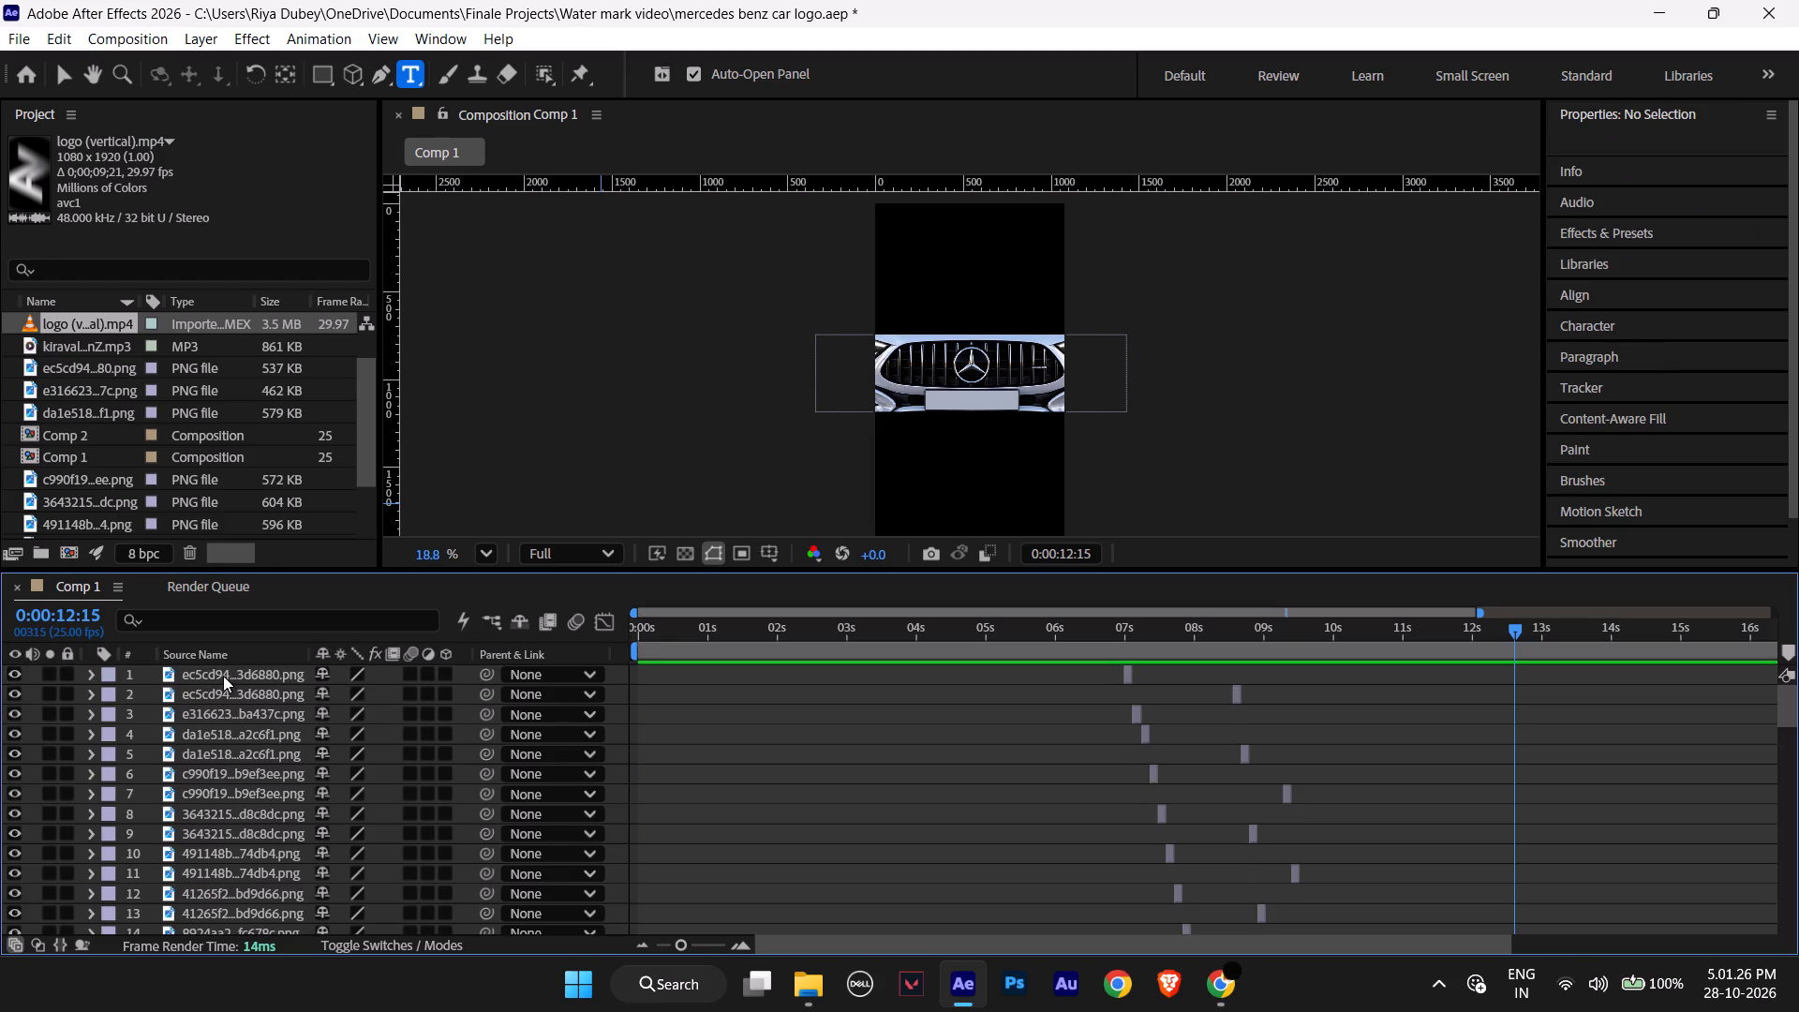
left_click(108, 323)
key("Delete")
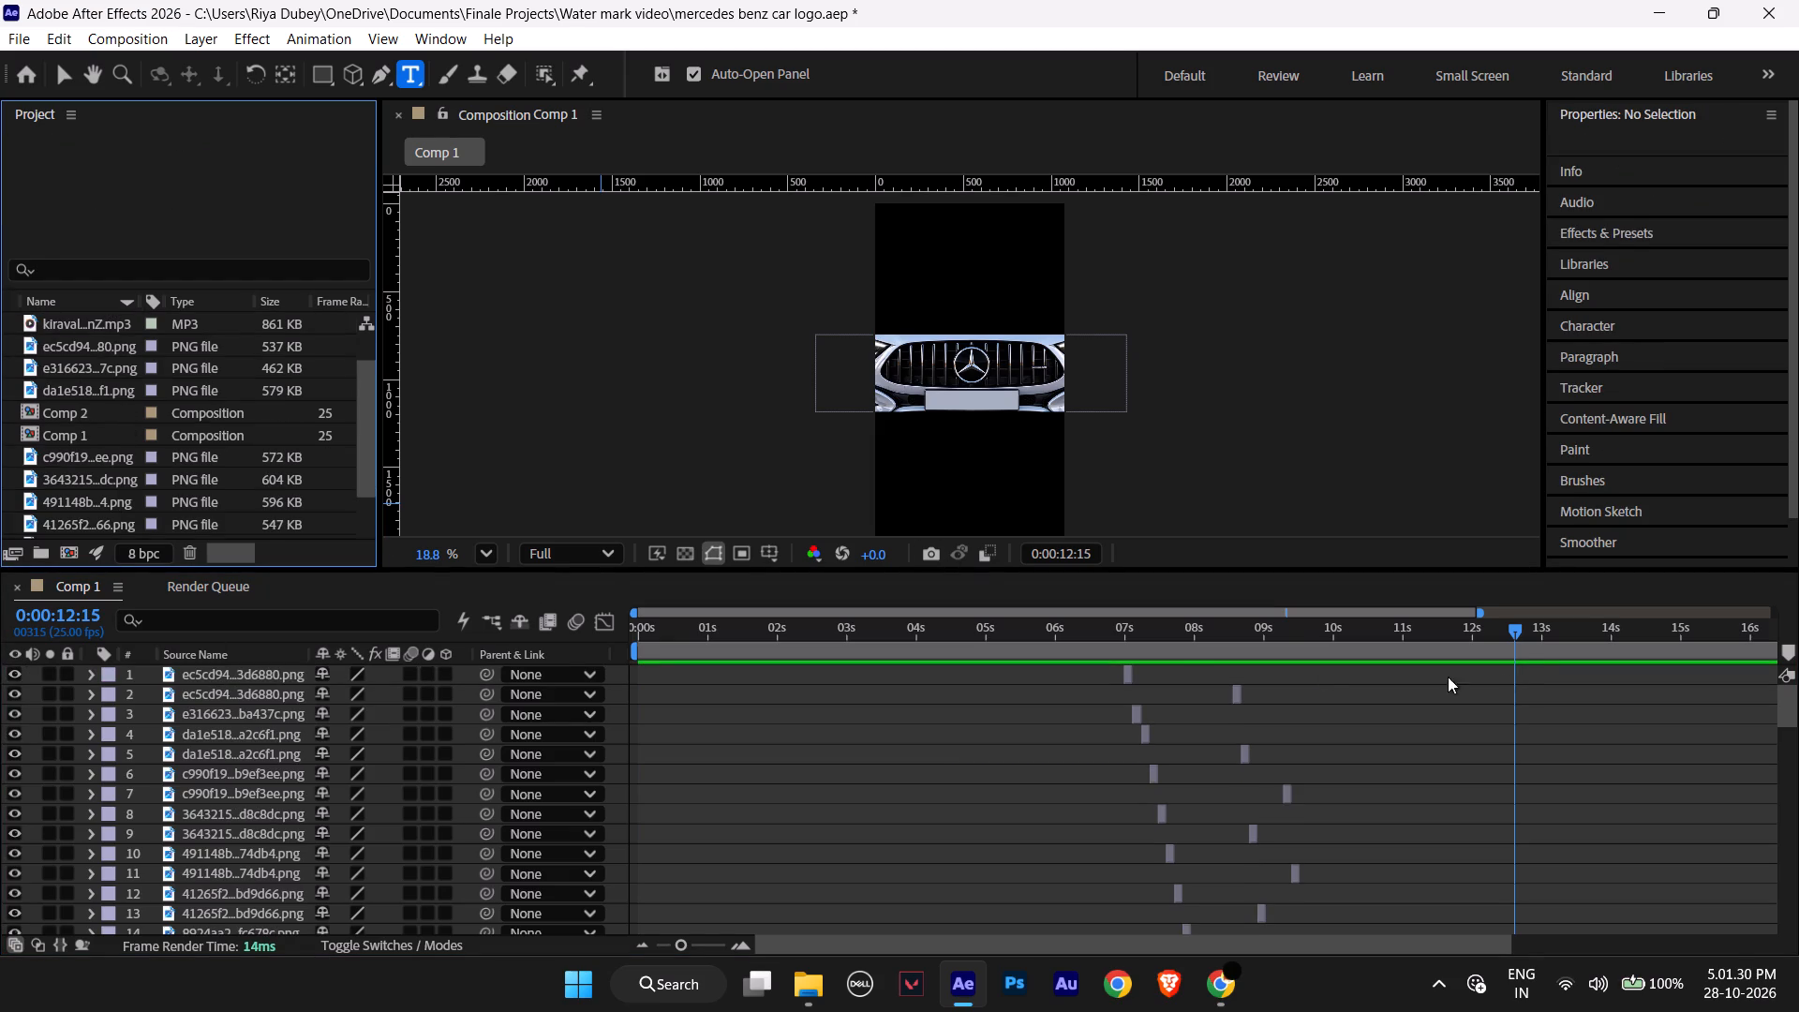
left_click_drag(1512, 627, 612, 627)
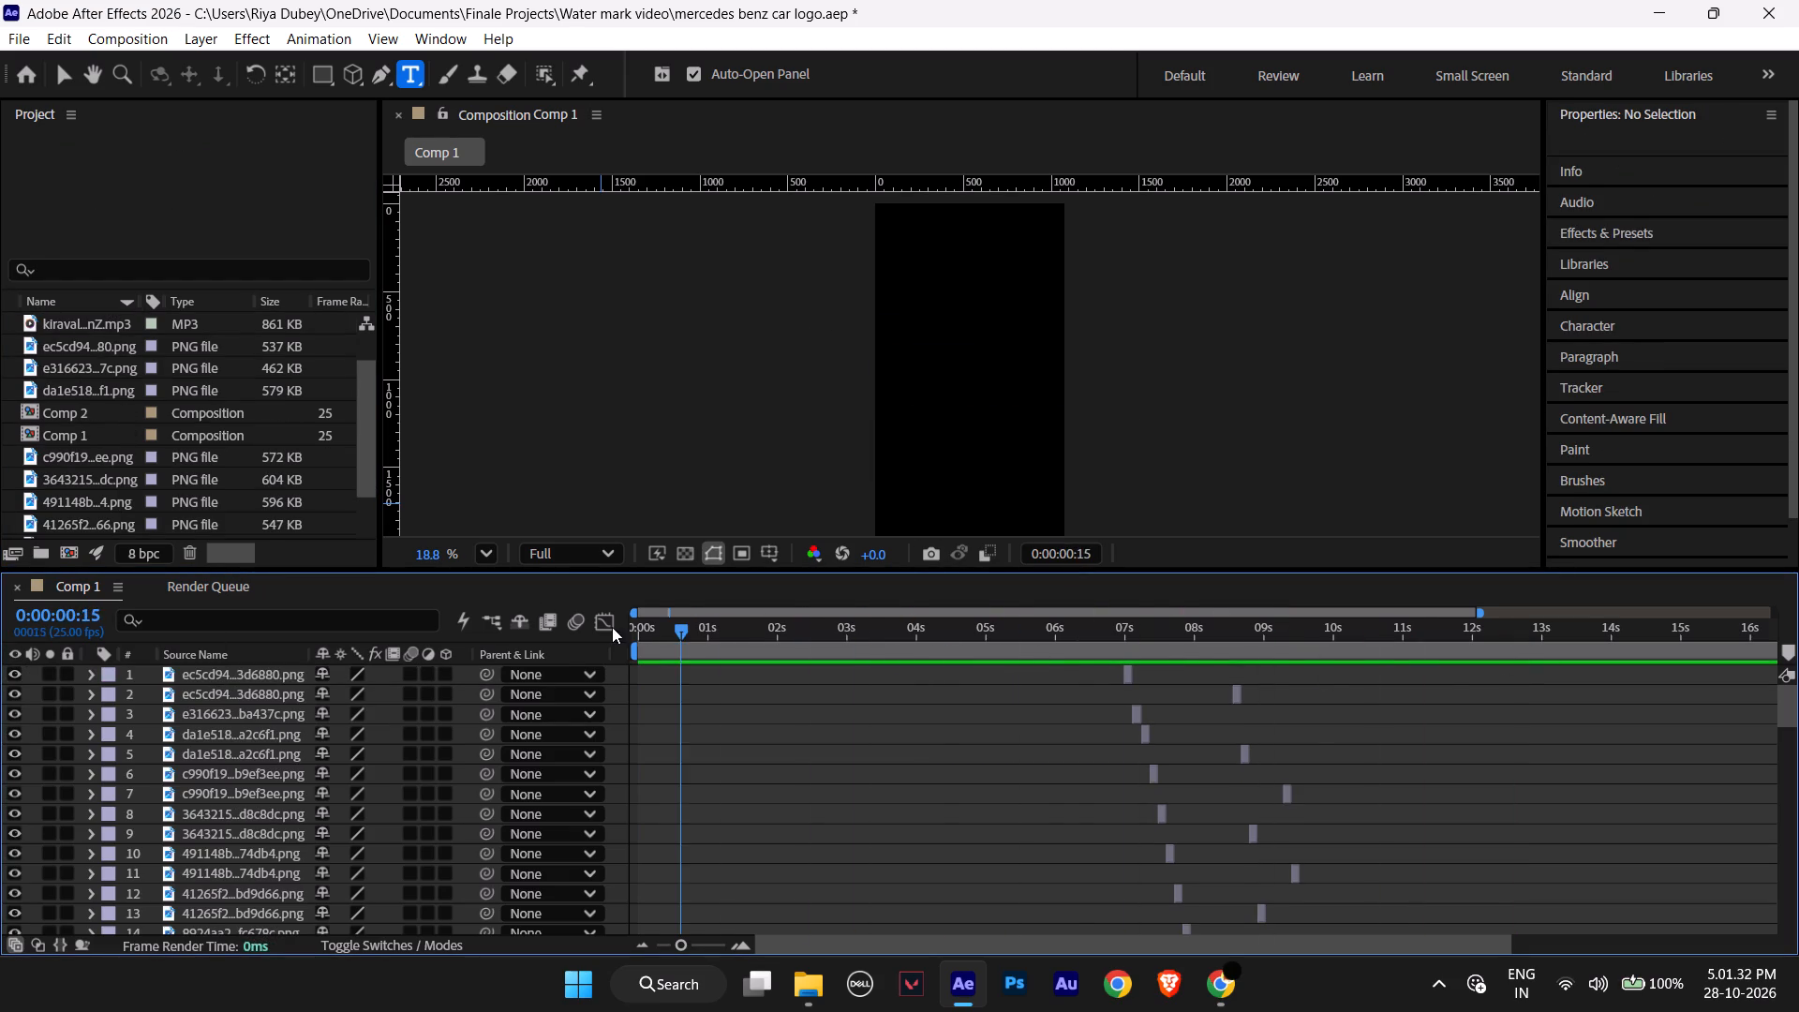
left_click_drag(612, 627, 573, 627)
Switch to Chrome and search Google for "Mercedes-Benz car video".
left_click(1211, 980)
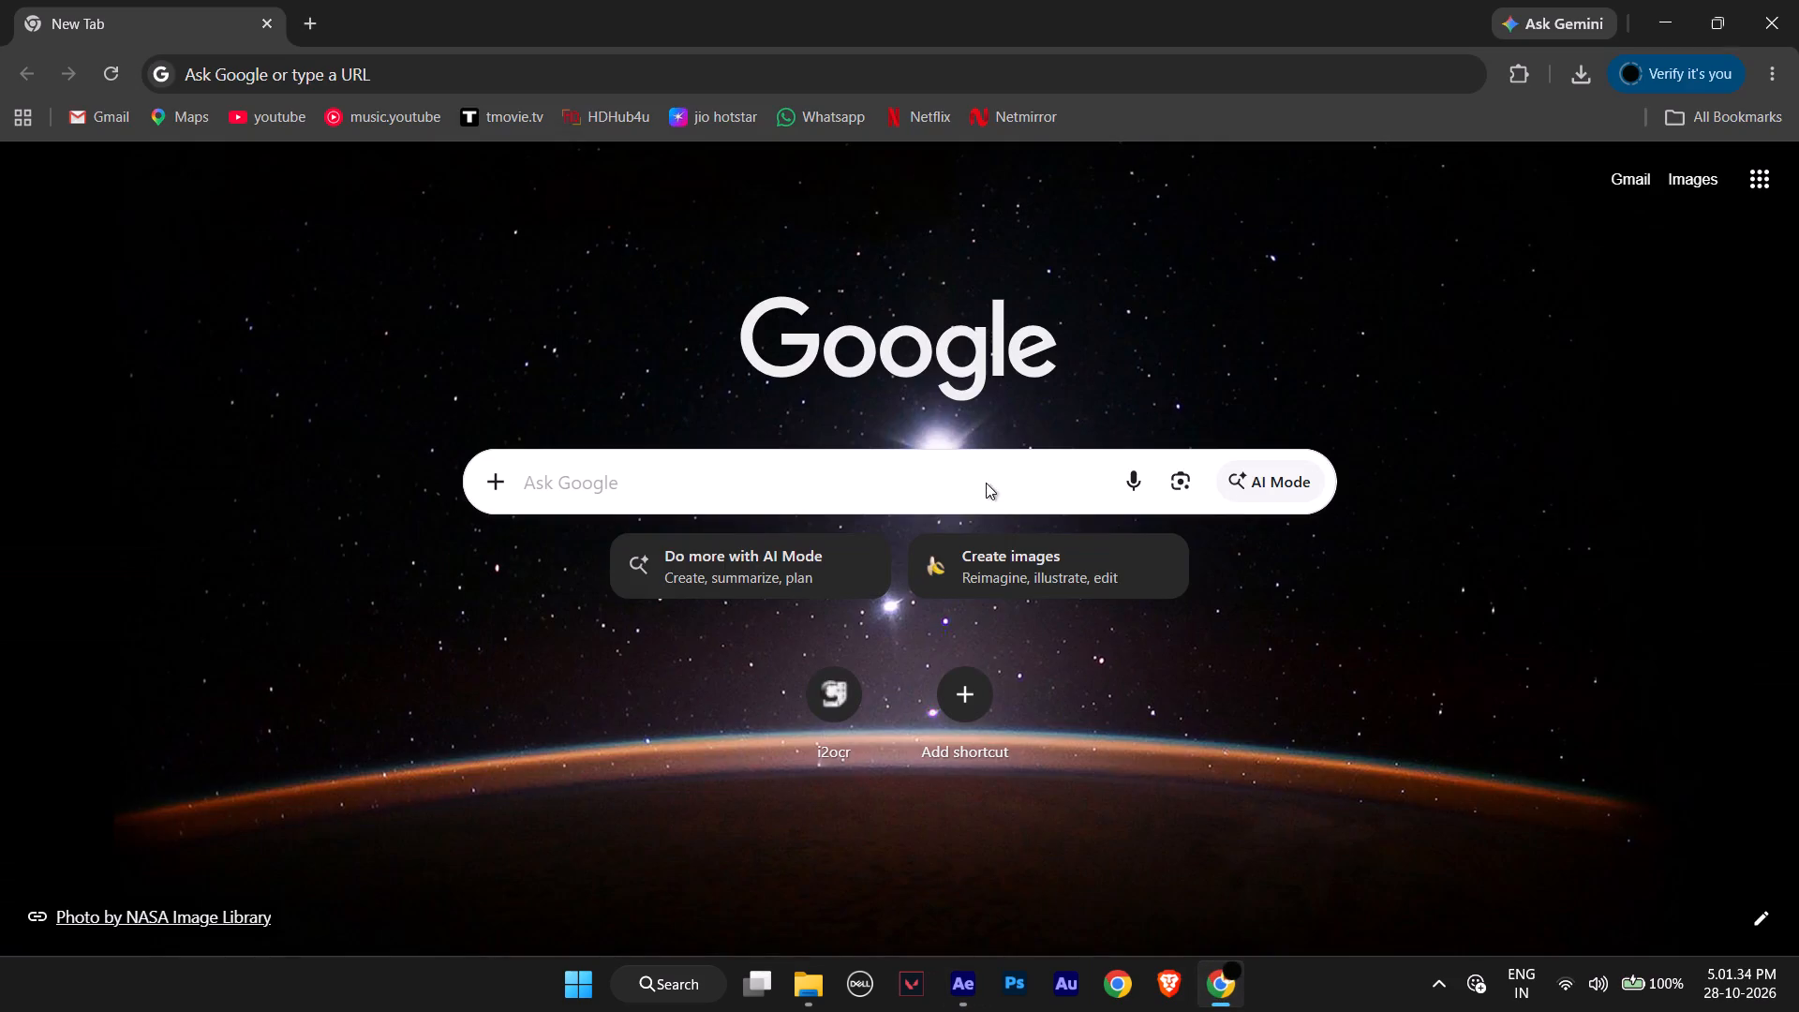
left_click(682, 476)
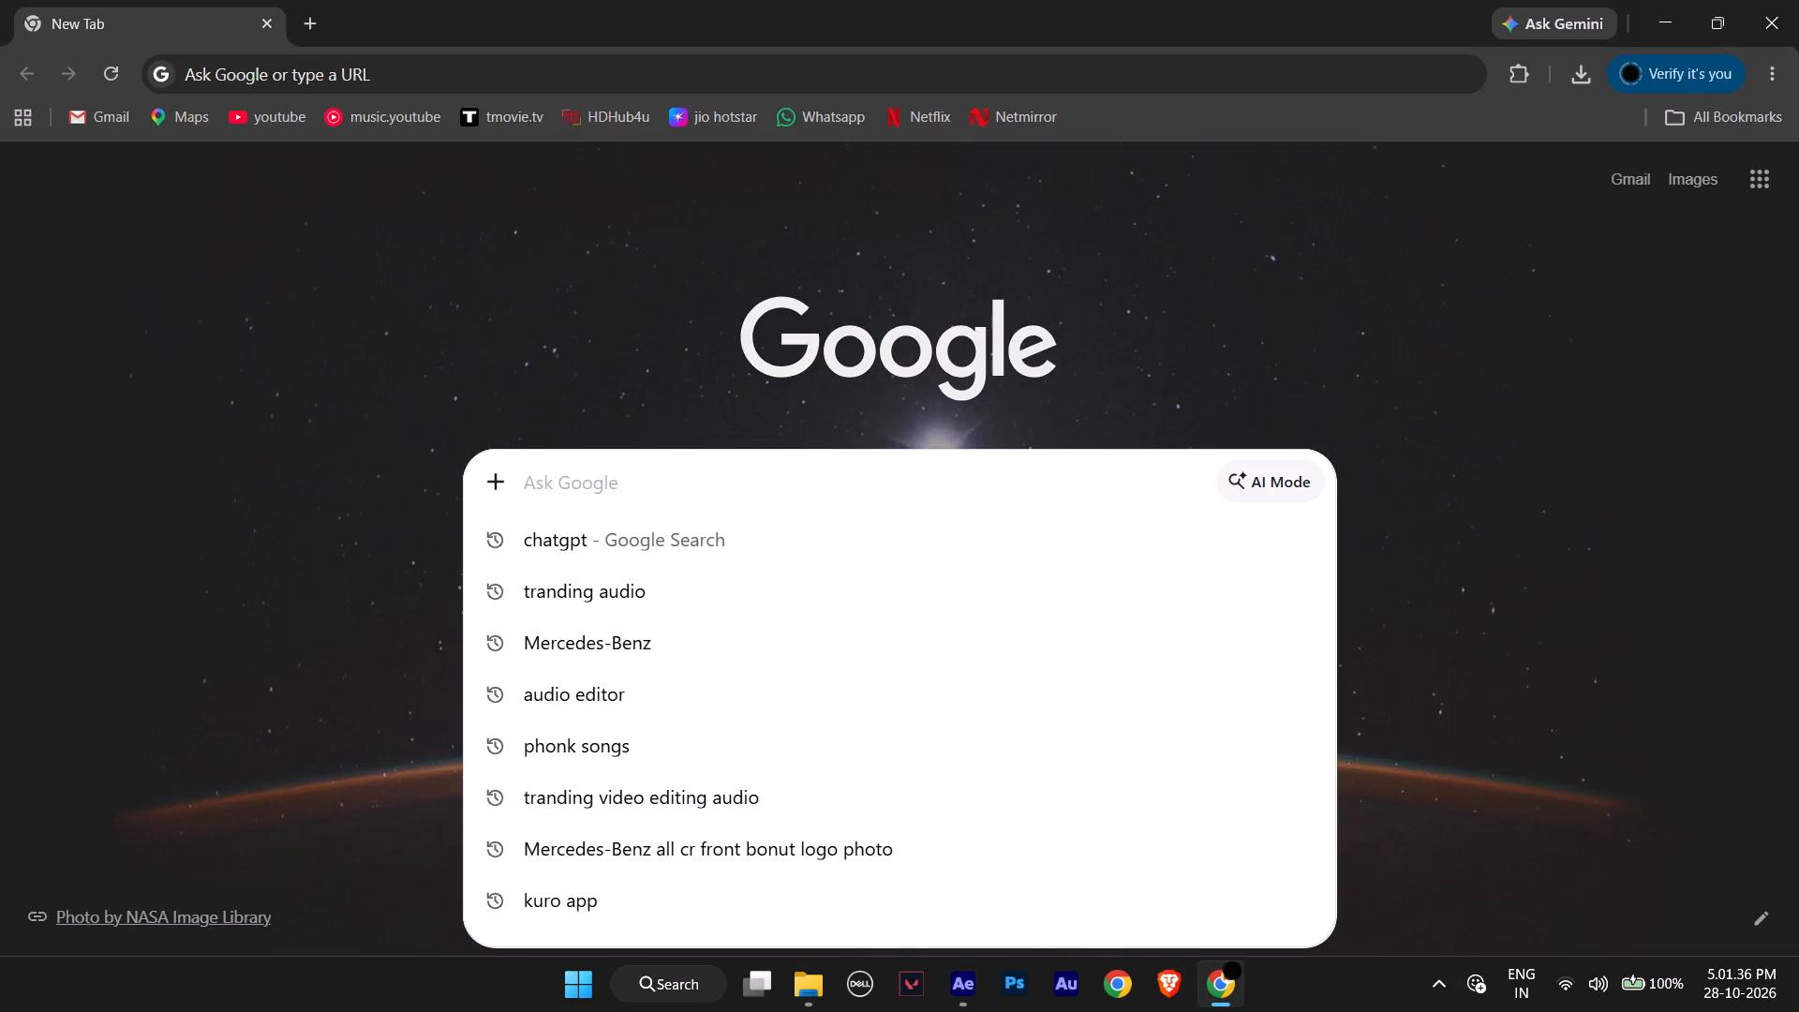
type("mer")
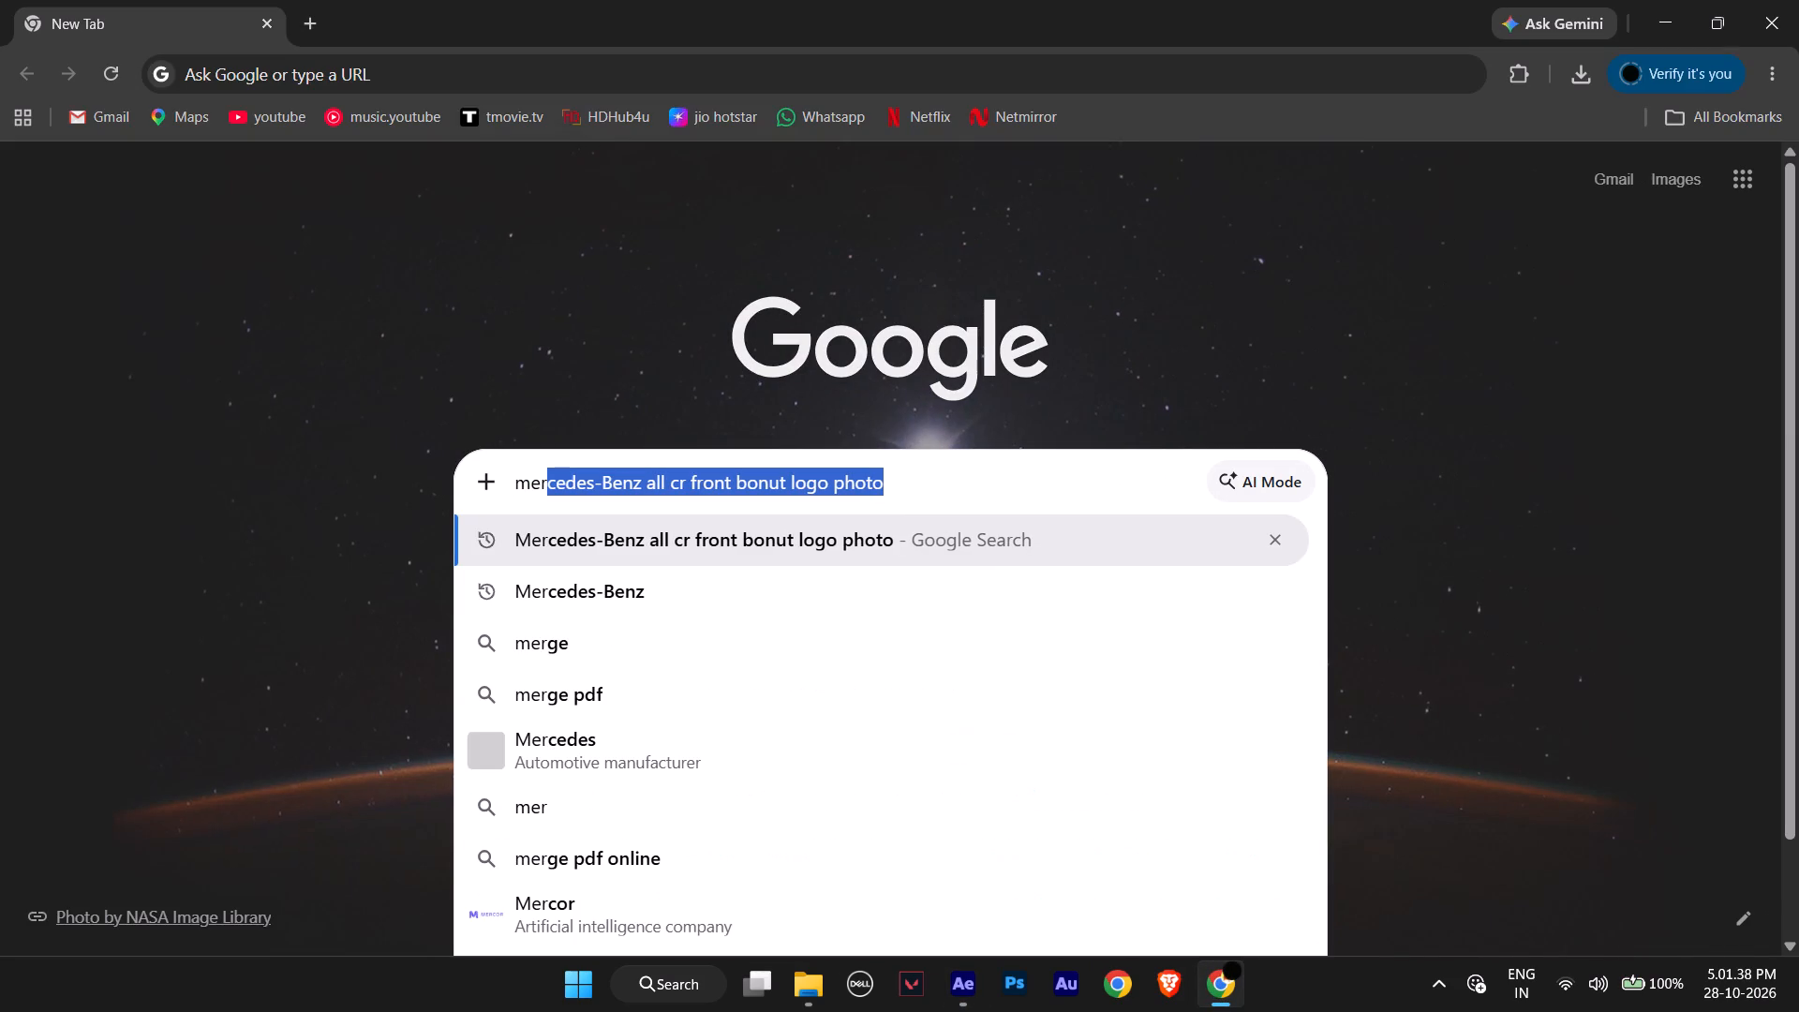
left_click(658, 602)
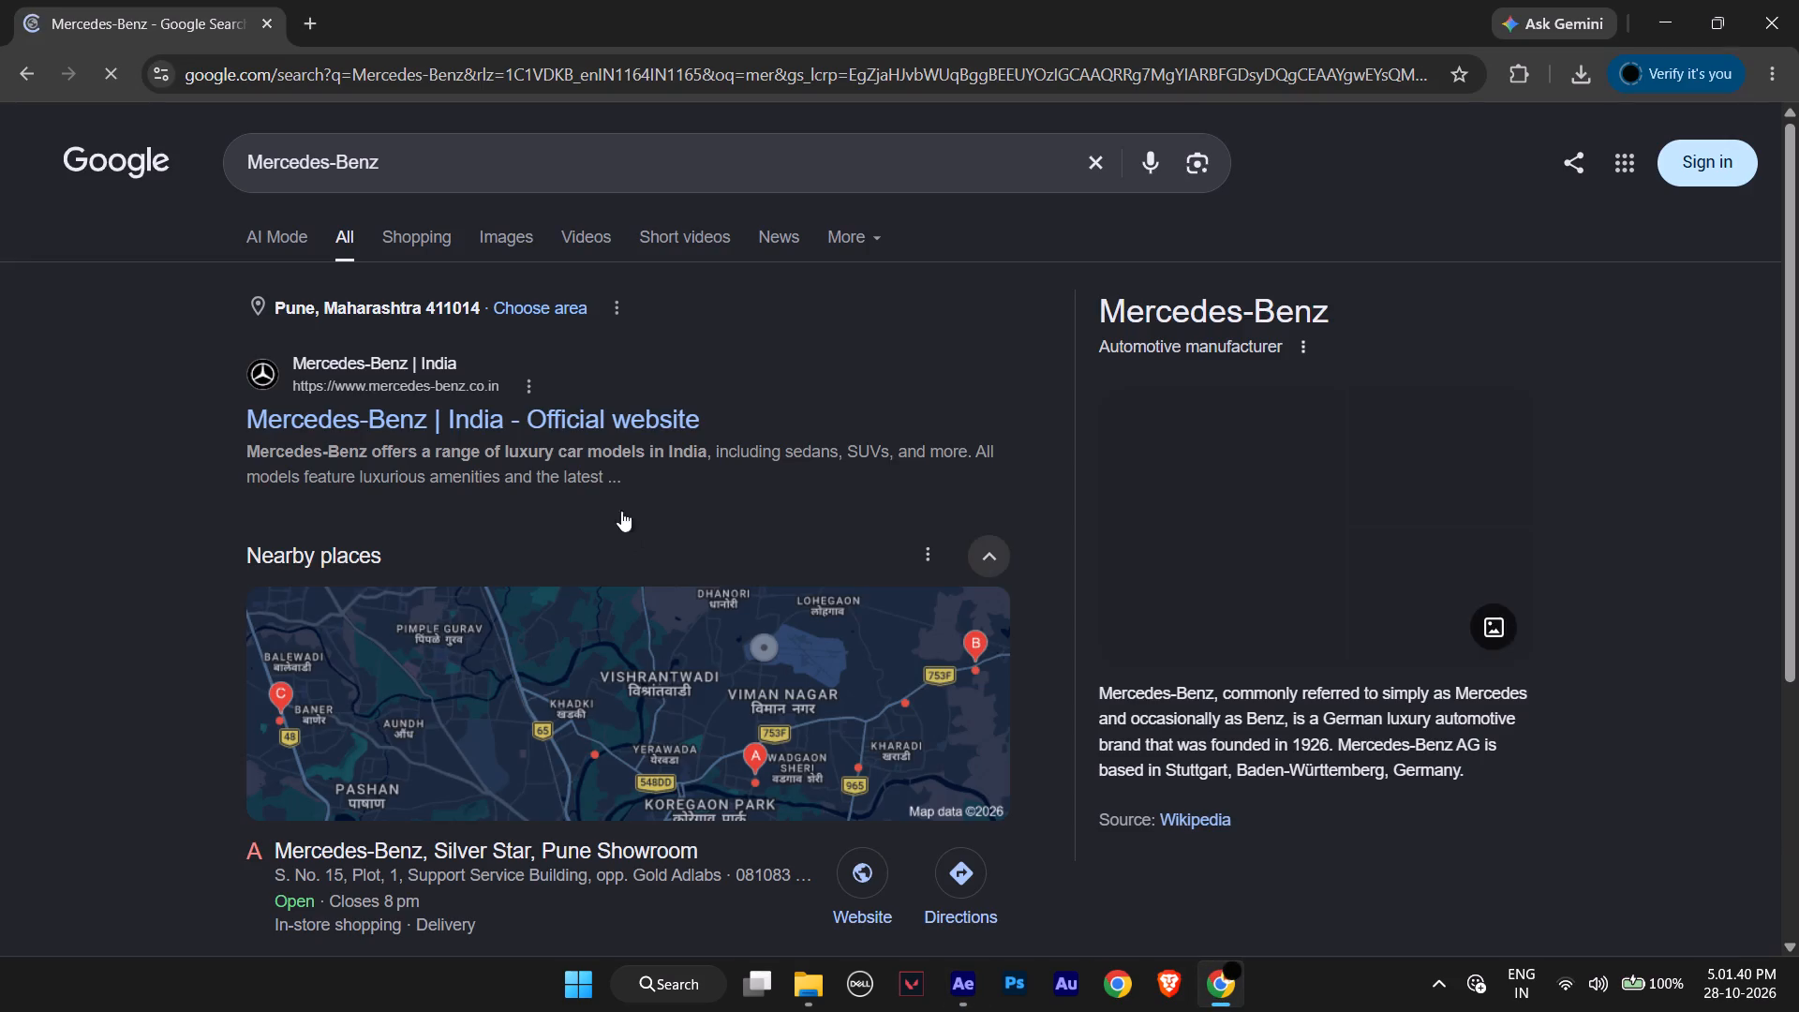
double_click(467, 187)
key("space")
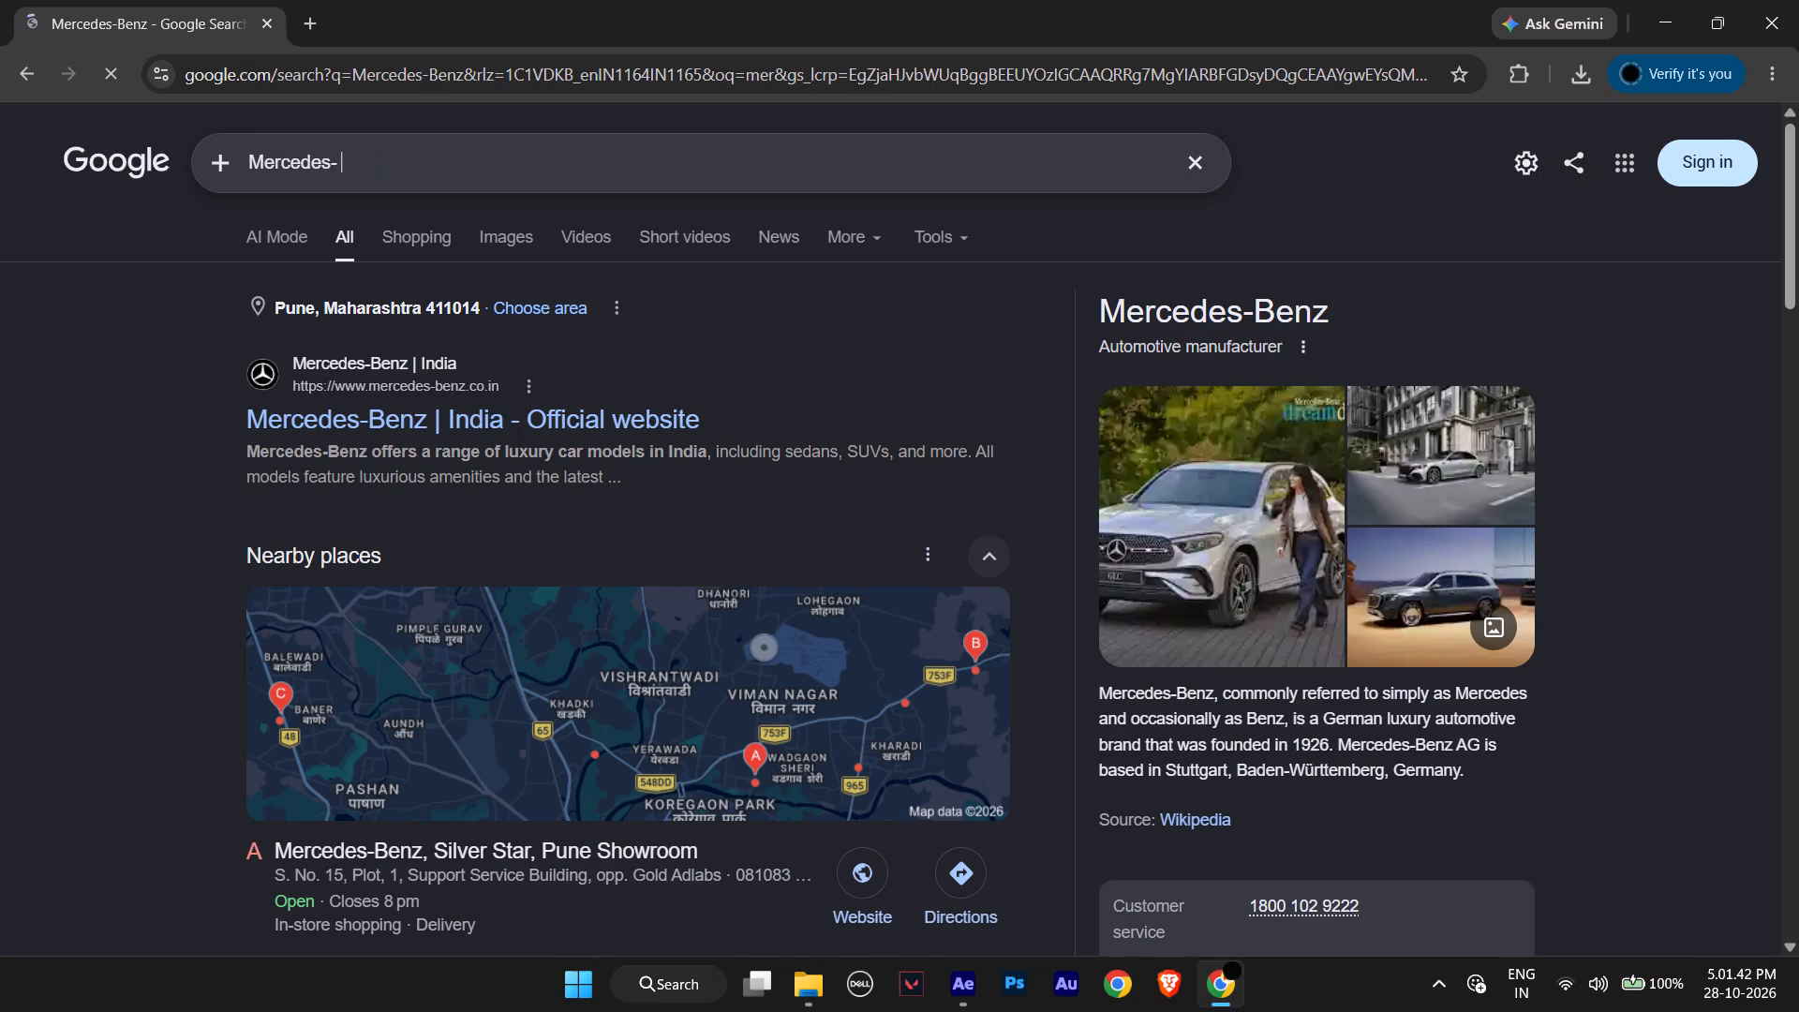
key("ctrl+z")
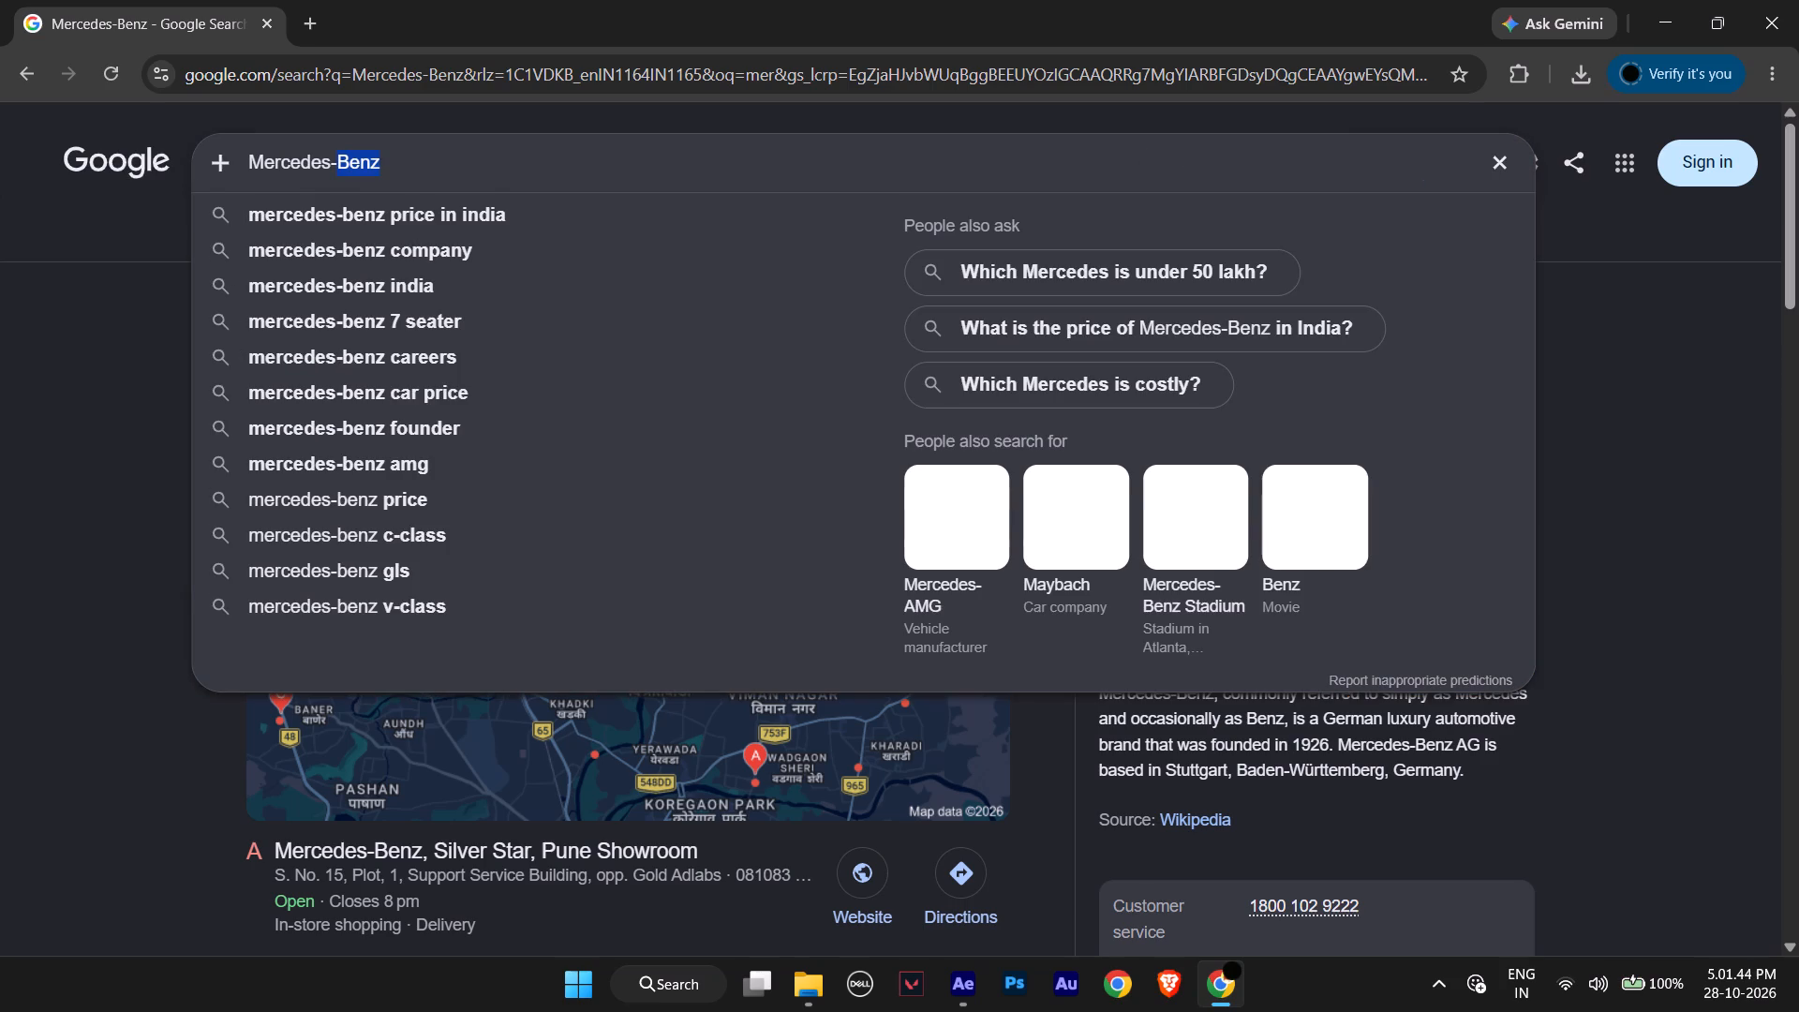
left_click(470, 185)
left_click(485, 161)
key("space")
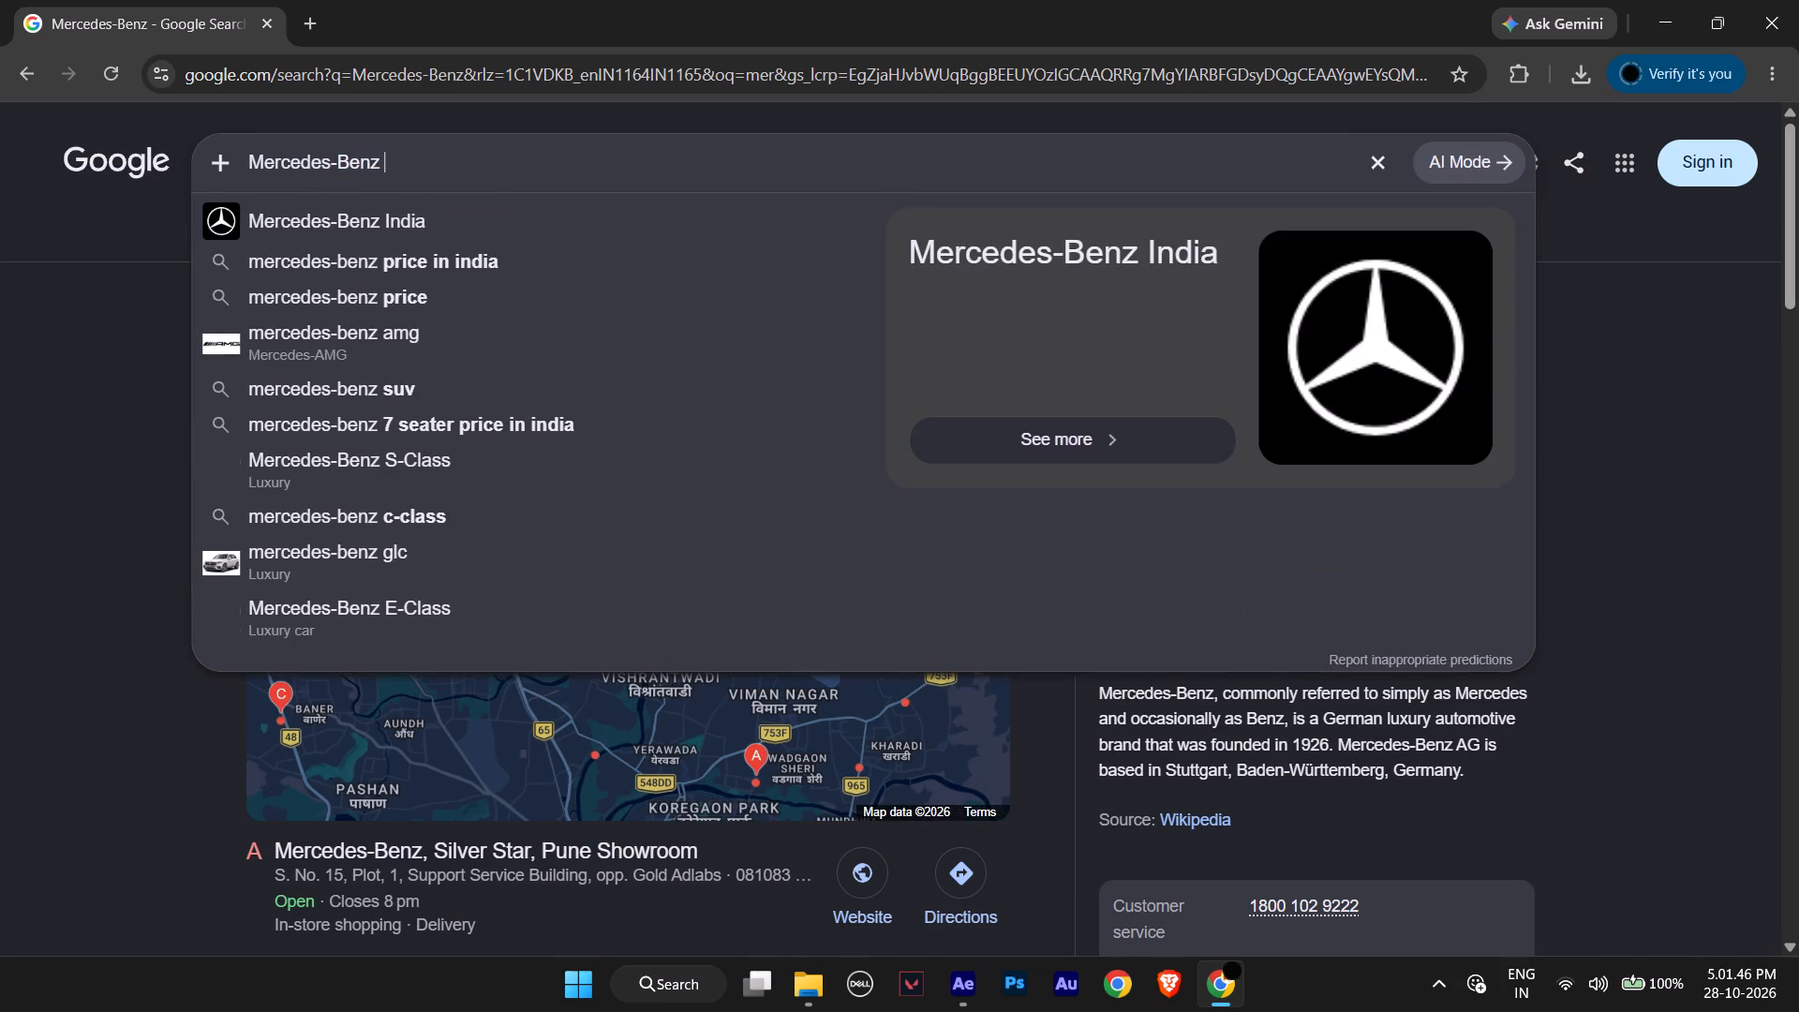
type("car video")
key("Return")
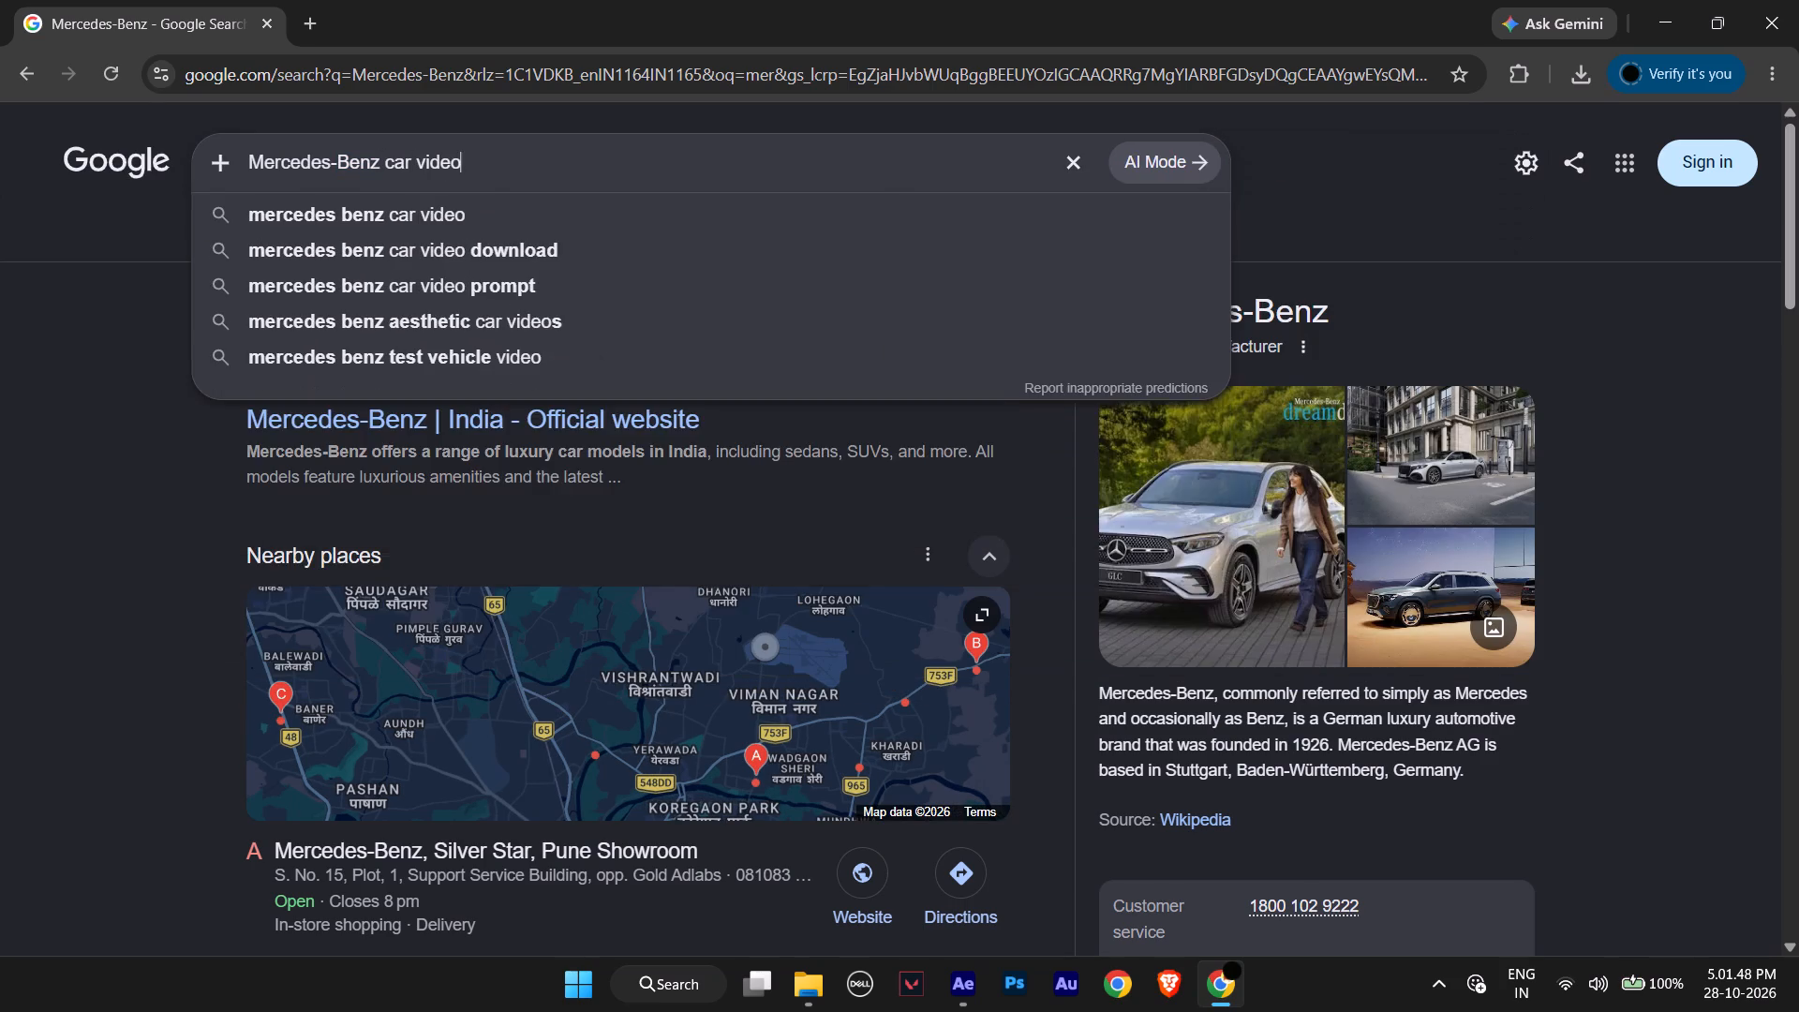
Refine the Google search to "mercedes-benz car video cinematic".
left_click(487, 146)
key("space")
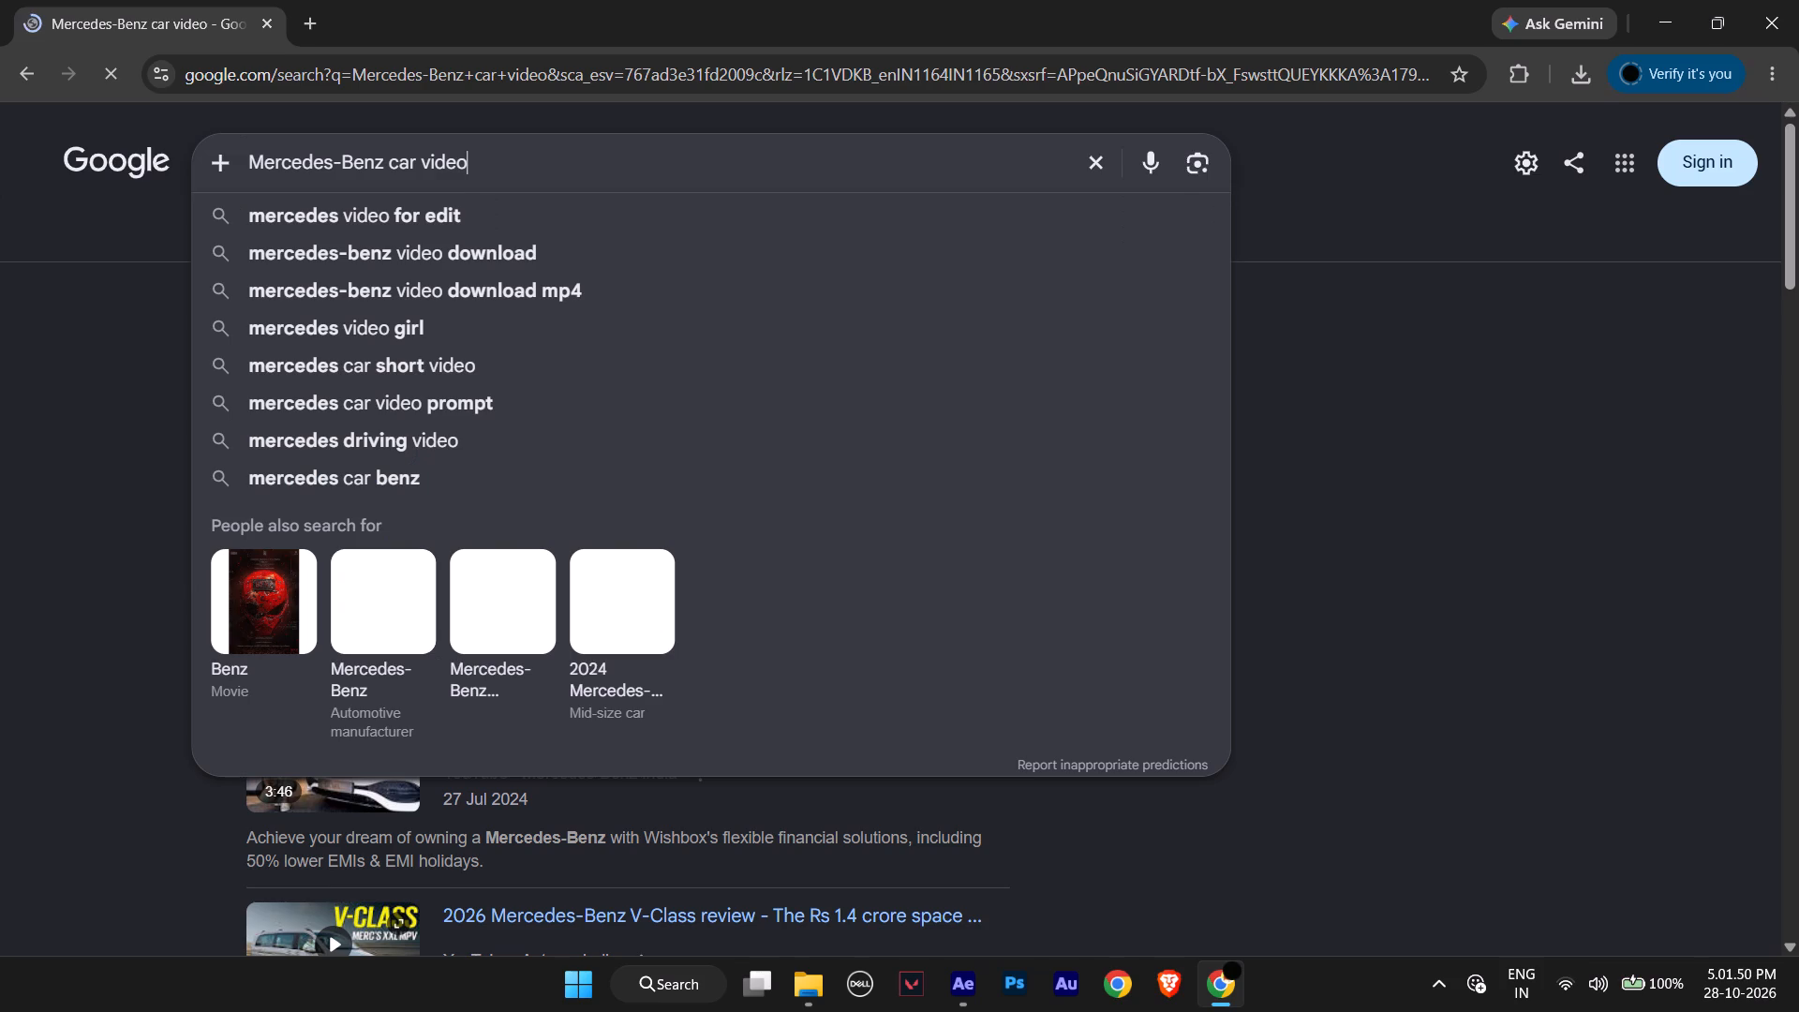
type("ci")
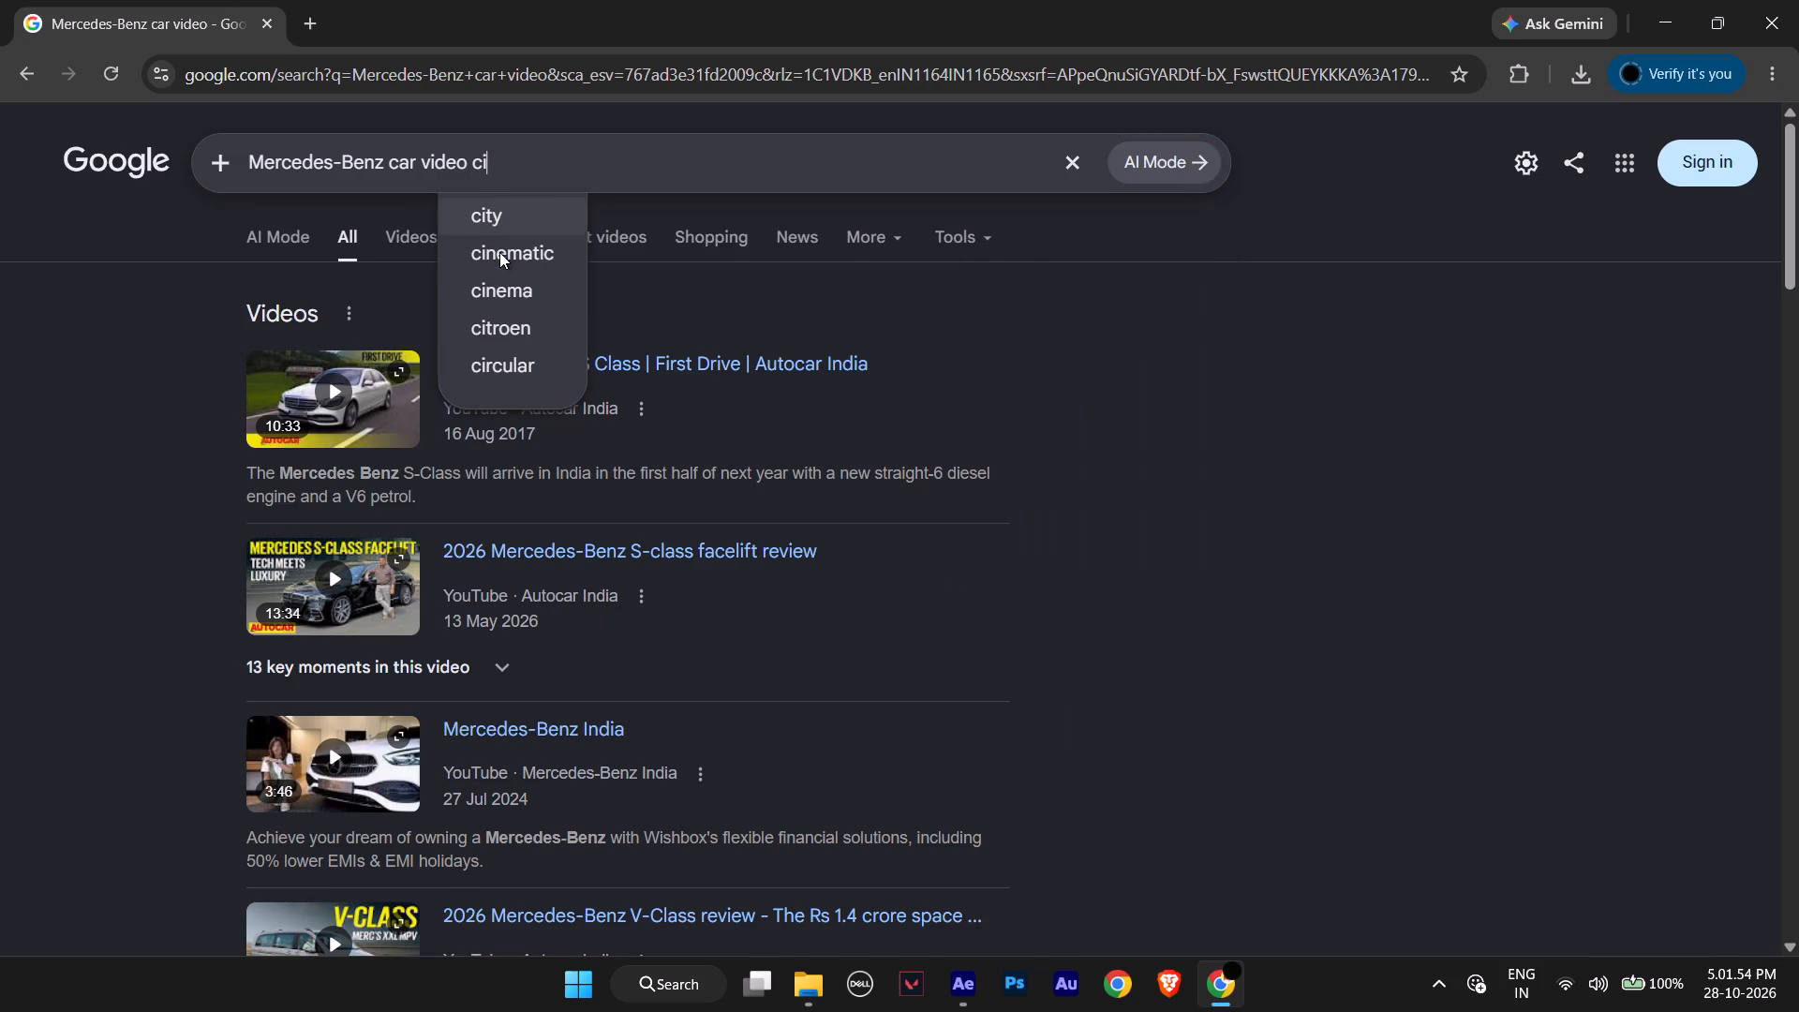
left_click(499, 252)
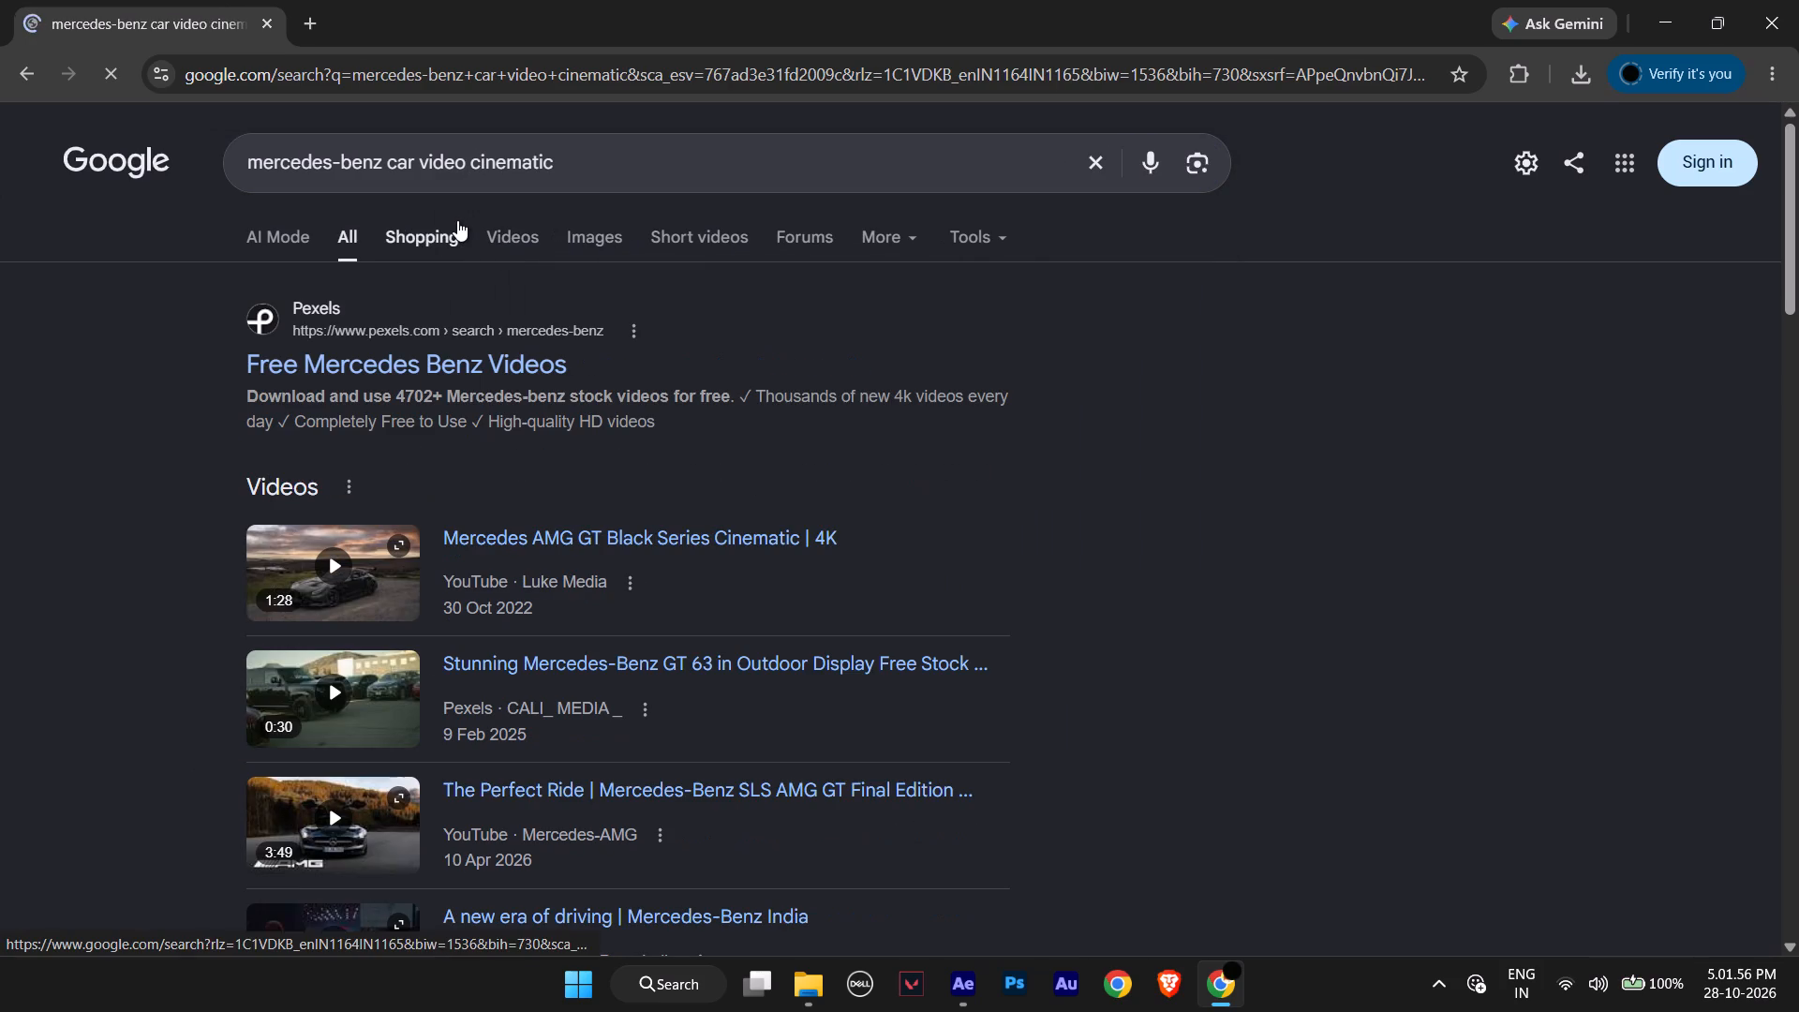
Open the Pexels Free Mercedes Benz Videos page, browse the clips for usable car footage, and close the browser.
left_click(370, 363)
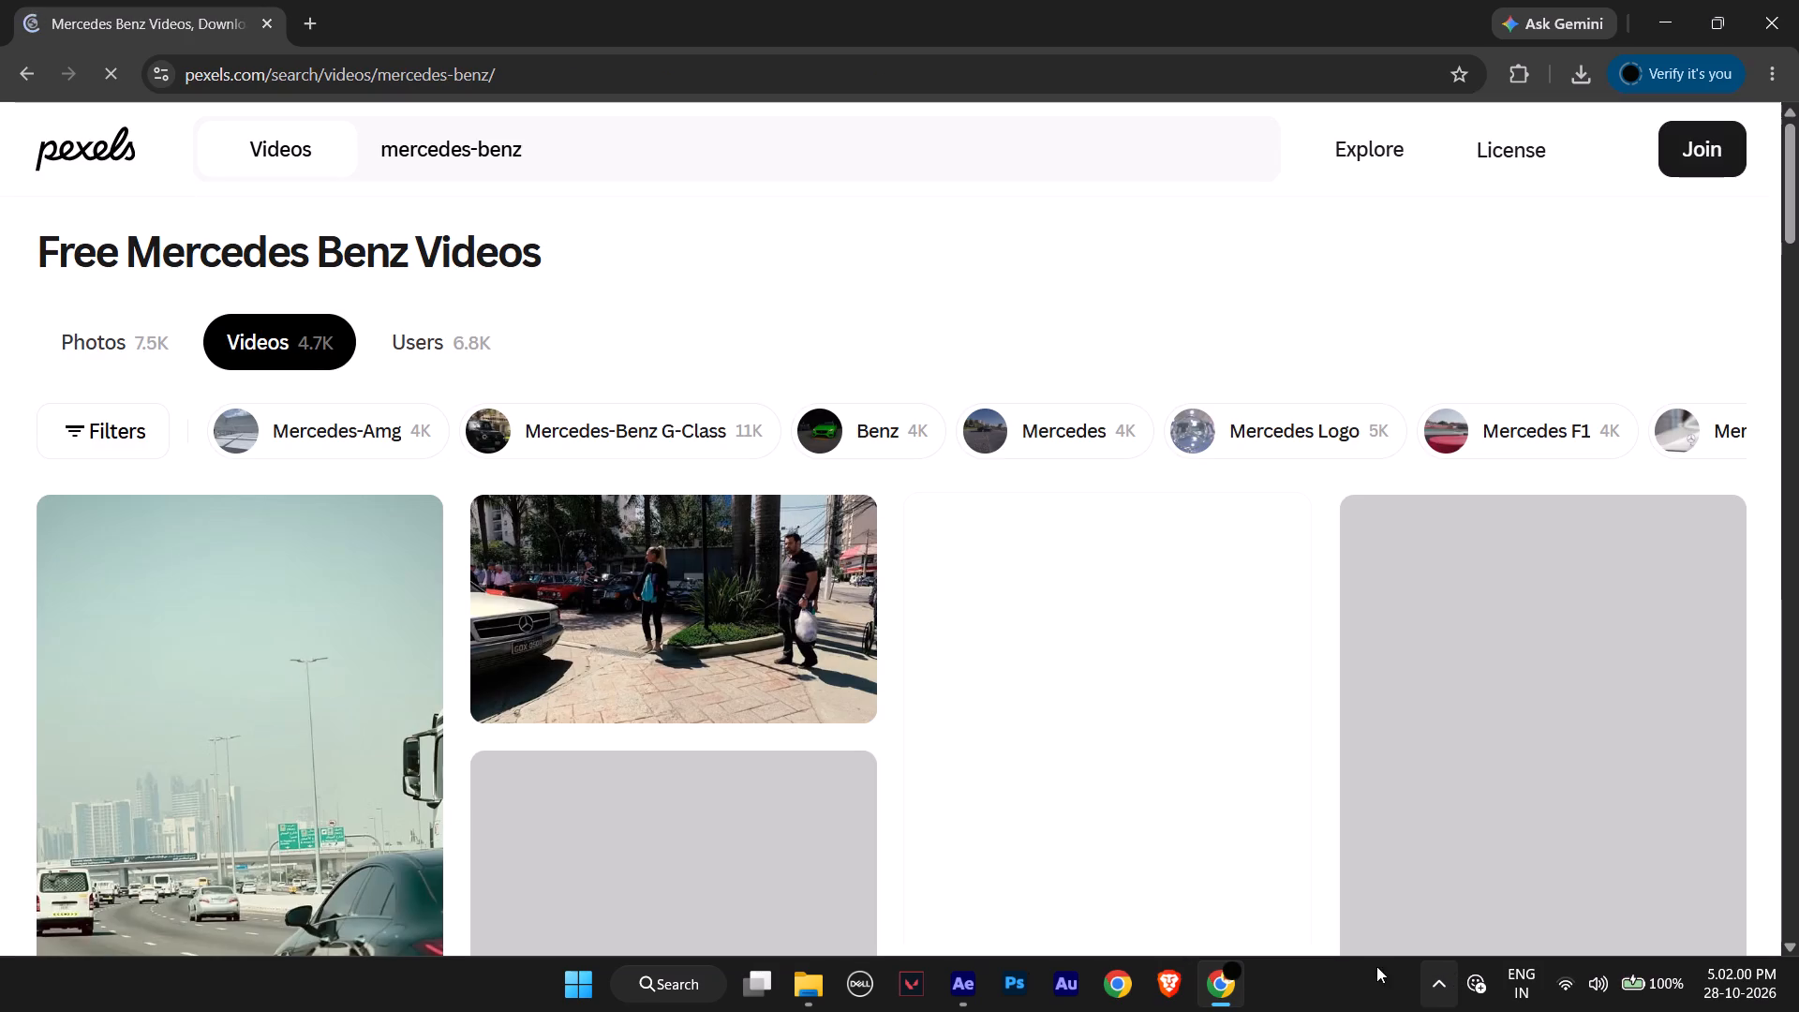
left_click(919, 774)
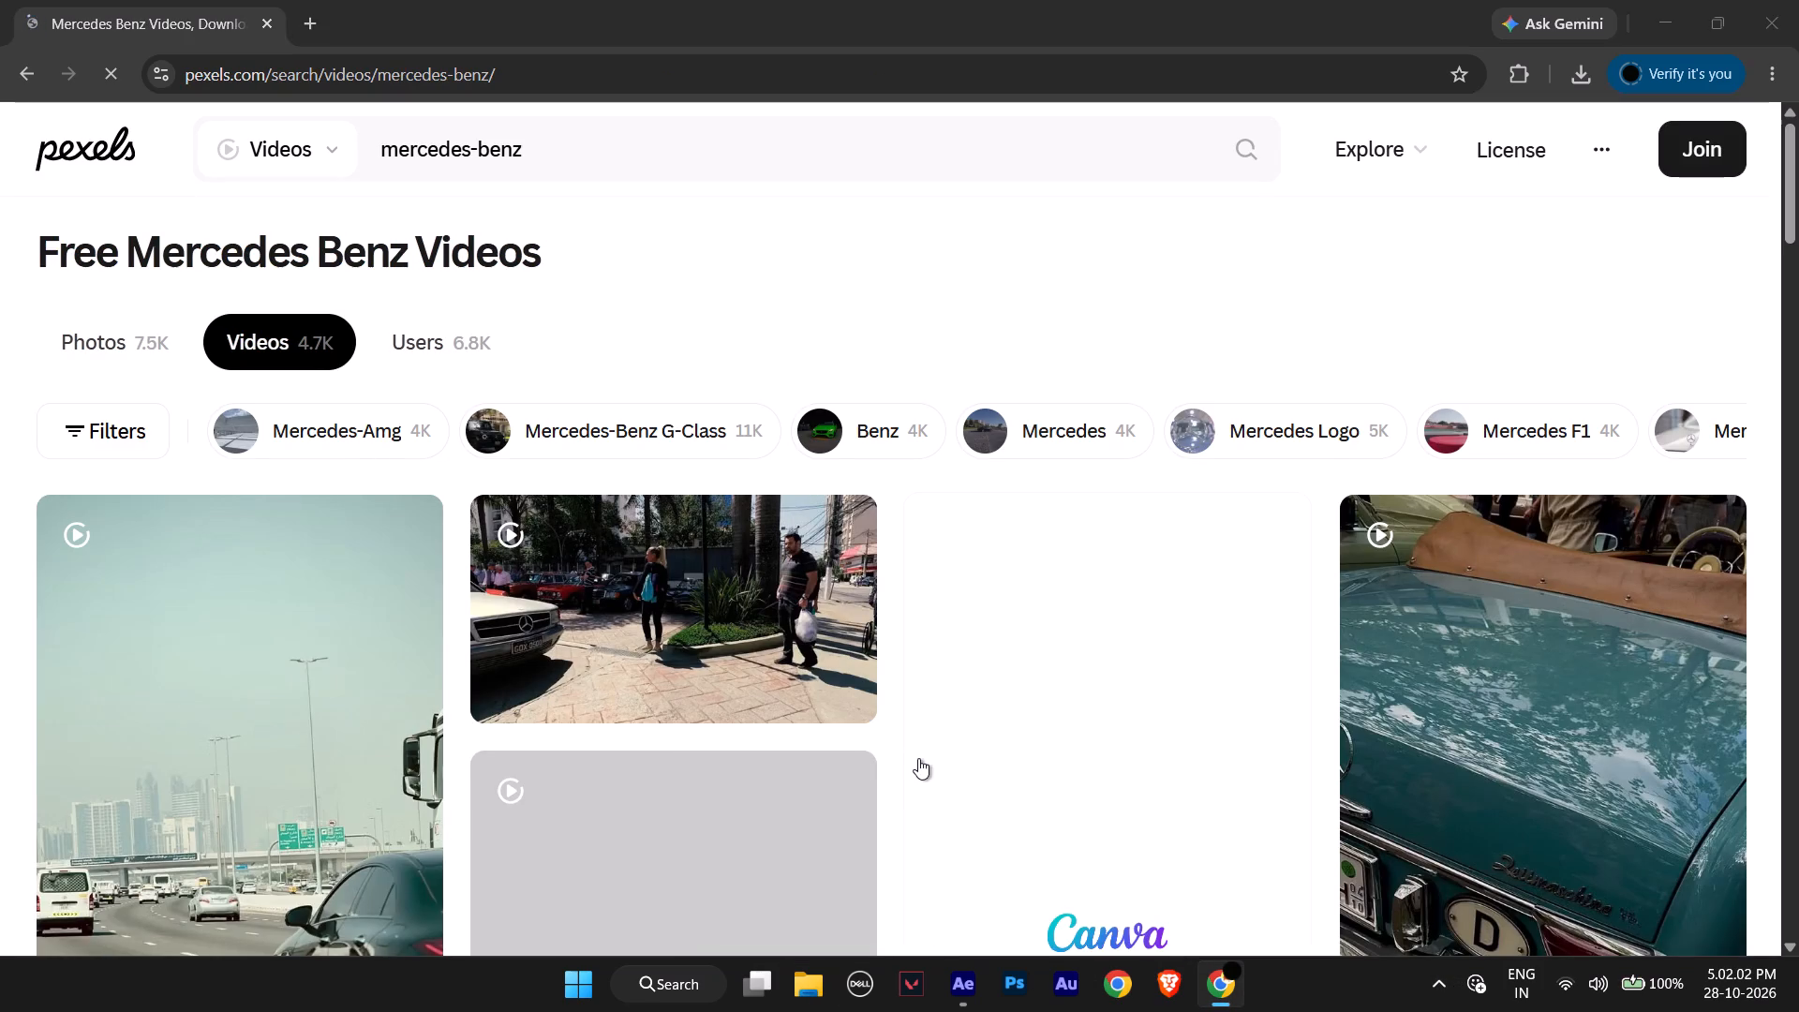
scroll(918, 758, "down", 2)
scroll(944, 657, "down", 3)
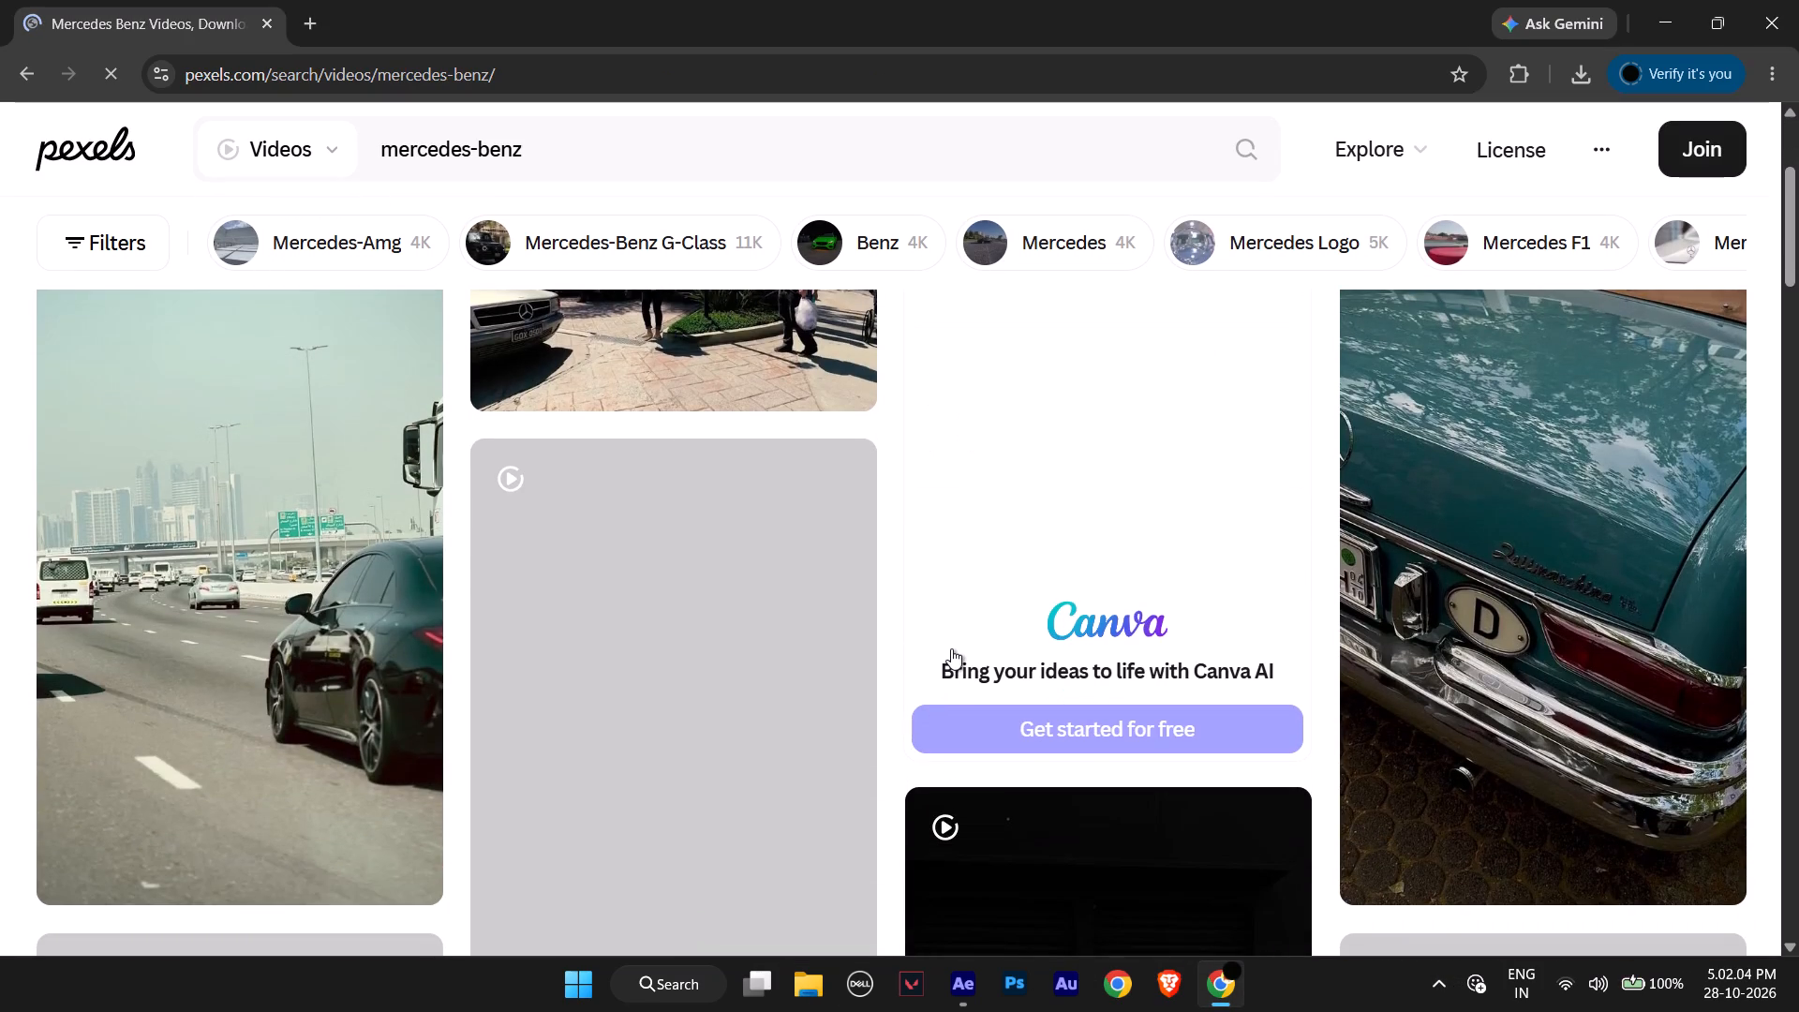
scroll(901, 449, "down", 3)
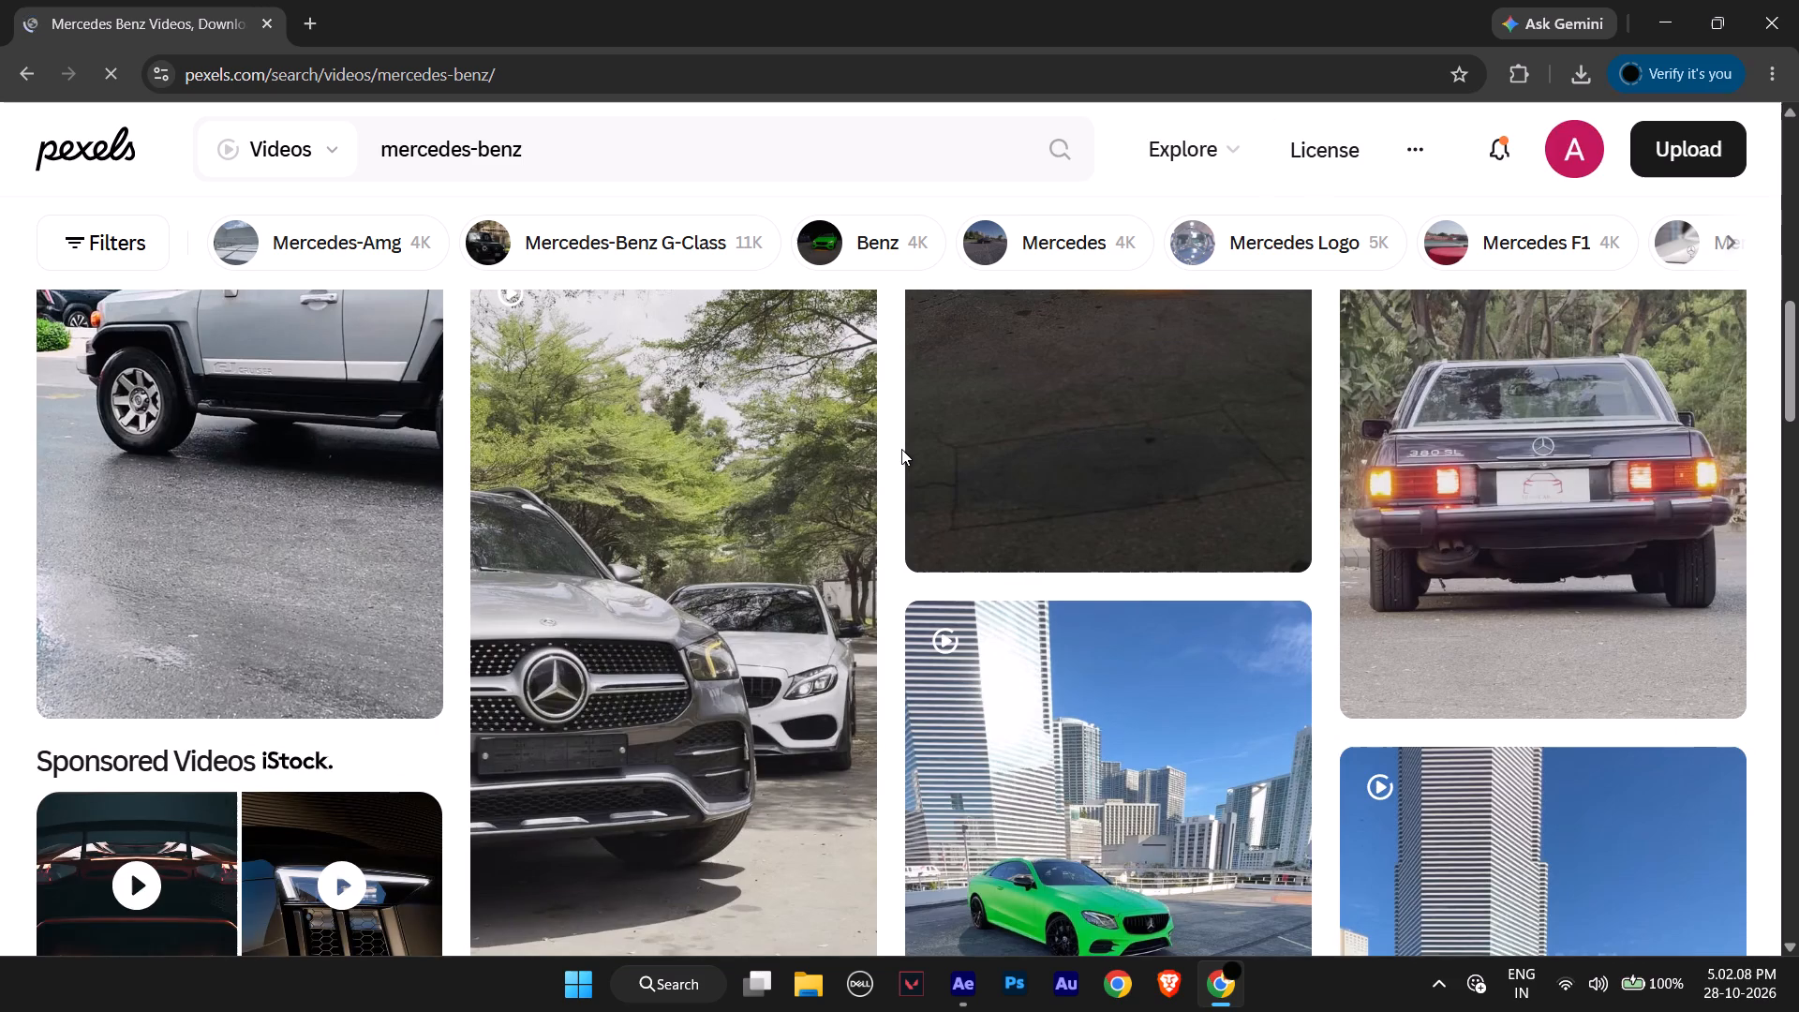
scroll(901, 449, "down", 1)
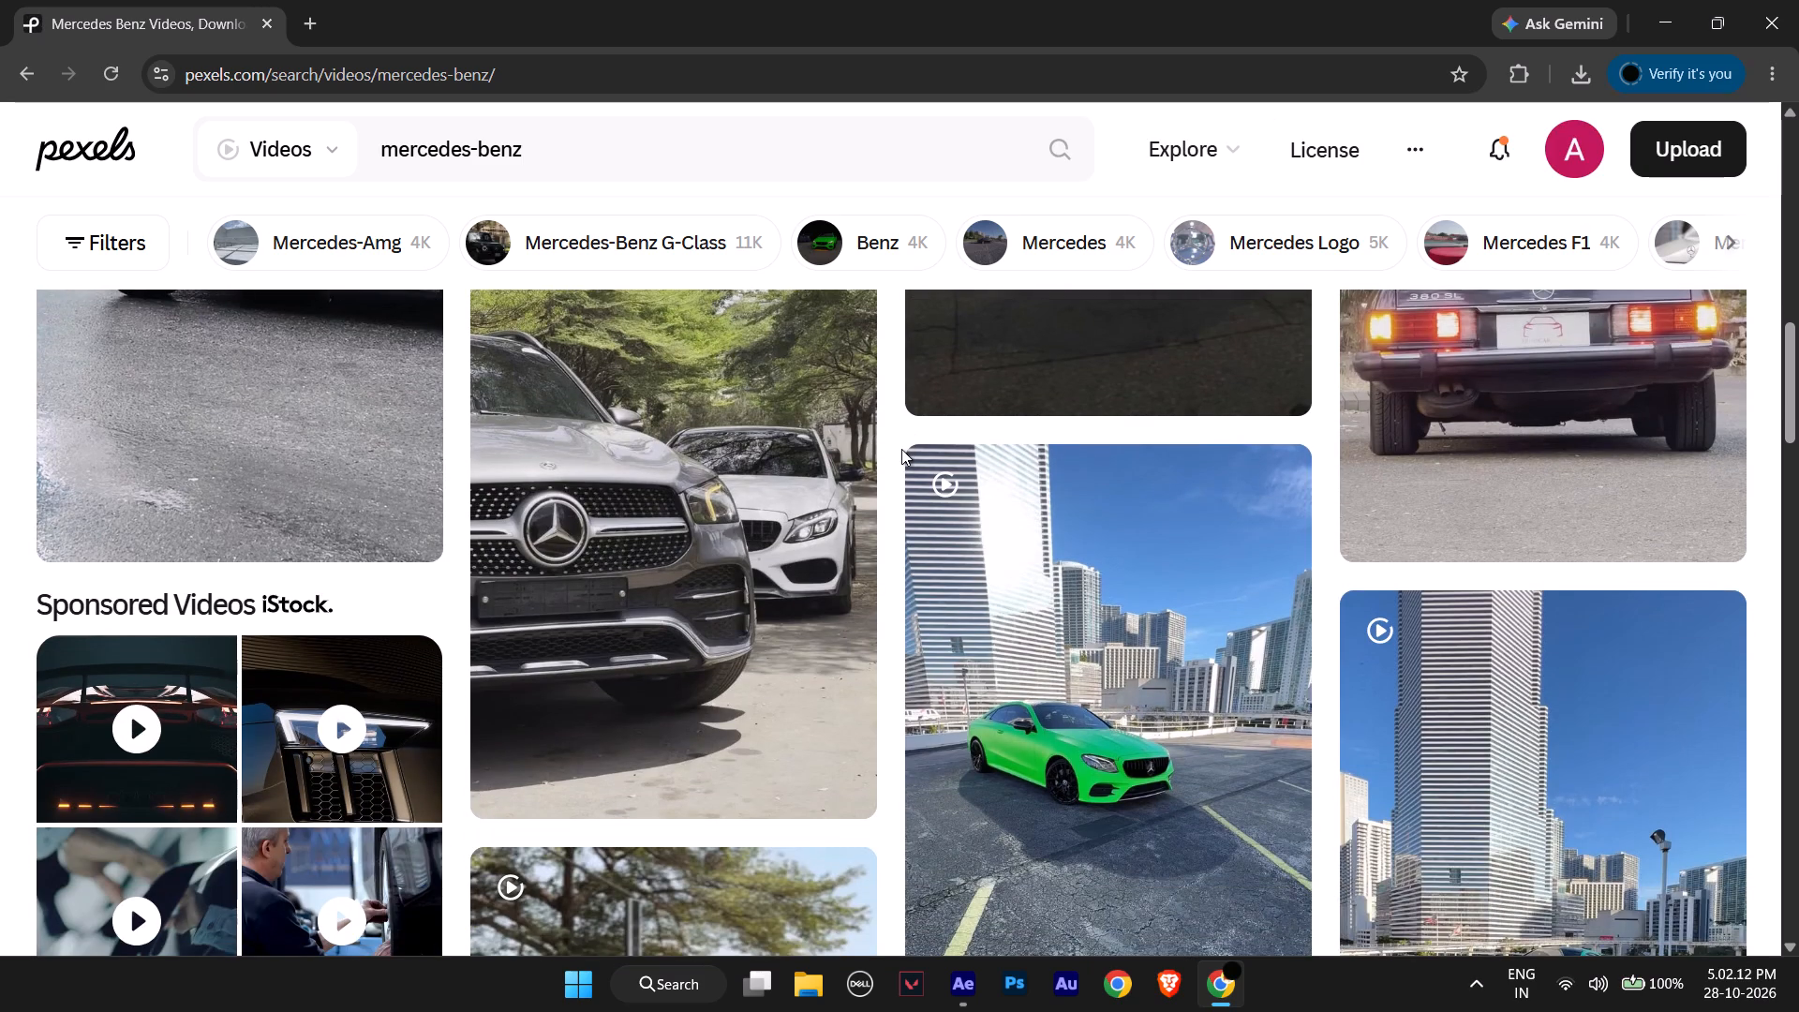
scroll(901, 449, "down", 2)
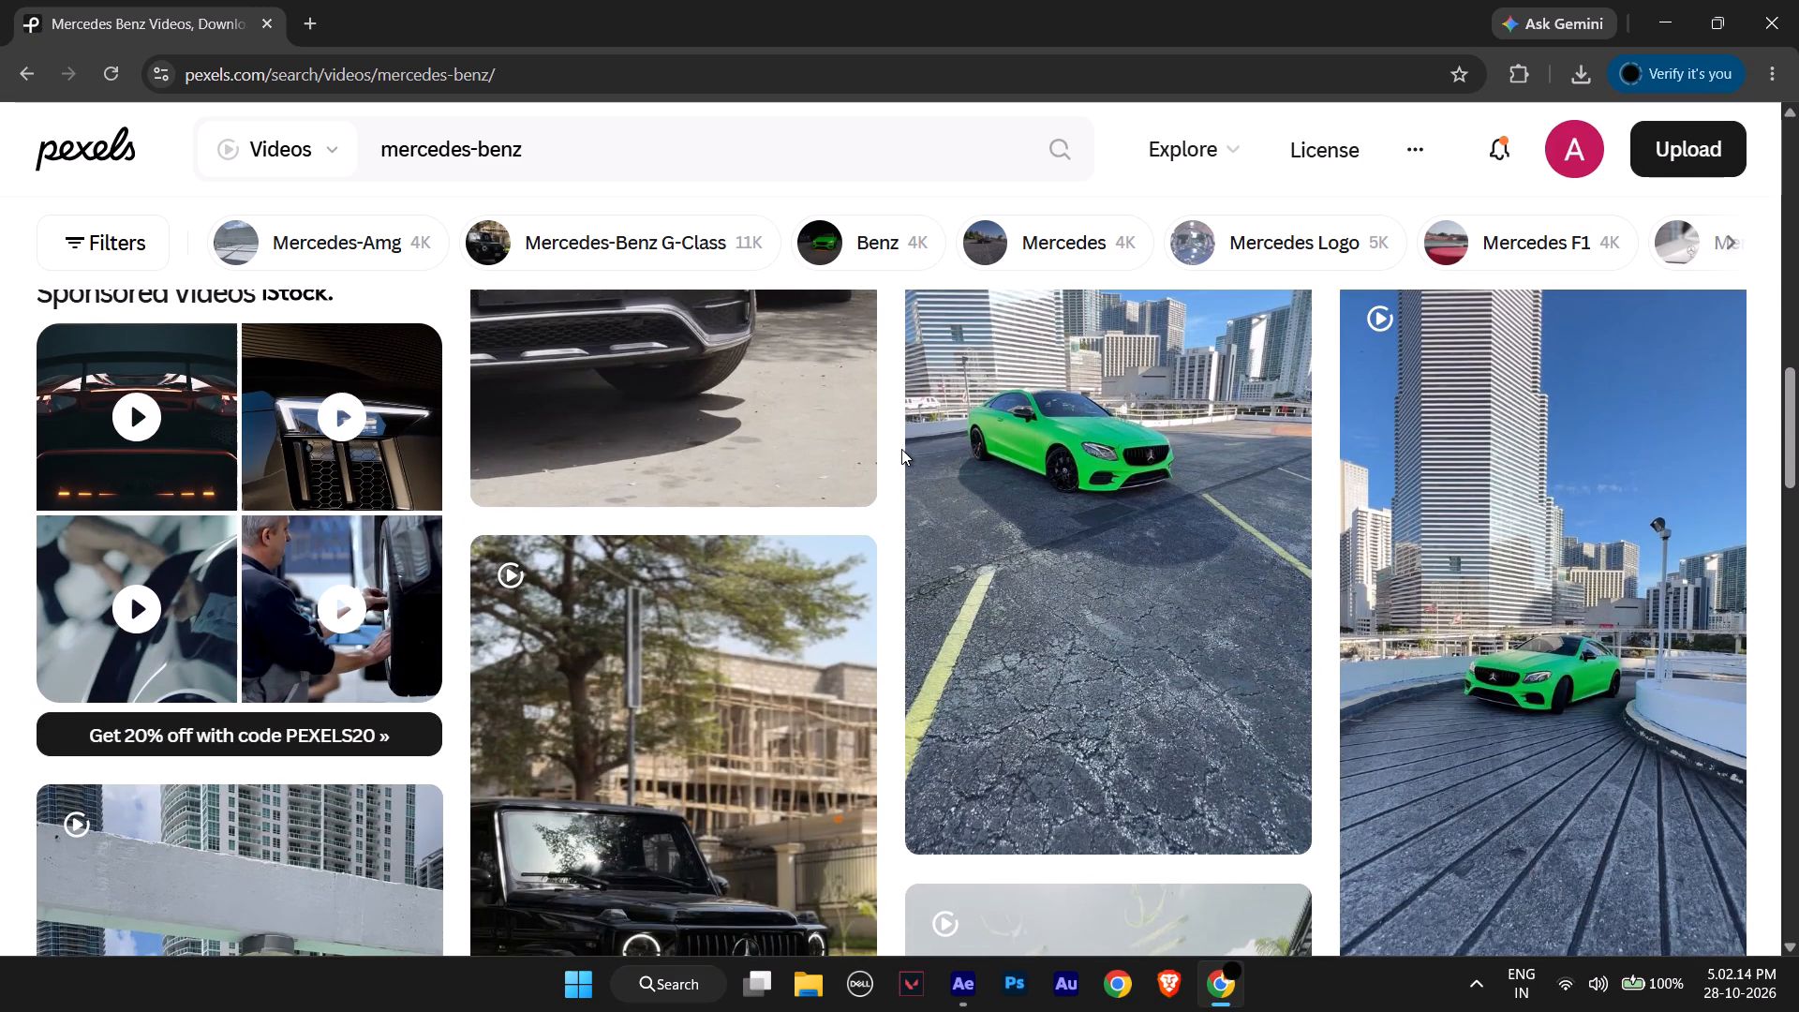
scroll(901, 449, "up", 3)
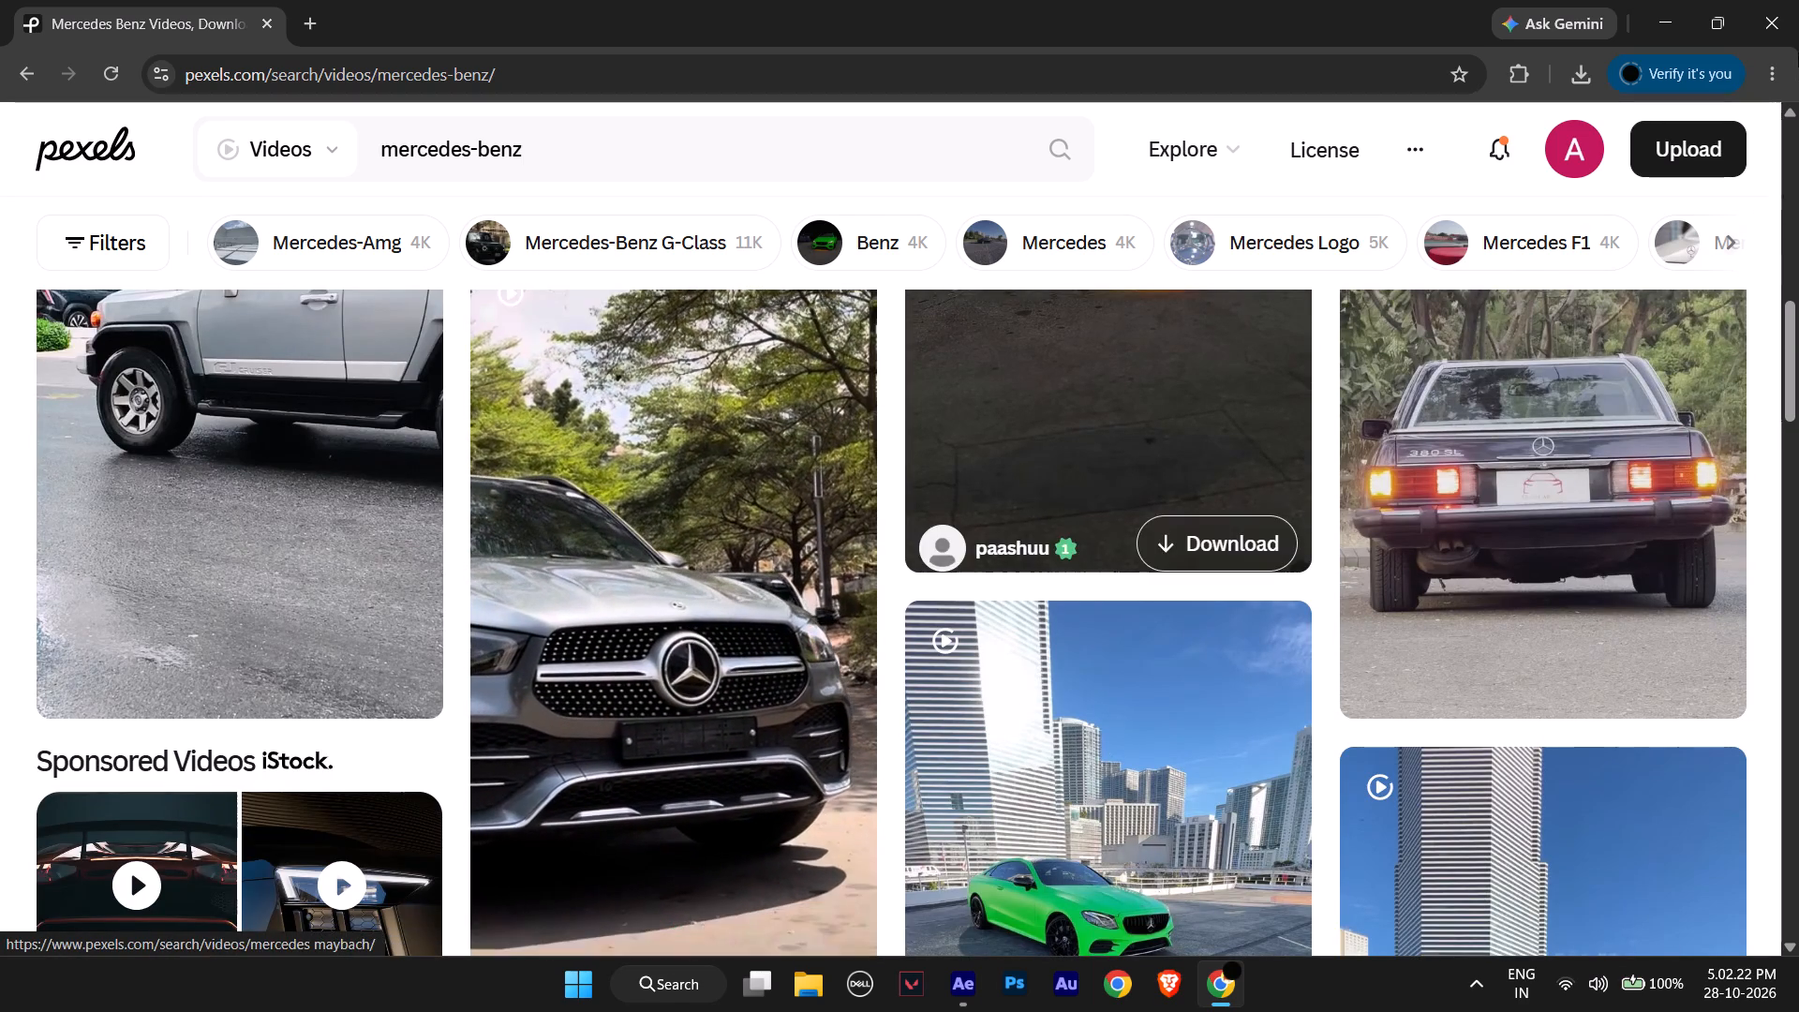
left_click(1764, 19)
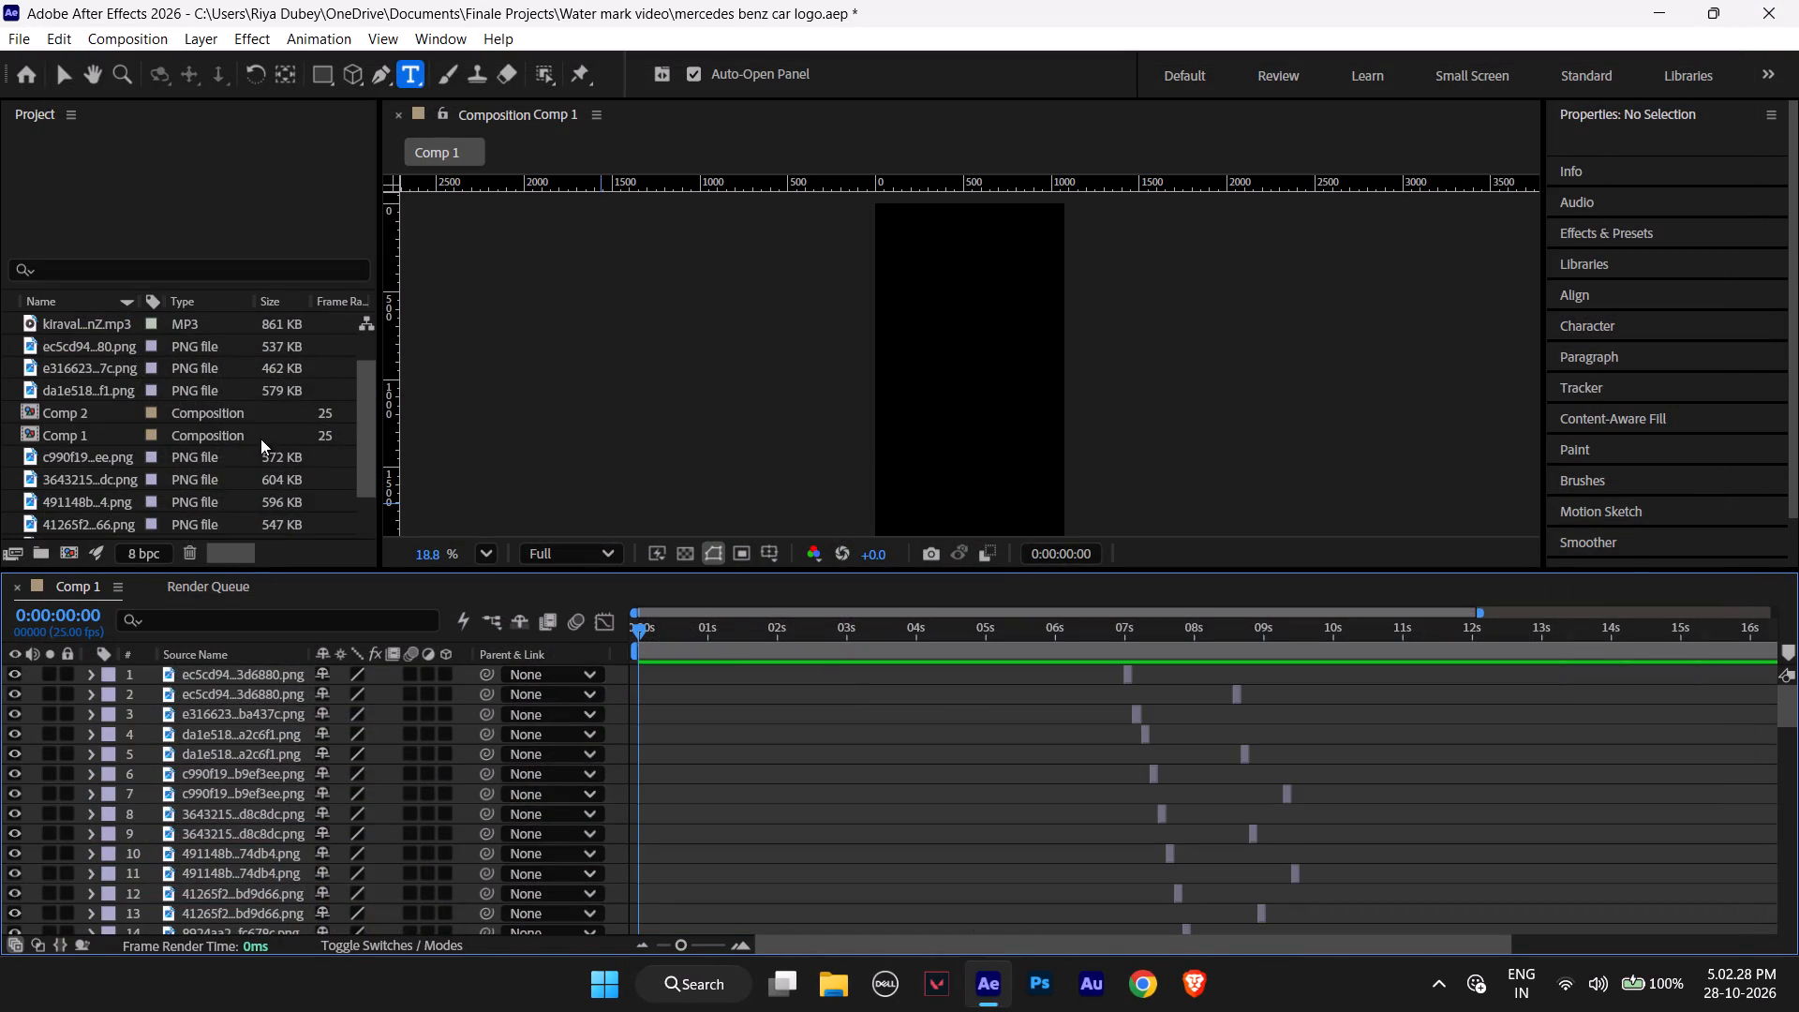
Import the m 2.mp4 car video and place it as Comp 1's topmost layer, starting at 0:00:00:00.
left_click(22, 28)
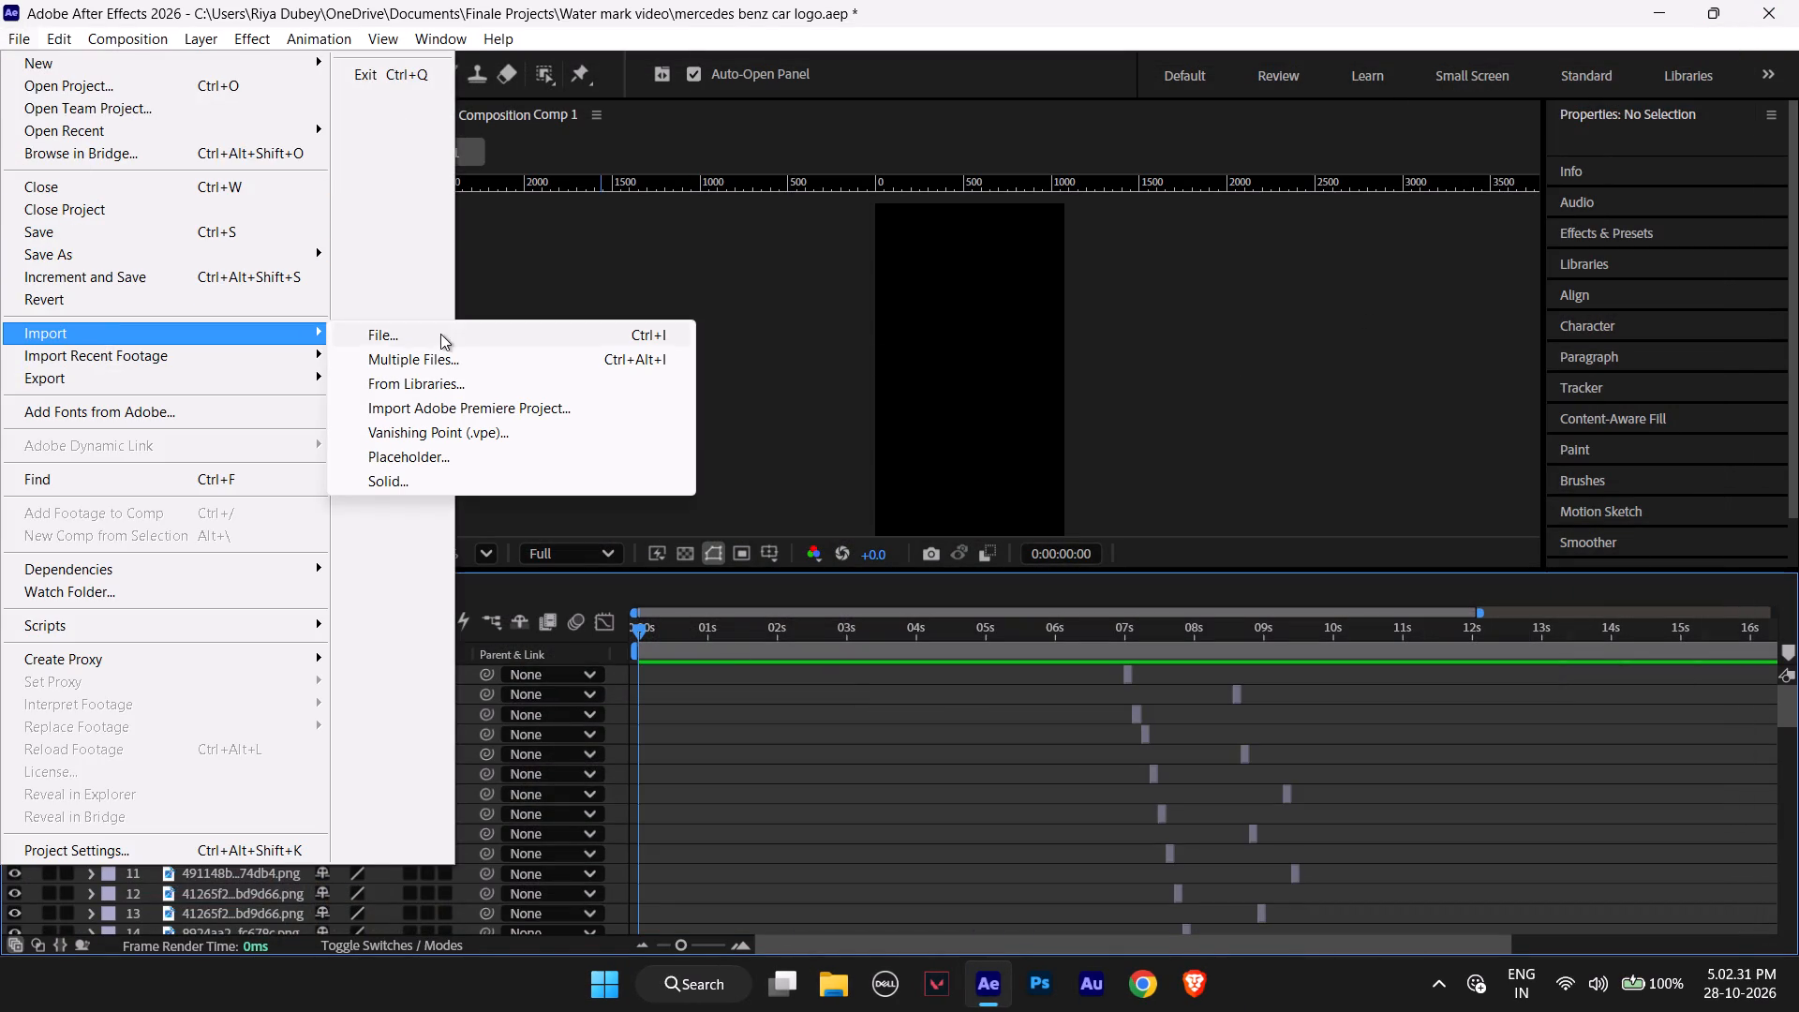
left_click(440, 334)
Look for usable car footage to import in the Downloads, practic and New folder directories, and cancel the import.
scroll(281, 326, "down", 1)
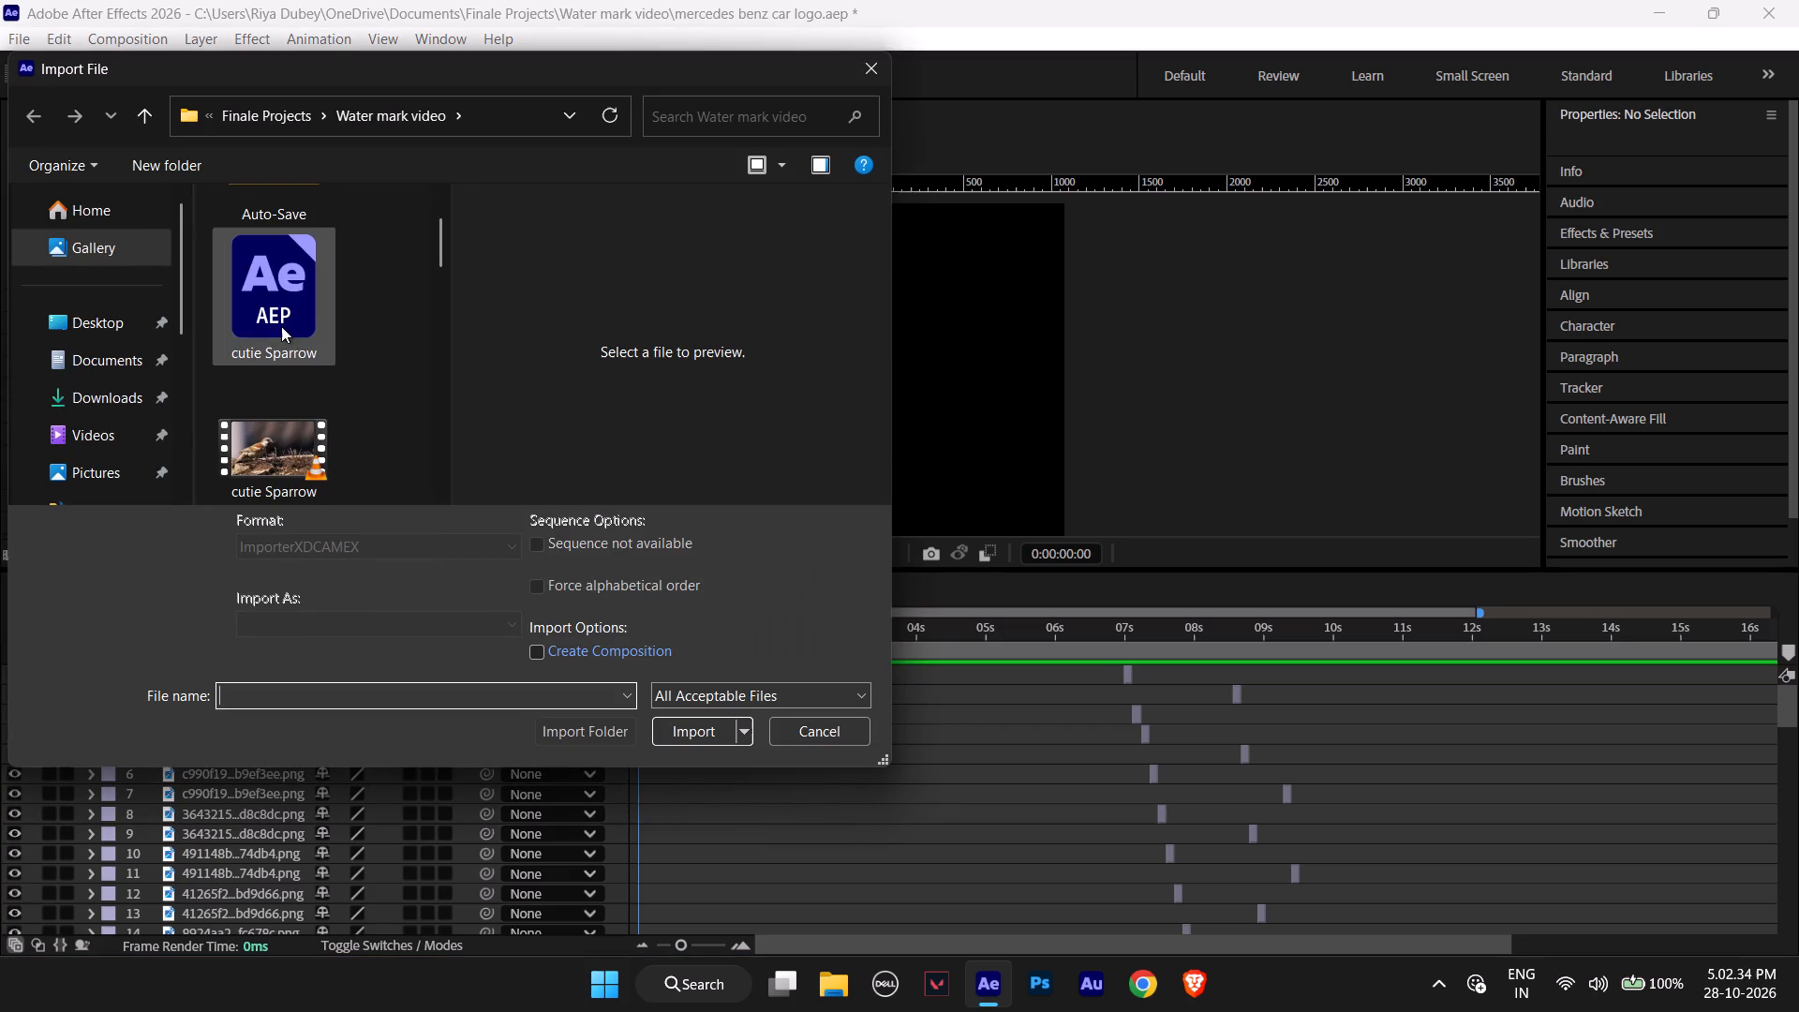
left_click(118, 396)
left_click(267, 273)
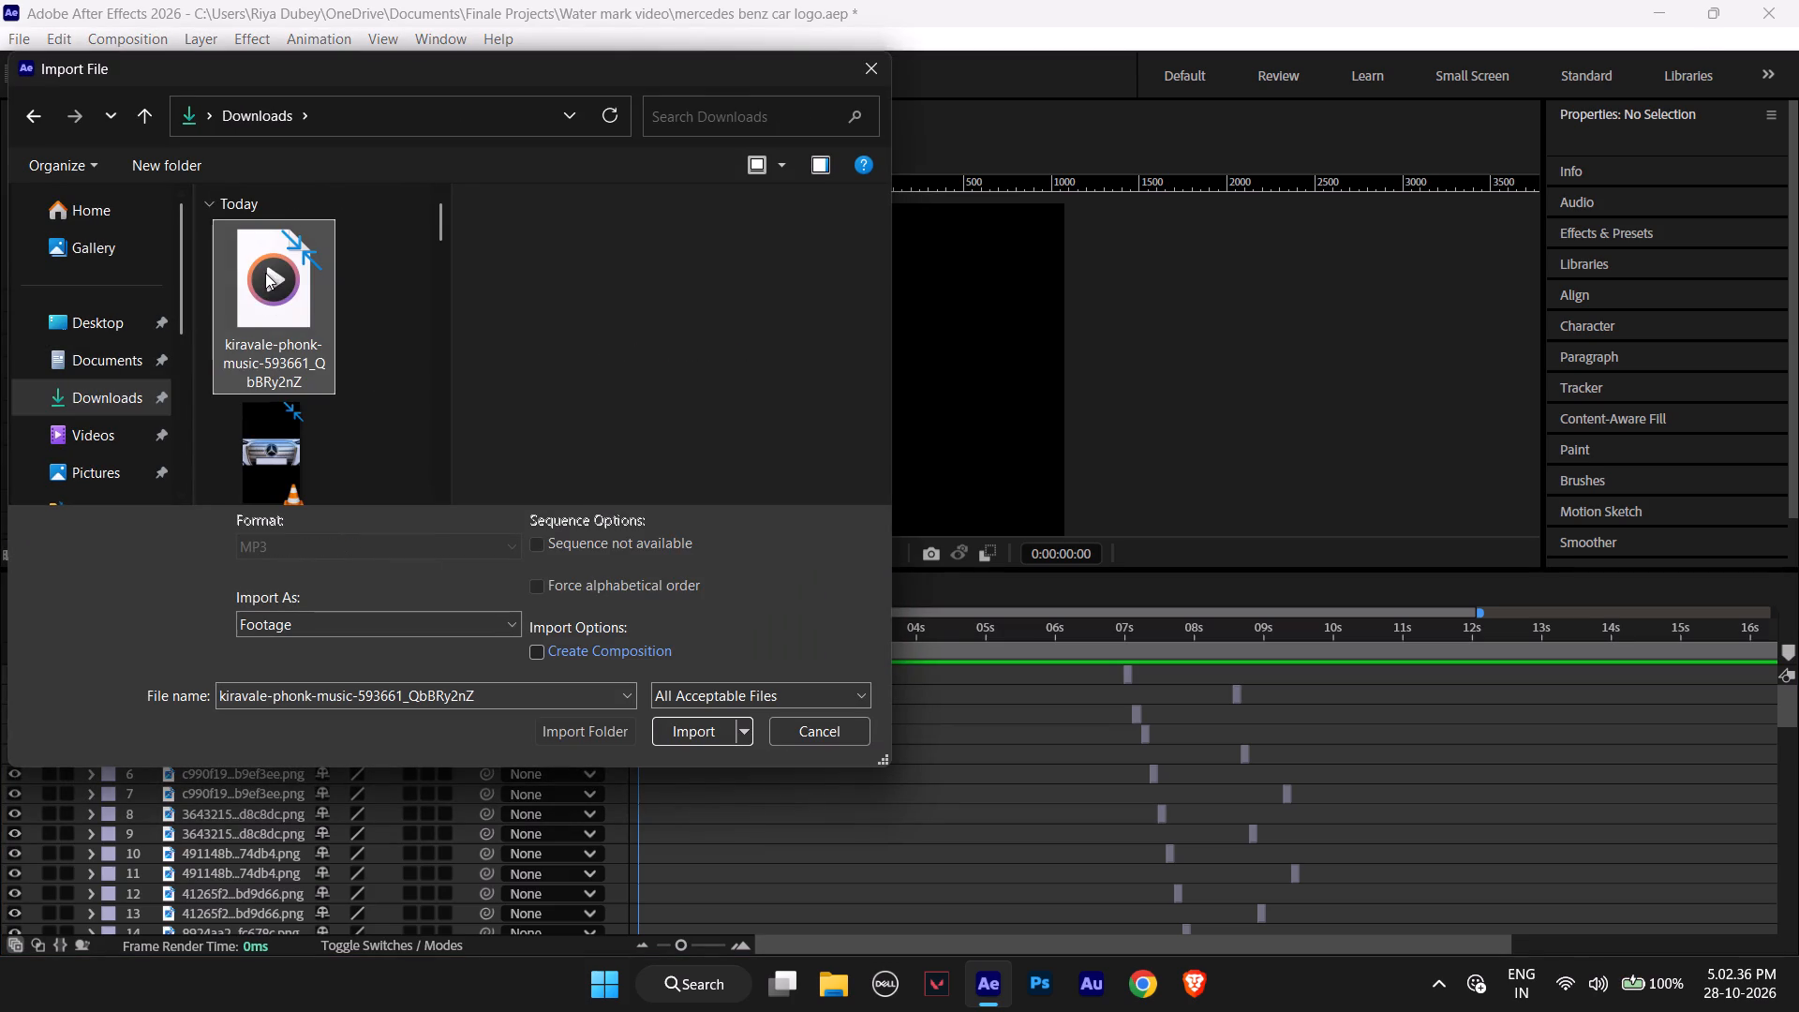
scroll(289, 469, "down", 3)
scroll(296, 373, "up", 1)
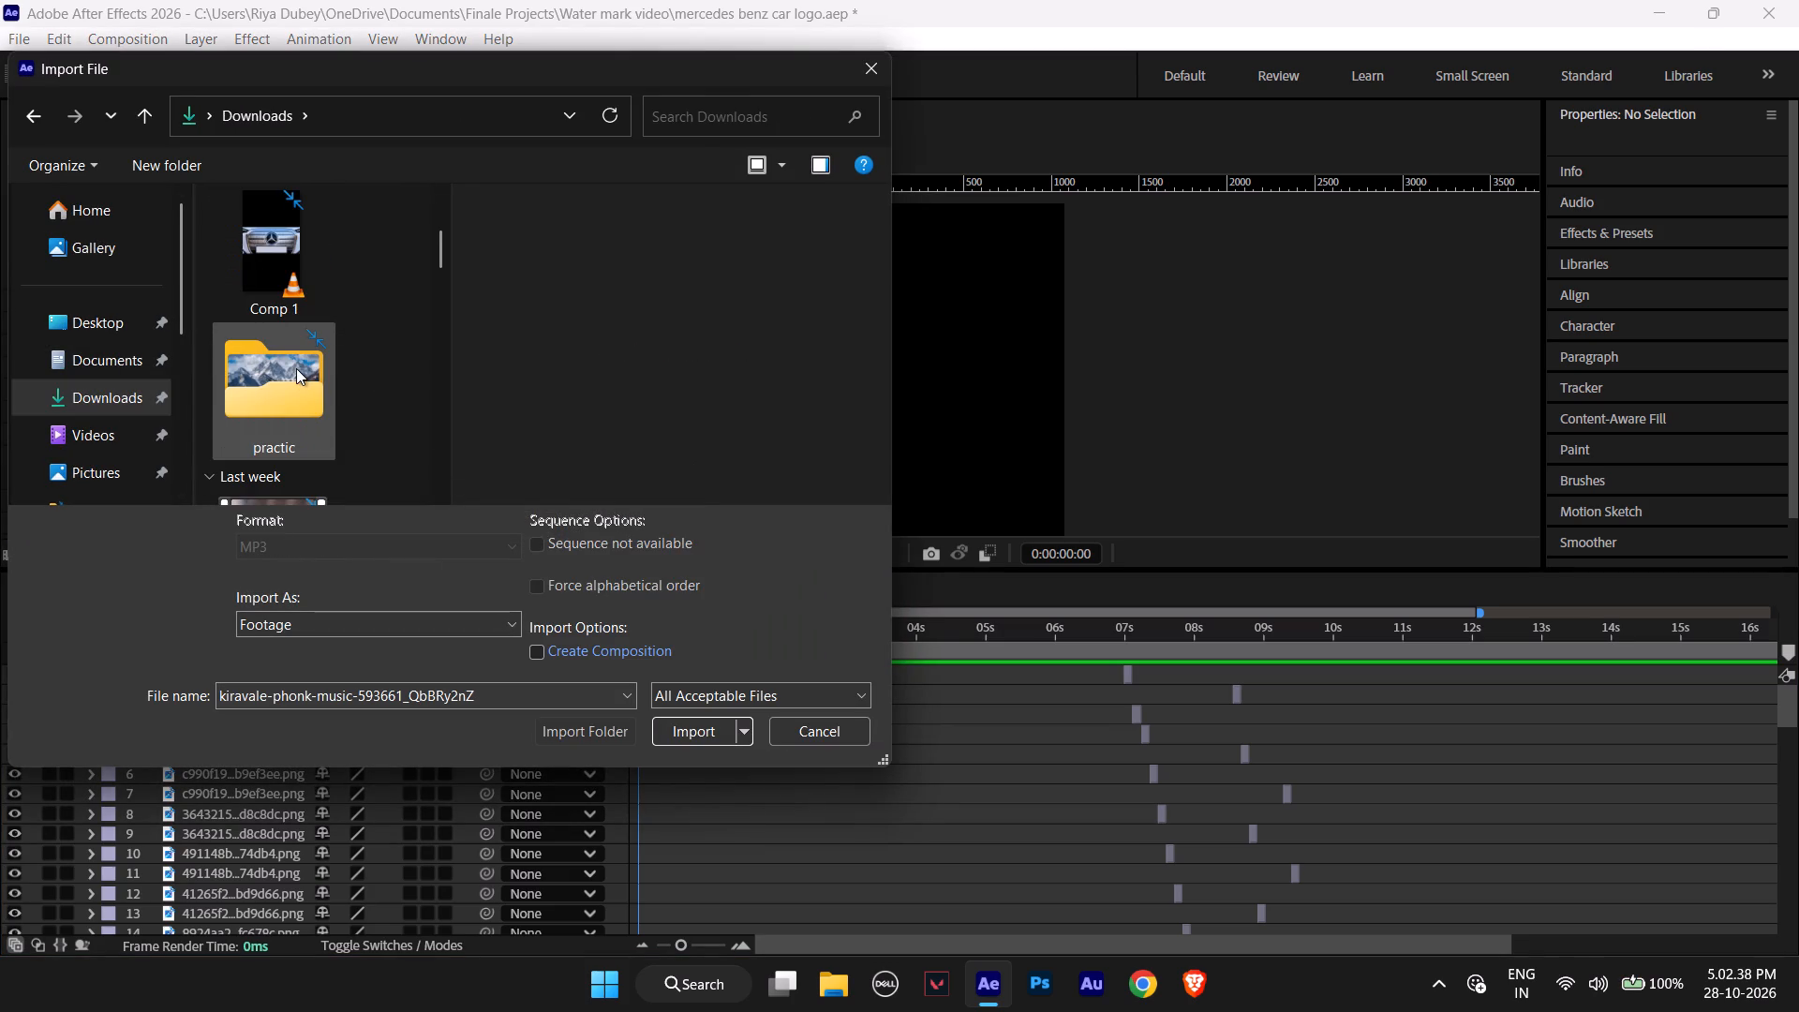
double_click(296, 368)
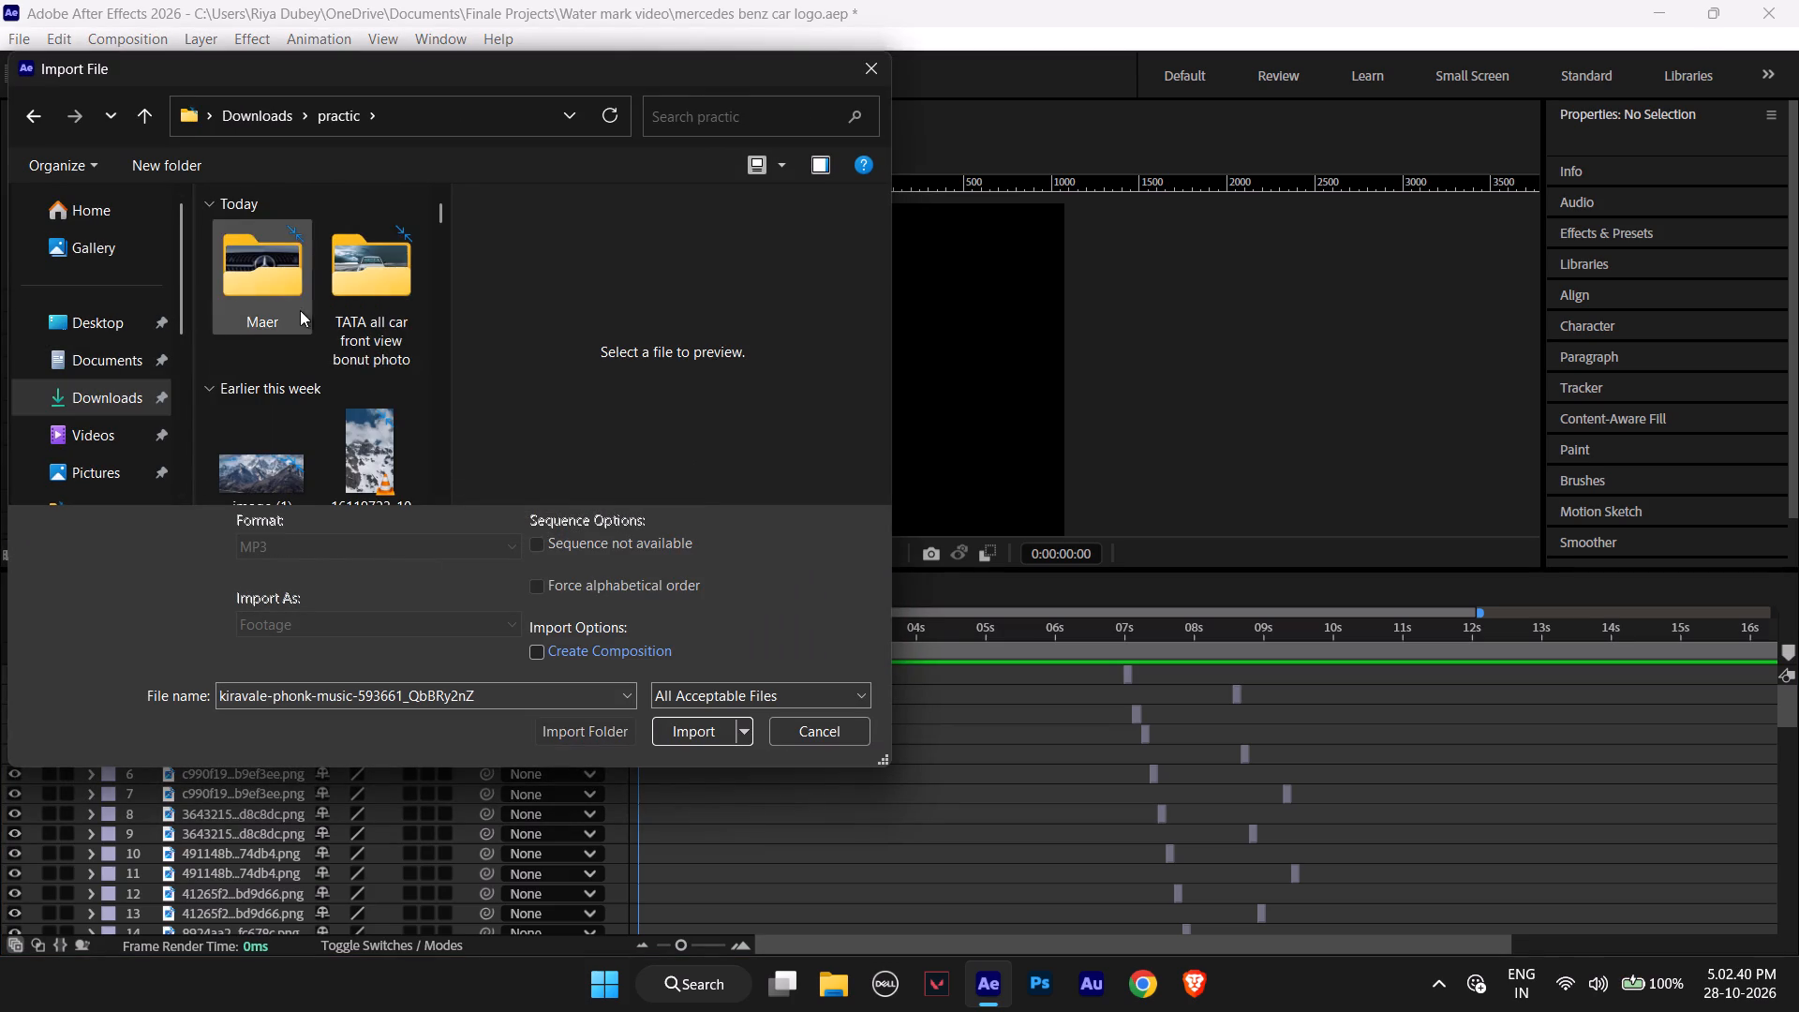
scroll(303, 324, "down", 5)
scroll(303, 324, "up", 1)
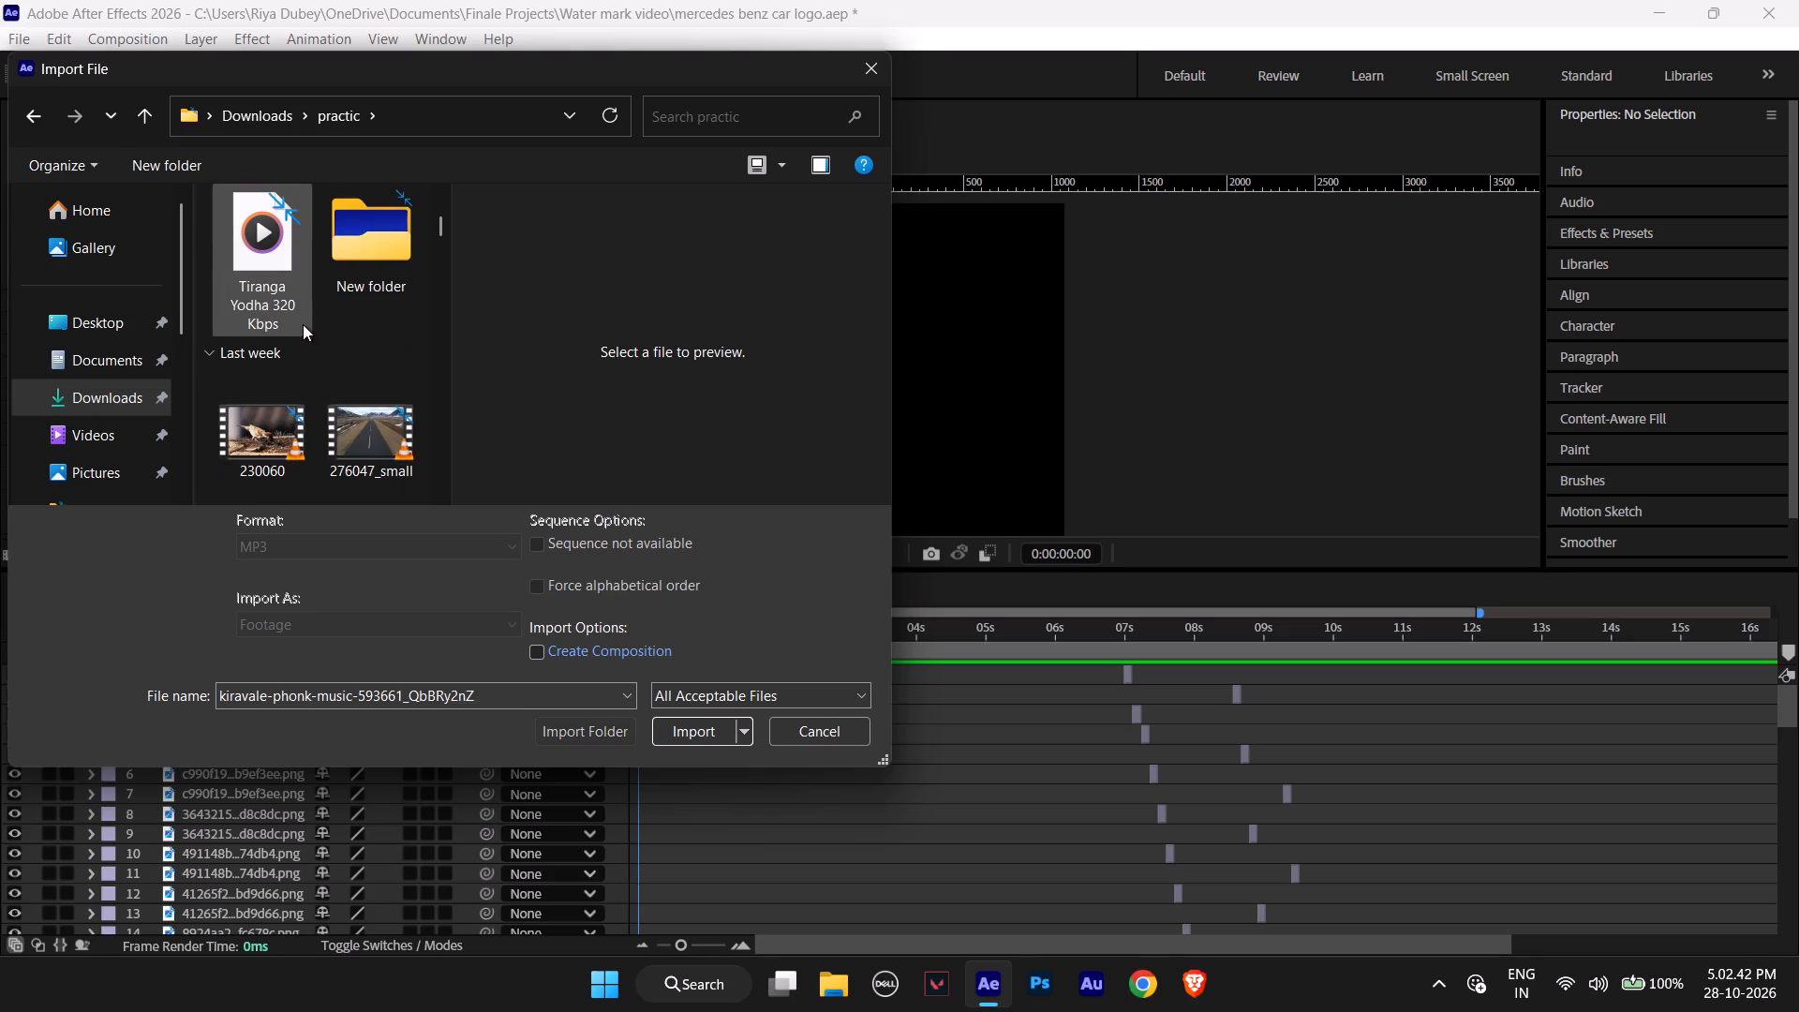
double_click(376, 267)
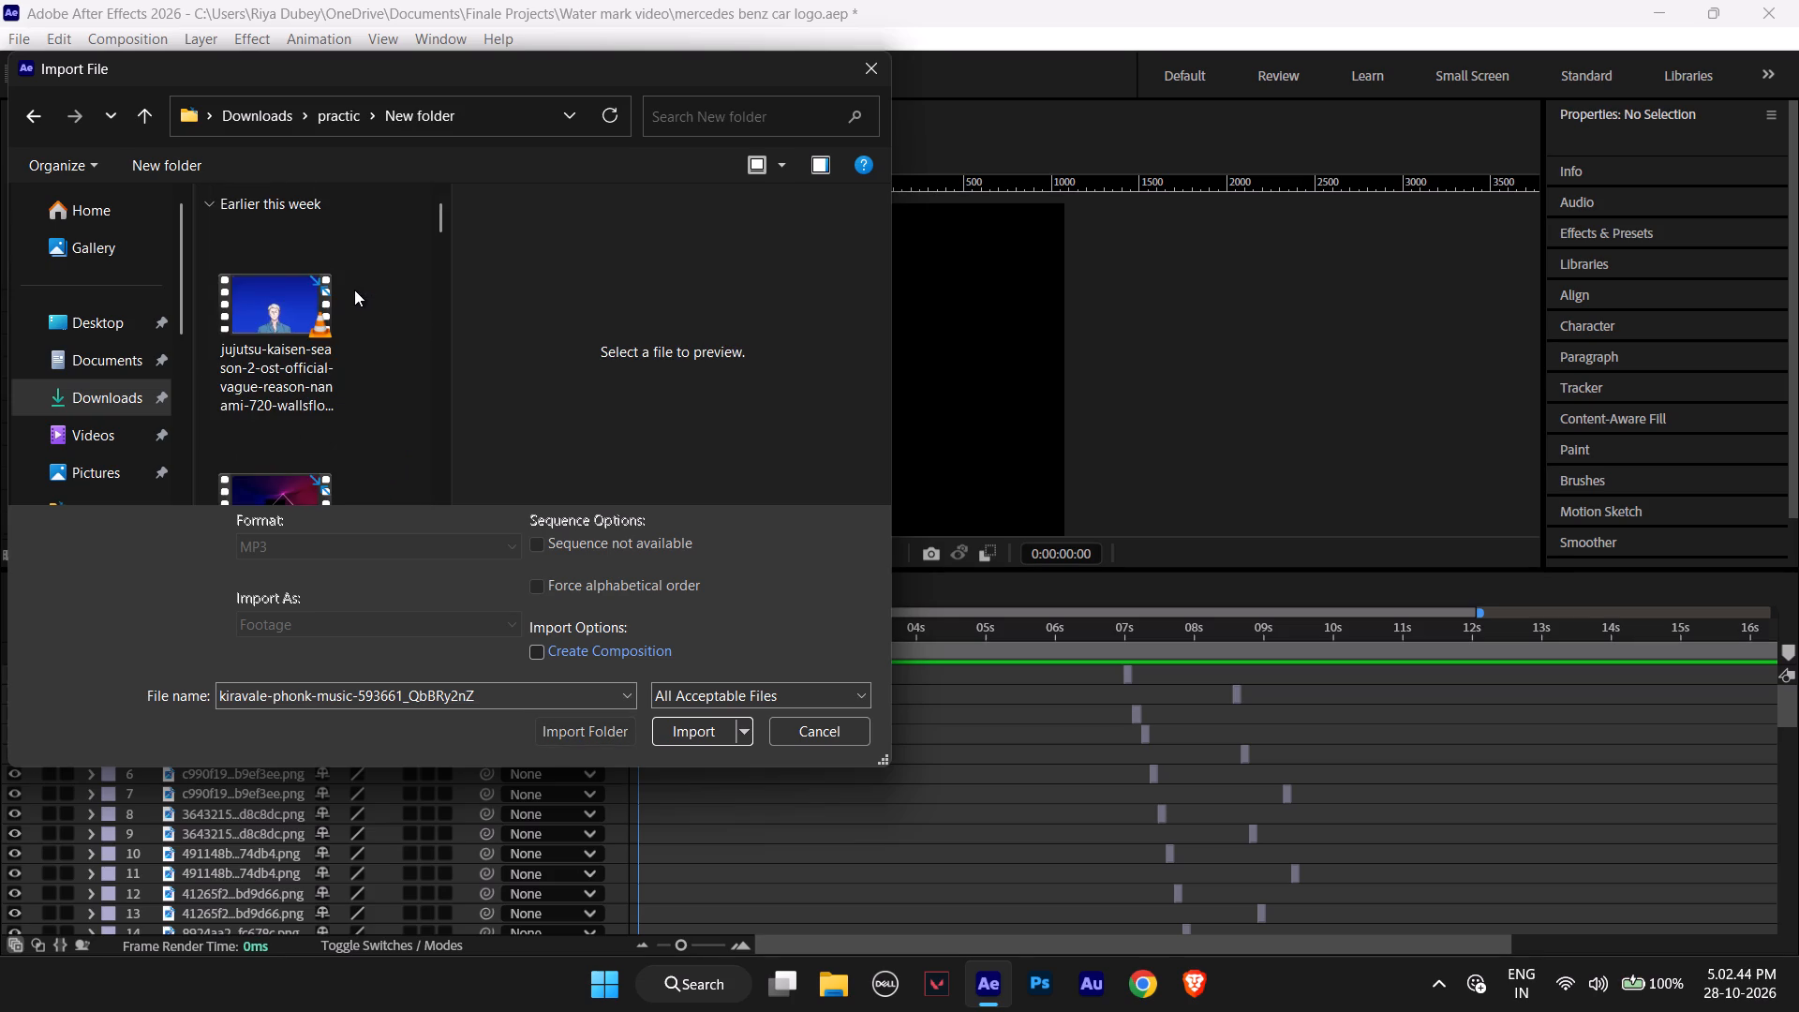
scroll(351, 296, "down", 4)
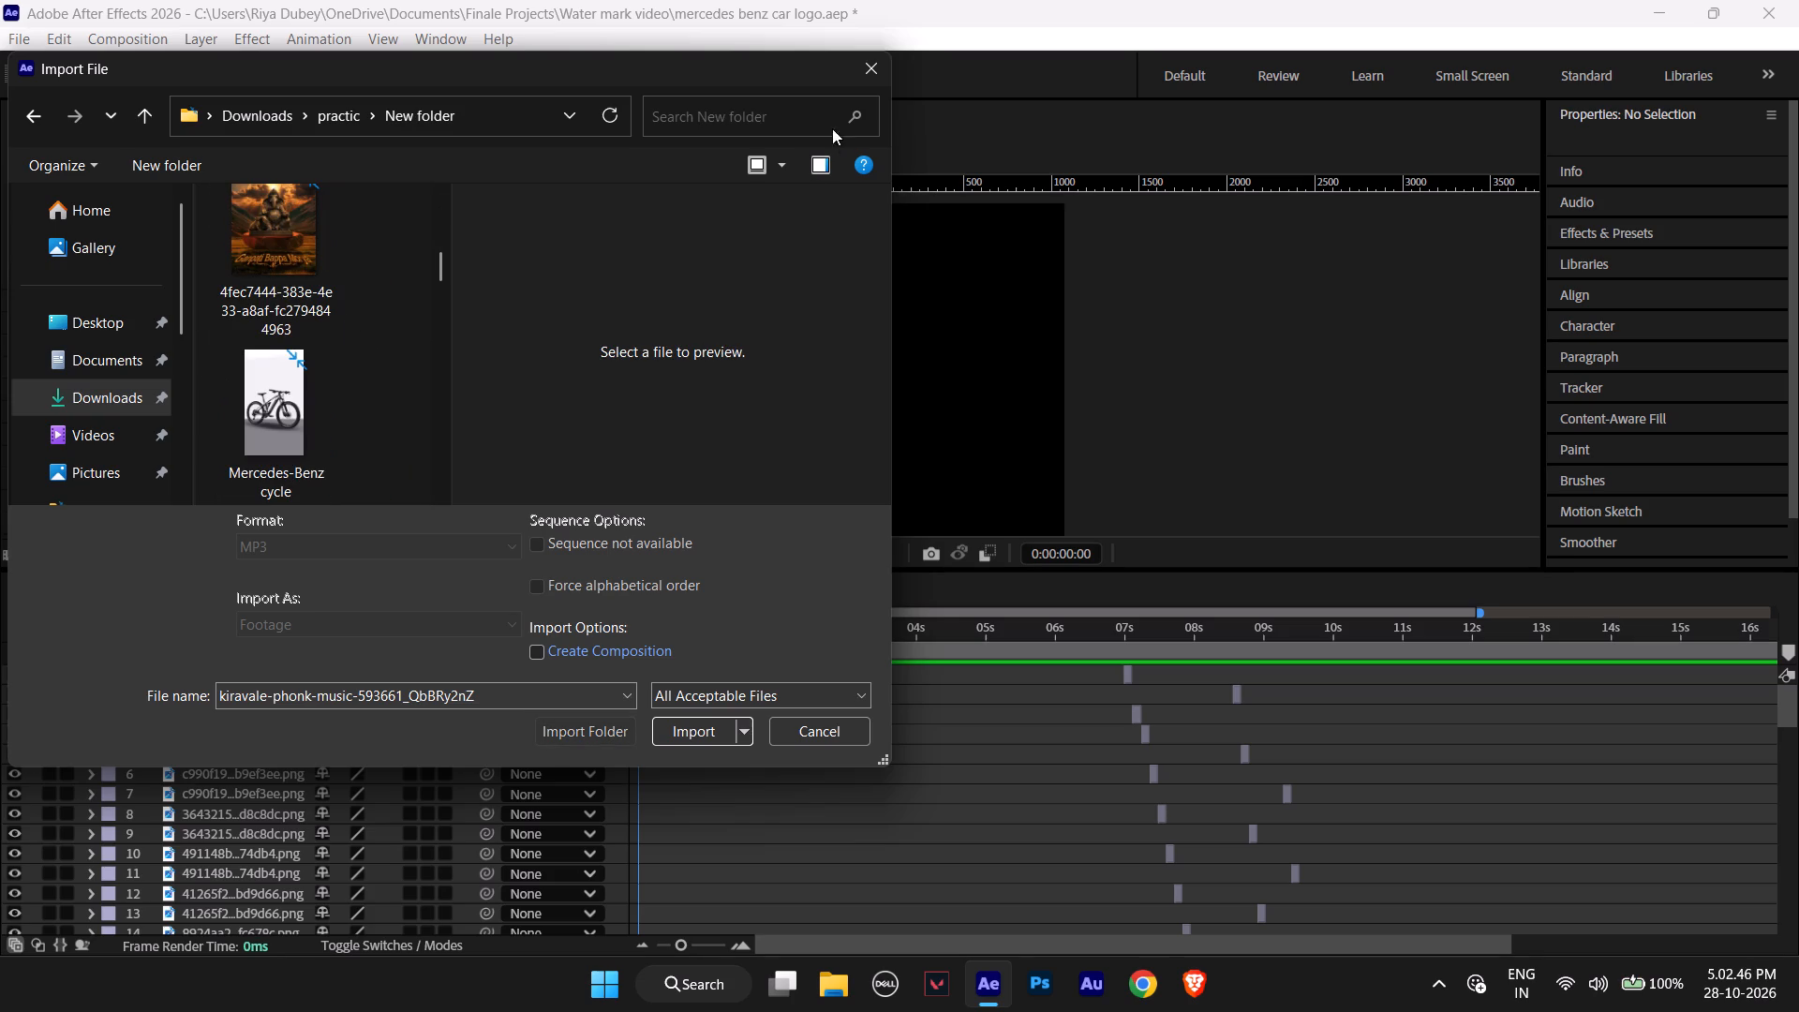
left_click(880, 68)
Switch to File Explorer, look through the Telegram Desktop folder in Downloads for the m-numbered car clips, and close the window.
left_click(841, 980)
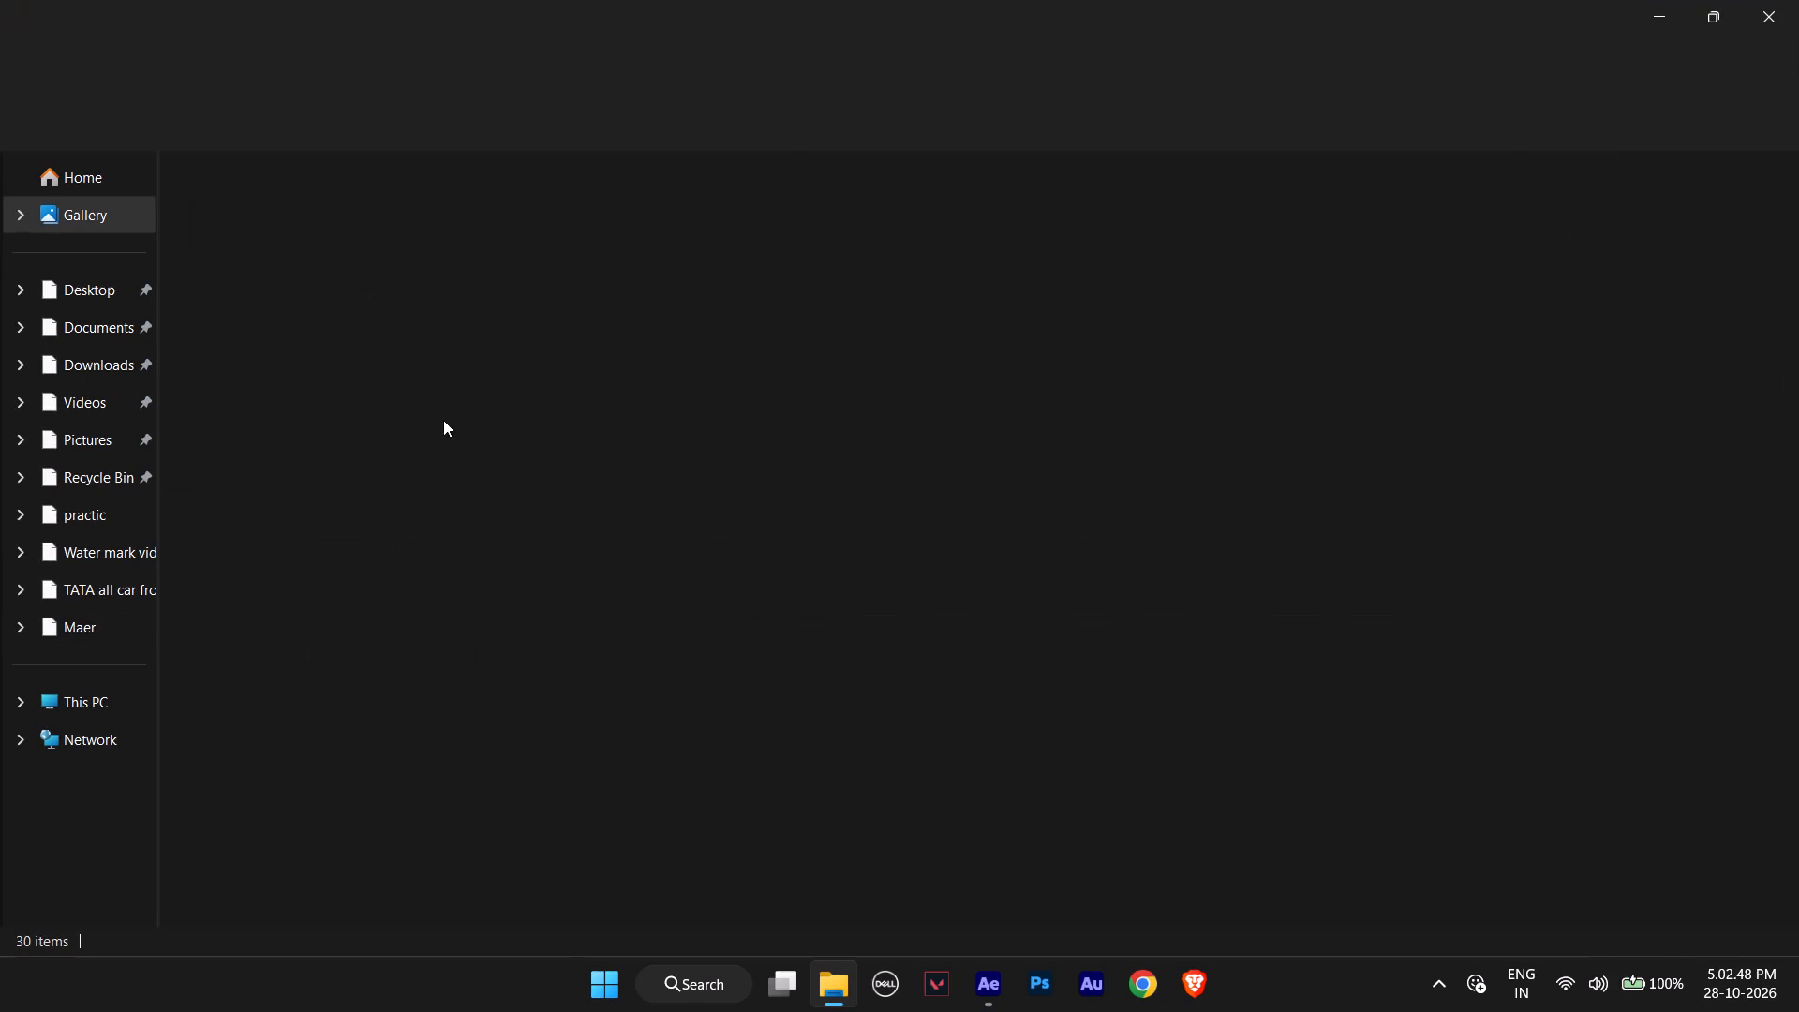
left_click(99, 375)
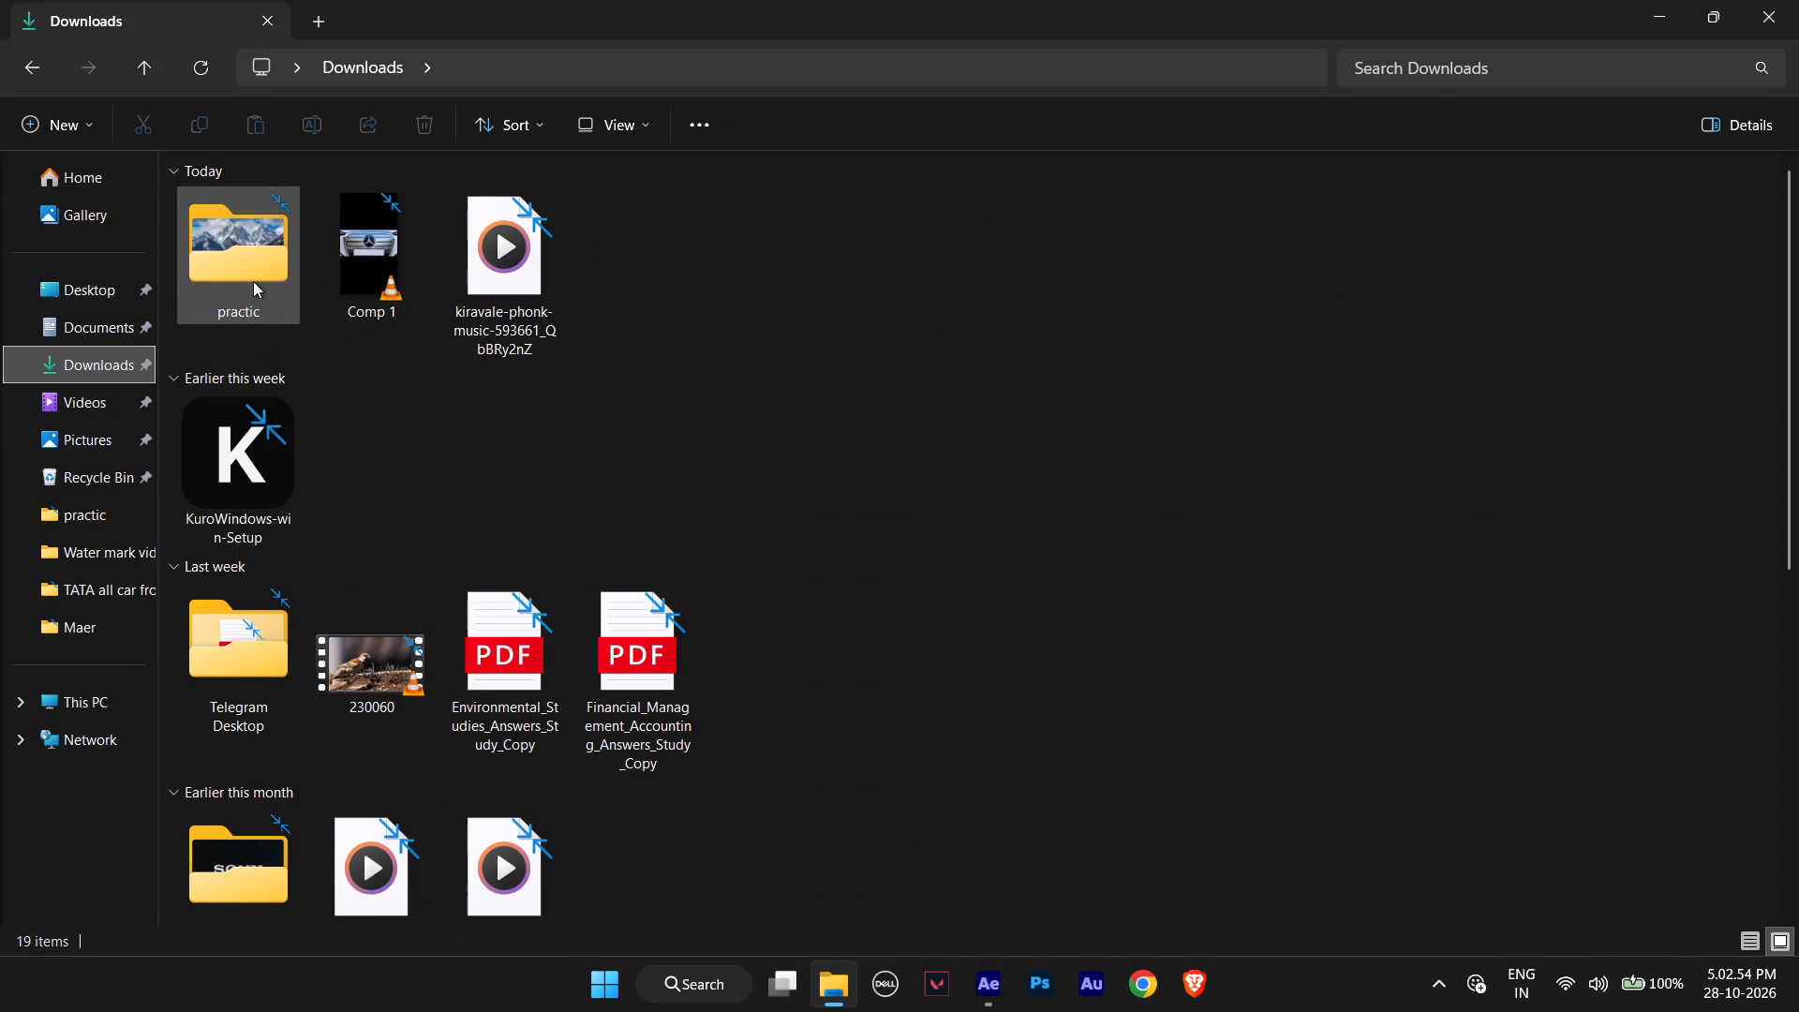
double_click(263, 647)
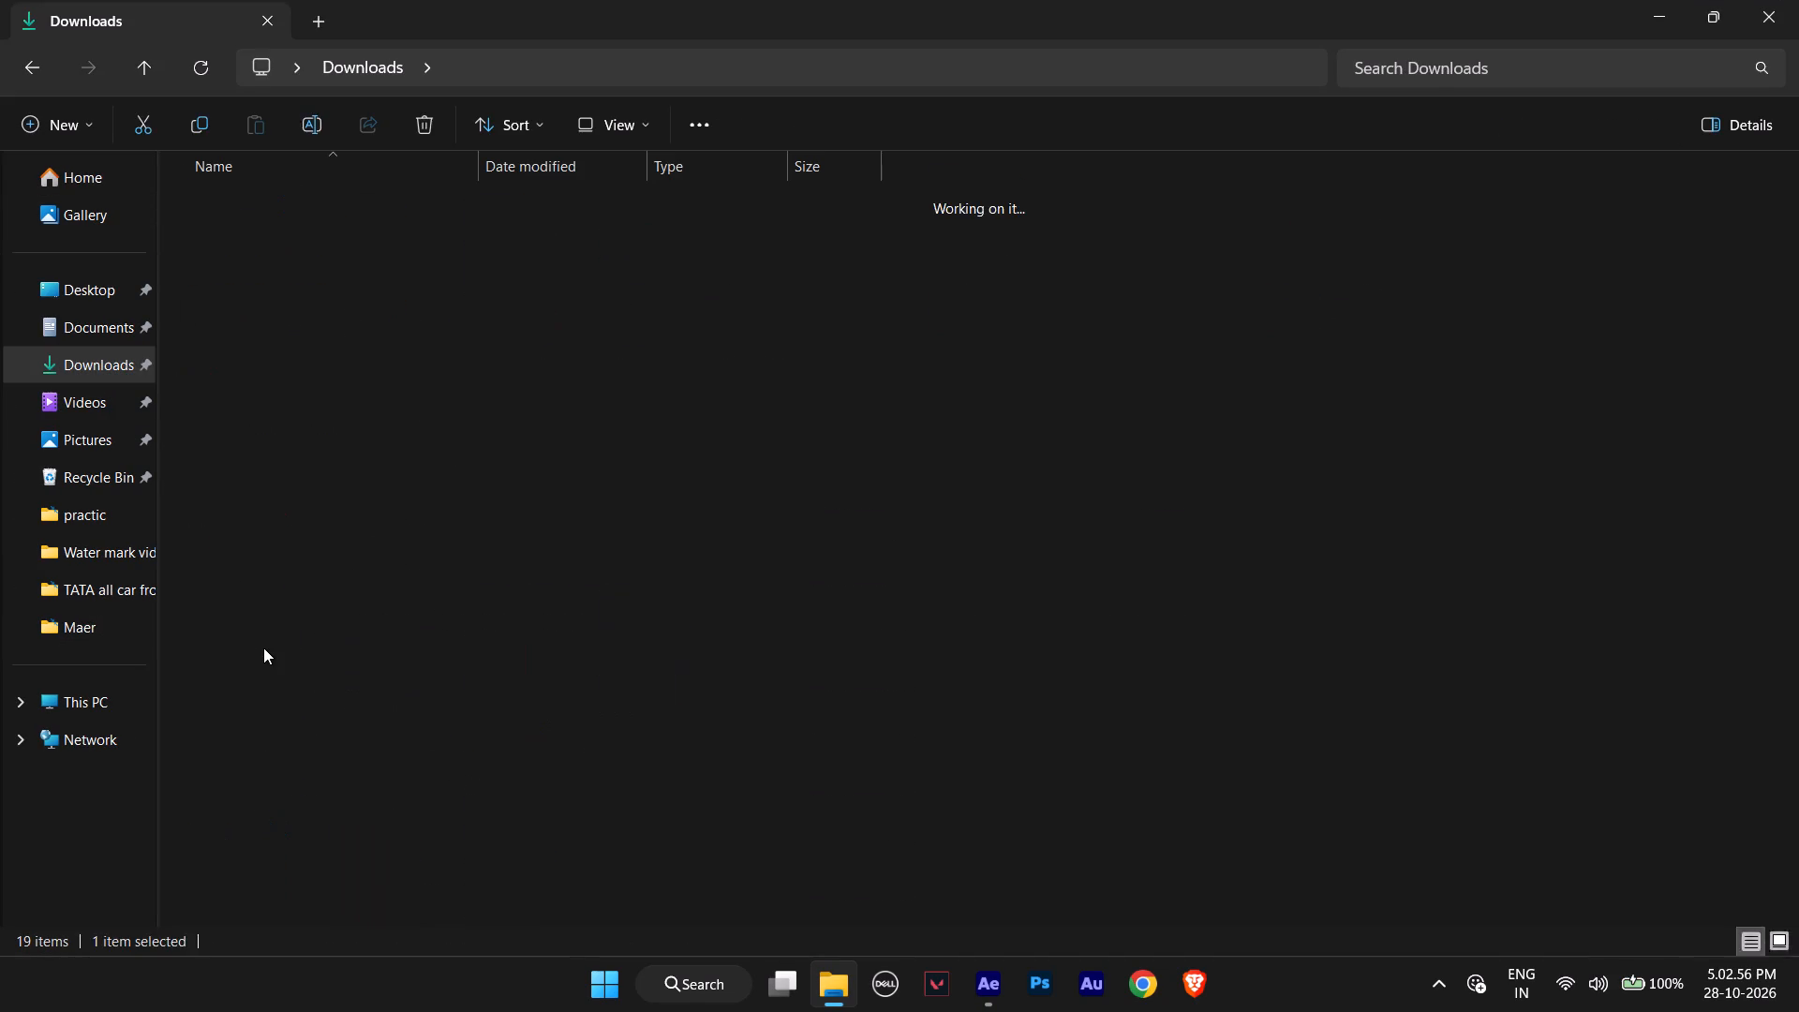
scroll(288, 493, "down", 5)
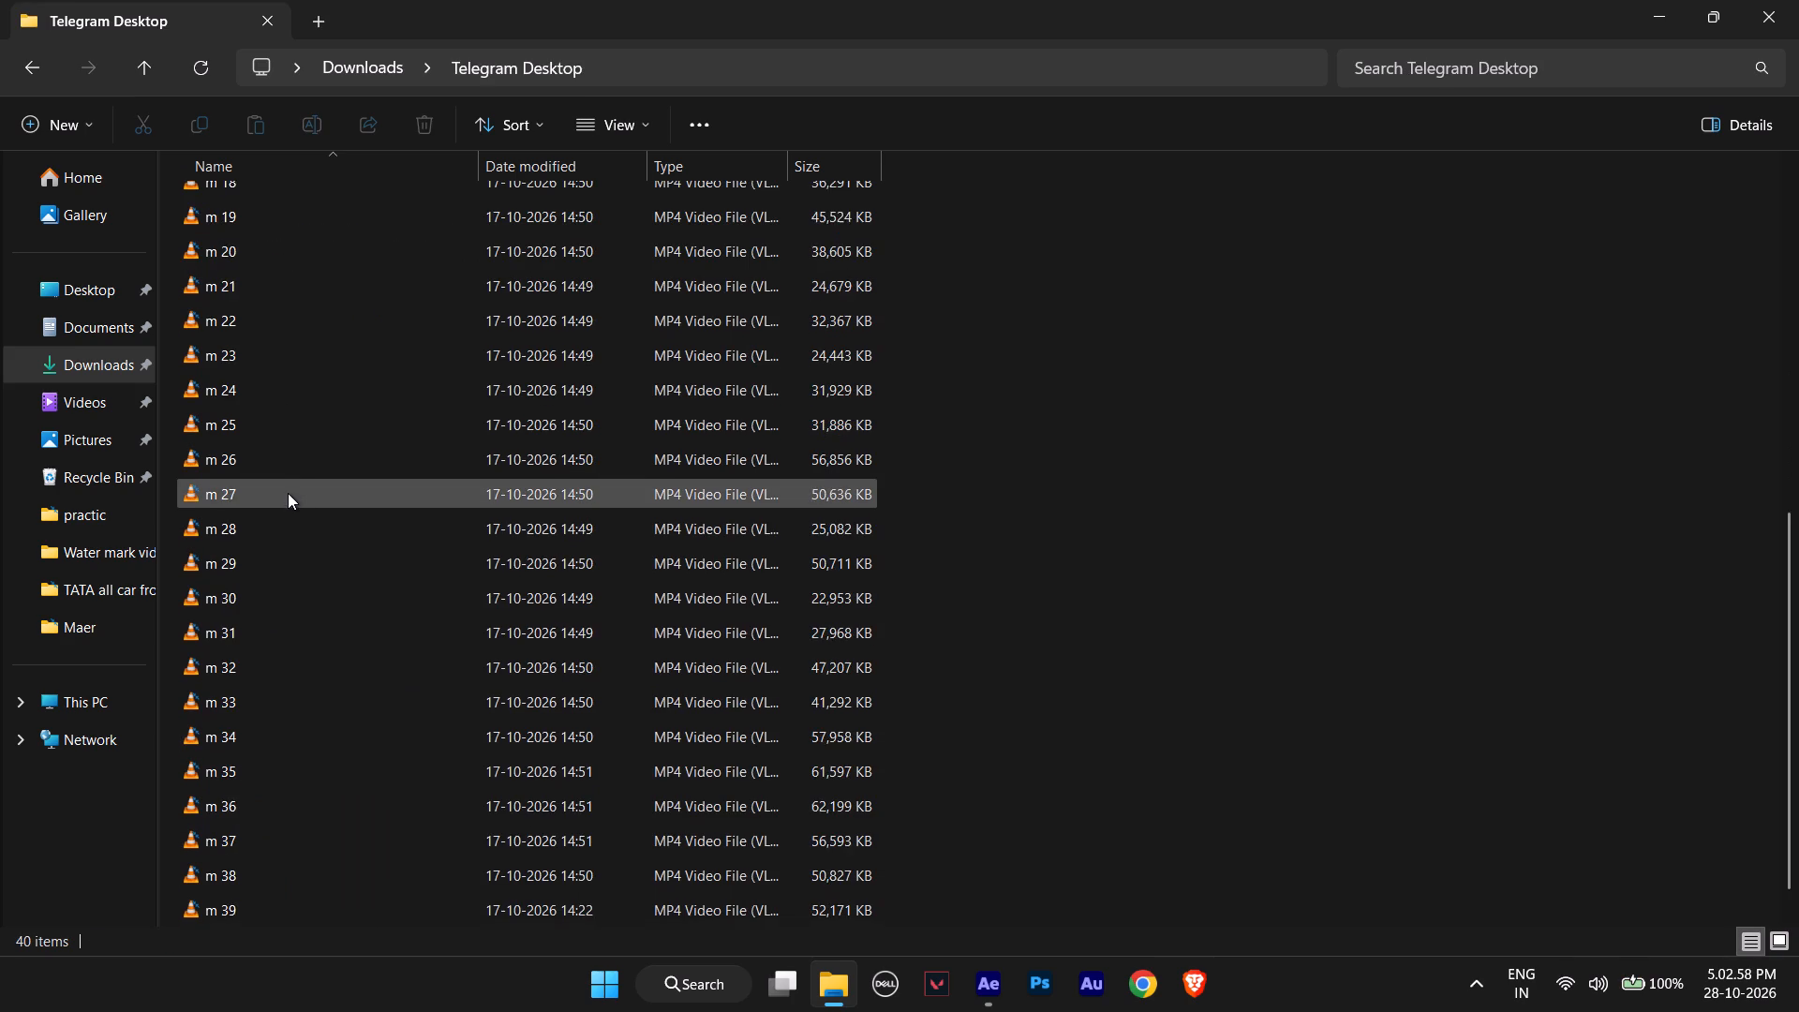
scroll(288, 492, "down", 3)
scroll(288, 492, "up", 1)
scroll(288, 492, "down", 2)
scroll(288, 492, "up", 8)
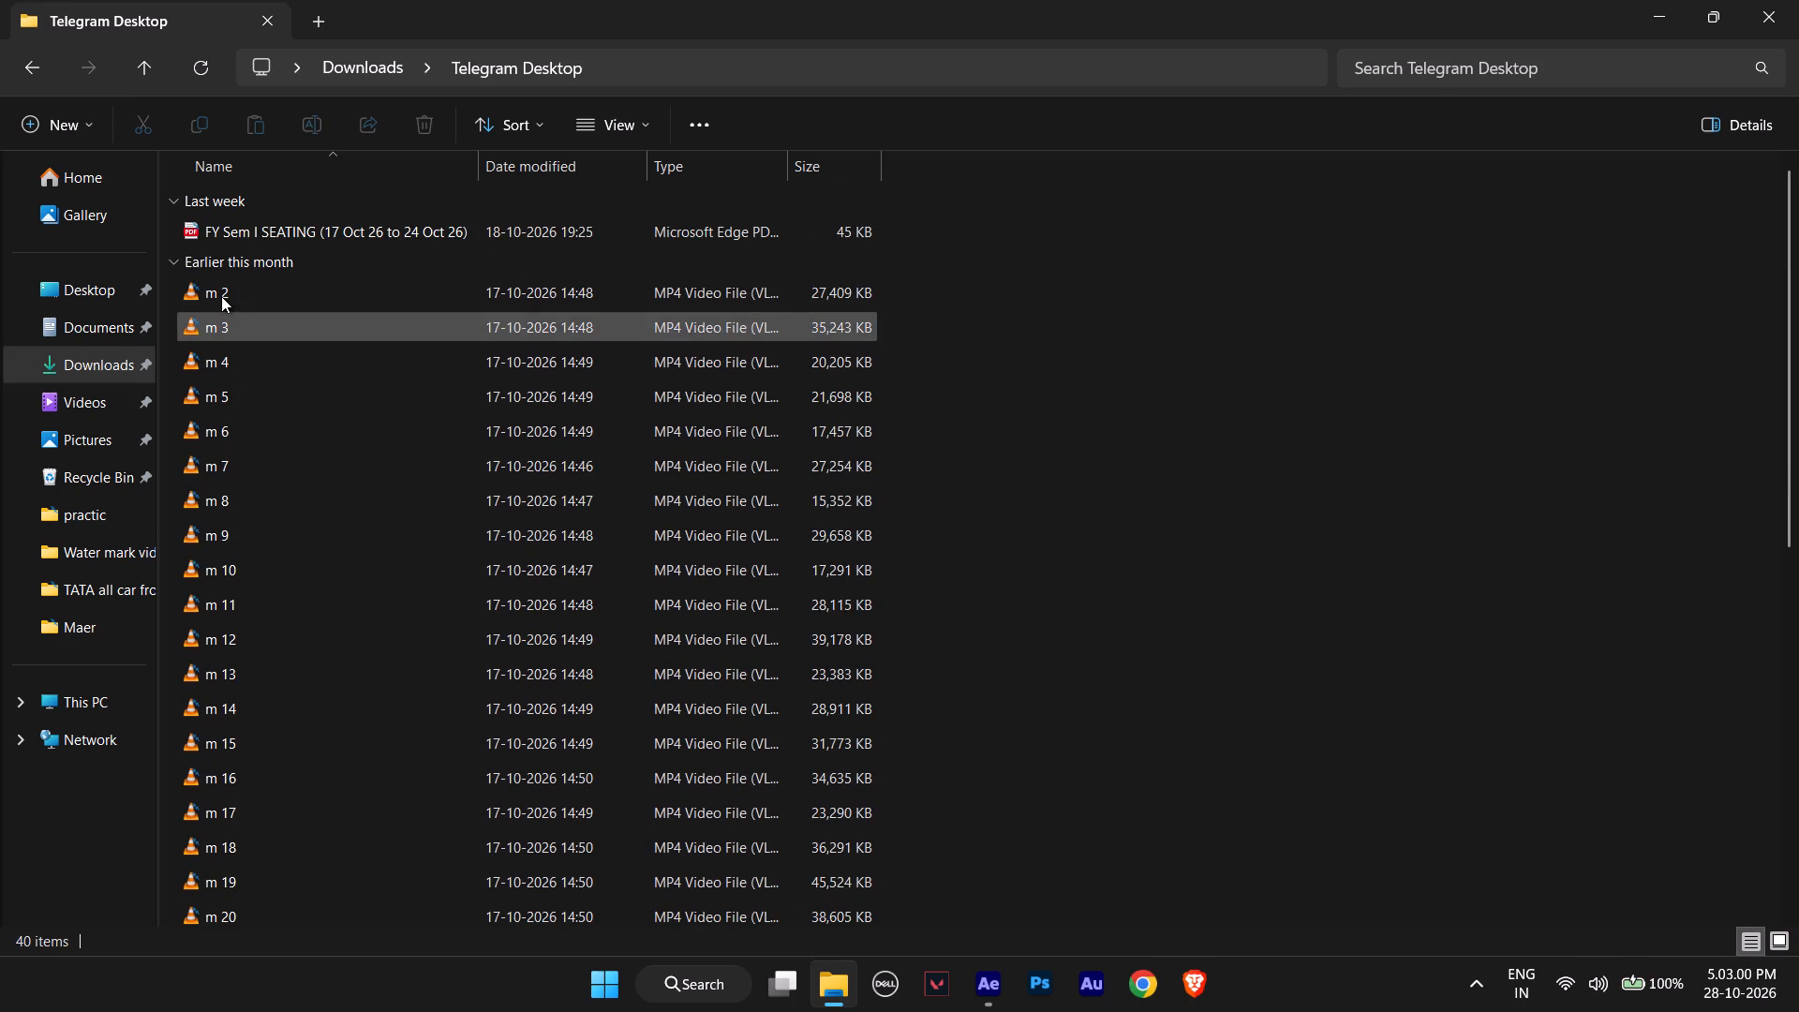
left_click(221, 295)
left_click(1766, 23)
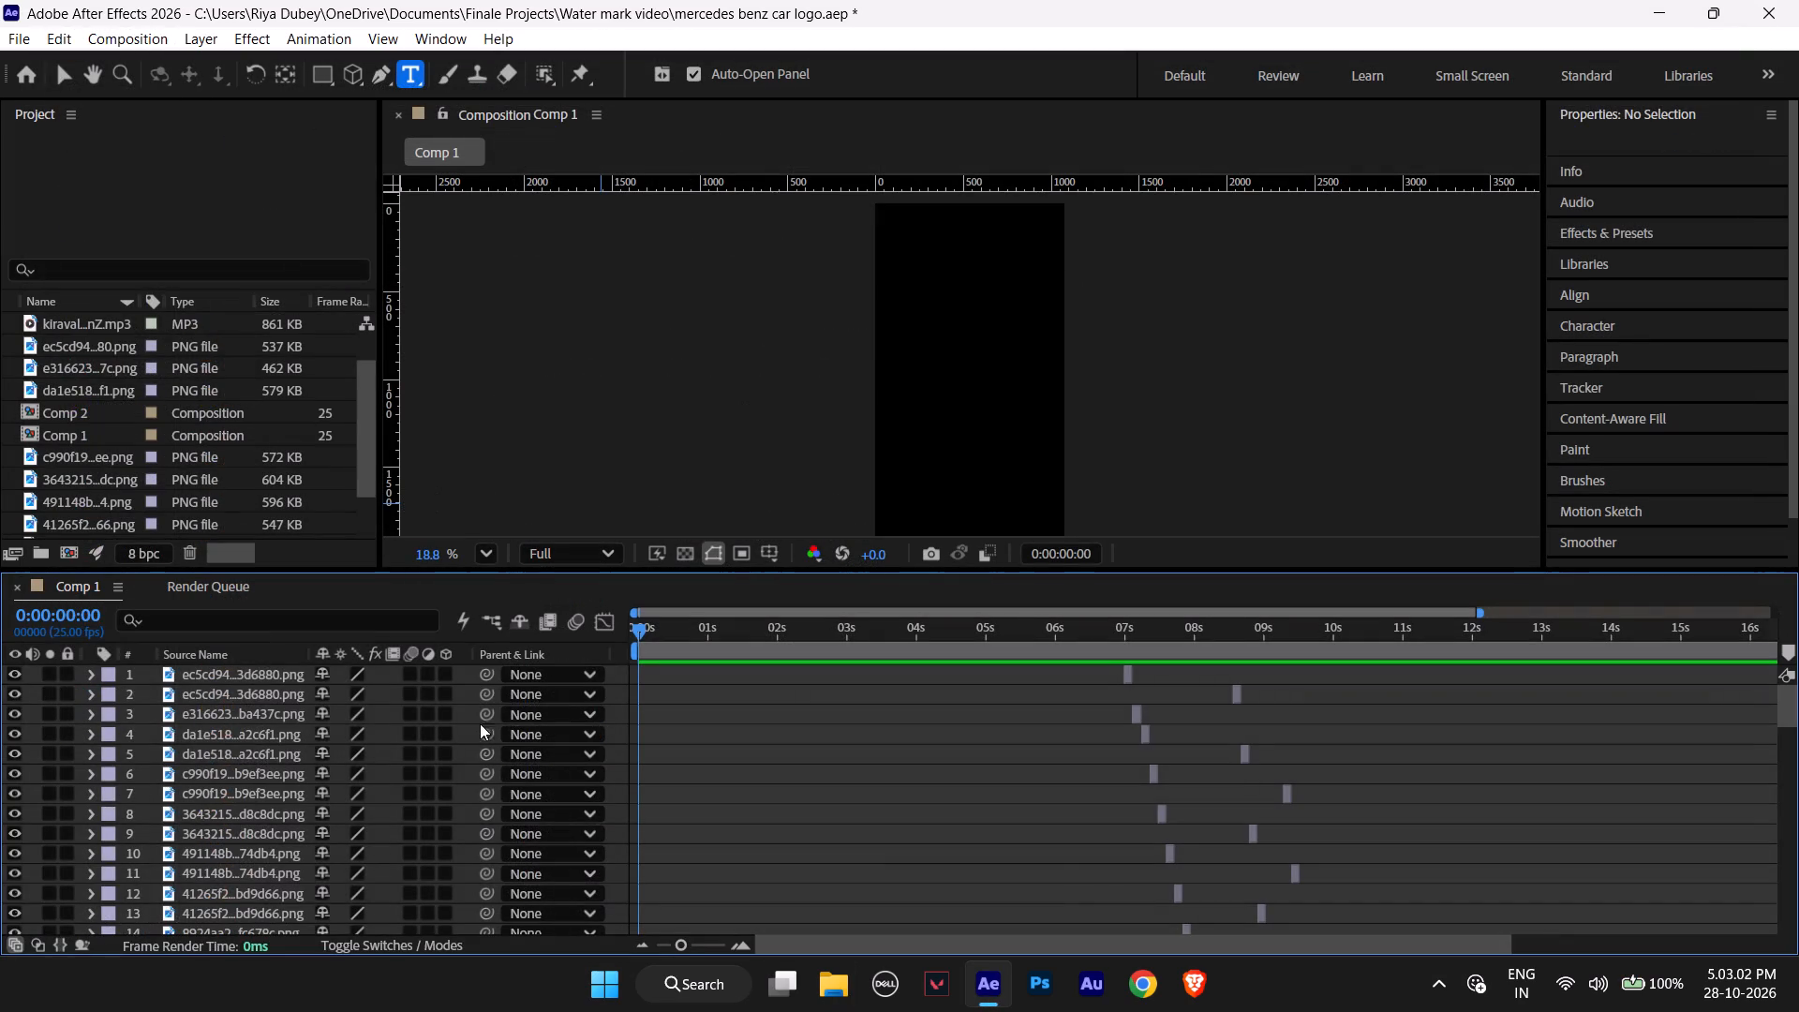
Import the m 2 car video from the Telegram Desktop folder in Downloads into the After Effects project.
left_click(6, 42)
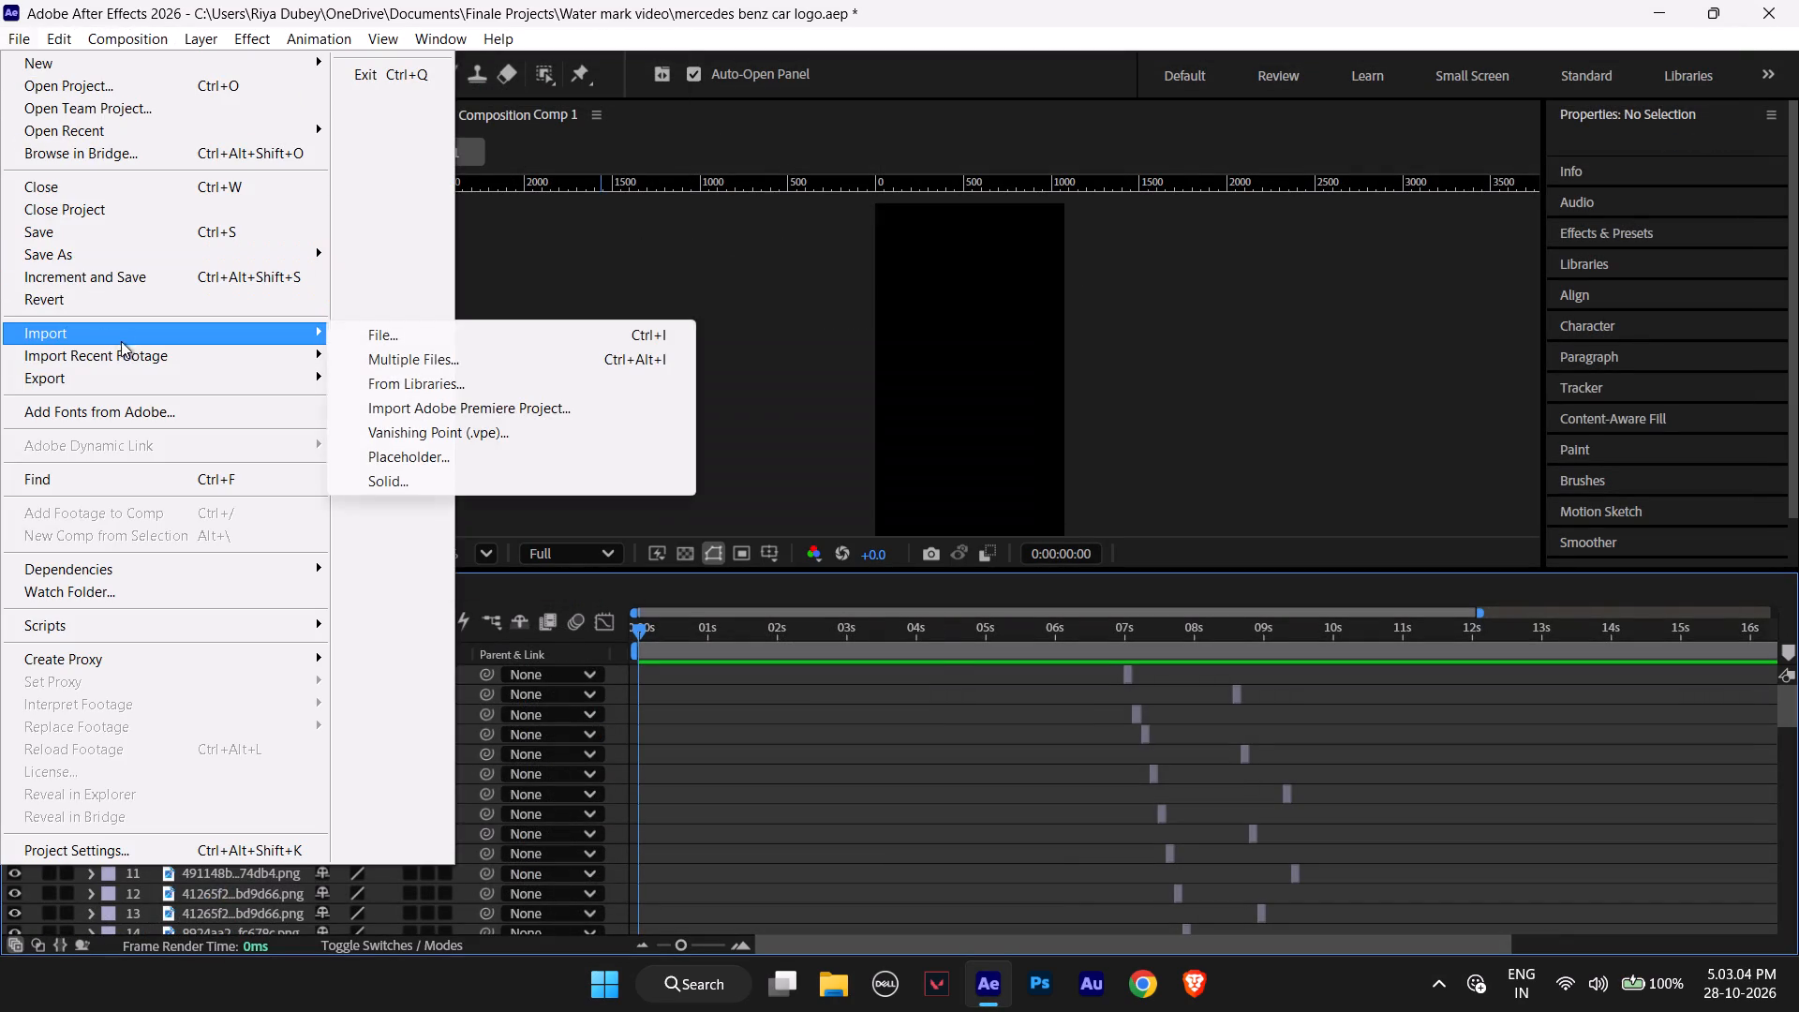
left_click(440, 334)
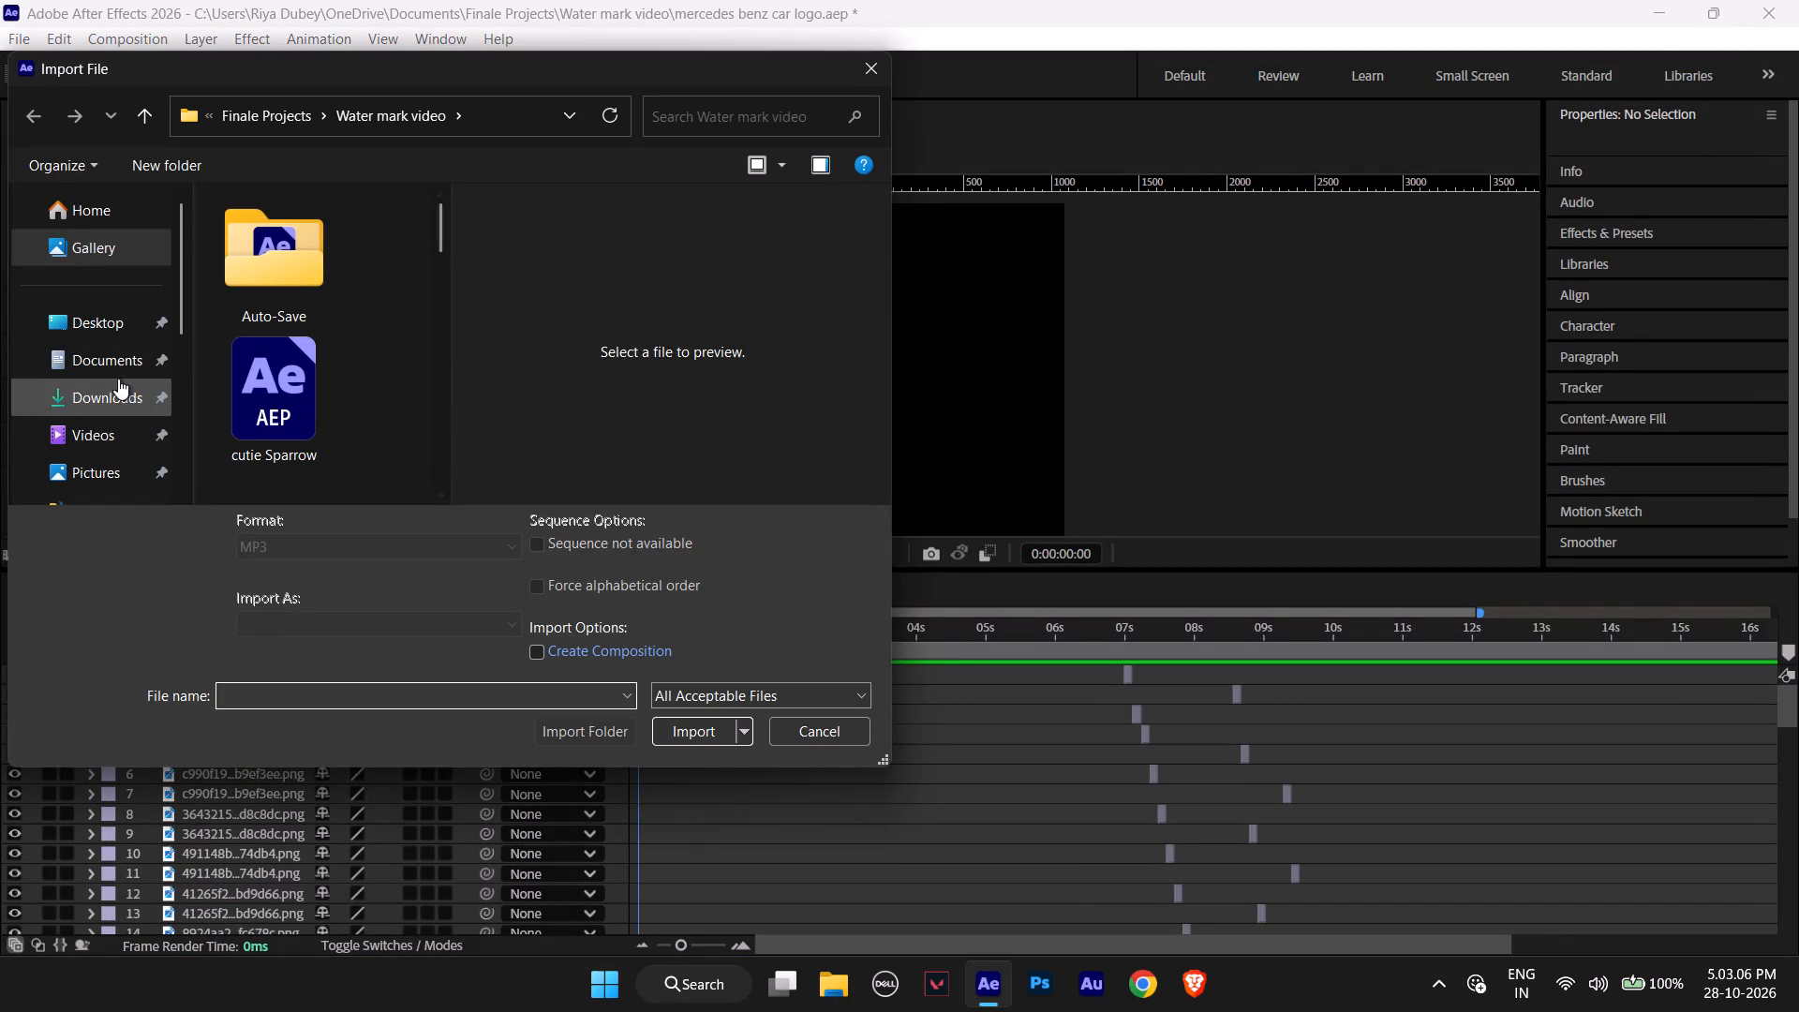
left_click(117, 387)
scroll(305, 365, "down", 5)
scroll(303, 365, "up", 4)
left_click(454, 359)
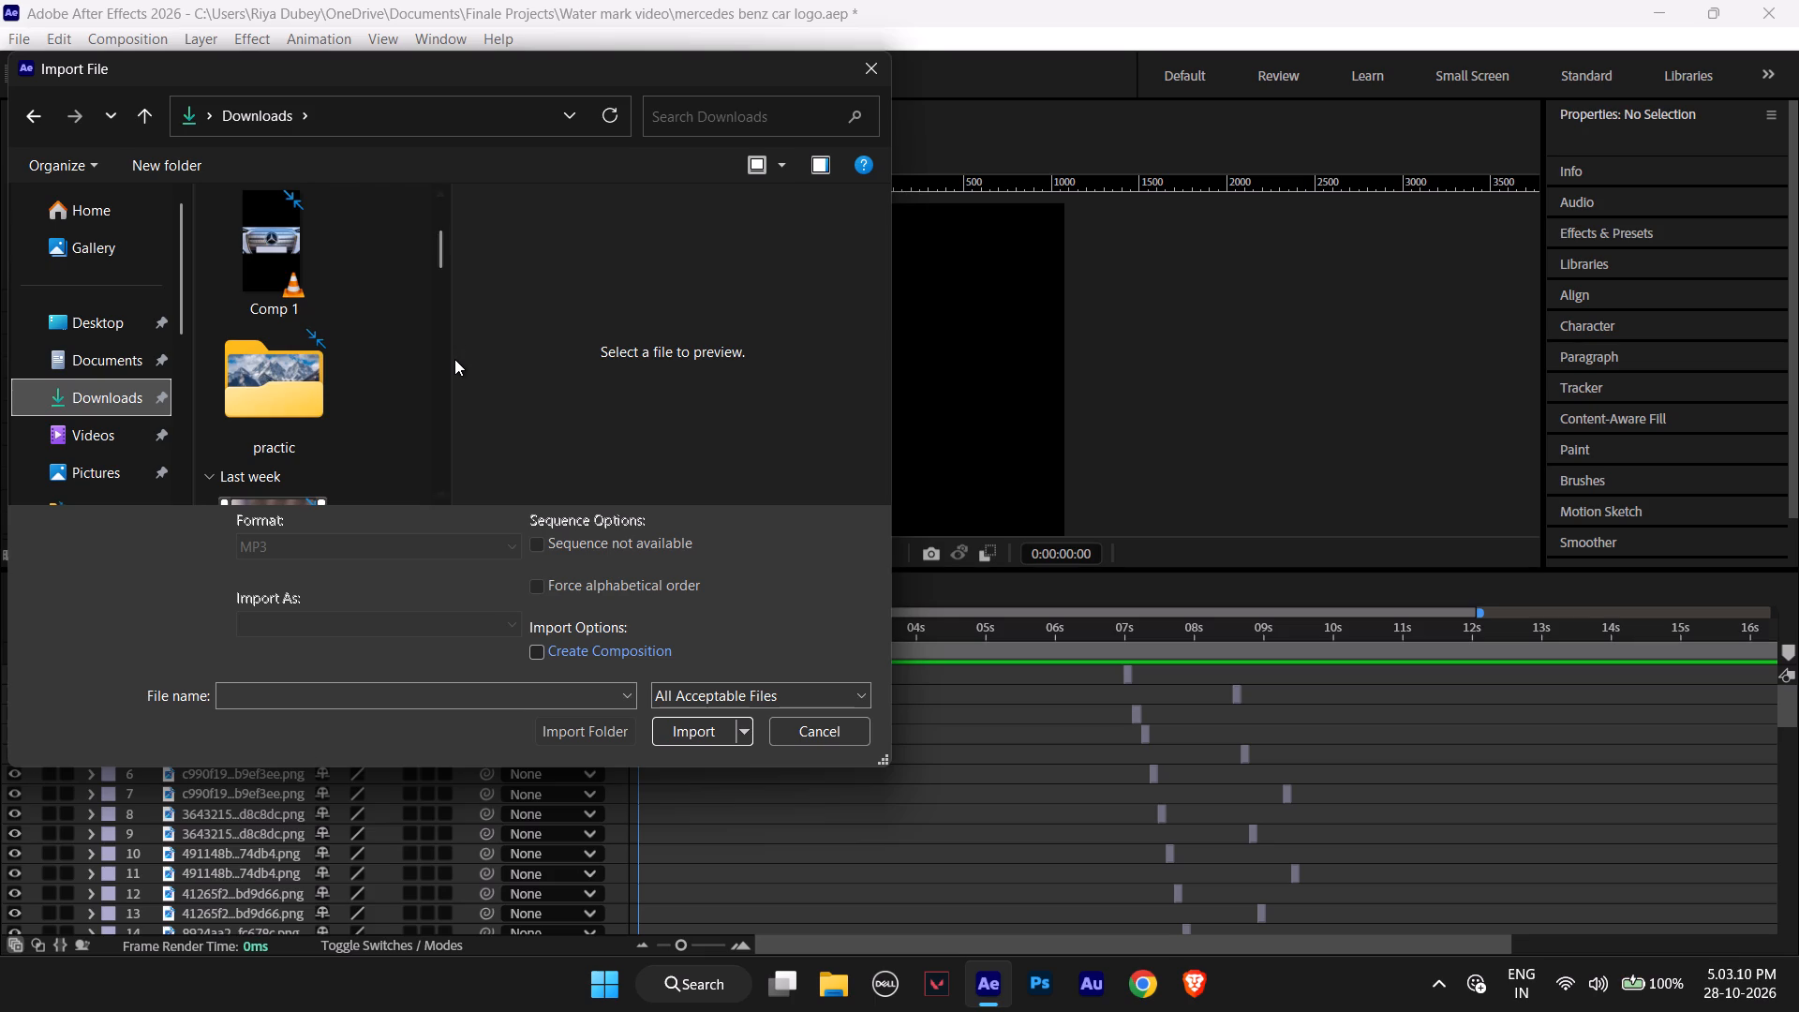
left_click_drag(452, 359, 819, 362)
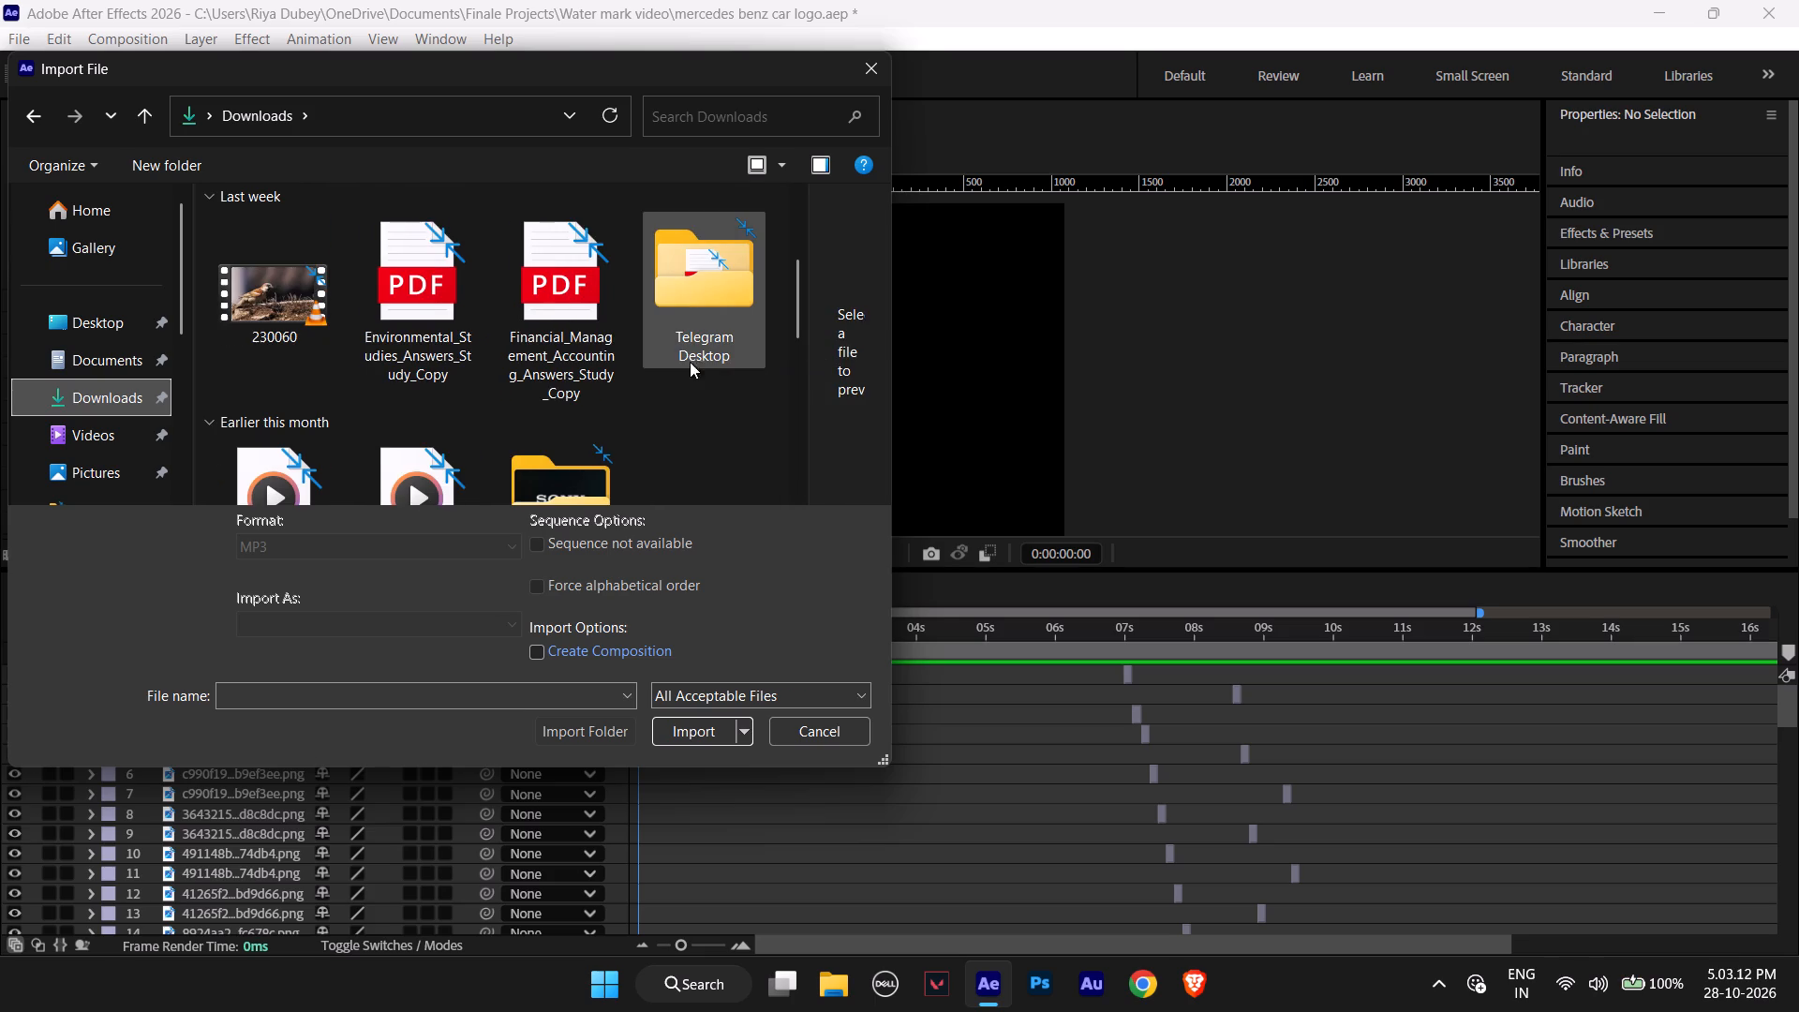
double_click(699, 291)
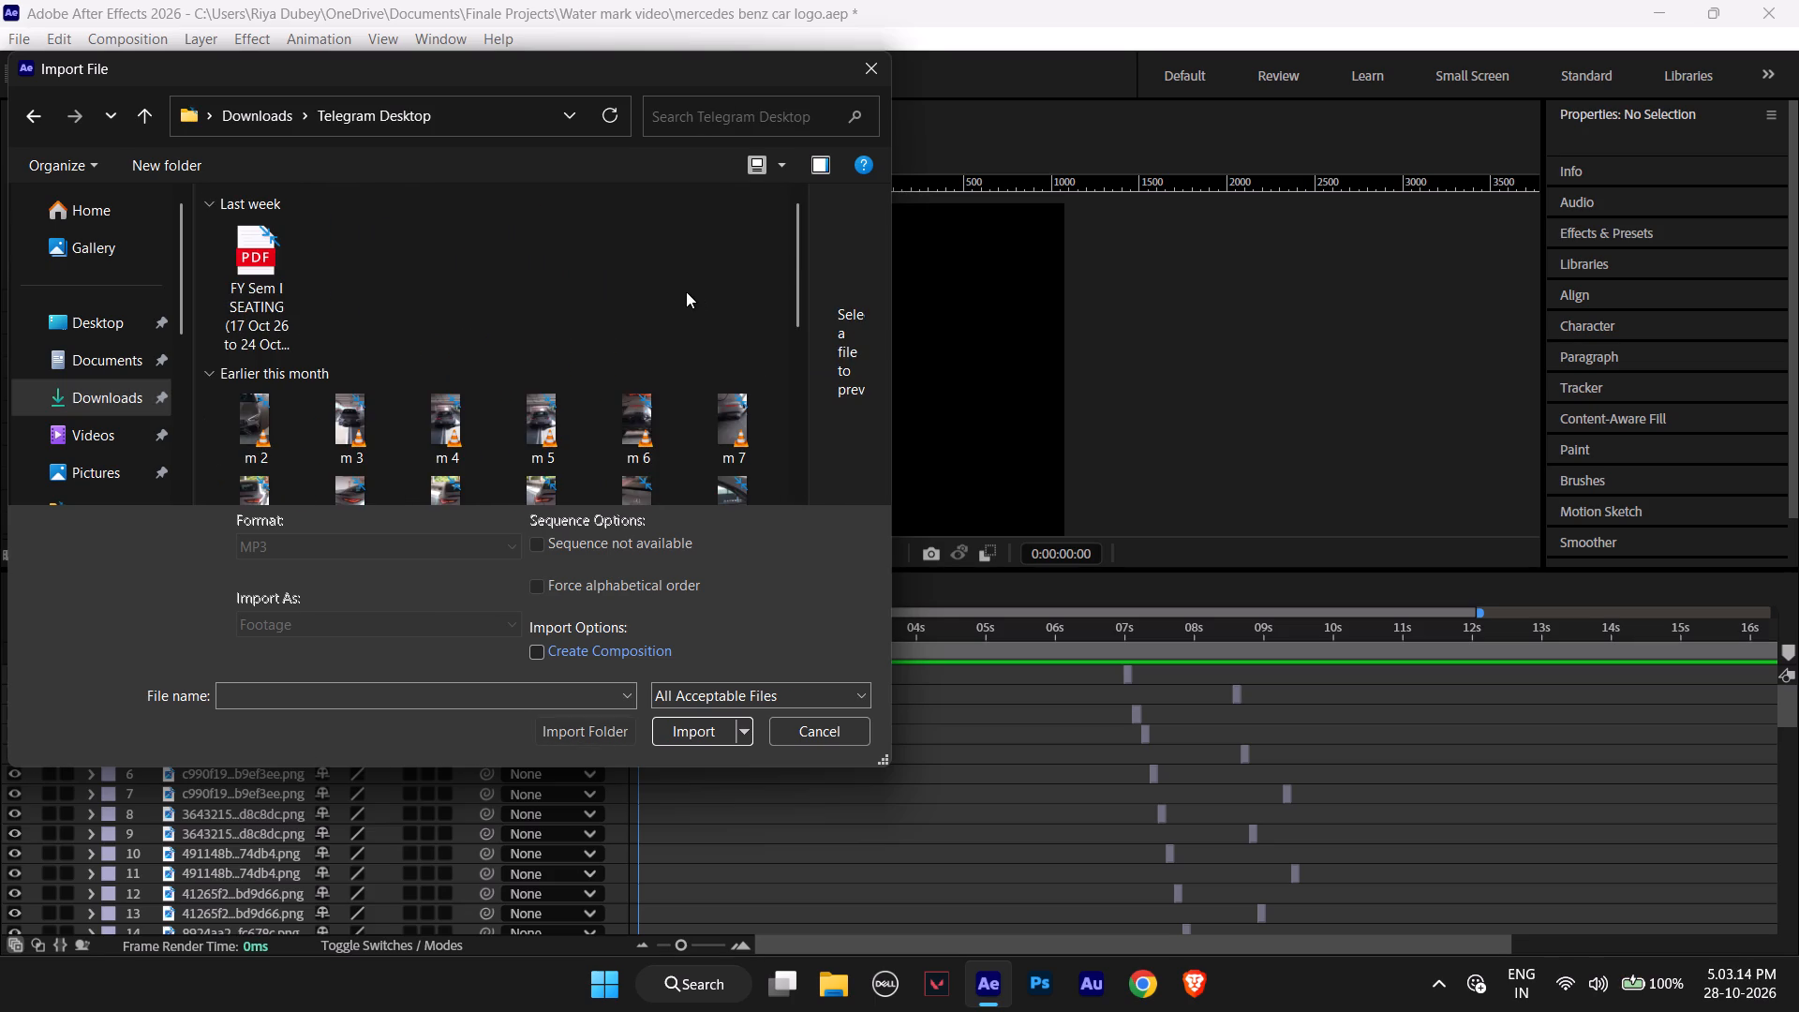
scroll(470, 308, "down", 1)
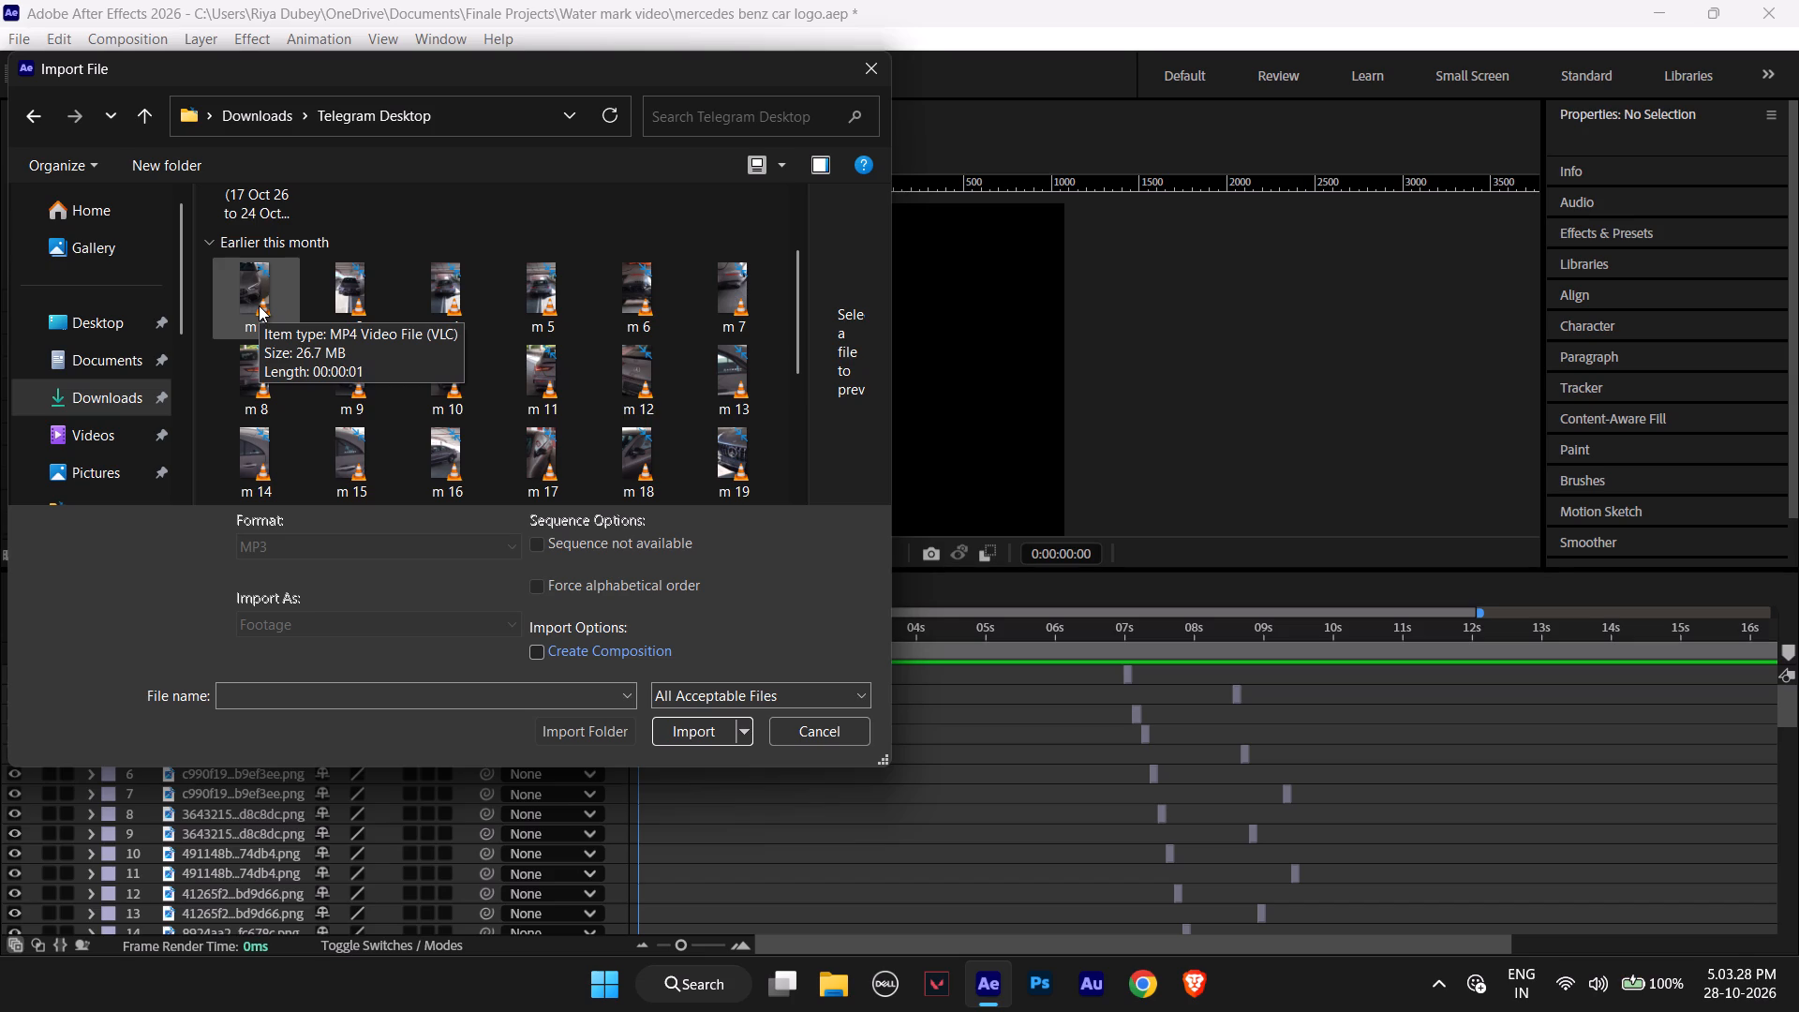
left_click(259, 305)
left_click(687, 730)
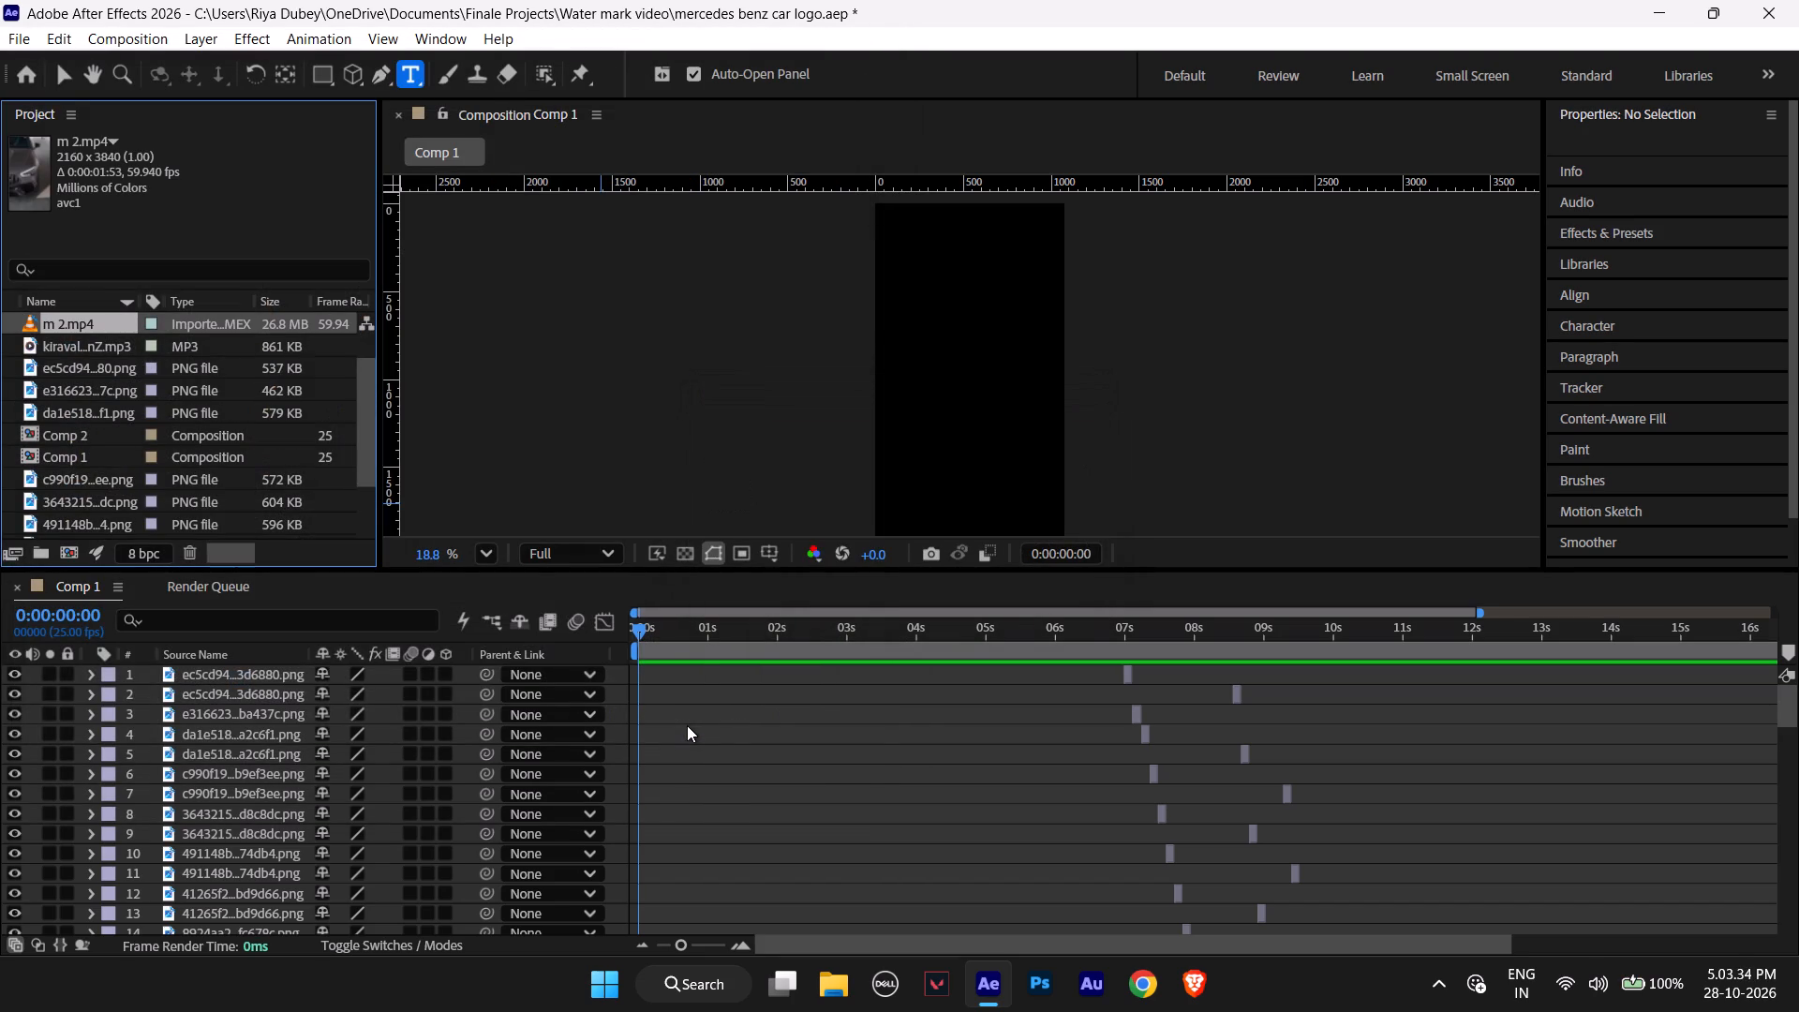
Place m 2.mp4 in Comp 1 as the topmost layer, starting at 0:00:00:00.
left_click_drag(112, 320, 181, 404)
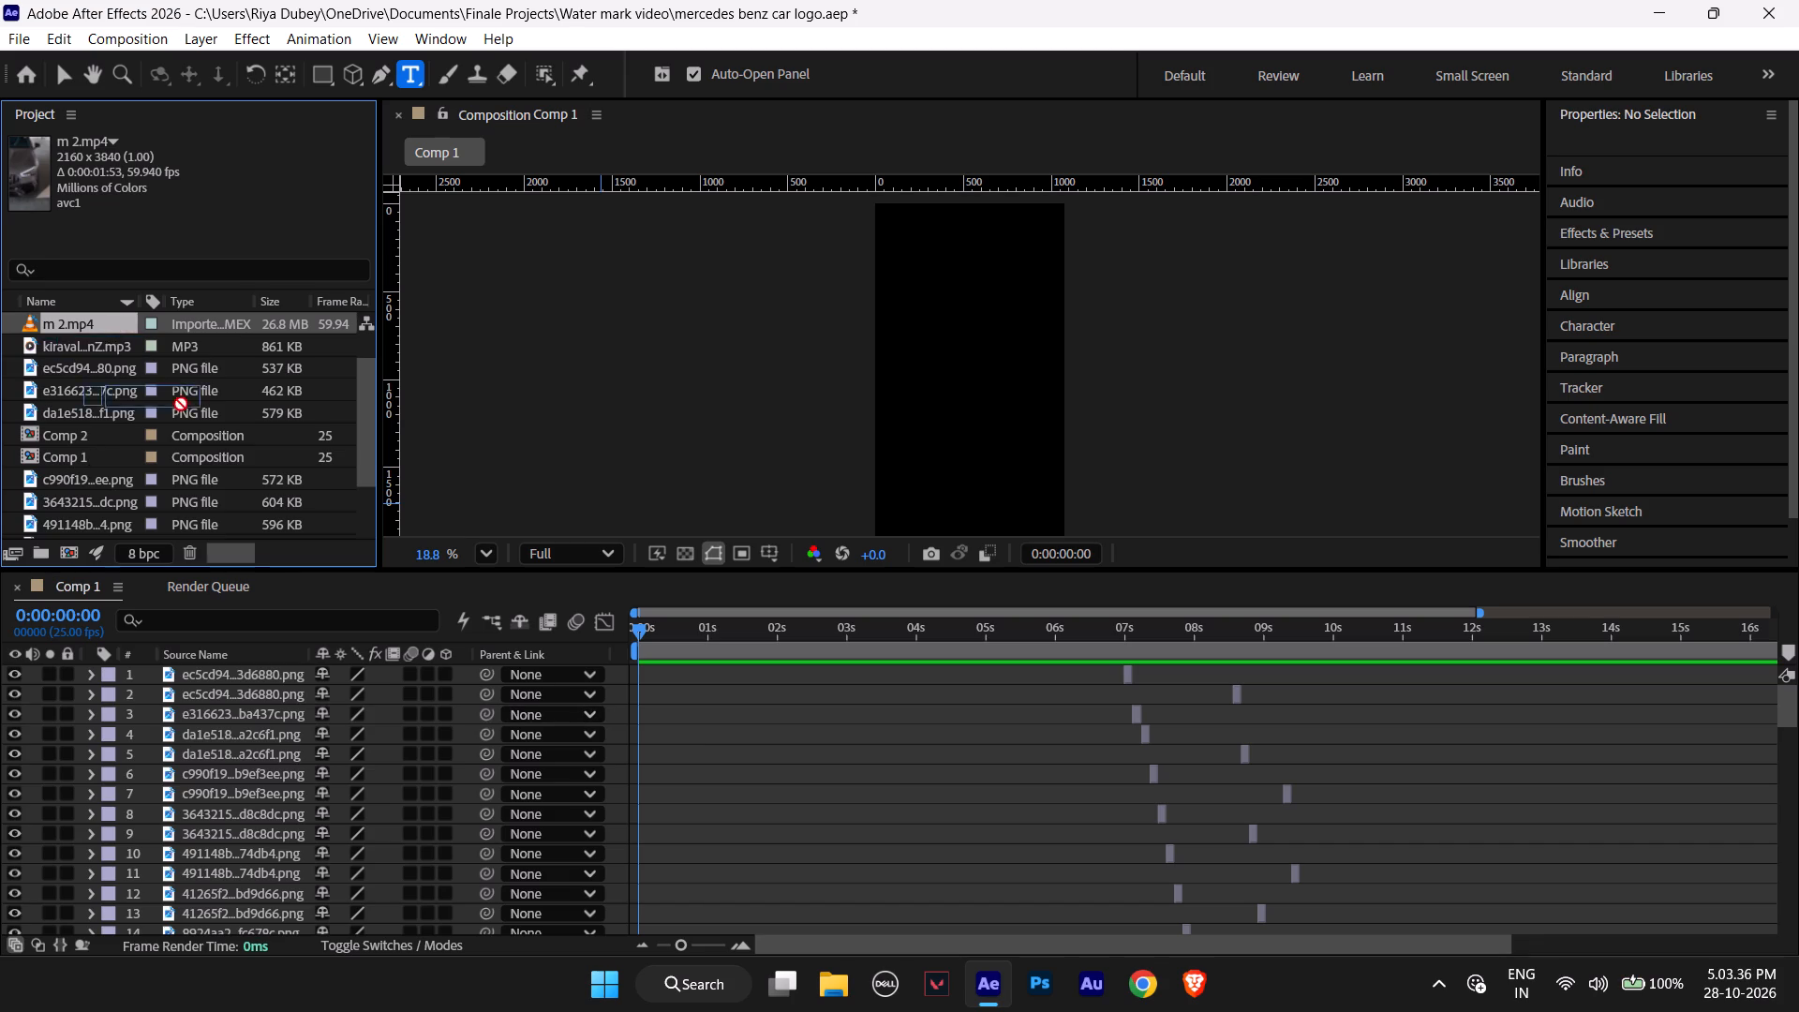
left_click_drag(181, 404, 235, 673)
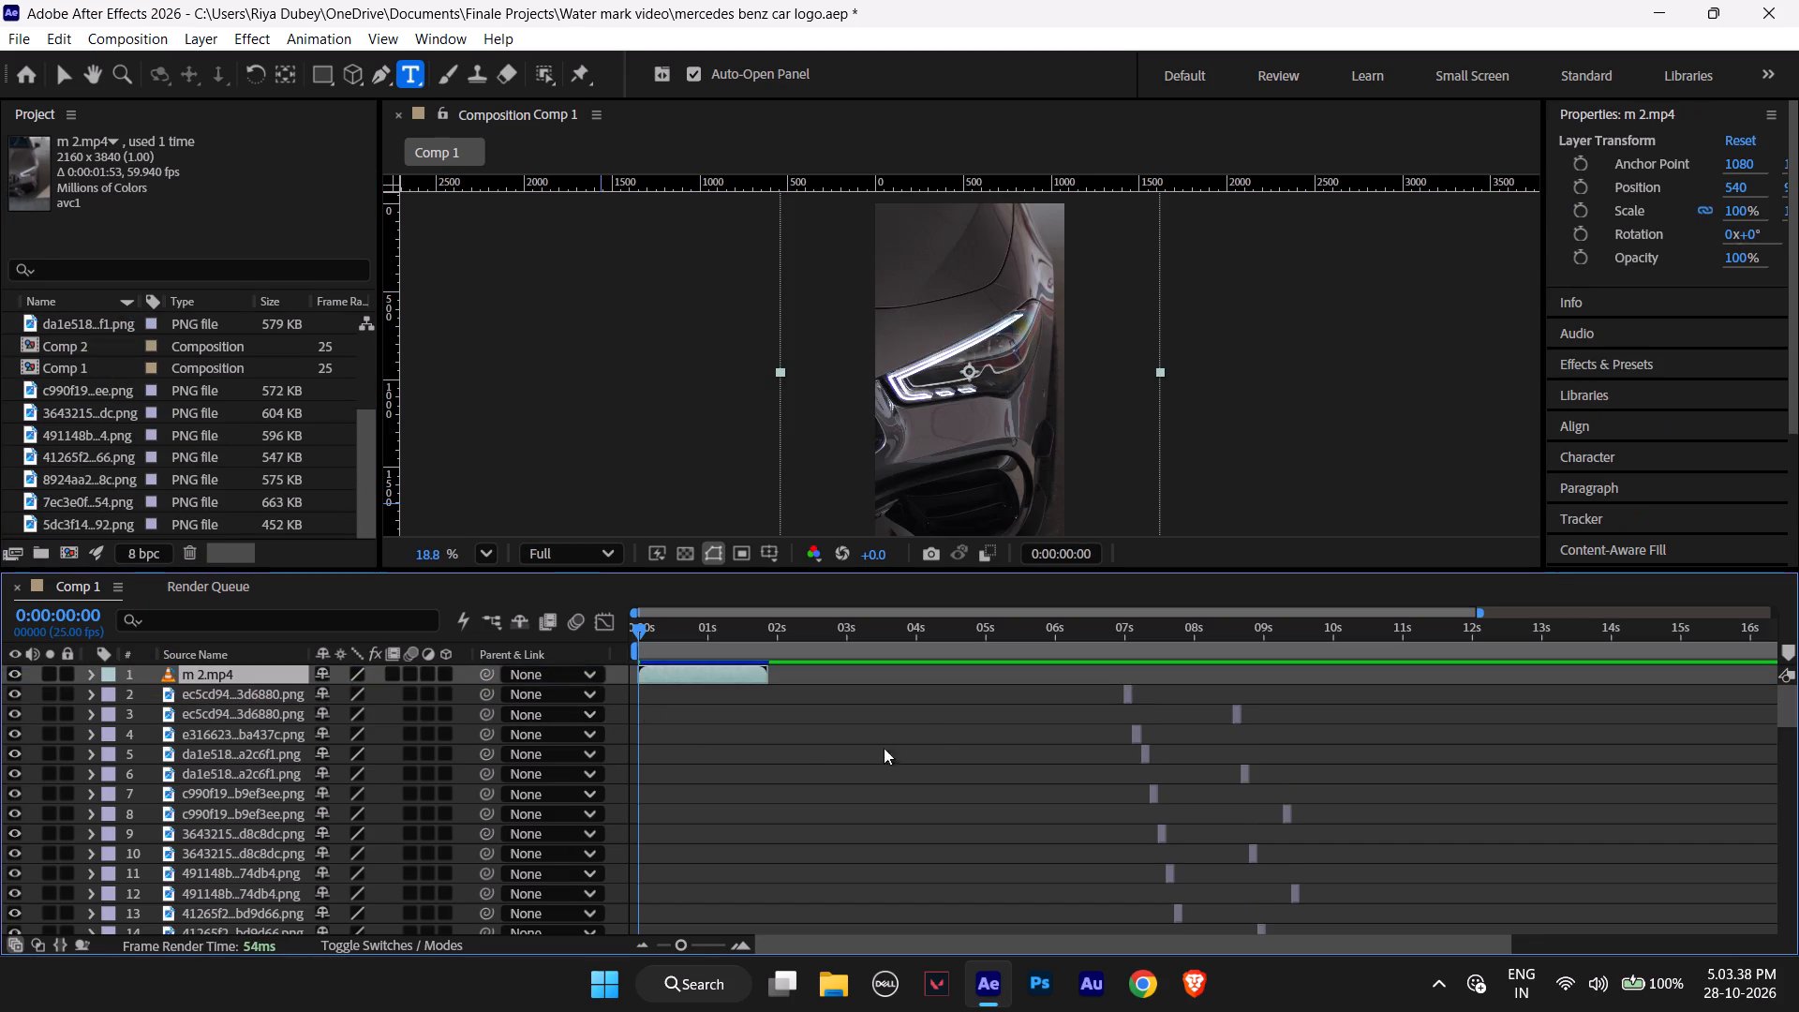
Pull the start of the kiravale phonk music layer, at the bottom of Comp 1's layer stack, back to the composition's beginning.
scroll(883, 795, "down", 1)
scroll(955, 413, "down", 1)
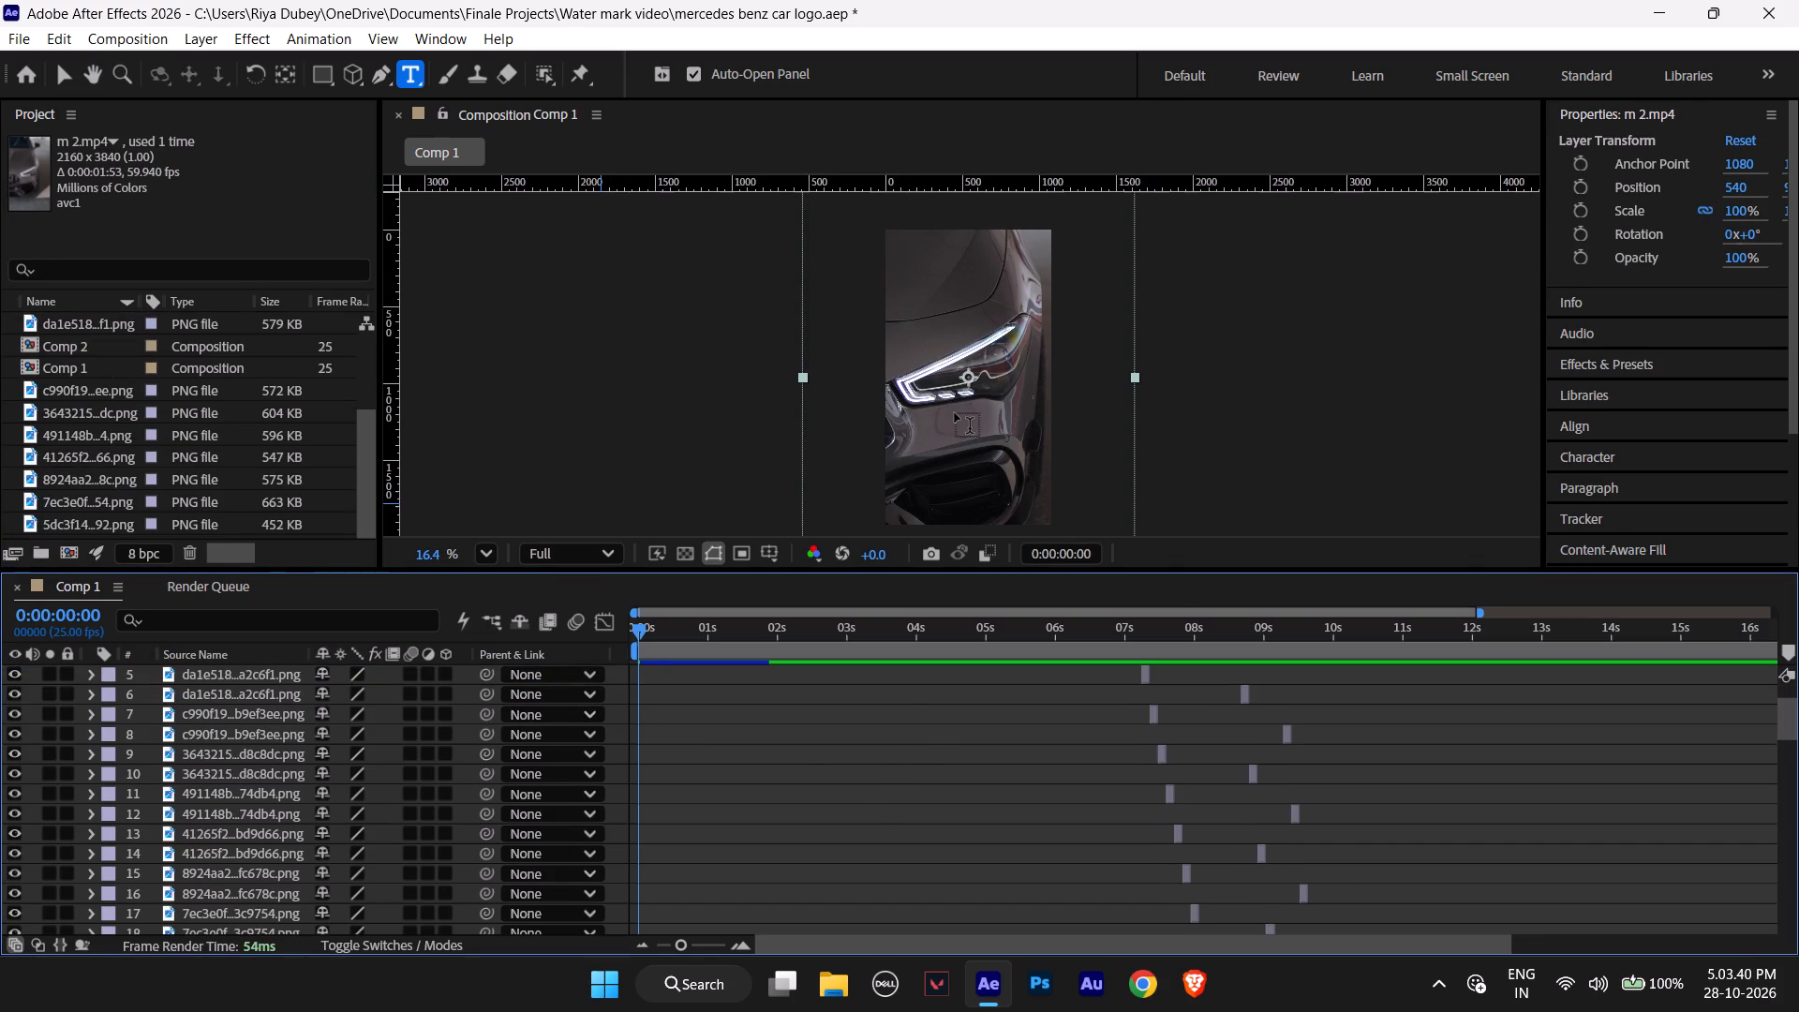
scroll(955, 413, "down", 1)
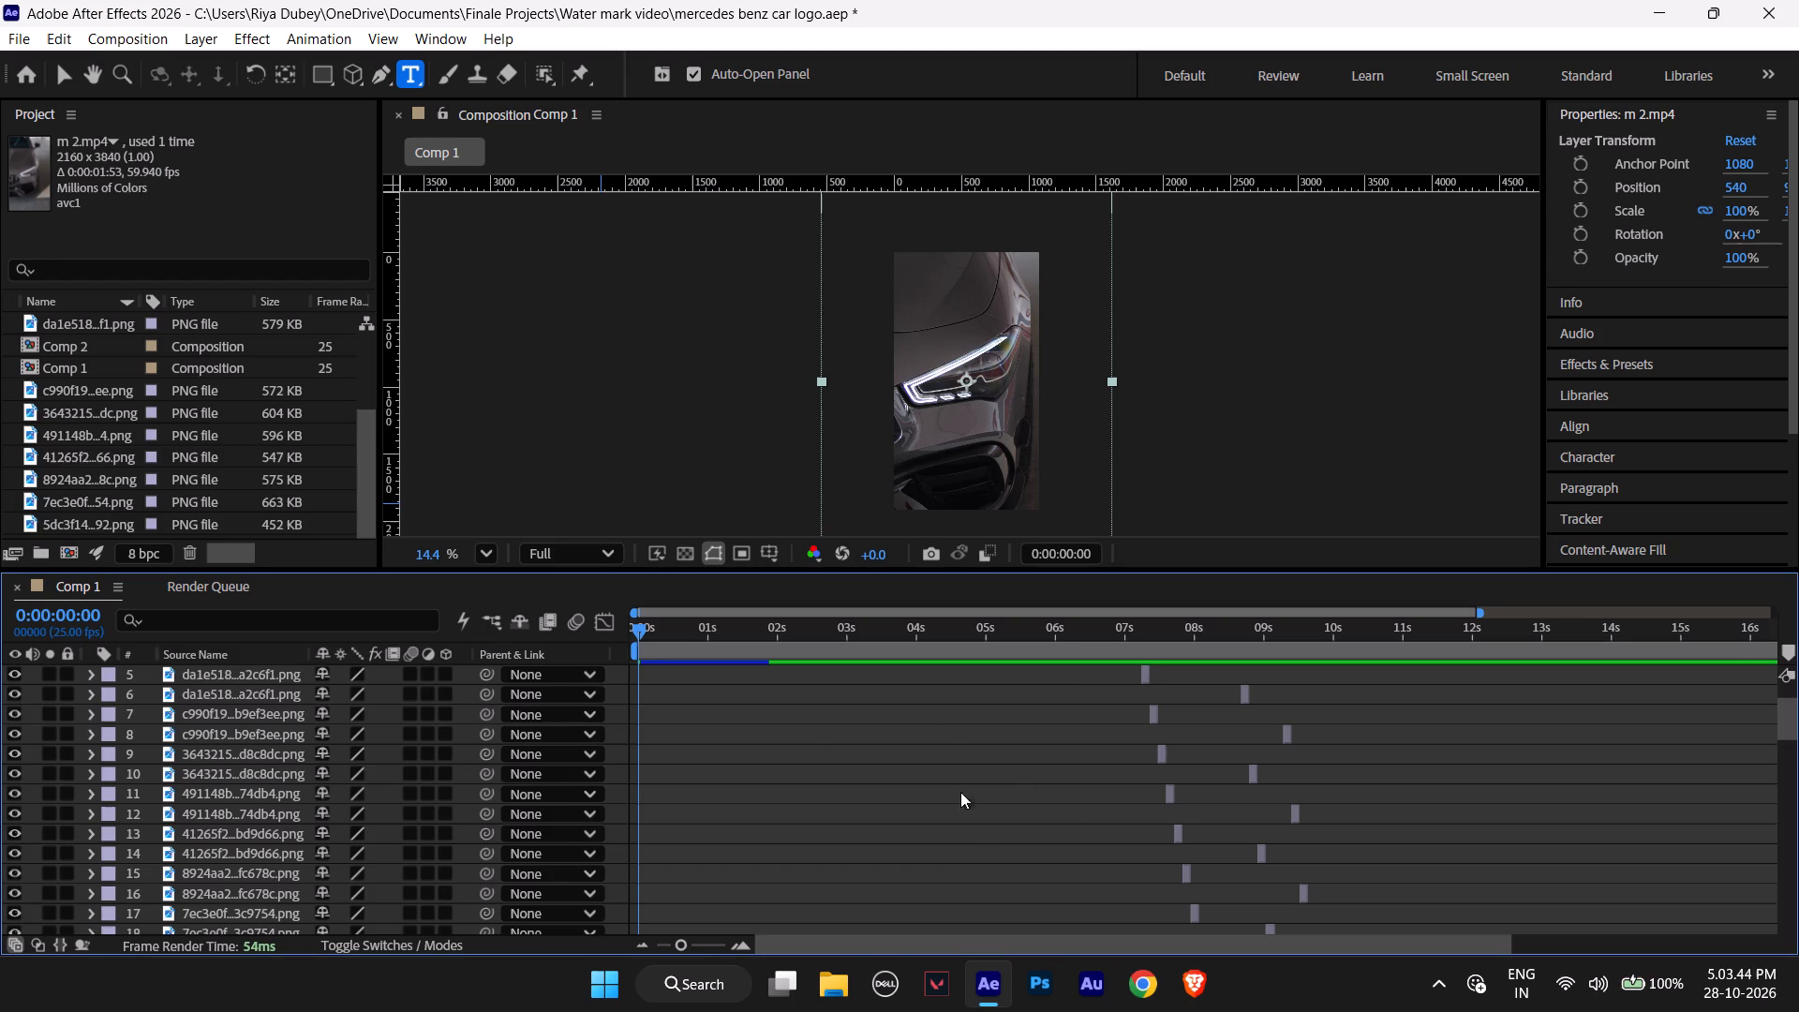
left_click_drag(827, 943, 793, 934)
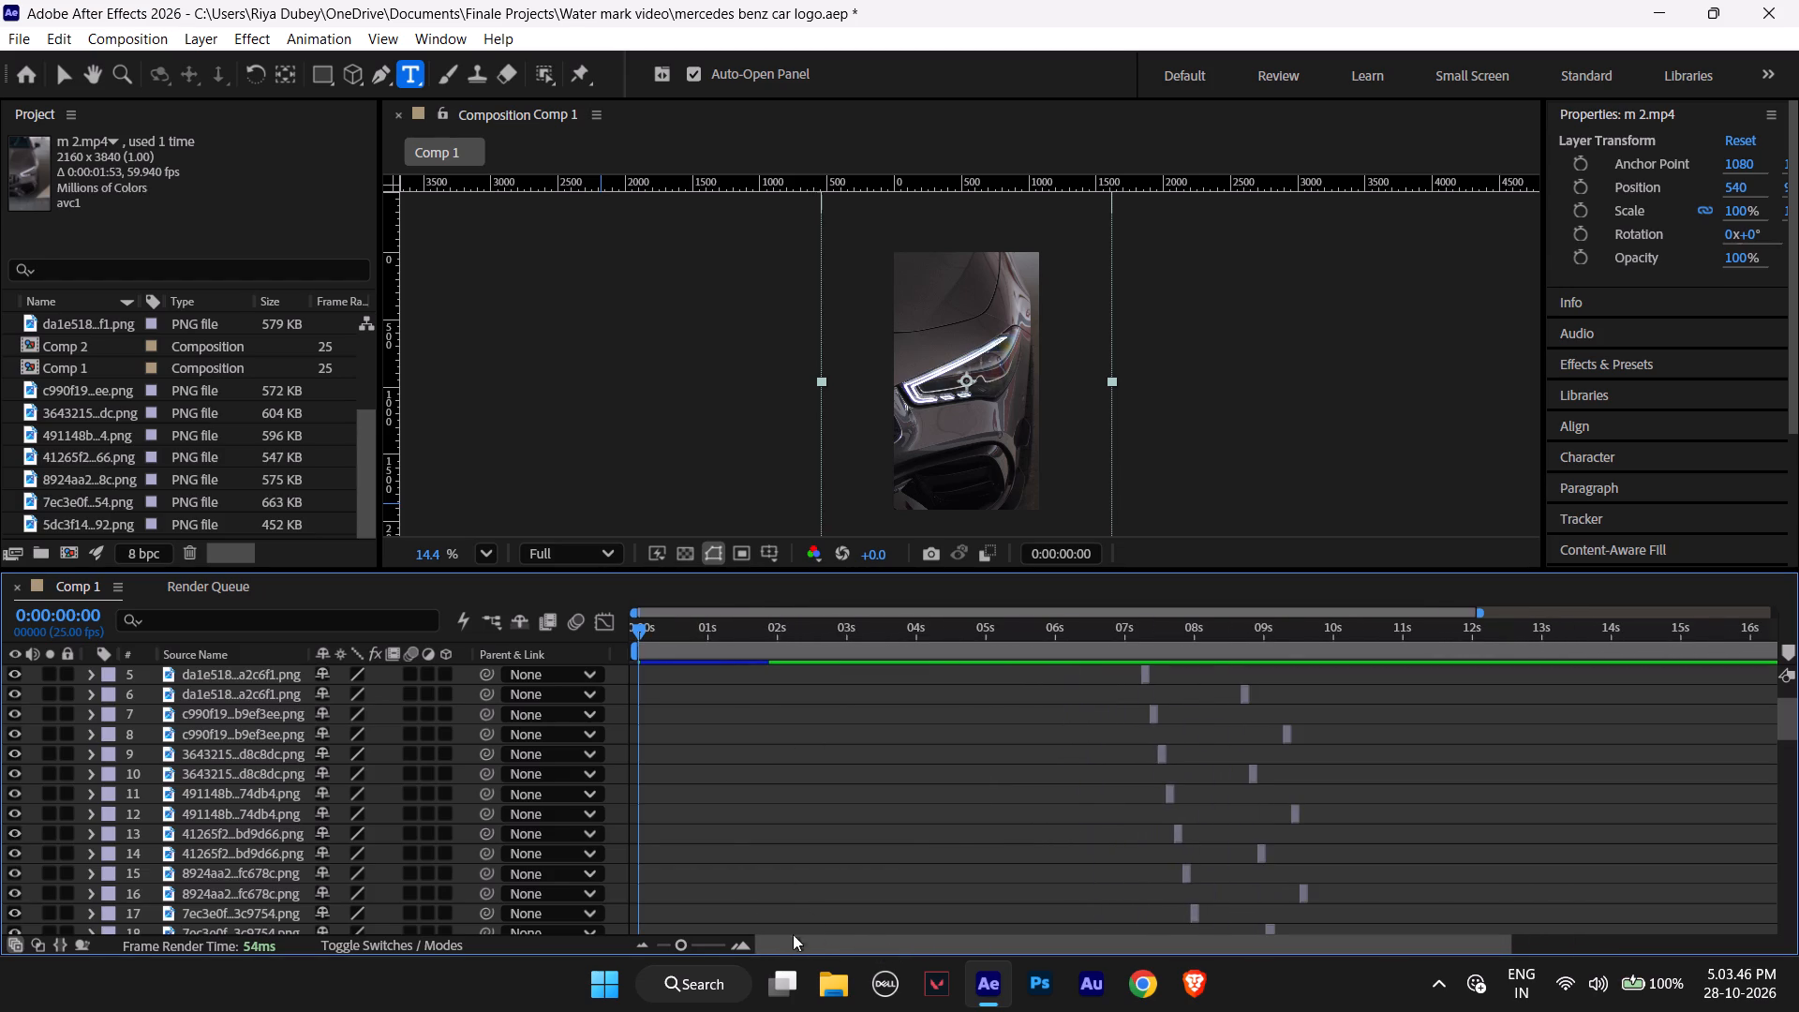
left_click_drag(793, 934, 764, 928)
scroll(440, 839, "down", 5)
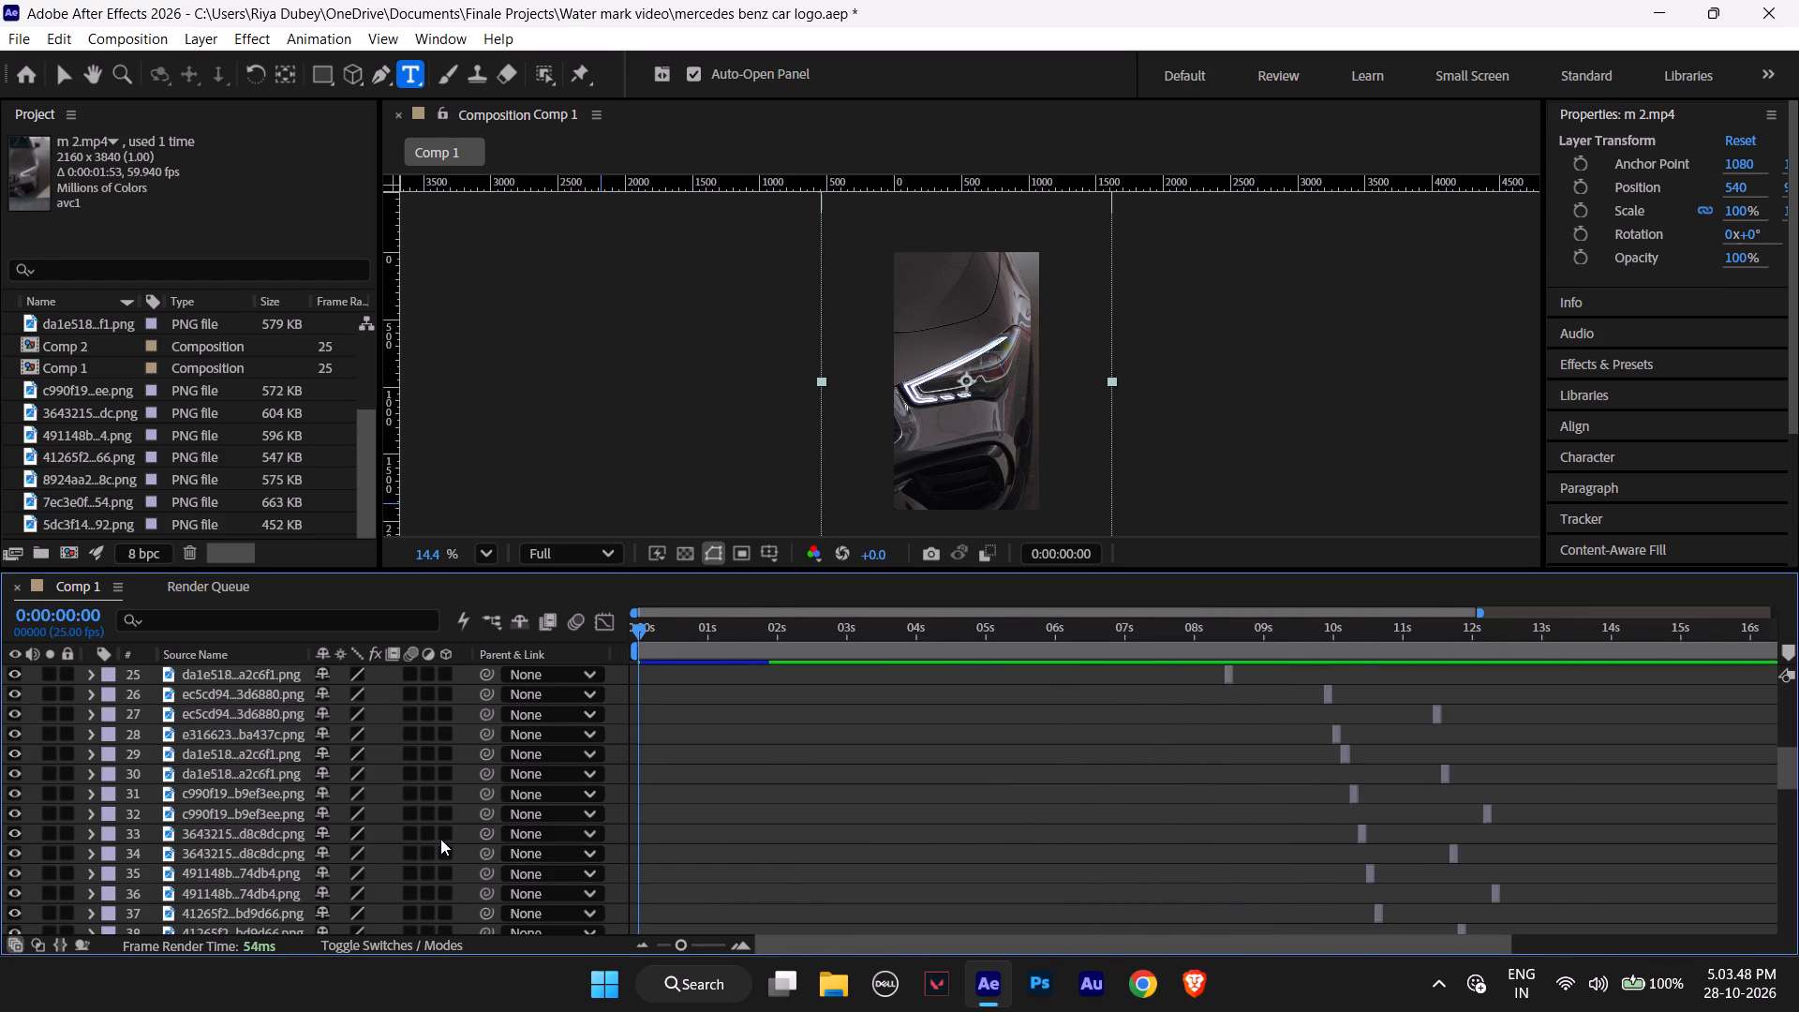
scroll(436, 835, "down", 7)
scroll(436, 834, "up", 1)
scroll(436, 834, "down", 3)
scroll(436, 834, "up", 1)
scroll(436, 834, "down", 8)
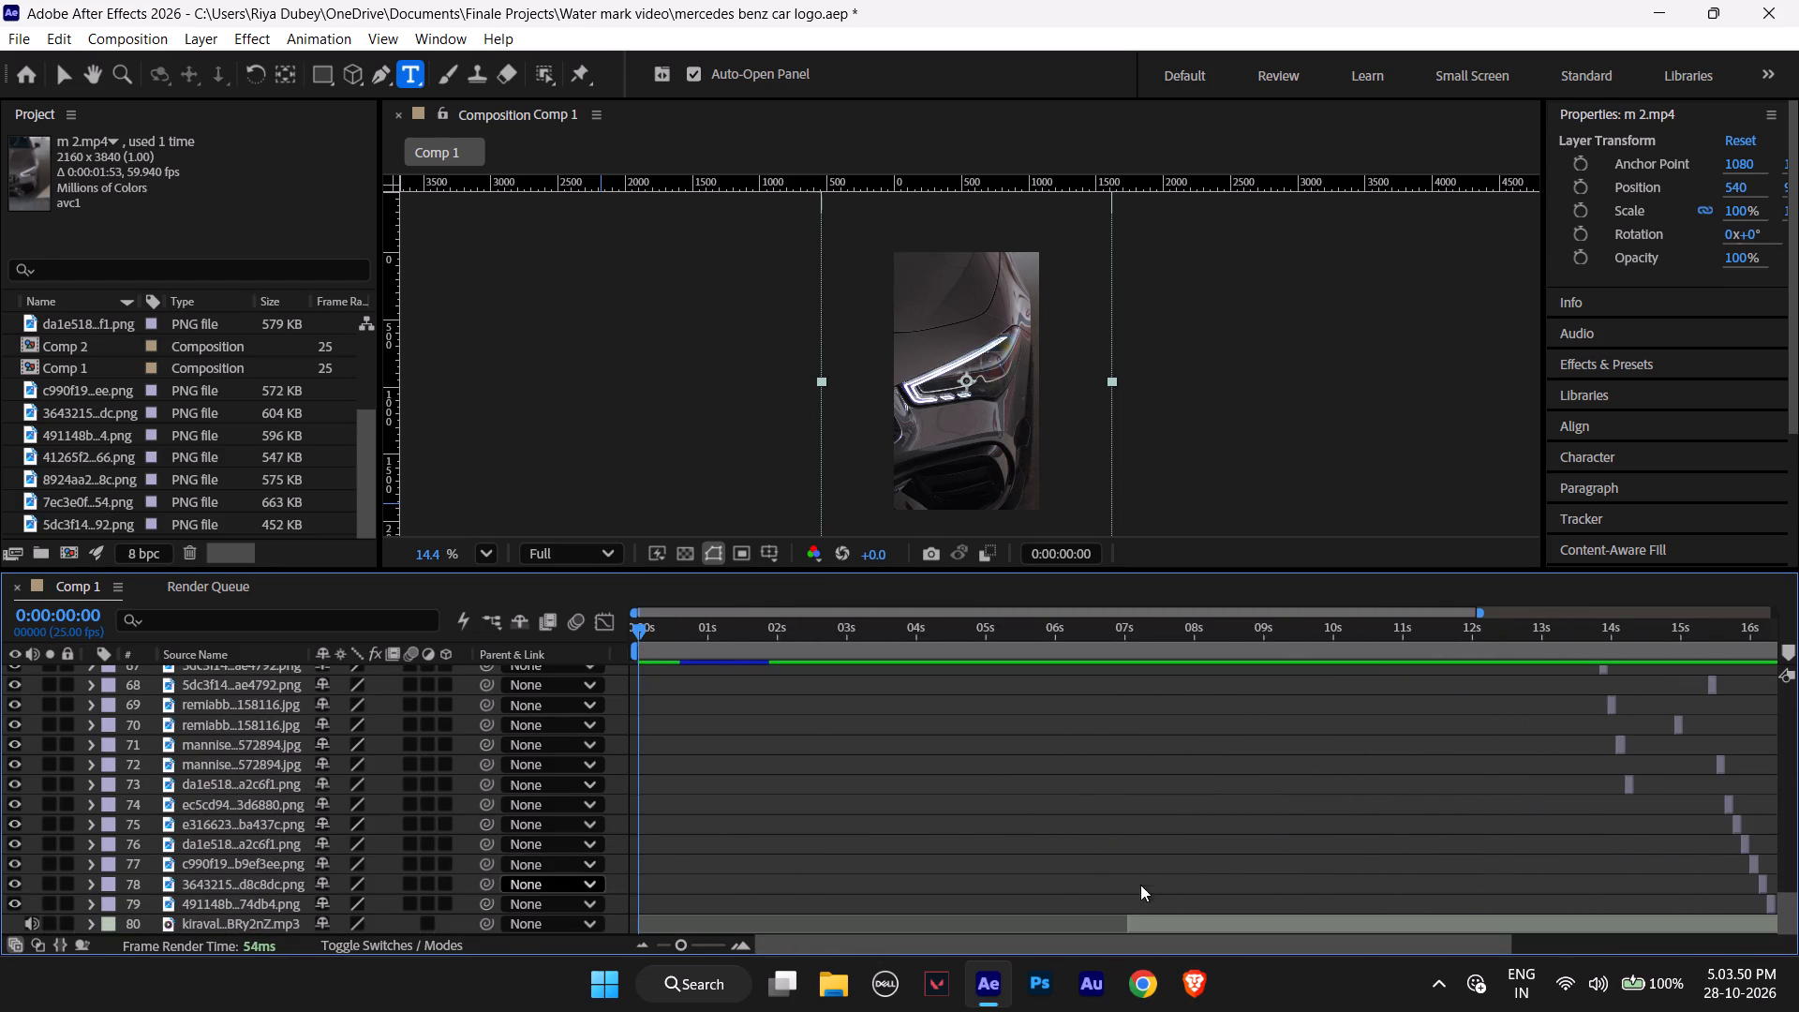
left_click_drag(1131, 926, 226, 918)
Play Comp 1 from 0:00:00:00 to preview the m 2.mp4 opening clip with the phonk track.
scroll(799, 785, "up", 7)
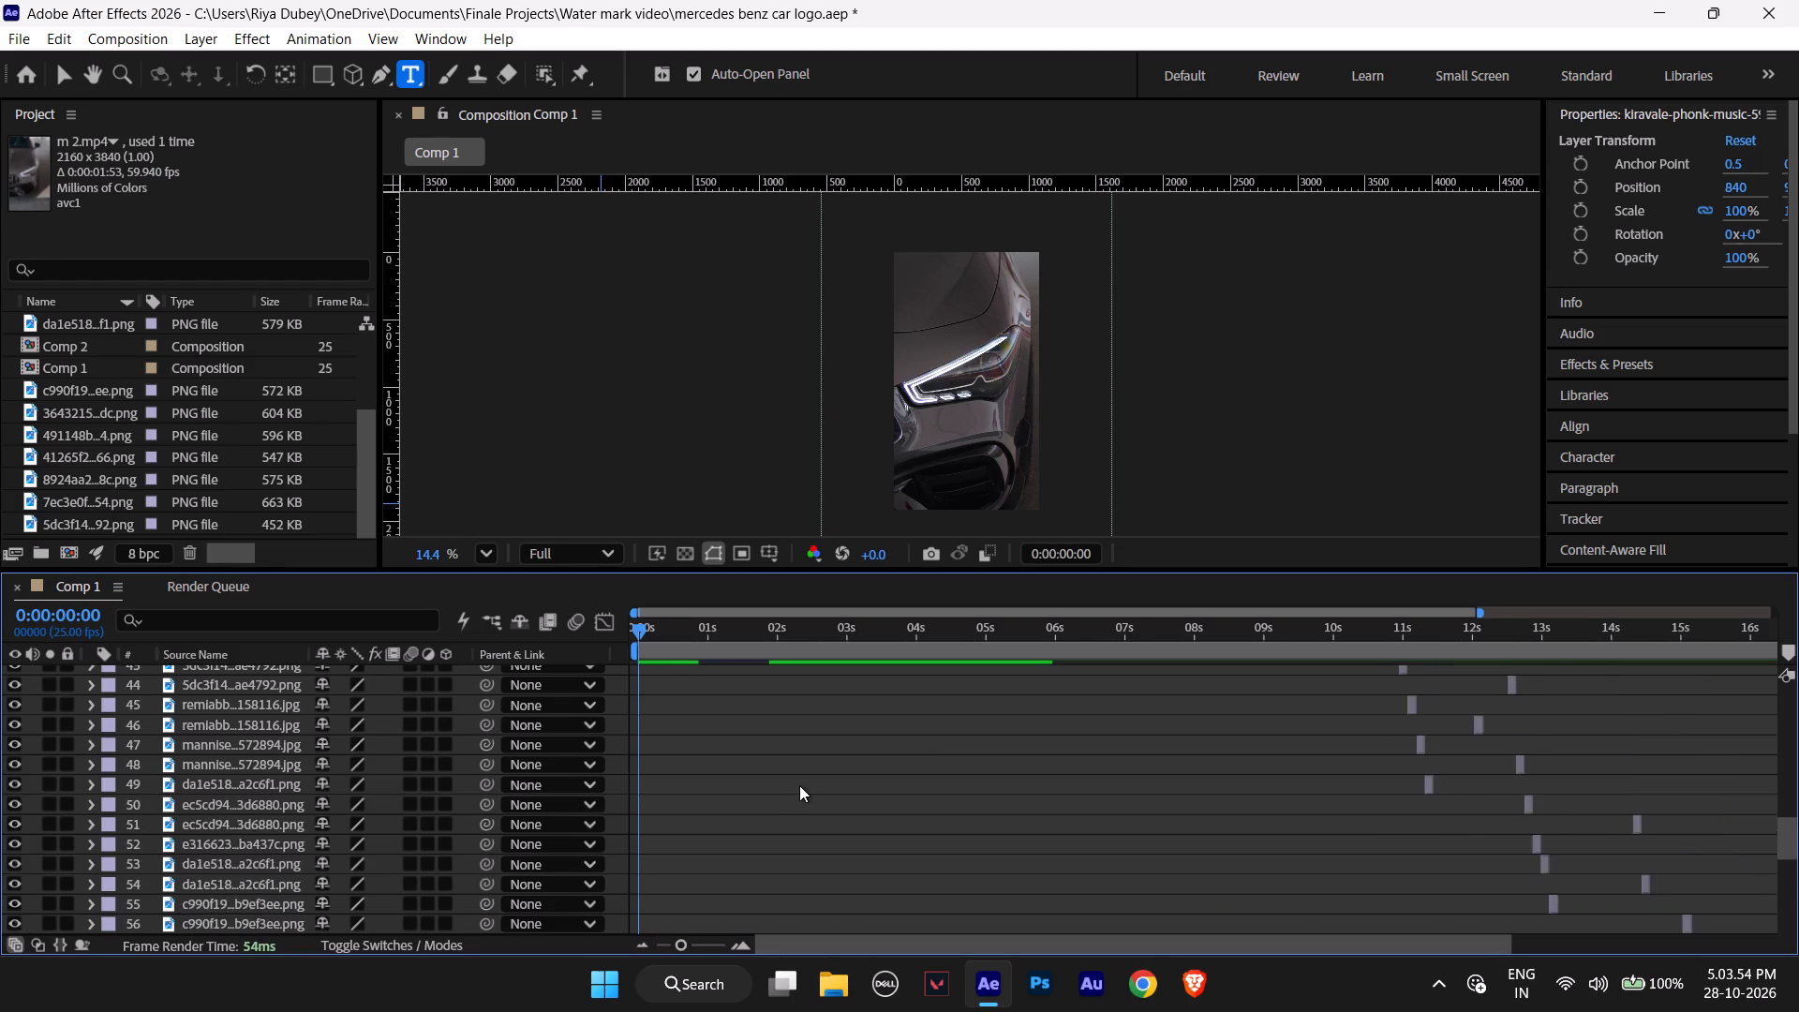
scroll(799, 785, "up", 9)
scroll(799, 785, "up", 13)
scroll(799, 785, "down", 1)
scroll(799, 785, "up", 1)
scroll(799, 785, "down", 1)
scroll(799, 785, "up", 5)
key("space")
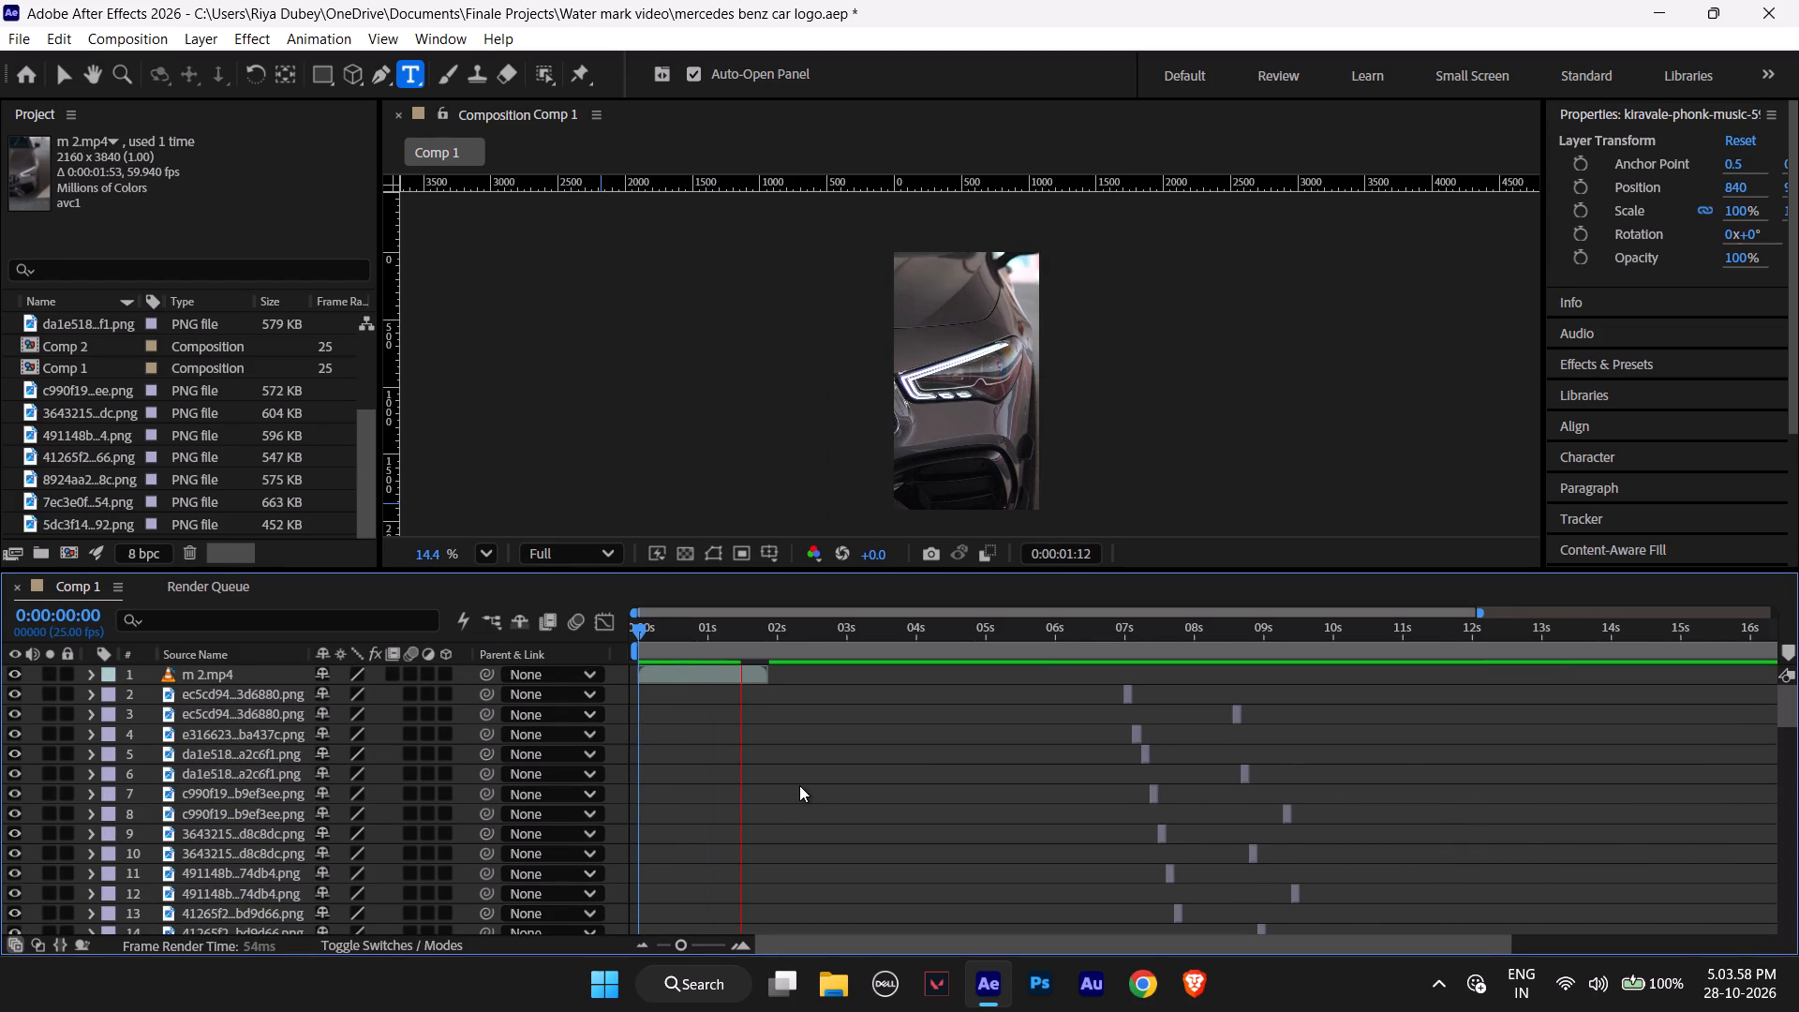
key("space")
key("space")
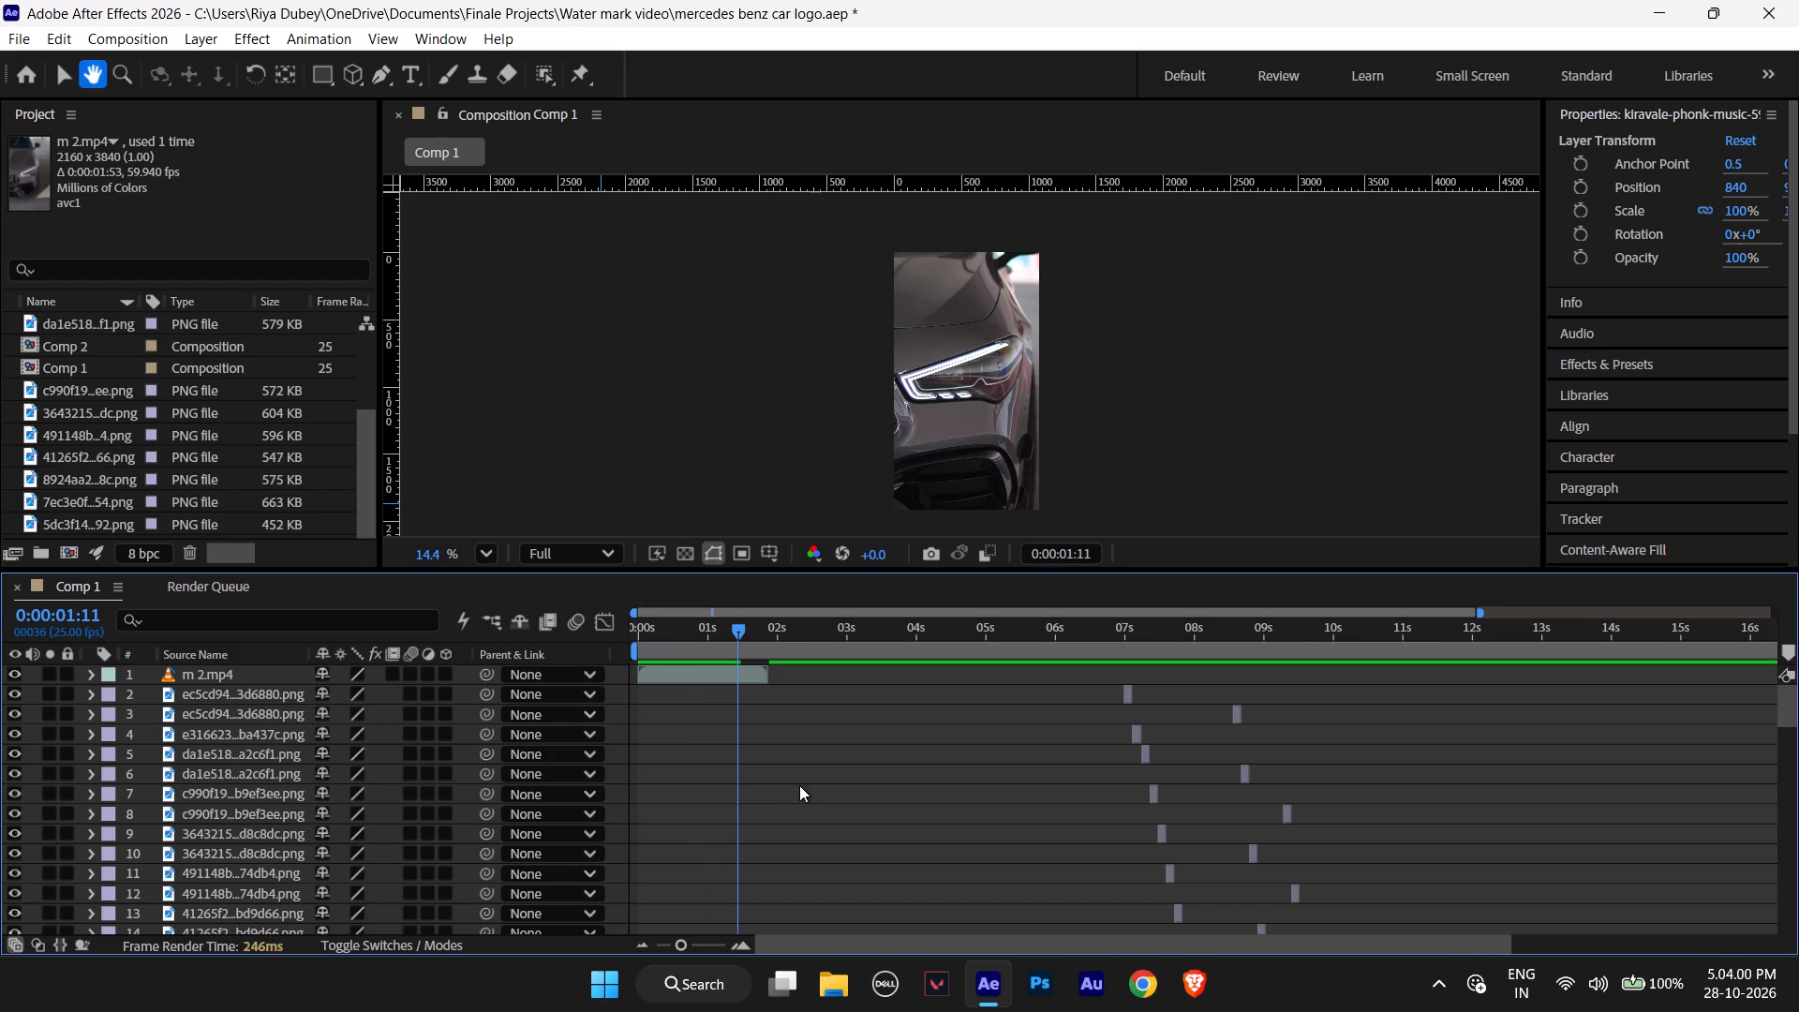
key("space")
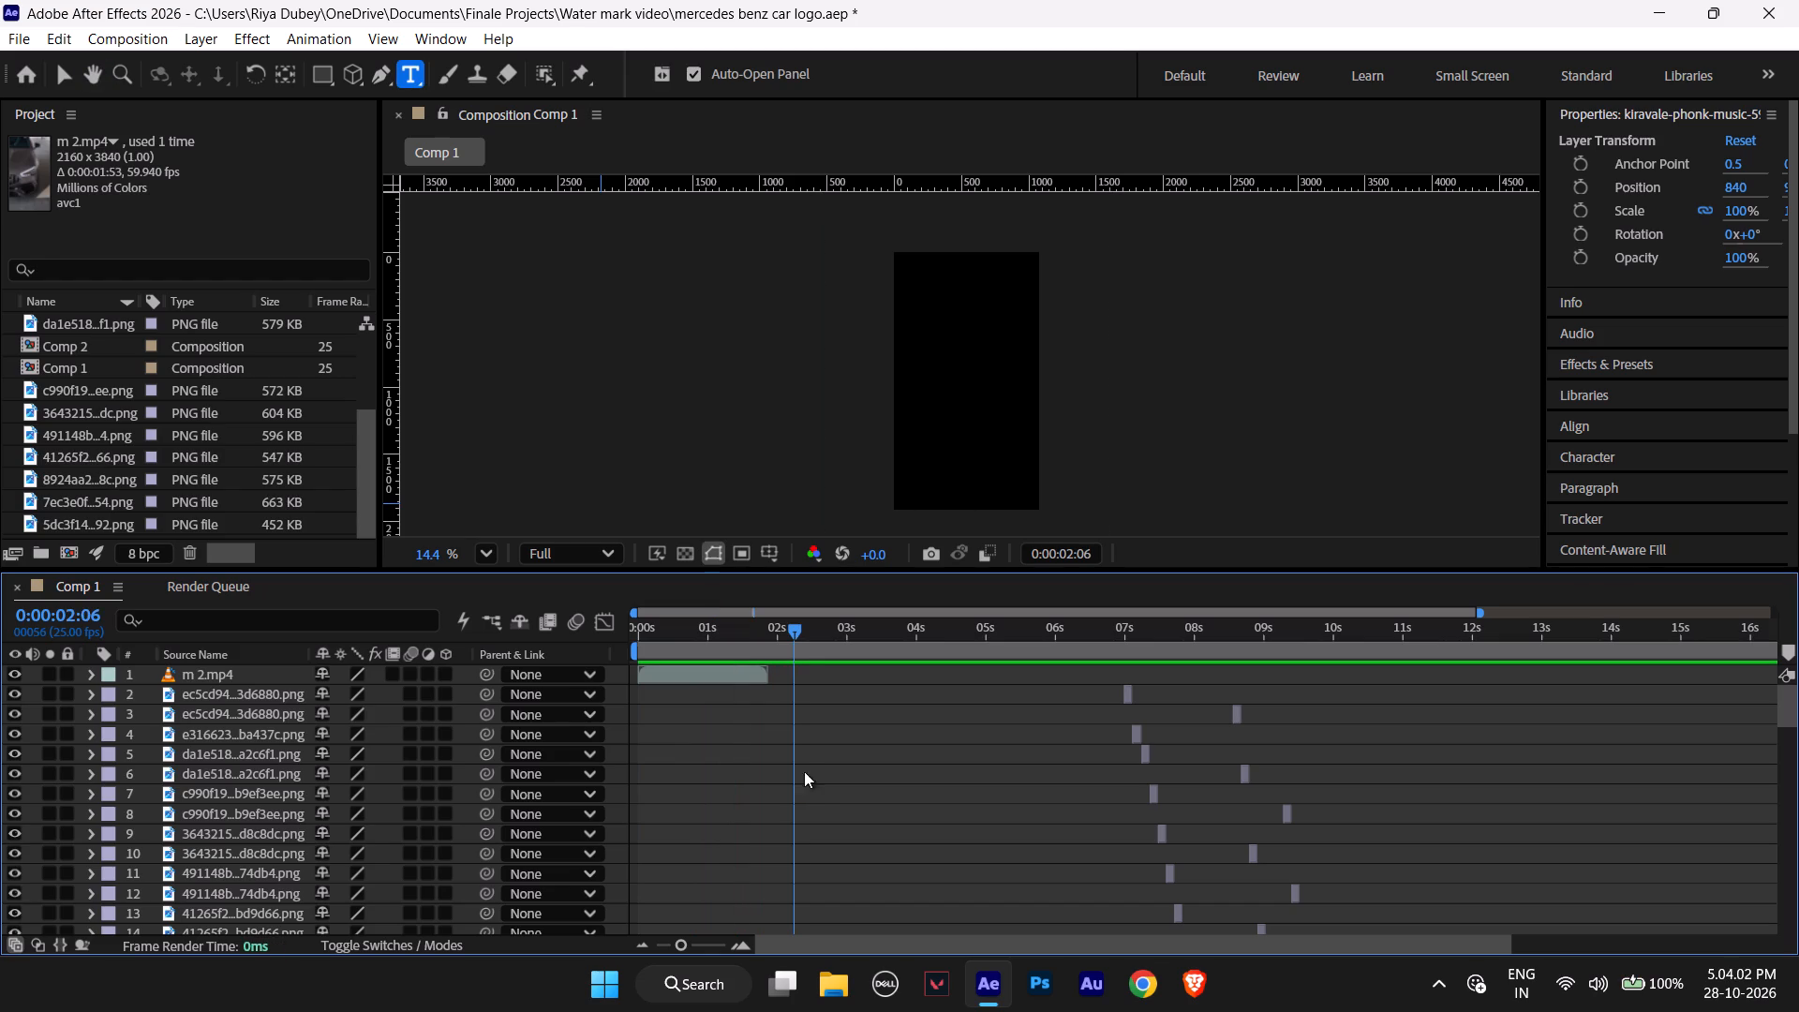
Examine Comp 1 frame by frame around 0:00:01:22 to locate where the m 2.mp4 clip ends.
left_click_drag(795, 627, 767, 631)
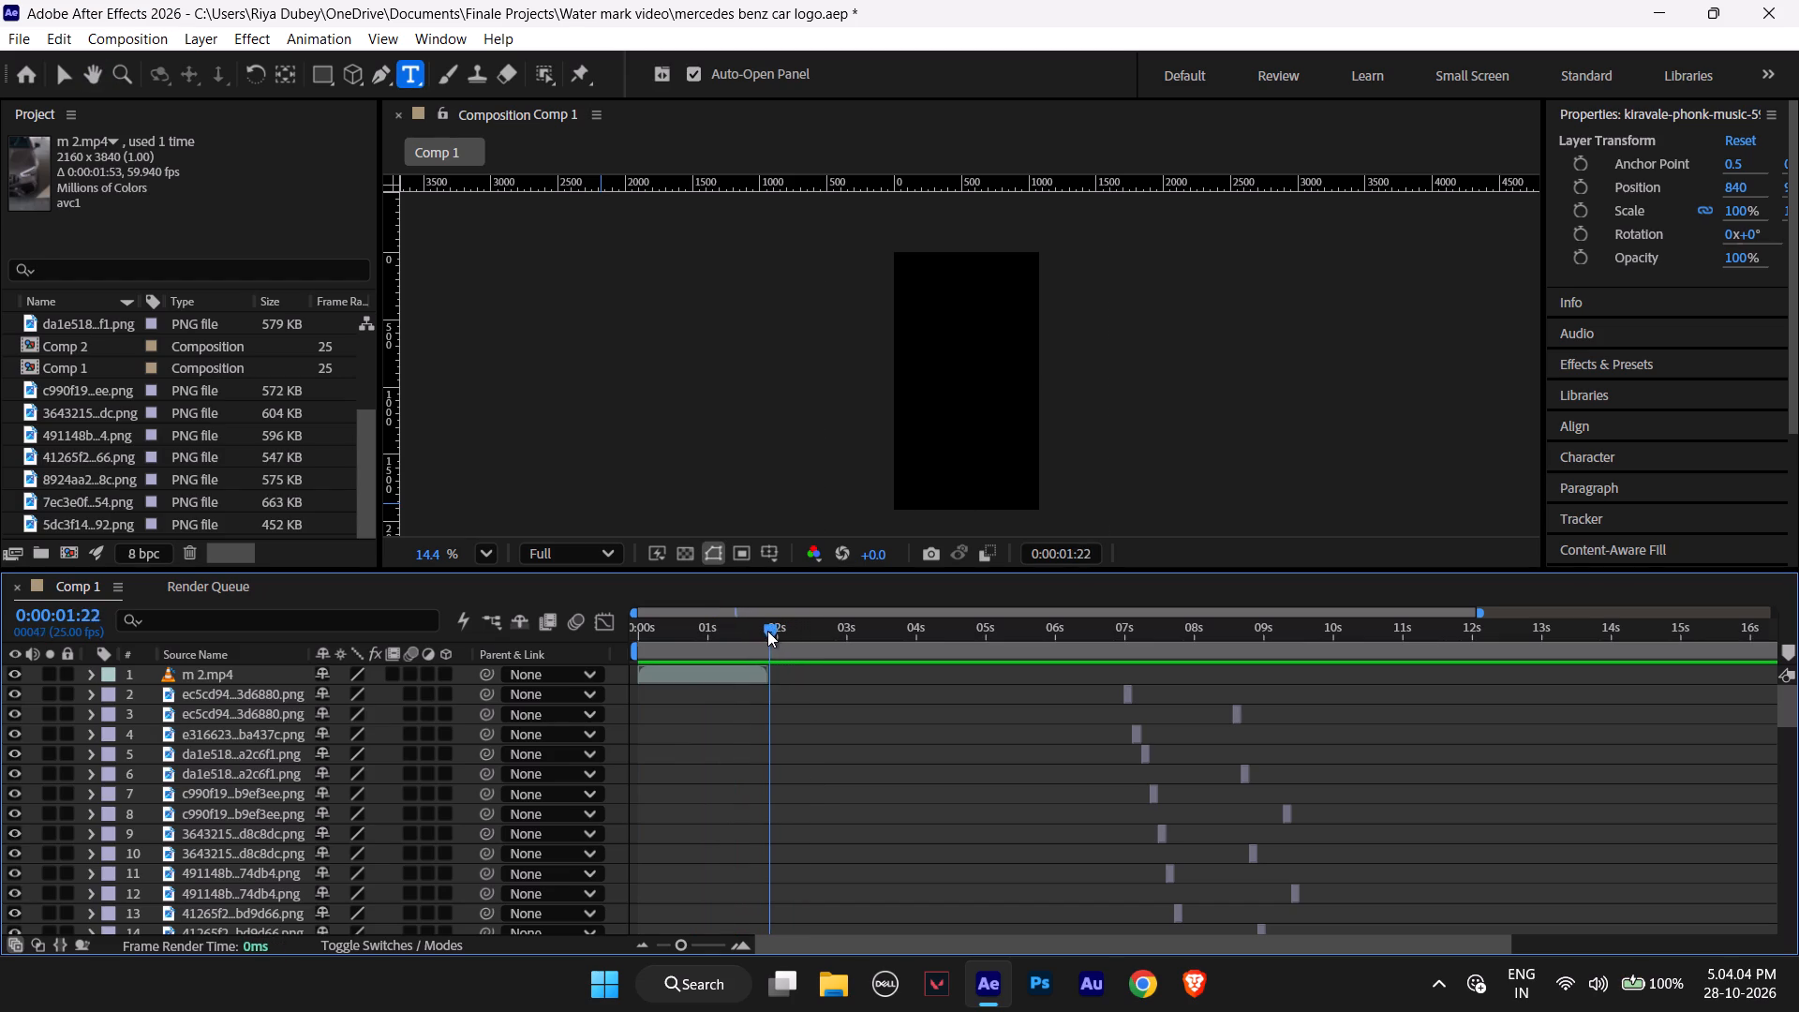
left_click_drag(767, 631, 771, 622)
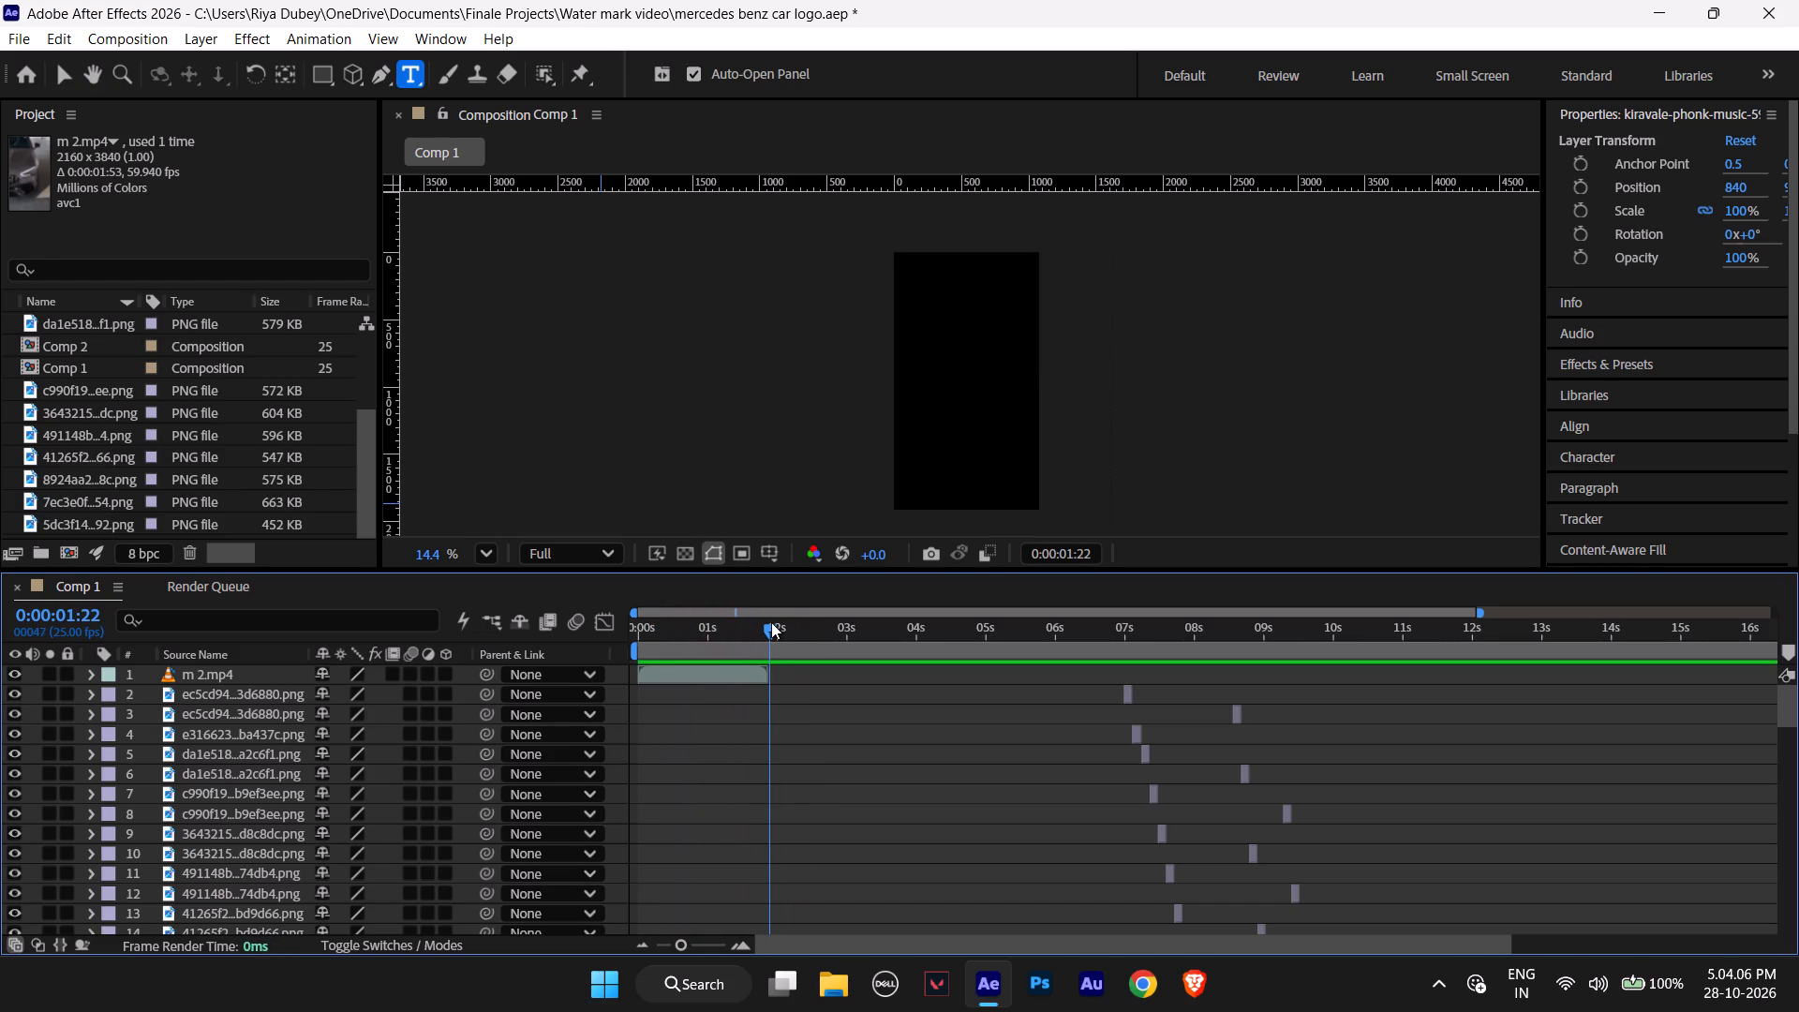
left_click_drag(771, 622, 766, 622)
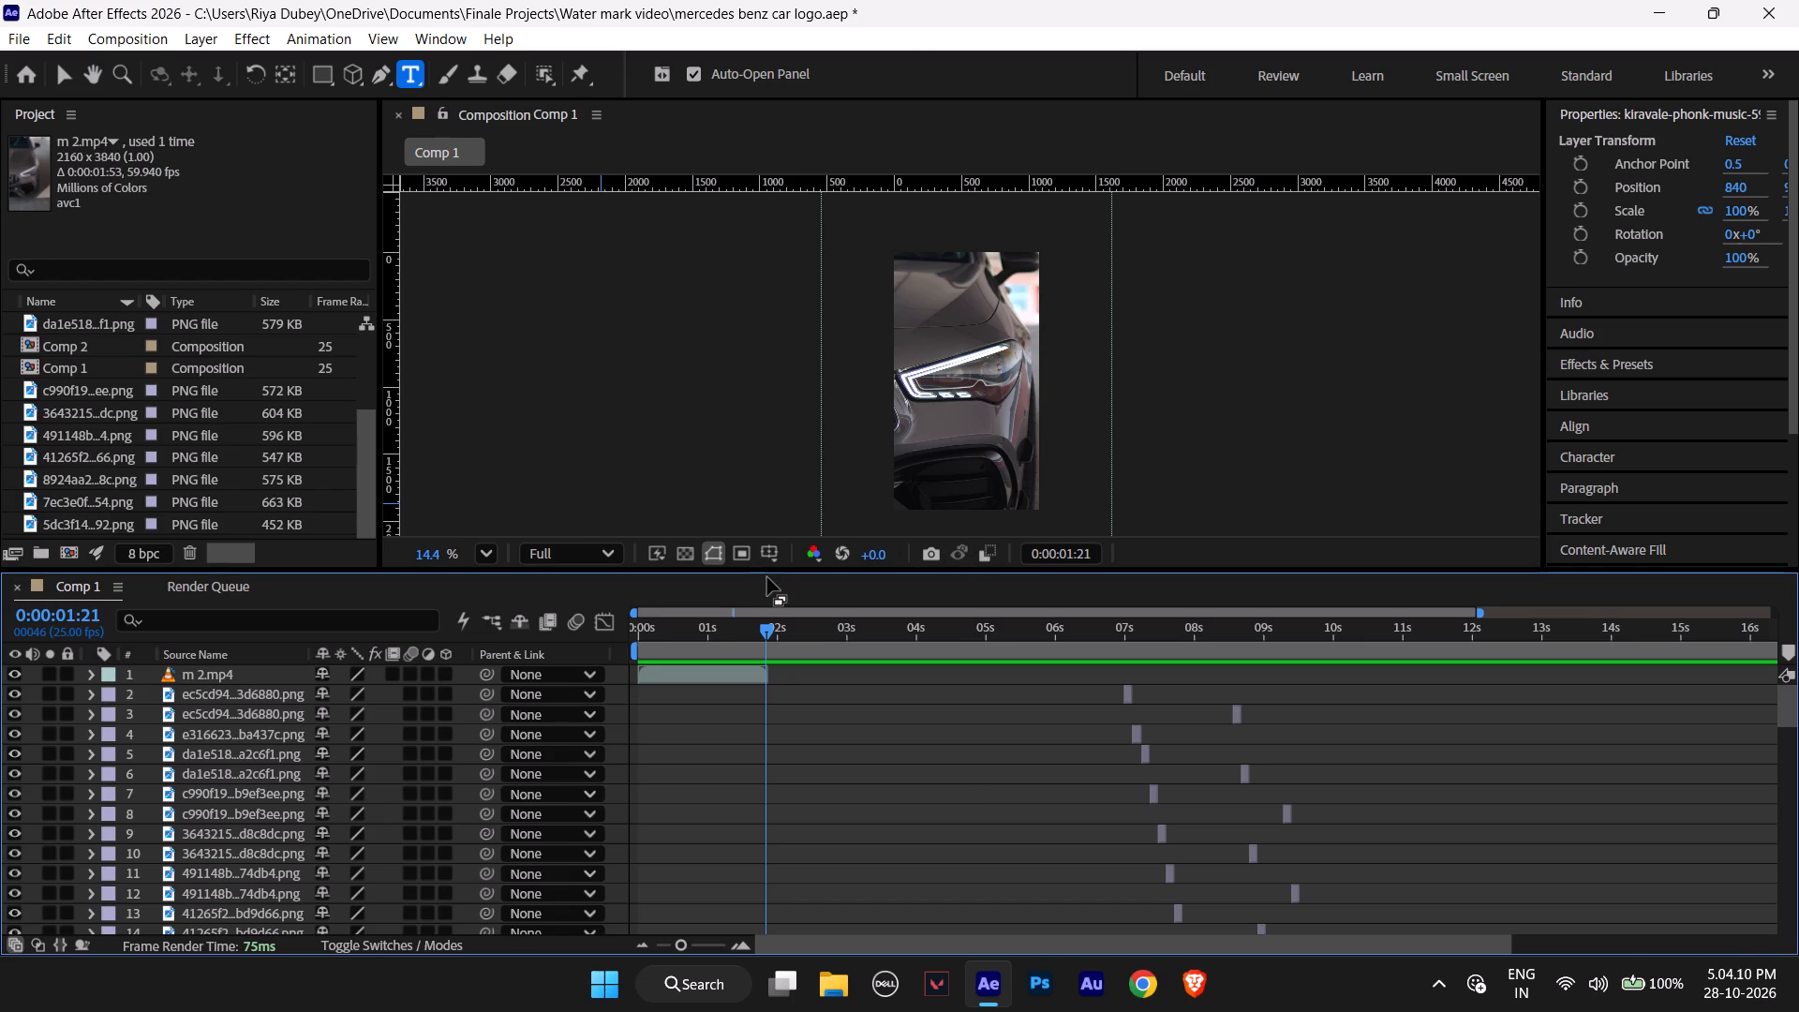
key("ctrl+Right")
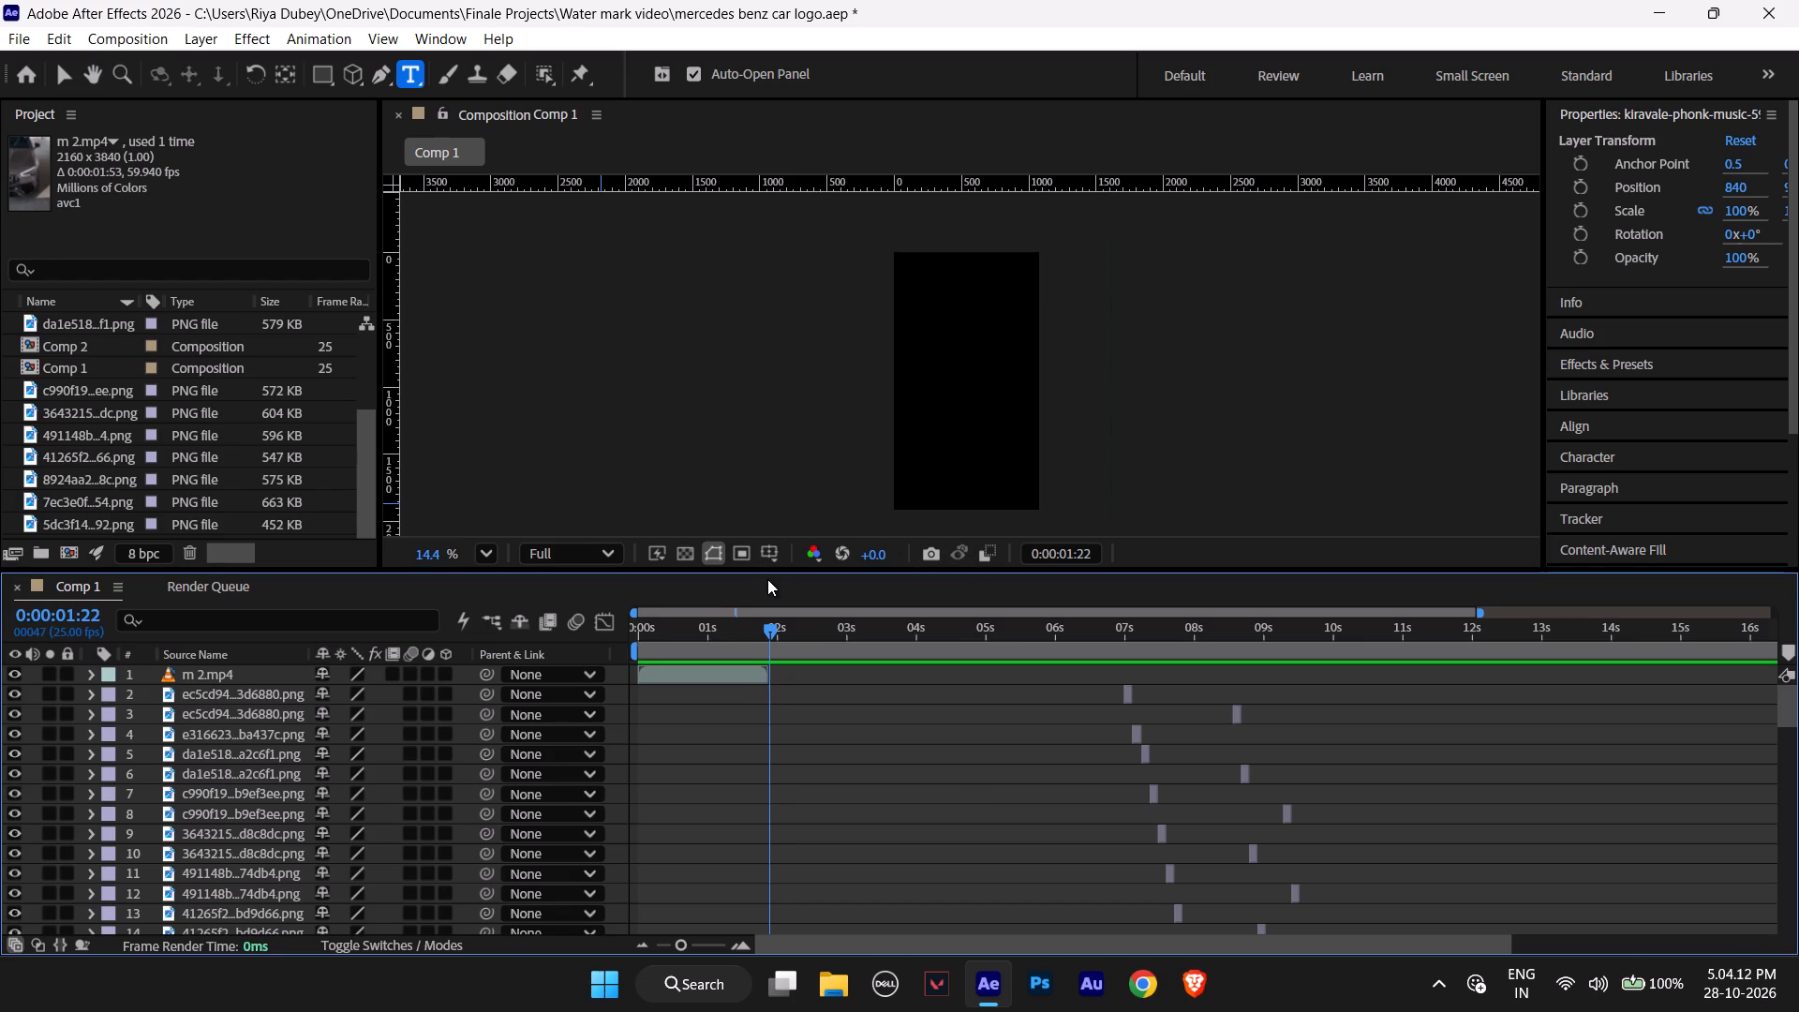
key("ctrl+Left")
key("ctrl+Left")
key("ctrl+Left")
key("ctrl+Right")
key("ctrl+Right")
key("ctrl+Right")
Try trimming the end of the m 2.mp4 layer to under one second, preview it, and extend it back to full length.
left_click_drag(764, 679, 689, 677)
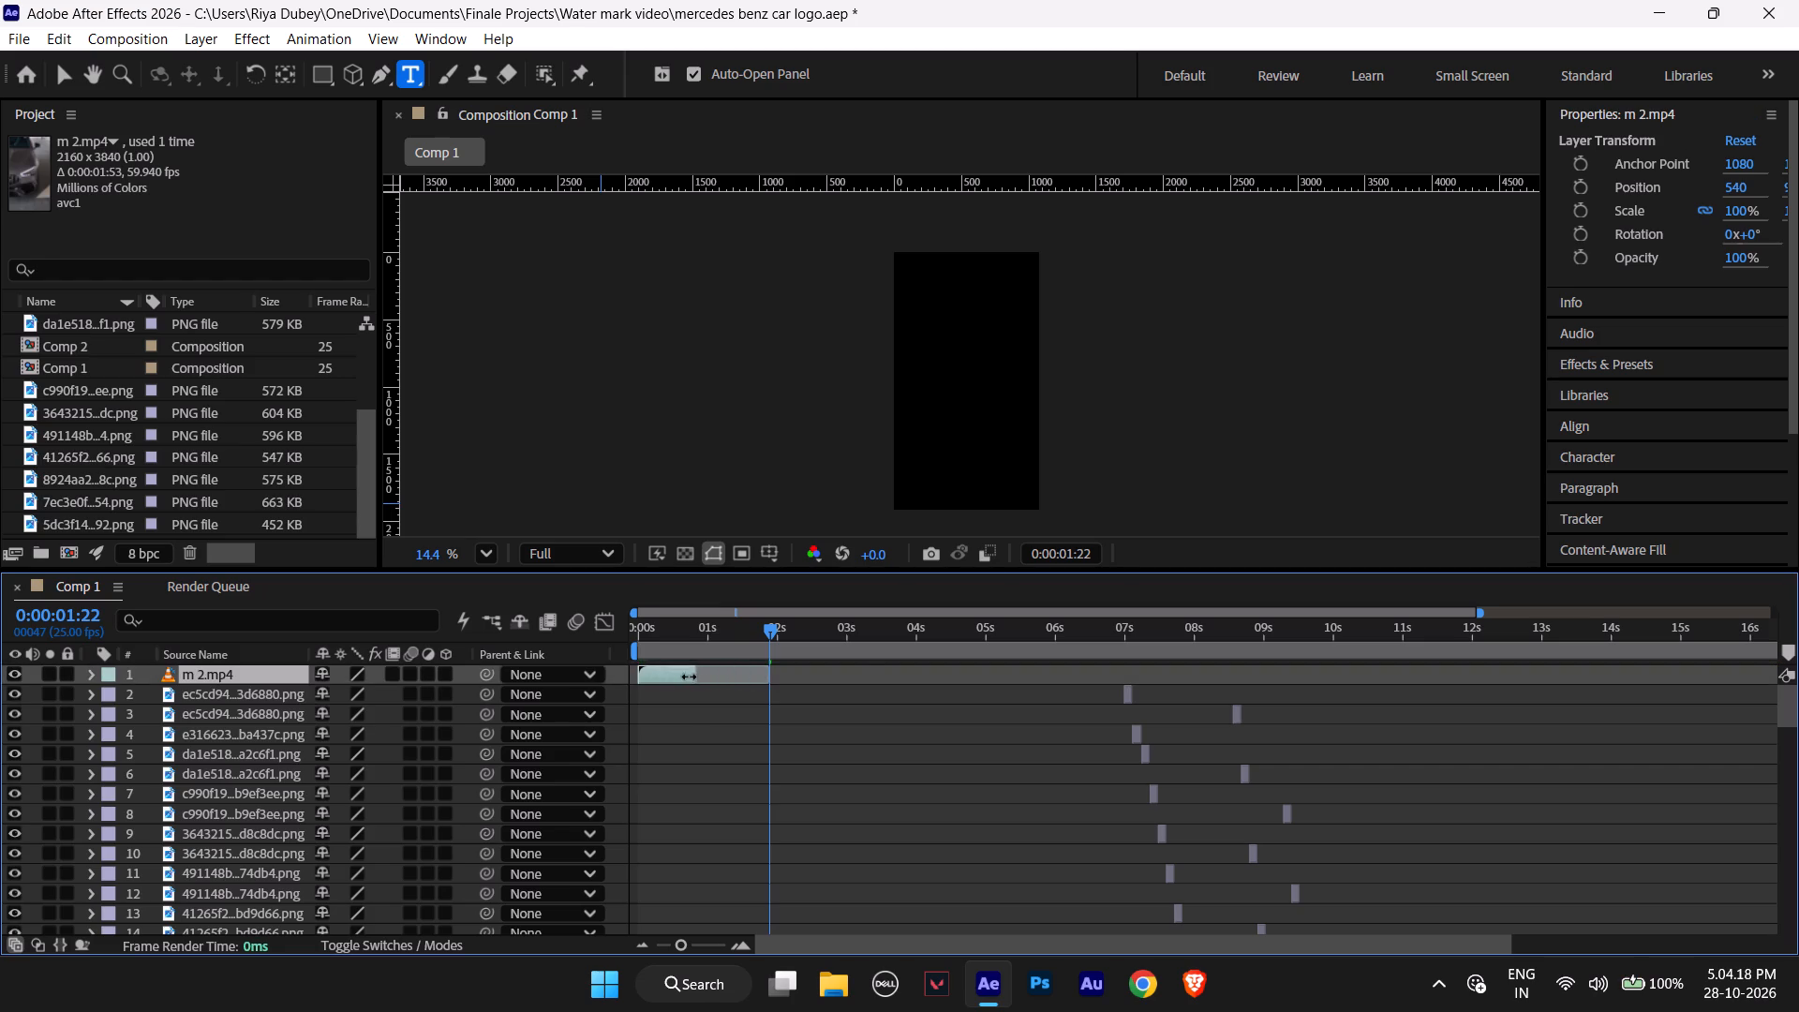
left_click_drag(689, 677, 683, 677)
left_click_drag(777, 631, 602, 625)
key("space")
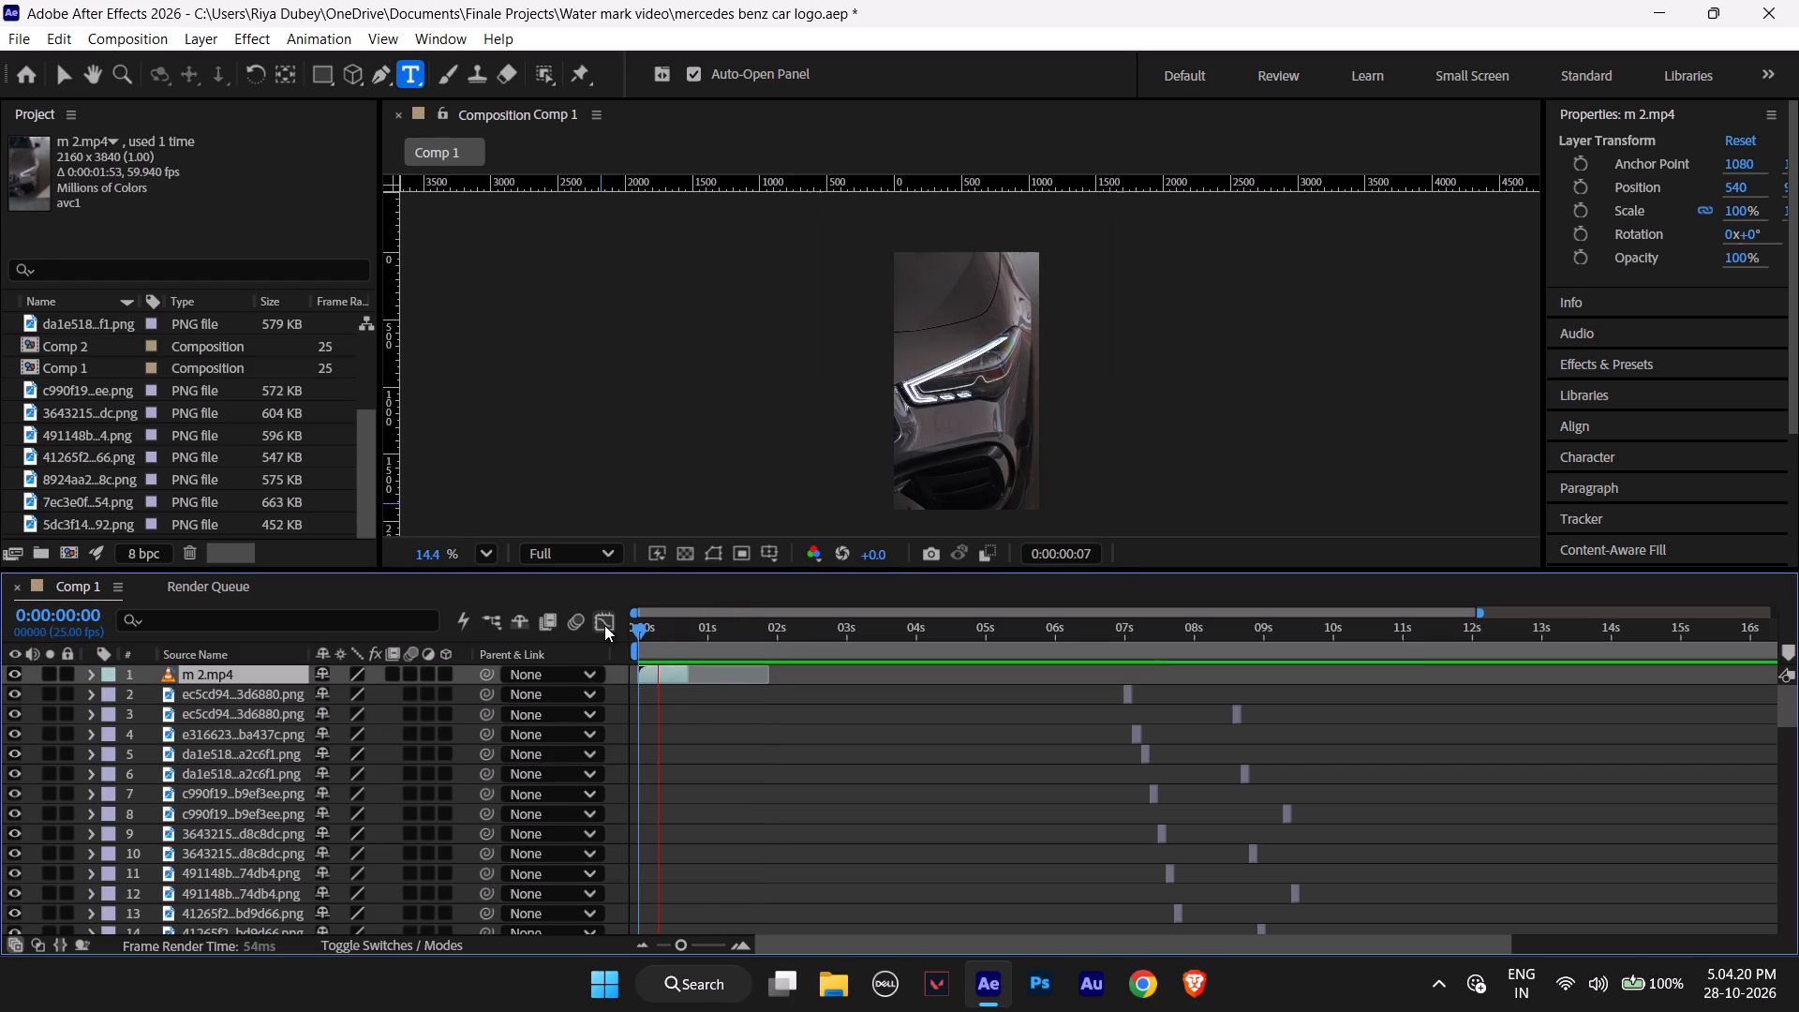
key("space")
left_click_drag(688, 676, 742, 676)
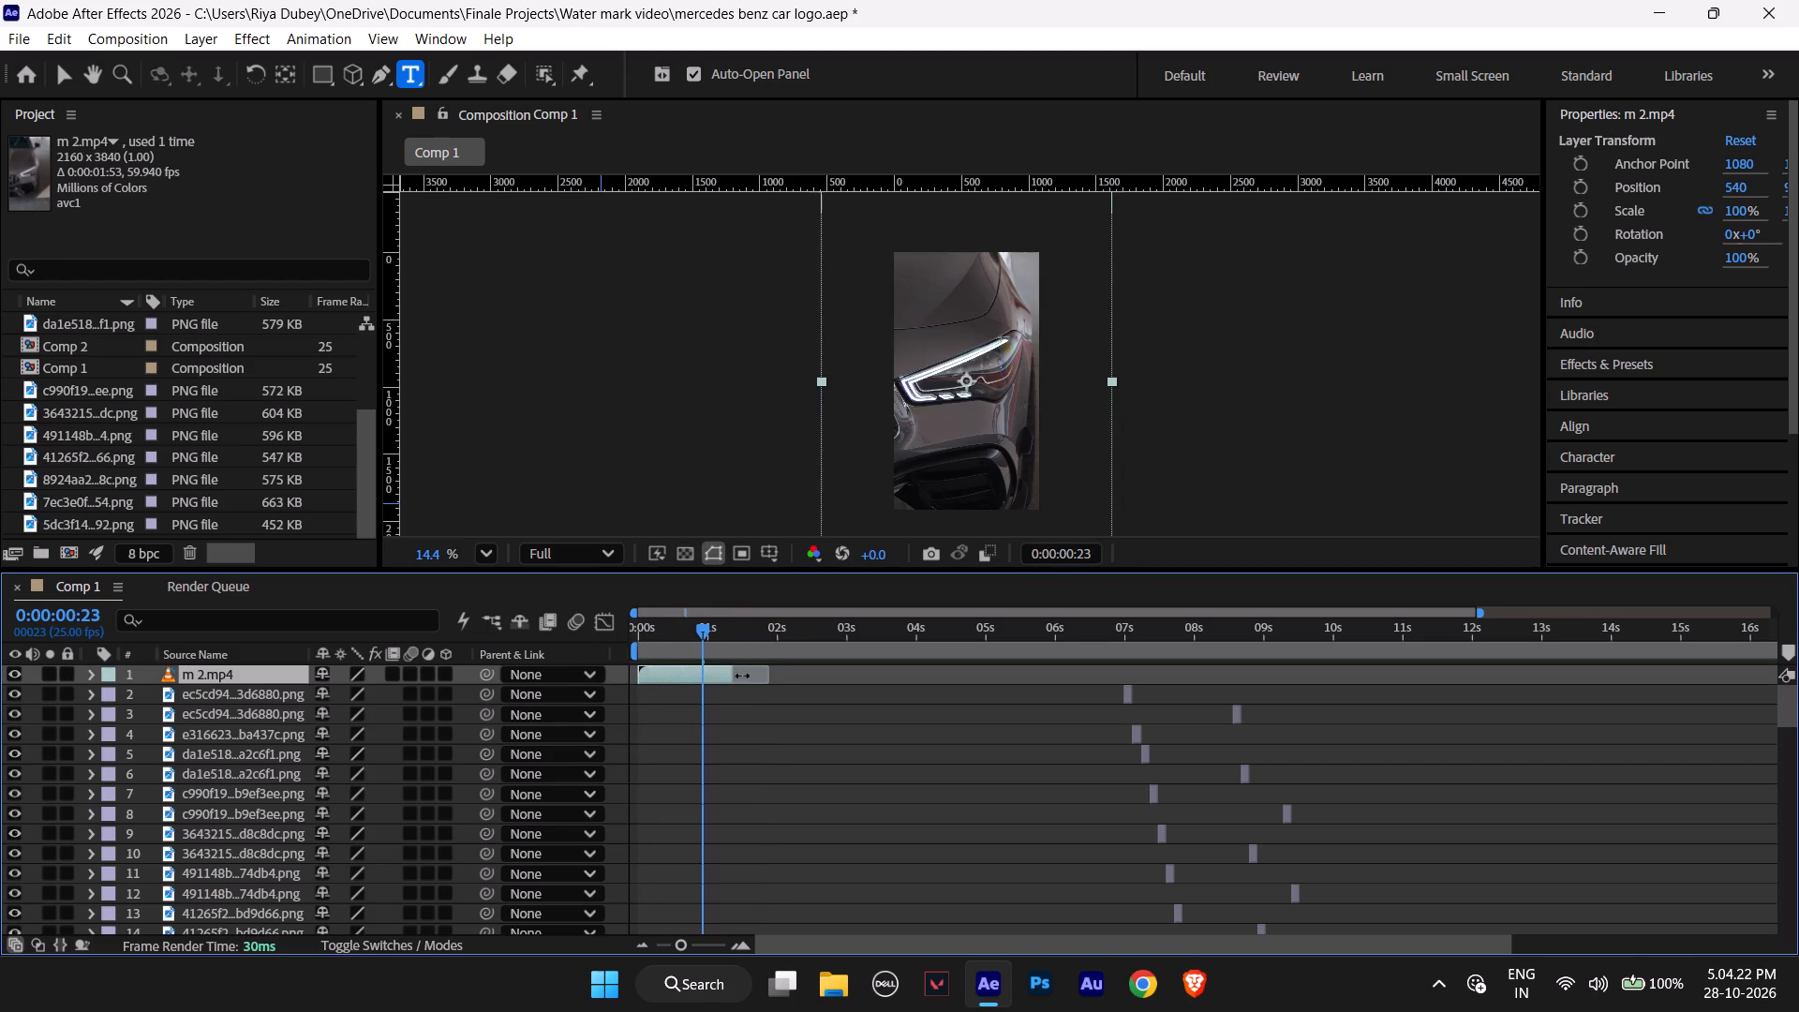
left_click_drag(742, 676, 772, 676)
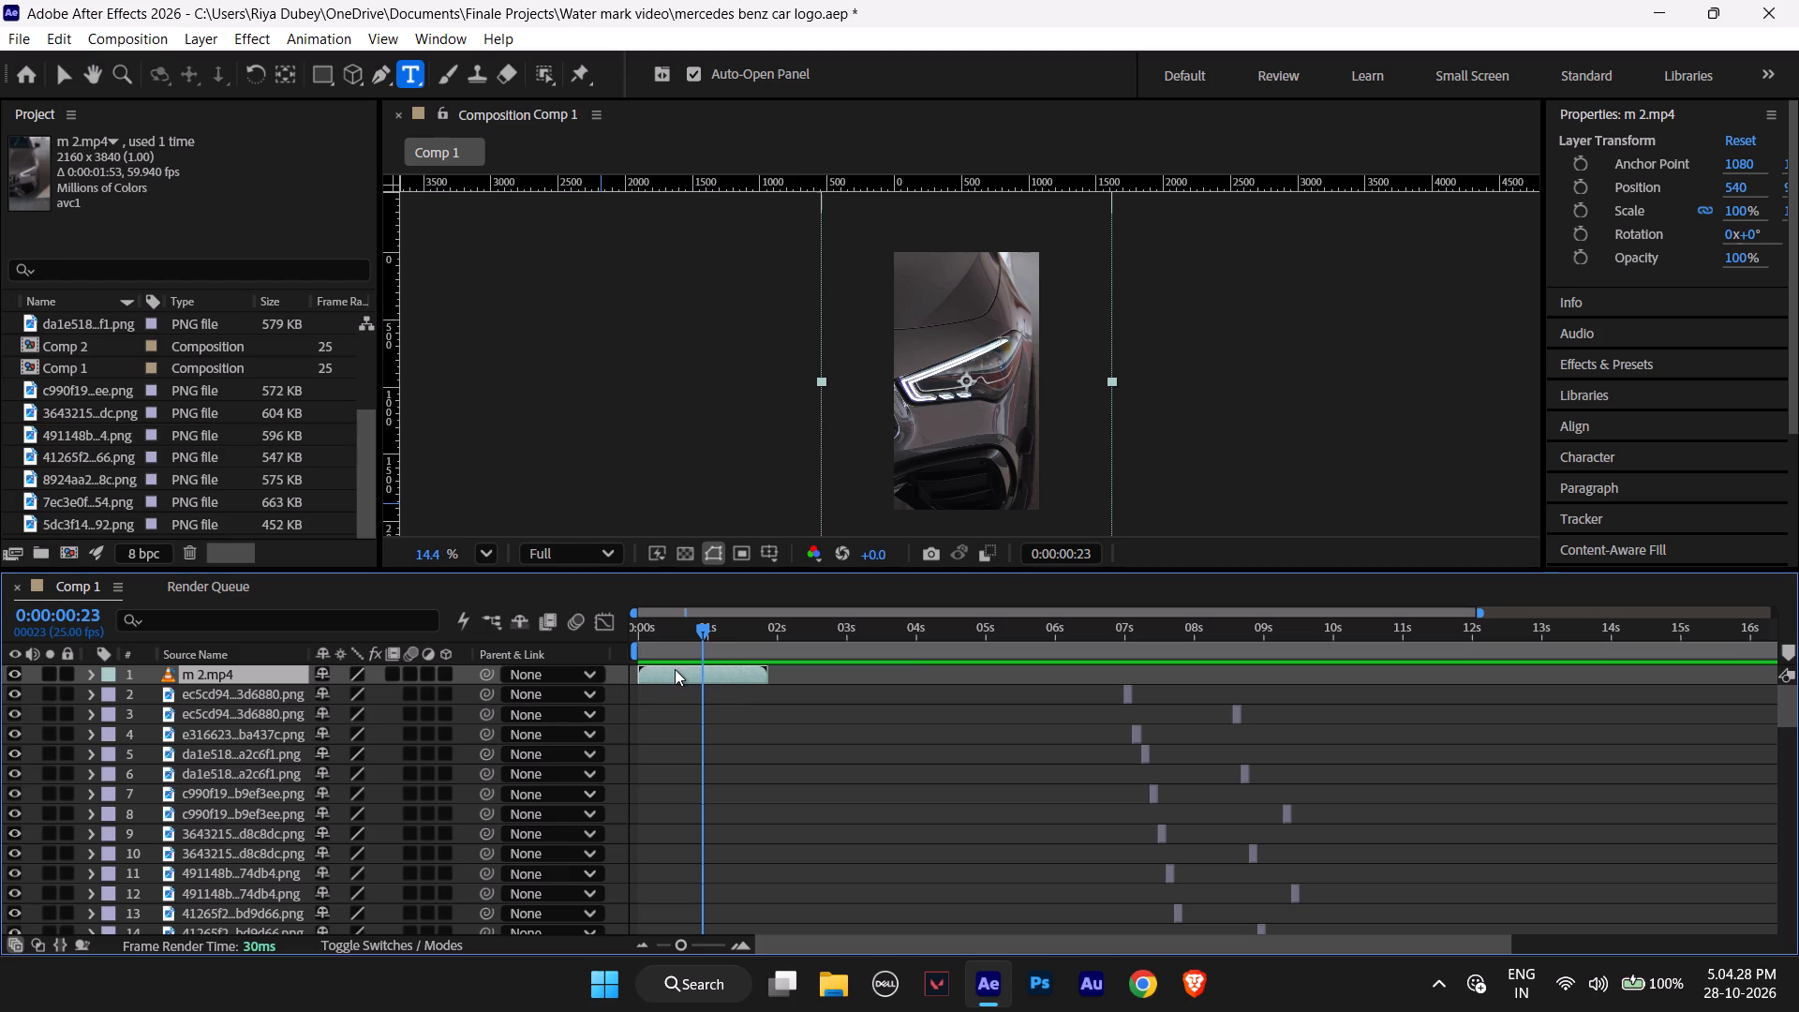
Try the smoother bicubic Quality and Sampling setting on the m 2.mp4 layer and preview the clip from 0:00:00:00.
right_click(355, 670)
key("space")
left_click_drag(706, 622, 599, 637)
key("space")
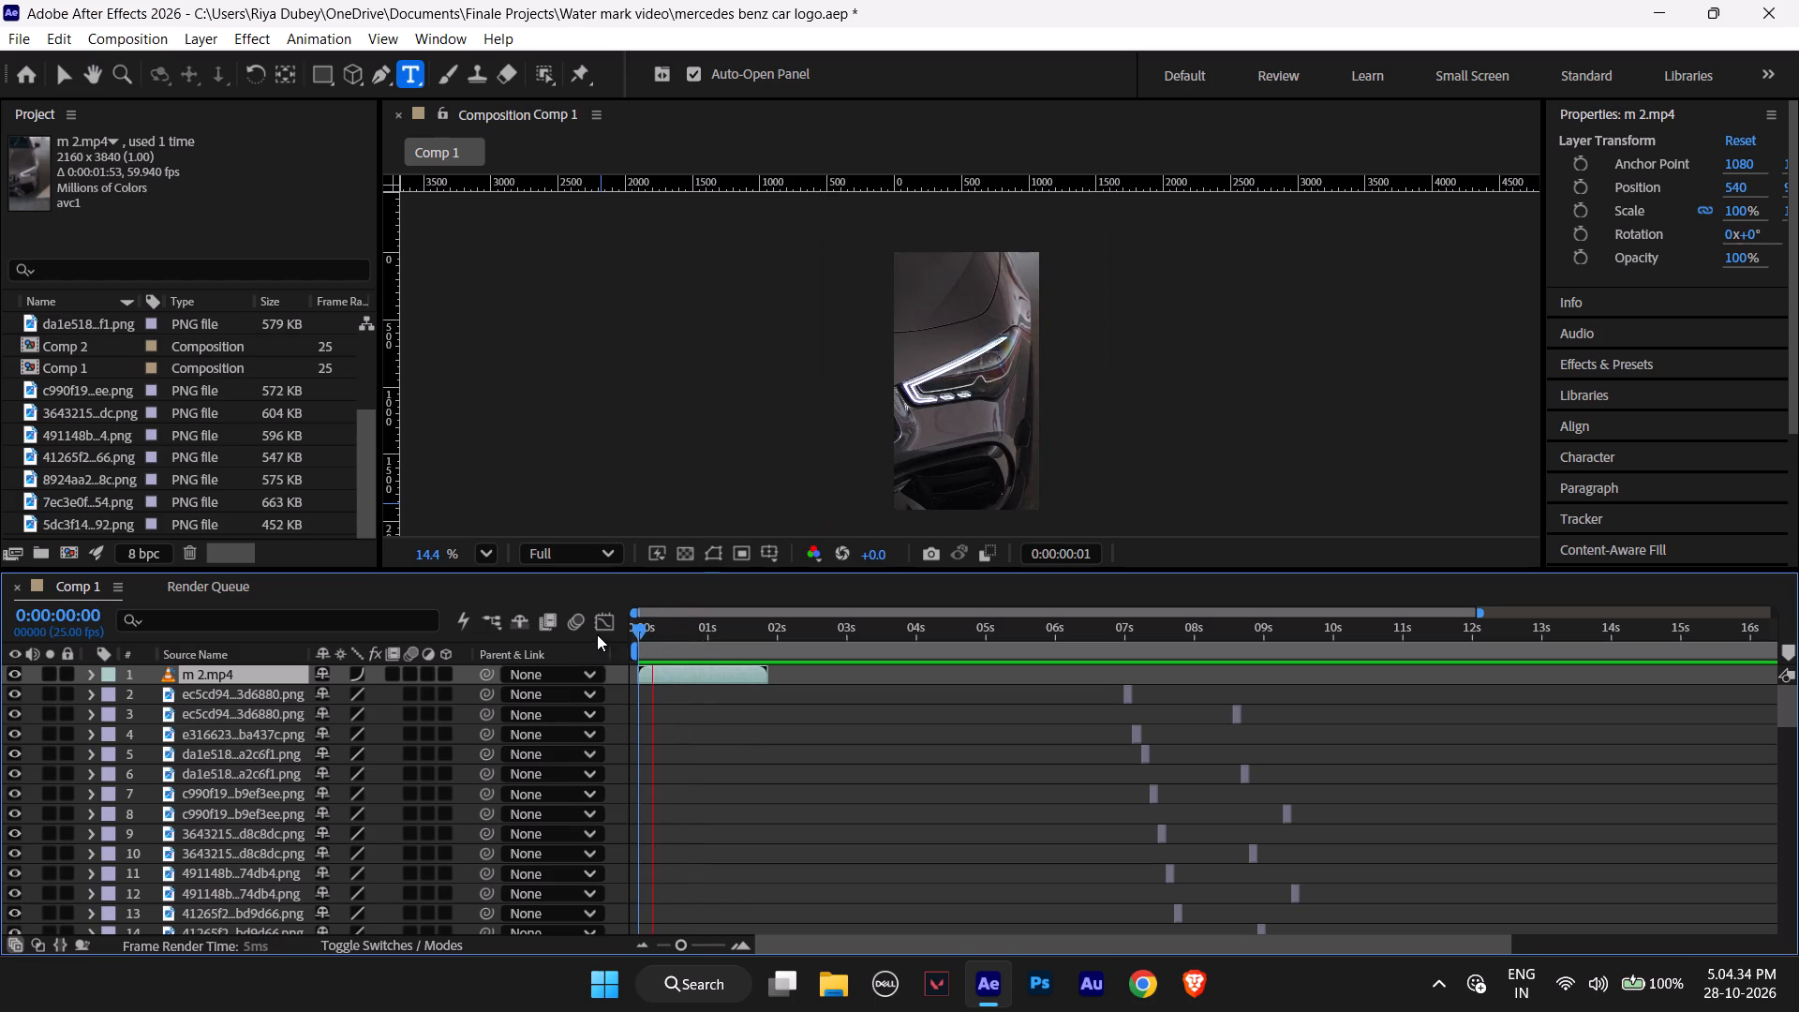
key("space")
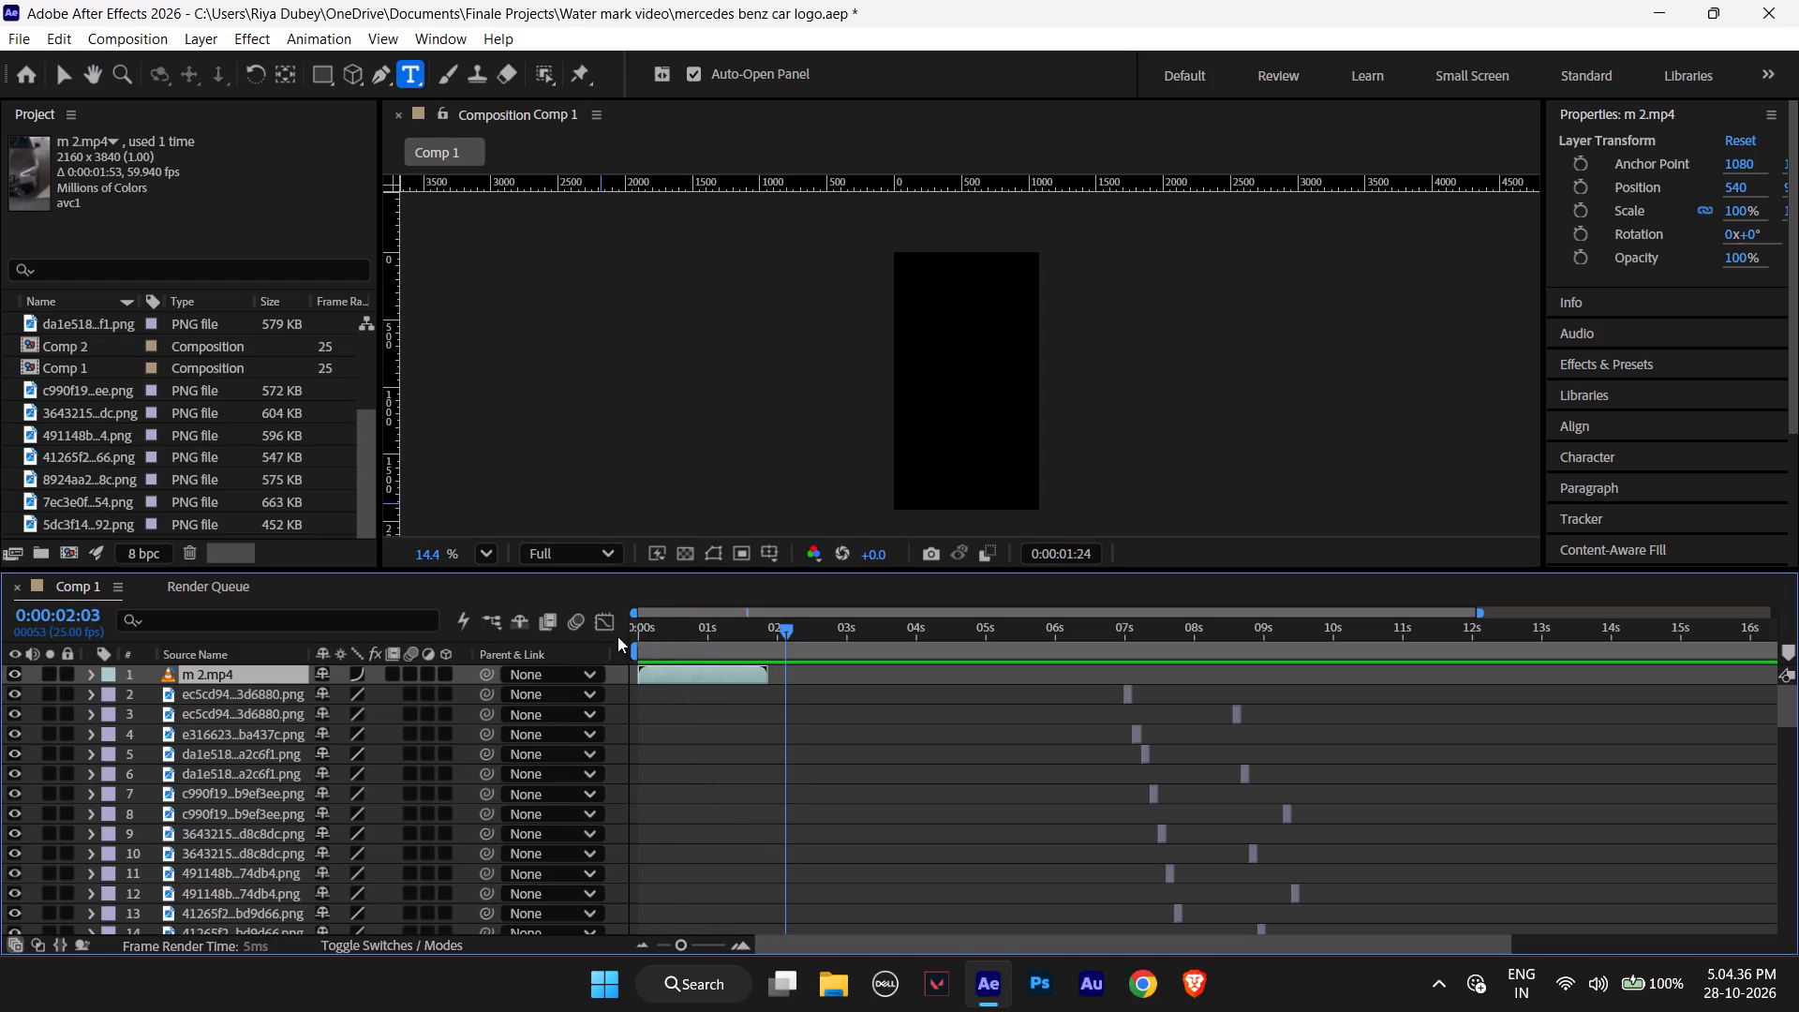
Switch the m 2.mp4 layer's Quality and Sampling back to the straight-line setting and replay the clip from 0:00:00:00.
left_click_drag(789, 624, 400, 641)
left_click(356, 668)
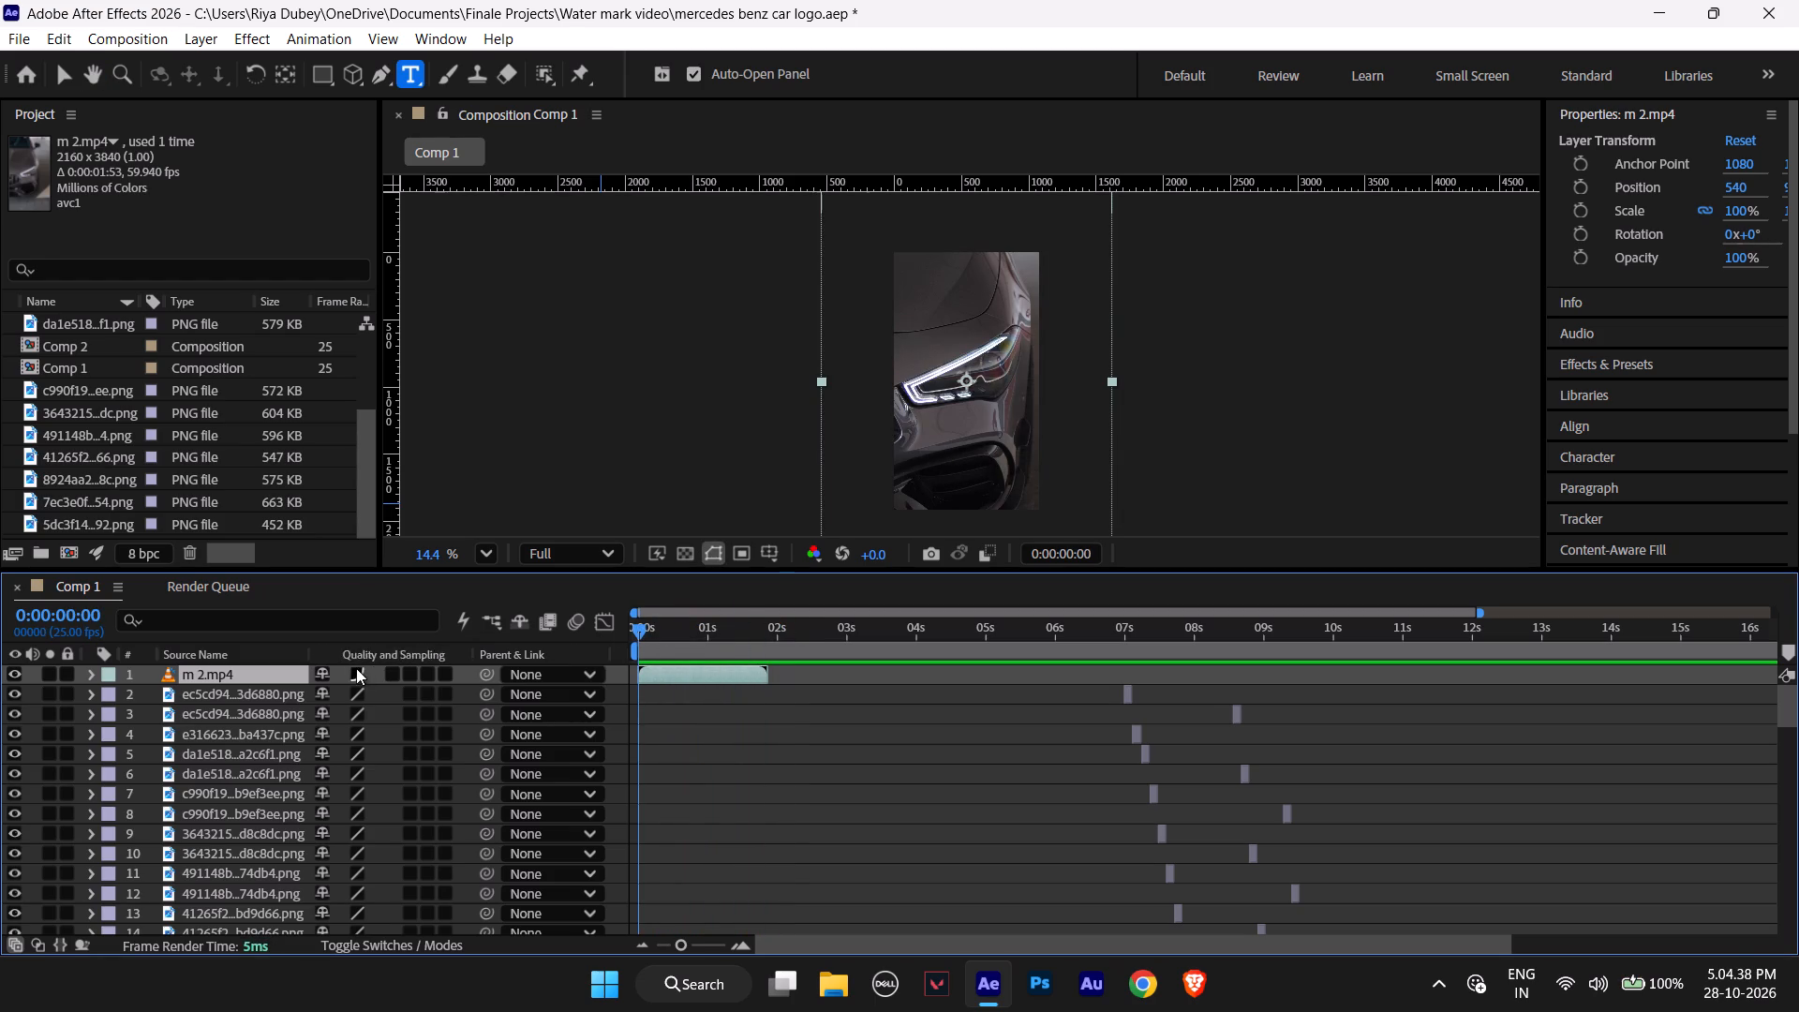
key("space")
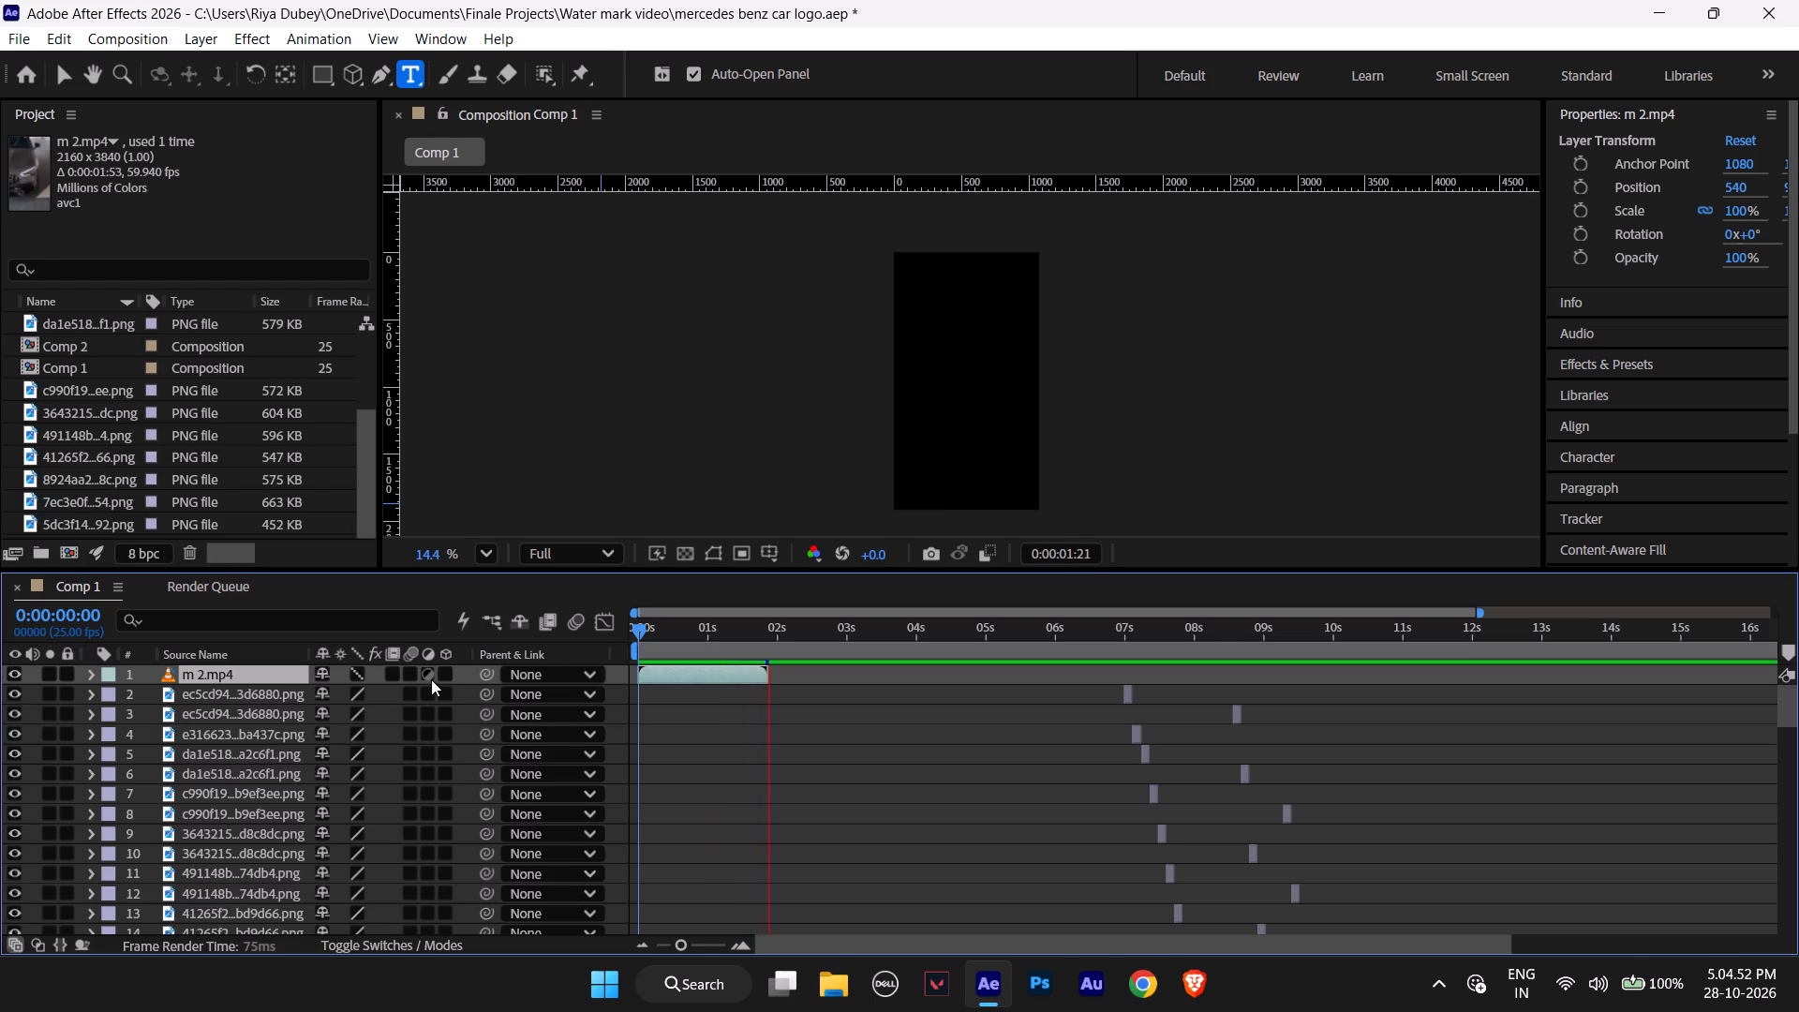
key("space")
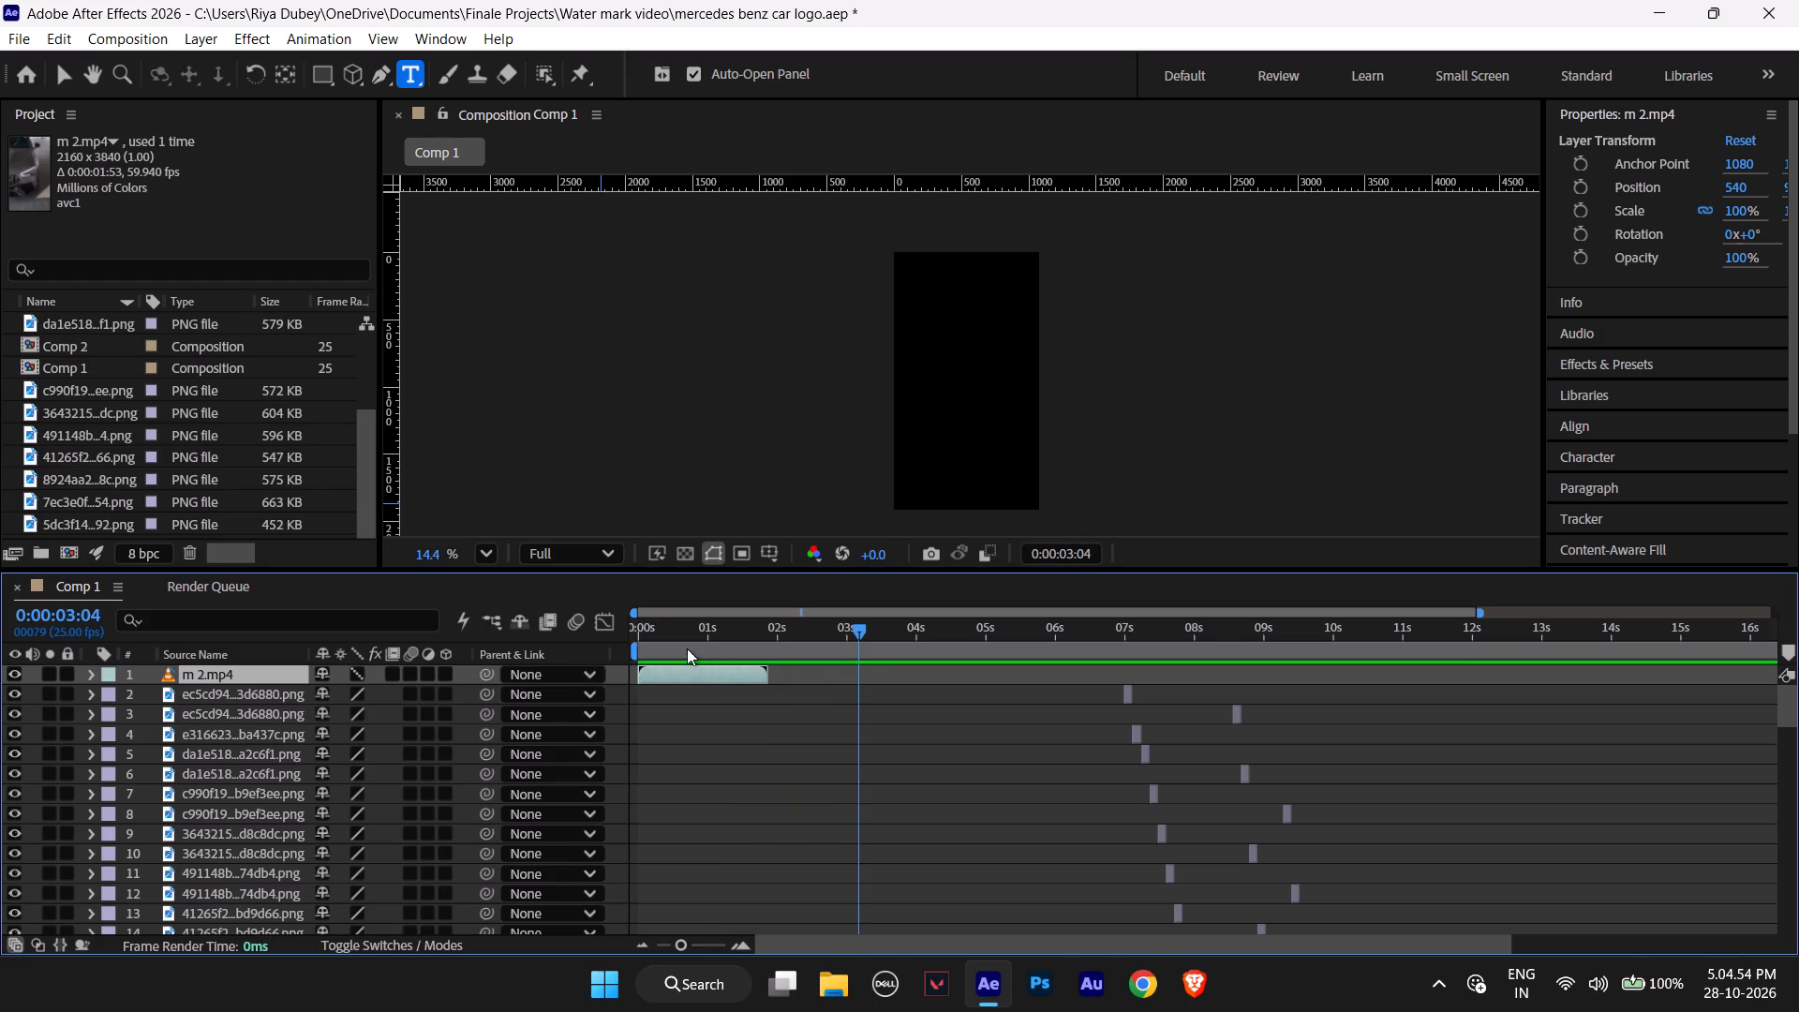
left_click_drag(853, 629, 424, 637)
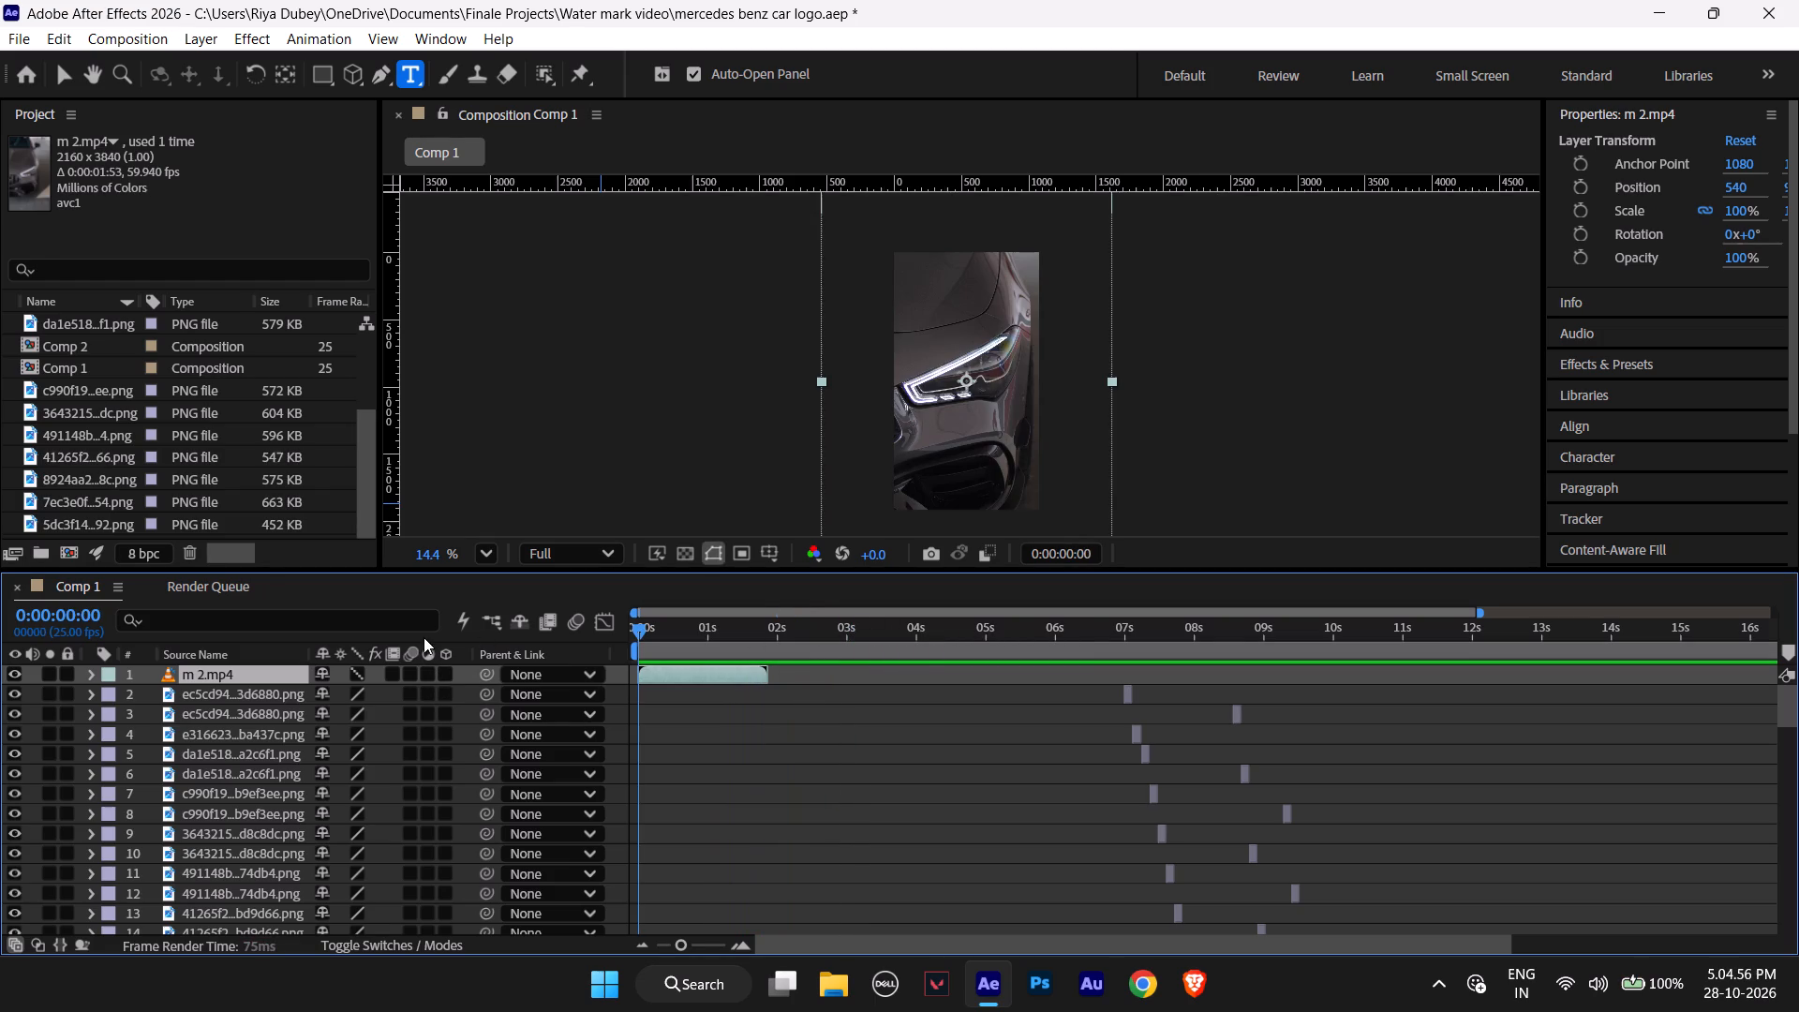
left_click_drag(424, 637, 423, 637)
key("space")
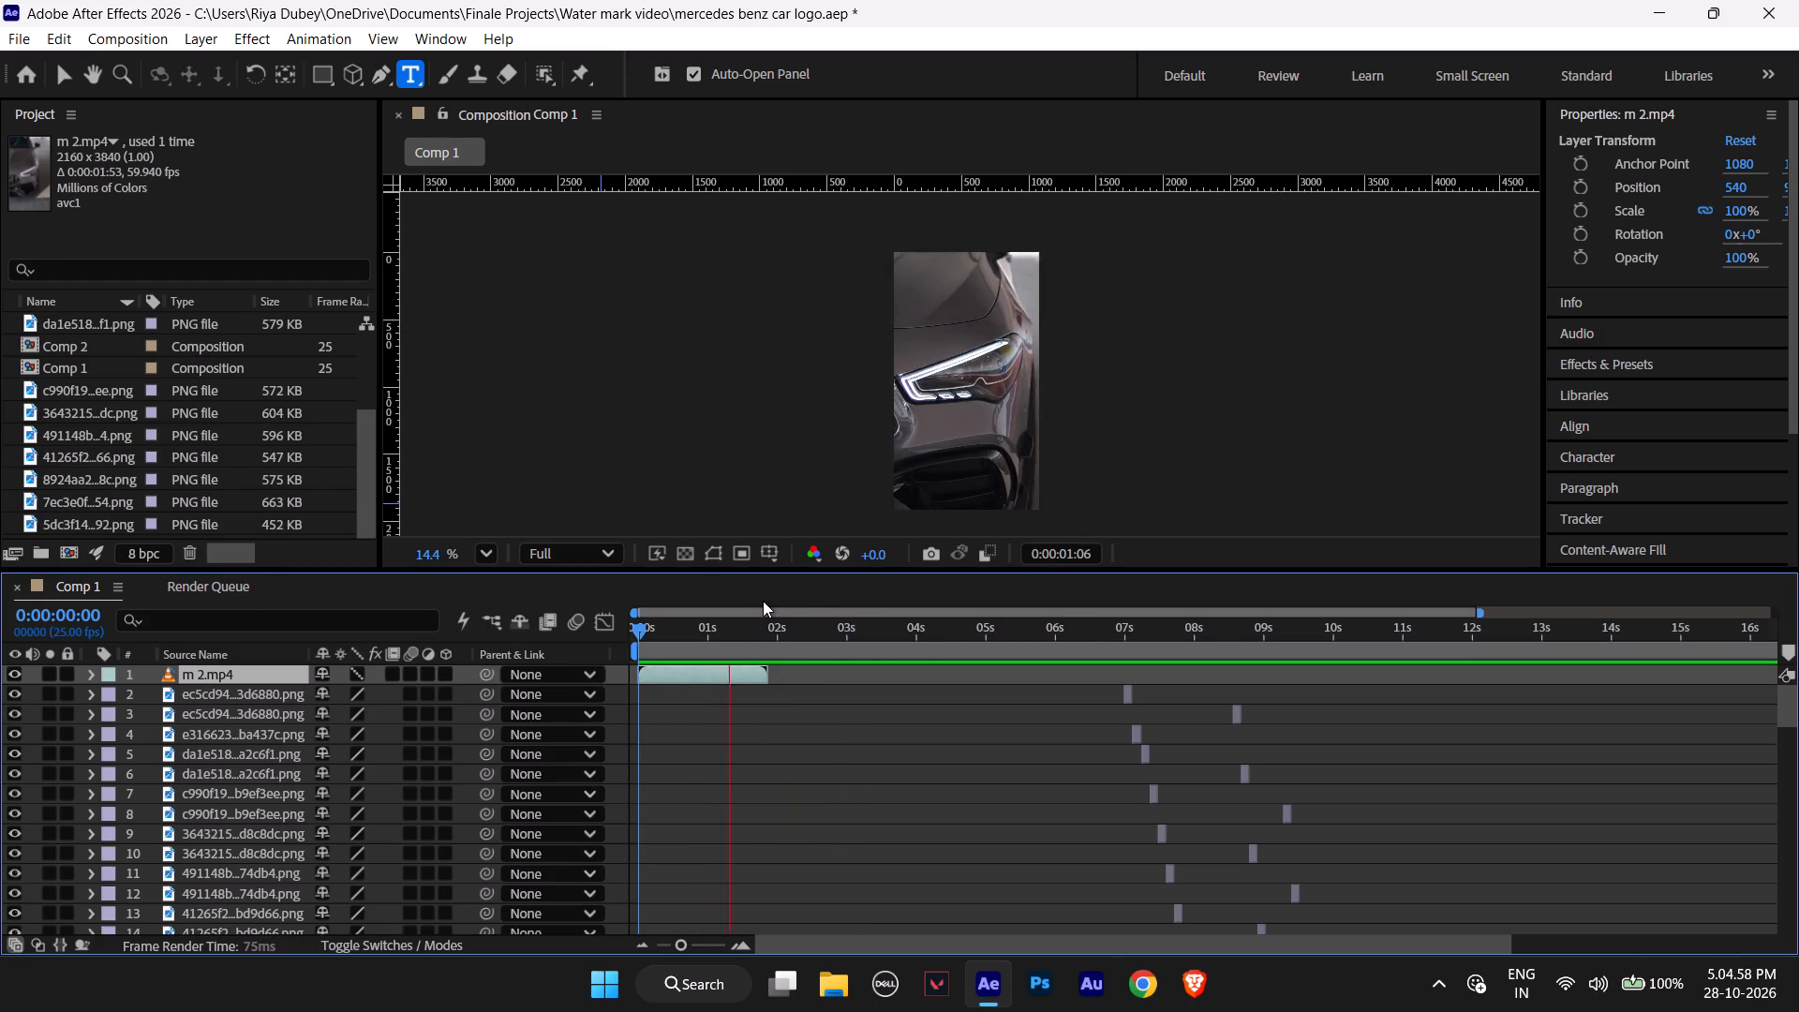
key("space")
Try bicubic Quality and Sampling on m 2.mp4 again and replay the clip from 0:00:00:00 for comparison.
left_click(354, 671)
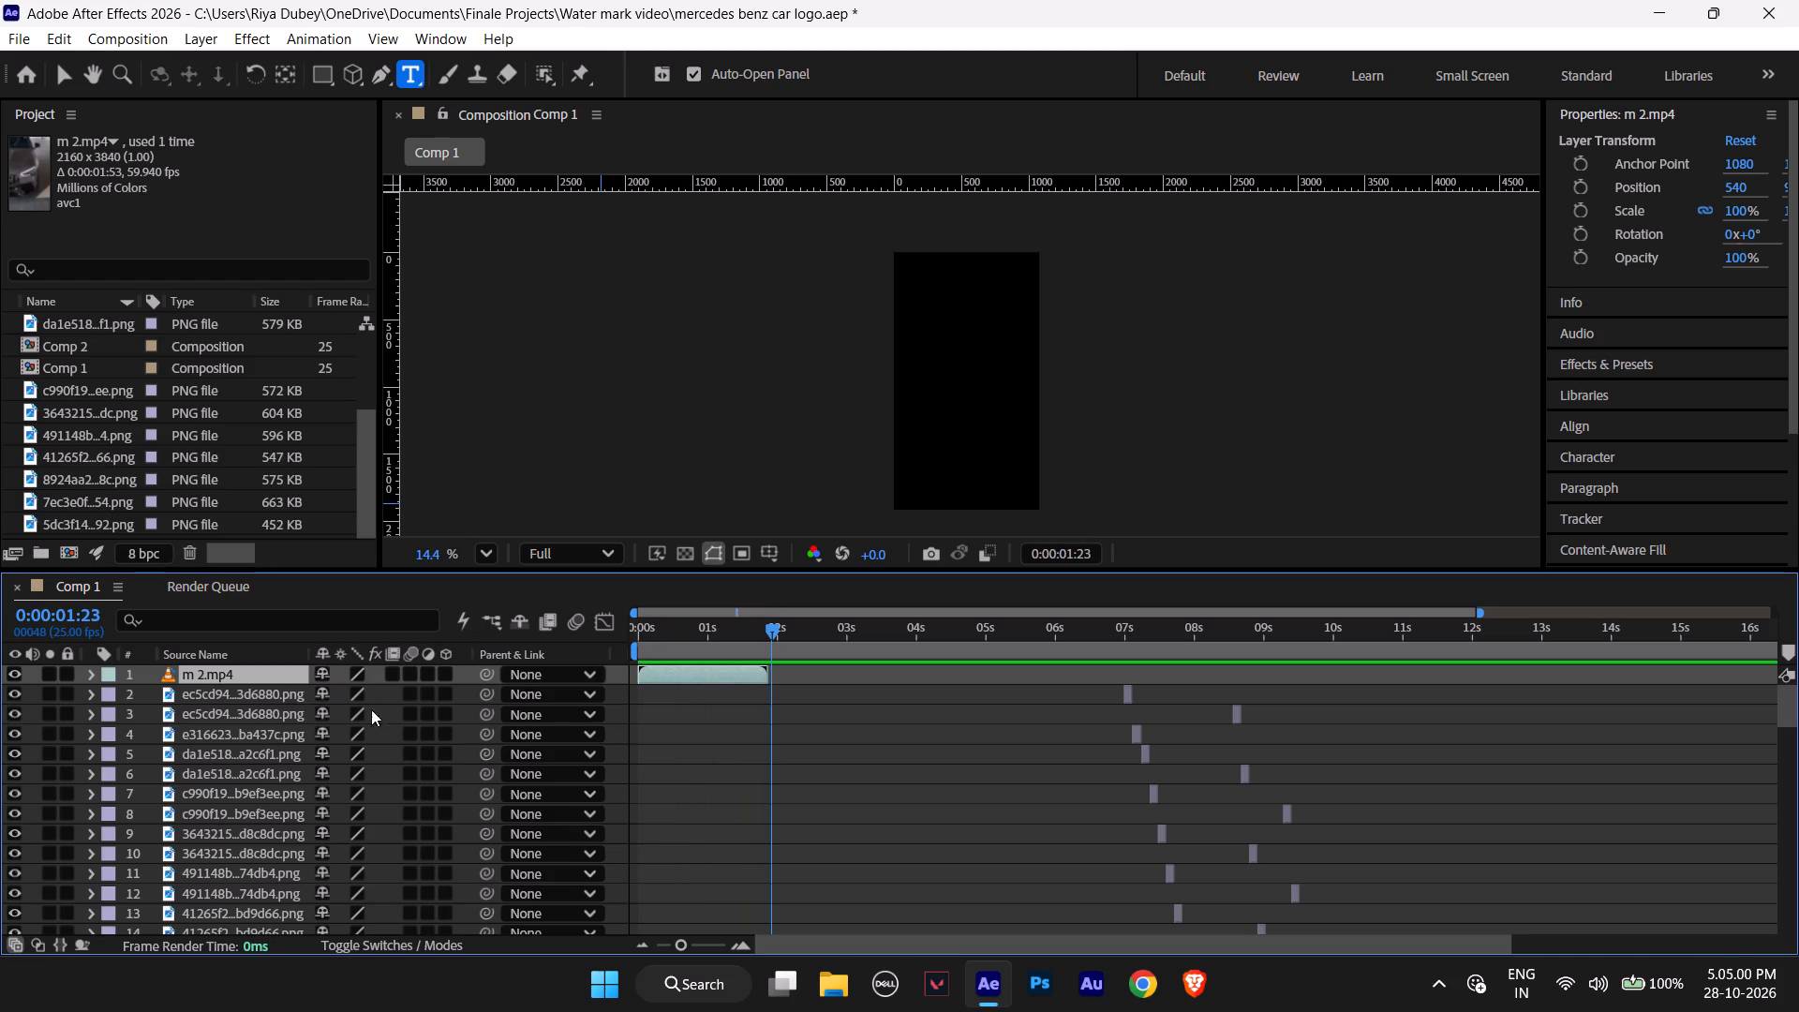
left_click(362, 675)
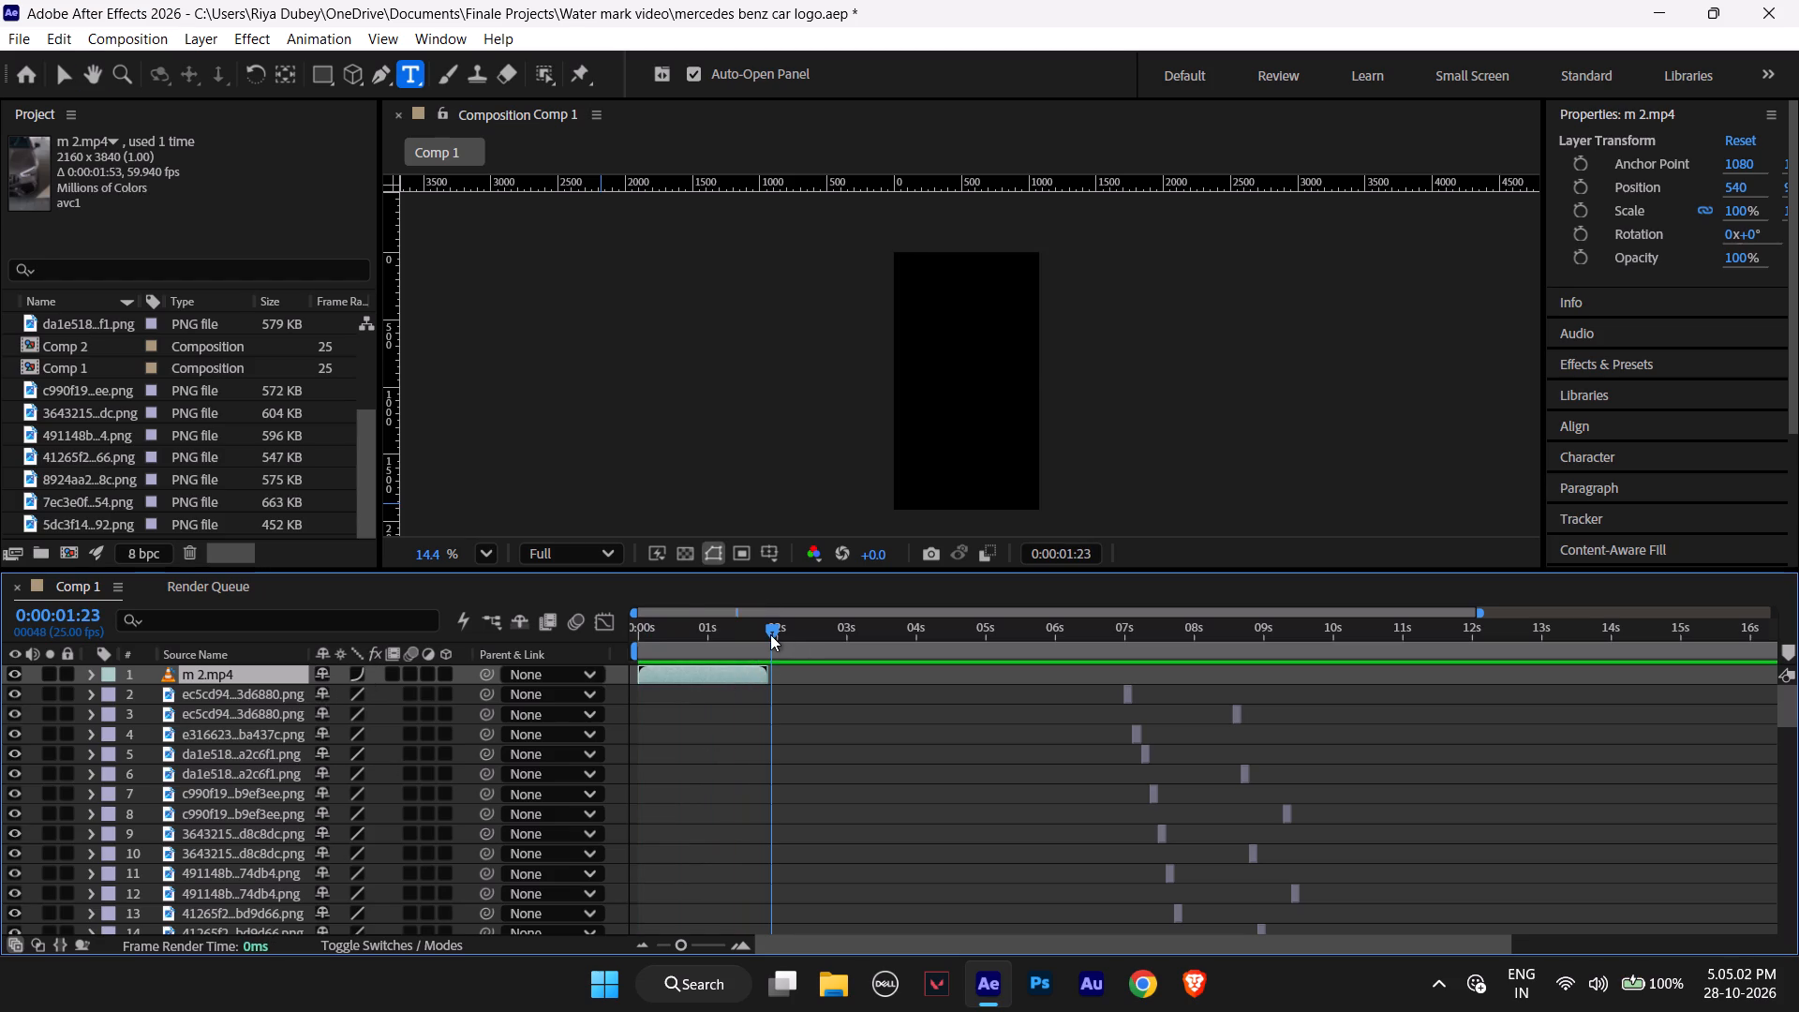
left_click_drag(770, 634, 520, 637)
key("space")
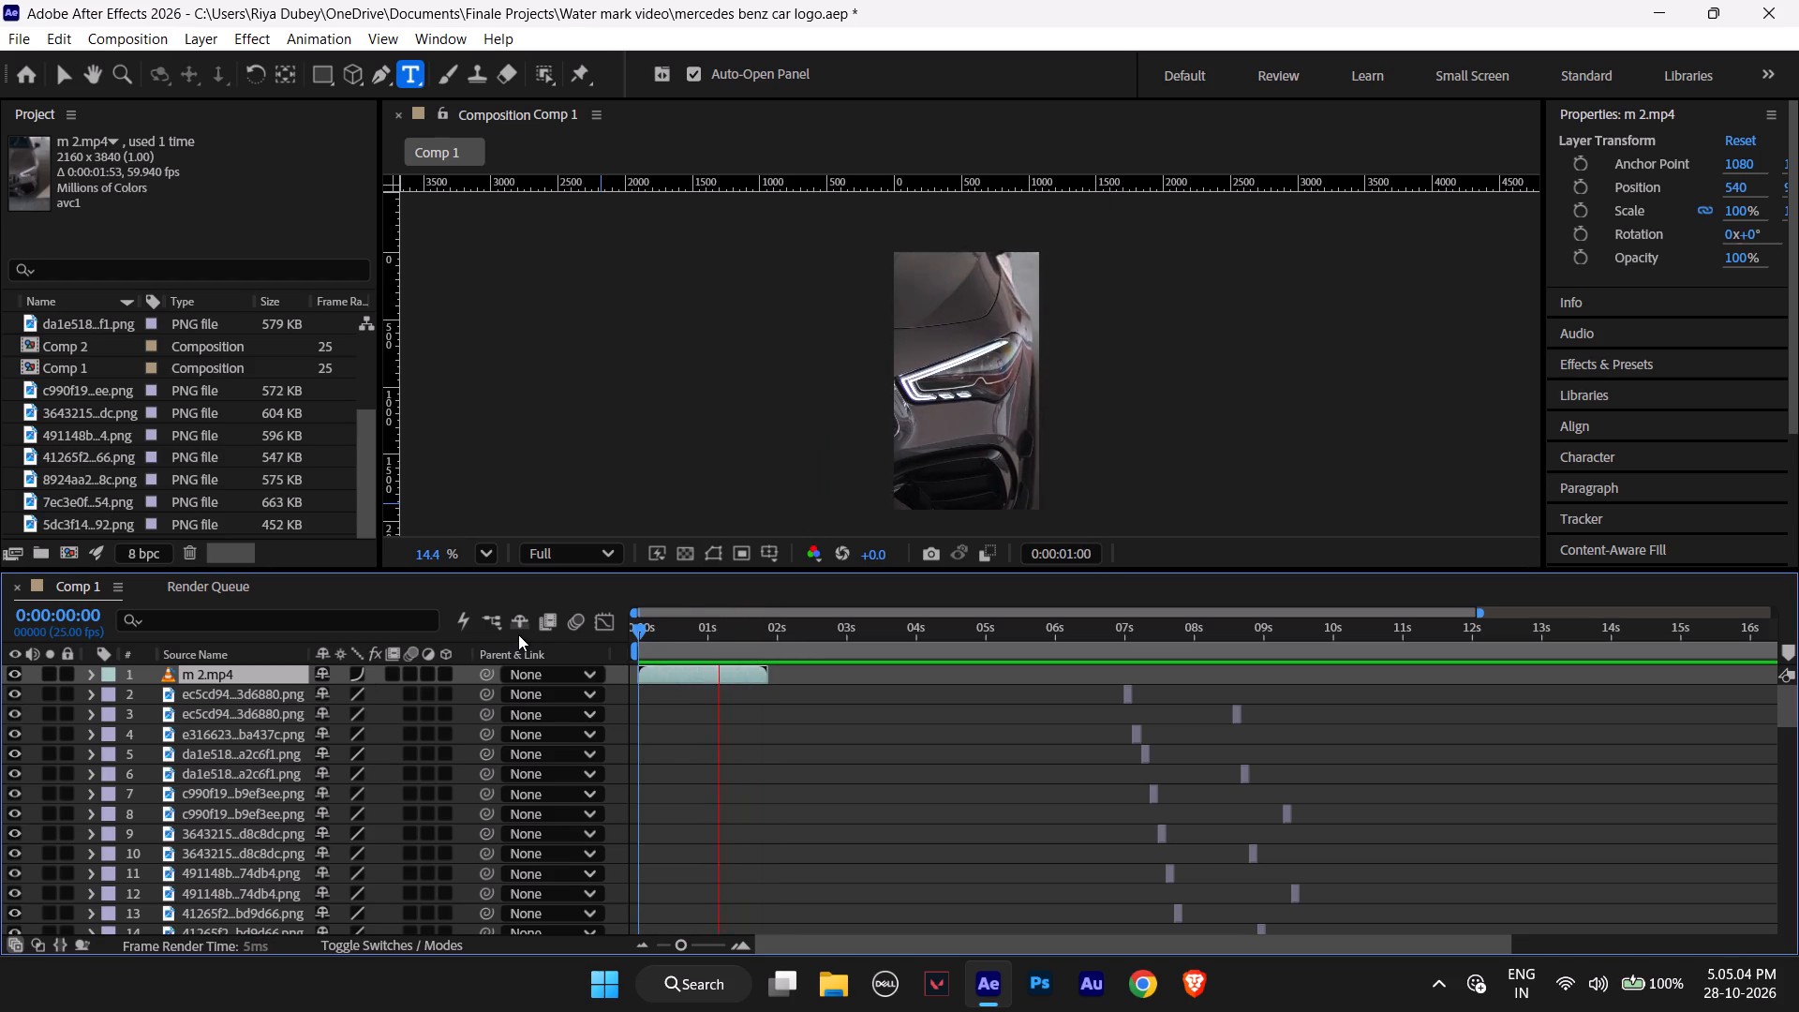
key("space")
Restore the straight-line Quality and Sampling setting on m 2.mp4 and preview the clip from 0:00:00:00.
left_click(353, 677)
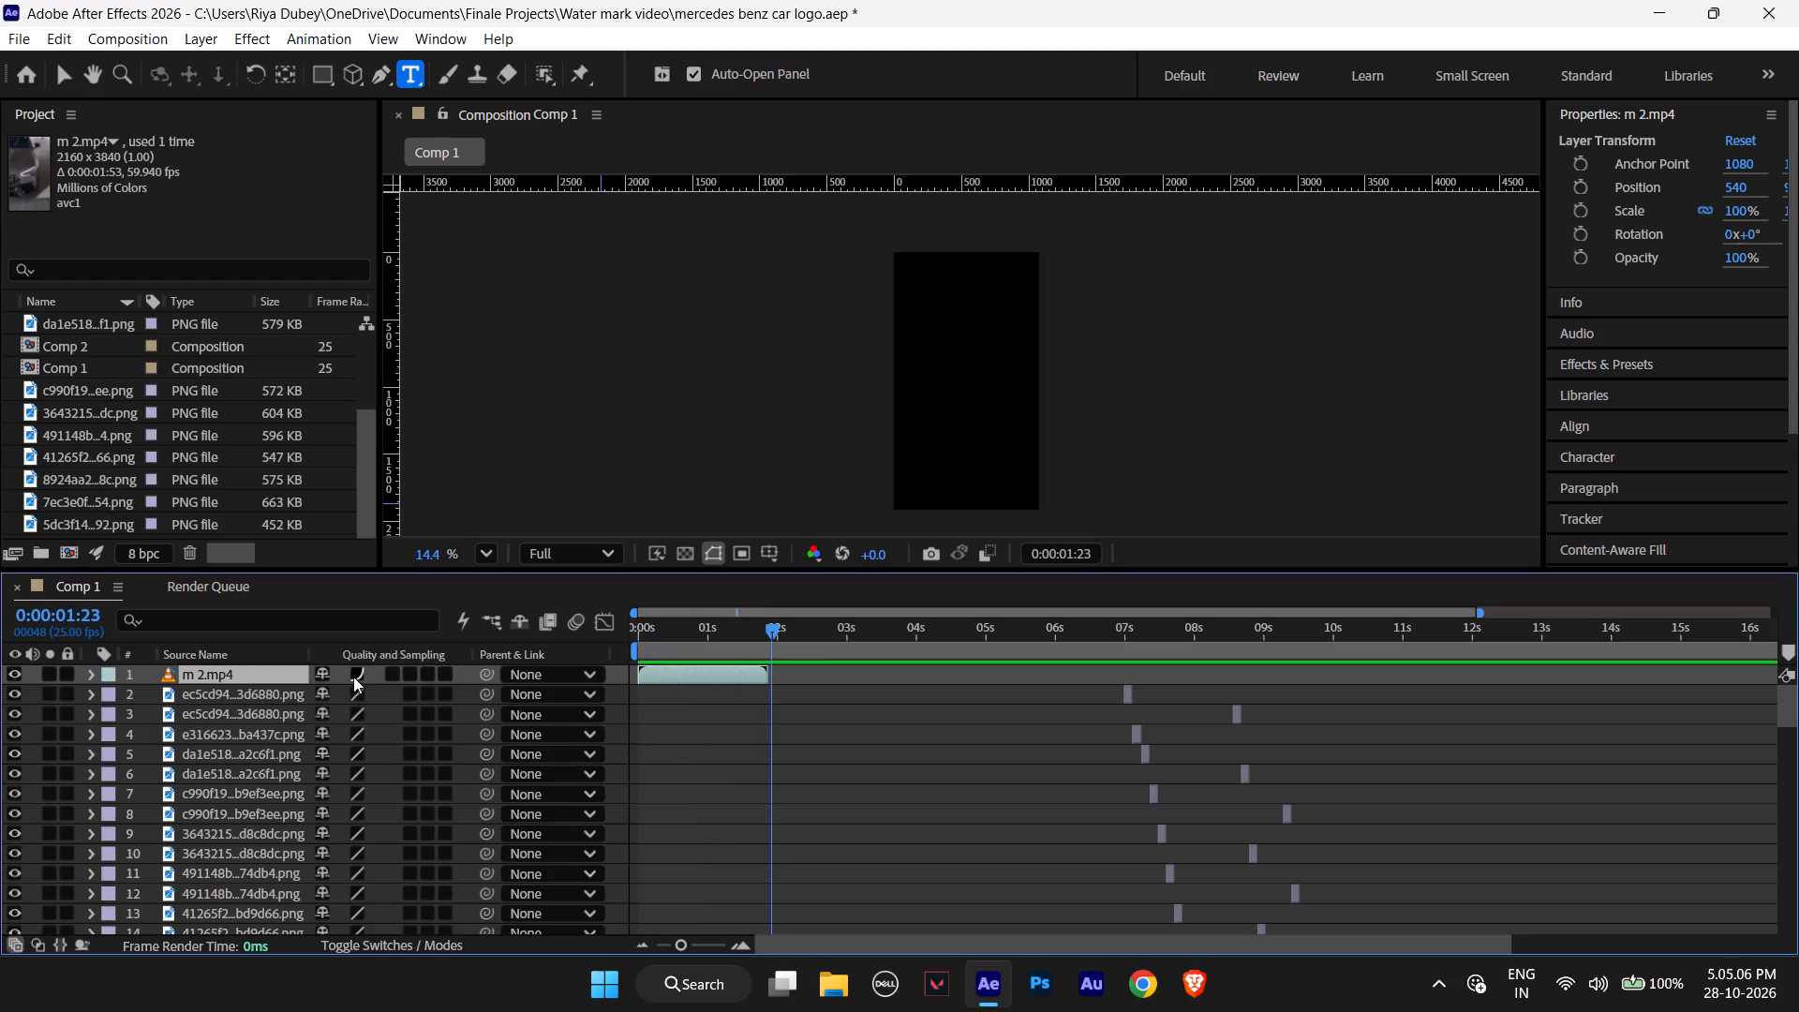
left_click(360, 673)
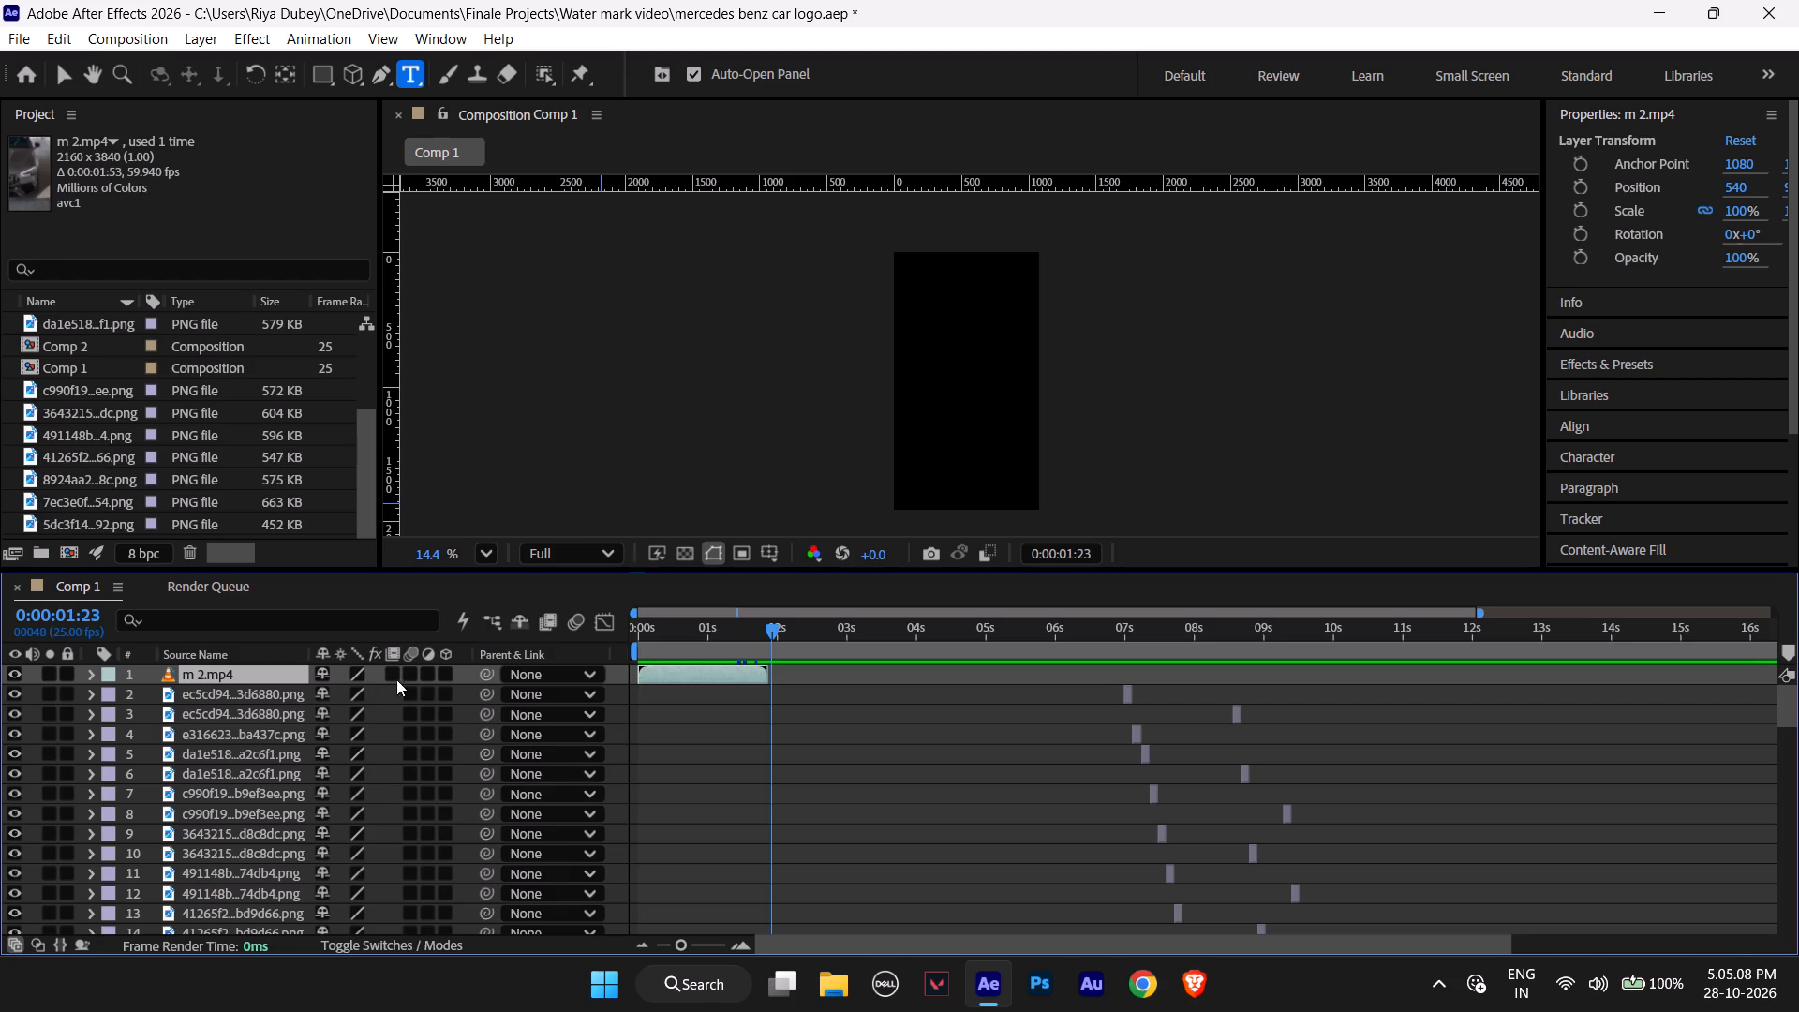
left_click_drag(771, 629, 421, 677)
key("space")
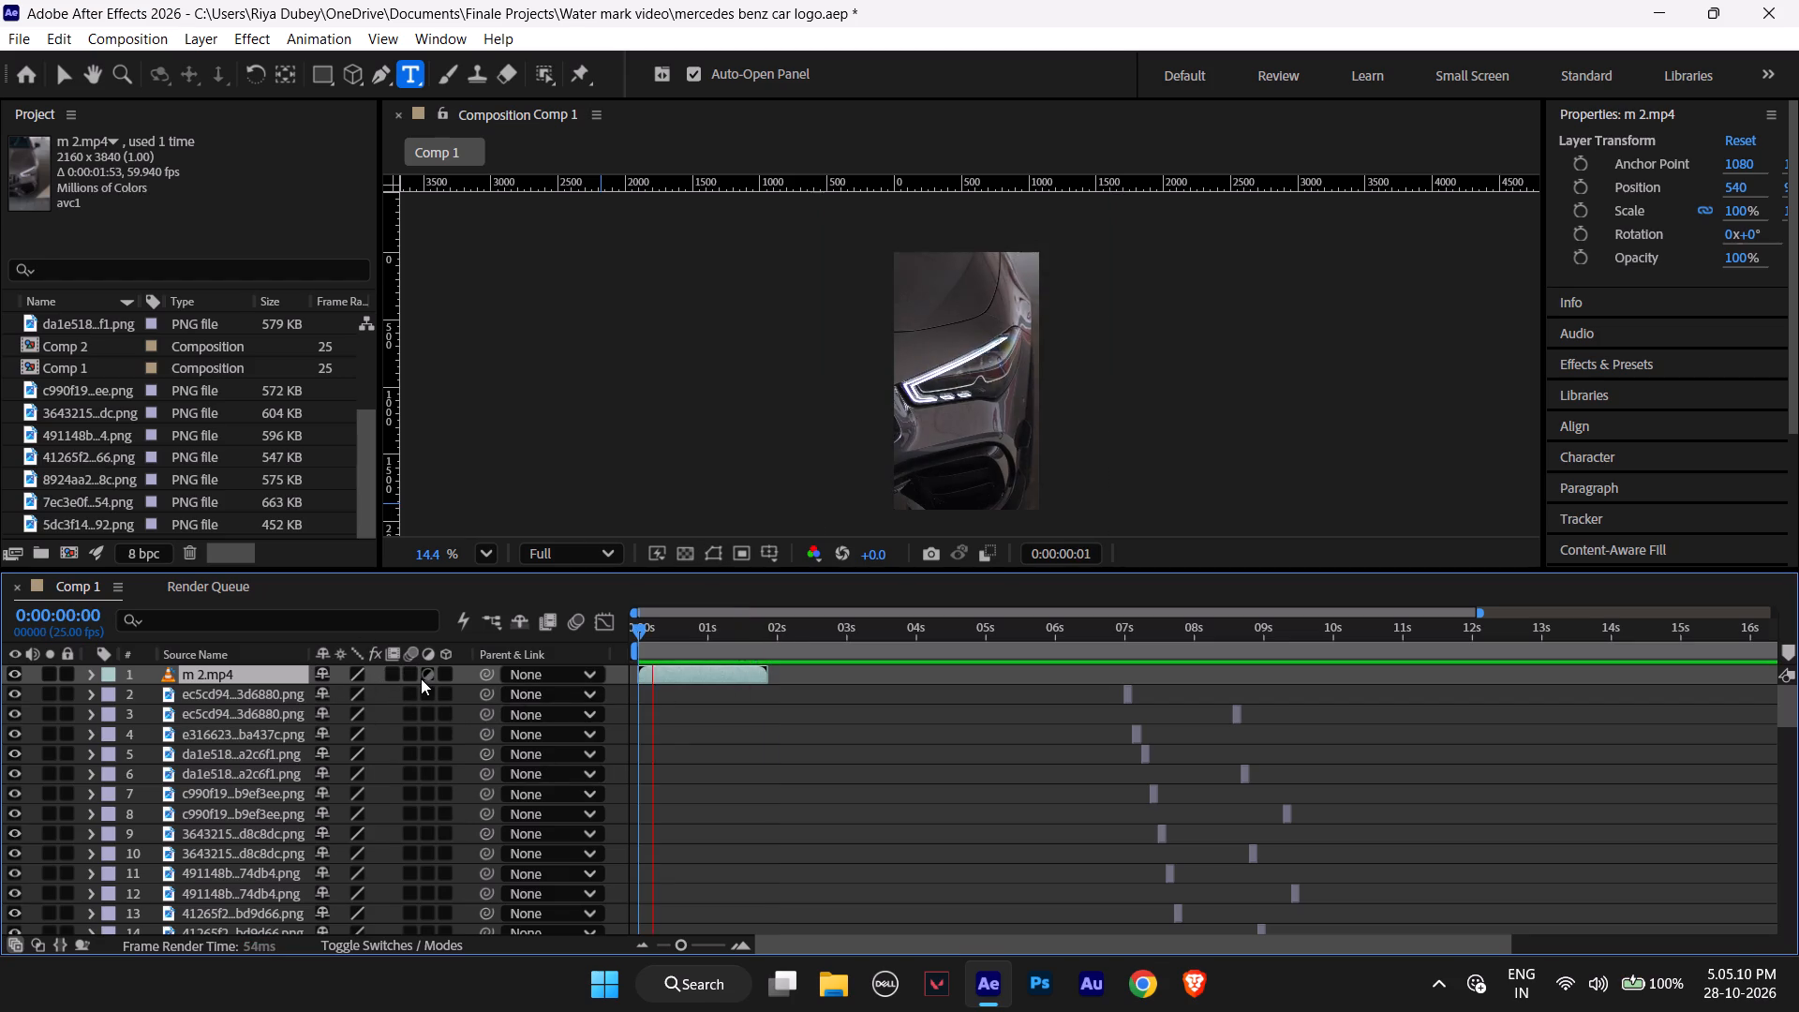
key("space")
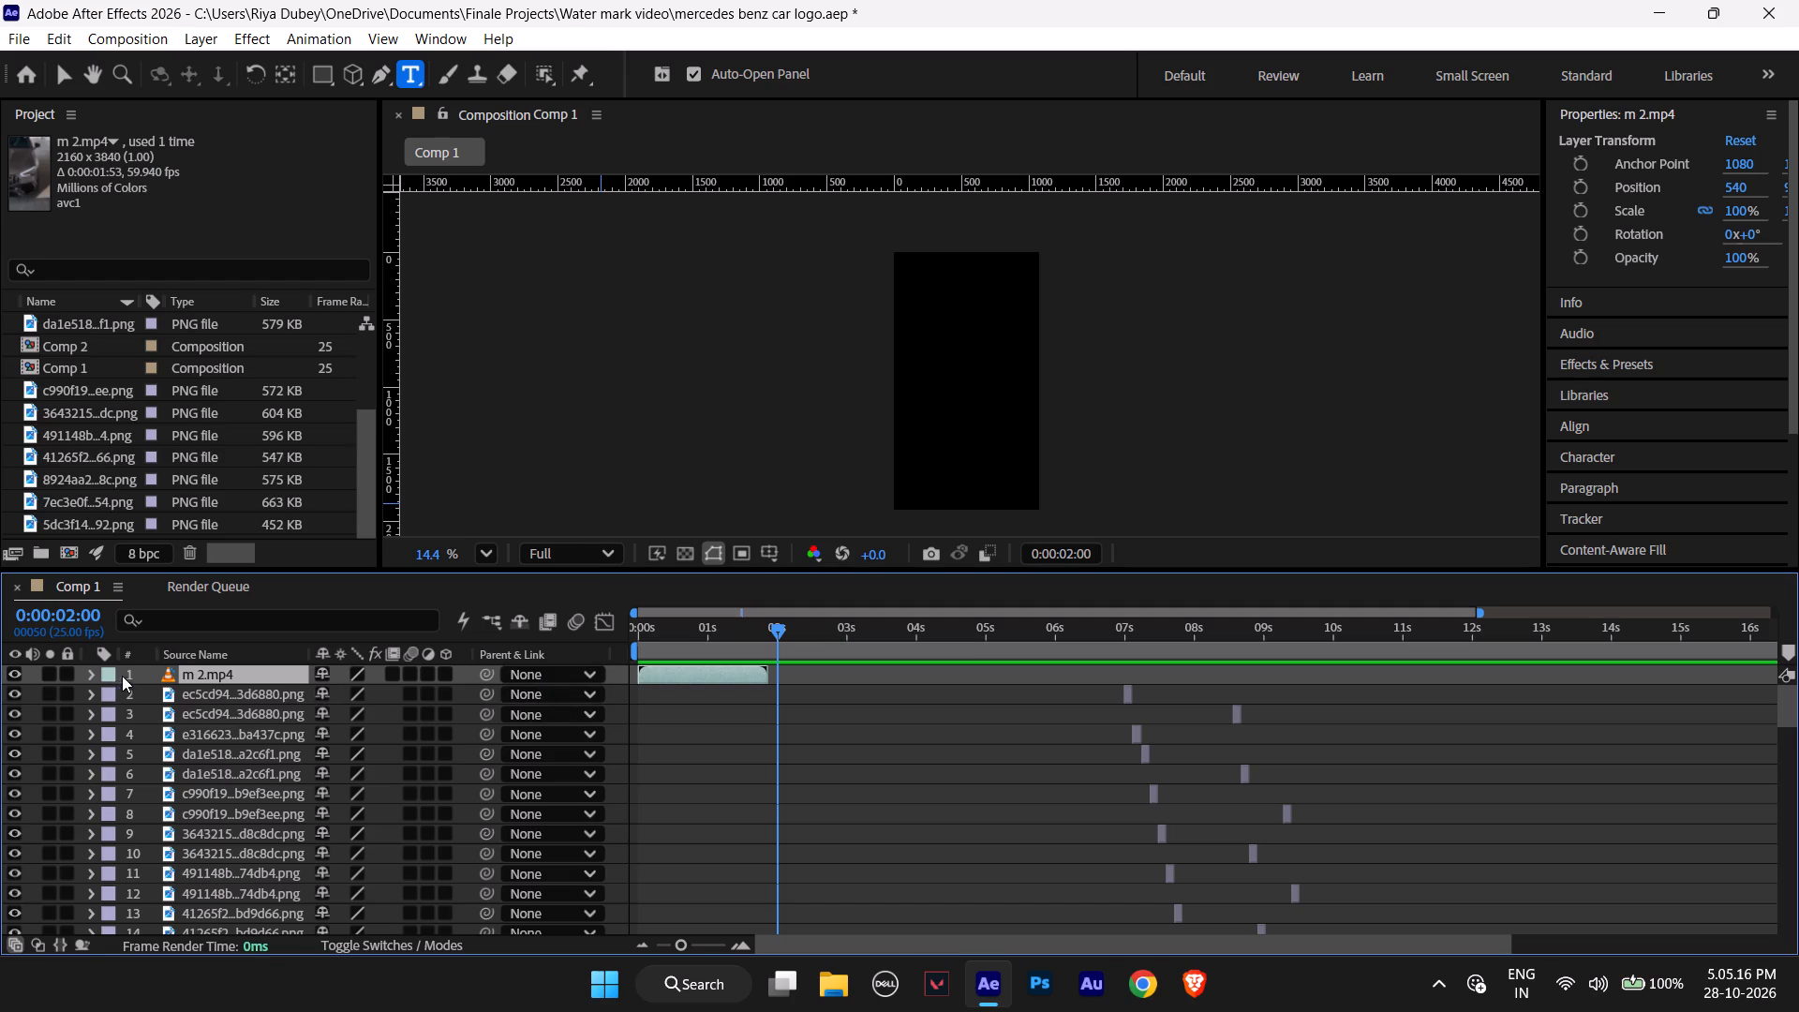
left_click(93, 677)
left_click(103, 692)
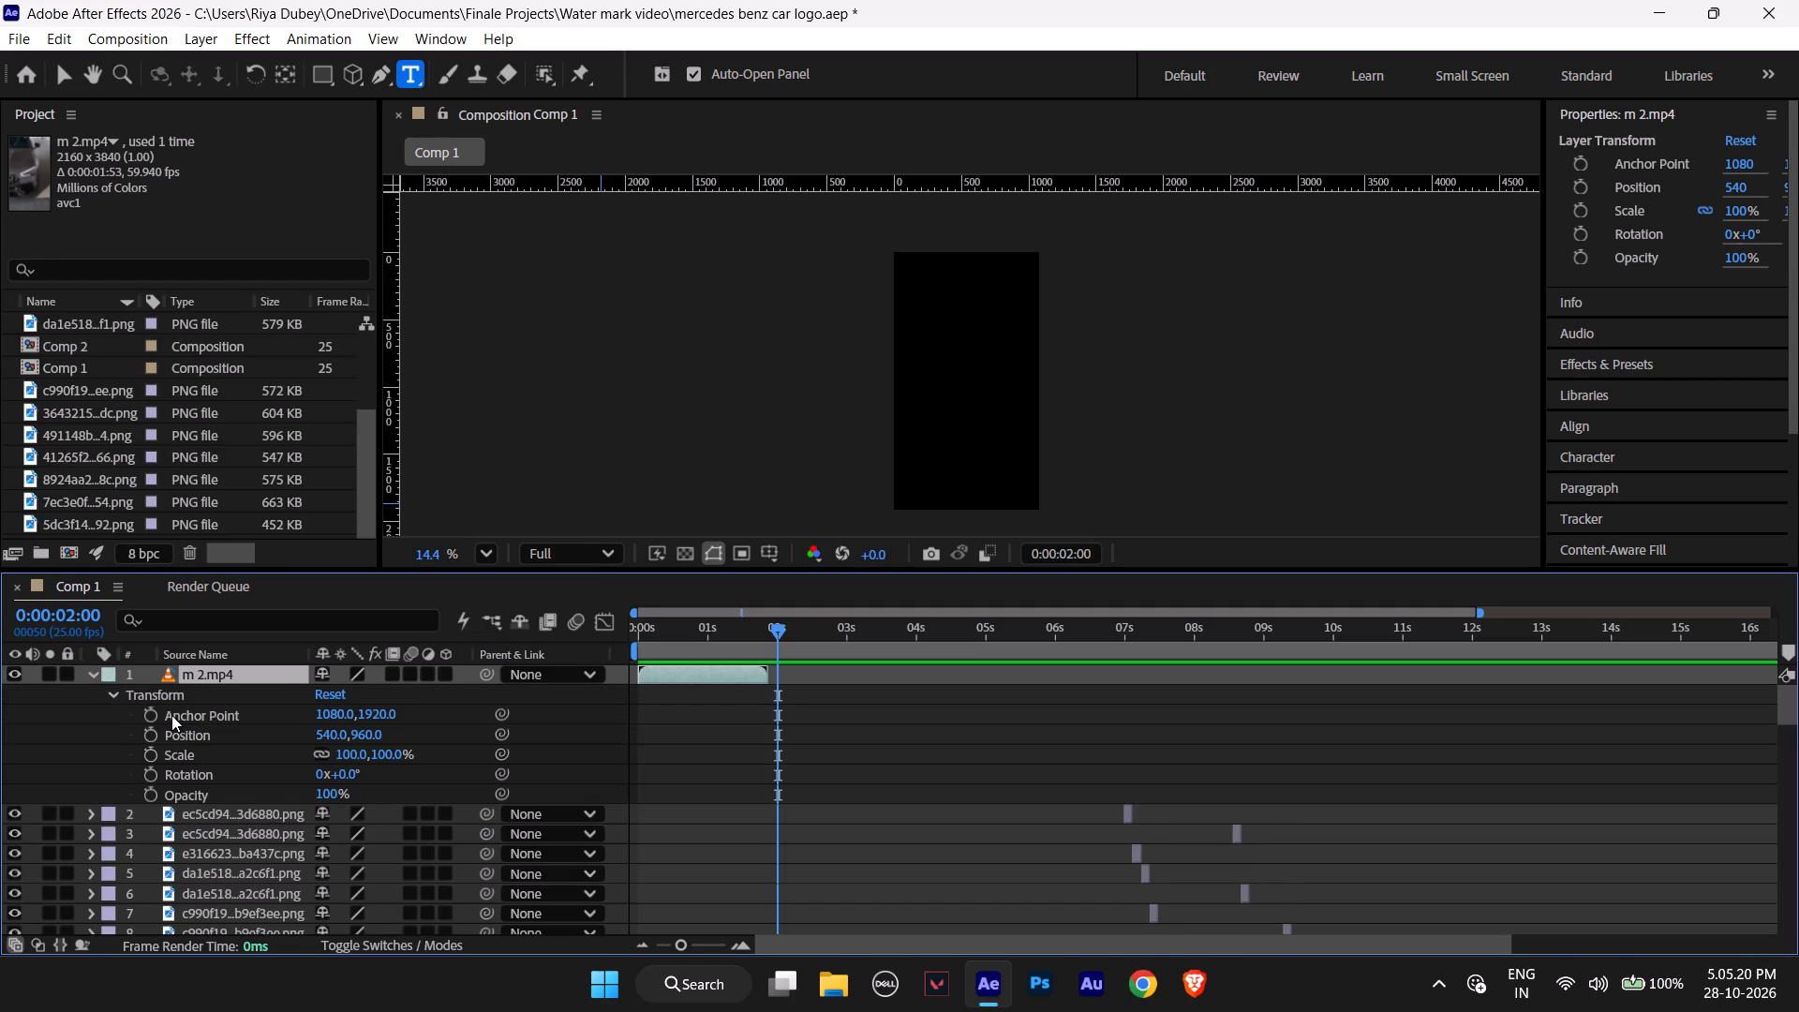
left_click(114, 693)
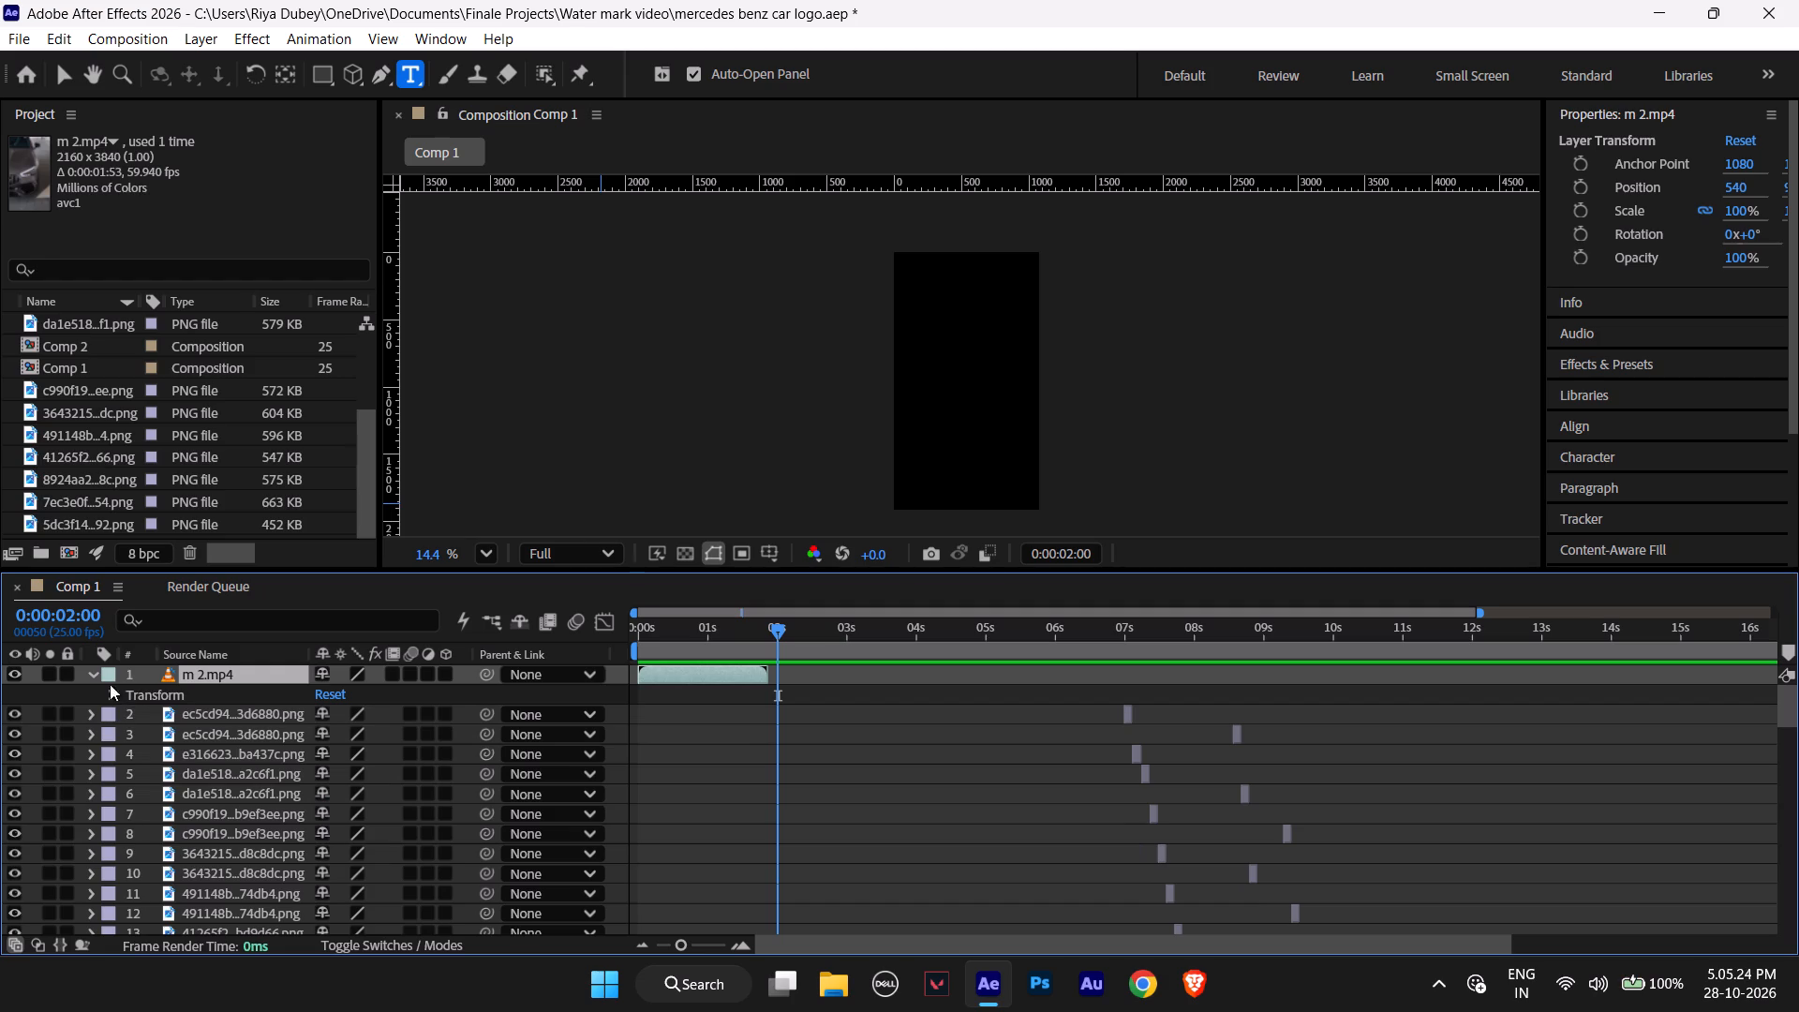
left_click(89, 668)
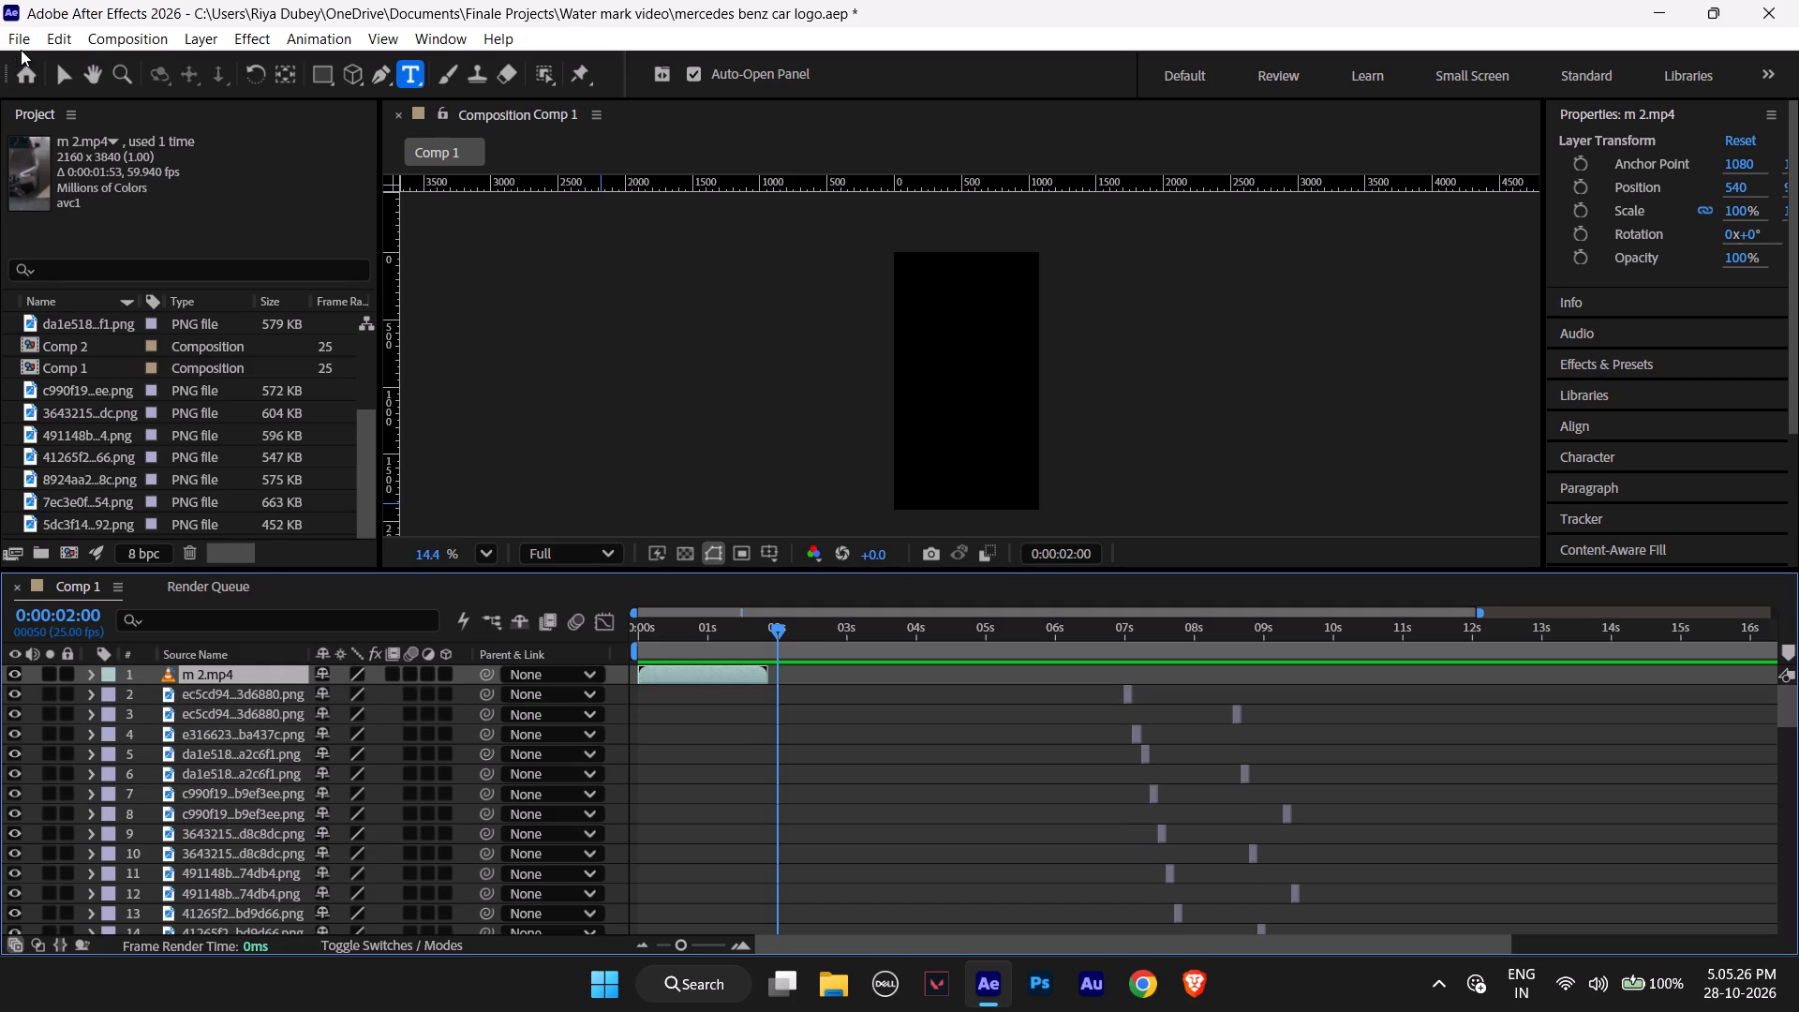
Start a file import and browse the numbered m clips in the Telegram Desktop folder.
left_click(18, 40)
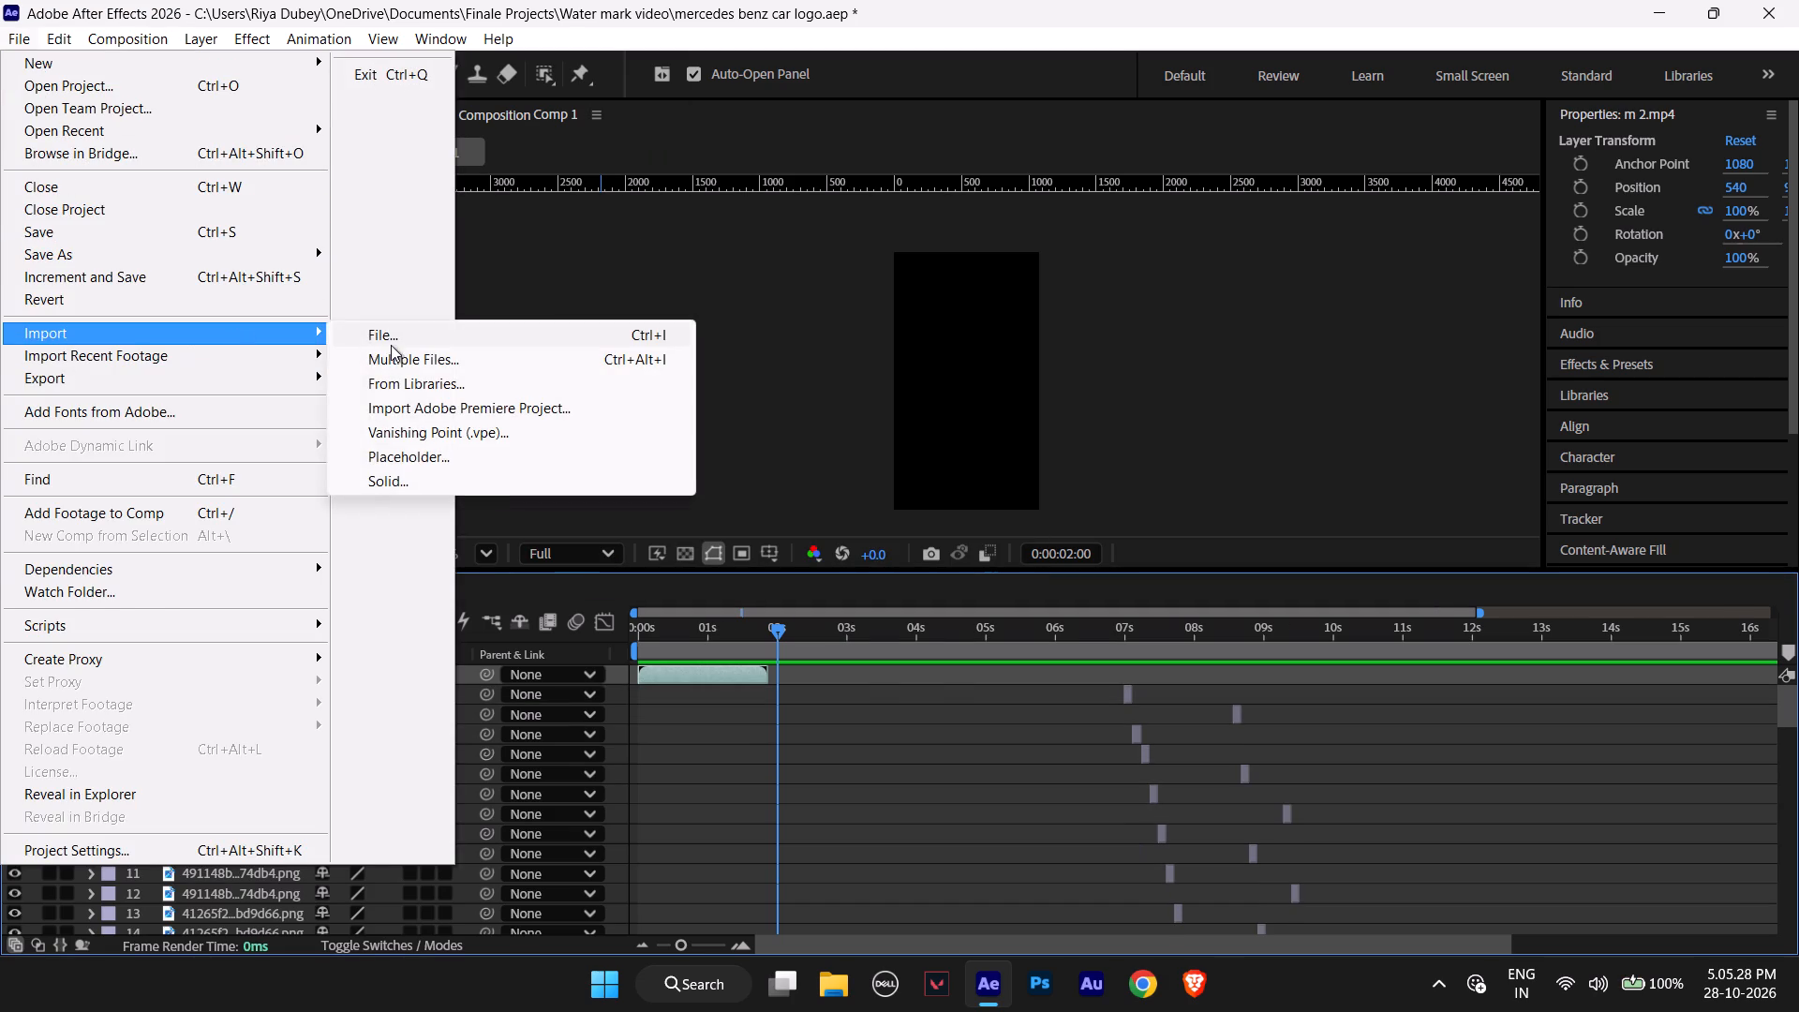
left_click(391, 345)
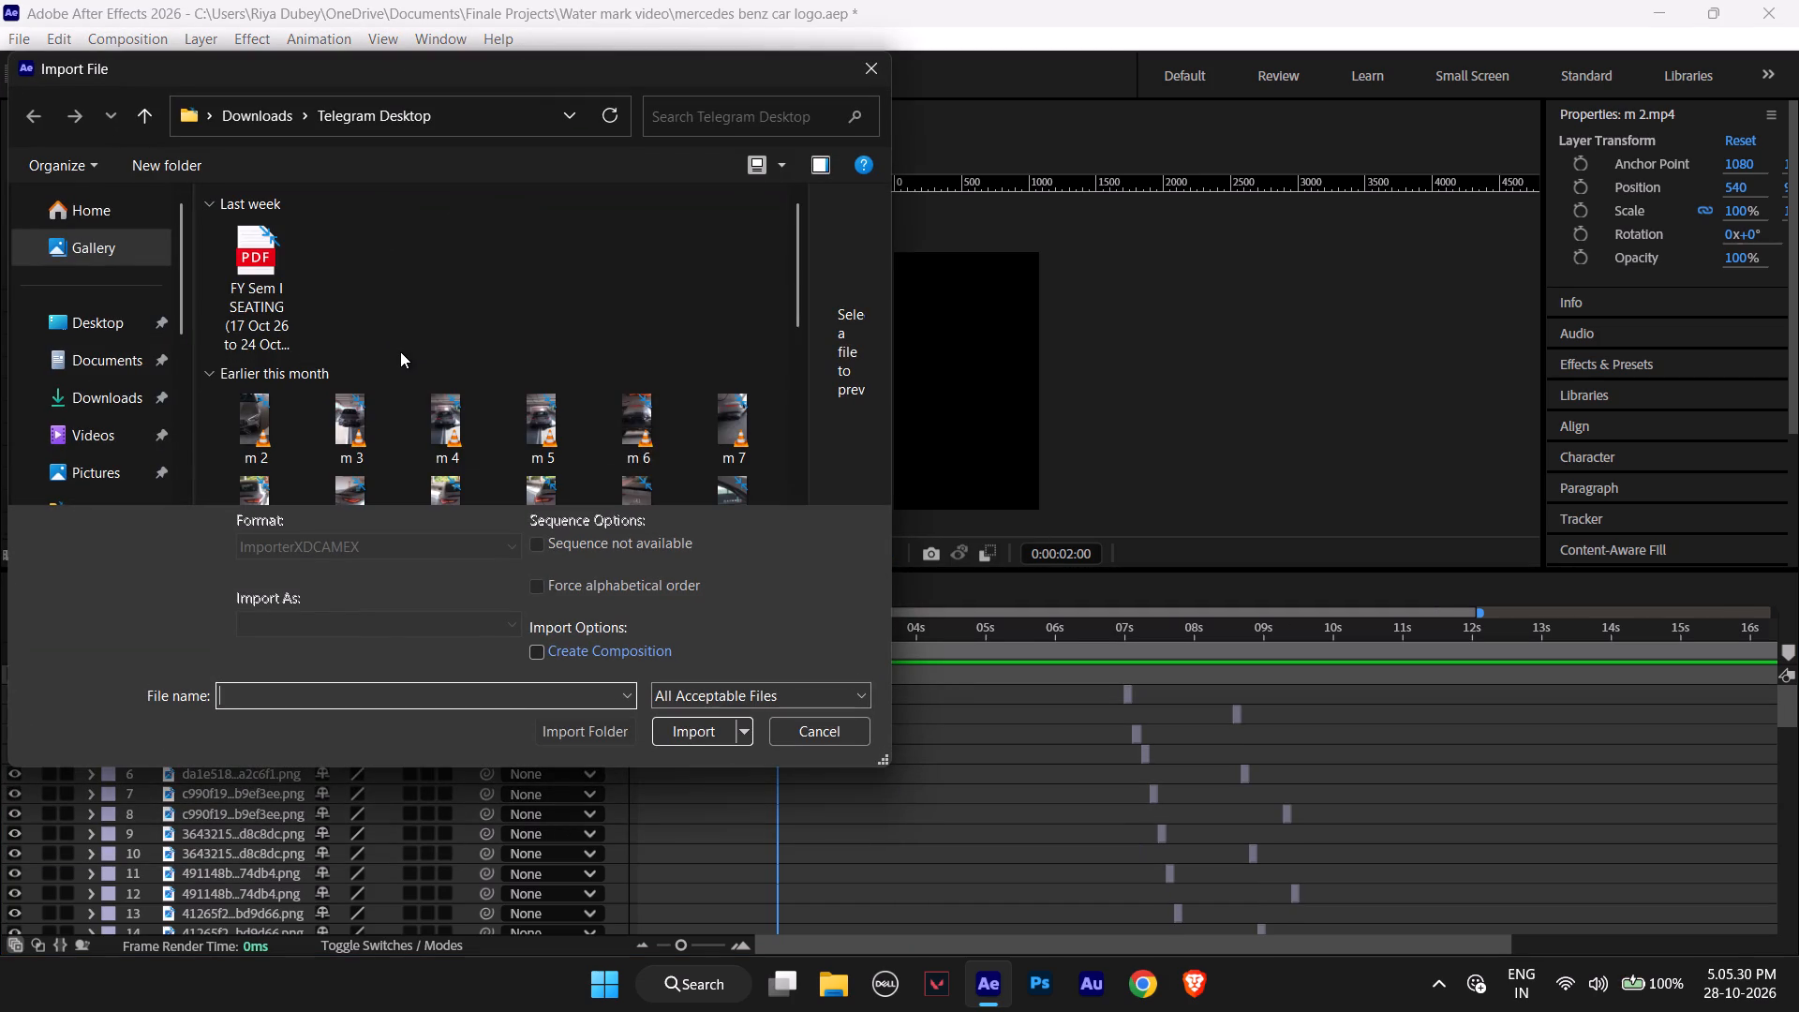
scroll(400, 351, "down", 1)
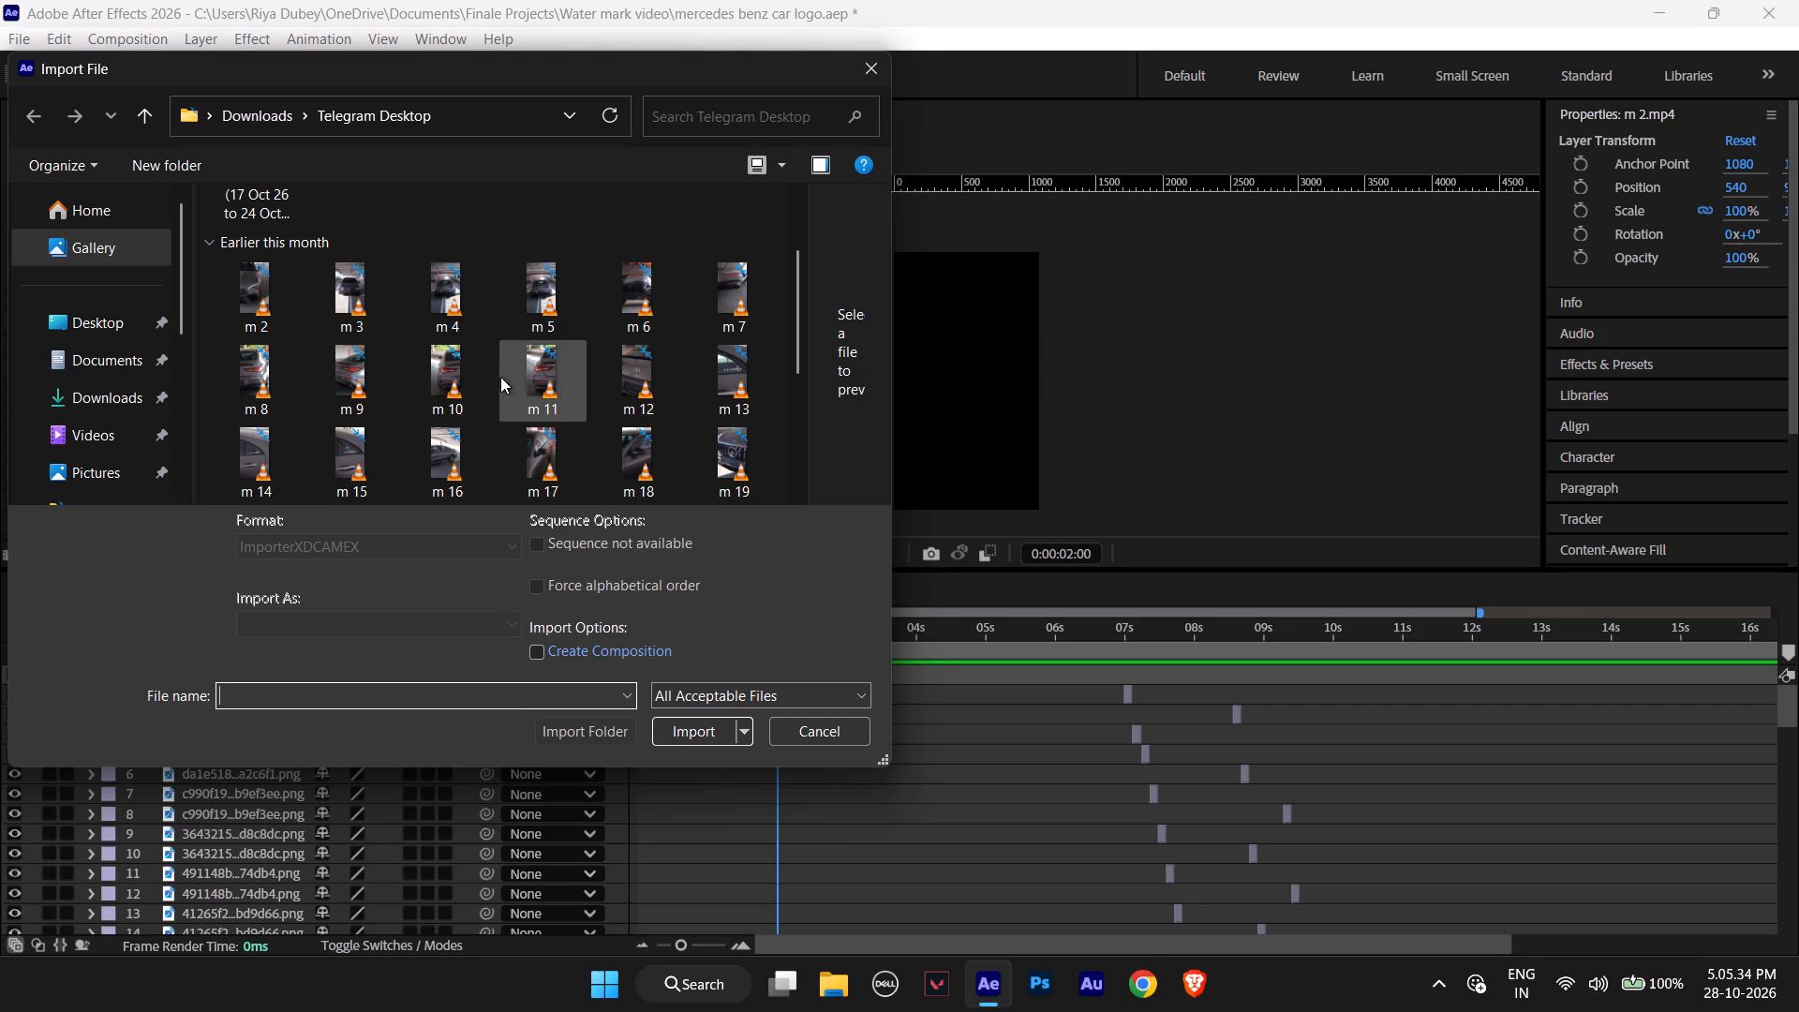
Switch to File Explorer, open m 2 from the Telegram Desktop folder in Downloads, and play it in VLC, pausing partway through.
left_click(829, 971)
left_click(77, 339)
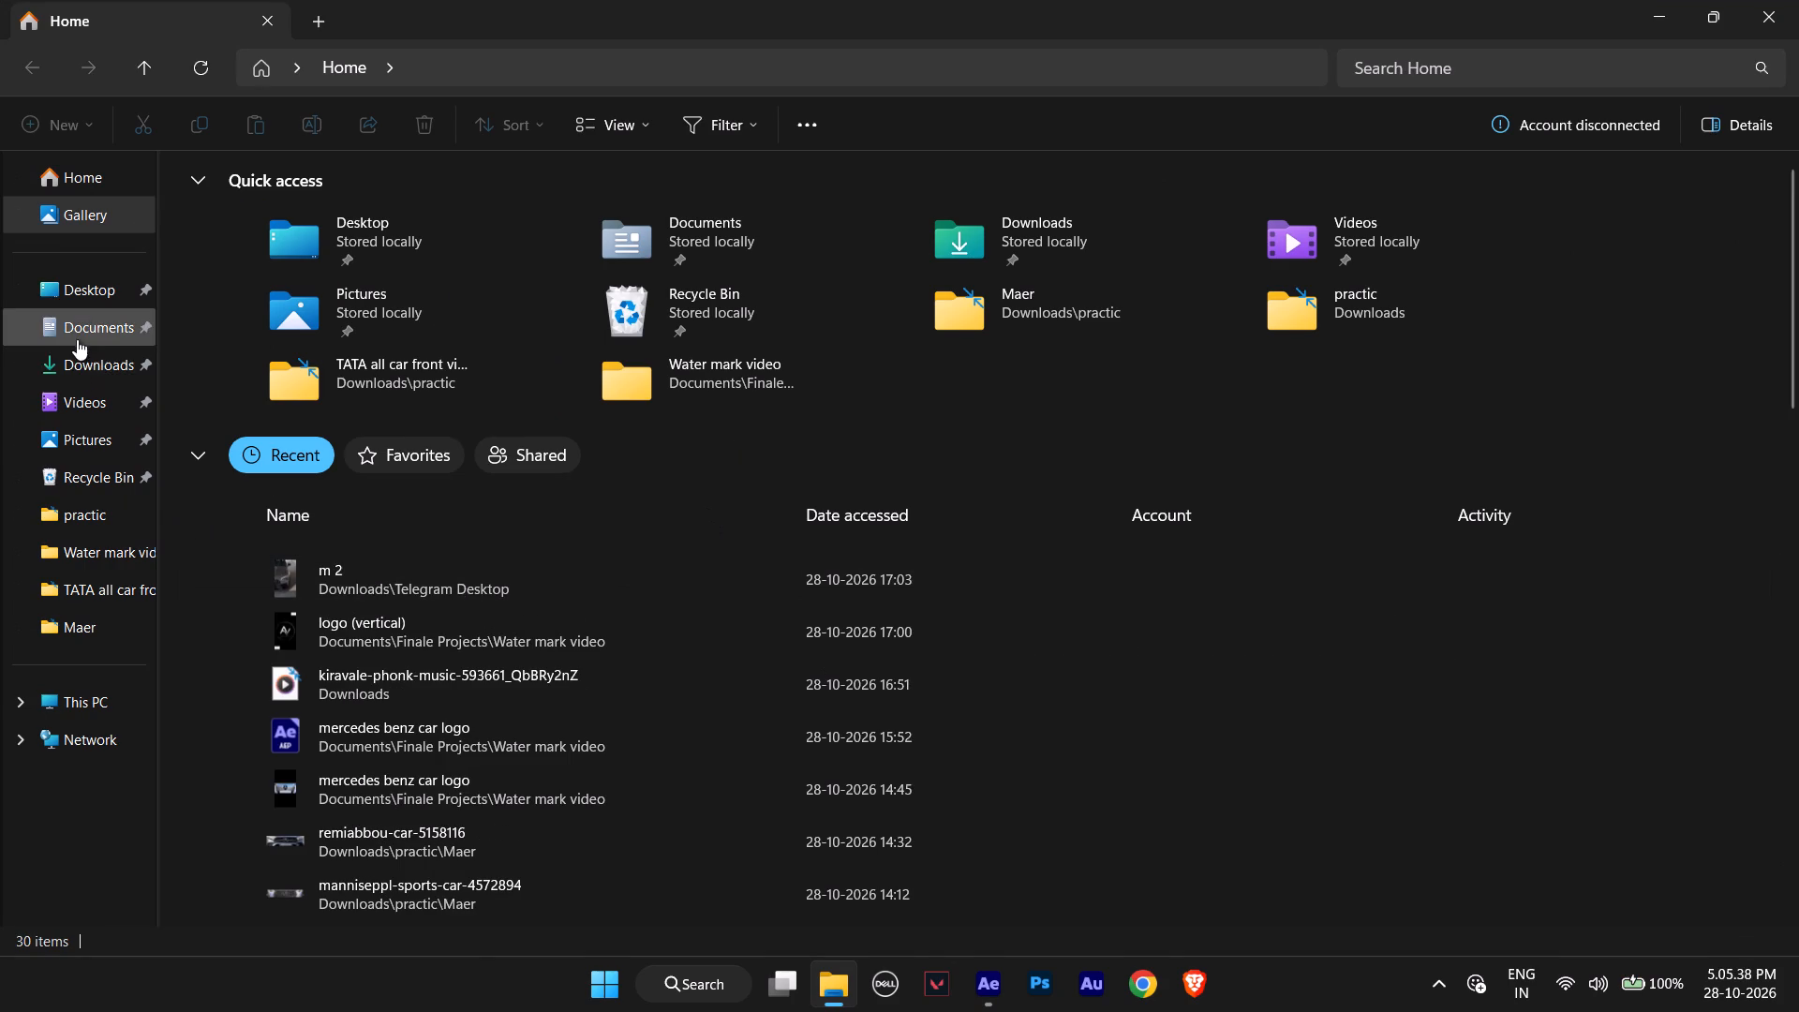
left_click(88, 373)
left_click(141, 359)
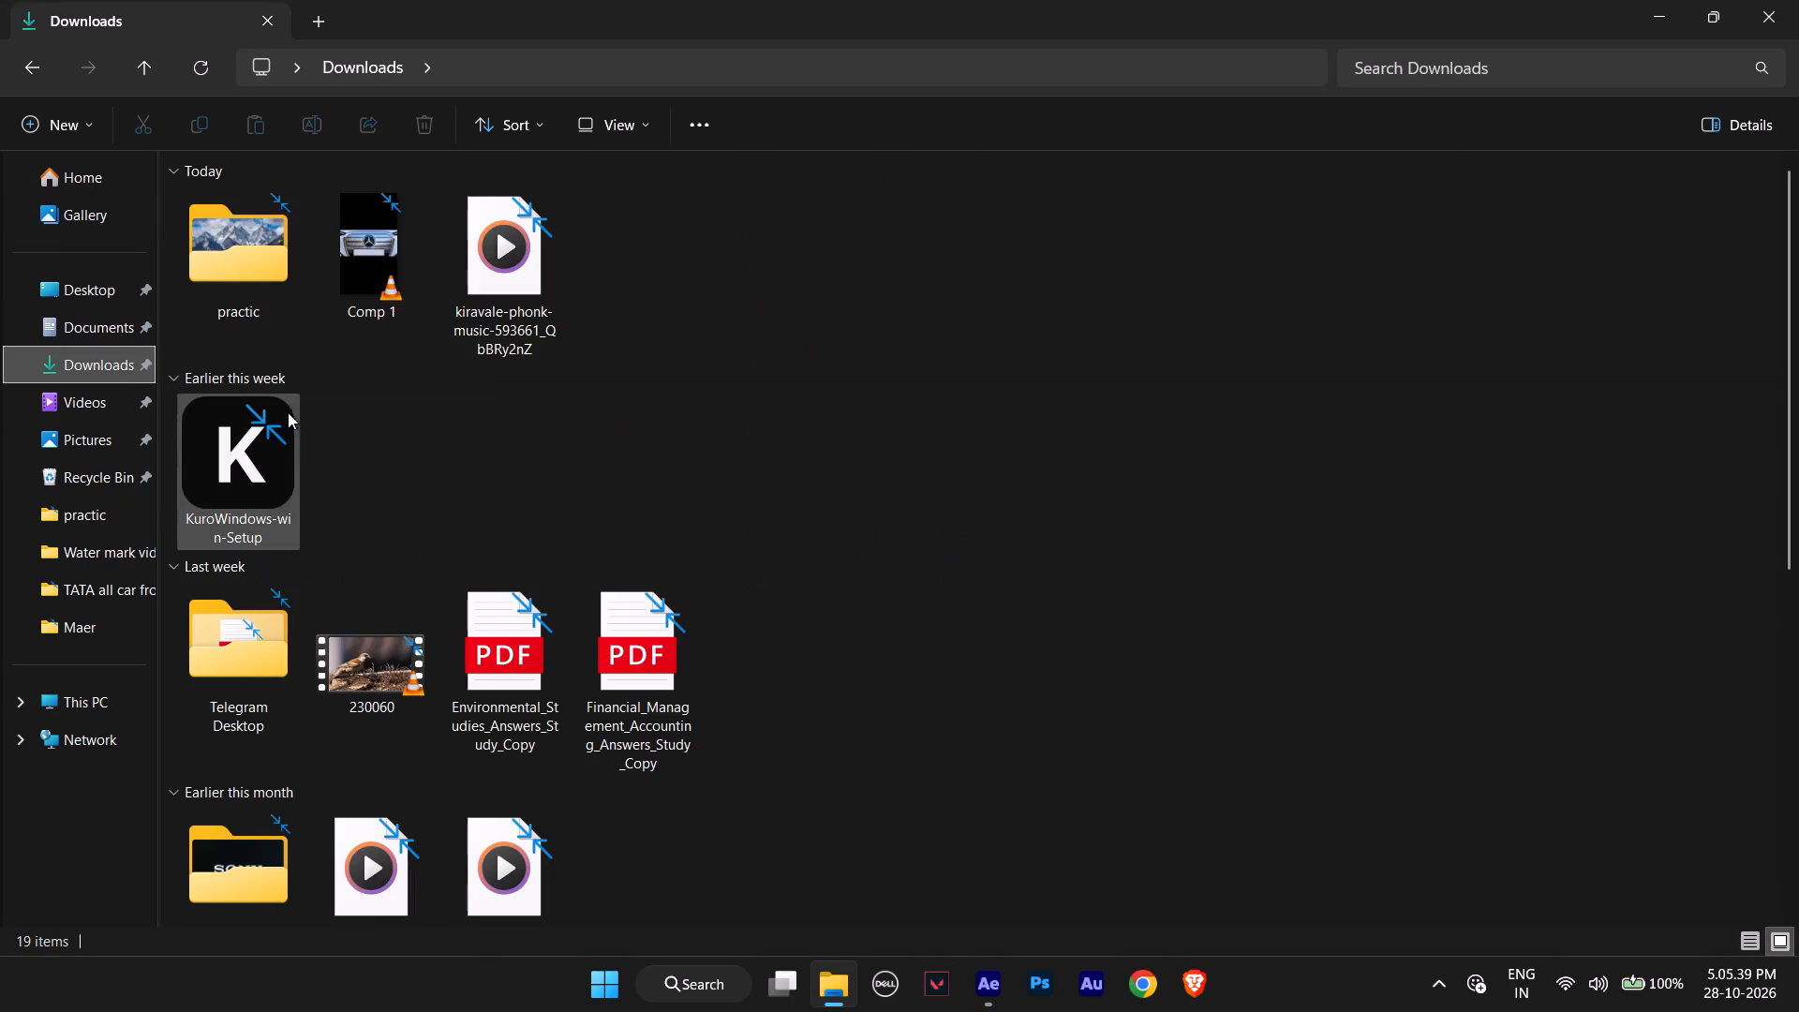
double_click(261, 657)
double_click(260, 297)
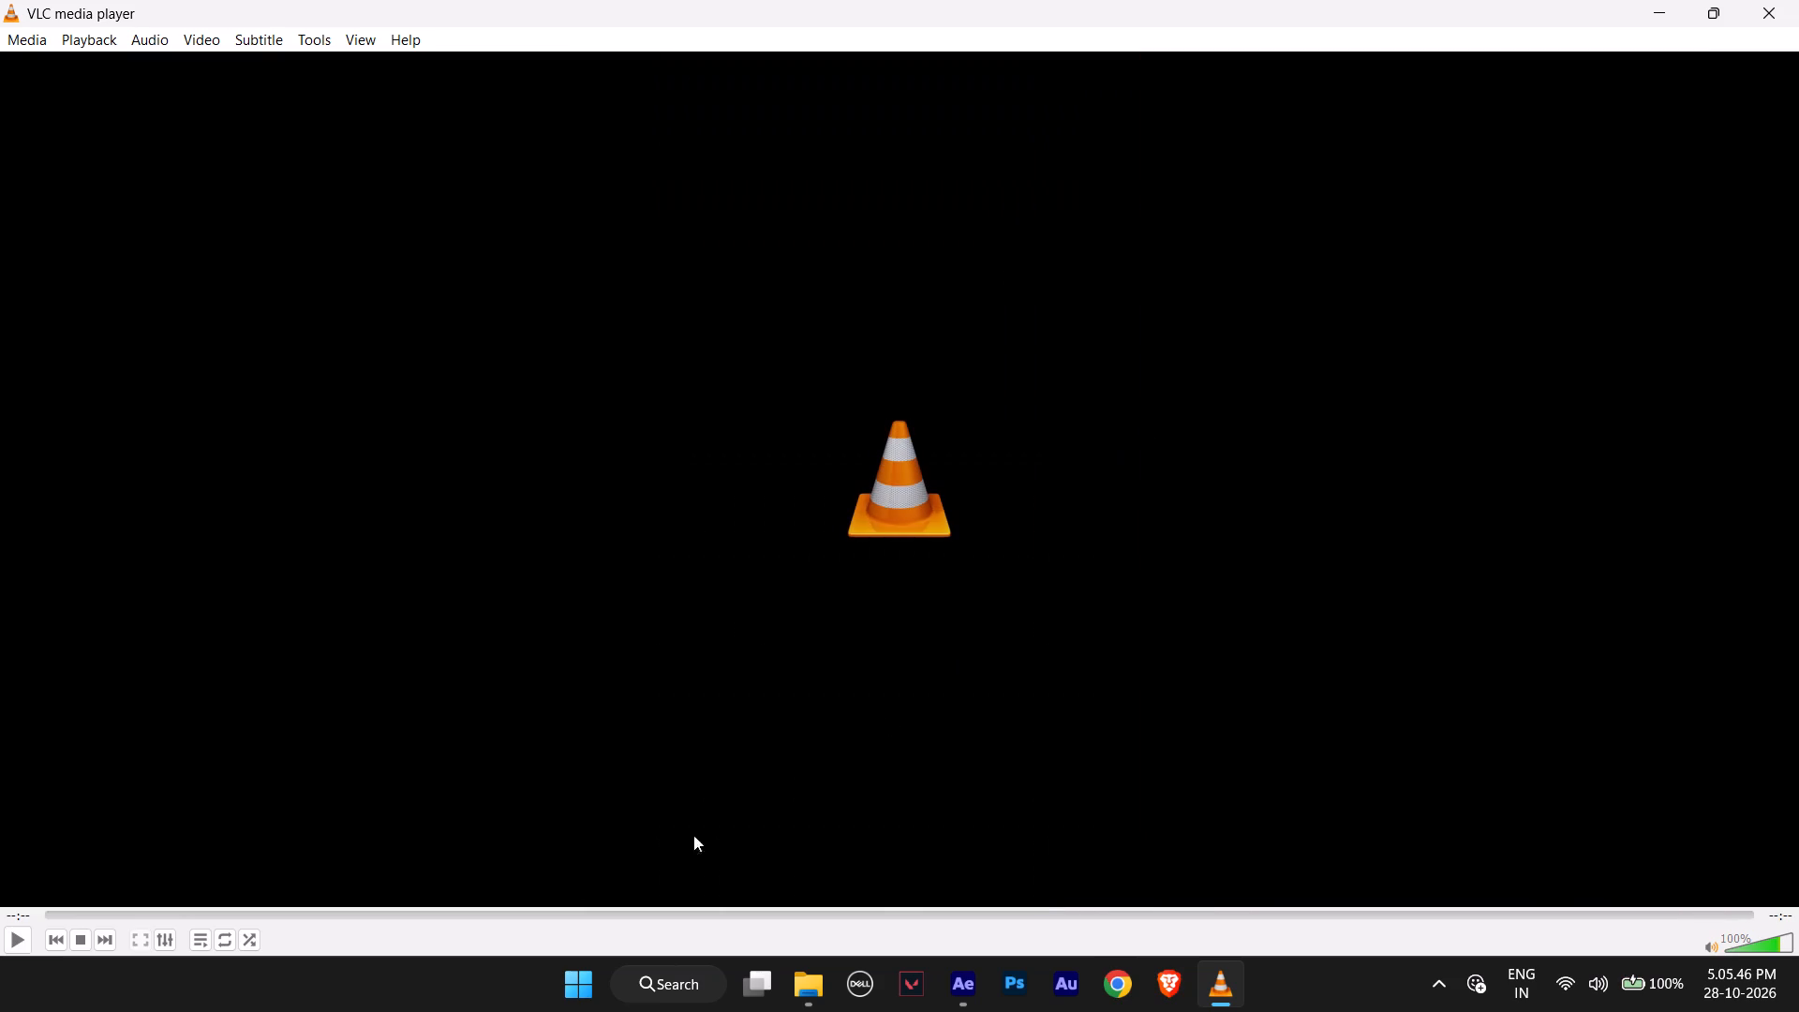
left_click(10, 942)
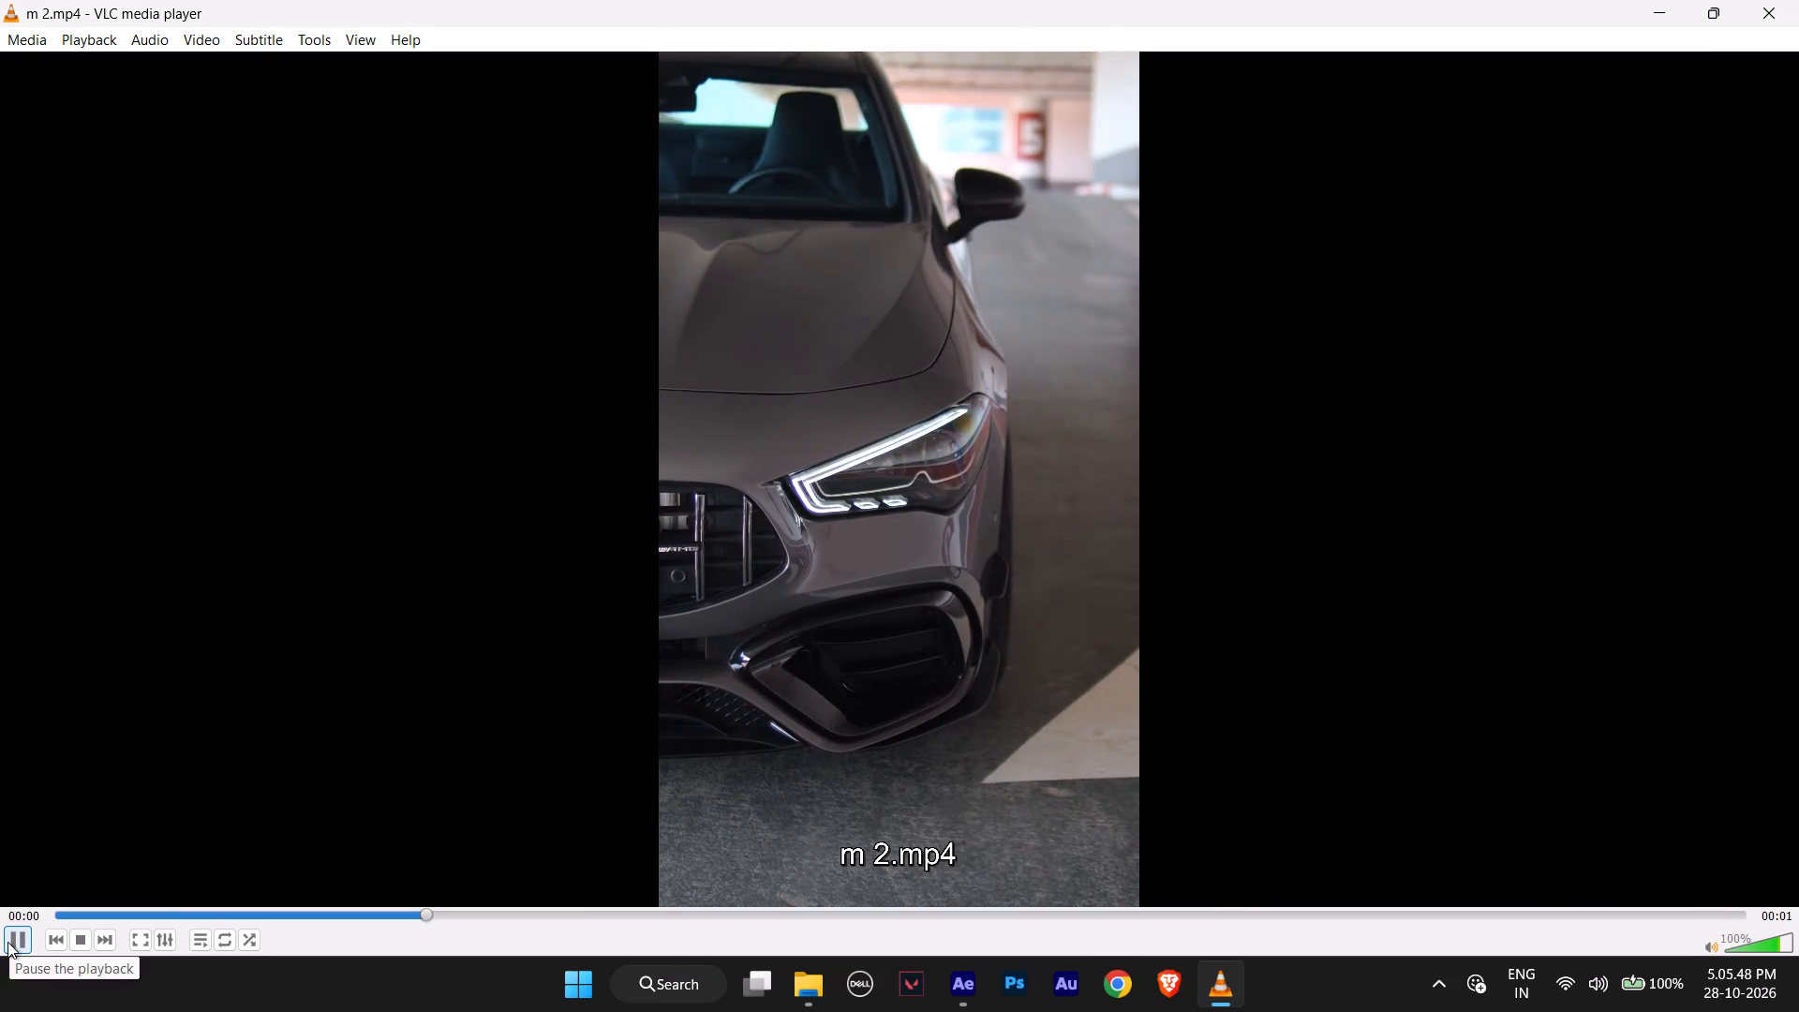
left_click(7, 942)
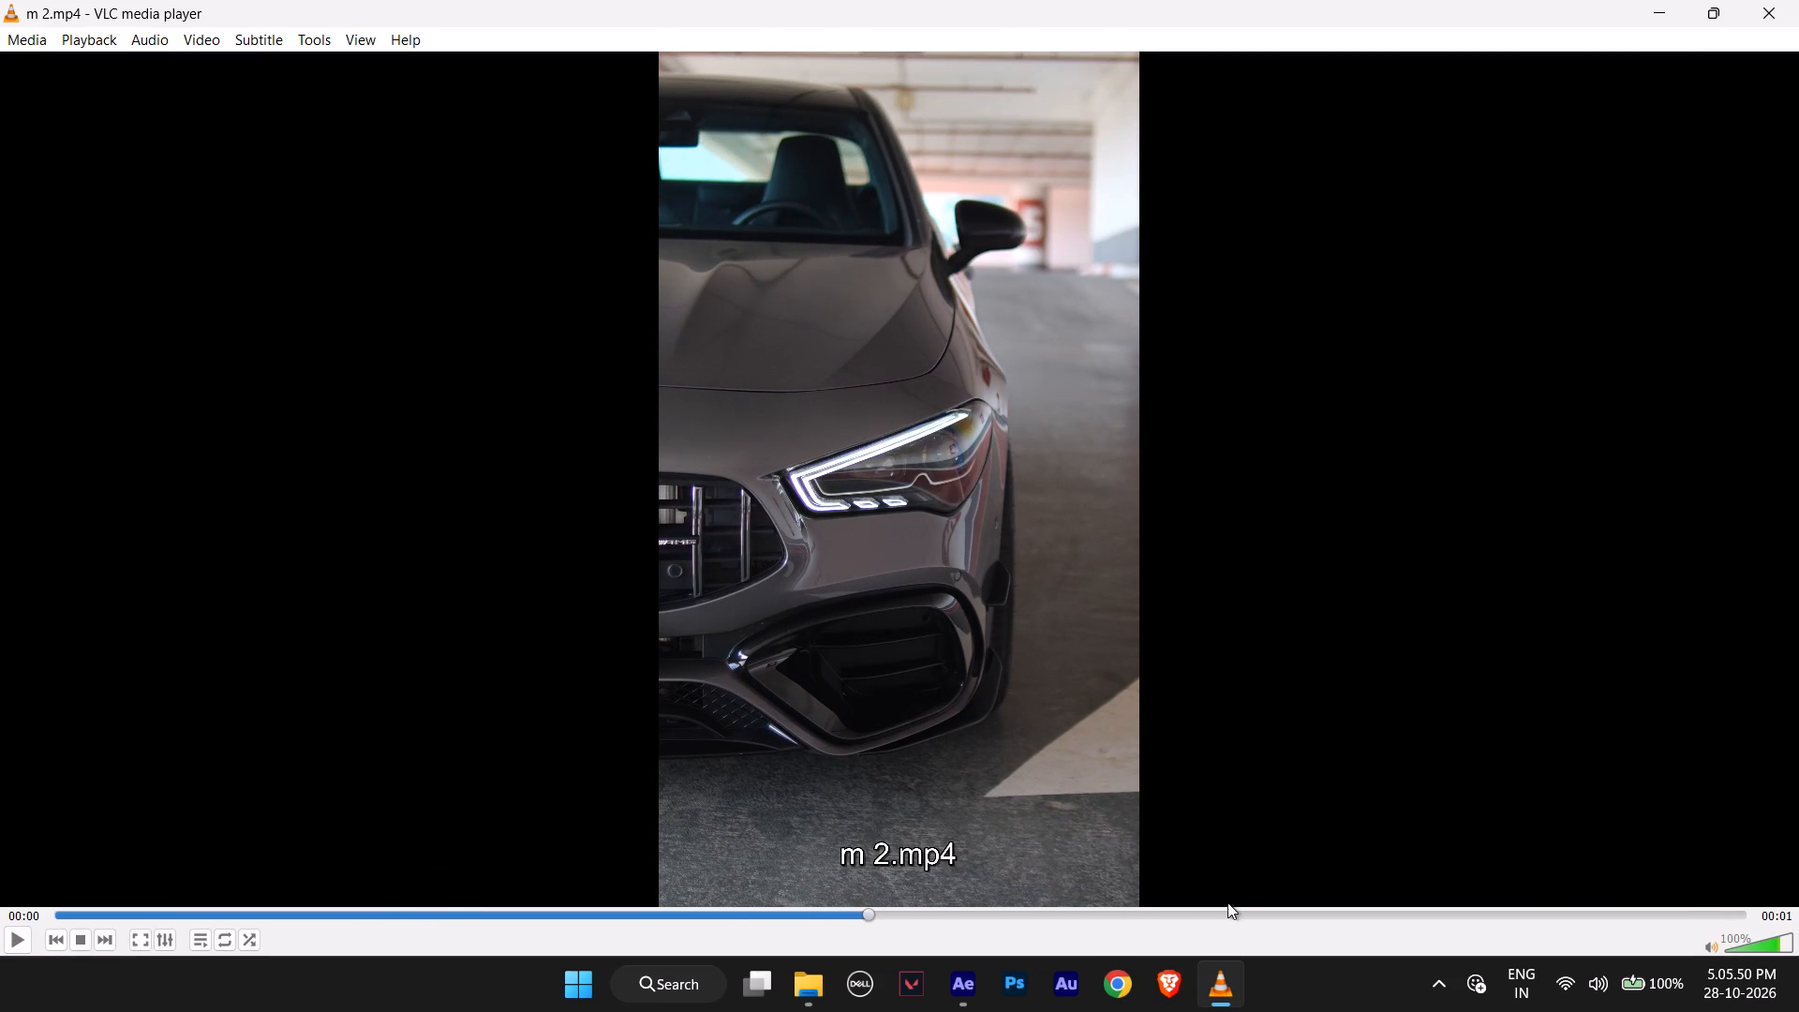
Look through the video options for m 2.mp4, including the deinterlace modes.
right_click(933, 469)
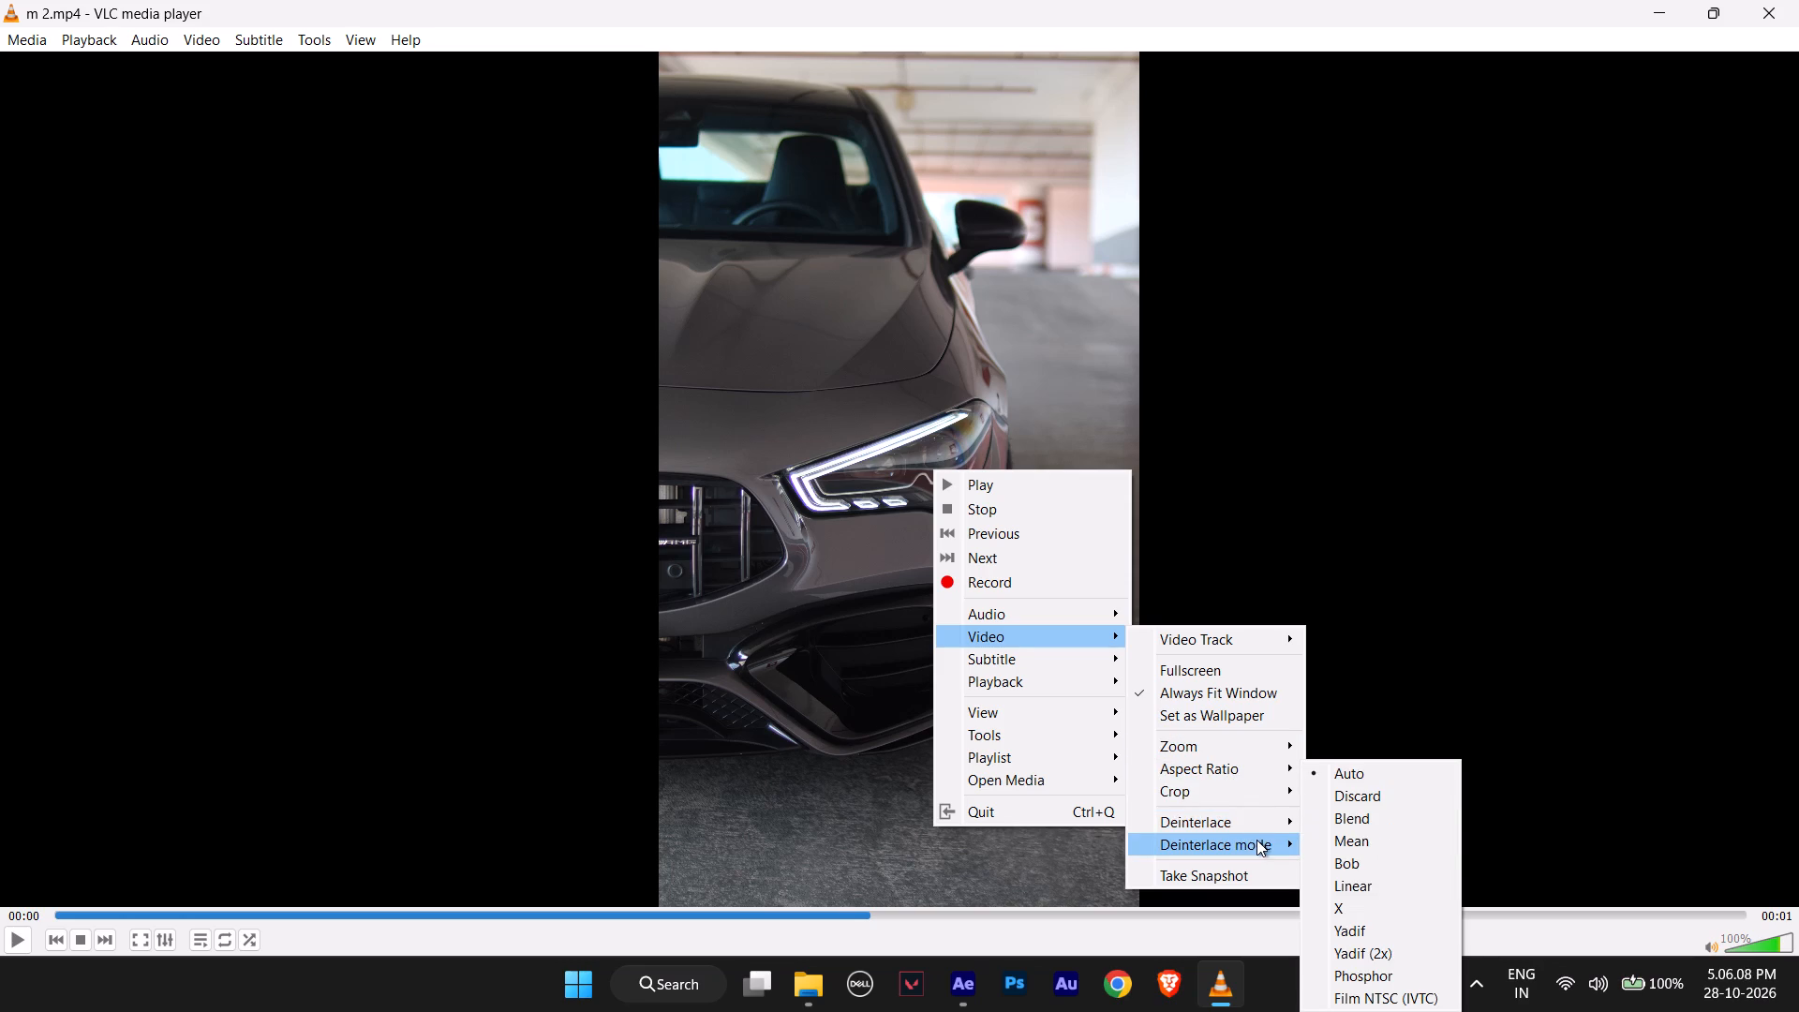
Dismiss the playback options for m 2.mp4 in VLC media player and close the player.
scroll(1350, 868, "down", 5)
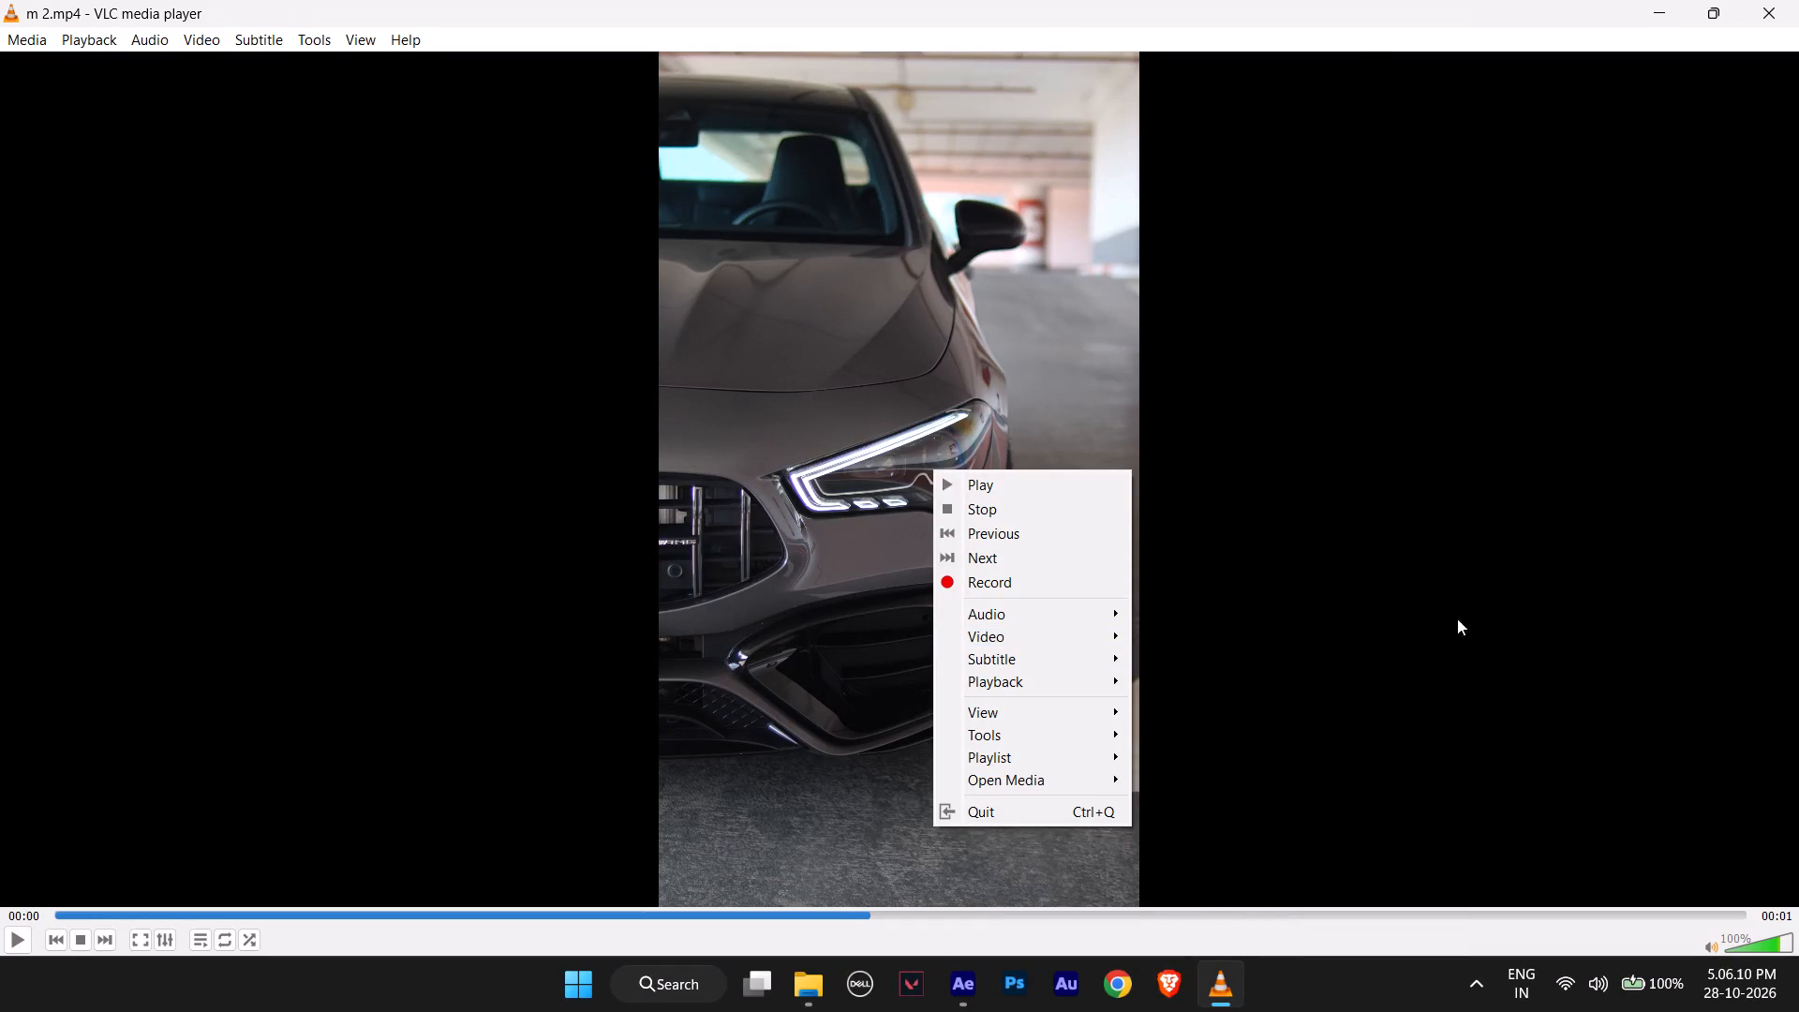
left_click(1474, 596)
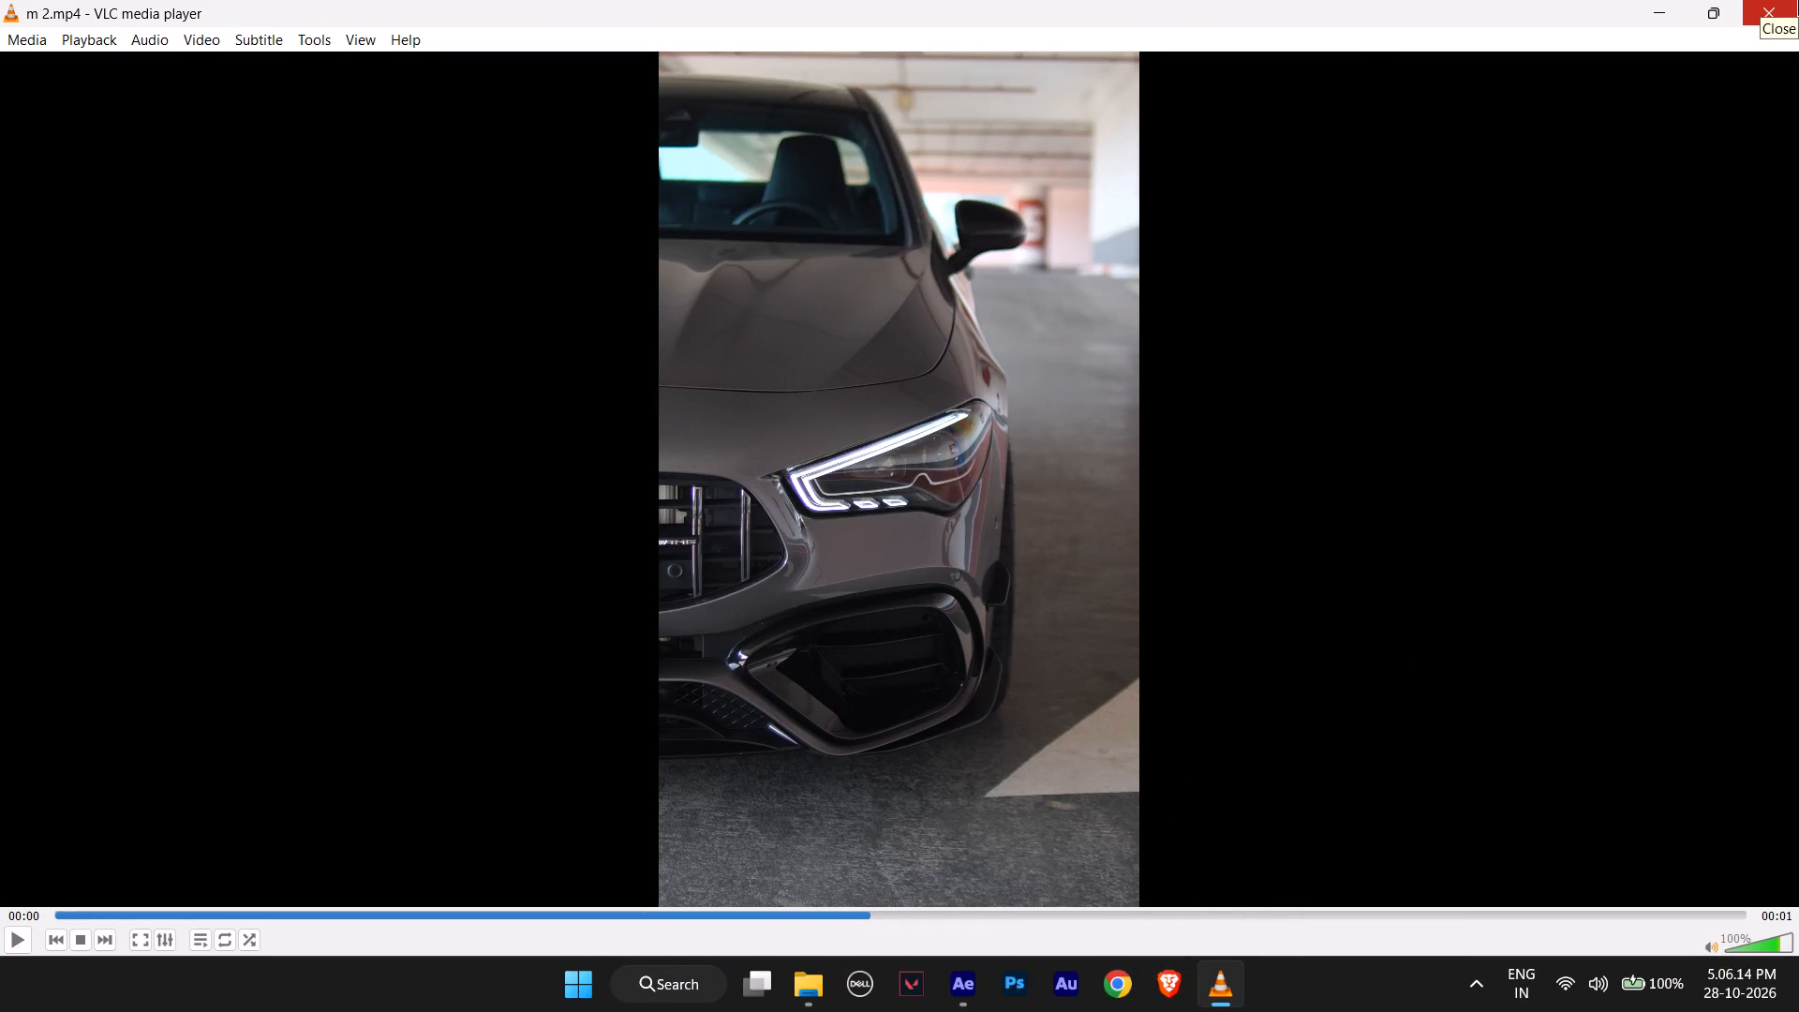
left_click(1798, 0)
Add the m 3.mp4 car video to Comp 1 below the m 2.mp4 layer, starting where m 2.mp4 ends.
double_click(255, 325)
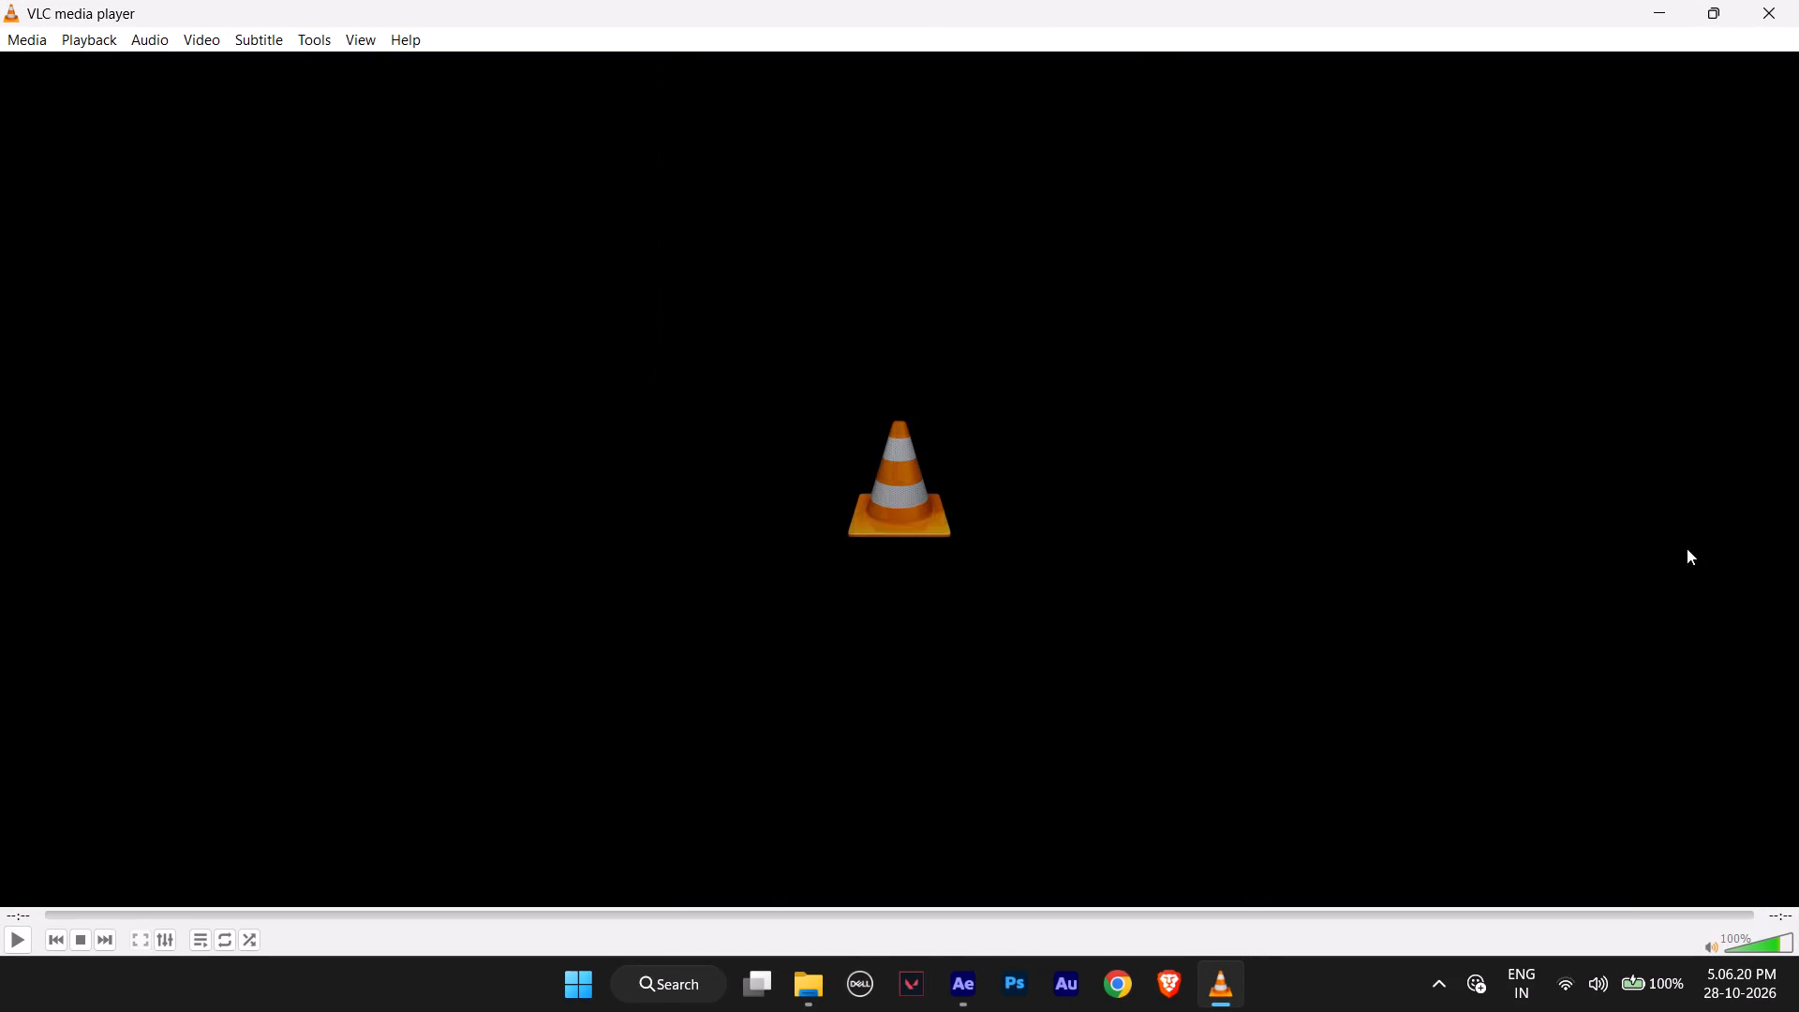
Play the m 3 video from the Telegram Desktop folder in VLC media player and close the player.
left_click(1776, 25)
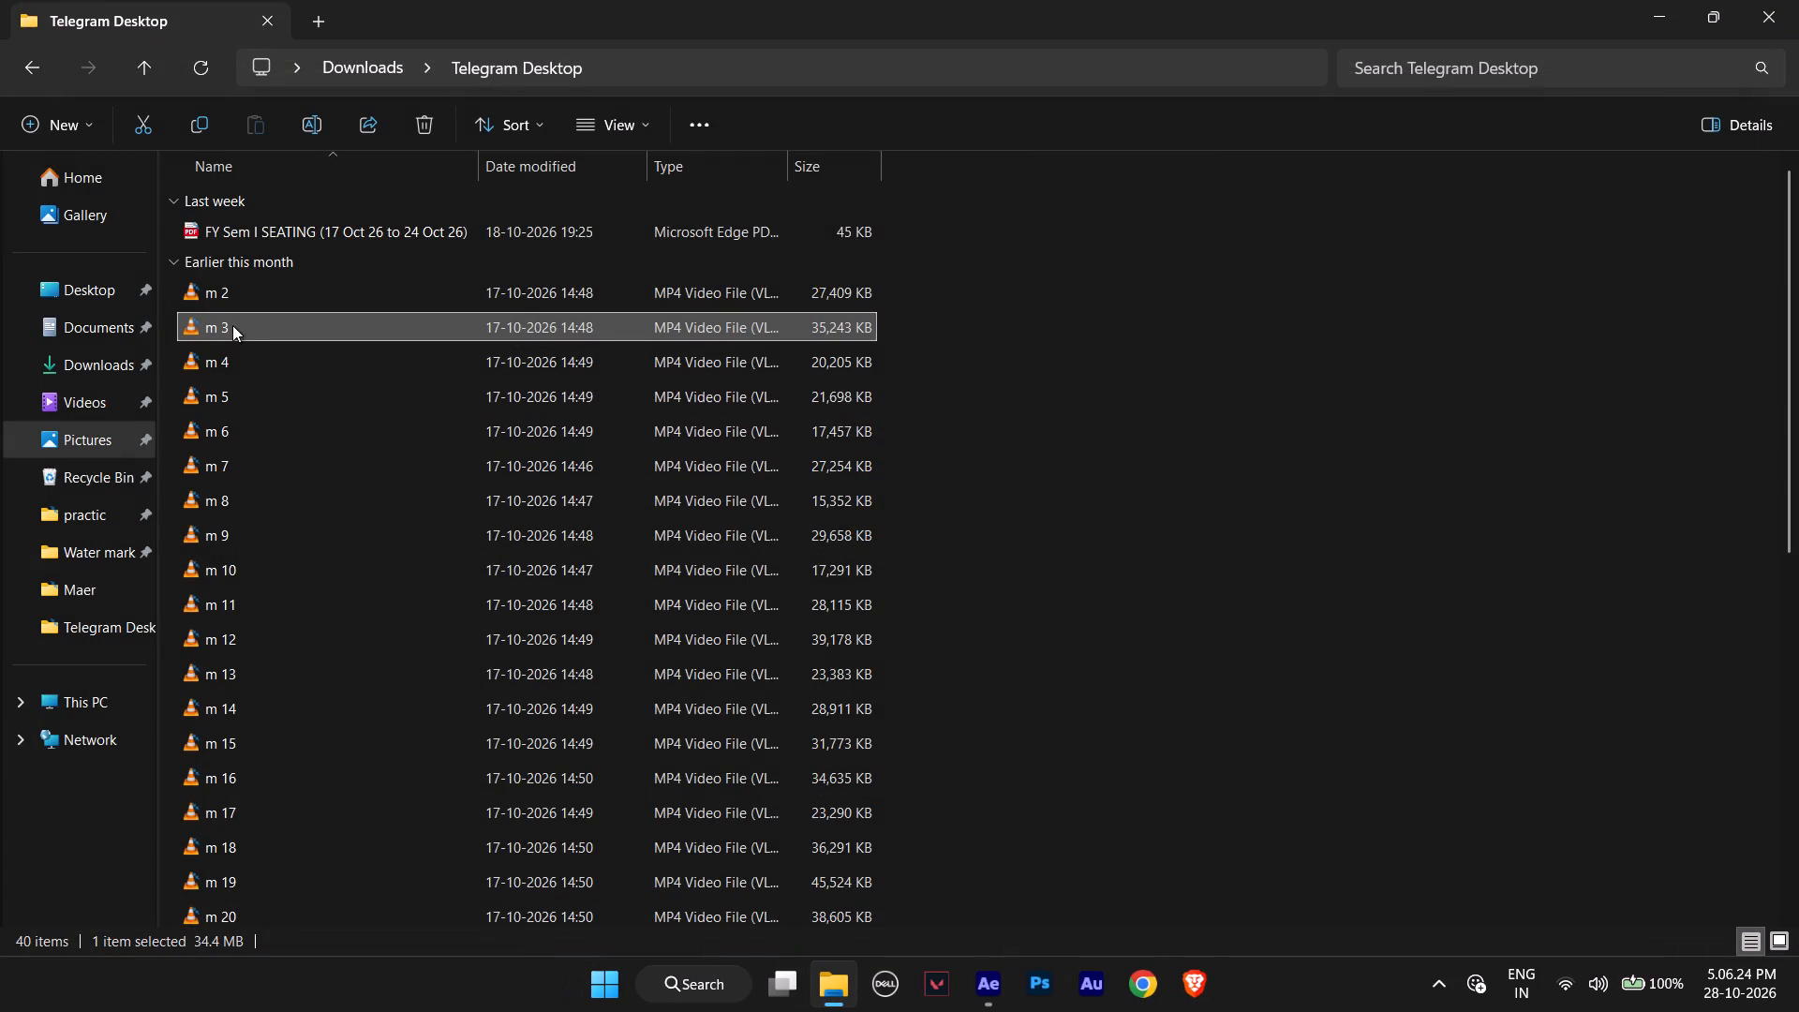
double_click(232, 324)
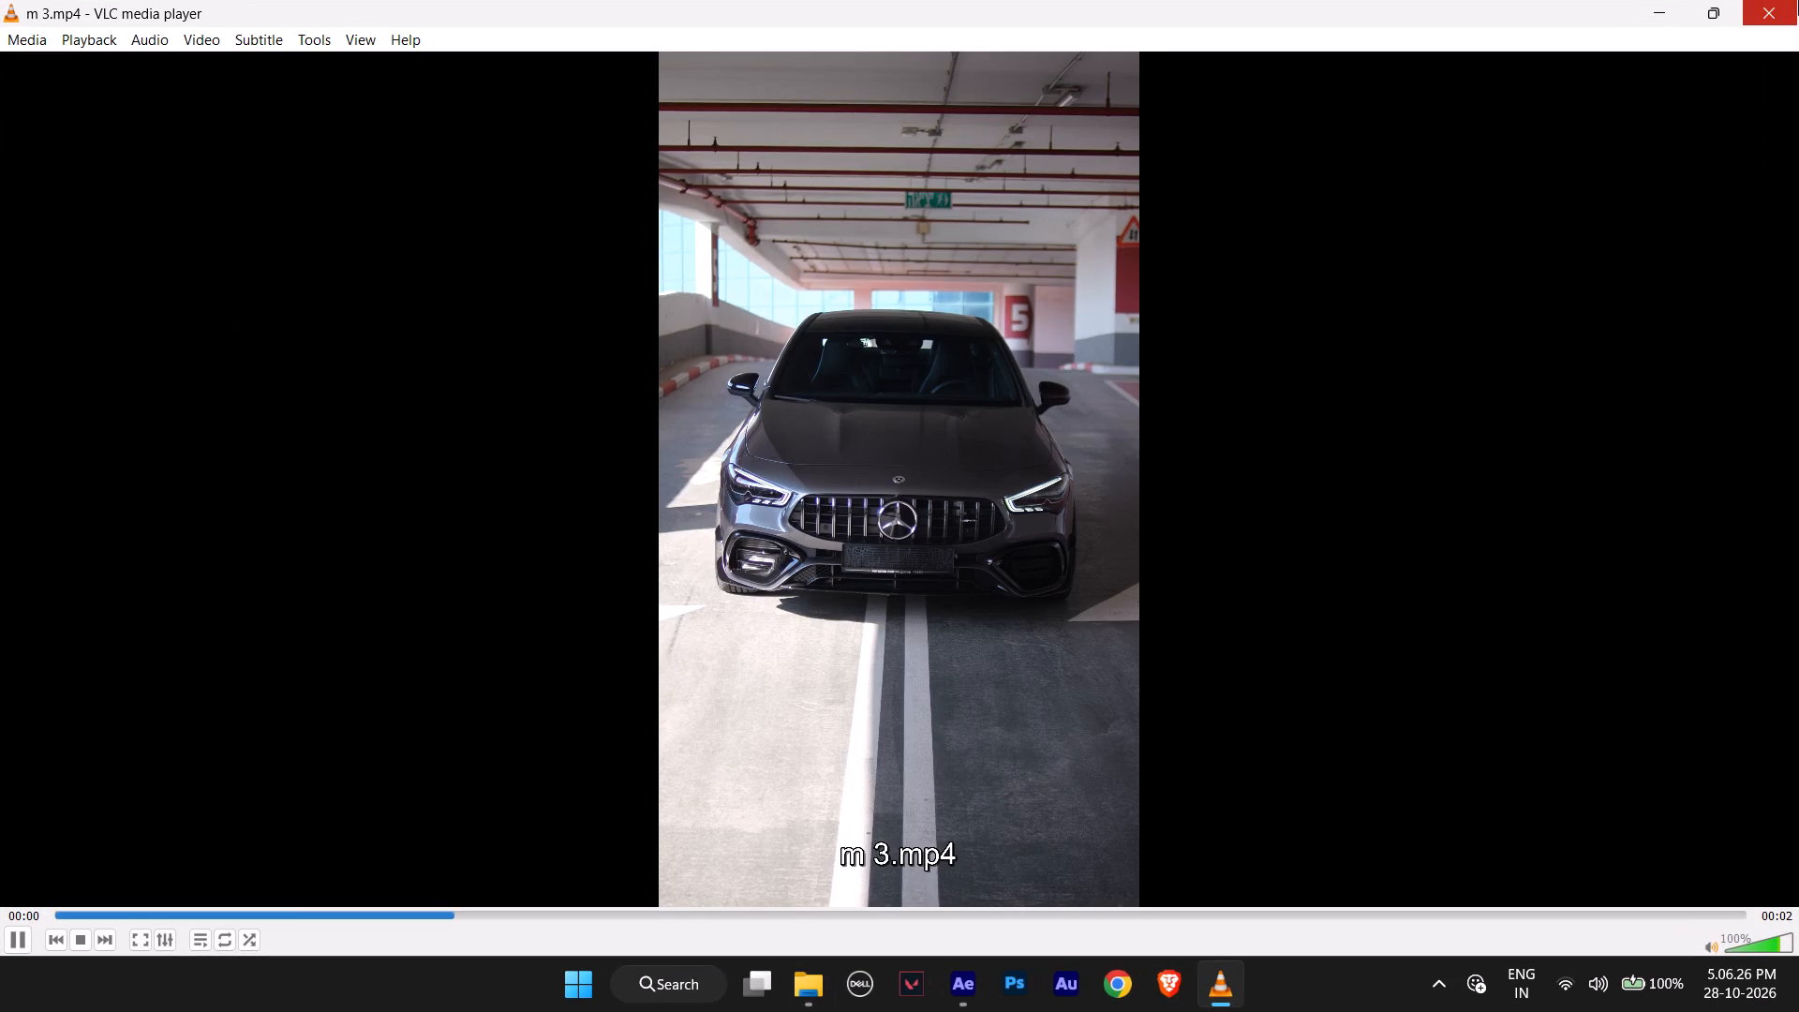
left_click(1798, 0)
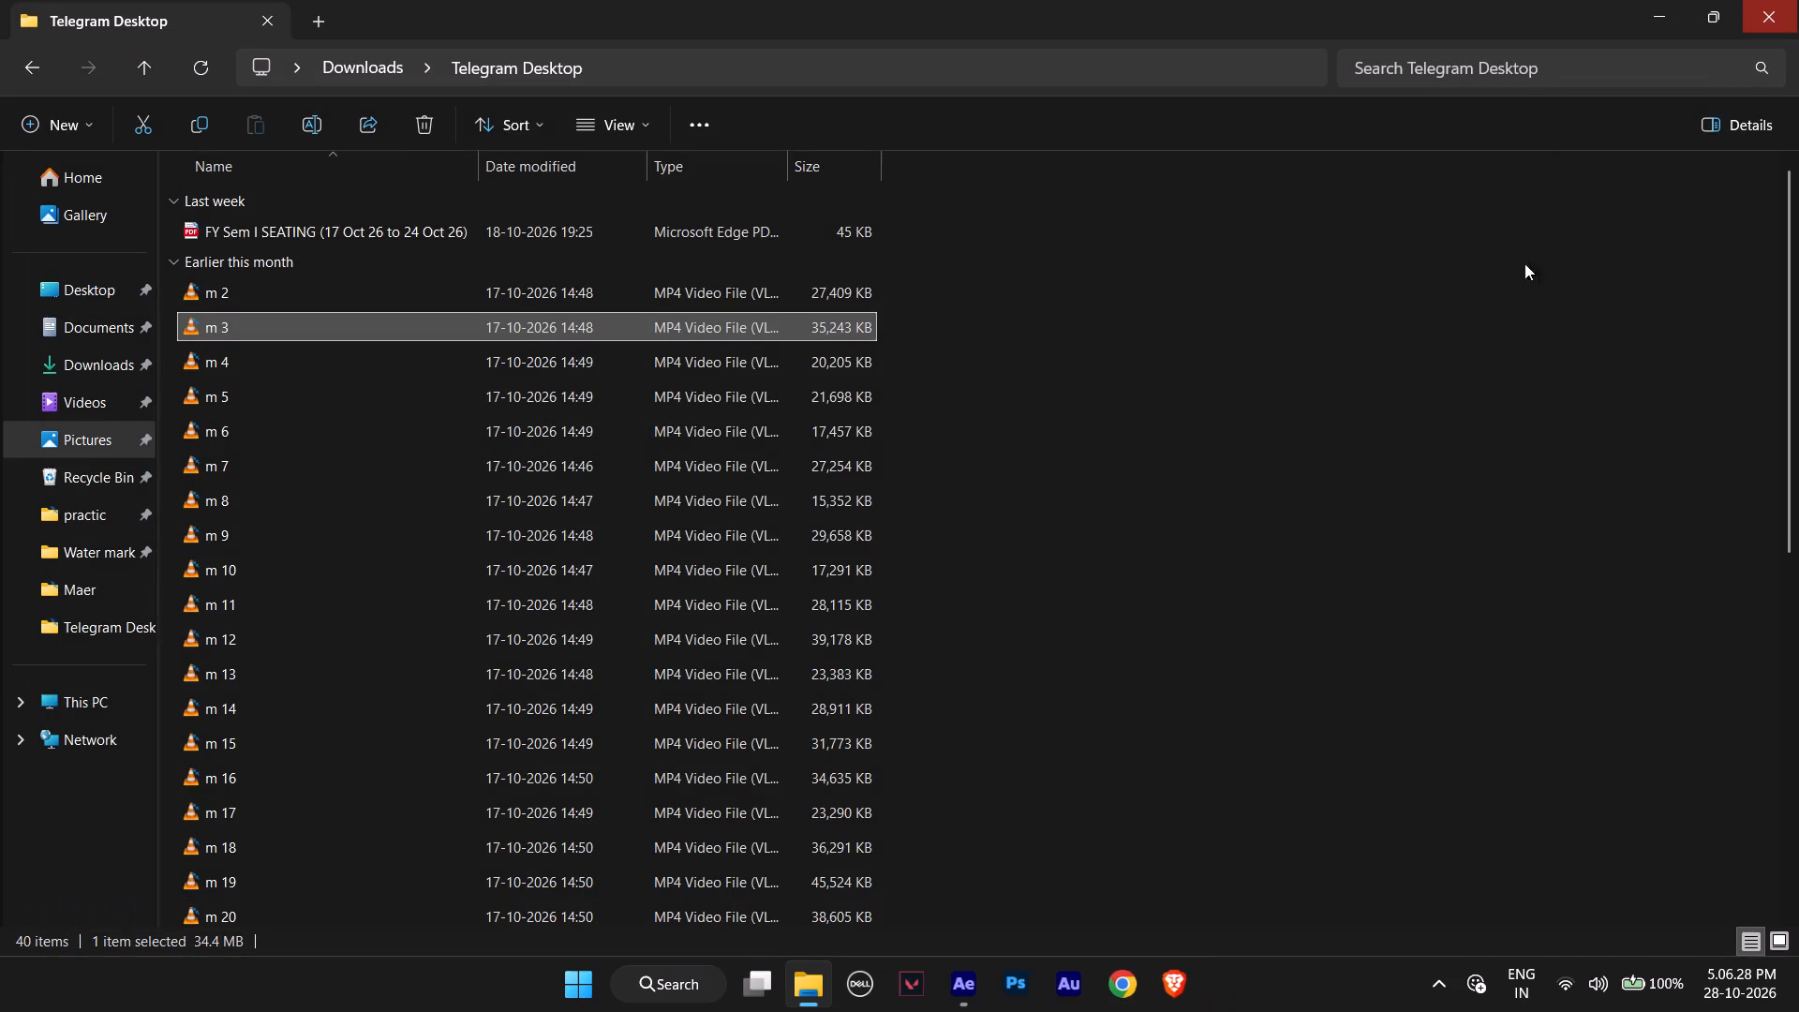
Import m 3.mp4 into the After Effects project and place it in Comp 1 below m 2.mp4, starting where m 2.mp4 ends.
left_click(989, 996)
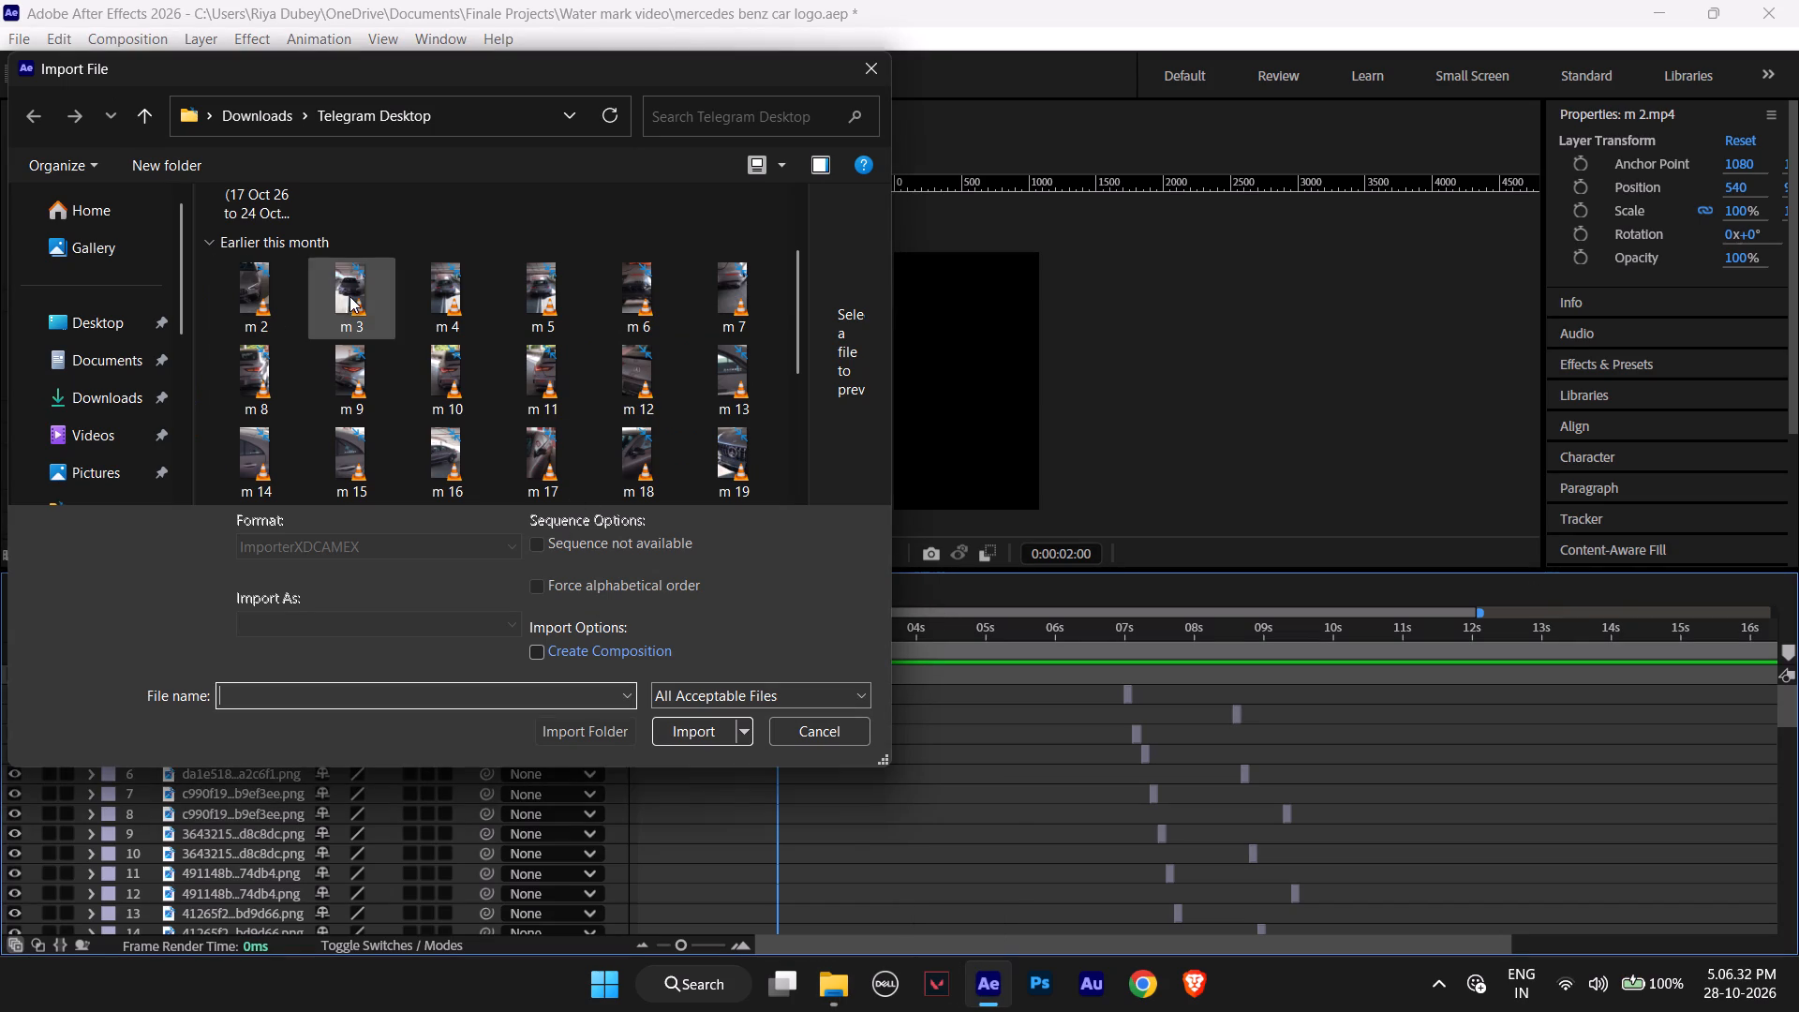
left_click(370, 284)
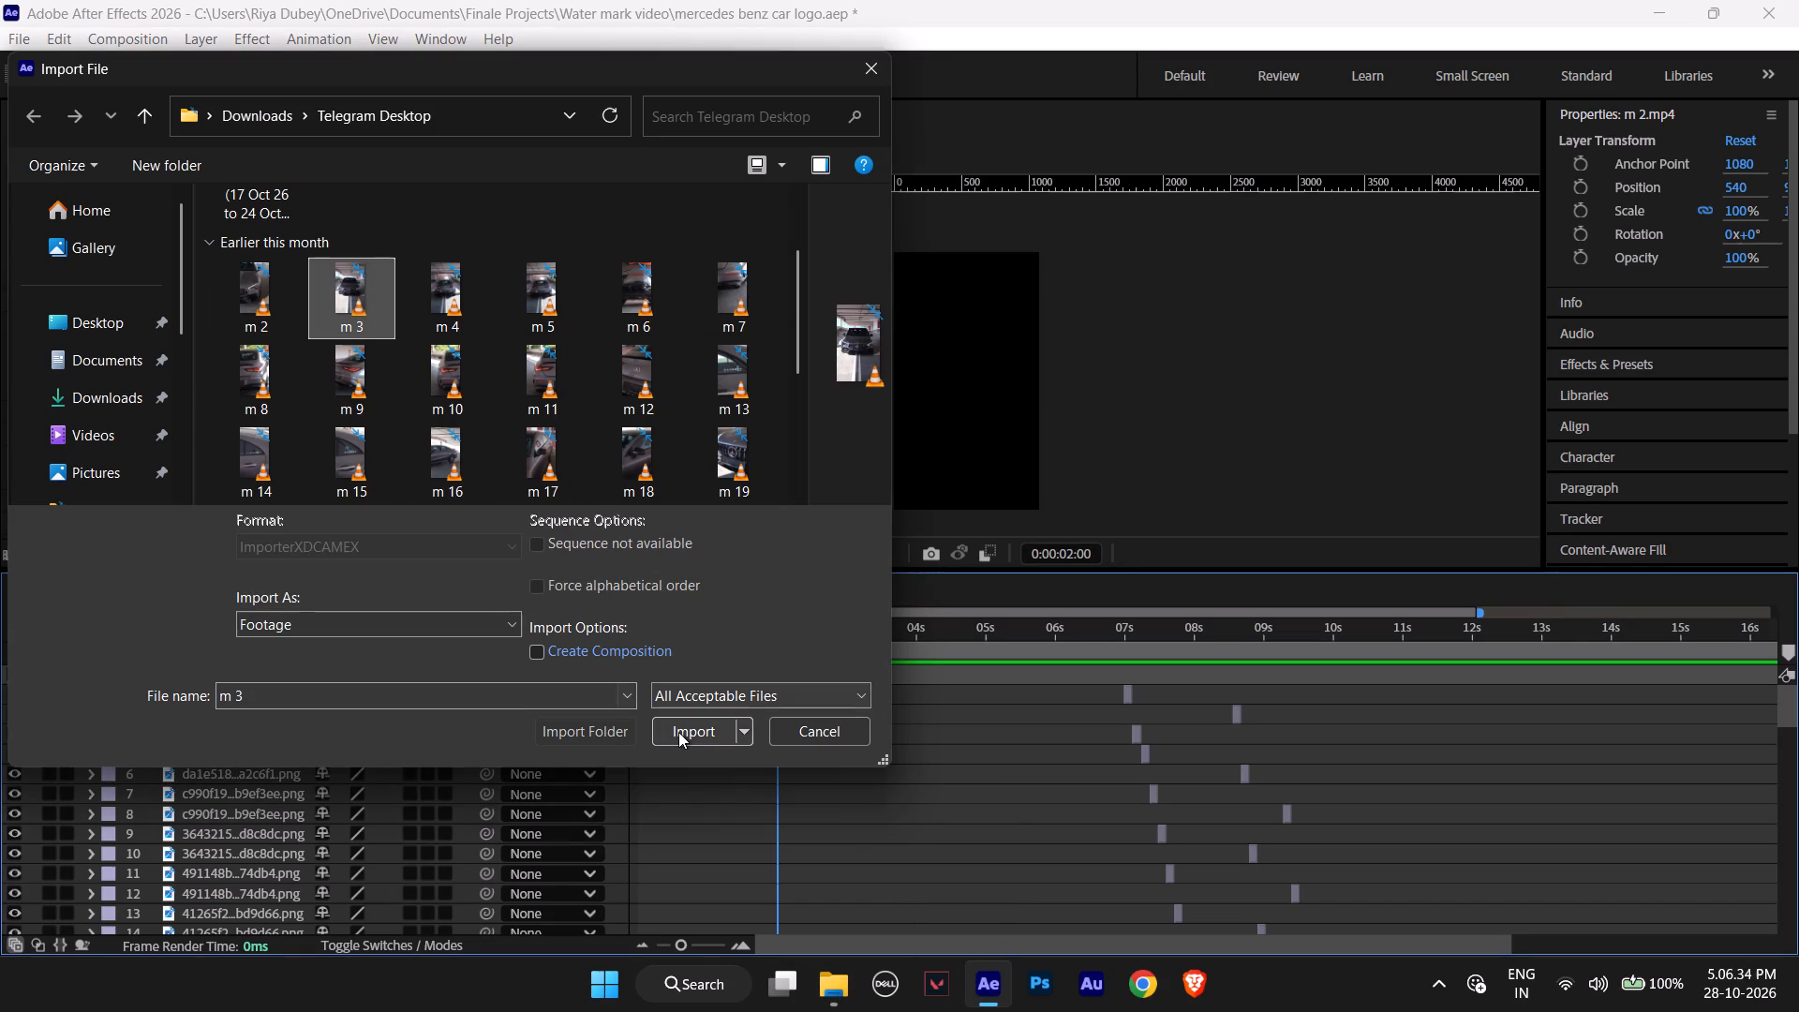
left_click(678, 732)
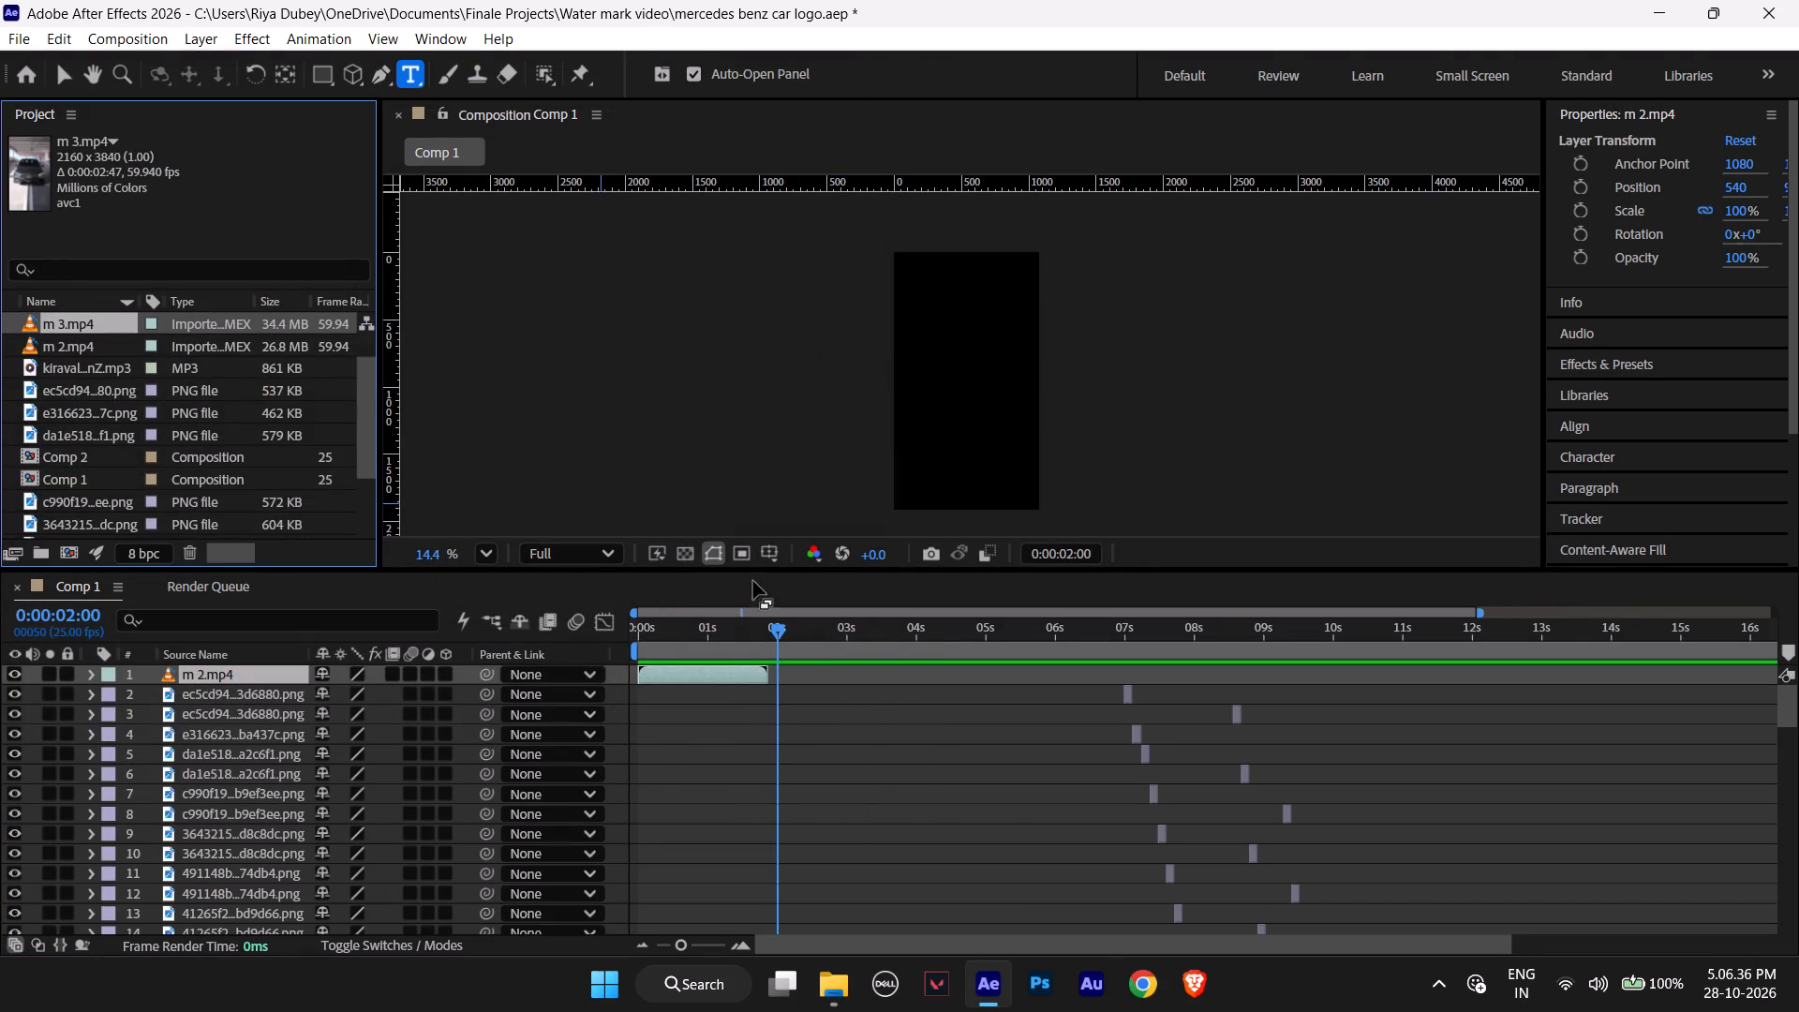
left_click_drag(90, 320, 254, 684)
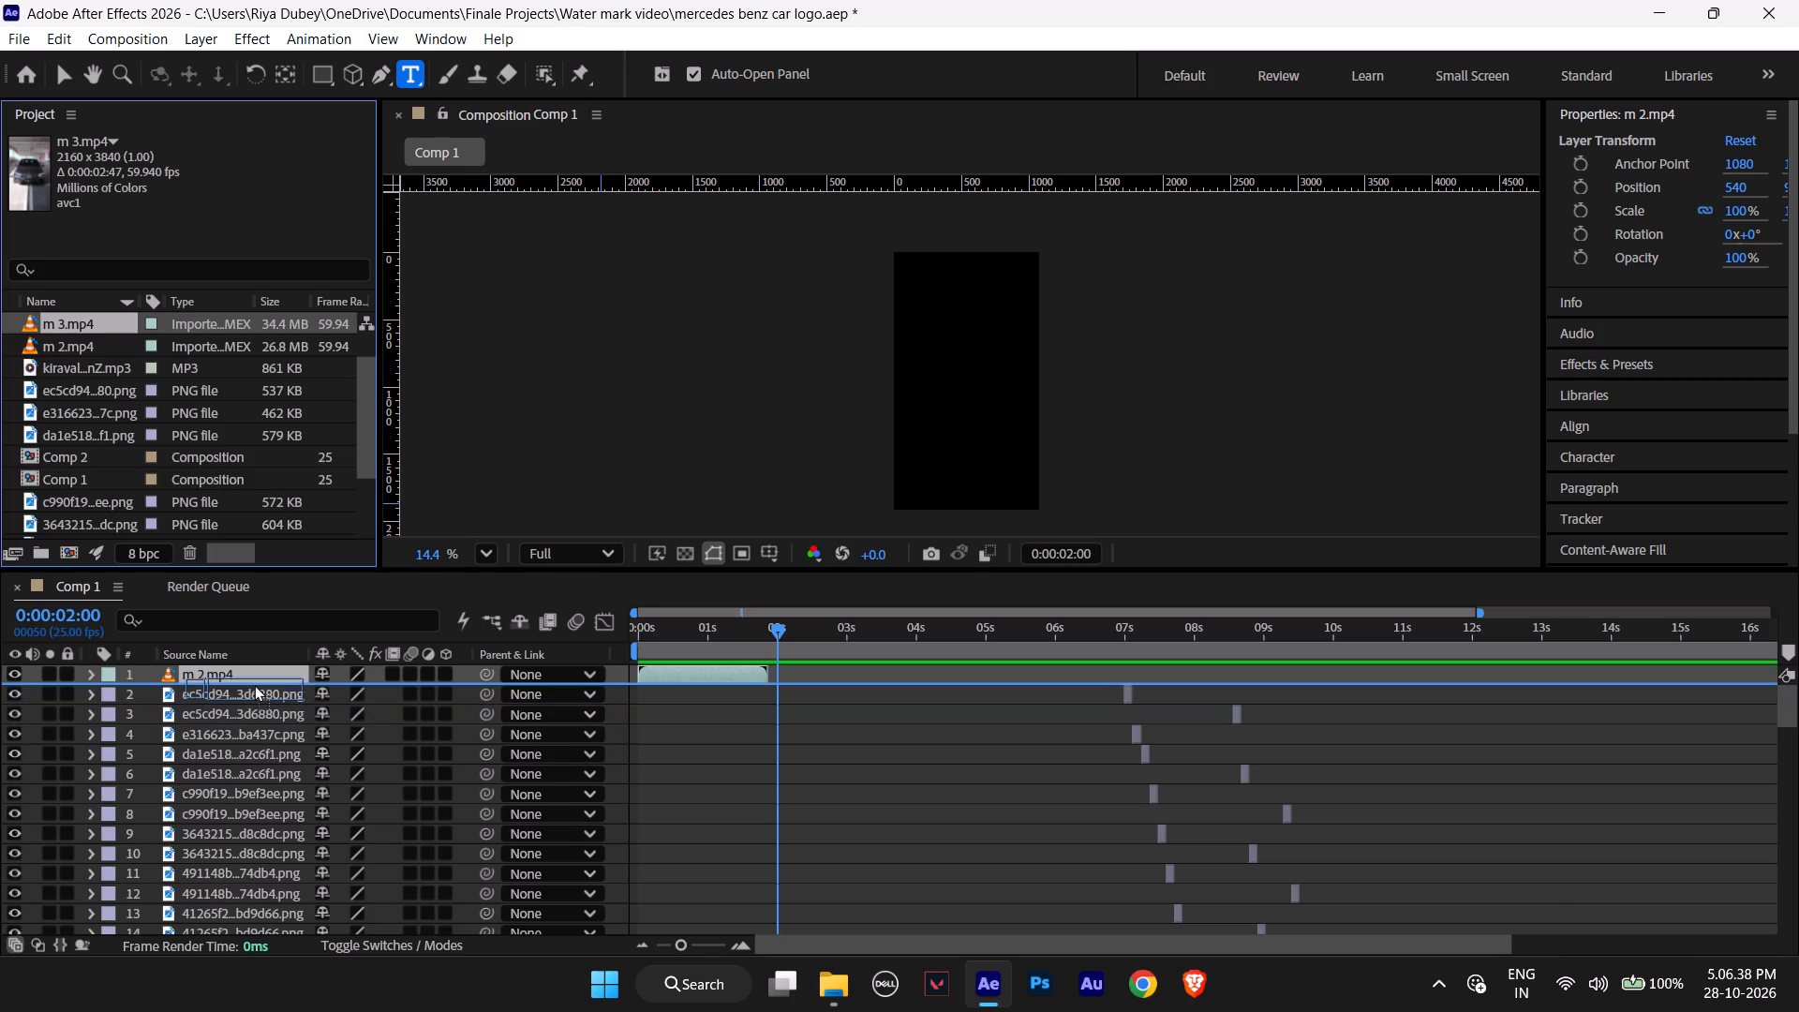
left_click_drag(254, 684, 254, 682)
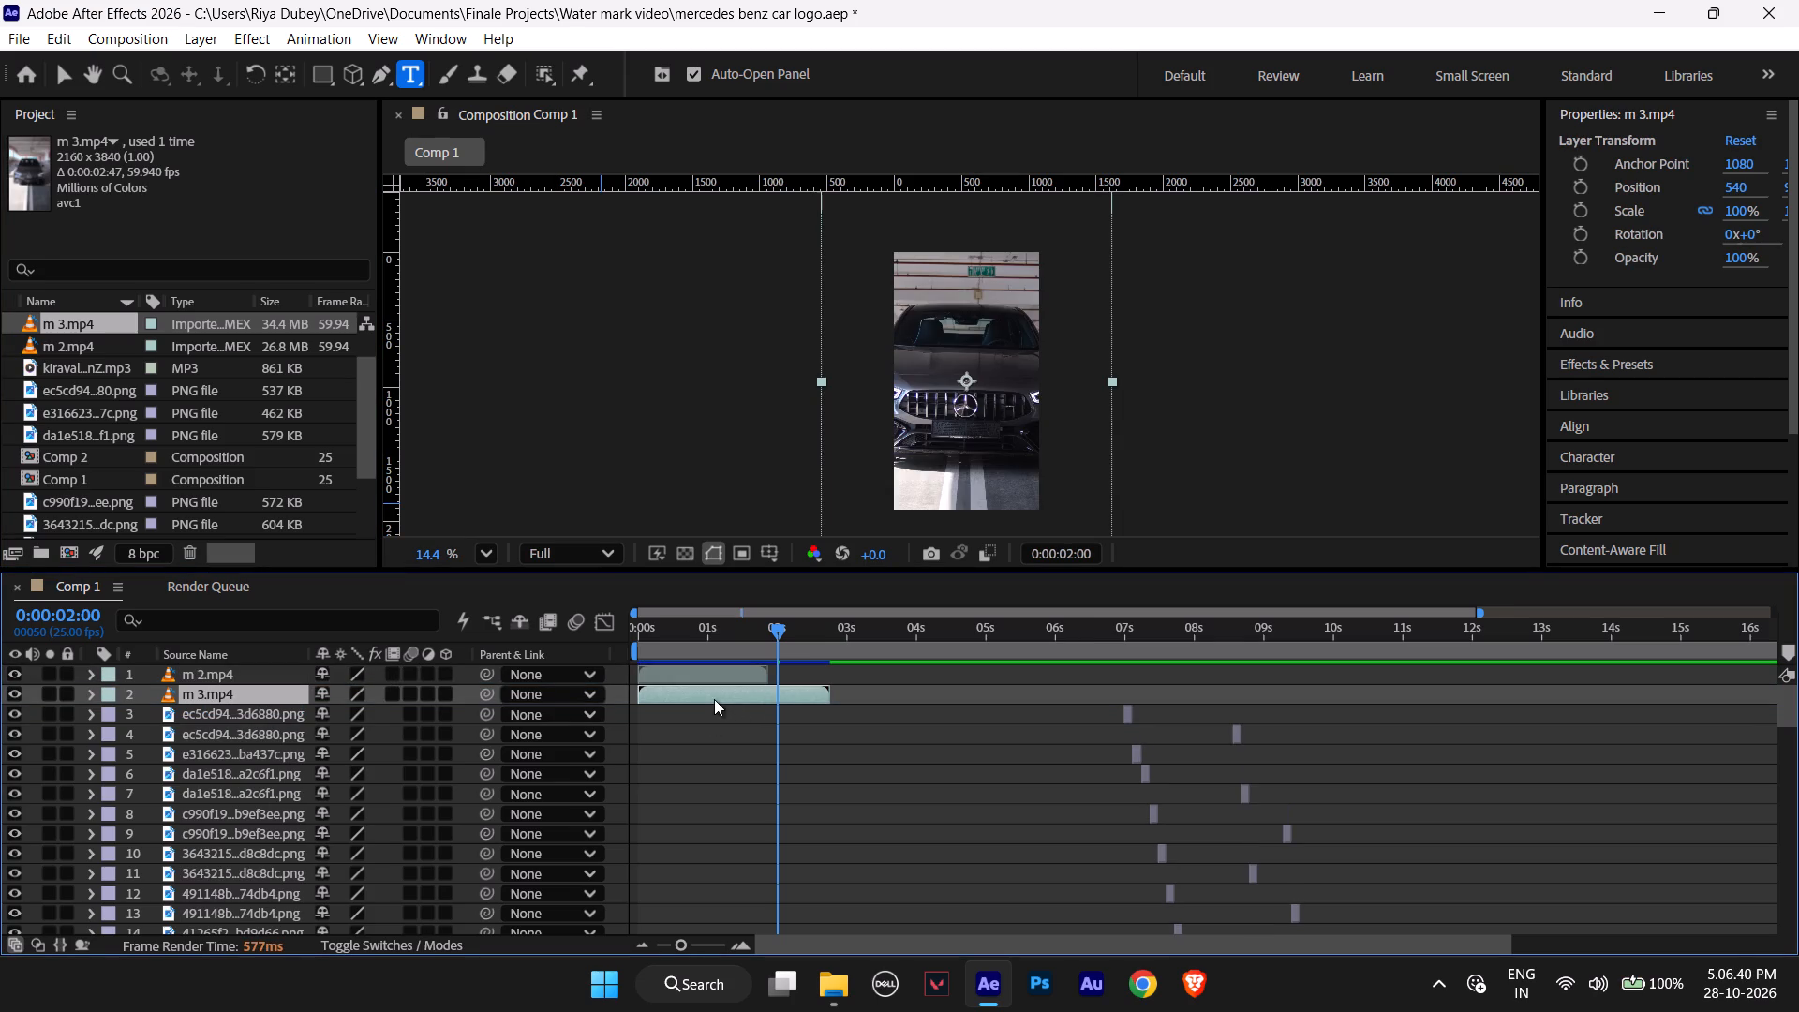
left_click_drag(713, 699, 844, 698)
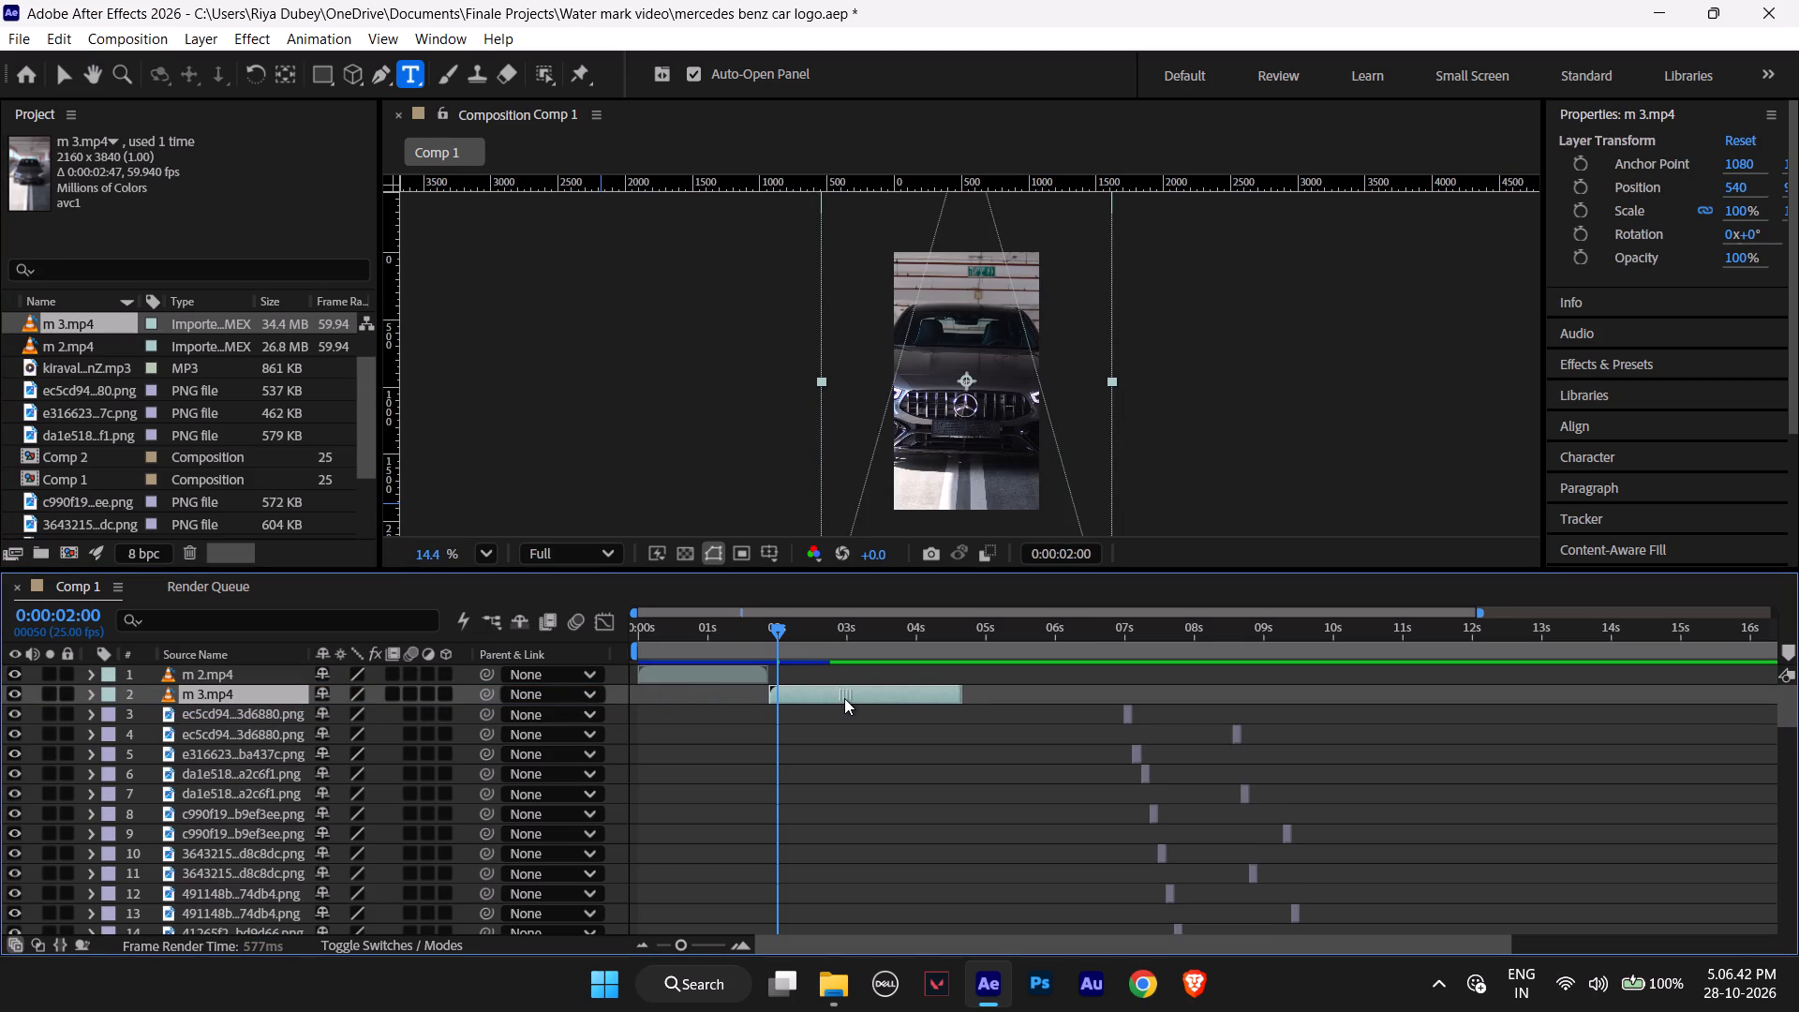
left_click_drag(844, 698, 840, 698)
Move the current time back to 0:00:01:10 to review the cut from m 2.mp4 to m 3.mp4.
left_click_drag(780, 623, 745, 622)
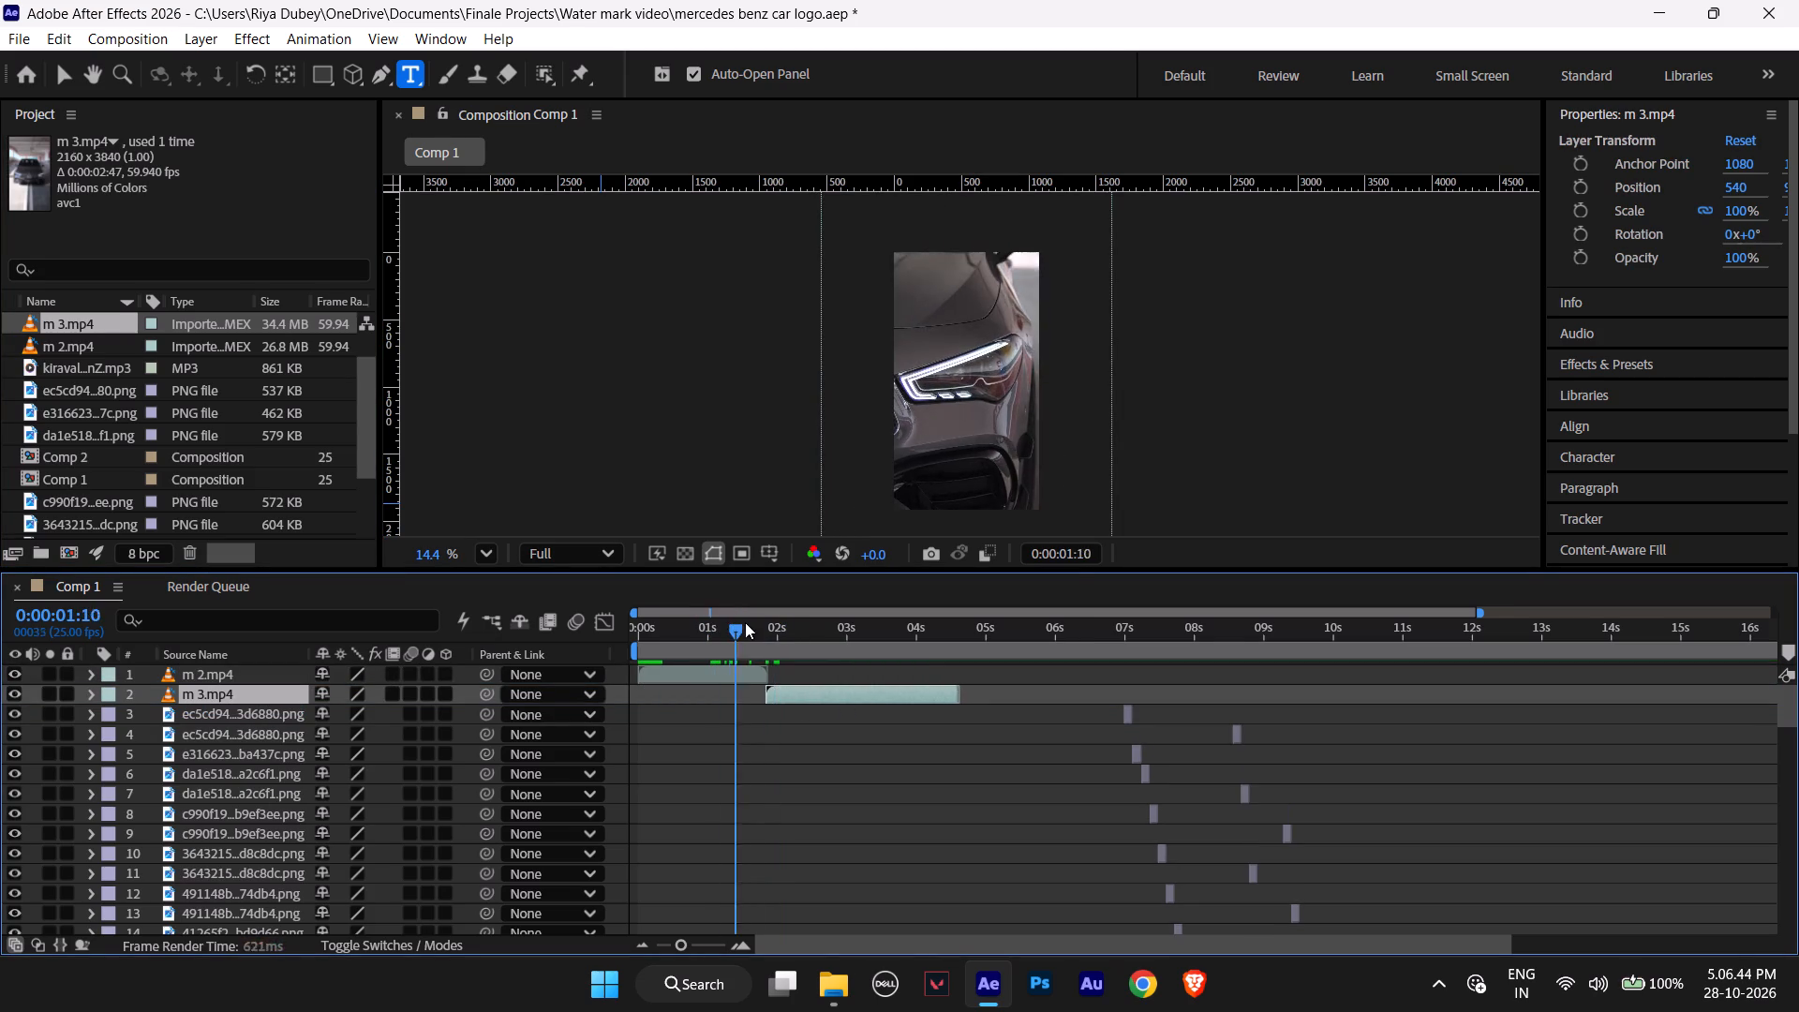
Play Comp 1 from 0:00:01:21 to preview the m 3.mp4 clip following m 2.mp4.
left_click_drag(745, 622, 767, 623)
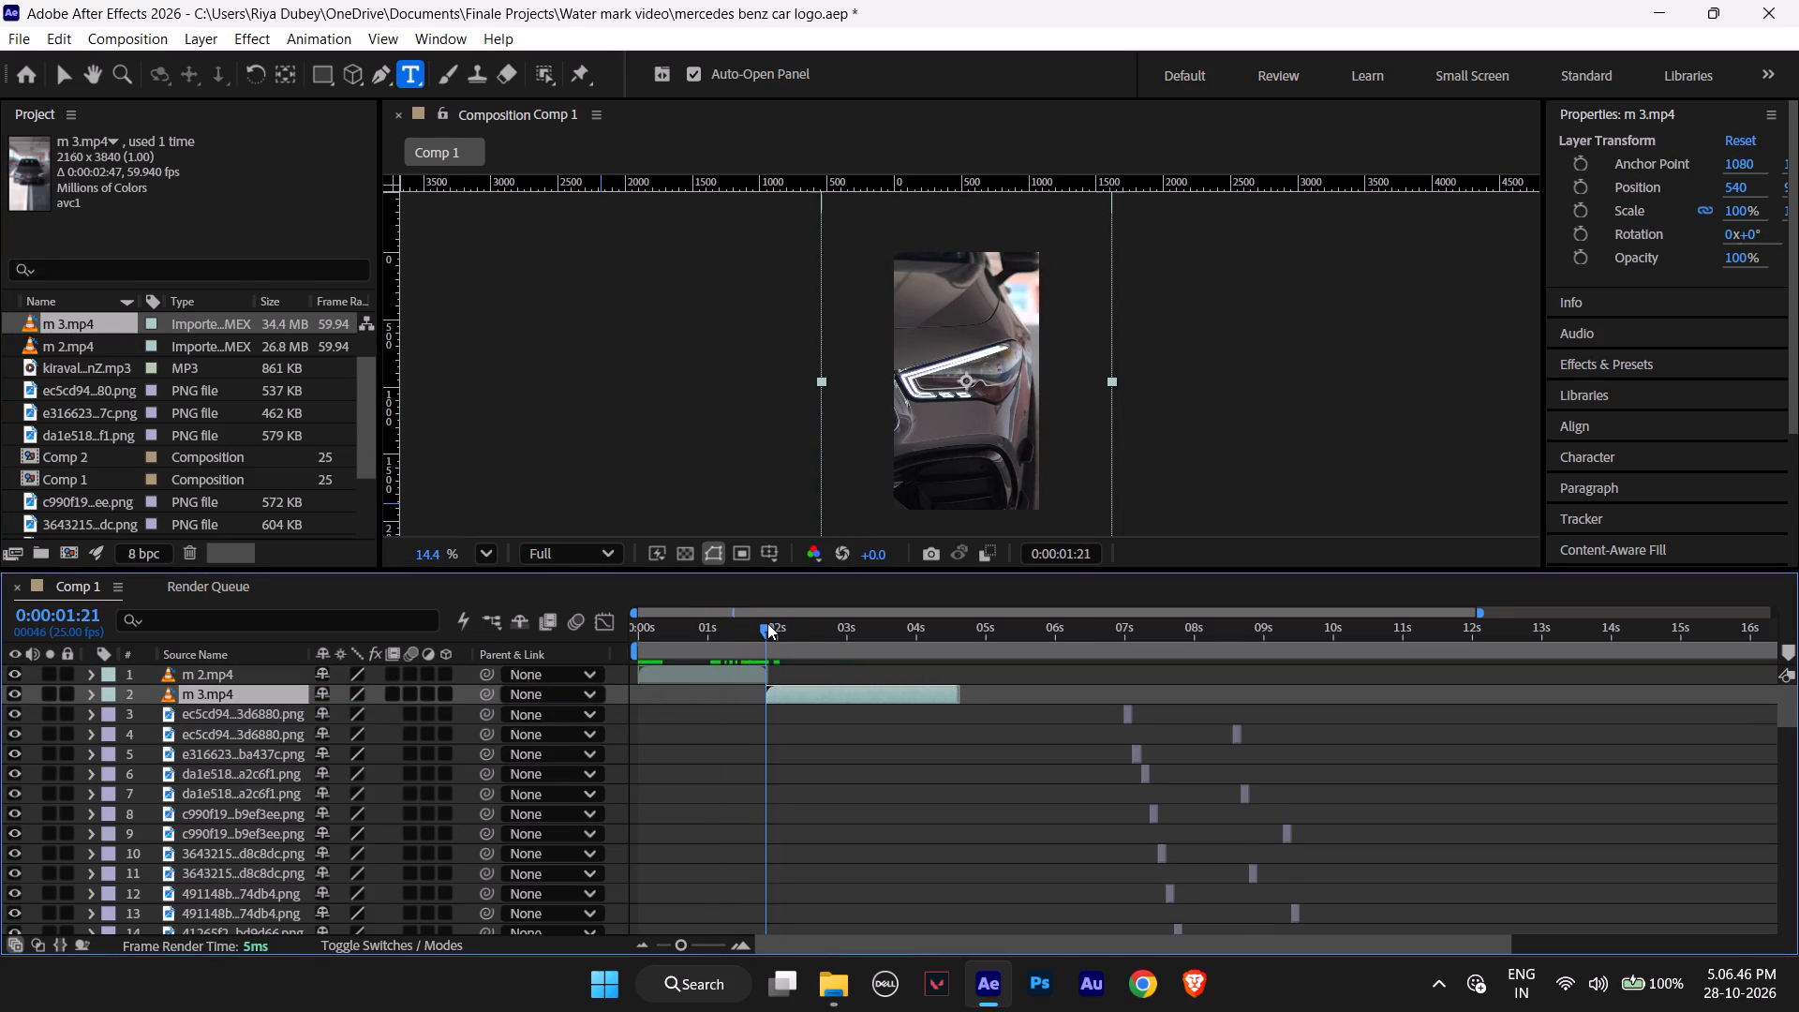
left_click_drag(767, 623, 769, 623)
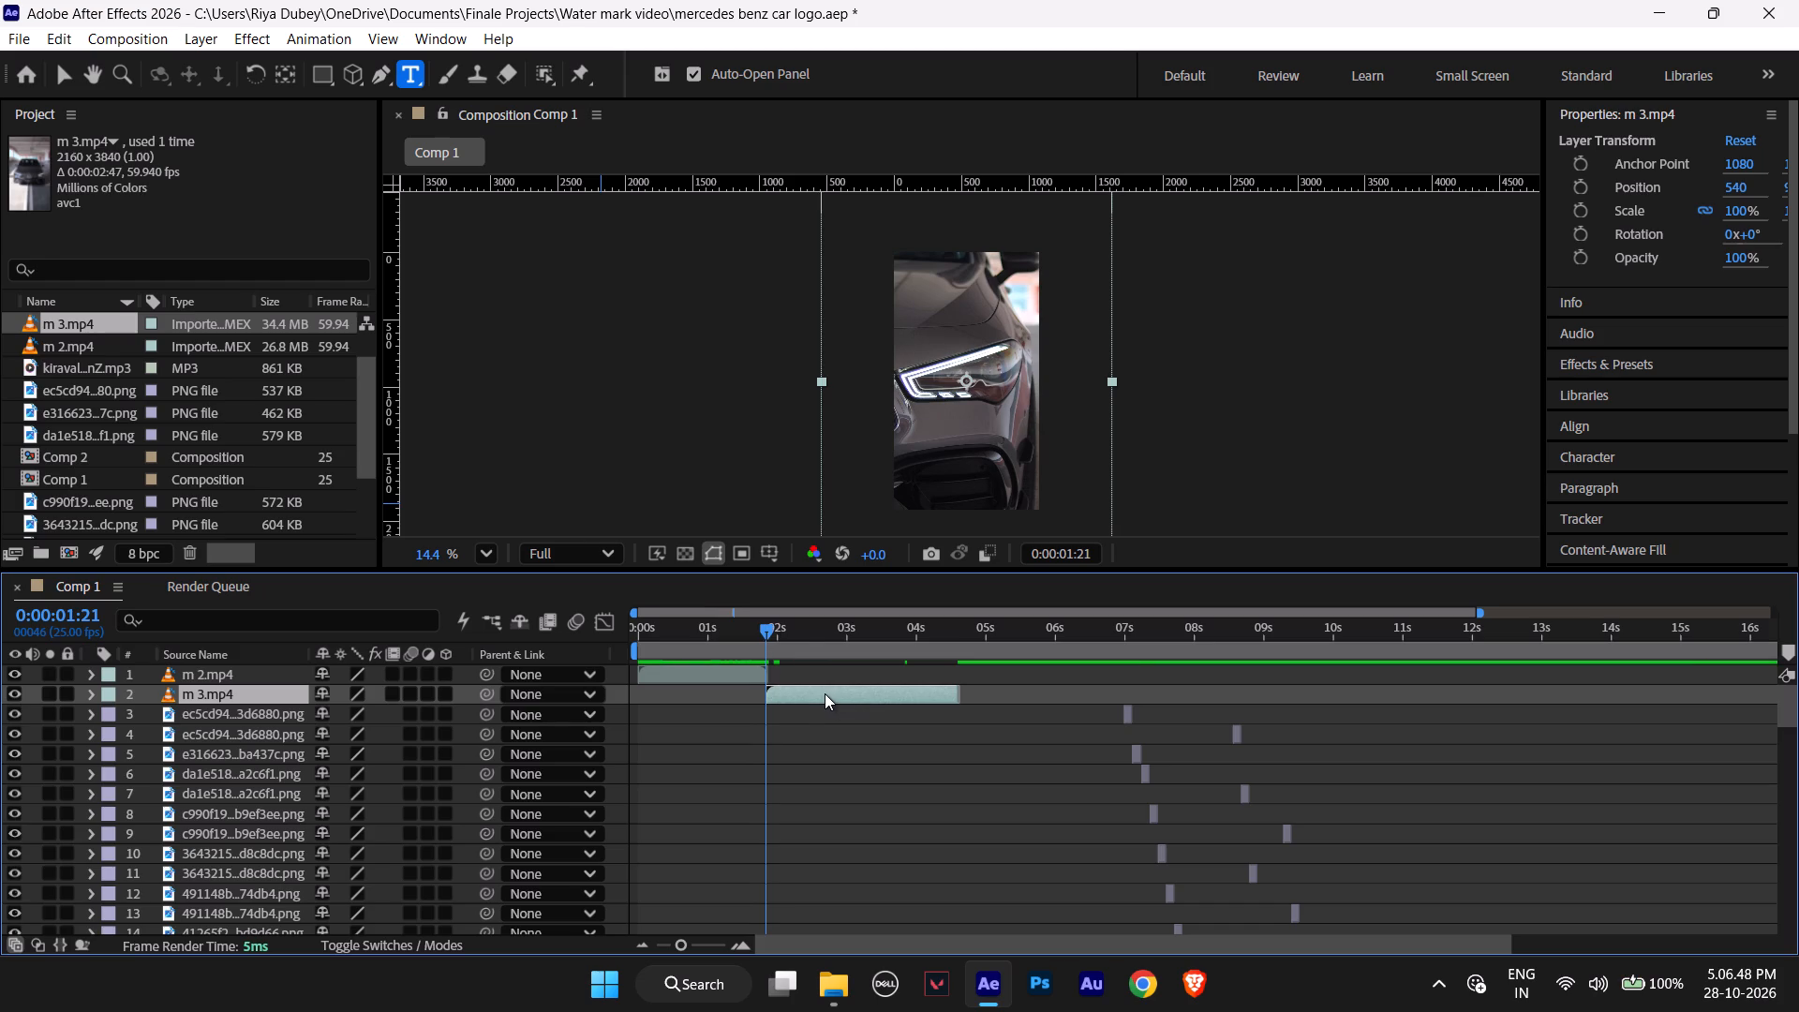
key("space")
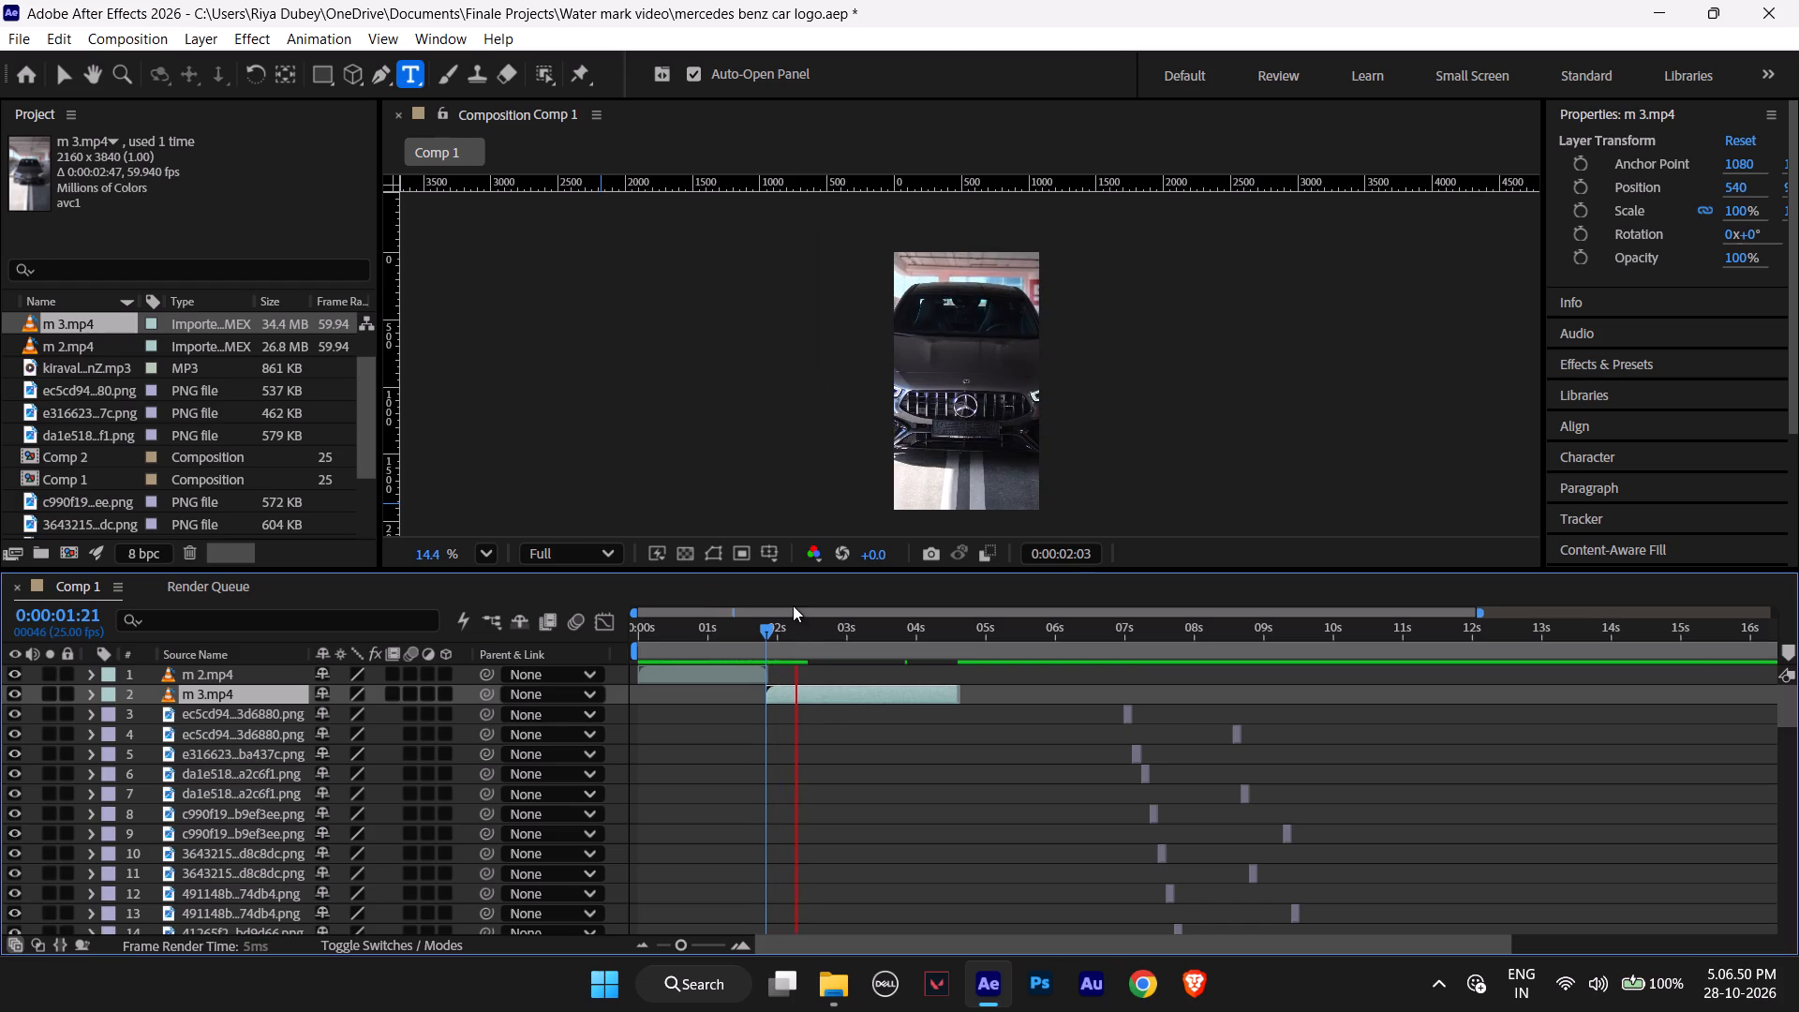
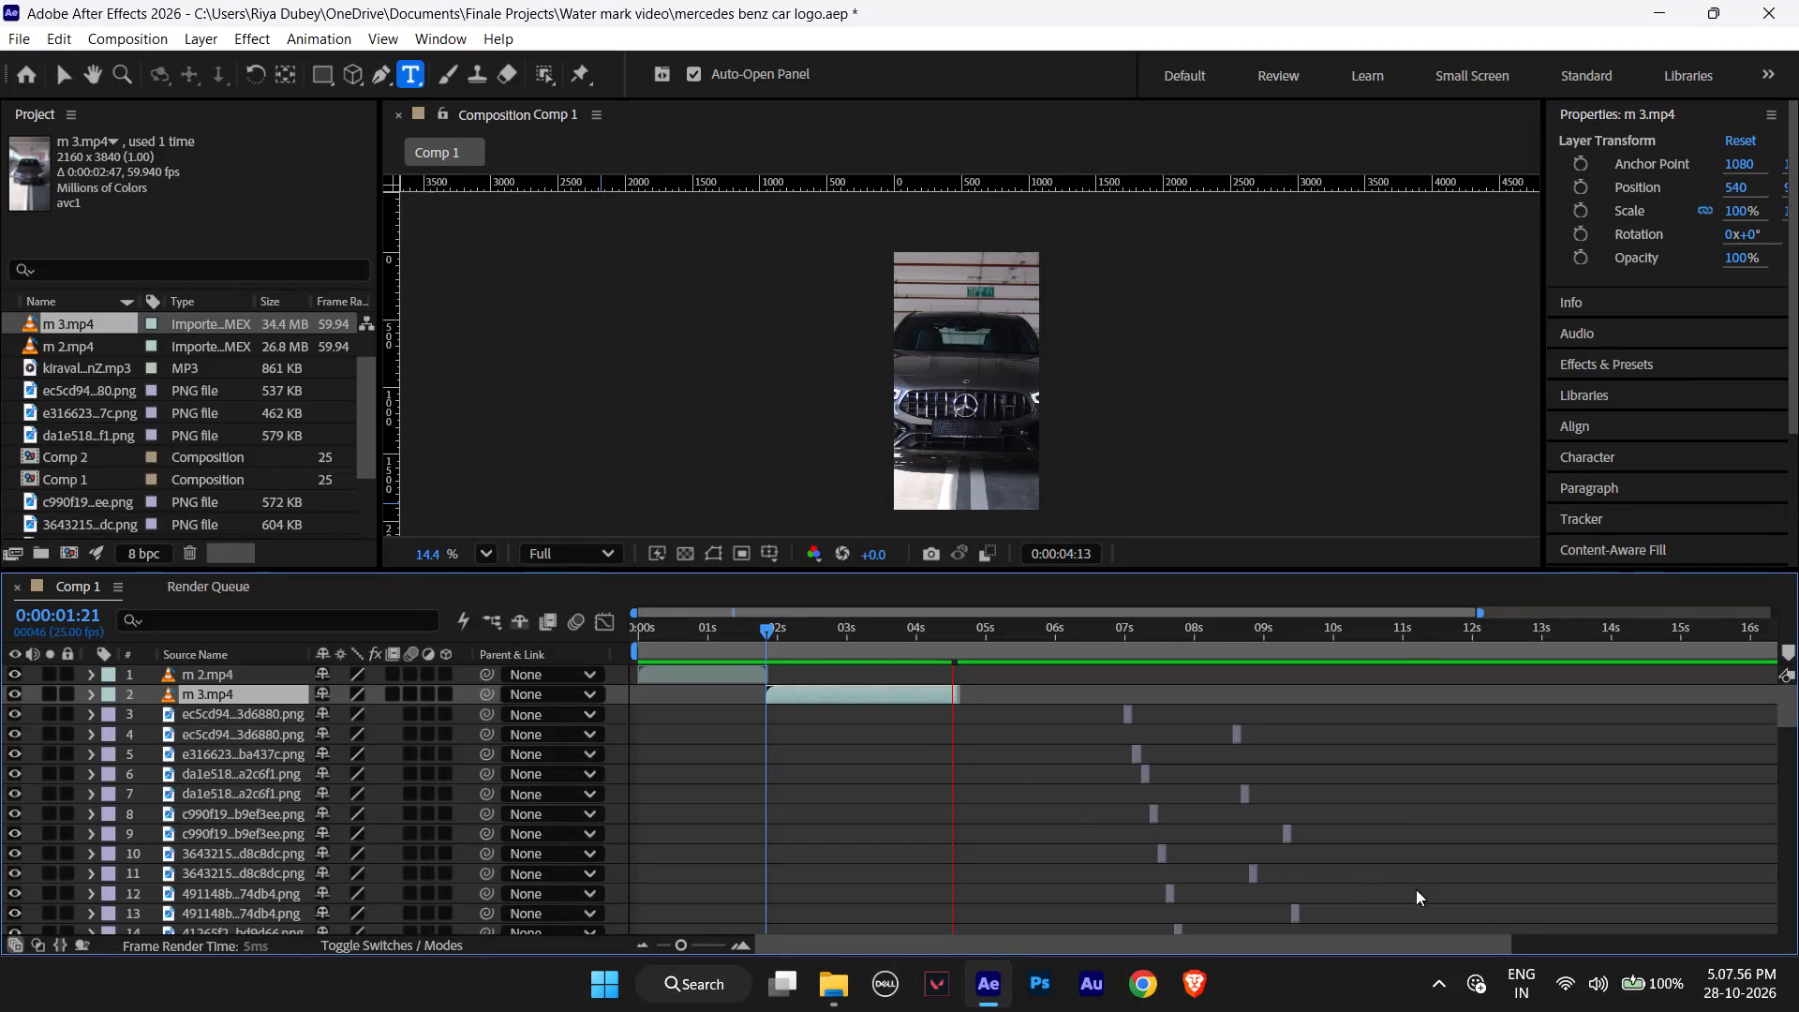
Stop the Comp 1 preview and return the current time to 0:00:00:03, near the start of m 2.mp4.
left_click(1430, 990)
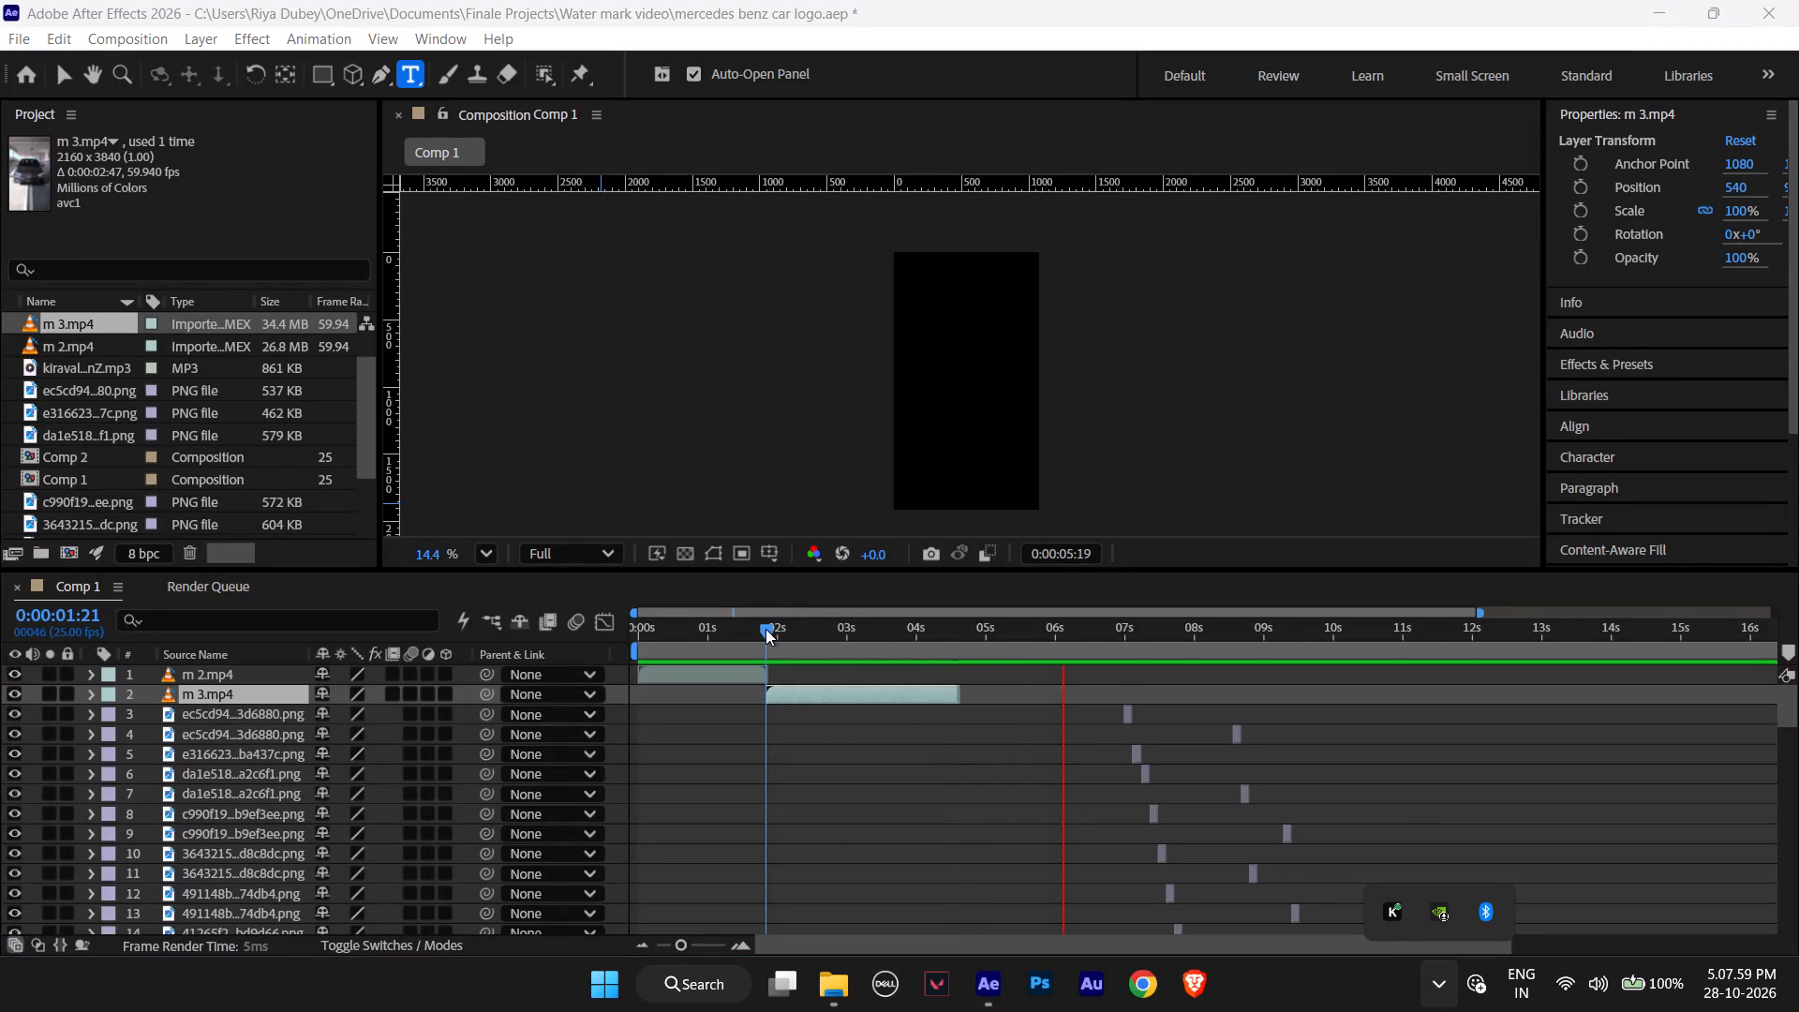
left_click_drag(766, 629, 529, 654)
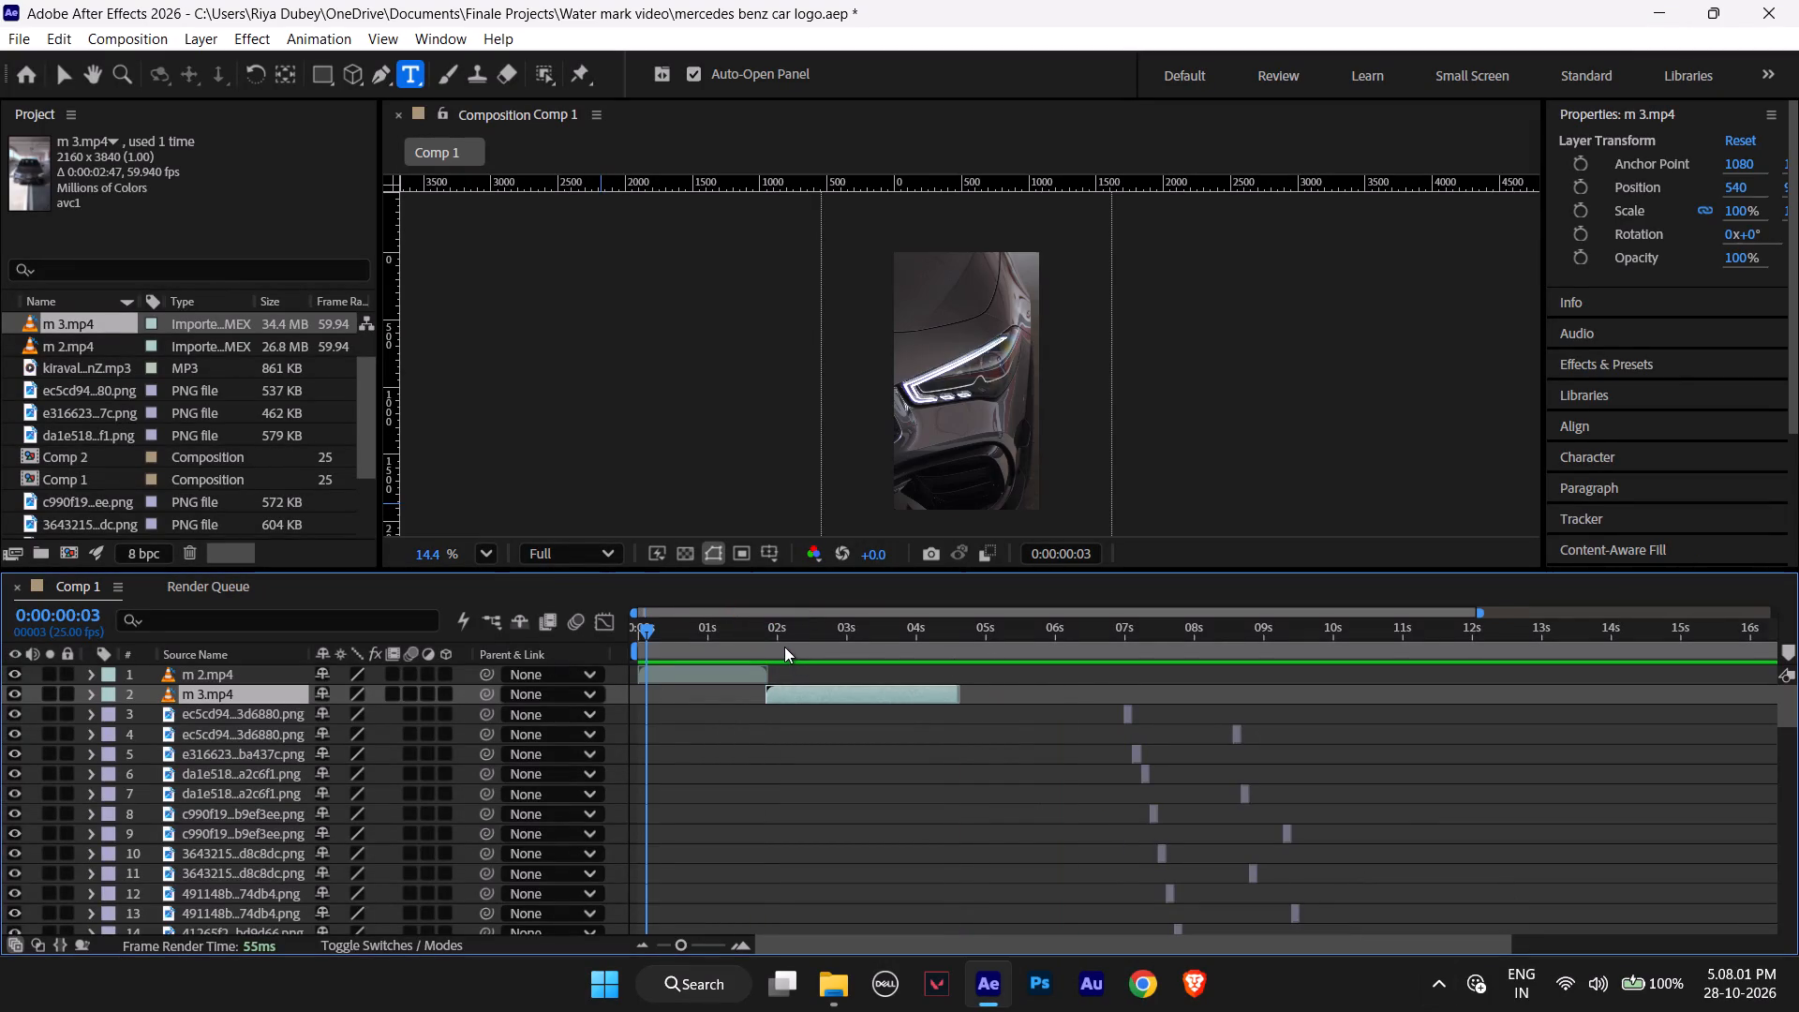
Show the hidden icons in the Windows system tray.
left_click(1439, 987)
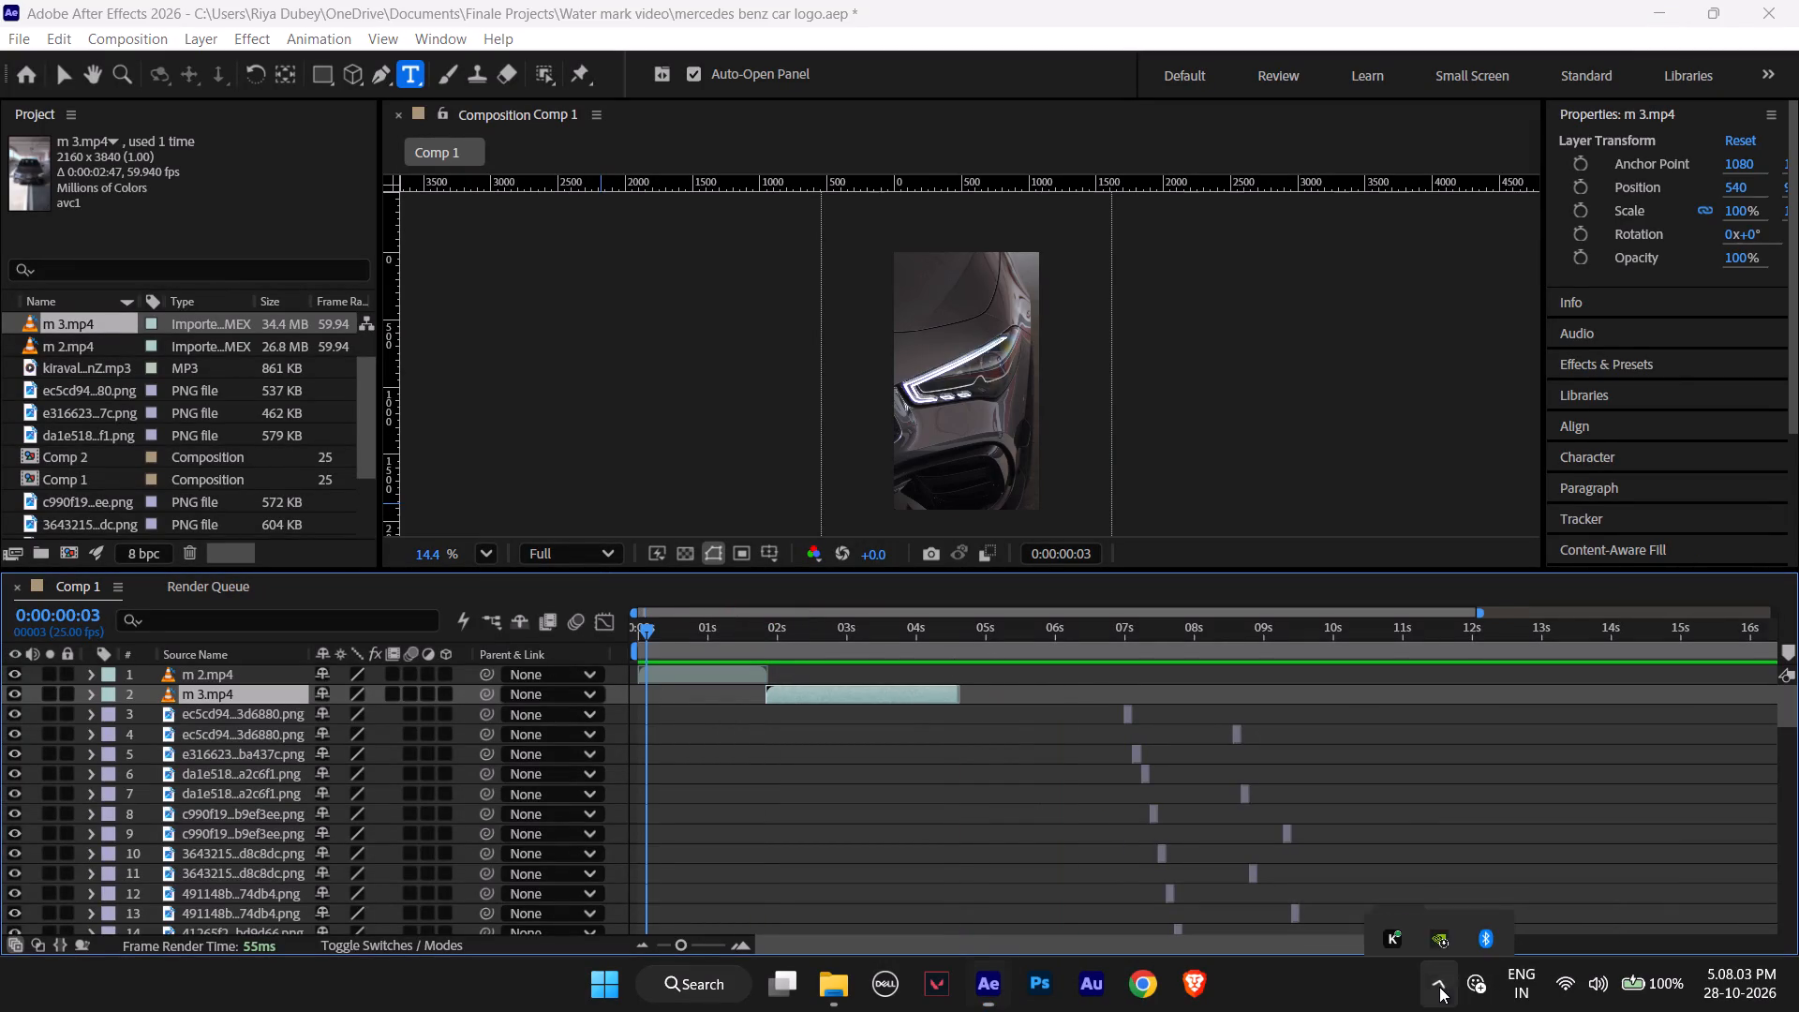
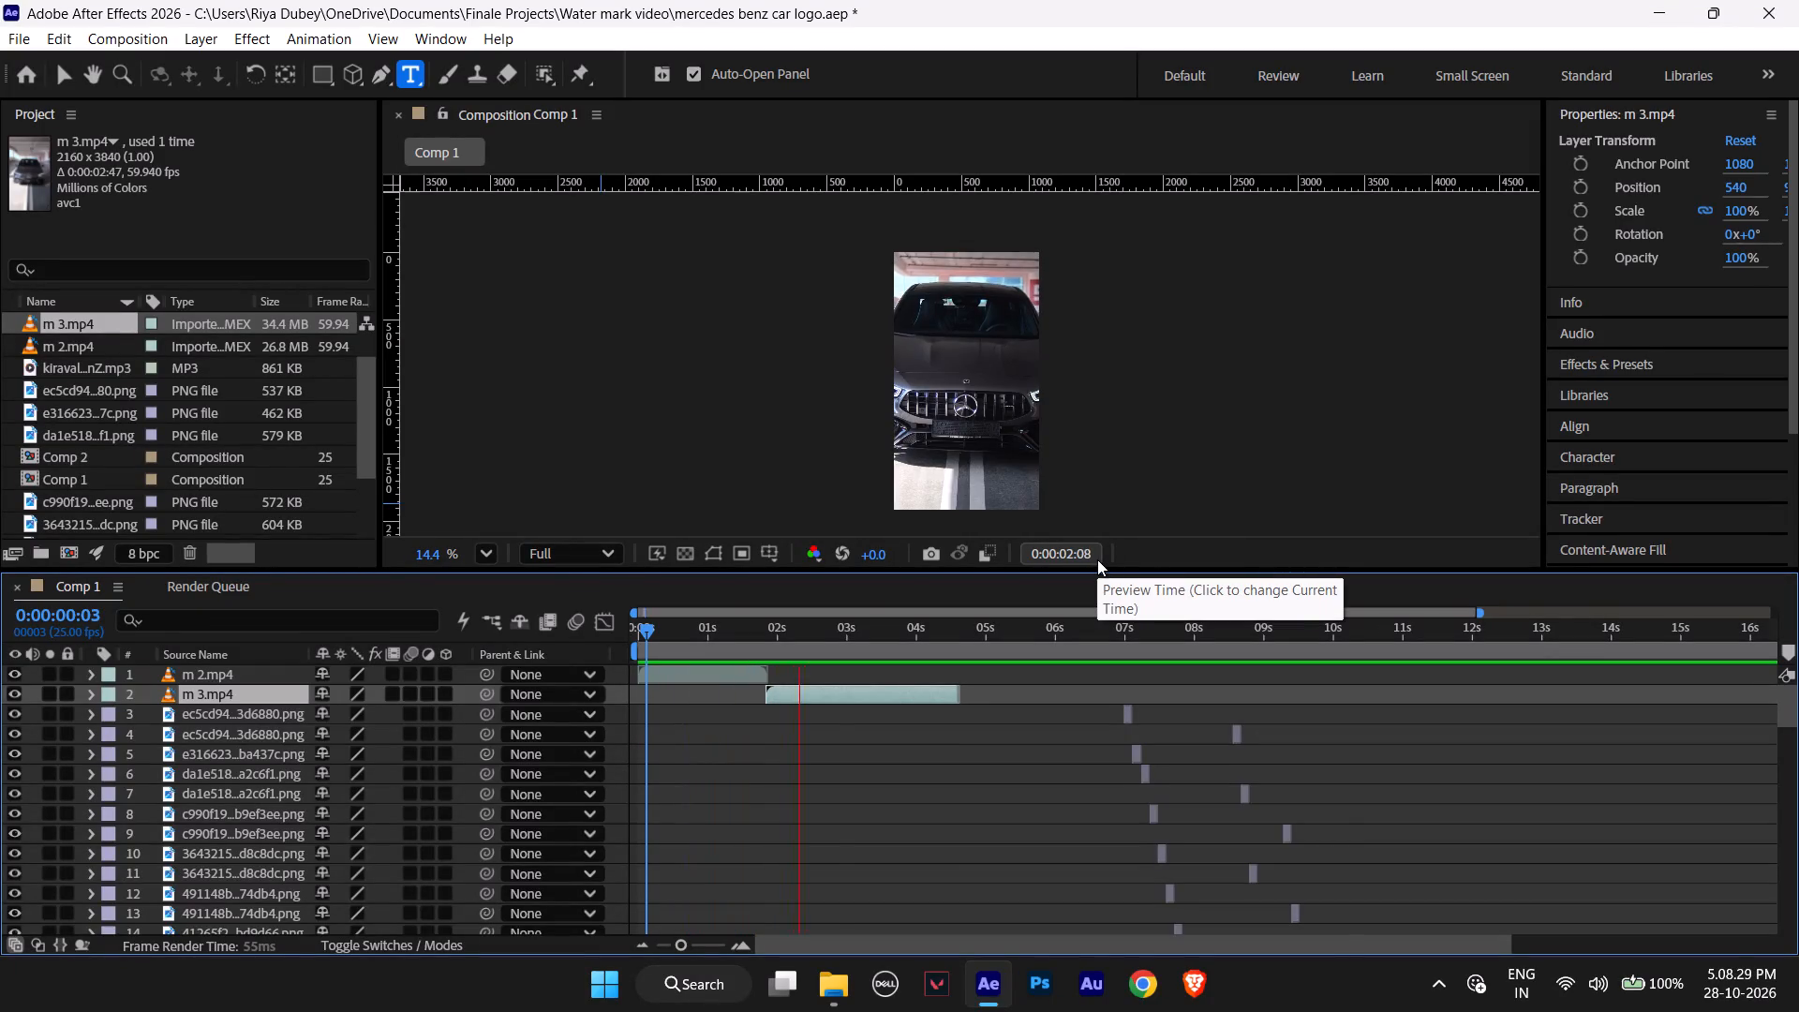
Stop the preview and add a 0% Opacity keyframe to m 2.mp4 at 0:00:01:21, where m 3.mp4 begins.
key("space")
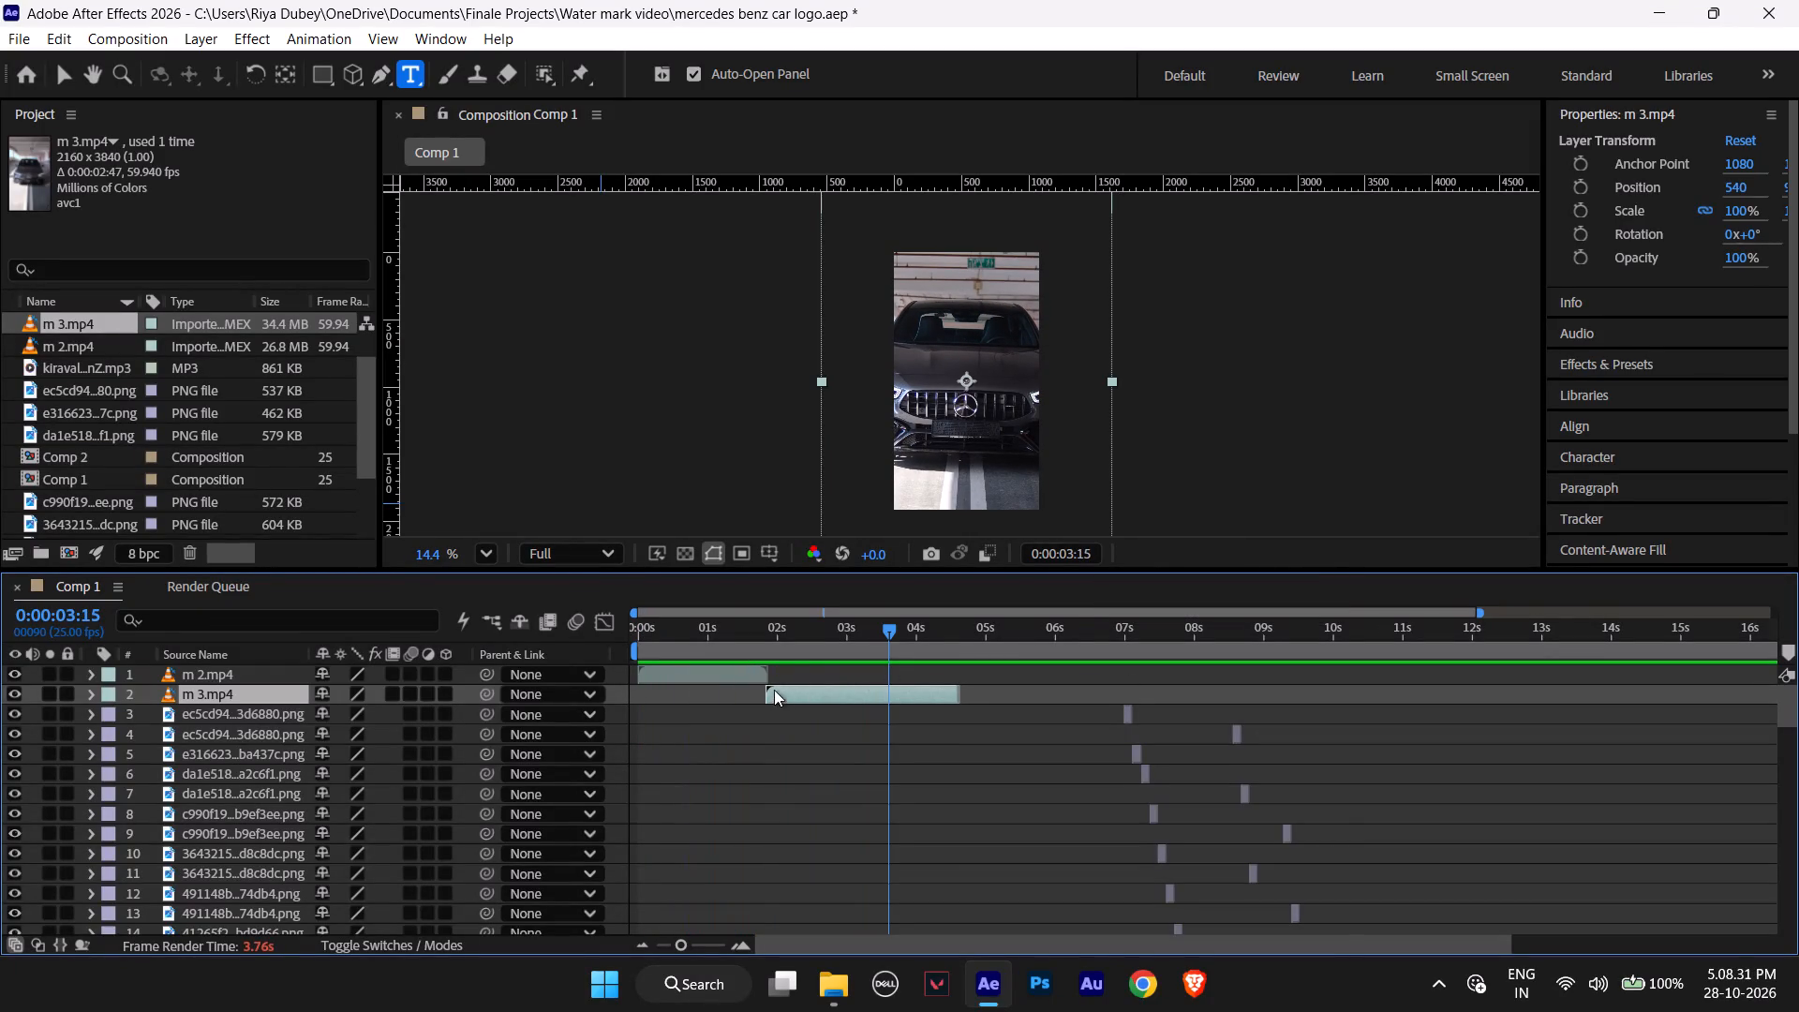
left_click_drag(890, 624, 755, 634)
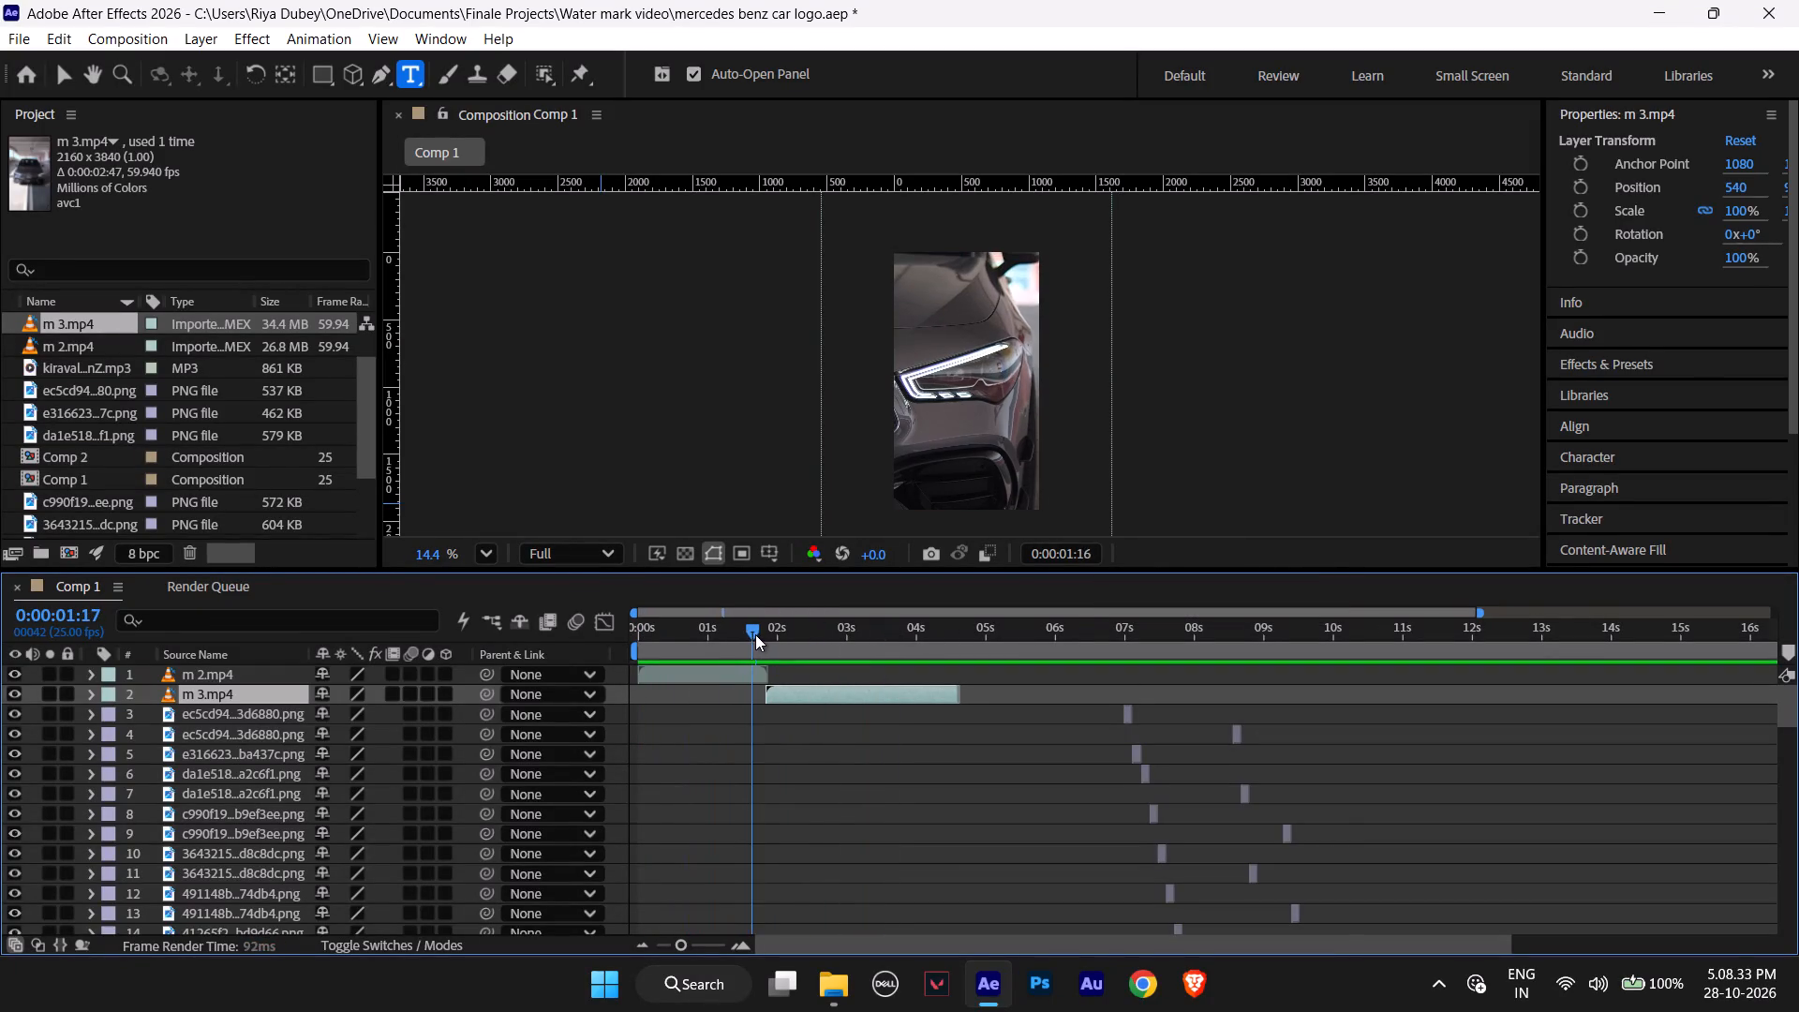
left_click_drag(755, 634, 762, 634)
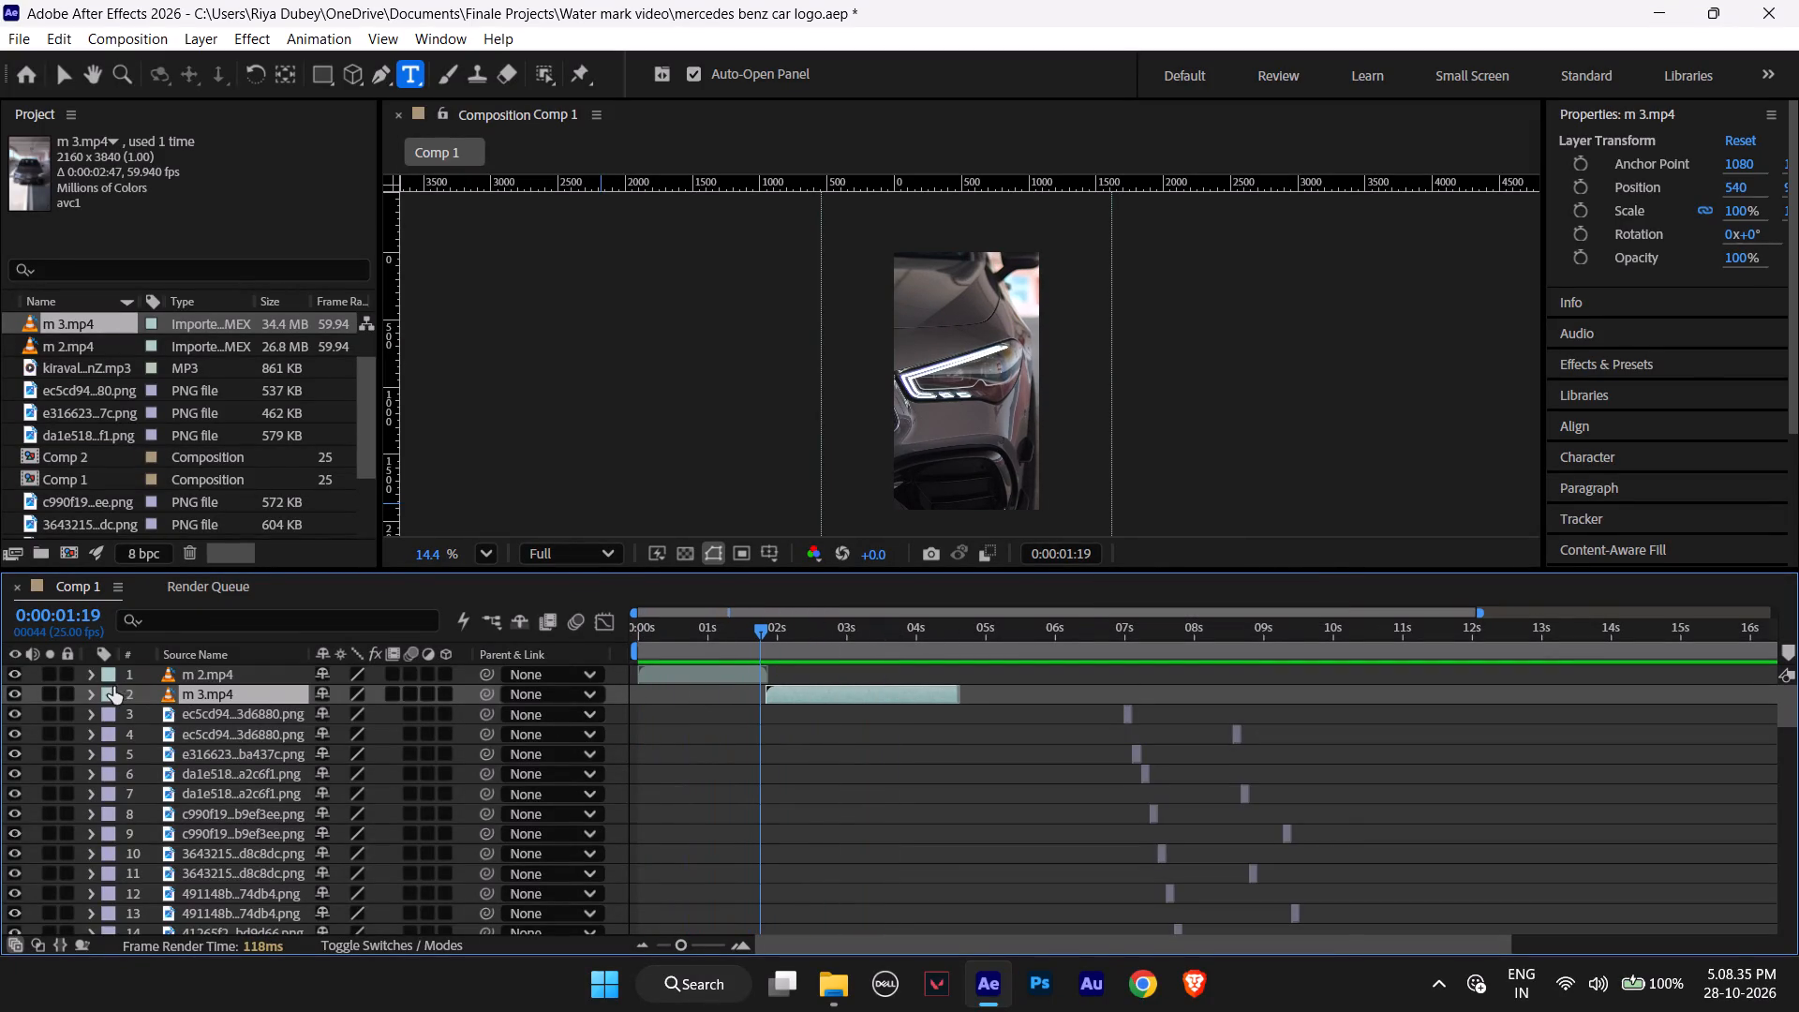
left_click(96, 673)
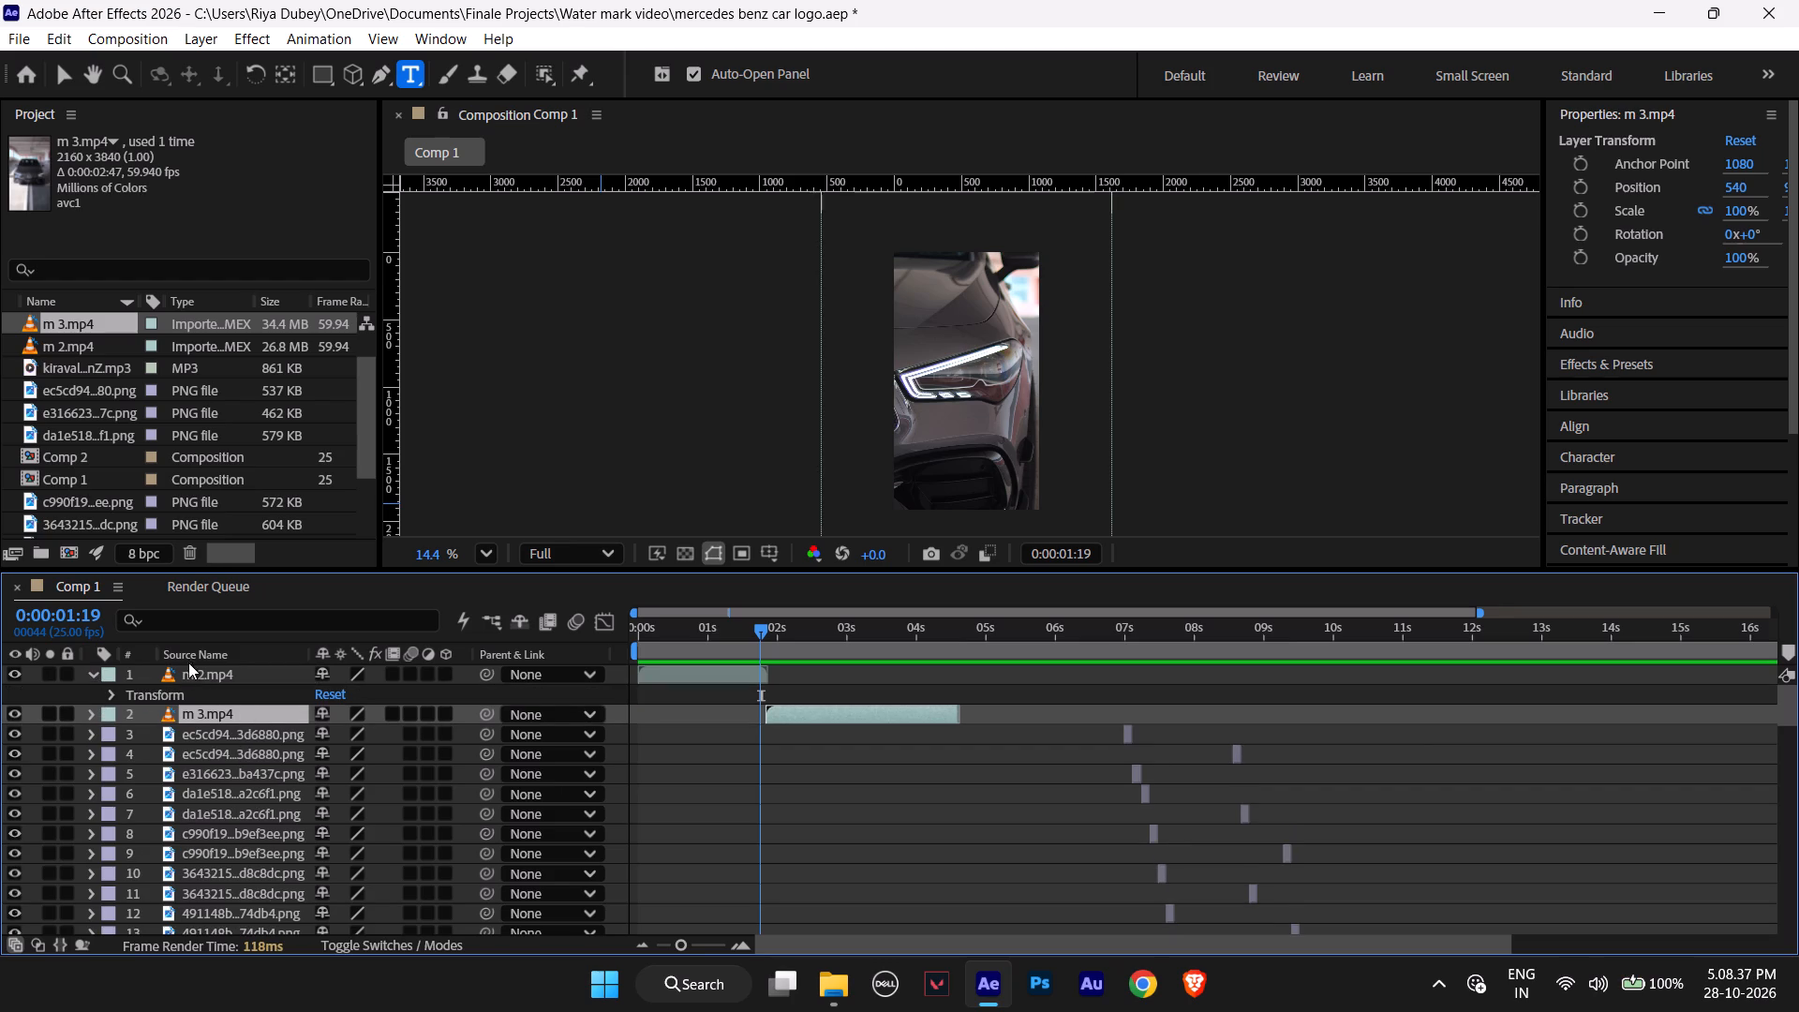
left_click(136, 694)
left_click(115, 691)
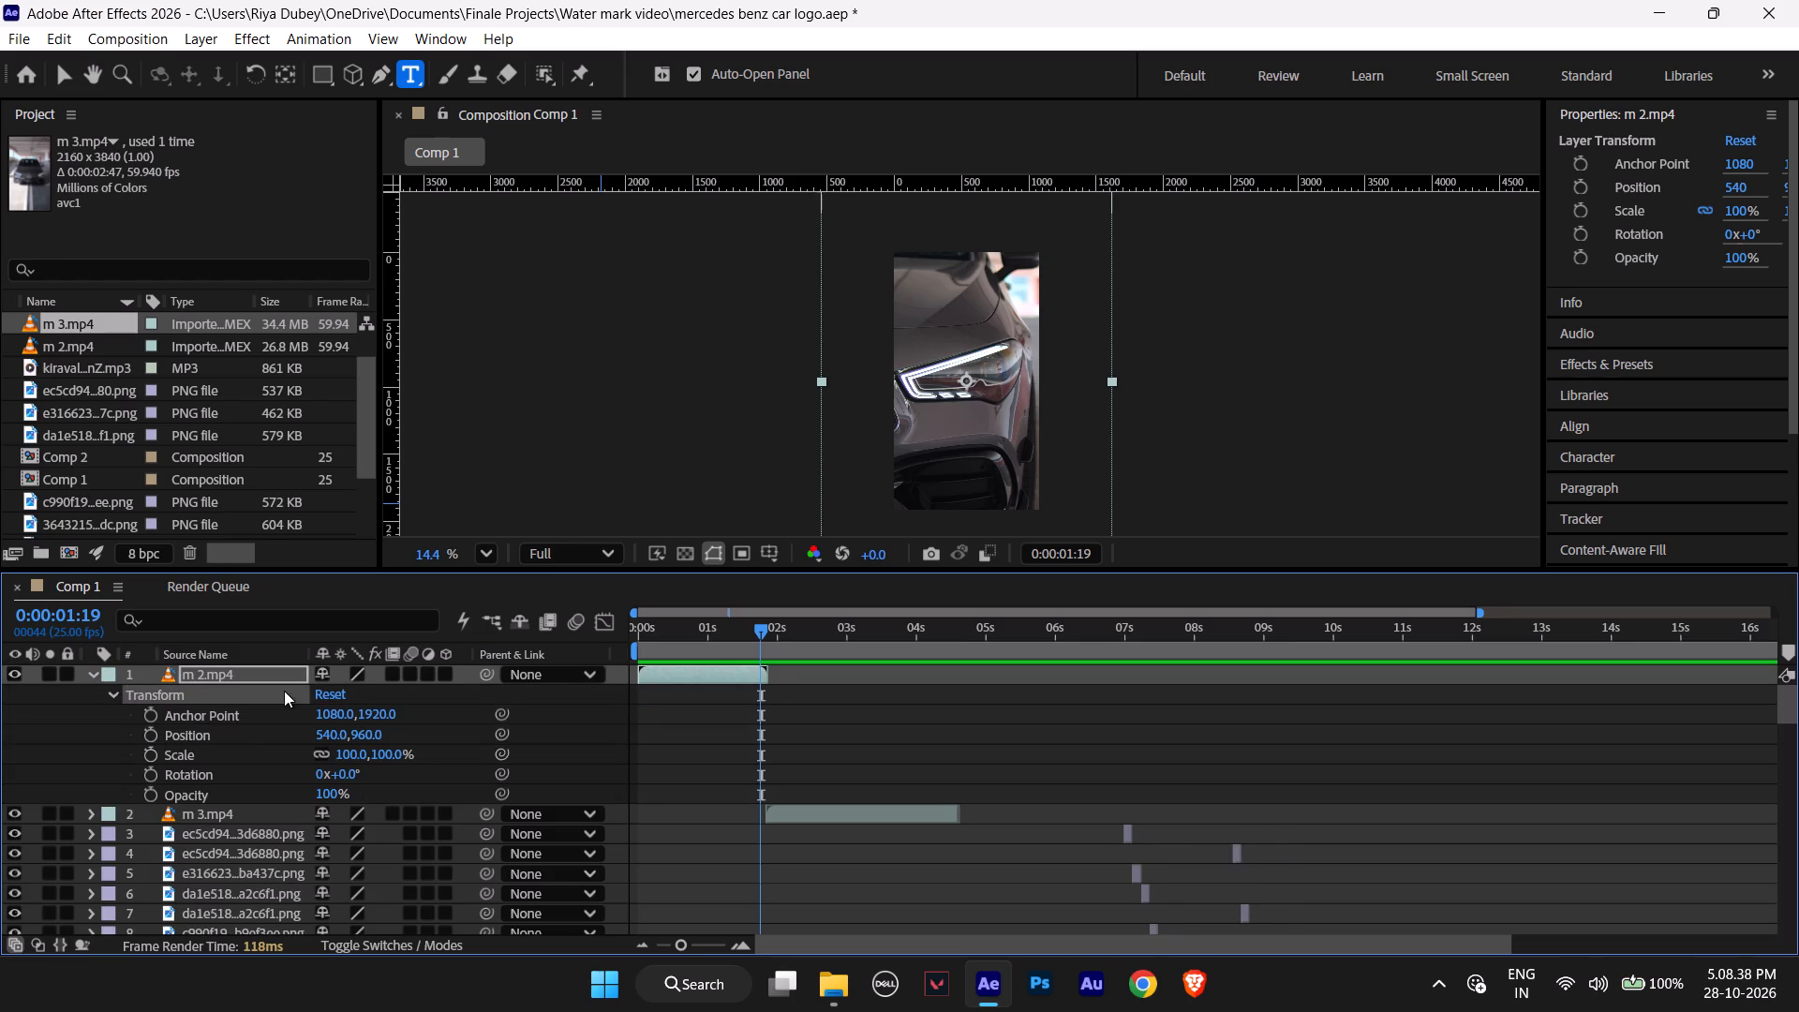
left_click(760, 629)
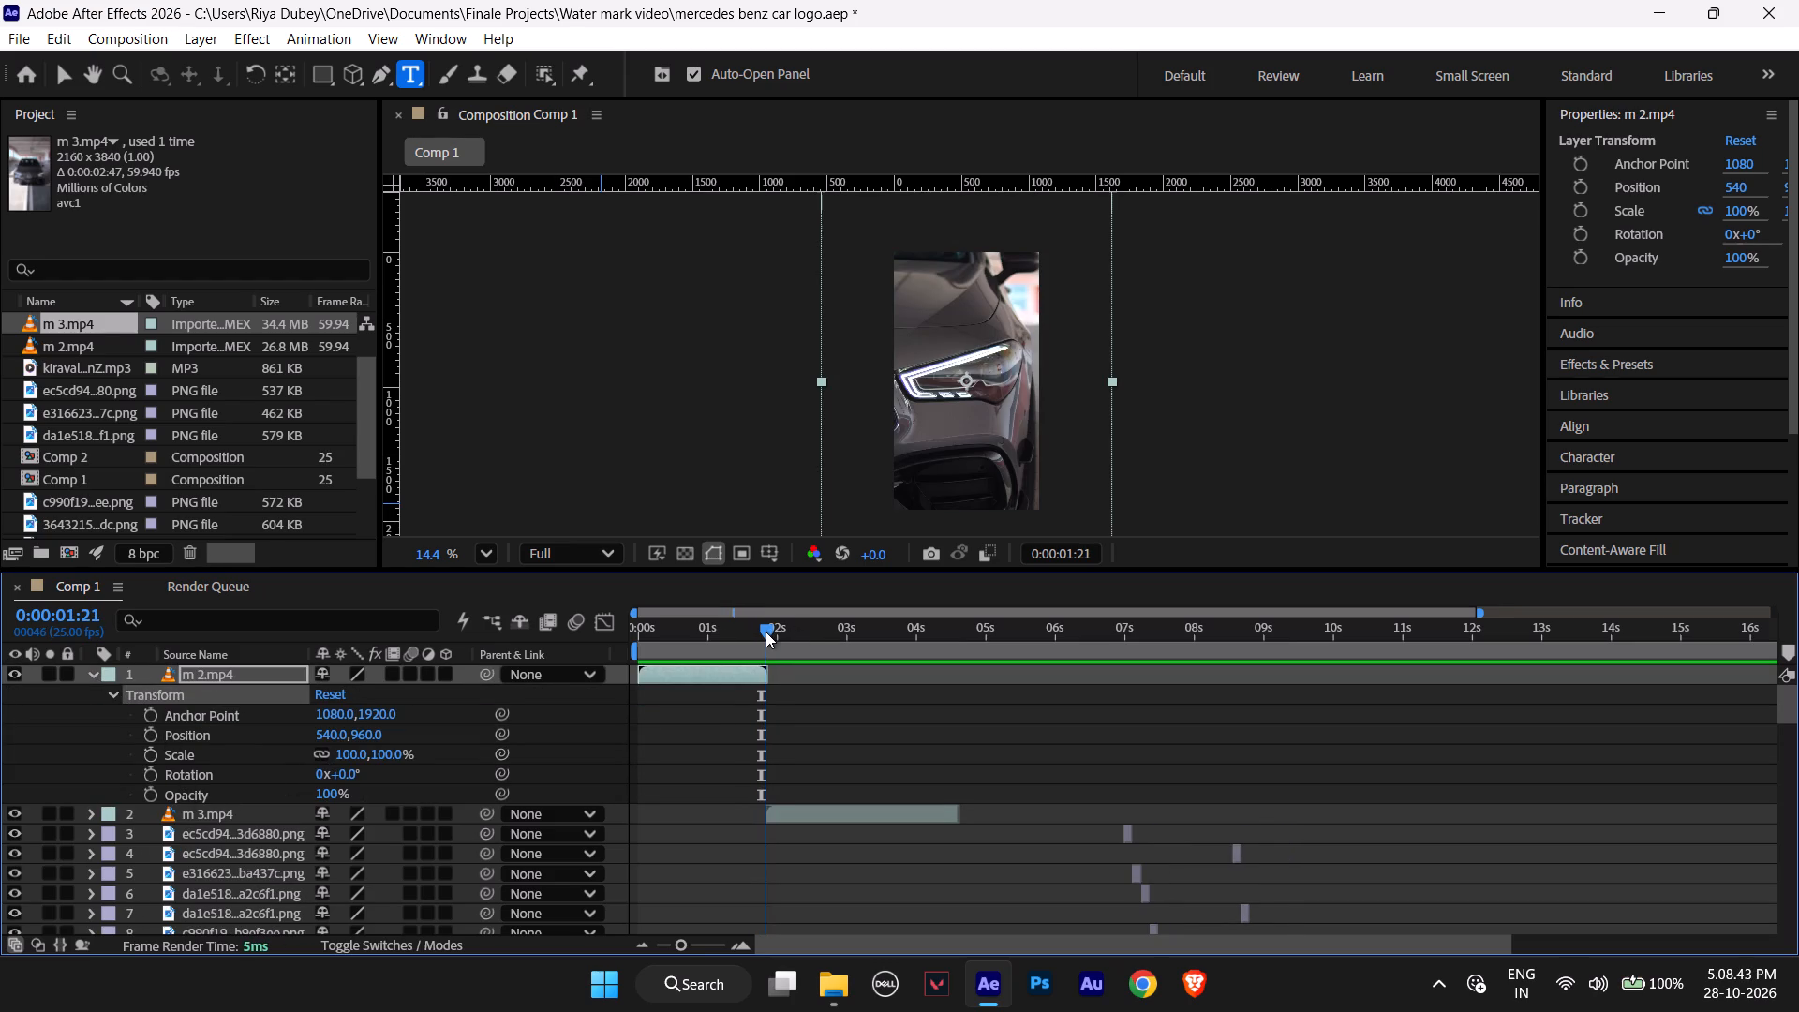
left_click(186, 793)
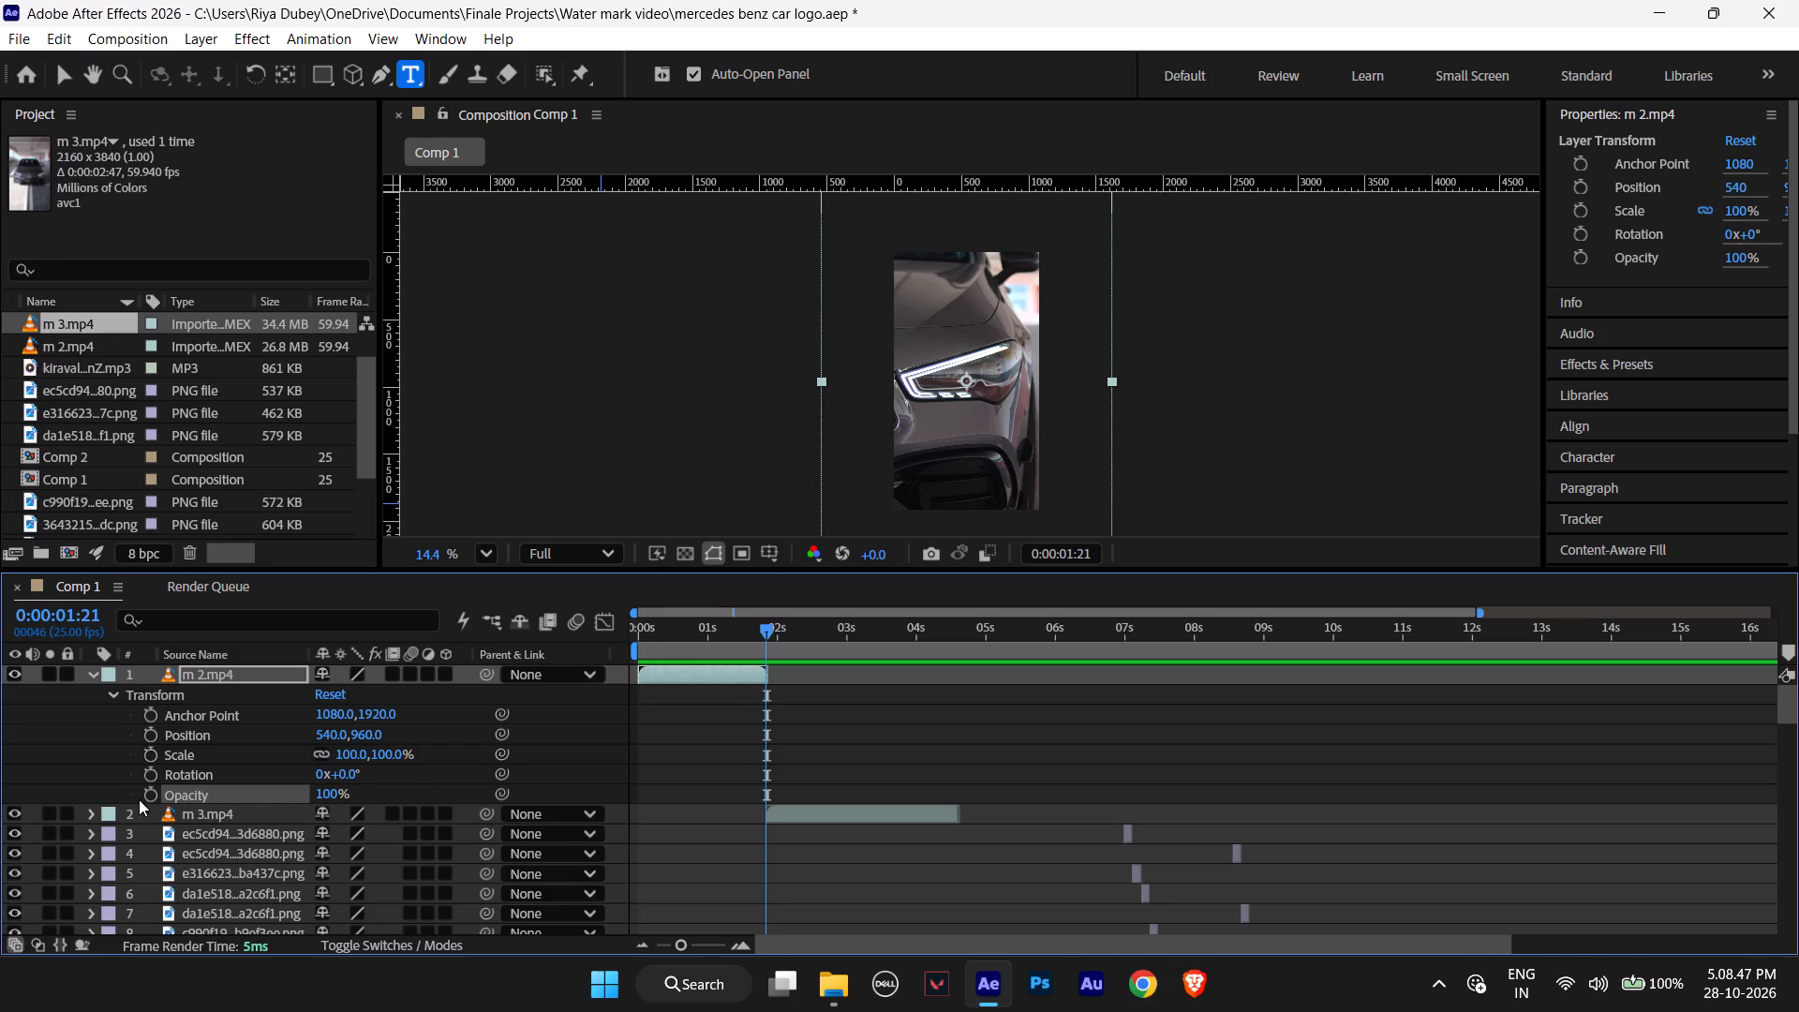
left_click(145, 797)
left_click_drag(324, 795, 115, 805)
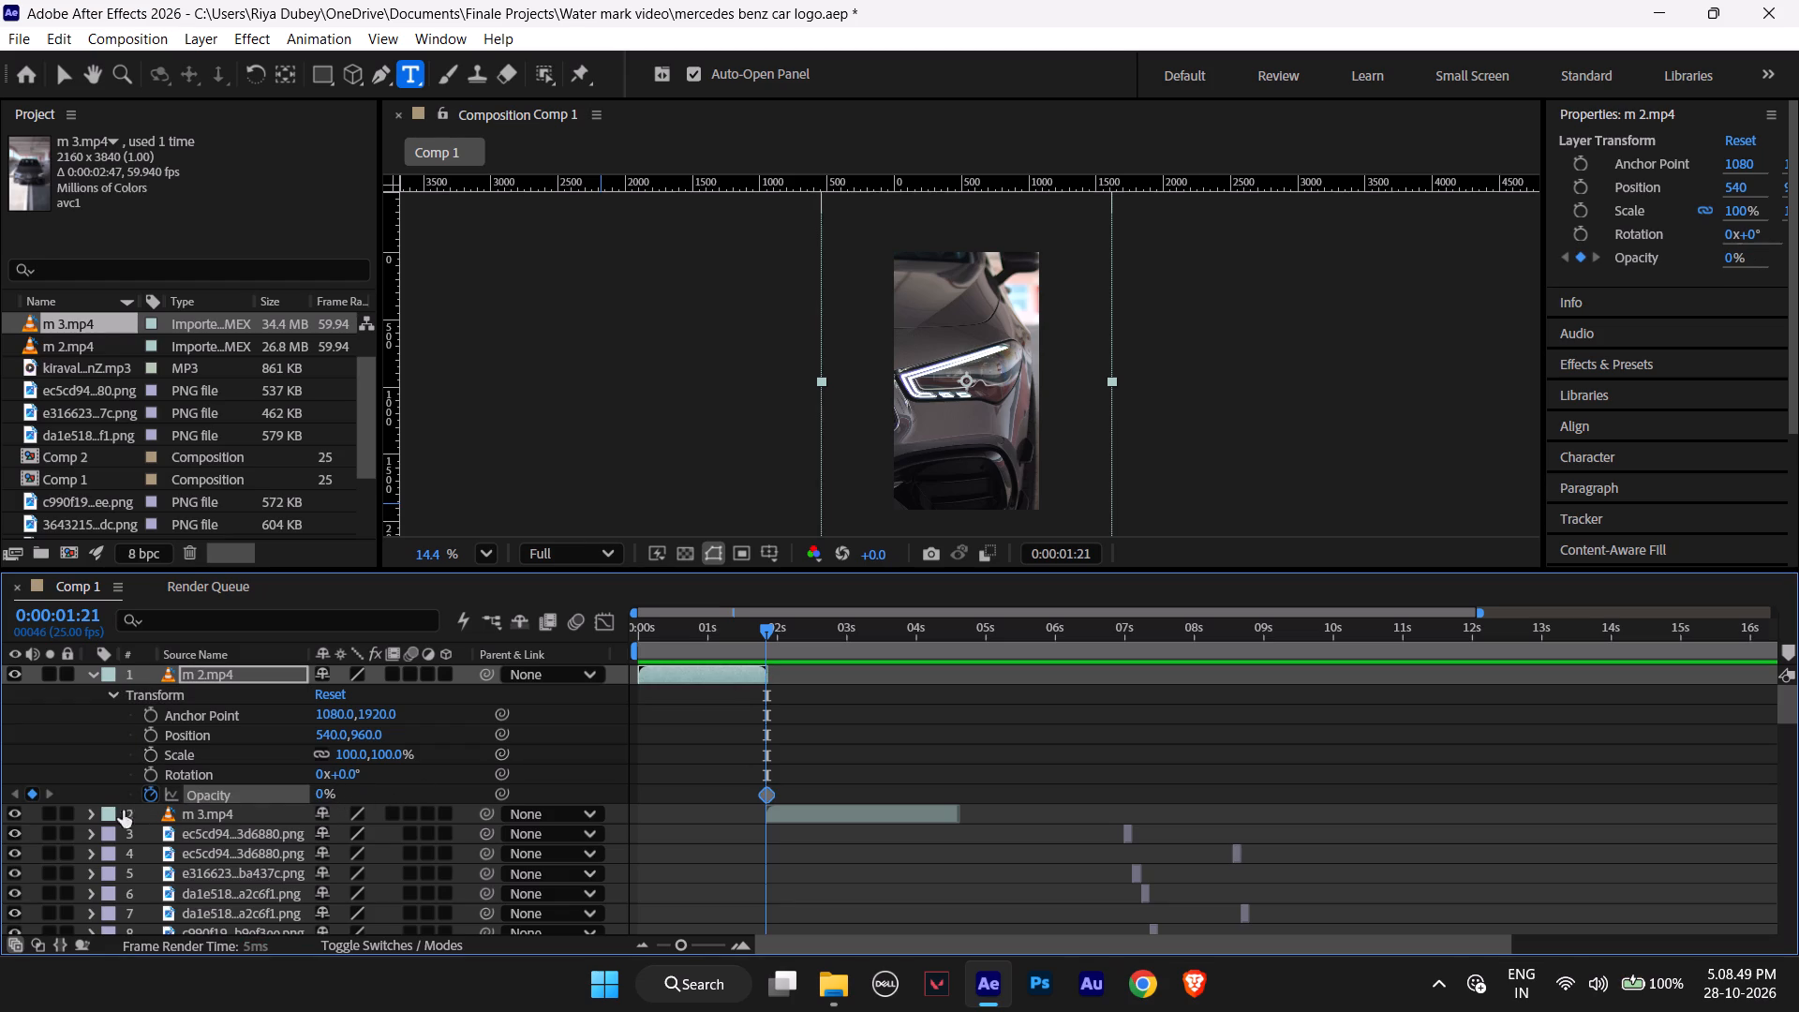
Preview Comp 1 from the start to check how the opacity keyframe affects m 2.mp4.
left_click_drag(764, 629, 760, 629)
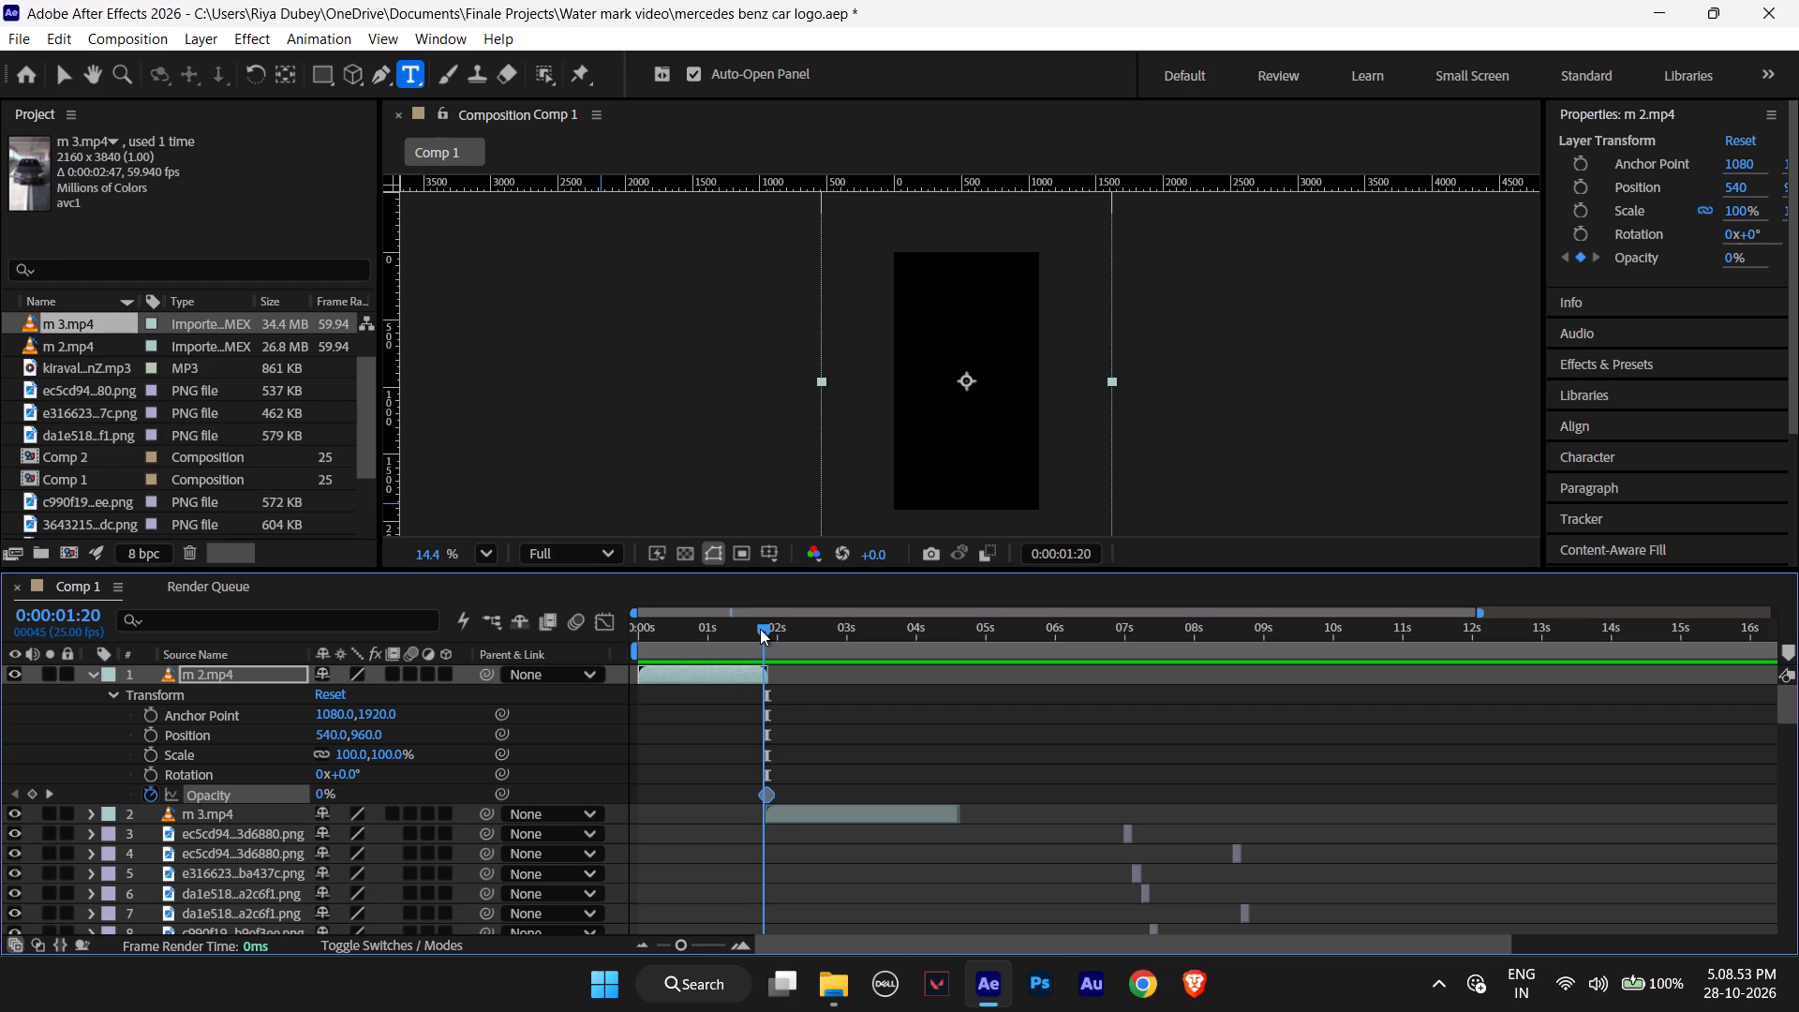
left_click_drag(760, 629, 764, 632)
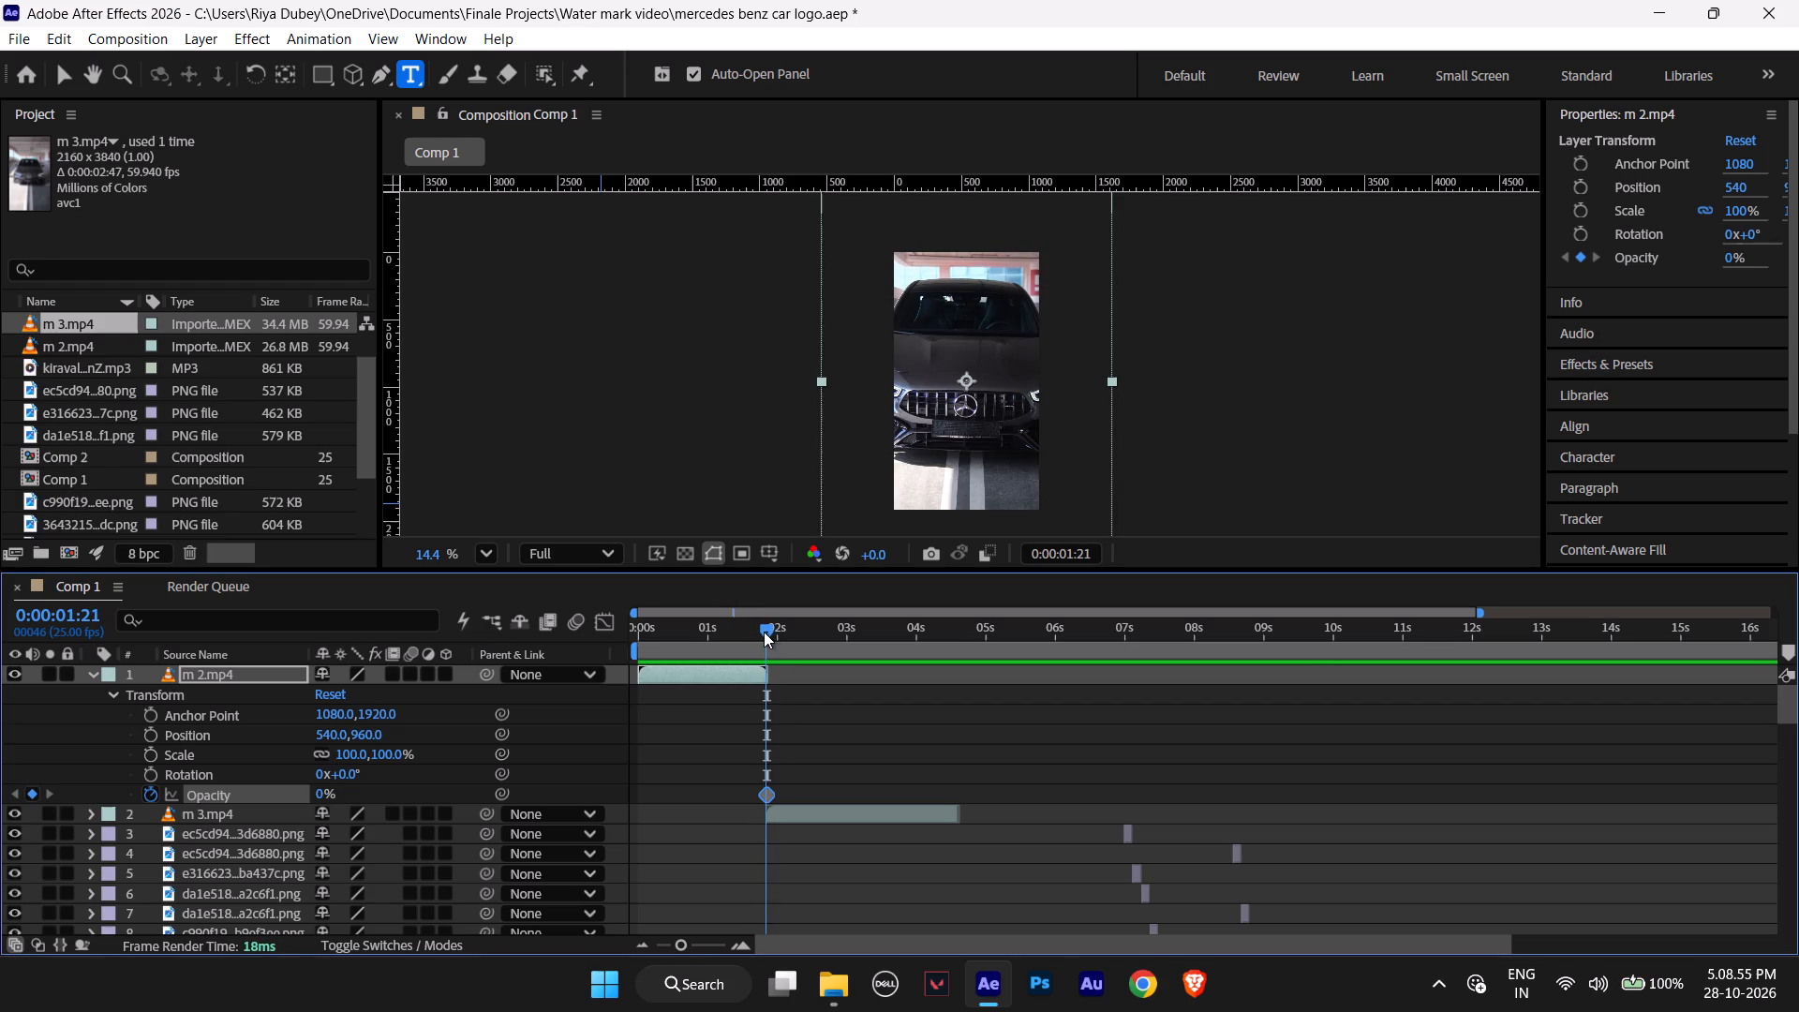
left_click_drag(764, 632, 628, 645)
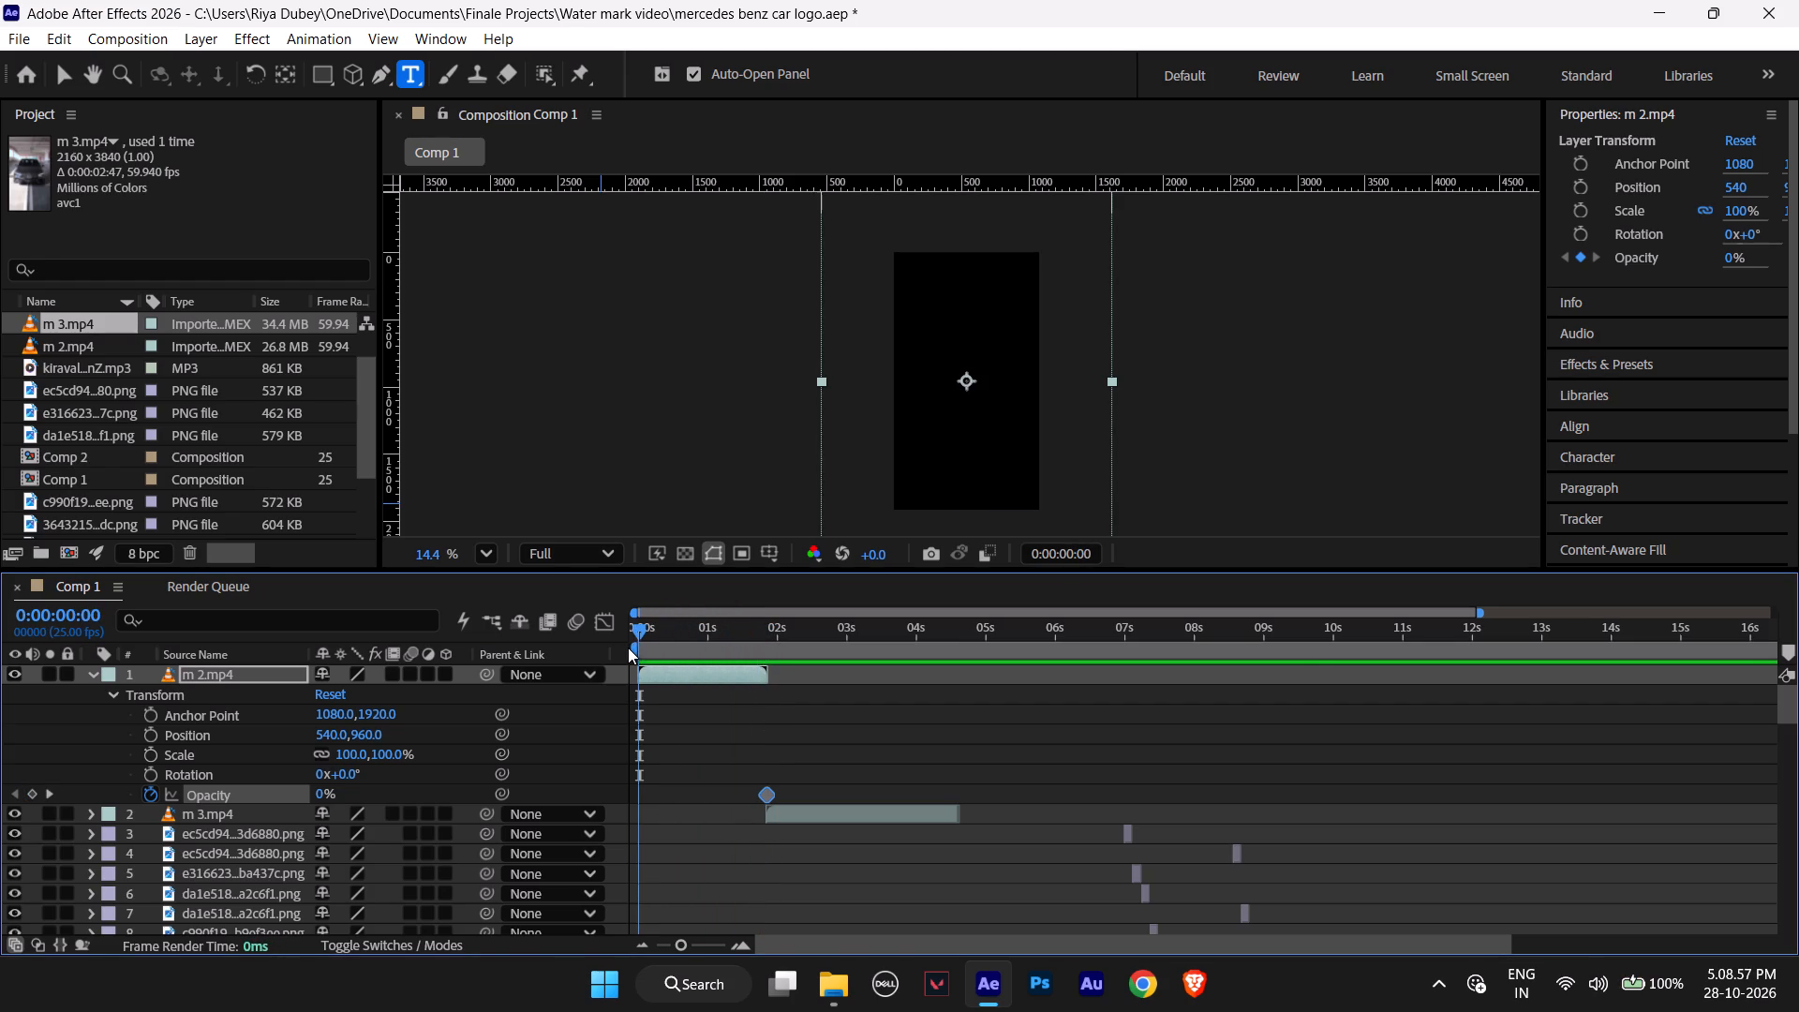
key("space")
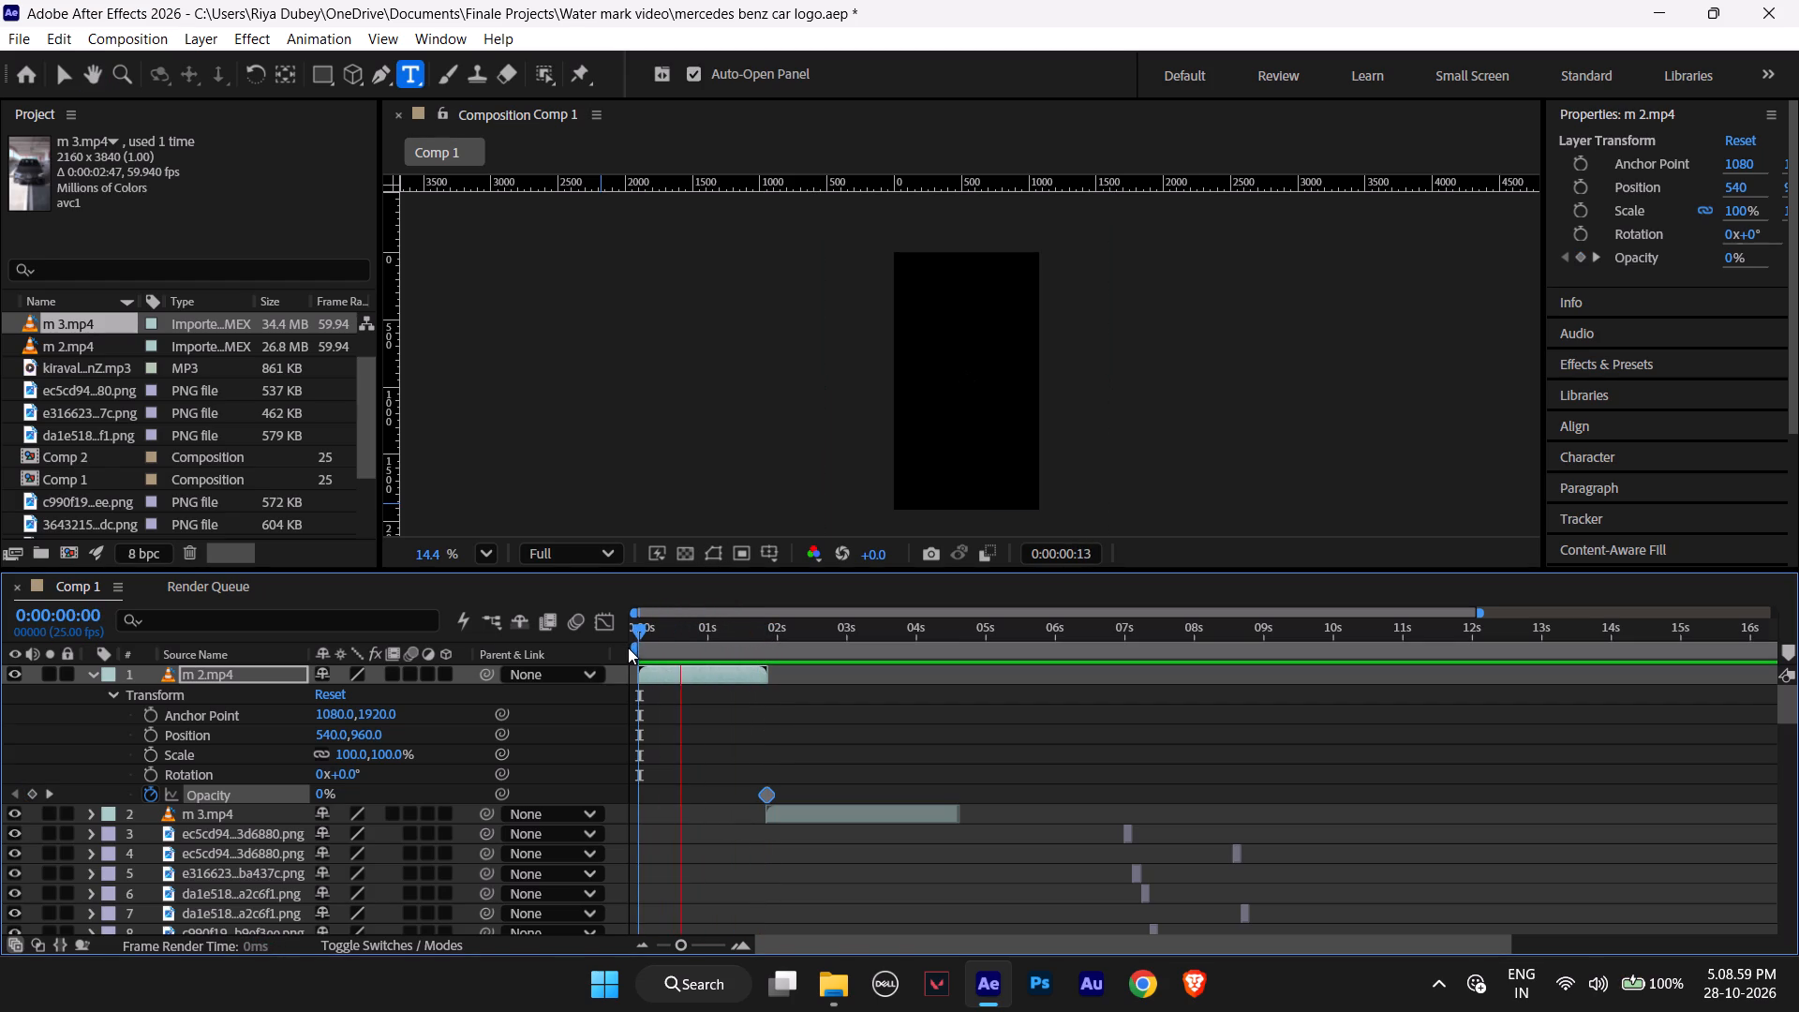
key("space")
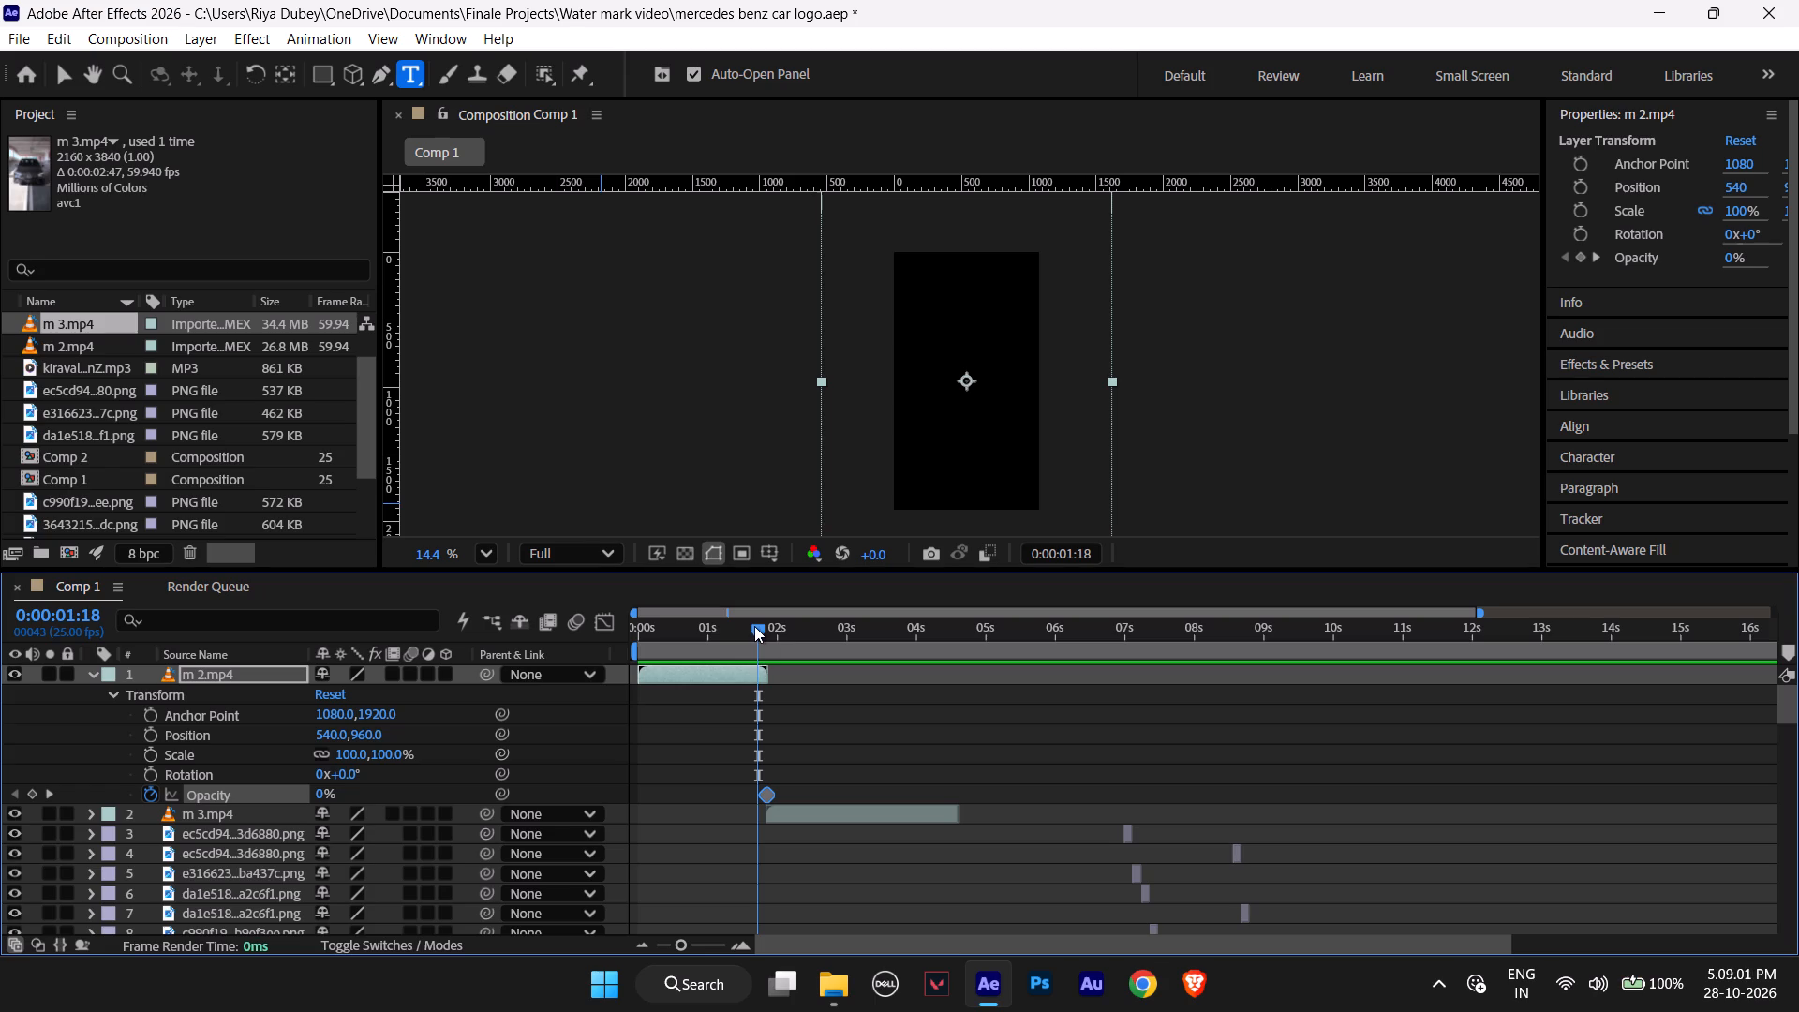
Add a 100% Opacity keyframe to m 2.mp4 at 0:00:01:20 and scrub across the cut to m 3.mp4.
left_click(754, 626)
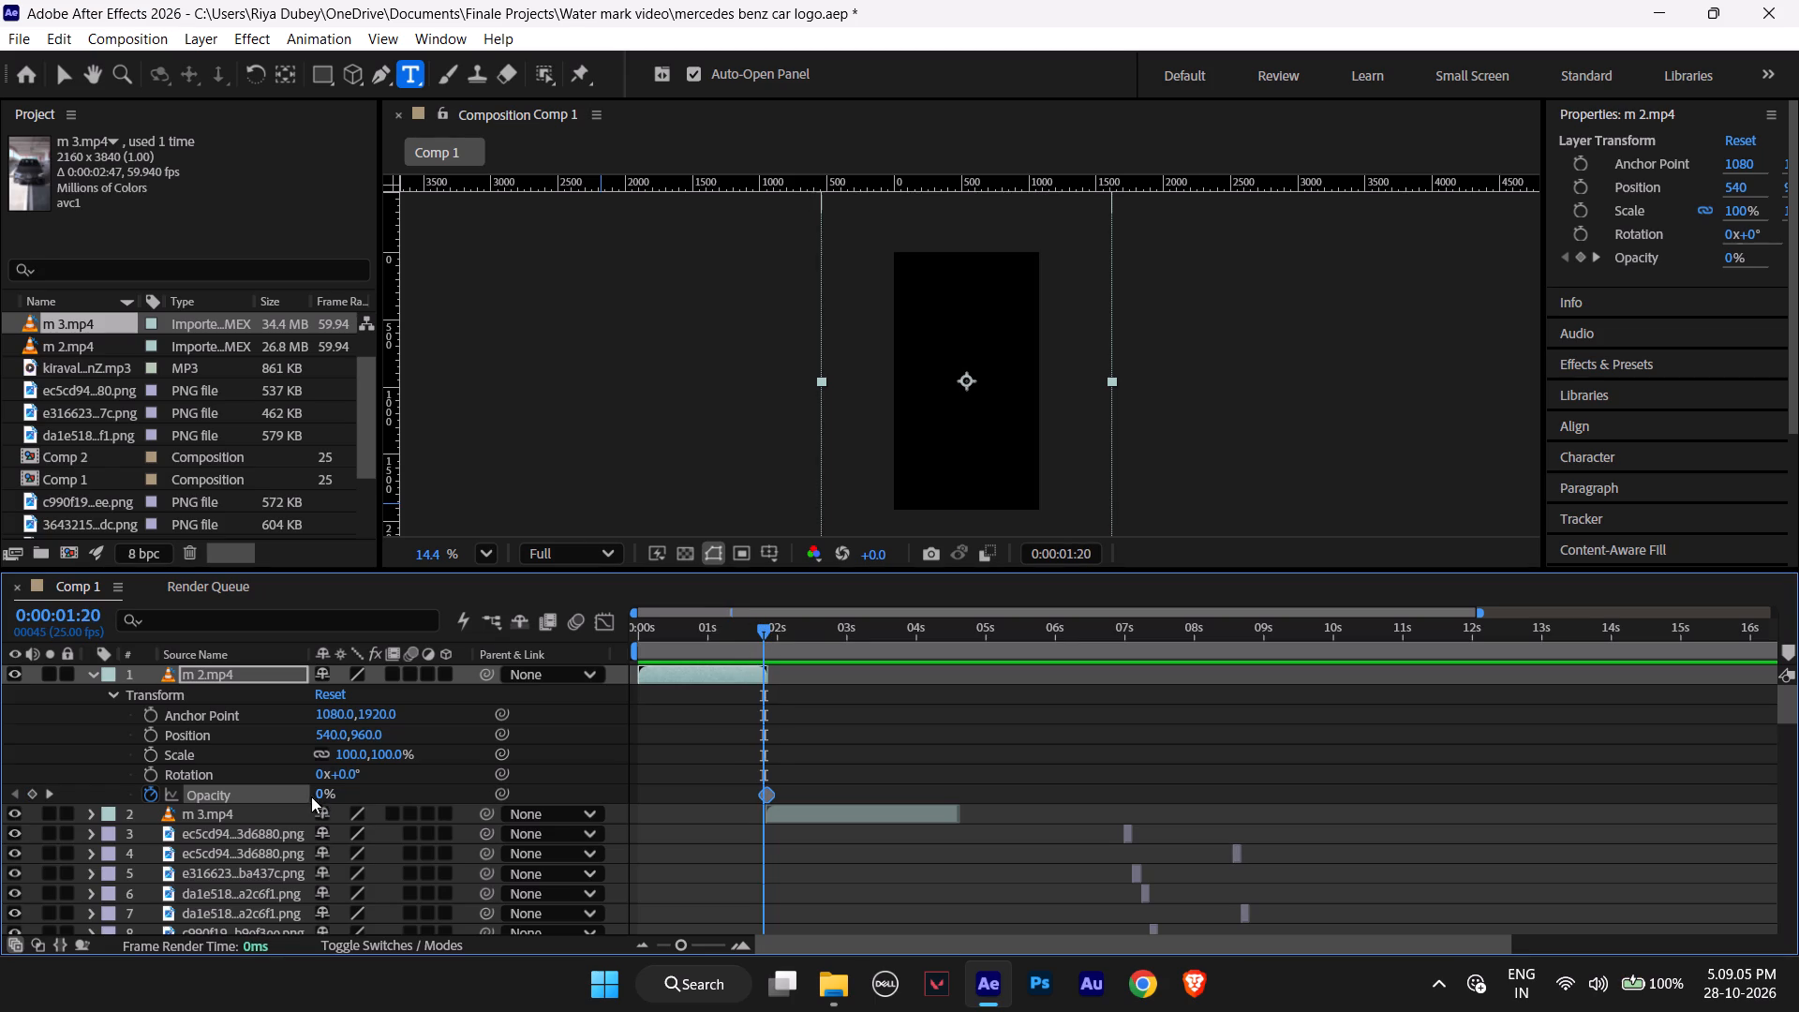
left_click_drag(317, 793, 486, 790)
left_click_drag(760, 628, 676, 632)
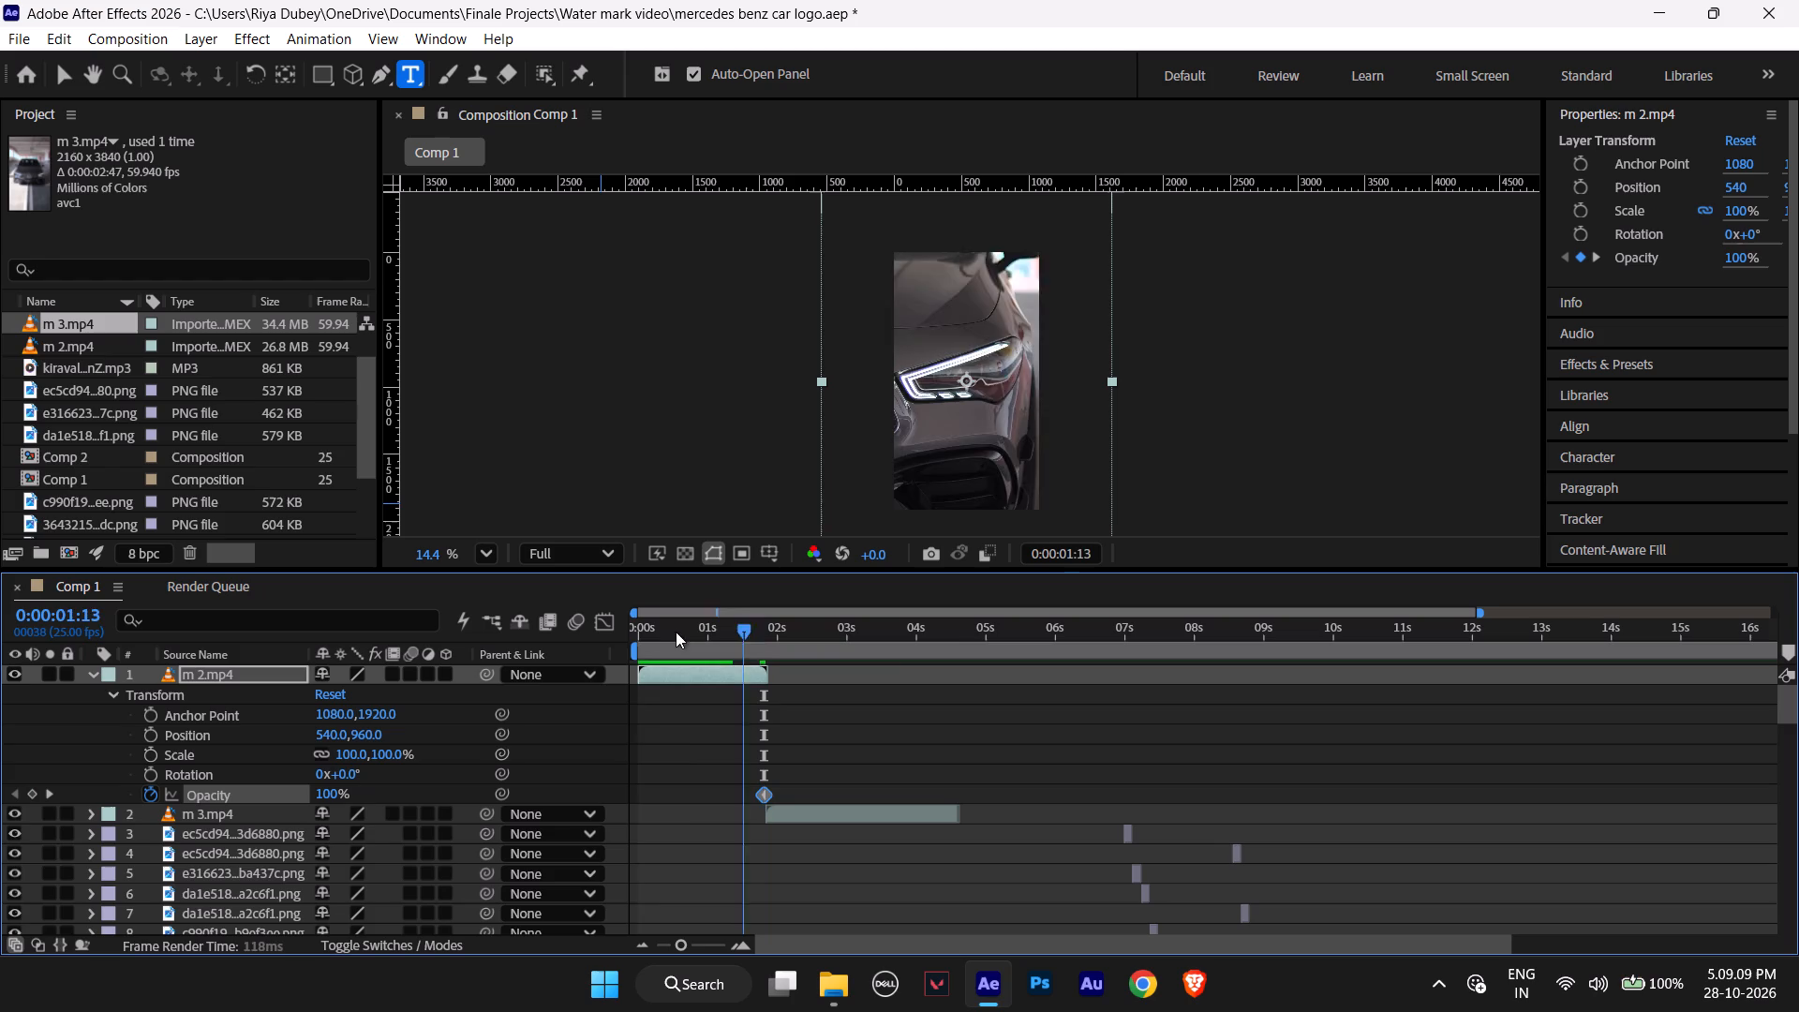
left_click_drag(676, 632, 772, 646)
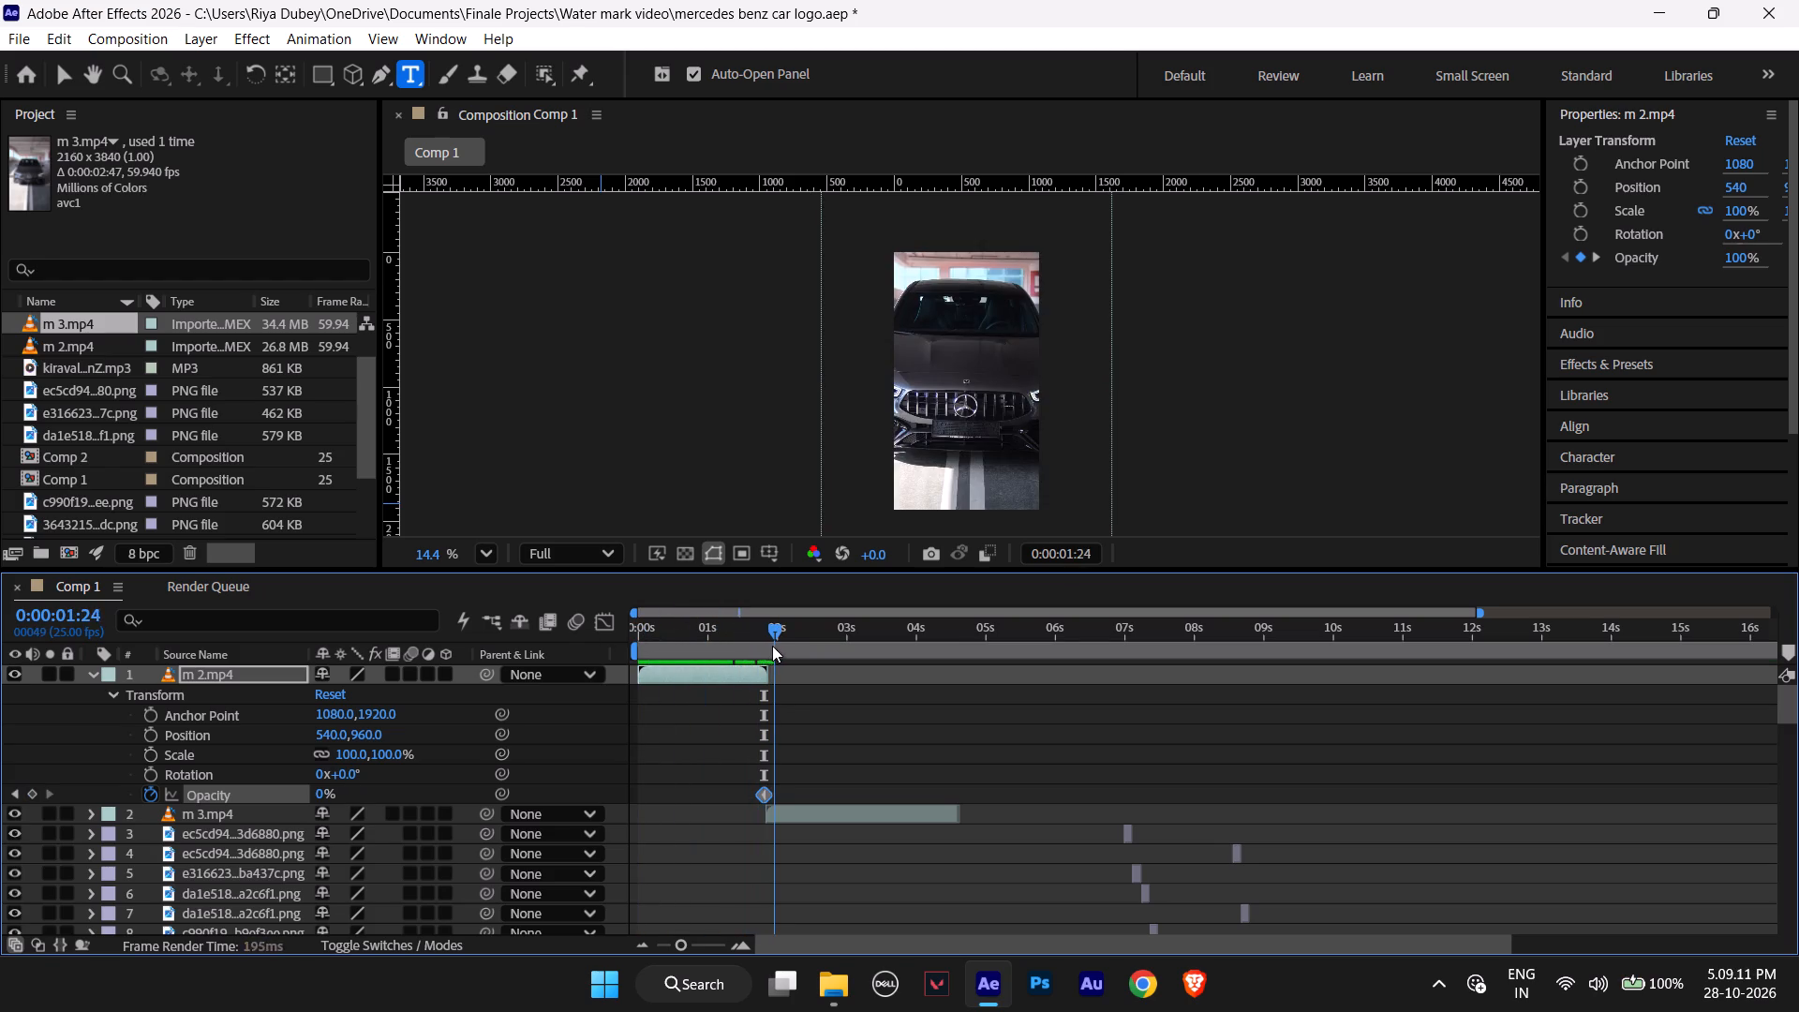
left_click_drag(772, 646, 735, 643)
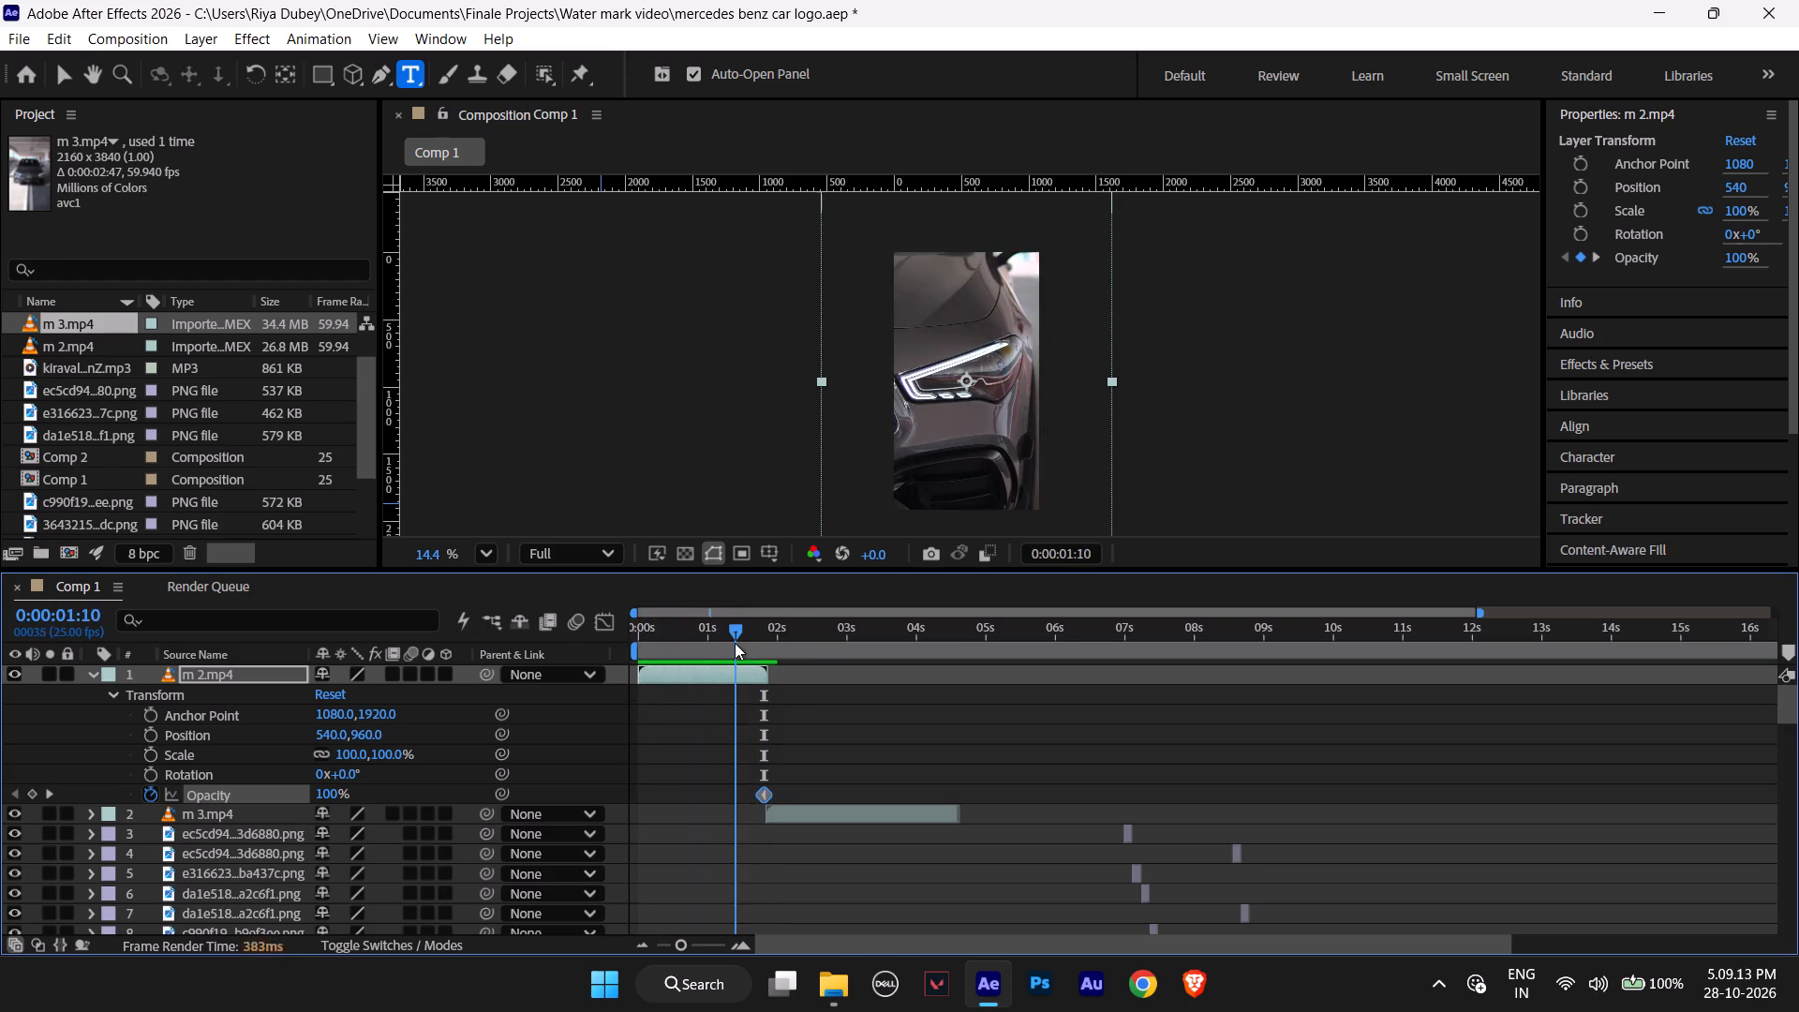
left_click_drag(735, 643, 764, 646)
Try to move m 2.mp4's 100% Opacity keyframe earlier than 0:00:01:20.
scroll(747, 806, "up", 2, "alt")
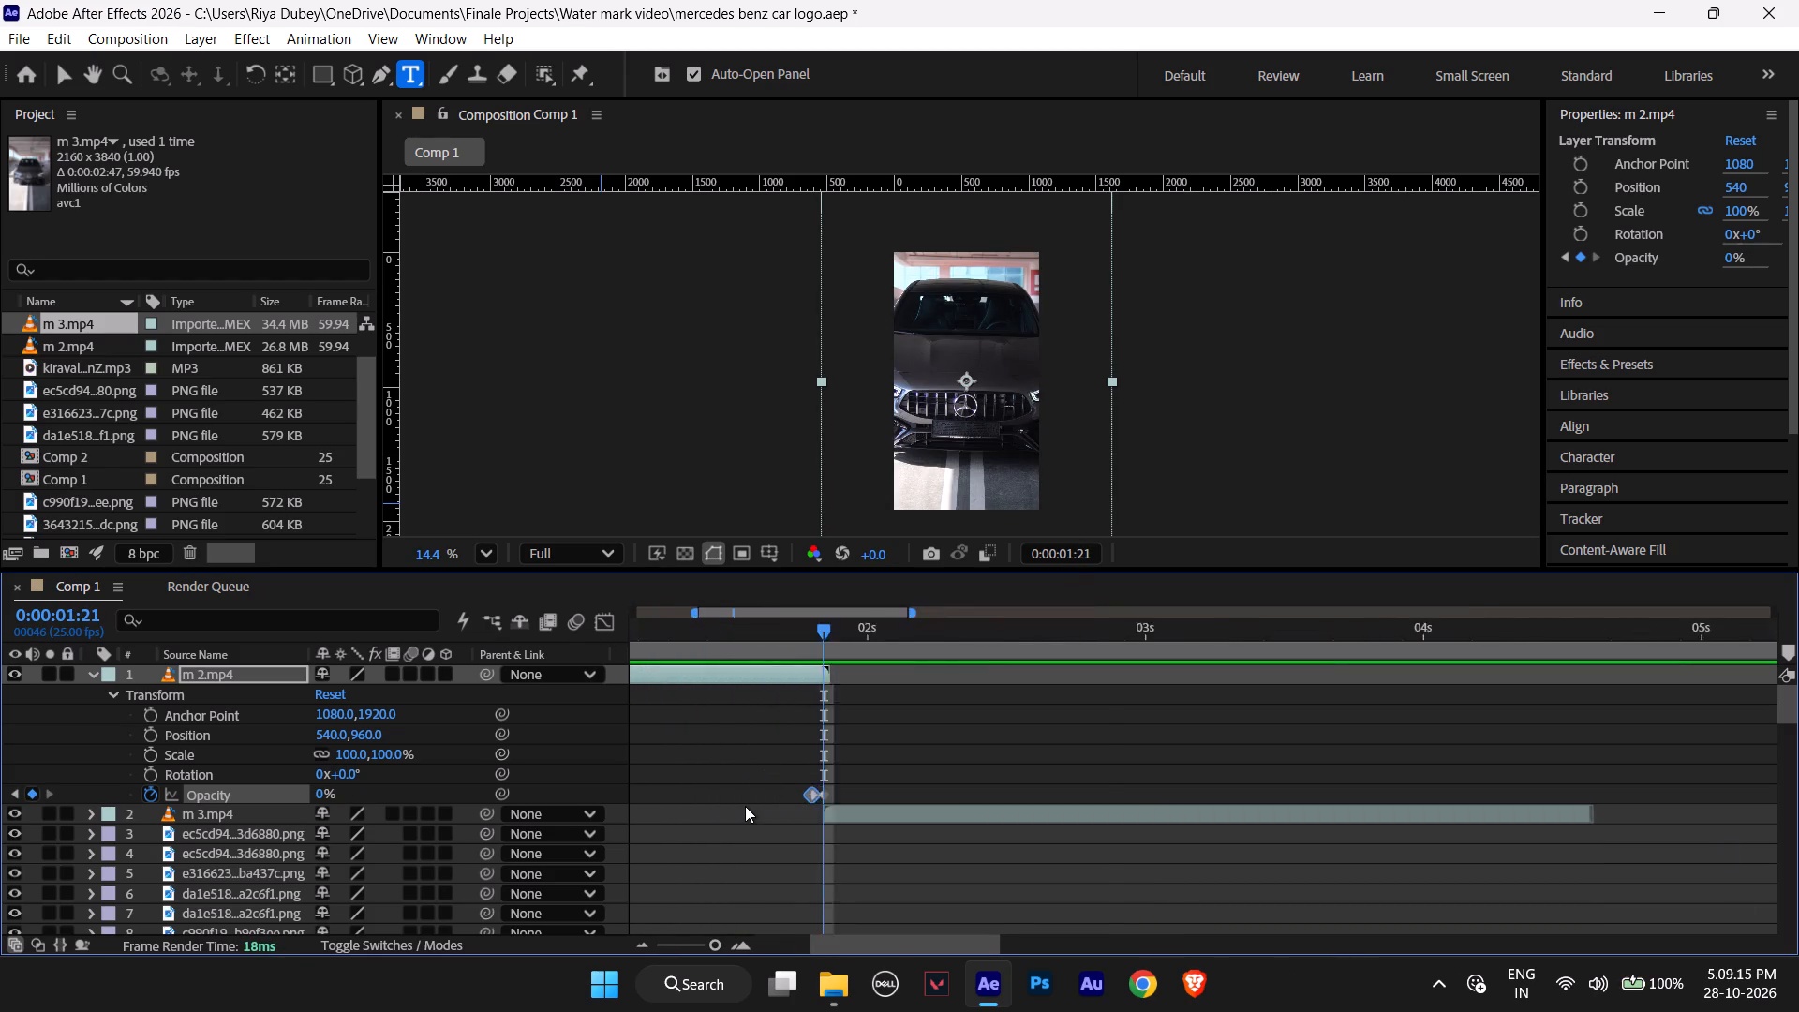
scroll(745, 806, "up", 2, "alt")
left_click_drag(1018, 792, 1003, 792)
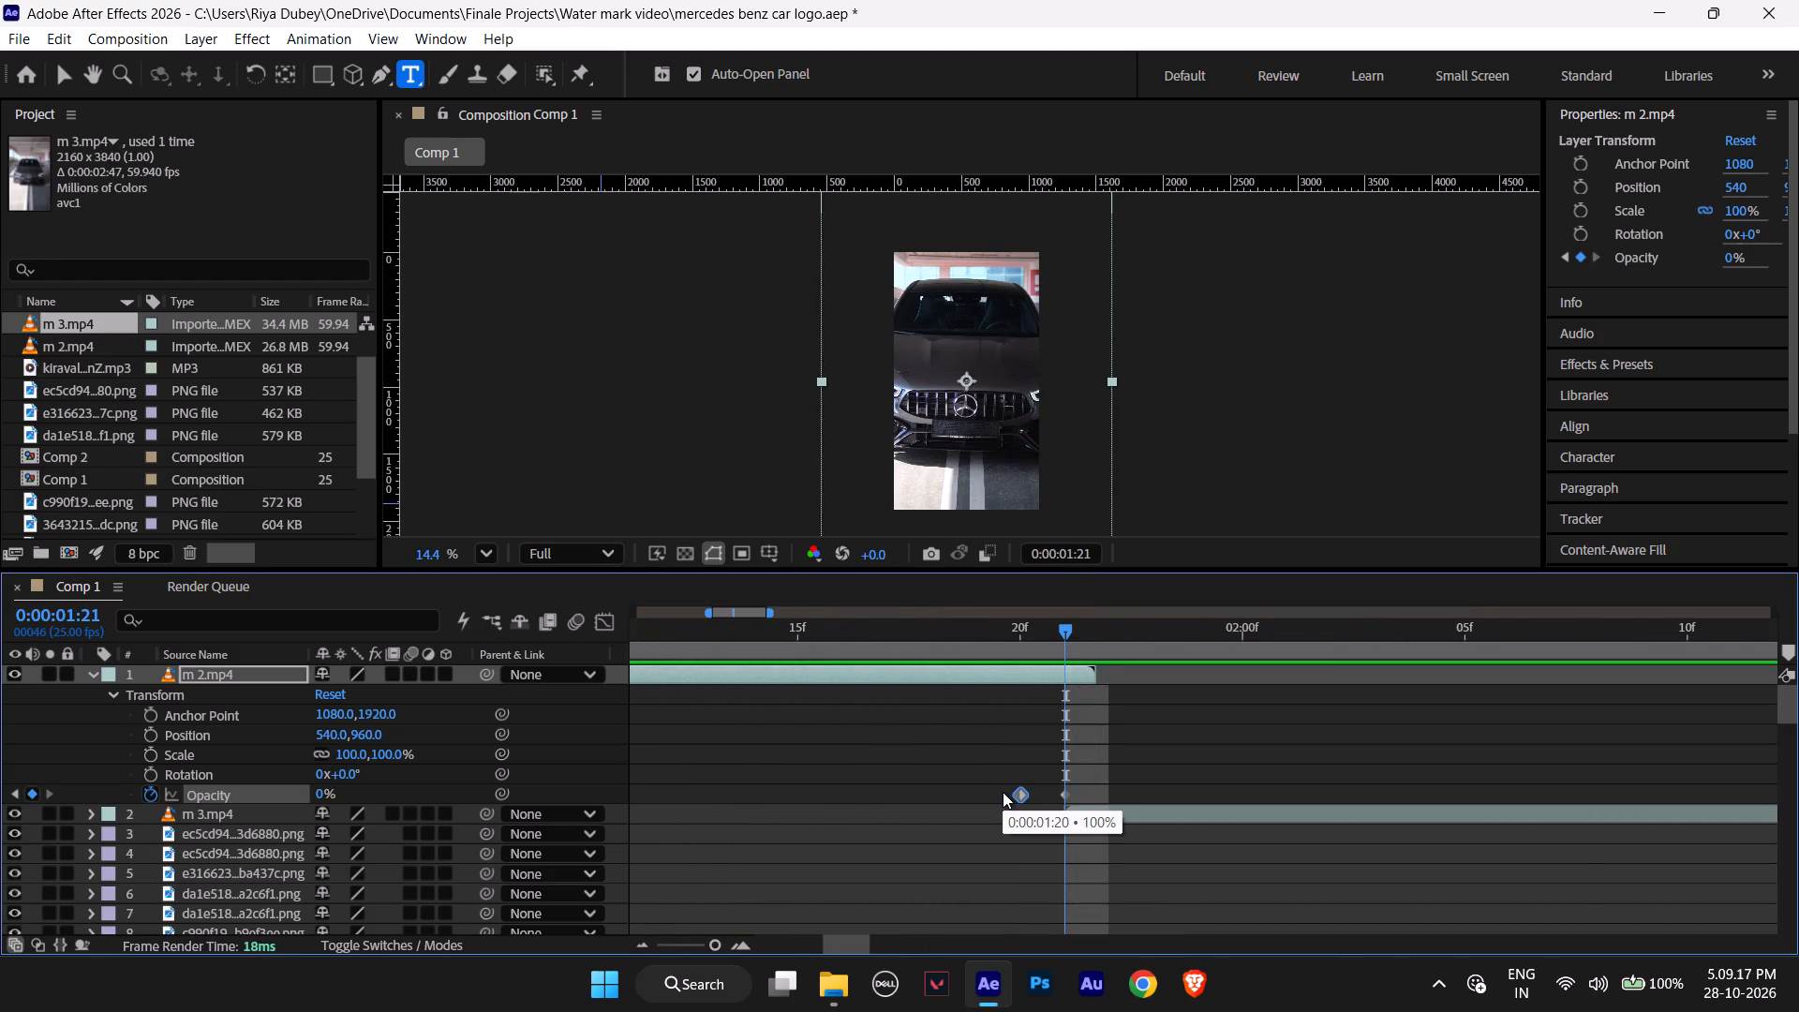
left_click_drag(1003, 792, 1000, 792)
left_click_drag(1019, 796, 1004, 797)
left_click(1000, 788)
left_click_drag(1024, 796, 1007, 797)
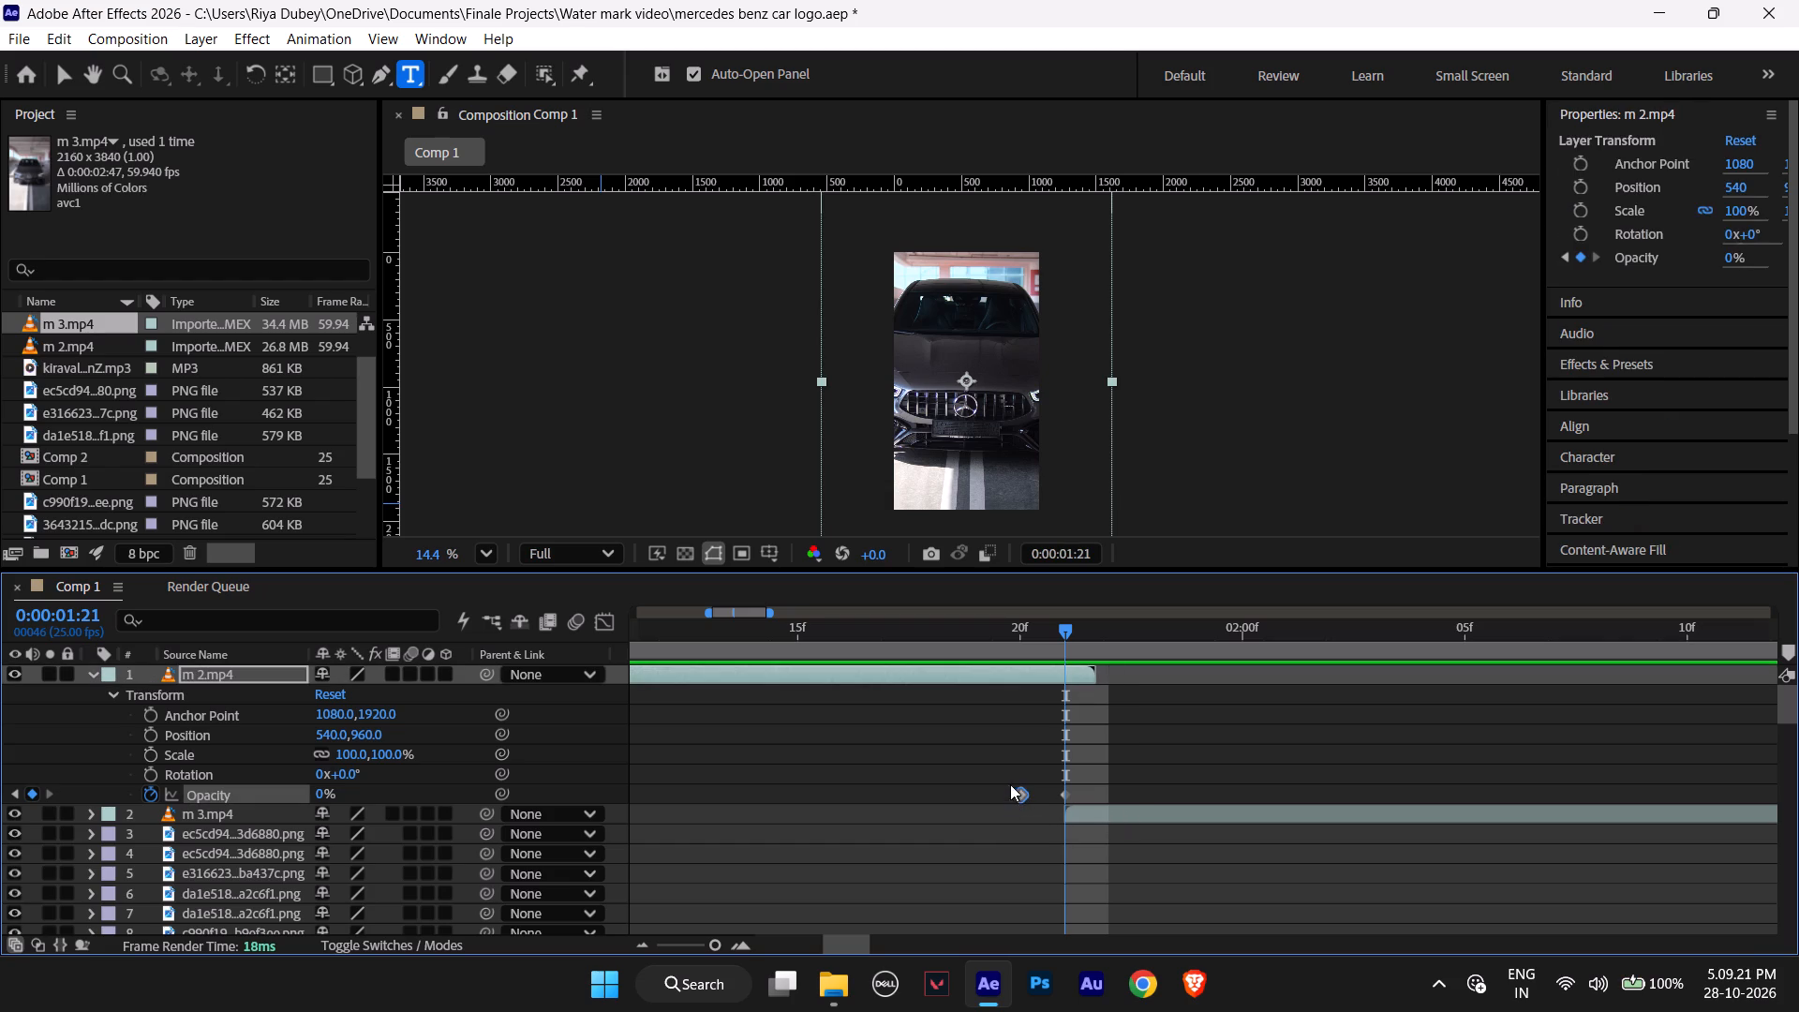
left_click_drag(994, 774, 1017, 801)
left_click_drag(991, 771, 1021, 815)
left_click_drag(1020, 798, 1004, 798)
Move m 2.mp4's 100% Opacity keyframe earlier to 0:00:01:18 to lengthen the fade-out.
left_click_drag(710, 610, 648, 614)
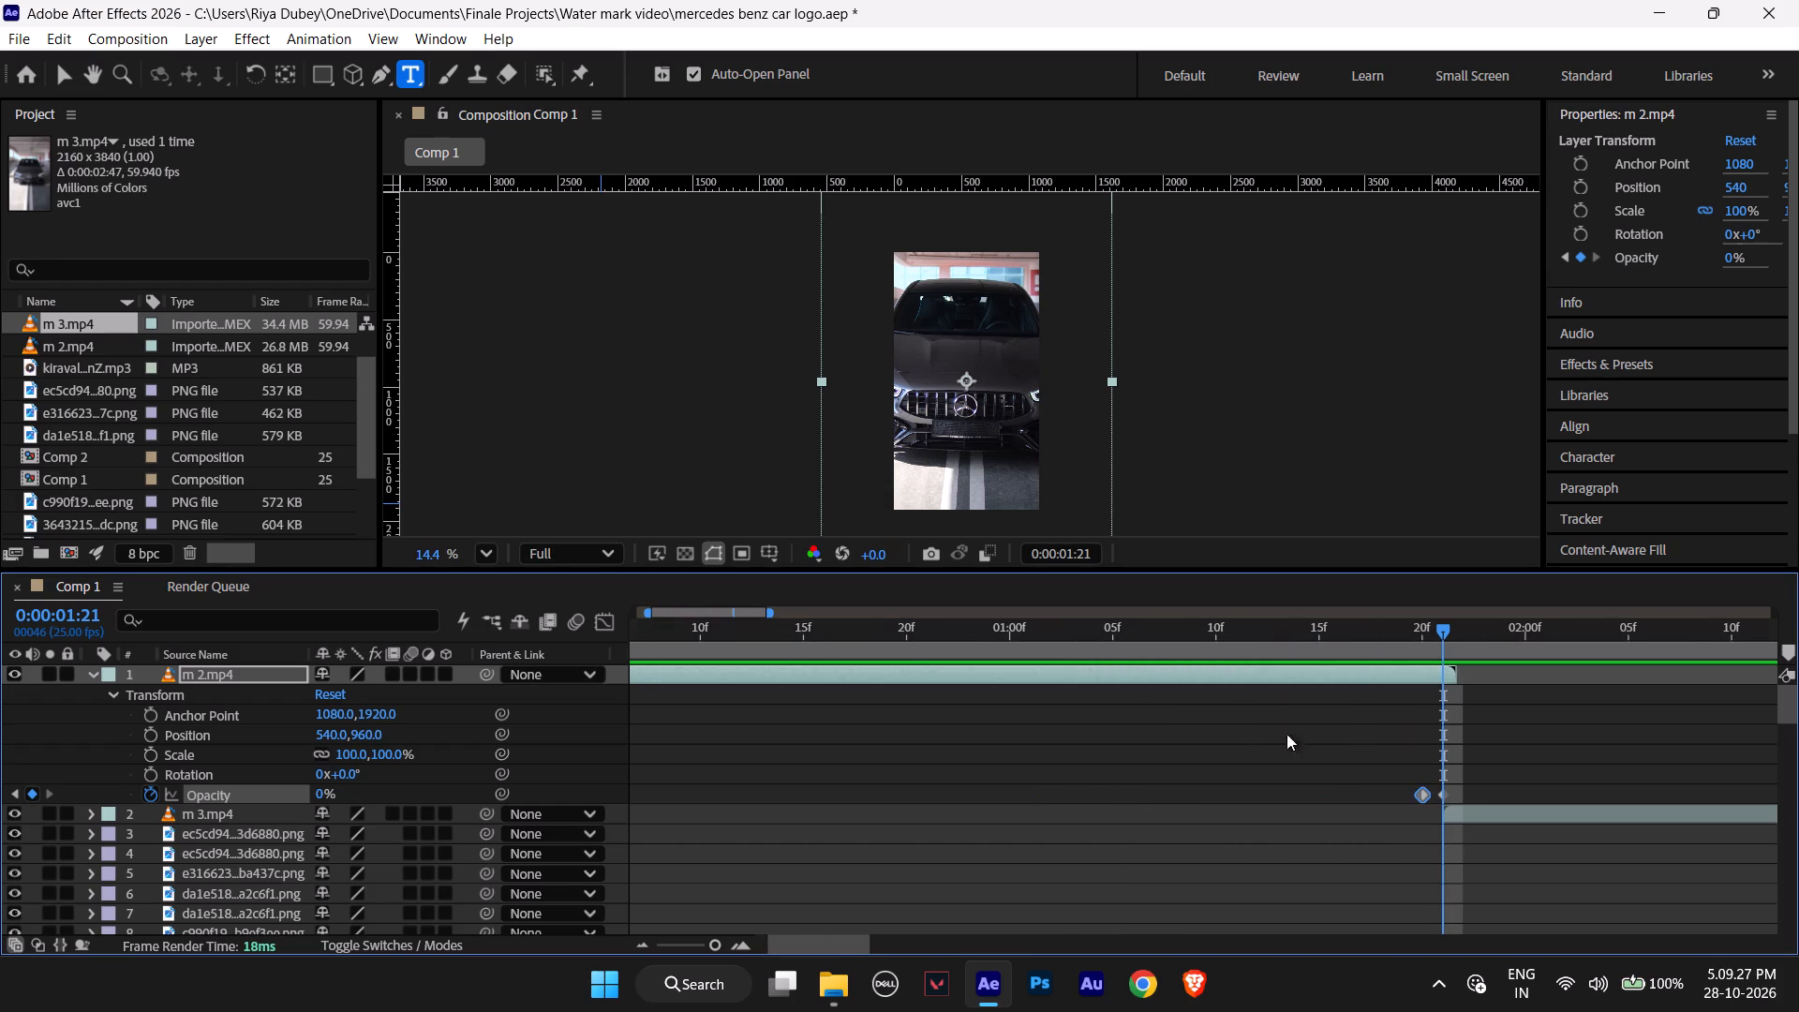
left_click(1554, 772)
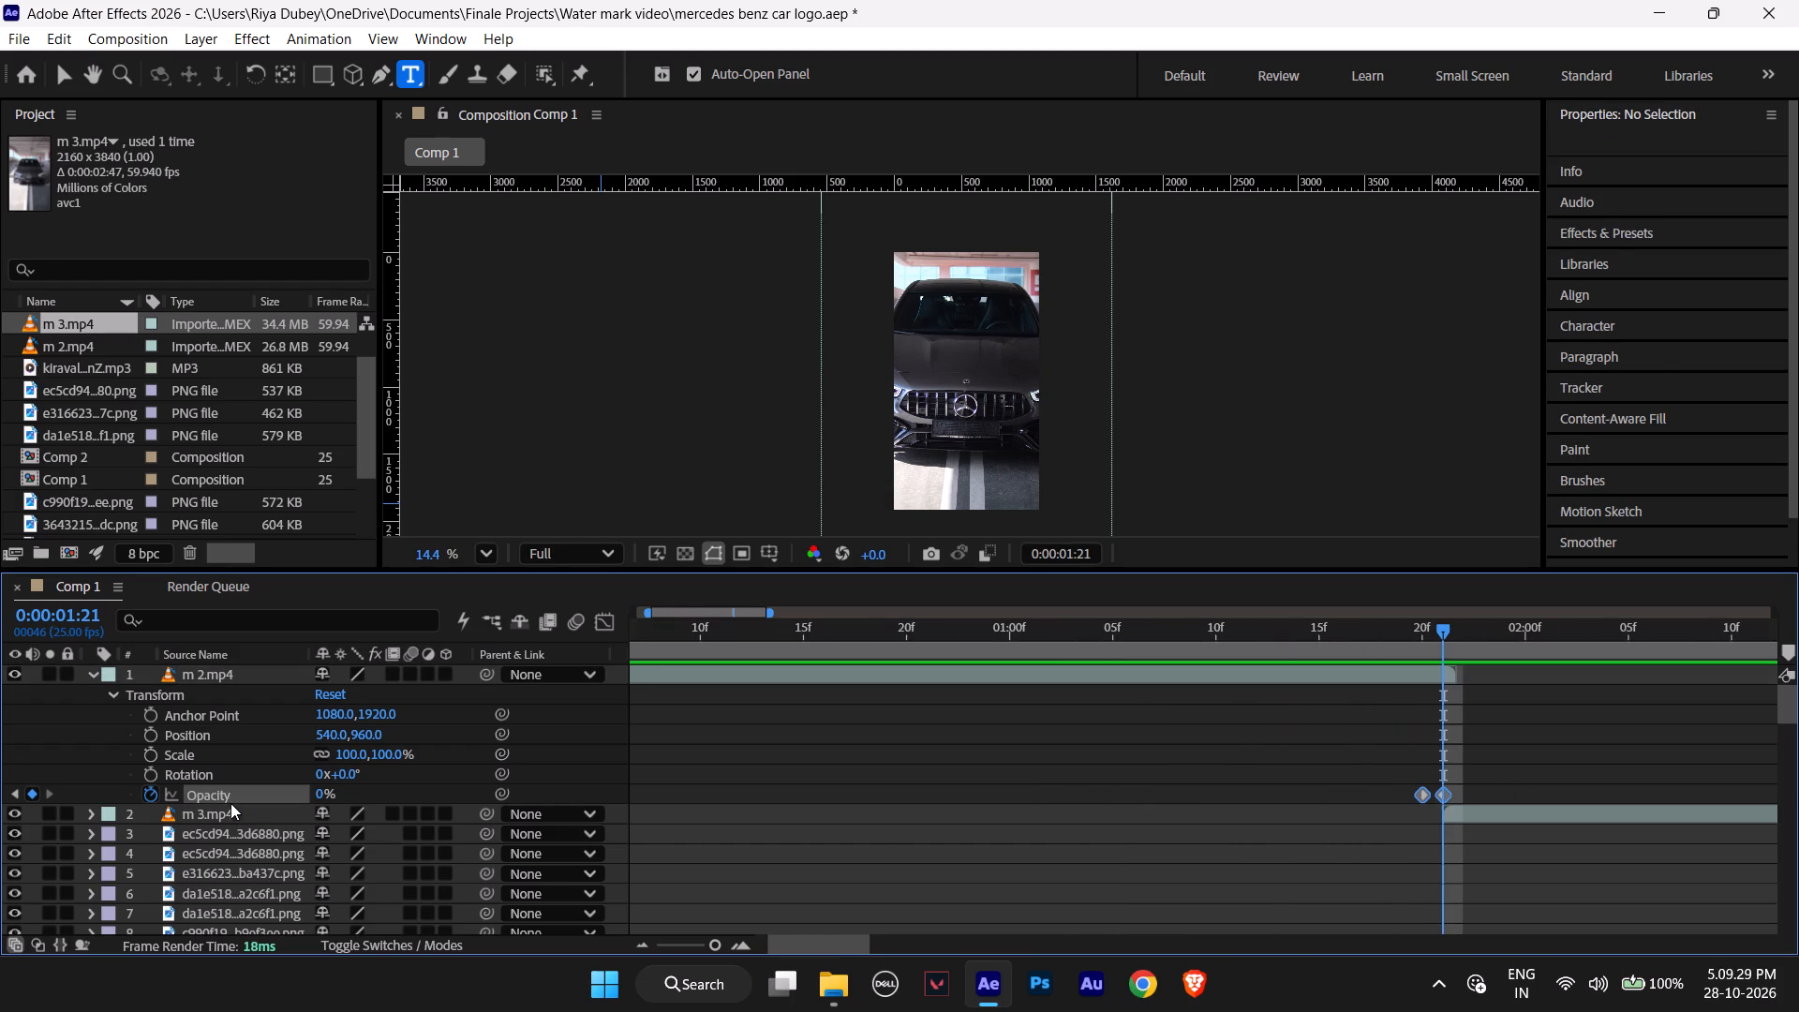
left_click(230, 803)
left_click(1423, 793)
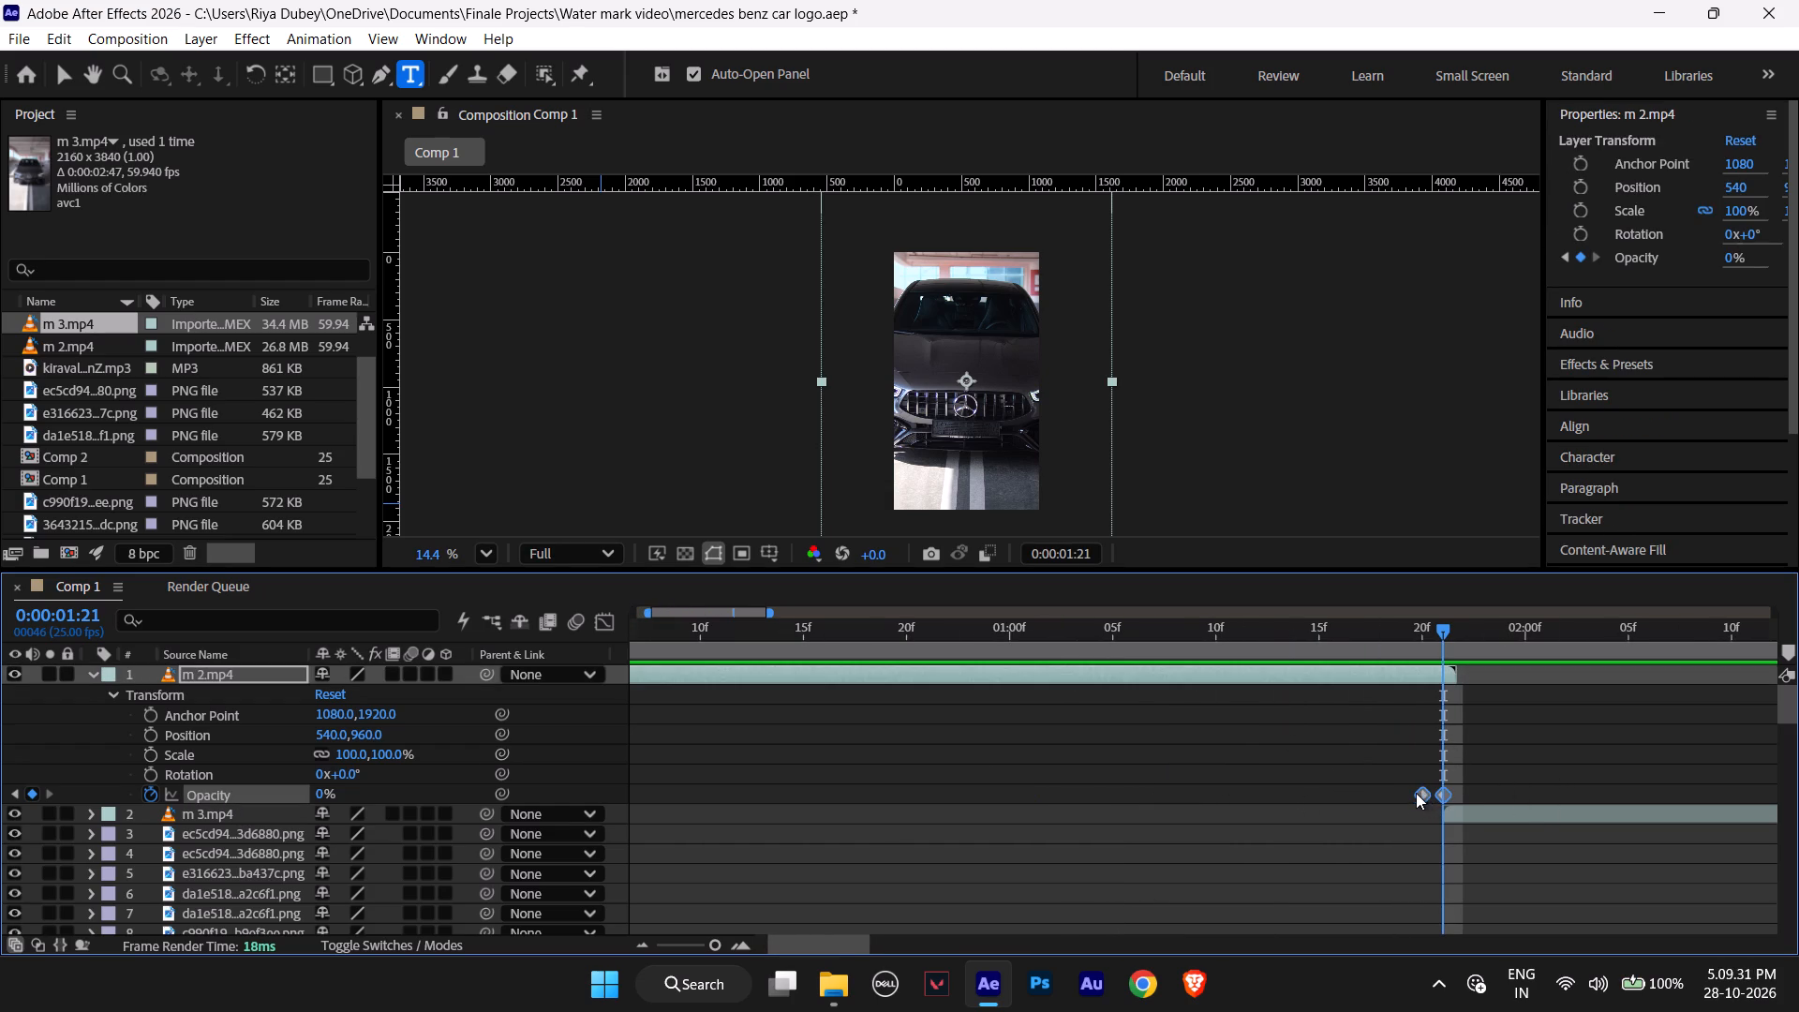
left_click(1355, 806)
left_click_drag(1423, 795, 1394, 796)
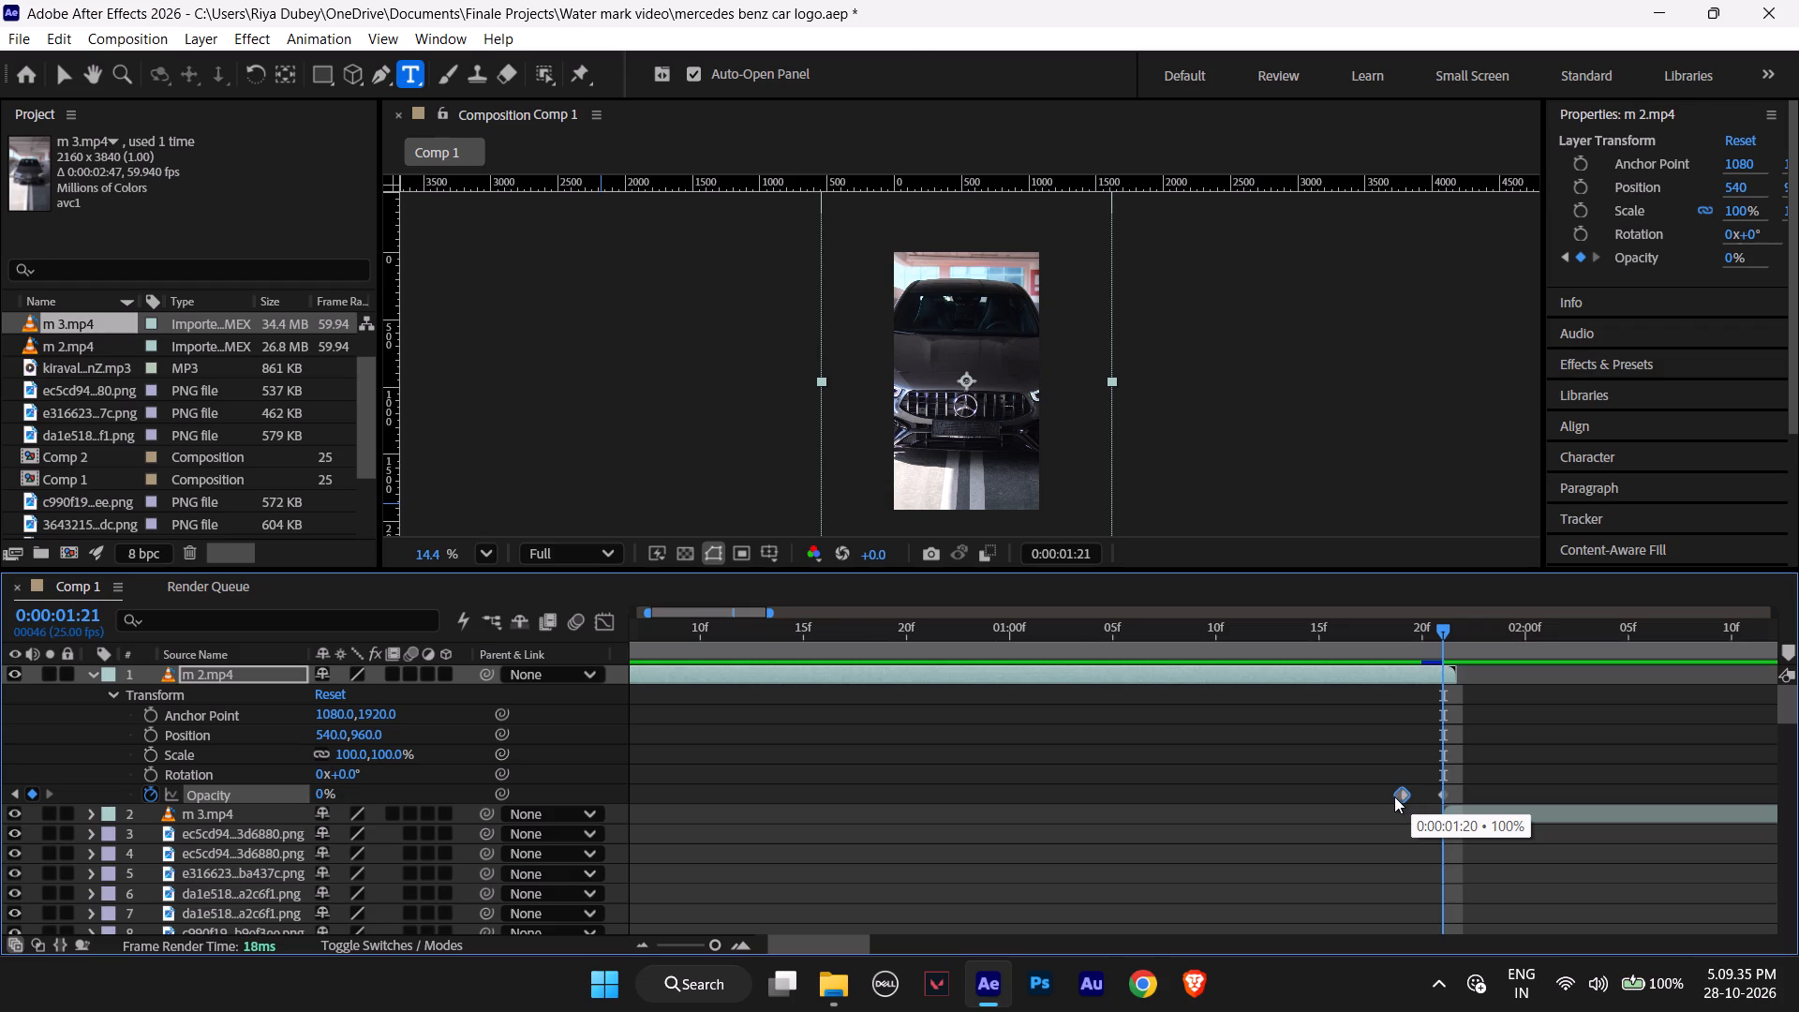
left_click_drag(1394, 796, 1382, 796)
Play Comp 1 repeatedly from near its start to check the transition between m 2.mp4 and m 3.mp4.
left_click_drag(1438, 626, 1374, 635)
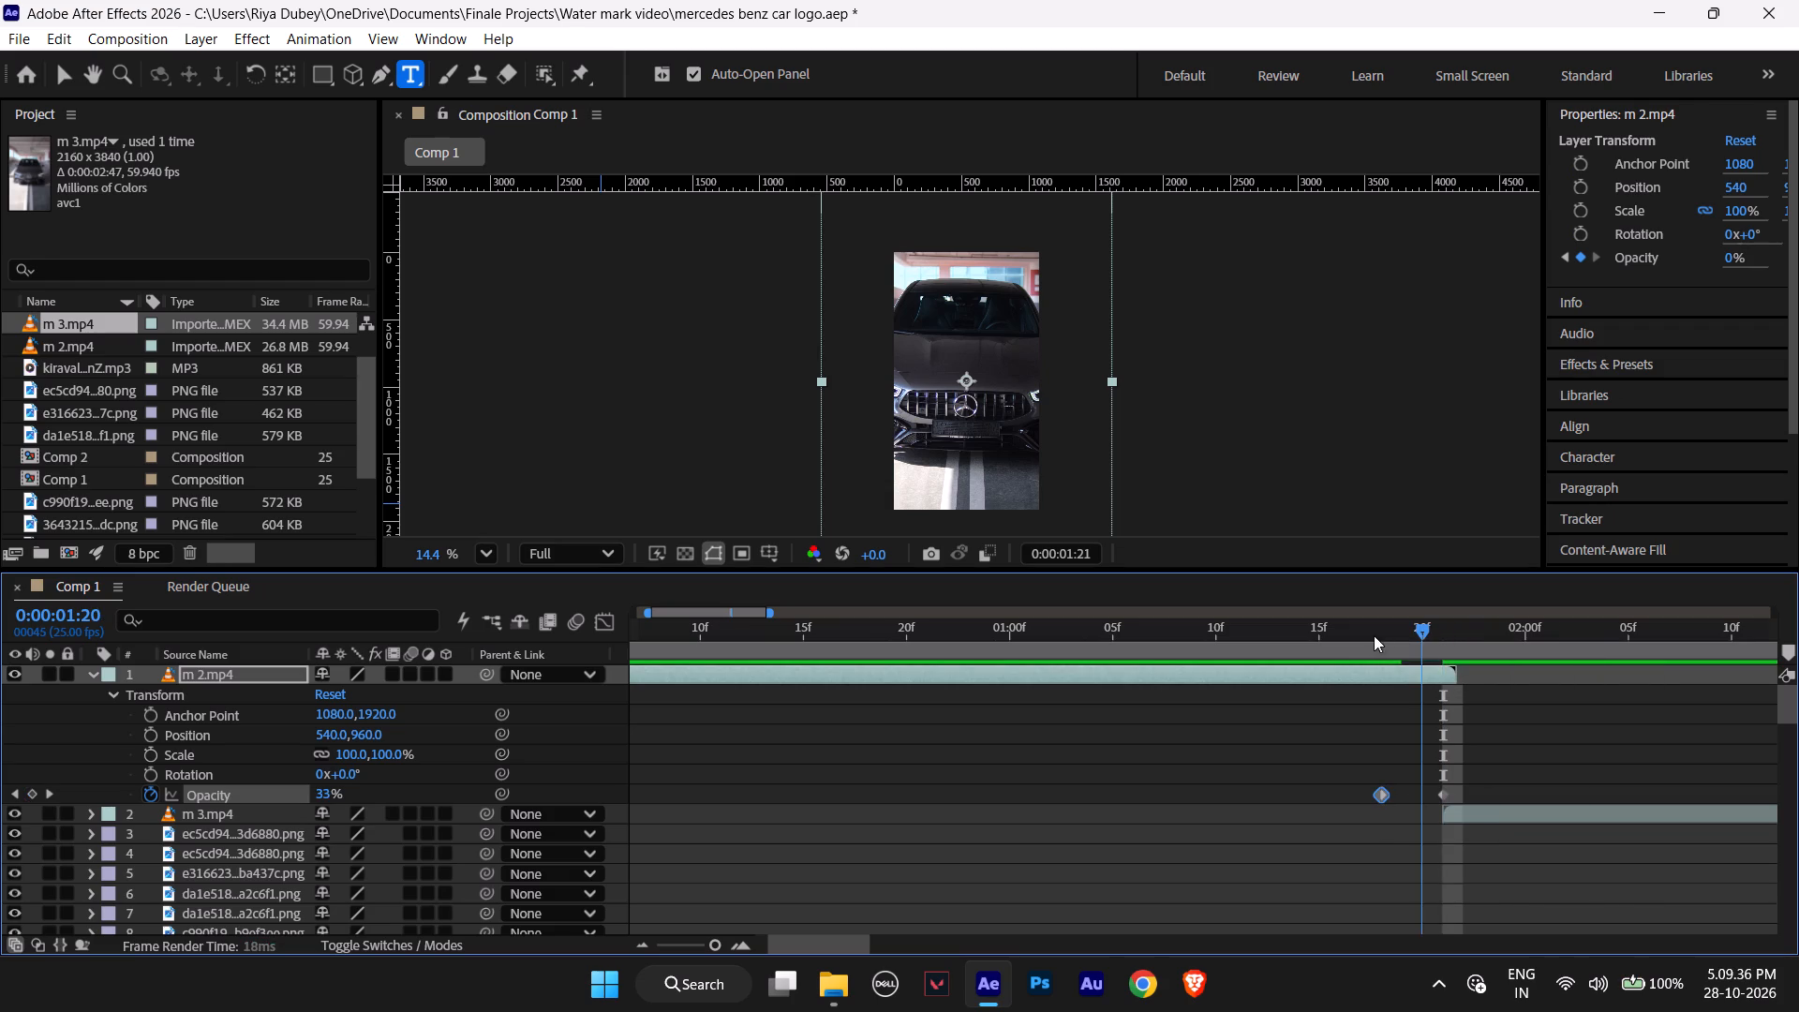
left_click_drag(1374, 635, 583, 618)
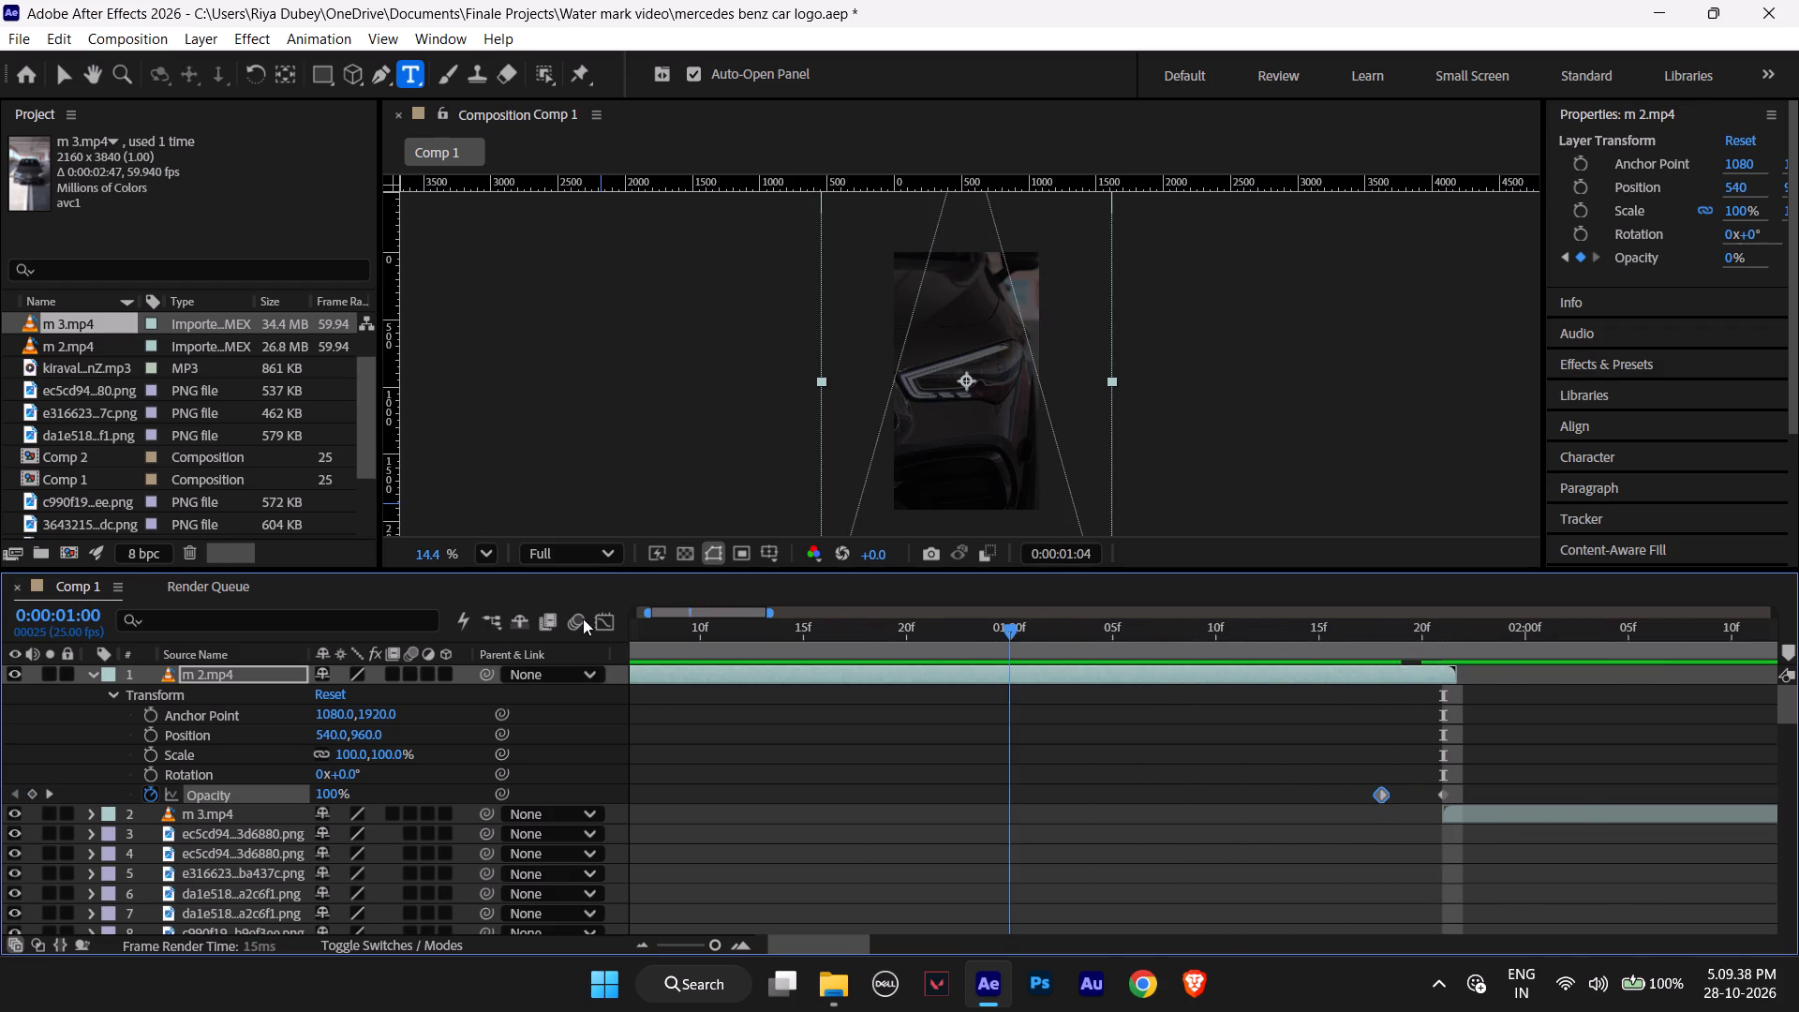
left_click_drag(583, 618, 364, 628)
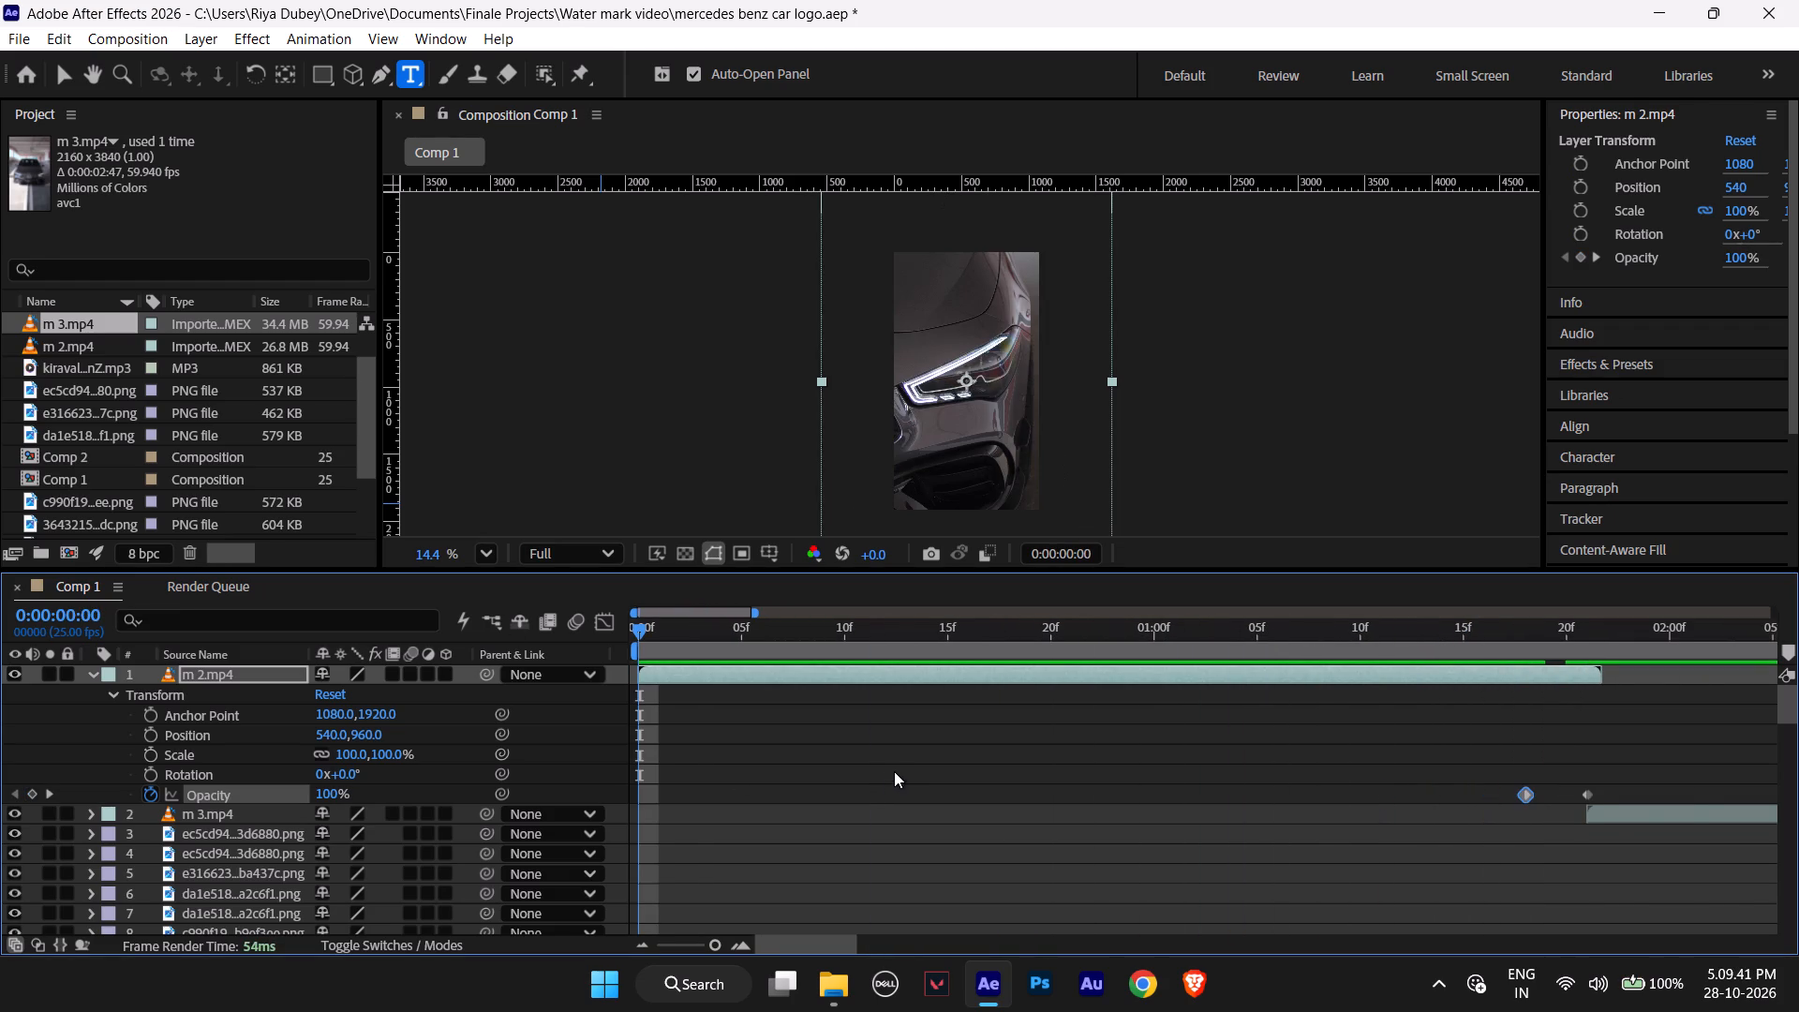
key("space")
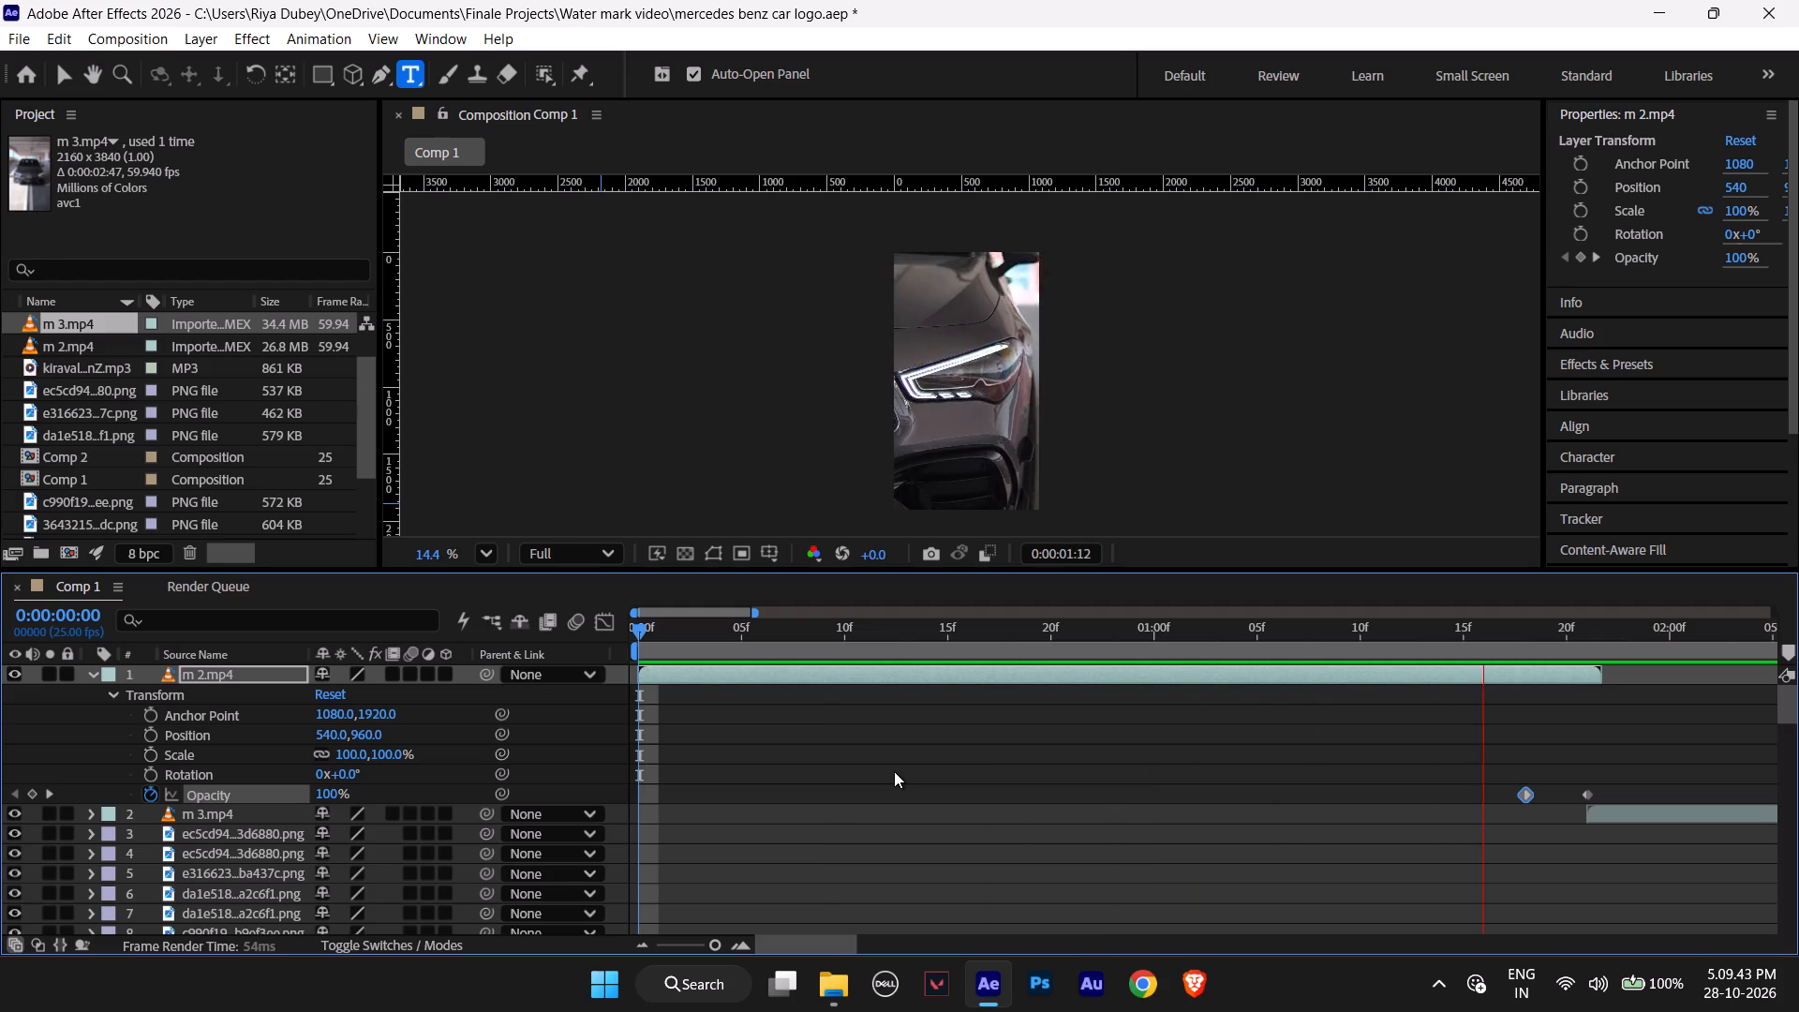
key("space")
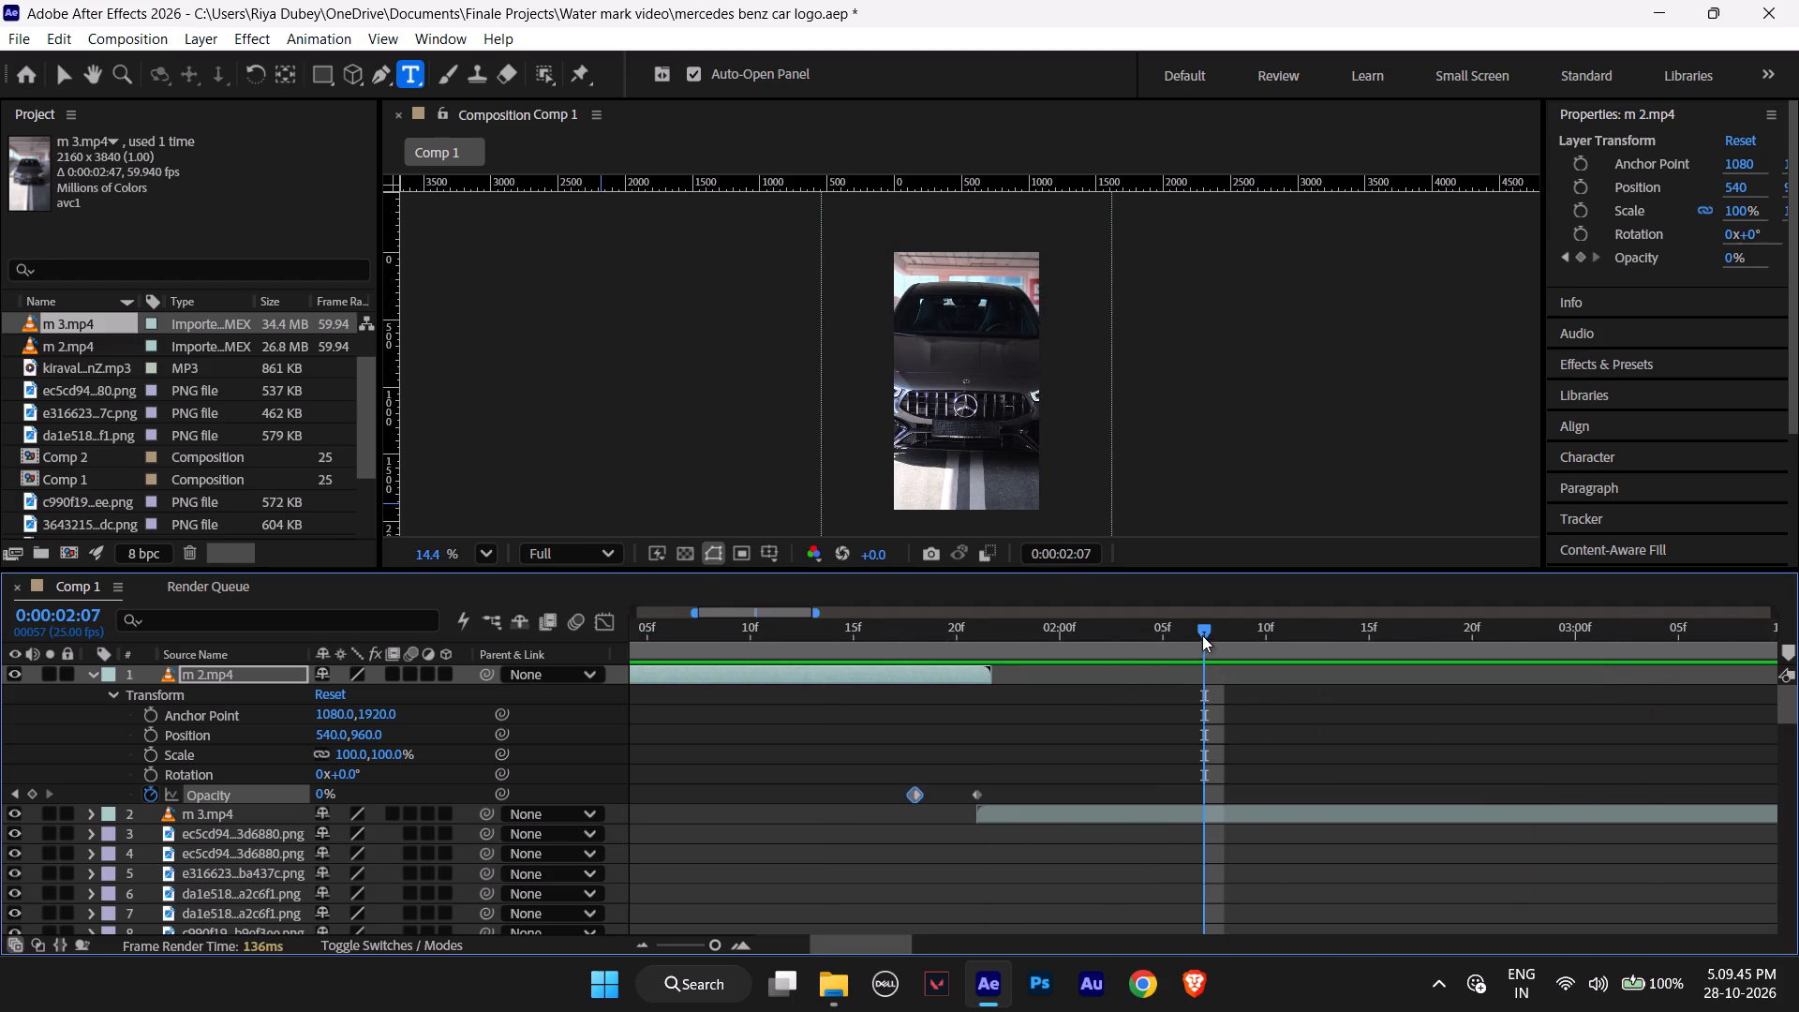
left_click_drag(1202, 631, 433, 643)
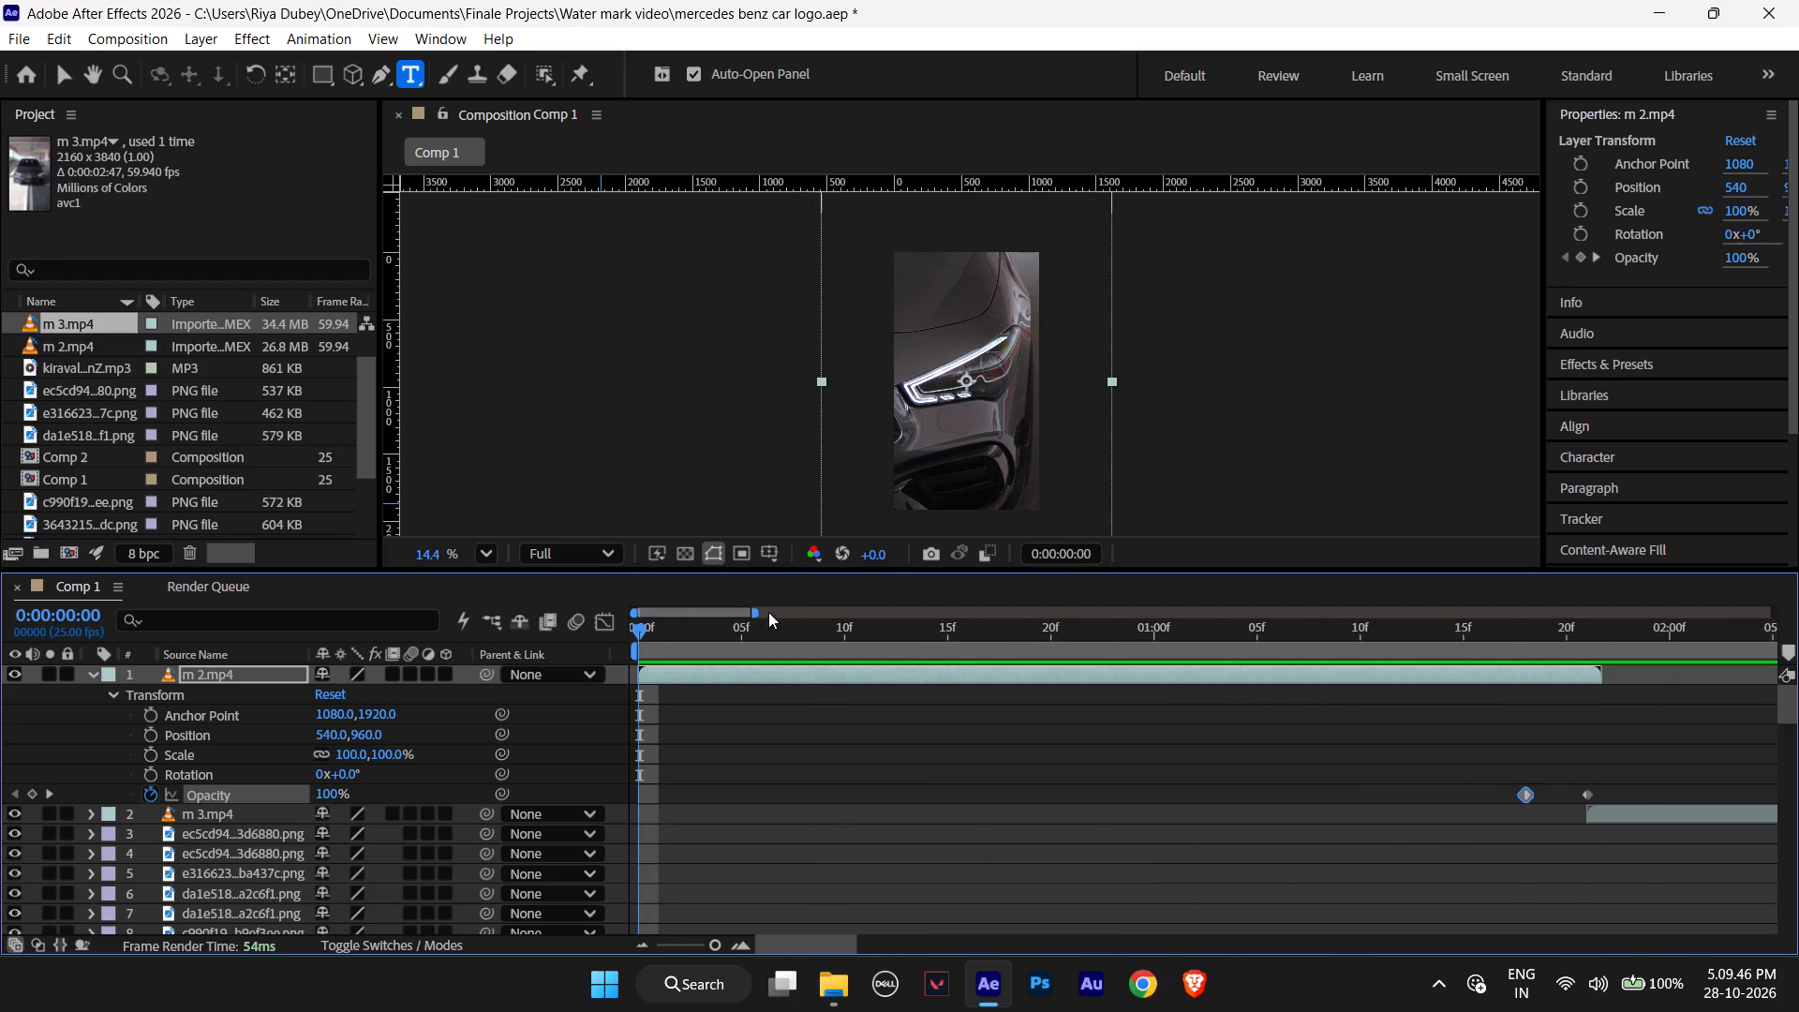
left_click_drag(755, 613, 1798, 601)
key("space")
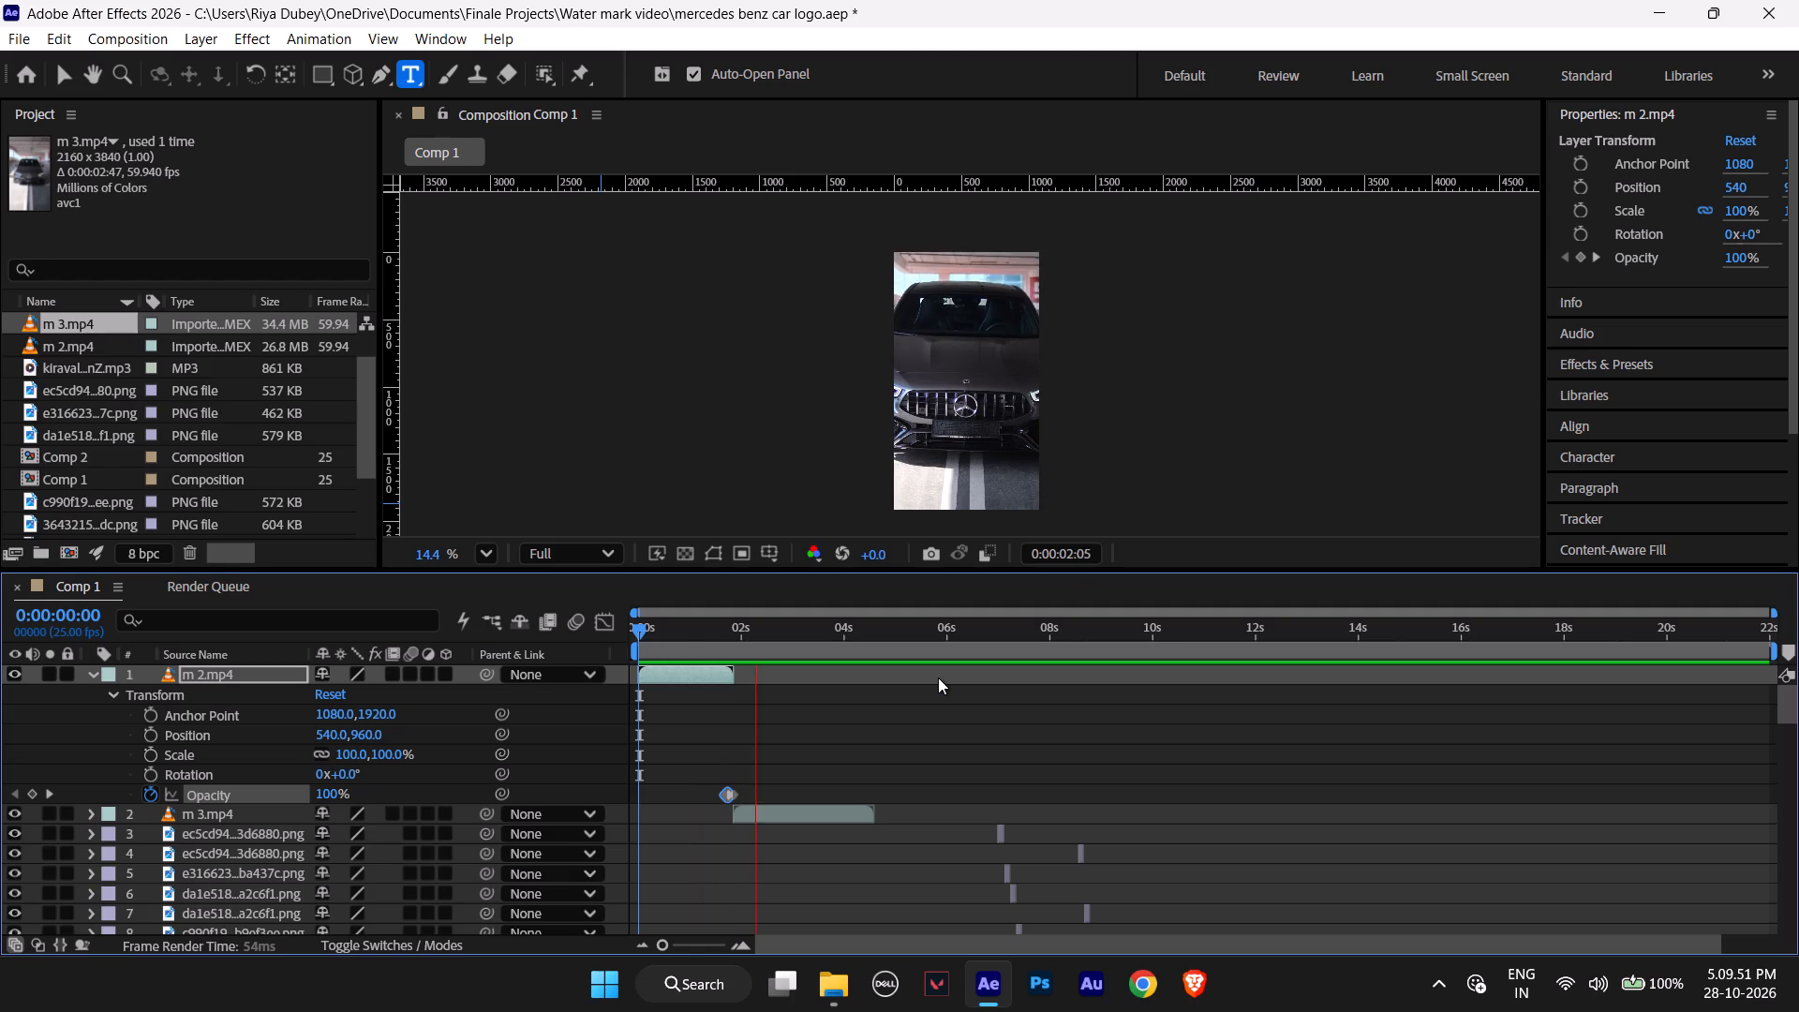
key("space")
left_click_drag(788, 629, 643, 631)
key("space")
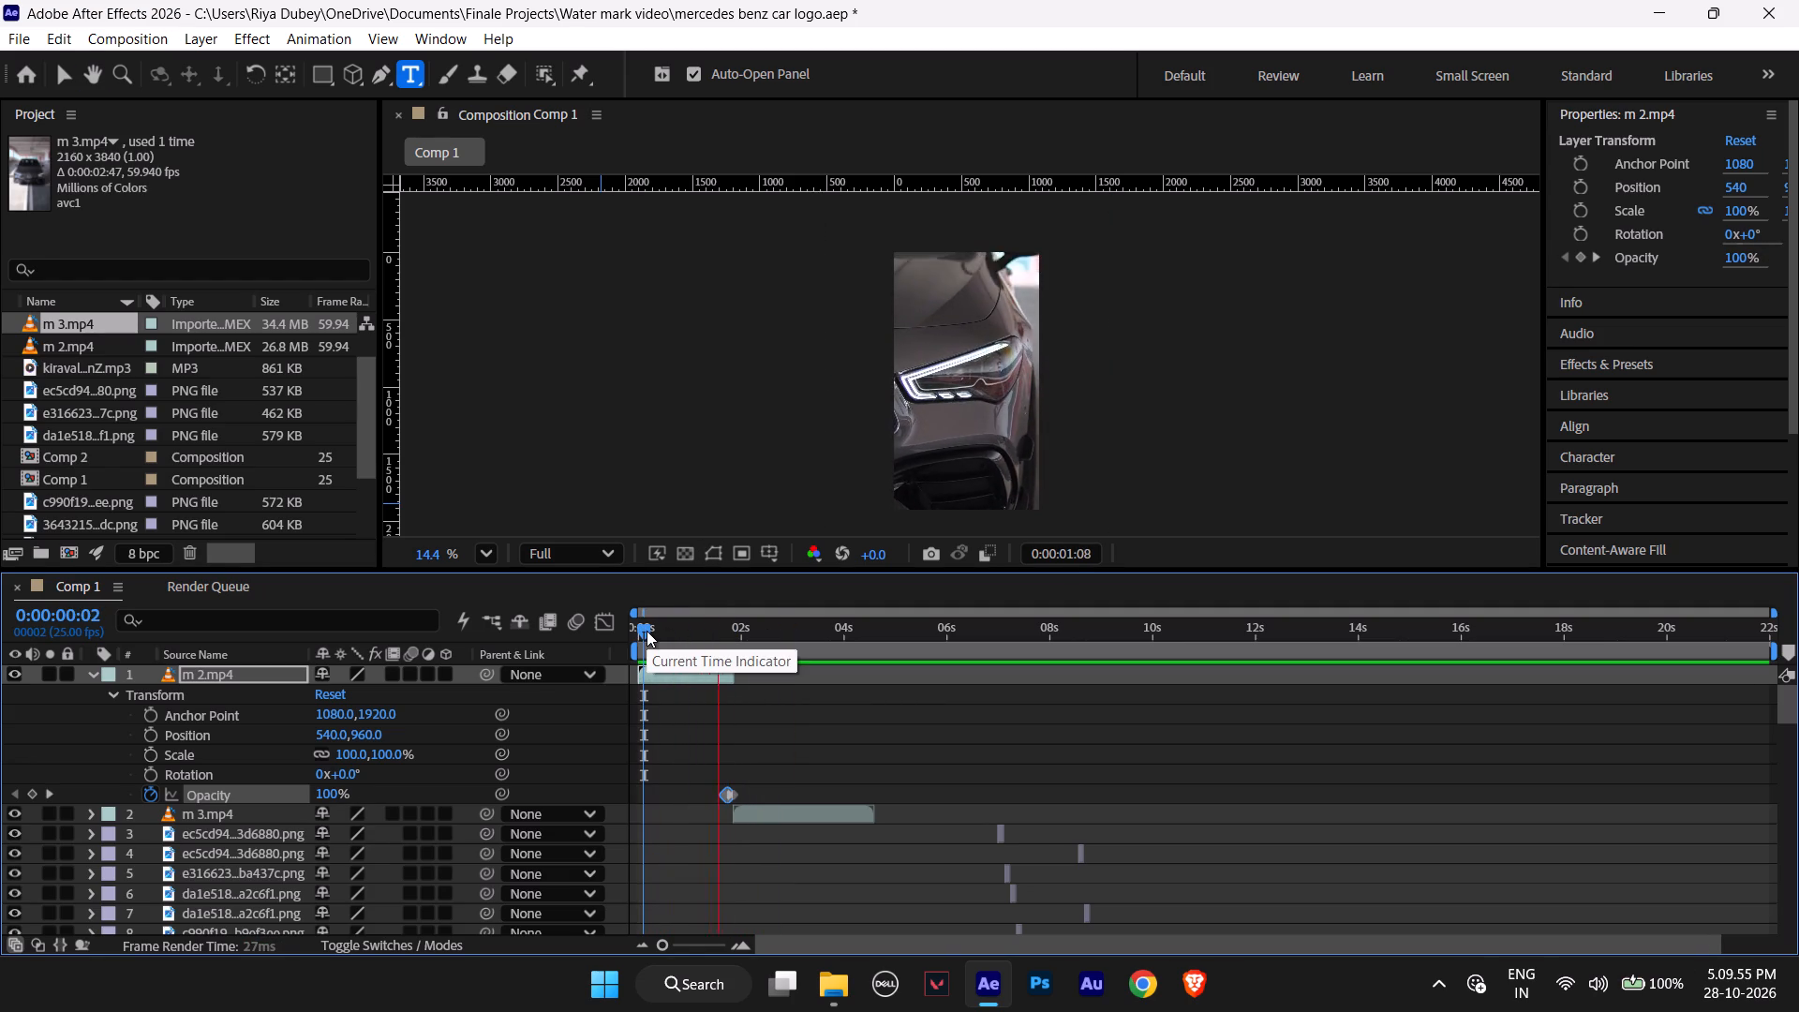
key("space")
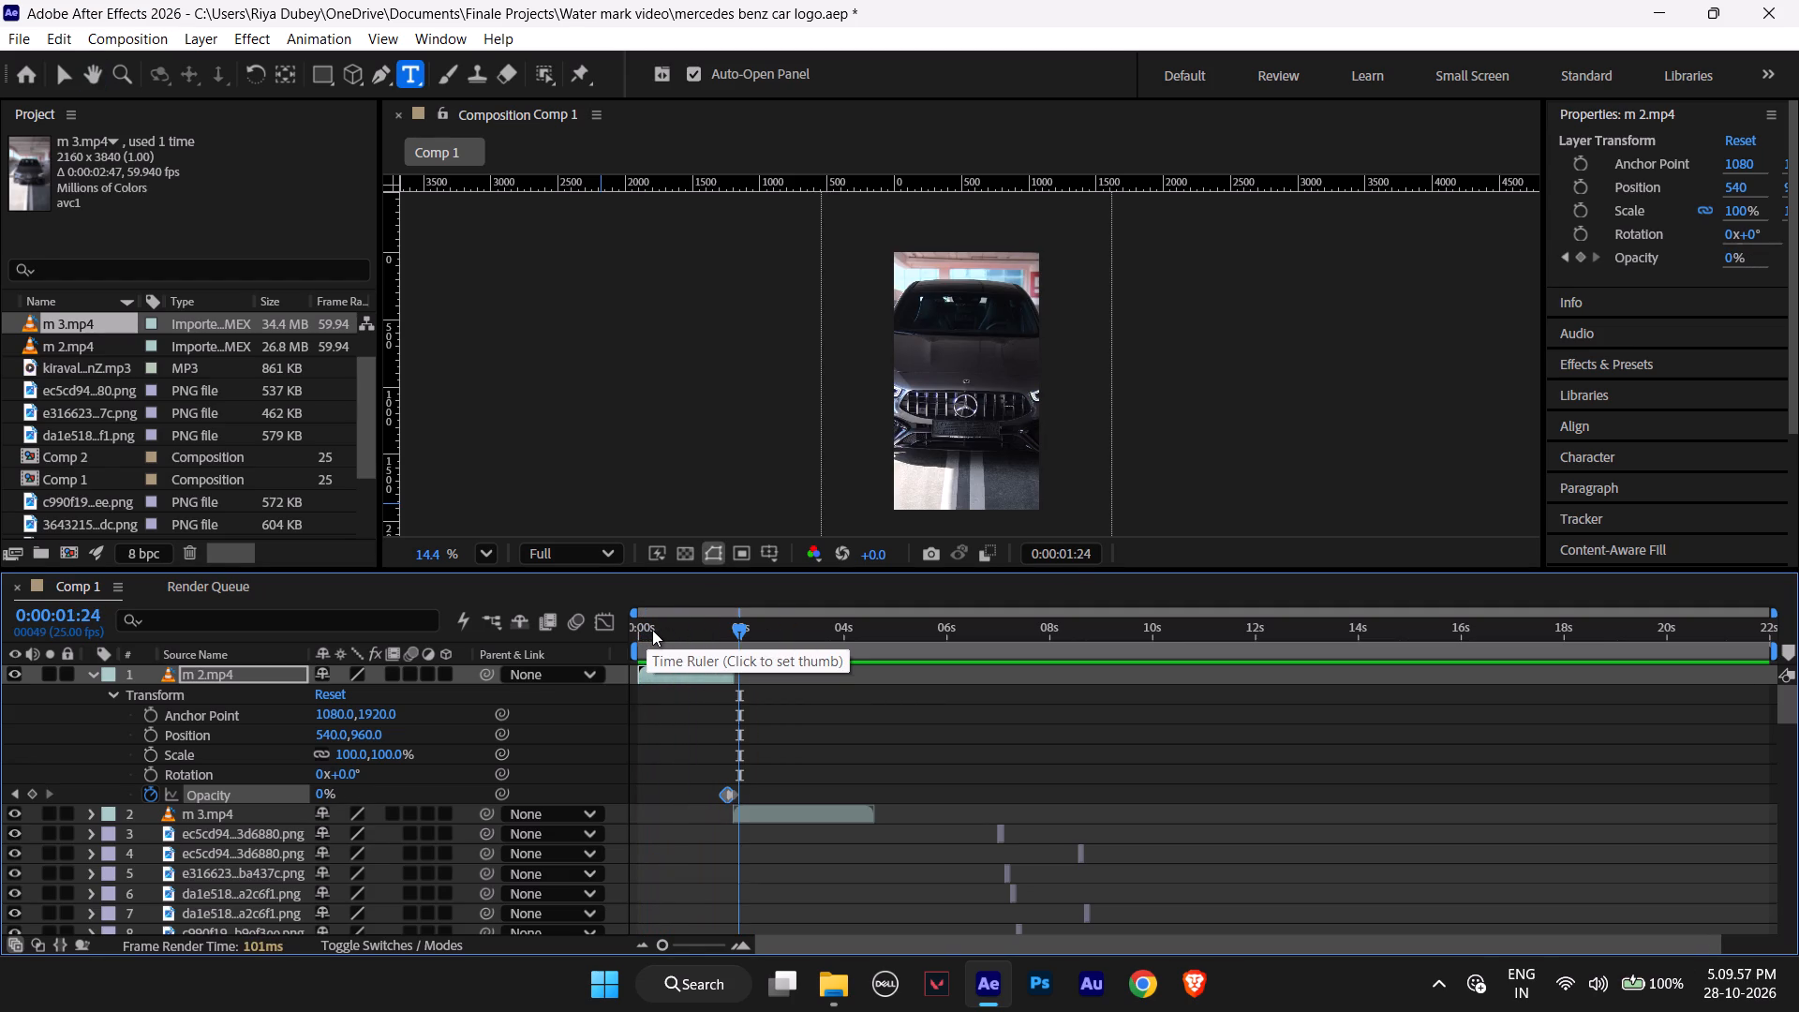
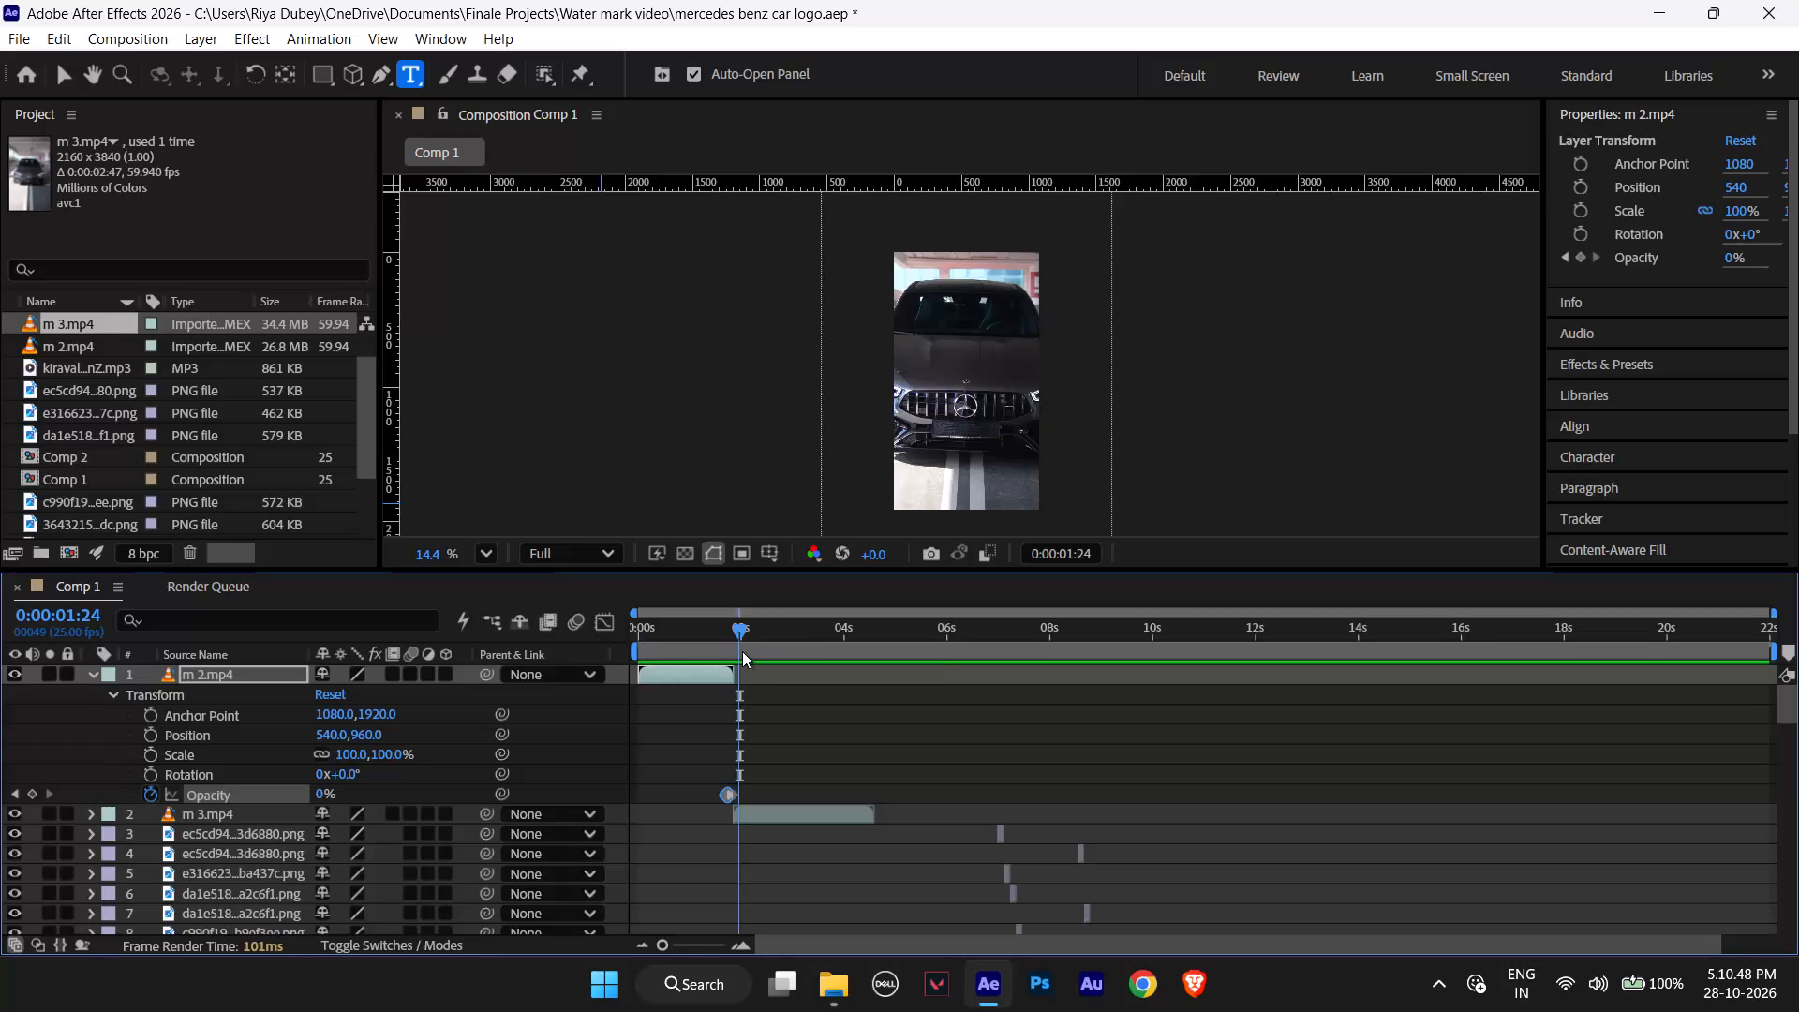
Move the m 3.mp4 clip later in the timeline to start at about 0:00:04:05, ending just before the first image layer, and preview playback.
key("space")
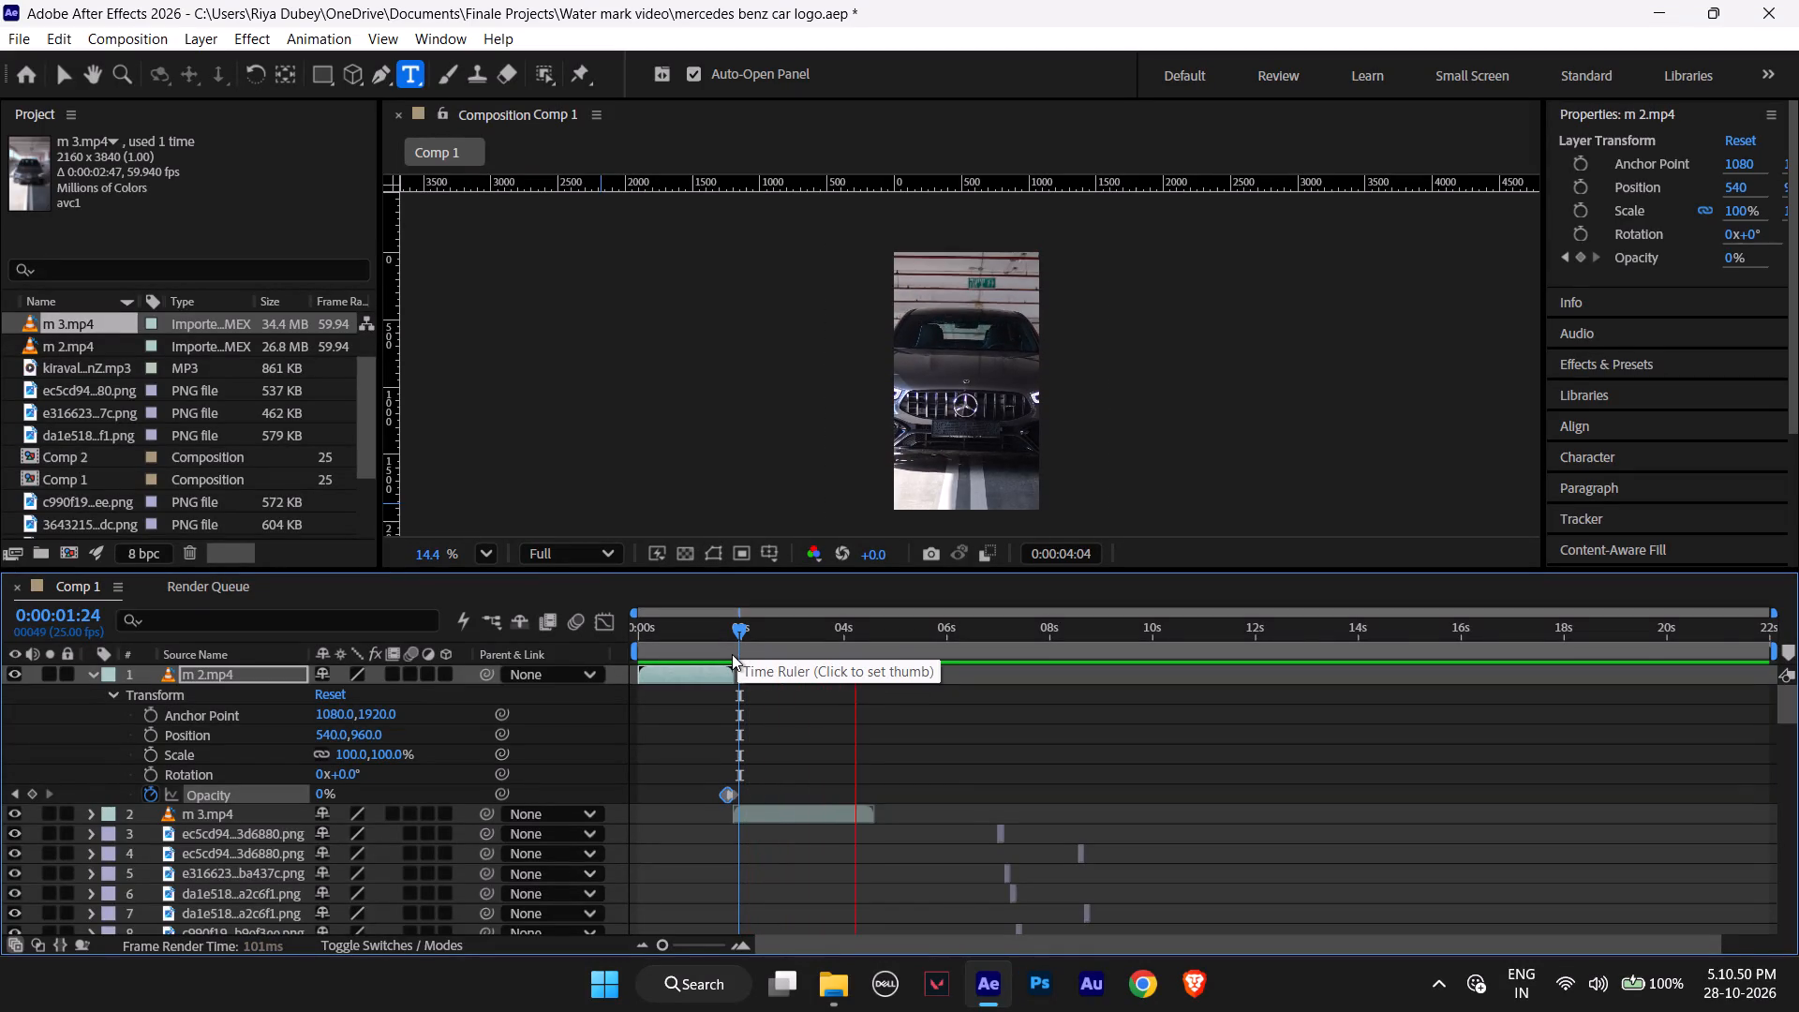
key("space")
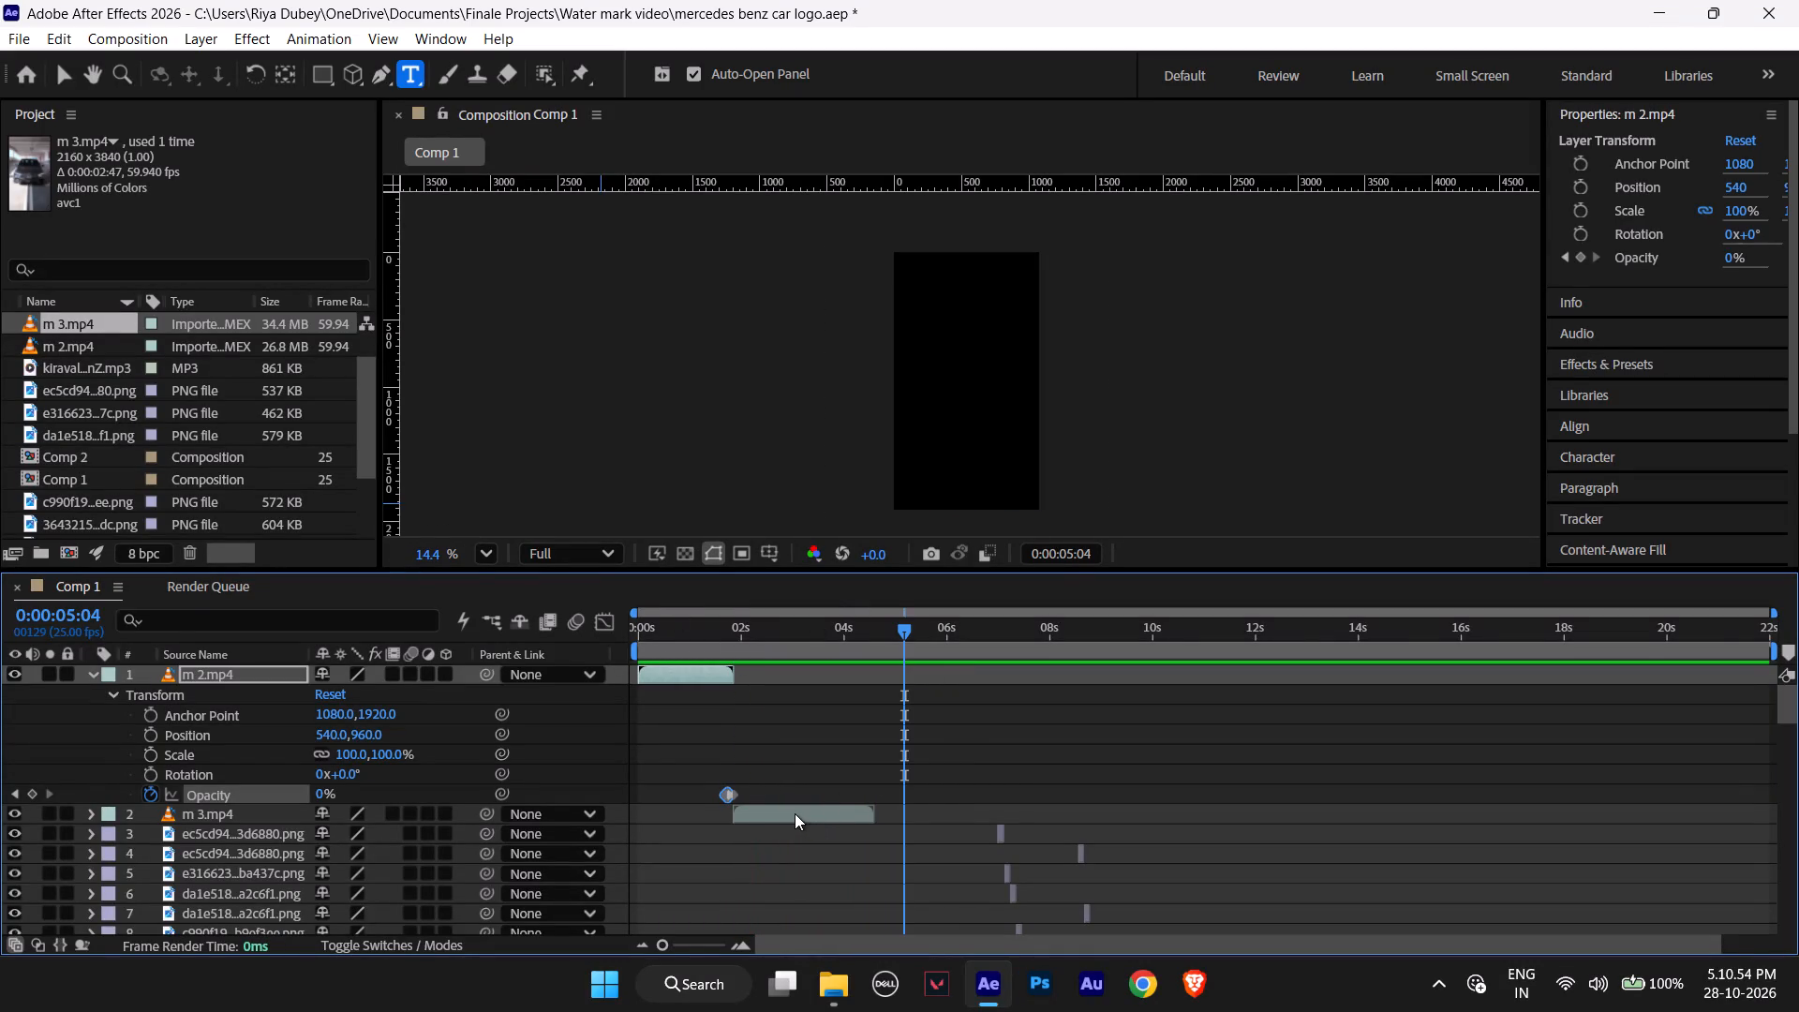
left_click_drag(795, 813, 914, 808)
key("space")
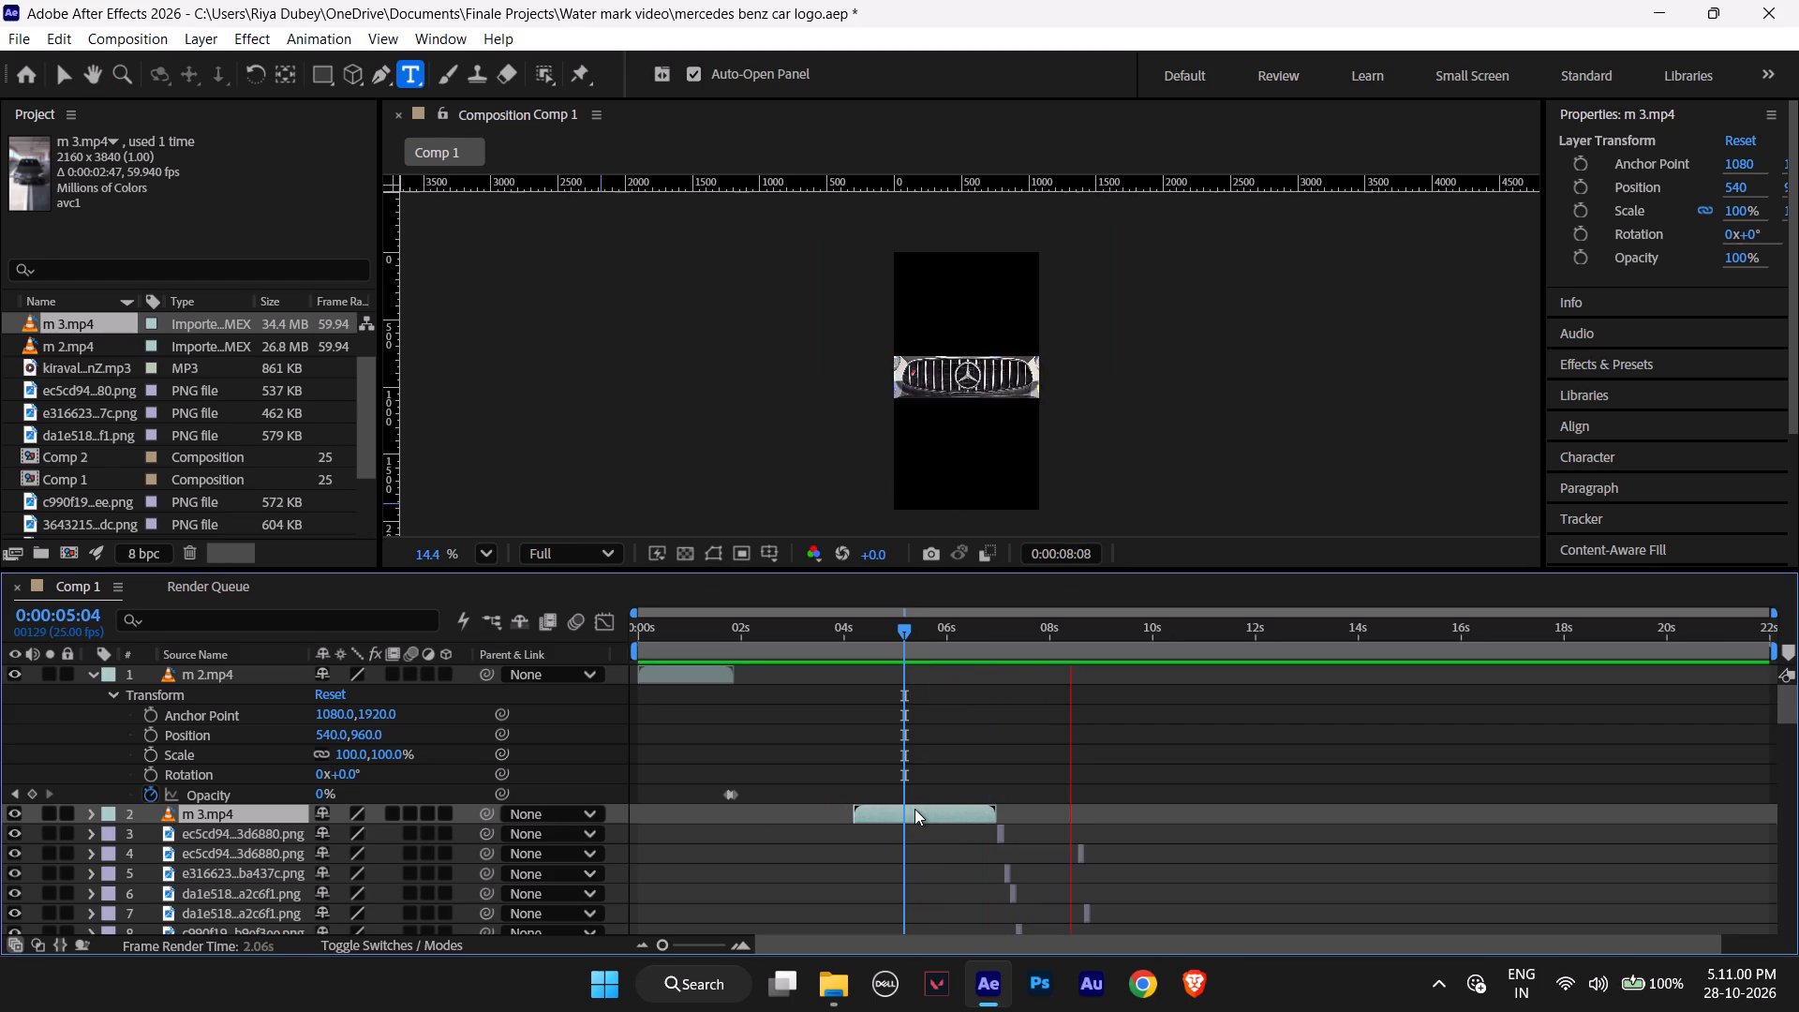
key("space")
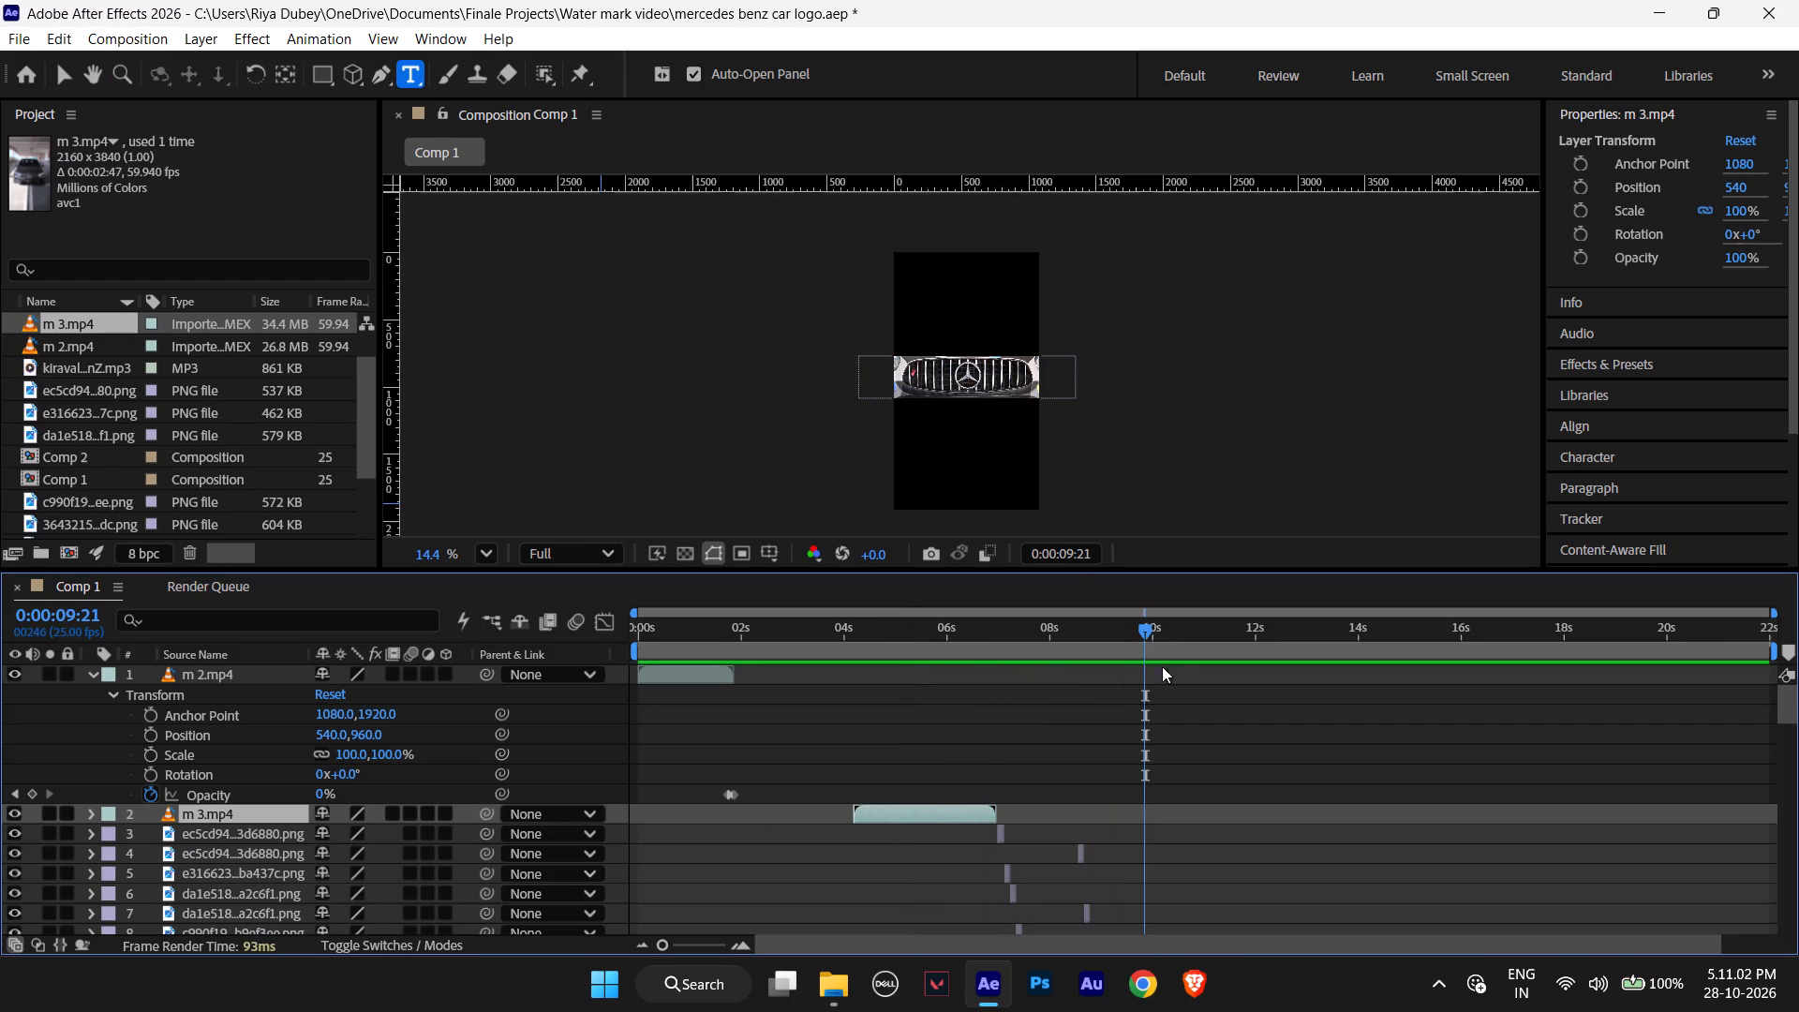
Examine the frames at the start and end of the repositioned m 3.mp4 clip.
left_click_drag(1142, 629, 849, 620)
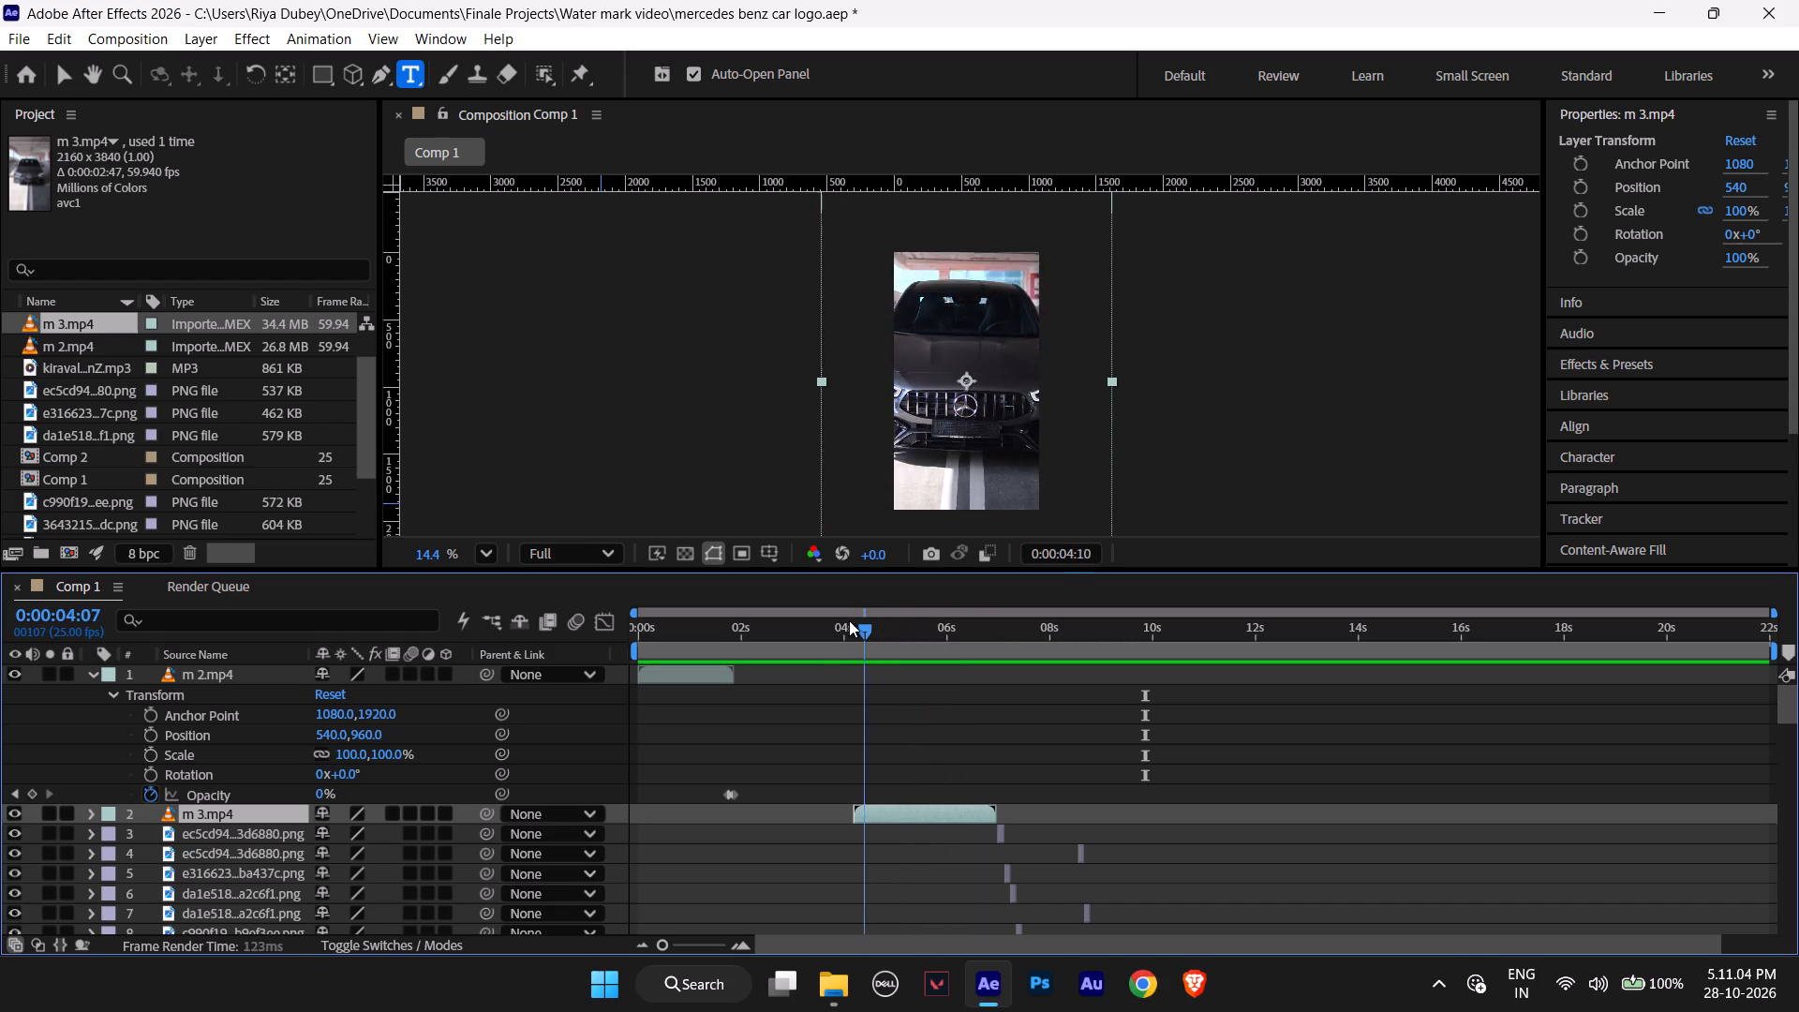
left_click_drag(849, 620, 855, 619)
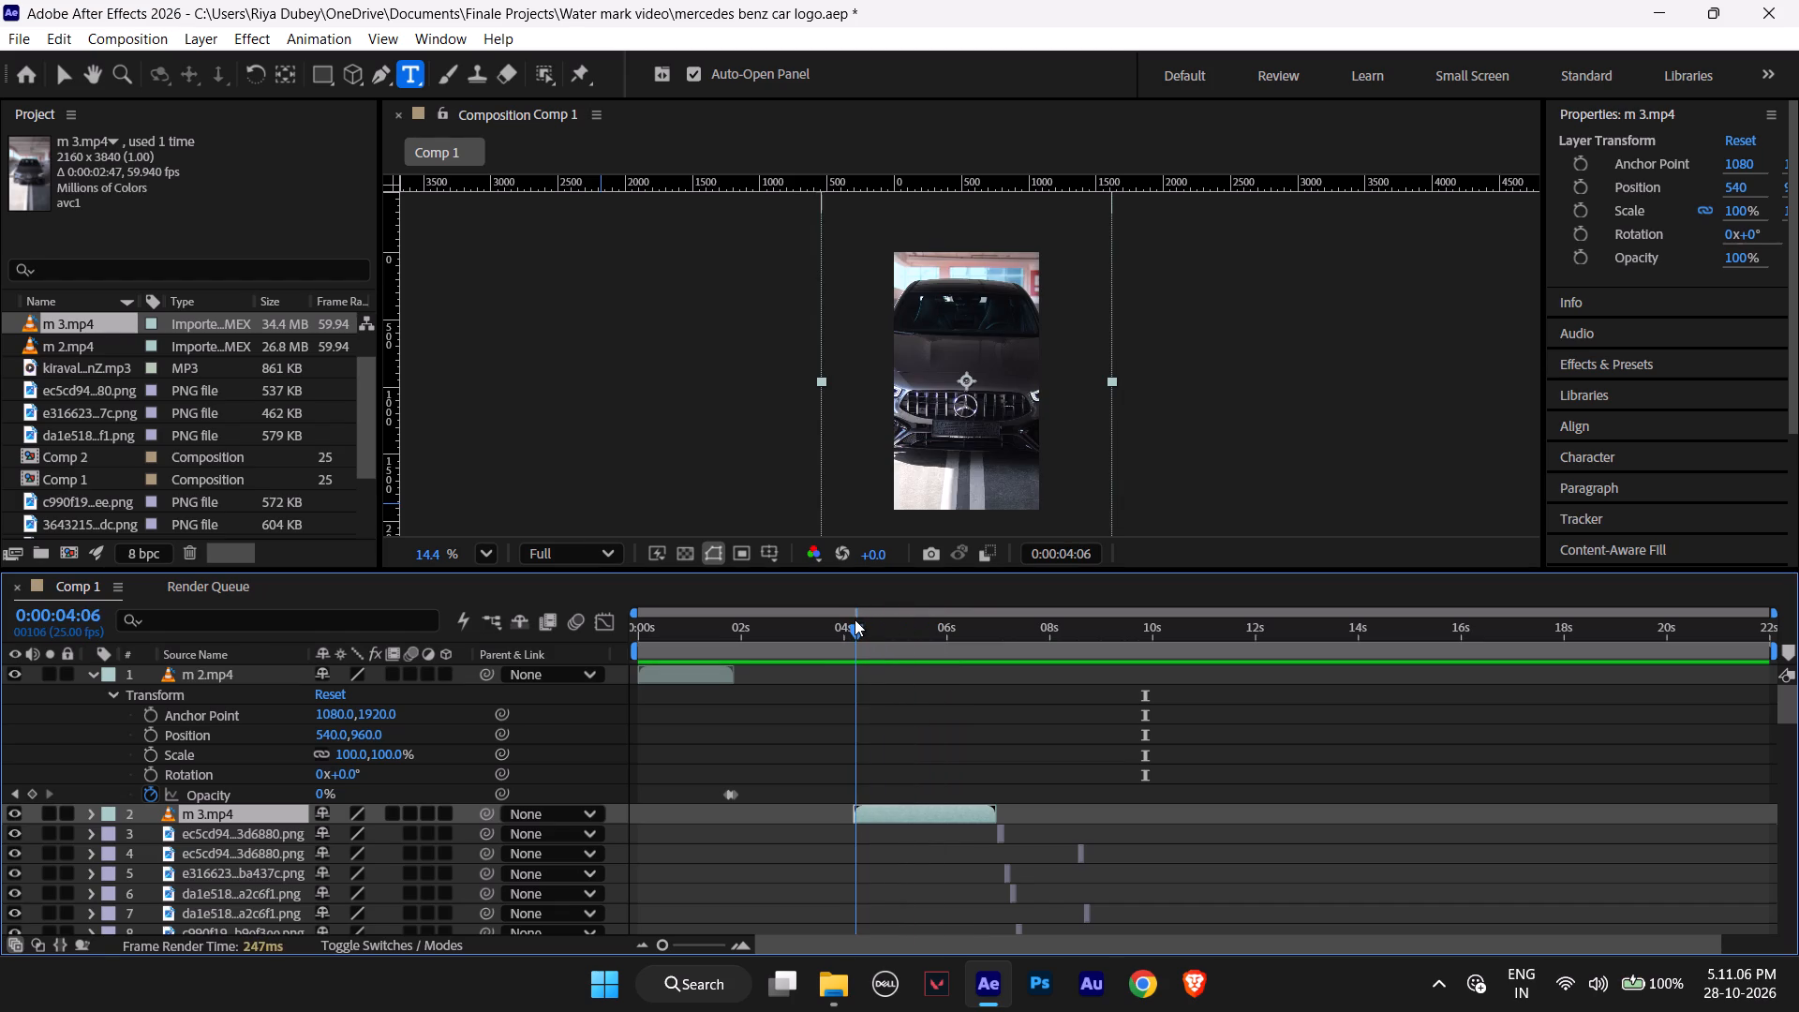
left_click_drag(855, 619, 853, 619)
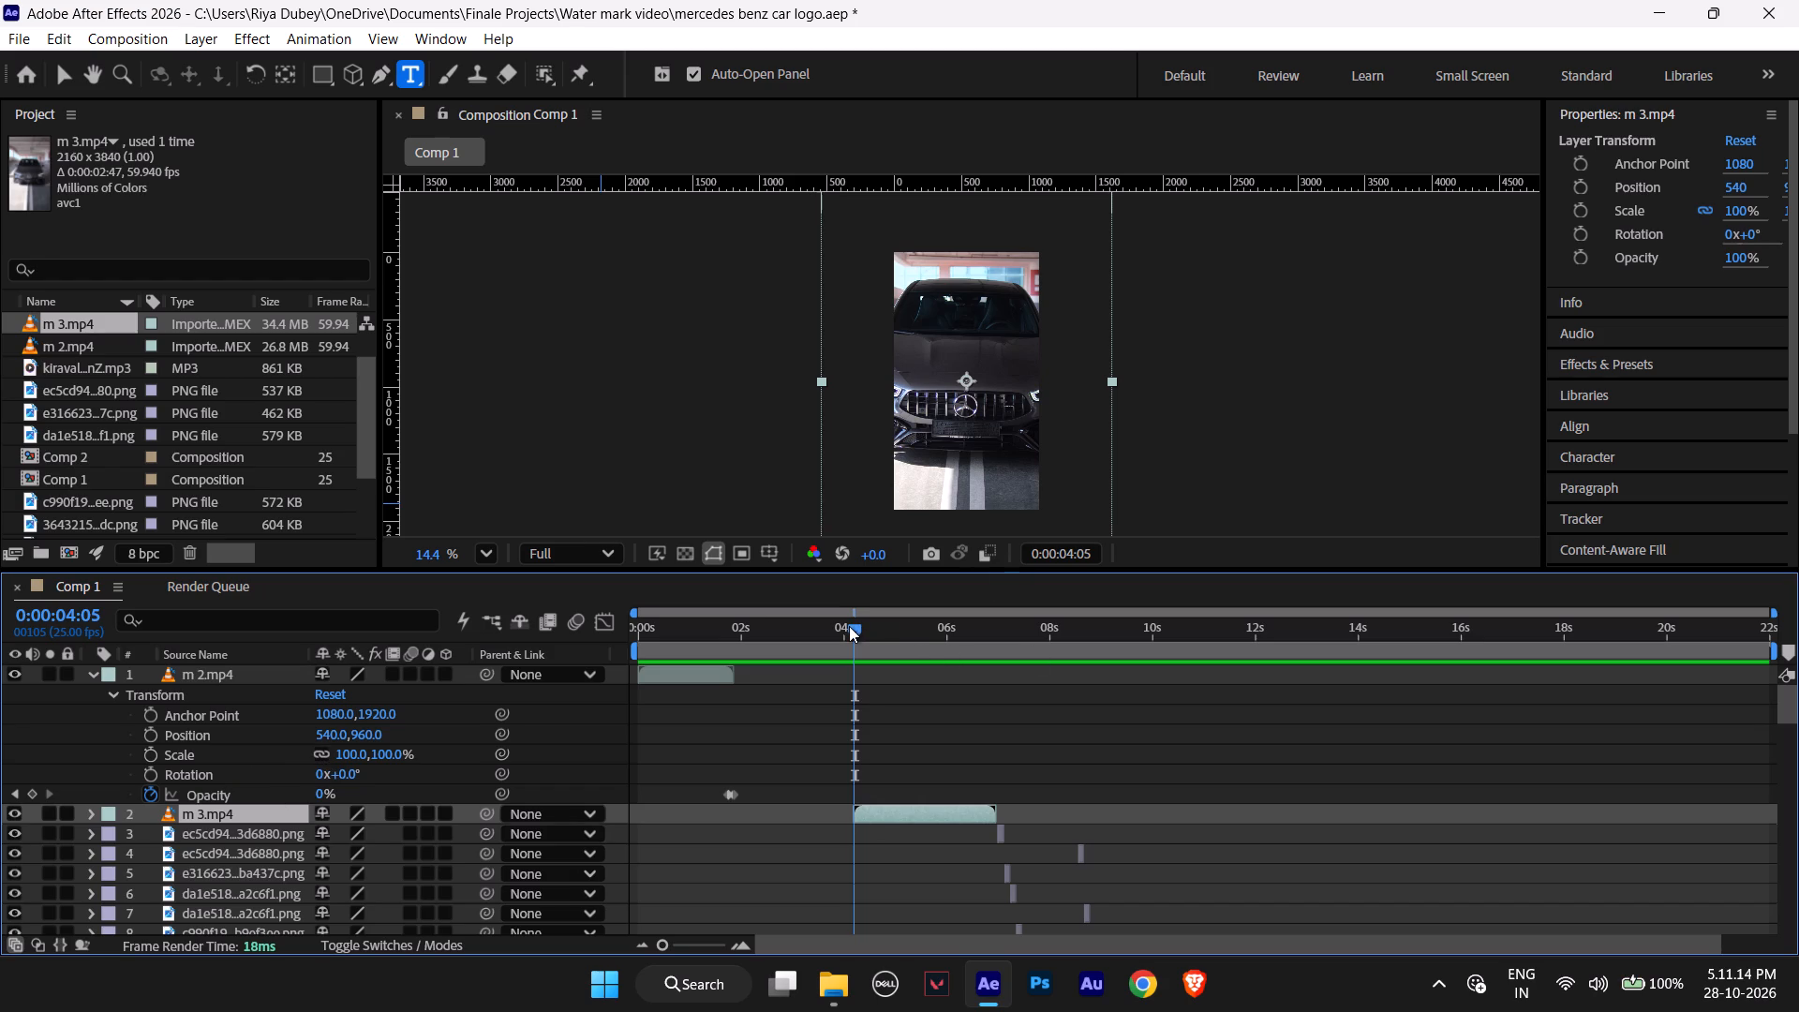
left_click_drag(849, 626, 957, 615)
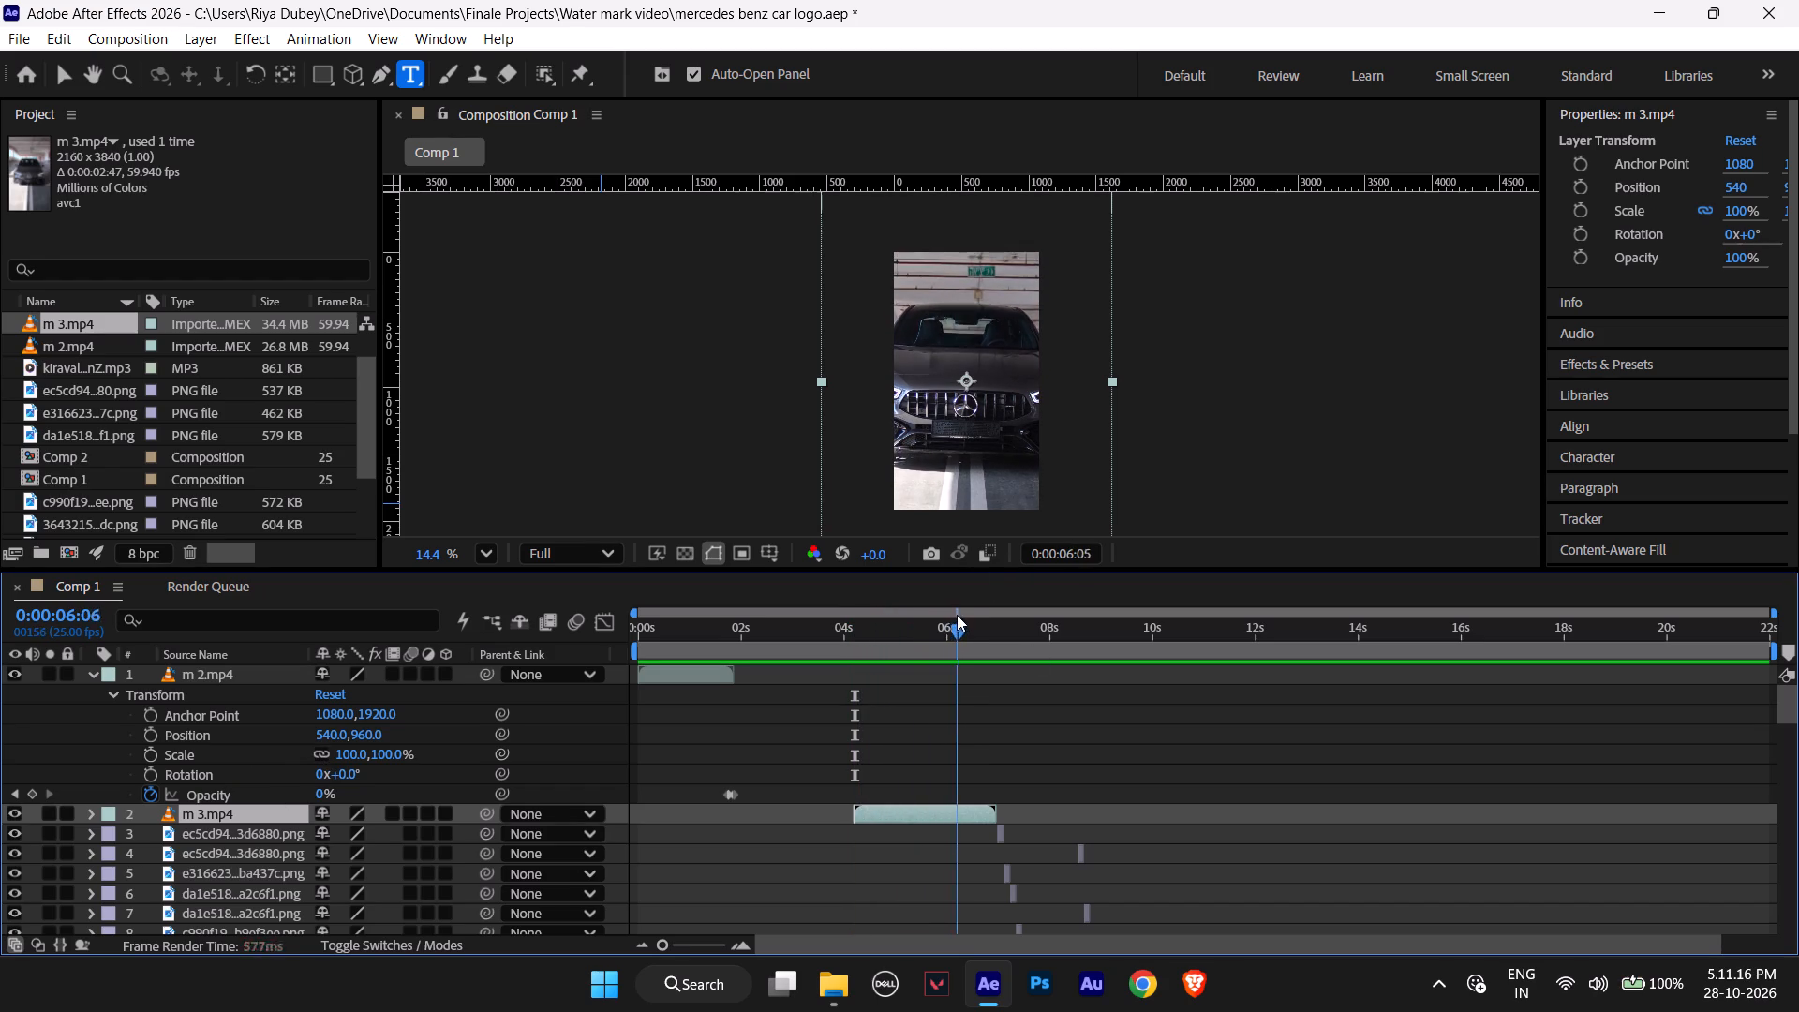
left_click_drag(957, 615, 989, 612)
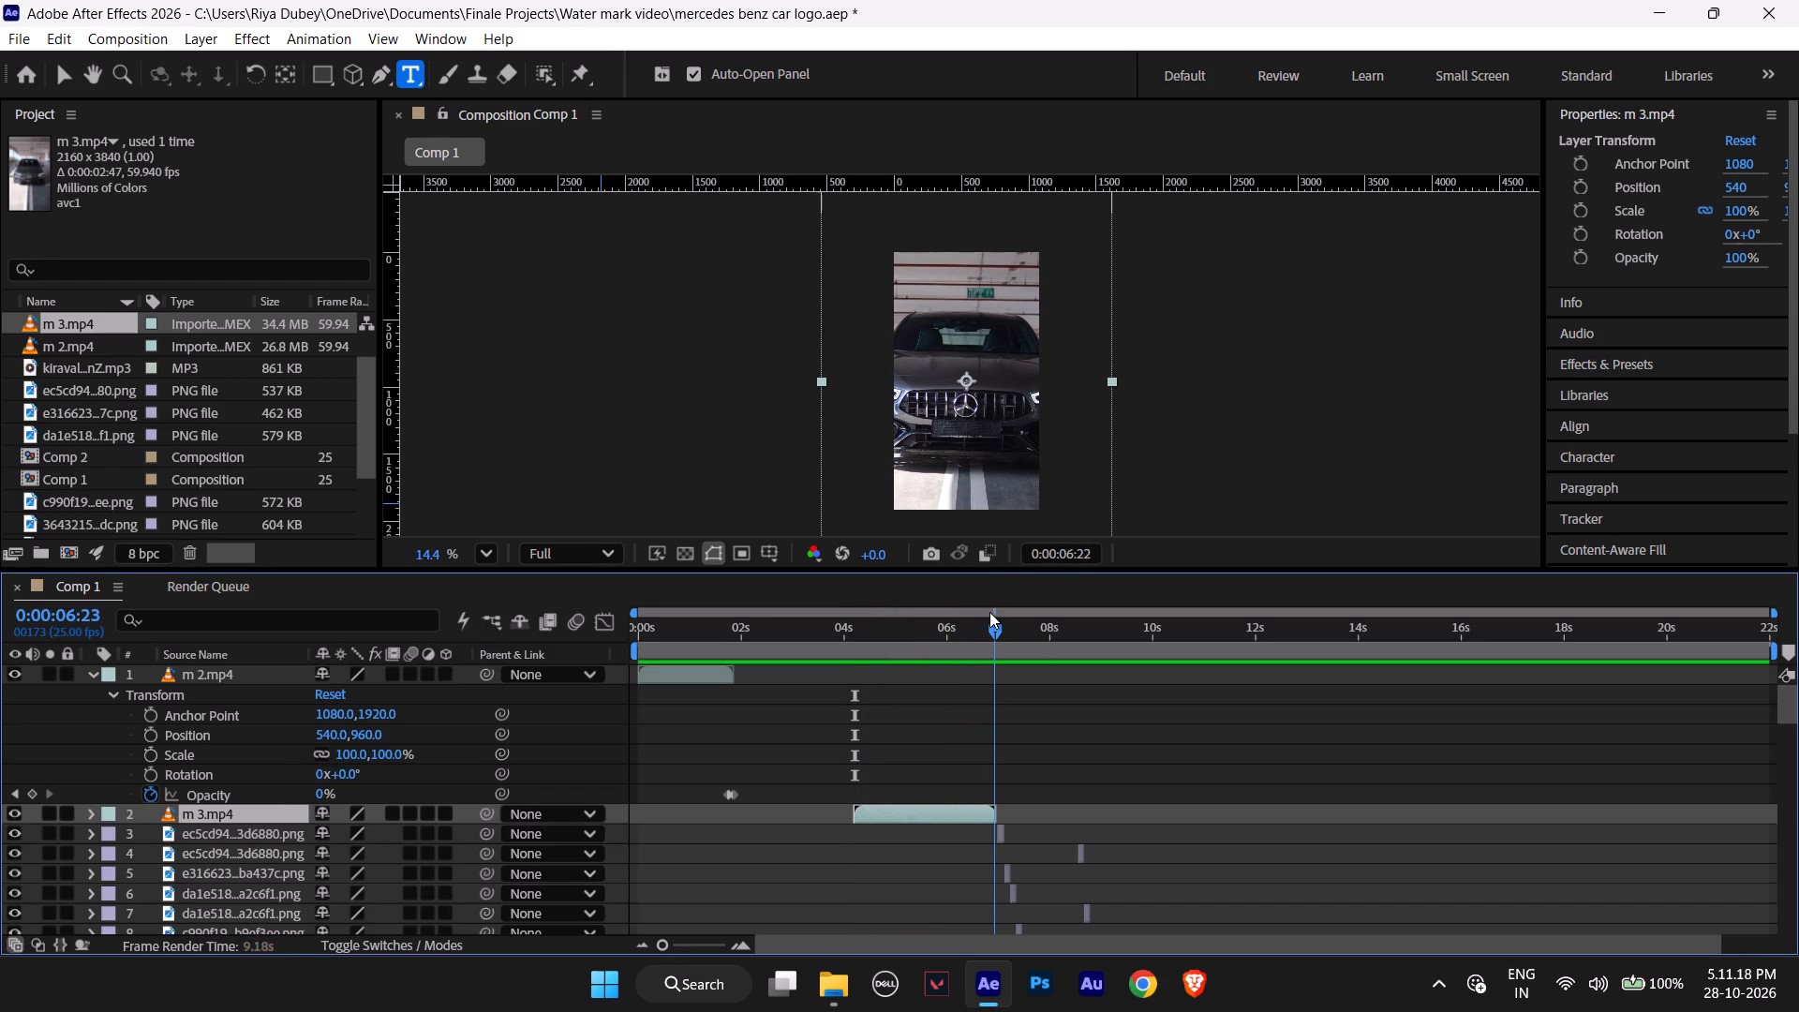
left_click_drag(989, 612, 991, 612)
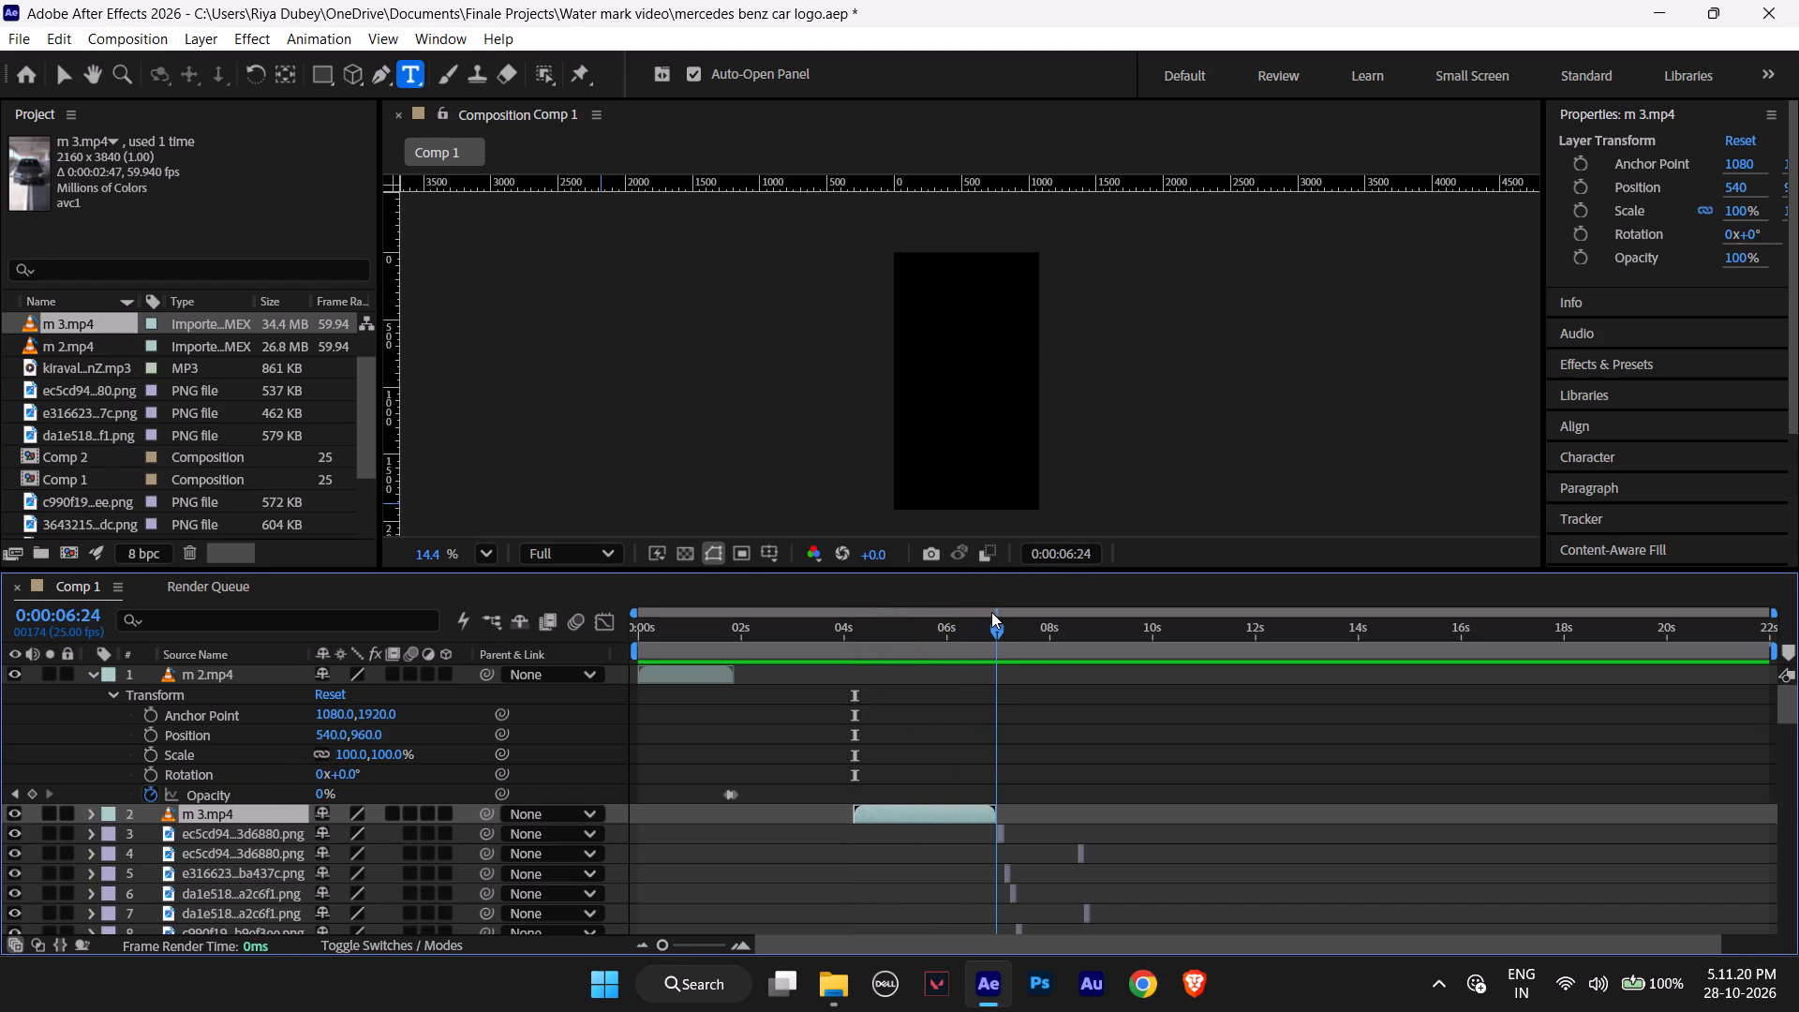
left_click_drag(991, 612, 988, 612)
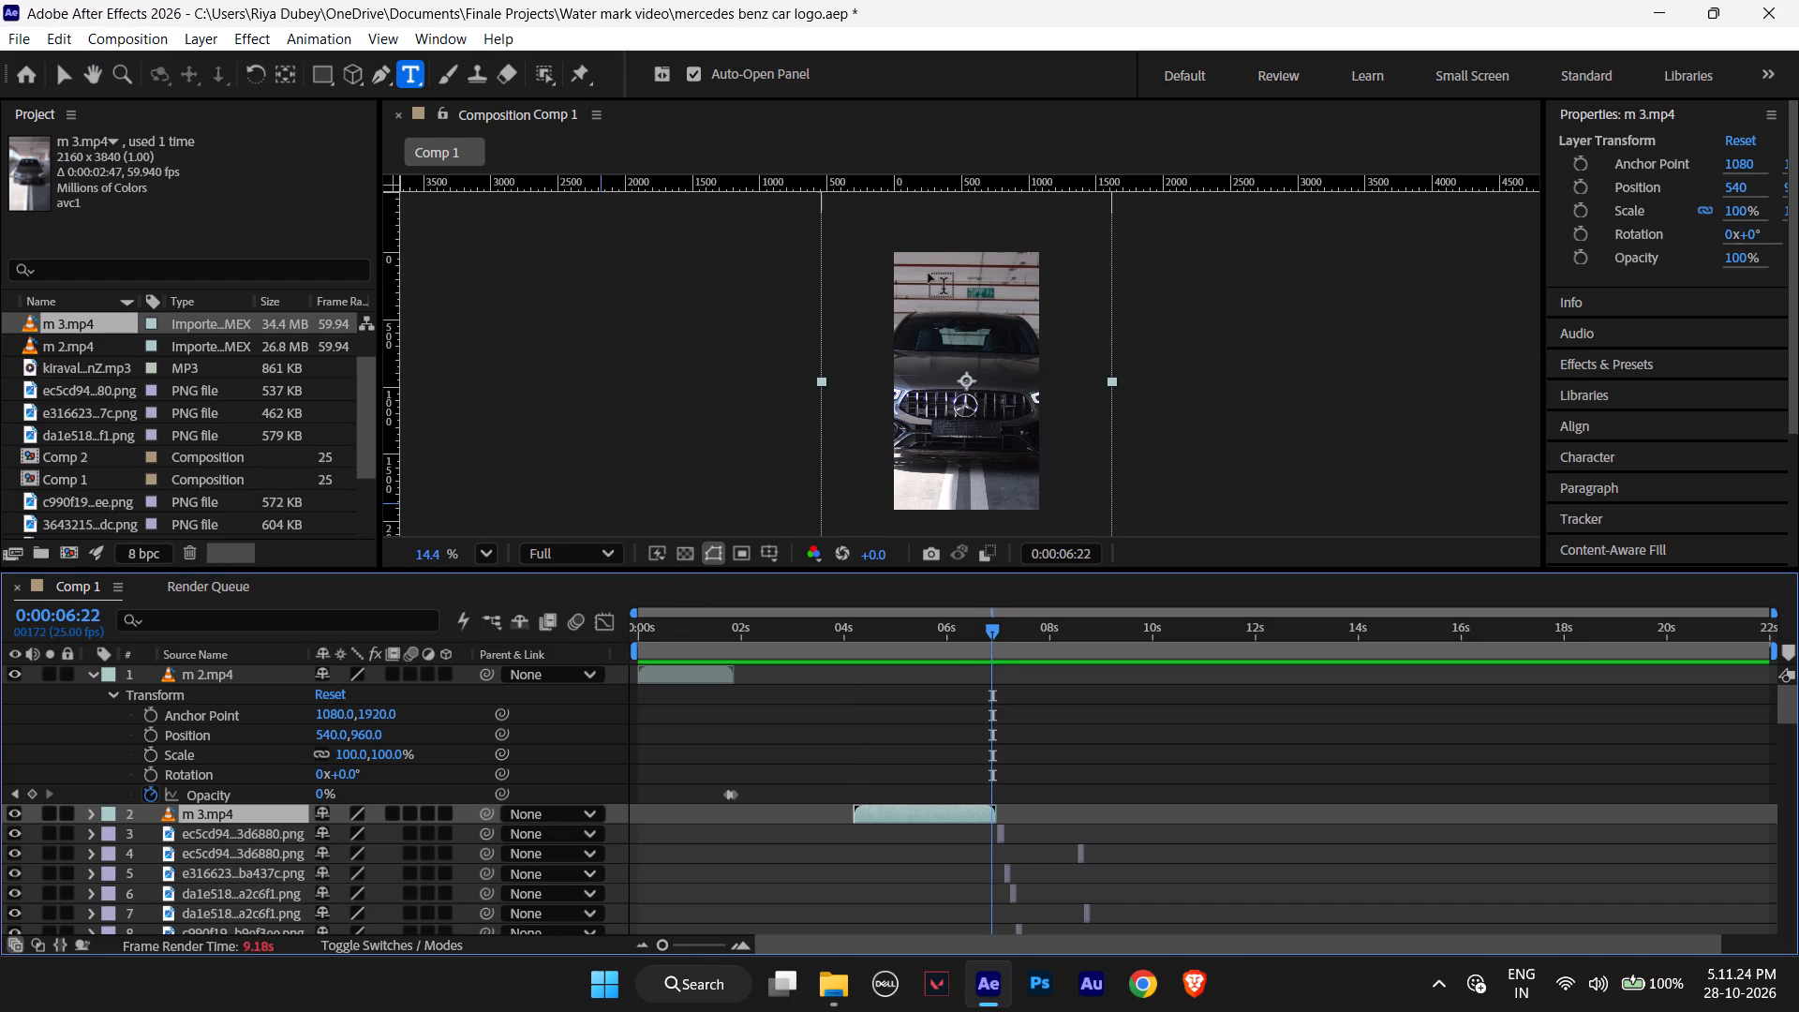
At 0:00:07:00, add three horizontal guides across the Mercedes emblem: near its top at about 820 px, its centre at about 920 px, and its lower part.
left_click(989, 628)
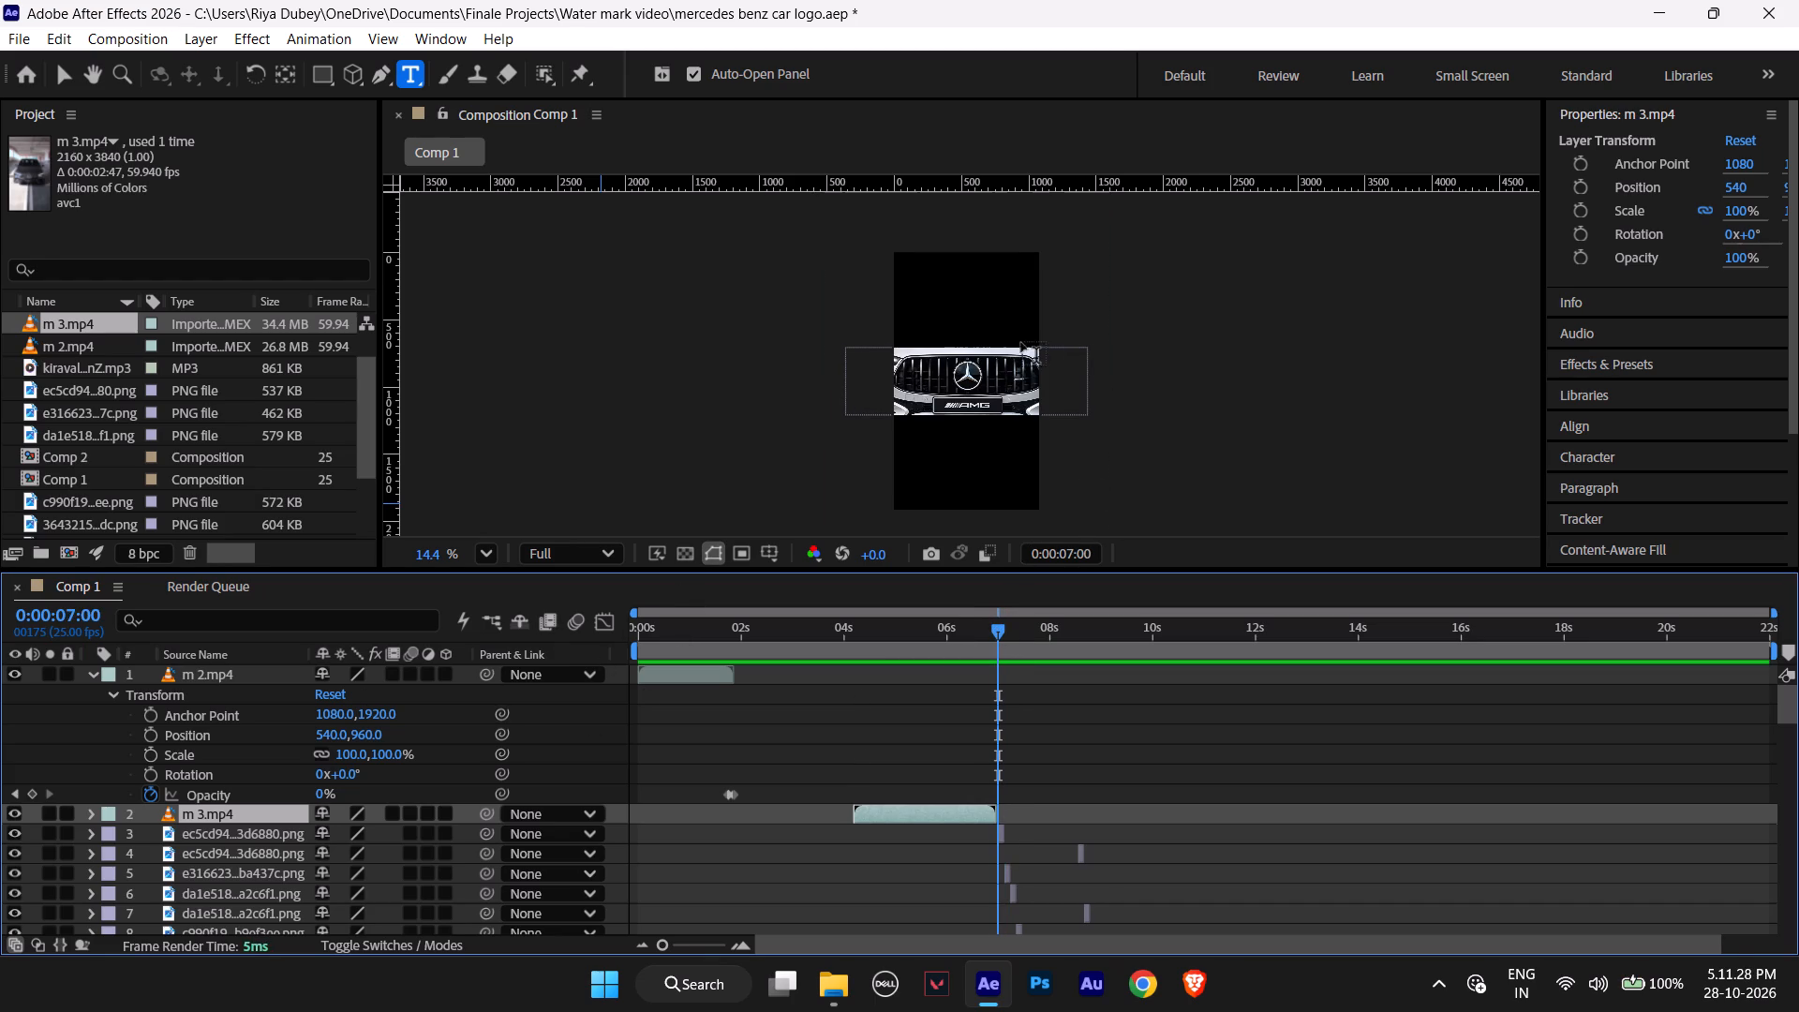
scroll(988, 394, "up", 6, "alt")
scroll(988, 394, "down", 1, "alt")
scroll(988, 394, "up", 4, "alt")
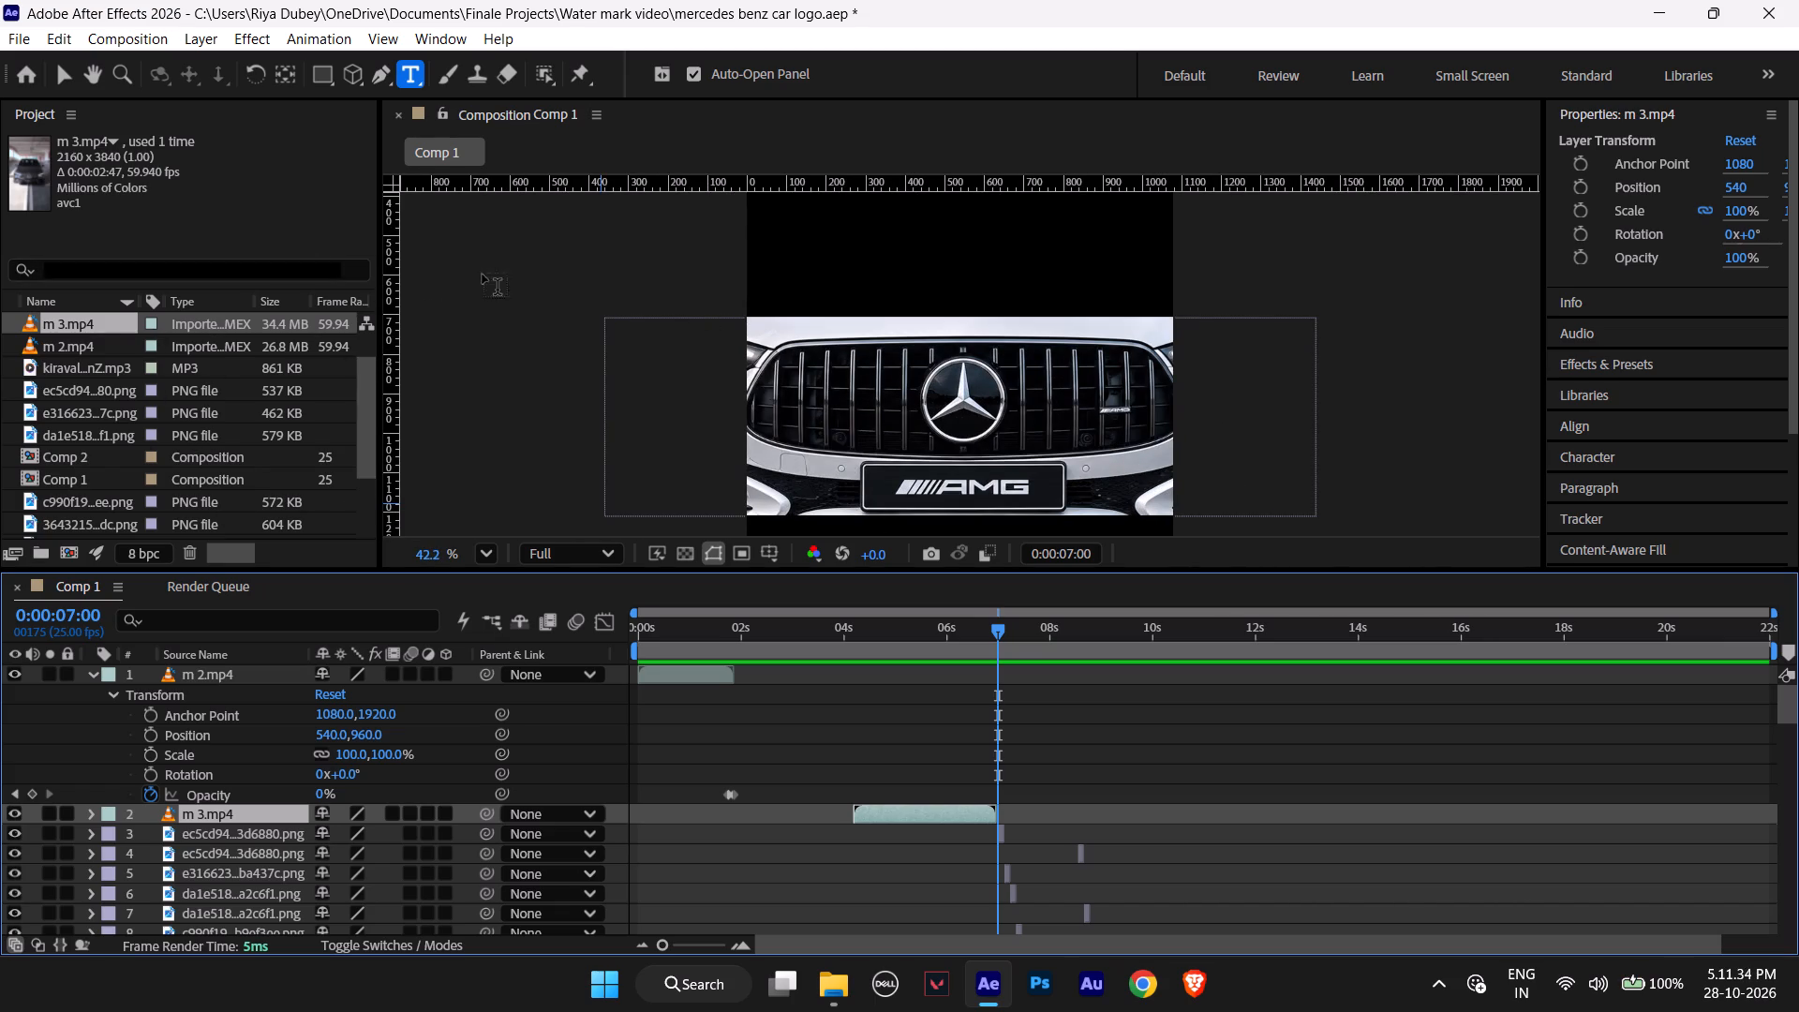
scroll(962, 370, "up", 2, "alt")
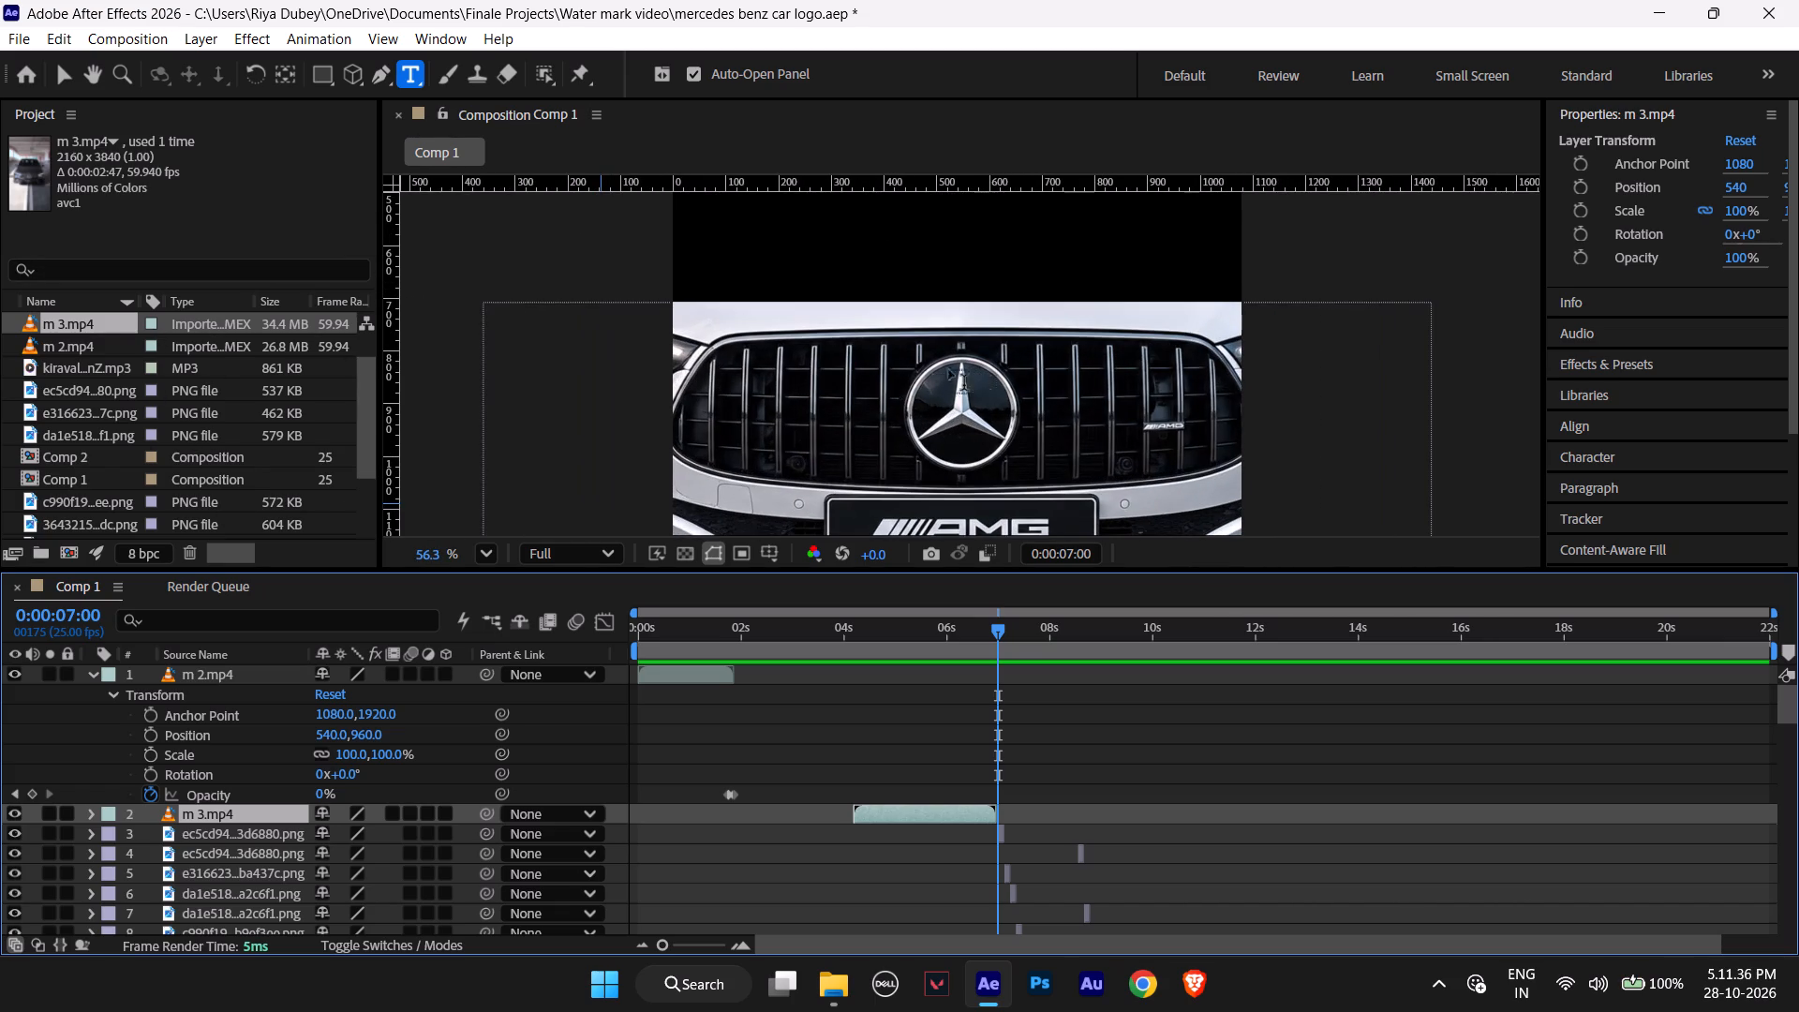
key("space")
key("space")
key("space")
key("space")
key("space")
key("space")
key("space")
key("space")
key("space")
key("space")
key("space")
key("space")
key("space")
key("space")
key("space")
key("space")
key("space")
key("space")
key("space")
key("space")
left_click_drag(1012, 437, 1004, 365)
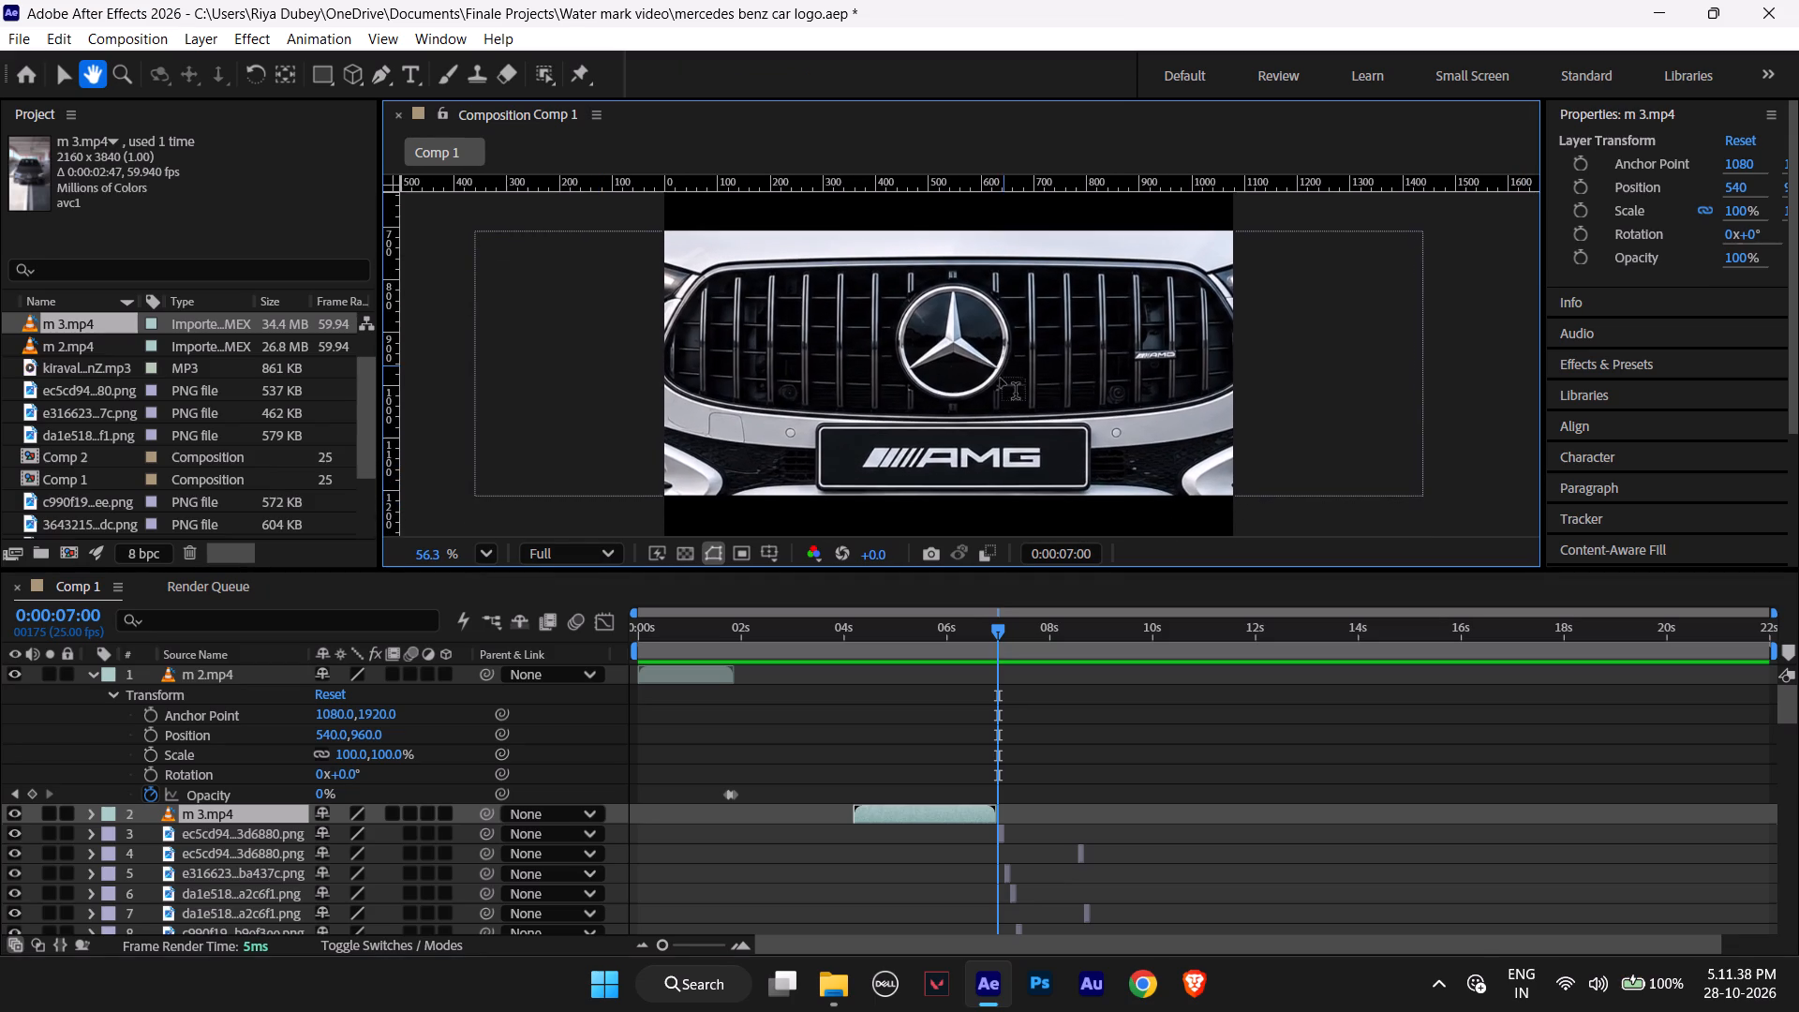
scroll(983, 368, "up", 2, "alt")
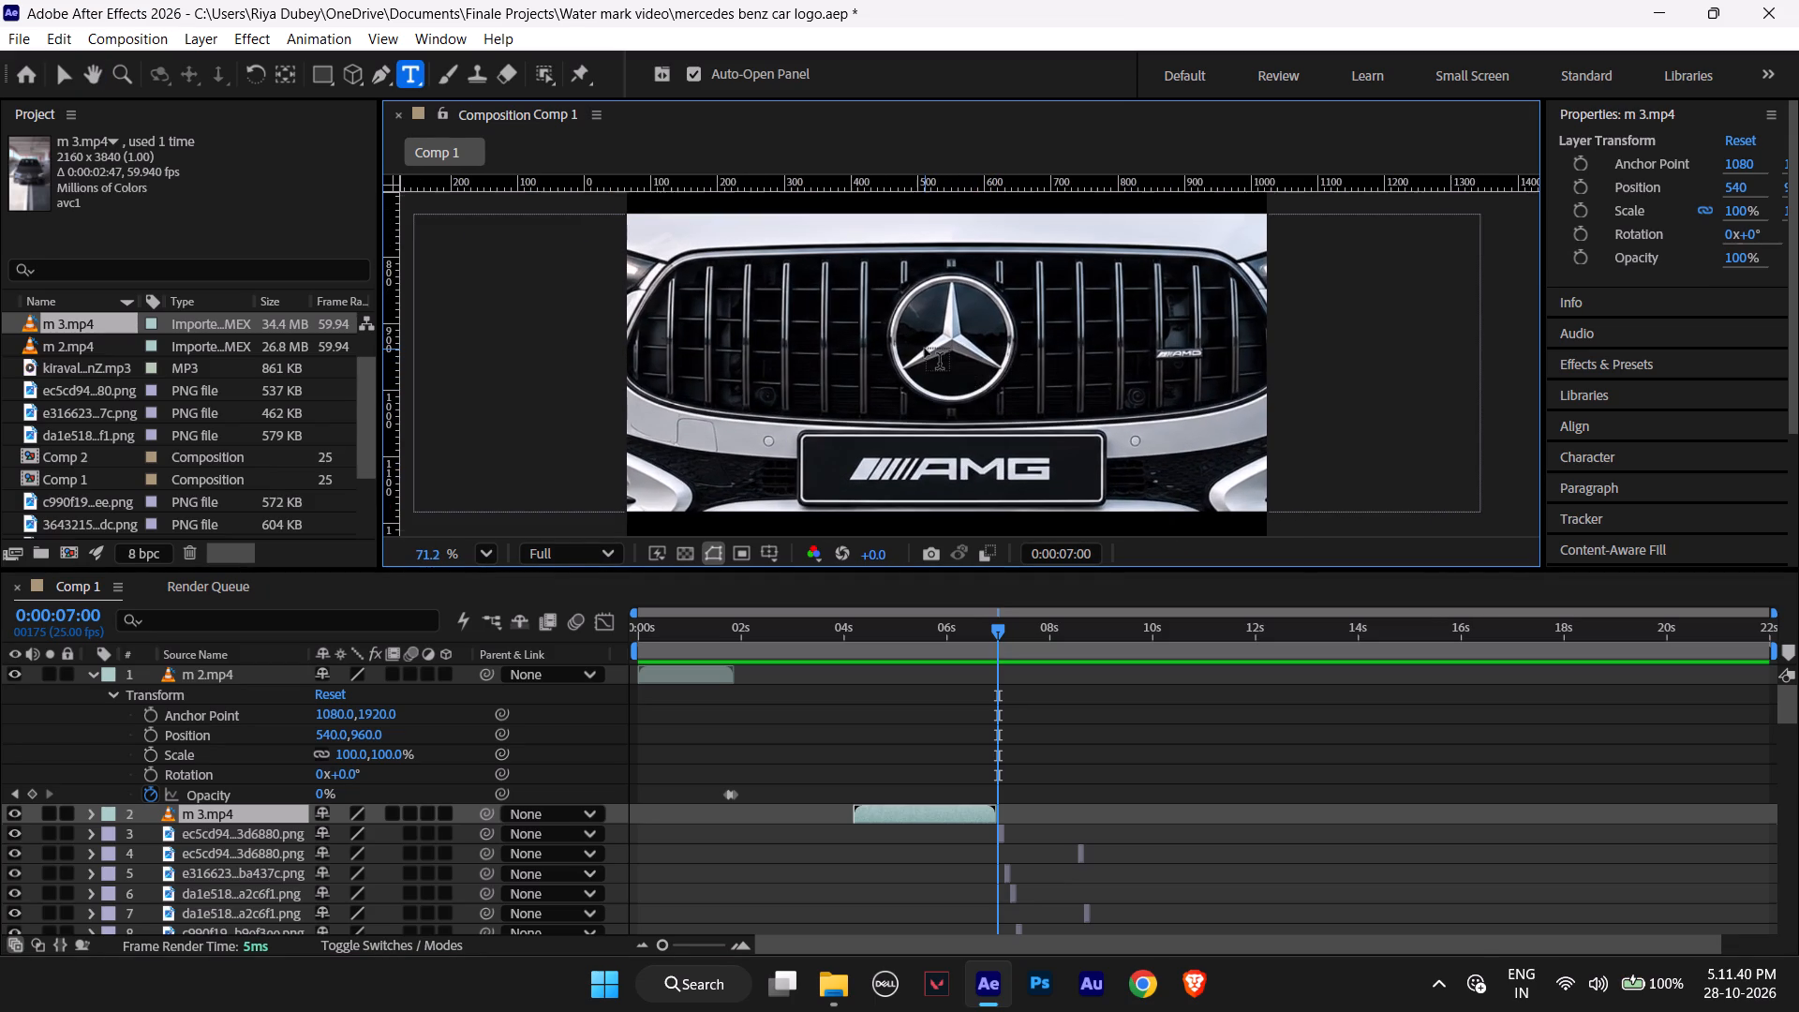
left_click_drag(983, 184, 996, 267)
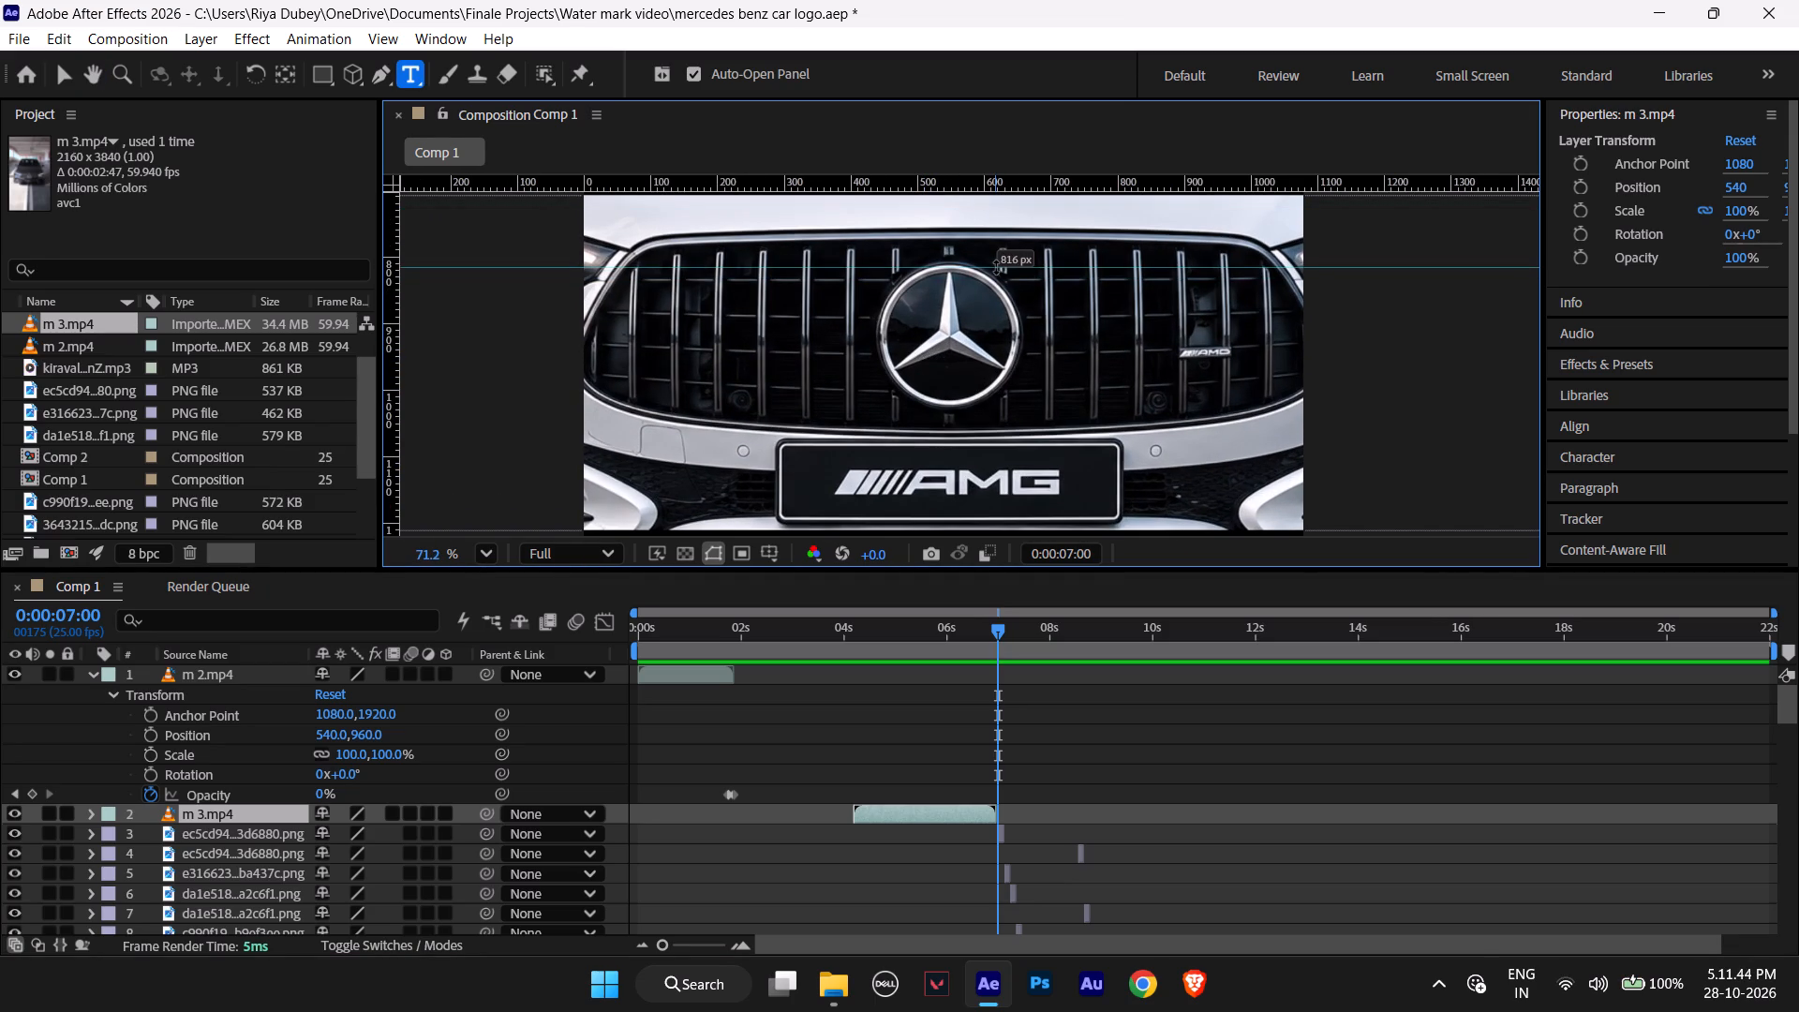
left_click_drag(996, 267, 996, 270)
left_click_drag(1002, 184, 1003, 202)
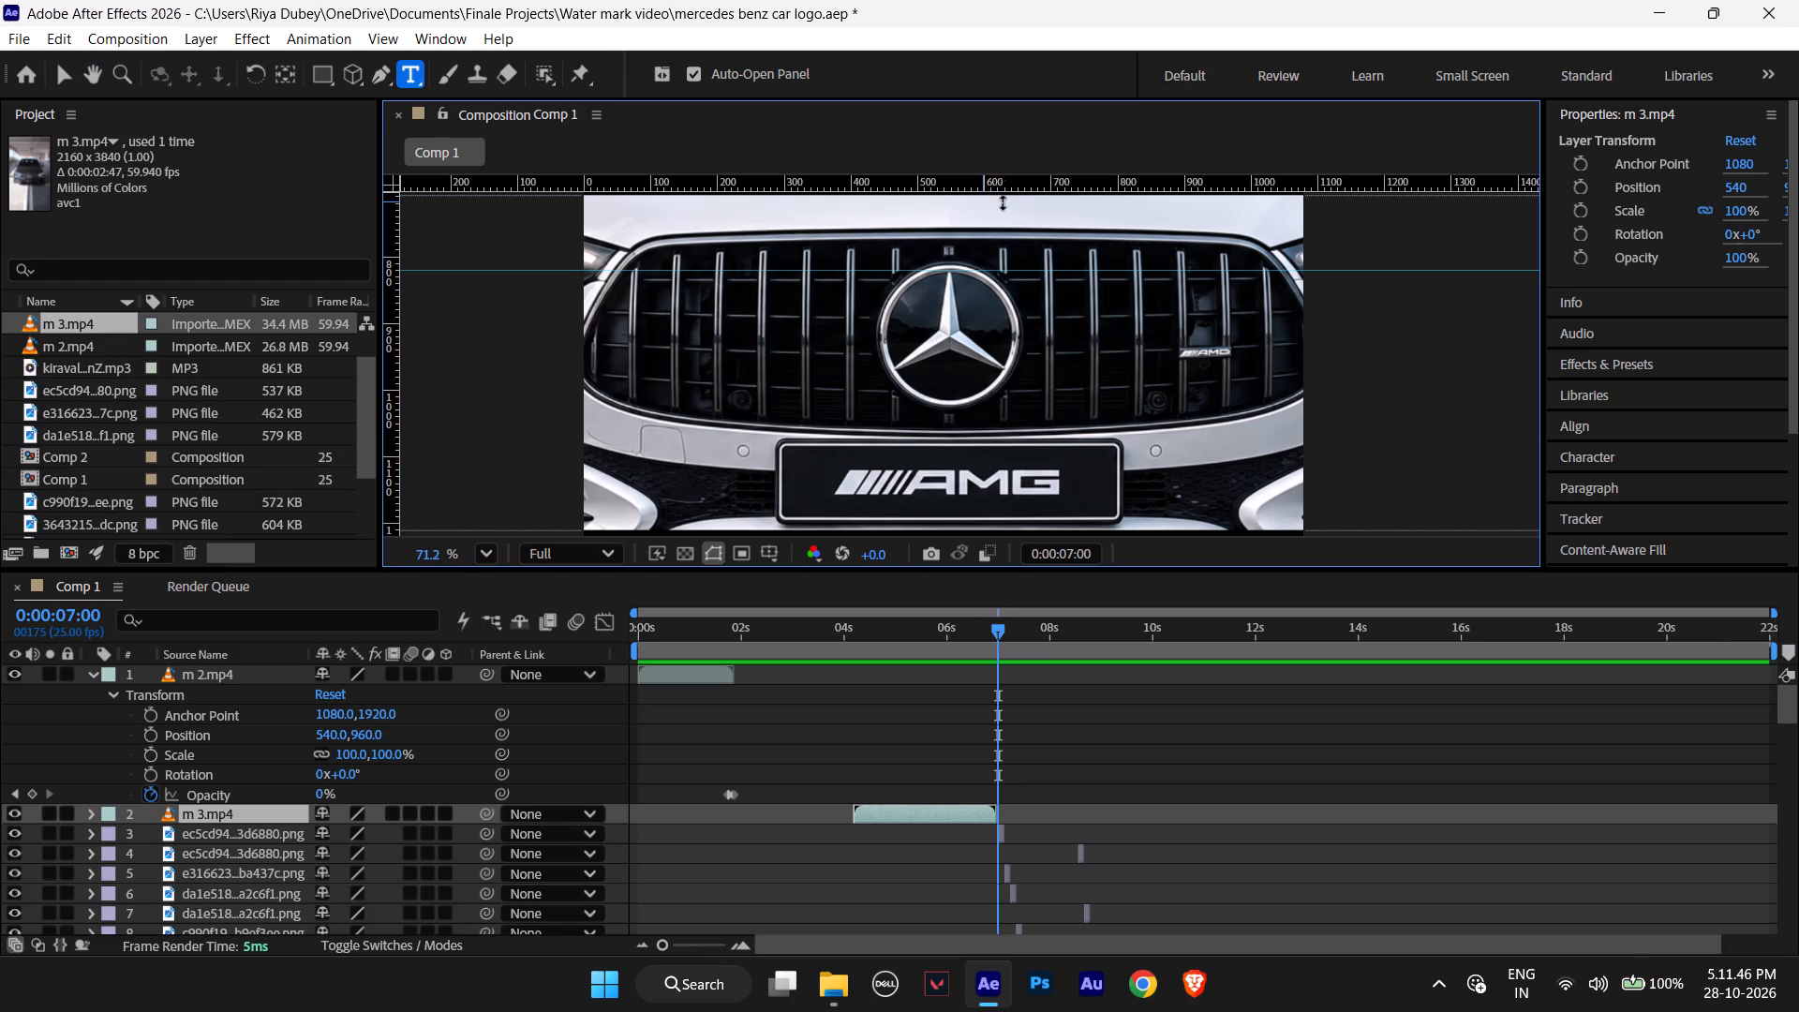
left_click_drag(1003, 202, 1022, 368)
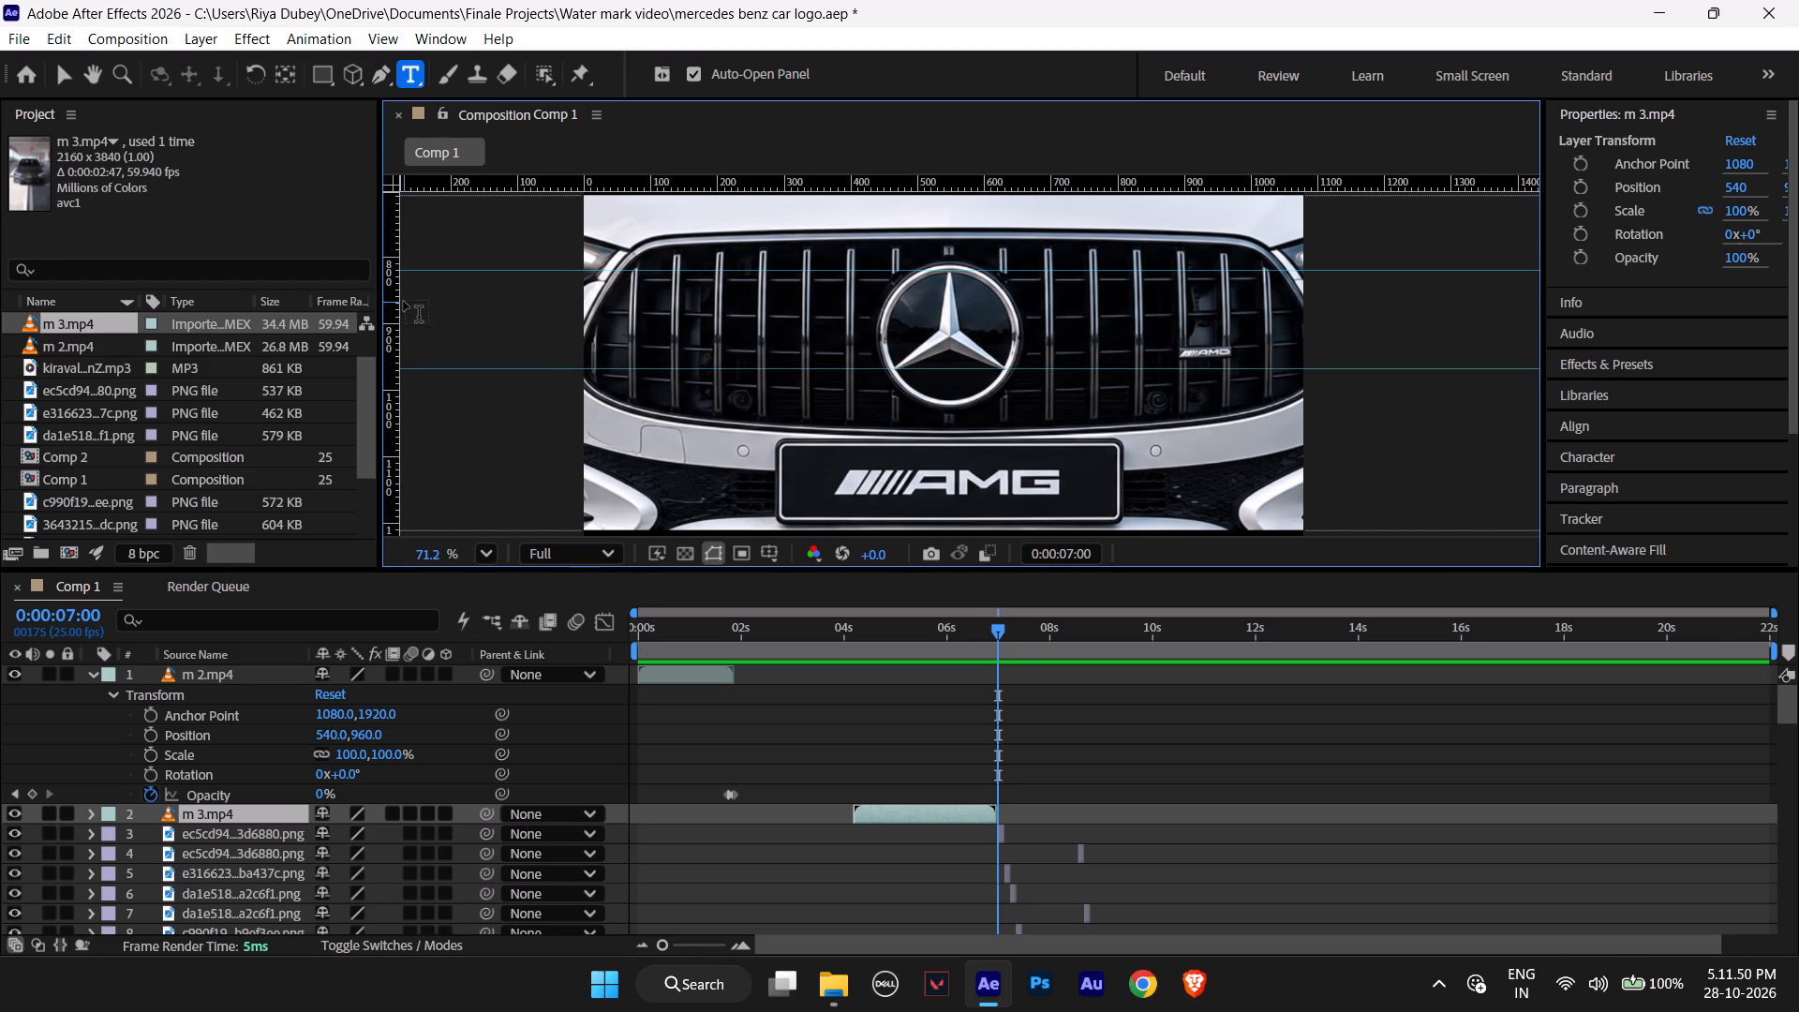
left_click_drag(960, 179, 974, 267)
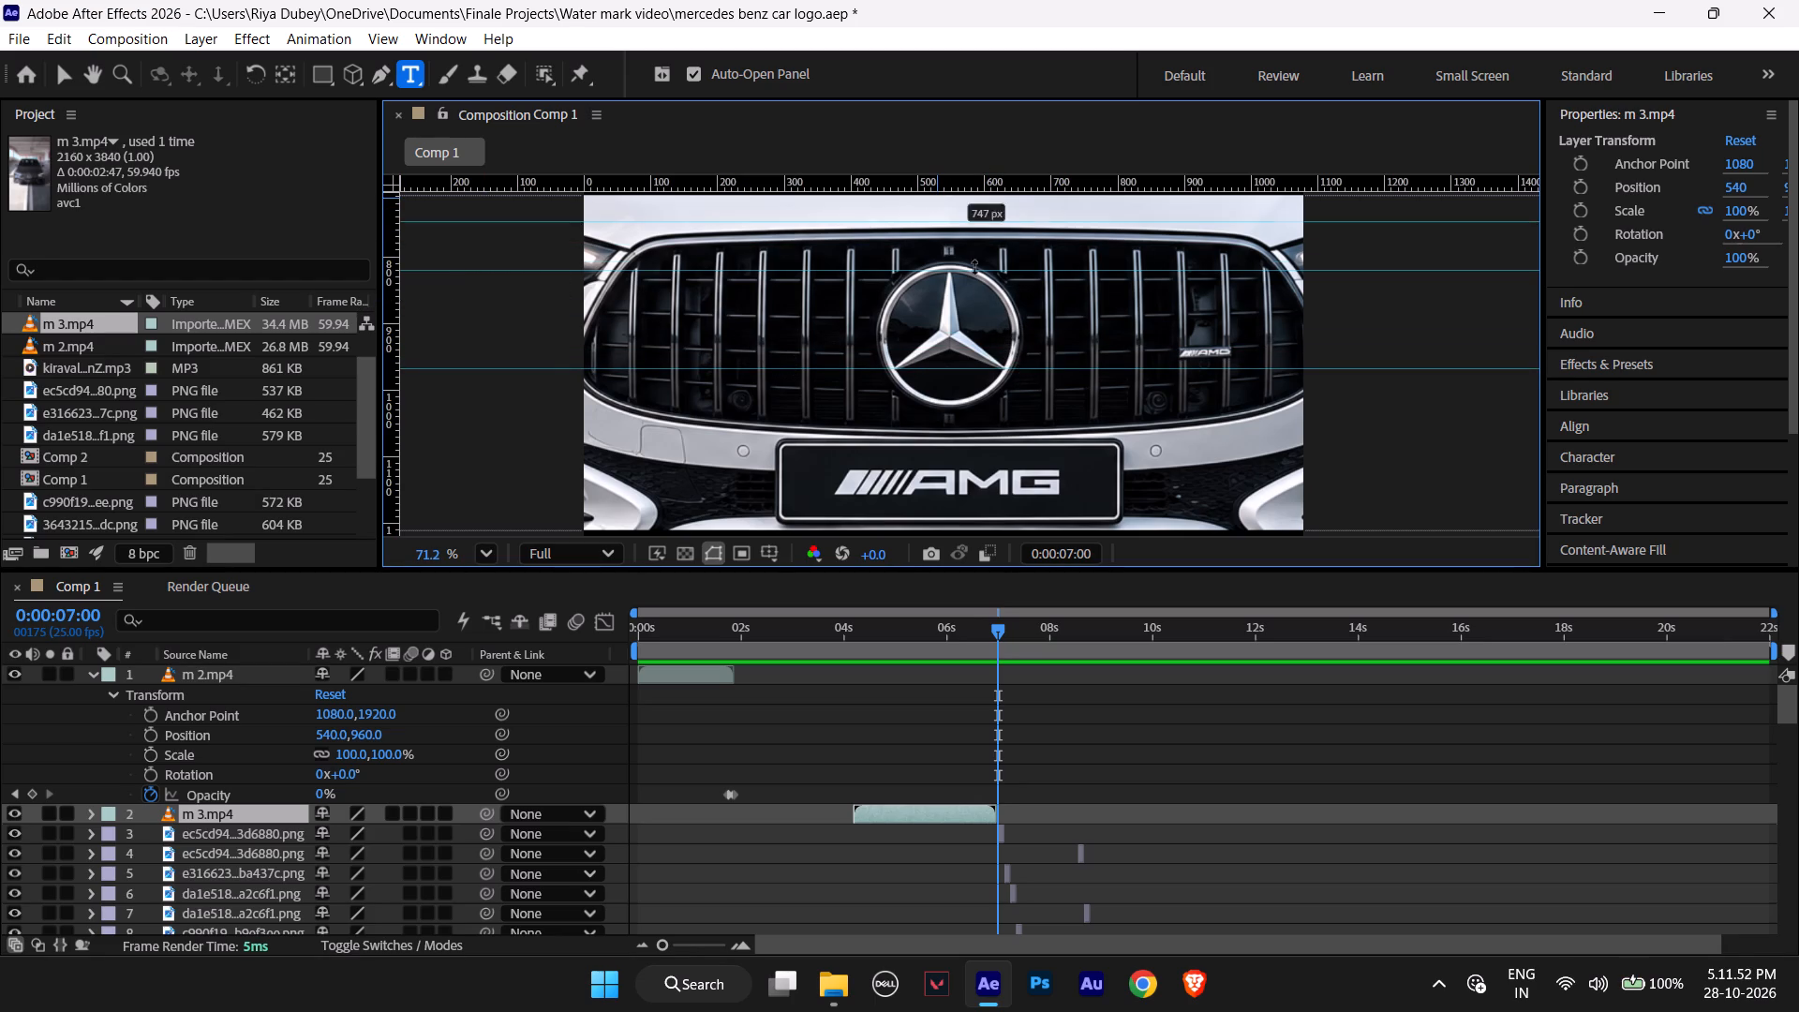
left_click_drag(974, 267, 989, 336)
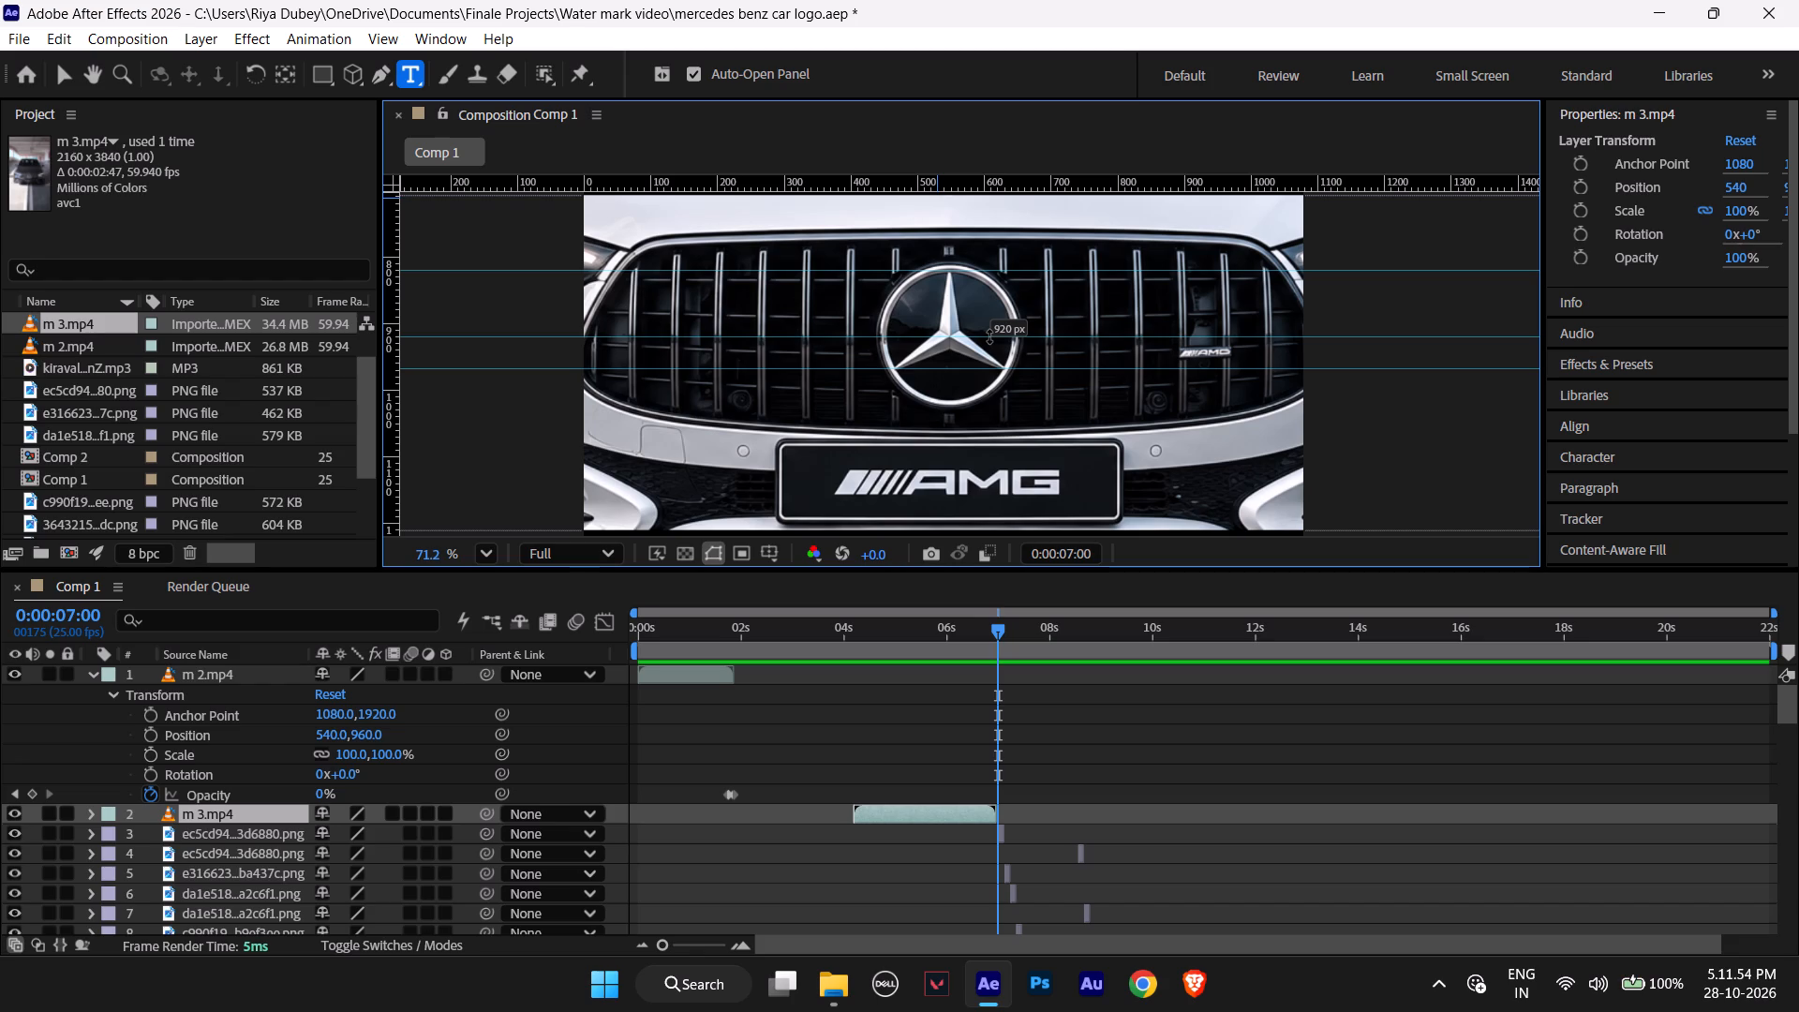
left_click_drag(989, 336, 981, 335)
Add two vertical guides, one near each side of the Mercedes emblem.
left_click_drag(394, 303, 501, 305)
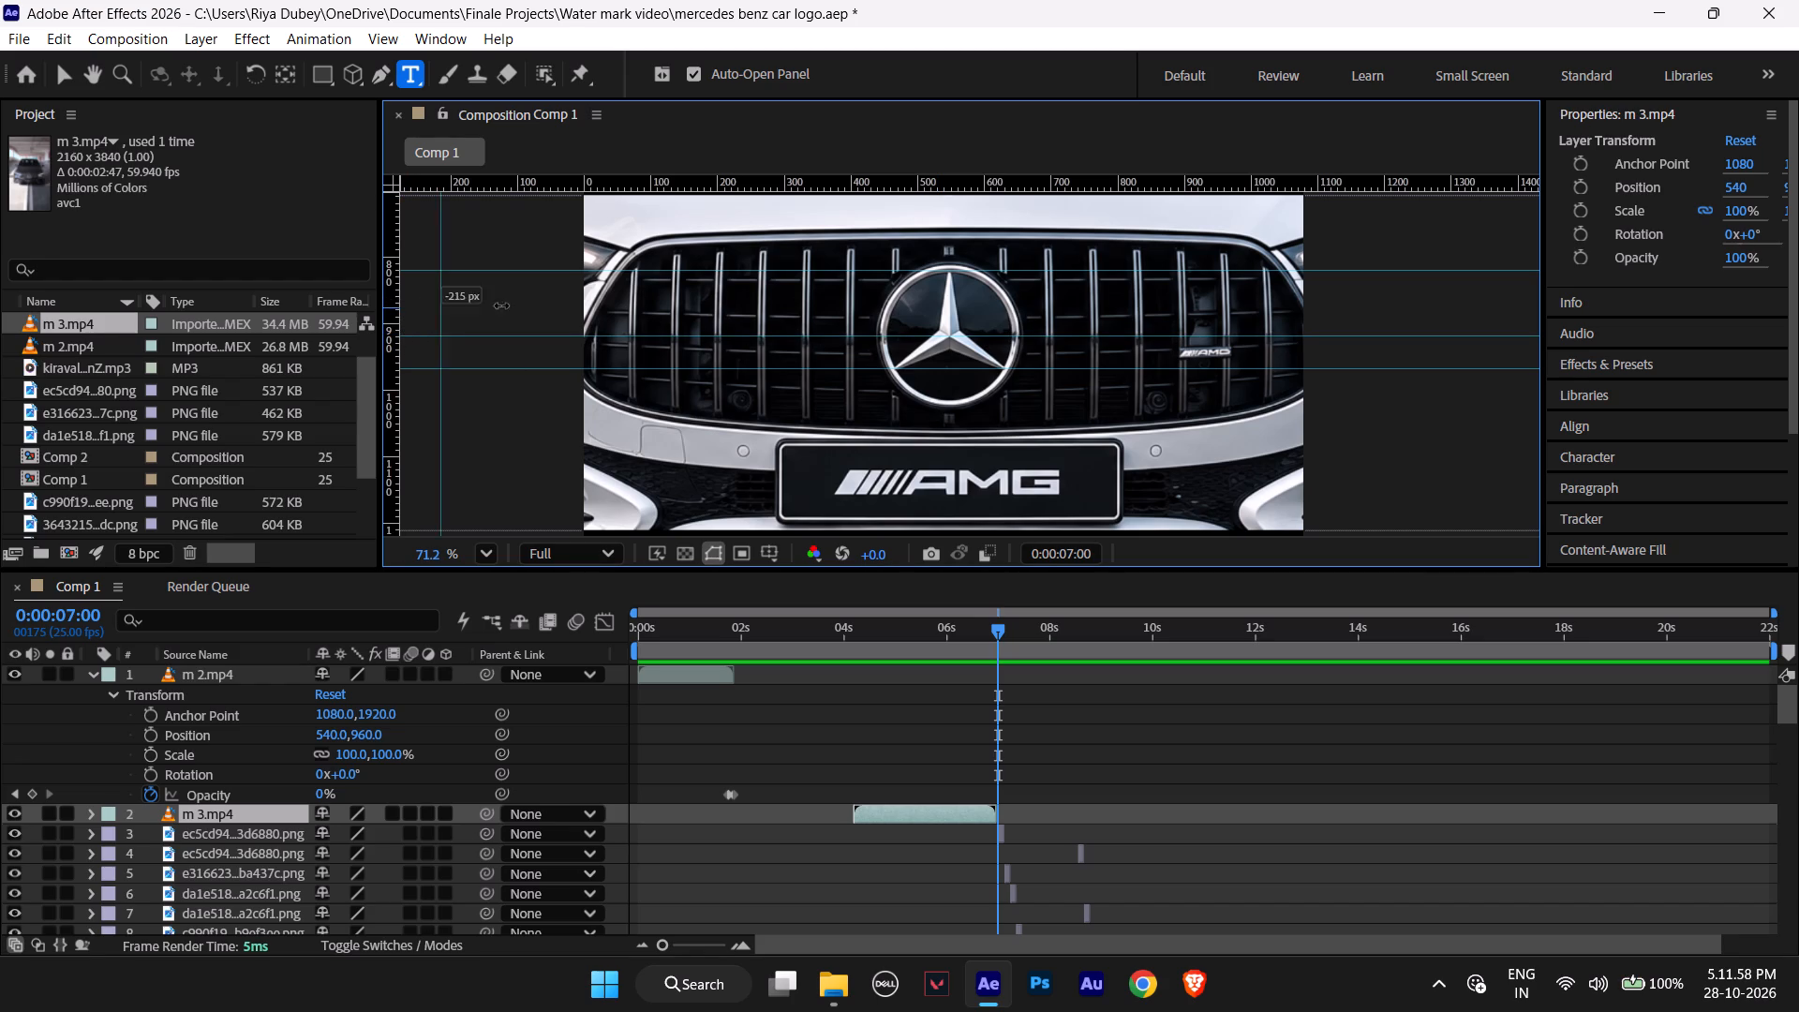
left_click_drag(501, 305, 894, 384)
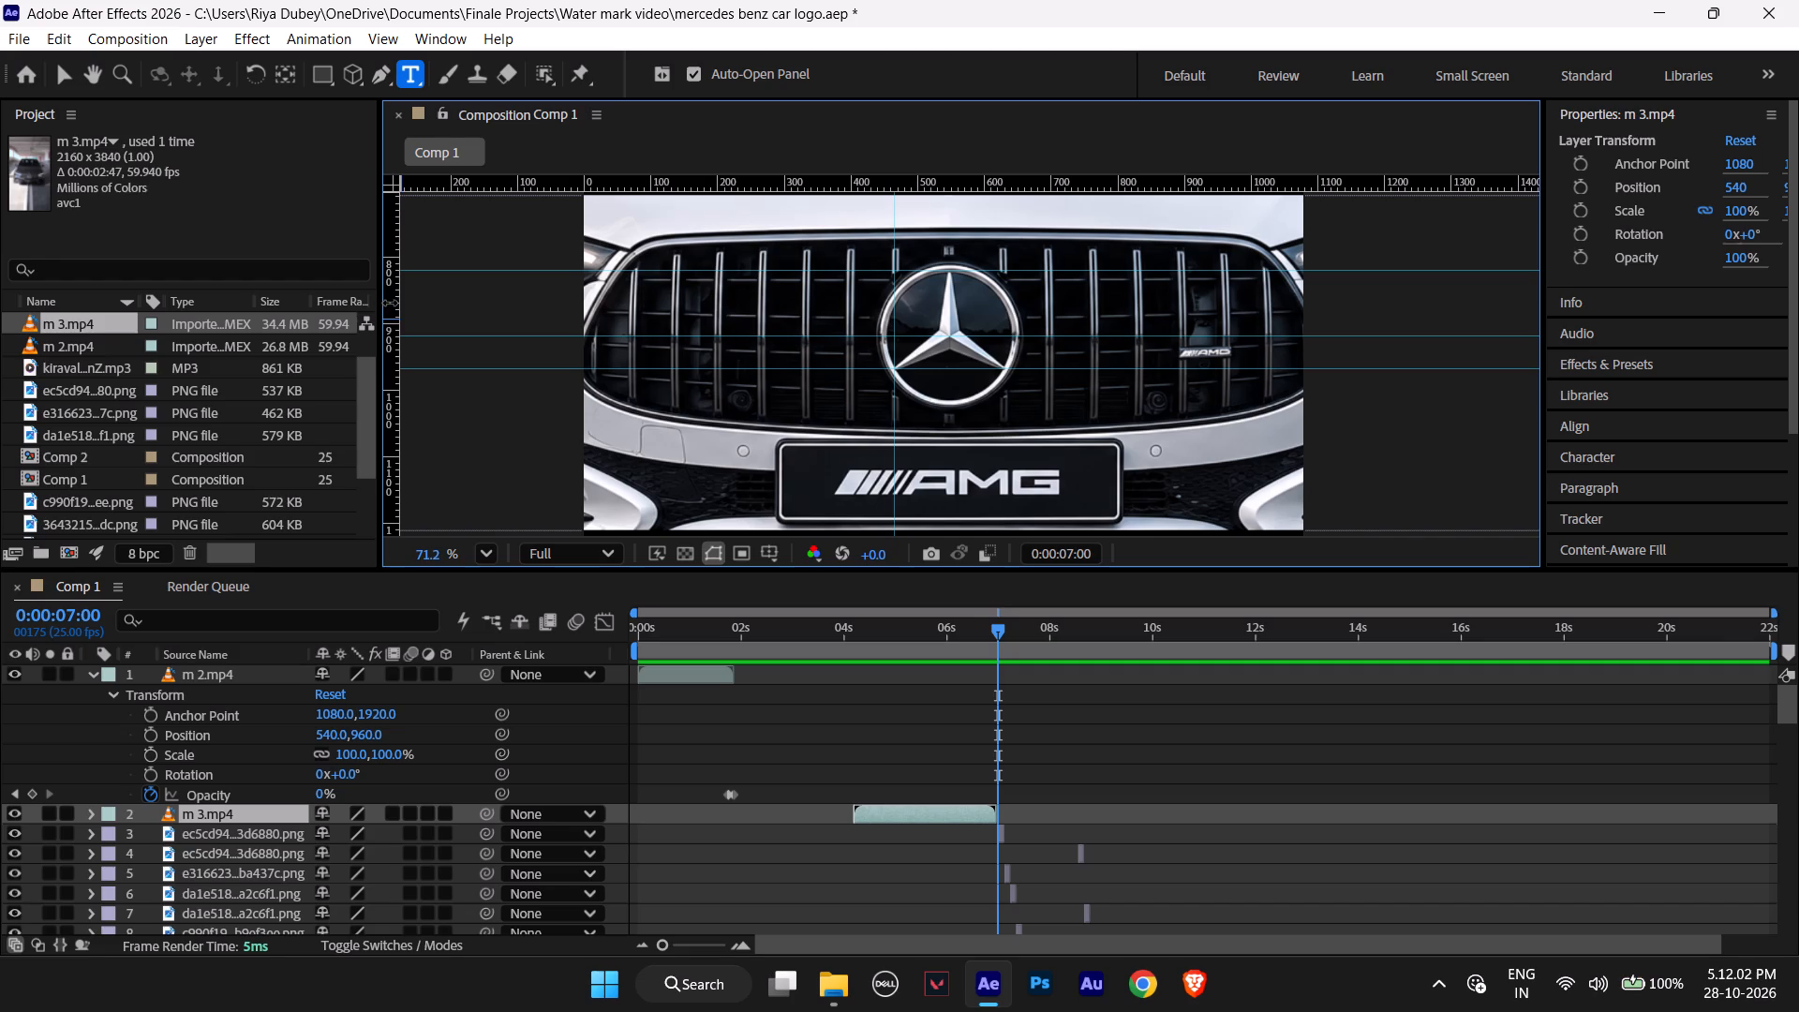
left_click_drag(390, 303, 1004, 398)
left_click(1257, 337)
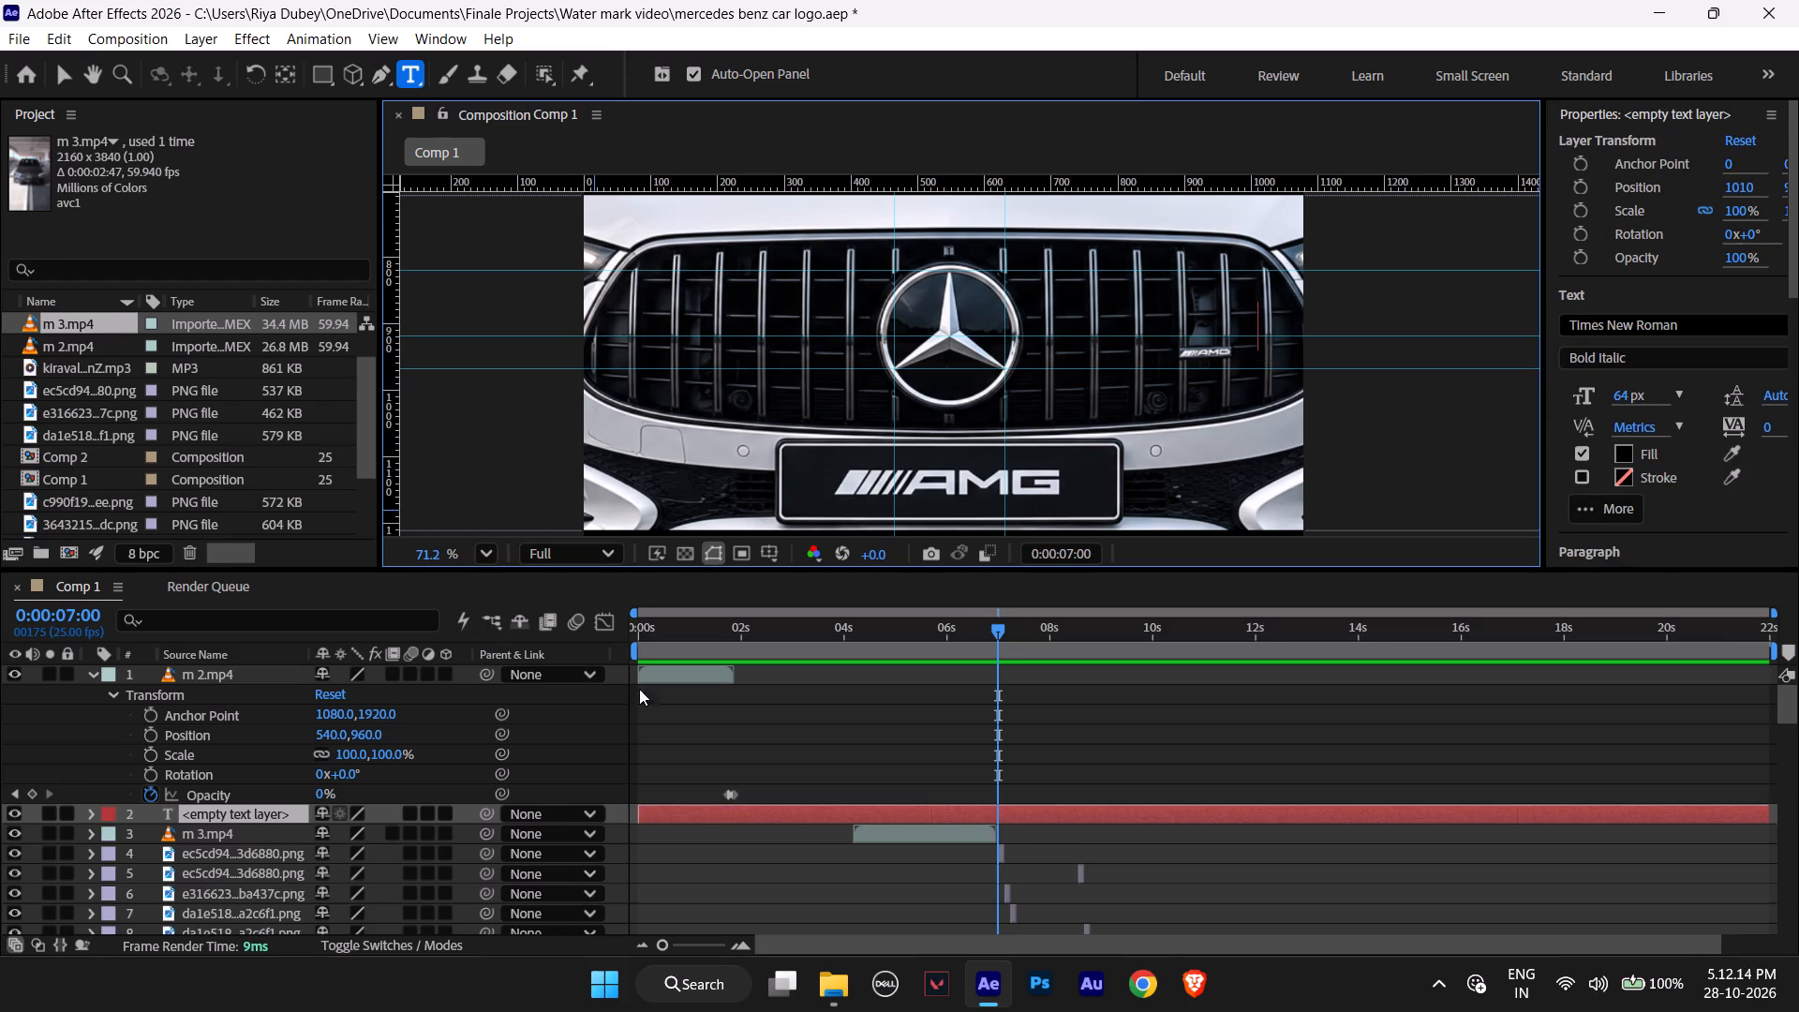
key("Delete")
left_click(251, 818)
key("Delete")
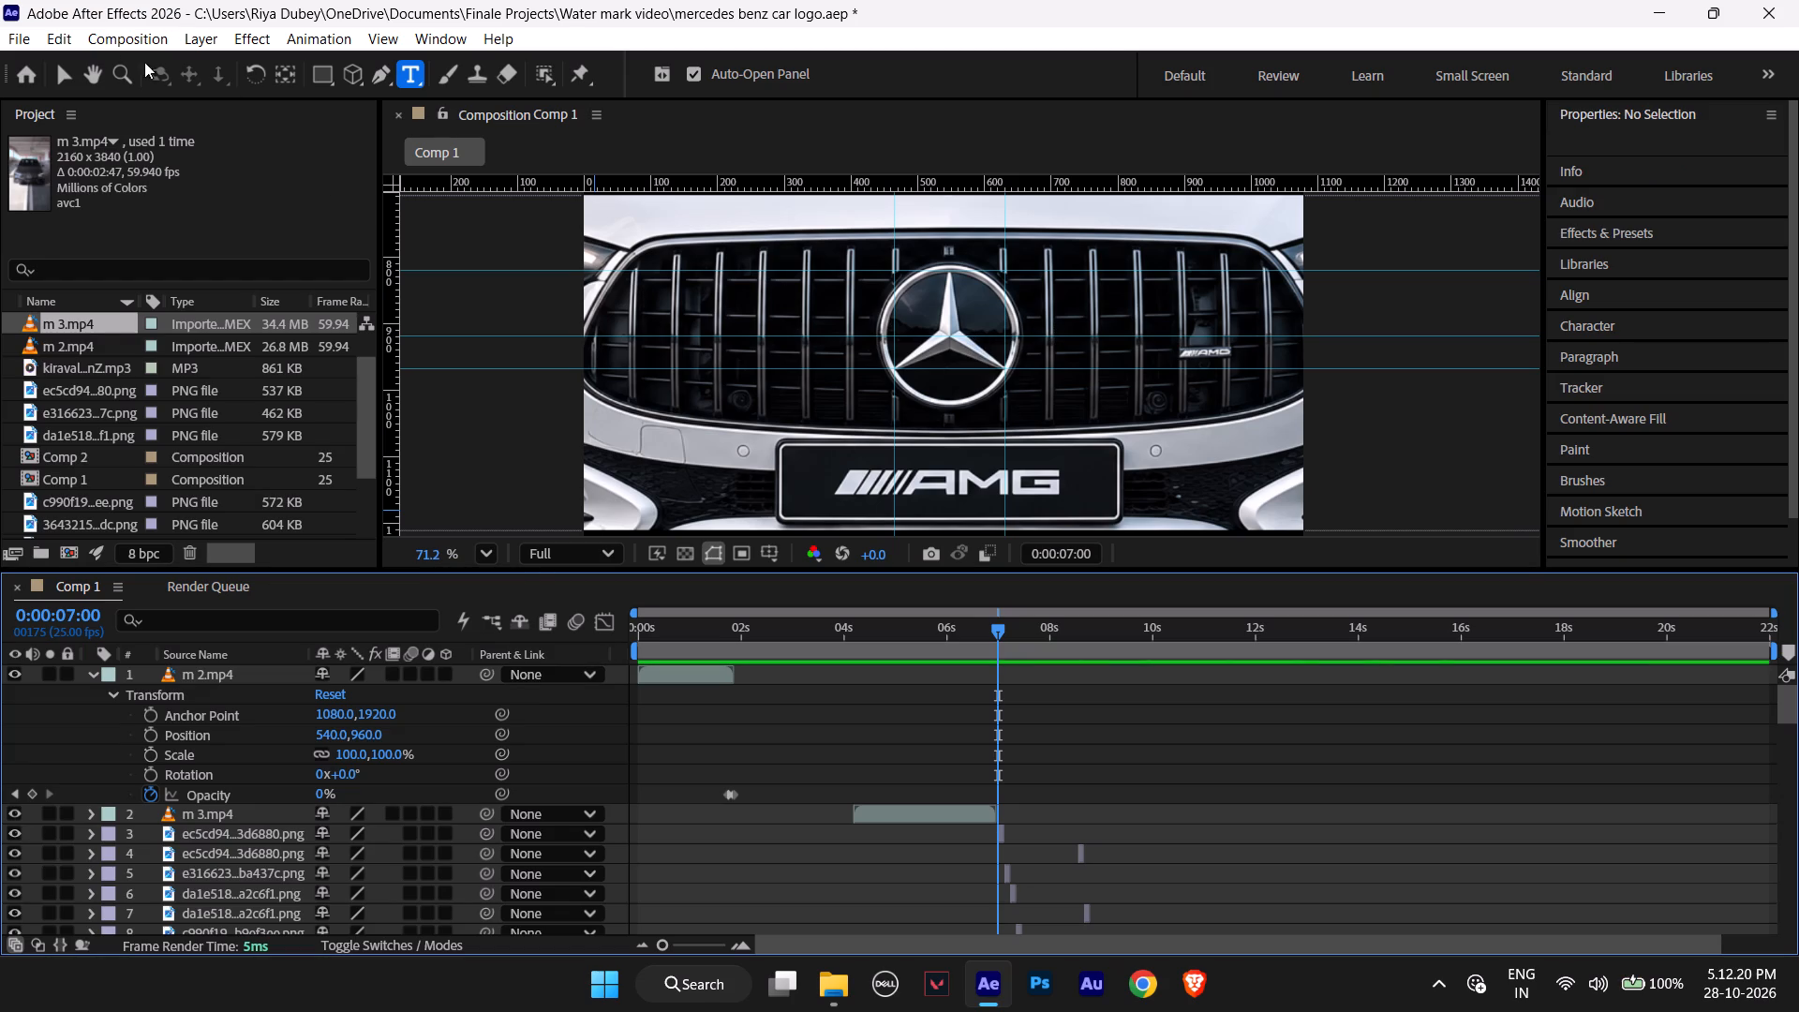
Fine-tune the middle horizontal guide through the emblem's centre using the Selection tool.
left_click(65, 89)
left_click(60, 82)
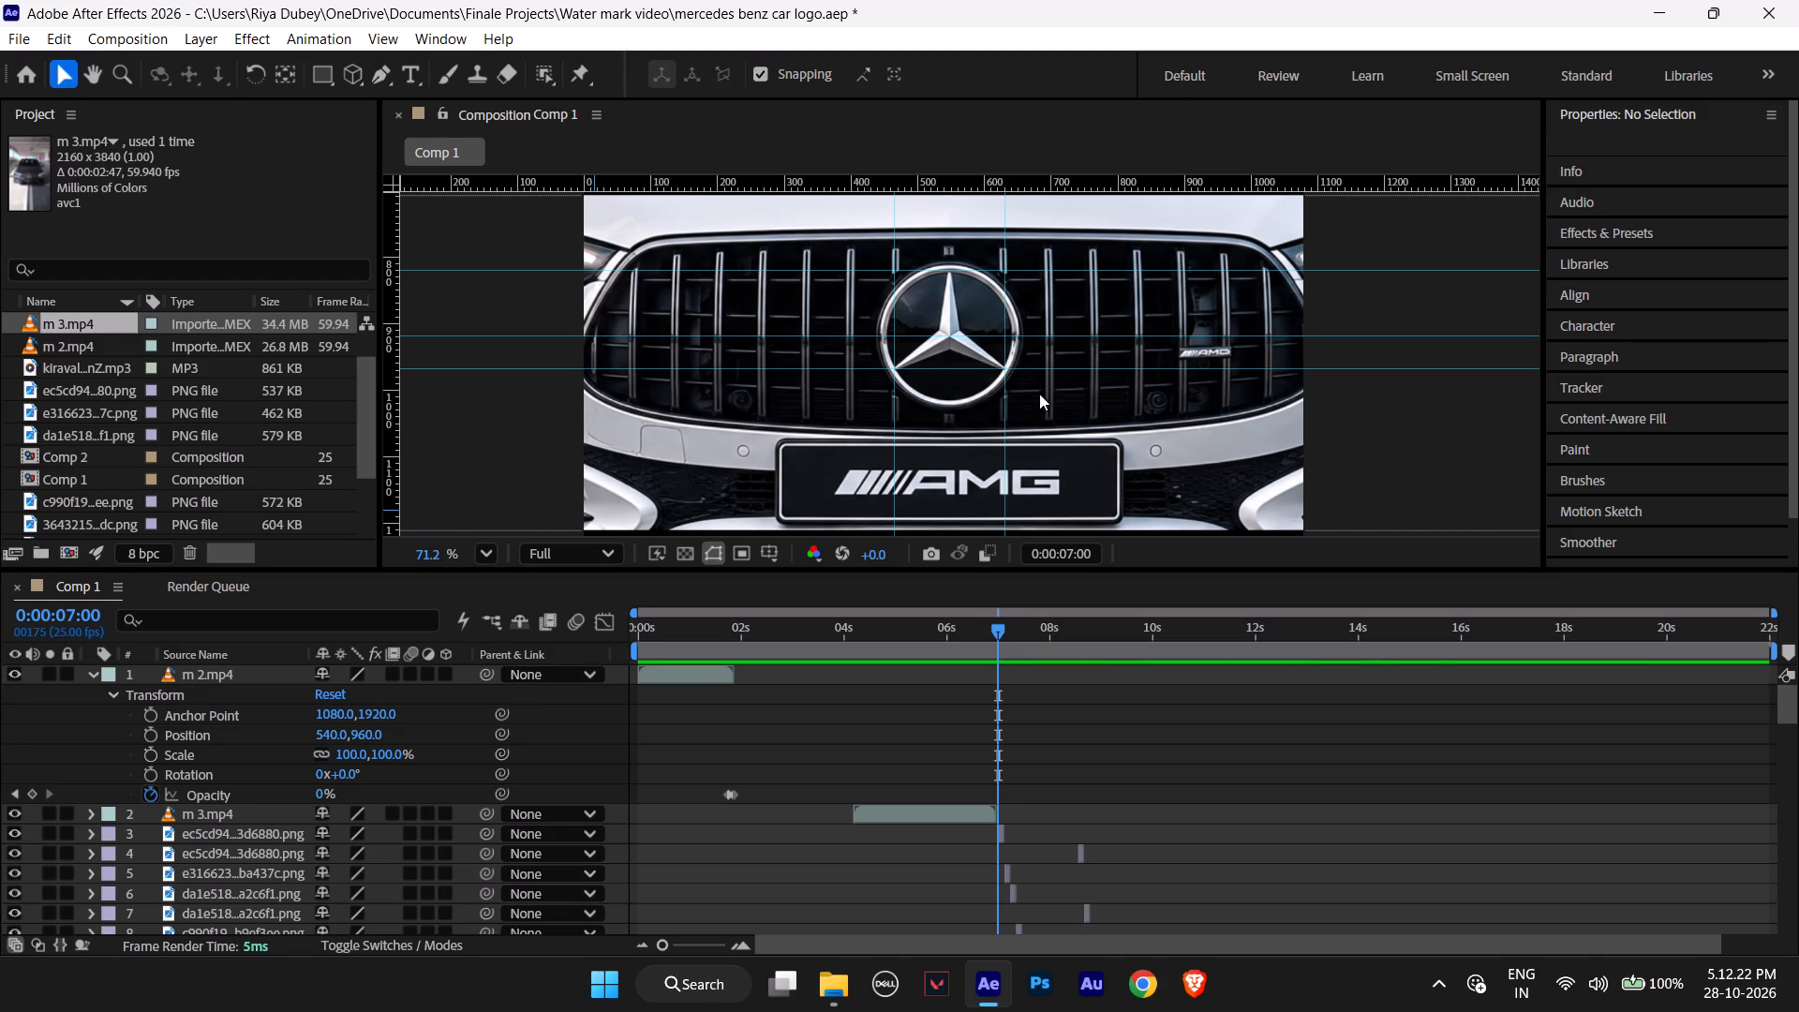
left_click_drag(1062, 335, 1058, 335)
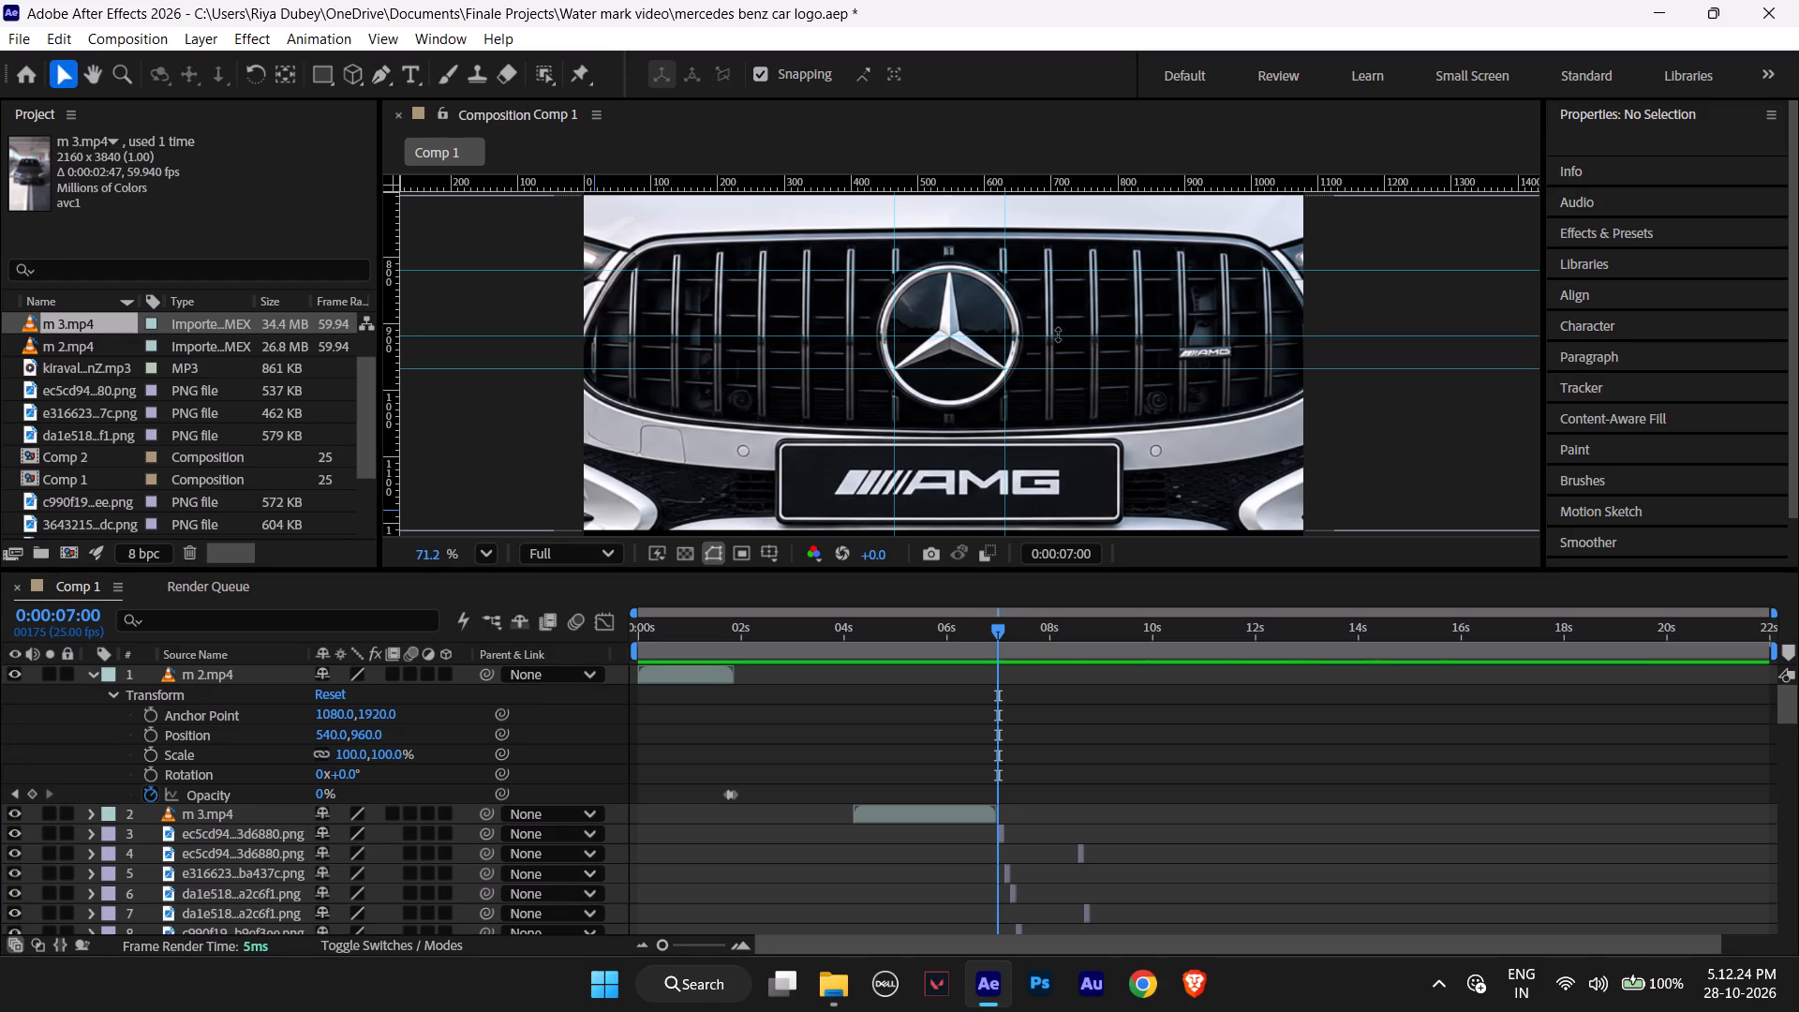
left_click_drag(1058, 335, 1052, 335)
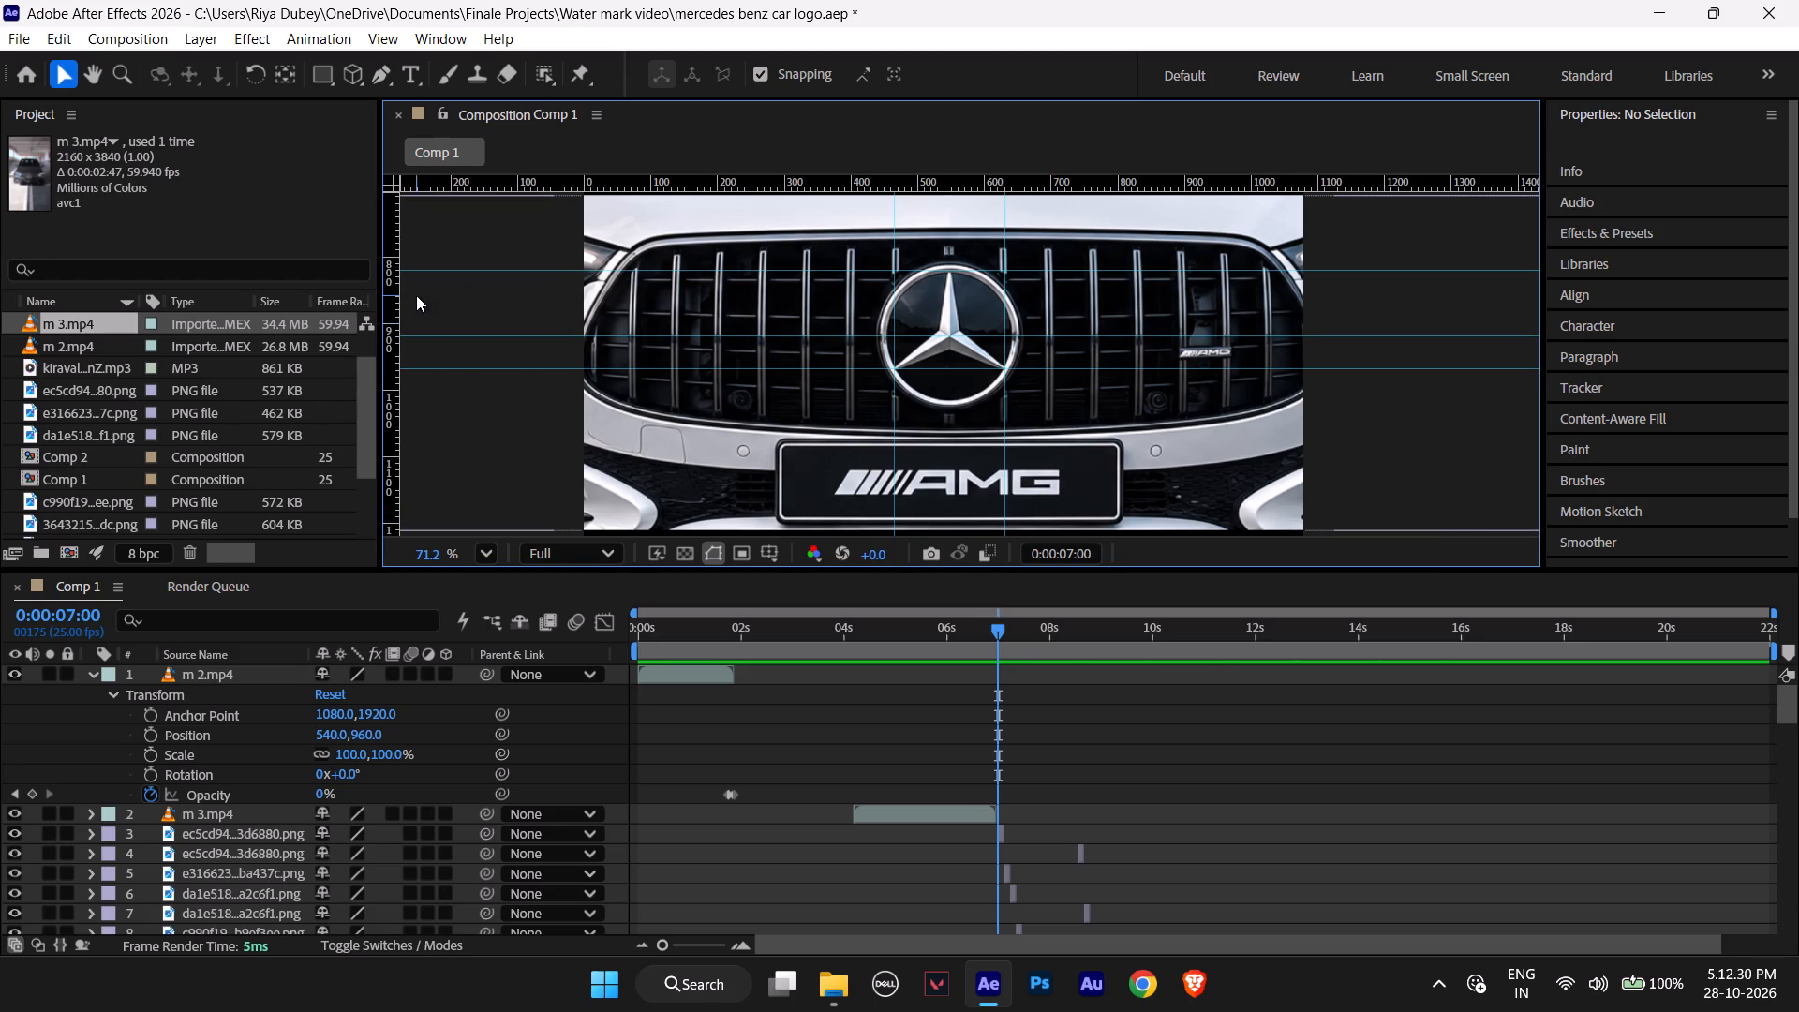
Add a vertical guide through the centre of the Mercedes emblem.
left_click_drag(390, 291, 945, 378)
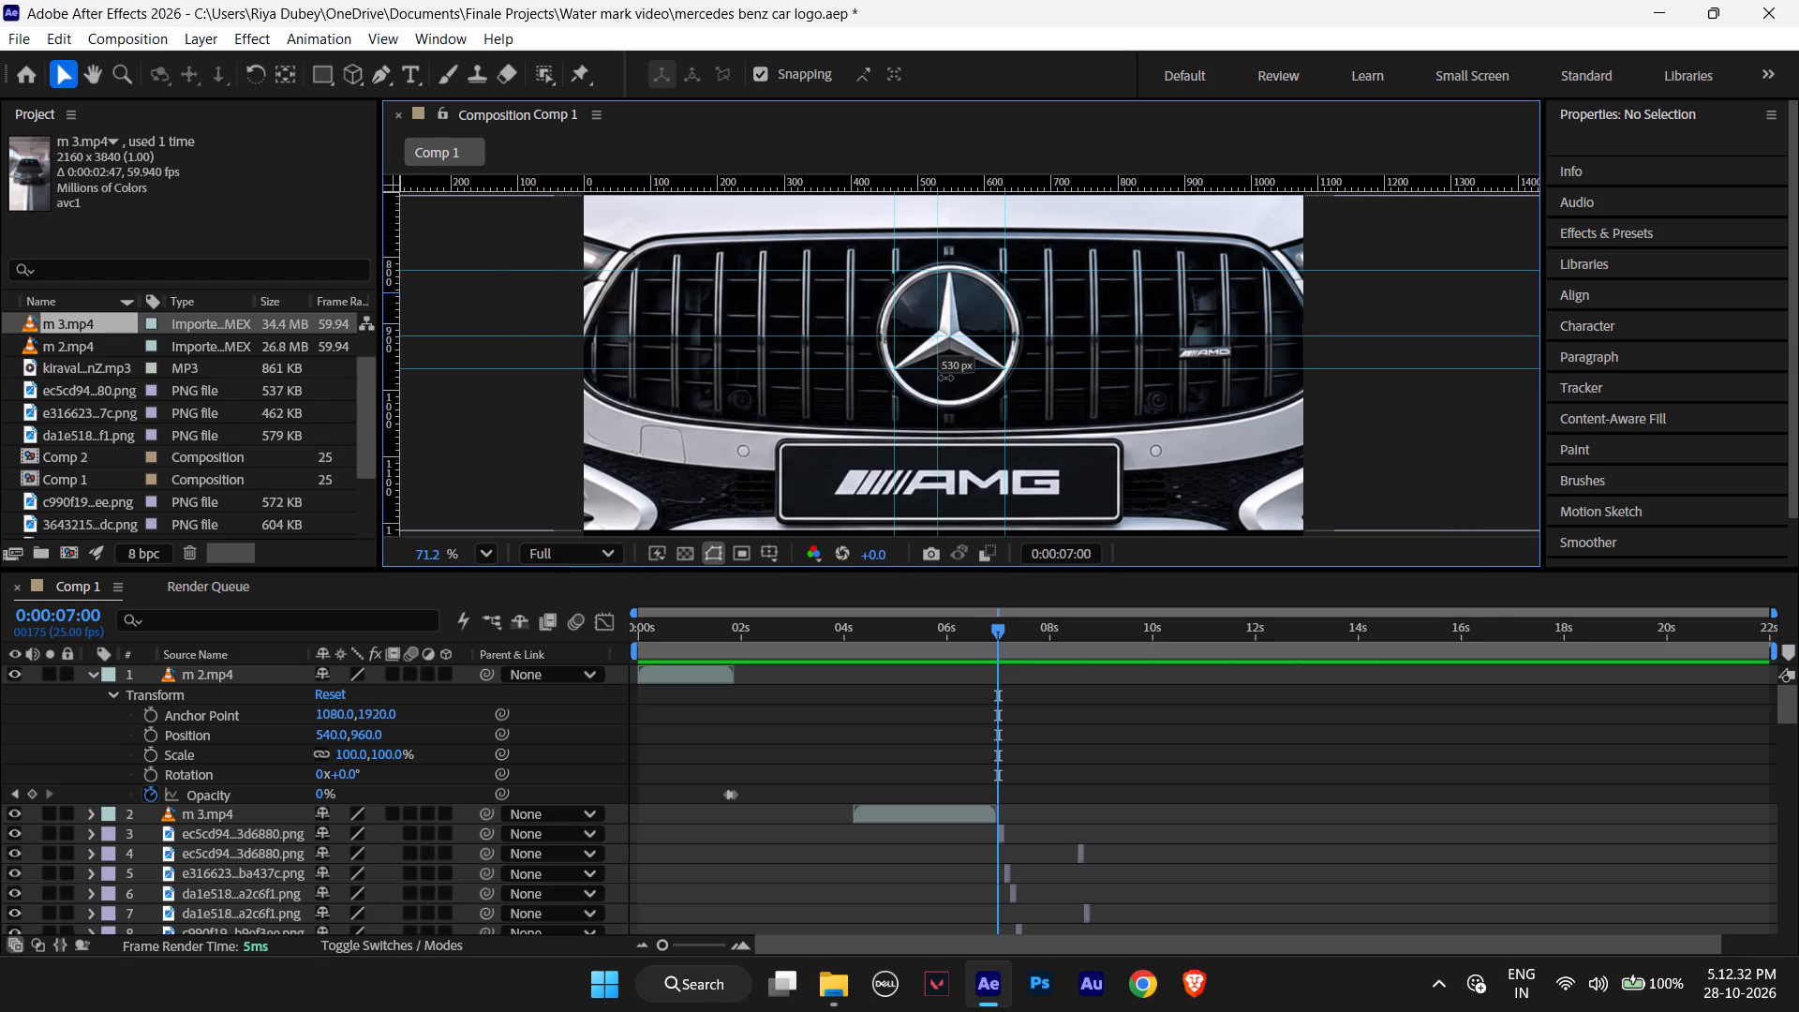
left_click_drag(945, 378, 949, 379)
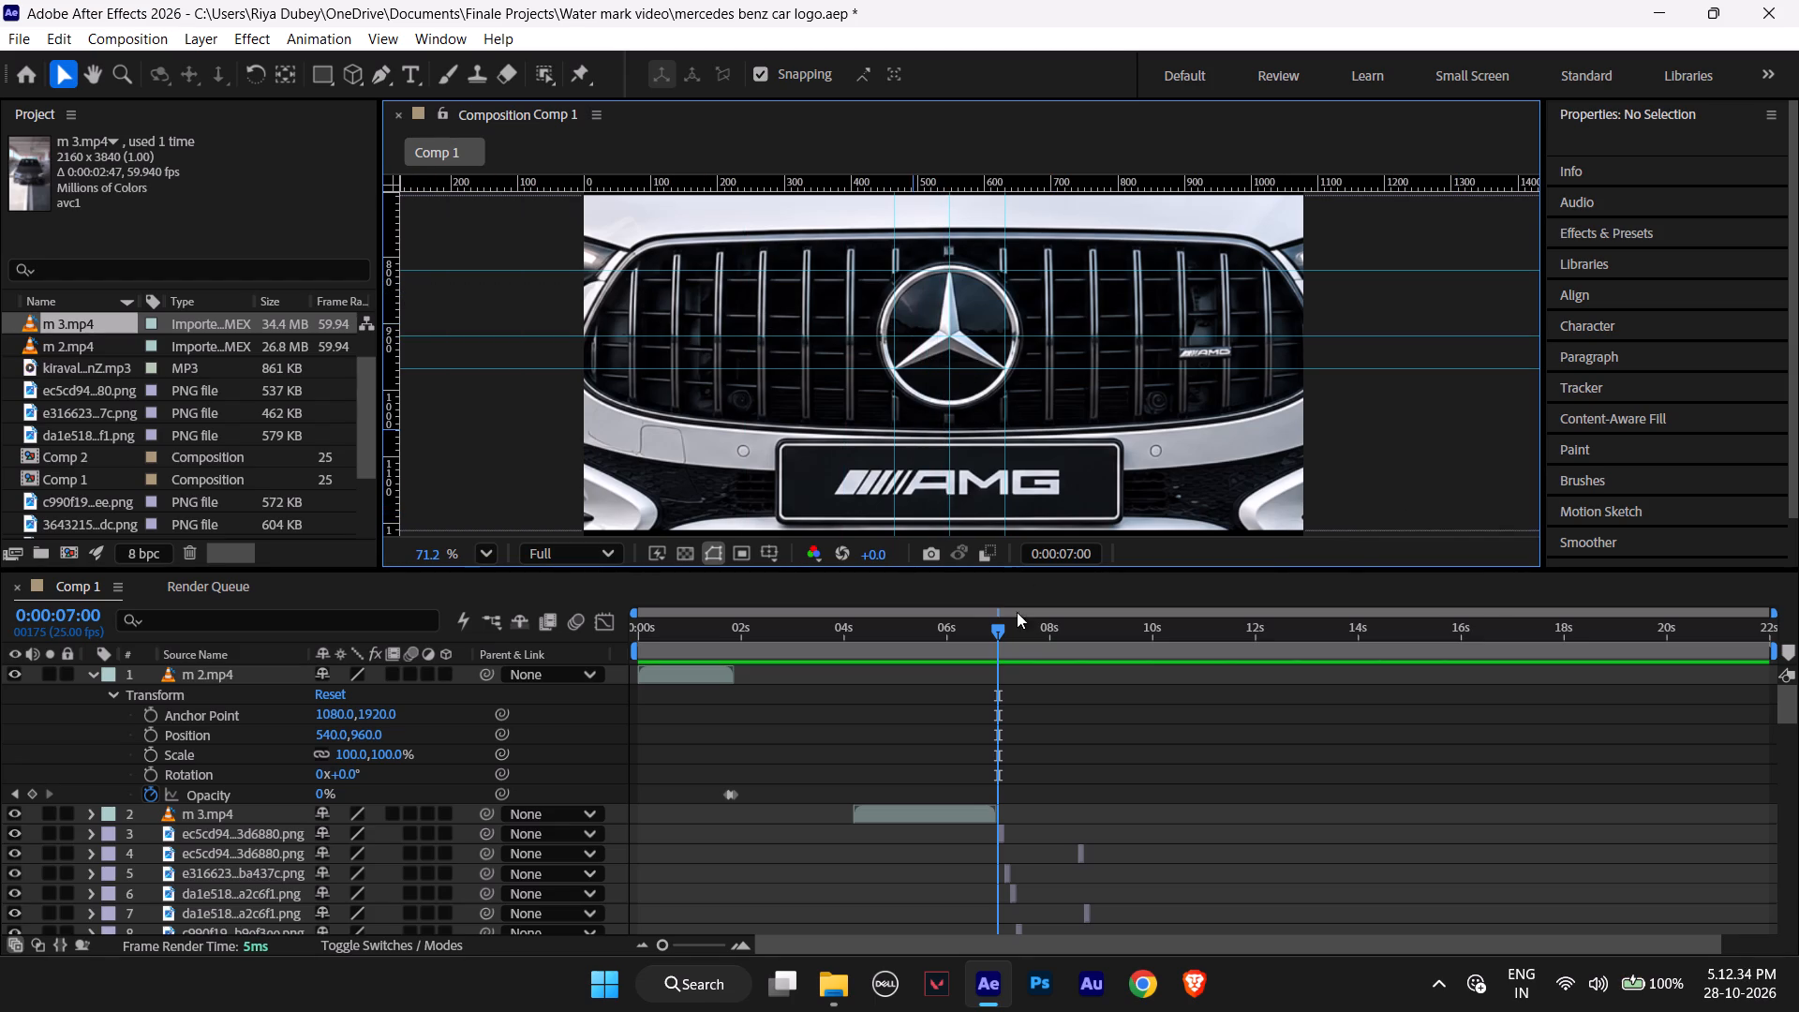
left_click(1430, 445)
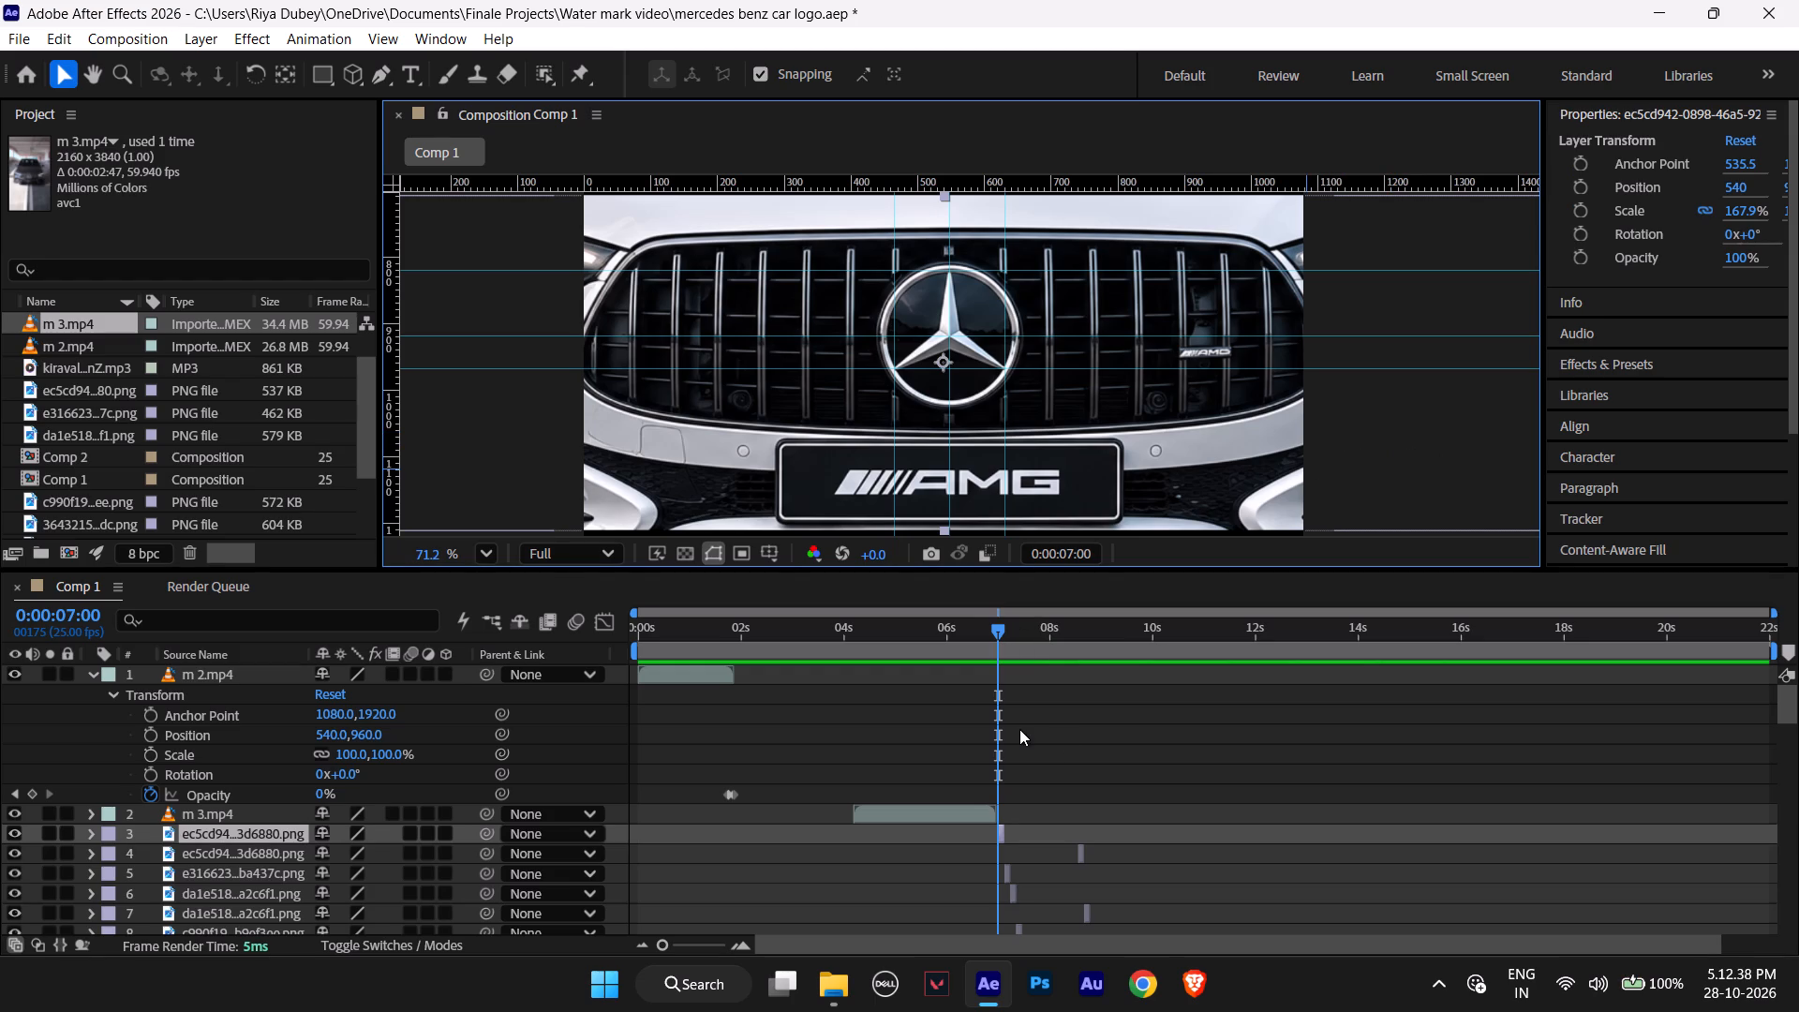
Extend the end of the m 3.mp4 clip and shift it to cover 0:00:06:24, directly before the image sequence at 0:00:07:00.
left_click(1000, 630)
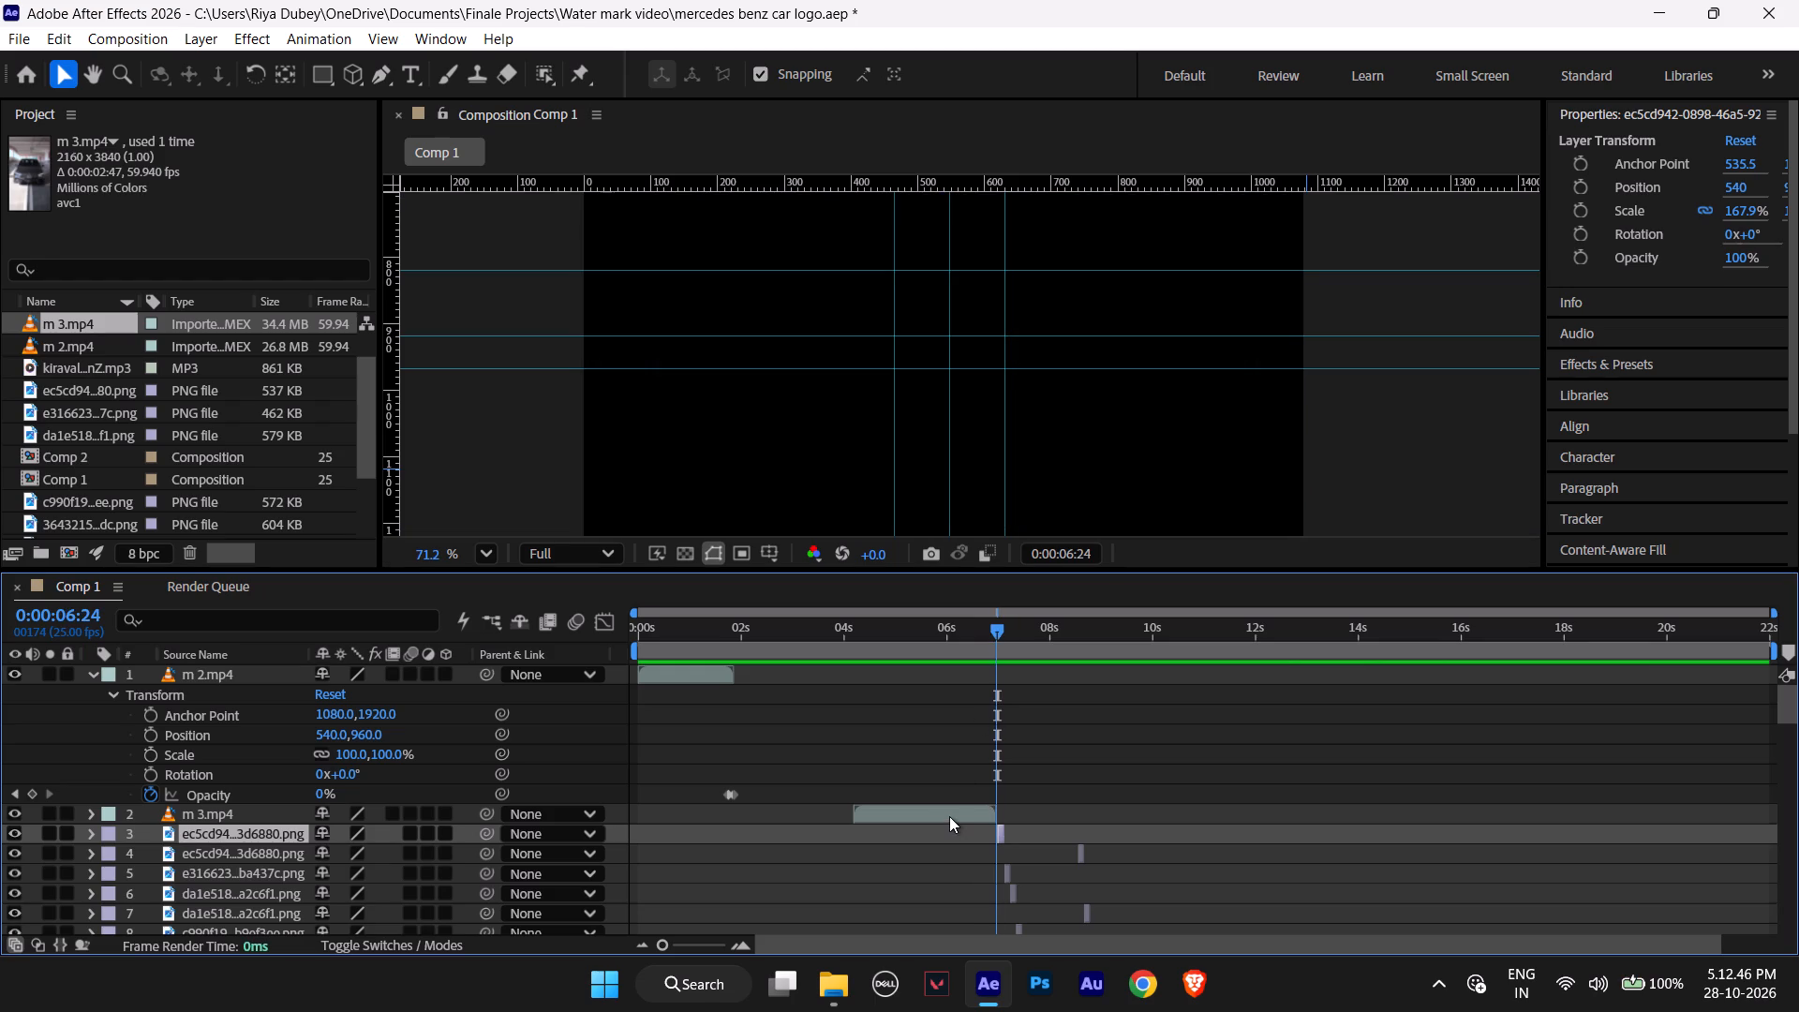
scroll(952, 815, "up", 4)
scroll(1036, 799, "up", 3, "alt")
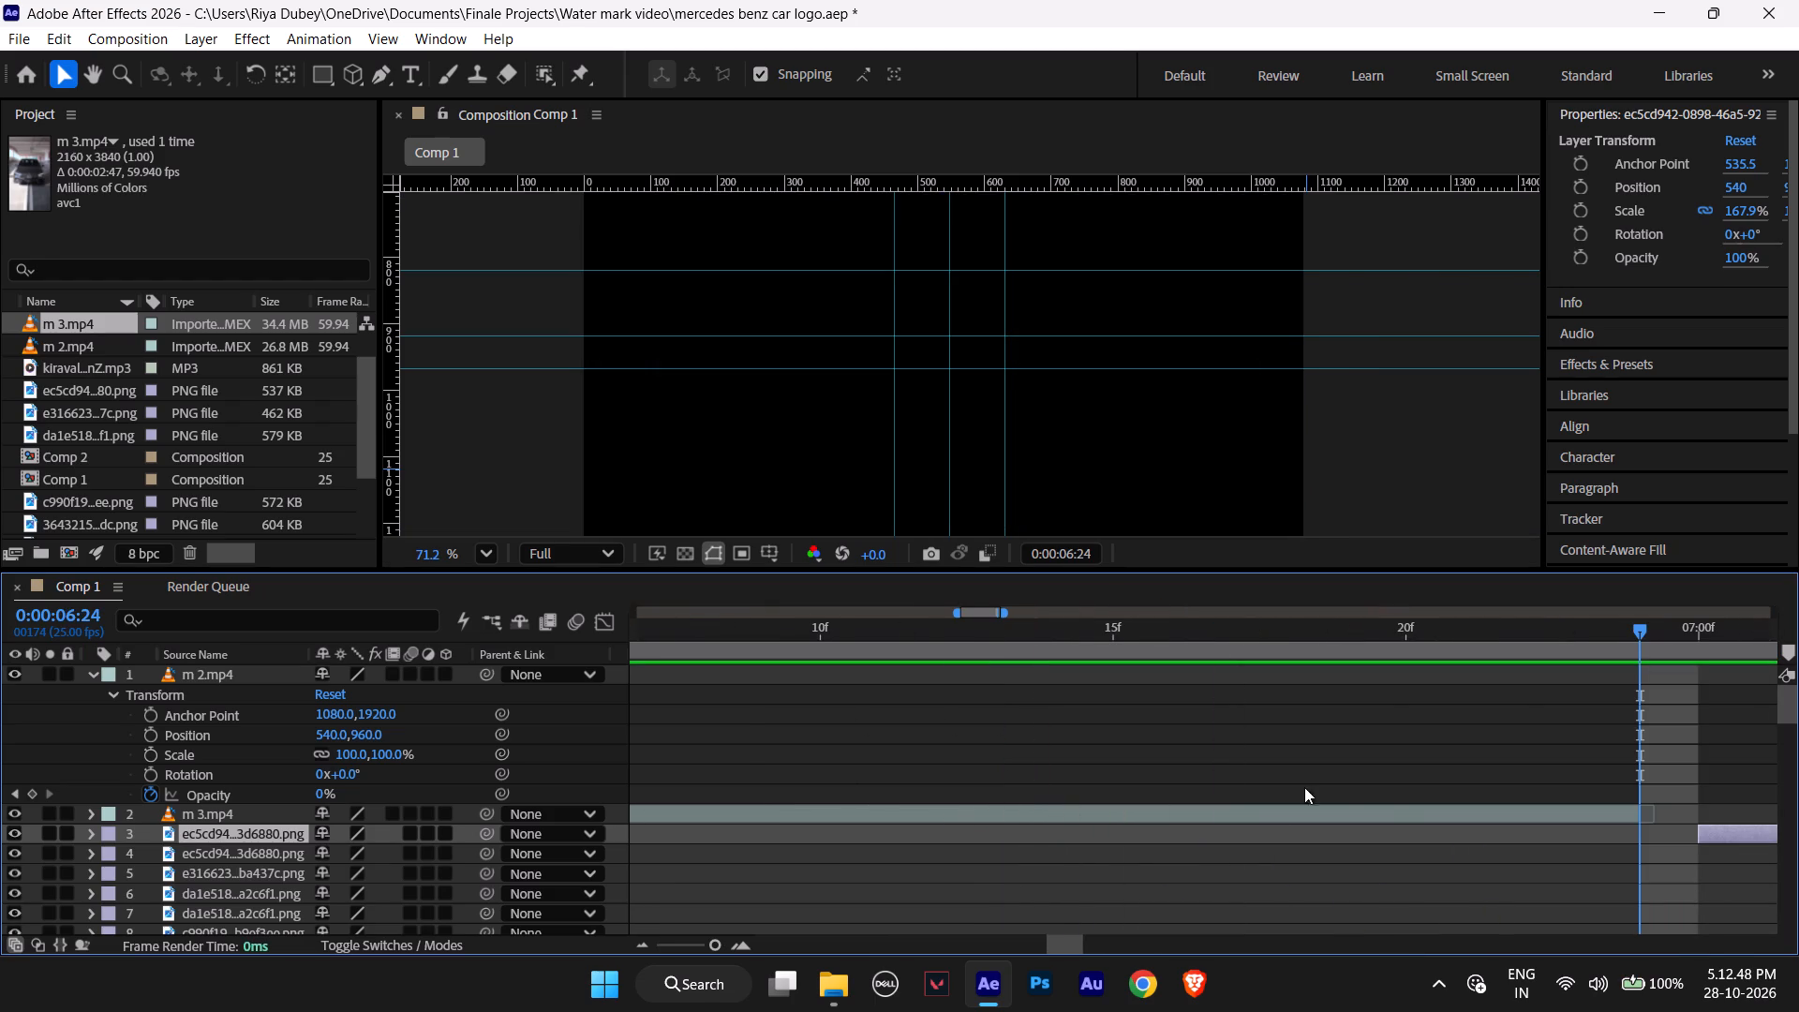
left_click_drag(1061, 946, 1090, 946)
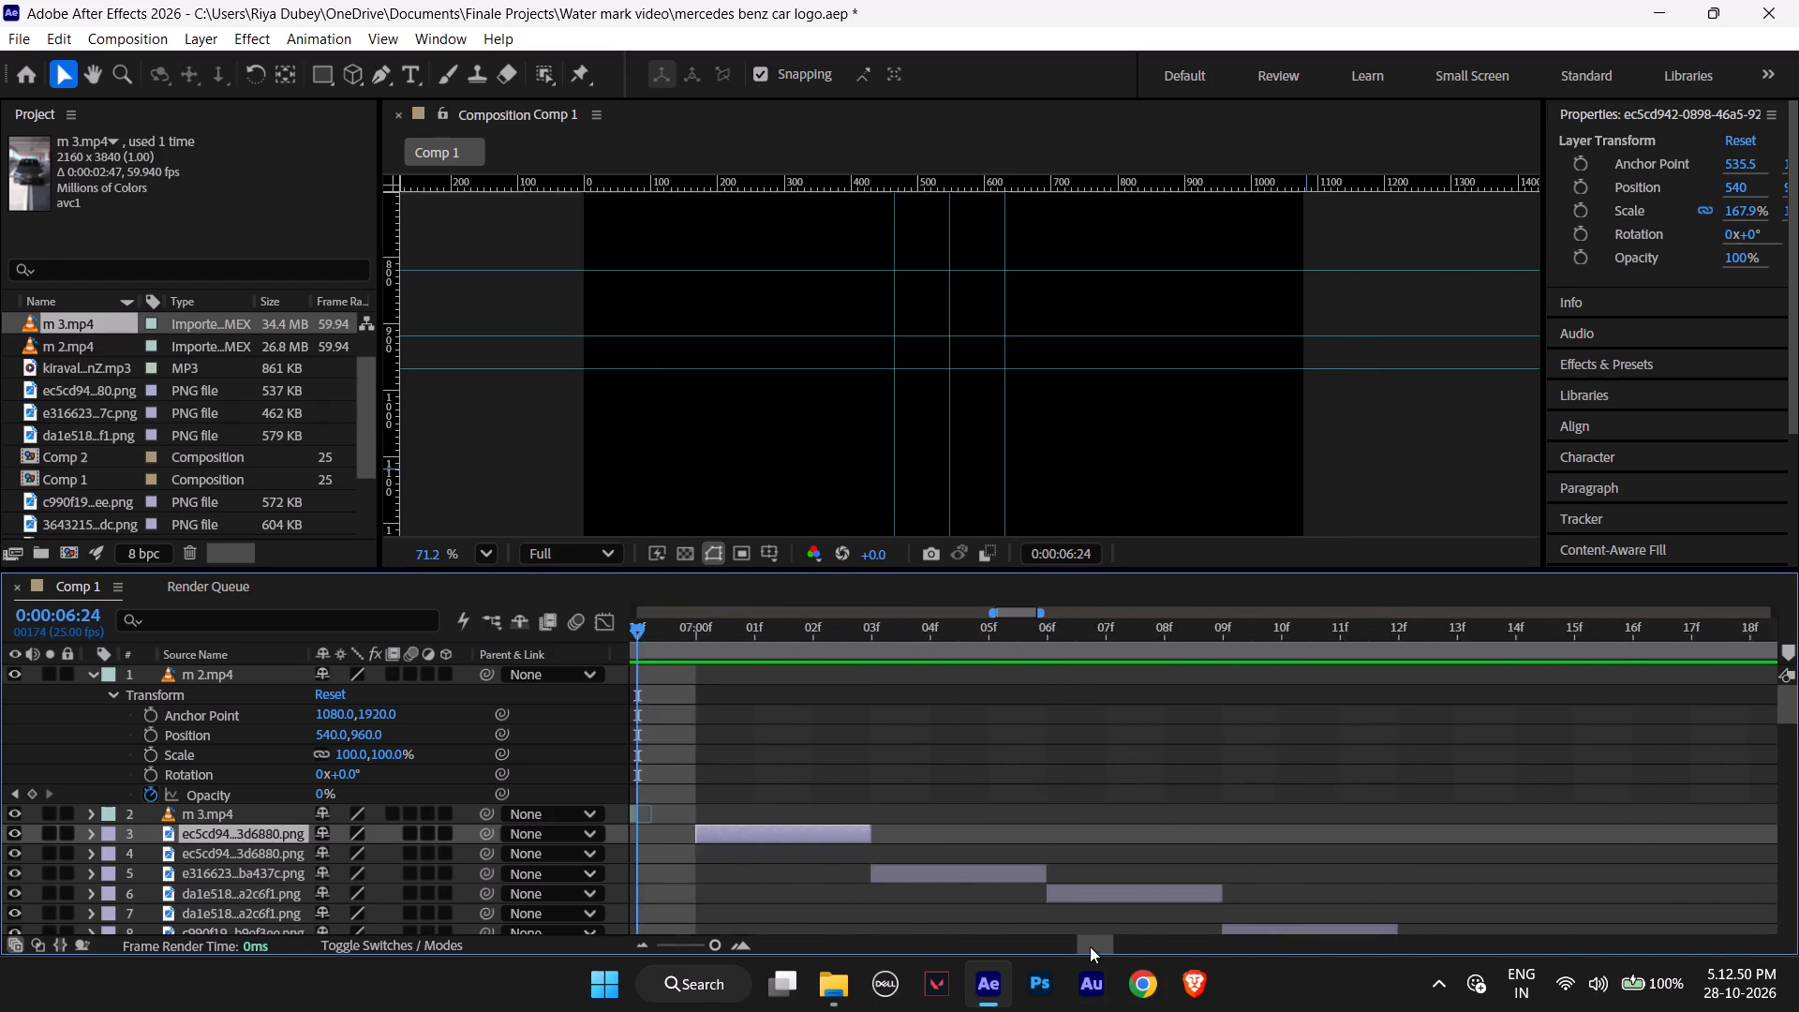
left_click_drag(1090, 946, 1086, 945)
left_click_drag(823, 812, 854, 815)
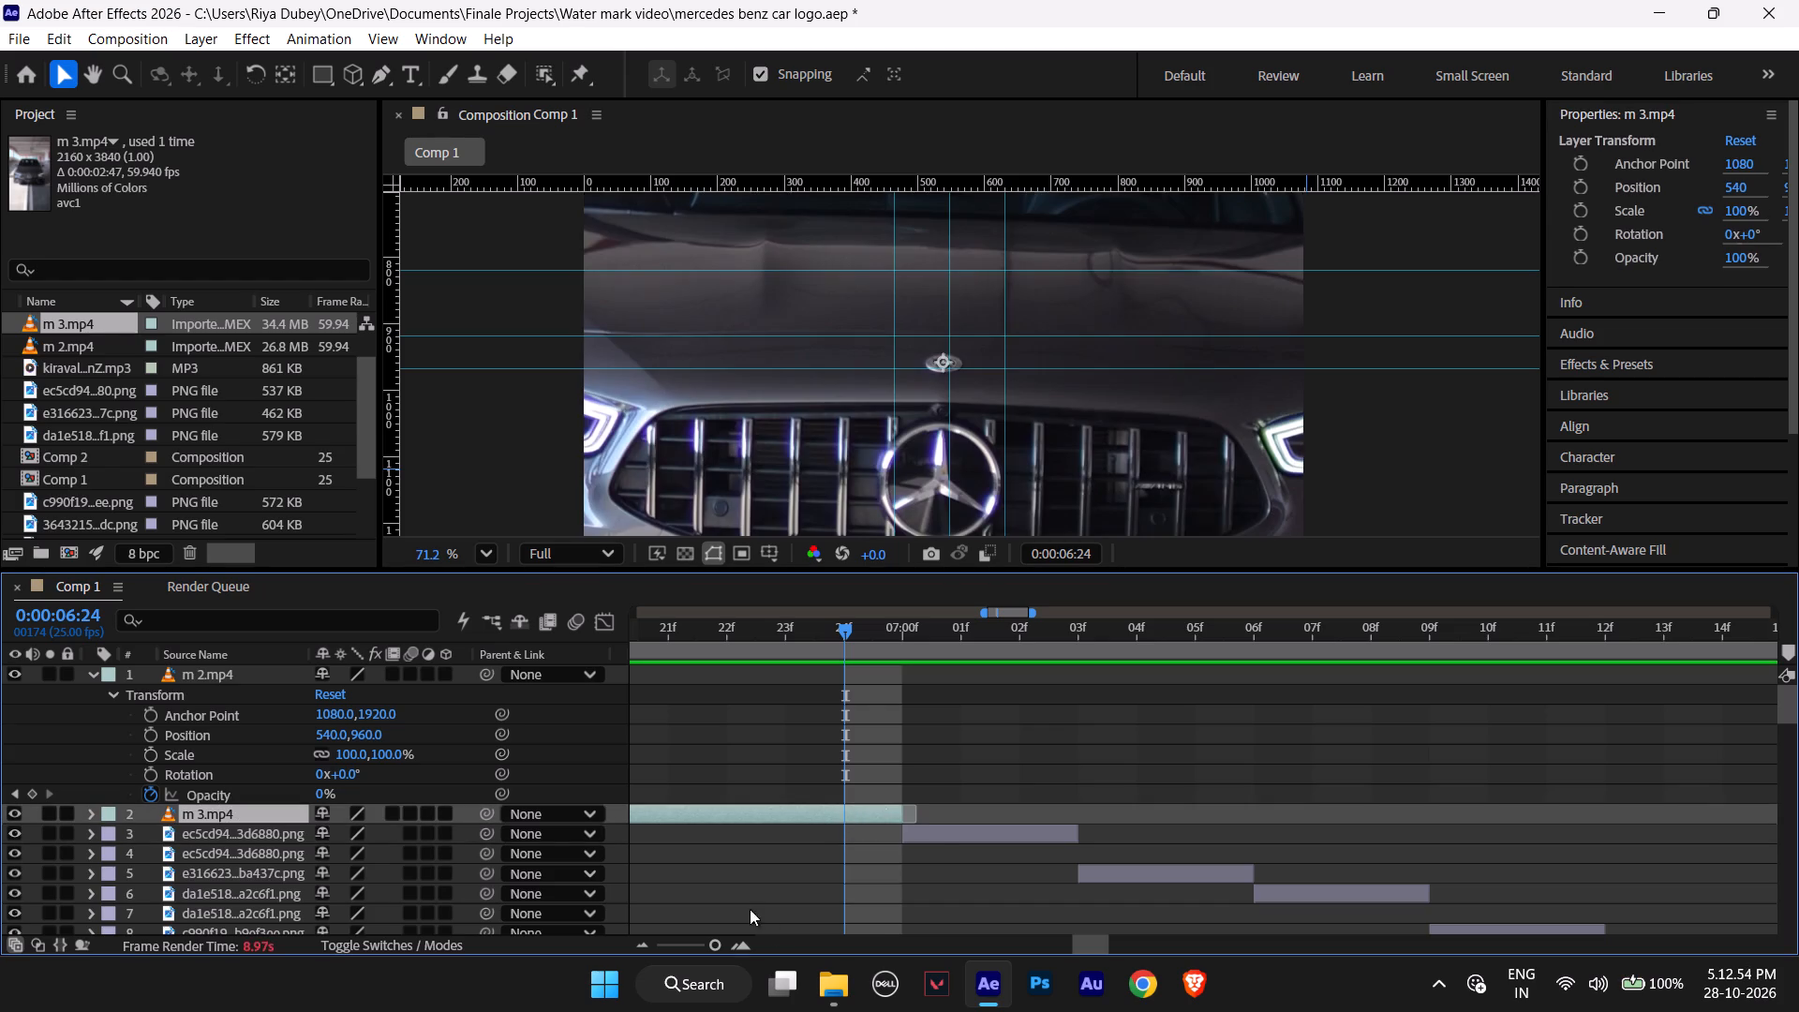
left_click_drag(906, 812, 943, 813)
left_click_drag(943, 813, 944, 813)
left_click_drag(811, 809, 793, 807)
left_click_drag(793, 807, 791, 807)
left_click_drag(840, 634, 894, 638)
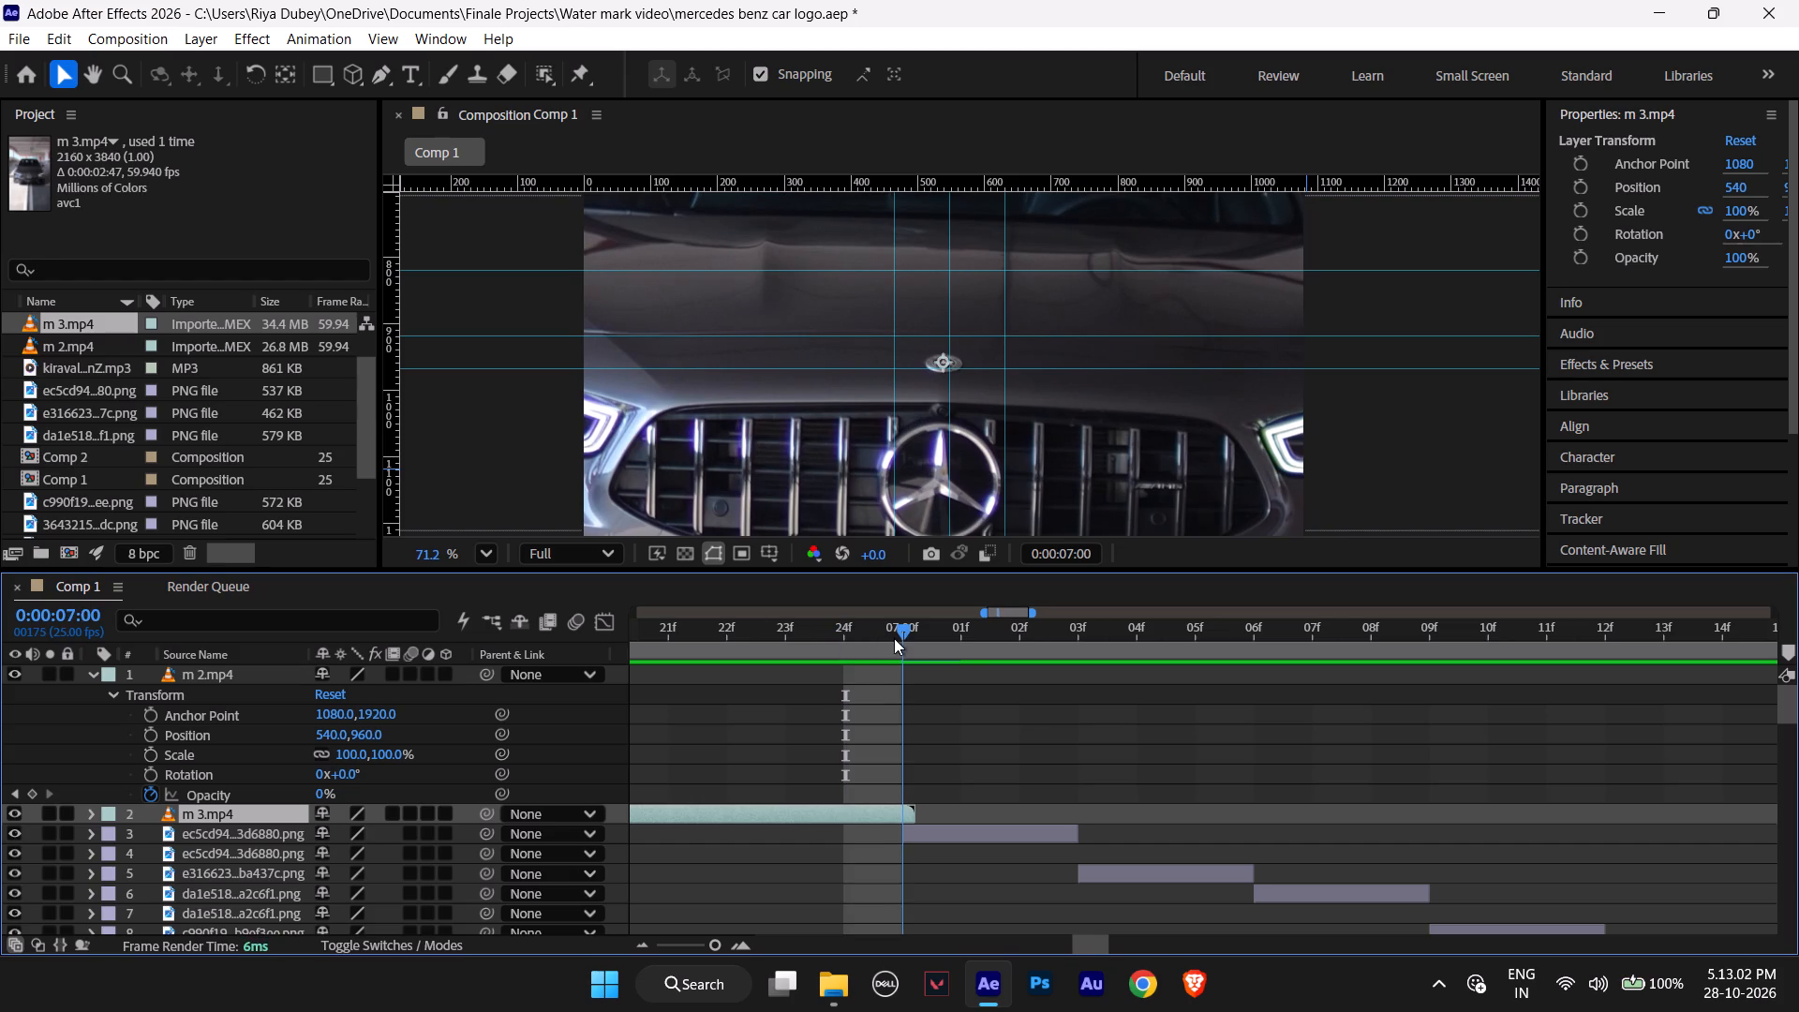
left_click_drag(894, 638, 918, 640)
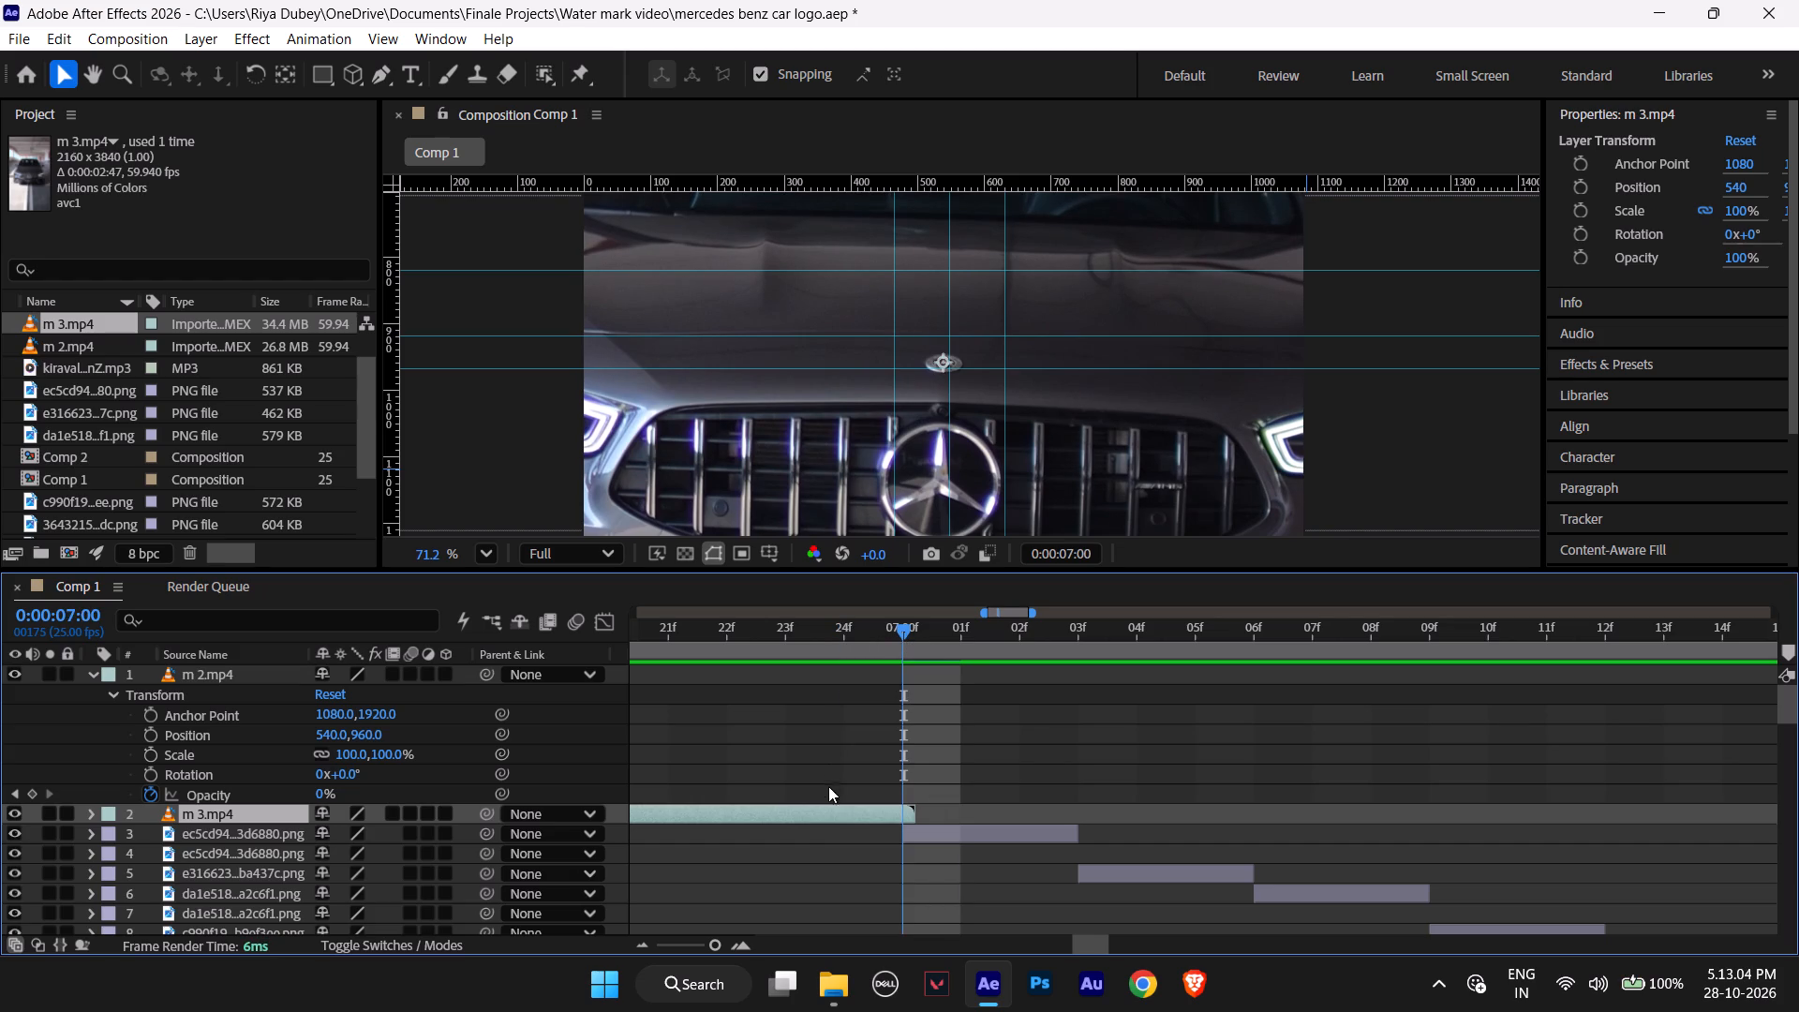
left_click_drag(839, 813, 800, 812)
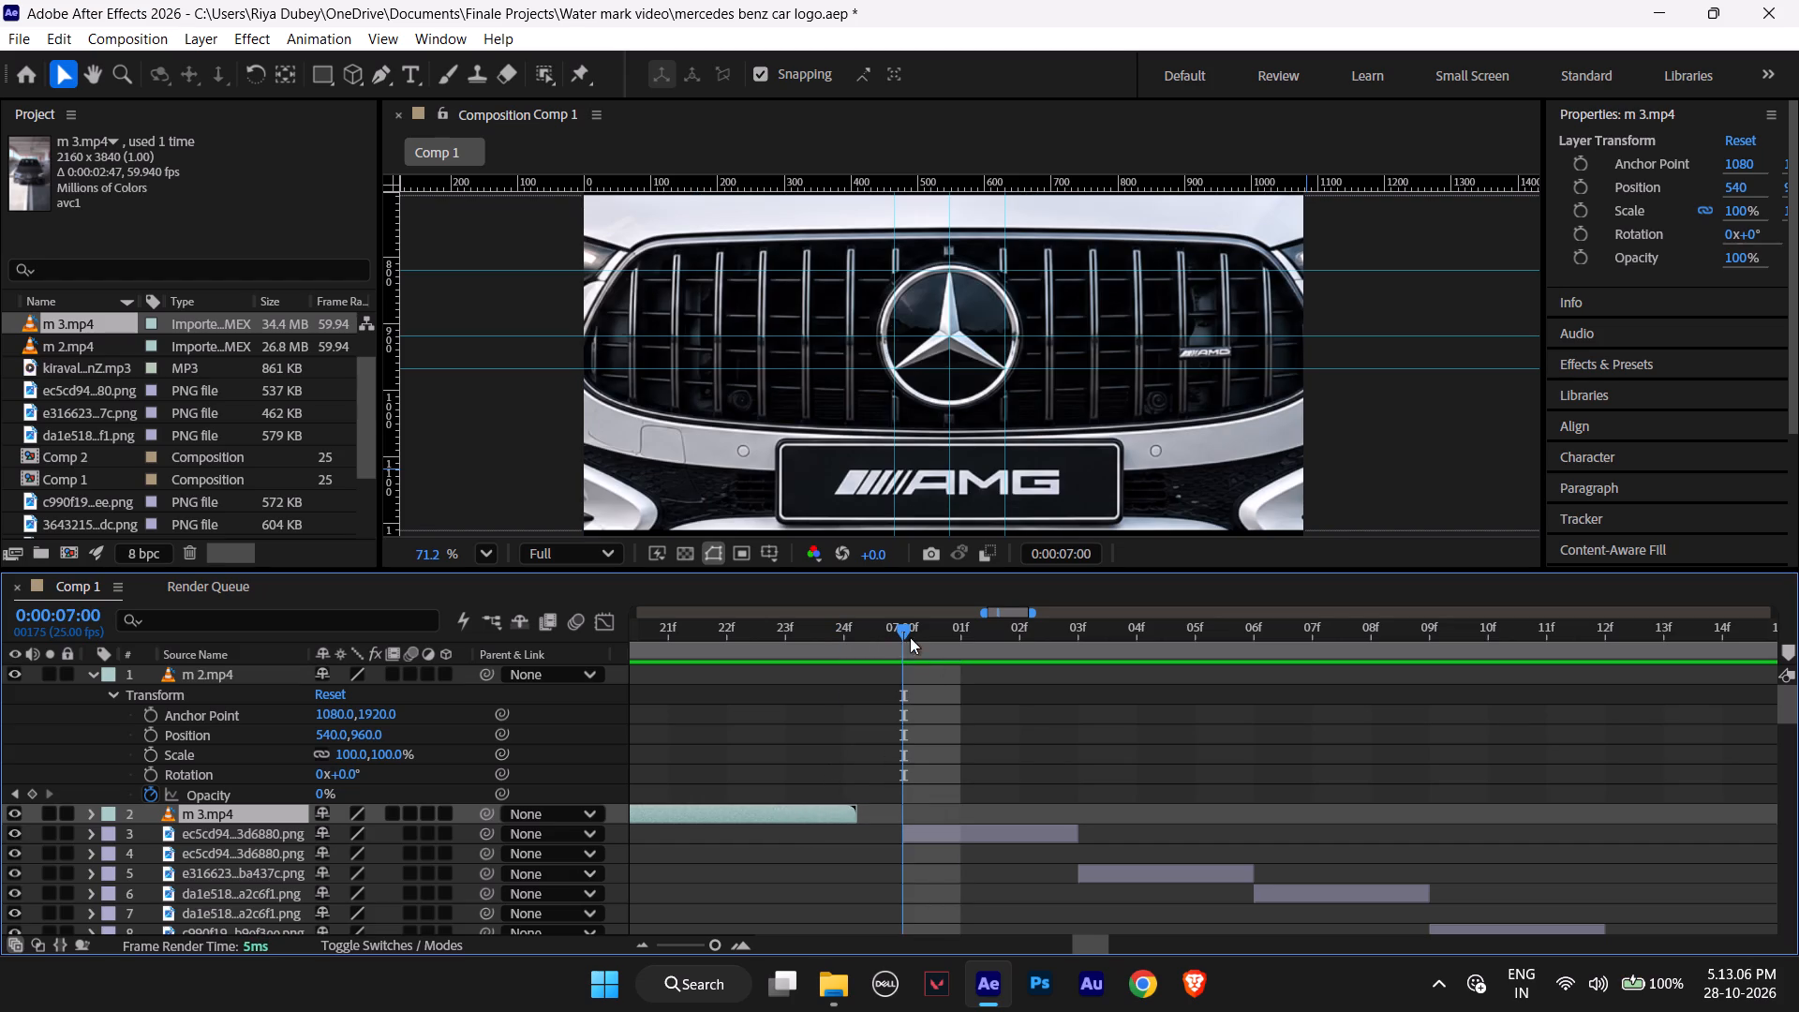
Play back the cut from the m 3.mp4 clip into the image sequence, starting at 0:00:06:24.
left_click_drag(901, 625, 854, 629)
key("space")
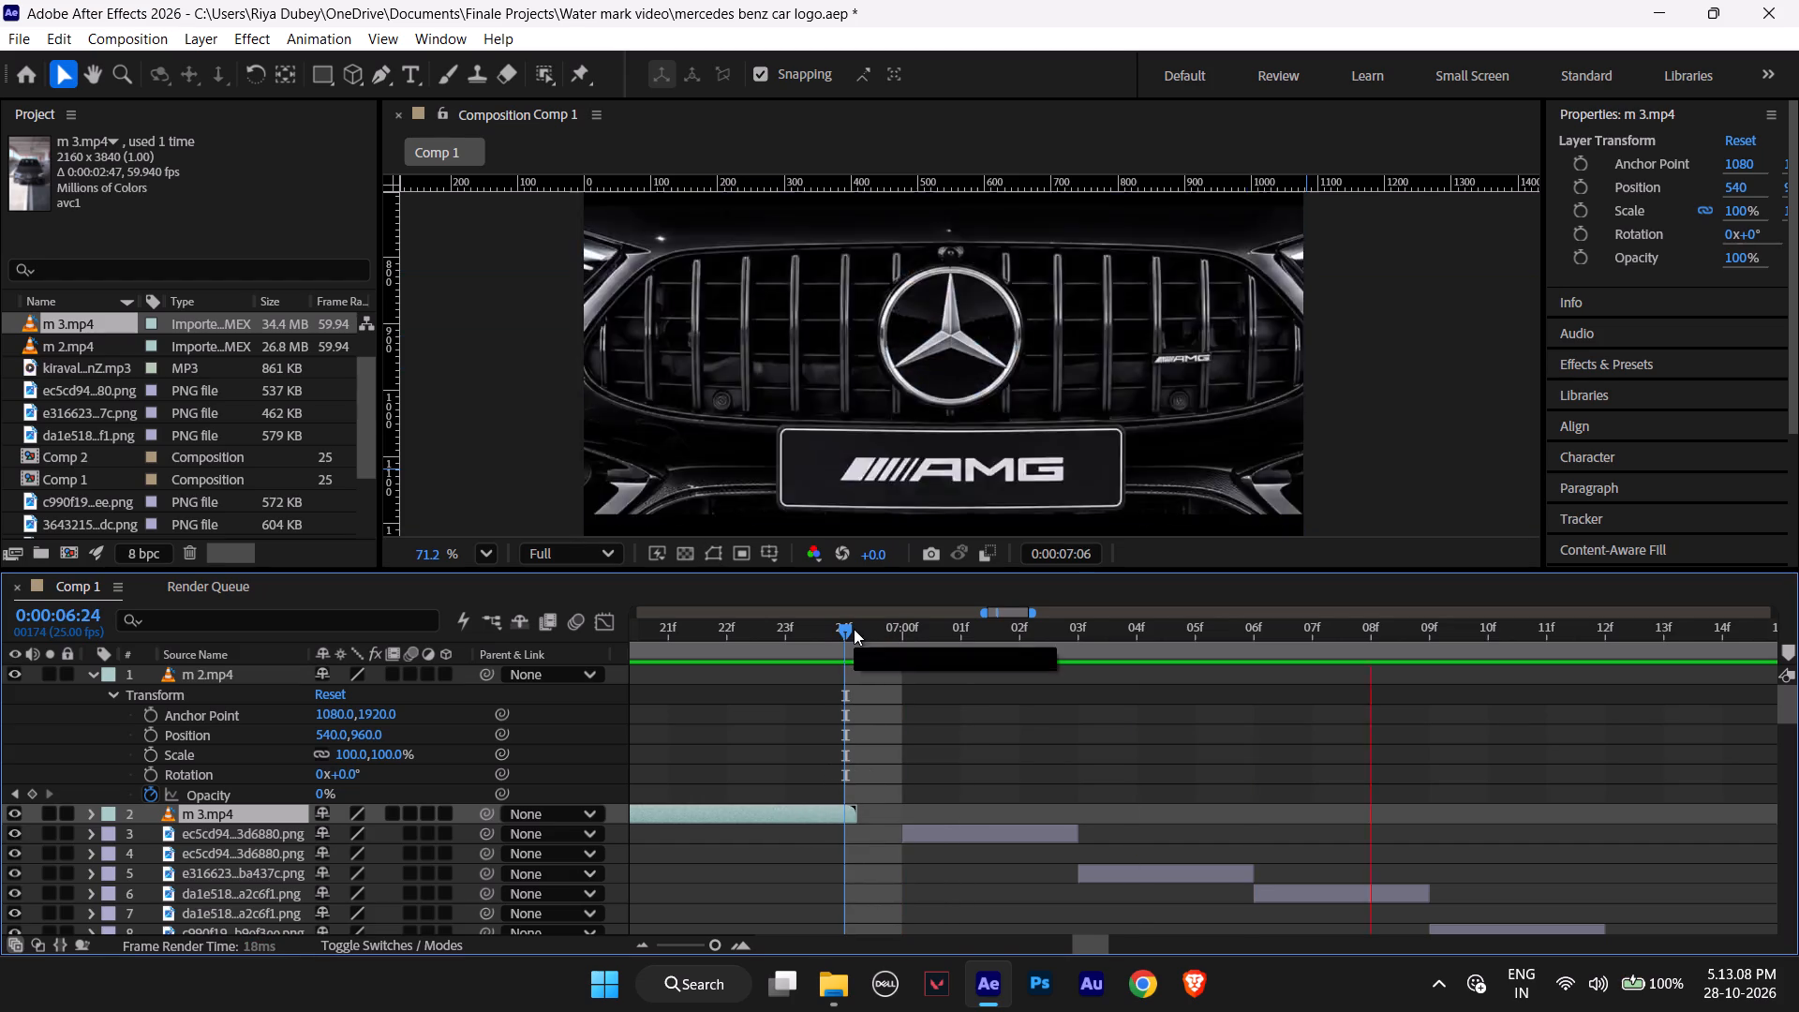
key("space")
left_click_drag(1205, 630, 734, 674)
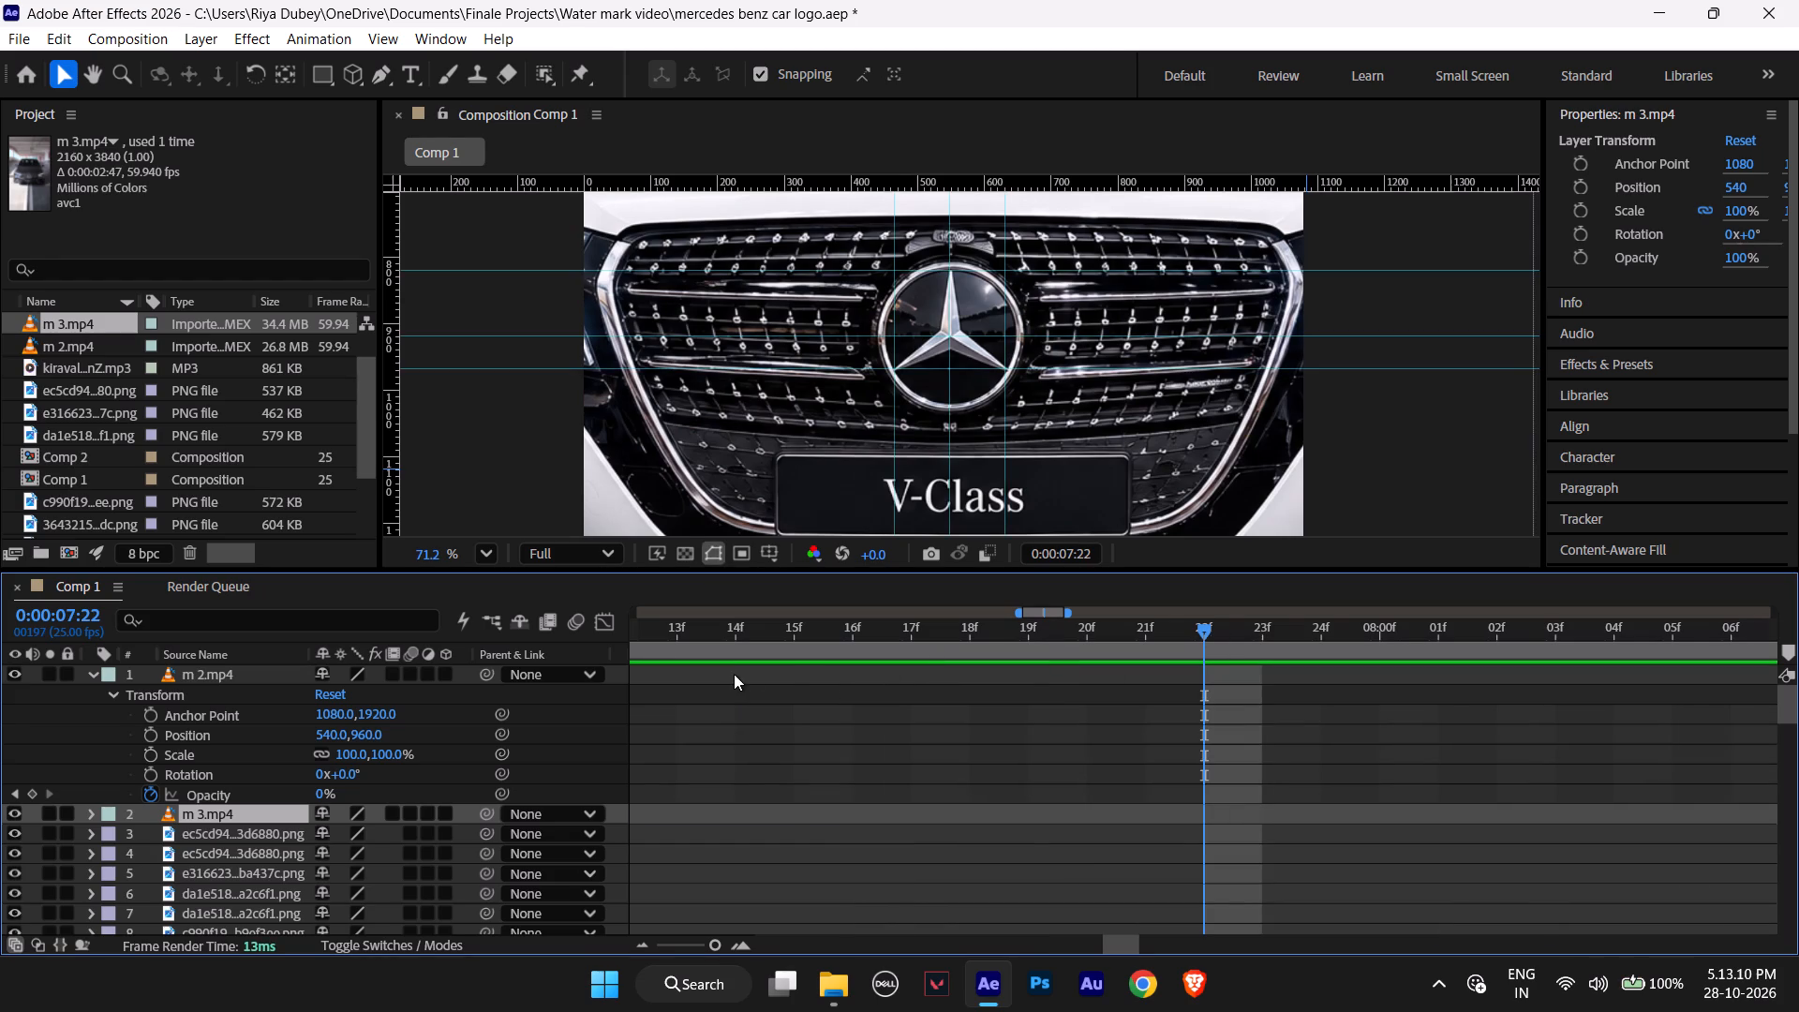
left_click_drag(734, 674, 736, 674)
left_click_drag(1025, 618, 658, 652)
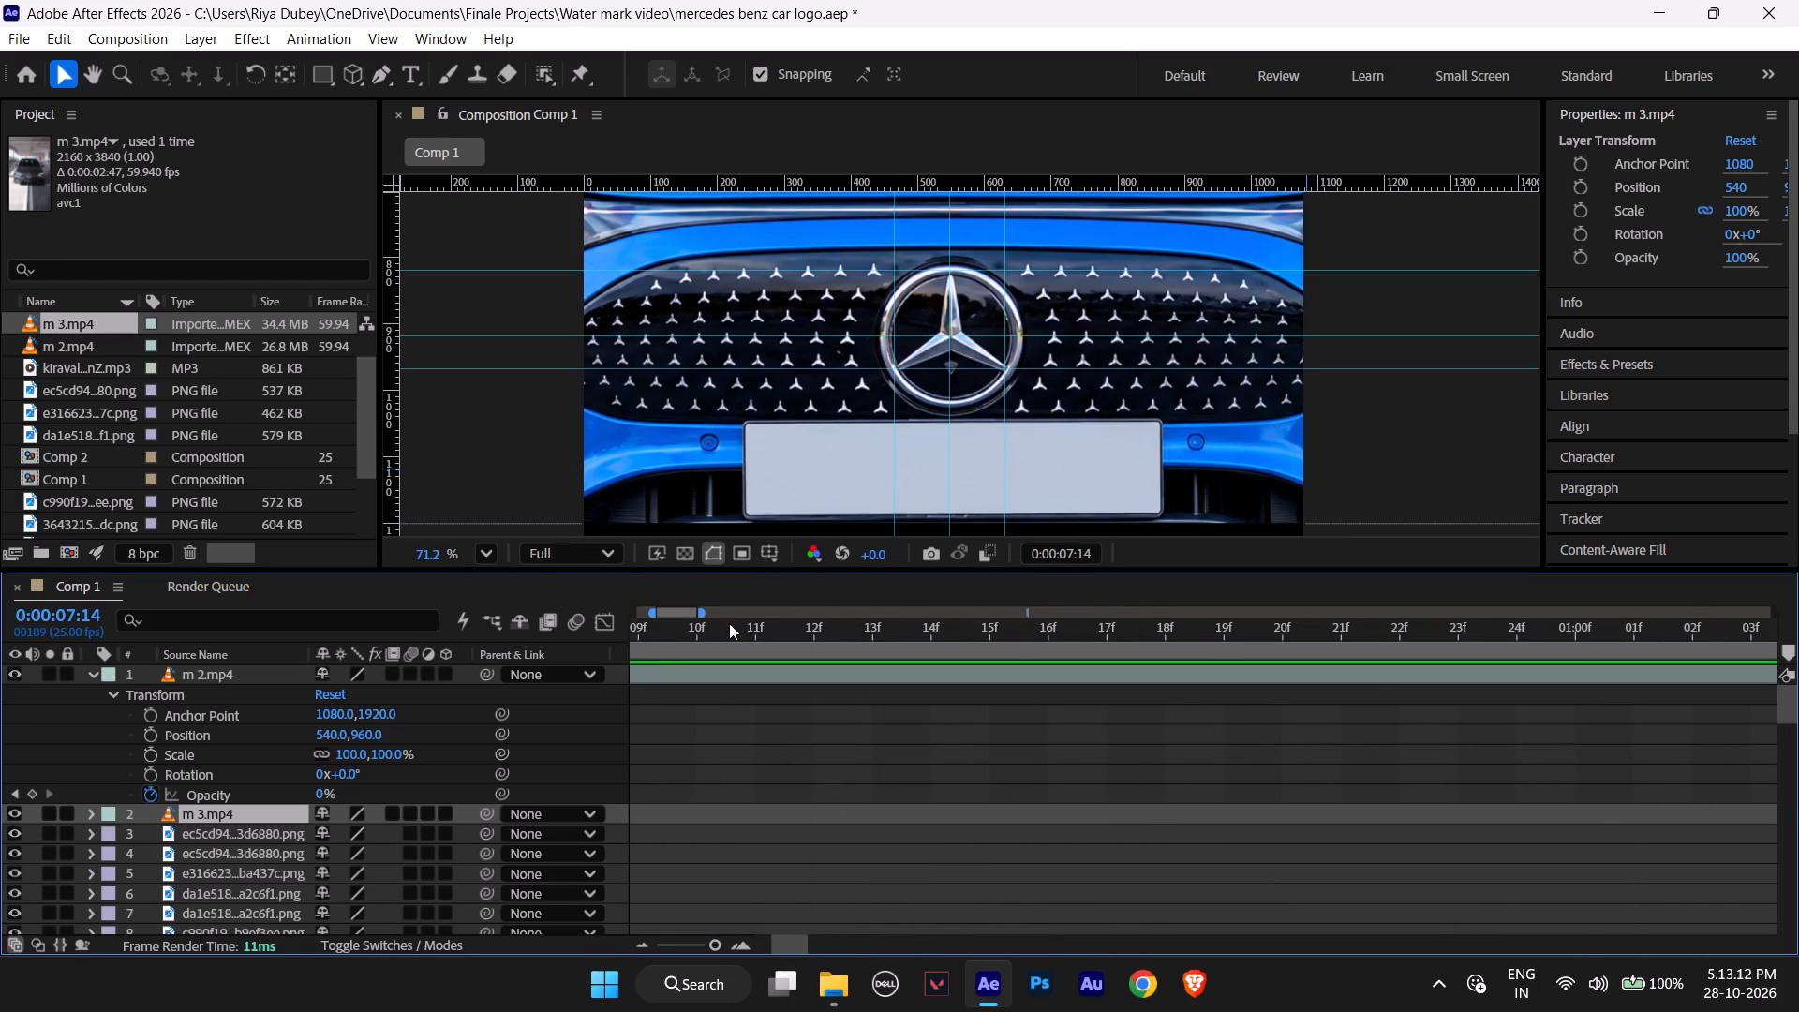
Play the composition from its start and through the m 3.mp4 clip, checking the car's framing.
left_click_drag(705, 610, 1787, 563)
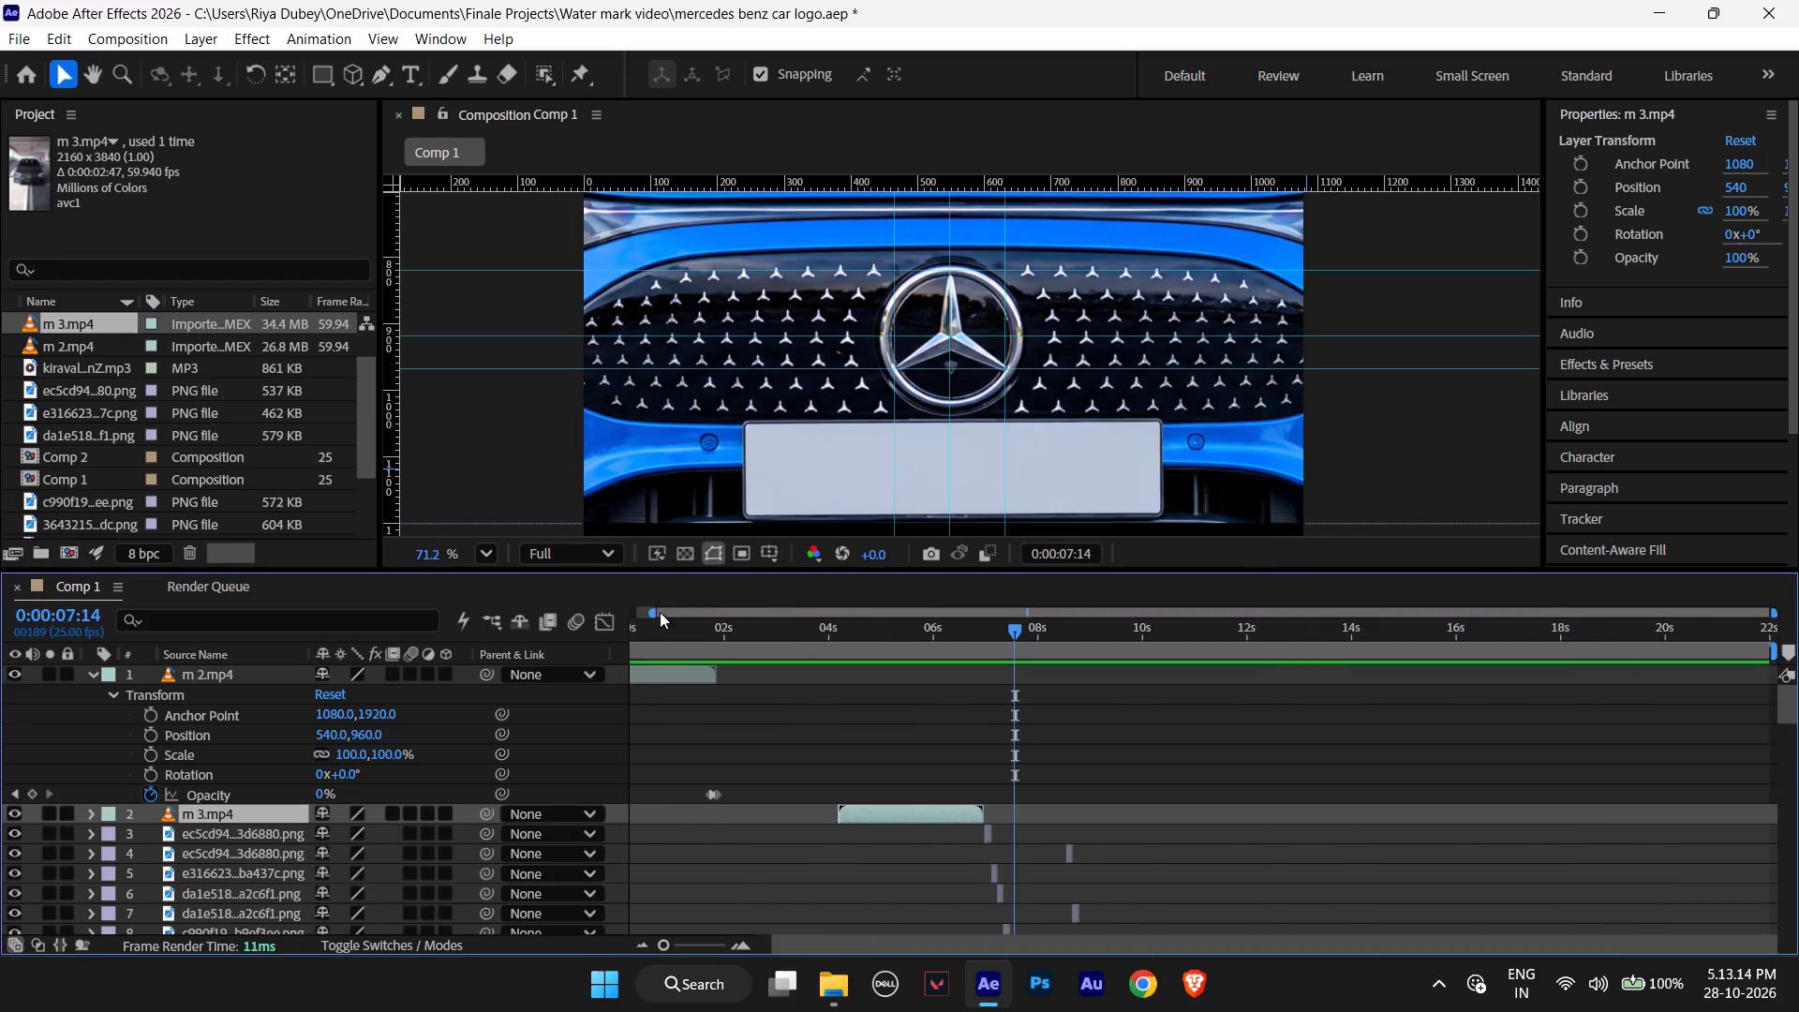
left_click_drag(652, 615, 428, 629)
left_click_drag(1029, 628, 981, 633)
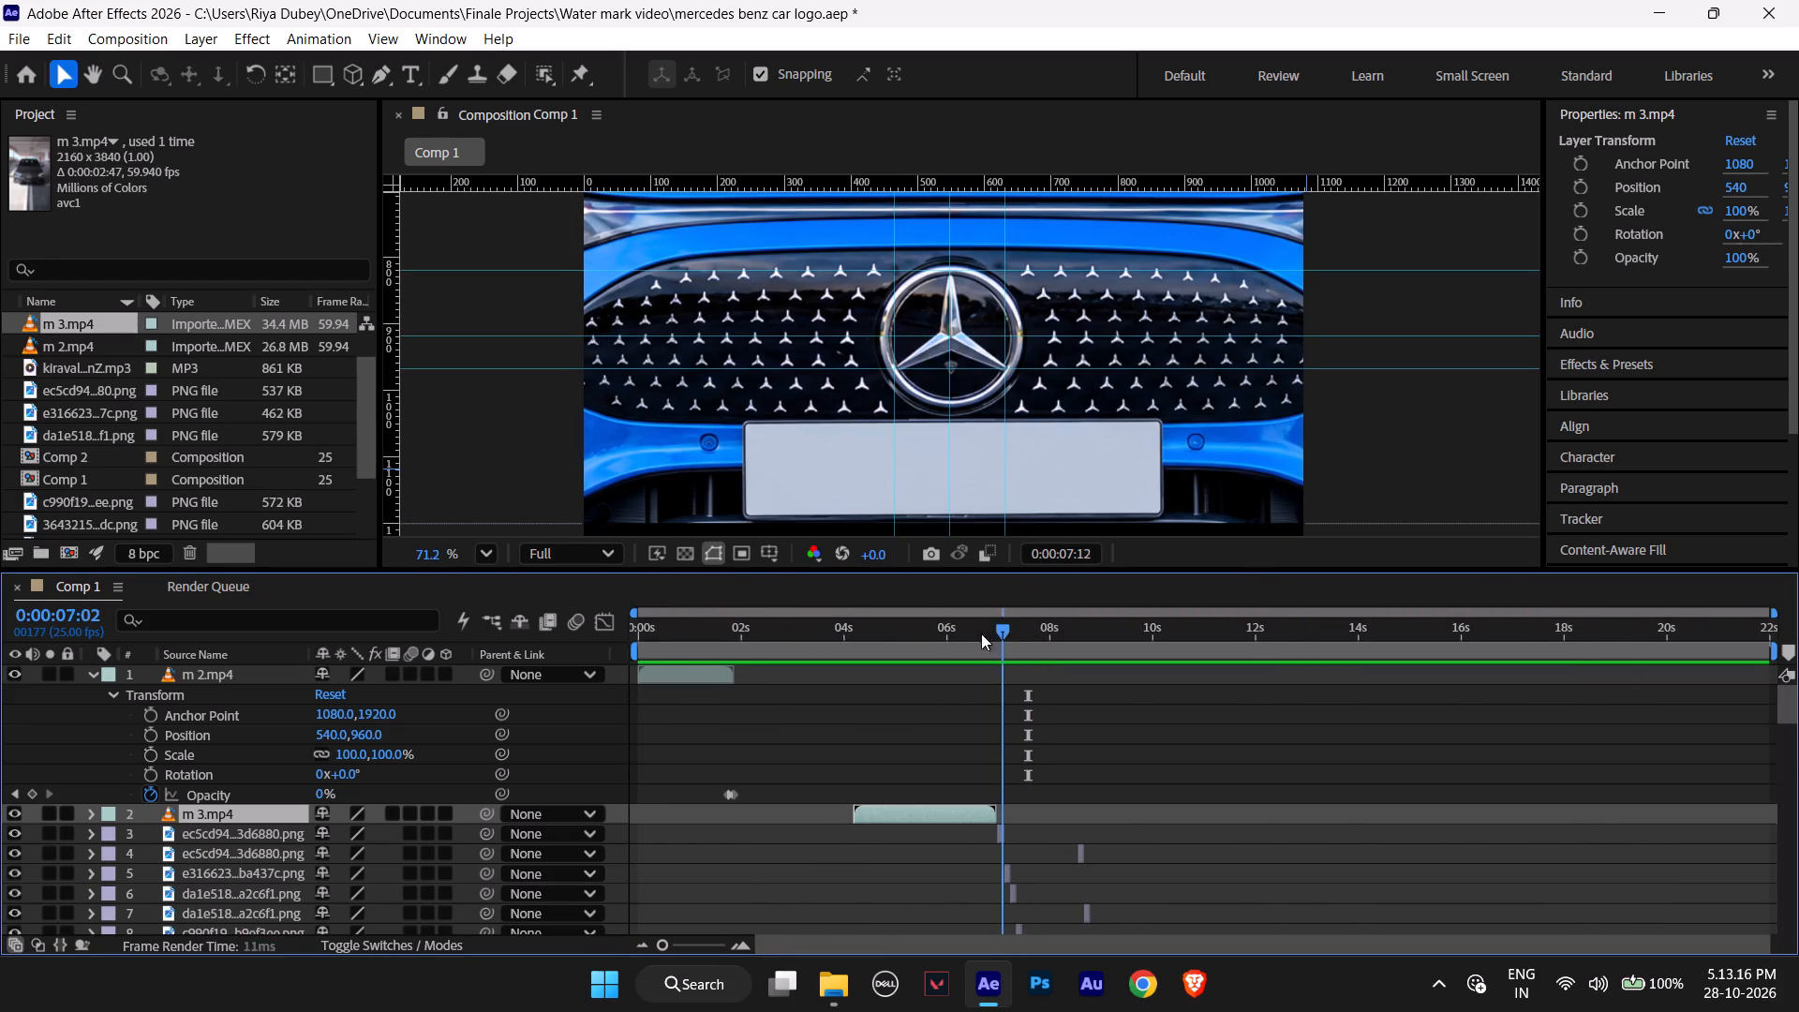
left_click_drag(981, 633, 409, 635)
key("space")
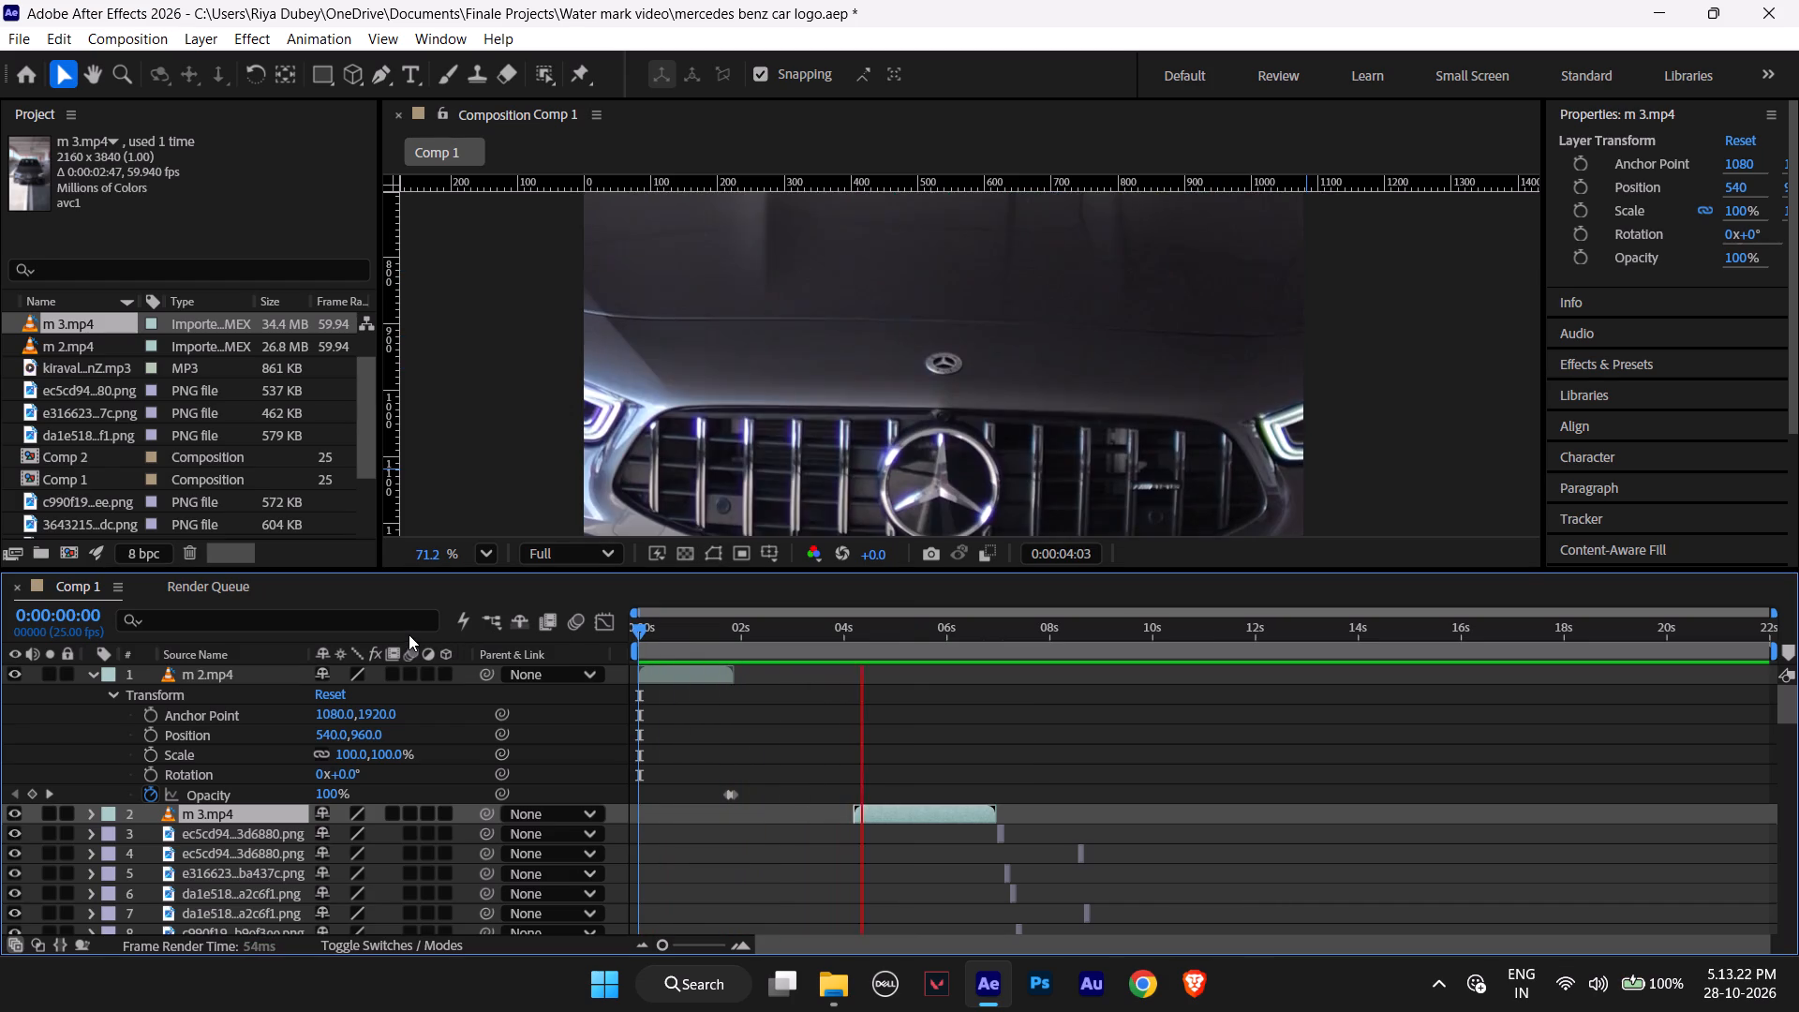
key("space")
scroll(1081, 758, "down", 5, "alt")
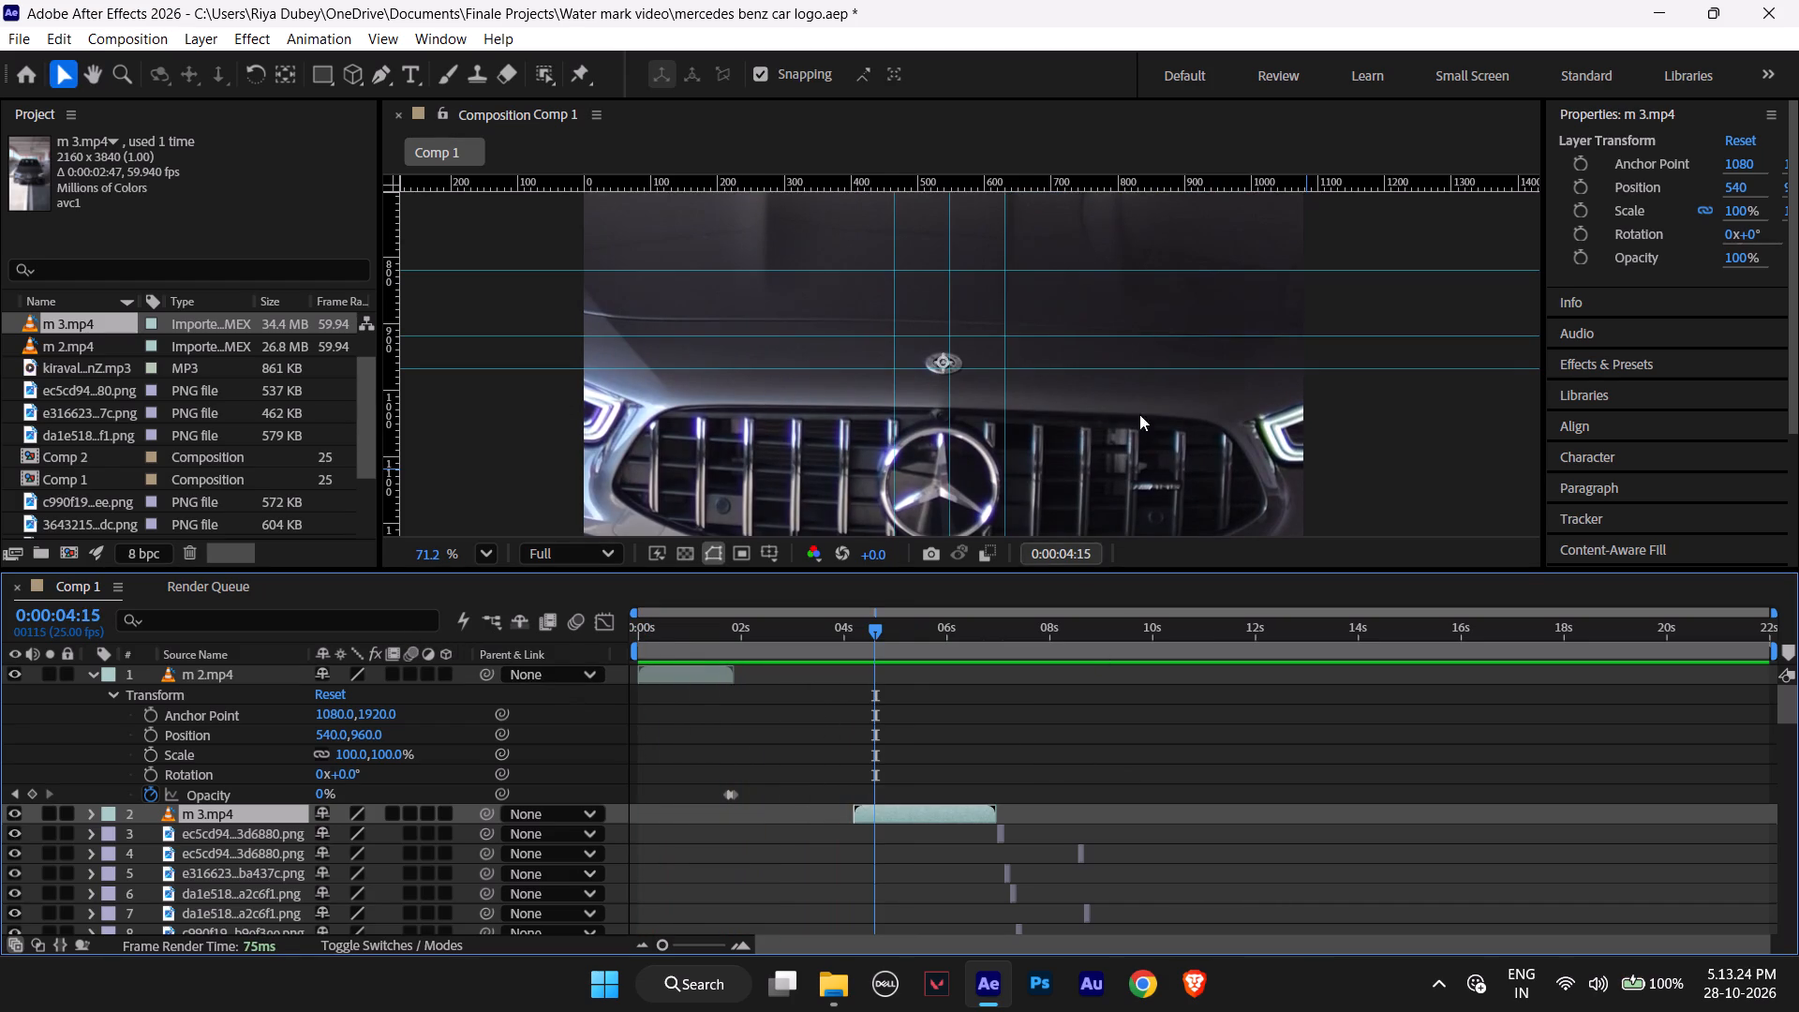
scroll(1136, 410, "down", 10, "alt")
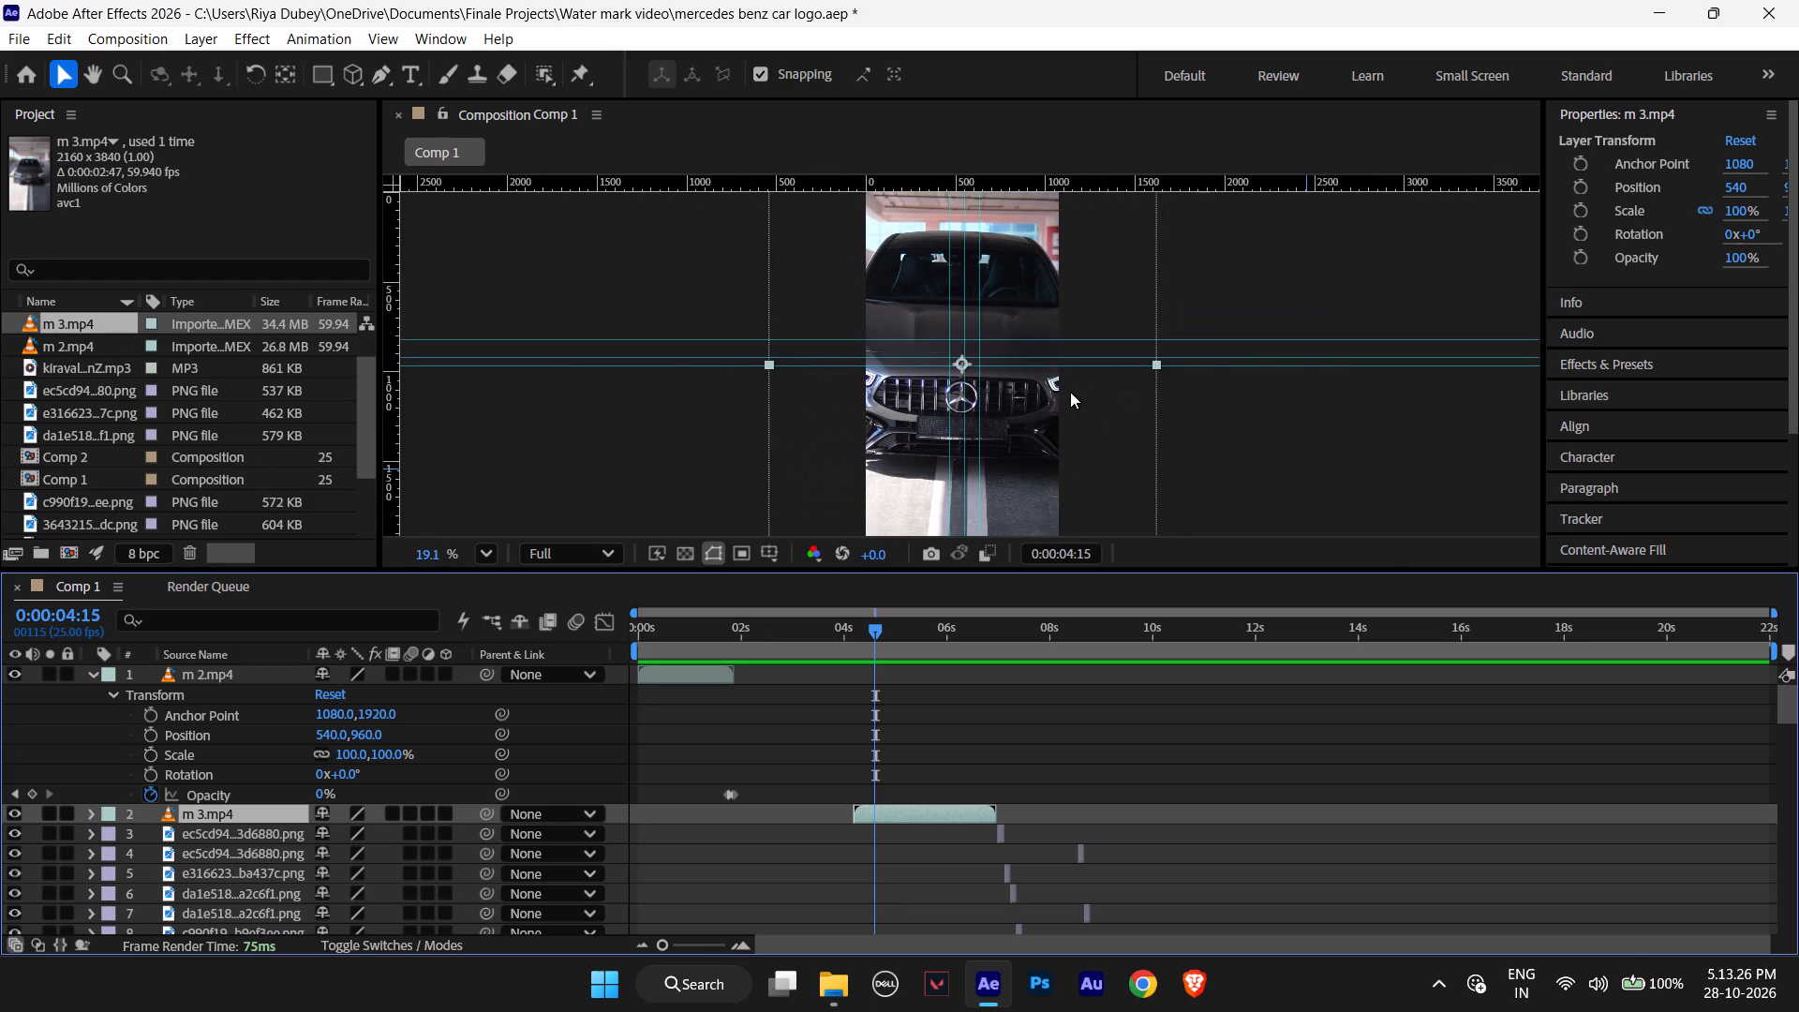
scroll(1070, 392, "up", 5, "alt")
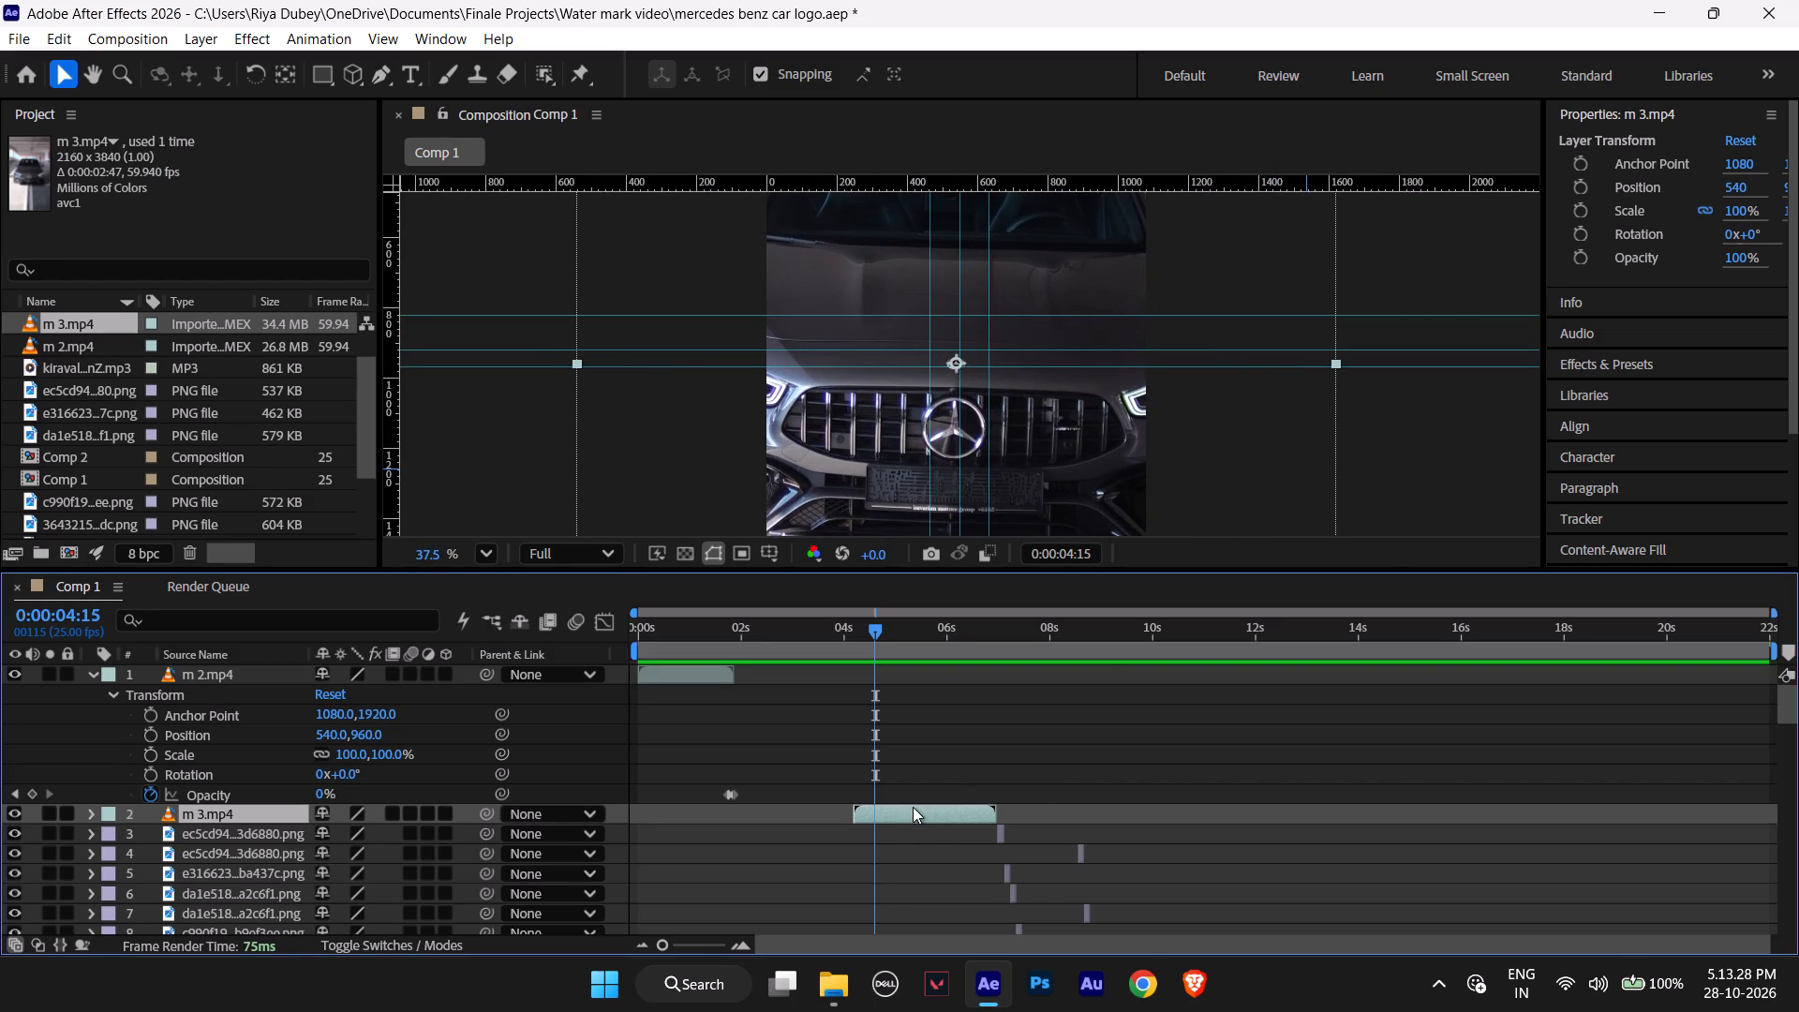
key("space")
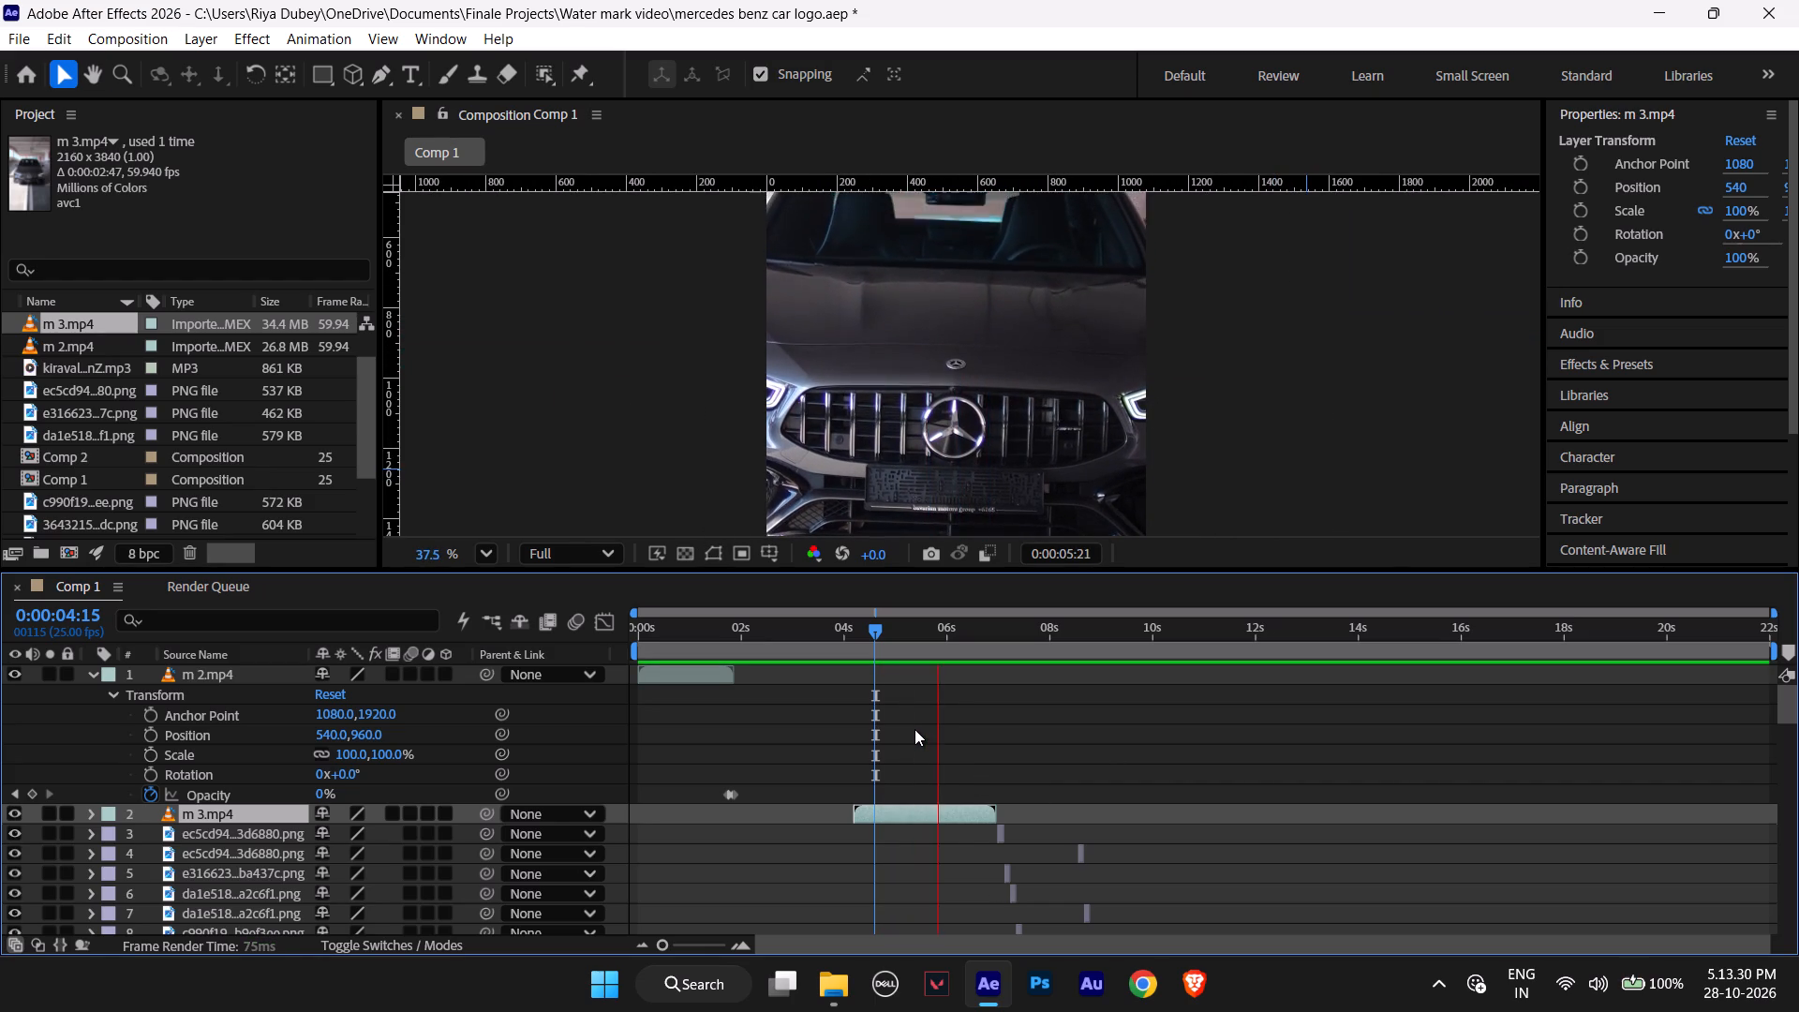
key("space")
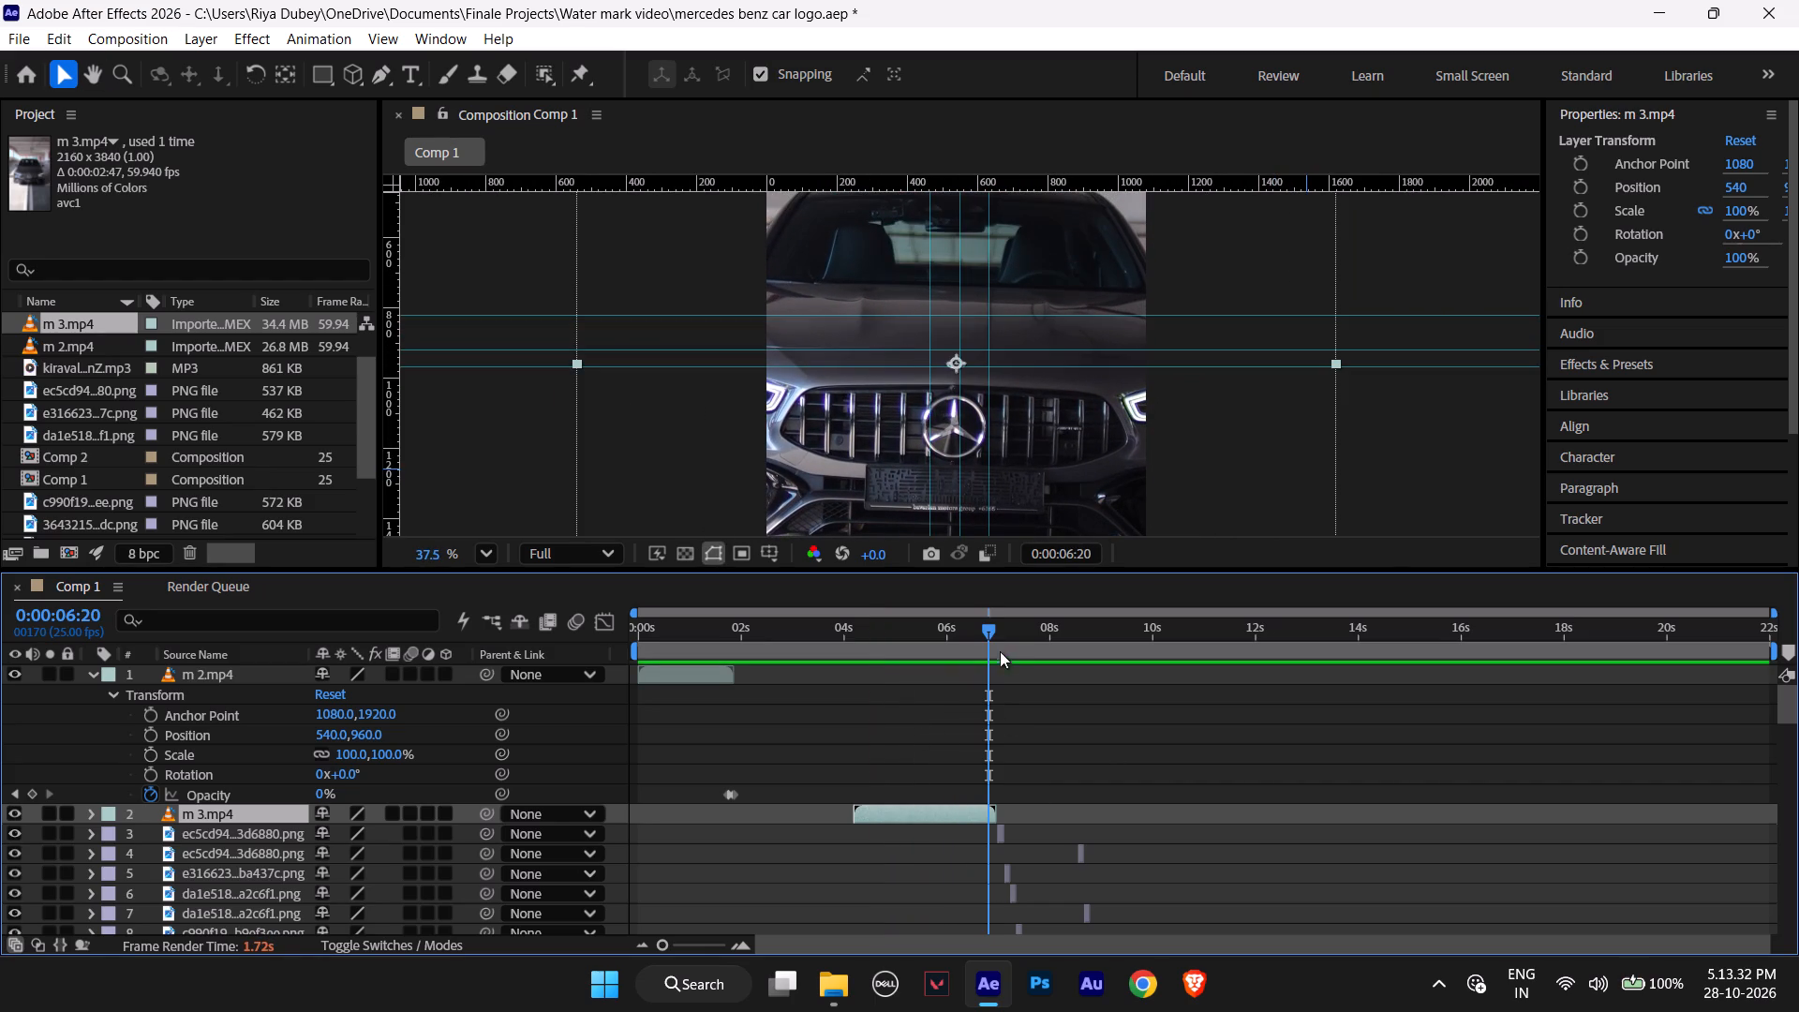
At 0:00:06:24, nudge the m 3.mp4 layer up about 210 px to bring the grille emblem between the horizontal guides.
left_click(987, 633)
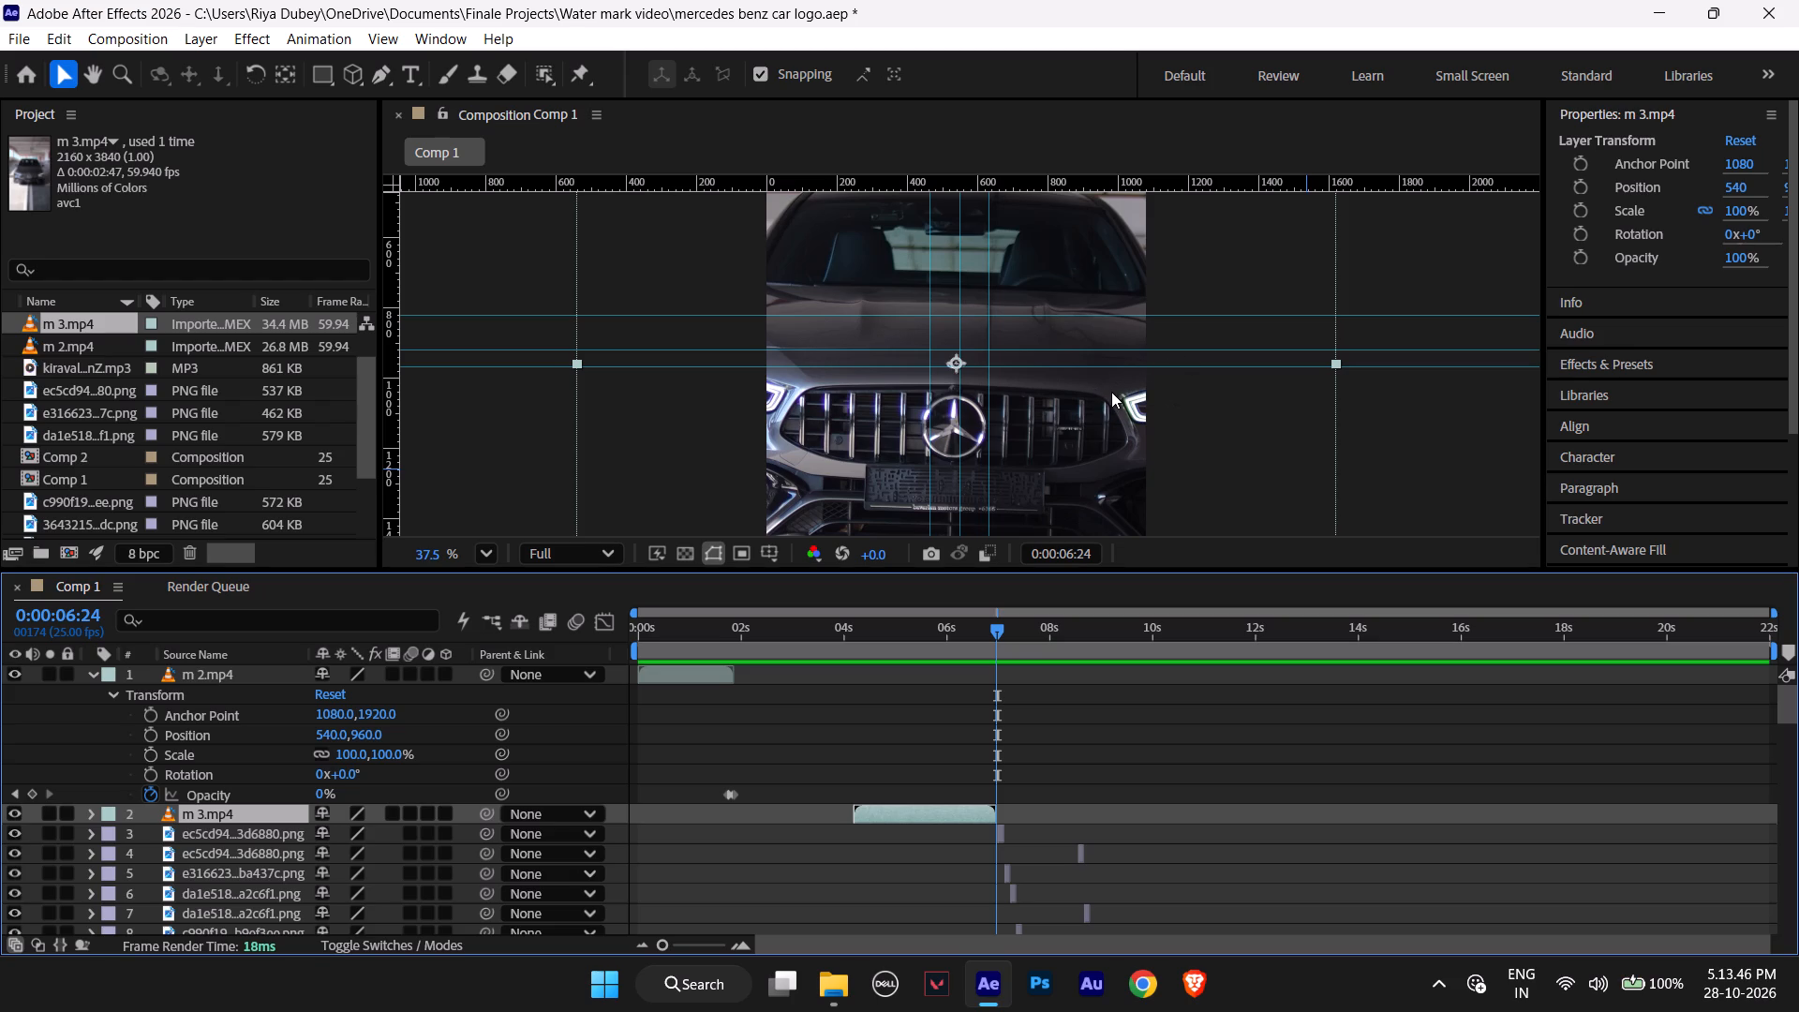
key("Up")
key("Up")
key("Up")
key("Up")
key("Up")
key("Up")
key("Up")
key("Up")
key("Up")
key("Up")
key("Up")
key("Up")
key("Up")
key("Up")
key("Up")
key("Up")
key("Up")
key("Up")
key("Up")
key("Up")
key("Up")
key("Up")
key("Up")
key("Up")
key("Up")
key("Up")
key("Up")
key("Up")
key("Up")
key("Up")
key("Up")
key("Up")
key("Up")
key("Up")
key("Up")
key("Up")
key("Up")
key("Up")
key("Up")
key("Up")
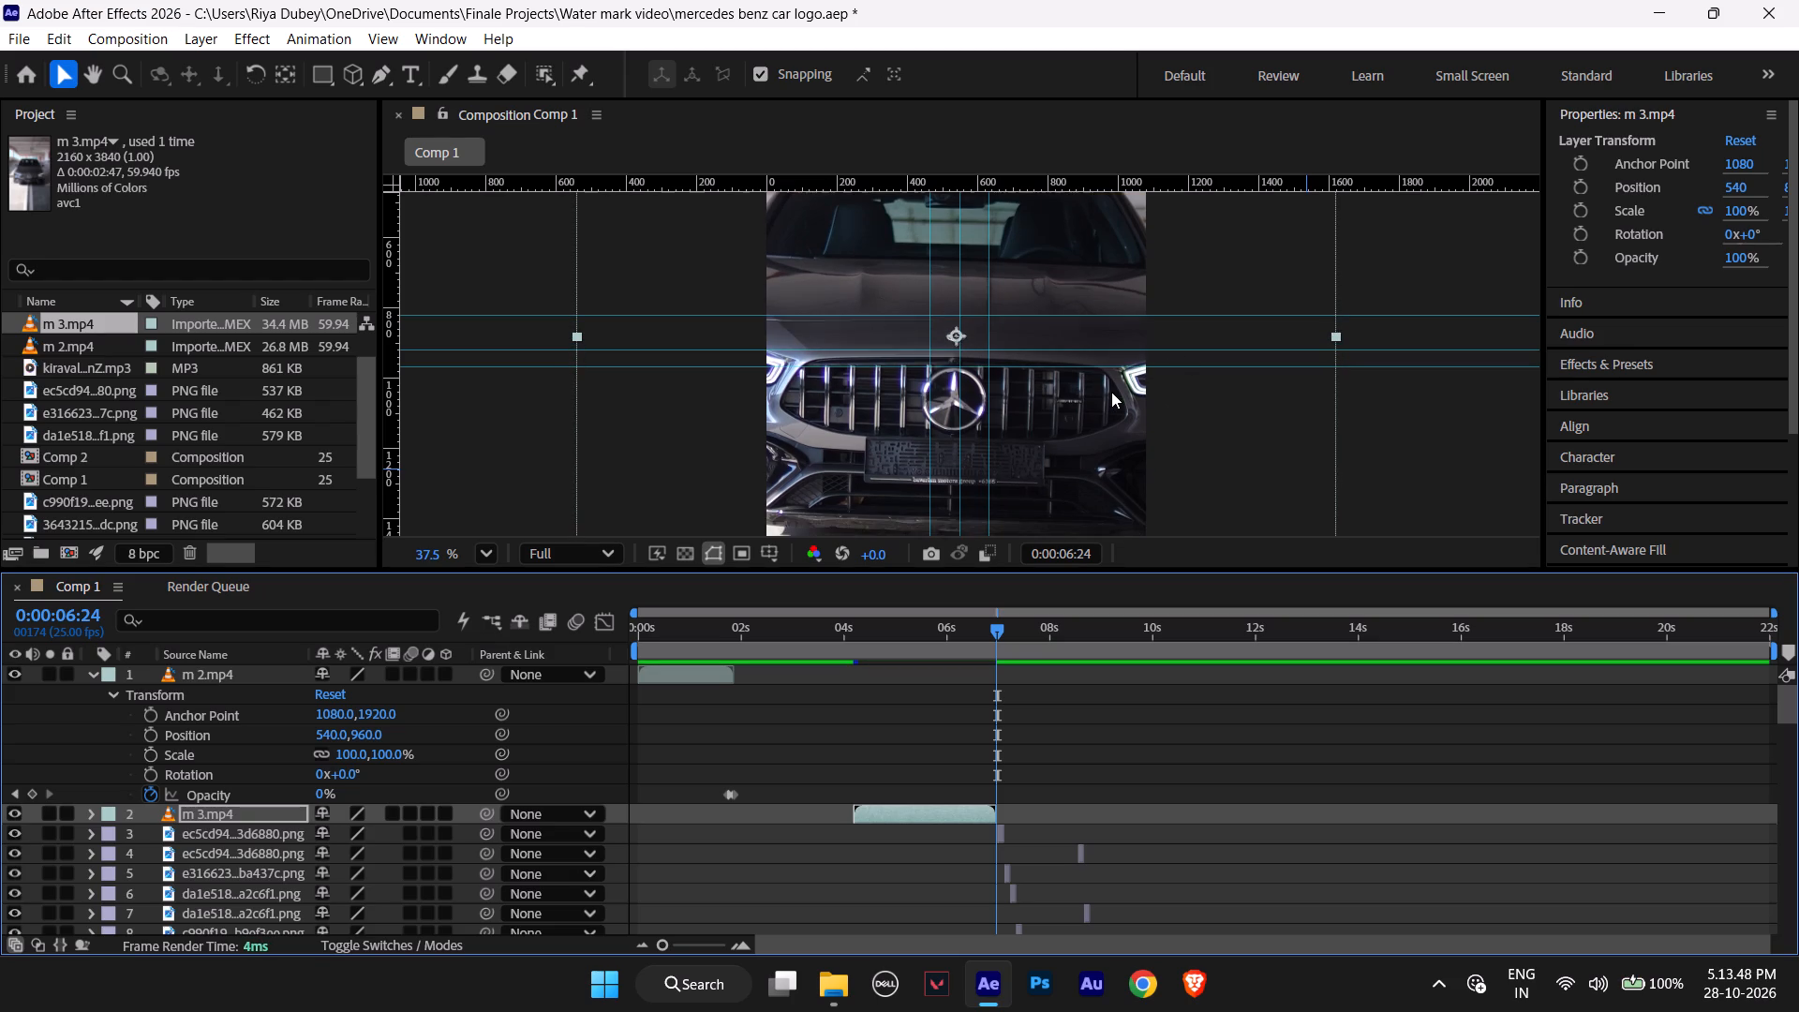
key("Up")
key("Up")
key("Up")
key("Up")
key("Up")
key("Up")
key("Up")
key("Up")
key("Up")
key("Up")
key("Up")
key("Up")
key("Up")
key("Up")
key("Up")
key("Up")
key("Up")
key("Up")
key("Up")
key("Up")
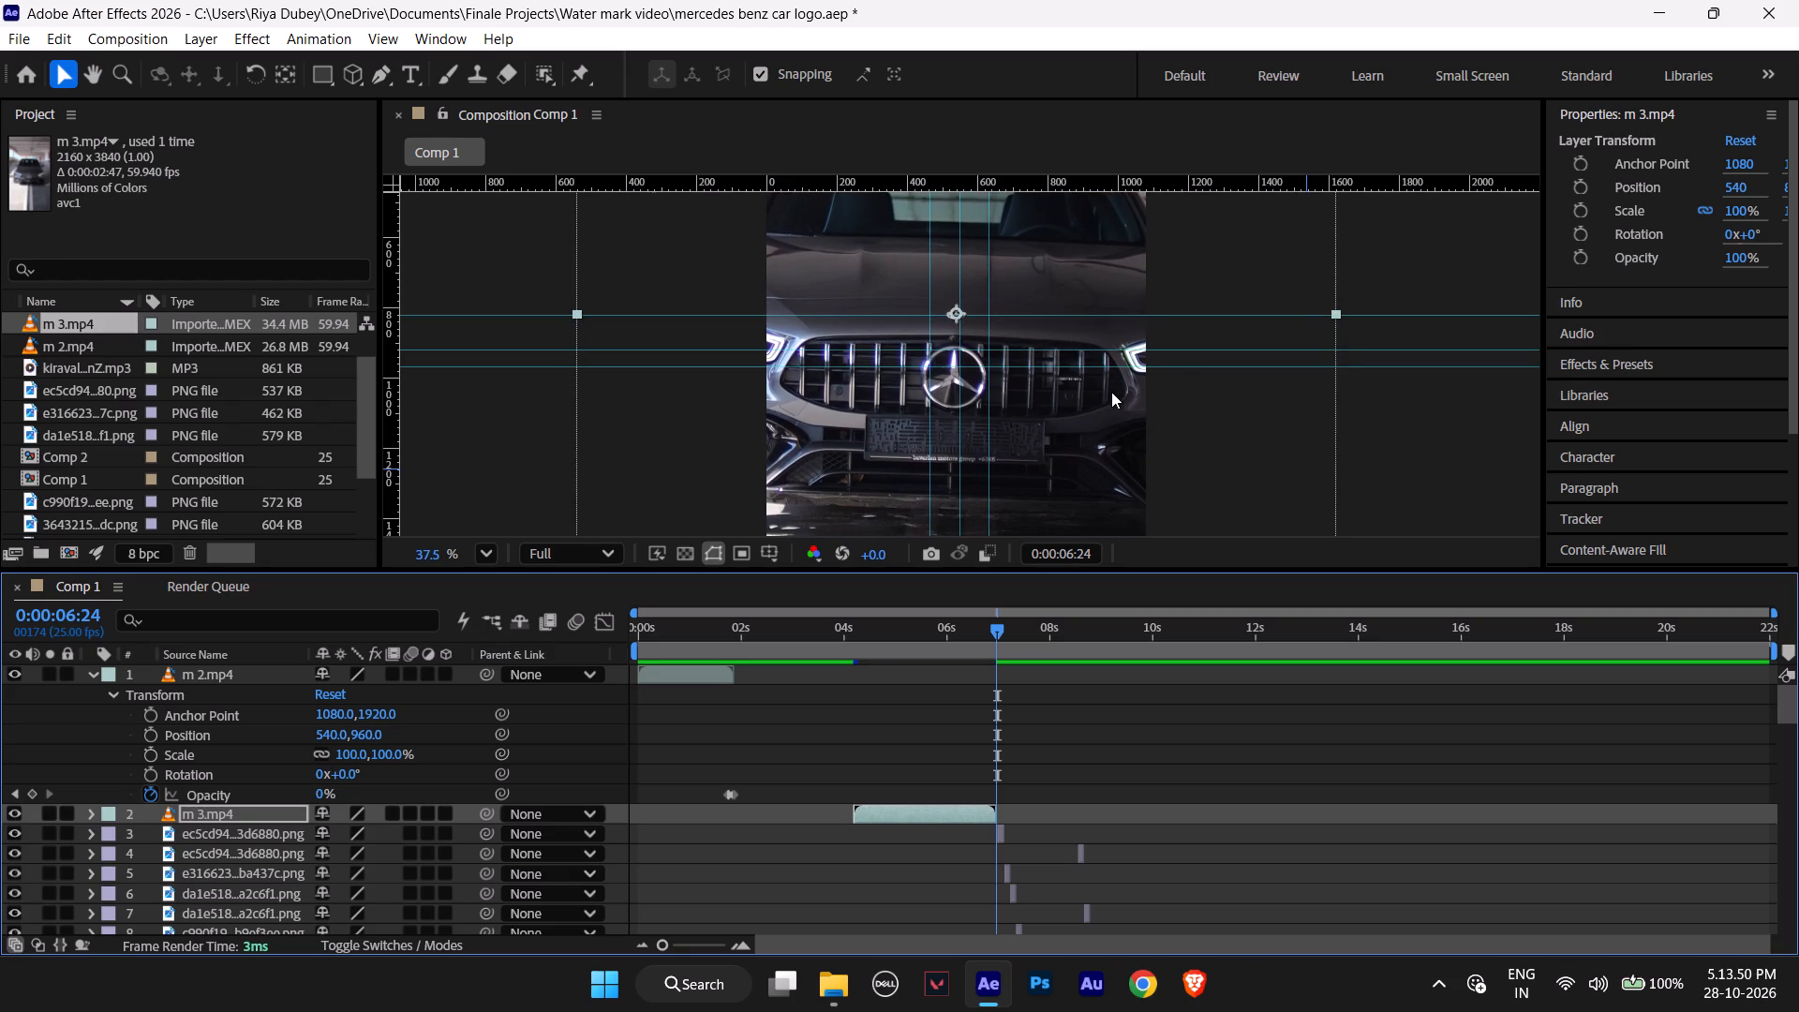
key("Up")
key("Up")
key("Up")
key("Up")
key("Up")
key("Up")
key("Up")
key("Up")
key("Up")
key("Up")
key("Up")
key("Up")
key("Up")
key("Up")
key("Up")
key("Up")
key("Up")
key("Up")
key("Up")
key("Up")
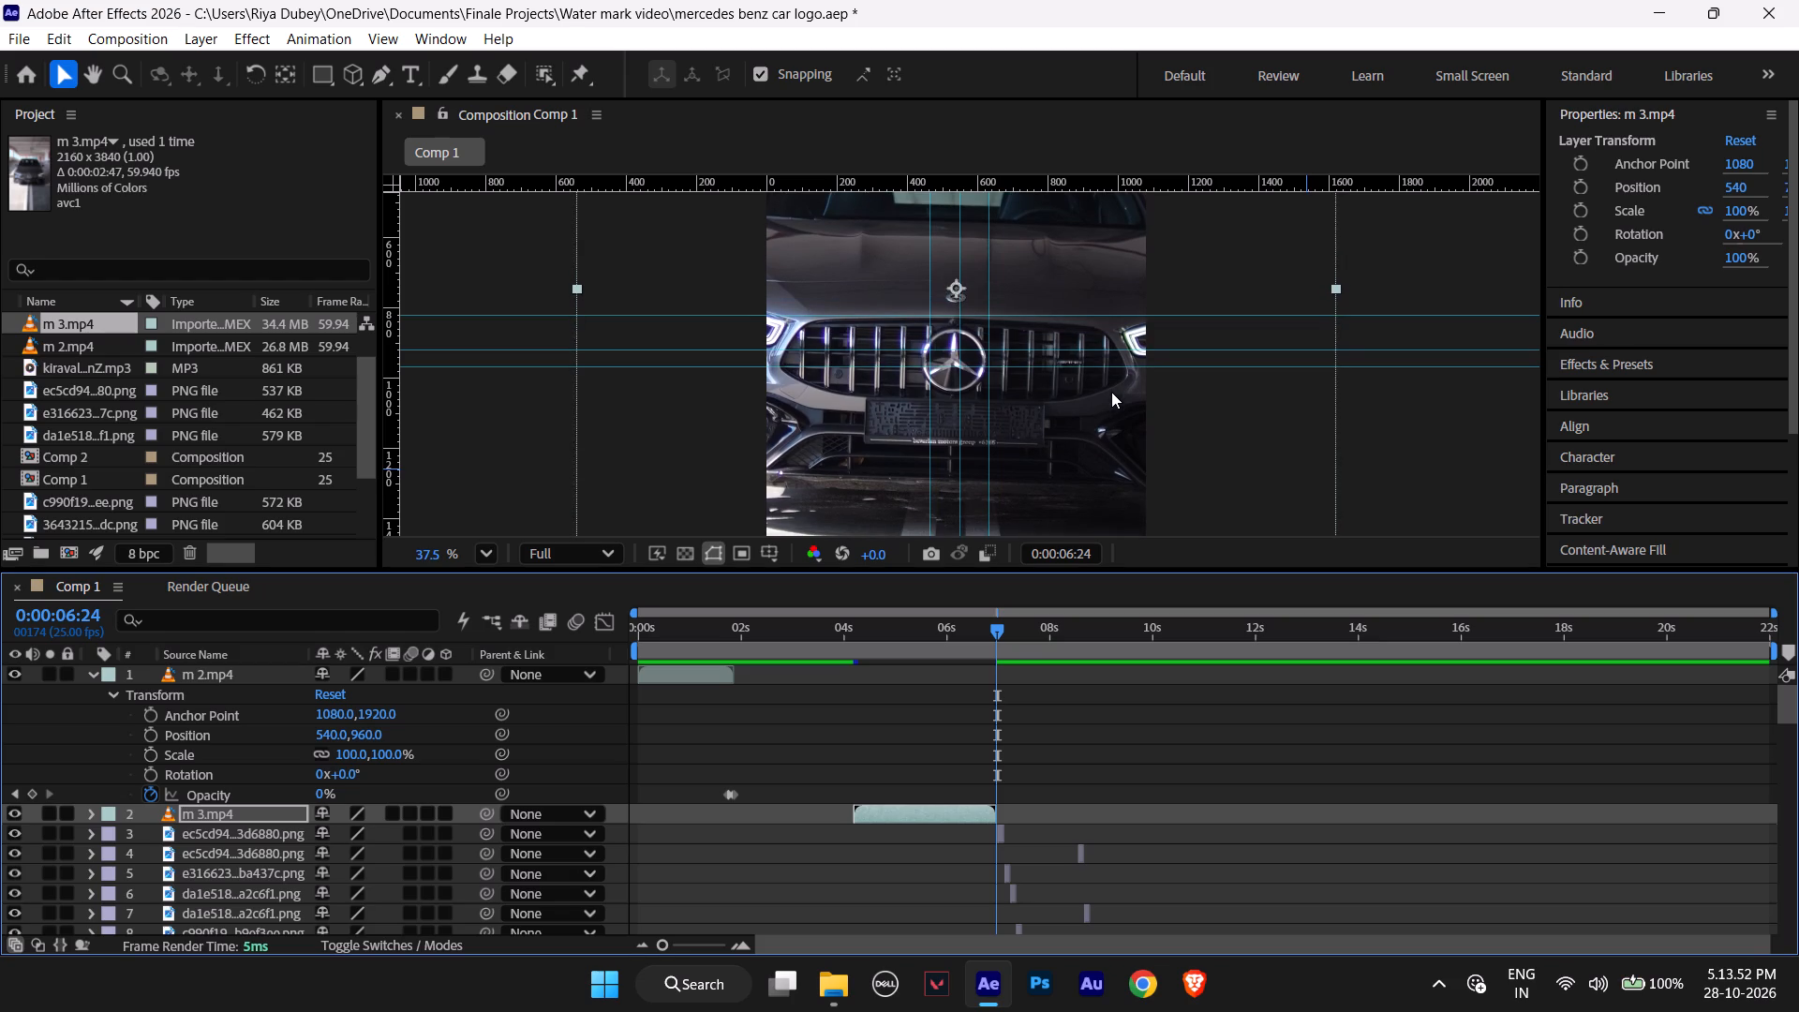
Fine-tune the m 3.mp4 layer's position to centre the grille emblem on the guides, with its horizontal position at 556.
scroll(1142, 432, "up", 2, "alt")
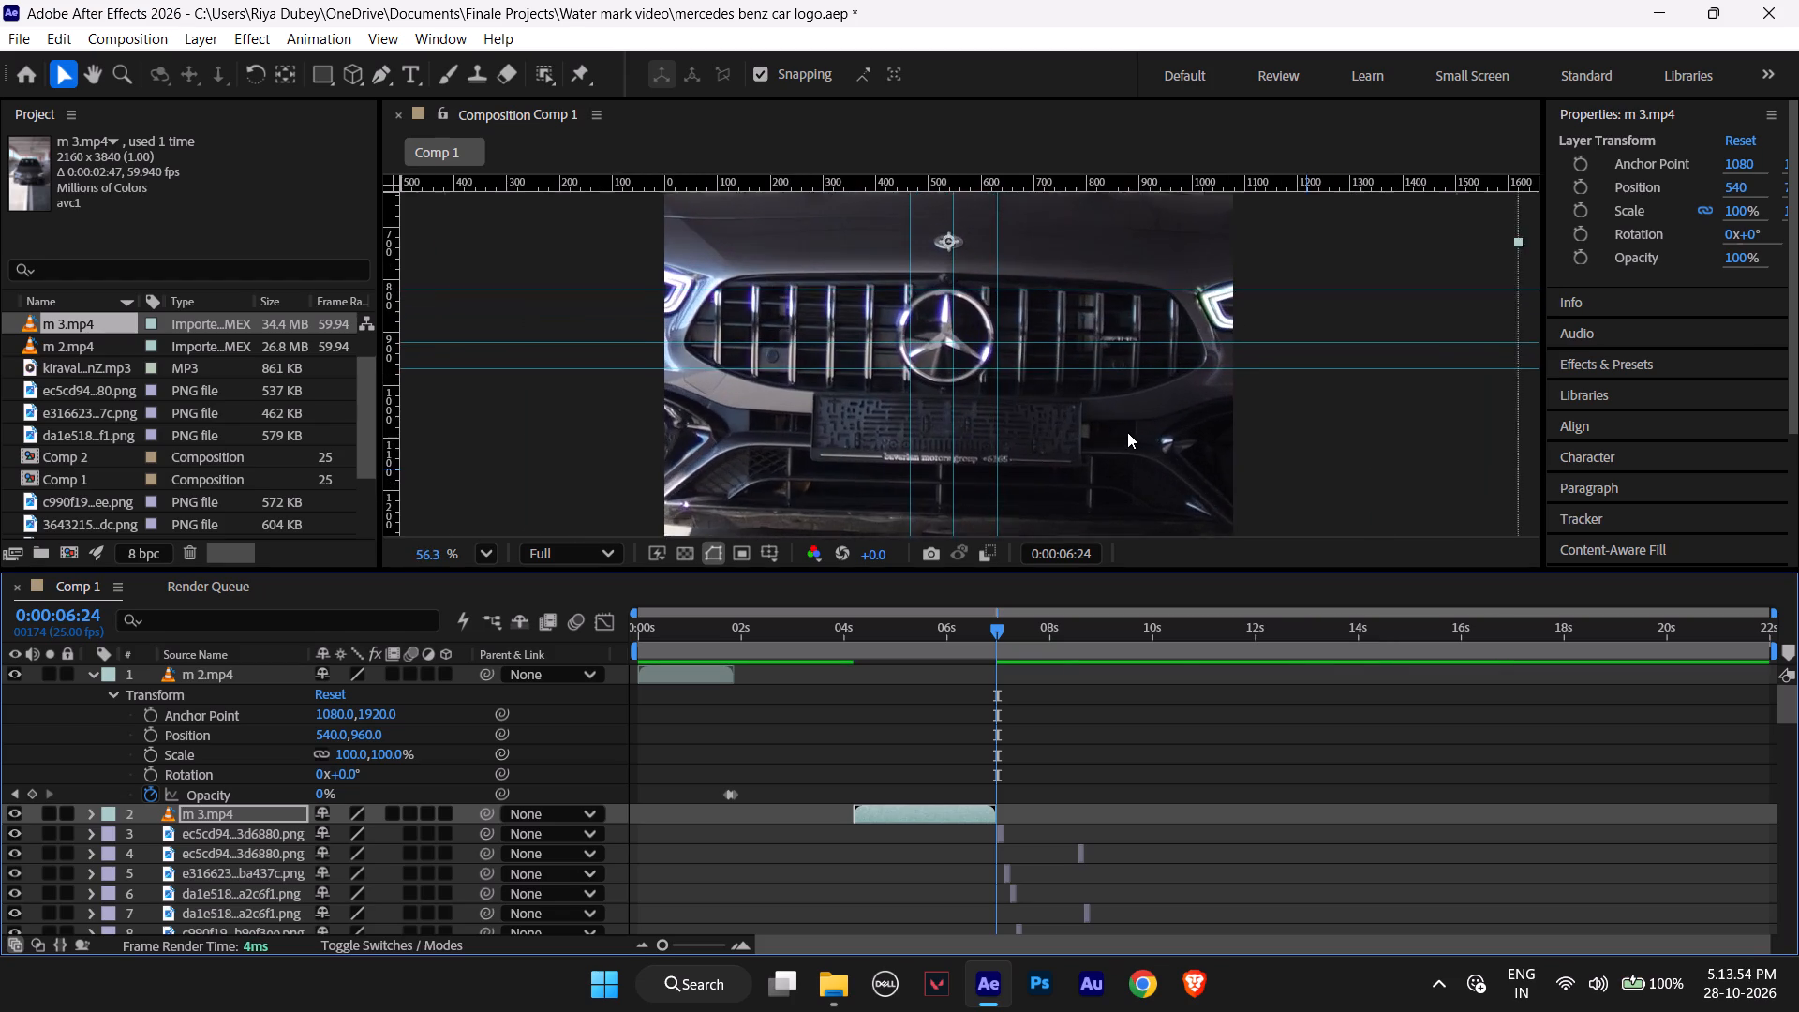
scroll(1127, 432, "up", 2, "alt")
key("Right")
key("Right")
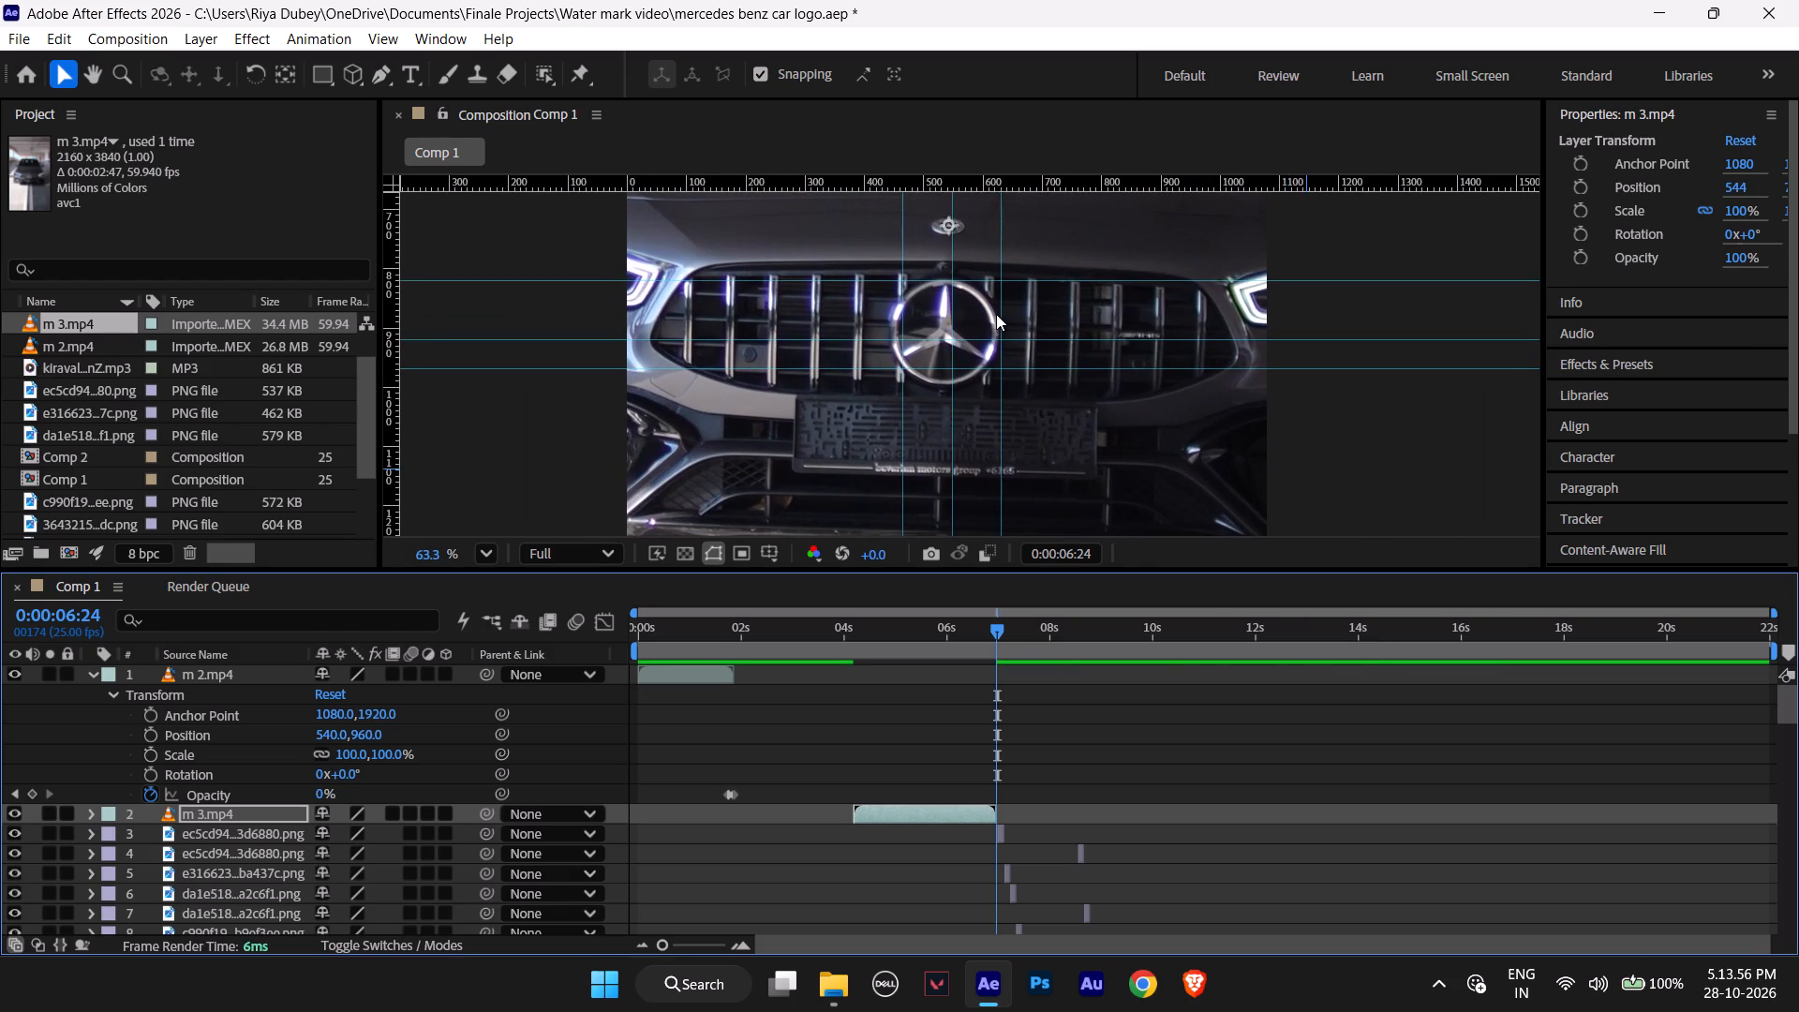
key("Right")
key("Right")
key("Right")
key("Right")
key("Right")
key("Up")
key("Up")
key("Up")
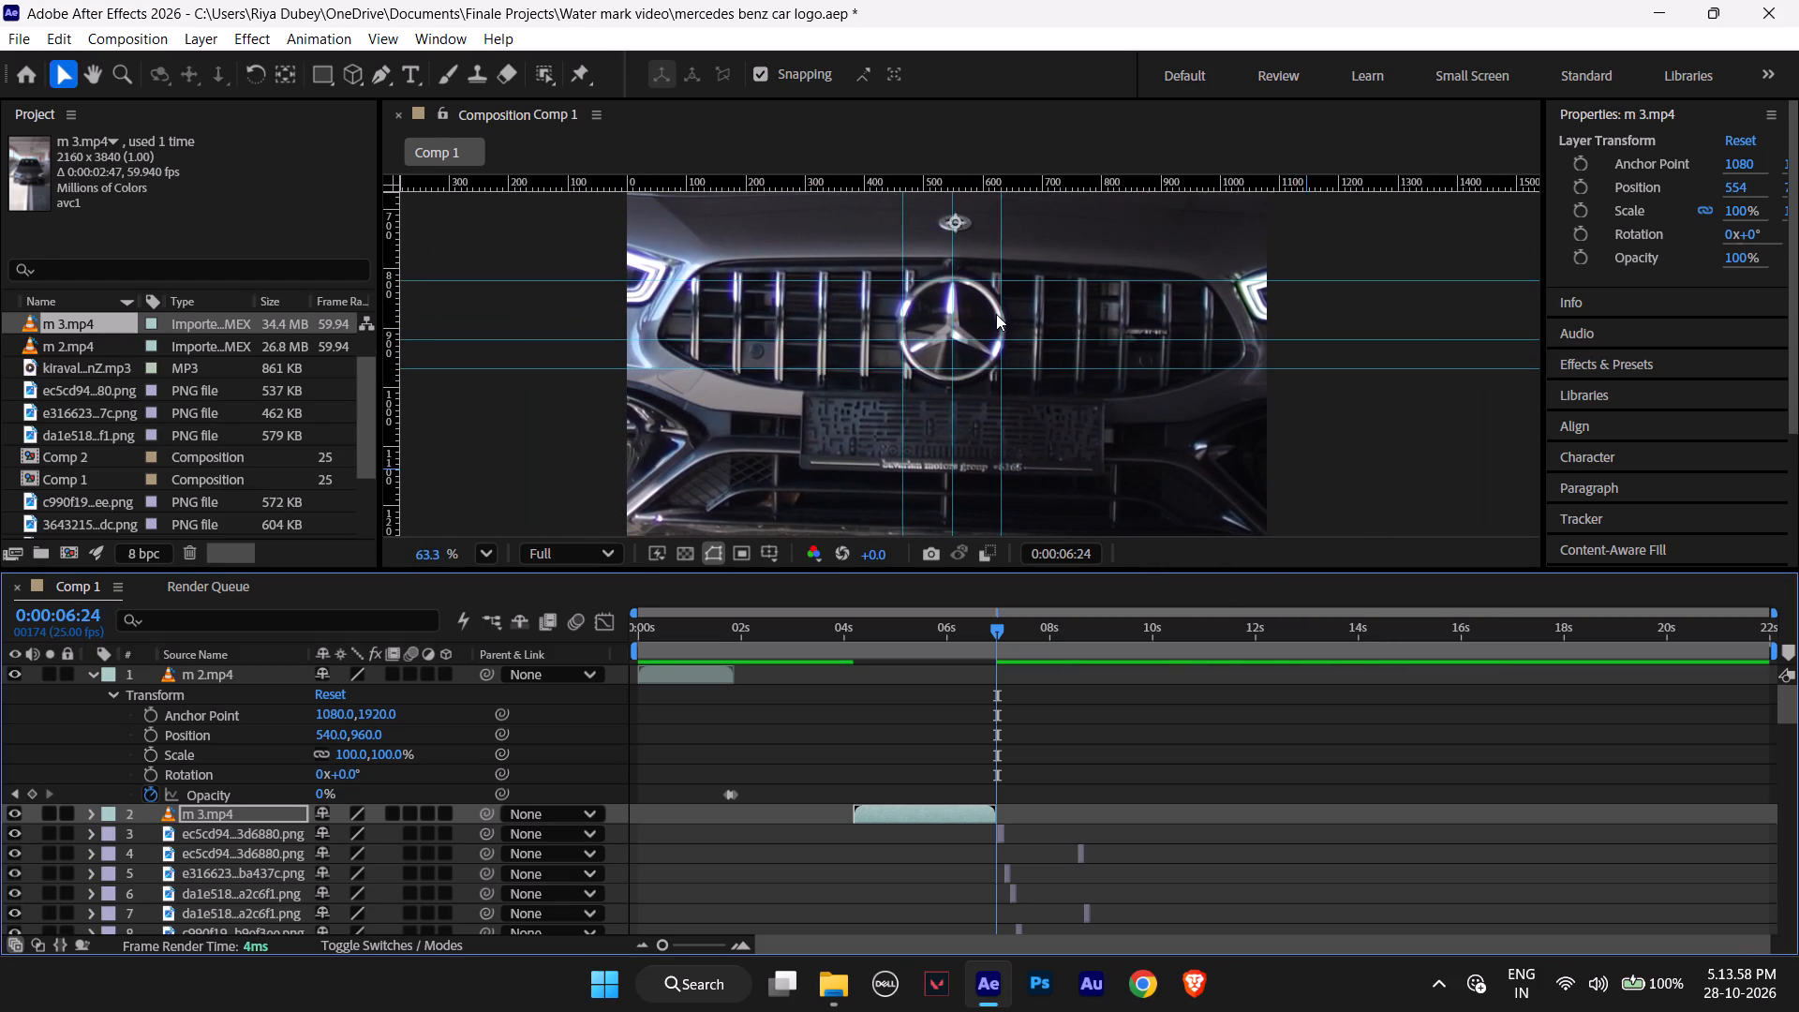
key("Right")
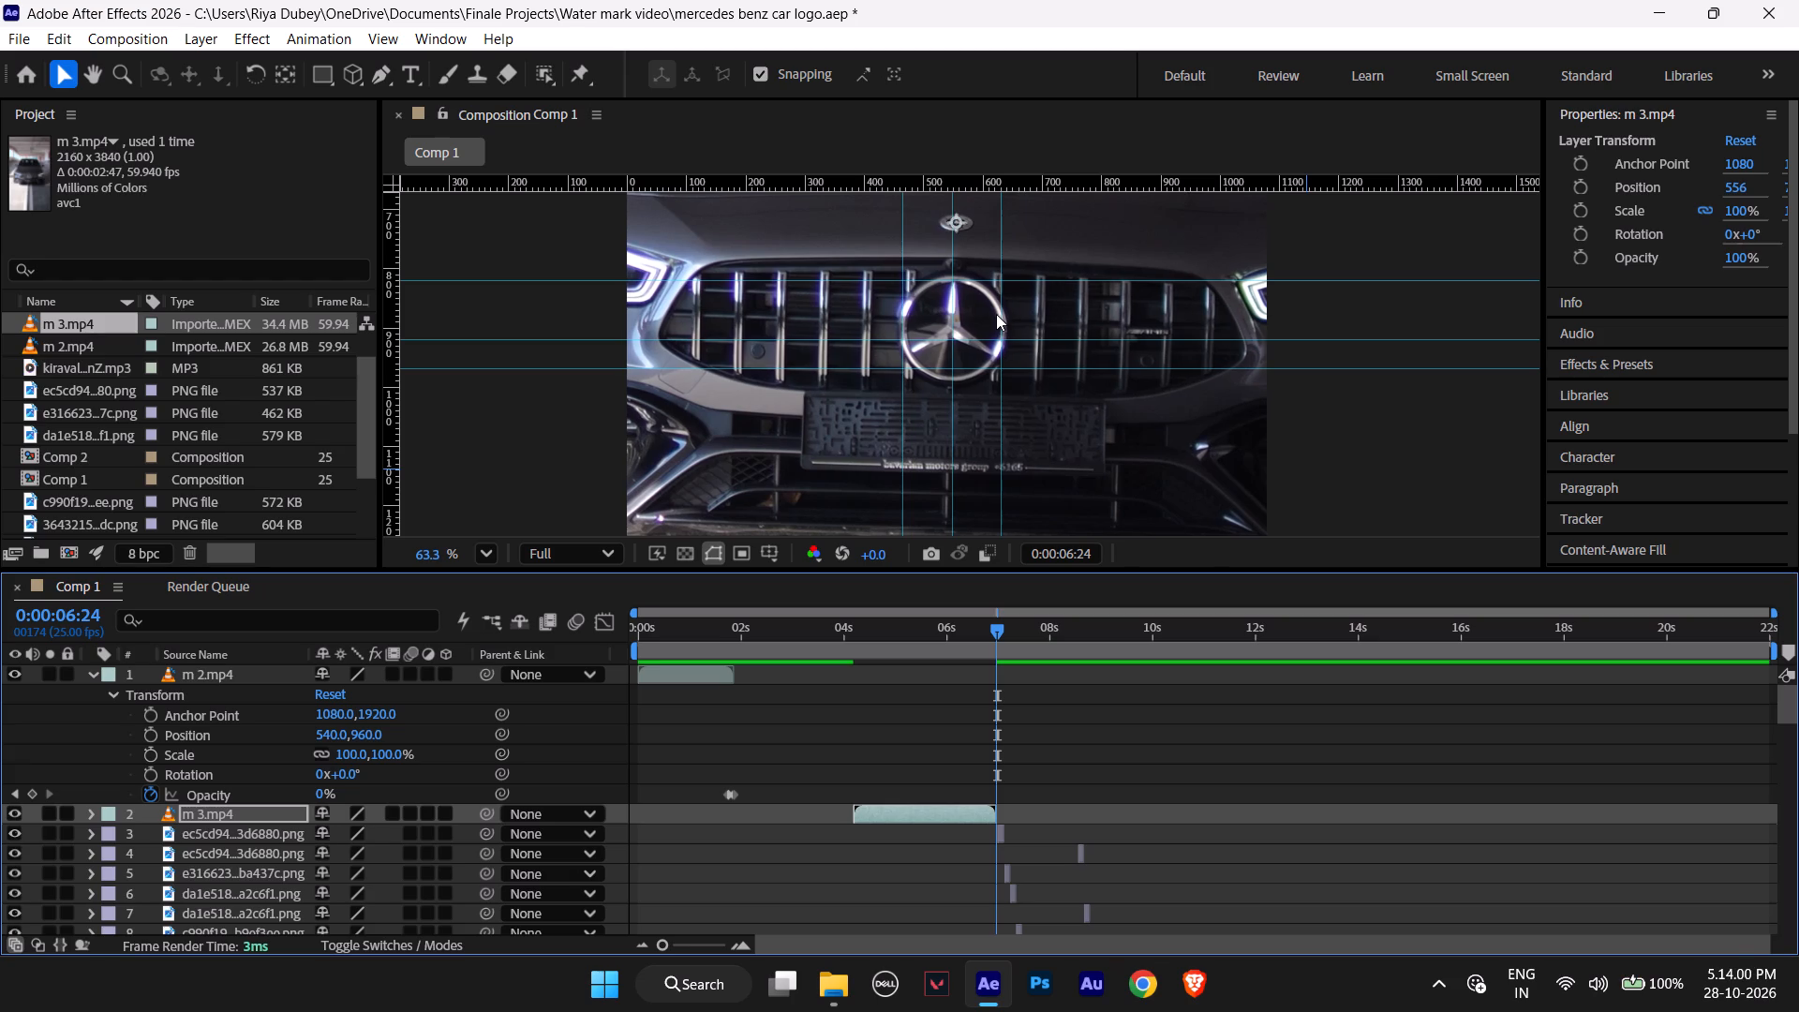
key("Down")
key("Left")
key("Right")
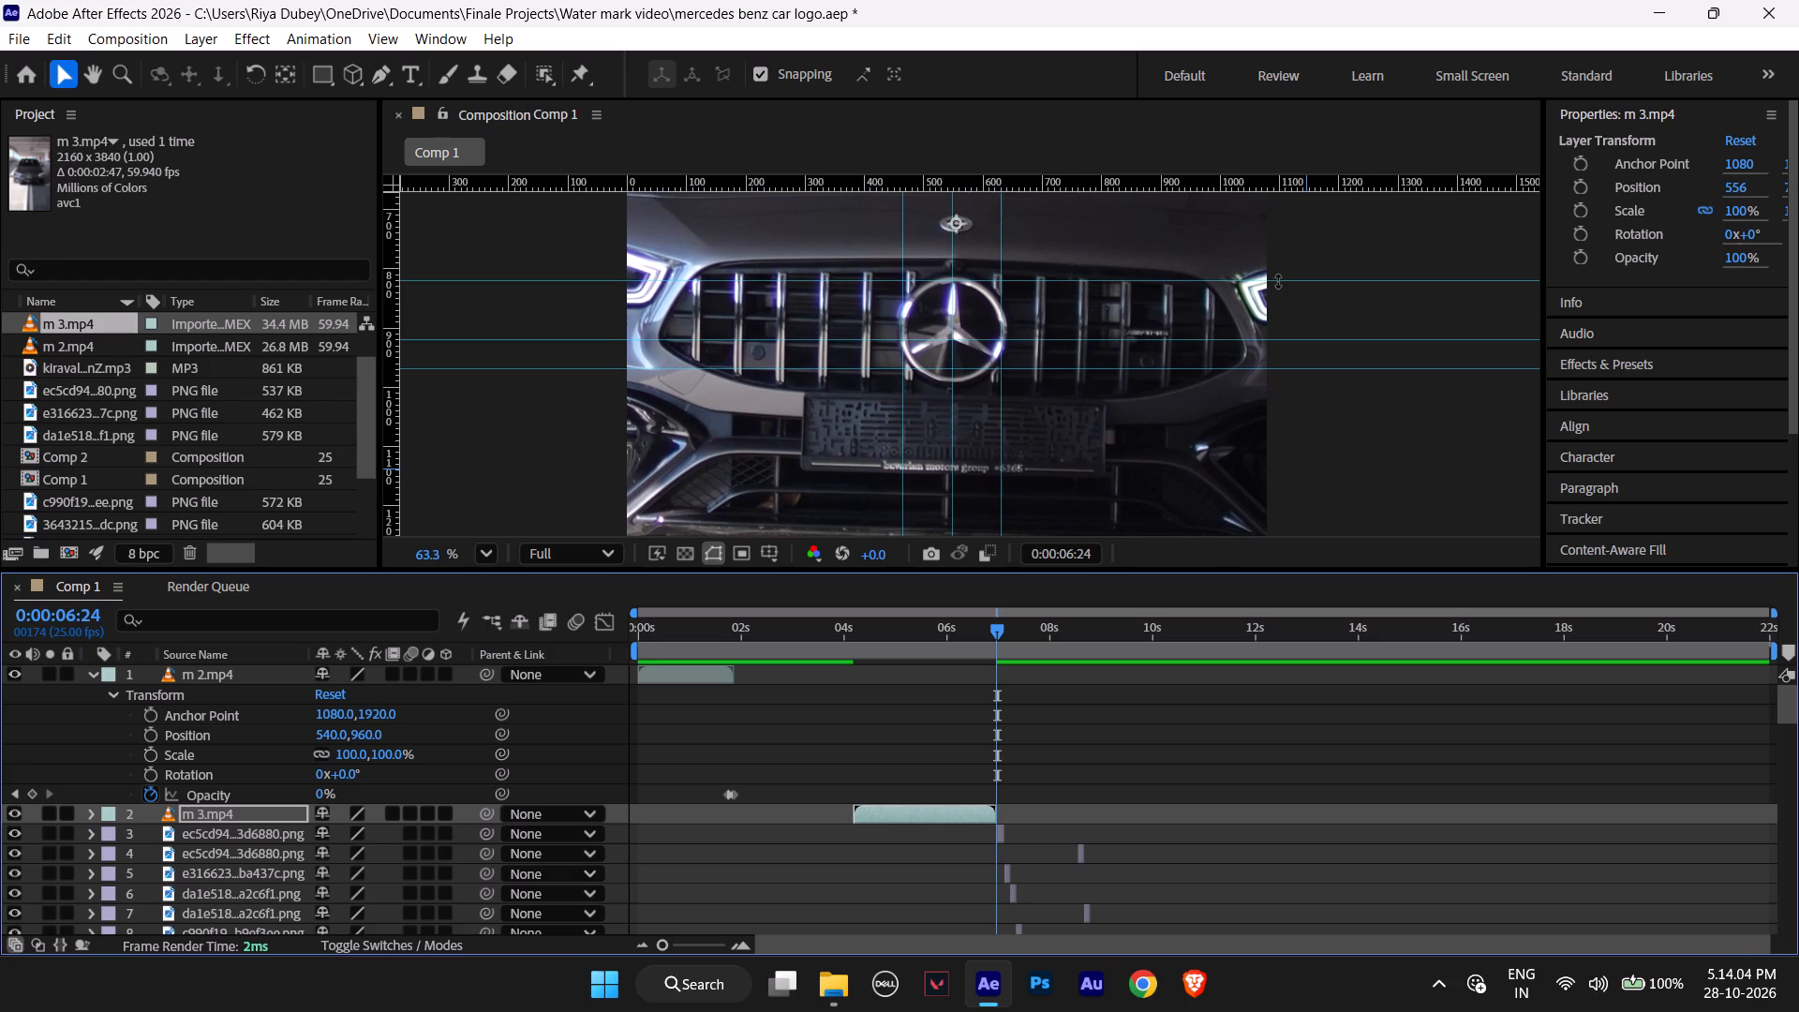
Examine the m 3.mp4 frame's emblem alignment against the guides, both in full view and close up.
scroll(1278, 281, "down", 4, "alt")
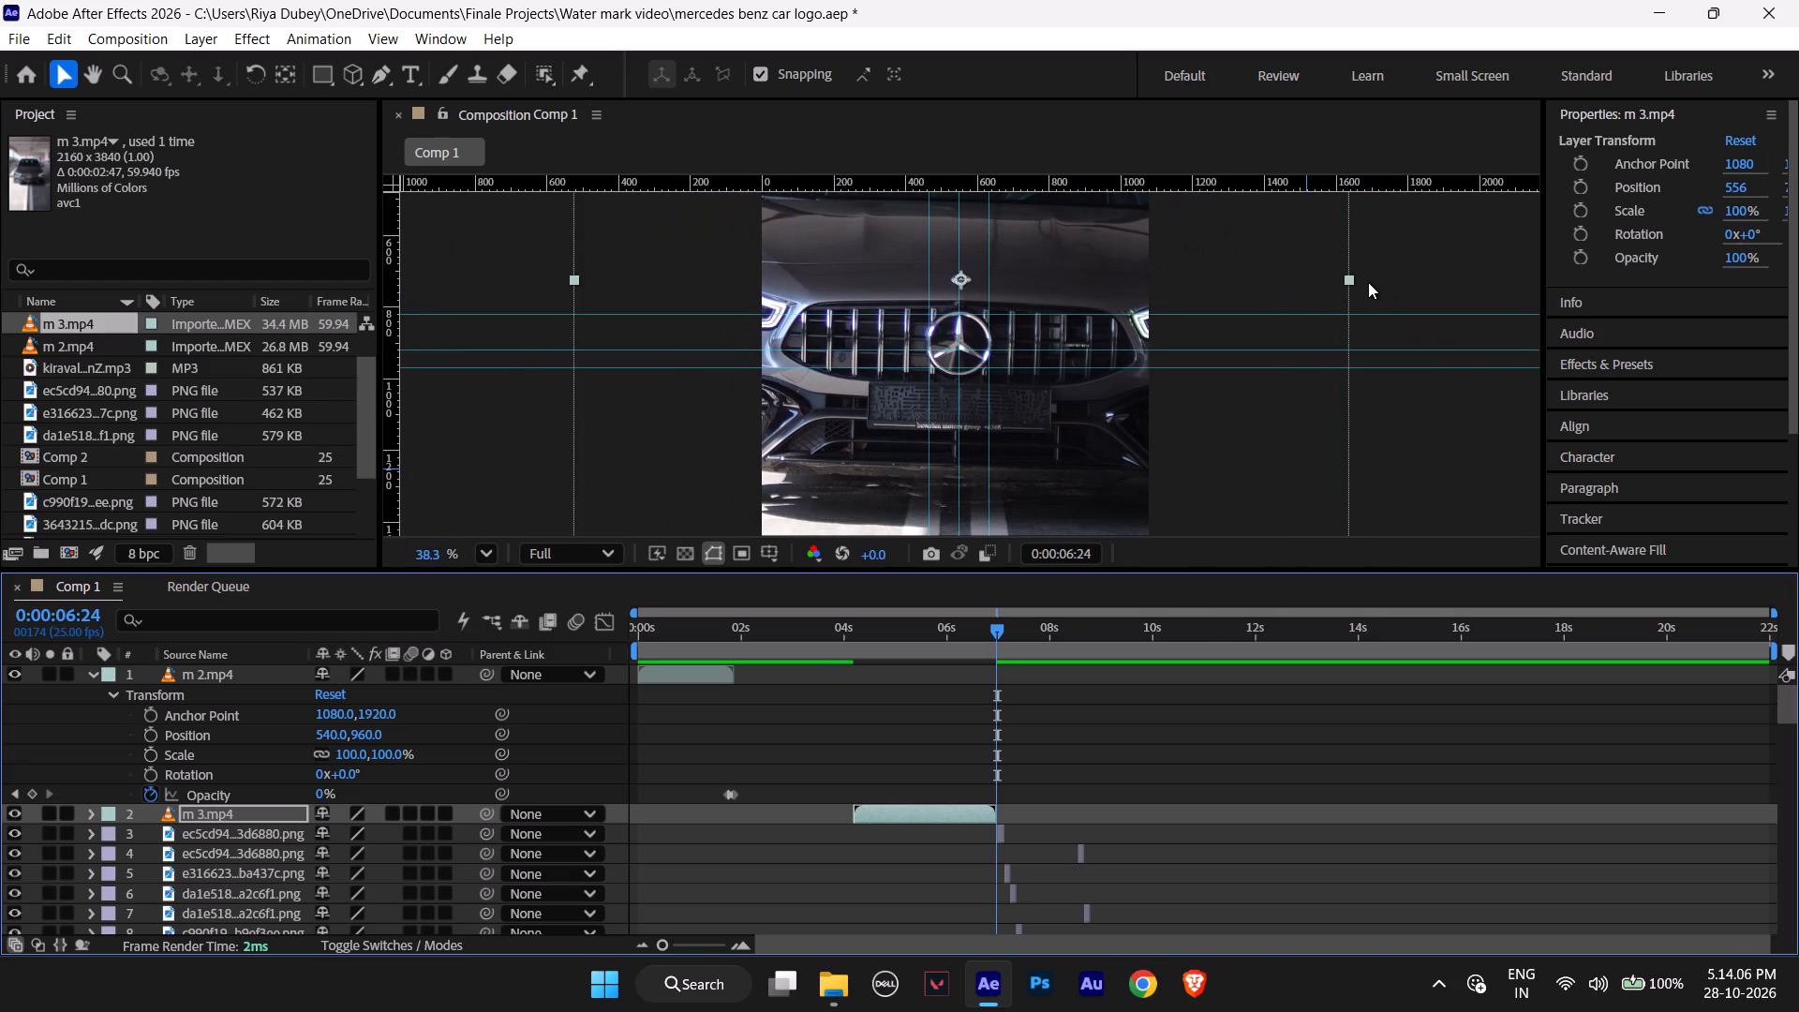
scroll(1237, 270, "down", 9, "alt")
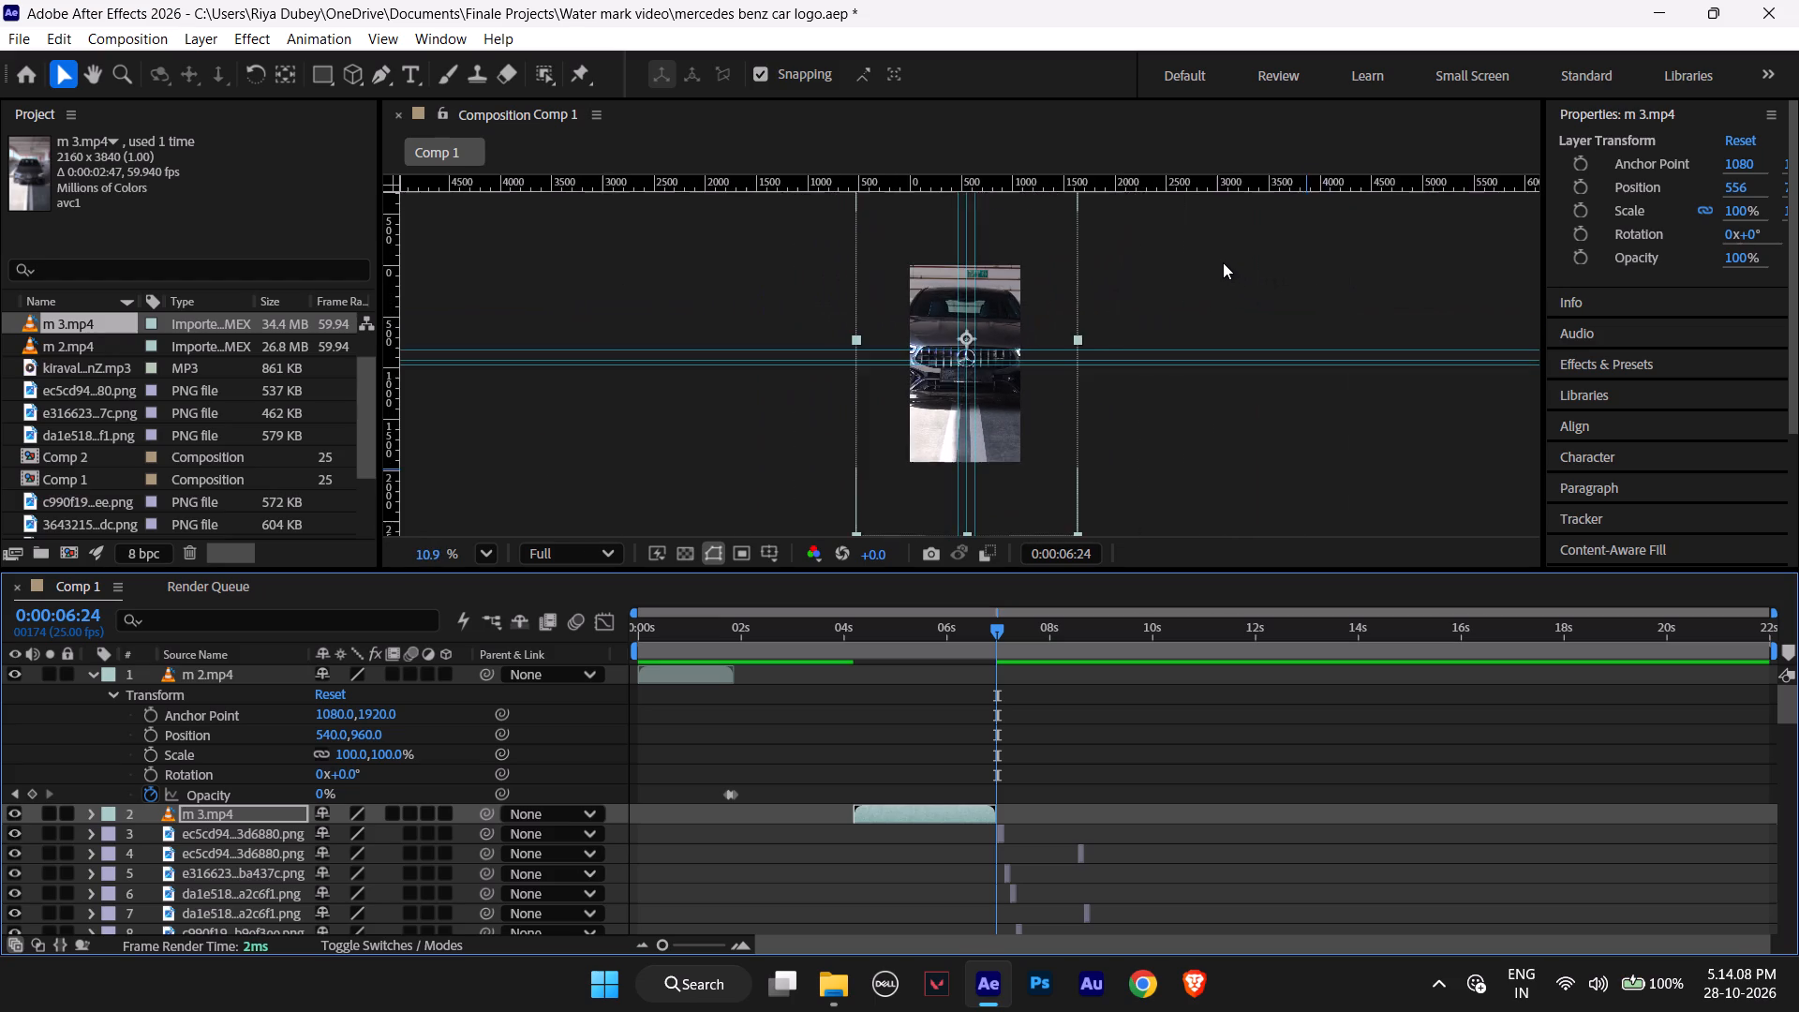
scroll(1207, 256, "up", 1, "alt")
scroll(1207, 256, "down", 1, "alt")
scroll(1207, 256, "up", 4, "alt")
scroll(1212, 262, "down", 2, "alt")
scroll(1212, 262, "up", 6, "alt")
scroll(1212, 262, "down", 1, "alt")
scroll(1212, 262, "up", 12, "alt")
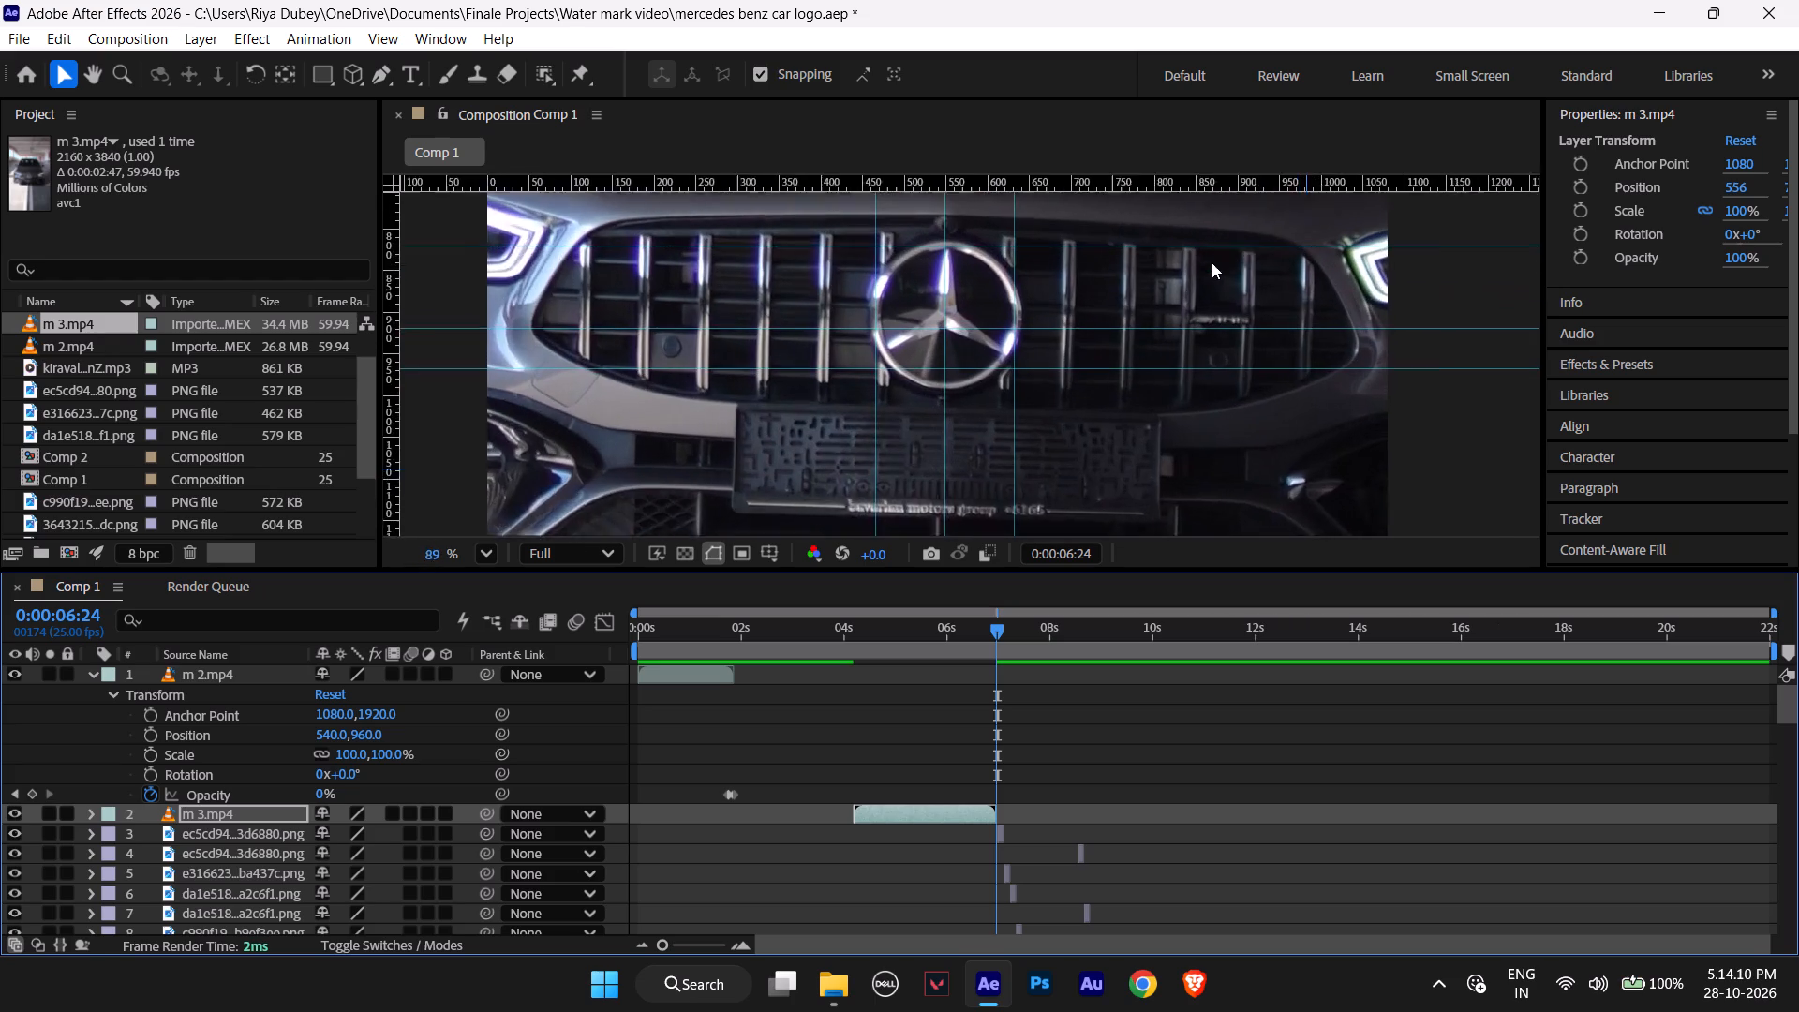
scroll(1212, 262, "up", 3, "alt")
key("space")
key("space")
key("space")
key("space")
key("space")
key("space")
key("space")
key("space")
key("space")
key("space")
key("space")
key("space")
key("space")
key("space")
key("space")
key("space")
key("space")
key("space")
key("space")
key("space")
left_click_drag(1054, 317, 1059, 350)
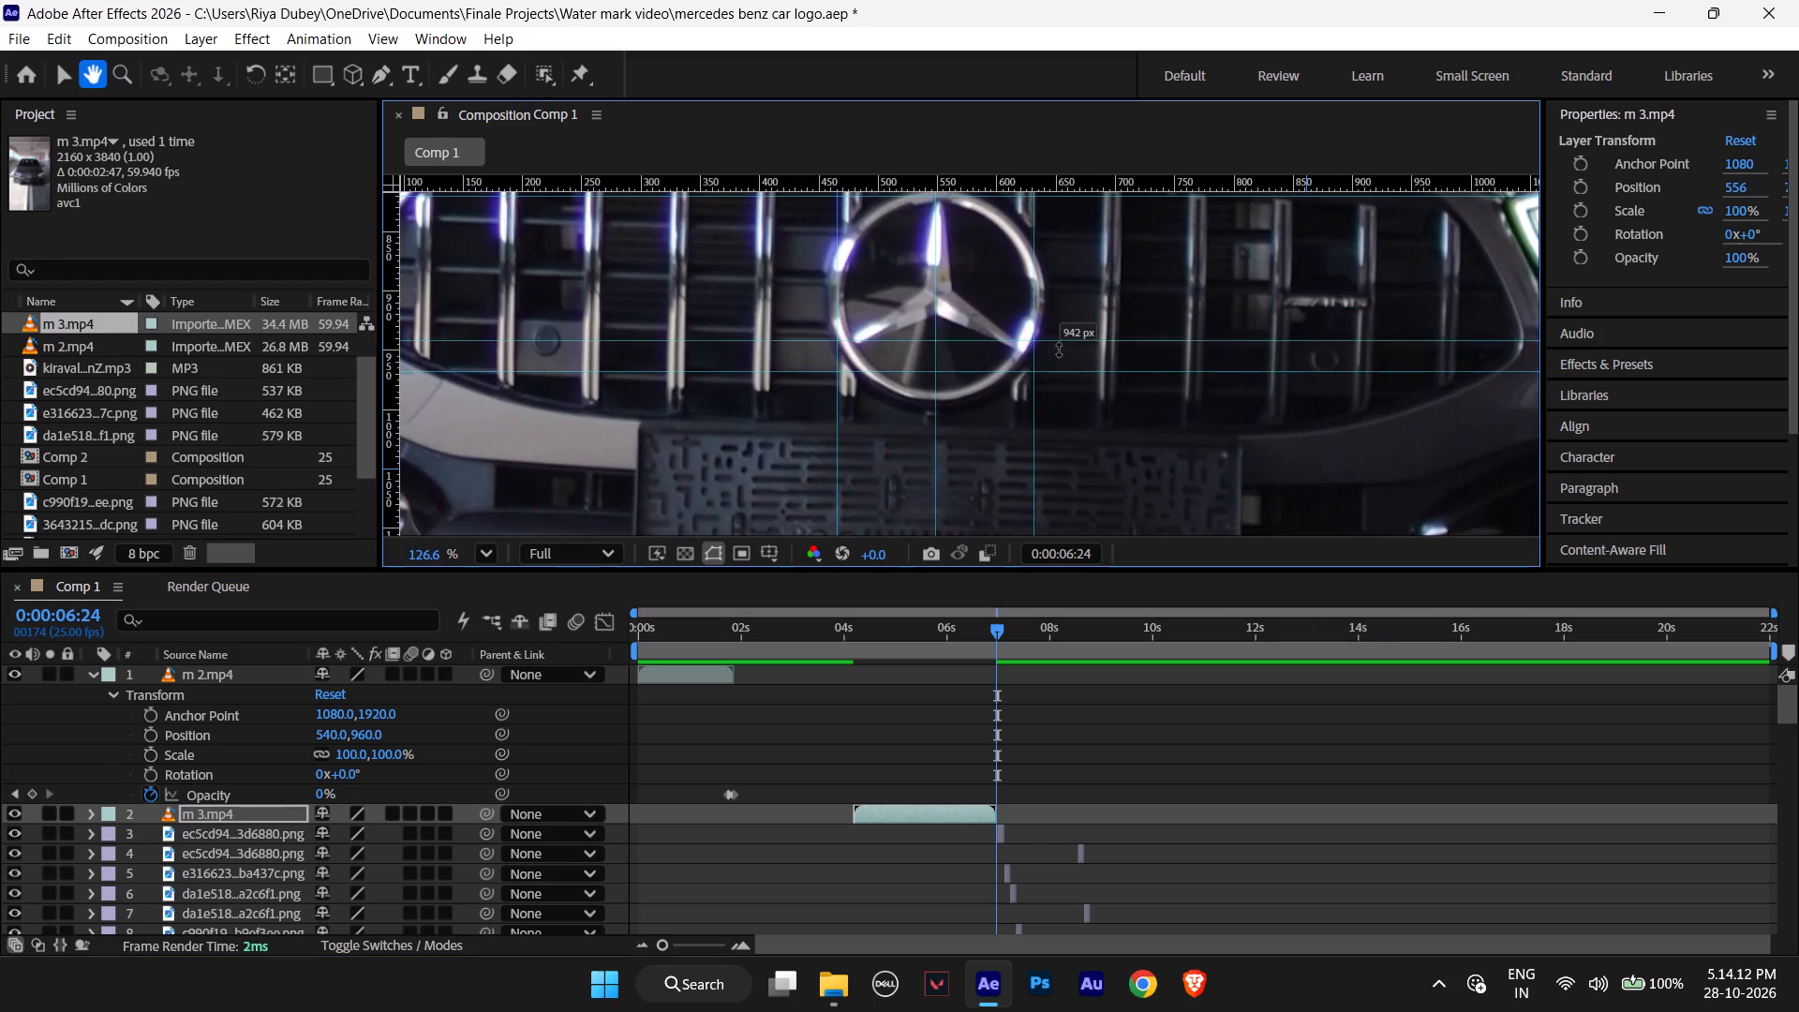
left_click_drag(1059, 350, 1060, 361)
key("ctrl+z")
Examine the whole grille emblem close up against the horizontal and vertical guides, checking its tilt and centring.
key("space")
key("space")
key("space")
key("space")
key("space")
key("space")
key("space")
key("space")
key("space")
key("space")
key("space")
key("space")
key("space")
key("space")
key("space")
key("space")
key("space")
key("space")
key("space")
key("space")
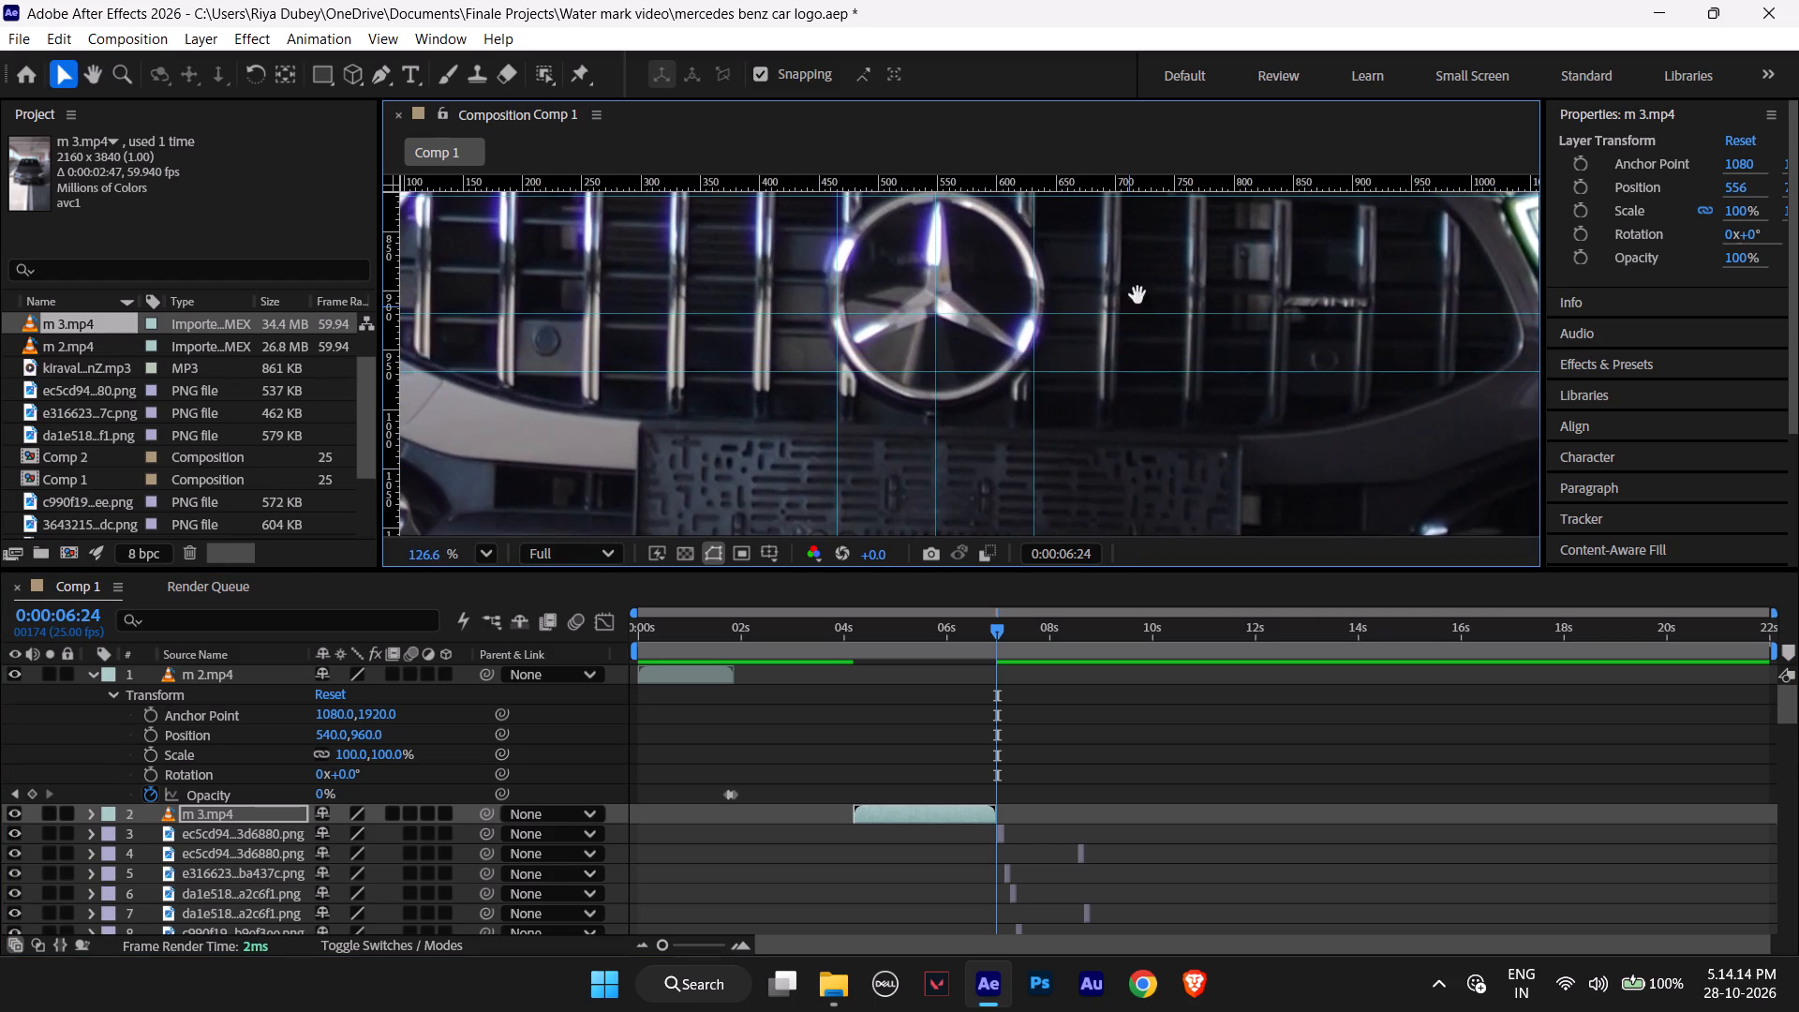
left_click_drag(1149, 274, 1160, 356)
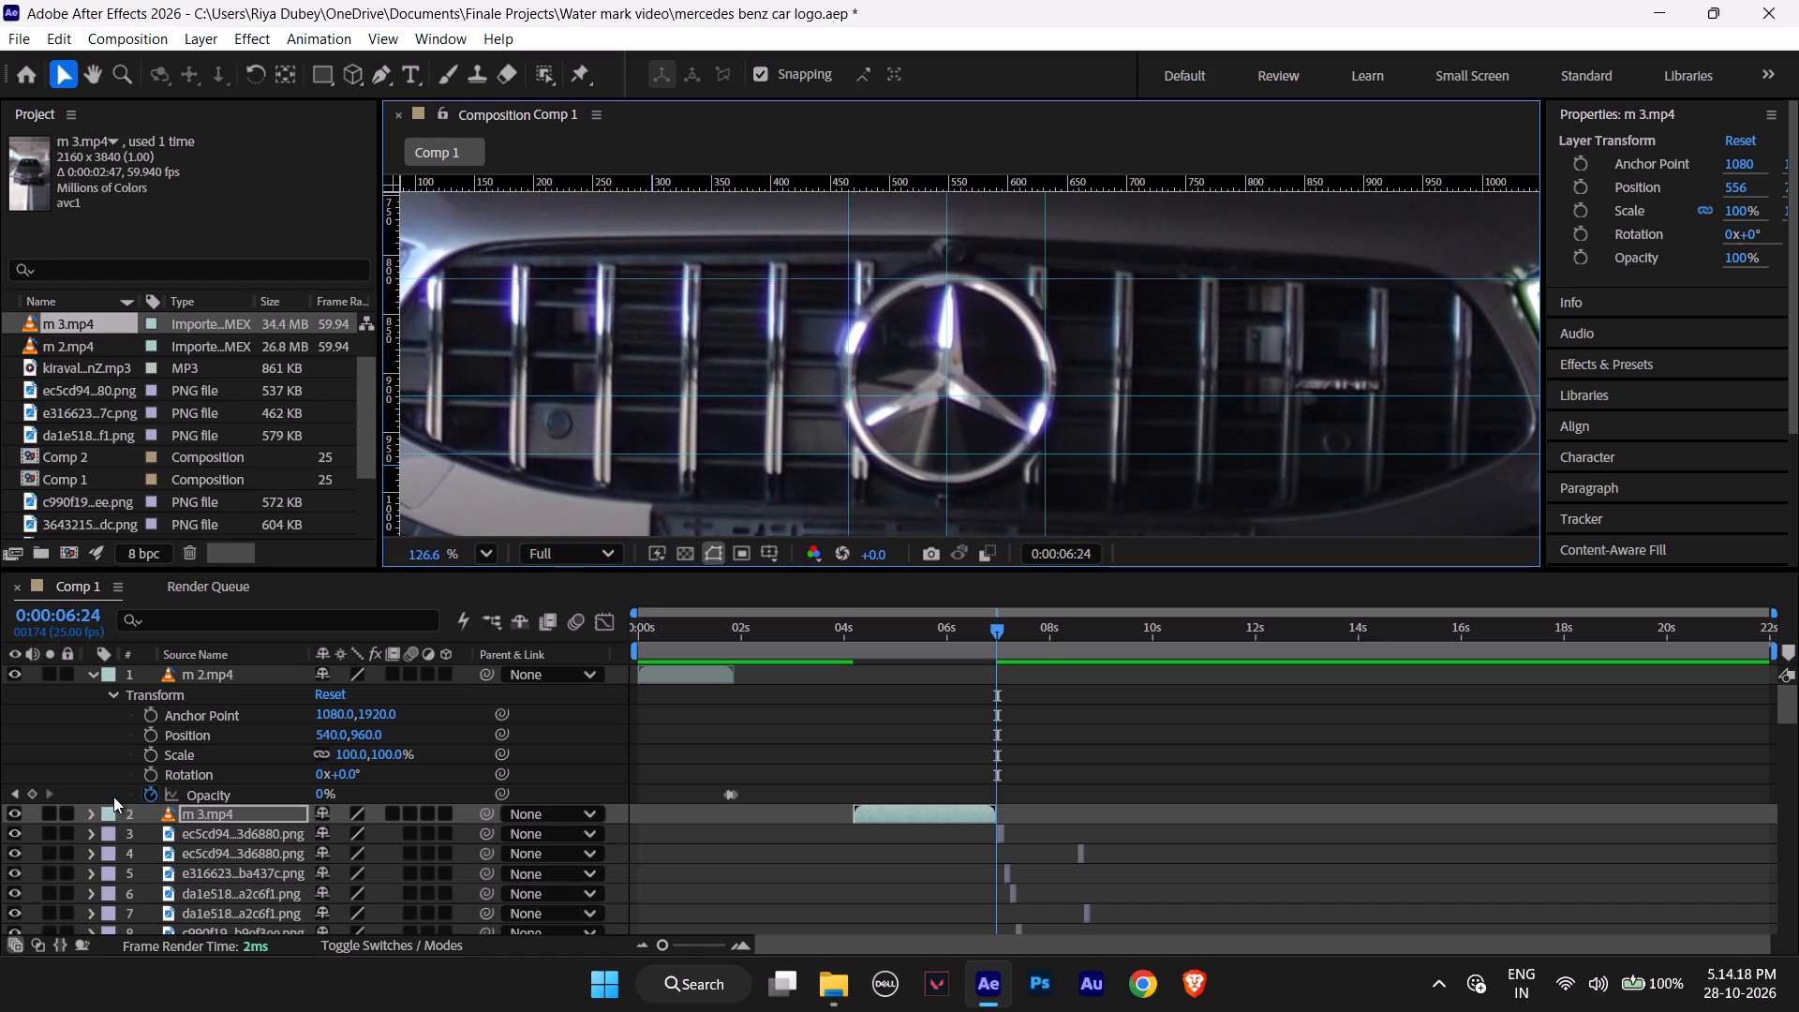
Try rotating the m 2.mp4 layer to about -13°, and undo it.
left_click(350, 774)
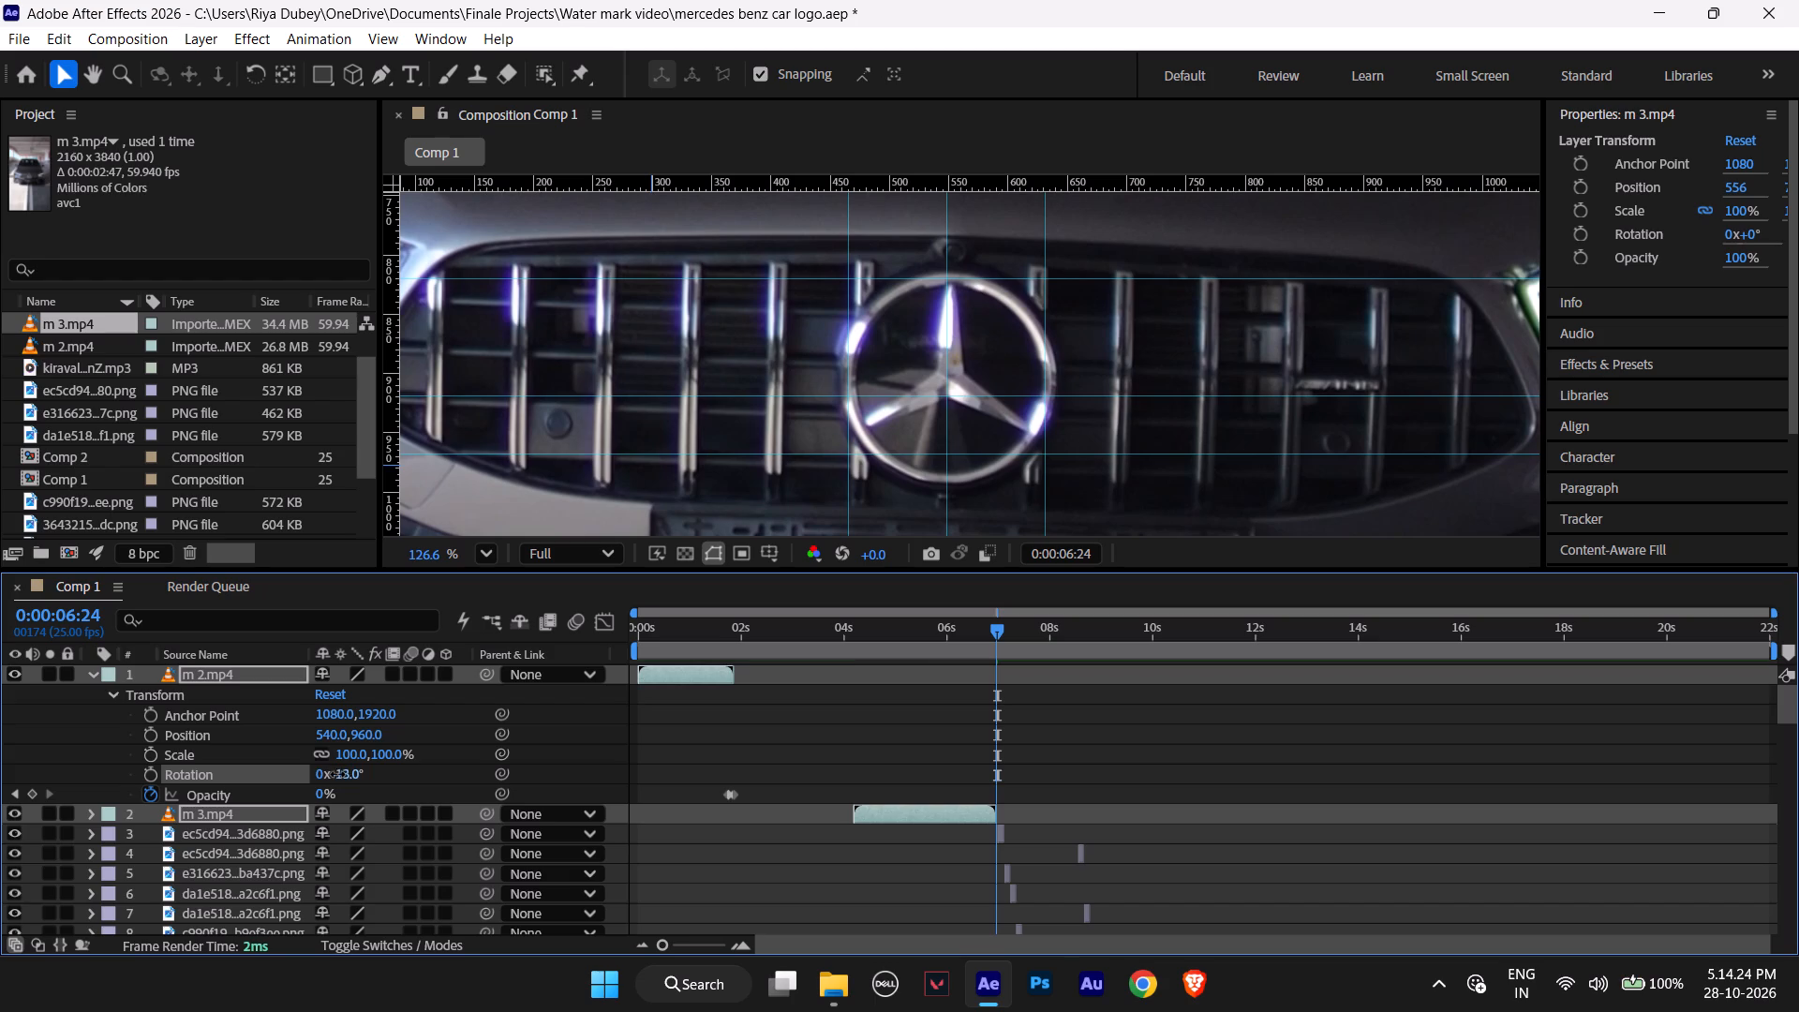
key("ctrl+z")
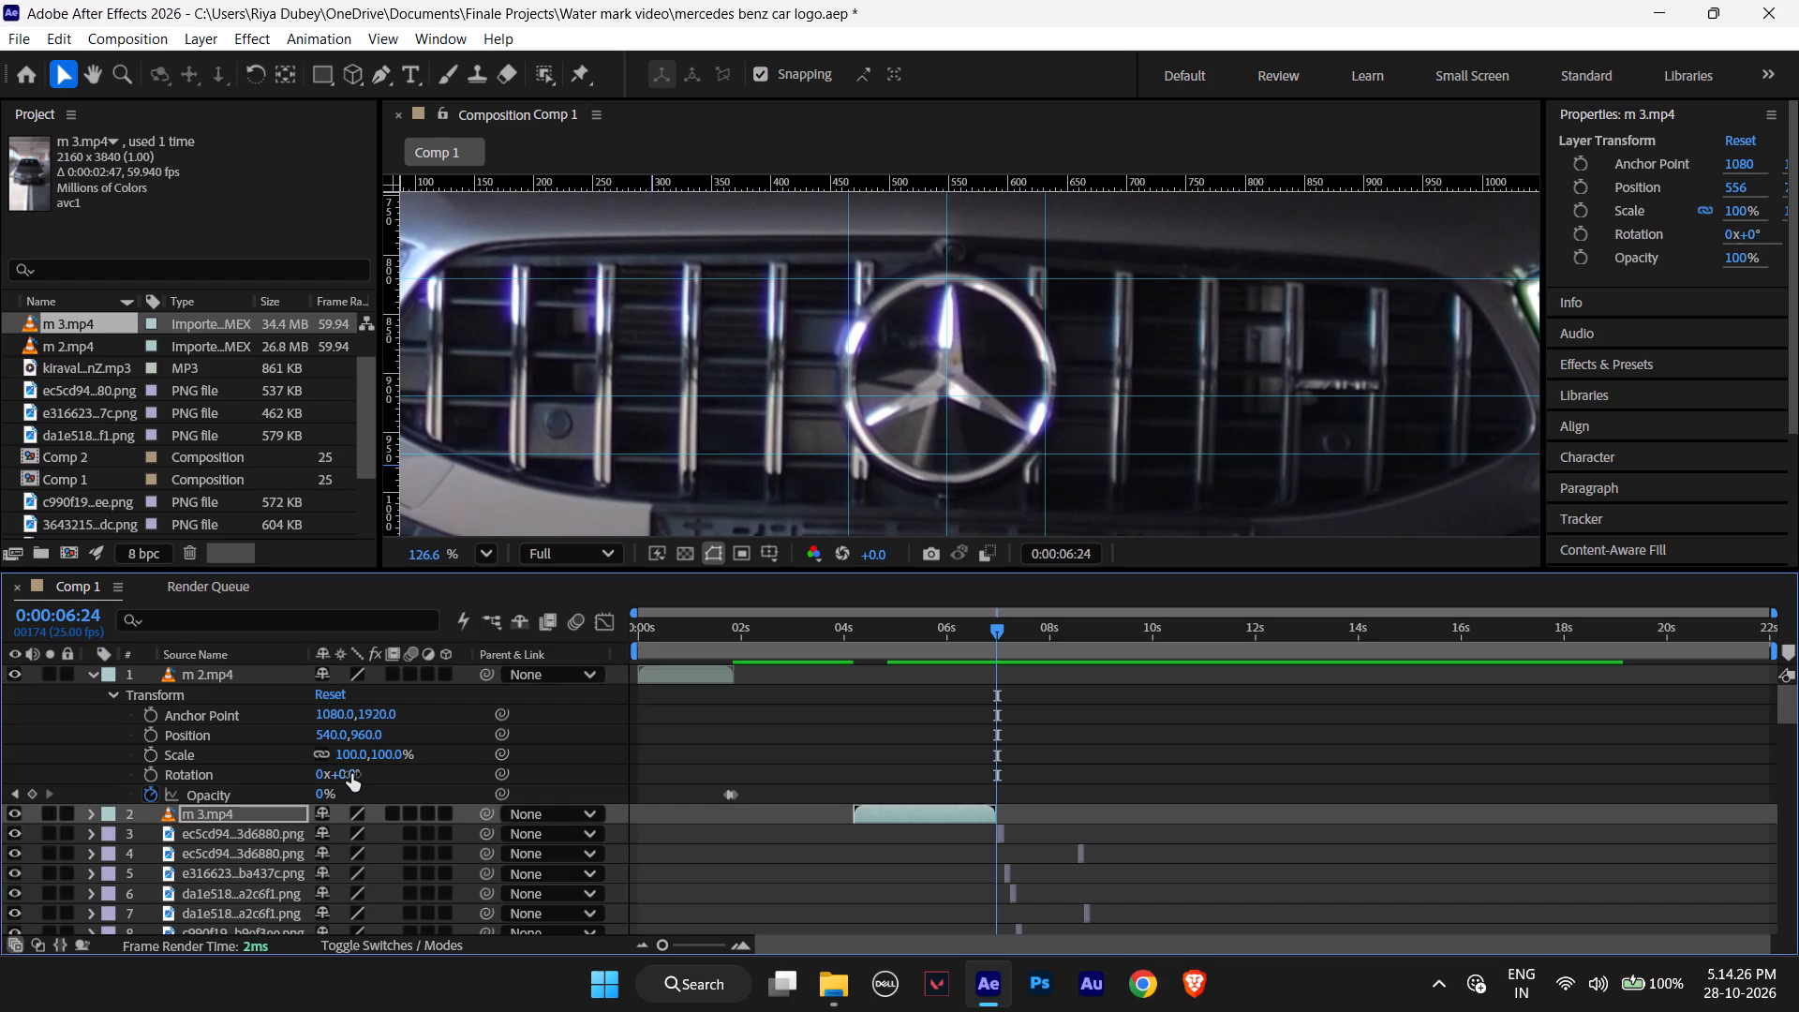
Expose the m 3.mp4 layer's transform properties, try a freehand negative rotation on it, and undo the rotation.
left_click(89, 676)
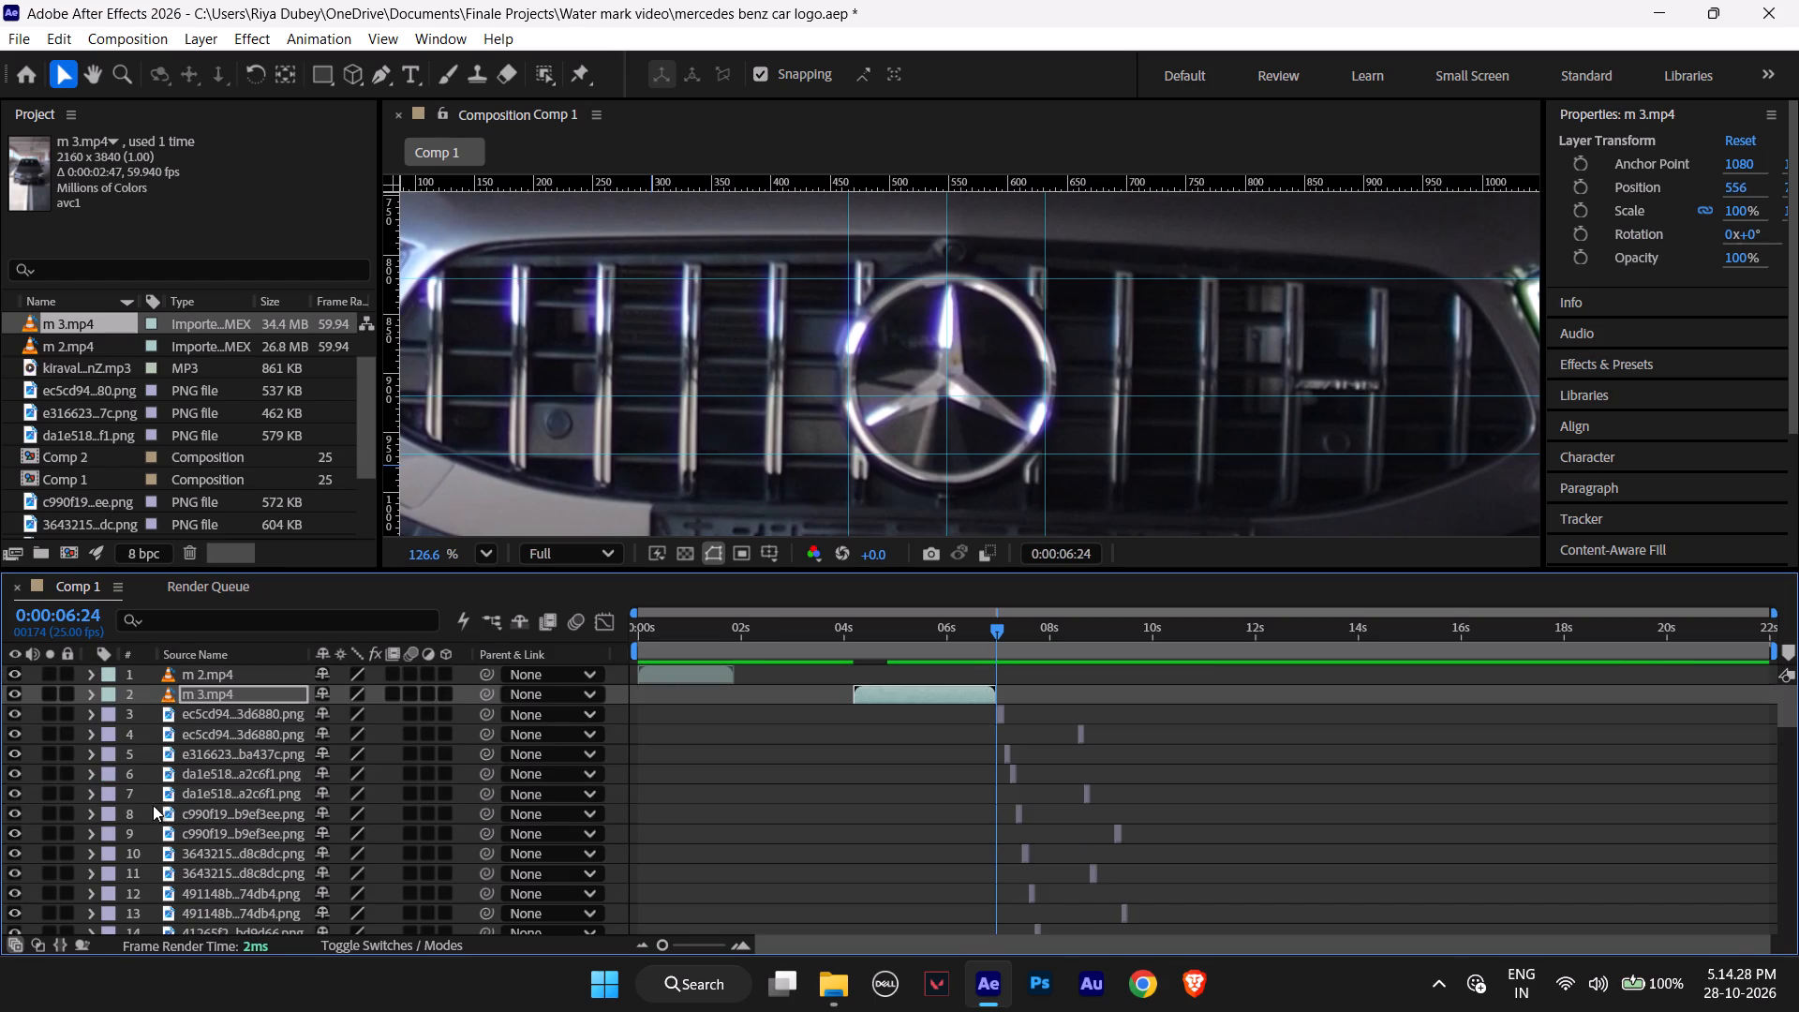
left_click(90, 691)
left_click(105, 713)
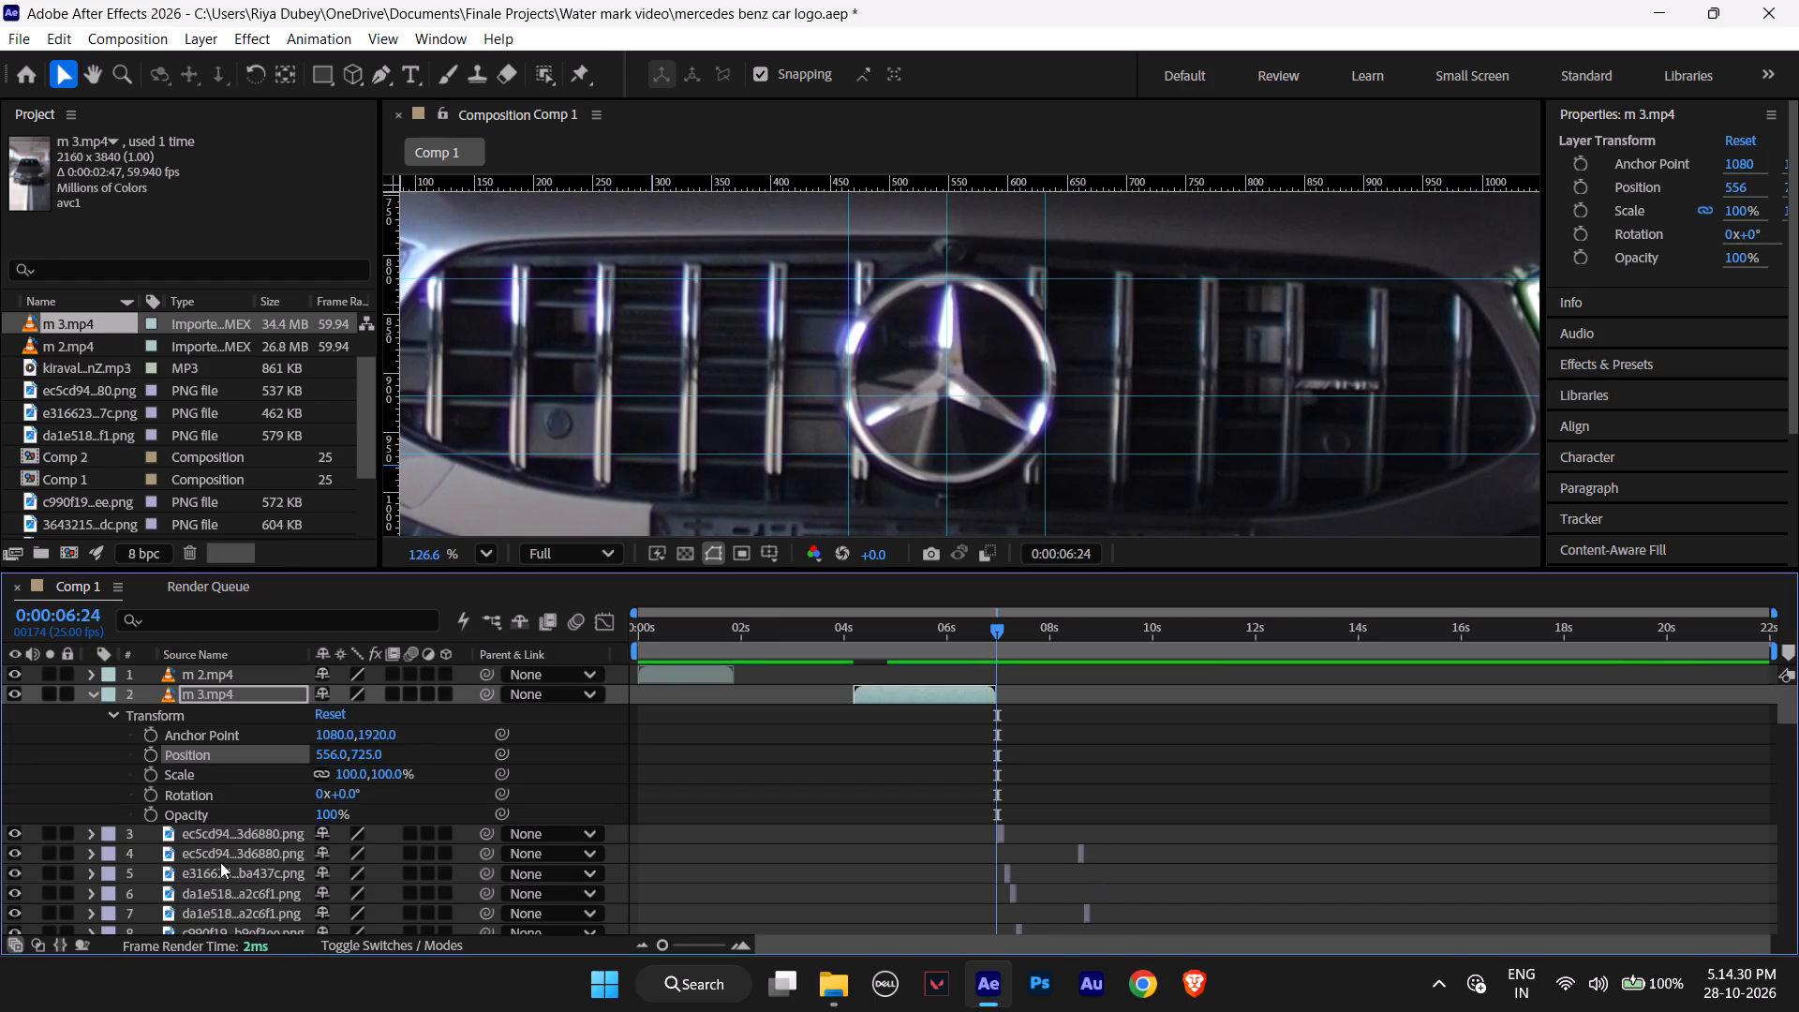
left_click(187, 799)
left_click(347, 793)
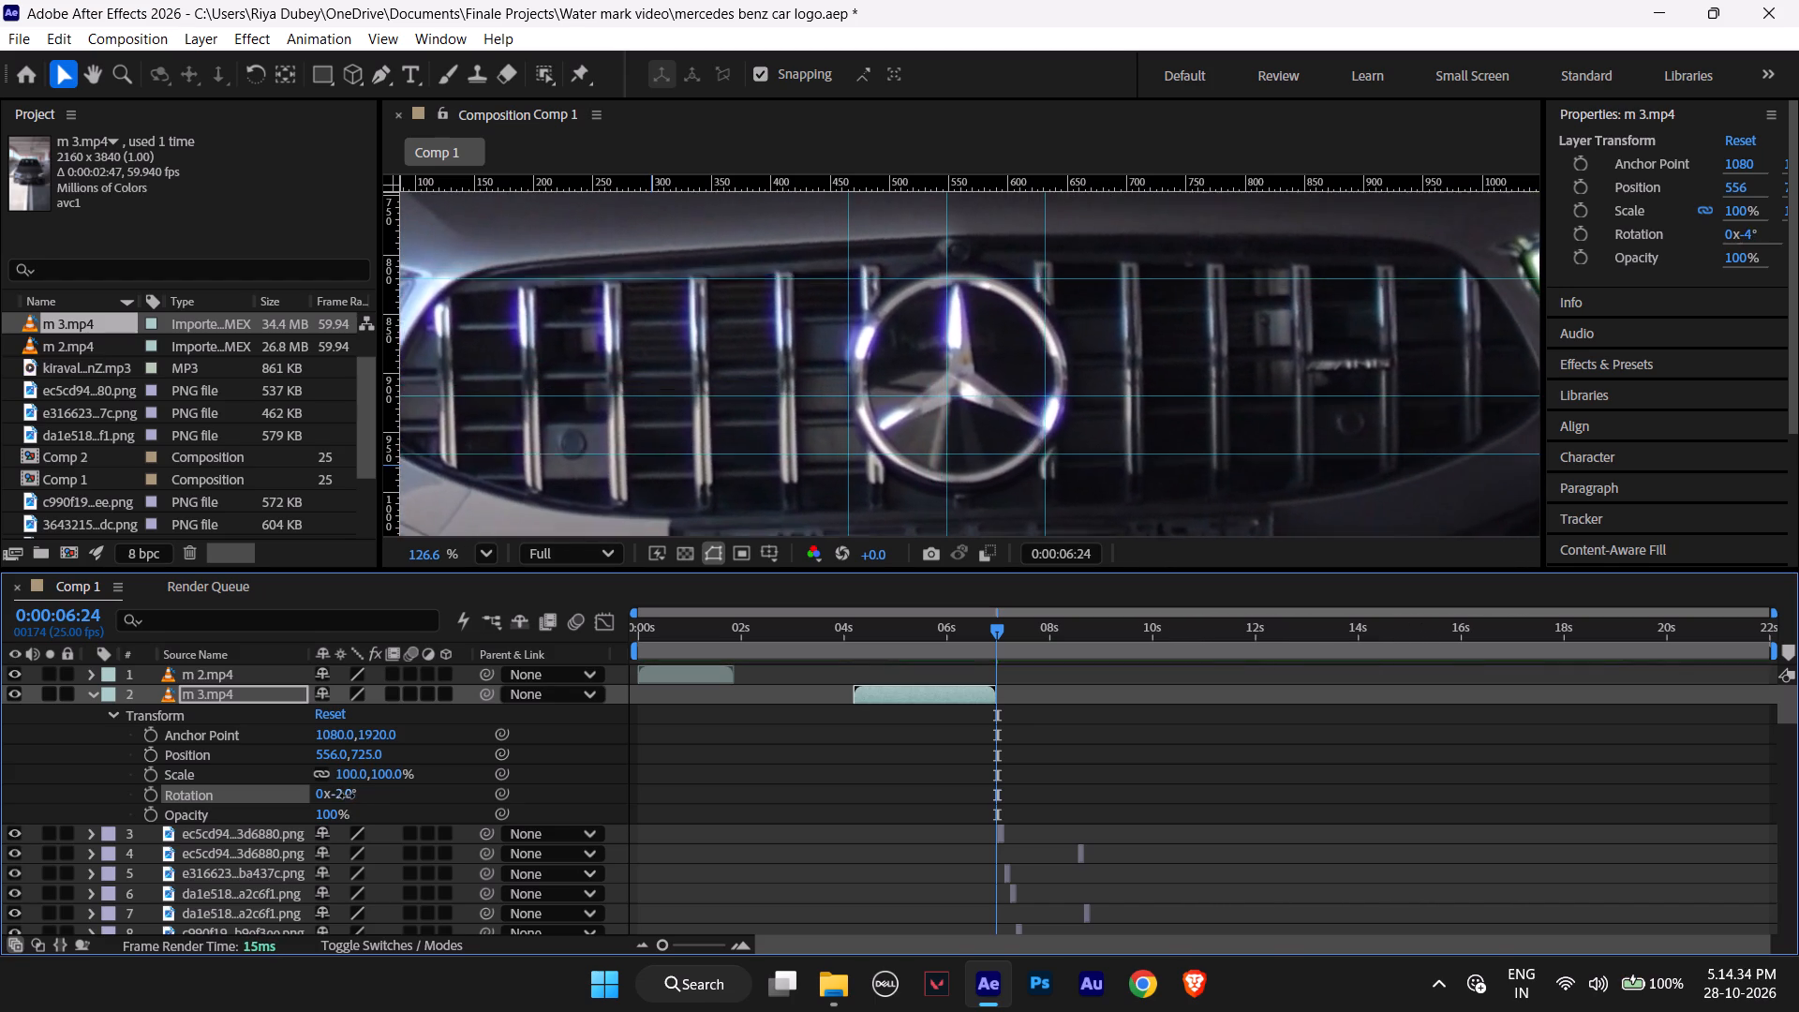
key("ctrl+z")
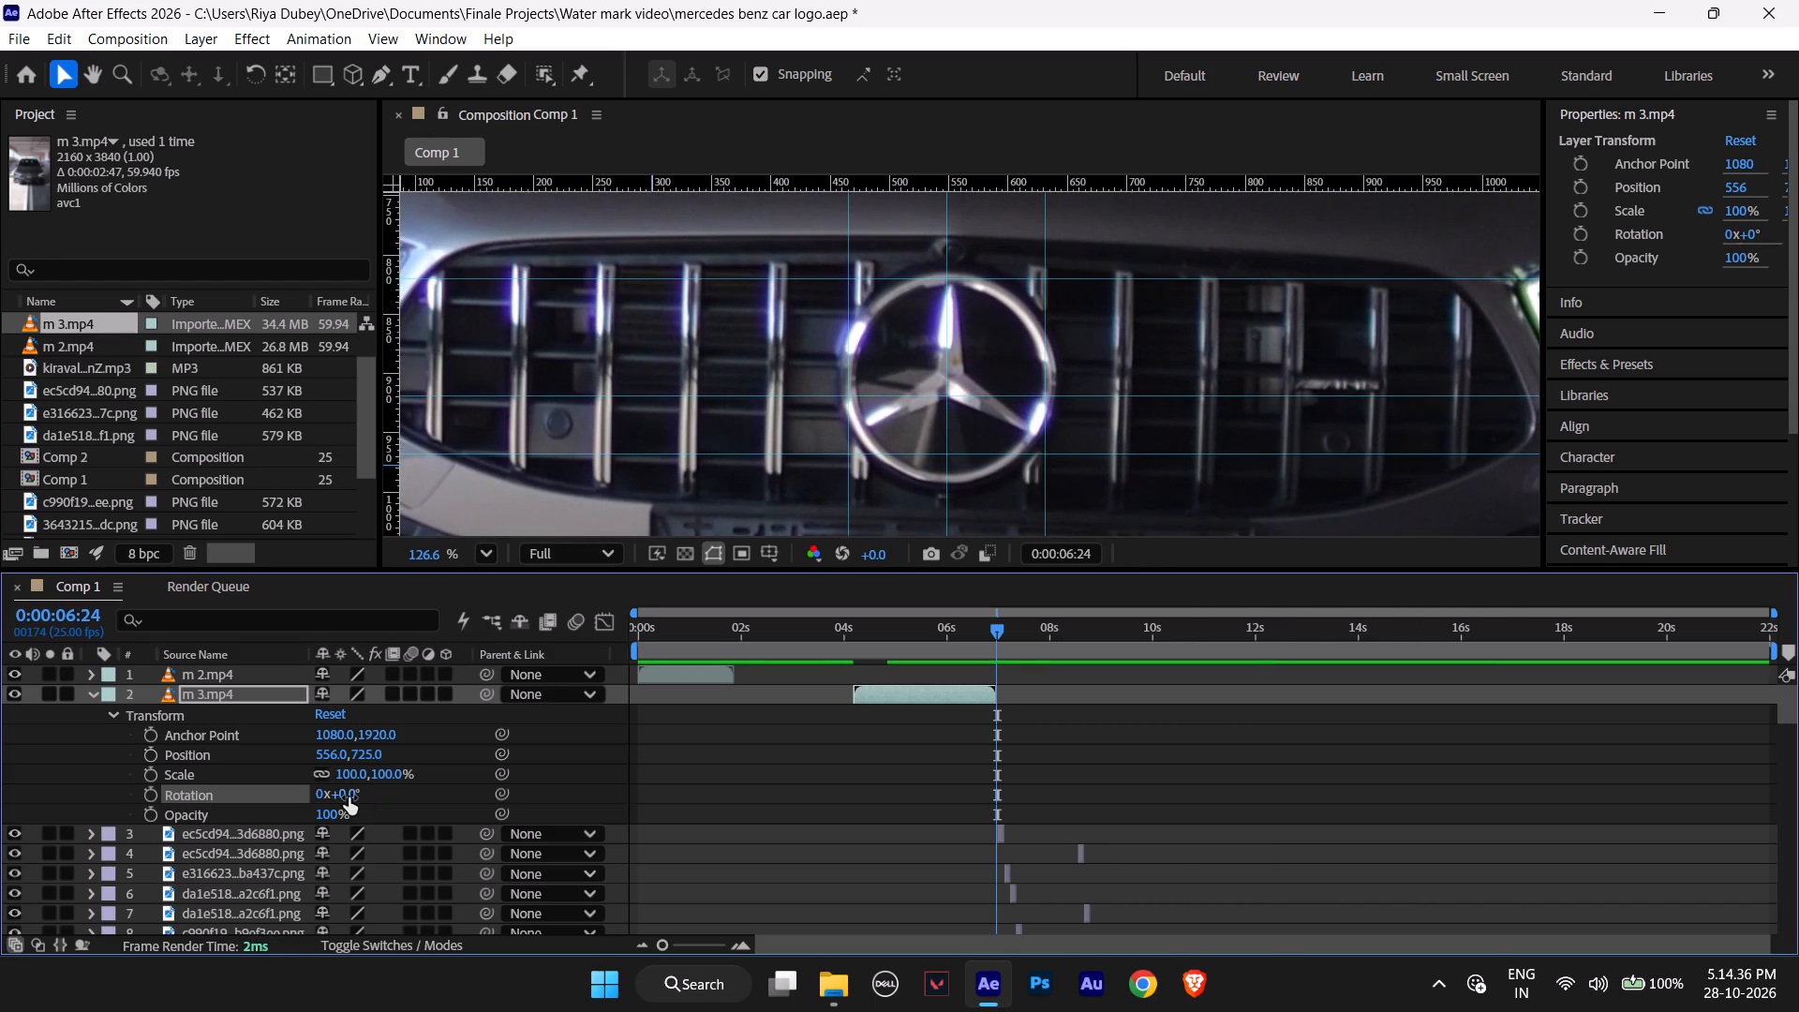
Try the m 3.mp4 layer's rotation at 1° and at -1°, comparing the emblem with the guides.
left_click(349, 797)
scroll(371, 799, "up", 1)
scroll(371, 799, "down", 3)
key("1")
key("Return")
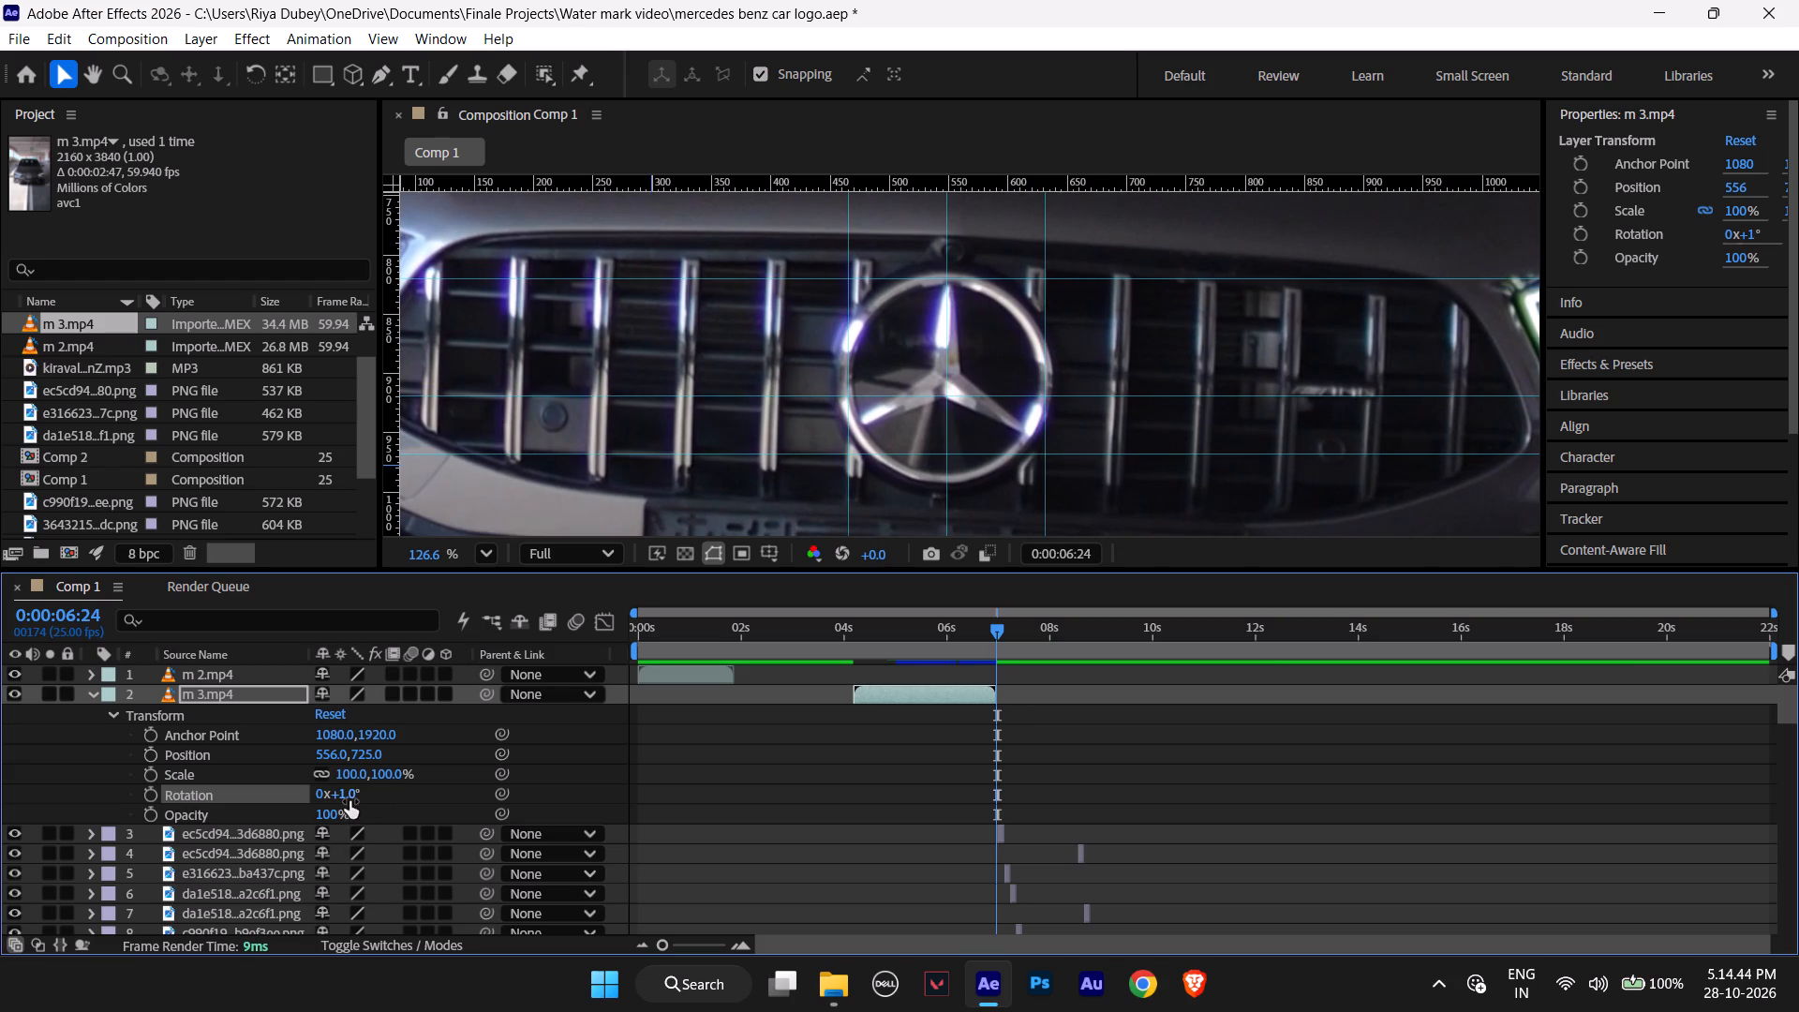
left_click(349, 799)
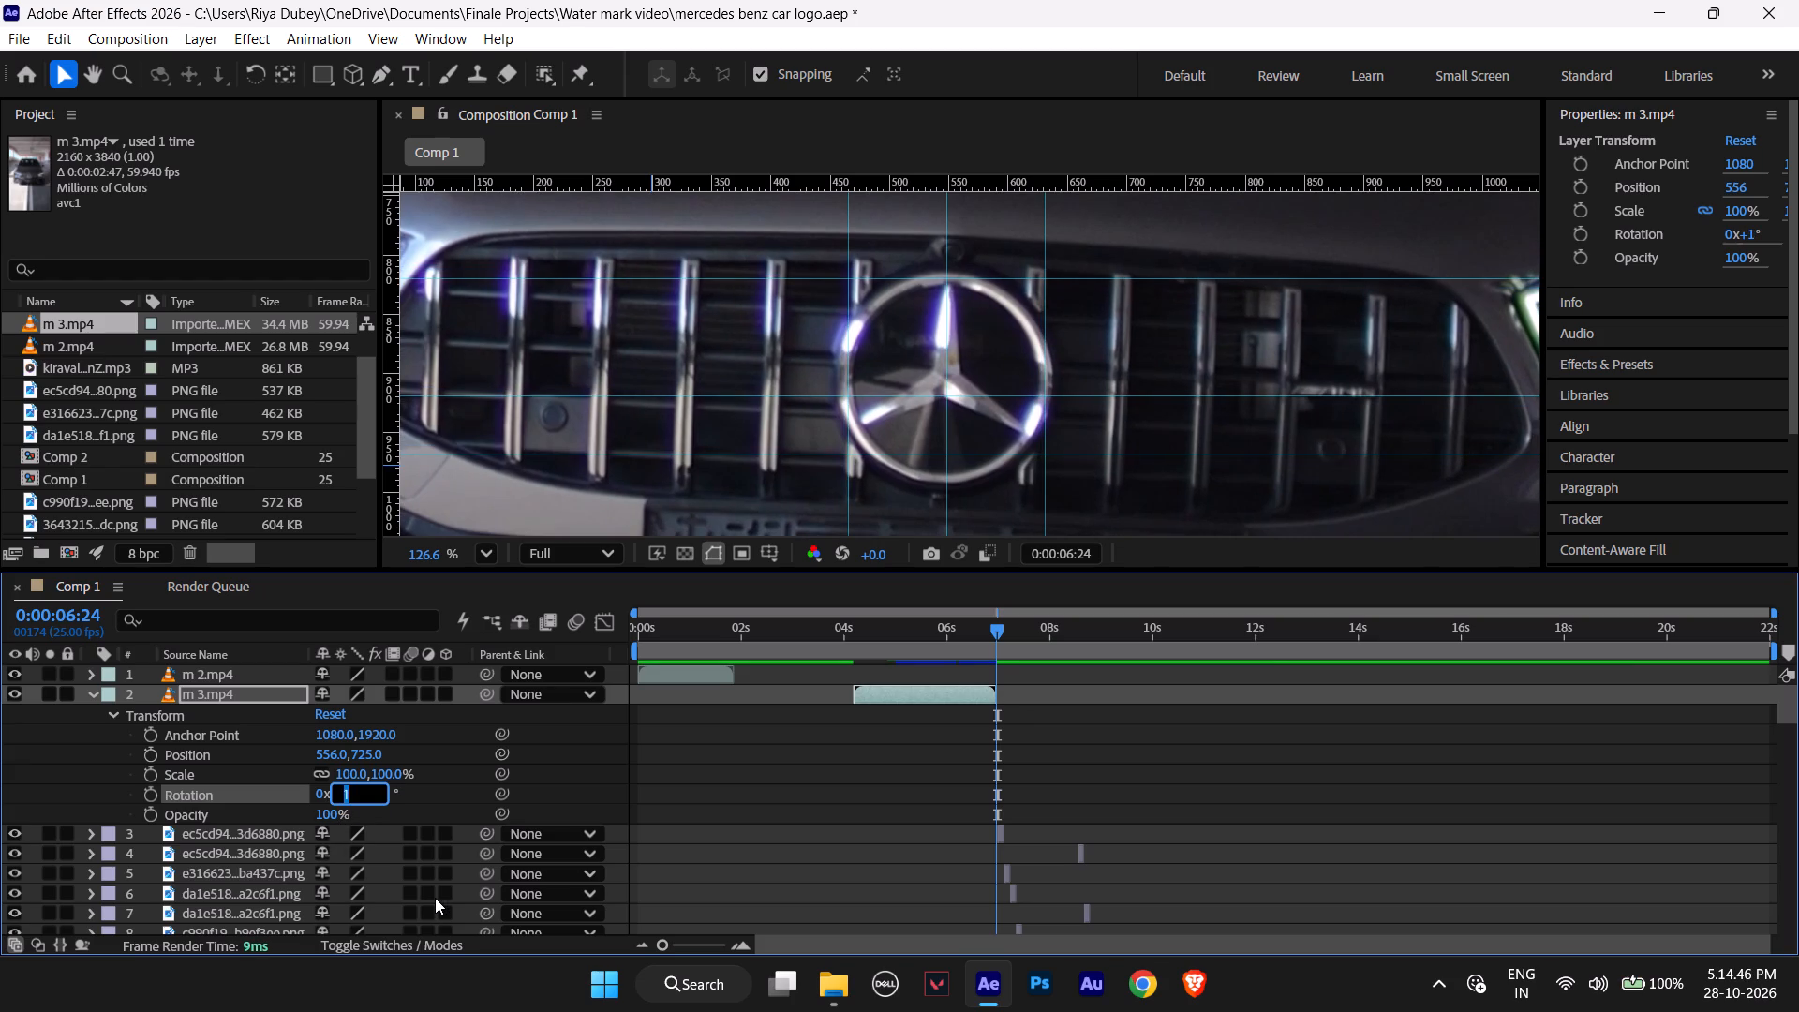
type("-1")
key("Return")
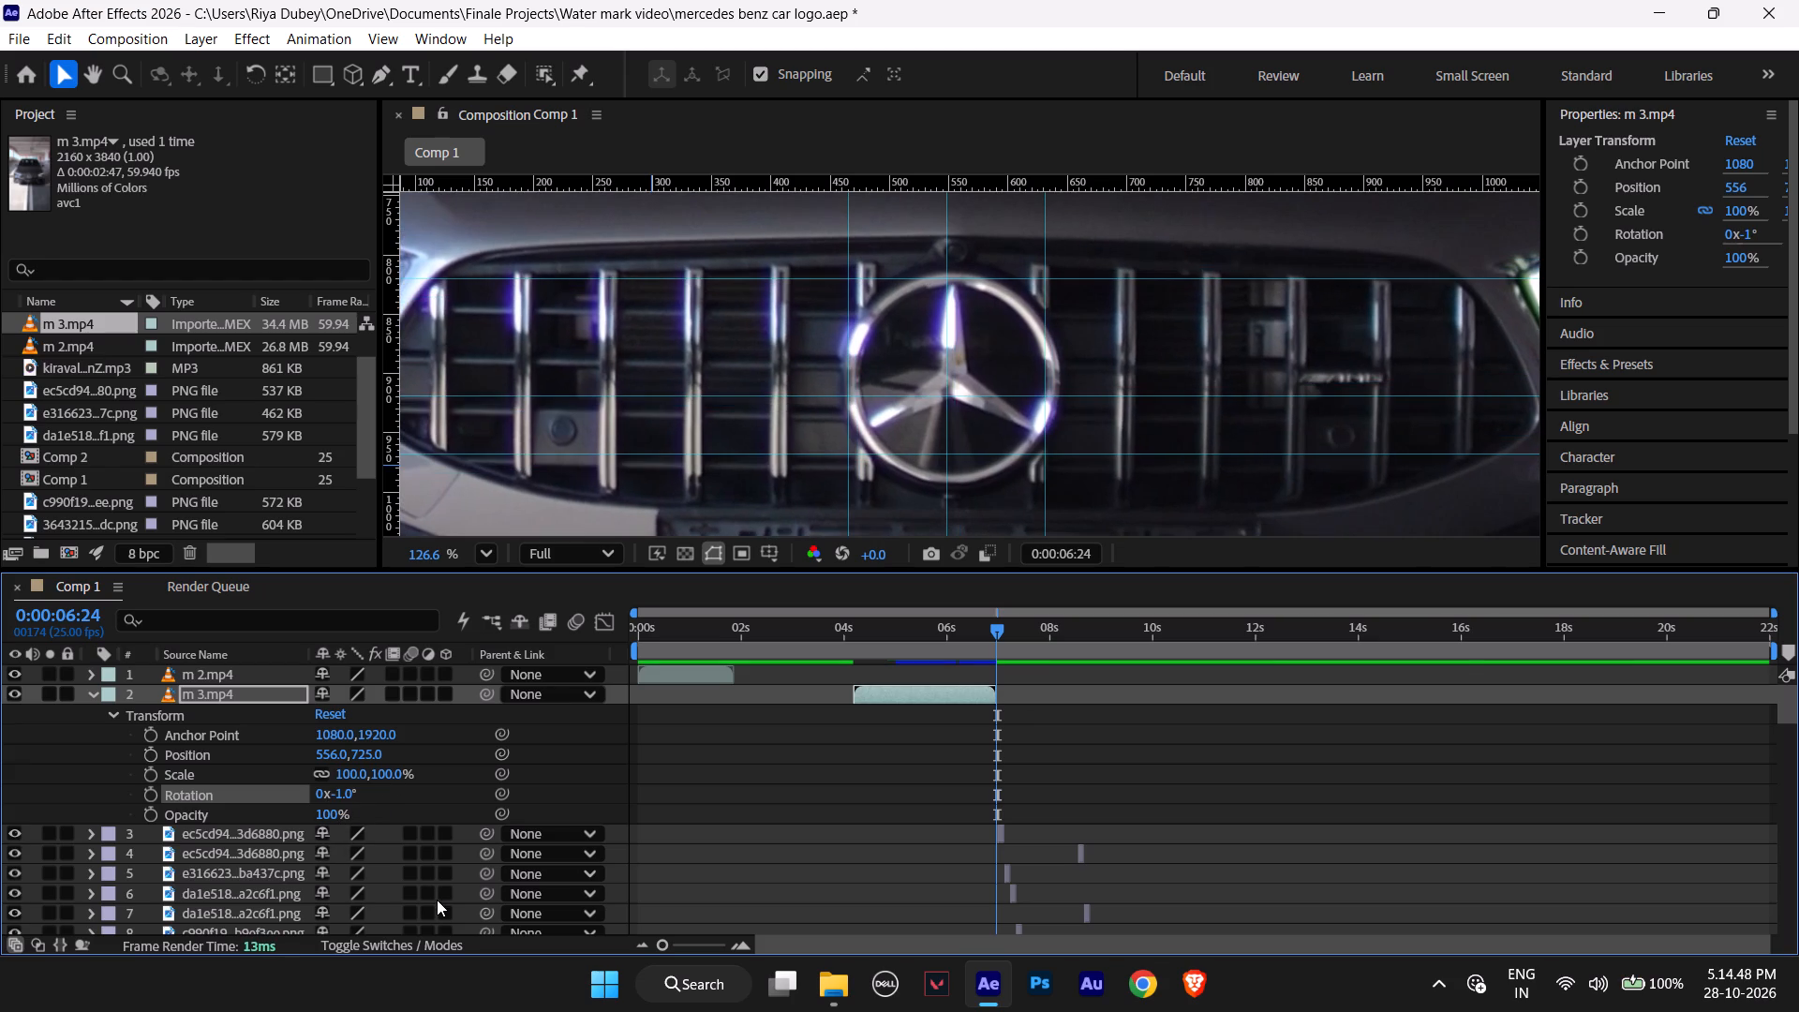
Set the m 3.mp4 layer's rotation to -0.5°.
left_click(344, 792)
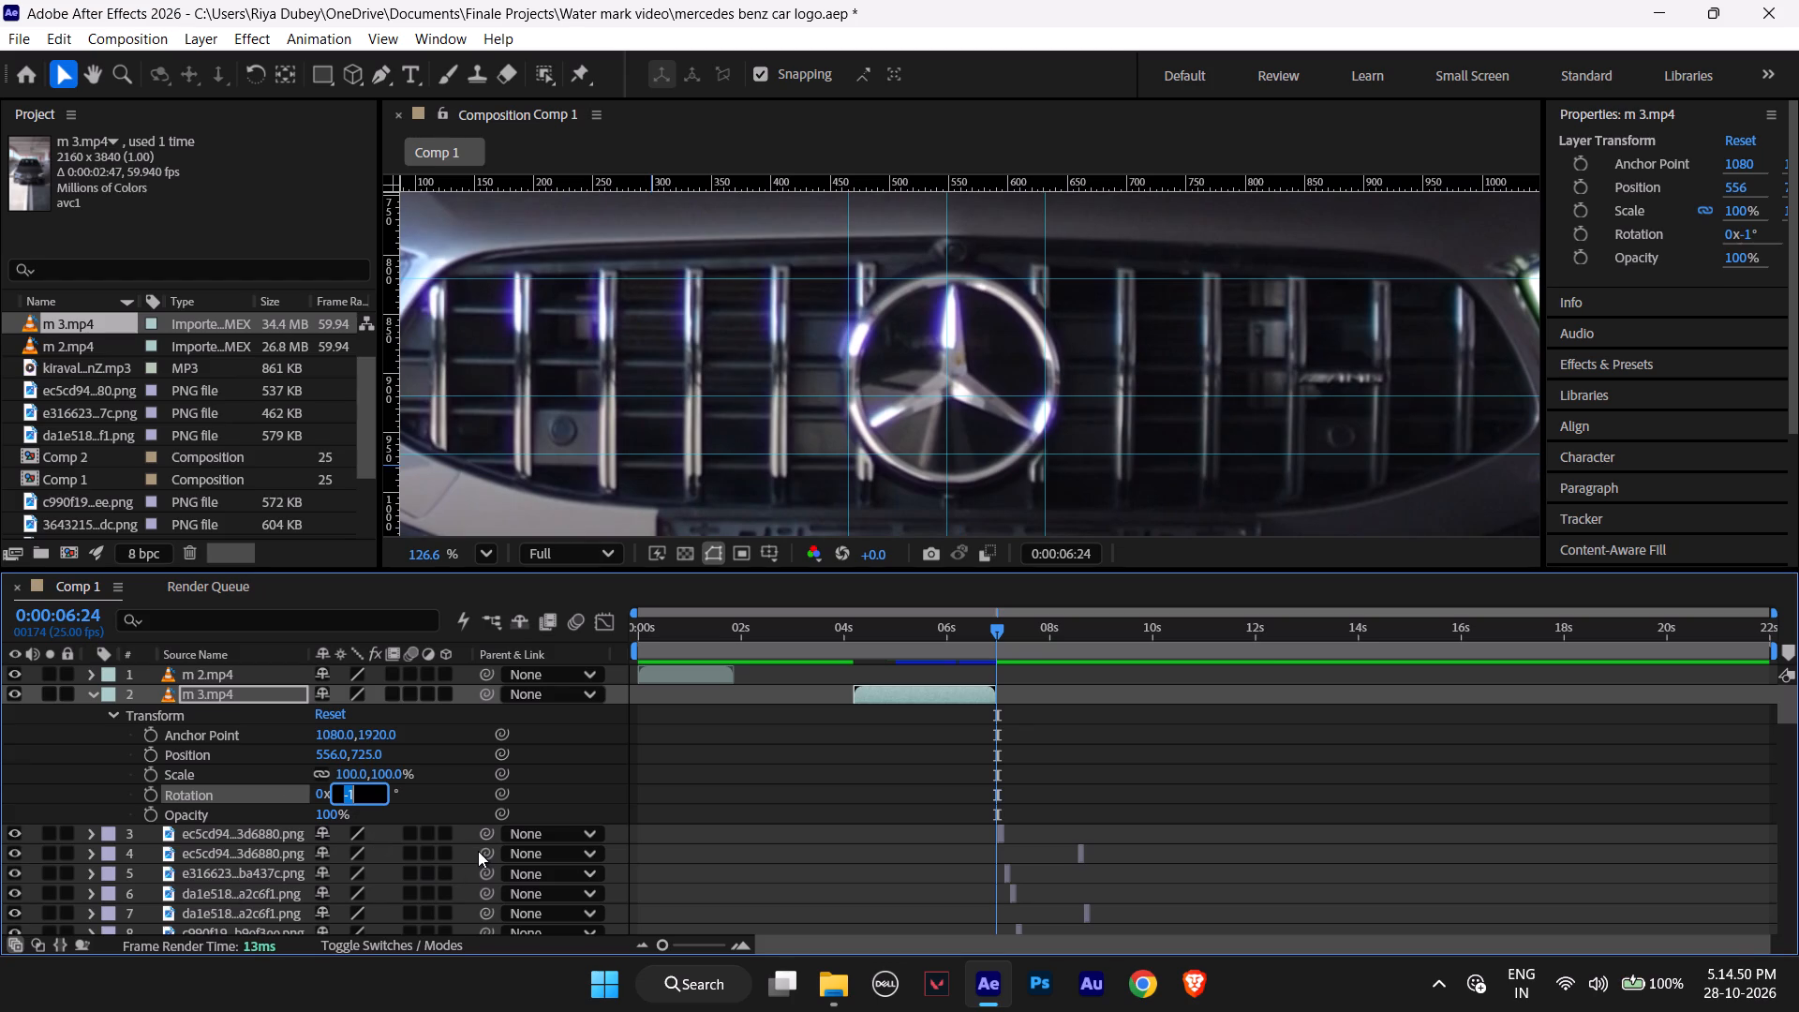
key("minus")
type("0.5")
key("Return")
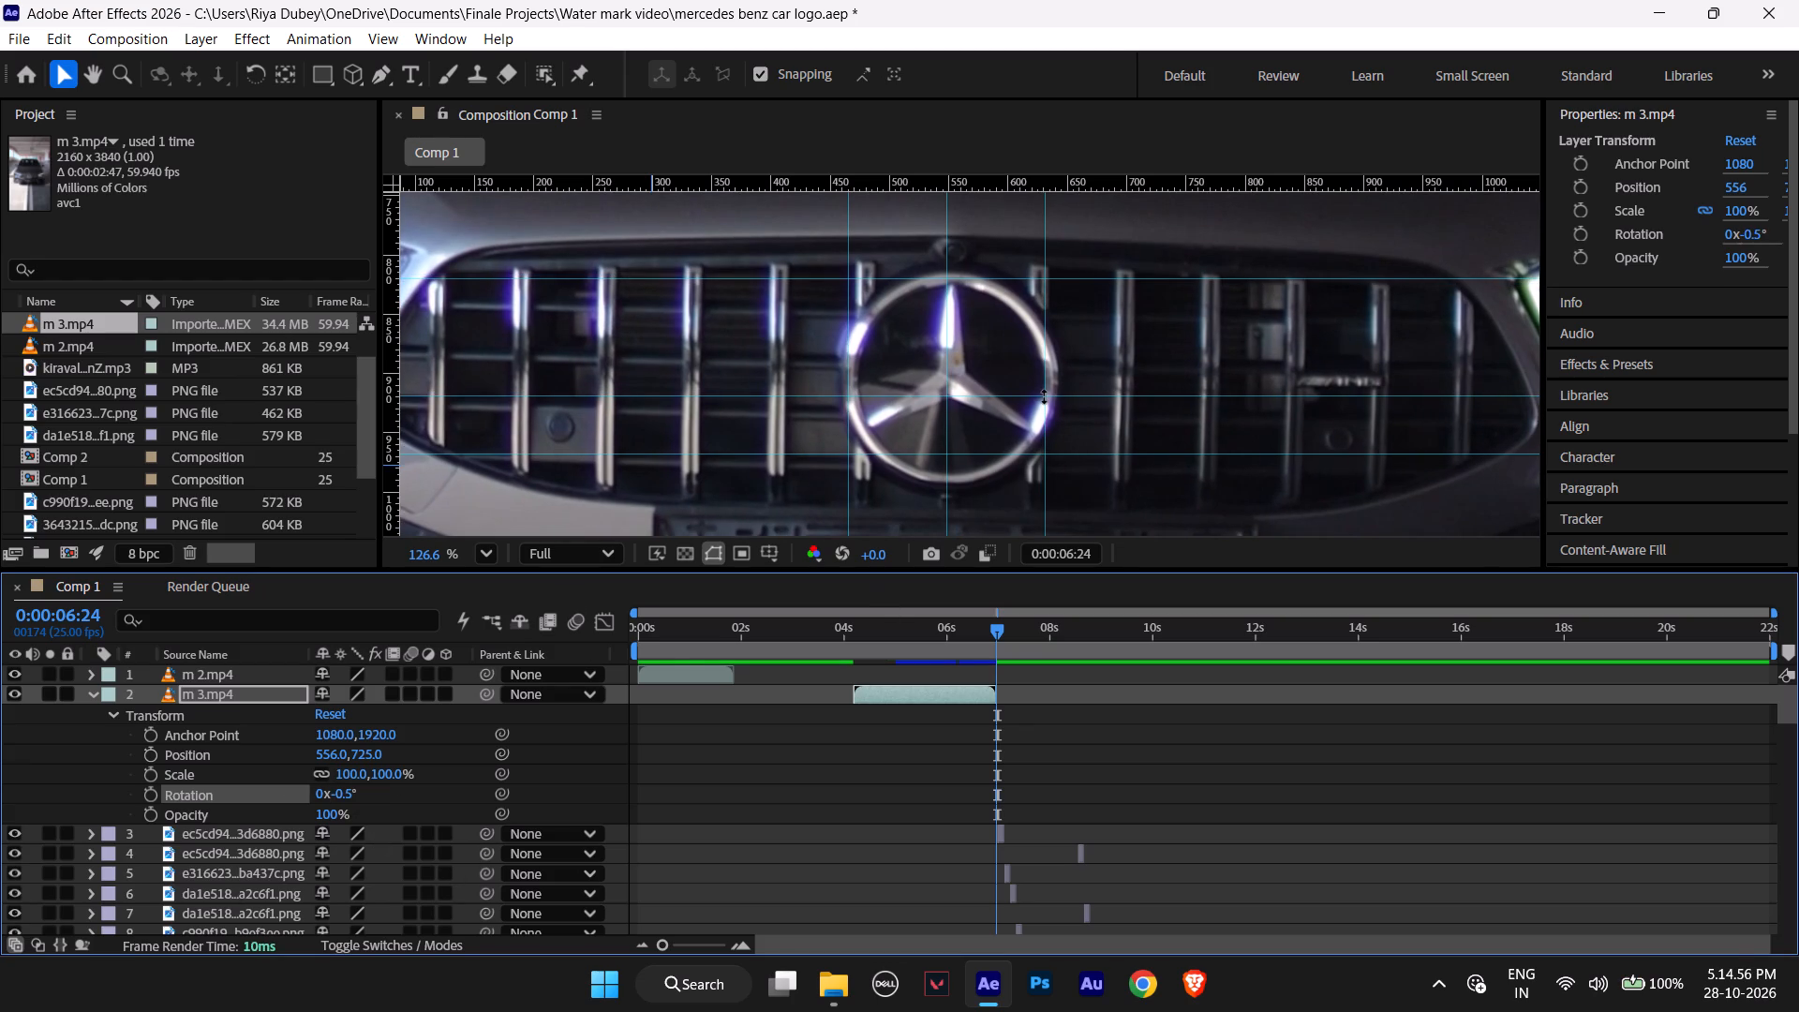
Nudge the m 3.mp4 layer left to horizontal position 553 so the emblem centres on the middle vertical guide.
scroll(1167, 355, "down", 5, "alt")
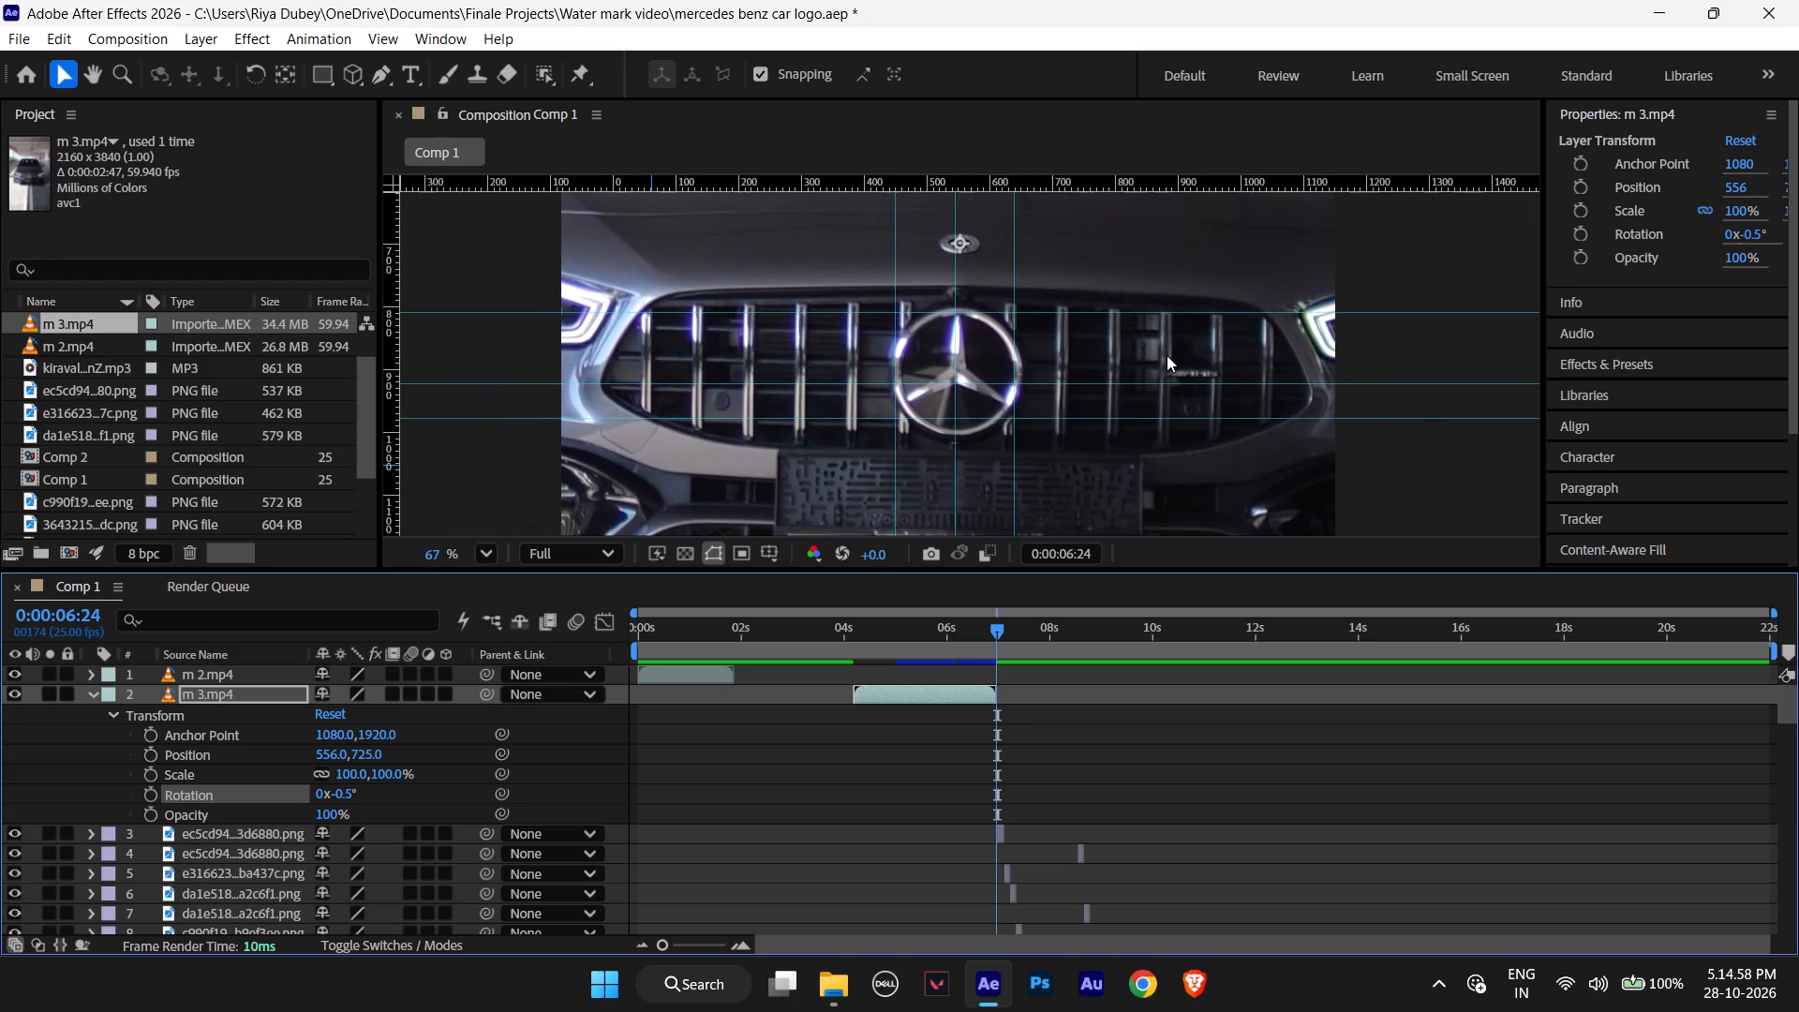
scroll(1103, 351, "up", 6, "alt")
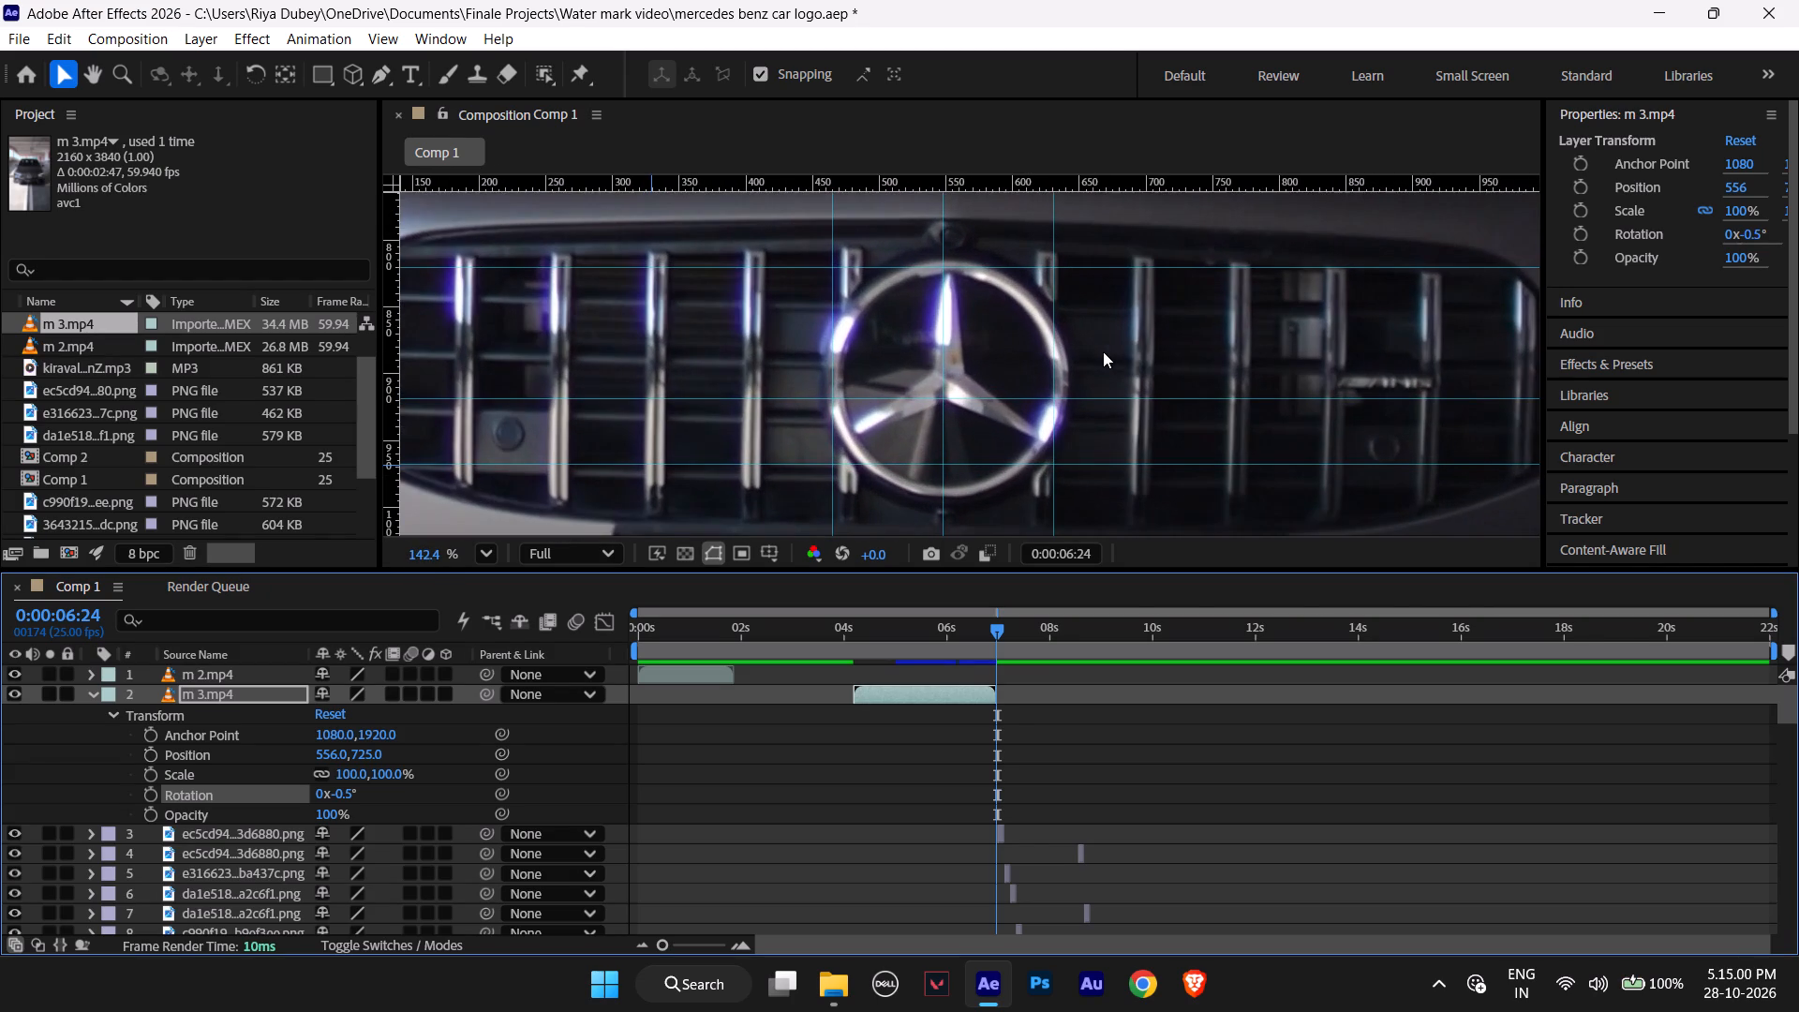
key("Left")
key("Left")
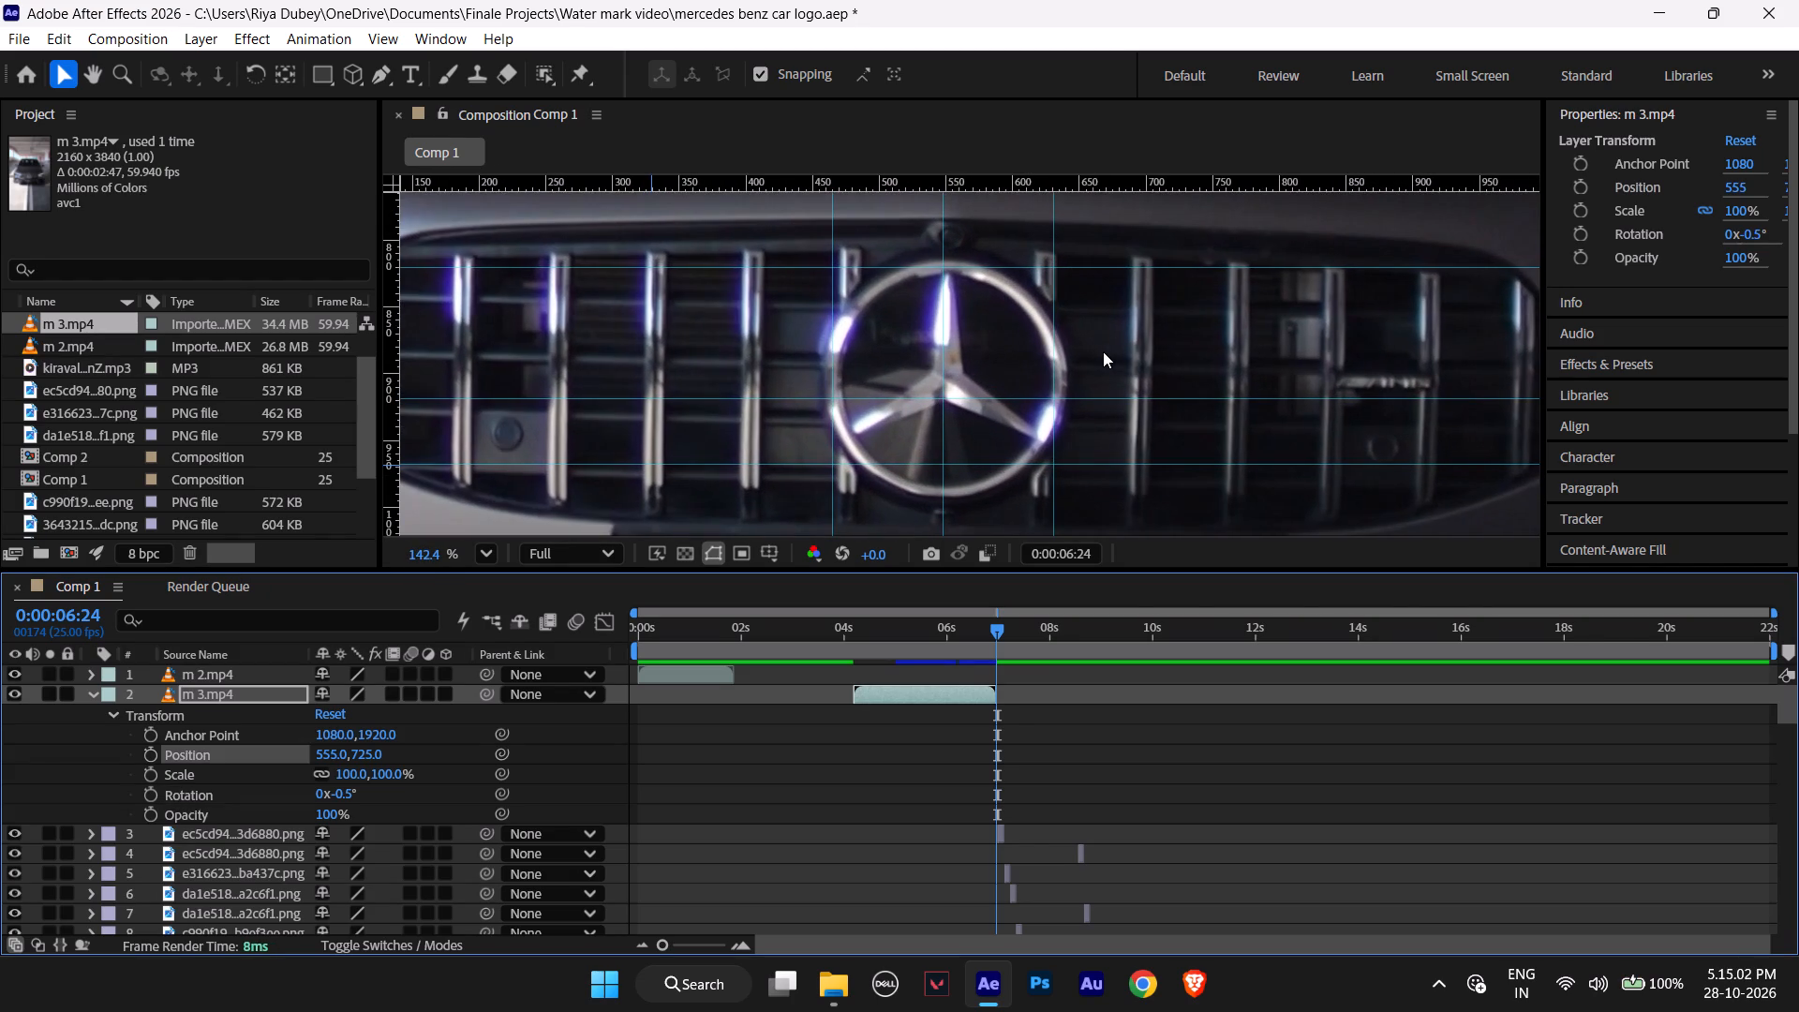
key("Left")
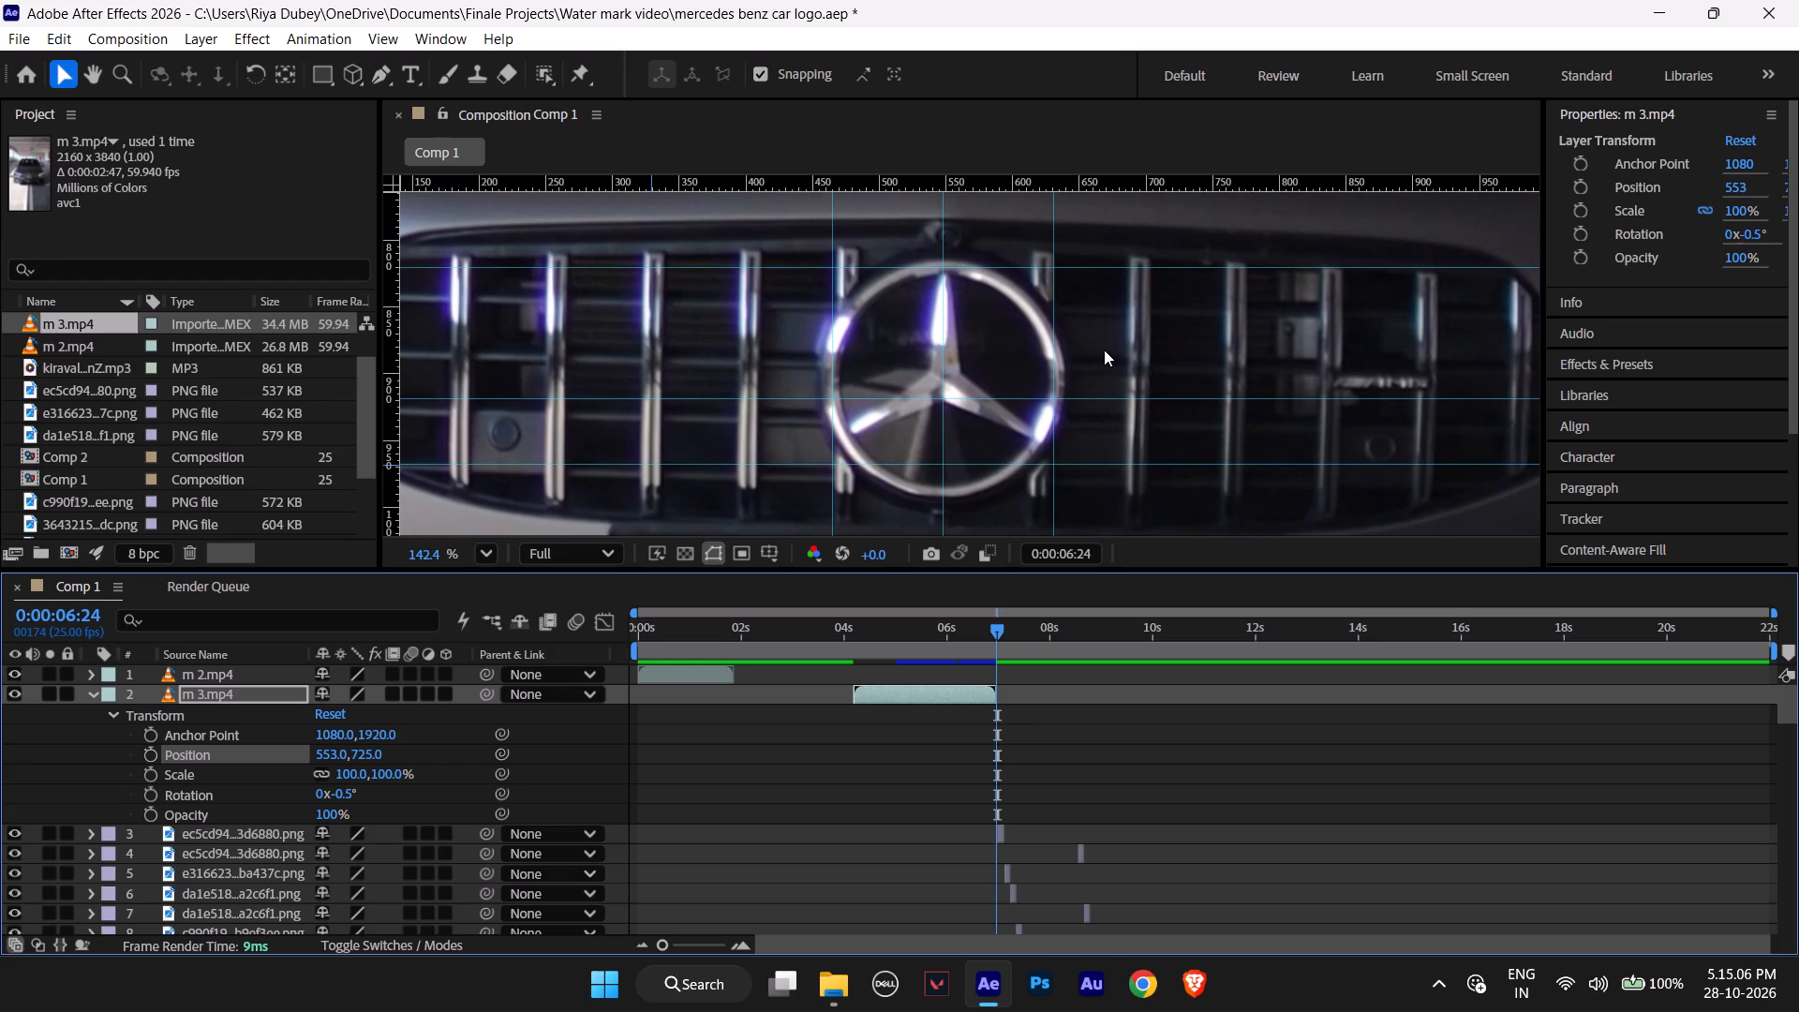
Nudge the m 3.mp4 layer down to vertical position 736, bringing the star's centre to the middle horizontal guide.
key("Down")
key("Down")
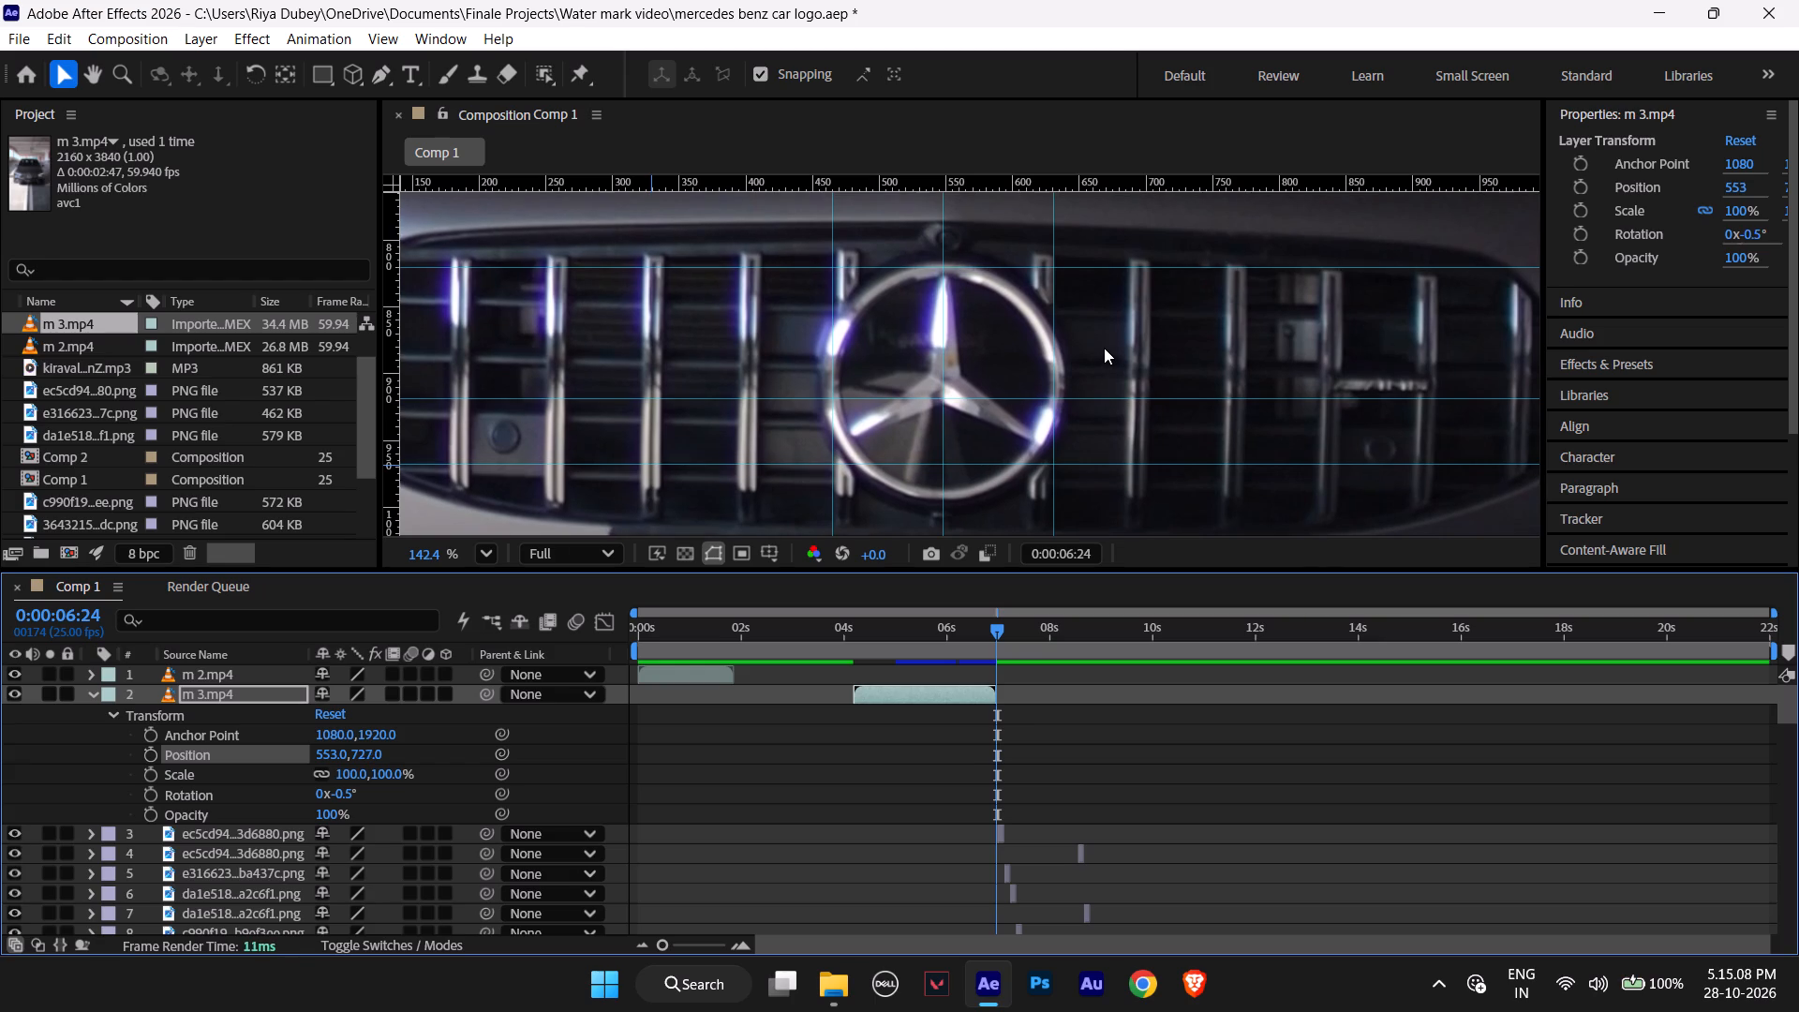
key("Down")
key("Down")
key("Down")
key("Down")
key("Down")
key("Down")
key("Down")
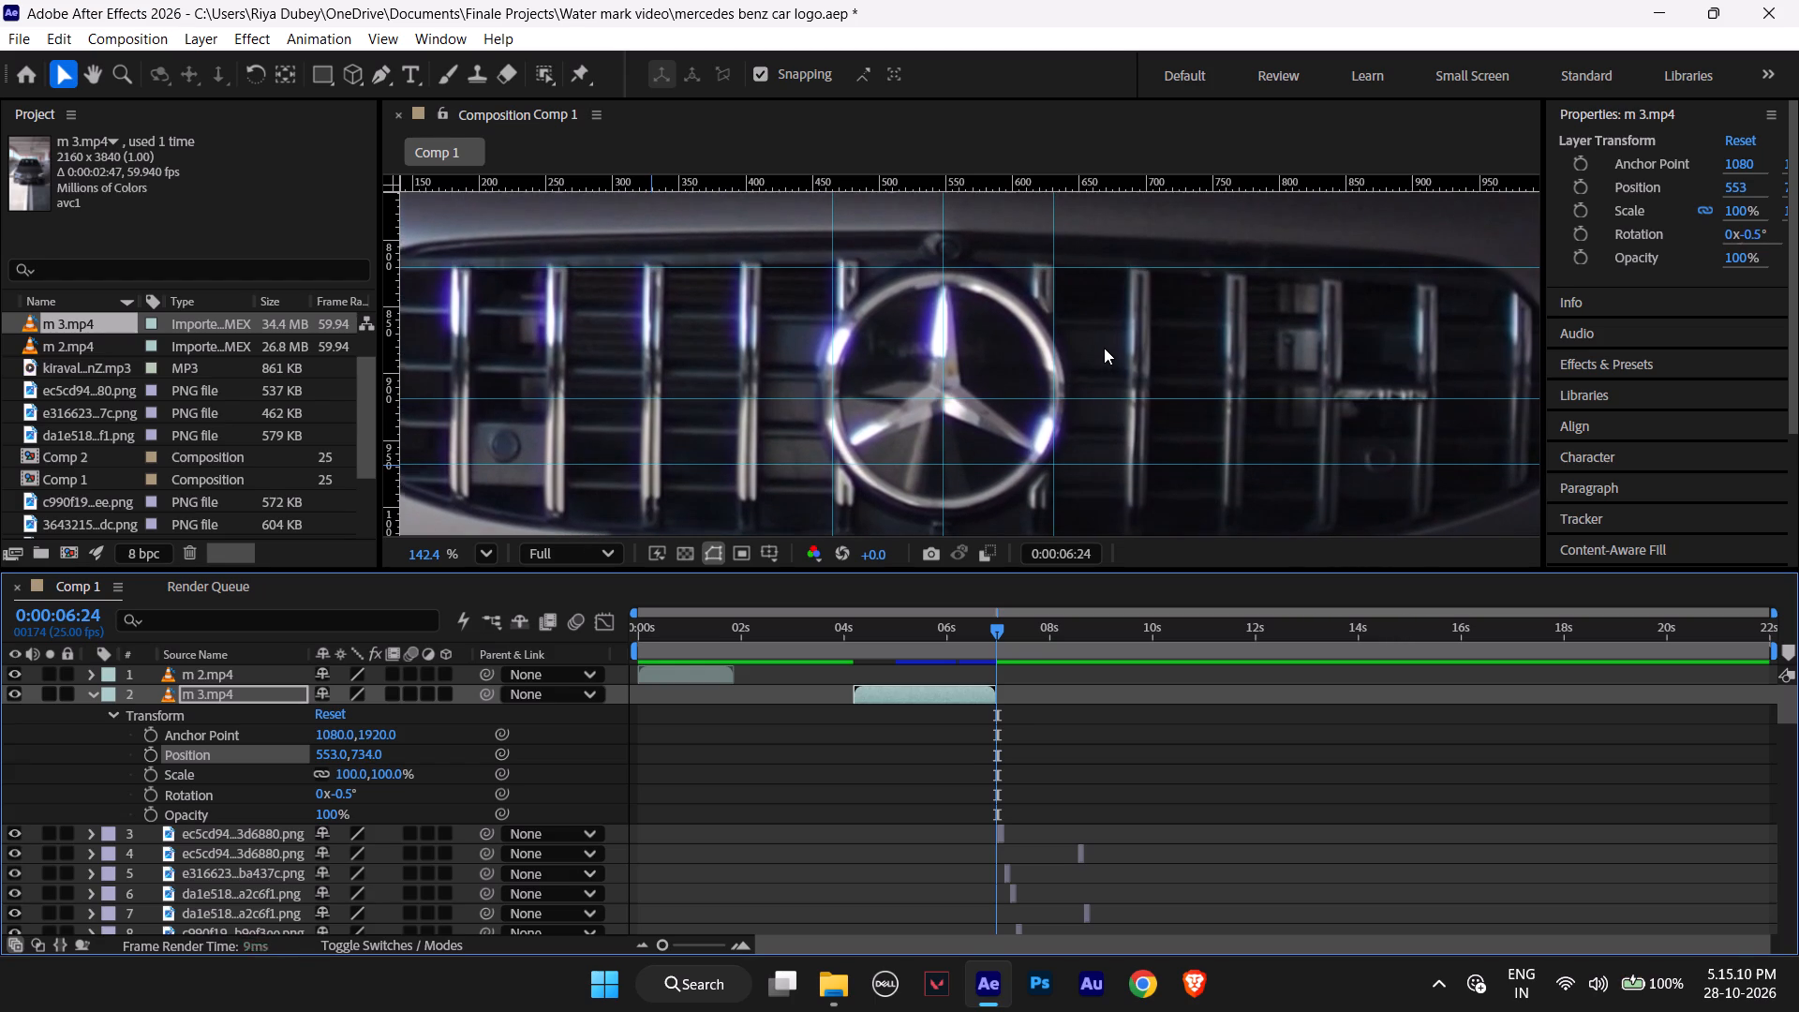
key("Up")
key("Down")
key("Down")
key("Down")
key("Down")
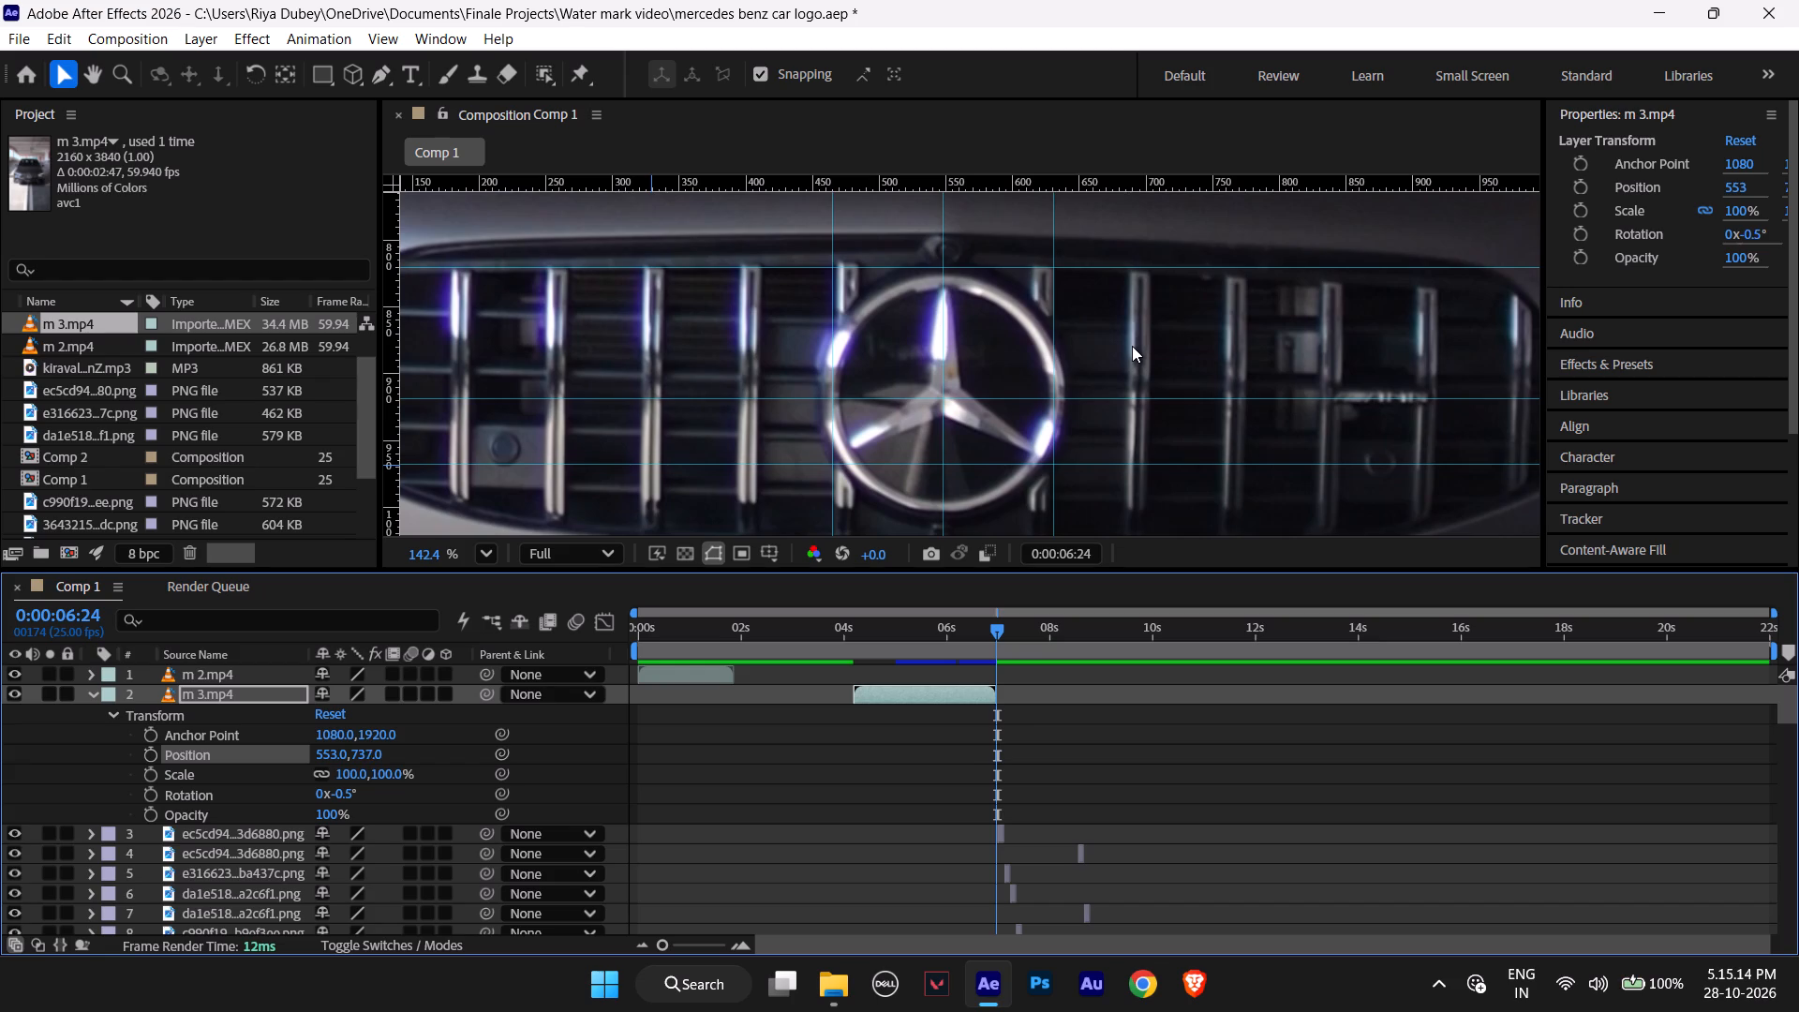
key("Down")
key("Down")
key("Up")
key("Up")
key("Up")
Scale the m 3.mp4 layer up proportionally to 108%, keeping width and height linked.
left_click(211, 776)
left_click(315, 776)
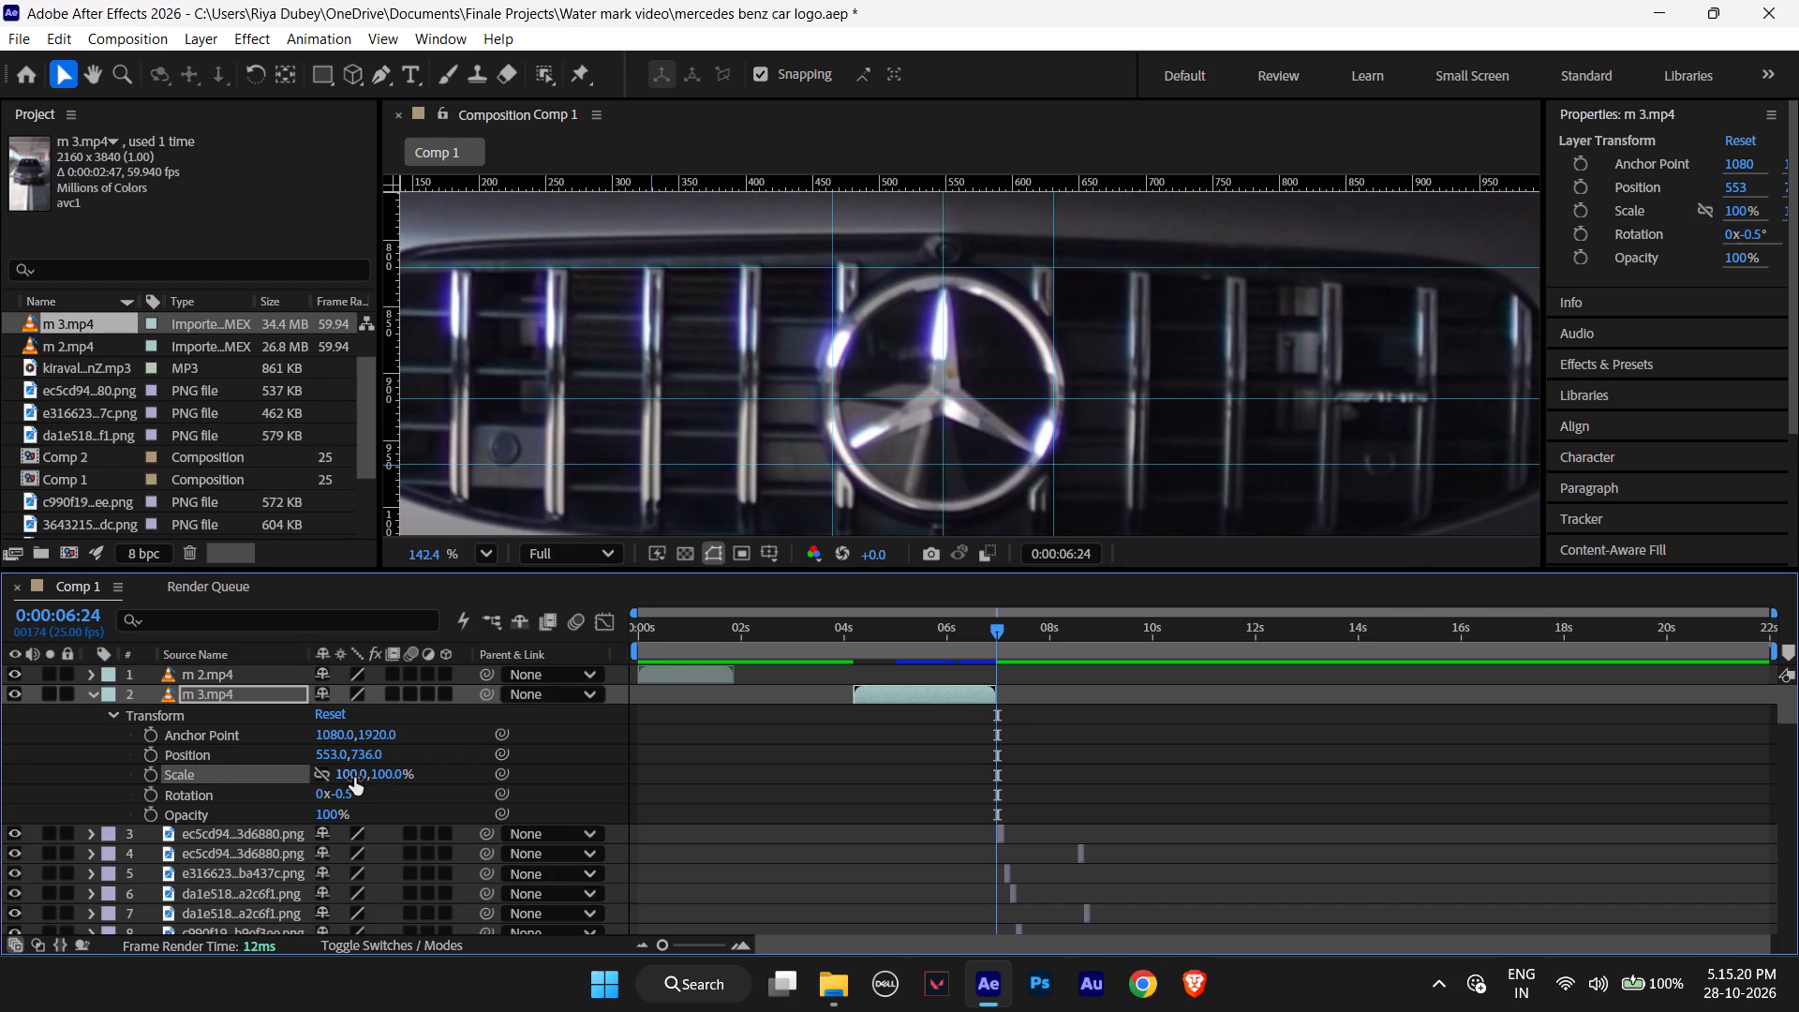
left_click(320, 767)
left_click_drag(350, 775, 360, 776)
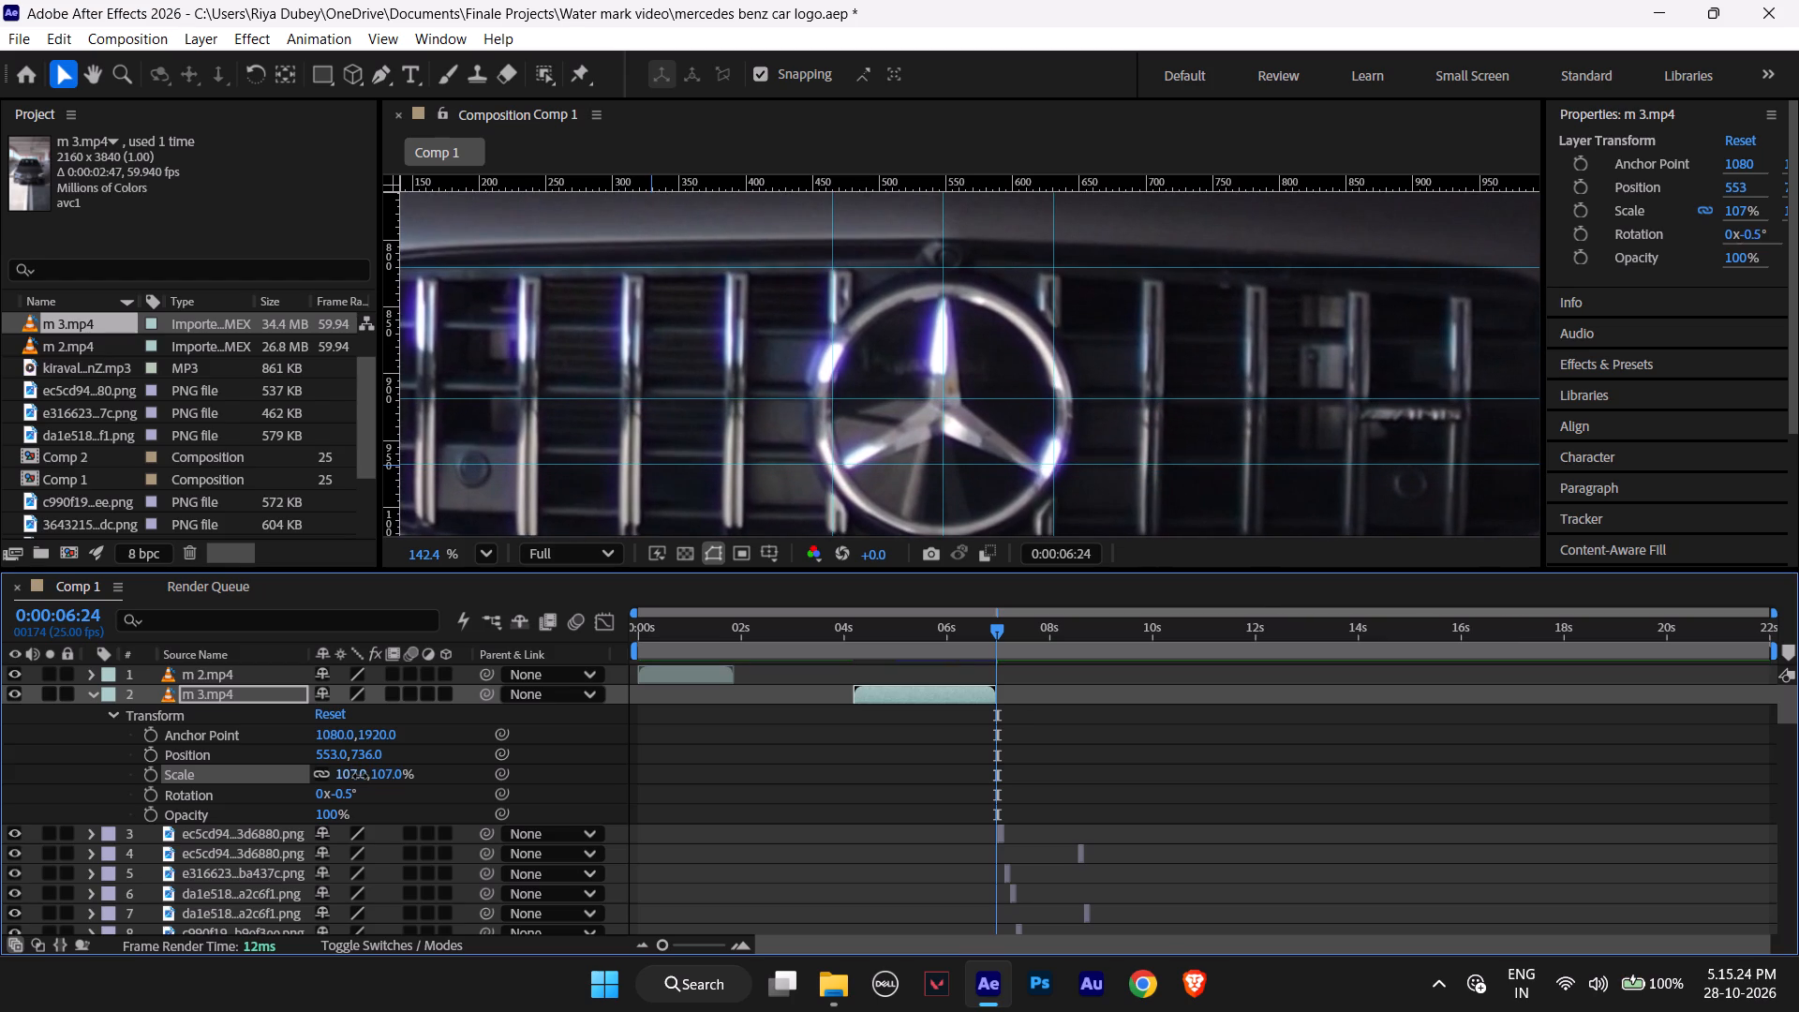
left_click_drag(360, 776, 361, 776)
Re-centre the enlarged emblem on the horizontal guides by nudging the m 3.mp4 layer to vertical position 720.
key("Up")
key("Up")
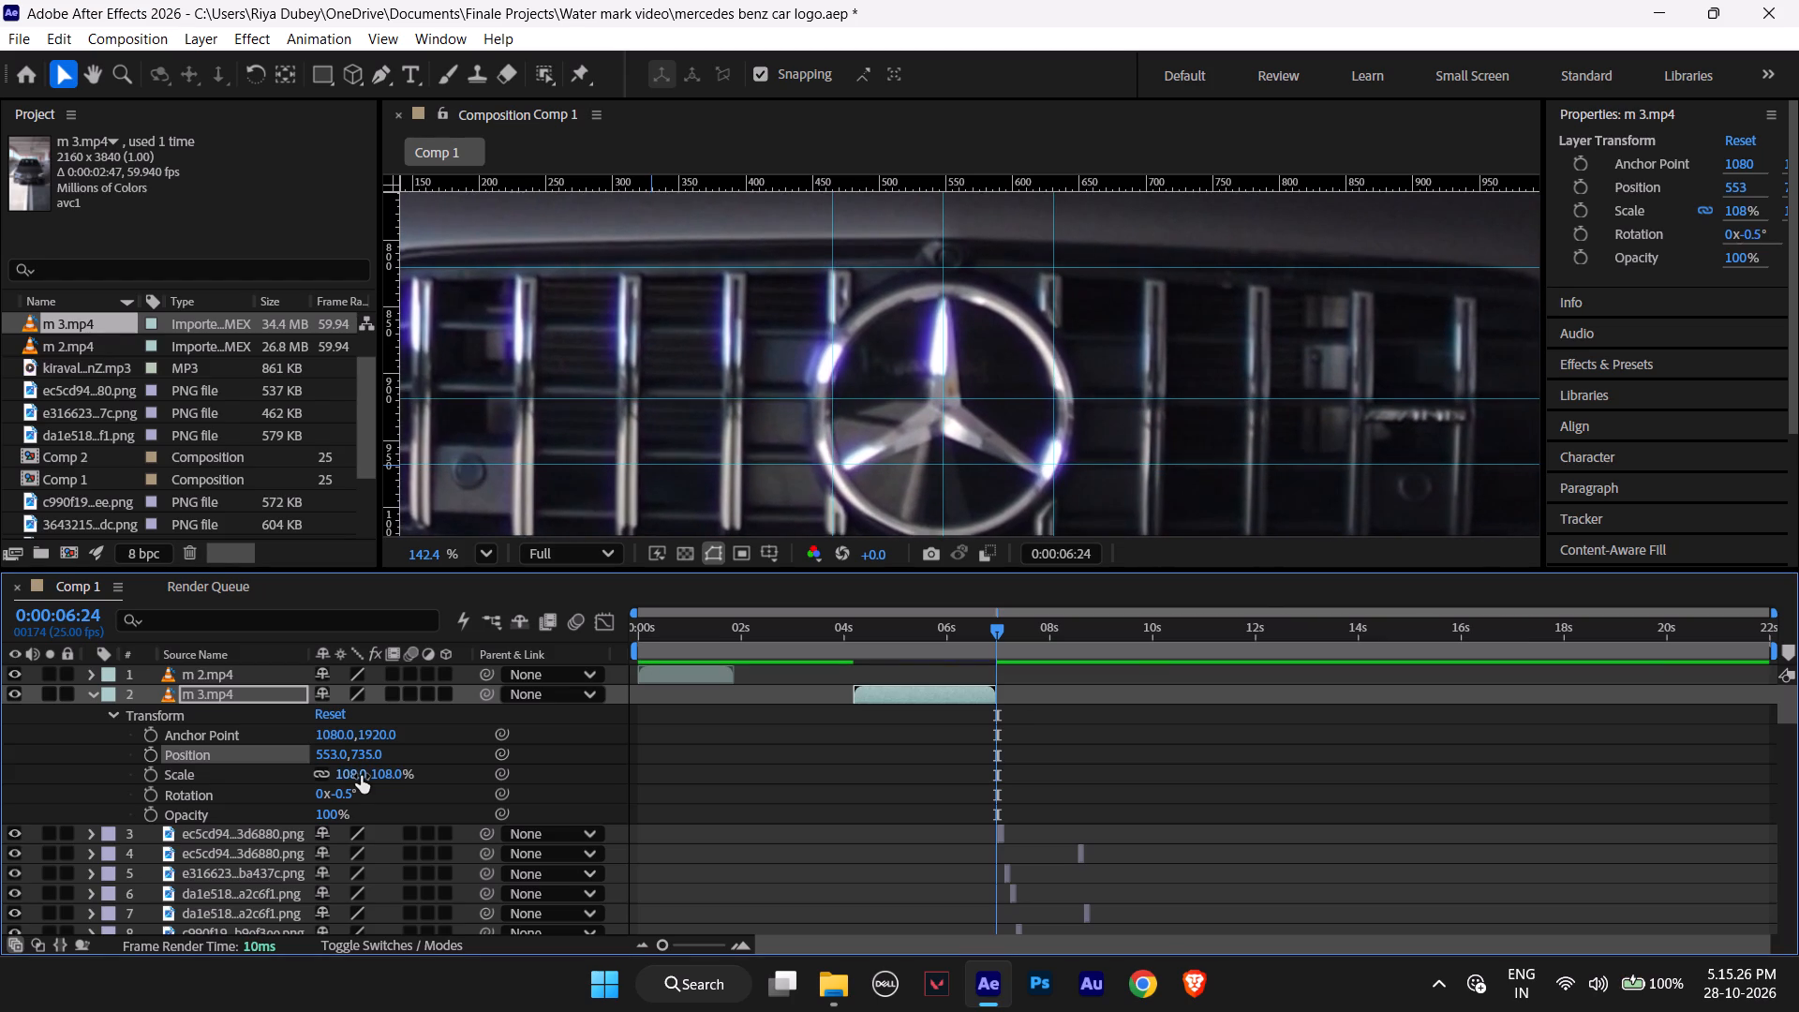
key("Up")
key("Up")
key("Up")
key("Up")
key("Up")
key("Up")
key("Up")
key("Up")
key("Up")
key("Up")
key("Up")
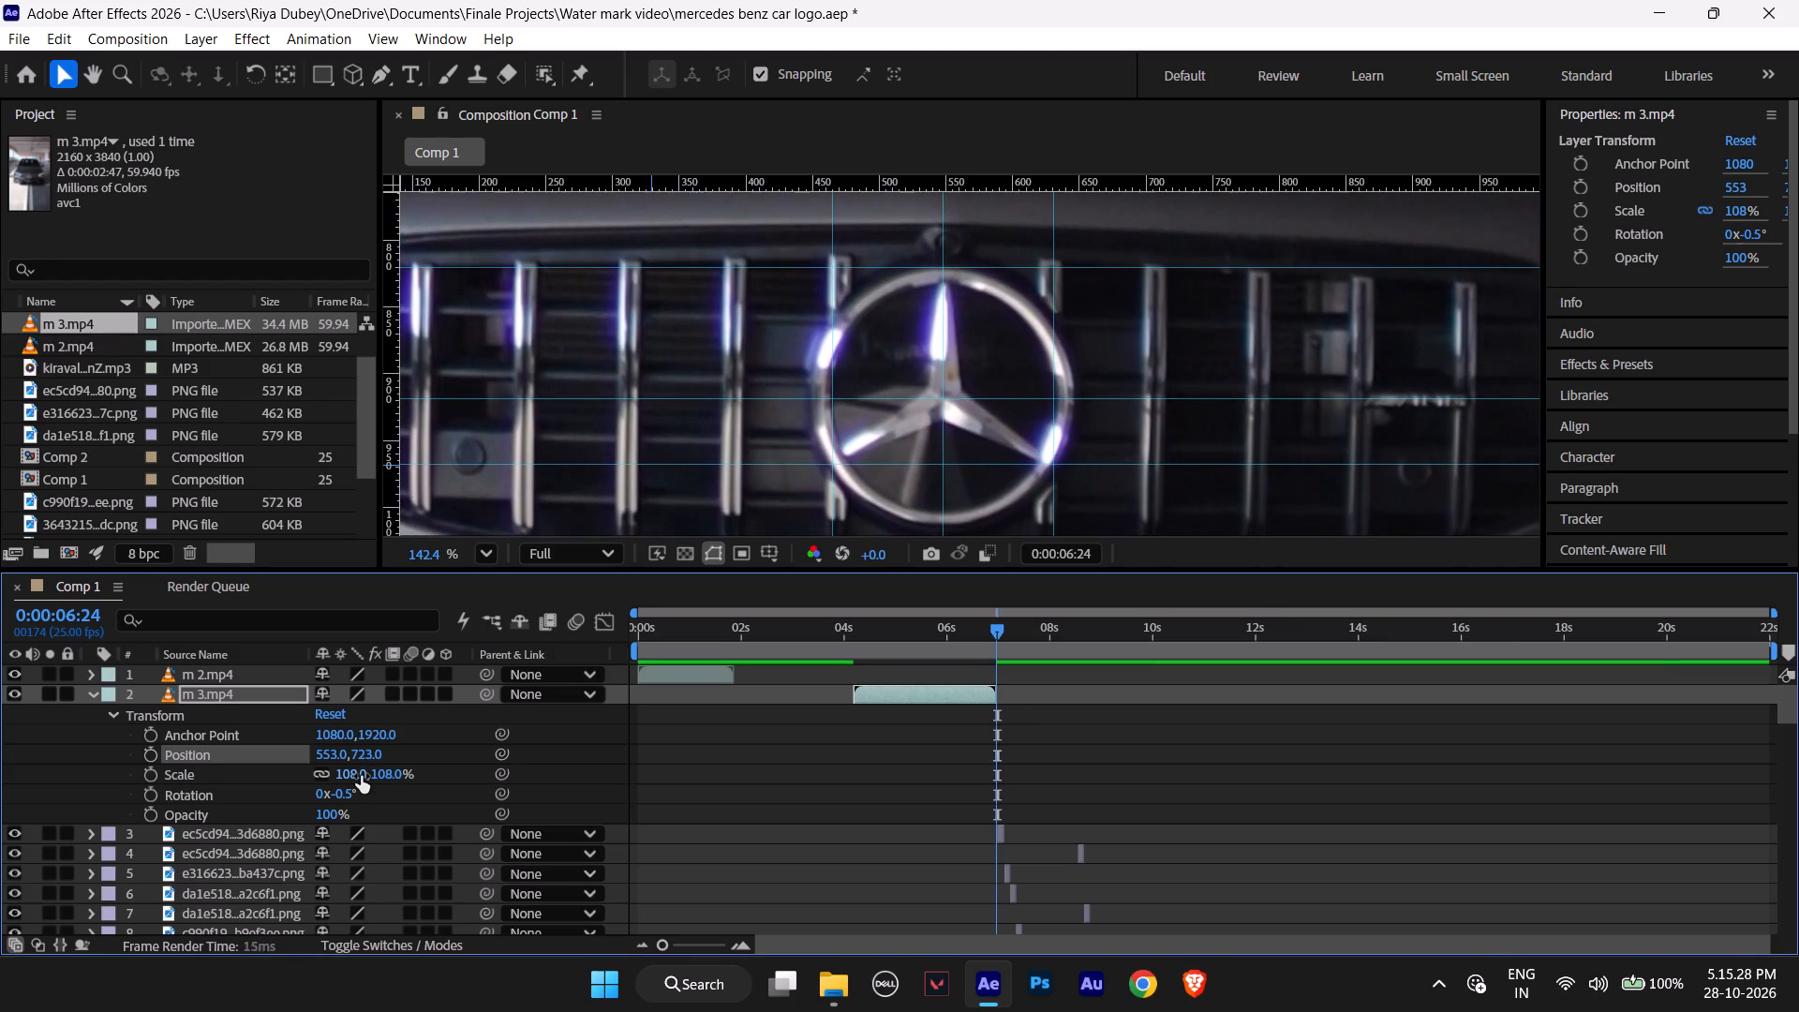
key("Up")
key("Up")
key("Up")
key("Up")
key("Up")
key("Up")
key("Up")
key("Up")
key("Up")
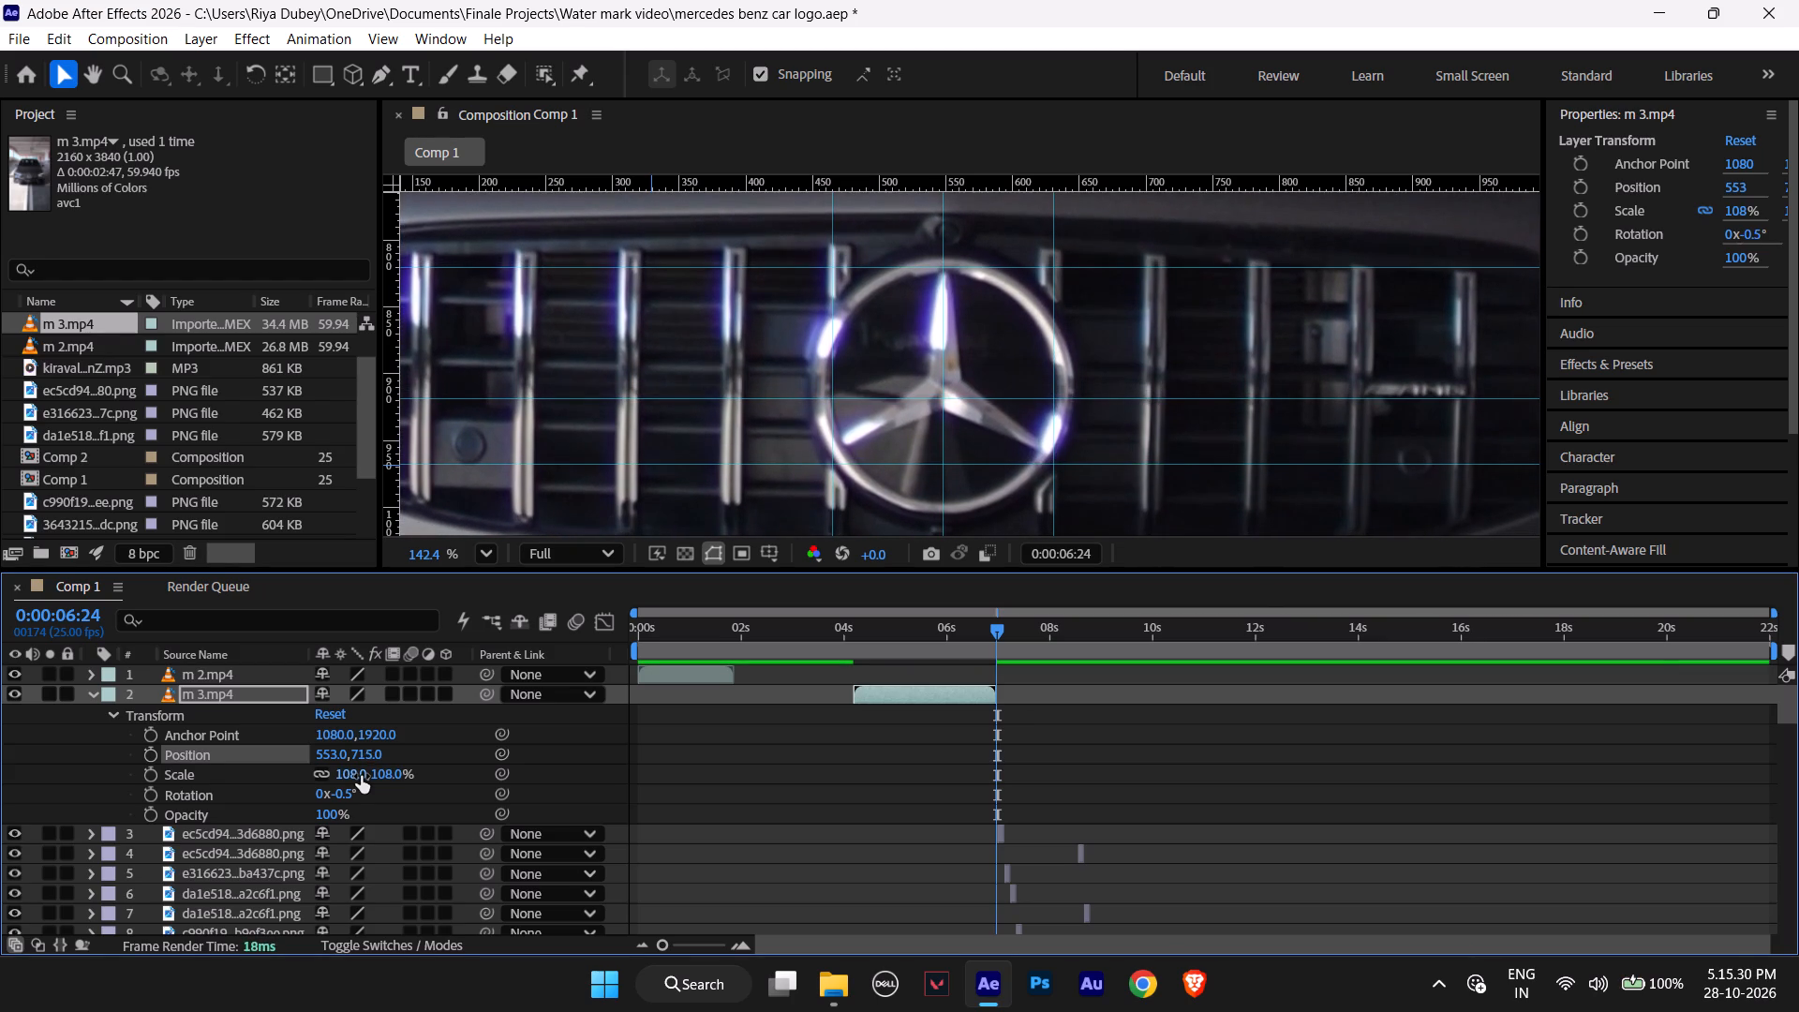
key("Up")
key("Up")
key("Down")
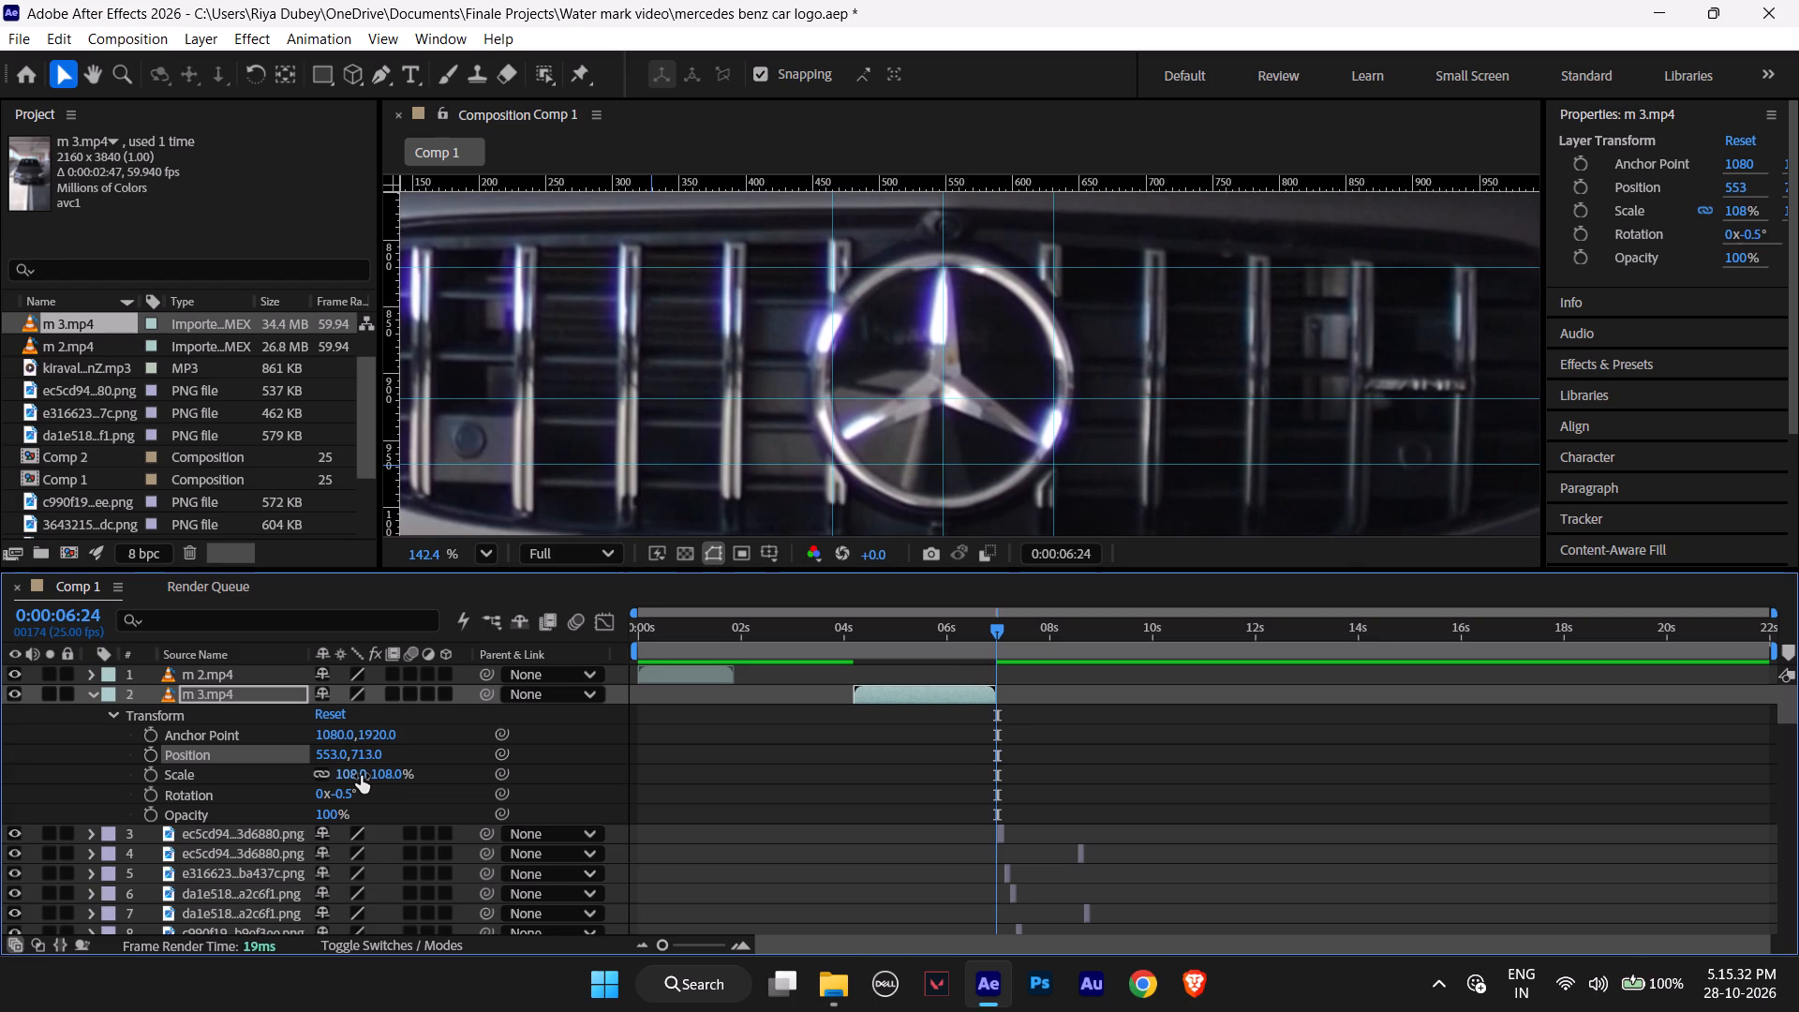
key("Down")
key("Down")
key("Down")
key("Down")
key("Down")
key("Down")
key("Down")
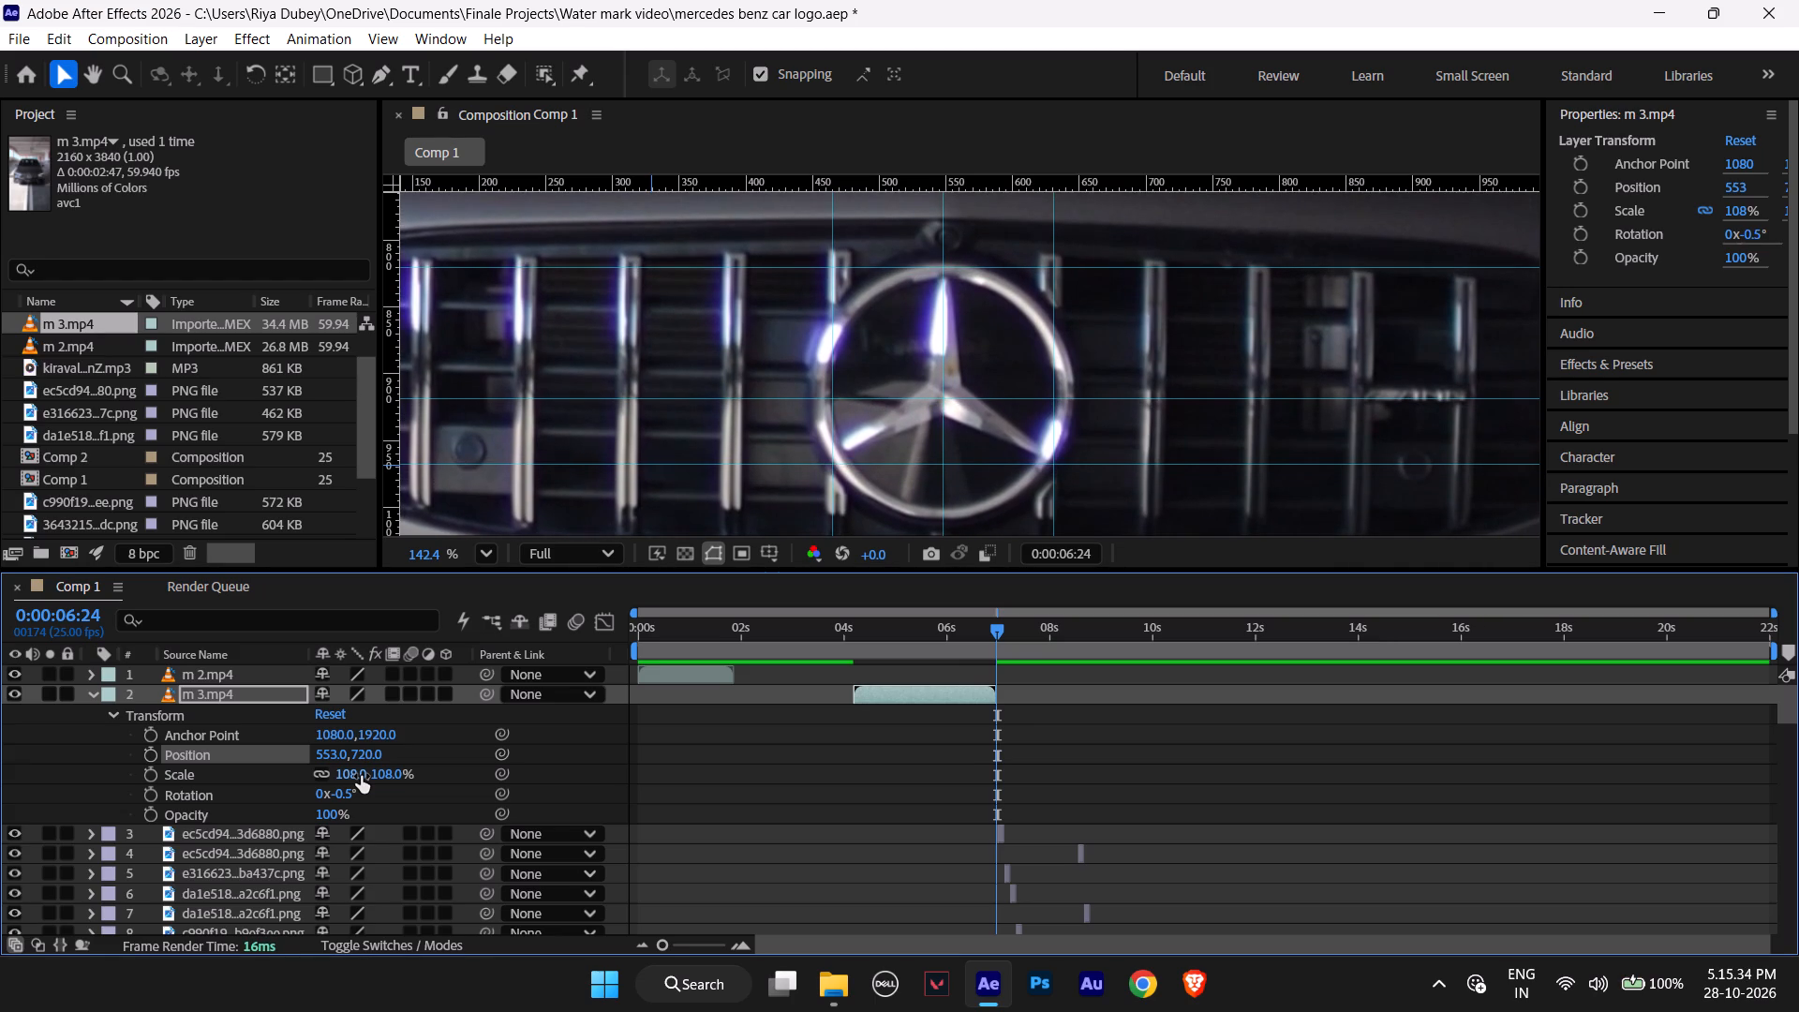
Scale the m 3.mp4 layer up proportionally to 116%.
left_click_drag(349, 776, 351, 776)
left_click_drag(351, 776, 359, 776)
Nudge the m 3.mp4 layer up to vertical position 708 to re-centre the enlarged emblem on the guides.
key("Up")
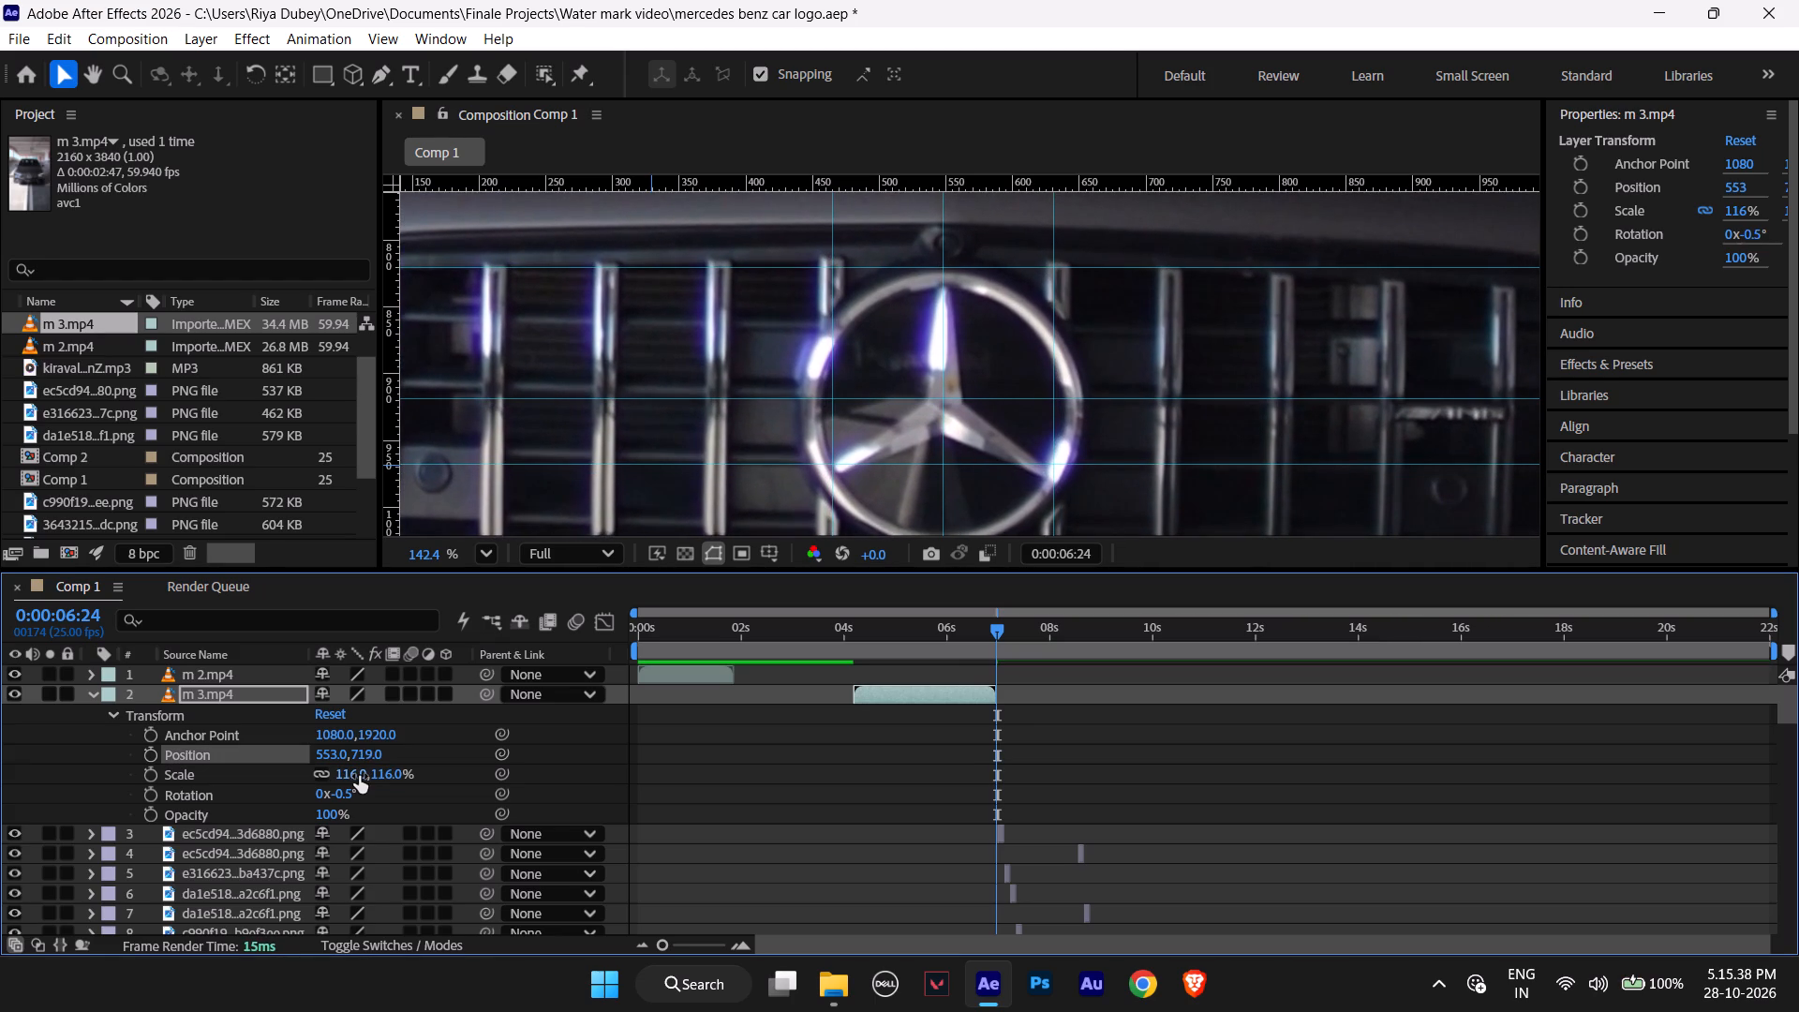
key("Up")
key("Up")
key("Up")
key("Up")
key("Up")
key("Up")
key("Up")
key("Up")
key("Up")
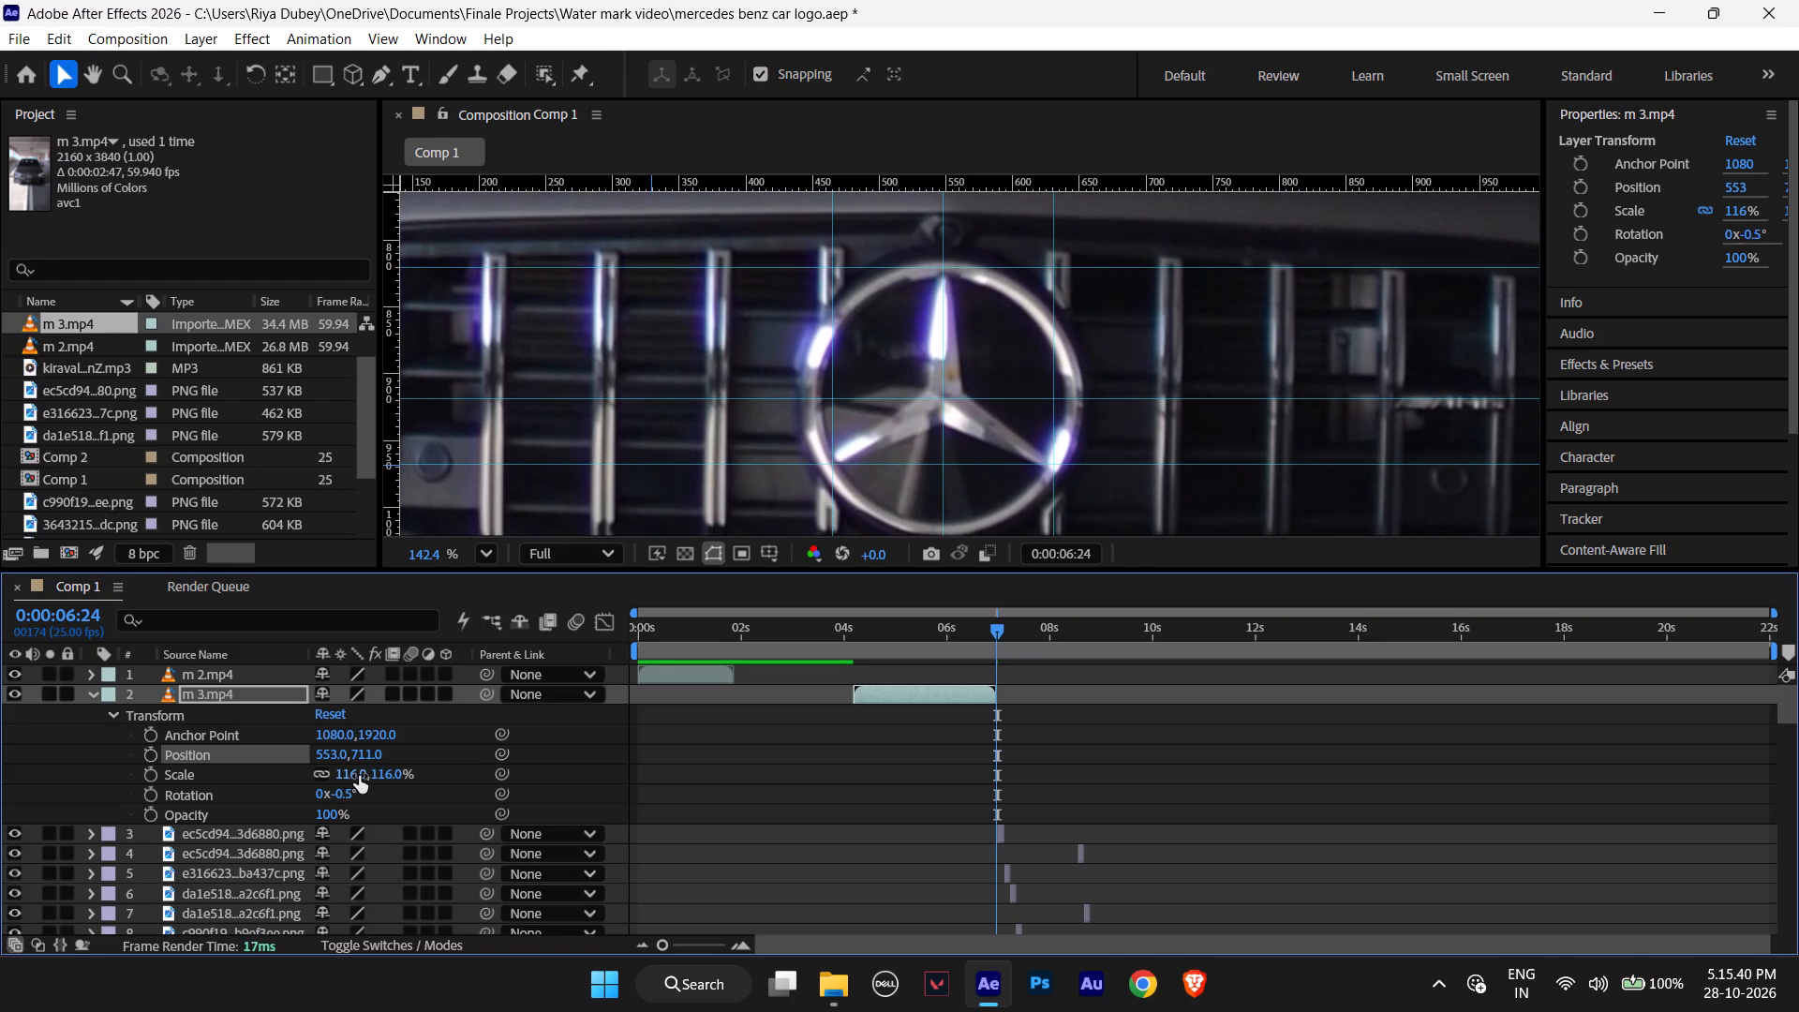
key("Up")
key("Up")
Scale the m 3.mp4 layer up proportionally to 119%.
left_click(359, 776)
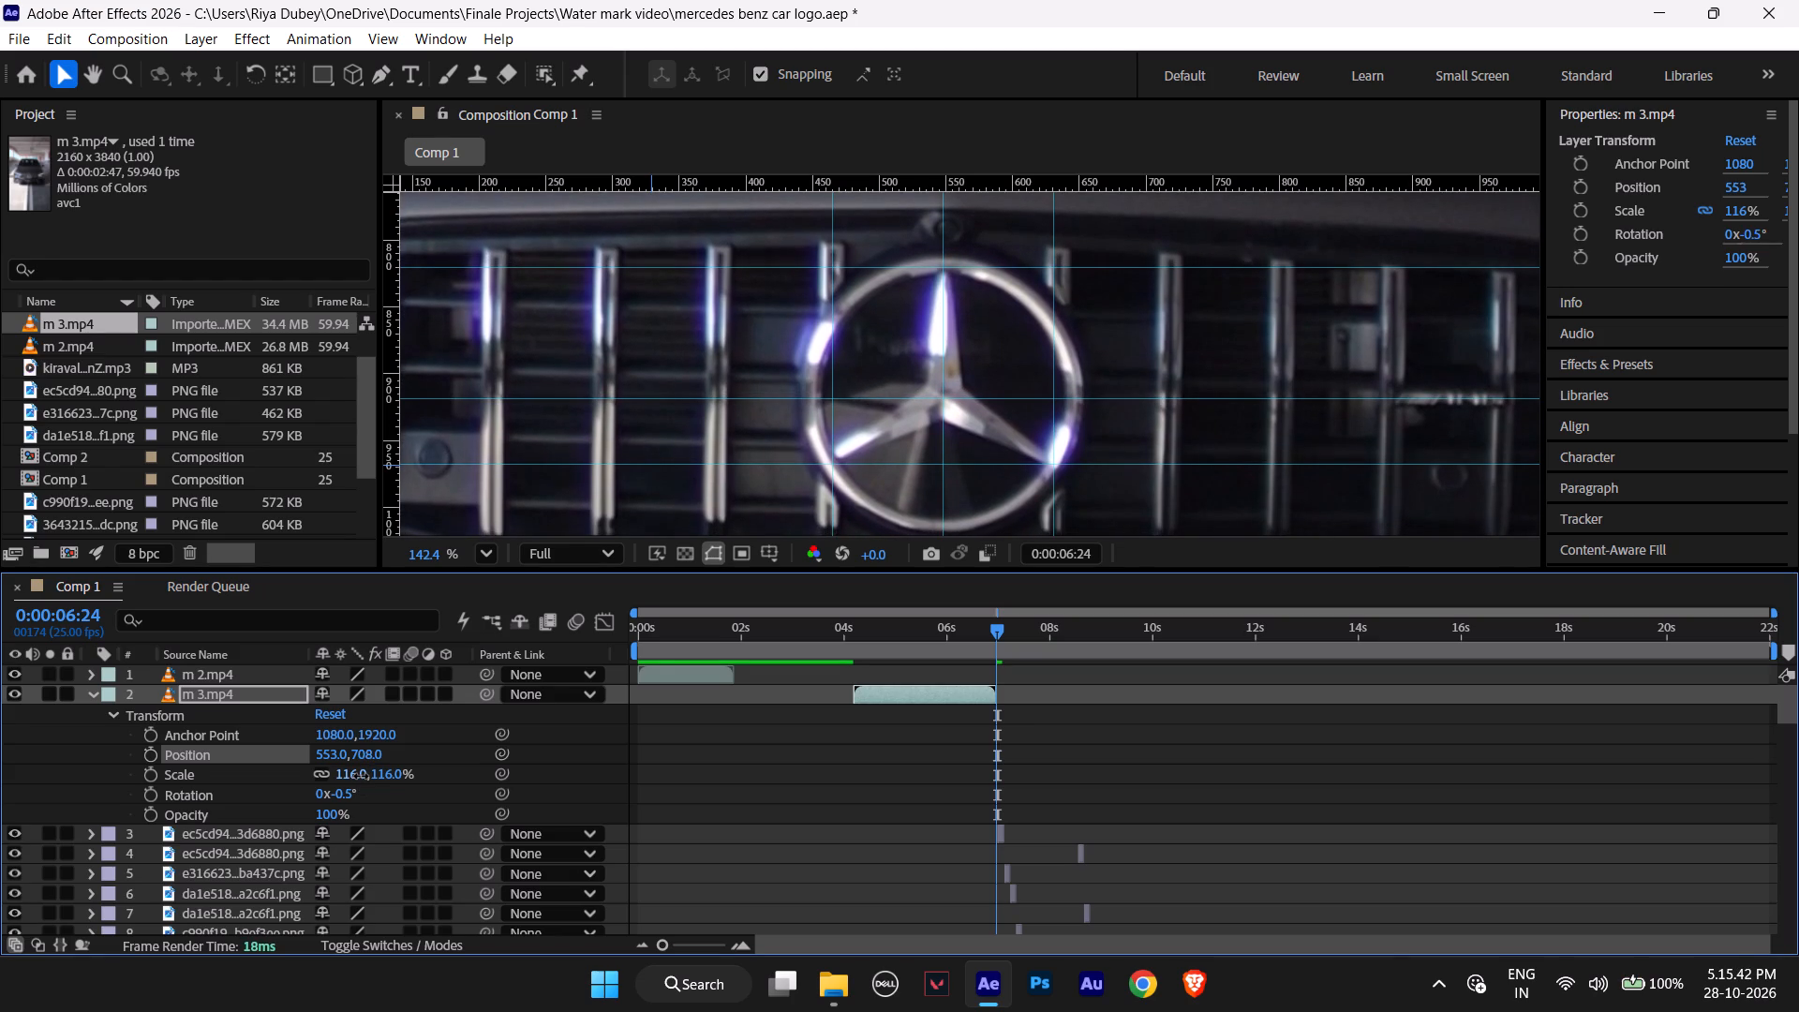
Nudge the m 3.mp4 layer to vertical position 701 so the emblem sits centred on the horizontal guides.
key("Up")
key("Up")
key("Up")
key("Up")
key("Up")
key("Up")
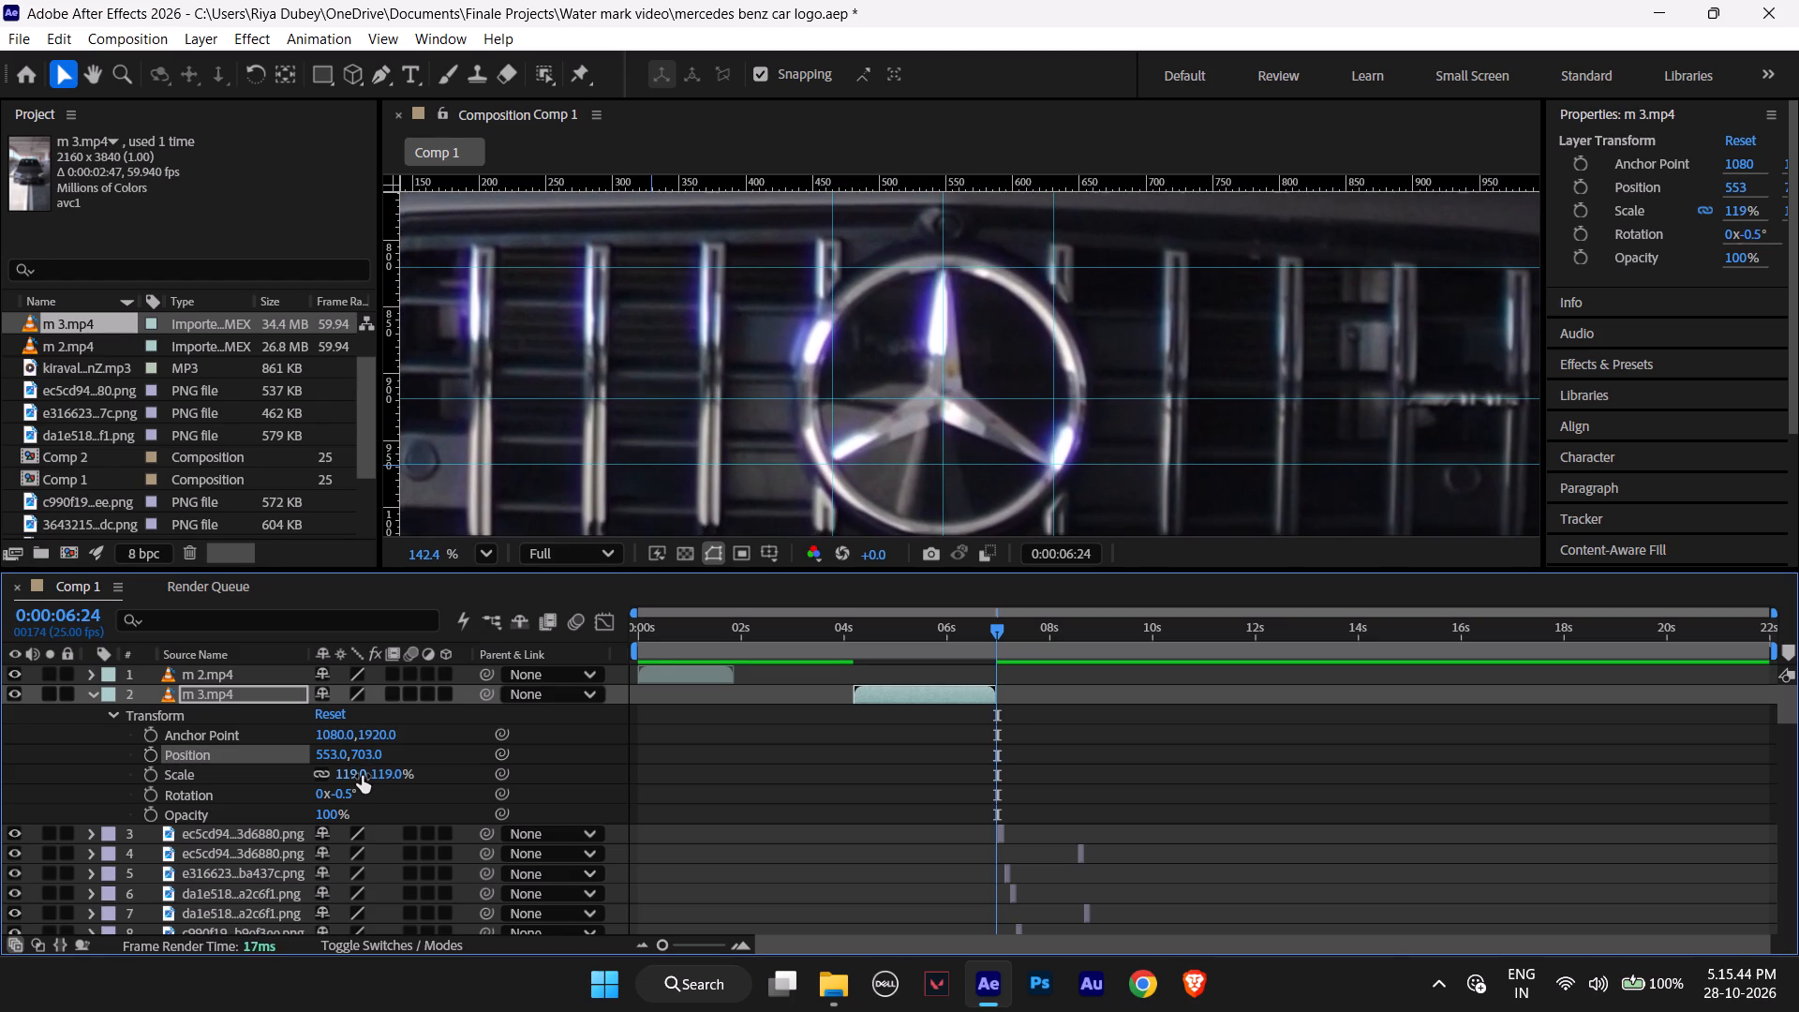
key("Up")
key("Up")
key("Down")
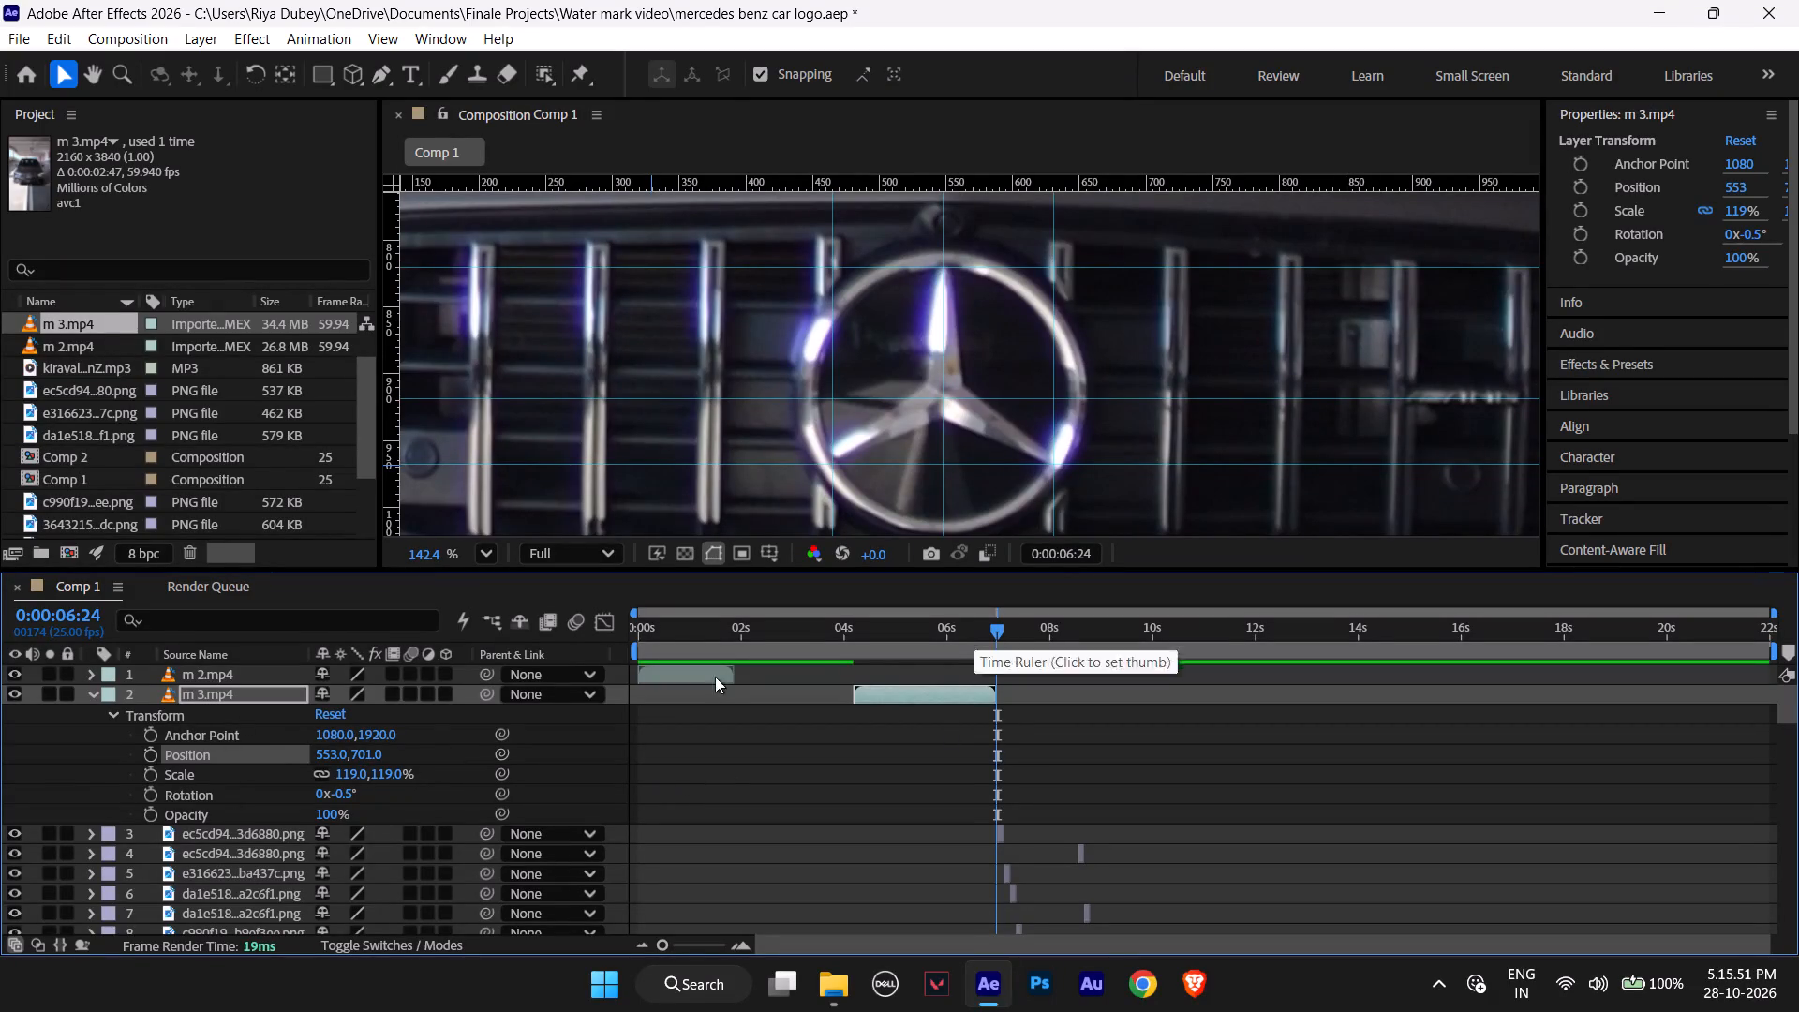
Keyframe the m 3.mp4 layer's scale at 119% at 0:00:06:24 and at 100% at its first frame, 0:00:04:05.
left_click(147, 779)
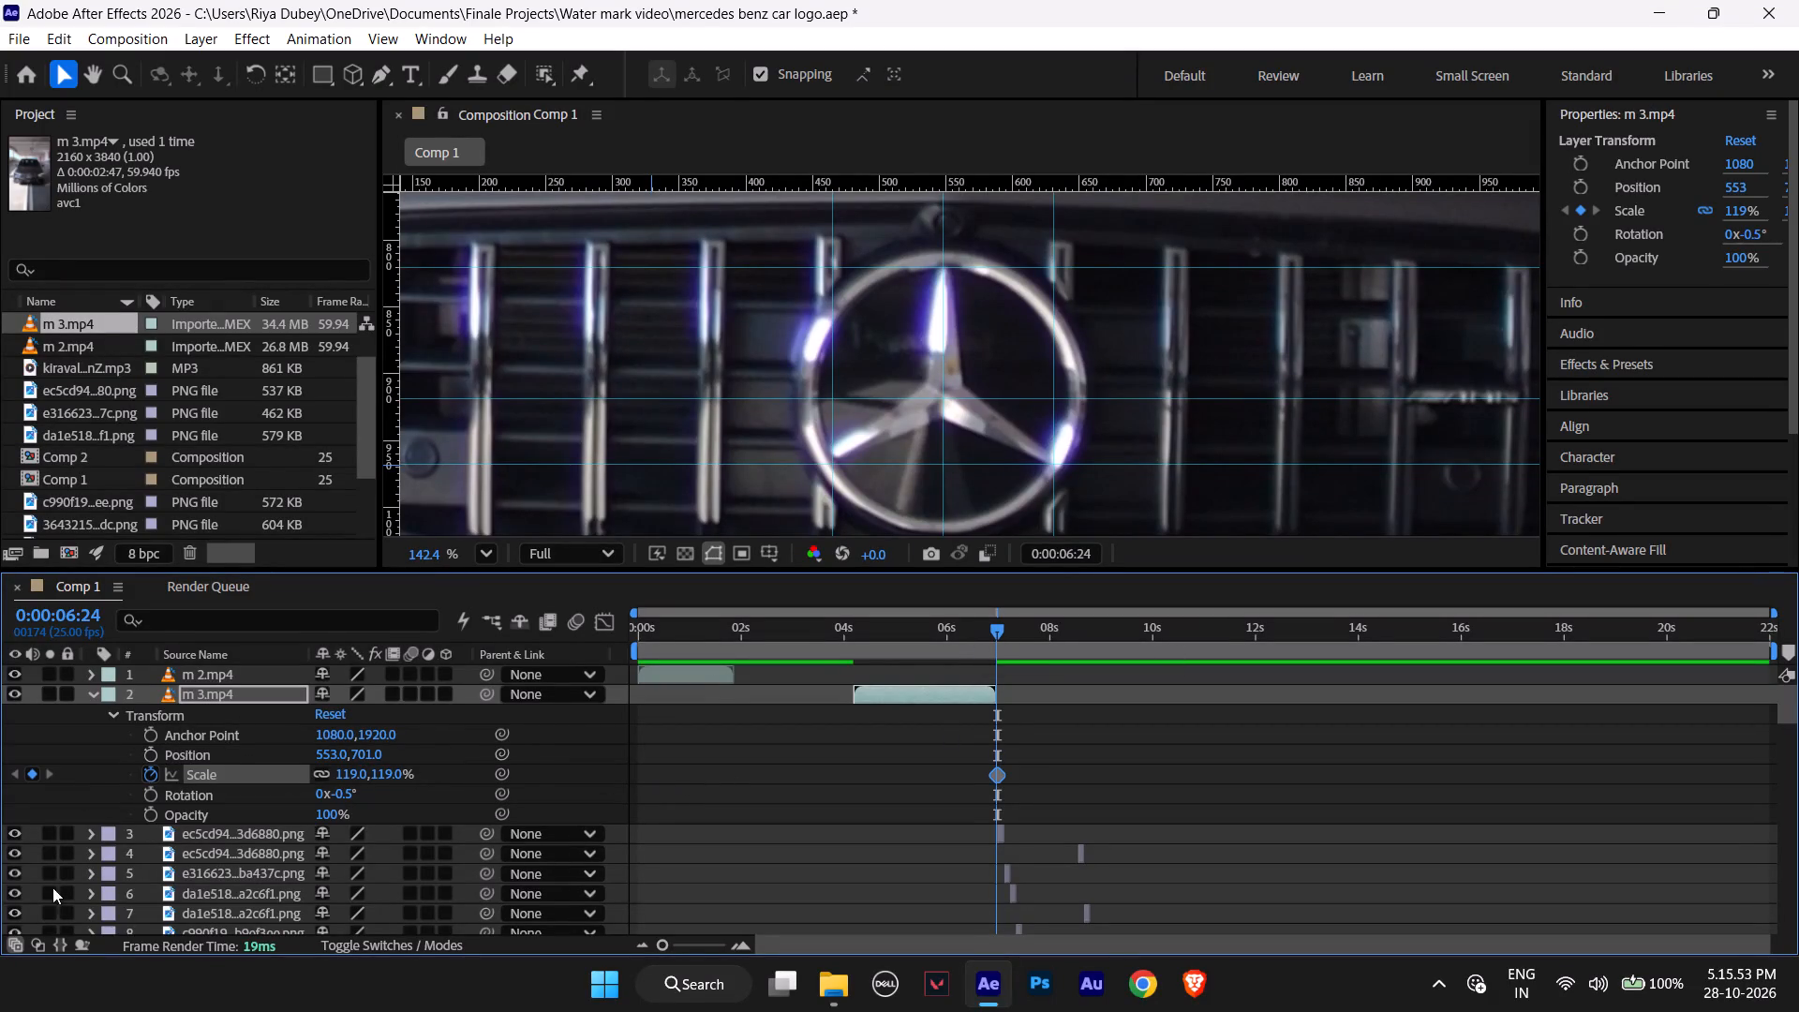
left_click_drag(998, 627, 996, 627)
left_click_drag(996, 627, 913, 629)
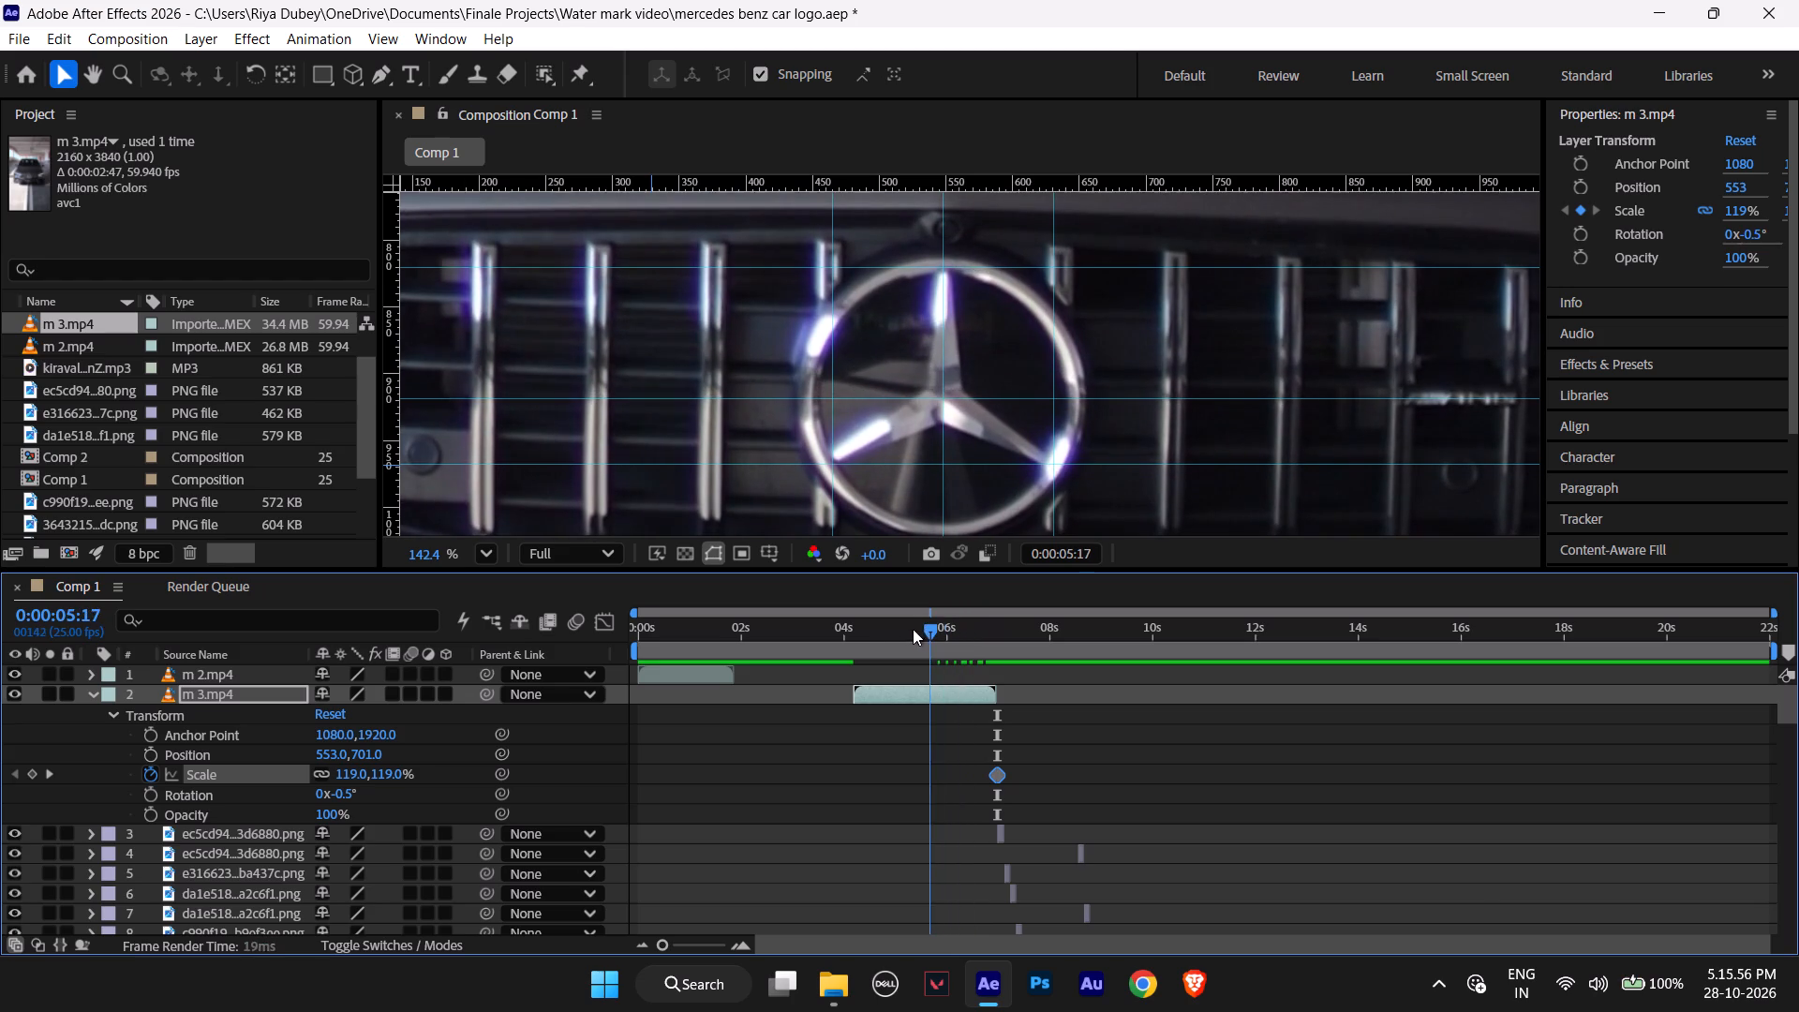
left_click_drag(913, 629, 815, 624)
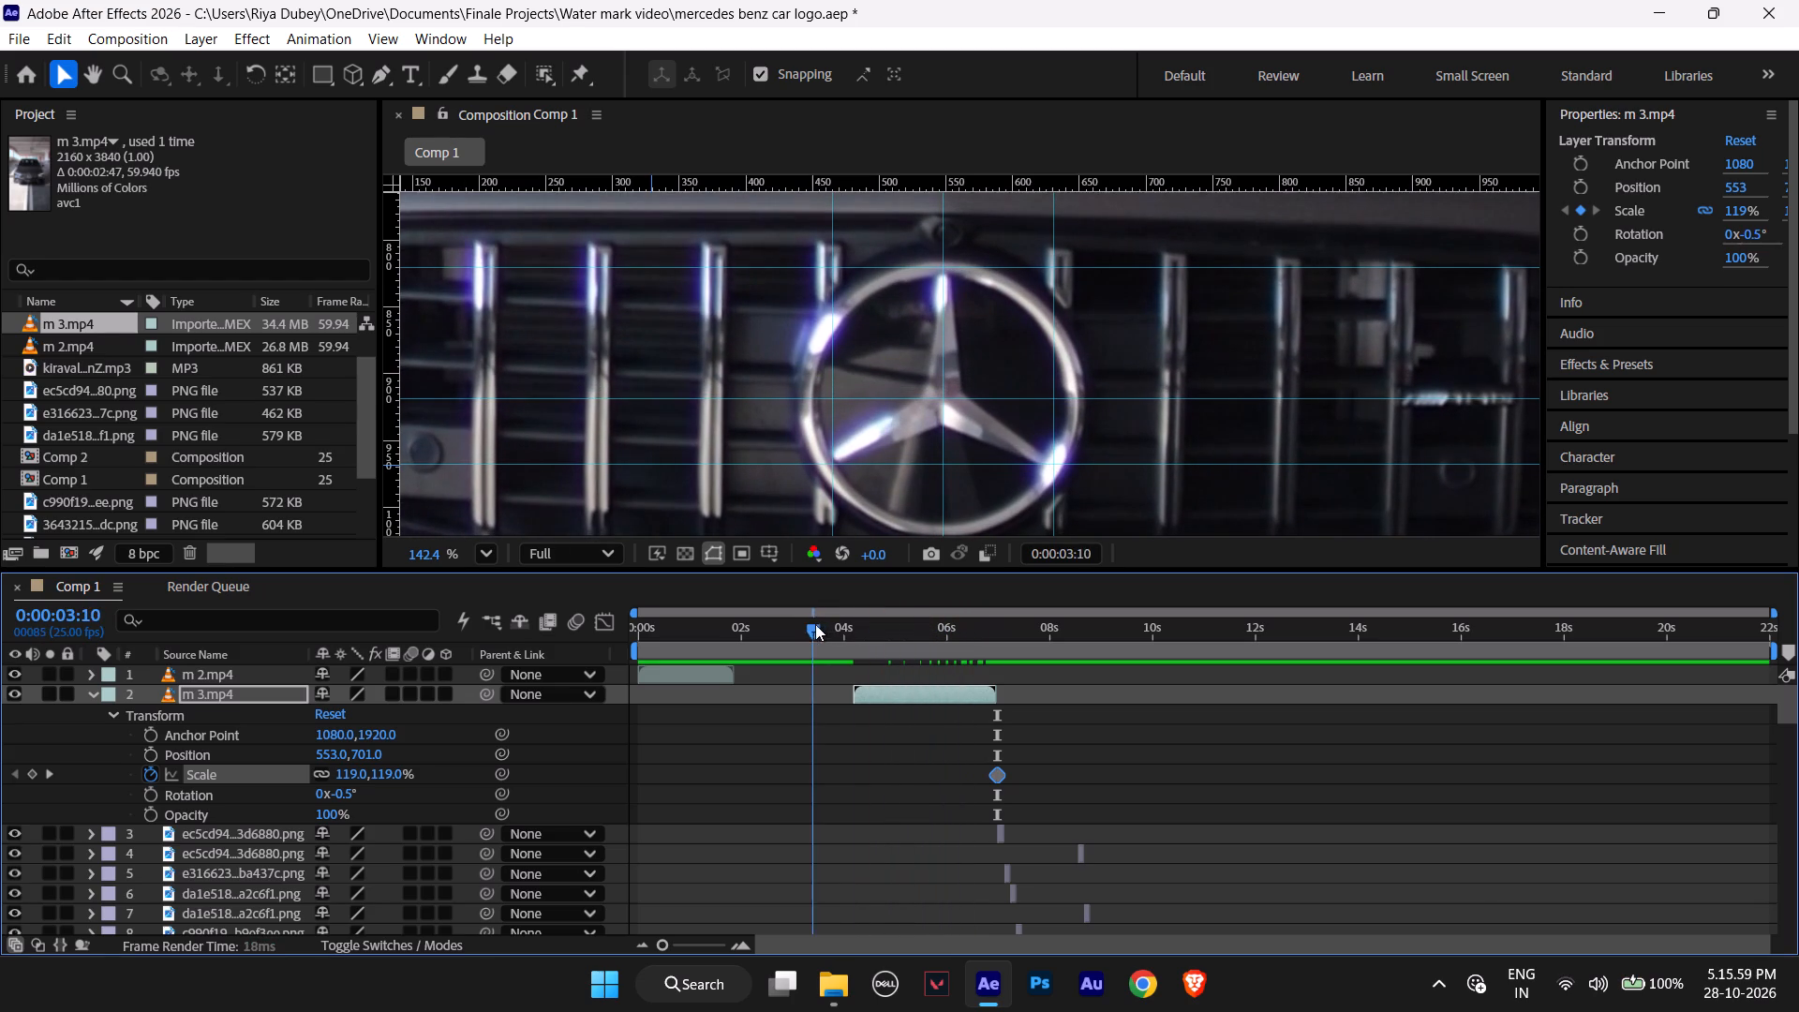
left_click_drag(815, 624, 852, 627)
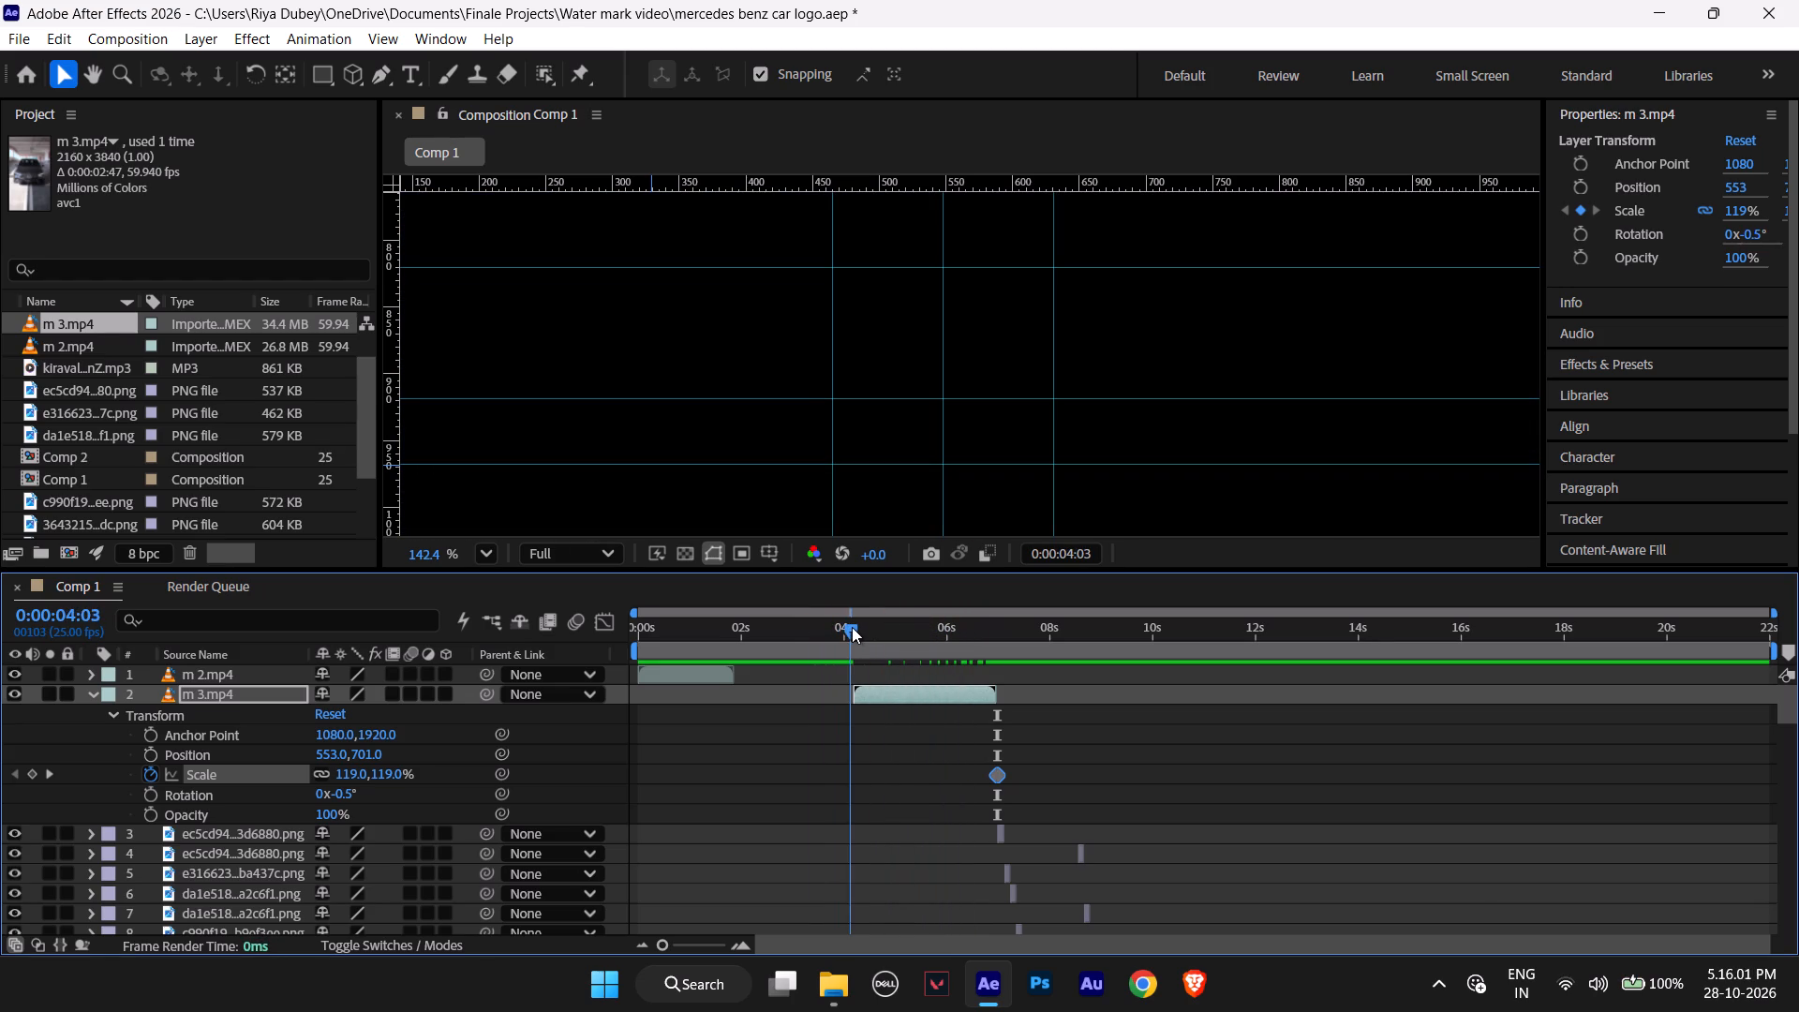
left_click_drag(852, 627, 855, 626)
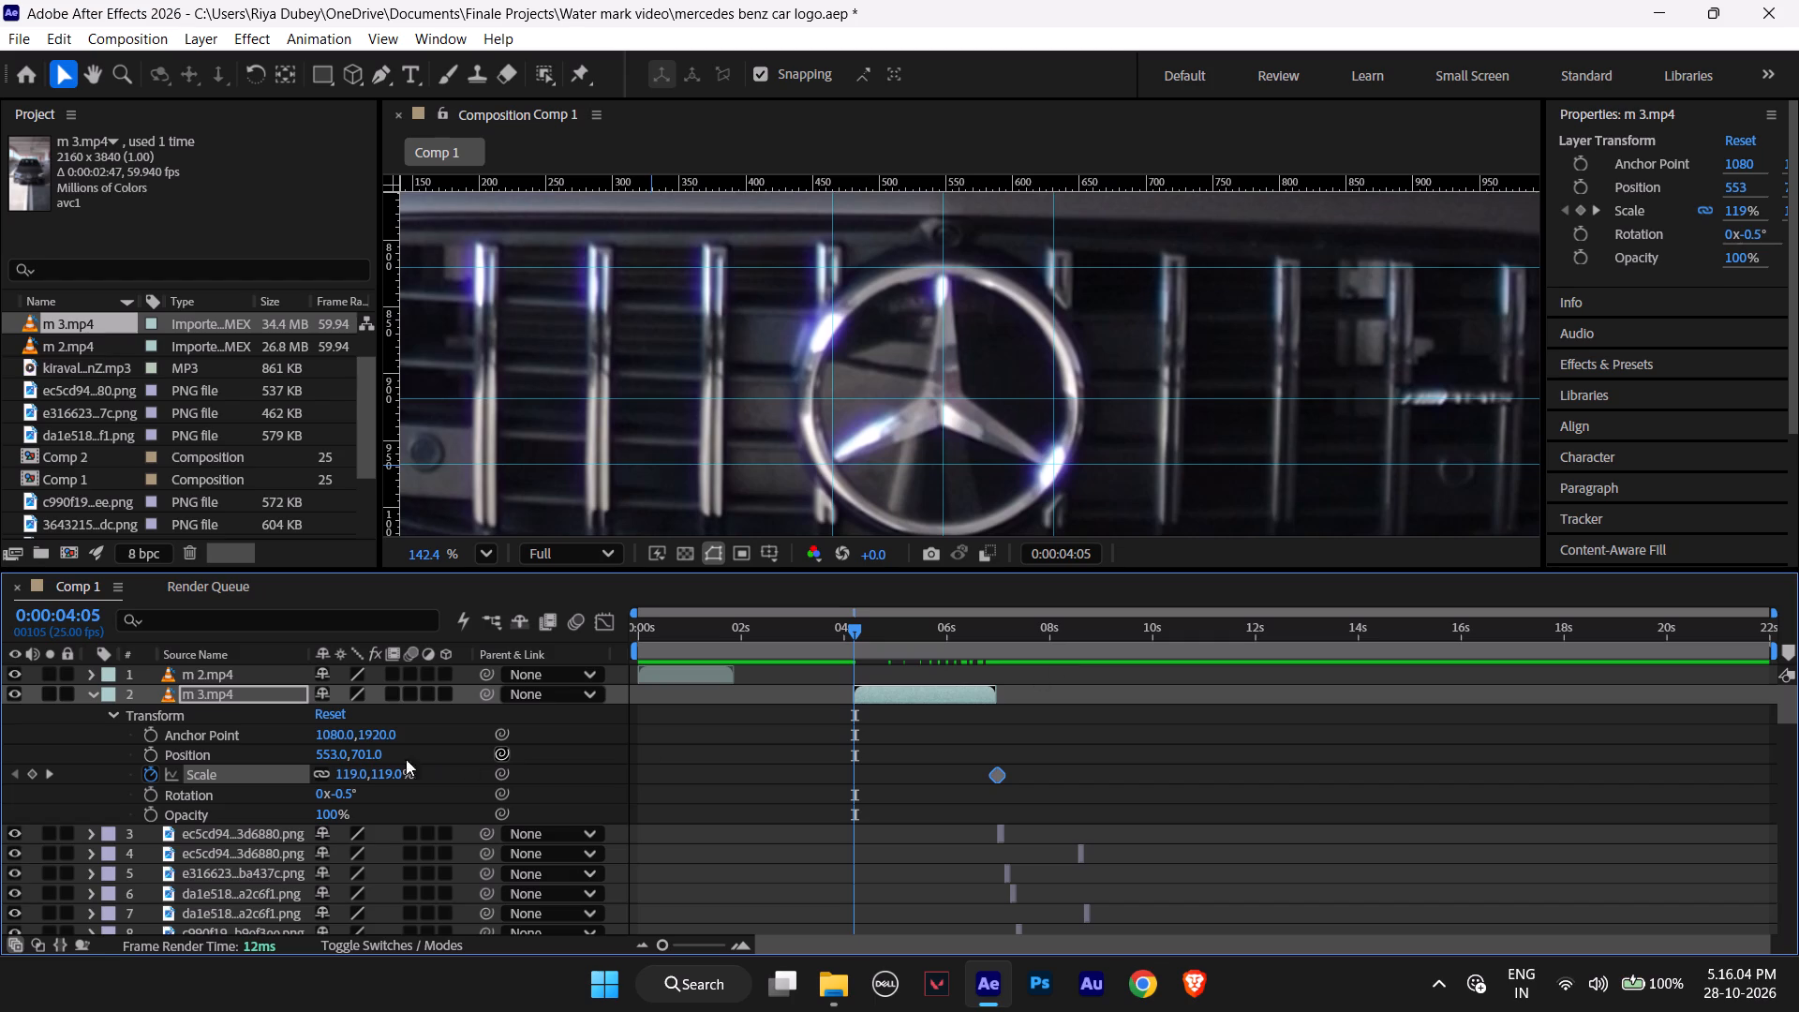
left_click(349, 776)
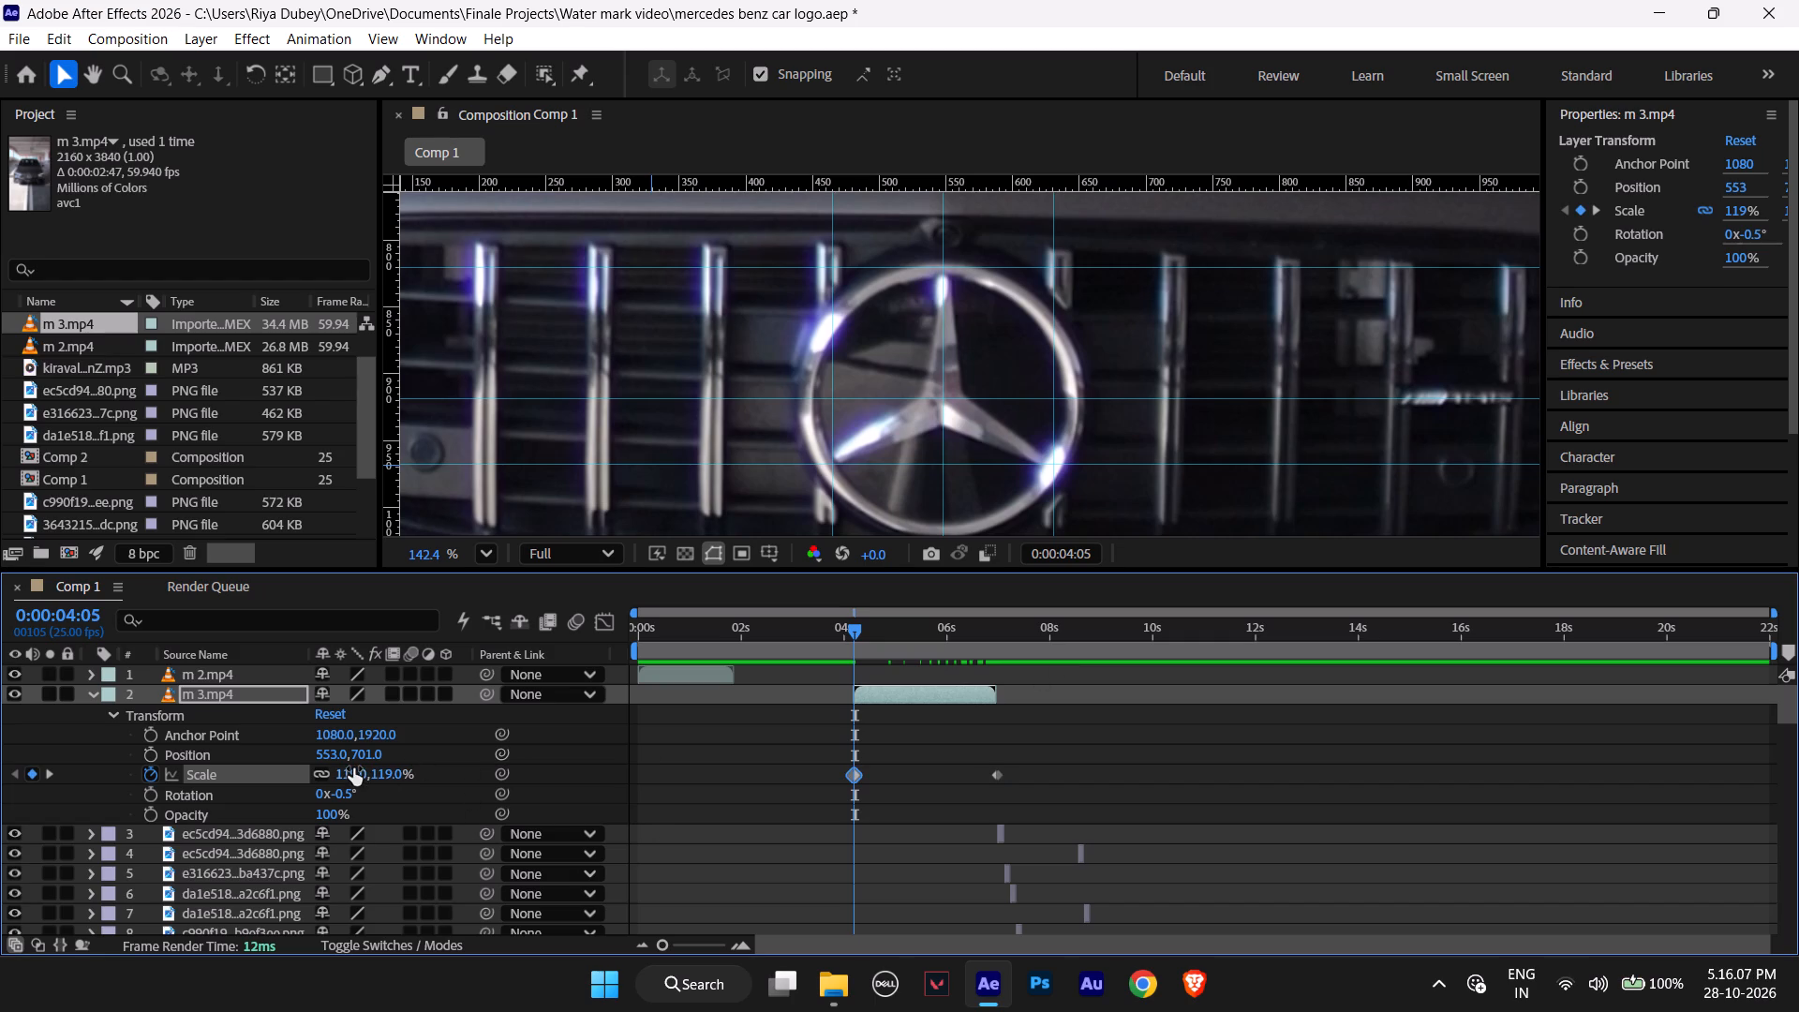
left_click(349, 768)
type("100")
left_click(419, 770)
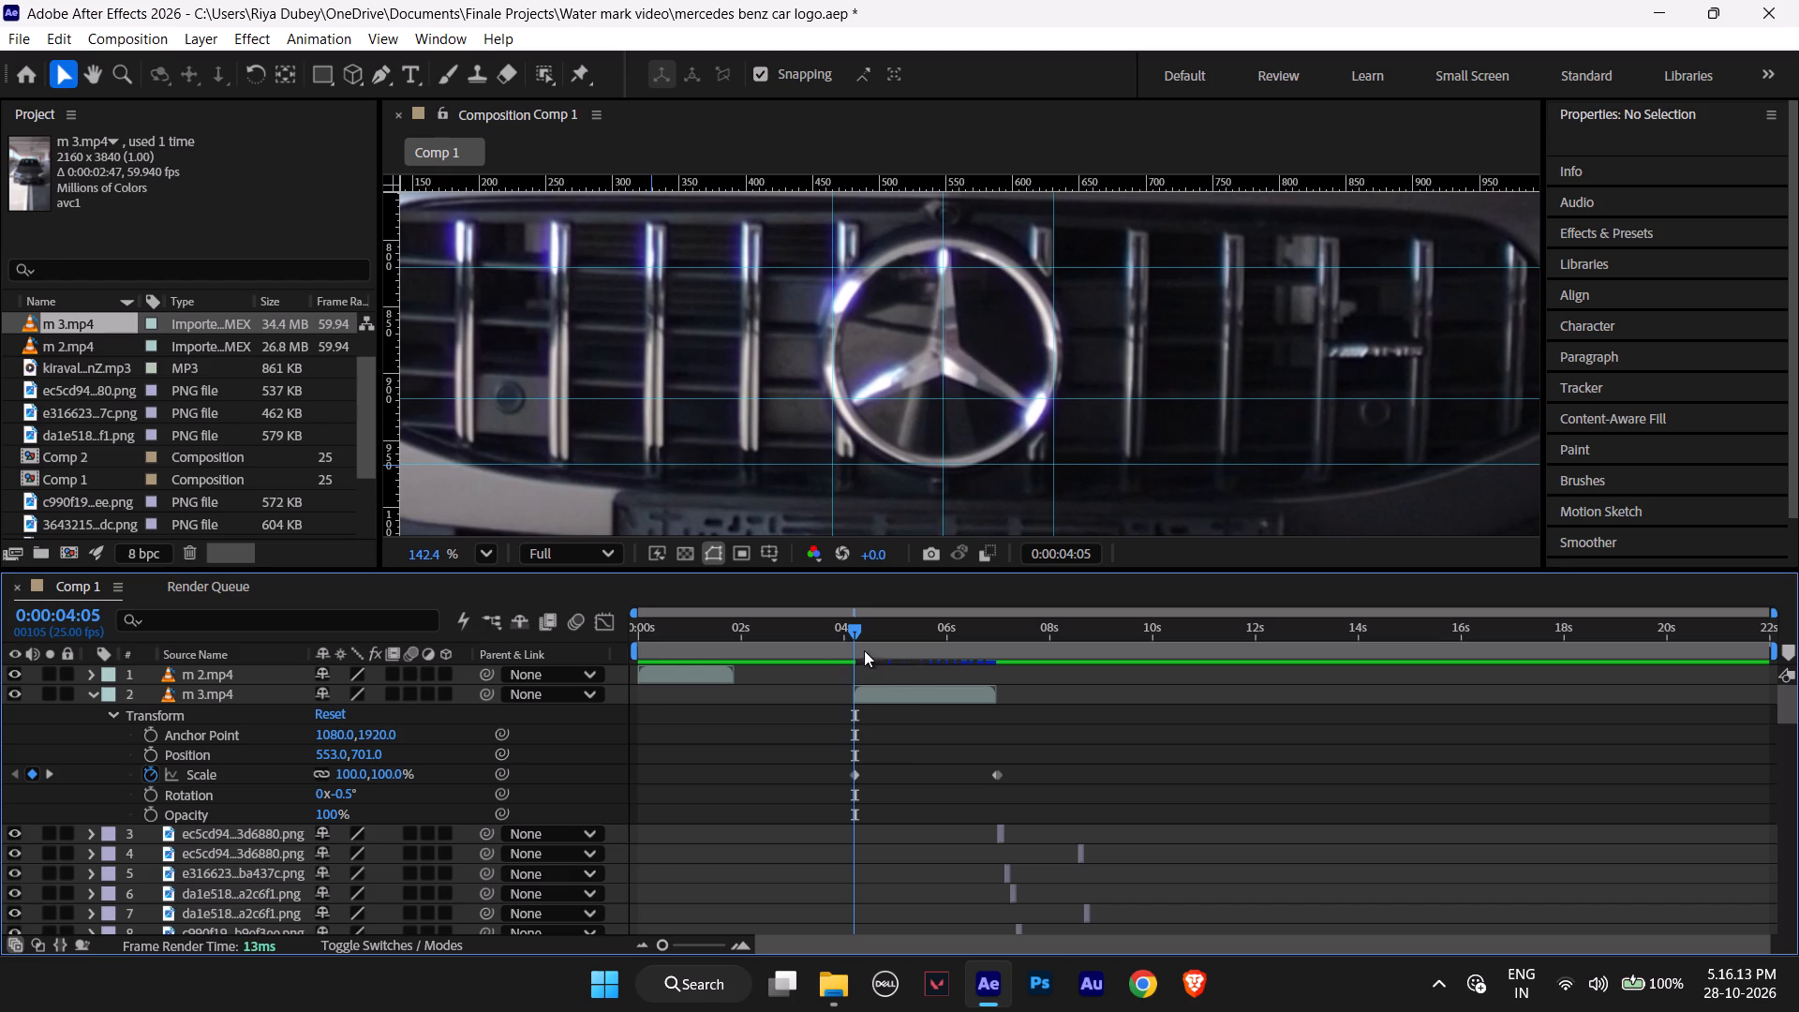
Check the m 3.mp4 scale animation, then play Comp 1 from the start with the whole frame fitted in the viewer.
left_click_drag(853, 626, 938, 632)
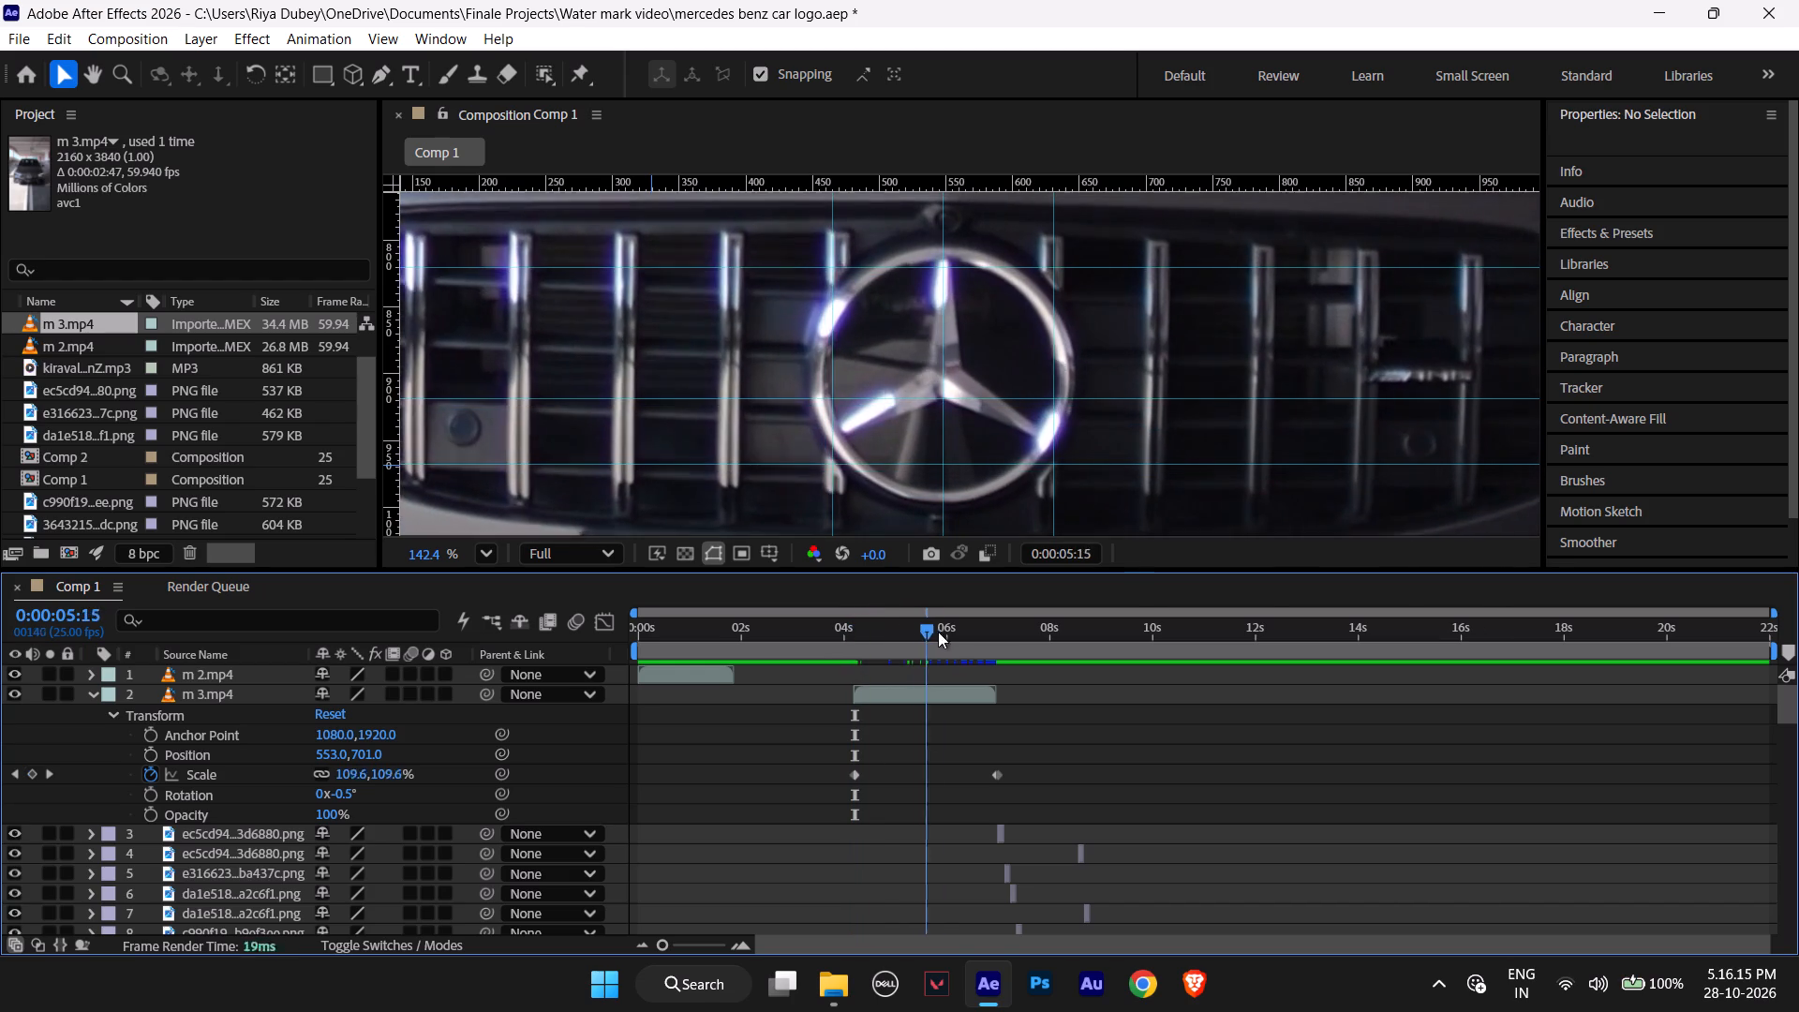
left_click_drag(938, 632, 991, 638)
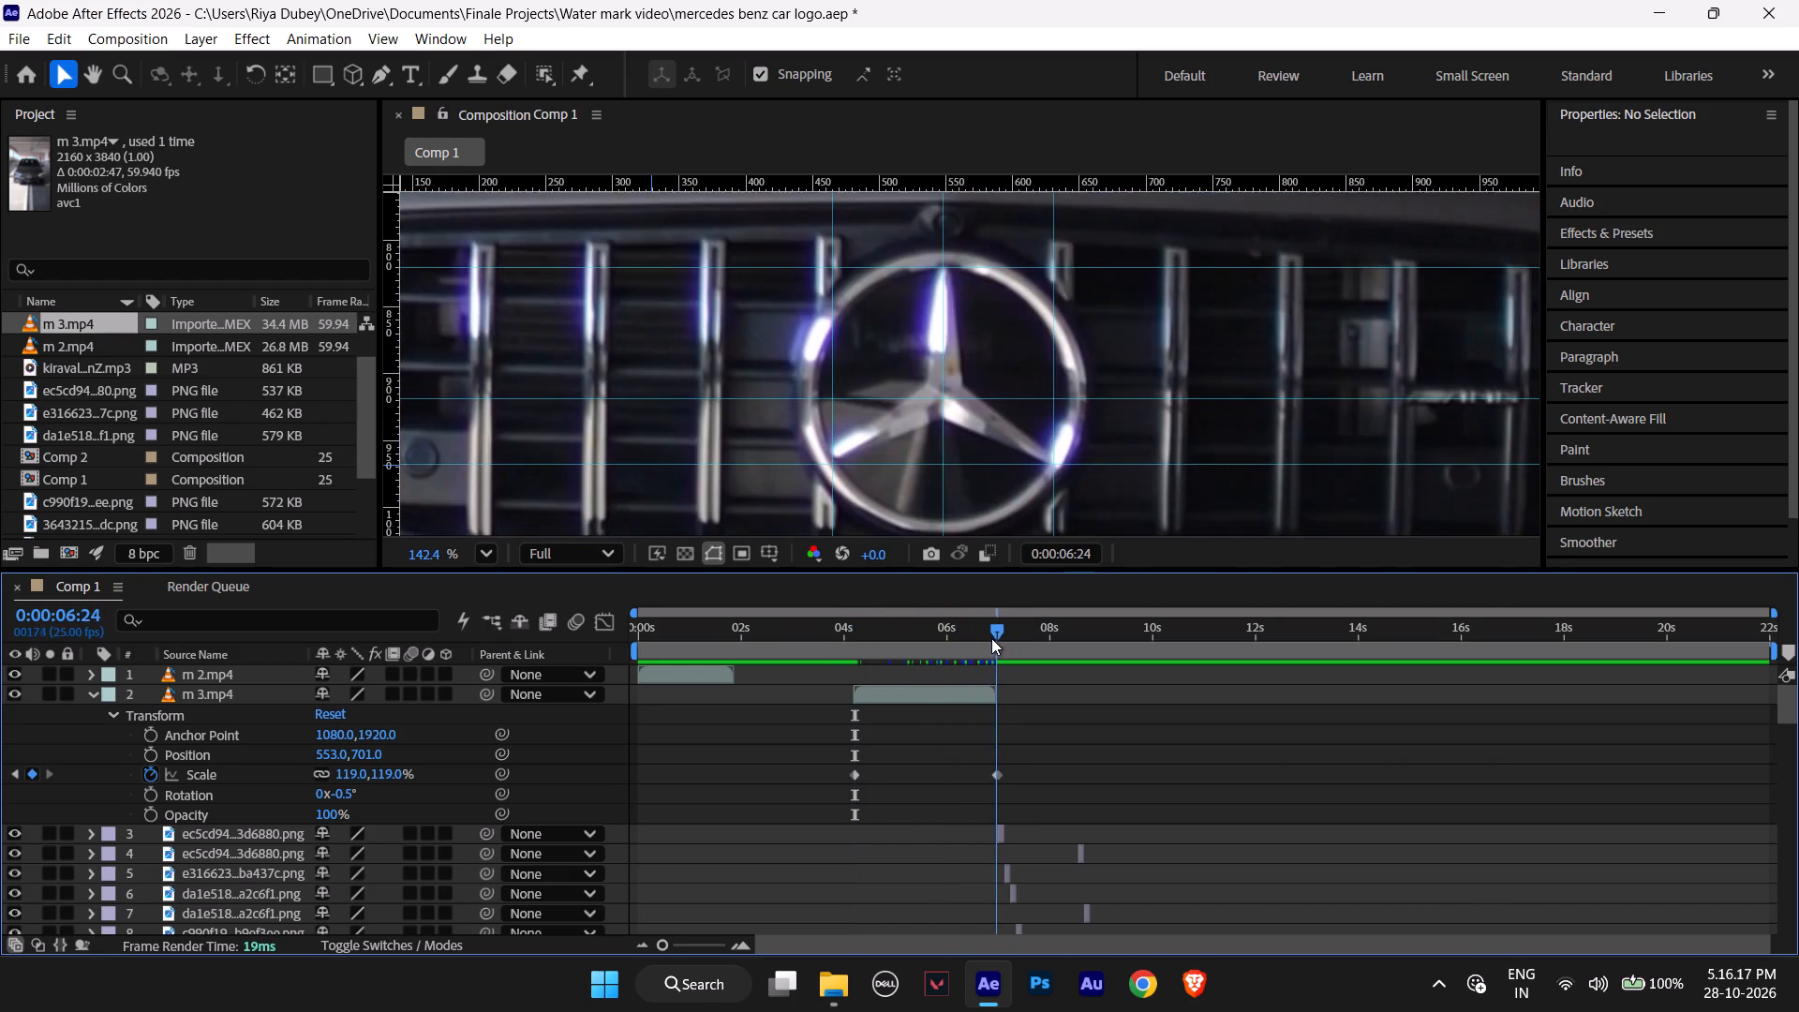
left_click_drag(991, 638, 584, 636)
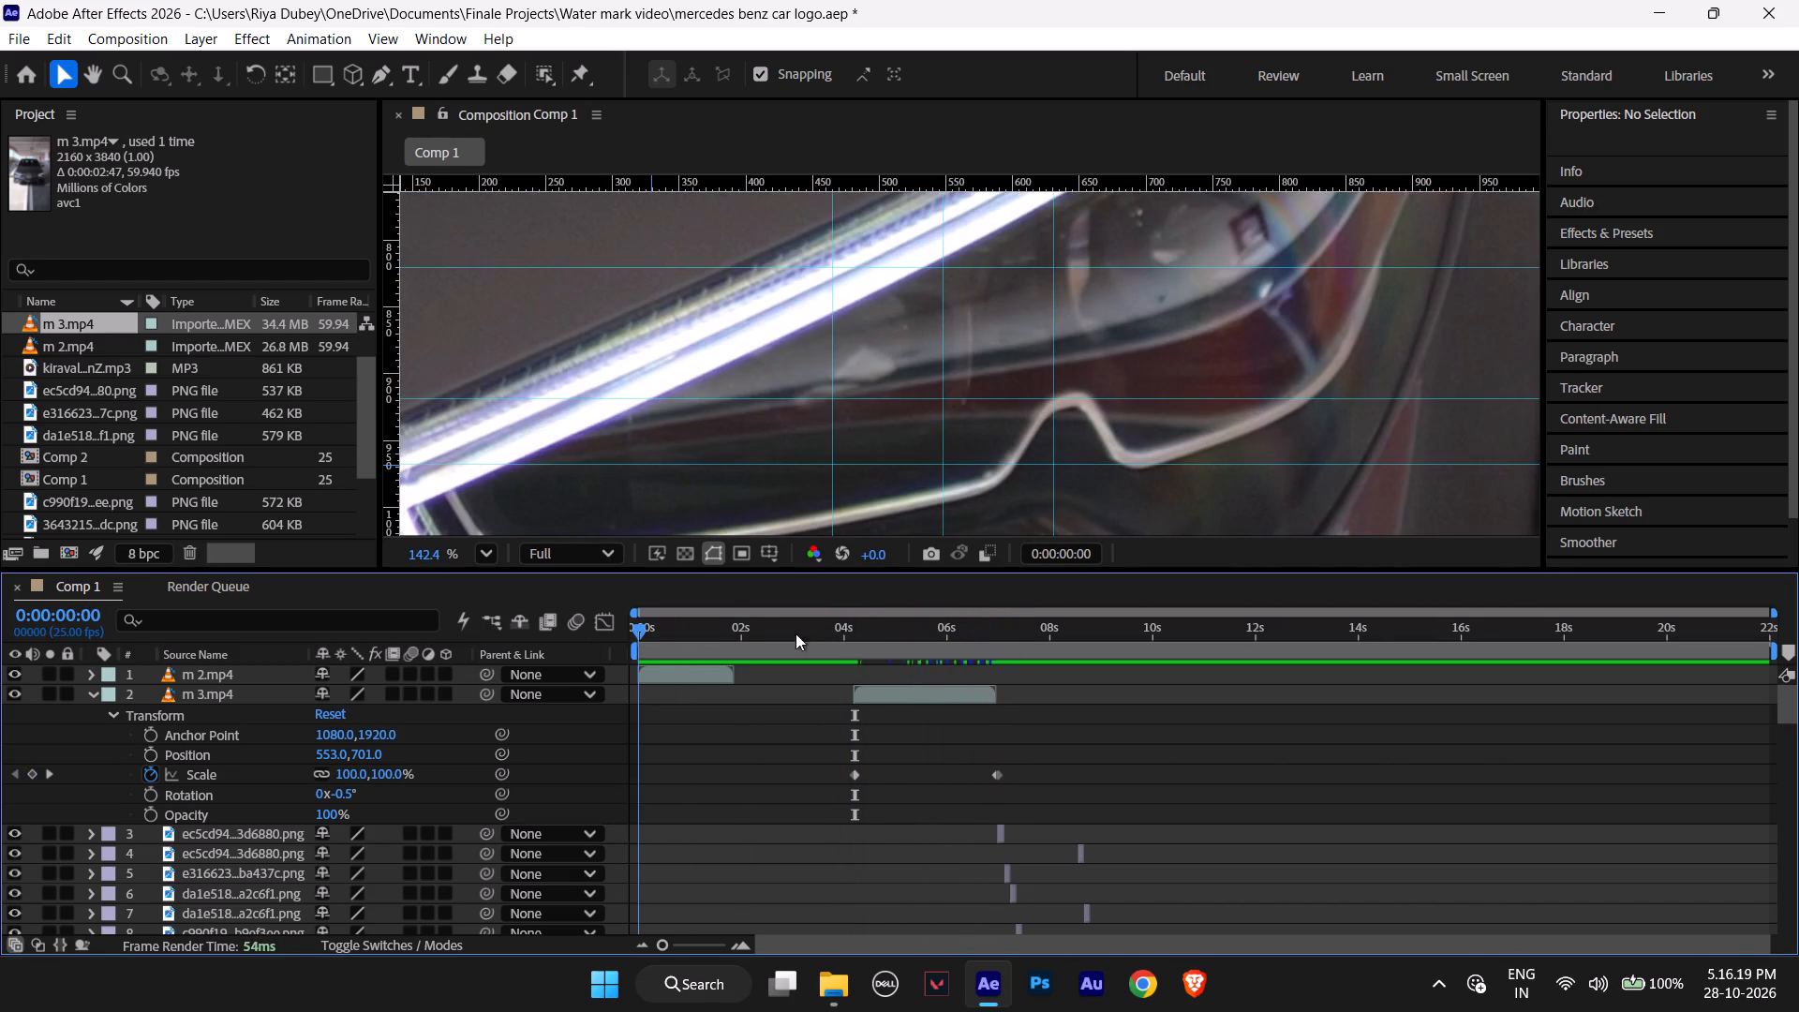
key("space")
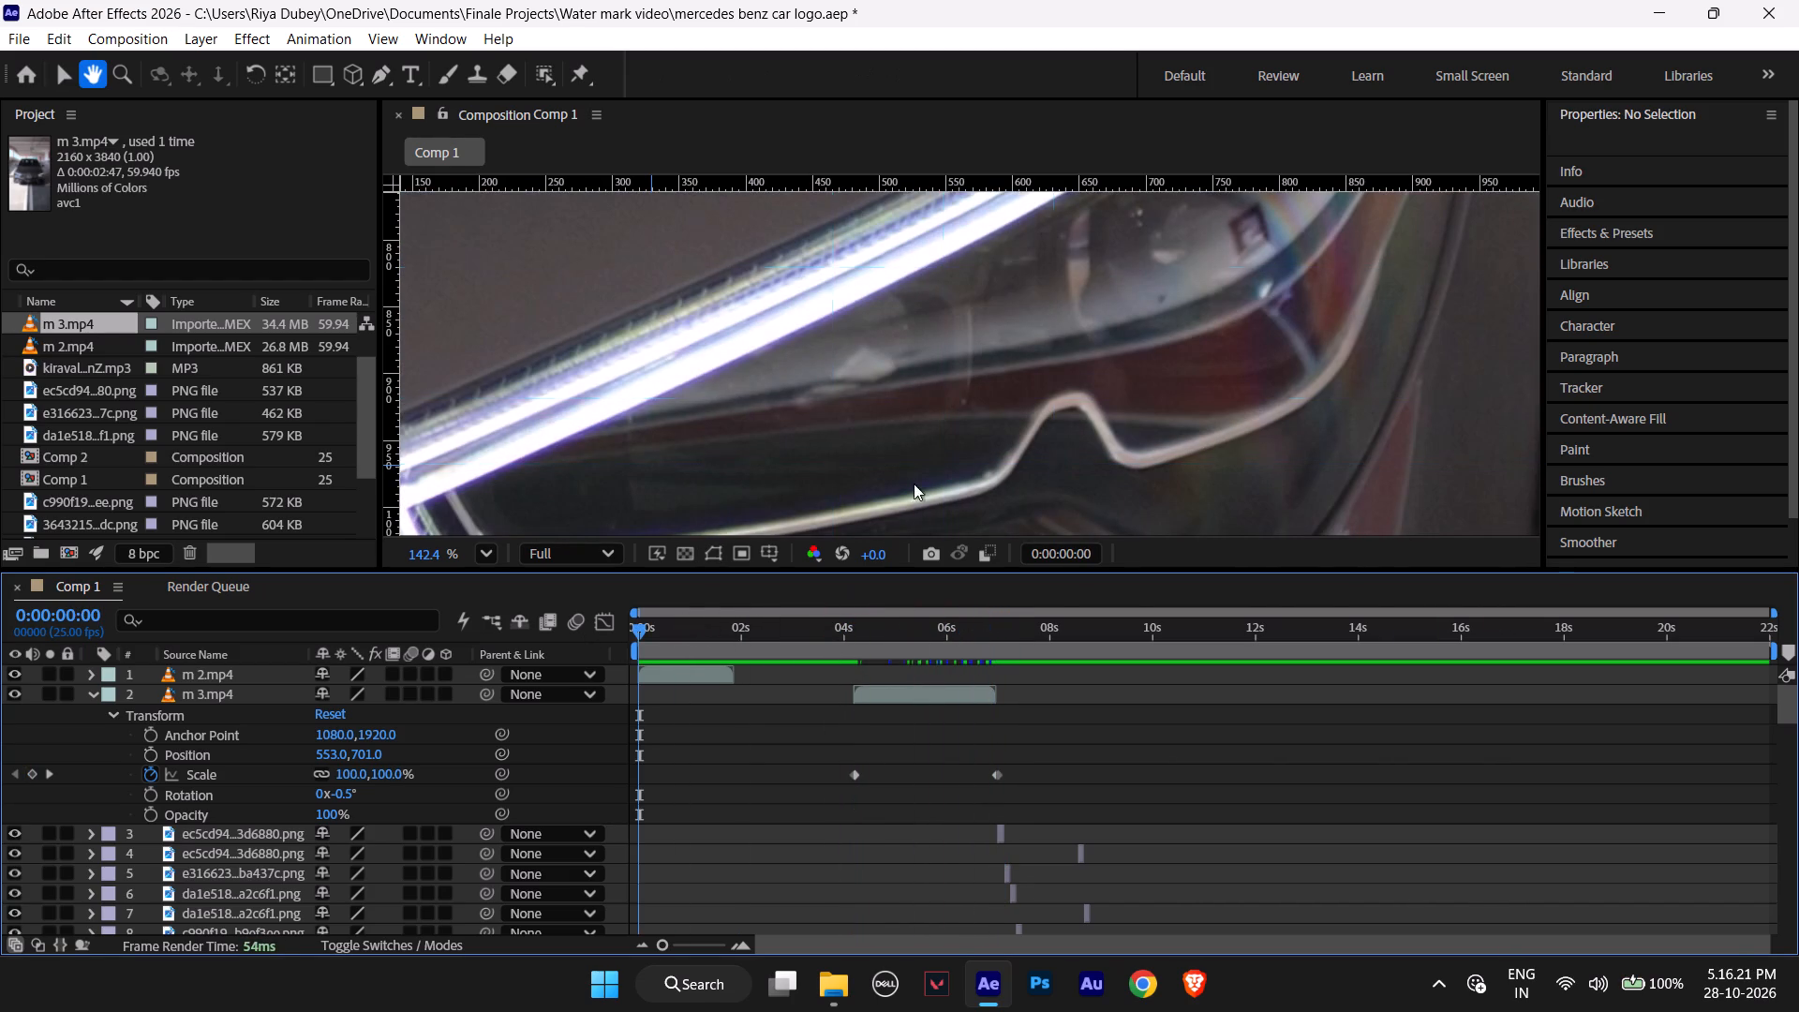
left_click(496, 555)
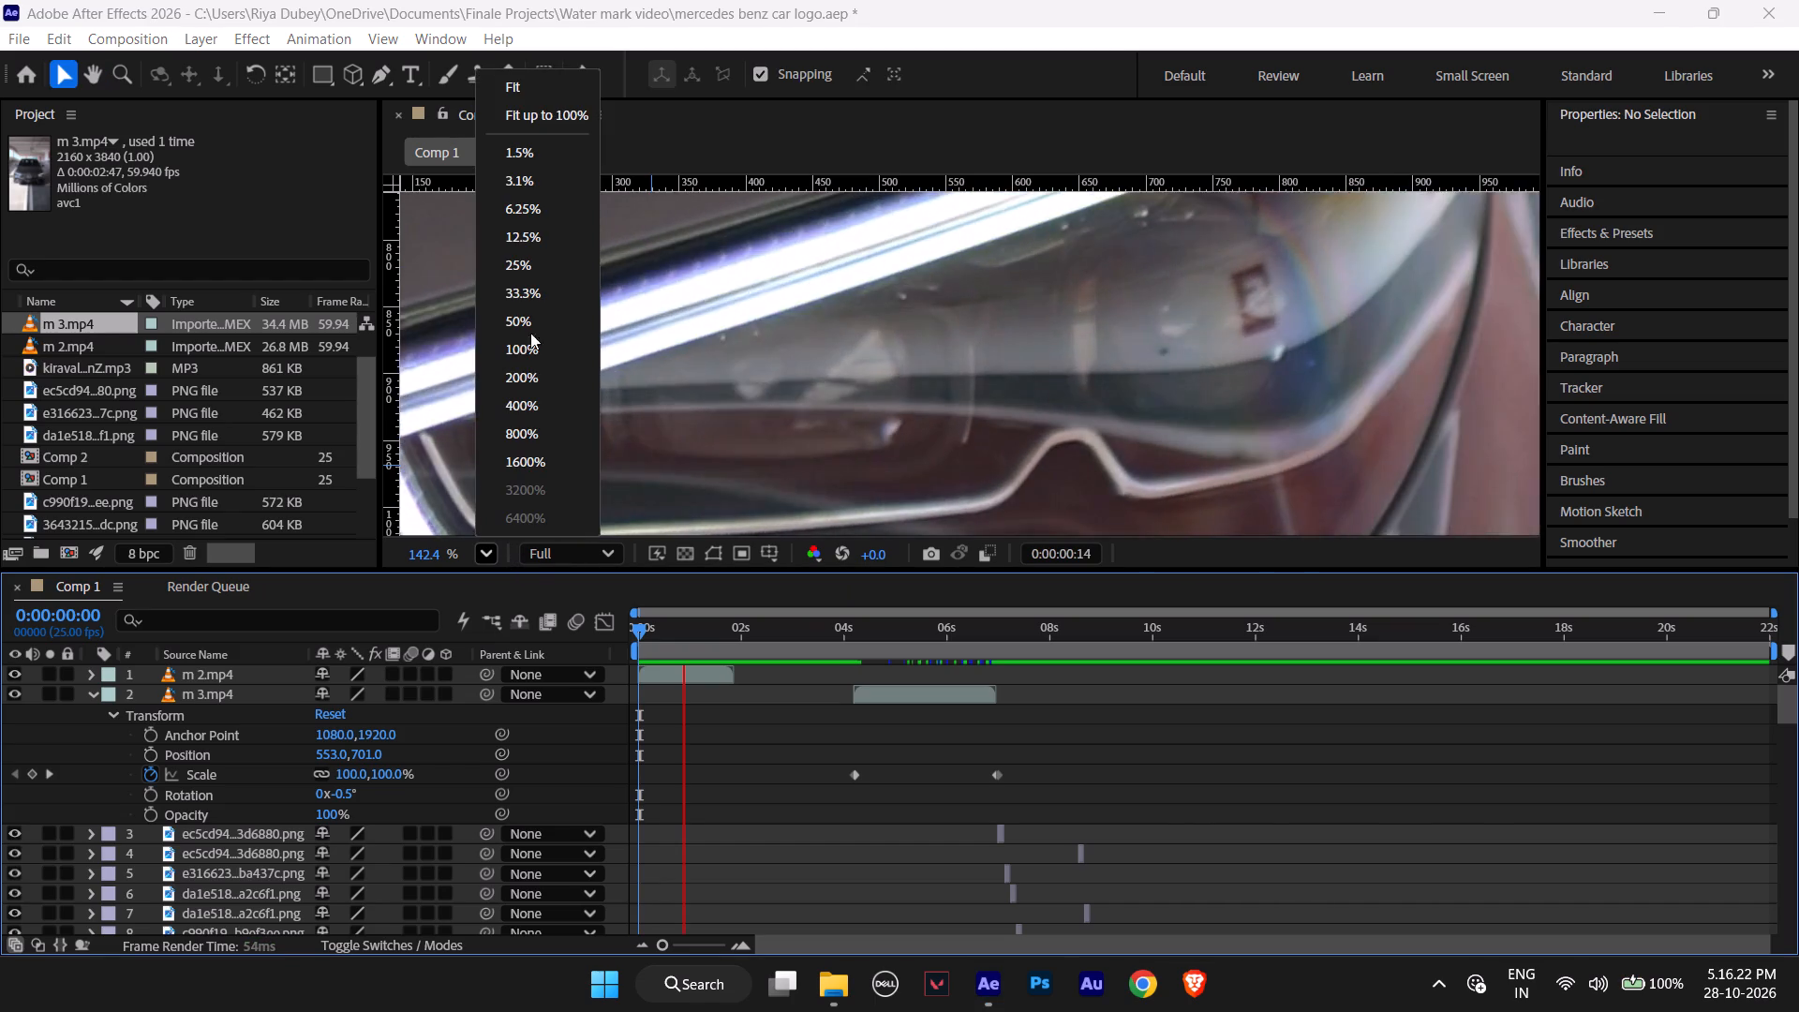
left_click(556, 115)
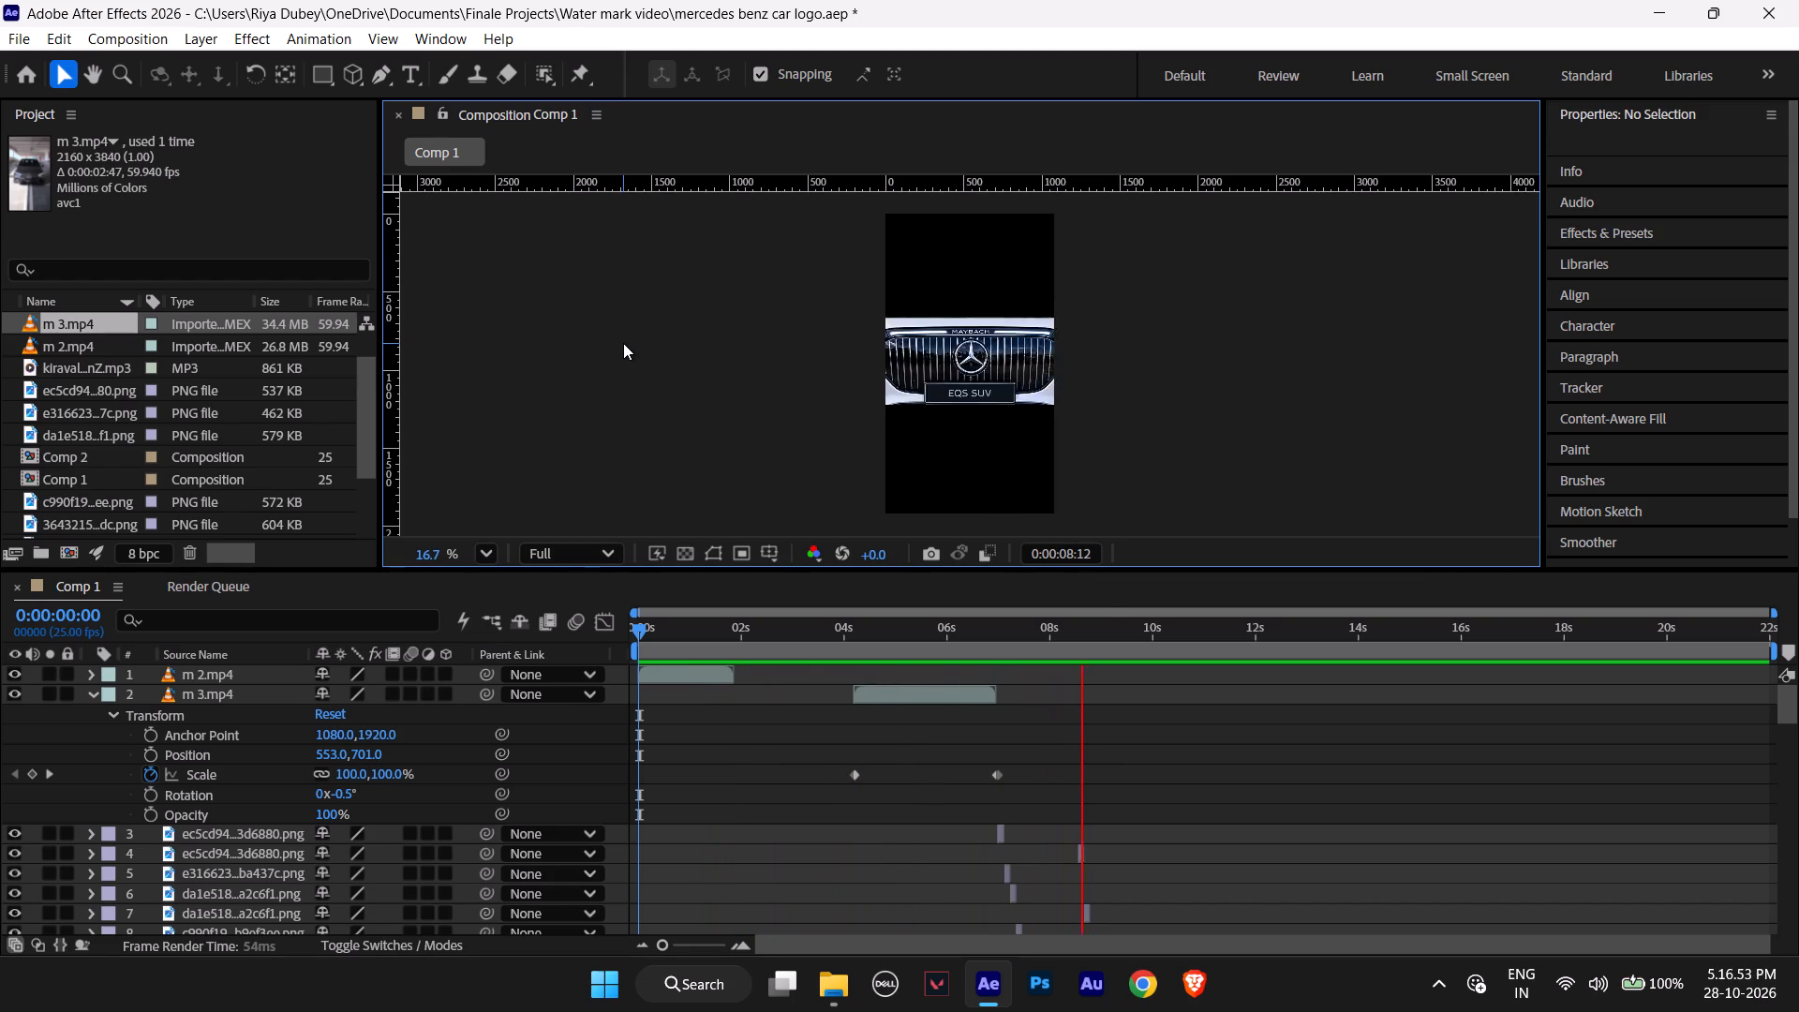
key("space")
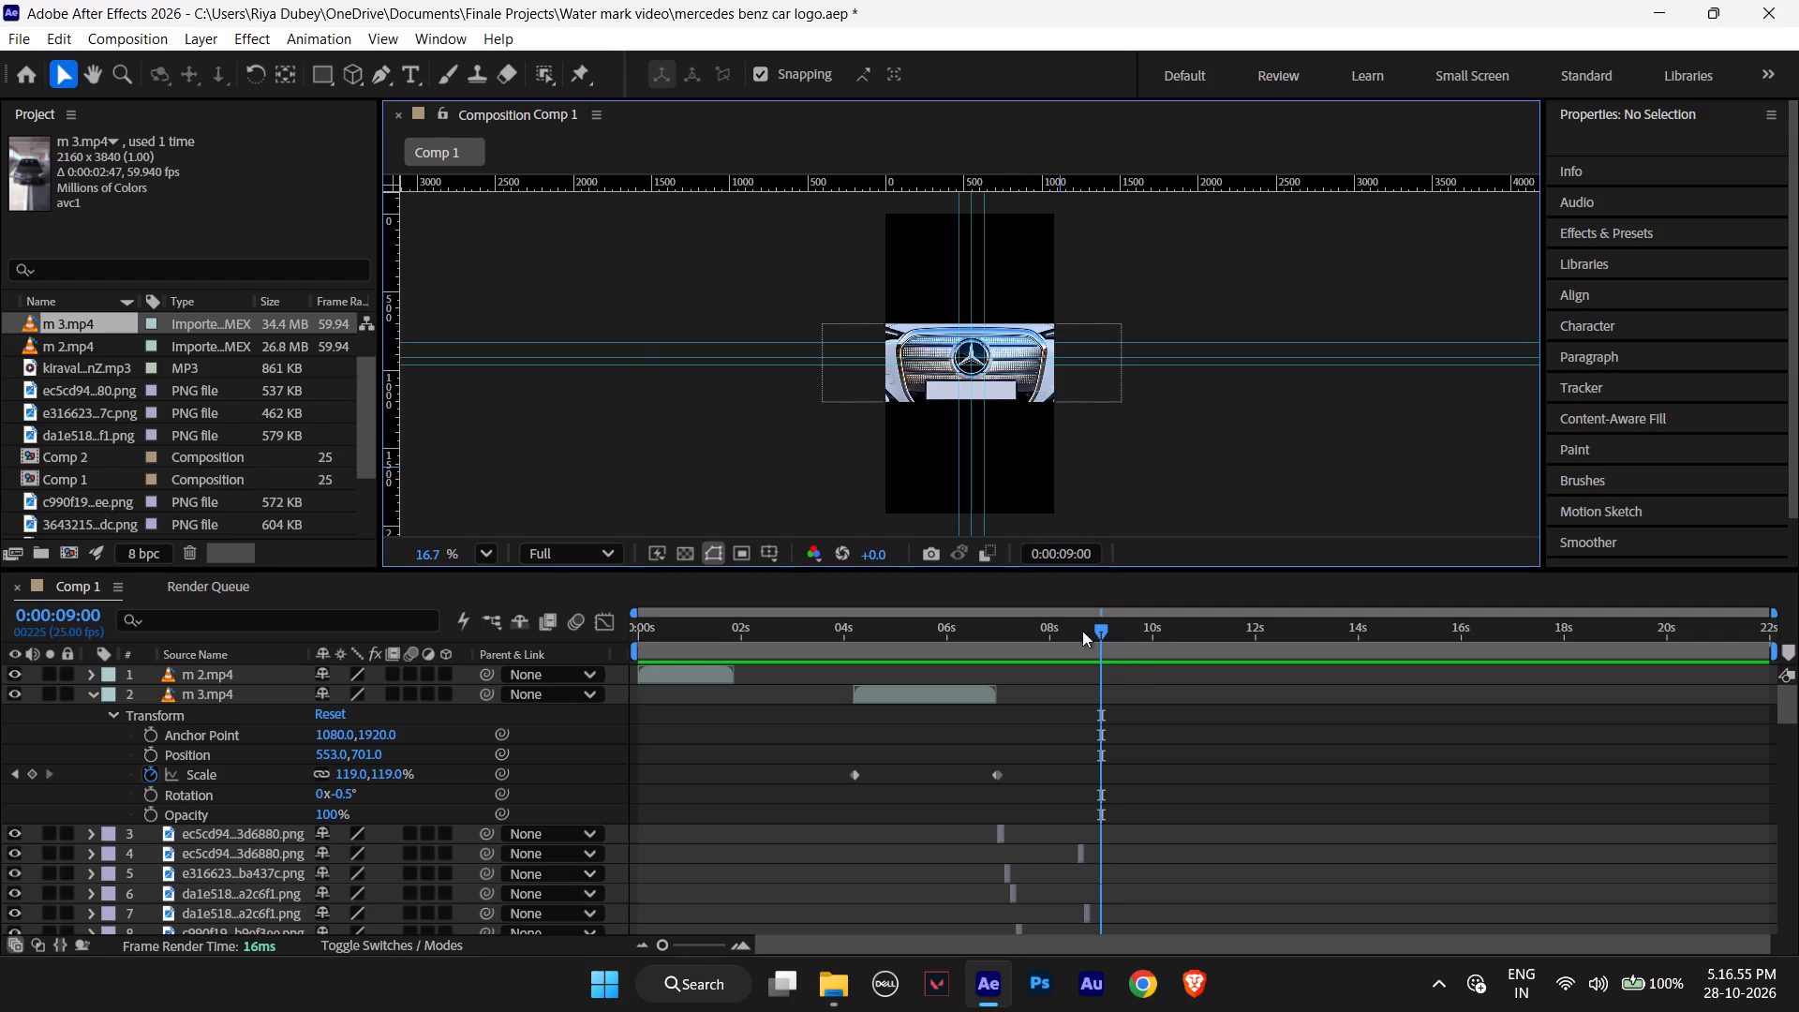
Scrub back through the m 3.mp4 clip's scale animation to its first frame, ending at 0:00:01:21 where m 2.mp4 finishes.
left_click_drag(1106, 633, 894, 635)
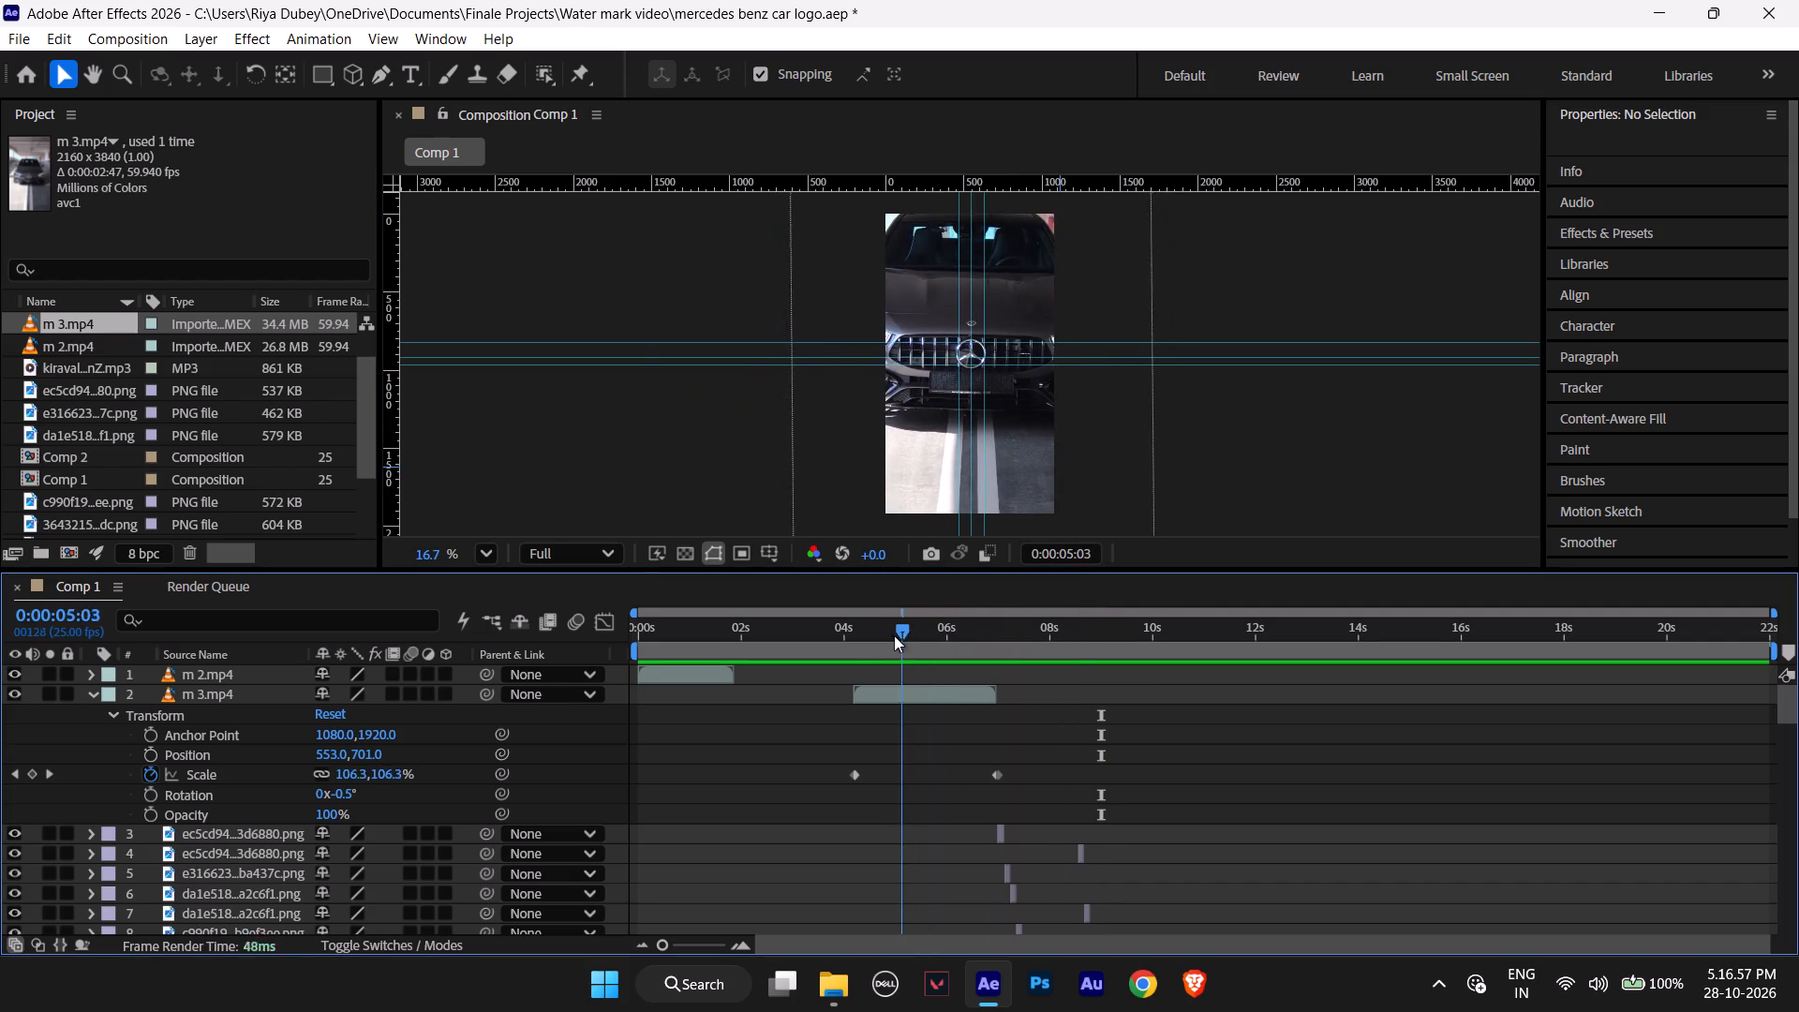
left_click_drag(894, 635, 854, 628)
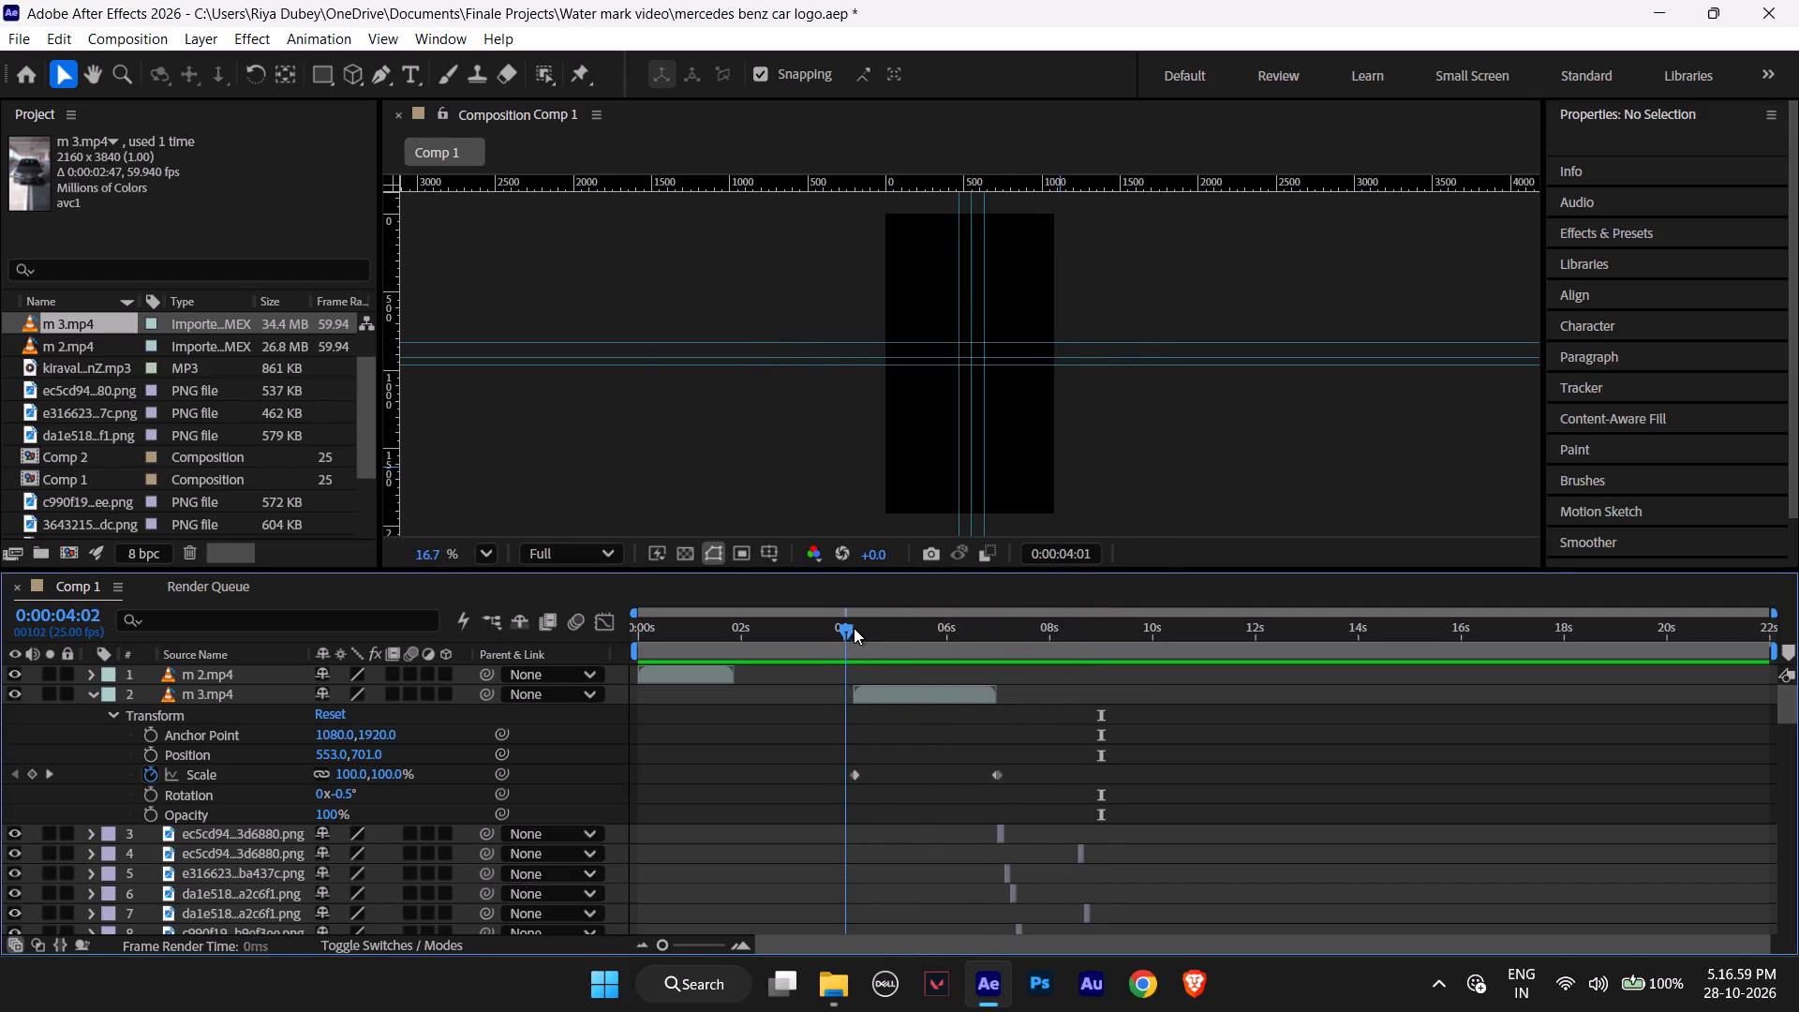
left_click_drag(854, 628, 859, 628)
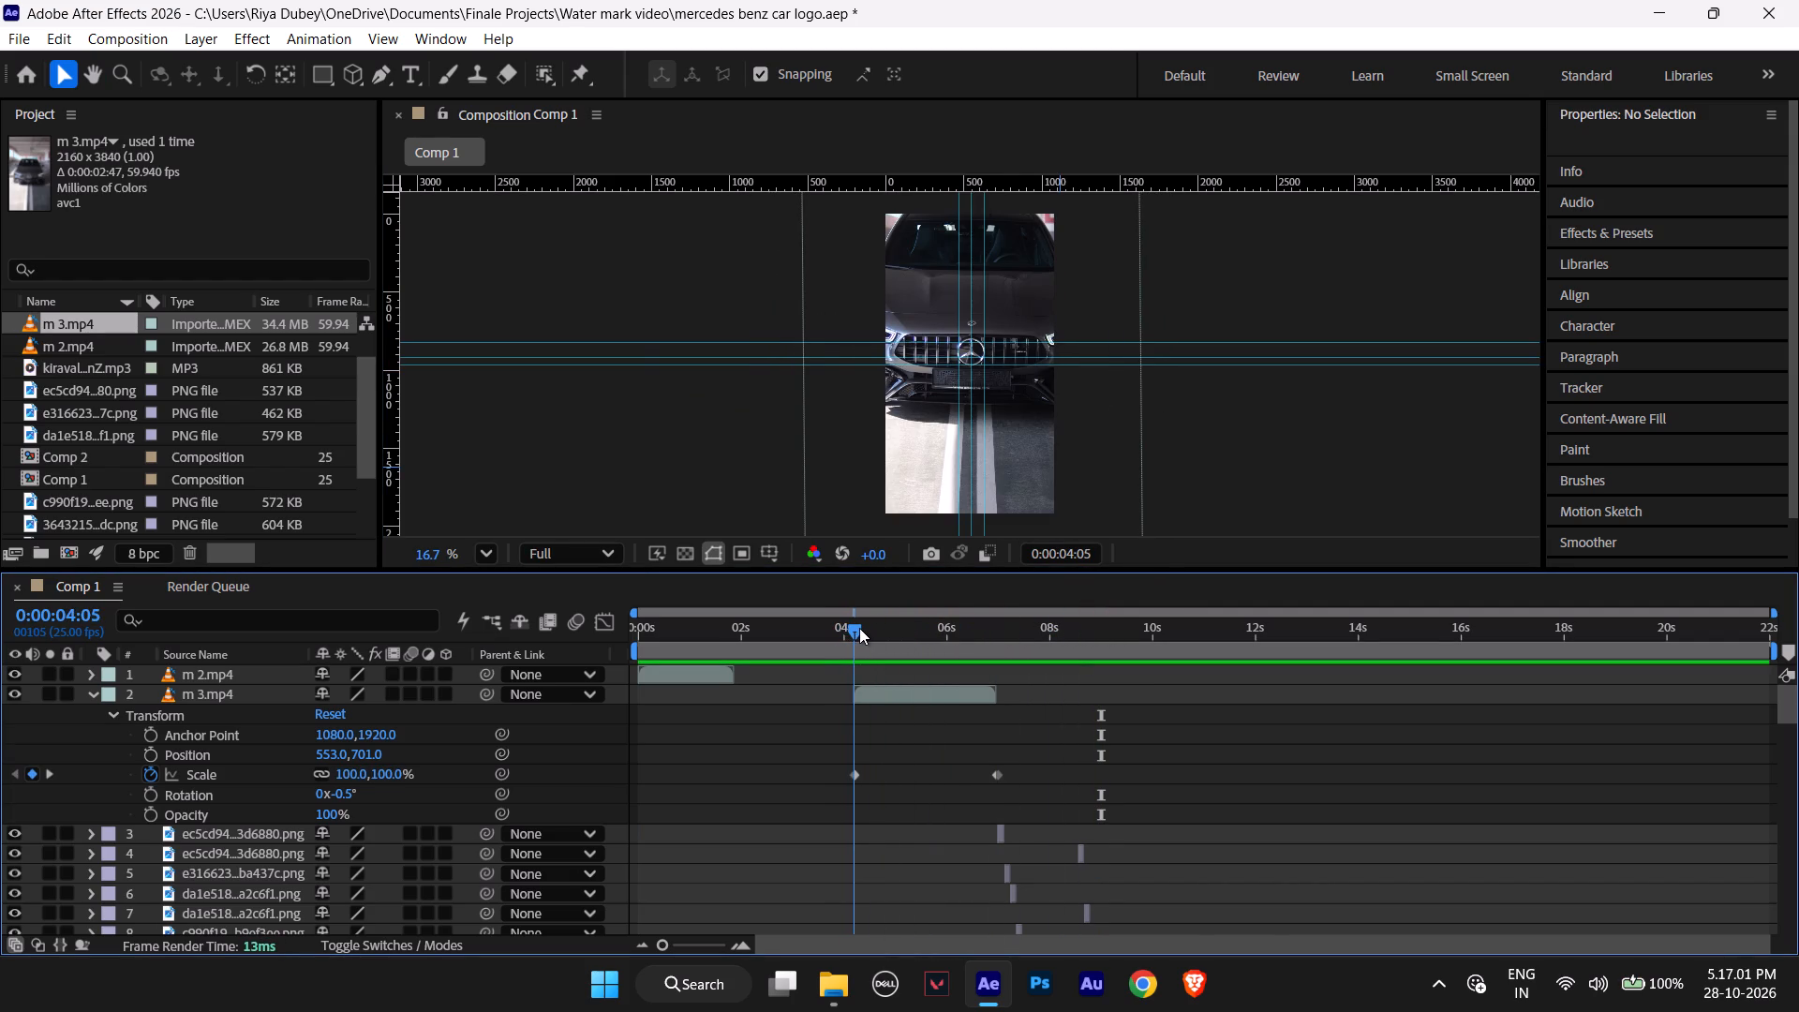
left_click_drag(859, 628, 749, 618)
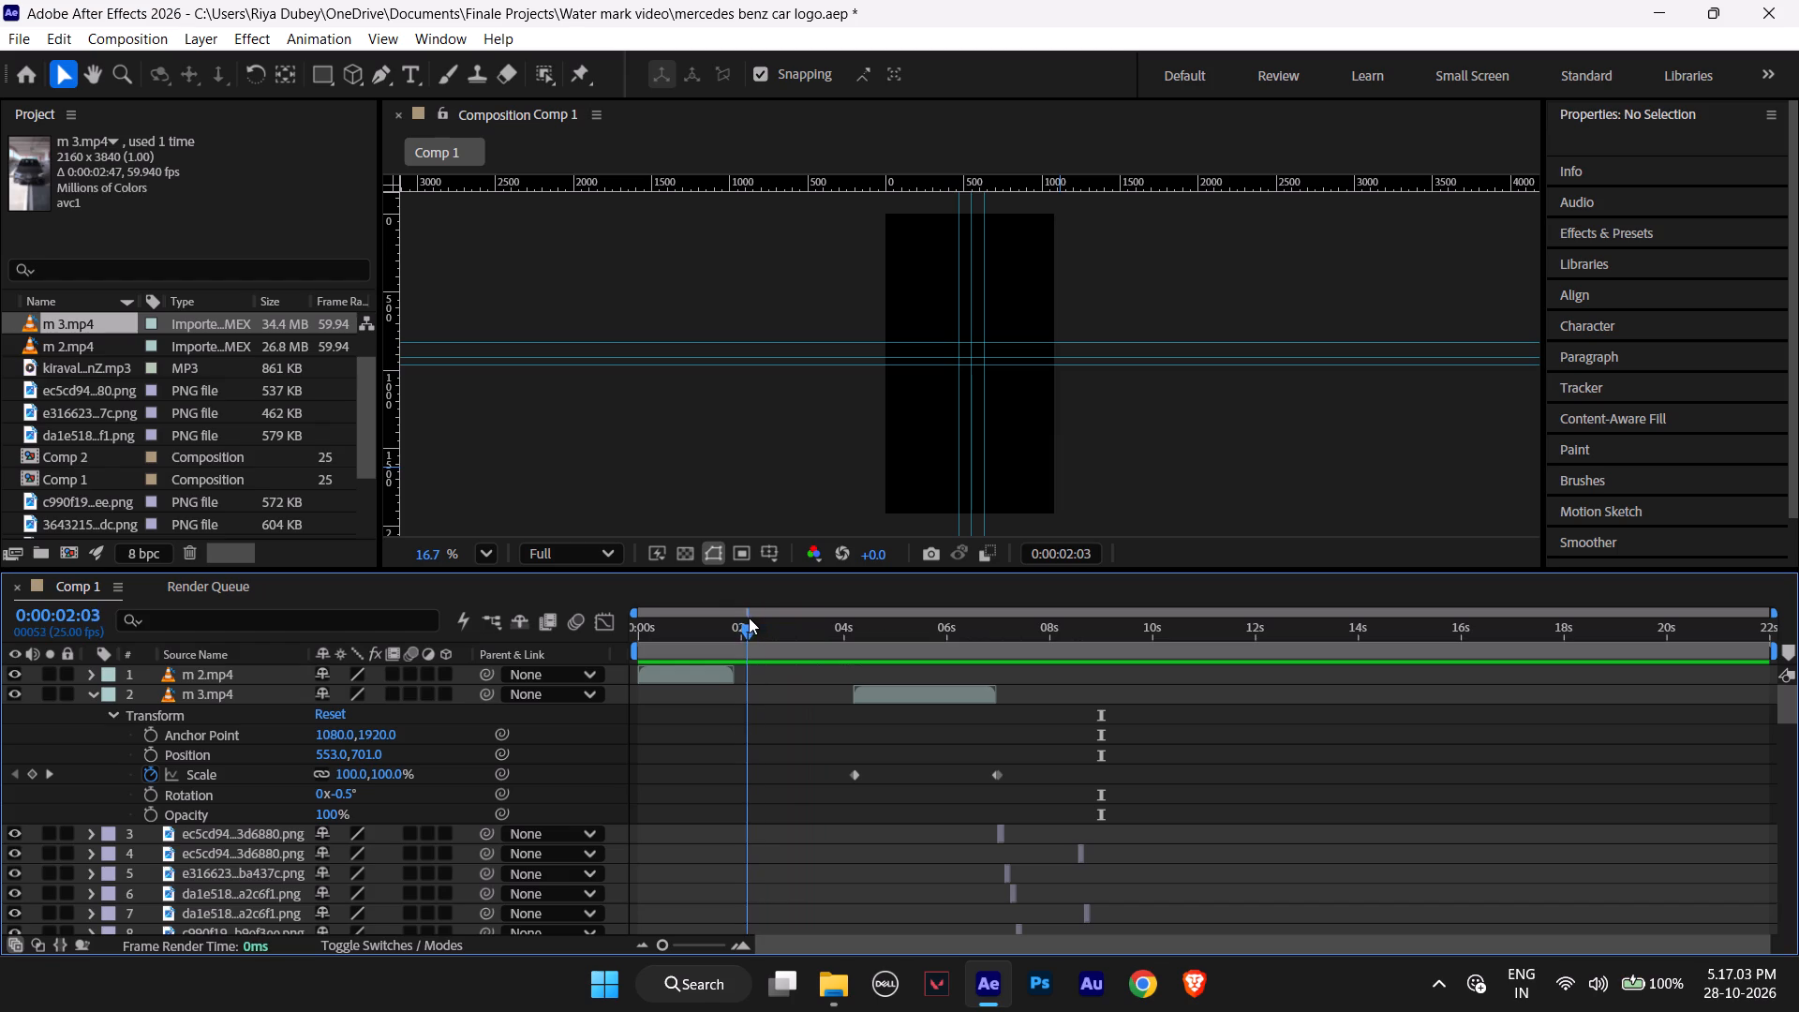
left_click_drag(749, 618, 738, 617)
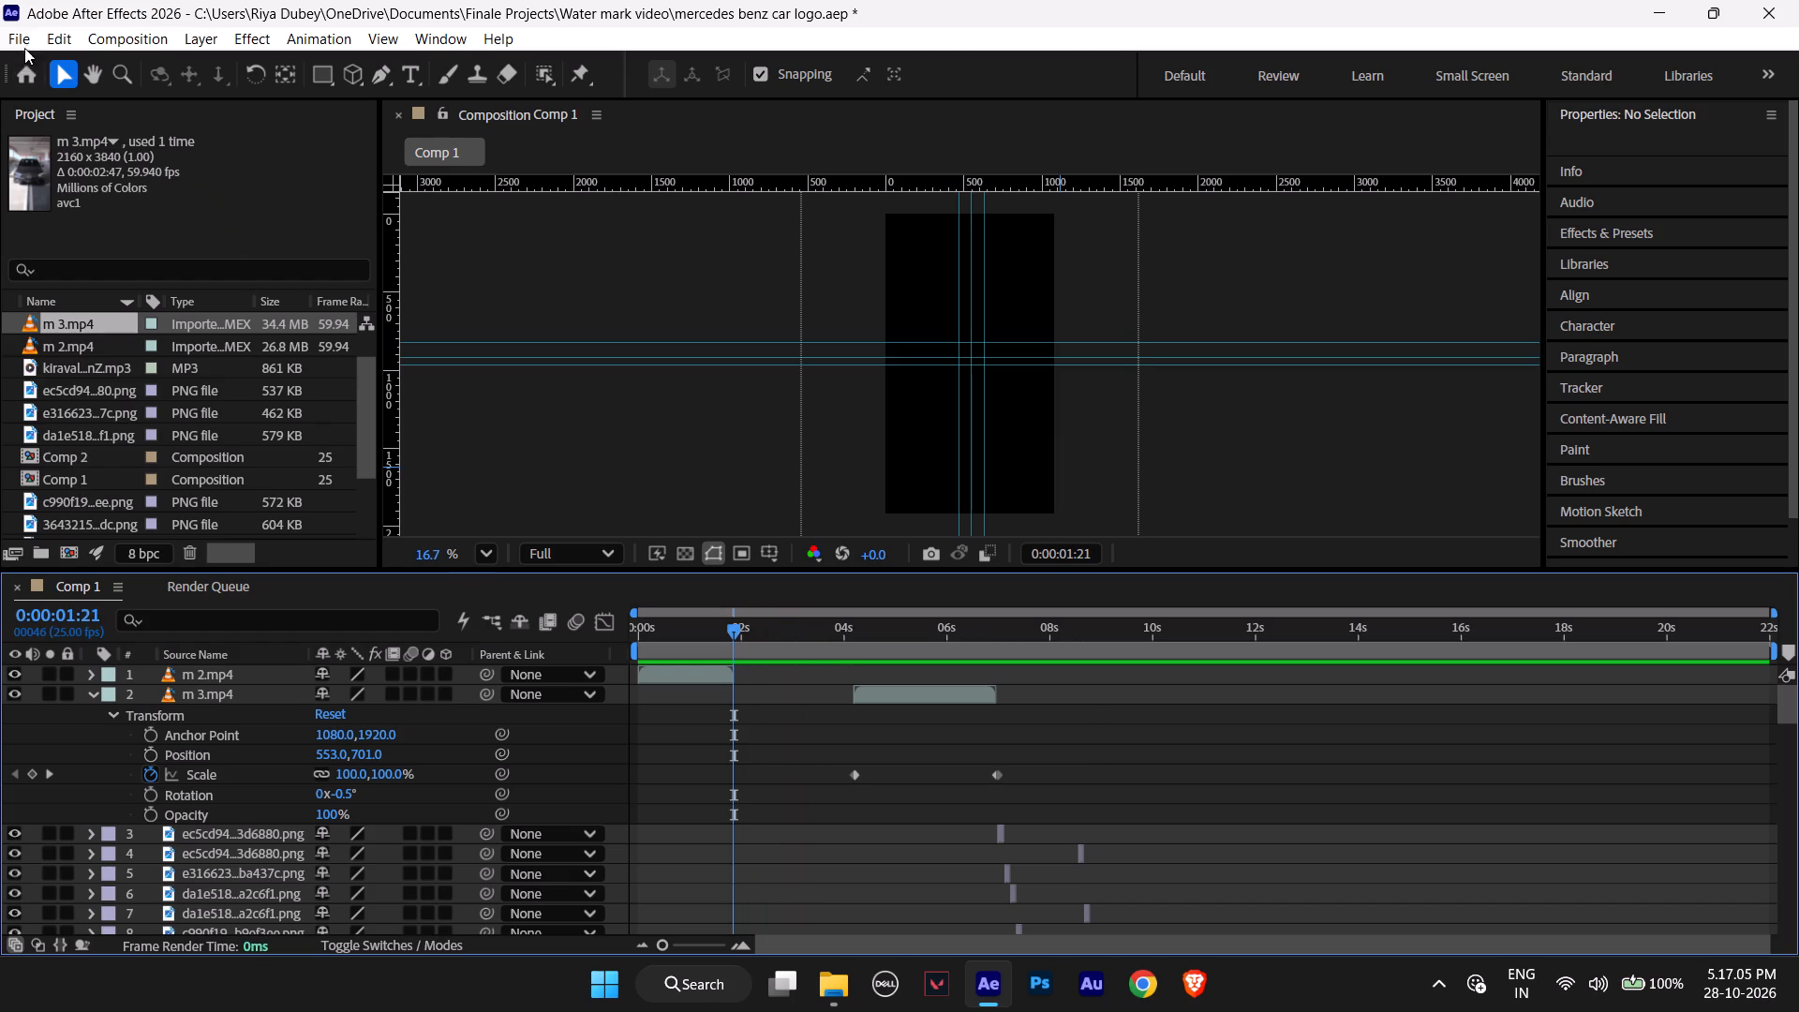
Start a file import and look through the car clips in Downloads > Telegram Desktop, selecting m1 (2).
left_click(24, 45)
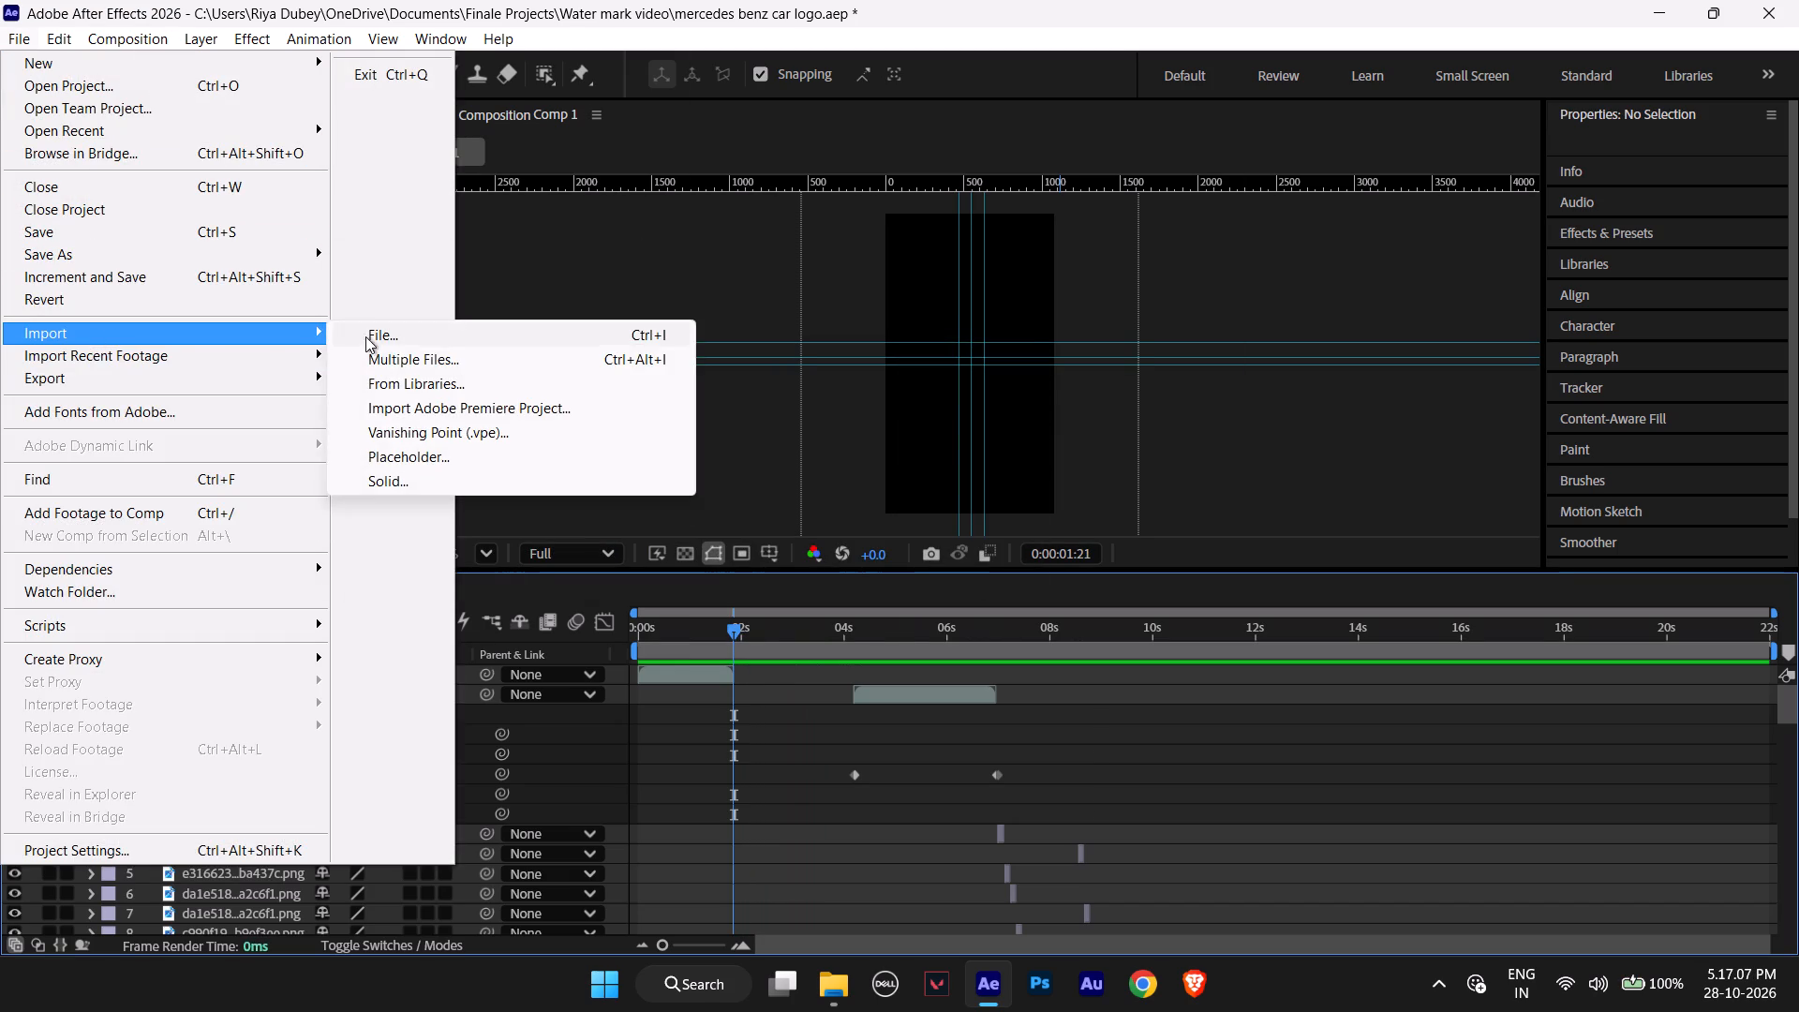
left_click(411, 333)
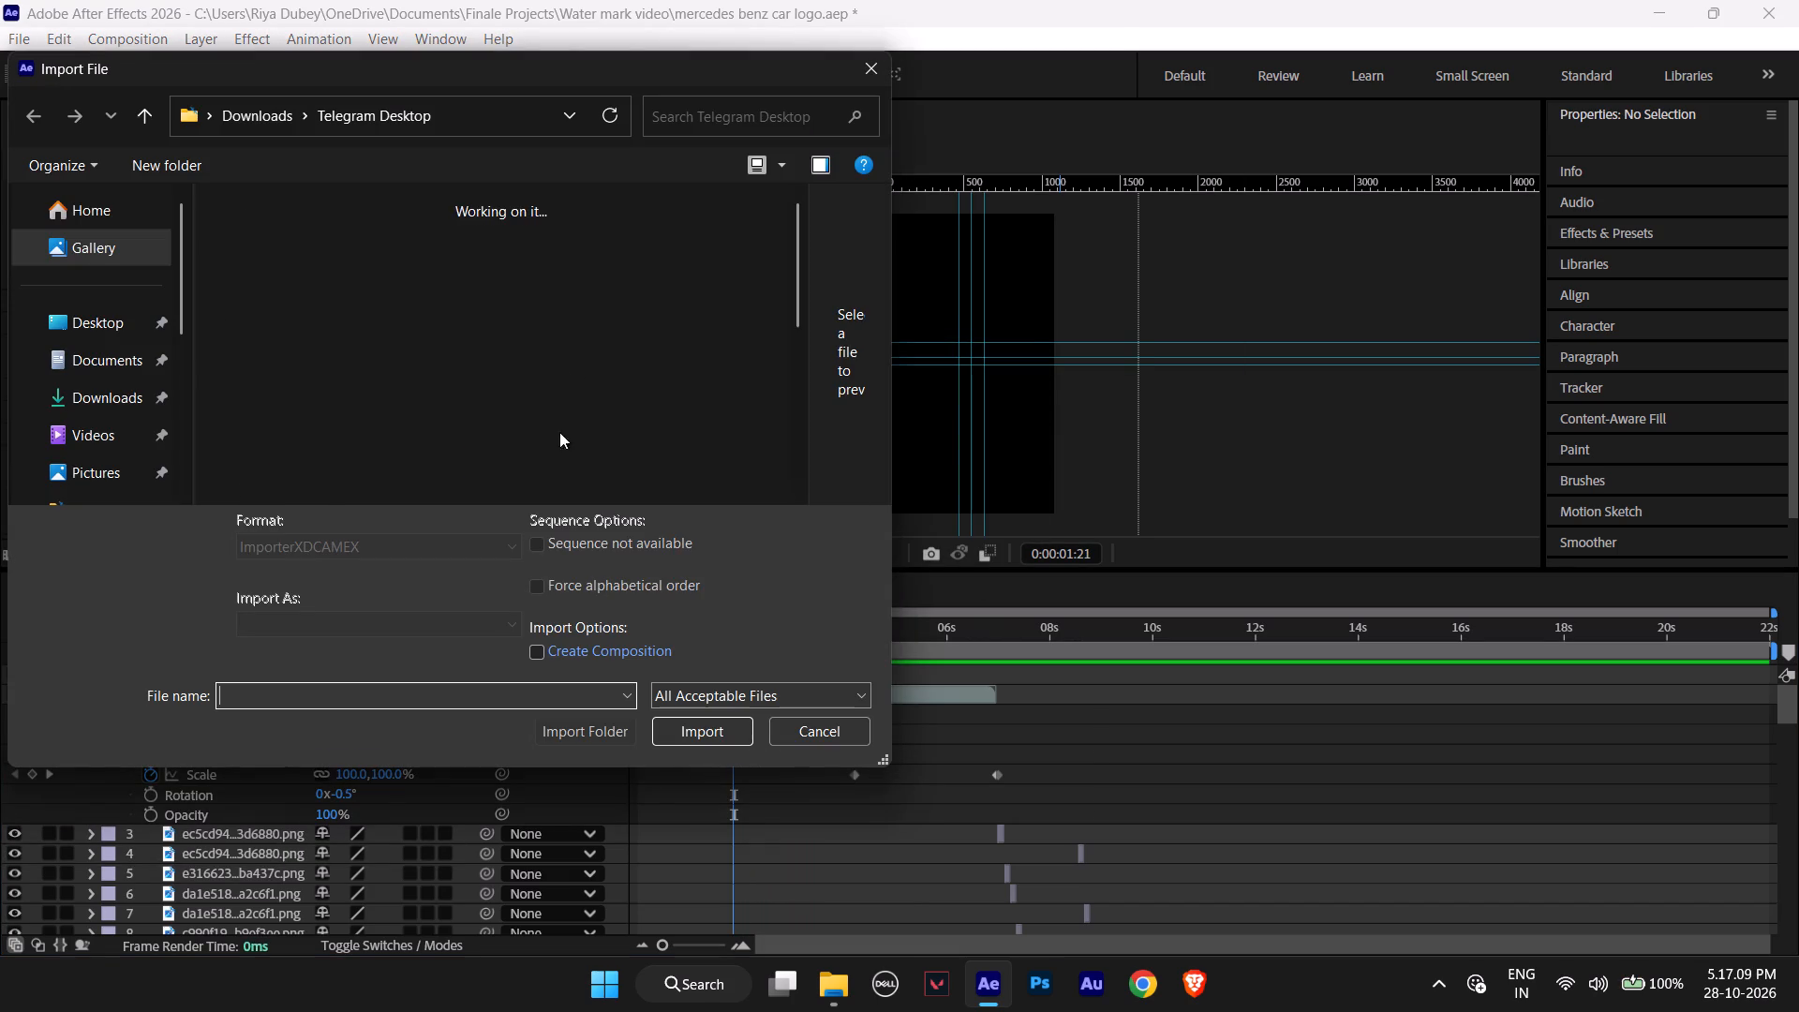
scroll(478, 342, "down", 1)
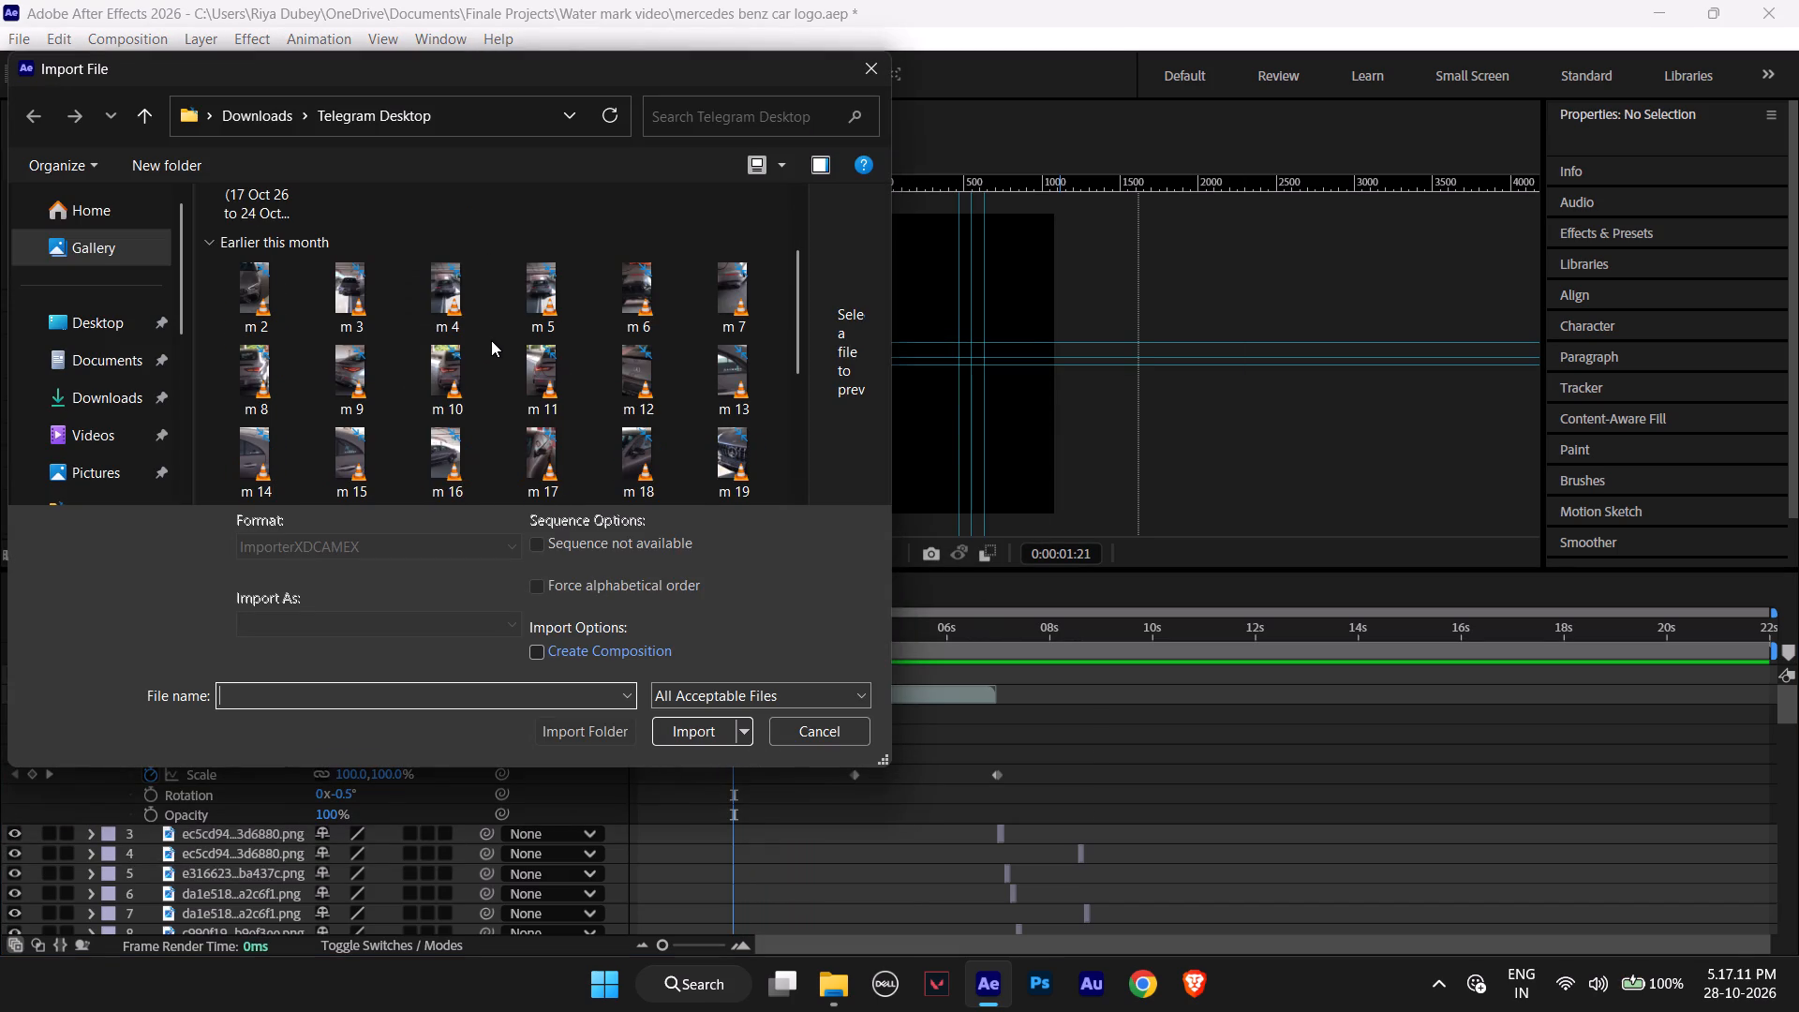
scroll(492, 340, "up", 17, "ctrl")
scroll(493, 340, "down", 1, "ctrl")
scroll(493, 340, "up", 5, "ctrl")
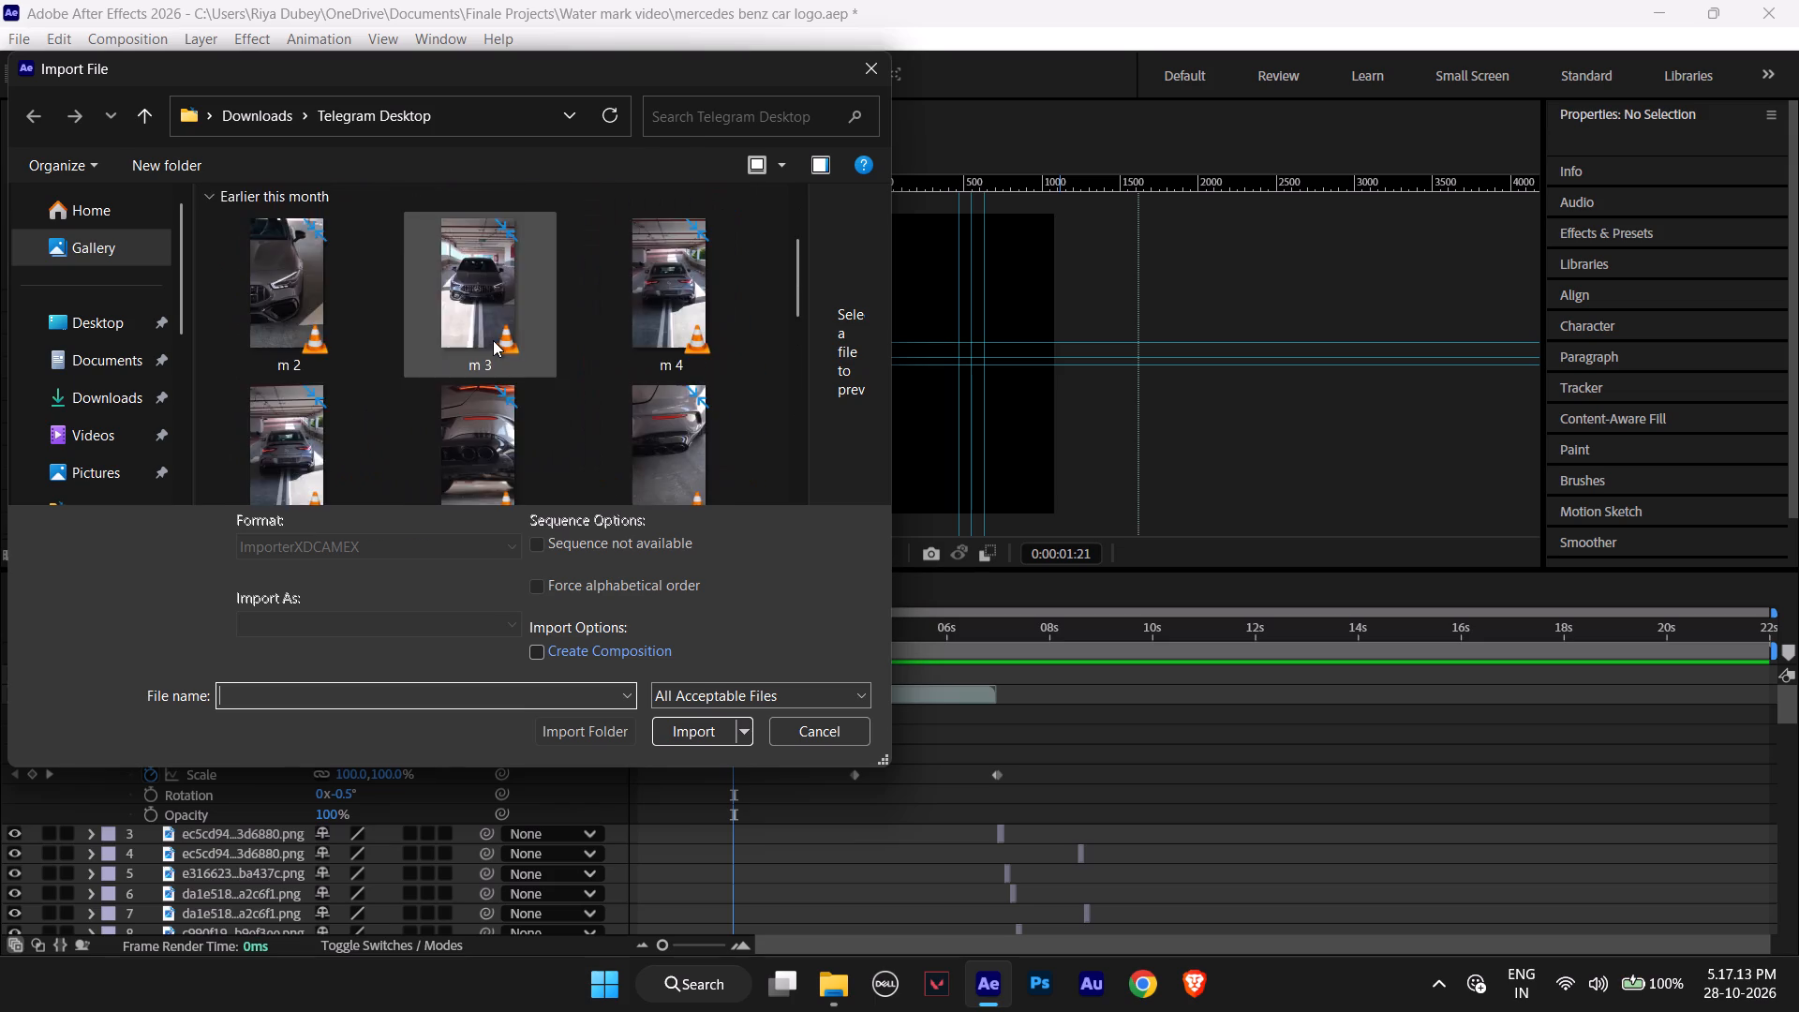
scroll(495, 341, "up", 5)
scroll(497, 341, "down", 2)
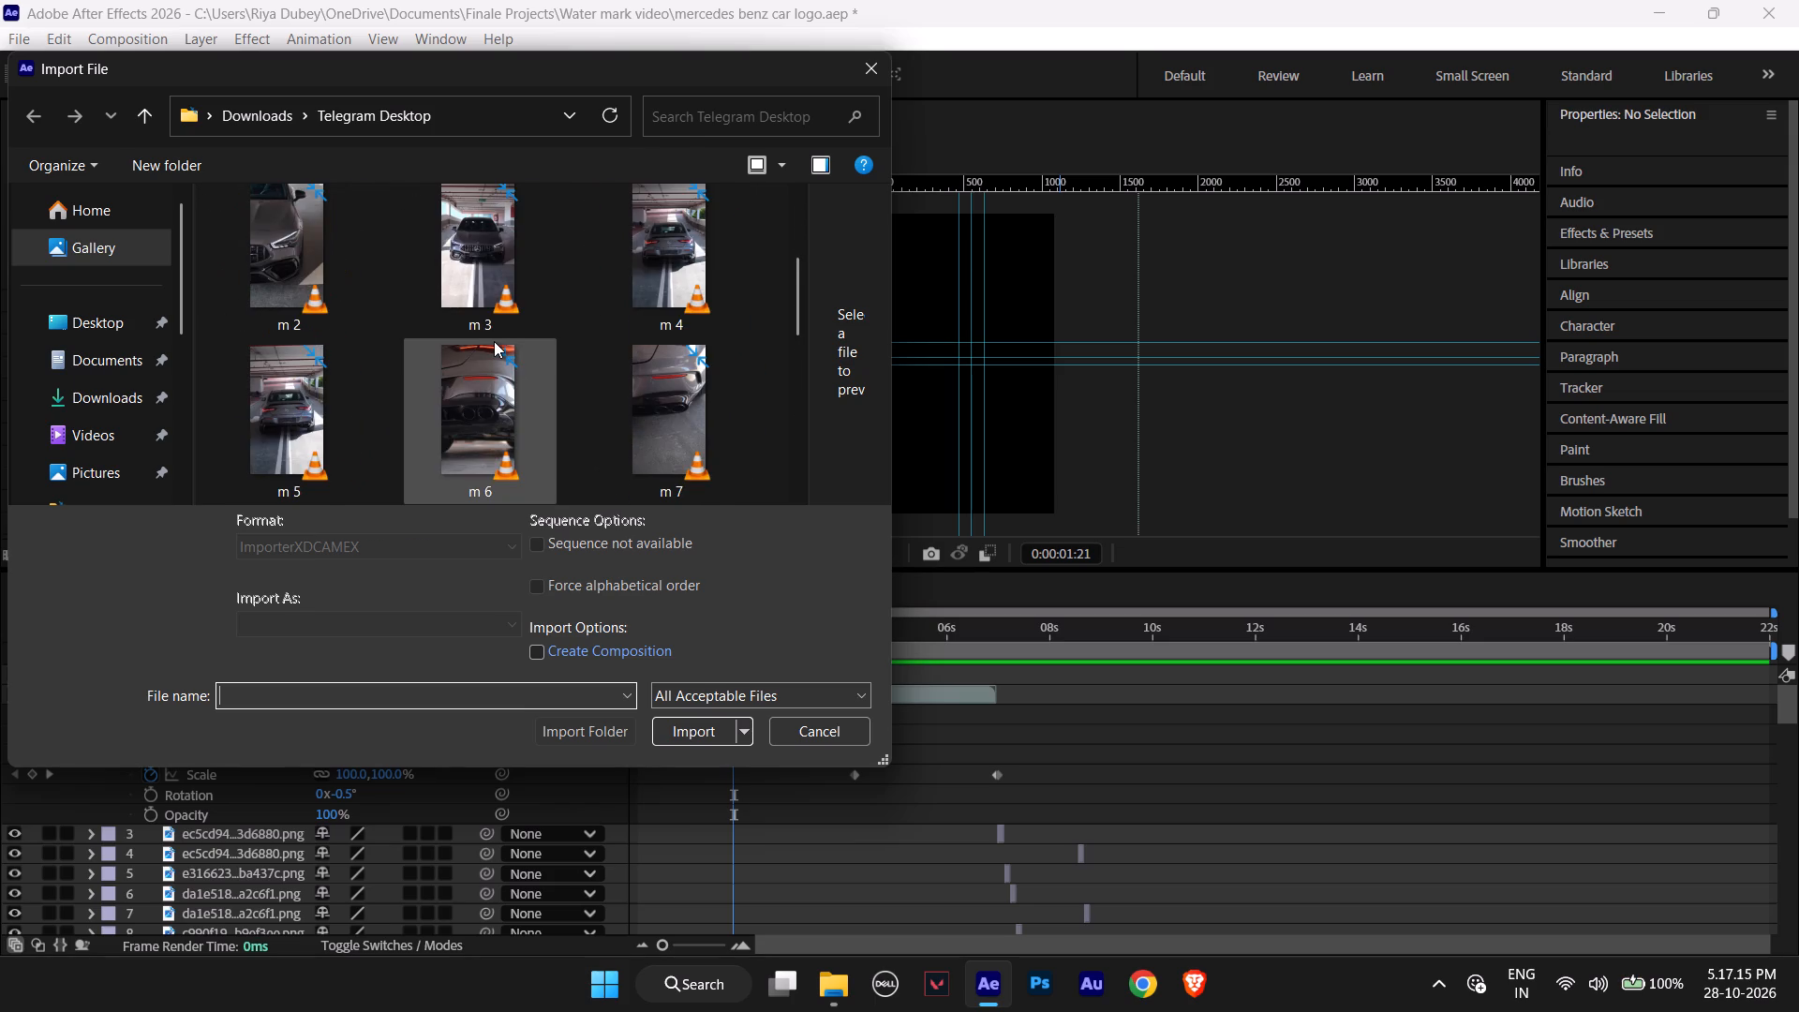
scroll(494, 341, "down", 2)
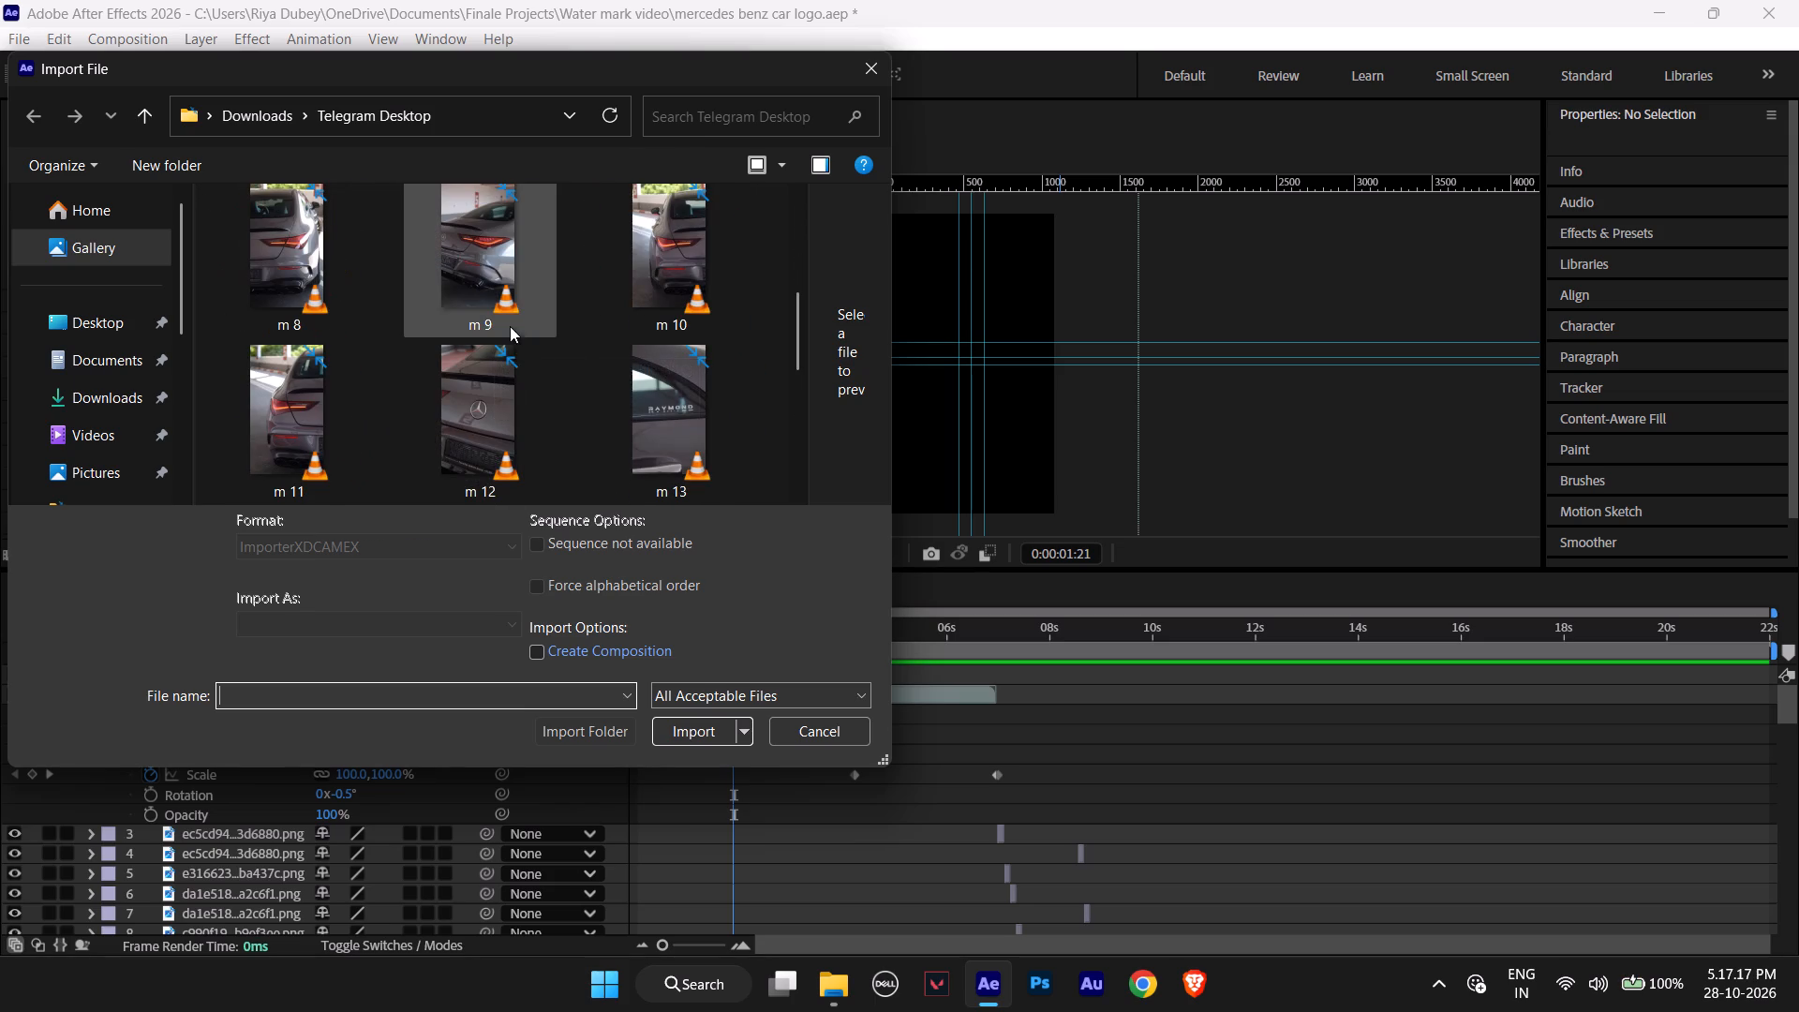
scroll(538, 298, "down", 1)
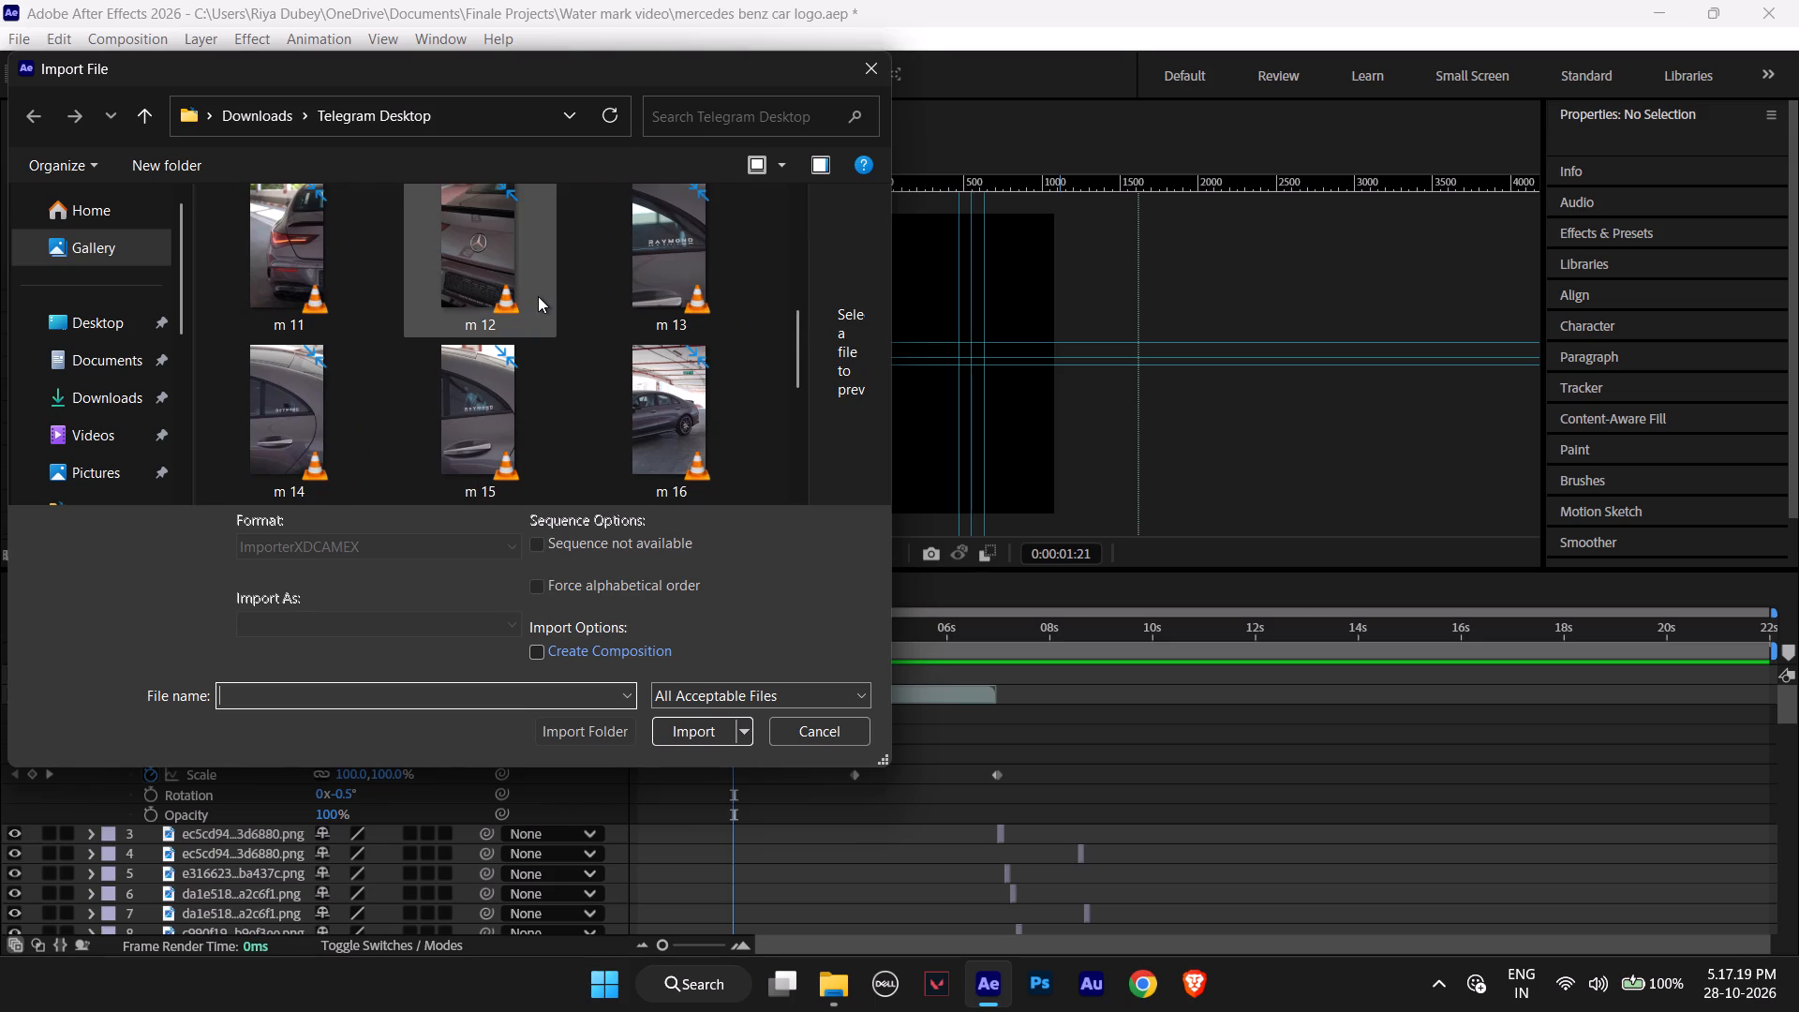
scroll(538, 296, "down", 2)
scroll(538, 296, "up", 1)
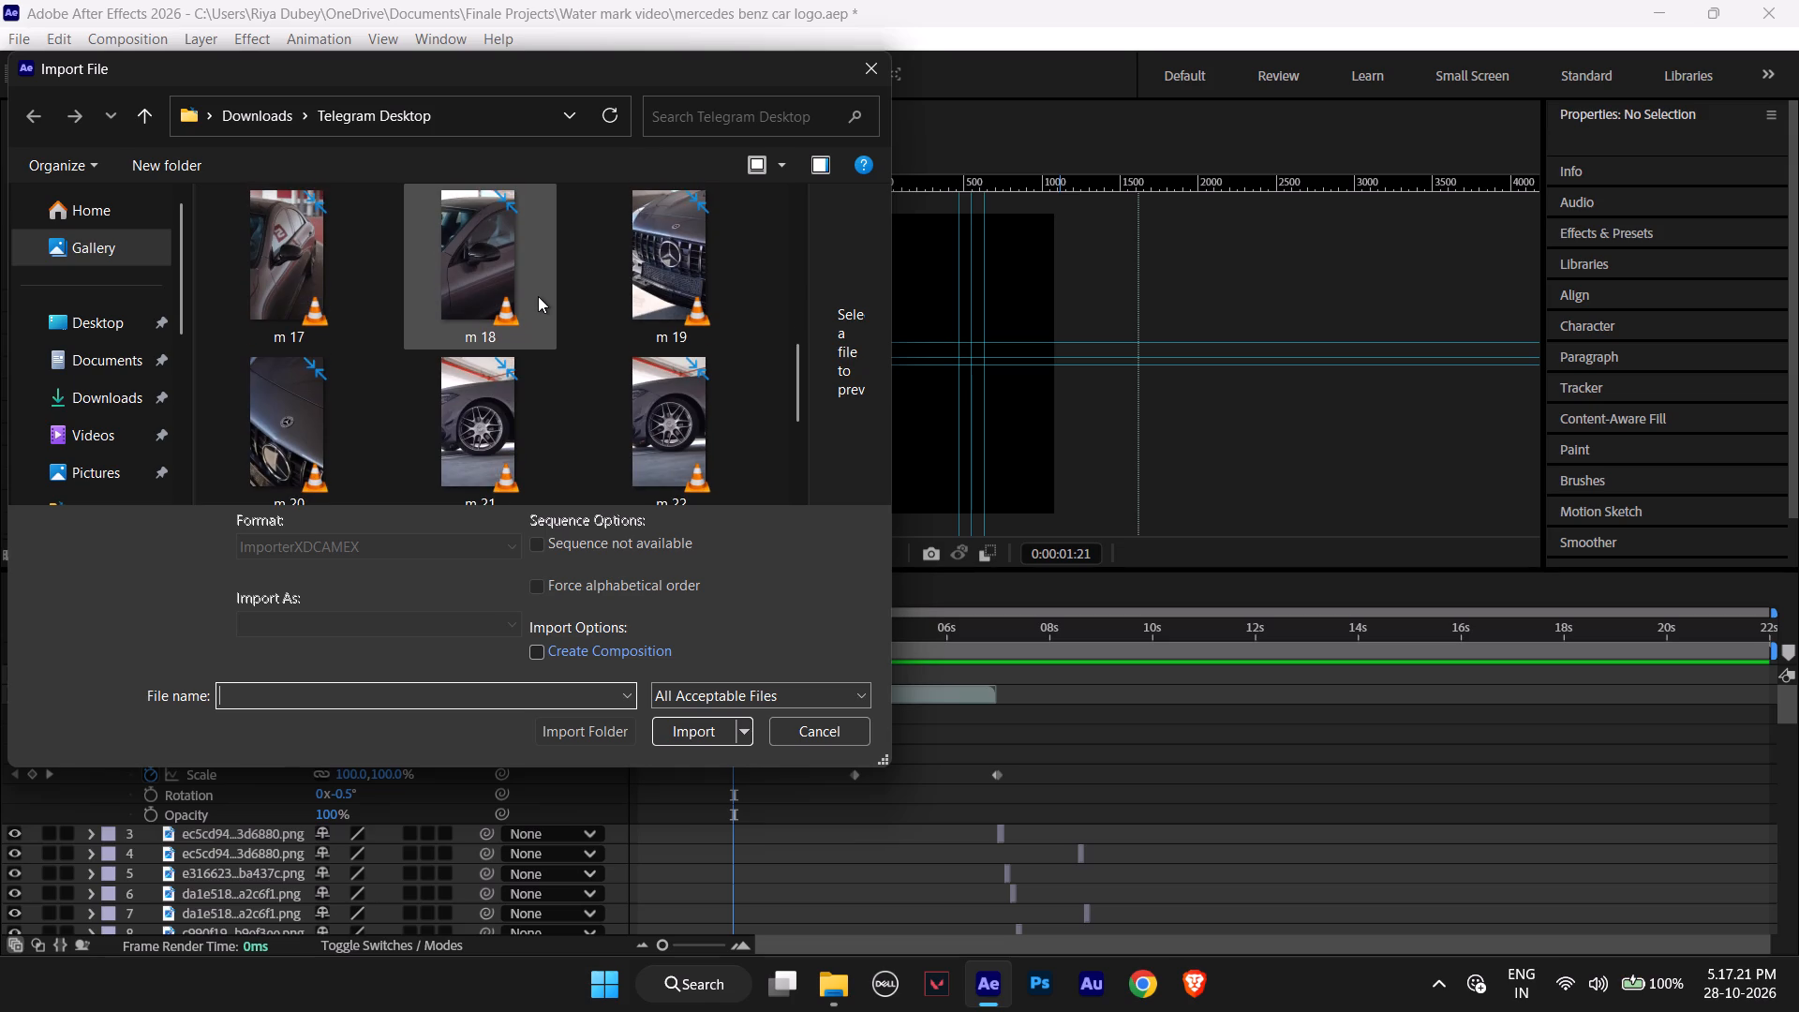
scroll(538, 295, "down", 1)
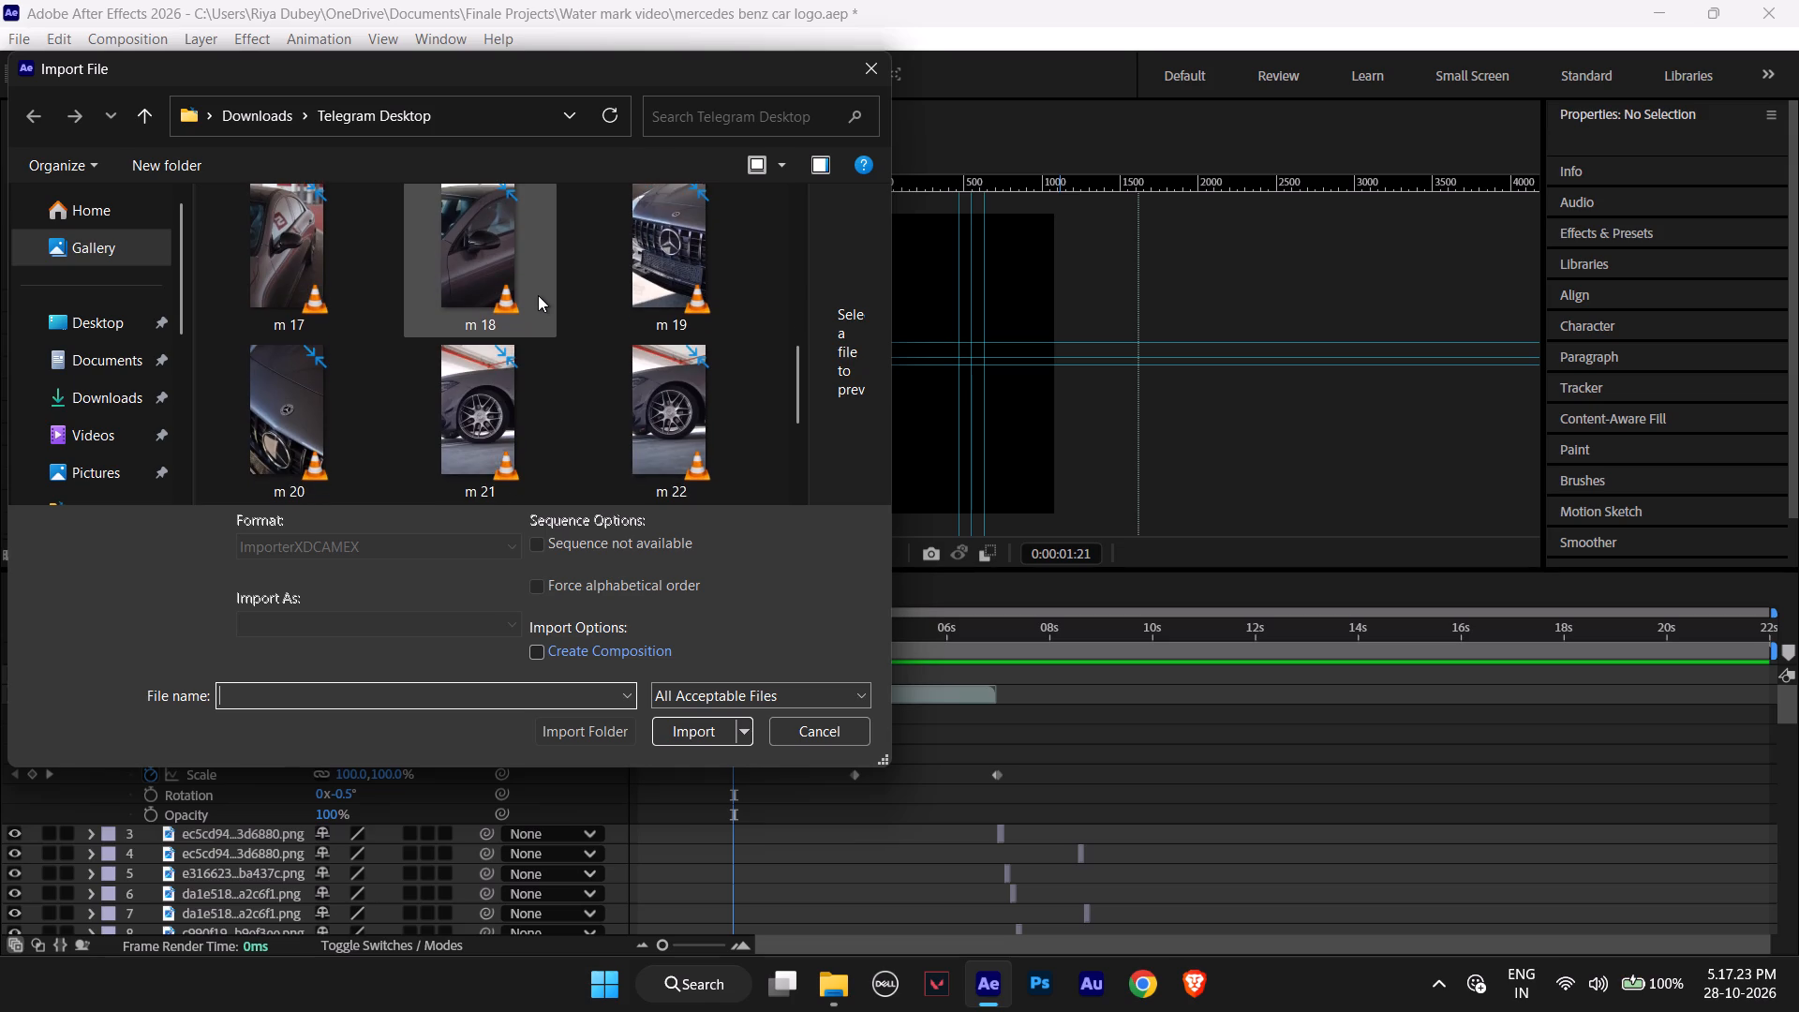
scroll(538, 295, "down", 2)
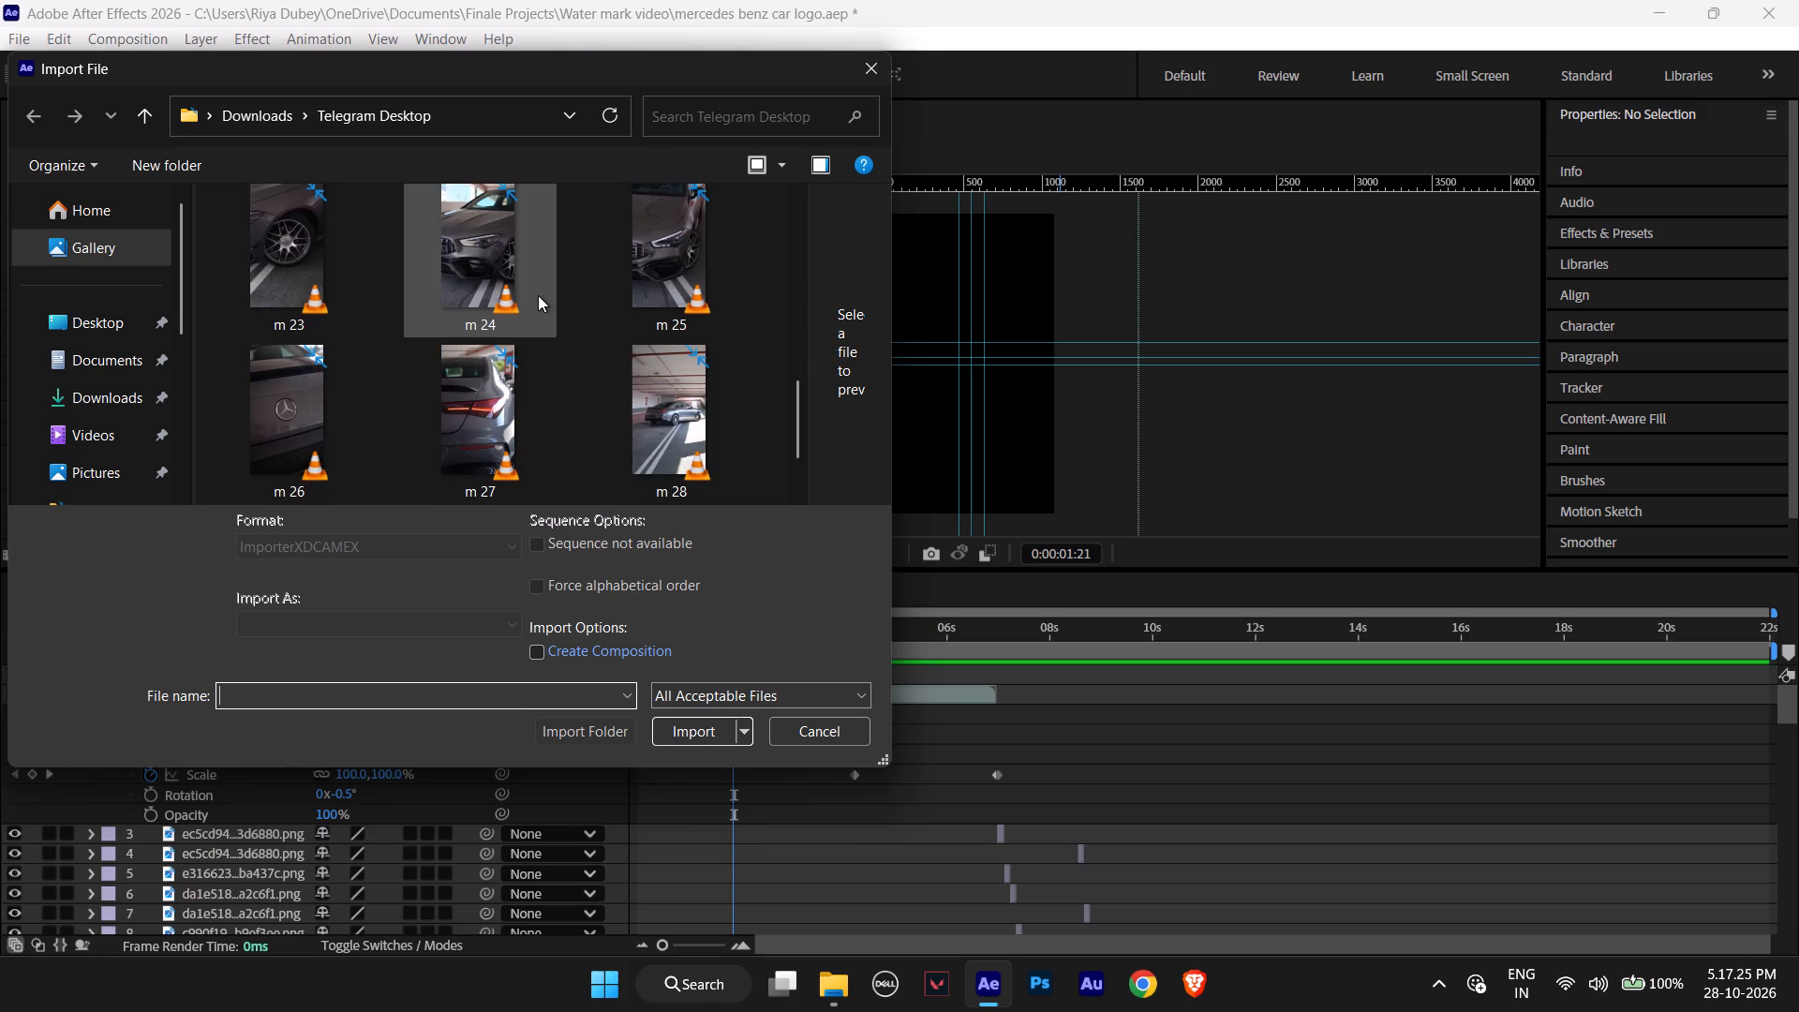
scroll(538, 295, "down", 2)
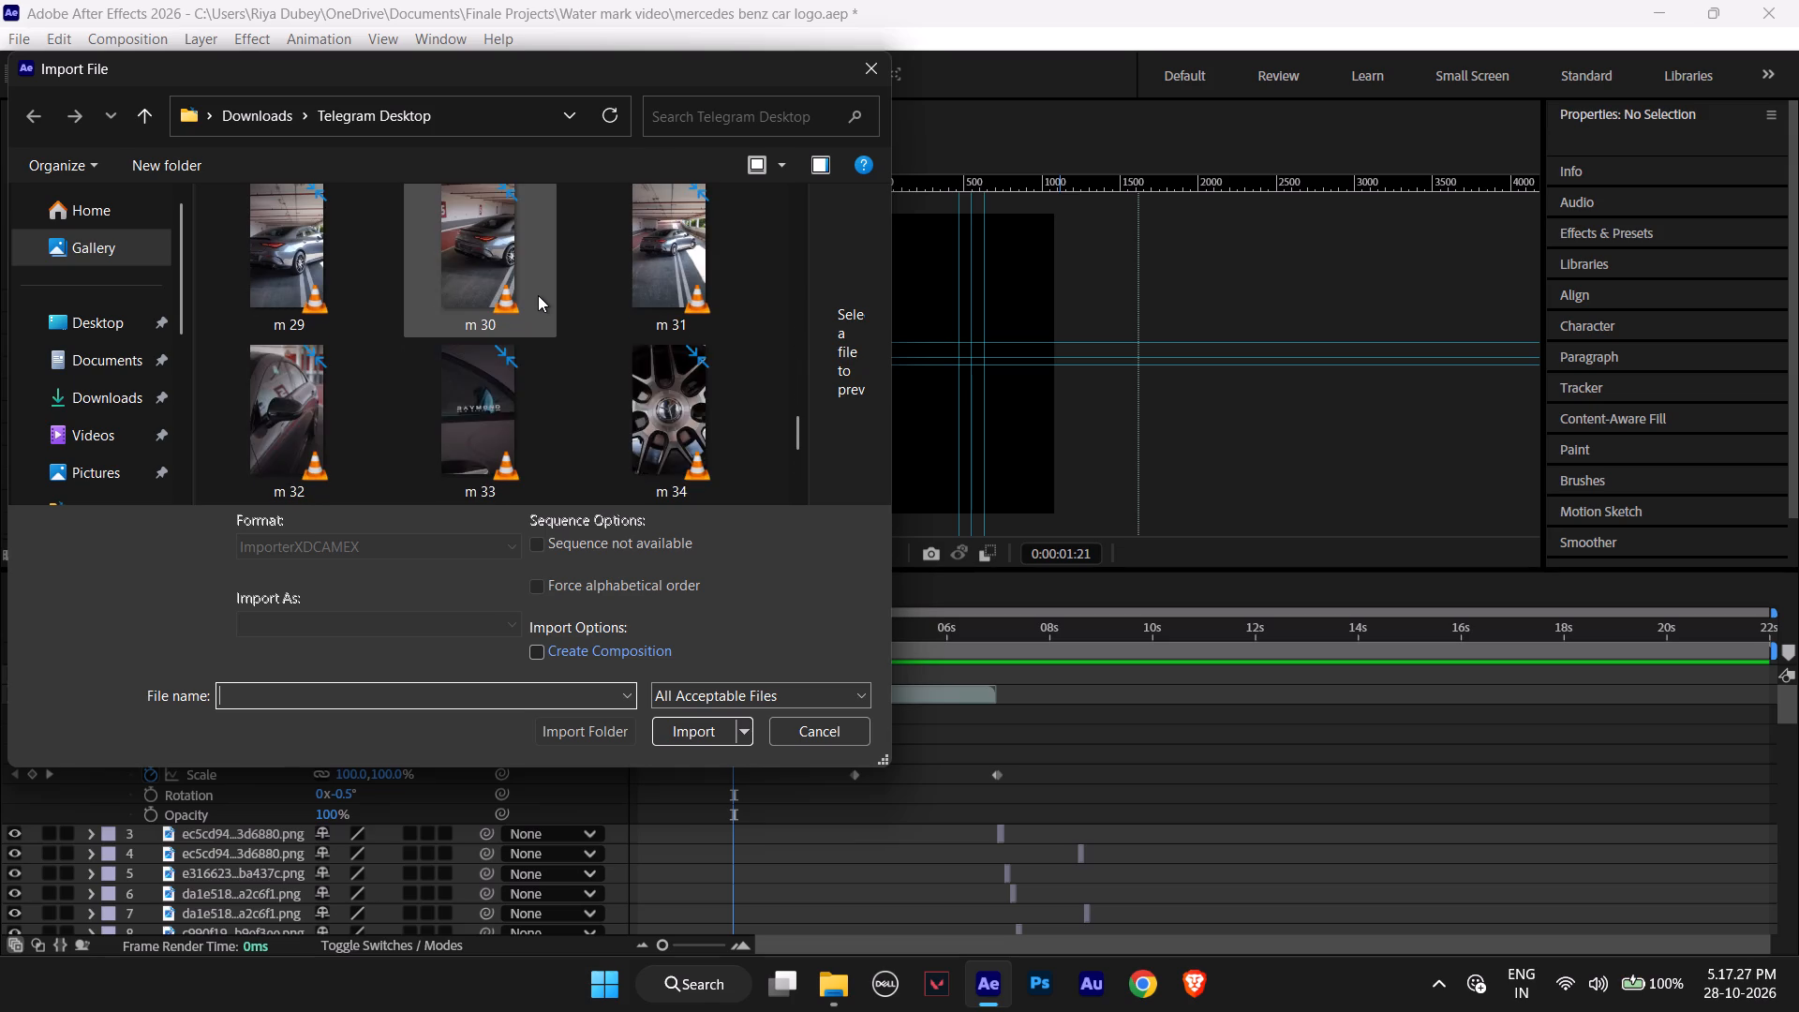
scroll(538, 295, "down", 2)
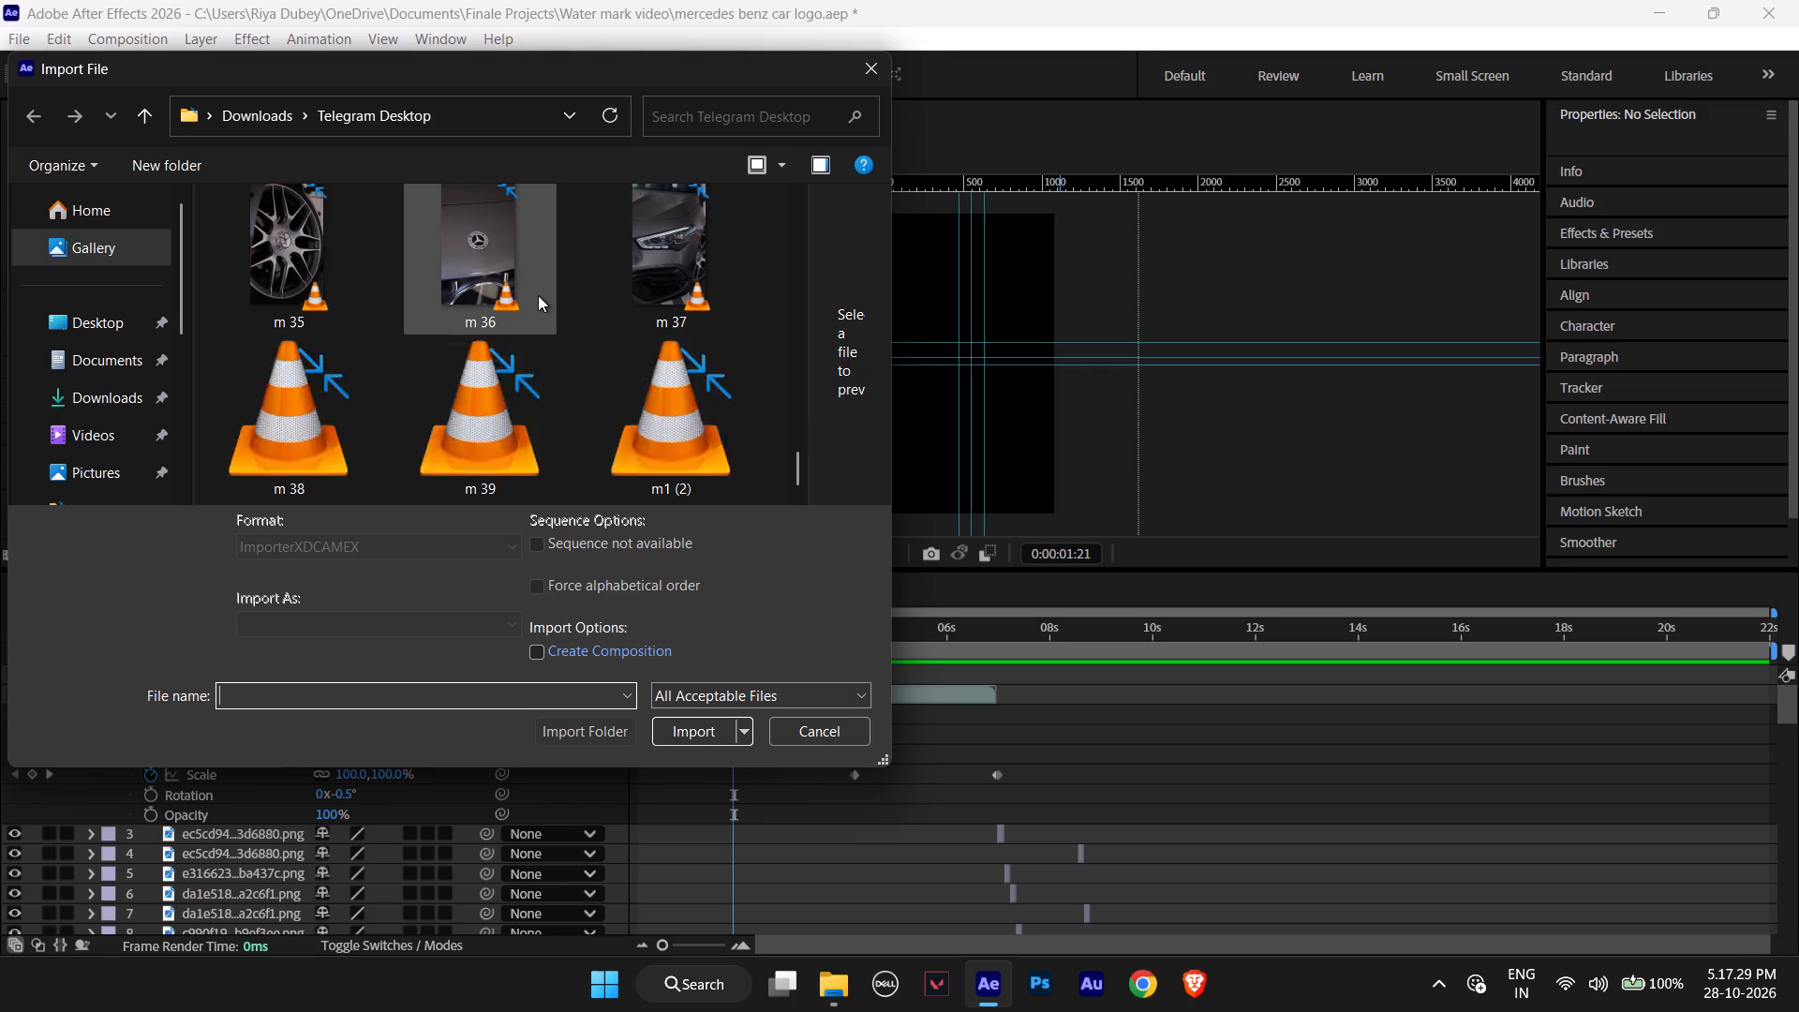
scroll(675, 387, "down", 2)
left_click(675, 387)
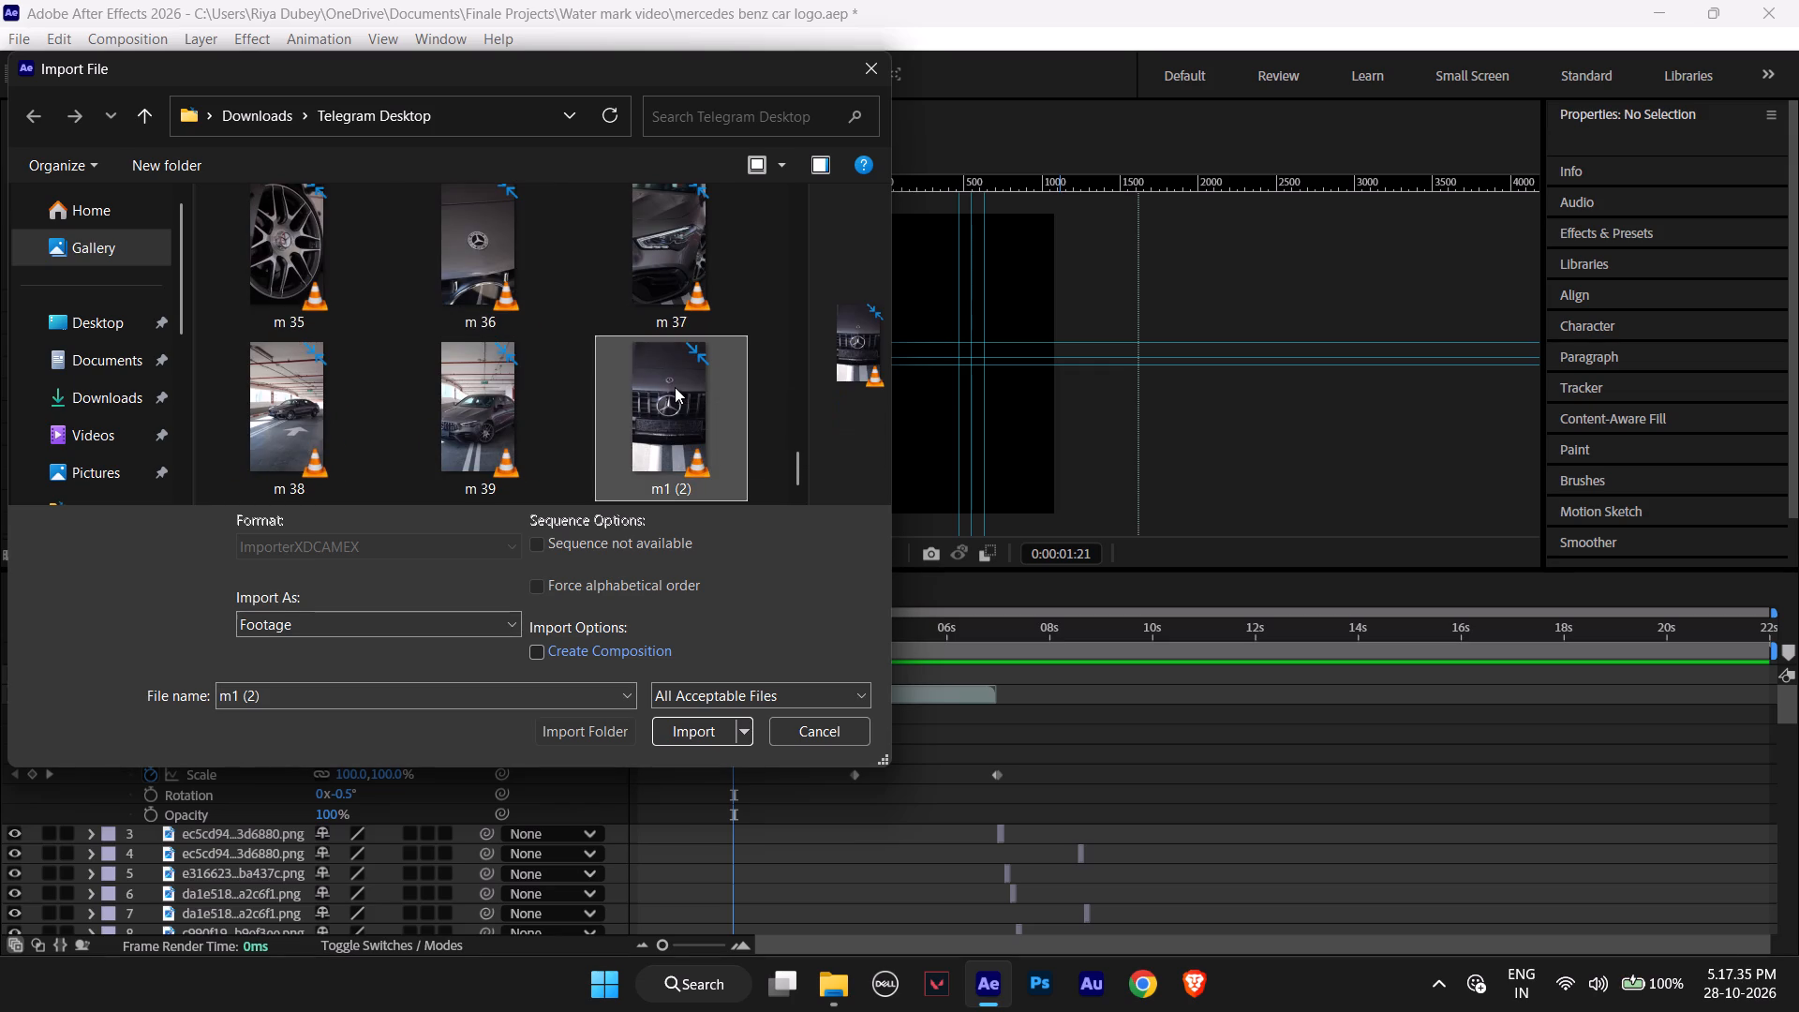
Switch to File Explorer, preview m1 (2).mp4 from the Telegram Desktop folder in VLC, and return to the After Effects import.
left_click(840, 981)
scroll(497, 490, "down", 2)
scroll(478, 483, "up", 1)
scroll(468, 479, "down", 3)
scroll(426, 460, "up", 2)
scroll(426, 460, "down", 1)
scroll(426, 460, "up", 1)
scroll(426, 460, "down", 6)
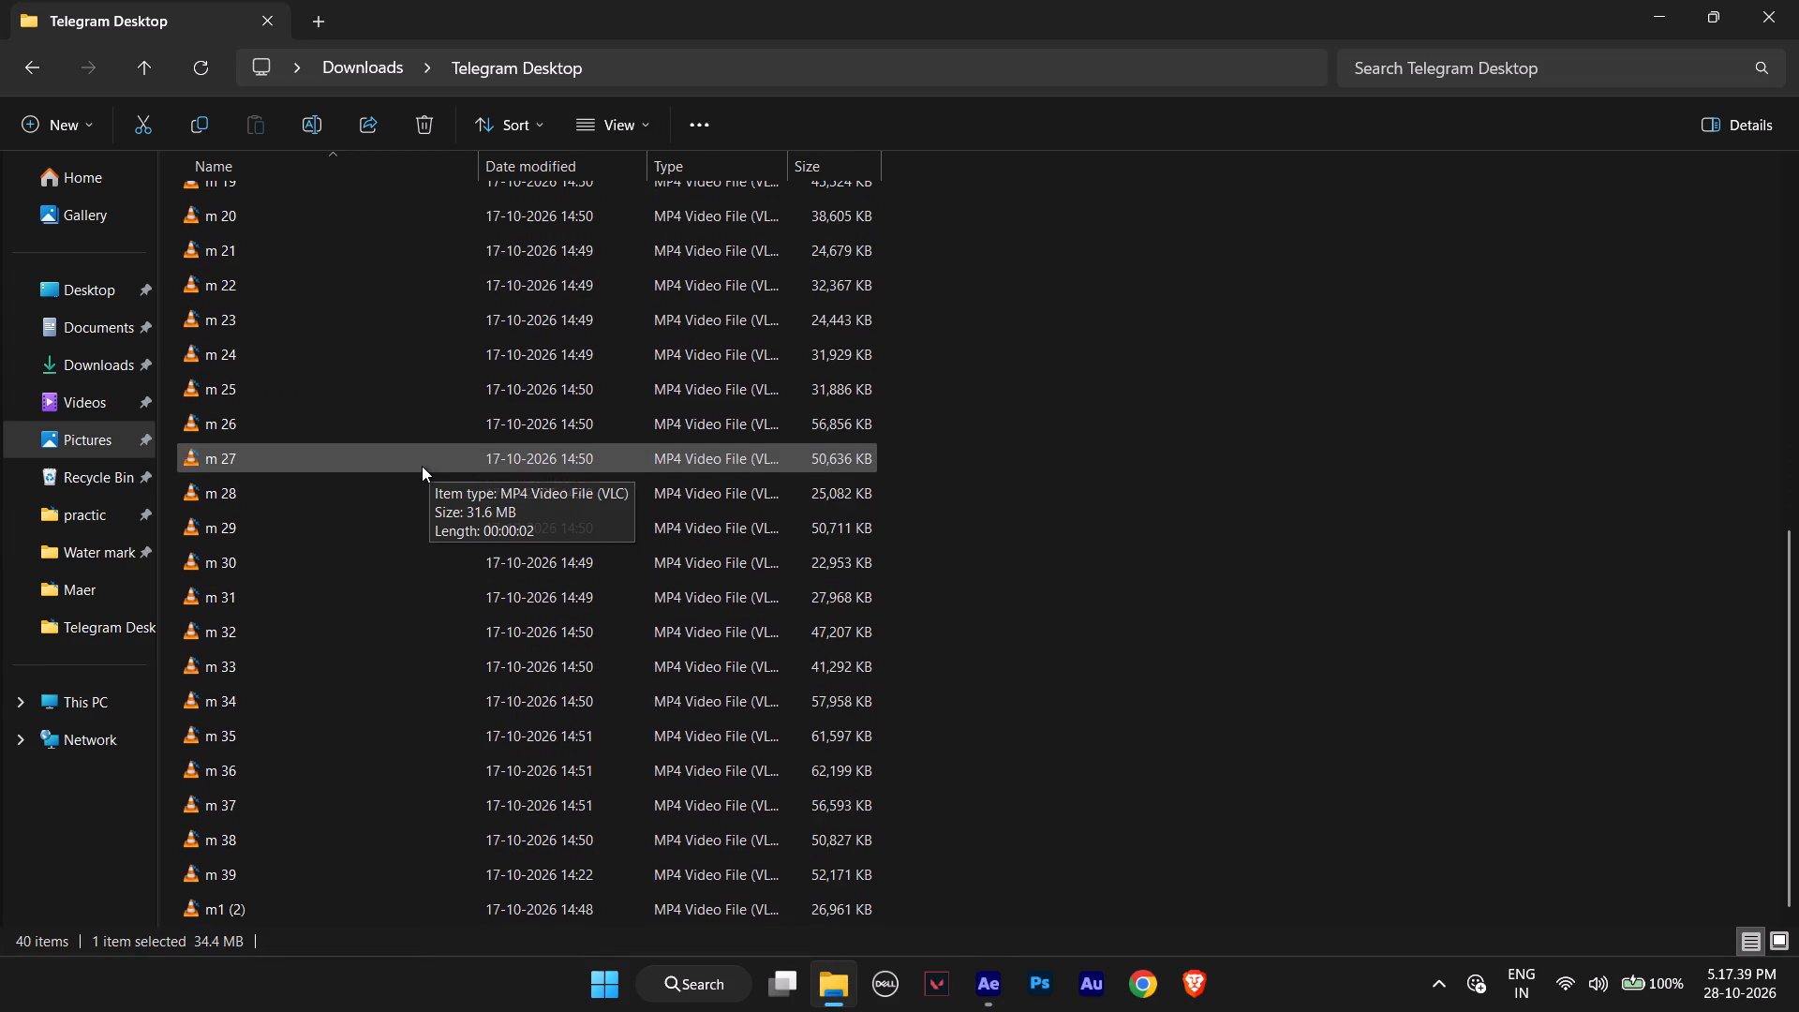
scroll(422, 466, "down", 7)
scroll(422, 466, "up", 1)
scroll(422, 466, "down", 2)
double_click(286, 915)
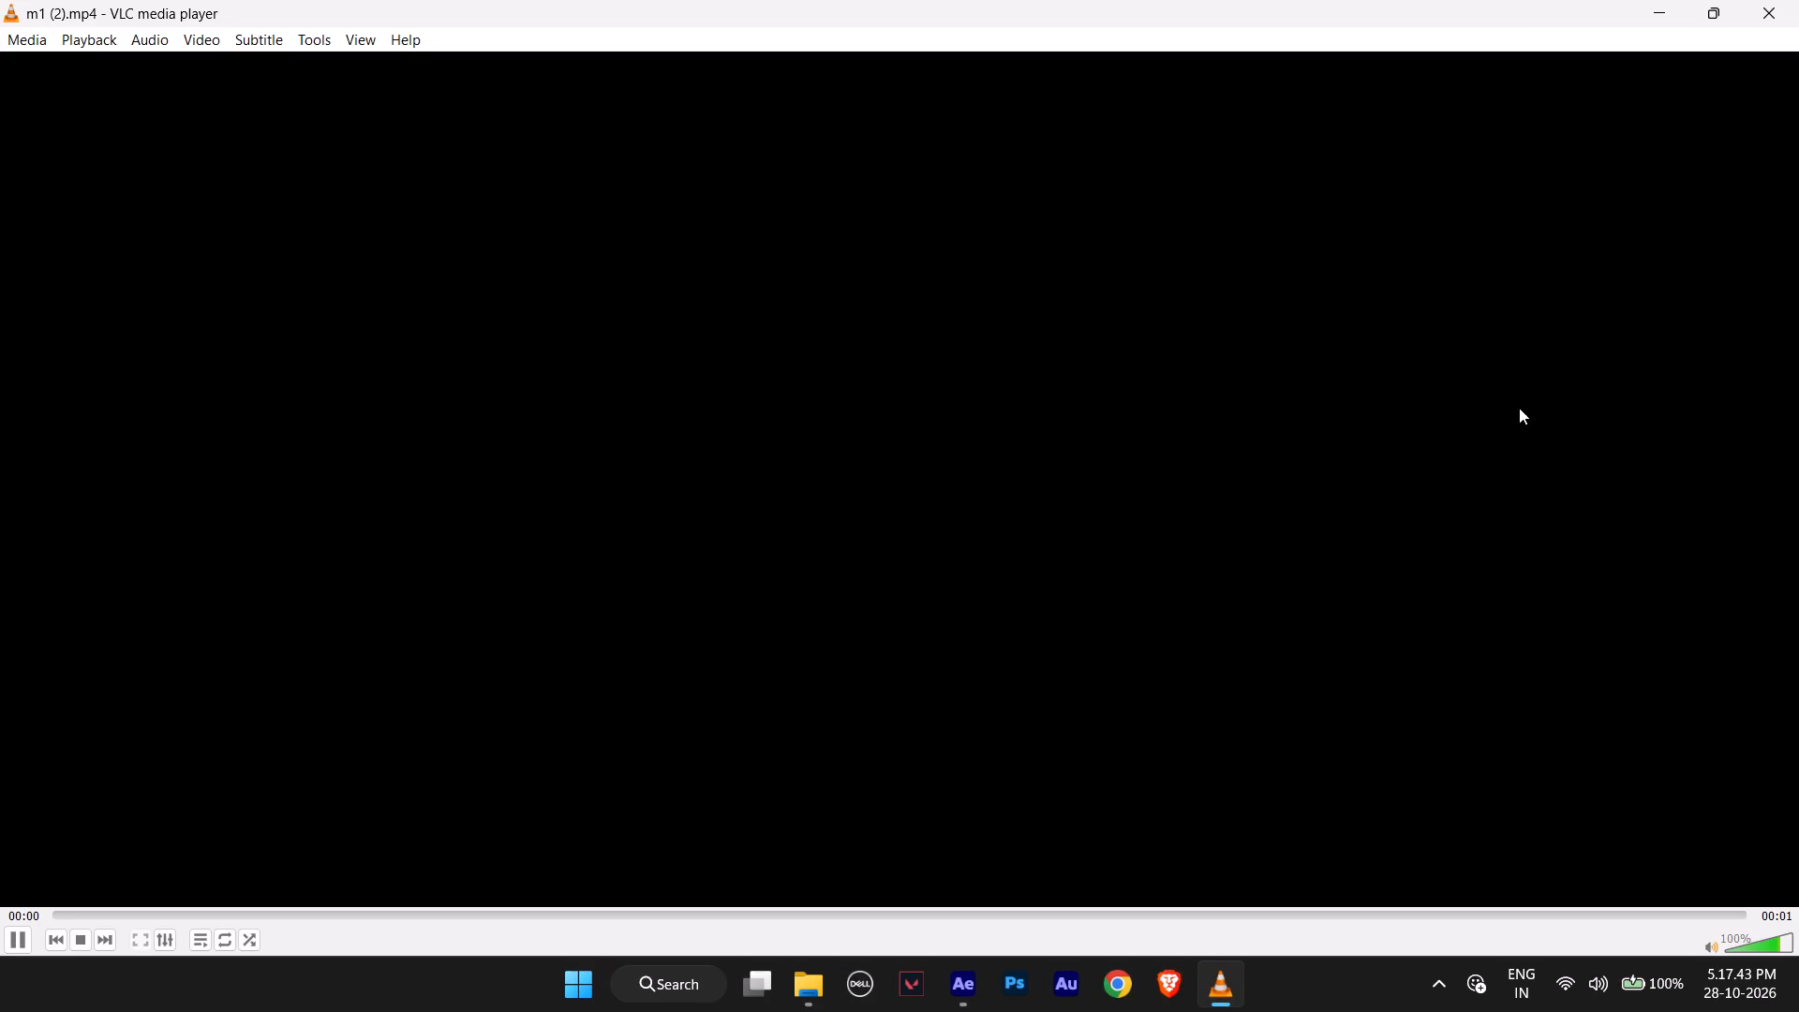
left_click(14, 936)
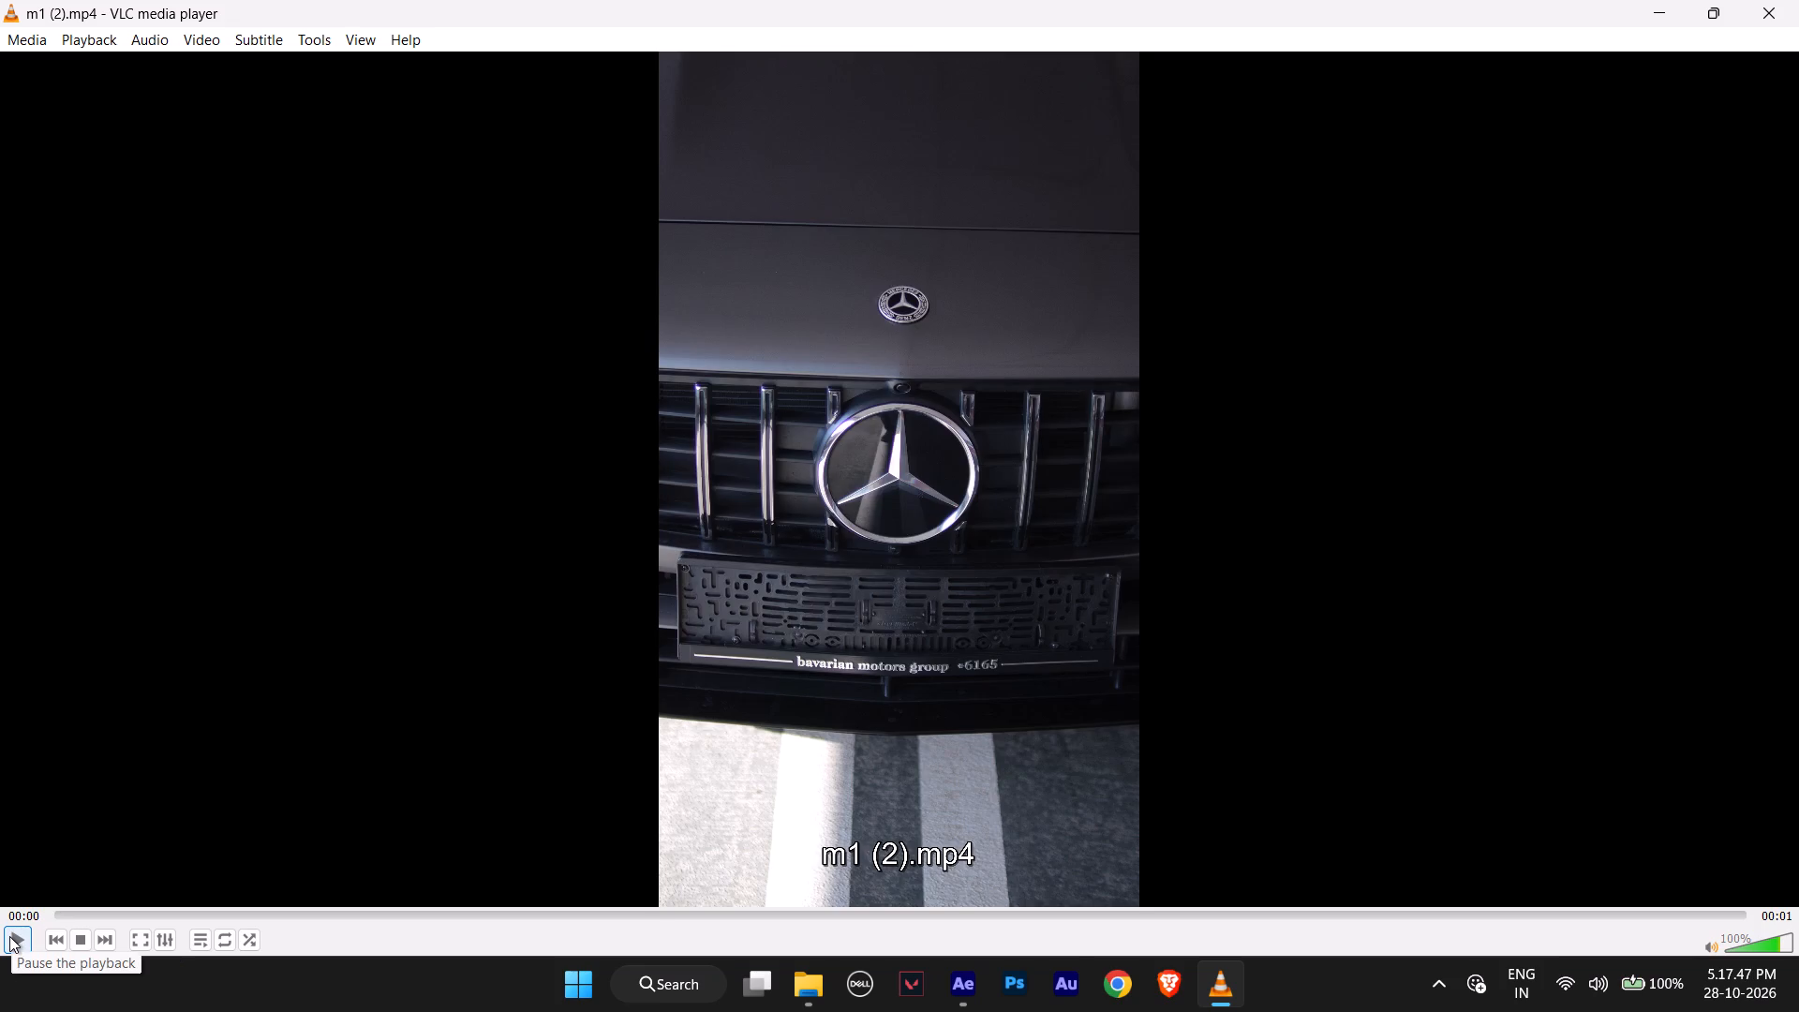
left_click(9, 936)
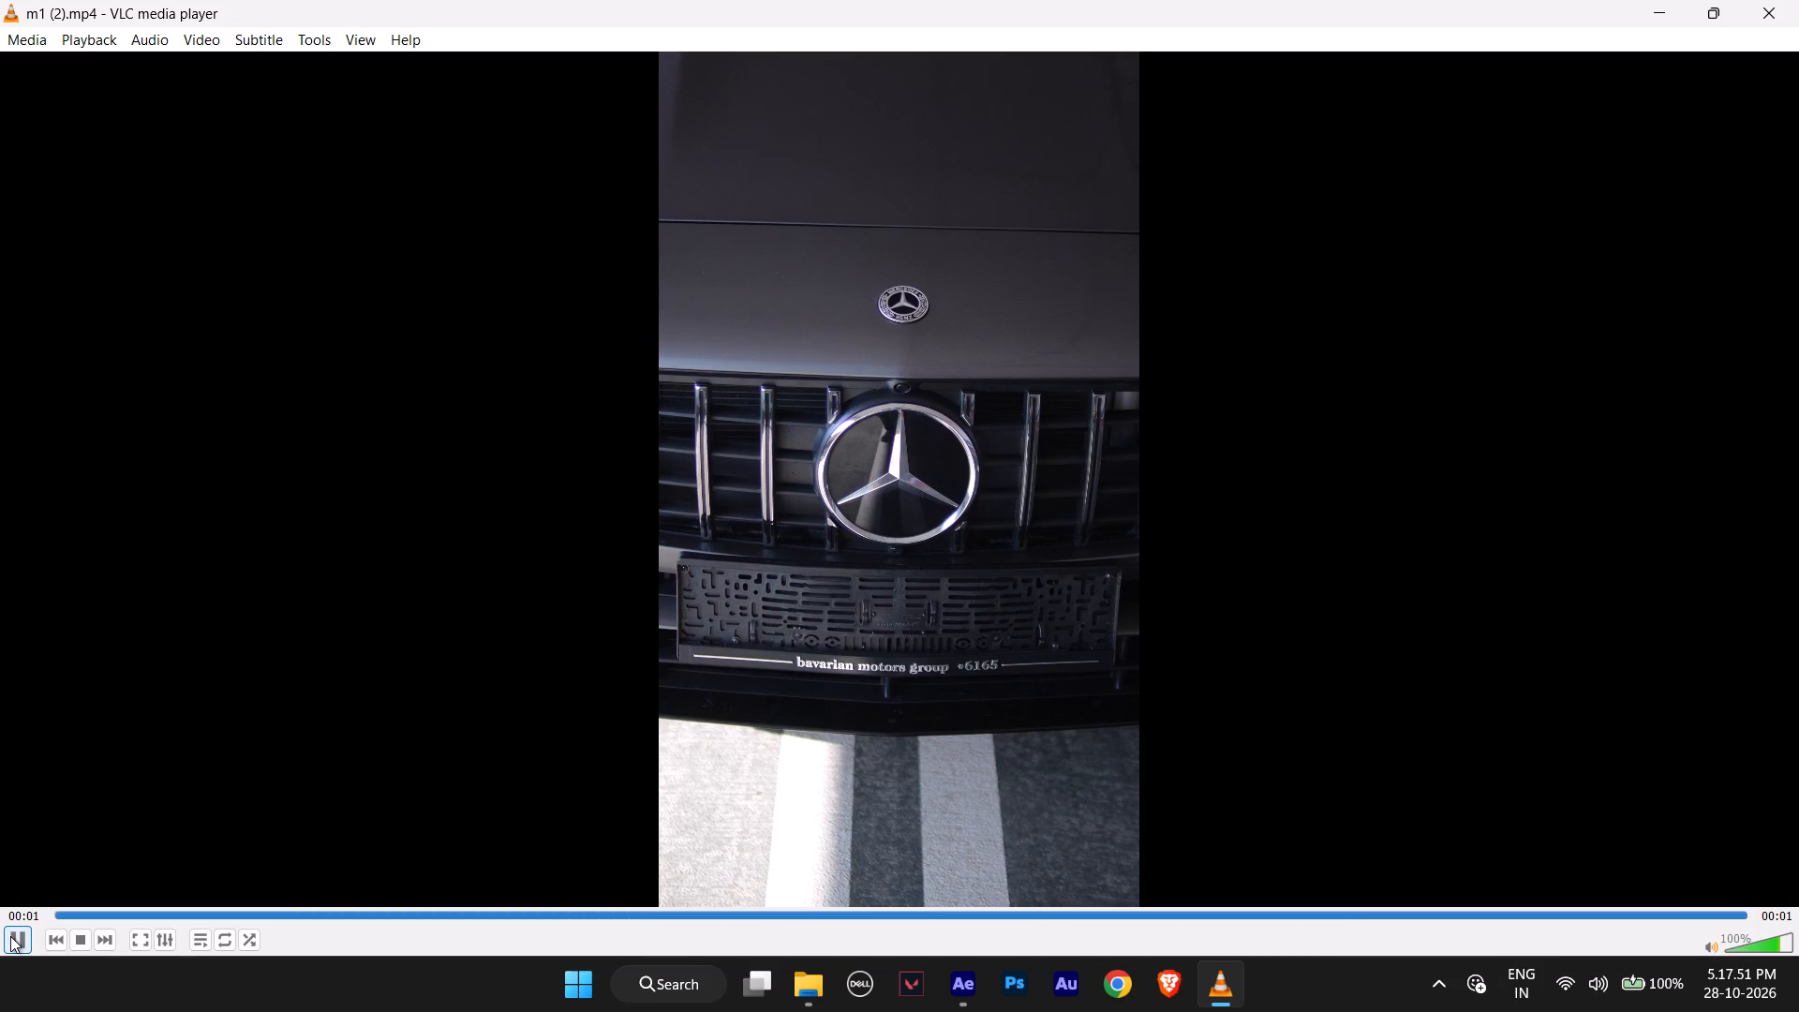
left_click(10, 936)
left_click(10, 936)
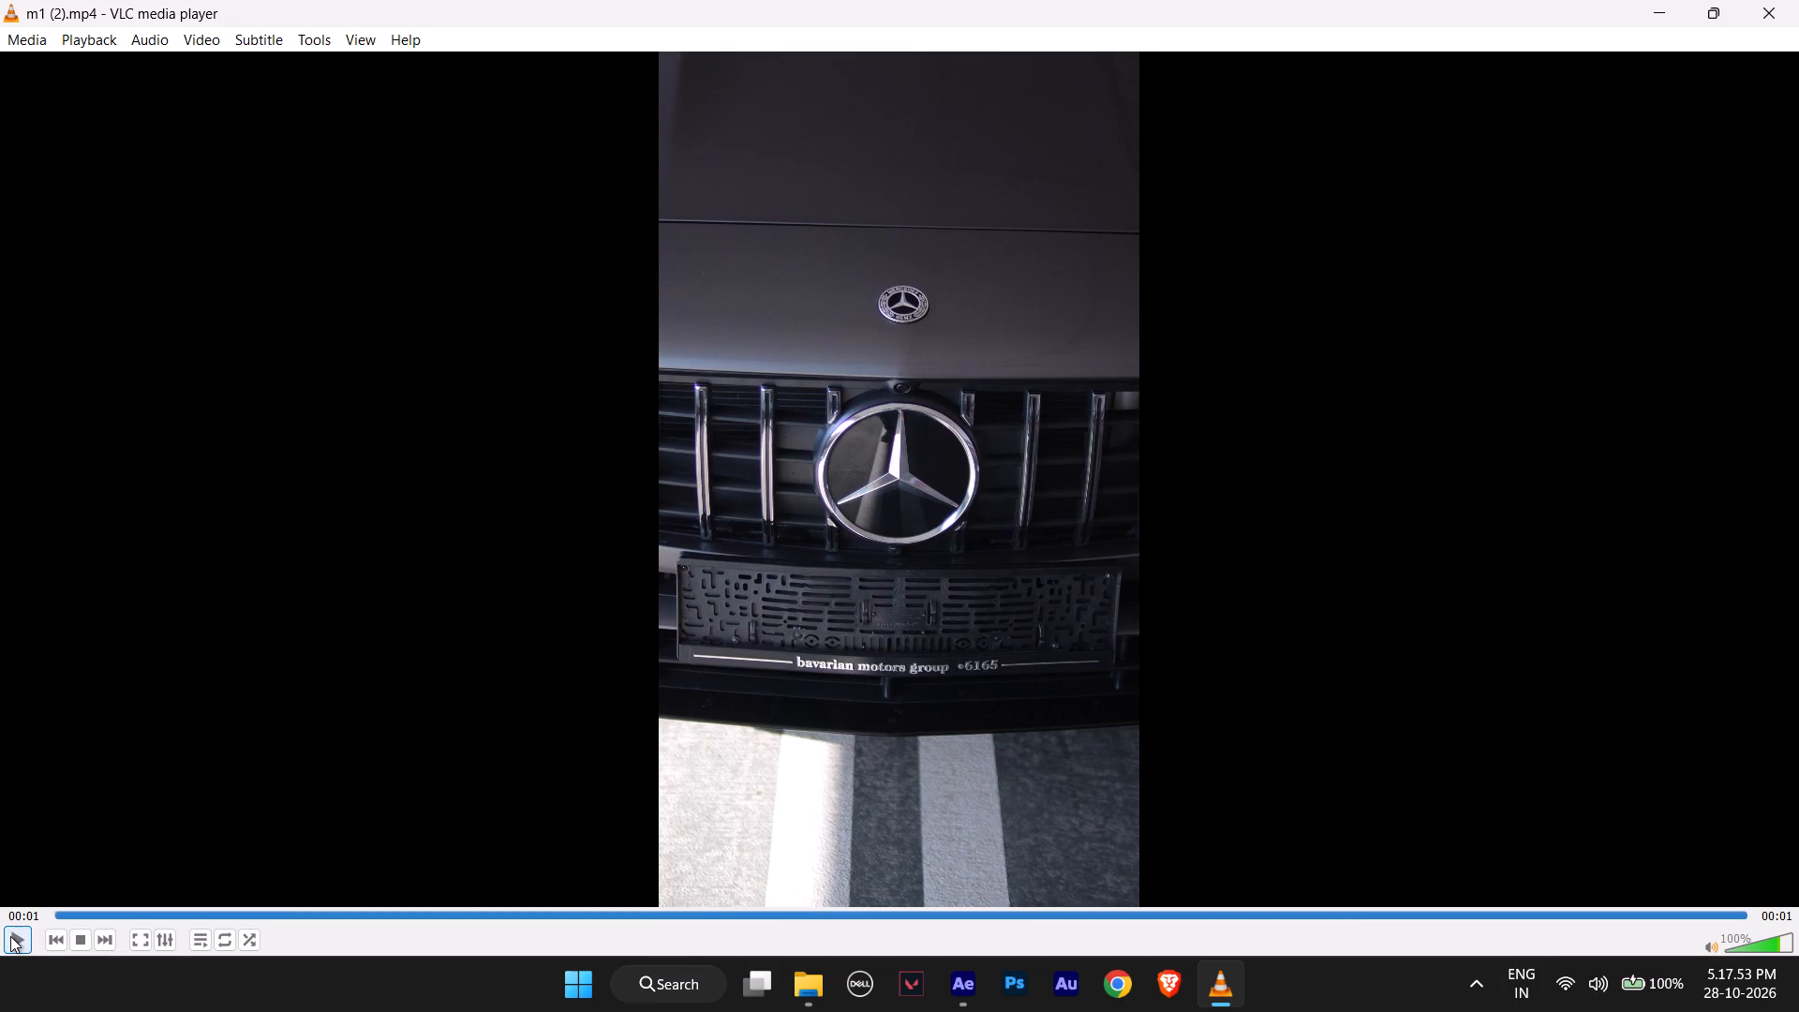
left_click(10, 936)
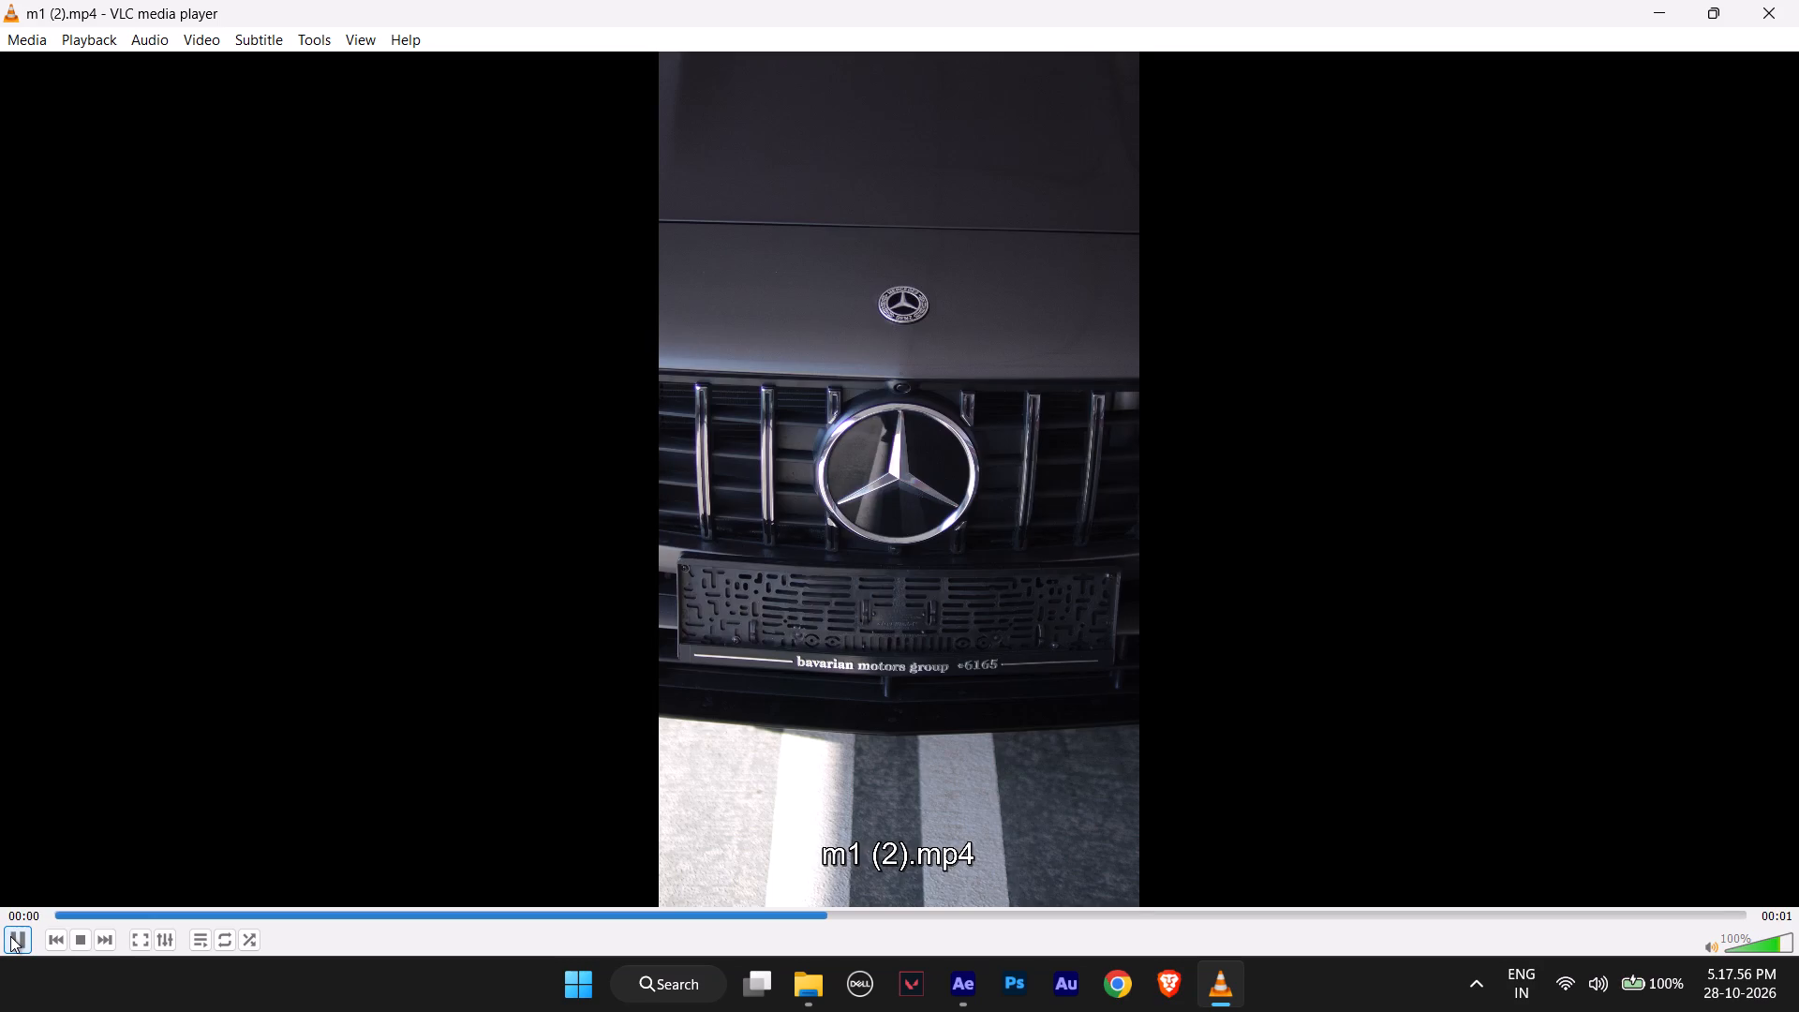
left_click(1775, 0)
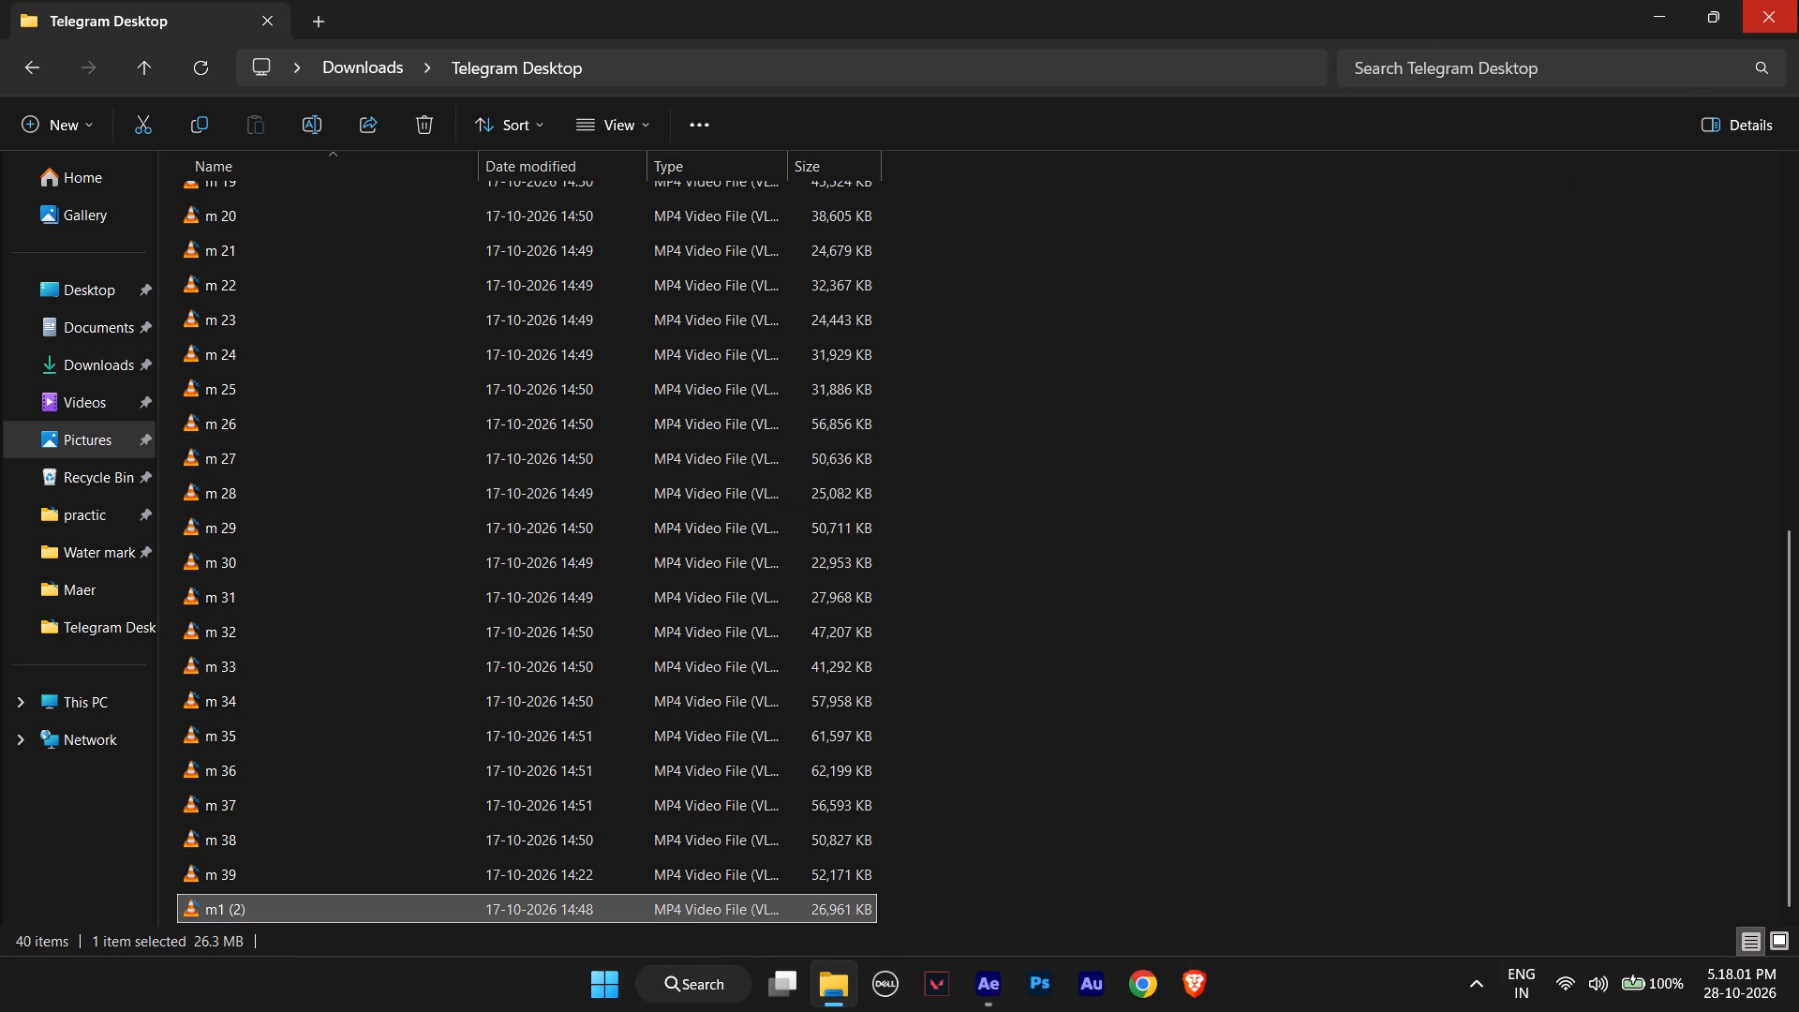
left_click(1798, 1)
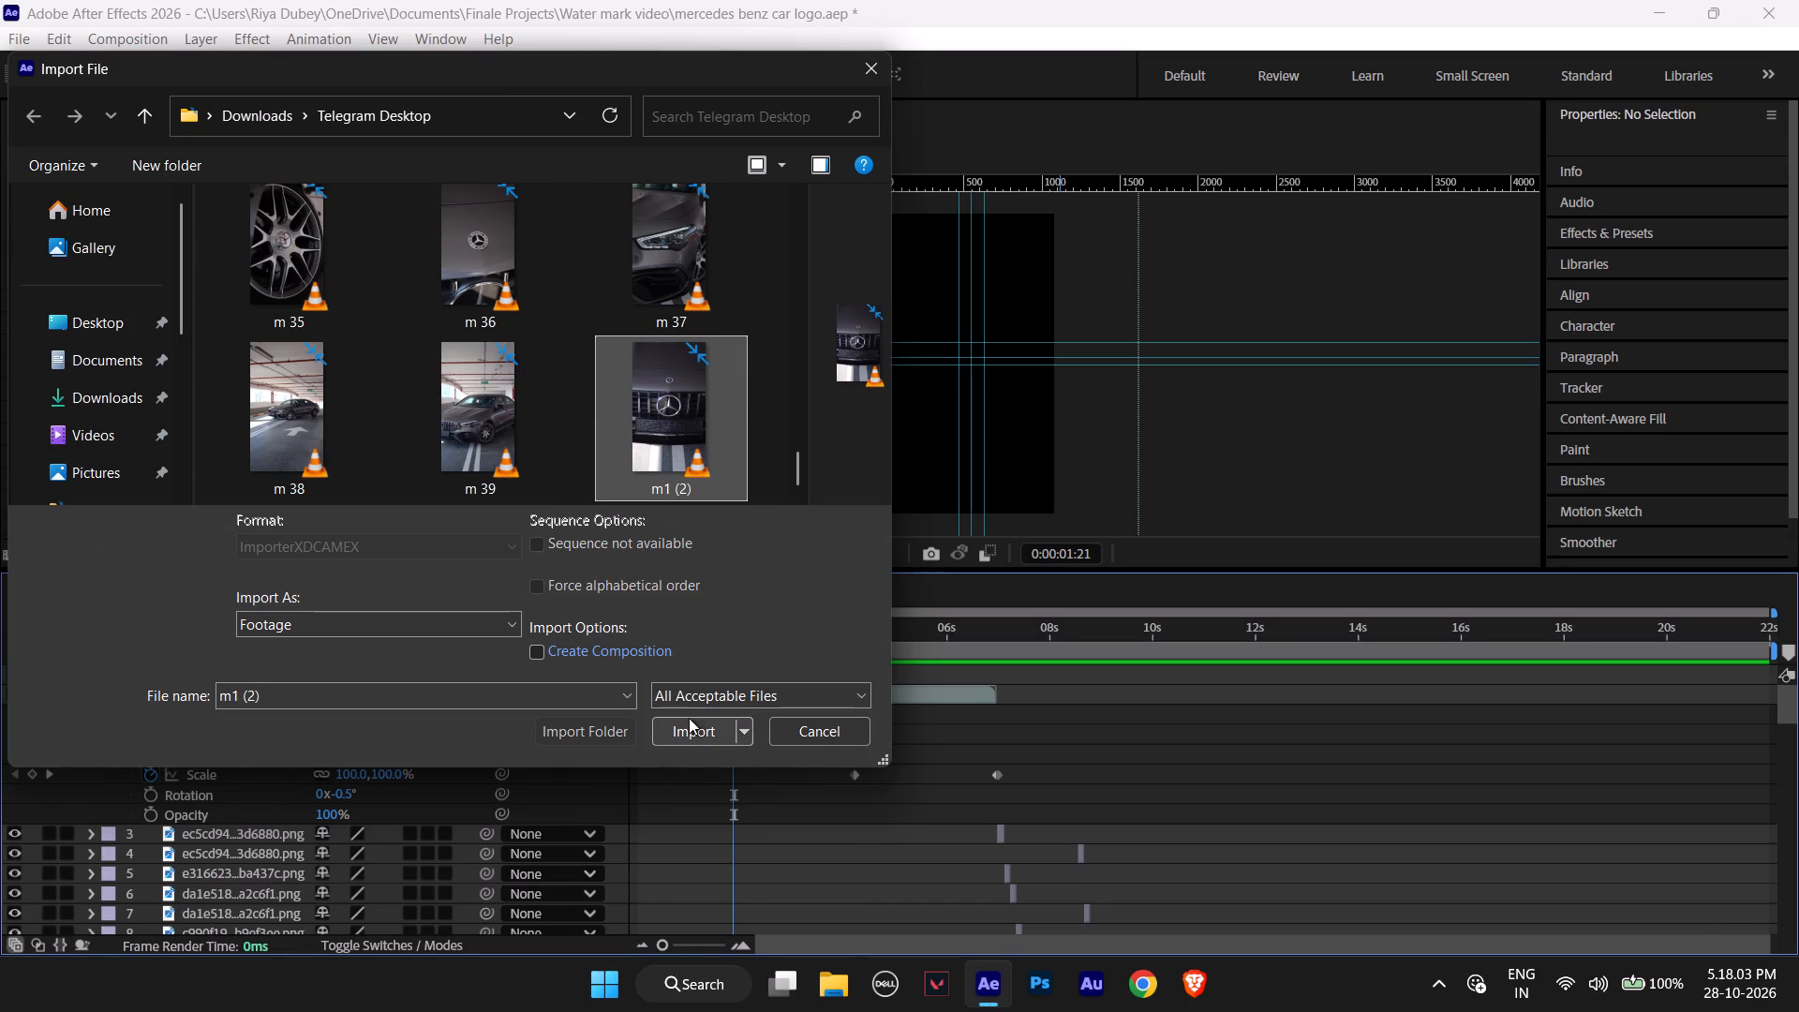
Import the selected m1 (2) clip into the project as footage.
left_click(689, 729)
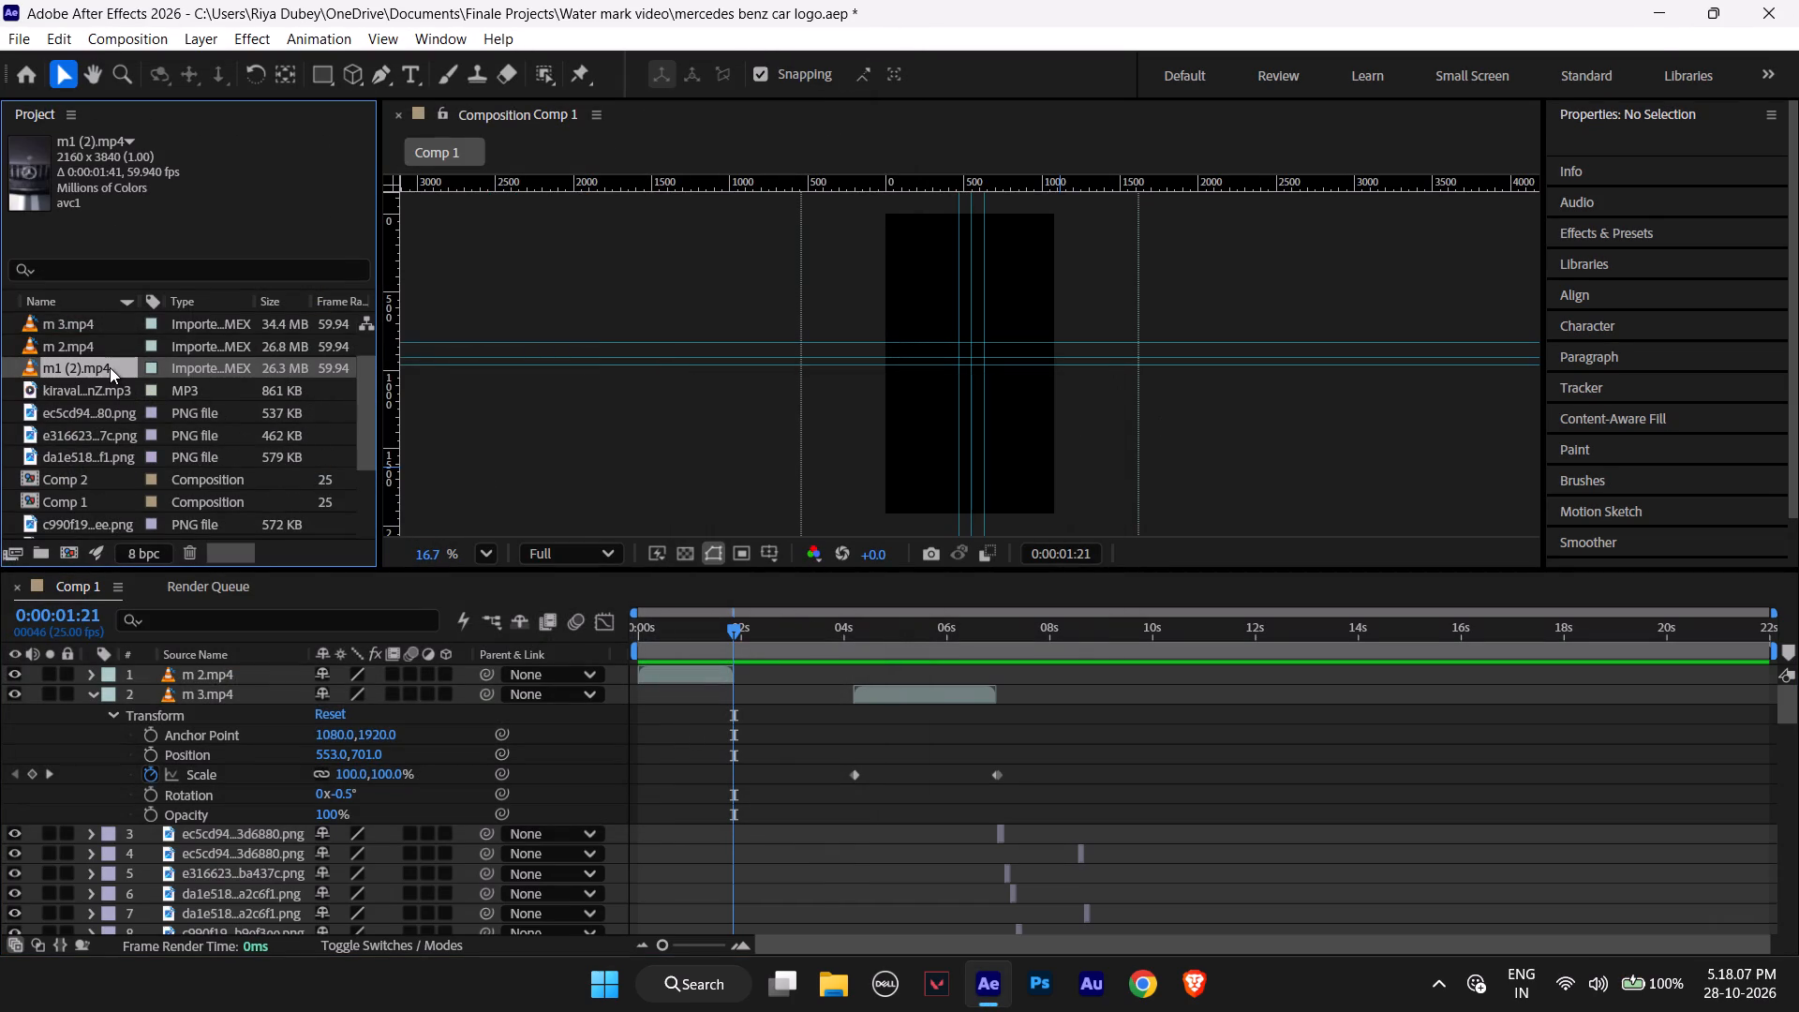
Add m1 (2).mp4 to Comp 1 as a layer between m 2.mp4 and m 3.mp4, and collapse the m 3.mp4 layer's properties.
left_click_drag(111, 367, 186, 617)
left_click_drag(186, 617, 241, 711)
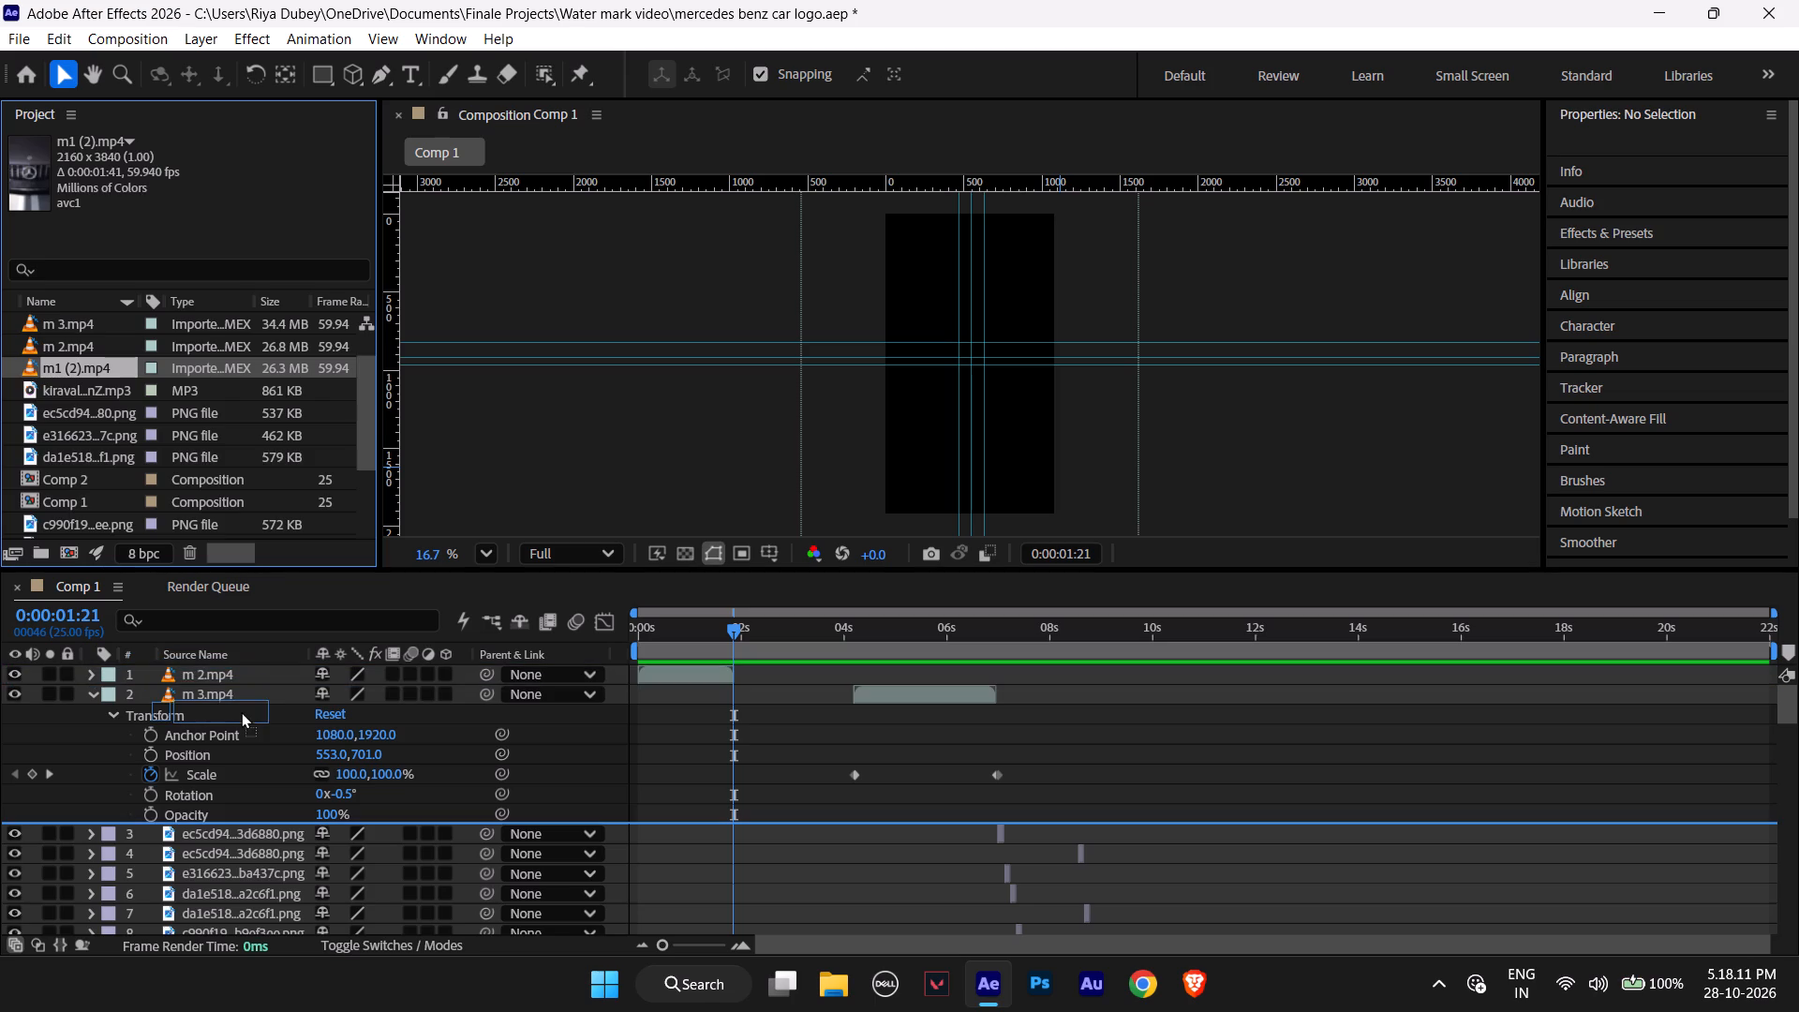
left_click_drag(241, 711, 245, 689)
left_click(93, 713)
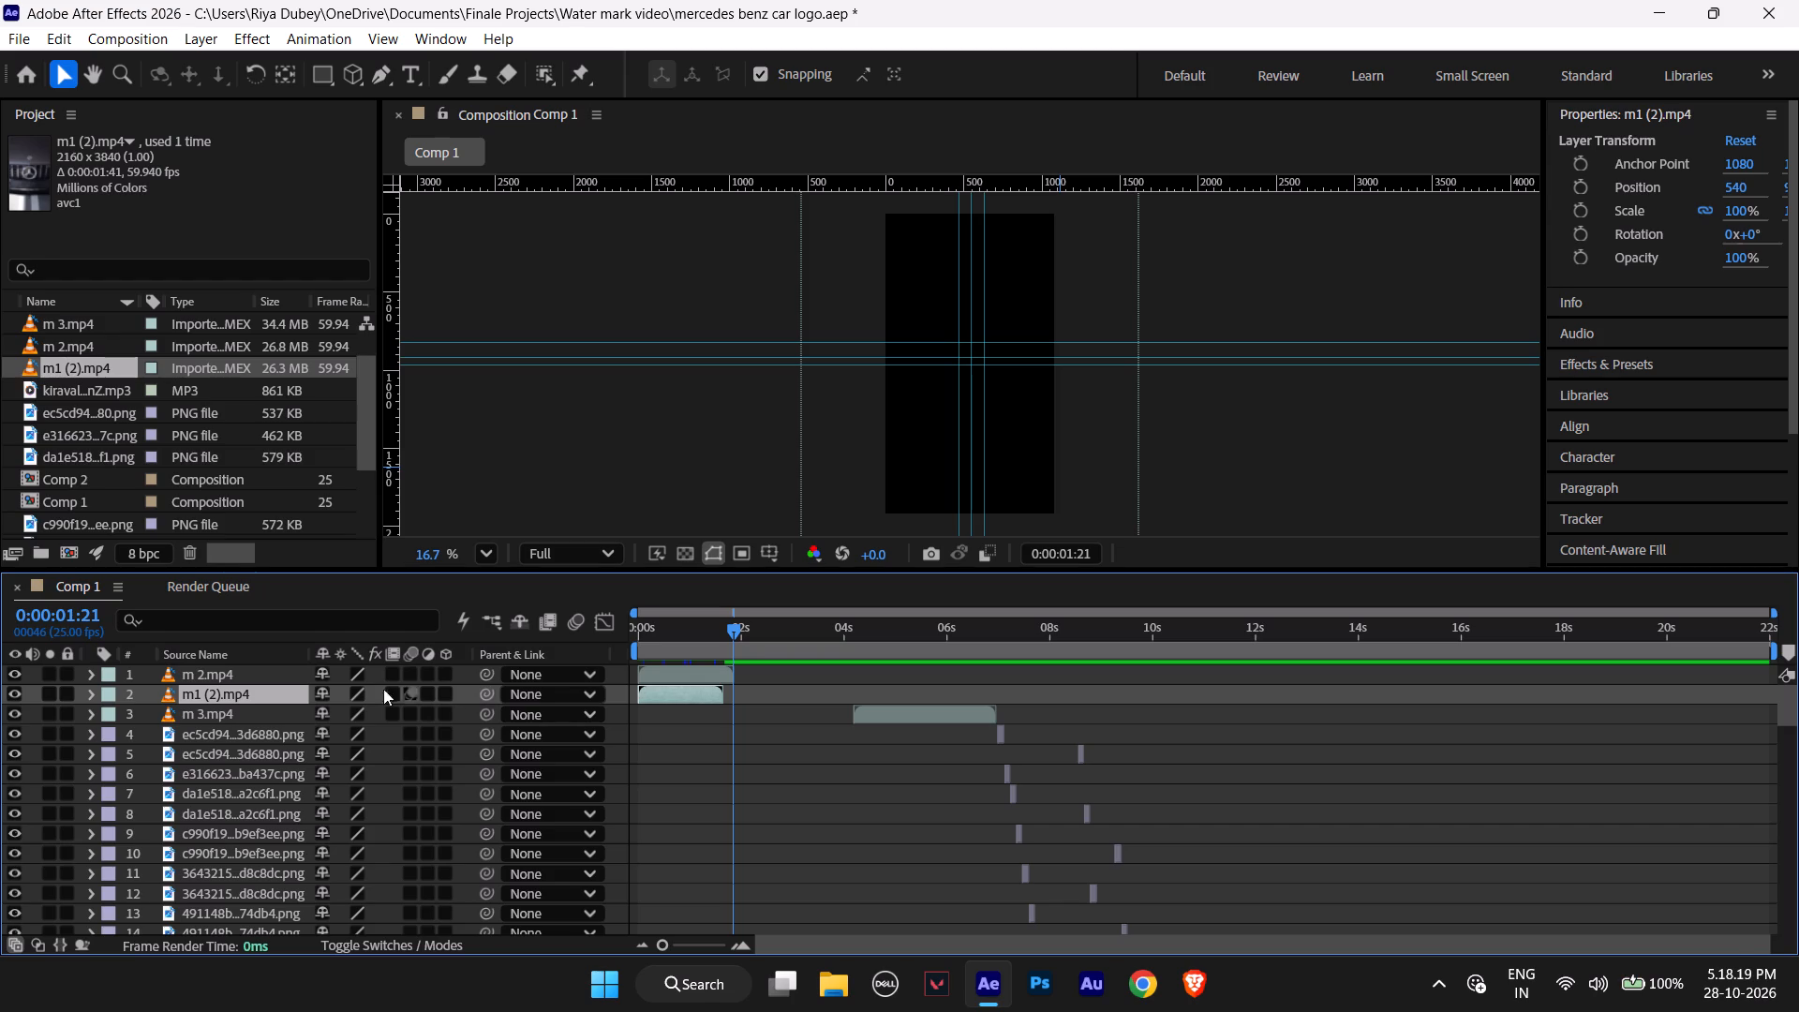
Place the m1 (2).mp4 clip directly after m 2.mp4 in the timeline, starting at 0:00:01:21.
left_click_drag(674, 699, 737, 703)
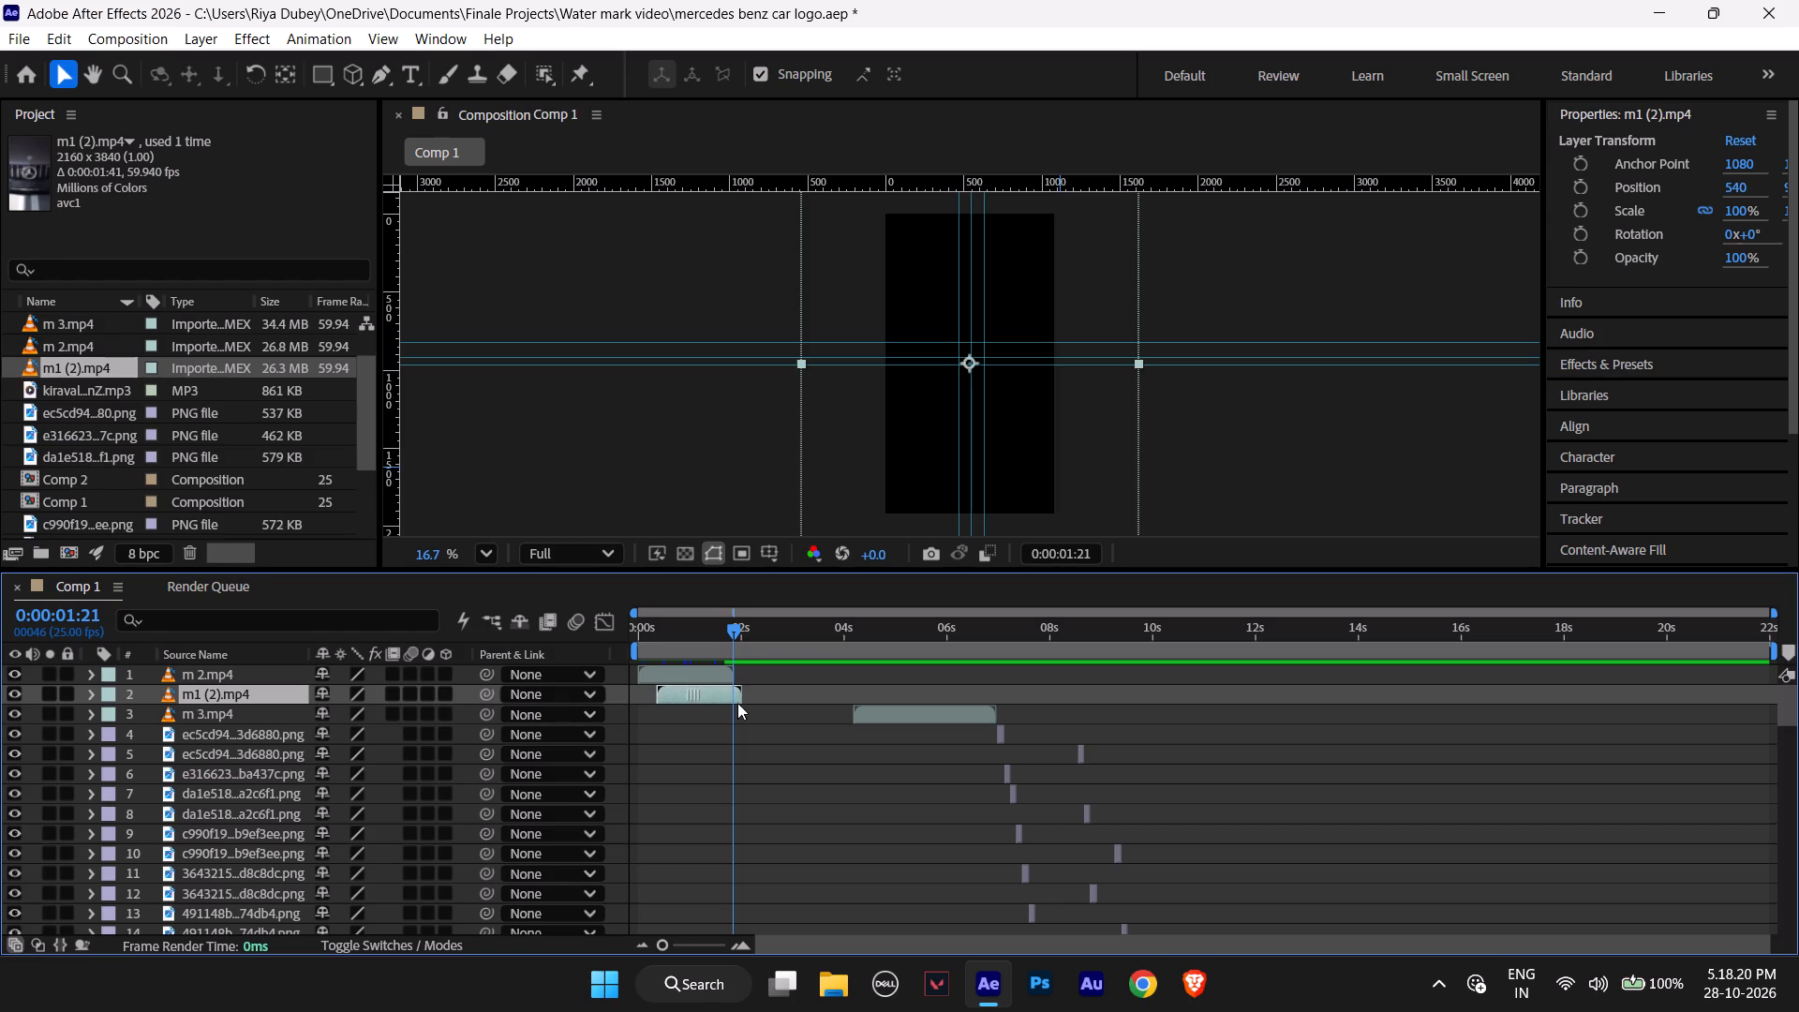
left_click_drag(737, 703, 768, 708)
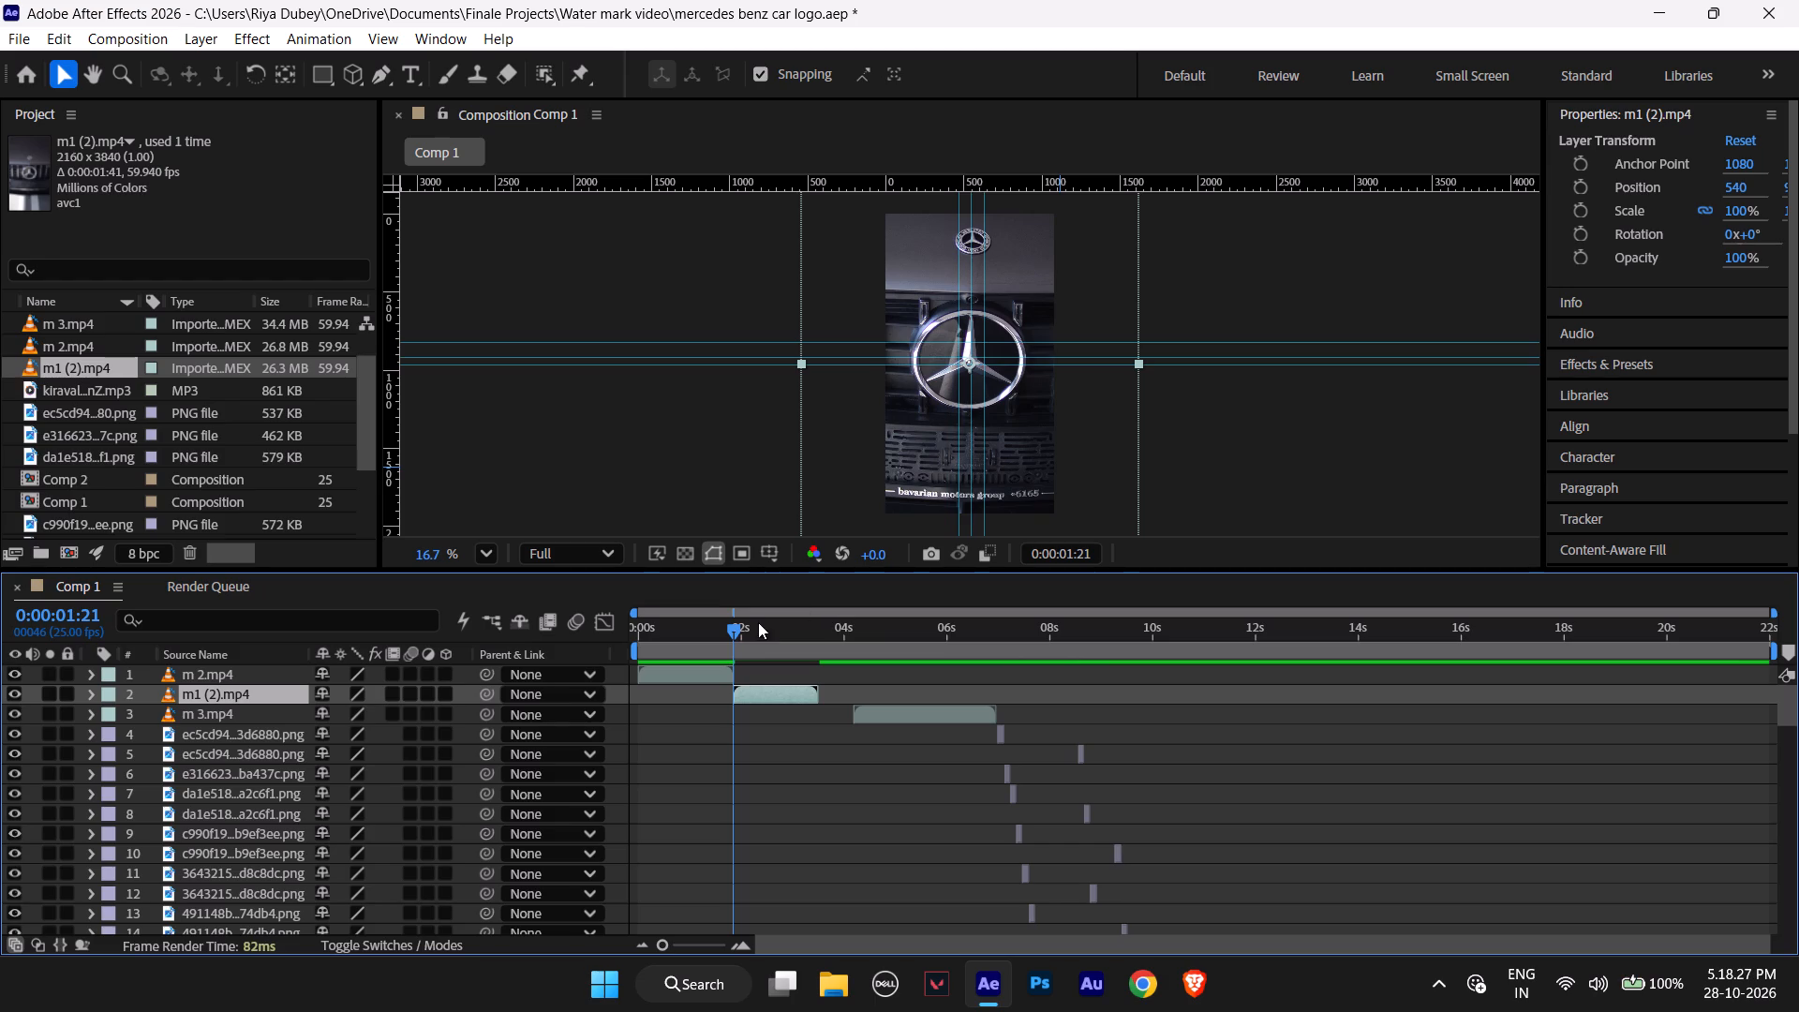
Play Comp 1 from the beginning twice to review how the three car clips follow one another.
left_click_drag(732, 633, 562, 630)
key("space")
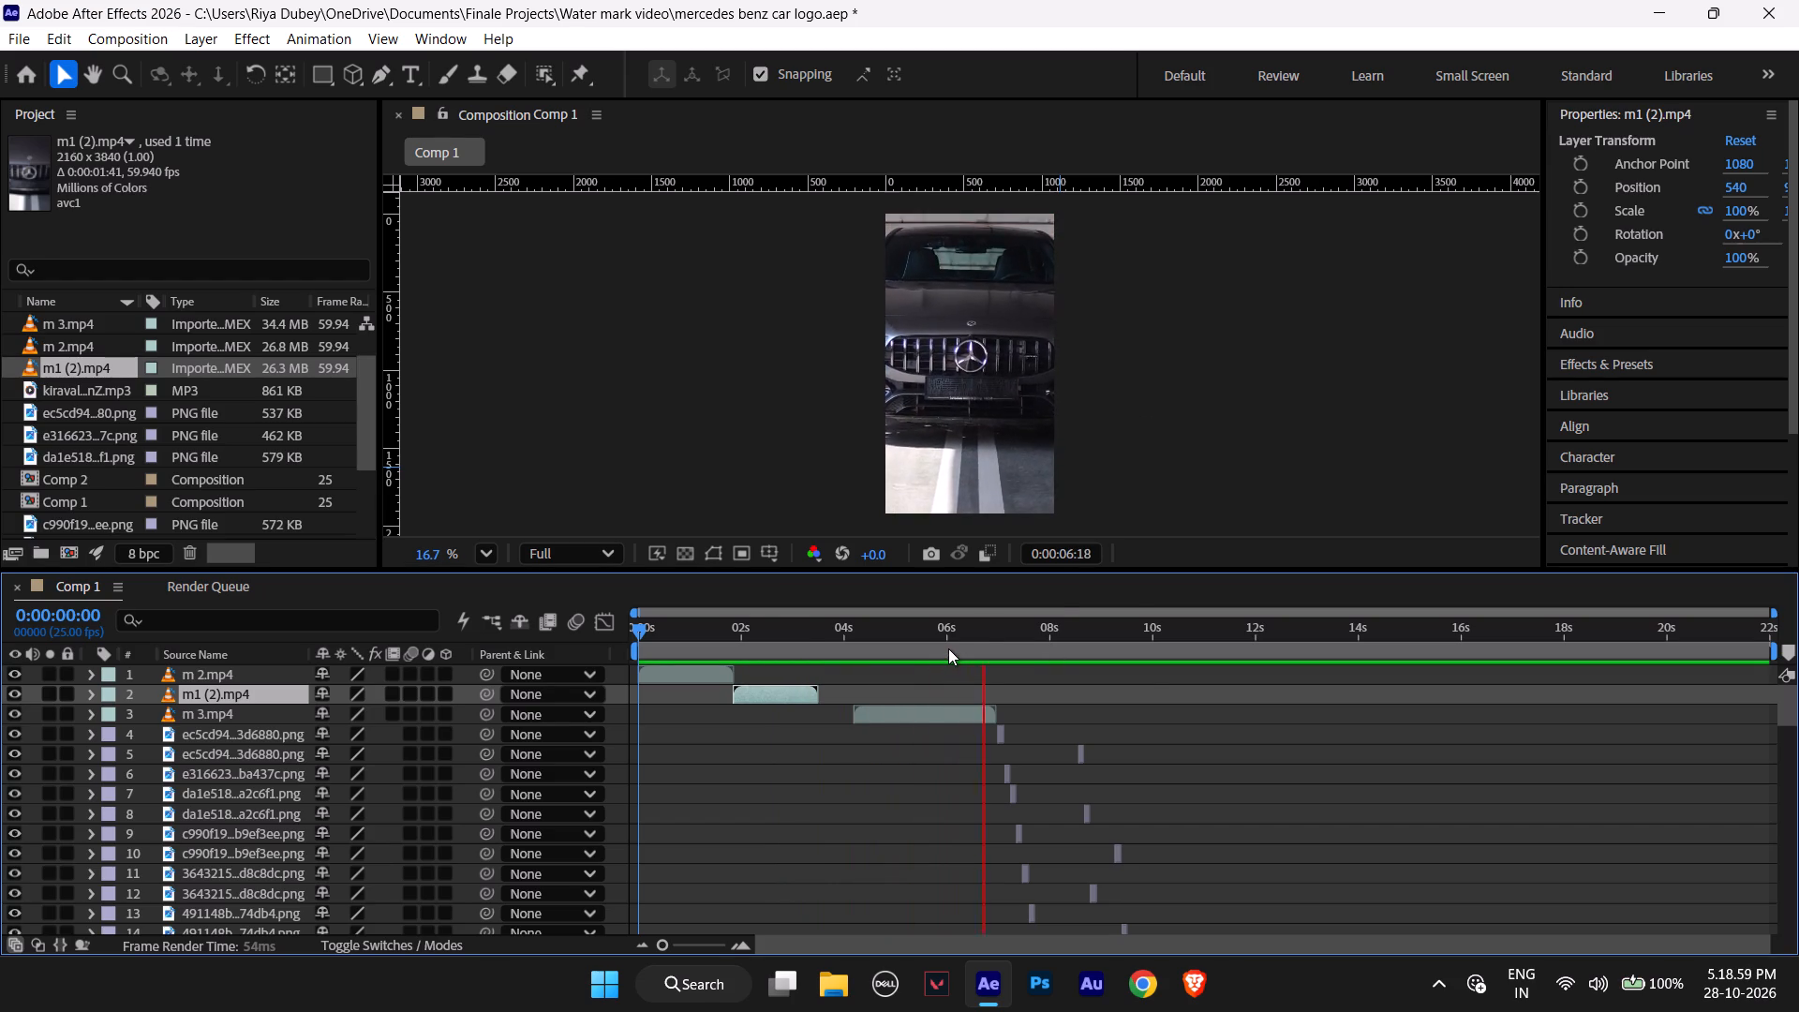
key("space")
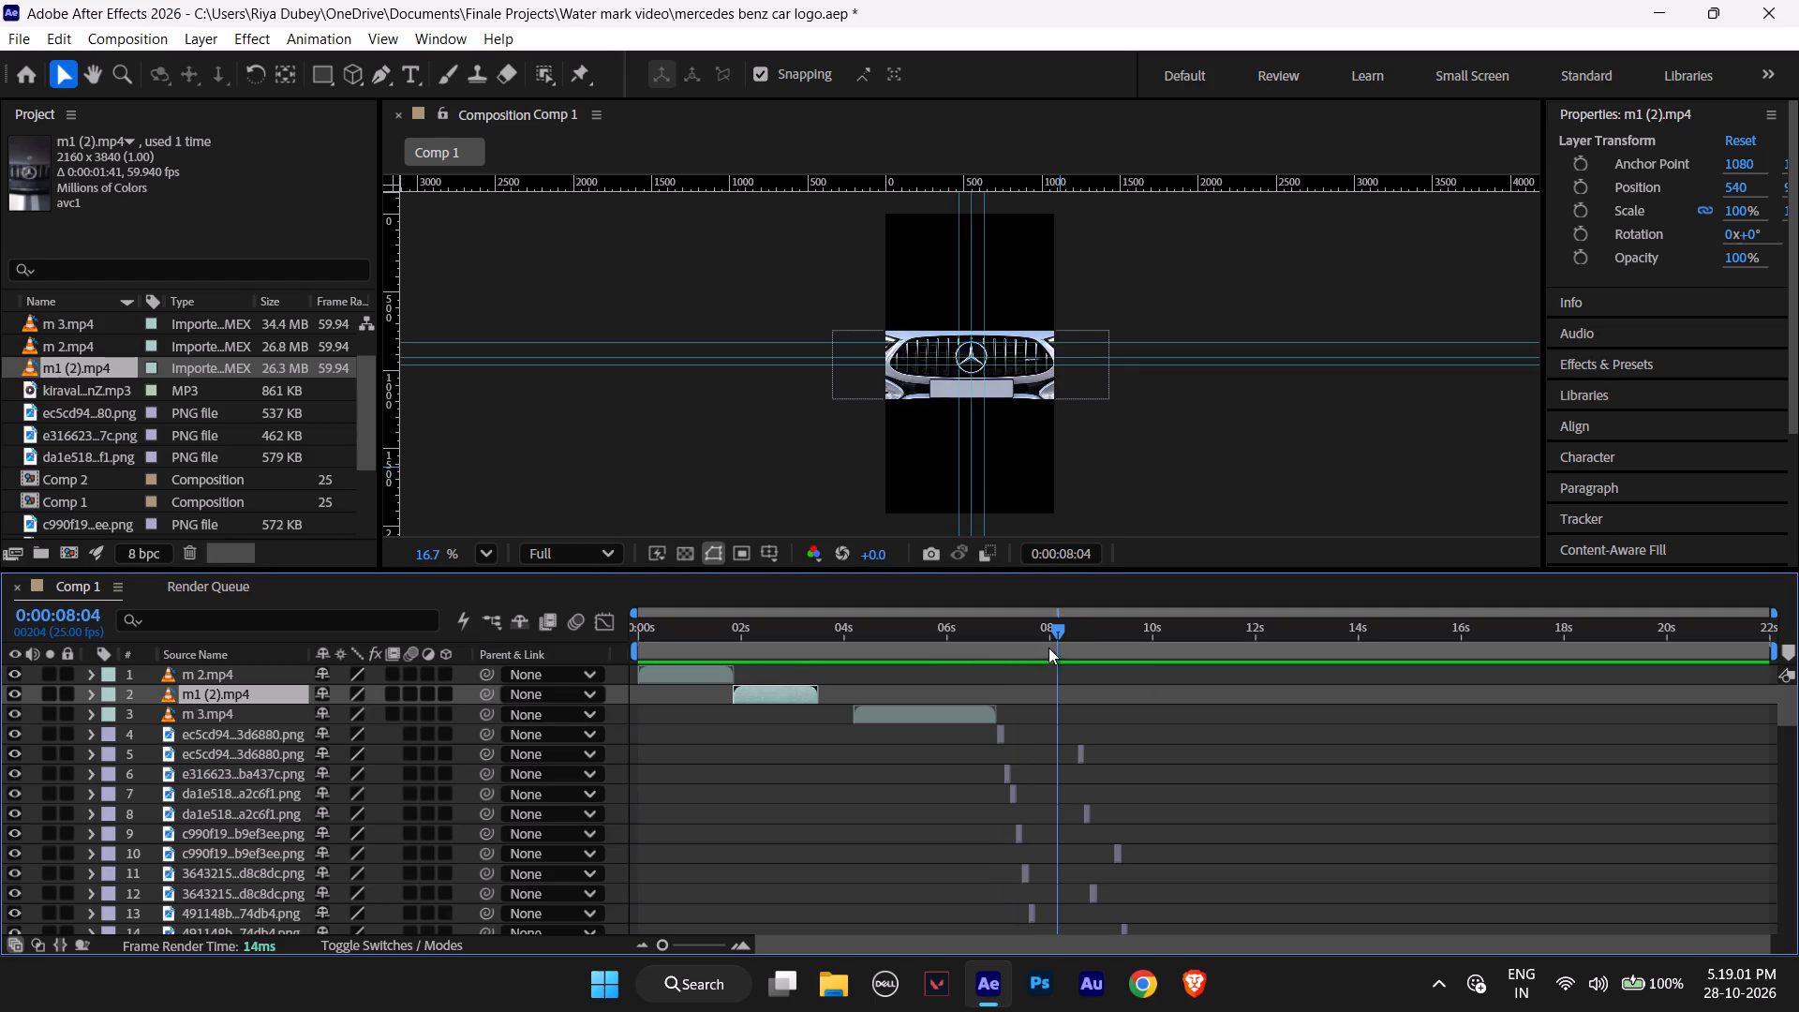
left_click_drag(1063, 623, 499, 640)
key("space")
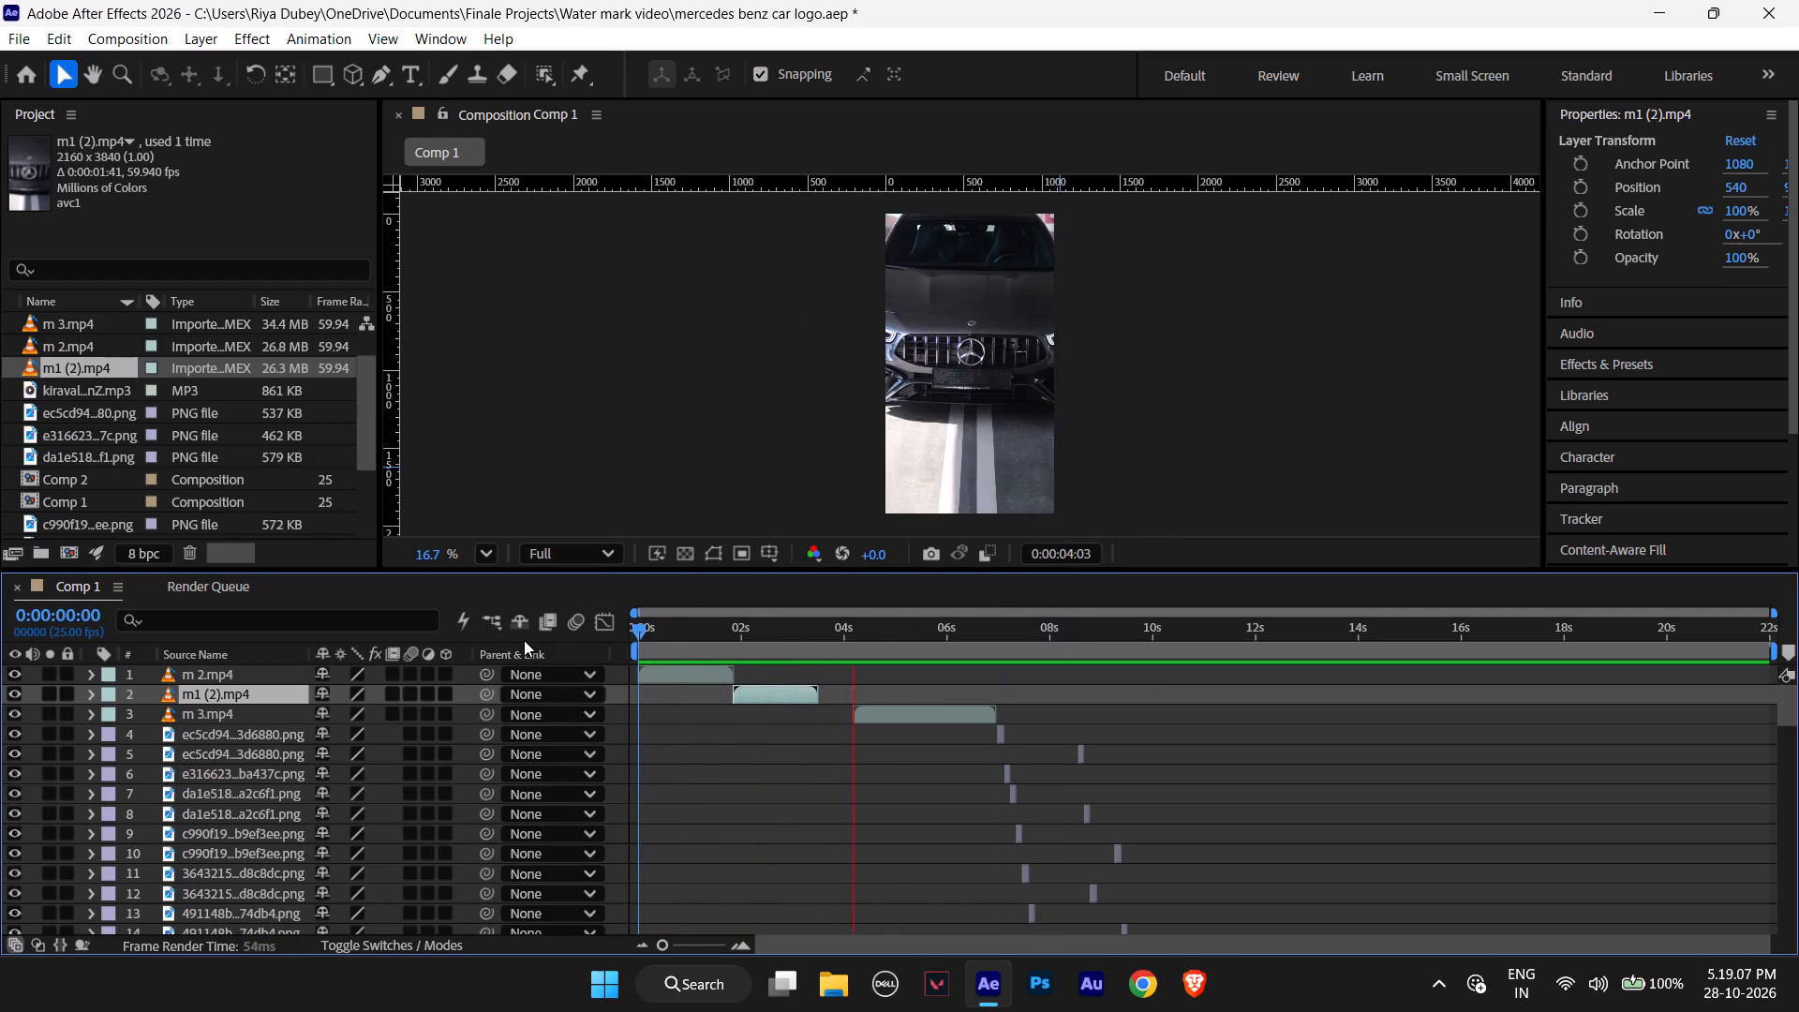
key("space")
Shift the m1 (2).mp4 clip forward in time to start at 0:00:02:04, between m 2.mp4 and m 3.mp4.
left_click_drag(763, 695, 779, 694)
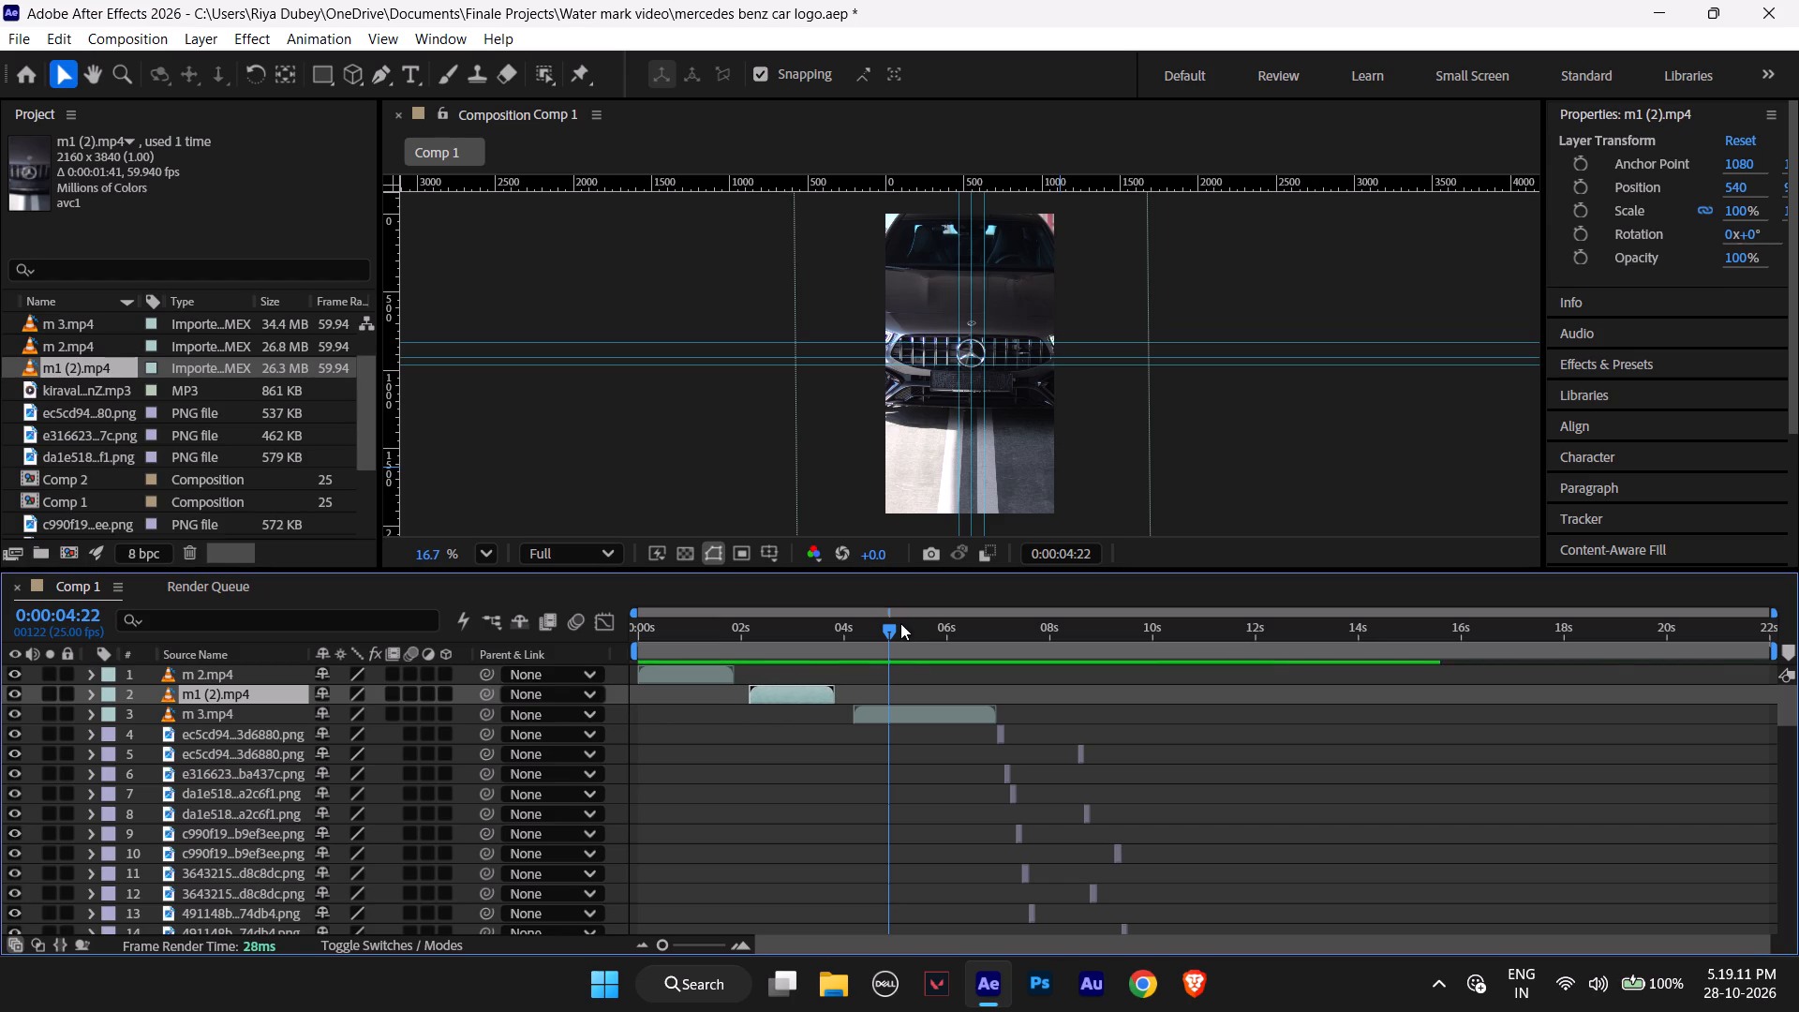
Step frame by frame through the gap between the end of m 2.mp4 and the start of m1 (2).mp4.
left_click_drag(896, 623, 743, 636)
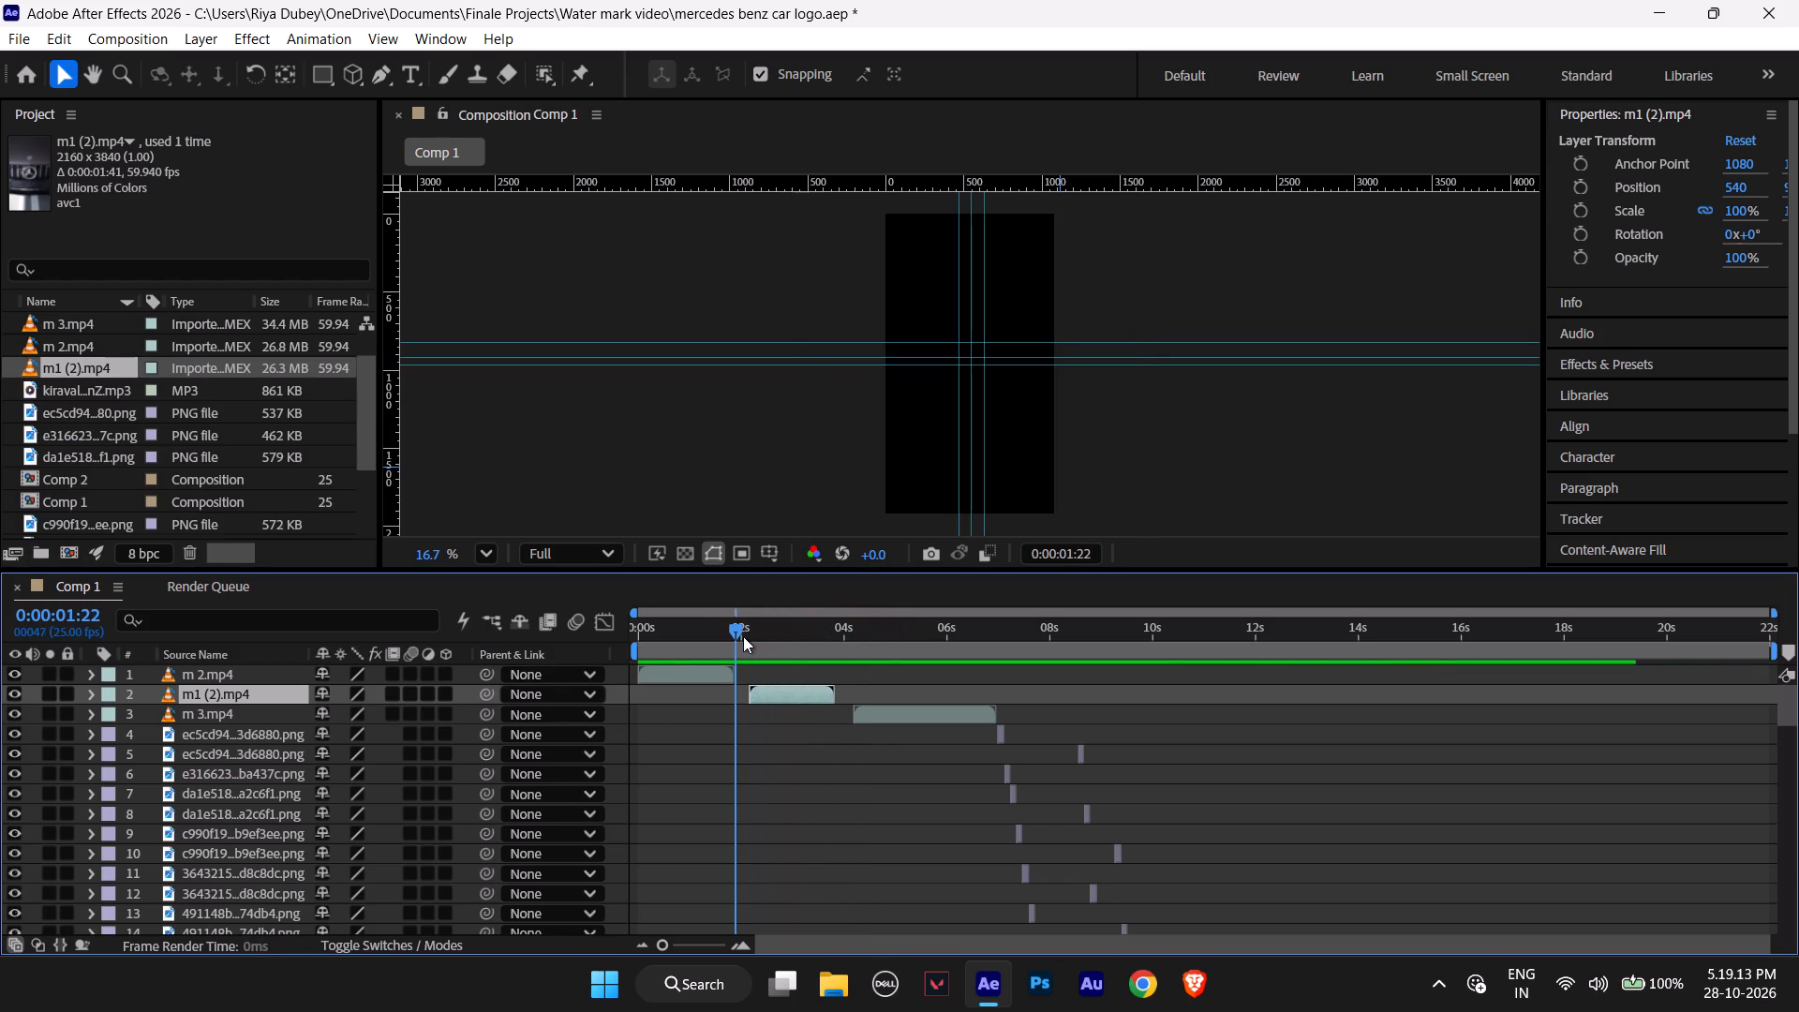
left_click_drag(743, 636, 744, 636)
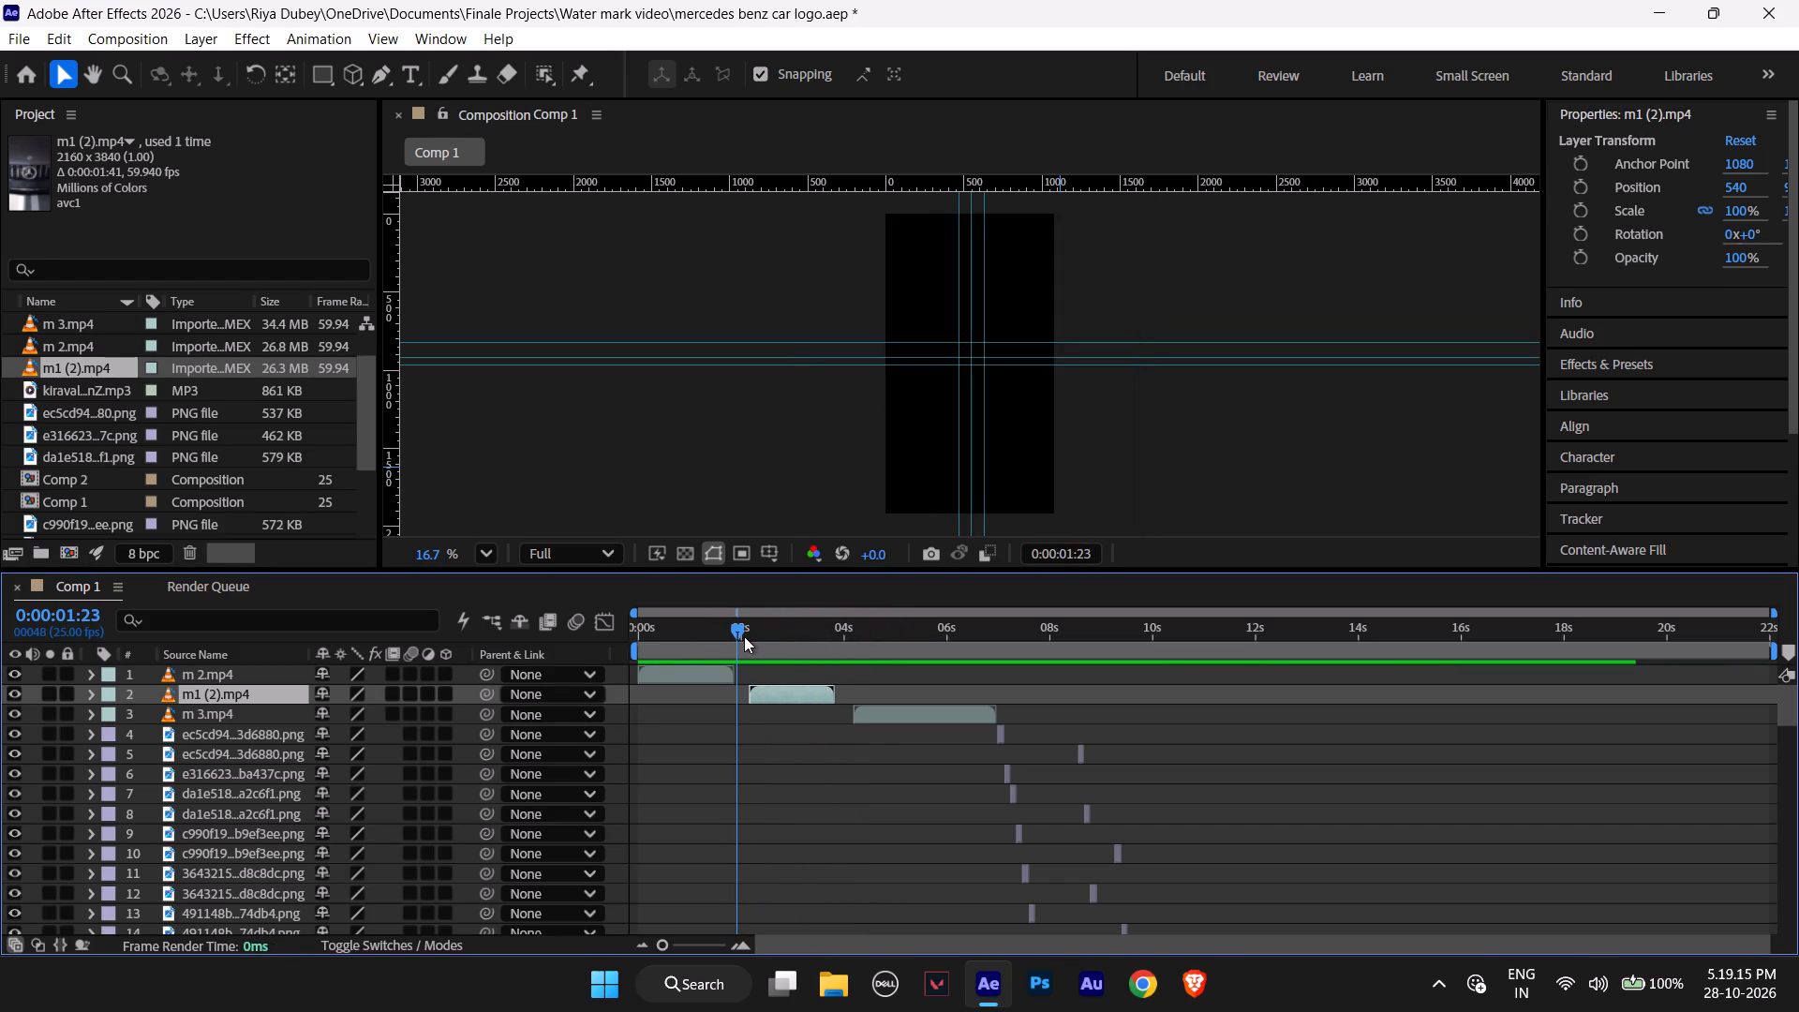
left_click_drag(744, 636, 730, 637)
key("ctrl+Right")
key("ctrl+Right")
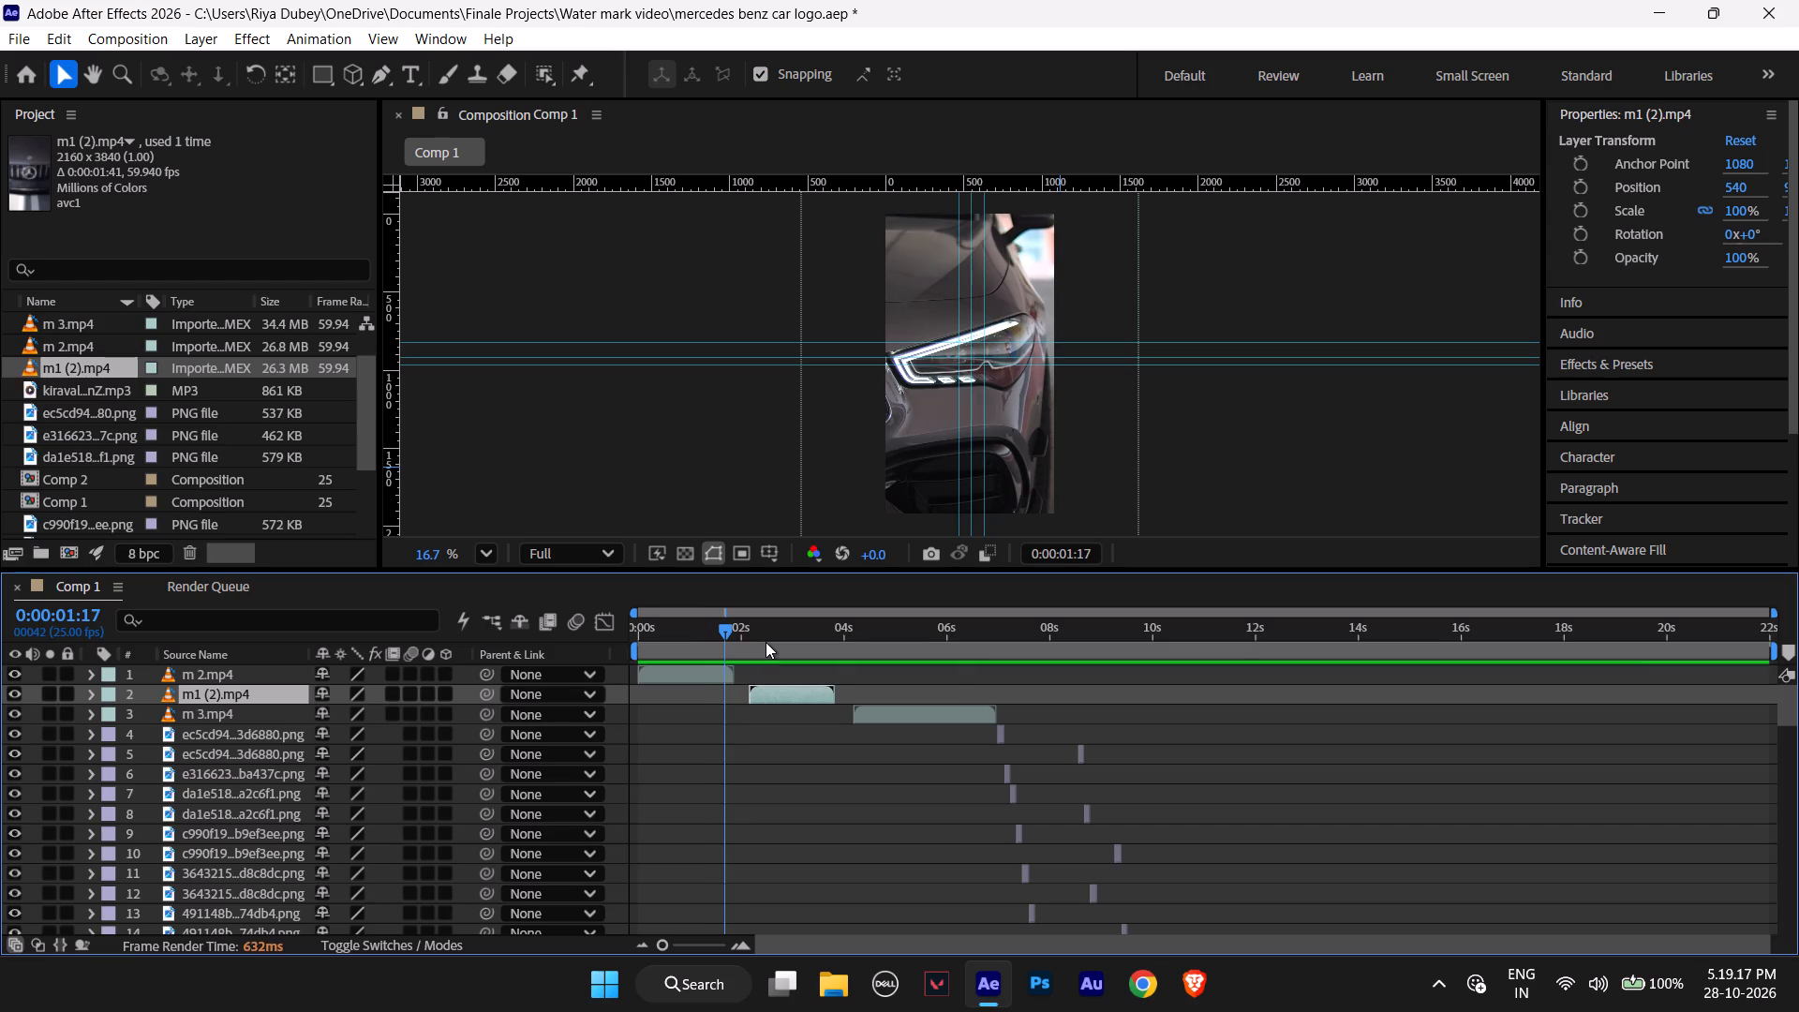
key("ctrl+Right")
key("ctrl+Right")
key("ctrl+Right")
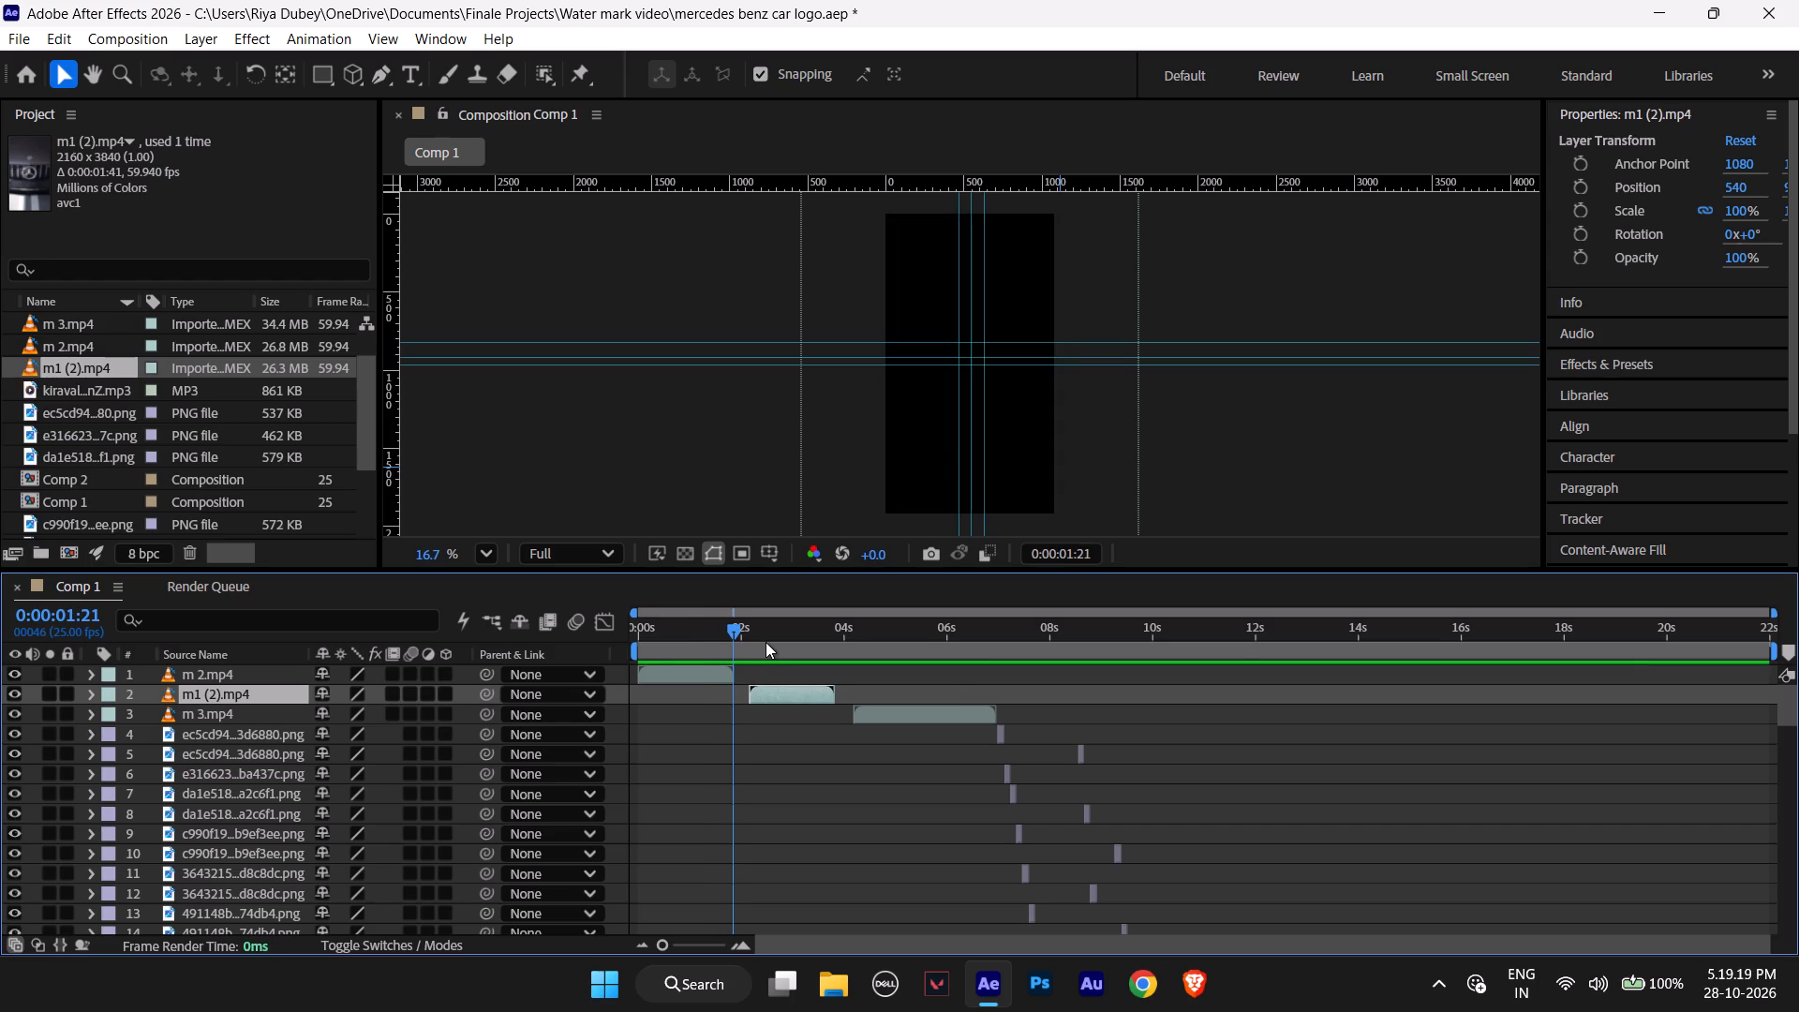
key("ctrl+Right")
key("ctrl+Right")
key("ctrl+Right")
key("ctrl+Right")
key("ctrl+Right")
key("ctrl+Right")
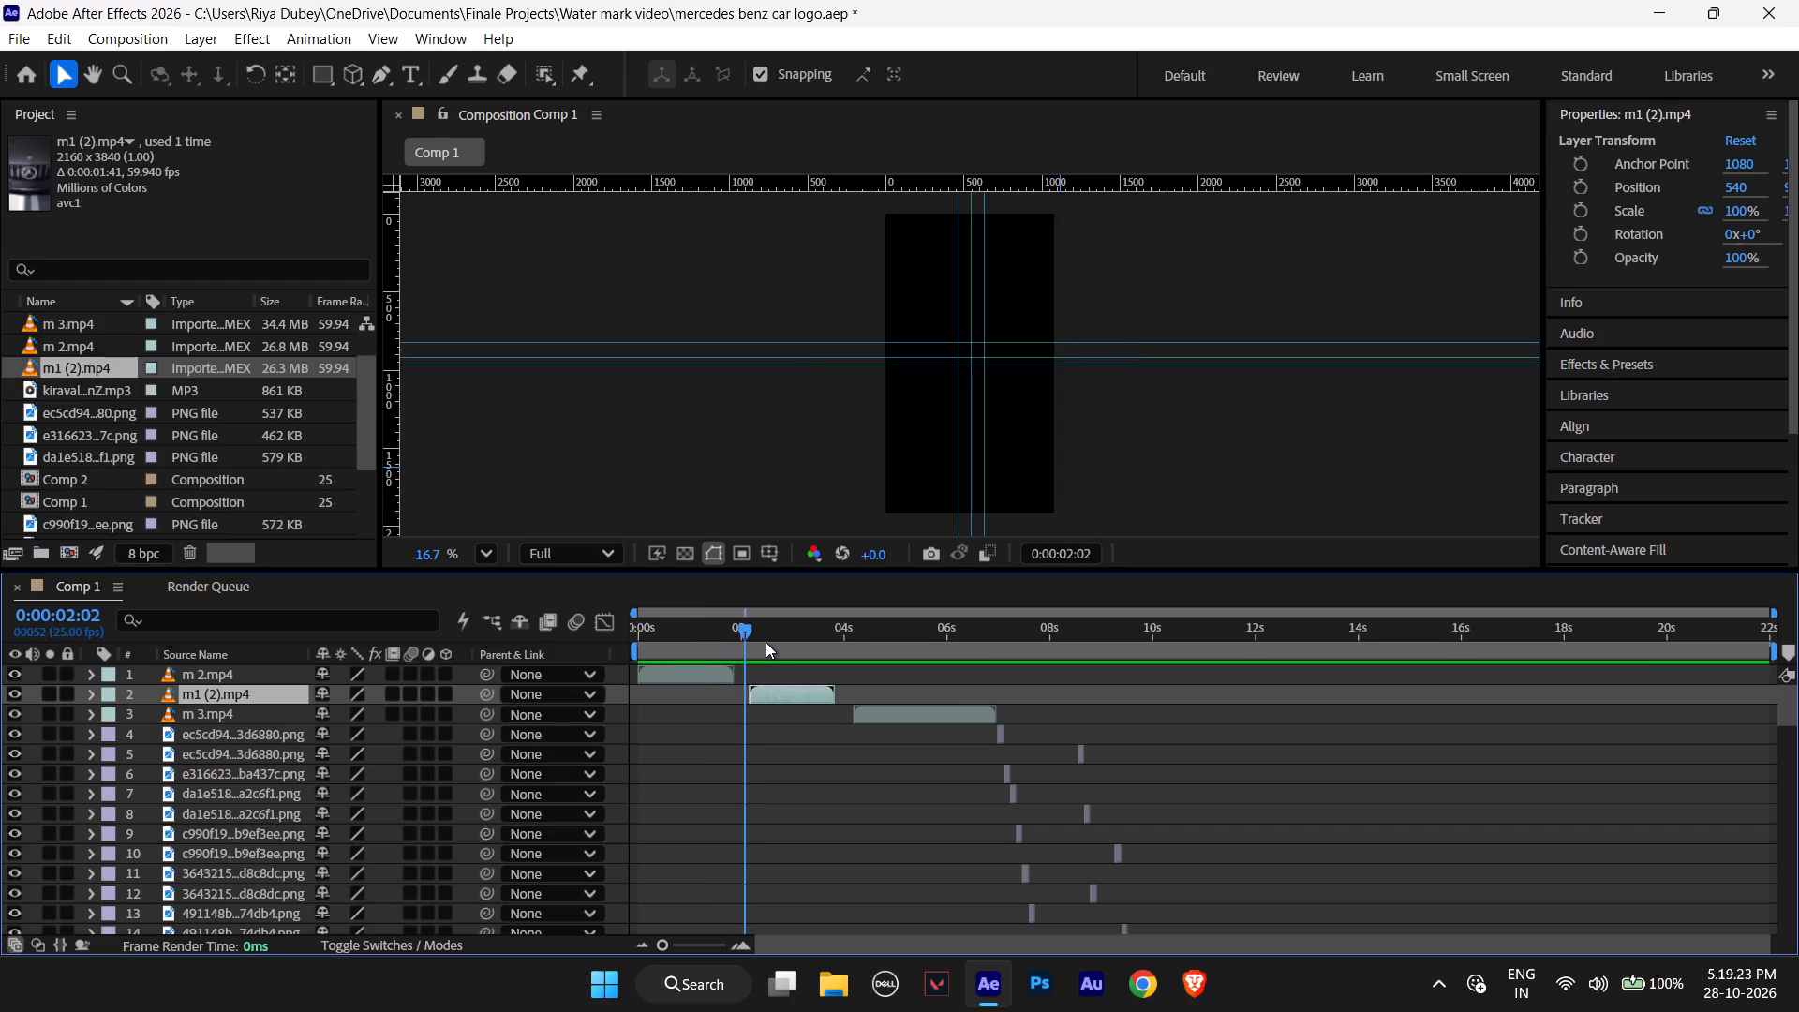
key("ctrl+Right")
key("ctrl+Right")
key("ctrl+Right")
key("ctrl+Left")
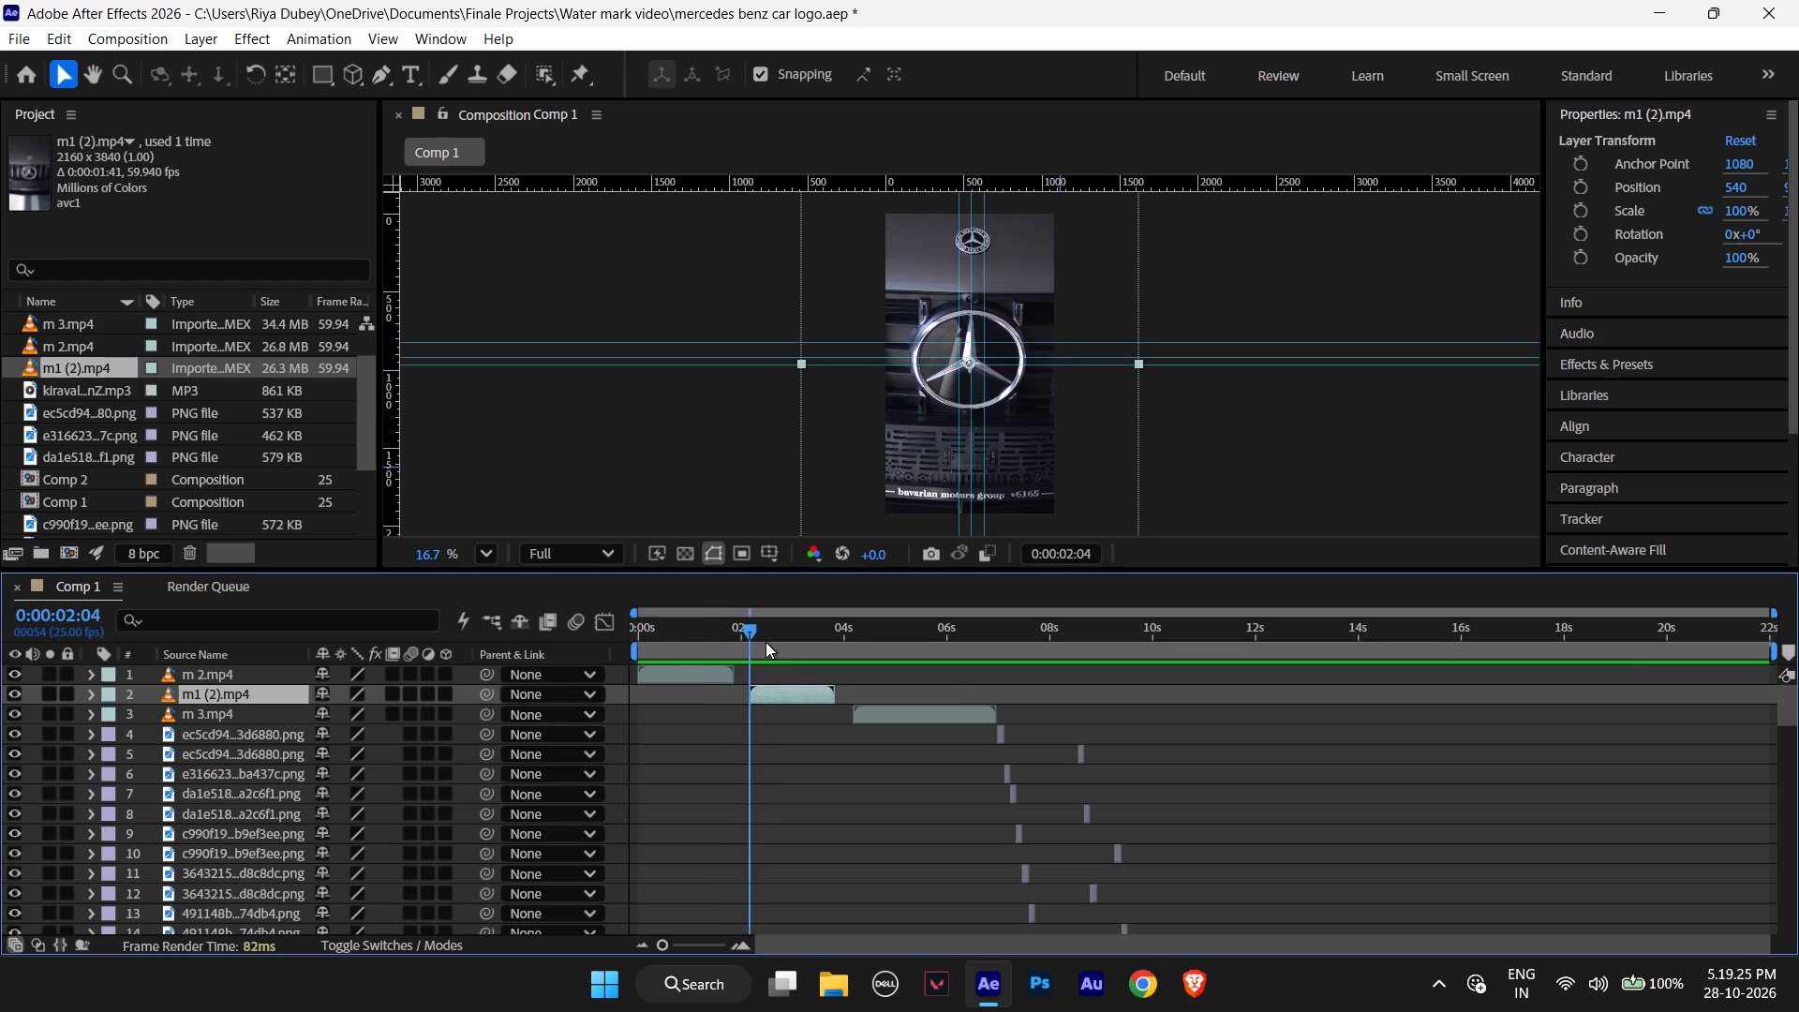
key("ctrl+Left")
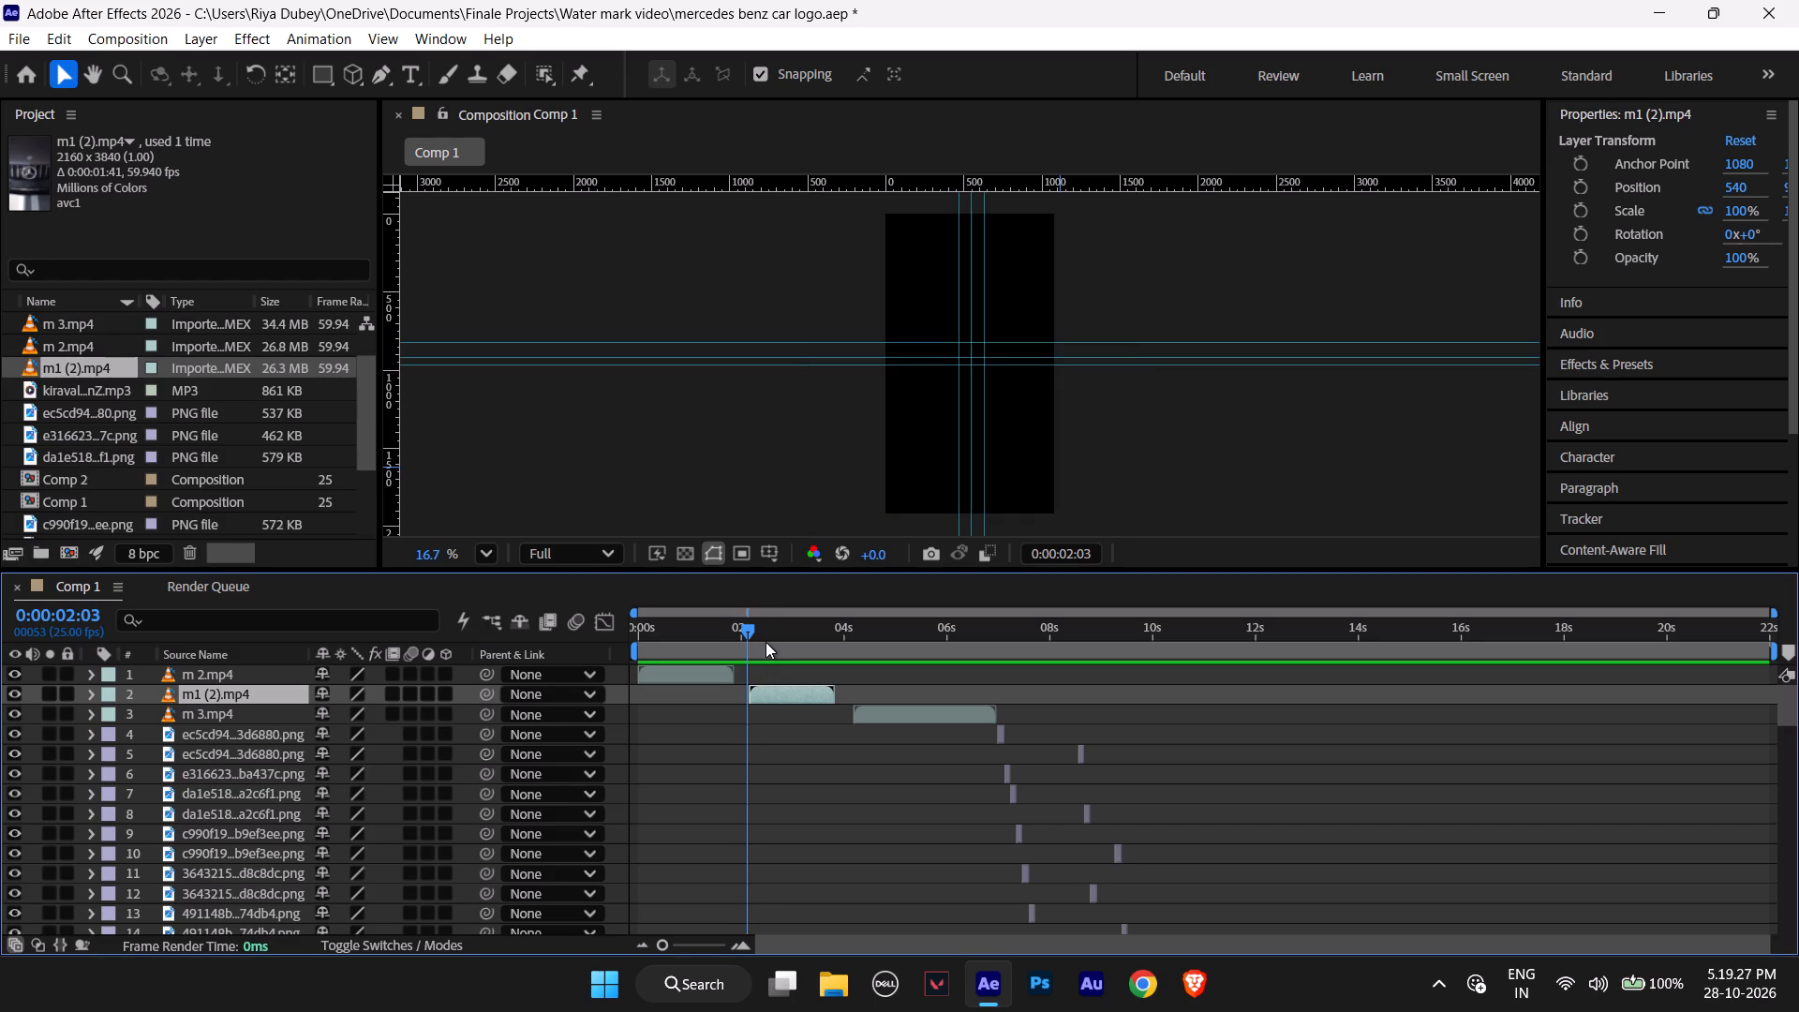
key("ctrl+Left")
key("ctrl+Left")
key("ctrl+Left")
key("ctrl+Left")
key("ctrl+Left")
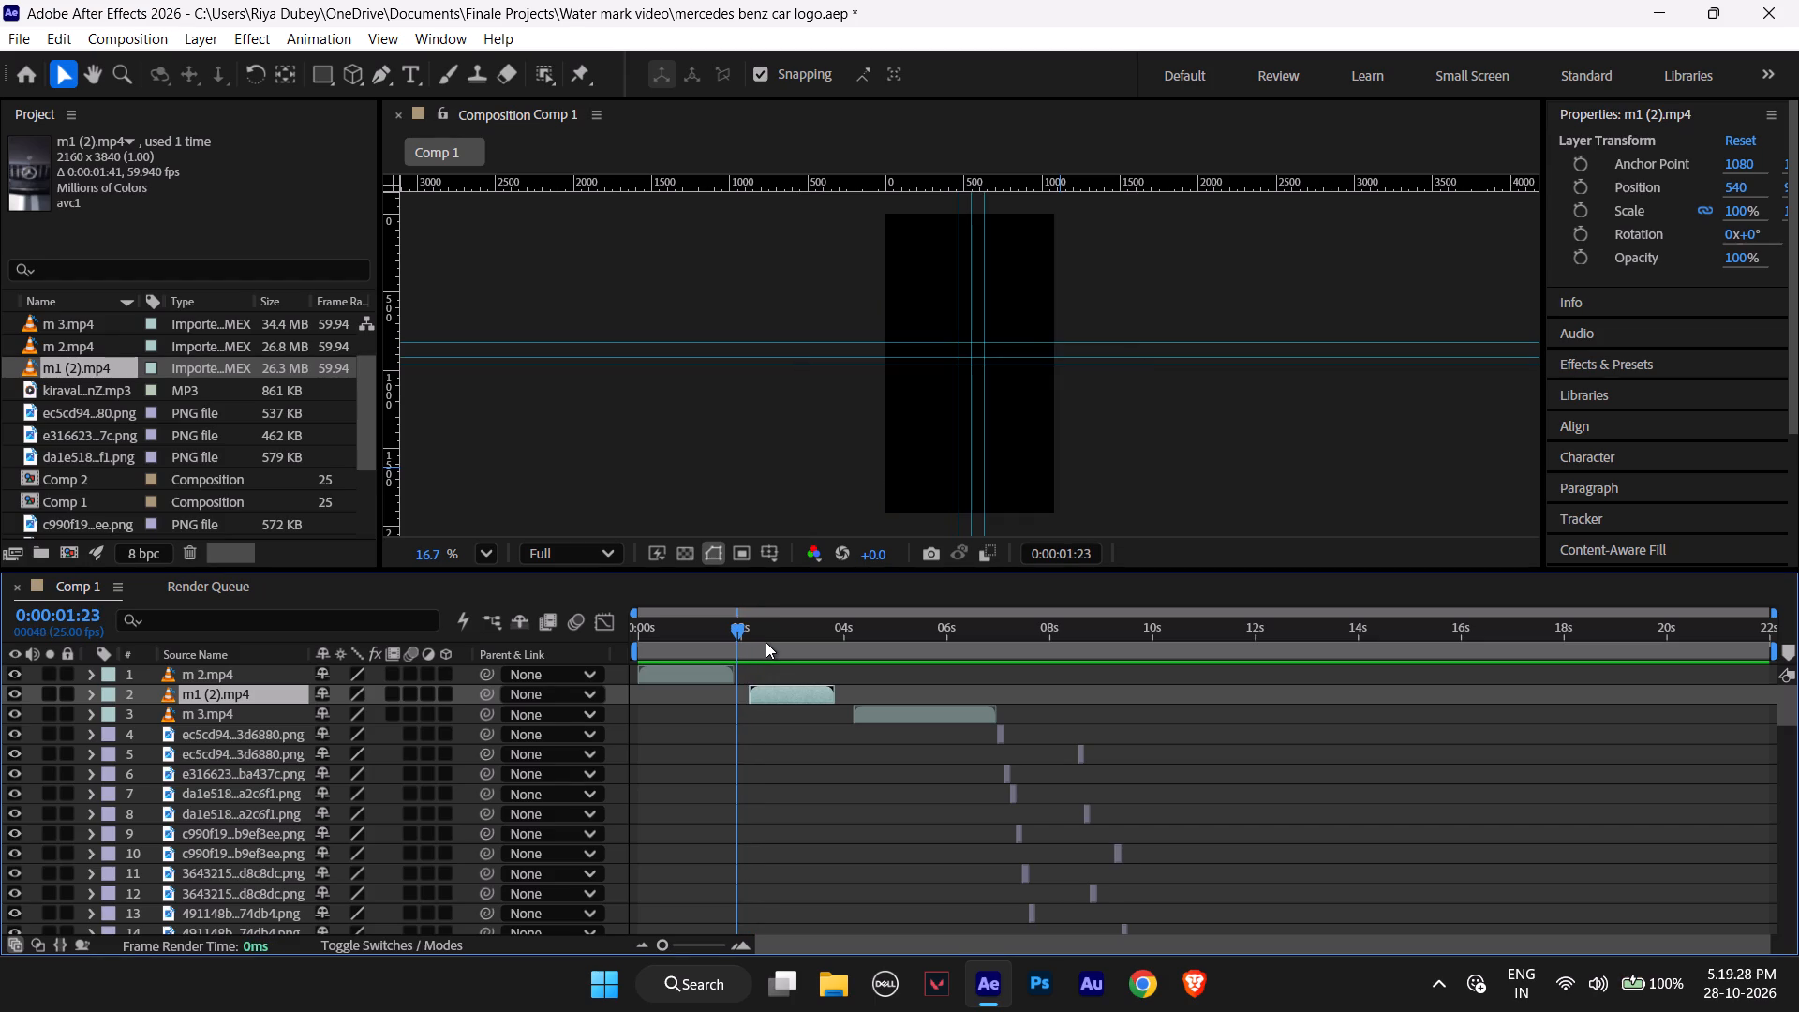
key("ctrl+Left")
key("ctrl+Left")
key("ctrl+Left")
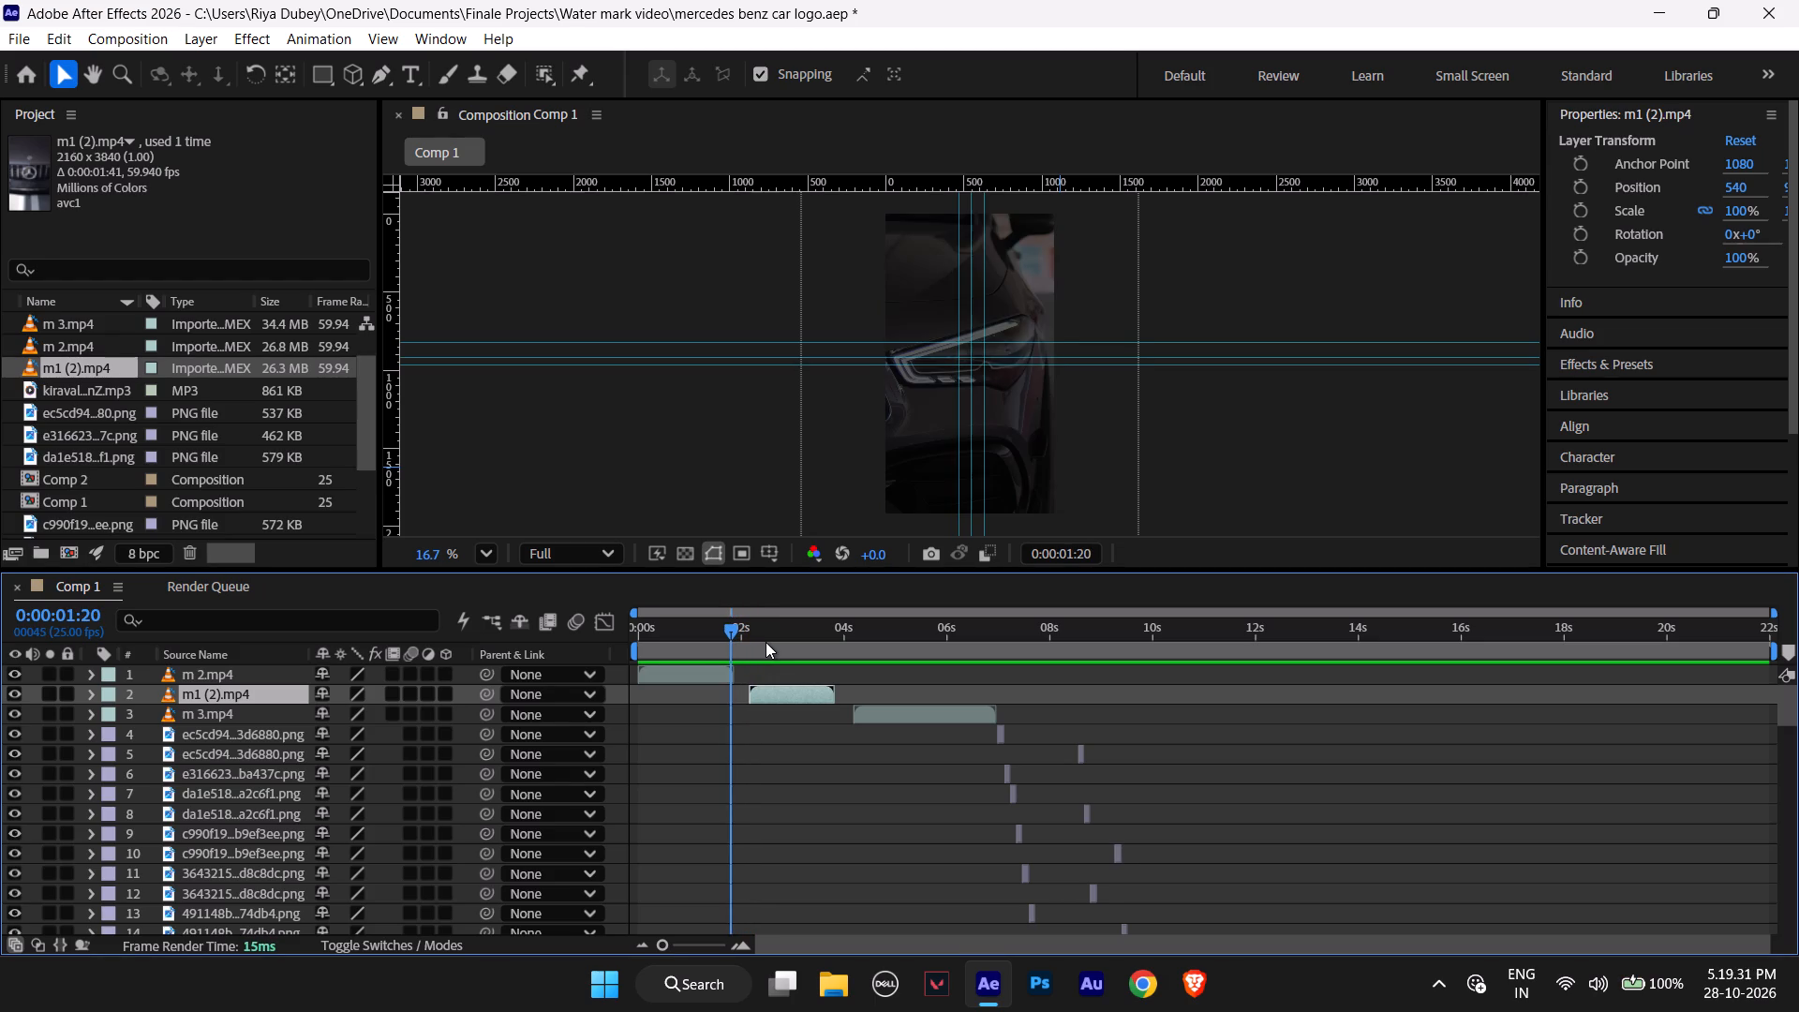
key("ctrl+Right")
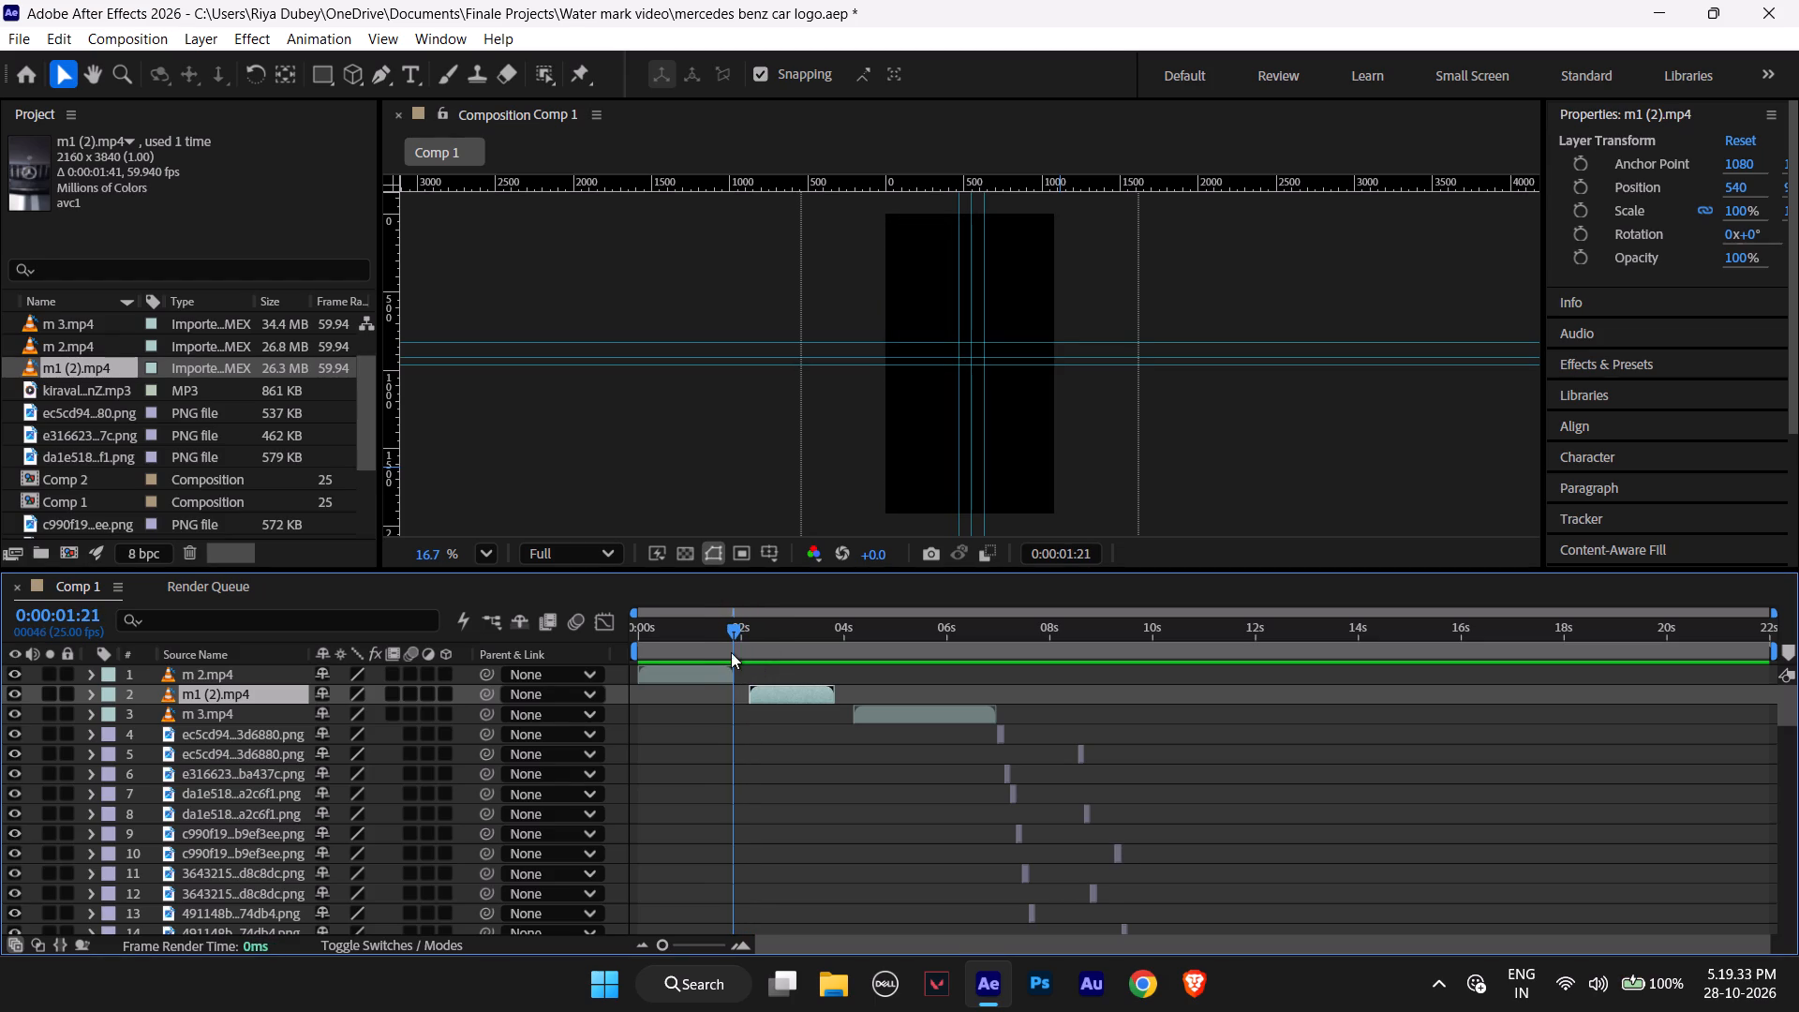
Step frame by frame through the gap between the end of m1 (2).mp4 and the start of m 3.mp4.
left_click_drag(734, 628, 833, 637)
key("ctrl+Right")
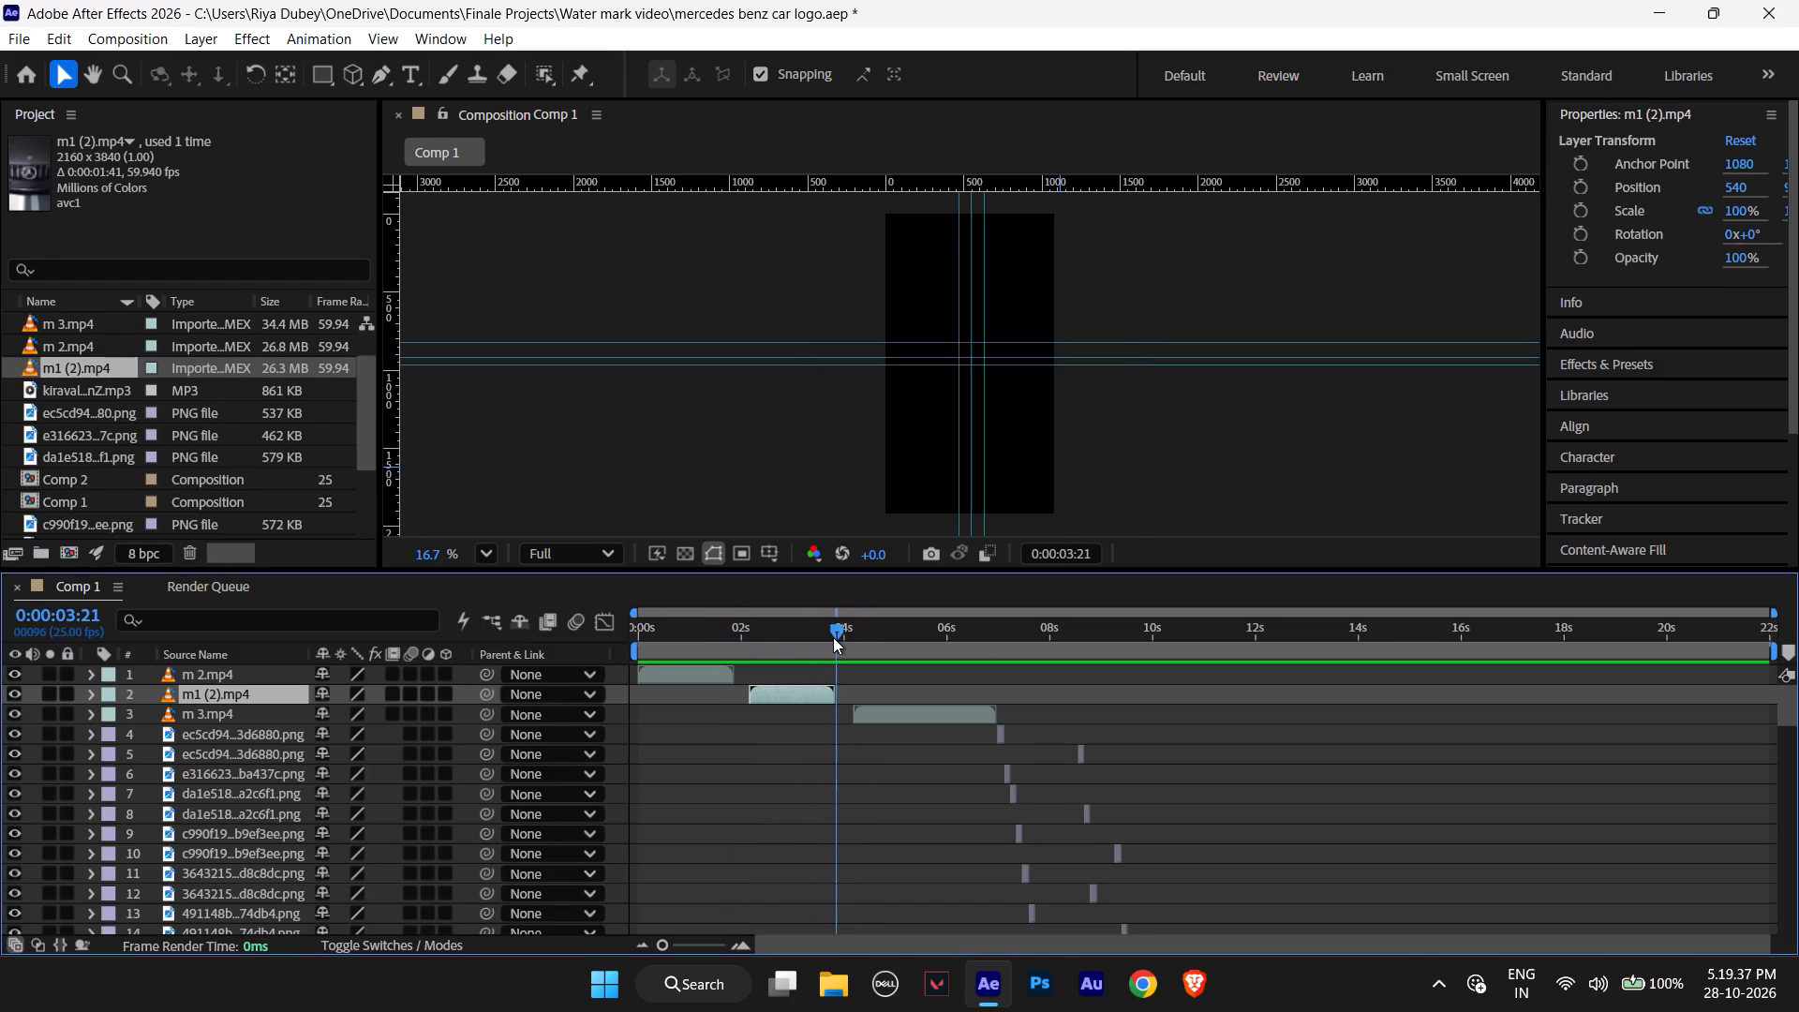
key("ctrl+Right")
key("ctrl+Right")
key("ctrl+Right")
key("ctrl+Right")
key("ctrl+Right")
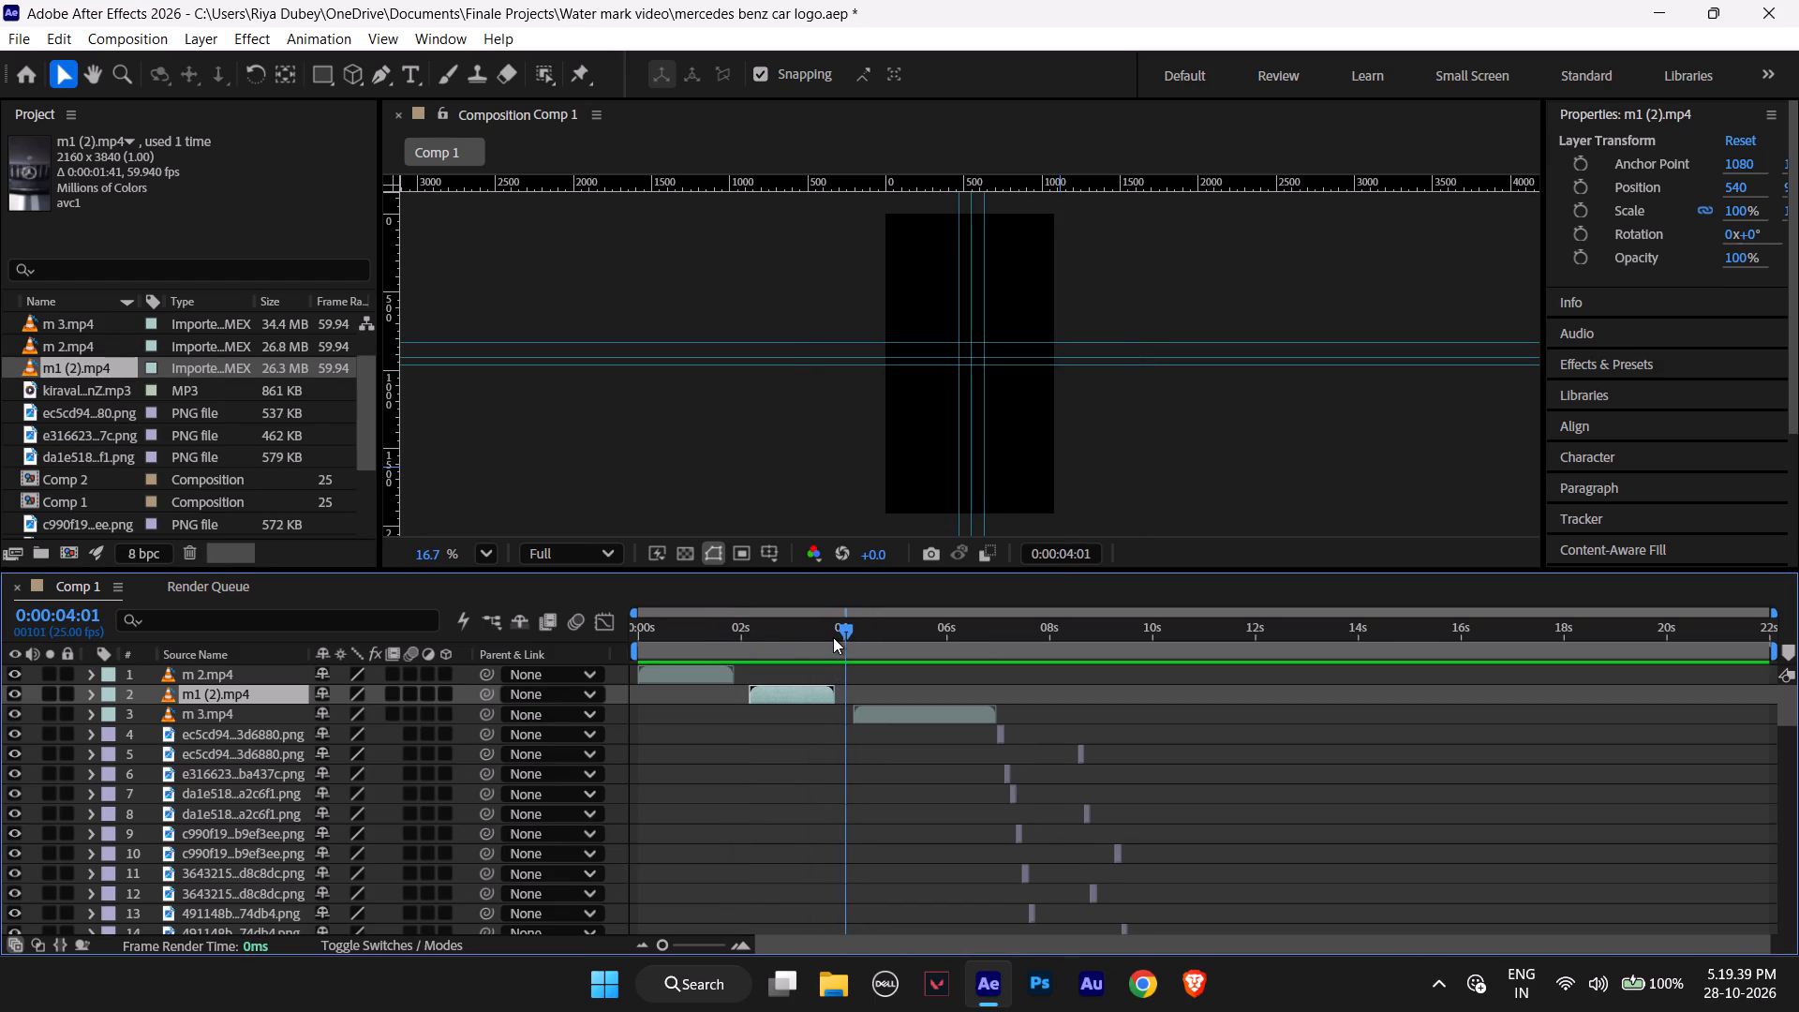
key("ctrl+Right")
key("ctrl+Right")
key("ctrl+Right")
key("ctrl+Right")
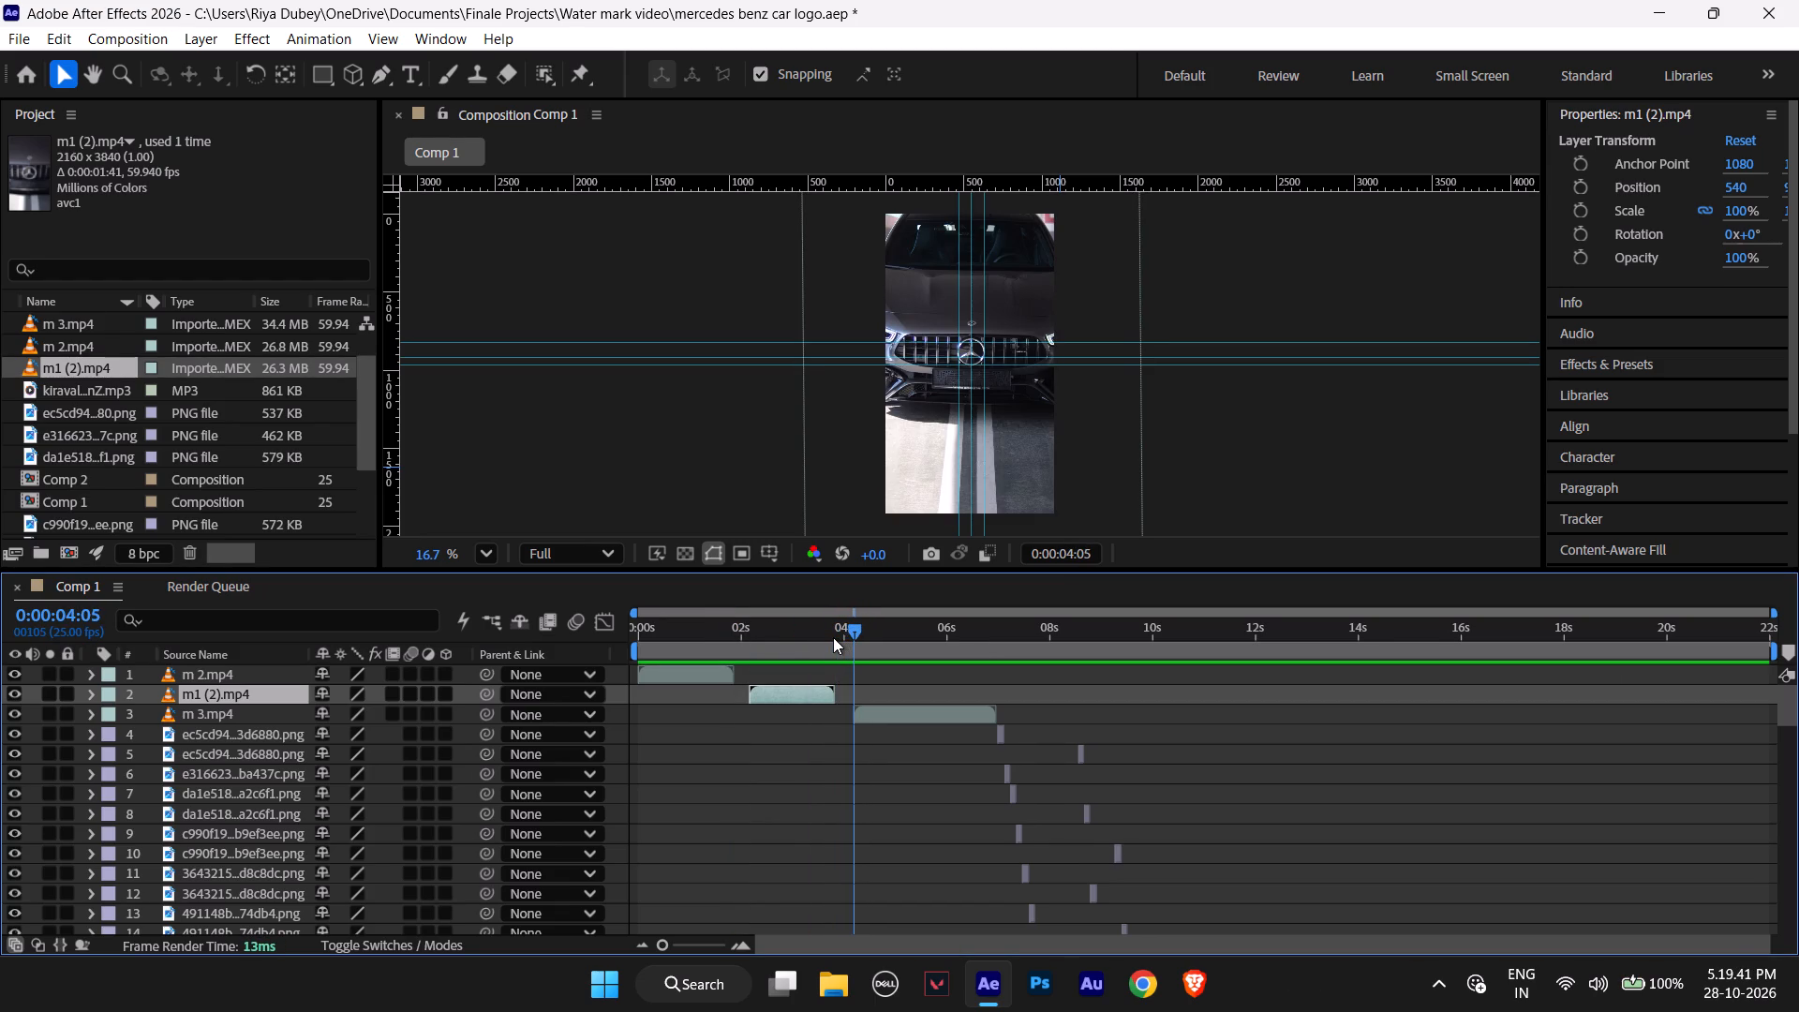
key("ctrl+Left")
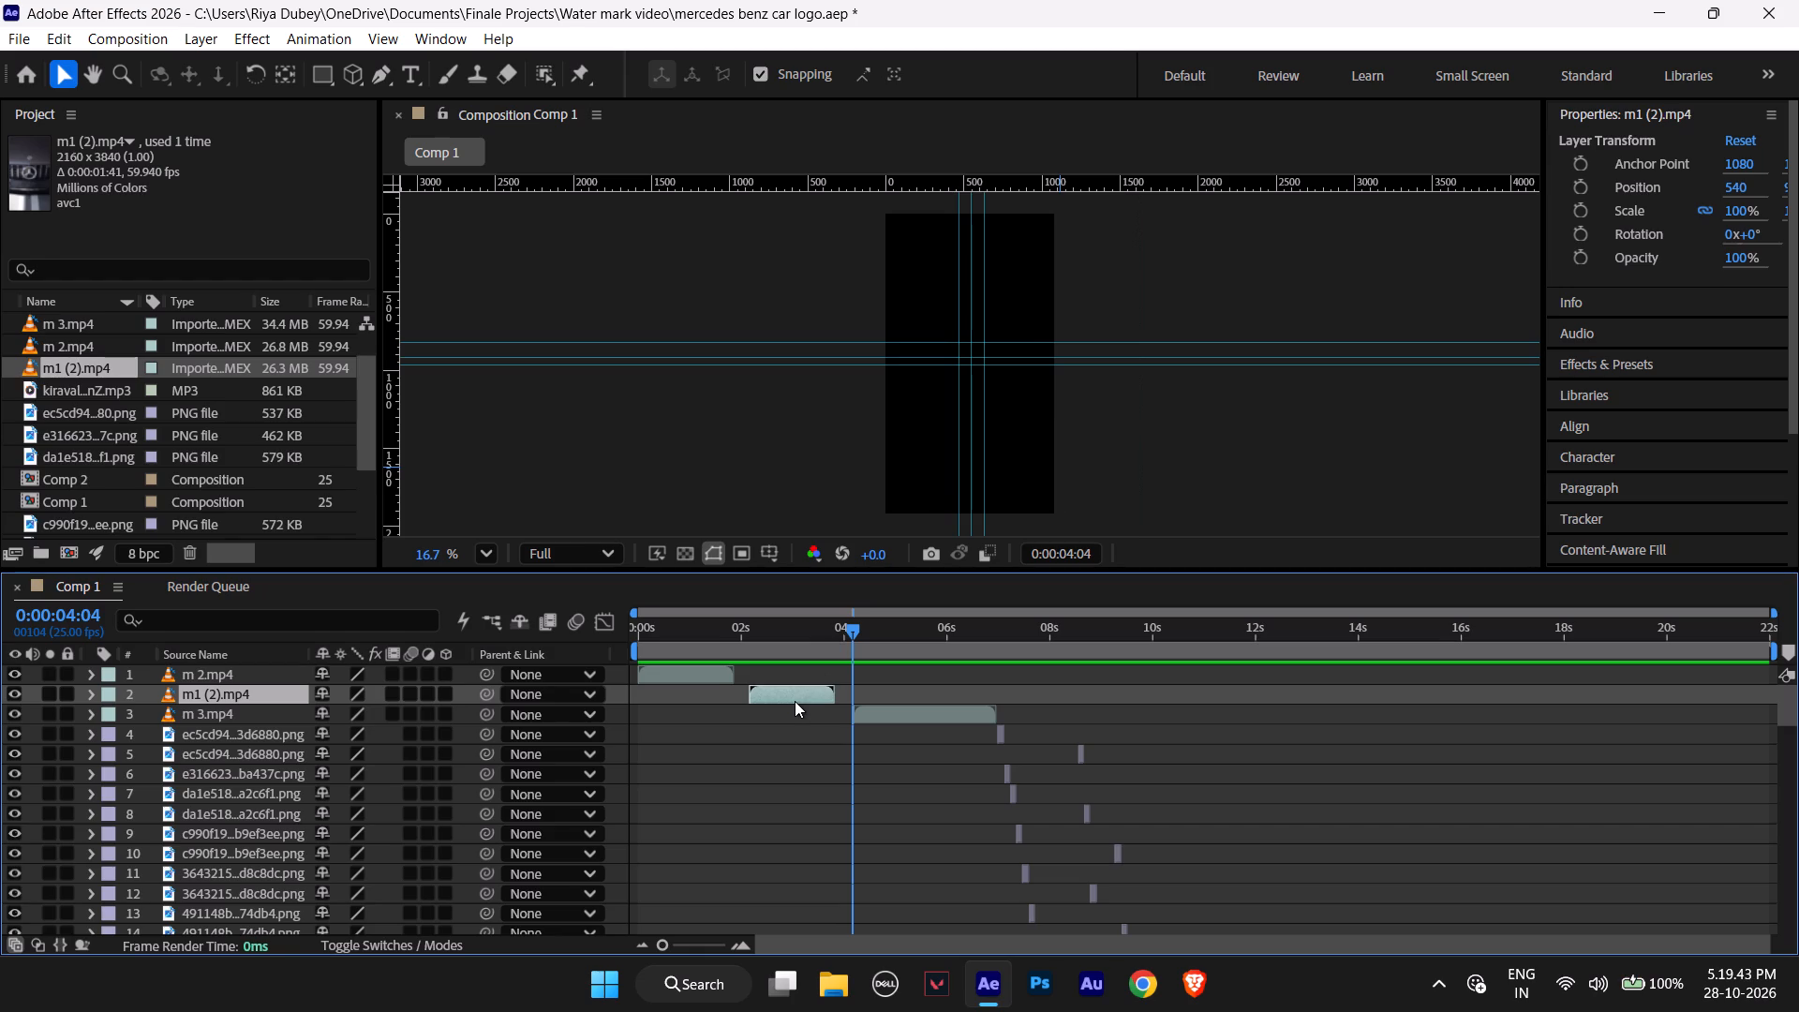
Shift the m1 (2).mp4 clip slightly forward in time to start at 0:00:02:06, and return to the Comp 1 view.
left_click(790, 695)
left_click_drag(790, 695, 795, 695)
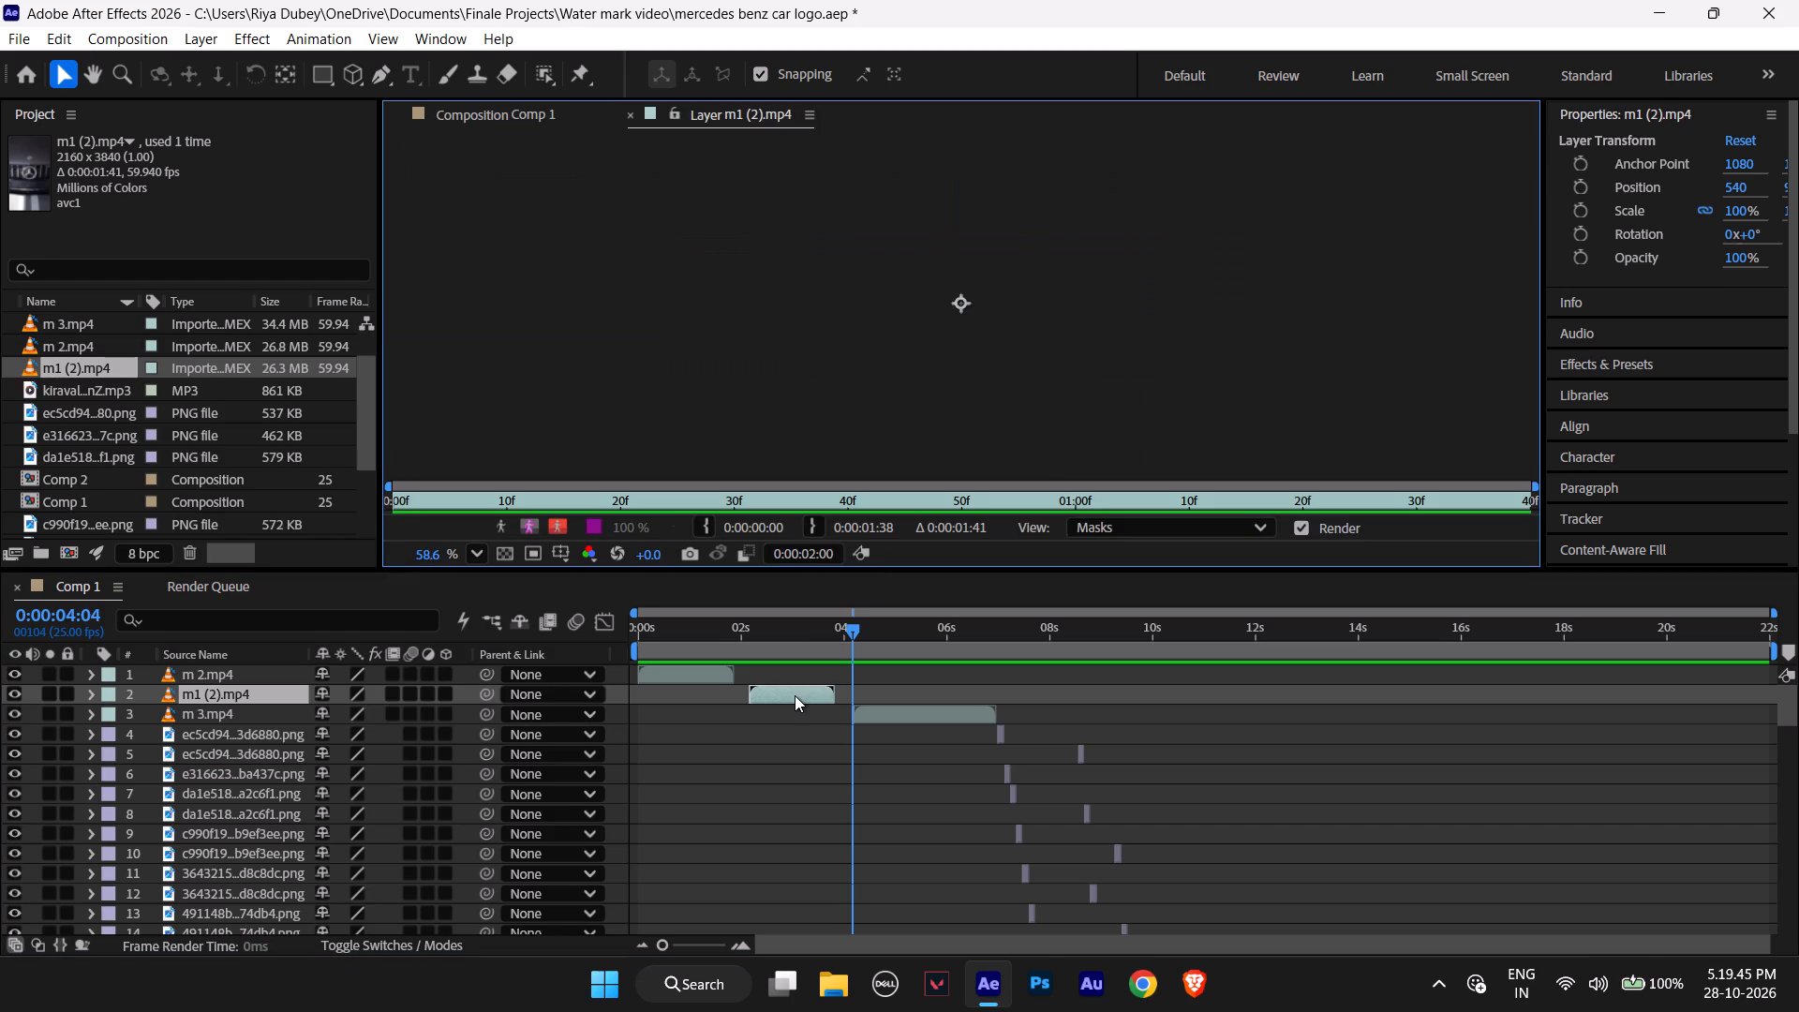
left_click_drag(795, 695, 798, 695)
left_click(785, 693)
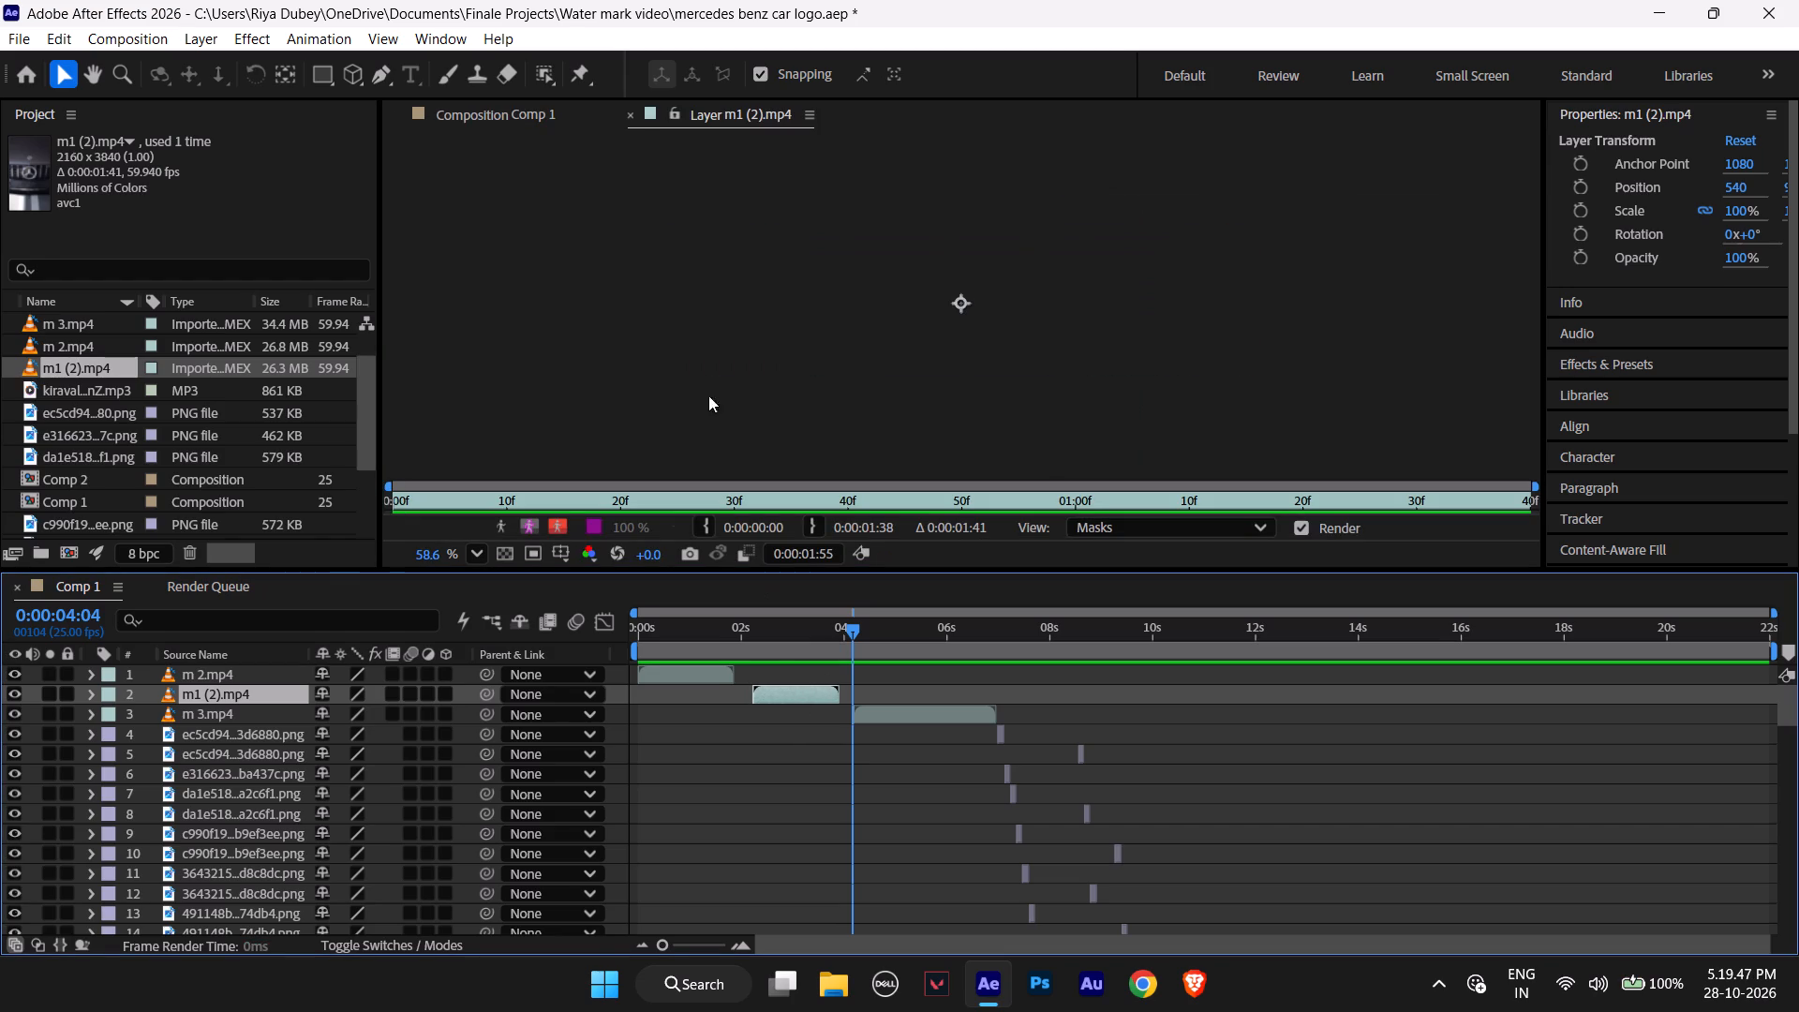
left_click(632, 120)
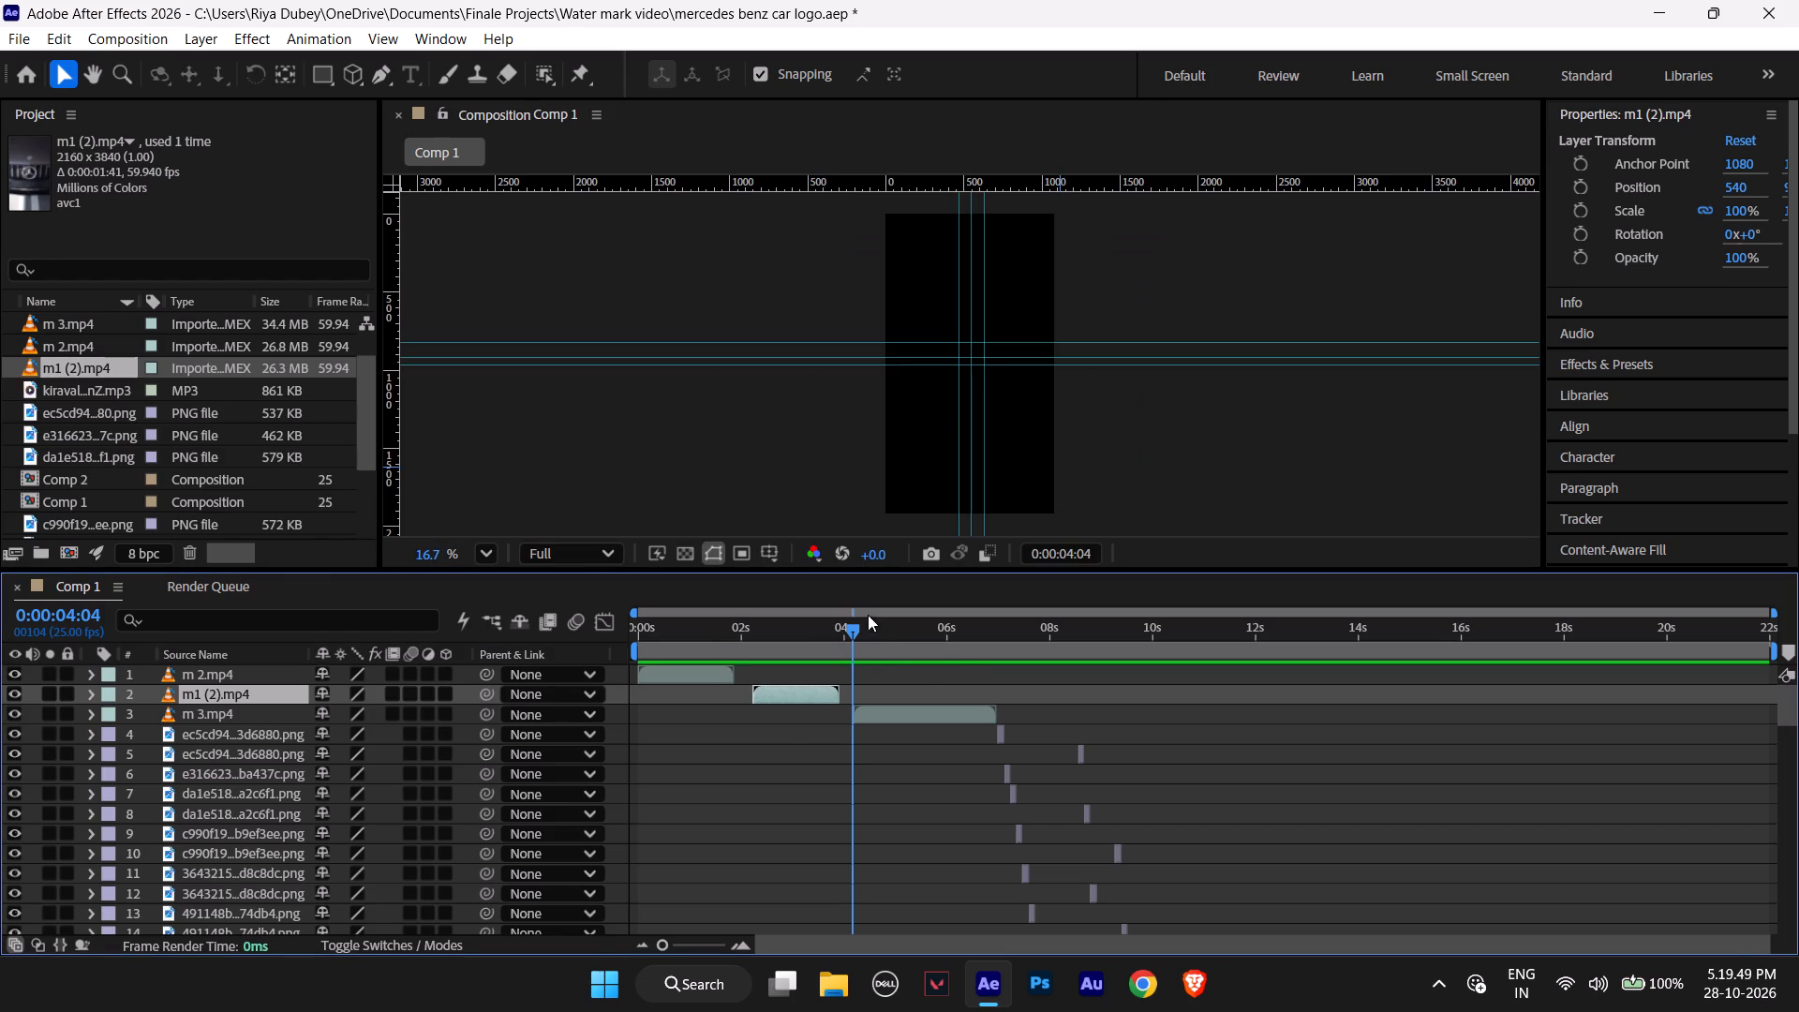
Play Comp 1 from the beginning to review the clip timing, and scrub back through the car clips to the start.
left_click_drag(848, 629, 334, 665)
key("space")
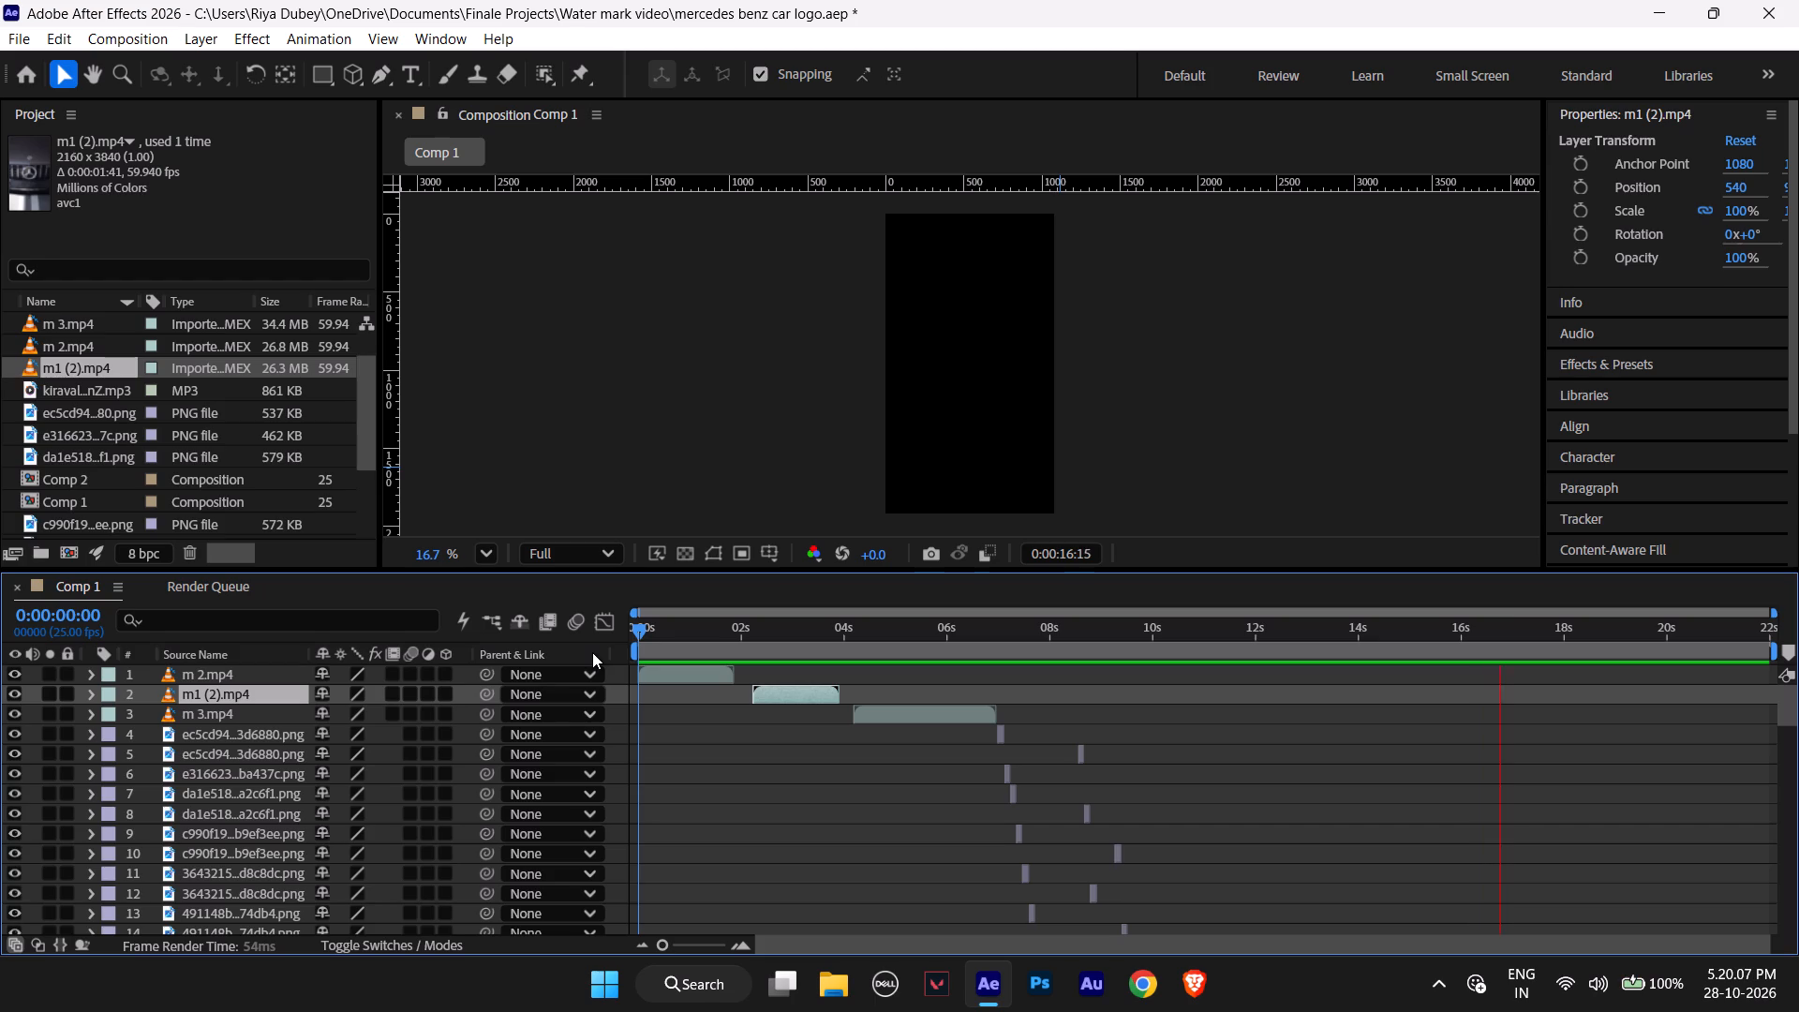
key("space")
left_click_drag(1511, 628, 994, 685)
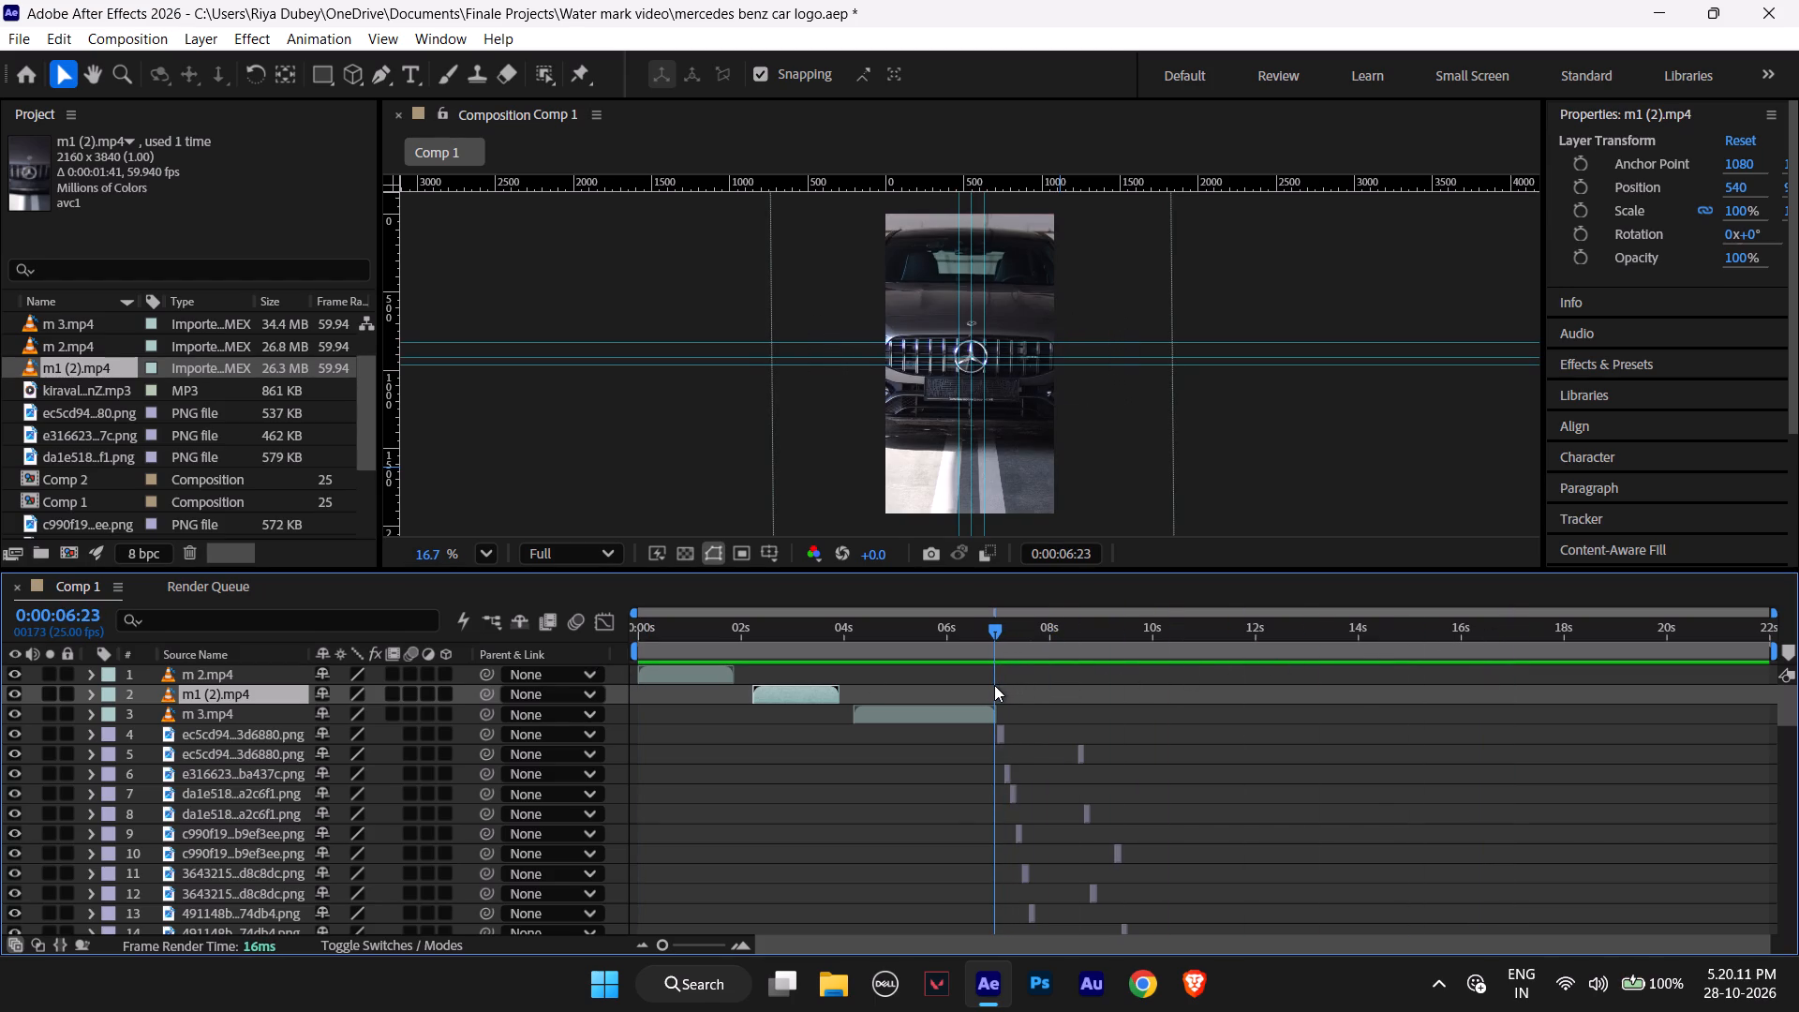
left_click_drag(994, 685, 963, 685)
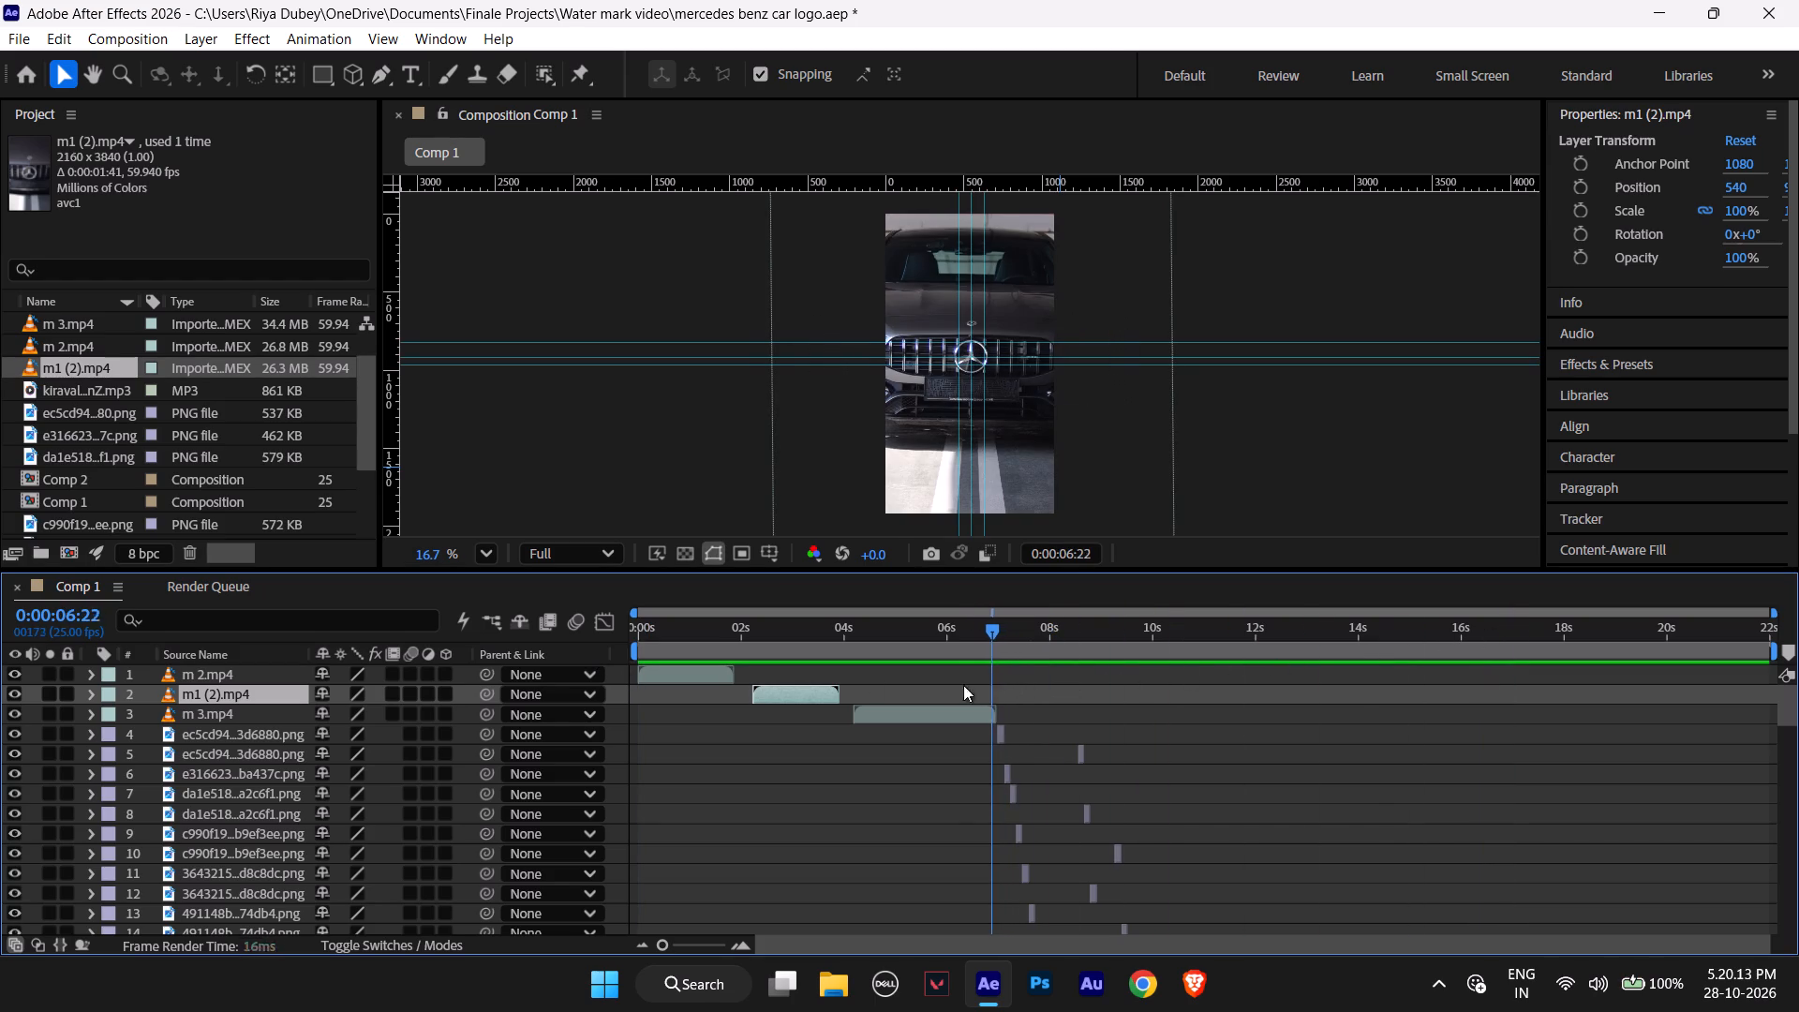
left_click_drag(963, 685, 656, 667)
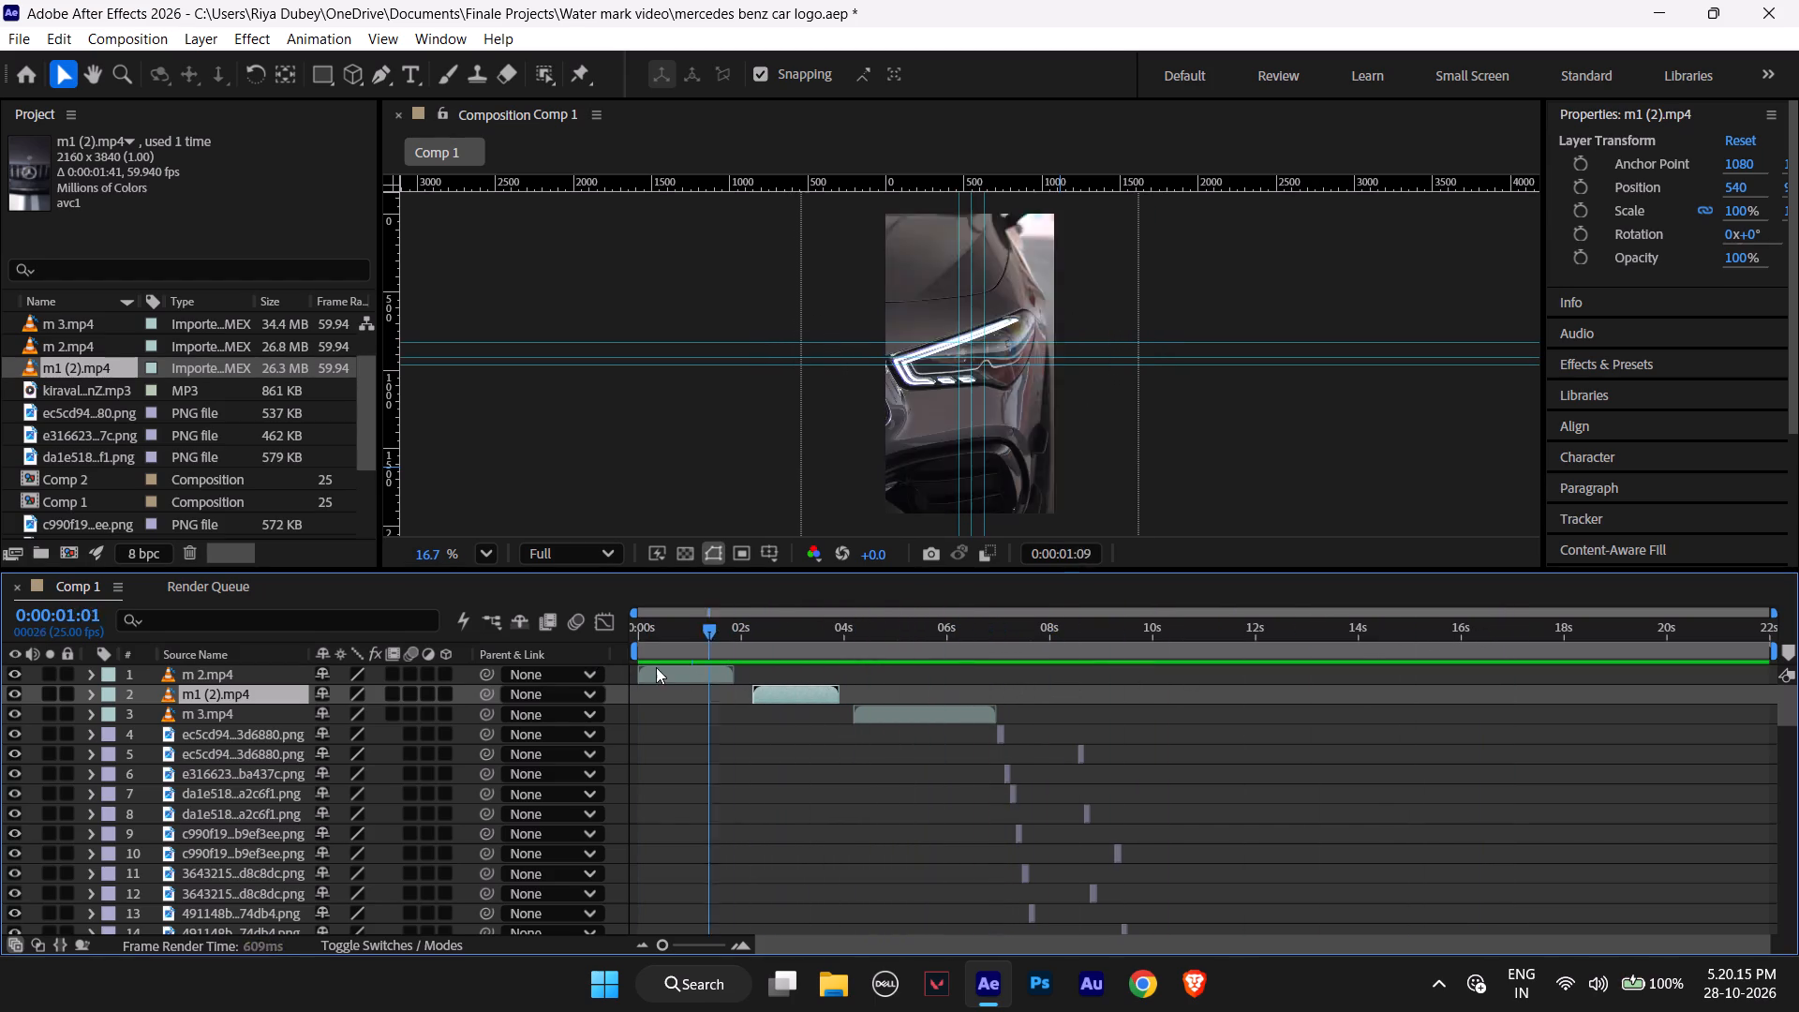
left_click_drag(656, 667, 537, 640)
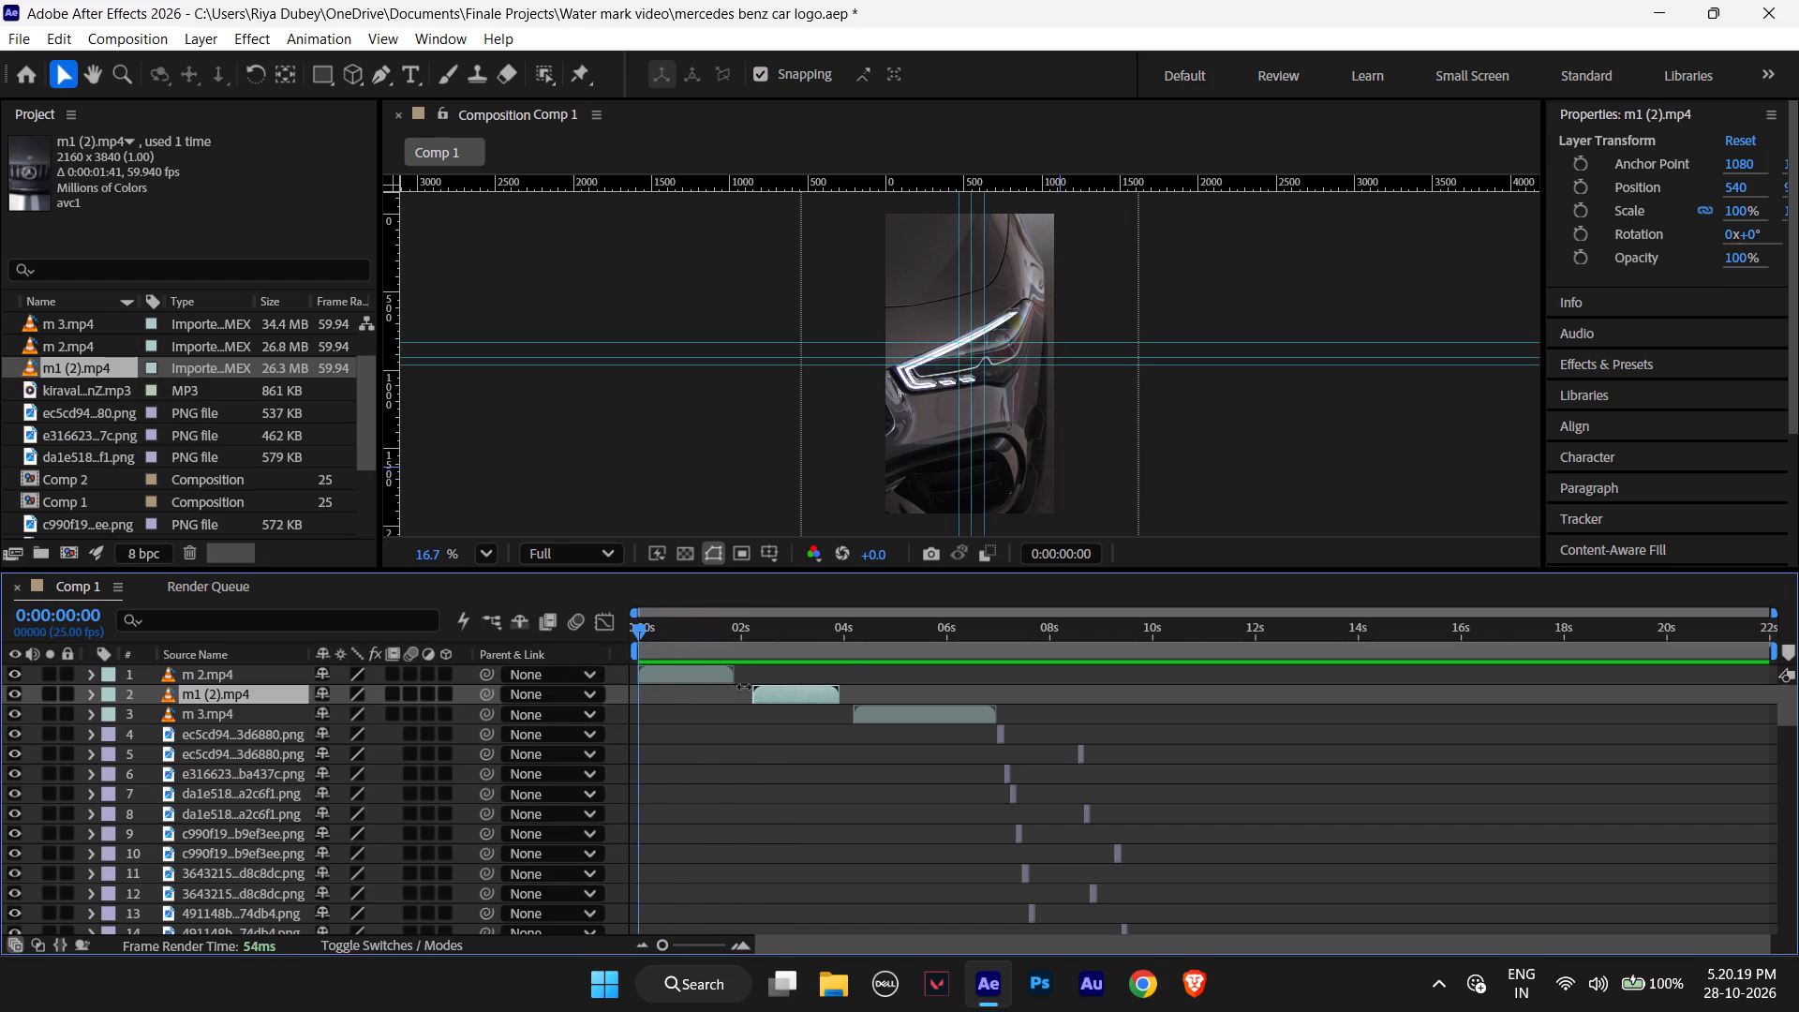
Set the m1 (2).mp4 opacity to 0% with a keyframe at the clip's first frame, 0:00:02:06.
left_click_drag(637, 630, 674, 632)
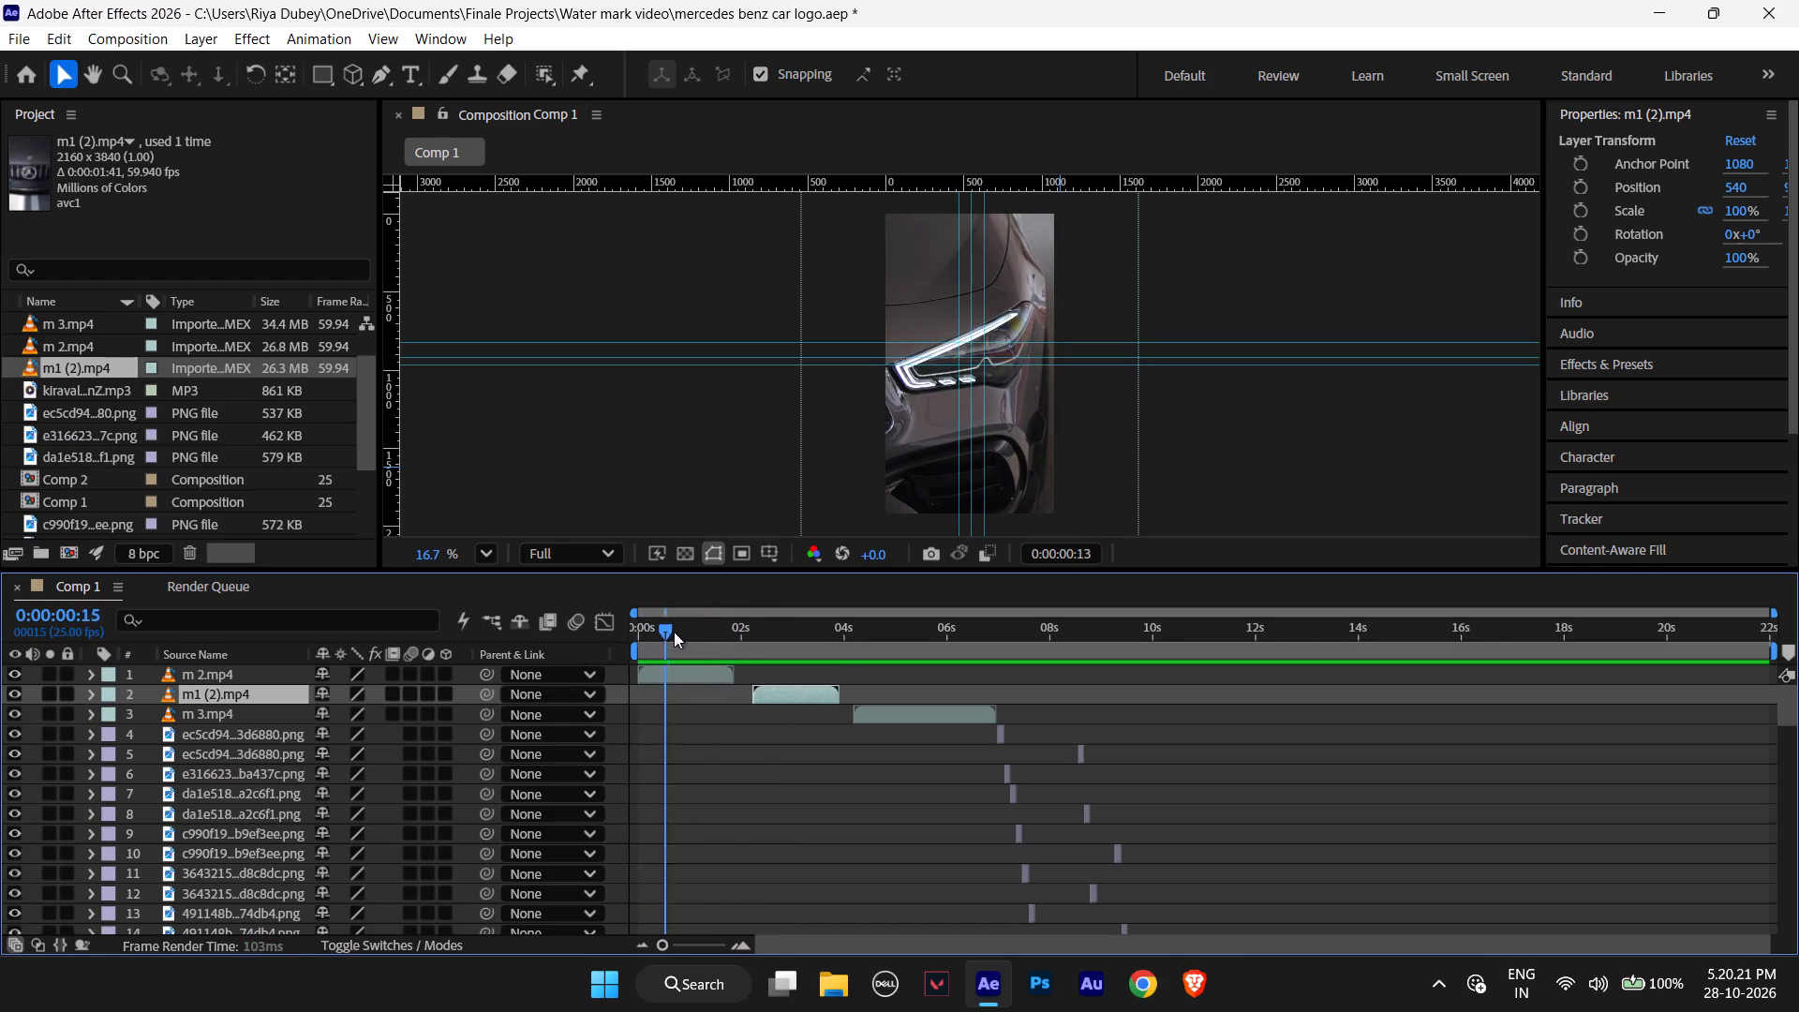
left_click_drag(674, 632, 751, 632)
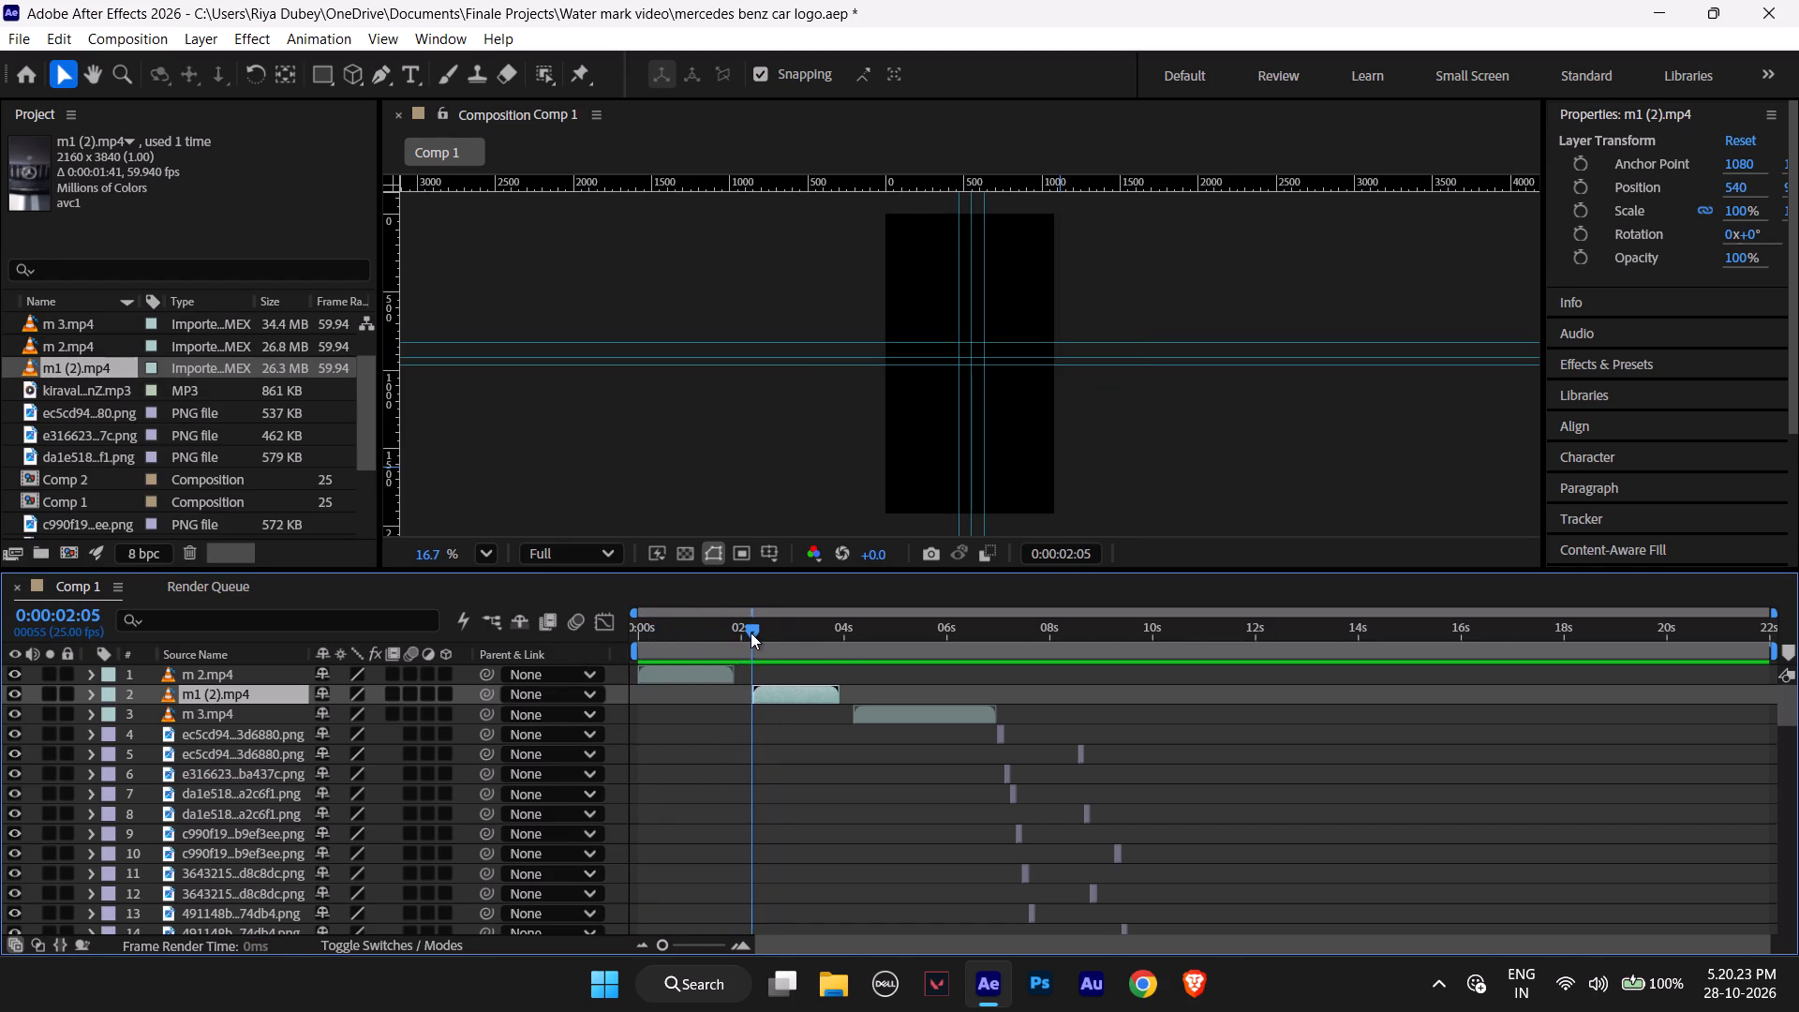
left_click_drag(751, 632, 753, 631)
key("ctrl+Left")
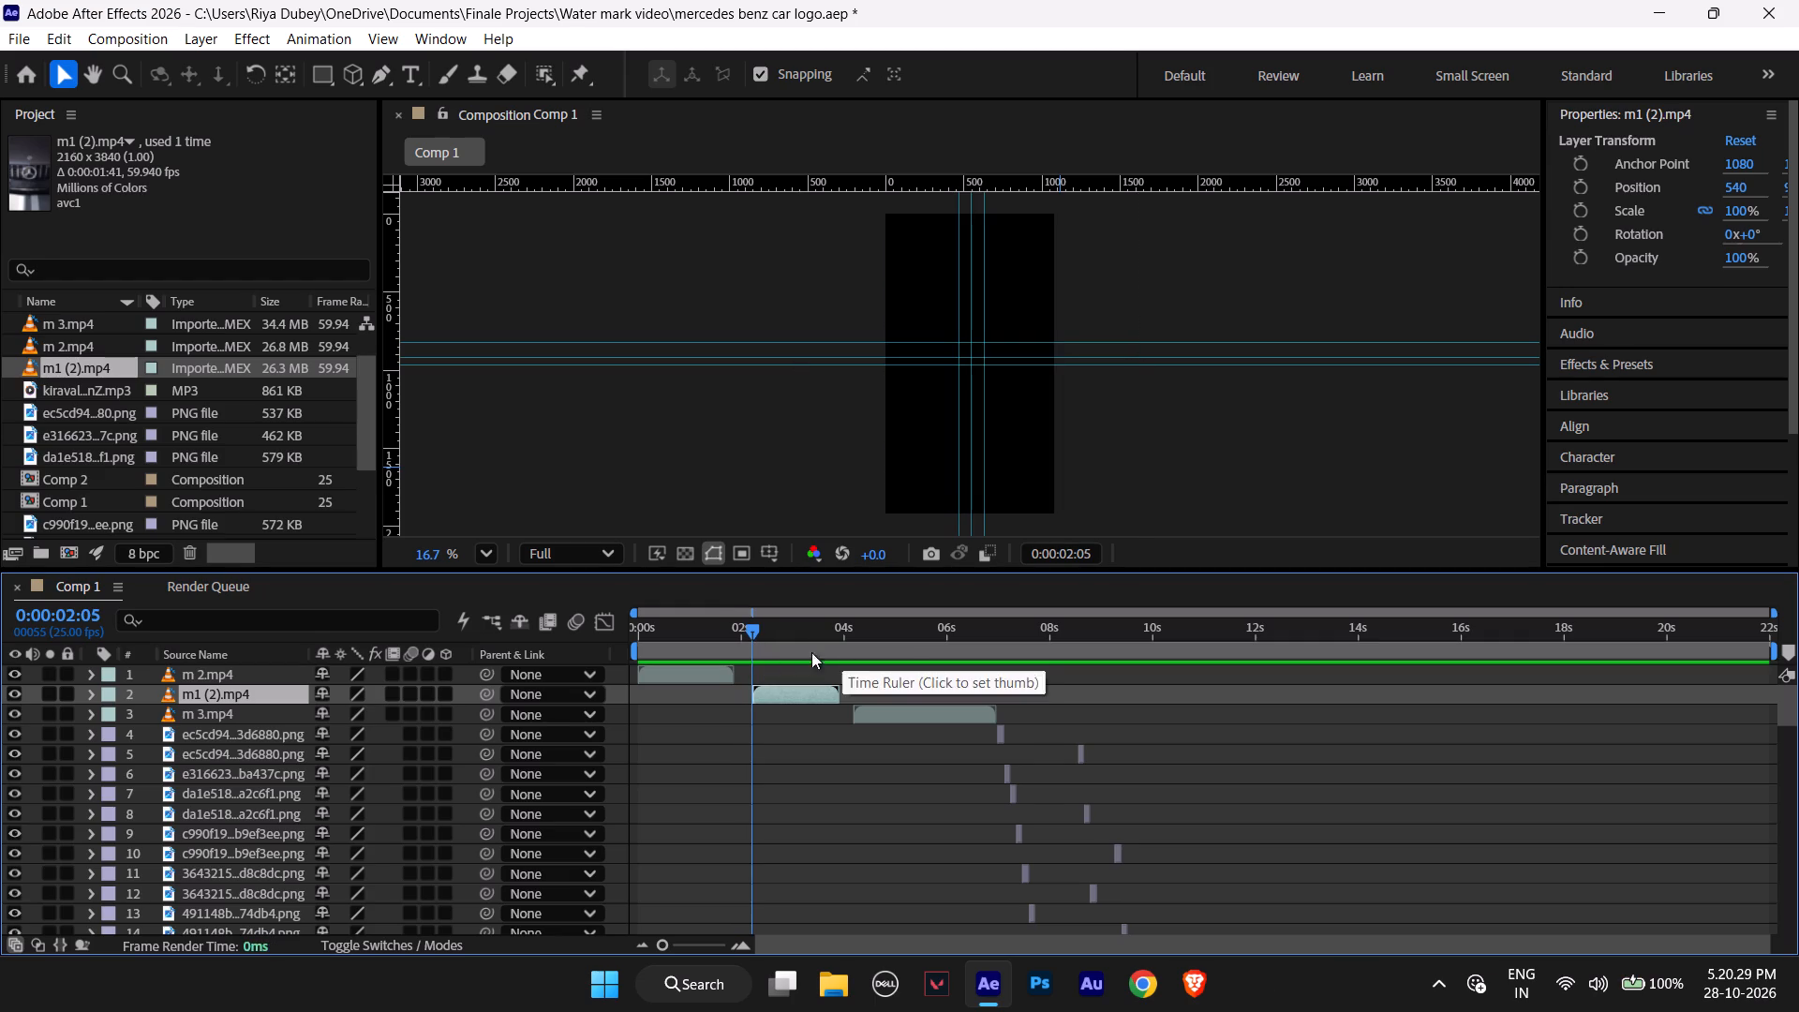
key("ctrl+Right")
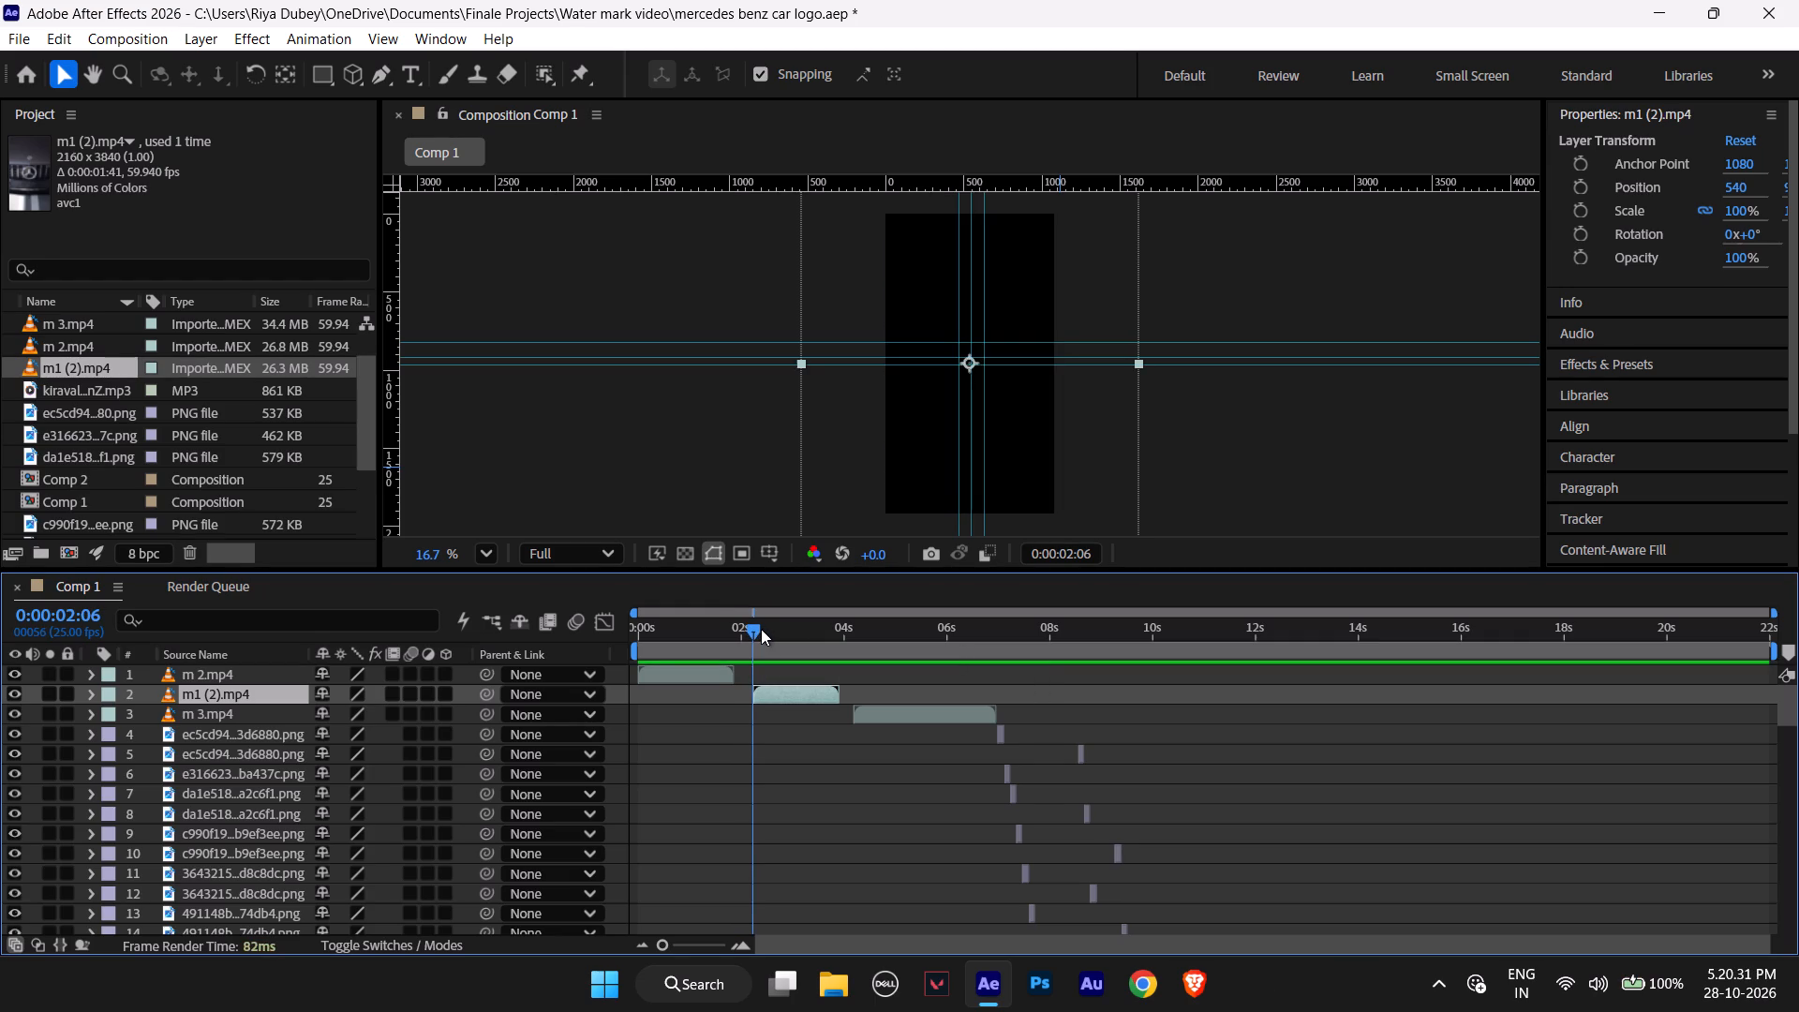
left_click(92, 696)
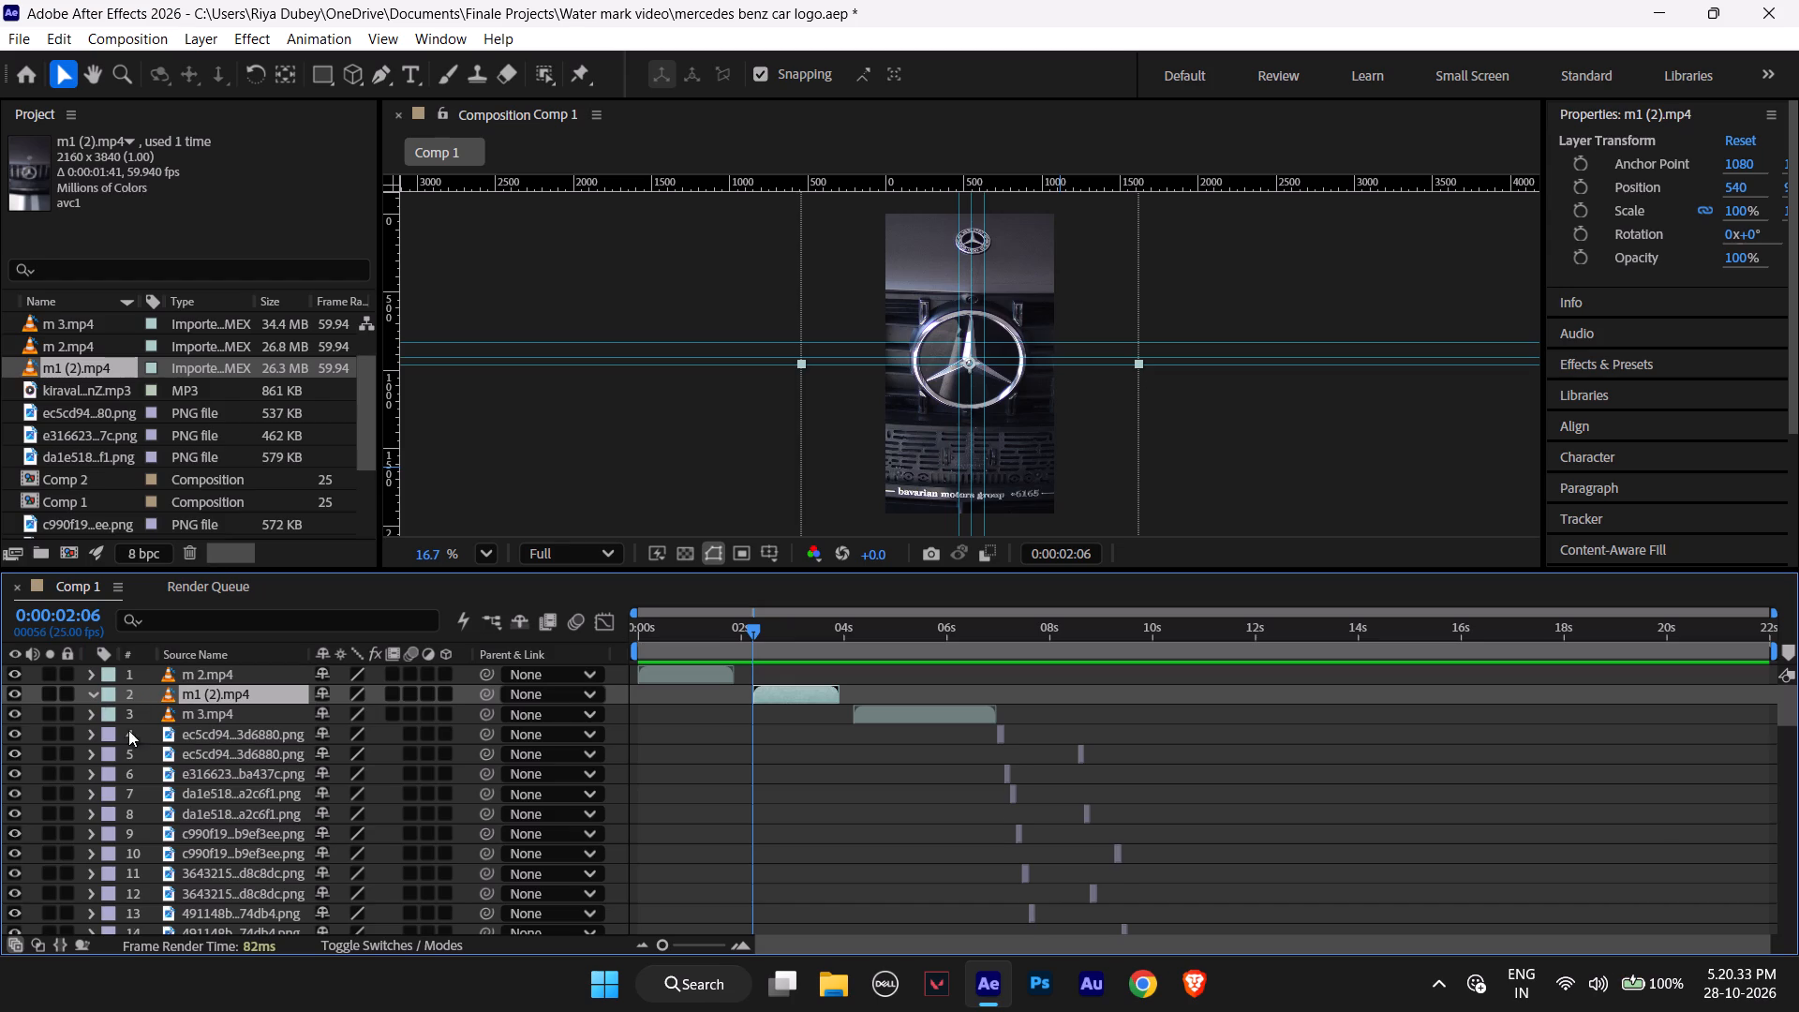
left_click(112, 709)
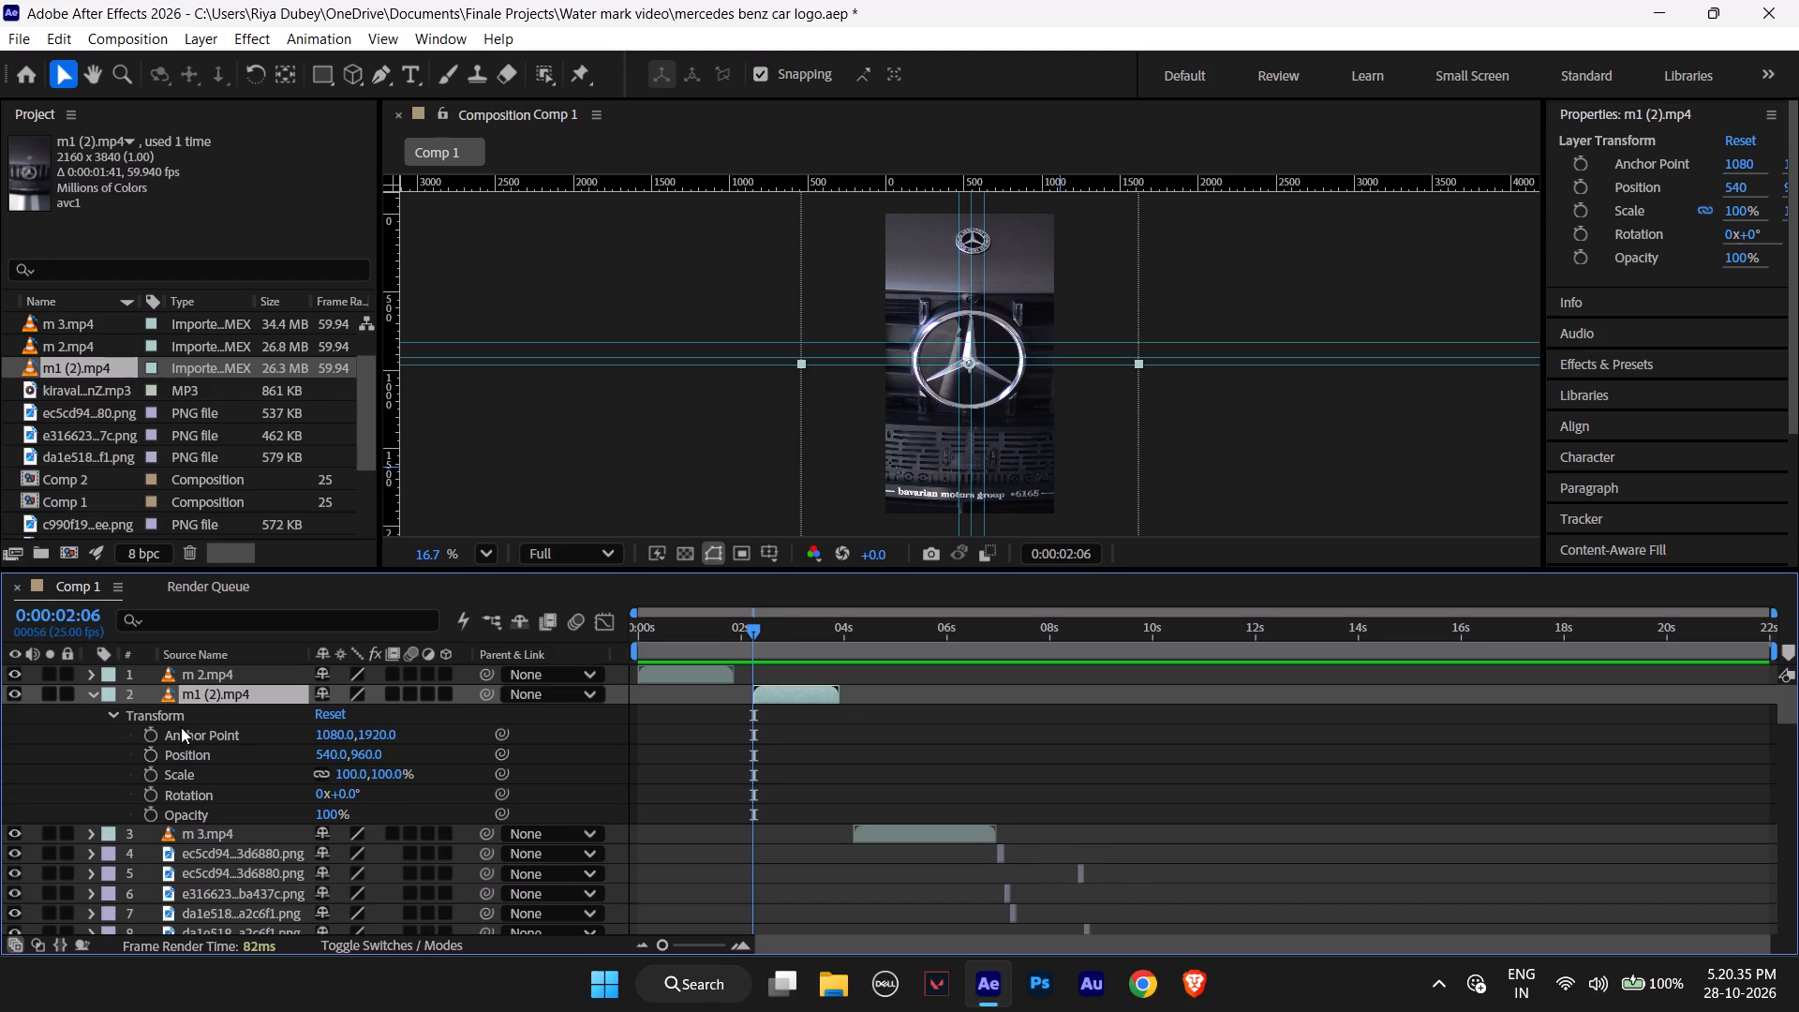
left_click(179, 815)
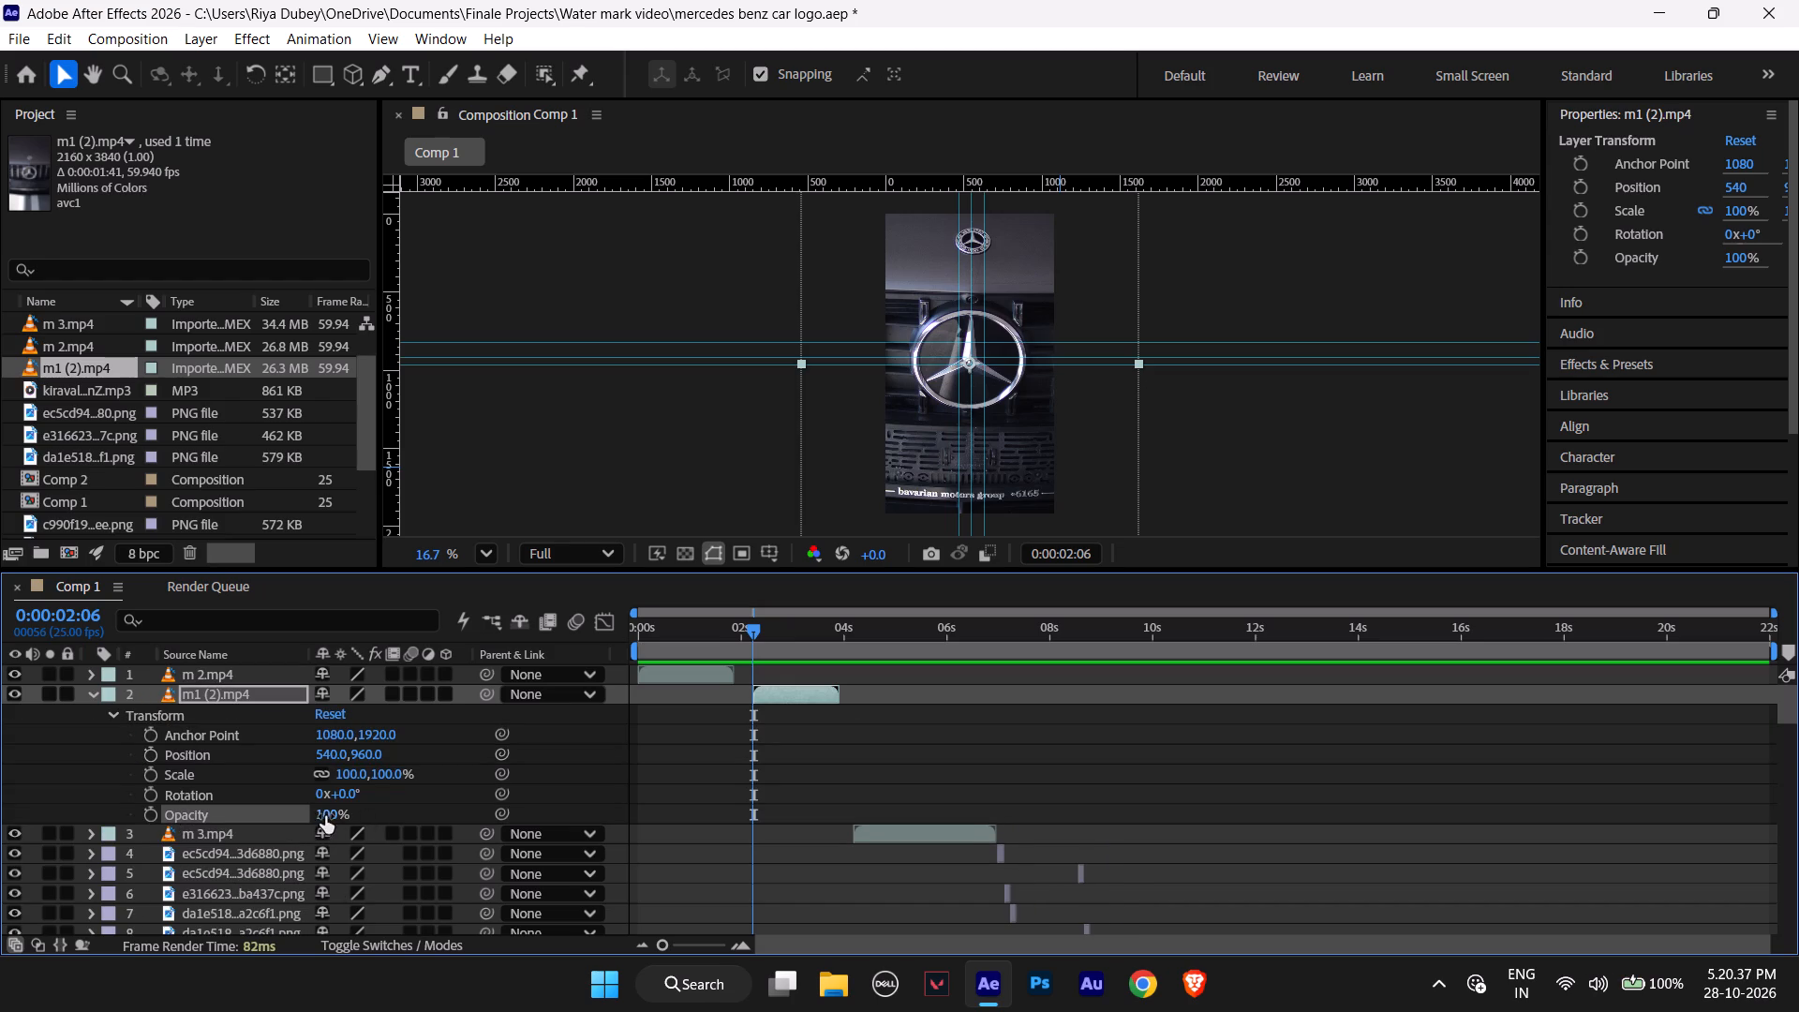
left_click_drag(332, 816, 112, 818)
left_click_drag(112, 818, 111, 818)
left_click(149, 819)
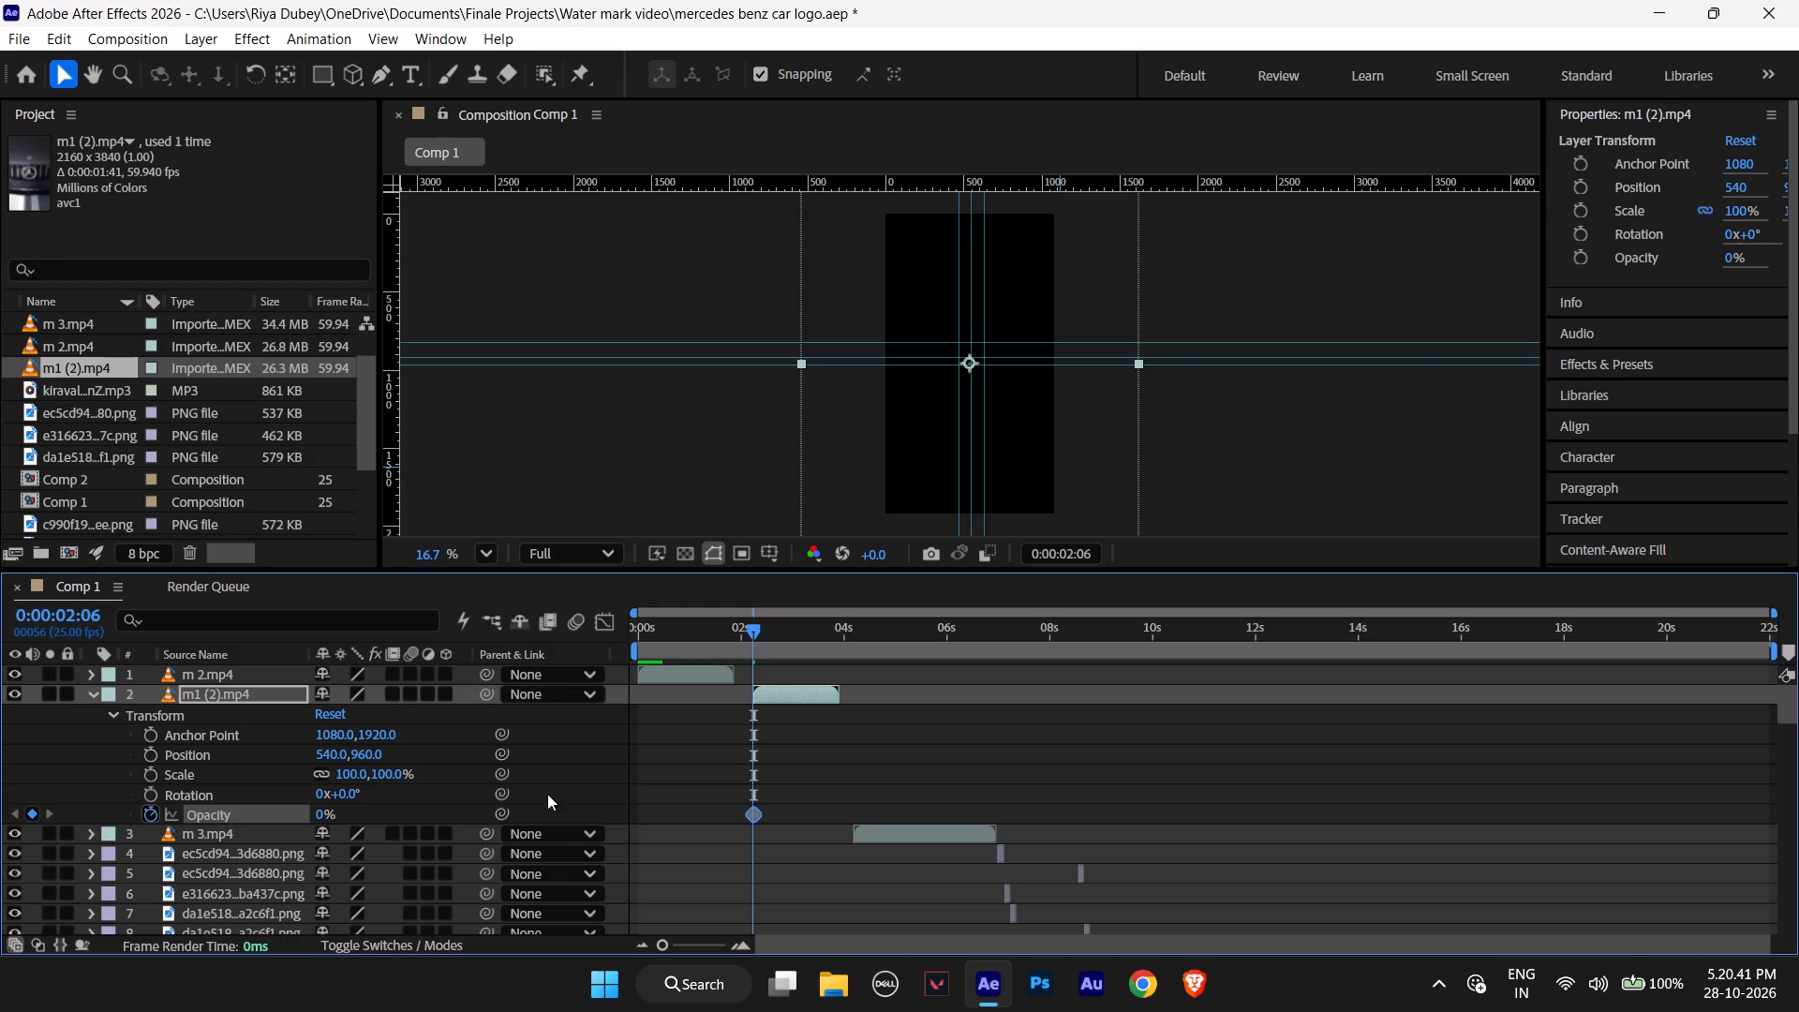
Examine the opacity fade-out keyframes at the end of m 2.mp4, scrubbing and stepping through them frame by frame.
left_click_drag(751, 632, 732, 633)
left_click_drag(732, 633, 713, 633)
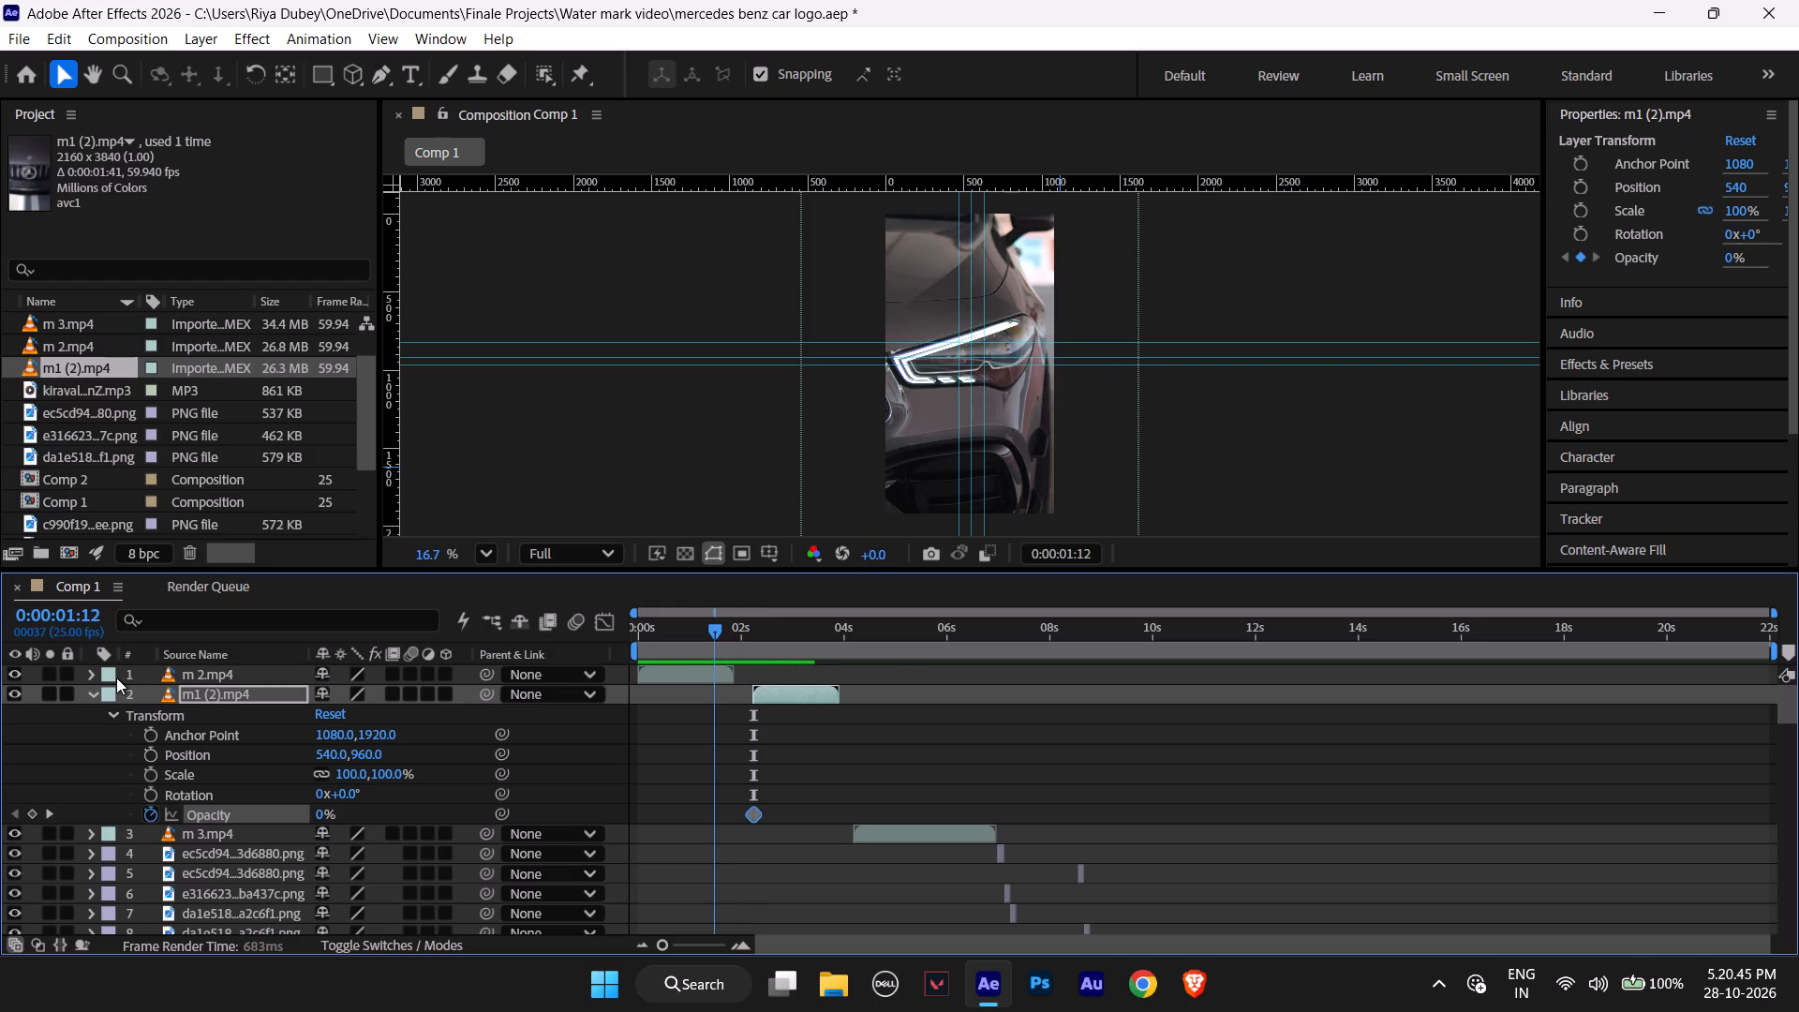
left_click(92, 675)
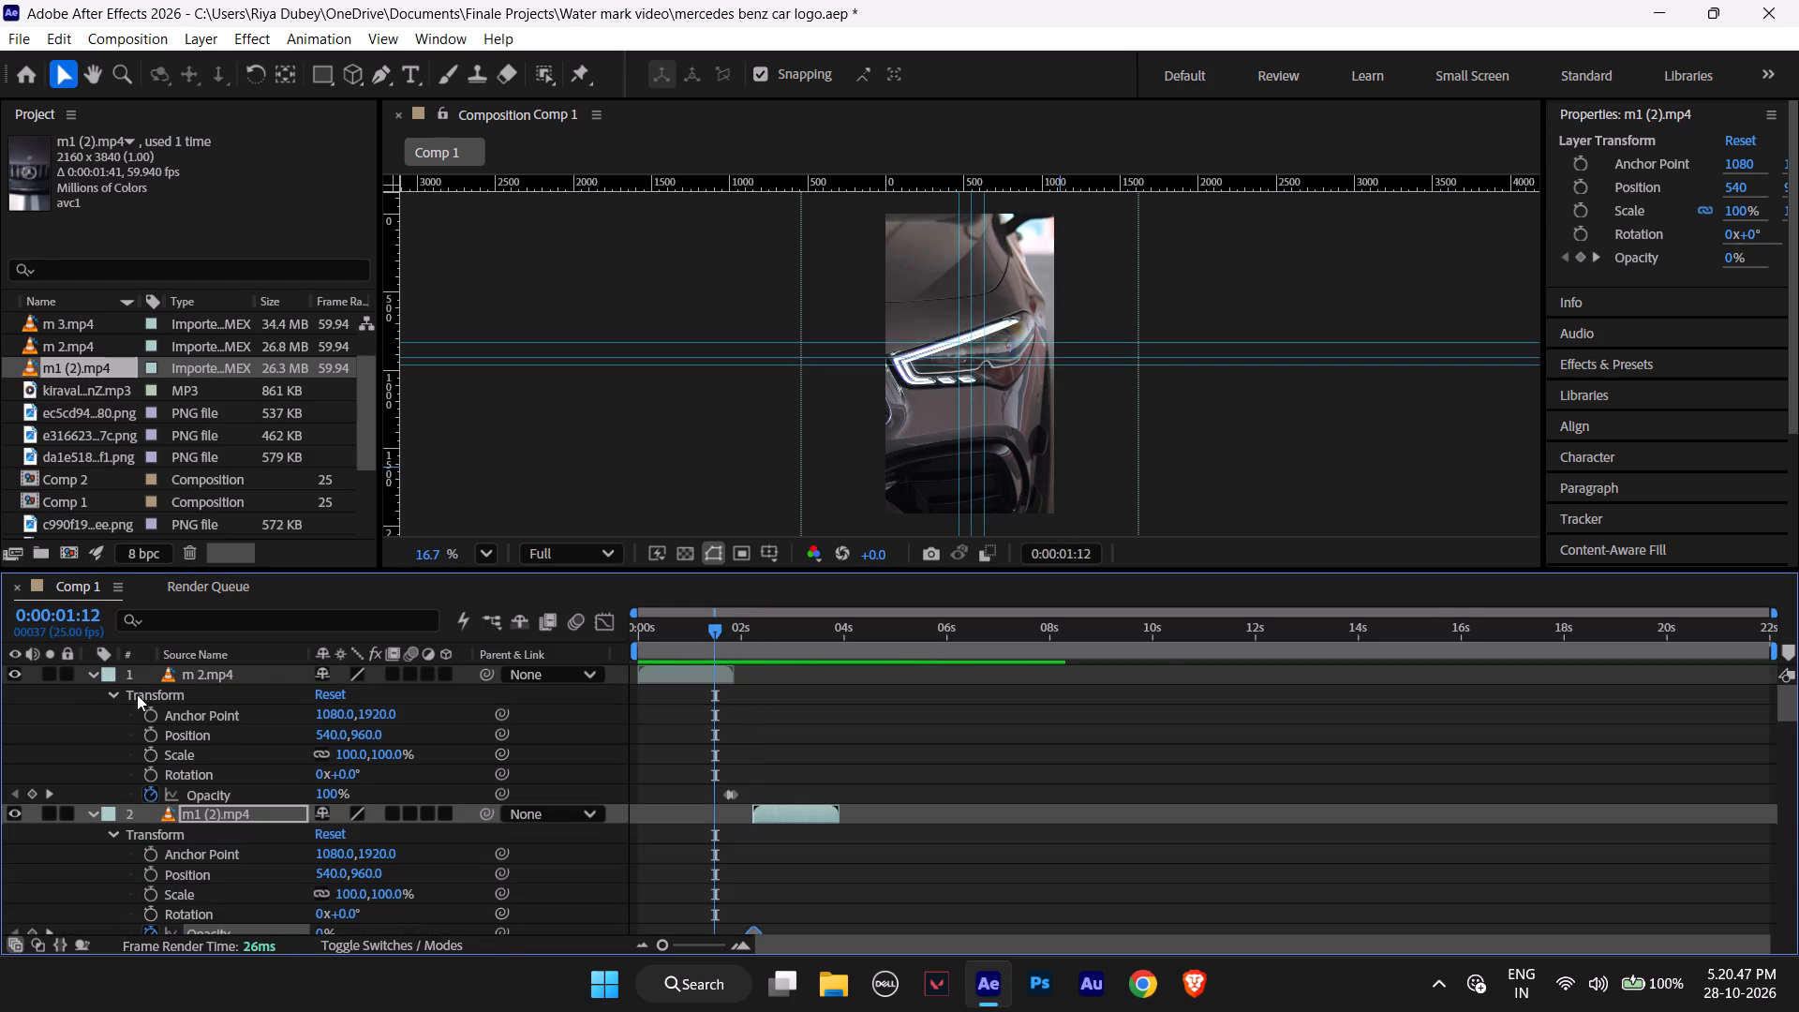
left_click(202, 796)
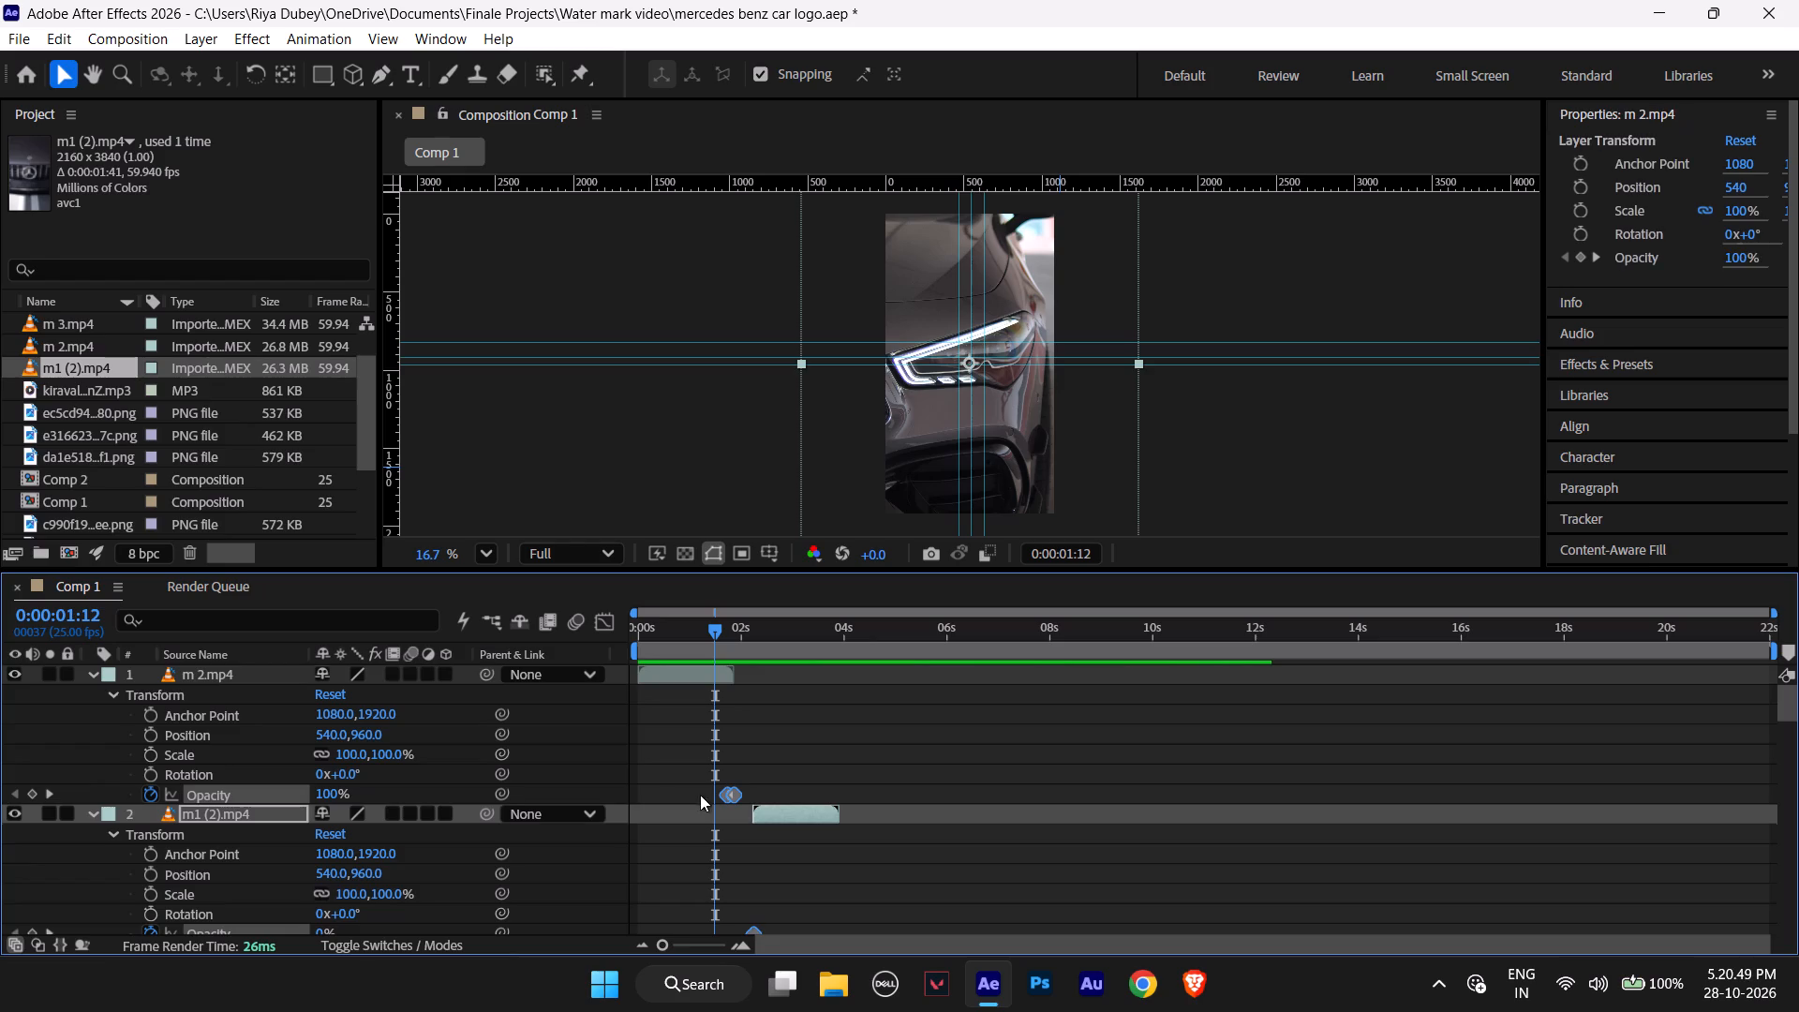
scroll(721, 806, "up", 6, "alt")
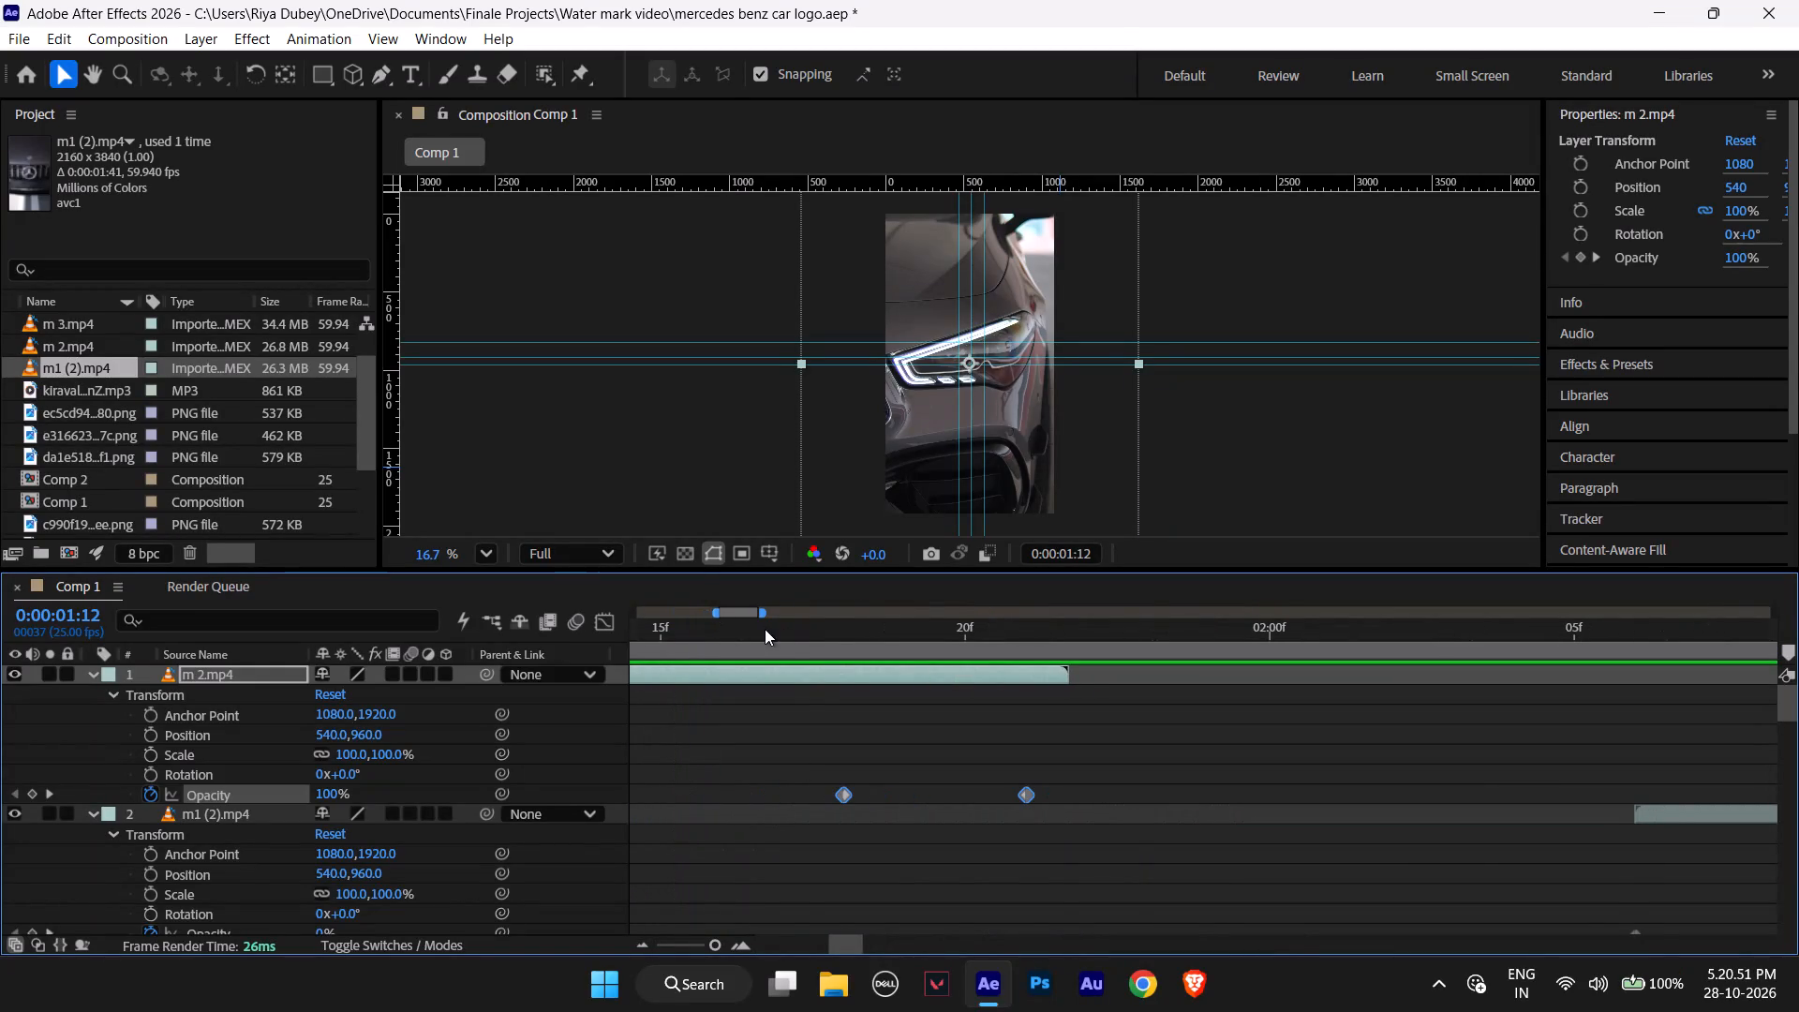
left_click(765, 628)
left_click_drag(781, 632, 798, 632)
left_click(787, 633)
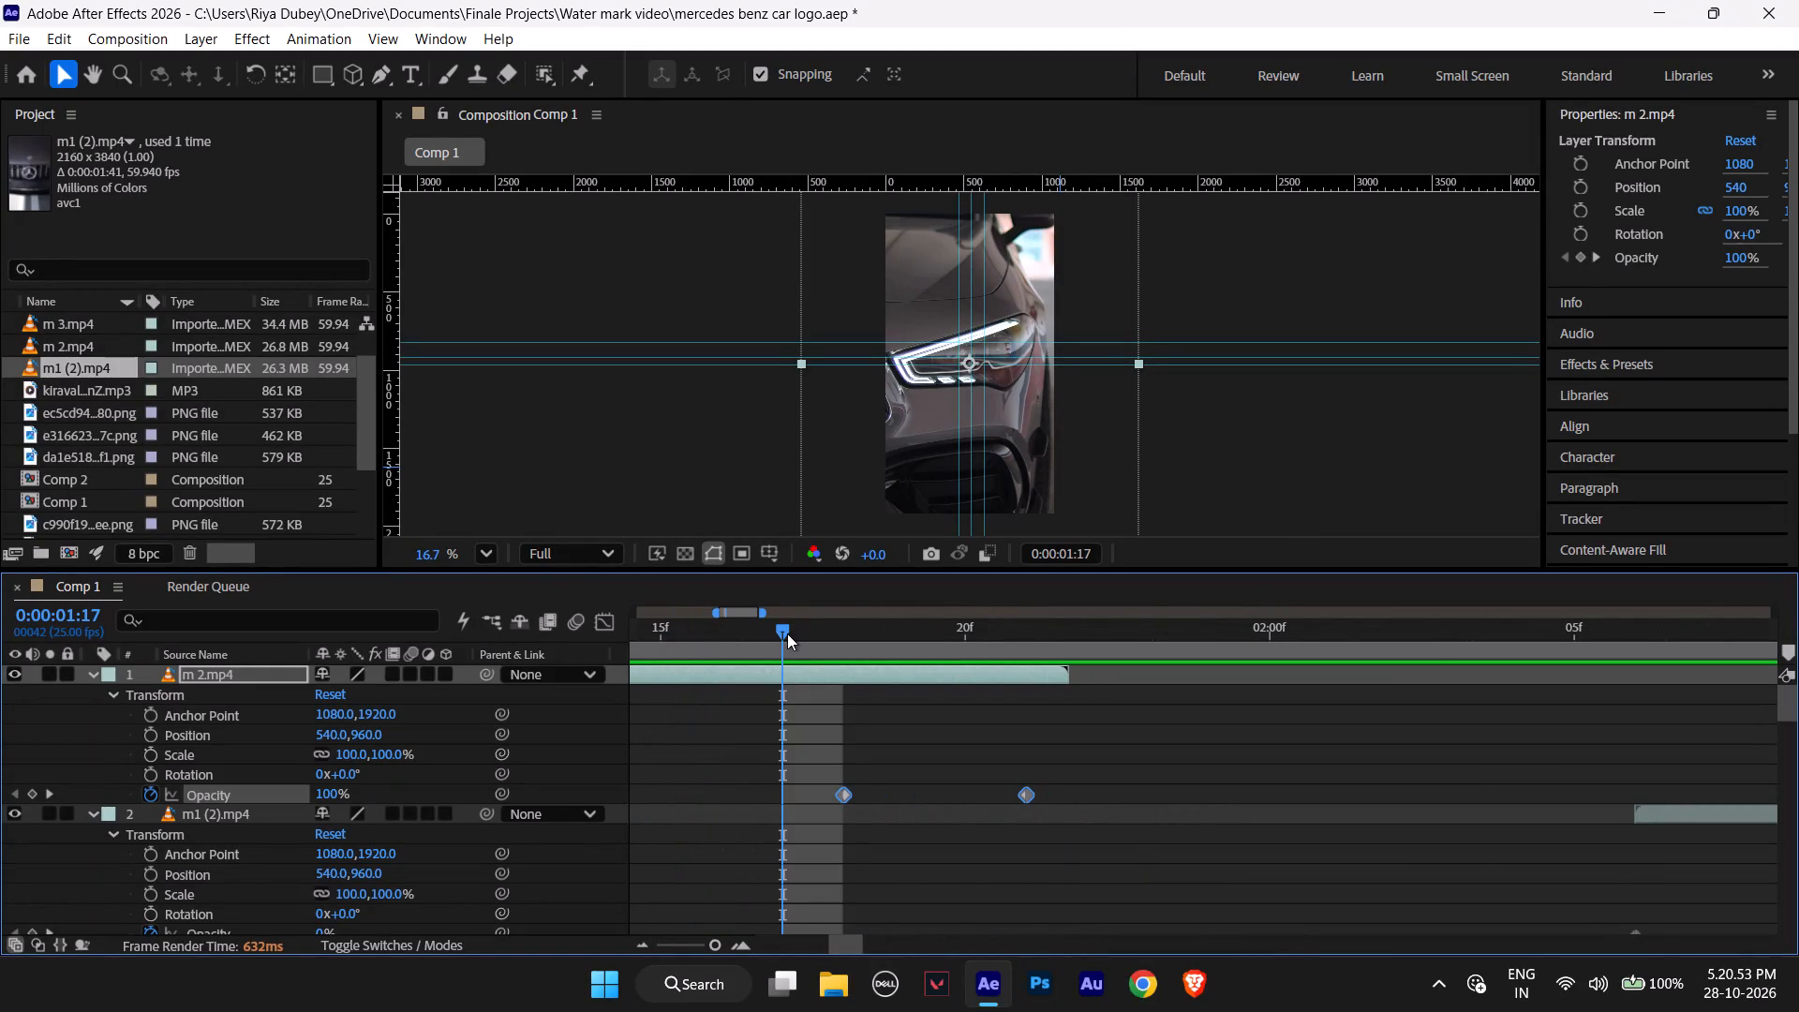
left_click_drag(781, 626, 828, 632)
left_click_drag(828, 632, 894, 638)
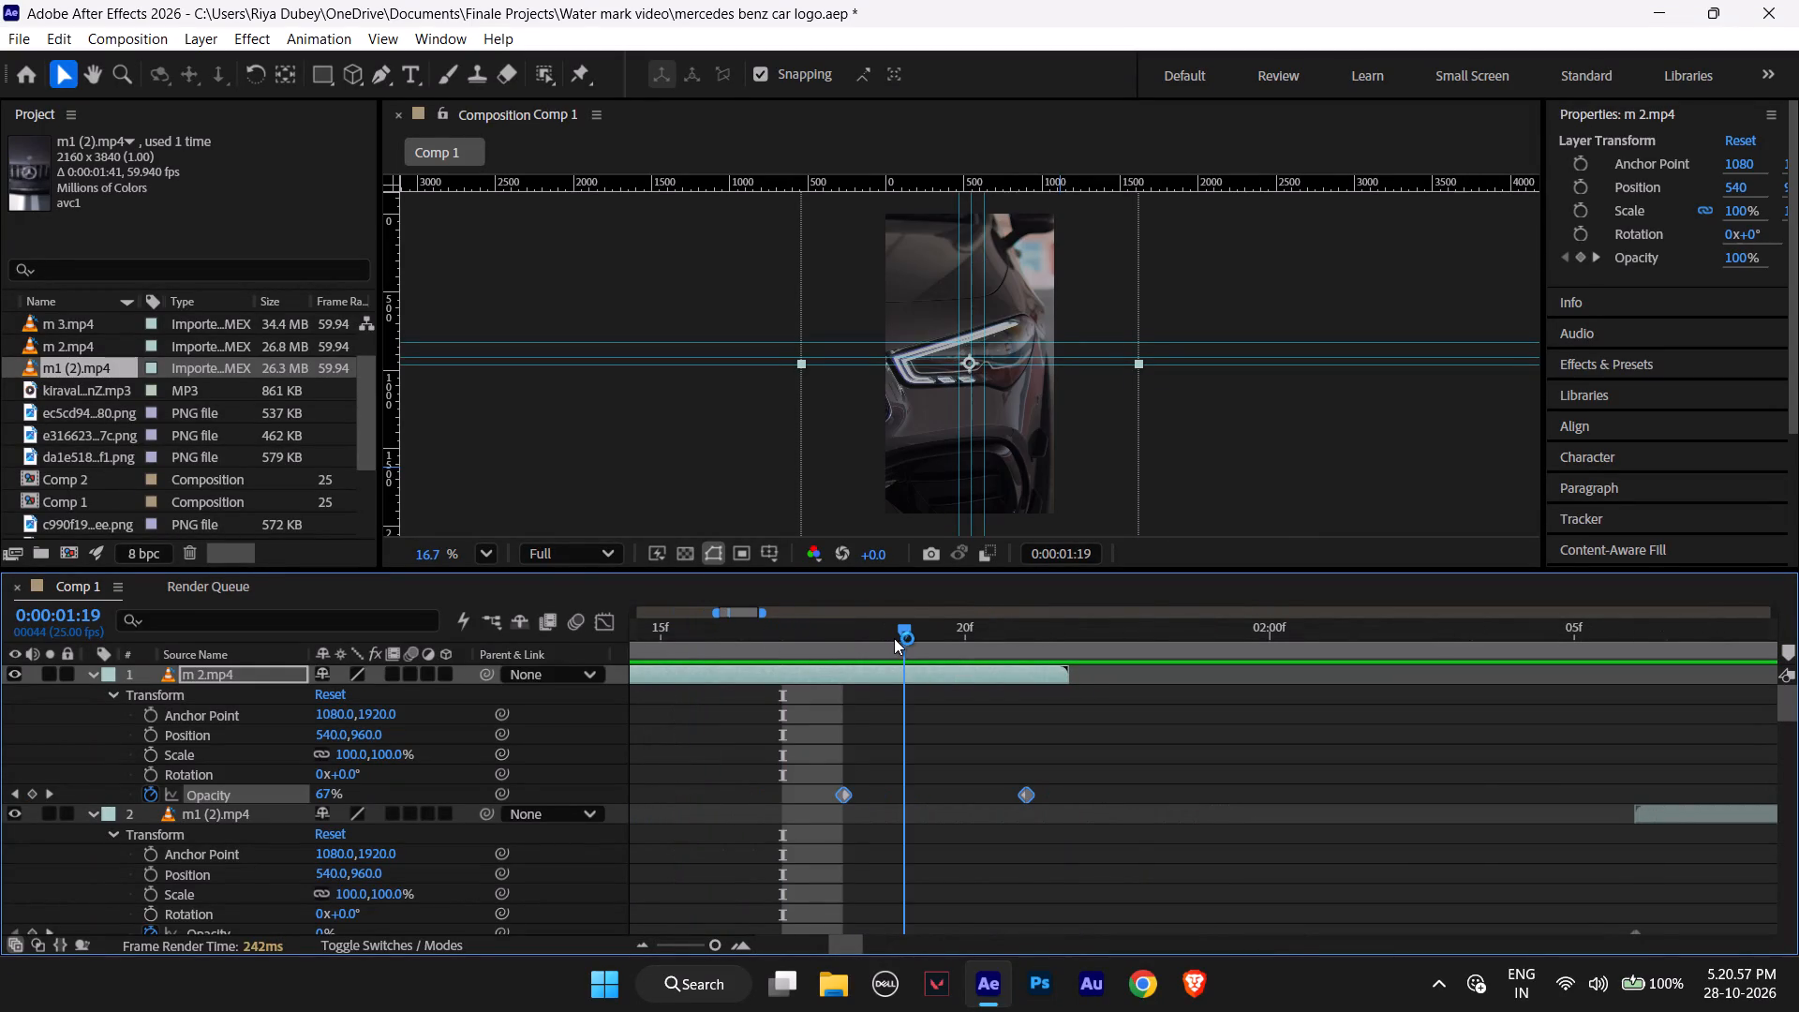
left_click_drag(894, 638, 941, 641)
left_click_drag(941, 641, 992, 646)
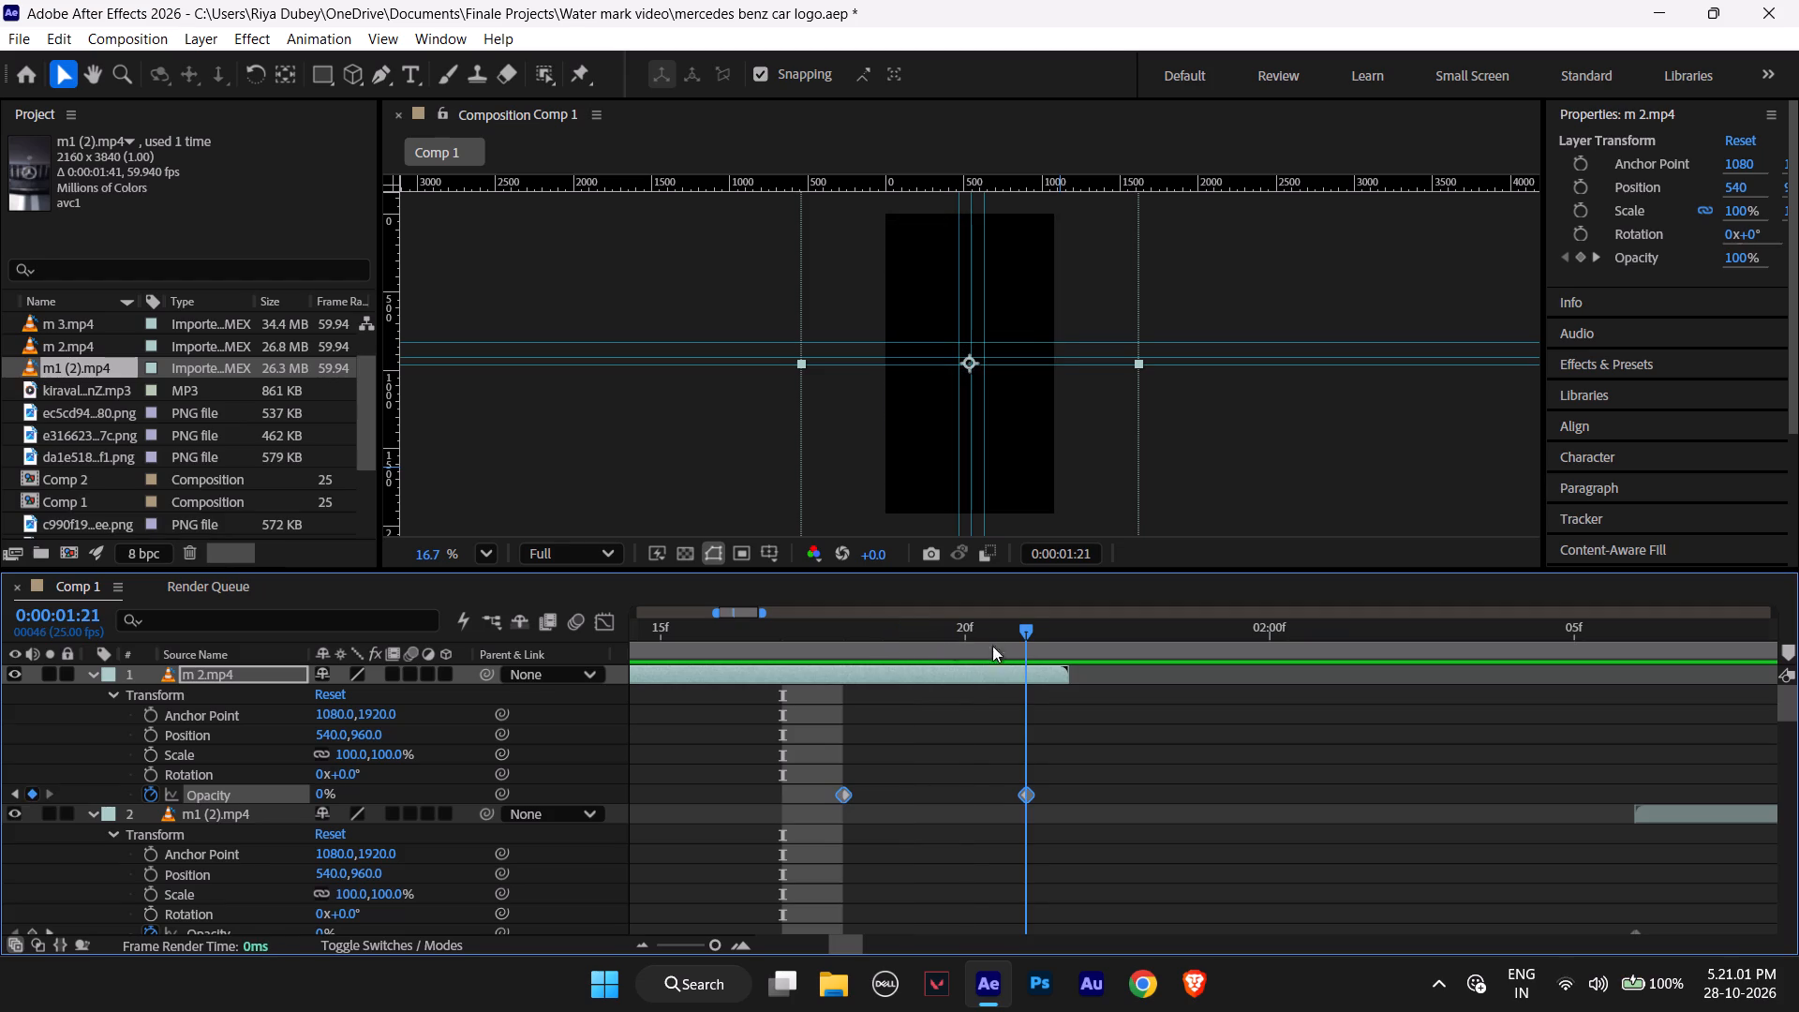
left_click_drag(992, 646, 809, 646)
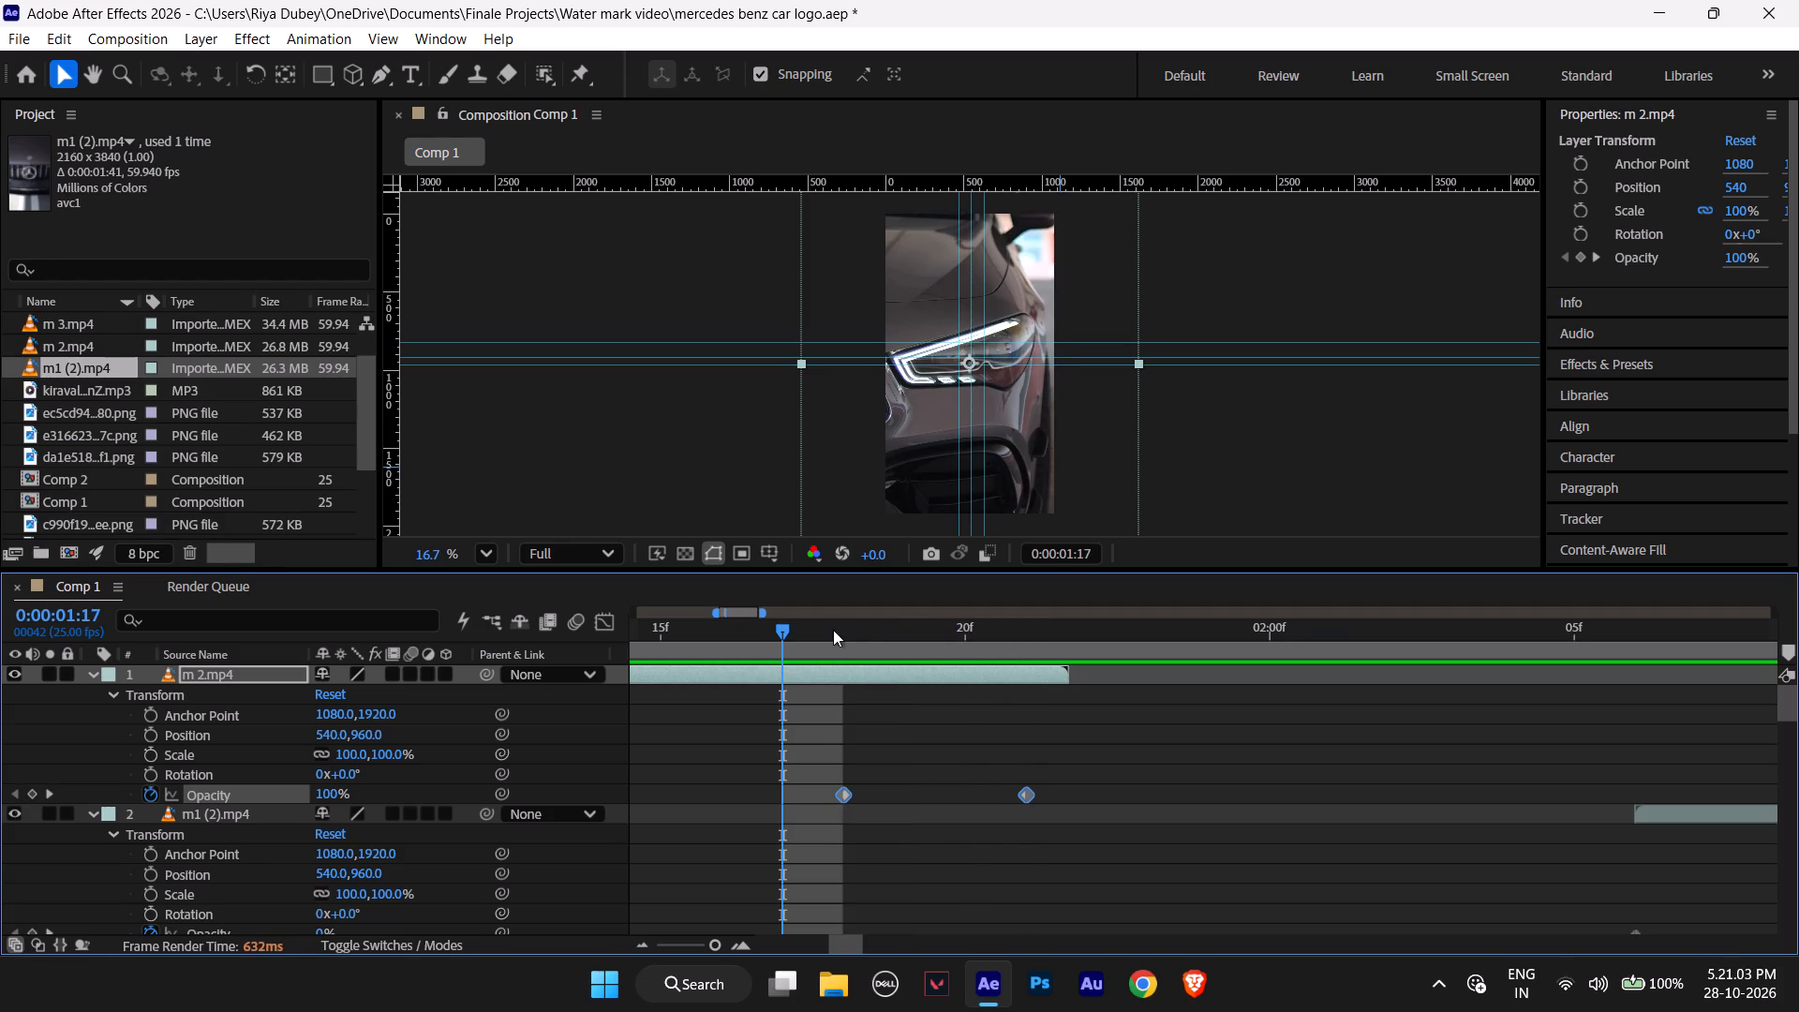
left_click_drag(841, 630, 961, 626)
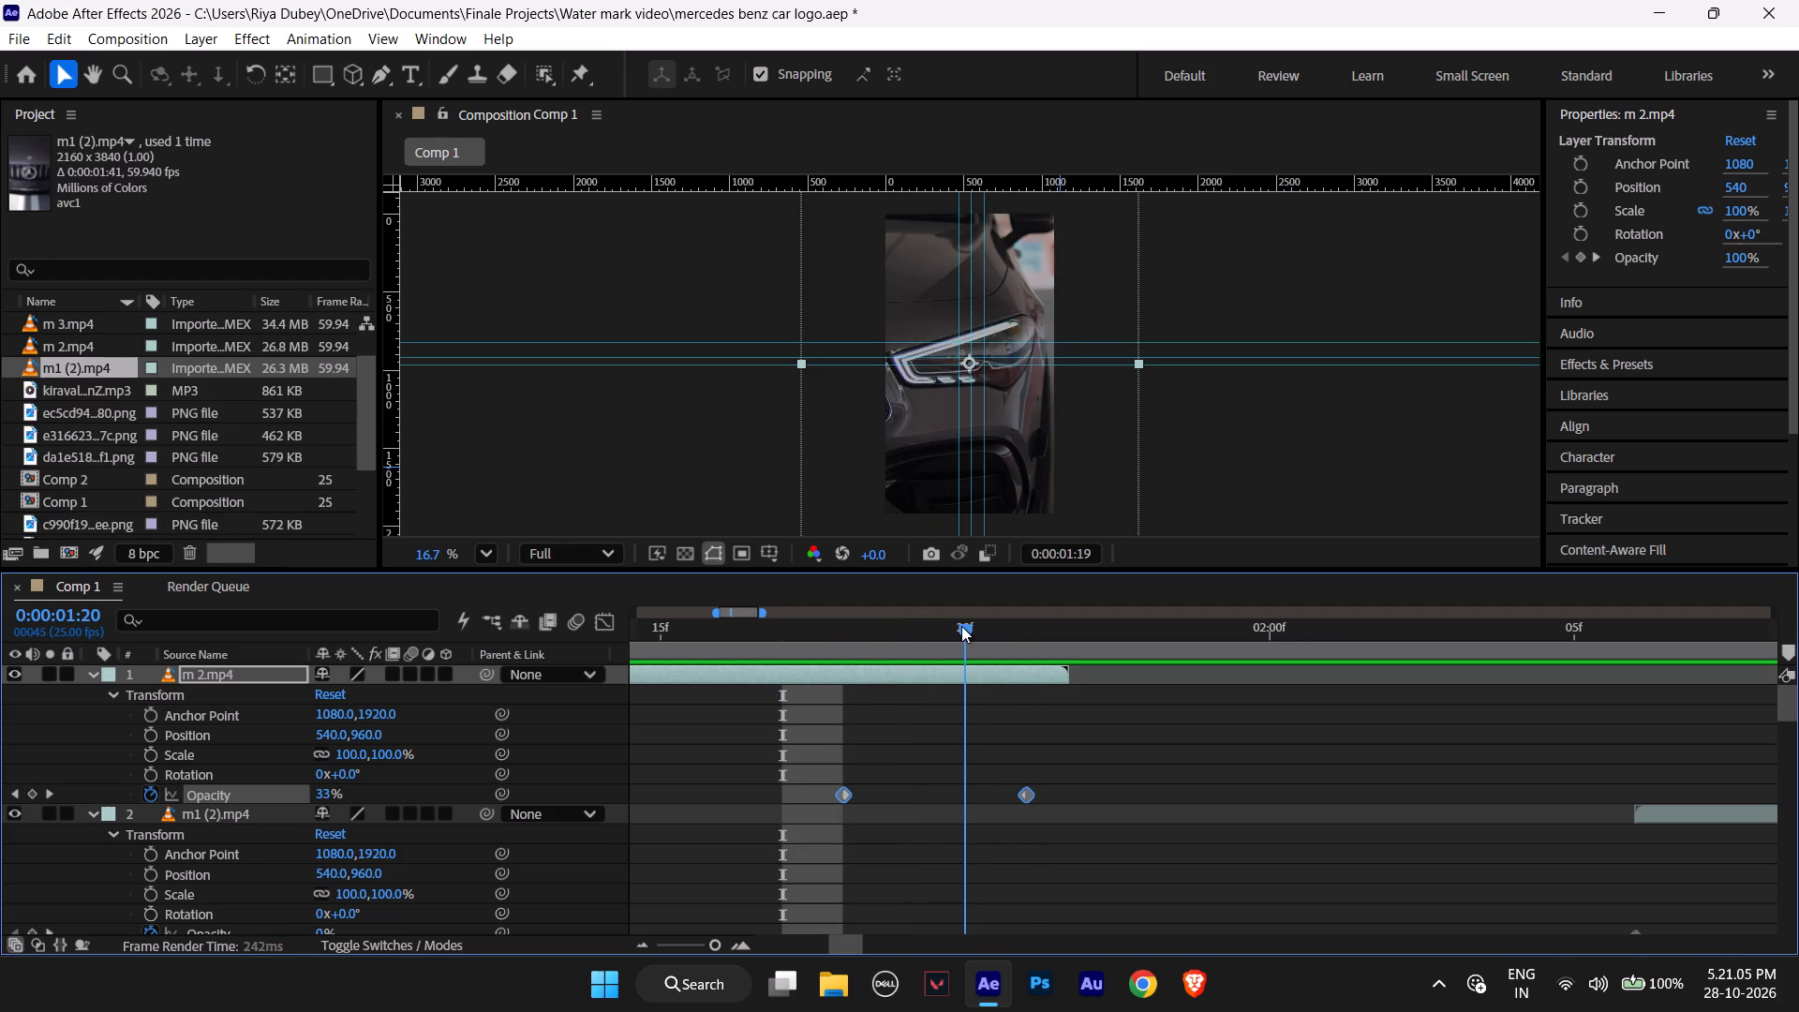
left_click_drag(961, 626, 857, 636)
key("ctrl+Right")
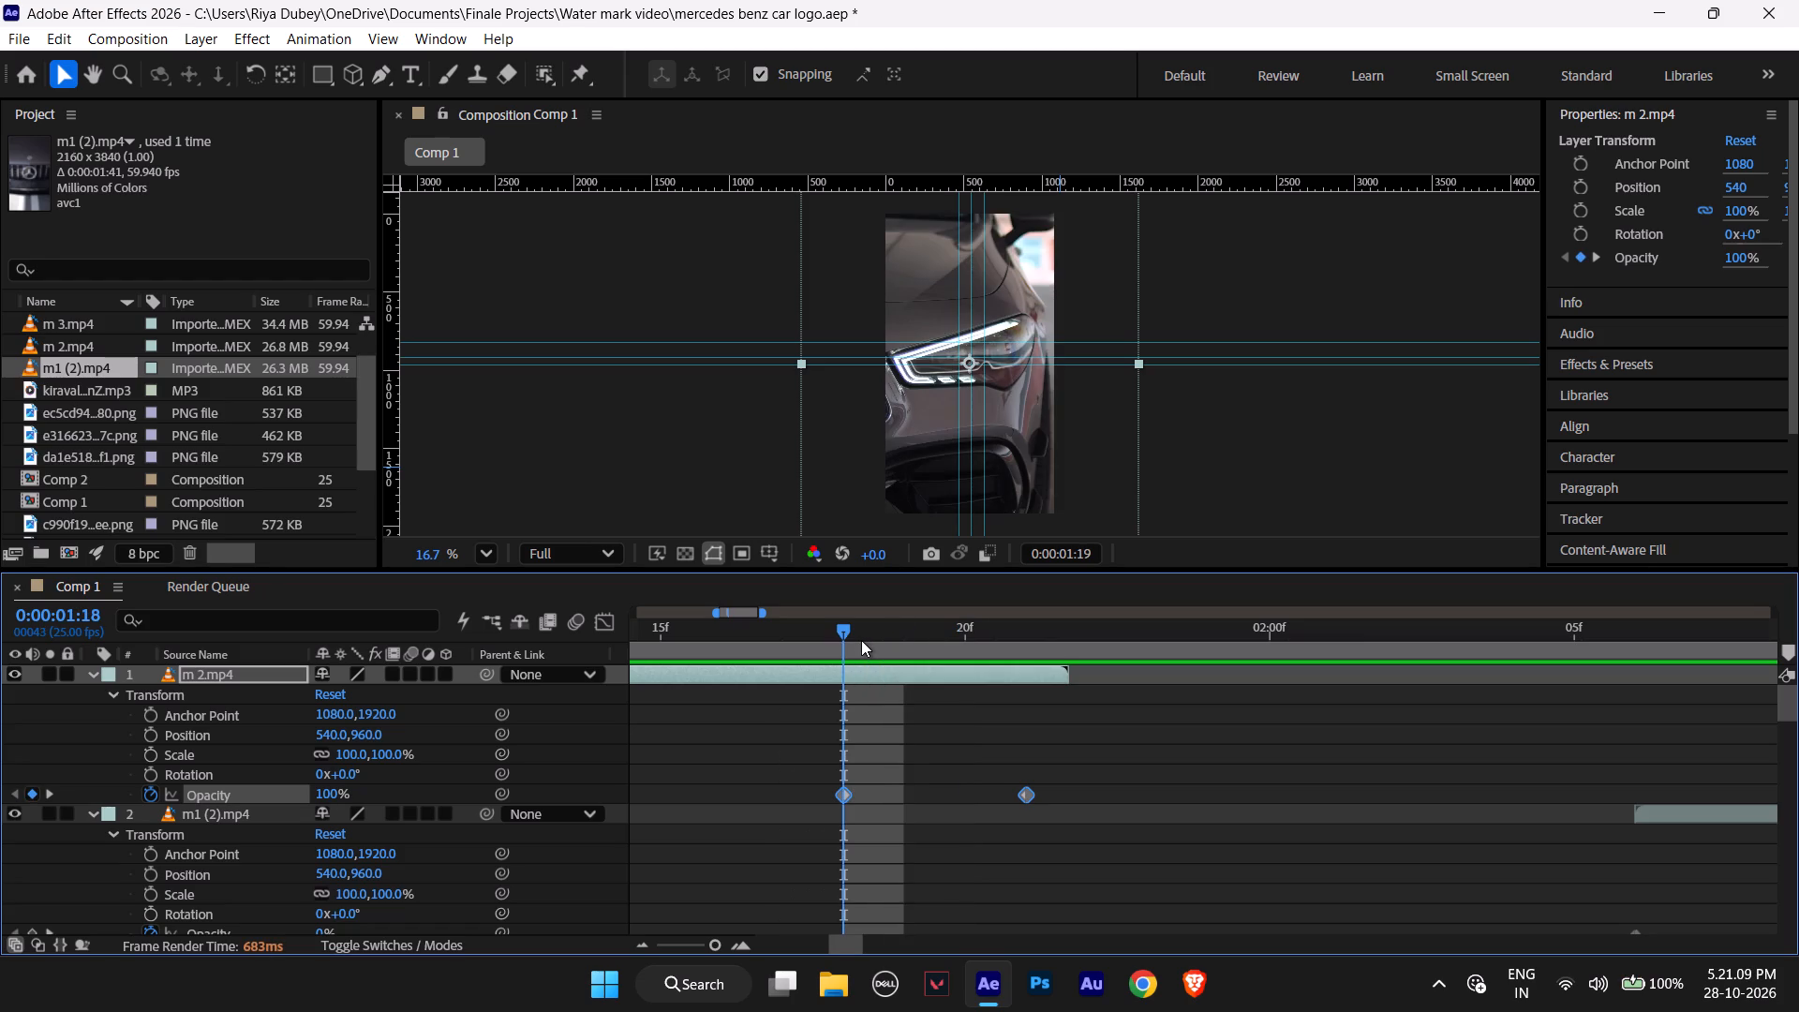
key("ctrl+Right")
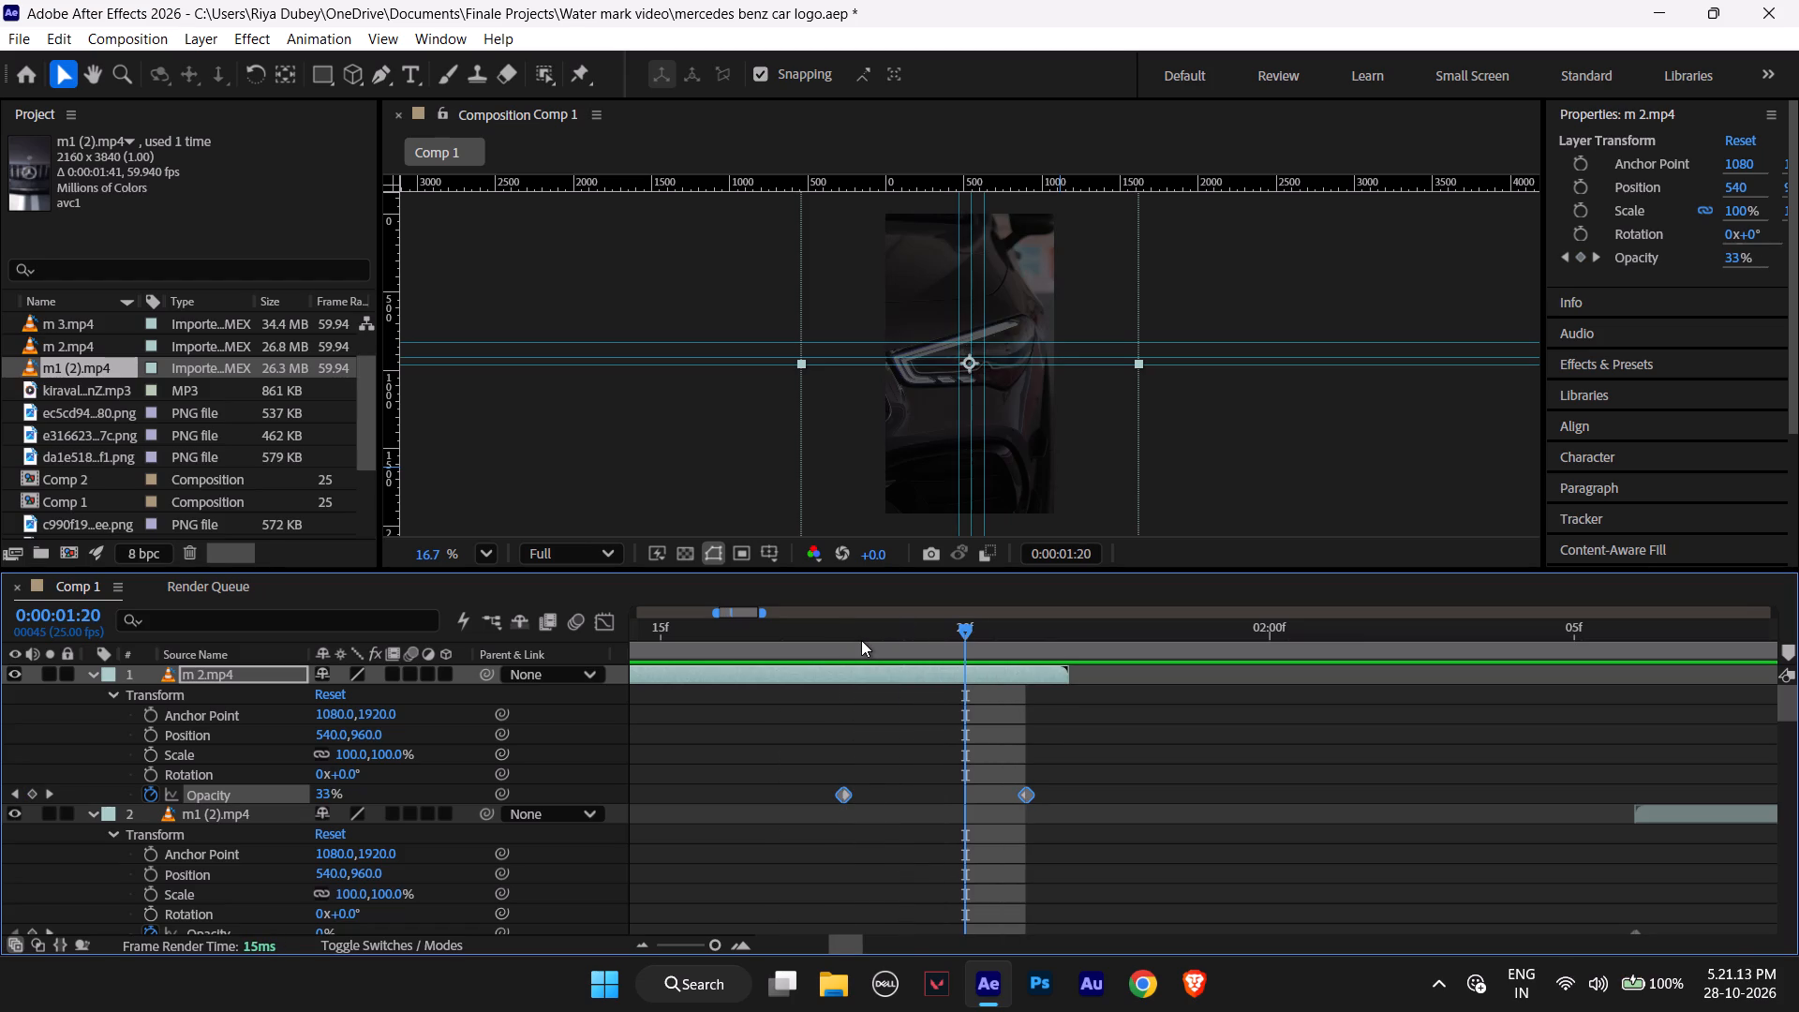
key("ctrl+Left")
key("ctrl+Left")
key("ctrl+Right")
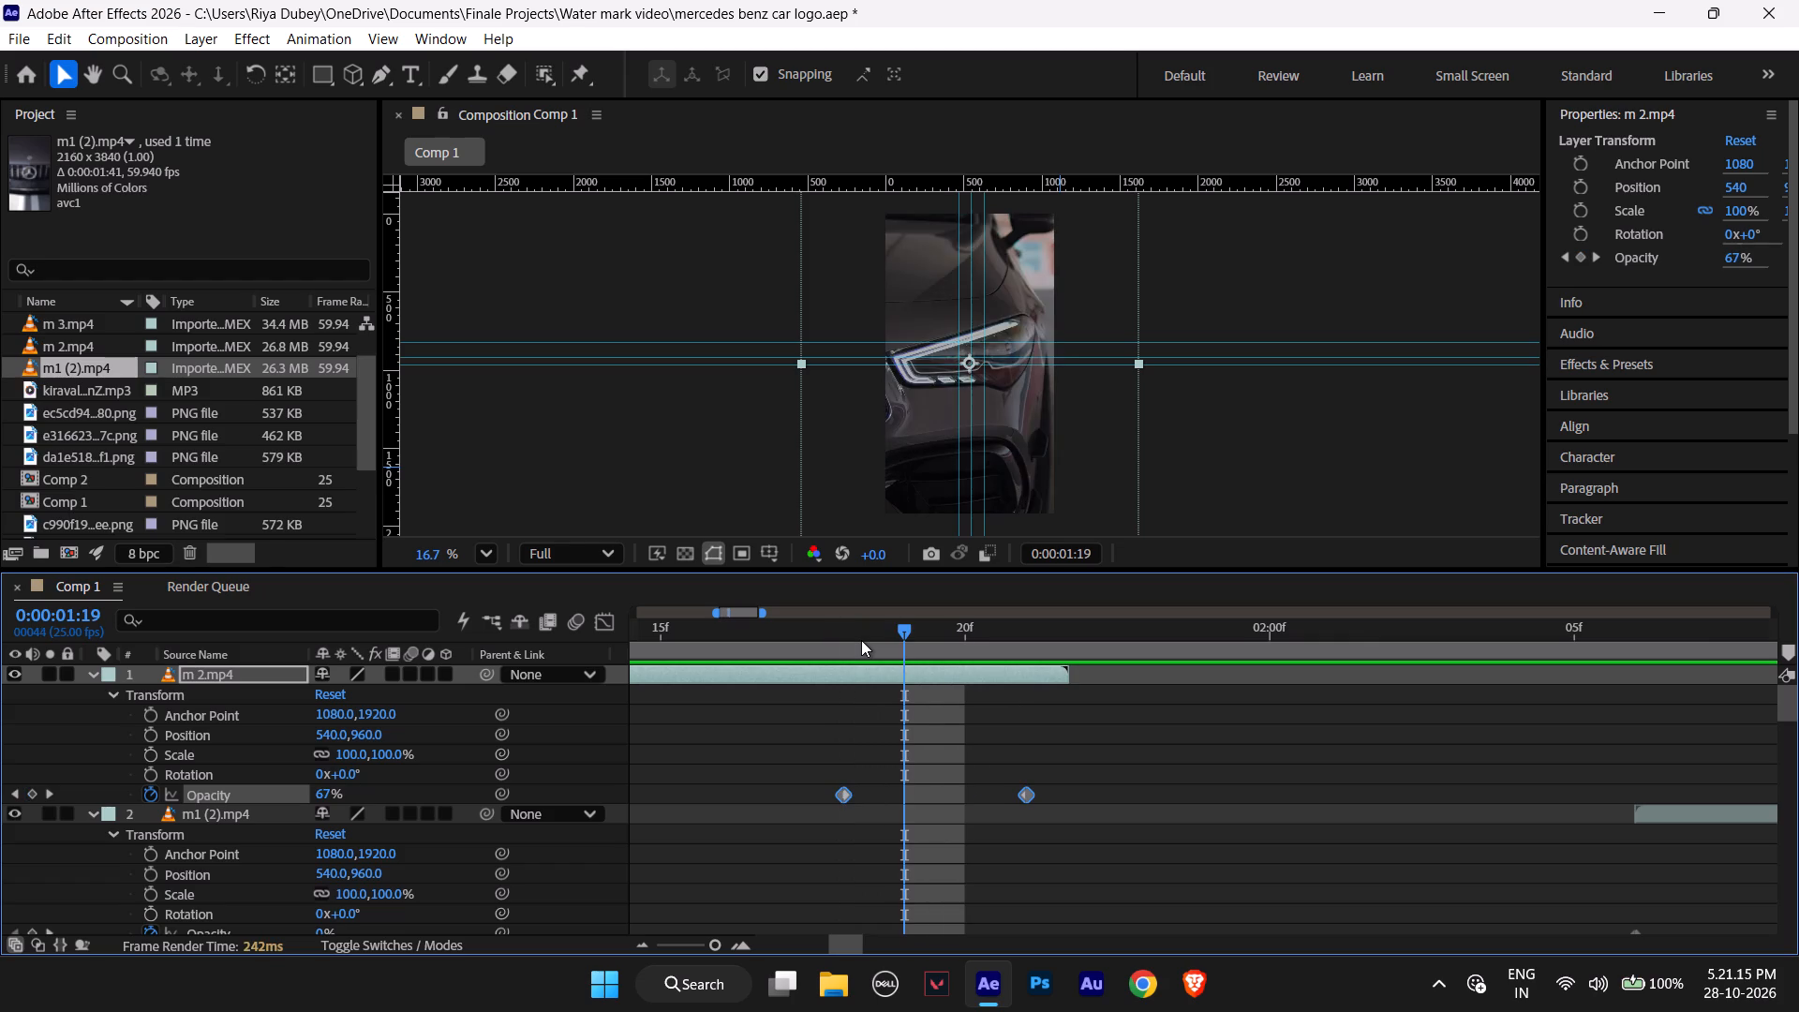
key("ctrl+Right")
key("ctrl+Left")
key("ctrl+Left")
key("ctrl+Left")
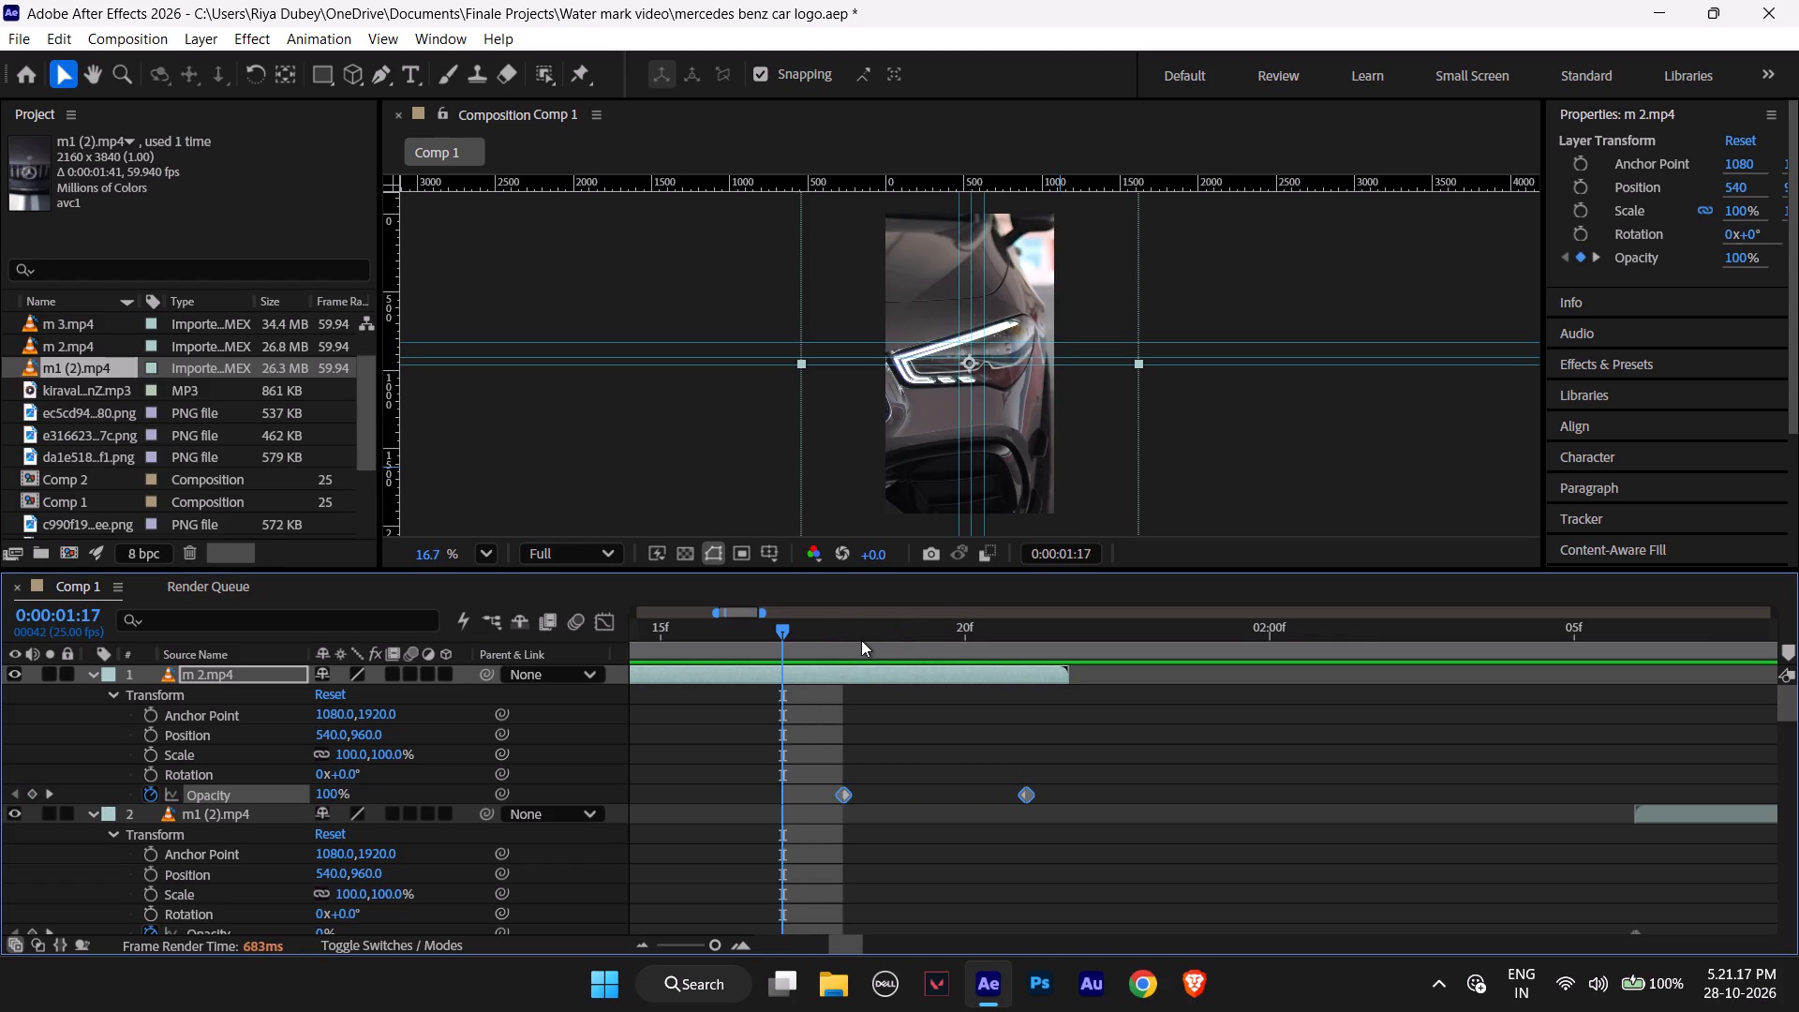
Add a 100% opacity keyframe to m1 (2).mp4 at 0:00:02:09, three frames after the clip's first frame.
left_click_drag(783, 628, 821, 632)
left_click_drag(763, 612, 813, 619)
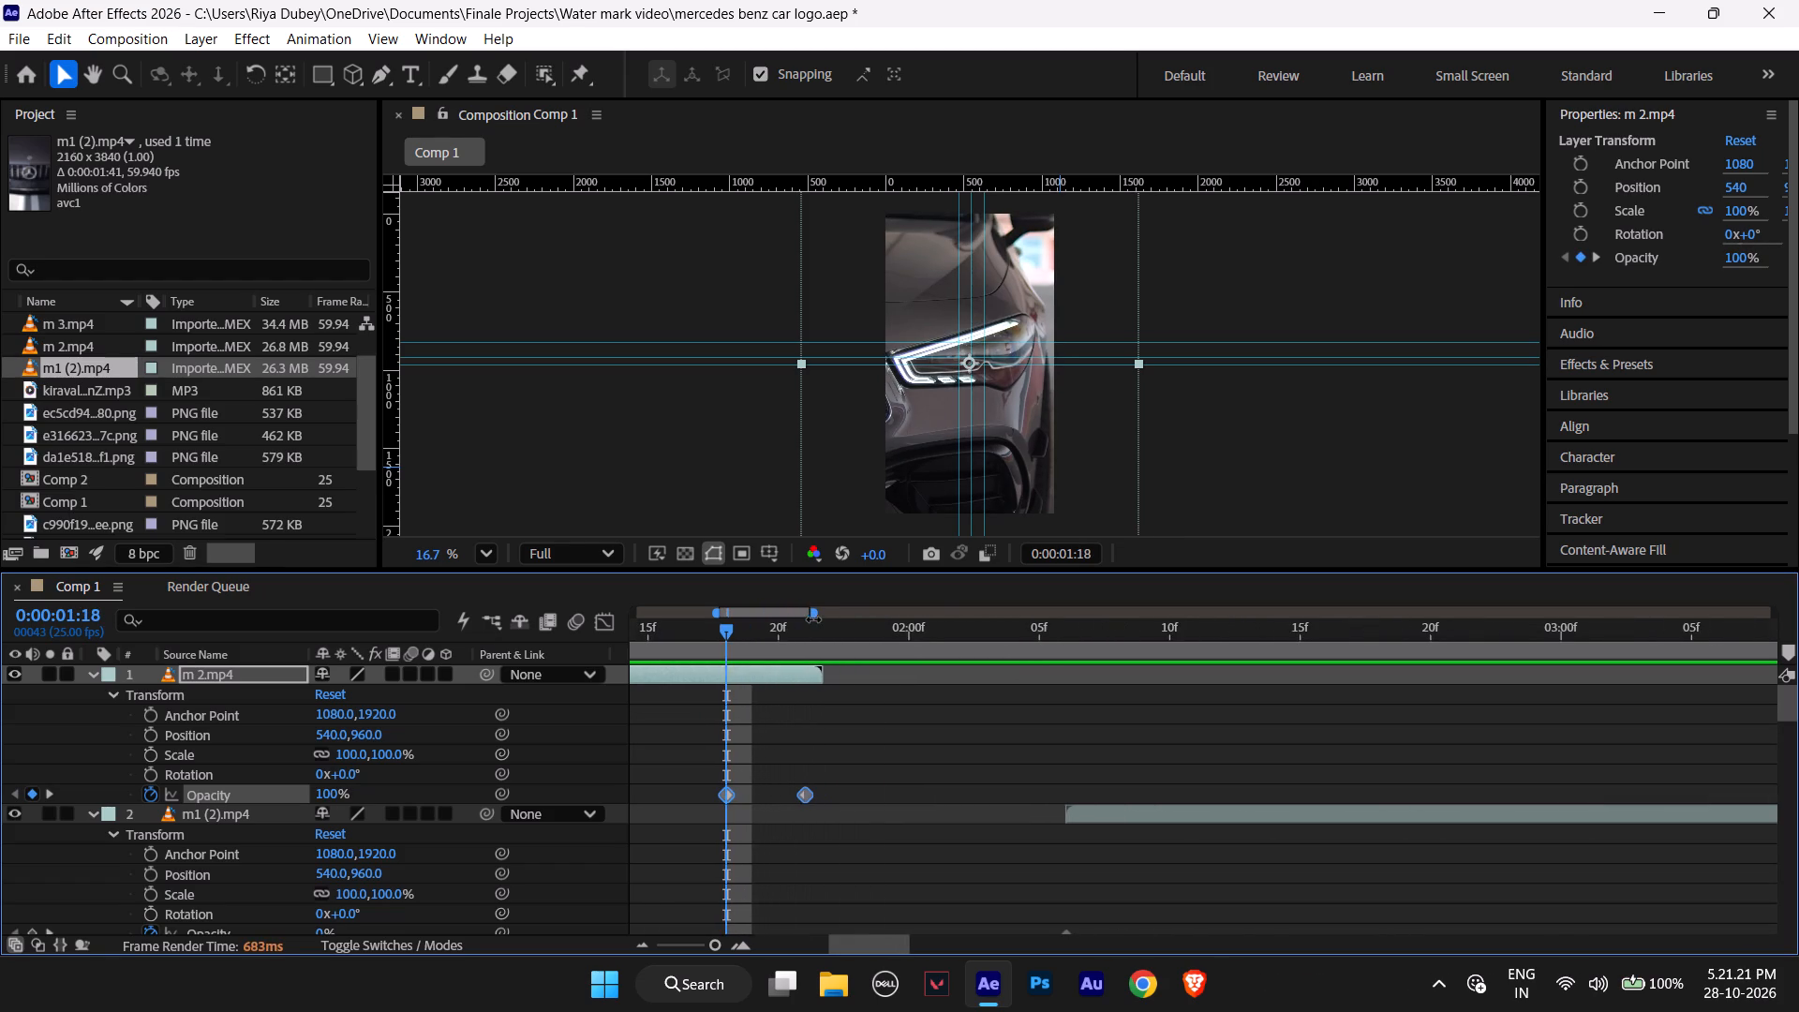
left_click_drag(813, 619, 816, 621)
left_click_drag(725, 635, 735, 636)
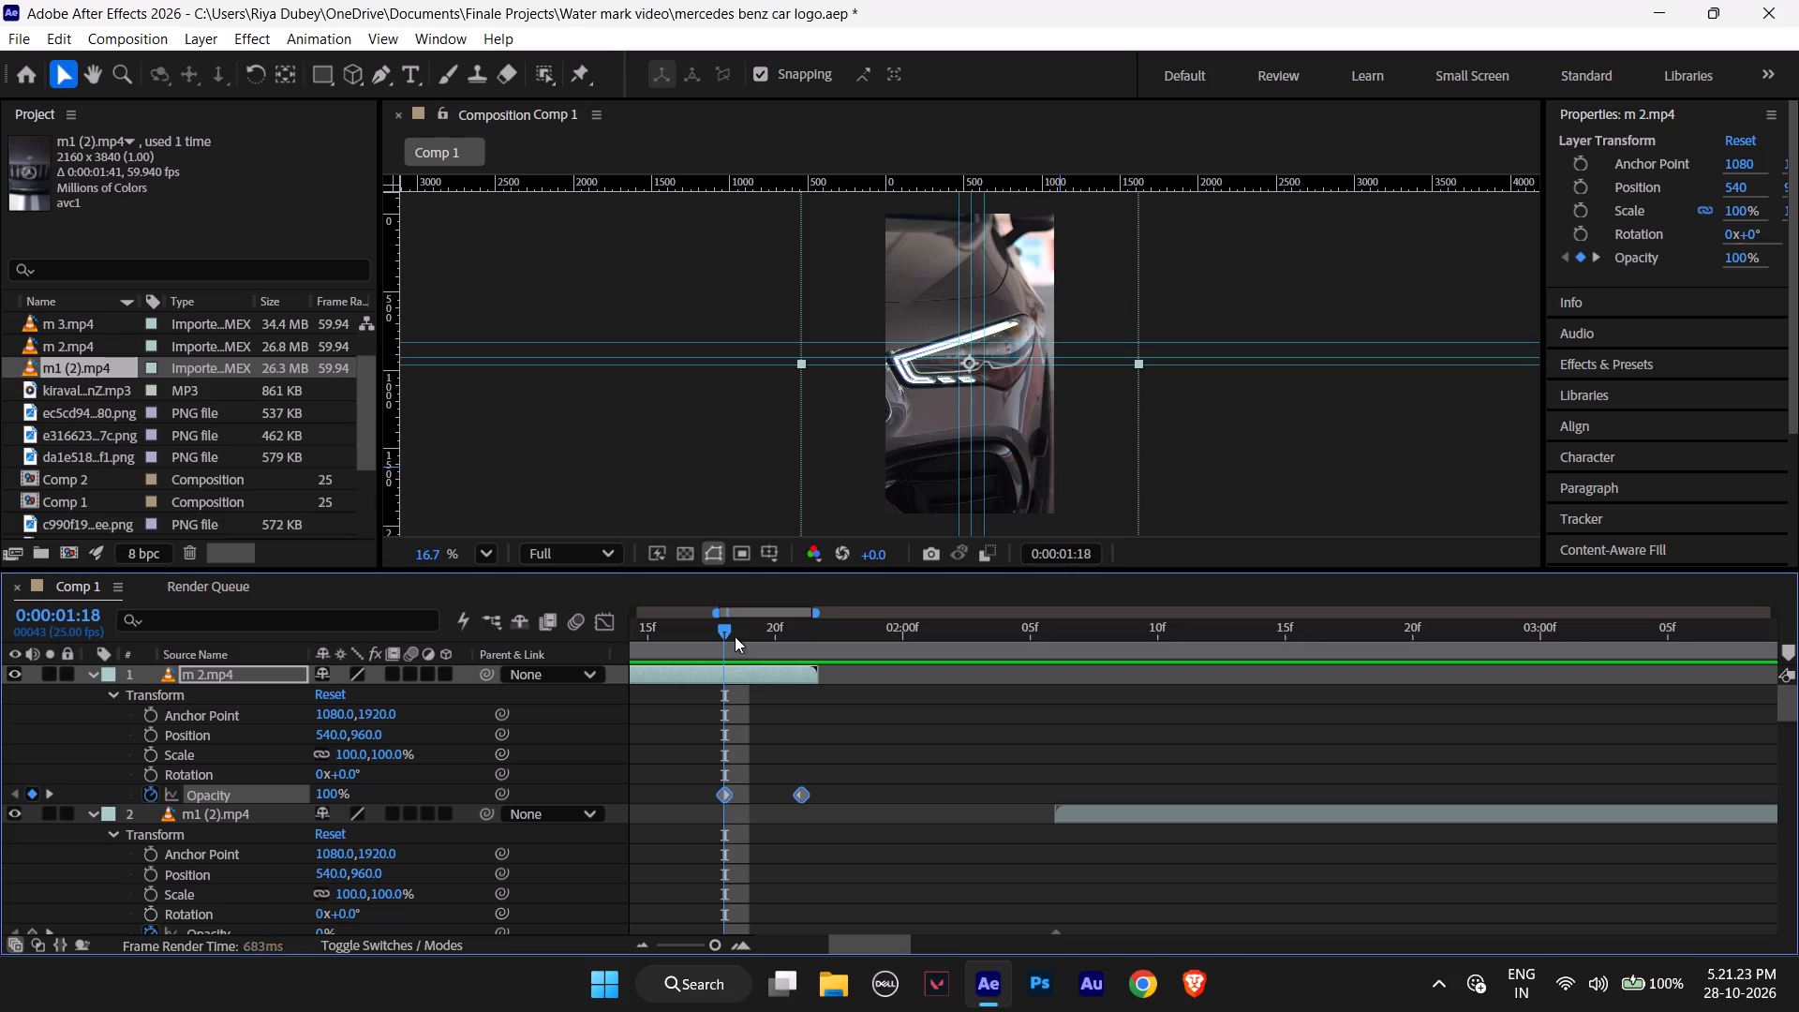
left_click_drag(735, 636, 991, 677)
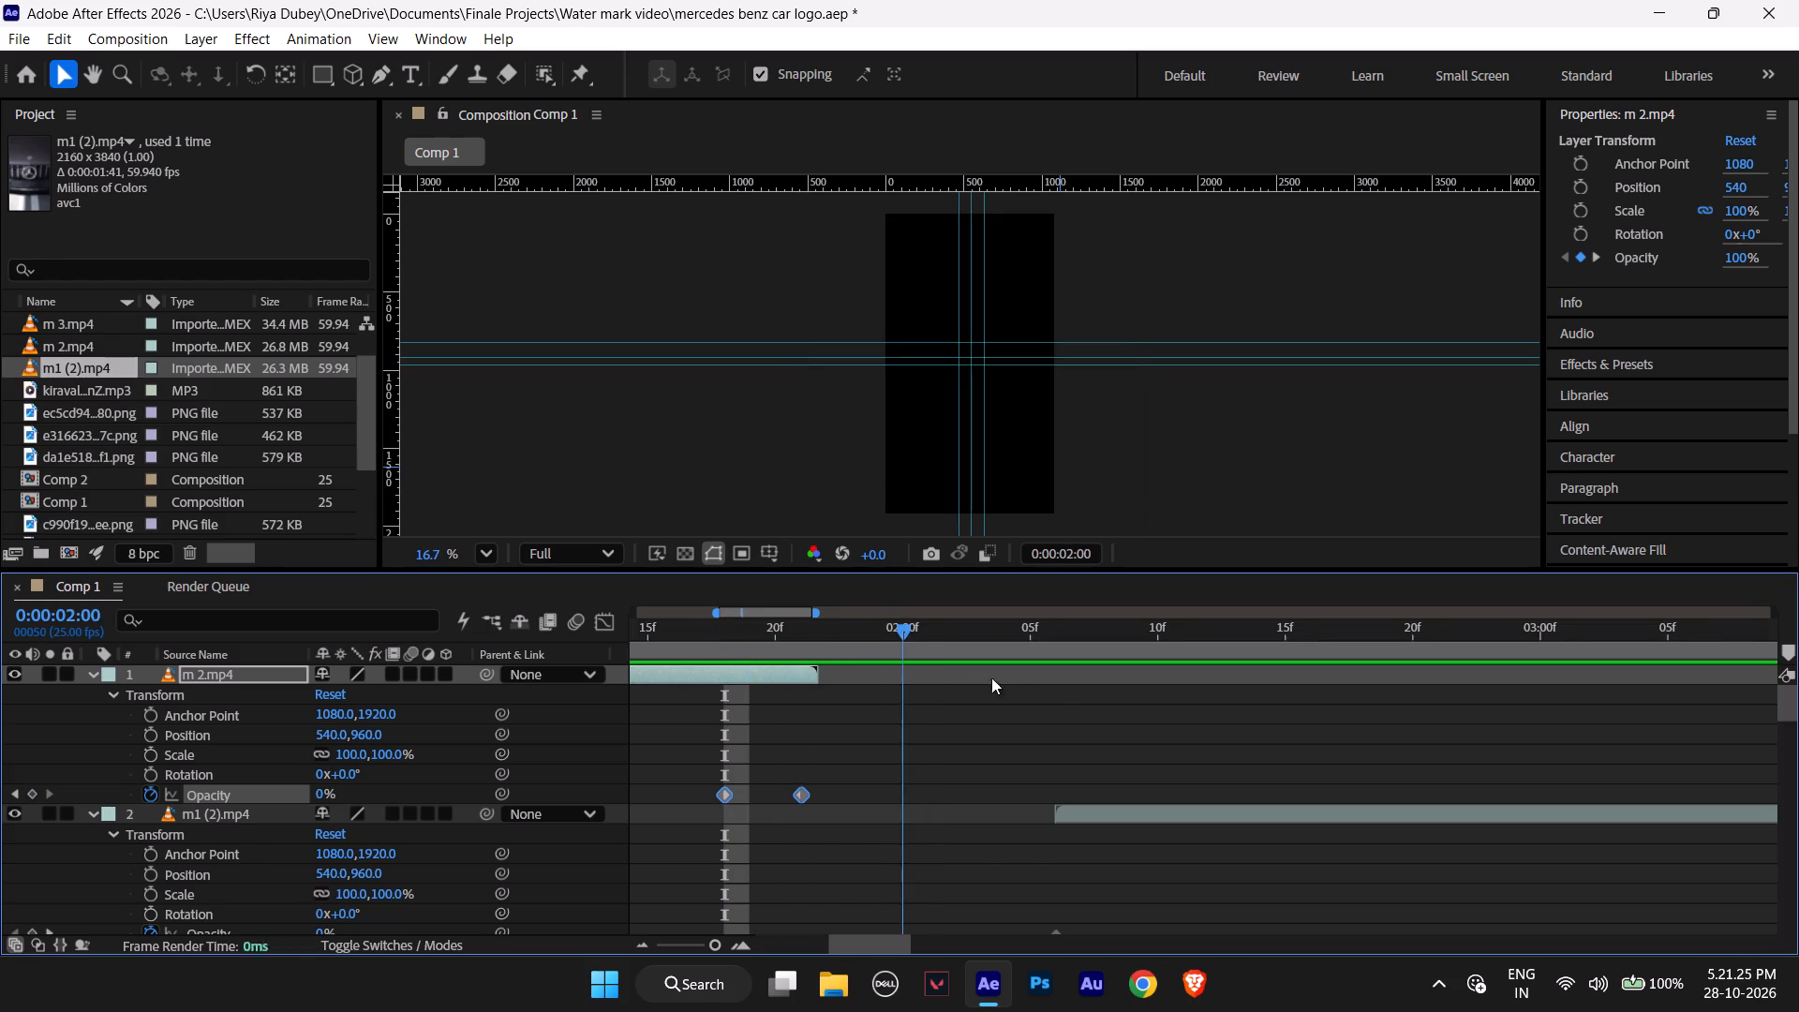
left_click_drag(991, 677, 1048, 685)
scroll(1078, 779, "down", 1)
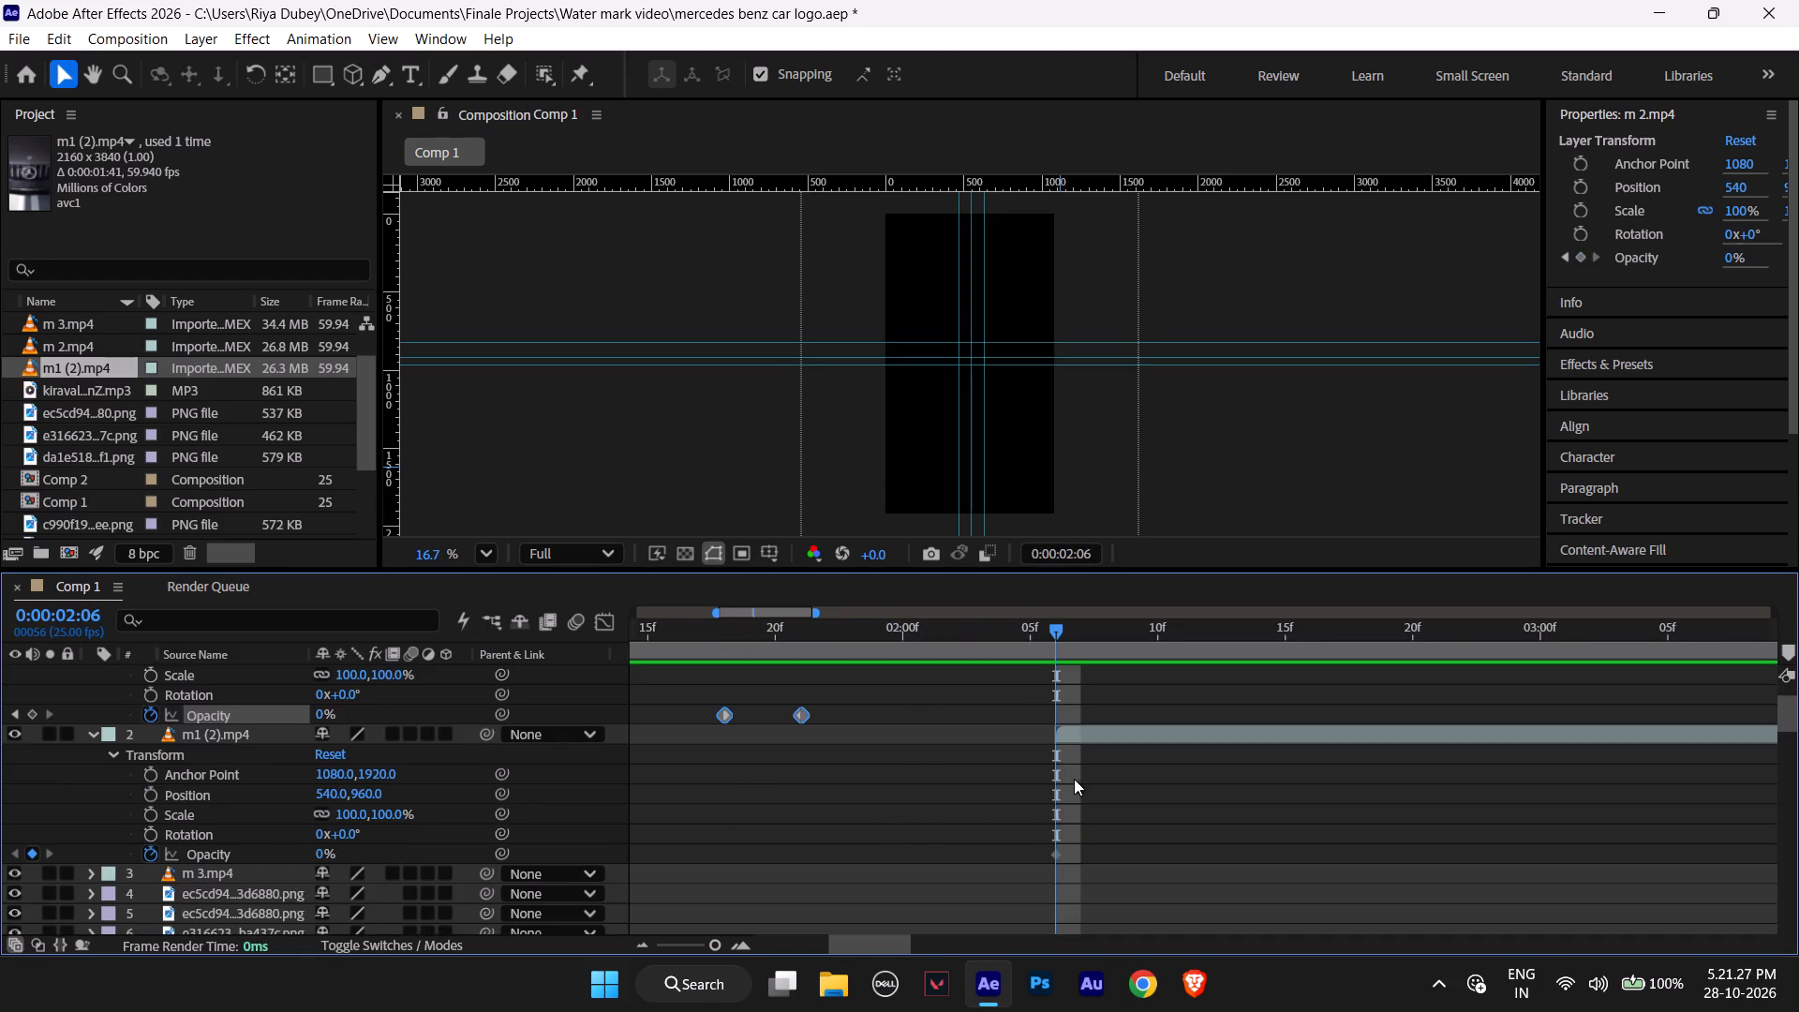
left_click(1055, 628)
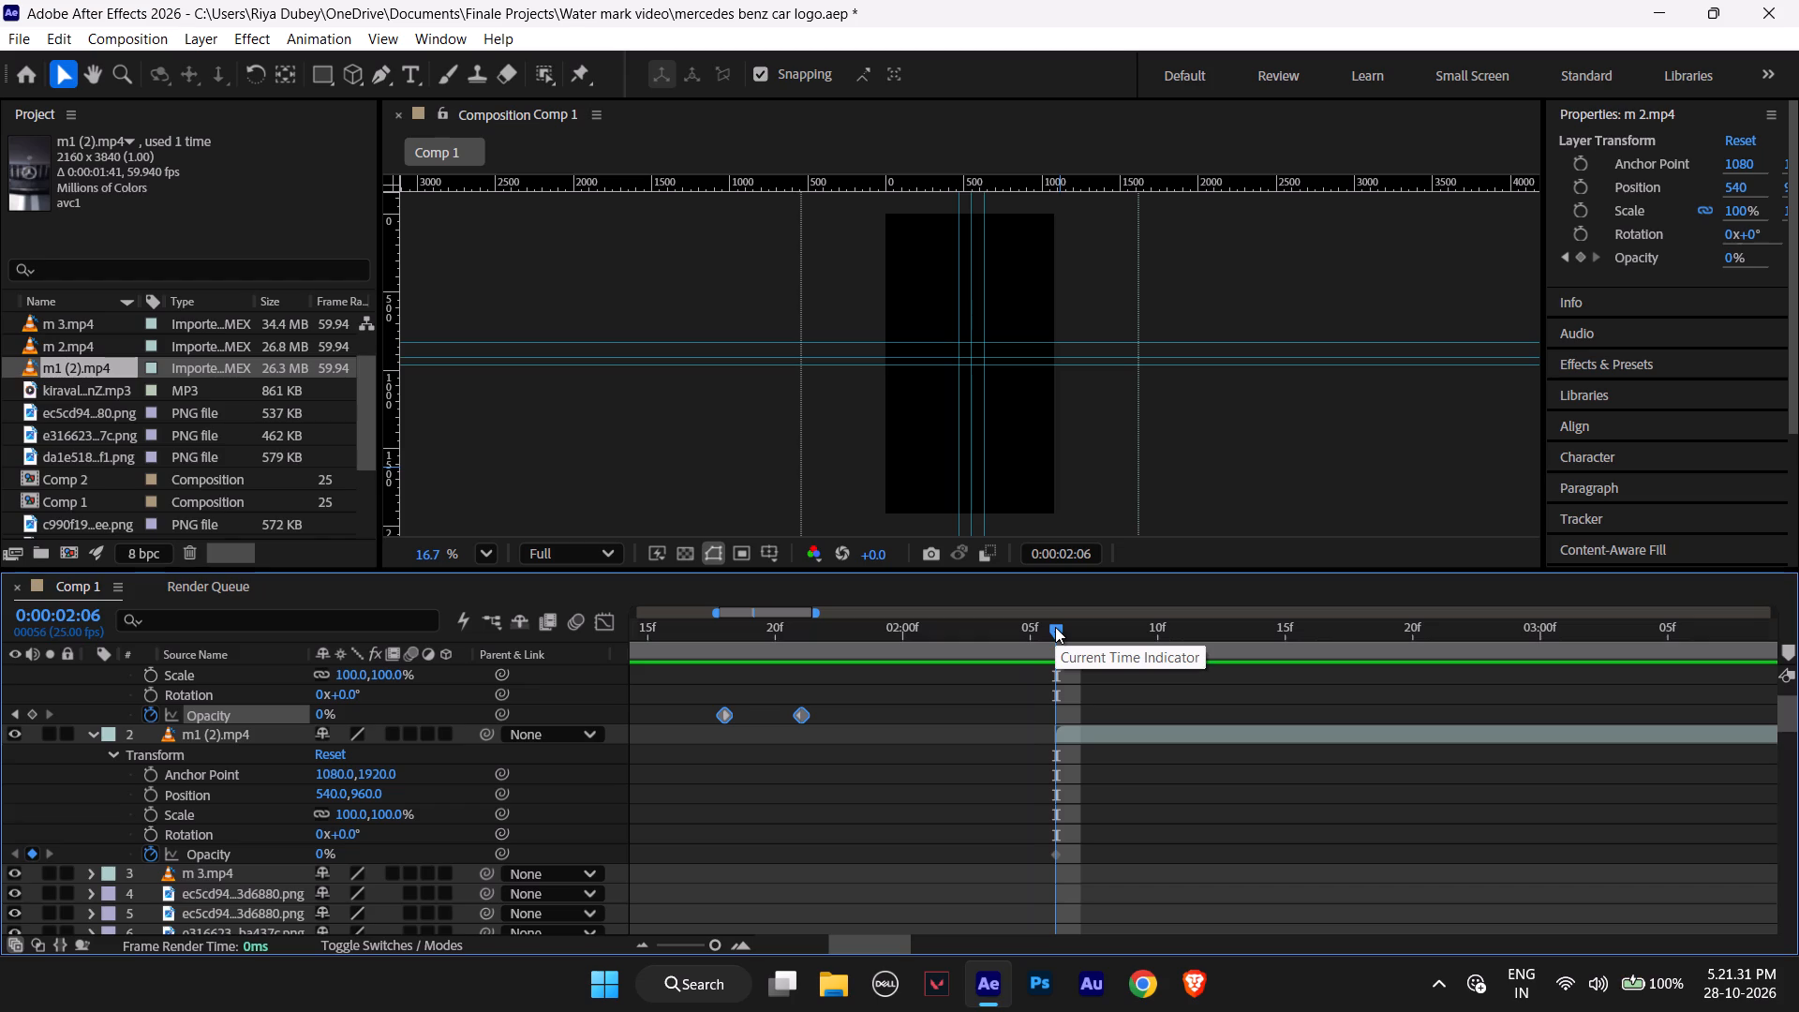
key("ctrl+Right")
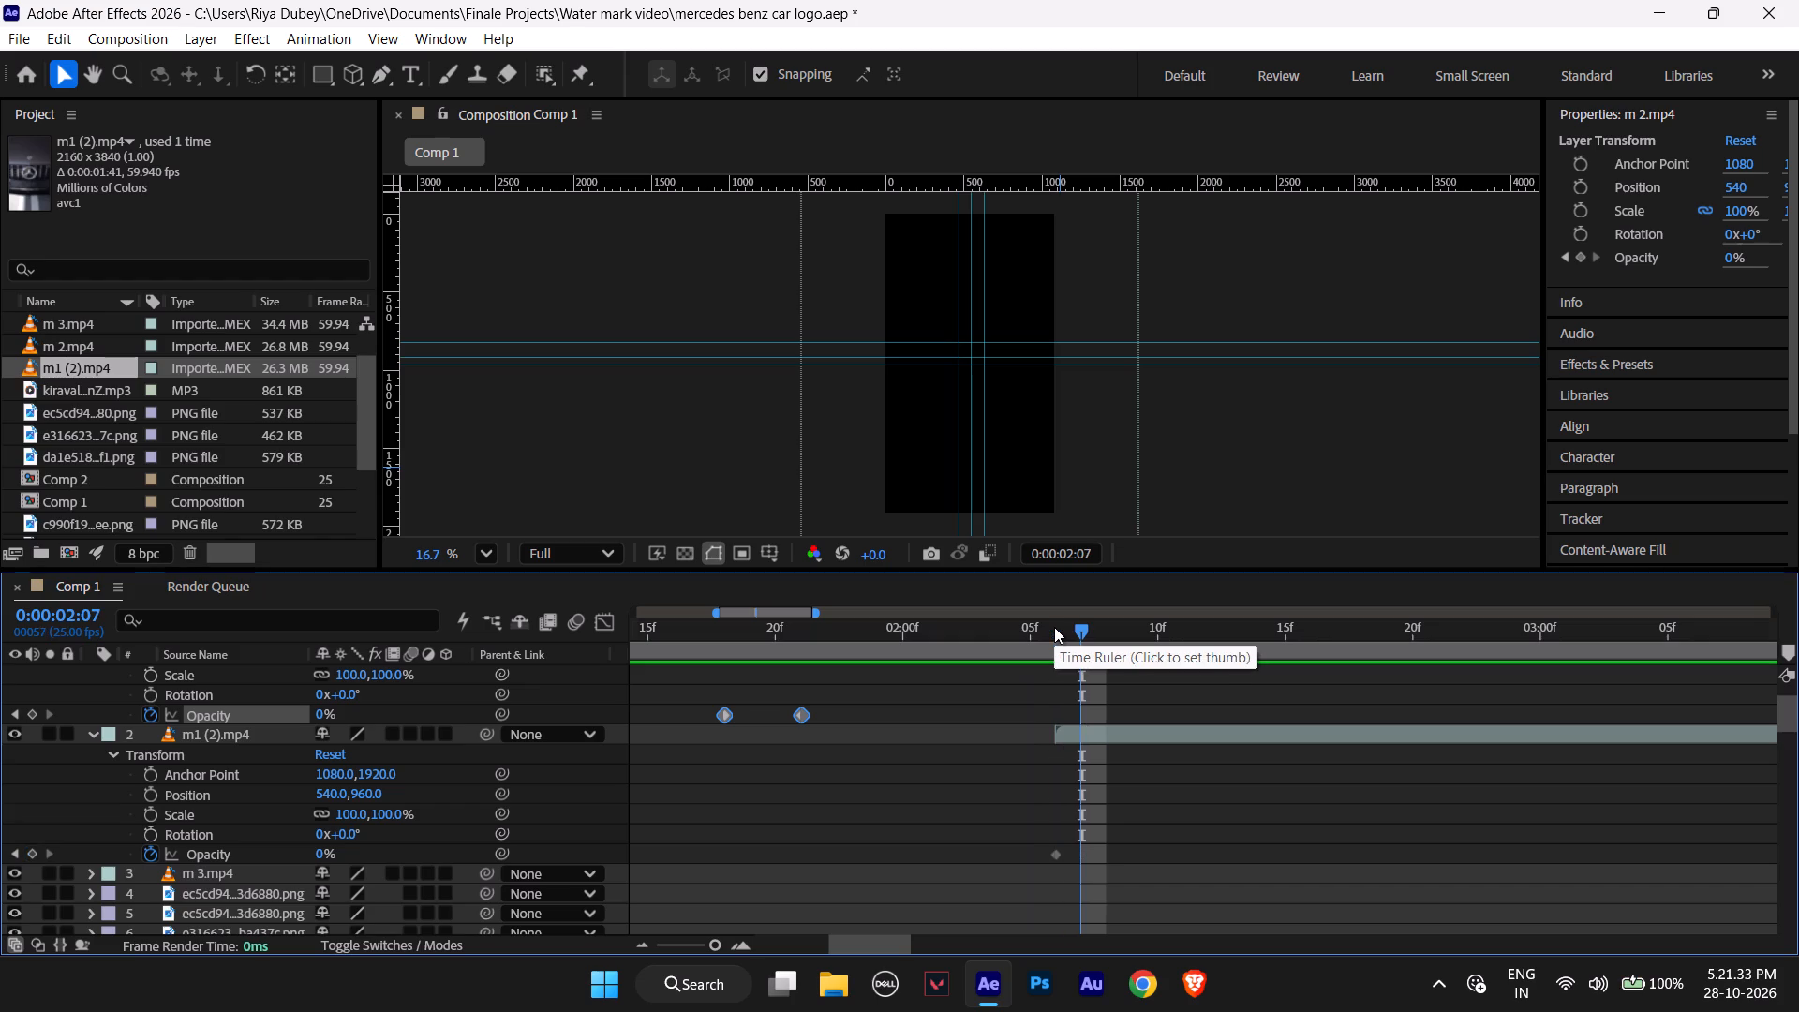
key("ctrl+Right")
key("ctrl+Right")
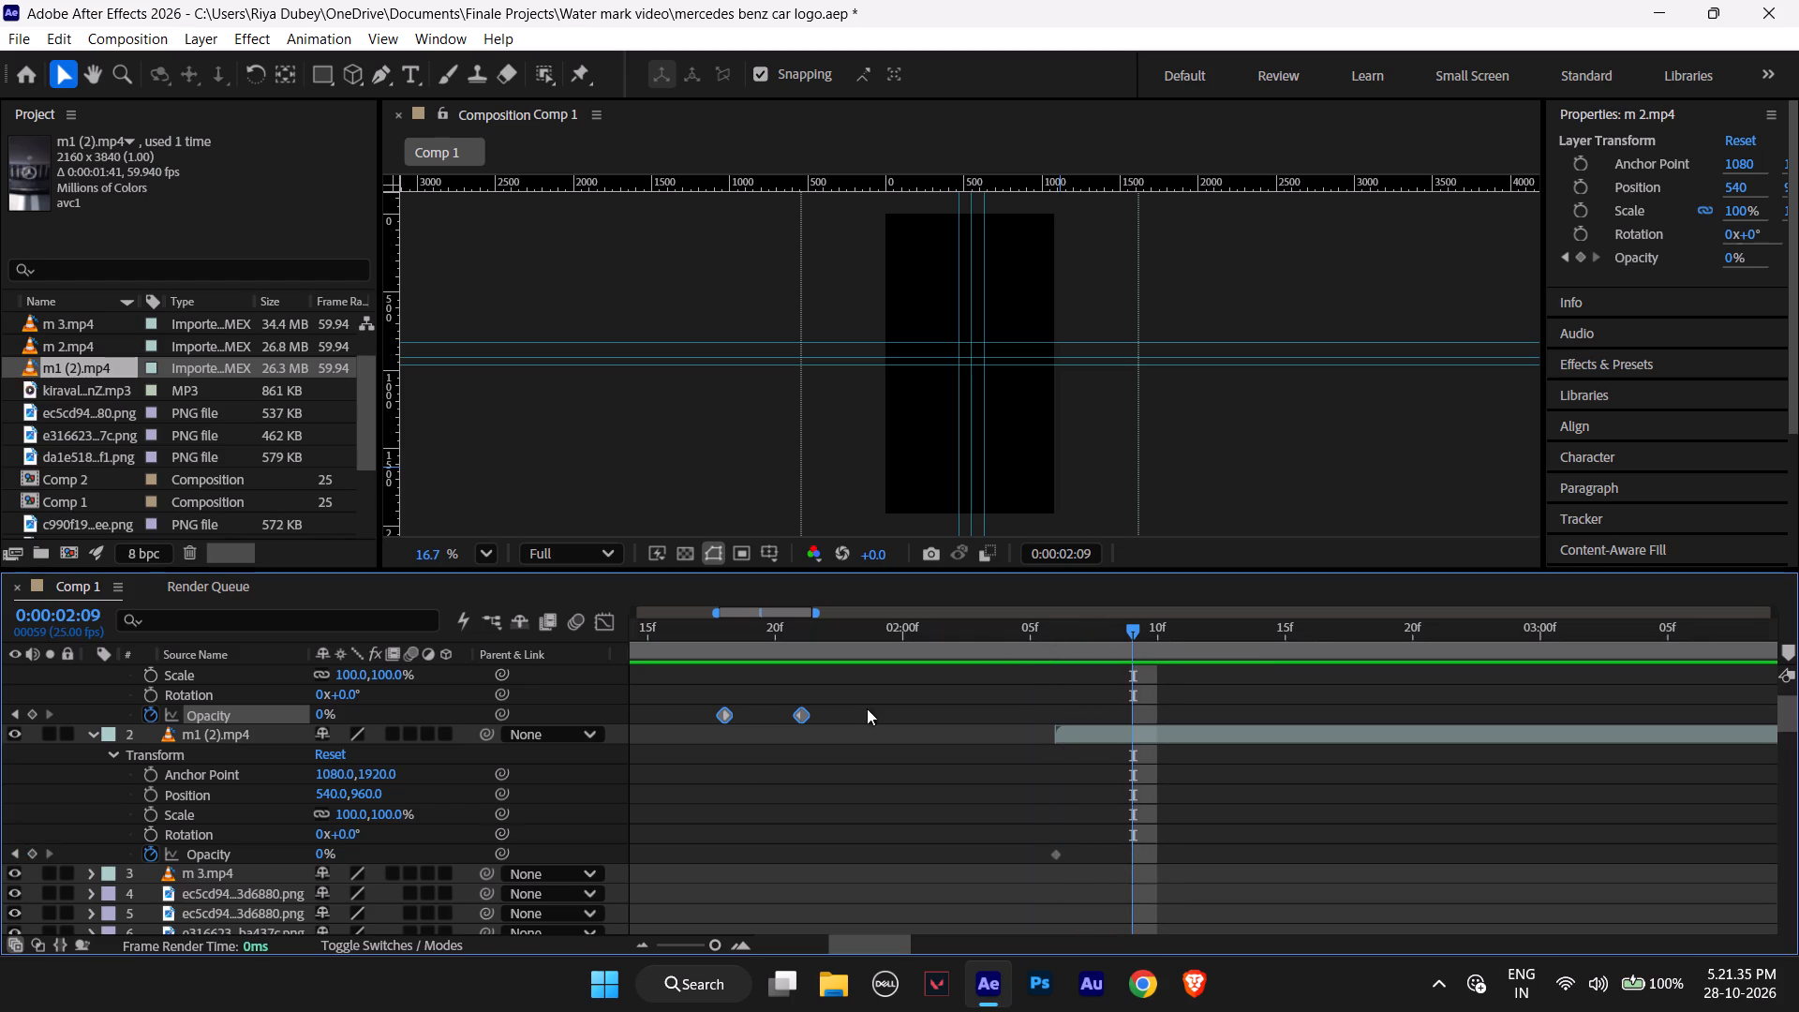
left_click_drag(319, 854, 502, 858)
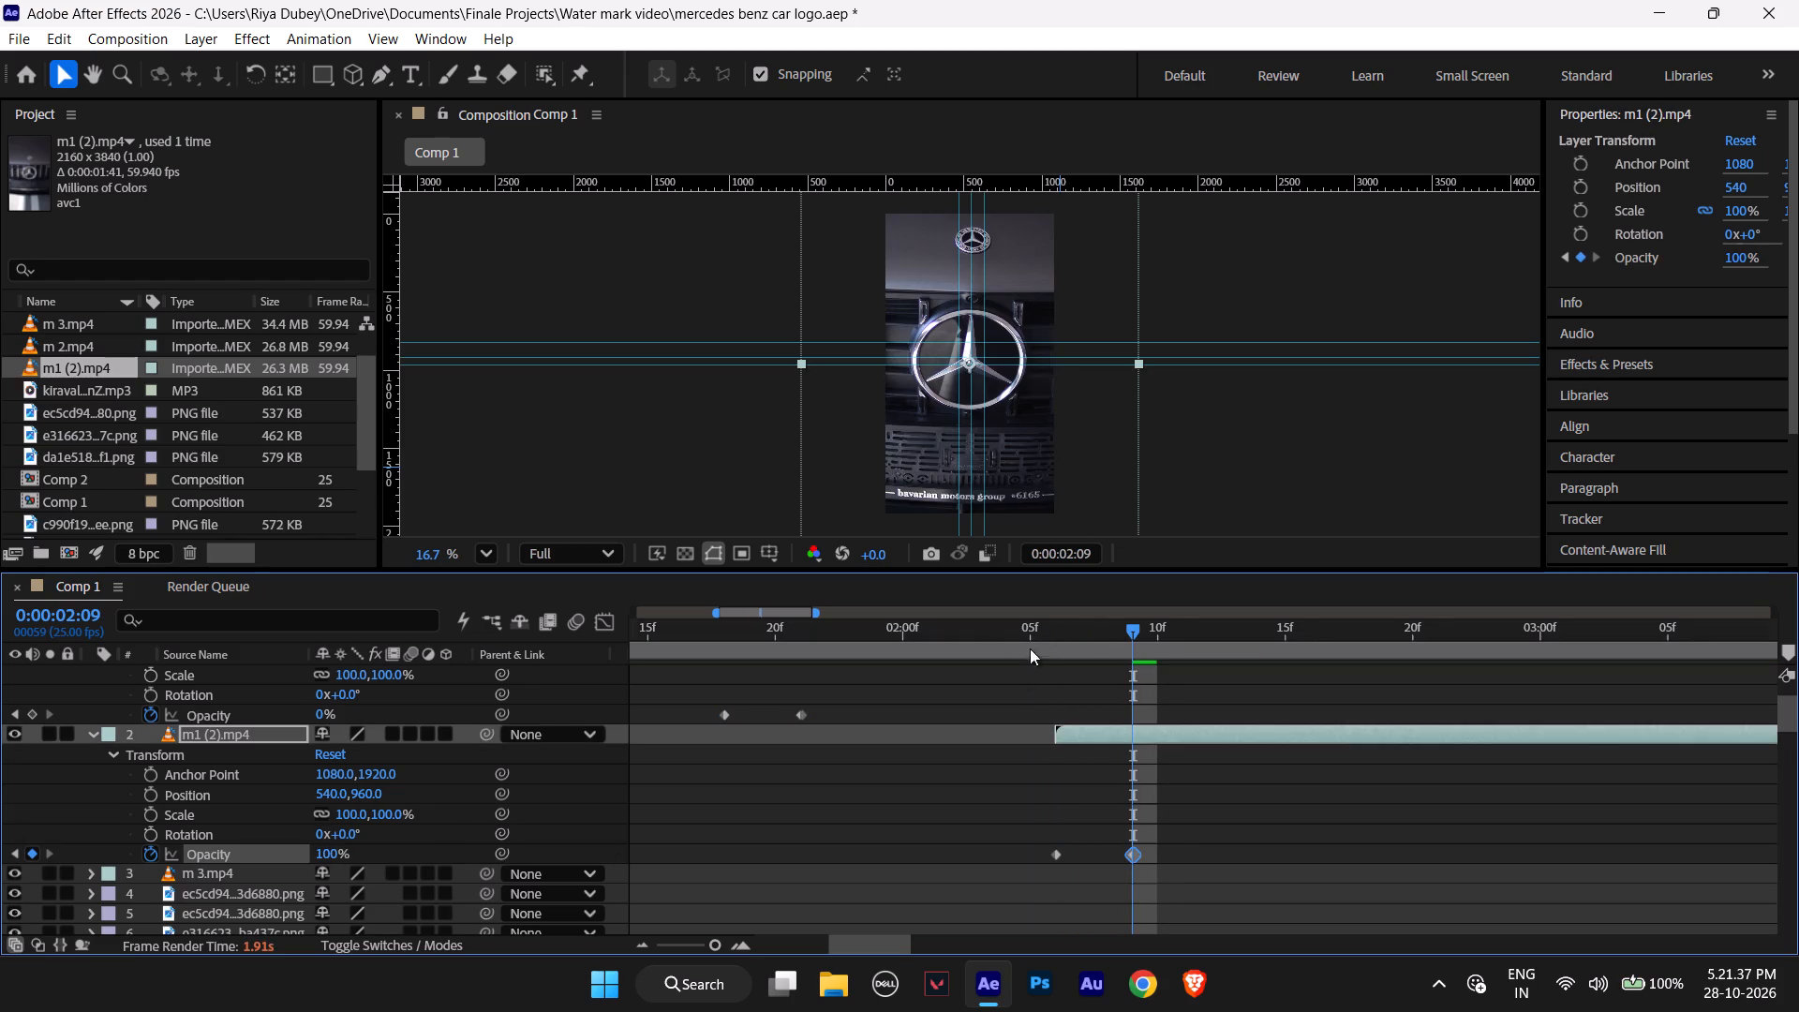
Play Comp 1 from the beginning several times to review the fade between m 2.mp4 and m1 (2).mp4 and the following cut.
left_click_drag(1137, 631, 633, 661)
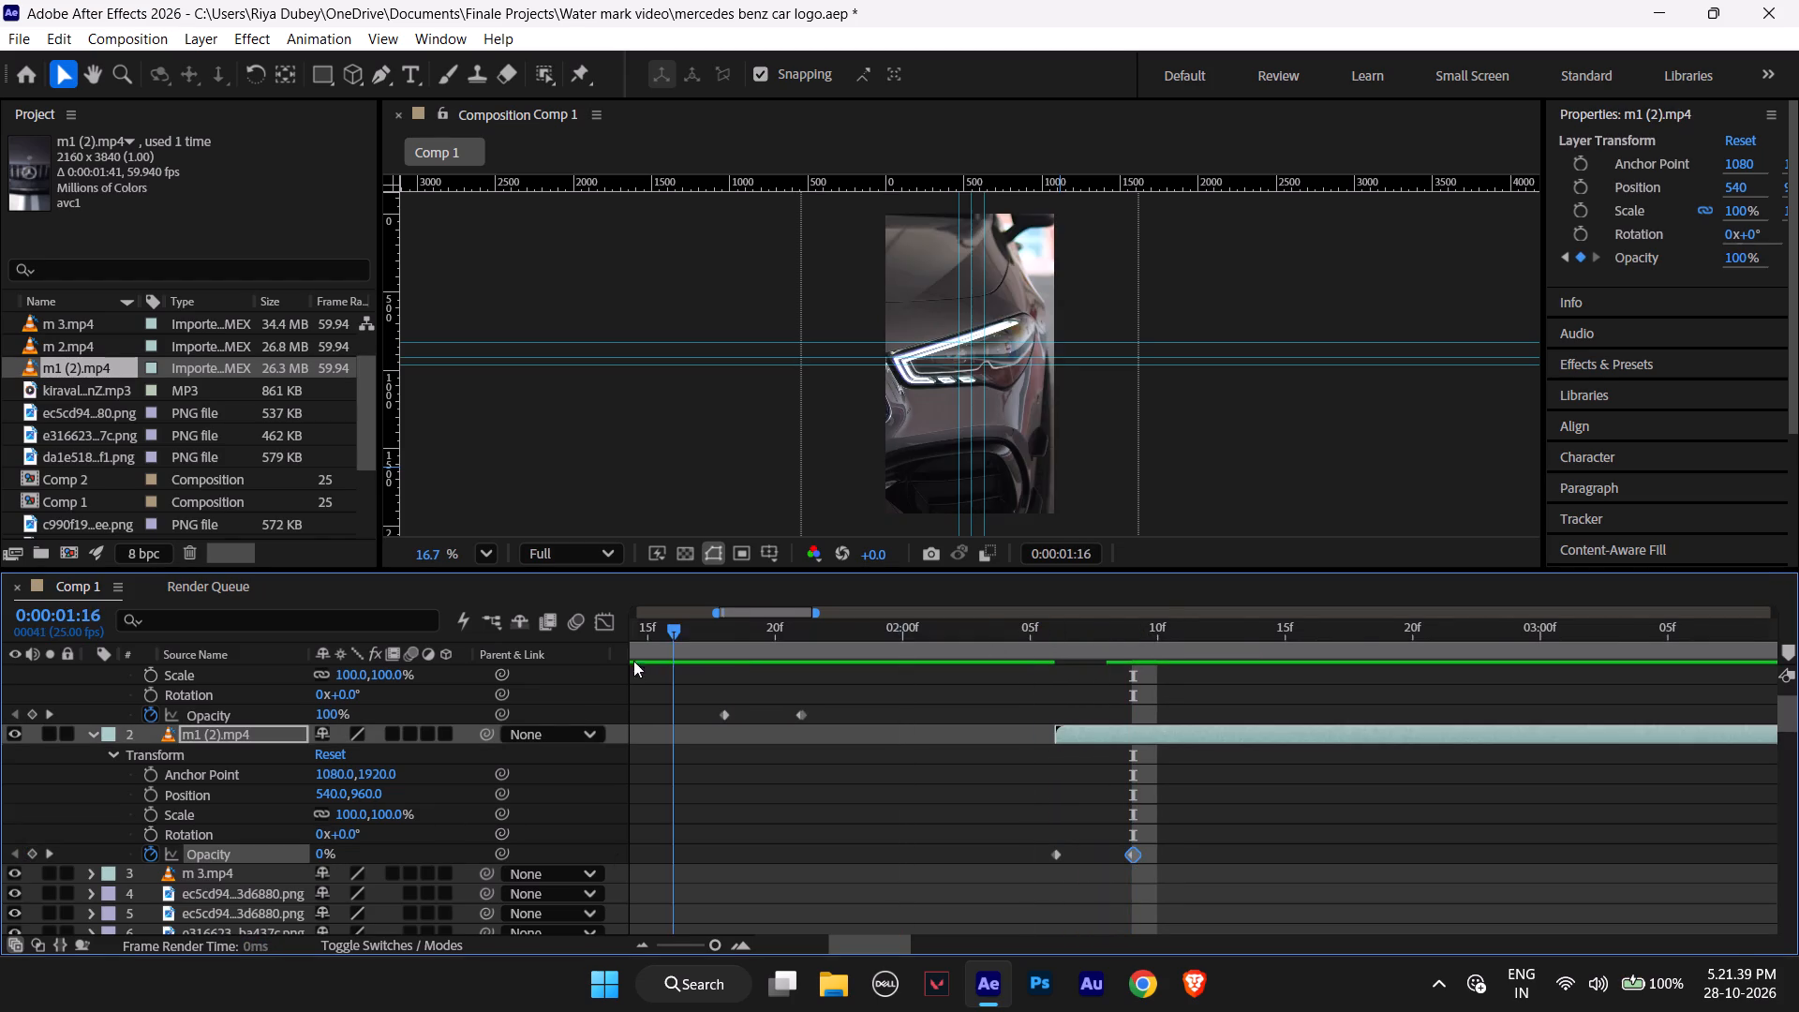
left_click_drag(633, 661, 239, 661)
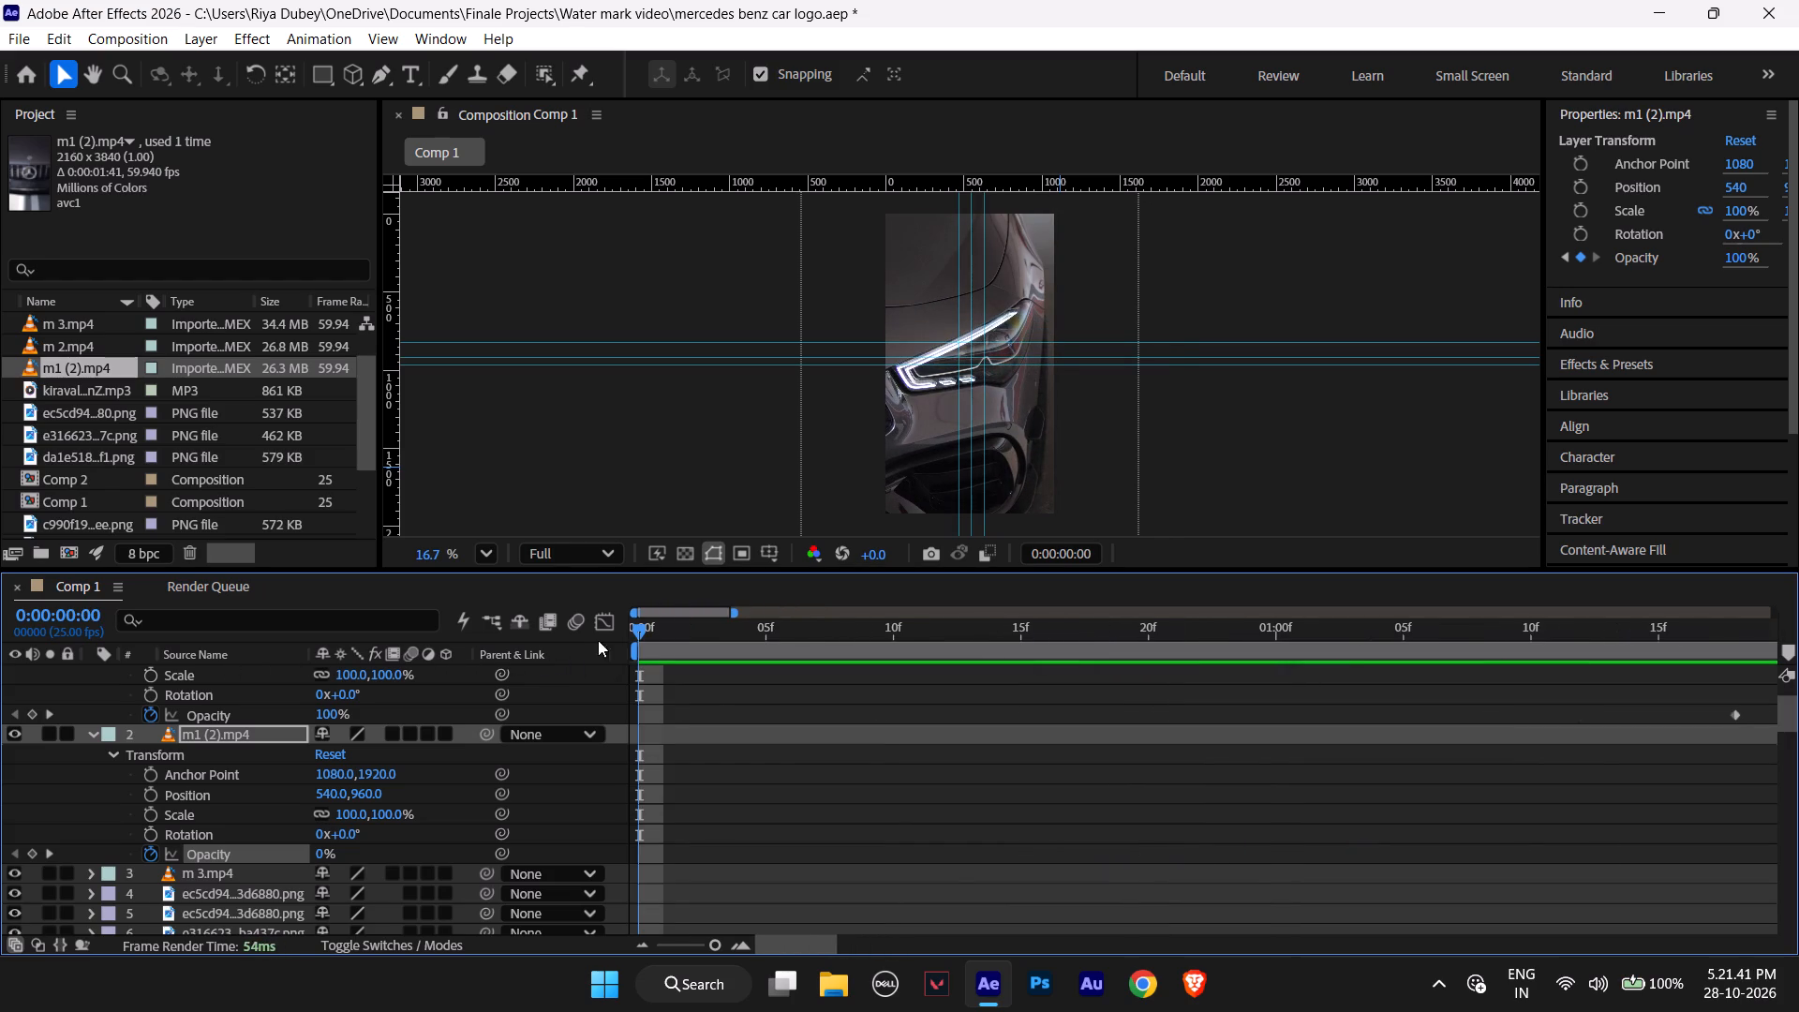
left_click_drag(733, 614, 1798, 631)
key("space")
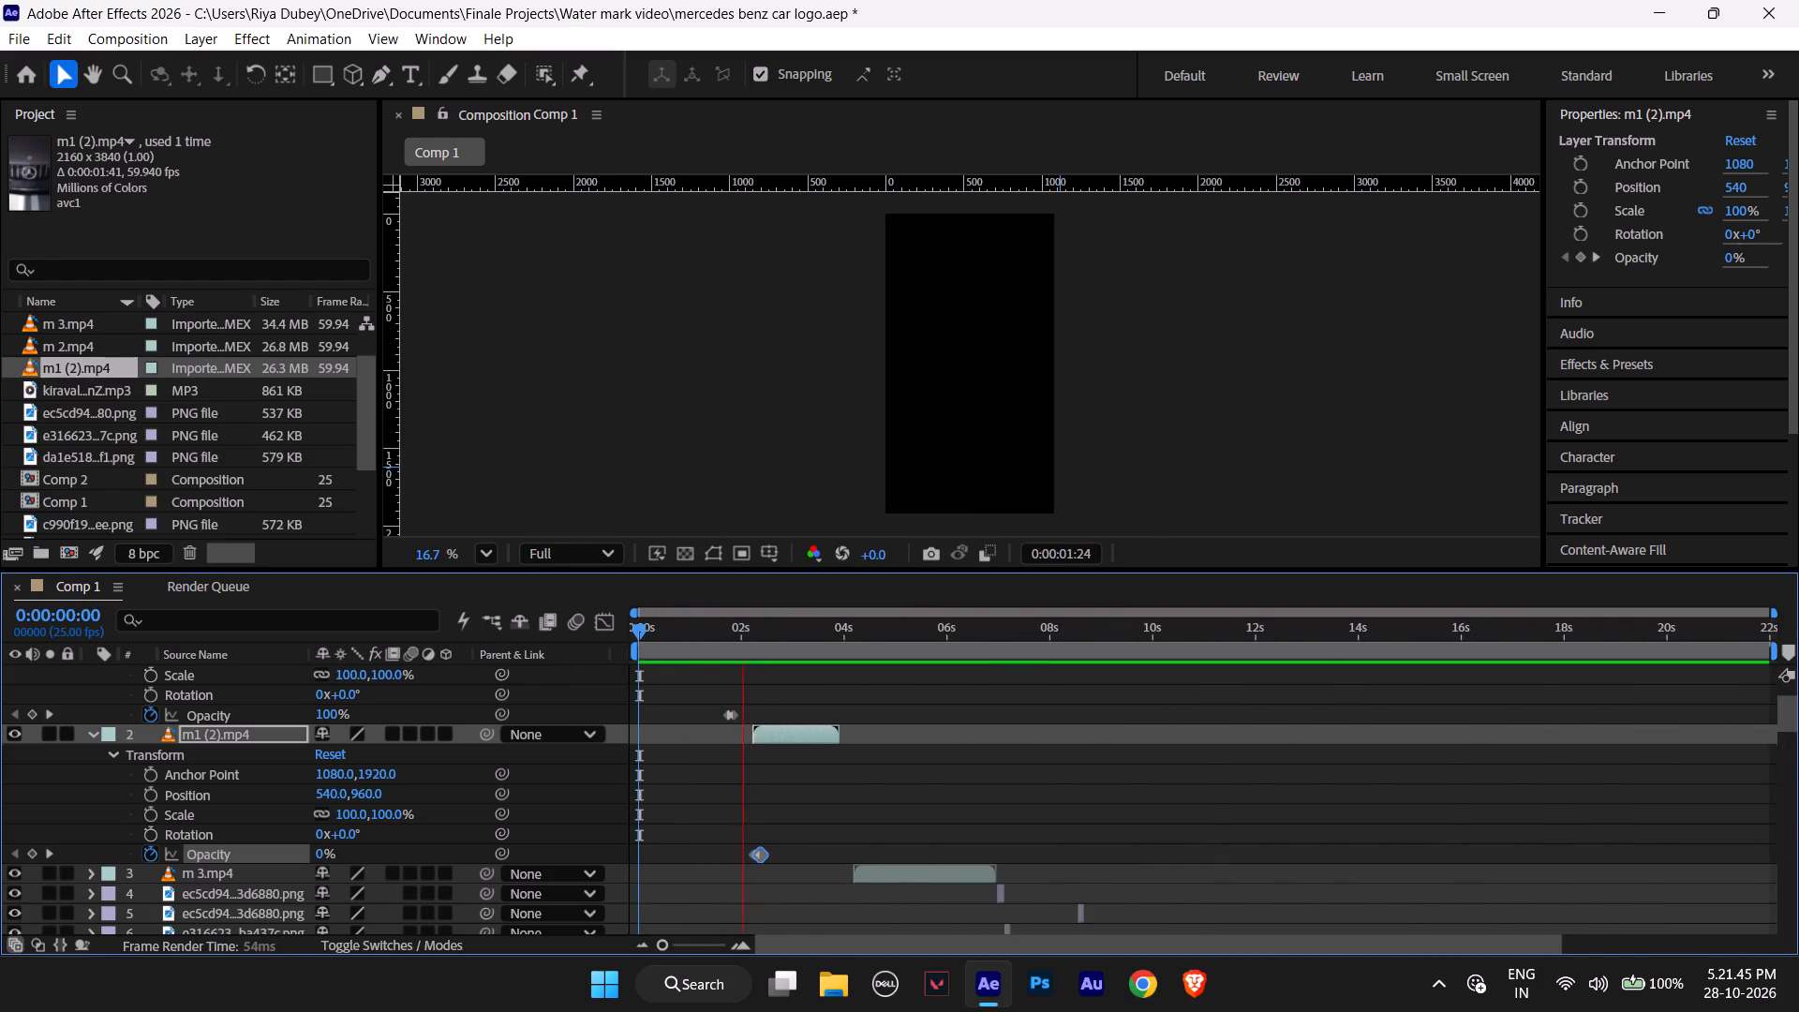
key("space")
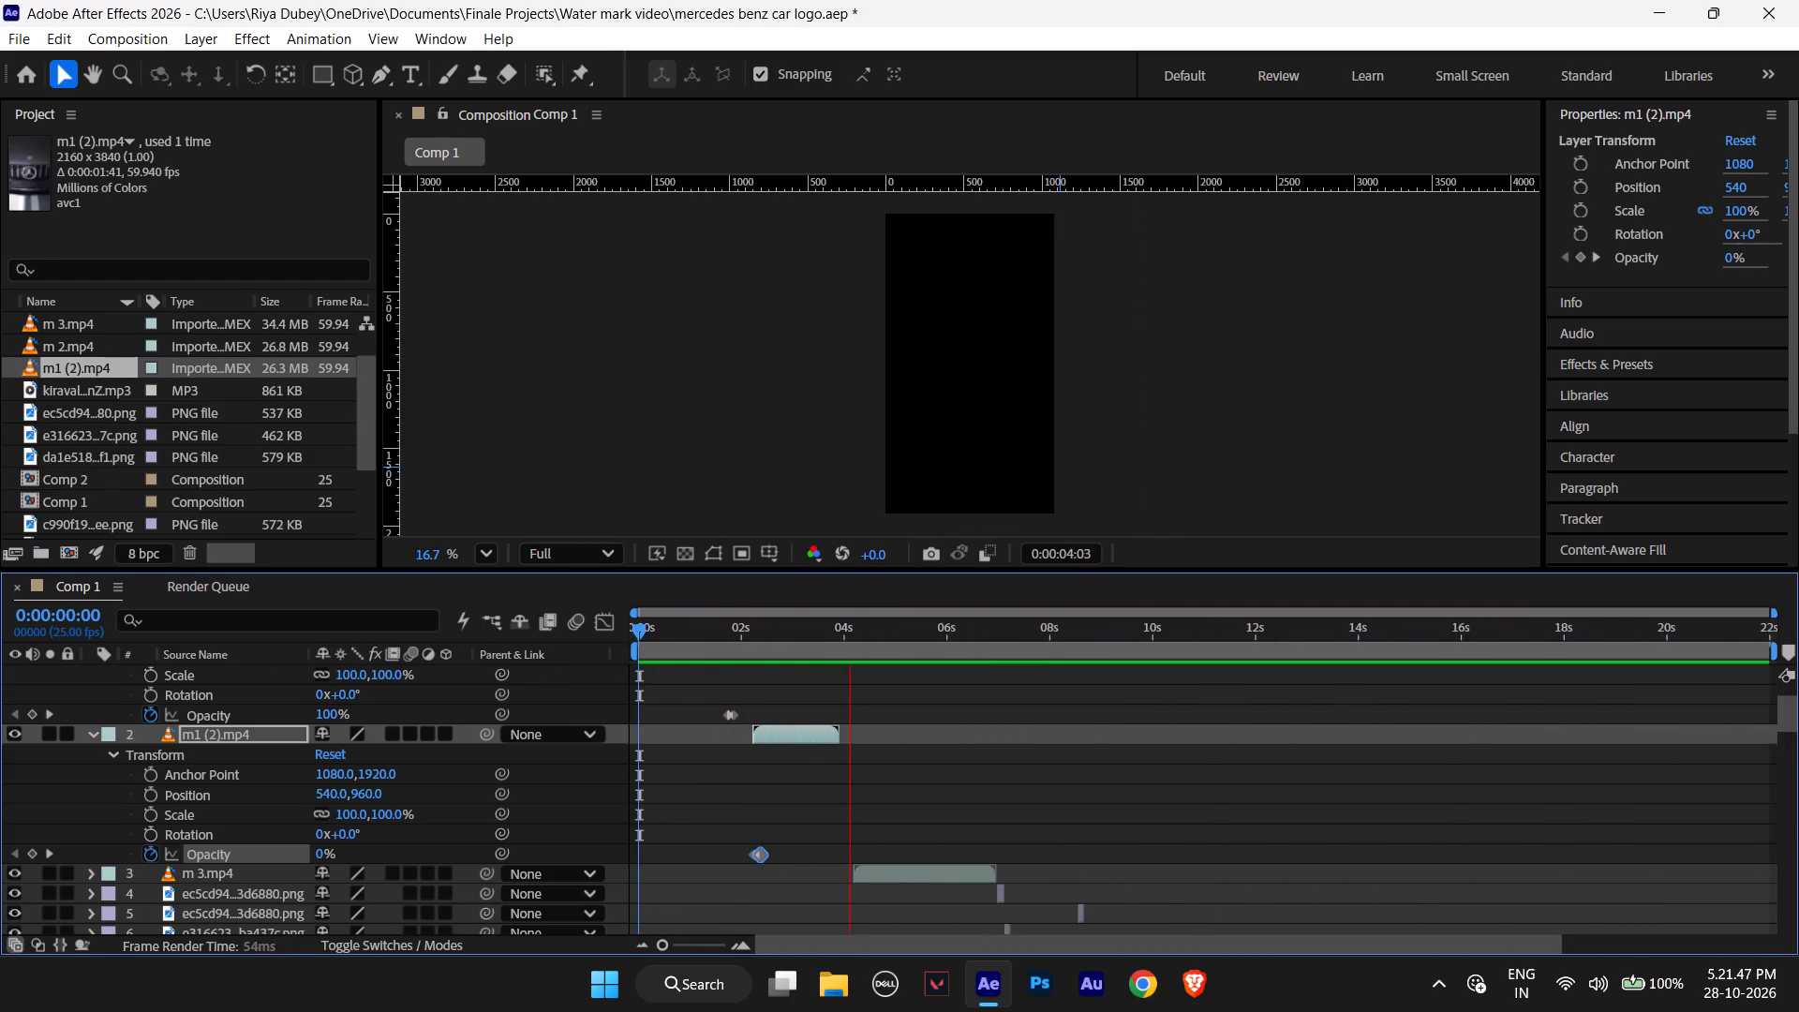
left_click_drag(848, 628, 638, 641)
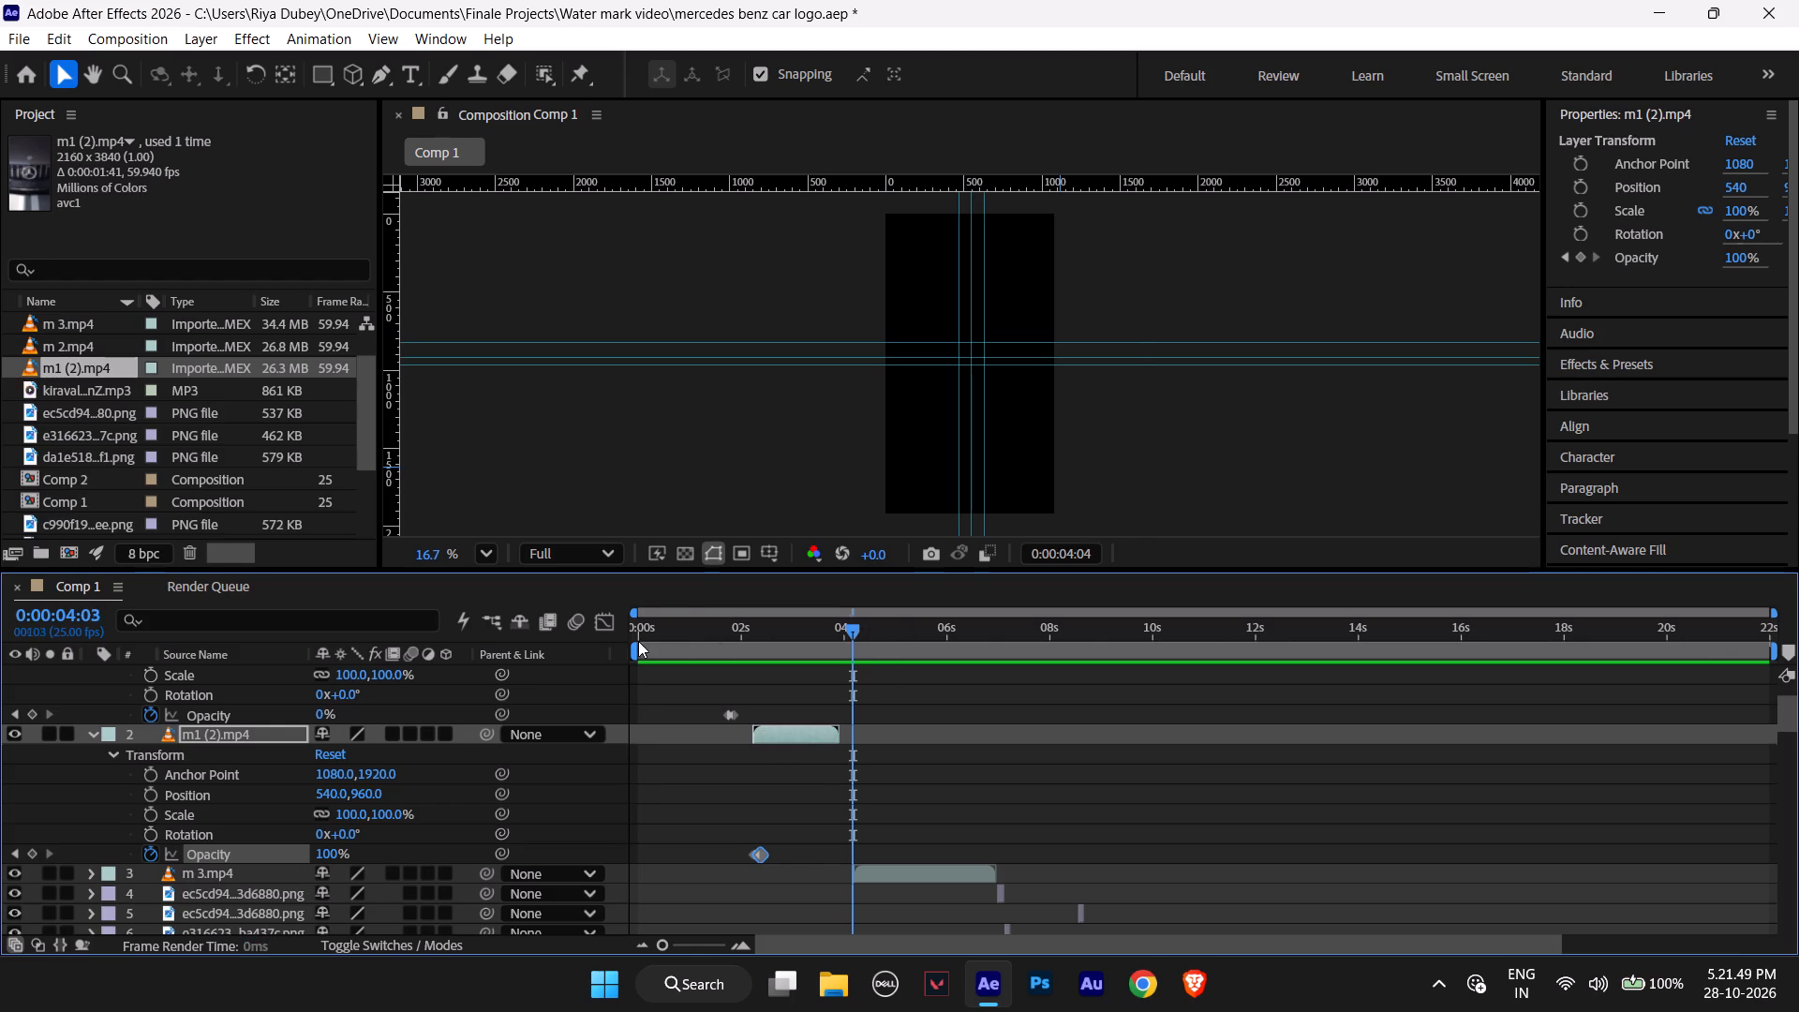
left_click_drag(638, 641, 571, 631)
key("space")
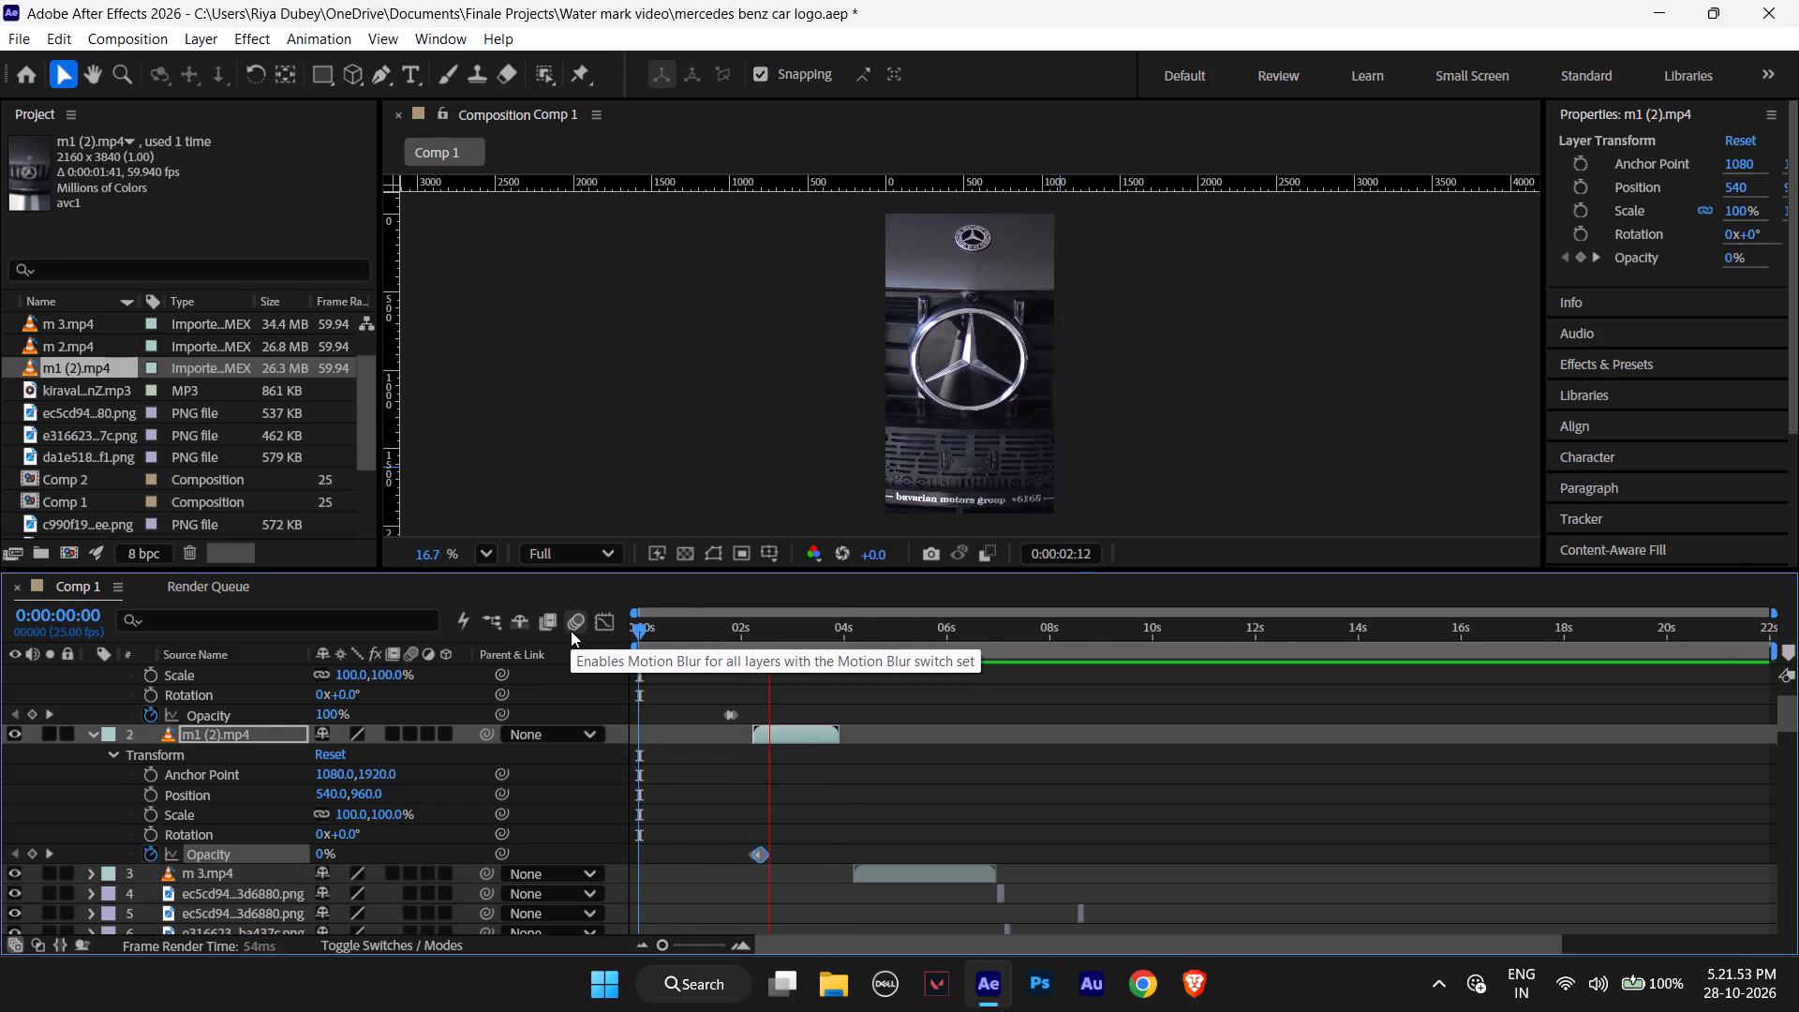
key("space")
left_click_drag(810, 632, 669, 623)
key("space")
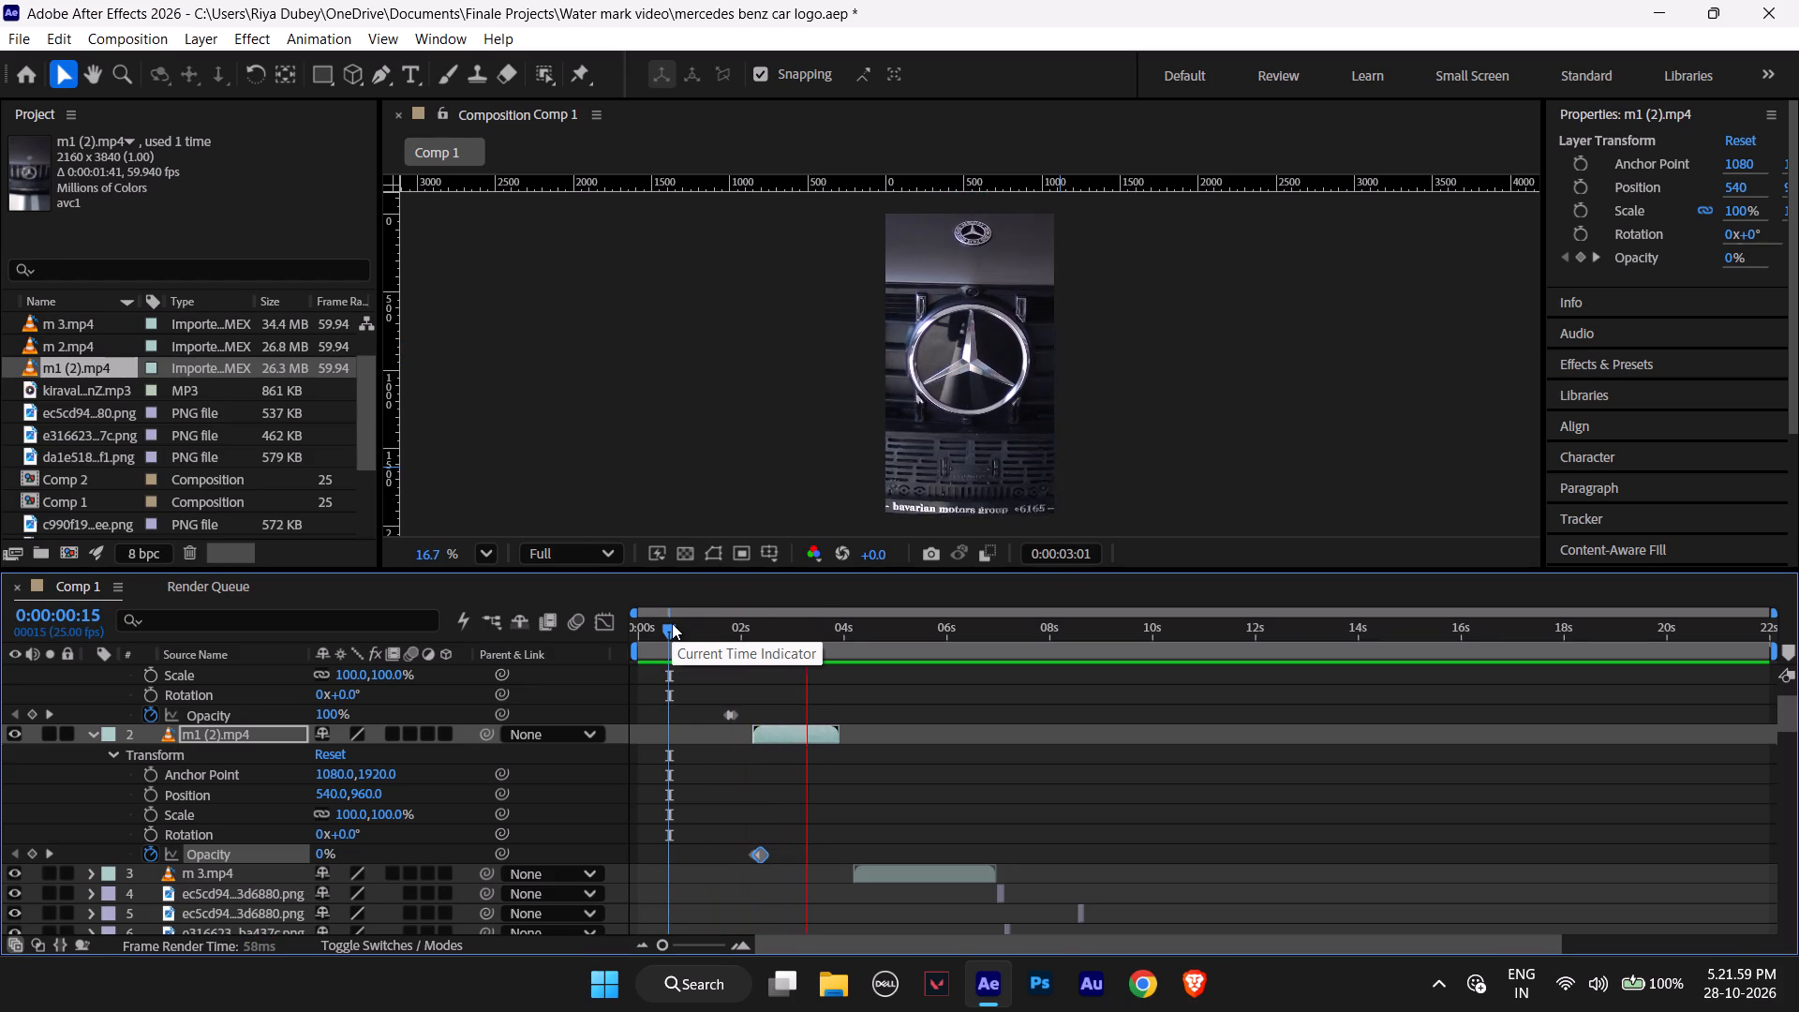
key("space")
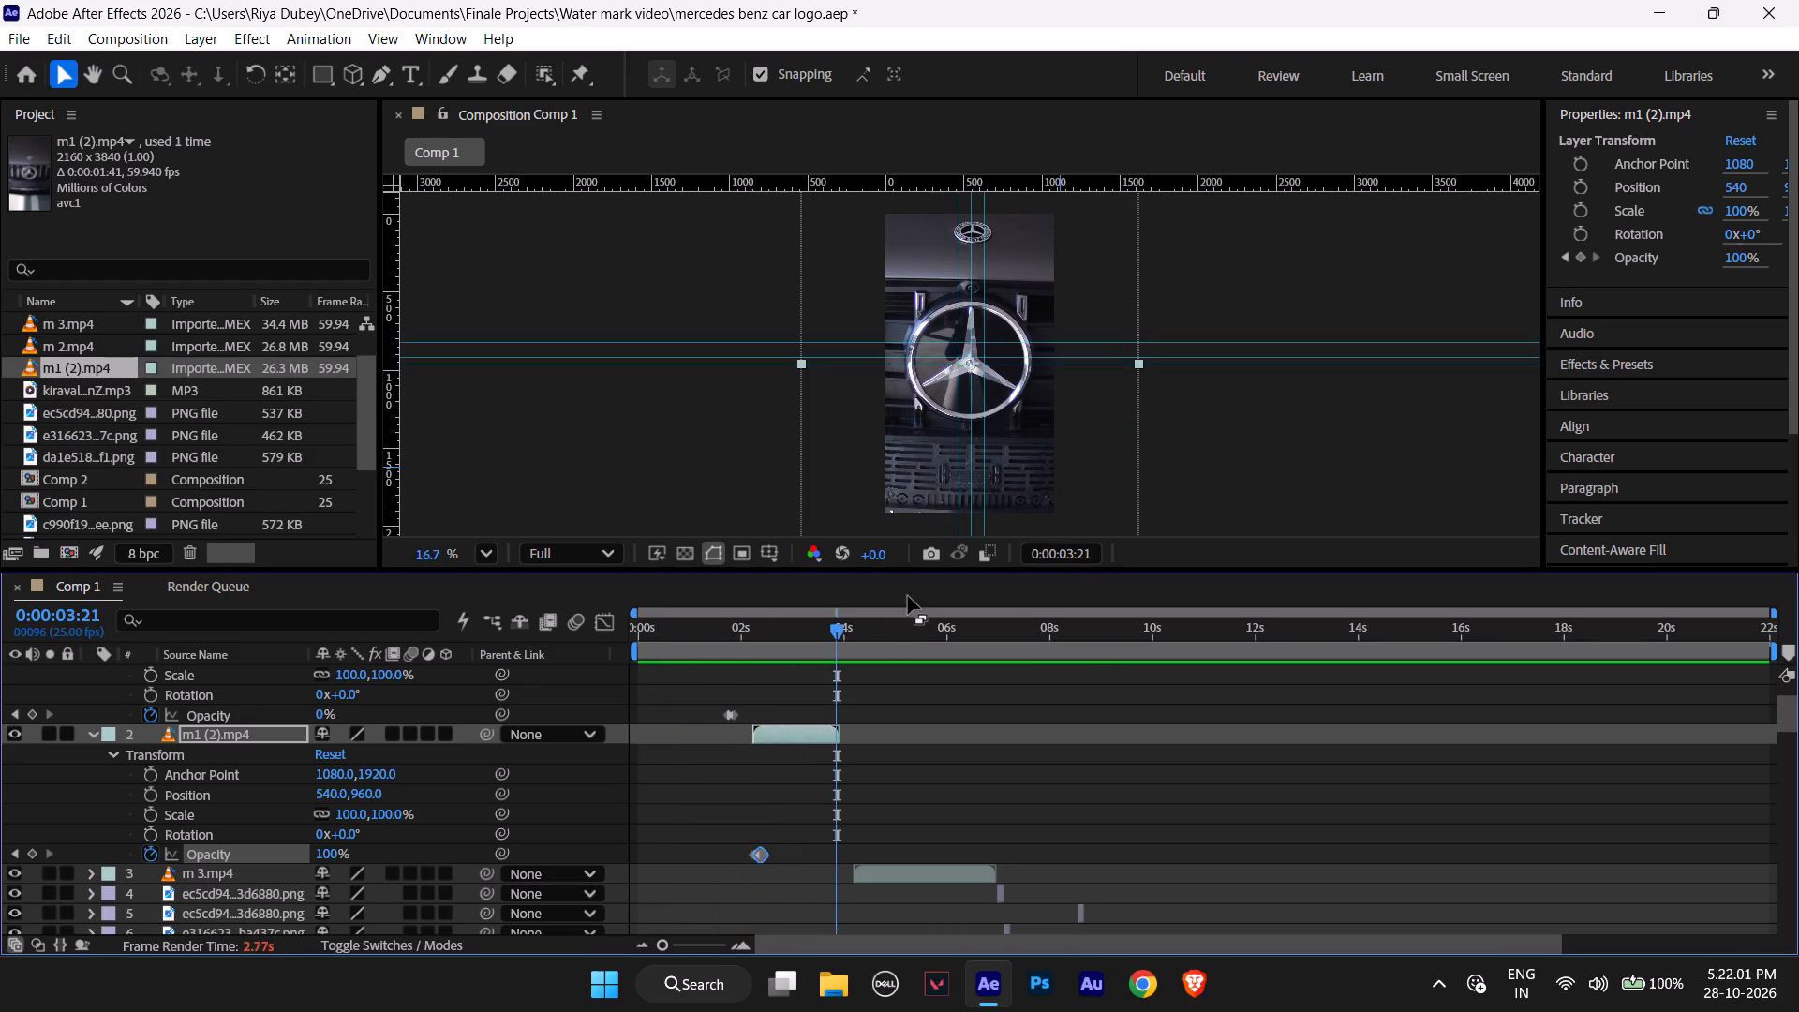
key("space")
key("space")
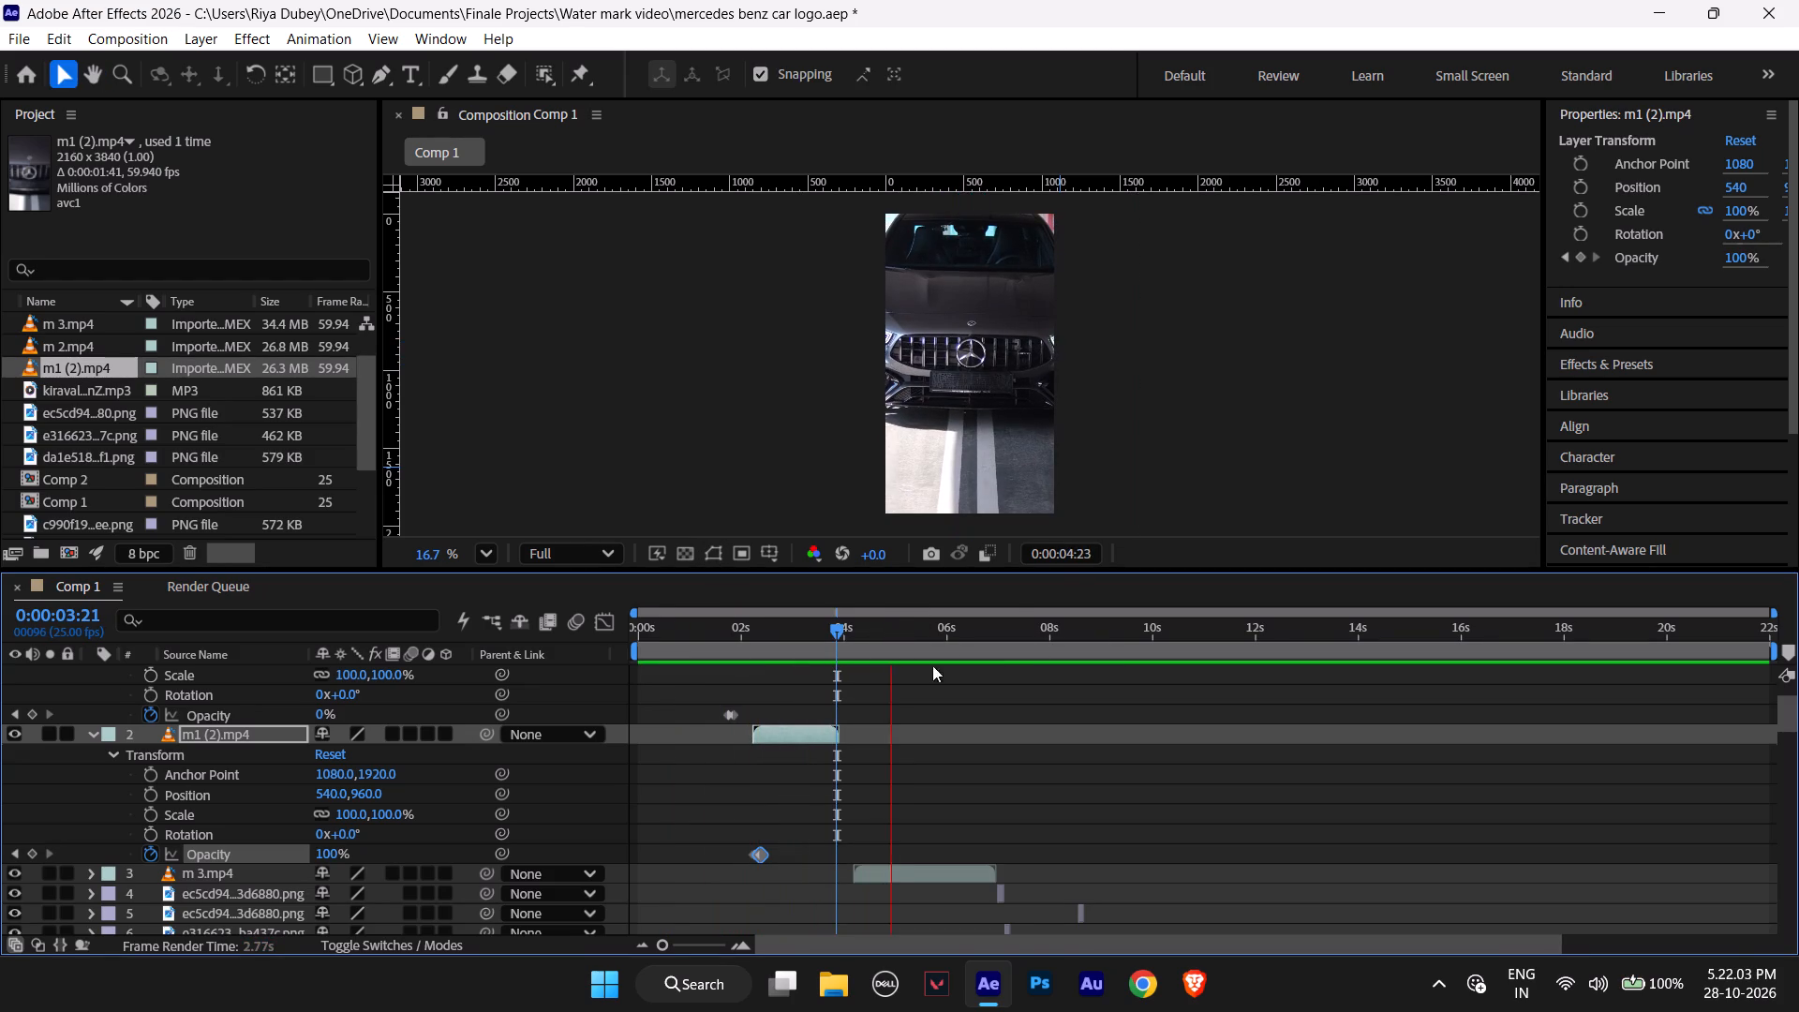
Set the m1 (2).mp4 opacity to 0% with a keyframe at the clip's end, 0:00:03:23.
left_click_drag(892, 631, 839, 640)
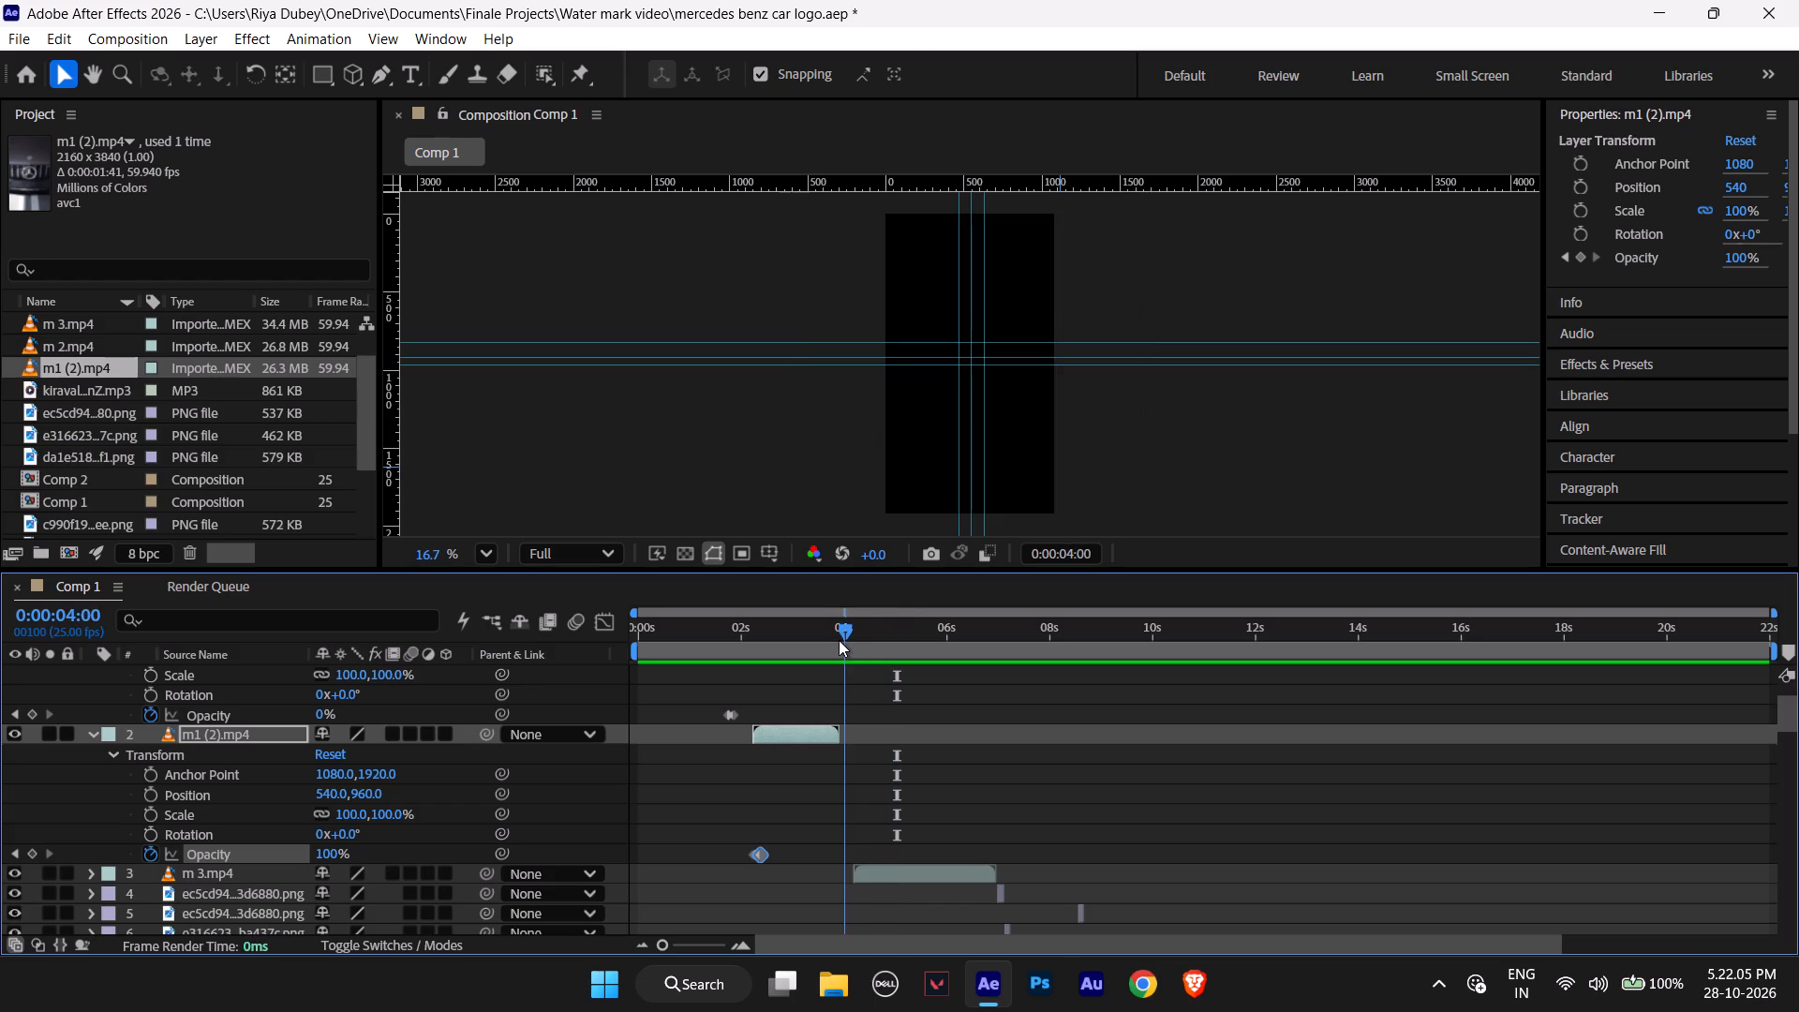
left_click_drag(839, 640, 836, 640)
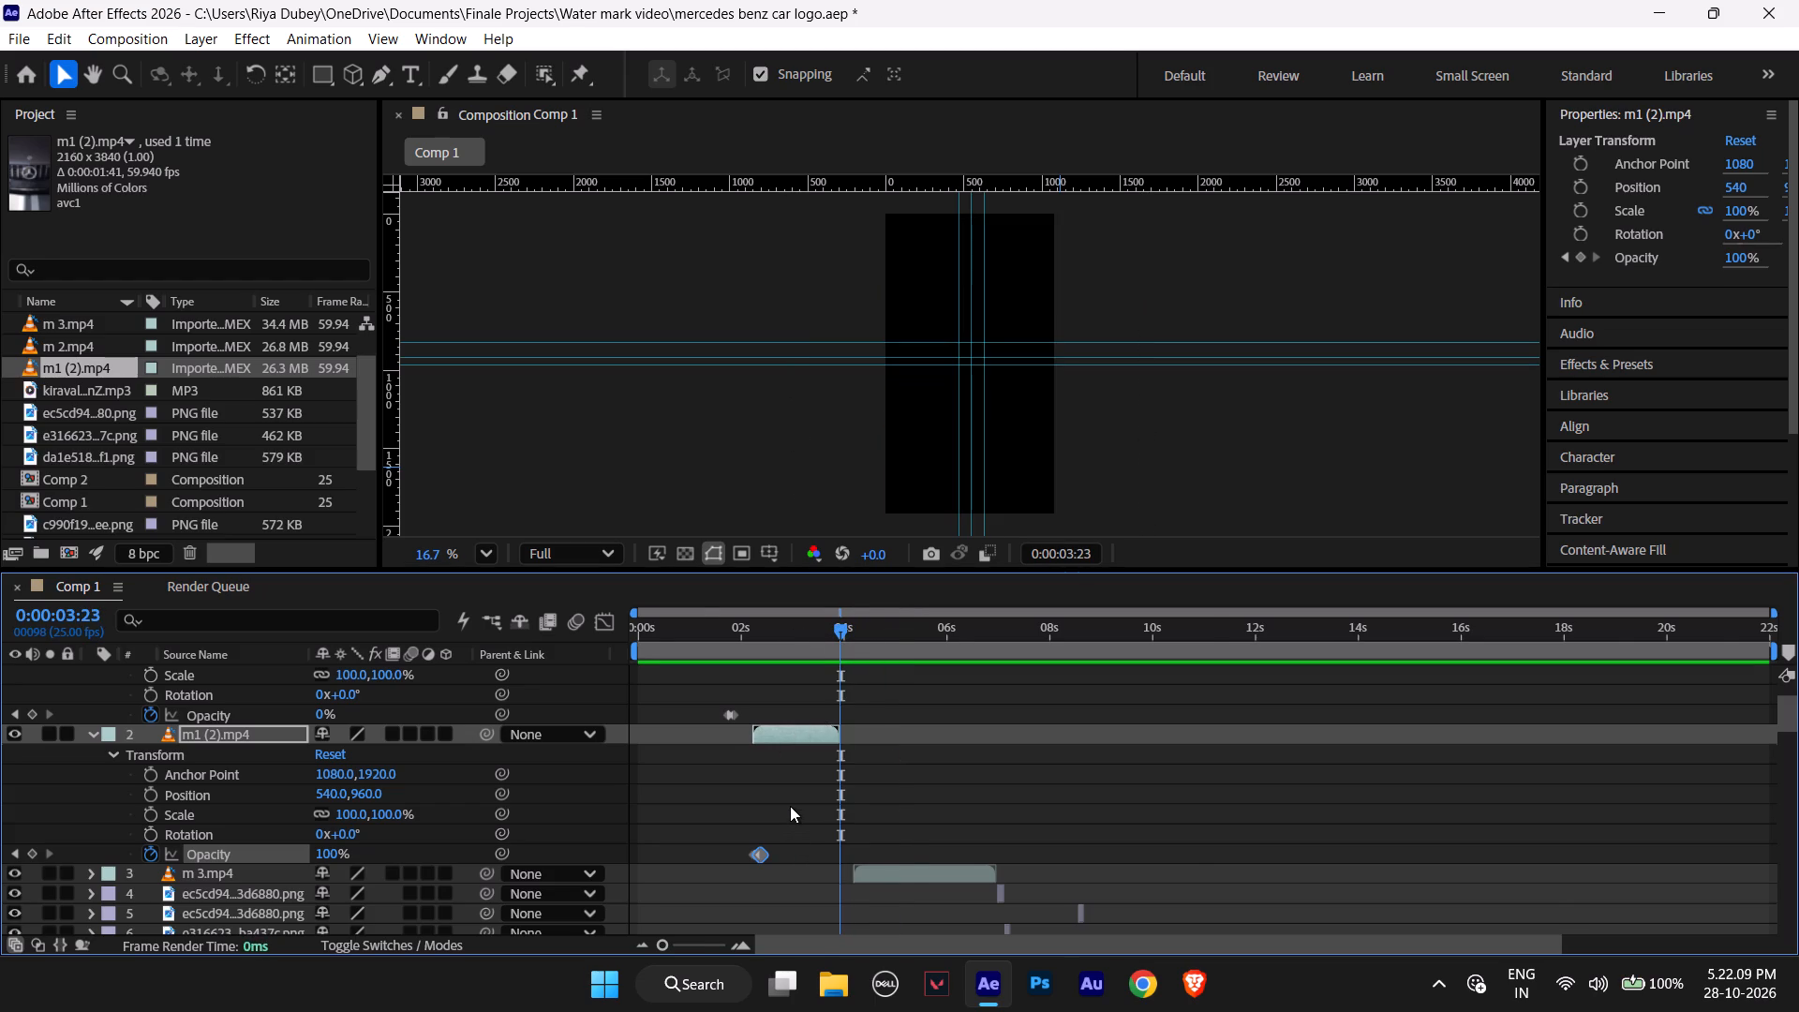
scroll(790, 804, "up", 2, "alt")
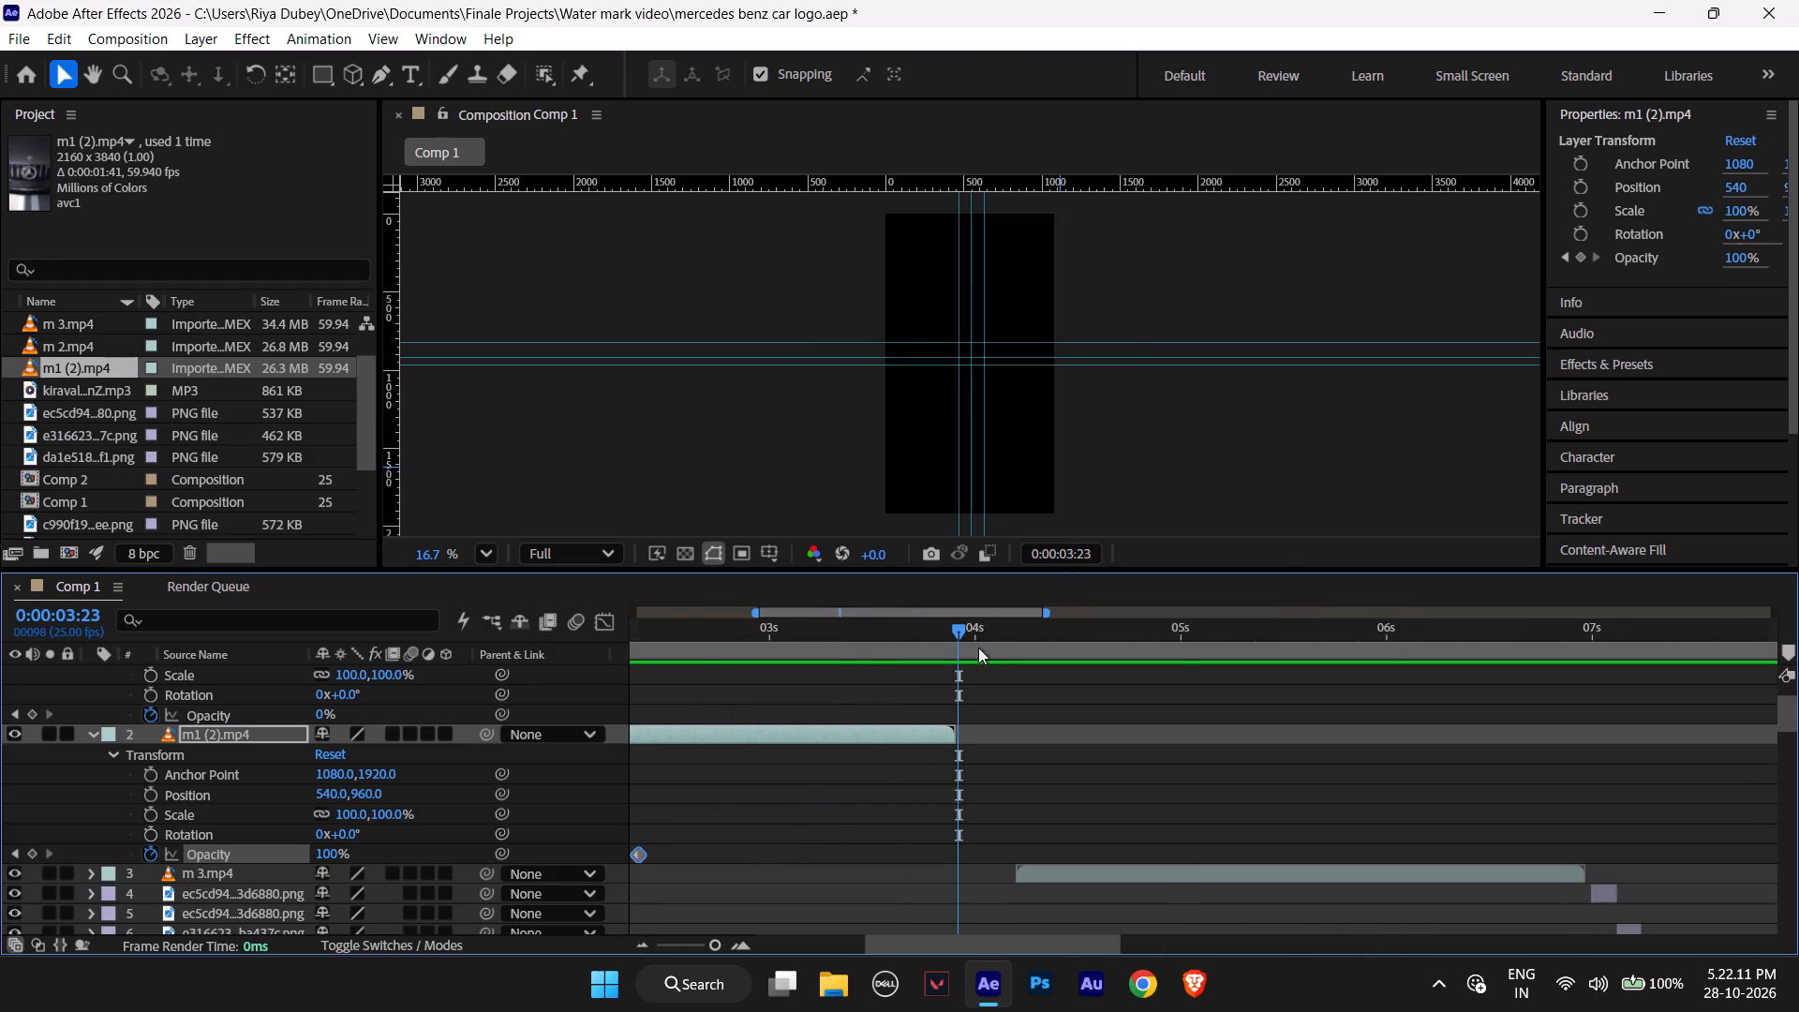
key("ctrl+Left")
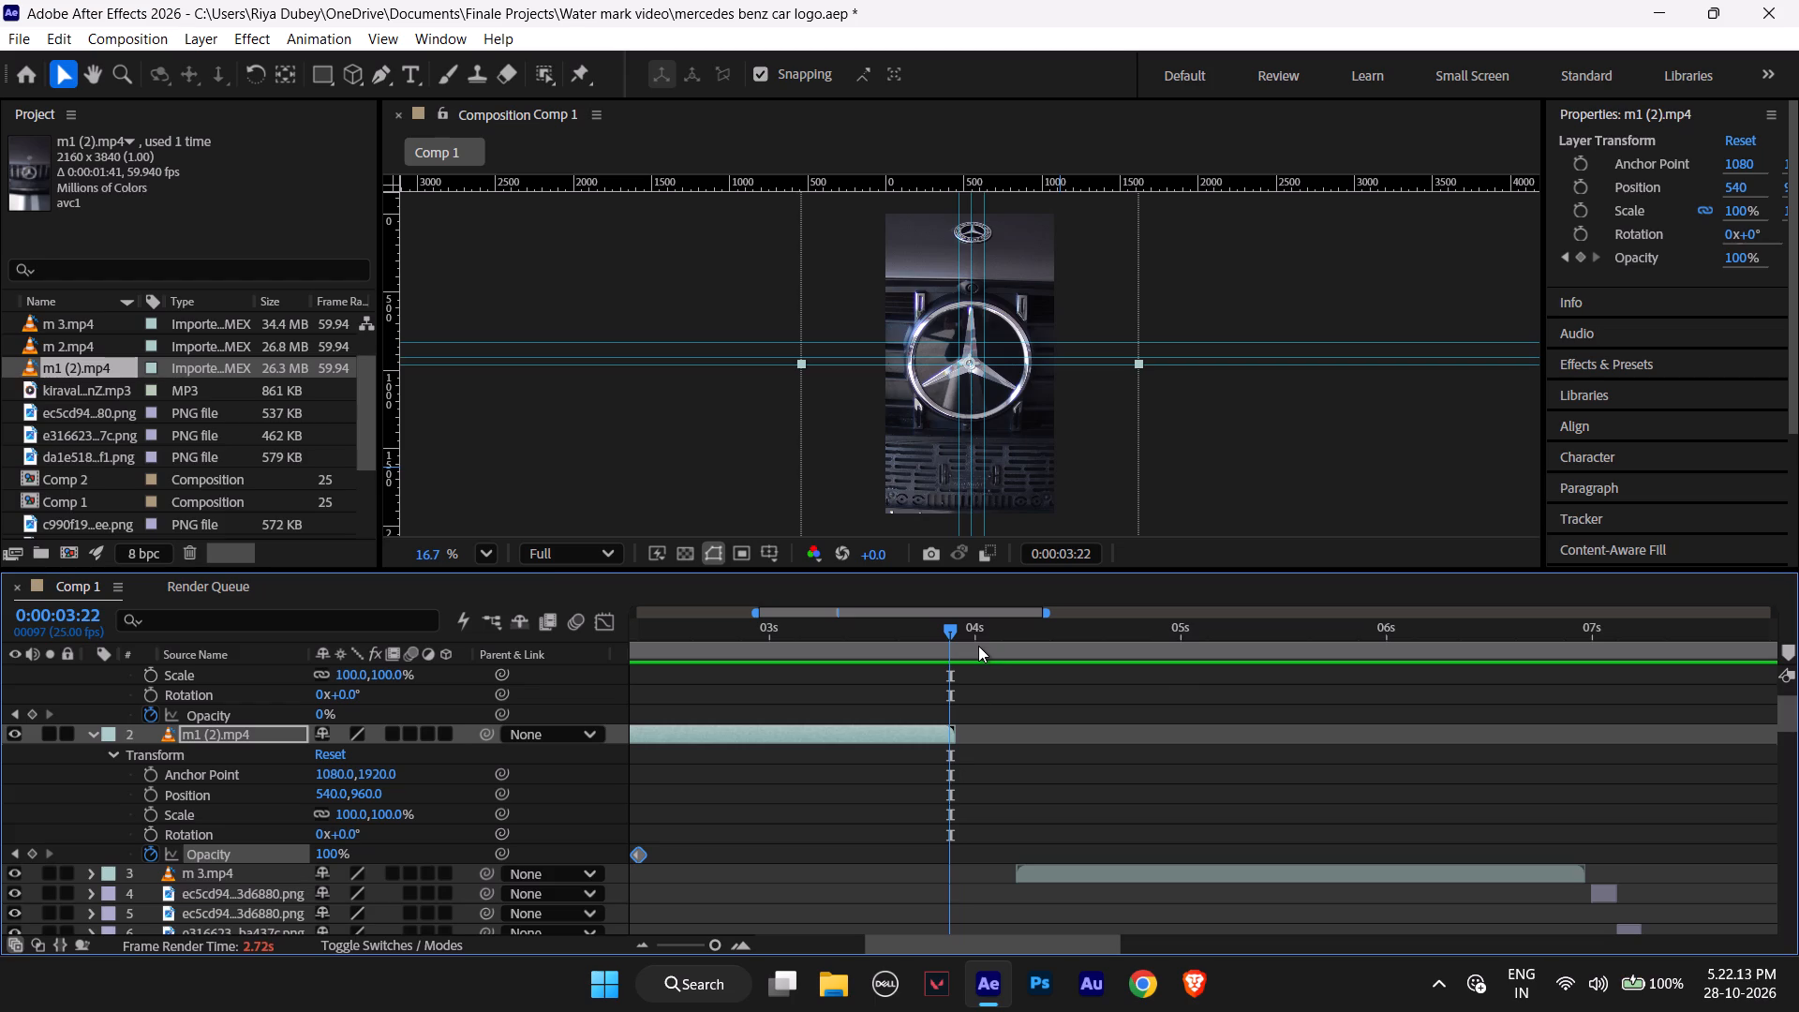
key("ctrl+Right")
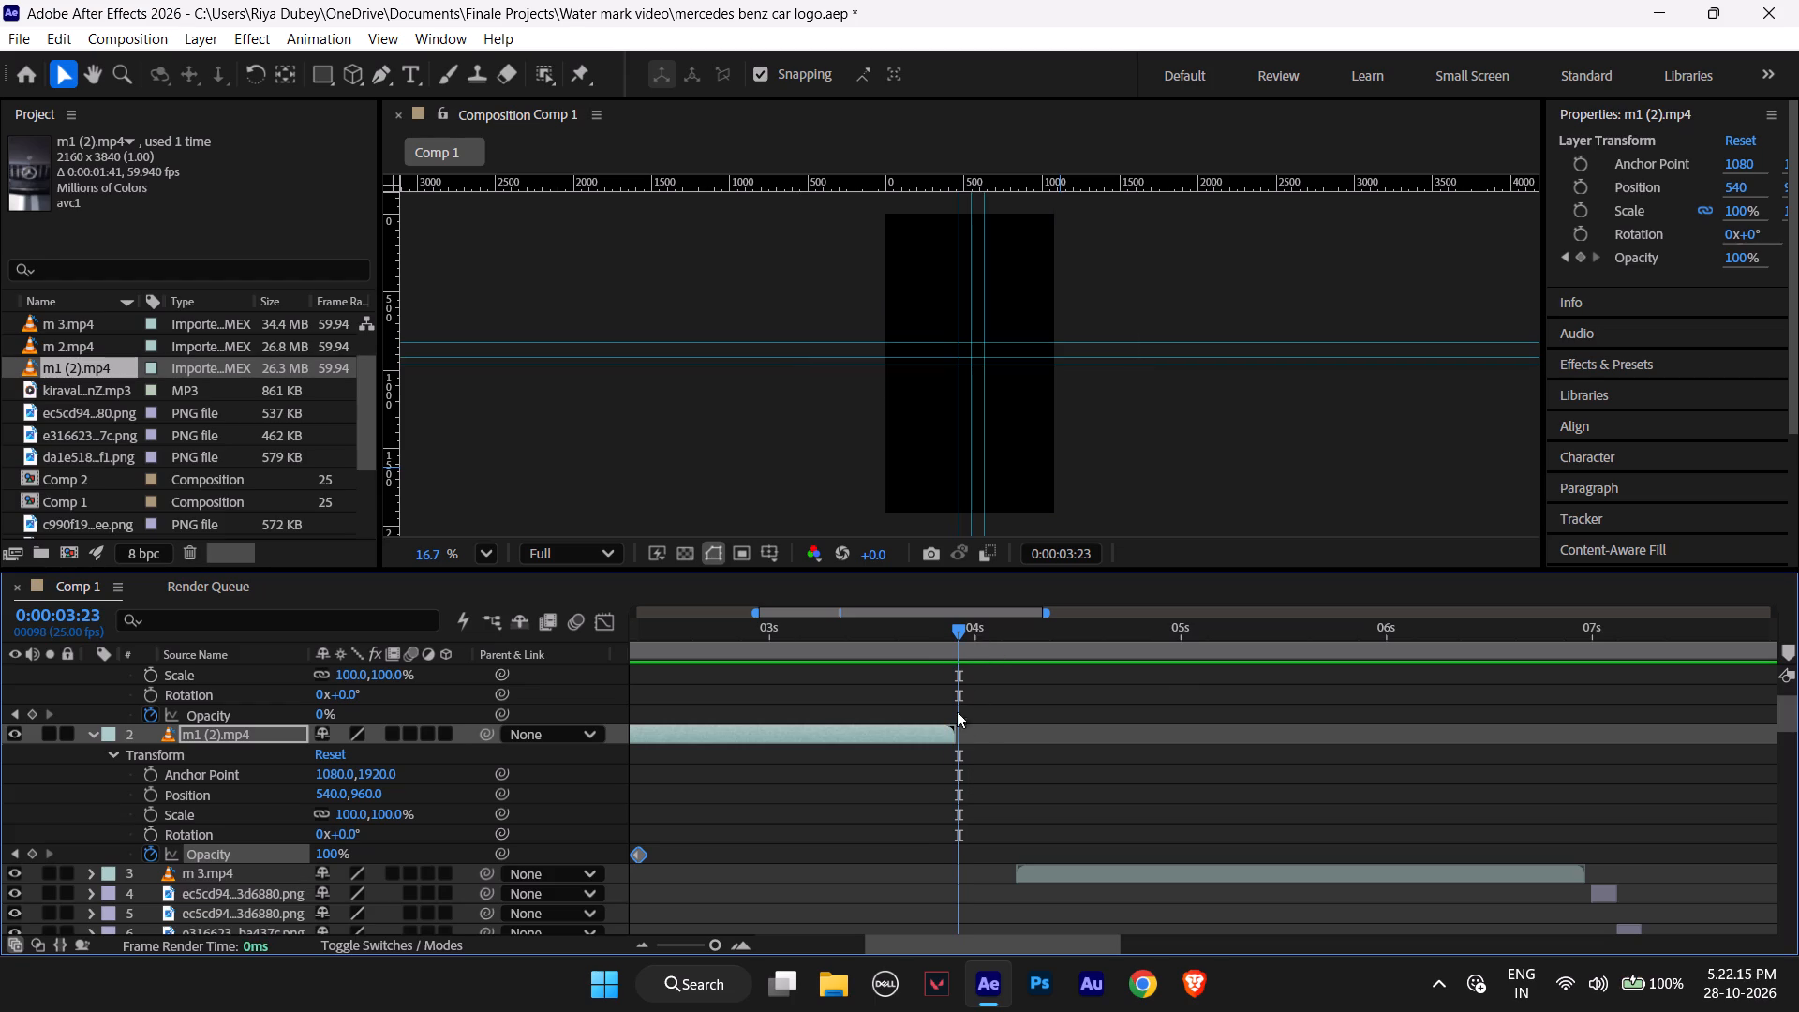
left_click_drag(958, 733, 974, 732)
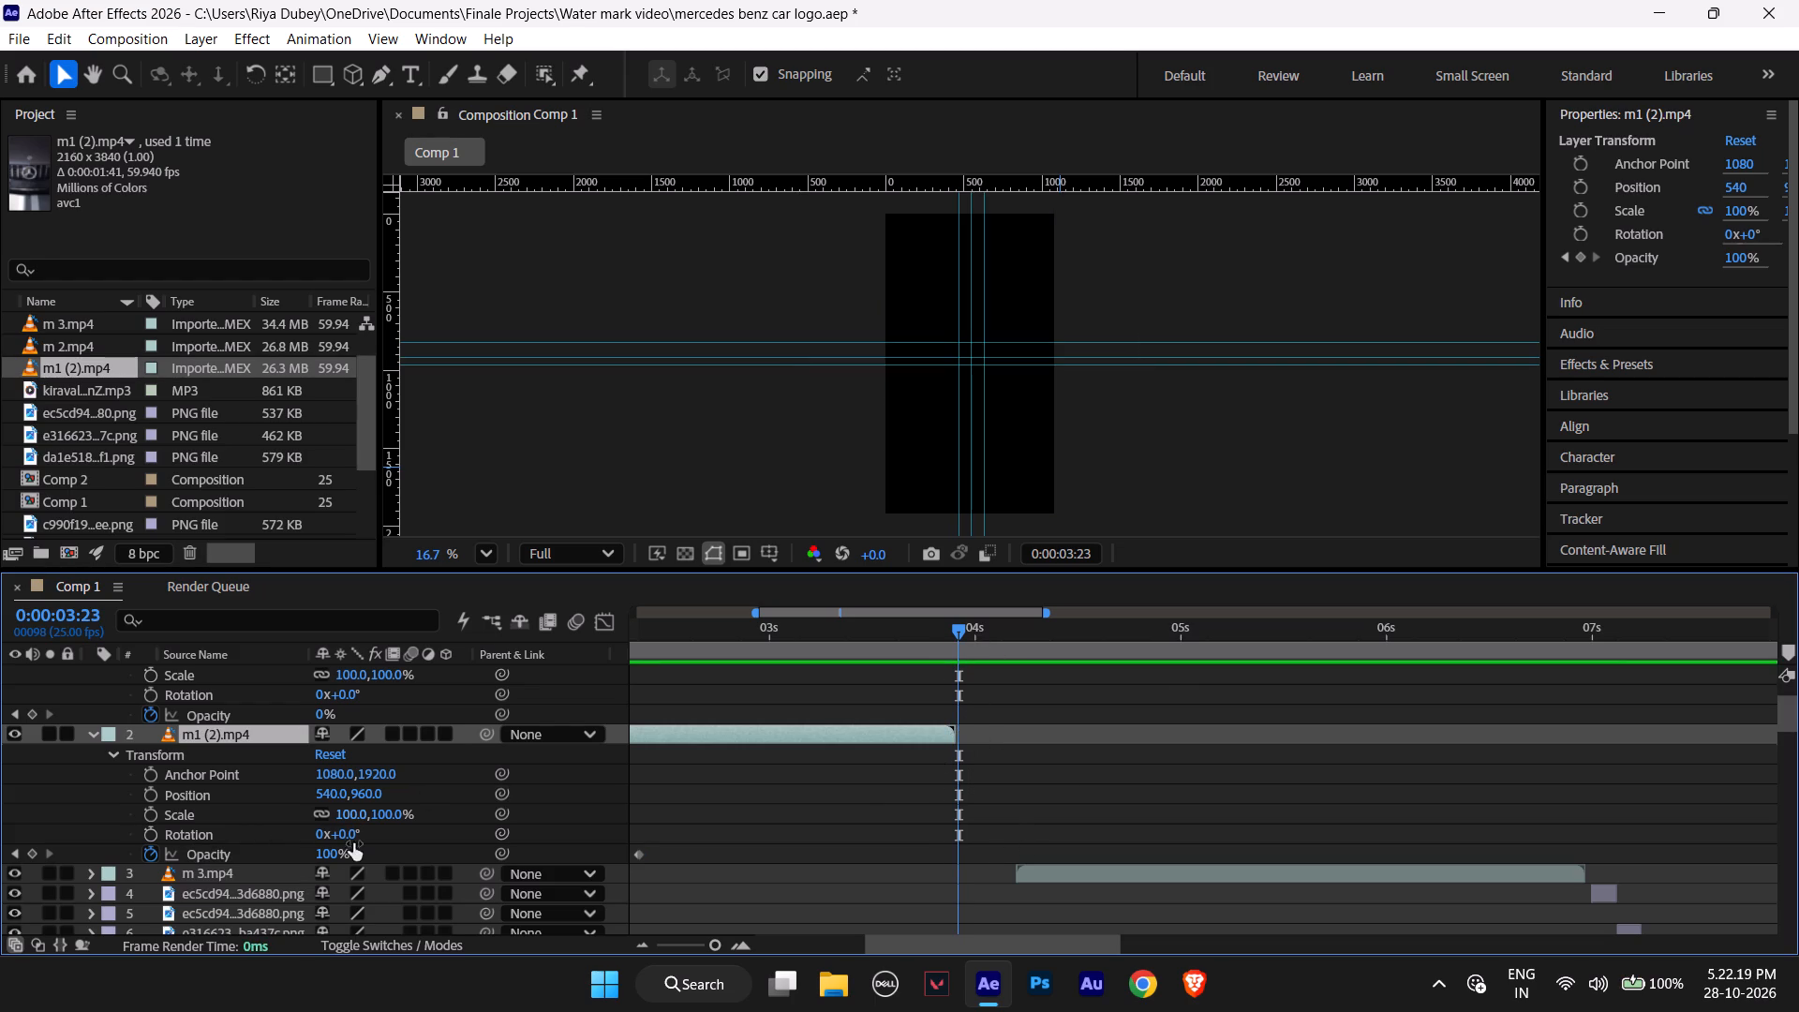
left_click_drag(330, 855, 211, 856)
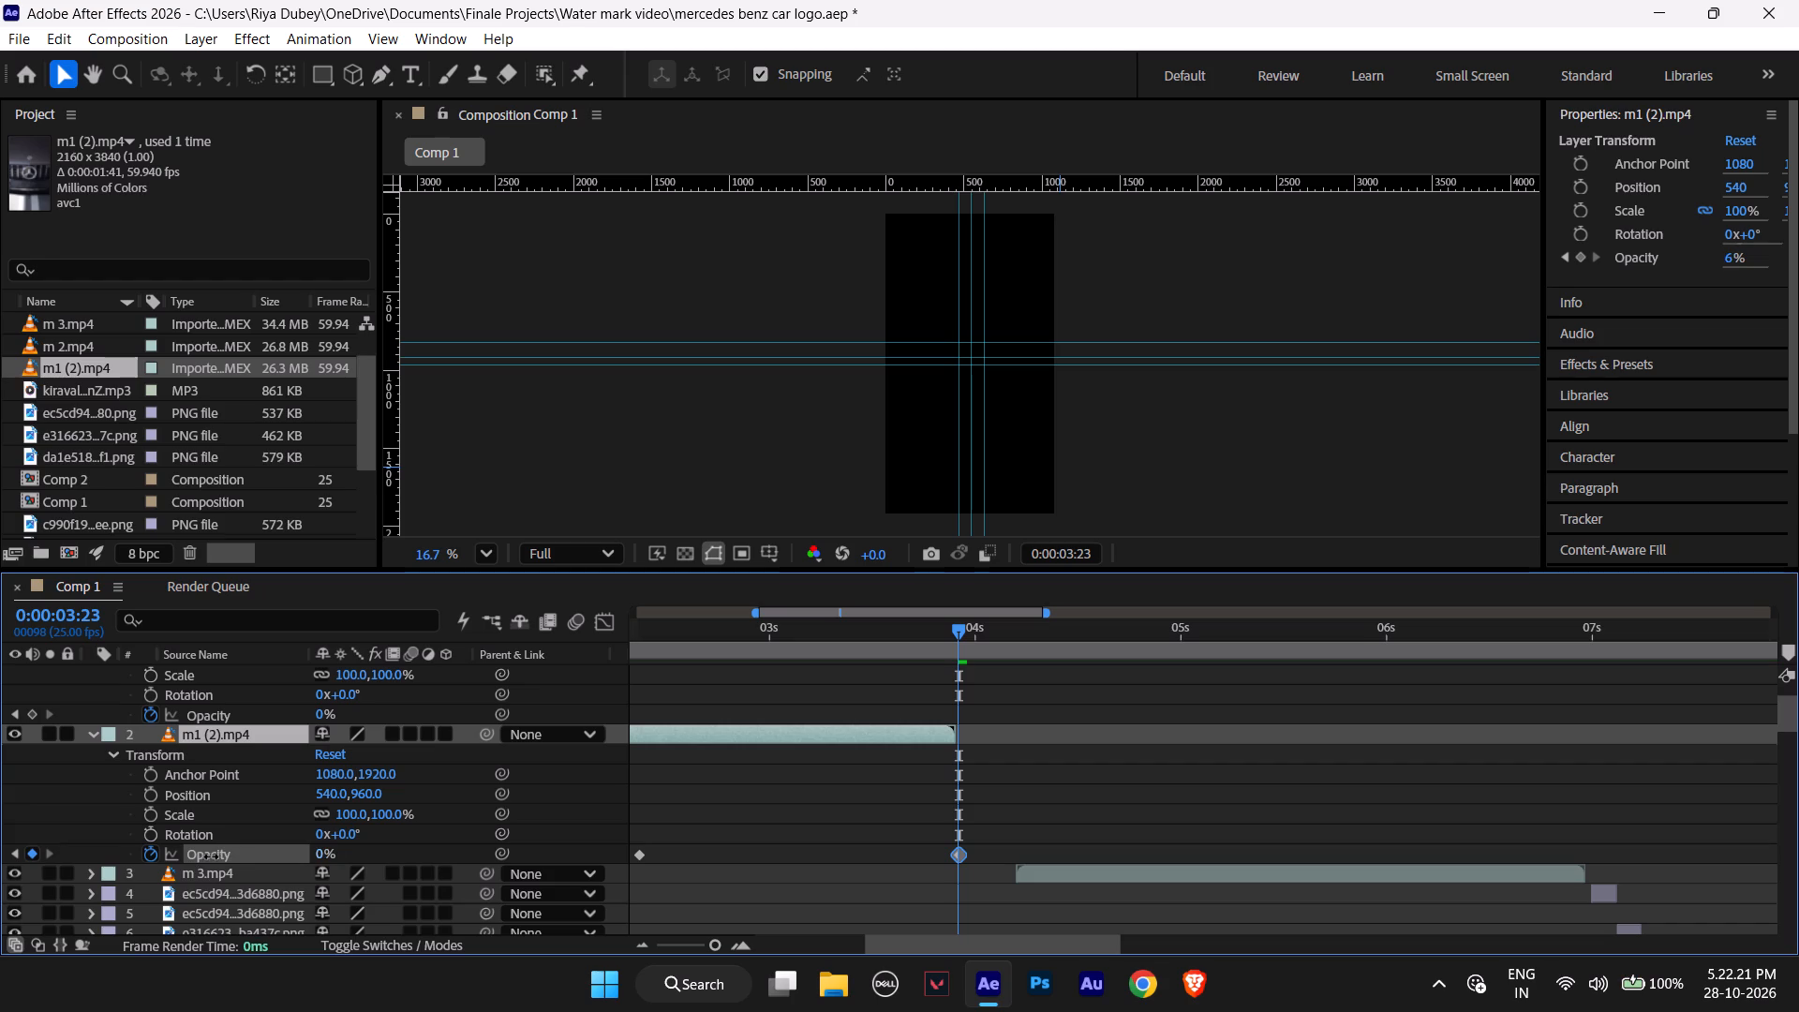
left_click_drag(211, 856, 182, 855)
Add a 100% opacity keyframe to m1 (2).mp4 at 0:00:03:20, three frames before its closing 0% keyframe.
left_click_drag(958, 632, 968, 632)
key("ctrl+Left")
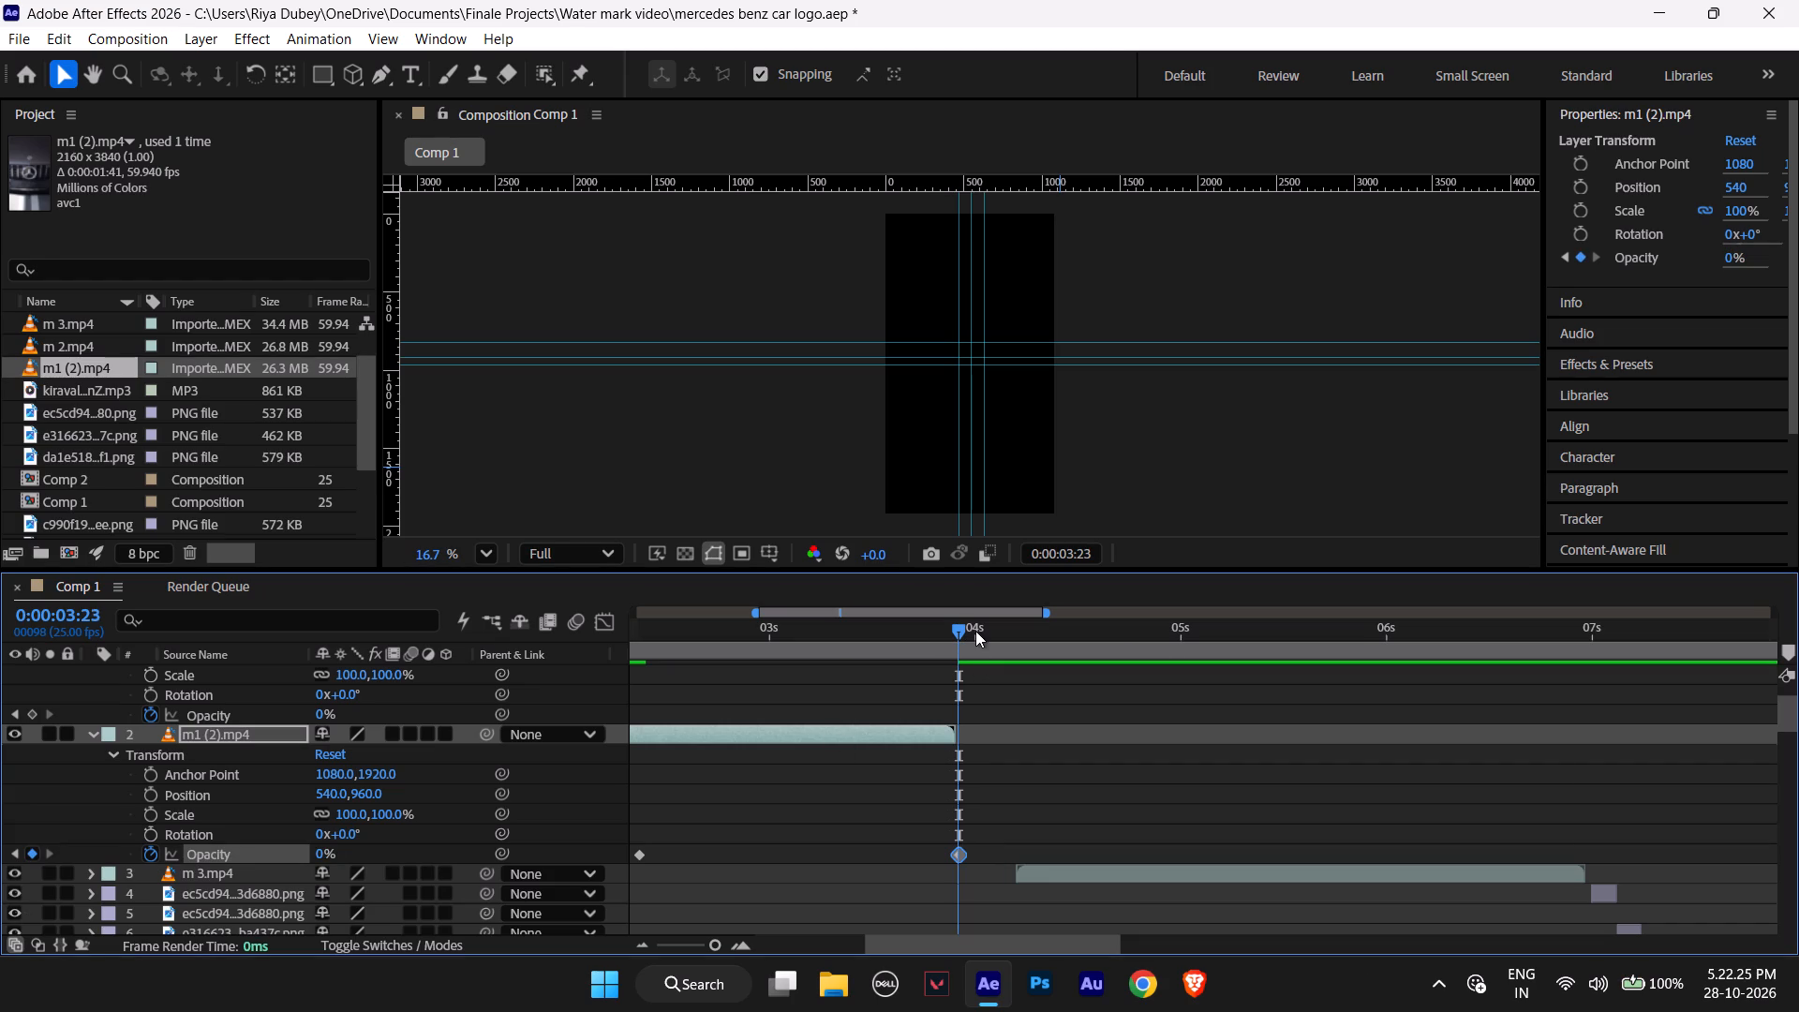
key("ctrl+Left")
key("ctrl+Right")
key("ctrl+Right")
key("ctrl+Left")
key("ctrl+Left")
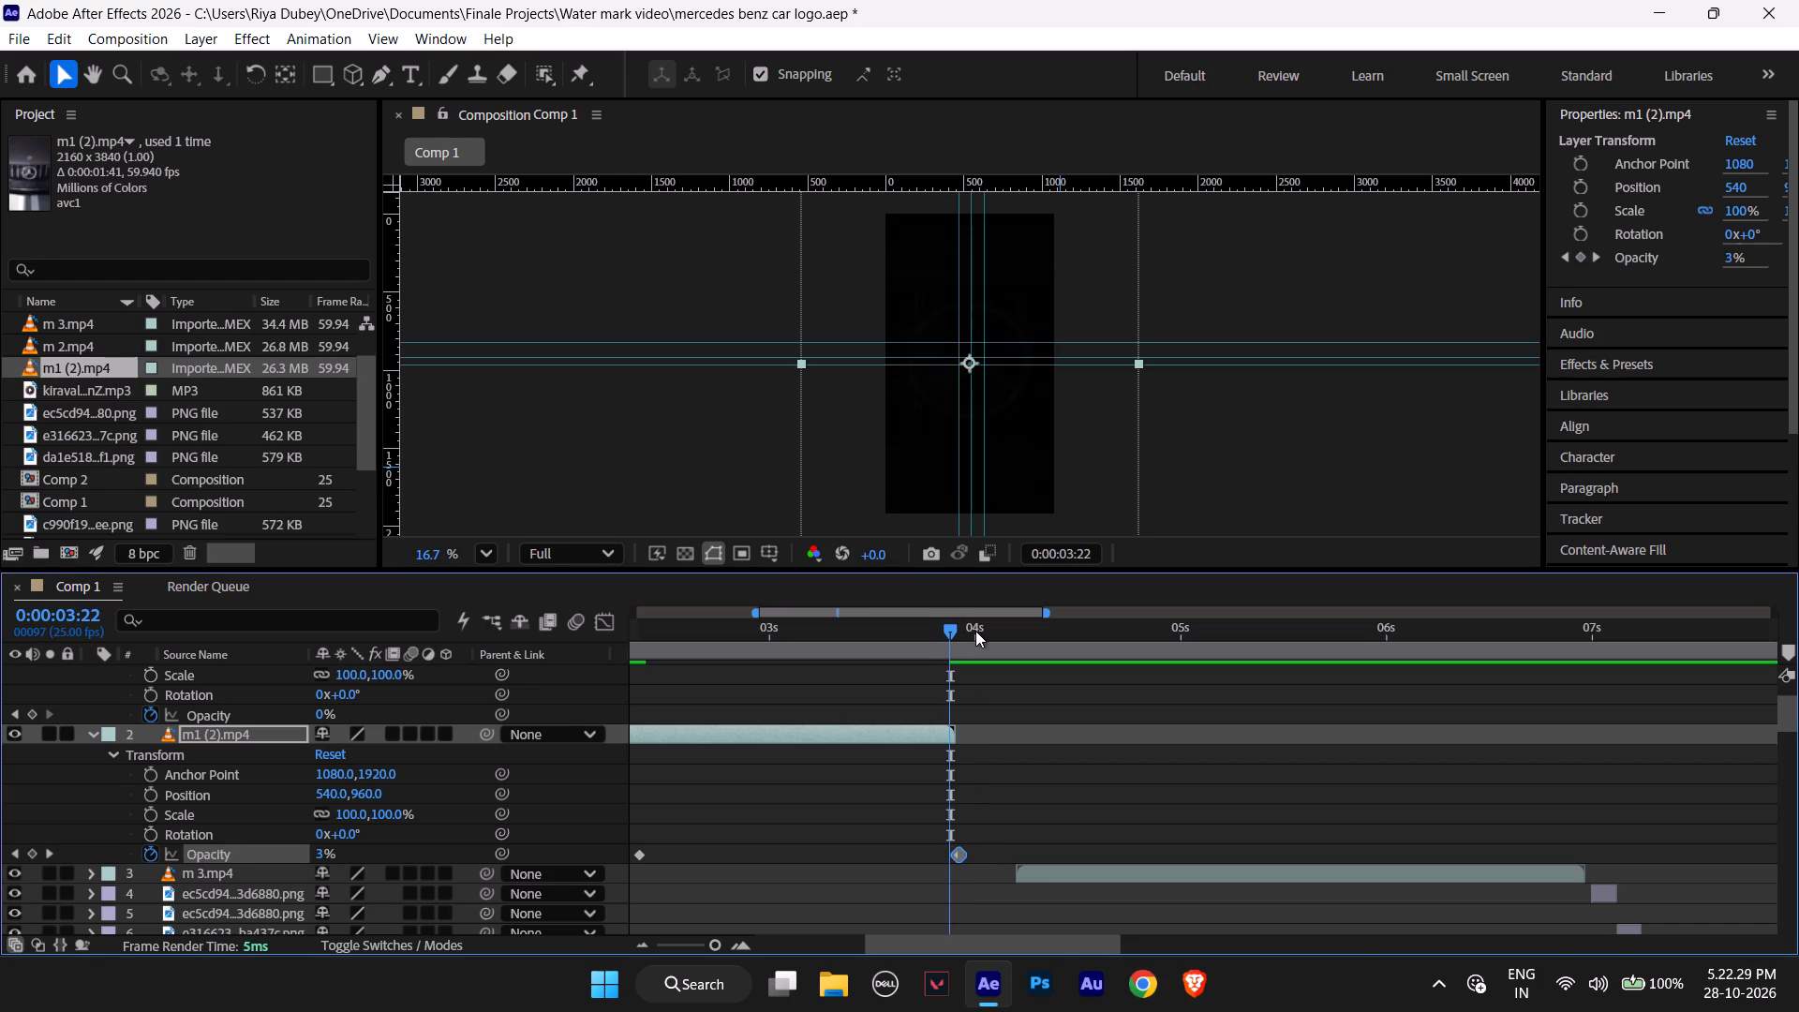
key("ctrl+Left")
key("ctrl+Left")
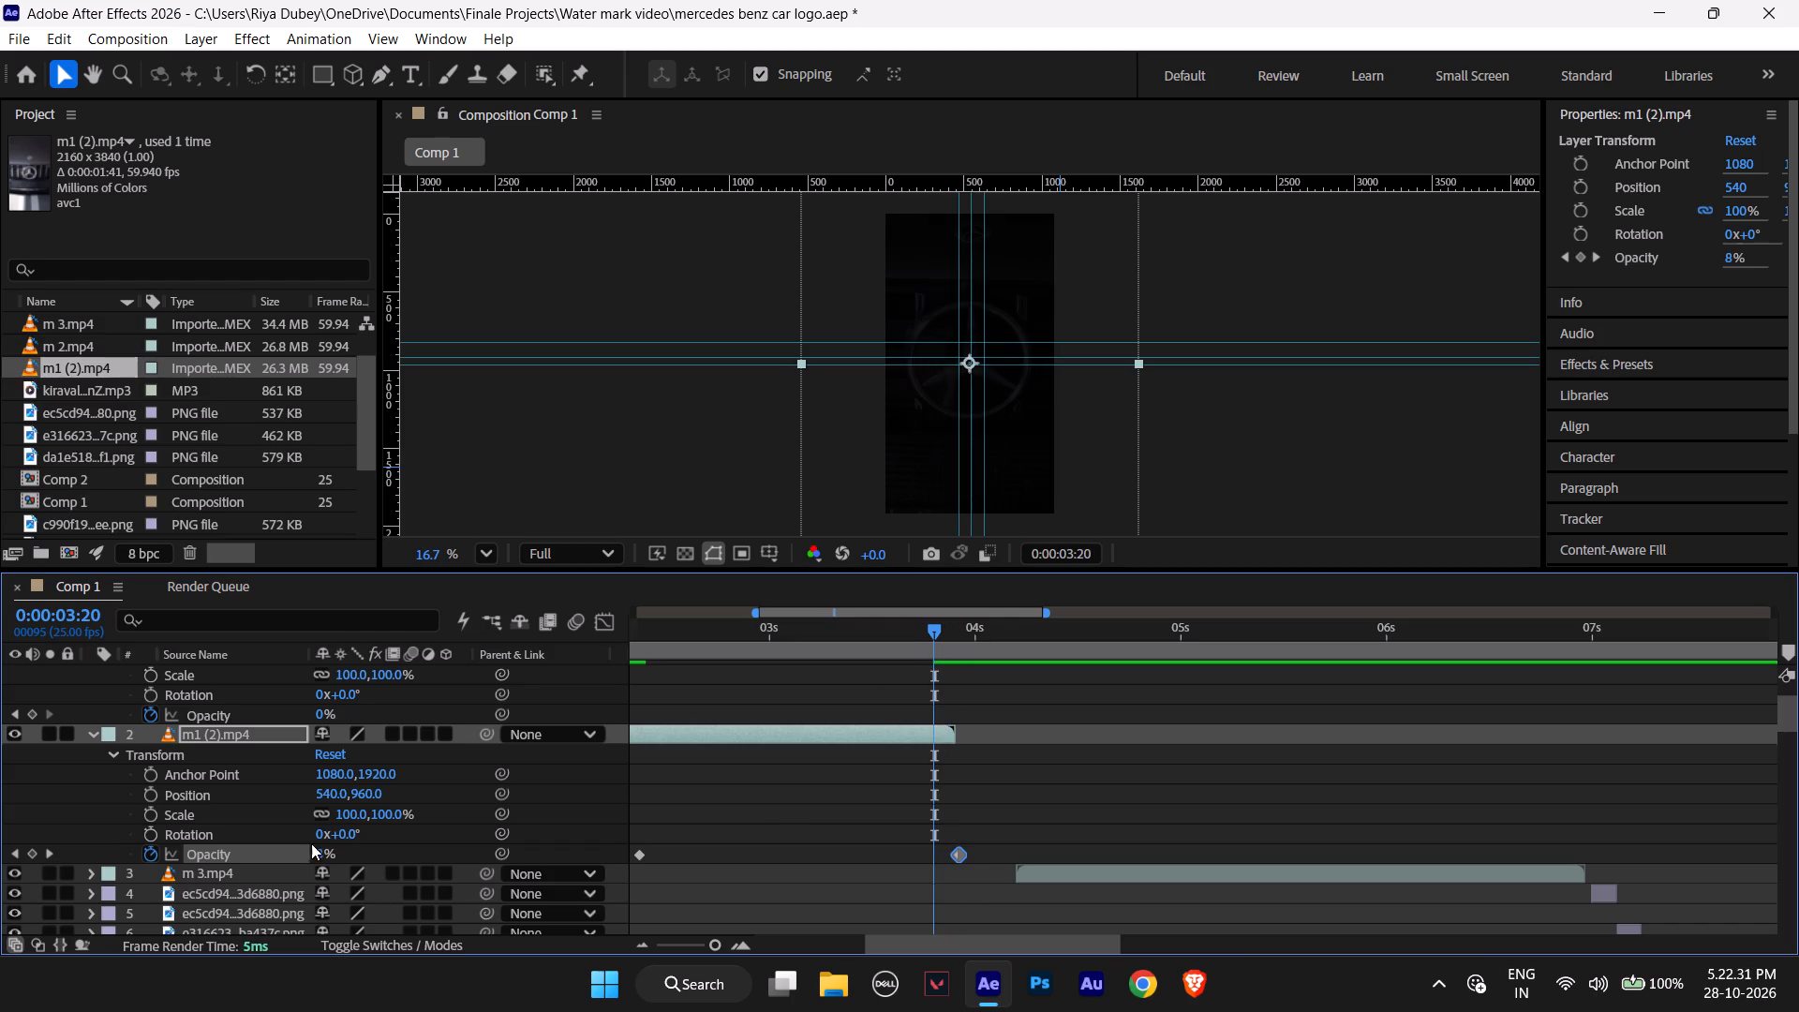
left_click_drag(320, 855, 448, 848)
Play Comp 1 from 0:00:02:22 to review the fade-out of m1 (2).mp4 and the cut to m 3.mp4.
left_click_drag(934, 634, 874, 638)
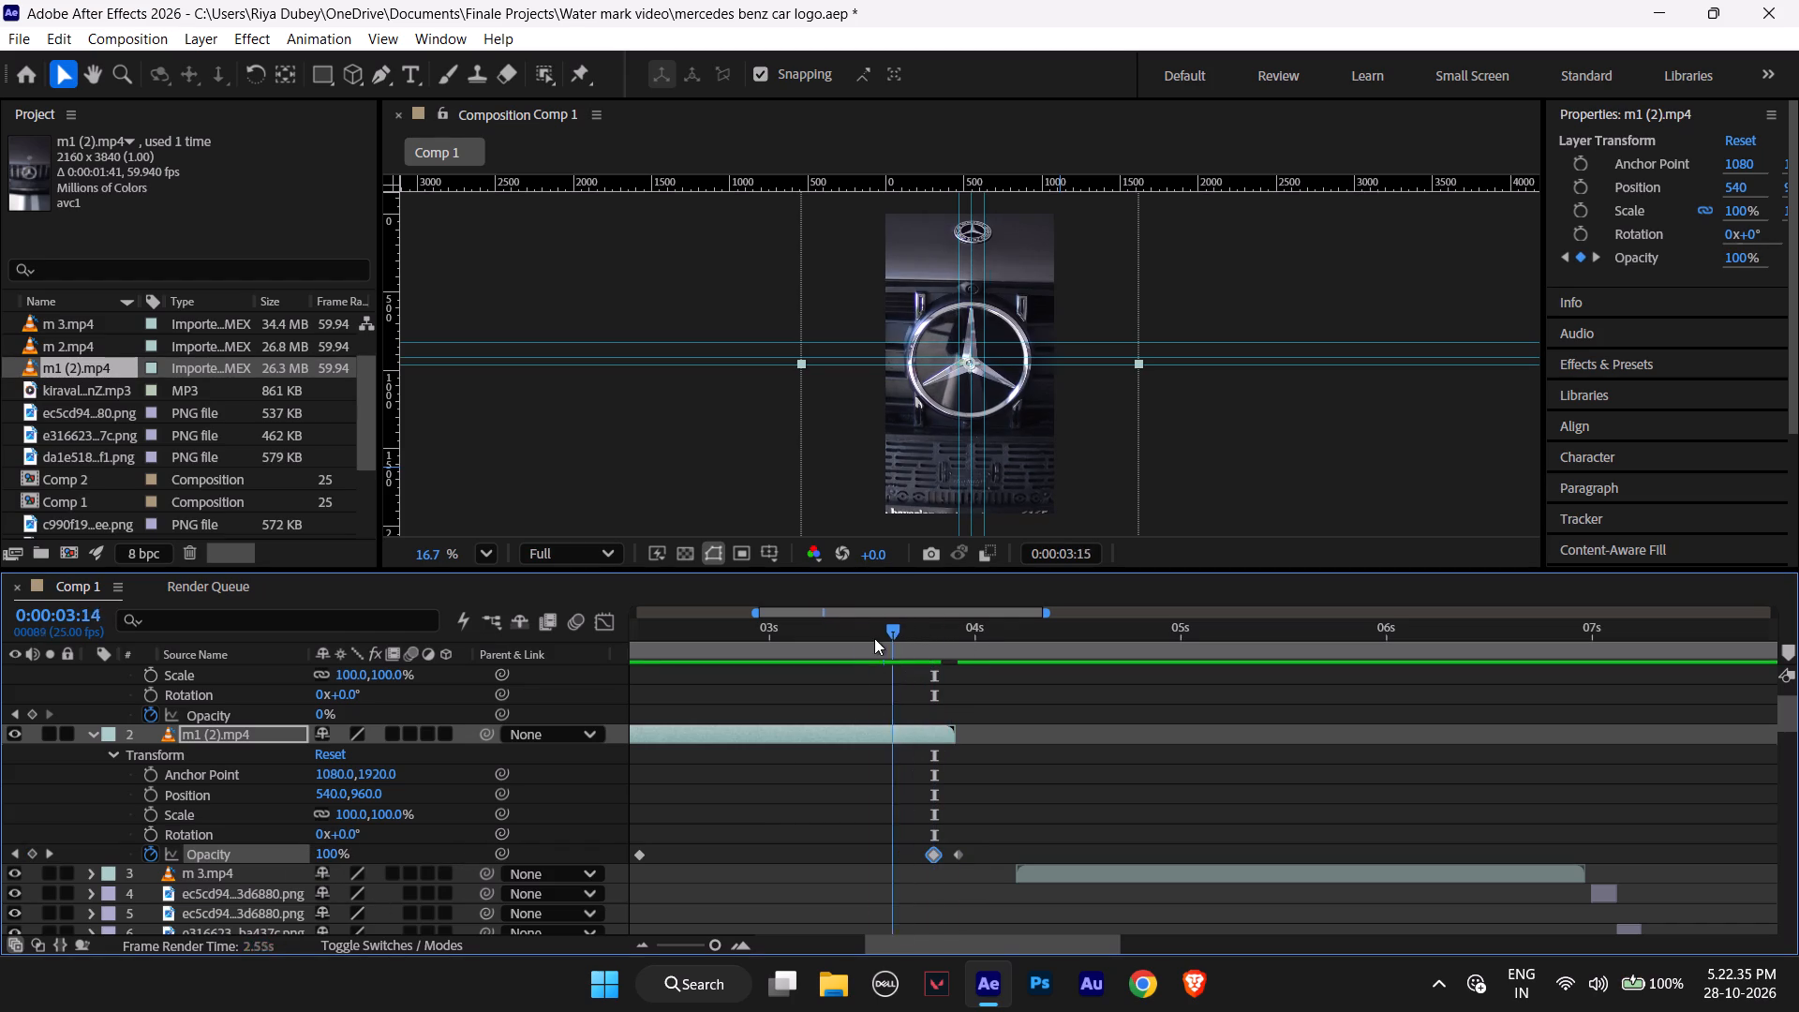
left_click_drag(874, 638, 742, 634)
key("space")
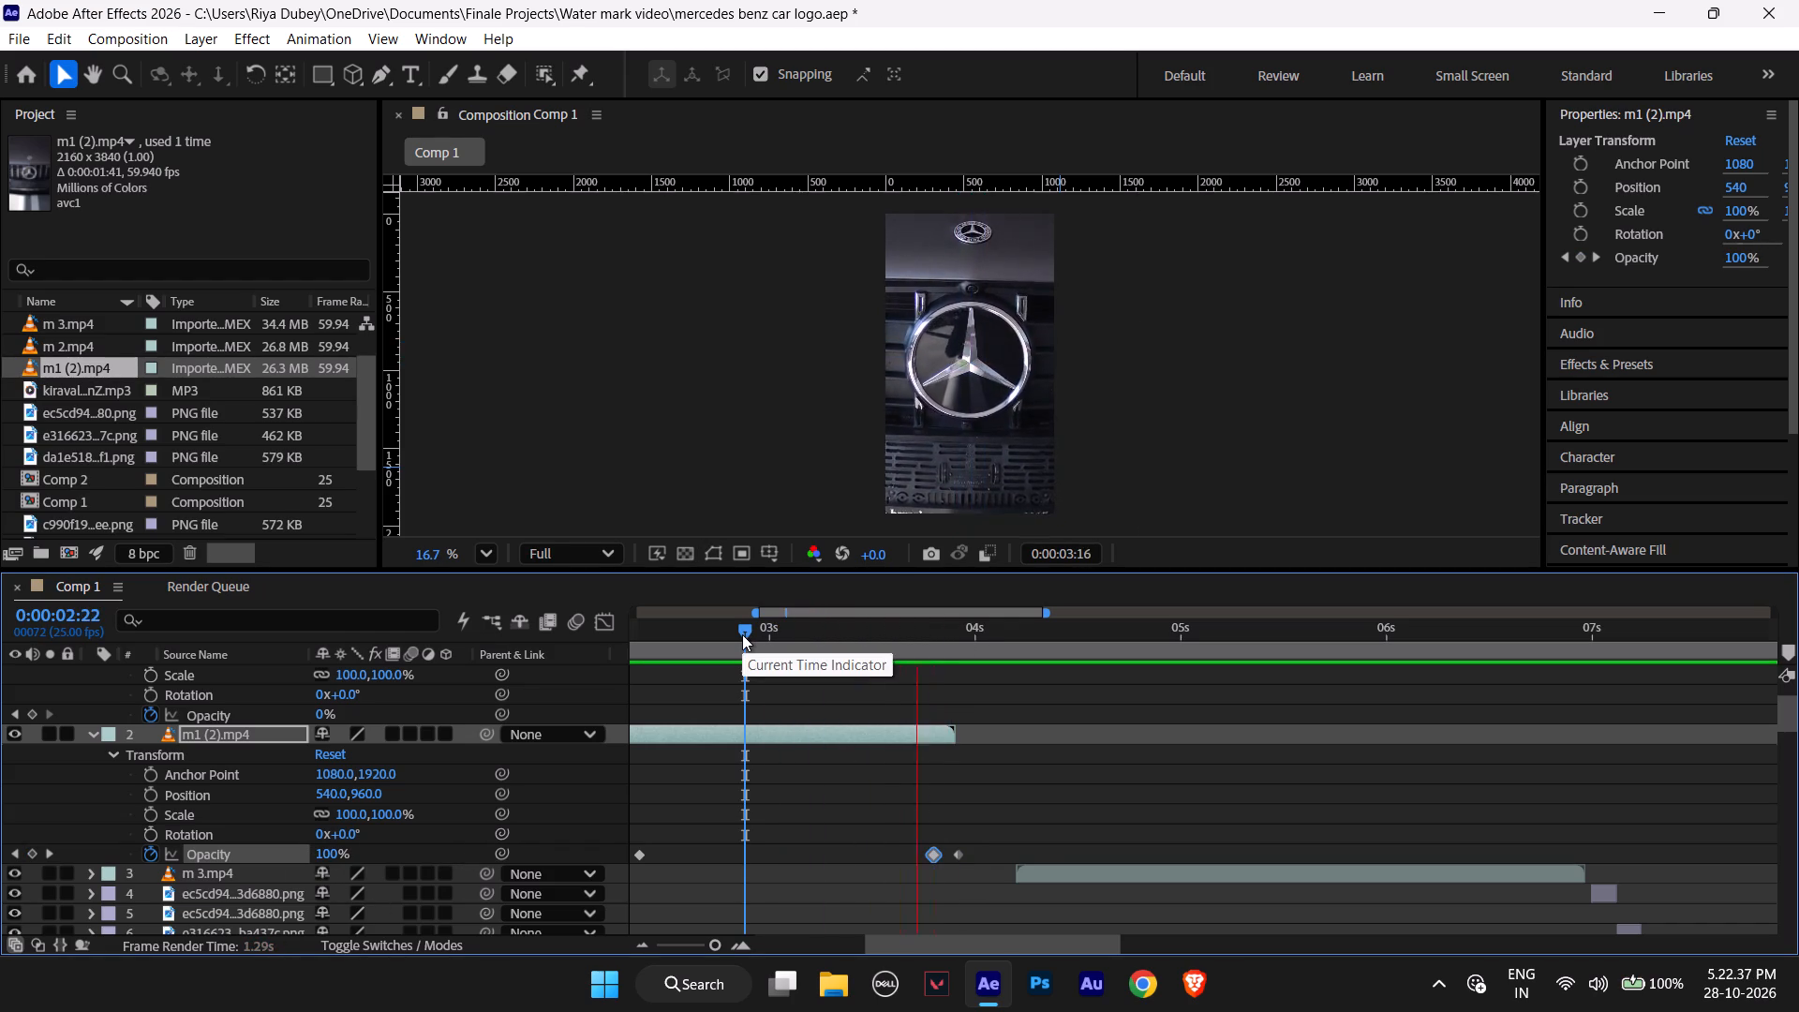
key("space")
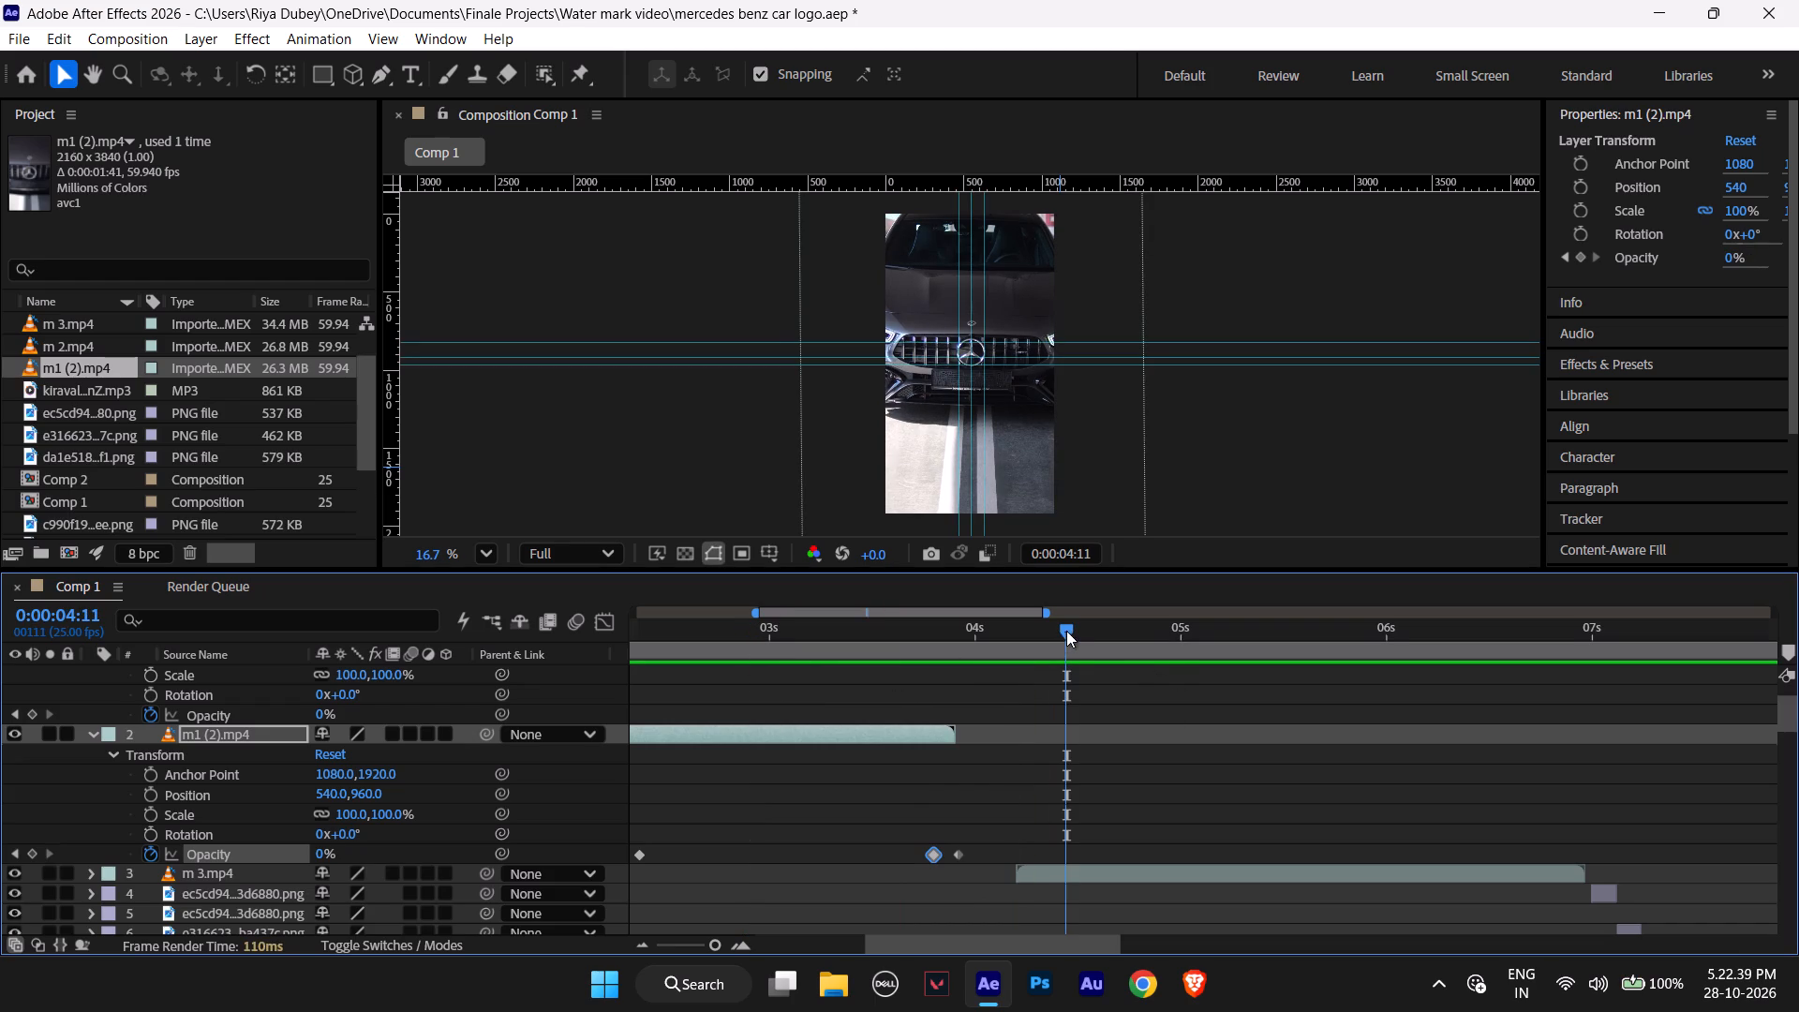
Enable opacity keyframing on m 3.mp4 and set it to 0% at the clip's first frame, 0:00:04:05.
left_click_drag(1066, 631, 1017, 635)
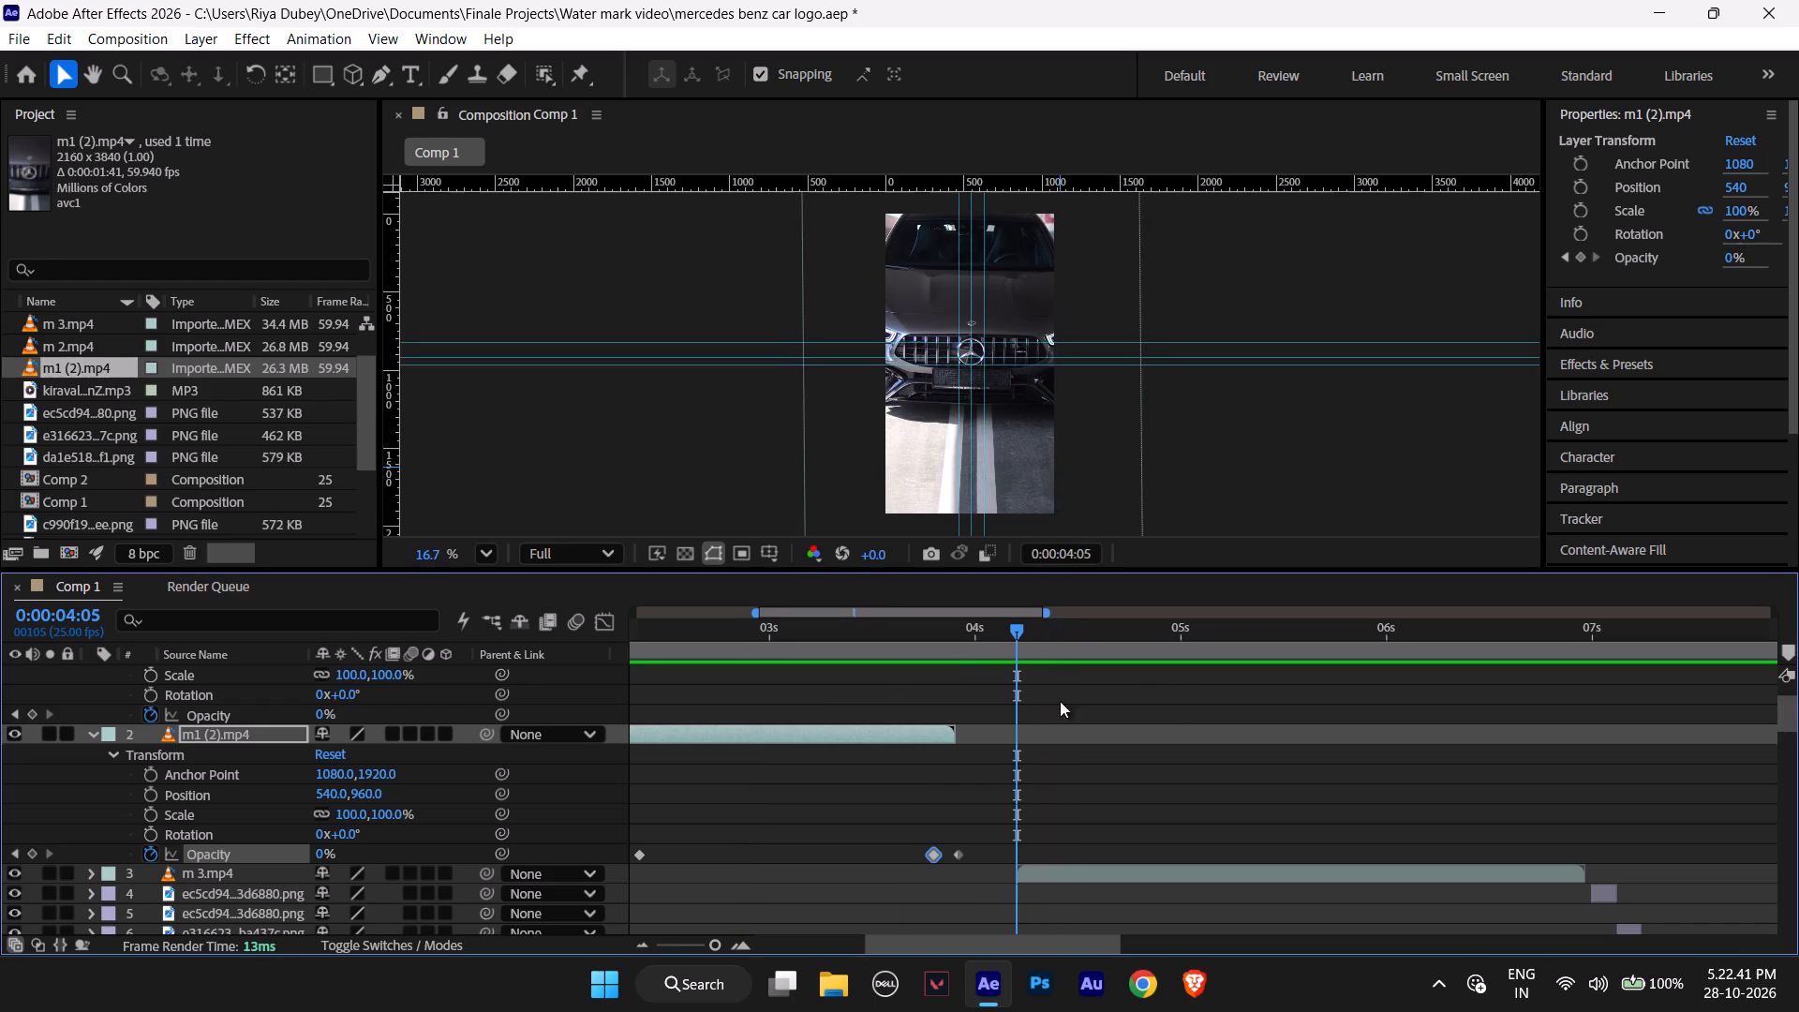
left_click(92, 734)
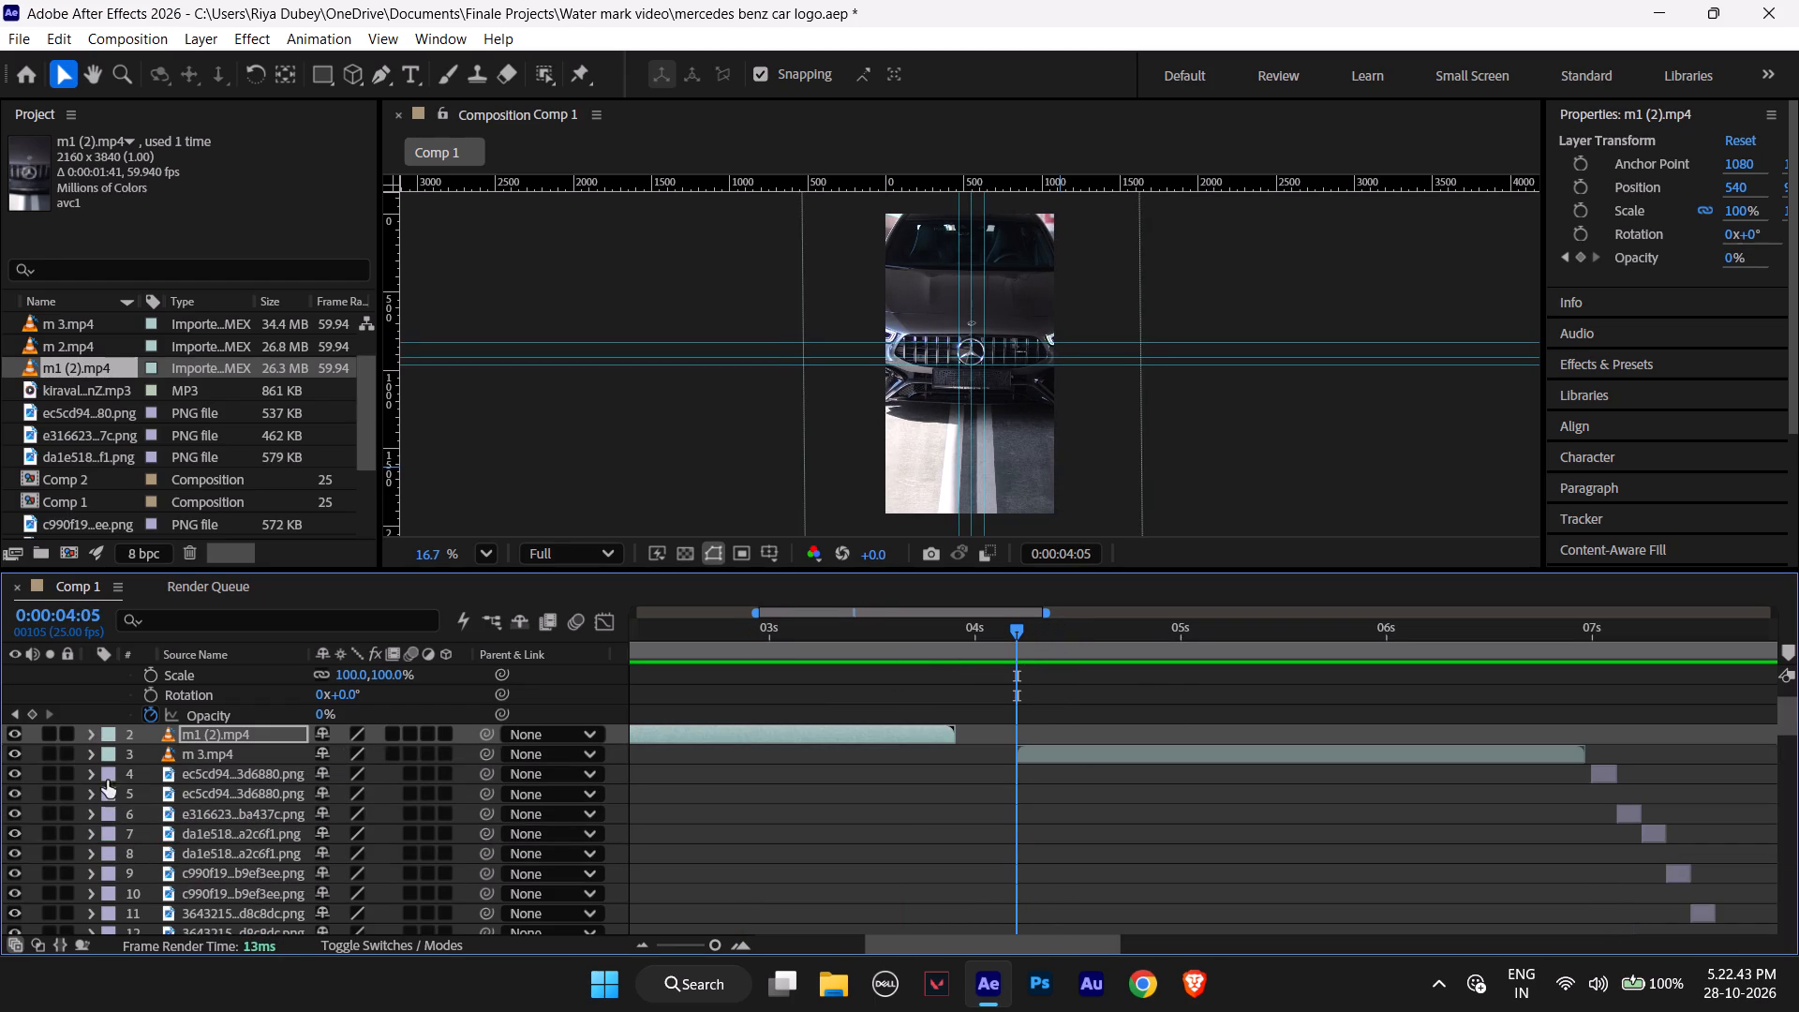
scroll(152, 738, "up", 5)
left_click(97, 677)
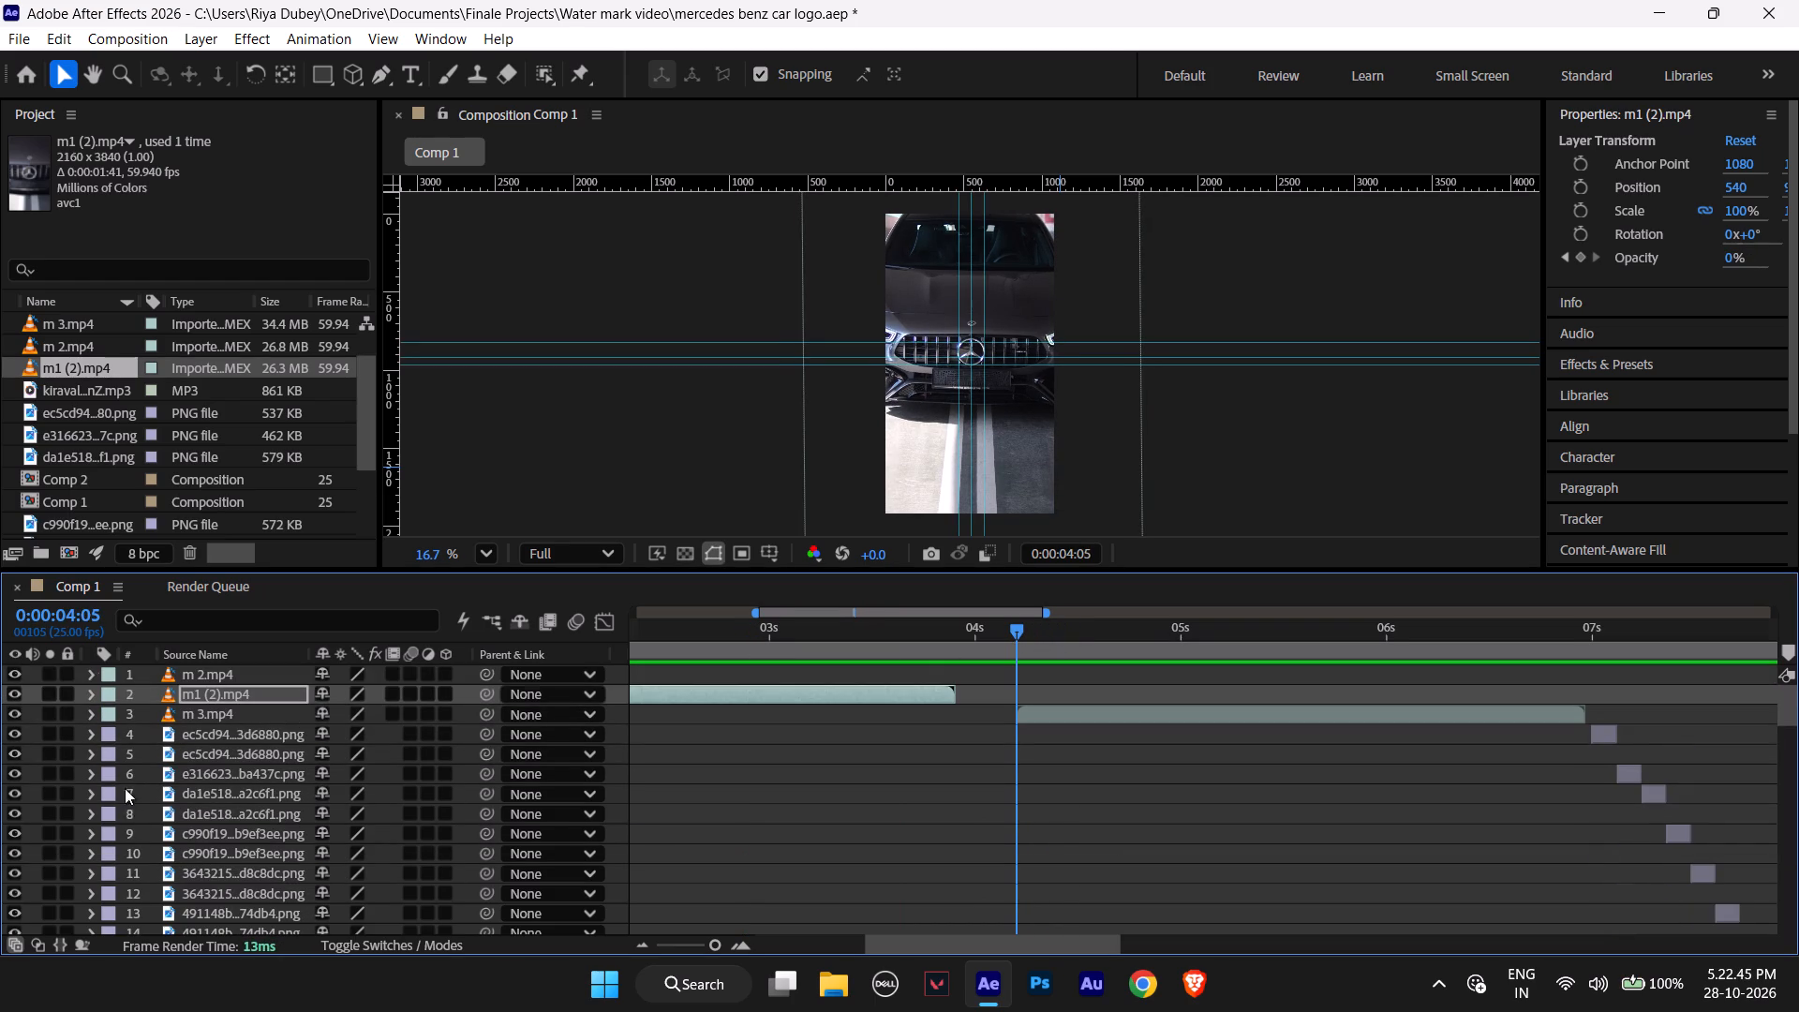
left_click(88, 713)
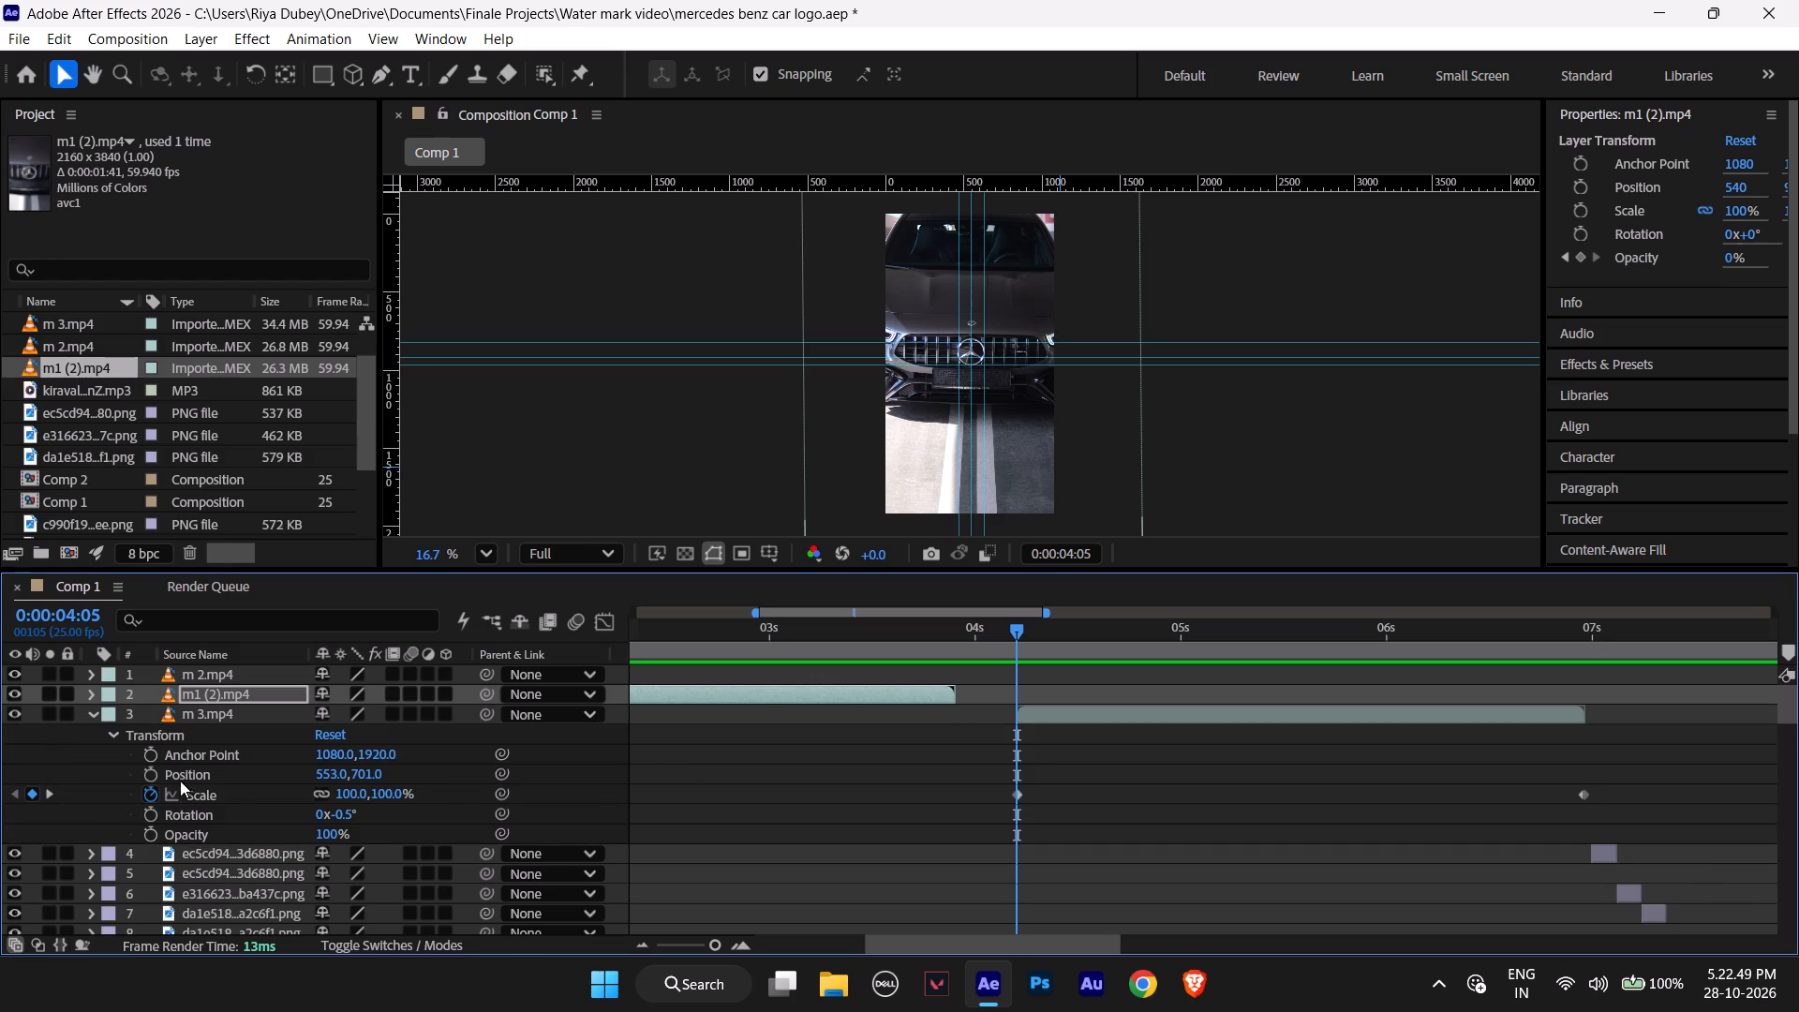
left_click(194, 834)
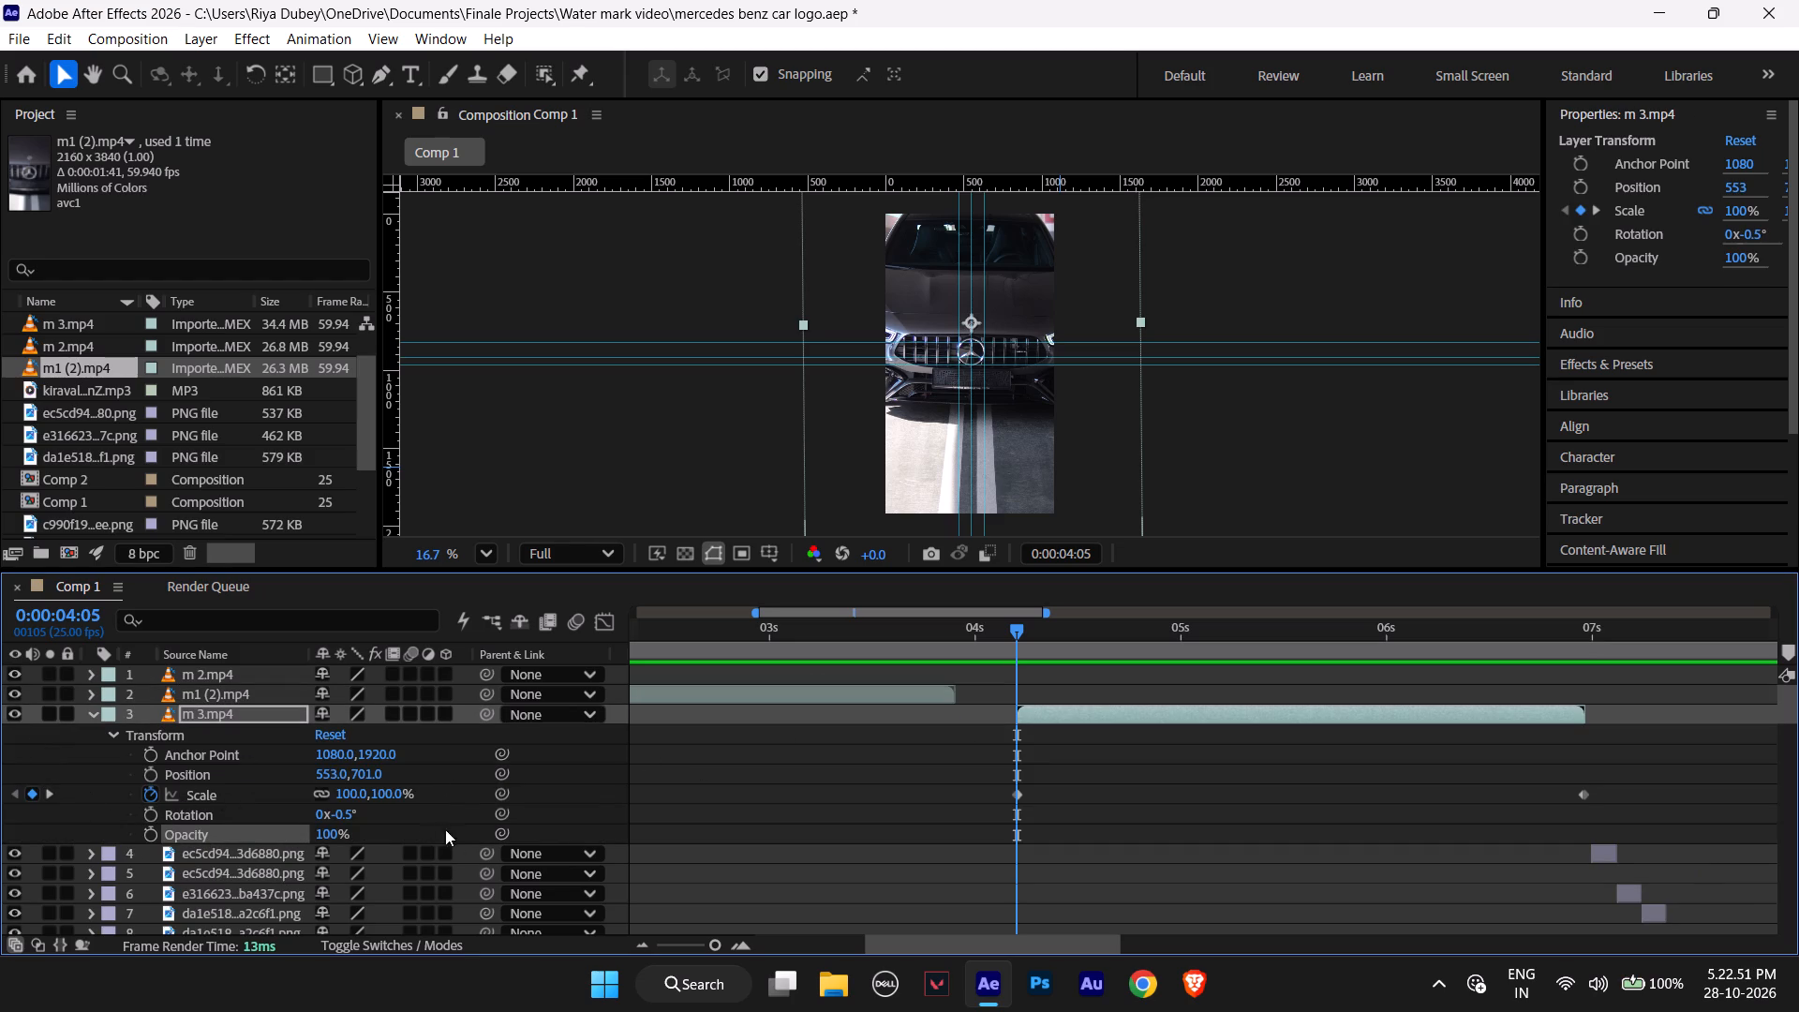
left_click(153, 830)
left_click_drag(326, 837, 288, 834)
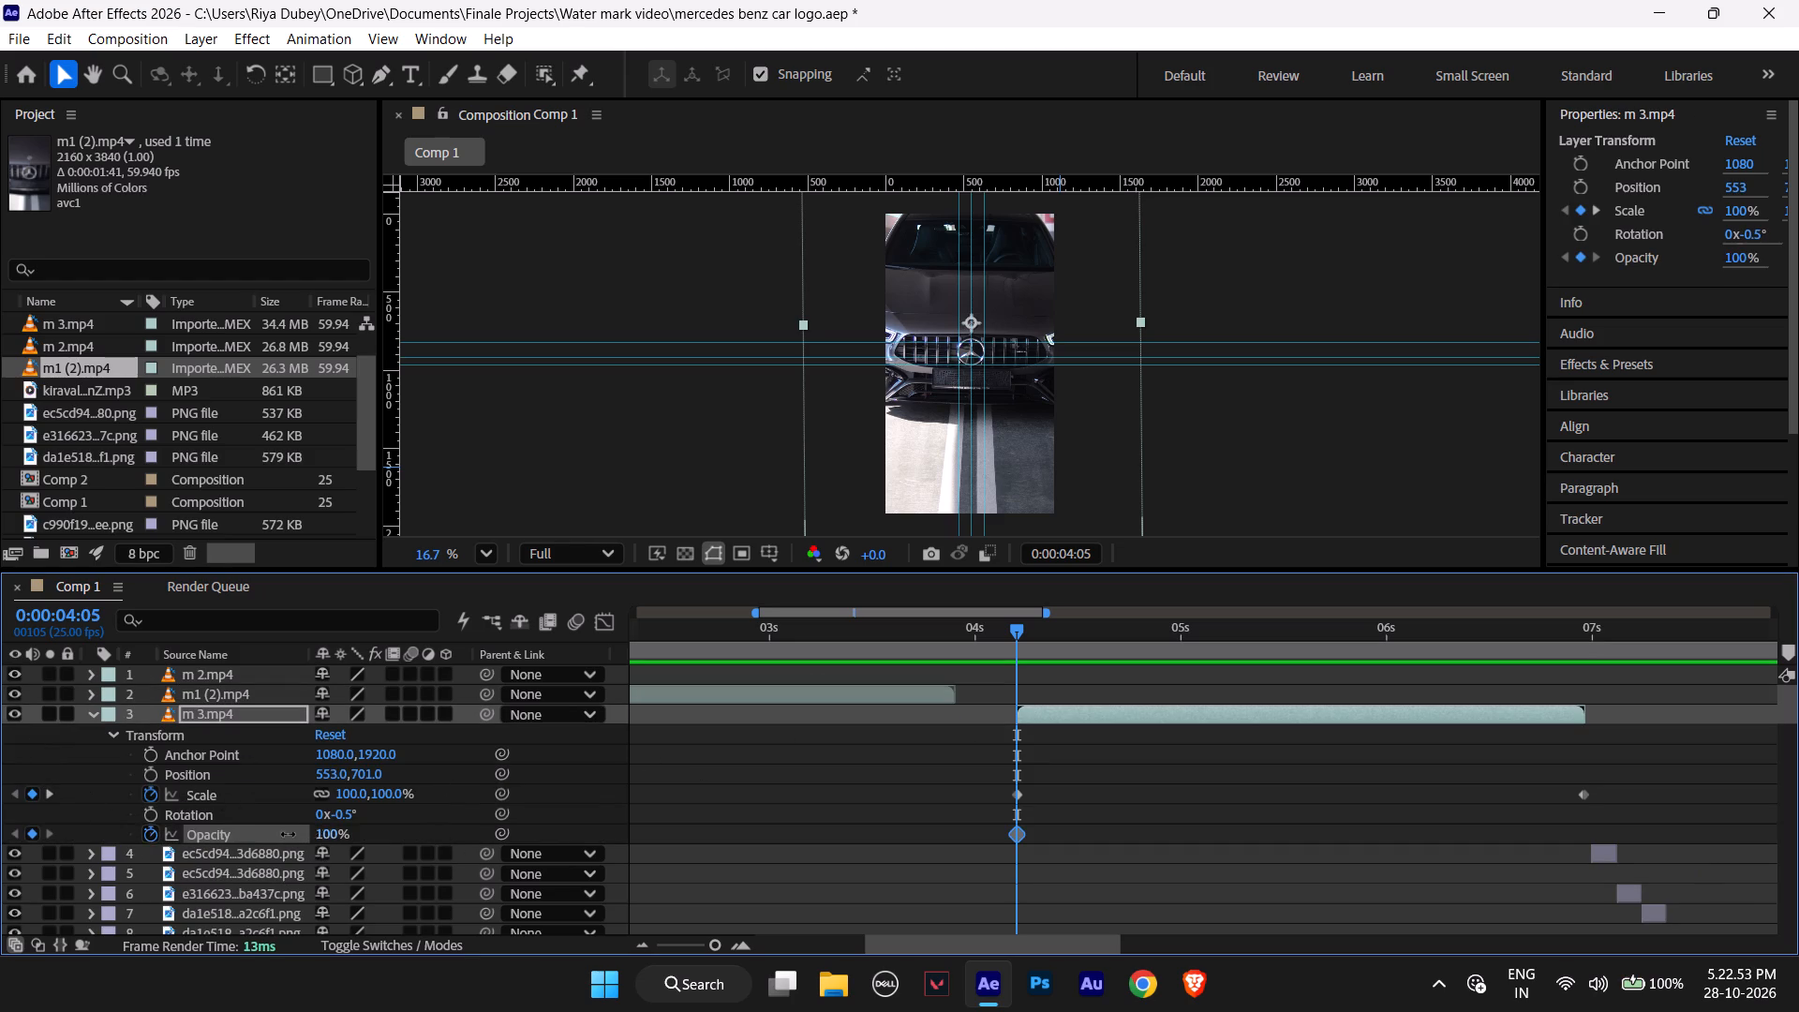
left_click_drag(288, 834, 100, 835)
Add a 100% opacity keyframe to m 3.mp4 at 0:00:04:08, three frames after the clip's first frame.
key("ctrl+Right")
key("ctrl+Right")
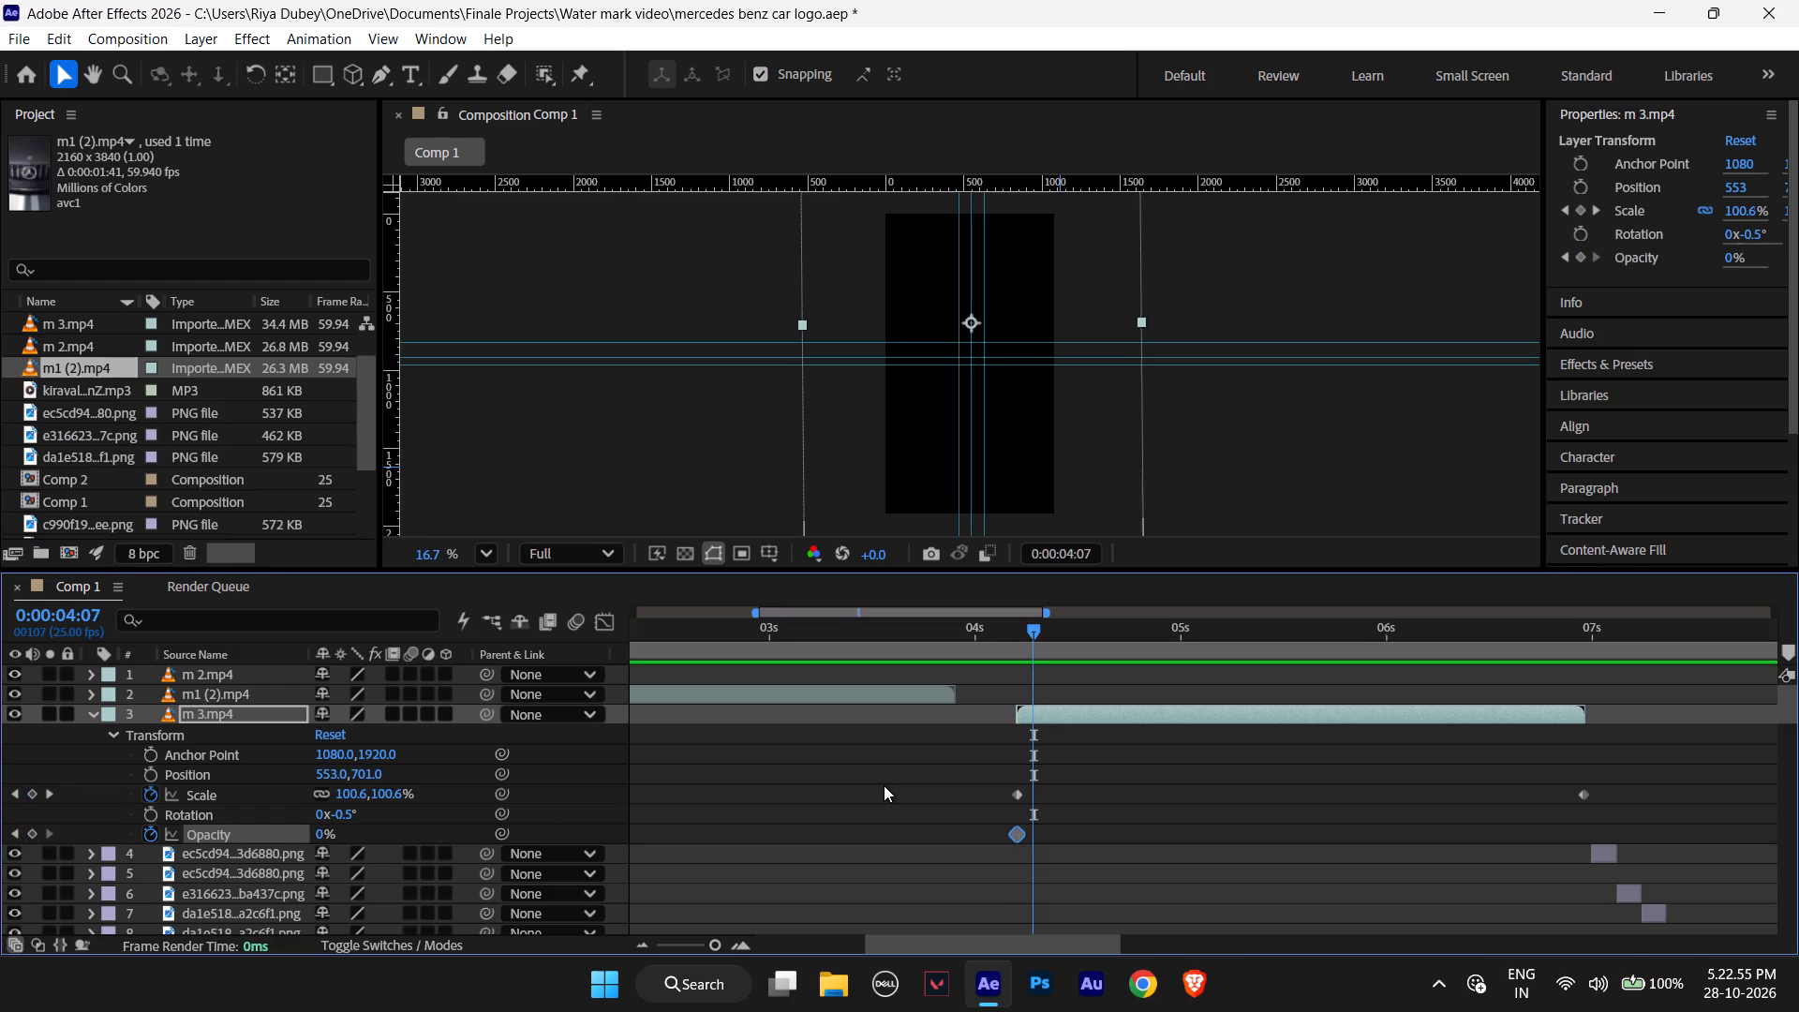
key("ctrl+Right")
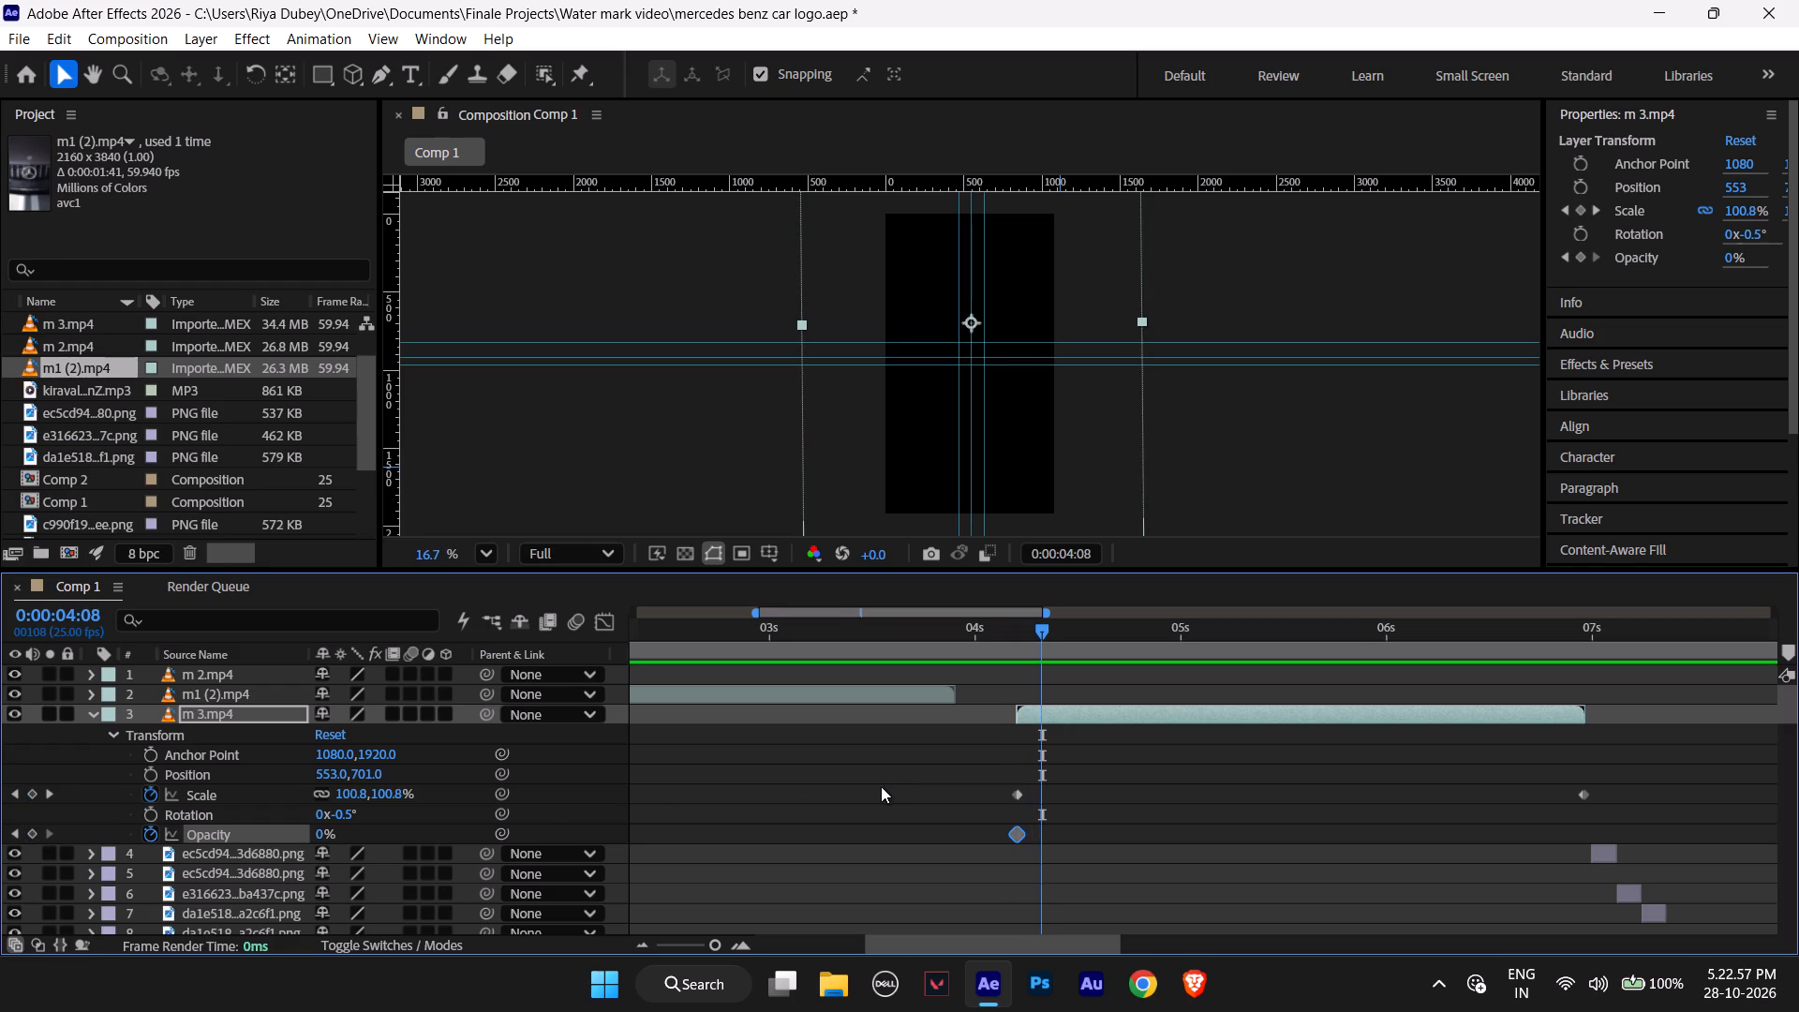
left_click_drag(314, 833, 316, 834)
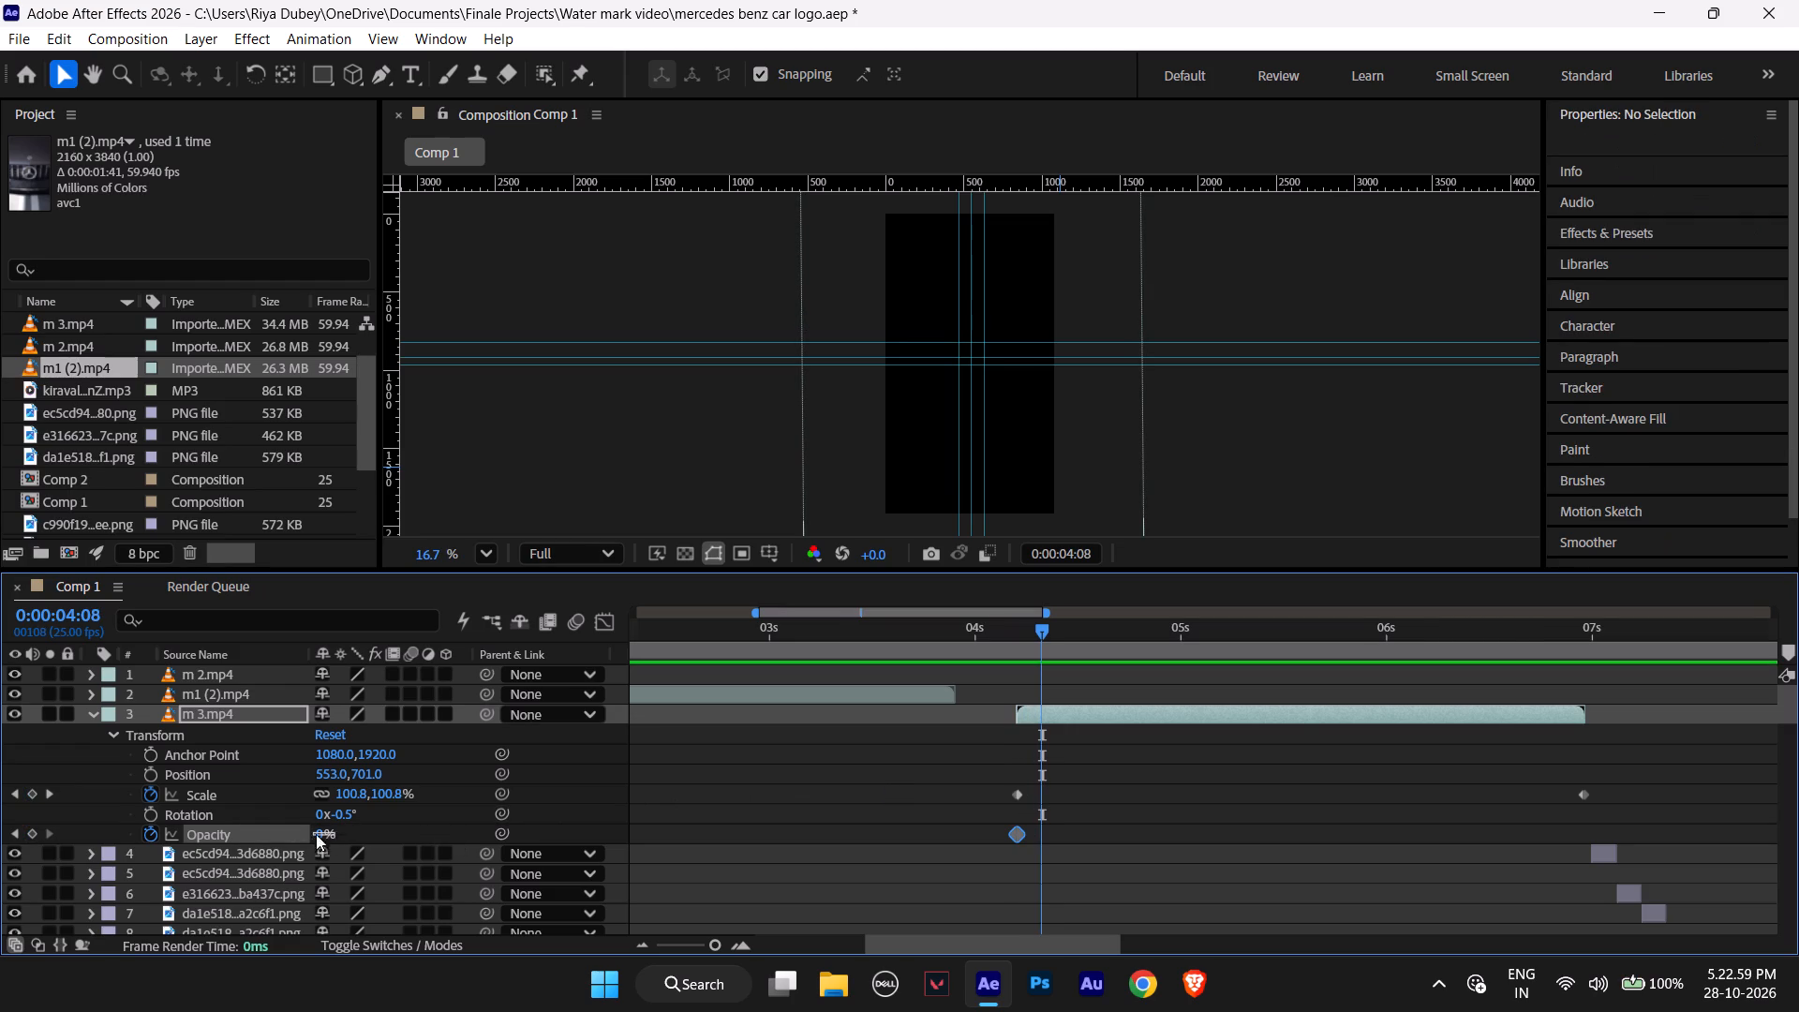
left_click_drag(316, 834, 272, 831)
left_click_drag(320, 834, 812, 832)
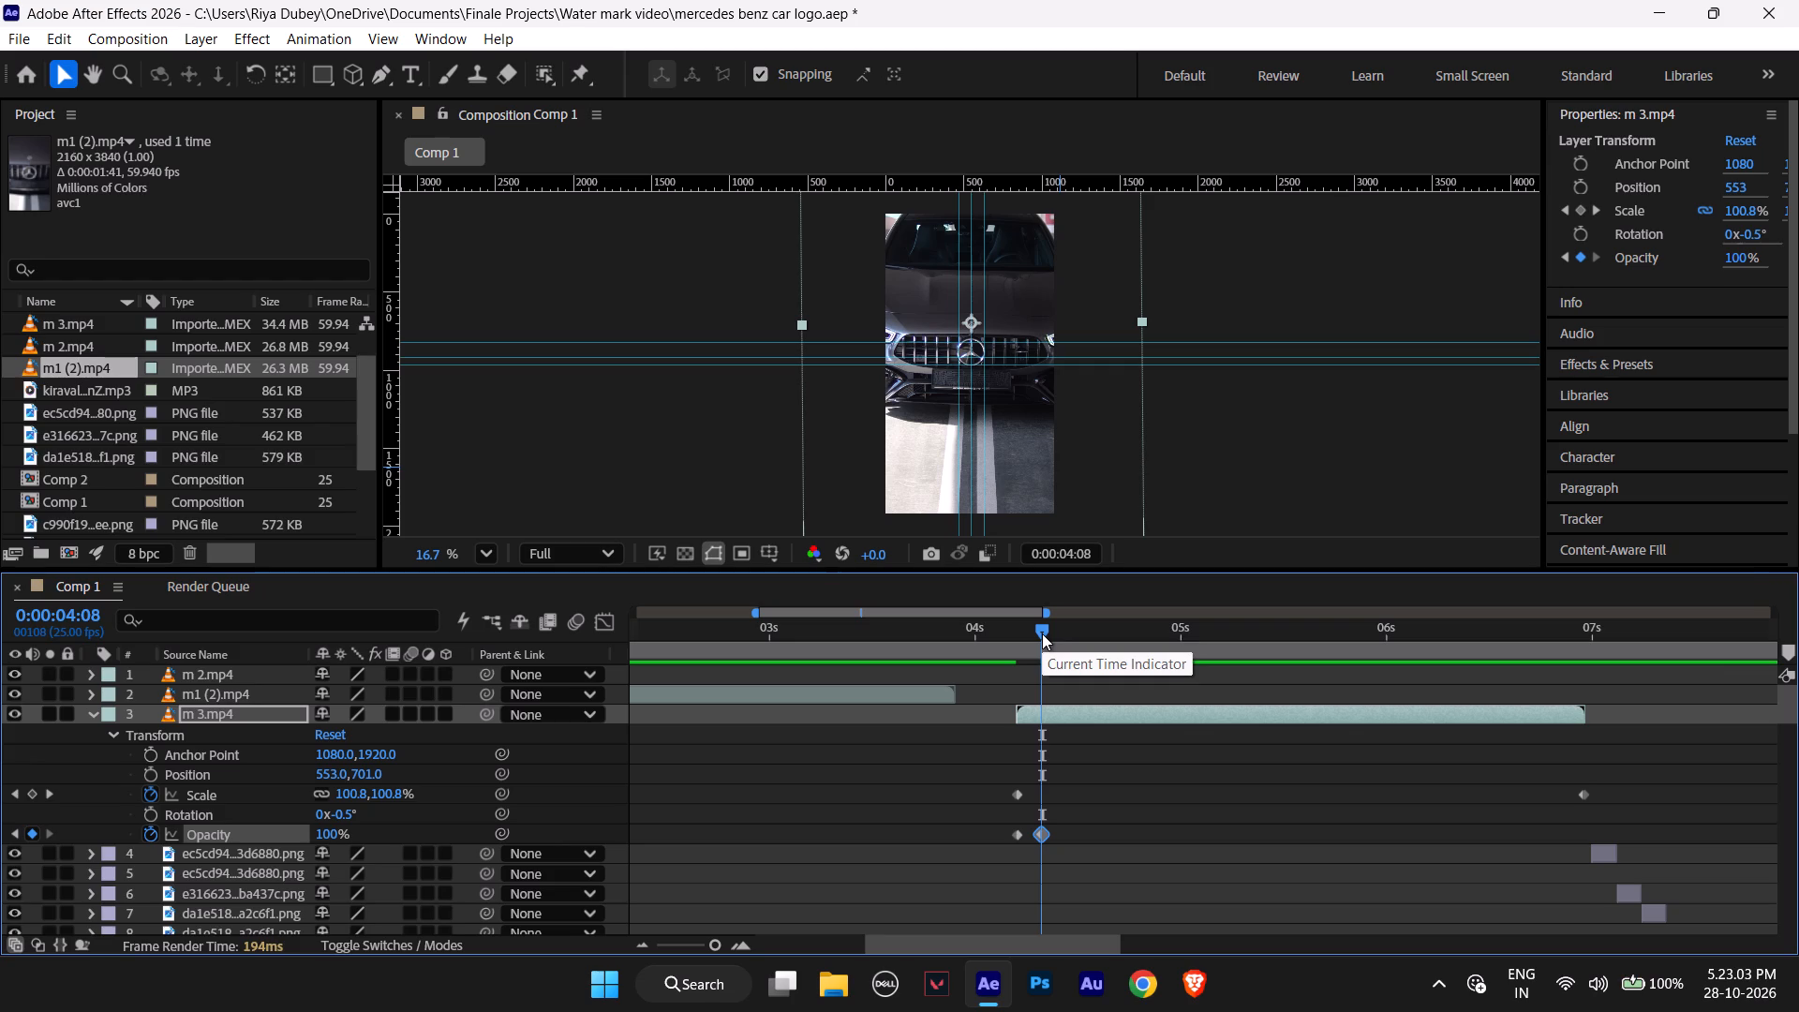
Play Comp 1 from the beginning to review the clip fades and the image sequence that follows.
left_click_drag(1042, 633, 1011, 635)
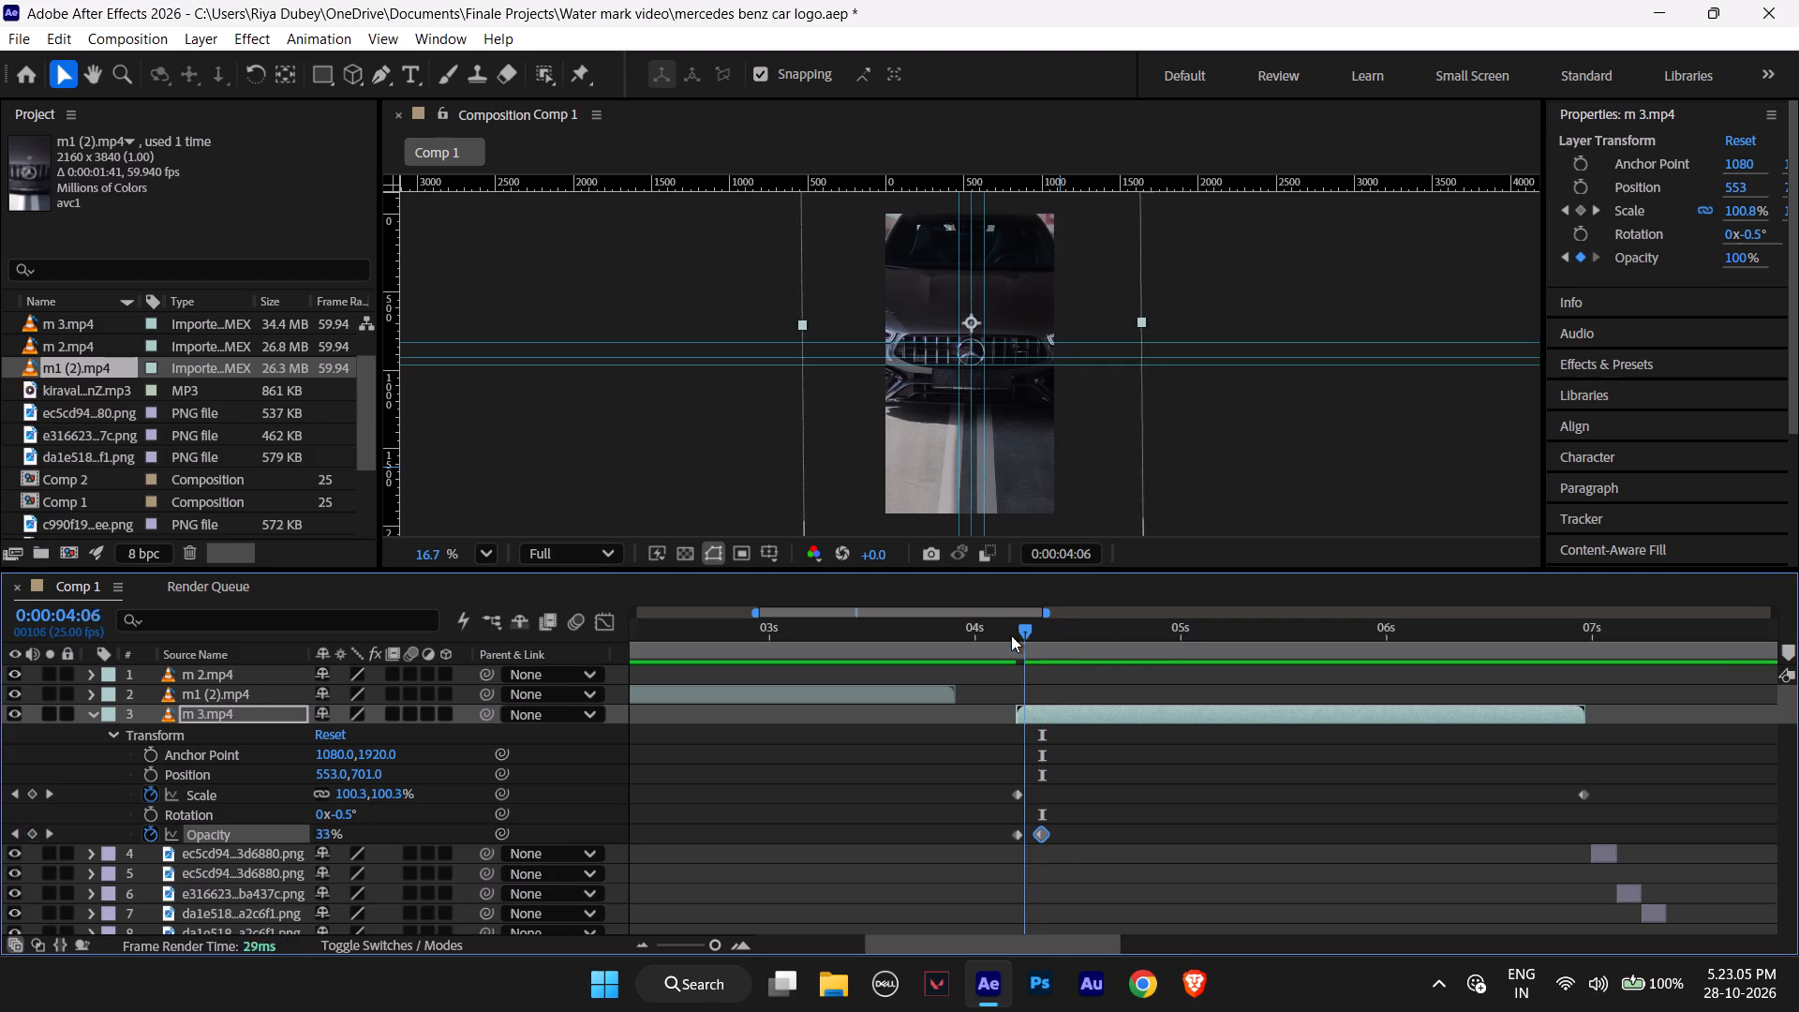
left_click_drag(1011, 635, 0, 664)
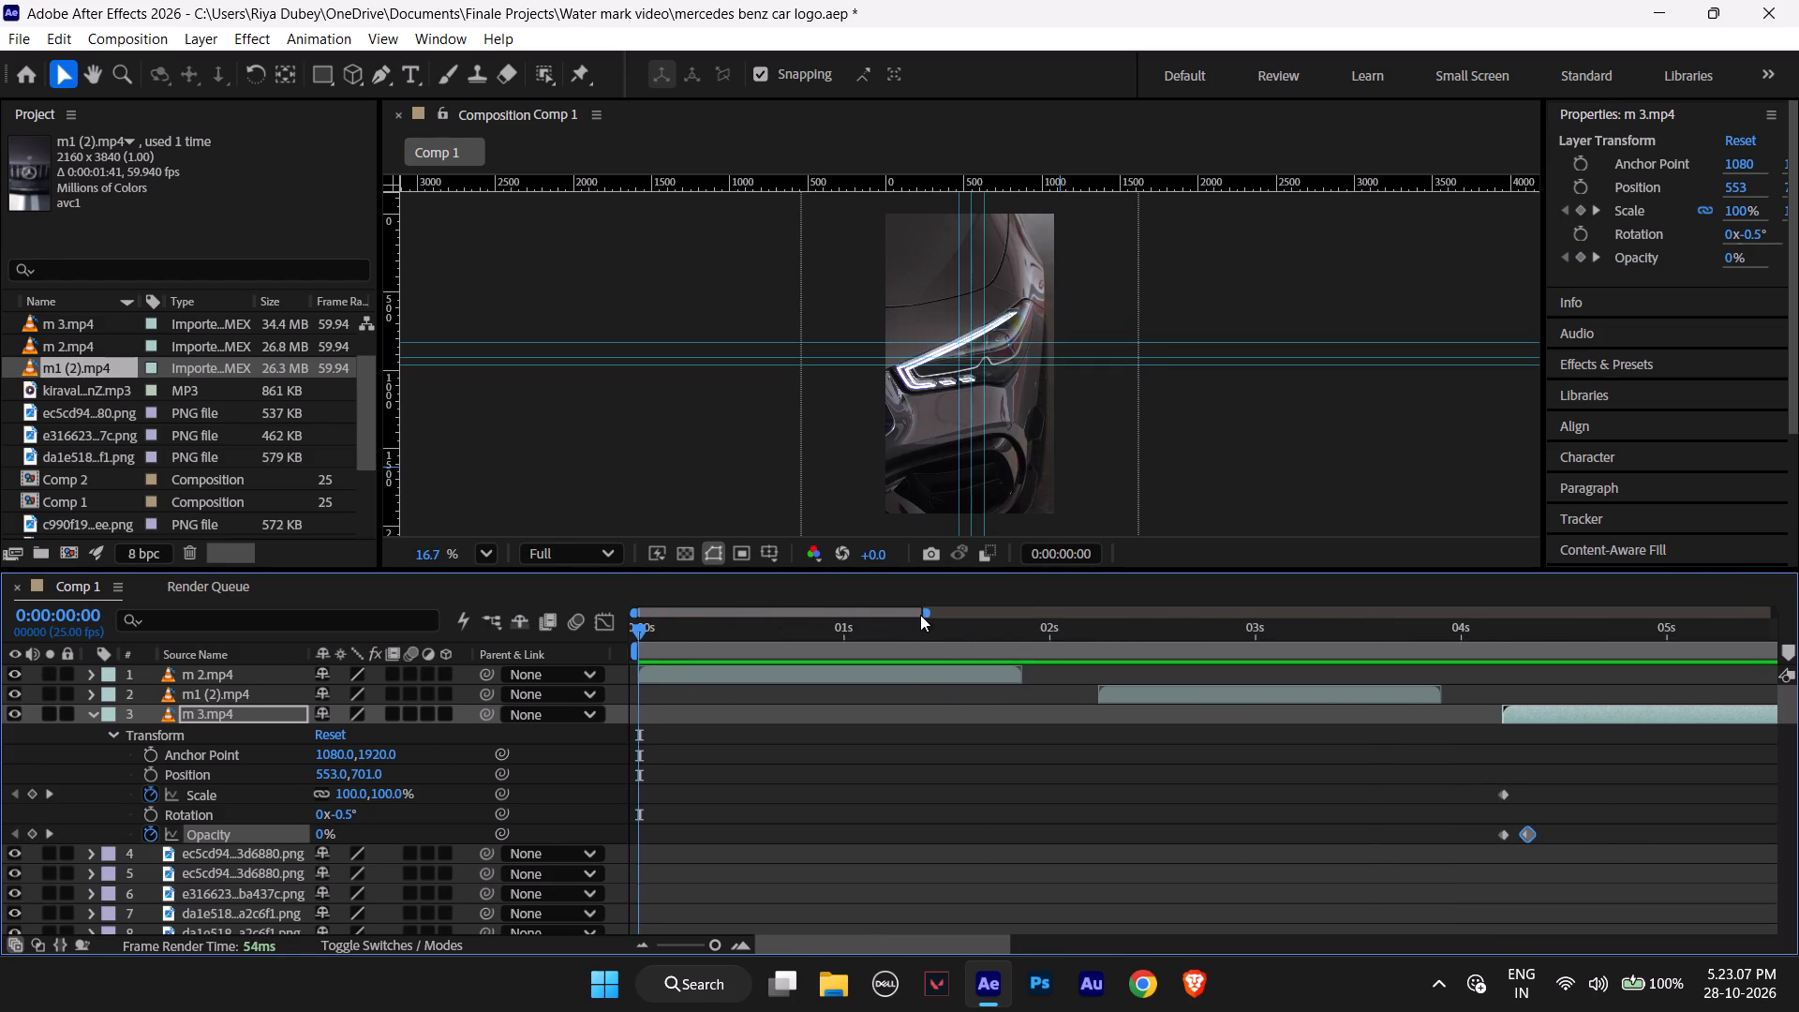
left_click_drag(920, 615, 1706, 621)
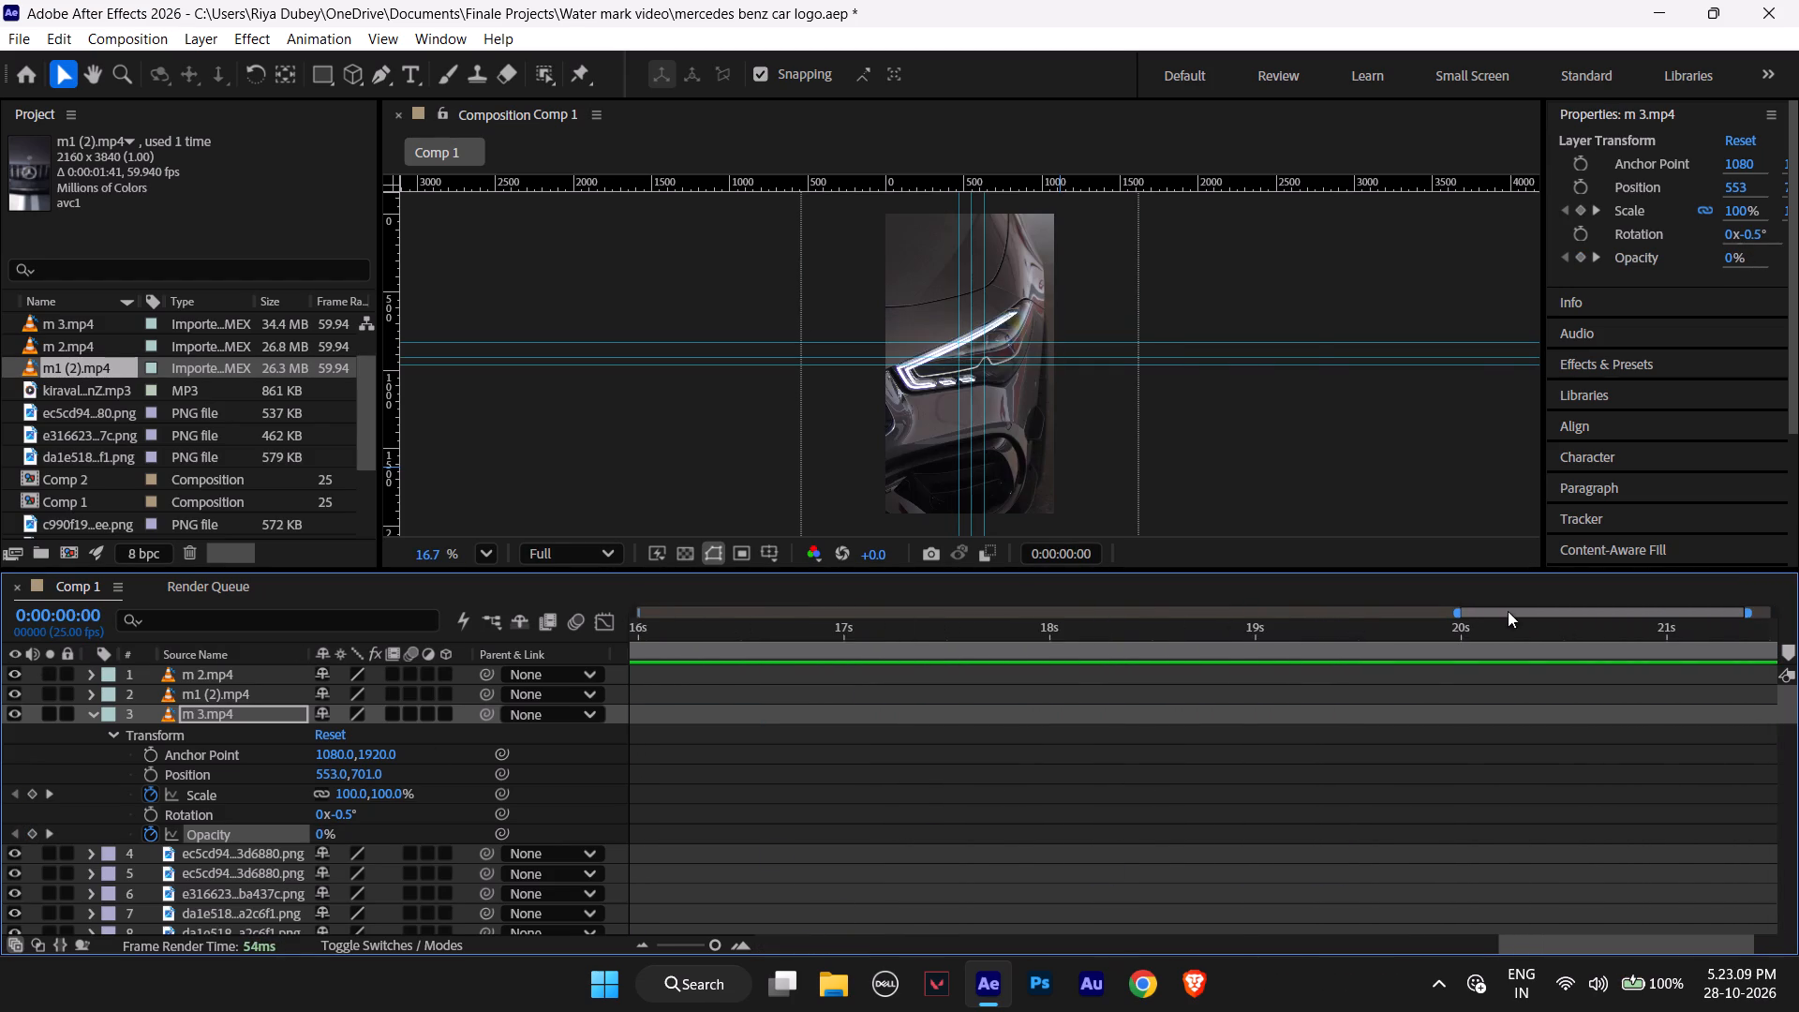
left_click_drag(1461, 615, 1, 698)
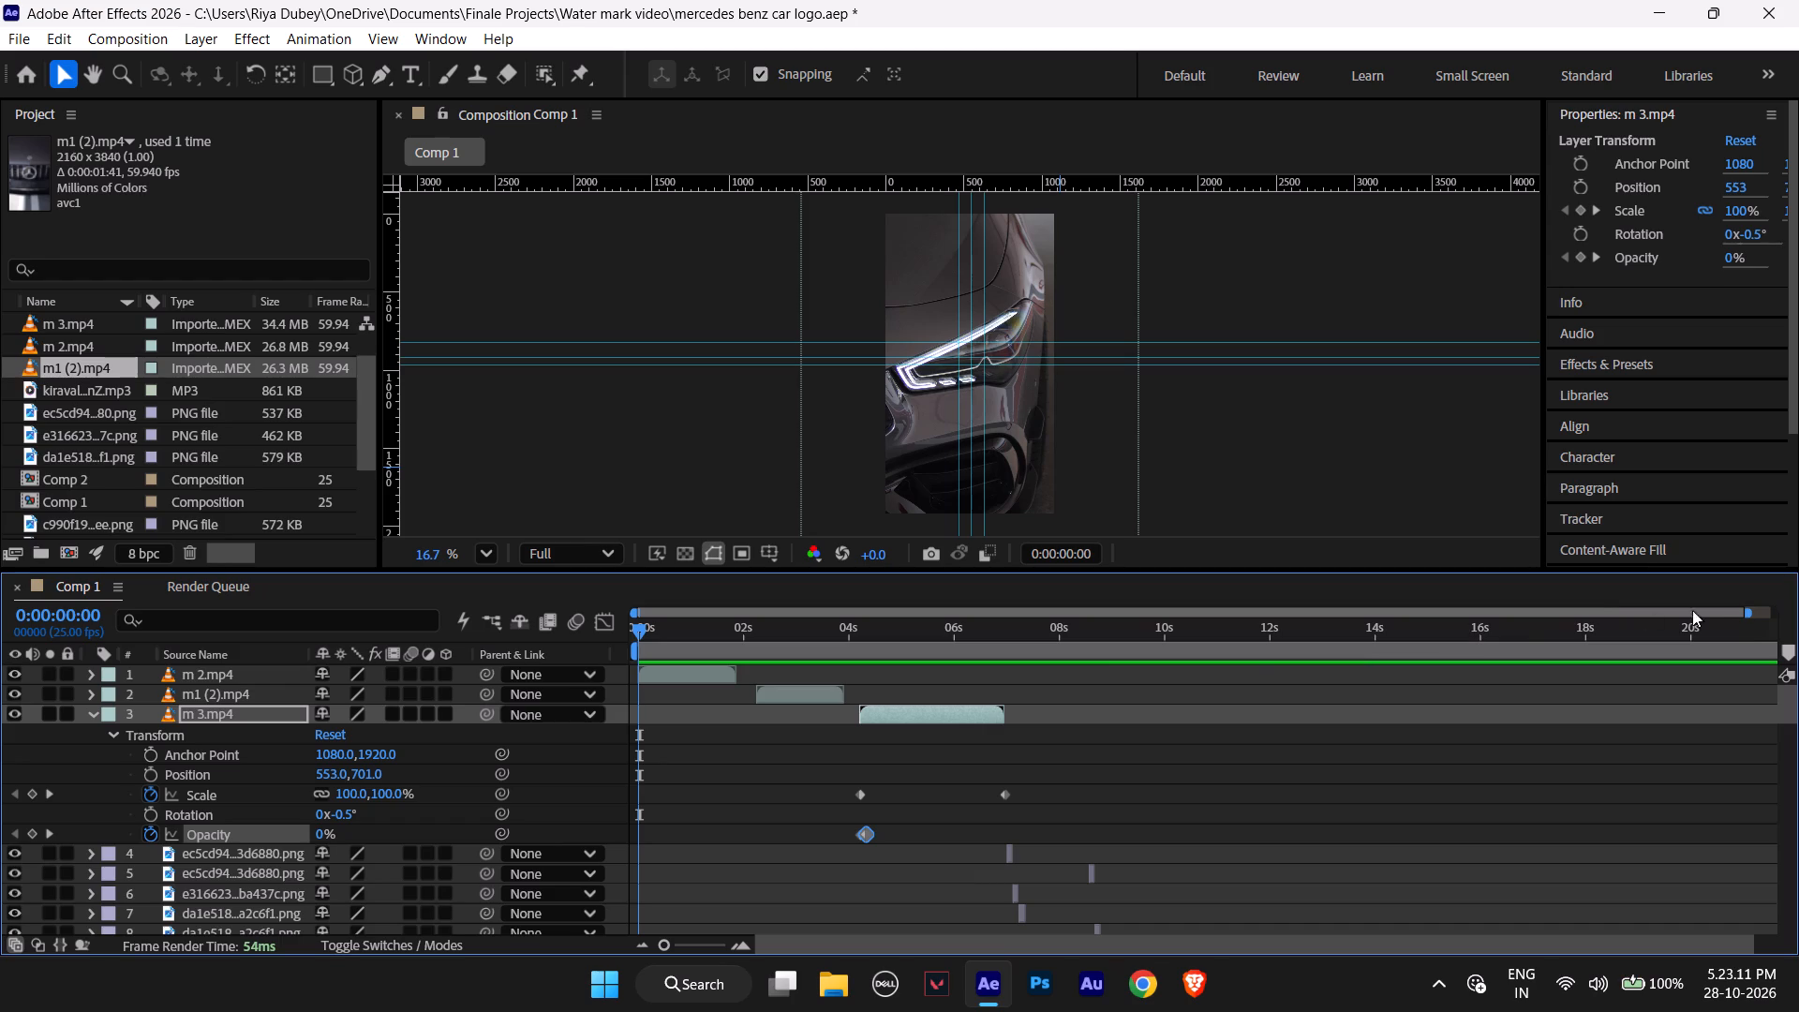
left_click_drag(1749, 615, 1798, 600)
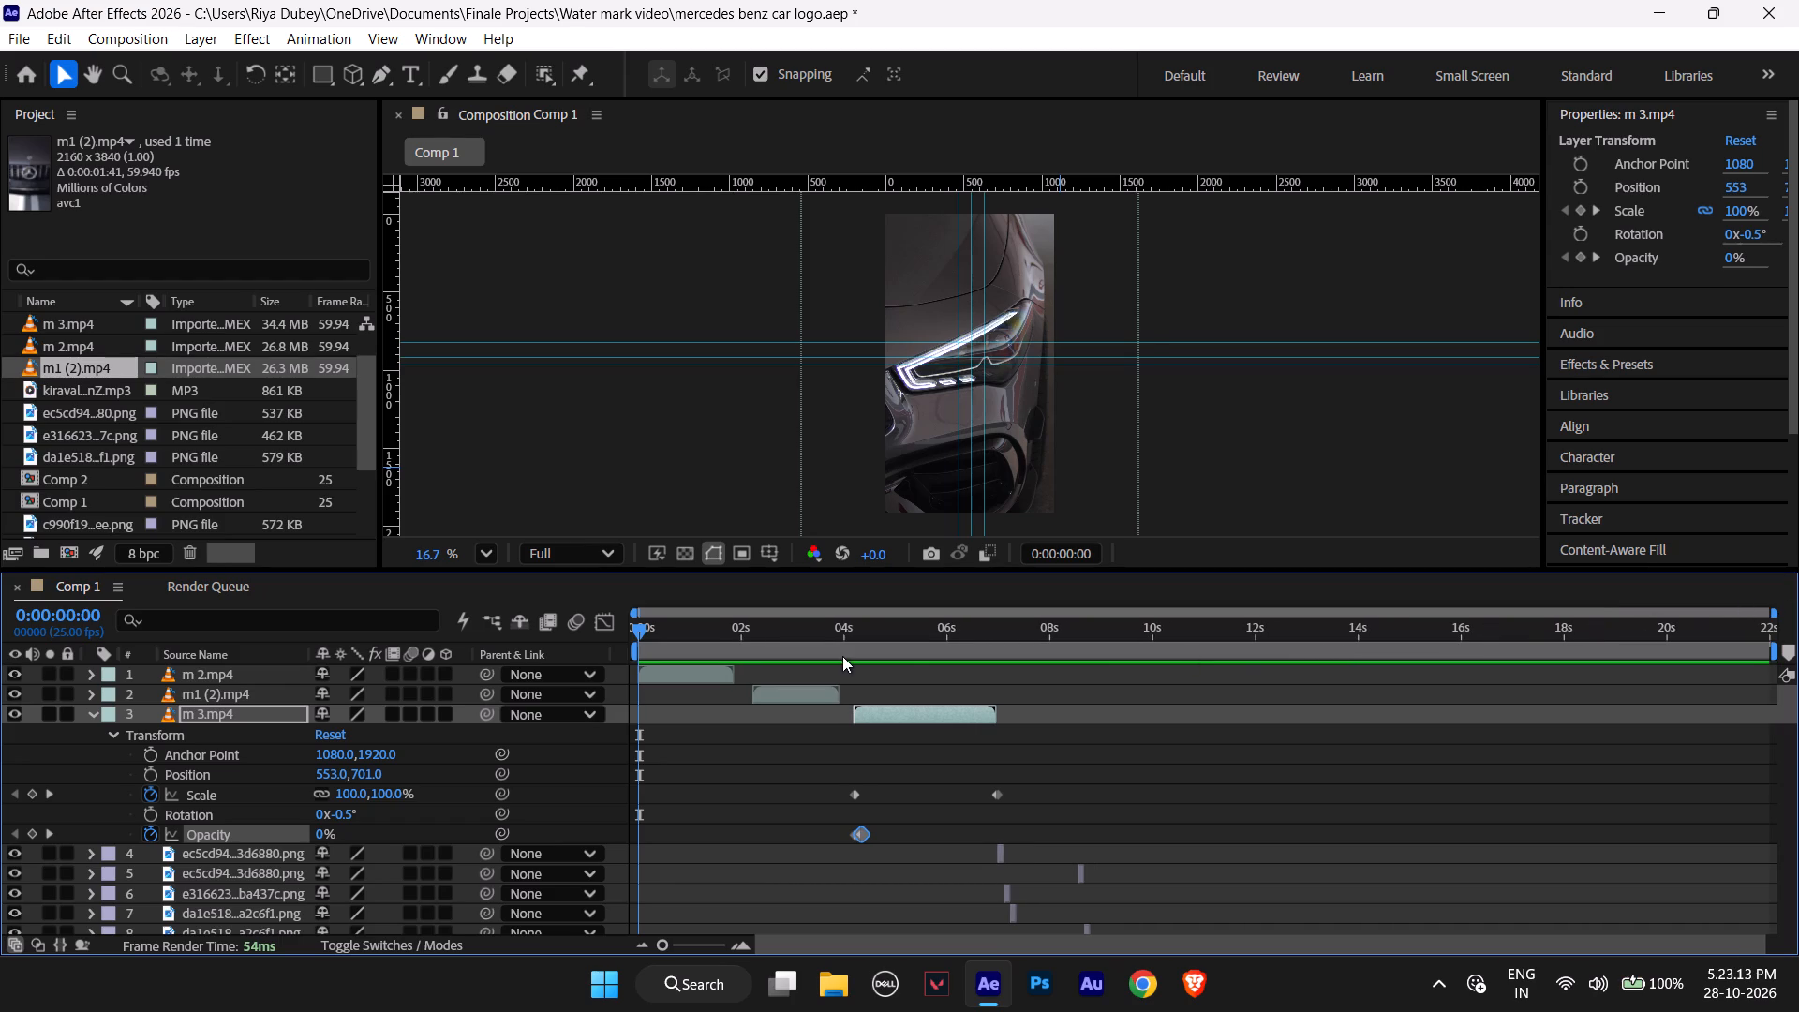
key("space")
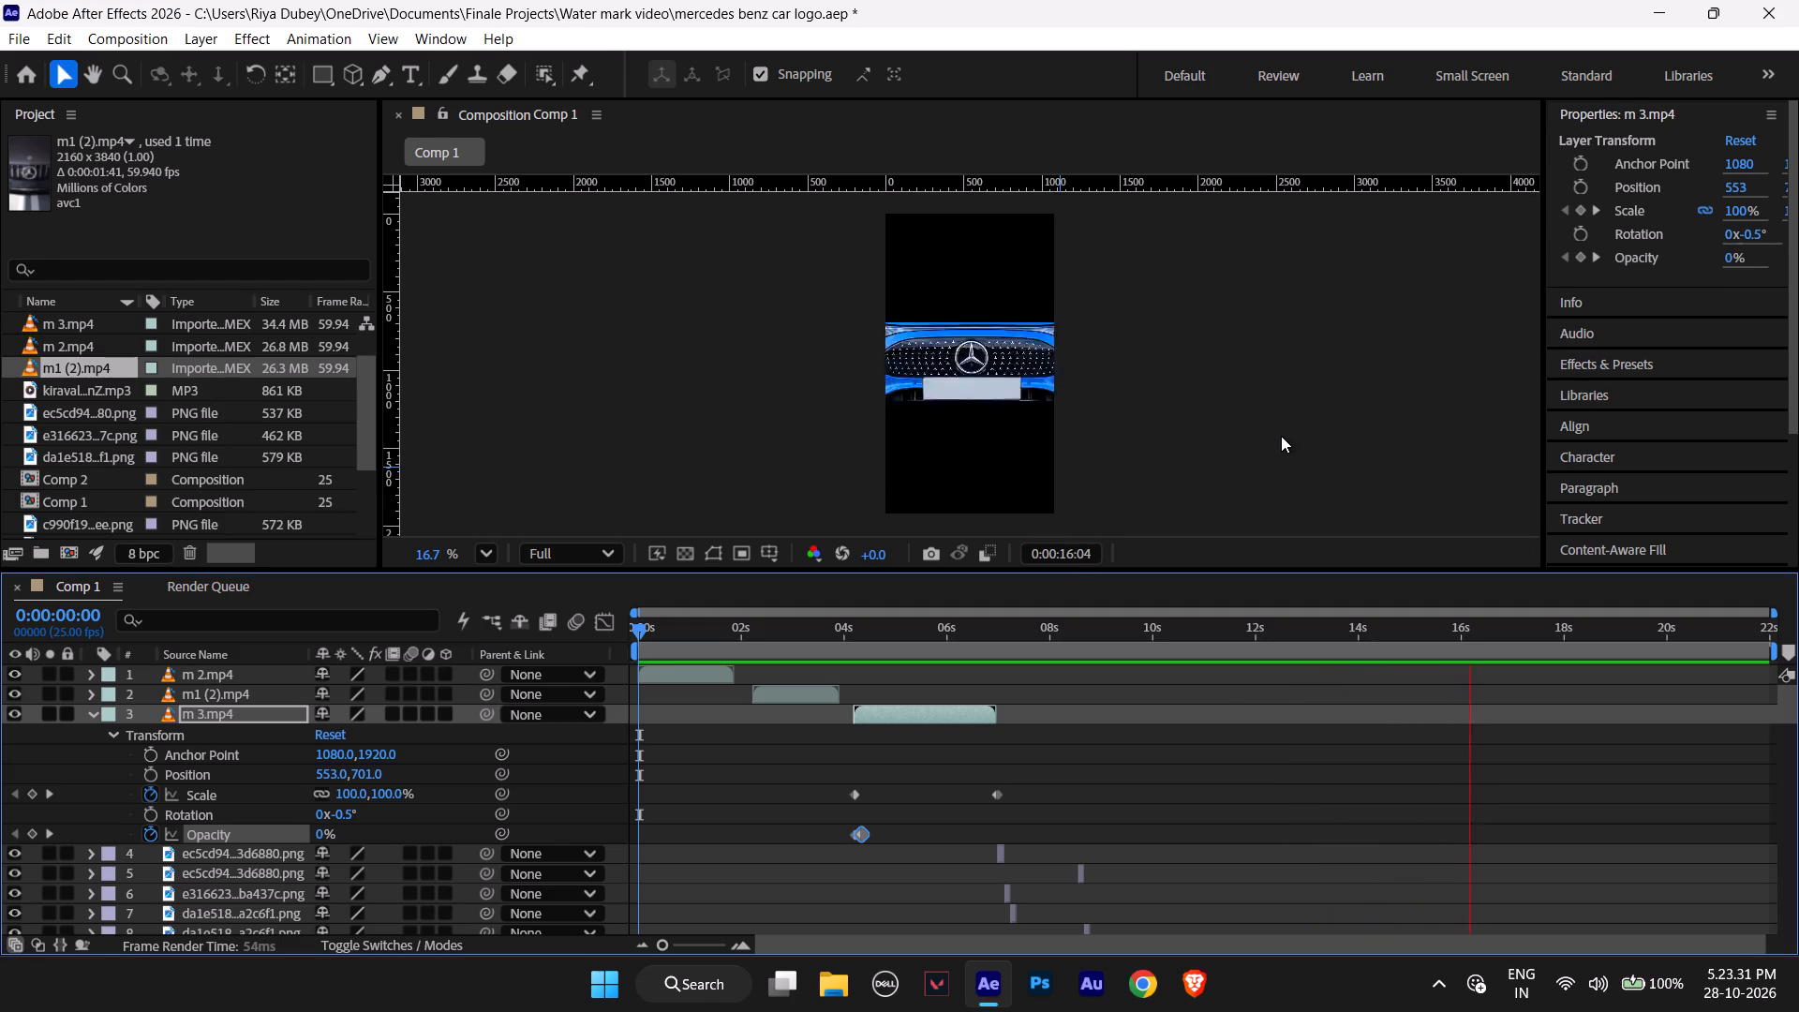
key("space")
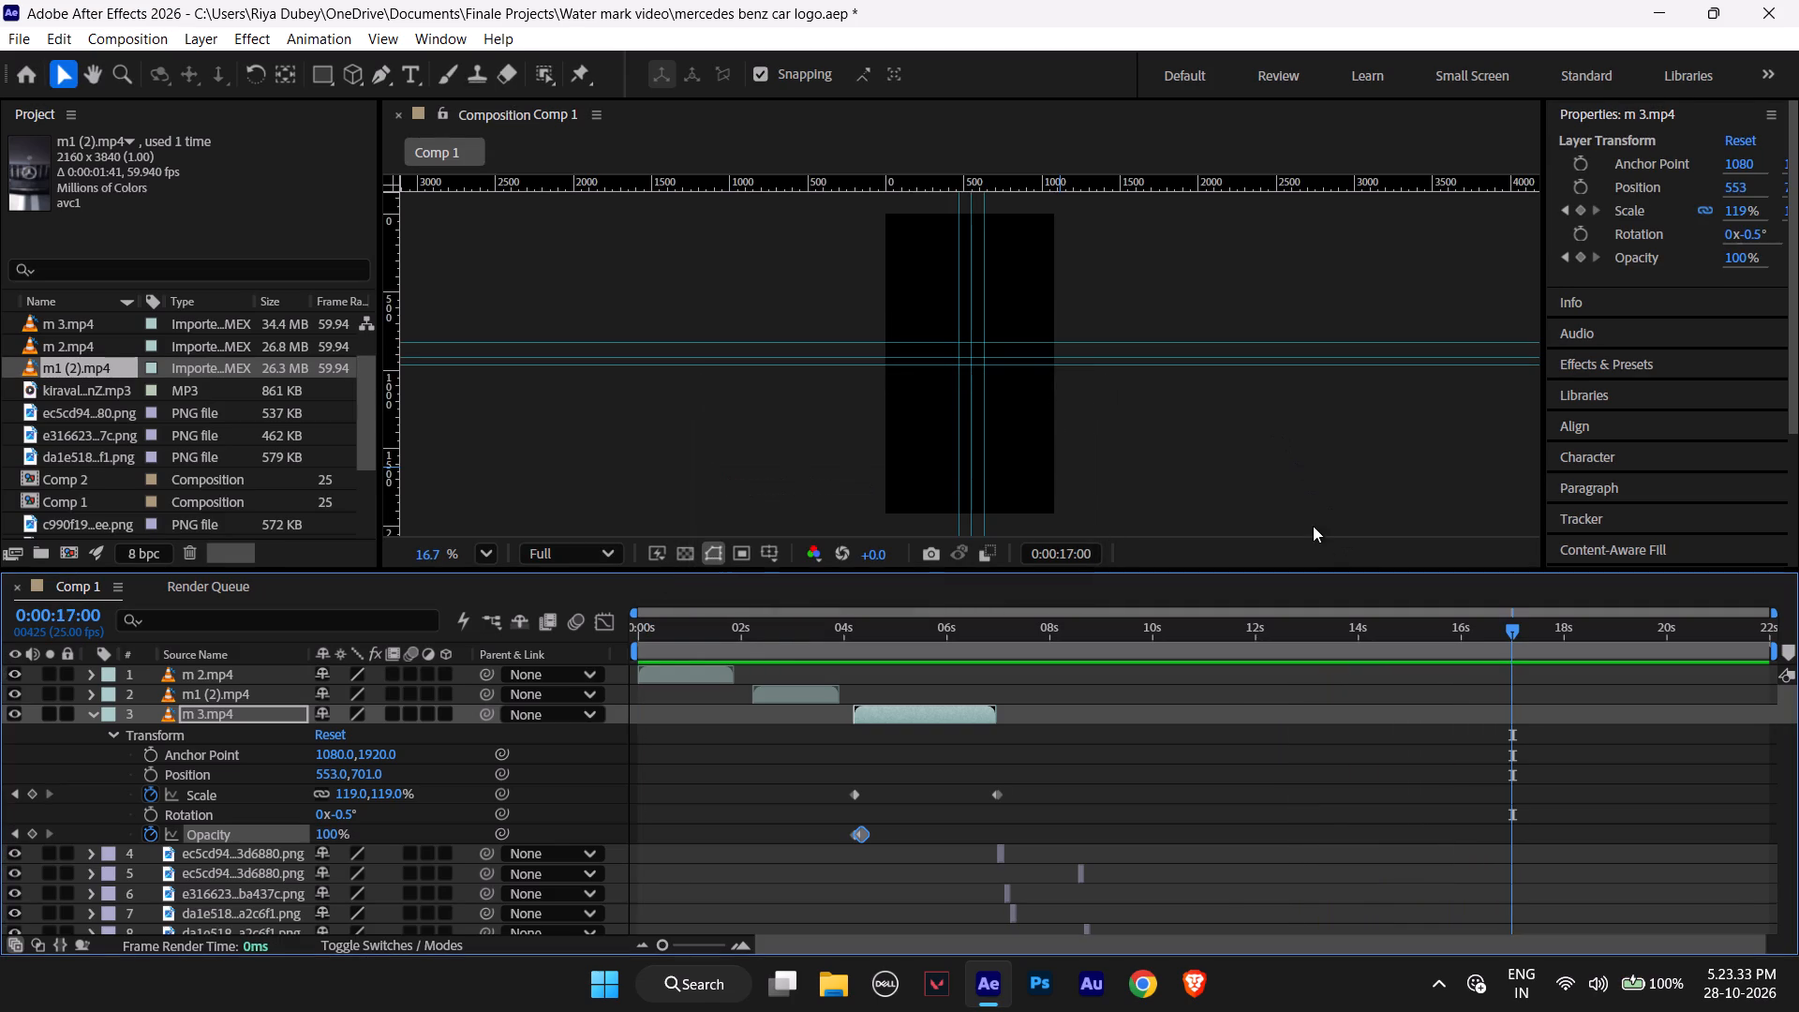
Save the project.
key("ctrl+s")
Play Comp 1 from 0:00:10:24 to review the final part of the image sequence.
left_click_drag(1509, 630, 1199, 617)
key("space")
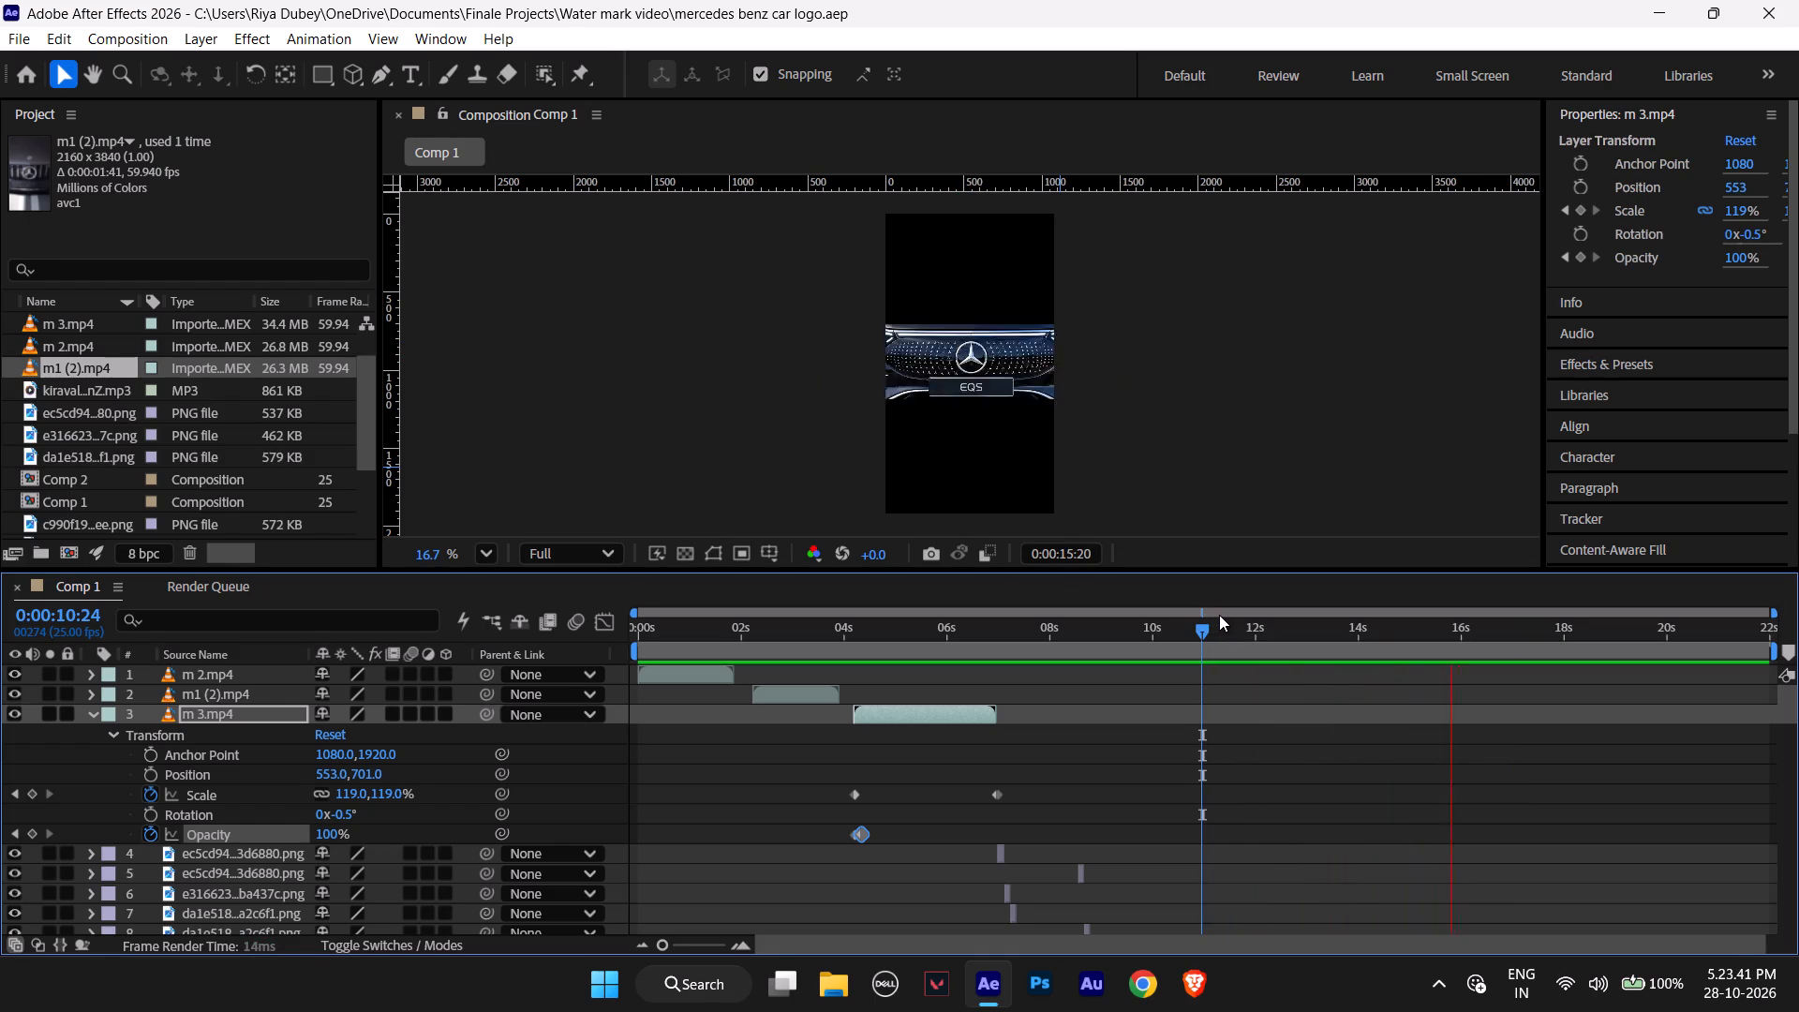
key("space")
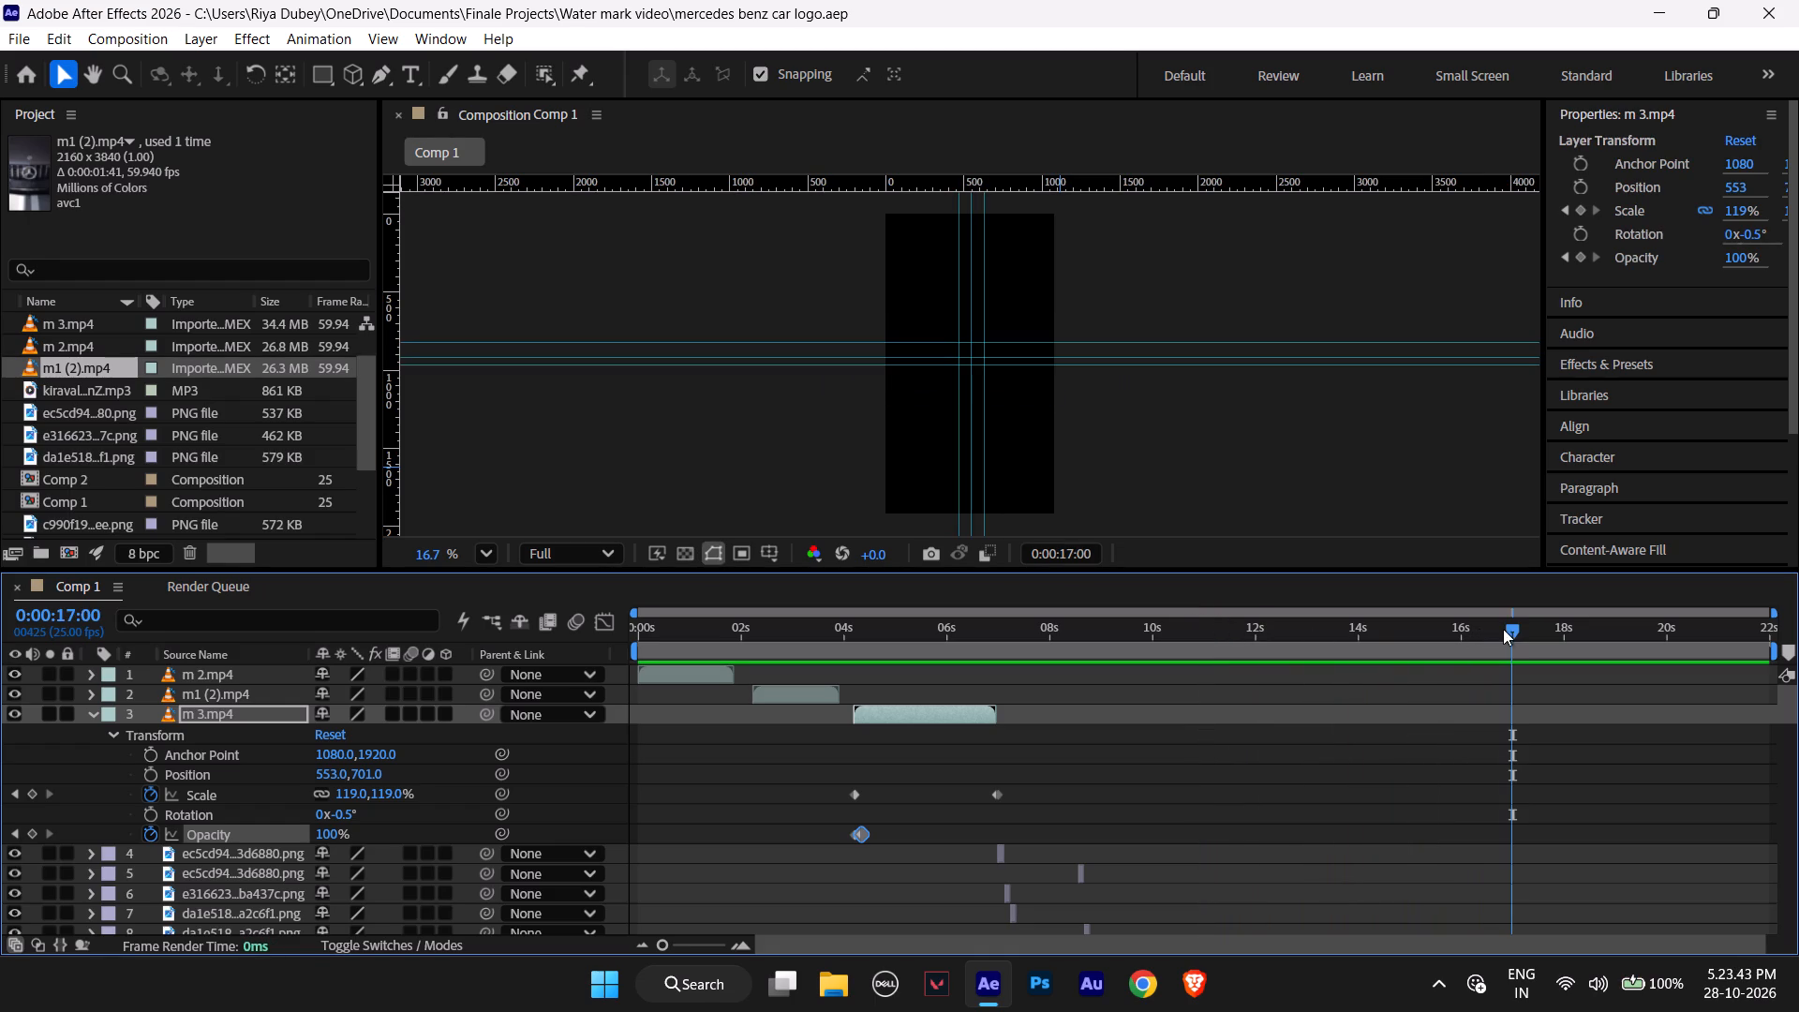
Trim the end of the MP3 music layer at the bottom of the layer stack to 0:00:16:09, where the last image ends.
left_click_drag(1509, 628, 1479, 628)
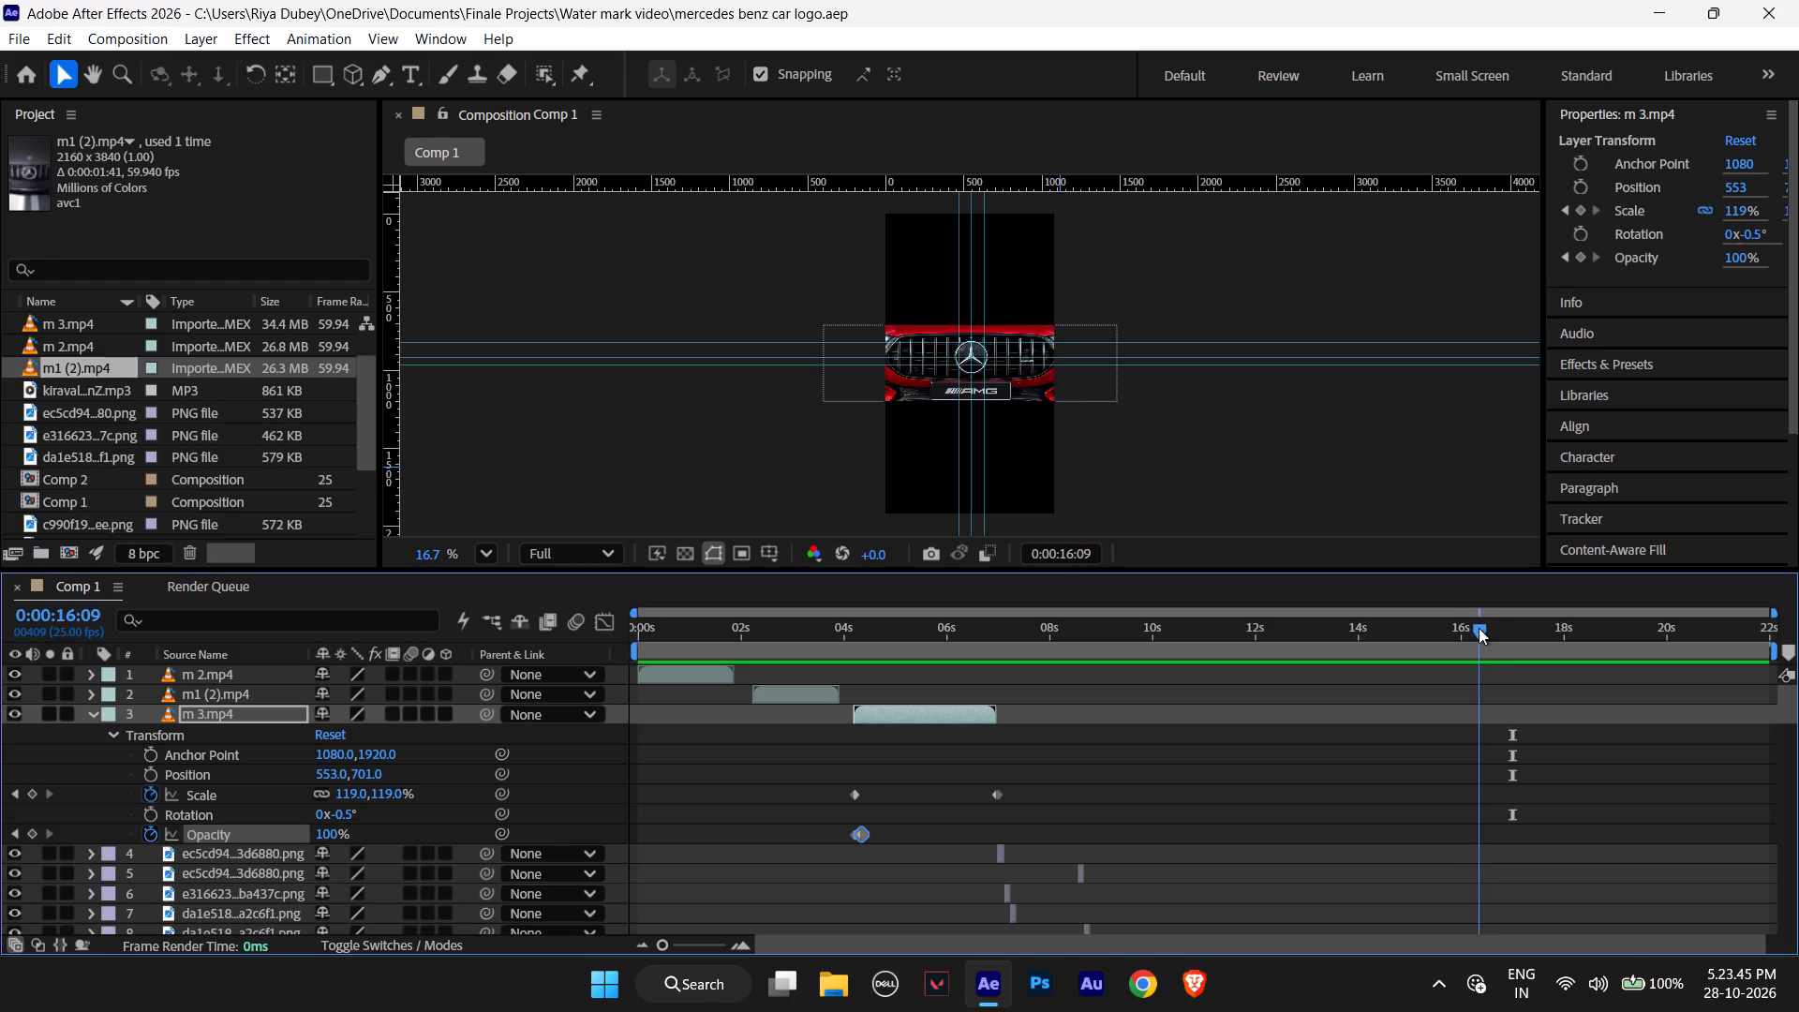
left_click_drag(1479, 628, 1476, 628)
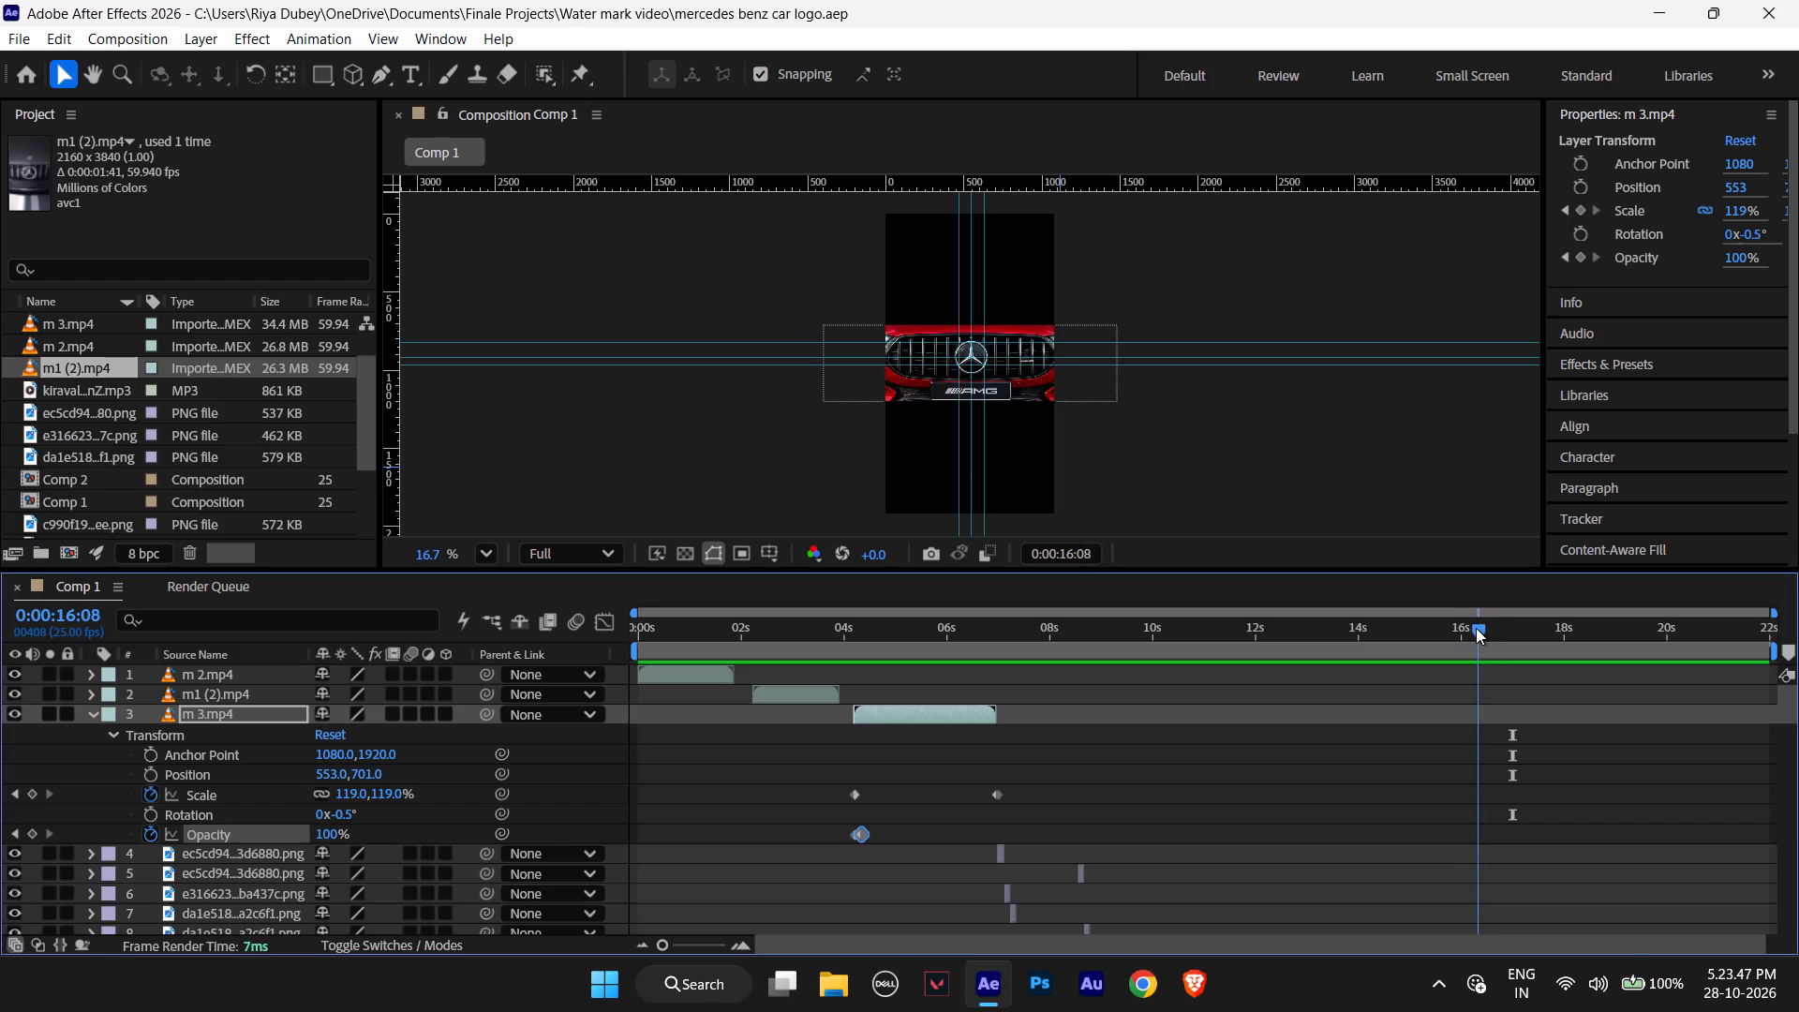
left_click_drag(1476, 628, 1479, 628)
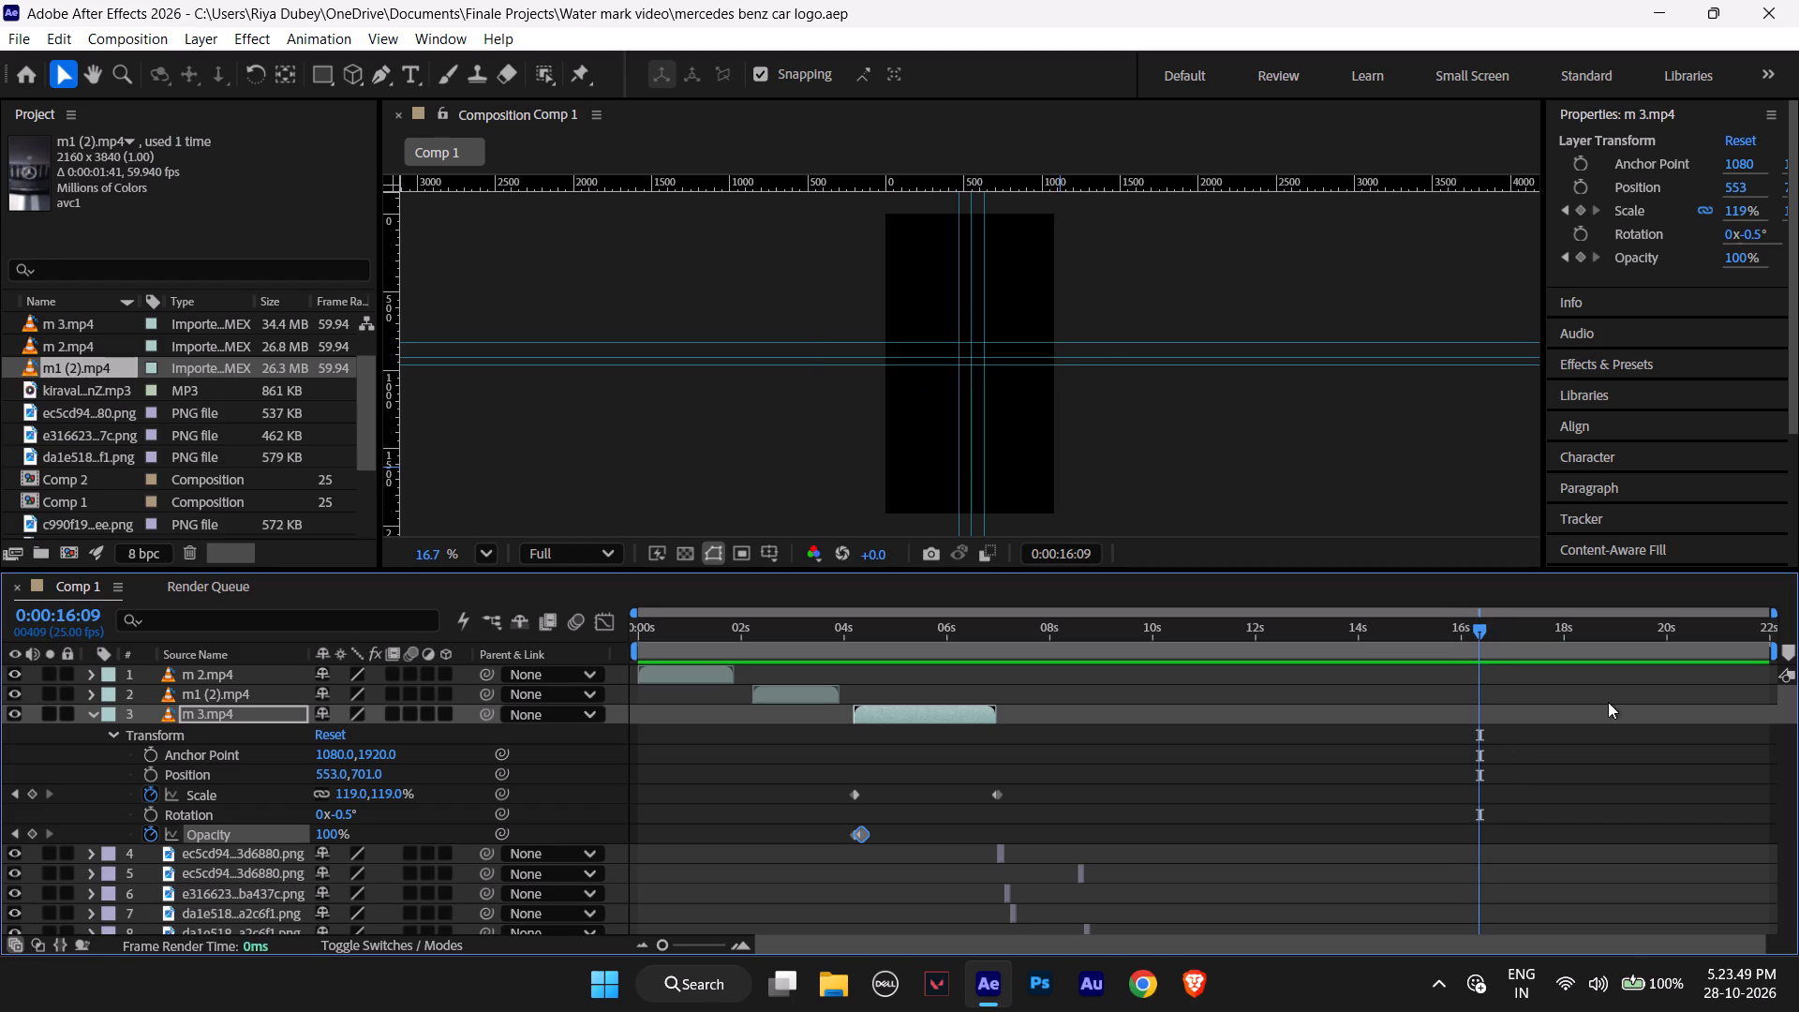
scroll(1517, 849, "down", 8)
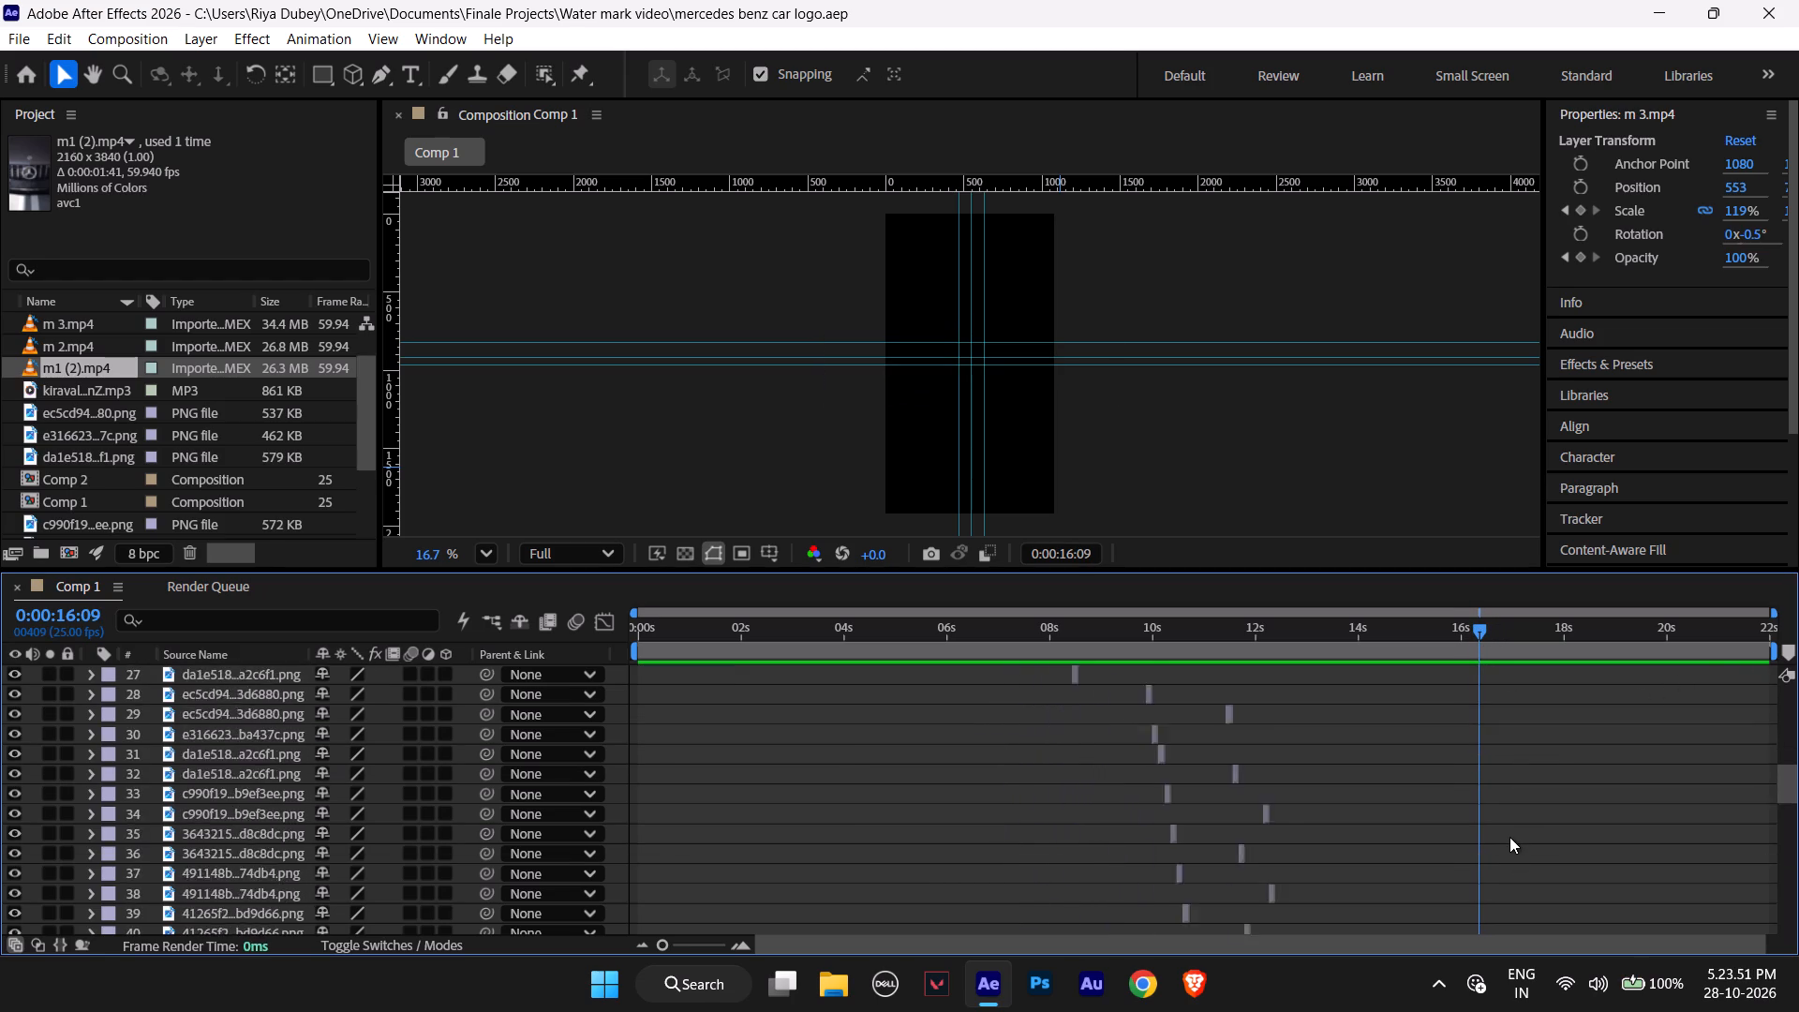
scroll(1509, 837, "down", 3)
scroll(1509, 837, "up", 1)
scroll(1504, 826, "down", 10)
scroll(1504, 826, "up", 1)
scroll(1504, 826, "down", 2)
scroll(1504, 826, "up", 2)
scroll(1504, 826, "down", 8)
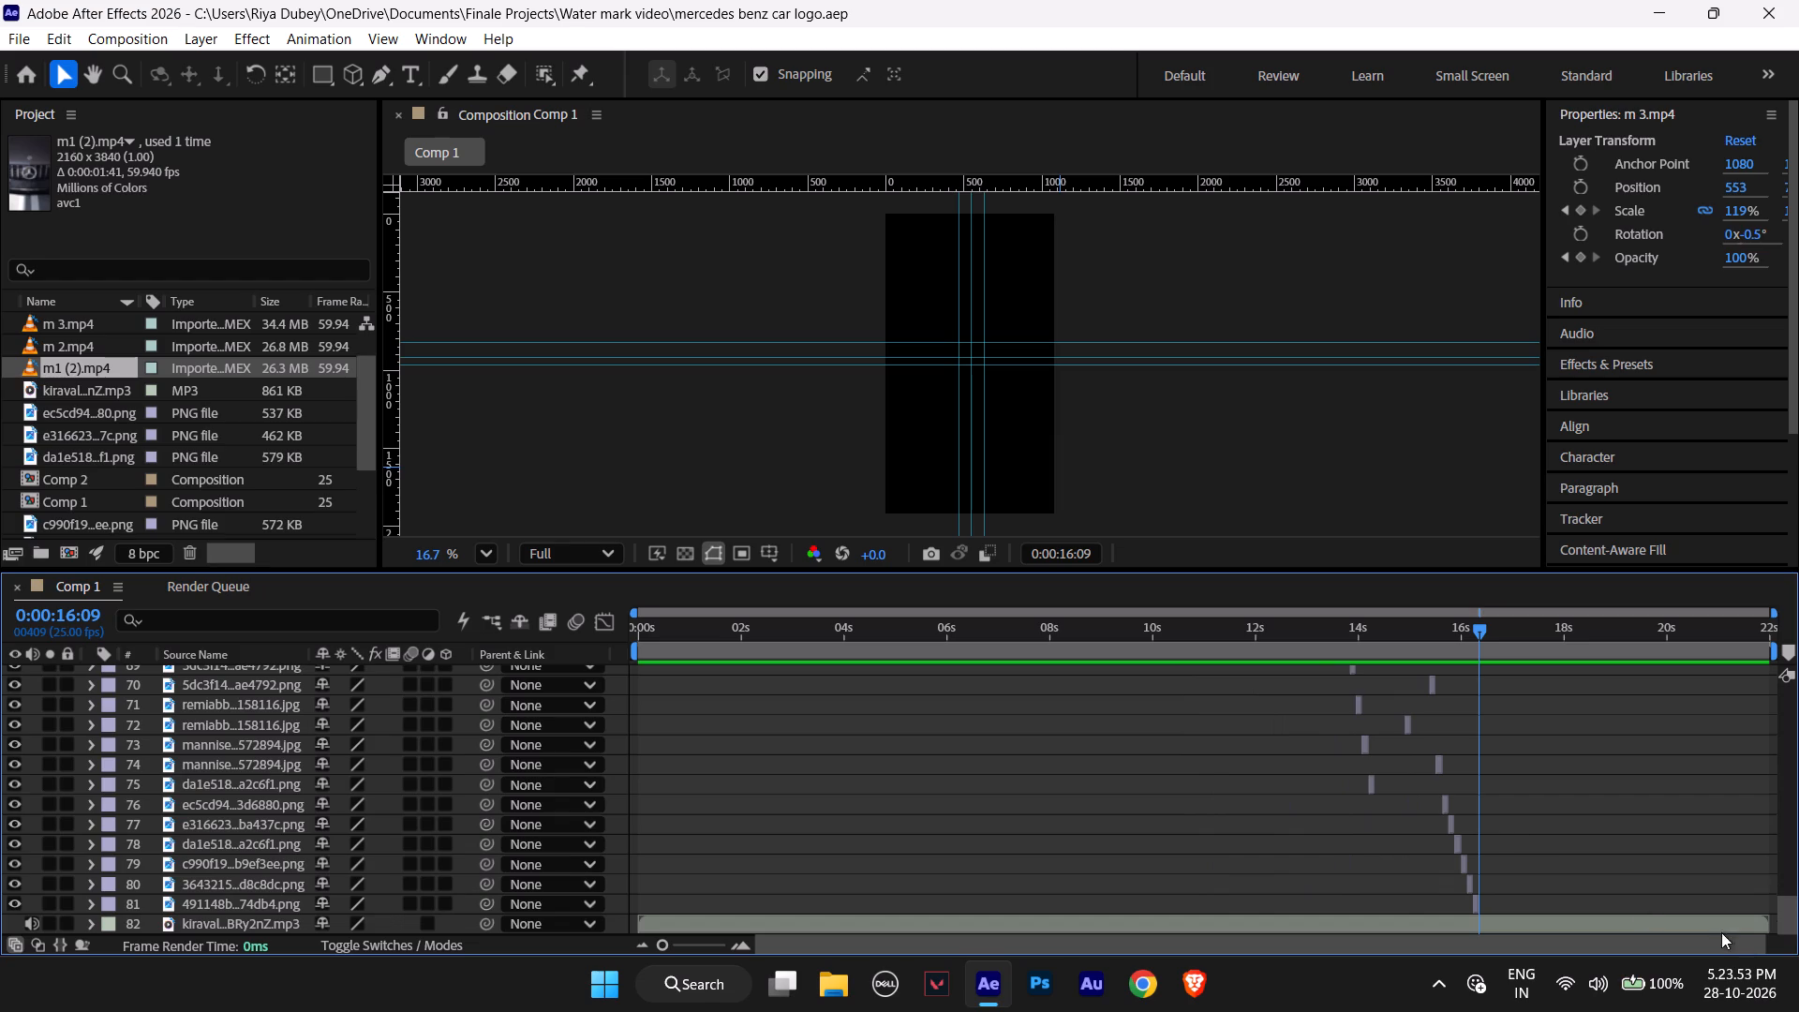
left_click_drag(1766, 918, 1581, 926)
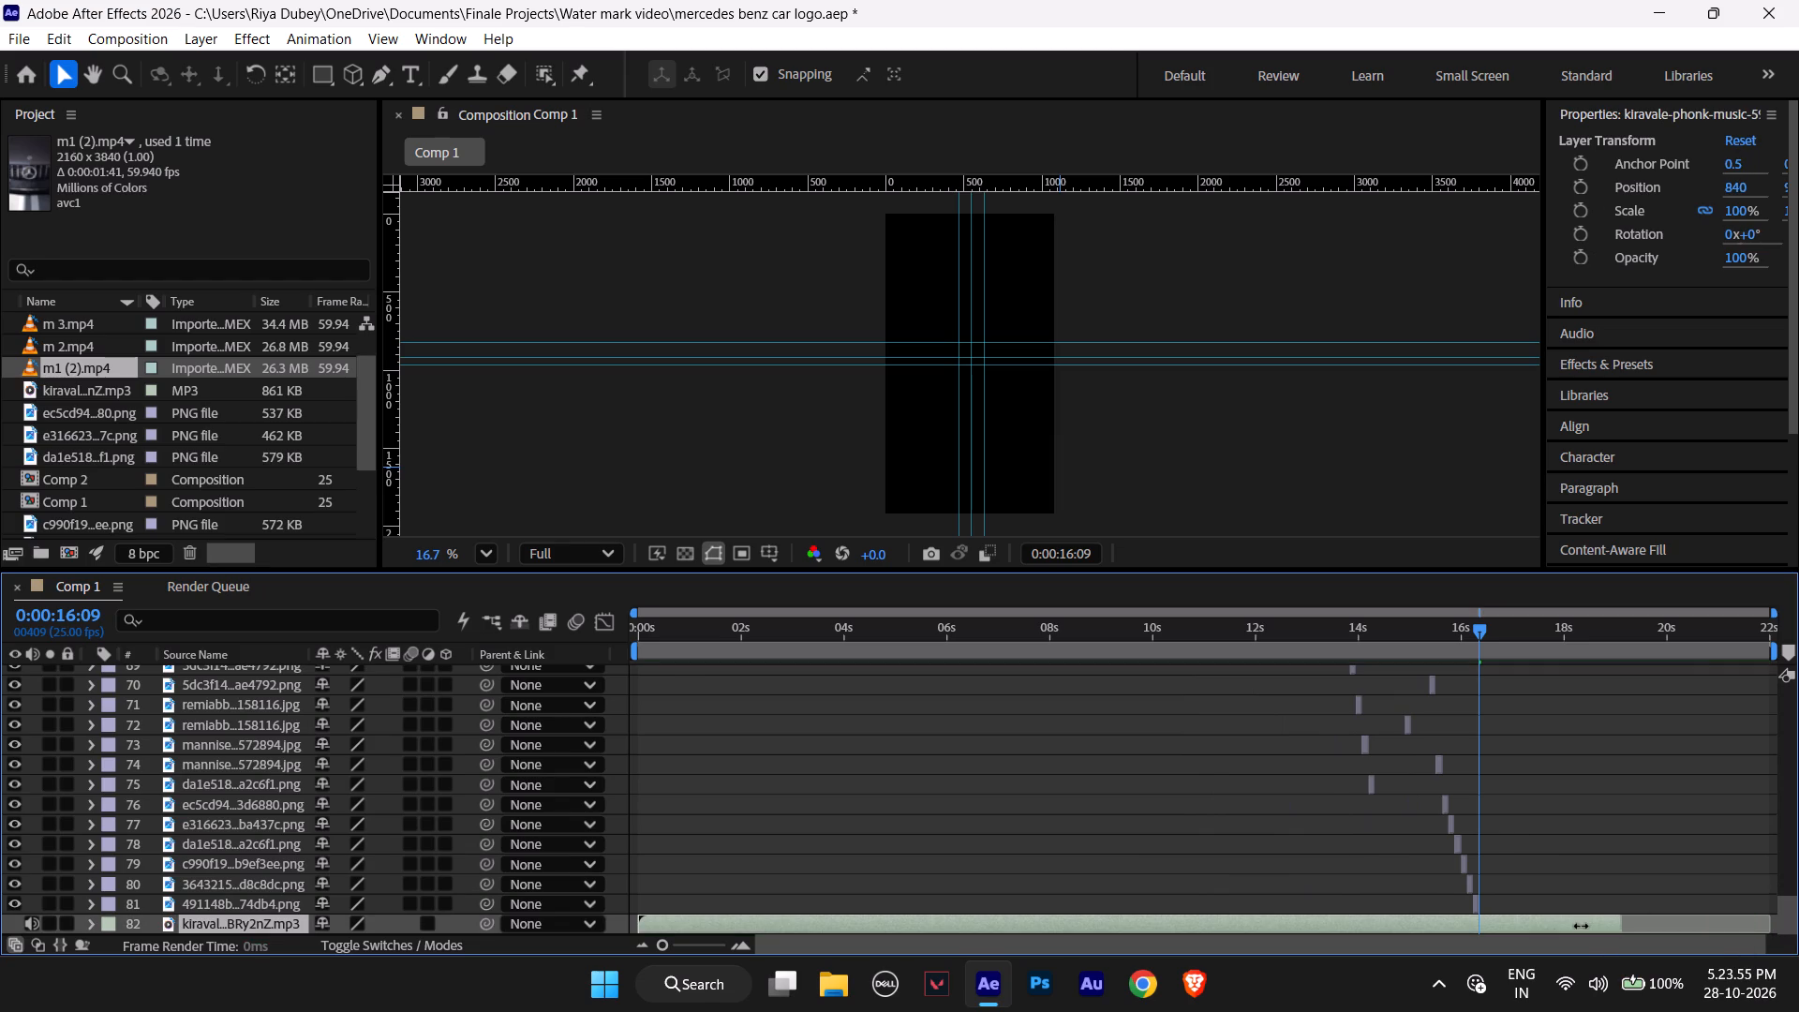
left_click_drag(1581, 926, 1478, 946)
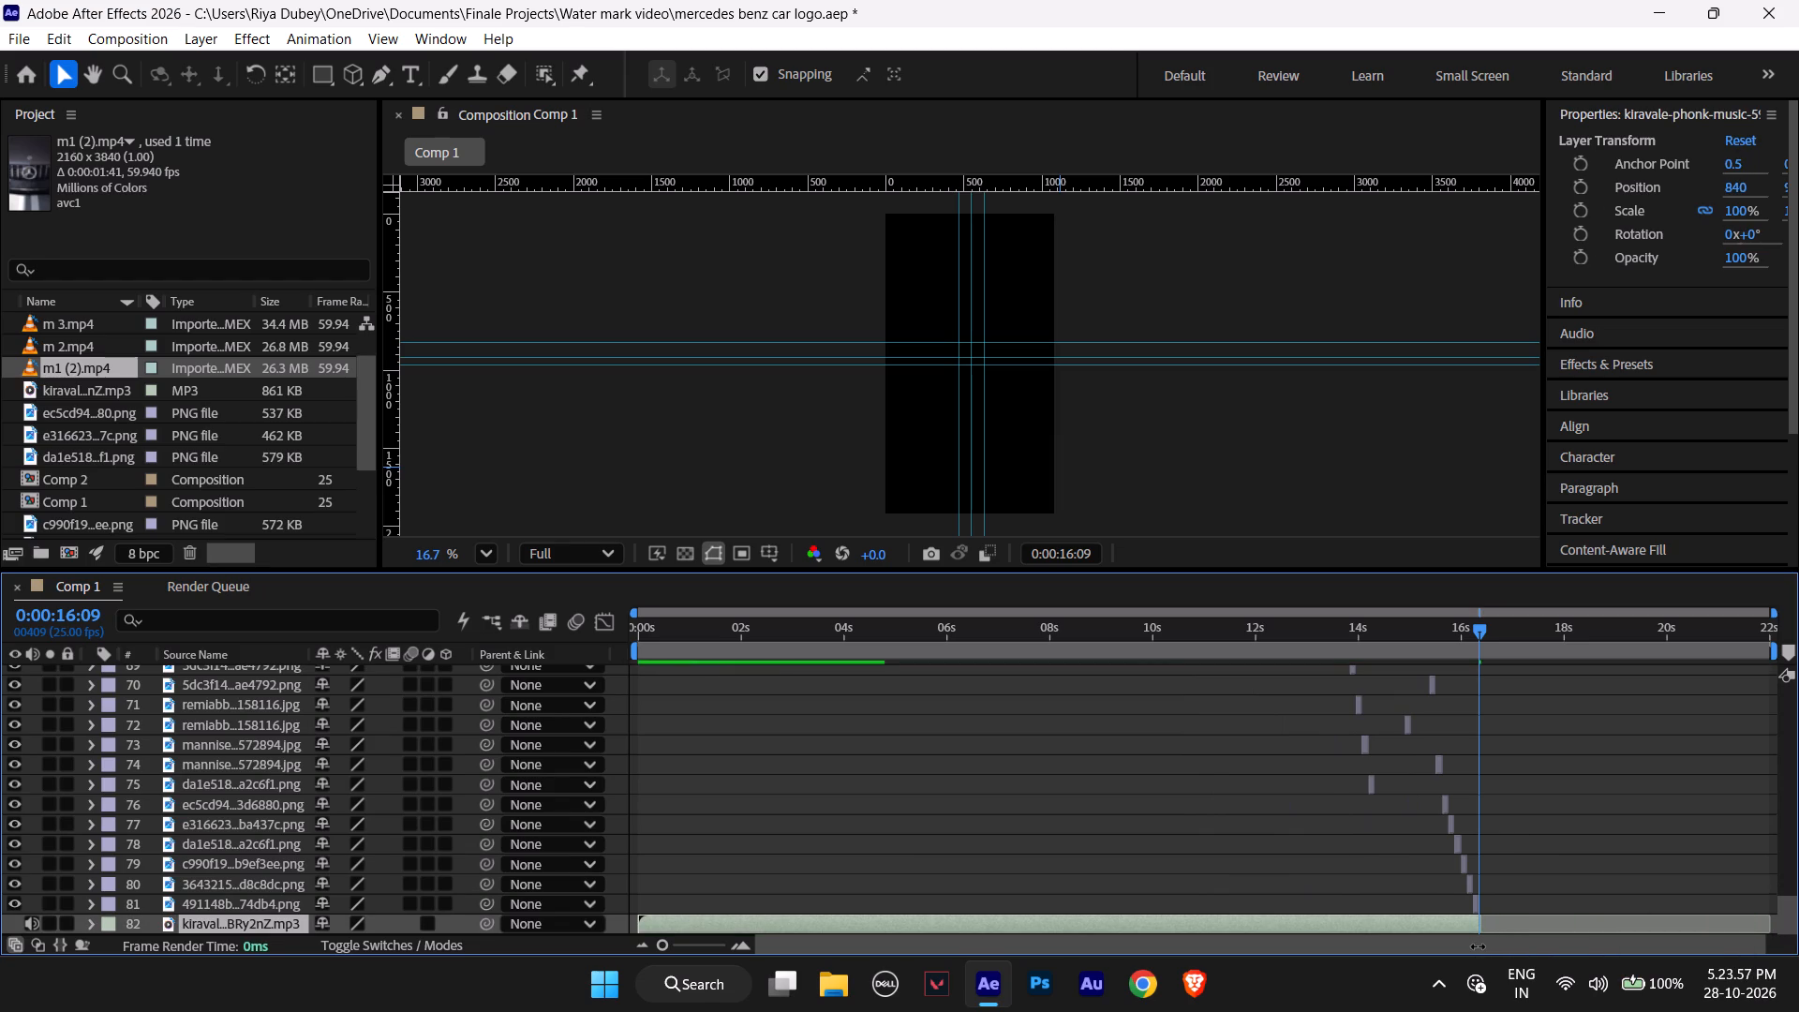
left_click_drag(1478, 946, 1476, 946)
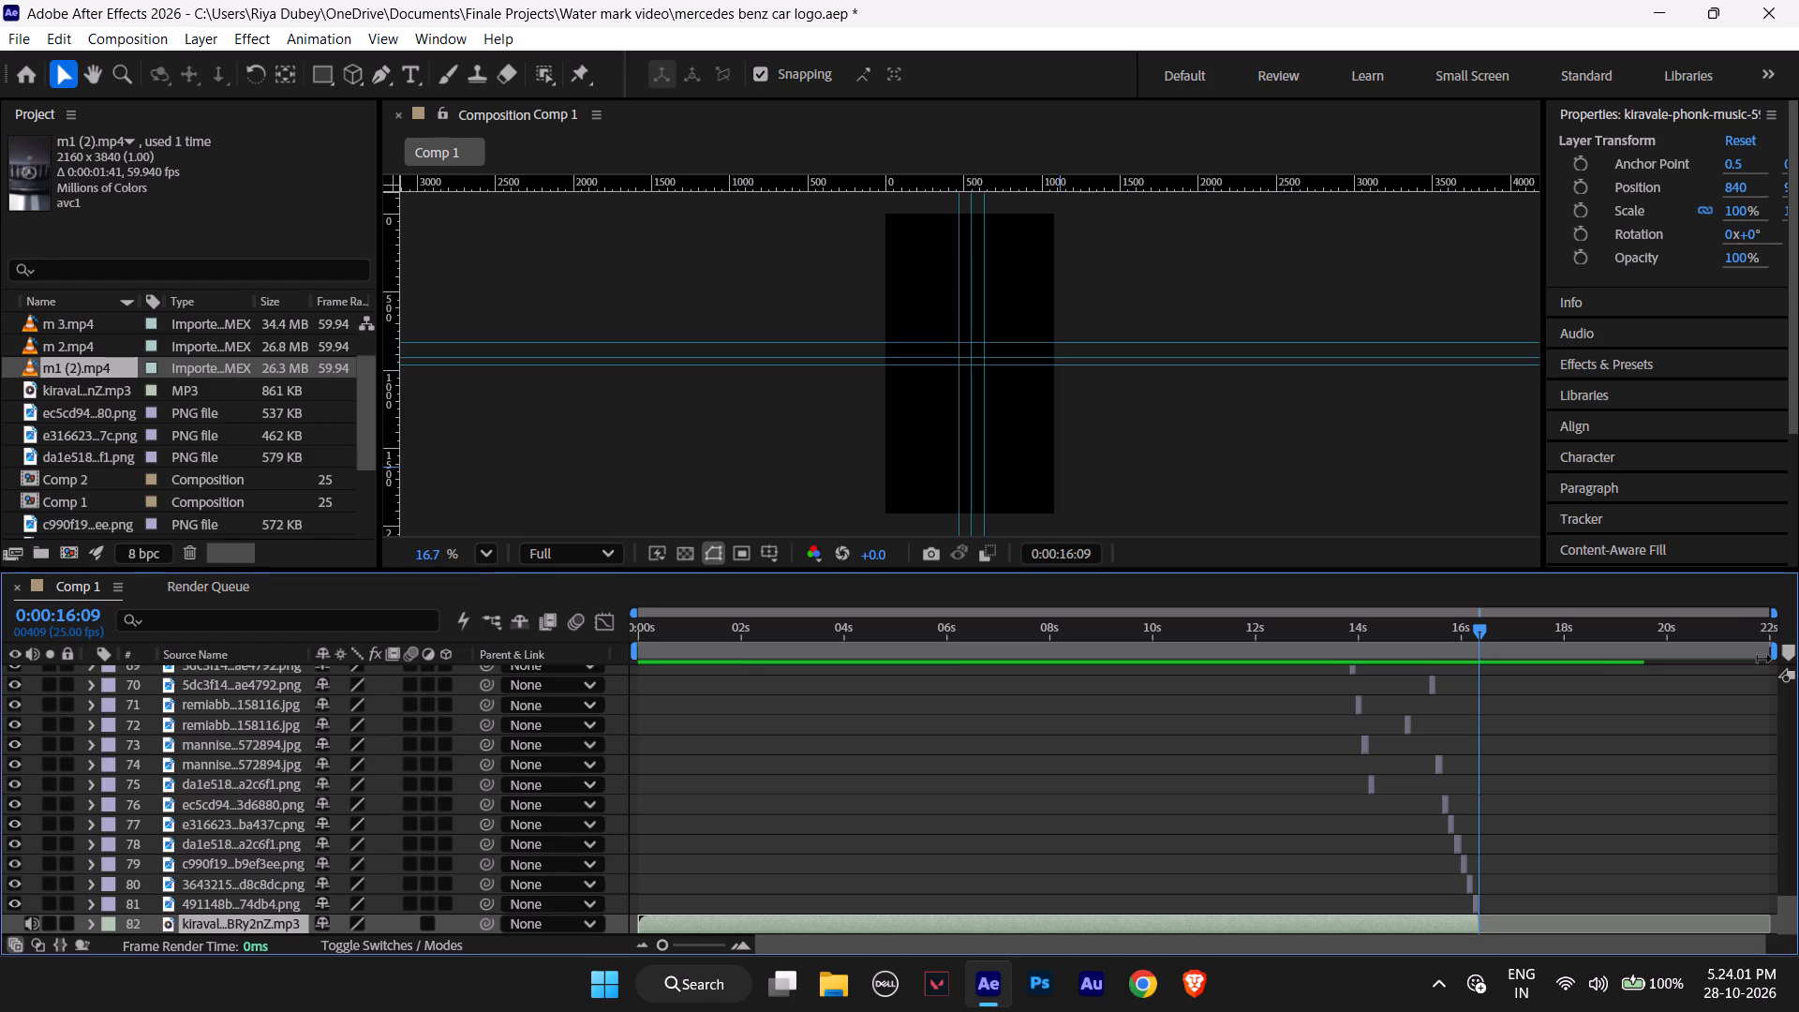
Shorten the Comp 1 work area so it ends at about 0:00:16:09, matching the end of the music layer.
left_click_drag(1771, 657, 1475, 697)
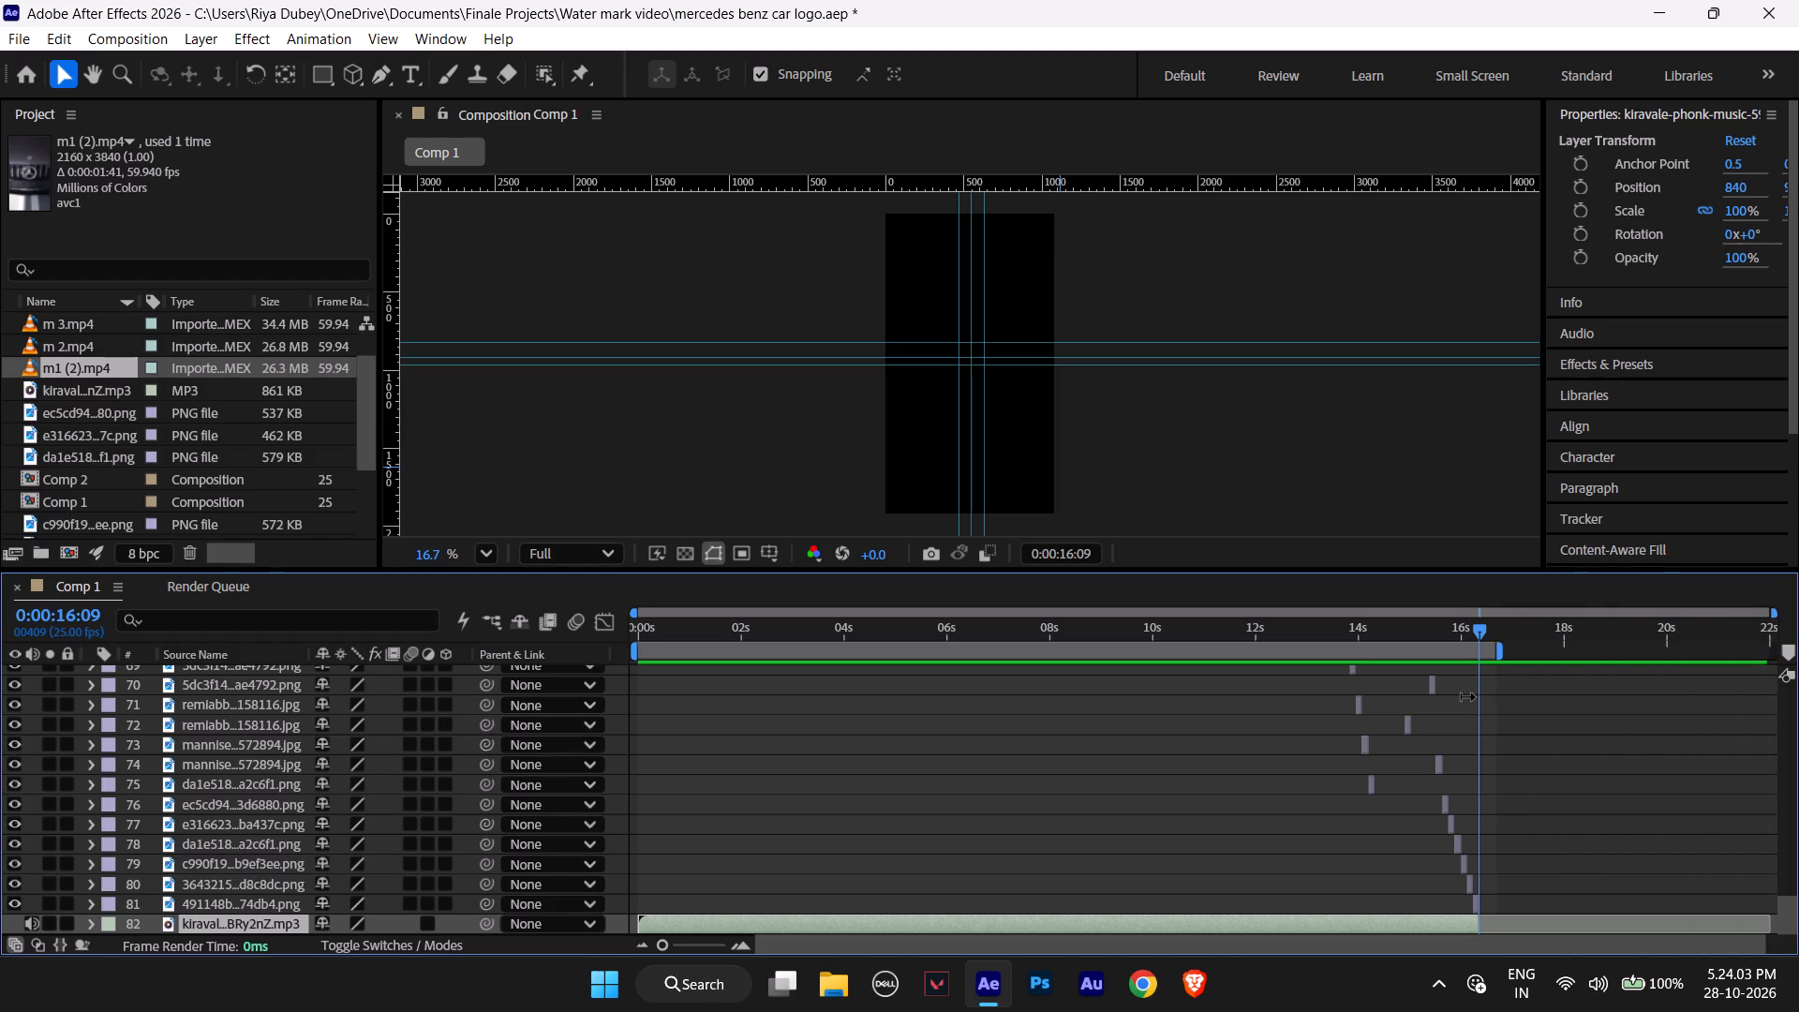
left_click_drag(1475, 697, 1480, 698)
Play Comp 1 from 0:00:00:00 to review the video within the work area.
left_click_drag(1770, 607, 1588, 637)
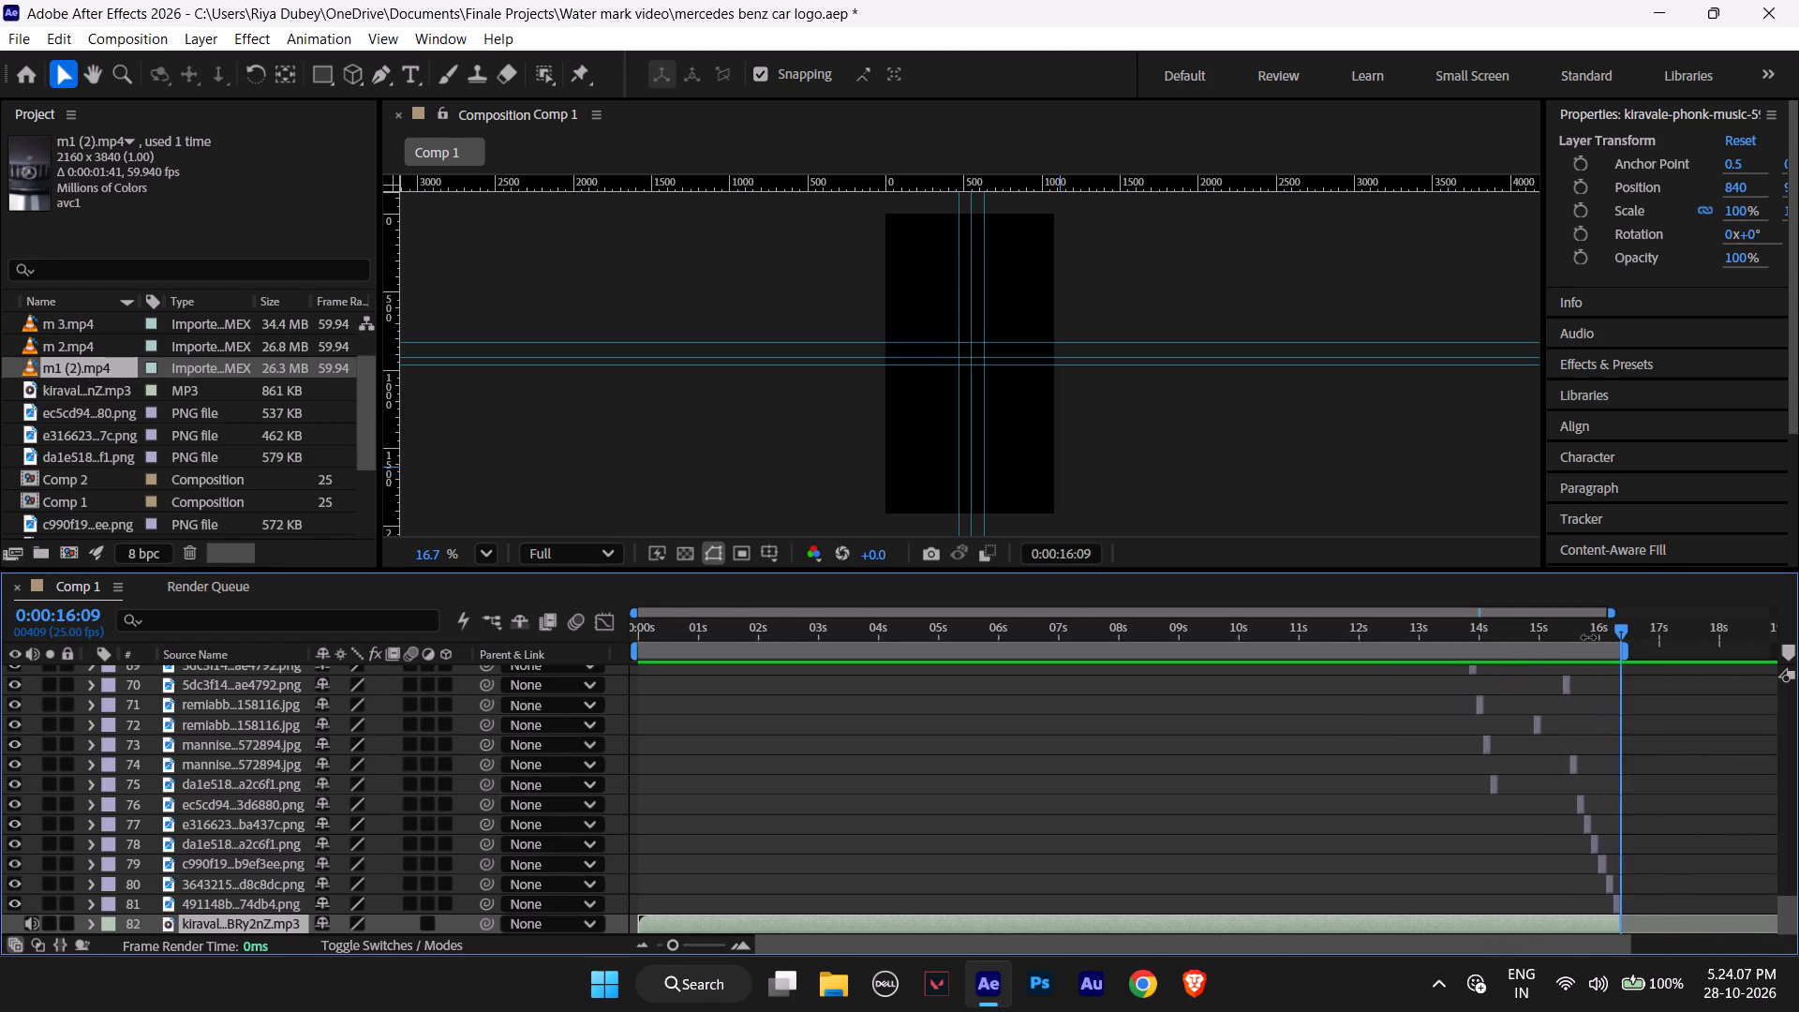
left_click_drag(1588, 637, 1480, 639)
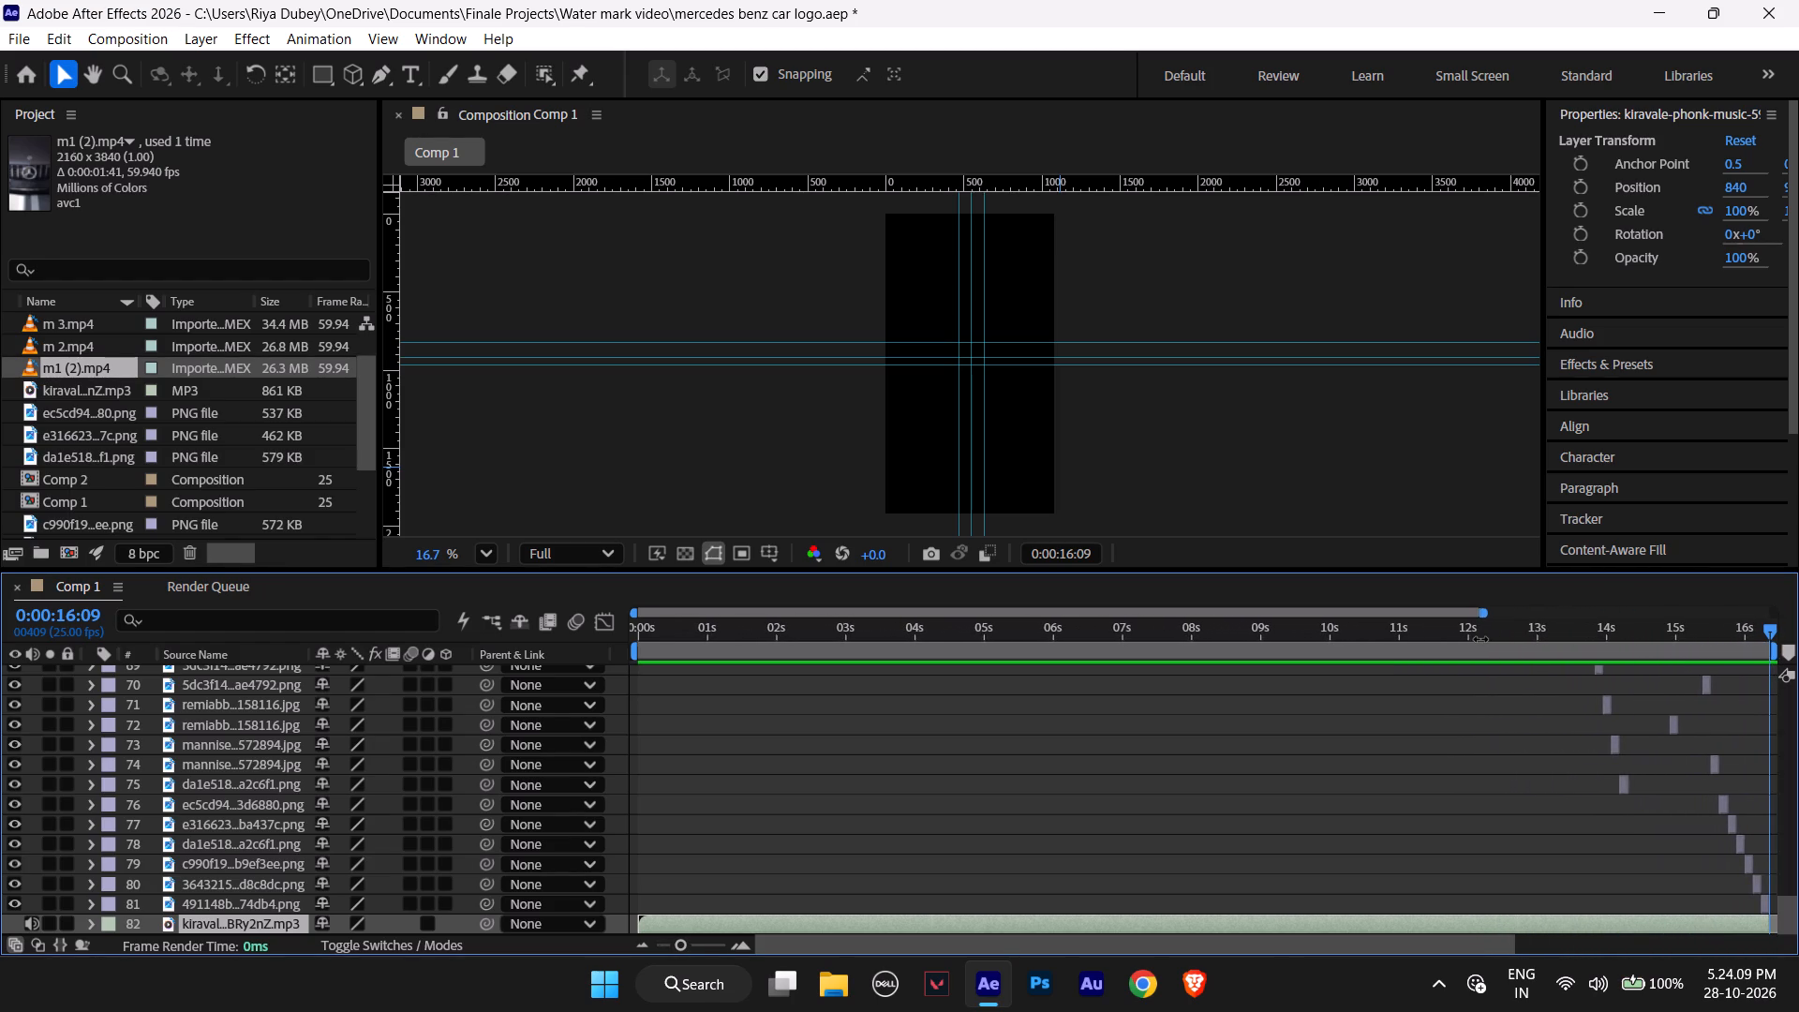
left_click_drag(1480, 639, 1482, 639)
key("space")
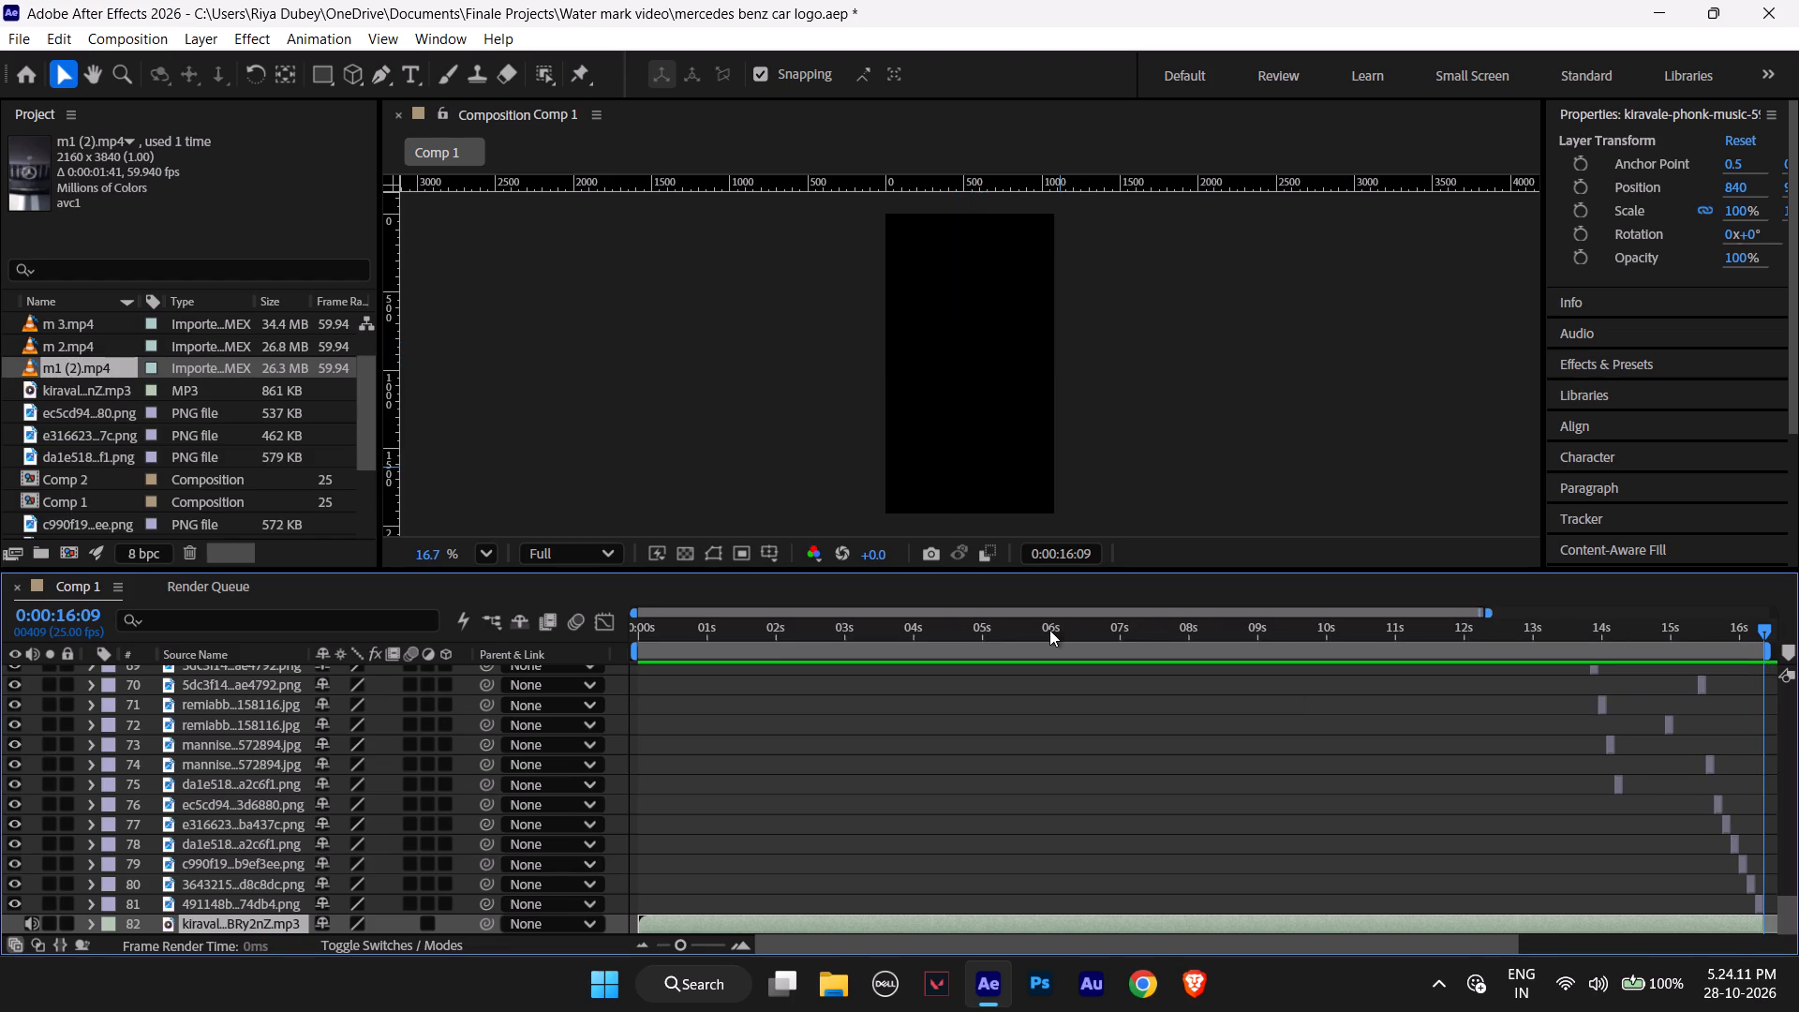
left_click_drag(667, 634, 601, 632)
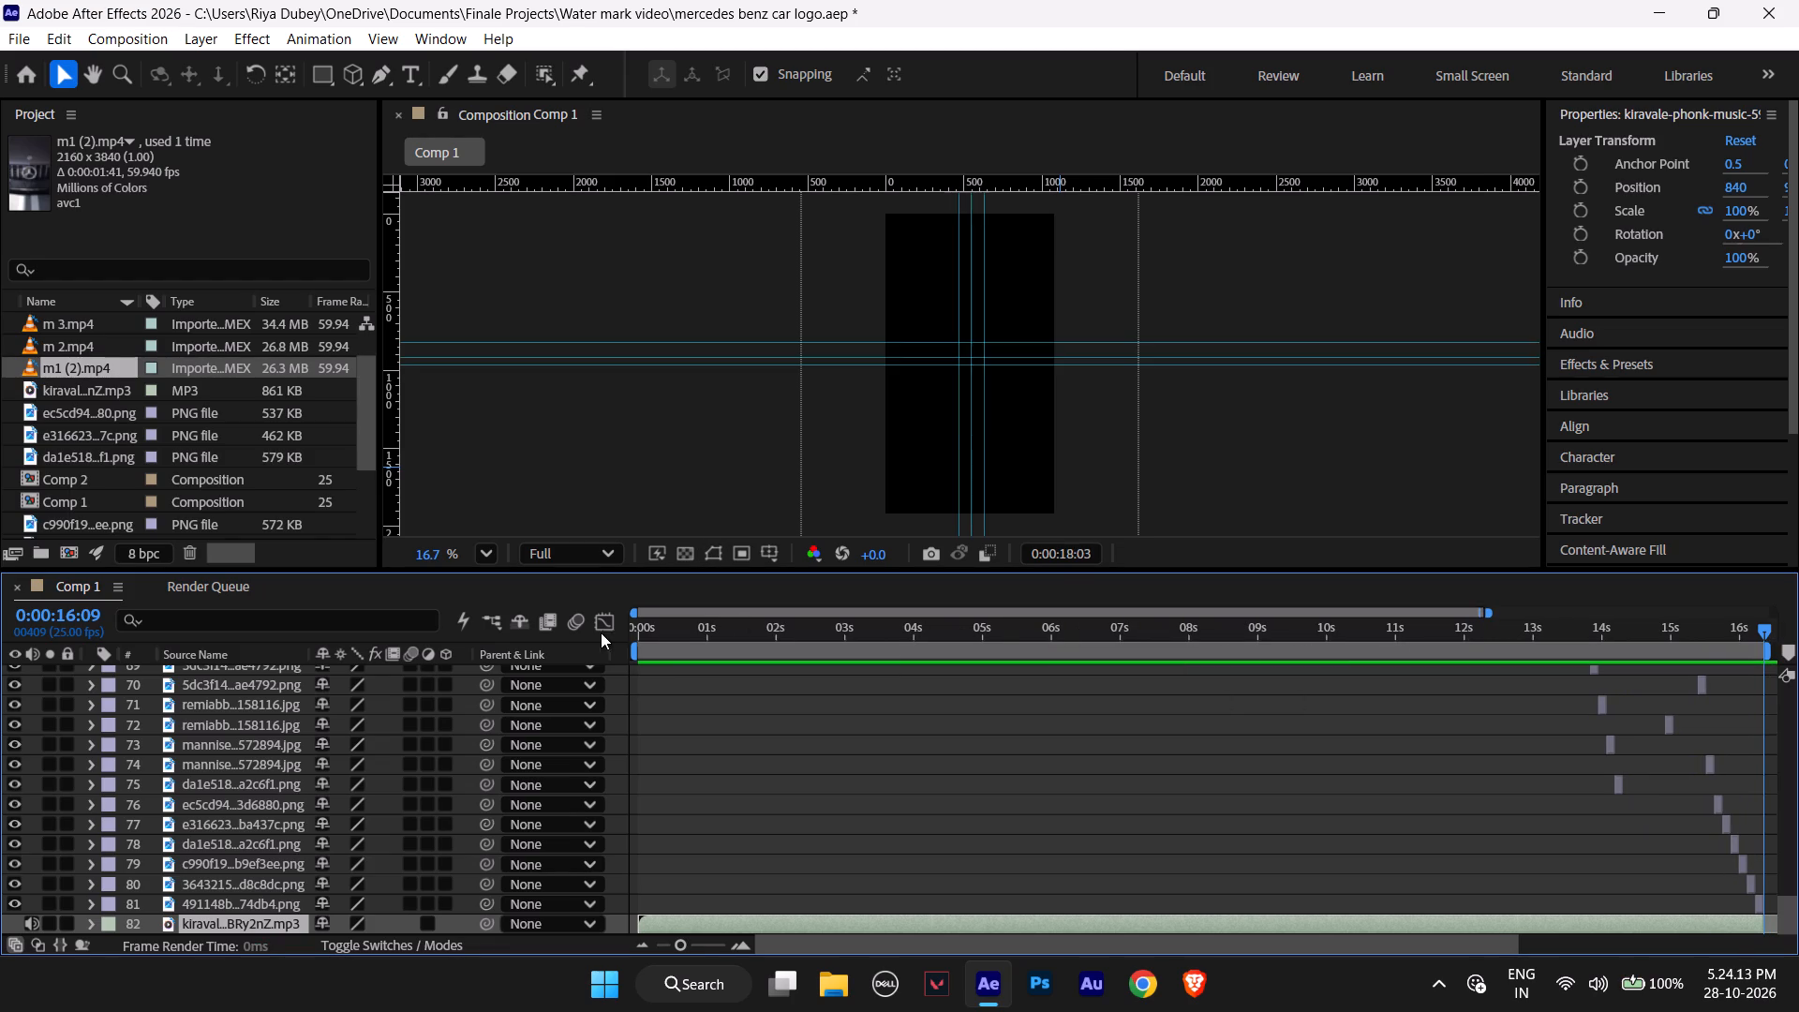
left_click_drag(601, 632, 600, 632)
key("space")
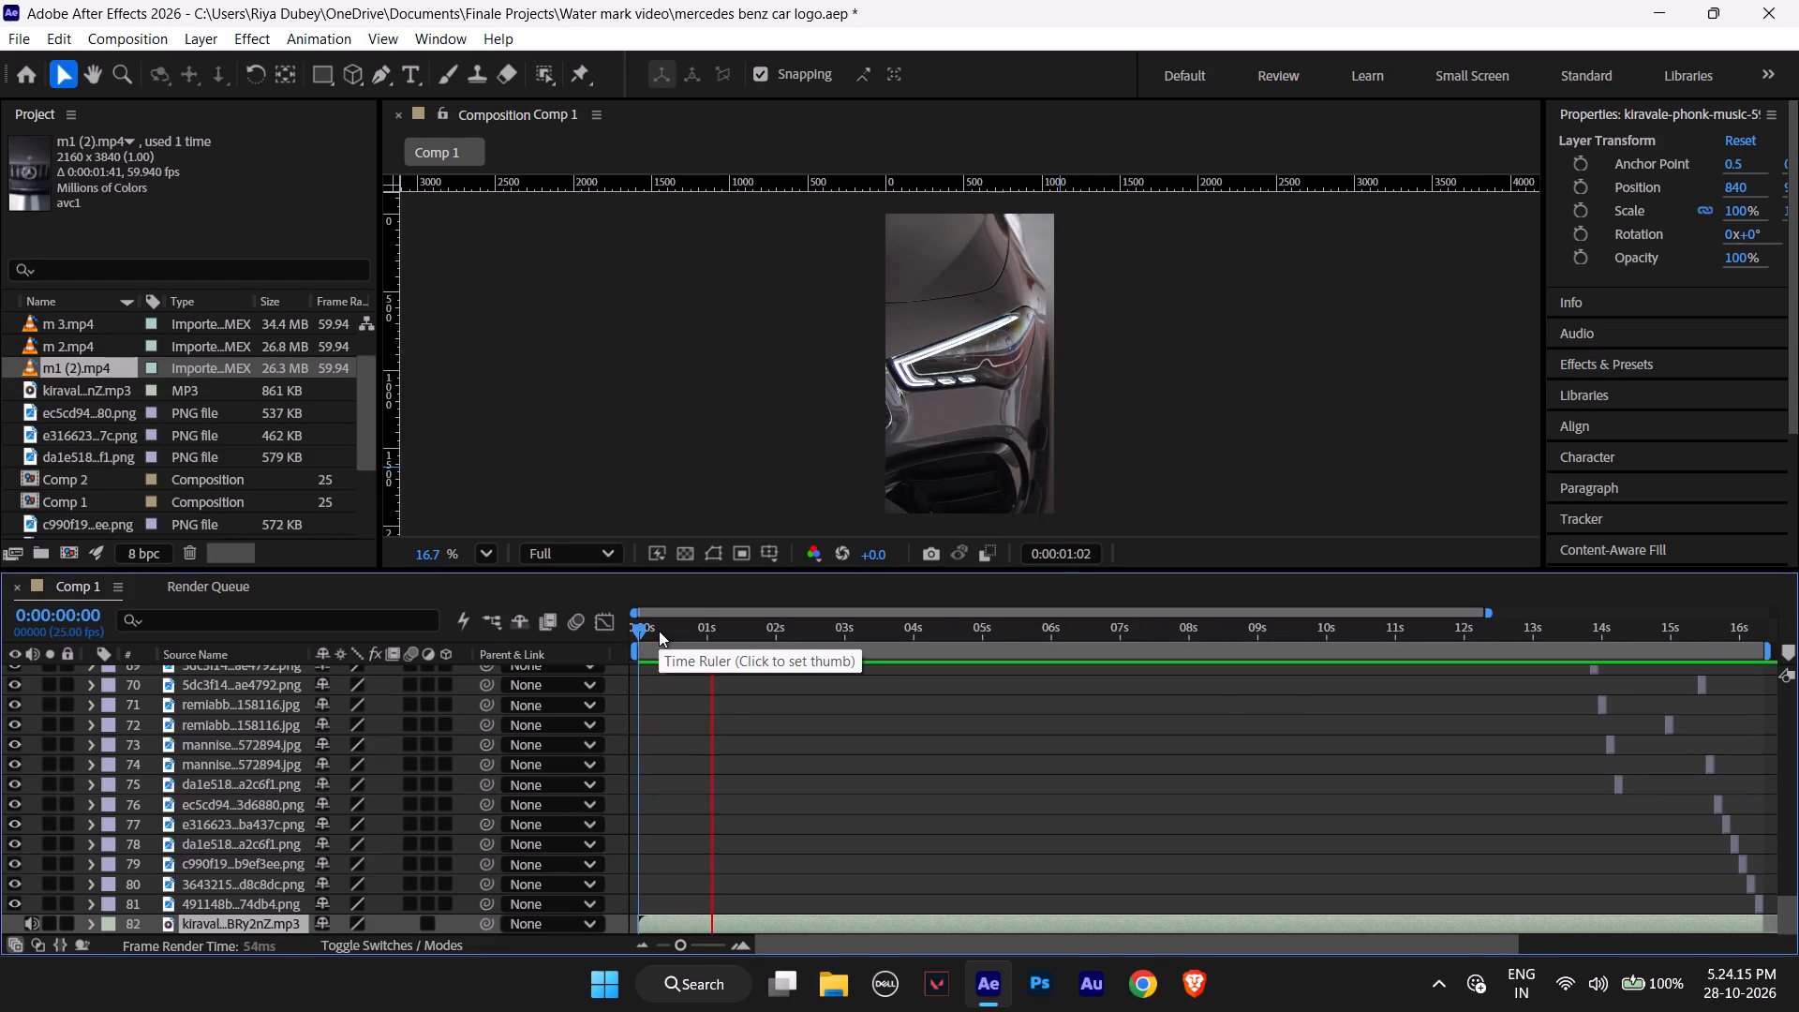
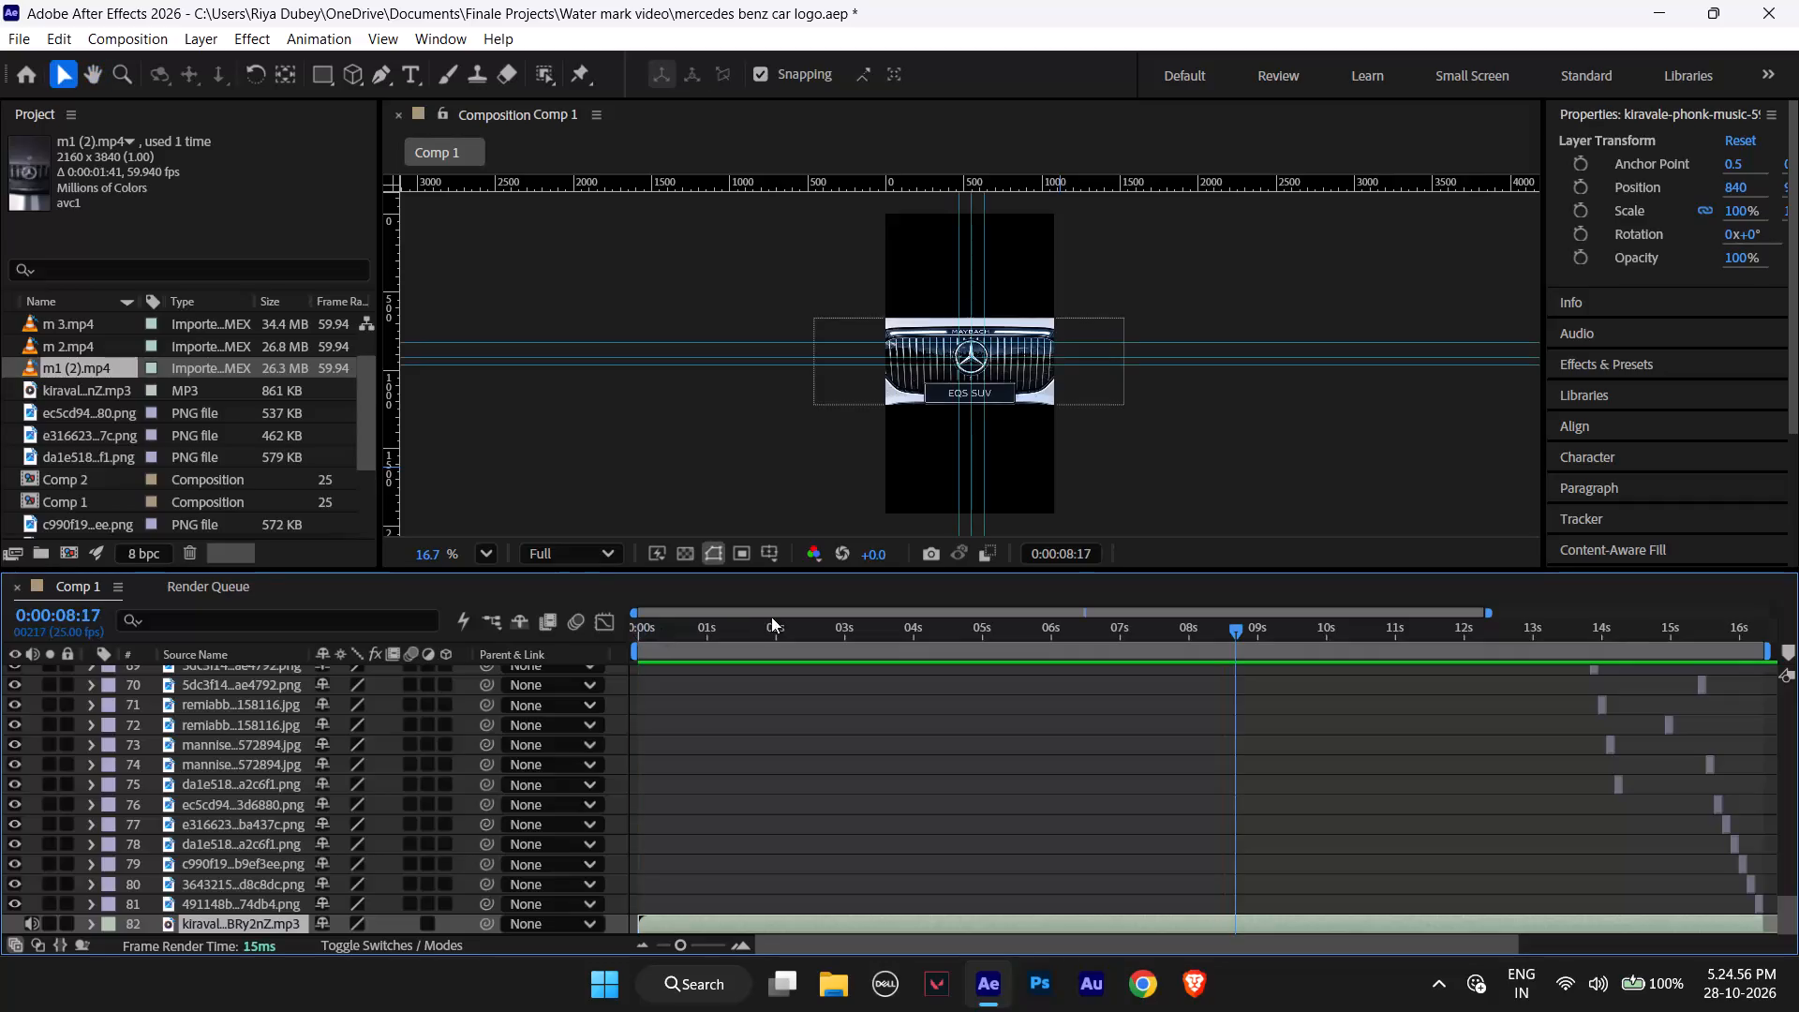
Scrub through the car clips in Comp 1 to examine them up to the last frame of m 3.mp4 at 0:00:06:24.
left_click_drag(1233, 633, 723, 638)
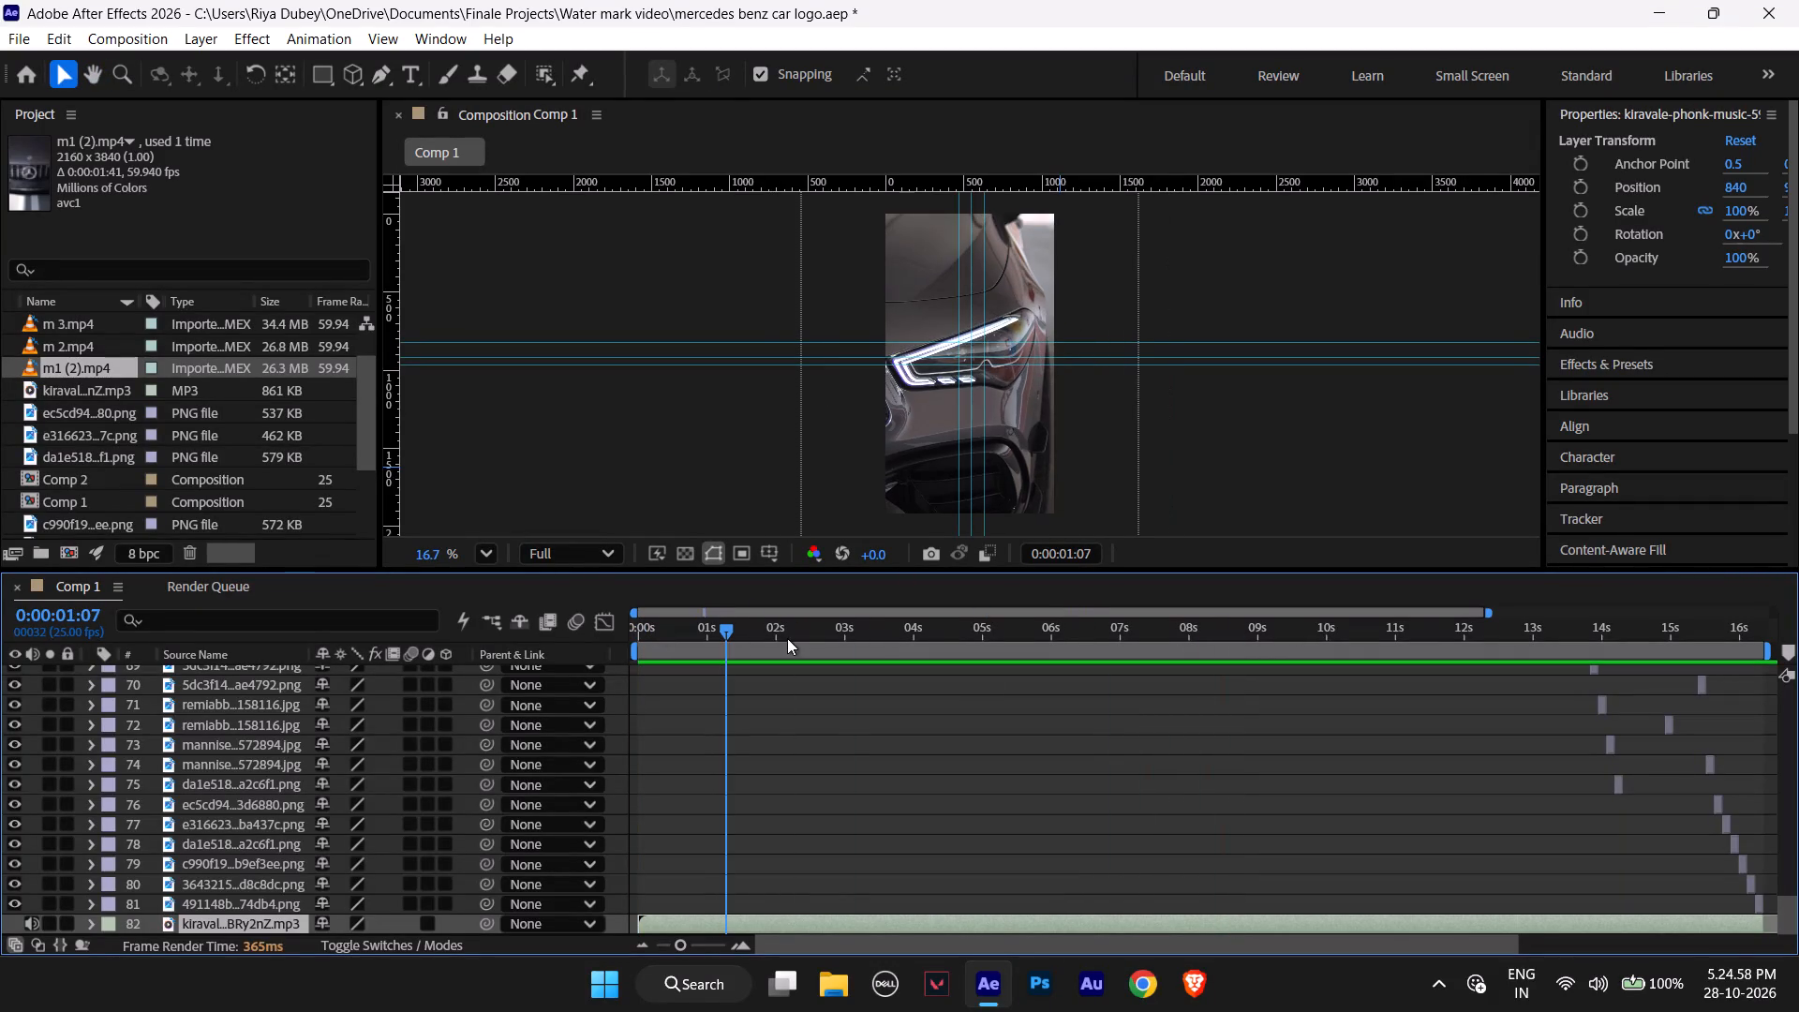
left_click_drag(804, 621, 932, 632)
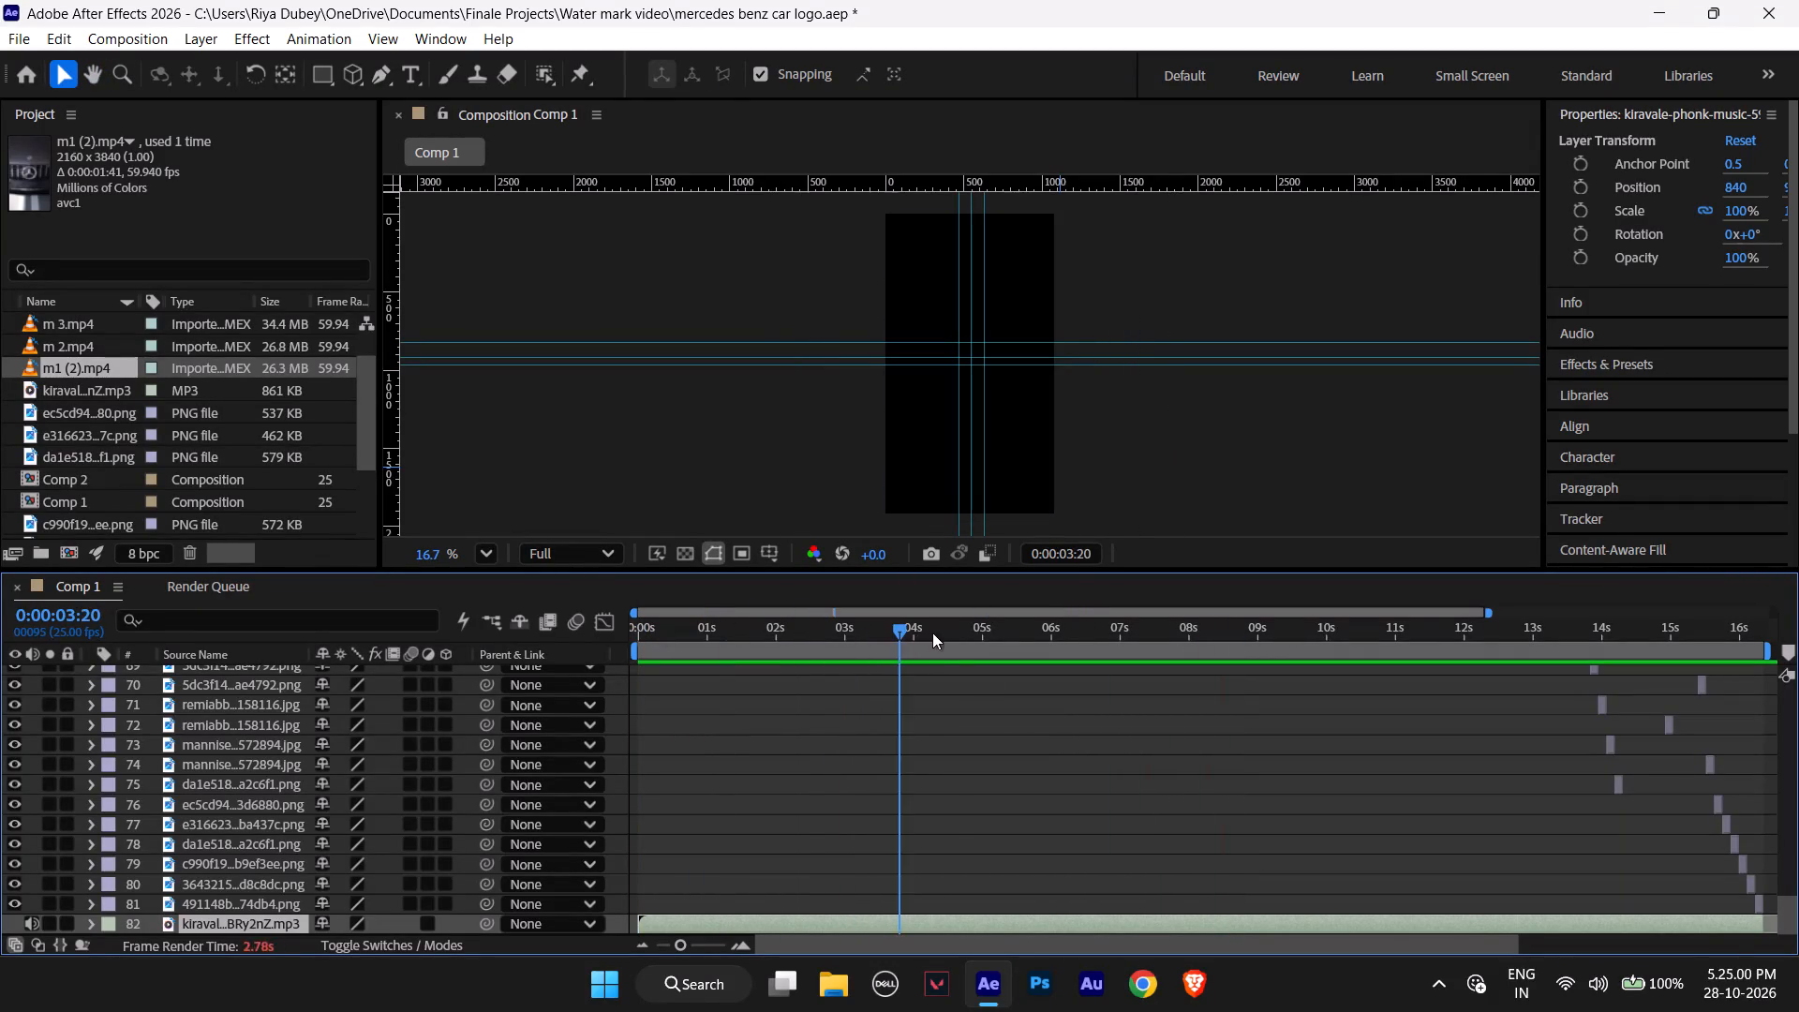
left_click_drag(932, 632, 1034, 639)
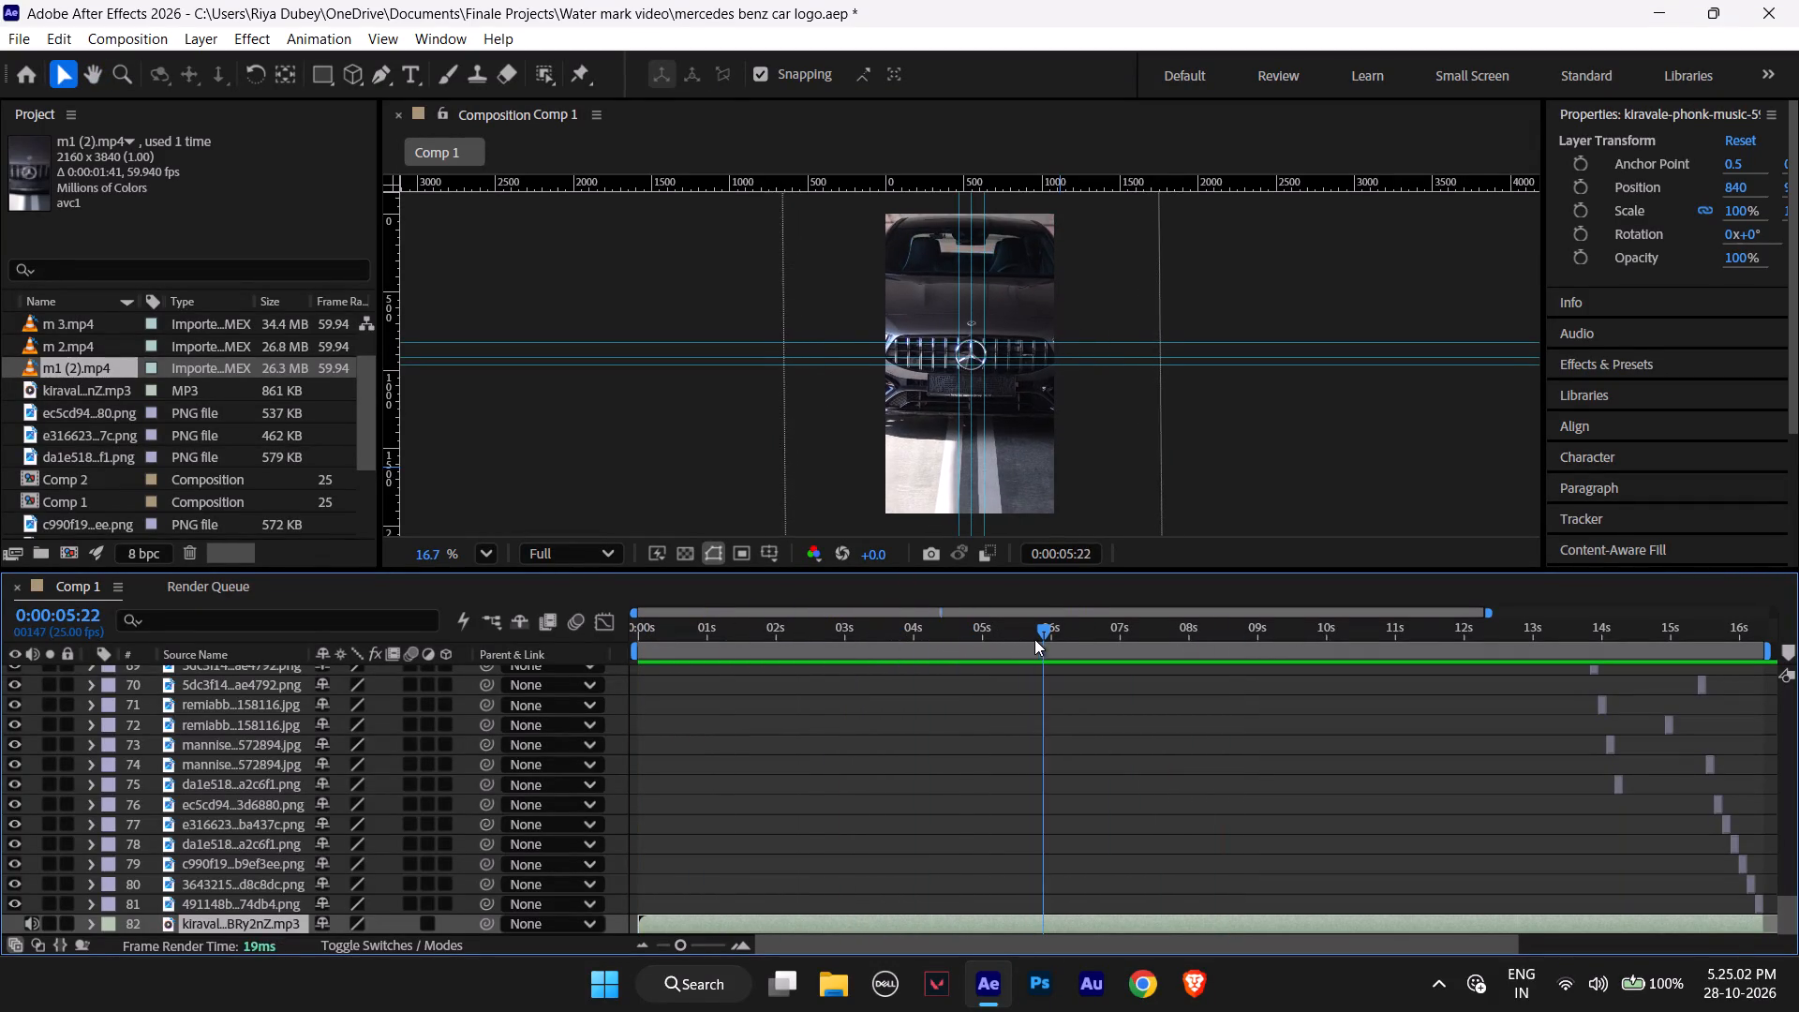
left_click_drag(1034, 639, 1104, 632)
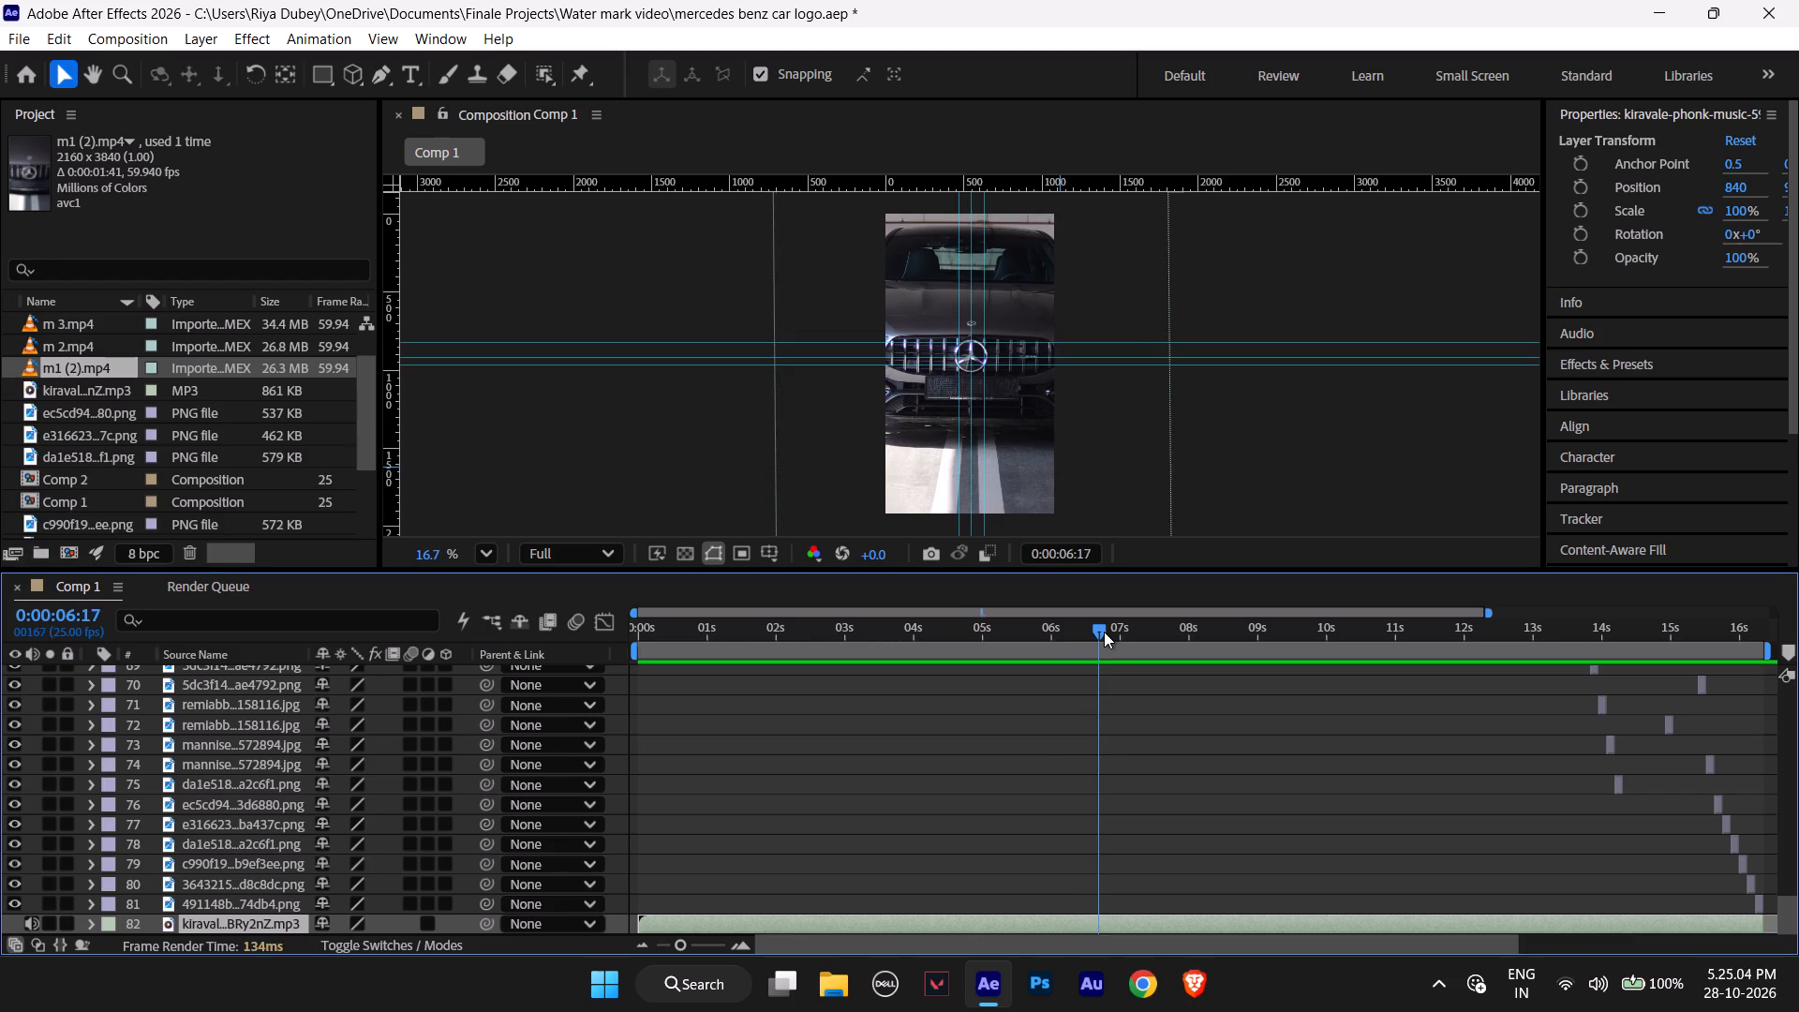
left_click_drag(1104, 632, 1103, 629)
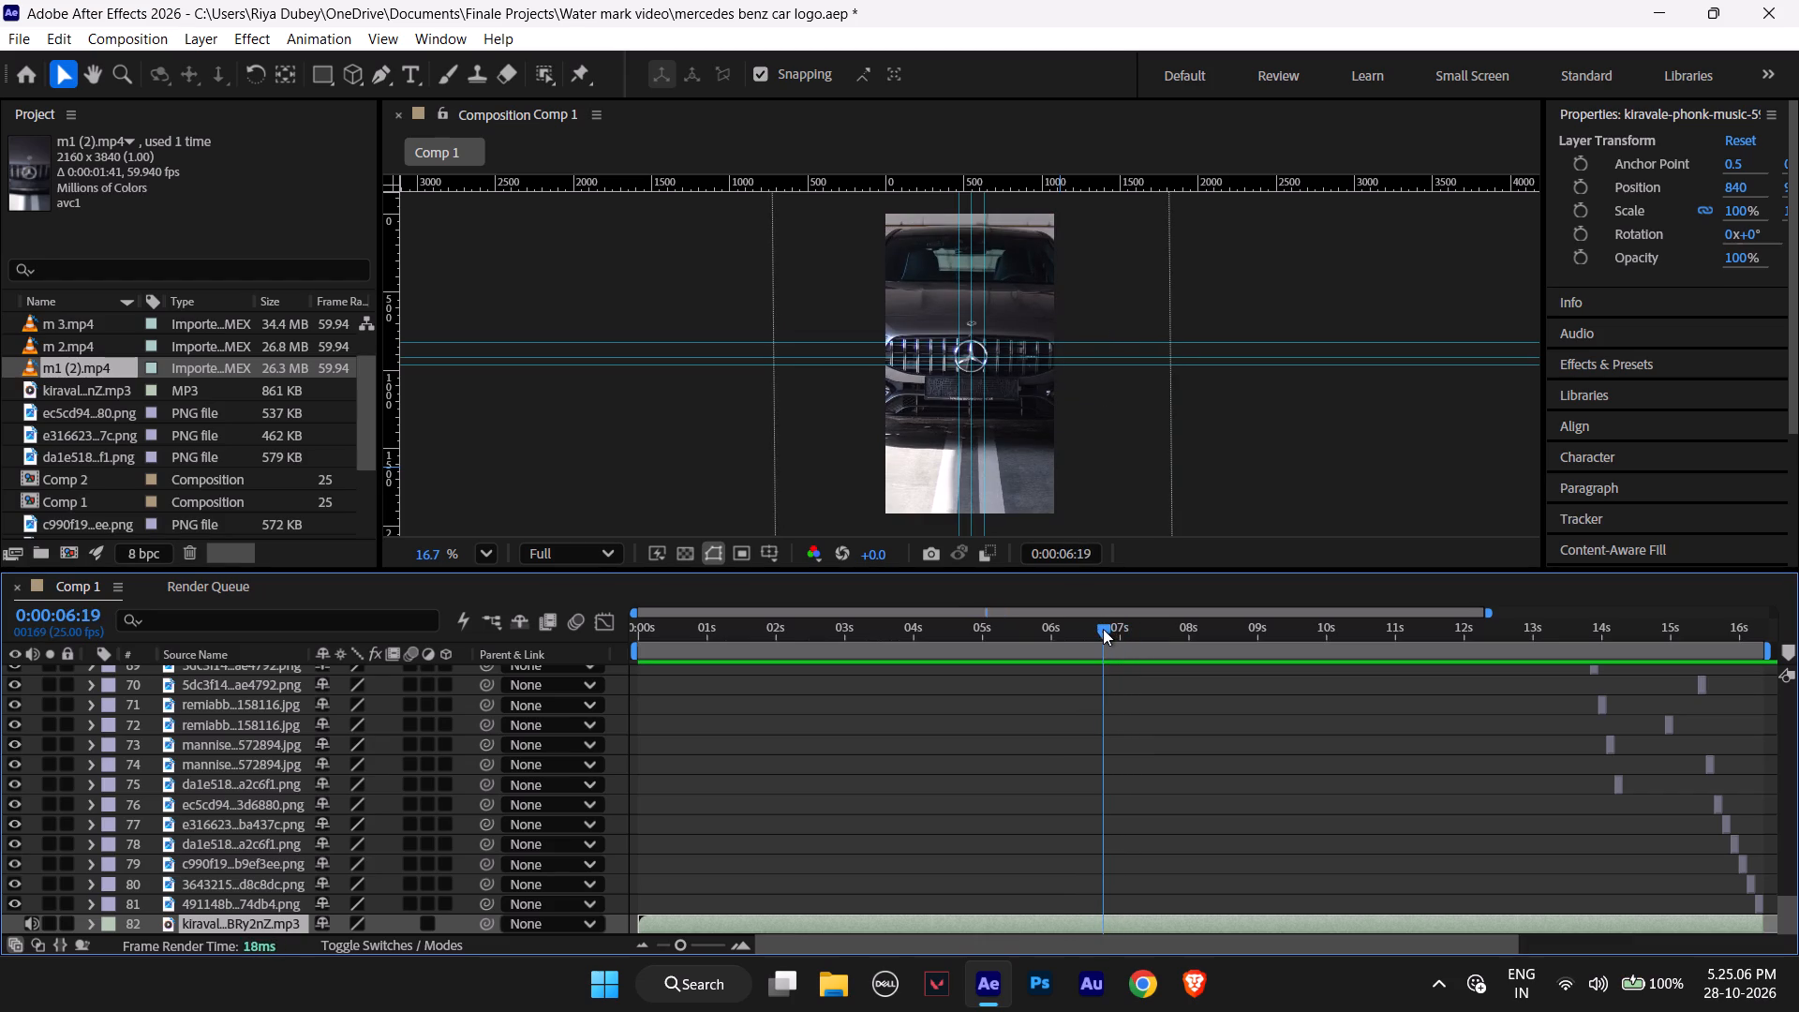
left_click_drag(1103, 629, 1123, 629)
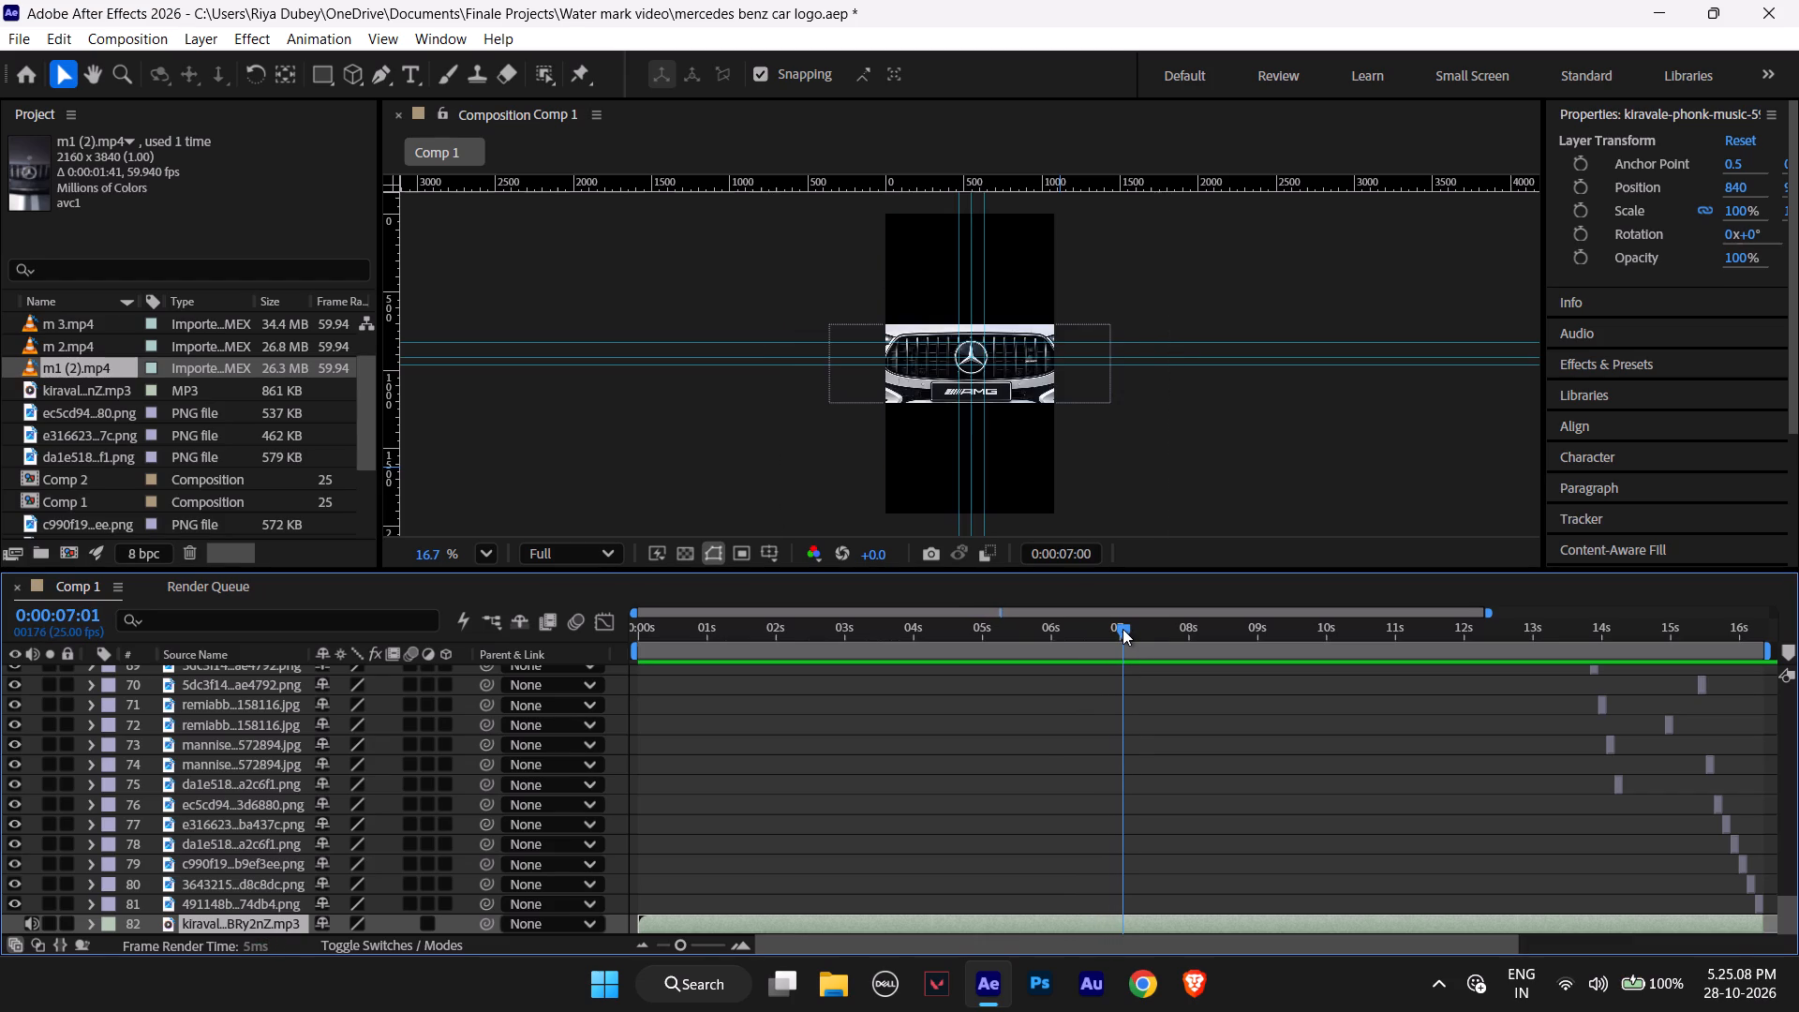
left_click_drag(1123, 629, 1116, 629)
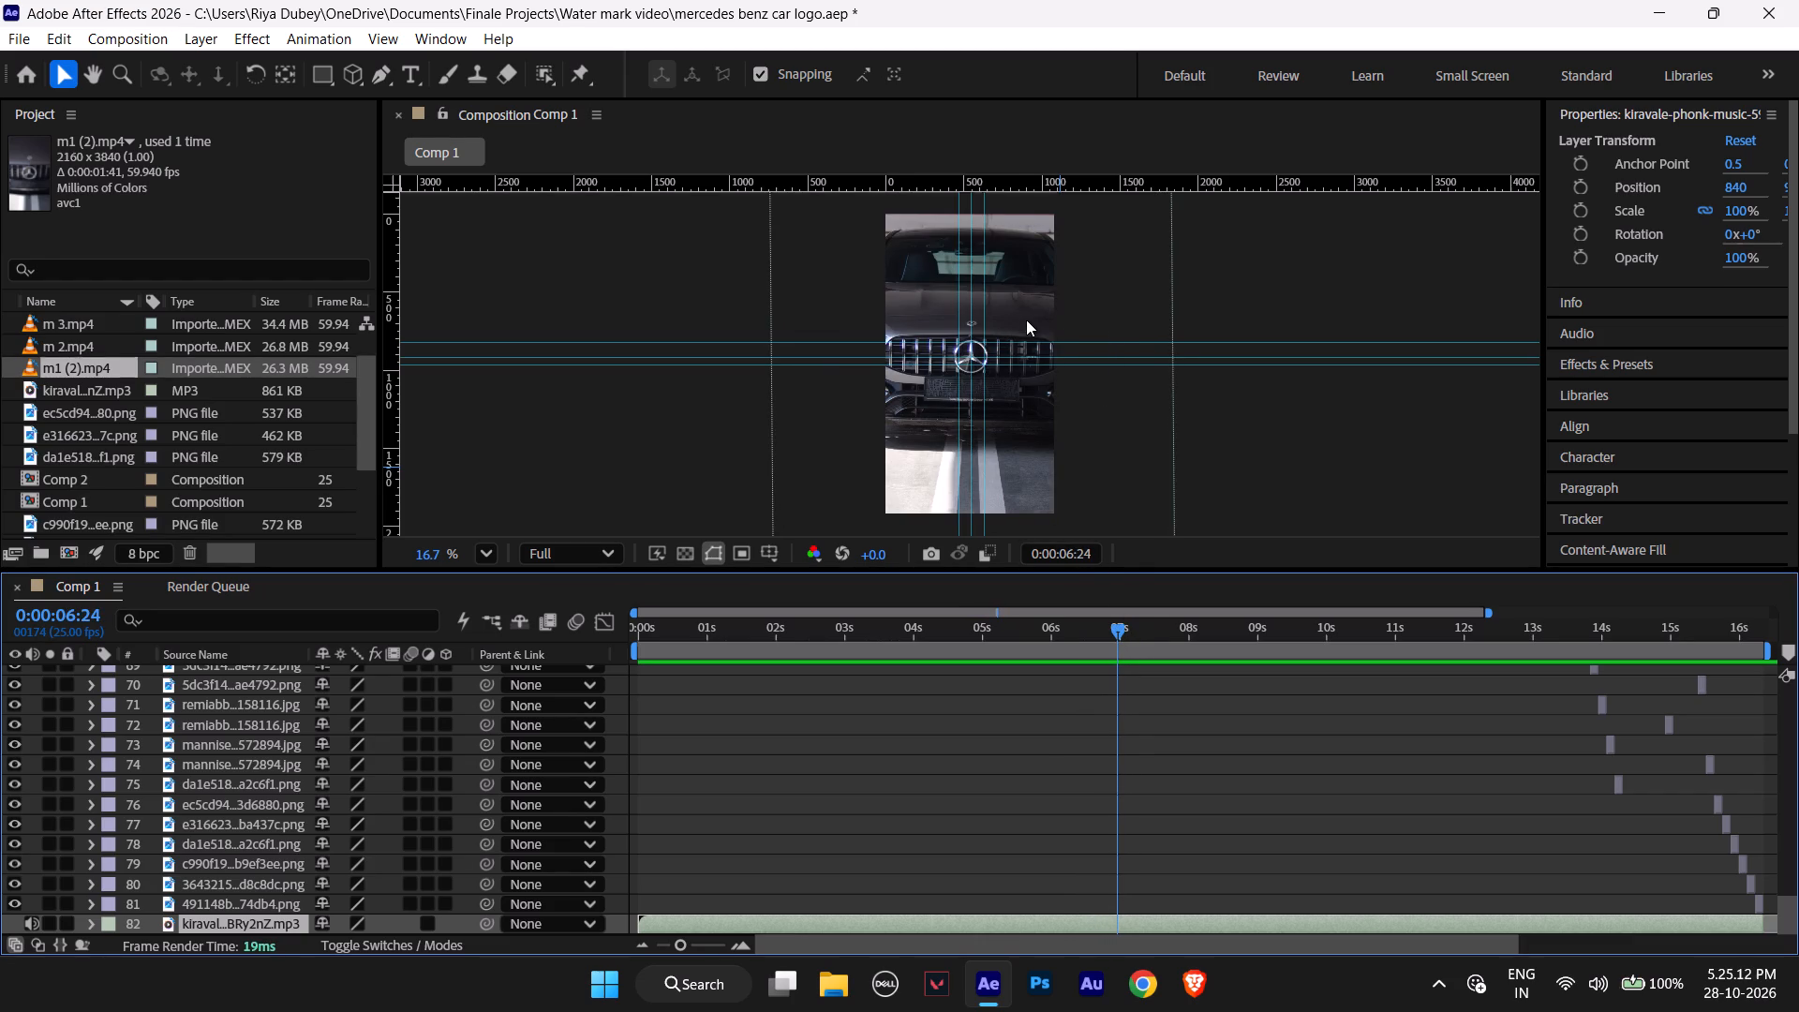
Draw a rectangular mask on the m 3.mp4 layer at 0:00:06:24, enclosing the whole visible composition frame with a small margin.
scroll(1022, 317, "down", 3, "alt")
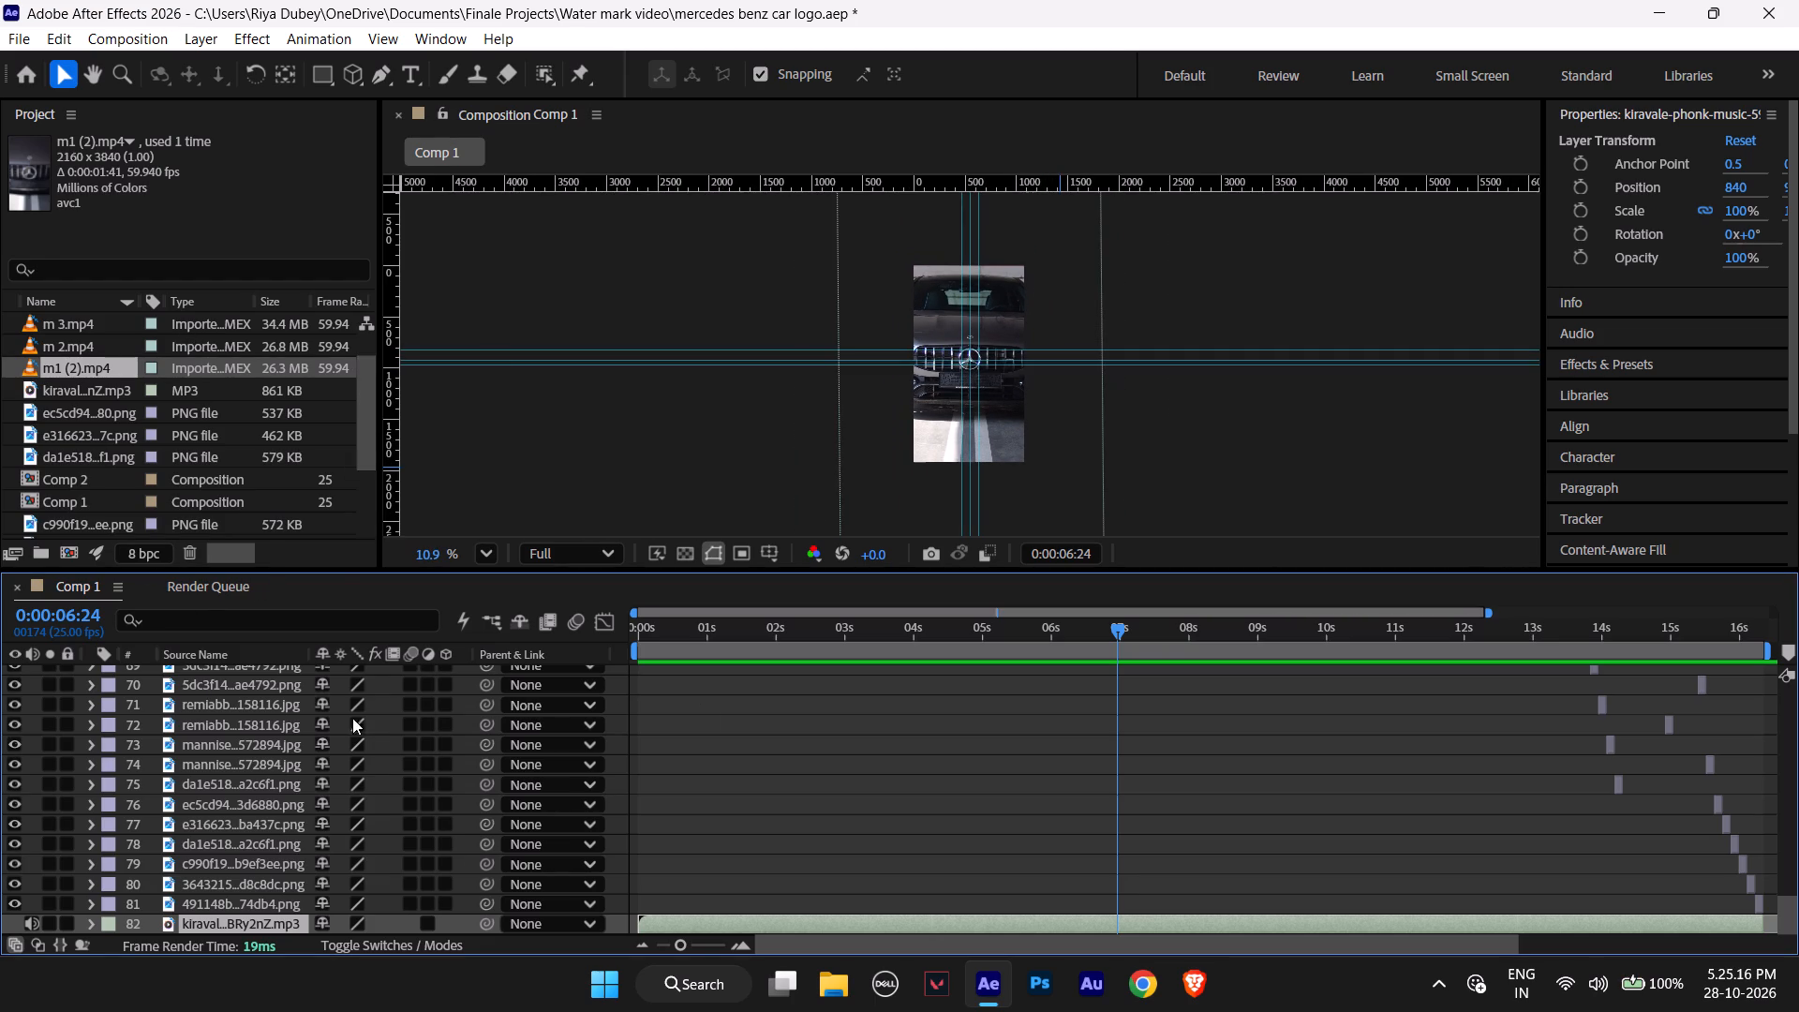
scroll(237, 736, "up", 4)
scroll(237, 736, "down", 1)
scroll(237, 736, "up", 9)
scroll(237, 736, "down", 1)
scroll(237, 736, "up", 2)
scroll(237, 736, "down", 1)
scroll(237, 736, "up", 5)
scroll(237, 736, "down", 3)
scroll(237, 736, "up", 3)
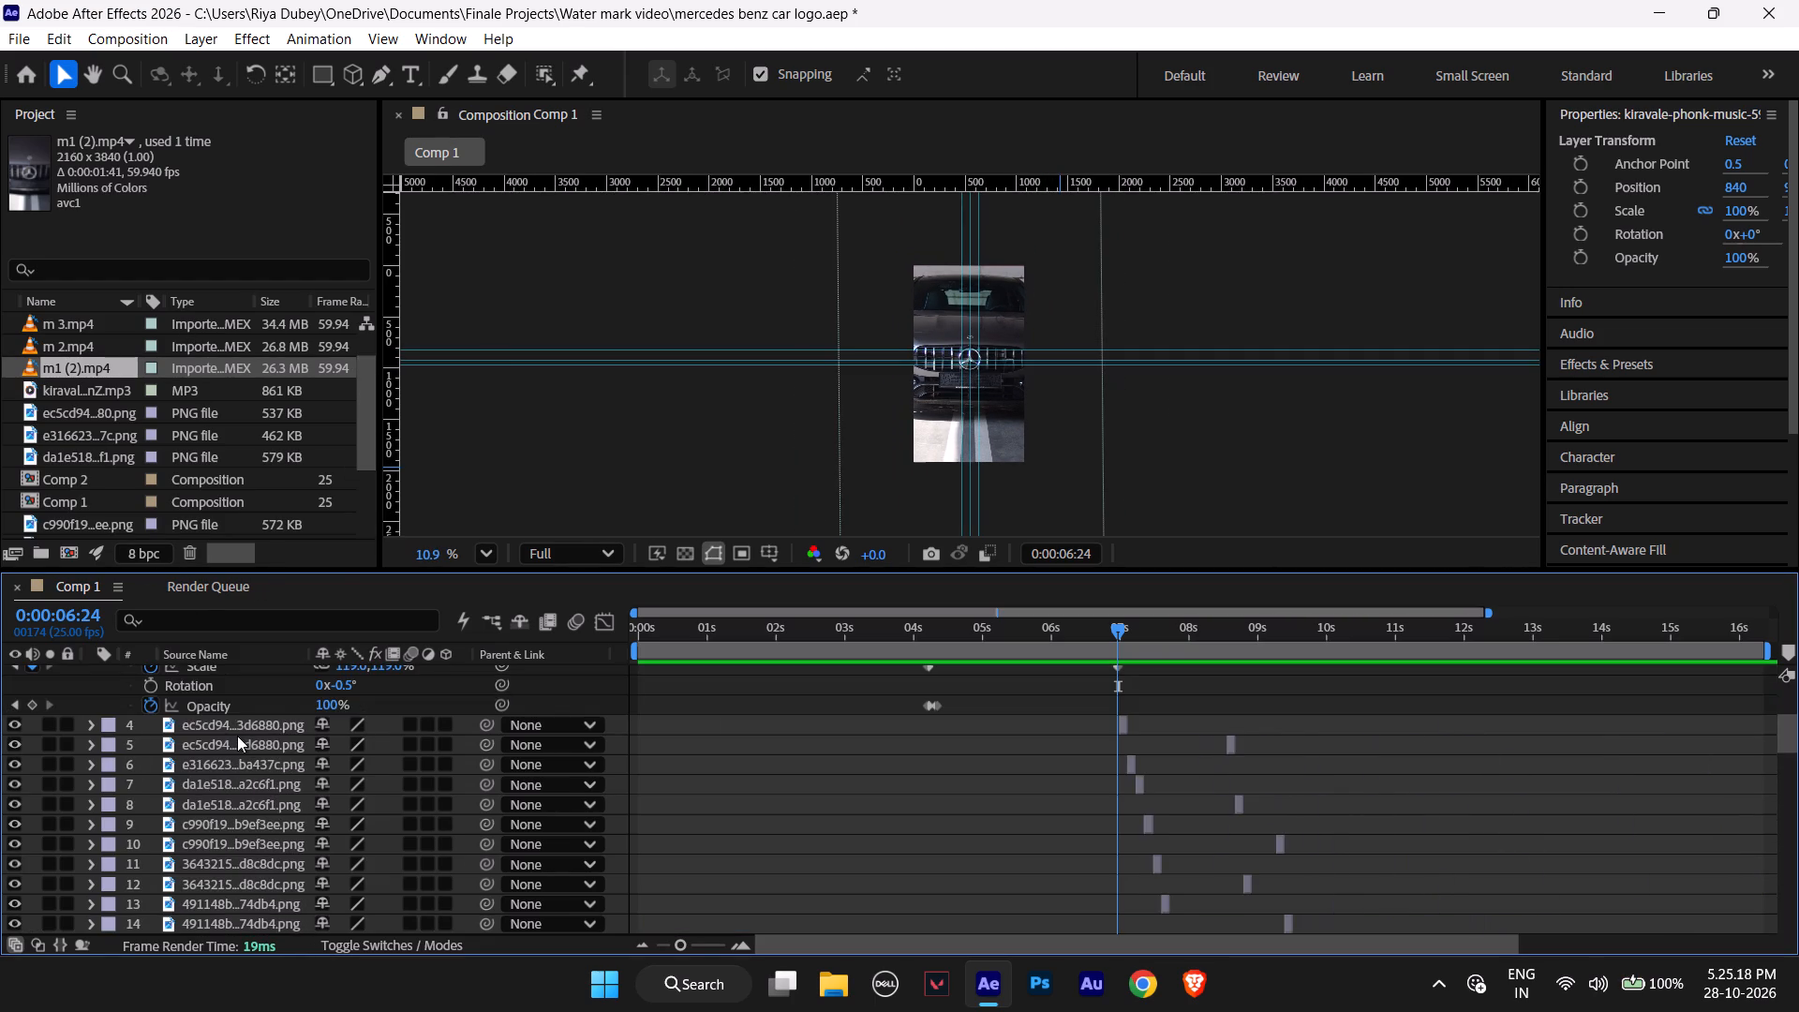
scroll(237, 743, "up", 7)
scroll(237, 743, "down", 1)
scroll(237, 743, "up", 1)
scroll(138, 707, "up", 2)
scroll(138, 707, "down", 1)
scroll(138, 707, "up", 7)
left_click(91, 708)
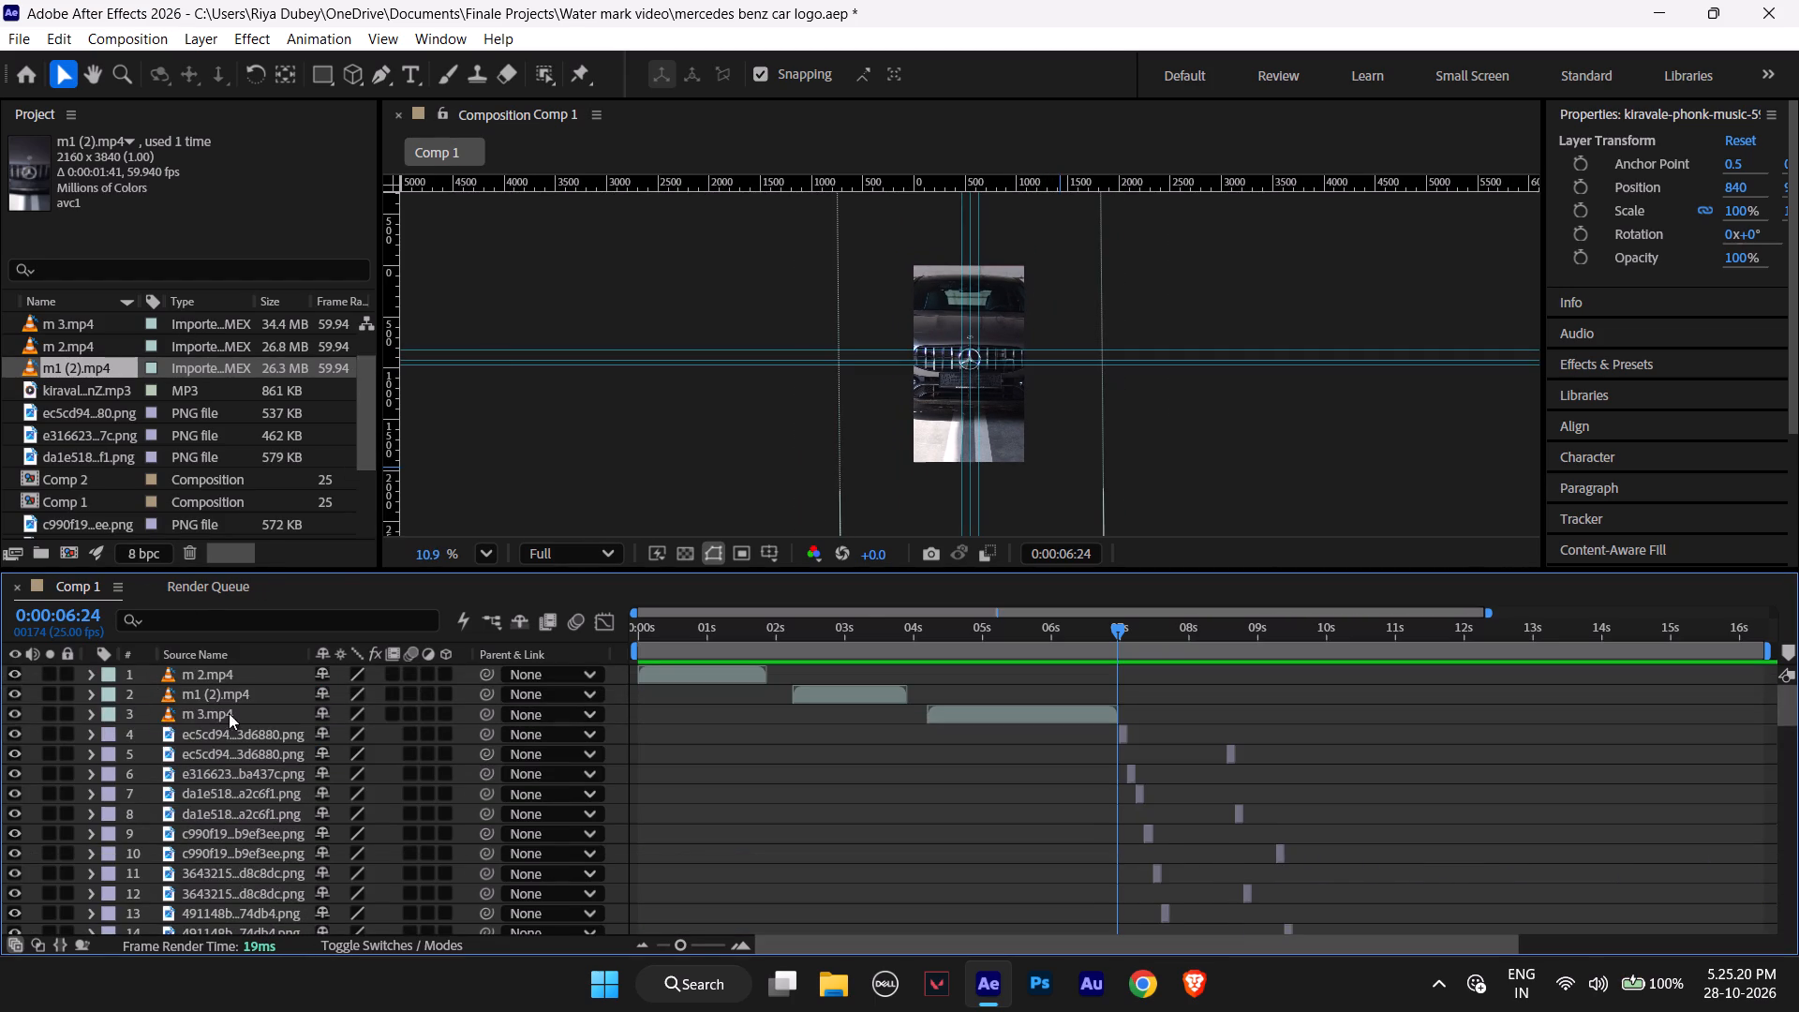
left_click(239, 709)
scroll(963, 408, "up", 1)
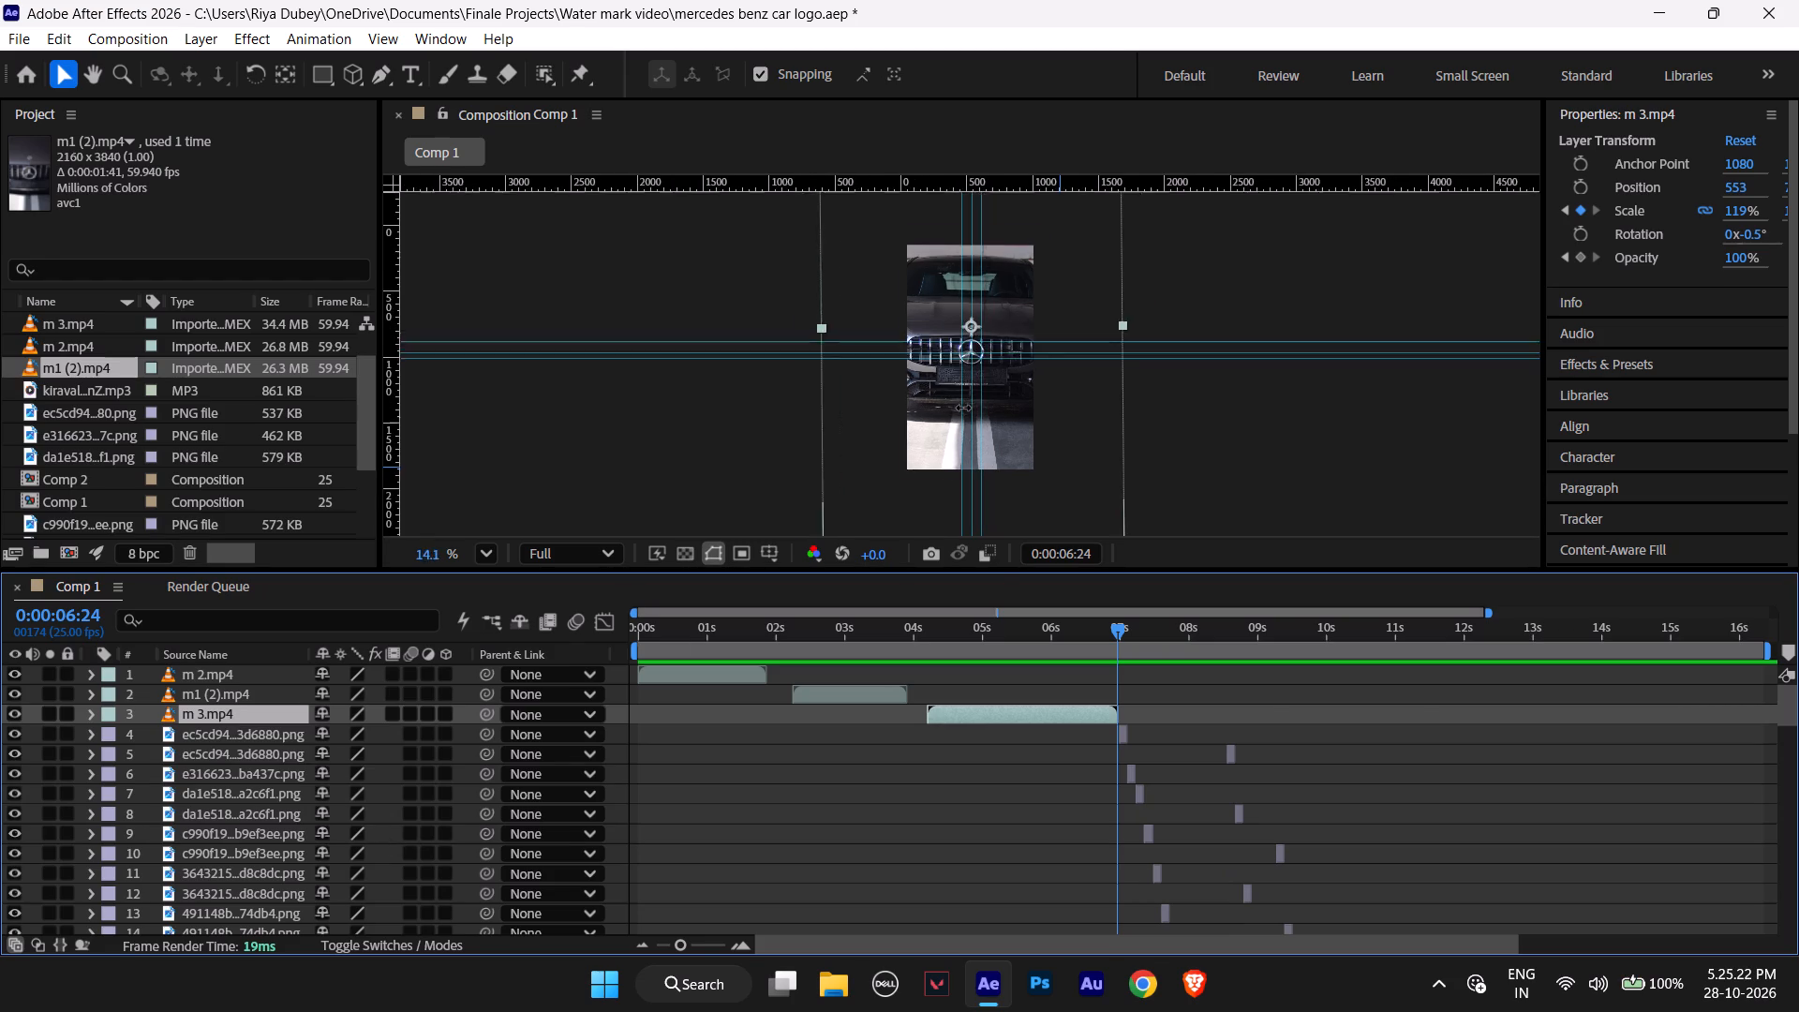
scroll(963, 408, "up", 1)
scroll(963, 408, "down", 6)
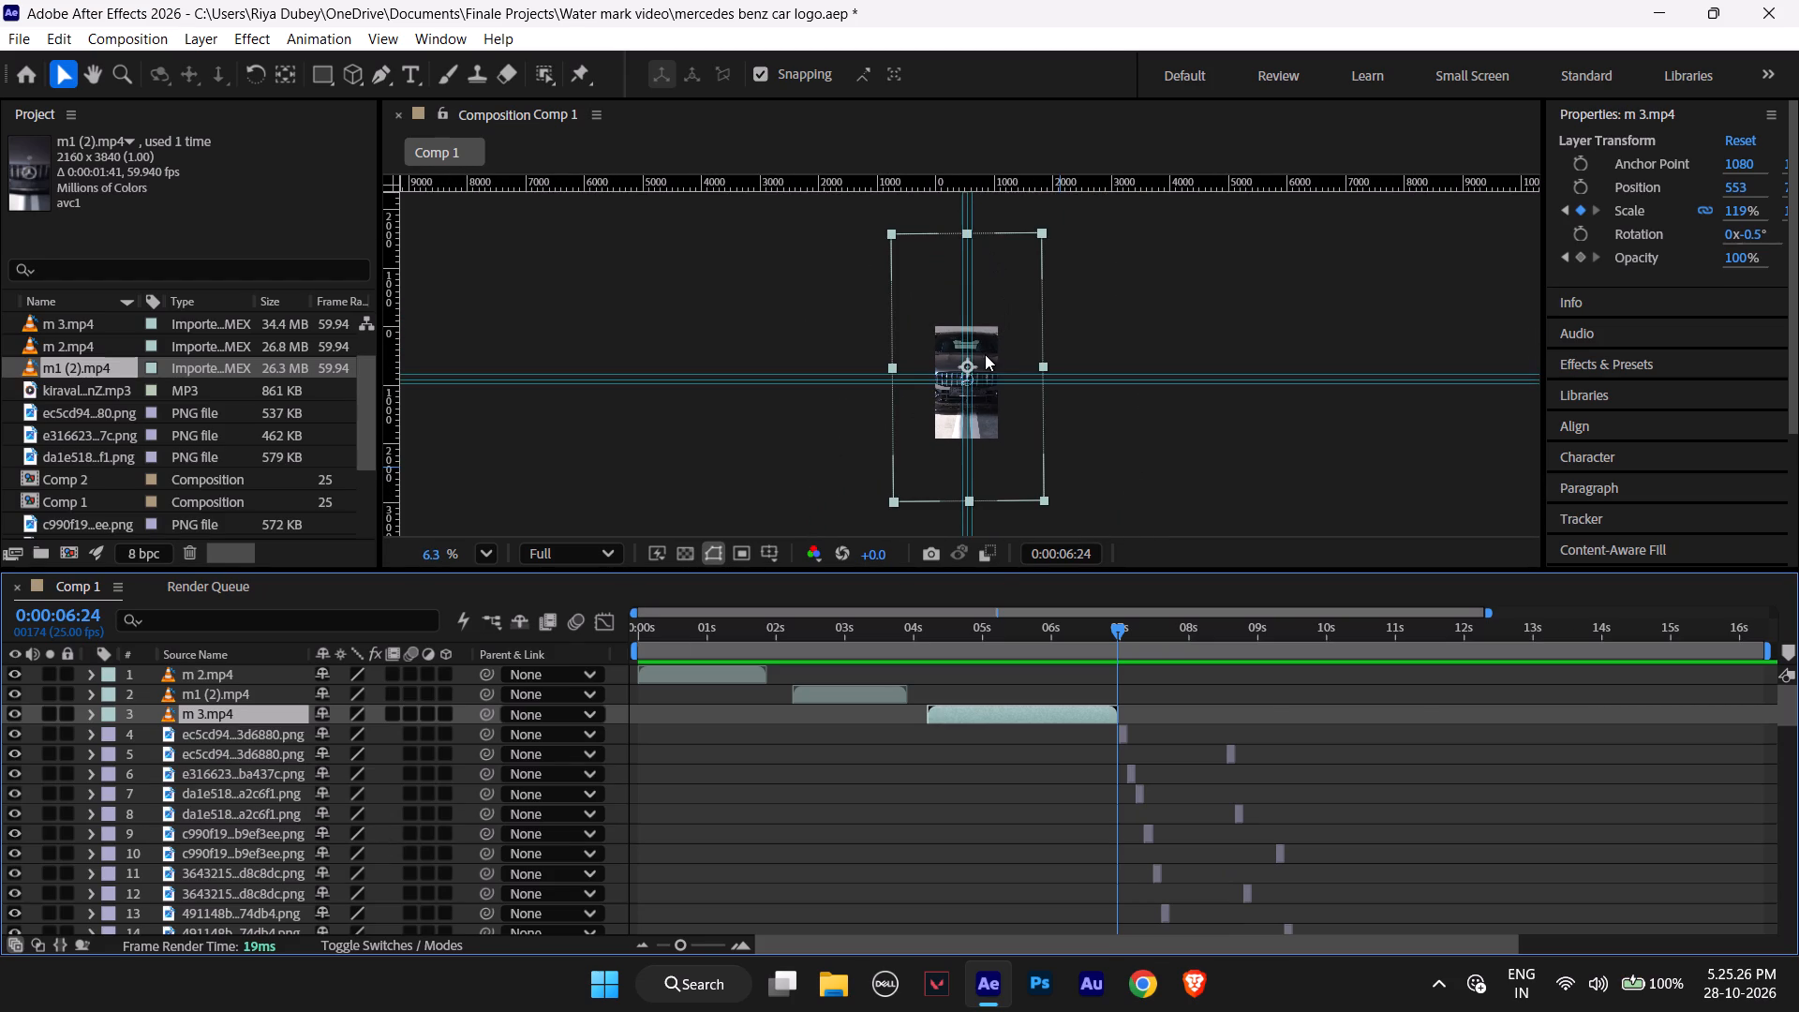
scroll(985, 354, "up", 3)
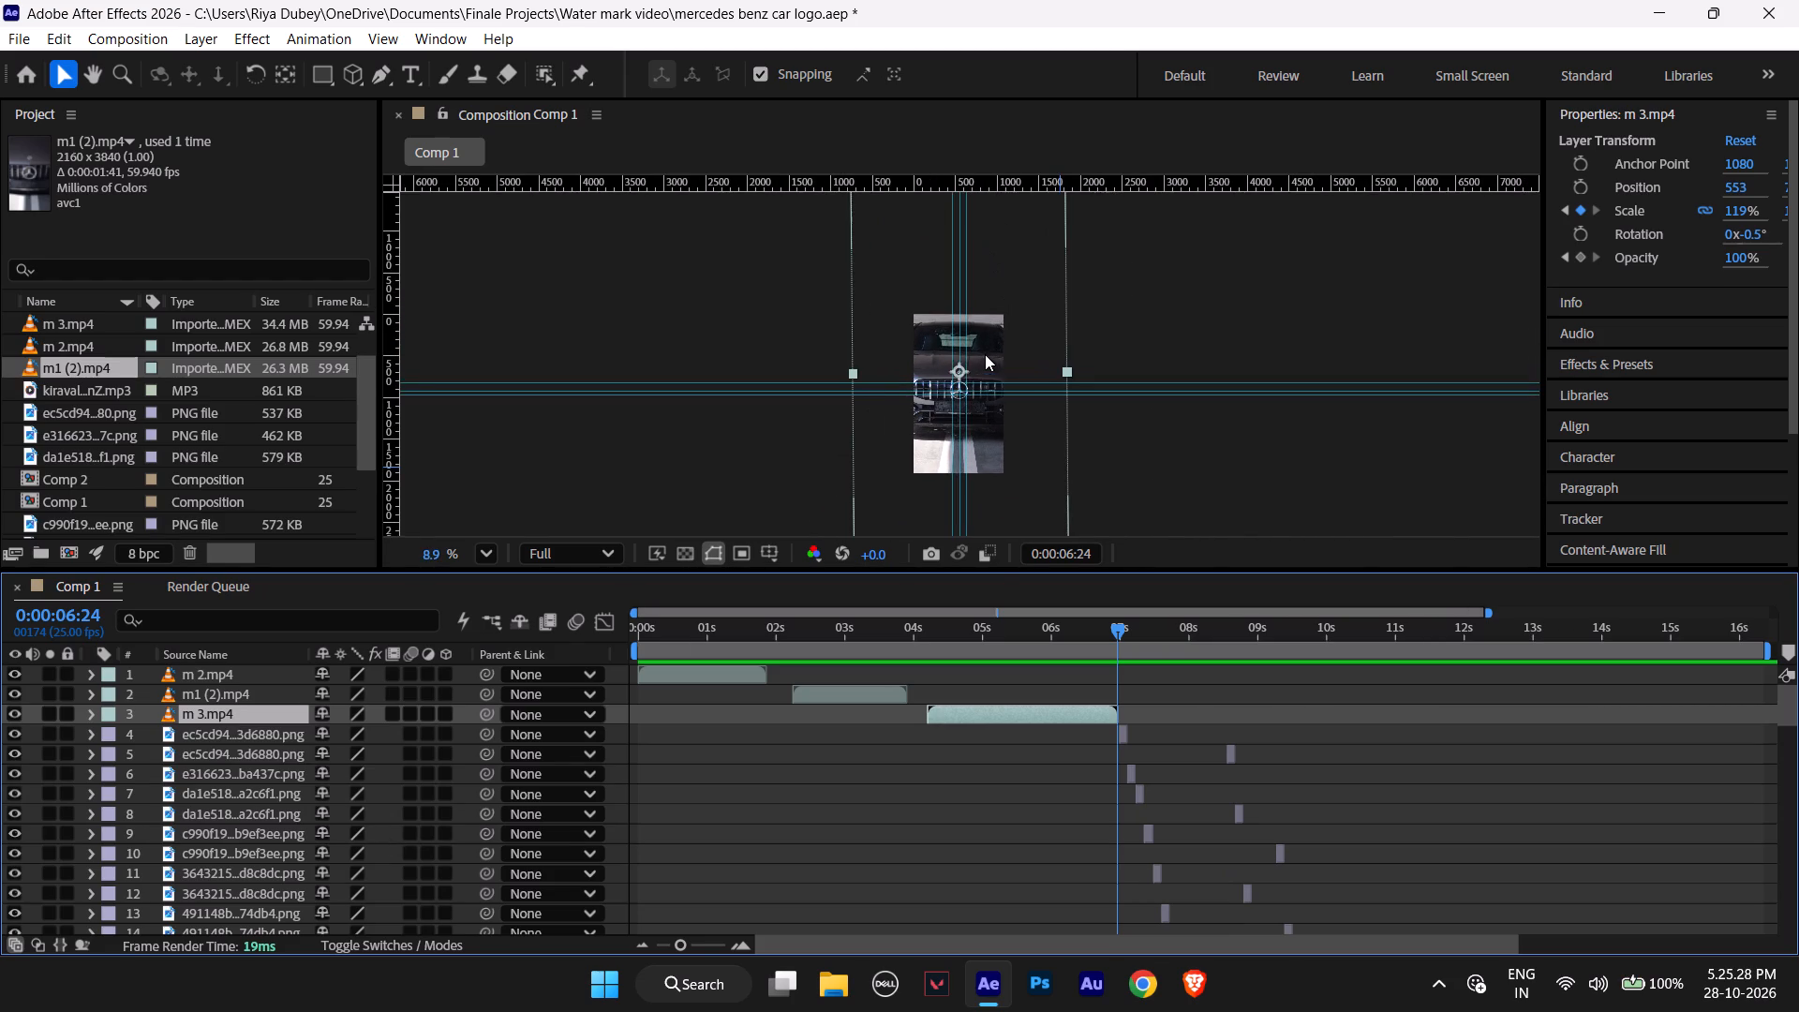
scroll(845, 430, "up", 3)
scroll(1152, 337, "up", 3)
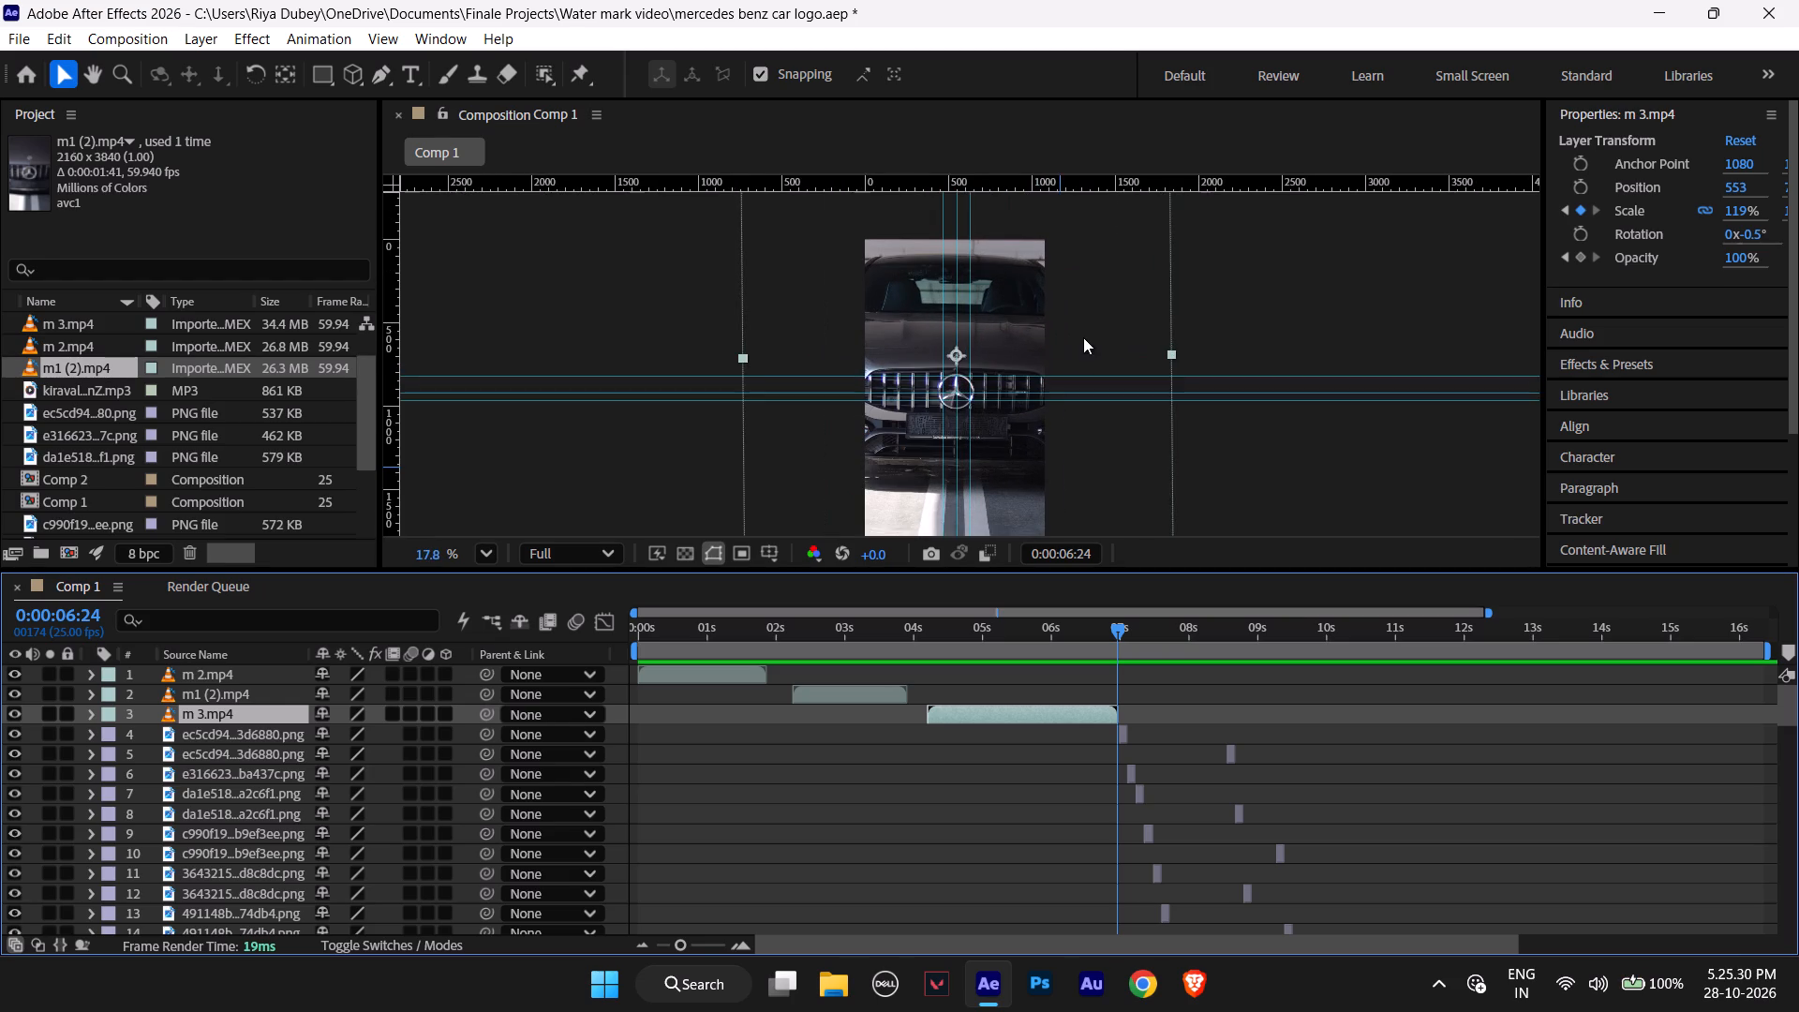
scroll(915, 329, "down", 2)
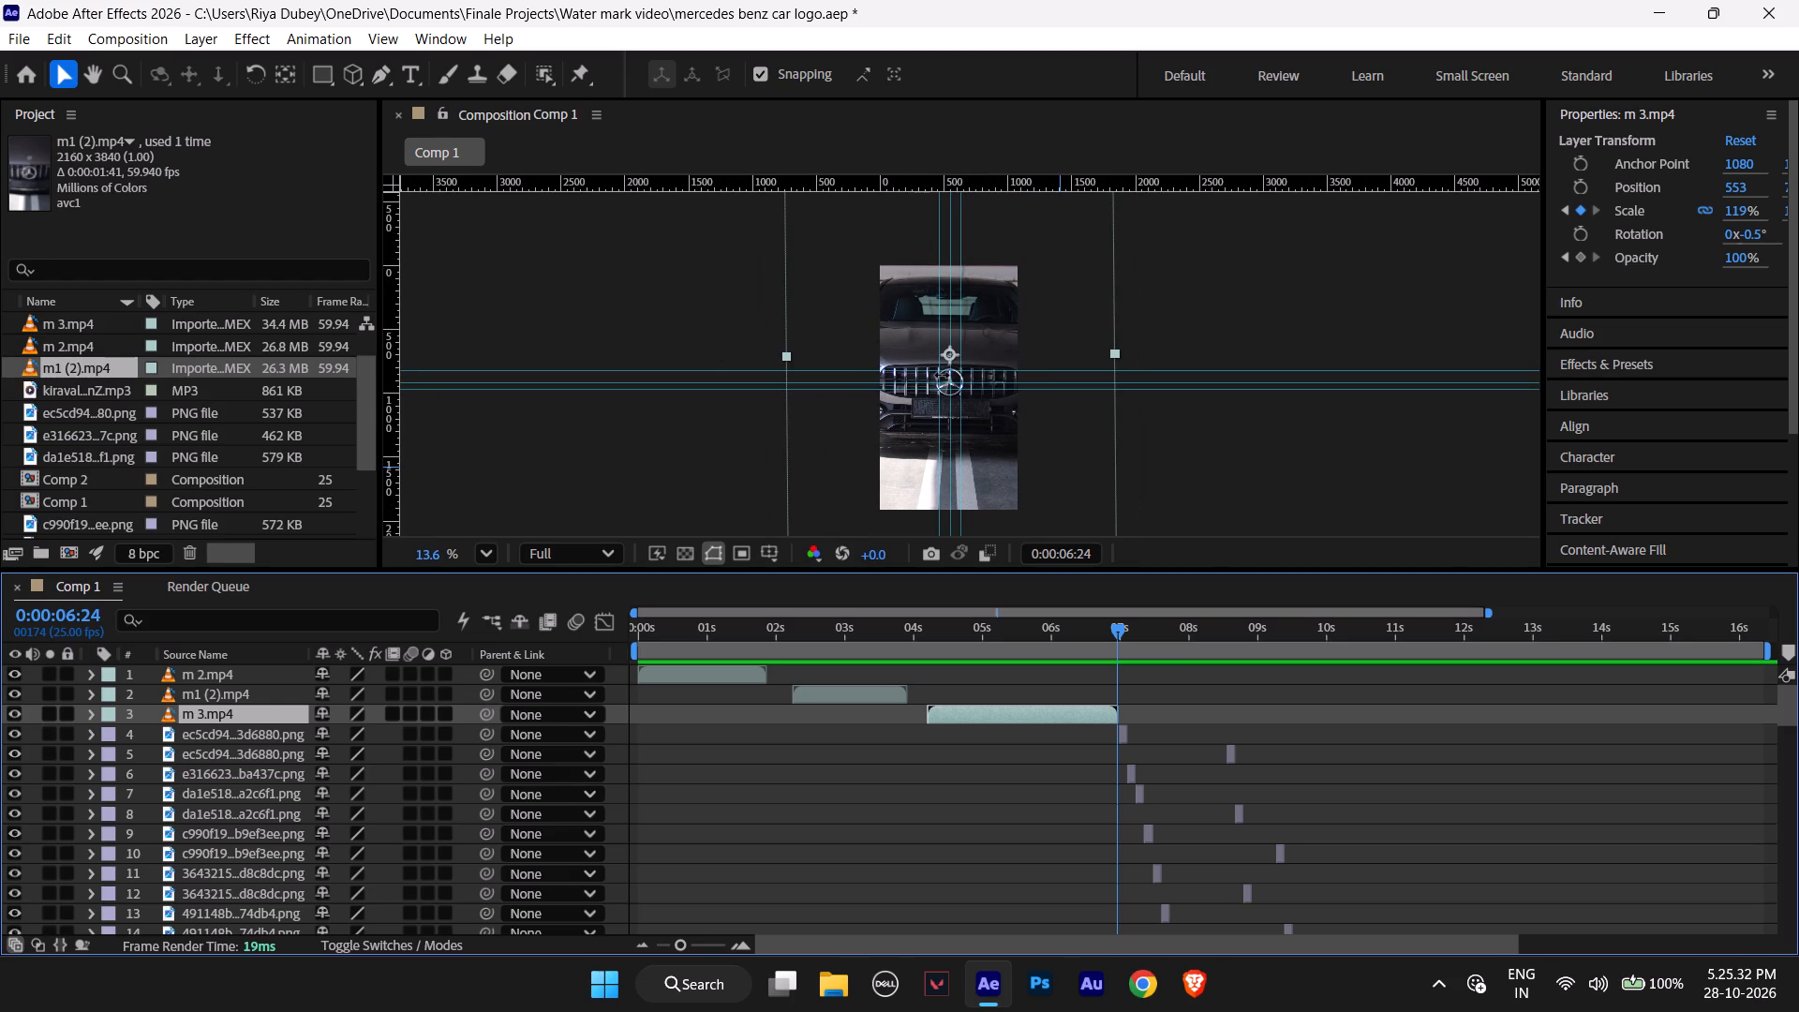
left_click(322, 72)
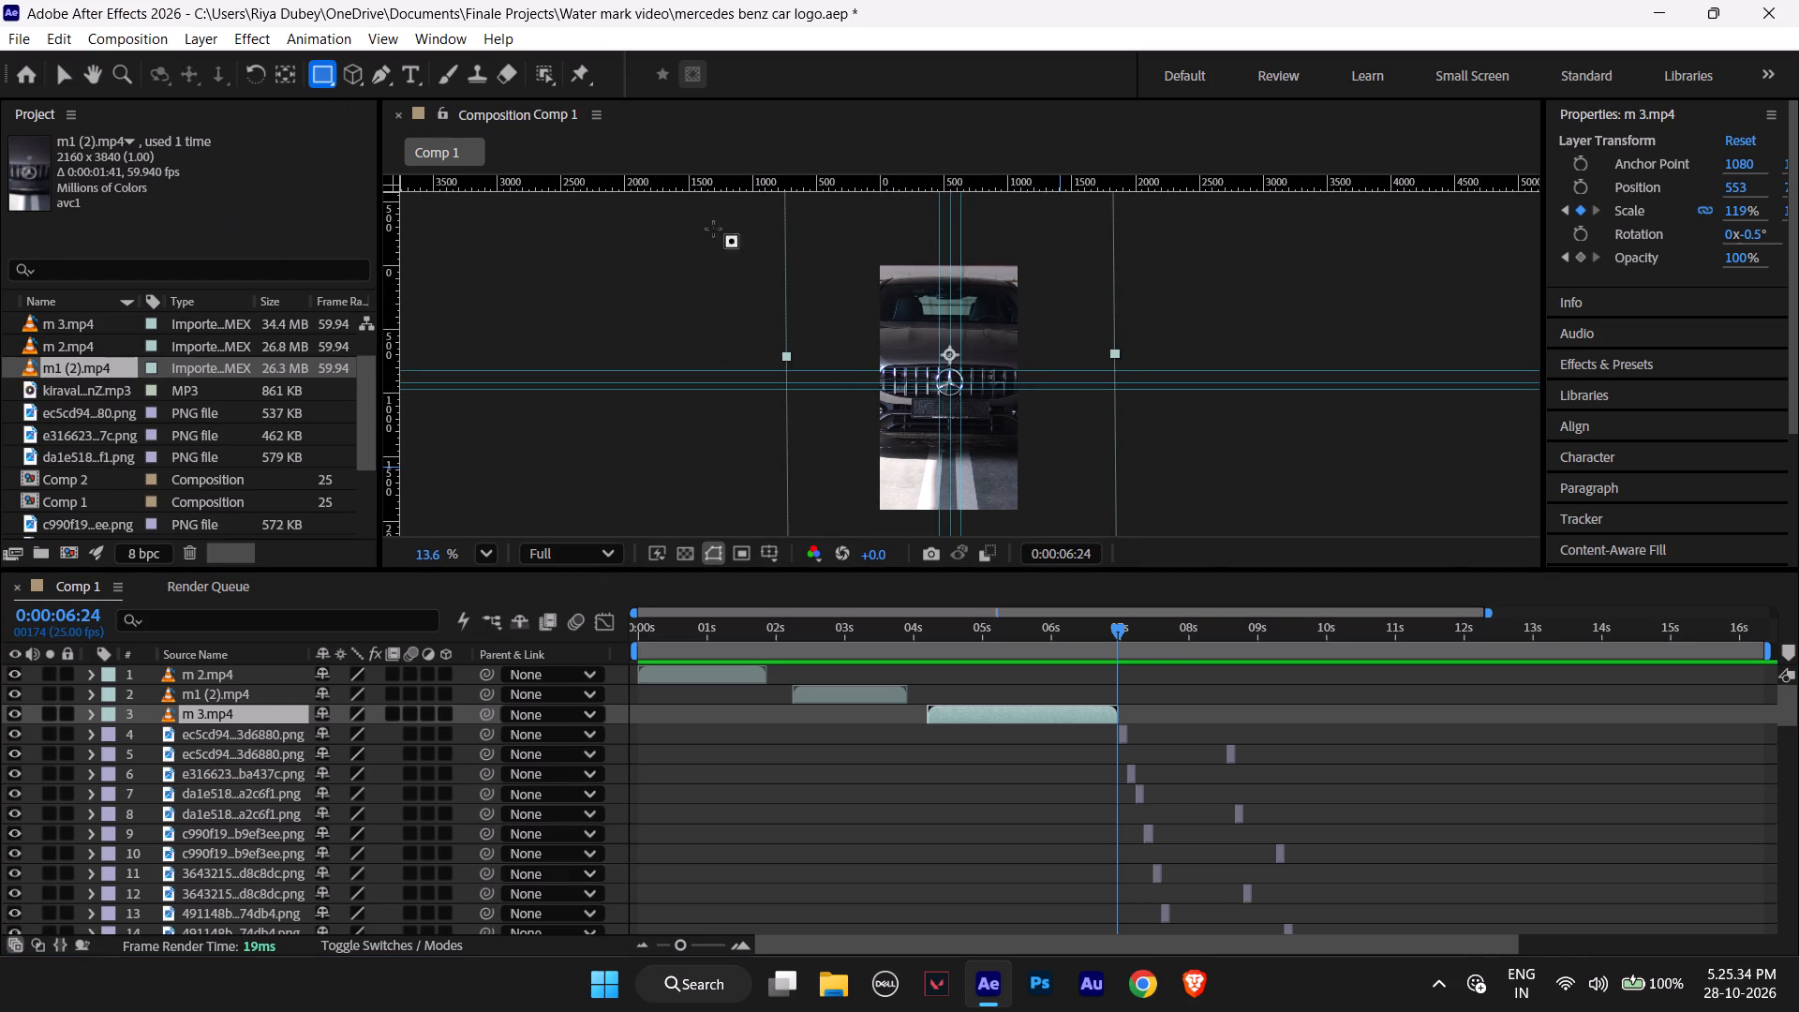
left_click_drag(830, 254, 1029, 464)
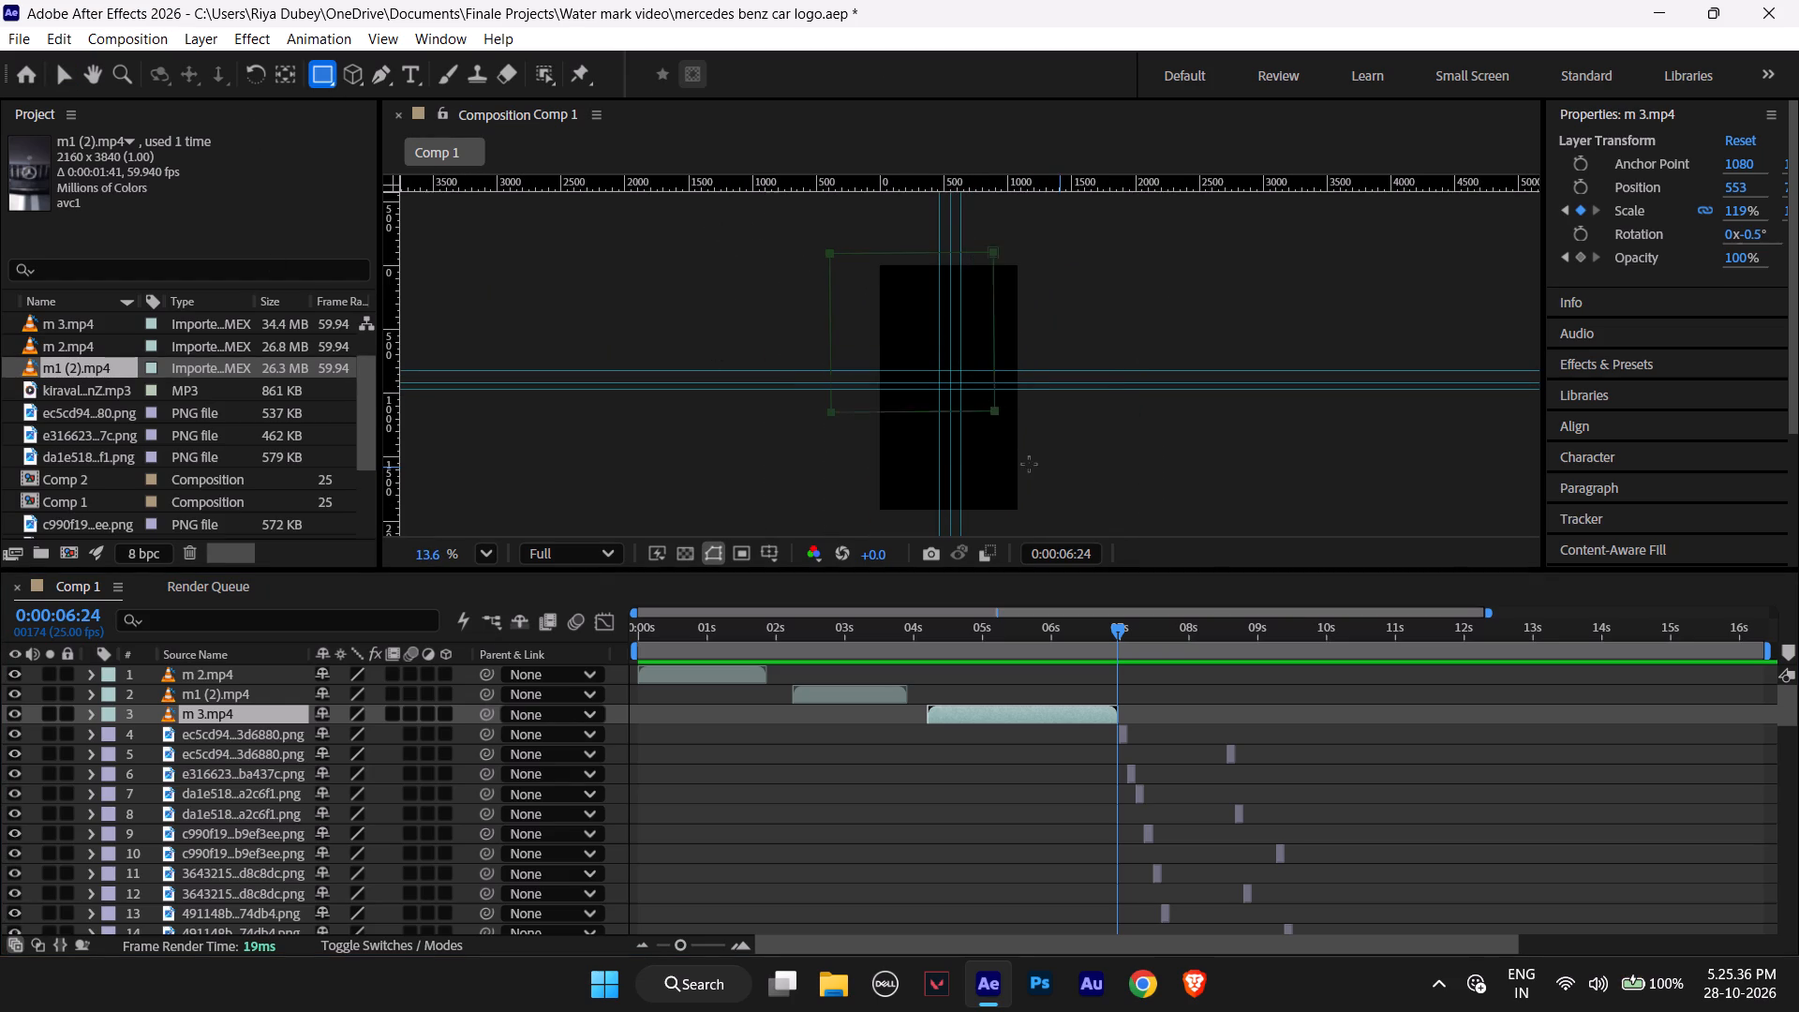
left_click_drag(1029, 464, 1040, 528)
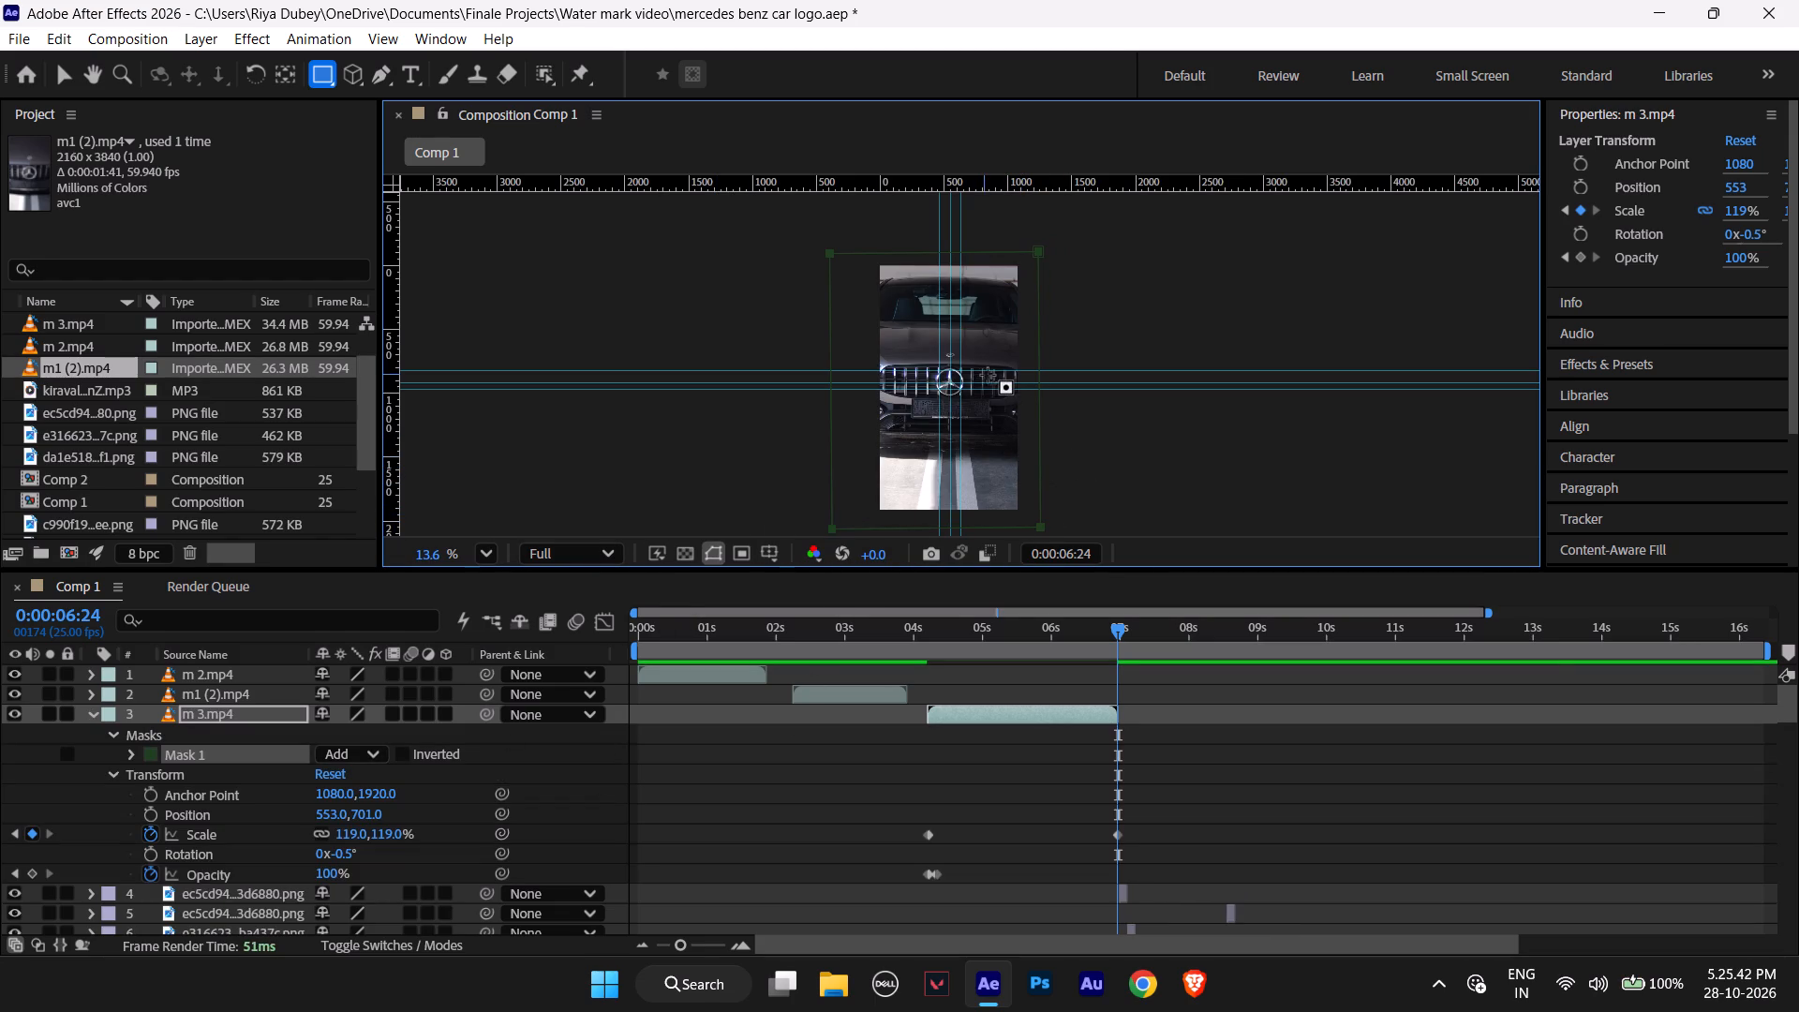
Nudge the m 3.mp4 mask slightly to the right so that it sits evenly around the composition frame.
key("Right")
key("Right")
key("Right")
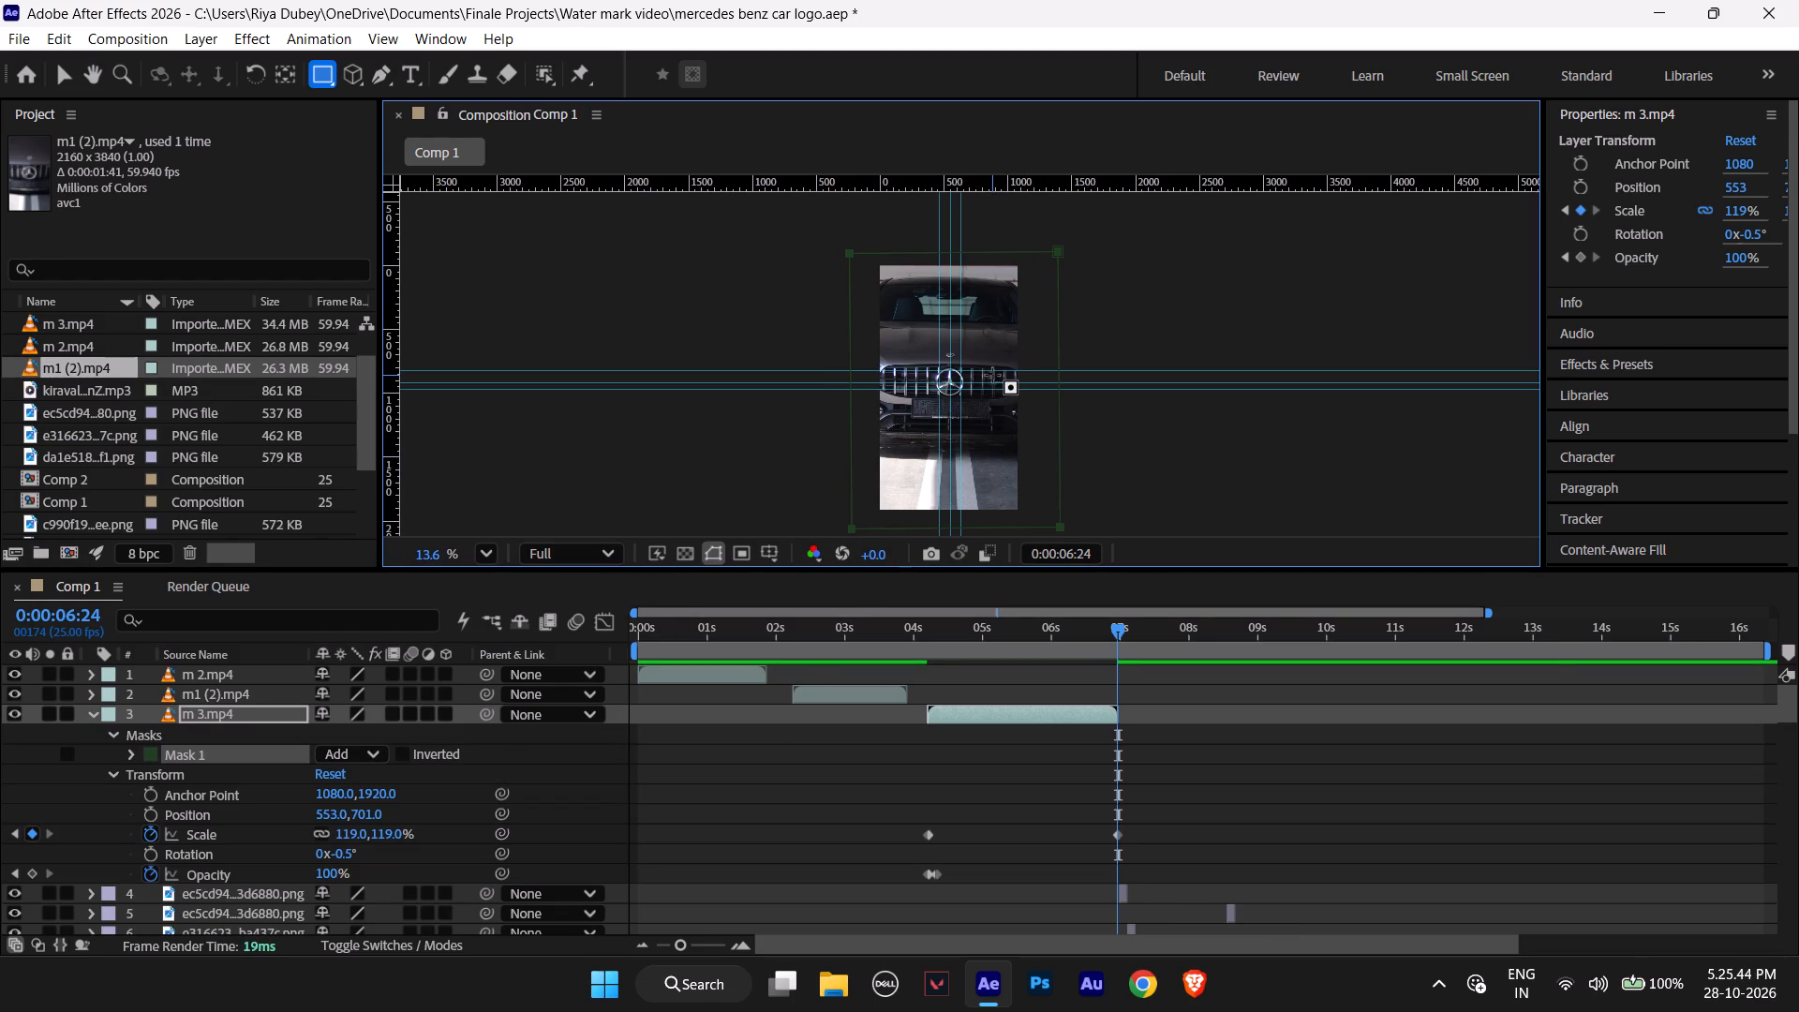
key("Left")
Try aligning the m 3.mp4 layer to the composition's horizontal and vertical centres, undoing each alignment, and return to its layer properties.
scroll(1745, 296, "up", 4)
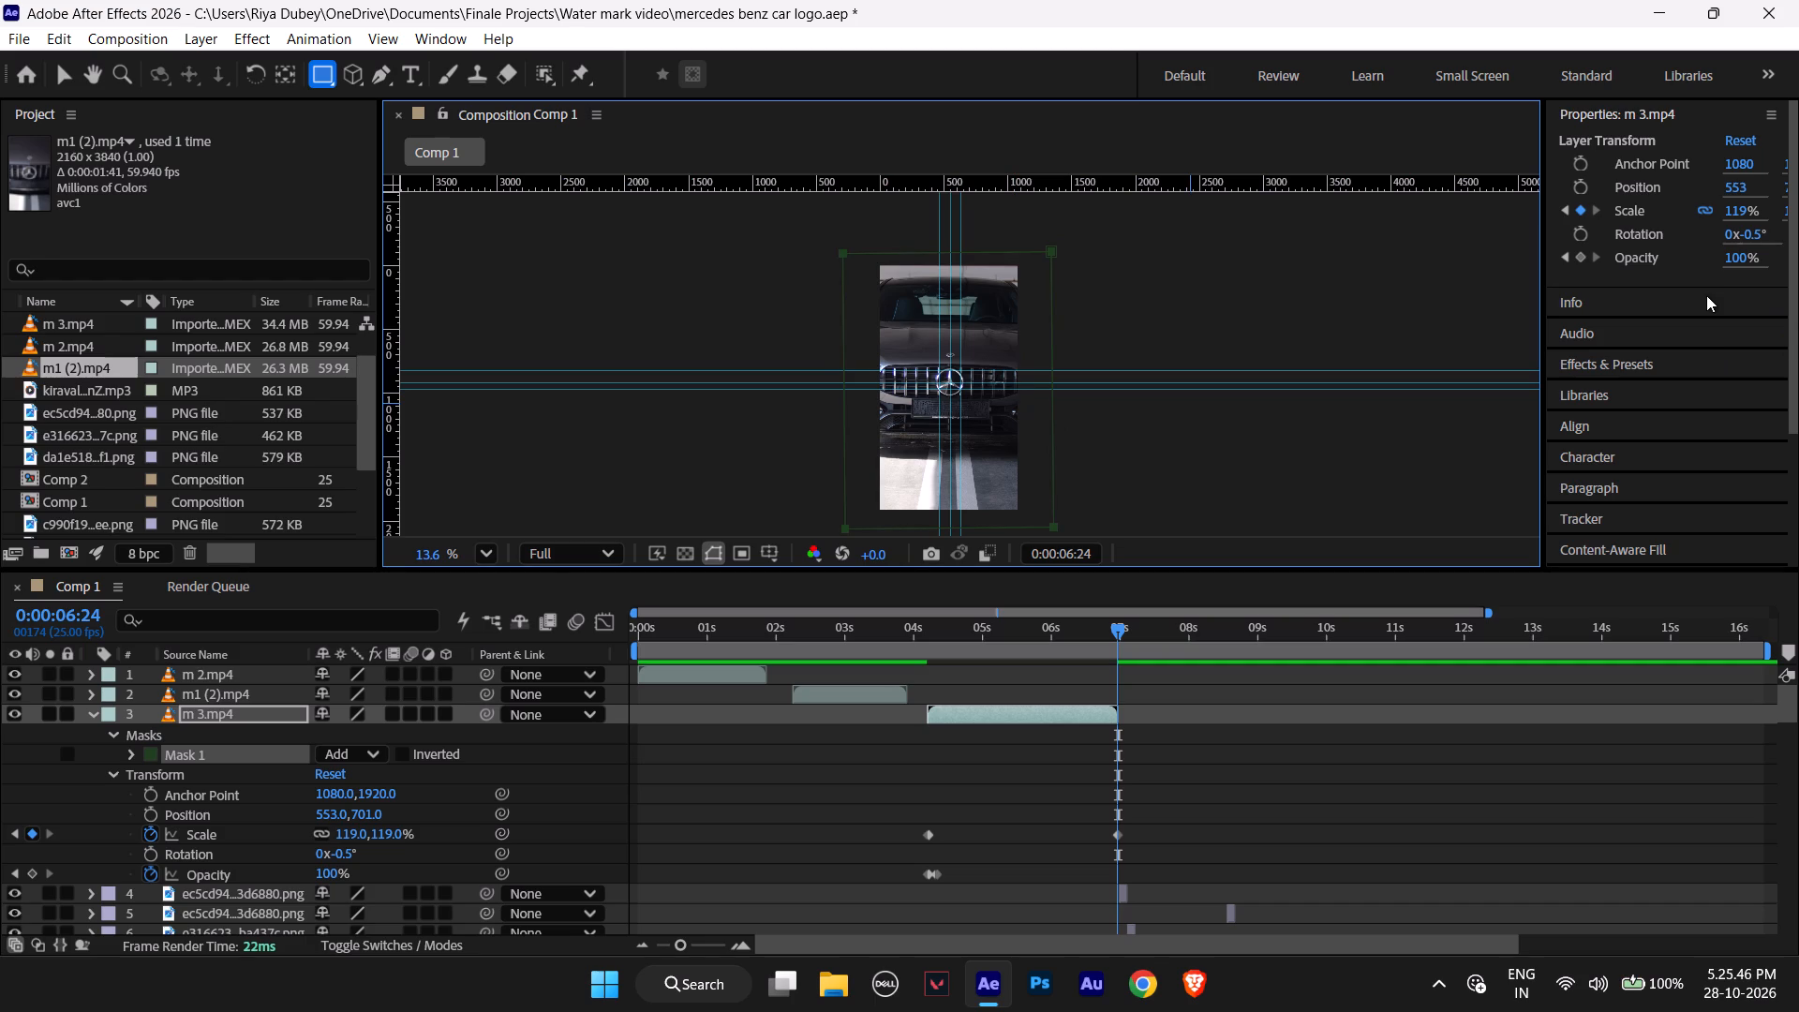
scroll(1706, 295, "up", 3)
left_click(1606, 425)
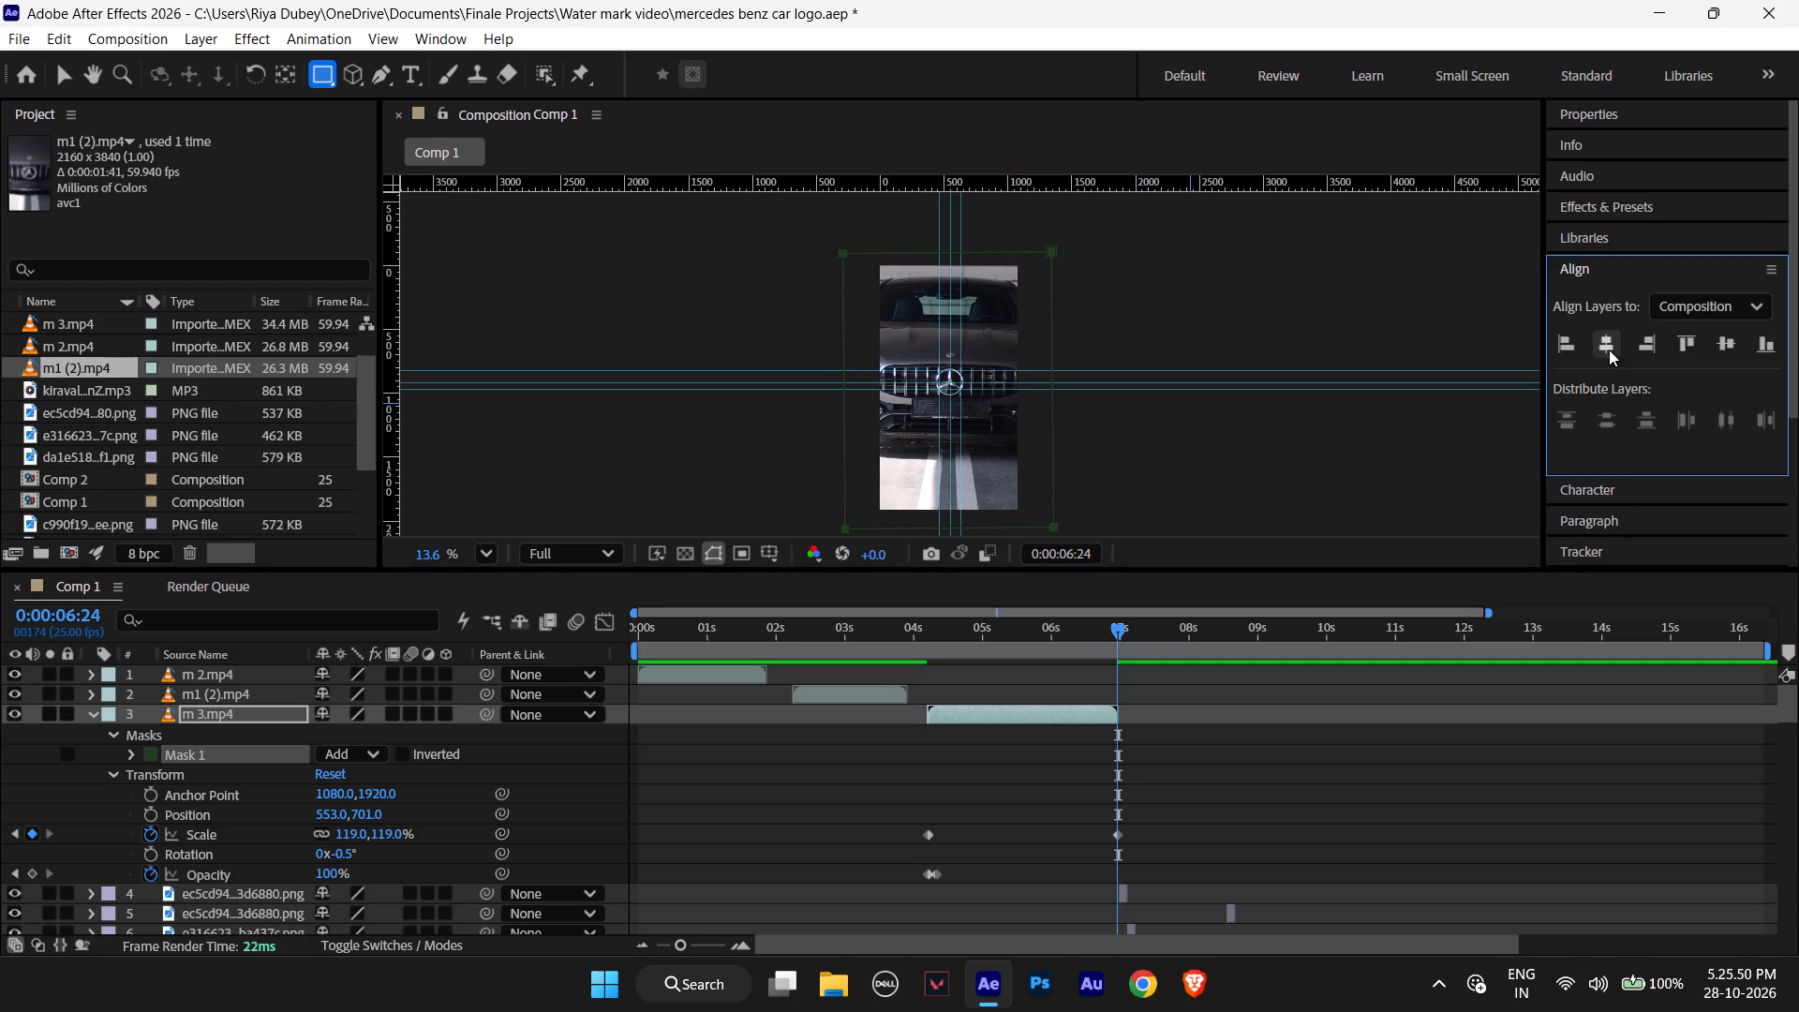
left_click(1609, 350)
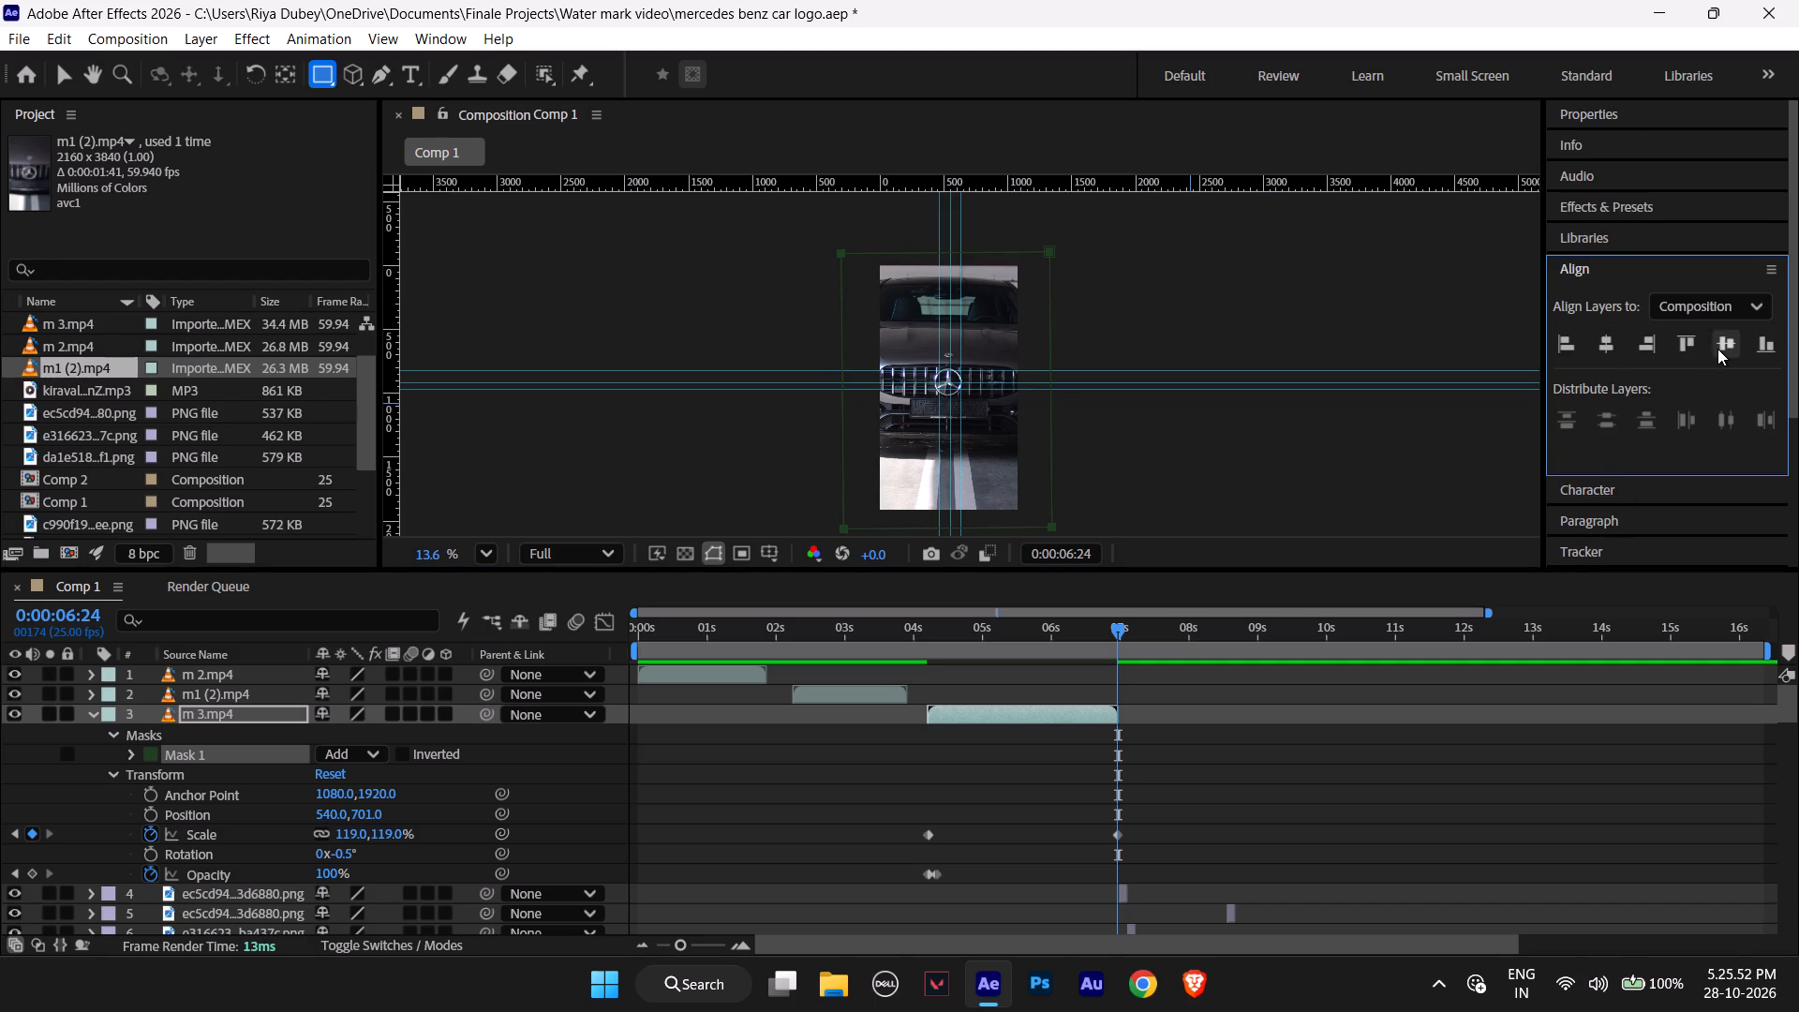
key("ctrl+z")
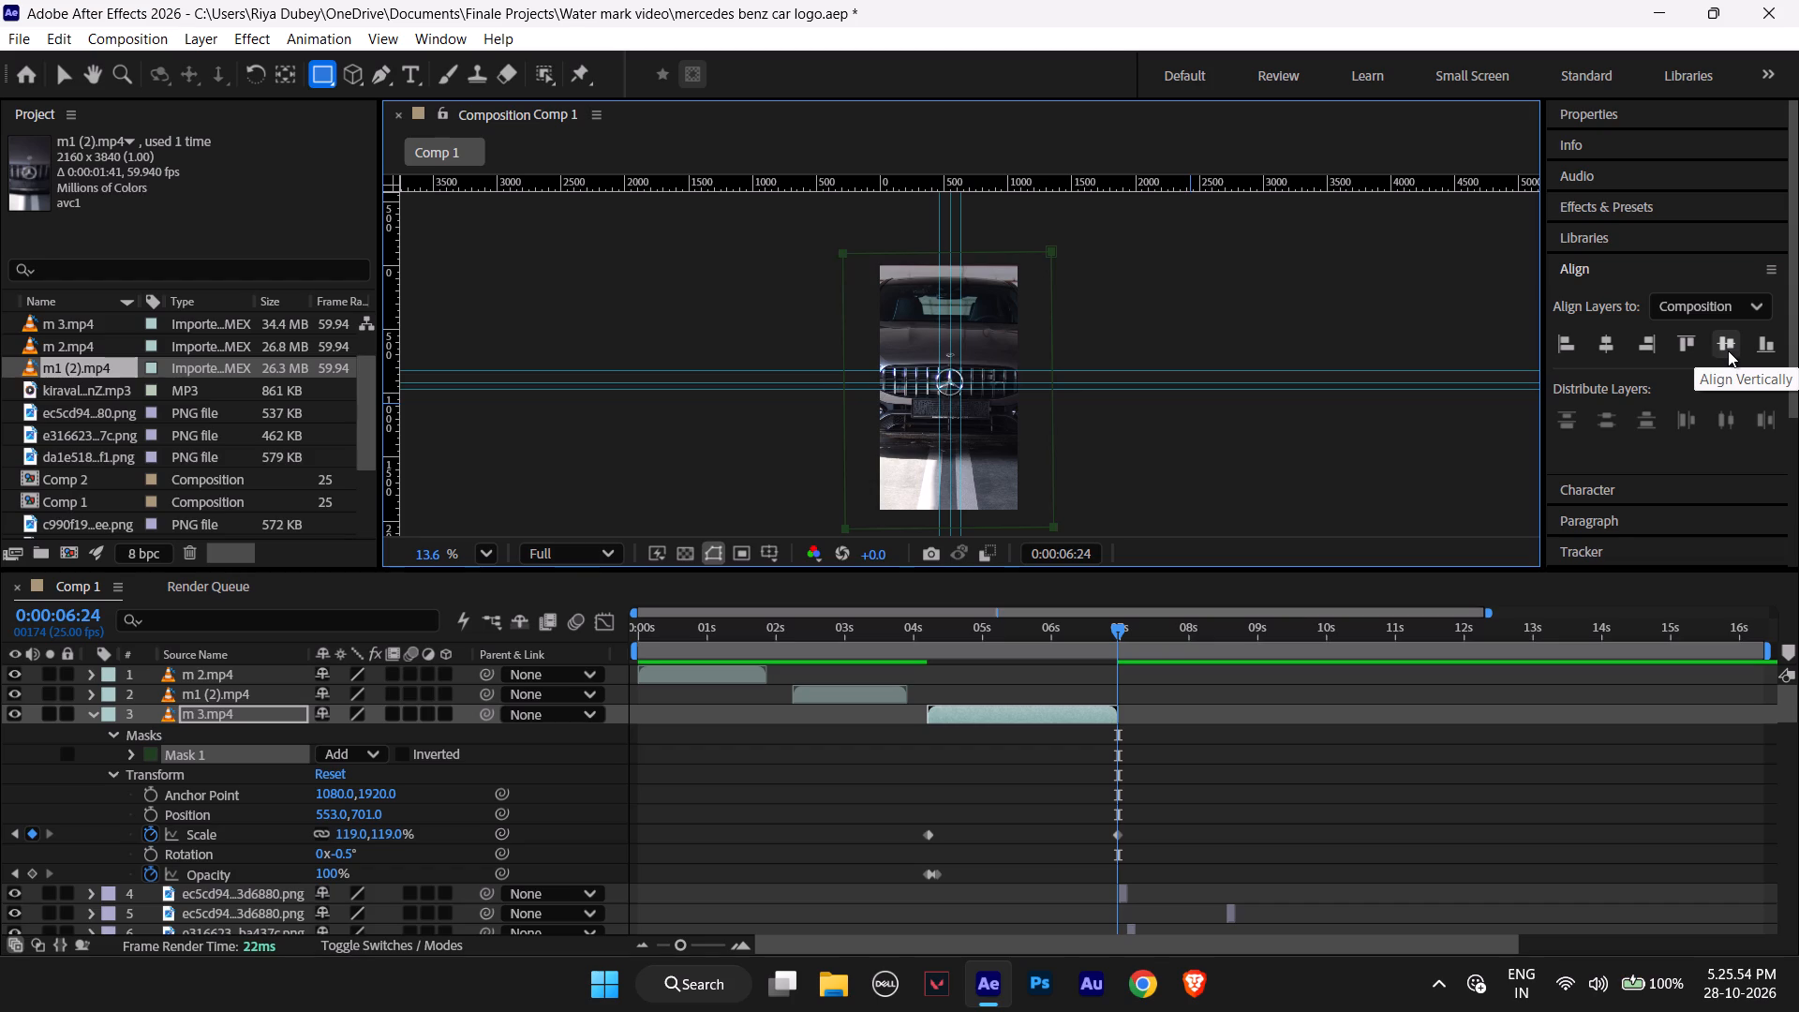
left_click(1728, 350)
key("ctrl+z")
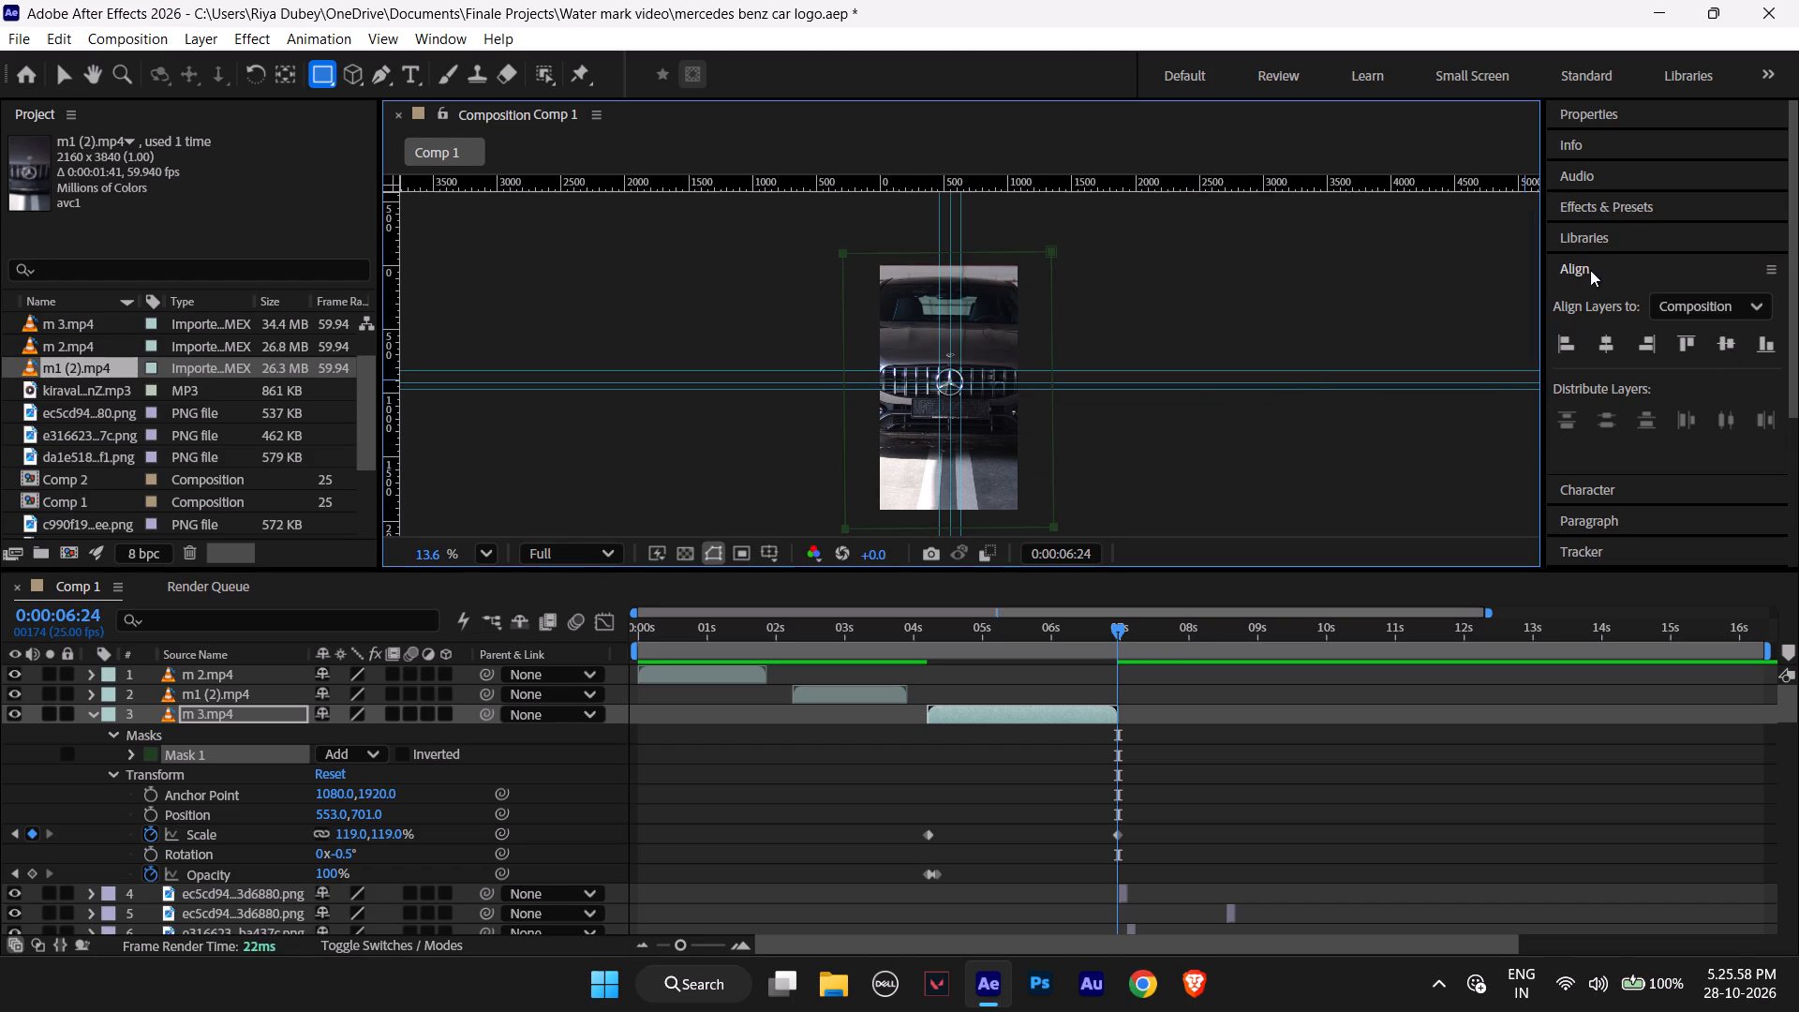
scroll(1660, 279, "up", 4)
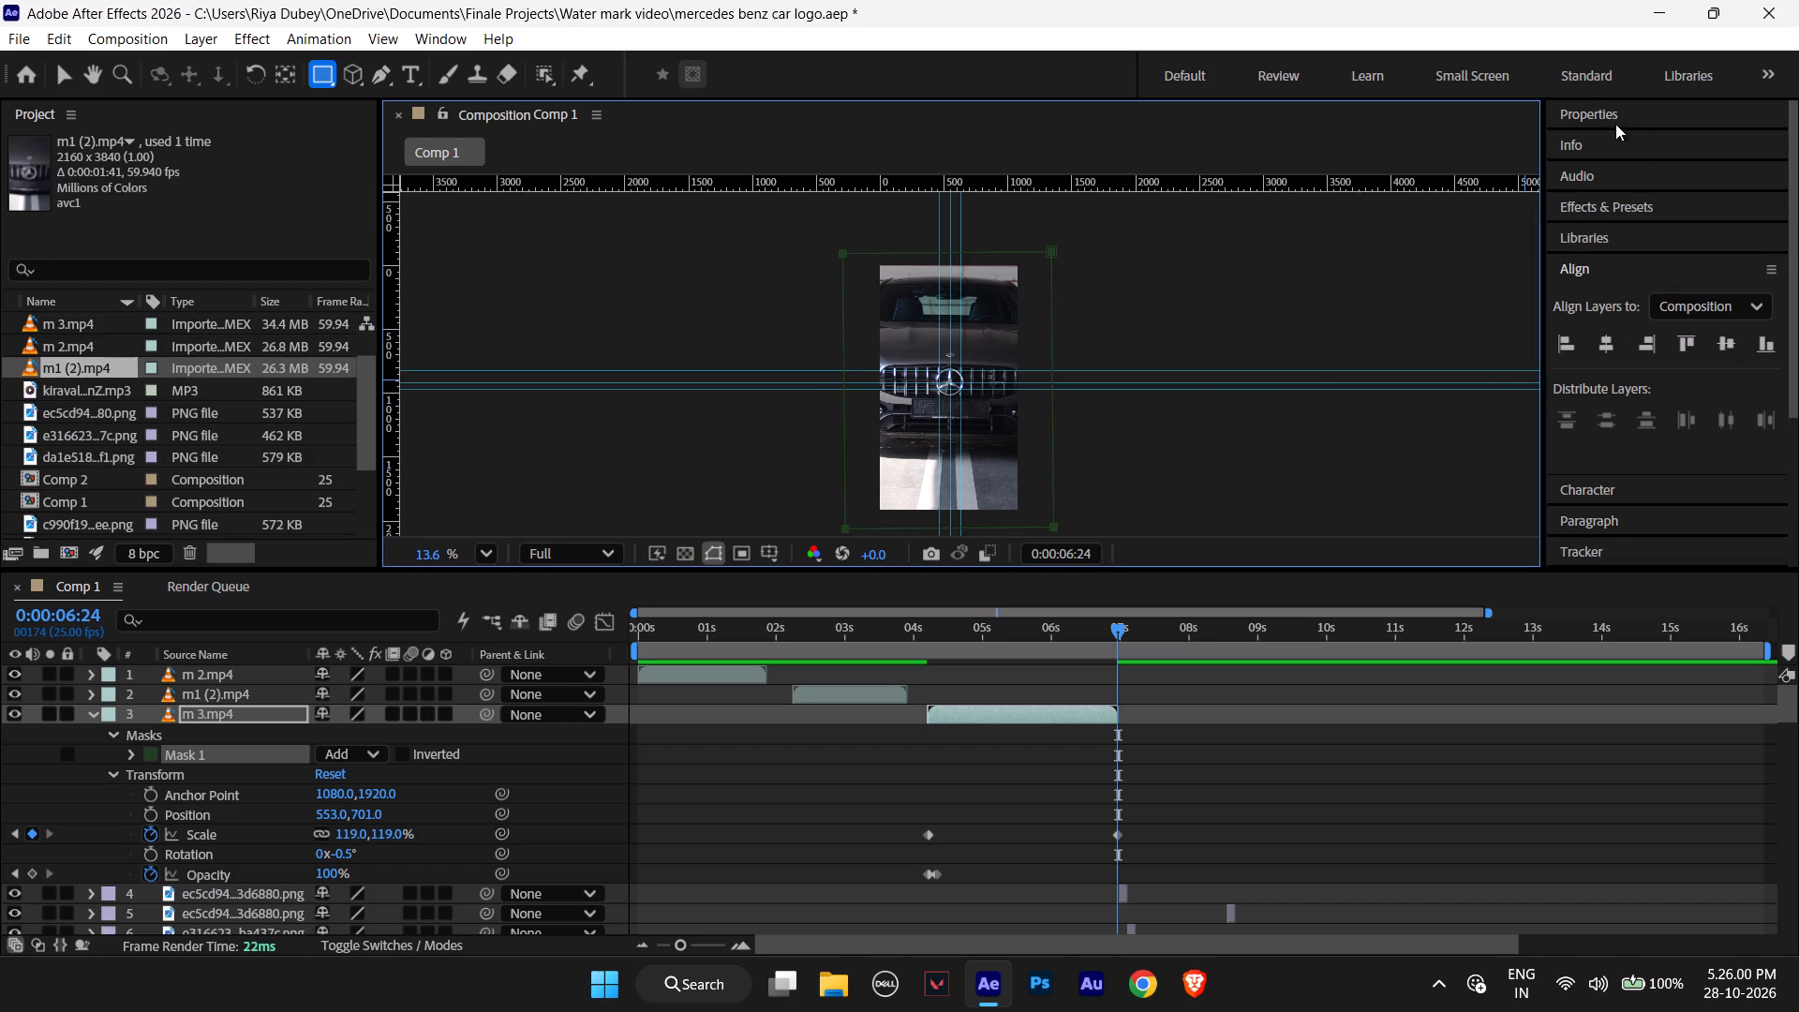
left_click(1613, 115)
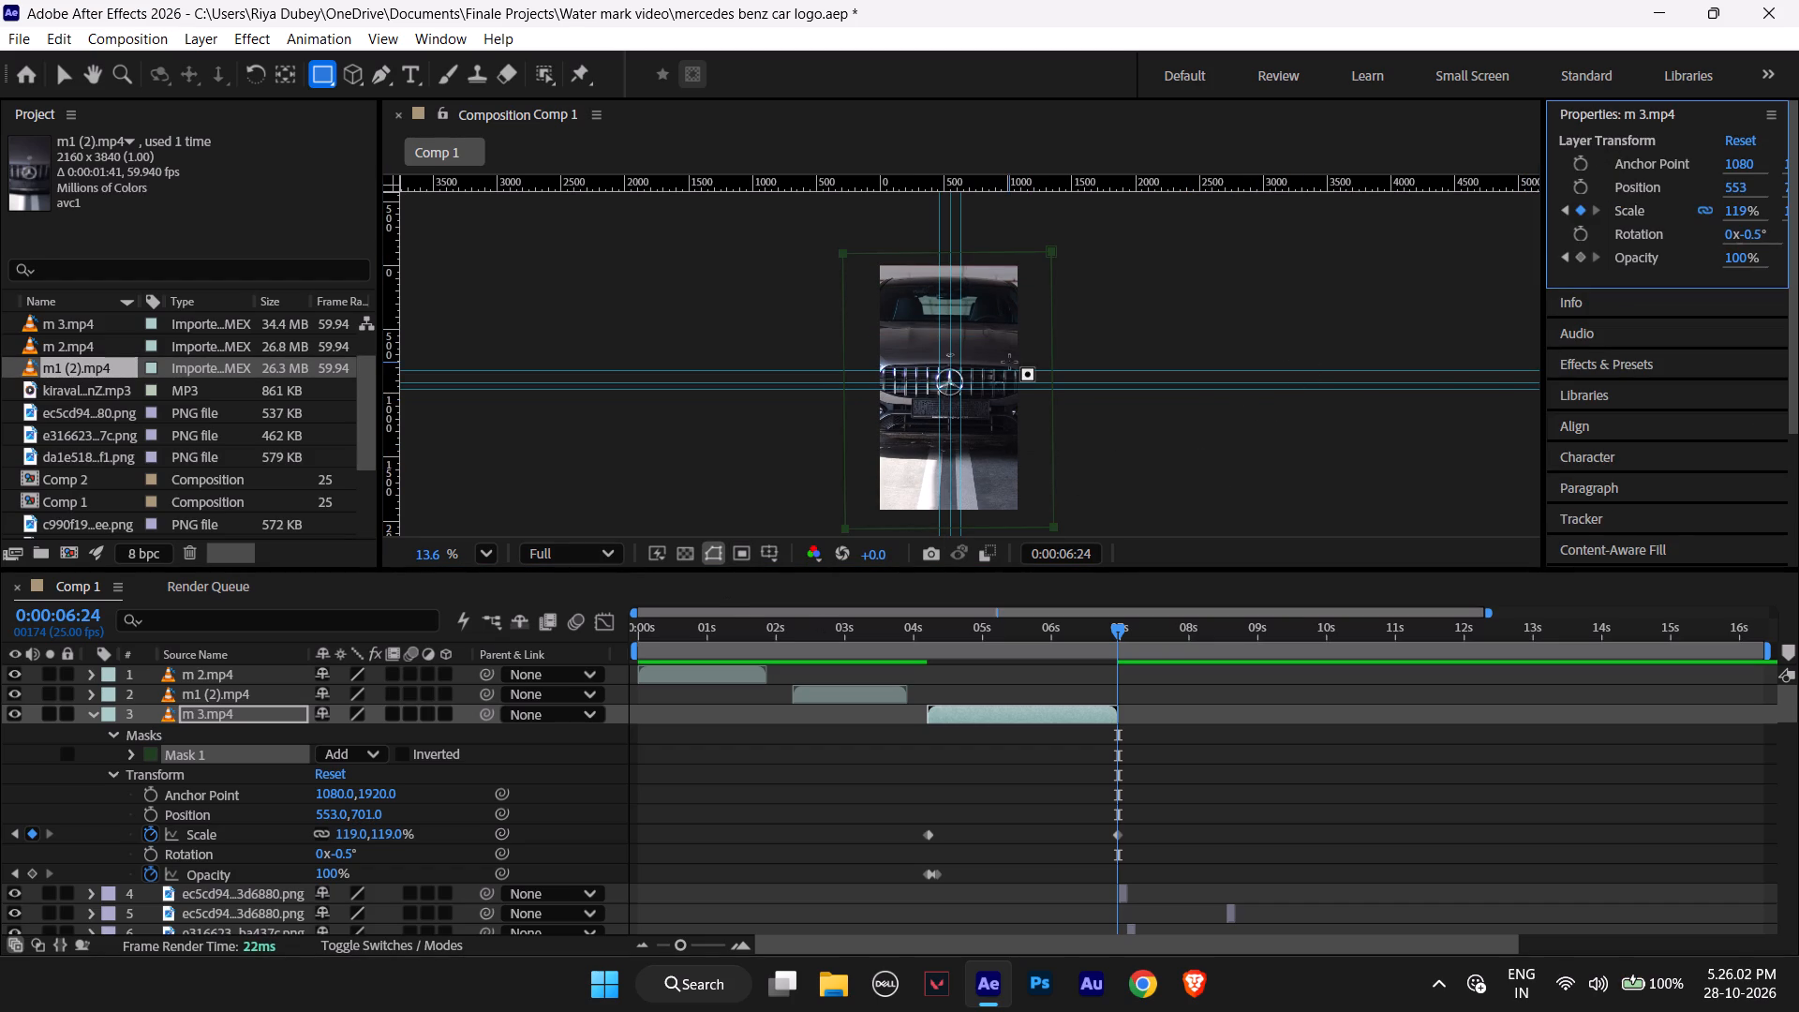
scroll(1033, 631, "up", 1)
Play Comp 1 from about 0:00:03:12 to review the masked m 3.mp4 clip.
left_click_drag(1120, 627, 1063, 632)
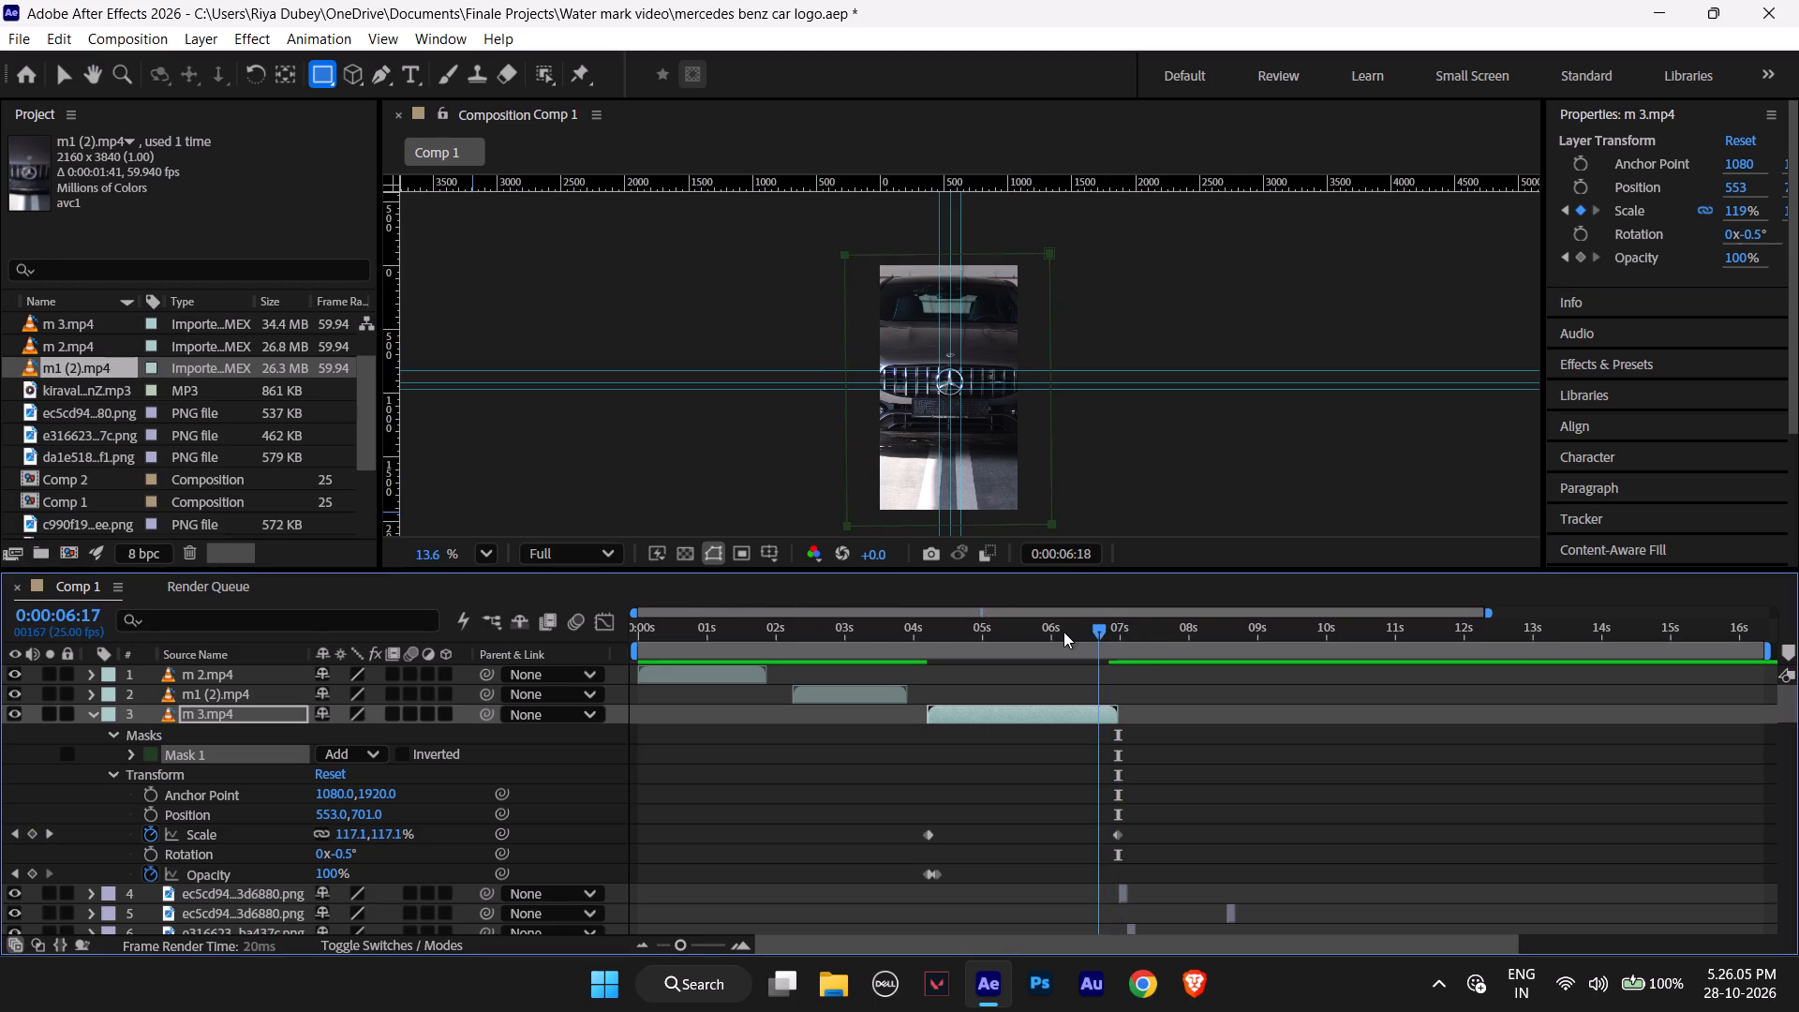
left_click_drag(1063, 632, 881, 628)
key("space")
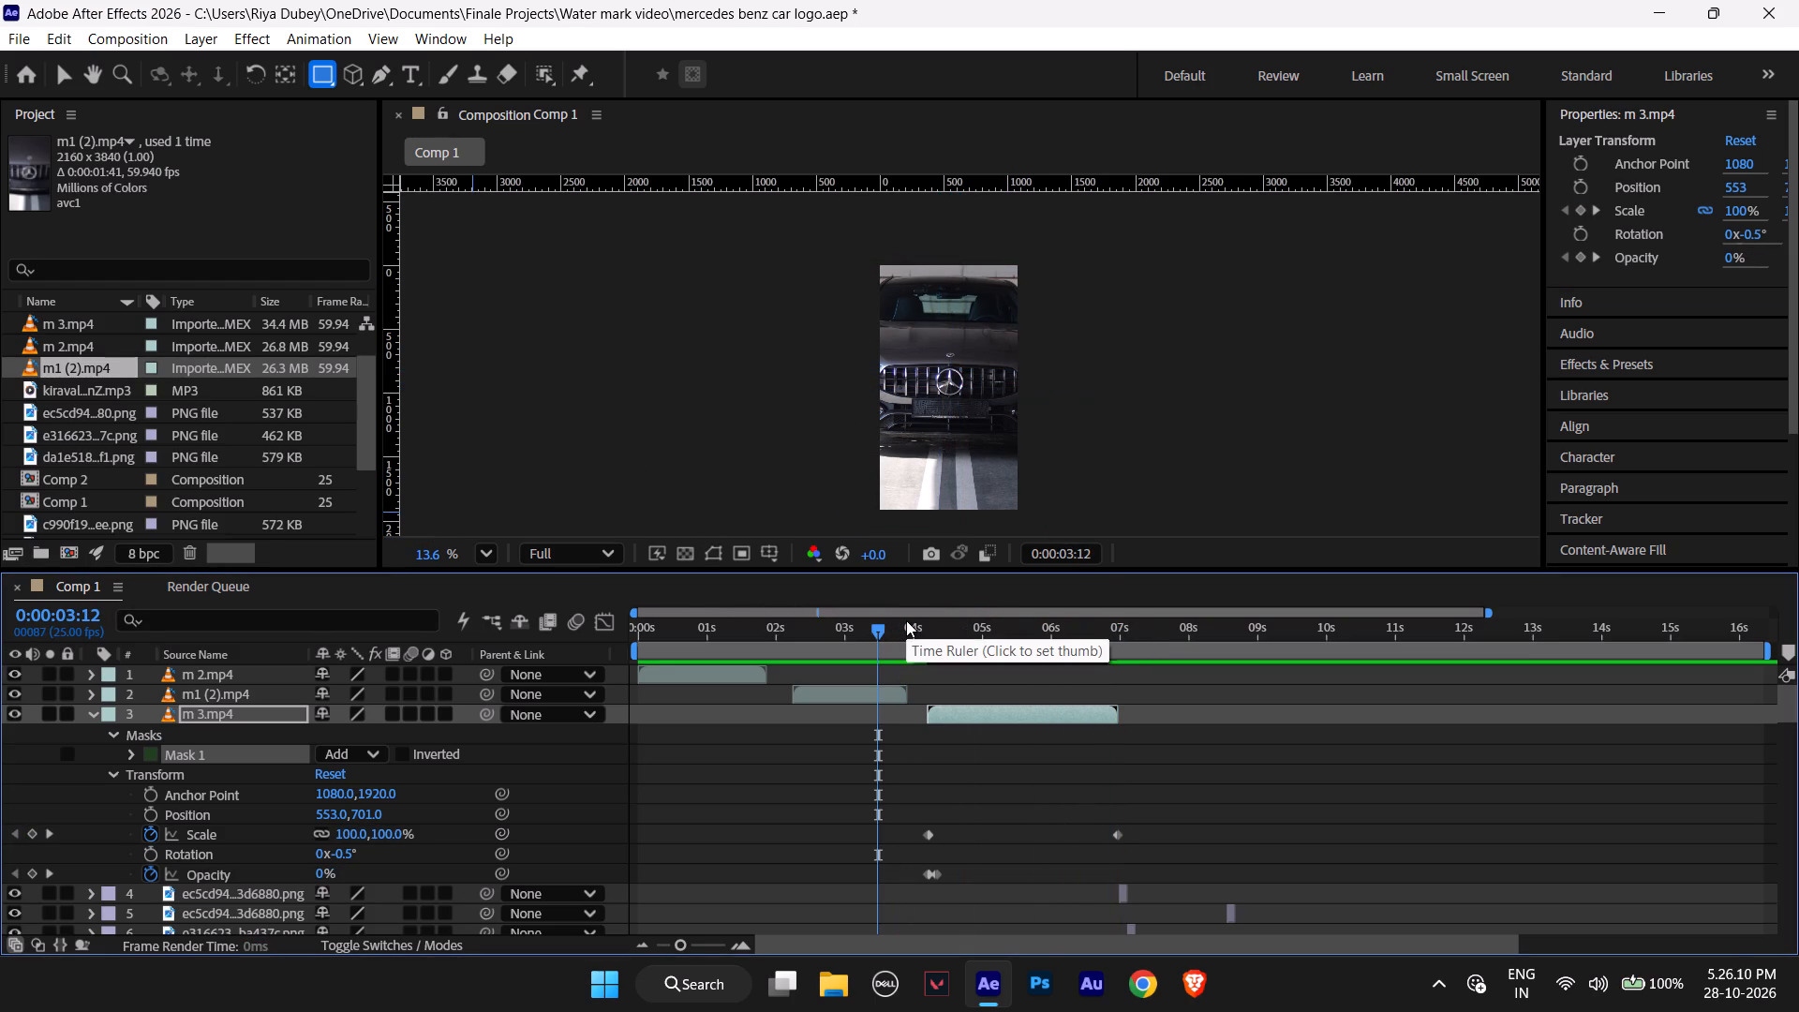
key("space")
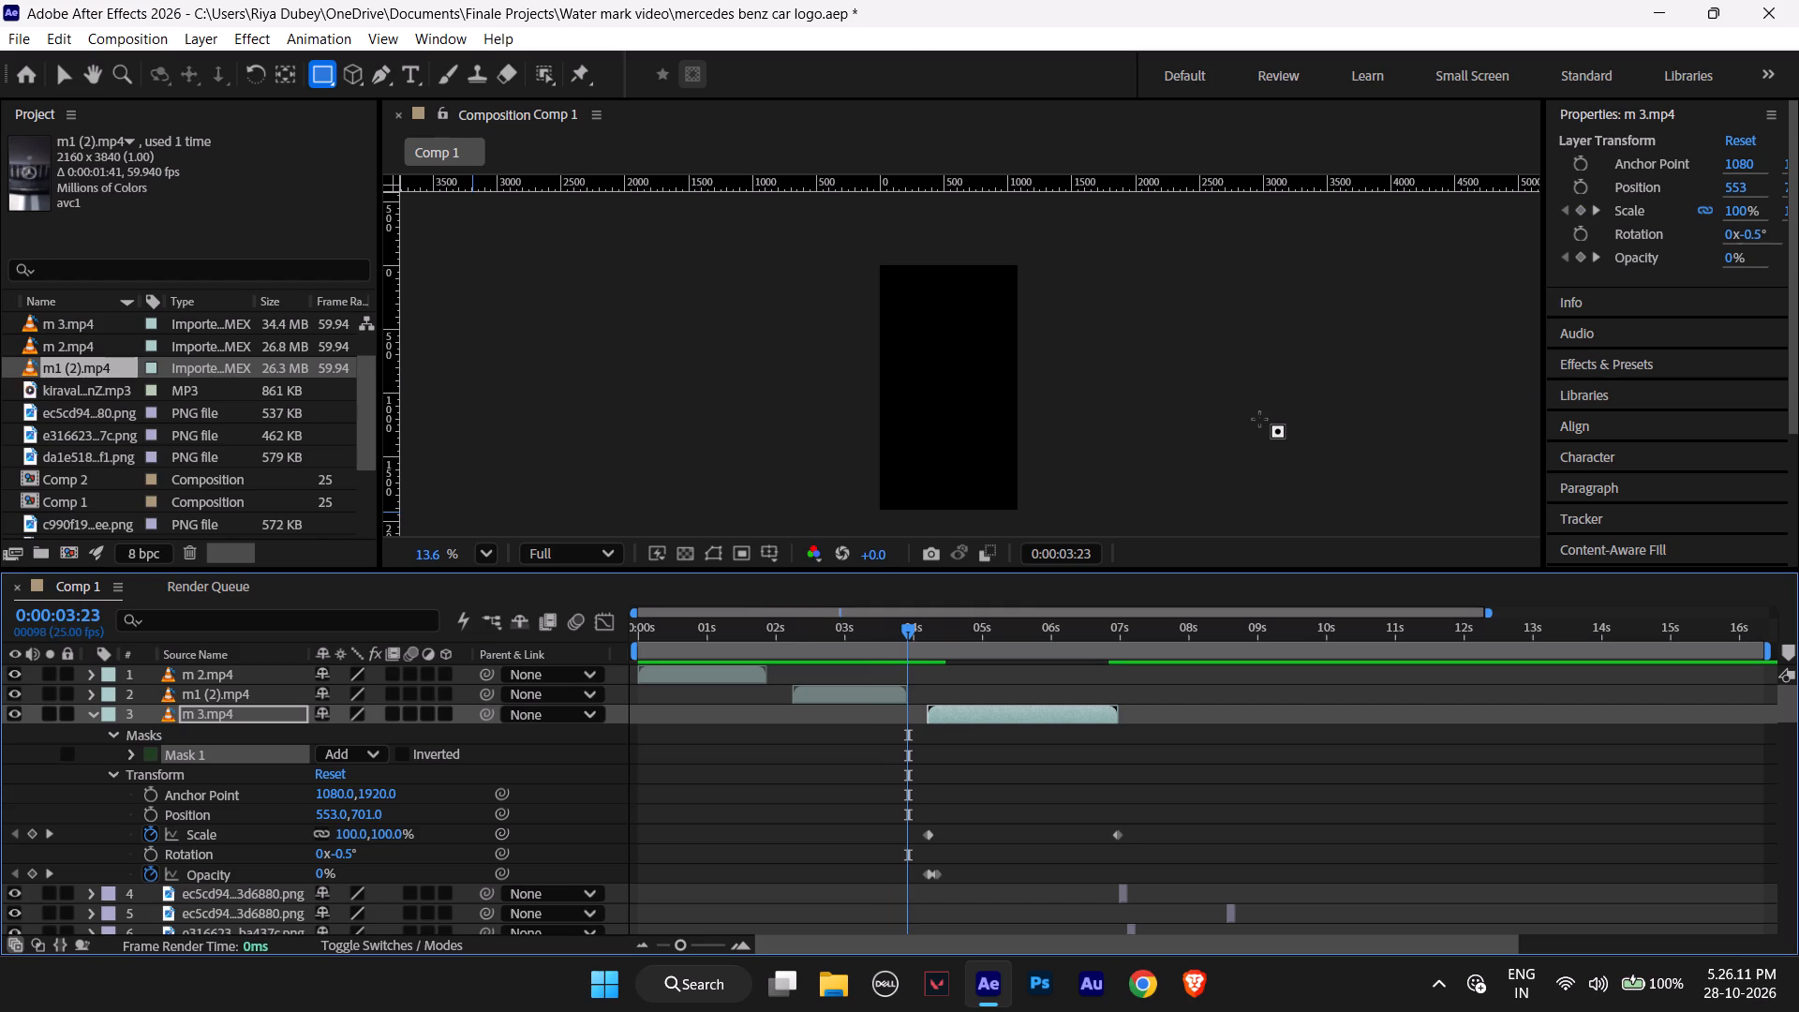
key("space")
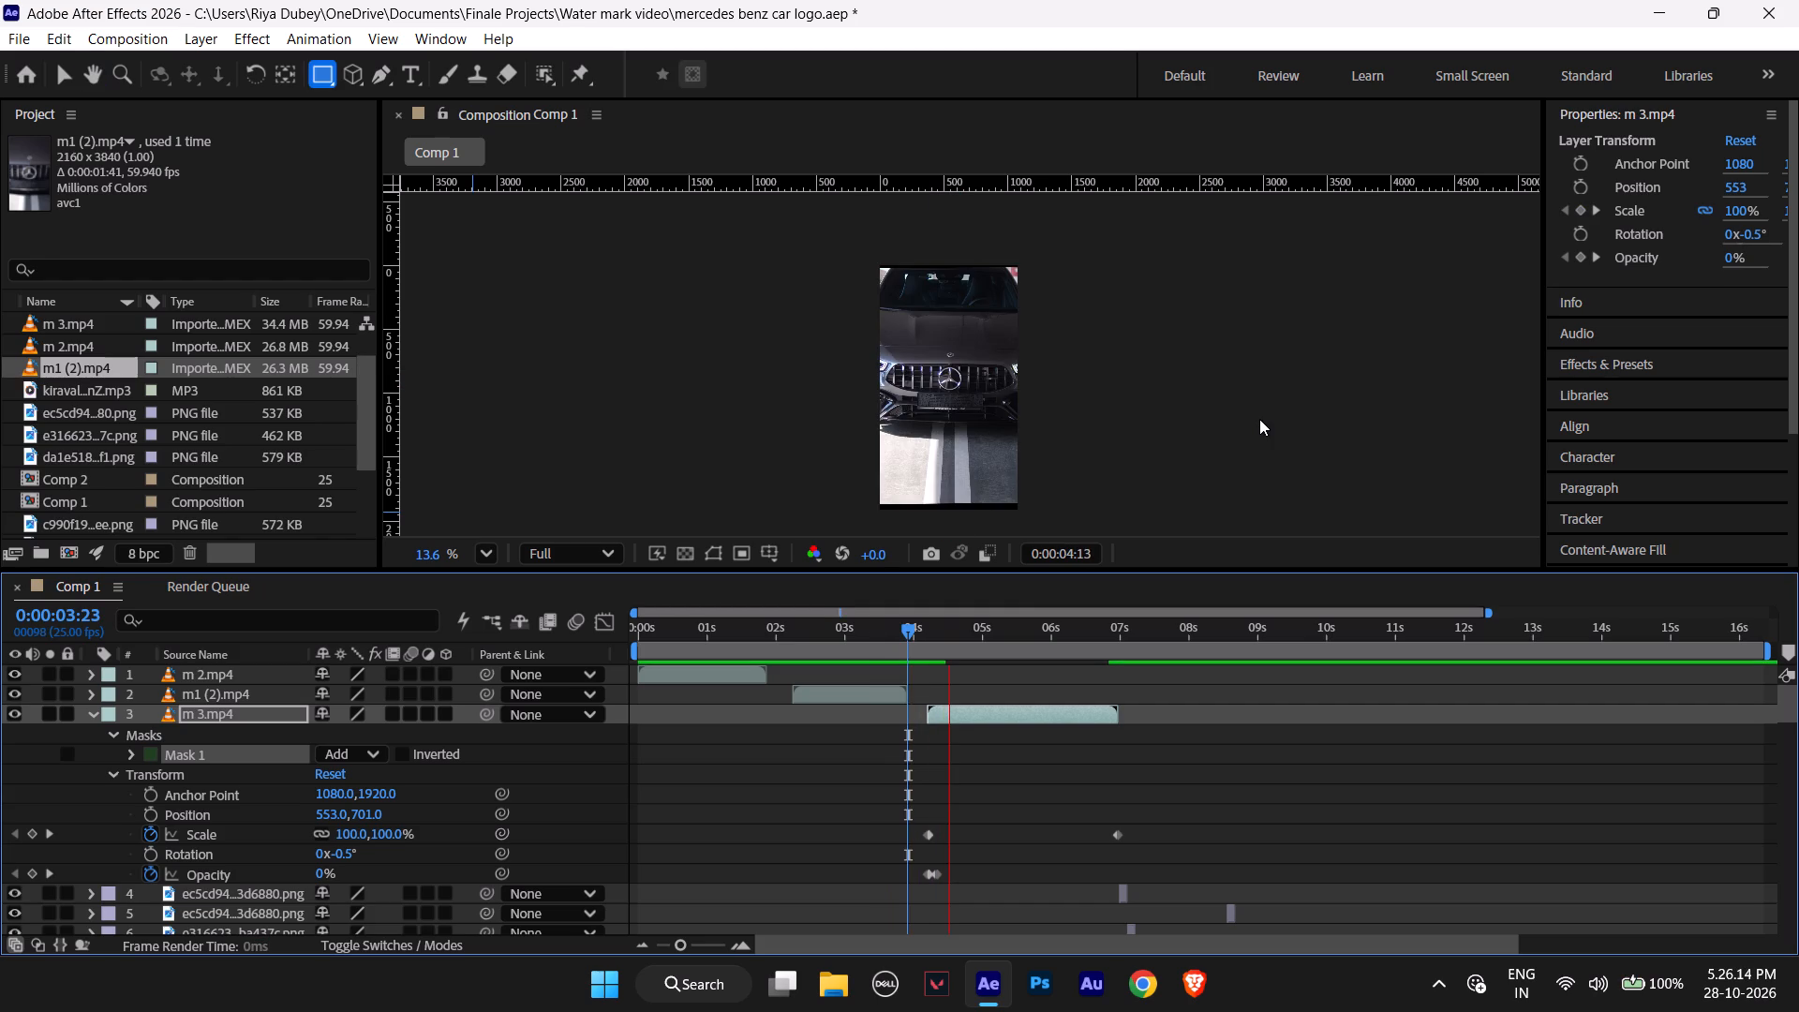
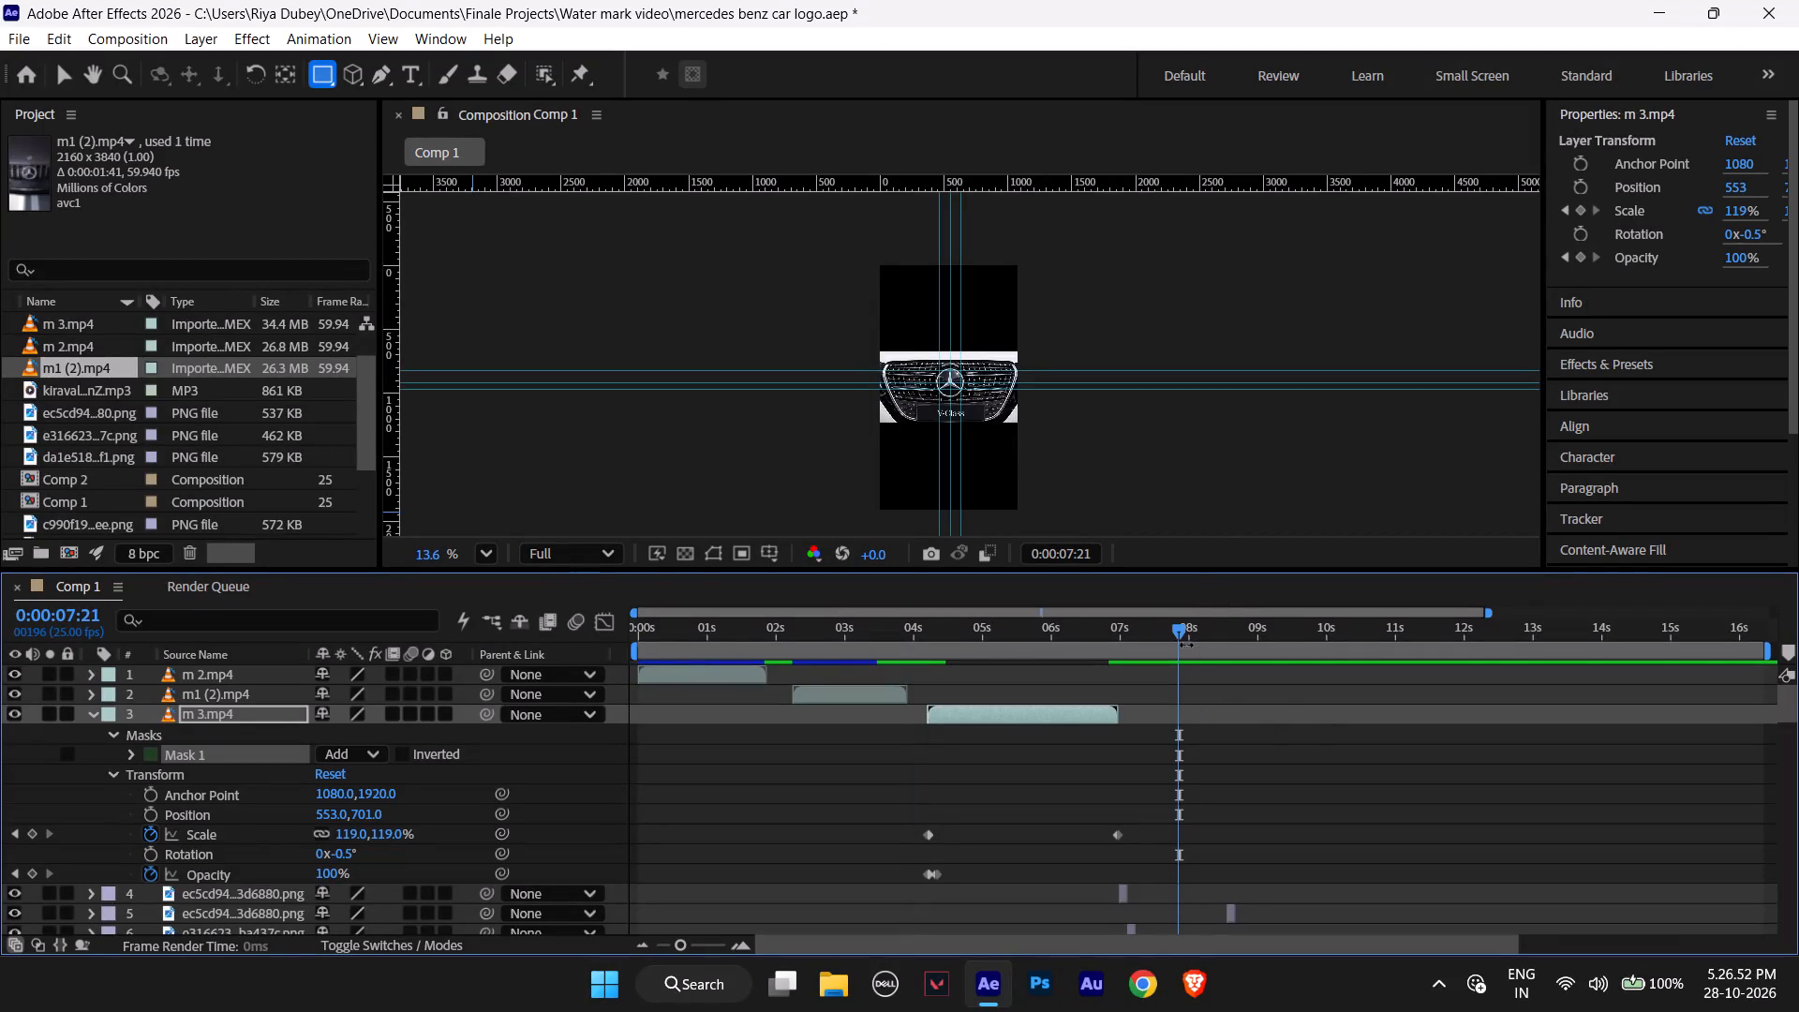
Play Comp 1 from the start to review the car clips and the image sequence after them.
left_click_drag(1177, 628, 264, 707)
key("space")
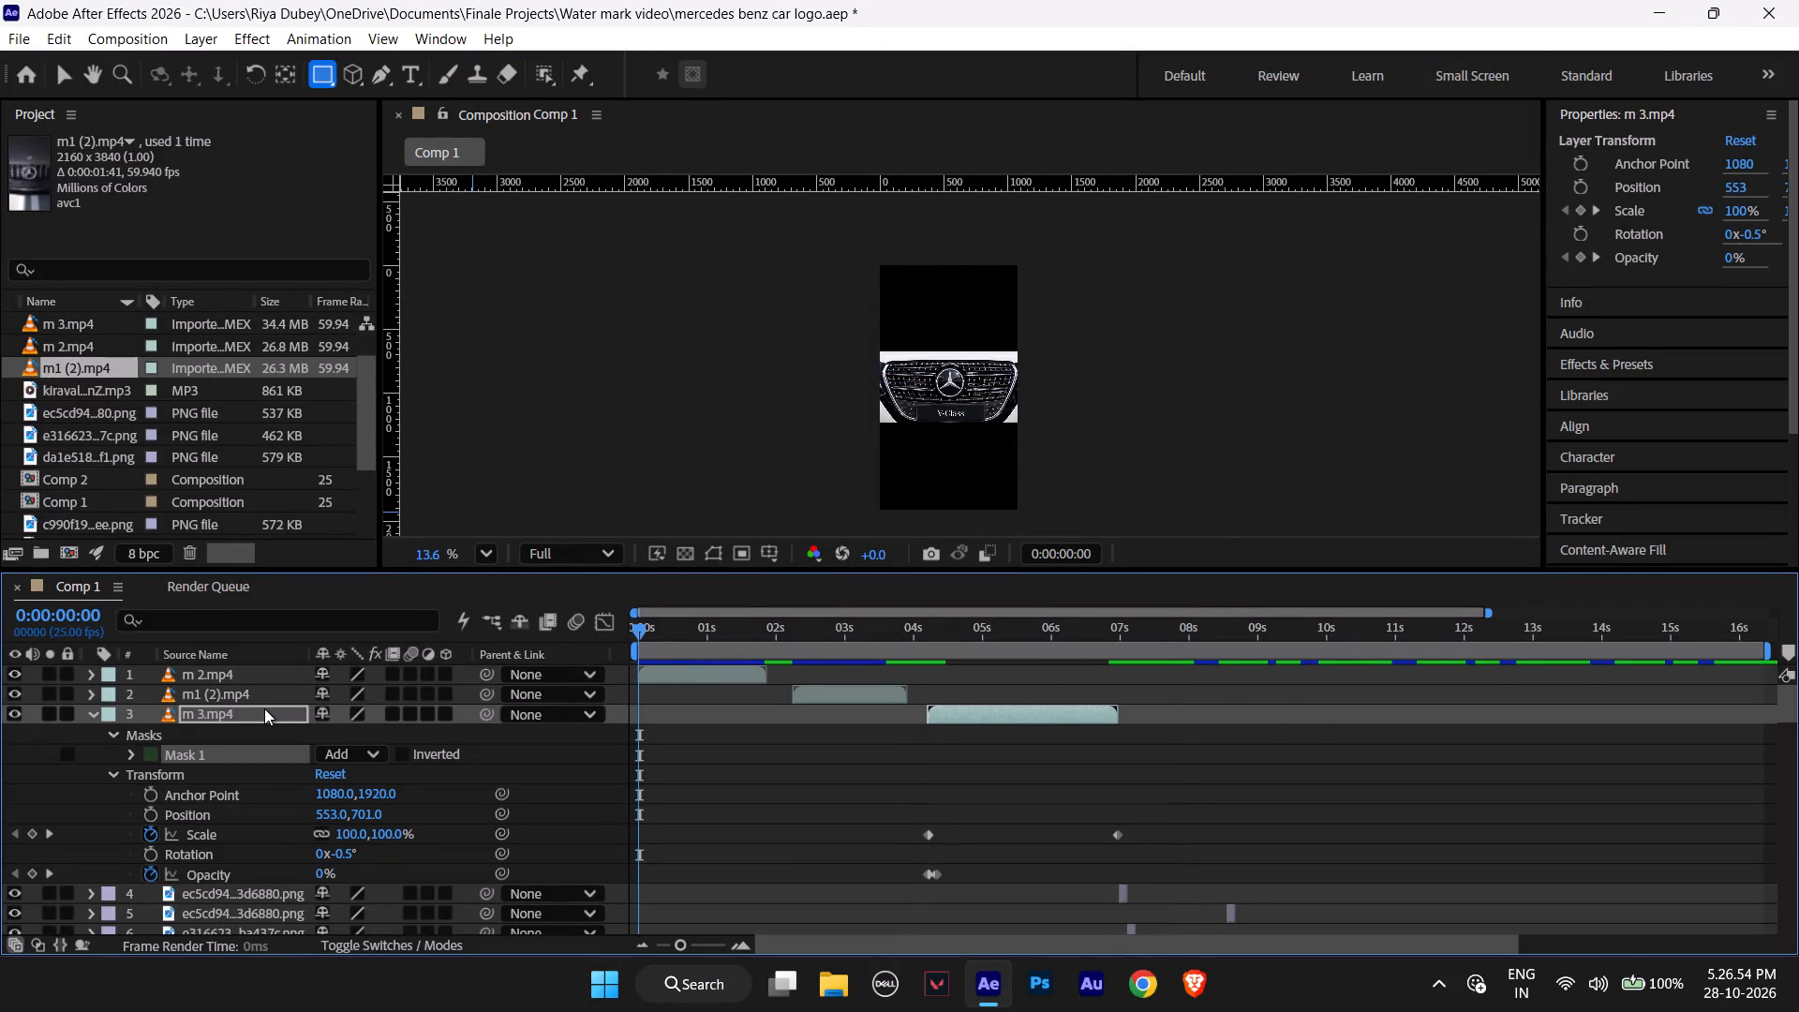
key("space")
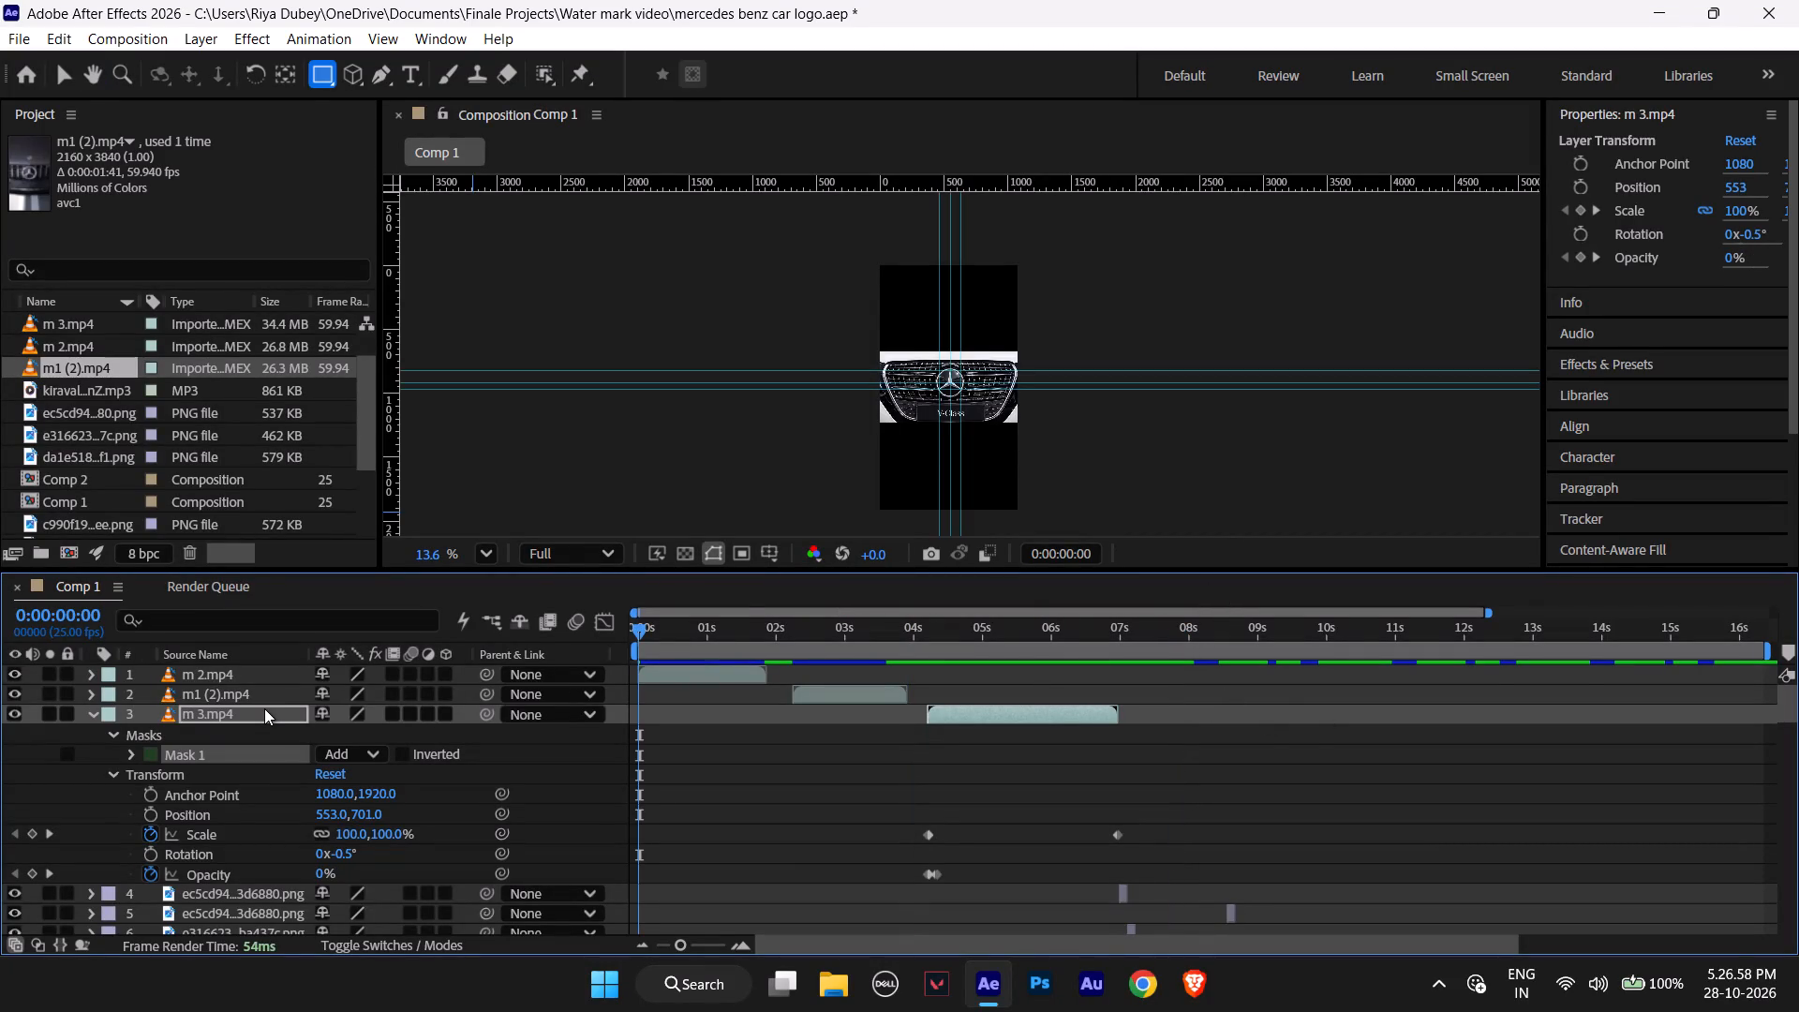
key("space")
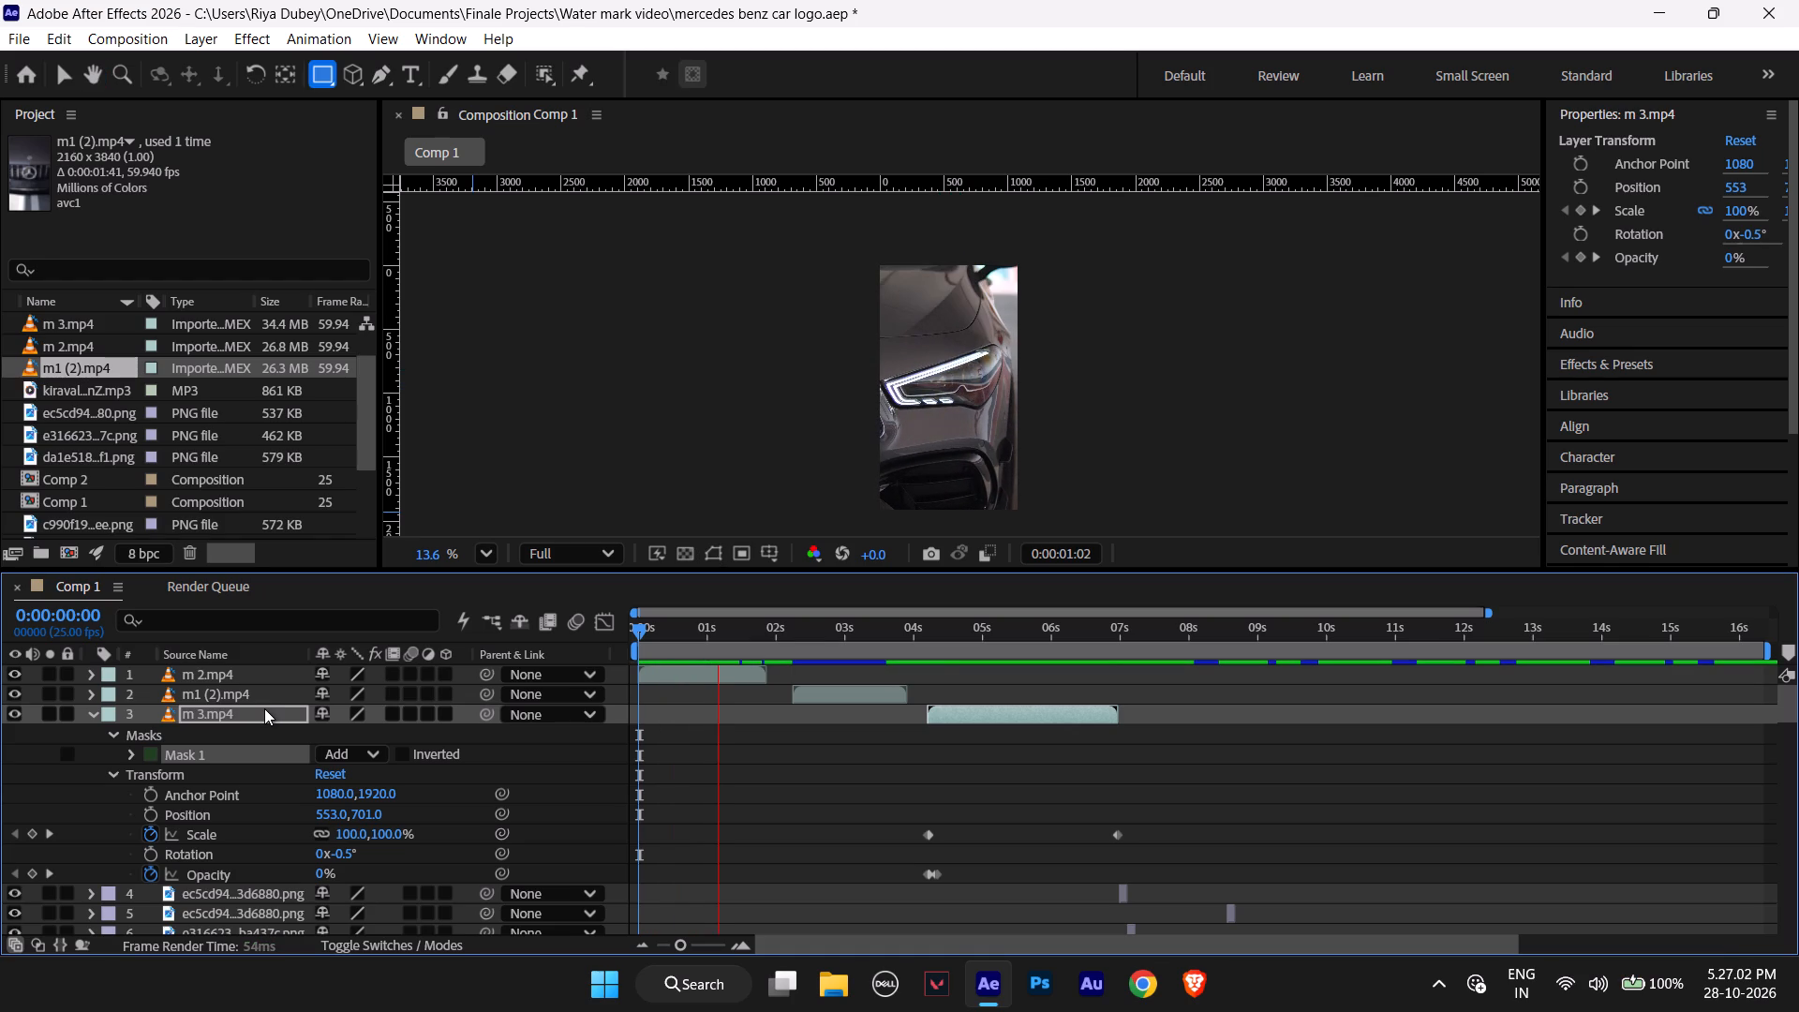
key("space")
key("shift+space")
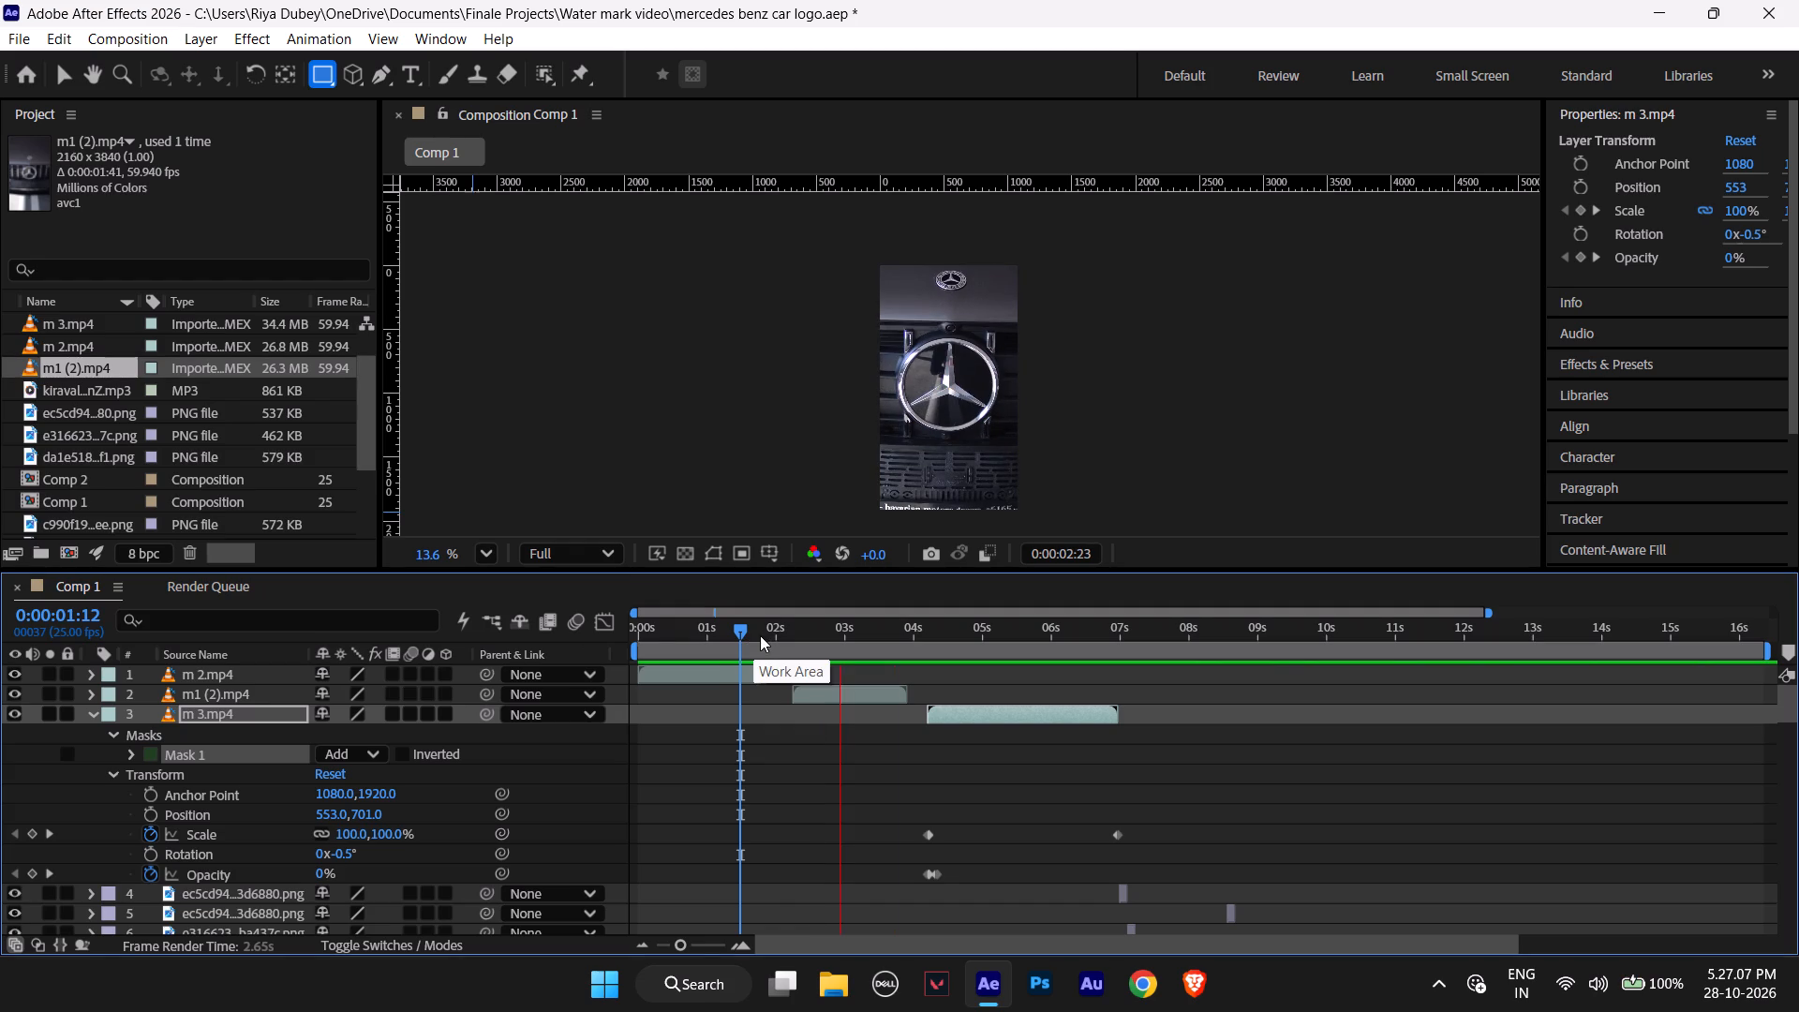
left_click_drag(742, 632, 494, 617)
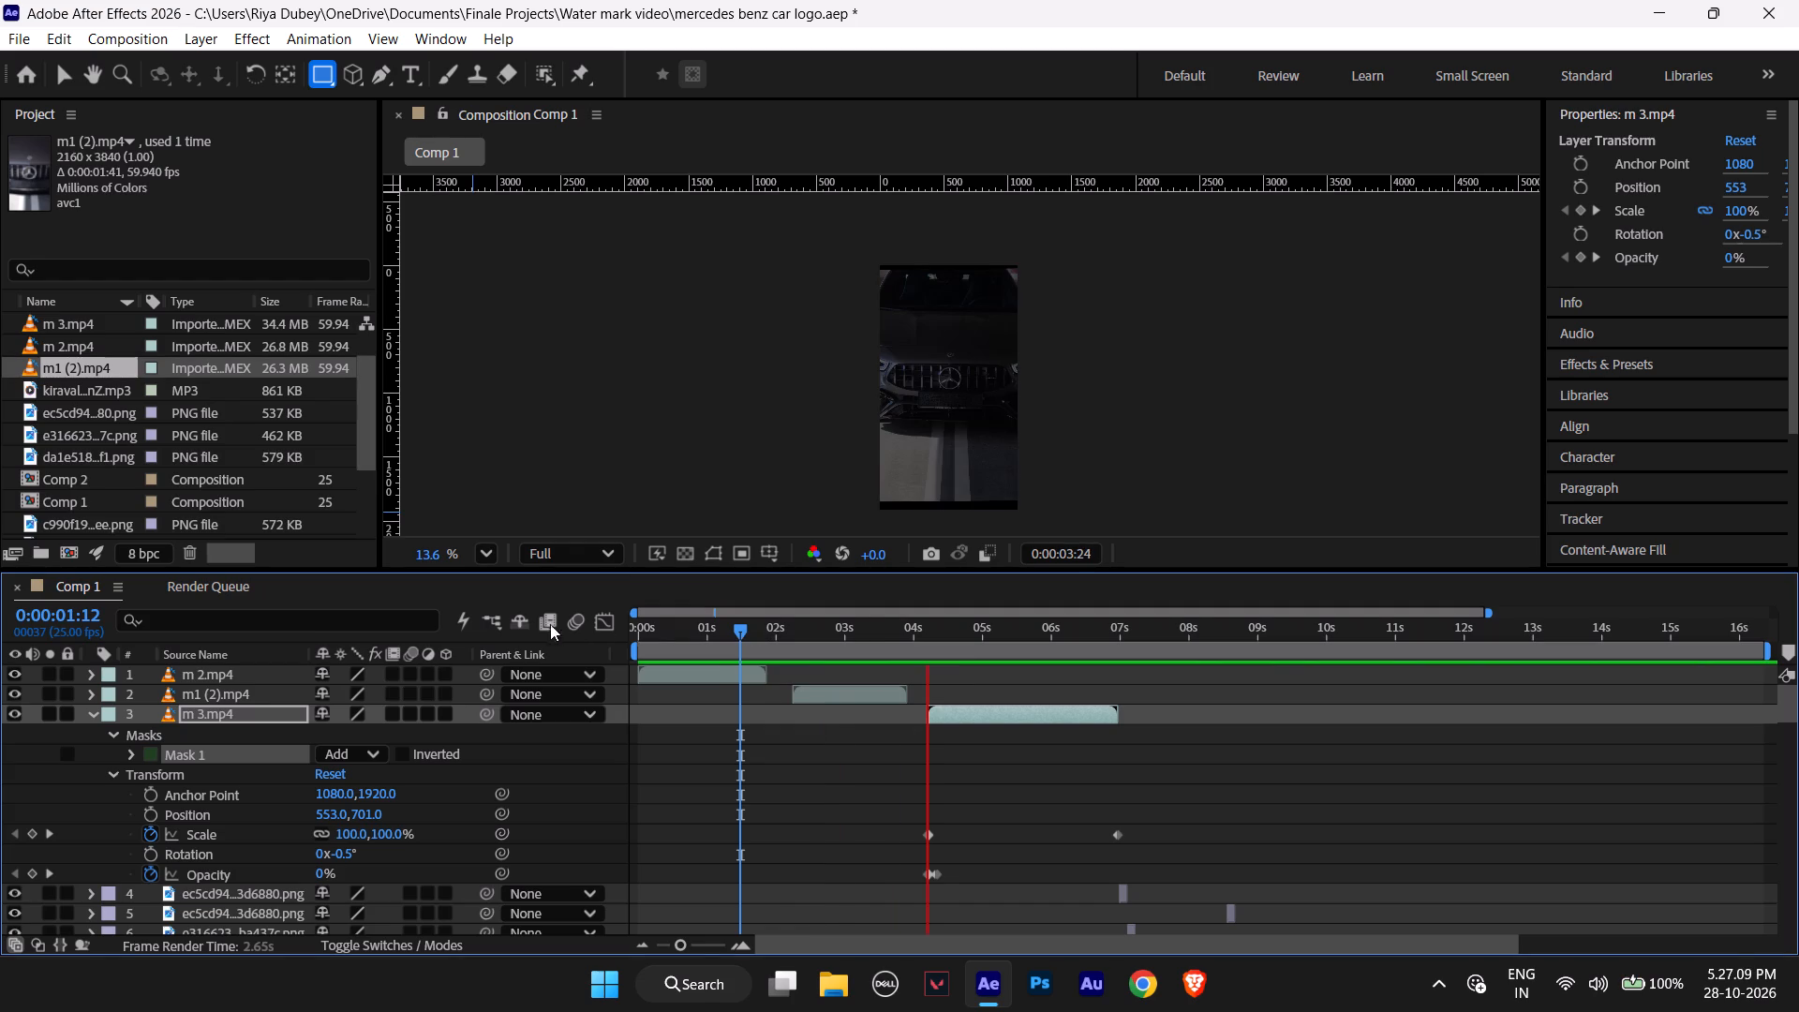
key("shift+space")
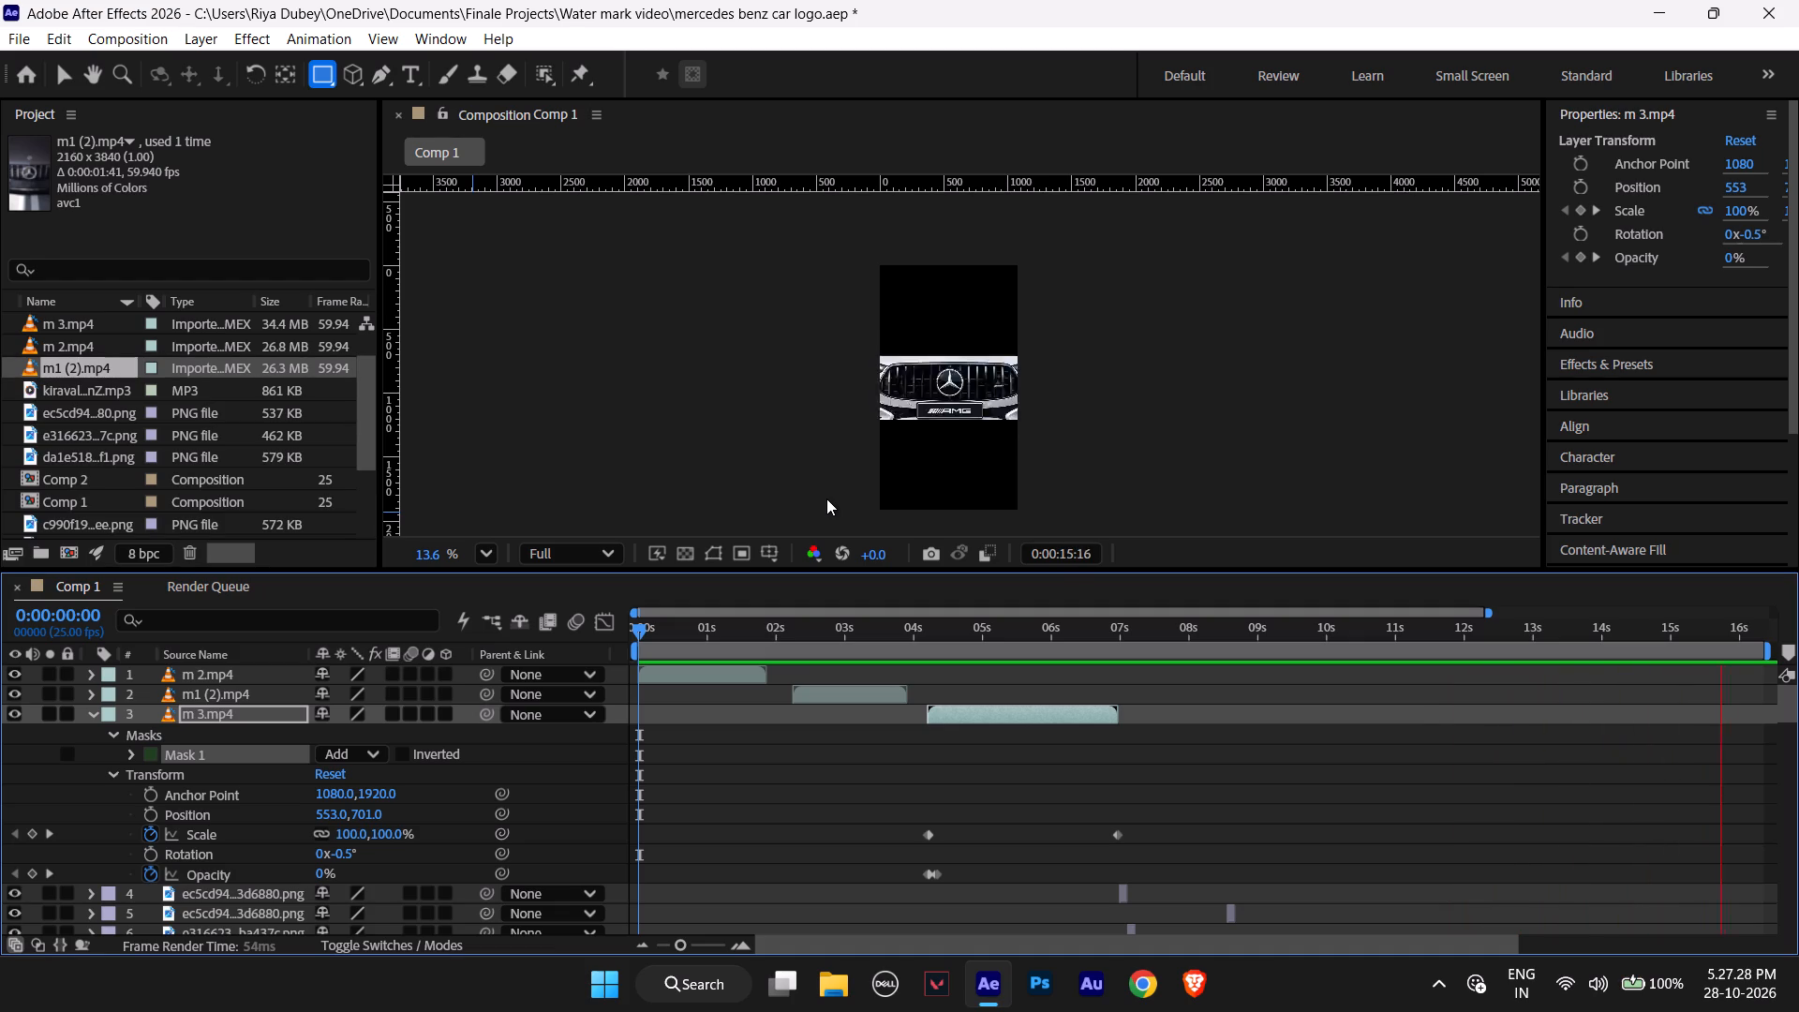
key("space")
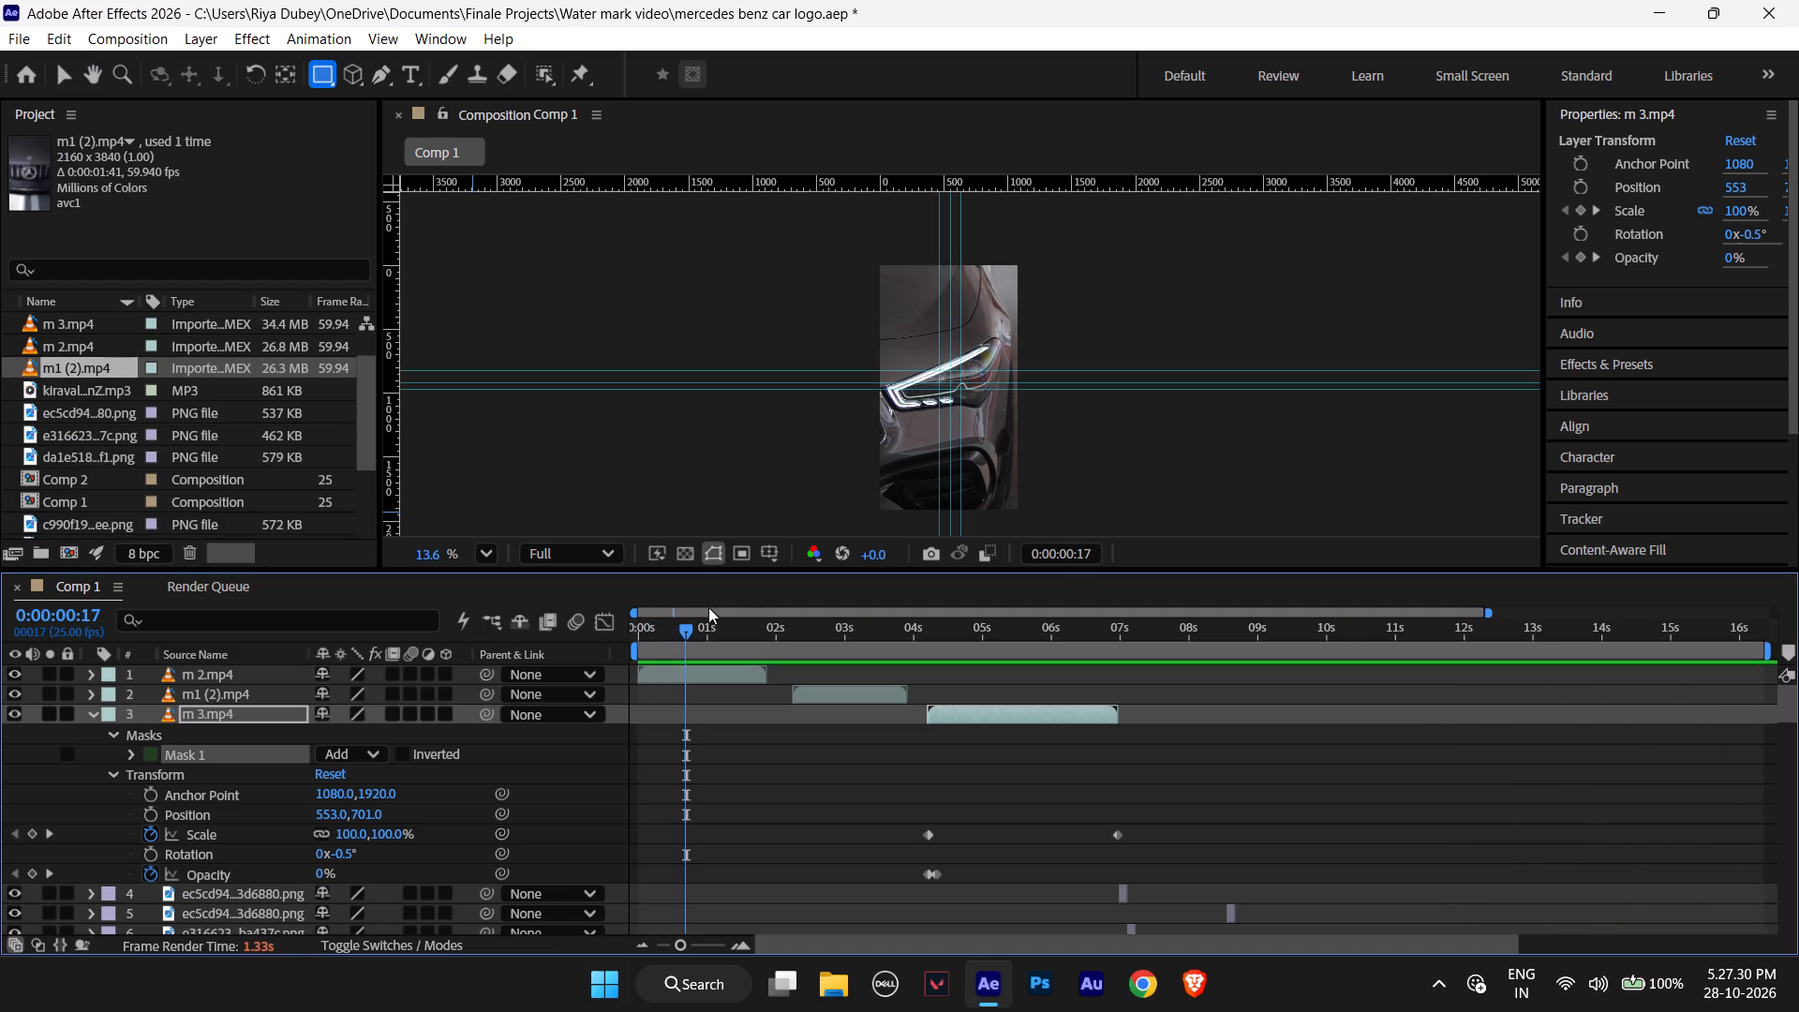
key("space")
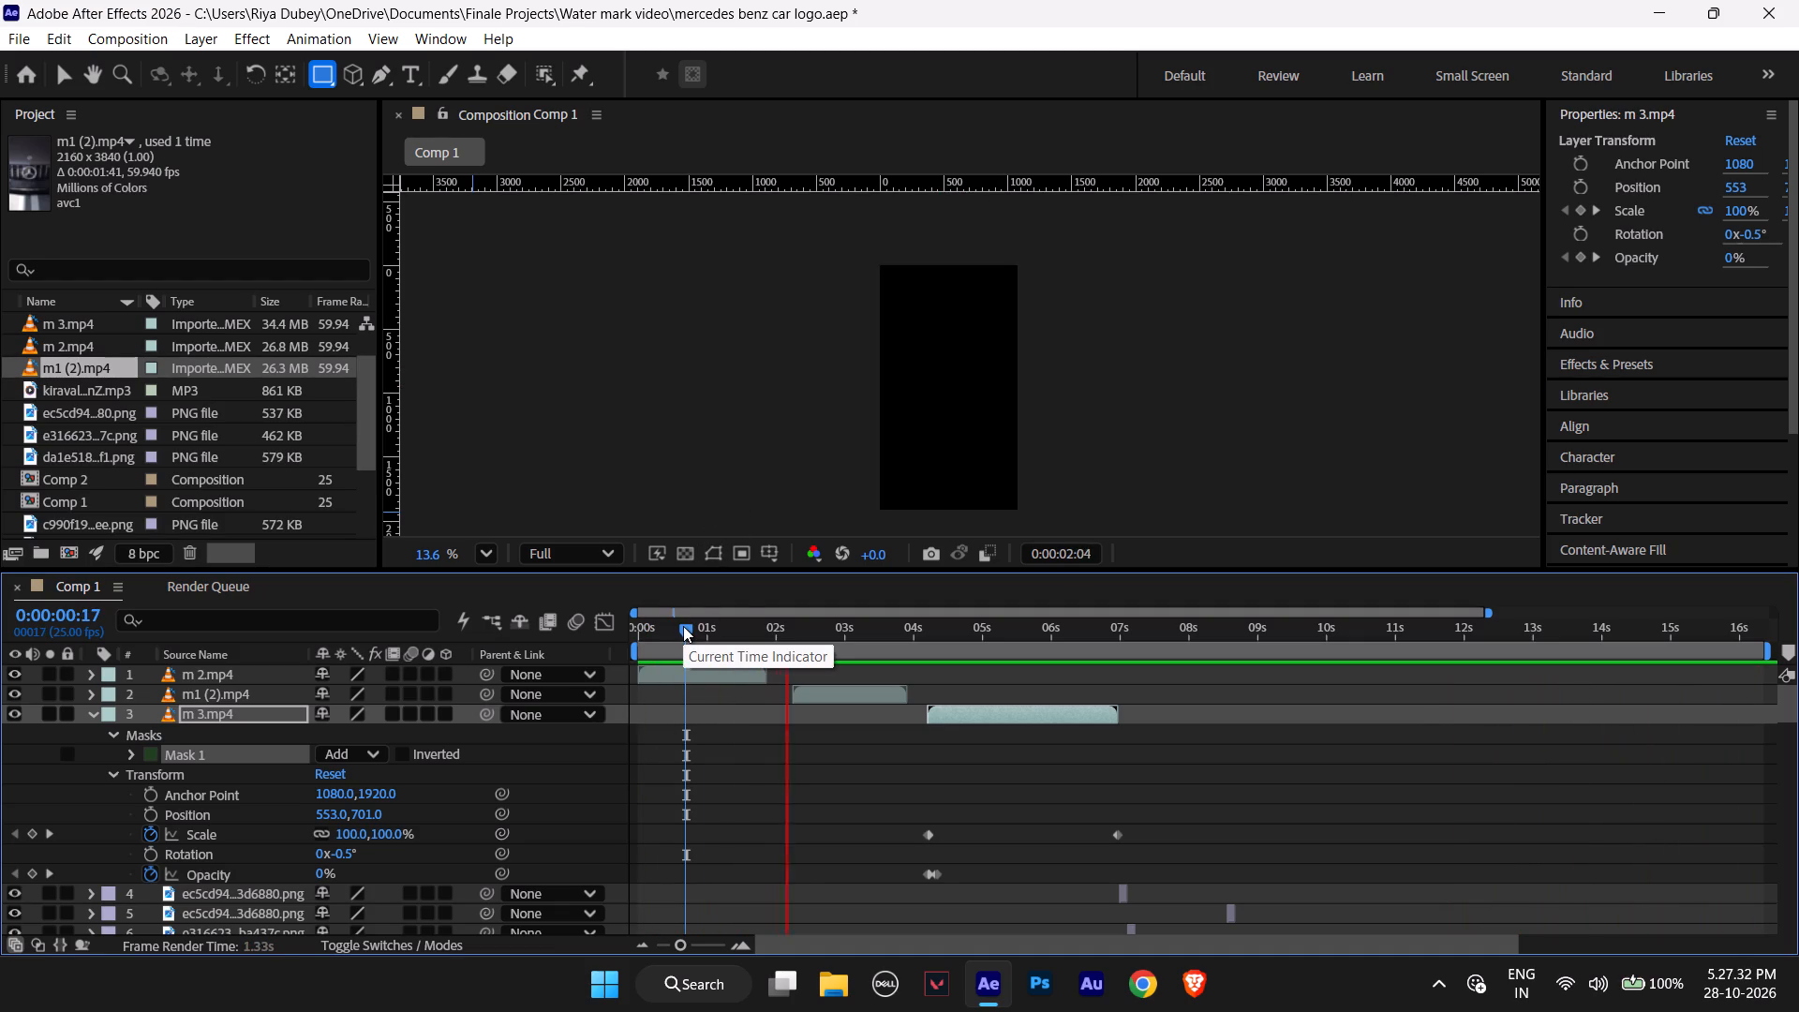
key("space")
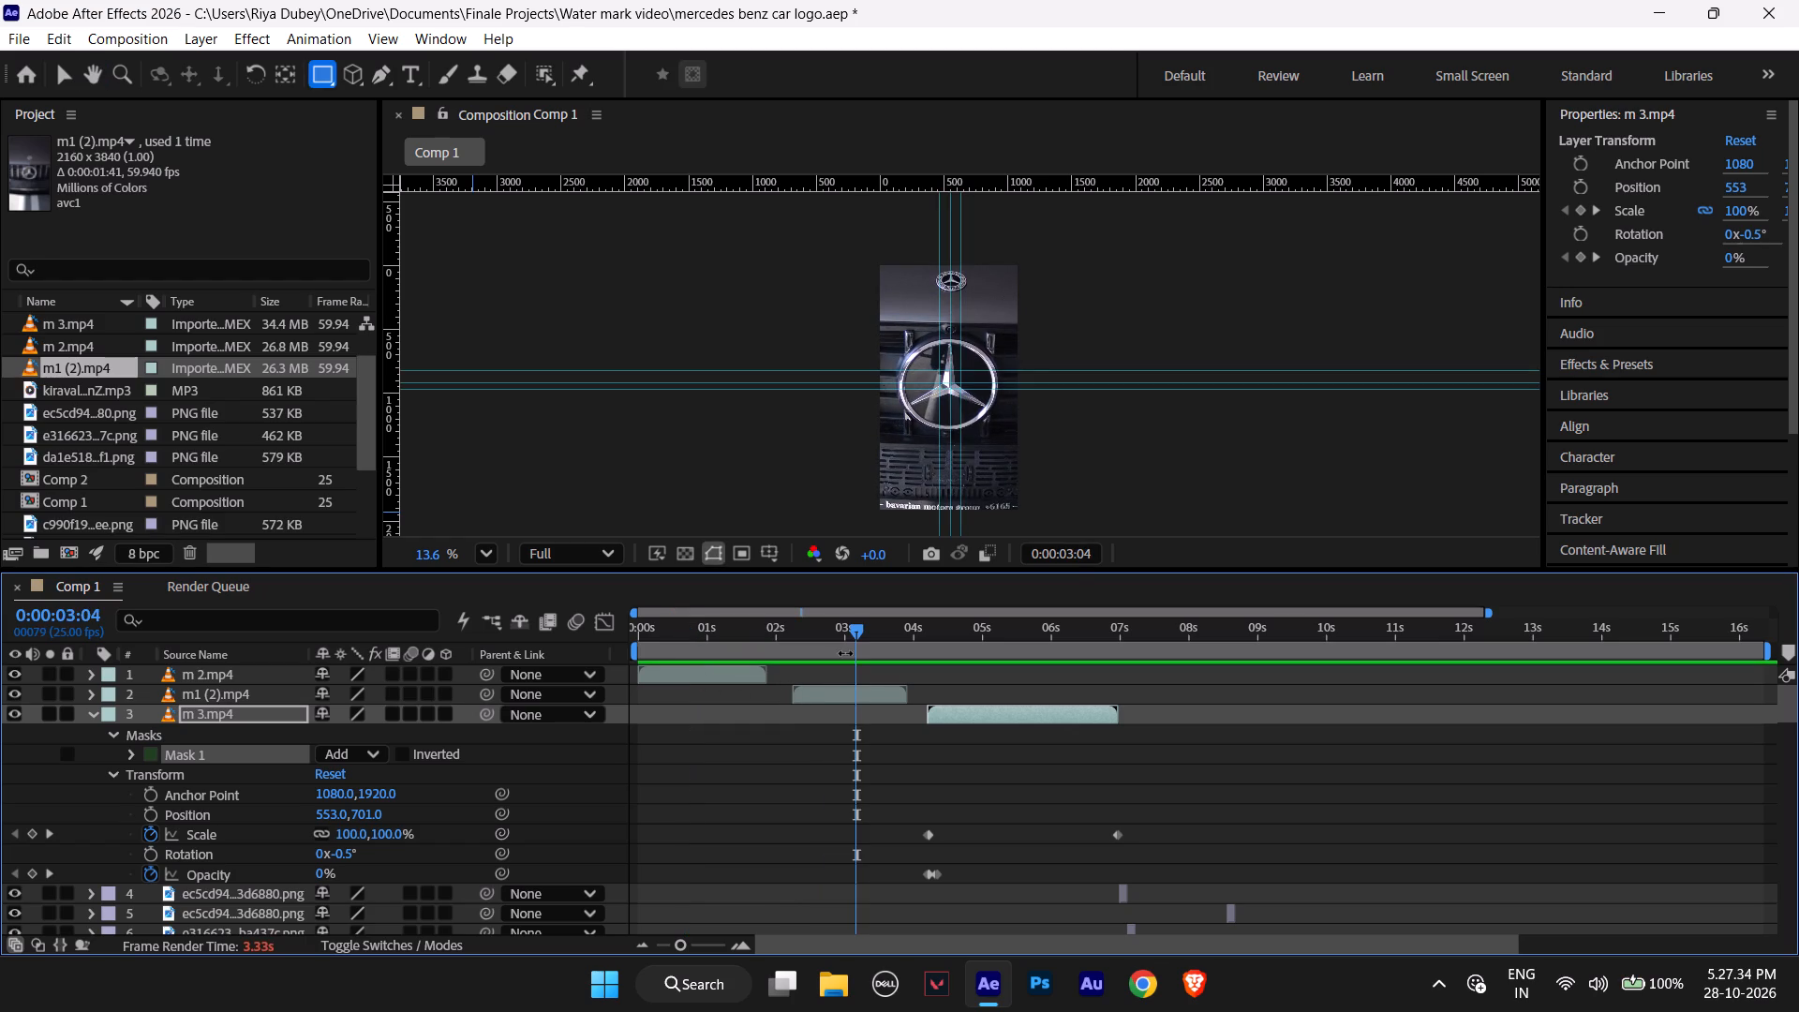
Select the m 3.mp4 layer and scrub through its clip up to 0:00:06:24, examining the fade, scaling and mask coverage.
scroll(700, 769, "up", 3, "alt")
scroll(1206, 736, "down", 1, "alt")
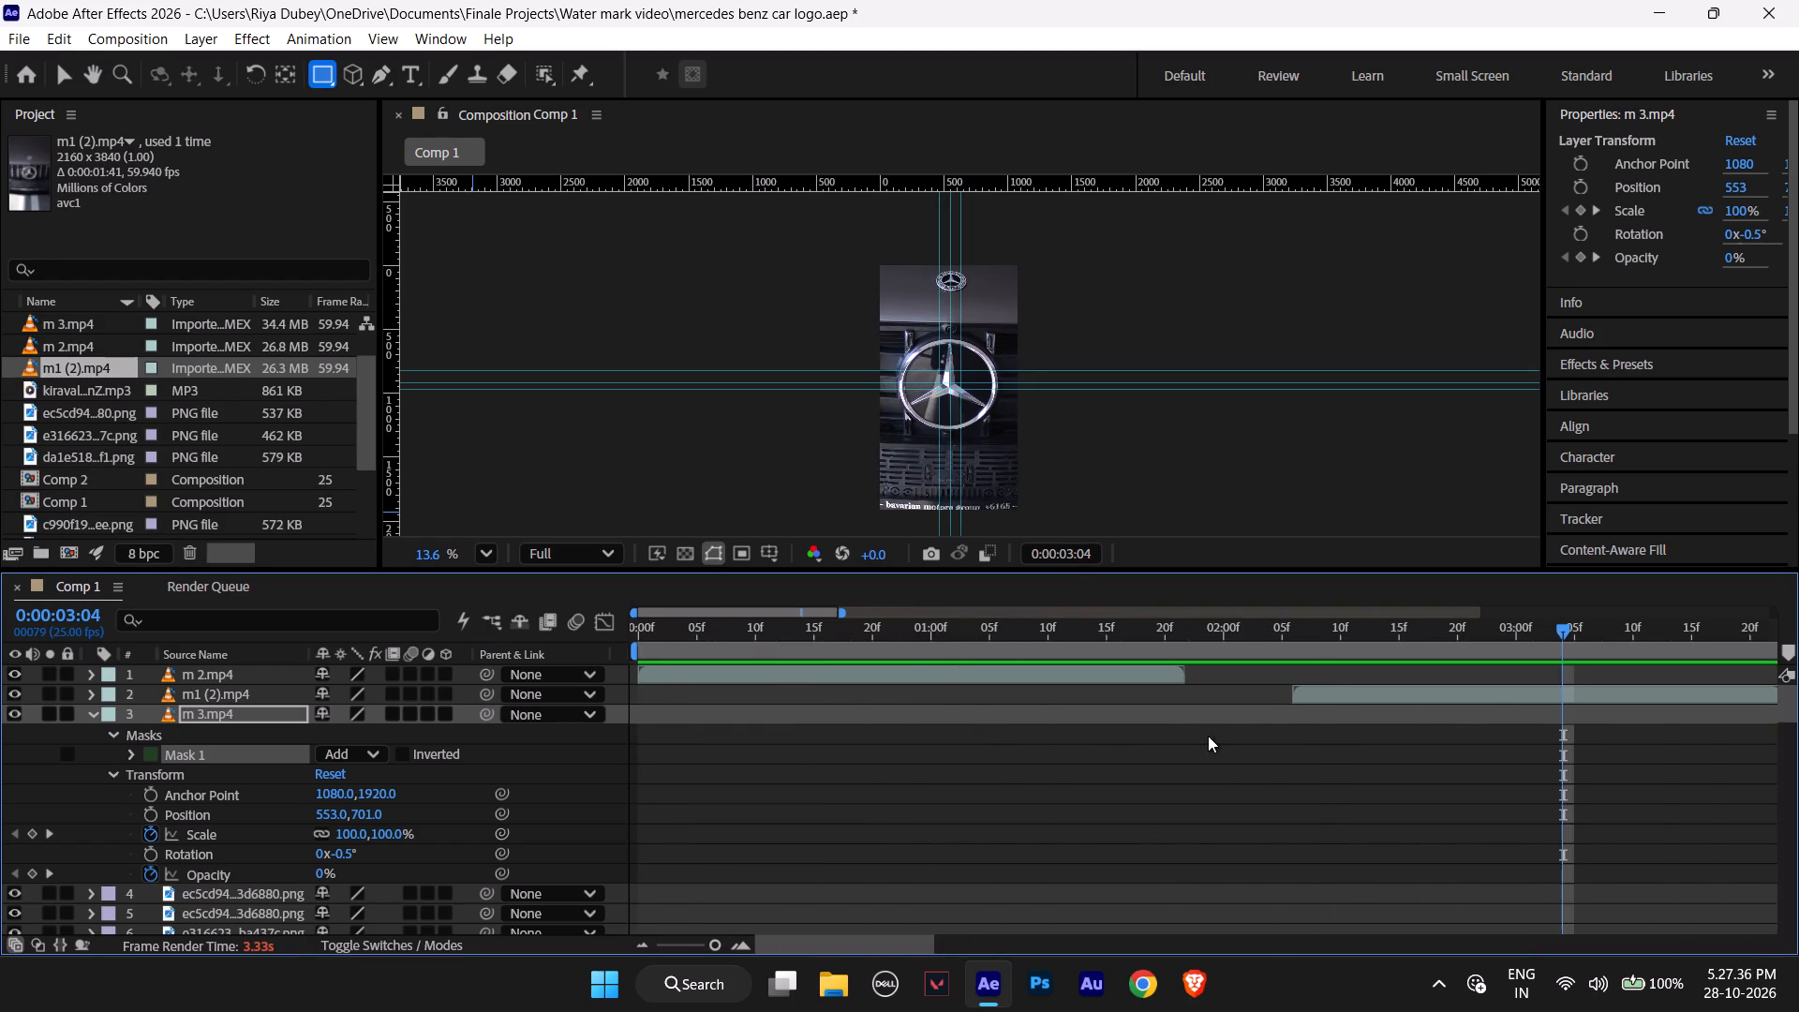
left_click(1332, 689)
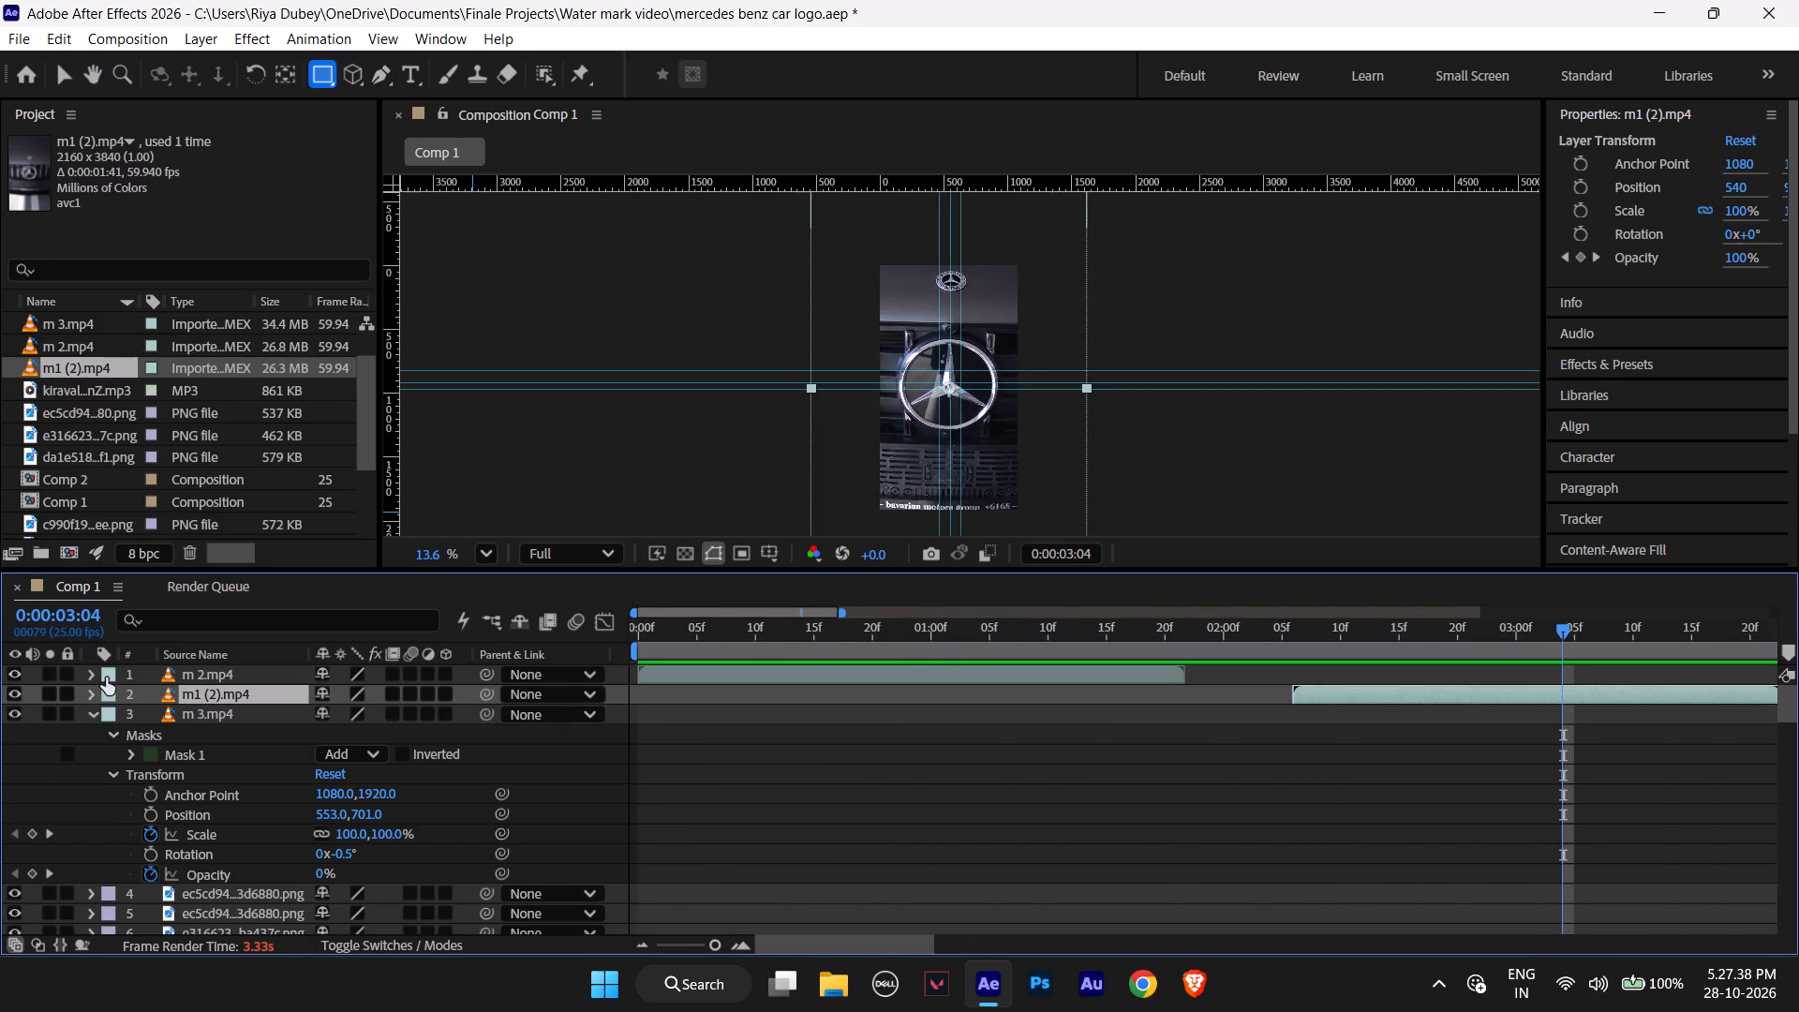
left_click(98, 720)
left_click(98, 711)
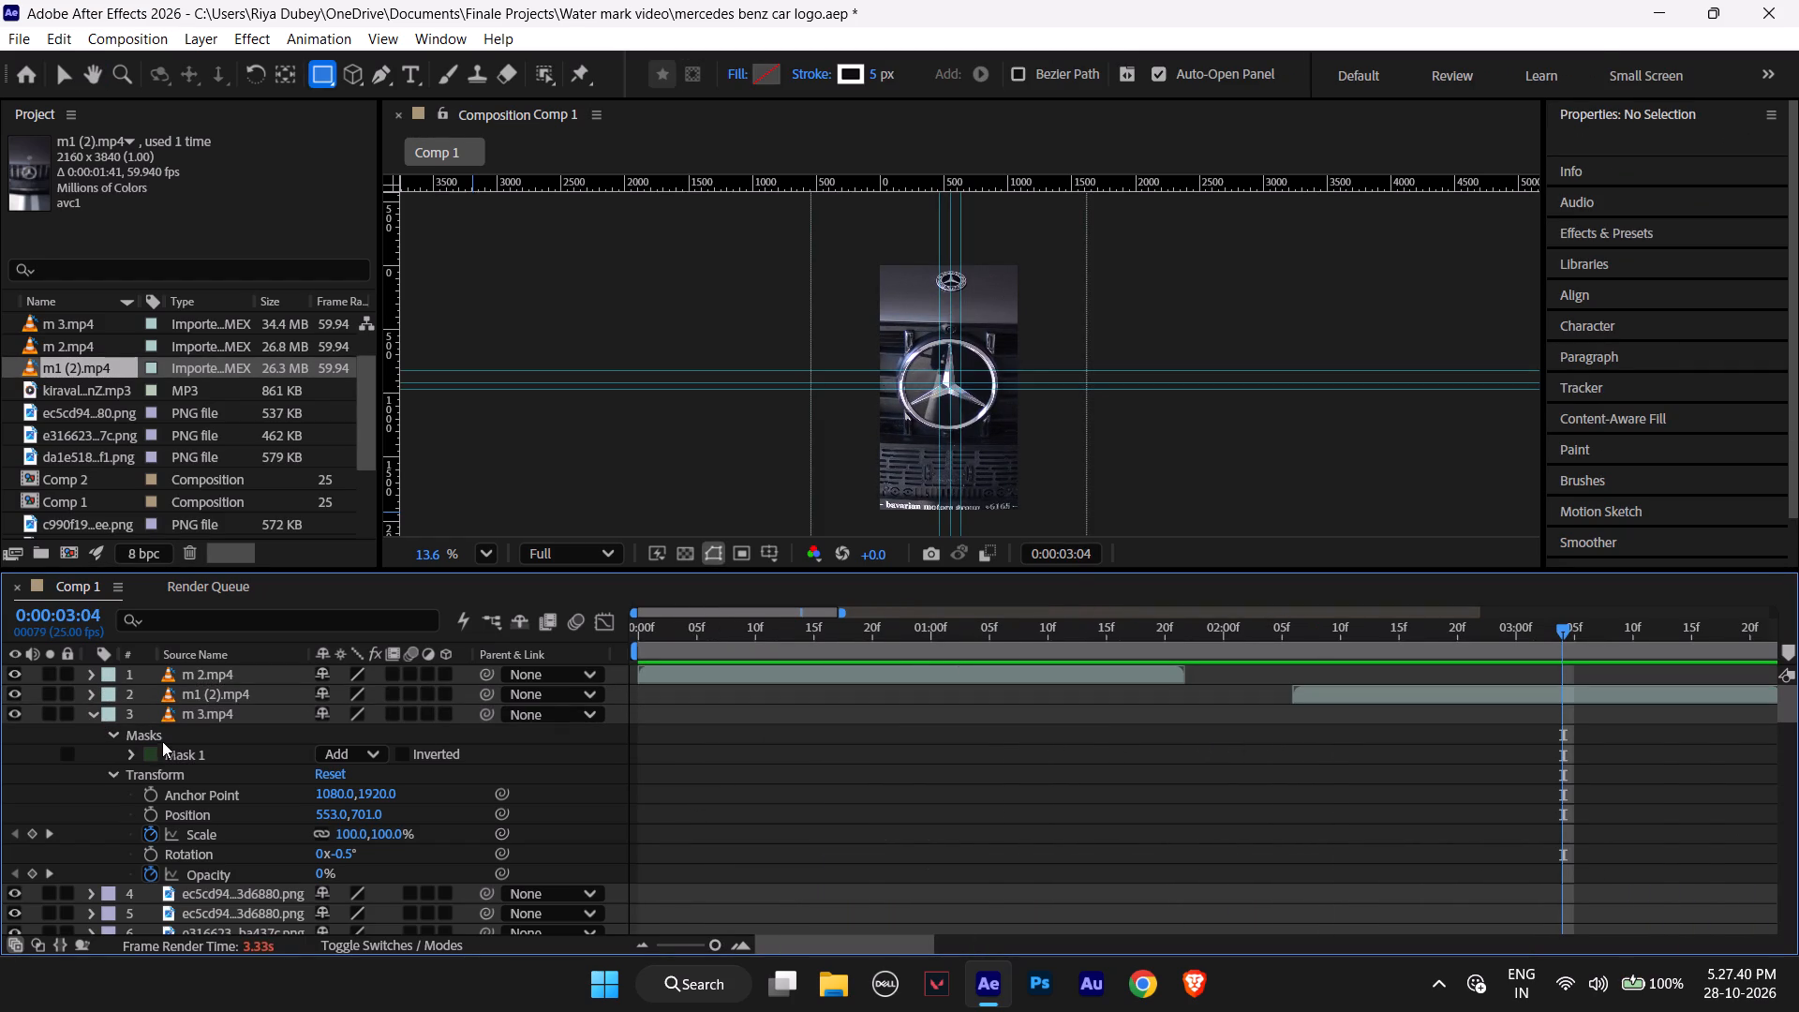
left_click(203, 715)
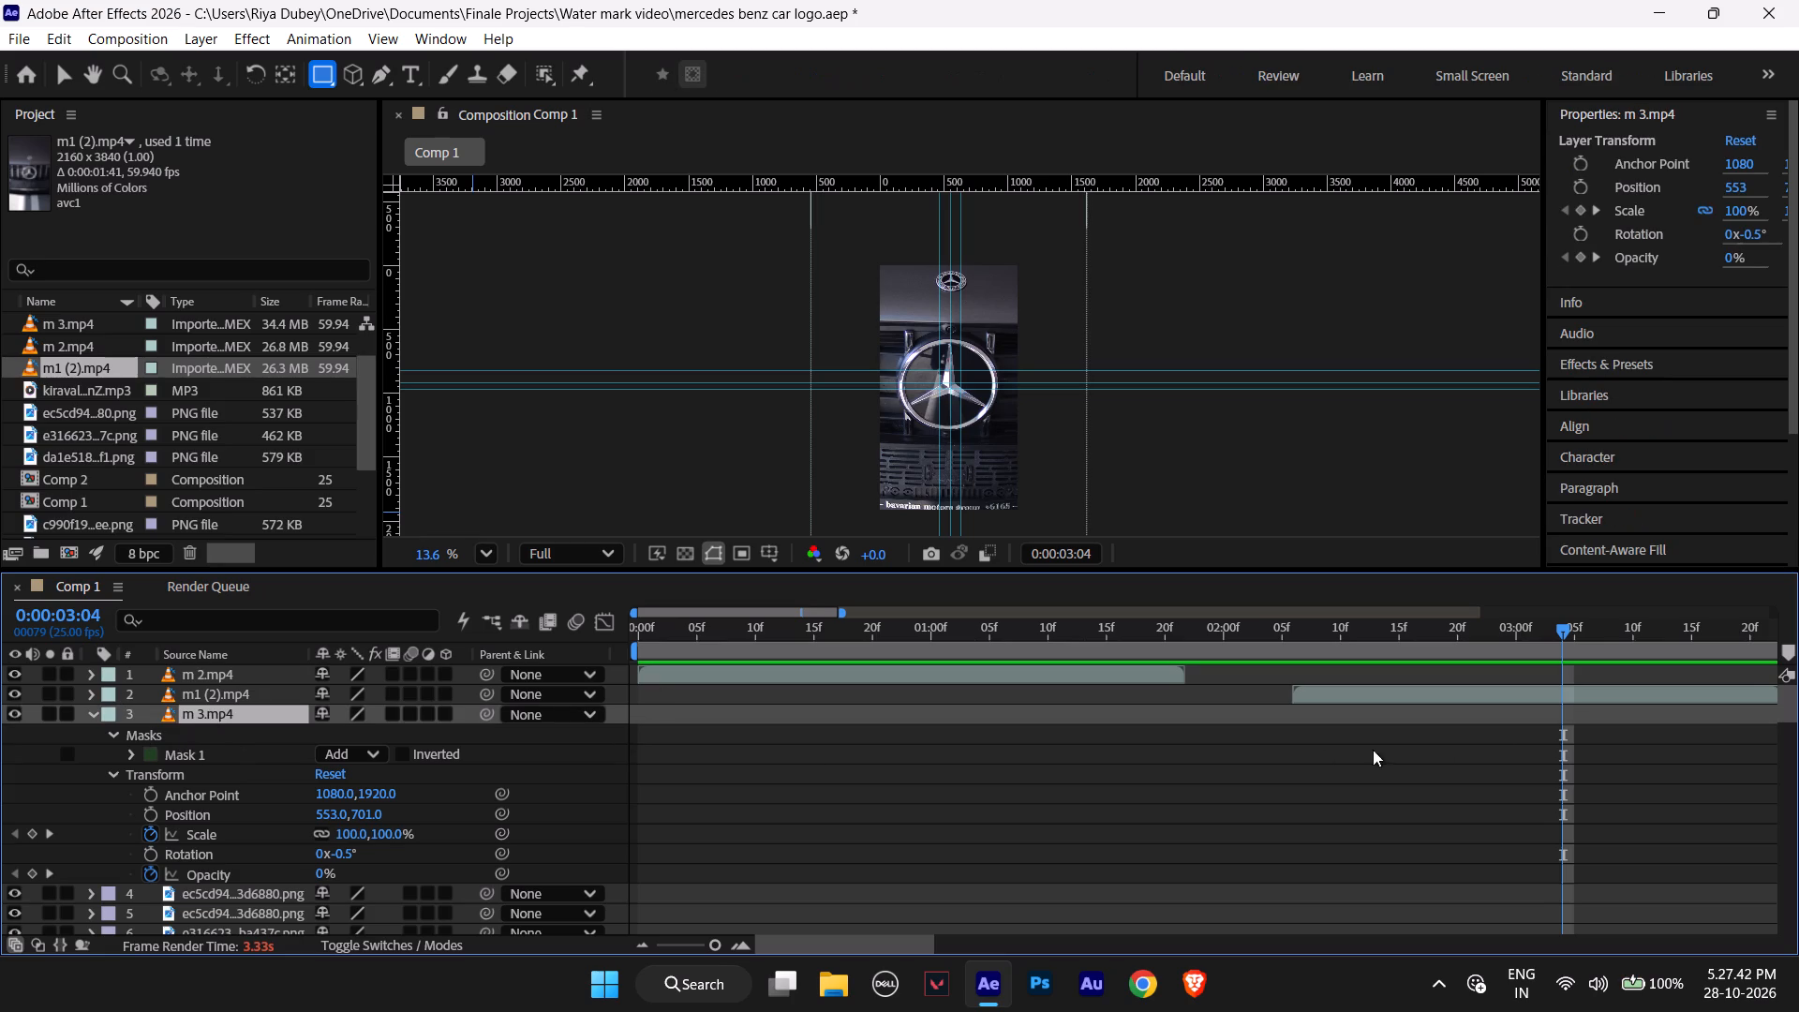
scroll(1253, 753, "down", 4)
scroll(1253, 753, "up", 5)
scroll(1253, 753, "down", 3, "alt")
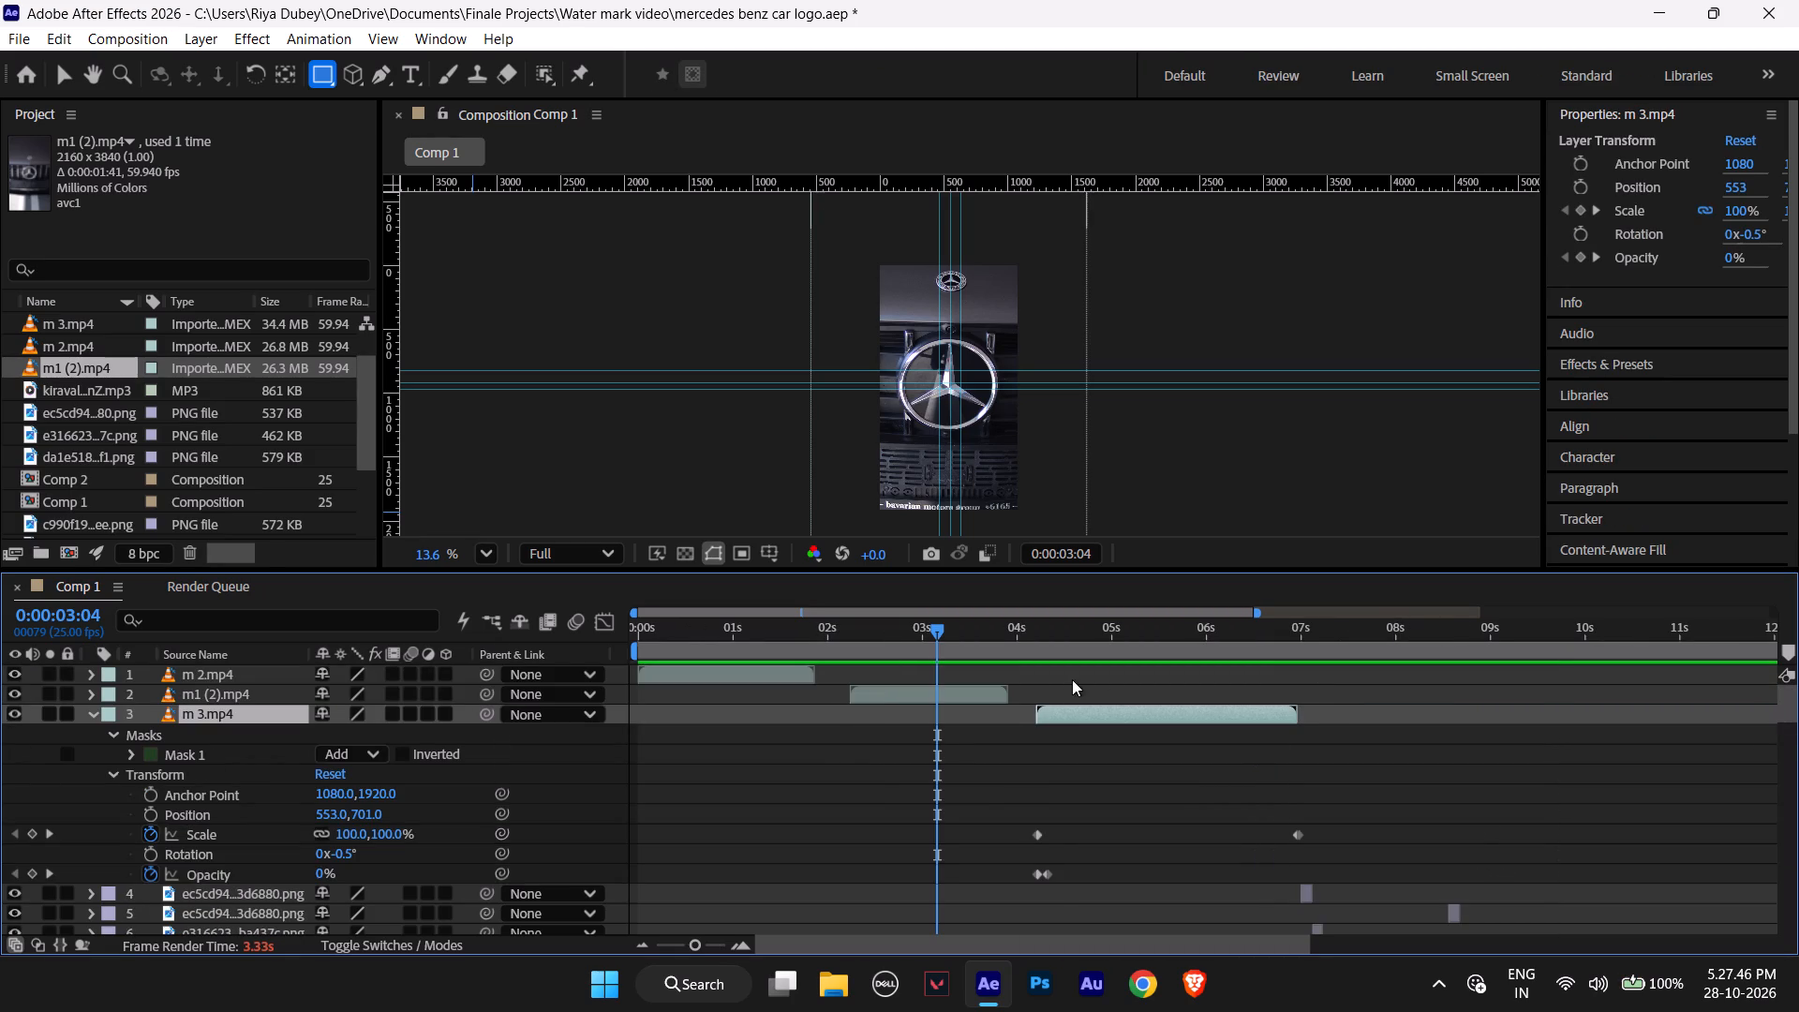
left_click_drag(935, 628, 976, 632)
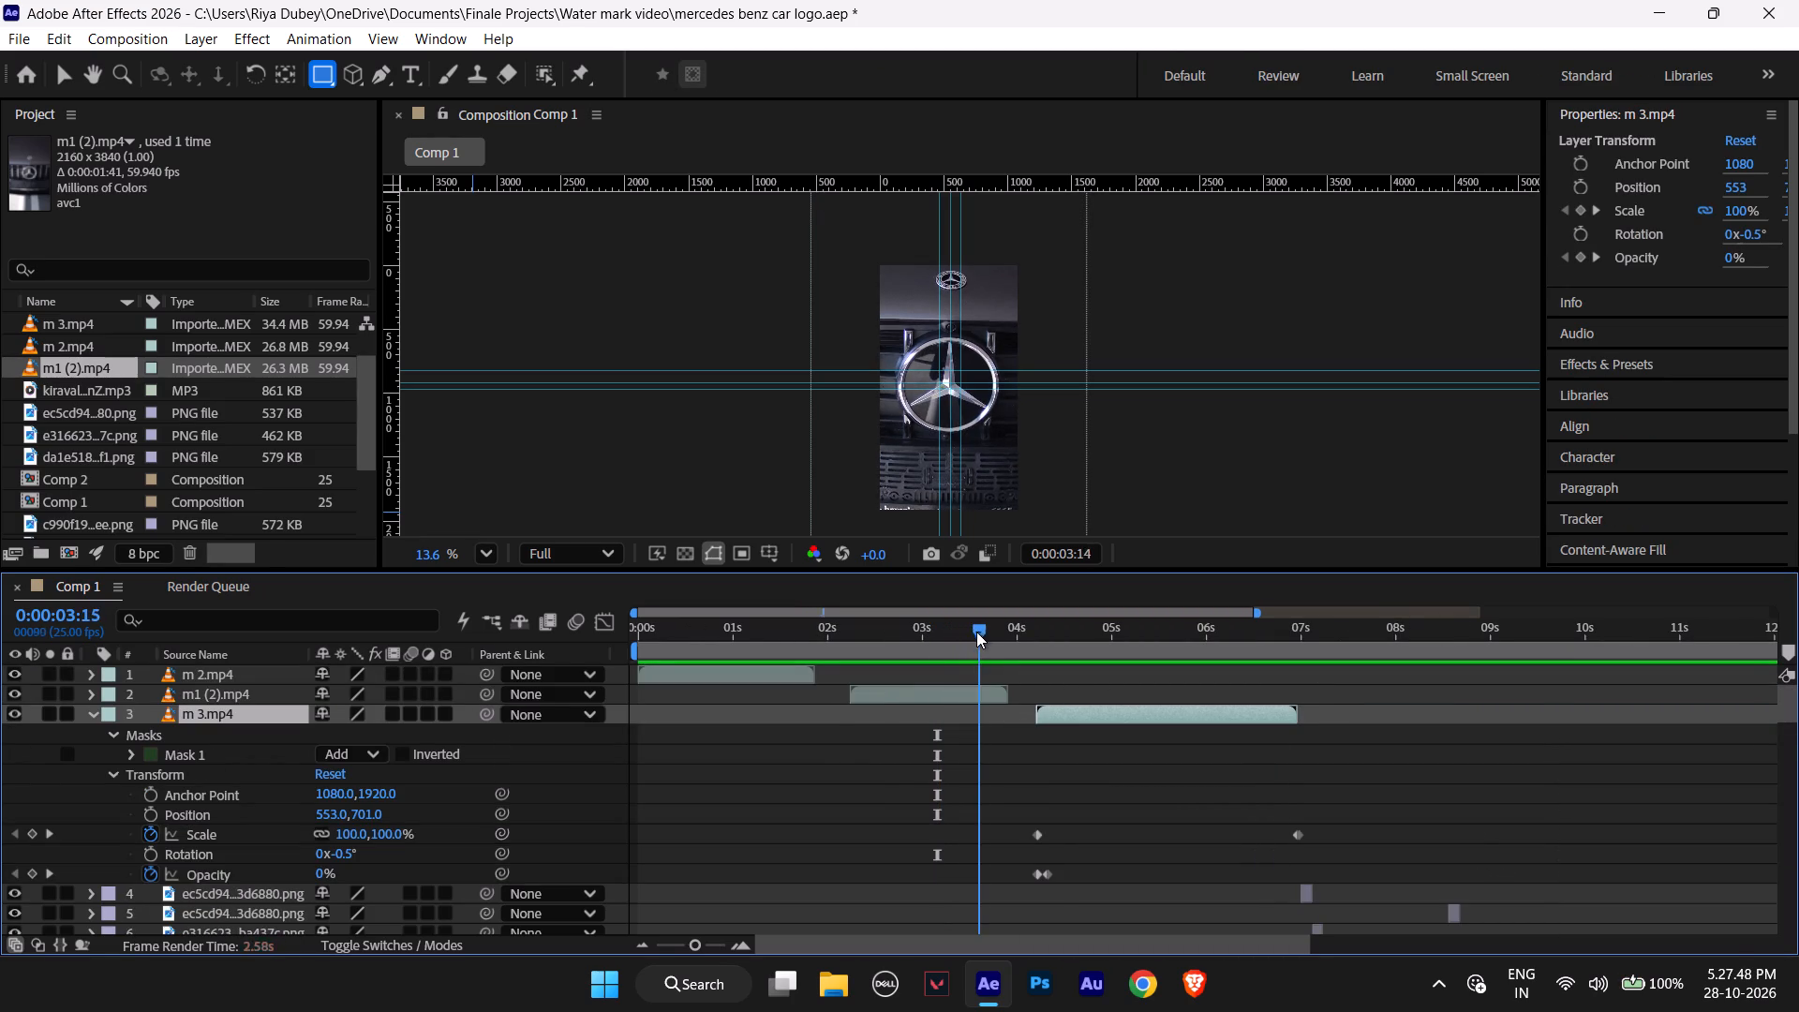
left_click_drag(976, 632, 1044, 632)
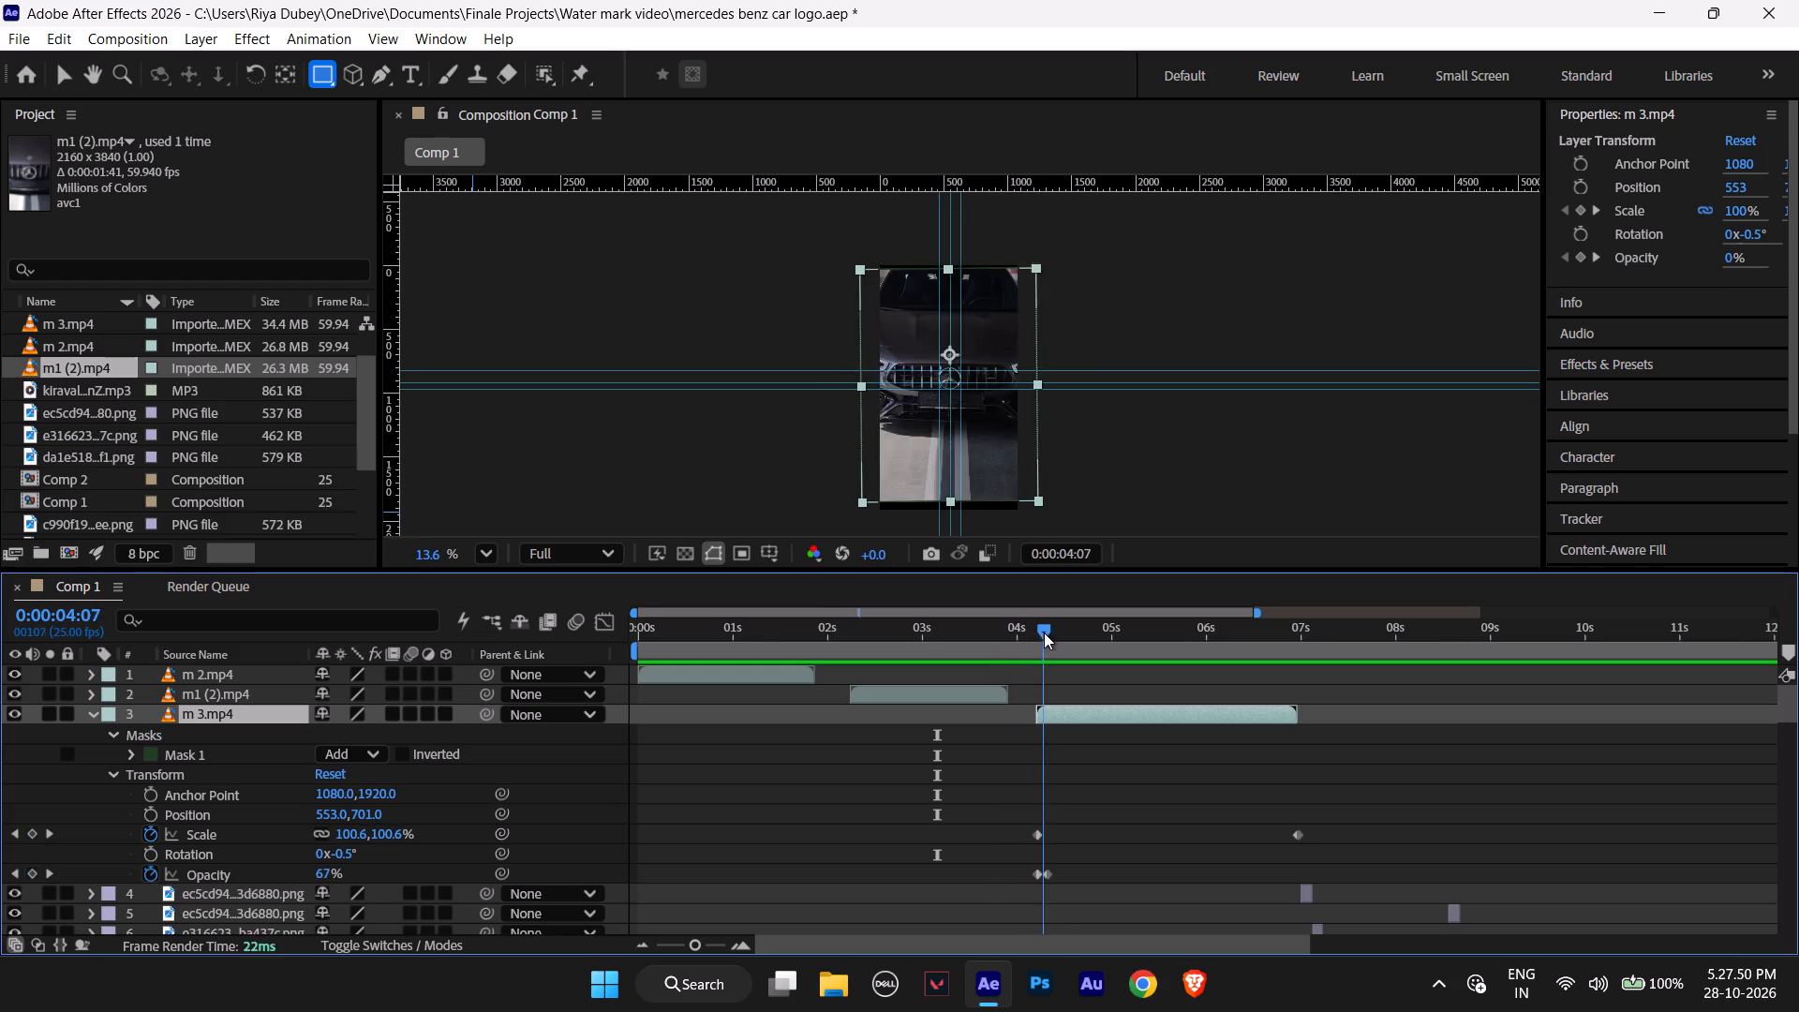
left_click_drag(1044, 632, 1043, 630)
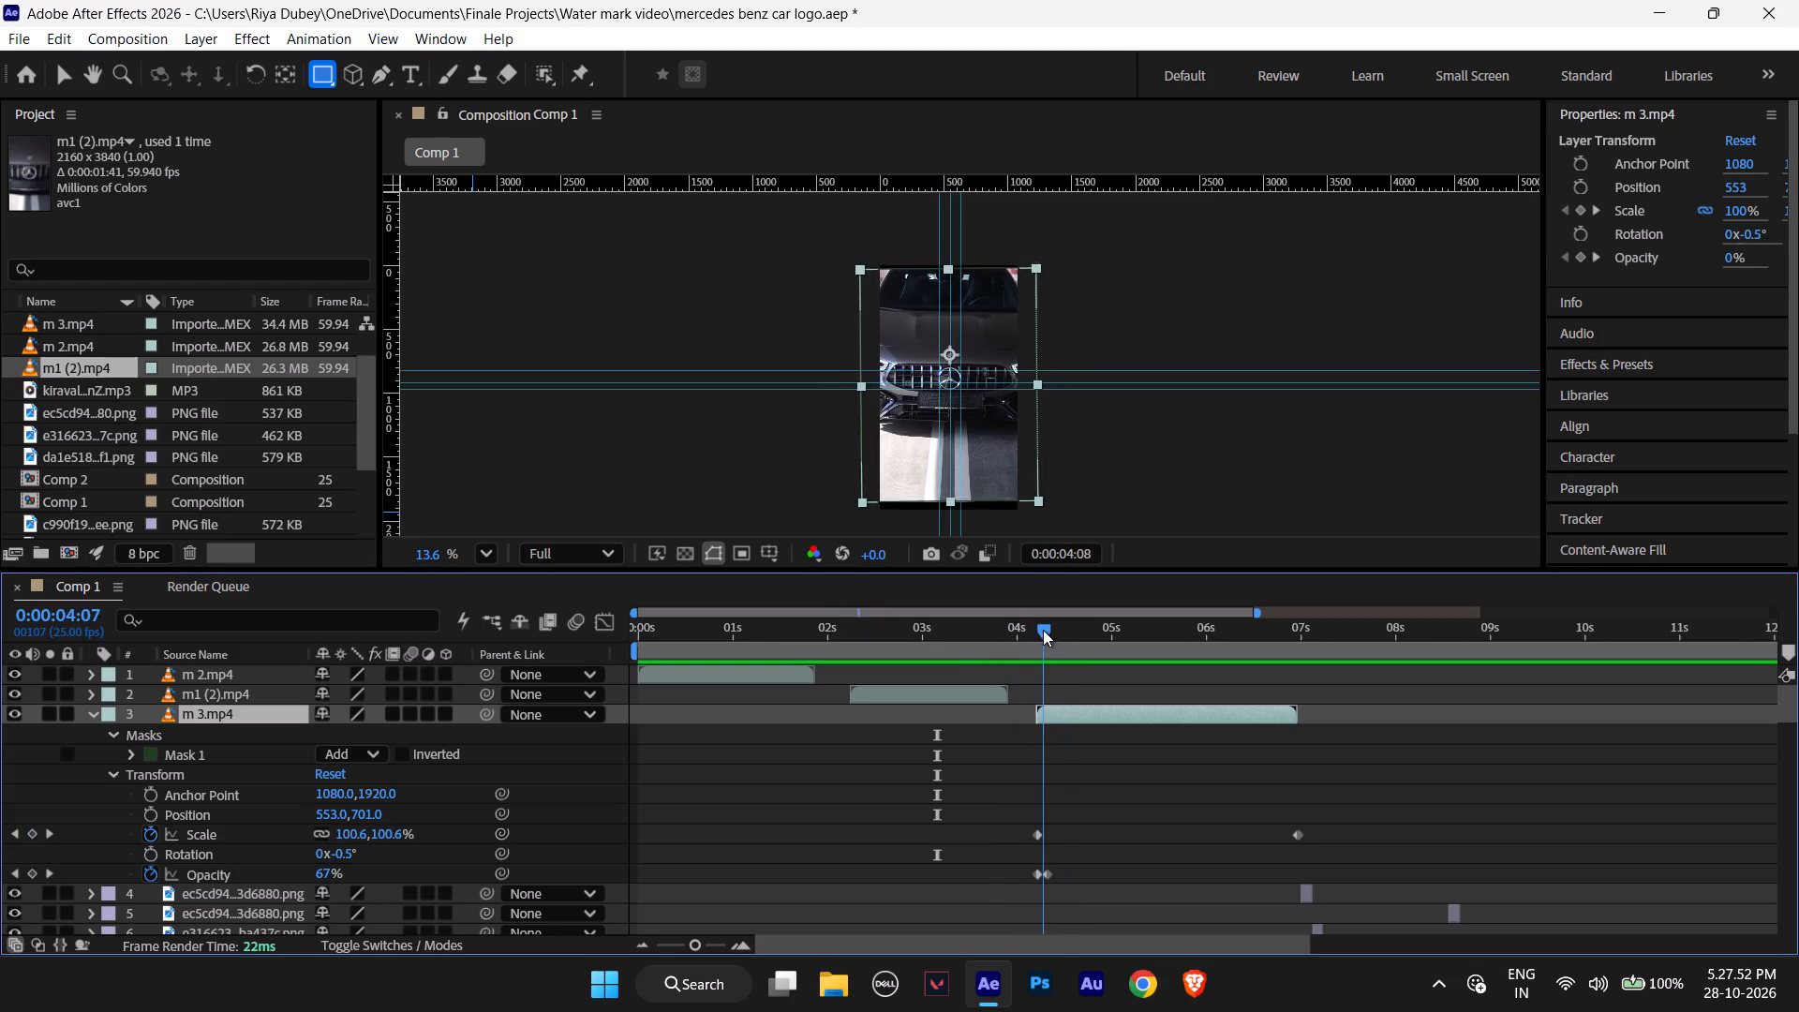
left_click_drag(1043, 630, 1164, 633)
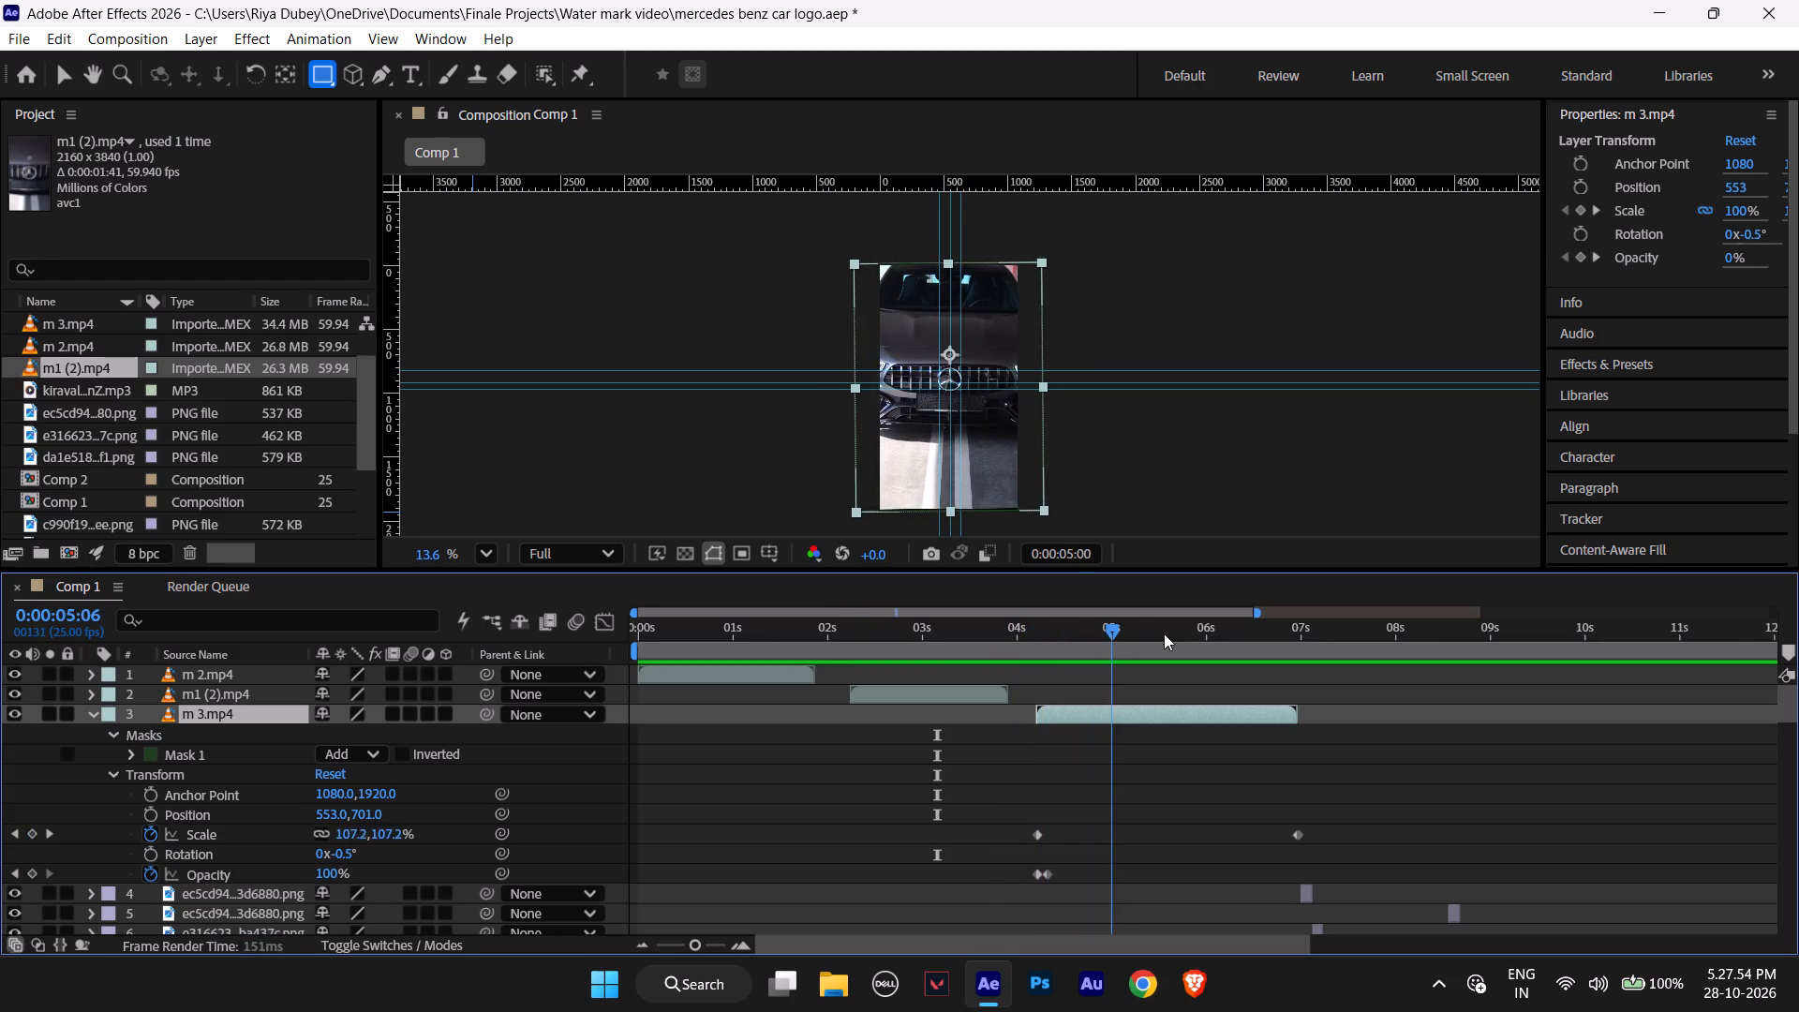
left_click_drag(1164, 633, 1227, 635)
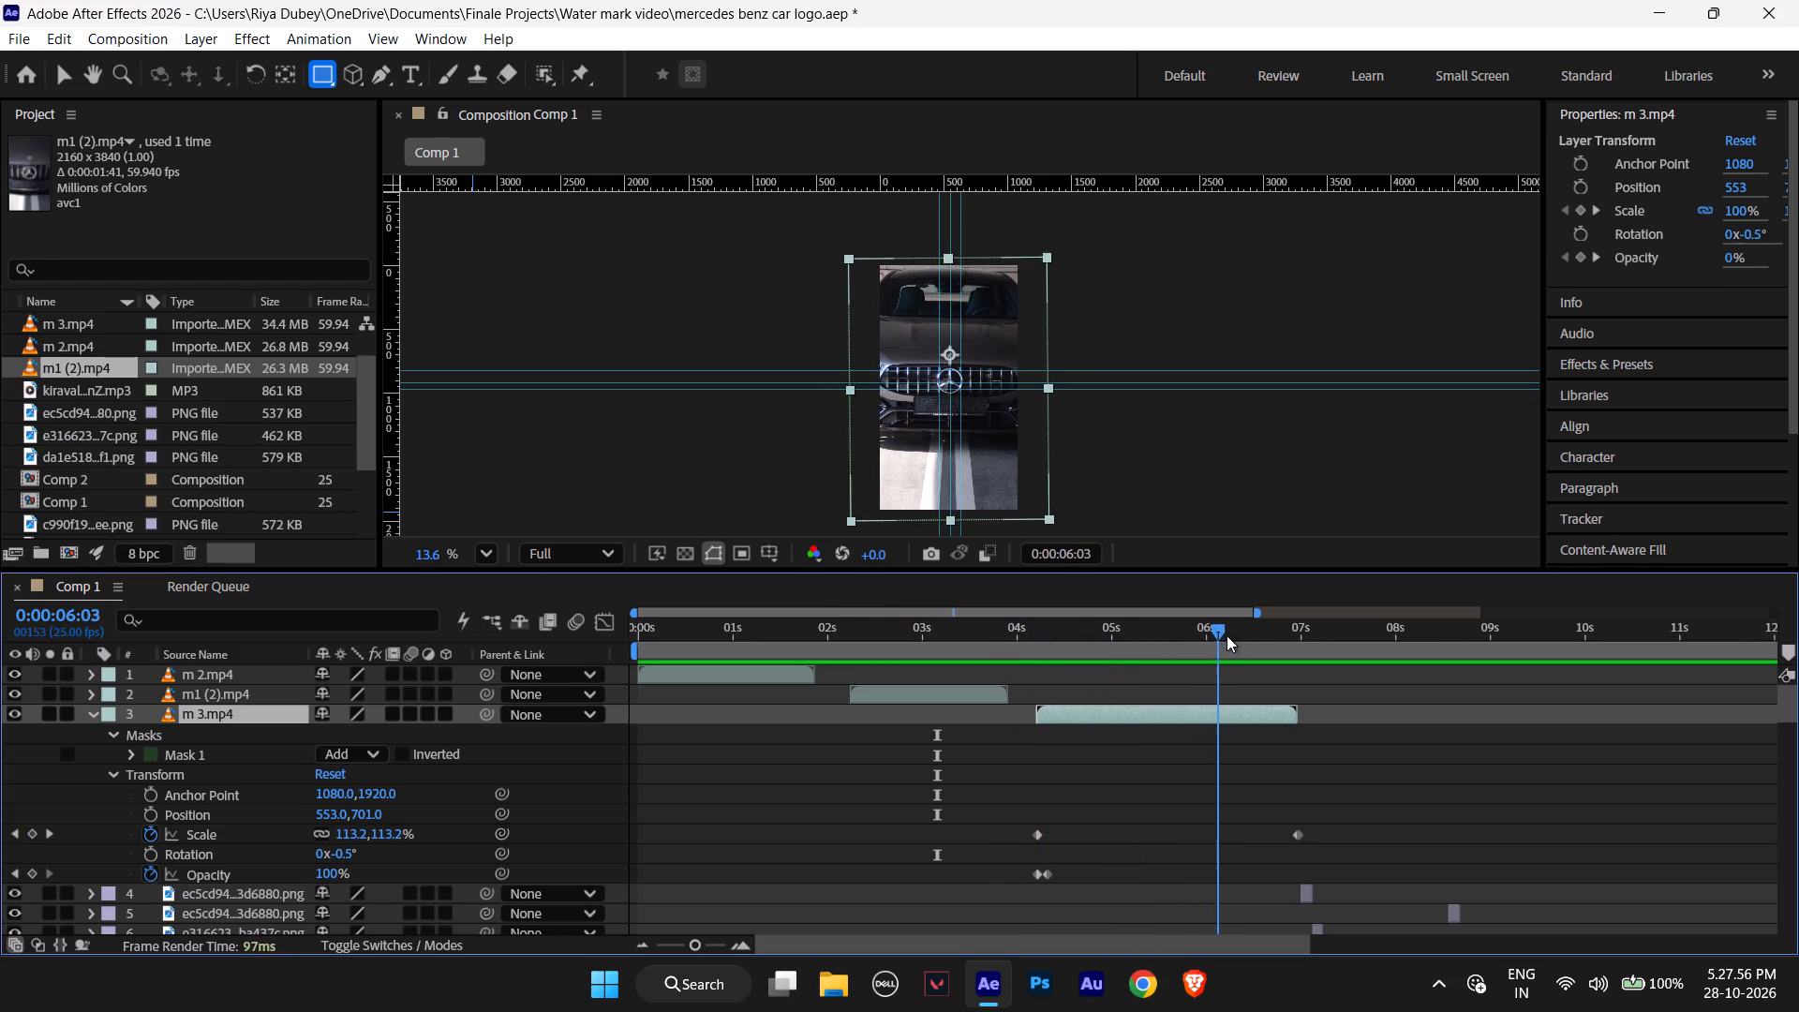
left_click_drag(1227, 635, 1292, 635)
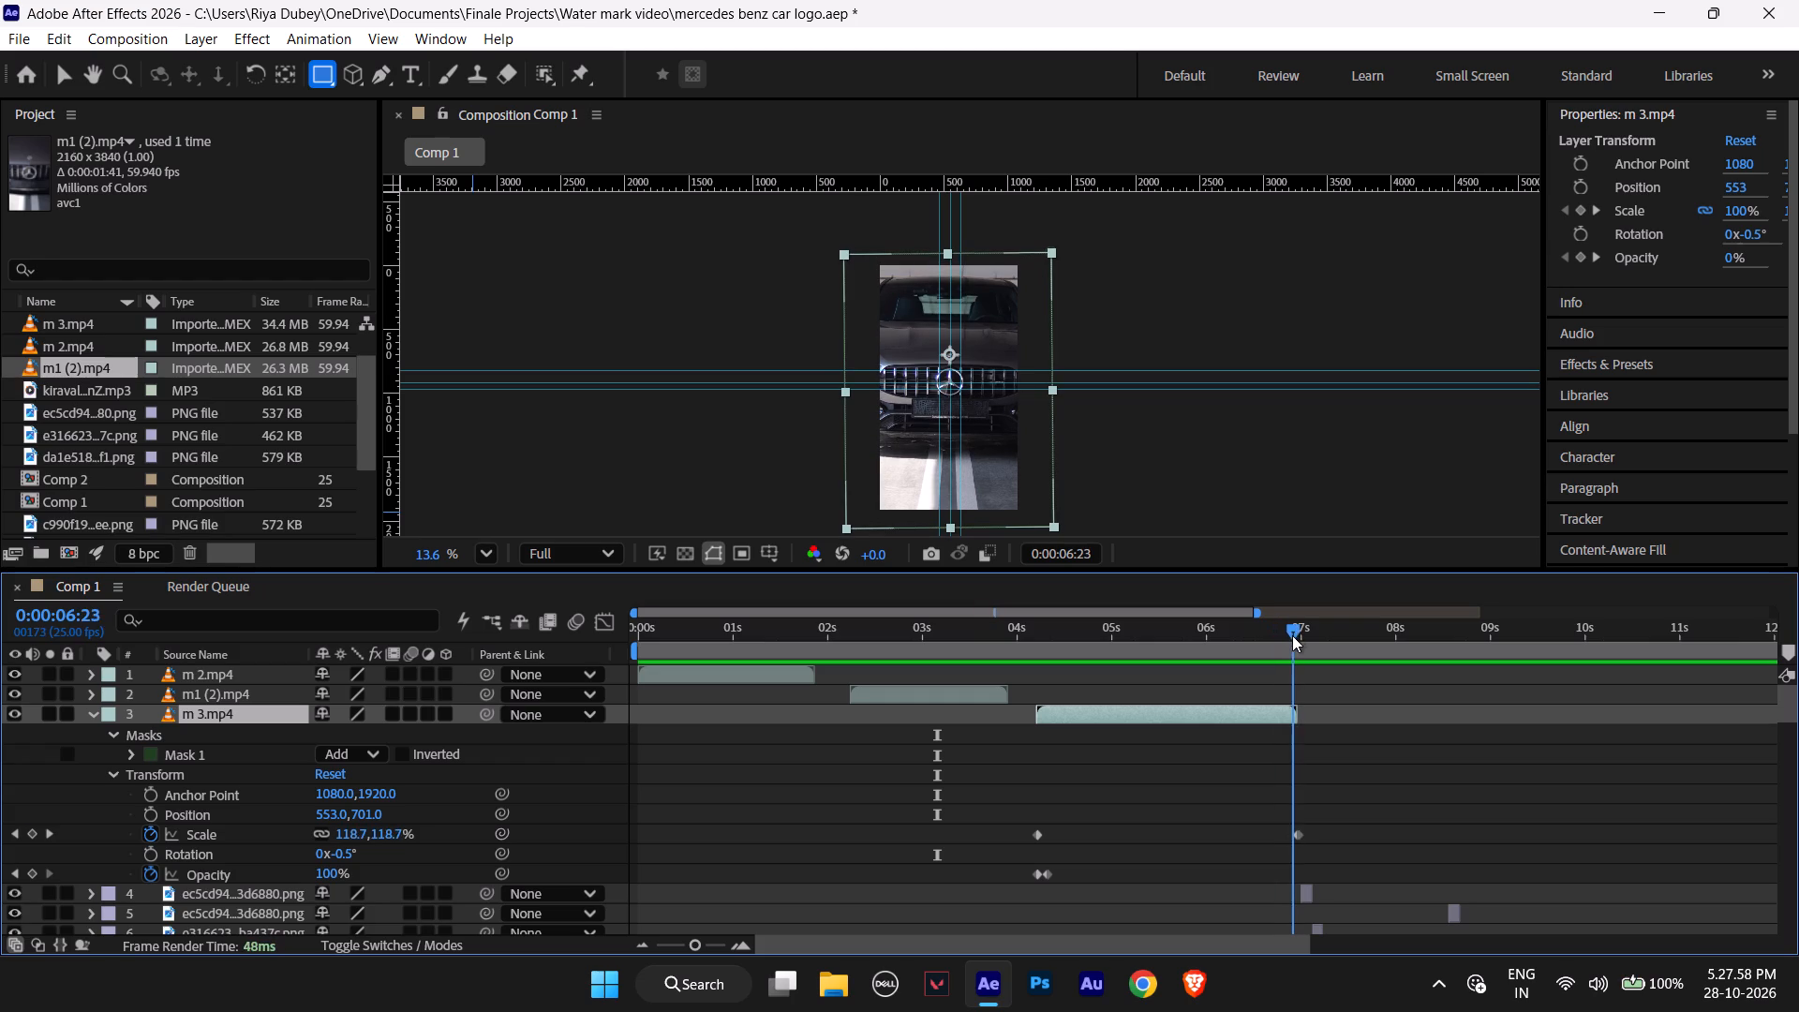
left_click_drag(1292, 635, 1300, 635)
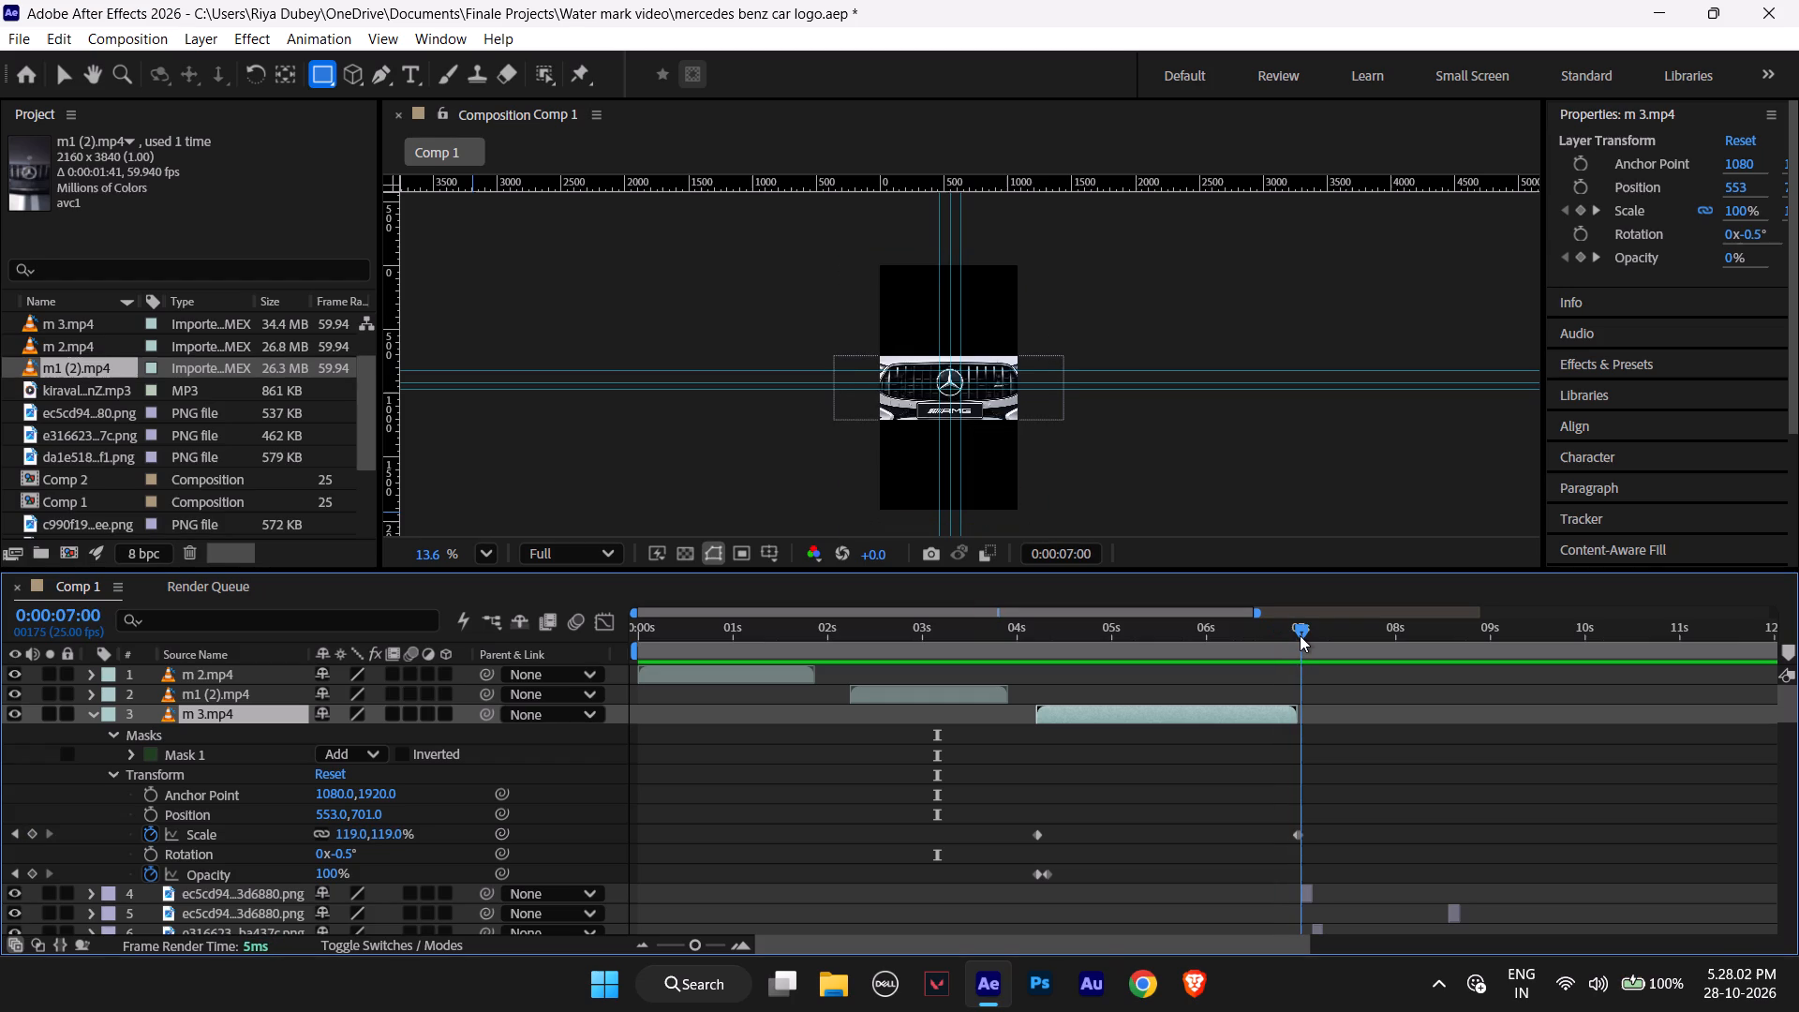
left_click_drag(1300, 635, 1294, 635)
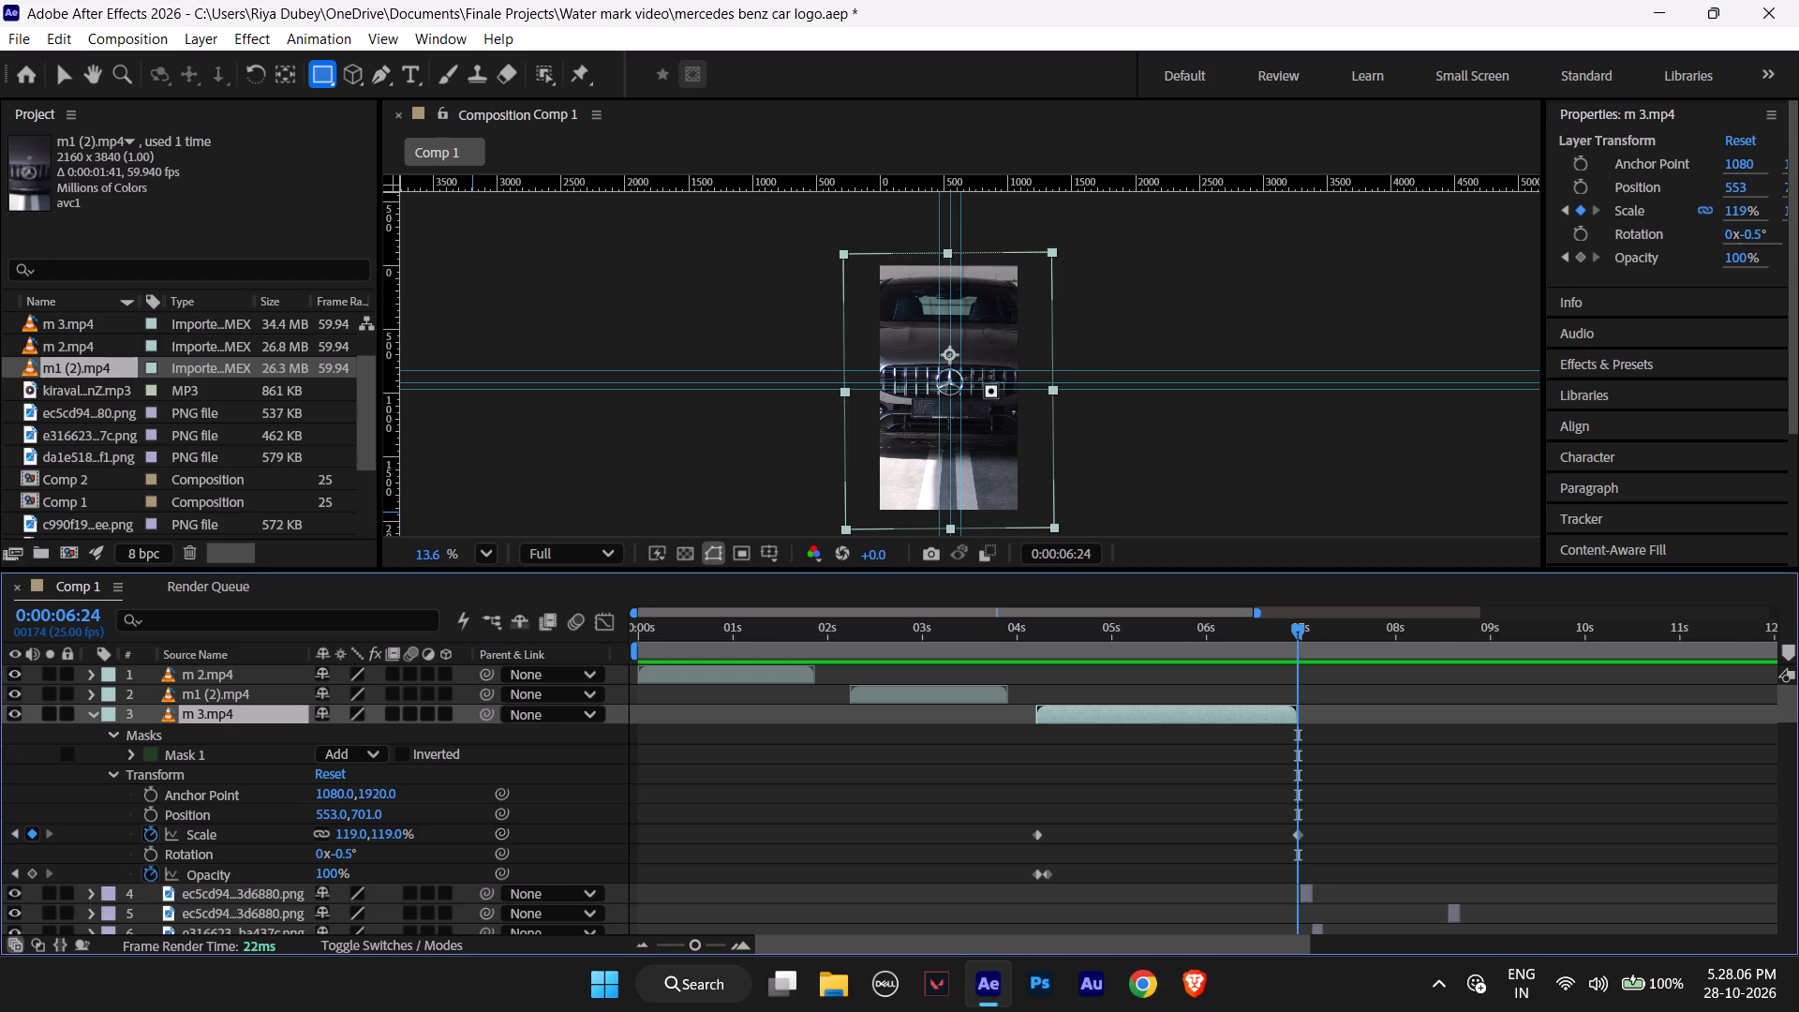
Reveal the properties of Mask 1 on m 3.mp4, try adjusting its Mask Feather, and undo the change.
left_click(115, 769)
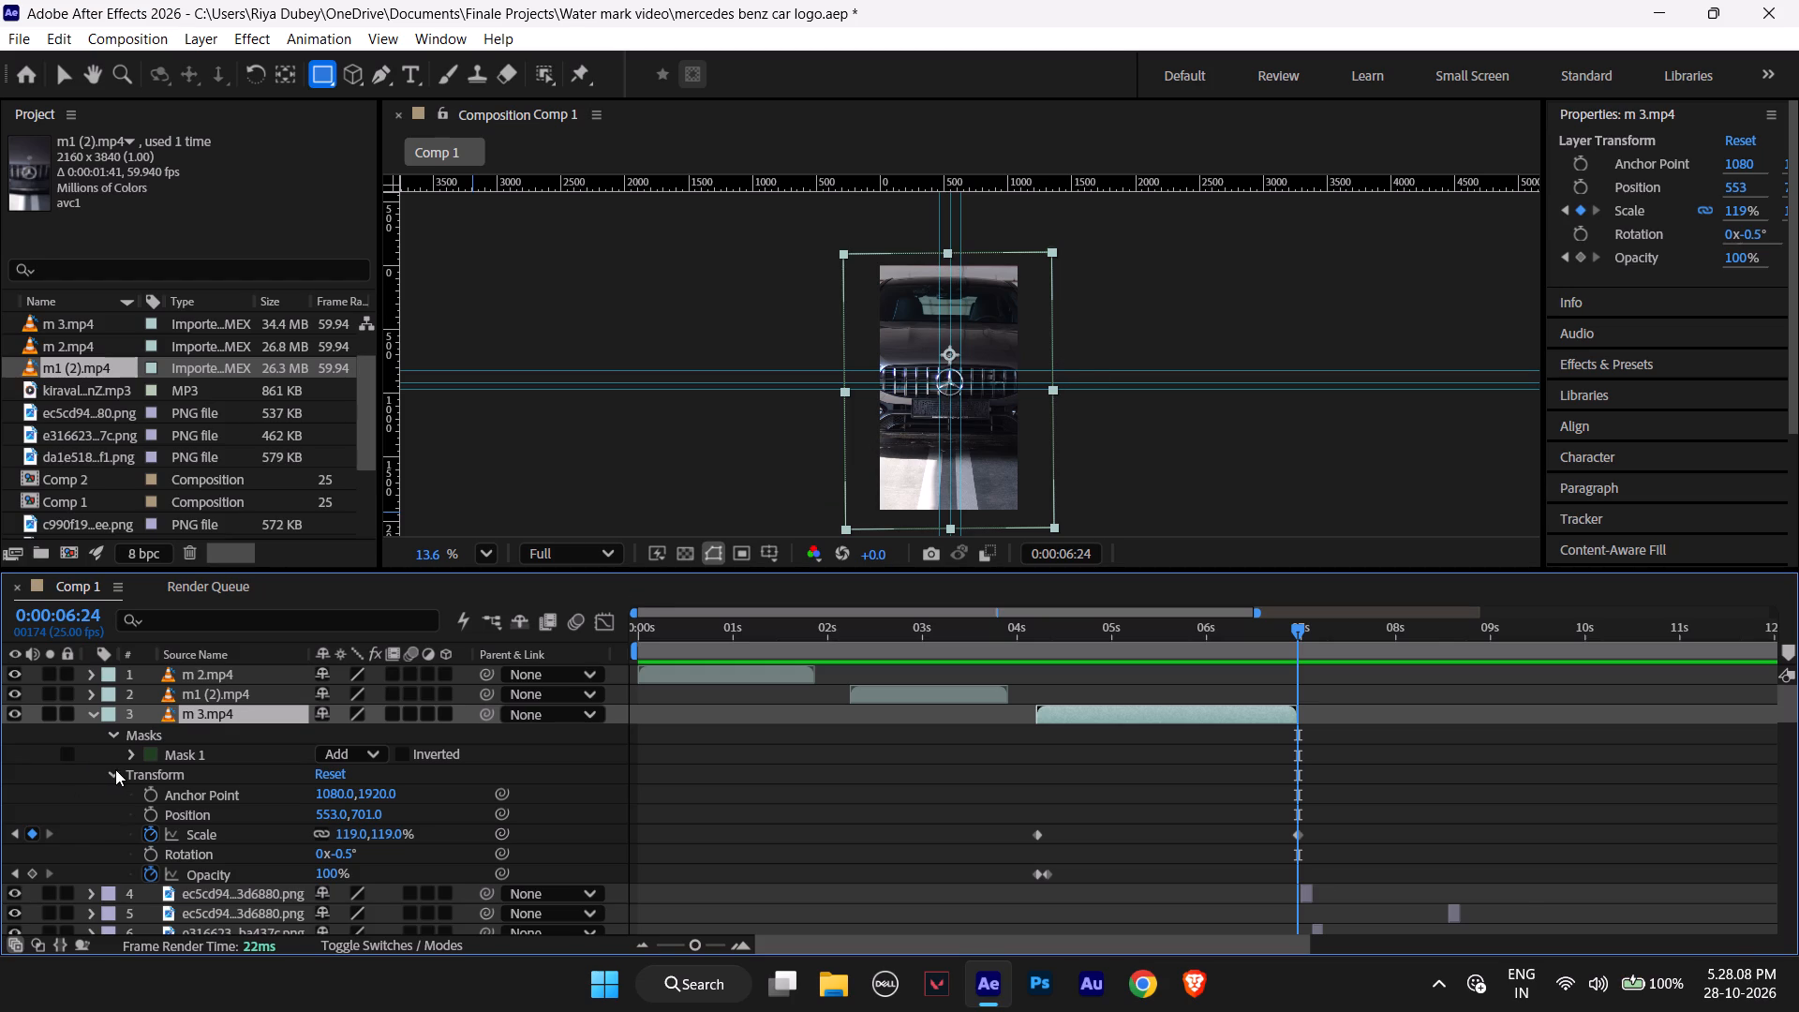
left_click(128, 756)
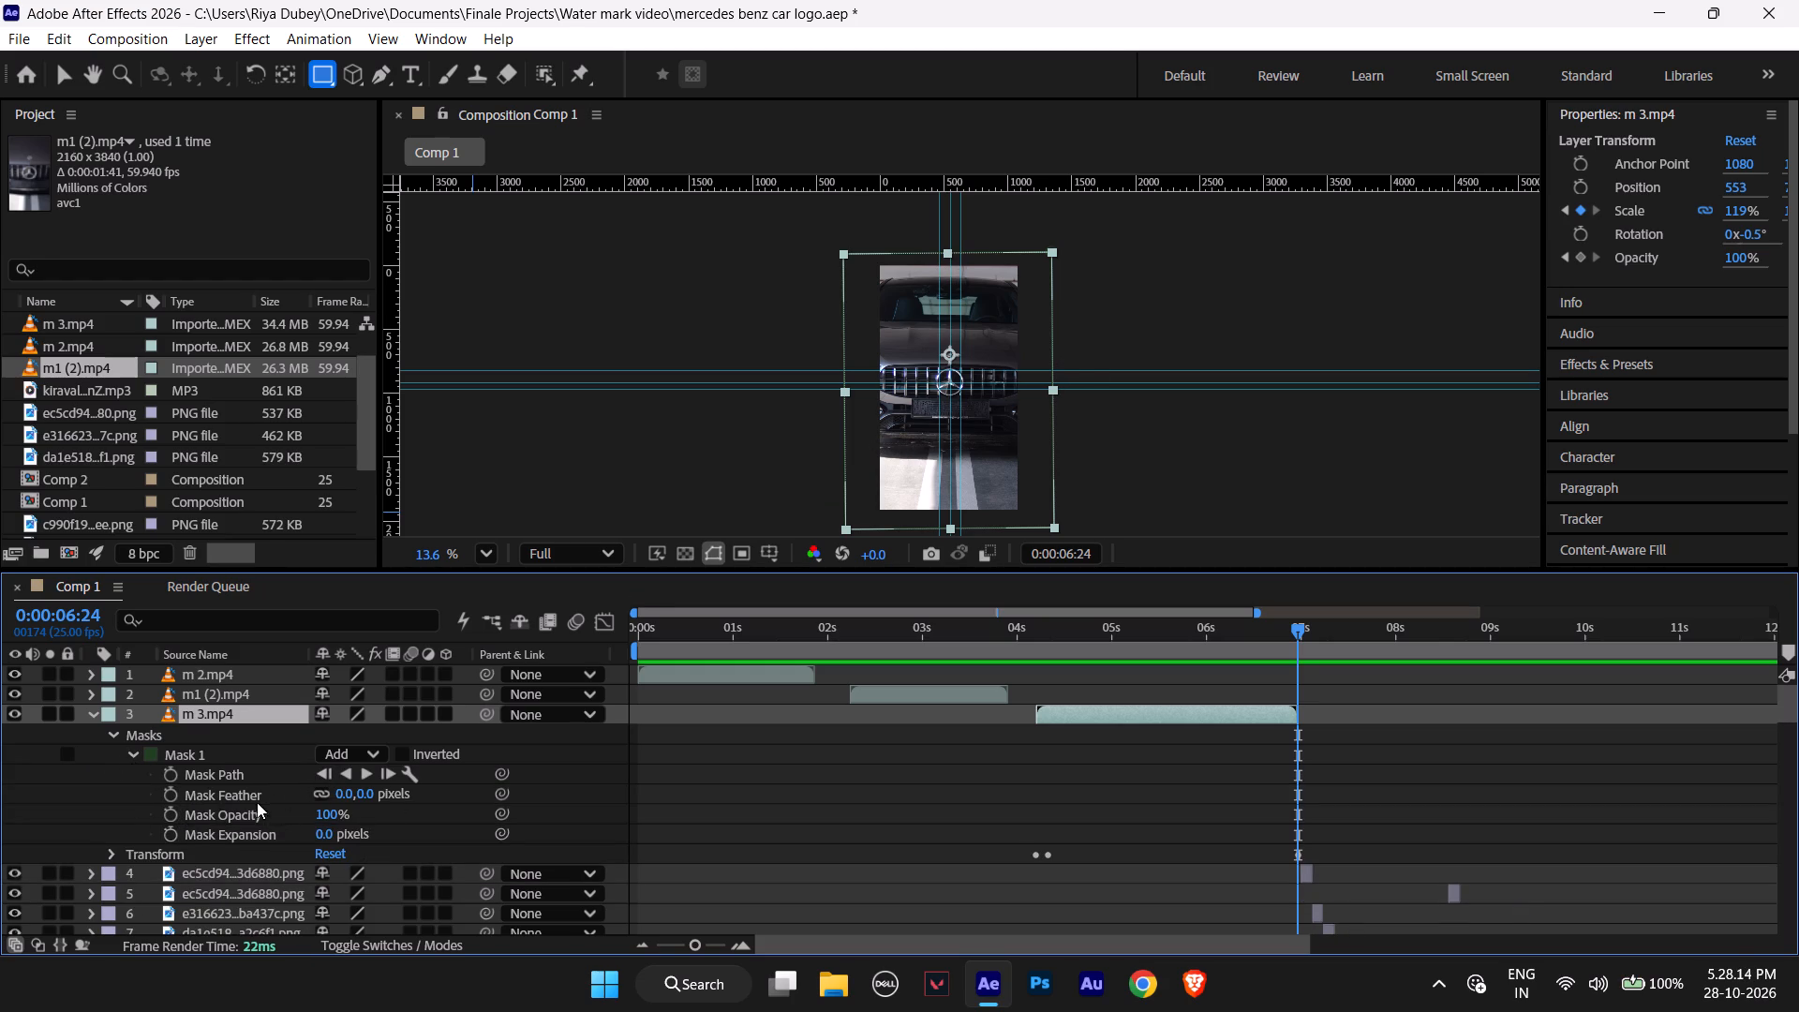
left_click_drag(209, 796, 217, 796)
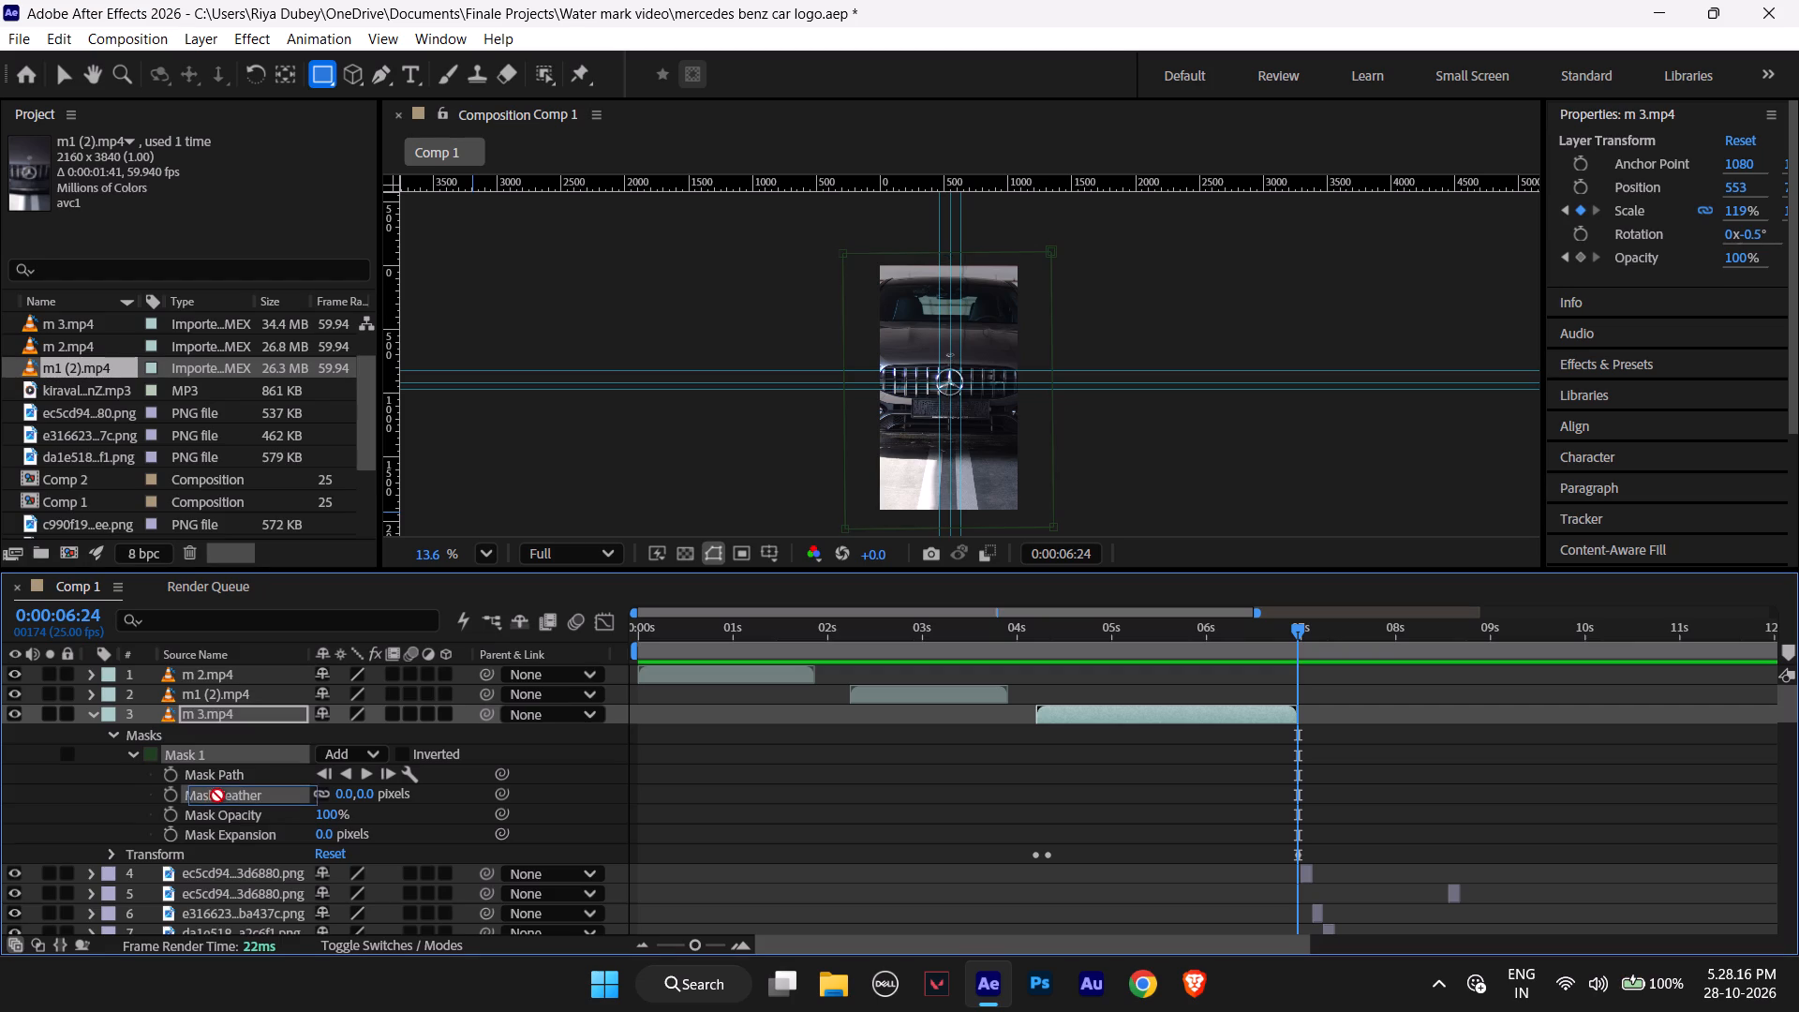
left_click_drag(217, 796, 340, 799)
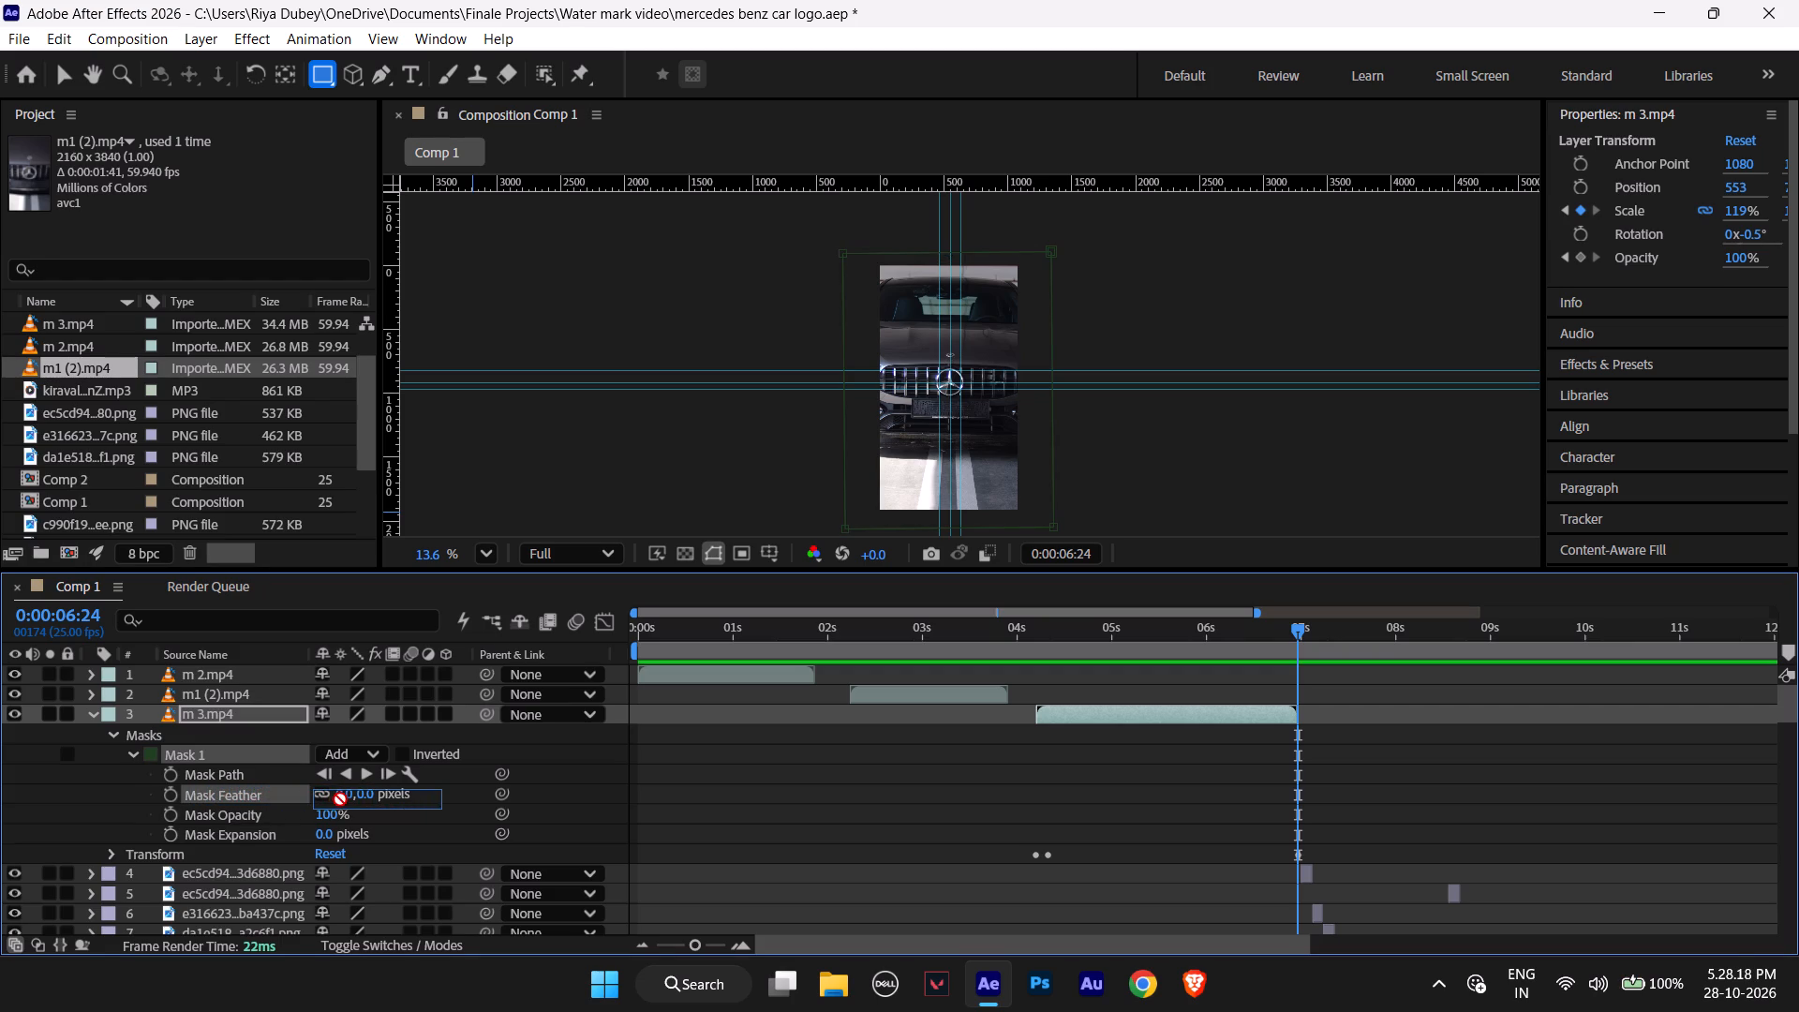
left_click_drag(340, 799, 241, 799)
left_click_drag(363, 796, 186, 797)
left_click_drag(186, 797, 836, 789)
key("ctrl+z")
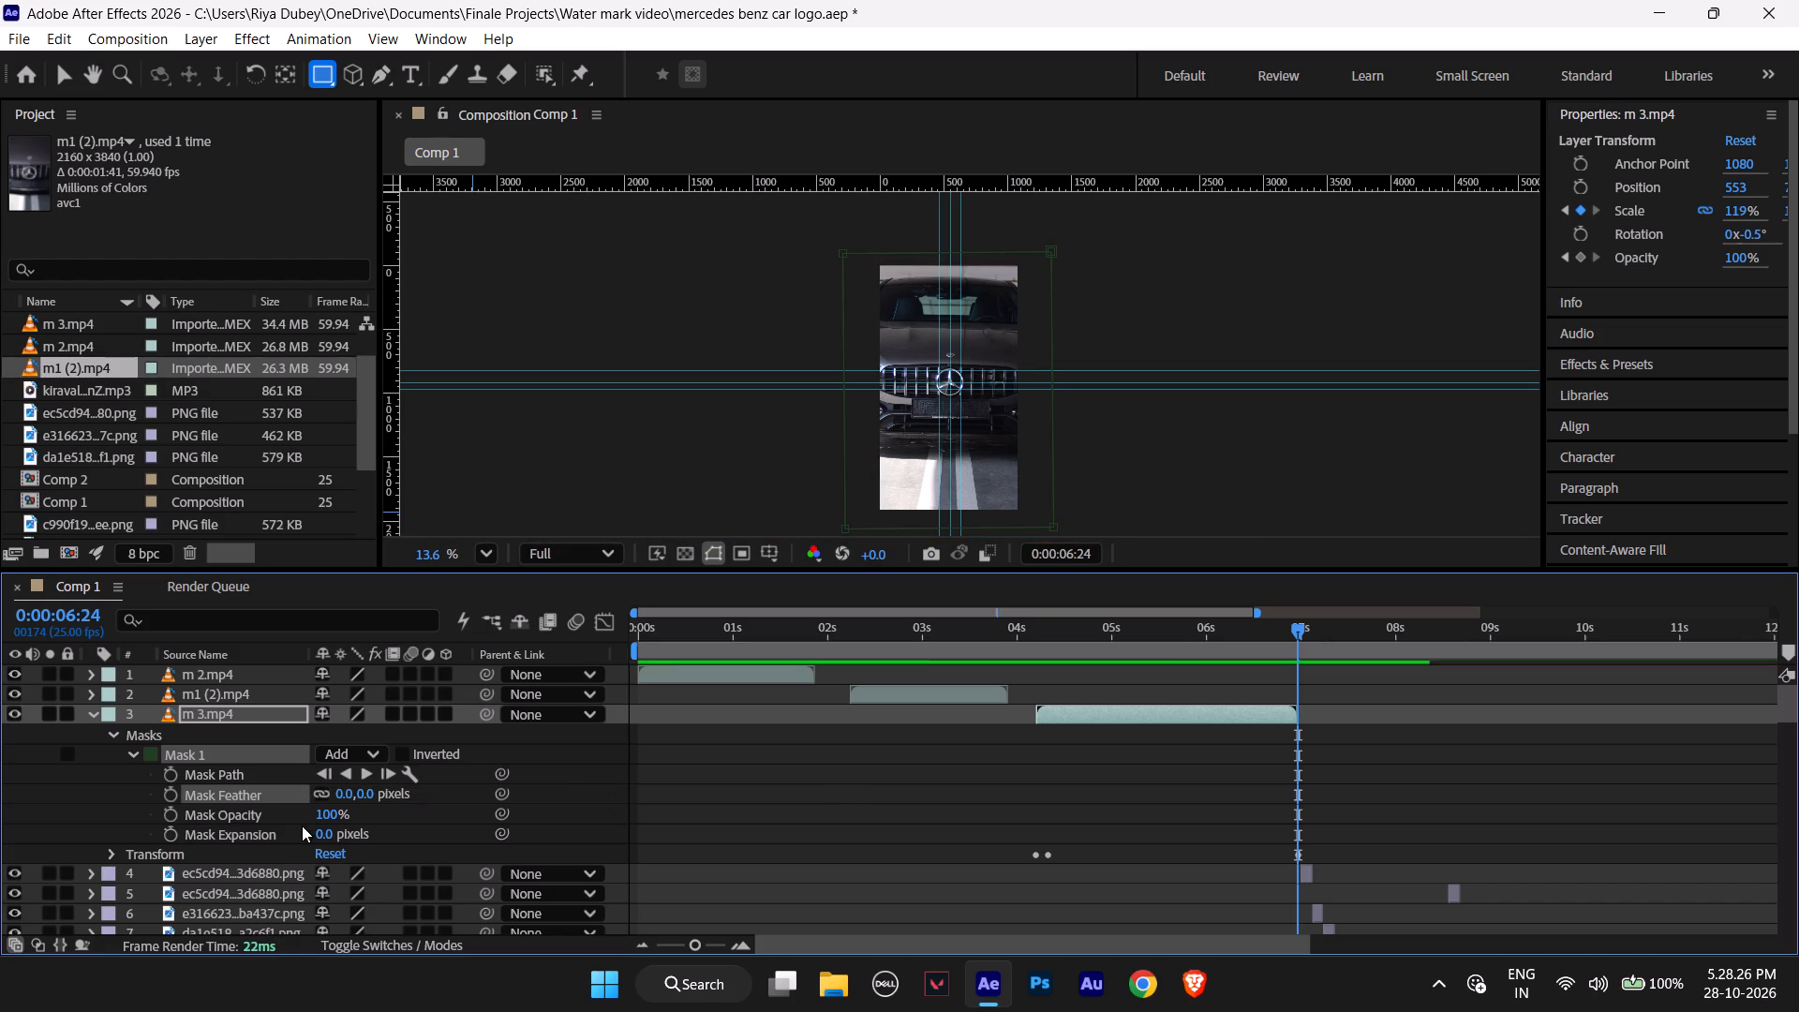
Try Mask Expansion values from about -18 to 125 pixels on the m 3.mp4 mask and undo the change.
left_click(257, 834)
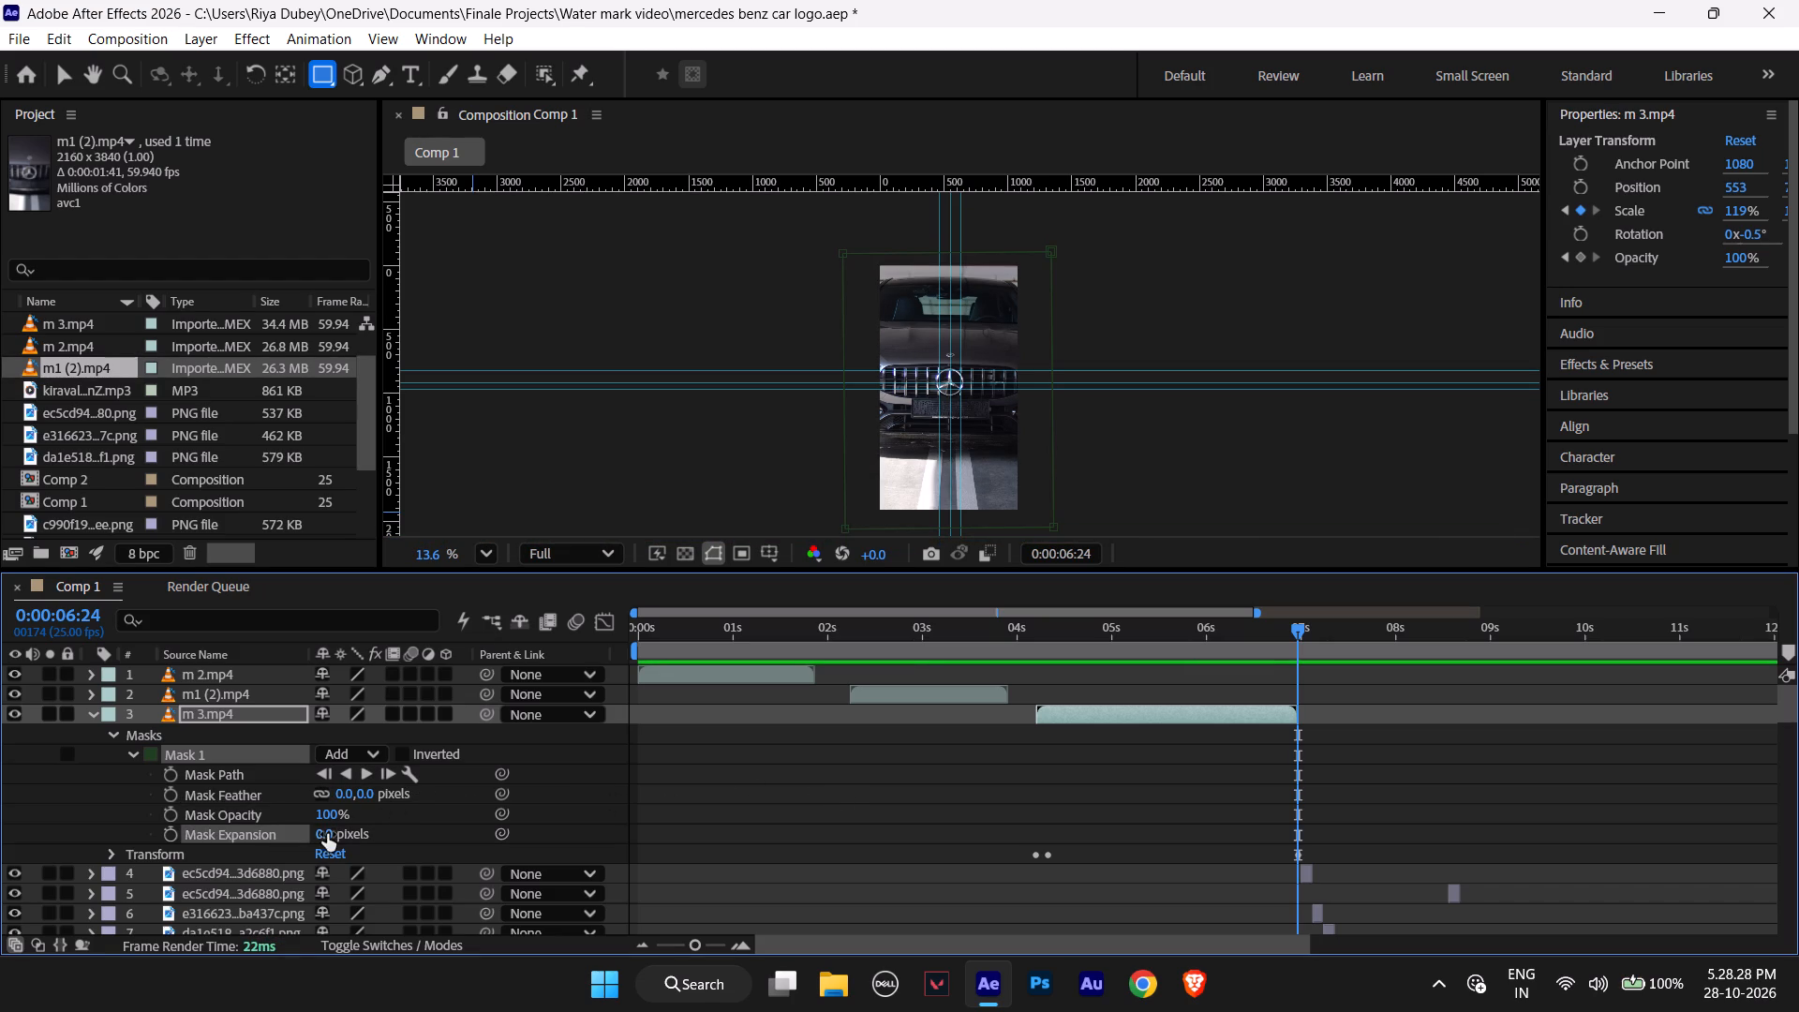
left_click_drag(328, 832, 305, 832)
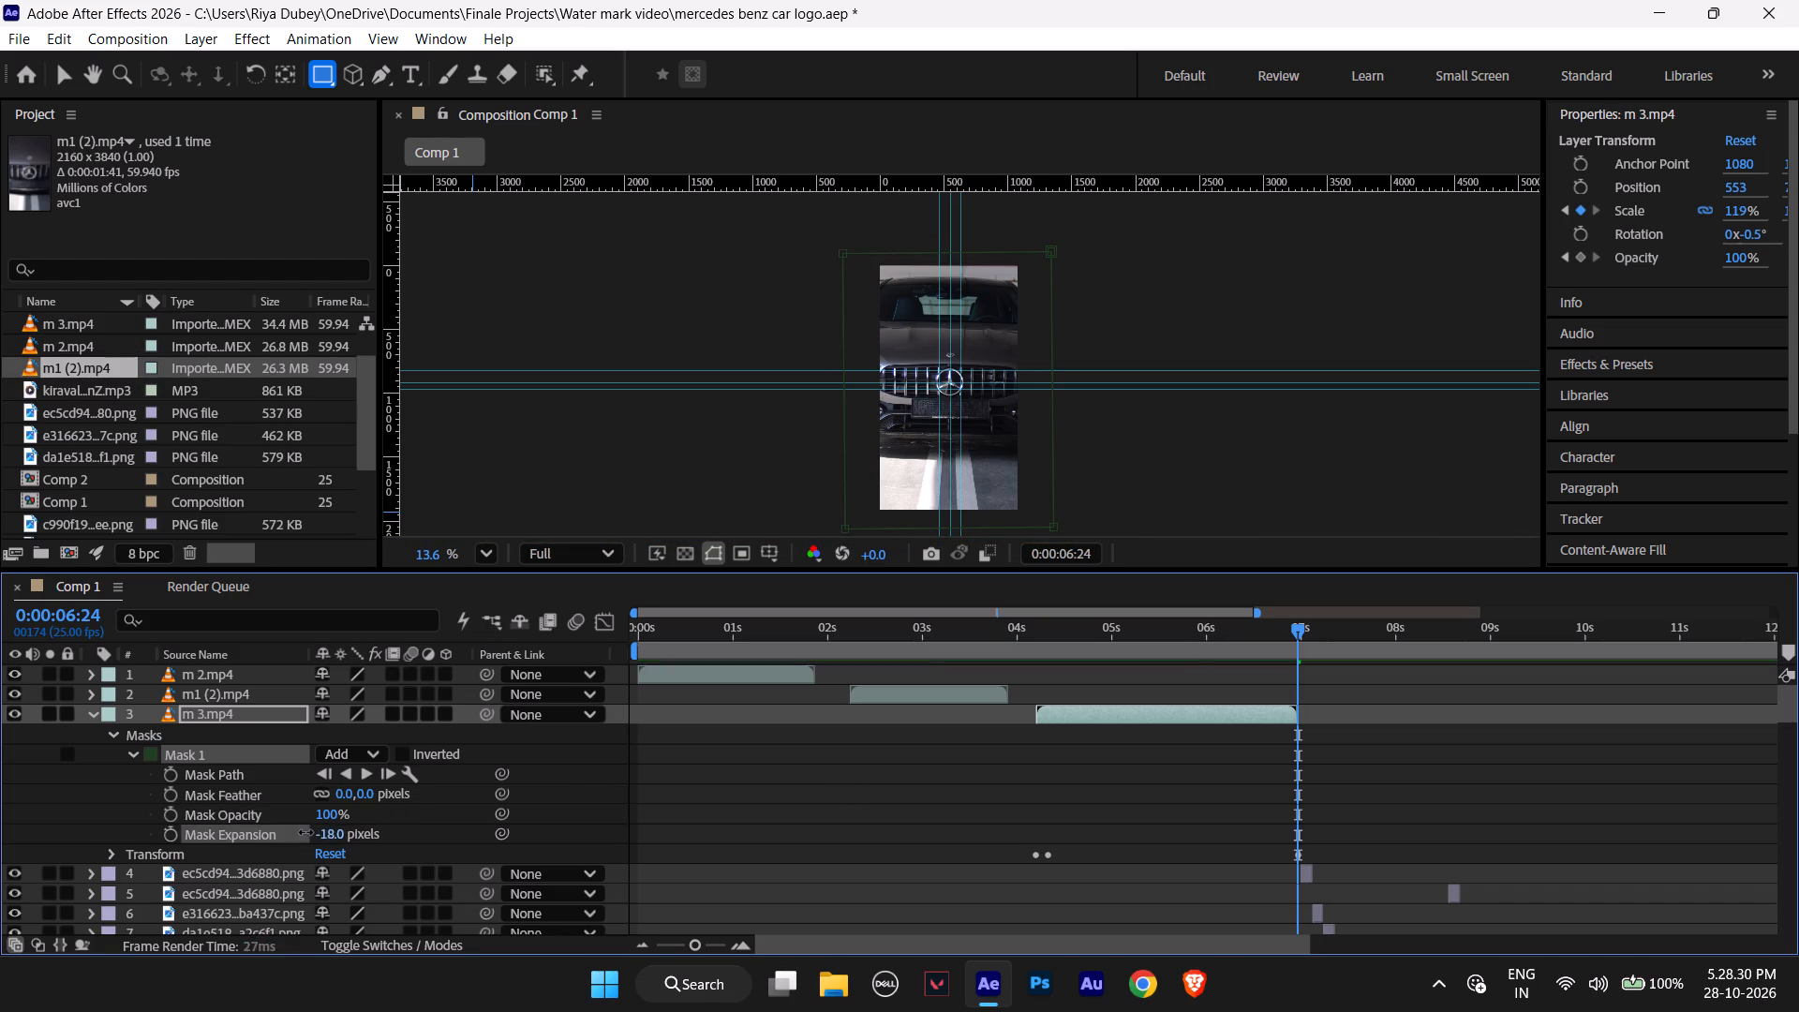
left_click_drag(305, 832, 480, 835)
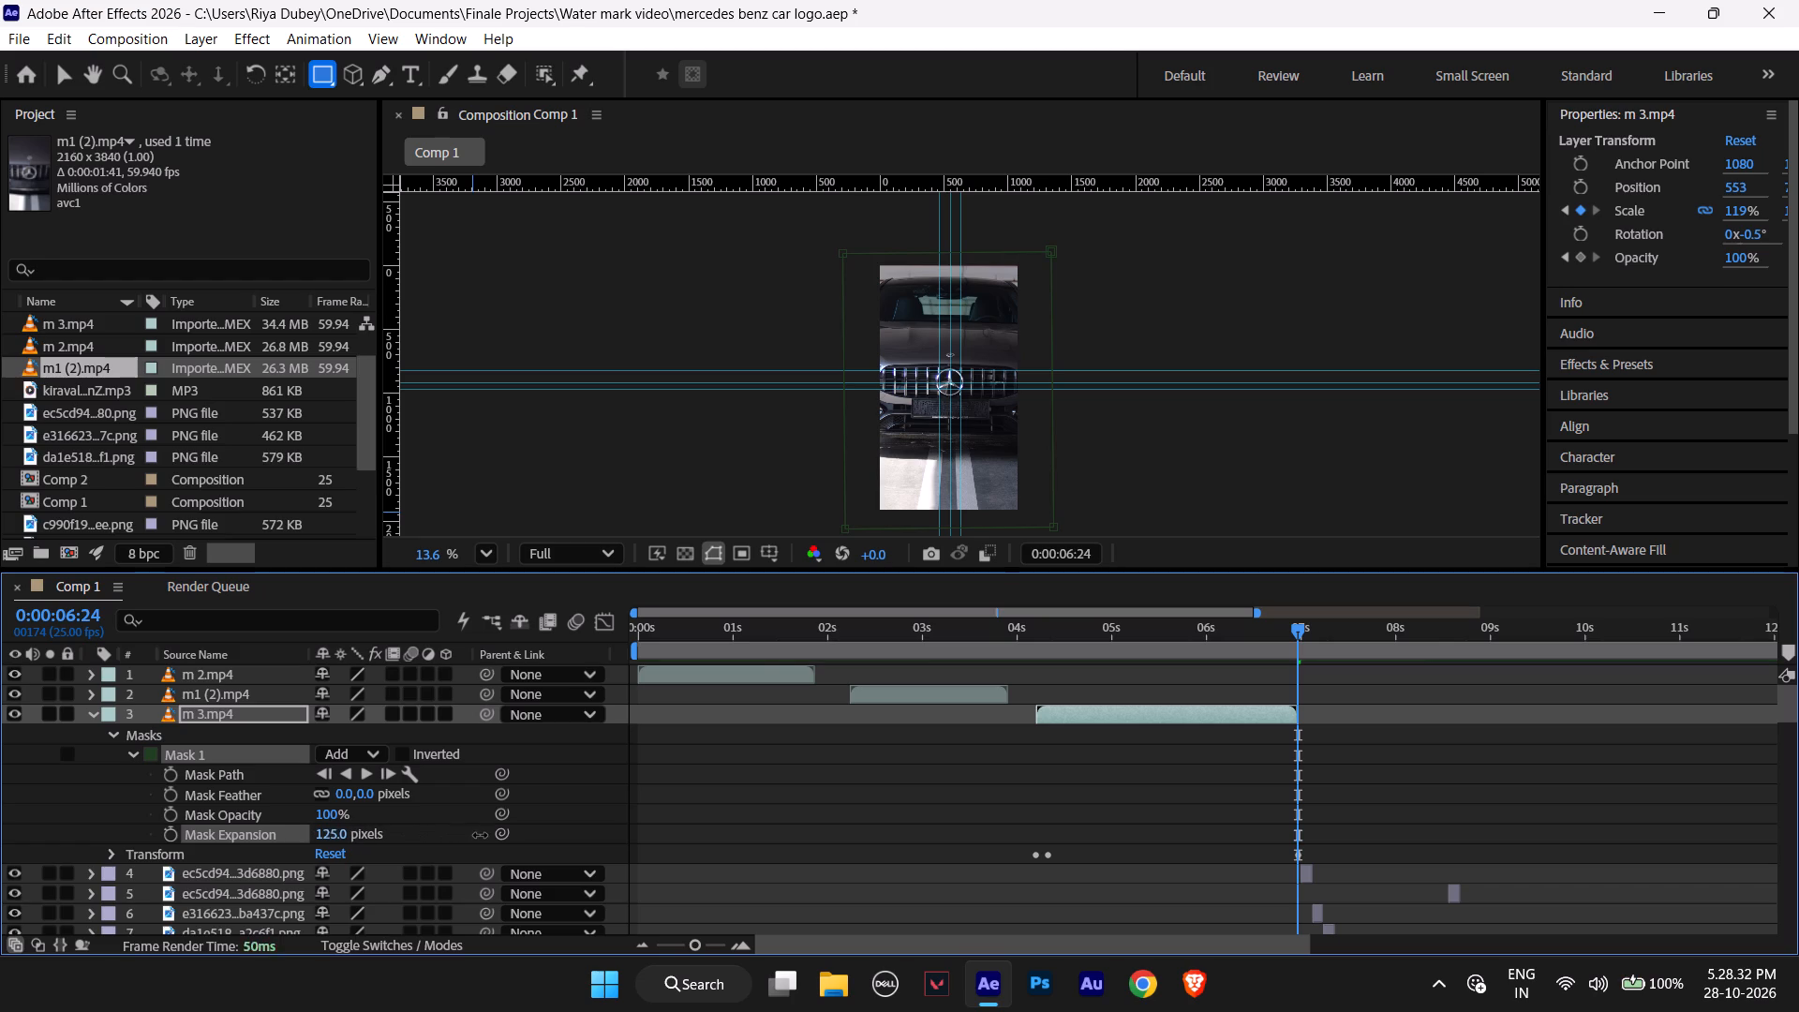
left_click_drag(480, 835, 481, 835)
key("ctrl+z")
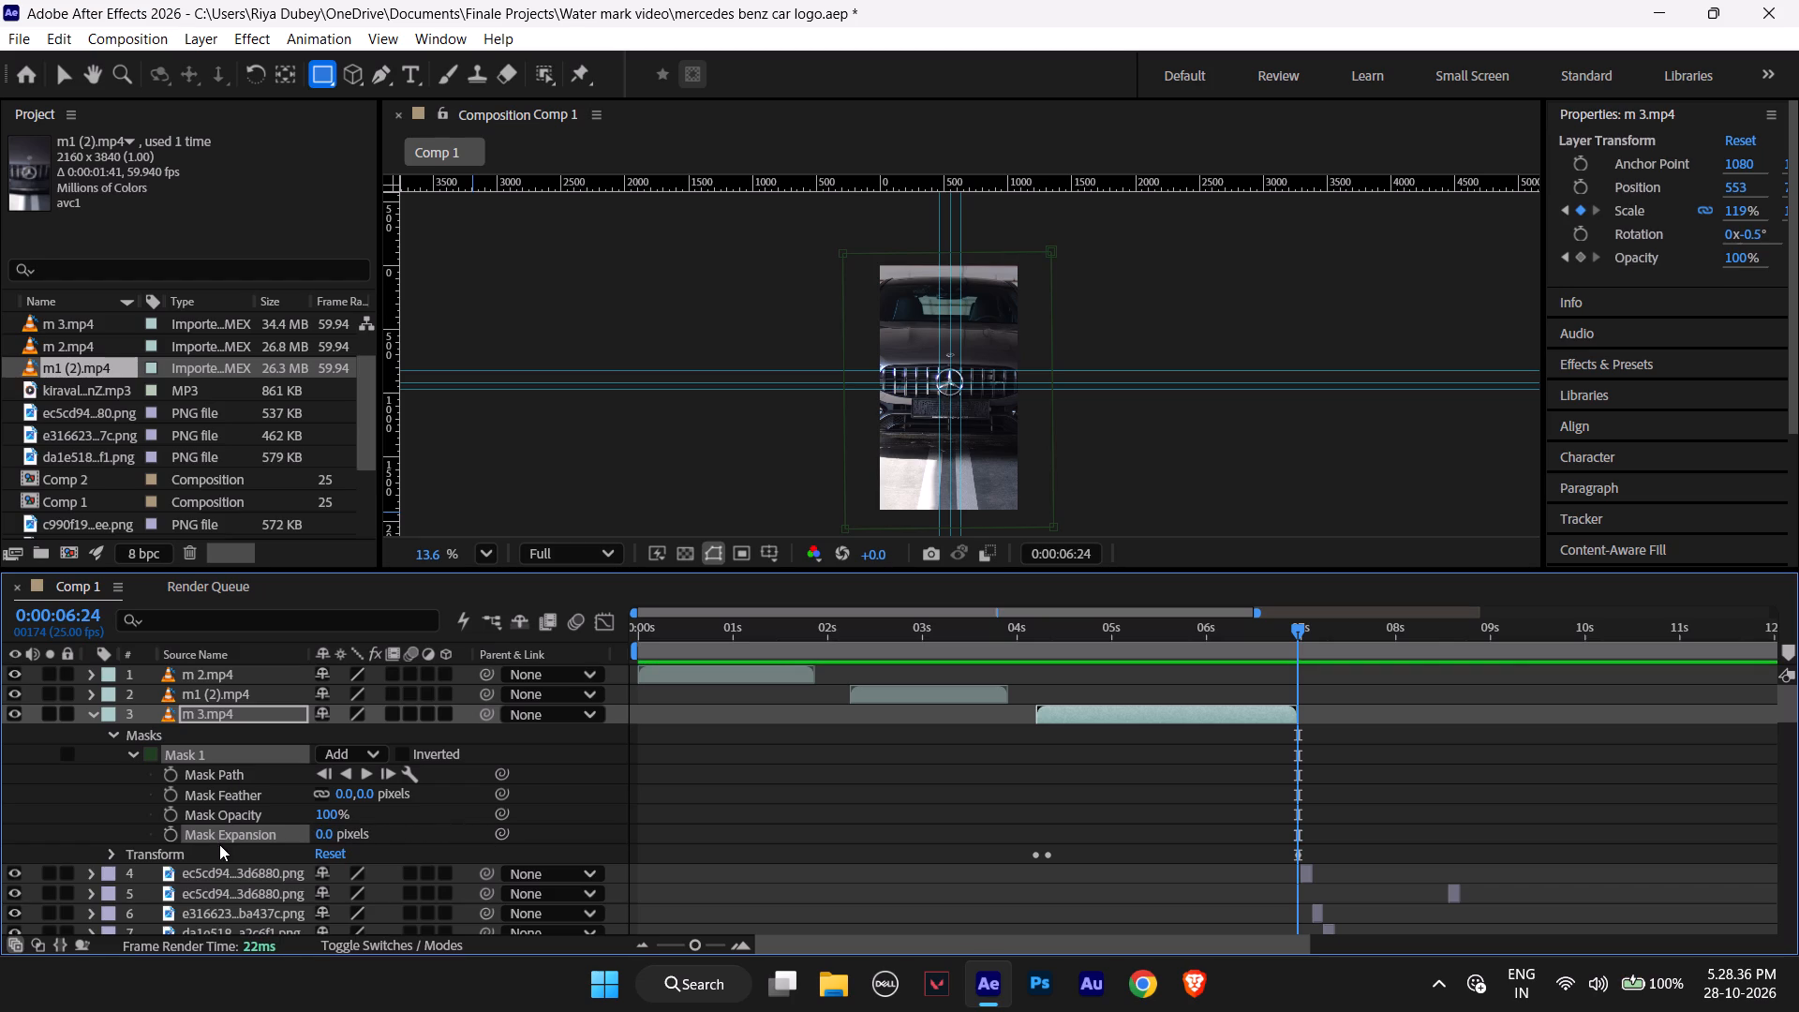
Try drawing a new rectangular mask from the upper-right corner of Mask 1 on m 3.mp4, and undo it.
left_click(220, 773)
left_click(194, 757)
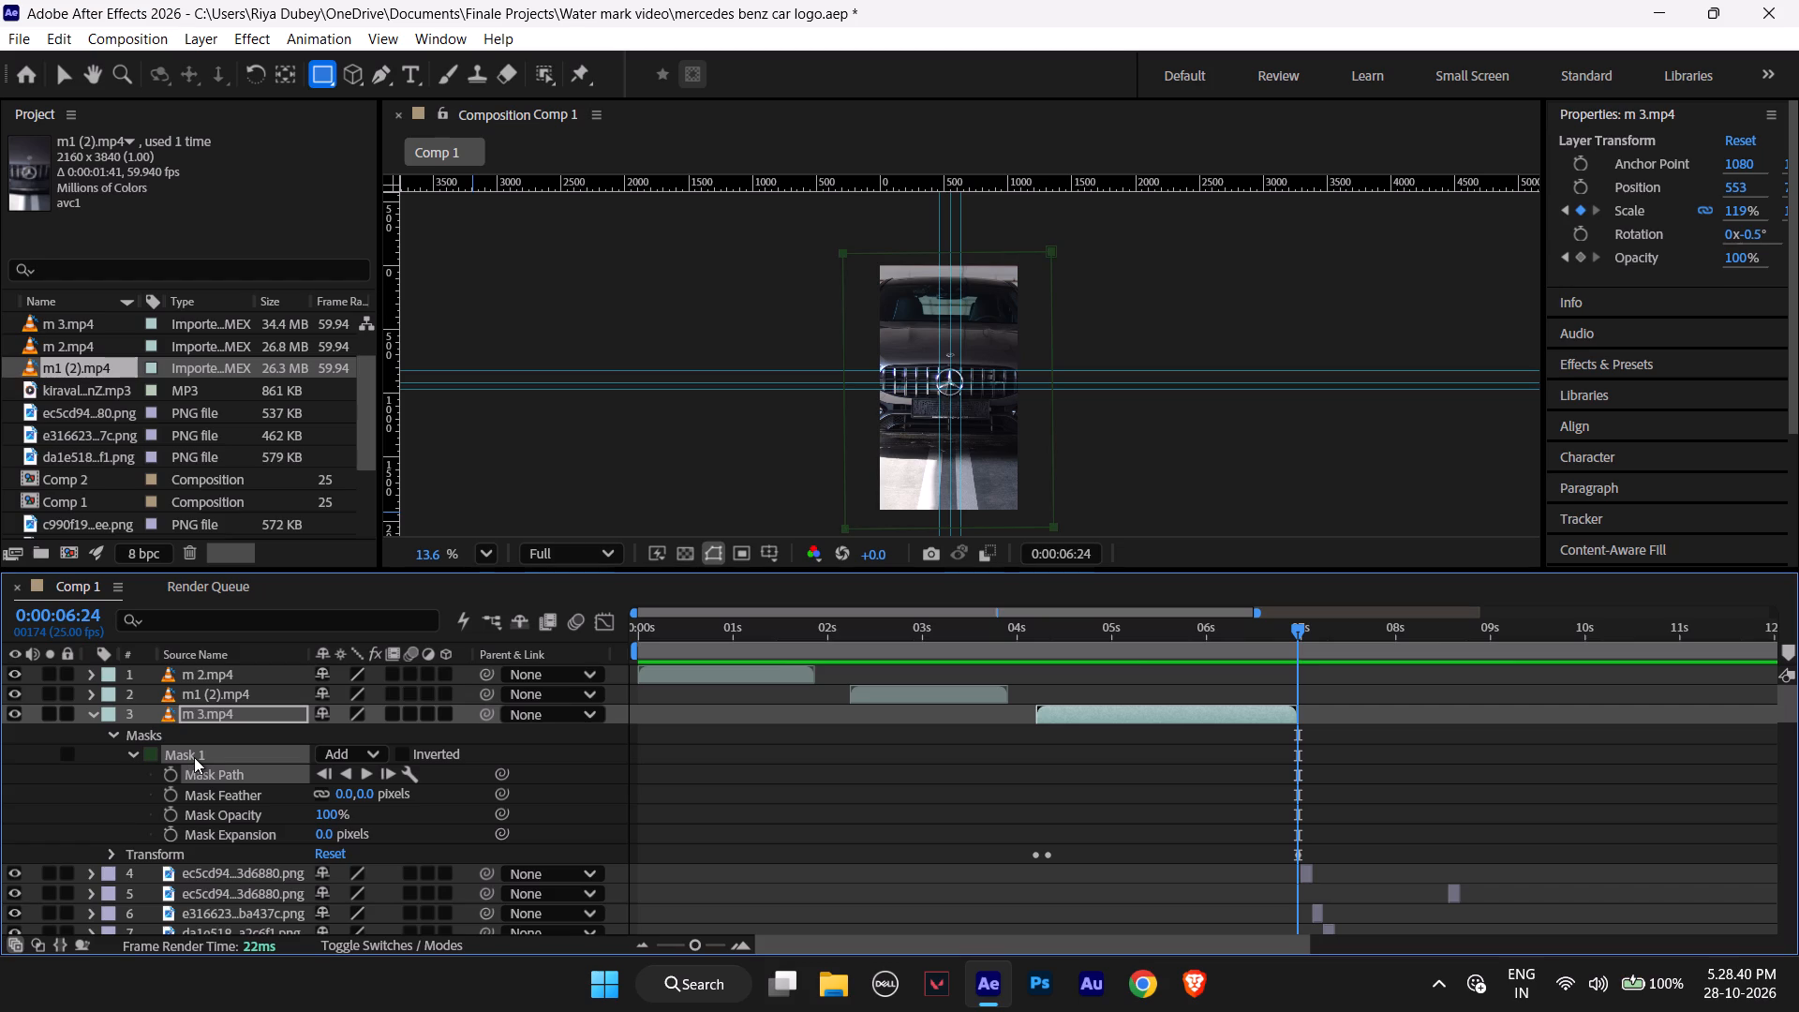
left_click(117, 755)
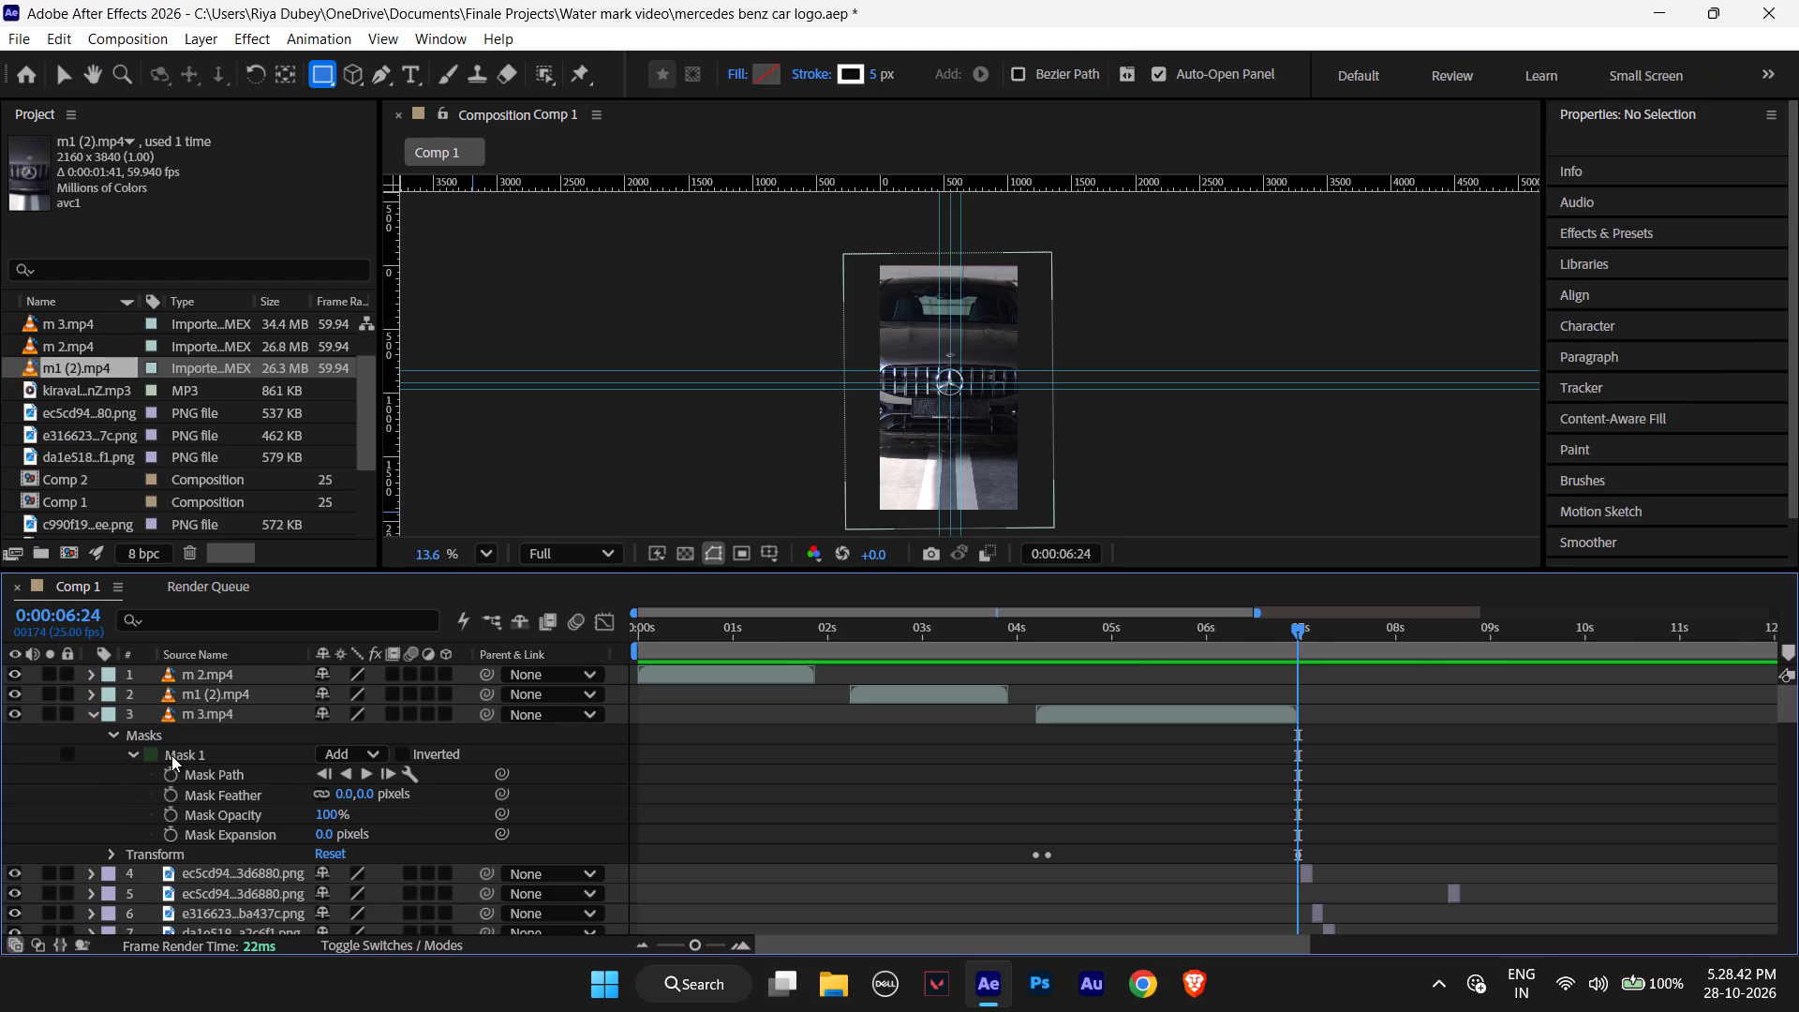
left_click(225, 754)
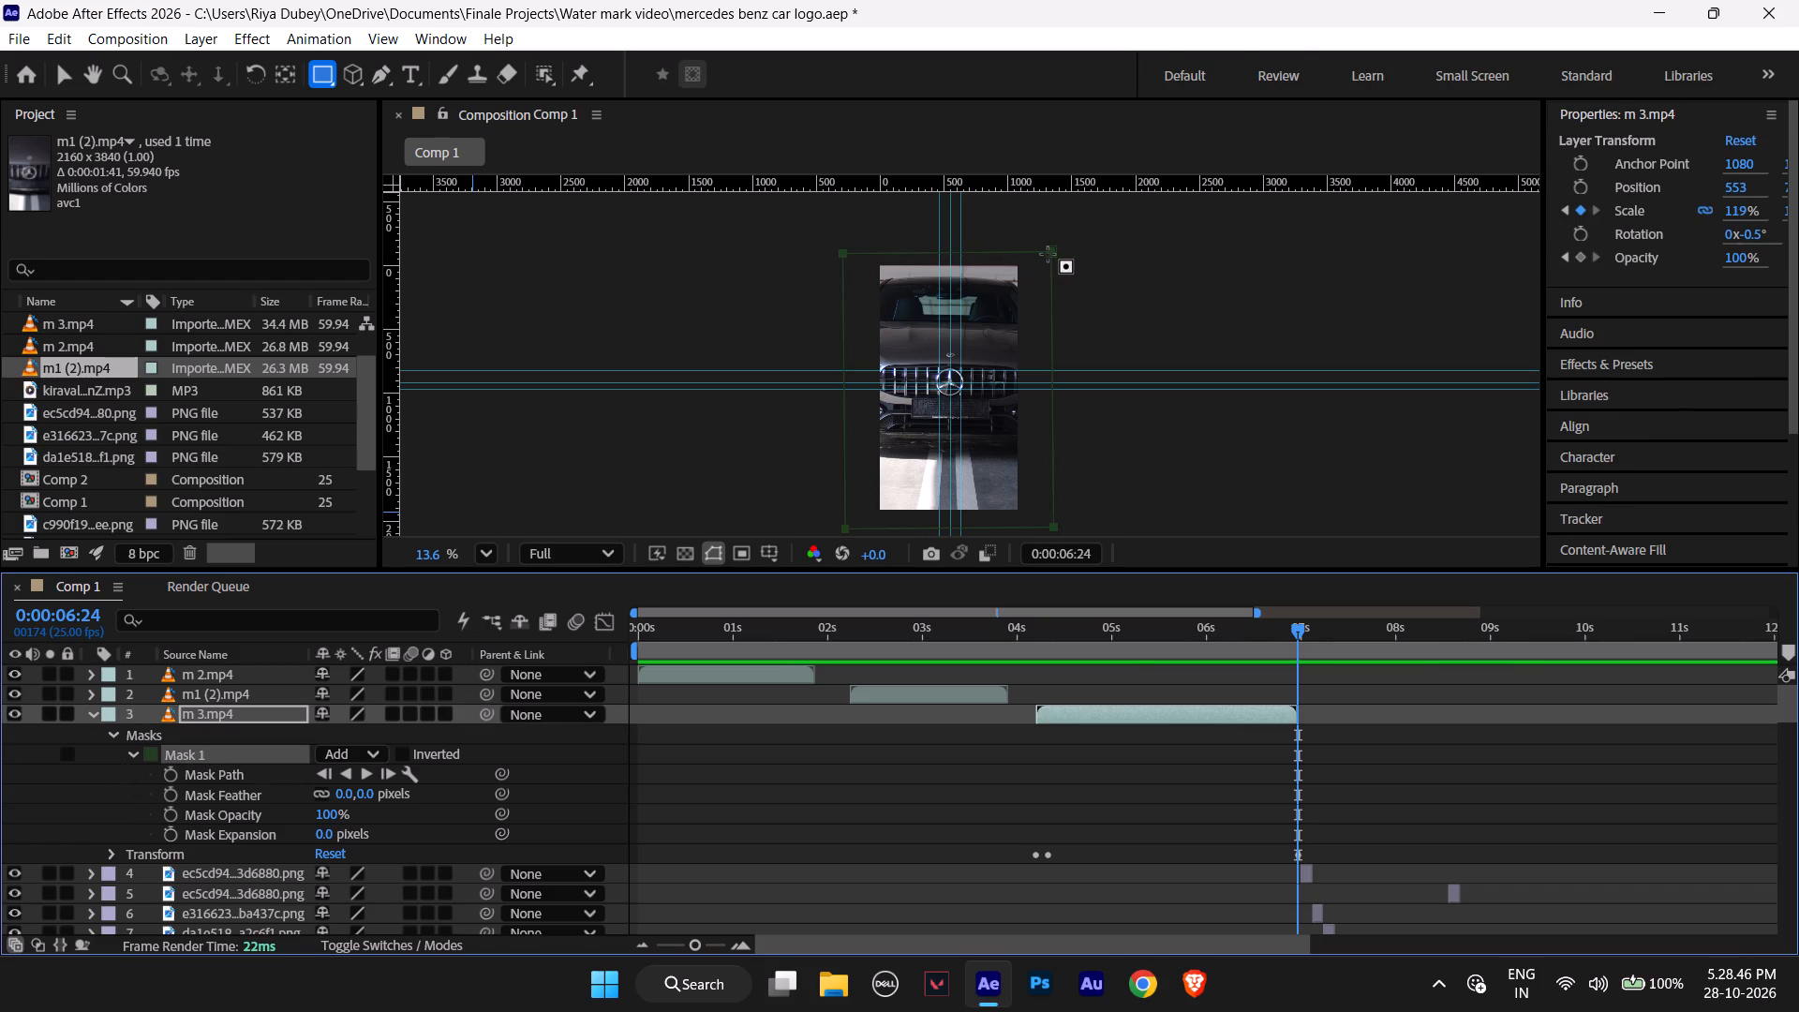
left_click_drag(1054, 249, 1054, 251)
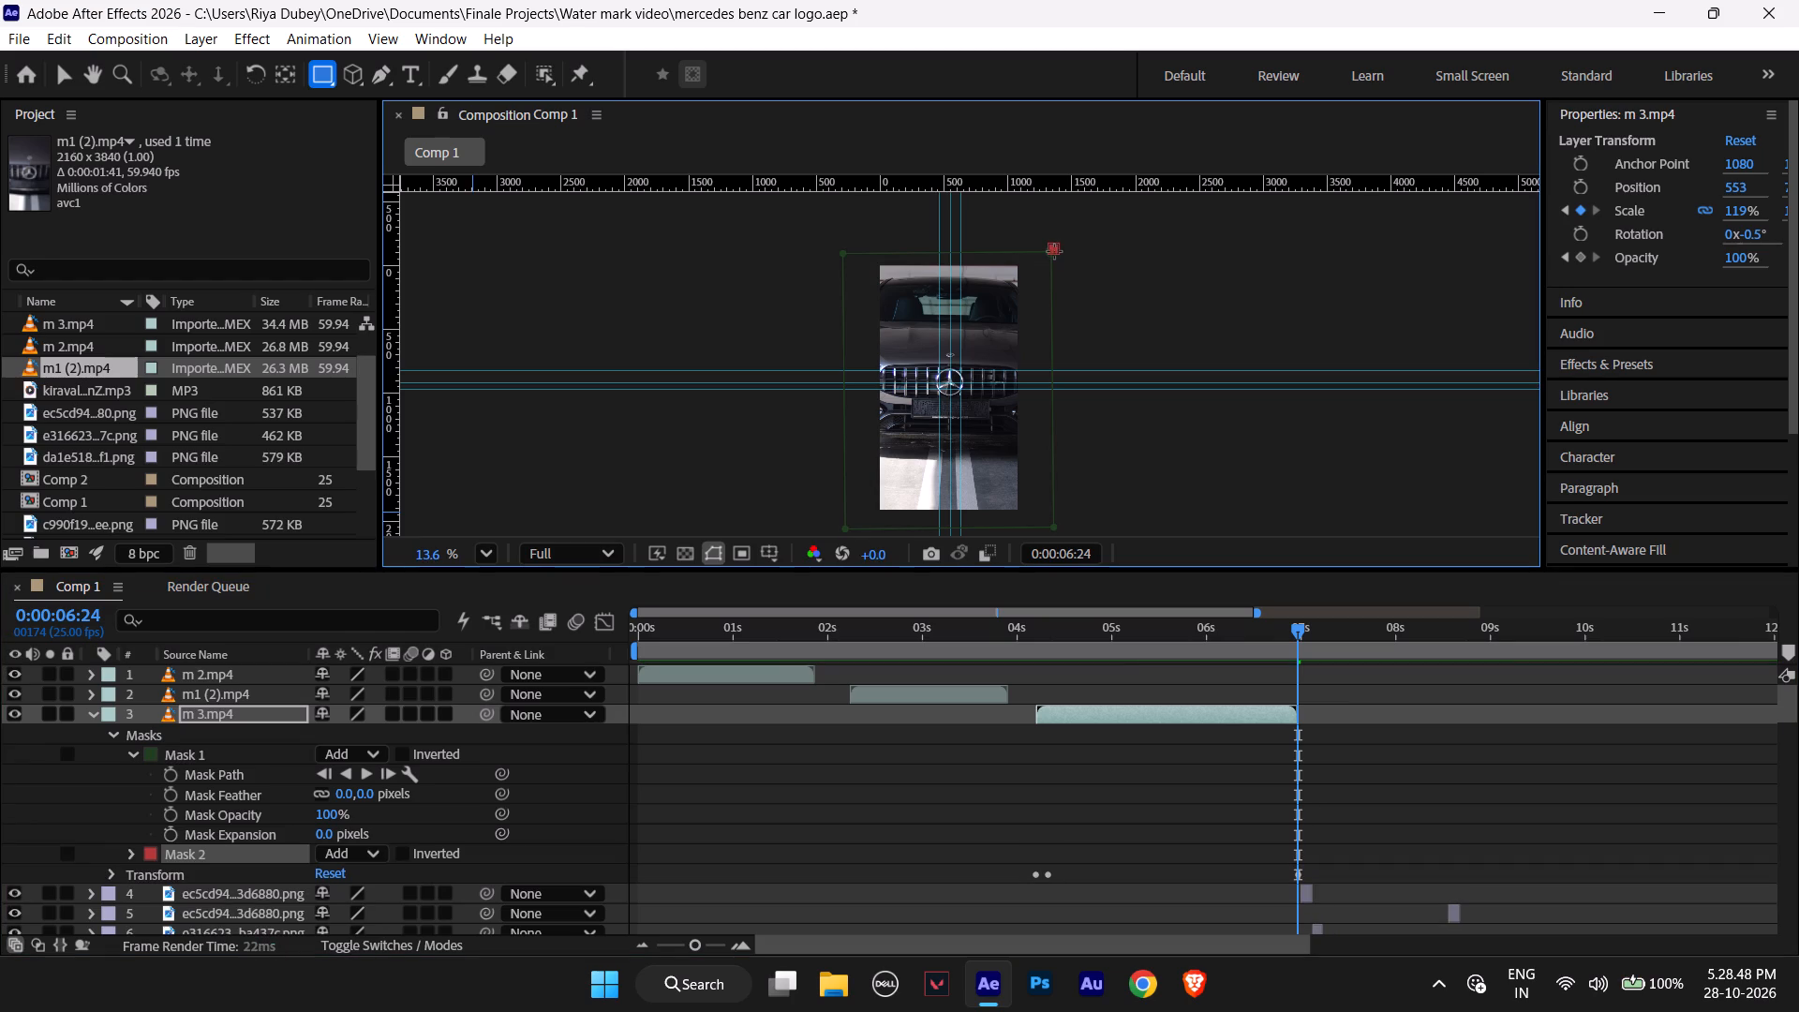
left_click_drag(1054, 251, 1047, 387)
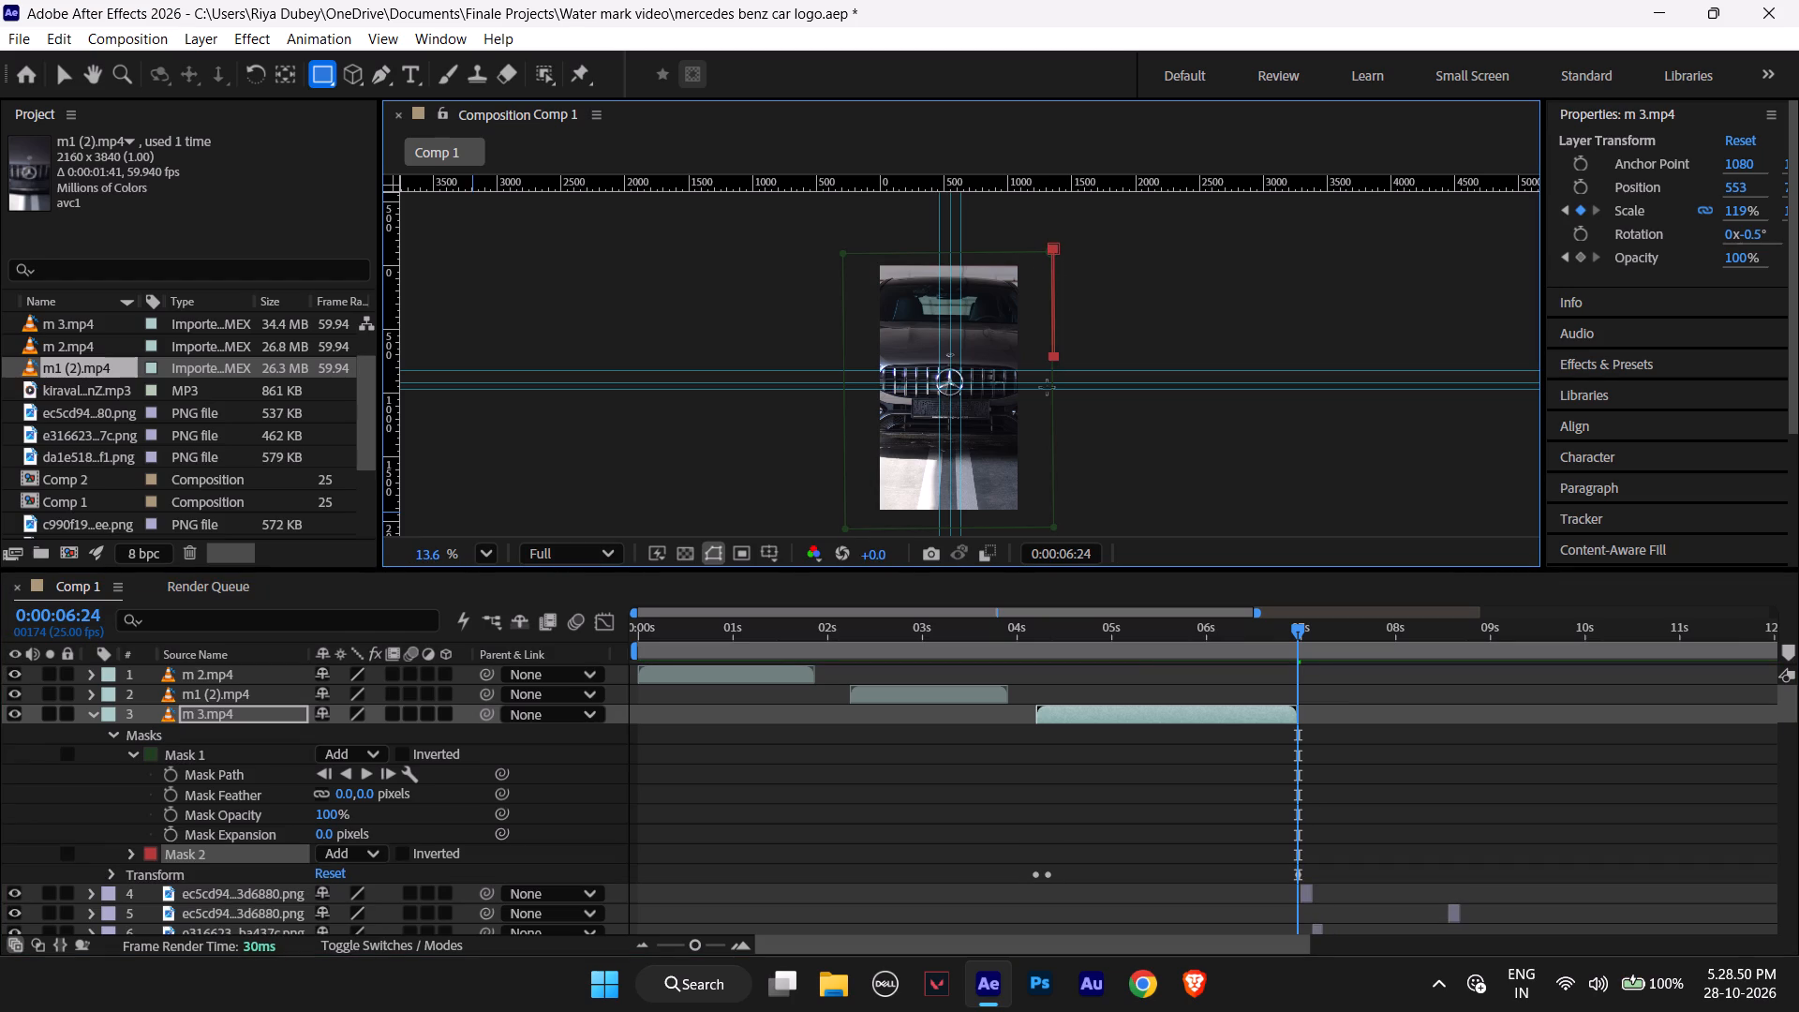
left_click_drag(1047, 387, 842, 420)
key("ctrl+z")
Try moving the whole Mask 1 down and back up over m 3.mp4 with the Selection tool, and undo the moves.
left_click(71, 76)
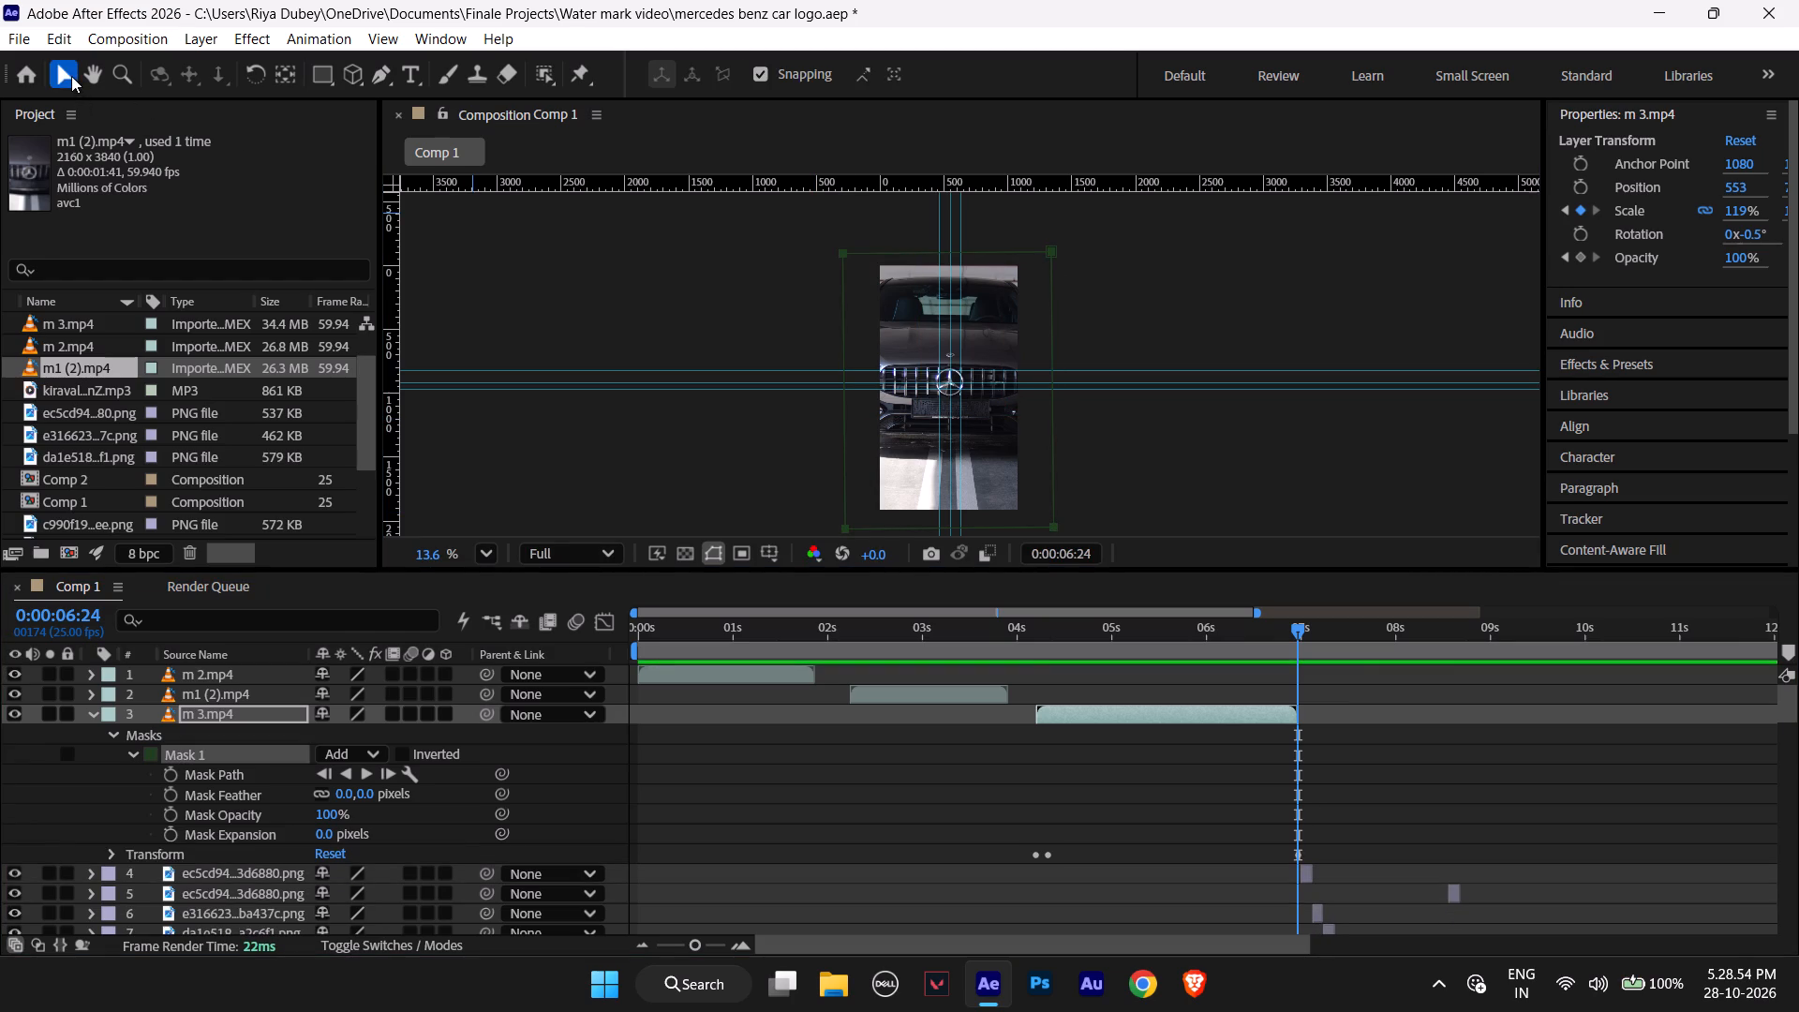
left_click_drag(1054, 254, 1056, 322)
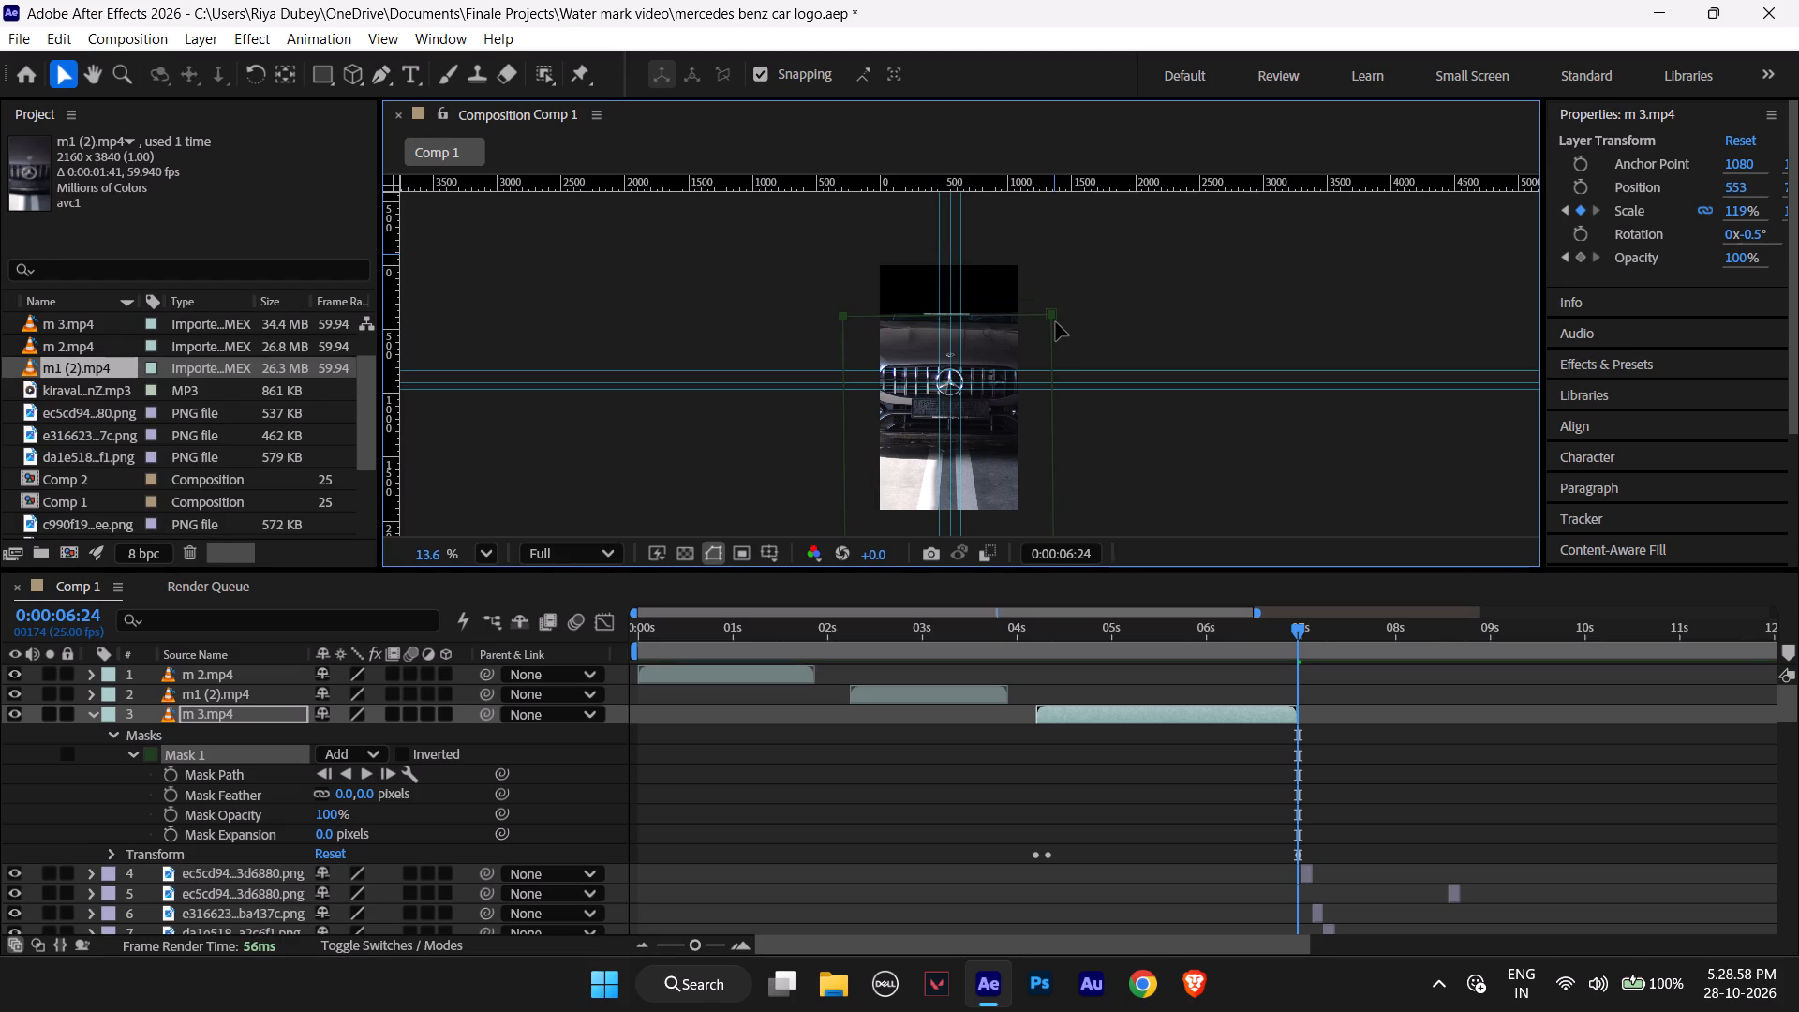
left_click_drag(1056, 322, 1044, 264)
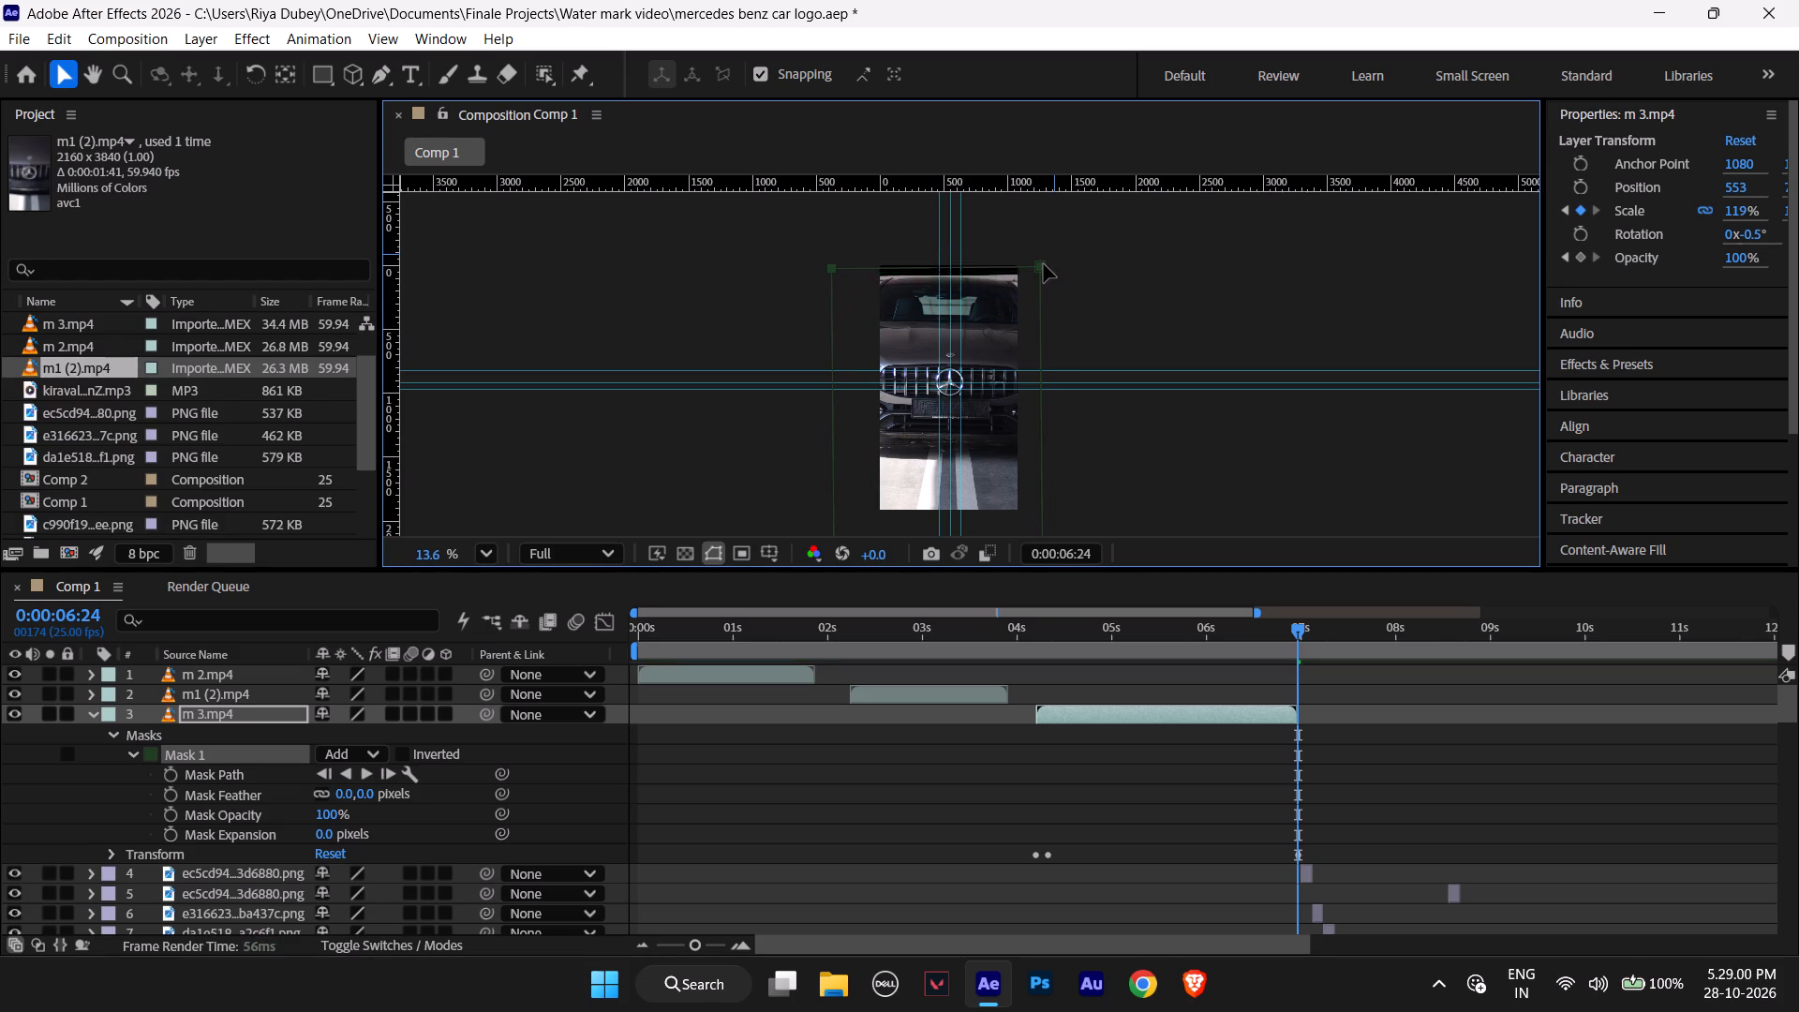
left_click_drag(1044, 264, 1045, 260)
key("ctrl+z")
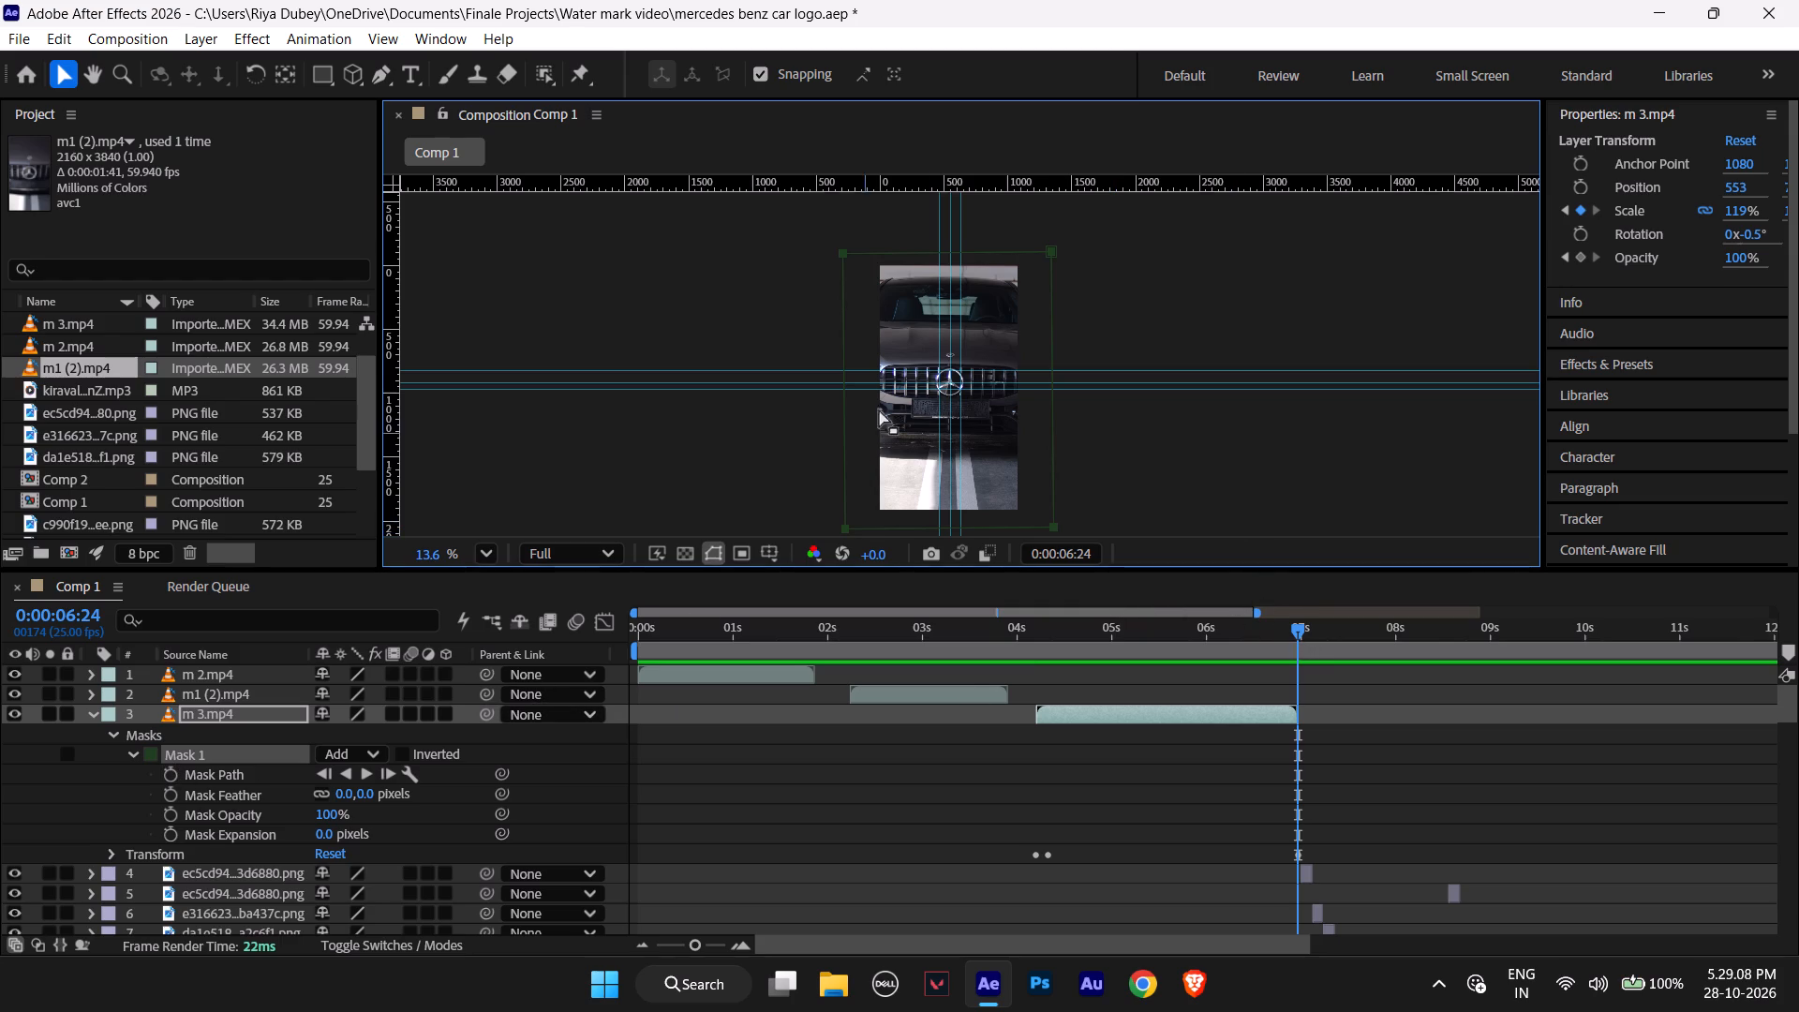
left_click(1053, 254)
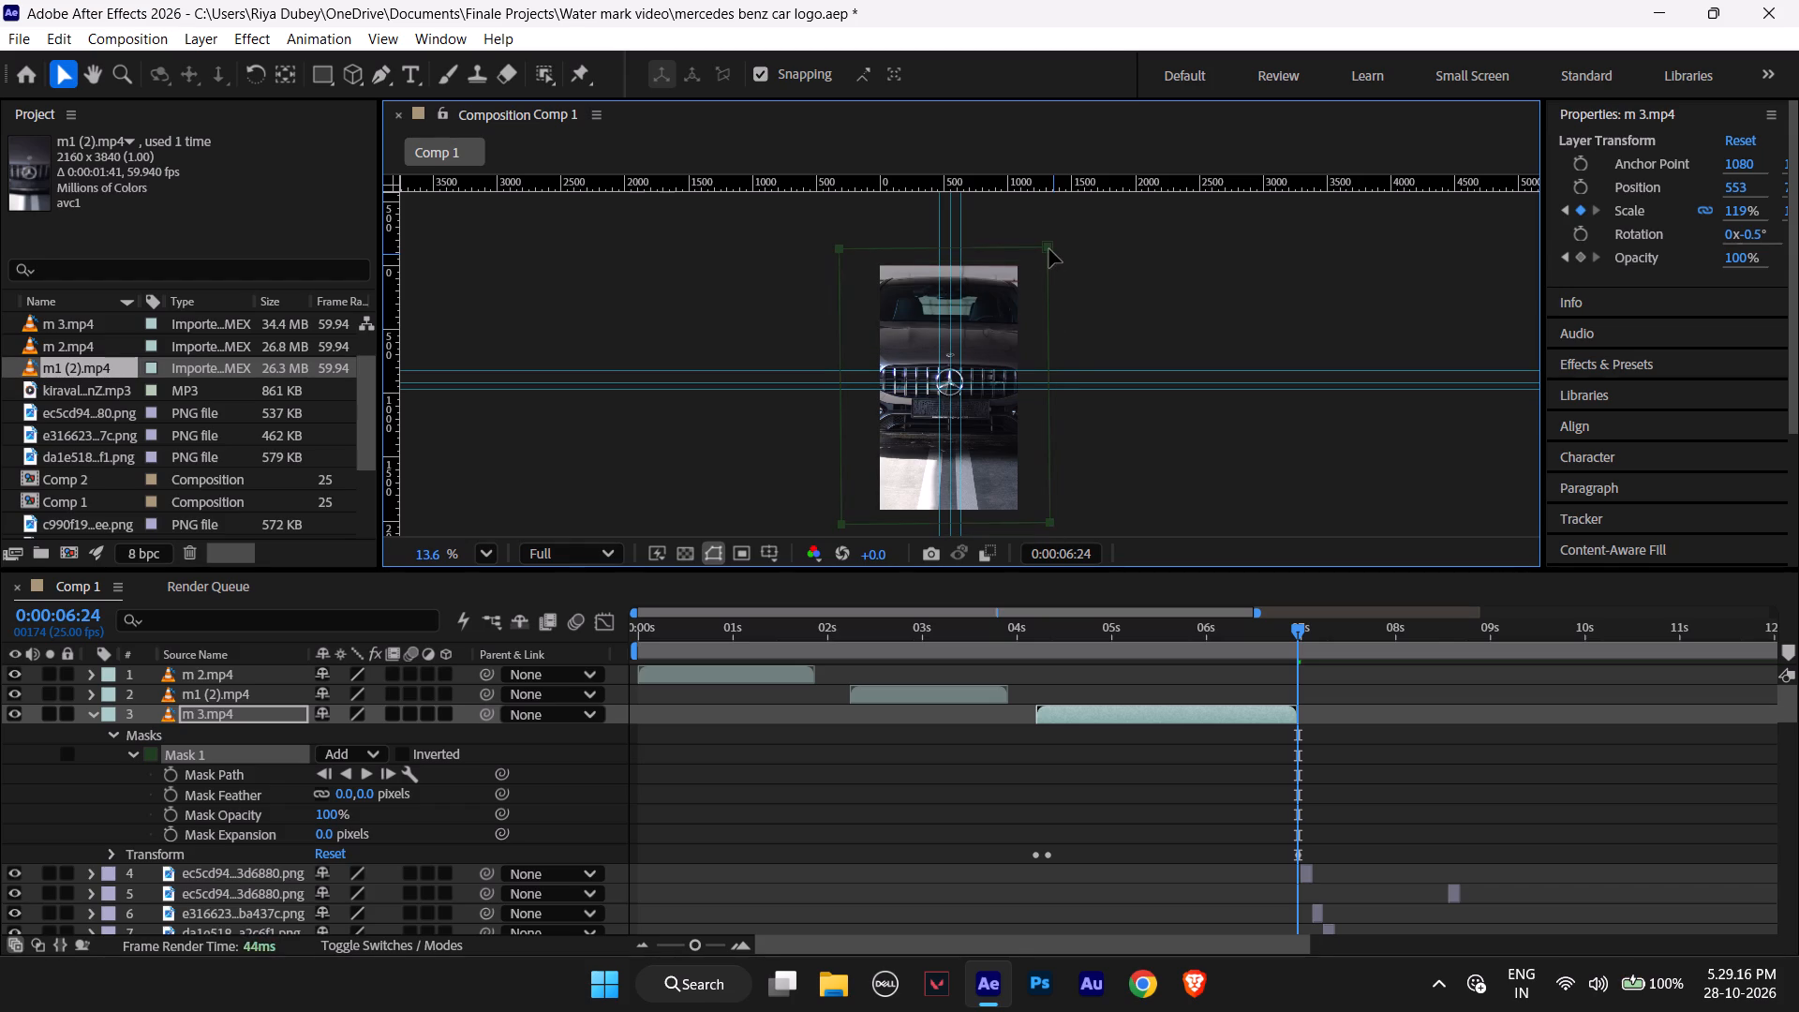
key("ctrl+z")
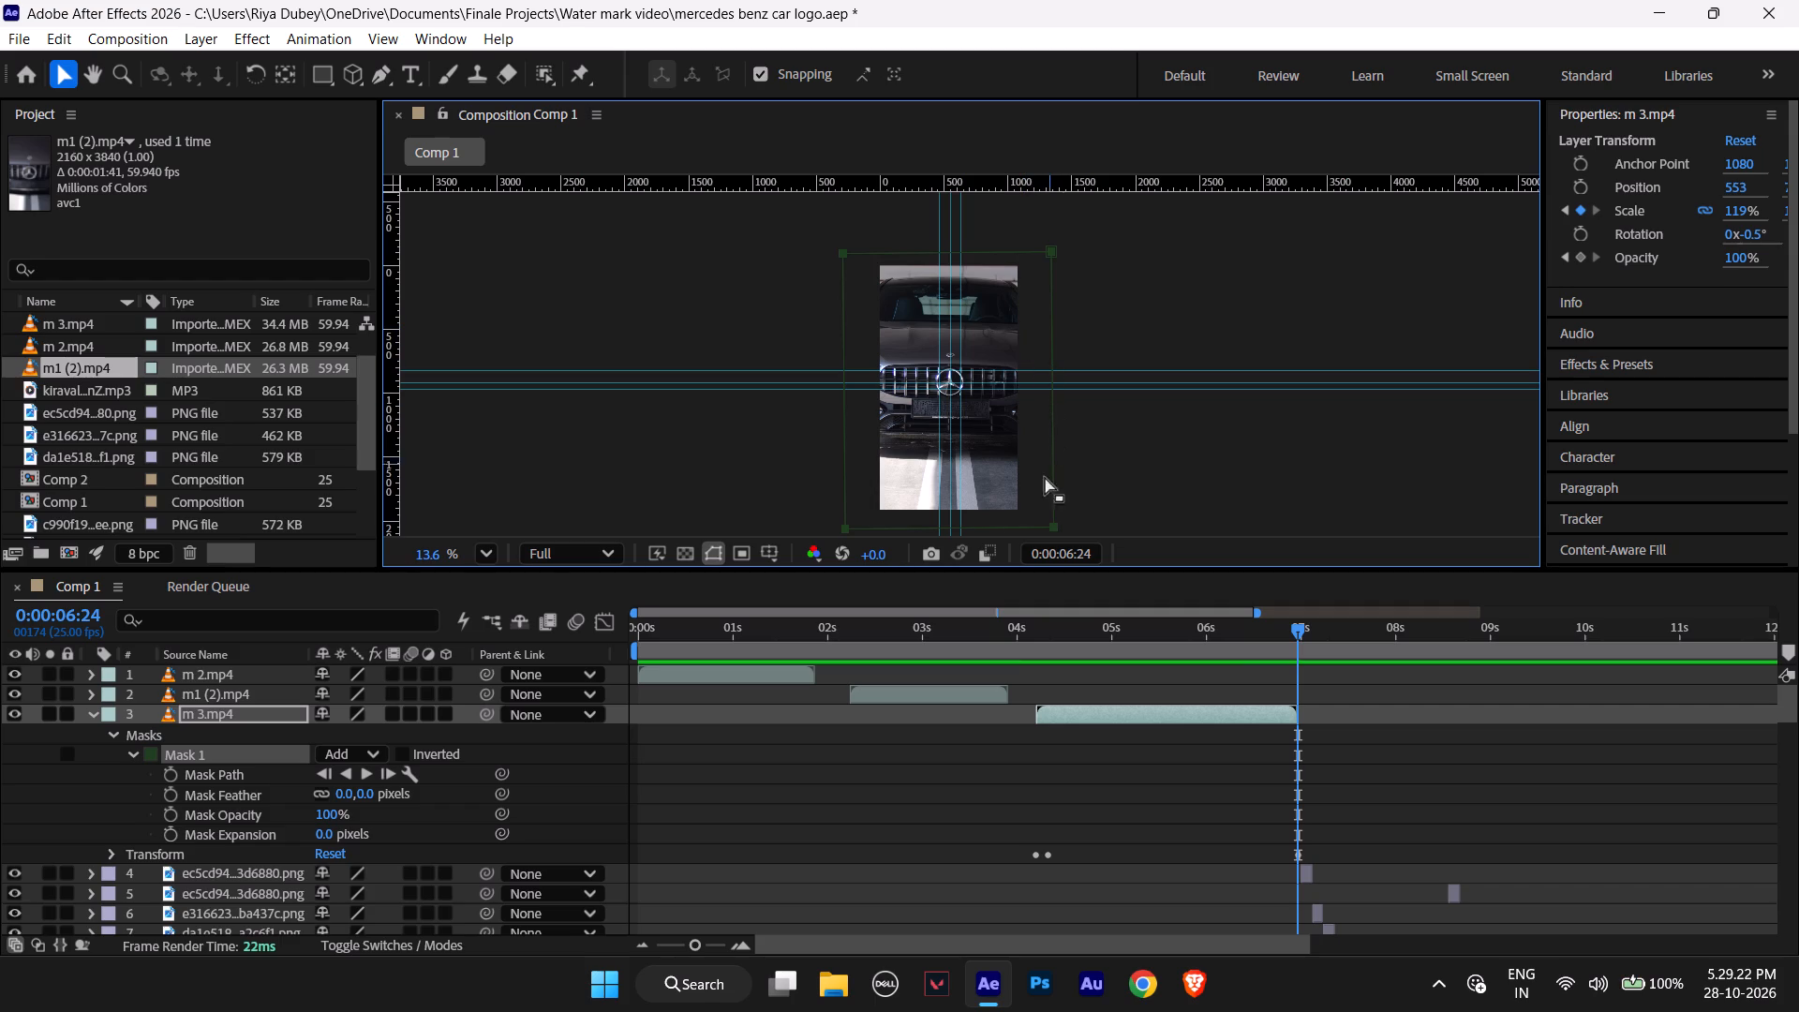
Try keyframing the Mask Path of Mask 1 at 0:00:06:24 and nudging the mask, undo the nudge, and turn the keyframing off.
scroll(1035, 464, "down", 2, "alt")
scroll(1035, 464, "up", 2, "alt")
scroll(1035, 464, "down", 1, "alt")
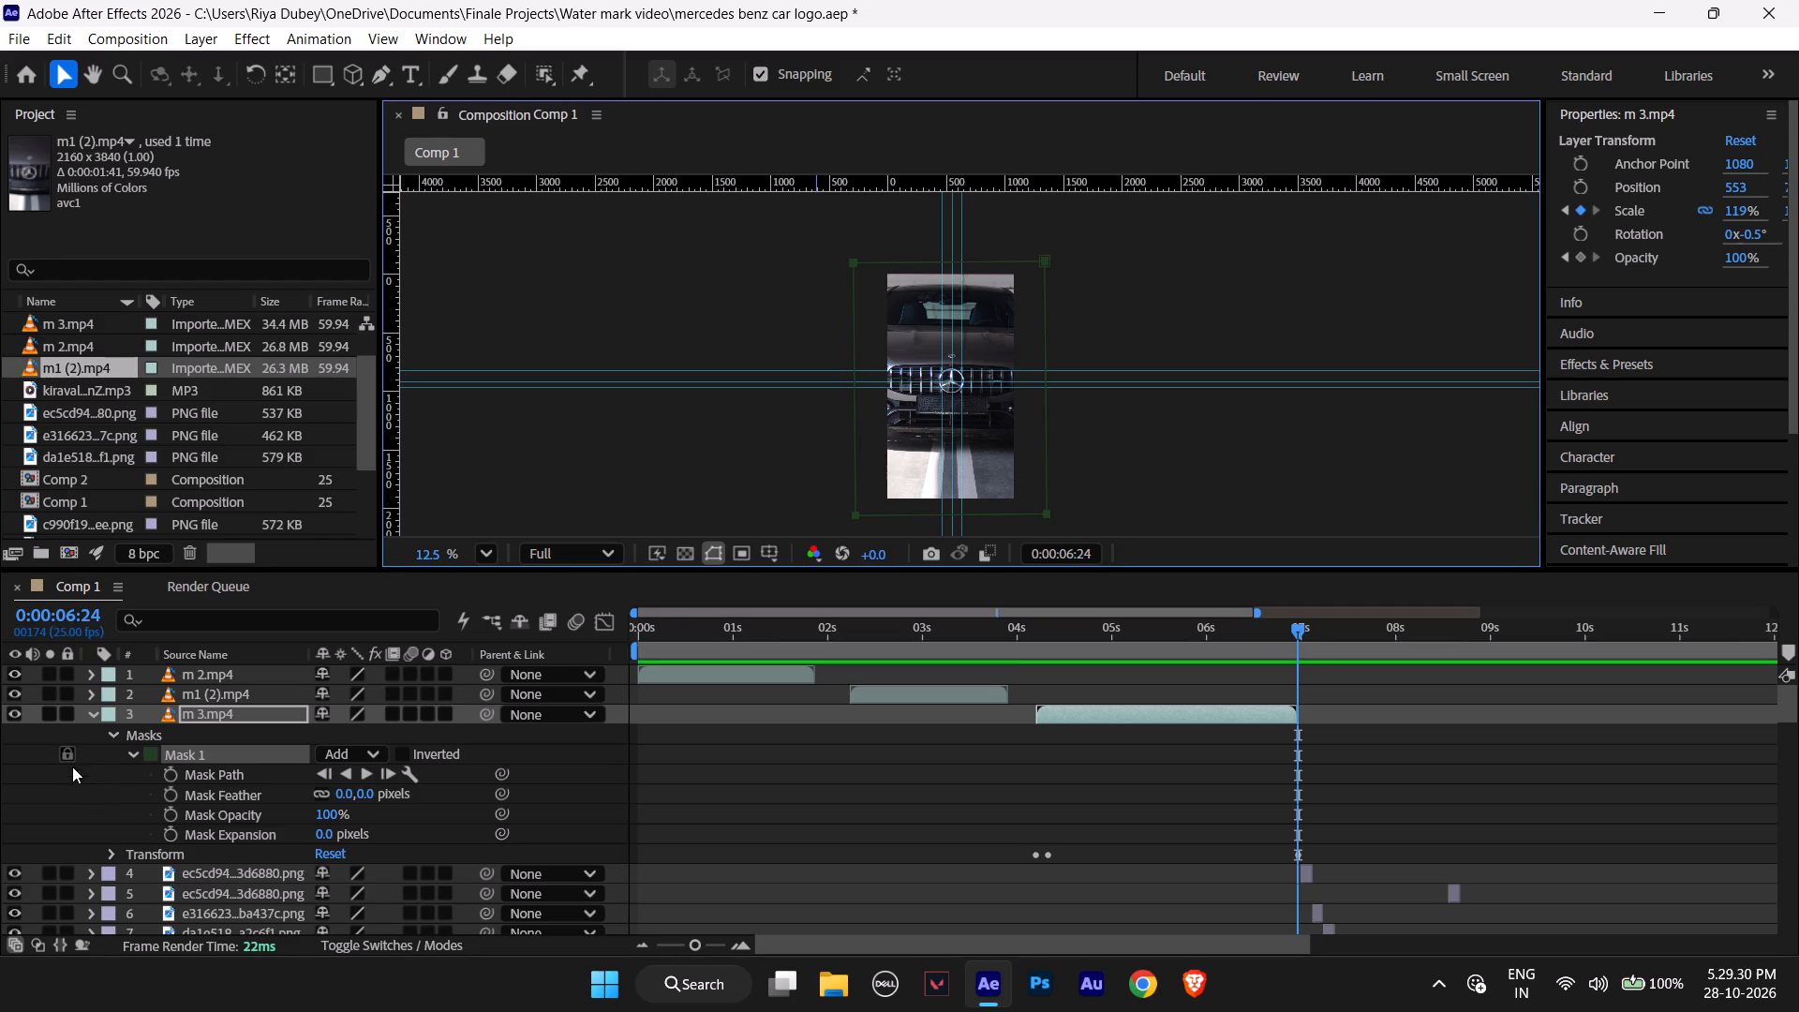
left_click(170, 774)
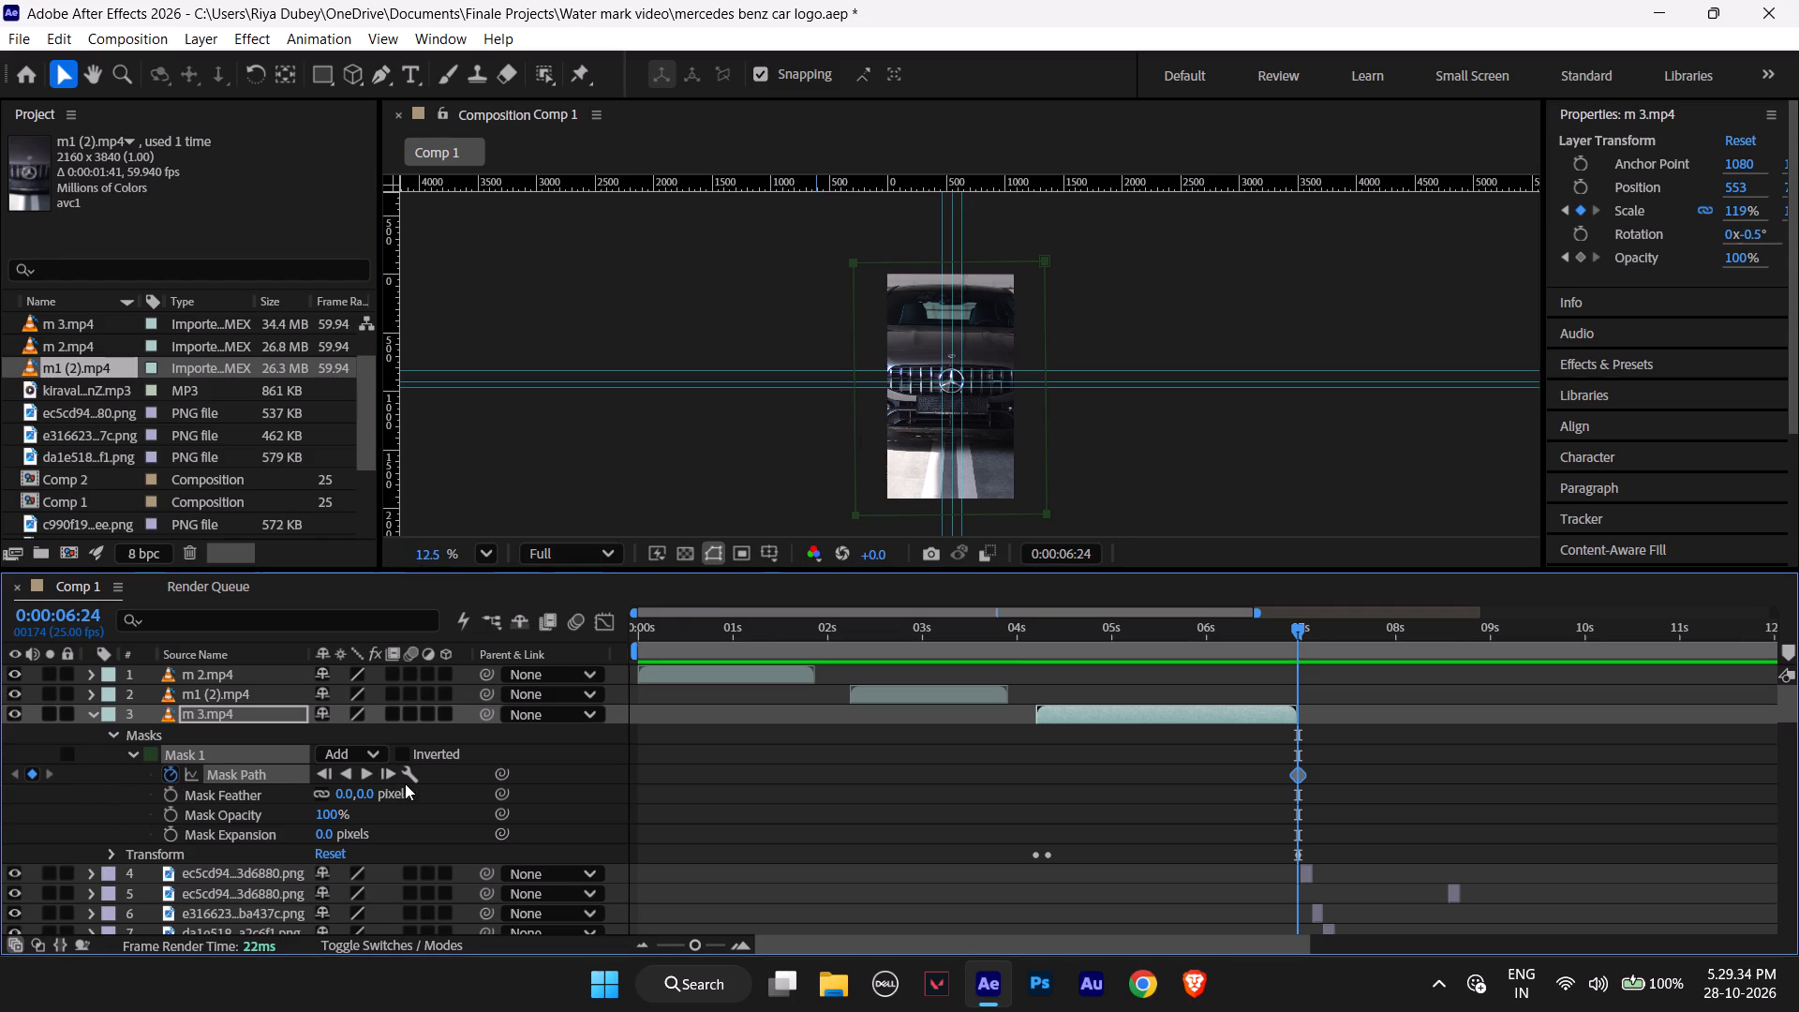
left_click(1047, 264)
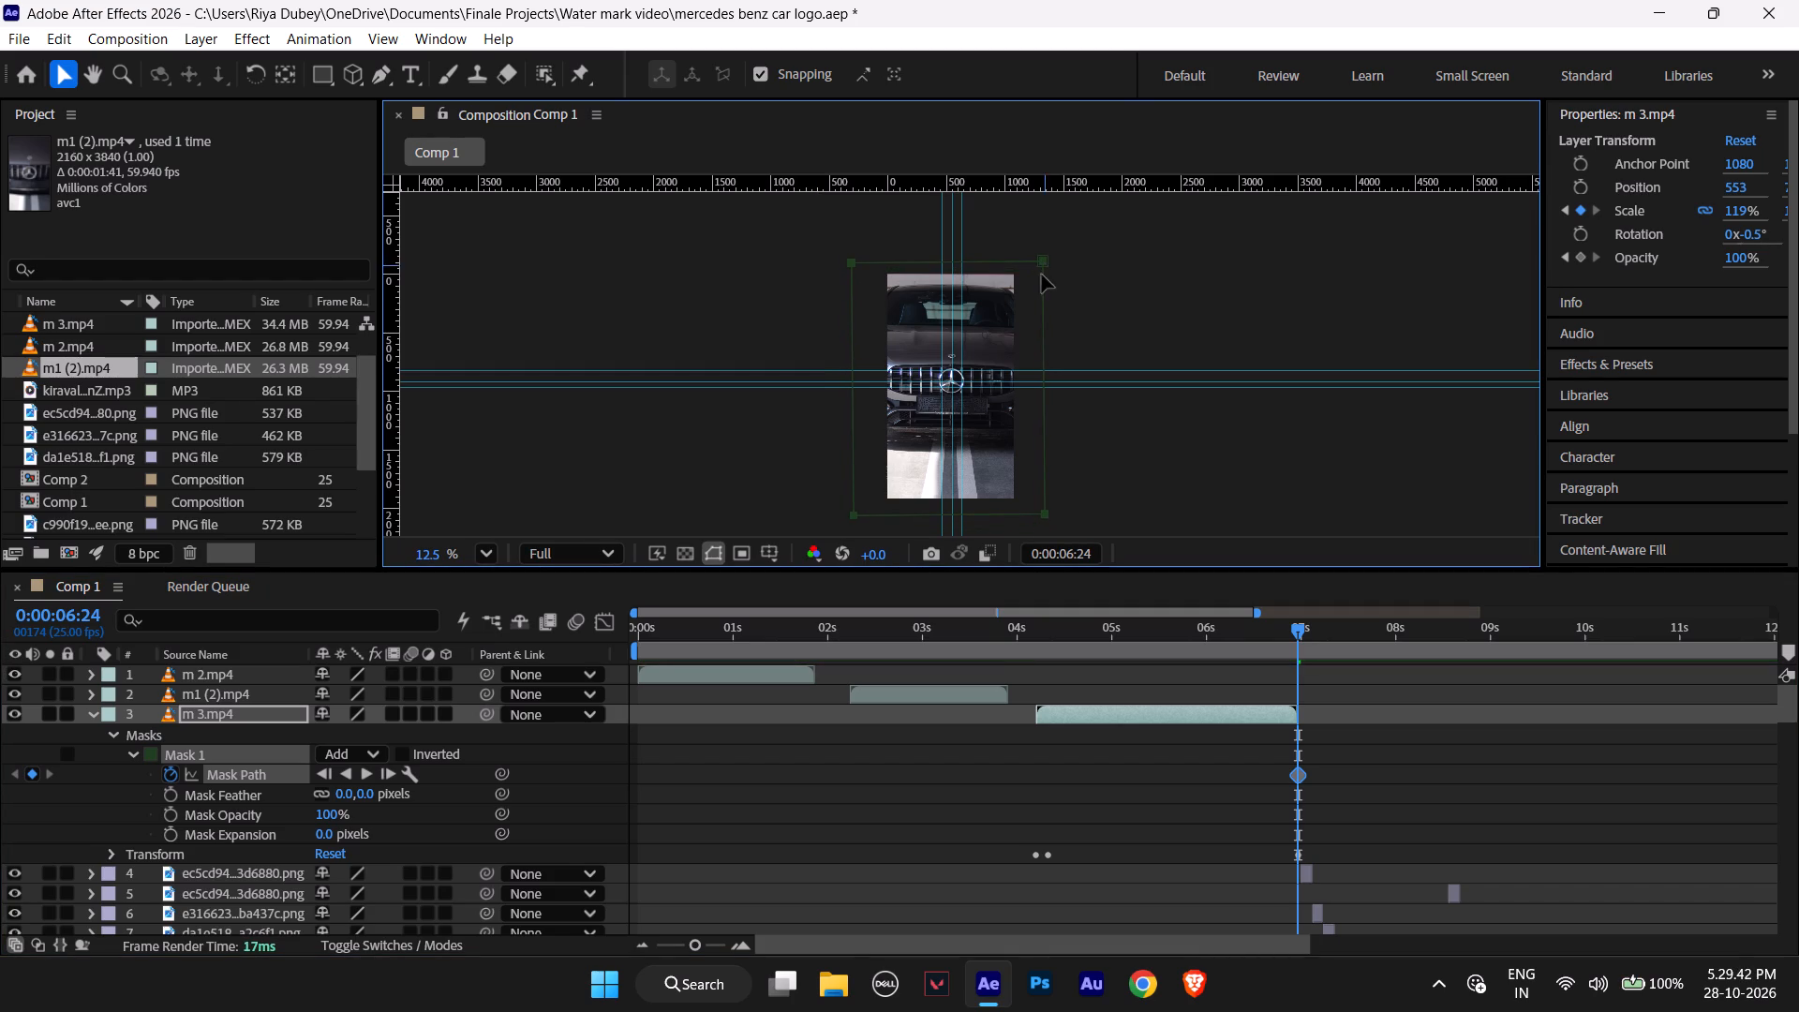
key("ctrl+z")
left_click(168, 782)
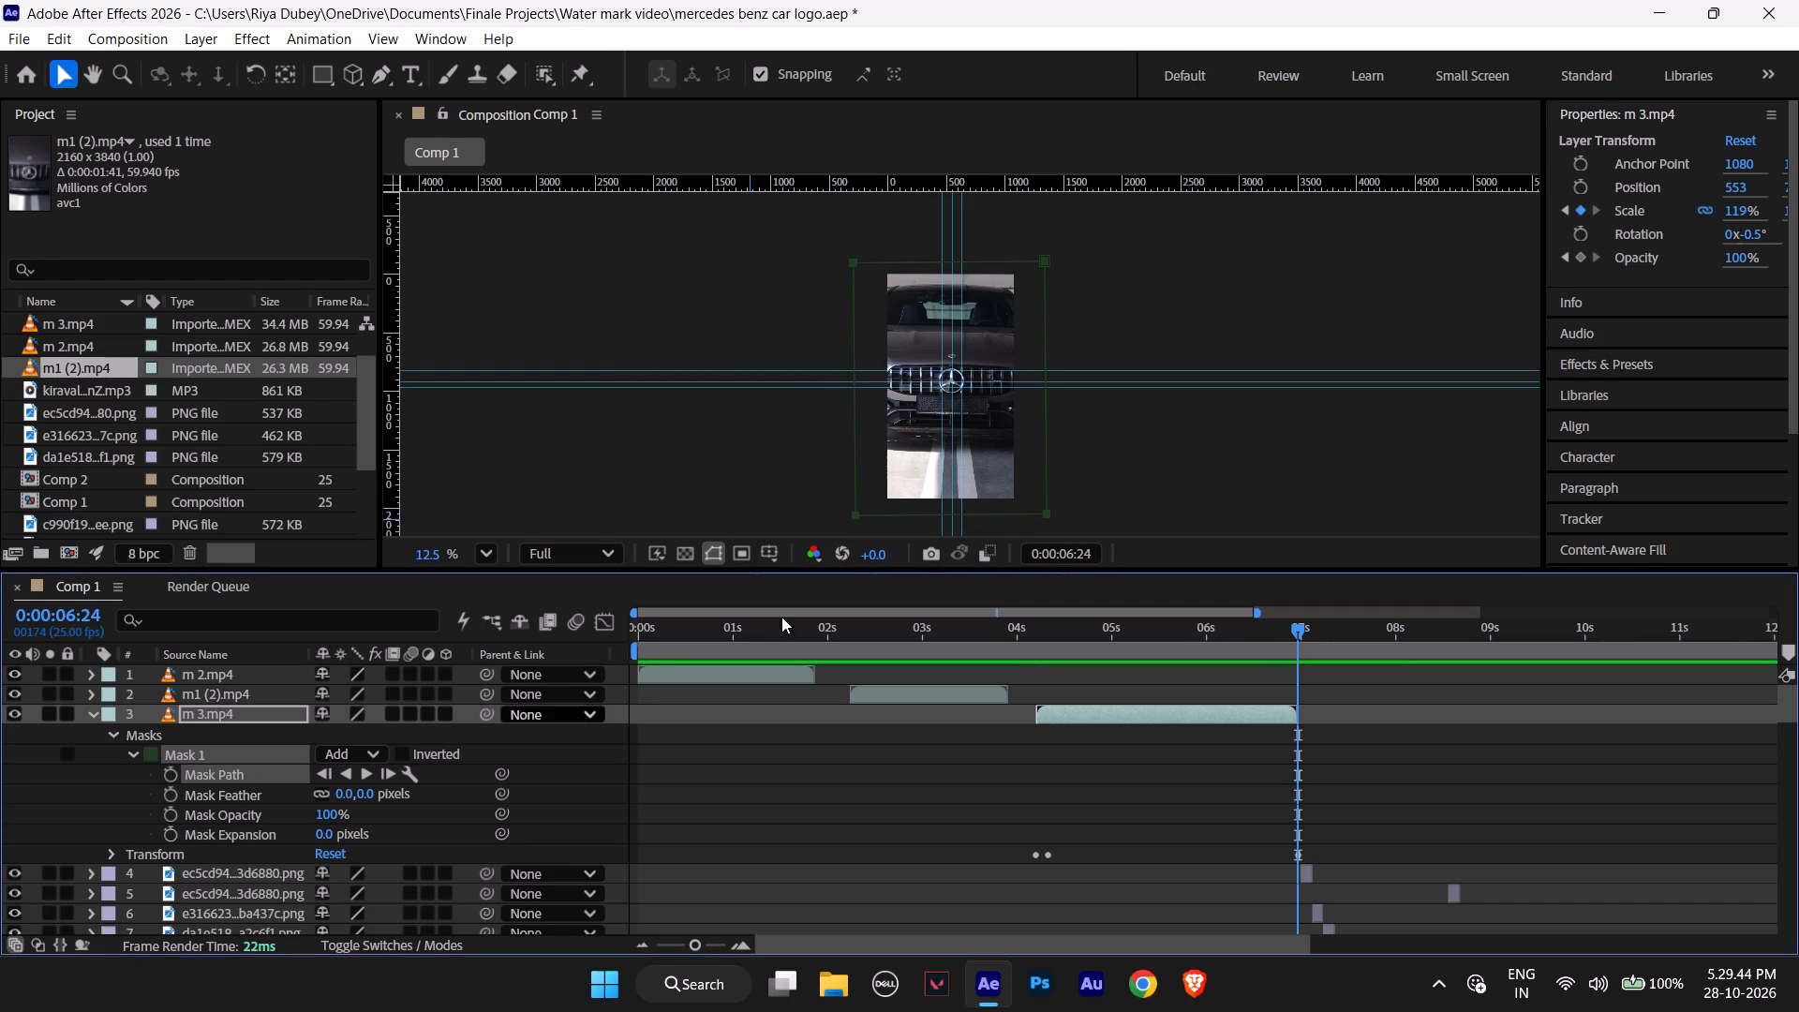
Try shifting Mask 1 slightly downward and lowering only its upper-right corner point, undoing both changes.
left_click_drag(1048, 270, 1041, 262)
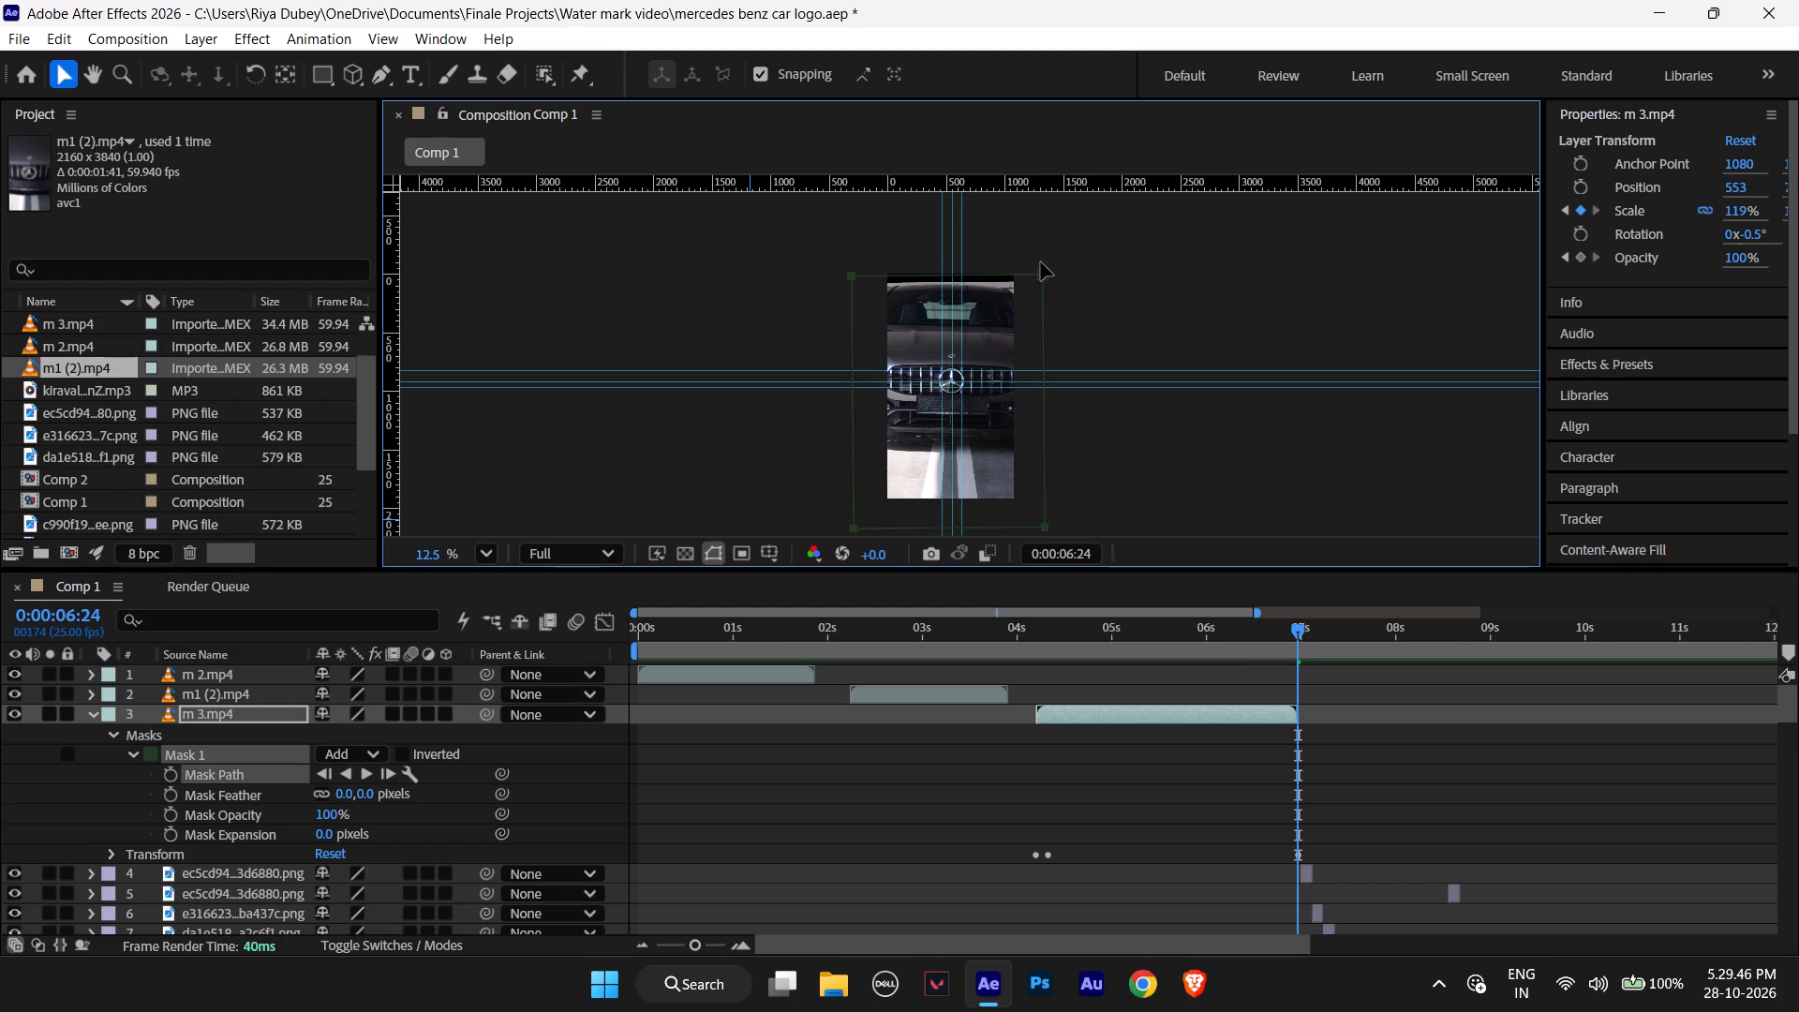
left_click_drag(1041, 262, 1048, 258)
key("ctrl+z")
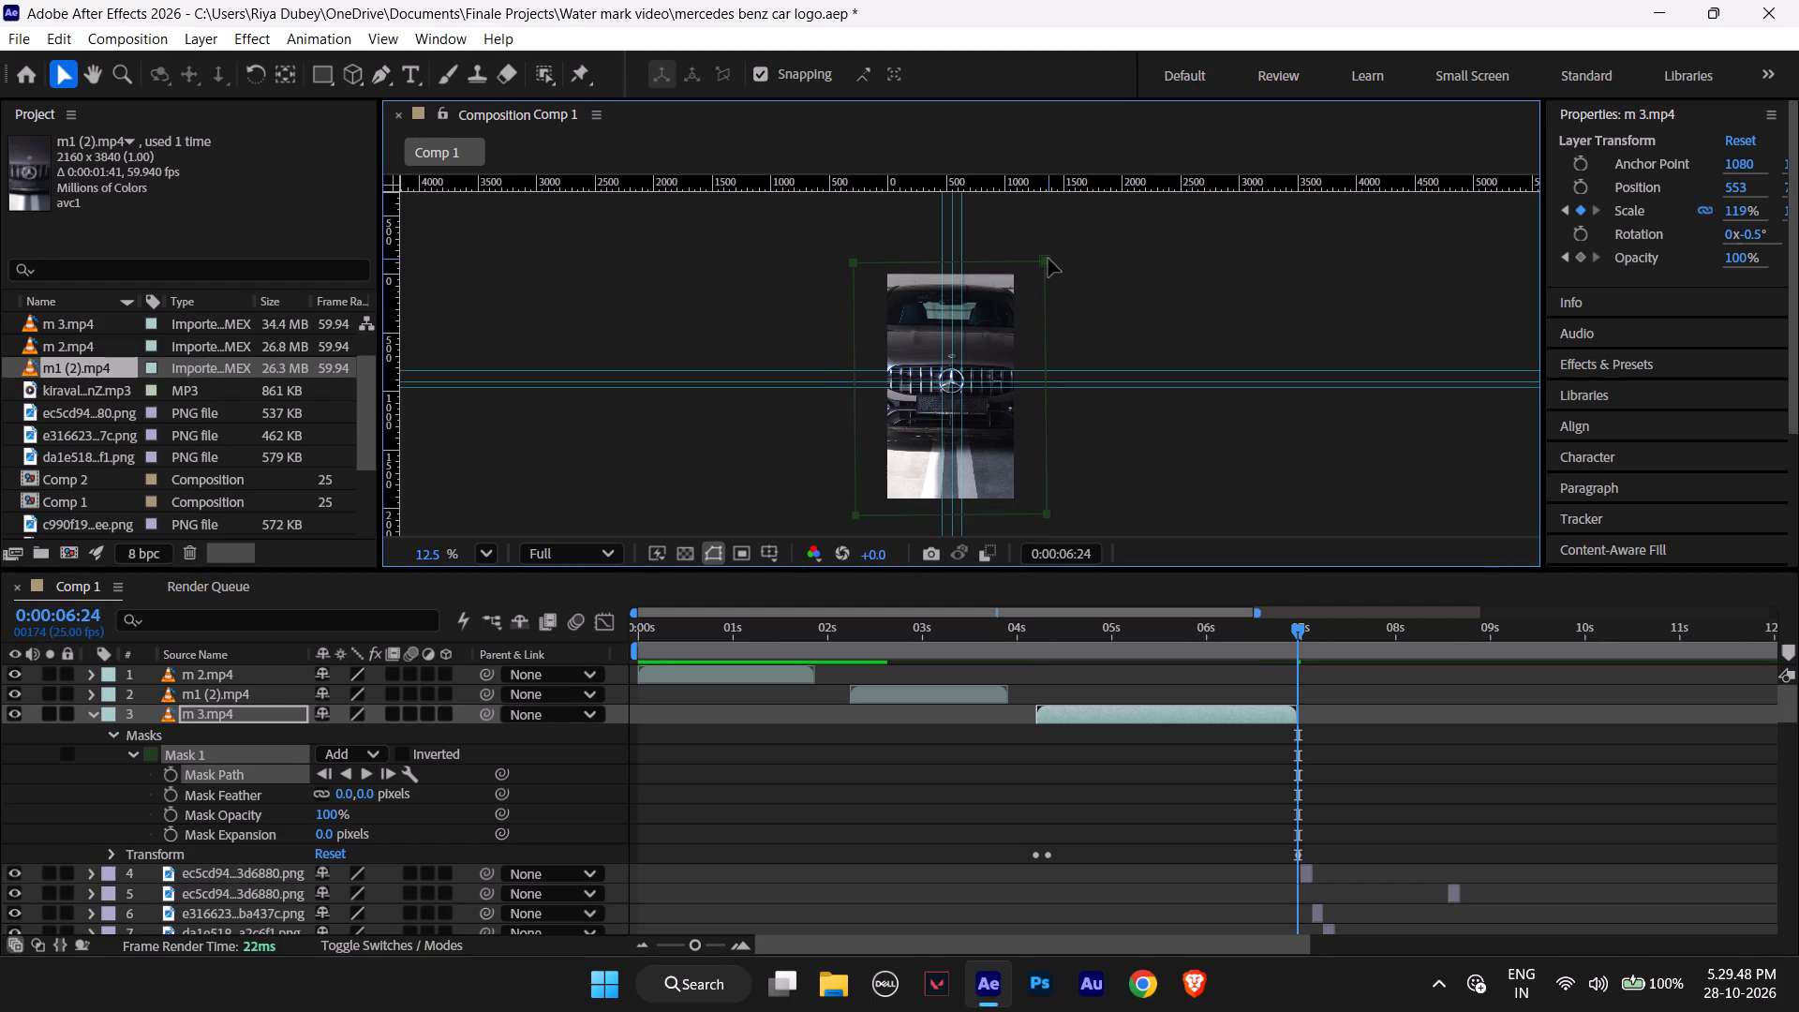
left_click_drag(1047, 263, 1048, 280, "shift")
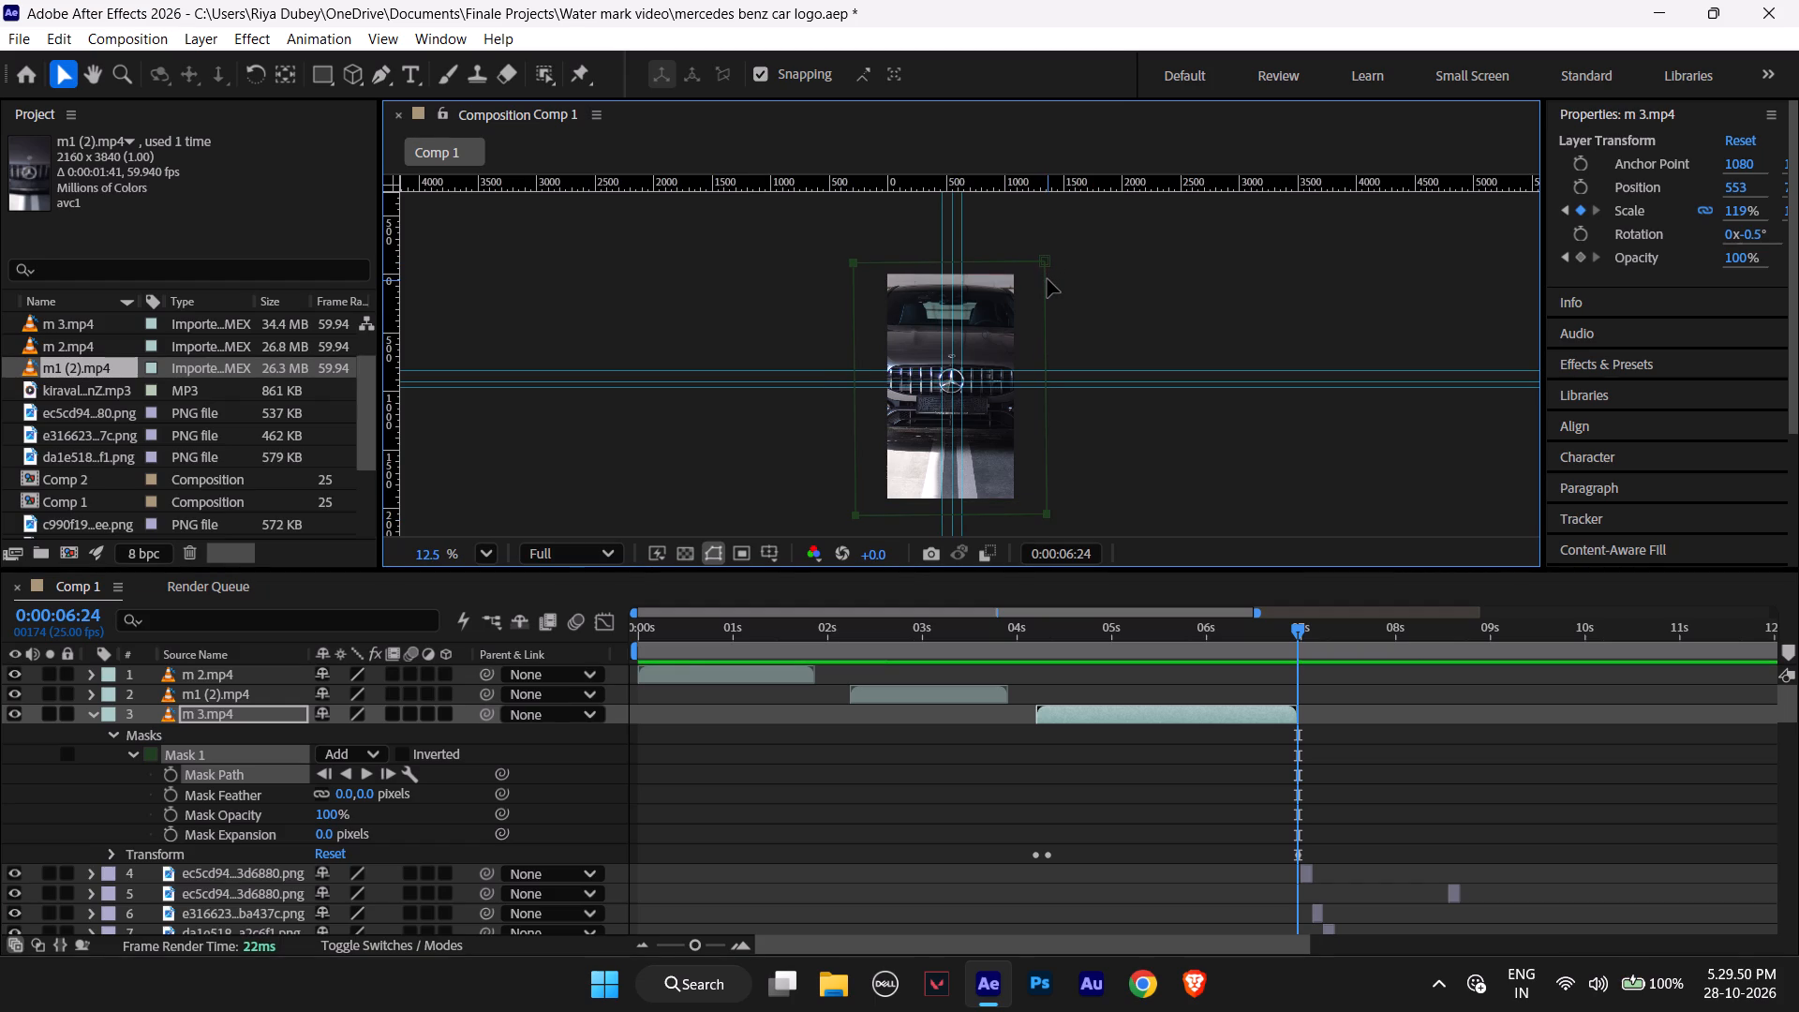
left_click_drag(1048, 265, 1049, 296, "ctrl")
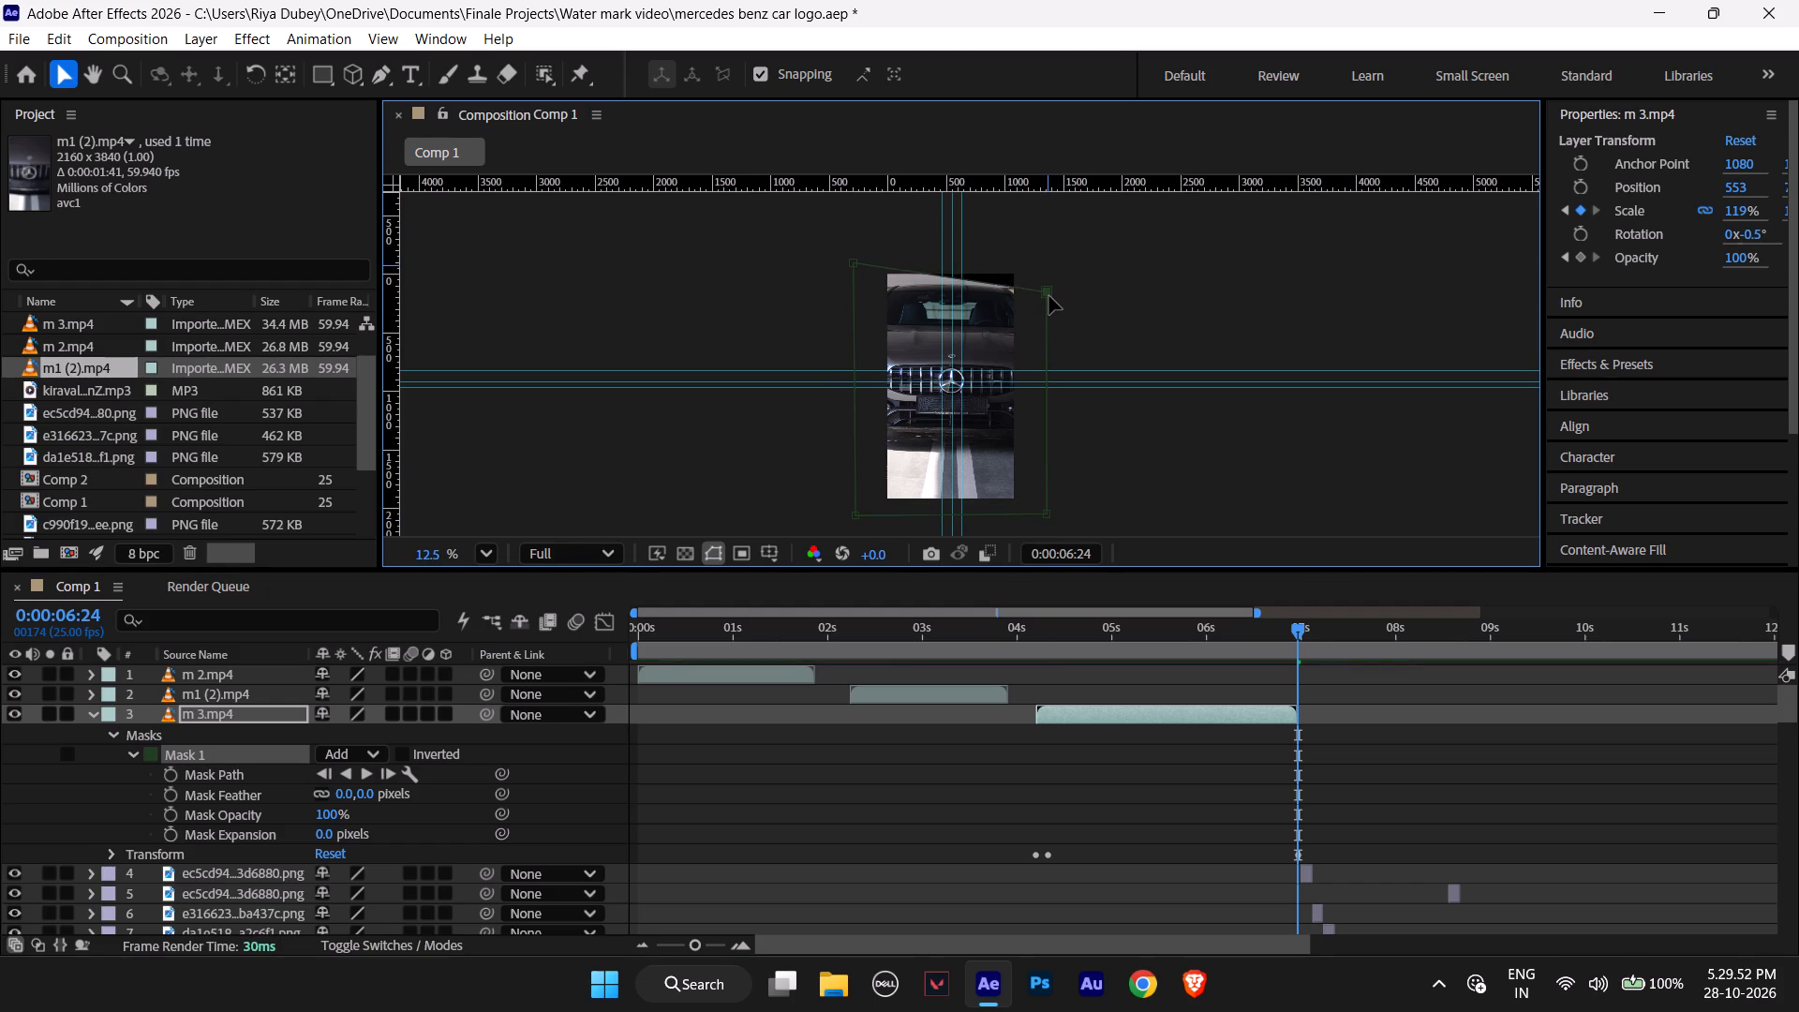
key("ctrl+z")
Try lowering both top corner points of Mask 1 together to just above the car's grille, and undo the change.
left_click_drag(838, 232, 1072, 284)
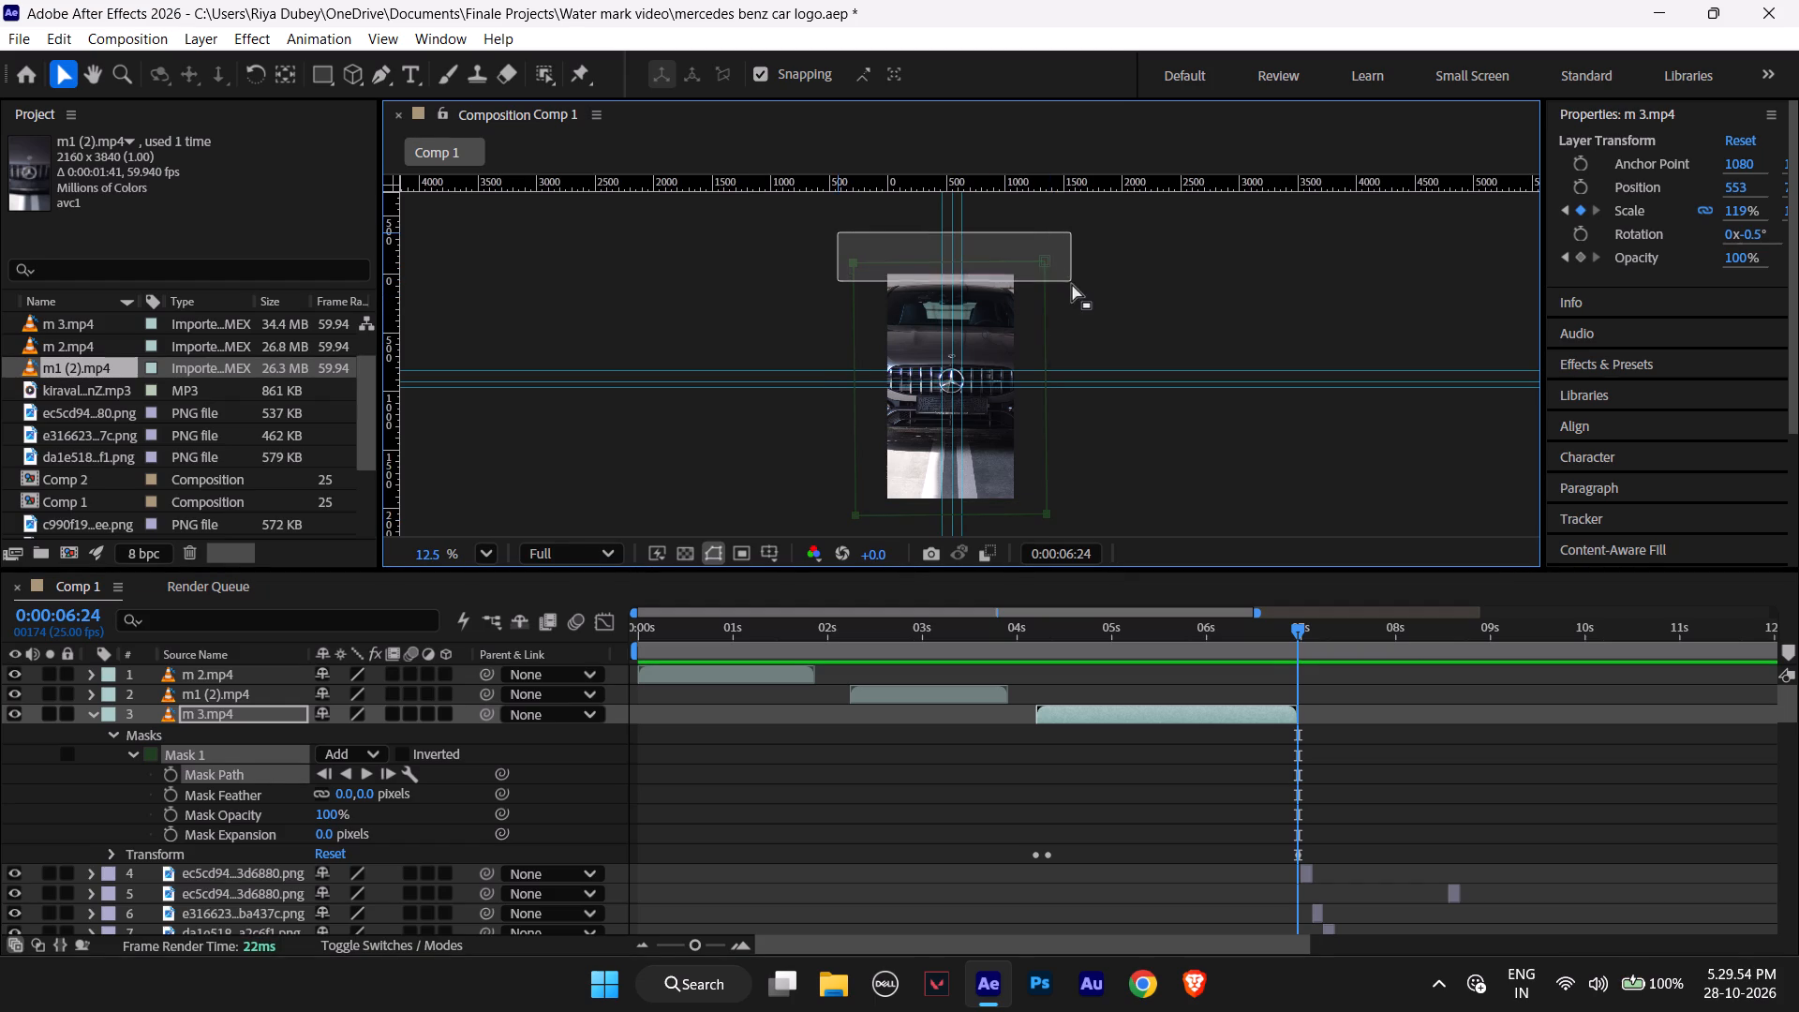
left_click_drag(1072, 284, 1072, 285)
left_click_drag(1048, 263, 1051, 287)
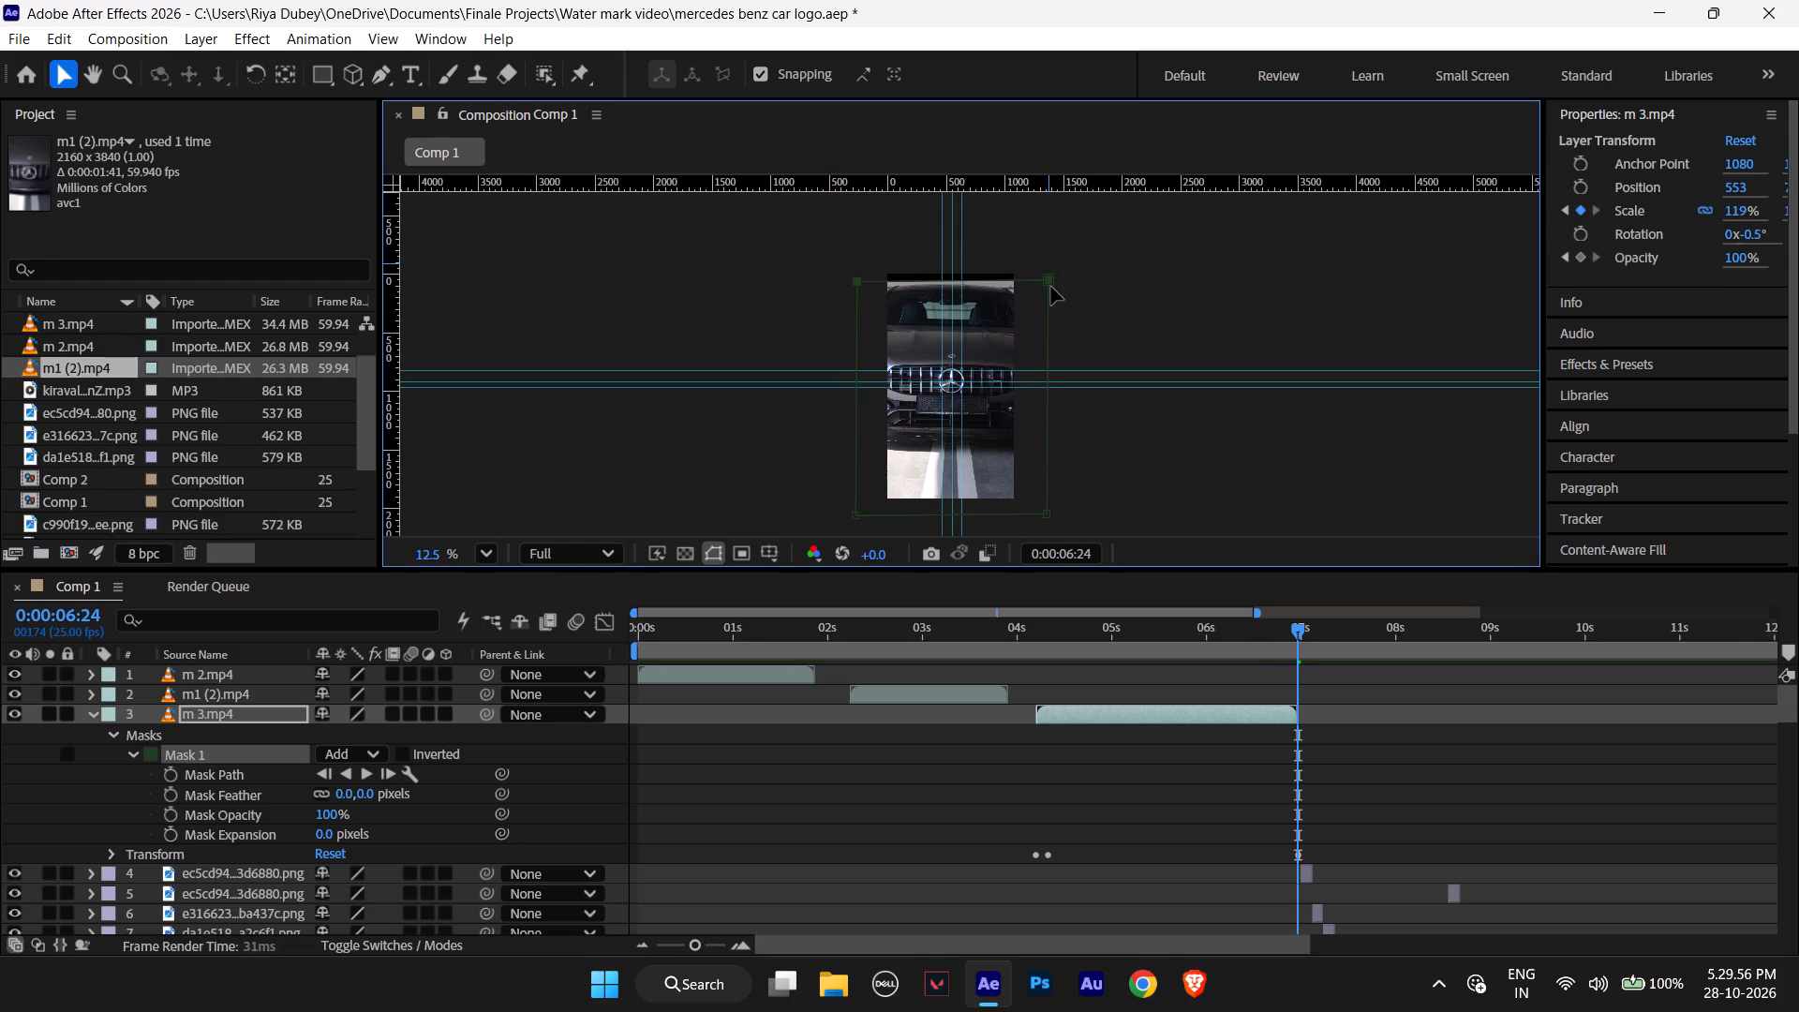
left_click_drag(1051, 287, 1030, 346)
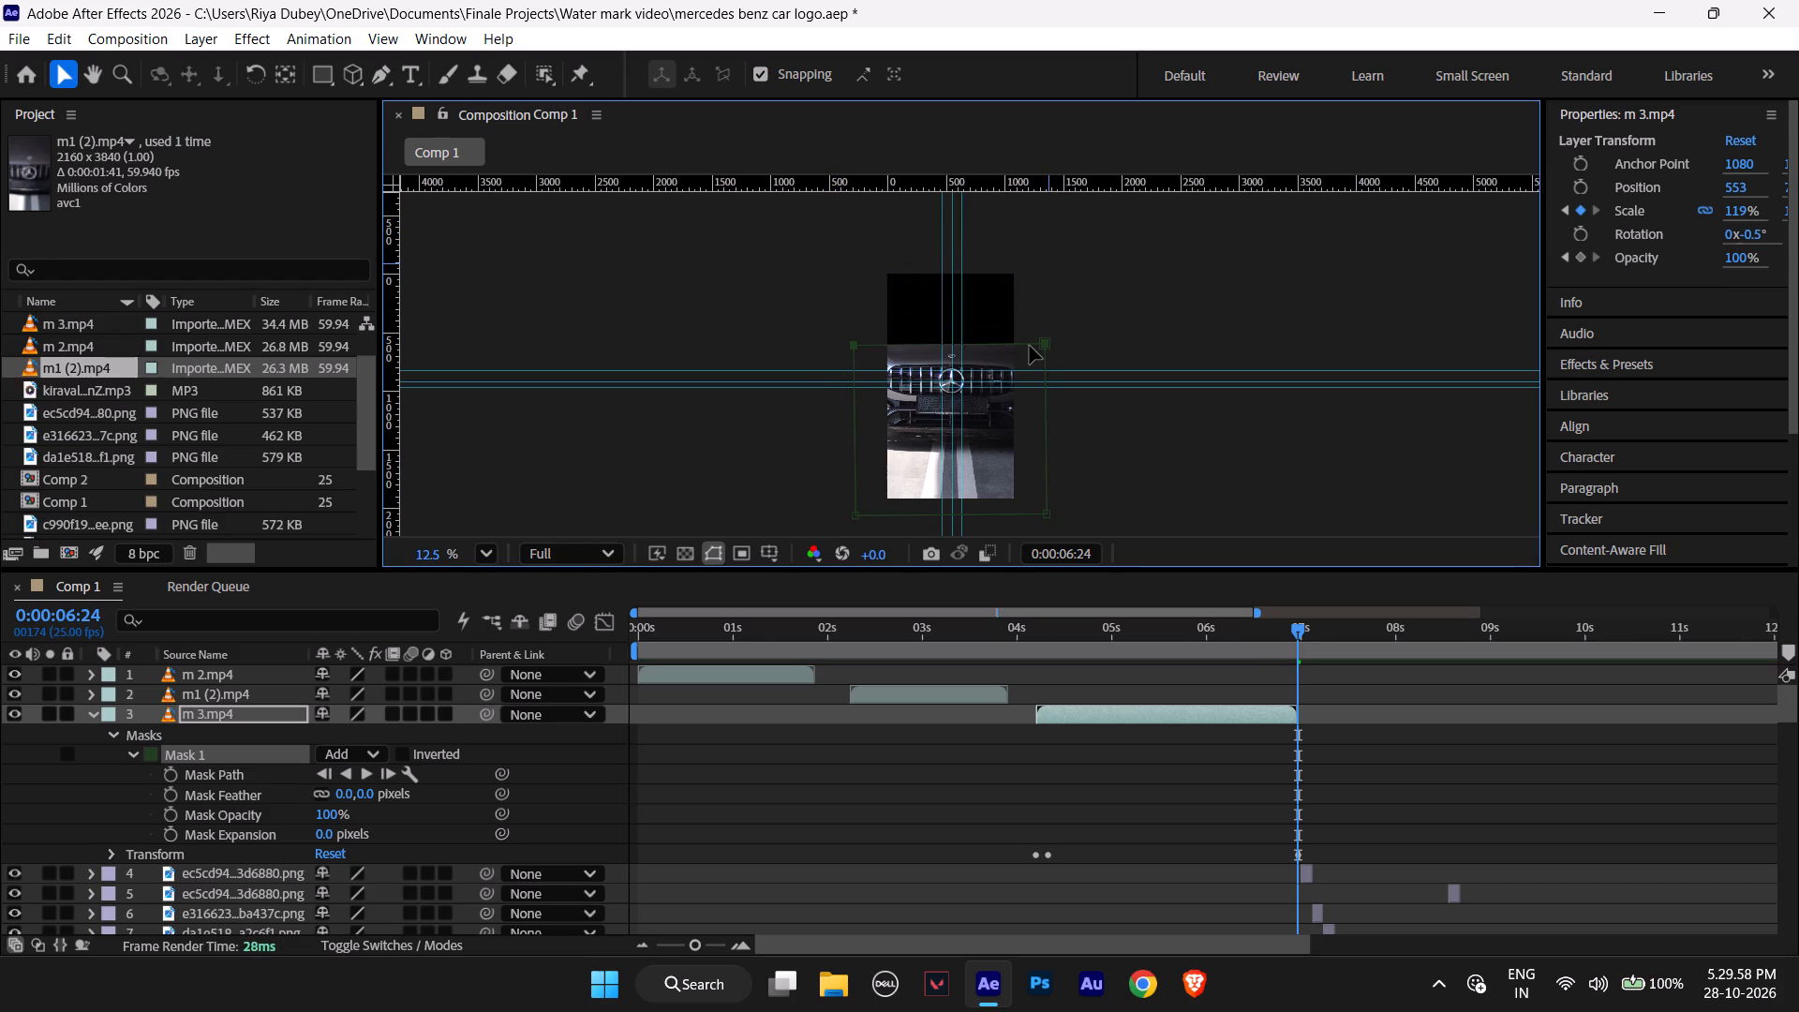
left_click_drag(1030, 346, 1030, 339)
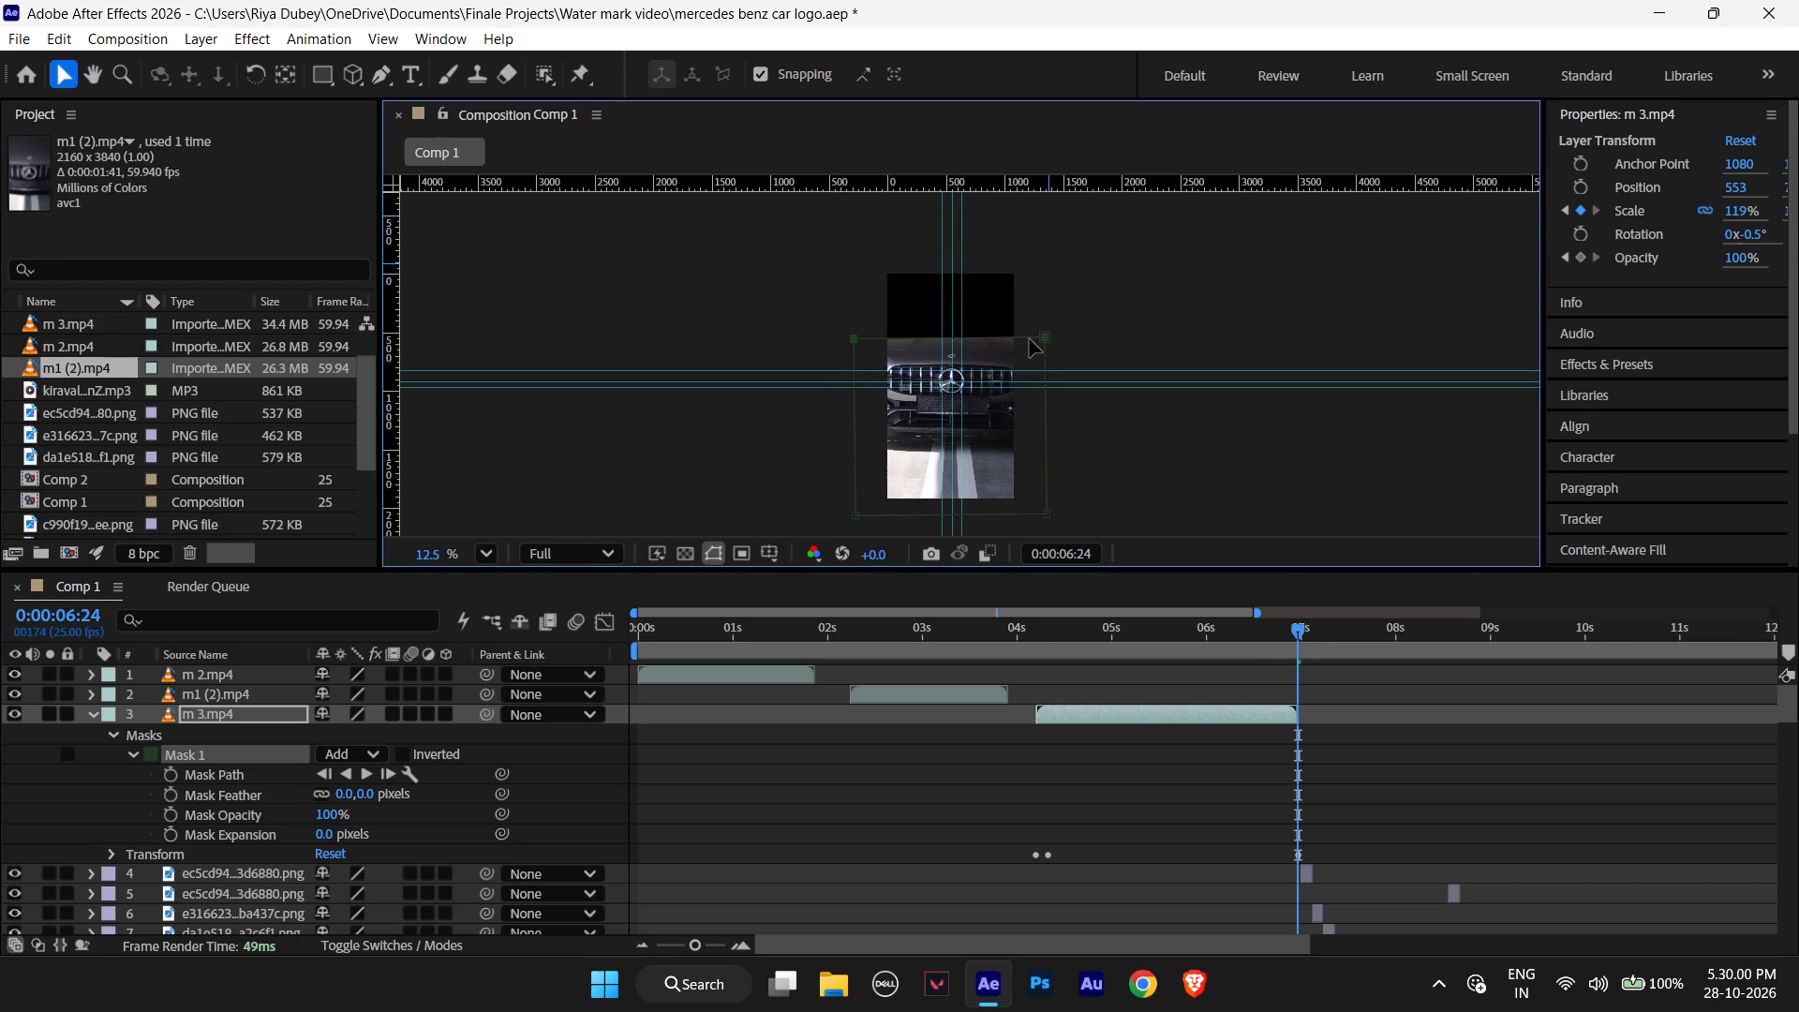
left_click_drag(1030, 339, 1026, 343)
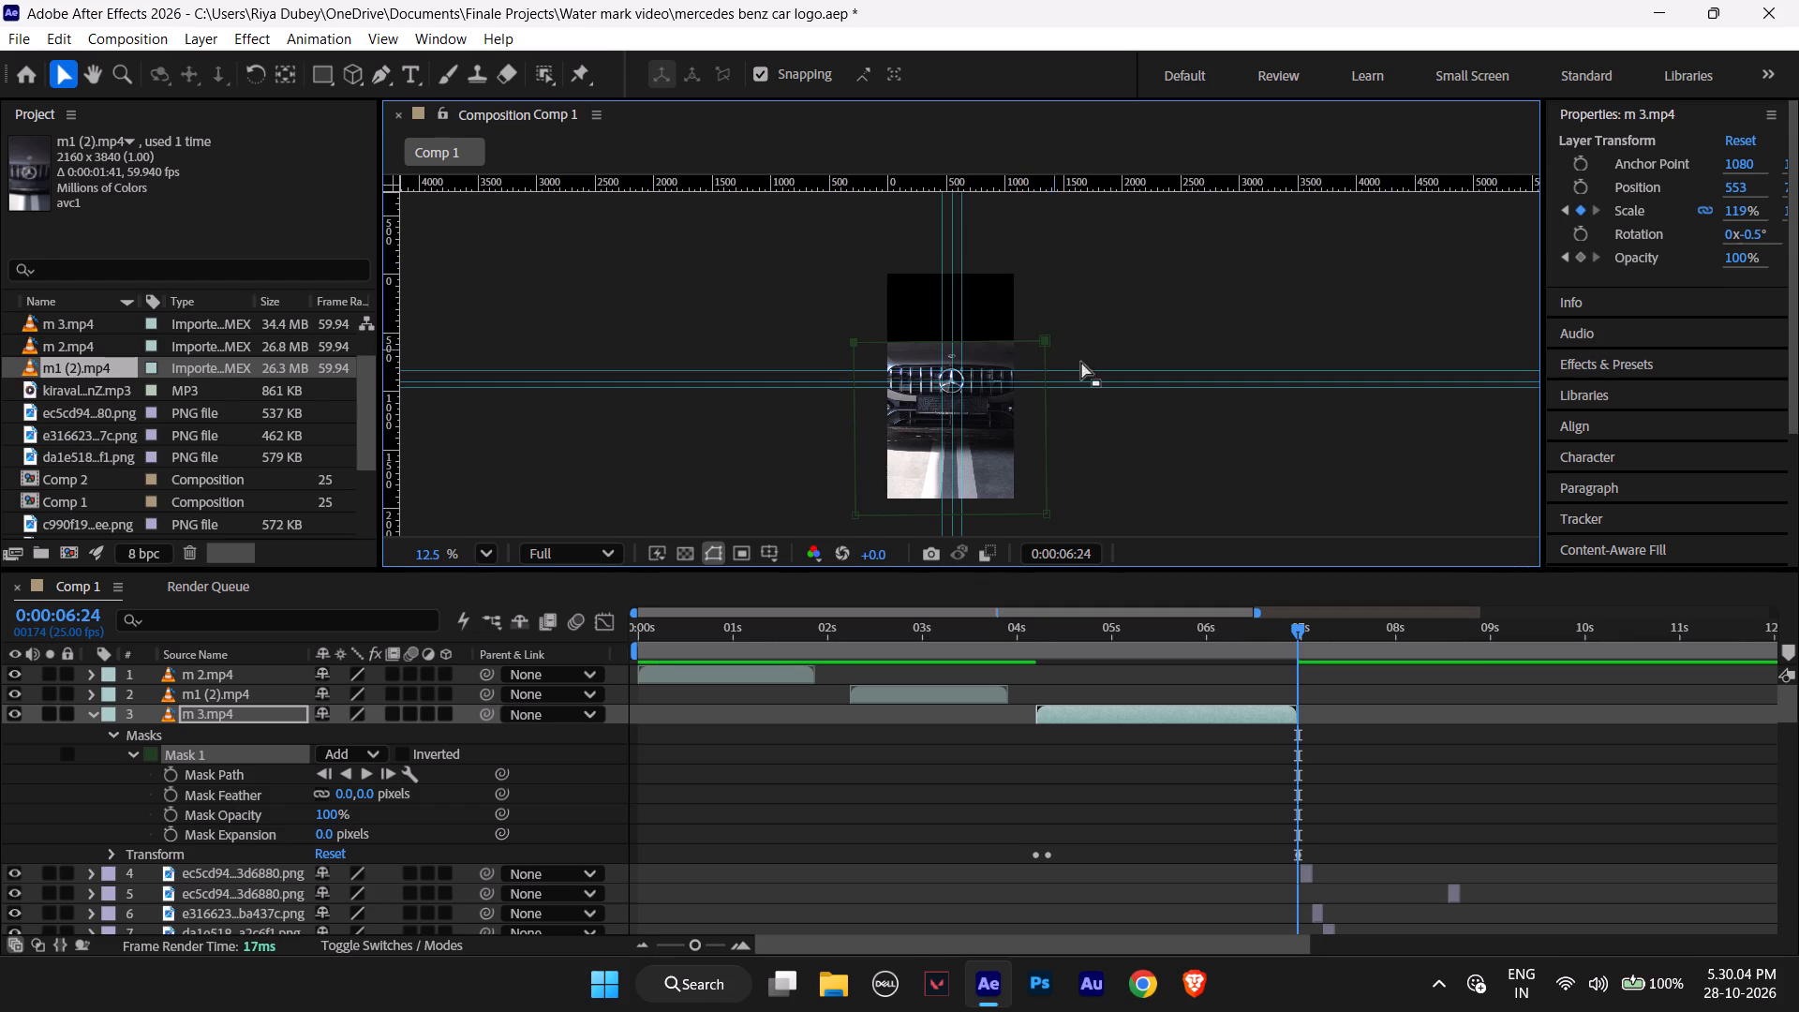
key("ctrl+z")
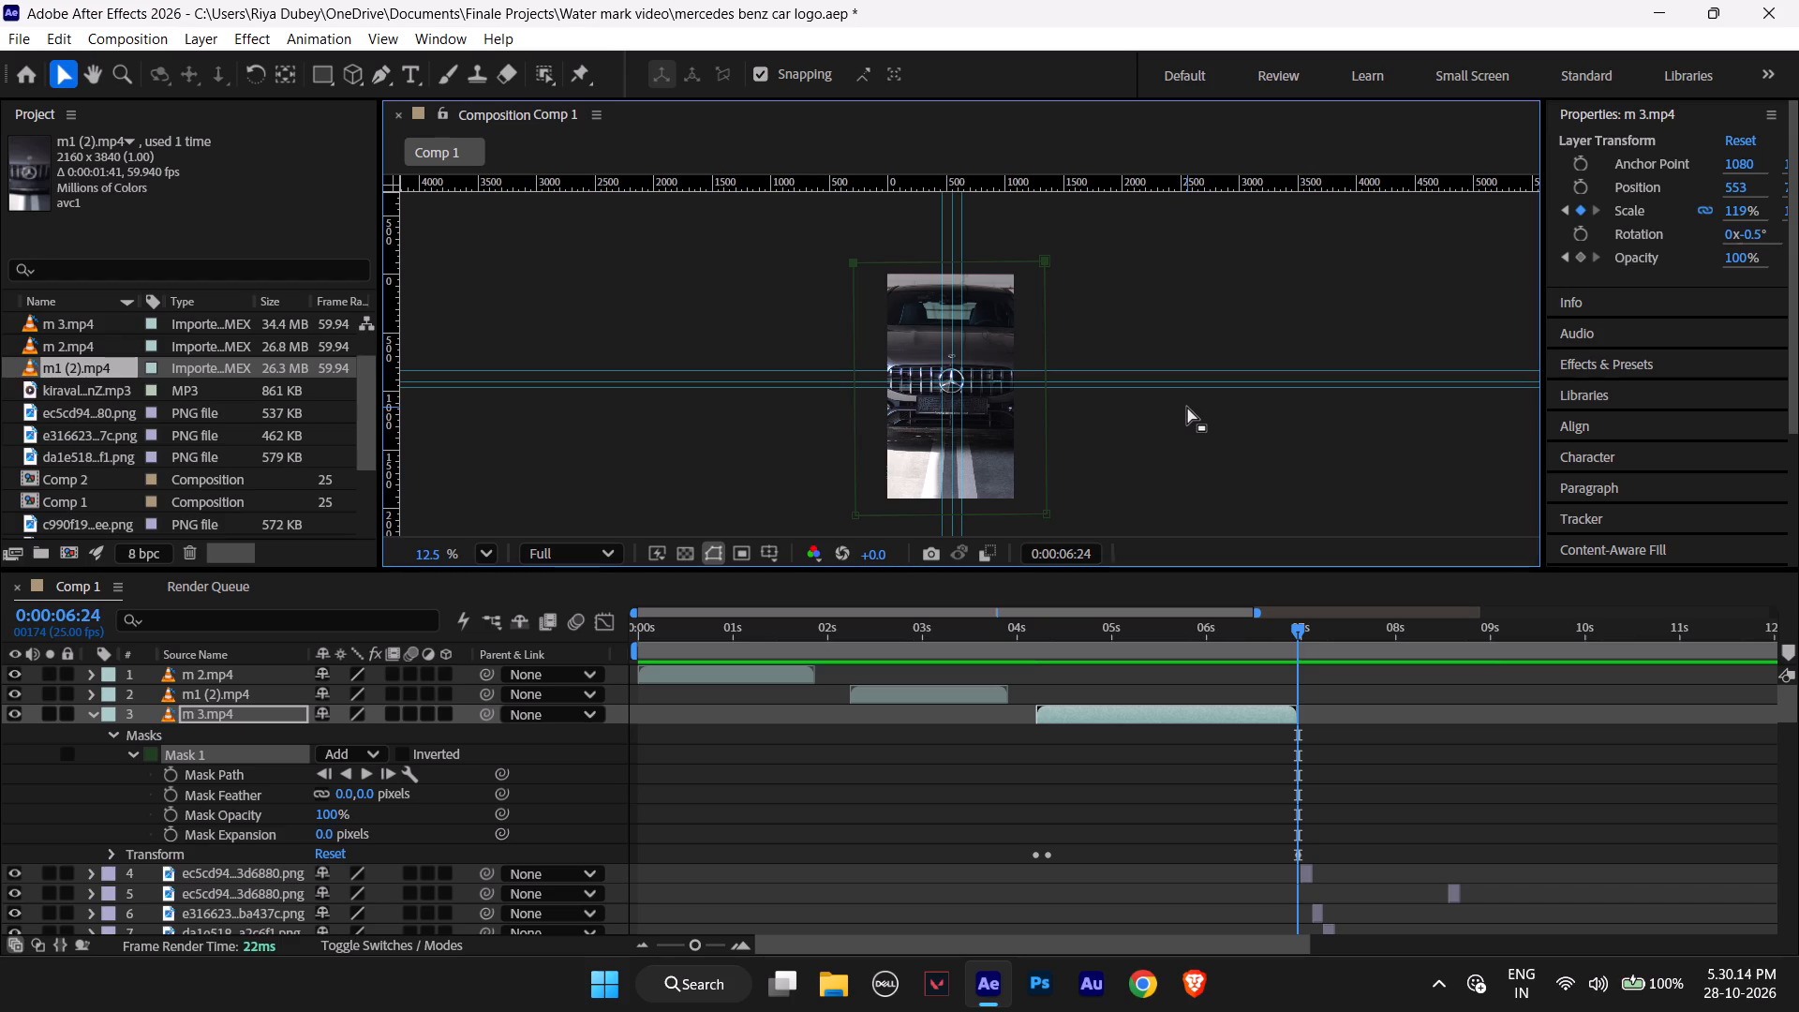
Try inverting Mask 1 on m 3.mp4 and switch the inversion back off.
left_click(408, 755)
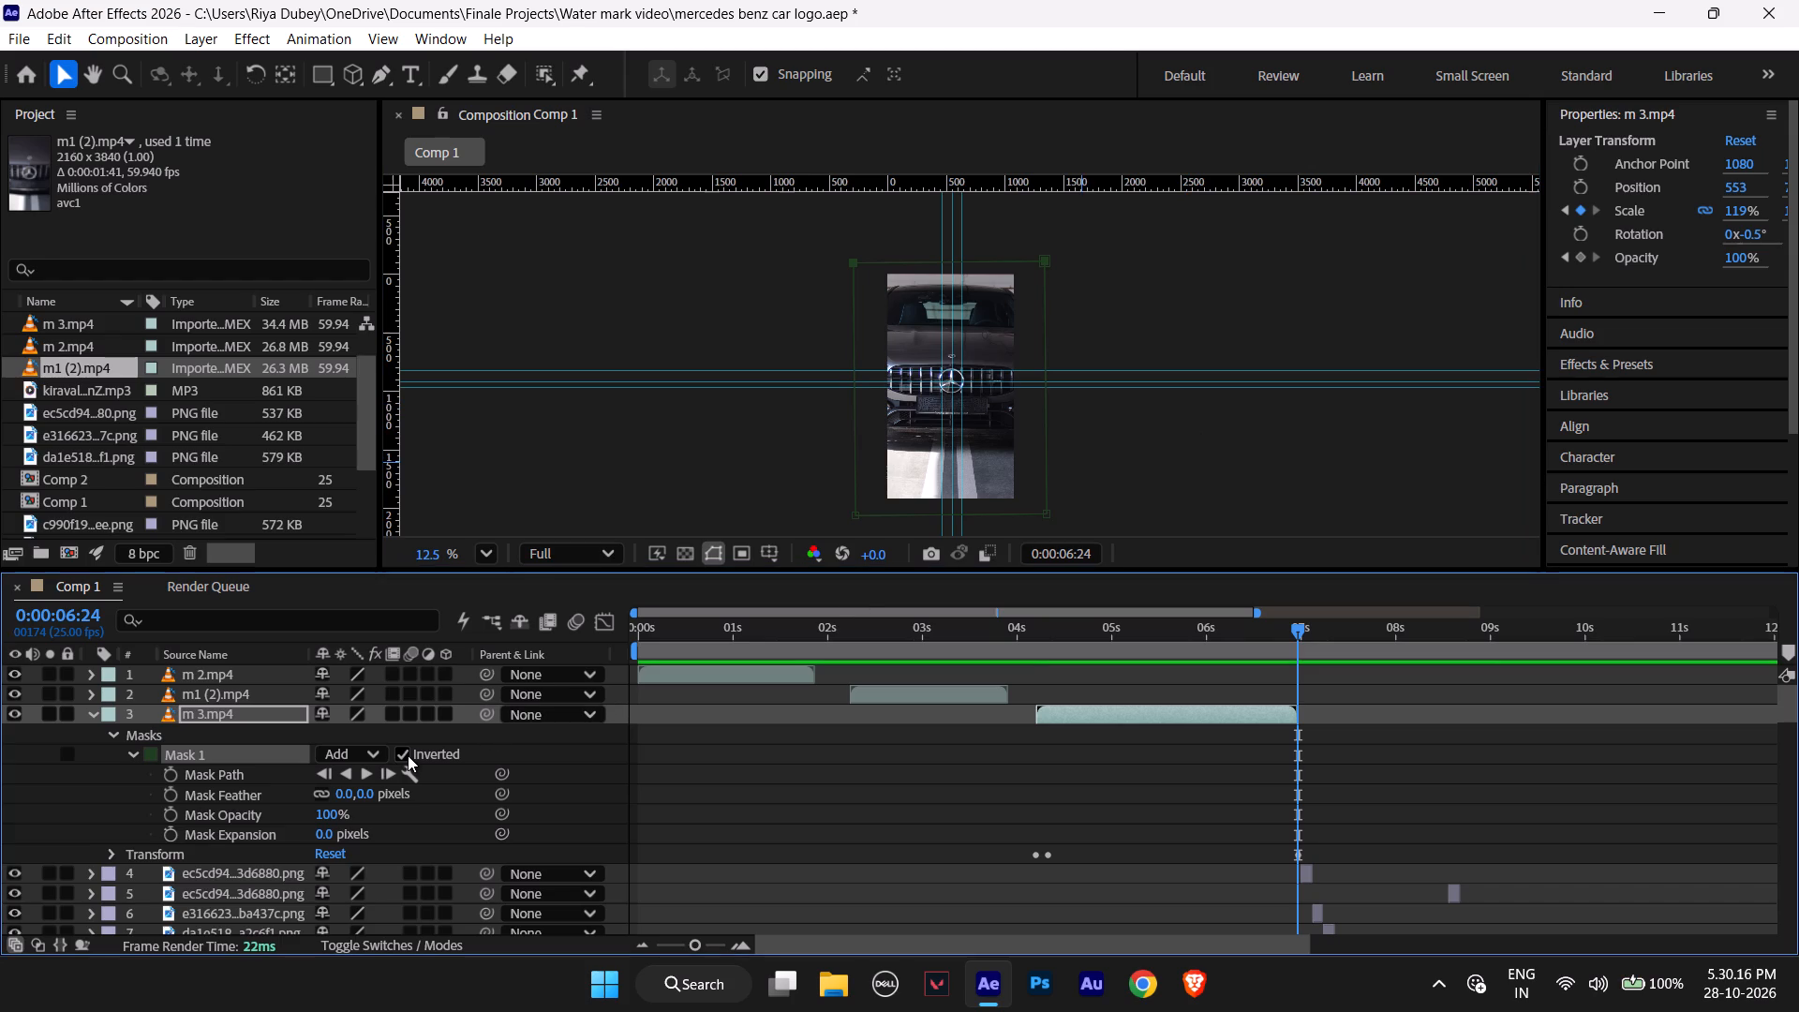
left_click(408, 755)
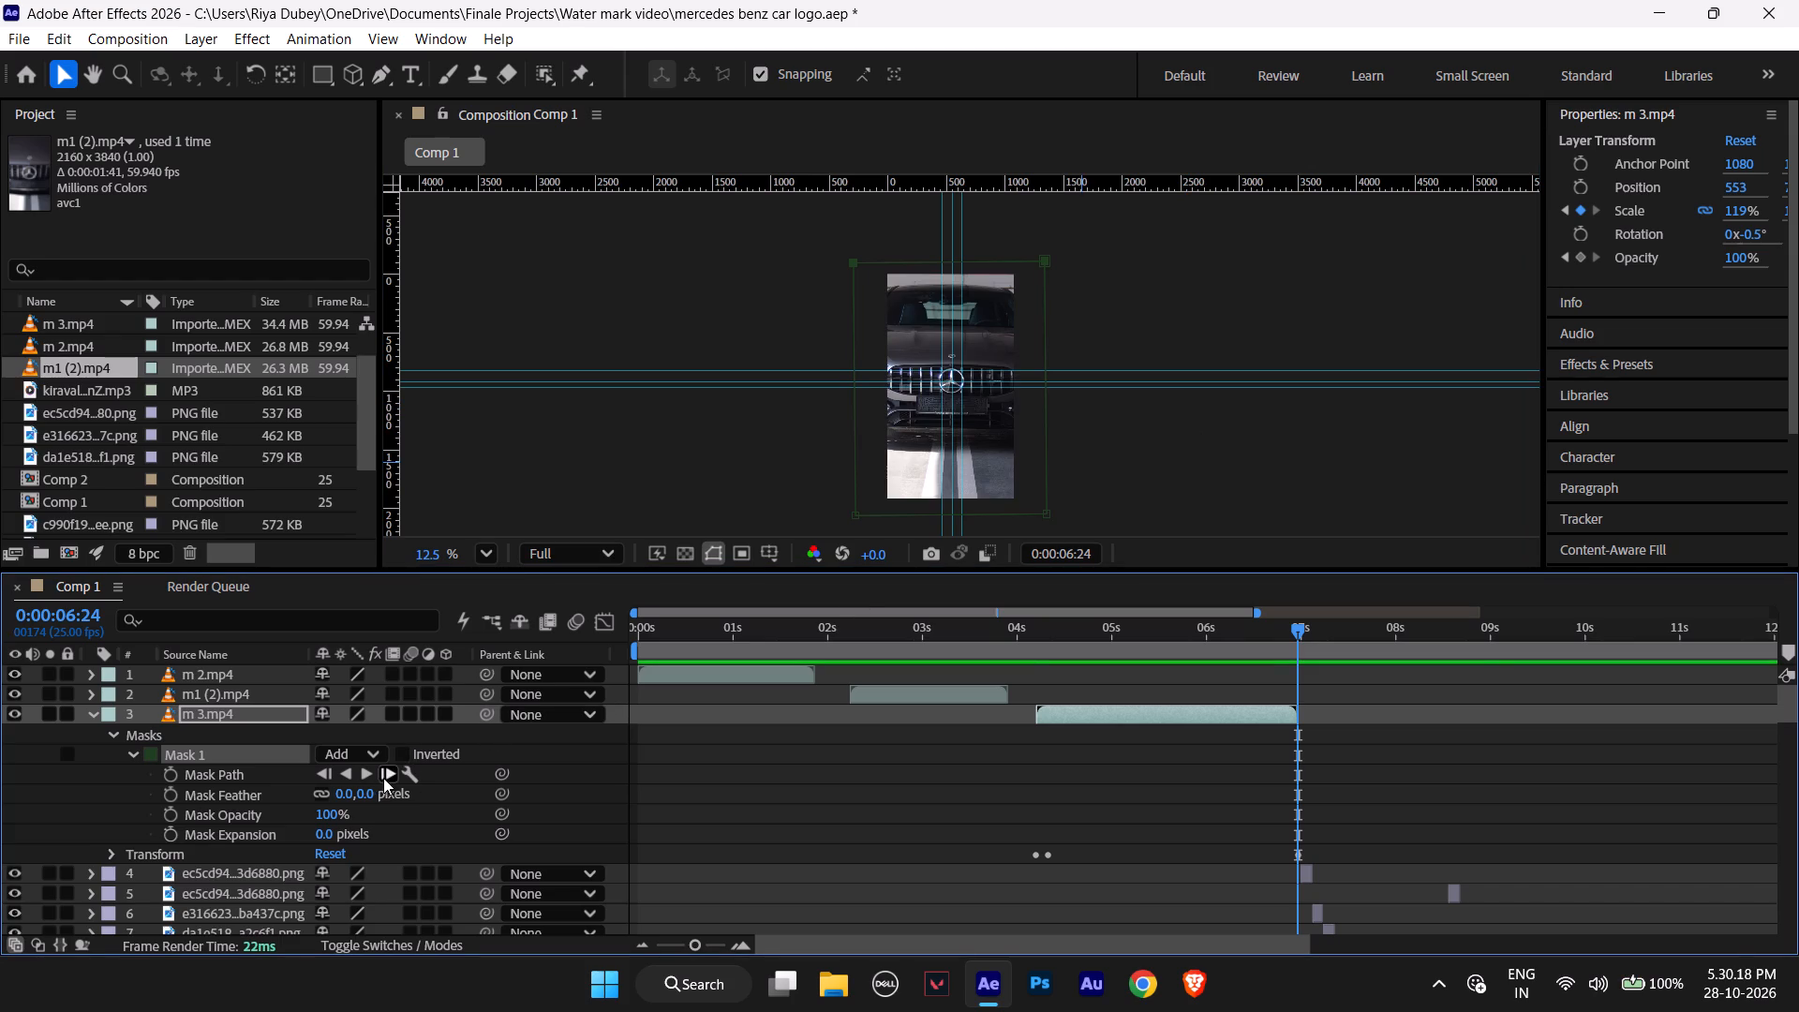
Set the tracking method for Mask 1 on m 3.mp4 to Position.
left_click(369, 775)
left_click(369, 775)
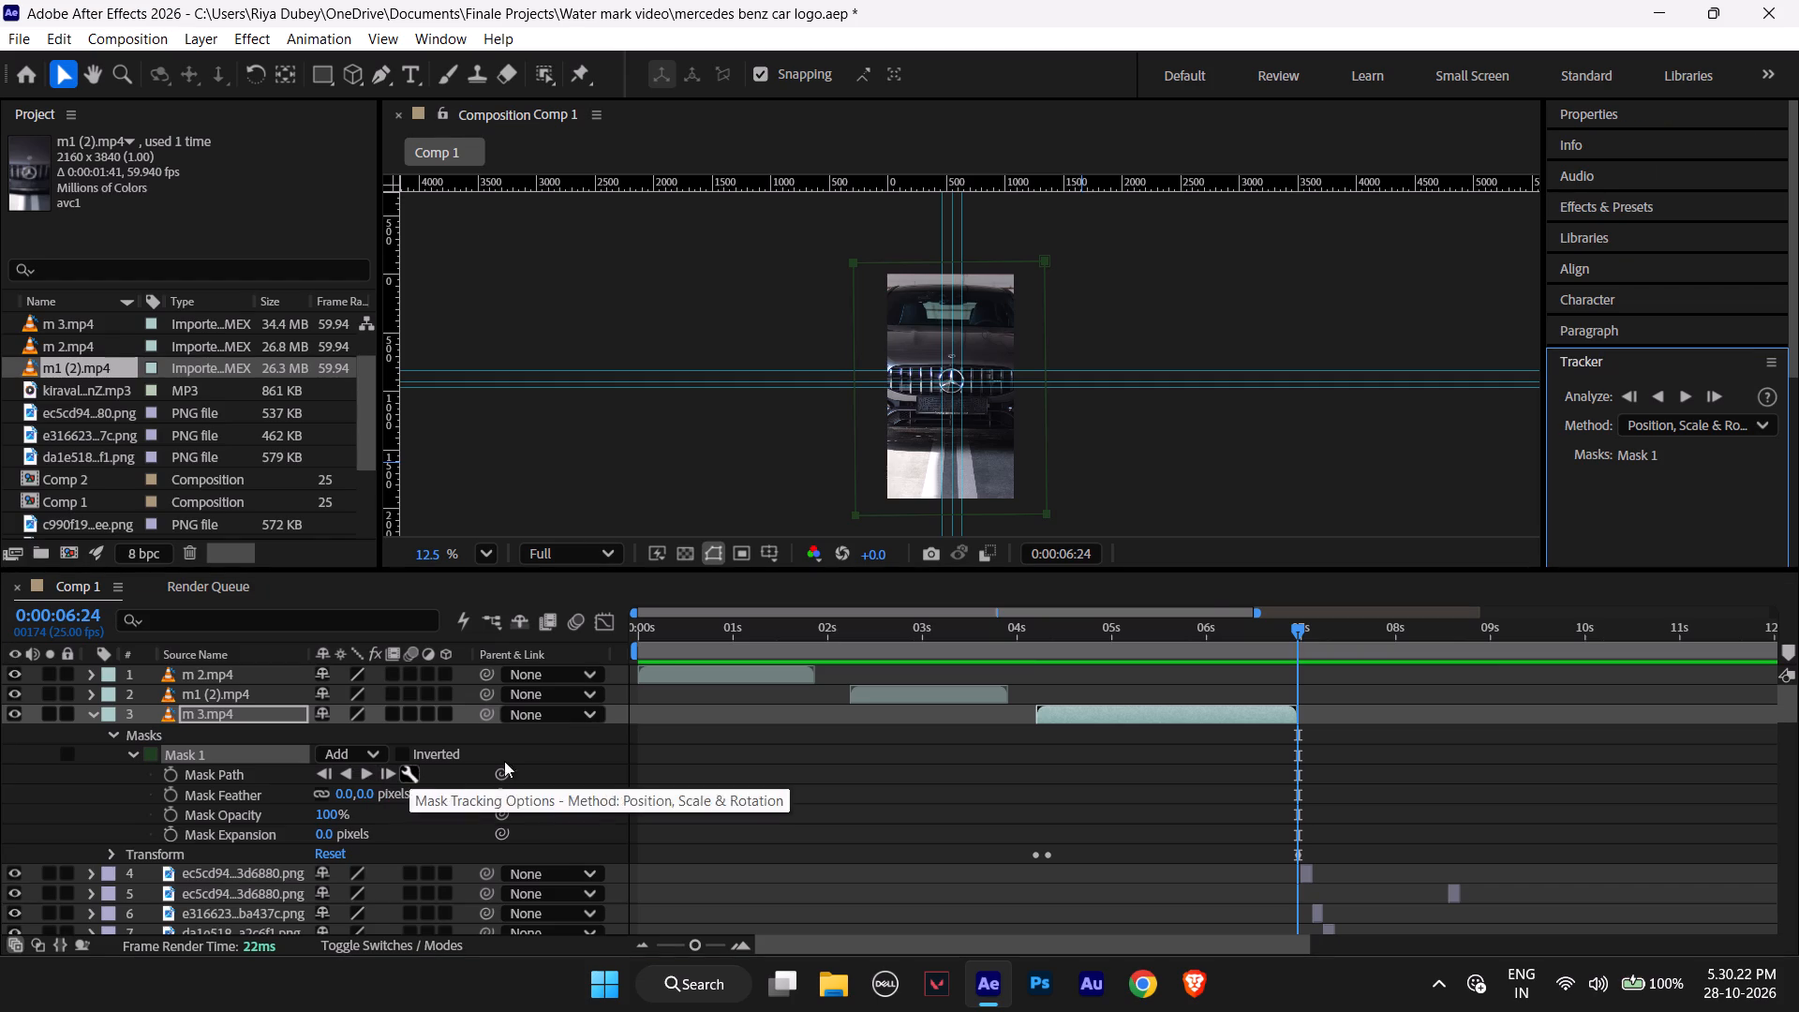
left_click(1708, 420)
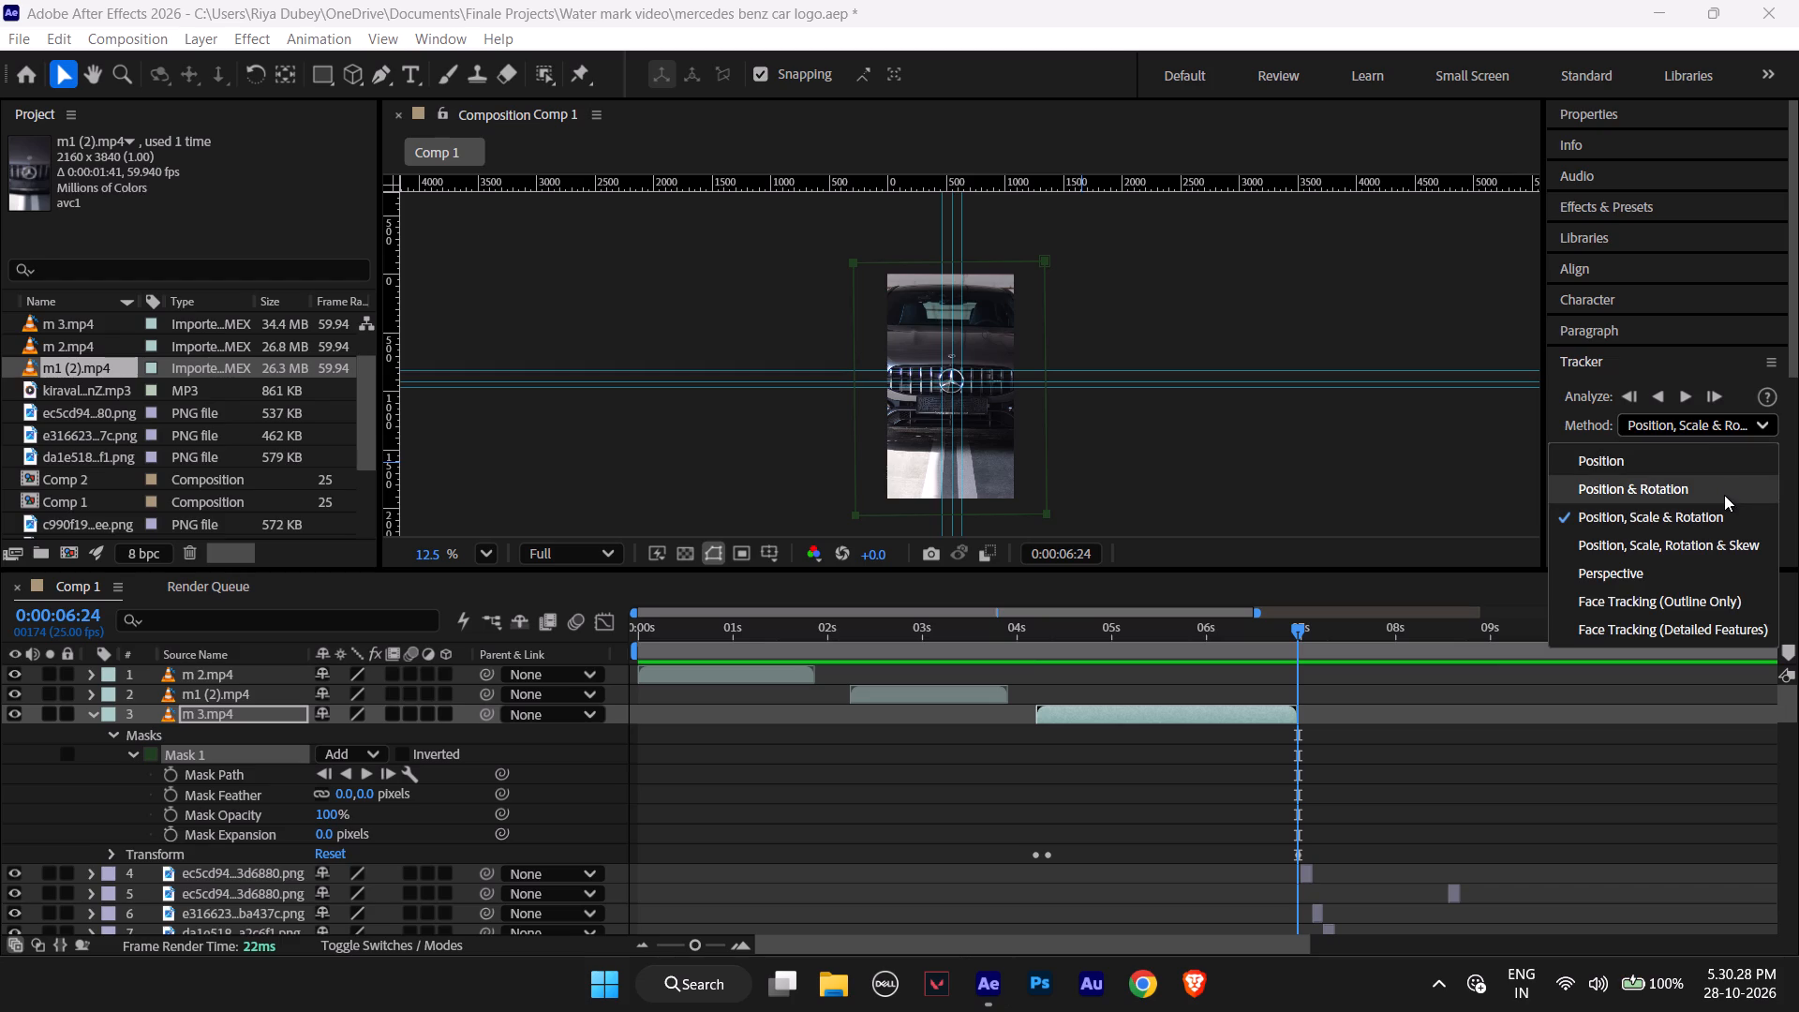
scroll(1724, 495, "down", 3)
left_click(1643, 462)
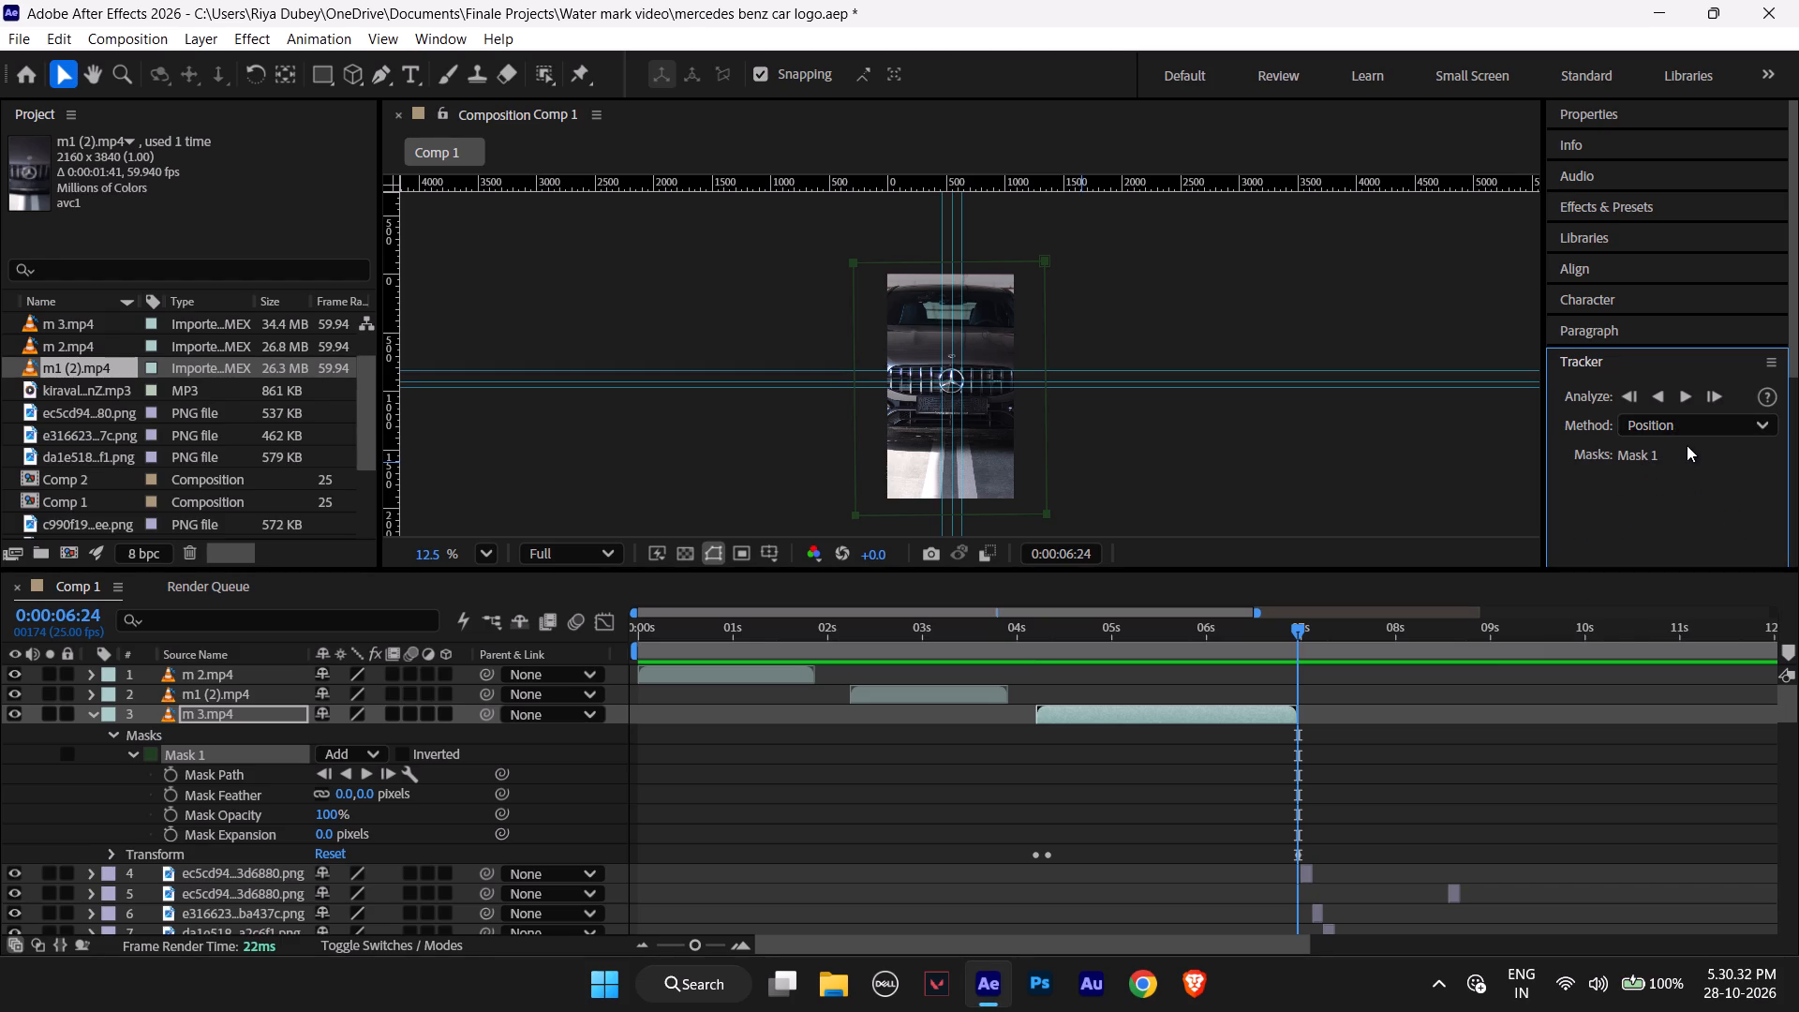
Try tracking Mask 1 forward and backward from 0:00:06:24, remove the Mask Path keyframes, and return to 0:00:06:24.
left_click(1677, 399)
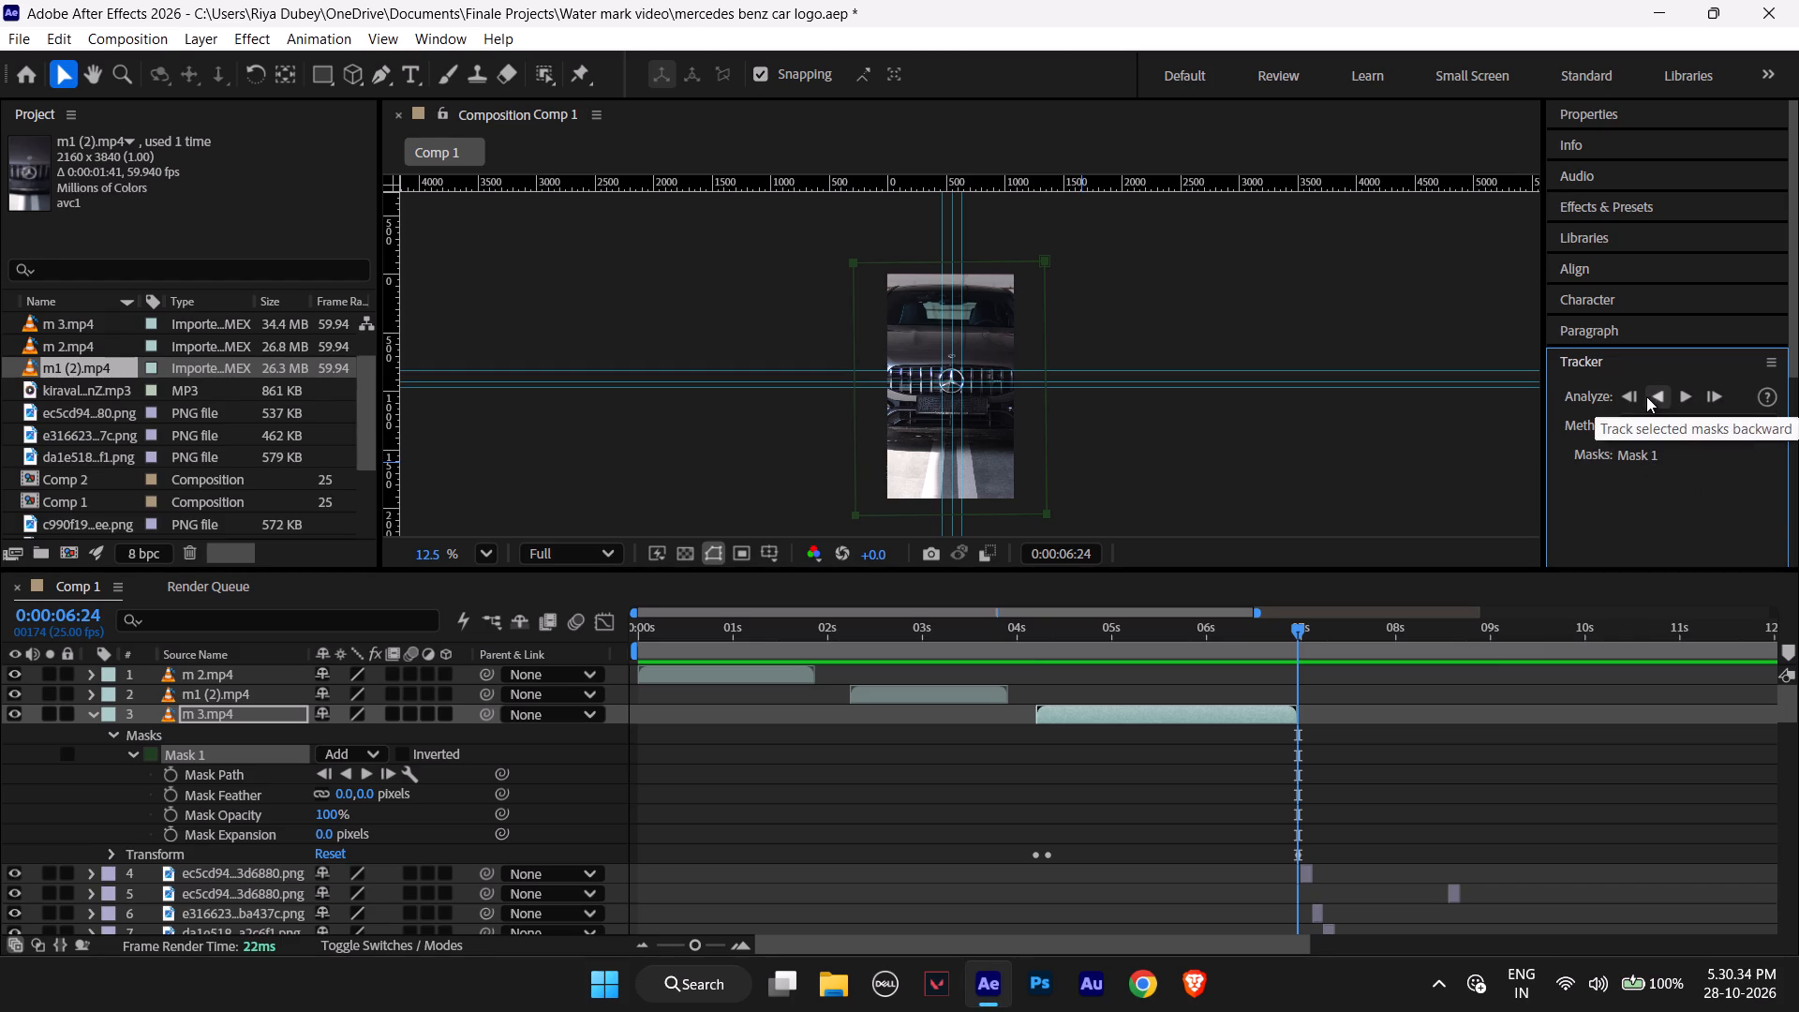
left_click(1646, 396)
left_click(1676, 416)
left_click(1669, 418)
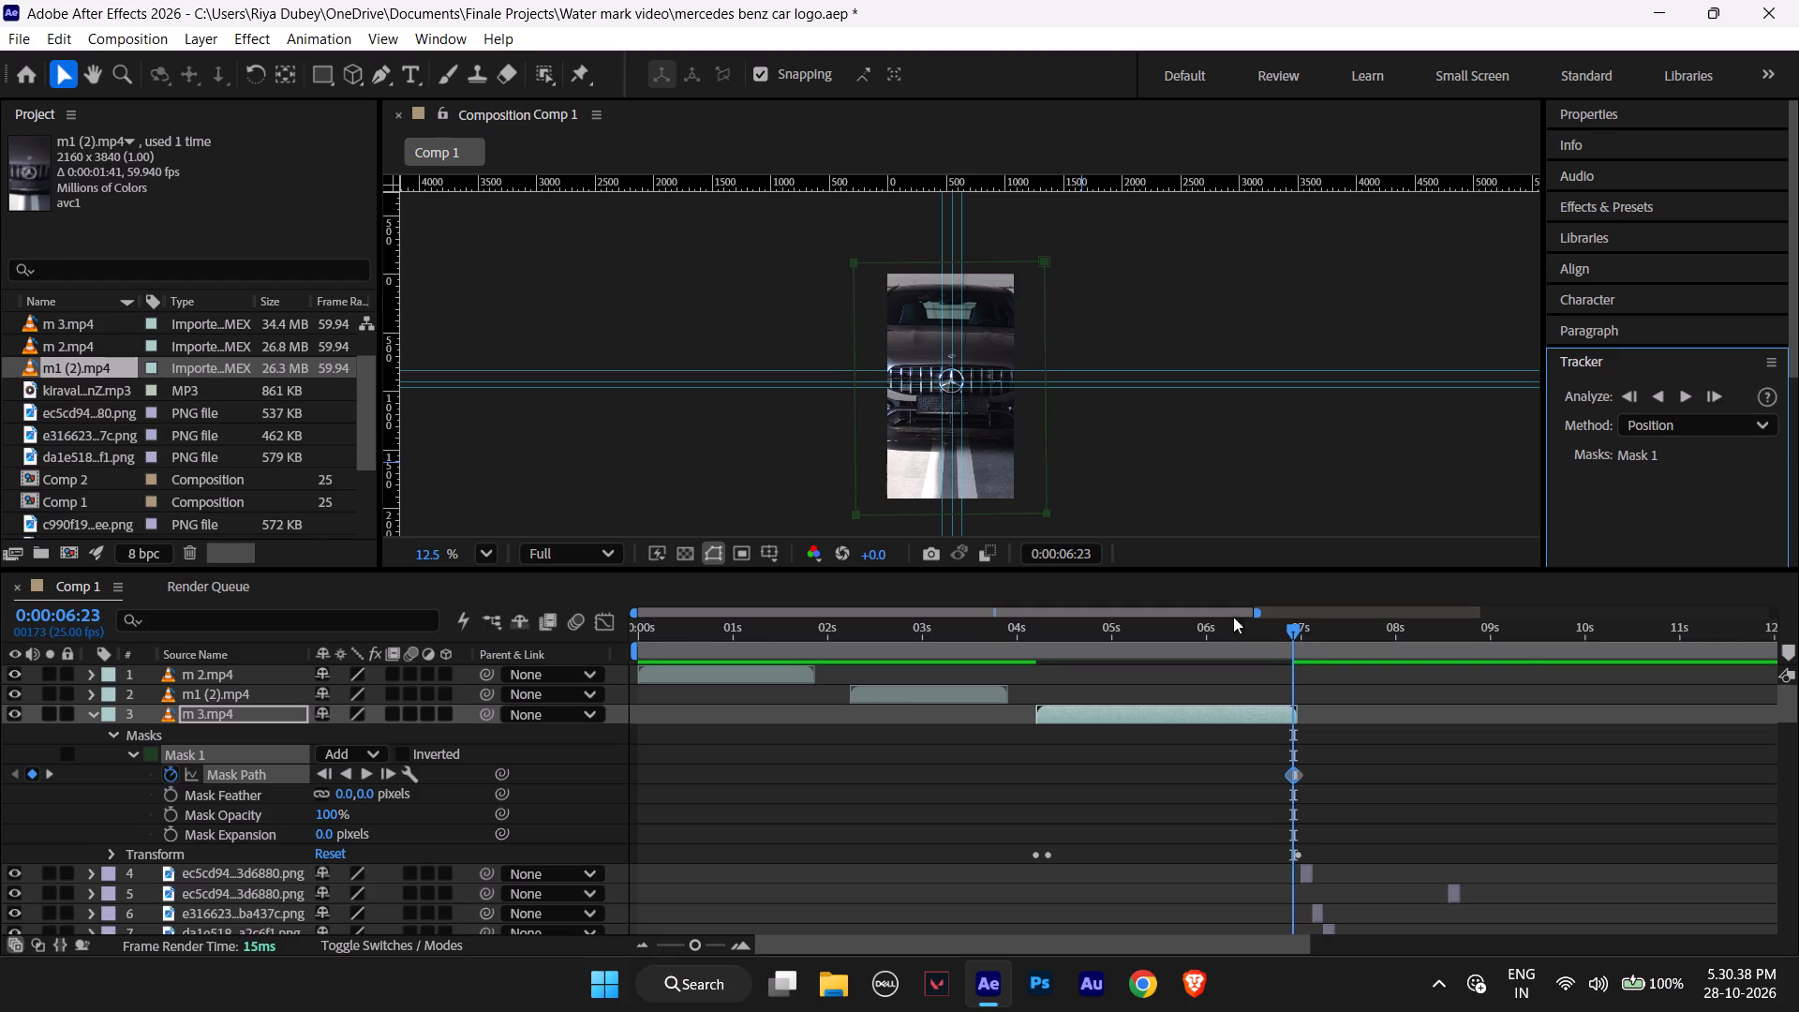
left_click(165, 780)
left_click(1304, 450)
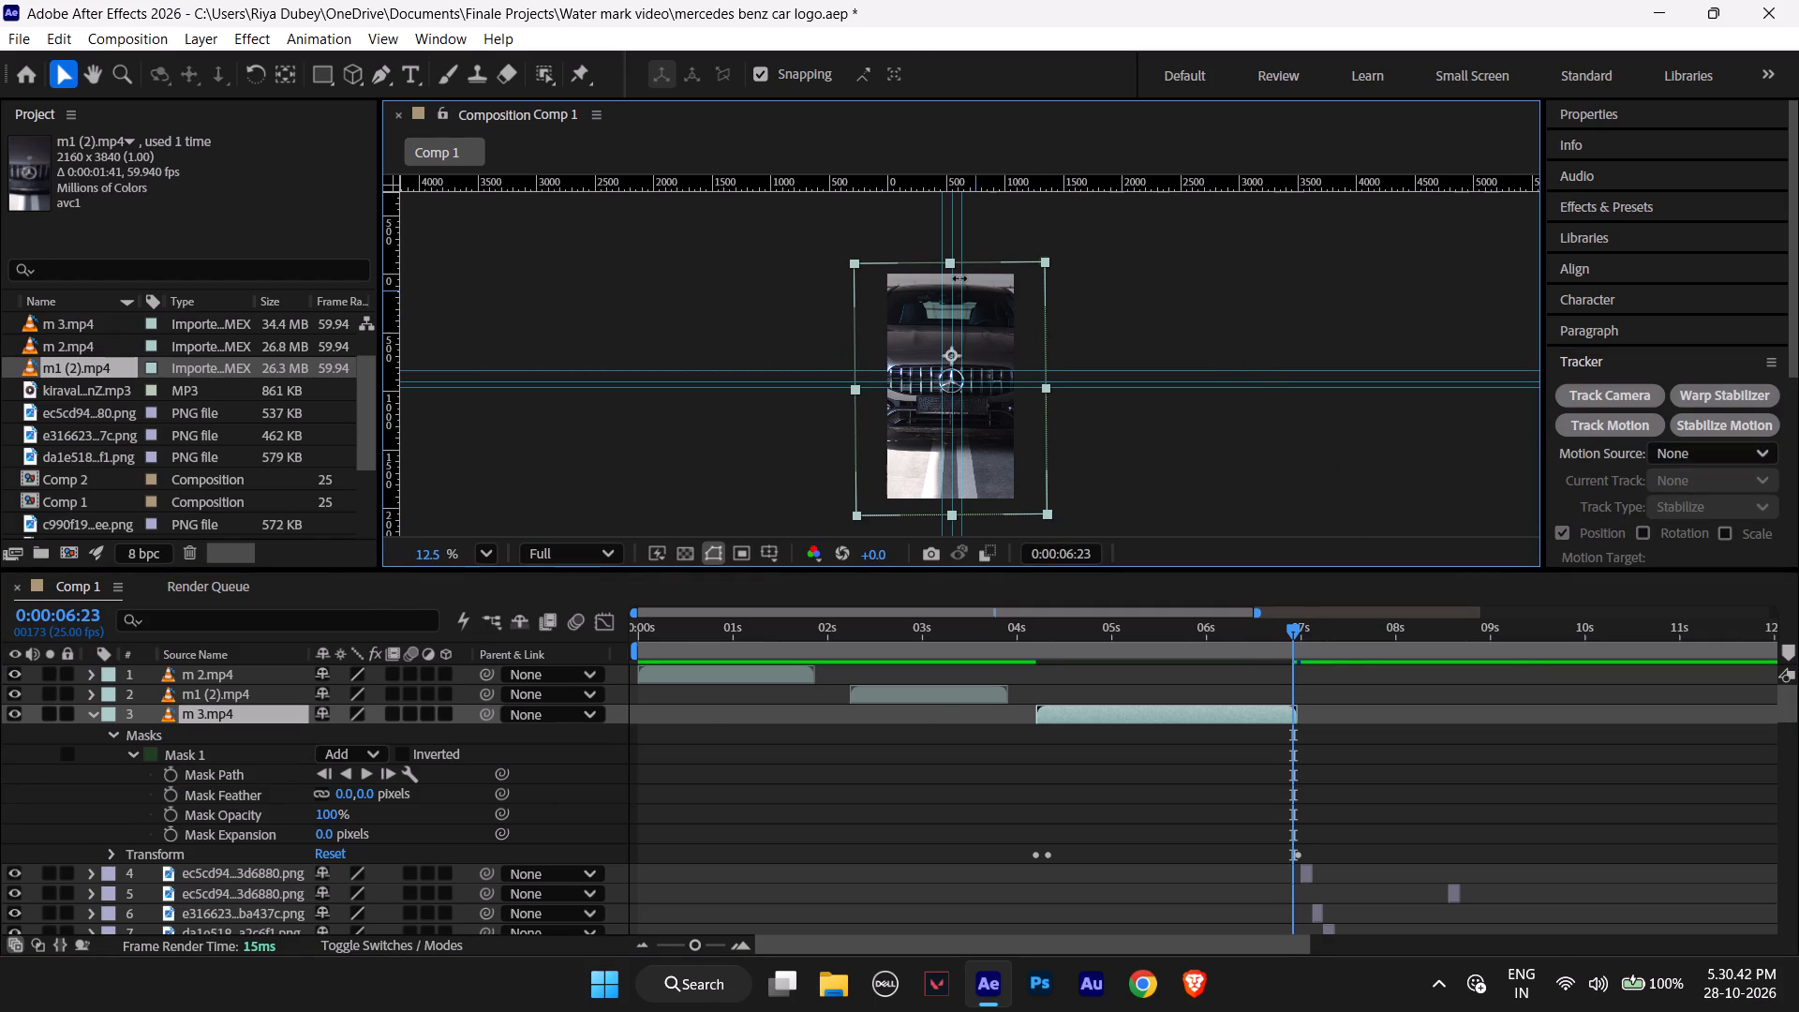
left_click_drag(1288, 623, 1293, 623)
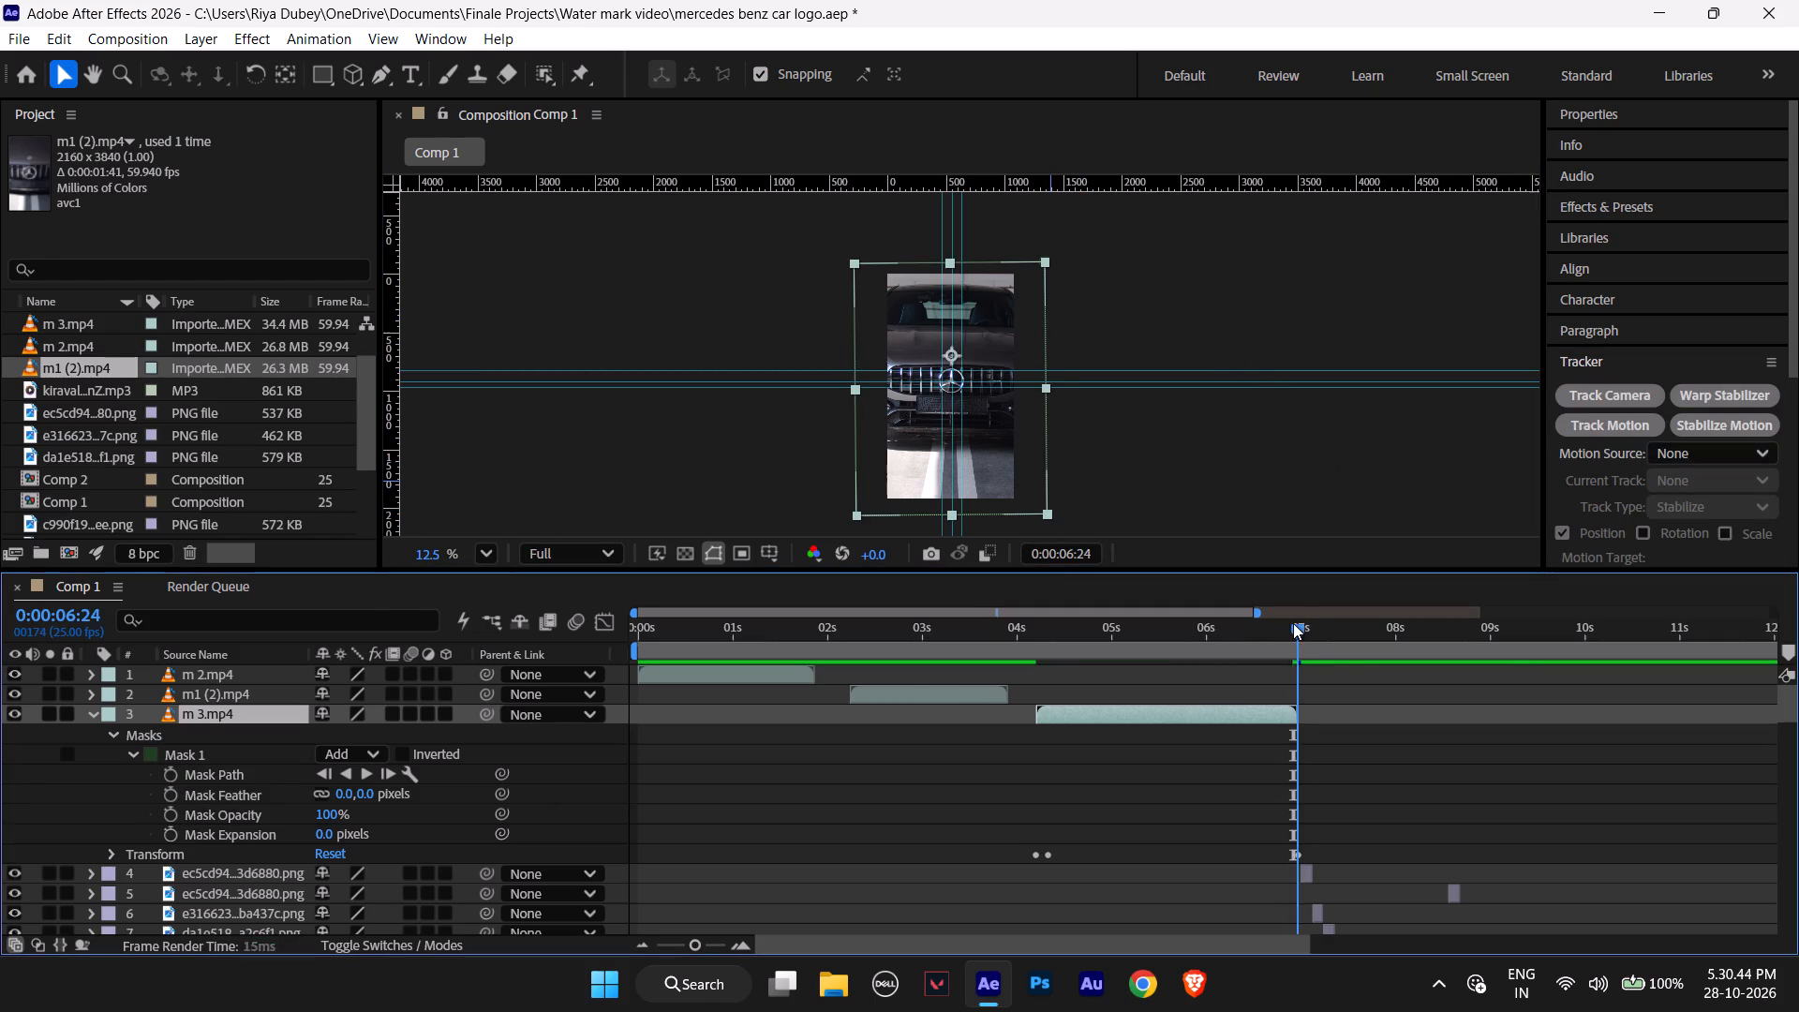
Scrub through the m 3.mp4 clip between 0:00:04:09 and 0:00:06:20 and play its second half to examine the shot.
left_click_drag(1293, 623, 1305, 626)
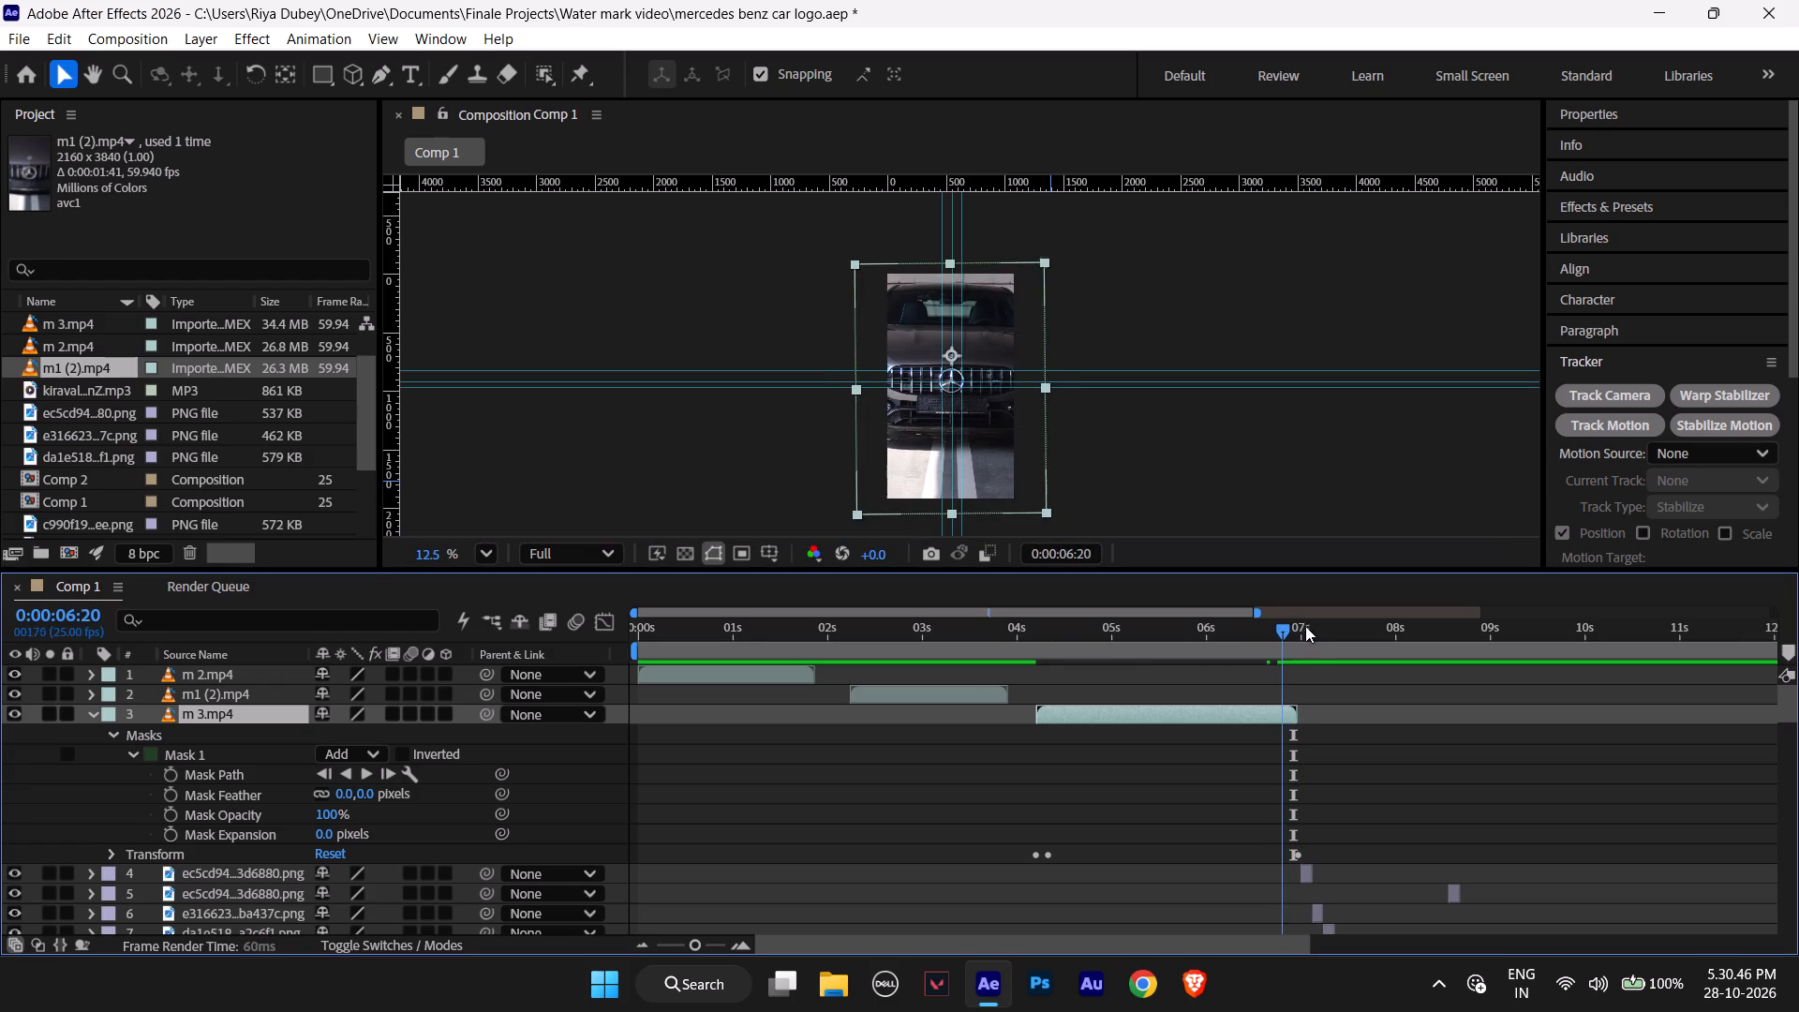
left_click_drag(1305, 626, 1248, 625)
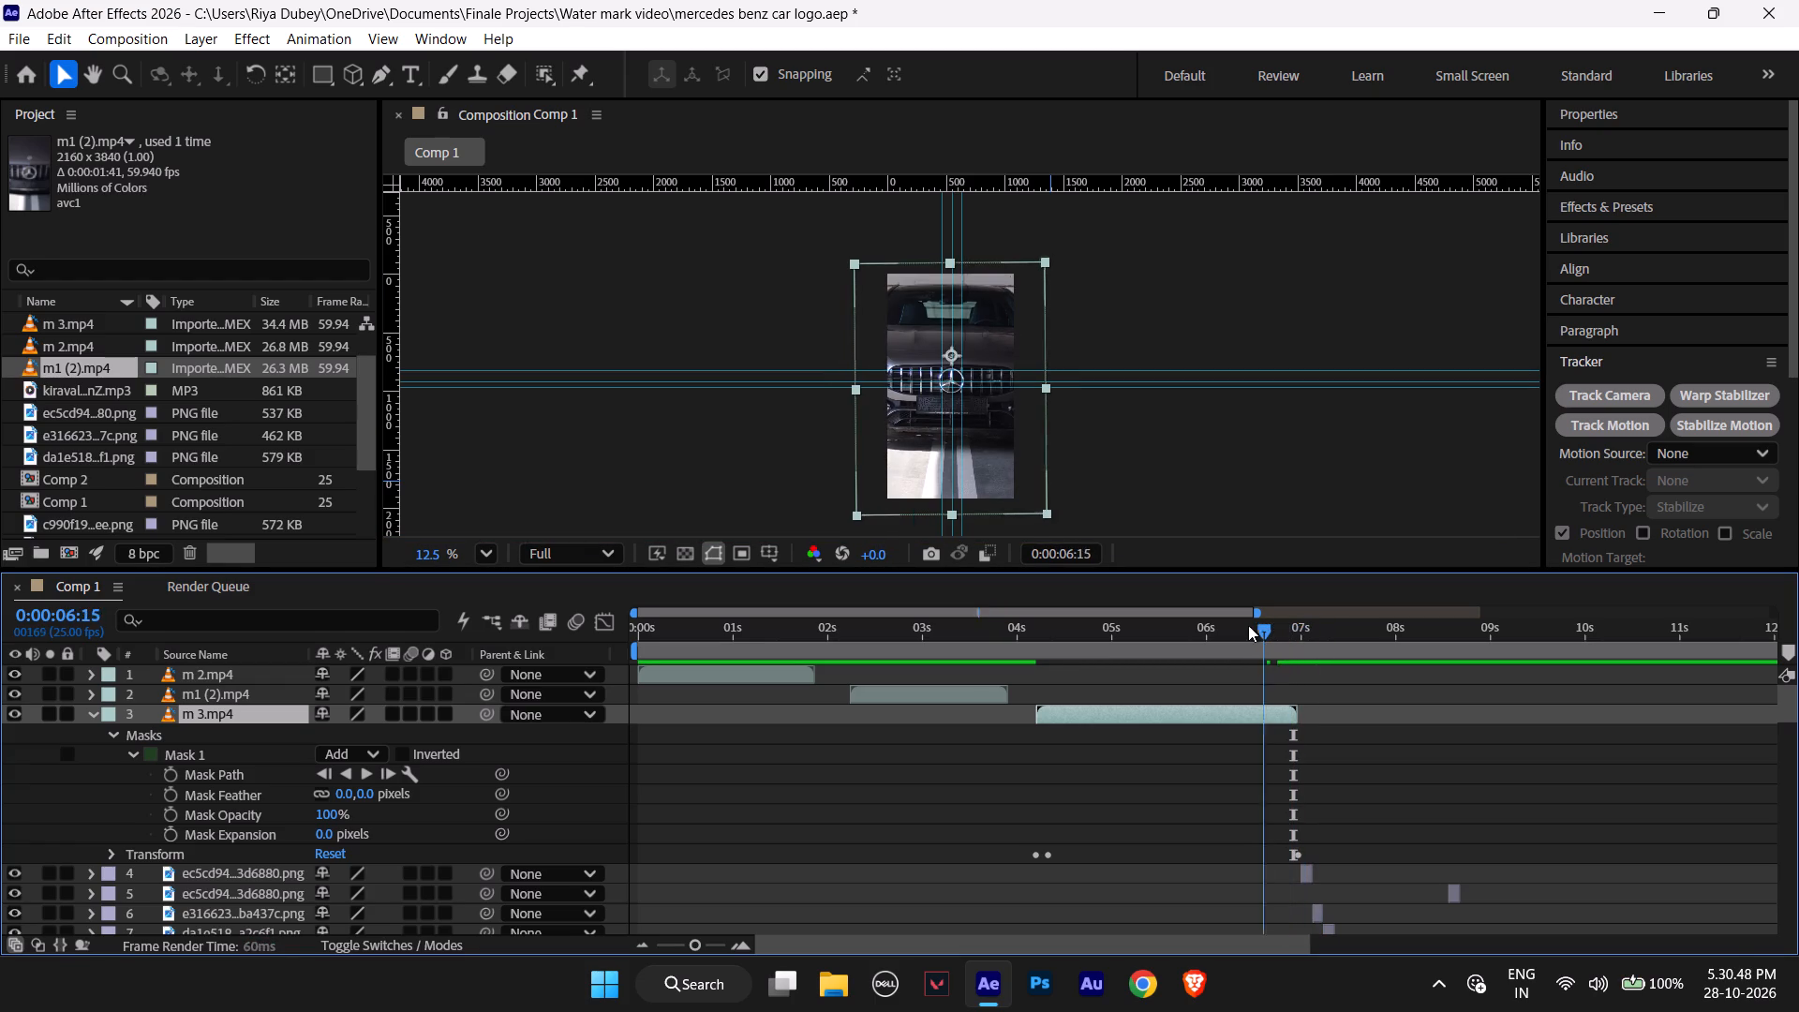
left_click_drag(1248, 625, 1021, 619)
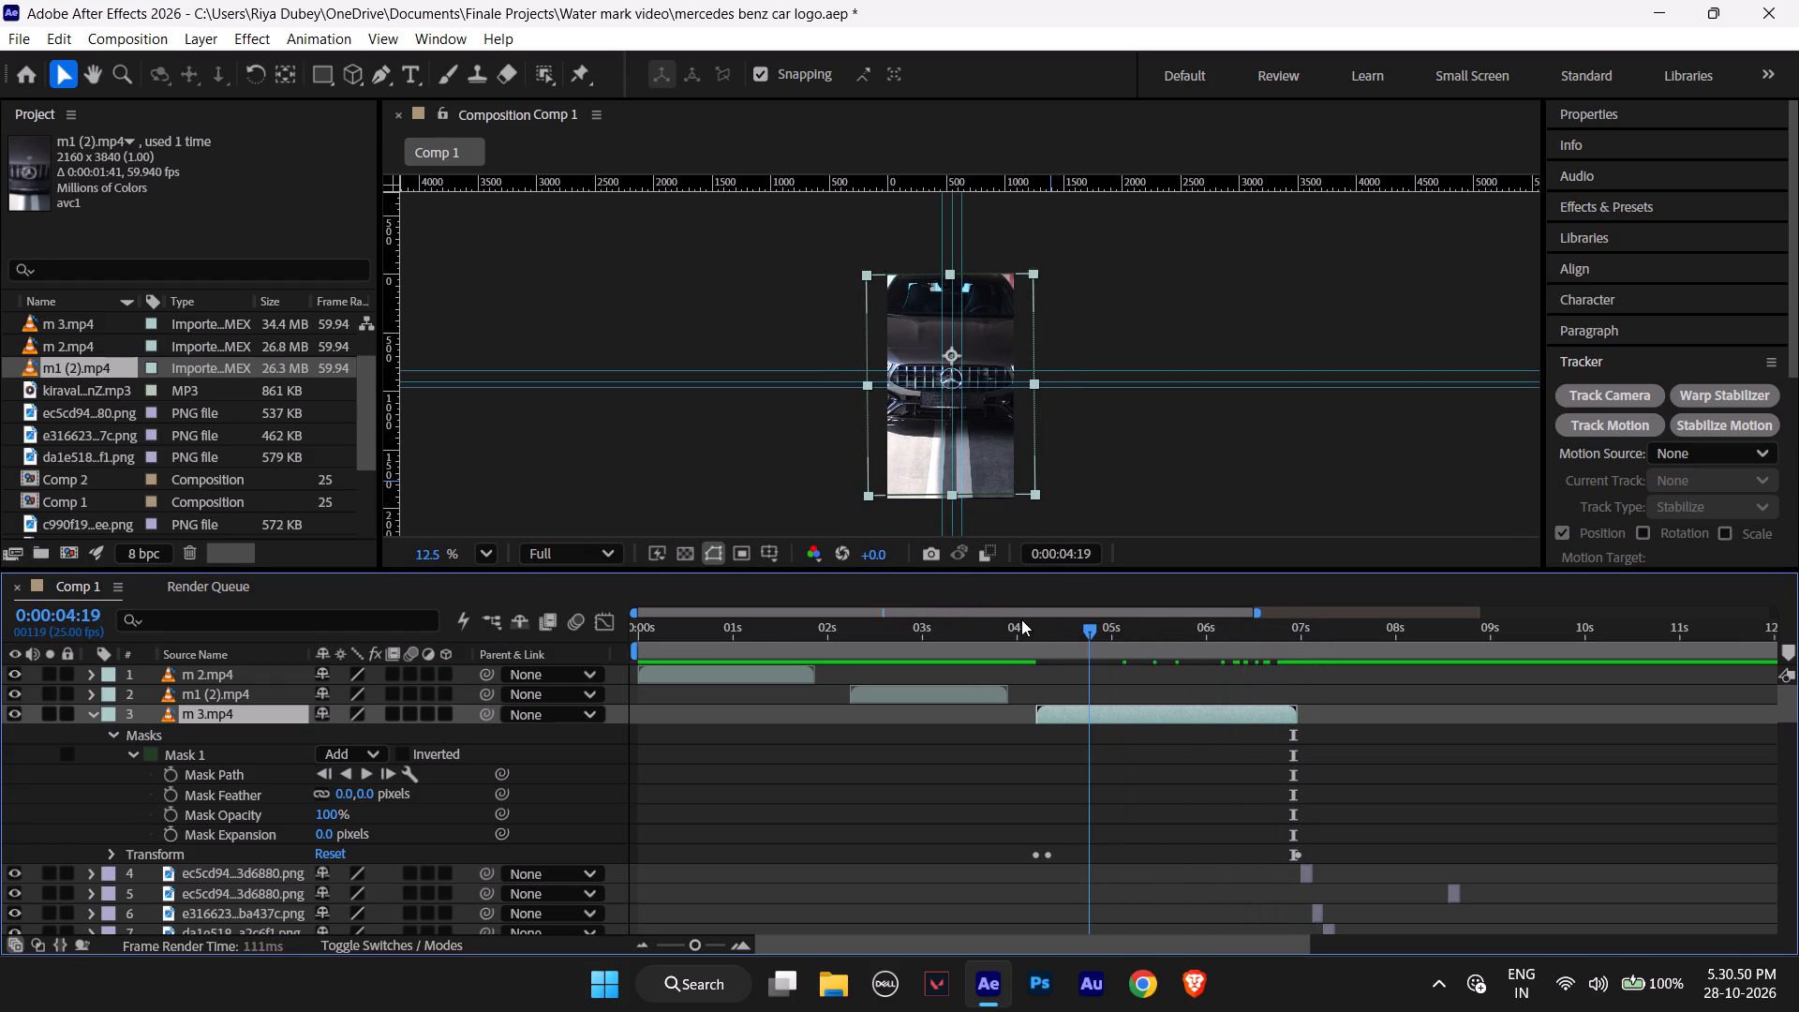
left_click_drag(1021, 619, 1049, 627)
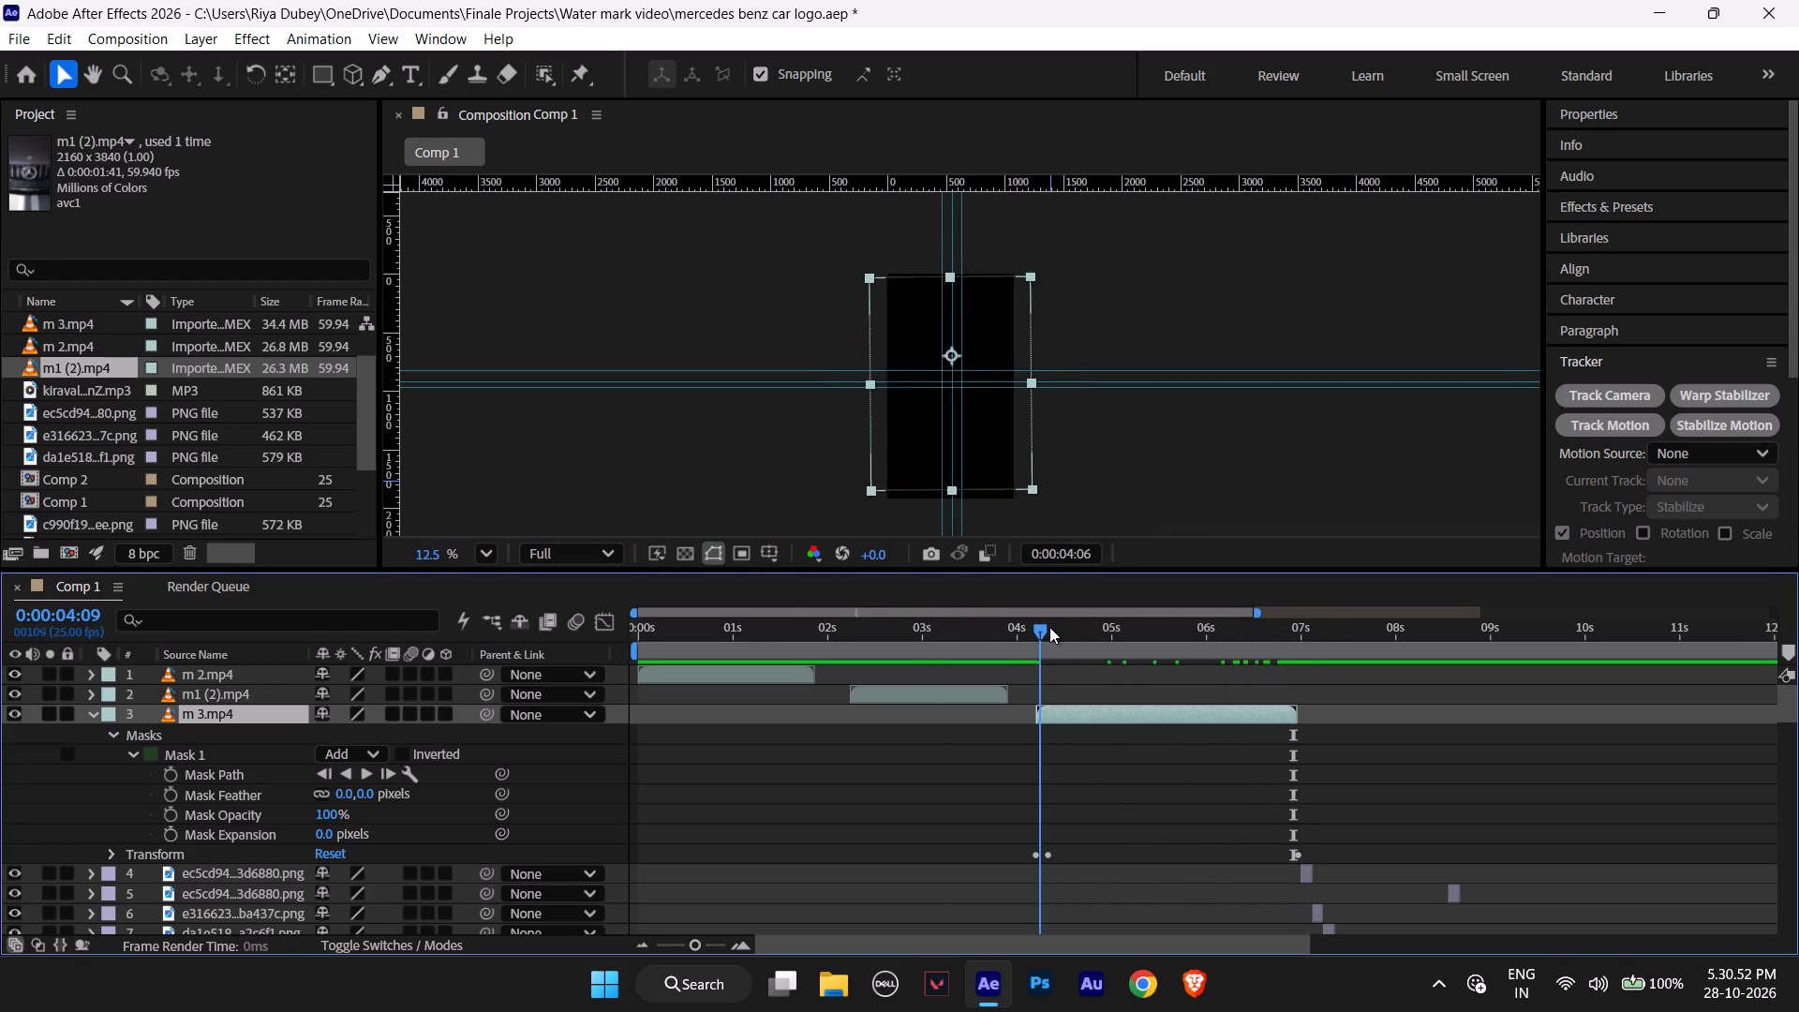
left_click_drag(1049, 627, 1063, 628)
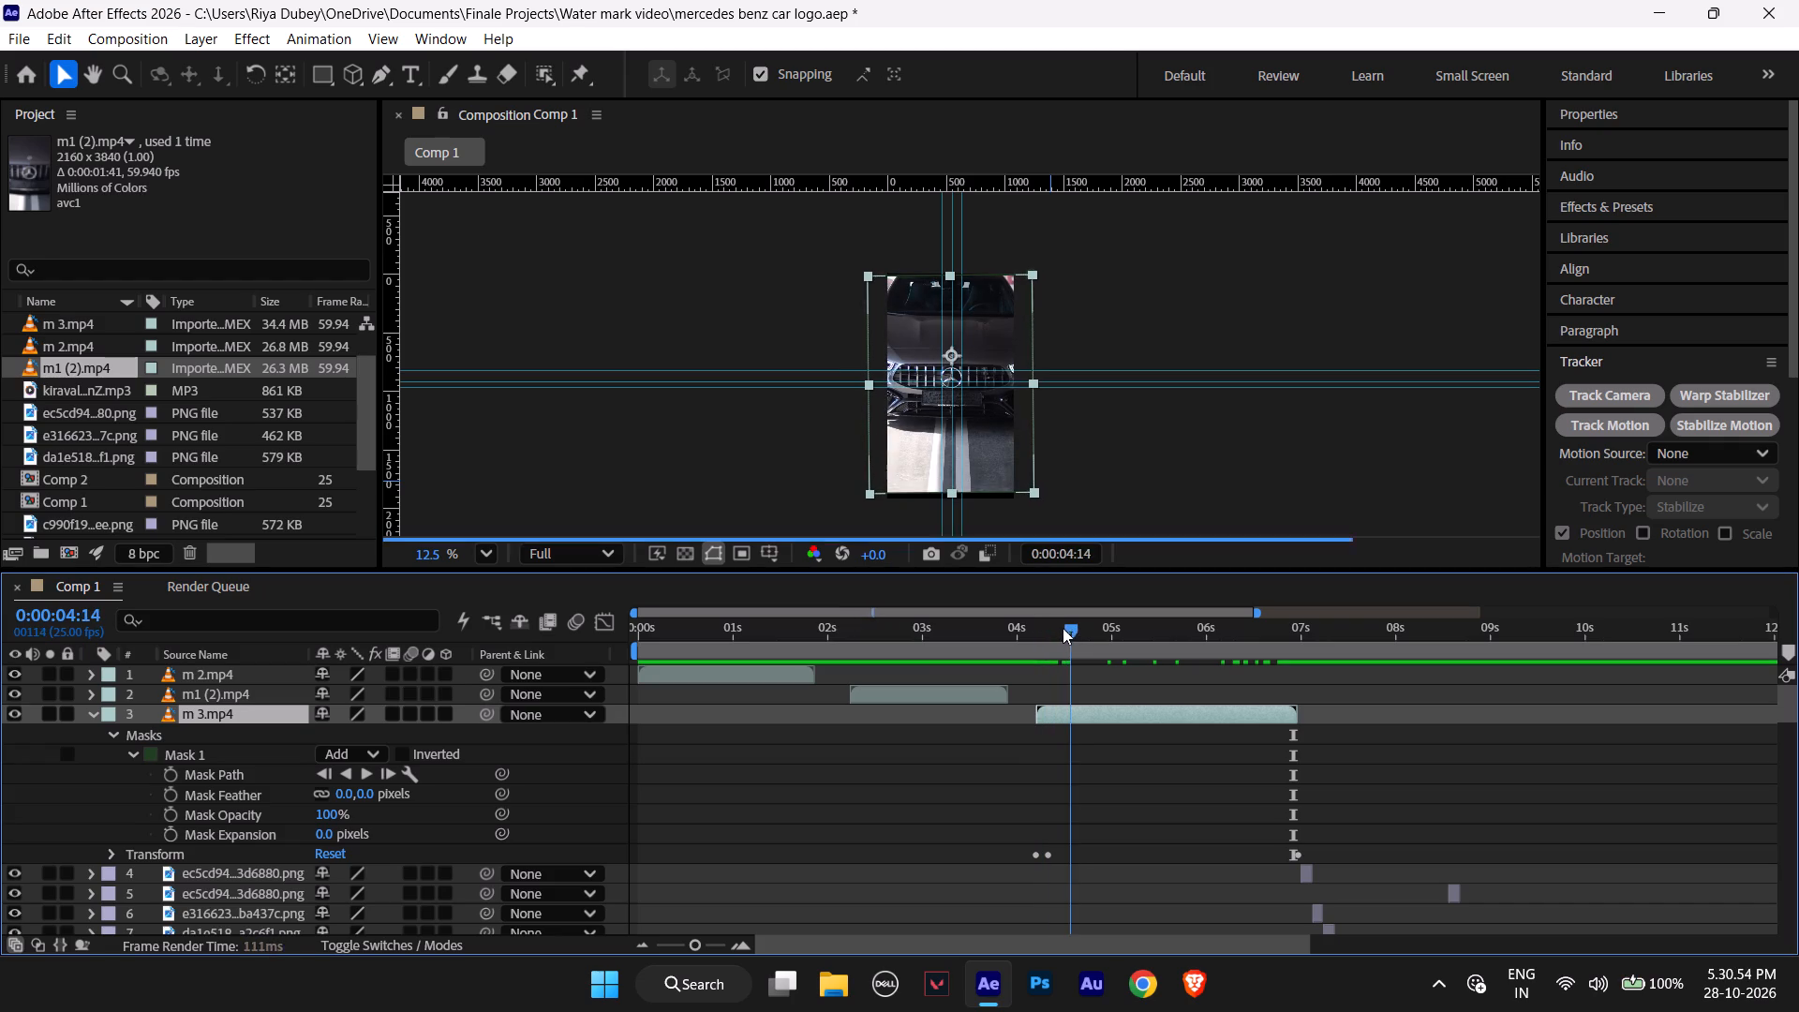
left_click_drag(1063, 628, 1073, 628)
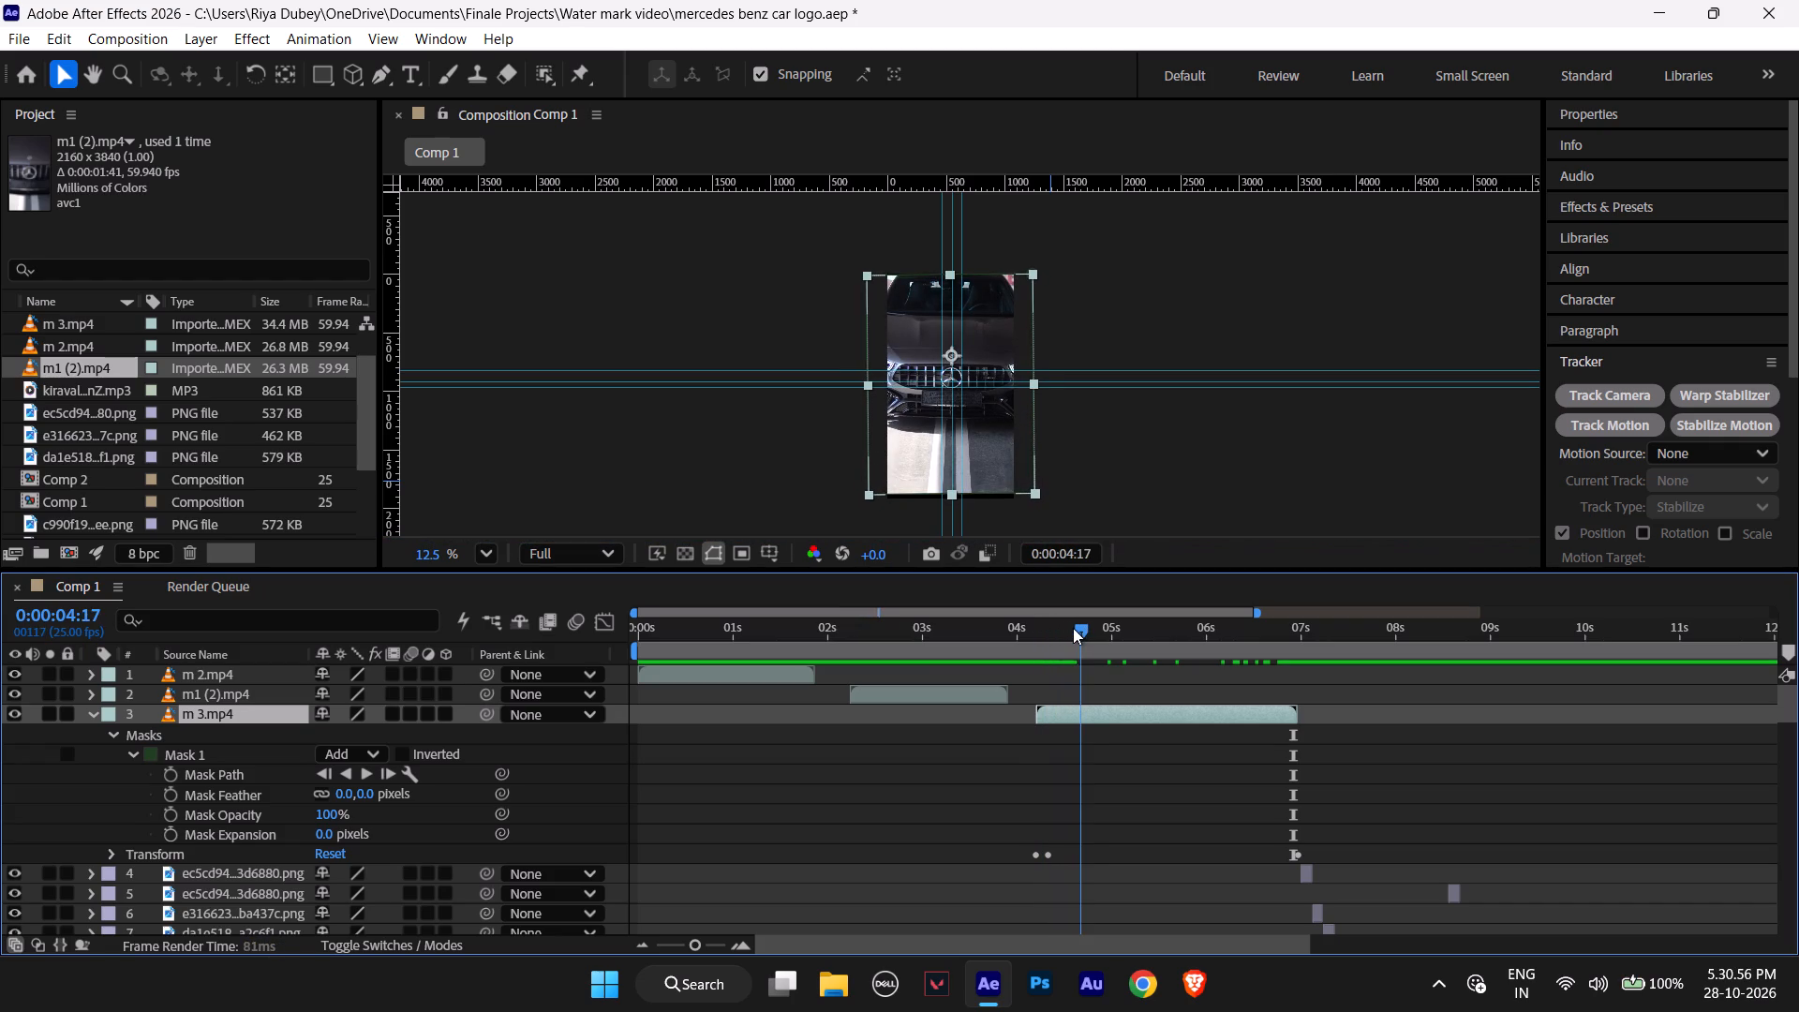
left_click_drag(1073, 628, 1093, 629)
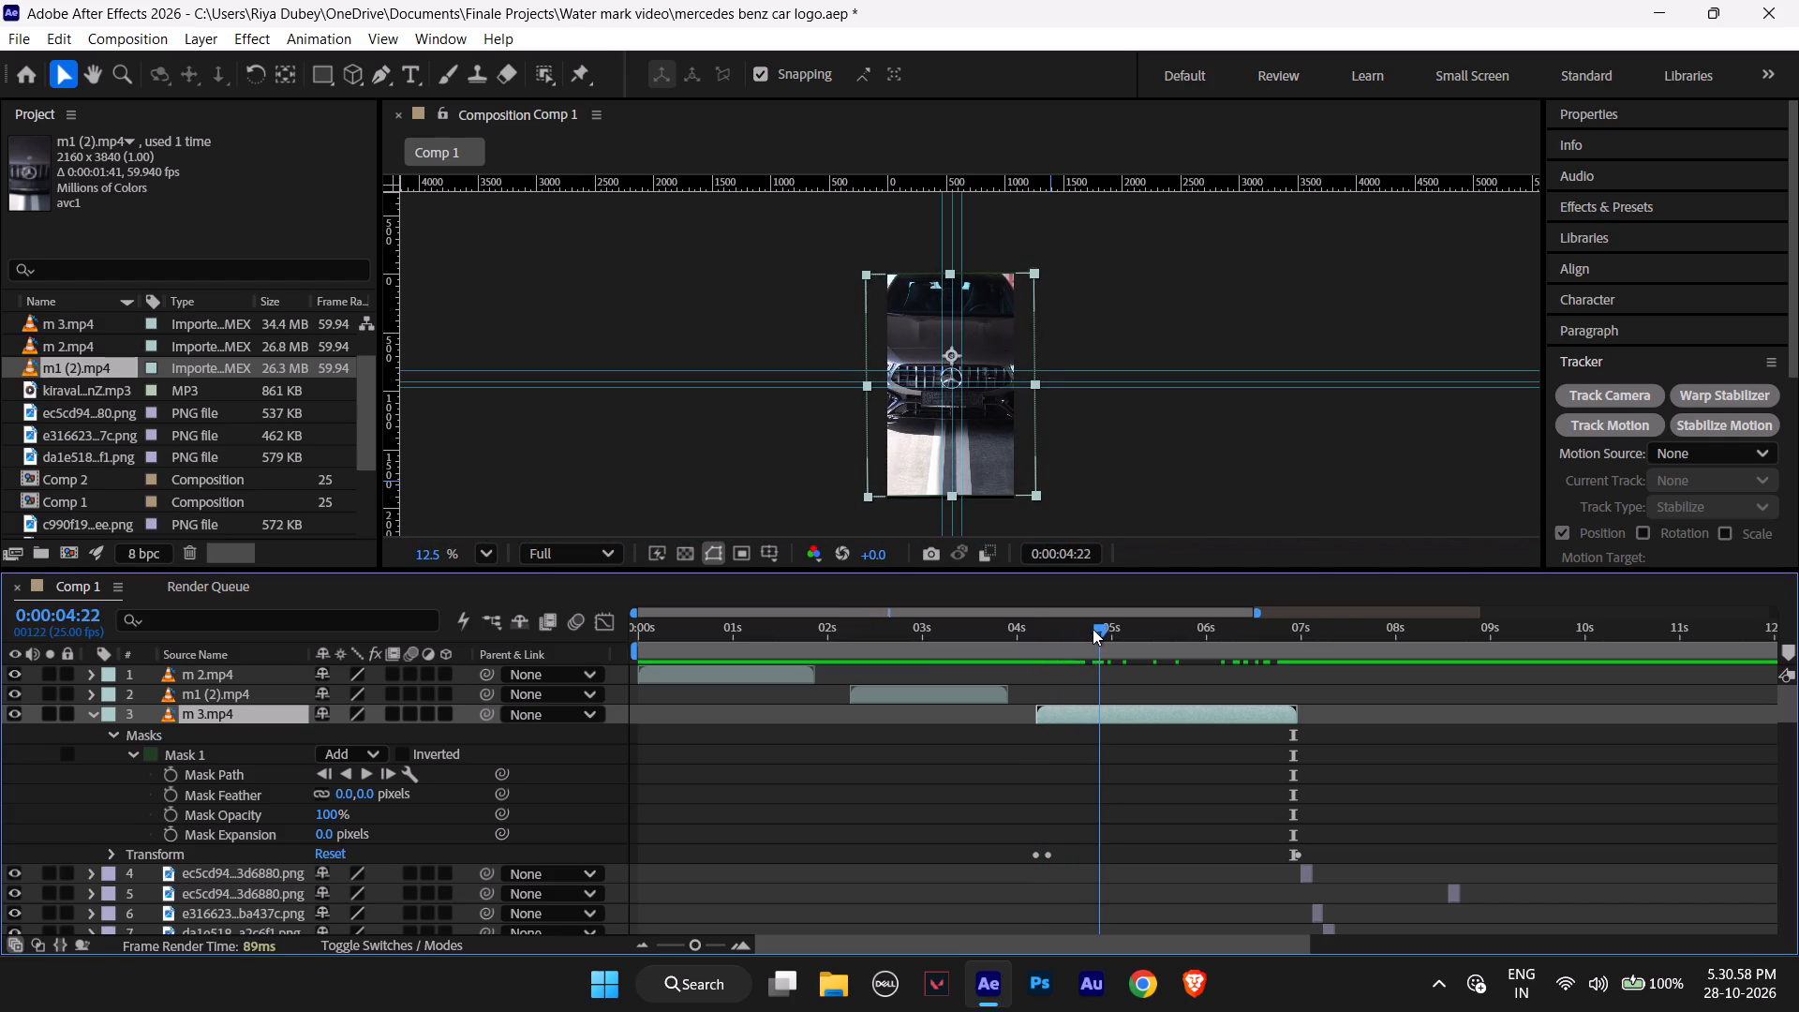
left_click_drag(1093, 629, 1106, 629)
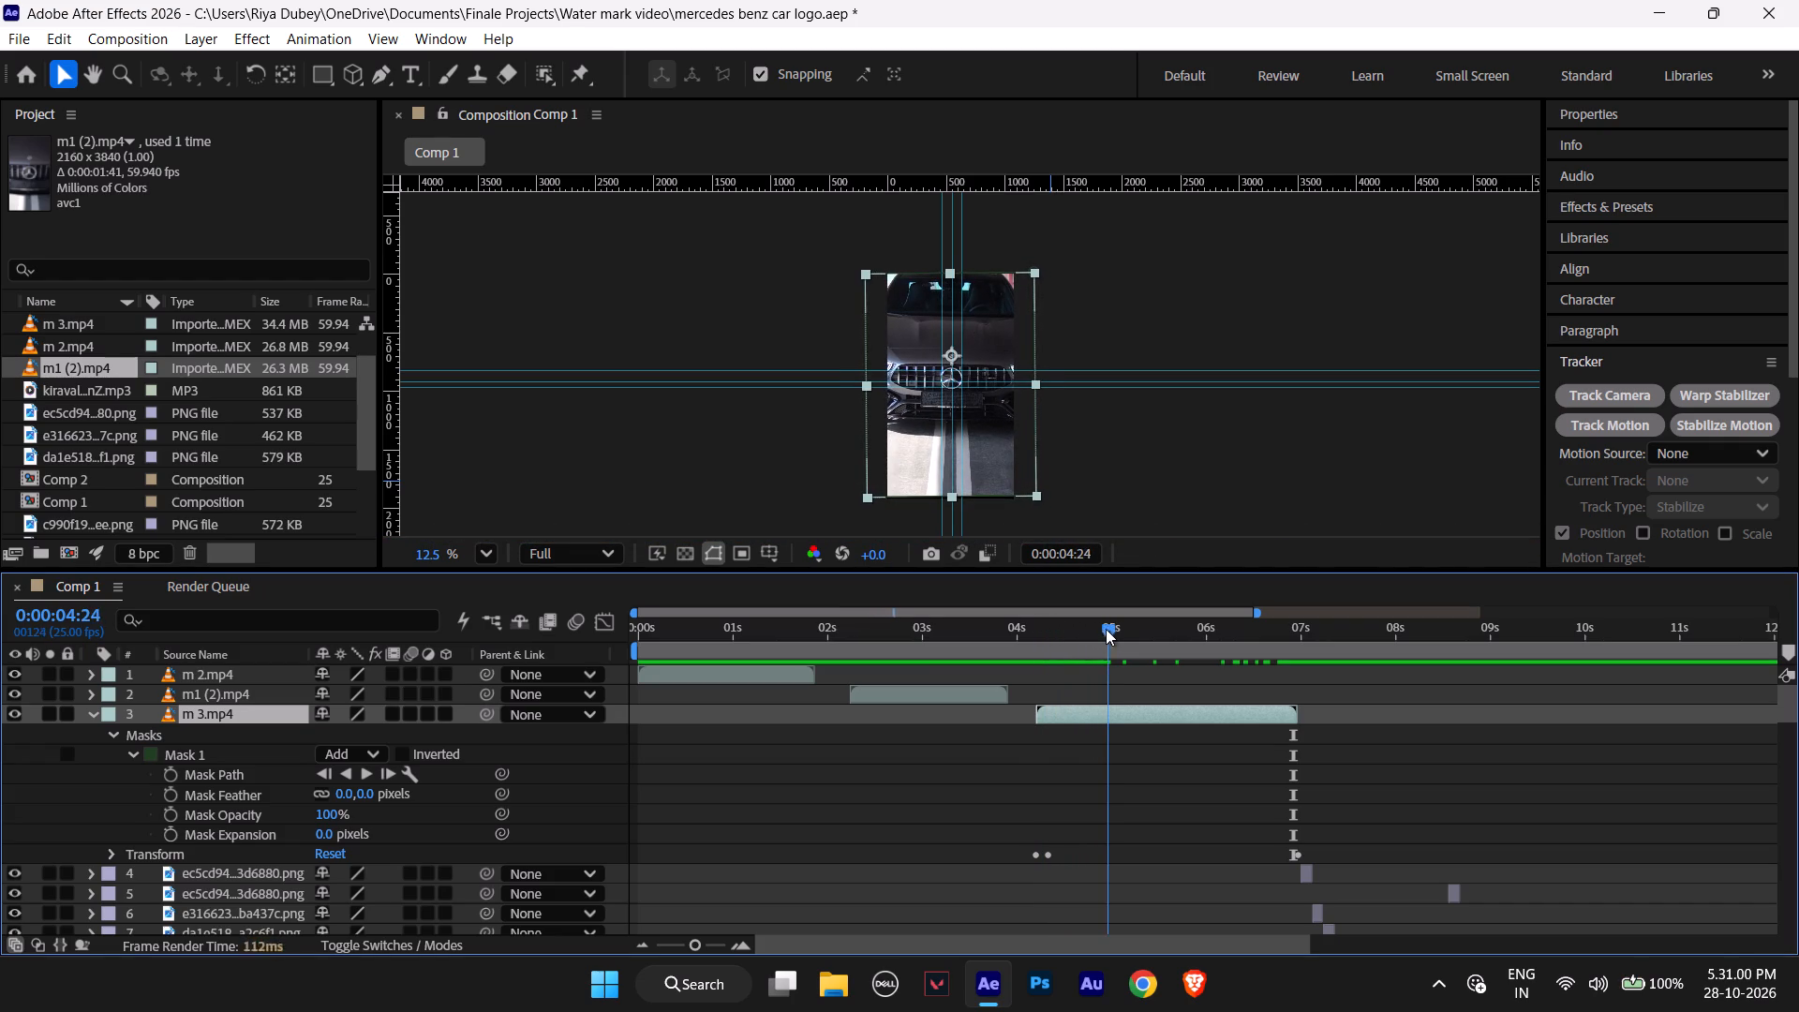
left_click_drag(1106, 629, 1146, 625)
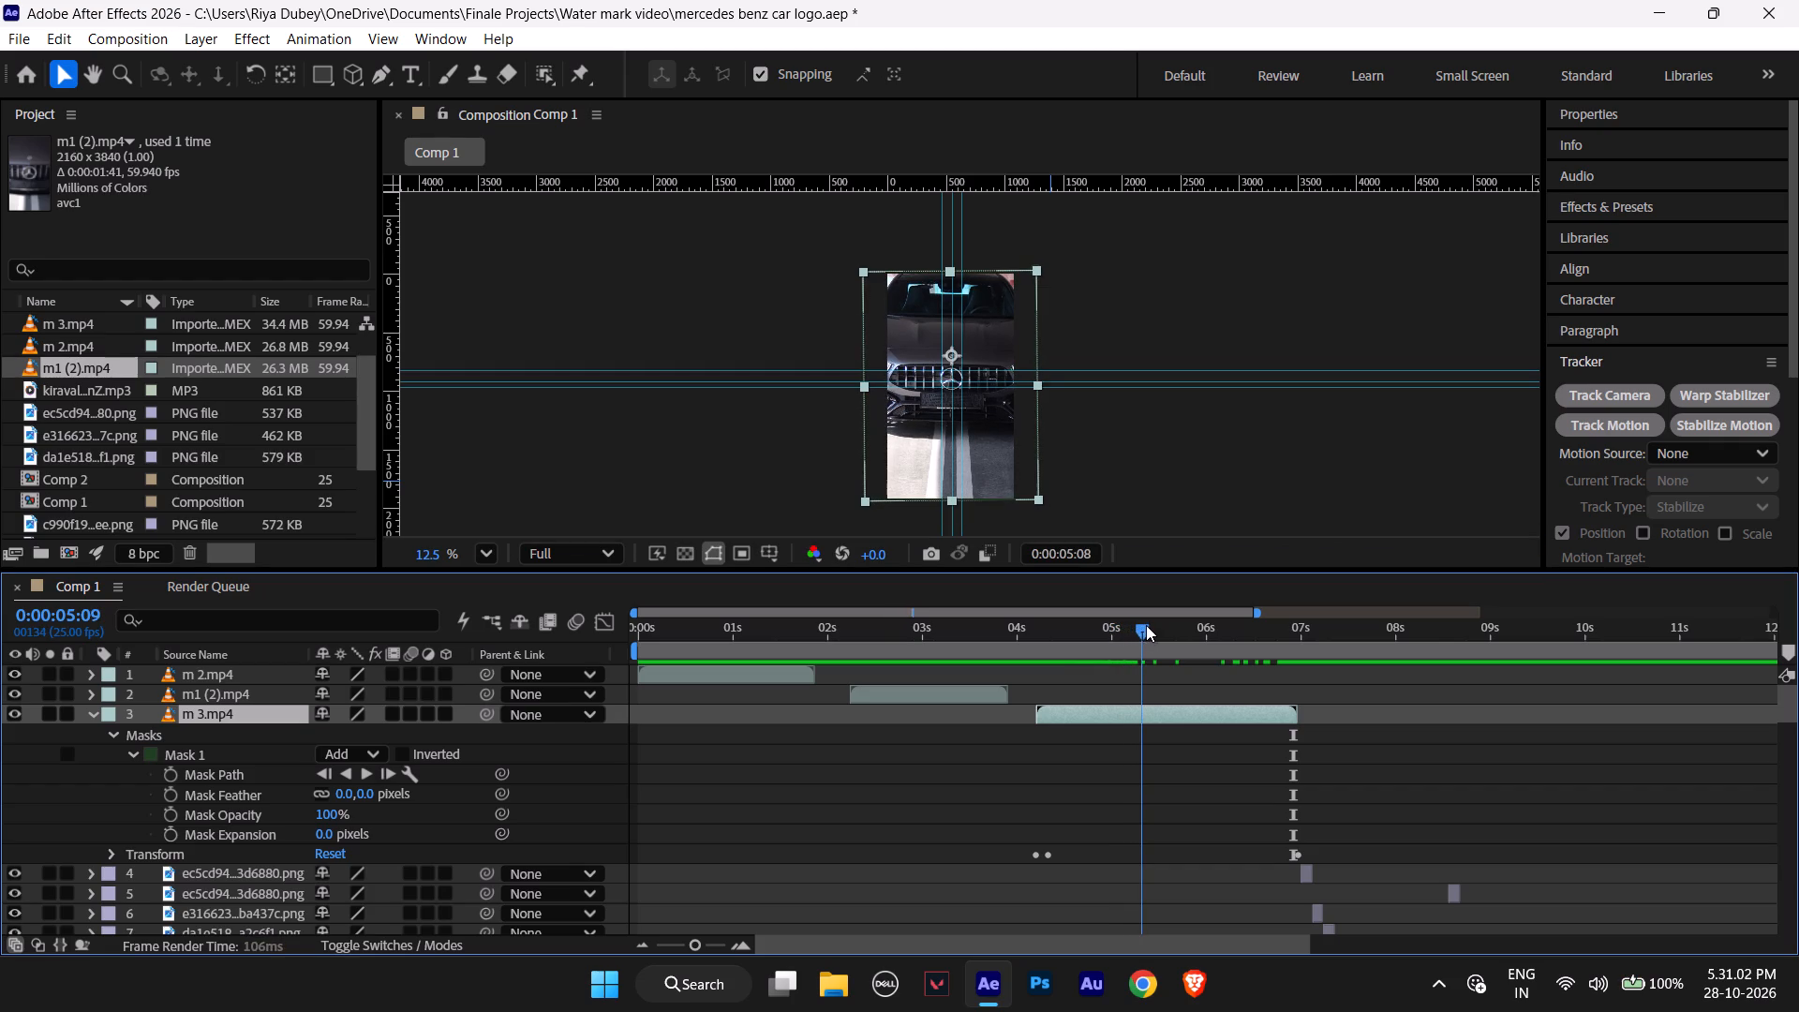
left_click_drag(1146, 625, 1137, 623)
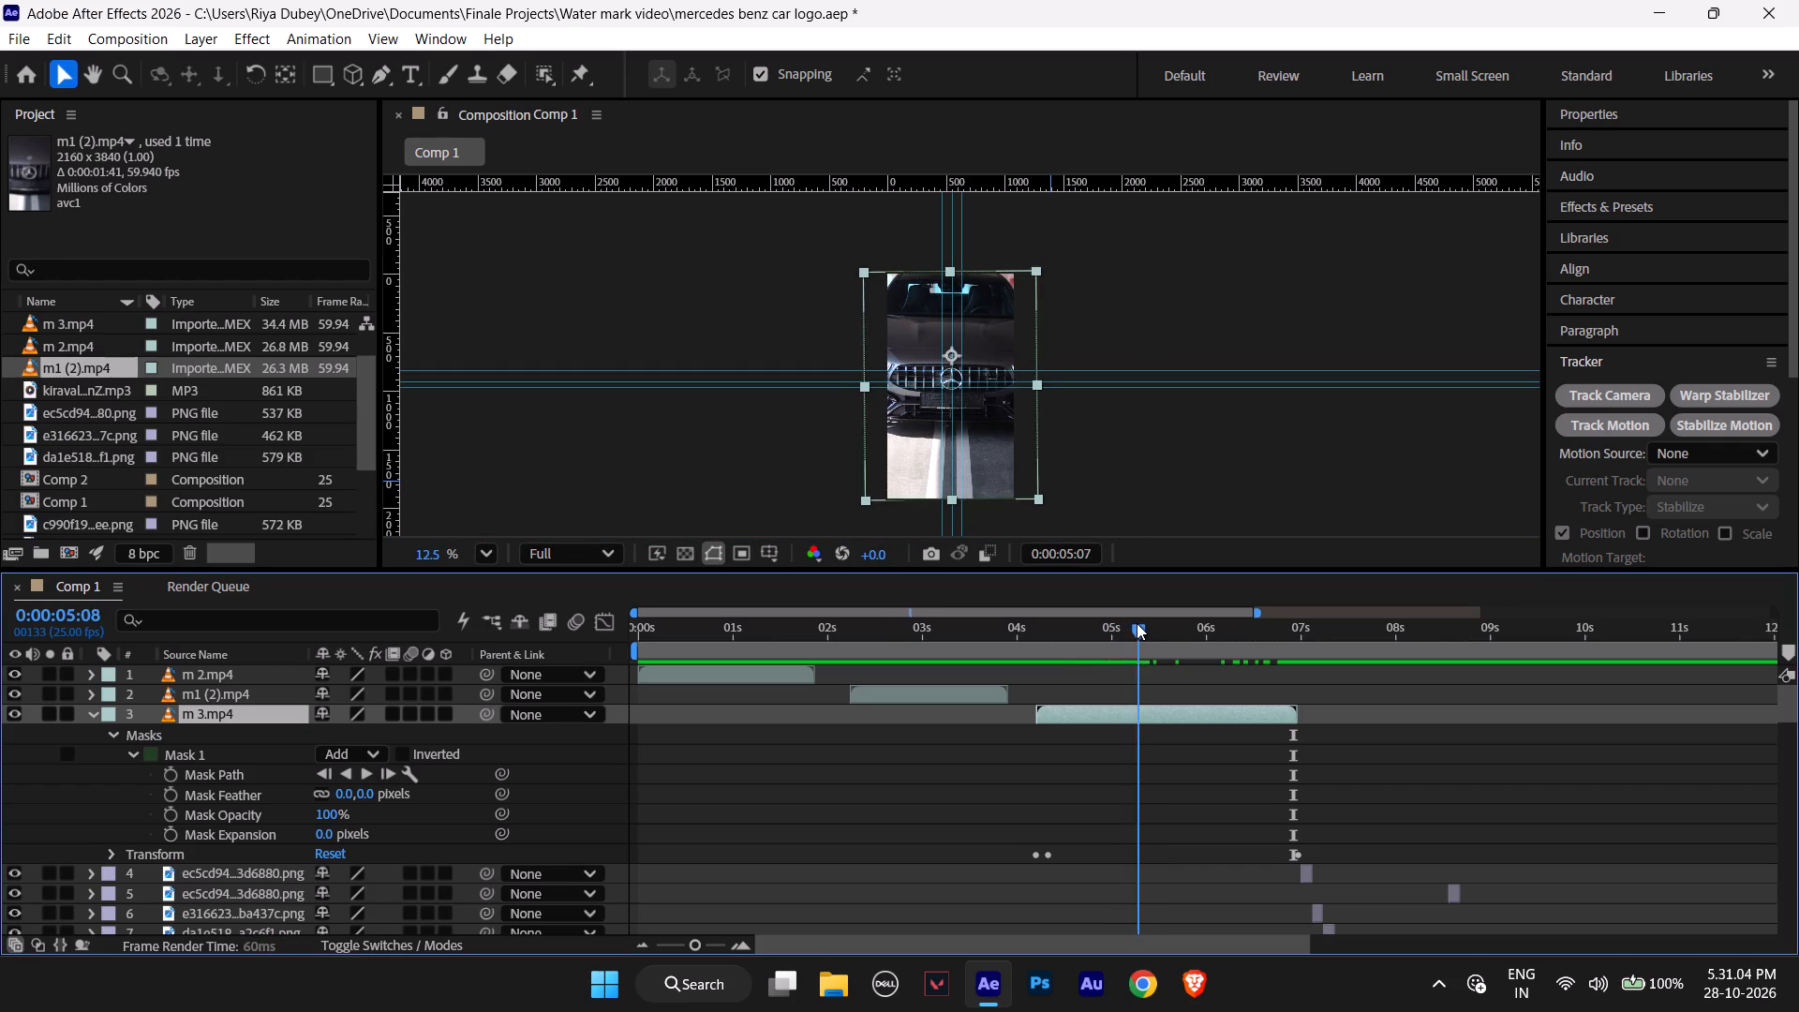
left_click_drag(1137, 623, 1182, 618)
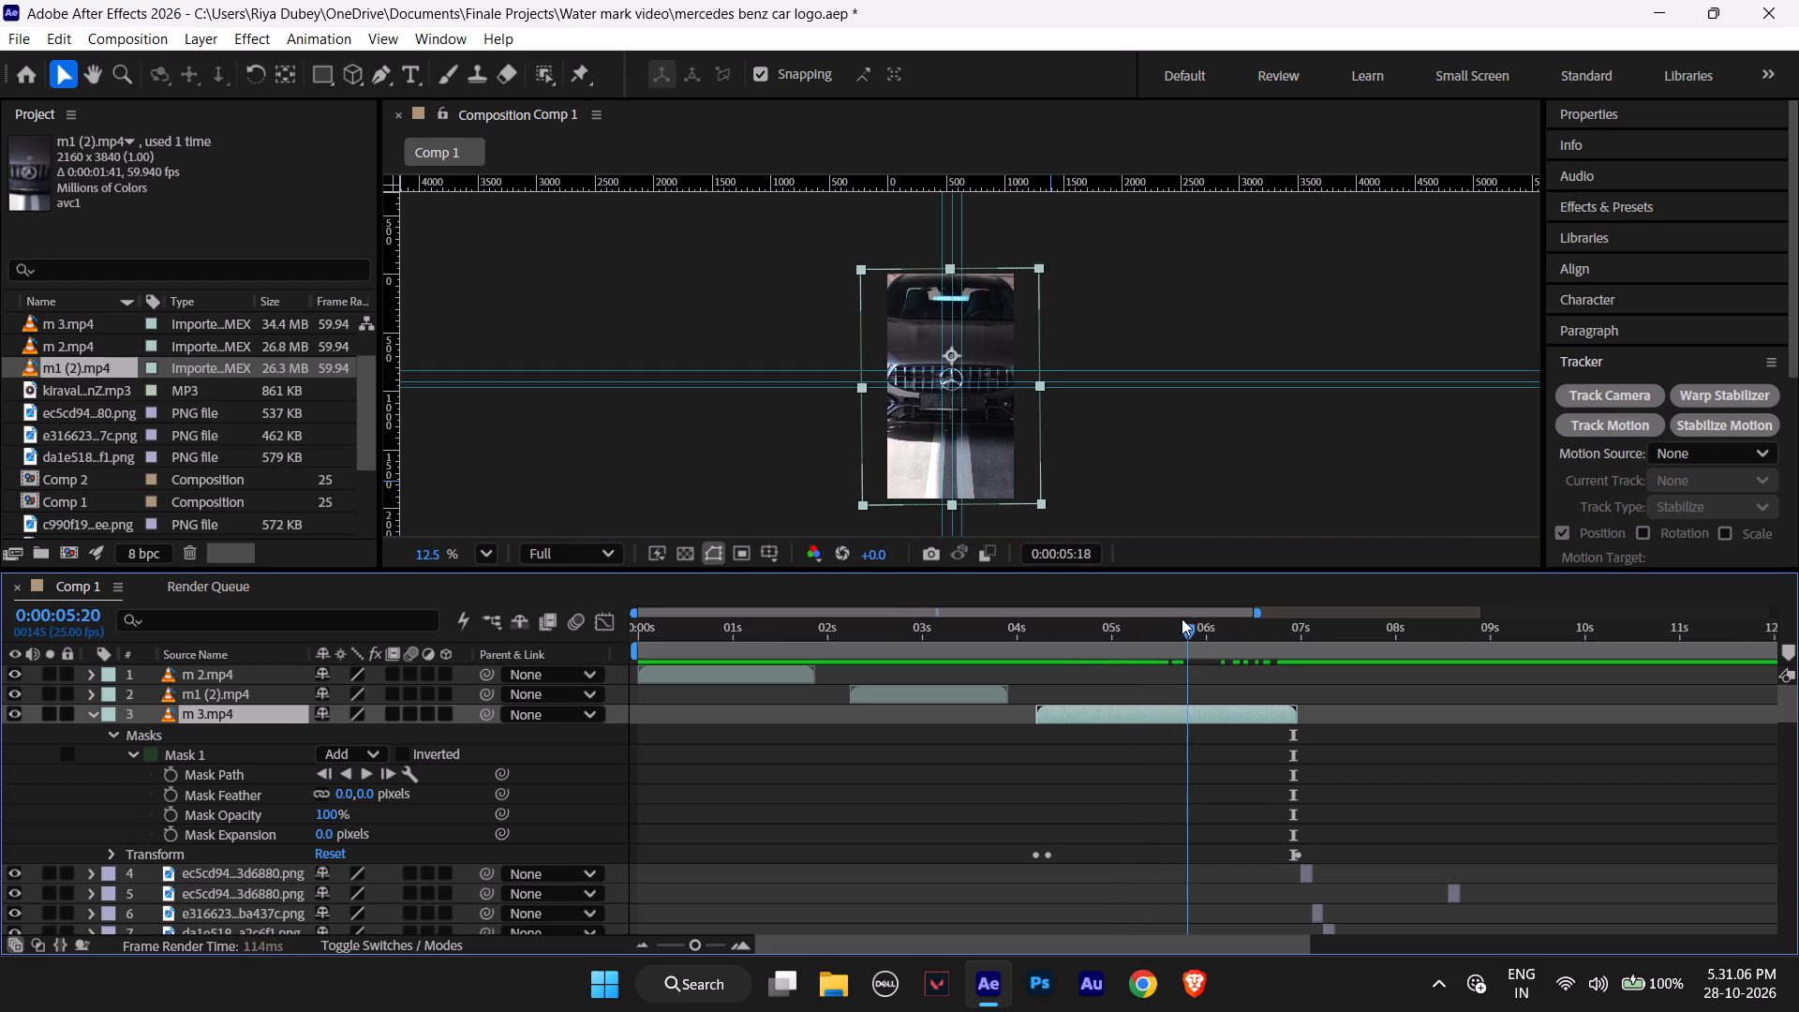
left_click_drag(1182, 618, 1188, 618)
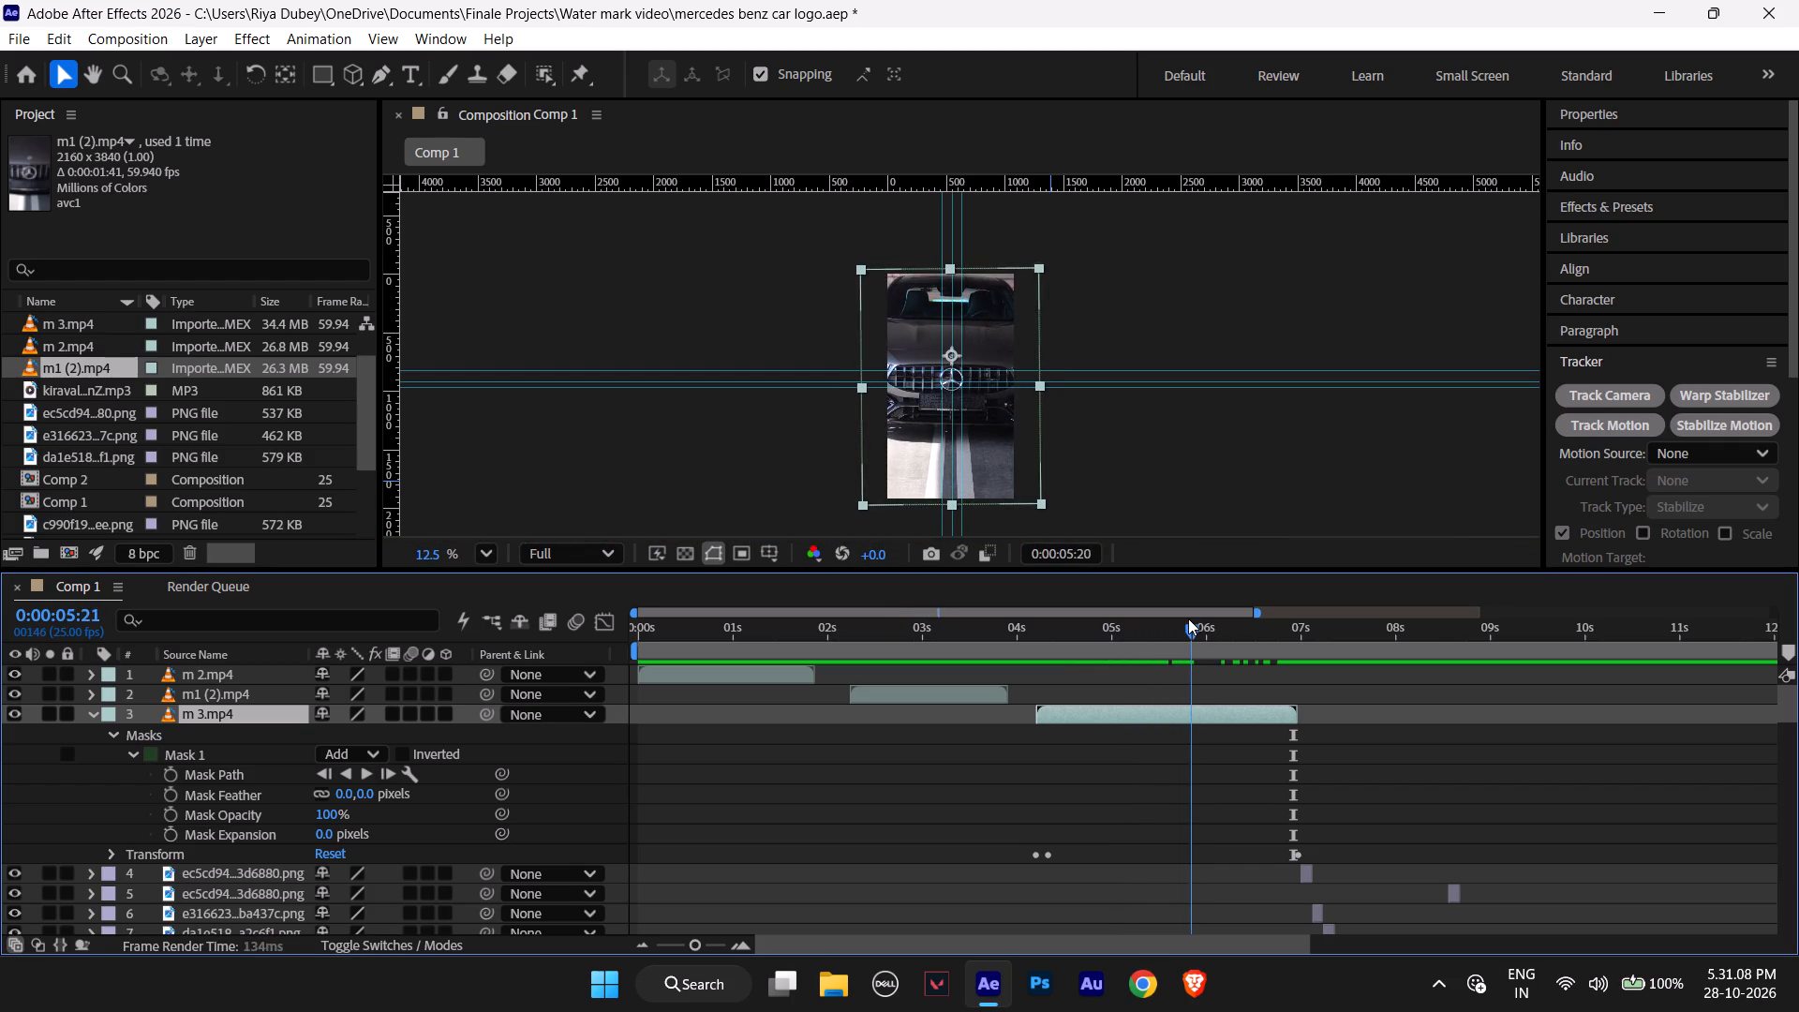
left_click_drag(1188, 618, 1159, 624)
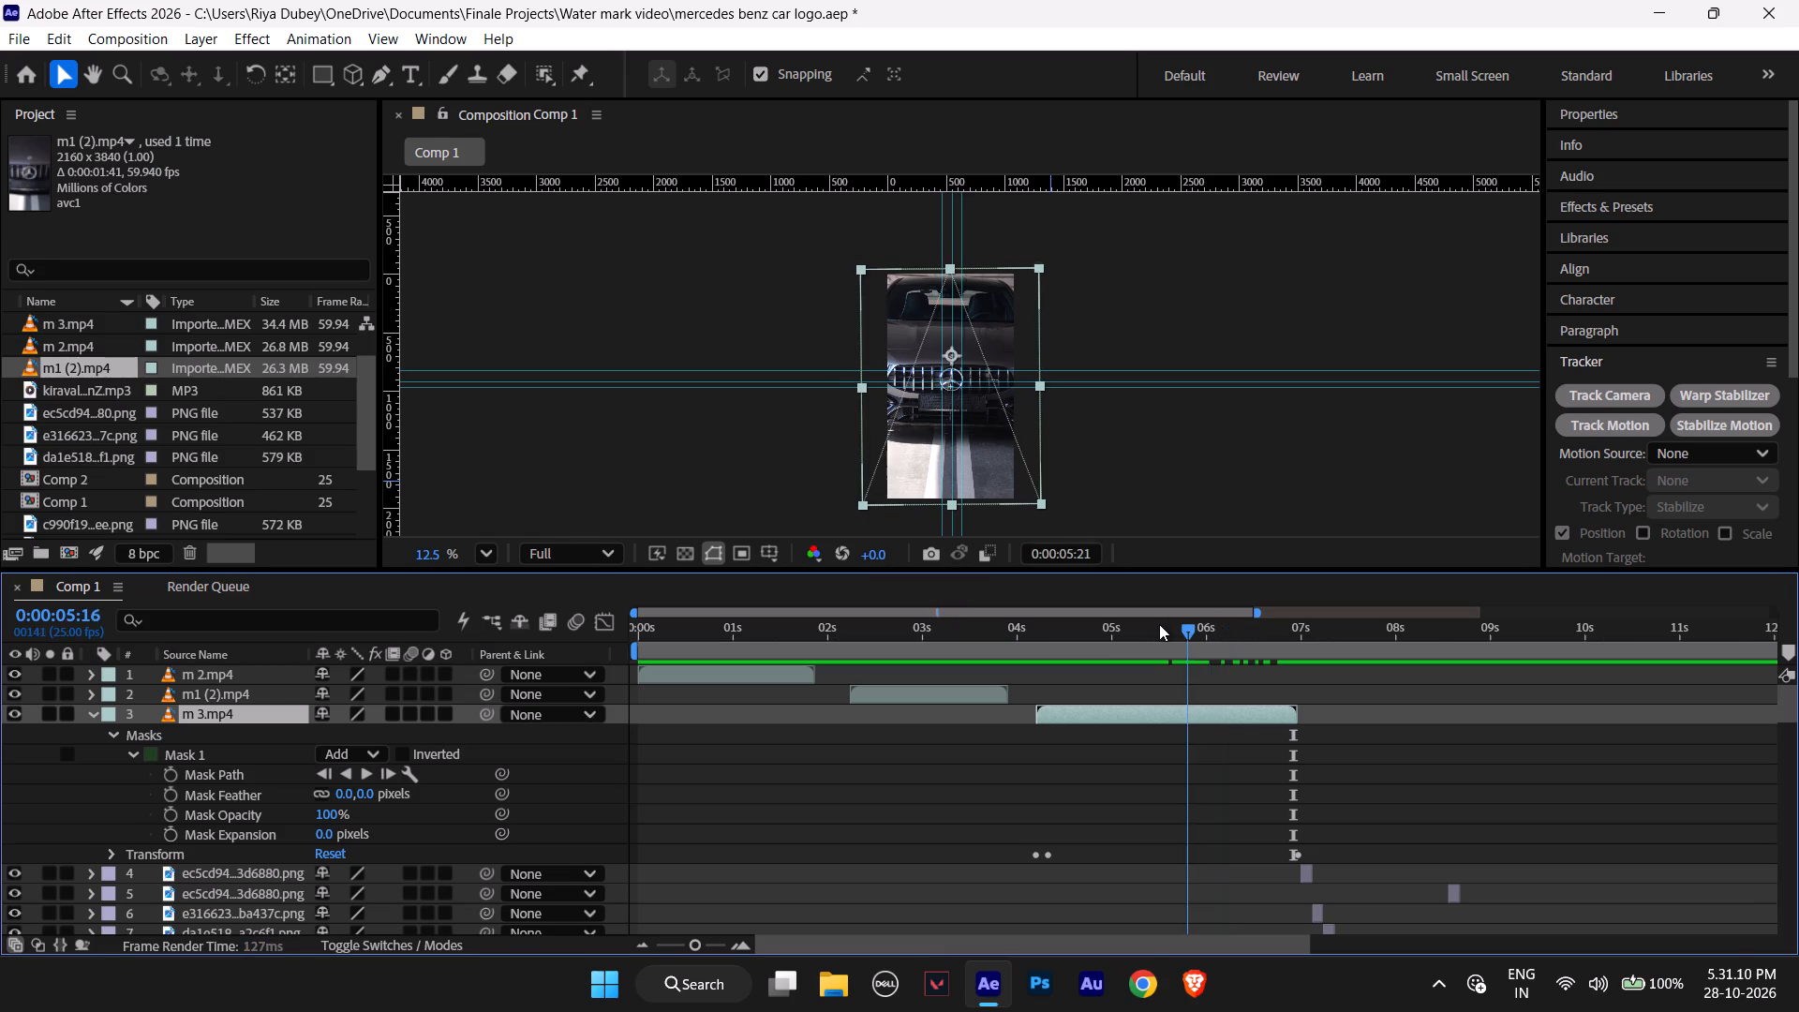
left_click_drag(1159, 624, 1142, 624)
key("space")
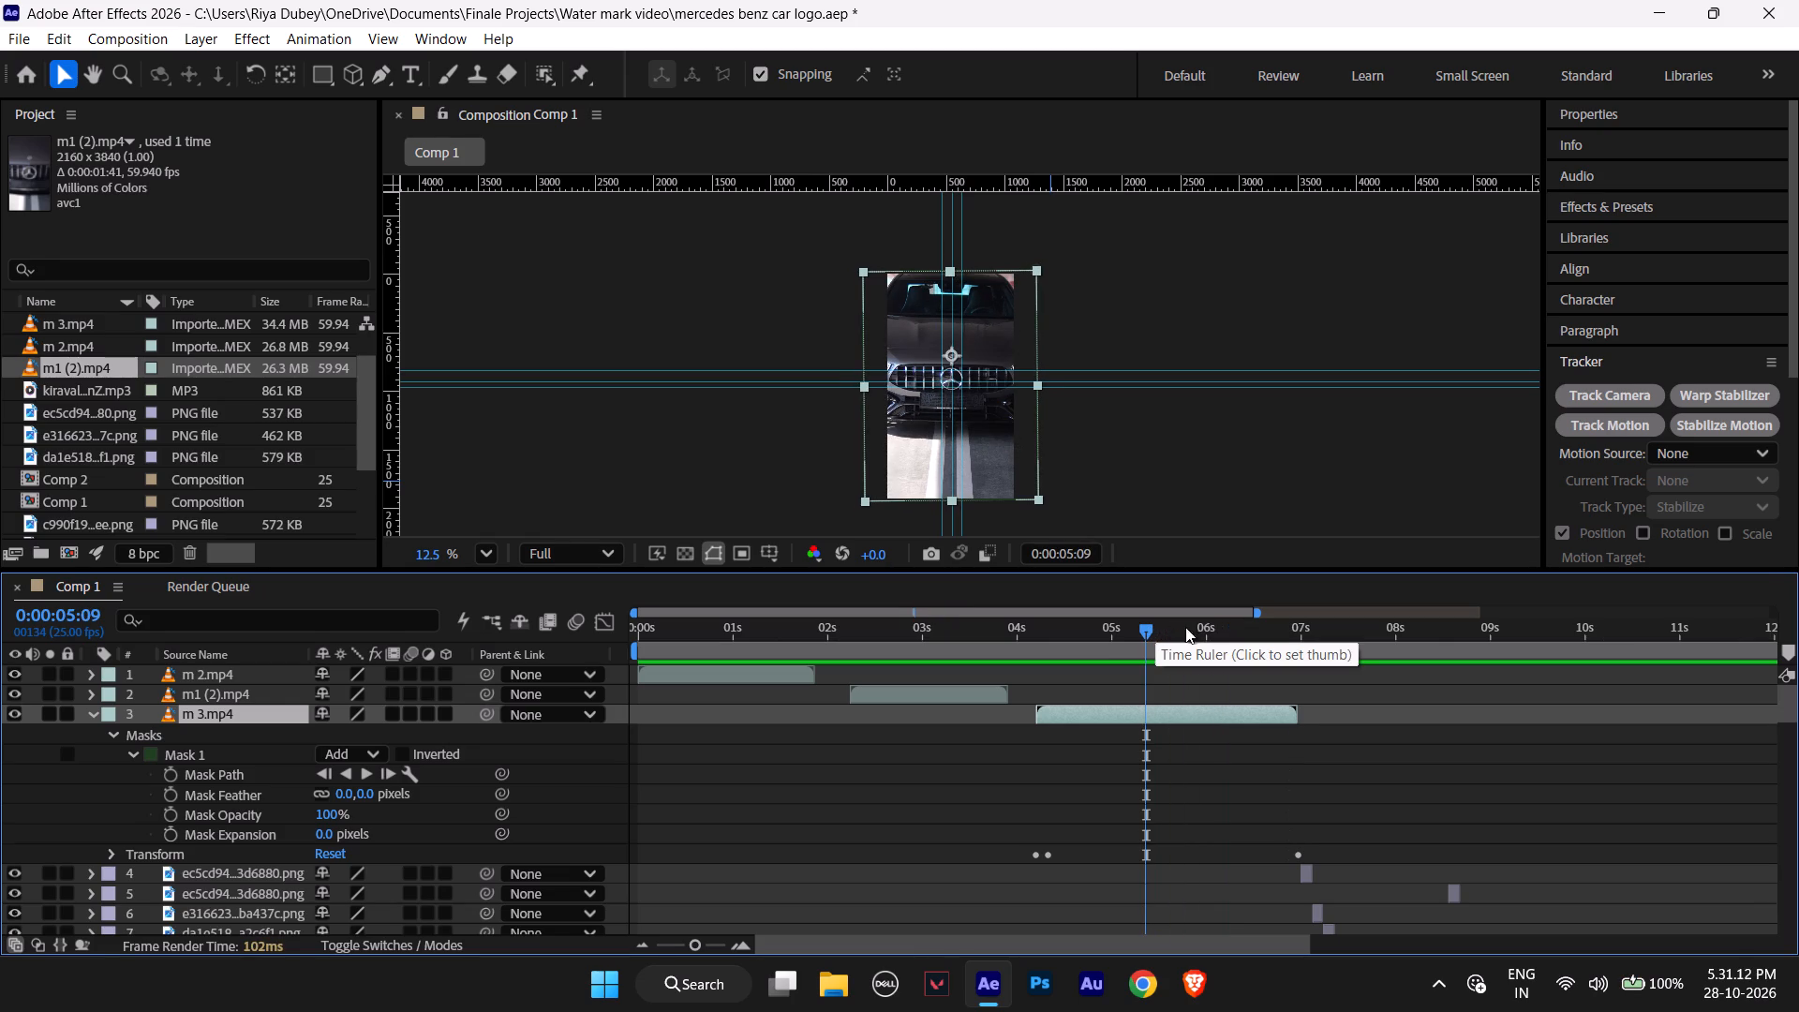
key("space")
key("space")
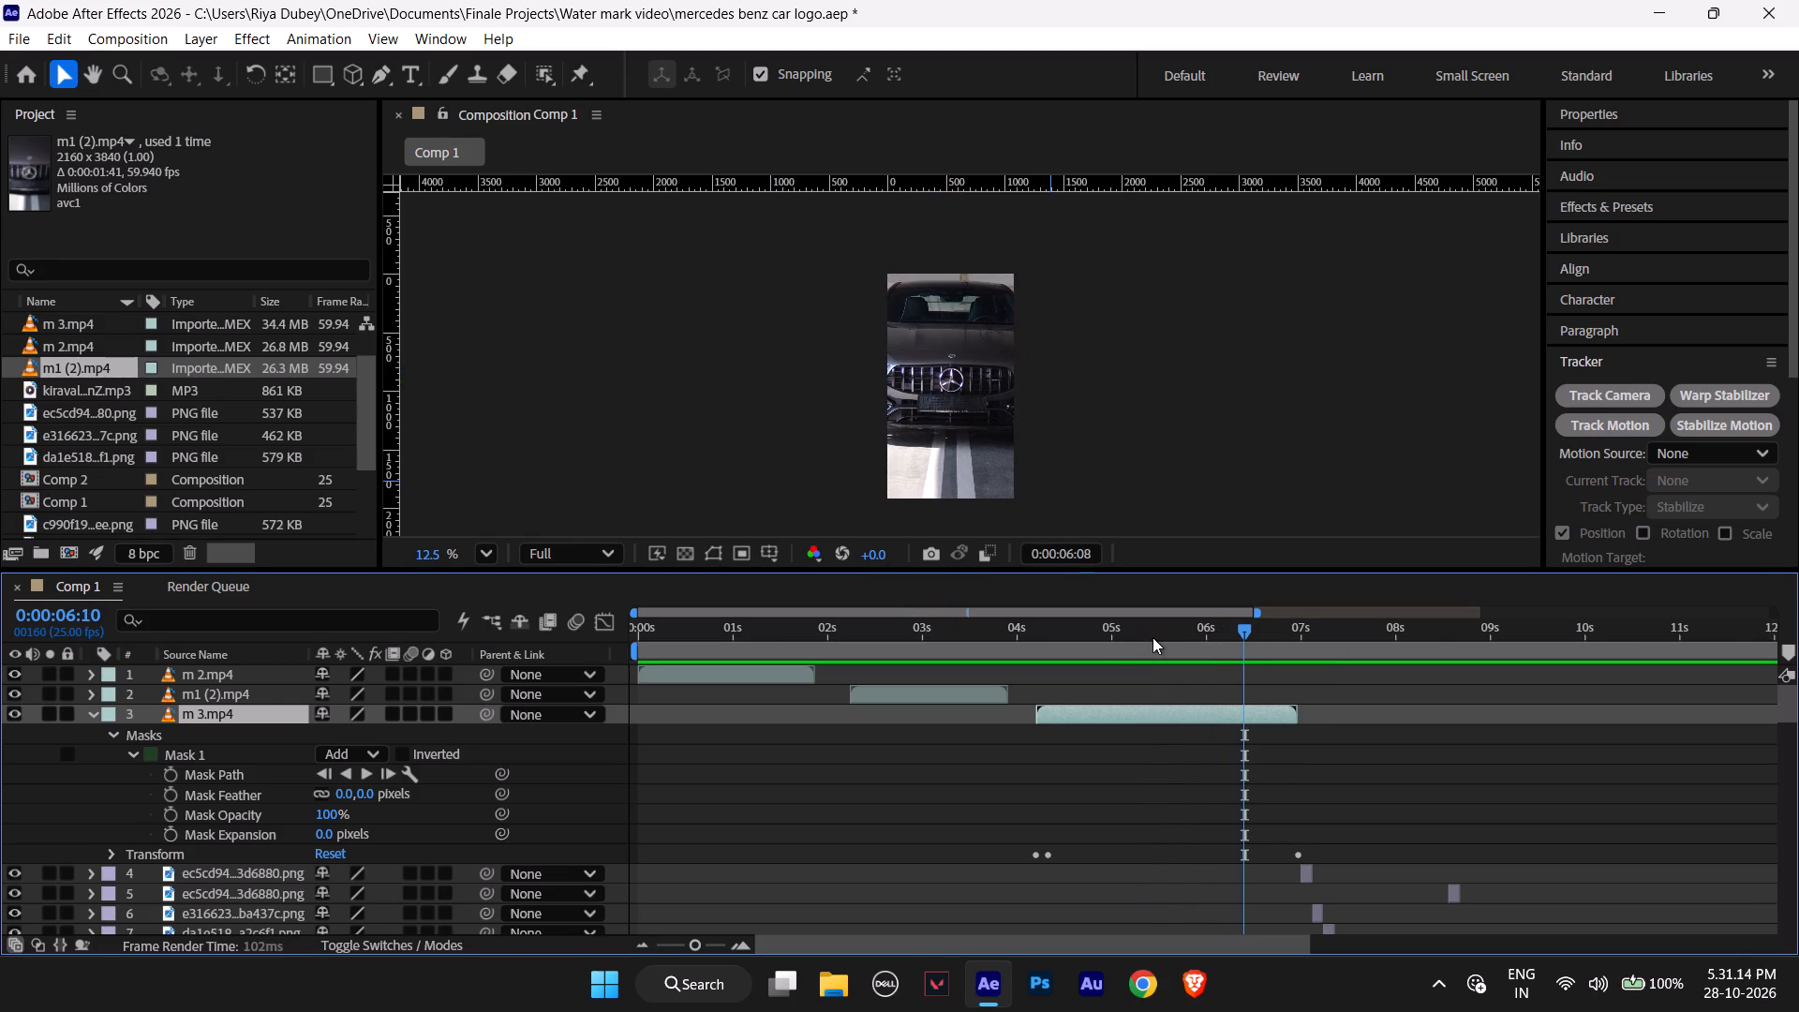
Play Comp 1 from 0:00:00:00 through the three car clips into the image sequence to review the timing.
left_click_drag(1241, 628, 477, 675)
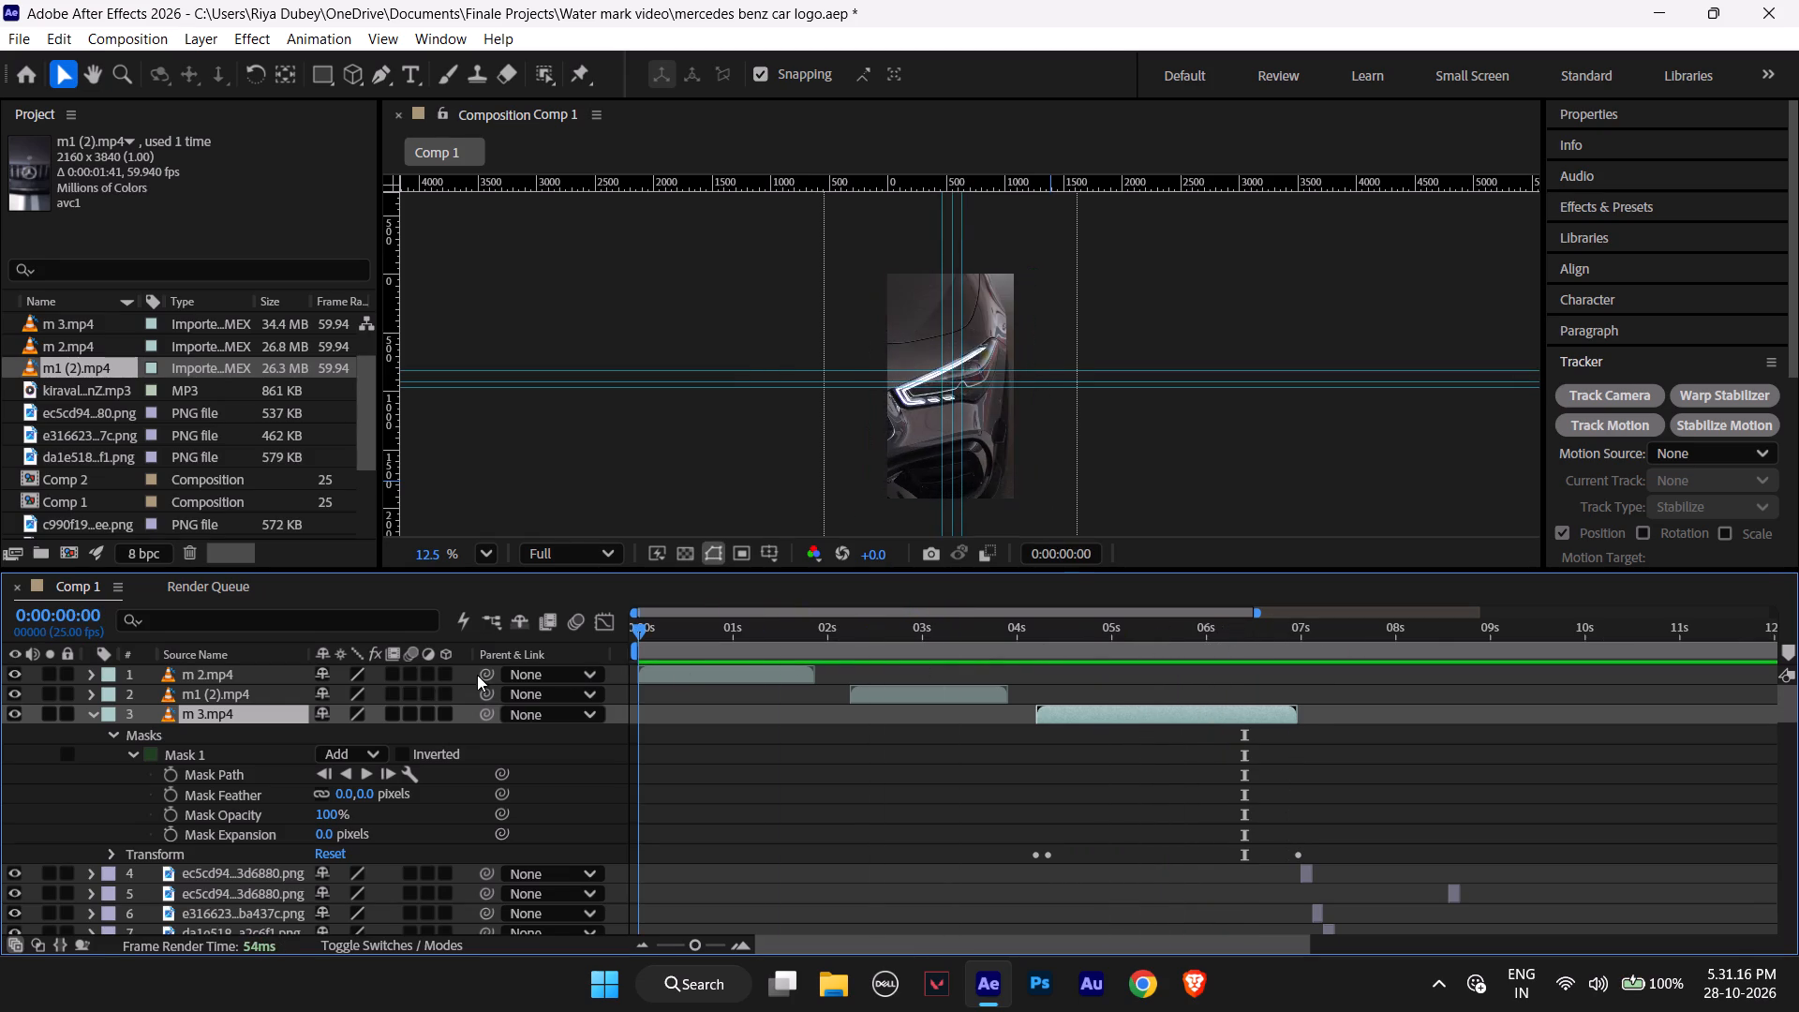
left_click_drag(477, 675, 407, 675)
key("space")
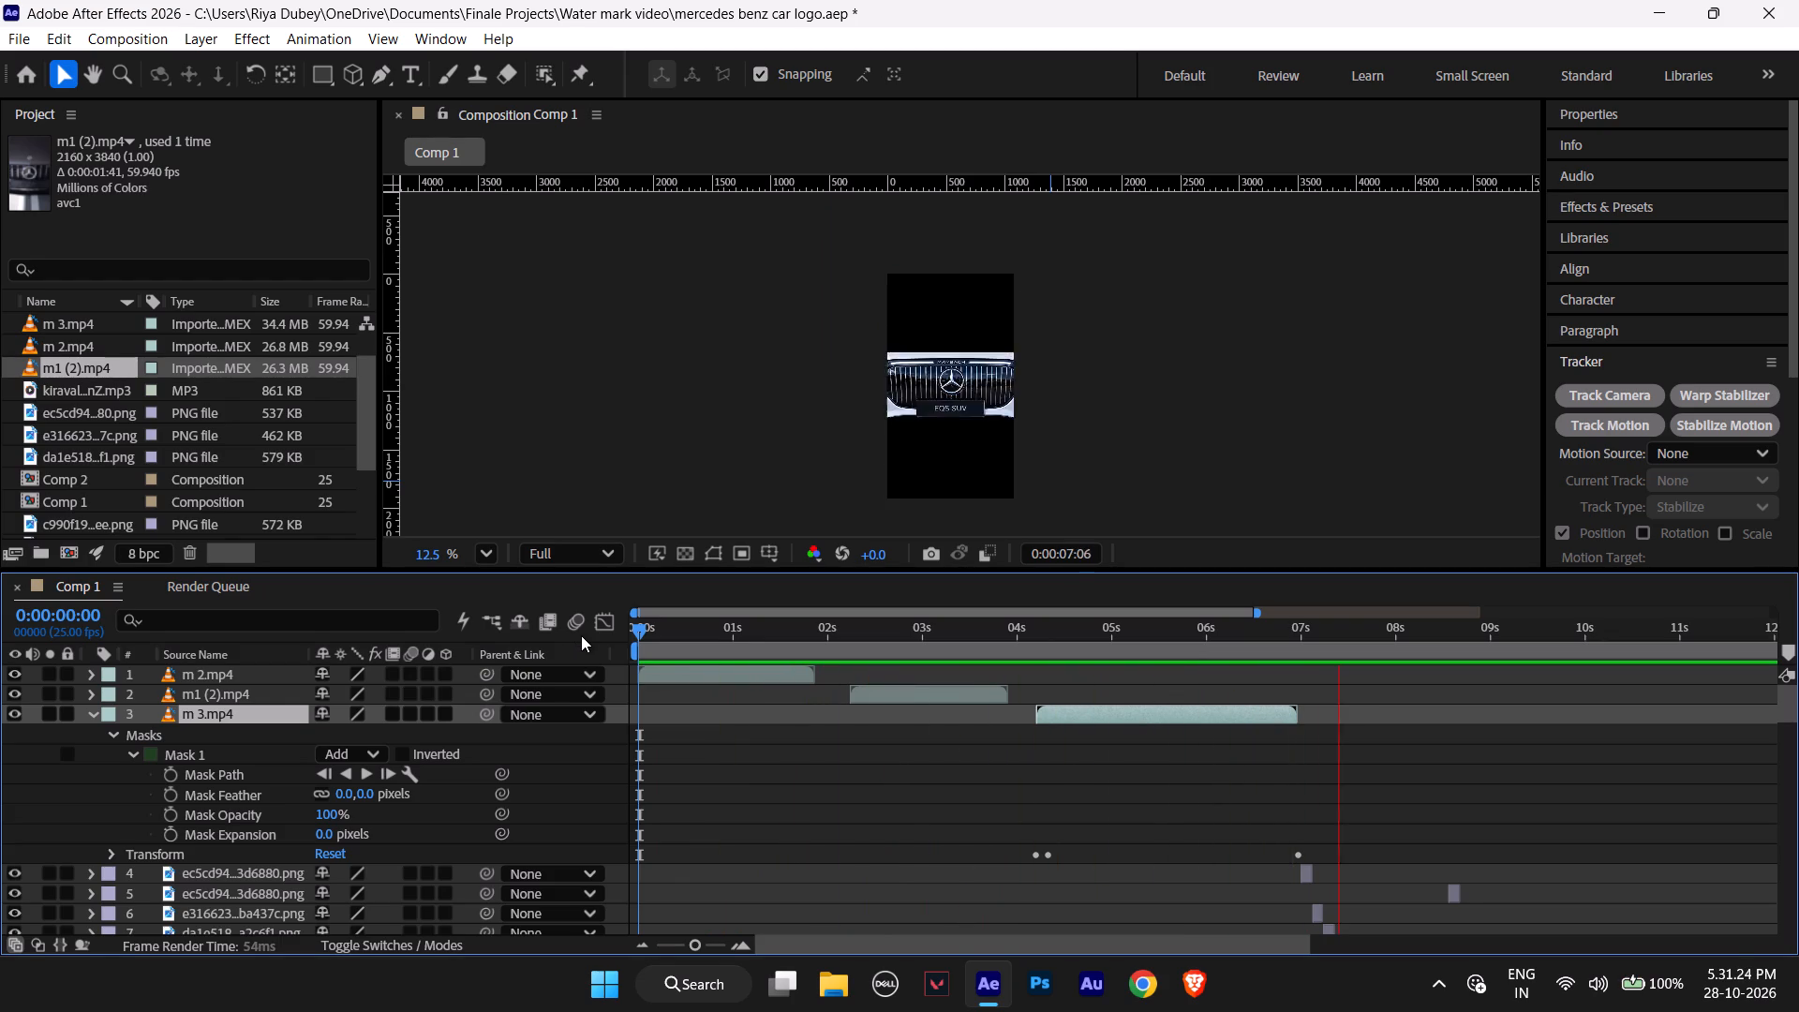
key("space")
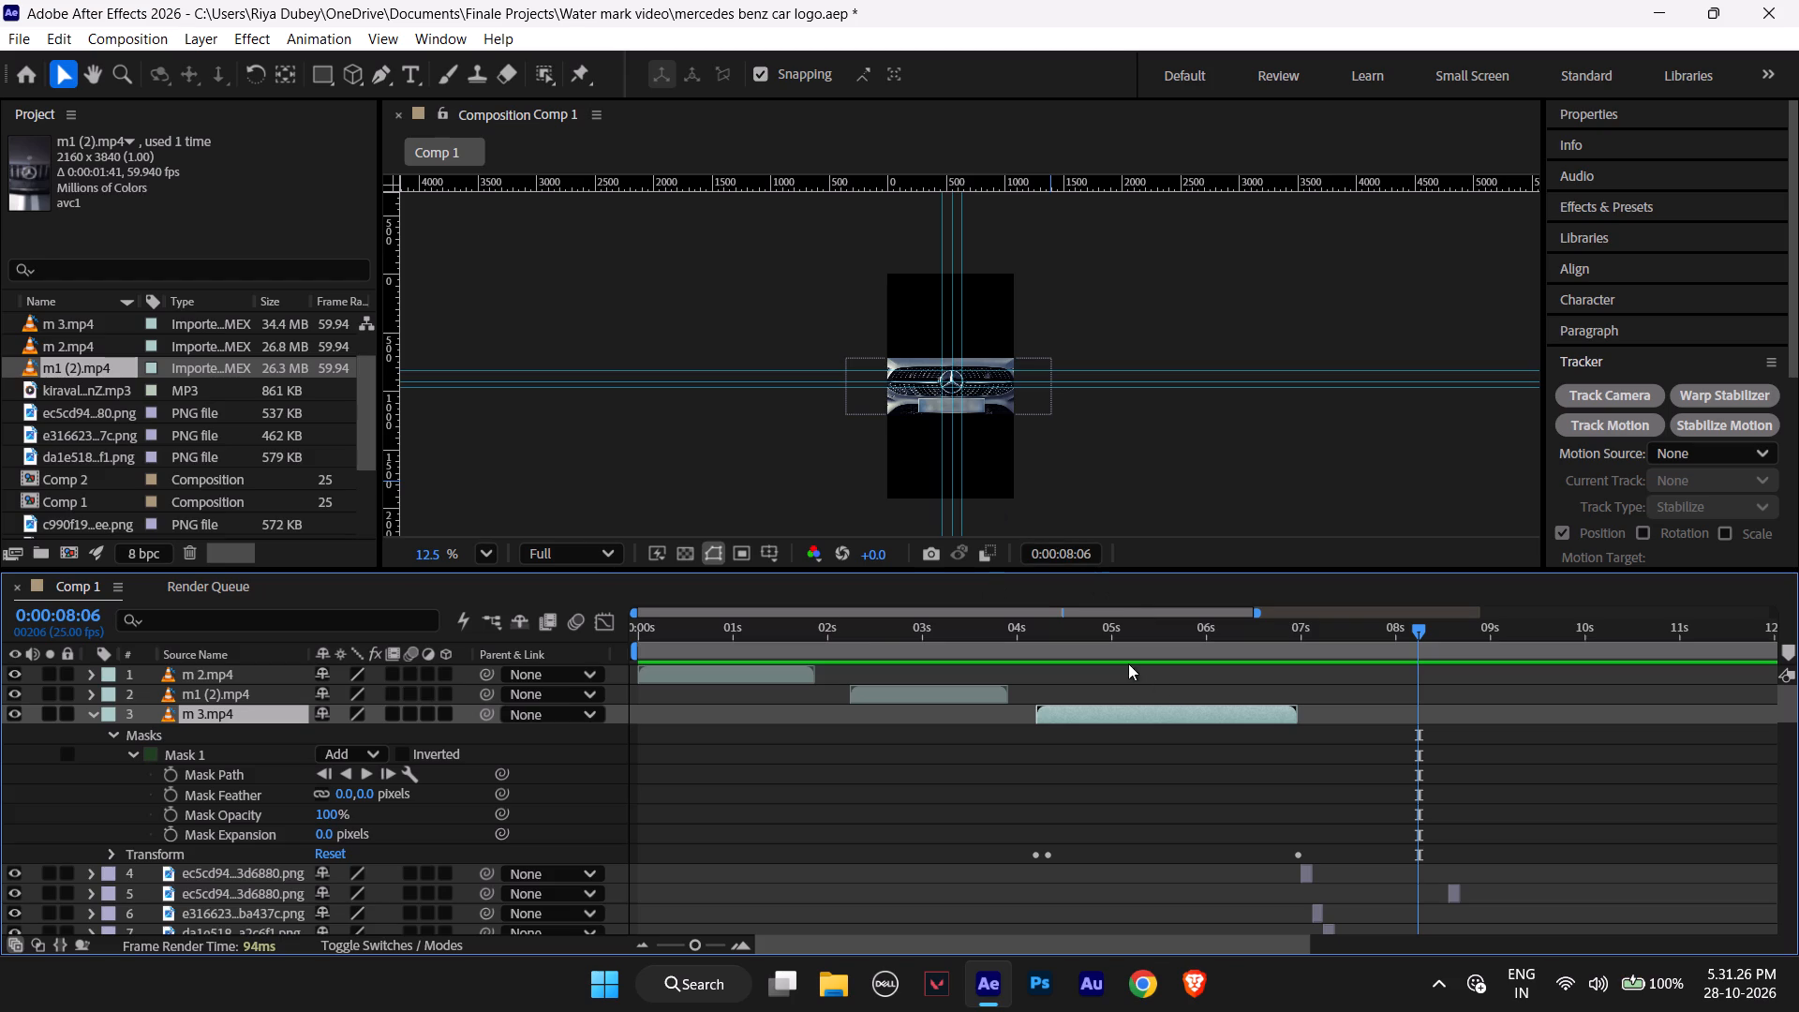
Collapse m 3.mp4, select it with all image layers below but not the MP3, and shift them so m 3.mp4 starts at about 7 seconds.
left_click(91, 715)
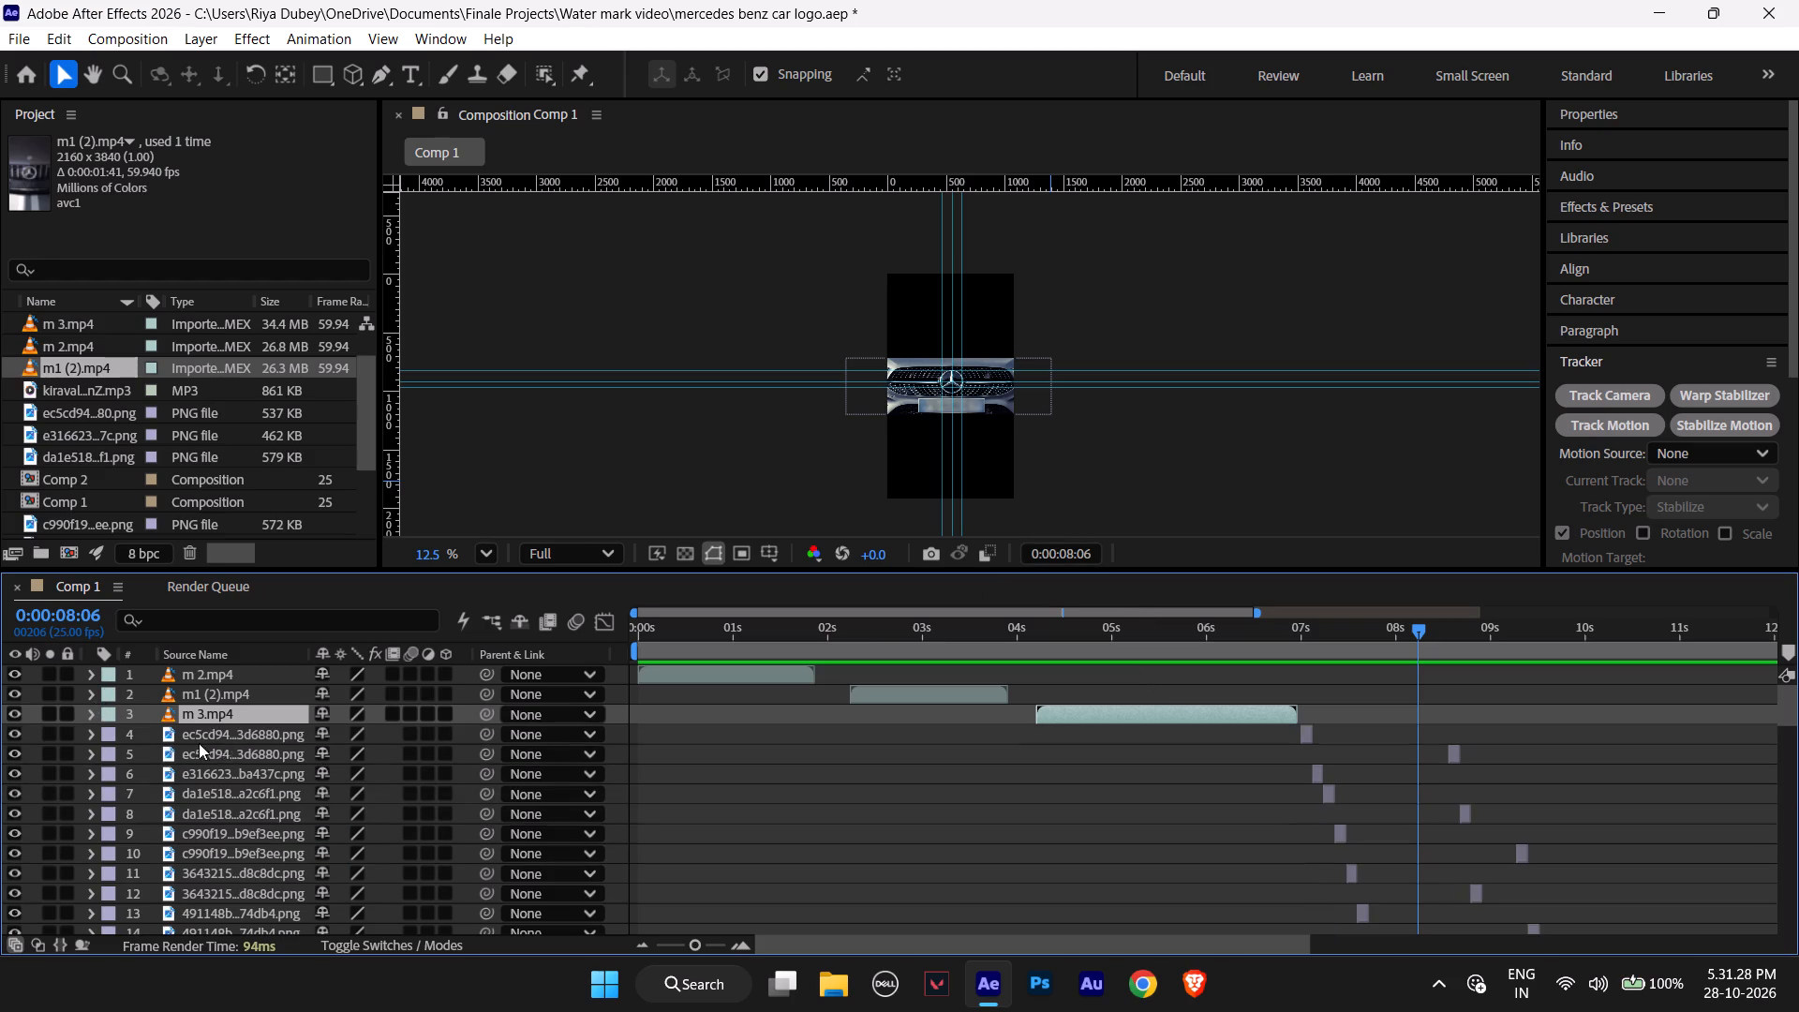
left_click_drag(210, 711, 226, 717)
left_click_drag(146, 712, 271, 1011)
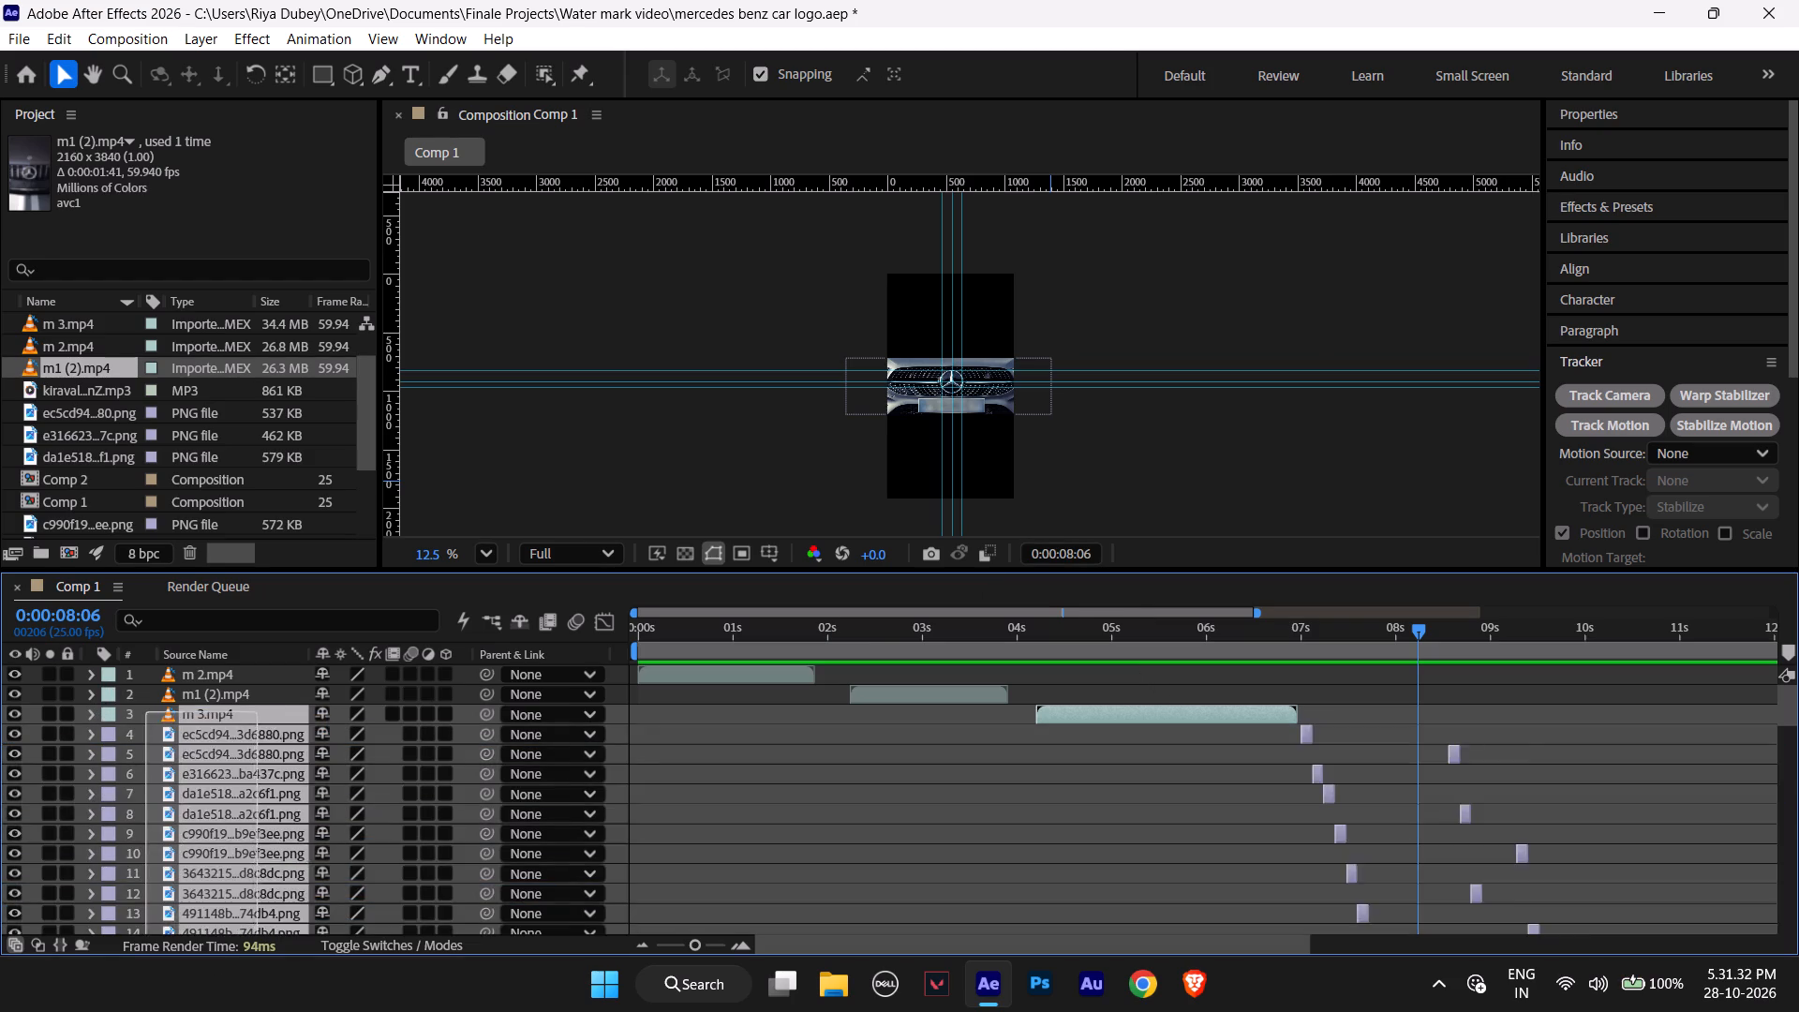
left_click_drag(271, 1011, 298, 1011)
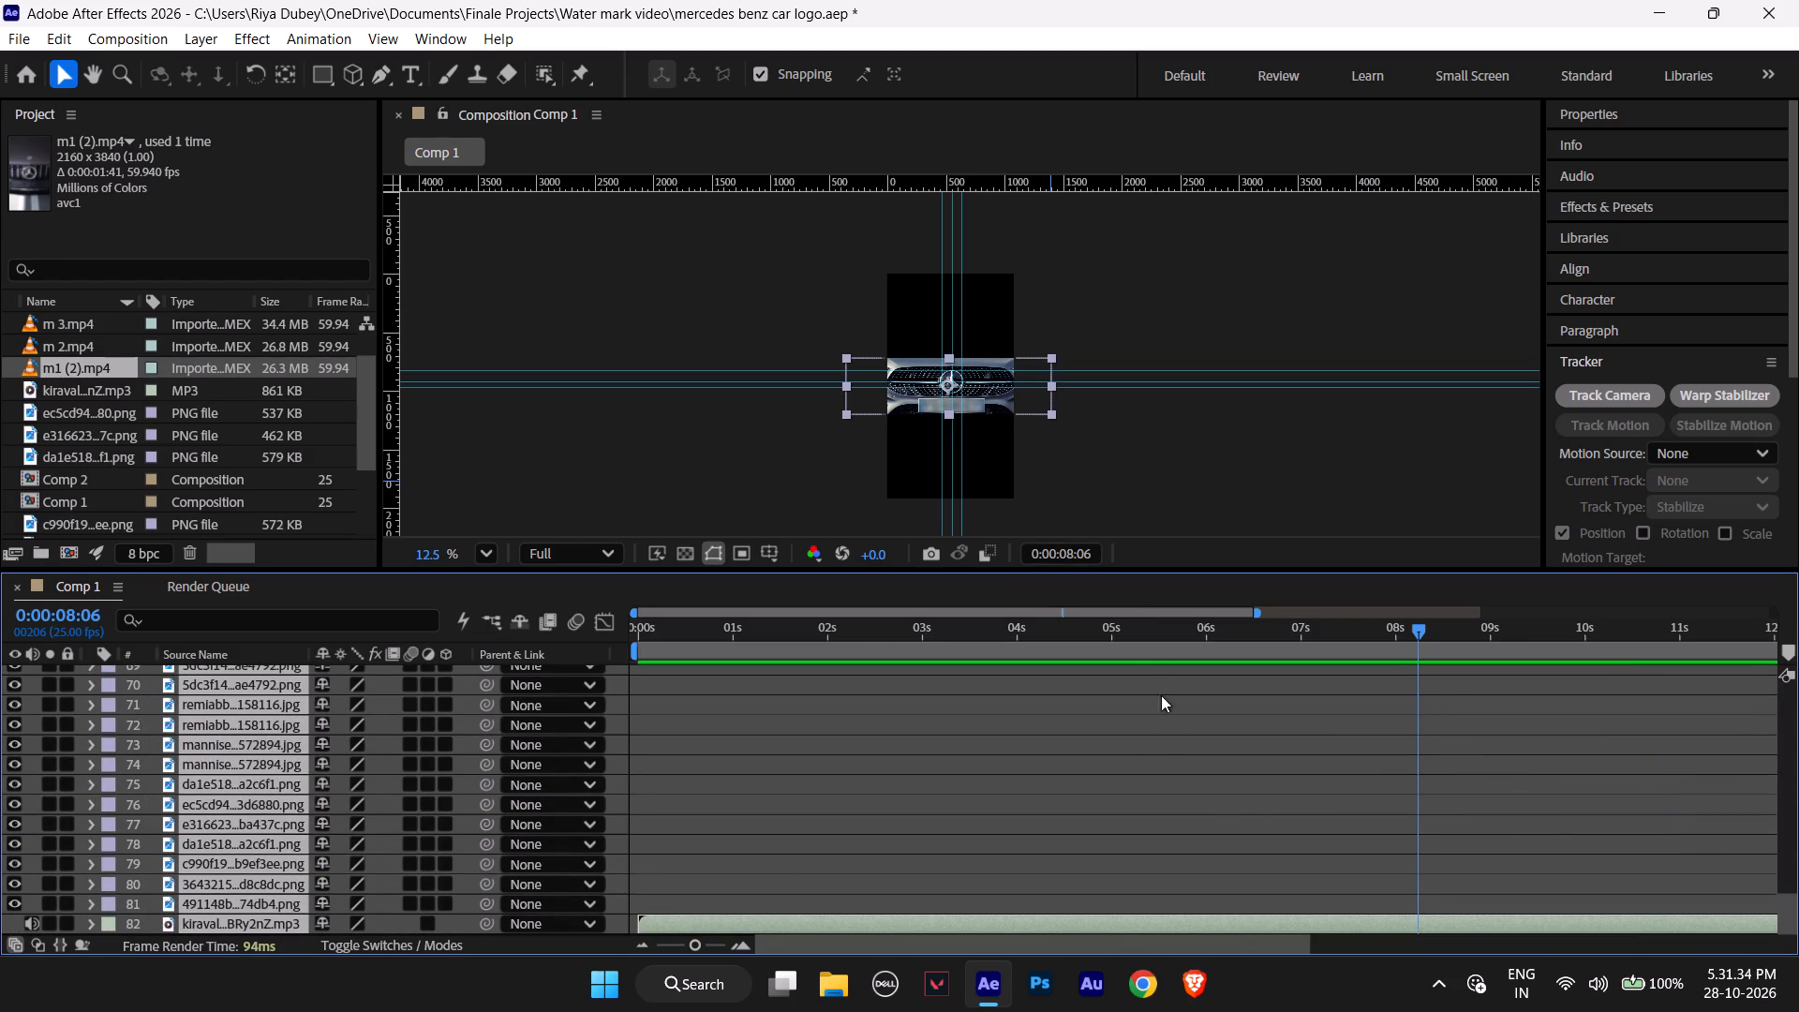
left_click(217, 925, "ctrl")
scroll(1356, 760, "up", 5)
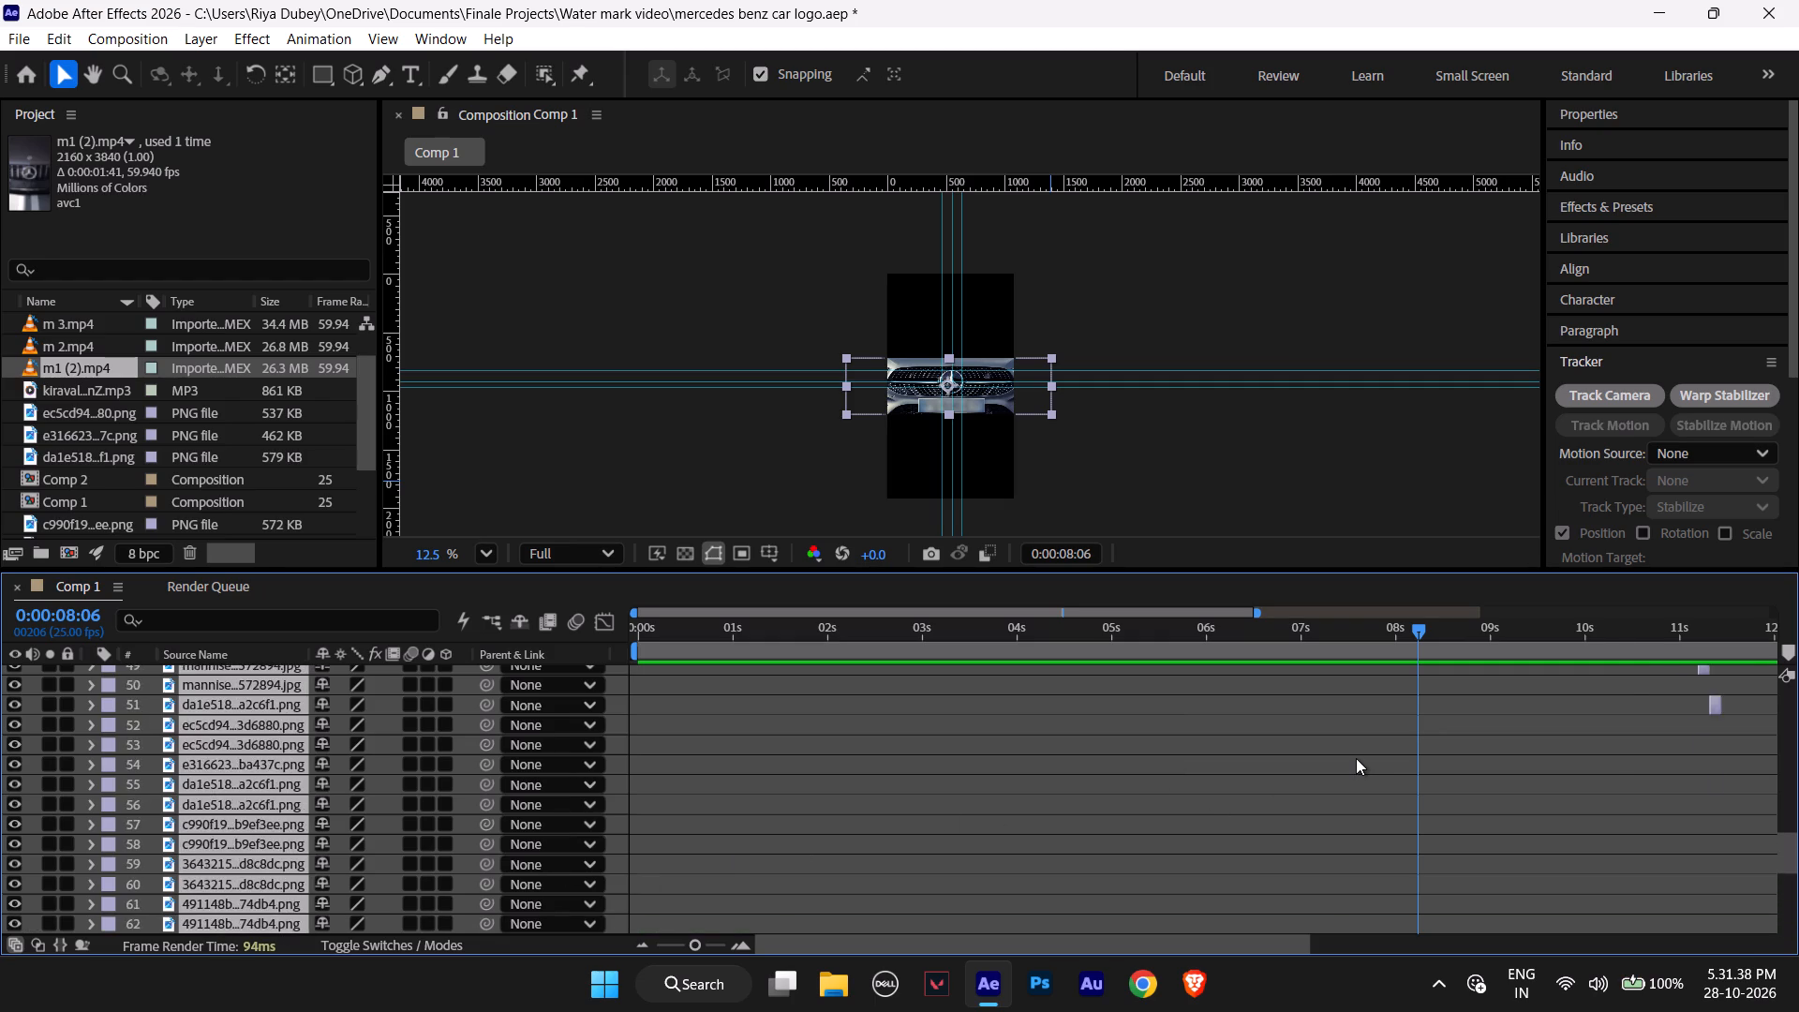
scroll(1356, 758, "up", 8)
scroll(1356, 758, "down", 1)
scroll(1356, 758, "up", 8)
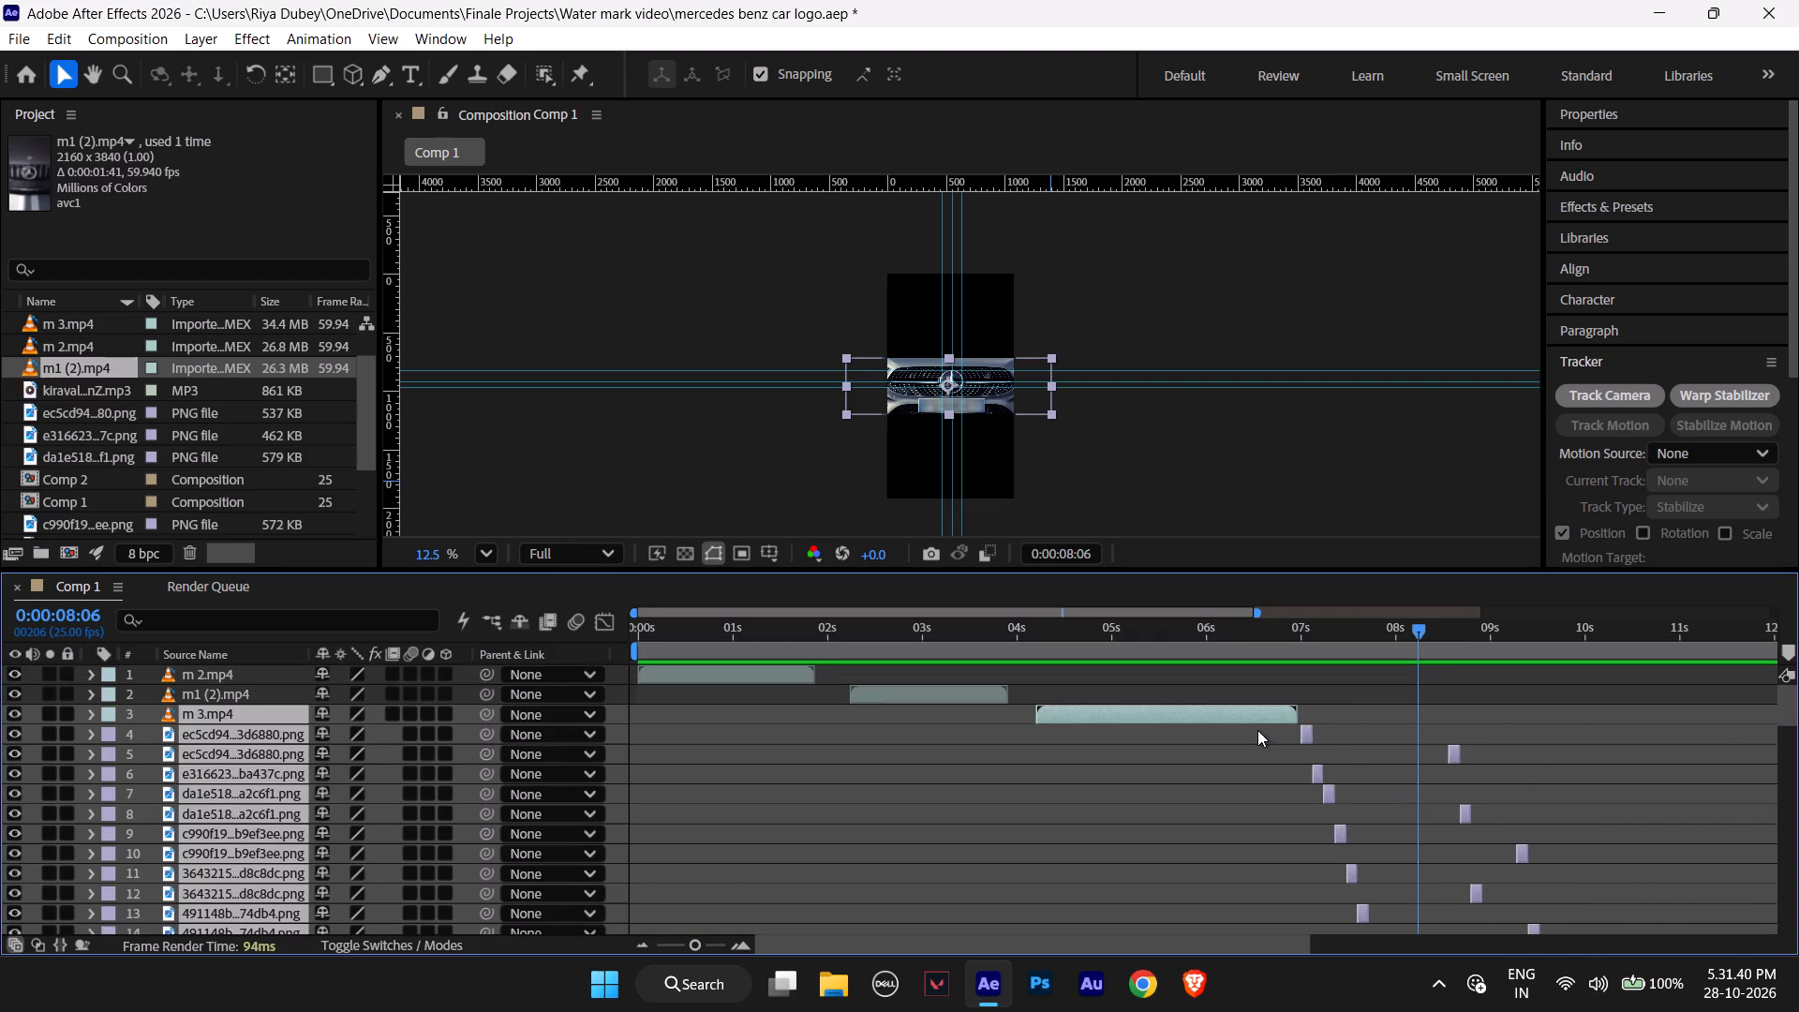
left_click_drag(1049, 714, 1118, 725)
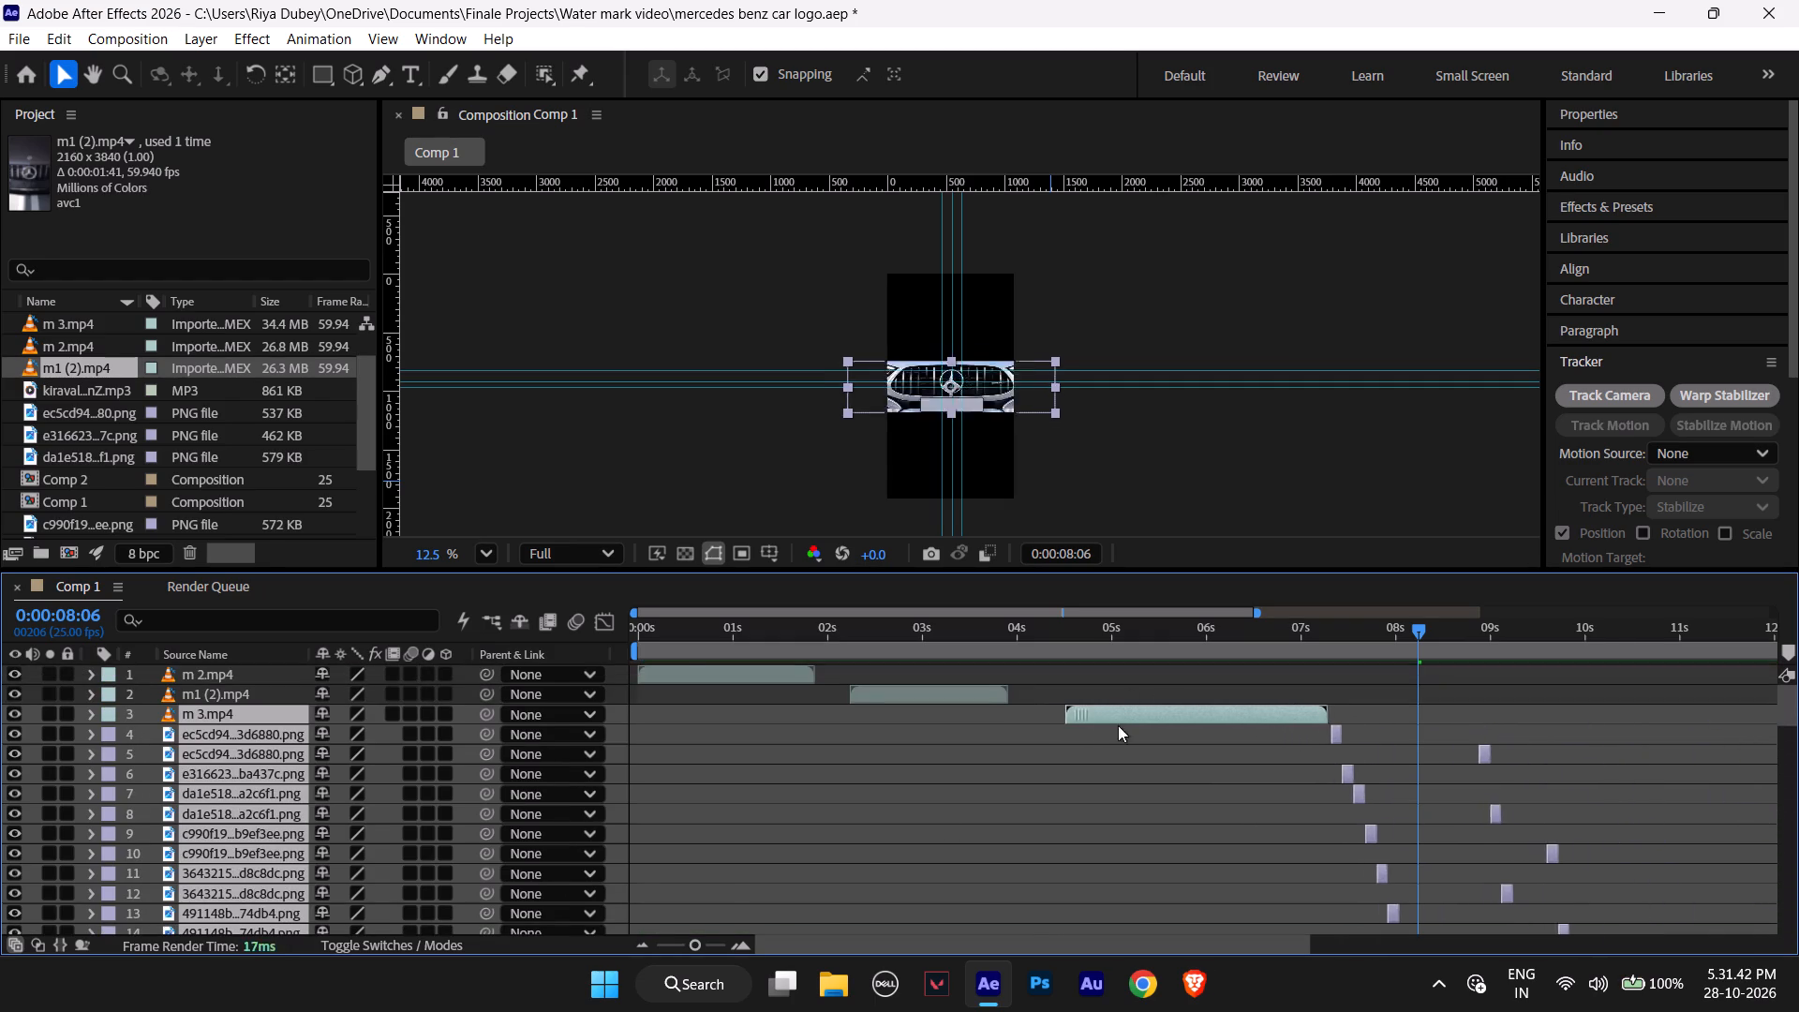
left_click_drag(1118, 725, 1322, 727)
Move the selected m 3.mp4 and image layers along the timeline so that m 3.mp4 starts at about 13 seconds.
left_click_drag(1423, 629, 1334, 639)
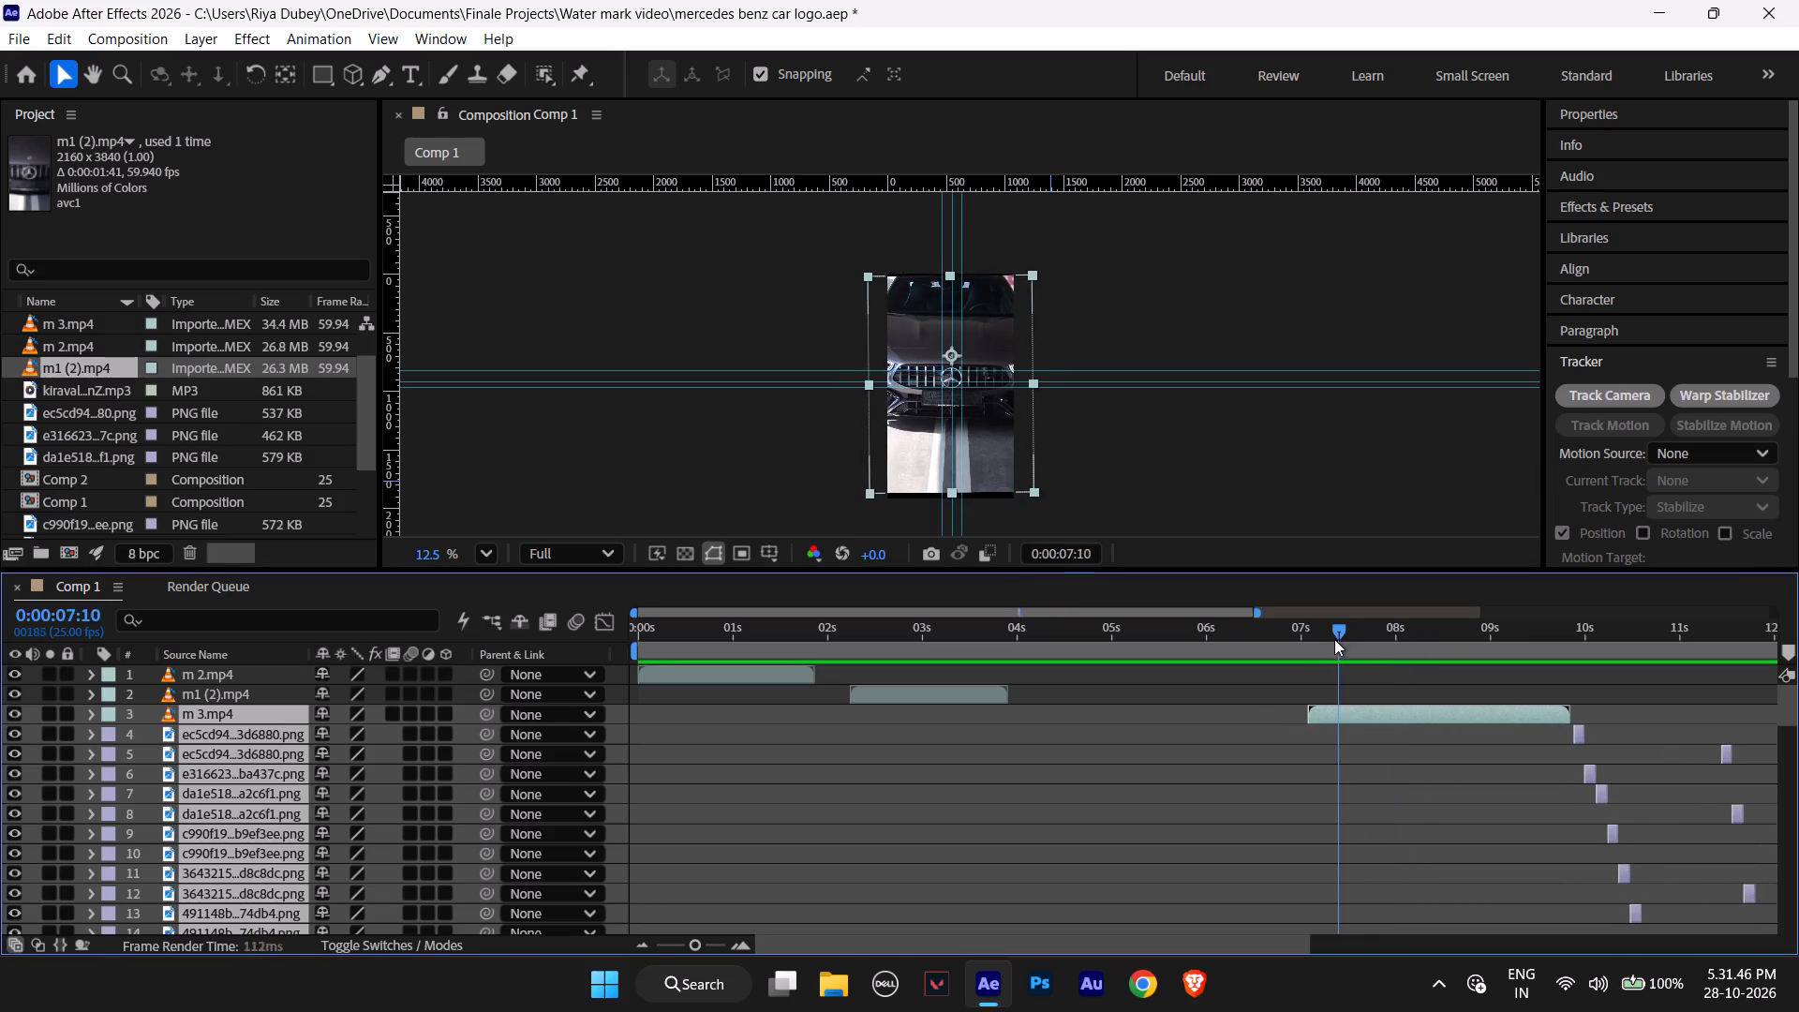
left_click_drag(1334, 639, 1304, 641)
left_click_drag(1348, 711, 1312, 707)
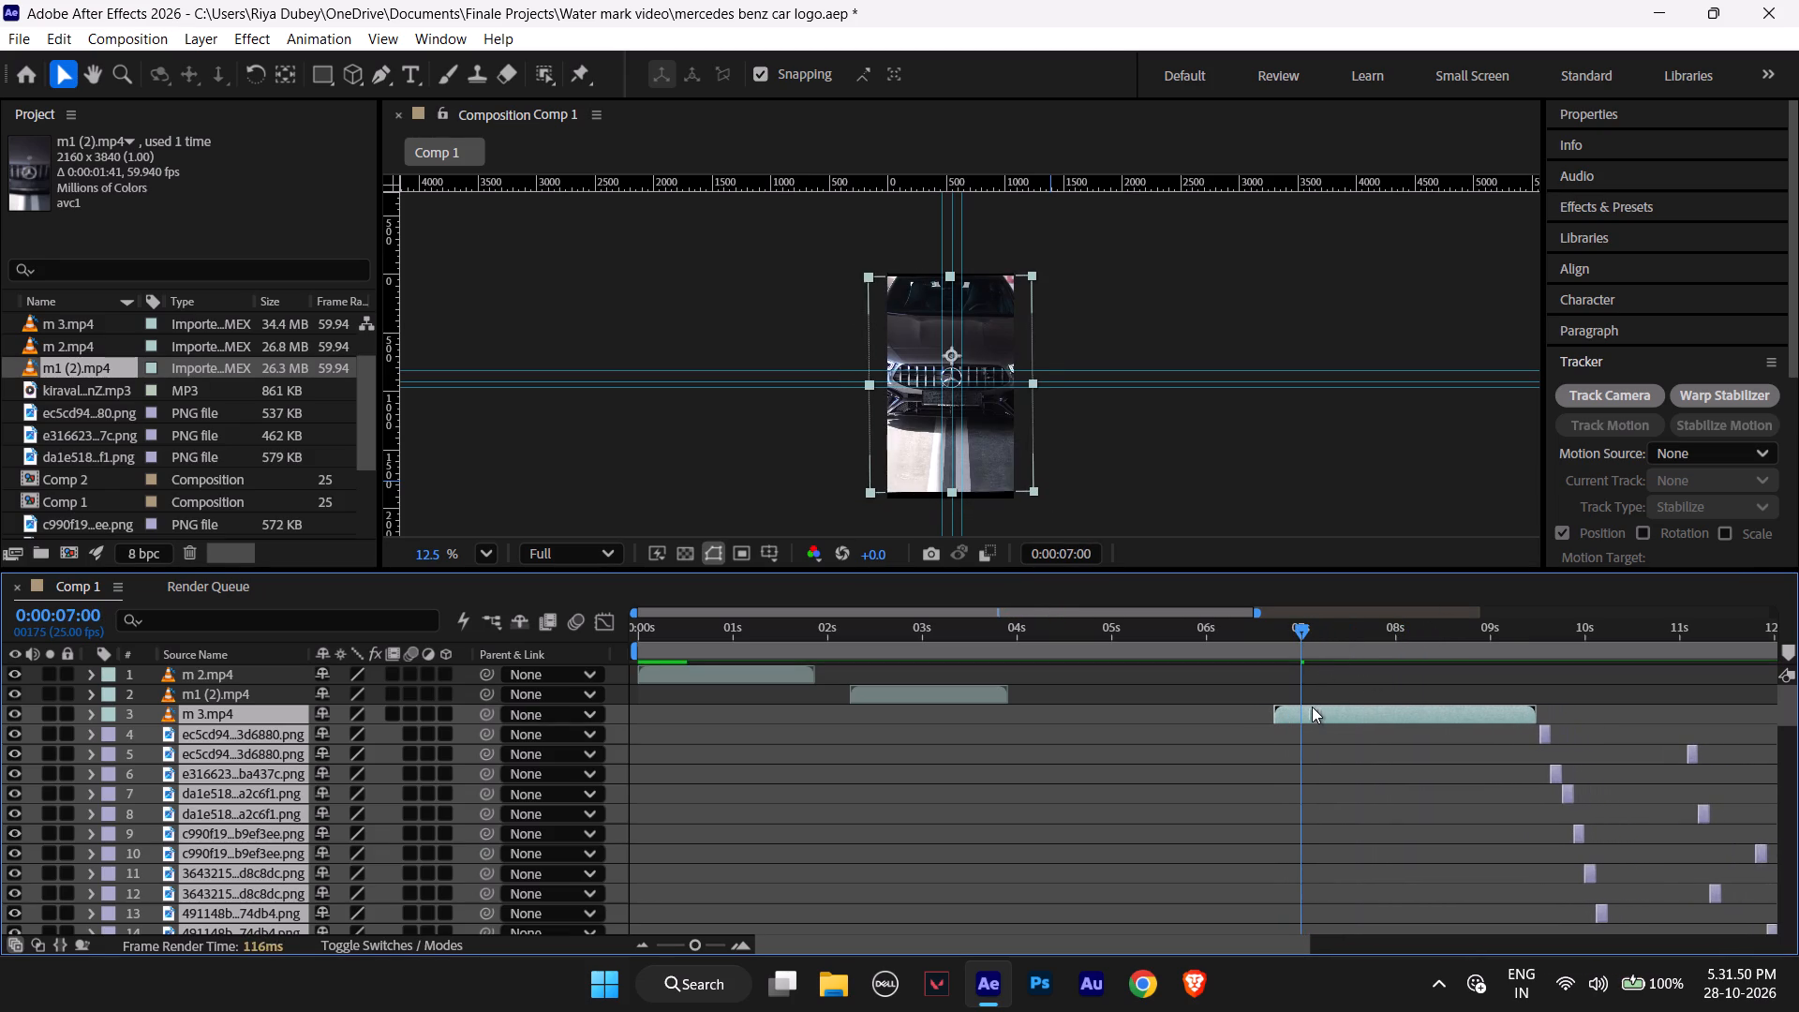
left_click_drag(1312, 707, 1215, 704)
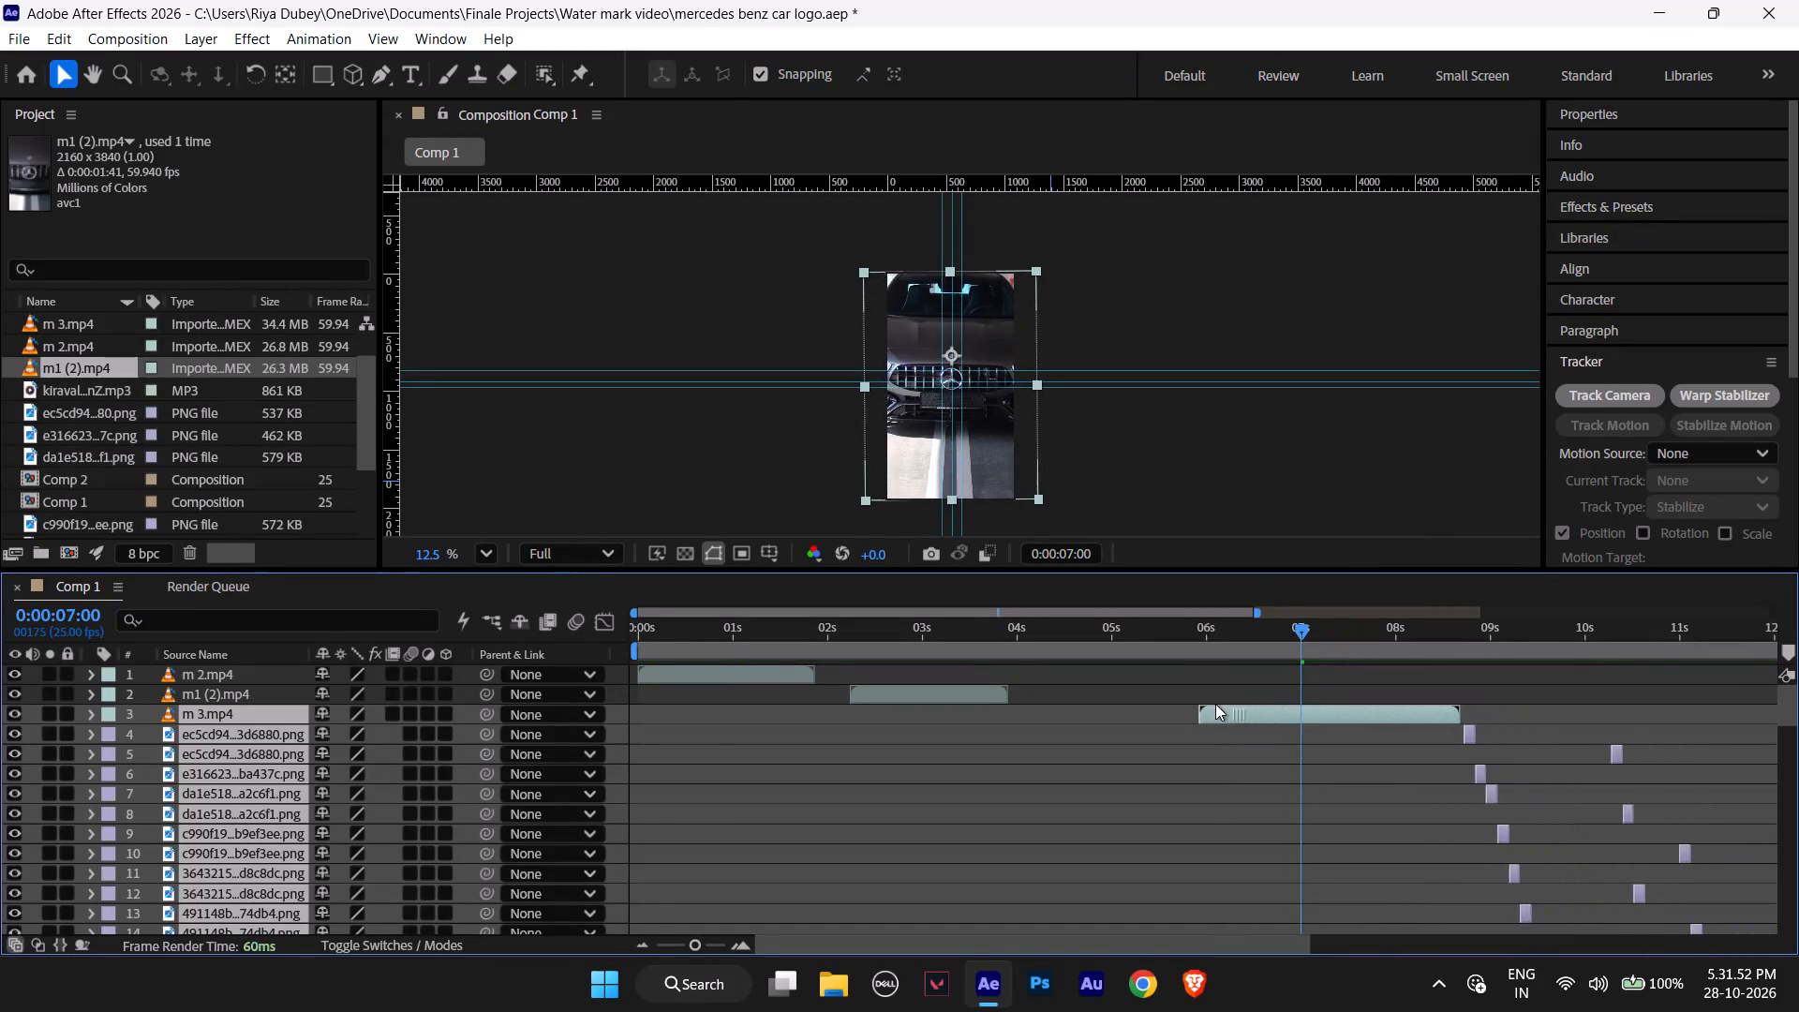
left_click_drag(1215, 704, 1136, 705)
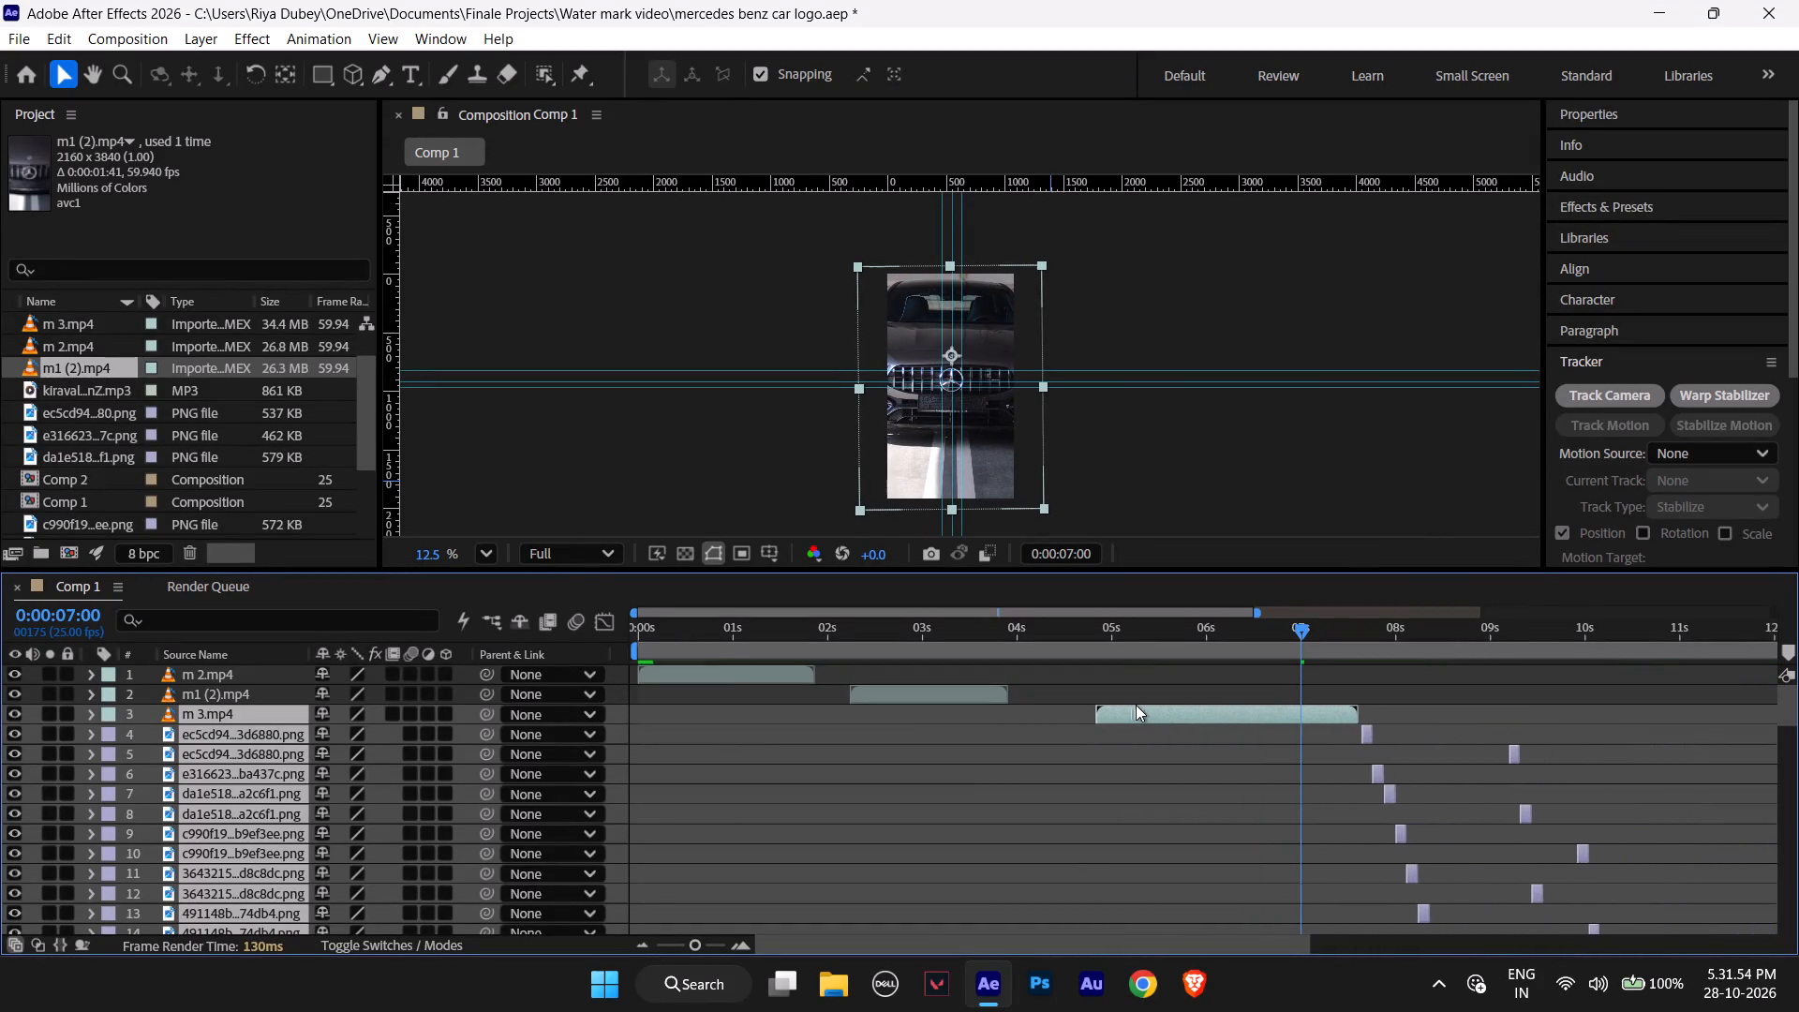
left_click_drag(1136, 705, 1108, 705)
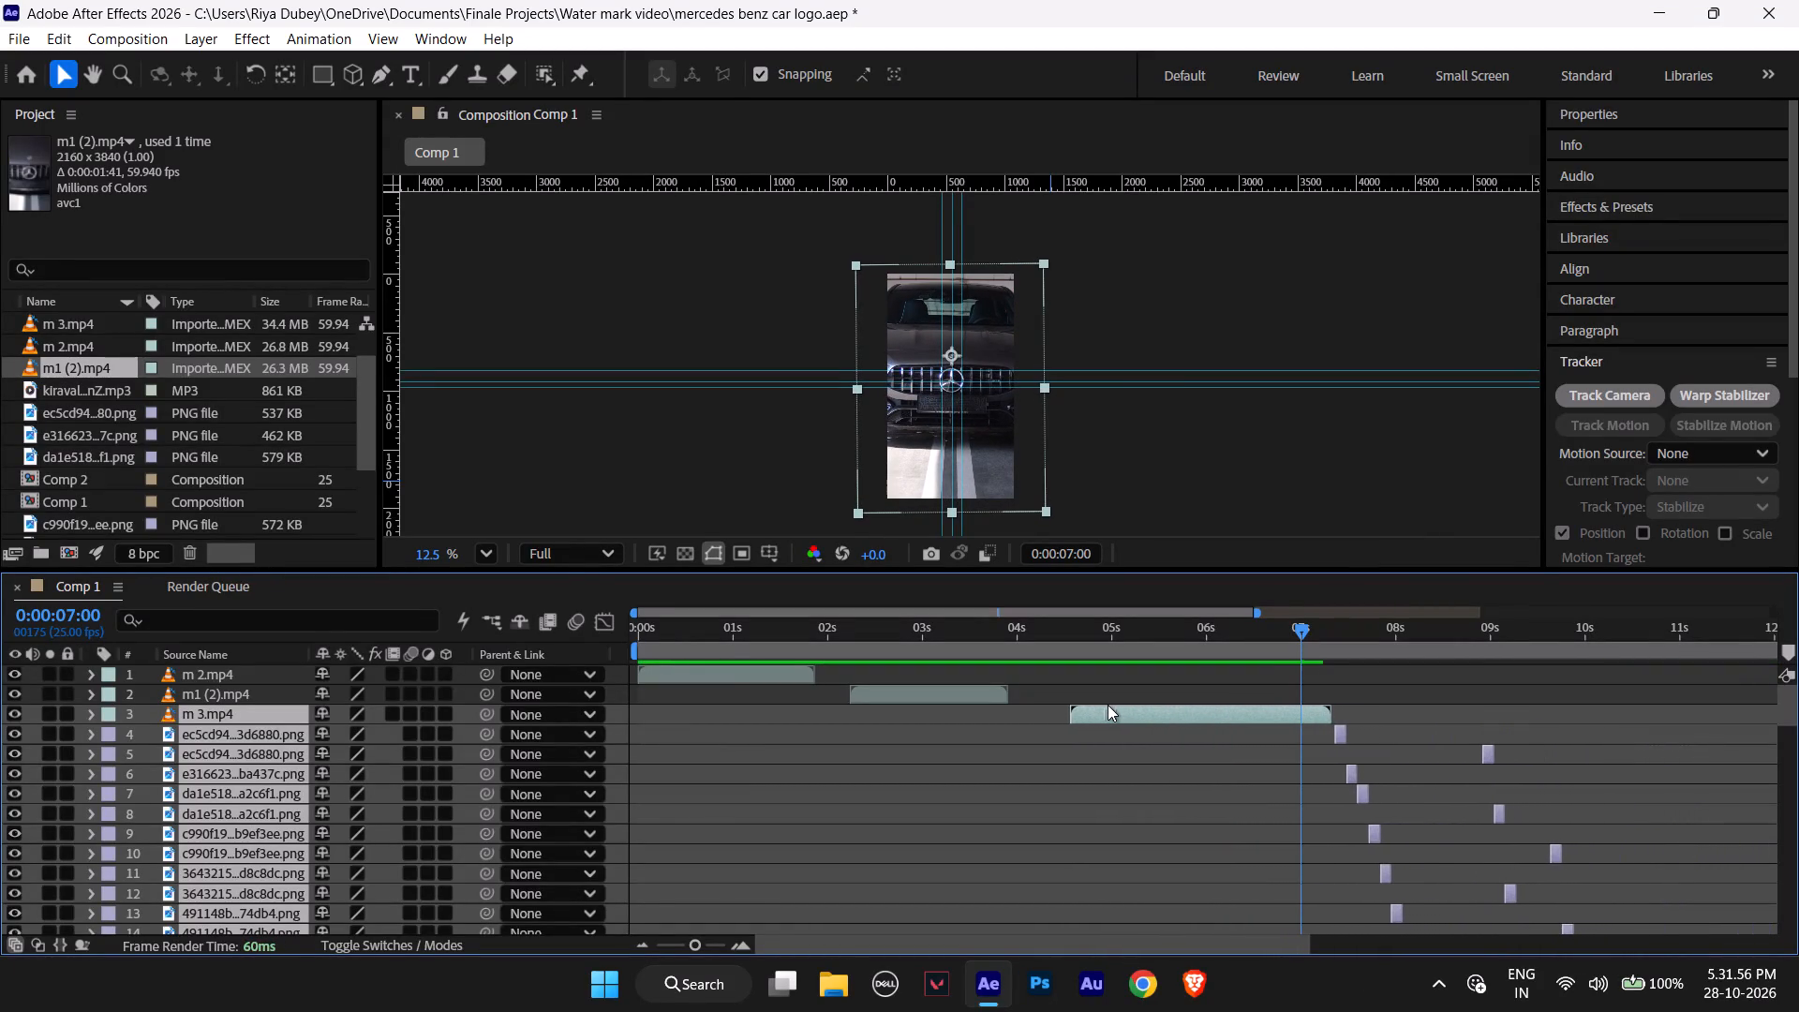
left_click_drag(1108, 705, 1096, 705)
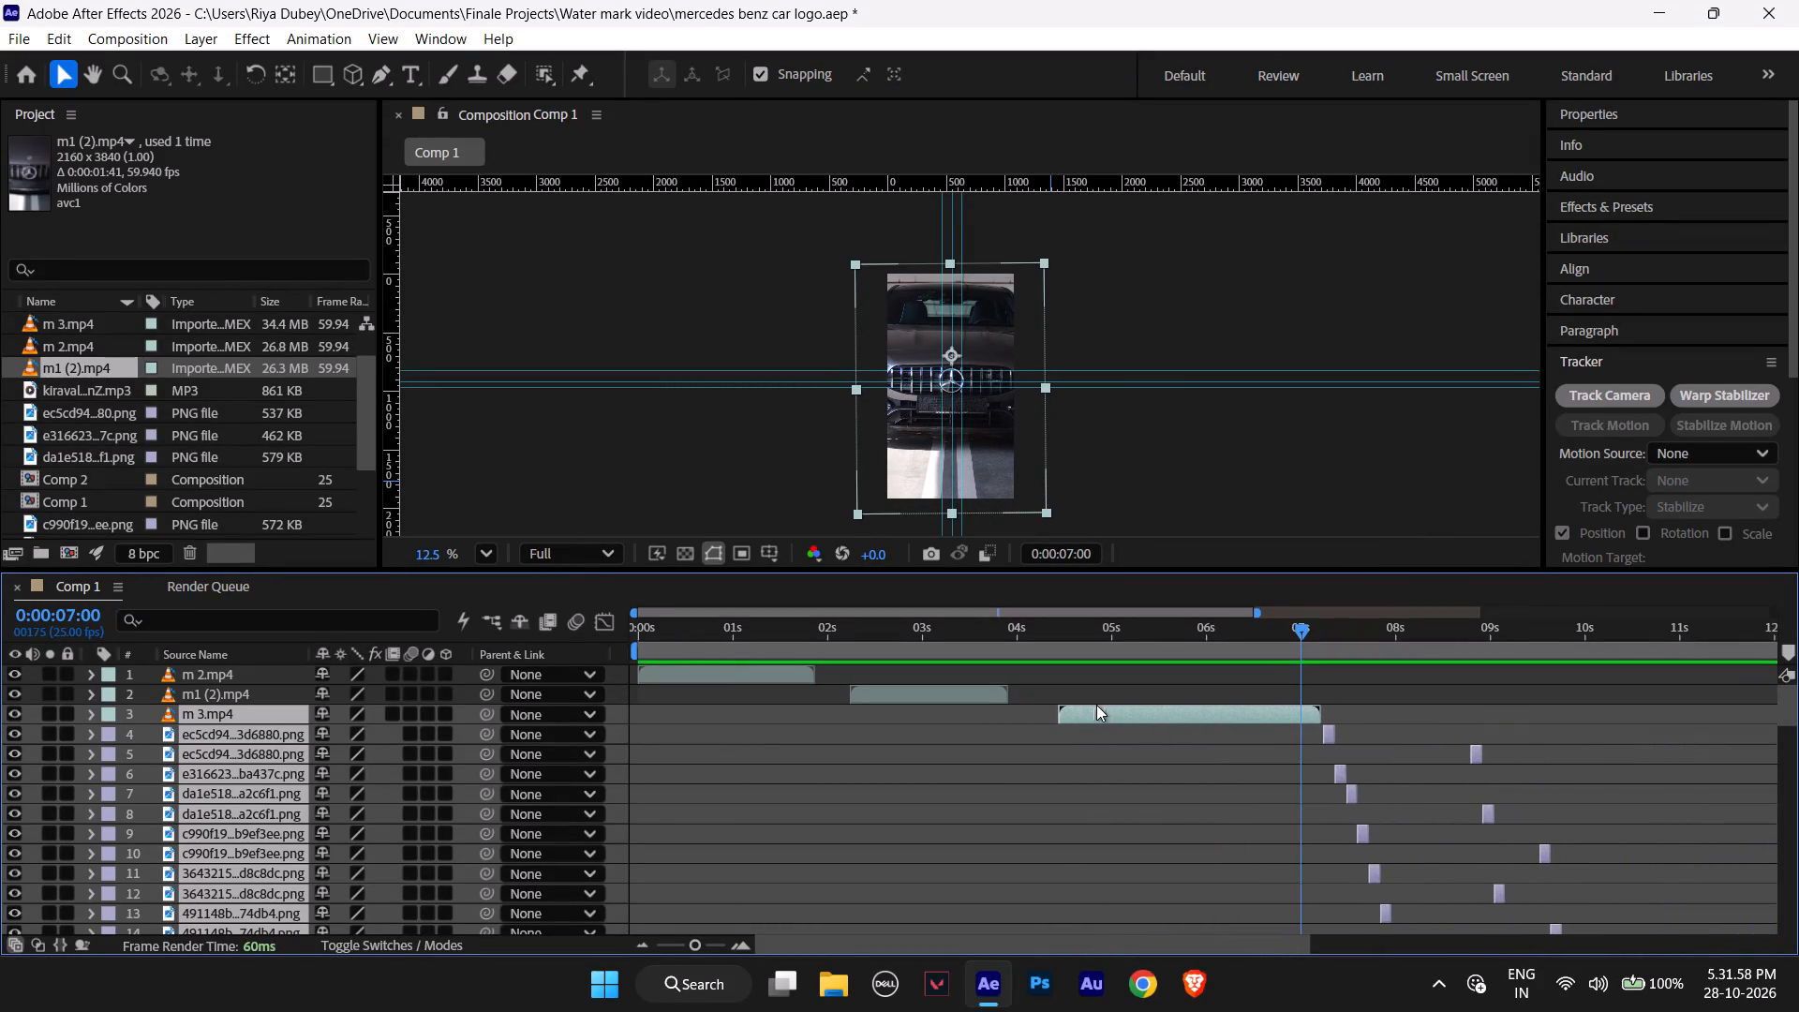
left_click_drag(1096, 705, 1093, 705)
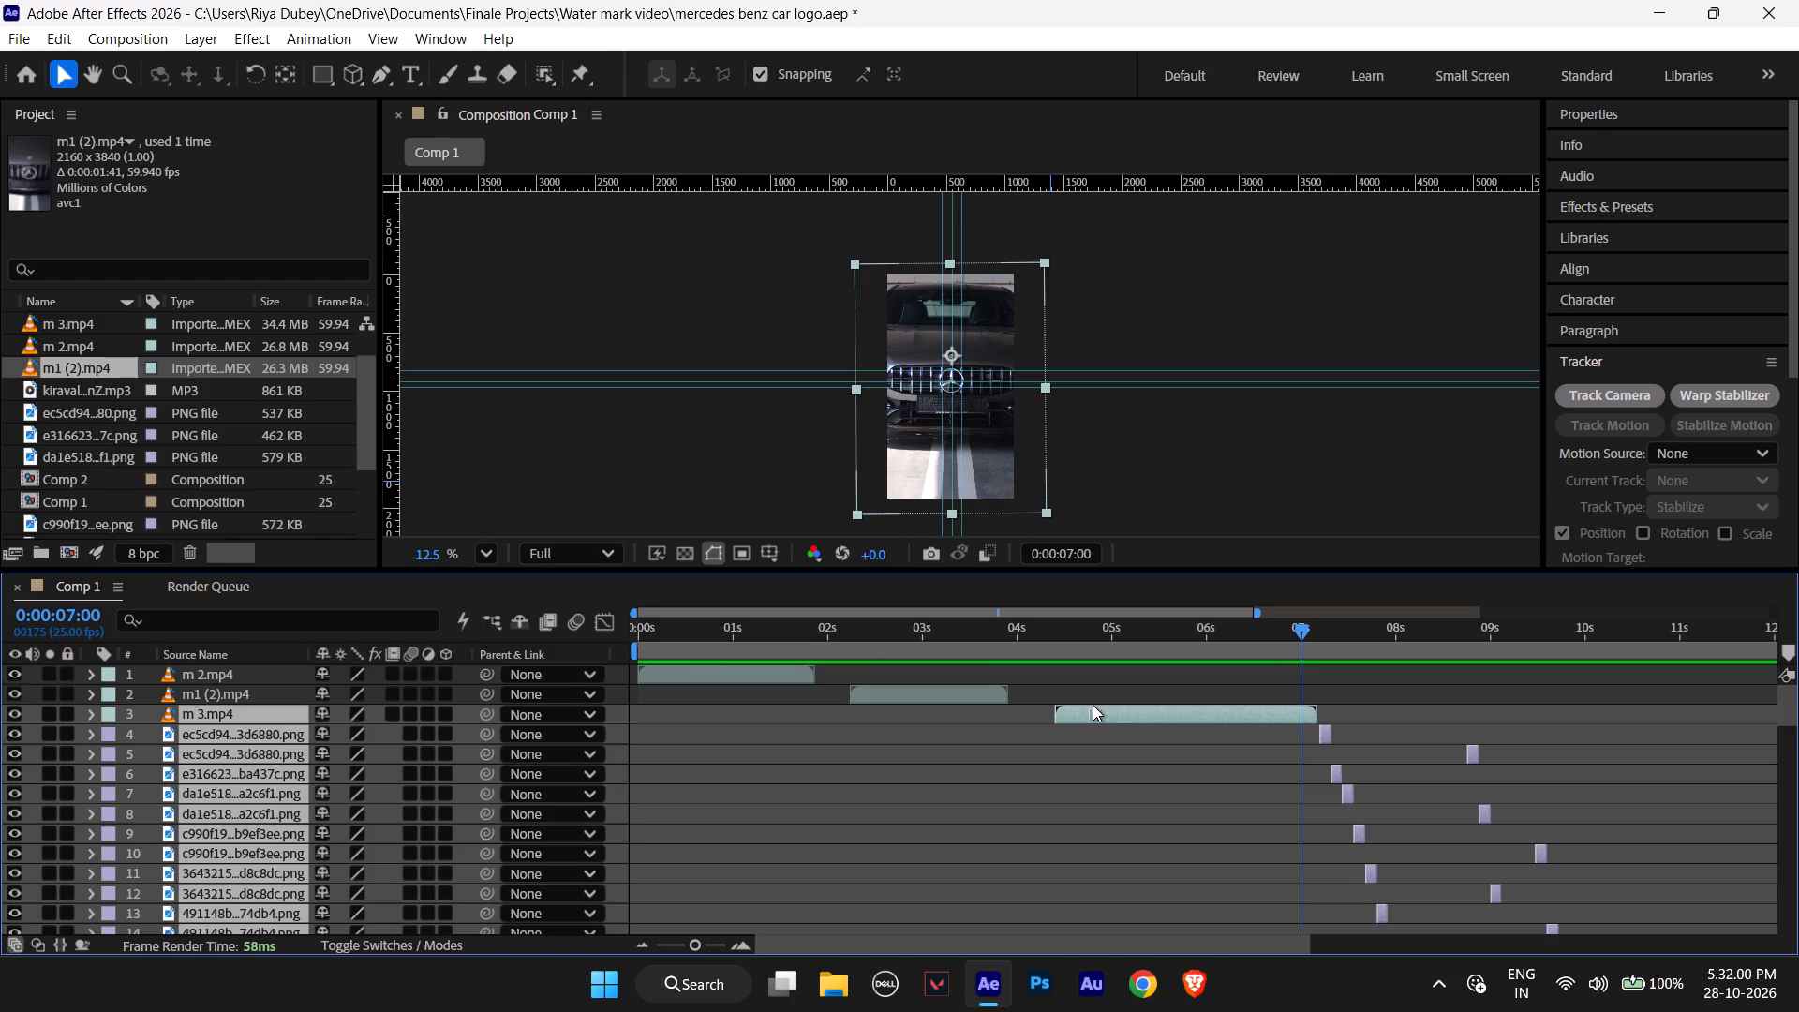
left_click_drag(1093, 705, 1581, 721)
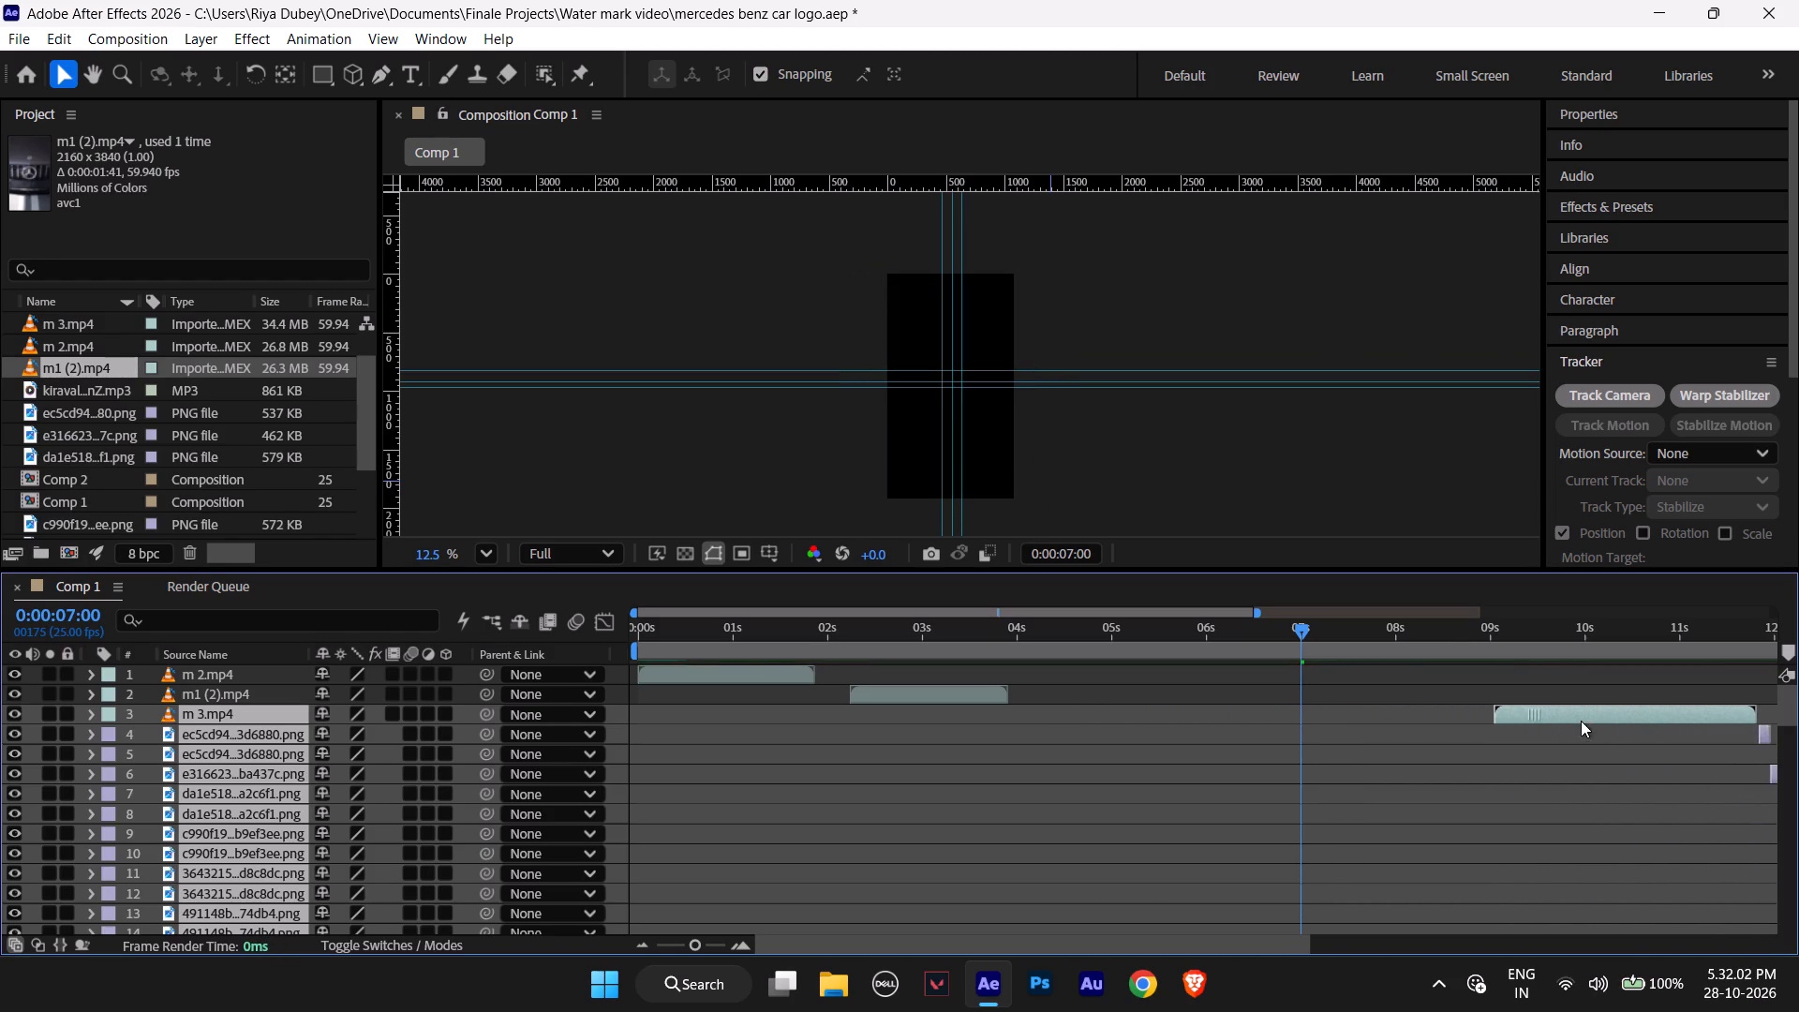
left_click_drag(1581, 721, 1762, 713)
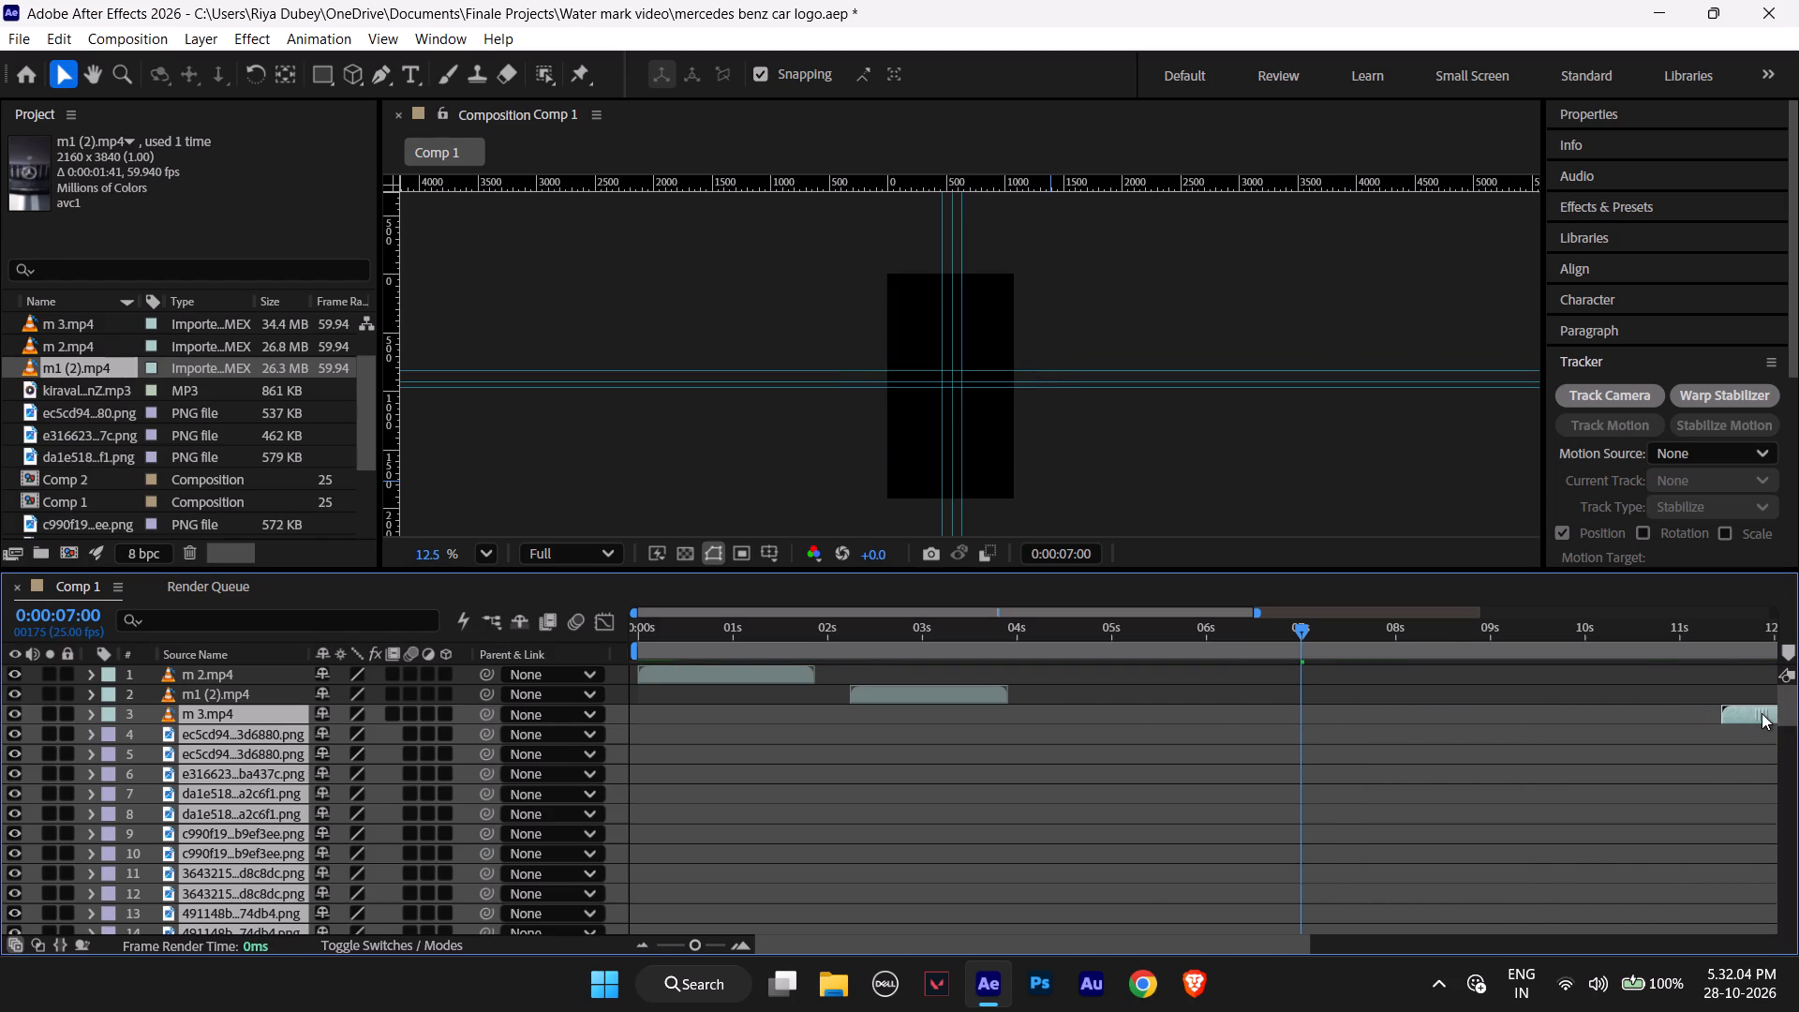
left_click_drag(1762, 713, 1505, 720)
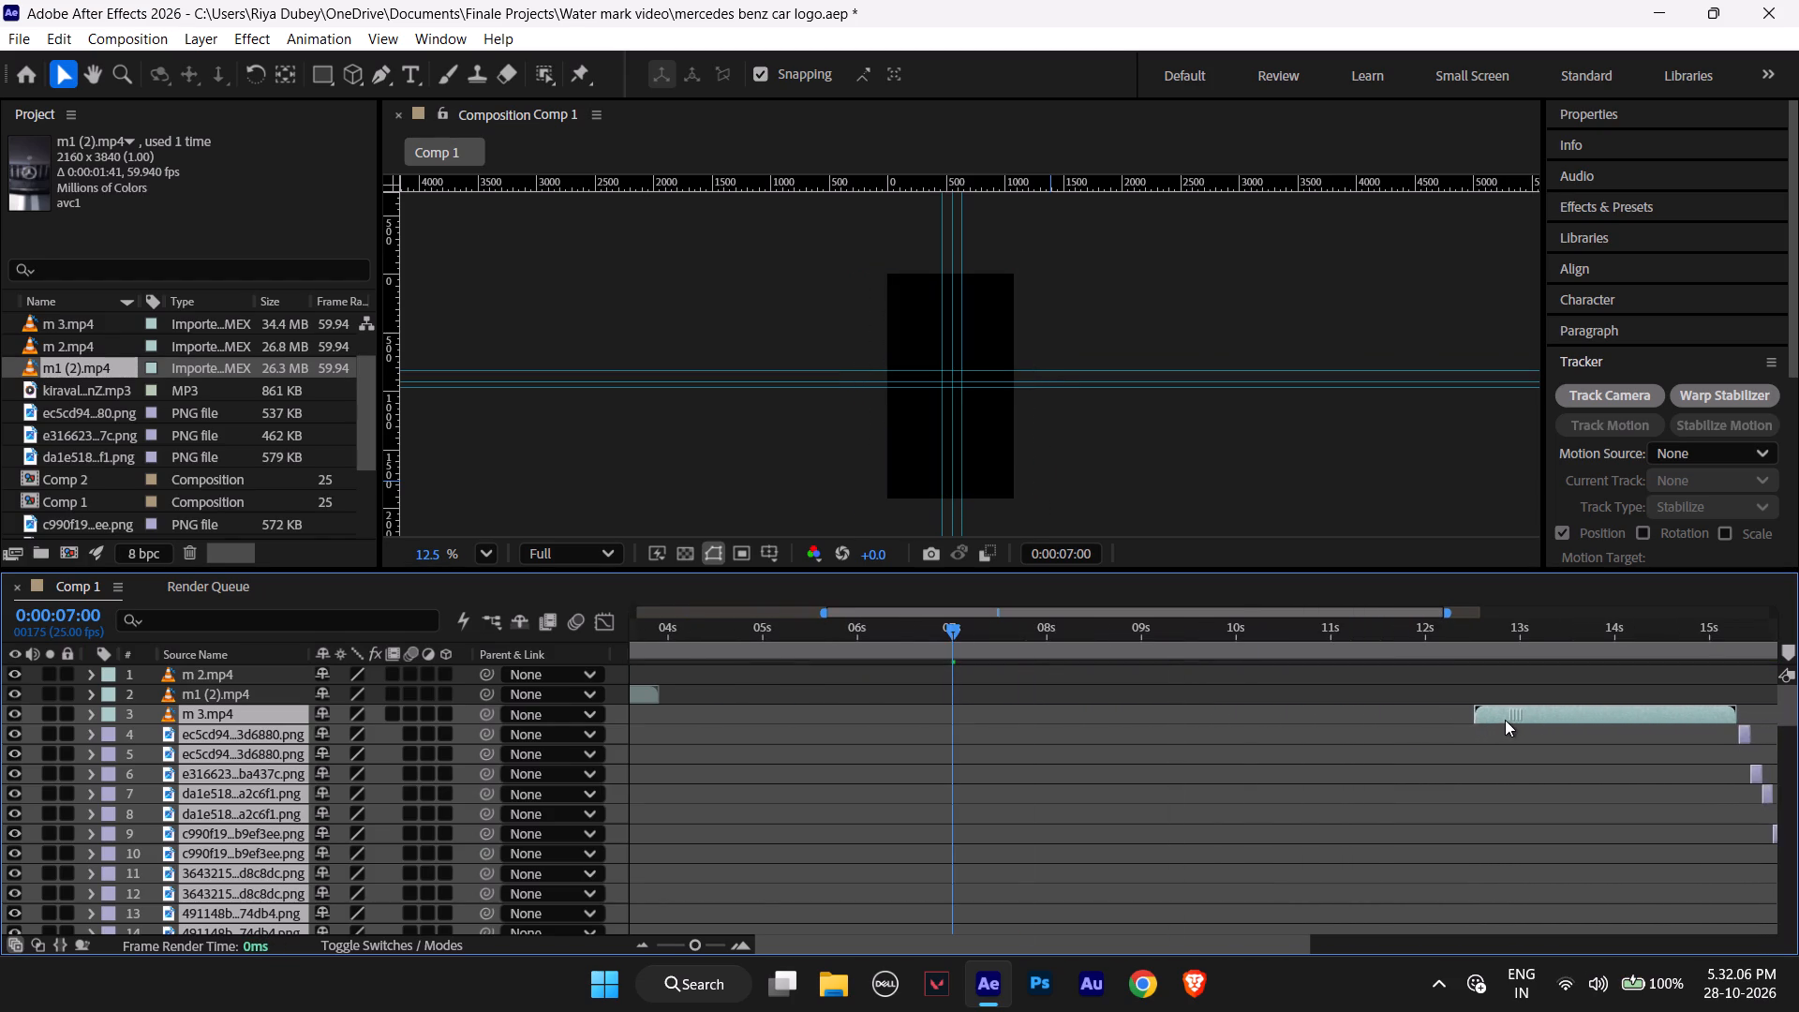
left_click_drag(1505, 720, 1563, 715)
Set the current time to 0:00:12:24 and extend the end of the work area to the end of Comp 1.
left_click_drag(951, 634, 1234, 662)
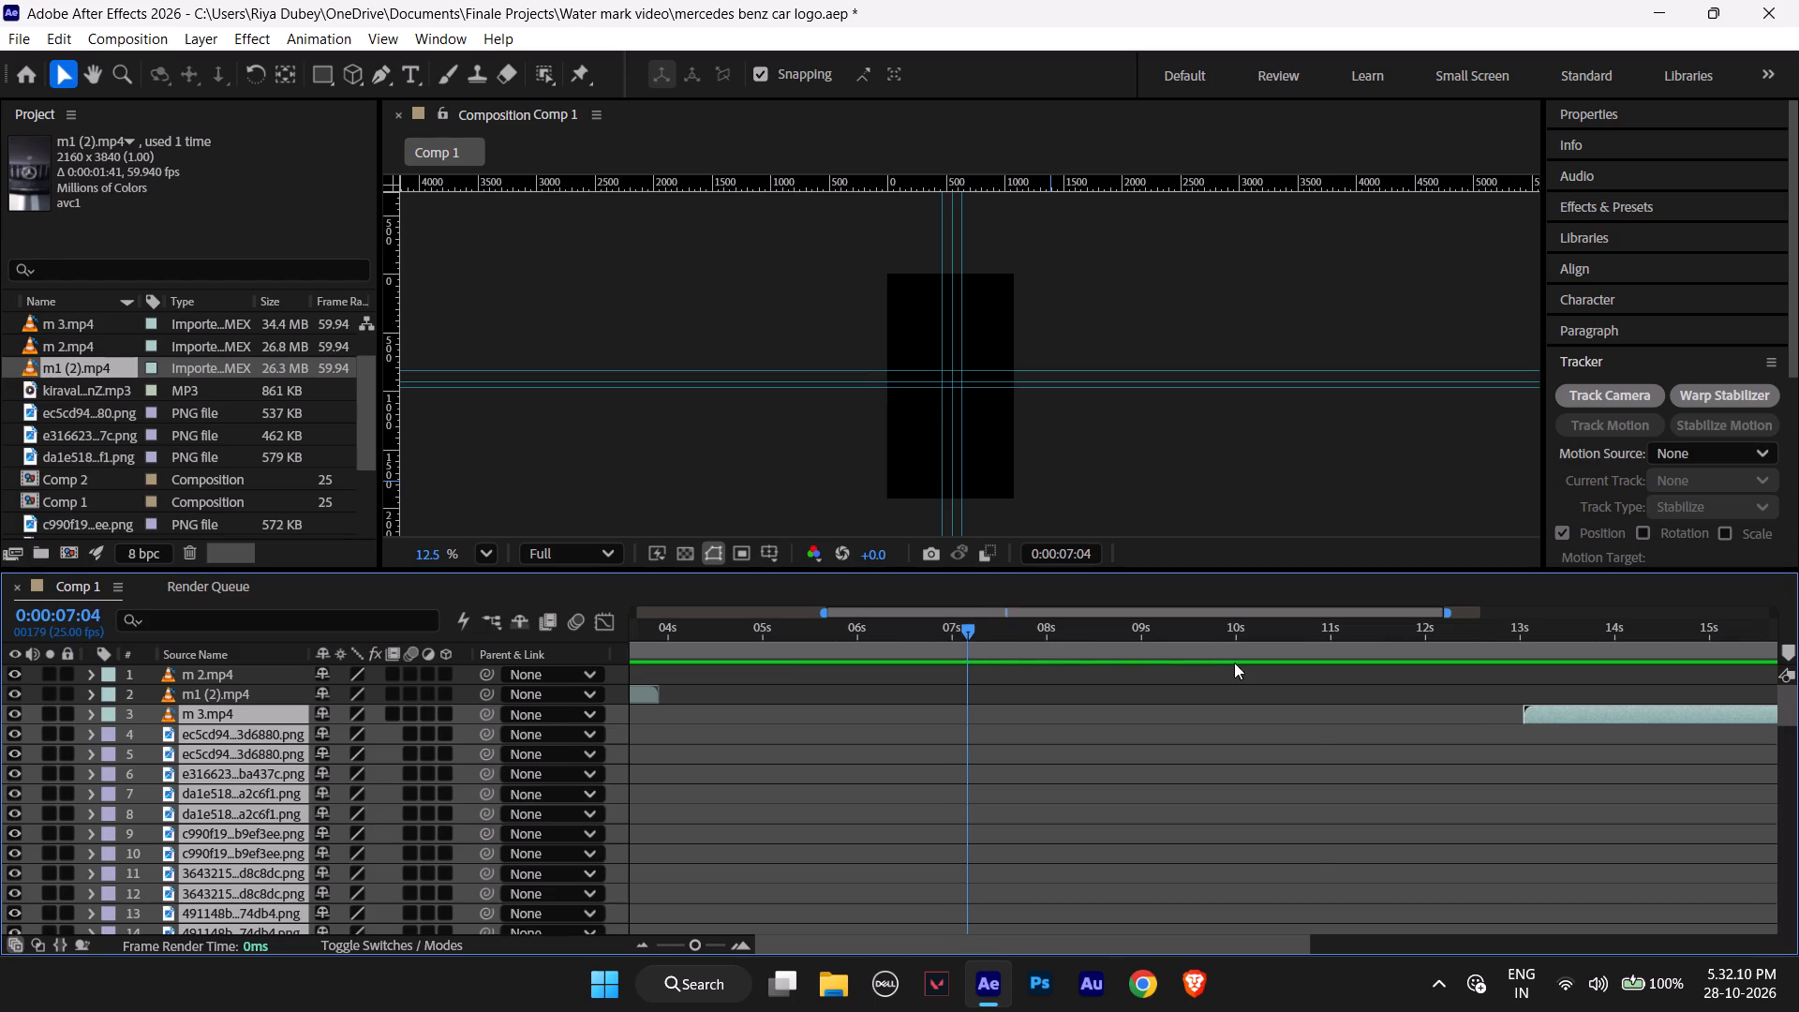
left_click_drag(1234, 662, 1515, 662)
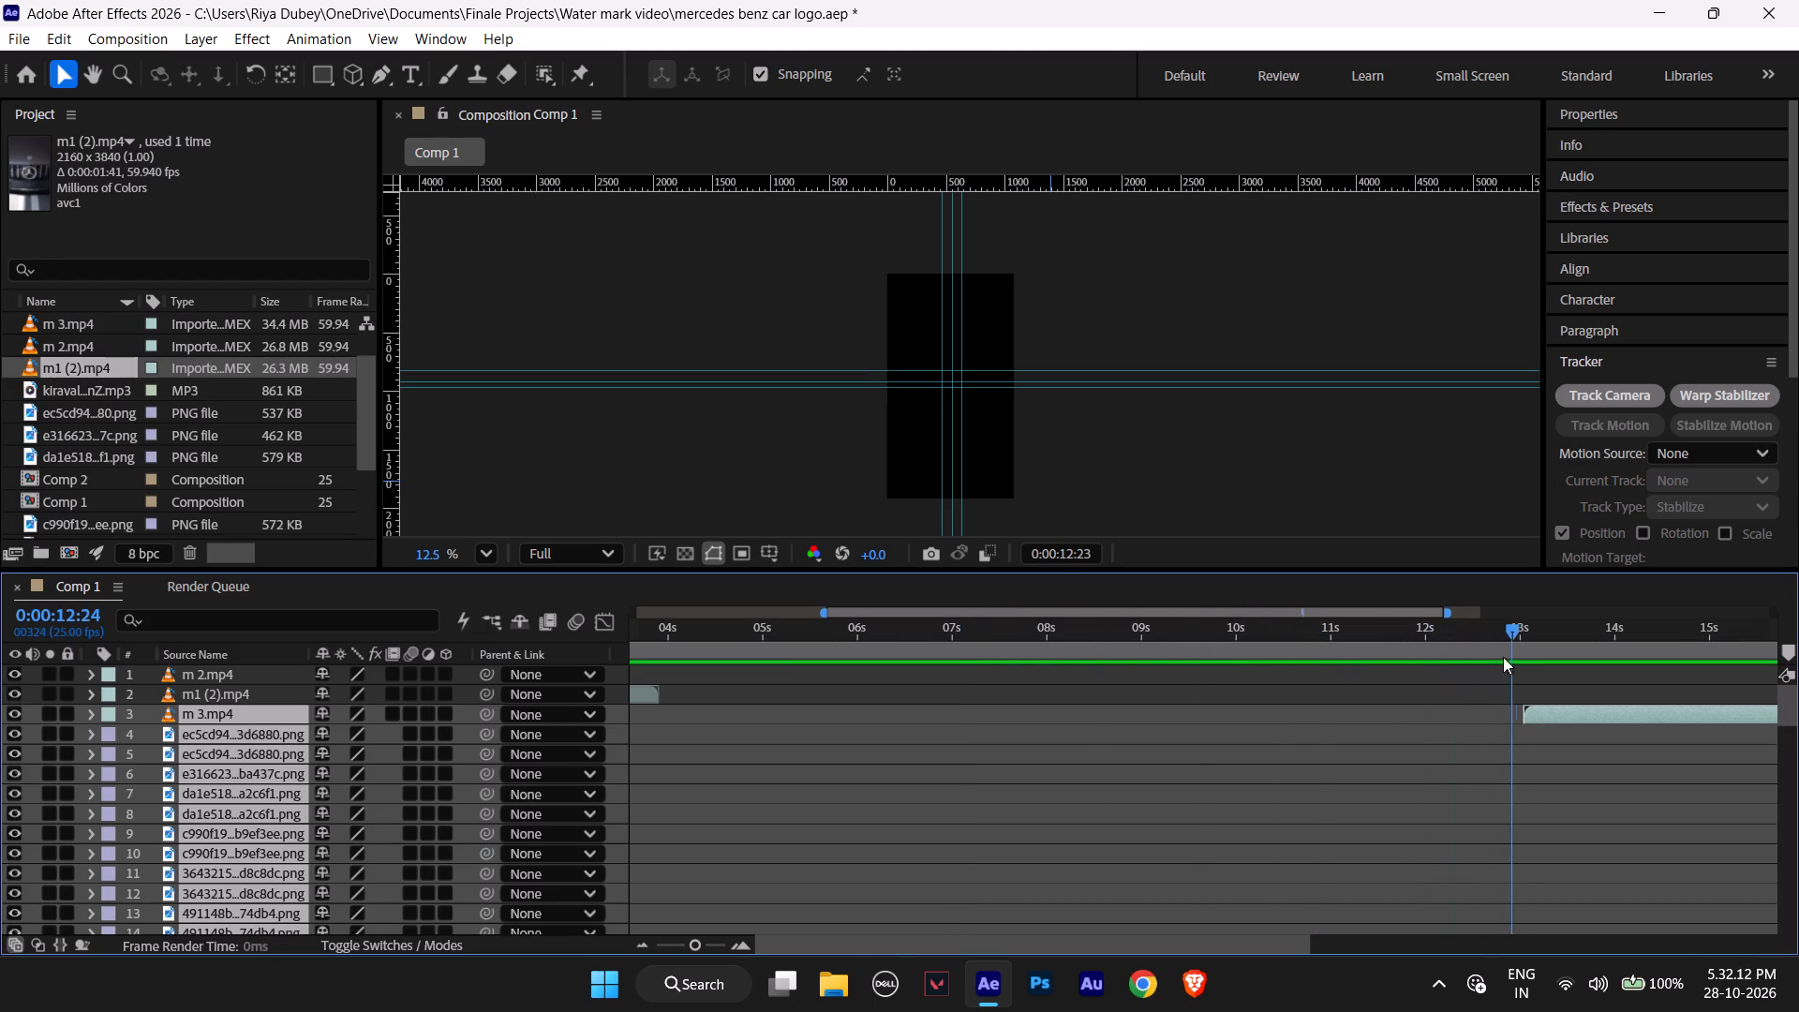
left_click_drag(1450, 615, 1798, 622)
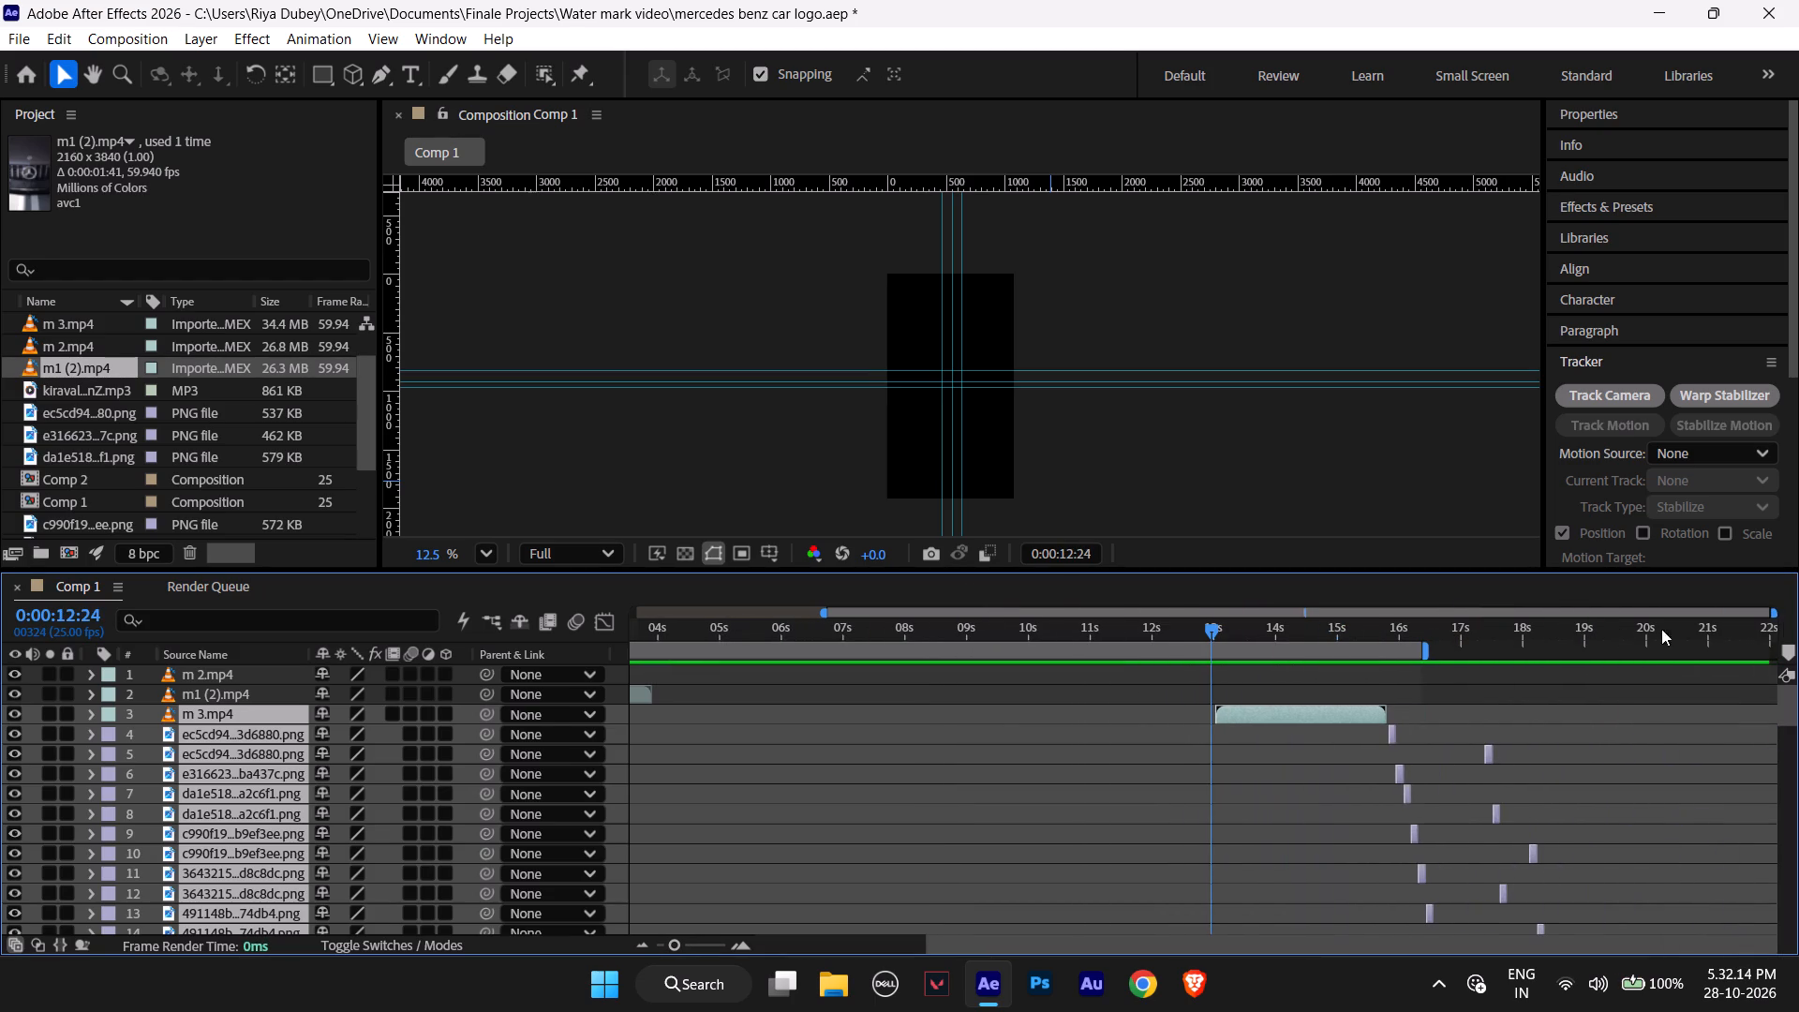
left_click_drag(1426, 648, 1477, 652)
left_click_drag(1477, 652, 1798, 644)
Shift the selected m 3.mp4 and image layers earlier so that m 3.mp4 ends at 0:00:12:15.
left_click_drag(1269, 714, 1099, 721)
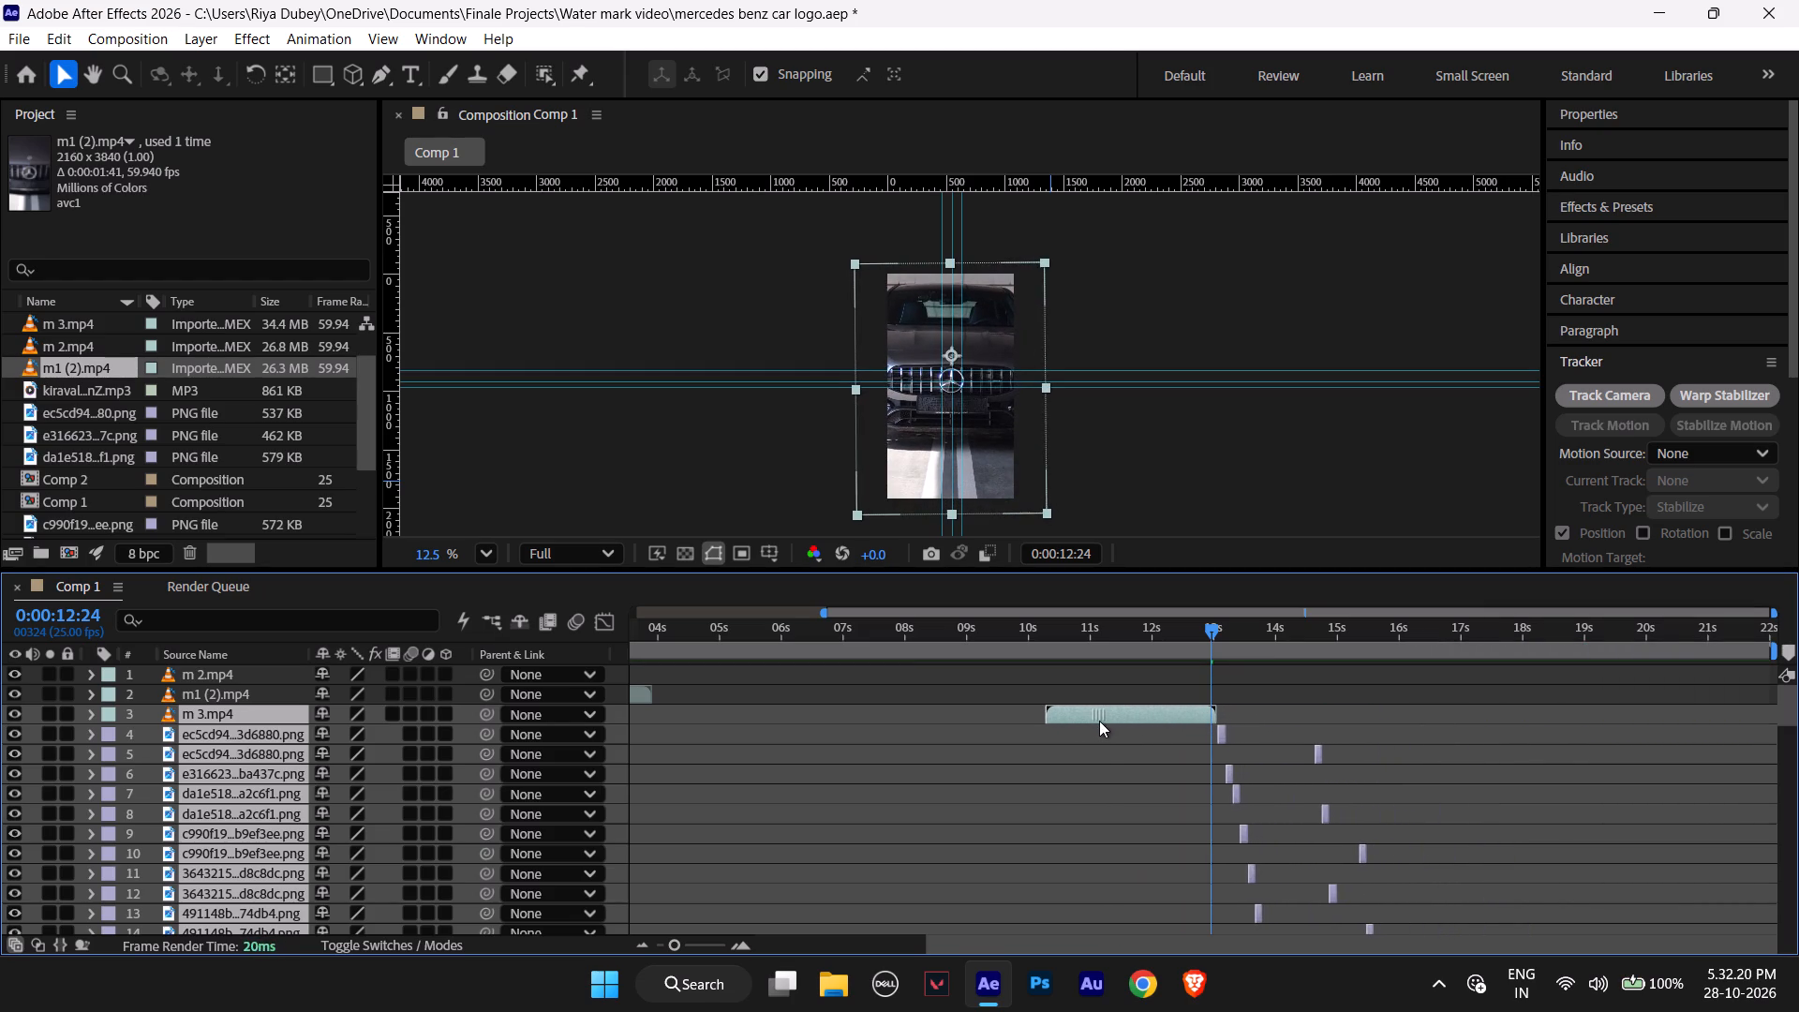
left_click_drag(1099, 721, 1097, 721)
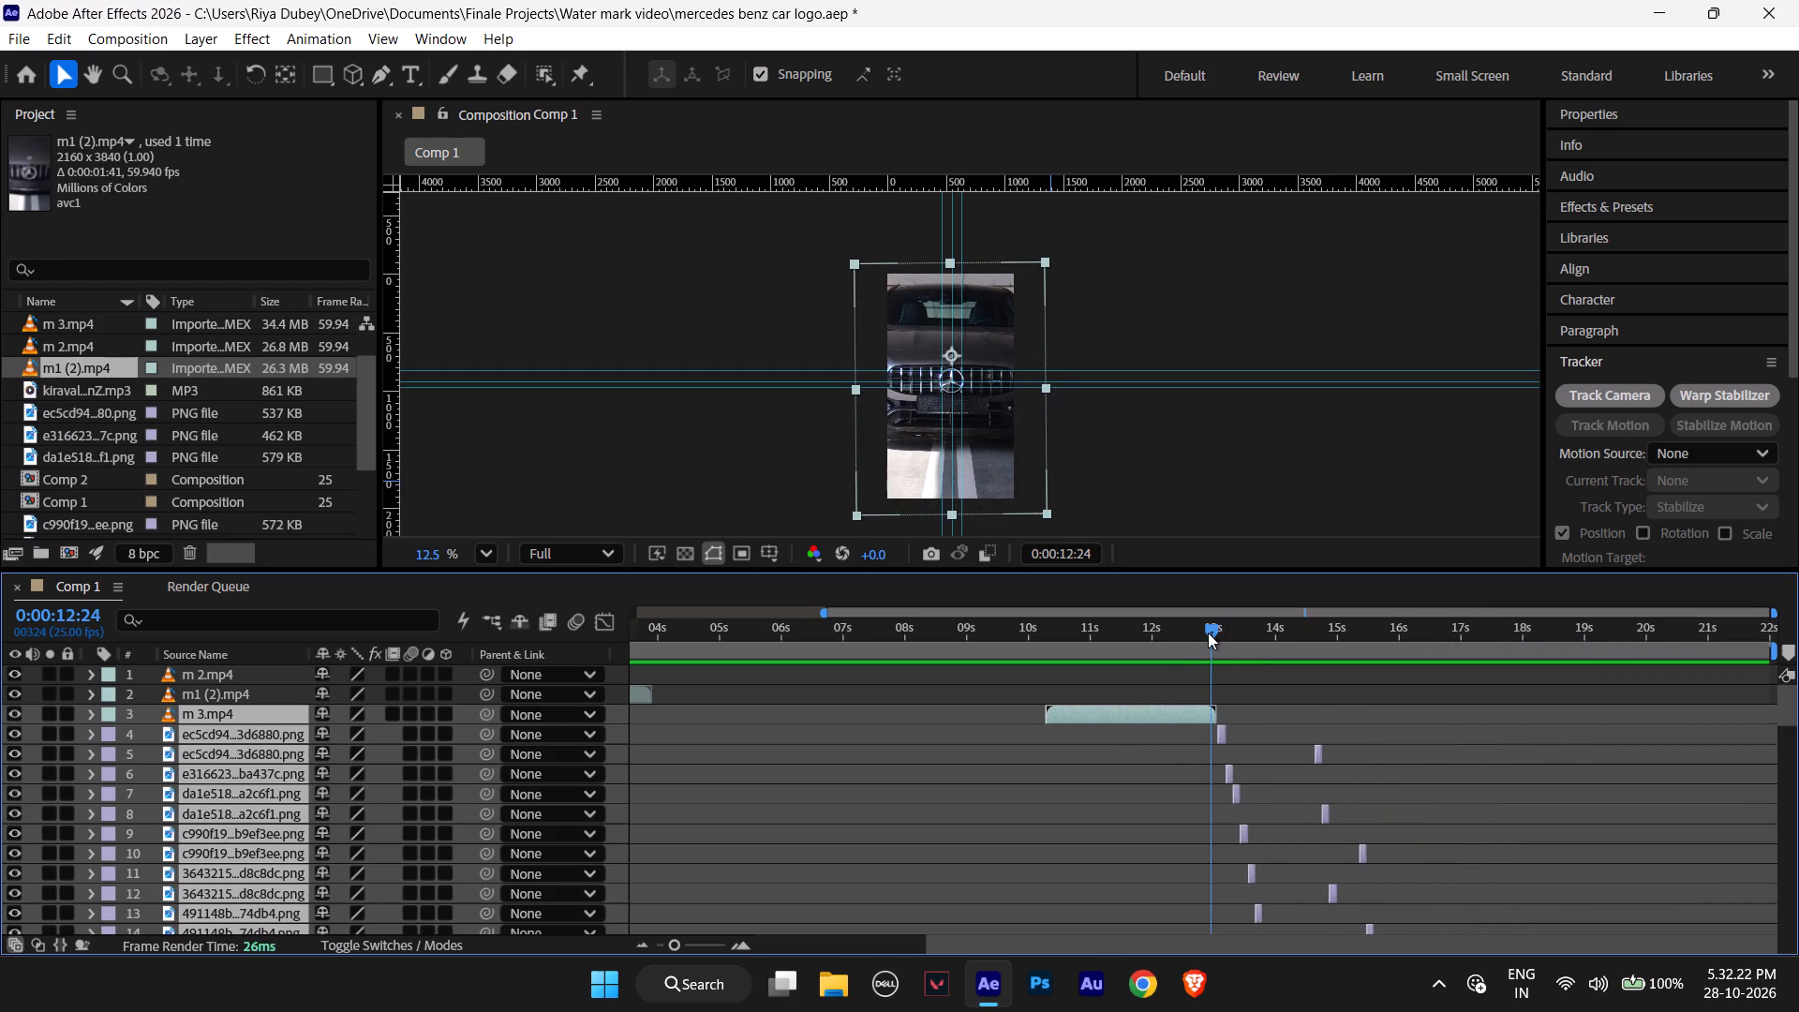
left_click_drag(1208, 632, 1185, 636)
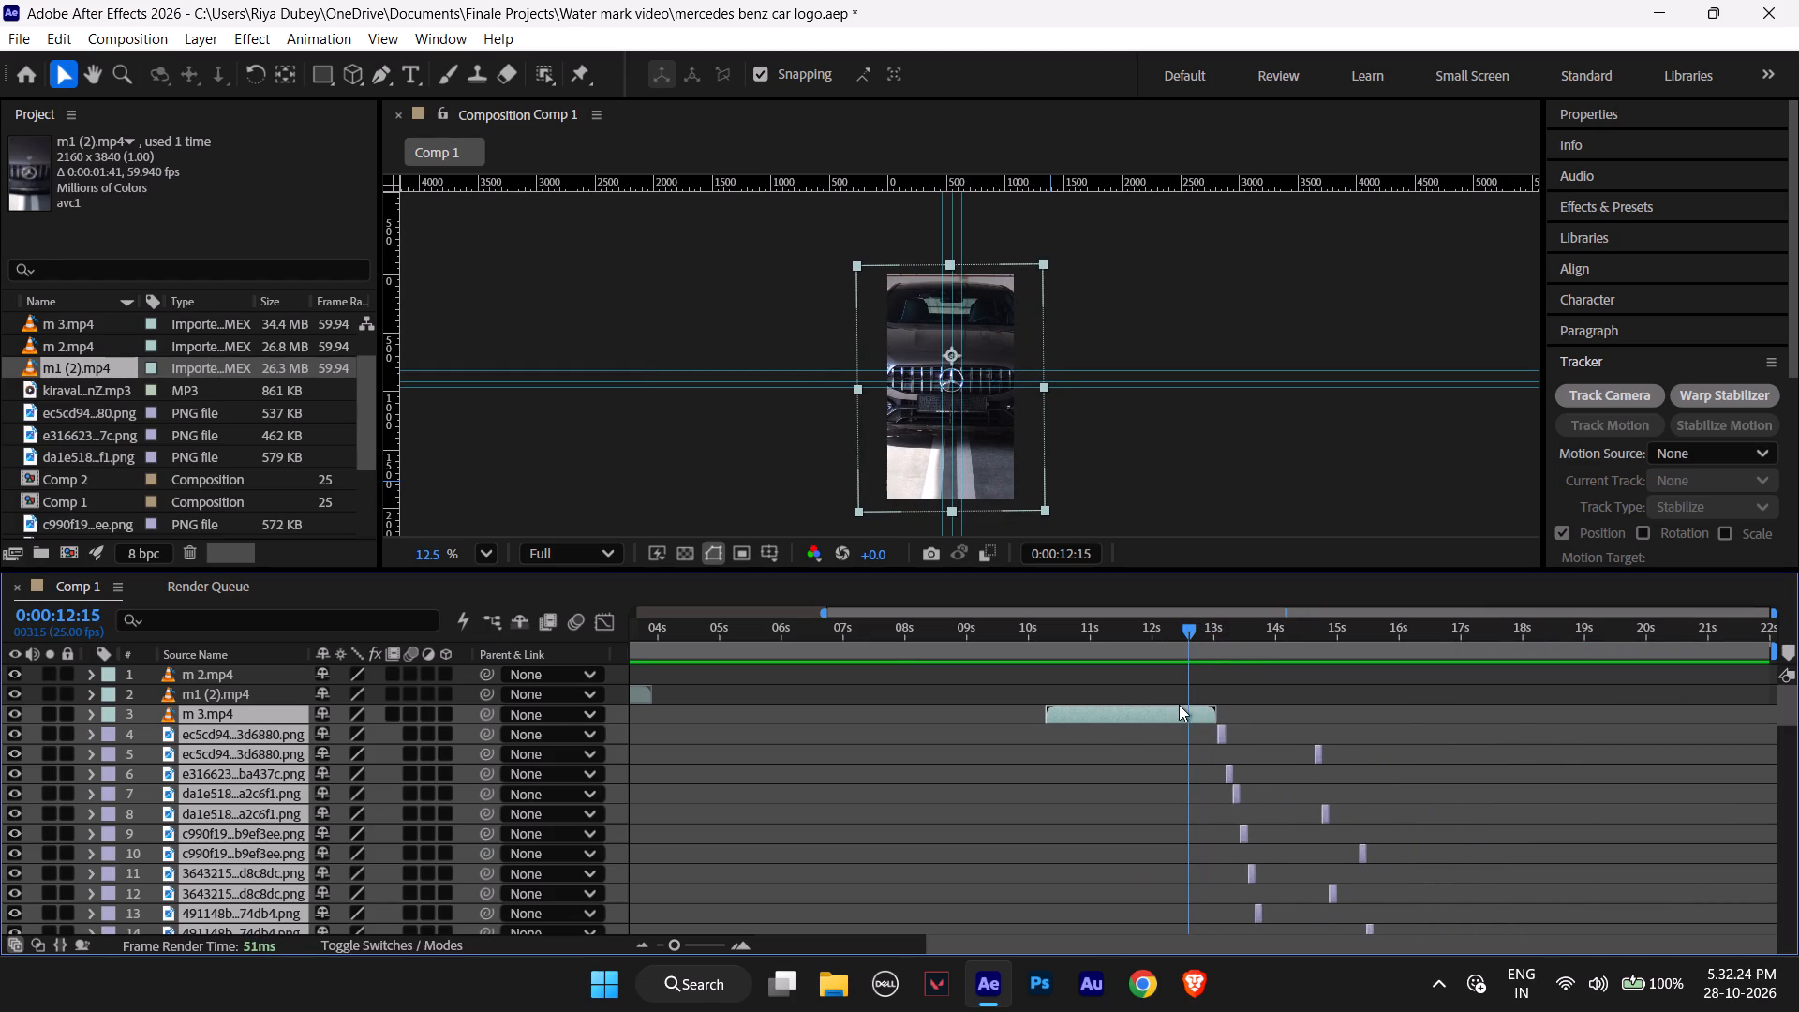
left_click_drag(1174, 708, 1146, 709)
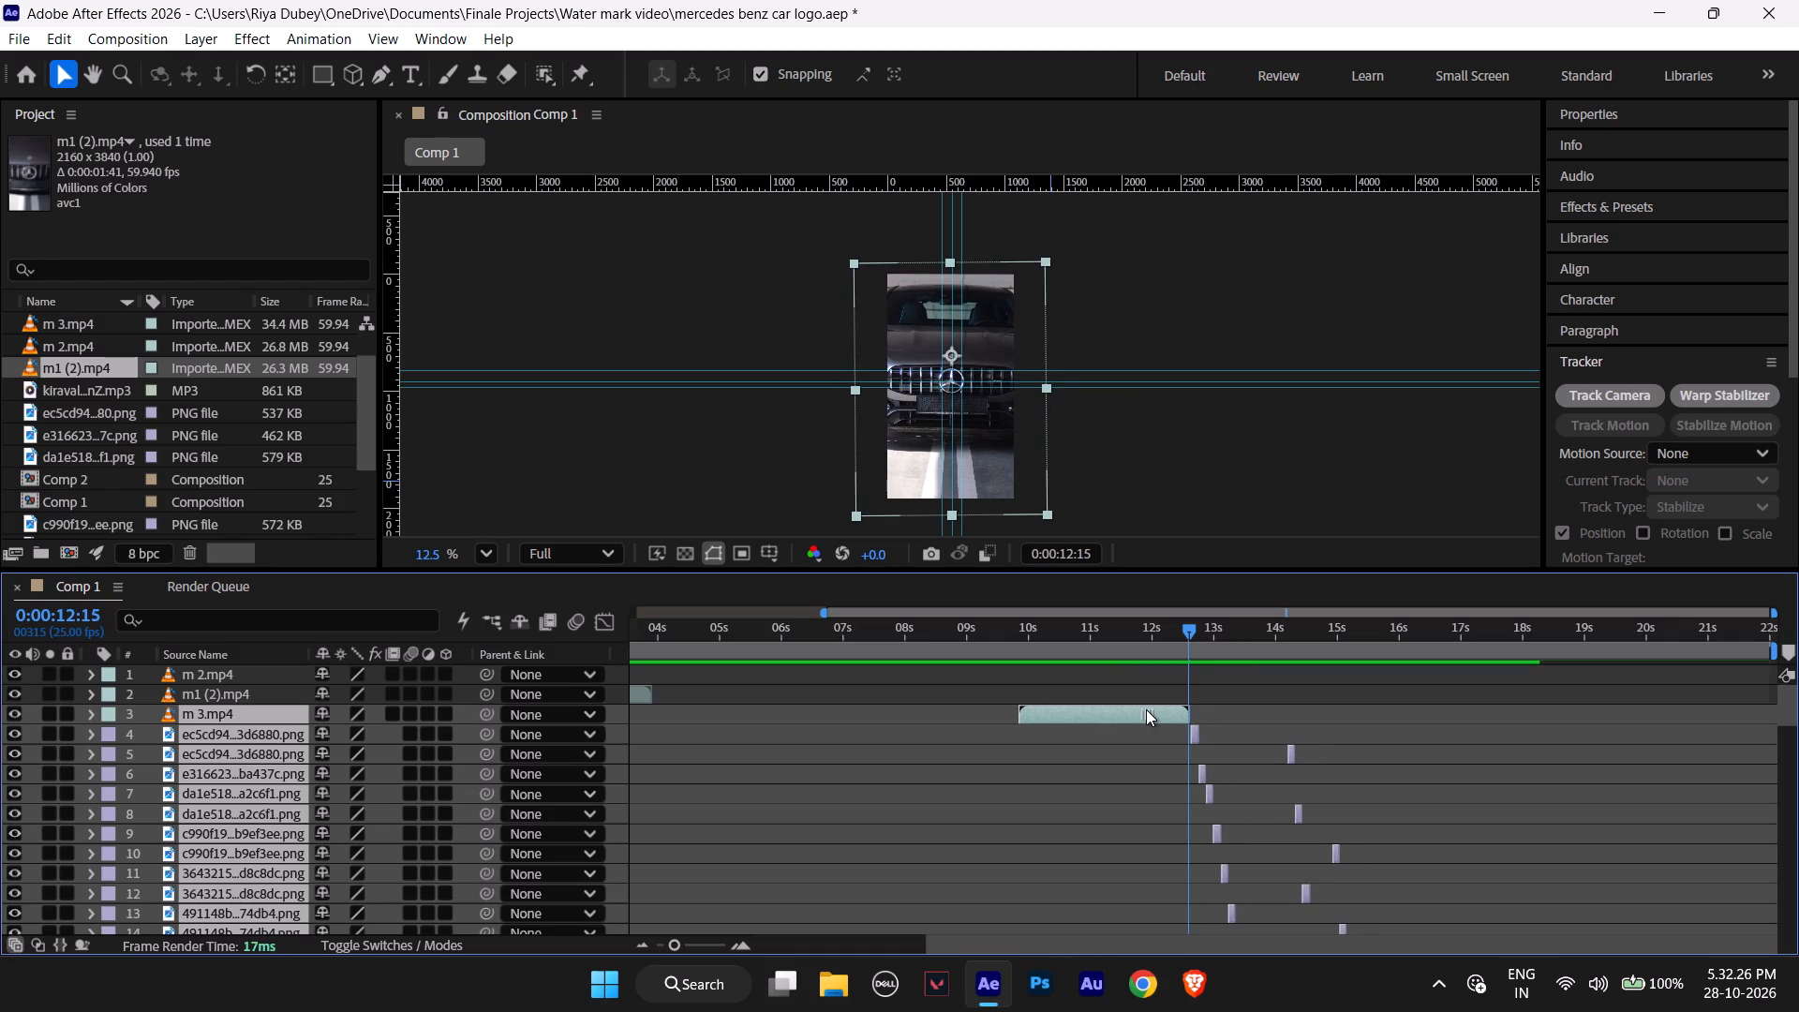
left_click_drag(1146, 709, 1144, 709)
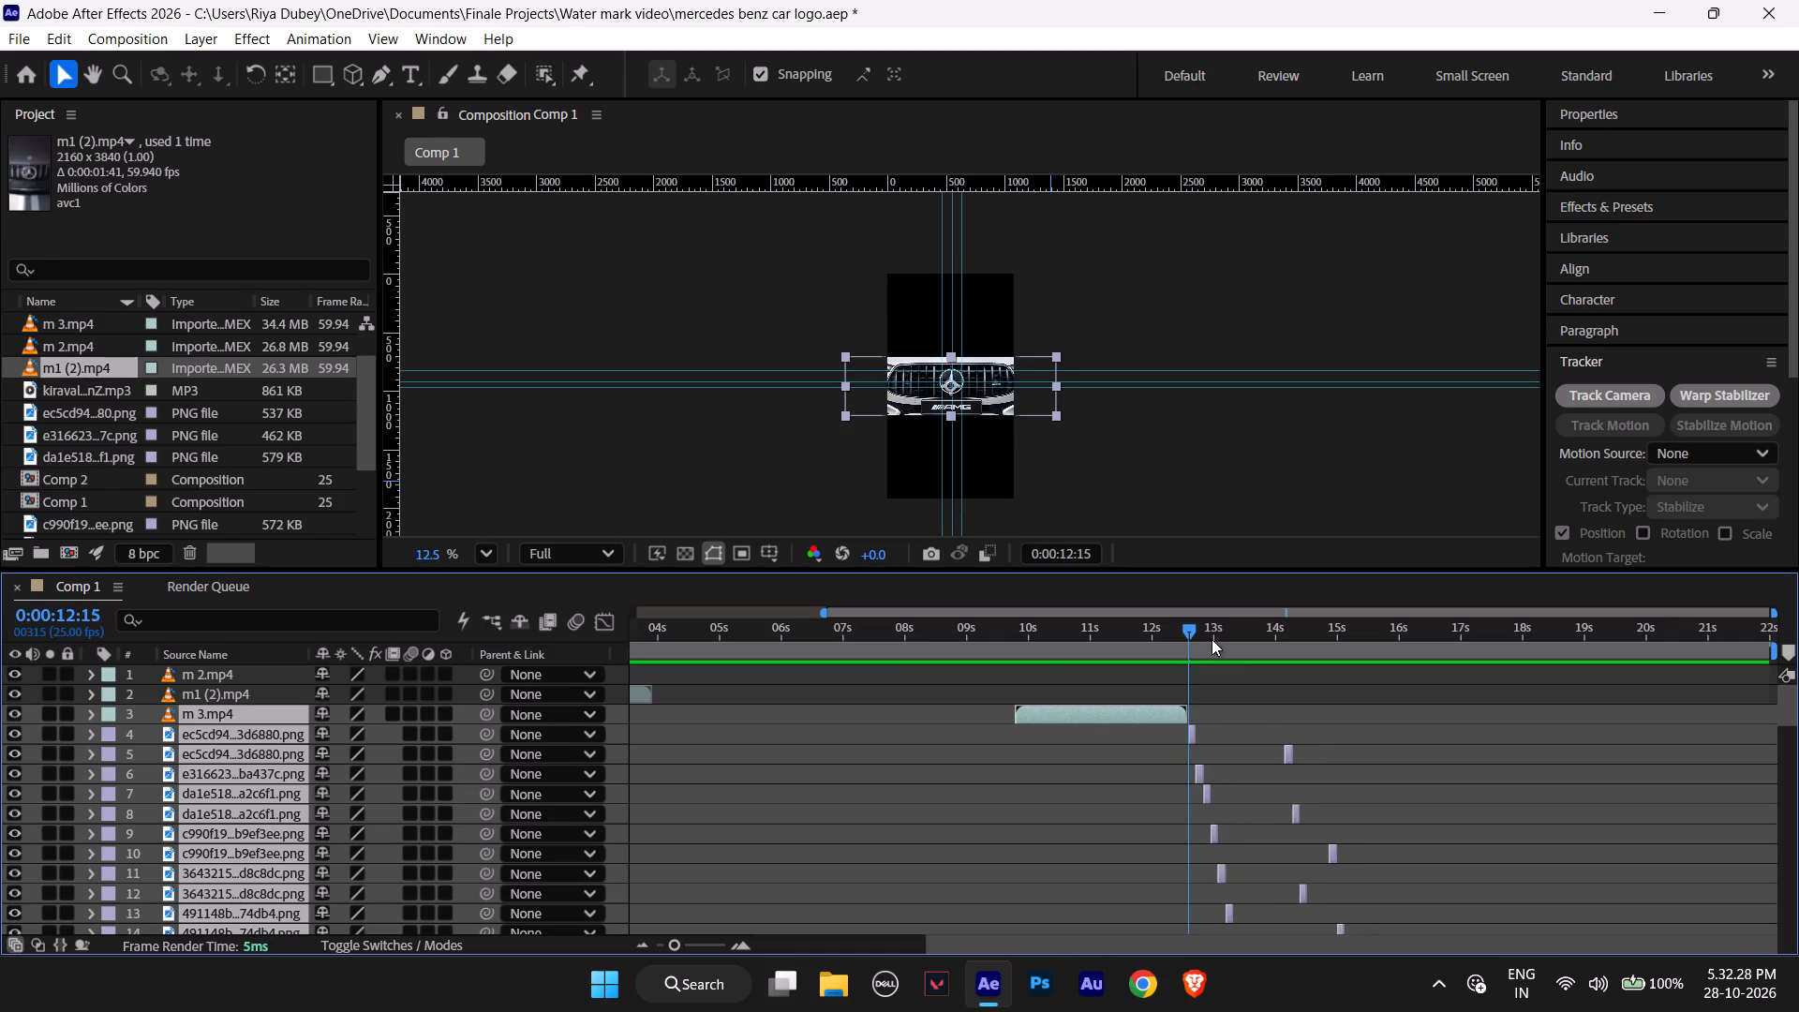
Play Comp 1 from 0:00:00:00 through the clips into the image sequence to review the new gap and timing.
left_click_drag(1188, 633, 0, 666)
left_click_drag(1583, 616, 1798, 616)
key("space")
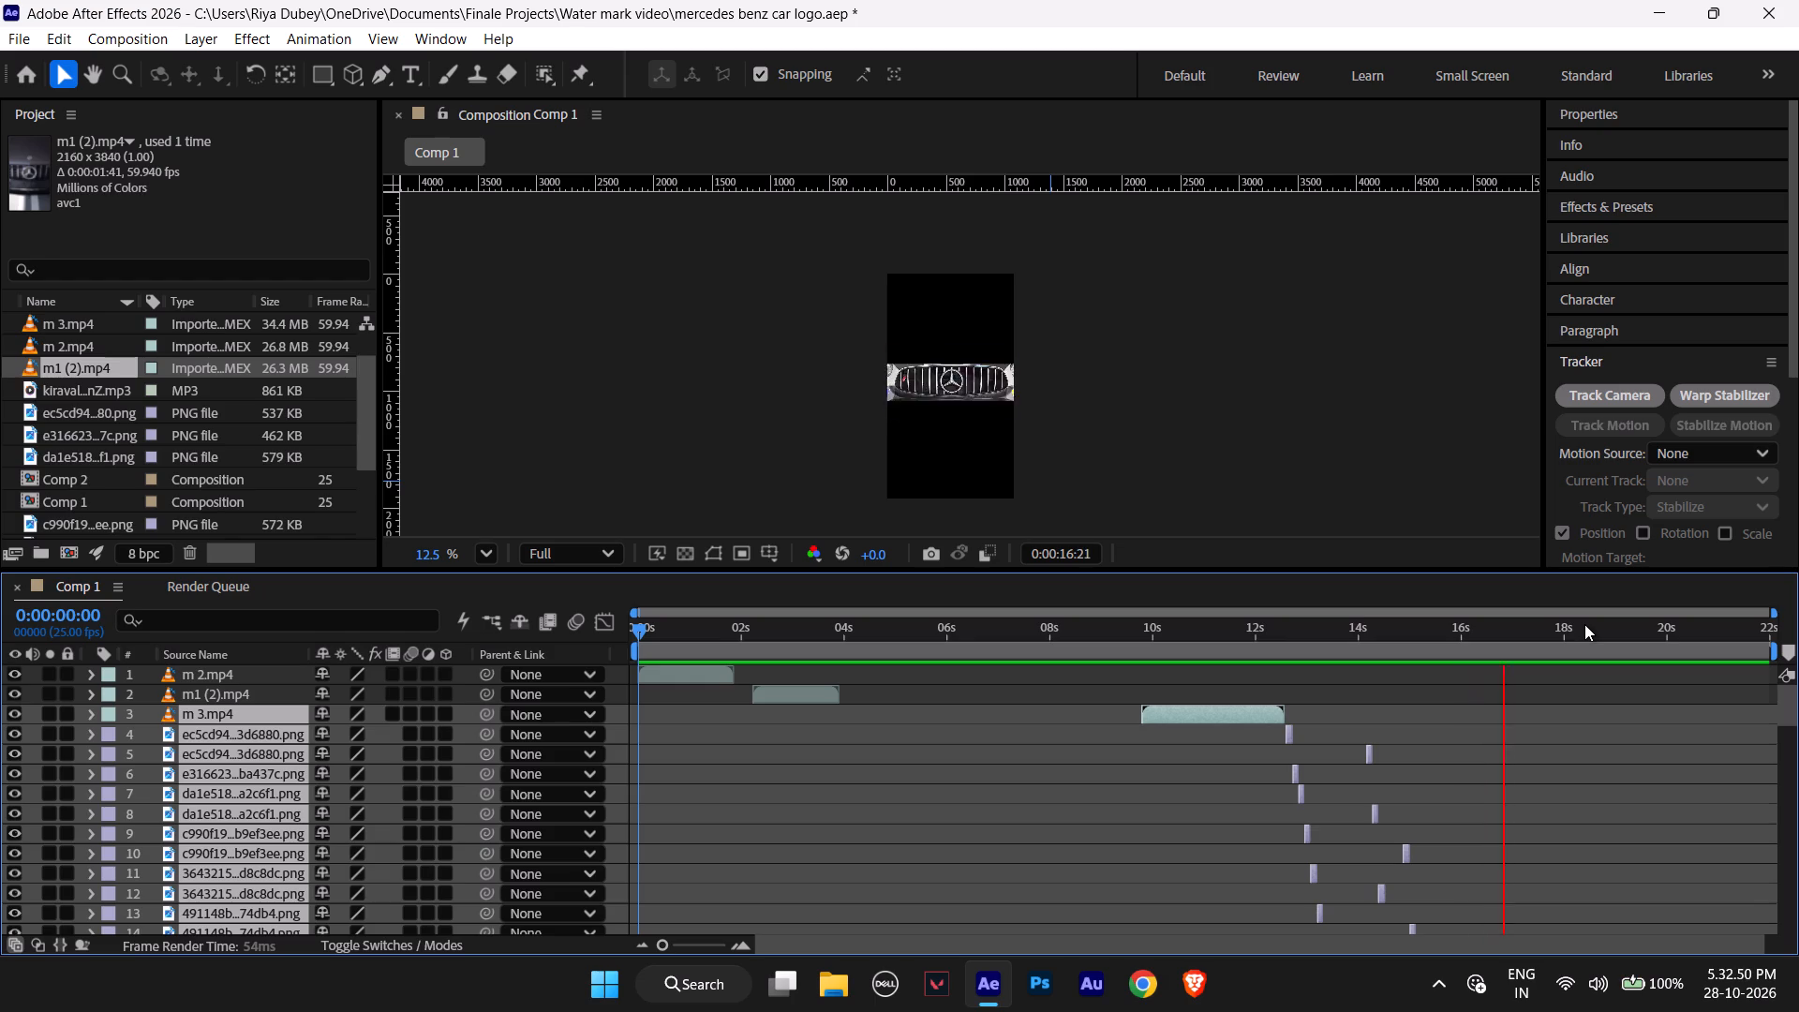
key("space")
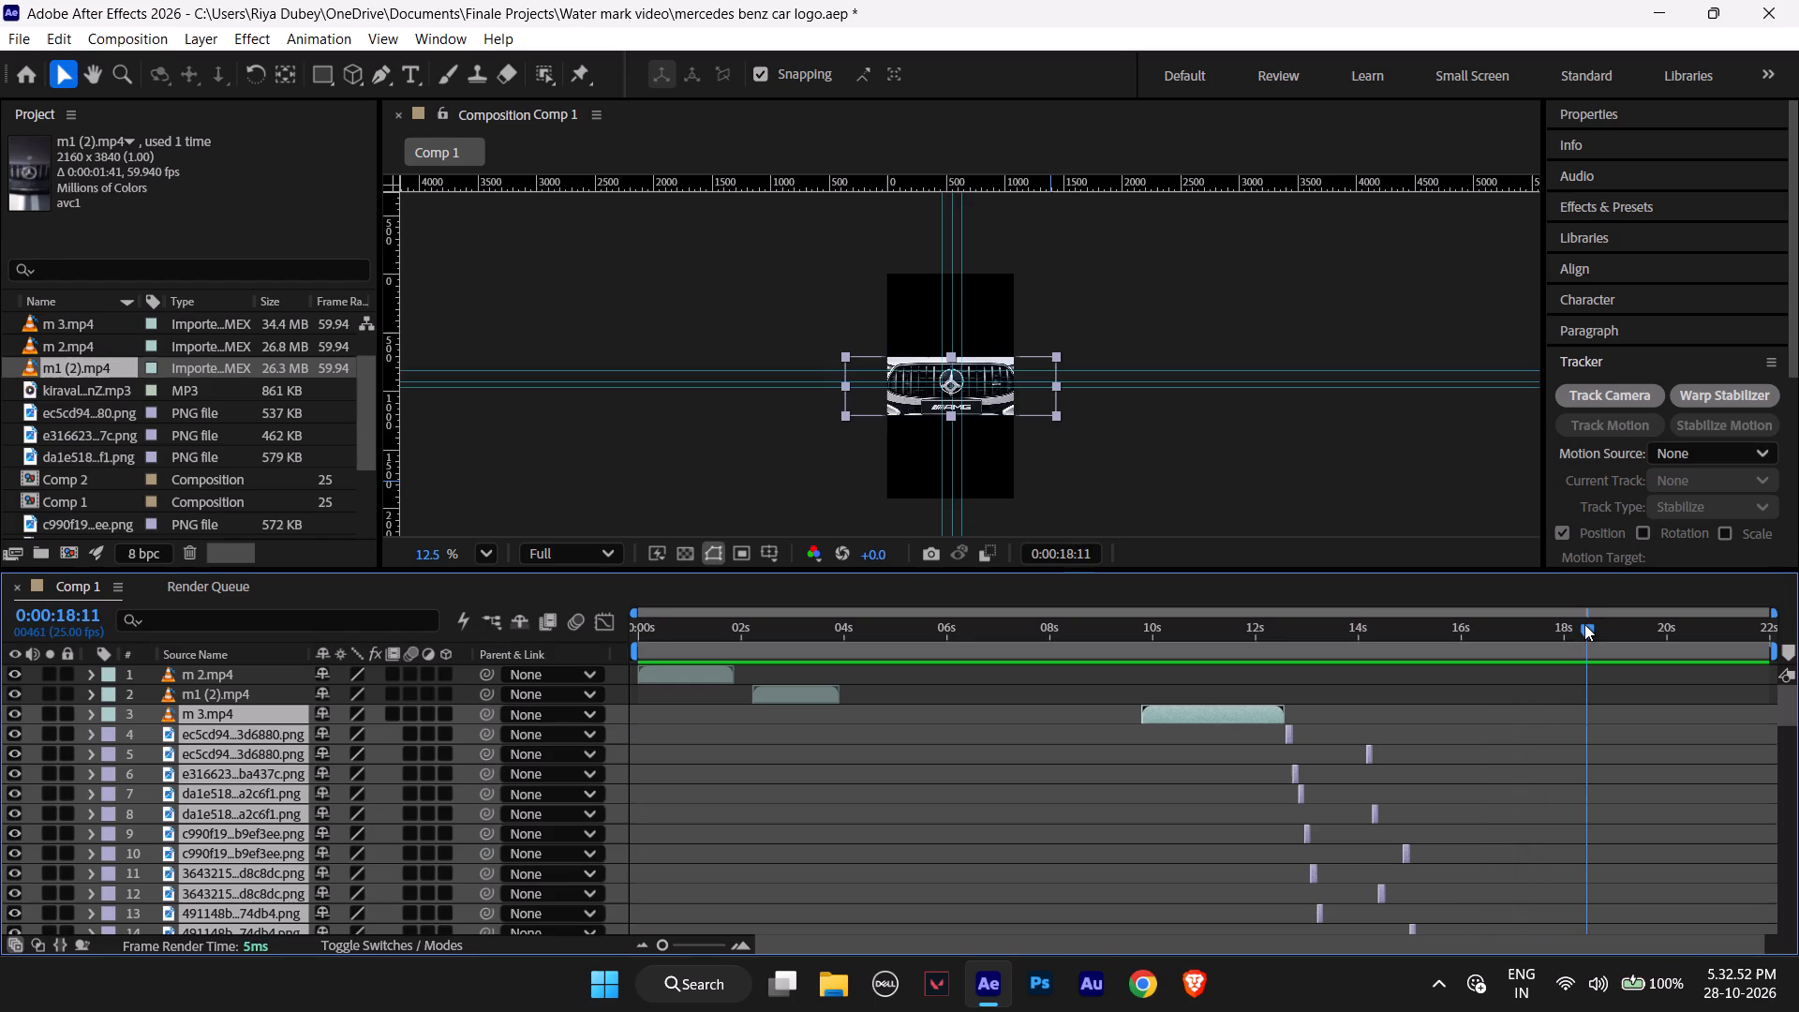
Extend the out point of the MP3 layer at the bottom of Comp 1 to the end of the image sequence, about 22 seconds.
scroll(1256, 760, "down", 9)
scroll(1256, 763, "up", 1)
scroll(1256, 763, "down", 2)
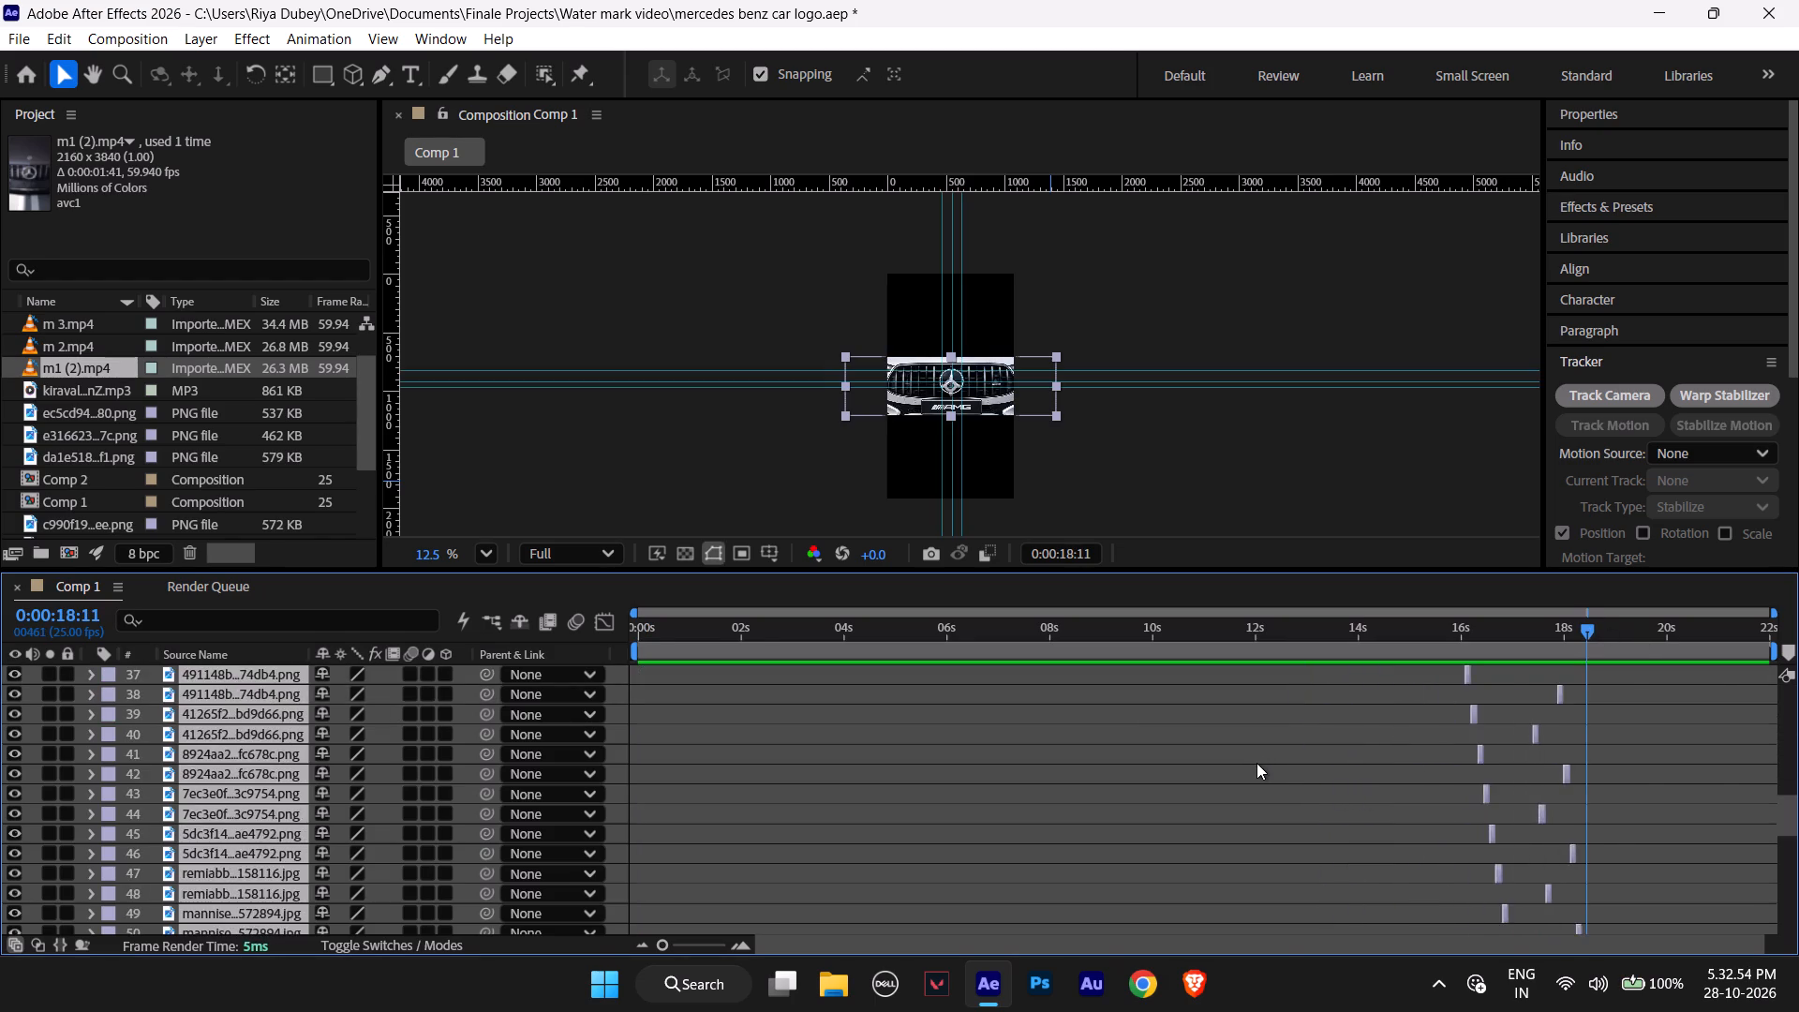
scroll(1256, 763, "down", 14)
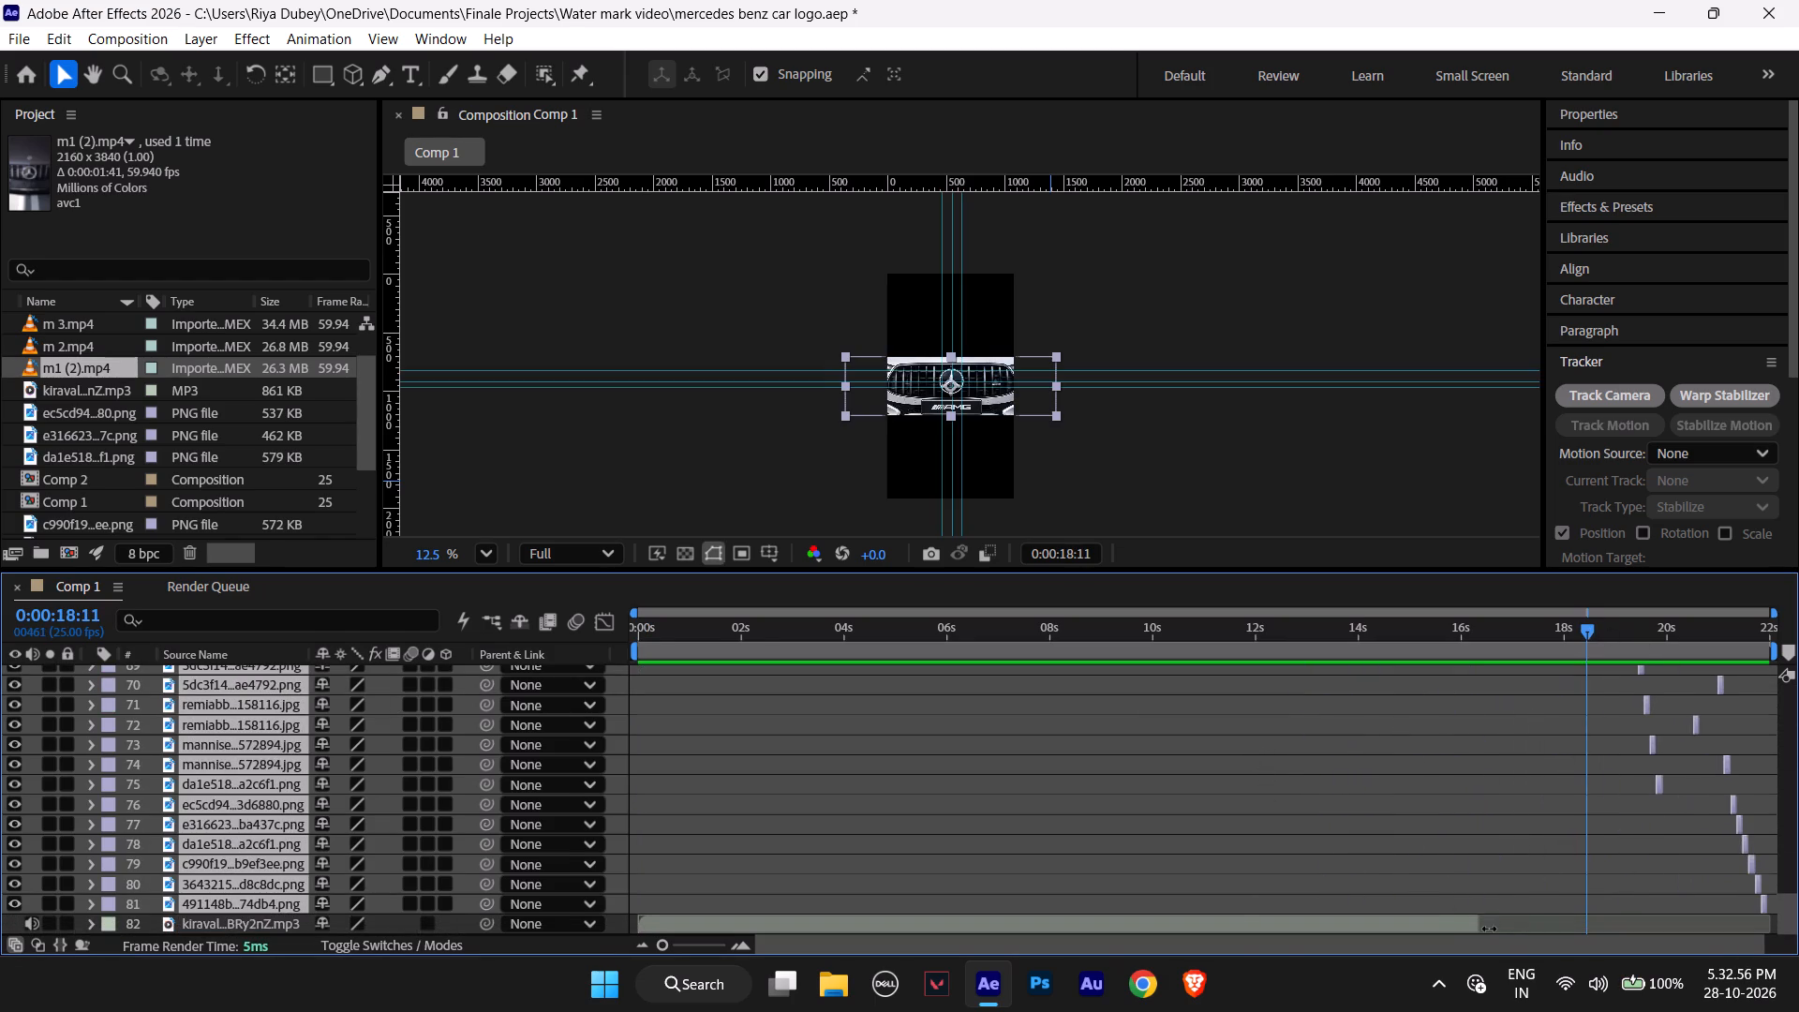
left_click_drag(1482, 929, 1798, 929)
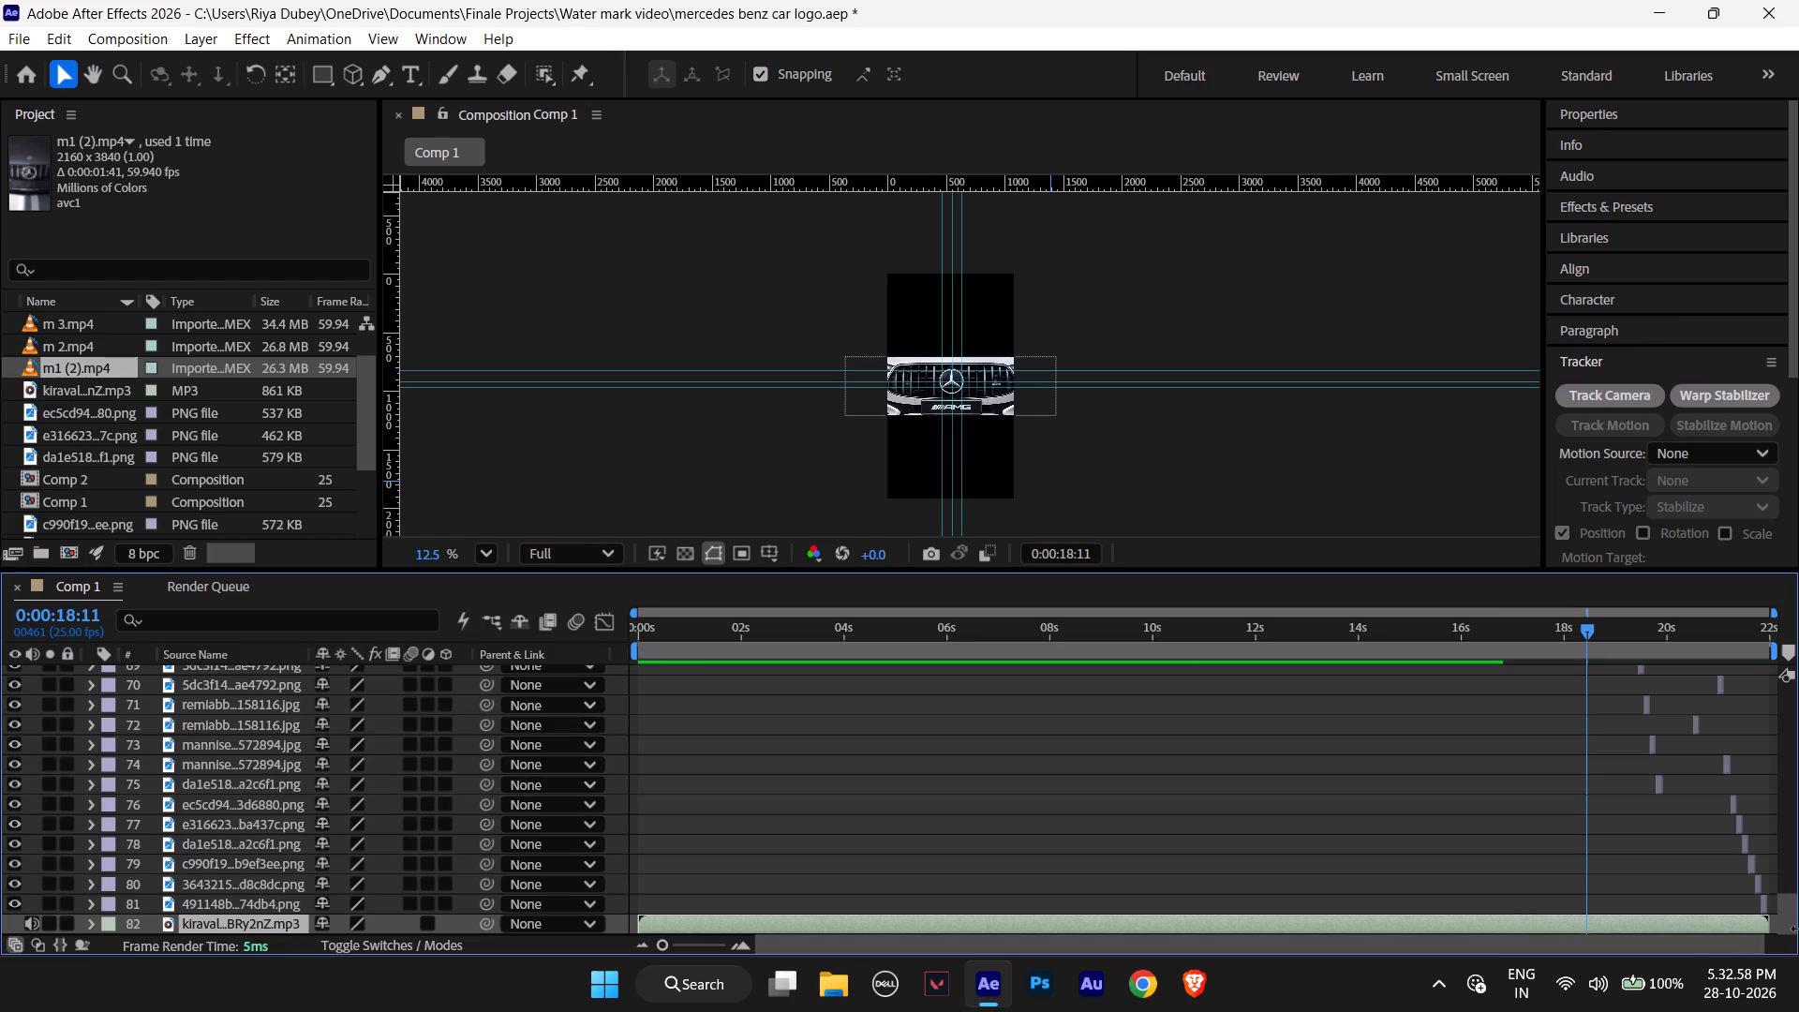
left_click_drag(1798, 929, 1798, 920)
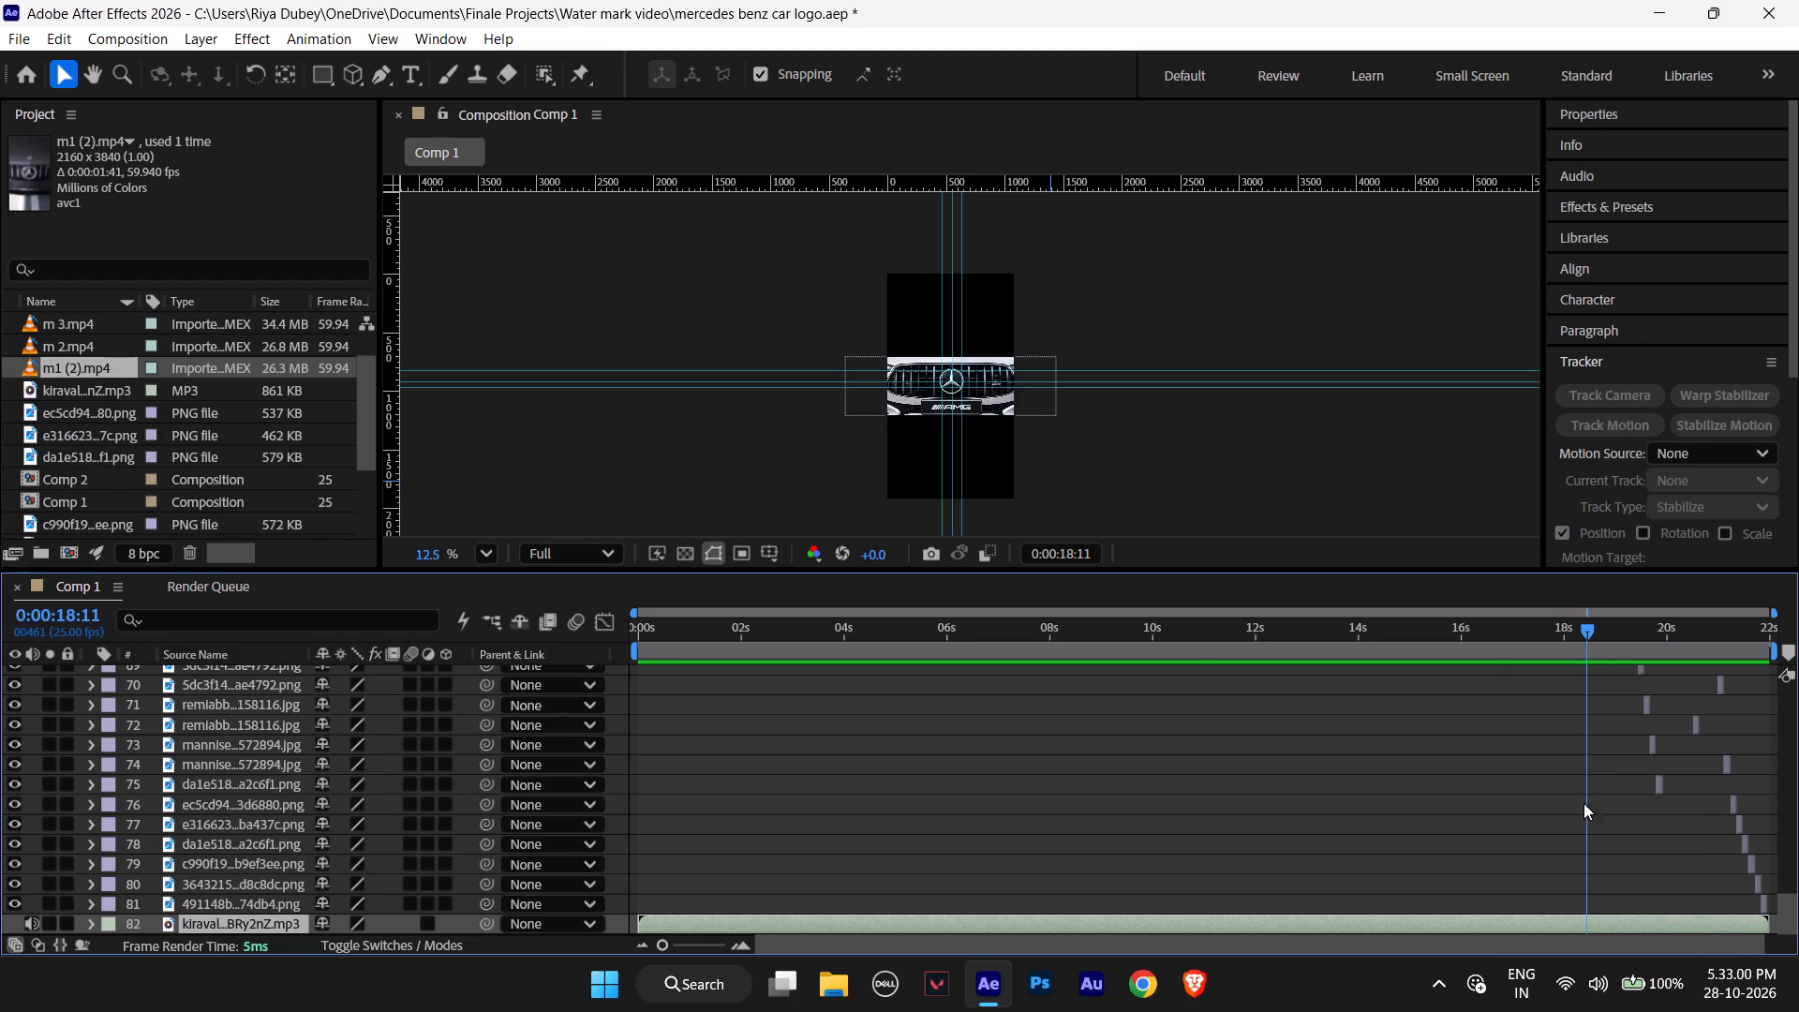
Play Comp 1 from 0:00:10:23 to review m 3.mp4 and the image sequence against the extended audio.
left_click_drag(1588, 631, 1311, 662)
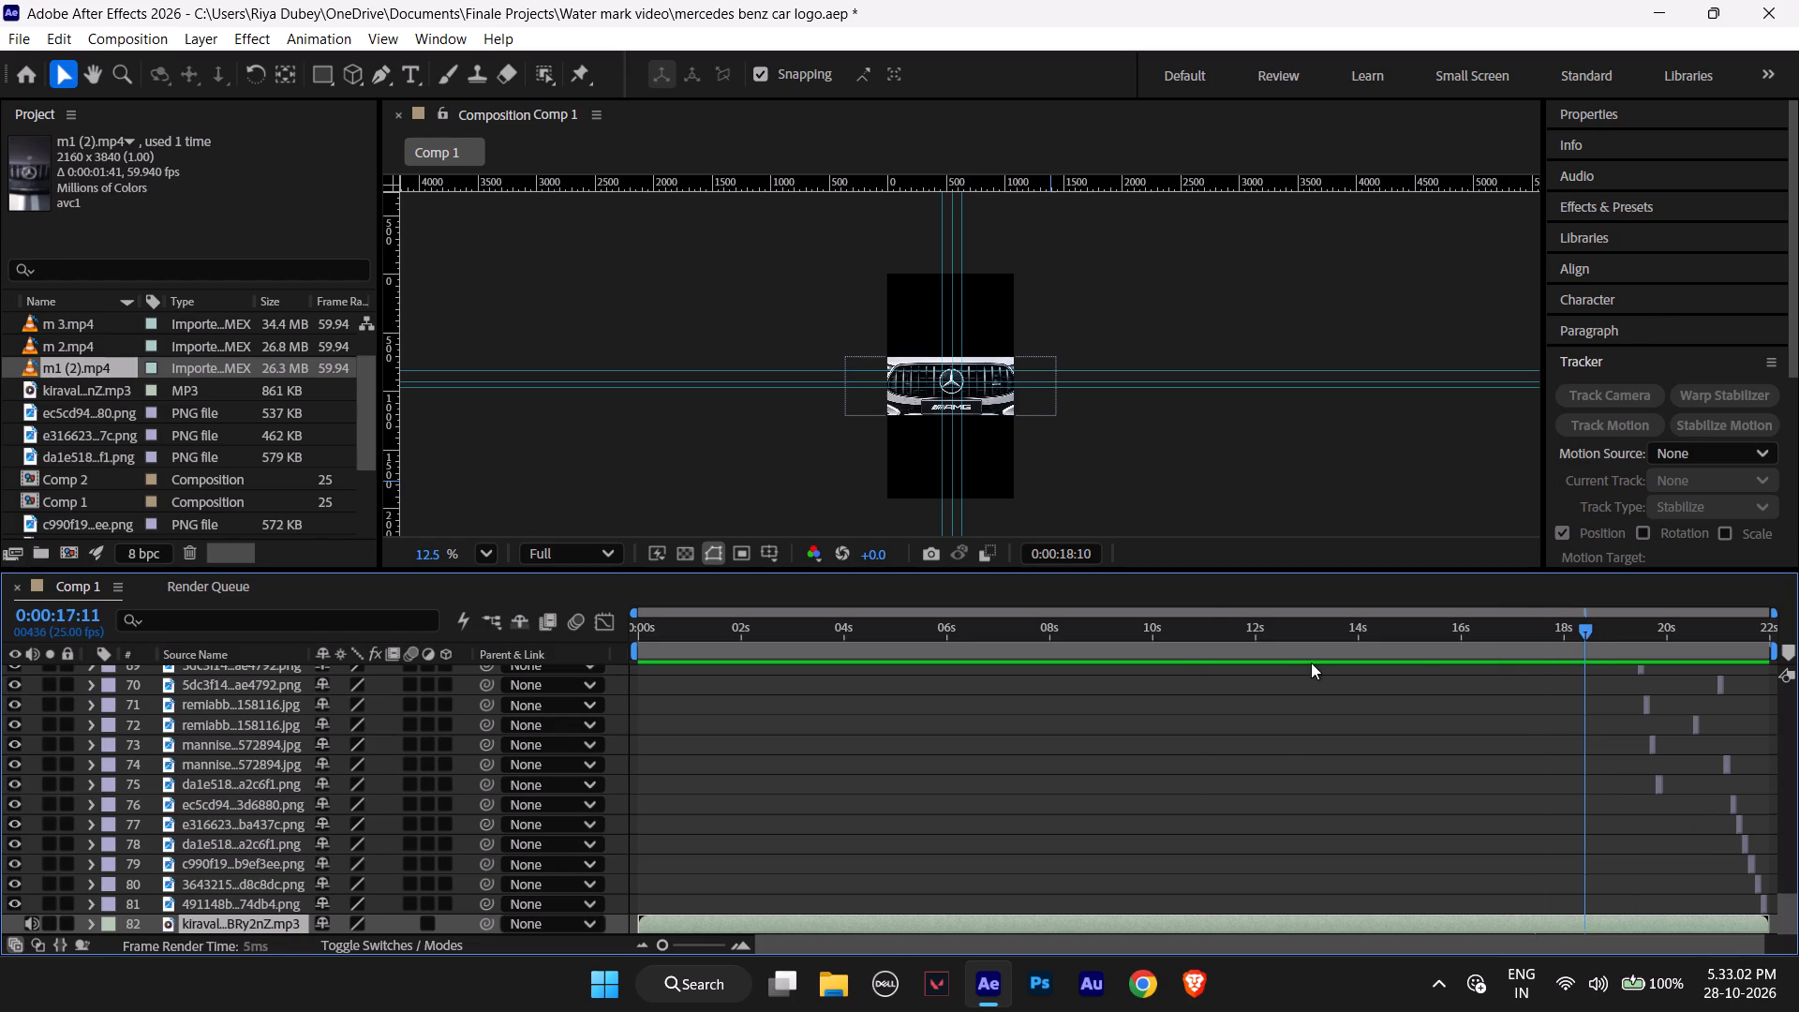
left_click_drag(1311, 662, 1201, 670)
scroll(1089, 878, "up", 17)
scroll(1088, 872, "down", 1)
scroll(1088, 872, "up", 3)
scroll(1088, 872, "down", 1)
scroll(1088, 872, "up", 6)
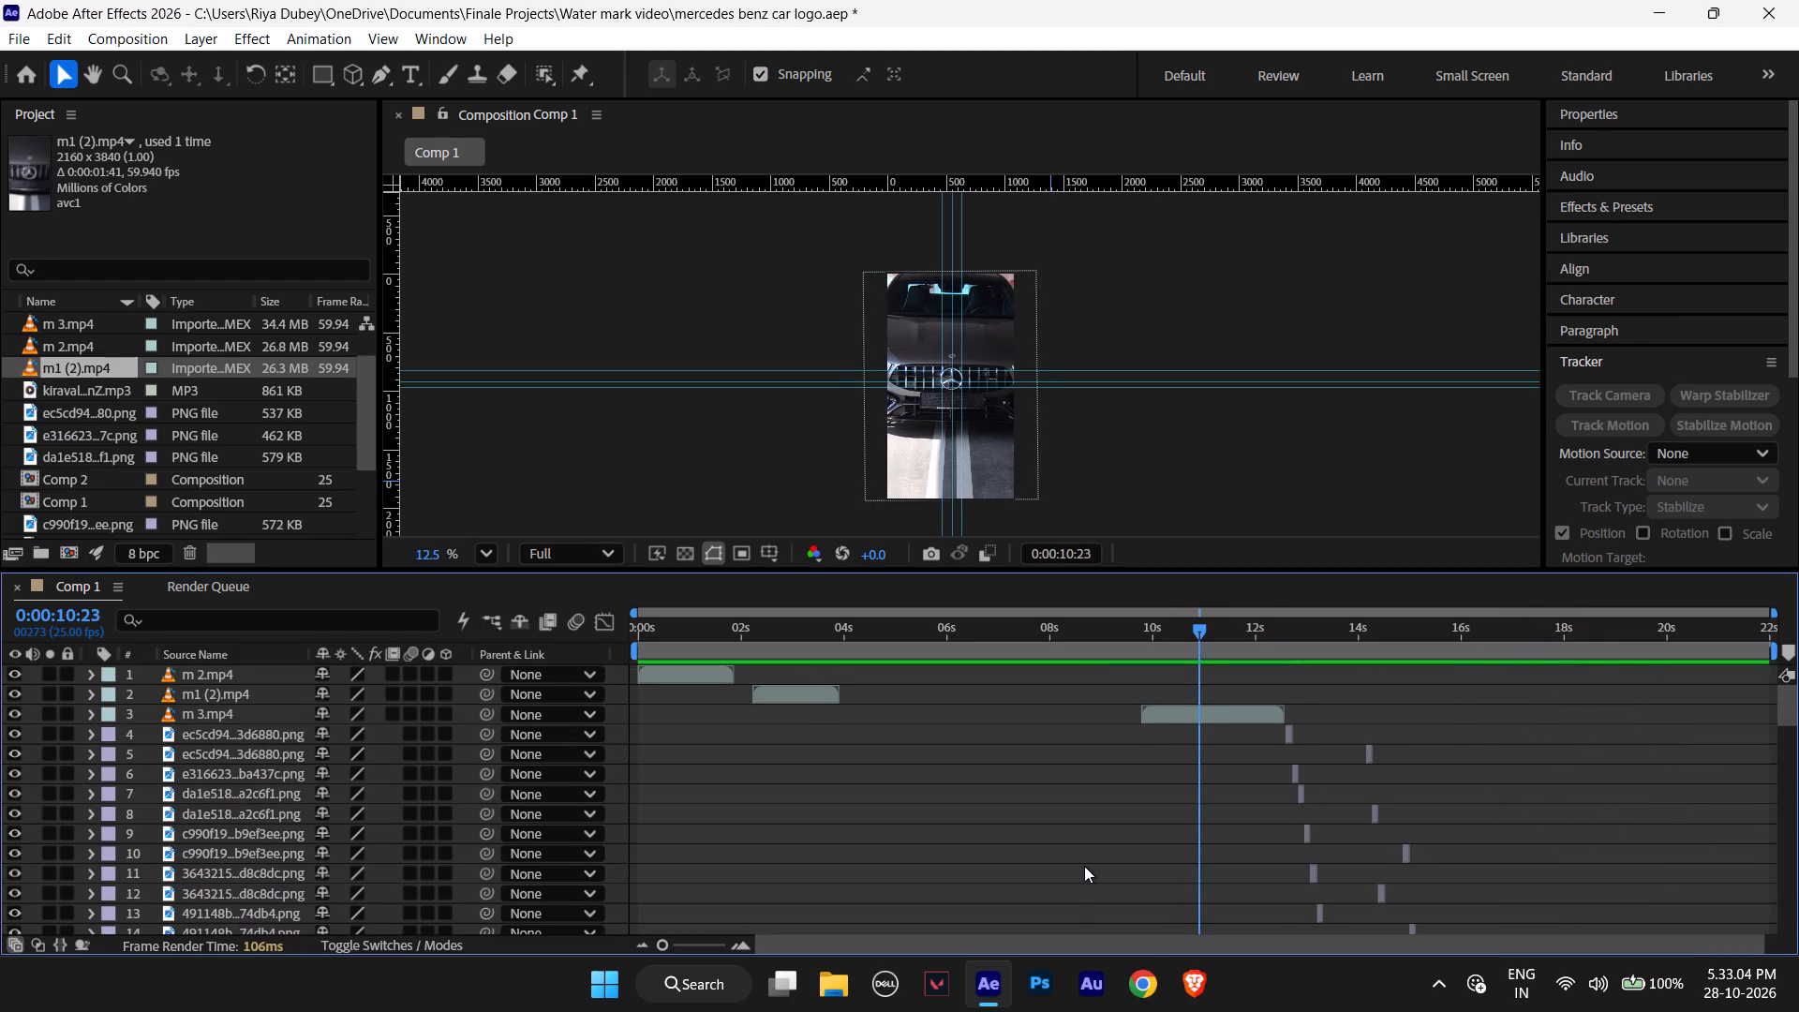
scroll(1084, 866, "up", 5)
key("space")
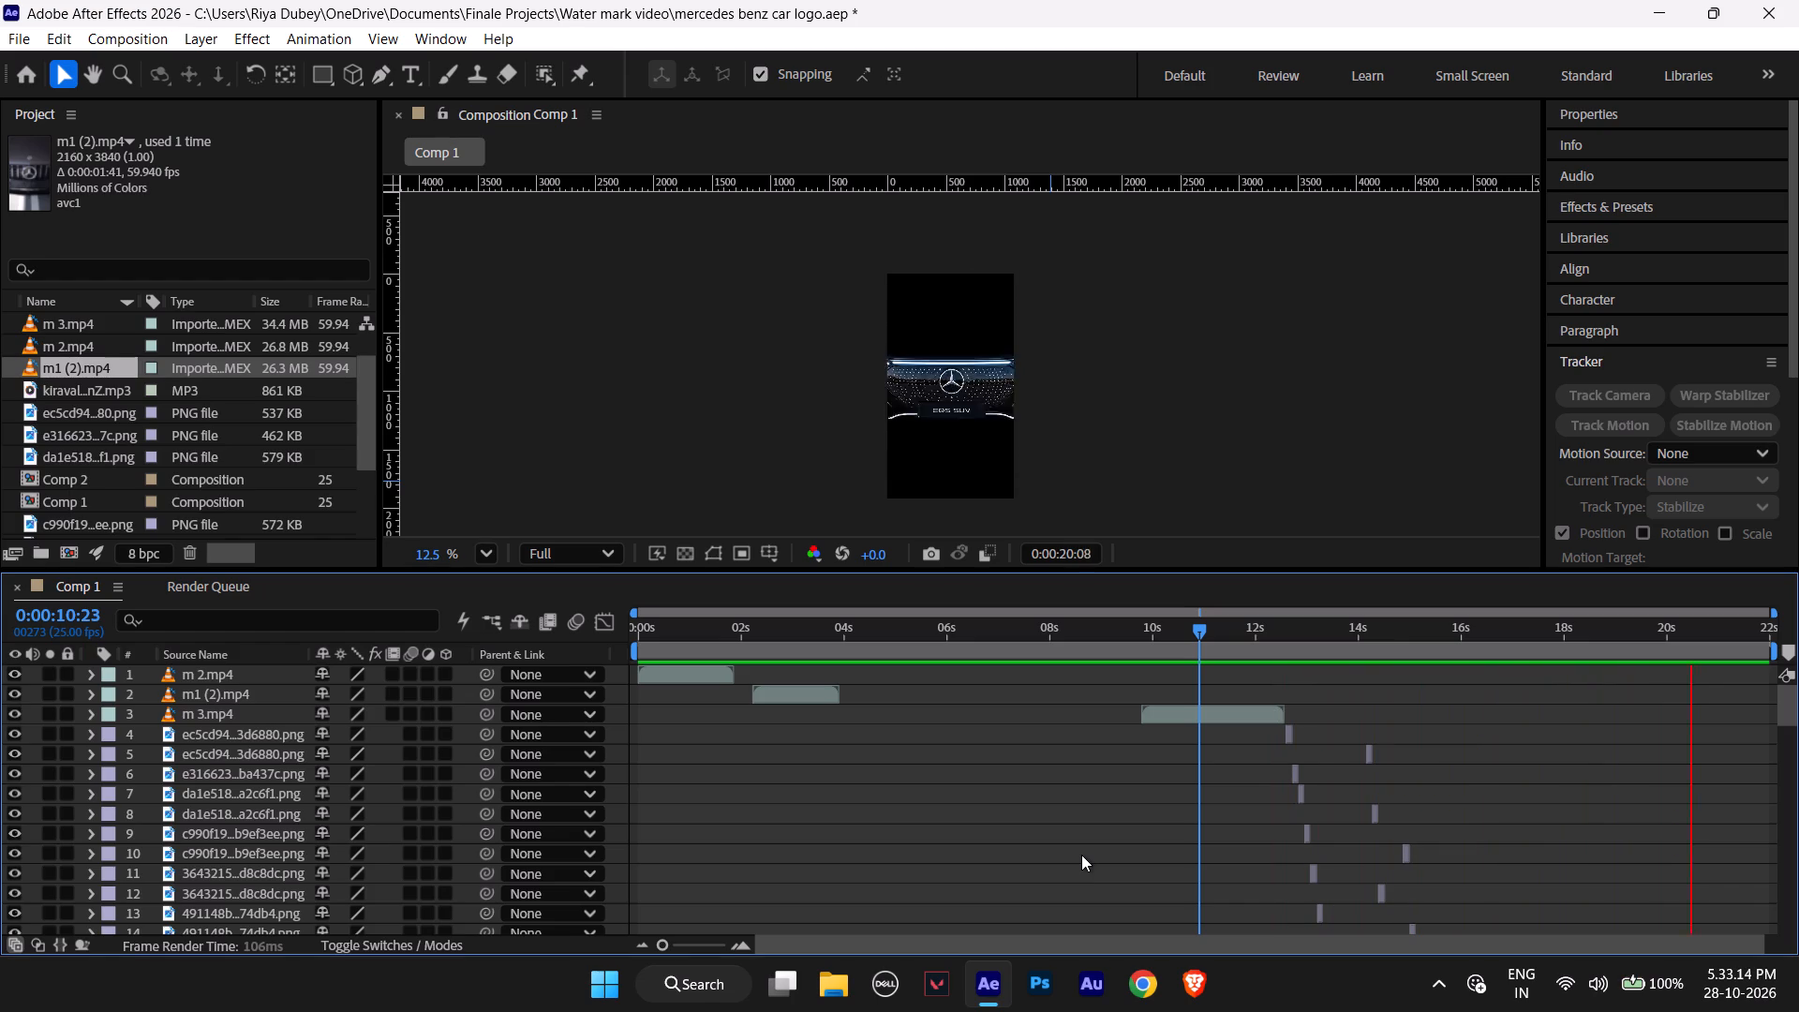
Save the project.
key("ctrl+s")
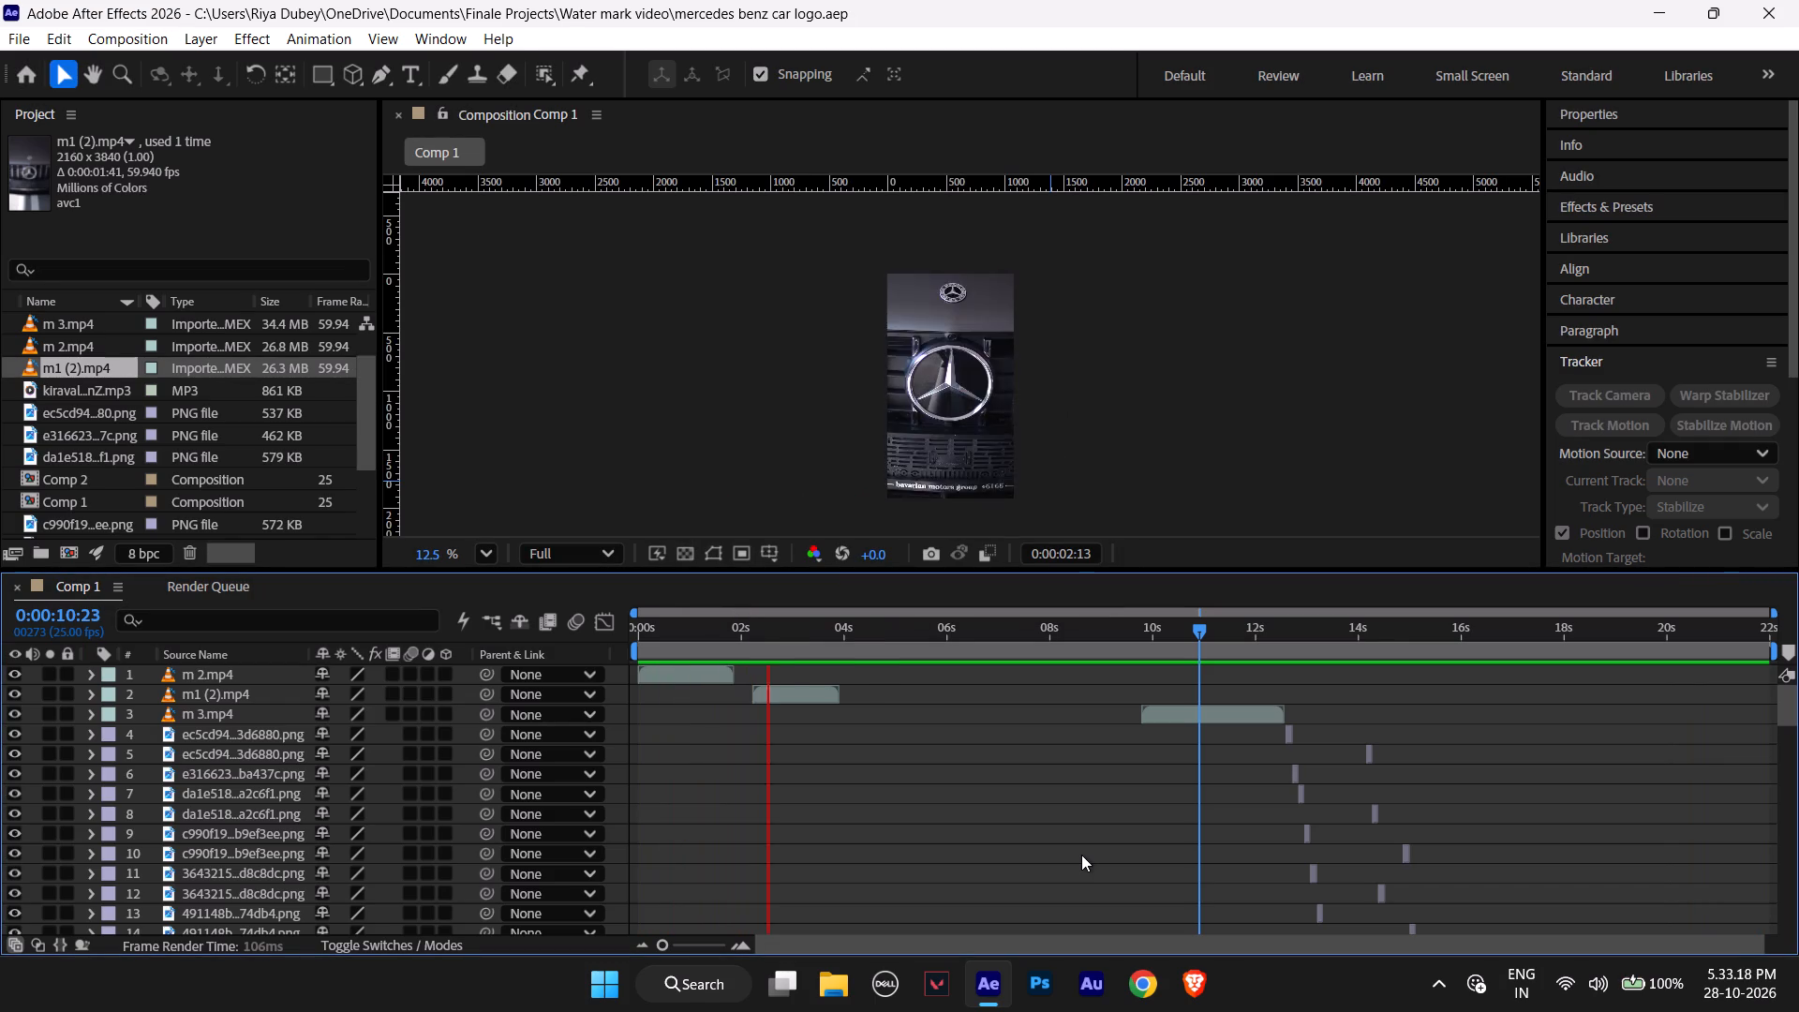
key("ctrl+s")
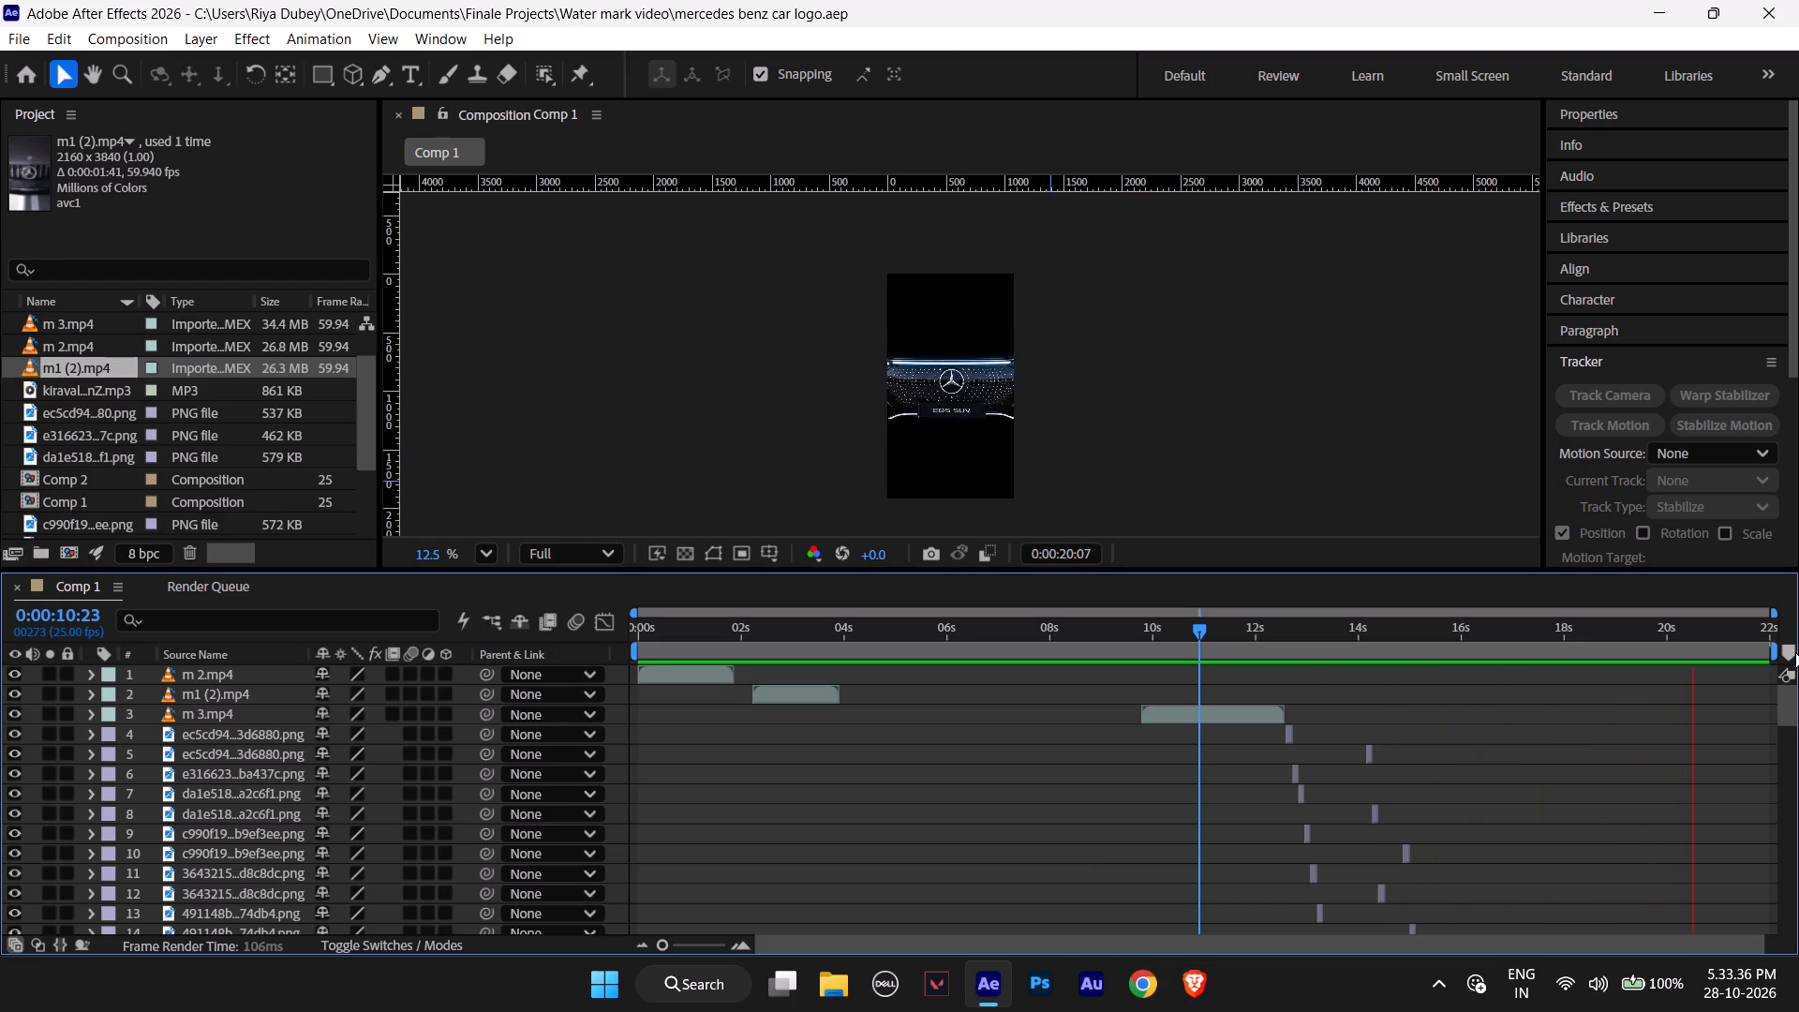
Stop the playback and return the current time to 0:00:00:00 in Comp 1.
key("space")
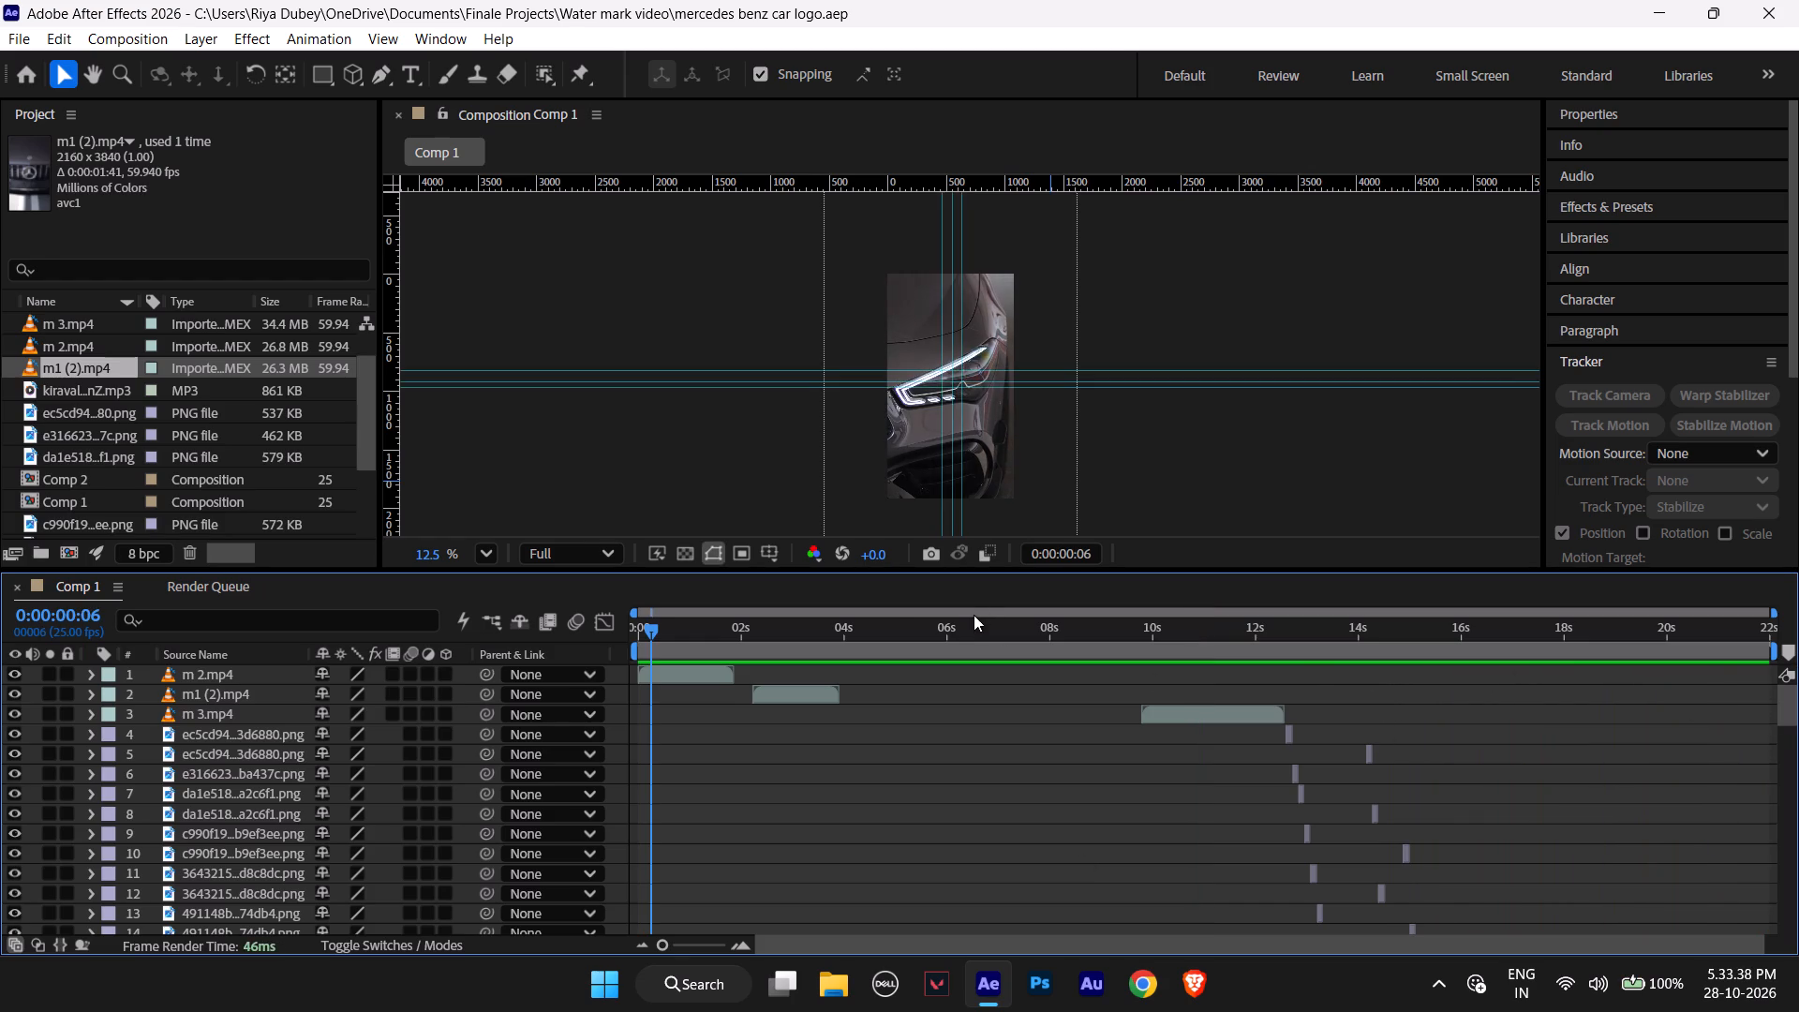
left_click_drag(650, 634, 583, 626)
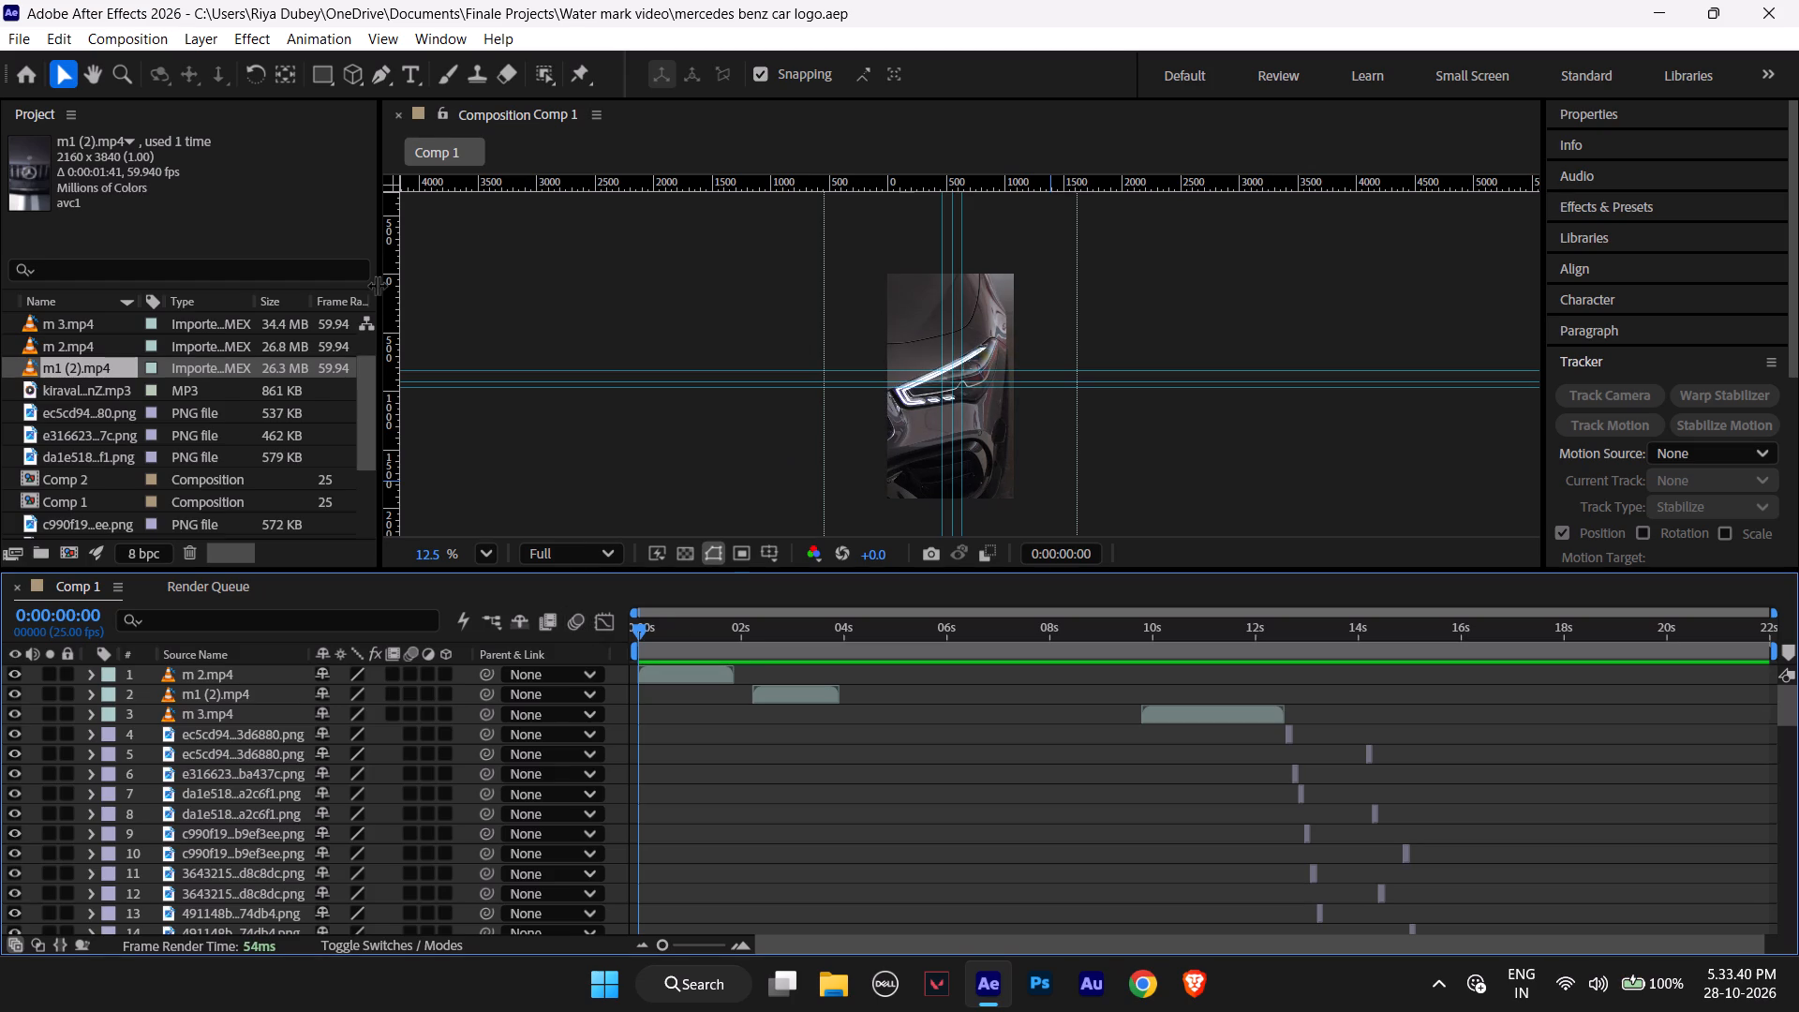
Import the car clip m 20 from the Telegram Desktop folder as footage into the project.
left_click(19, 30)
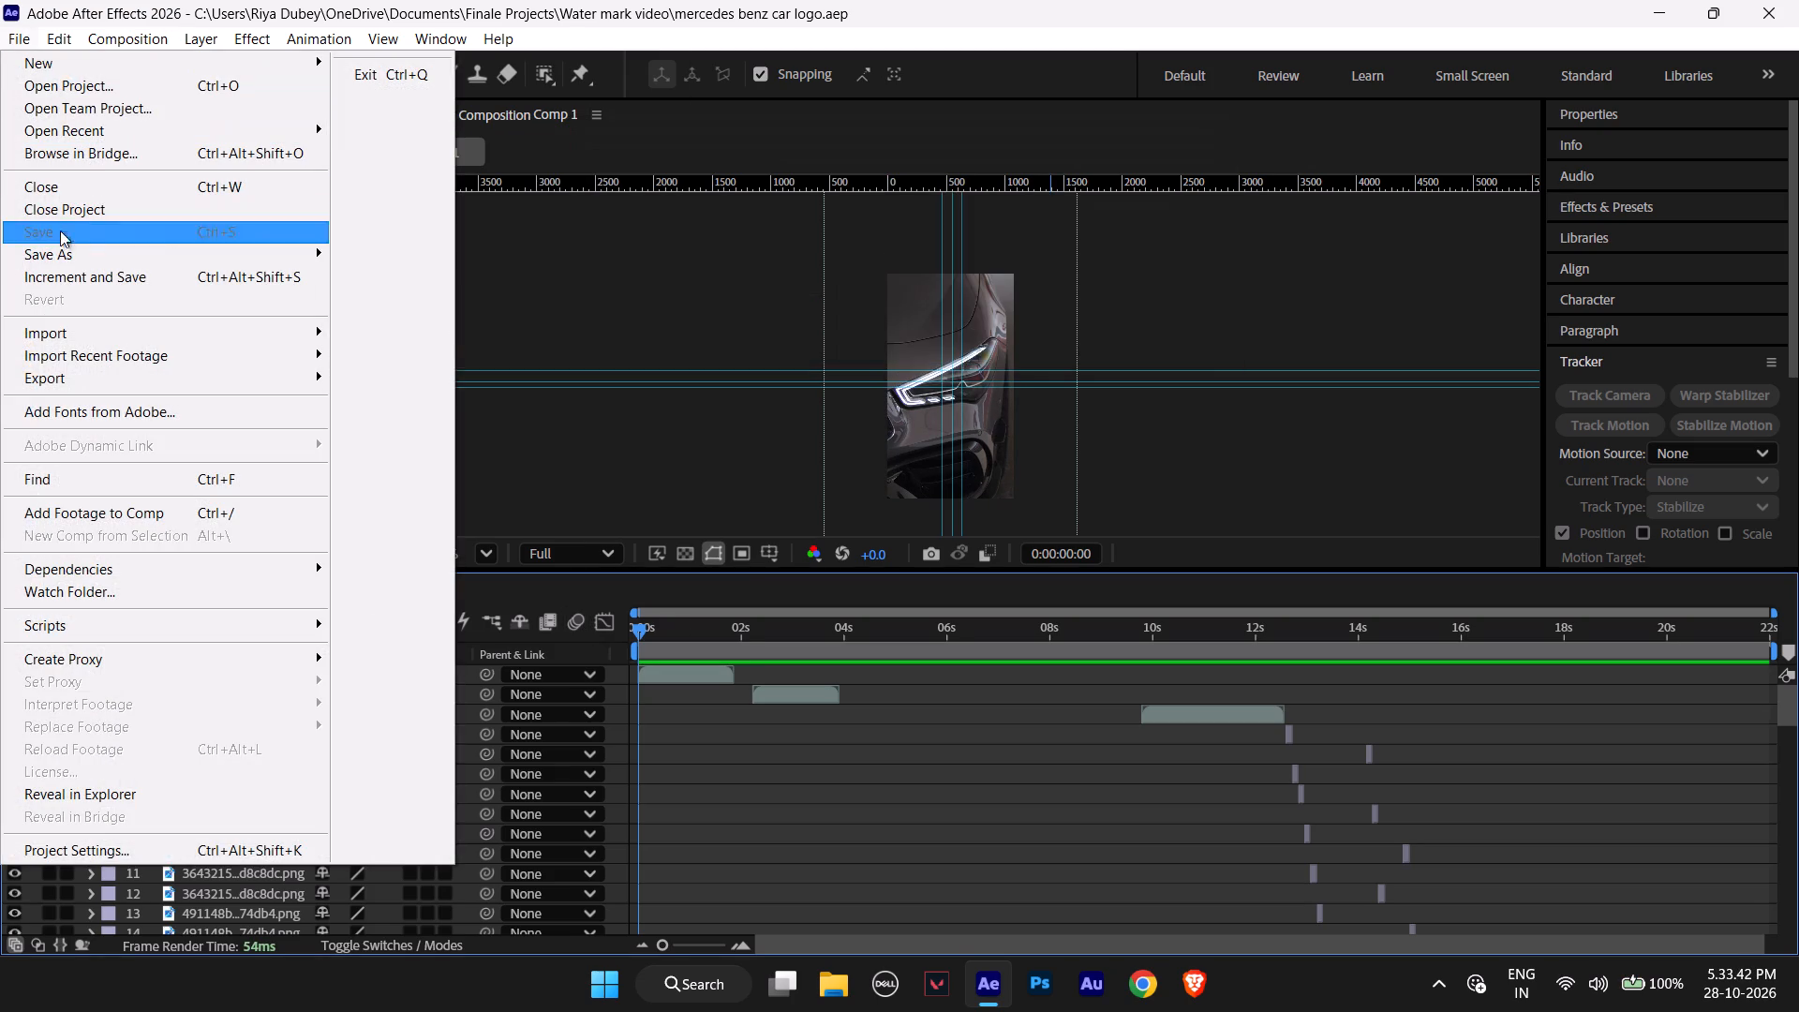
left_click(498, 327)
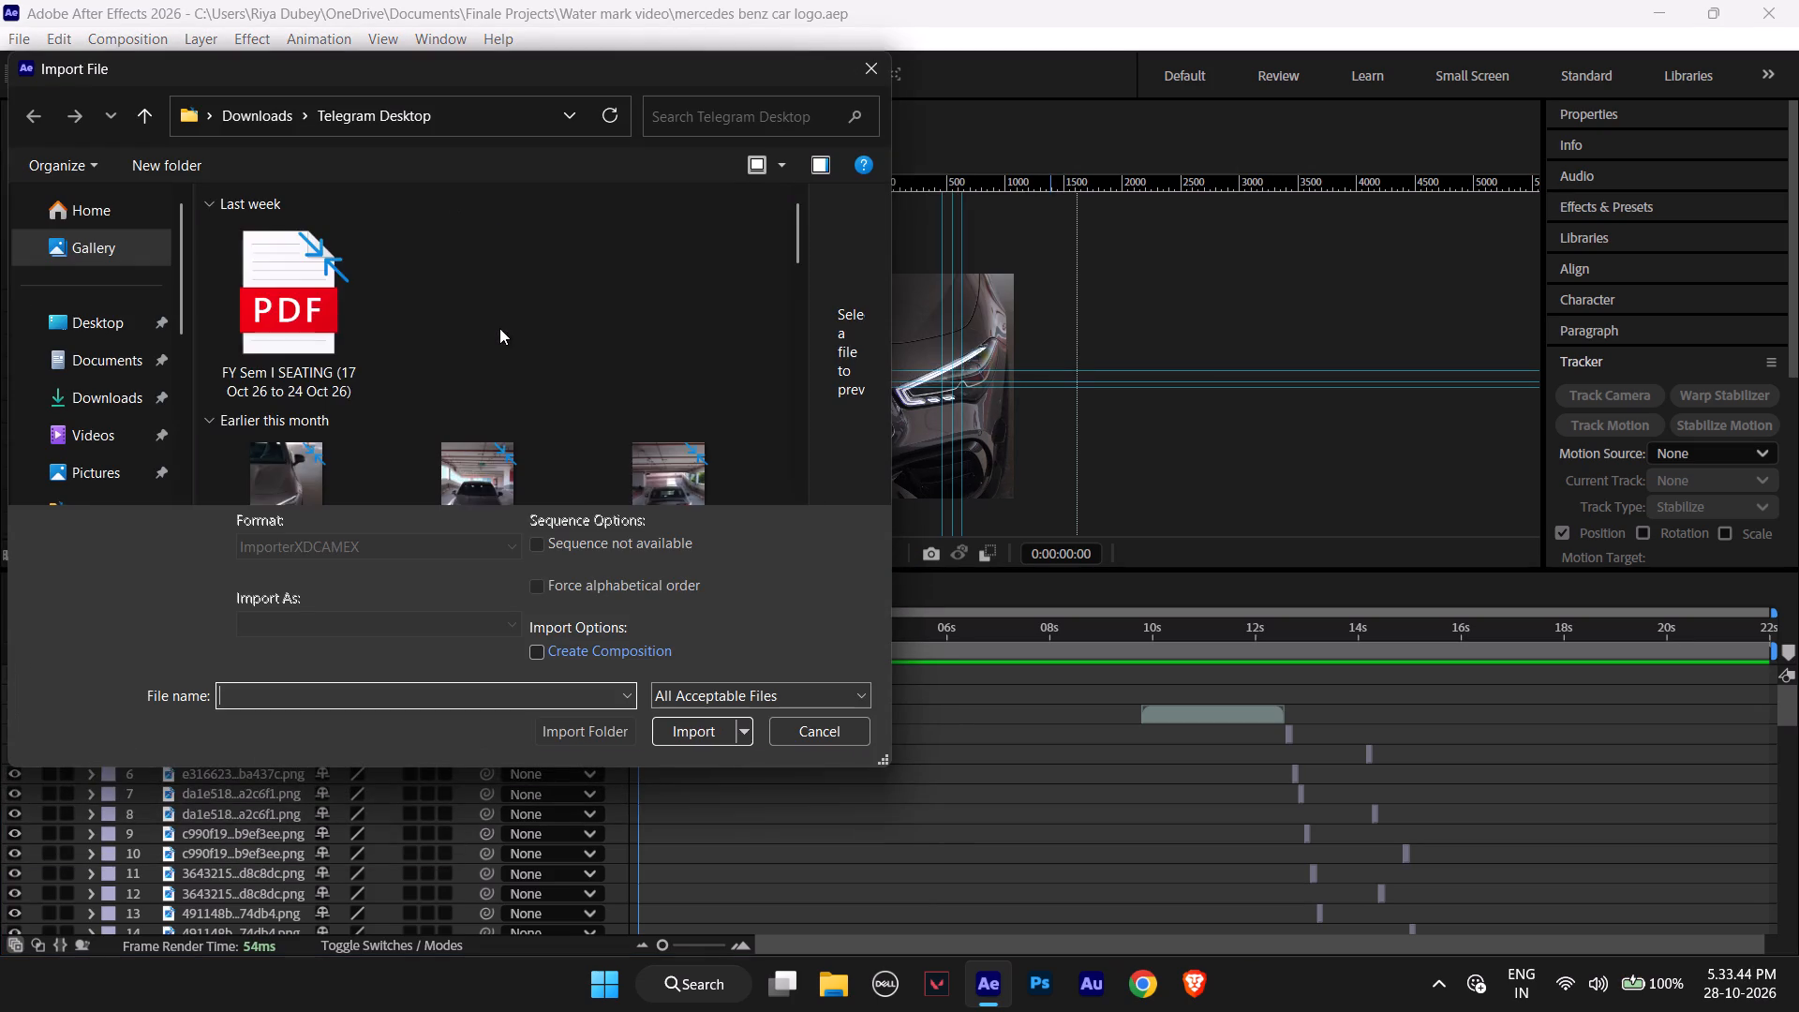
scroll(412, 303, "down", 2)
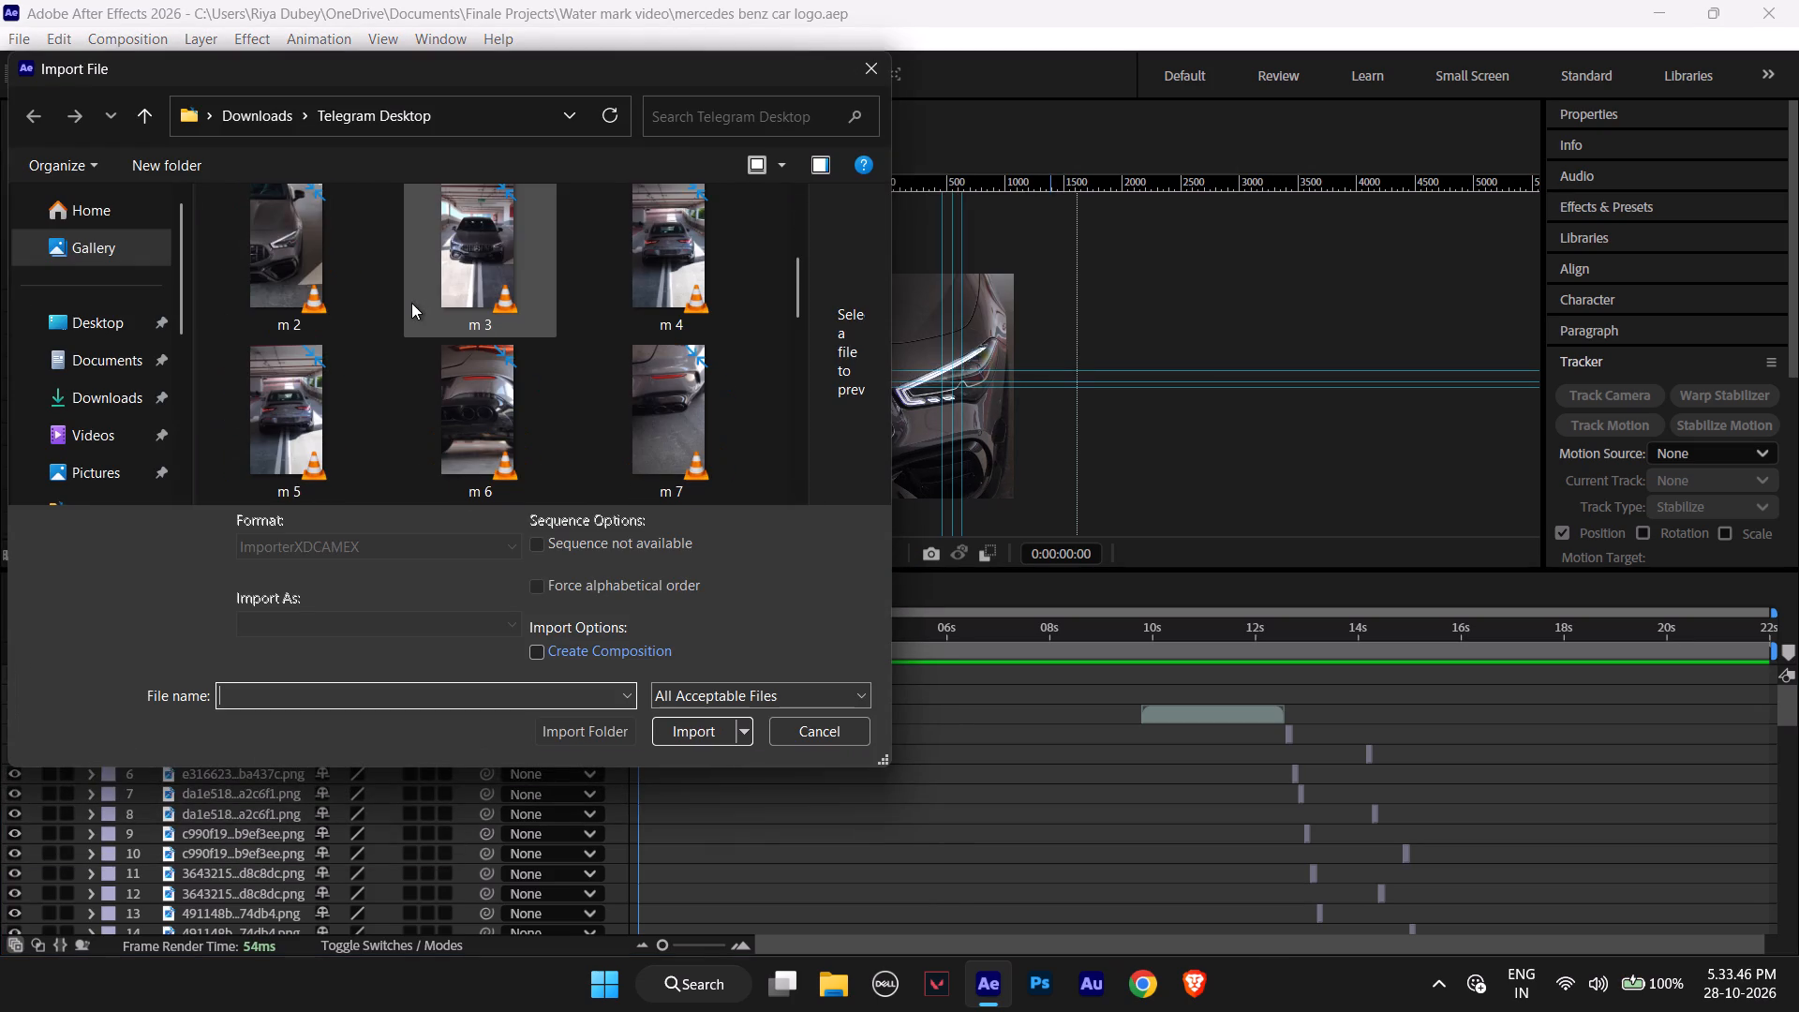
scroll(411, 303, "down", 3)
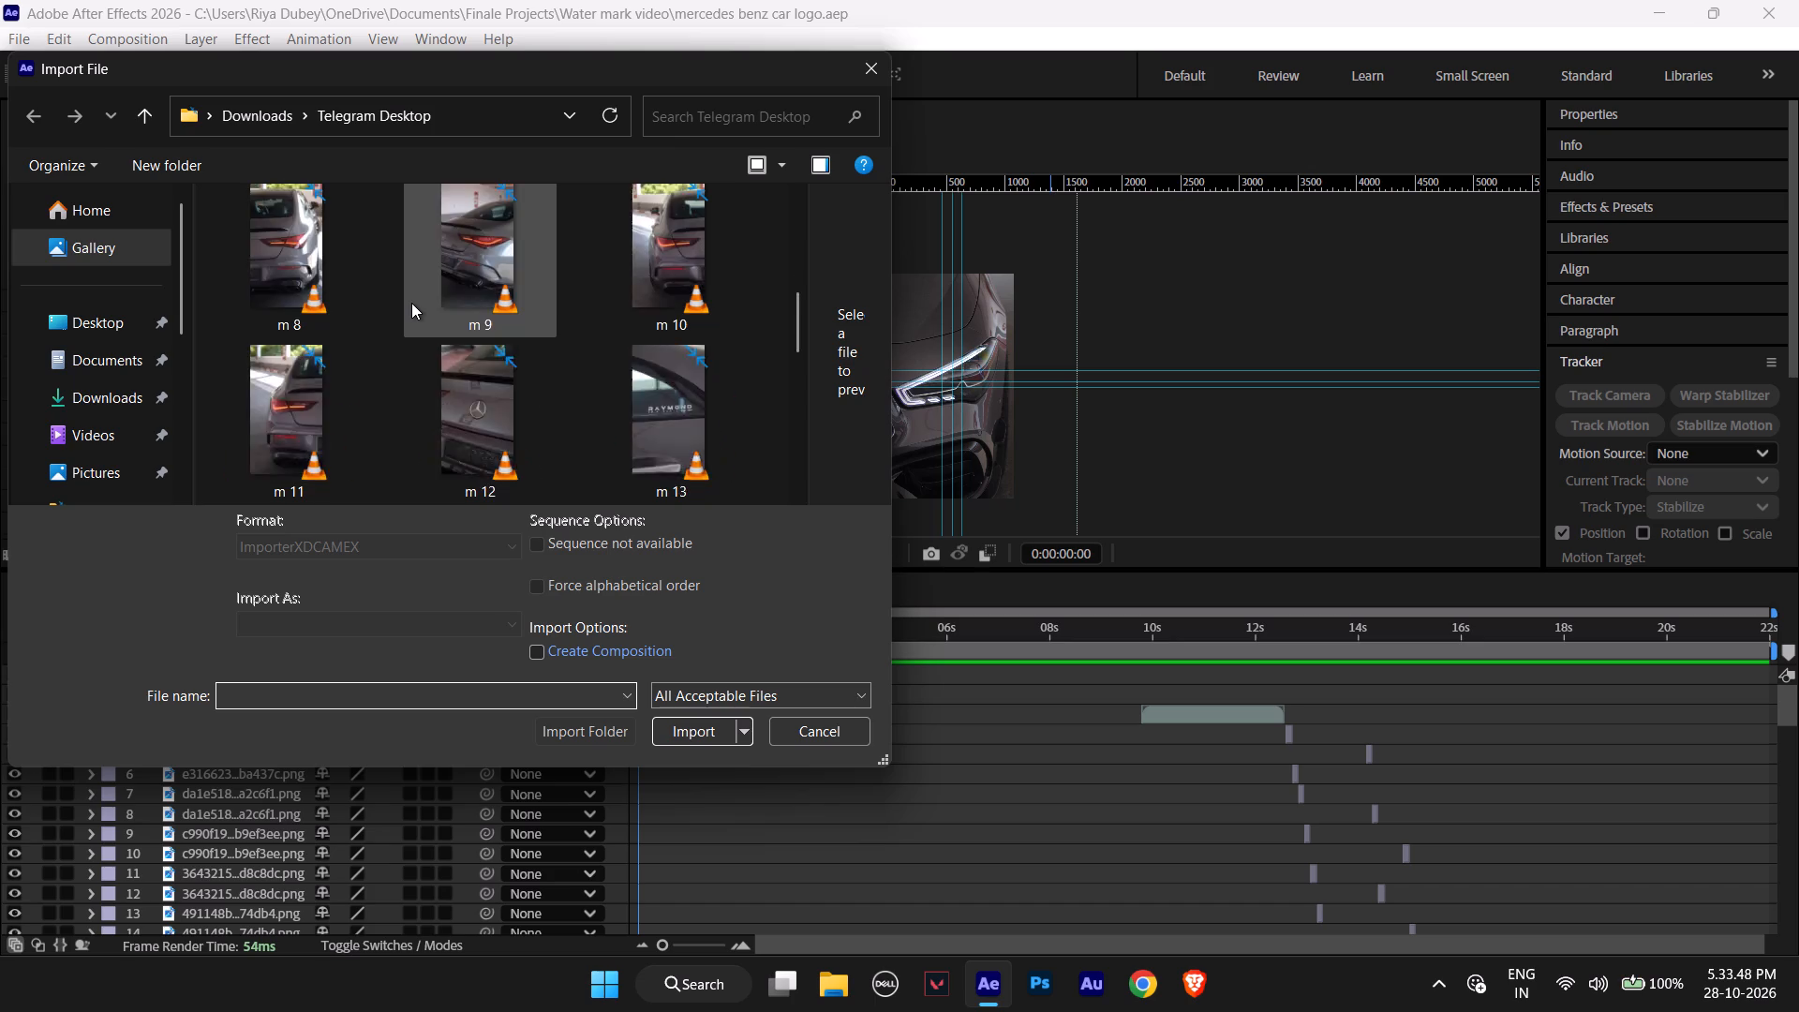
scroll(411, 303, "down", 4)
scroll(411, 303, "up", 1)
scroll(411, 303, "down", 4)
scroll(411, 303, "up", 1)
scroll(411, 303, "down", 3)
scroll(411, 303, "up", 1)
scroll(411, 303, "down", 2)
scroll(411, 303, "up", 1)
scroll(411, 303, "down", 5)
scroll(411, 303, "up", 1)
scroll(411, 303, "down", 4)
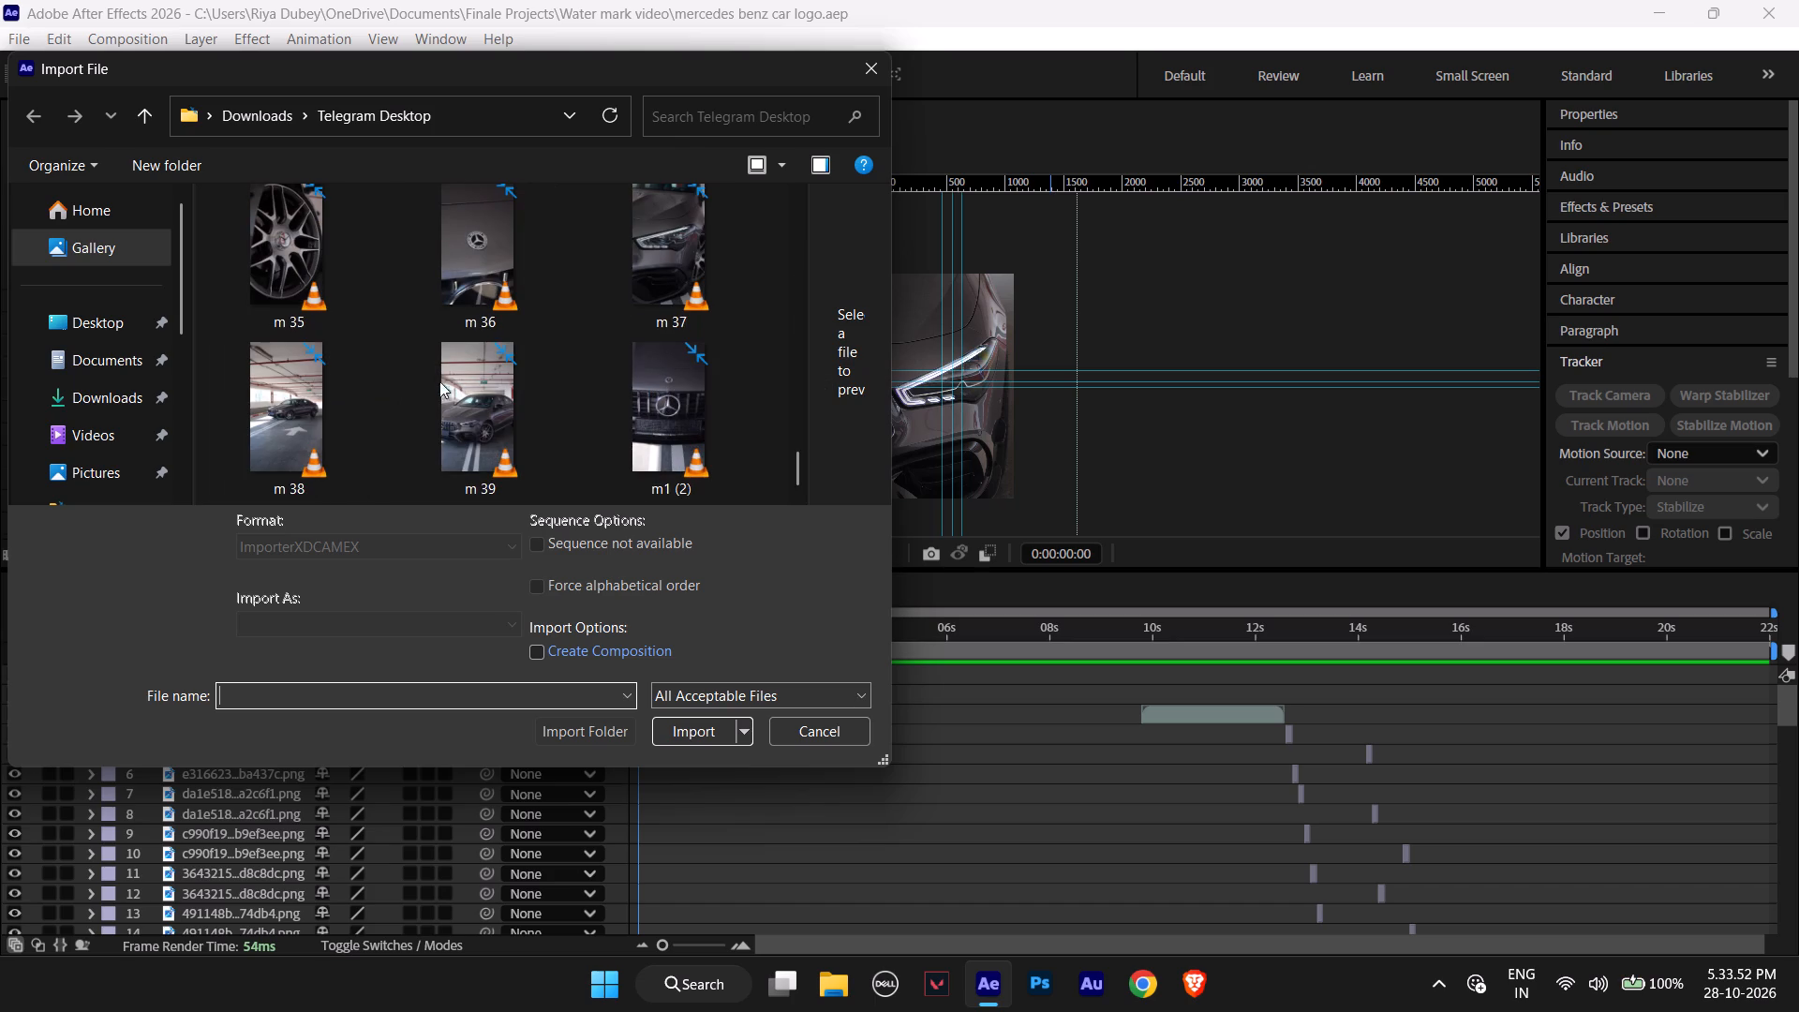
scroll(456, 381, "up", 1)
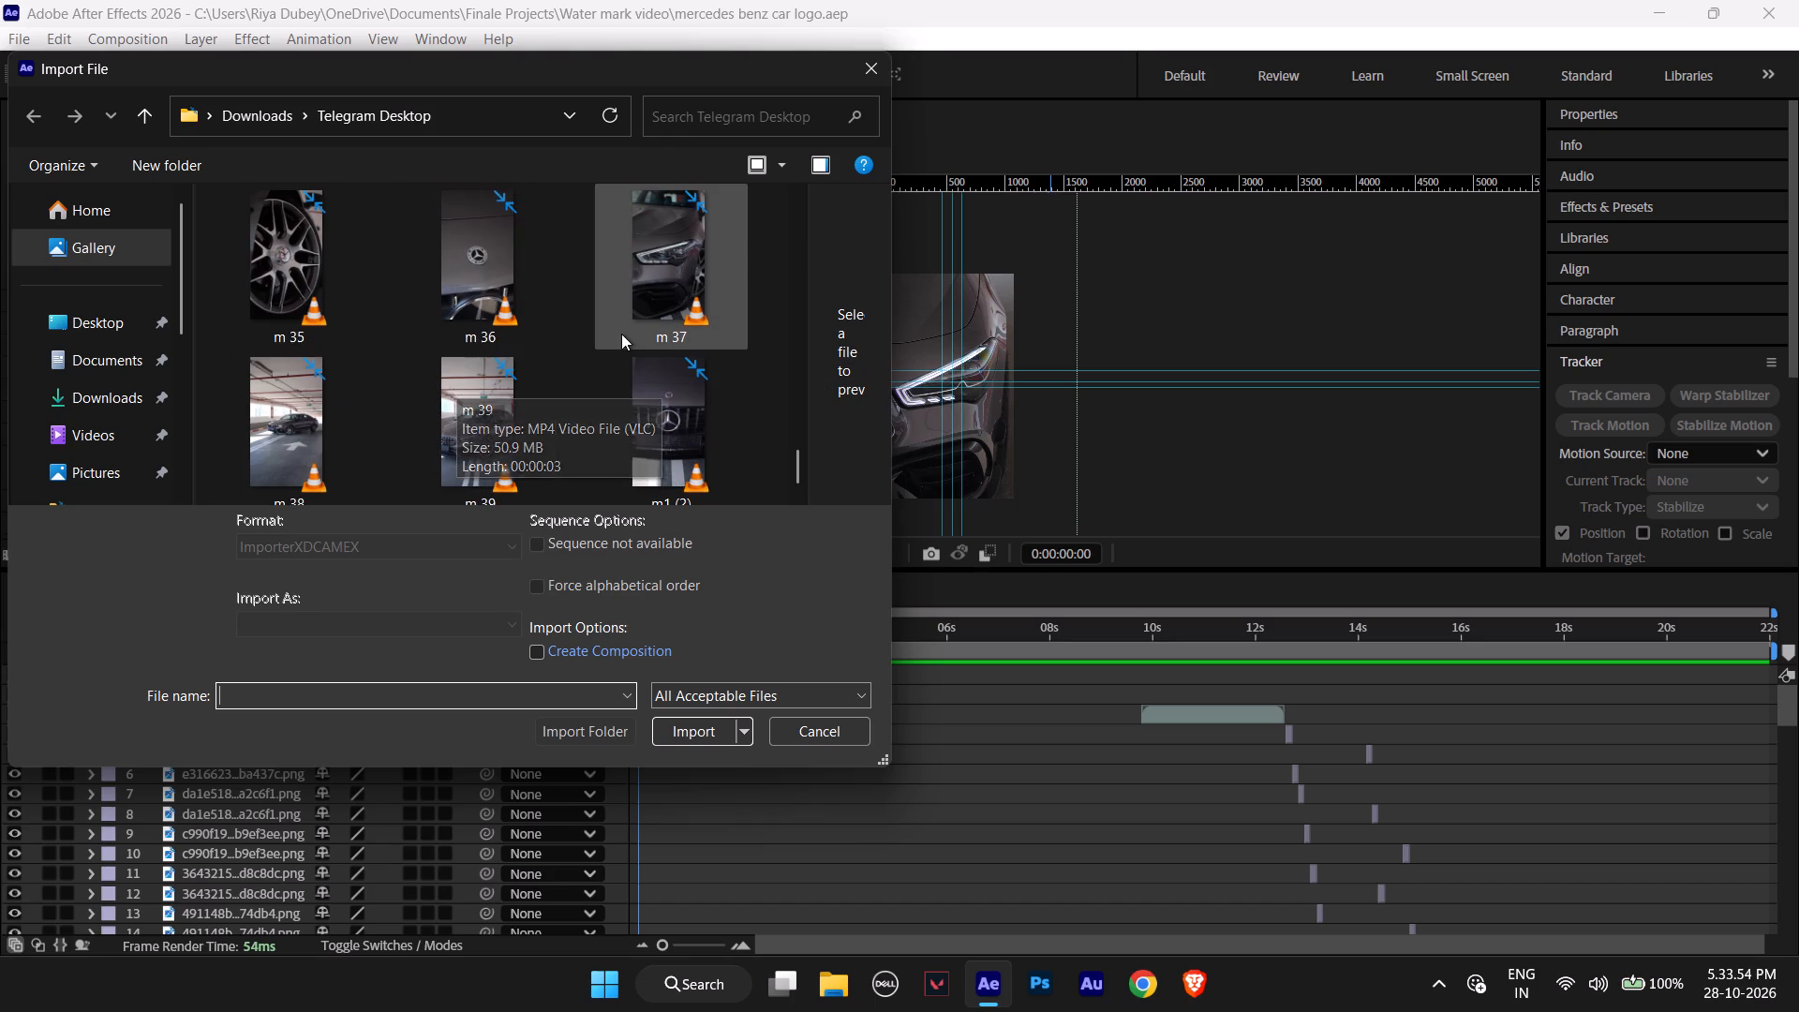
scroll(621, 334, "up", 1)
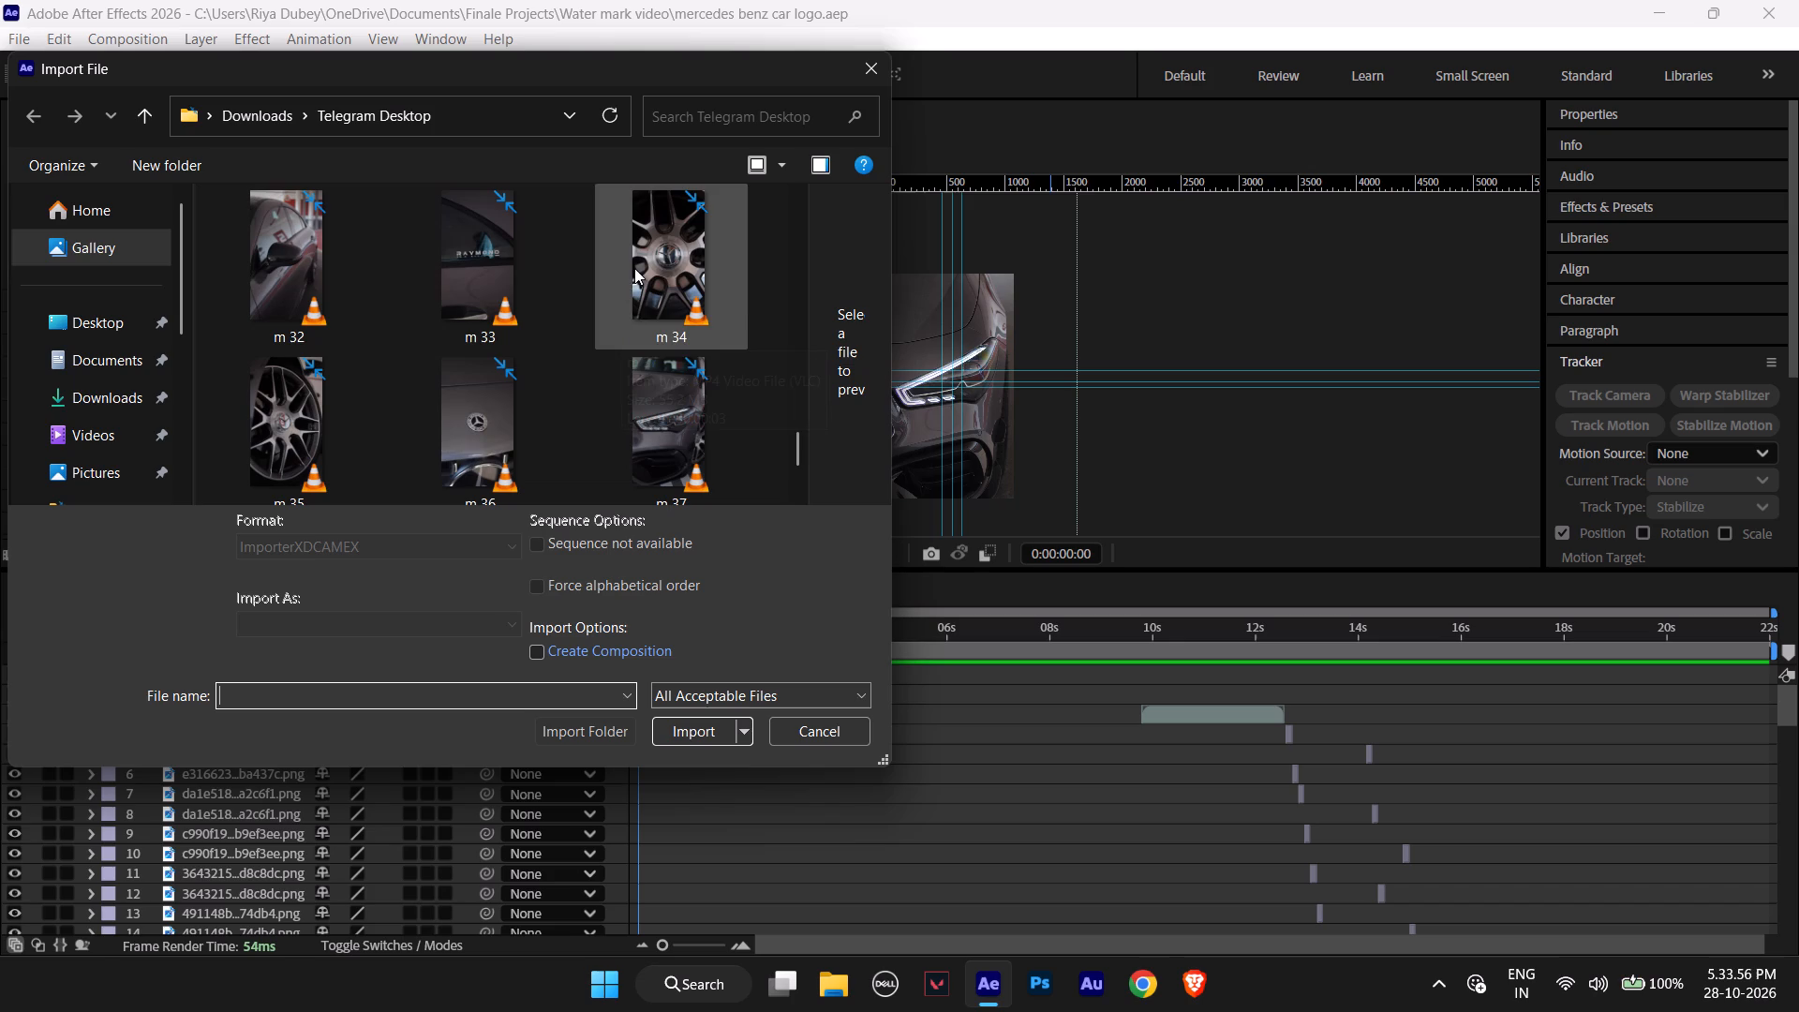
scroll(475, 409, "up", 1)
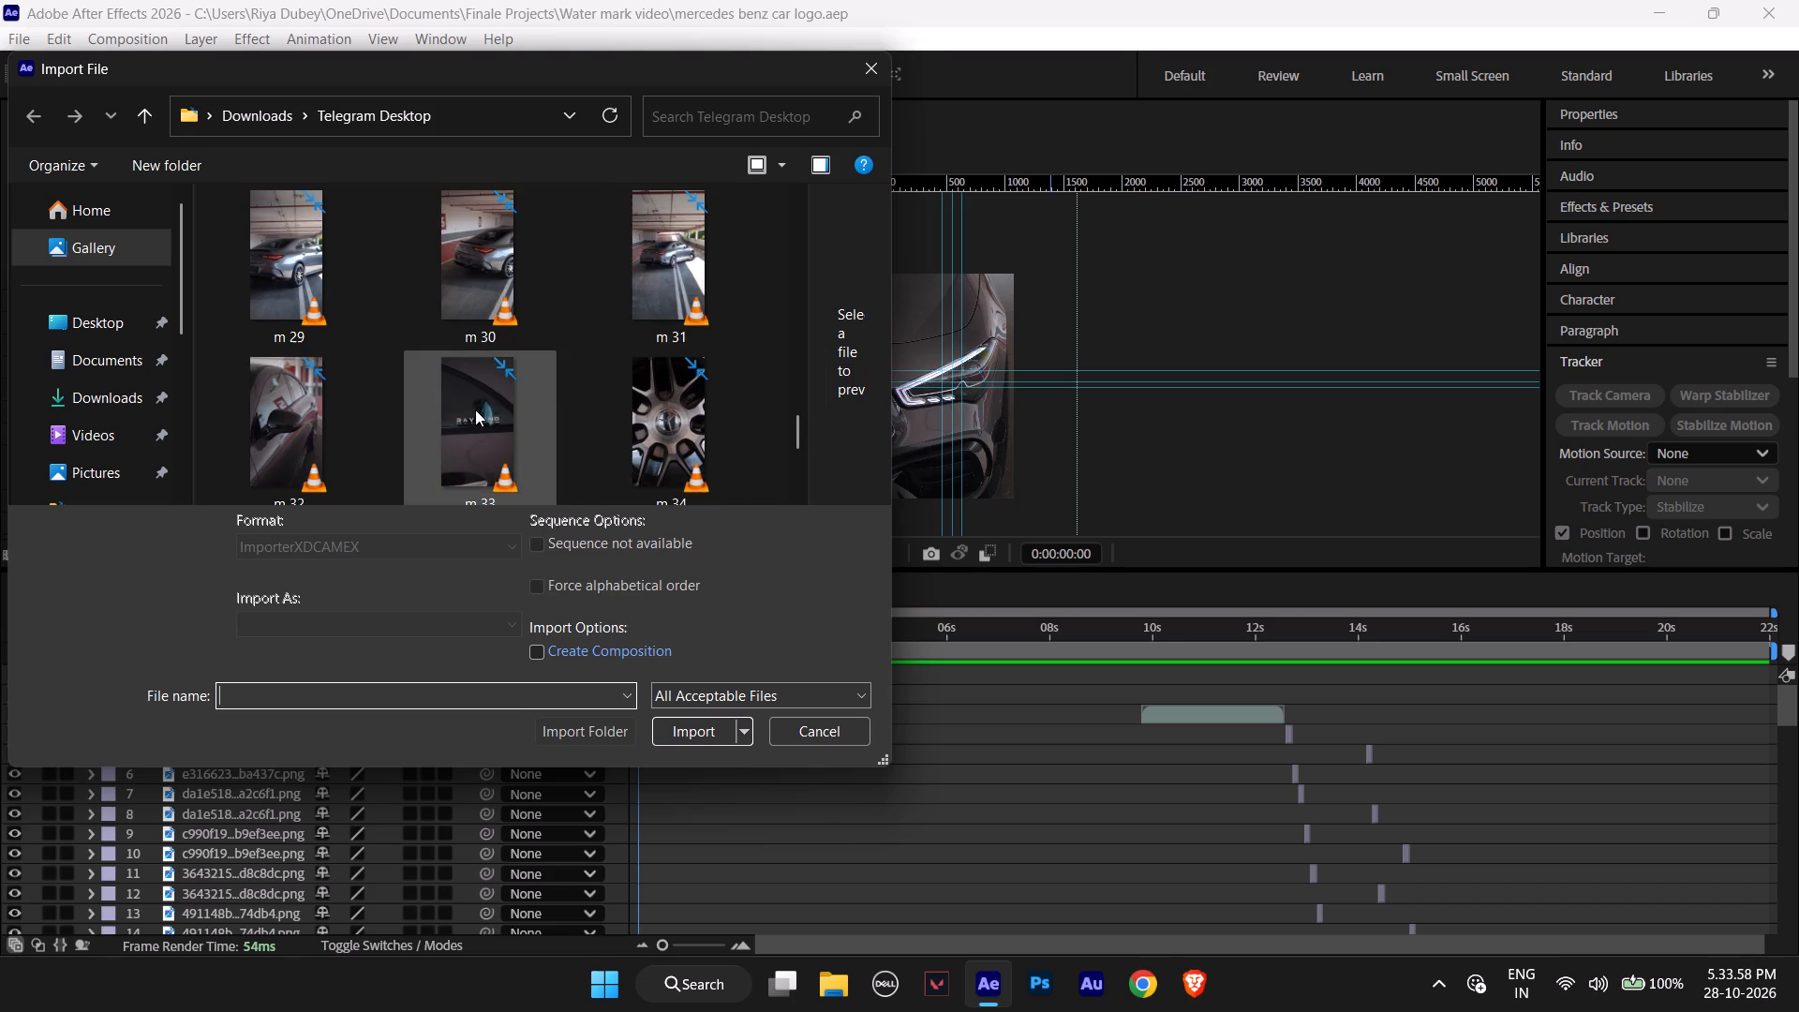
scroll(475, 409, "up", 1)
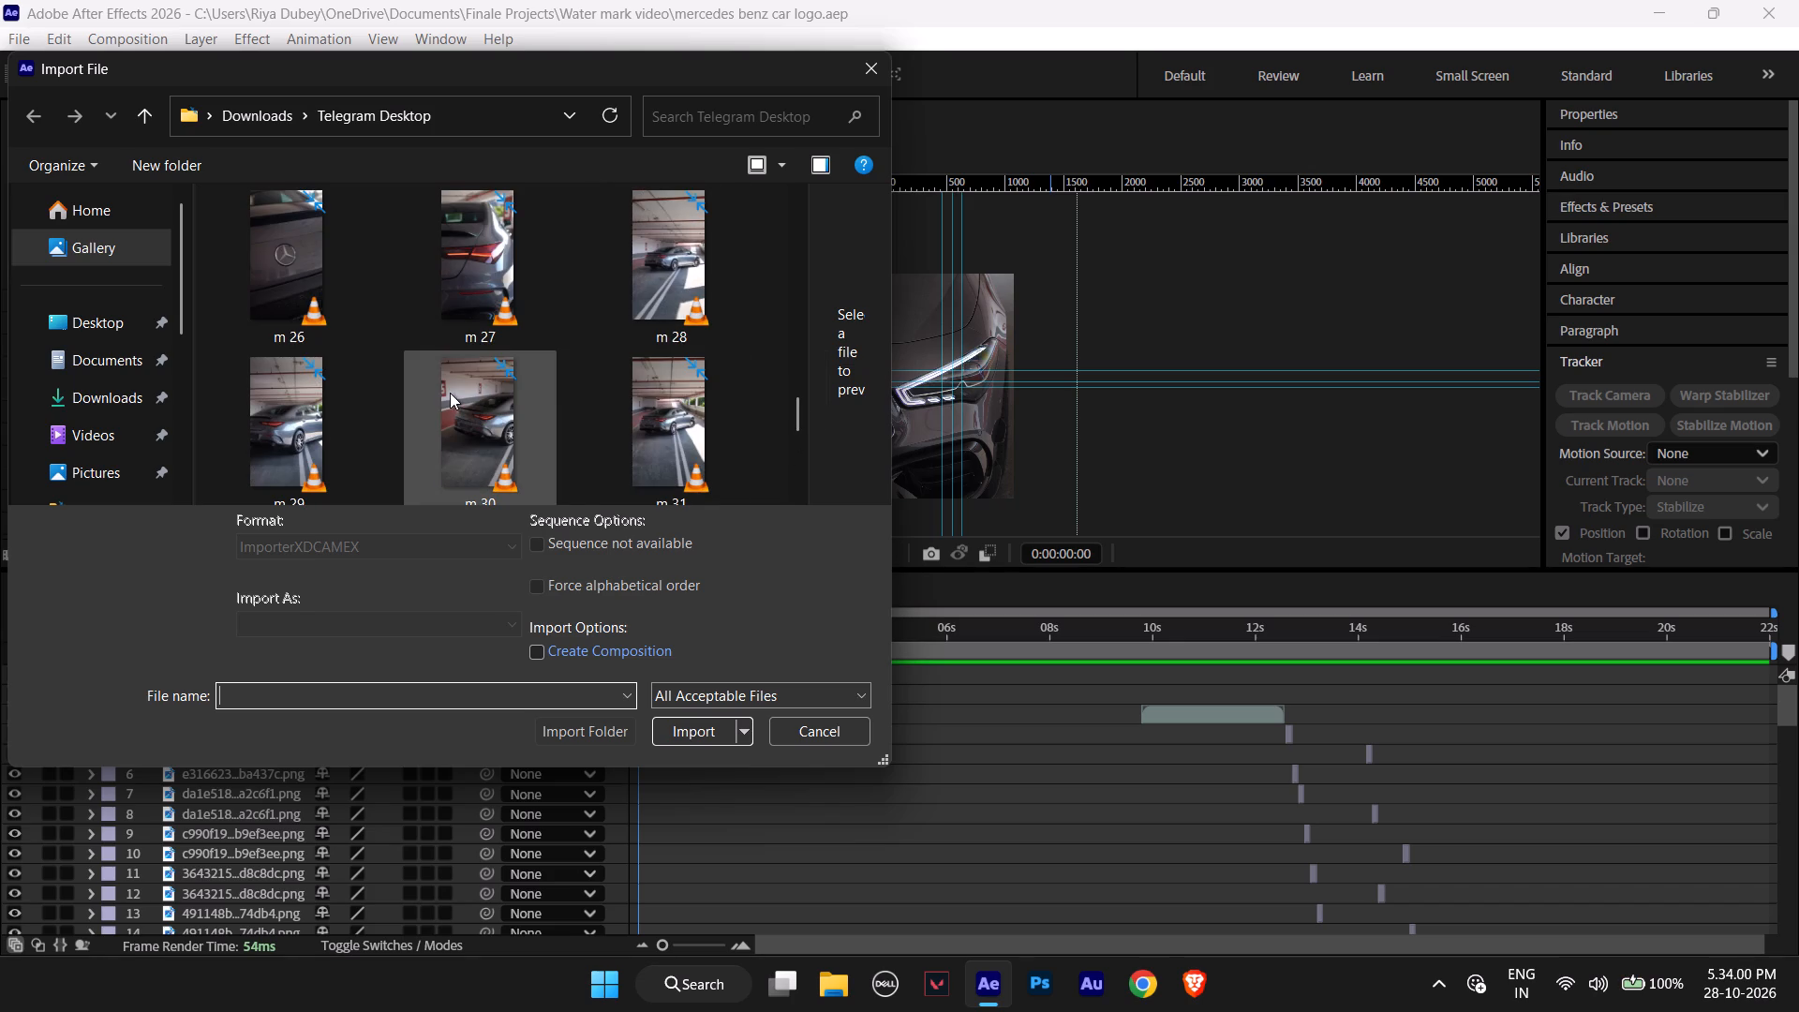
scroll(444, 385, "up", 1)
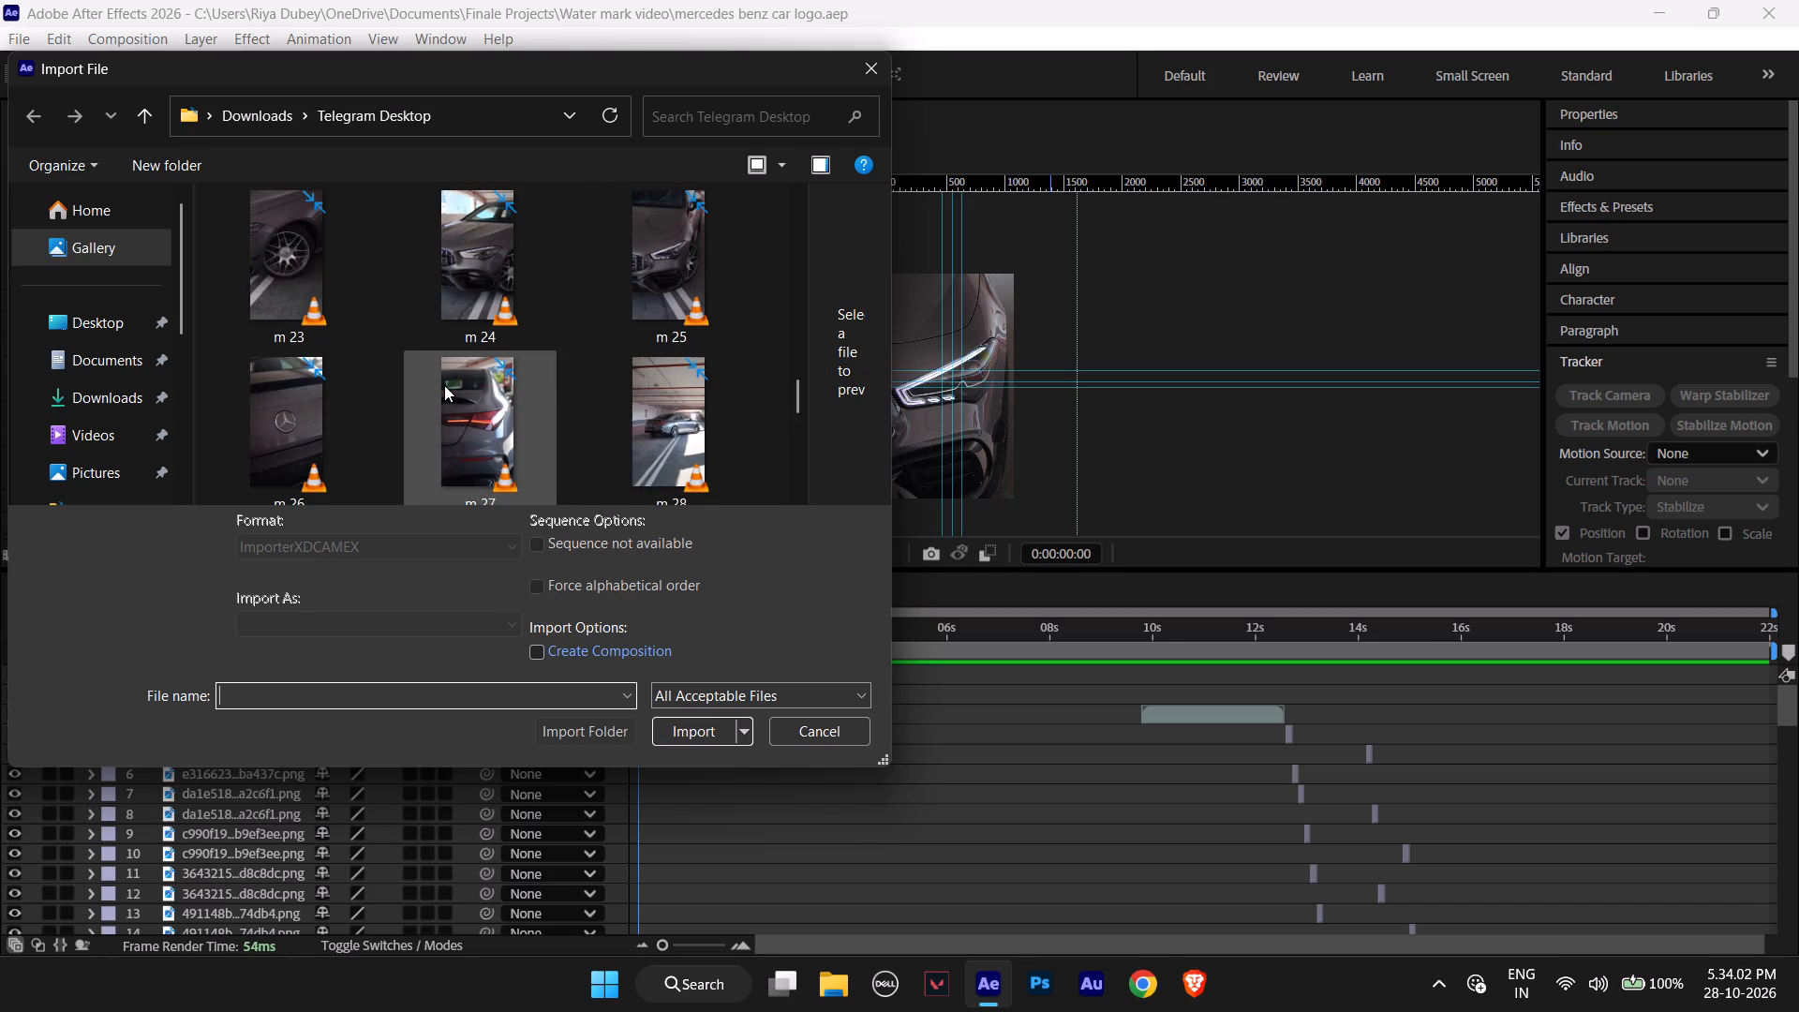
scroll(444, 385, "up", 1)
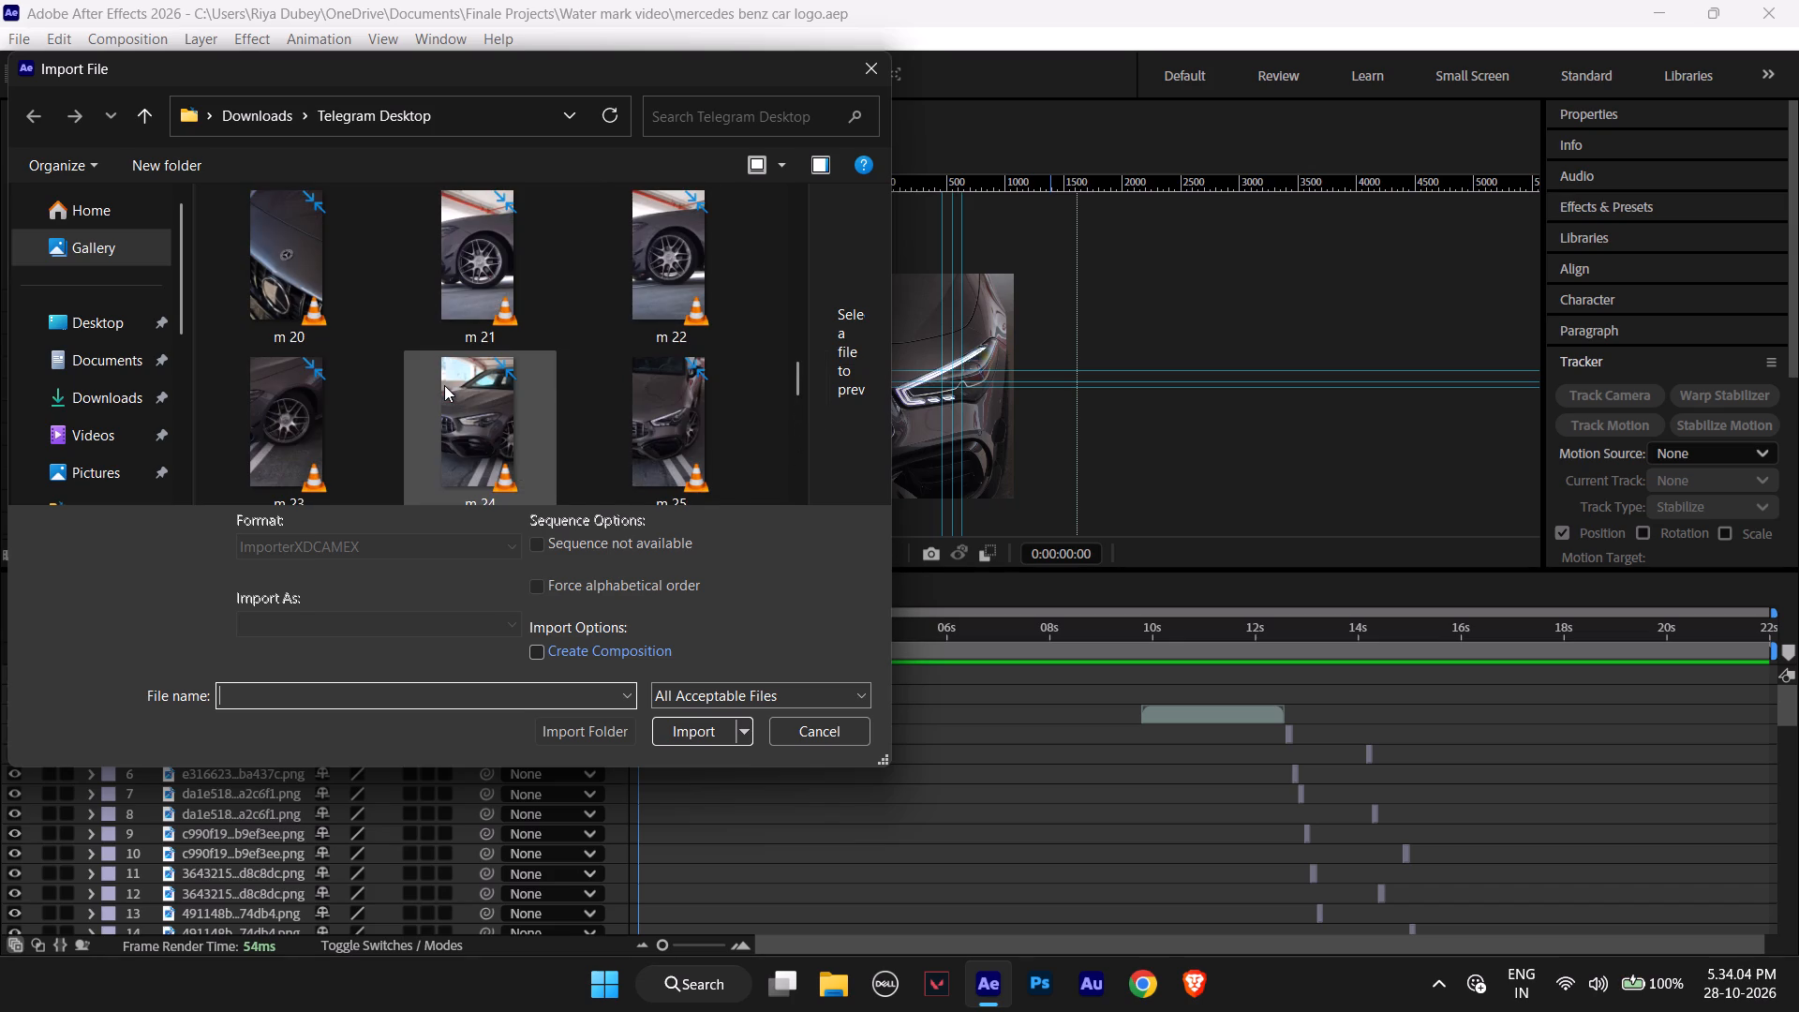
left_click(287, 292)
left_click_drag(282, 277, 299, 278)
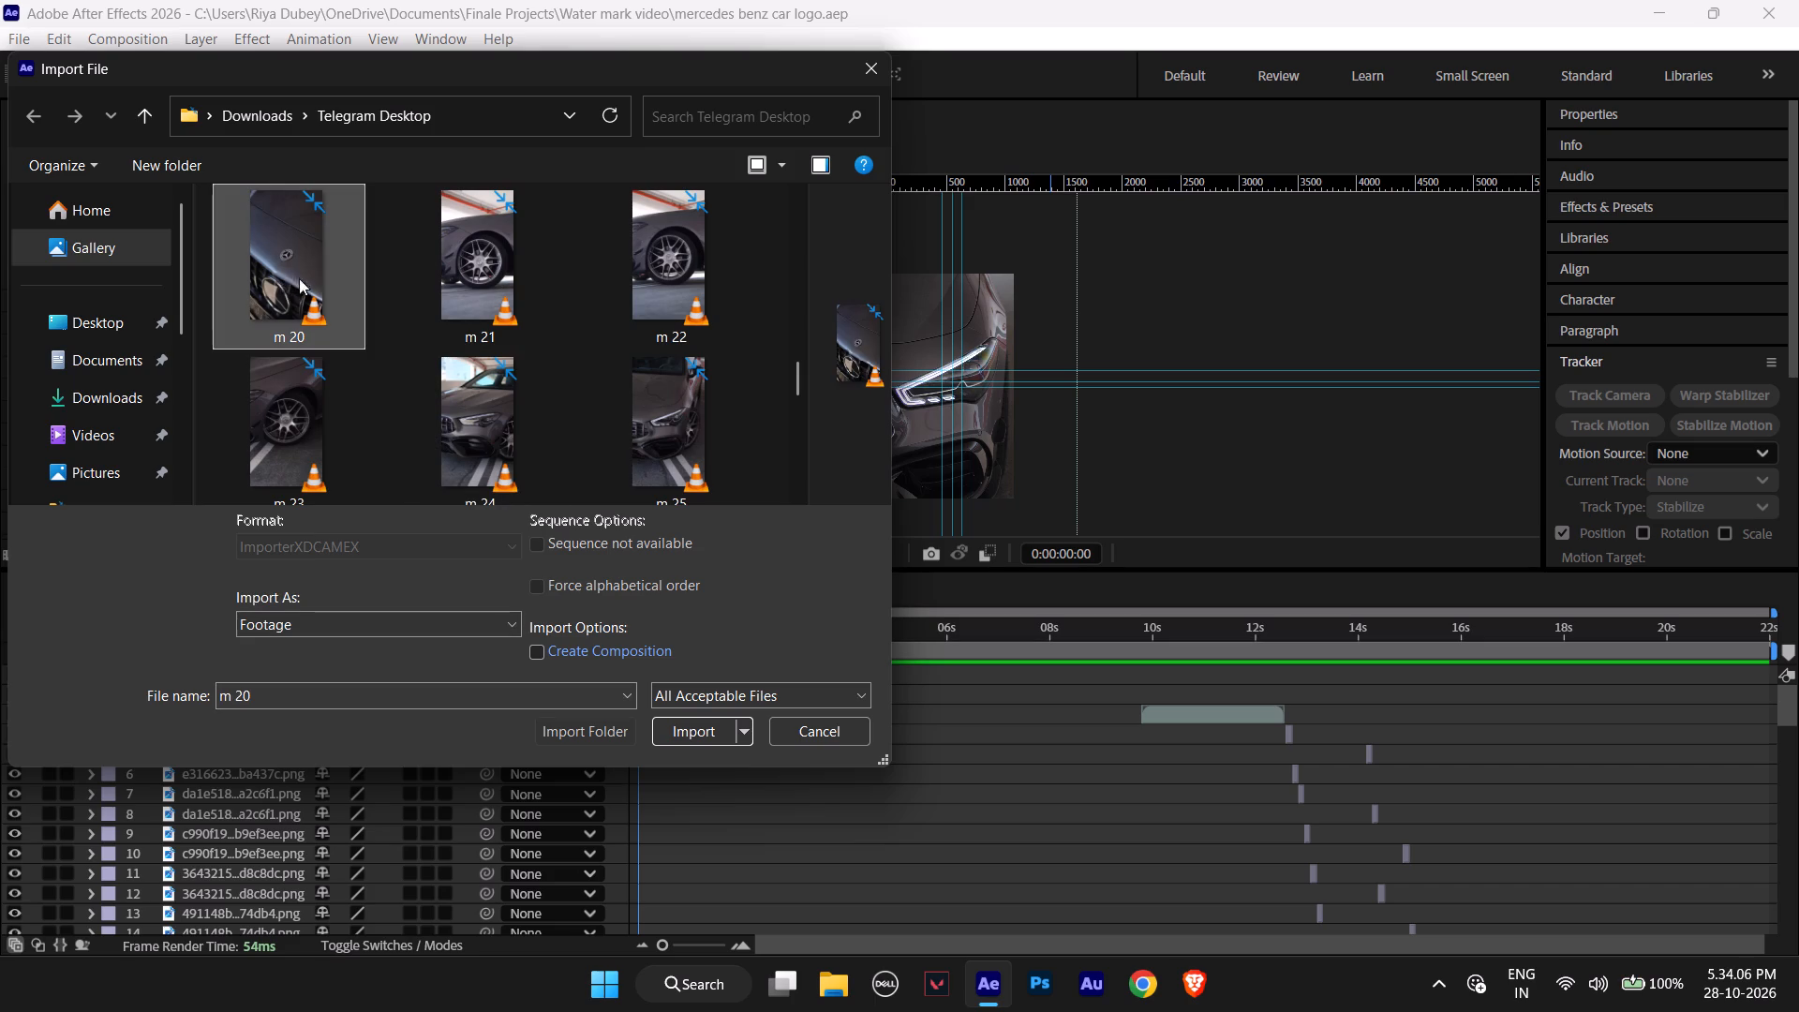
left_click_drag(299, 278, 303, 306)
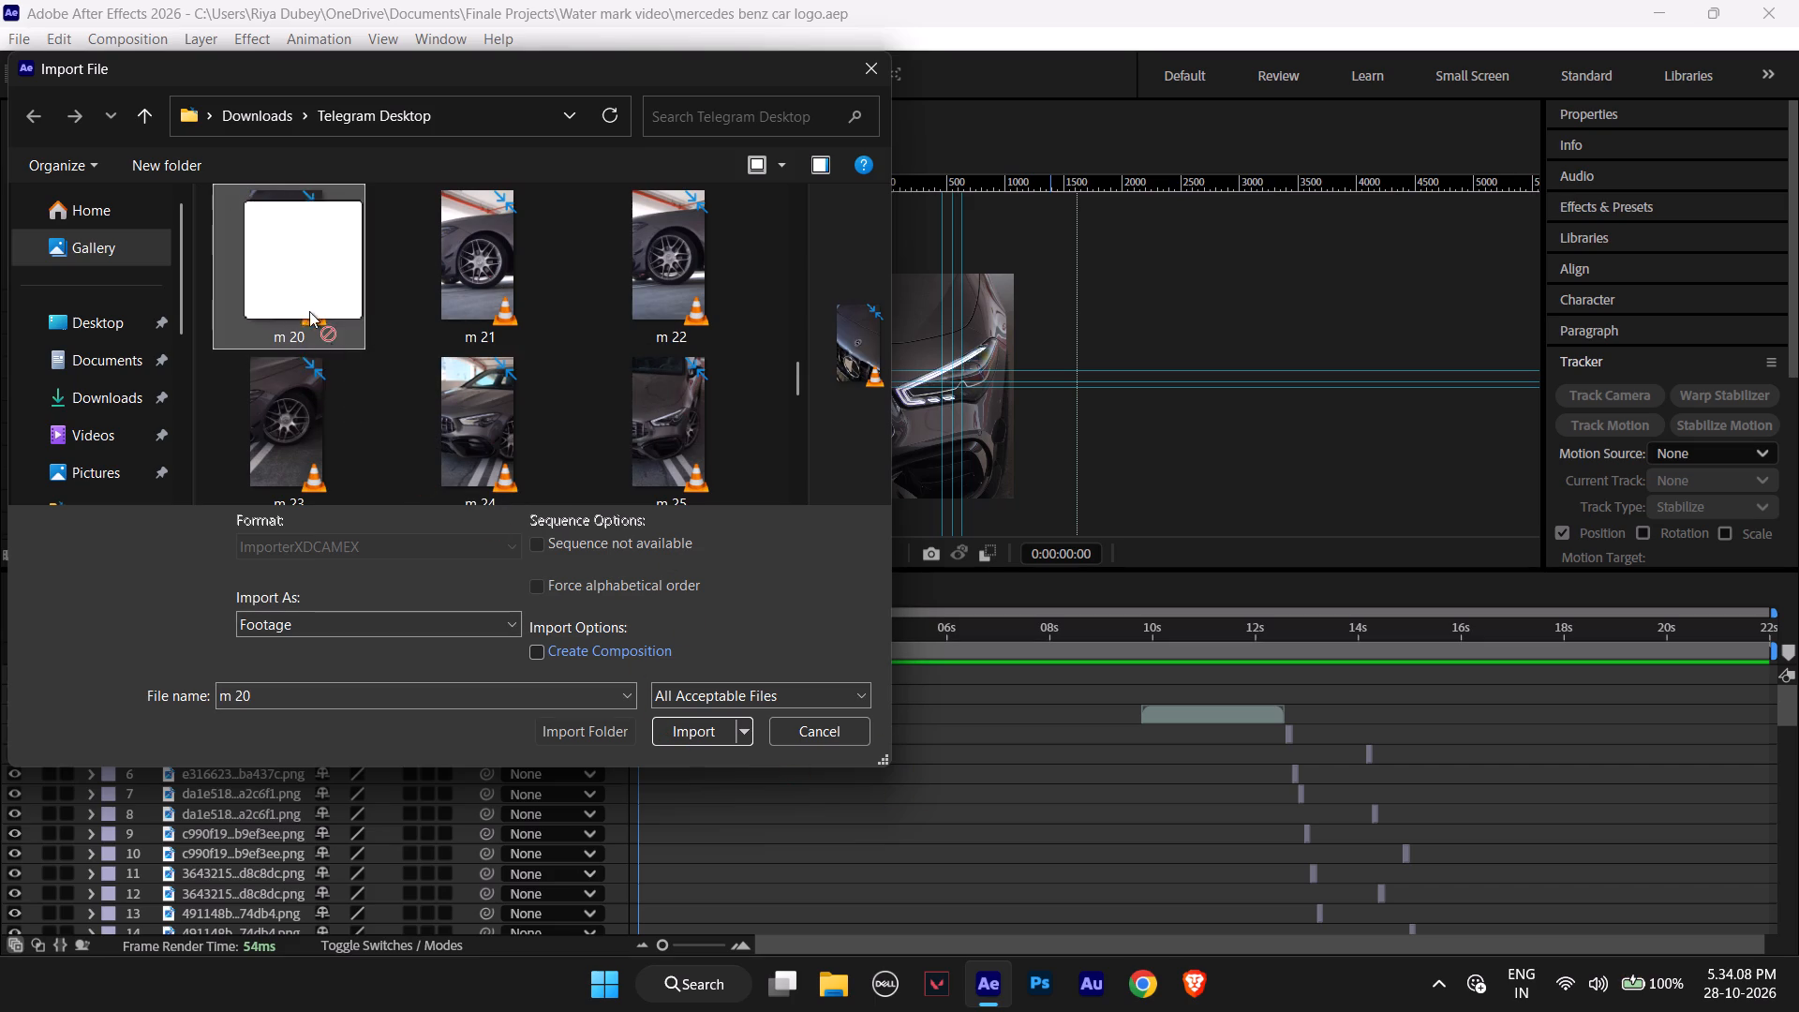
left_click(675, 723)
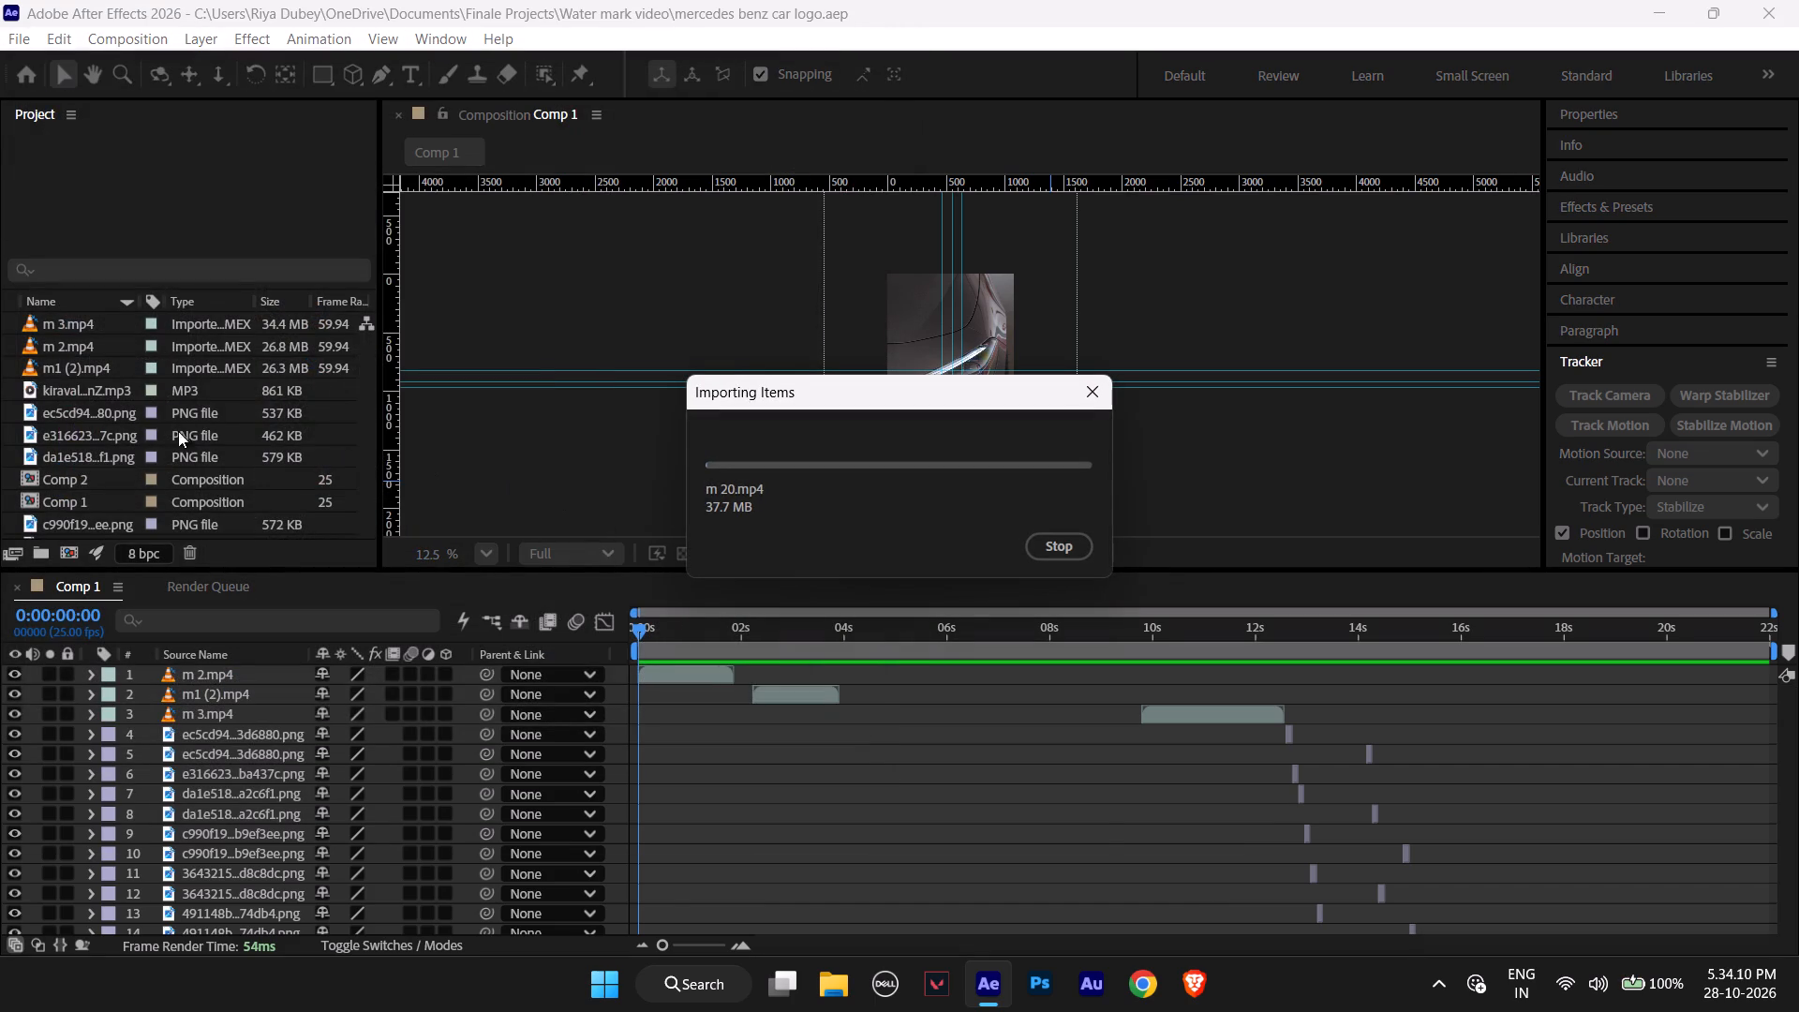
Add m 20.mp4 to Comp 1 between the m1 (2).mp4 and m 3.mp4 layers, starting where m1 (2).mp4 ends, at about 4 seconds.
left_click_drag(87, 324, 252, 536)
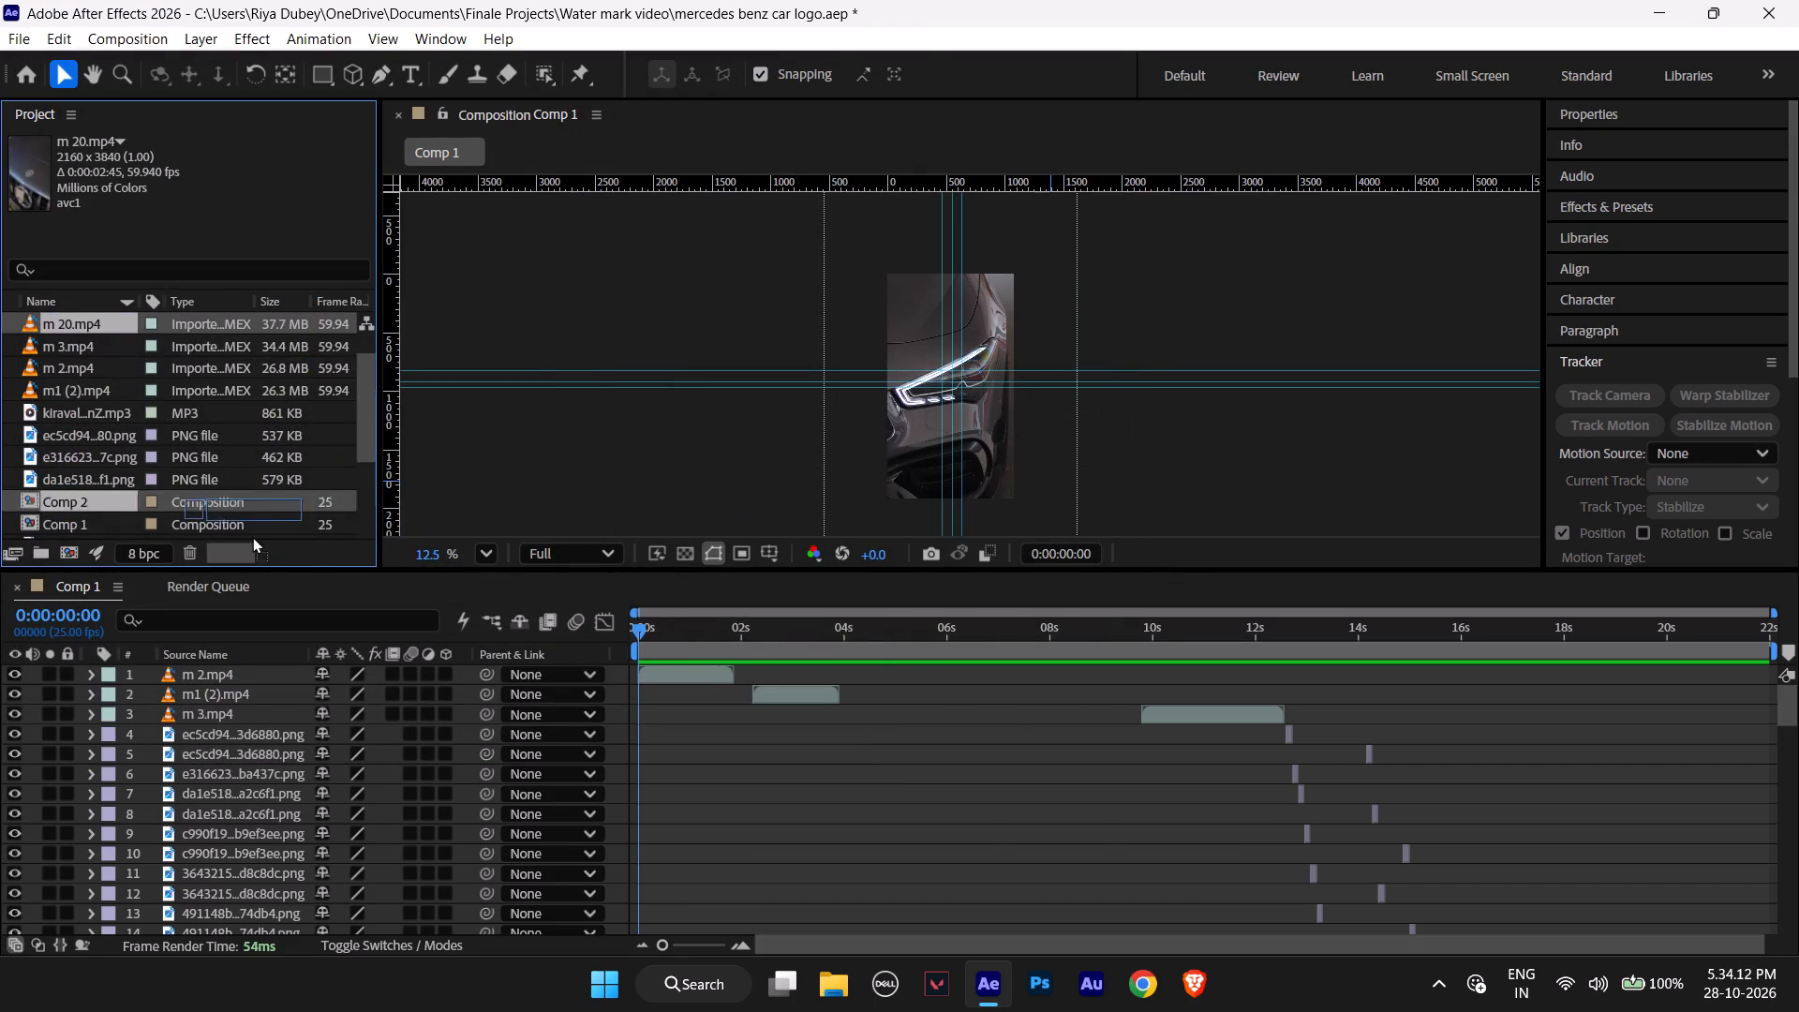
left_click_drag(252, 536, 260, 691)
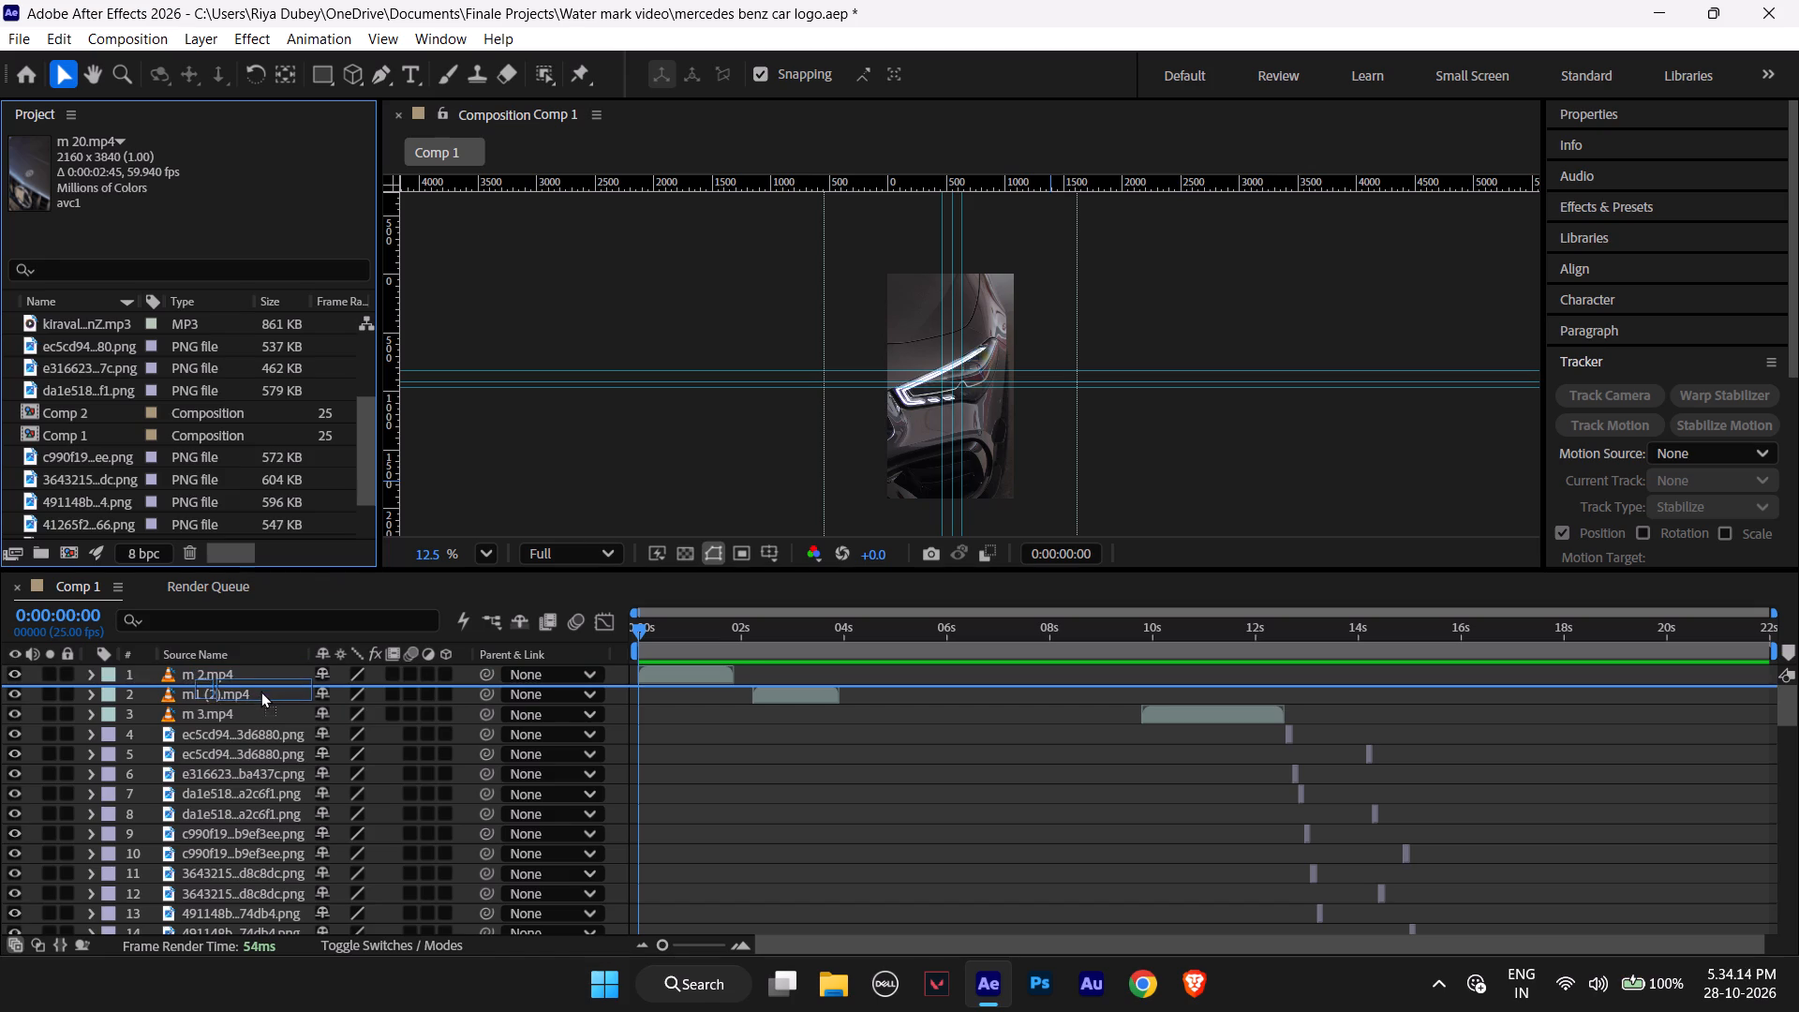
left_click_drag(260, 691, 264, 699)
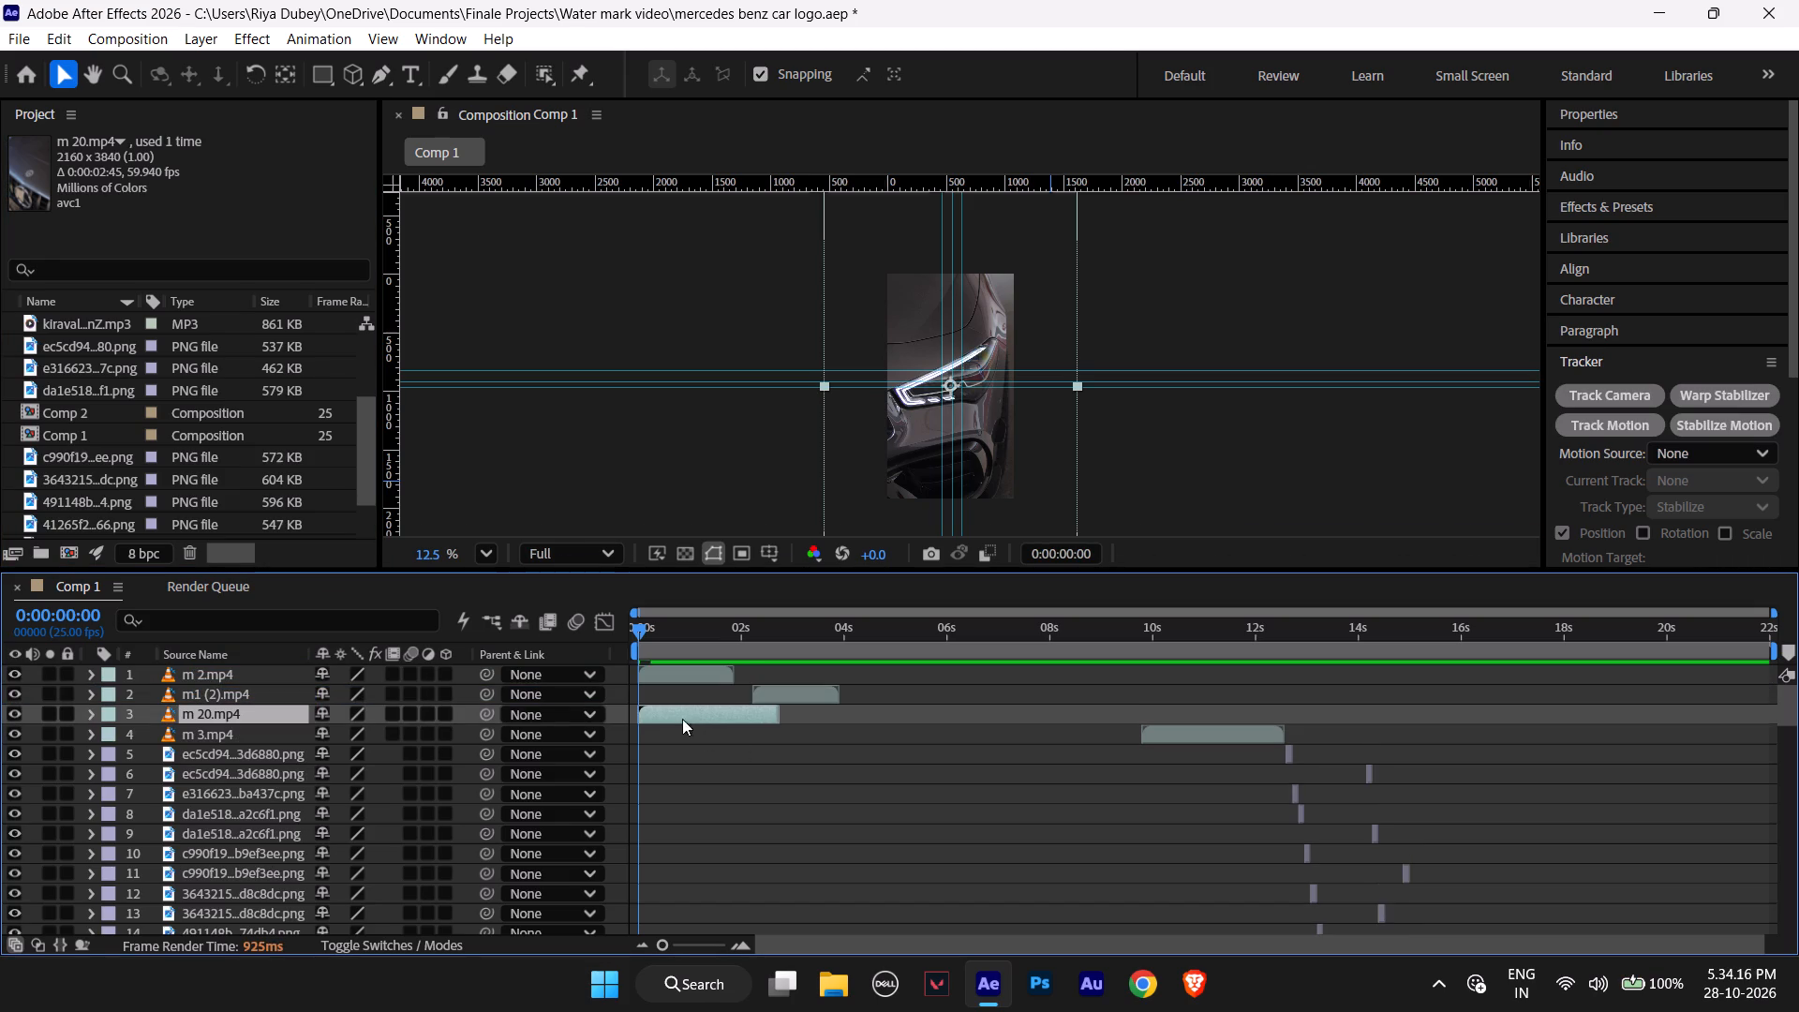
left_click_drag(673, 715, 879, 718)
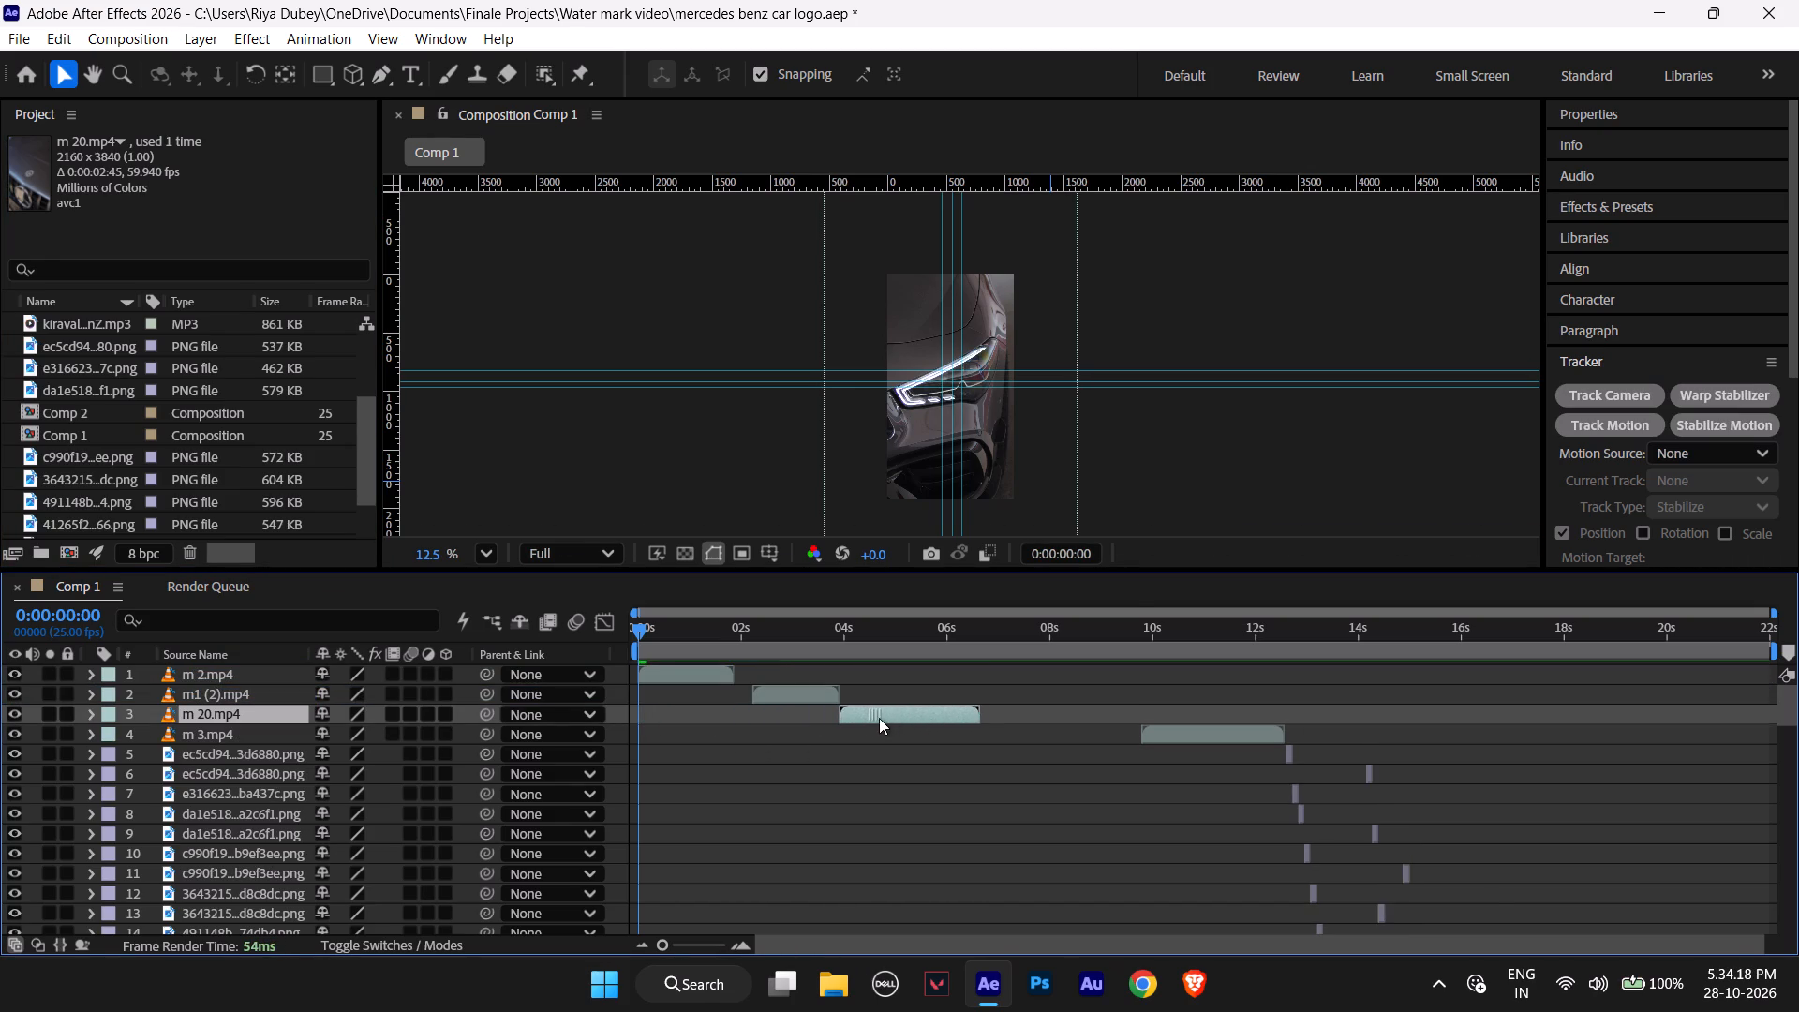
Move the m 20.mp4 layer slightly later so that it starts at about 0:00:04:10.
left_click_drag(879, 718, 896, 715)
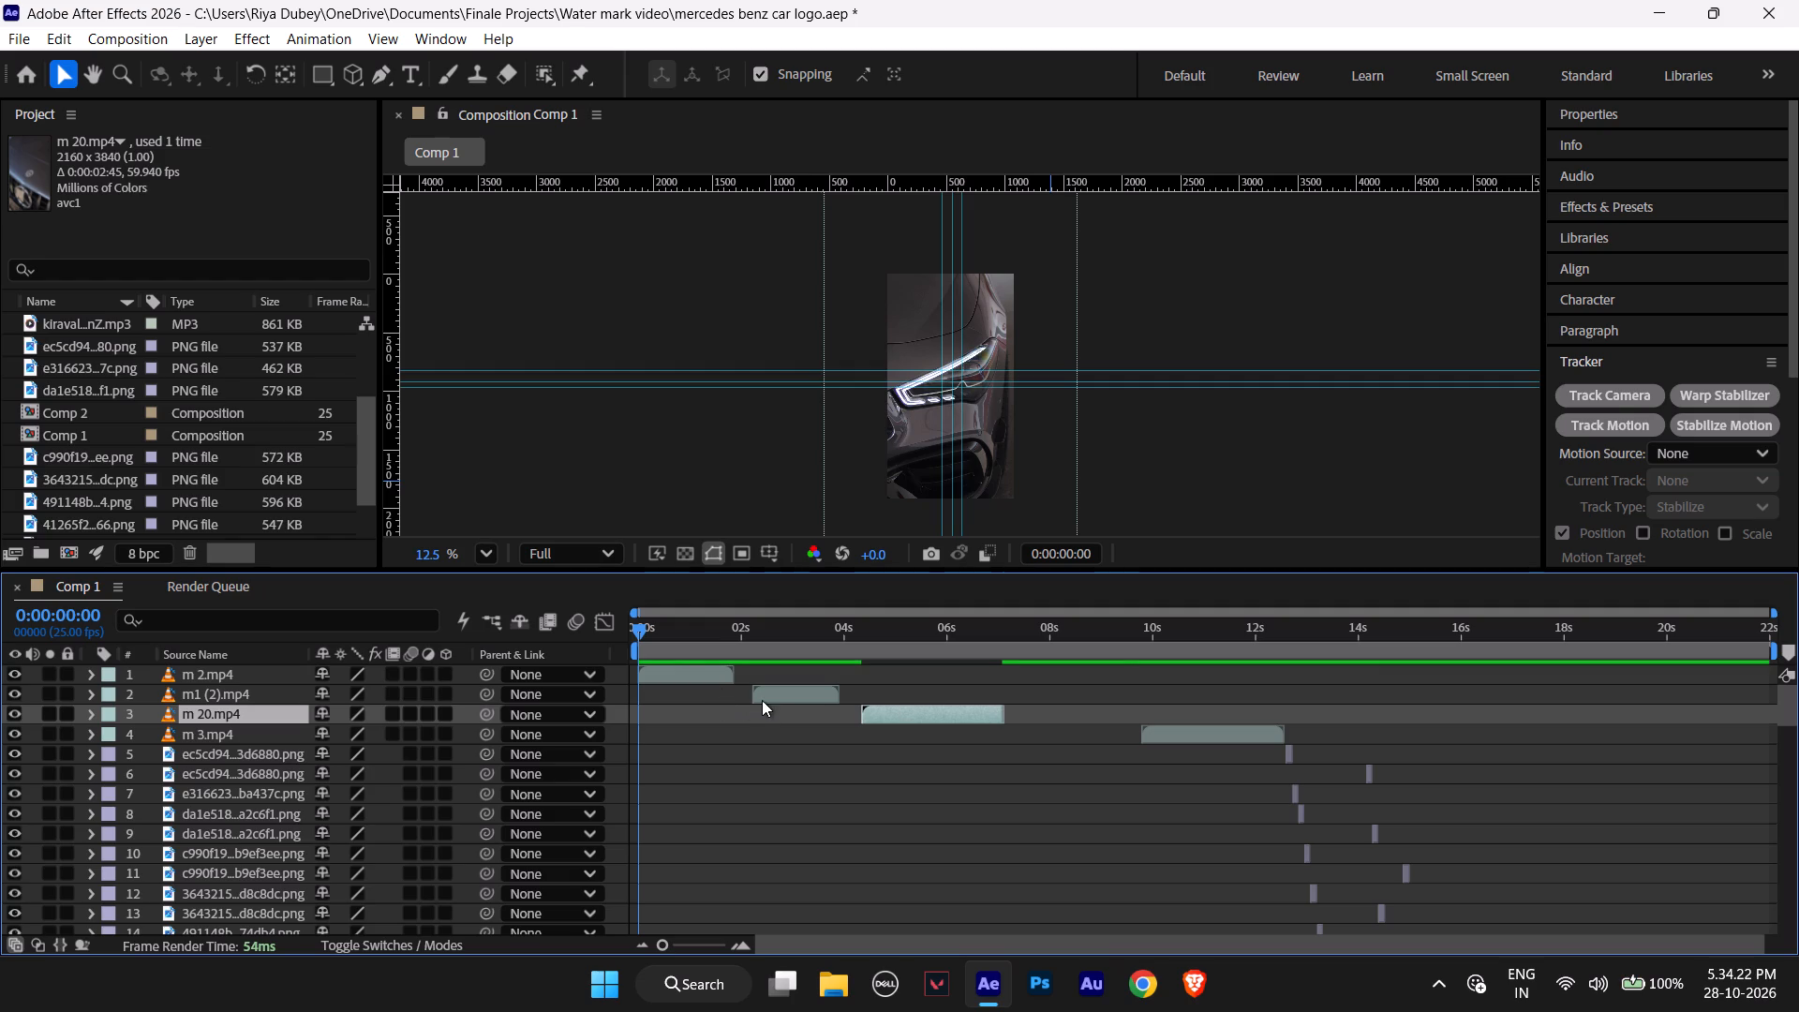
Scrub from the start to m 20.mp4 and play from 0:00:03:13 to review the transition out of m1 (2).mp4.
left_click_drag(641, 630, 705, 642)
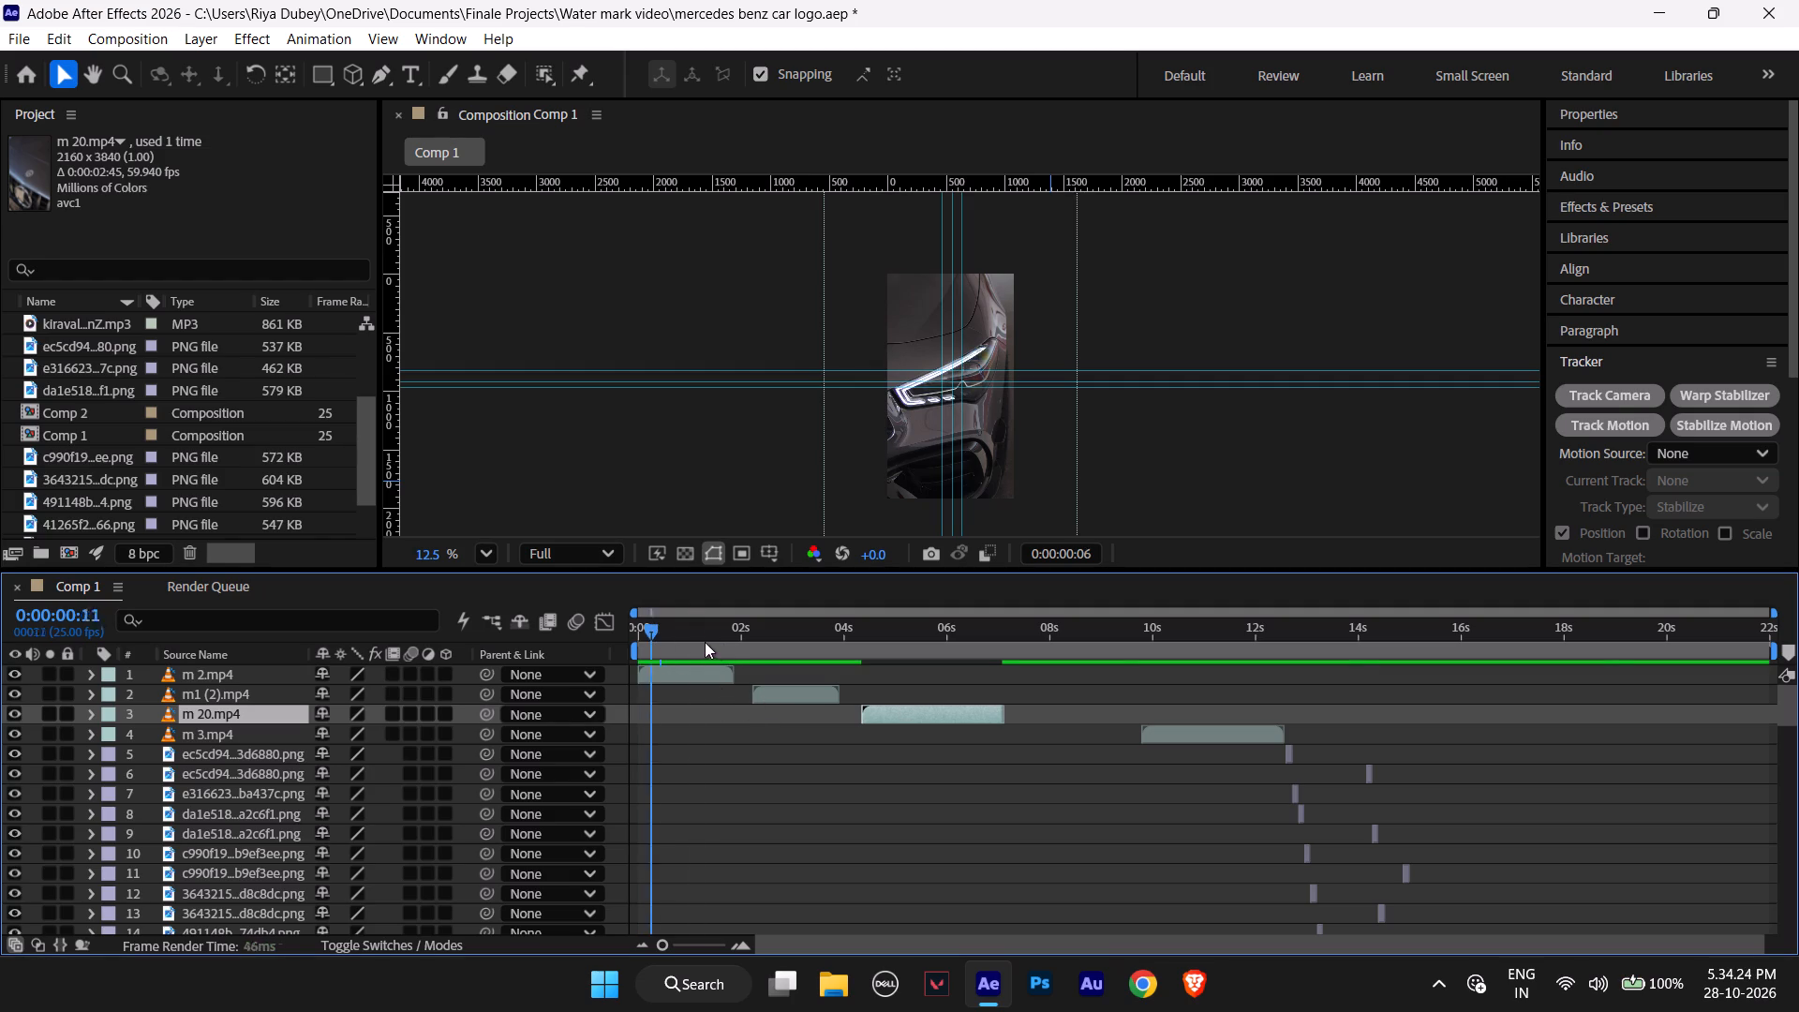
left_click_drag(705, 642, 840, 639)
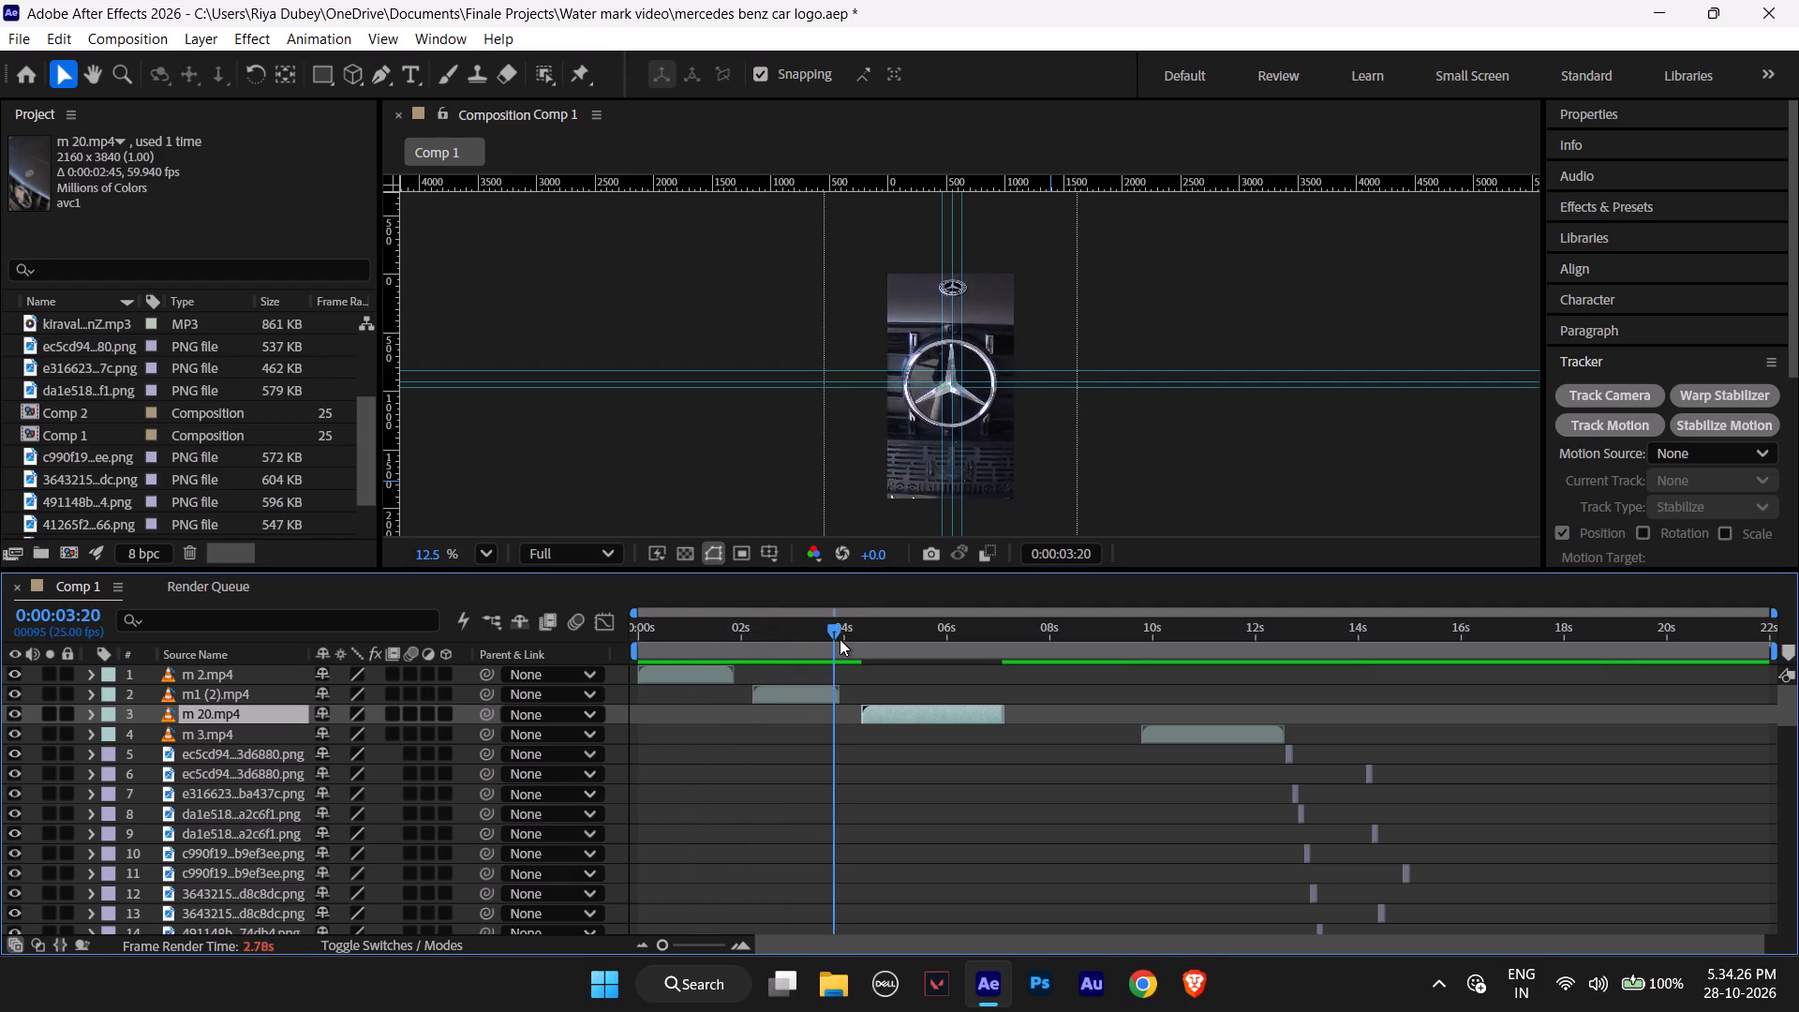
left_click_drag(840, 639, 896, 638)
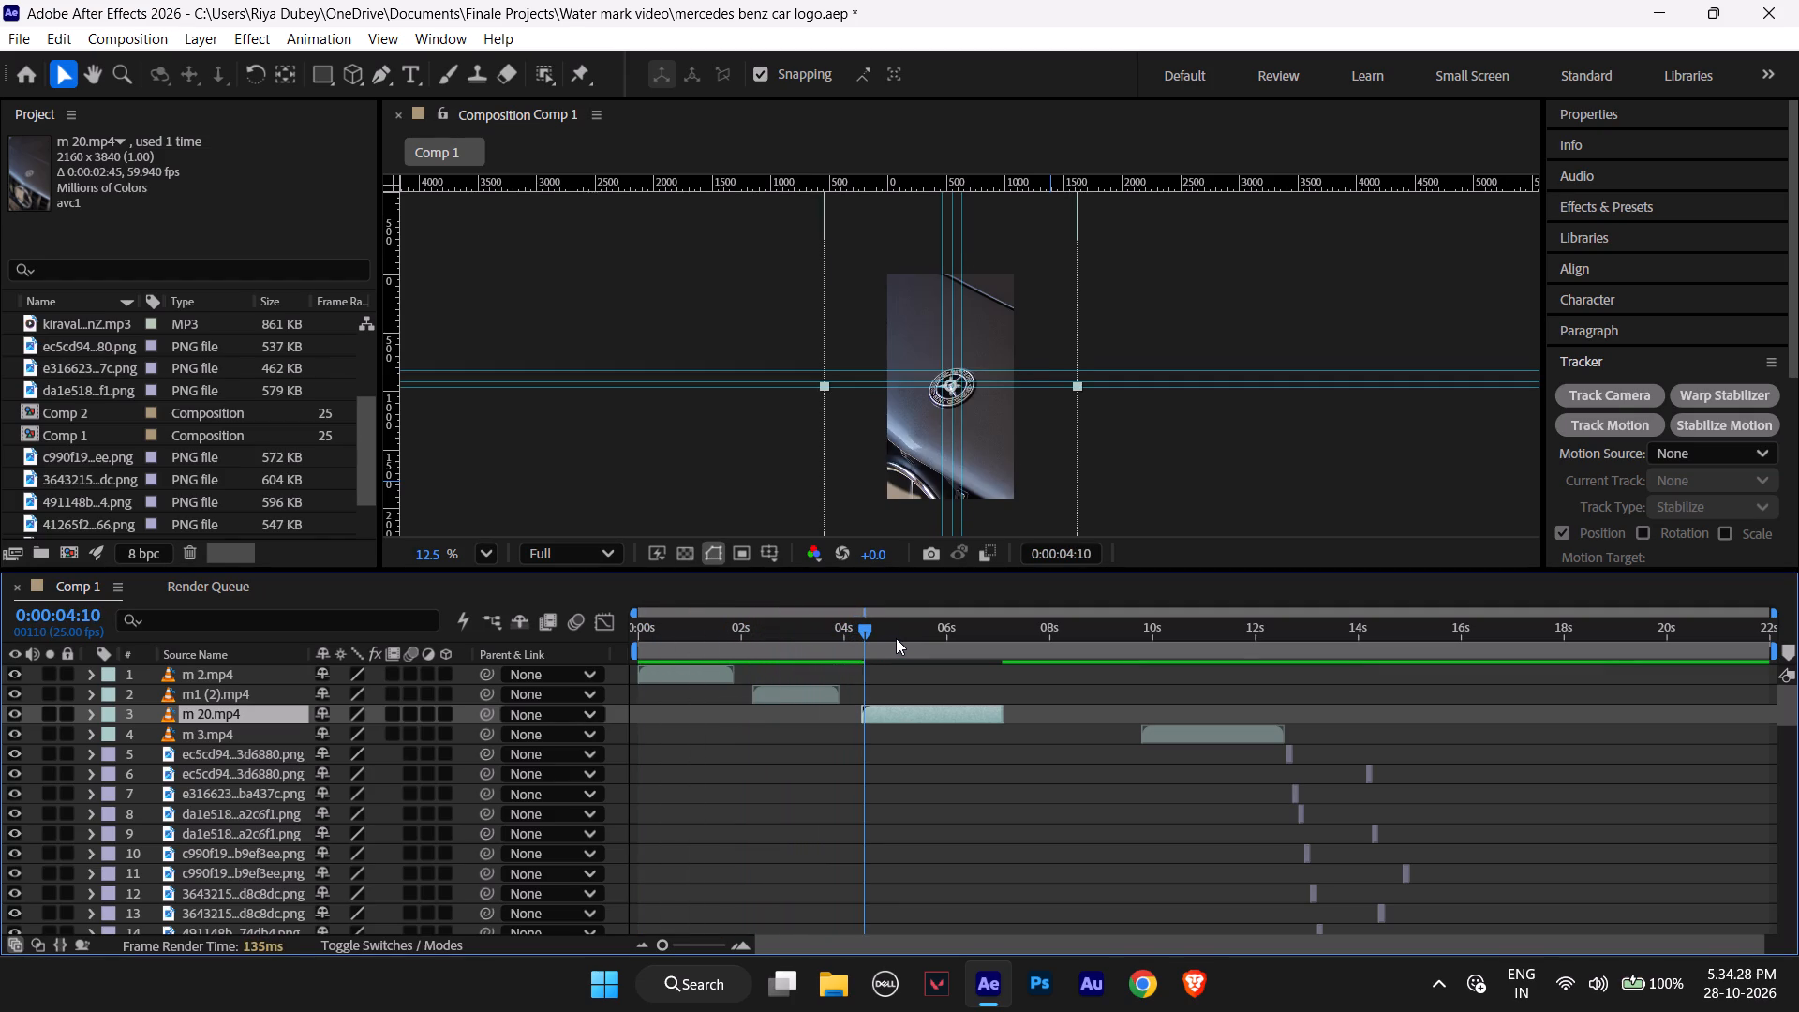
left_click_drag(896, 638, 821, 640)
key("space")
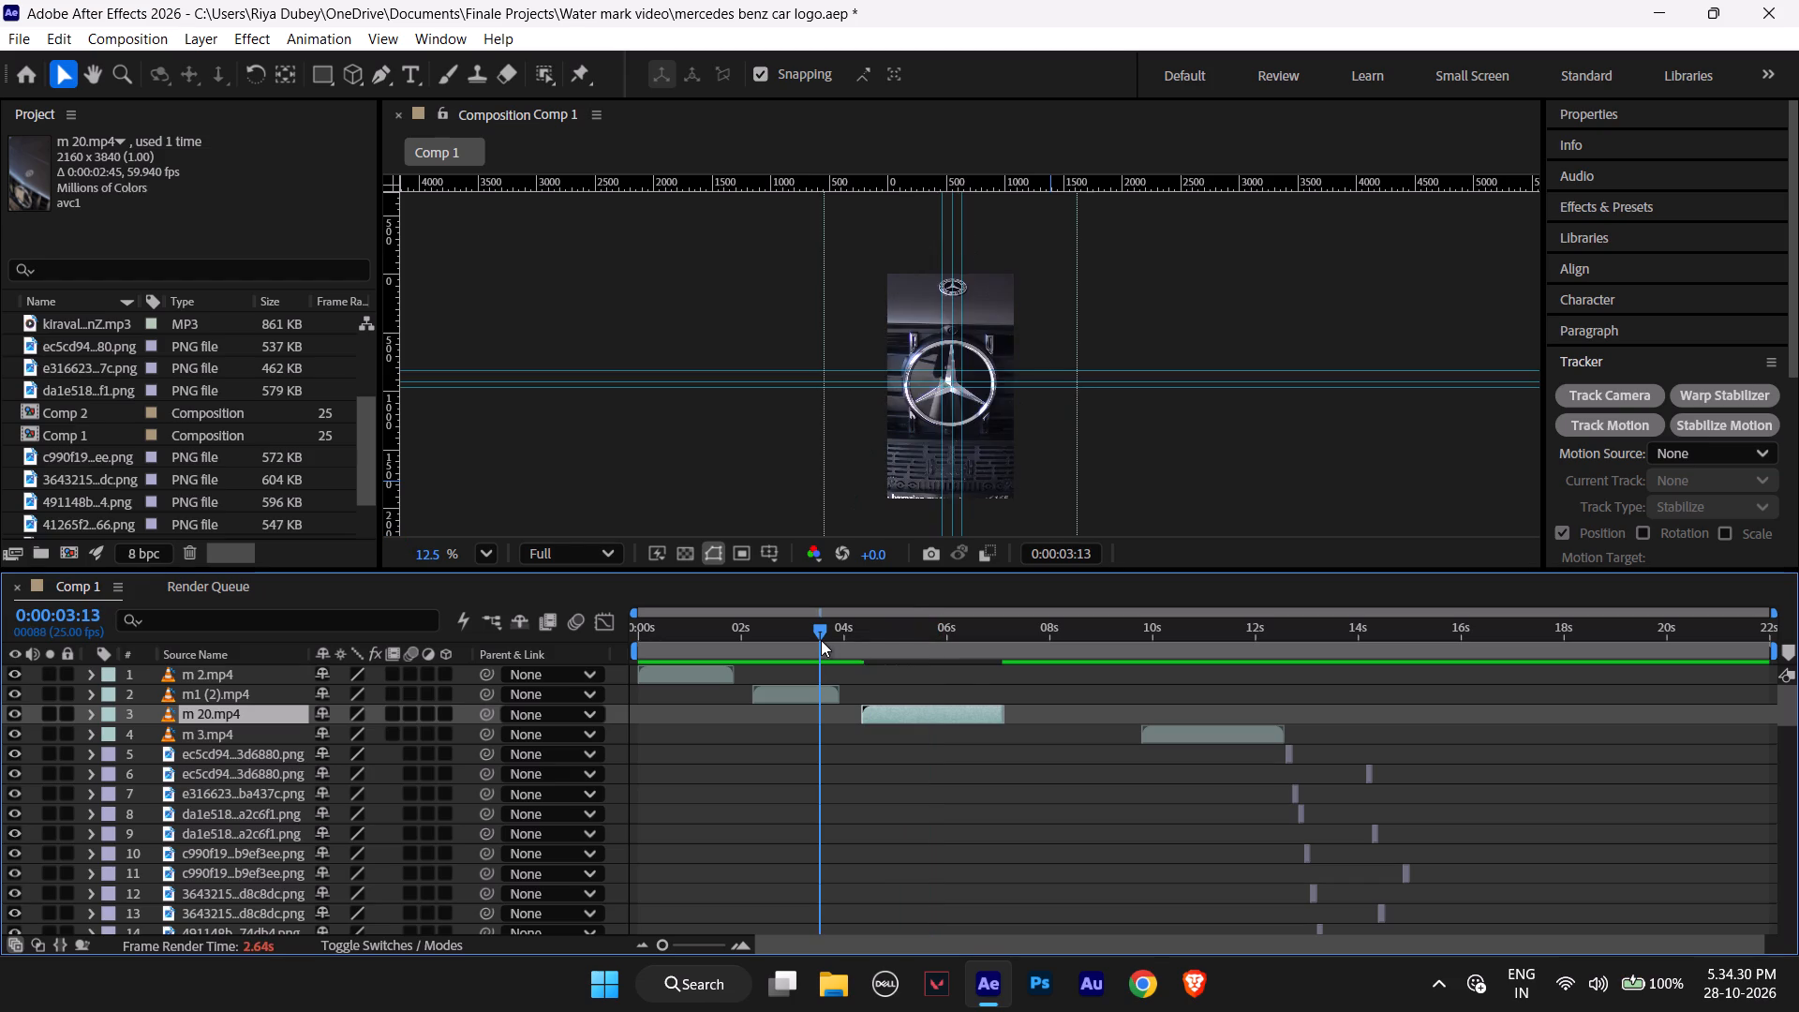
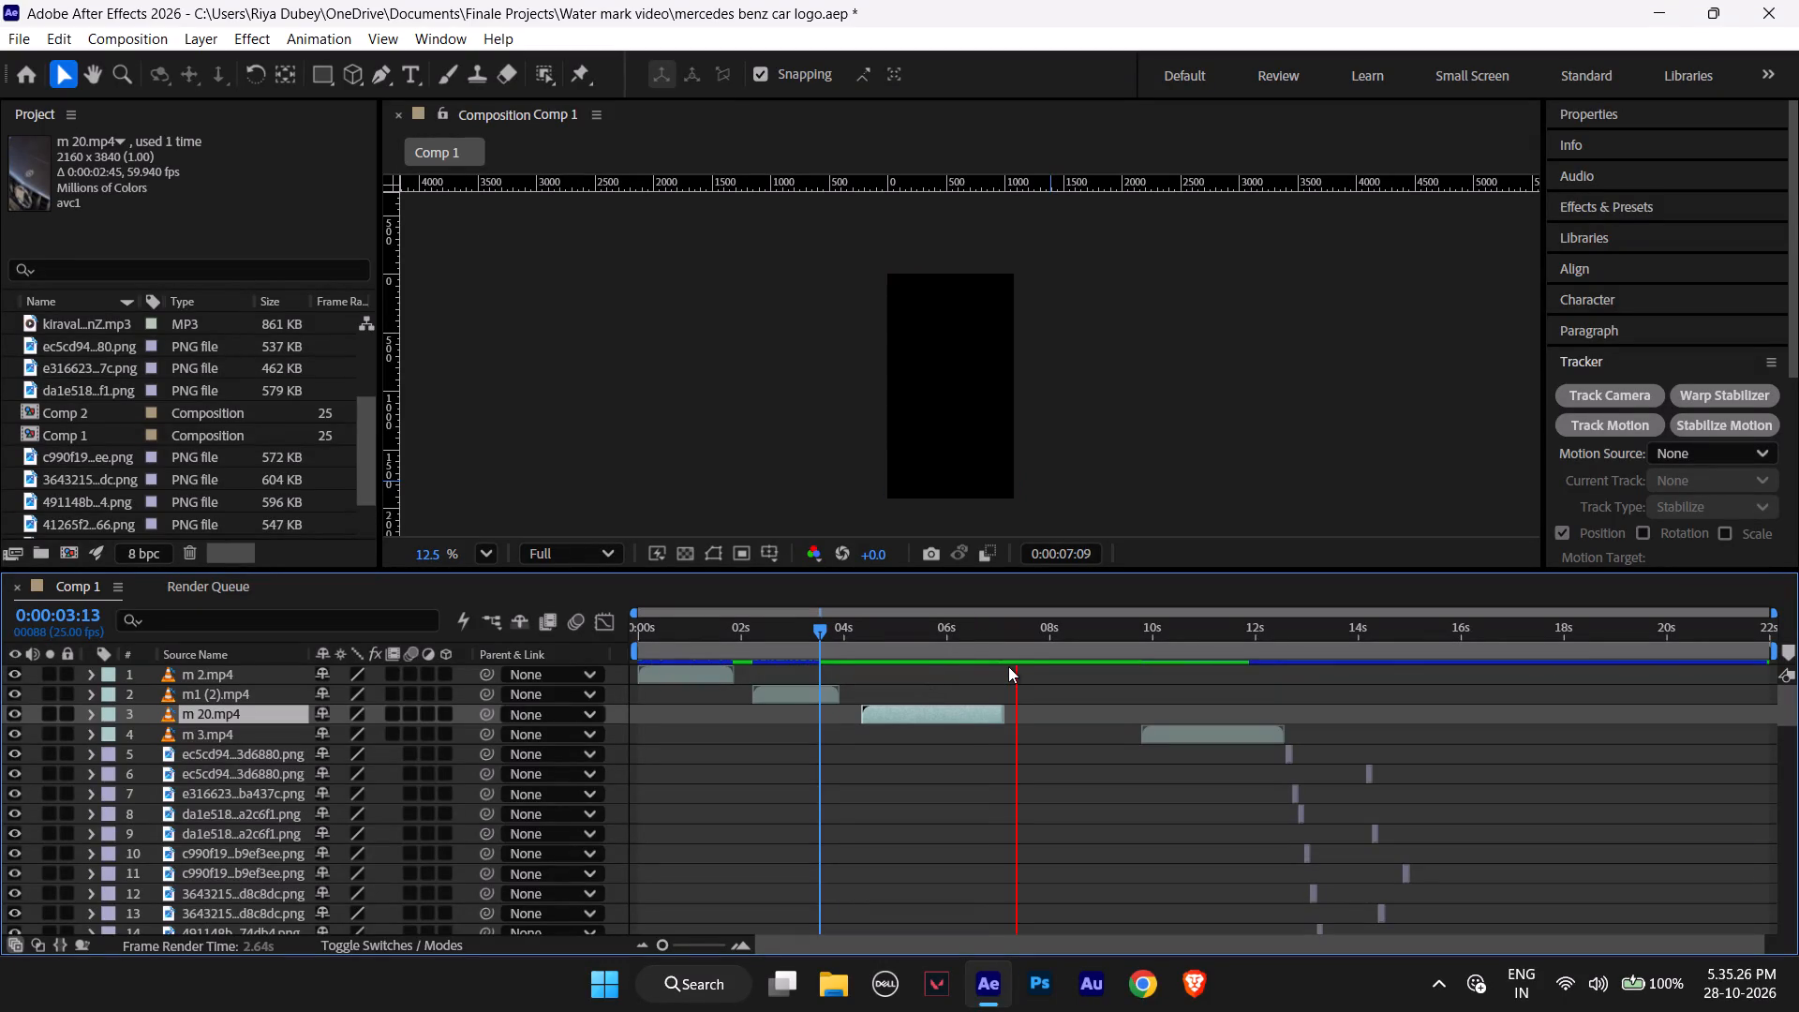
Stop the running preview and play Comp 1 from 0:00:00:00 to review the full clip sequence with m 20.mp4 in place.
key("space")
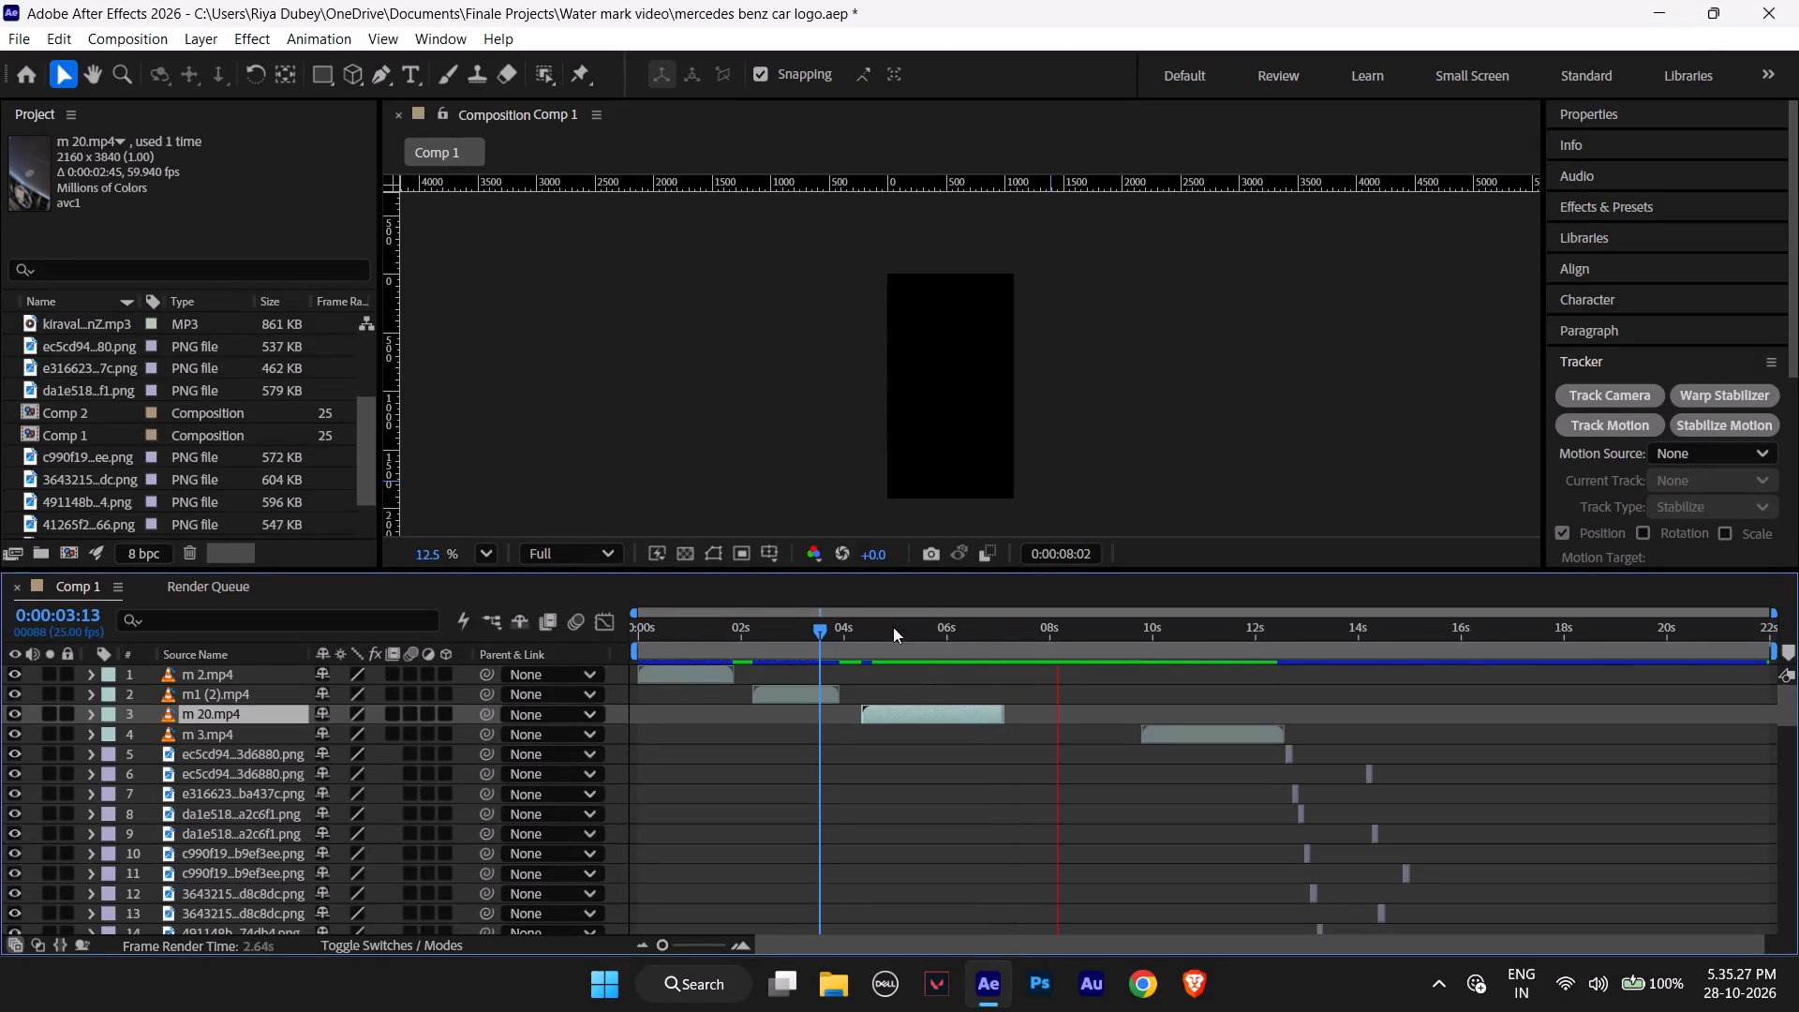
left_click_drag(822, 626, 434, 647)
key("space")
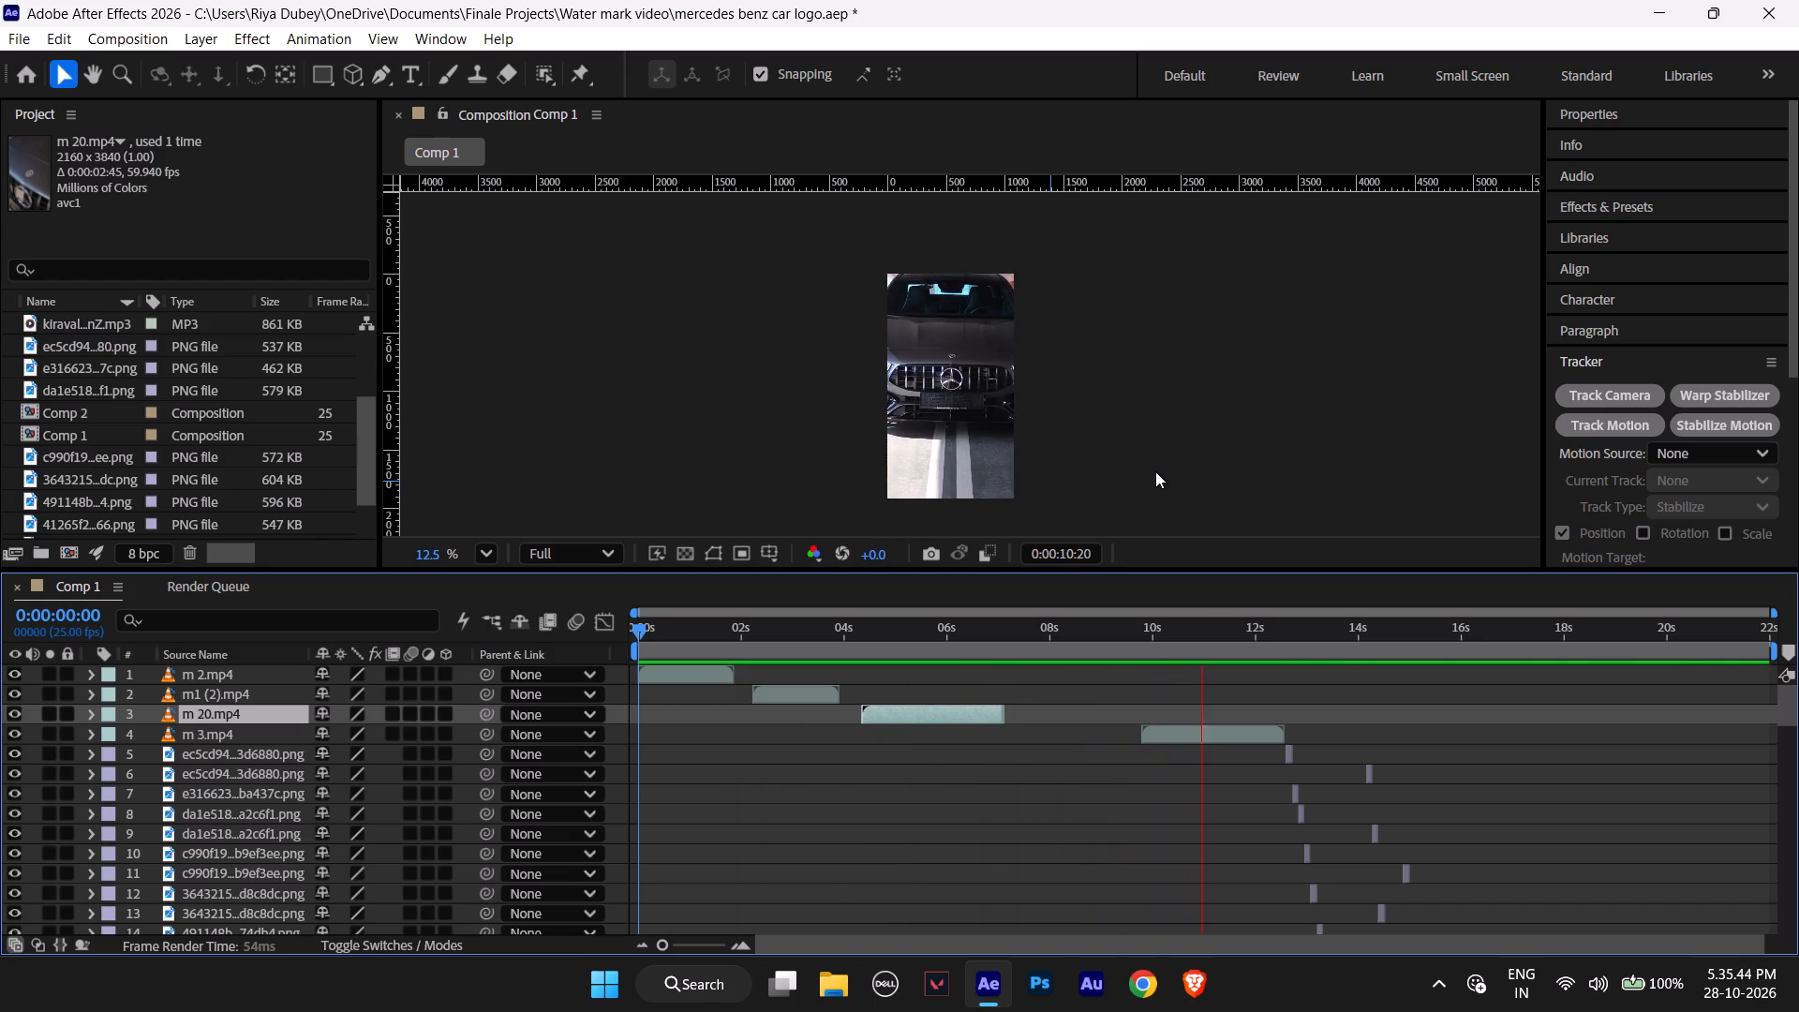
Stop the running preview and replay Comp 1 from 0:00:00:00 to review the opening car clips through m 20.mp4.
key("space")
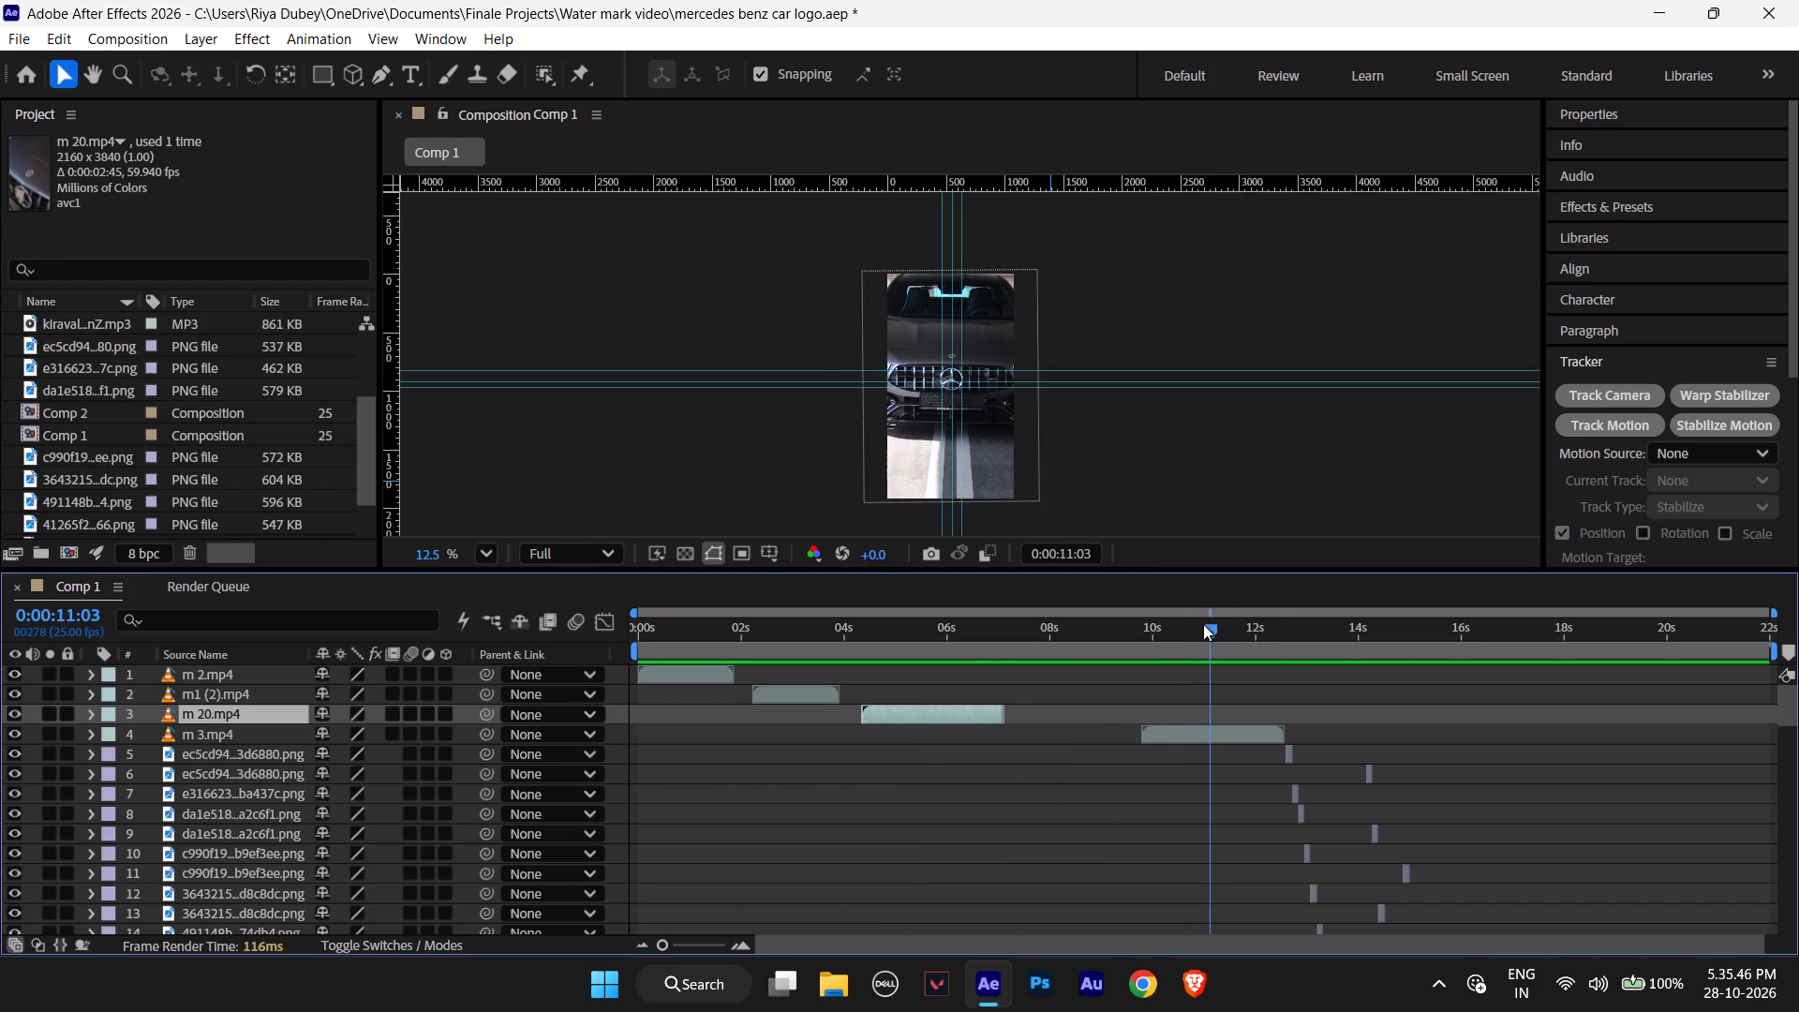
left_click_drag(1205, 624, 462, 638)
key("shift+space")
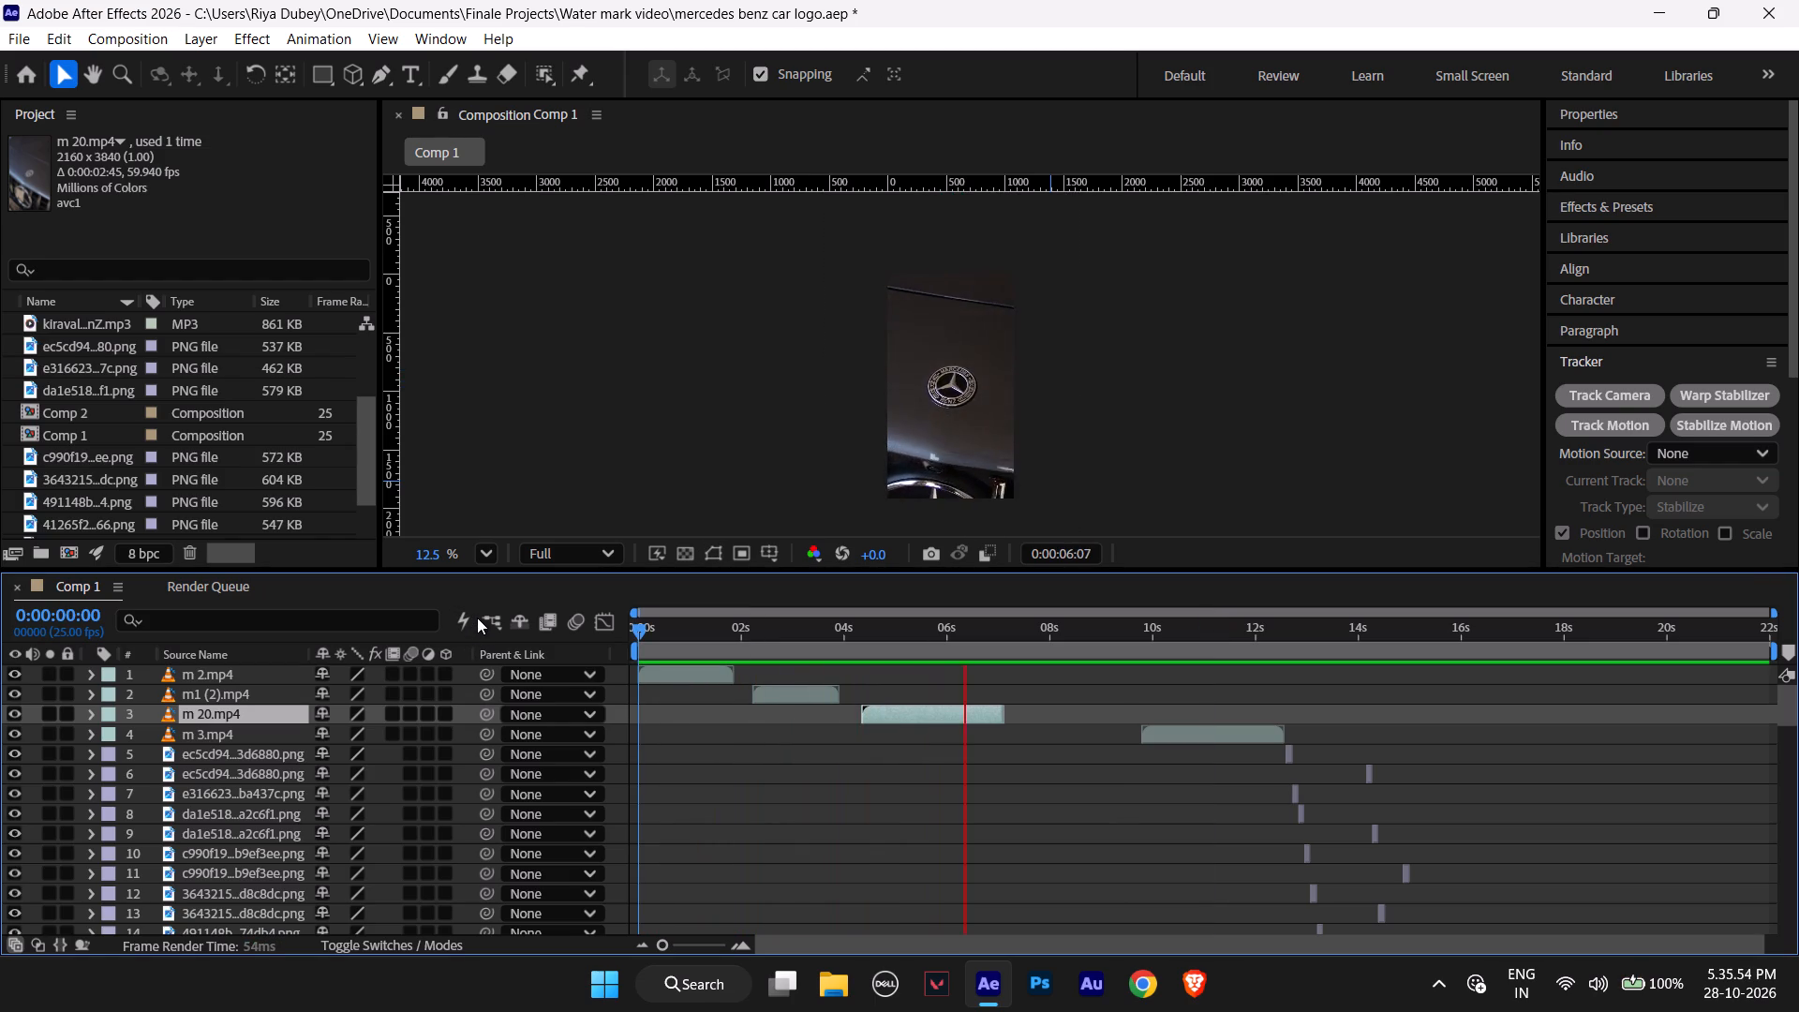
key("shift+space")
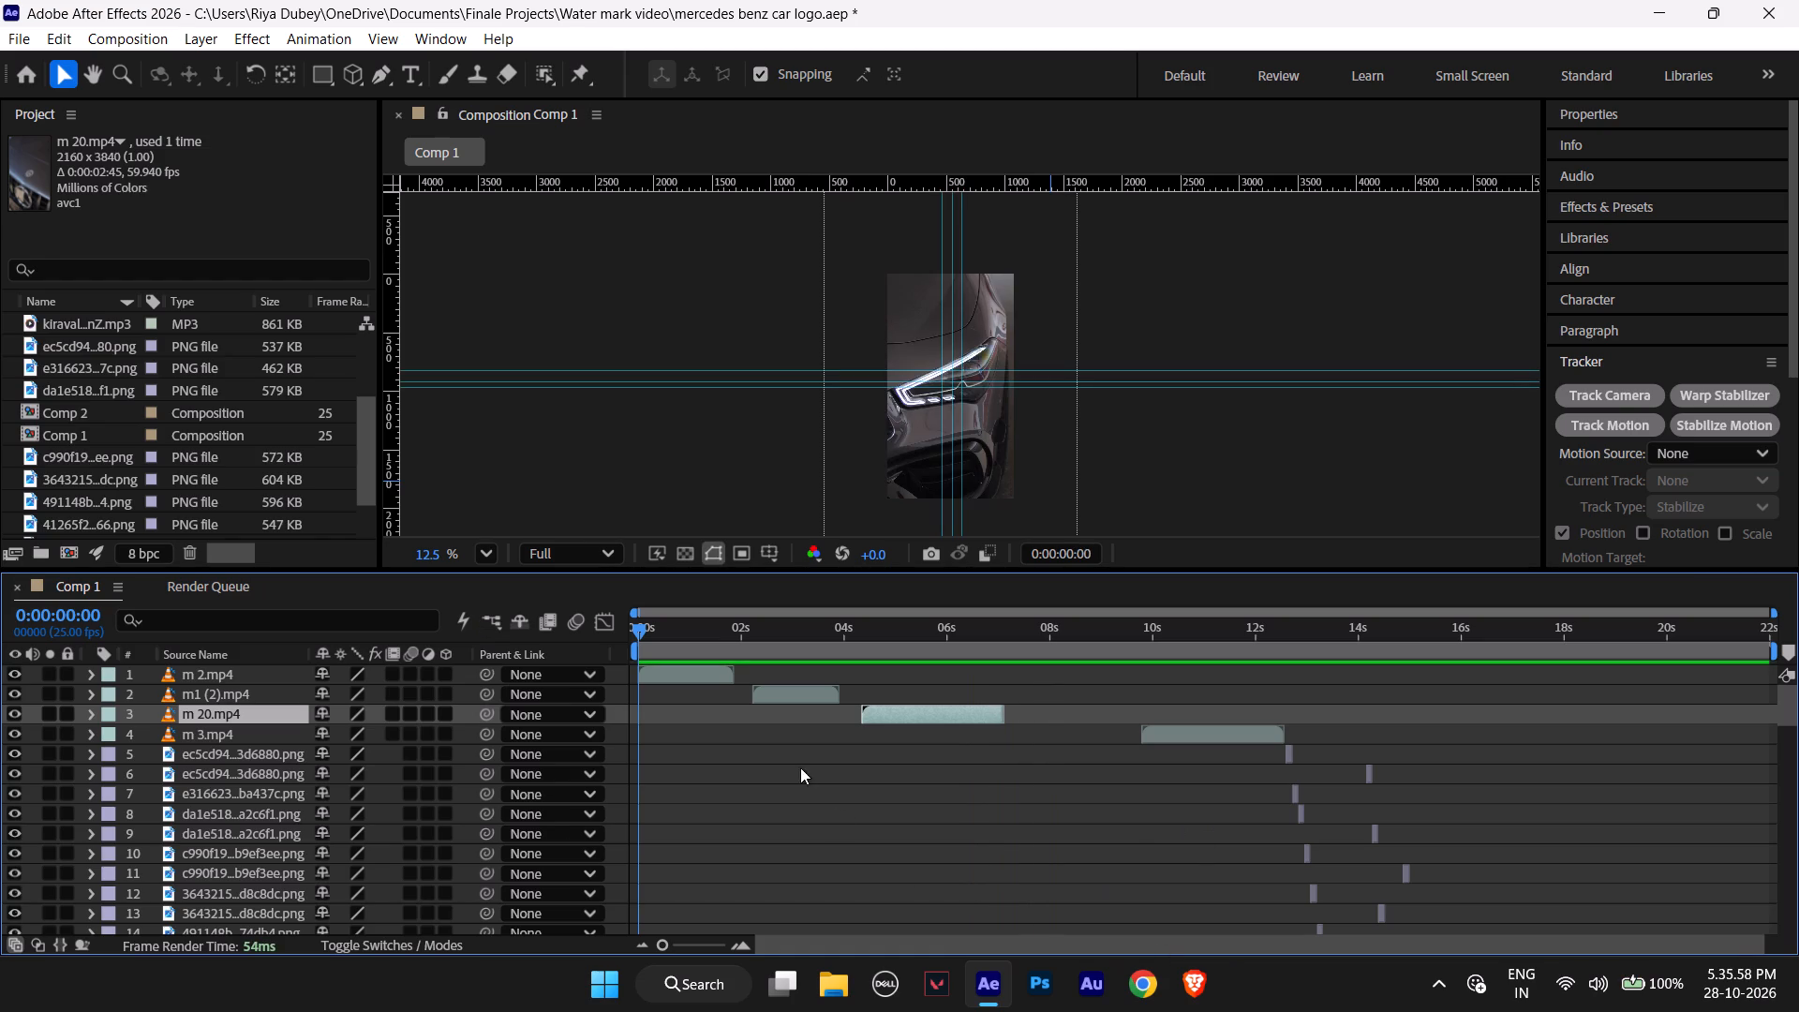
Start importing a footage file into the project.
left_click(25, 37)
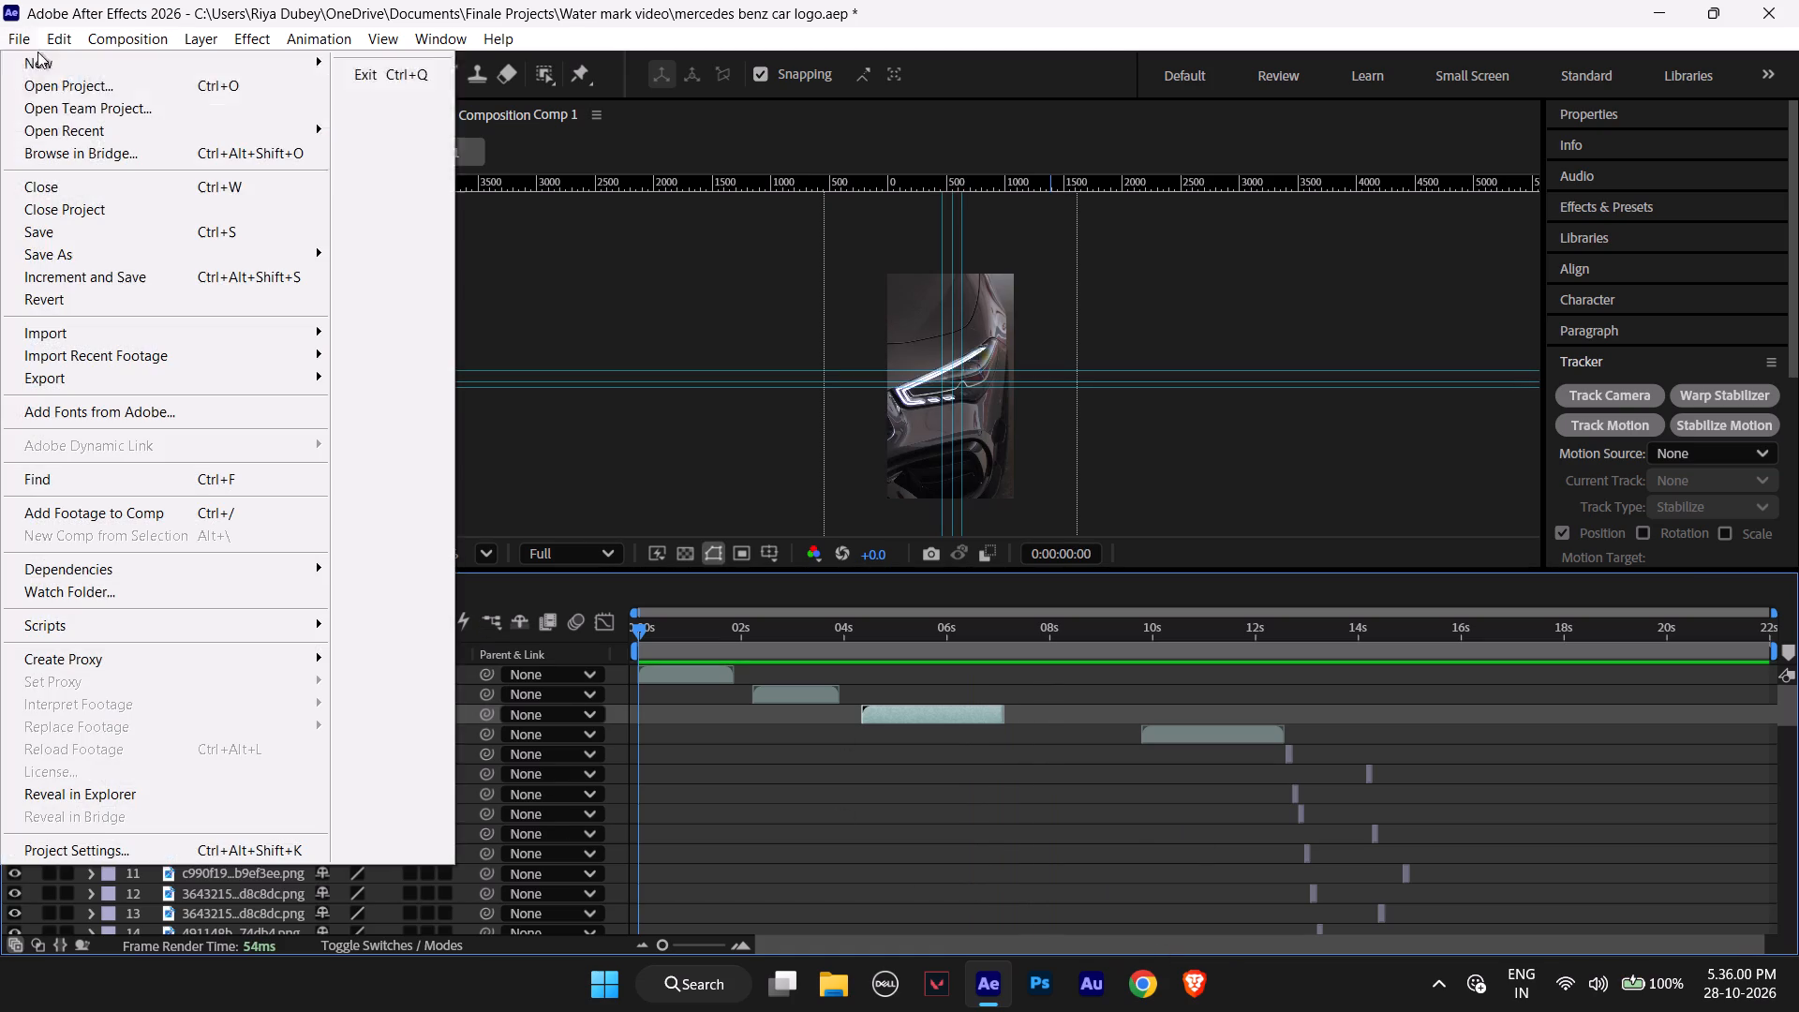
left_click(449, 332)
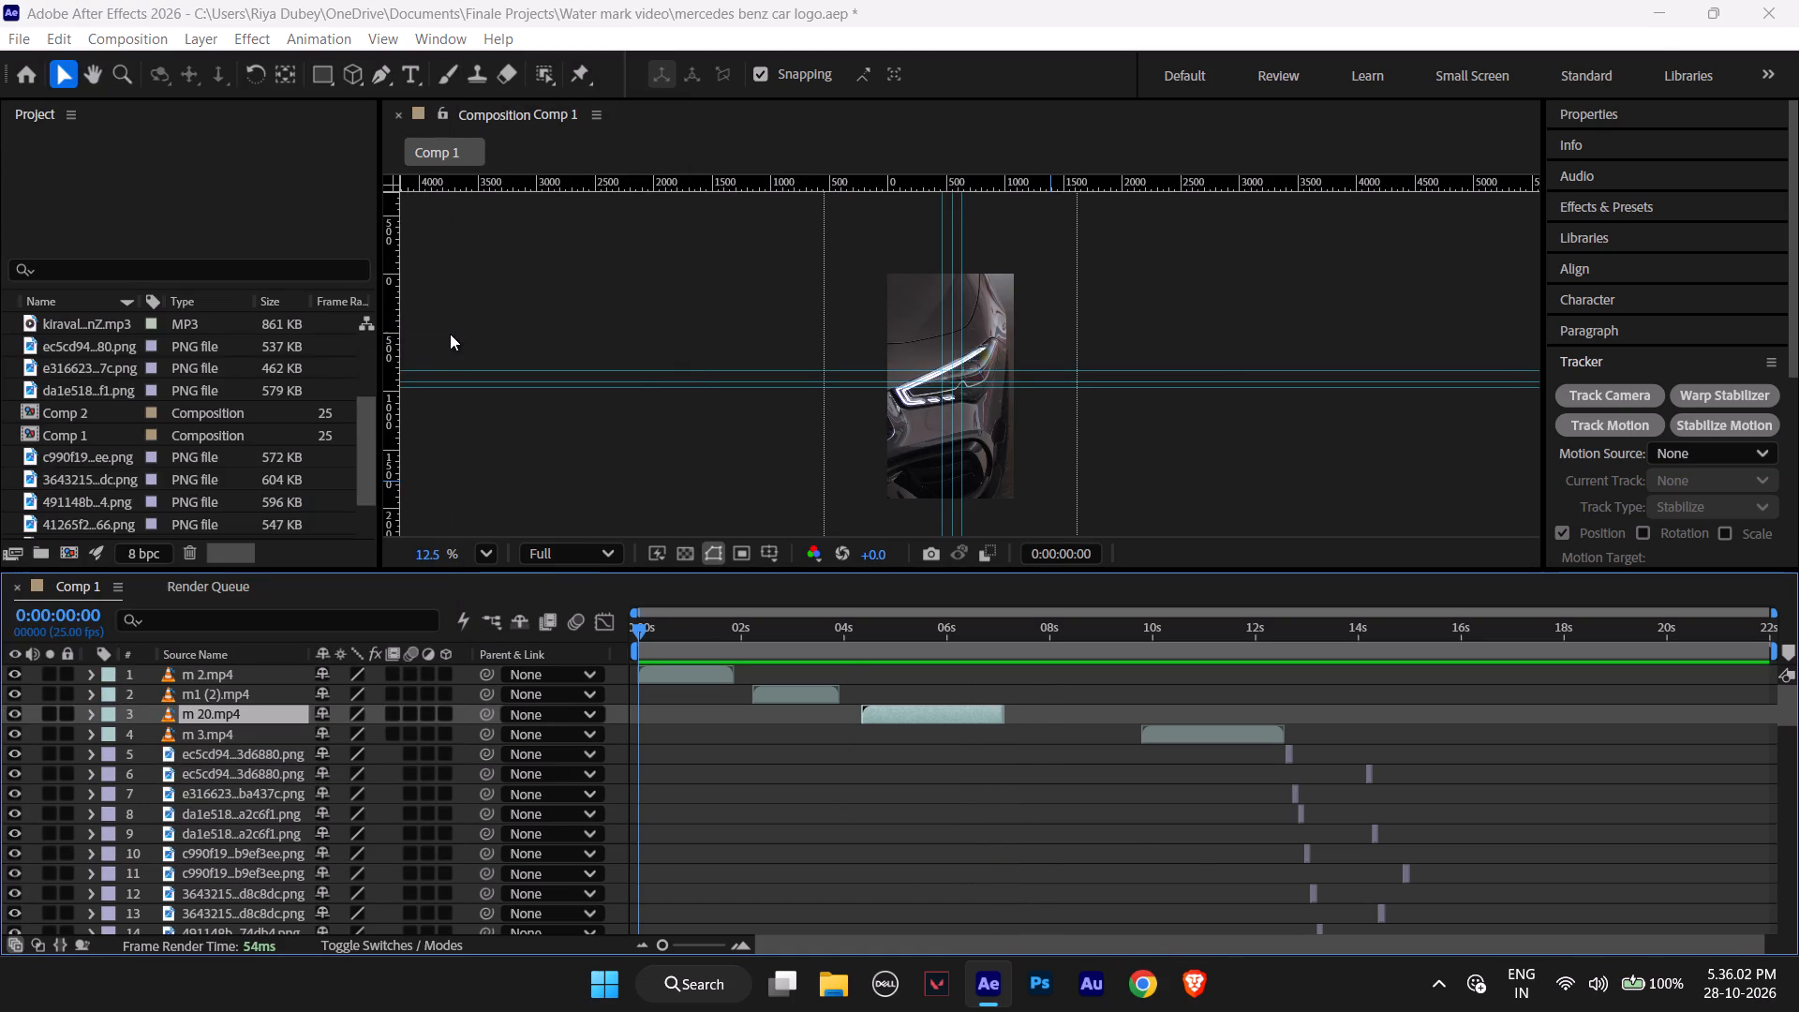
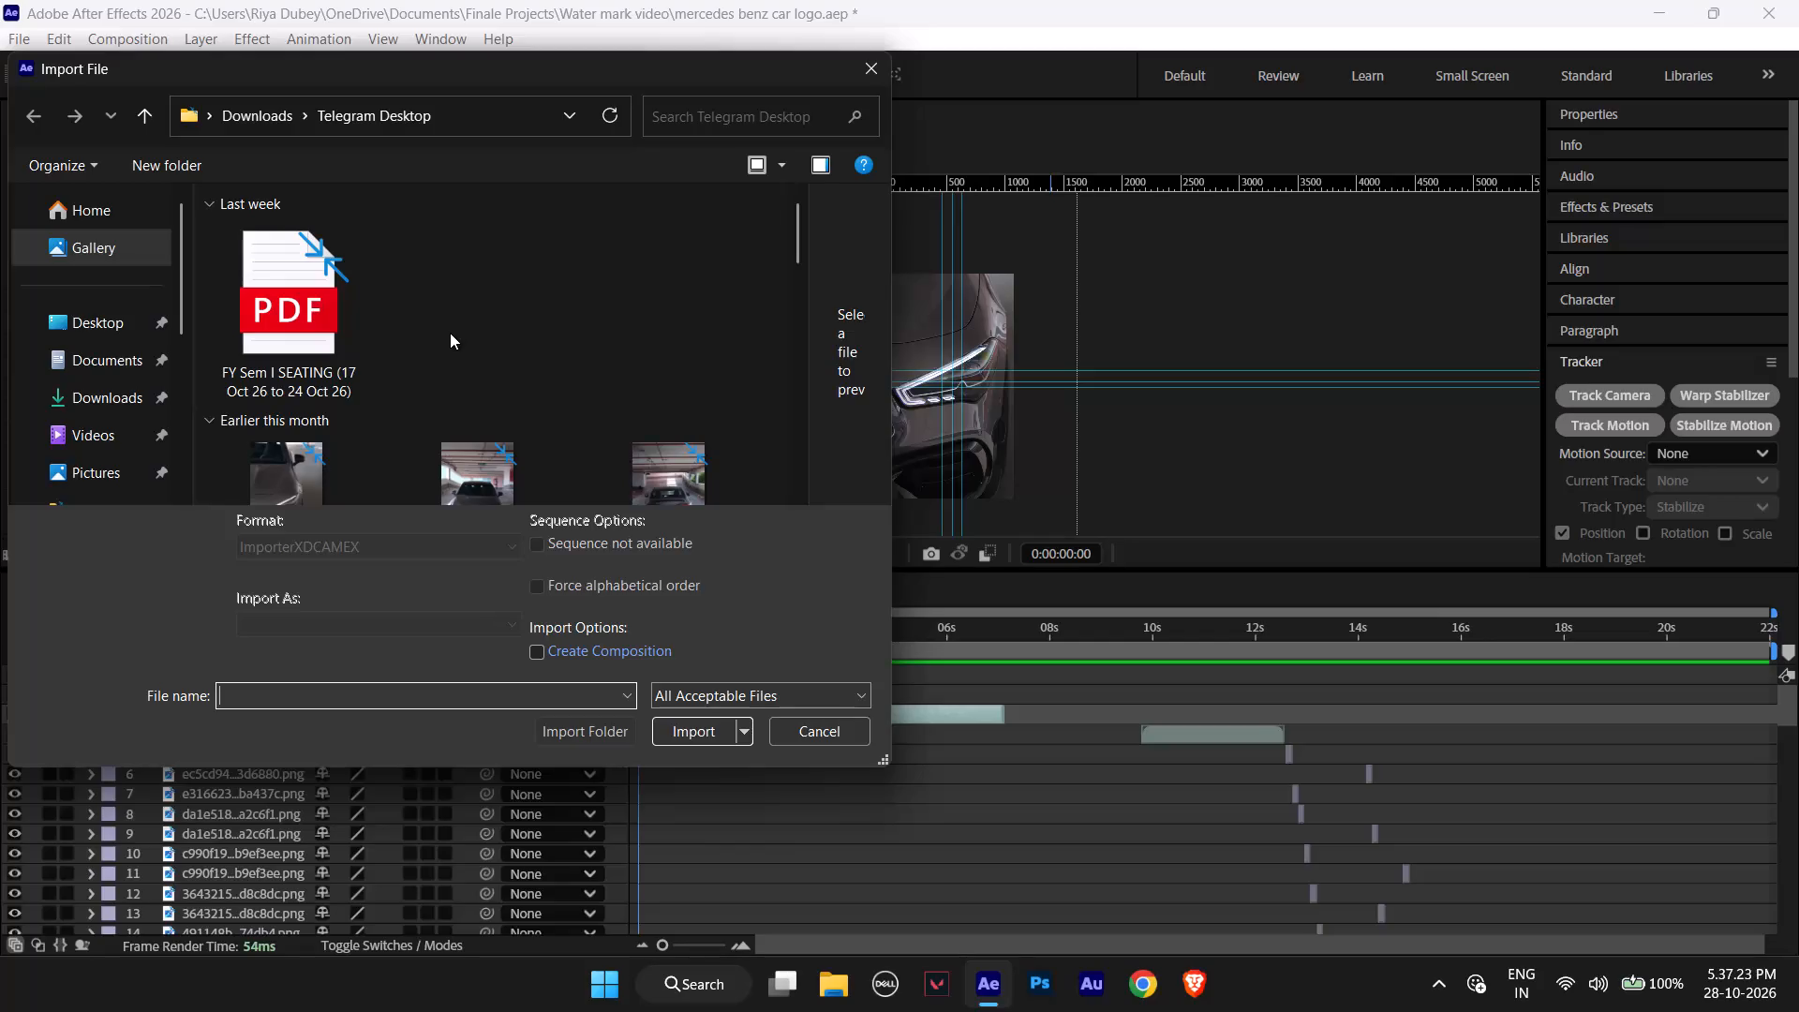
Browse the numbered Mercedes car clips in the Telegram Desktop folder to find the next clip to import.
scroll(499, 324, "down", 2)
scroll(499, 324, "up", 1)
scroll(499, 324, "down", 3)
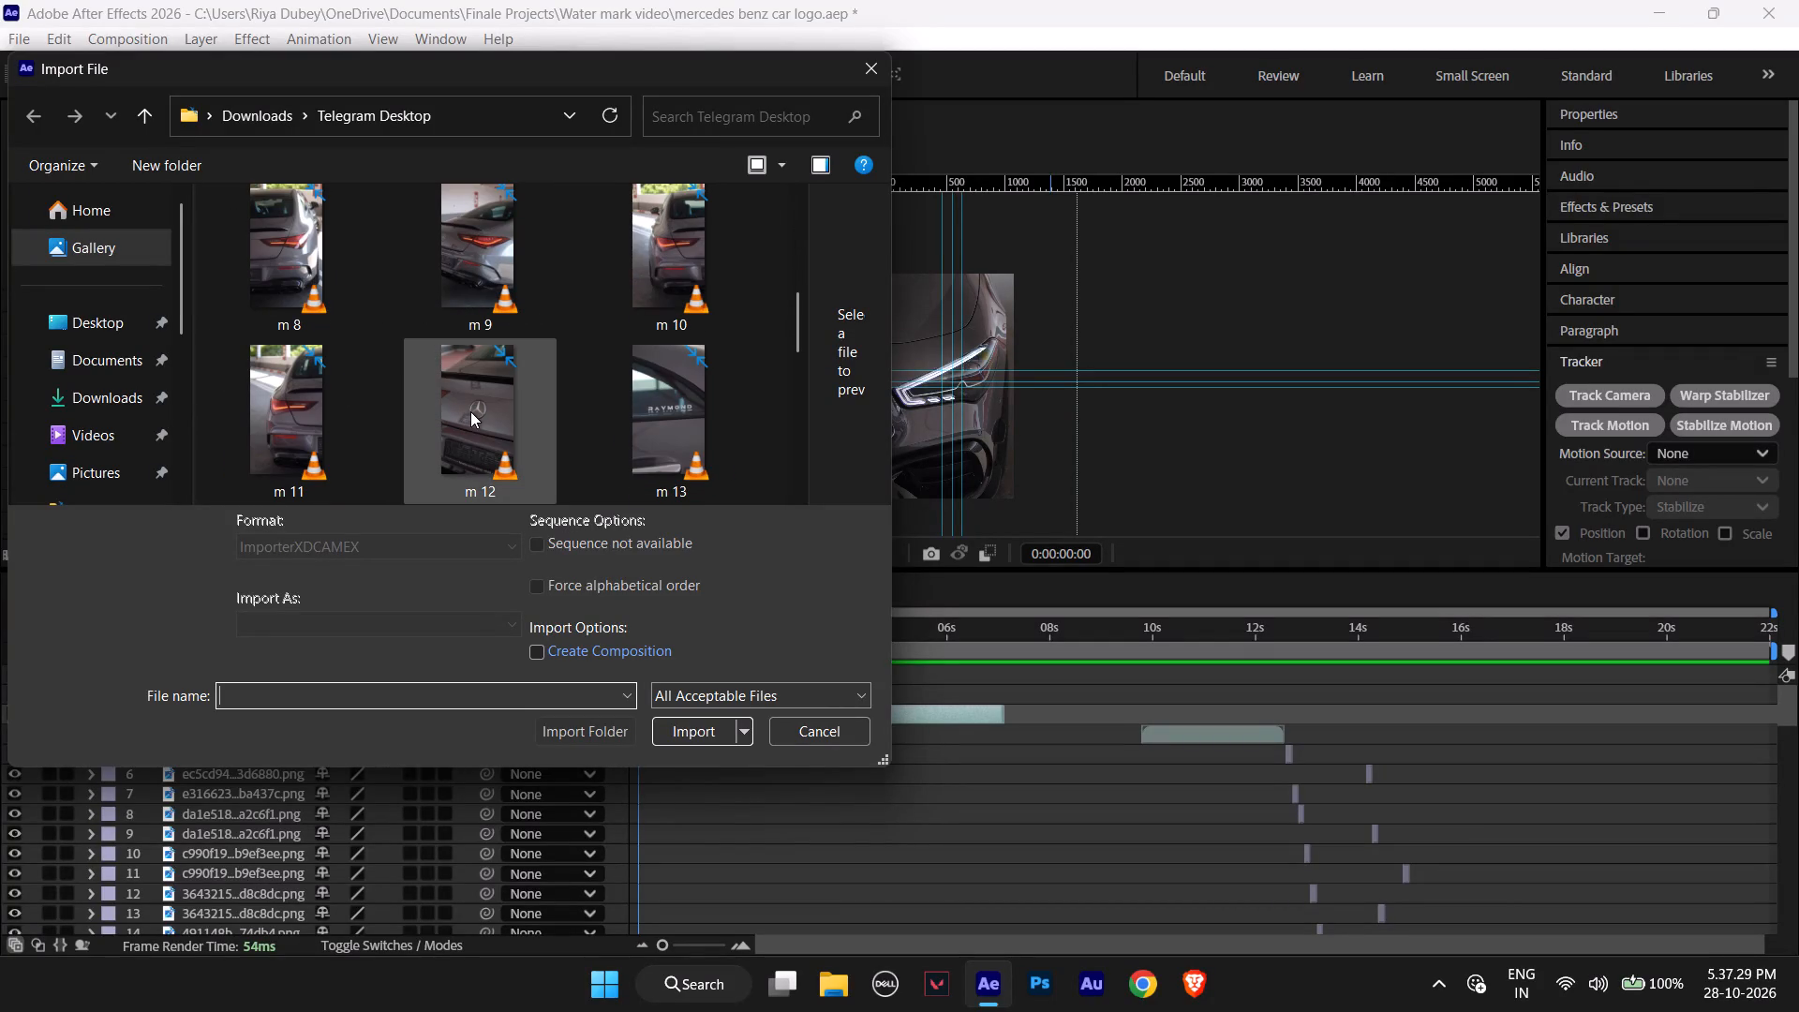
scroll(470, 378, "down", 1)
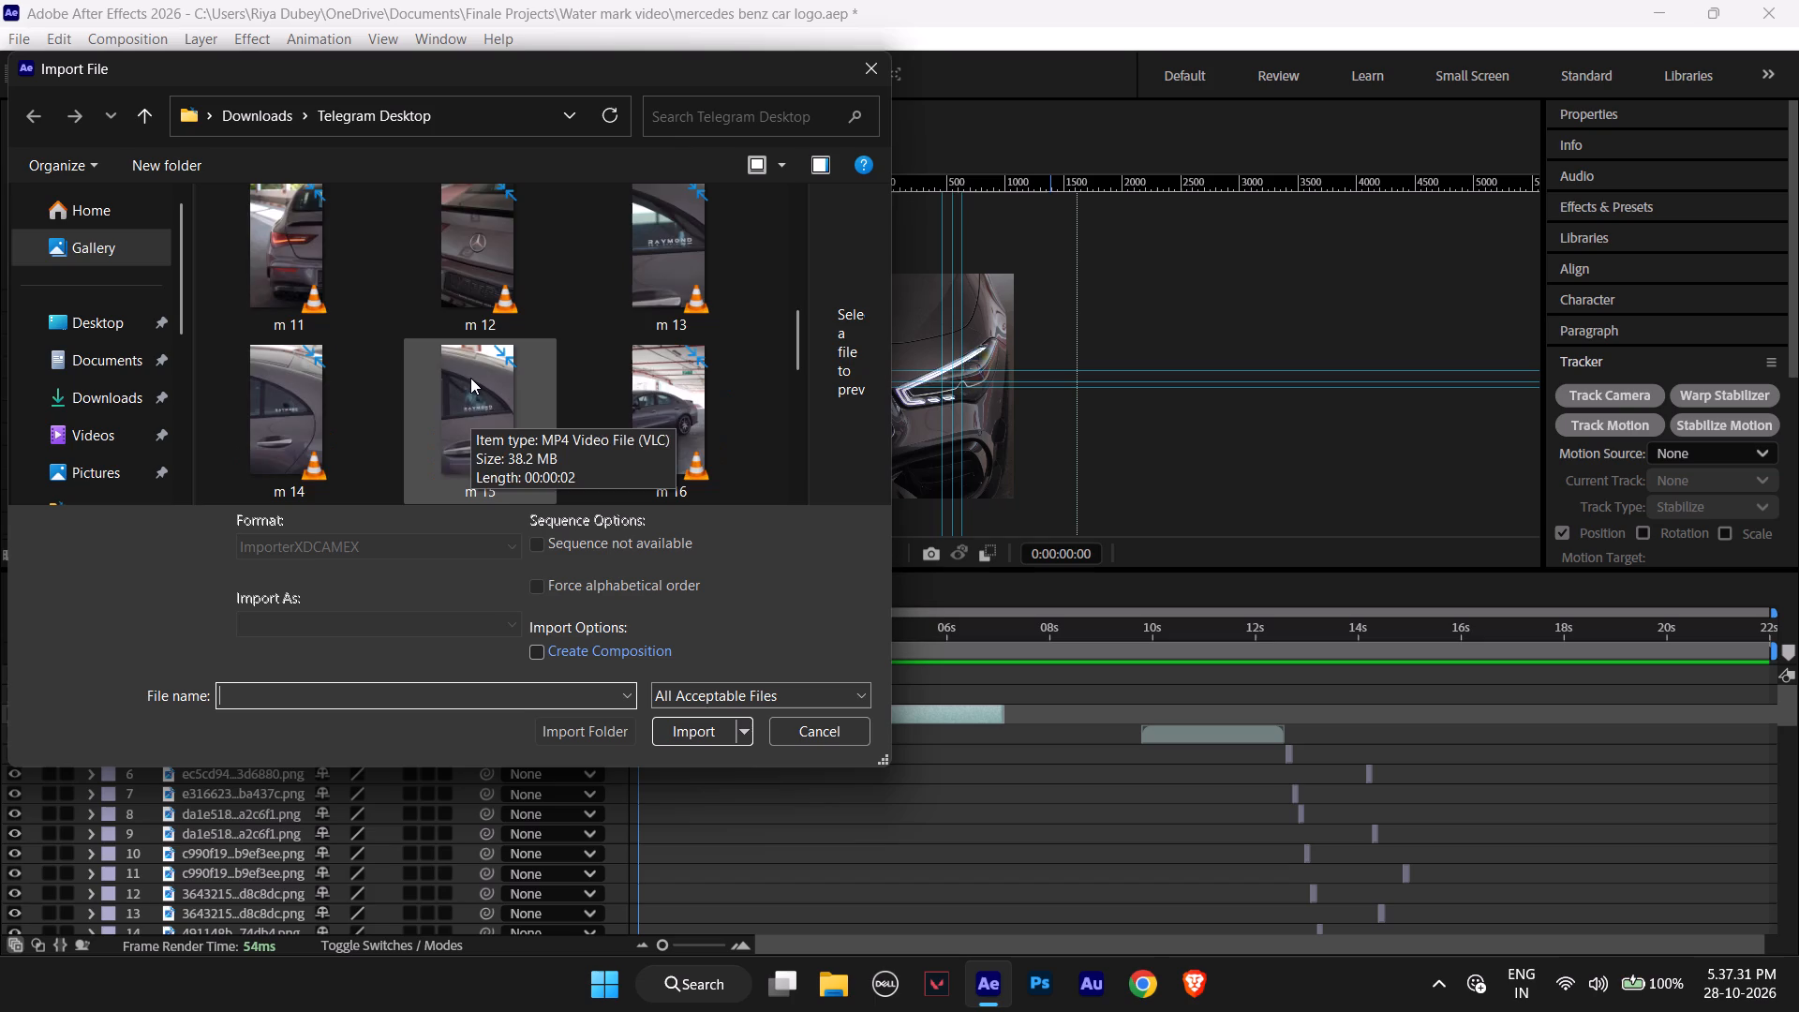
scroll(470, 378, "down", 1)
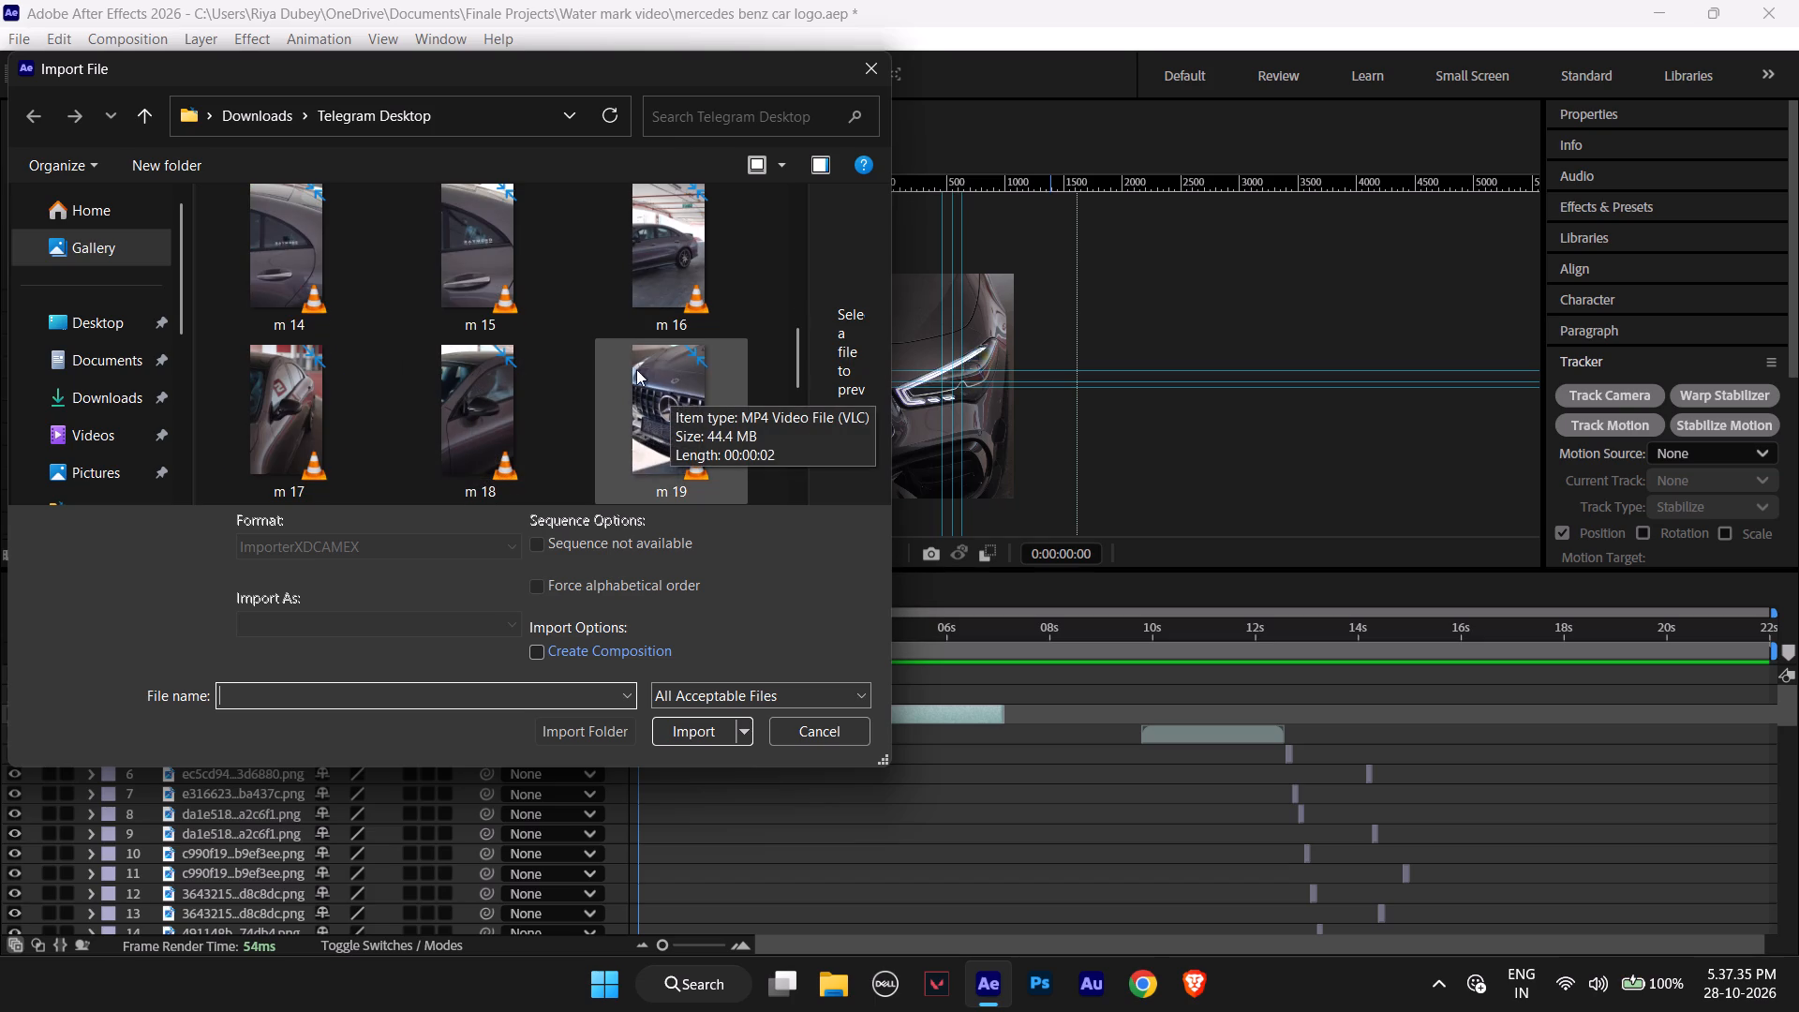
scroll(617, 369, "up", 3)
scroll(538, 375, "down", 1)
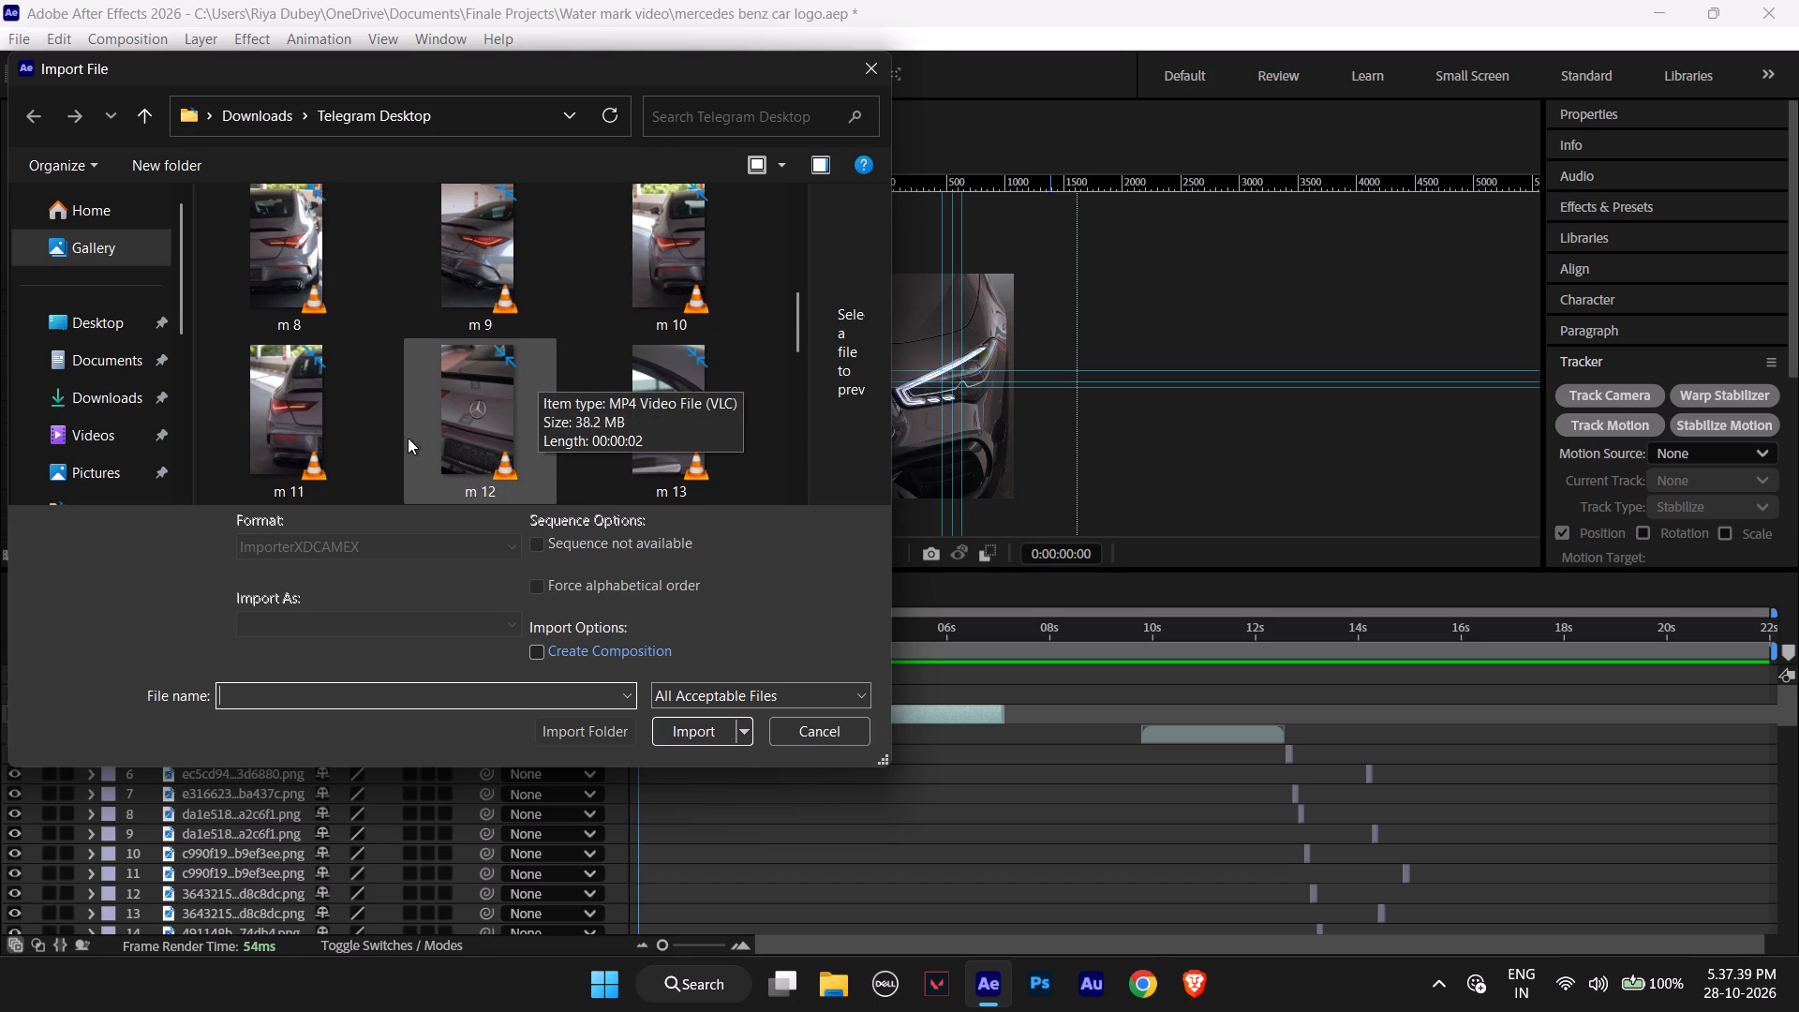
scroll(580, 308, "up", 3)
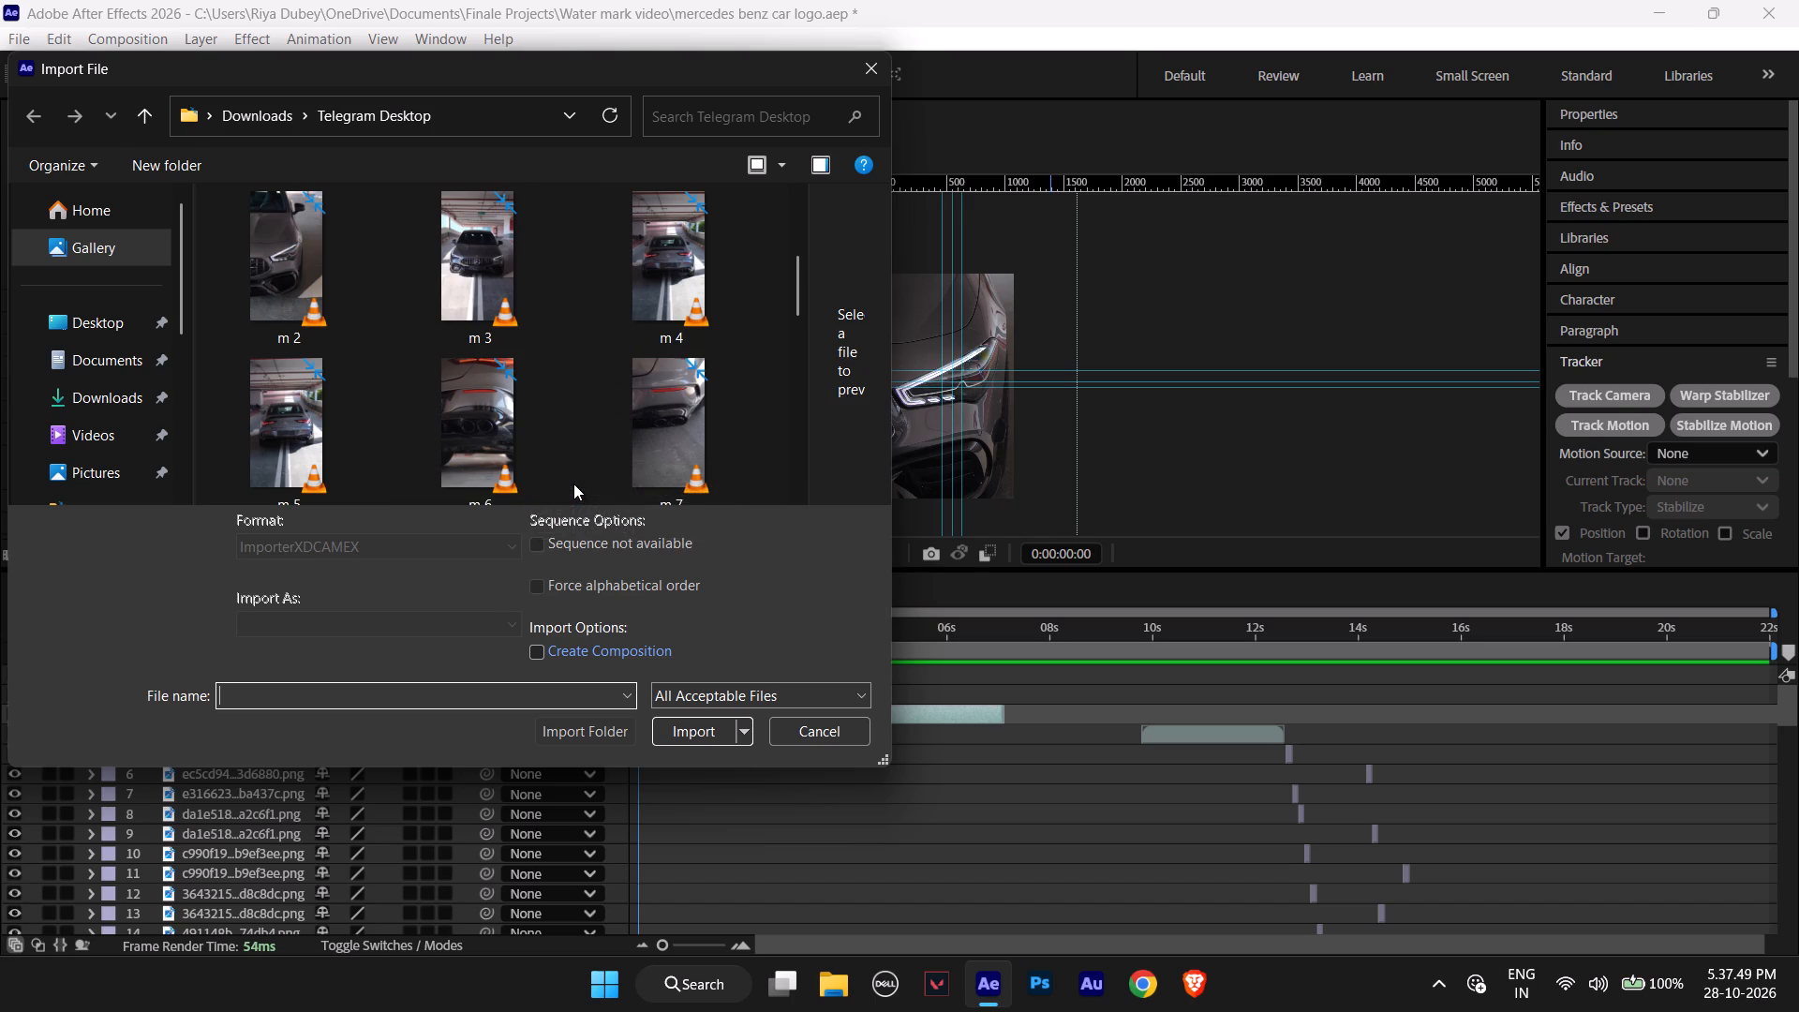
scroll(573, 481, "down", 1)
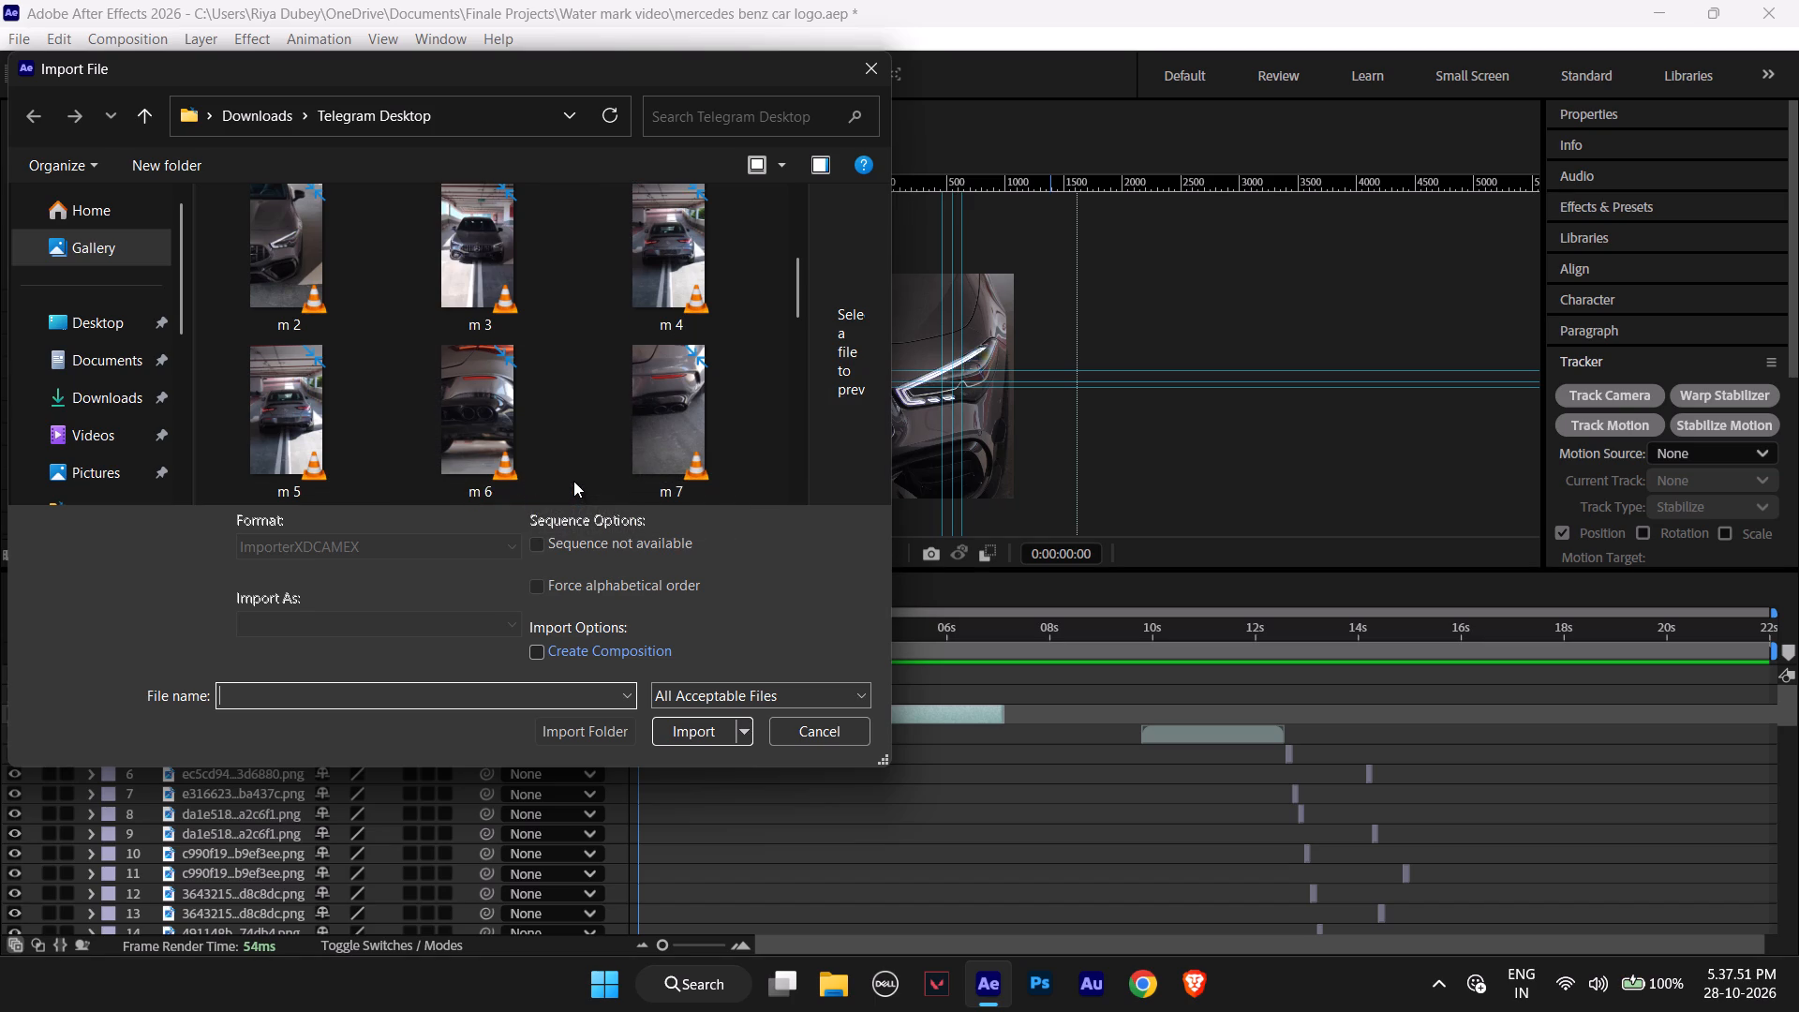
scroll(573, 481, "down", 2)
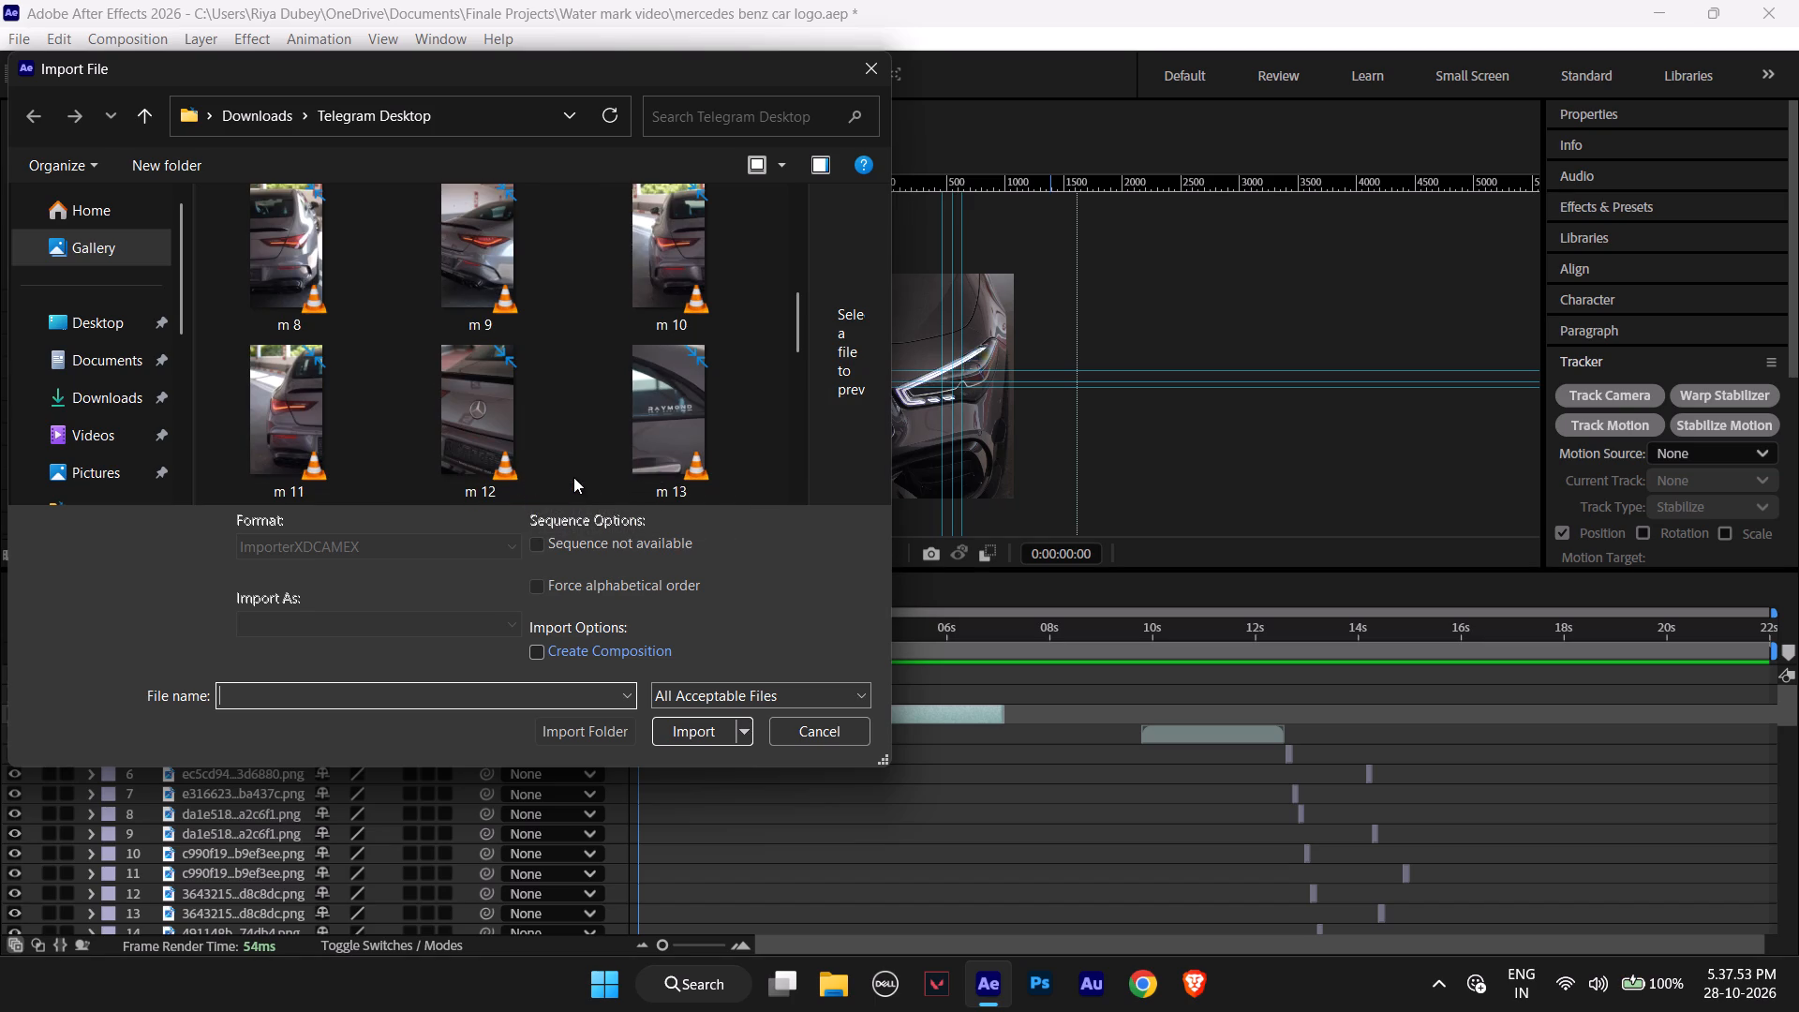
Import the m 6 clip from the Telegram Desktop folder into the project as footage.
scroll(573, 474, "up", 3)
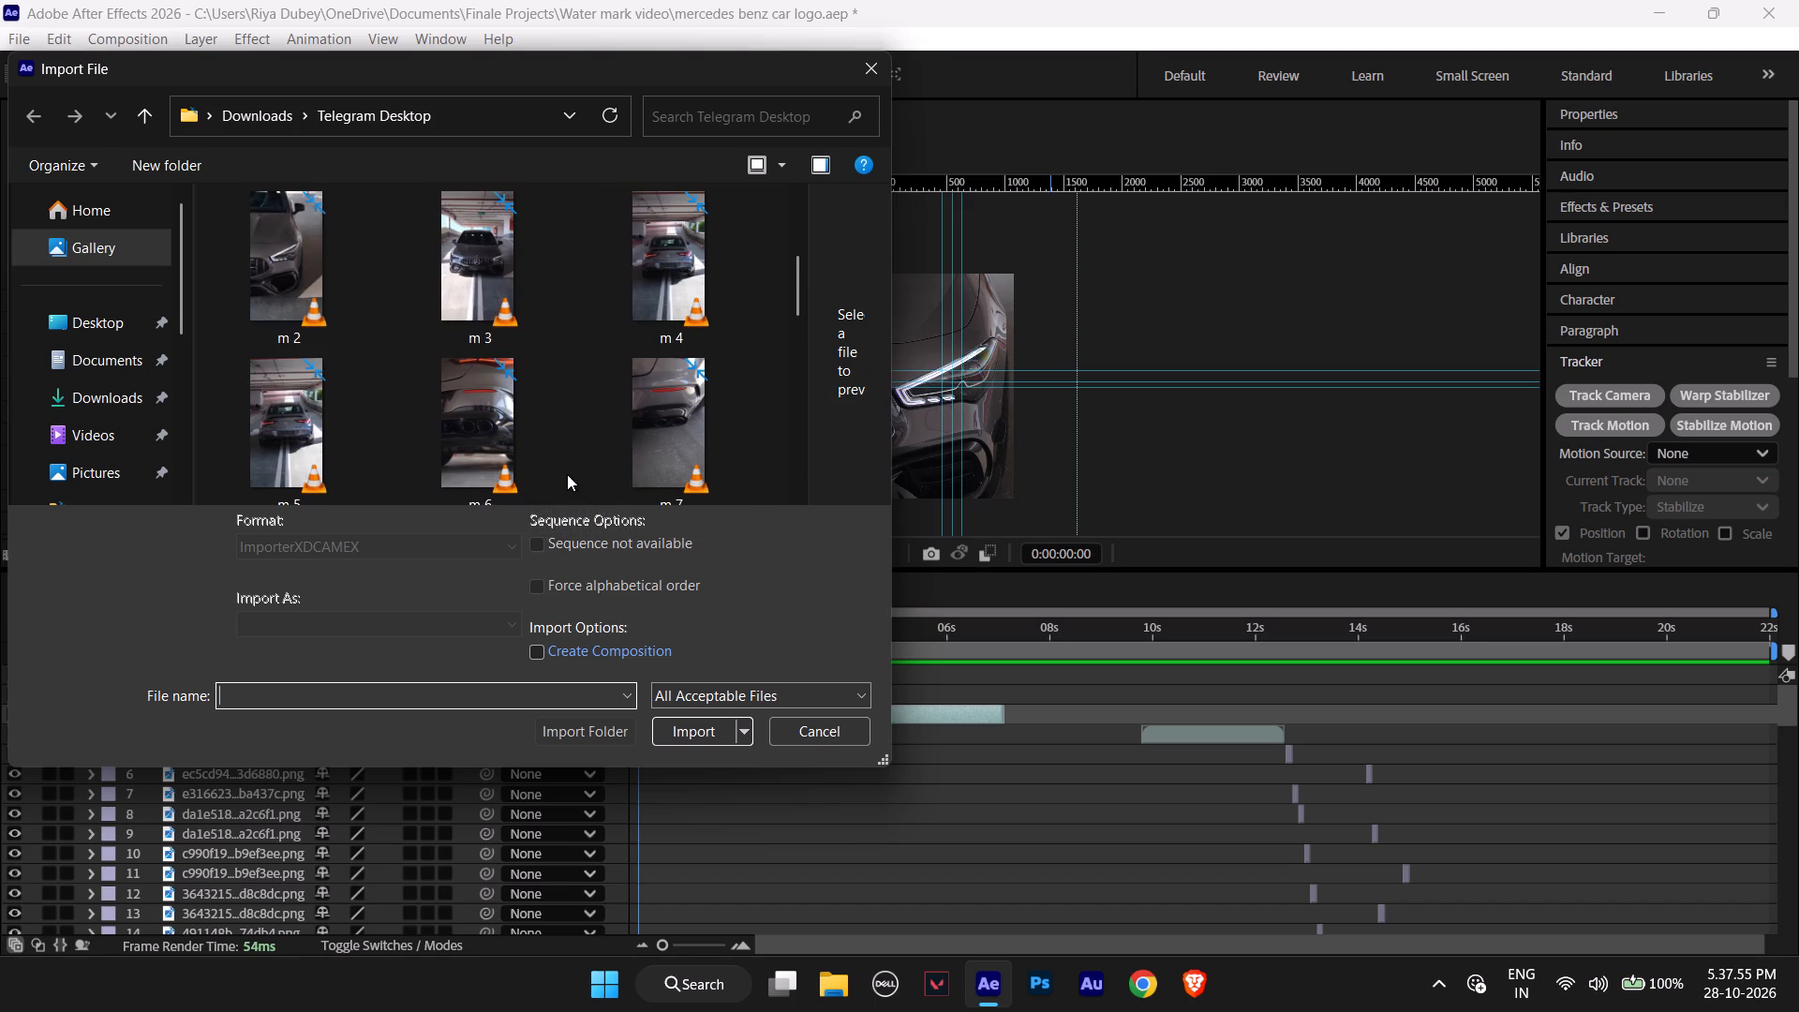
scroll(563, 472, "down", 1)
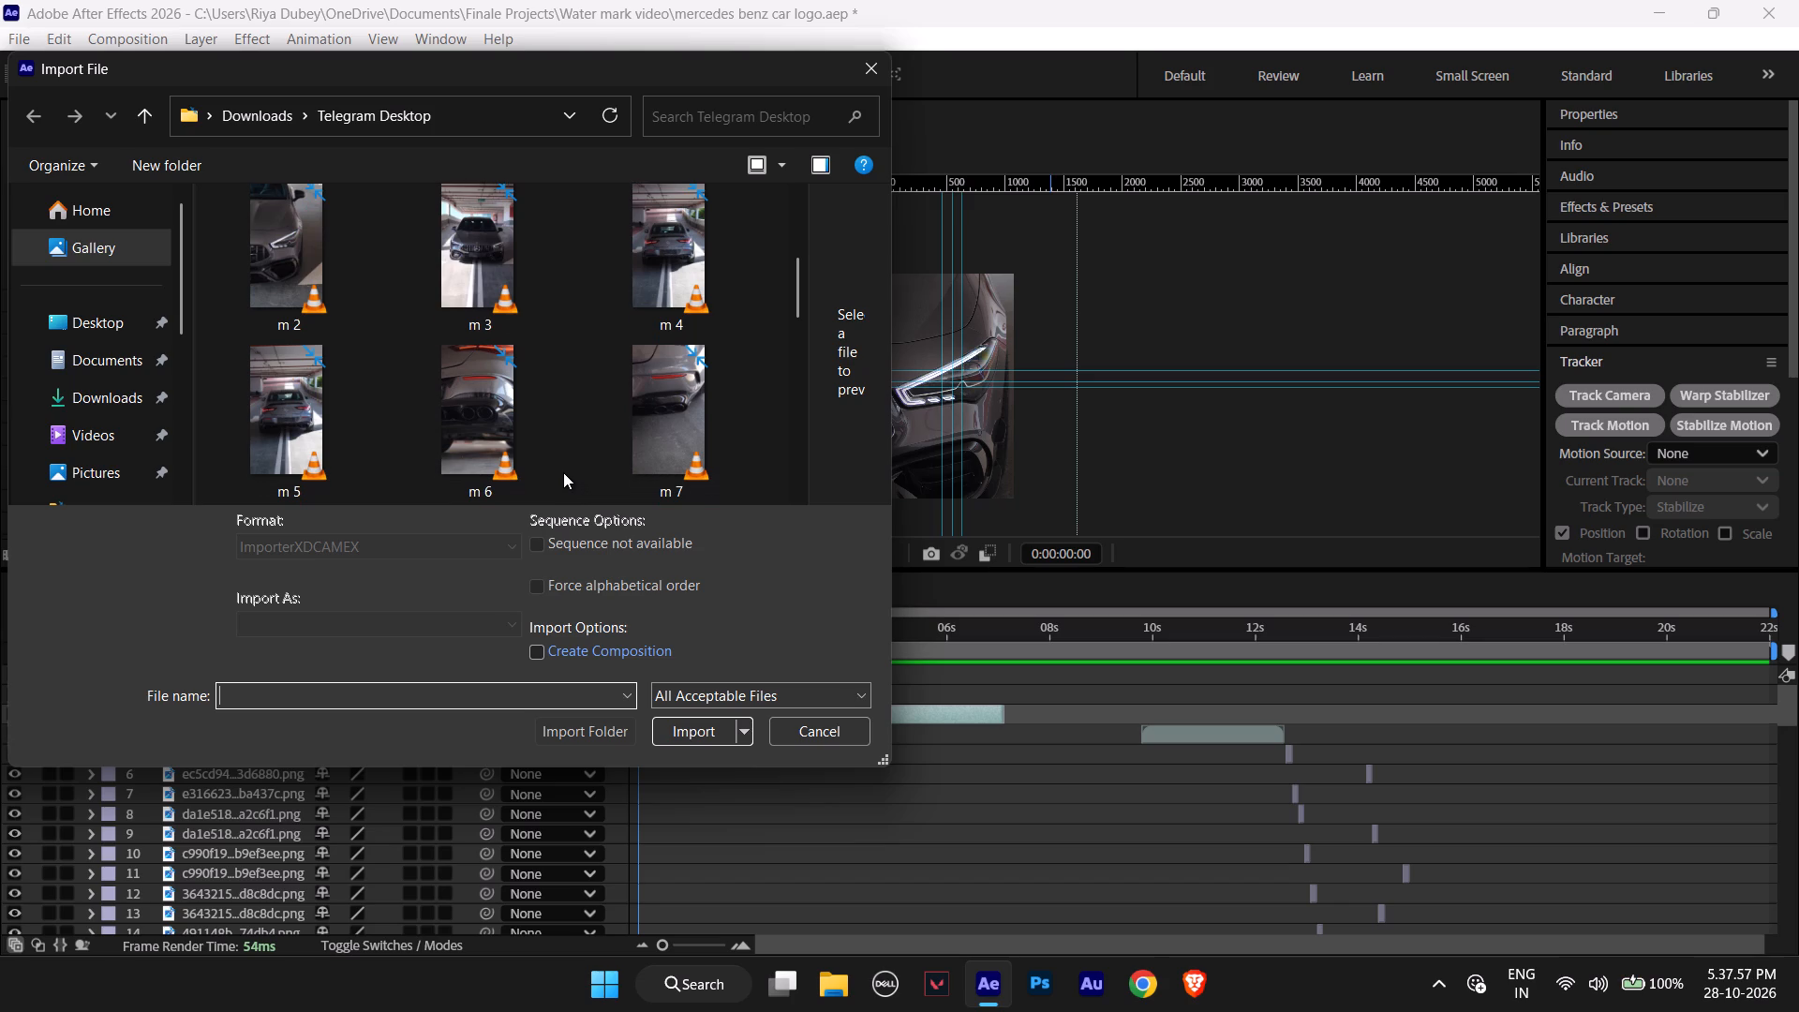
scroll(563, 472, "down", 1)
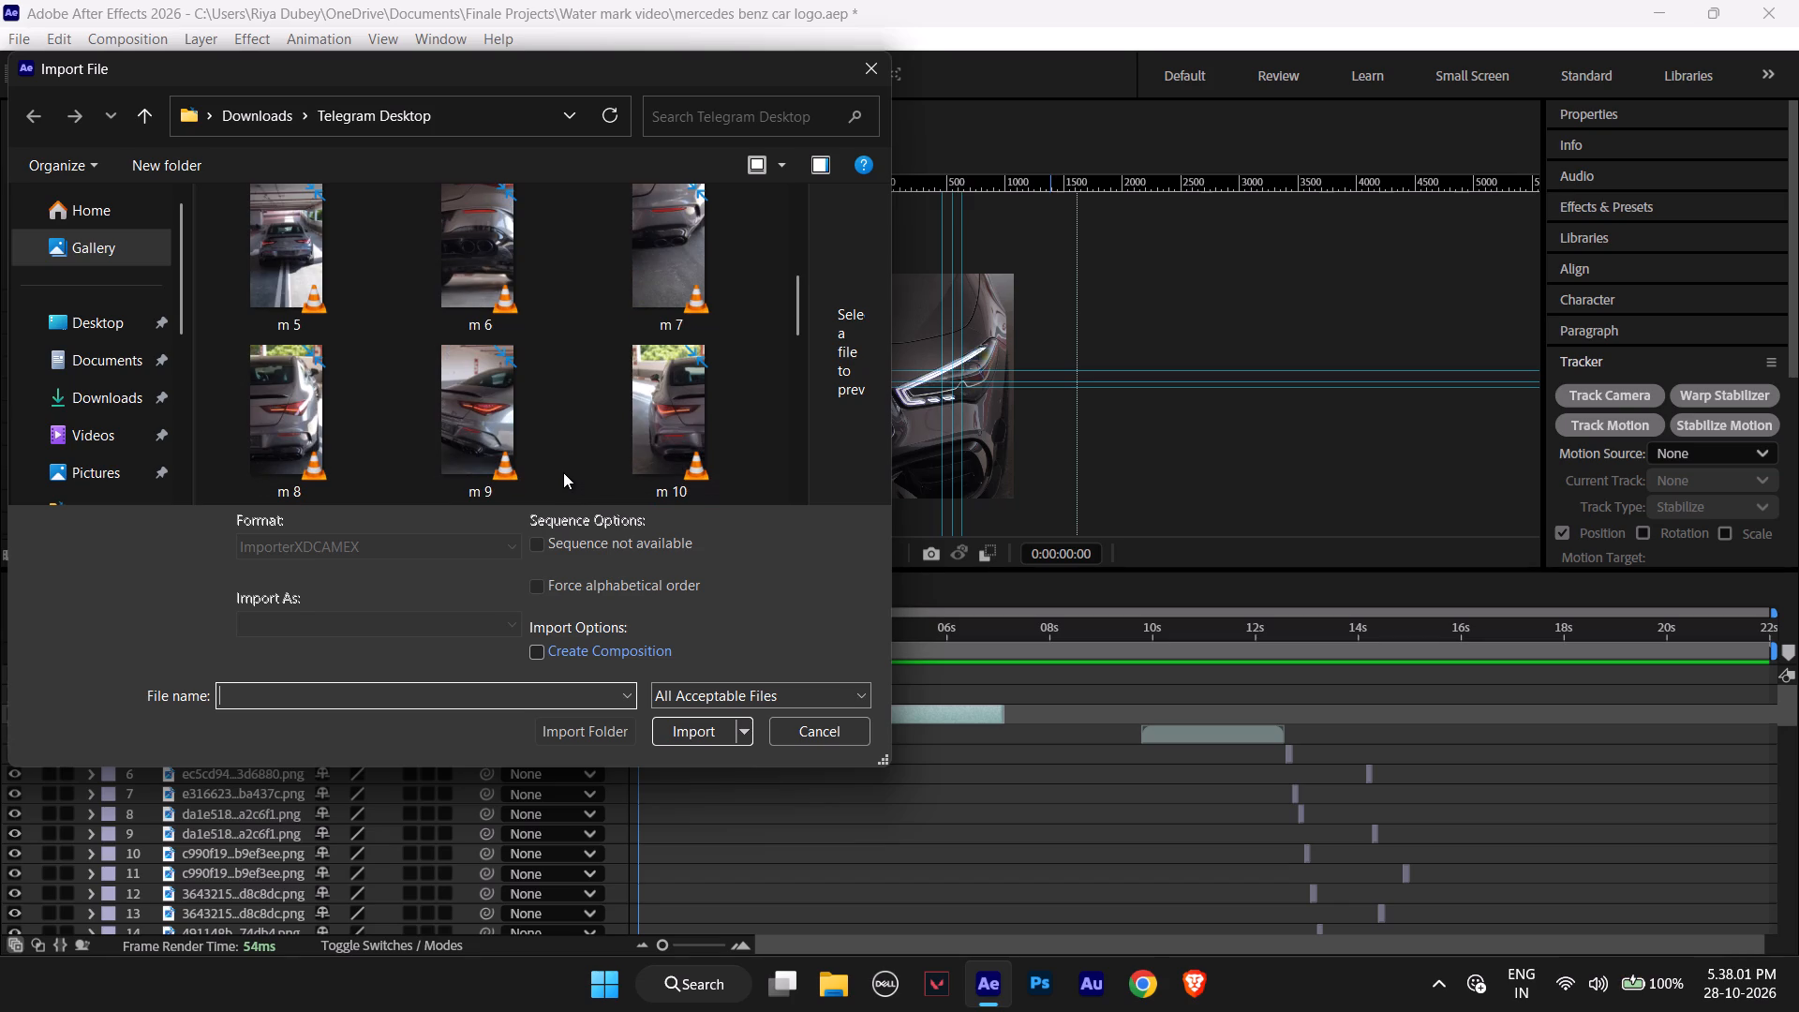
left_click(473, 238)
left_click_drag(480, 239, 527, 357)
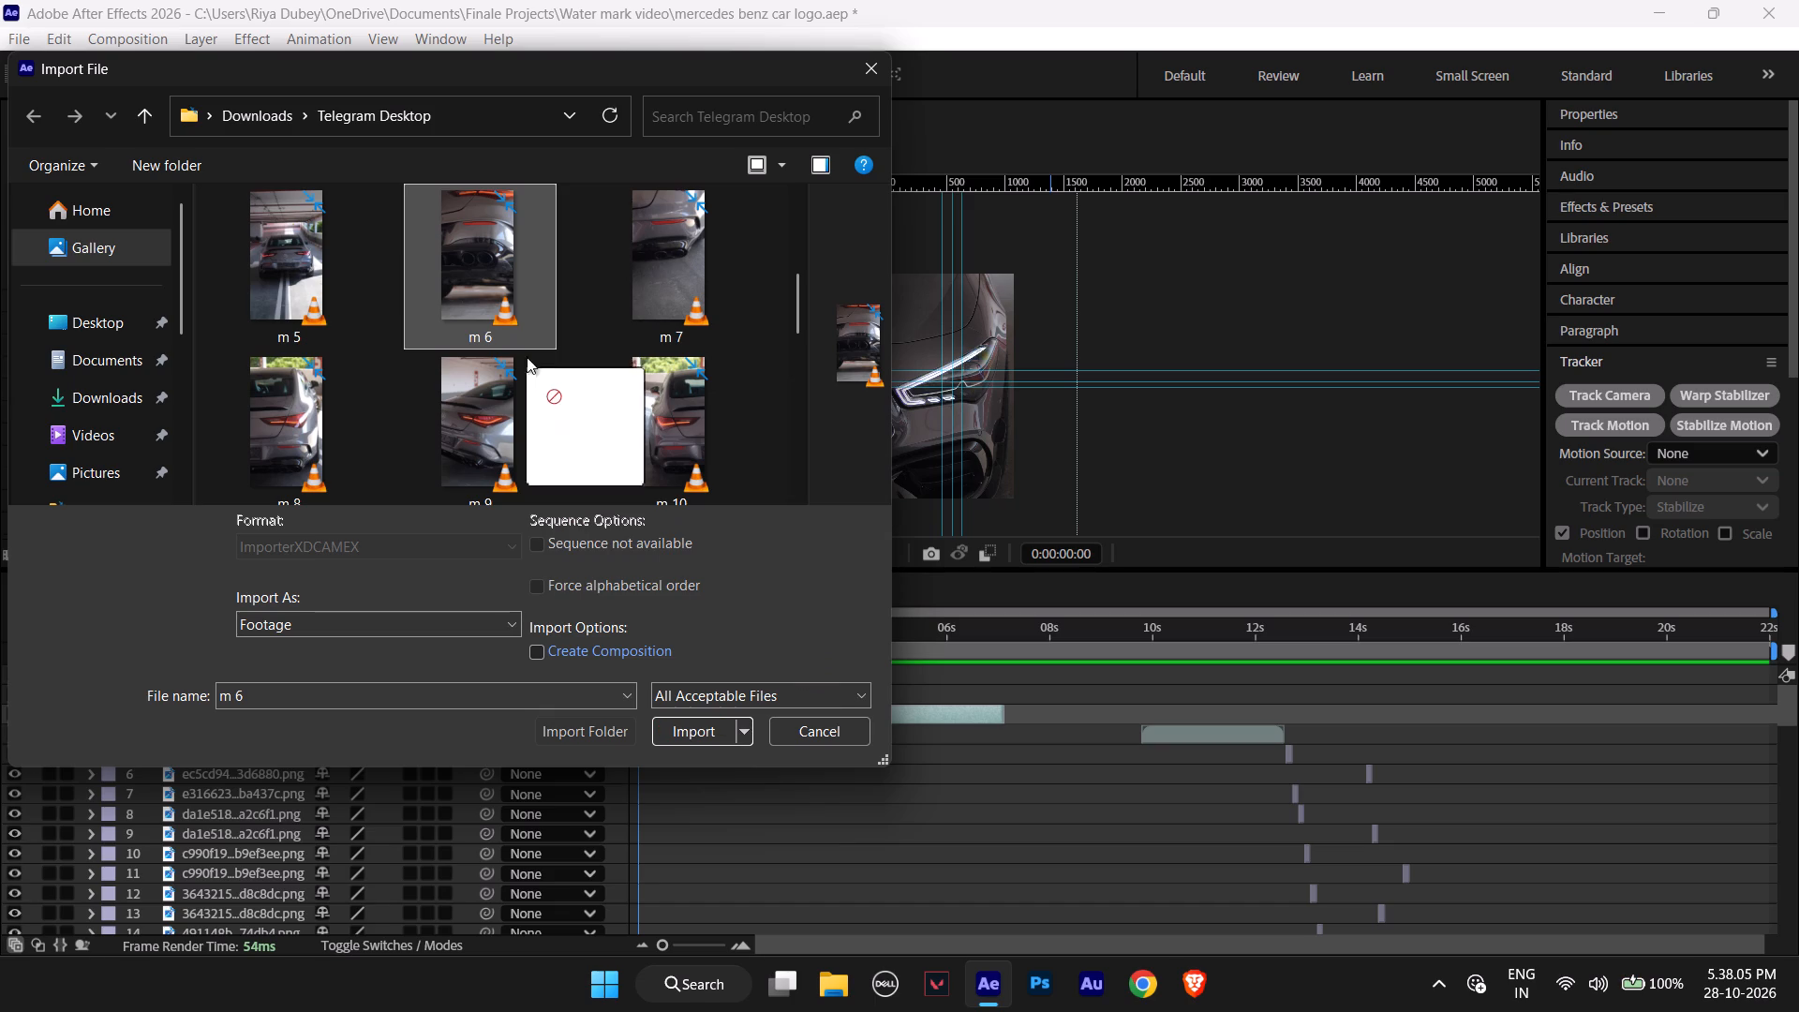
left_click_drag(527, 357, 250, 831)
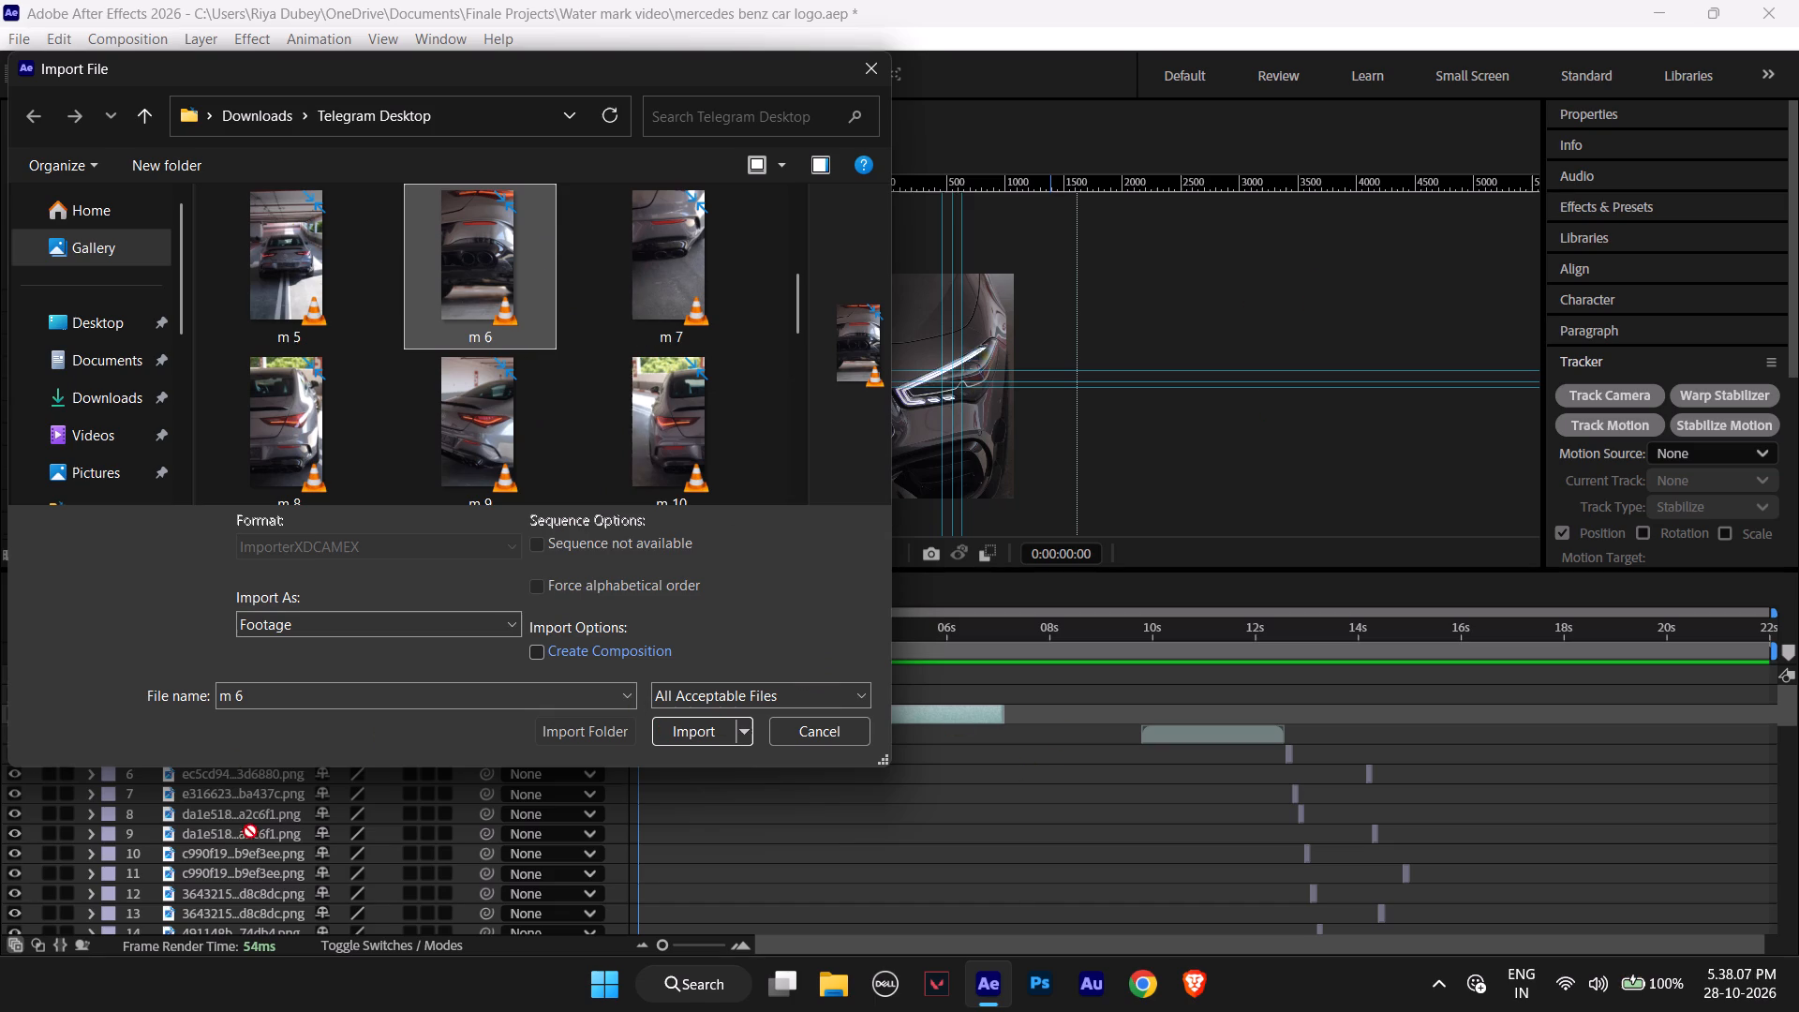
left_click_drag(250, 831, 510, 362)
left_click(699, 725)
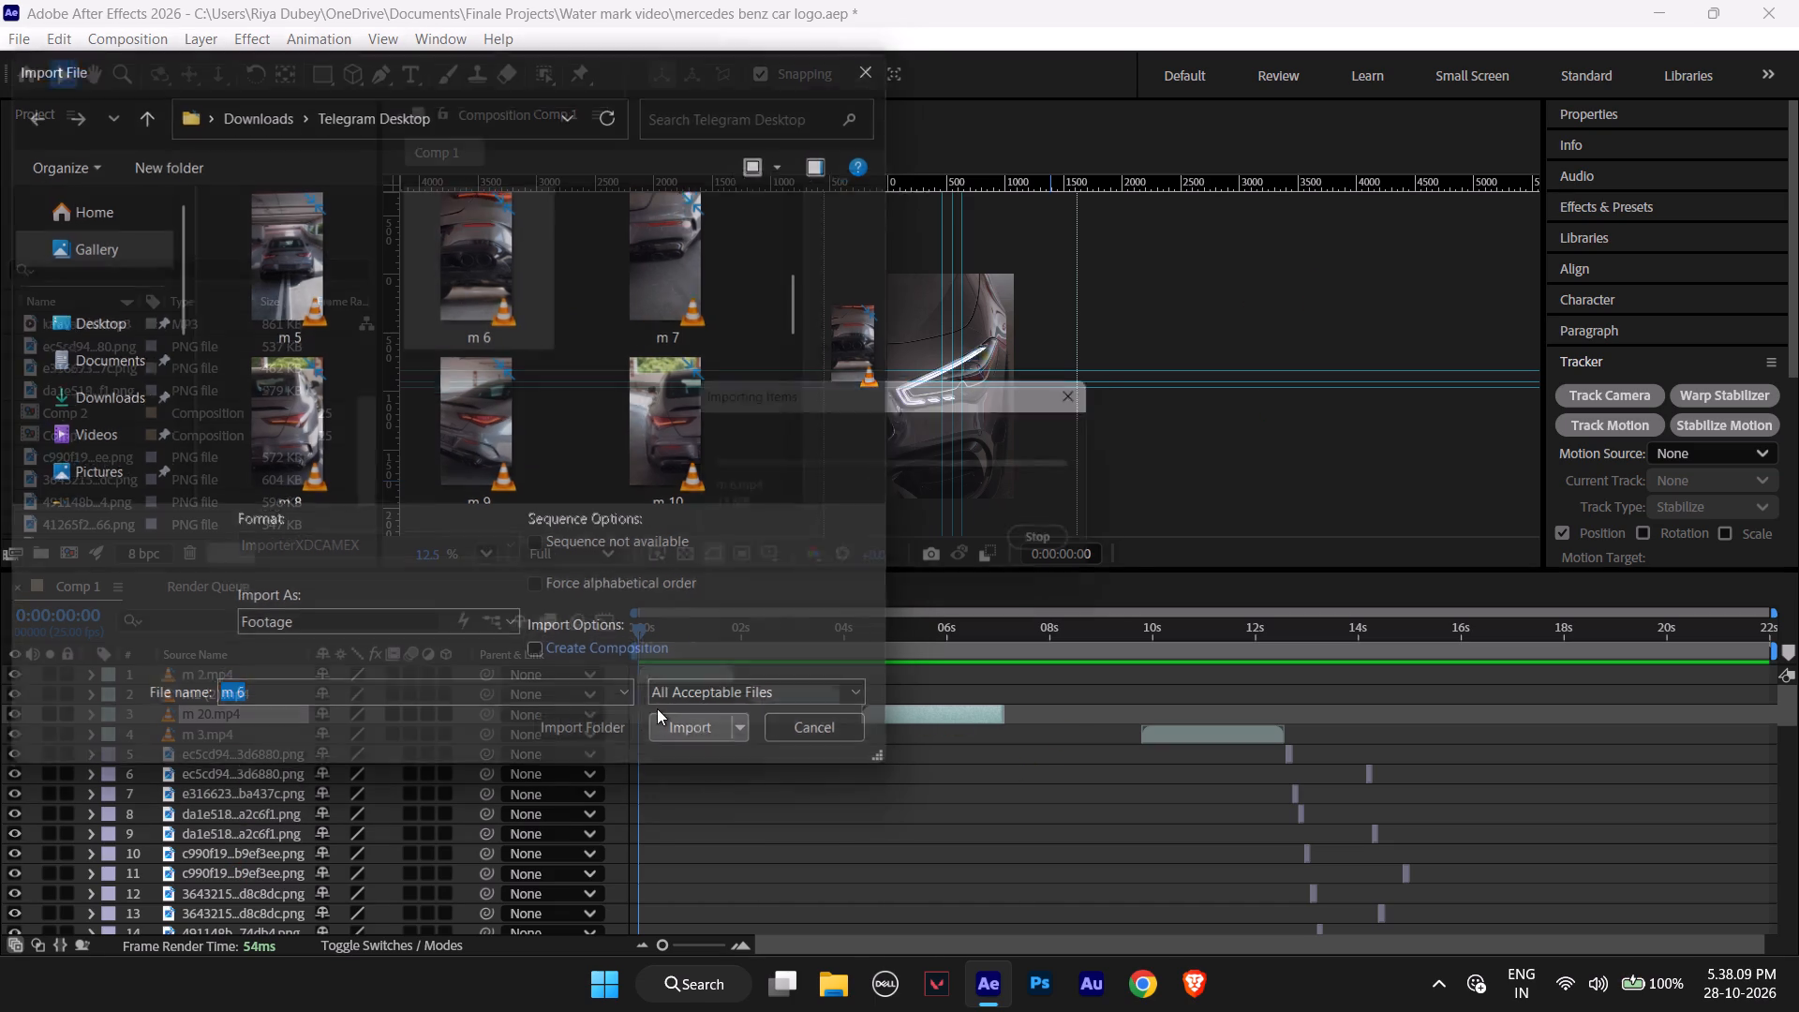
Add m 6.mp4 to Comp 1 between the m 20.mp4 and m 3.mp4 layers, starting just after m 20.mp4 ends, at about 7.3 s.
left_click_drag(76, 324, 191, 549)
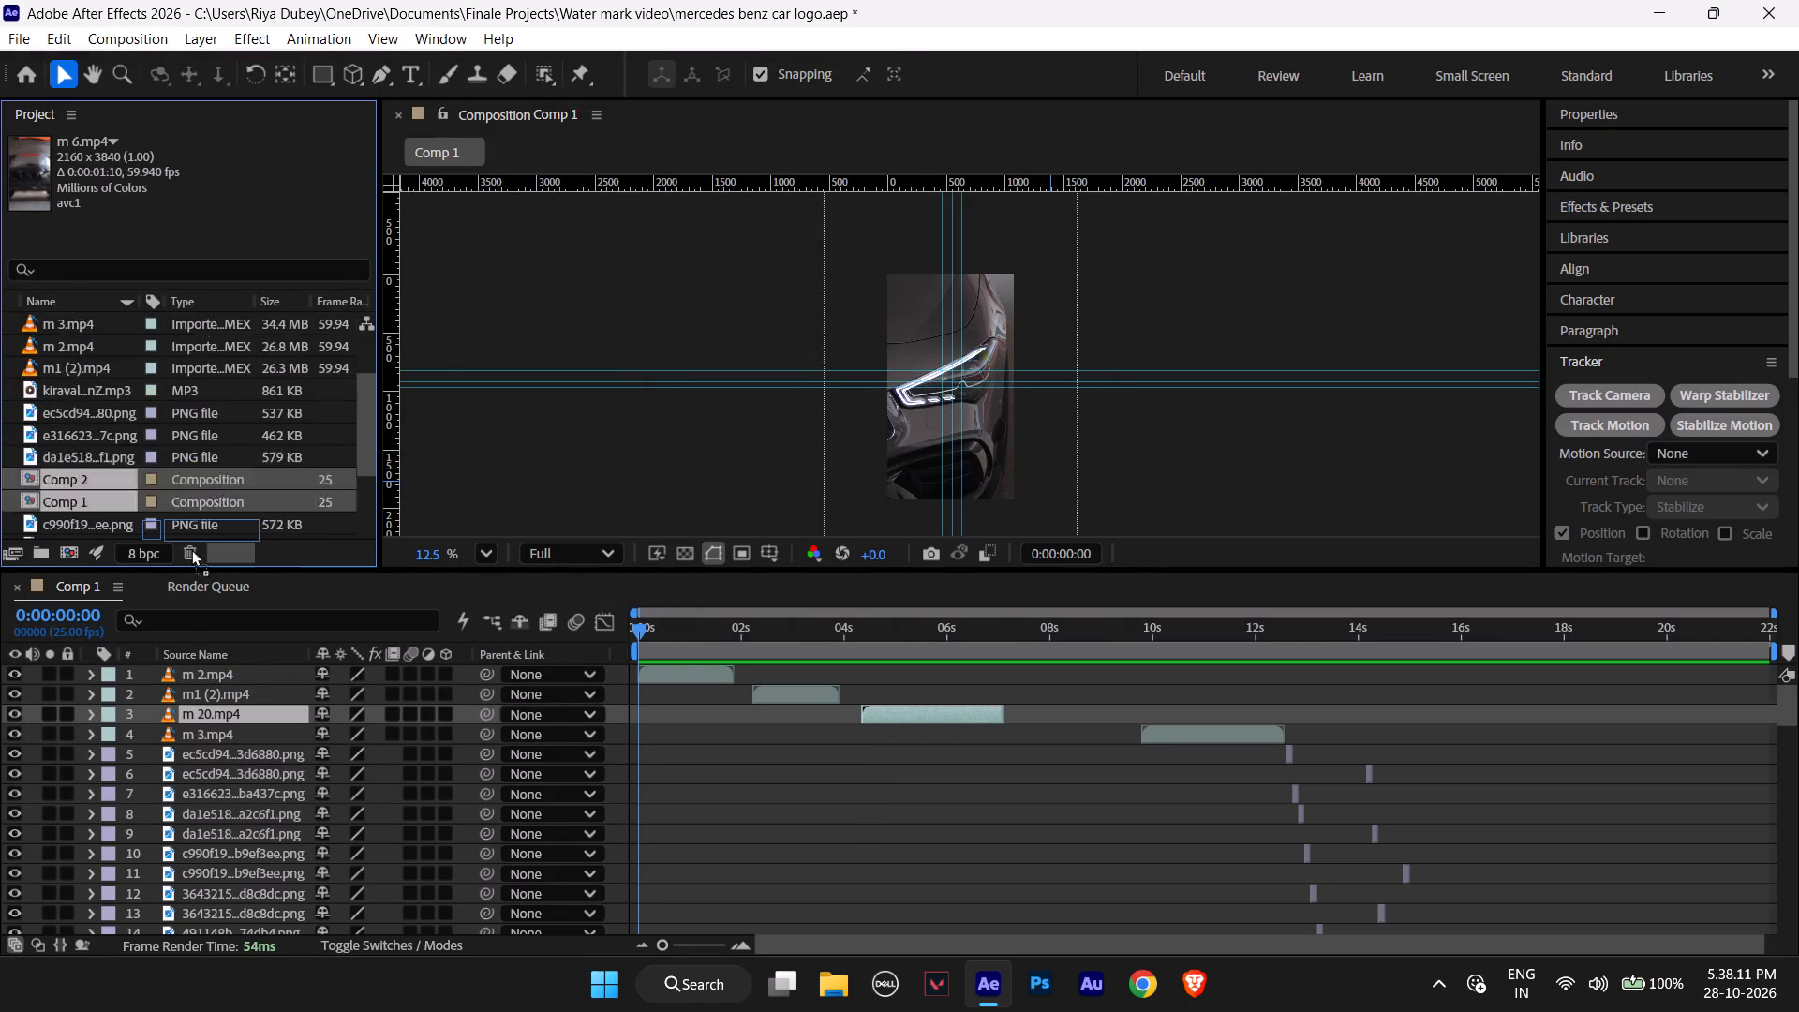
left_click_drag(191, 549, 201, 728)
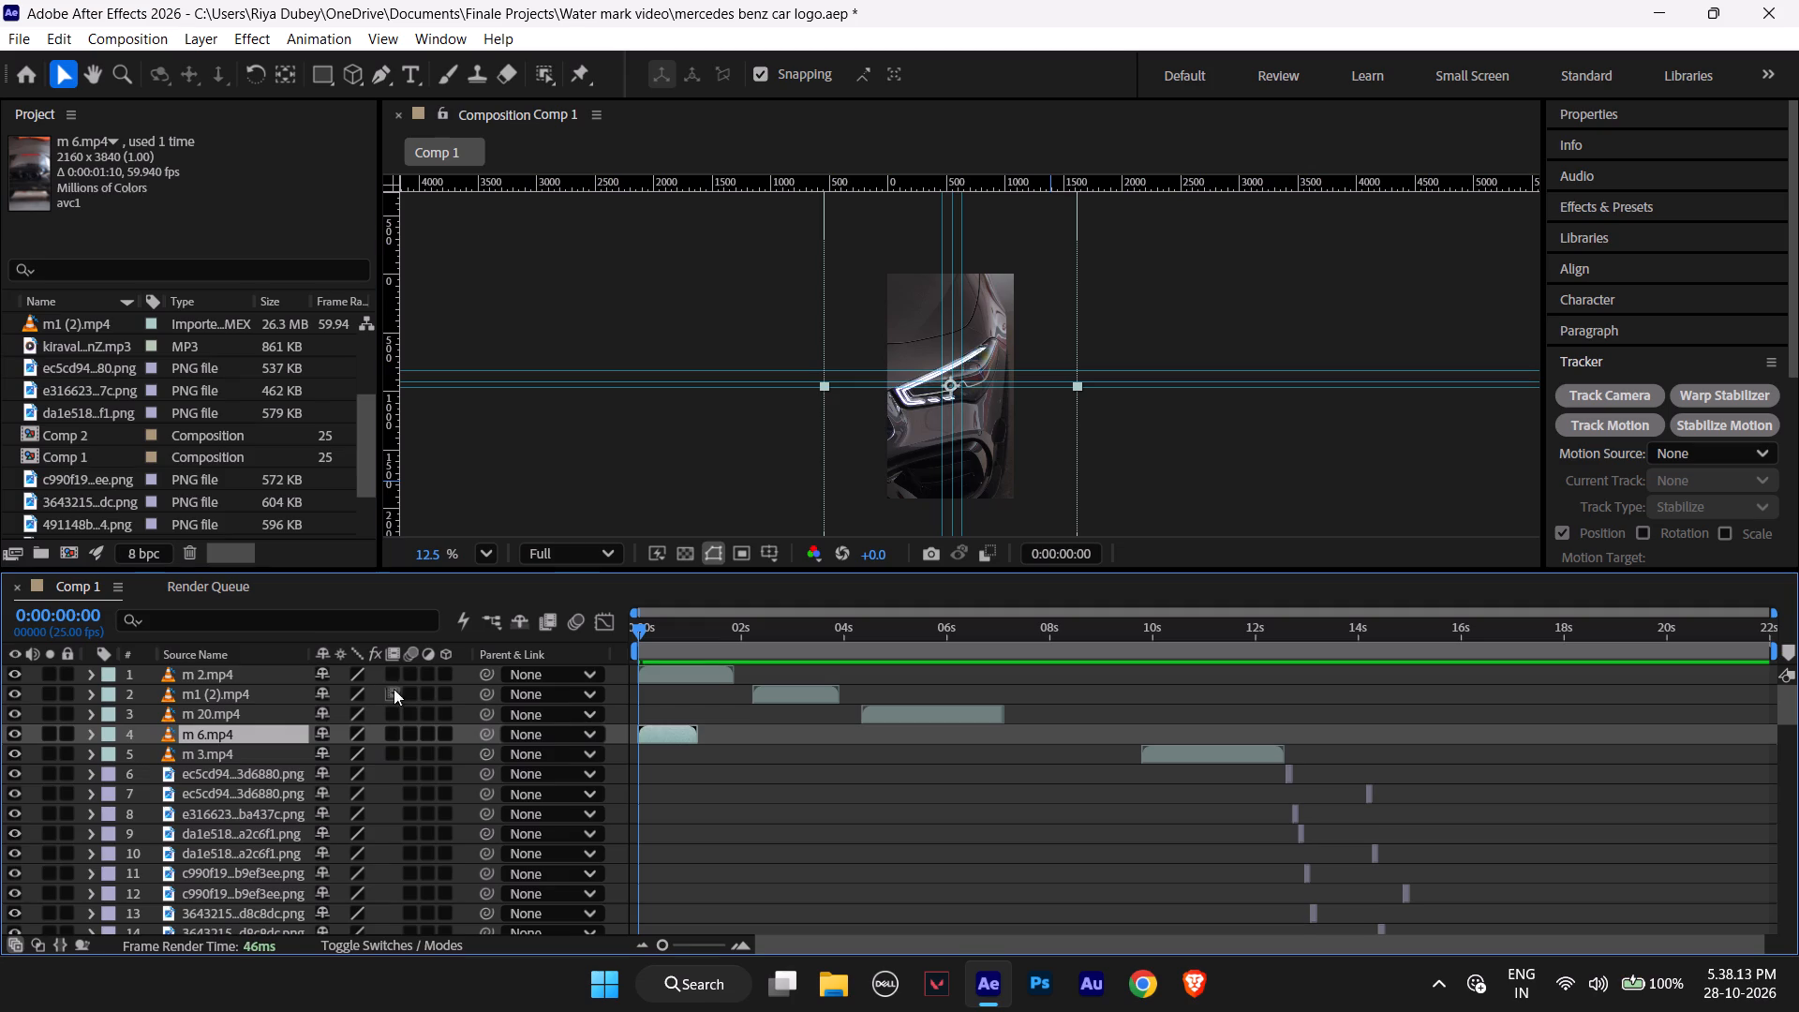
left_click_drag(661, 737, 1045, 740)
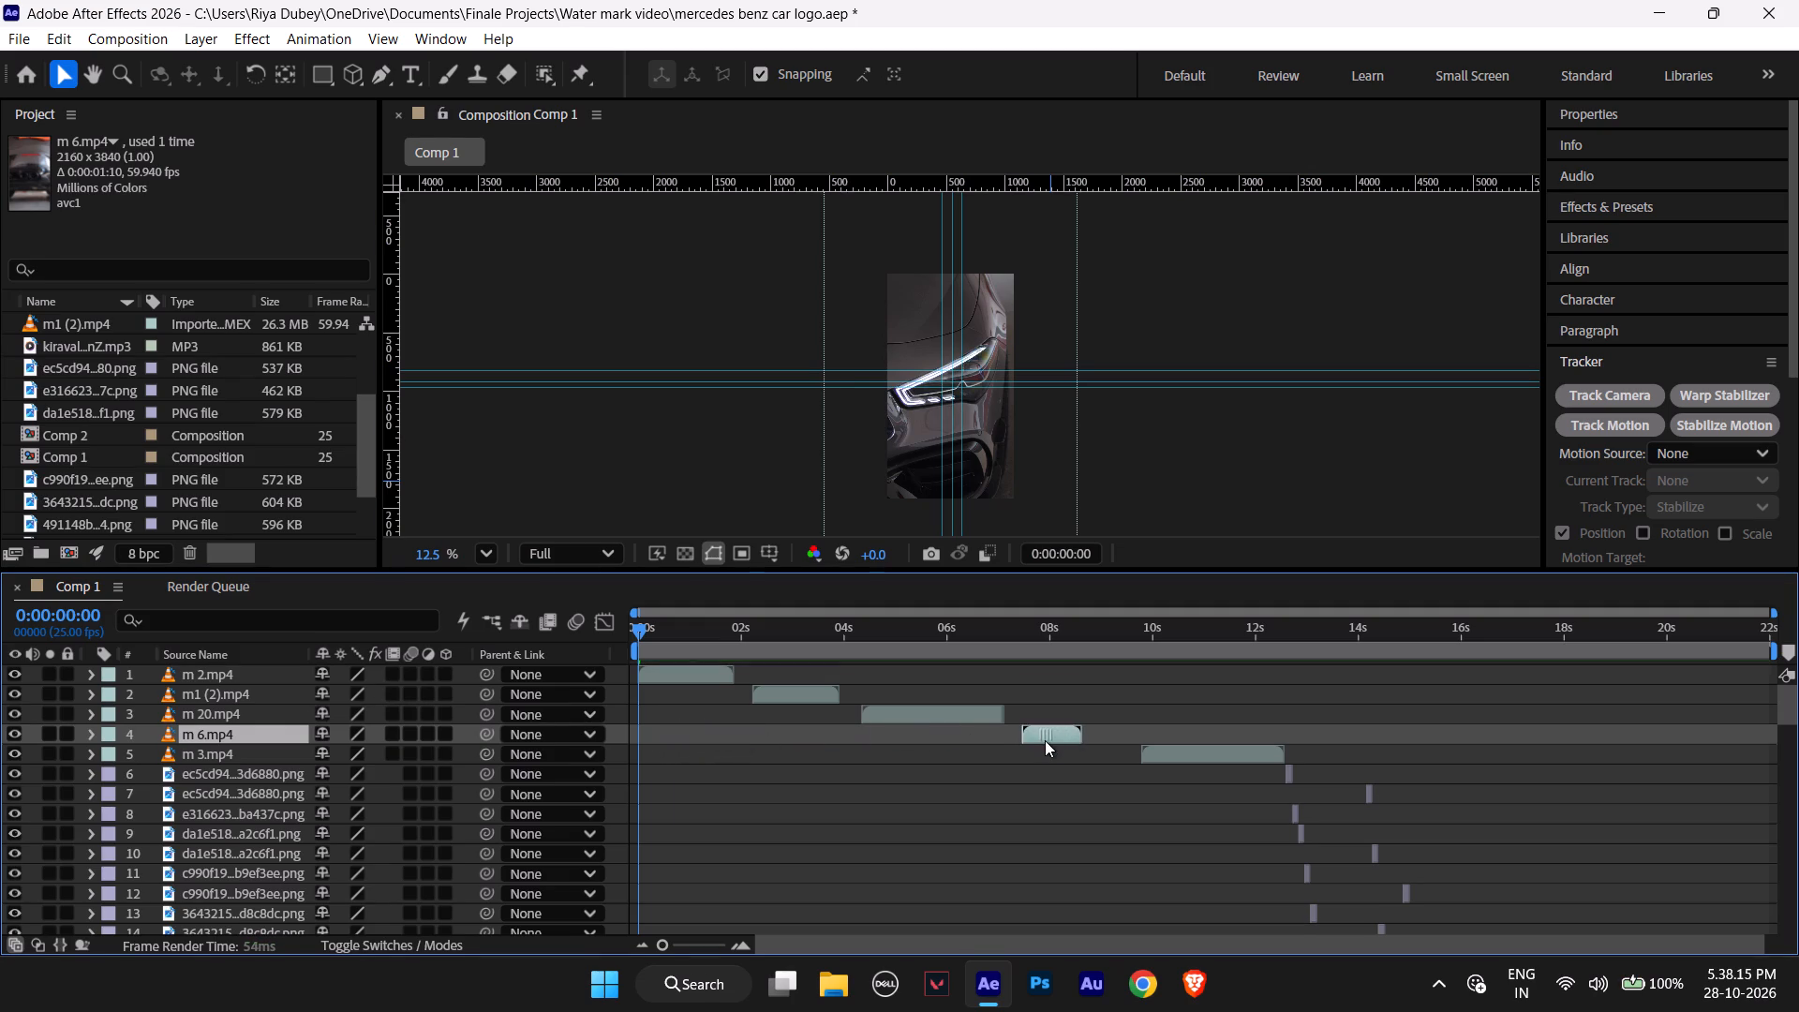
left_click_drag(1045, 740, 1036, 740)
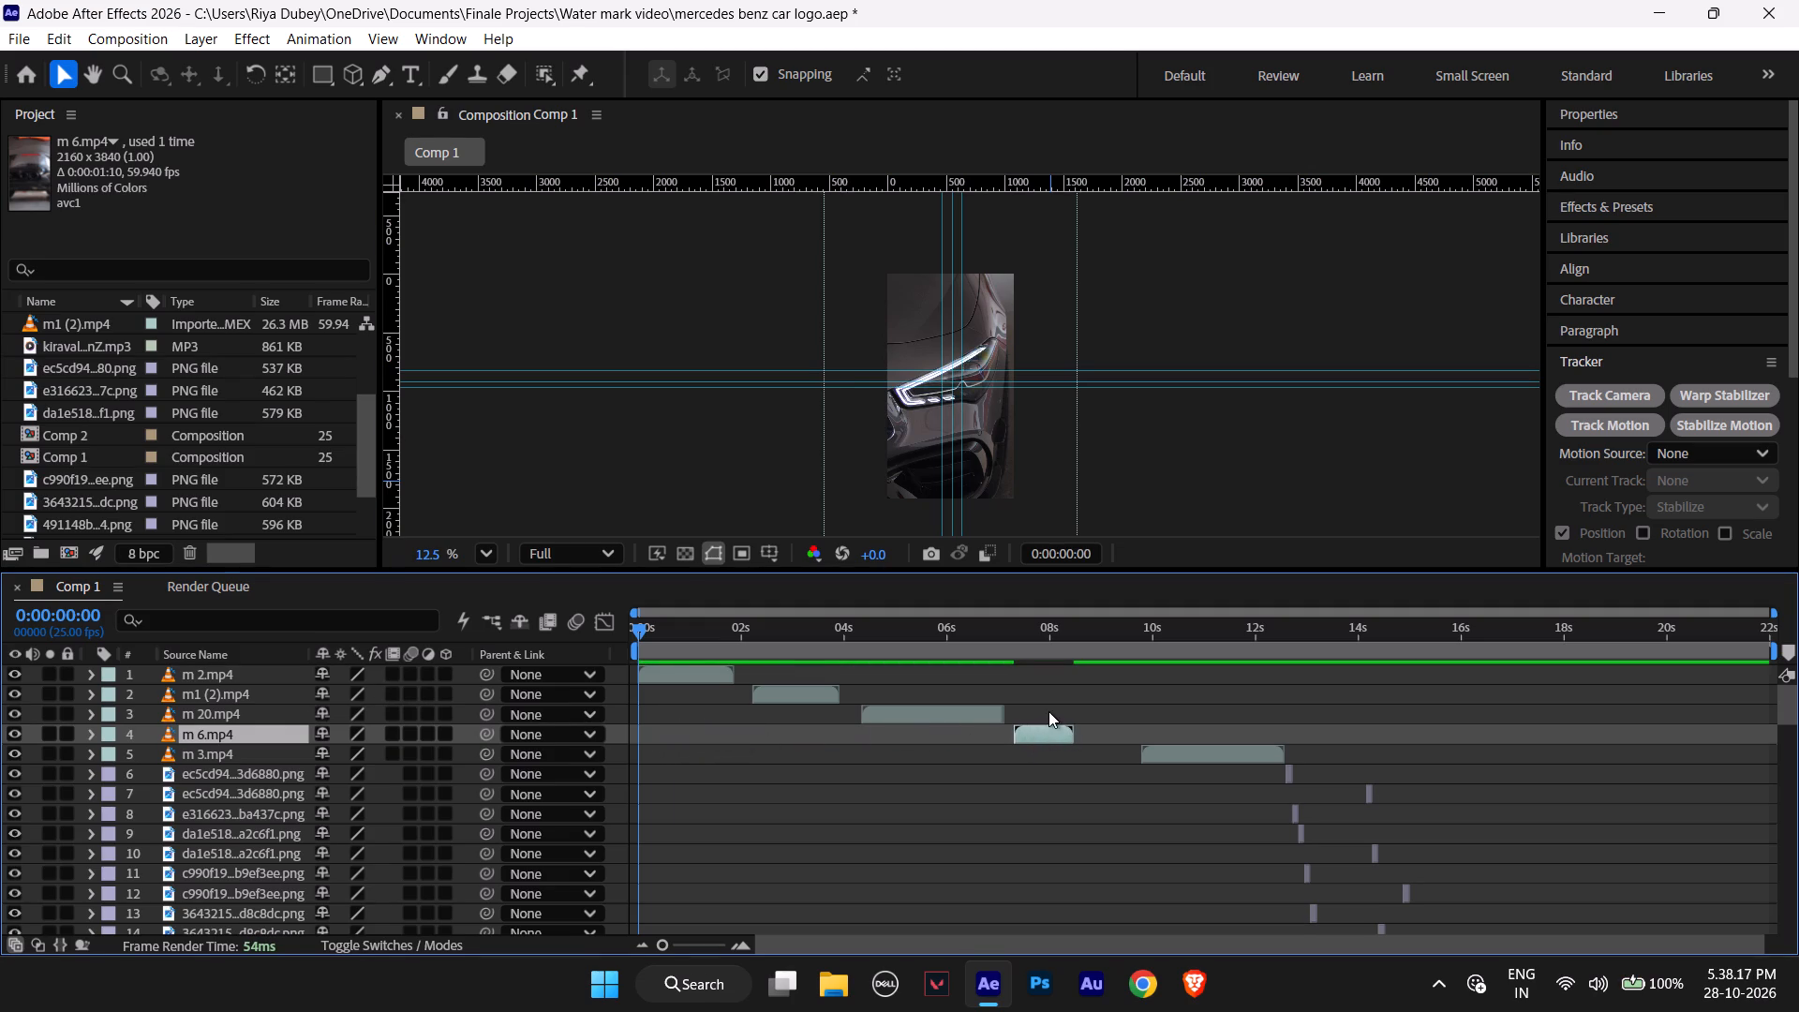
Play Comp 1 from 0:00:00:00 to review the sequence with m 6.mp4 in place.
key("space")
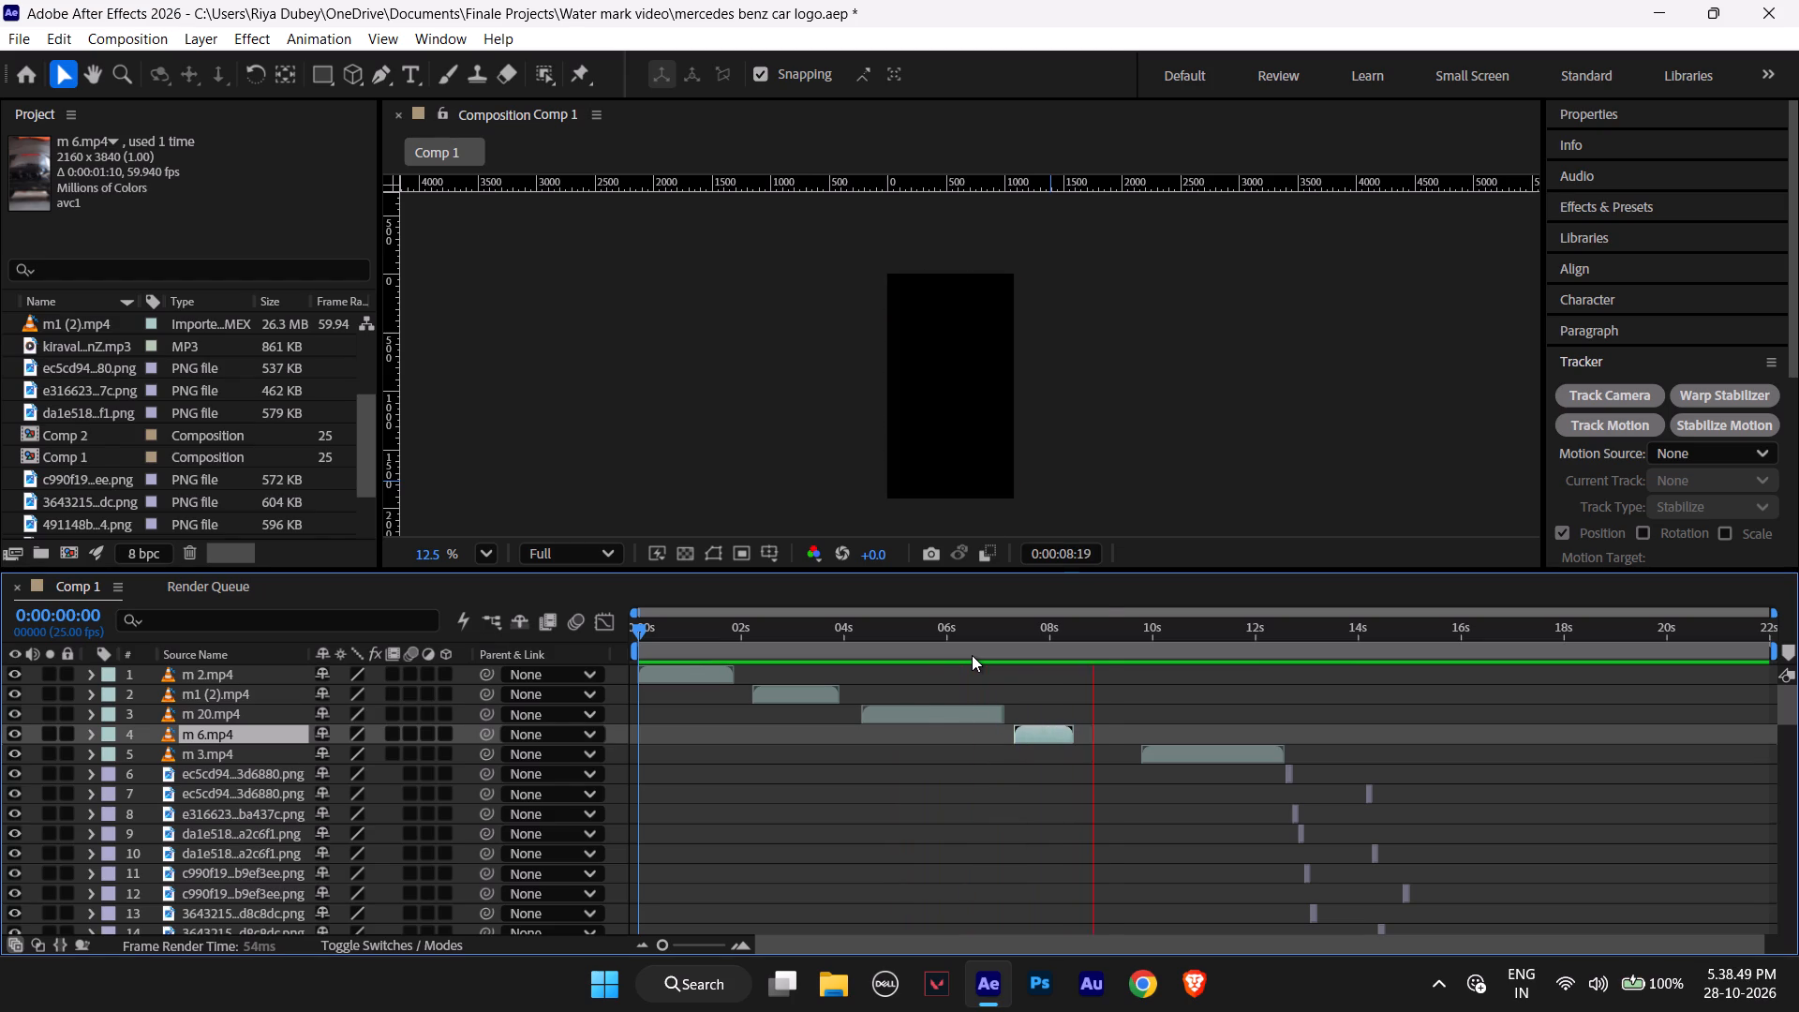
Stop the running preview and import the m 35 clip from the Telegram Desktop folder into the project as footage.
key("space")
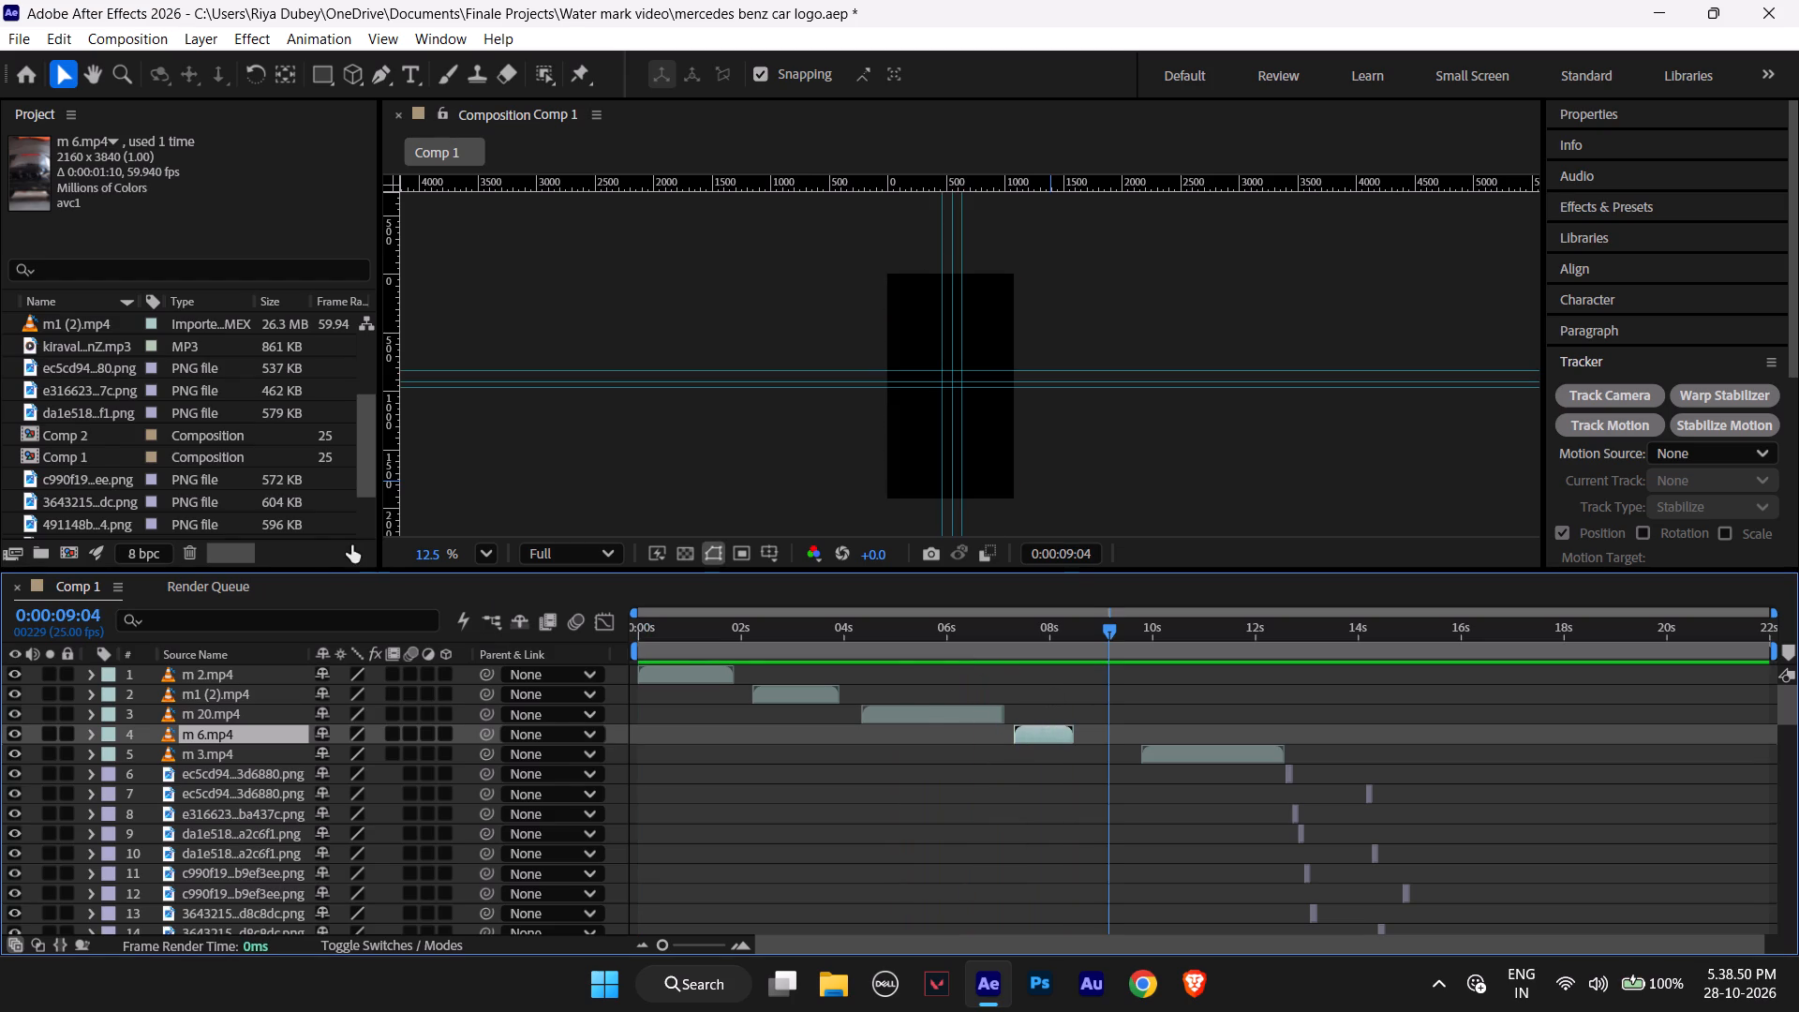
left_click(16, 43)
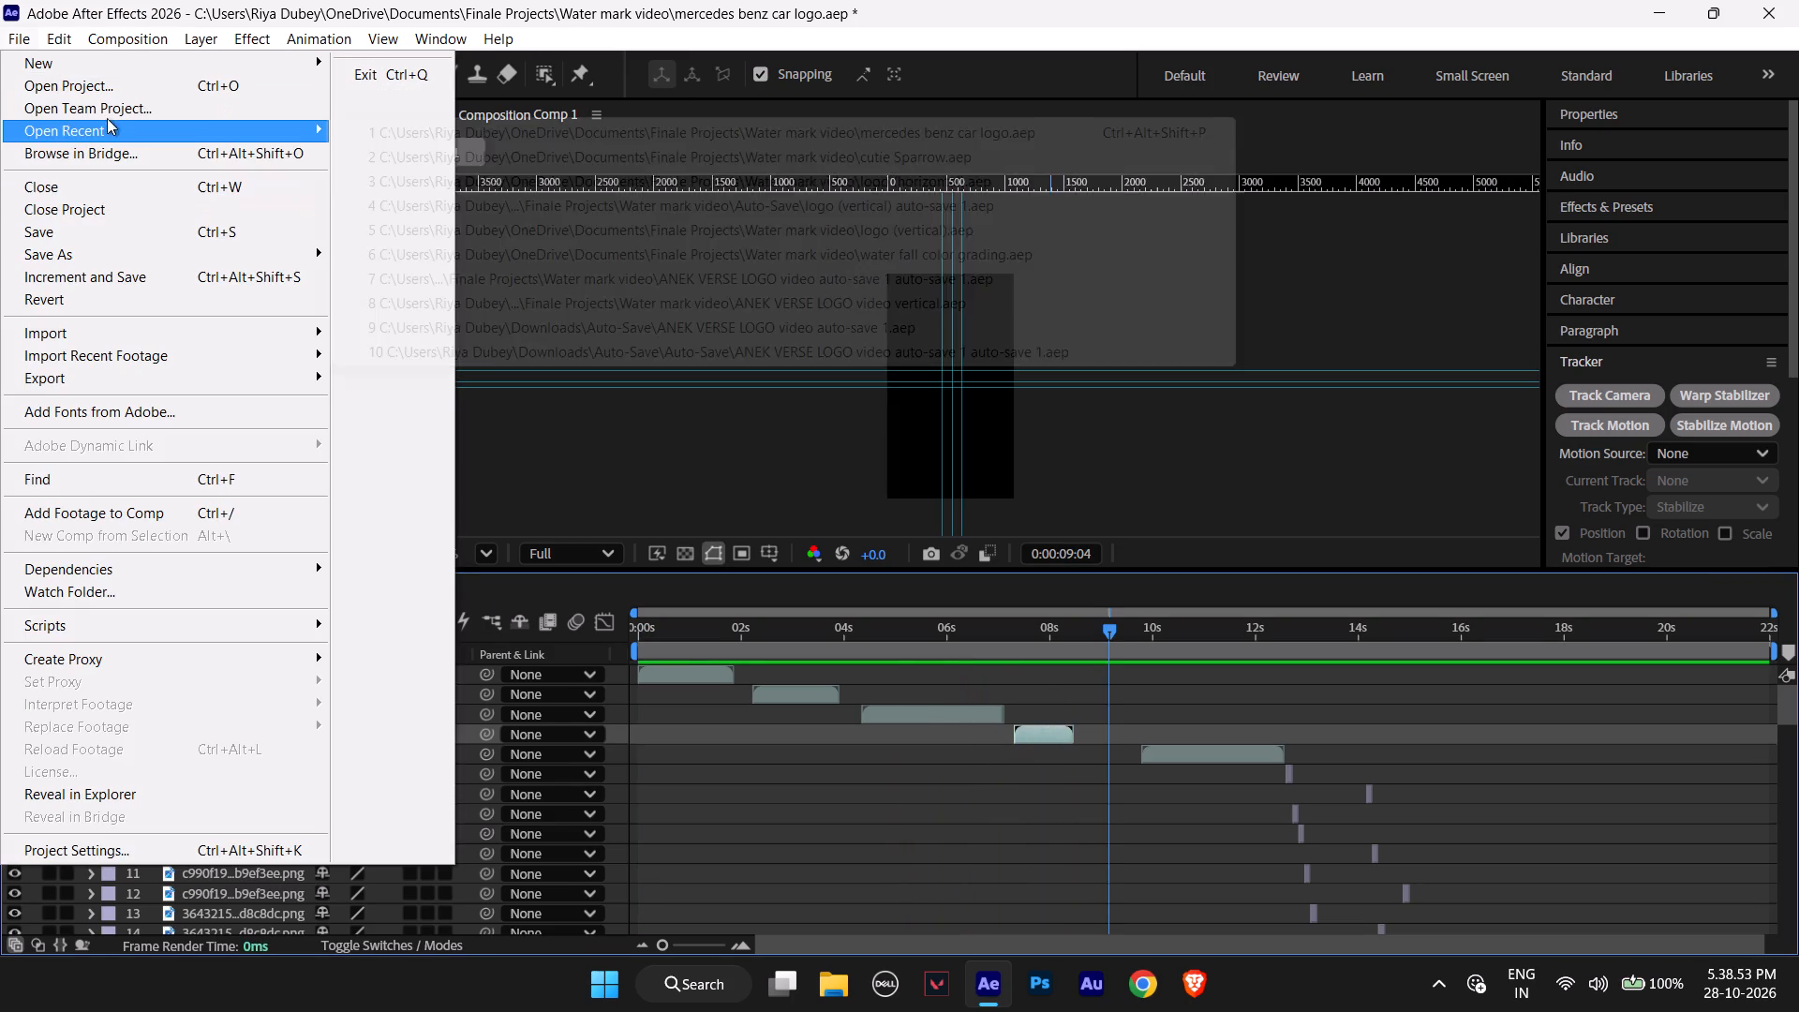
left_click(468, 326)
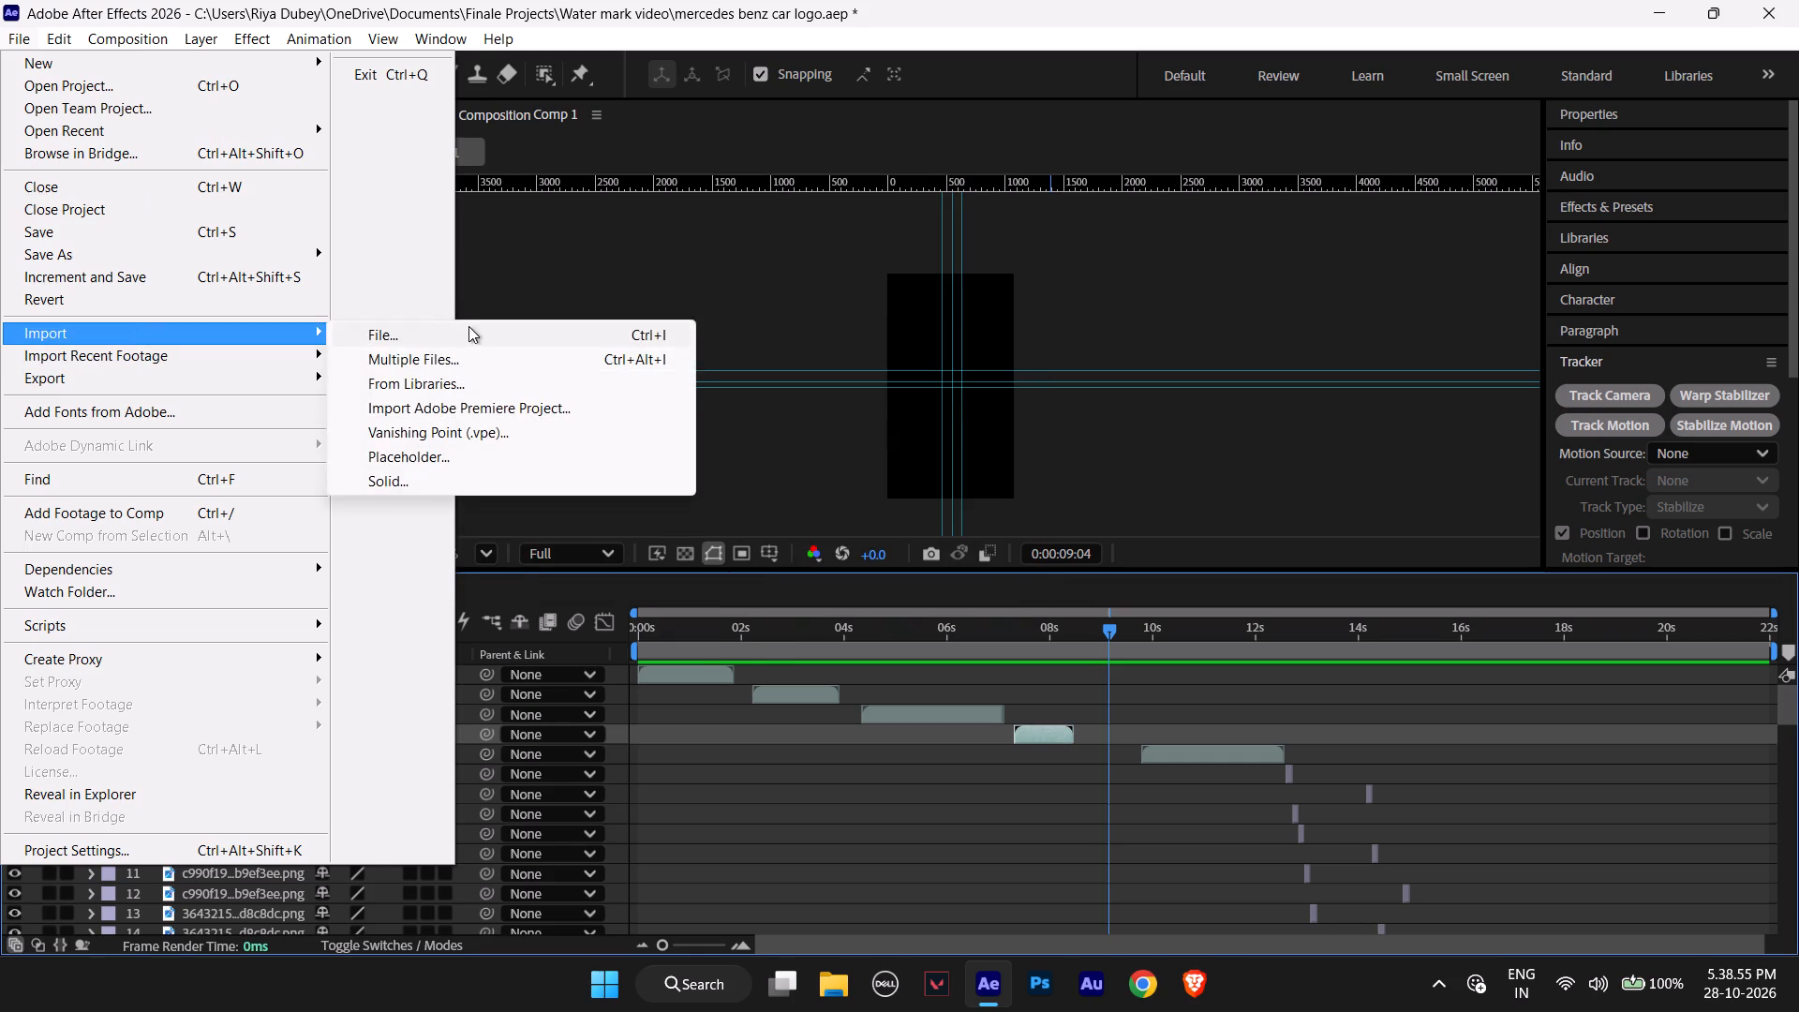
scroll(451, 300, "down", 1)
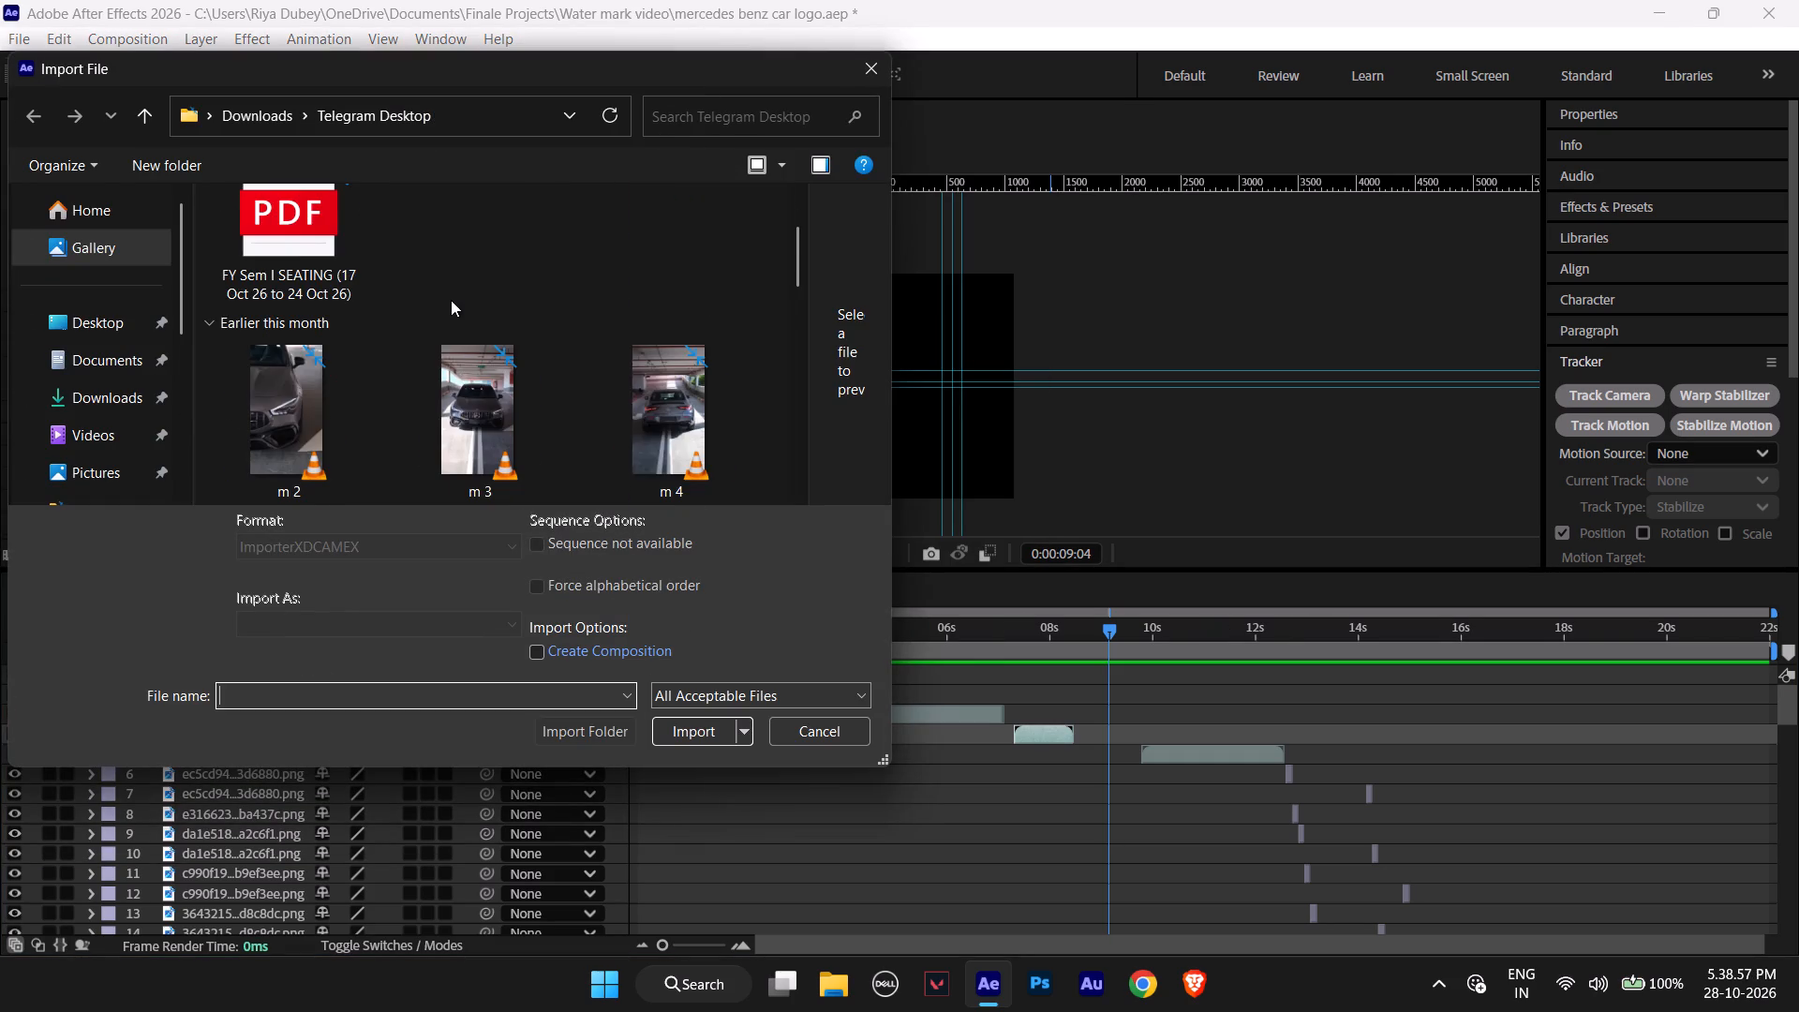
scroll(451, 300, "down", 2)
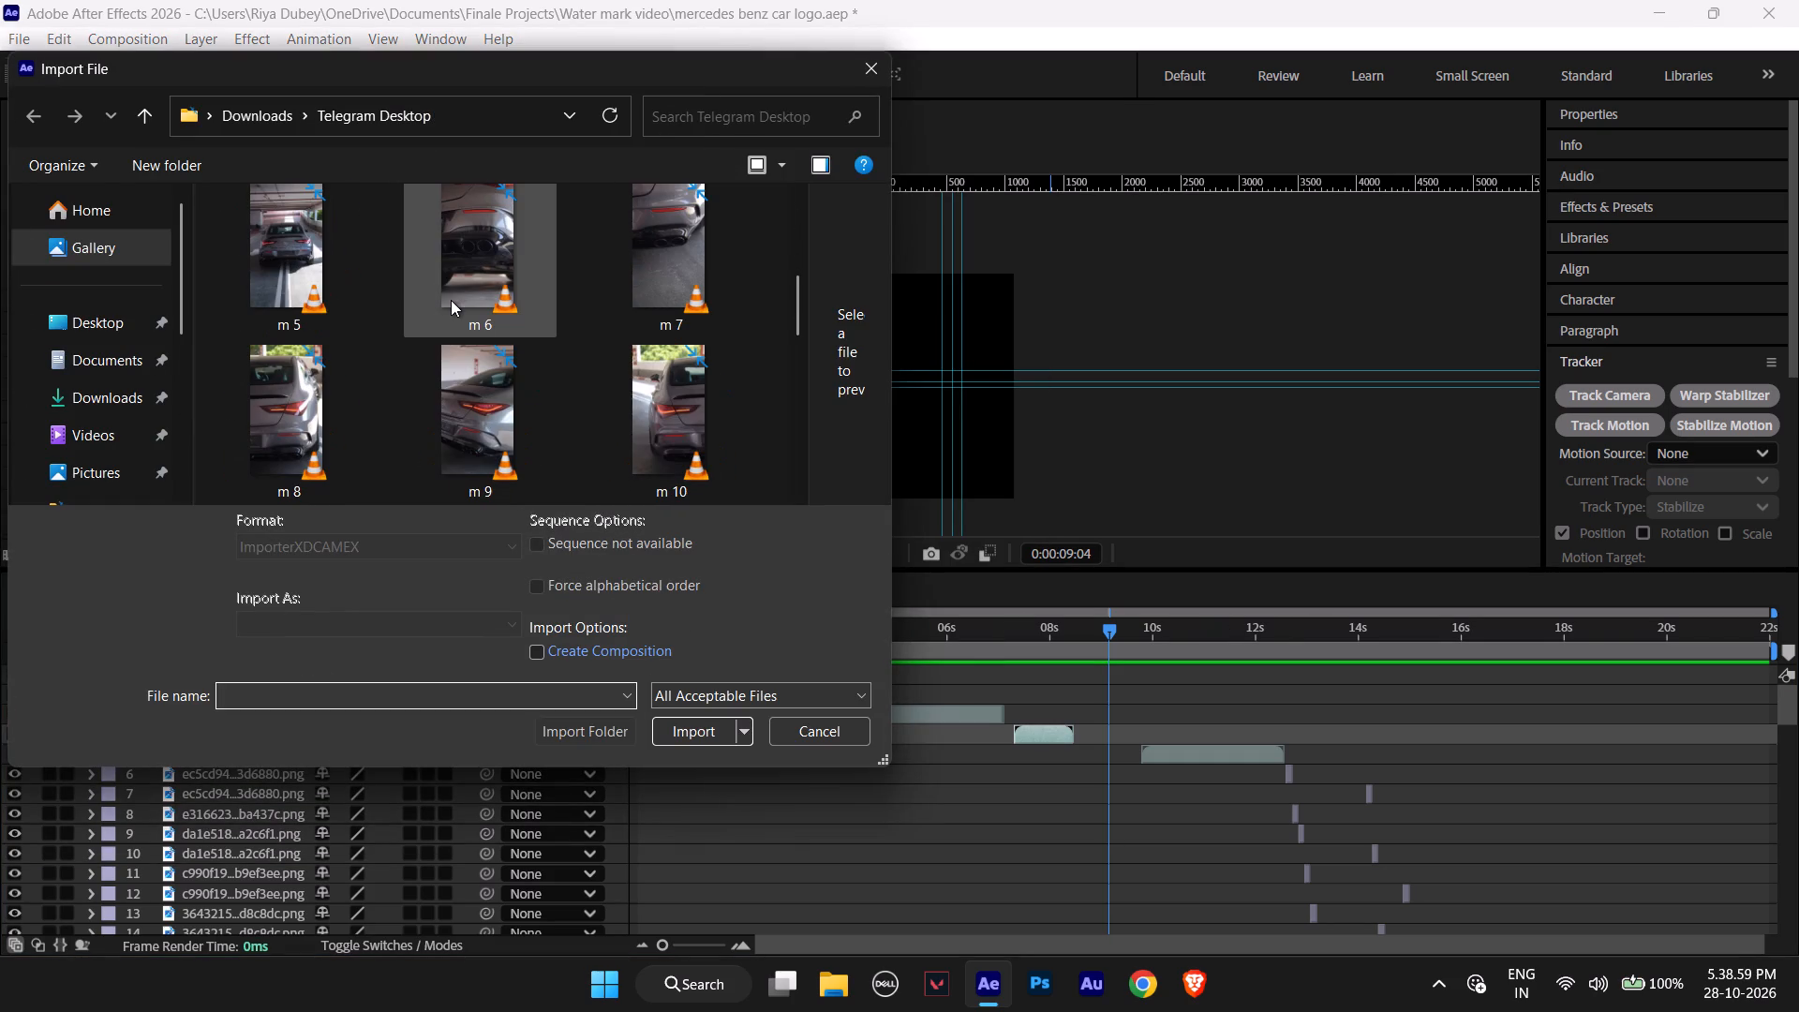
scroll(451, 300, "down", 2)
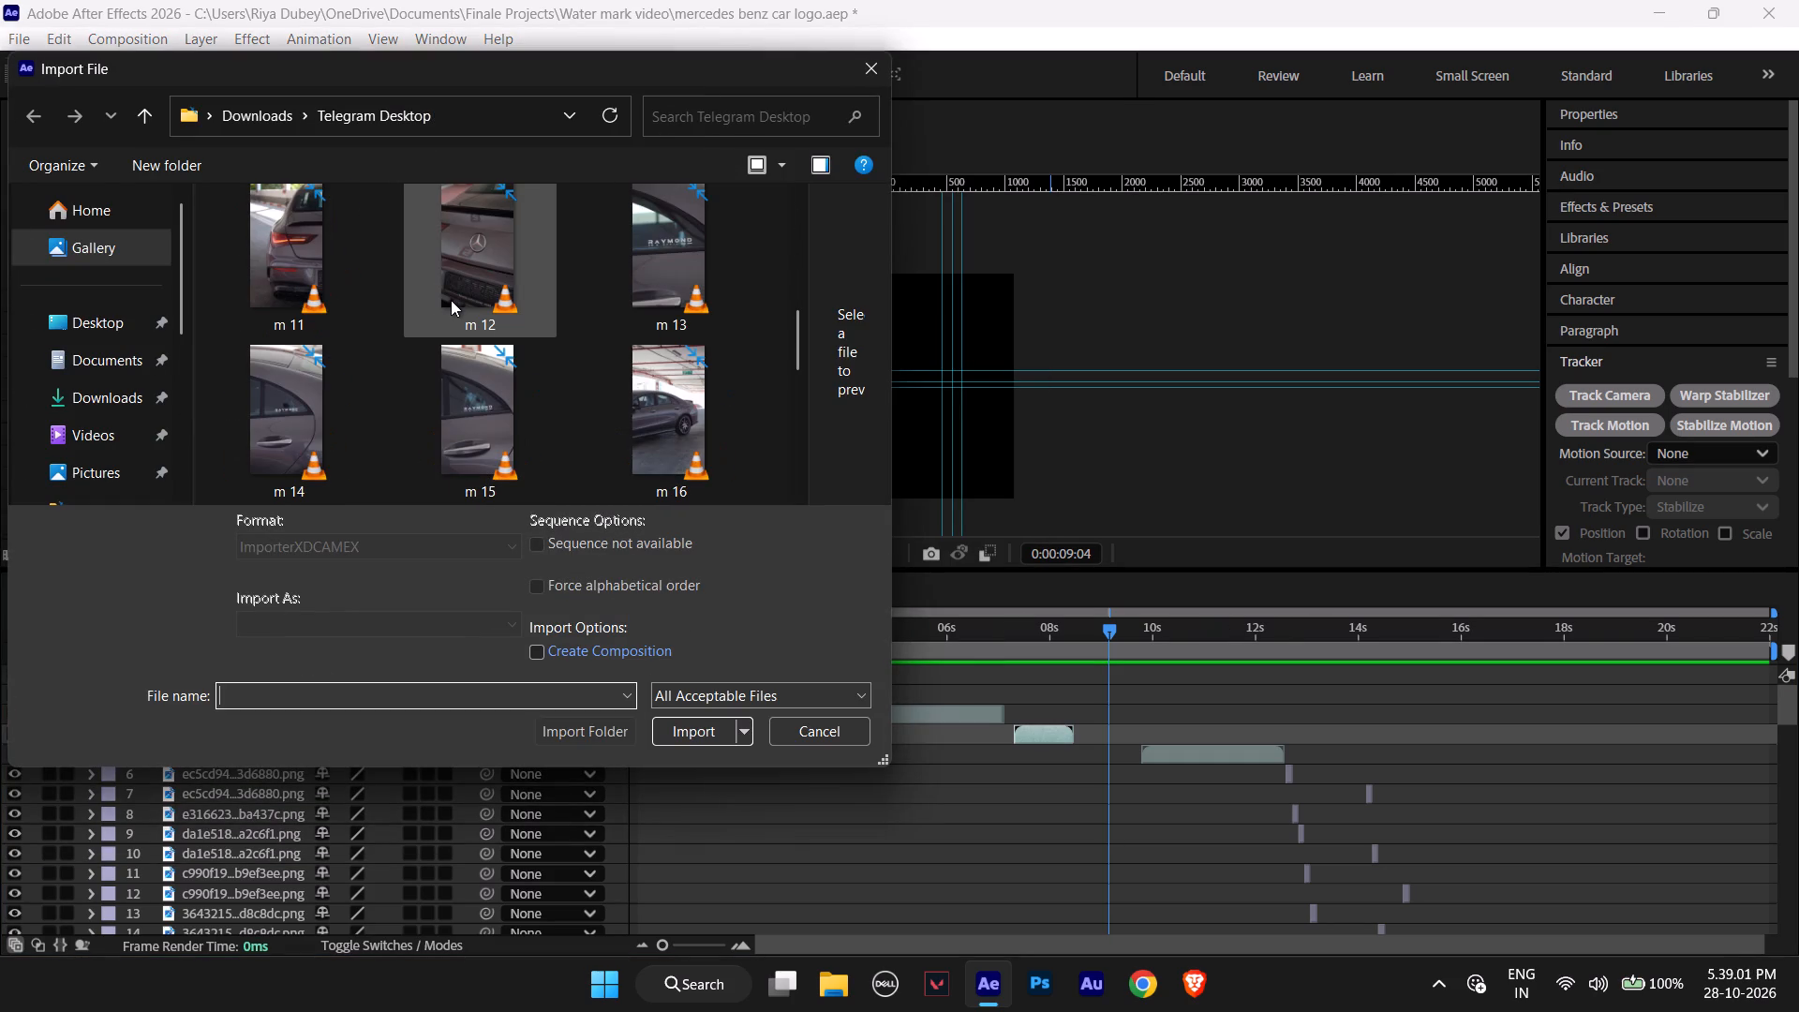
scroll(451, 300, "down", 2)
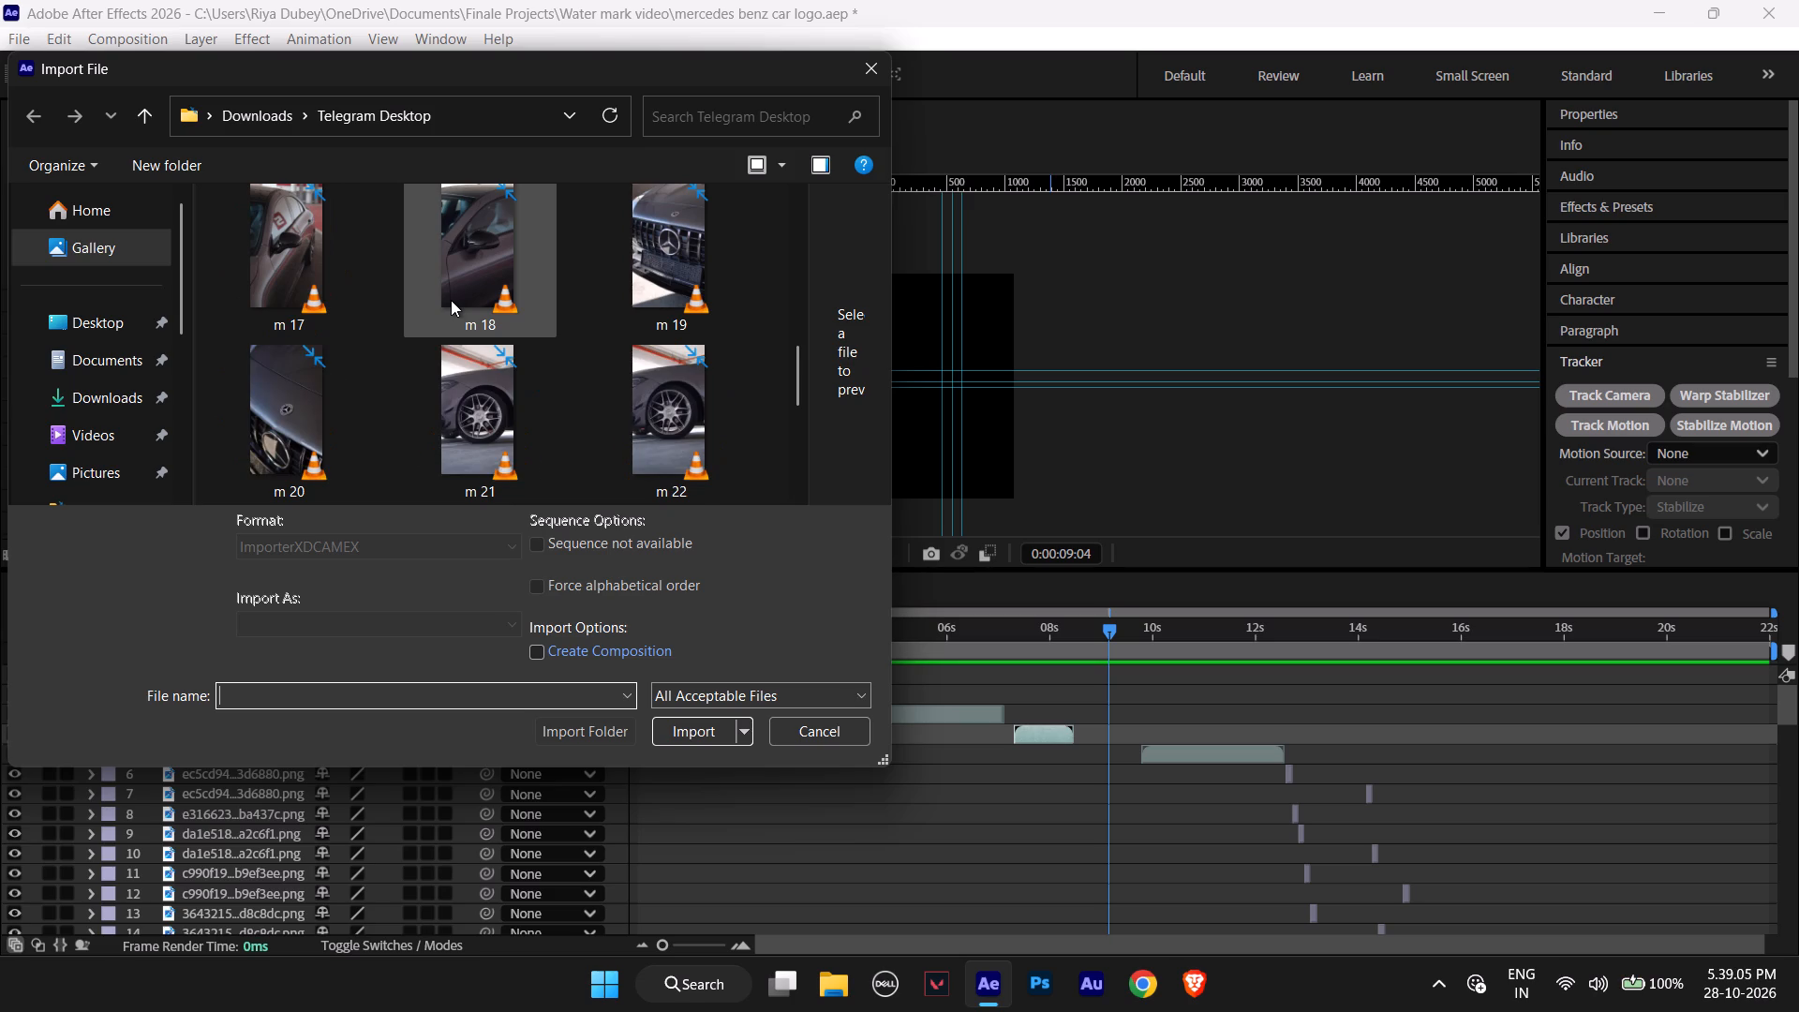
scroll(451, 300, "down", 1)
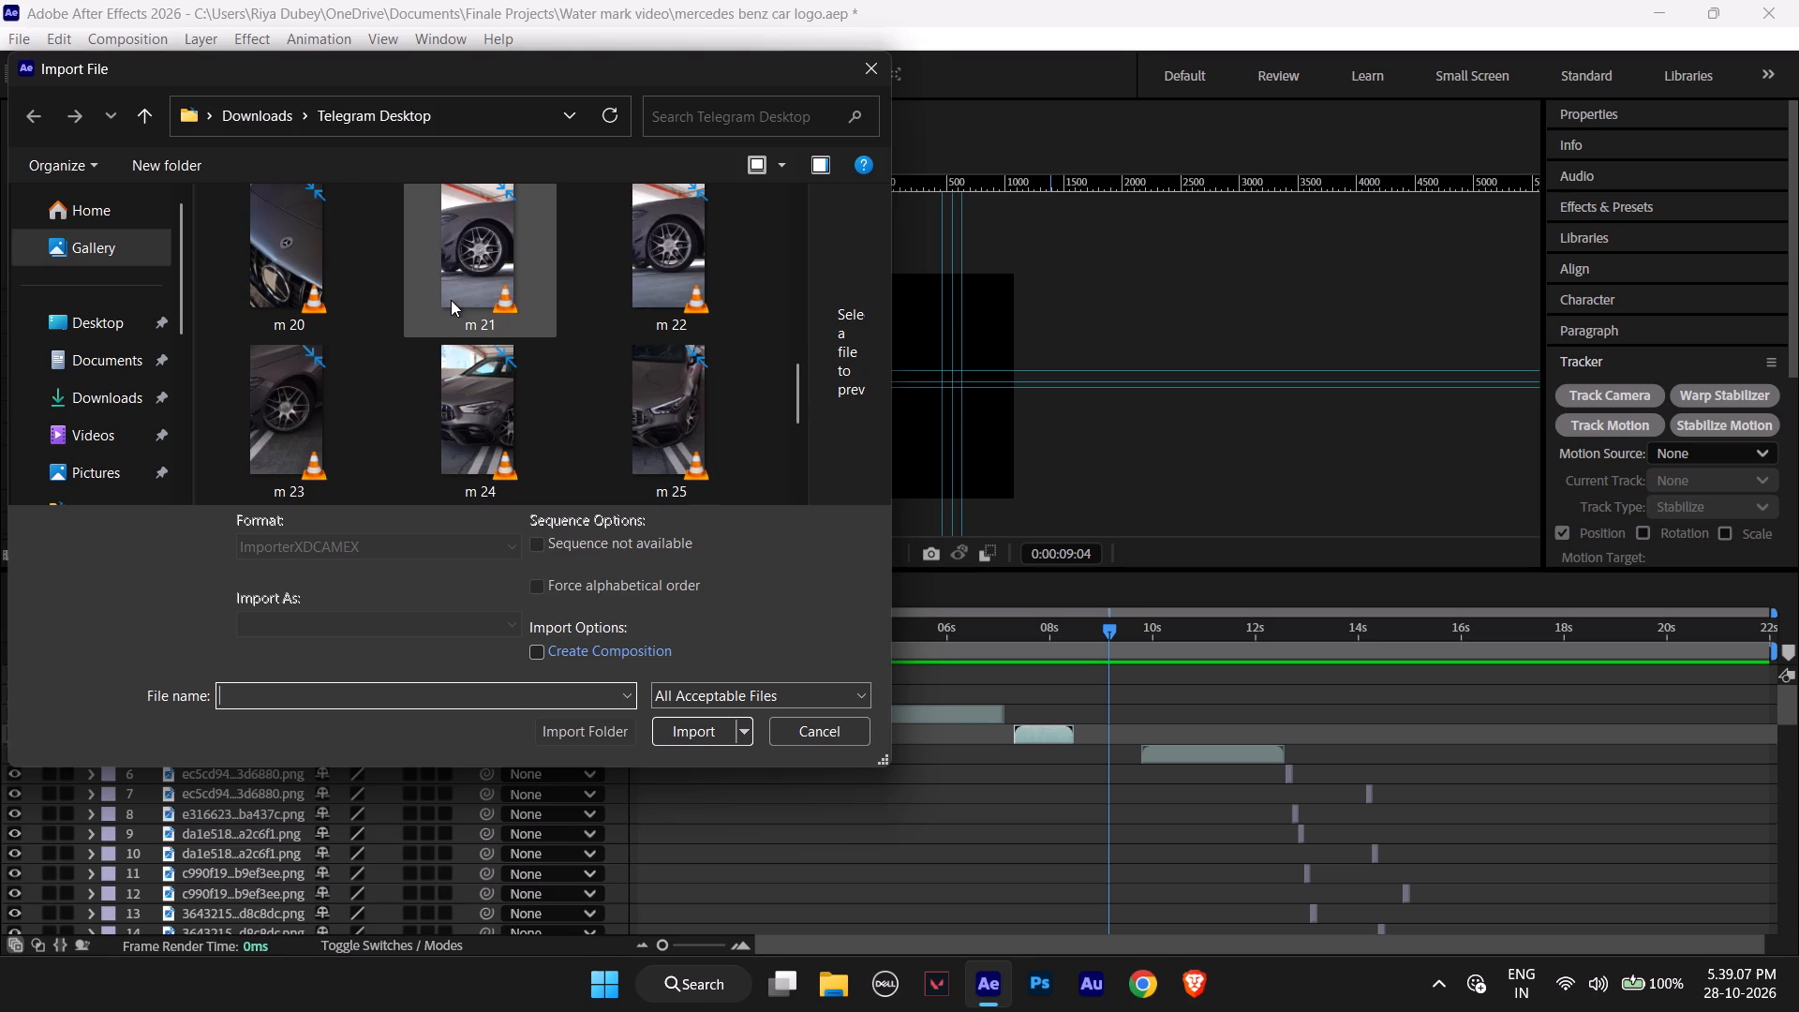
left_click(290, 413)
scroll(565, 376, "down", 1)
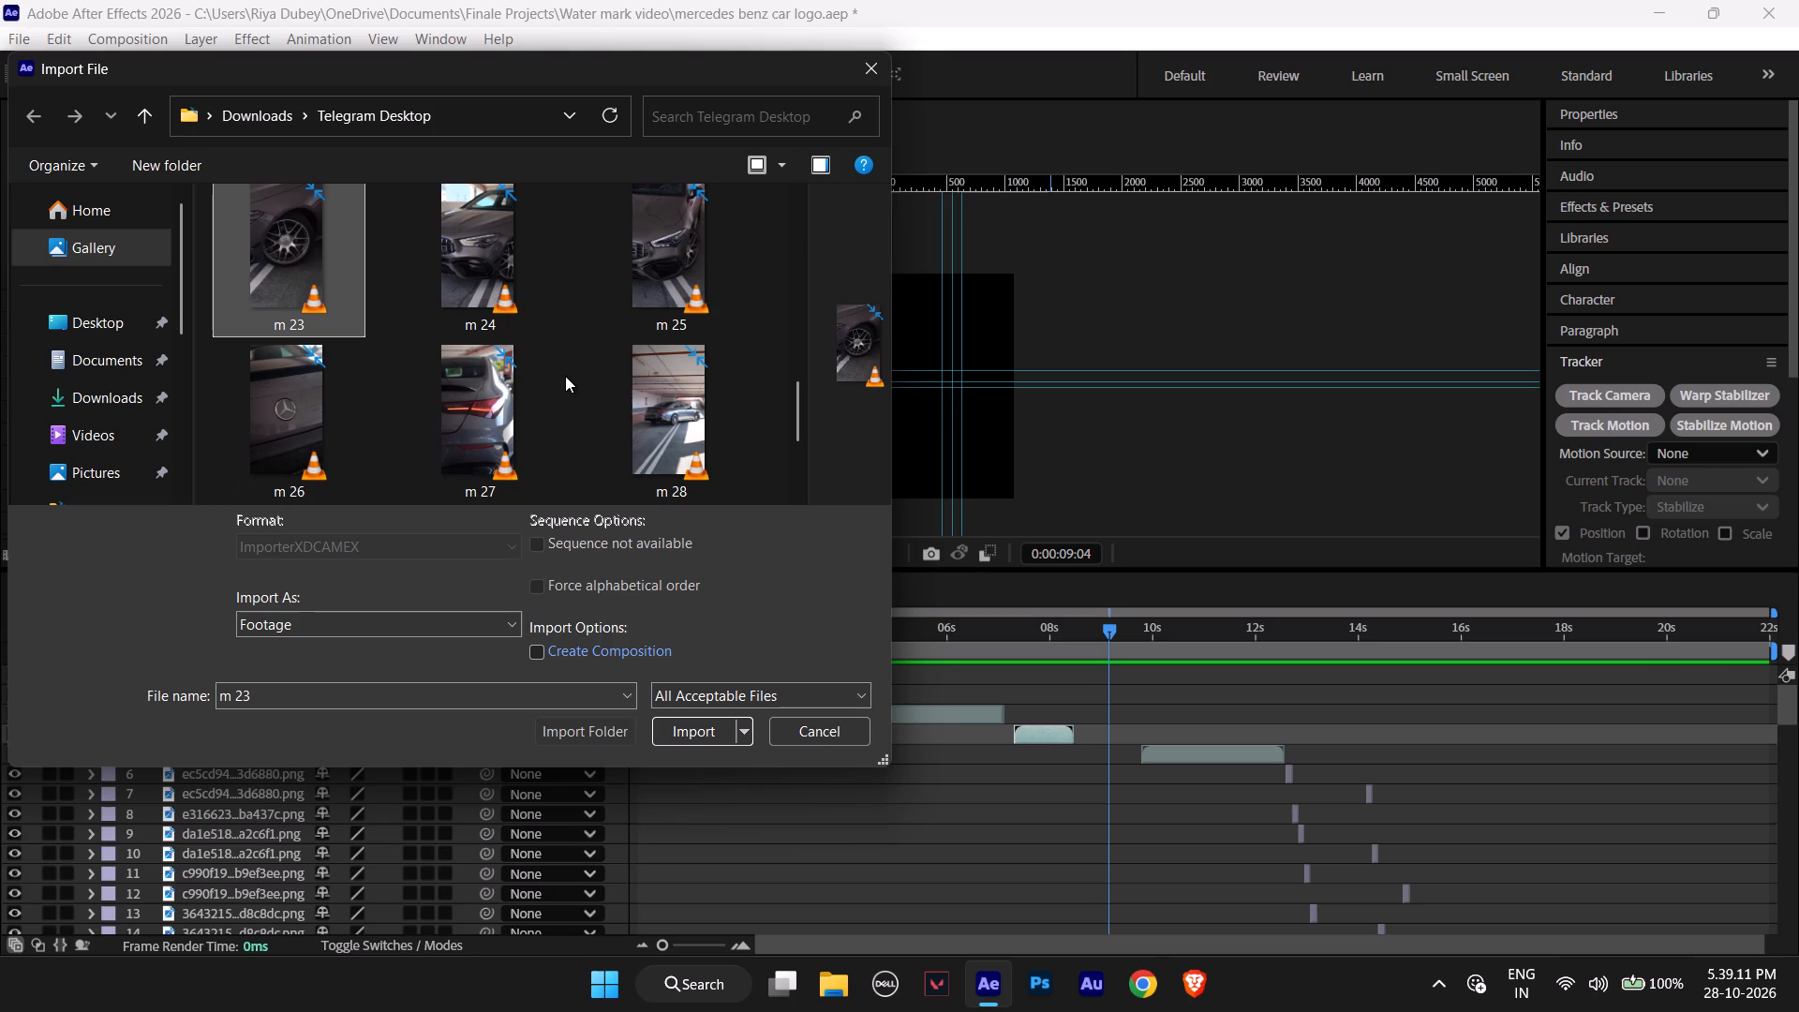
scroll(565, 376, "down", 1)
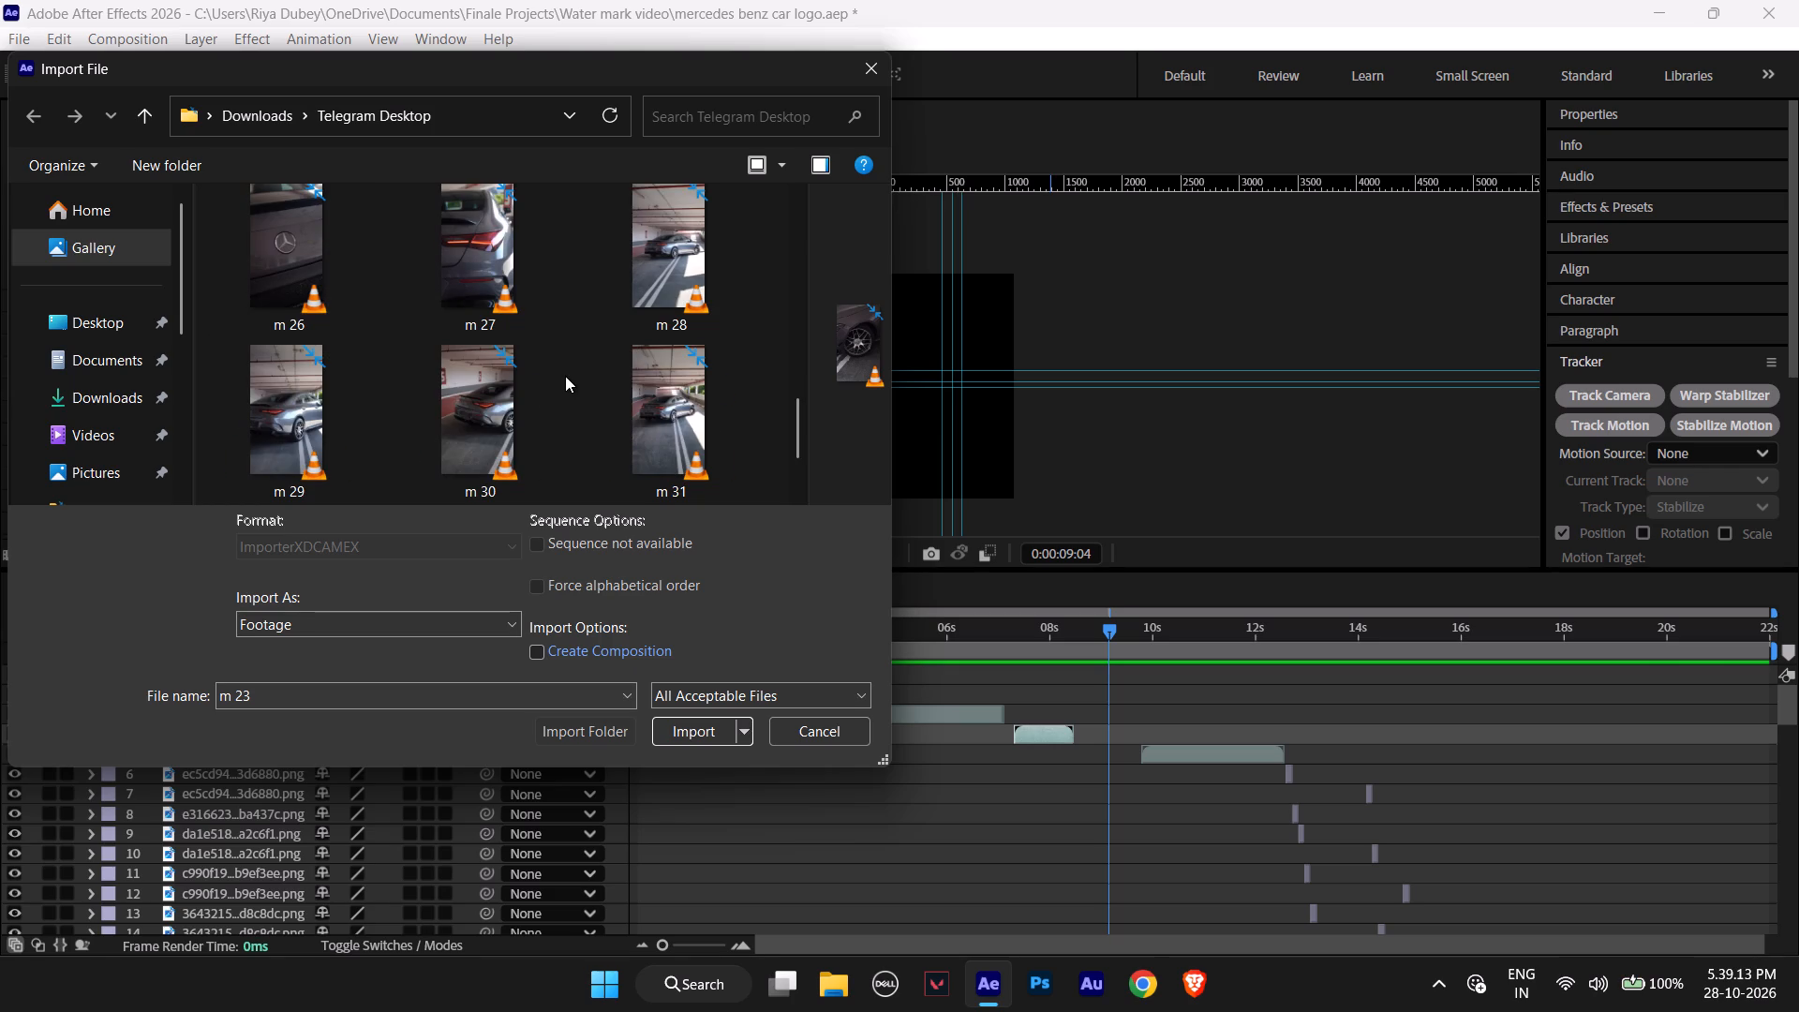
scroll(565, 376, "down", 1)
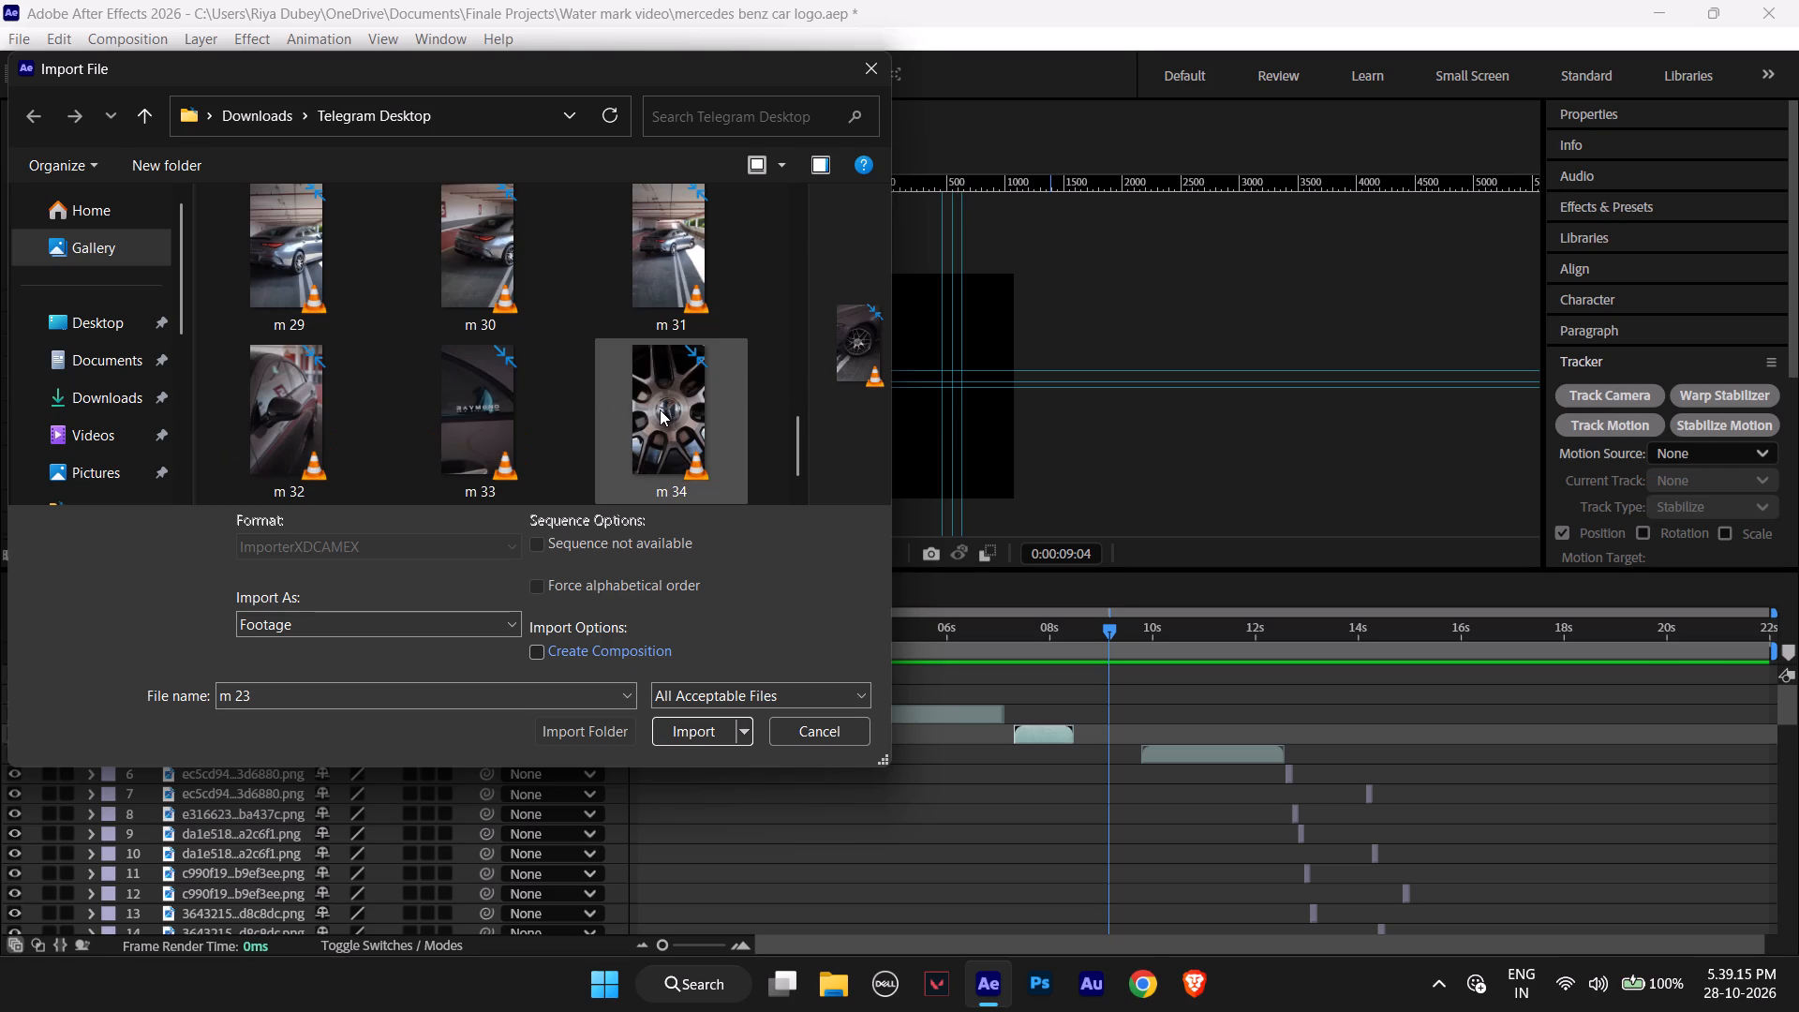
scroll(663, 411, "down", 1)
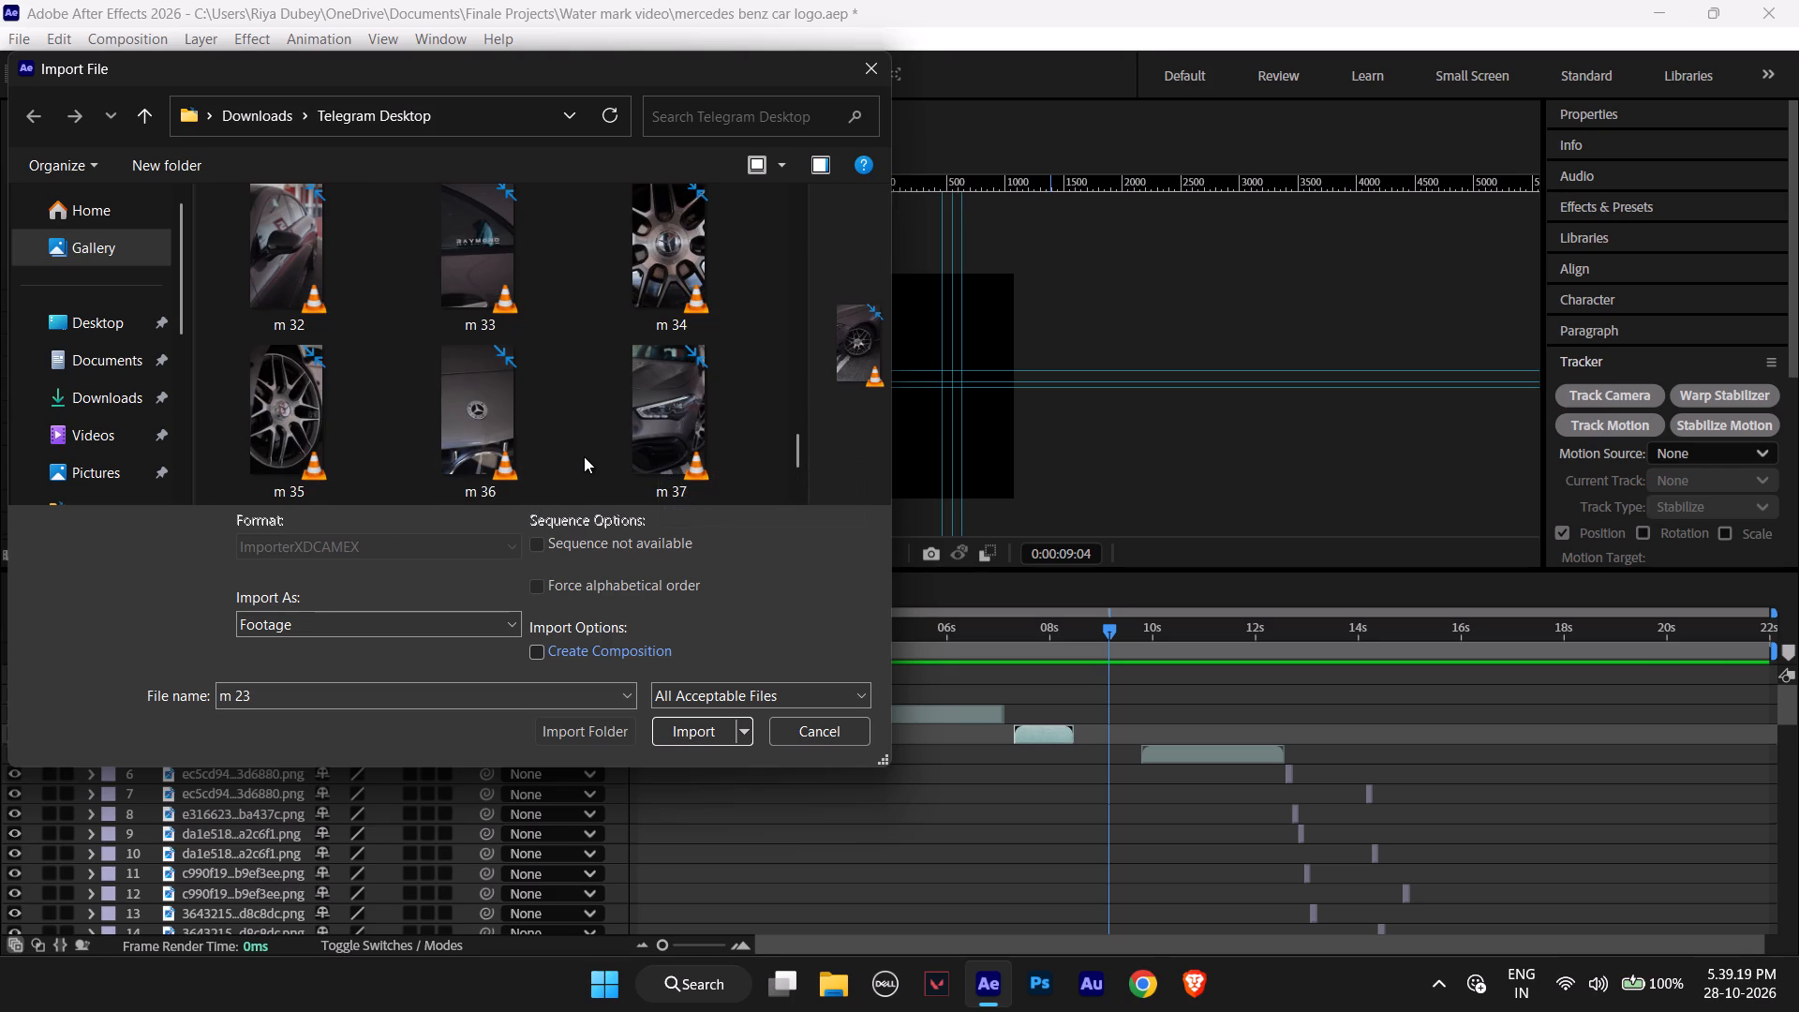
scroll(390, 437, "down", 1)
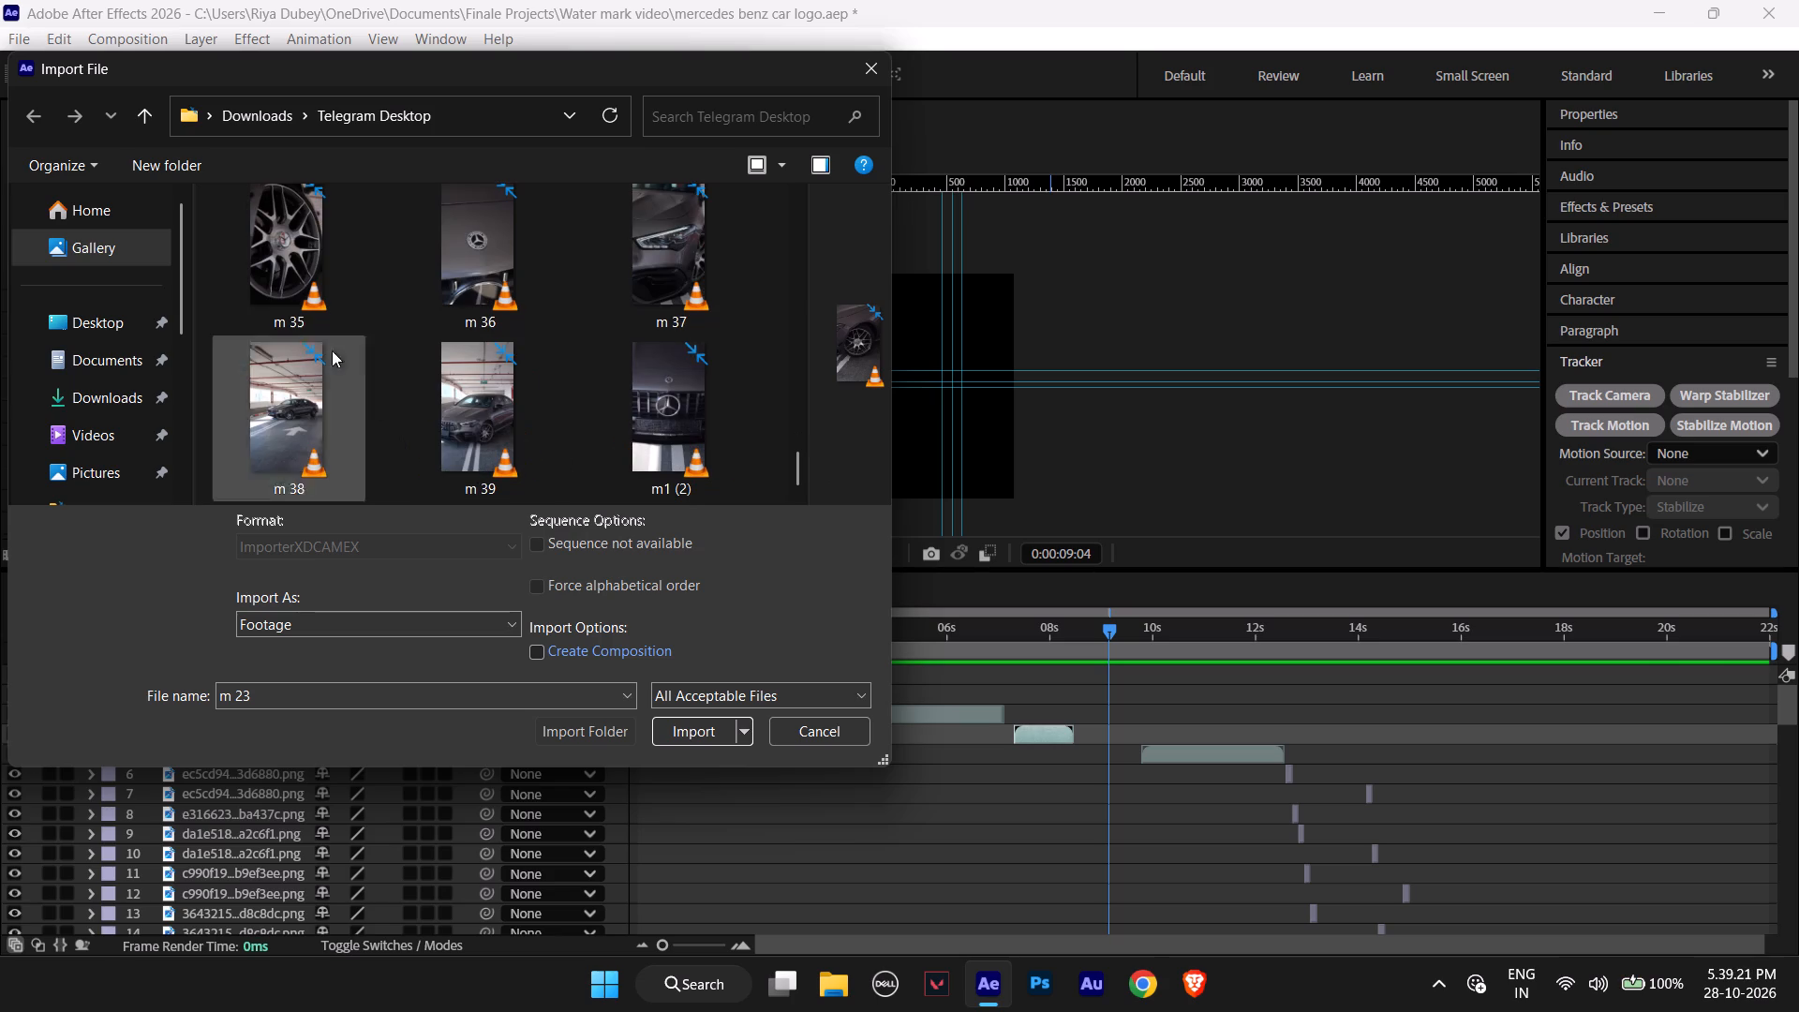
left_click(258, 223)
left_click(691, 723)
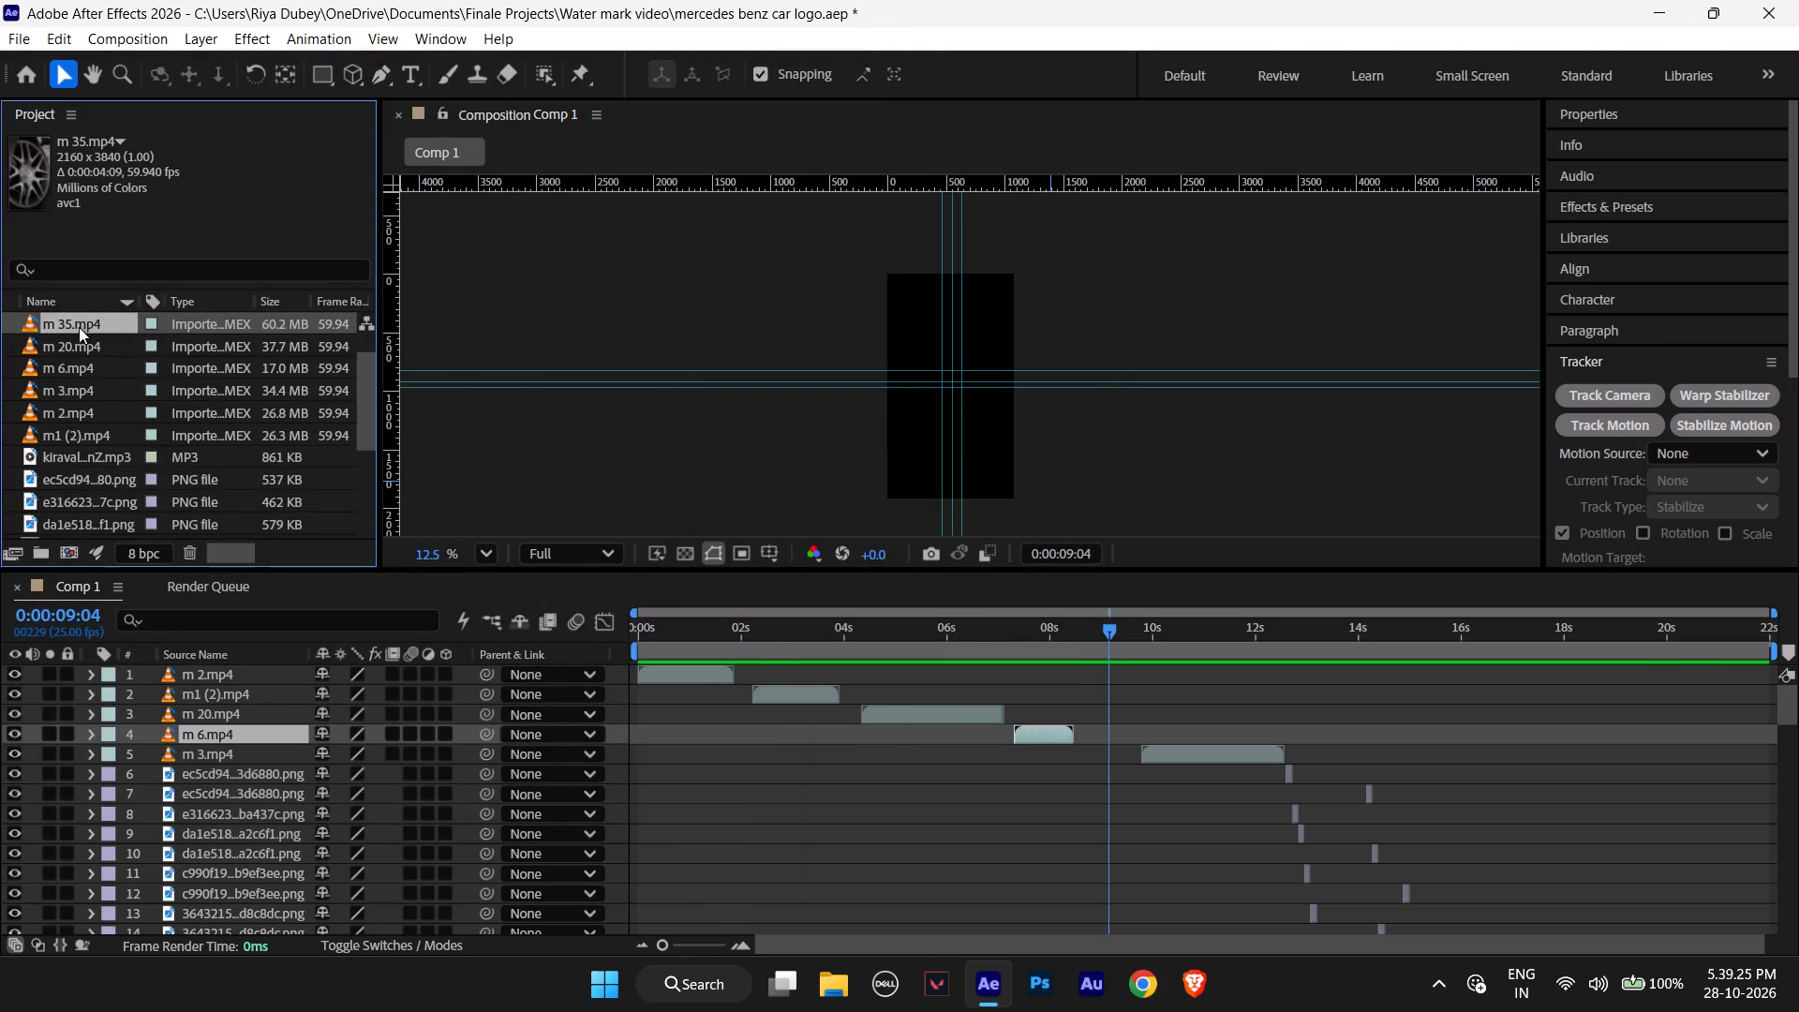
Add m 35.mp4 to Comp 1 between the m 6.mp4 and m 3.mp4 layers, starting where m 6.mp4 ends, at about 8.5 s.
left_click_drag(79, 327, 274, 753)
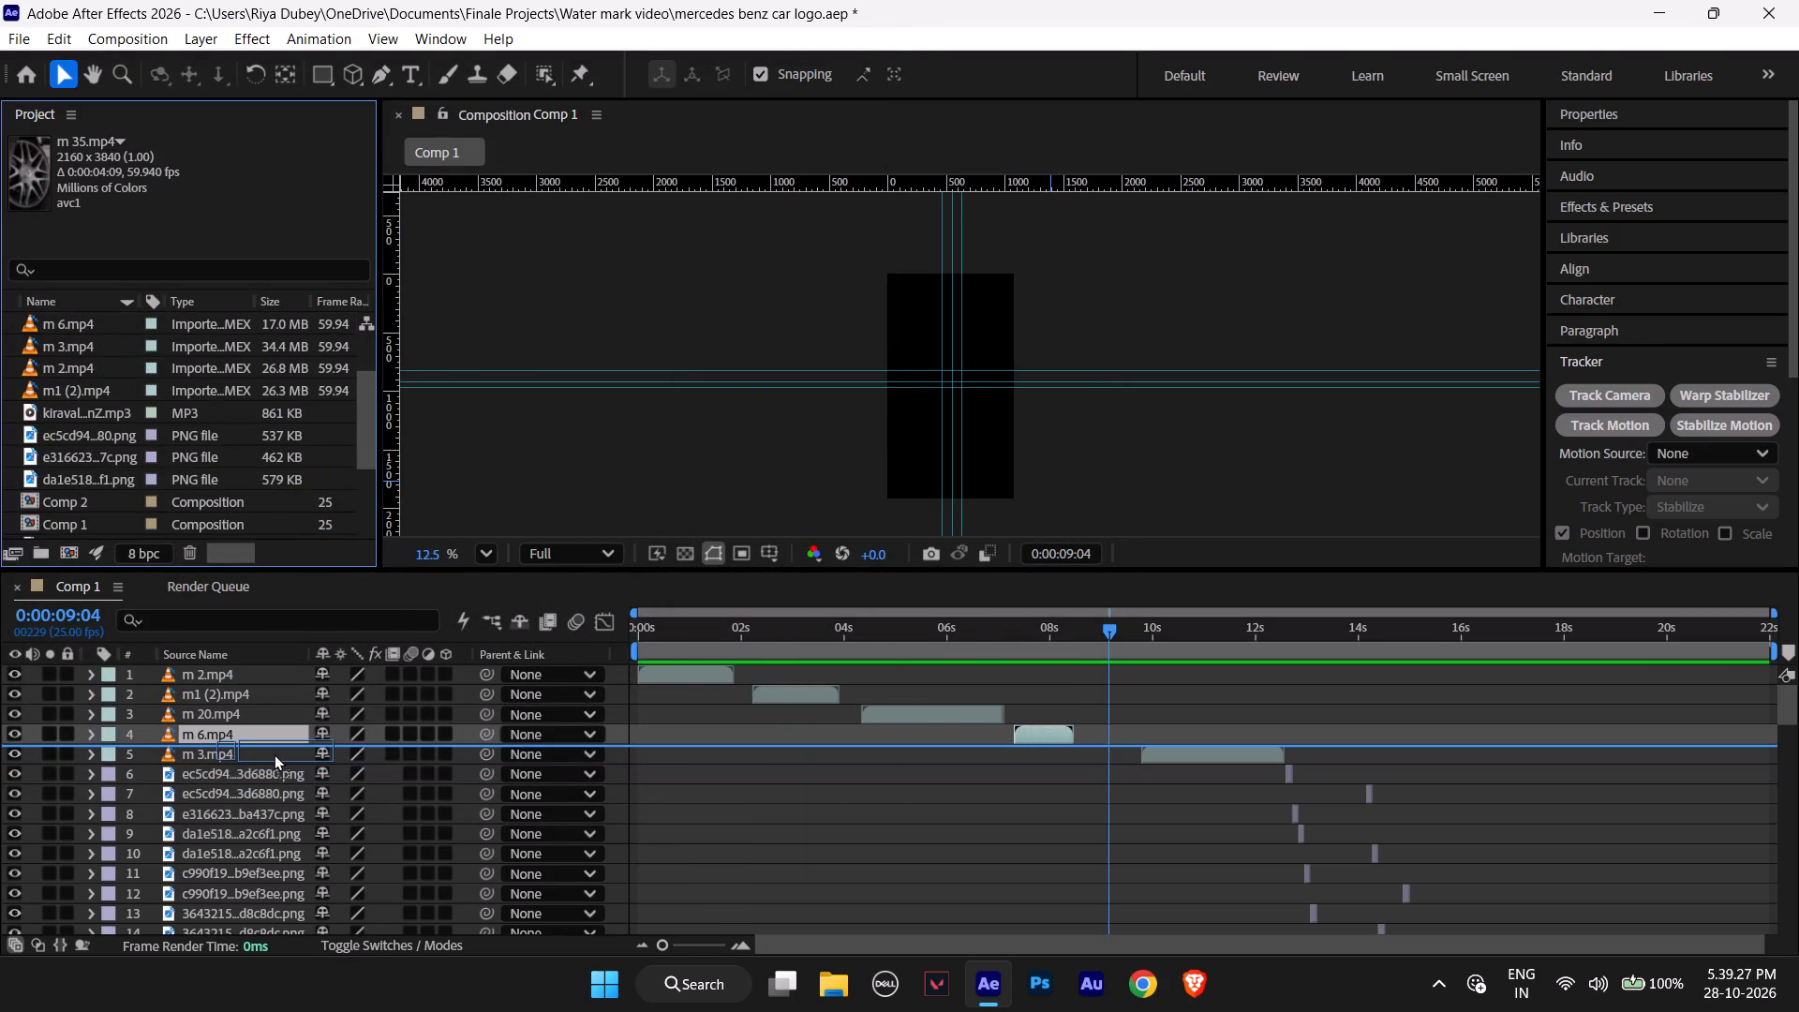
left_click_drag(274, 753, 274, 752)
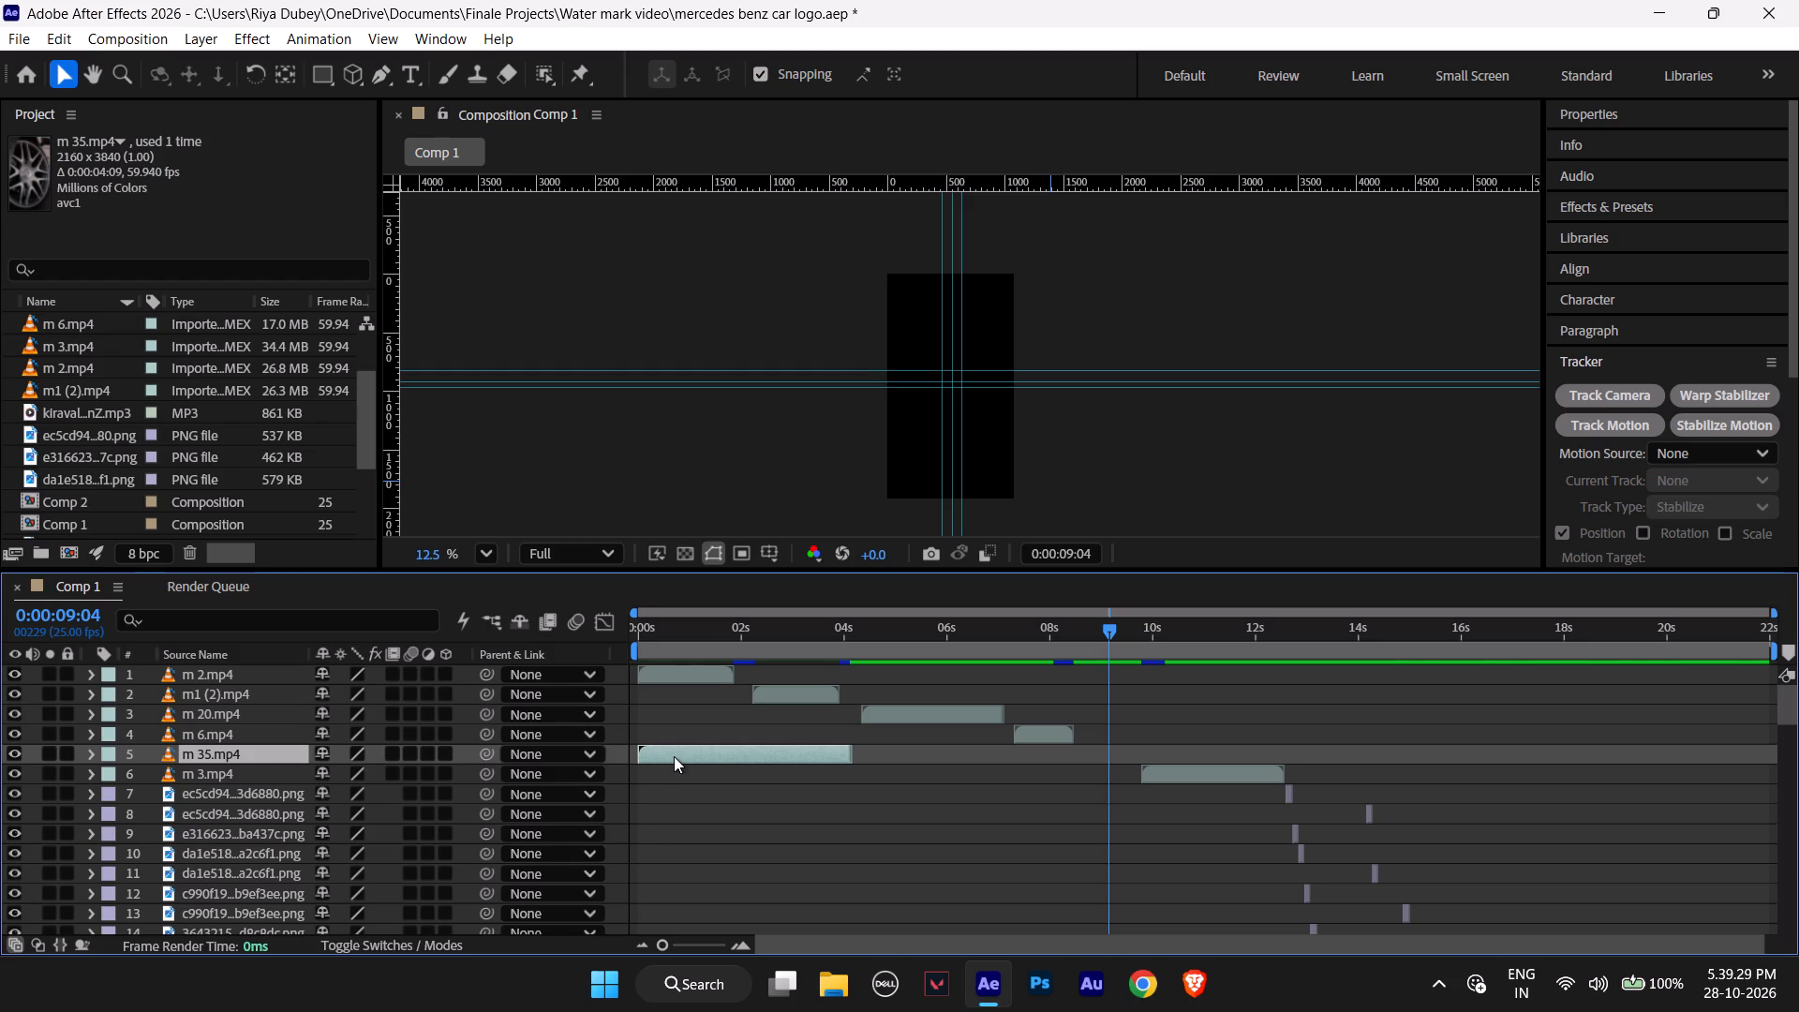
left_click_drag(674, 756, 679, 755)
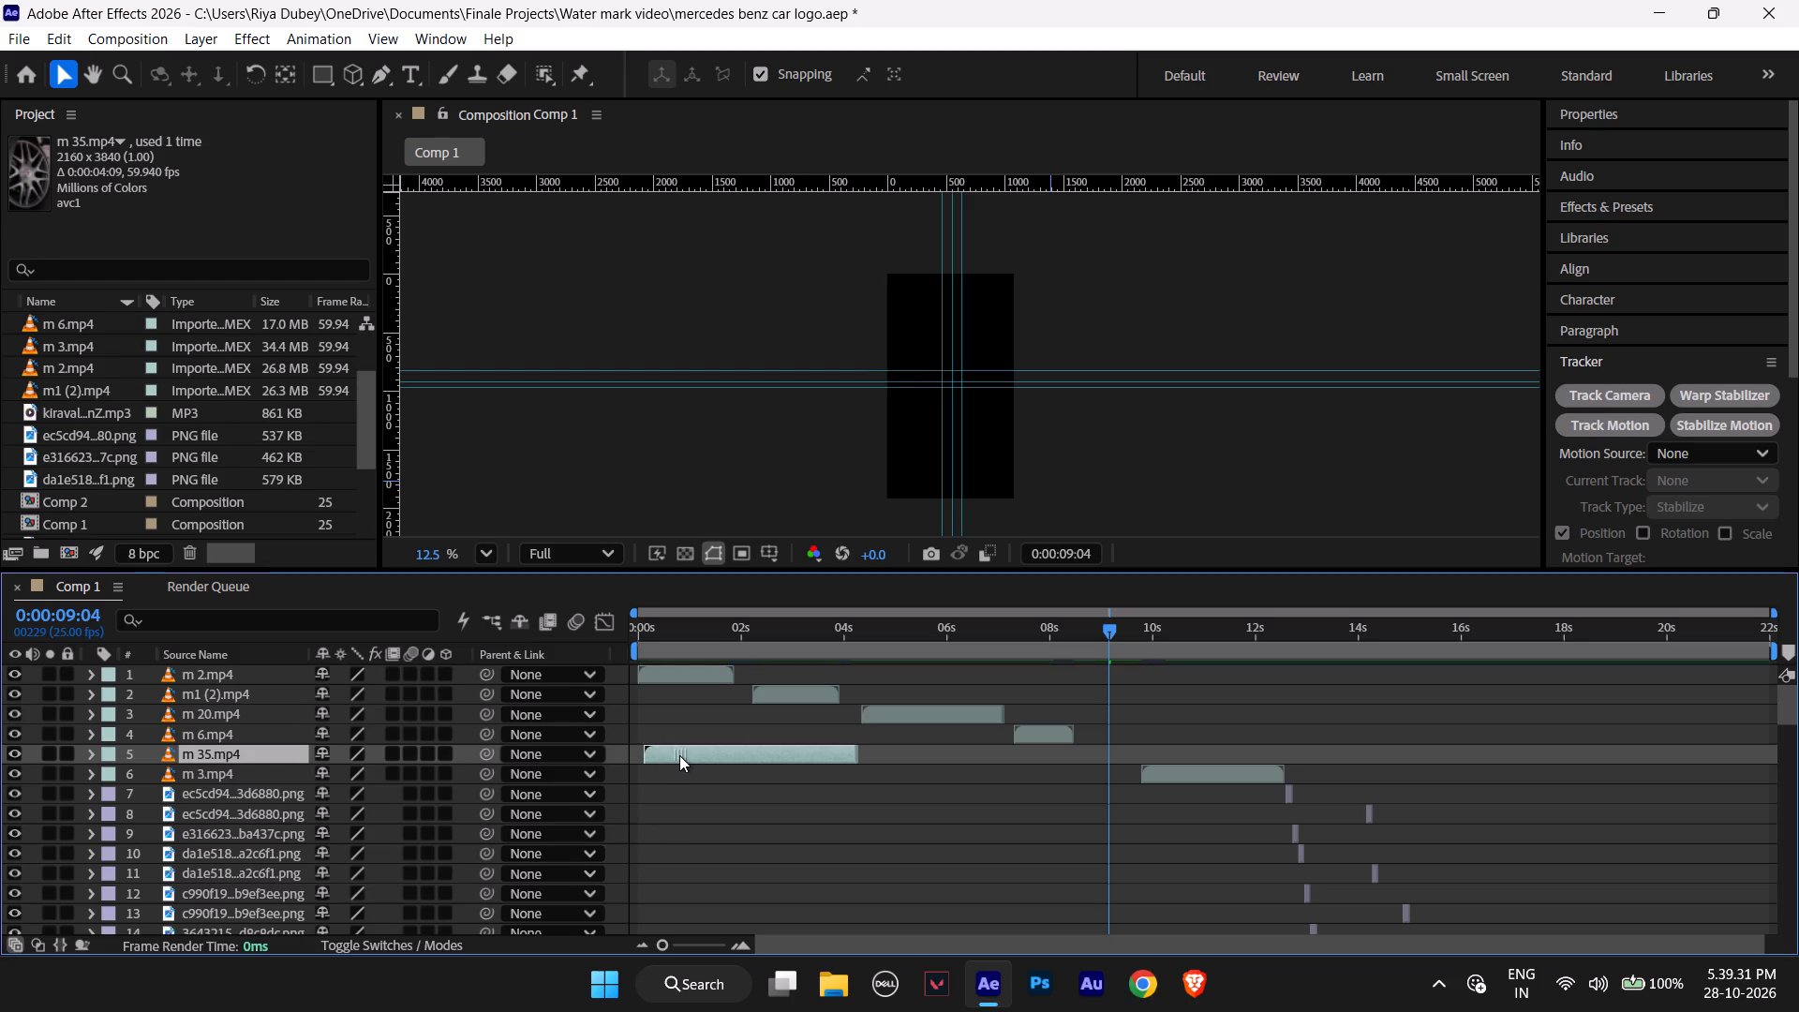
left_click_drag(679, 755, 682, 753)
left_click_drag(682, 753, 670, 699)
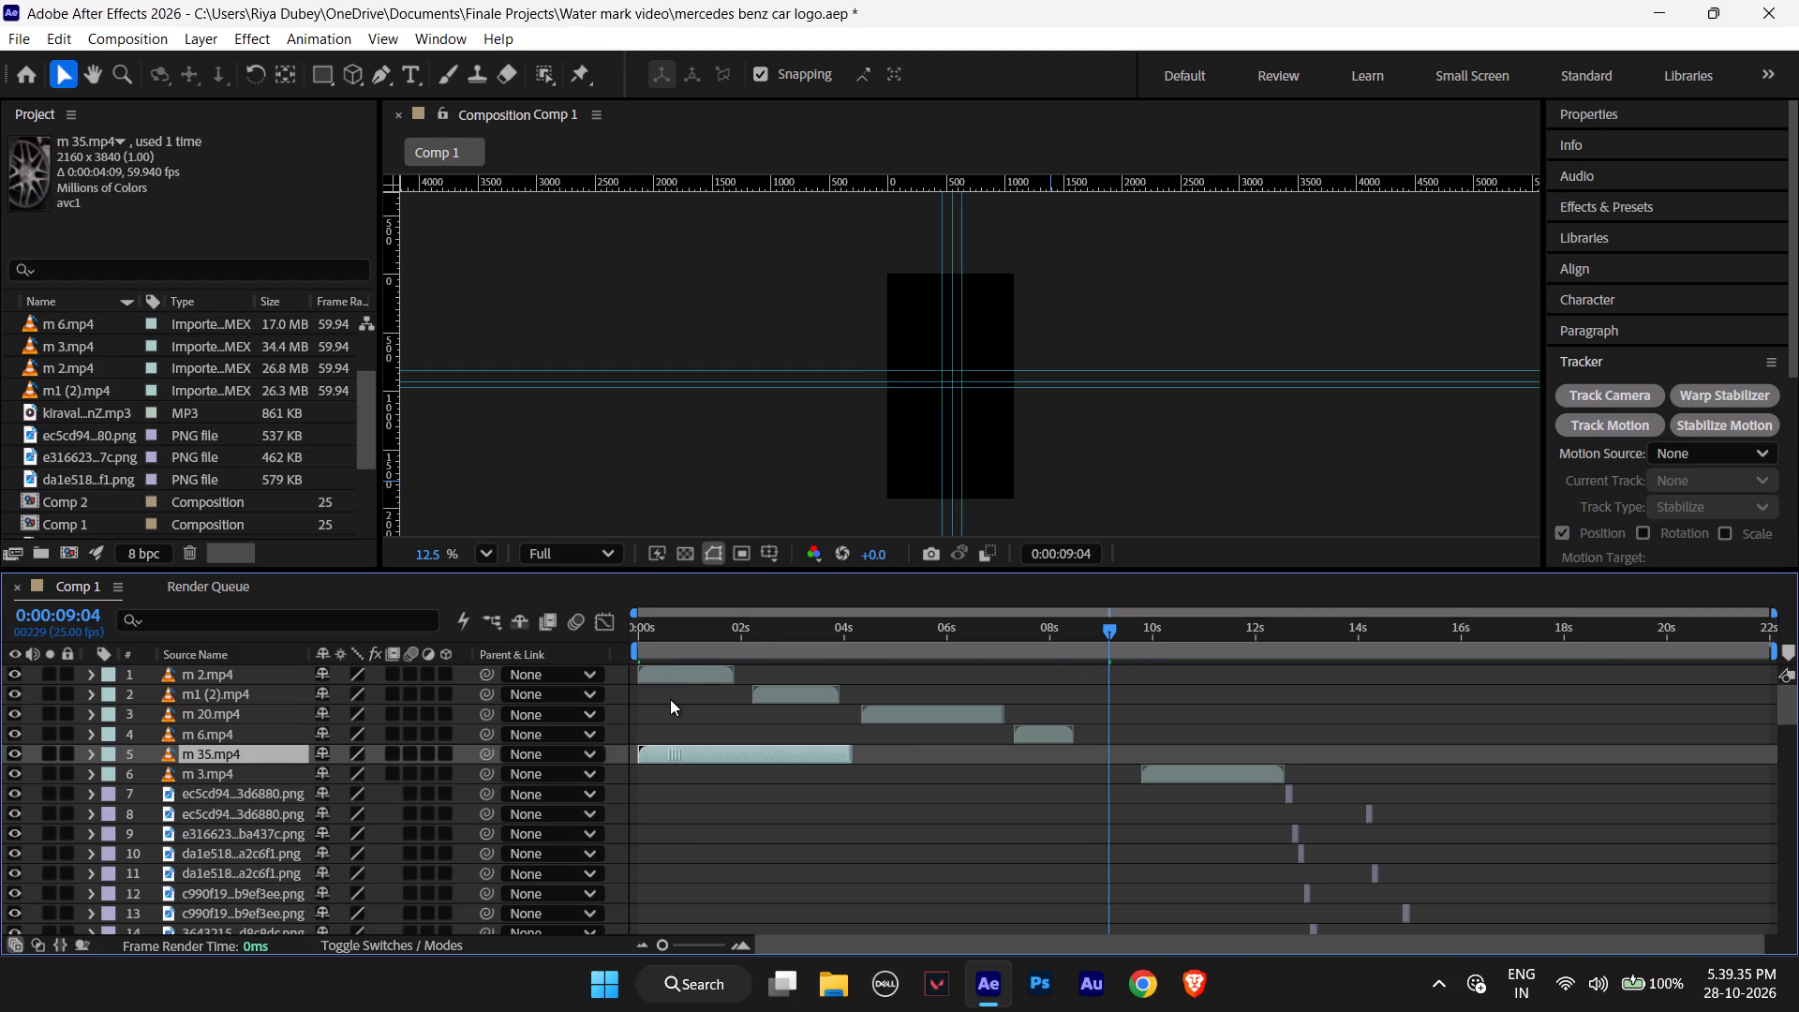
left_click_drag(670, 699, 1123, 744)
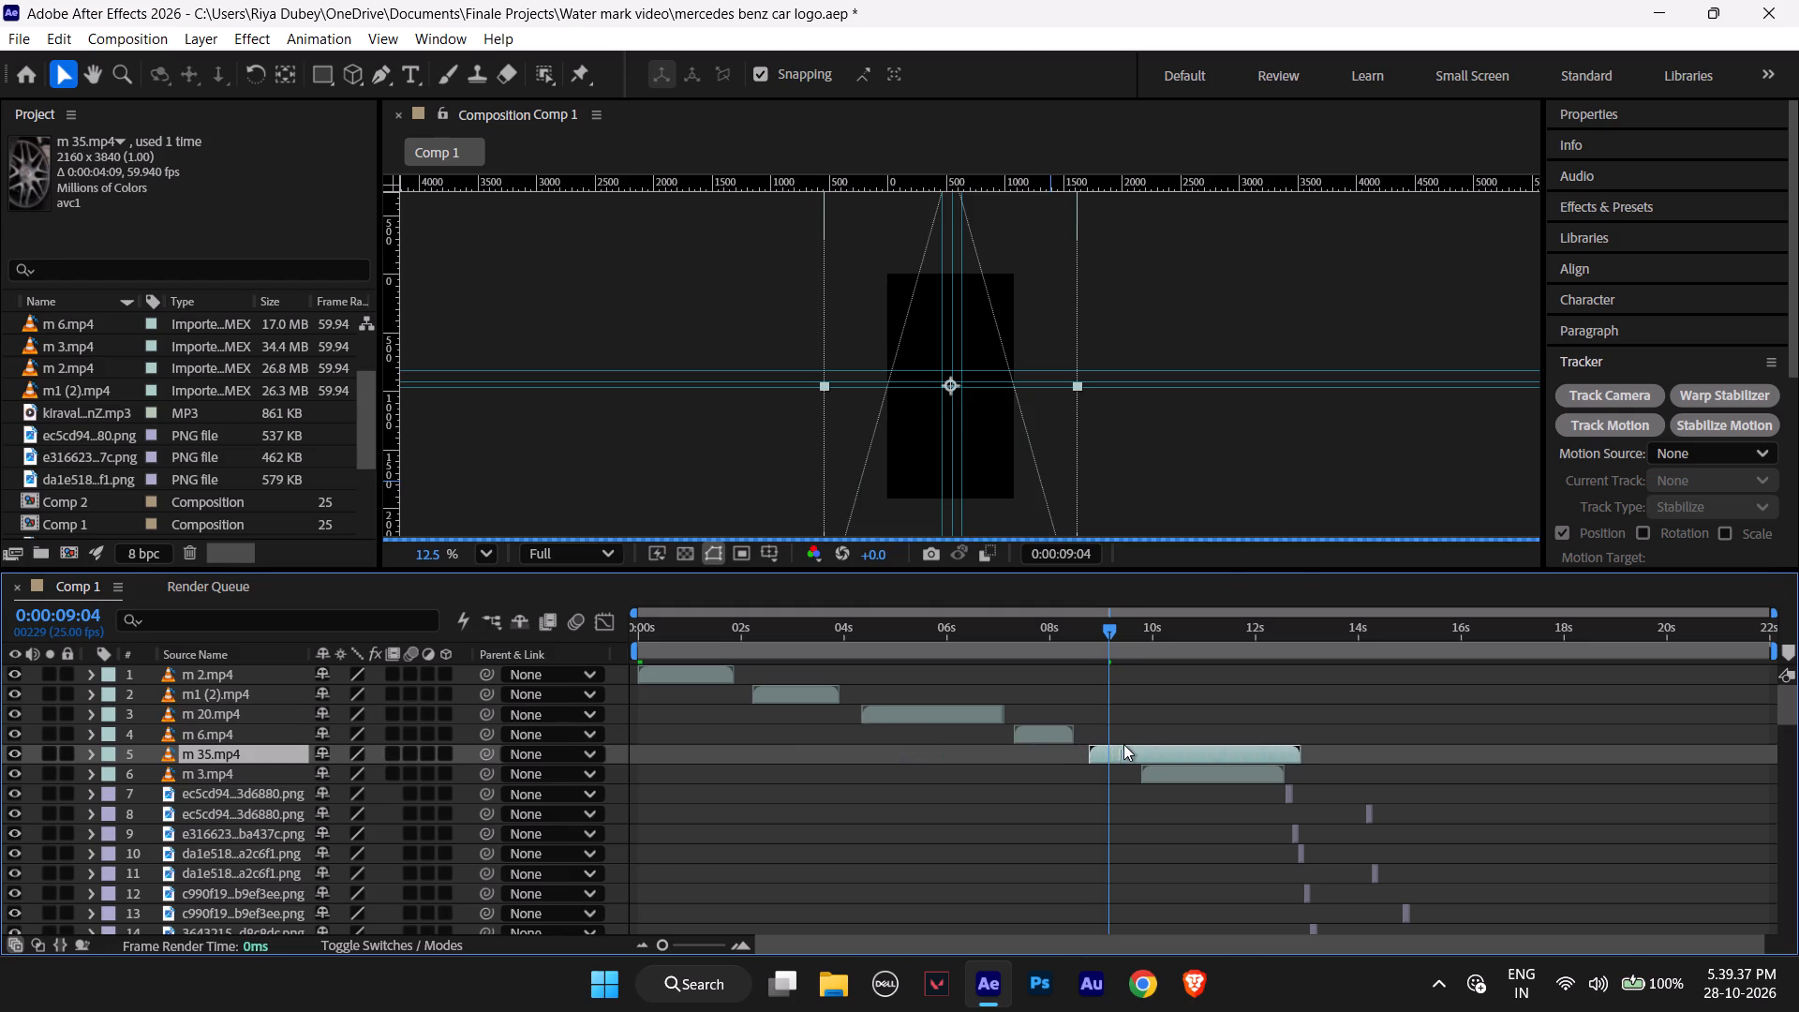
left_click_drag(1123, 744, 1110, 742)
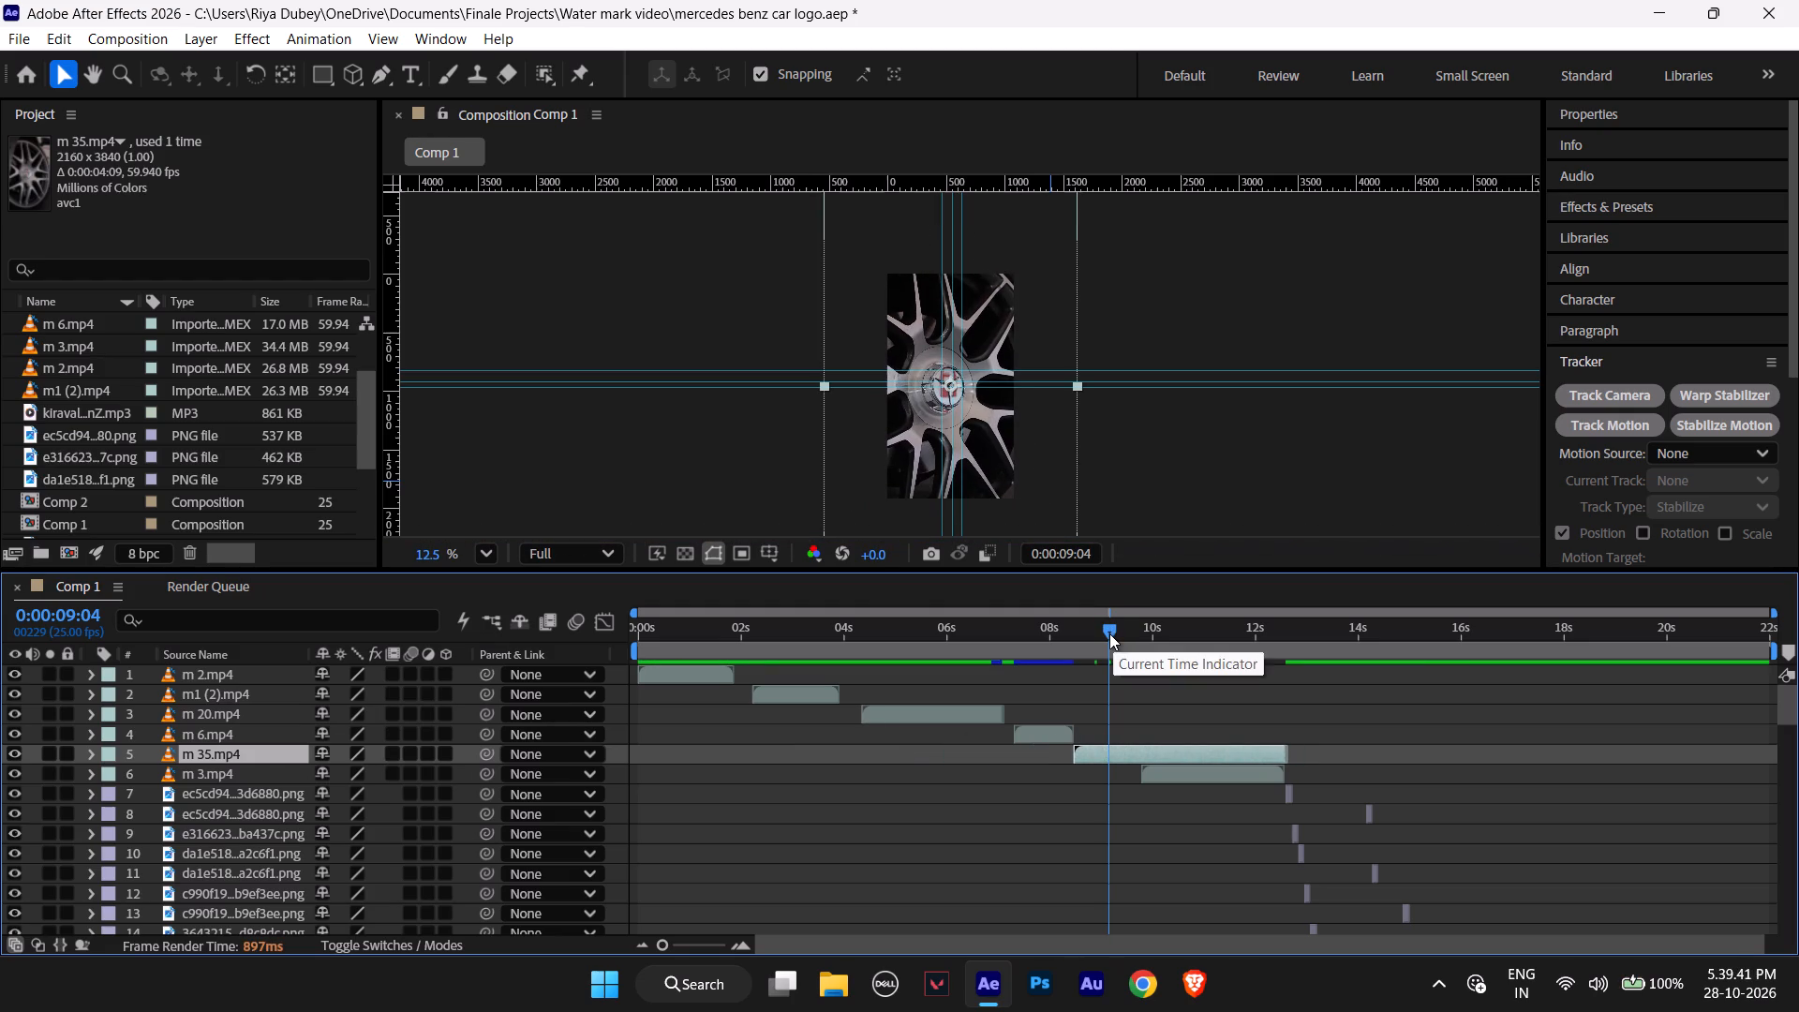
Scrub through the m 35.mp4 wheel clip between about 0:00:08:15 and 0:00:11:10 to check its content.
left_click_drag(1109, 633, 1084, 632)
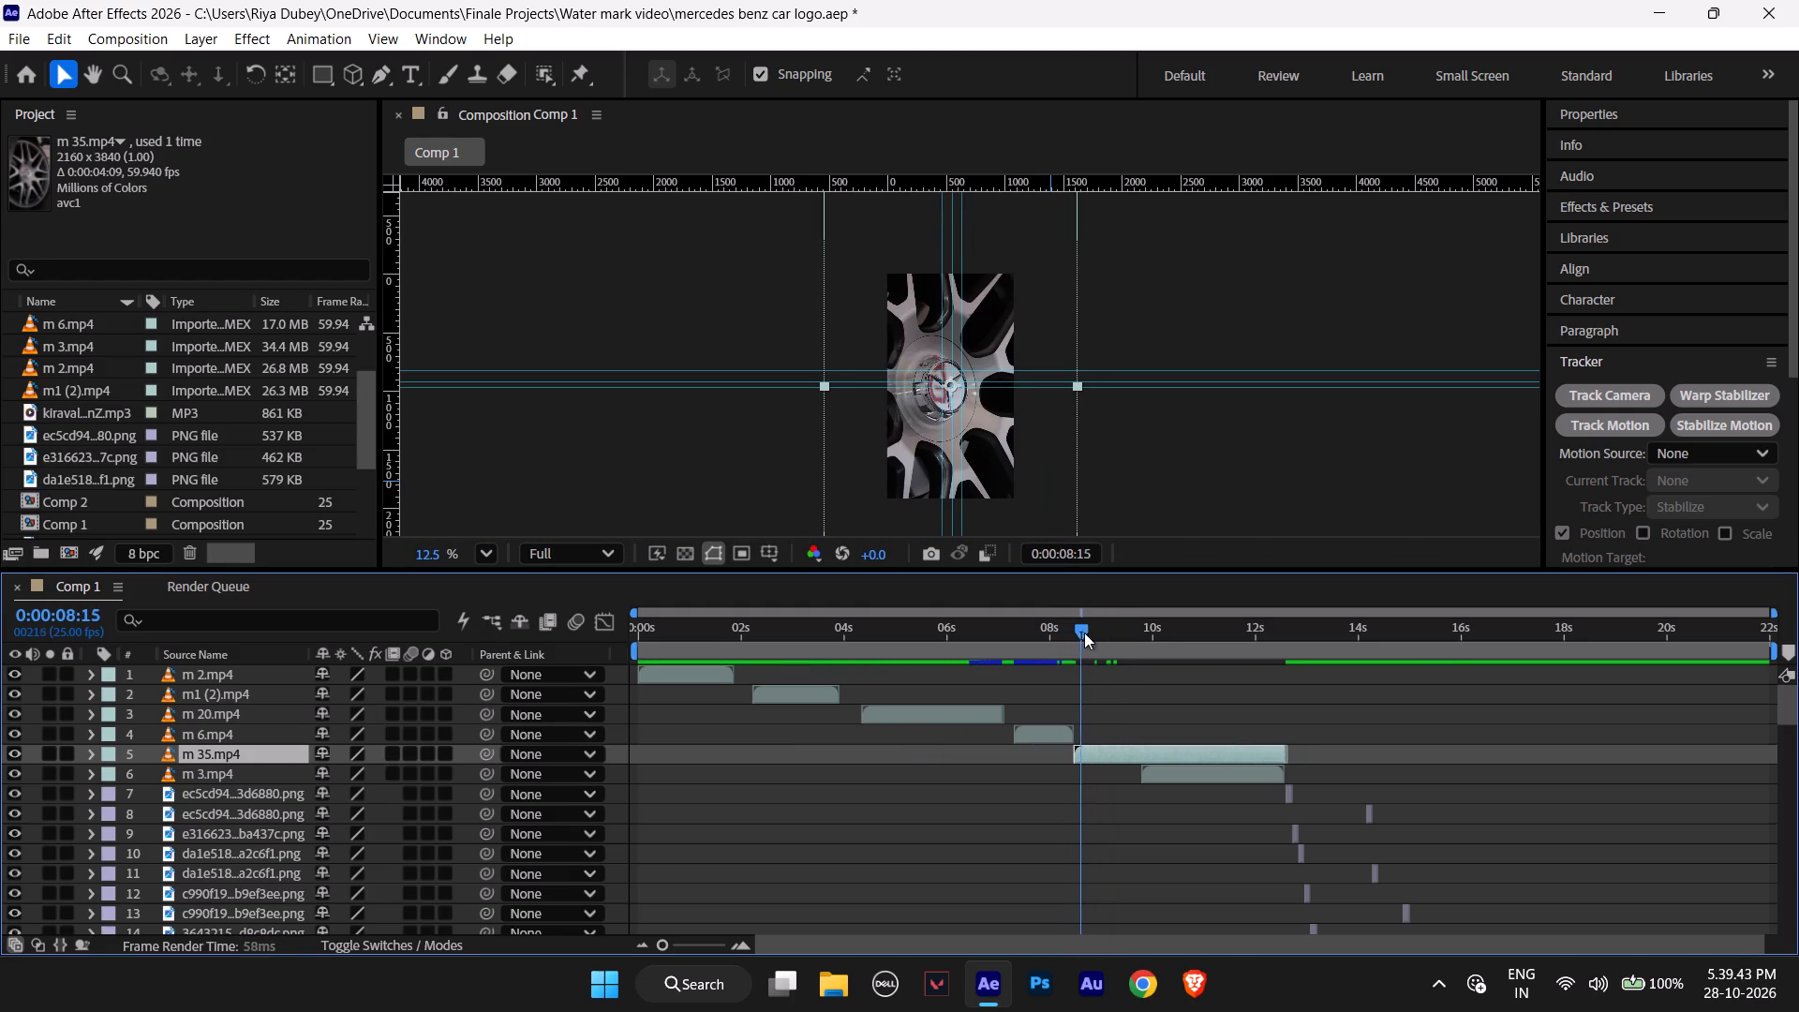
left_click_drag(1084, 632, 1138, 638)
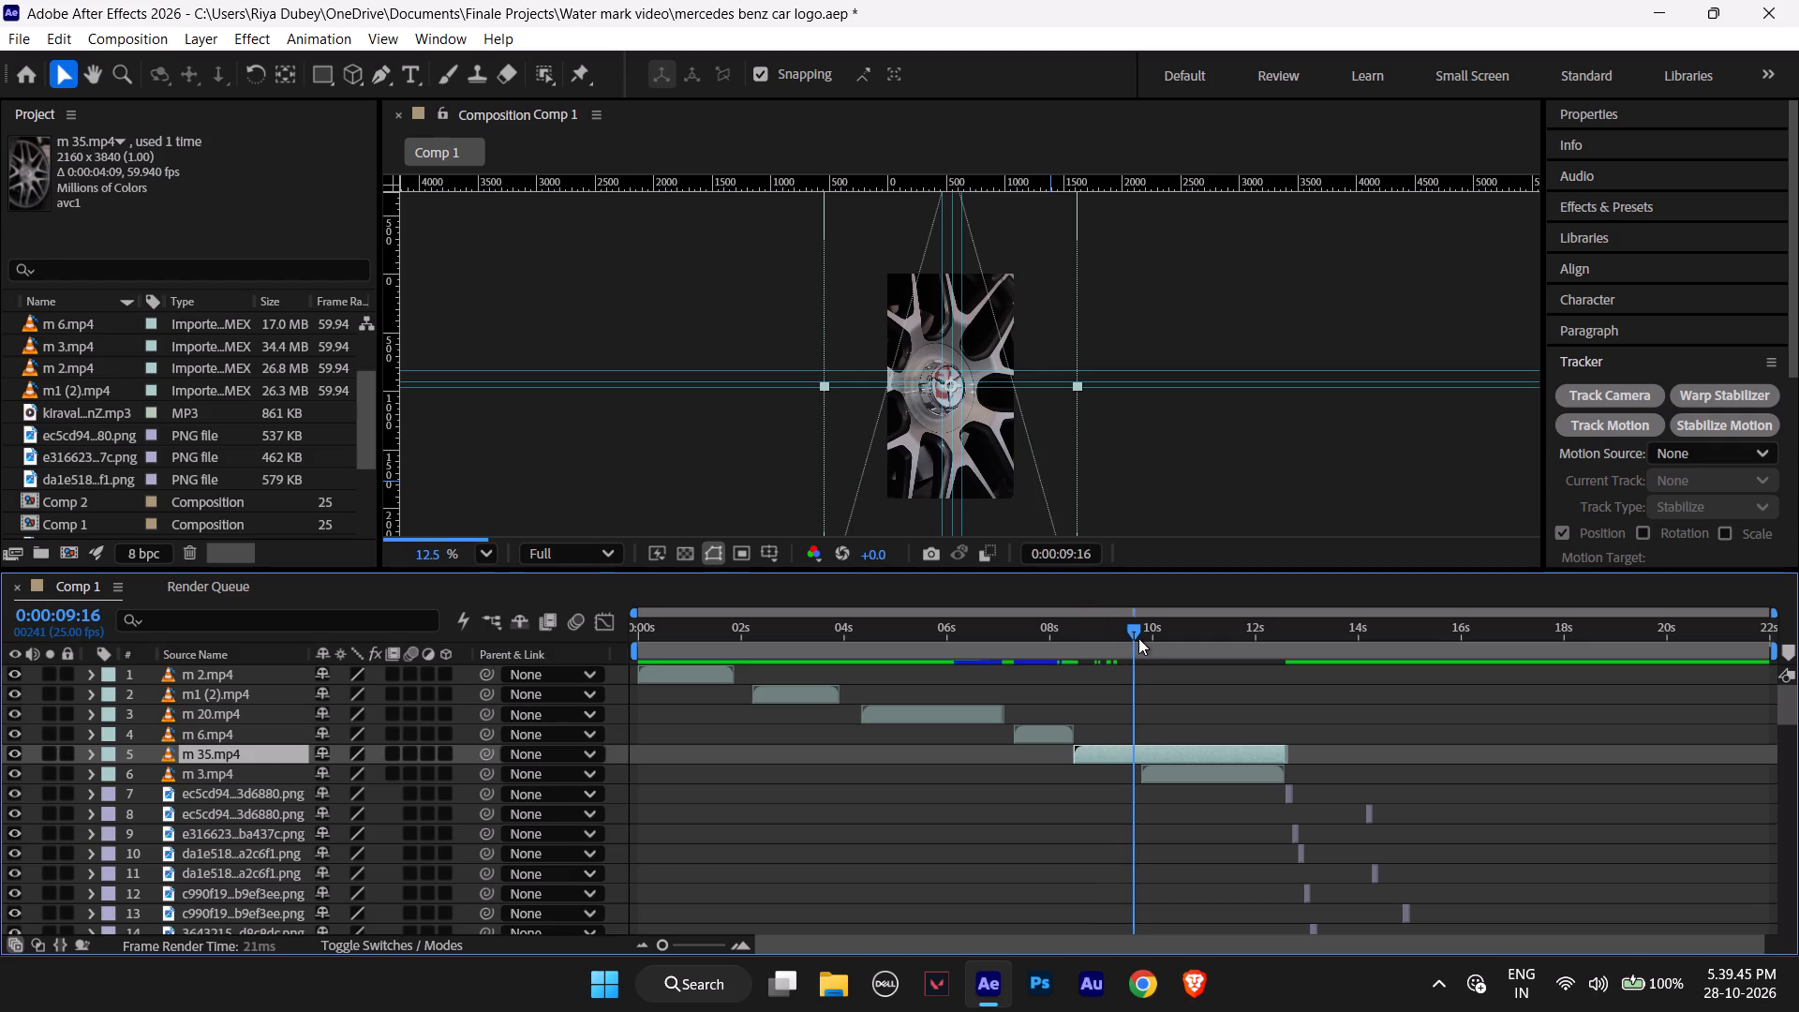
left_click_drag(1138, 638, 1183, 642)
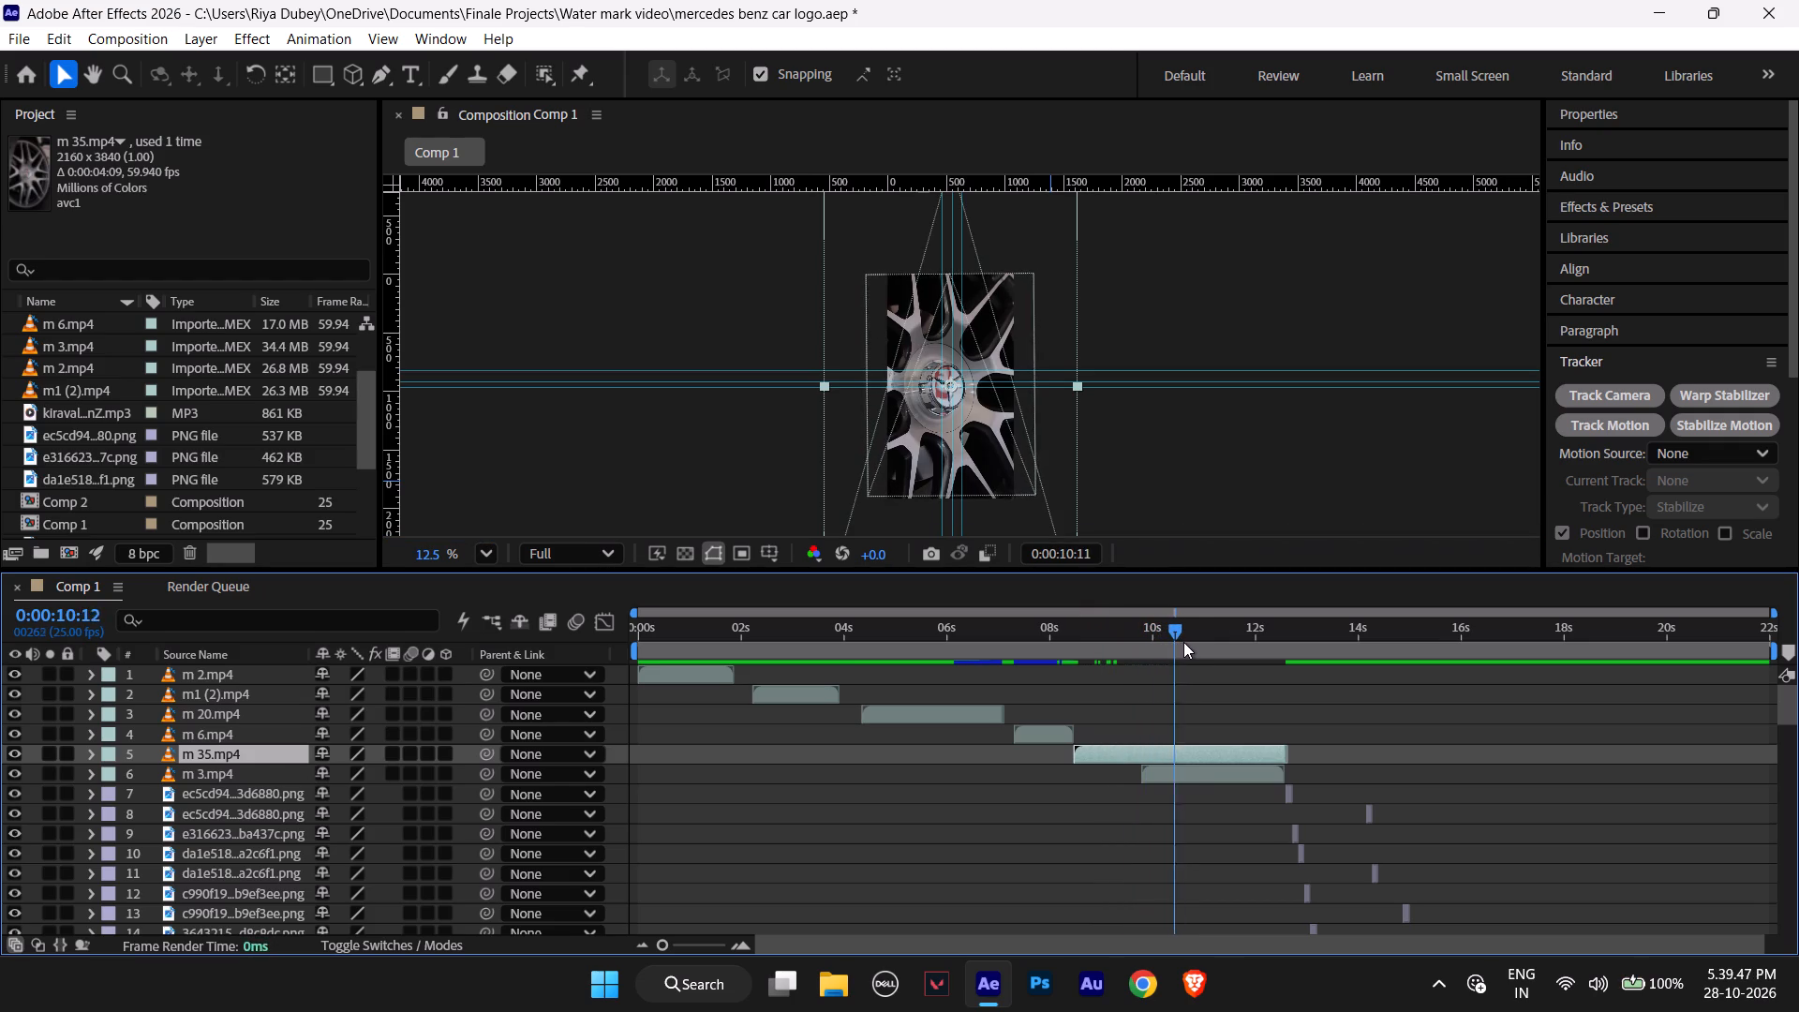
left_click_drag(1183, 642, 1214, 646)
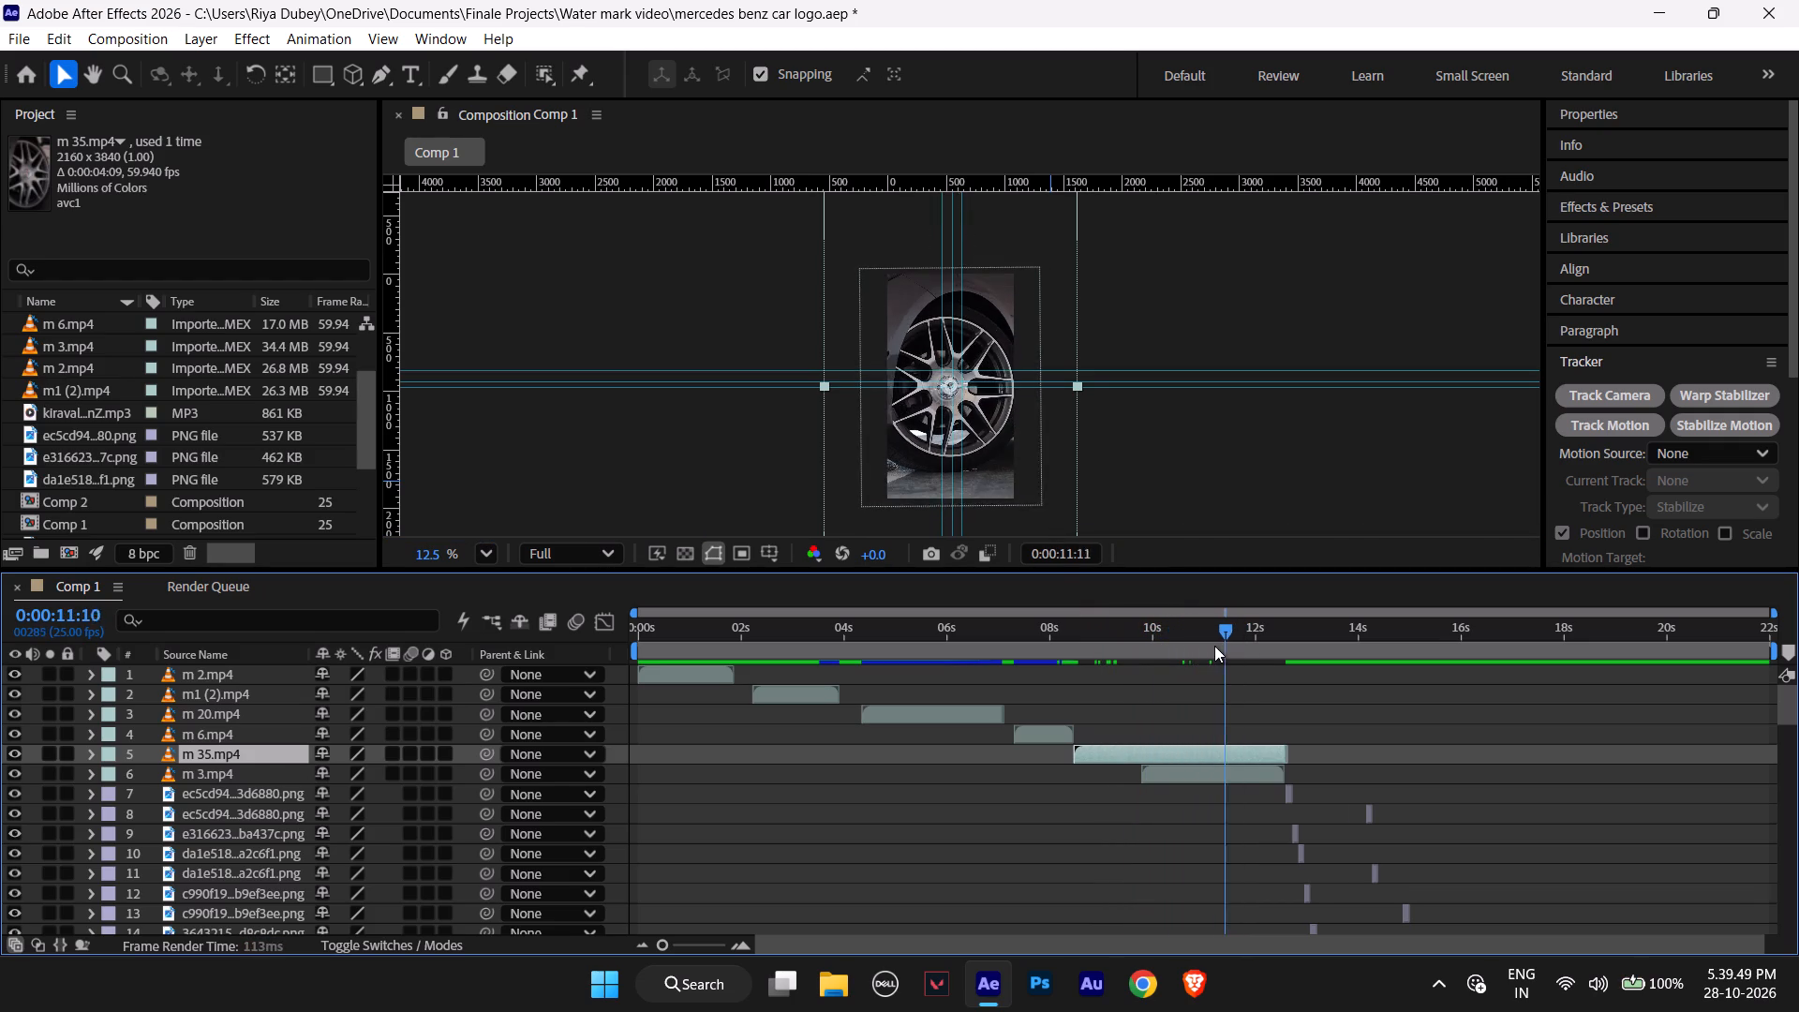
left_click_drag(1214, 646, 1077, 639)
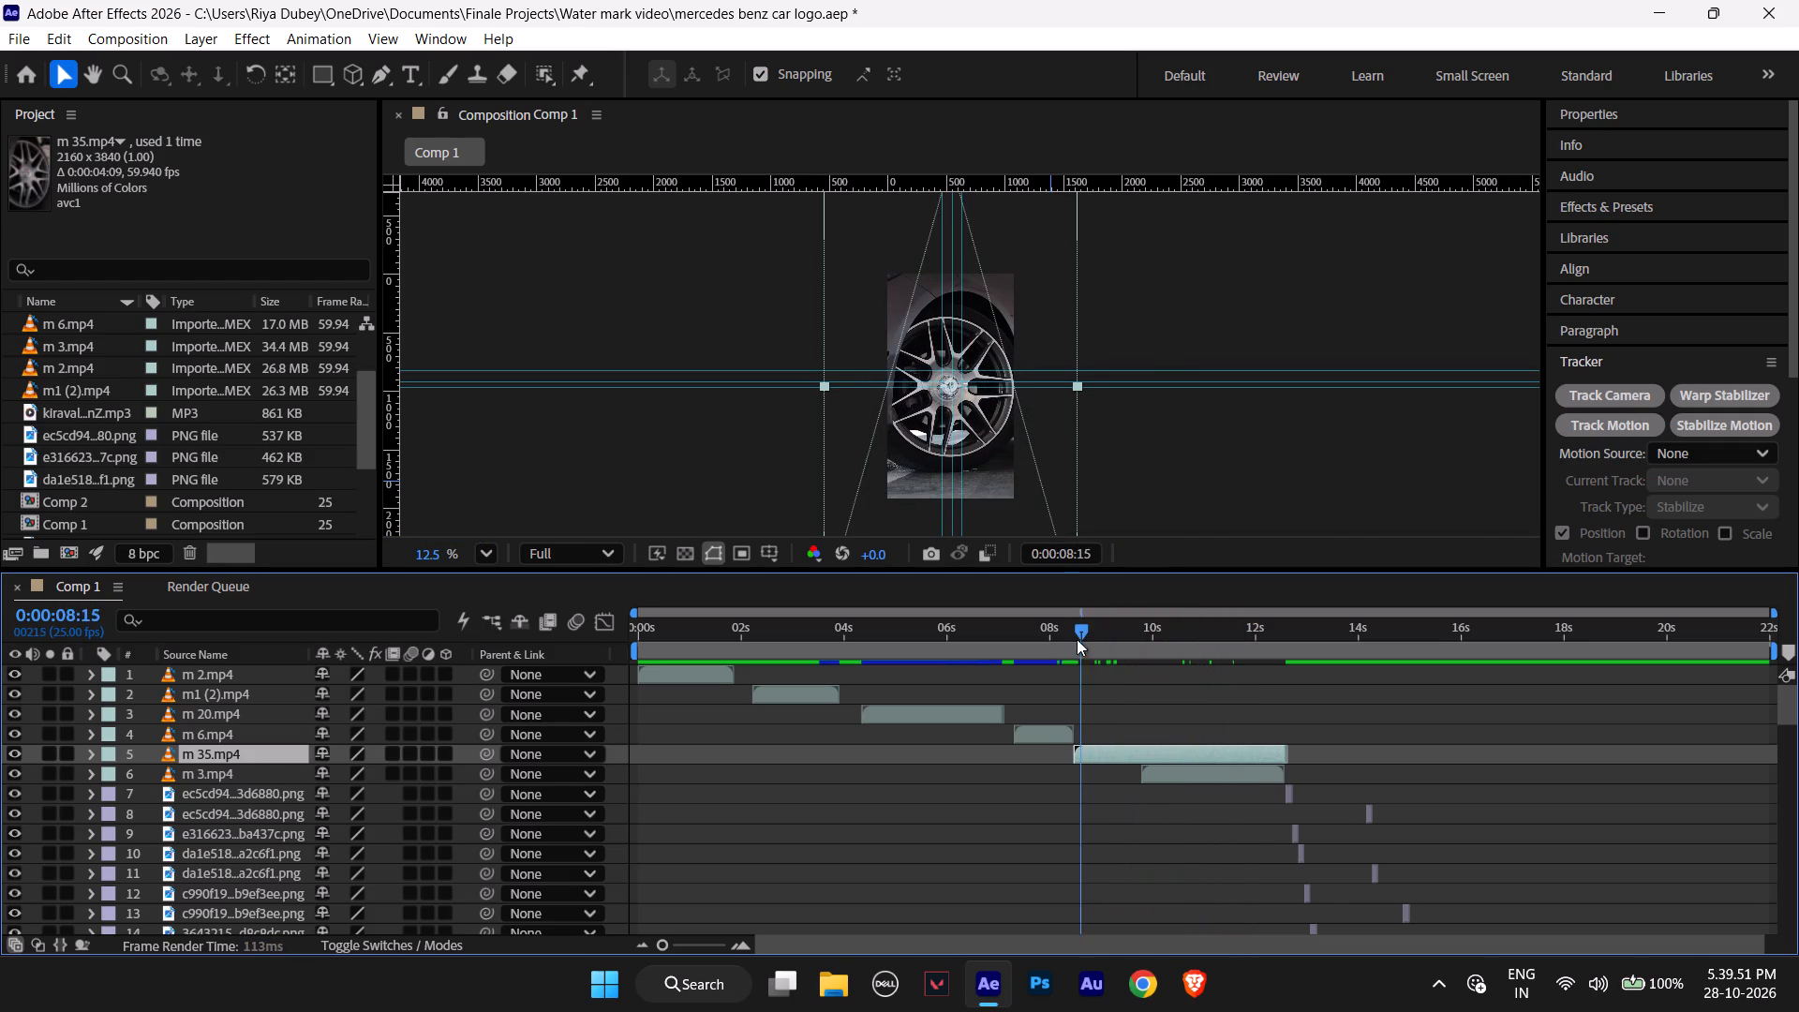
Play Comp 1 from 0:00:00:00 to review the clip sequence with m 35.mp4 in place.
left_click_drag(1077, 639, 475, 605)
key("space")
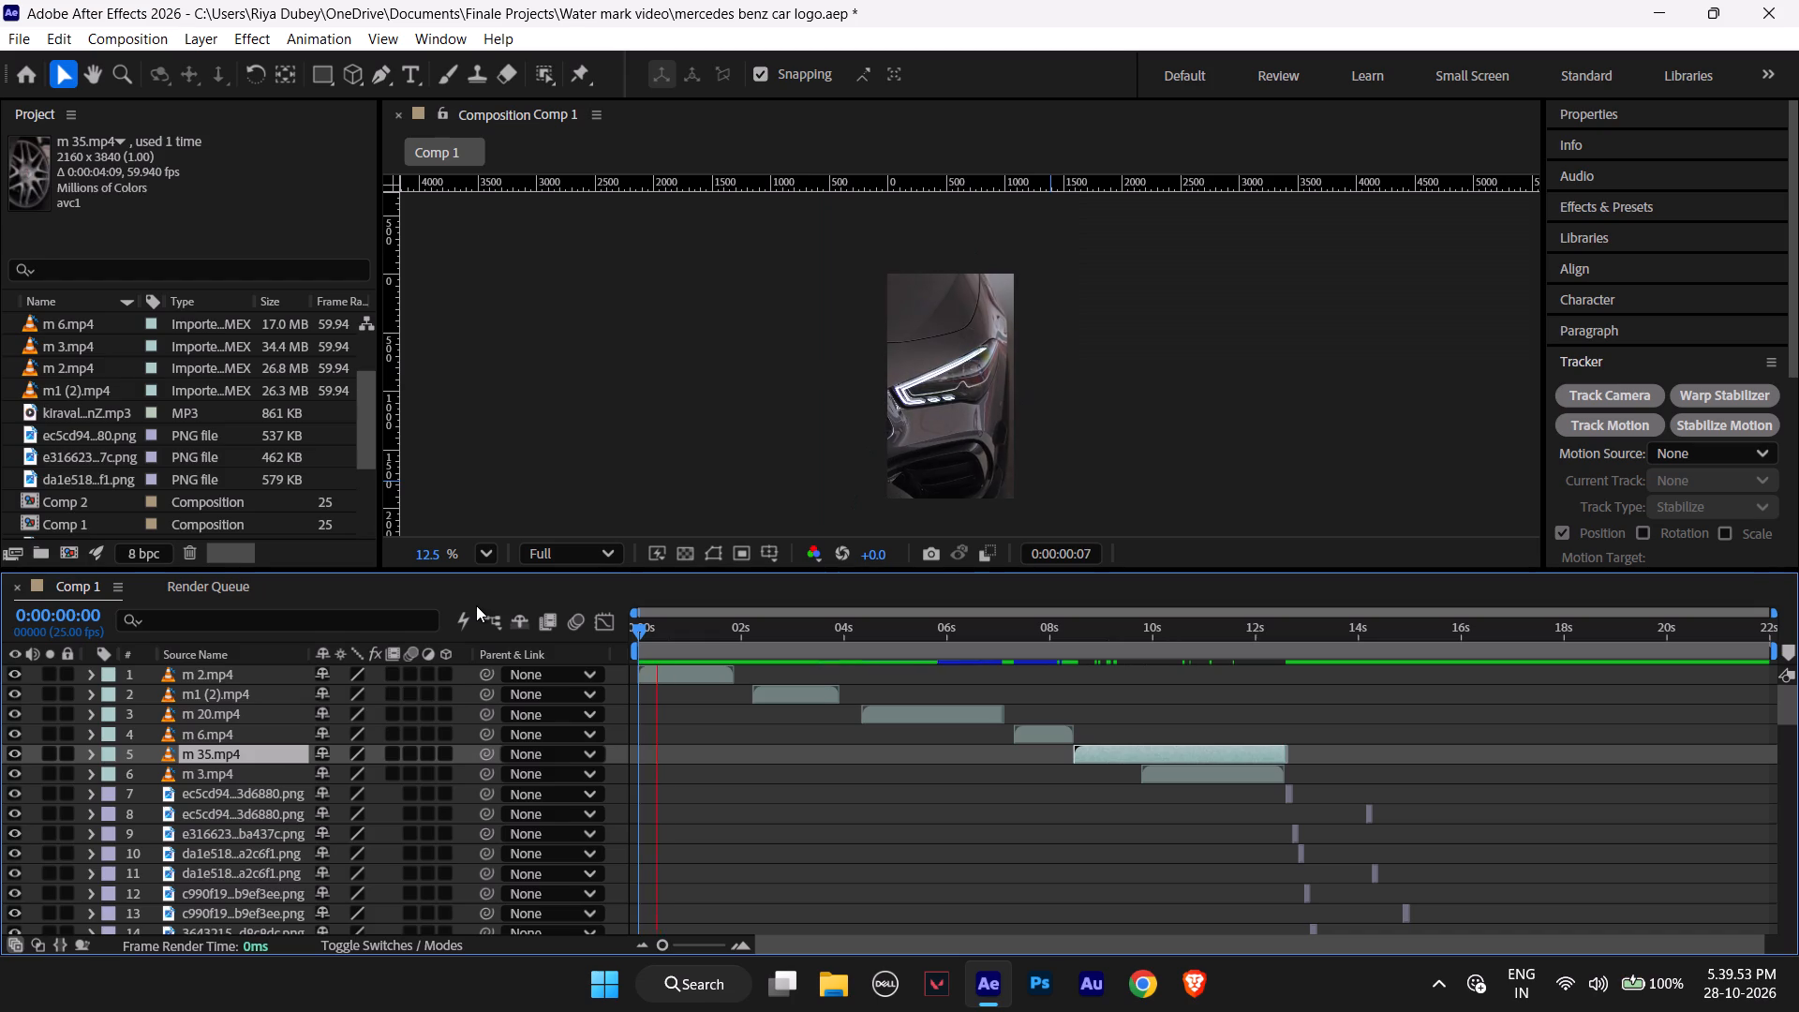
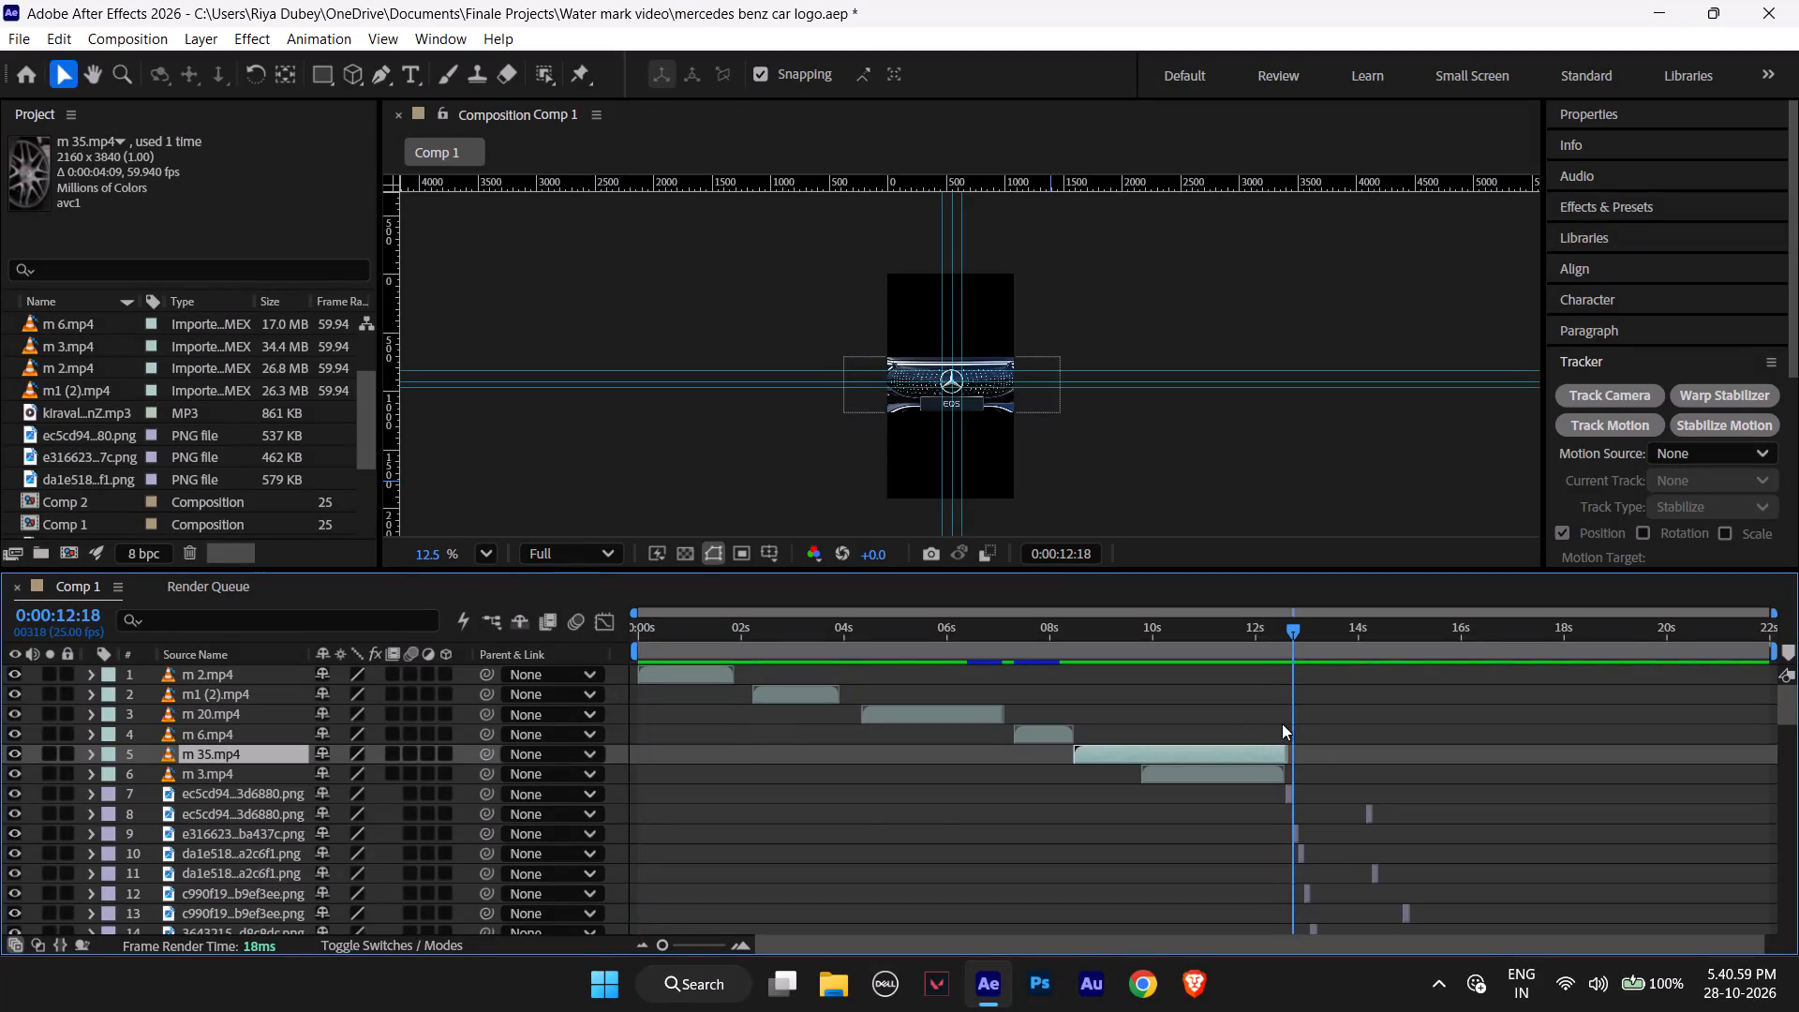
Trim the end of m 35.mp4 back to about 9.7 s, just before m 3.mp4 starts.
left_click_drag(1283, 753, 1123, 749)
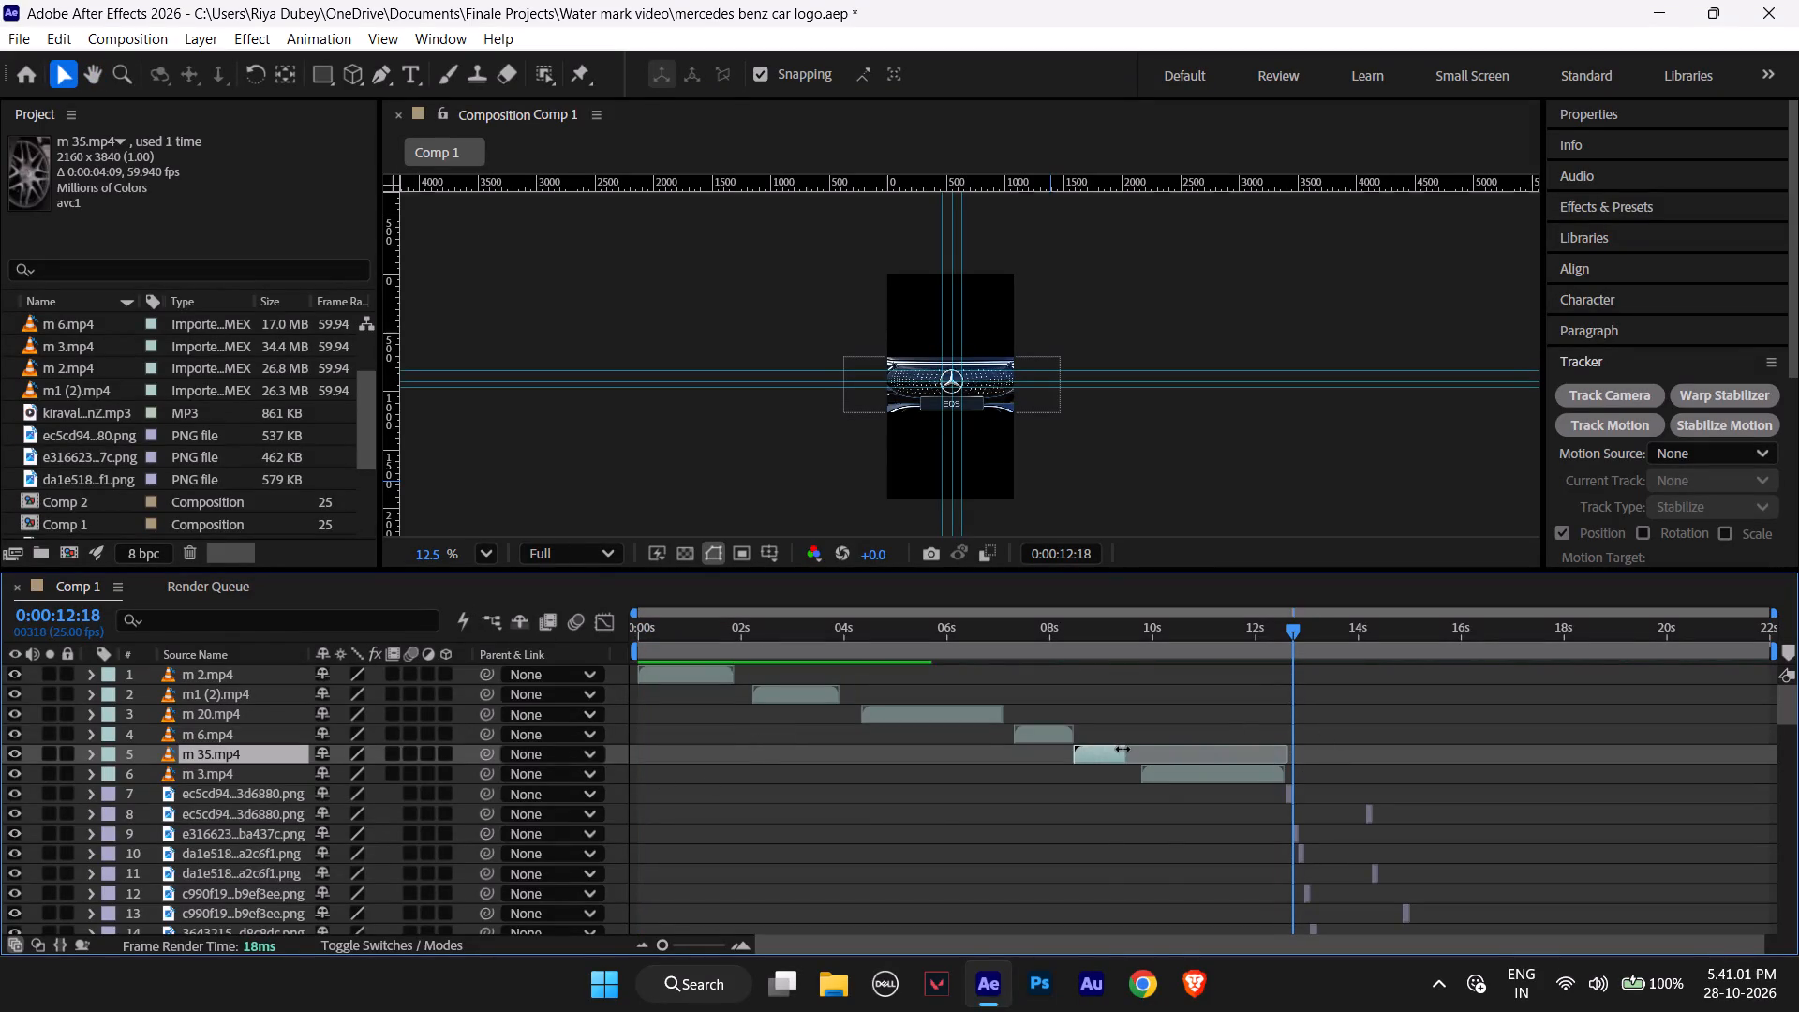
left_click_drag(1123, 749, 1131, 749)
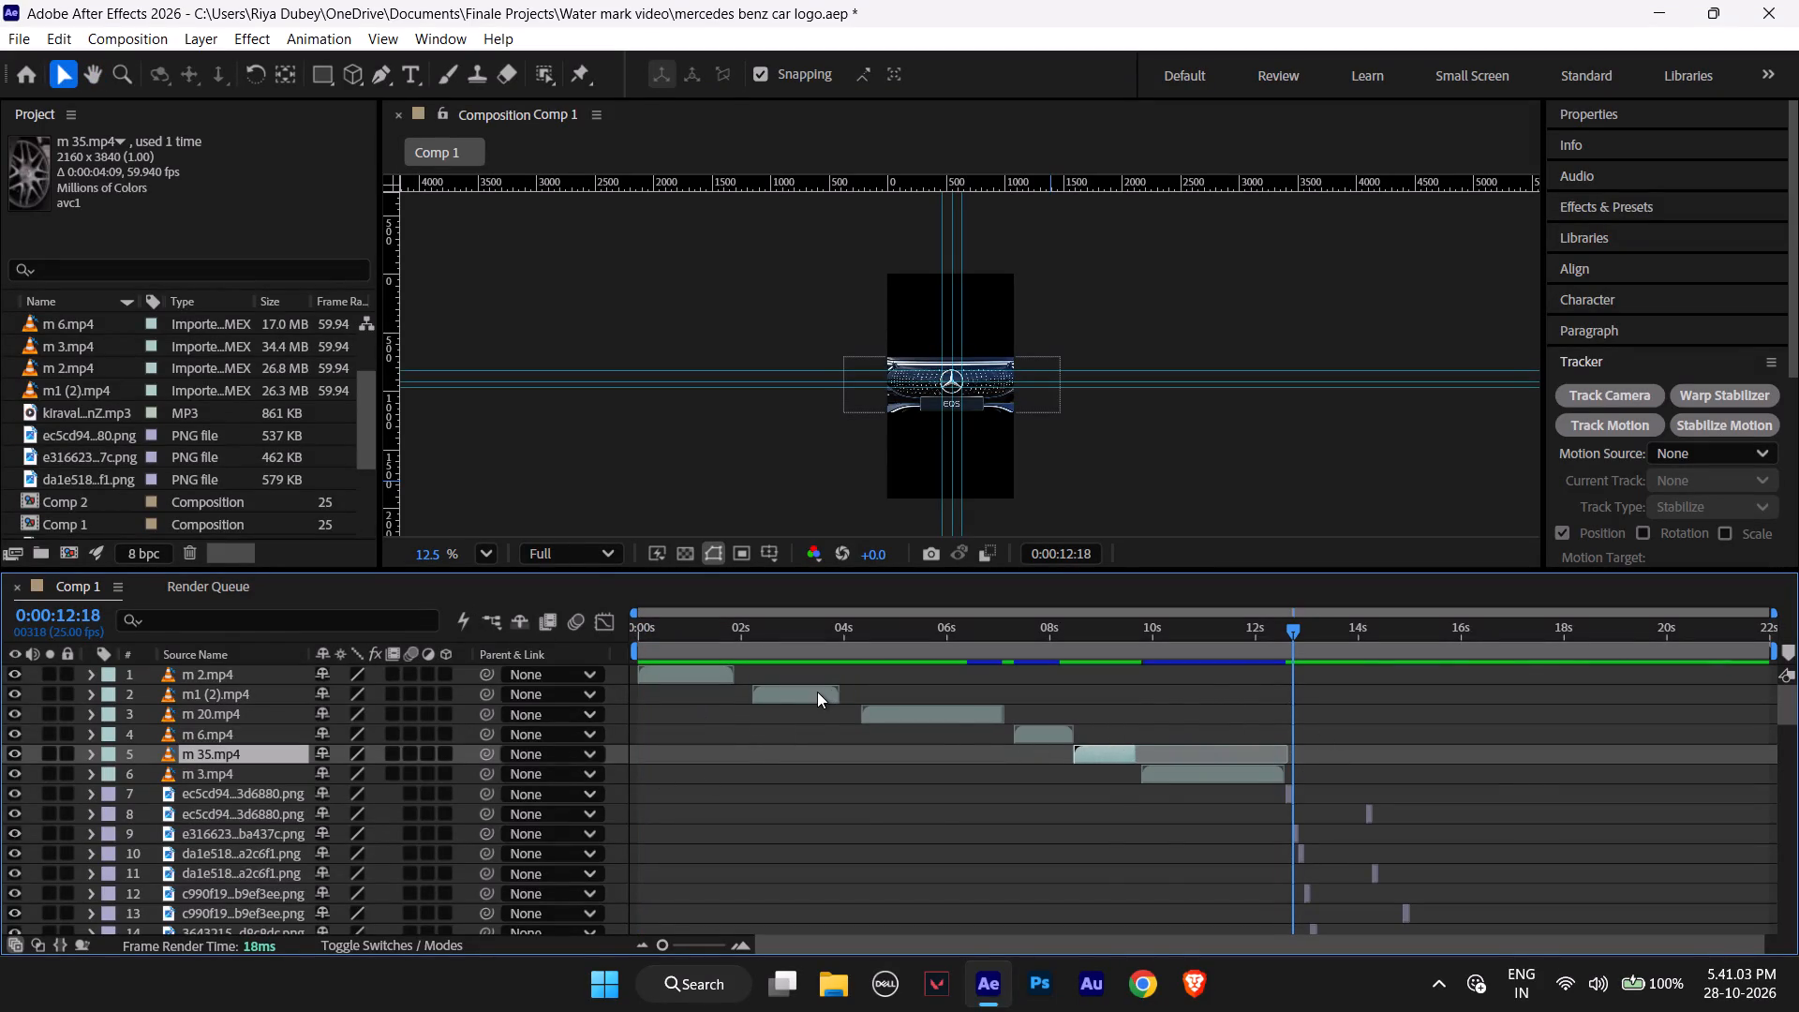
Move the m1 (2).mp4 layer with its opacity keyframes earlier, starting right where m 2.mp4 ends, at about 1.9 s.
left_click(817, 692)
left_click_drag(787, 695, 773, 697)
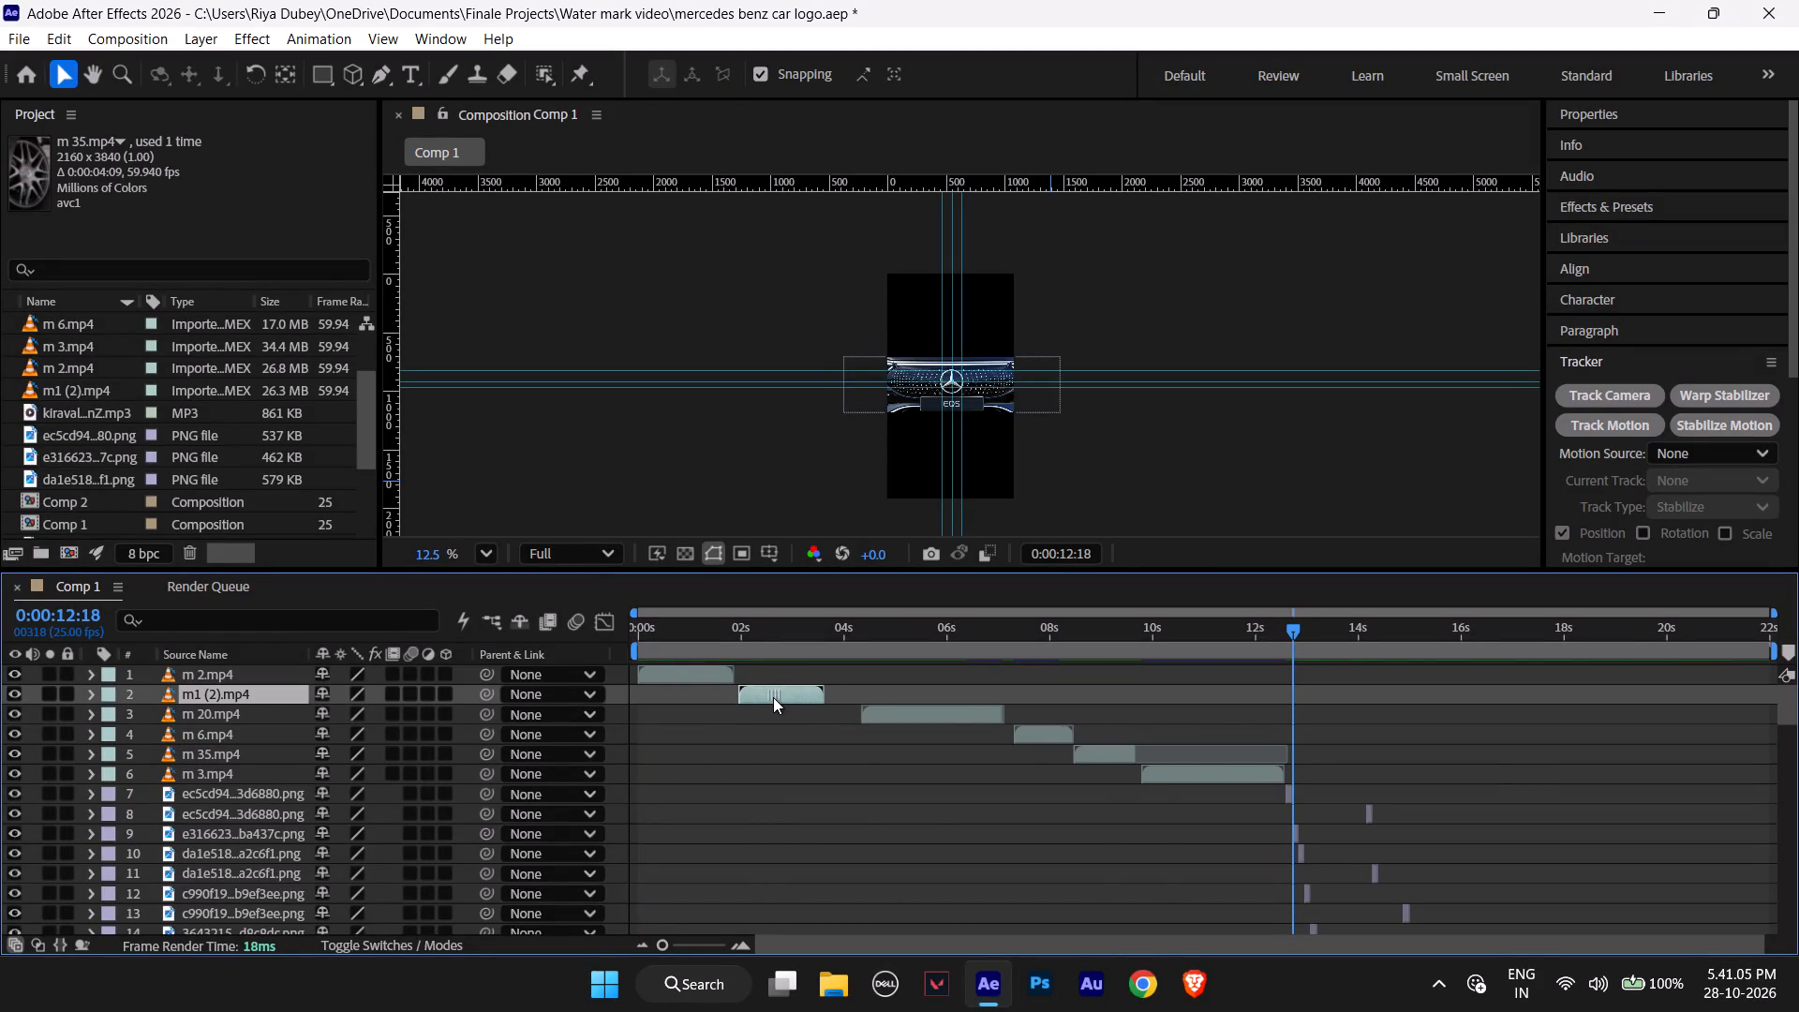
left_click_drag(773, 697, 770, 697)
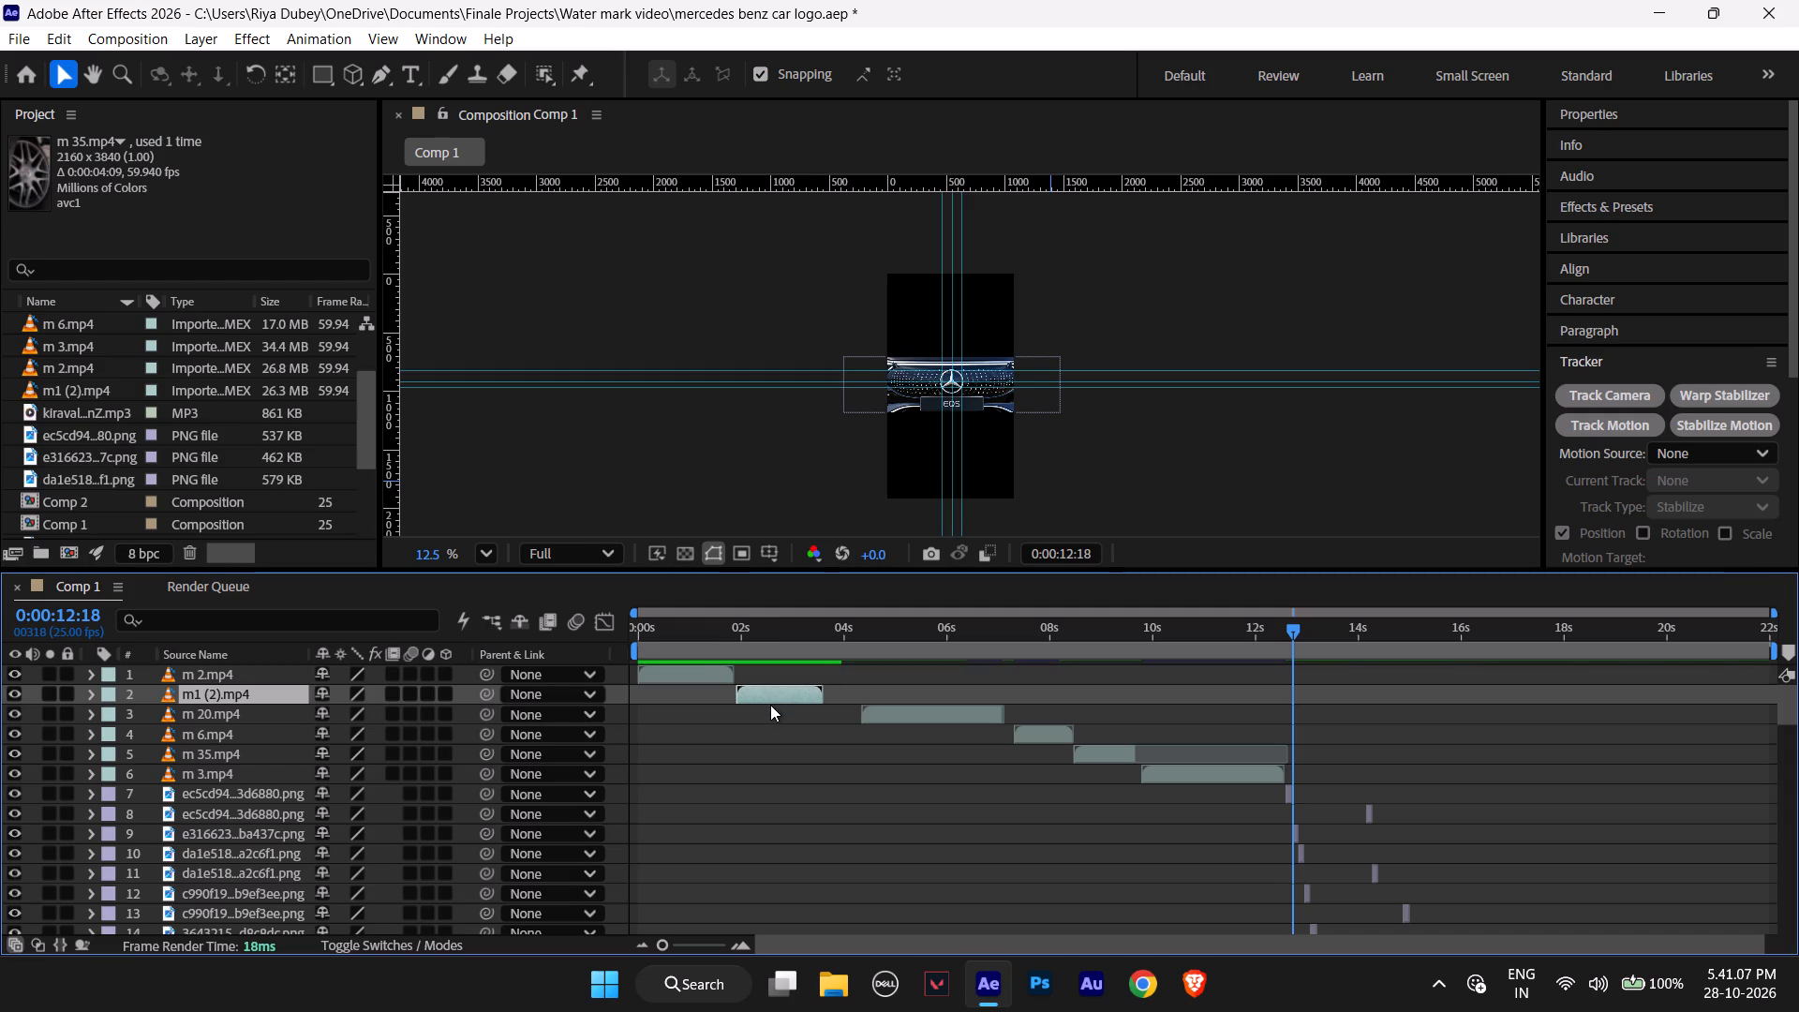
left_click(94, 694)
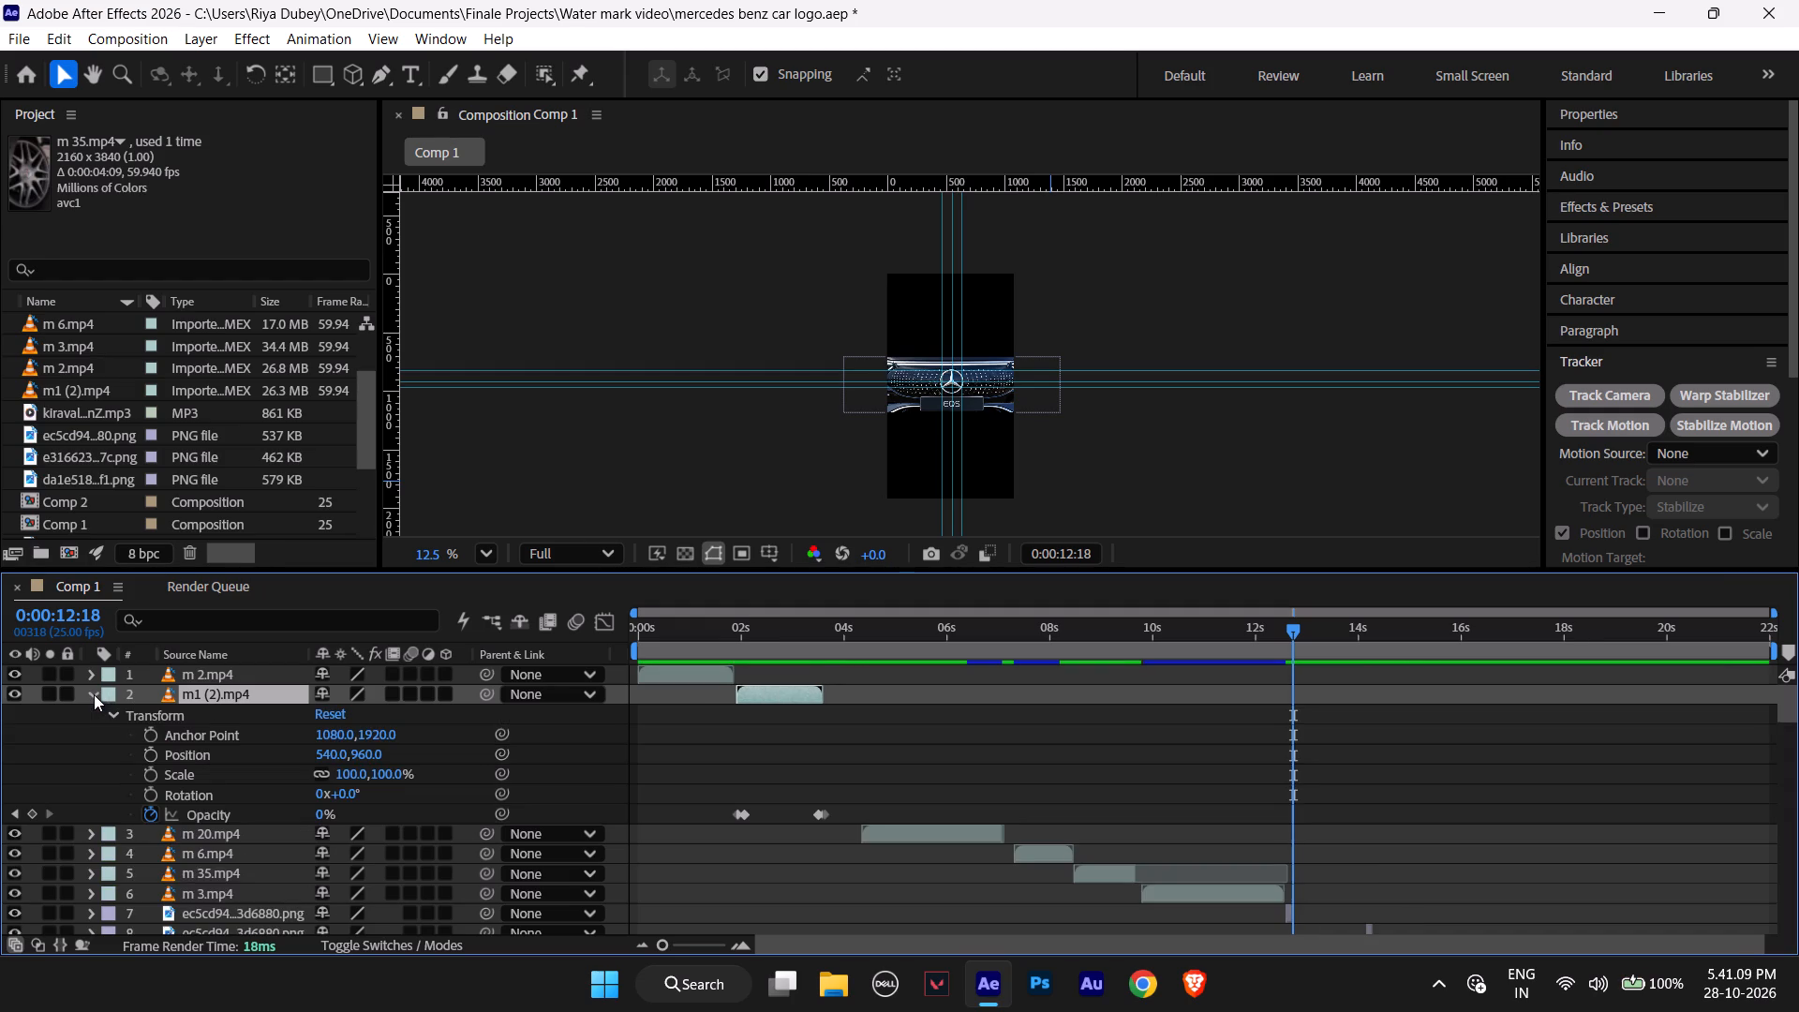
left_click(215, 814)
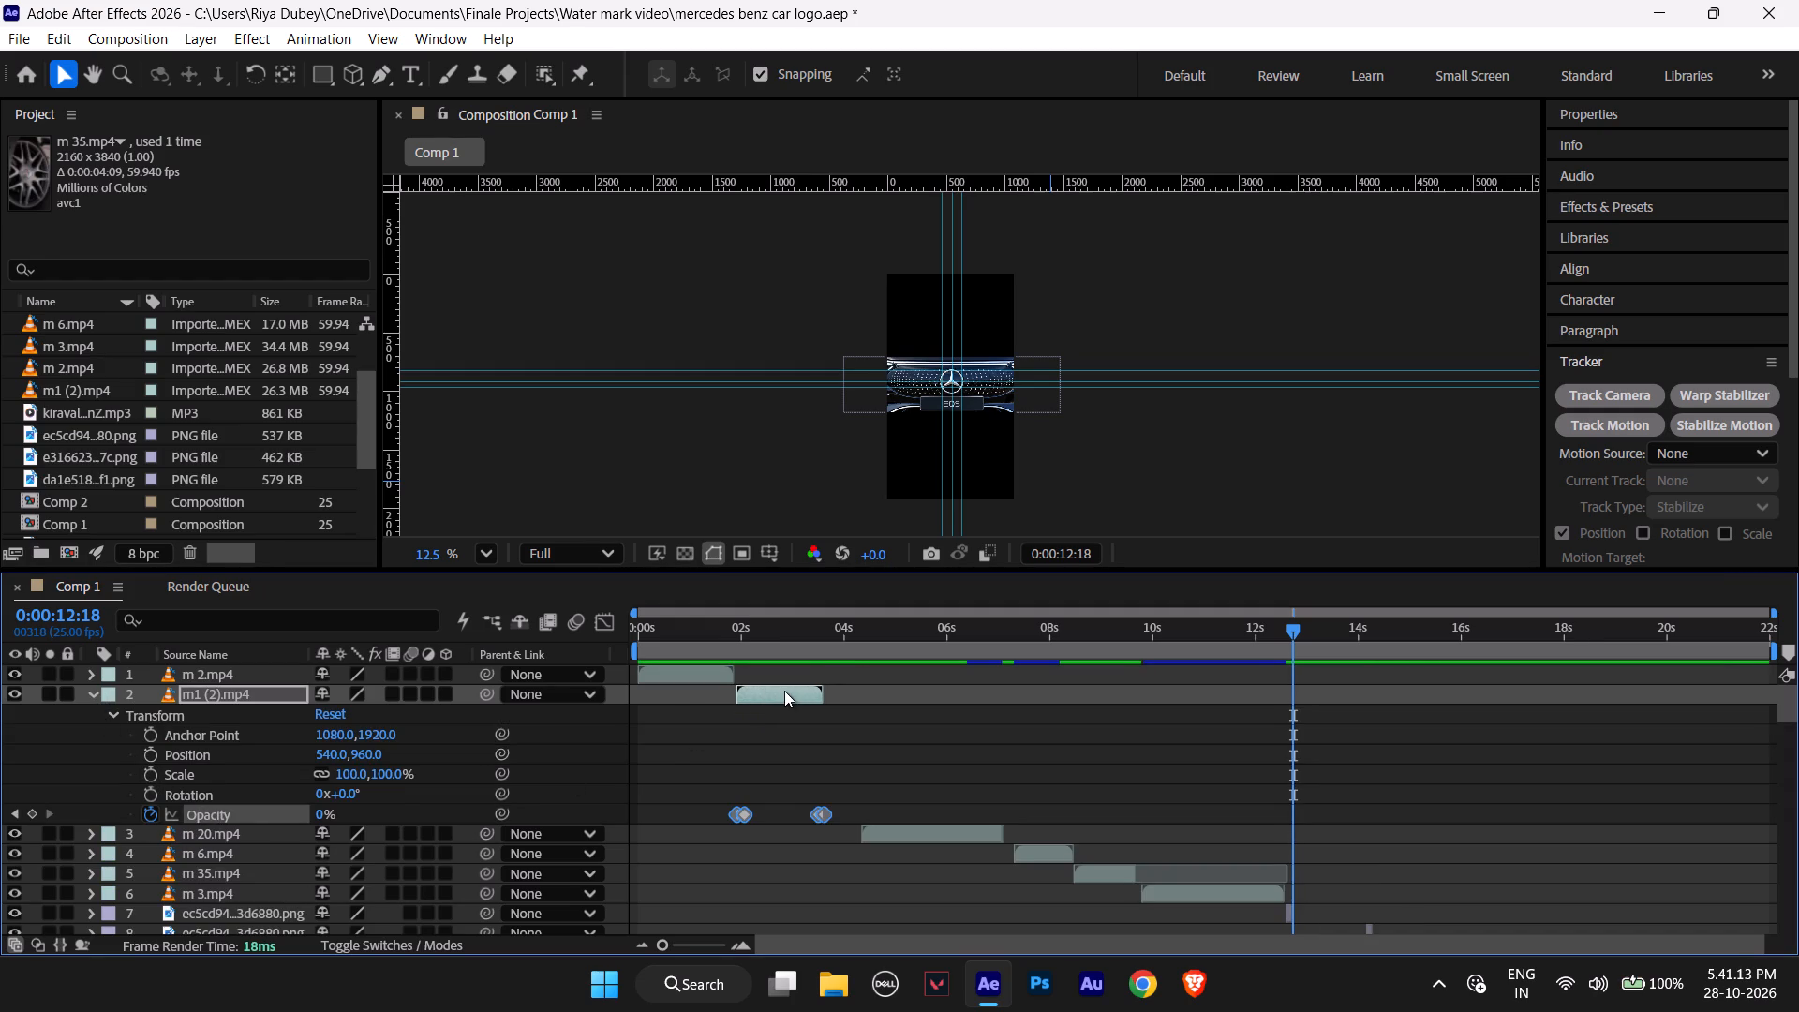
left_click(264, 701)
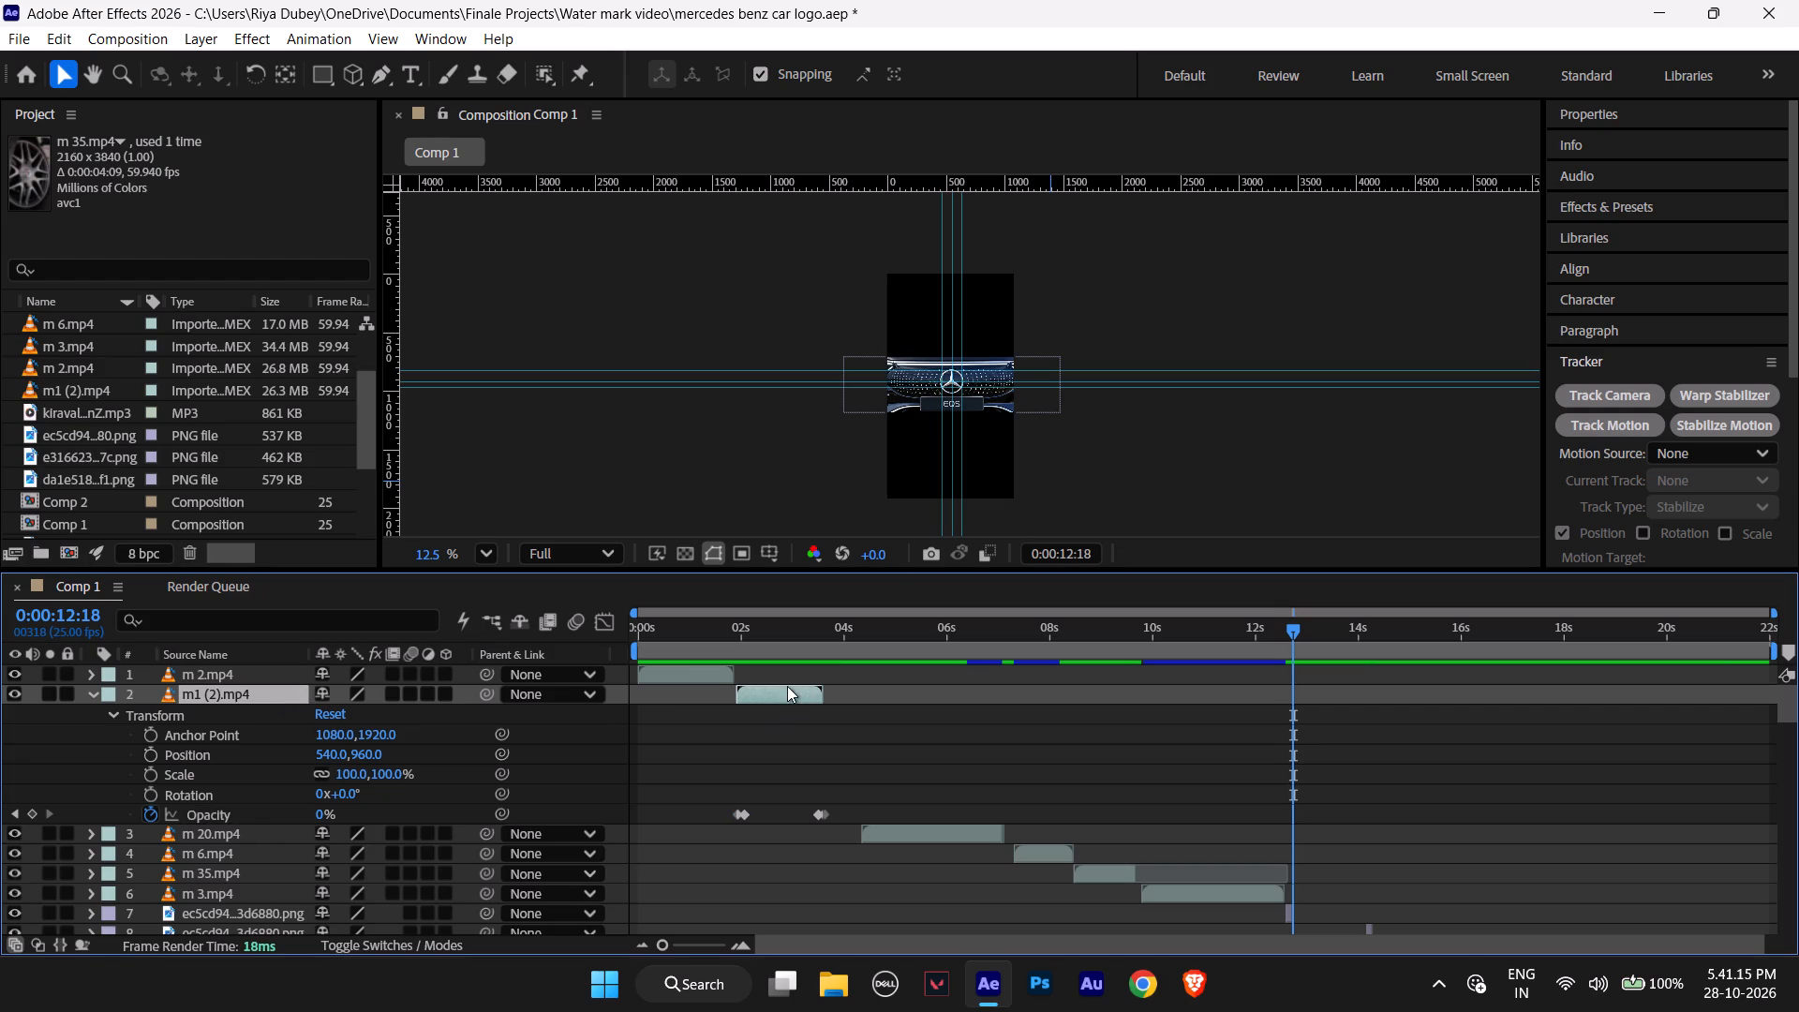
left_click(787, 691)
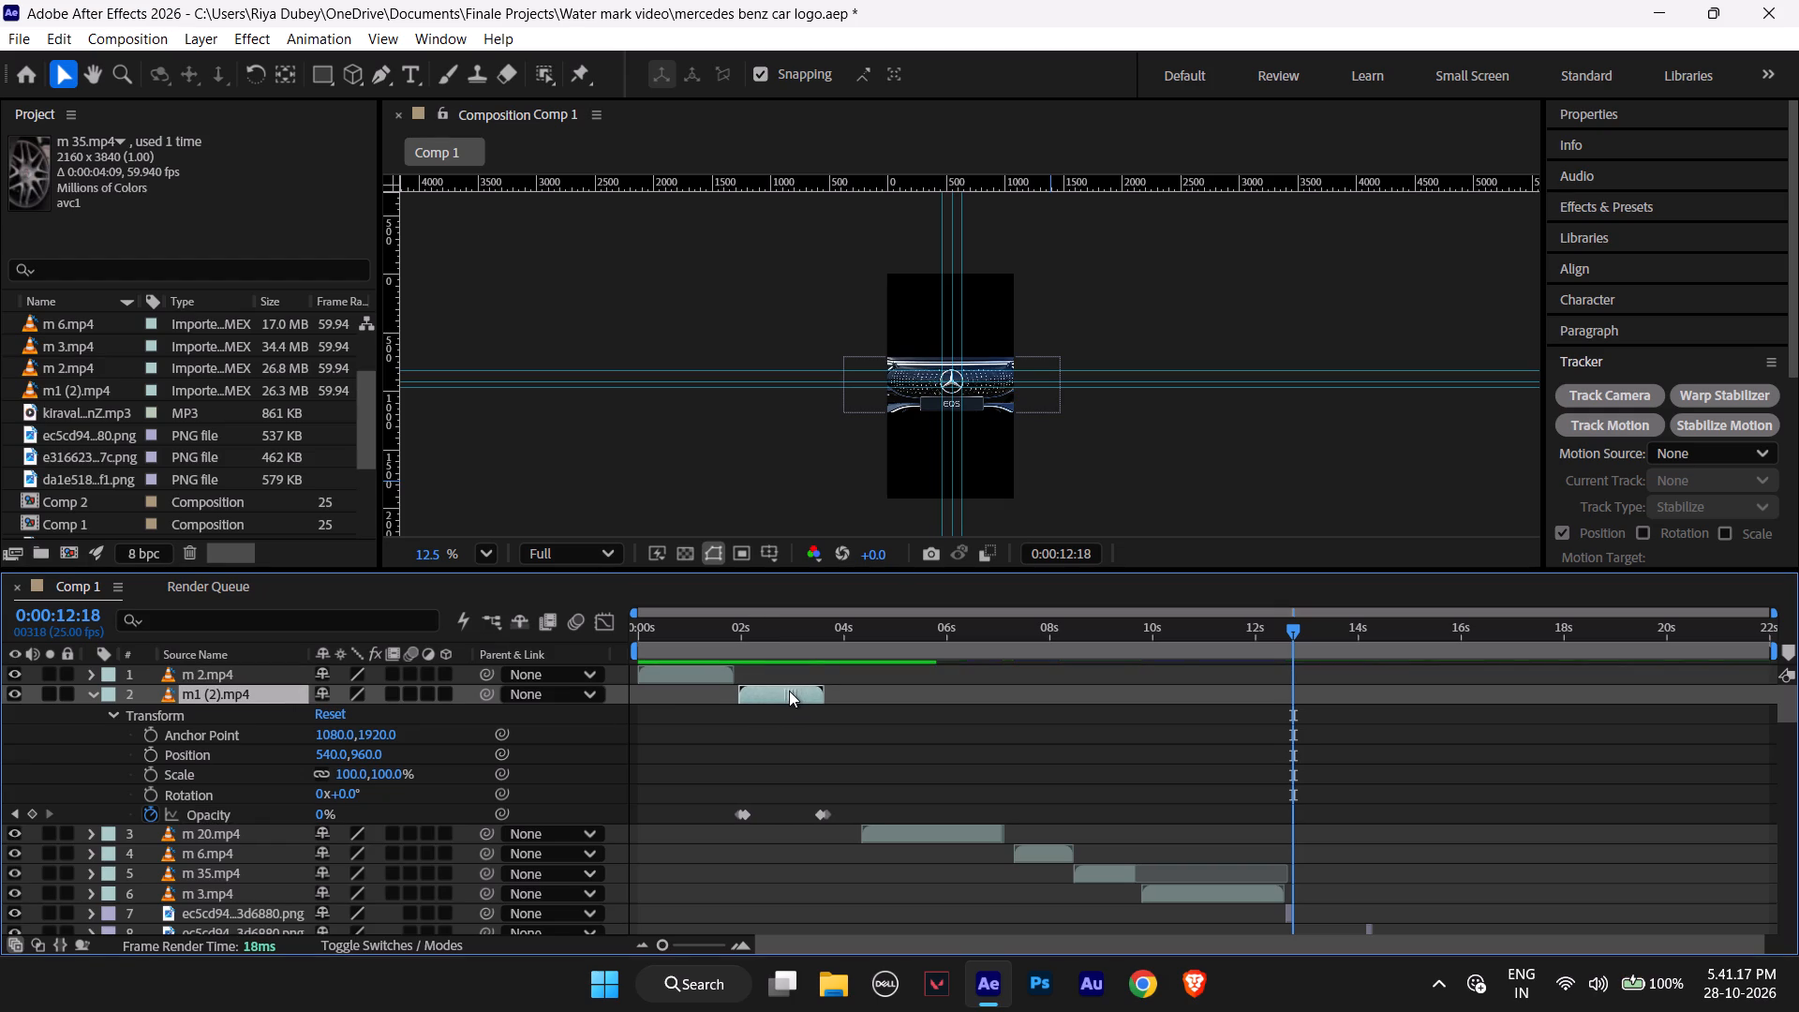
Move the m 20.mp4 layer earlier so it starts at 0:00:03:14, directly after m1 (2).mp4 fades out.
left_click(881, 830)
left_click_drag(885, 828, 855, 828)
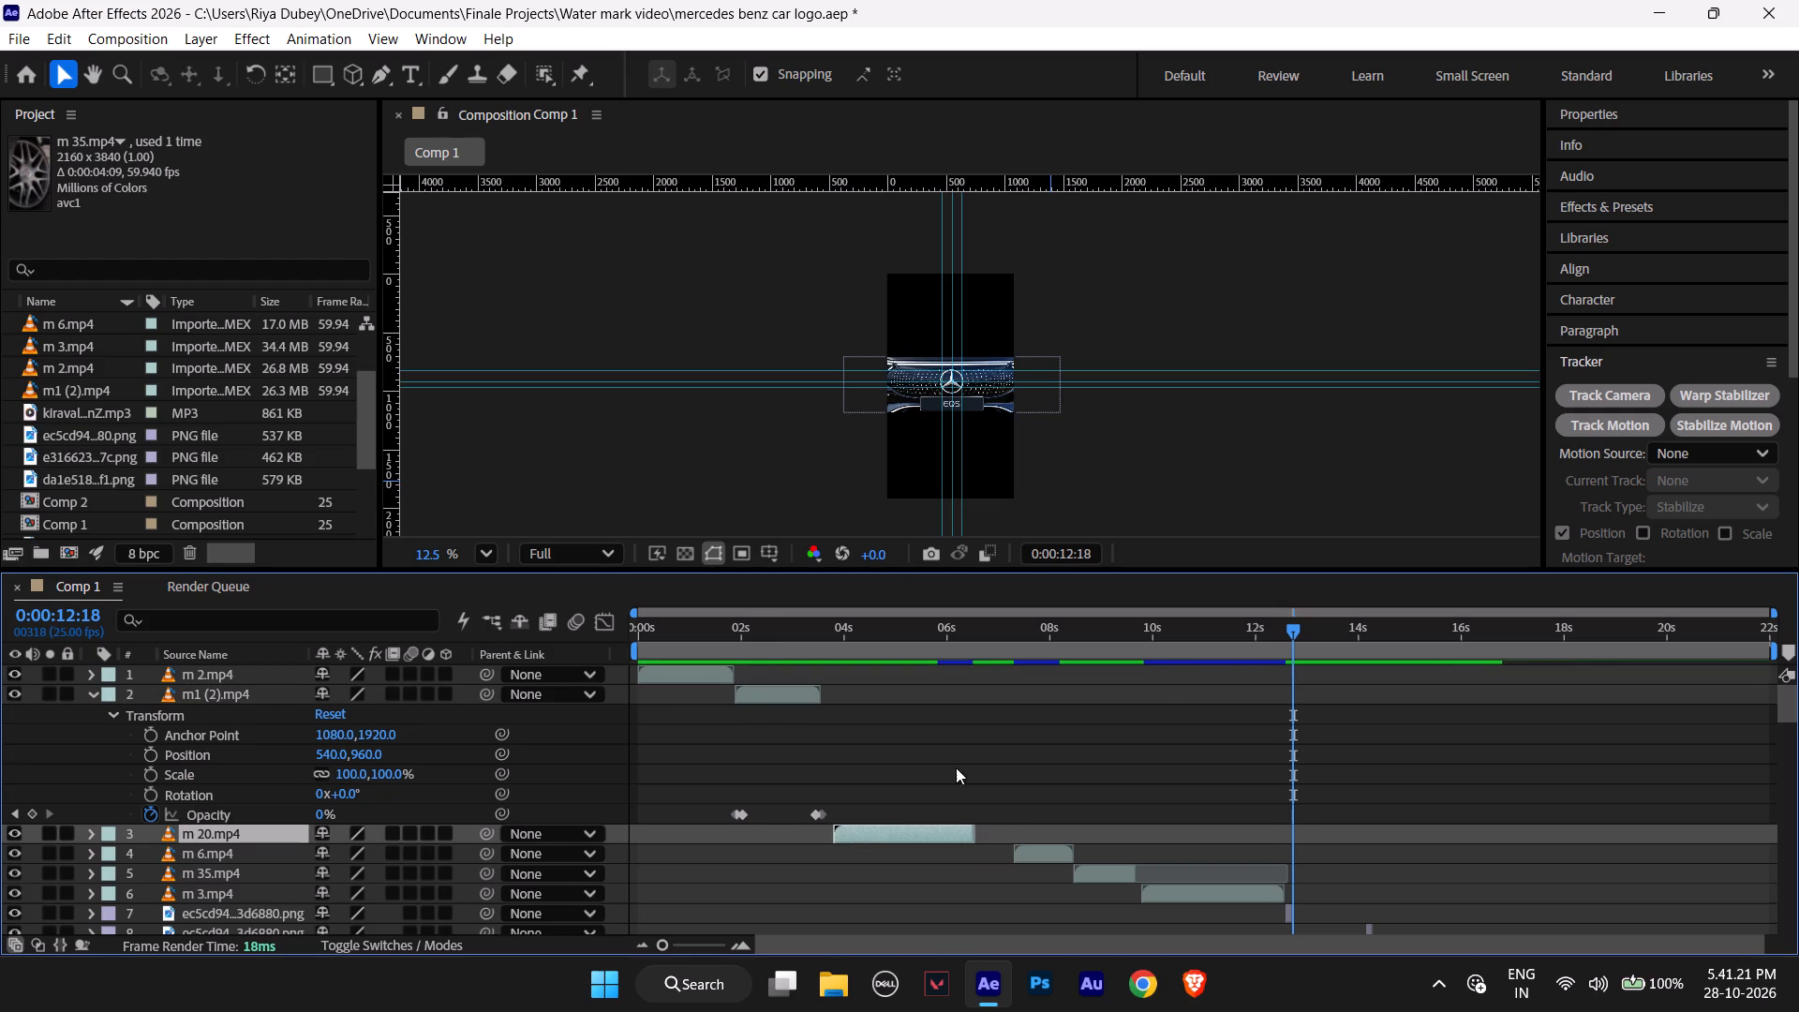
left_click_drag(1289, 632, 737, 685)
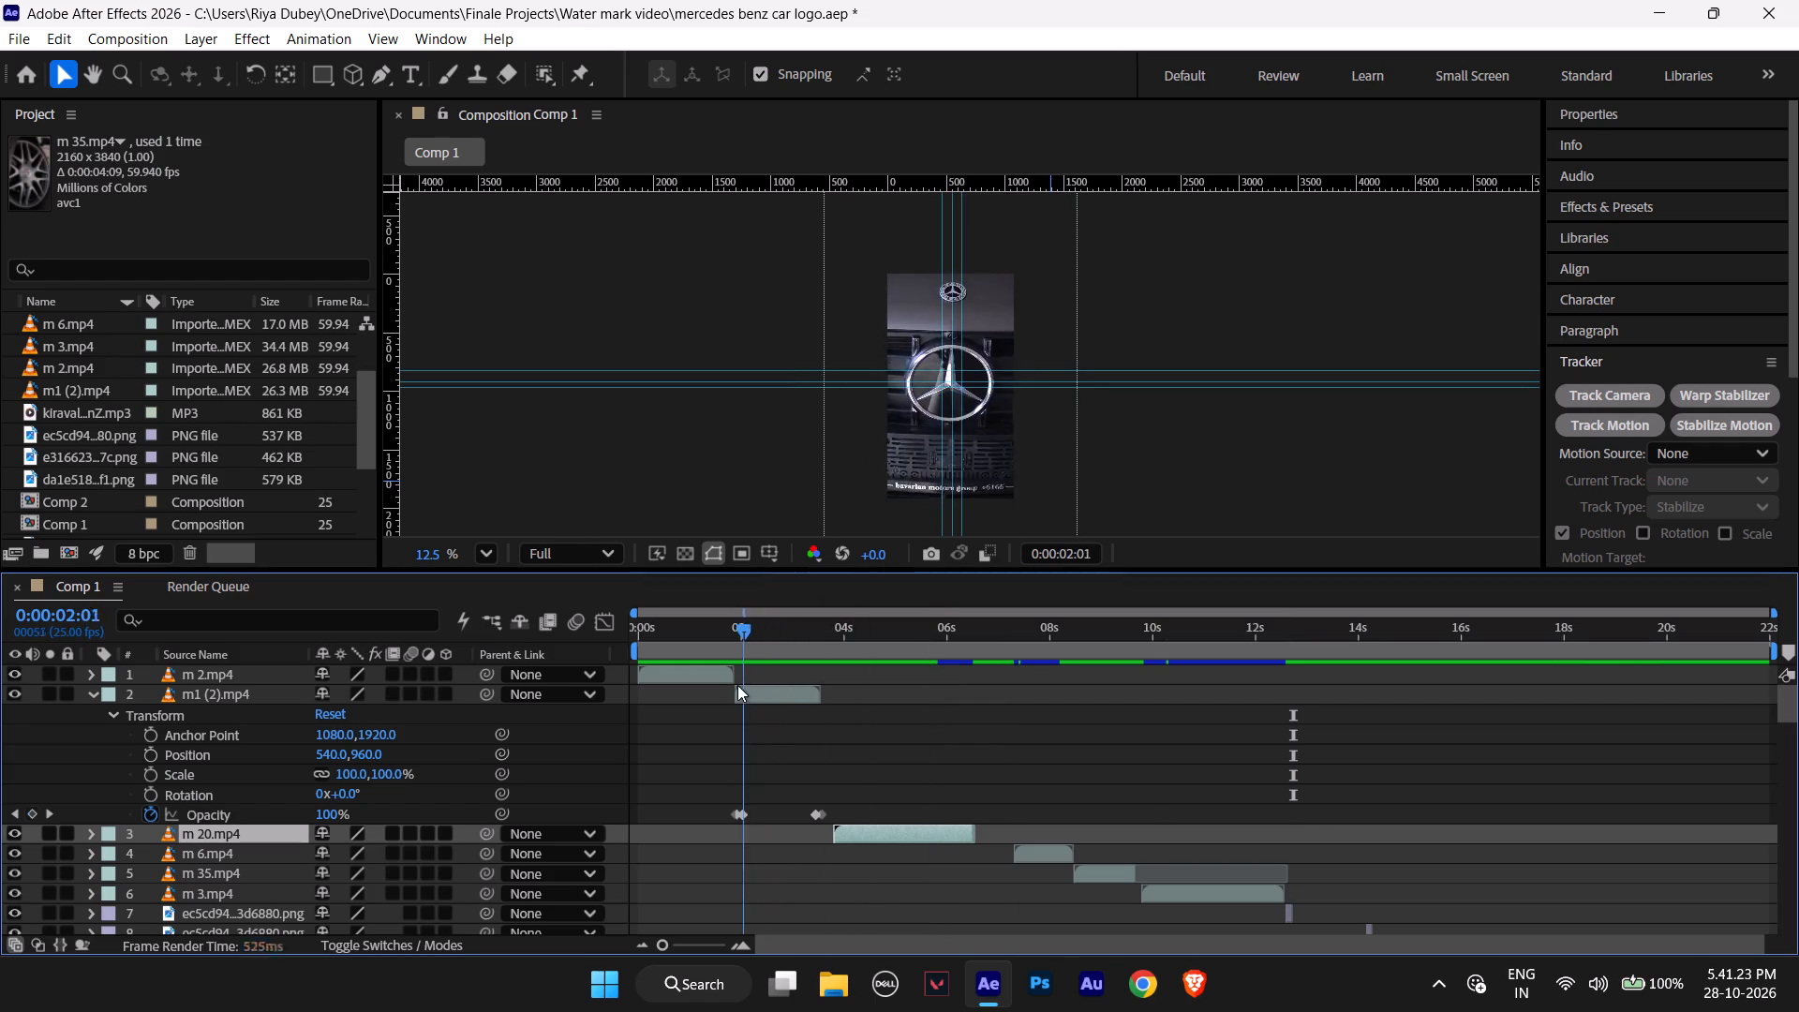
left_click_drag(737, 685, 735, 688)
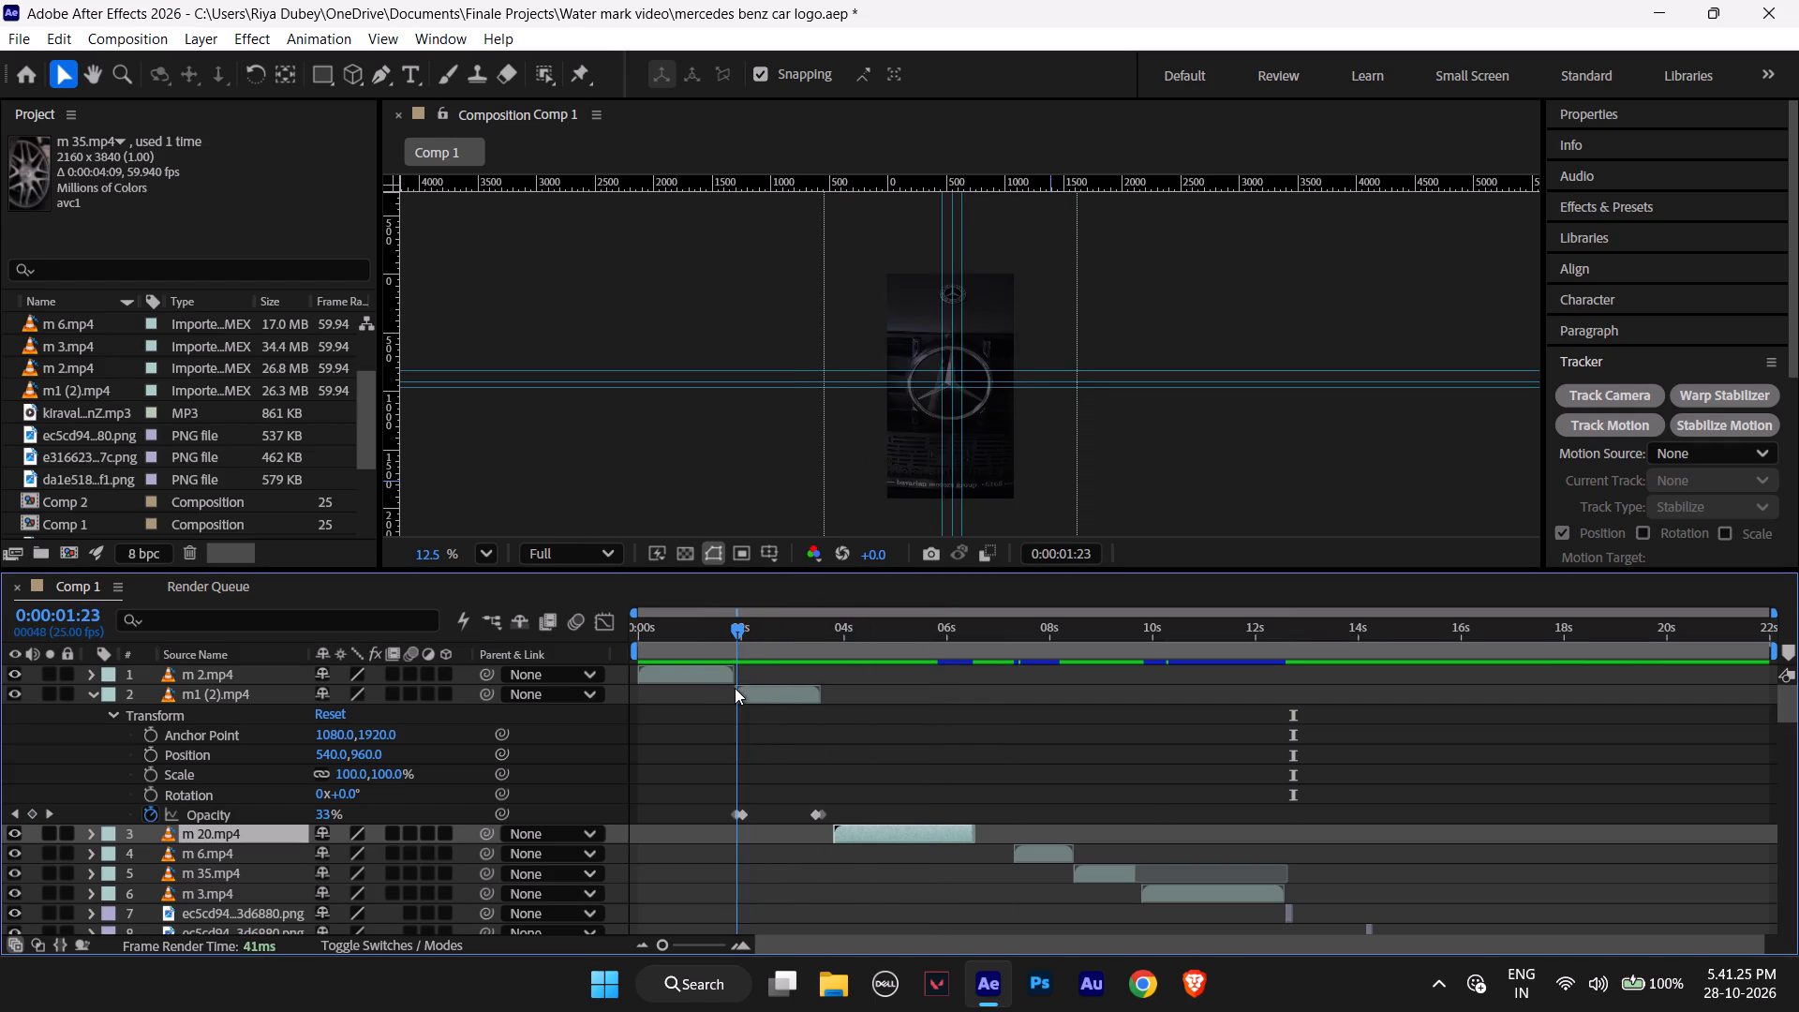
left_click_drag(735, 688, 814, 697)
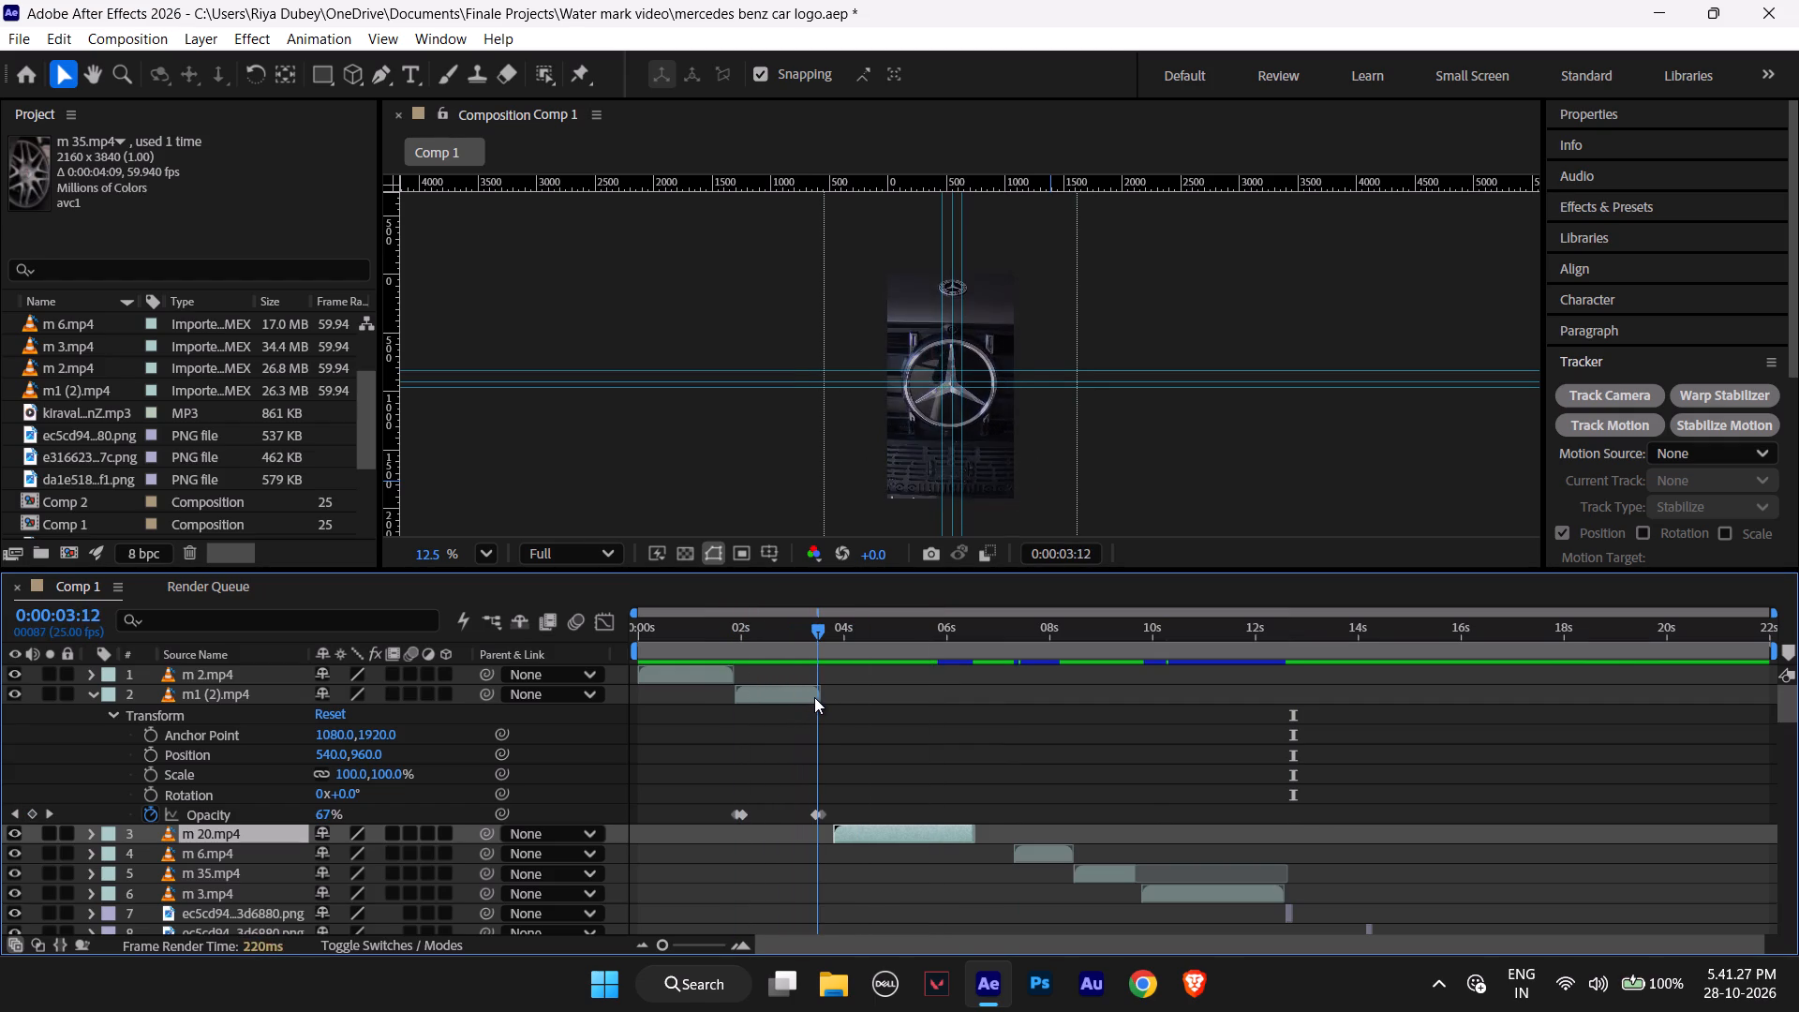
left_click_drag(814, 697, 816, 697)
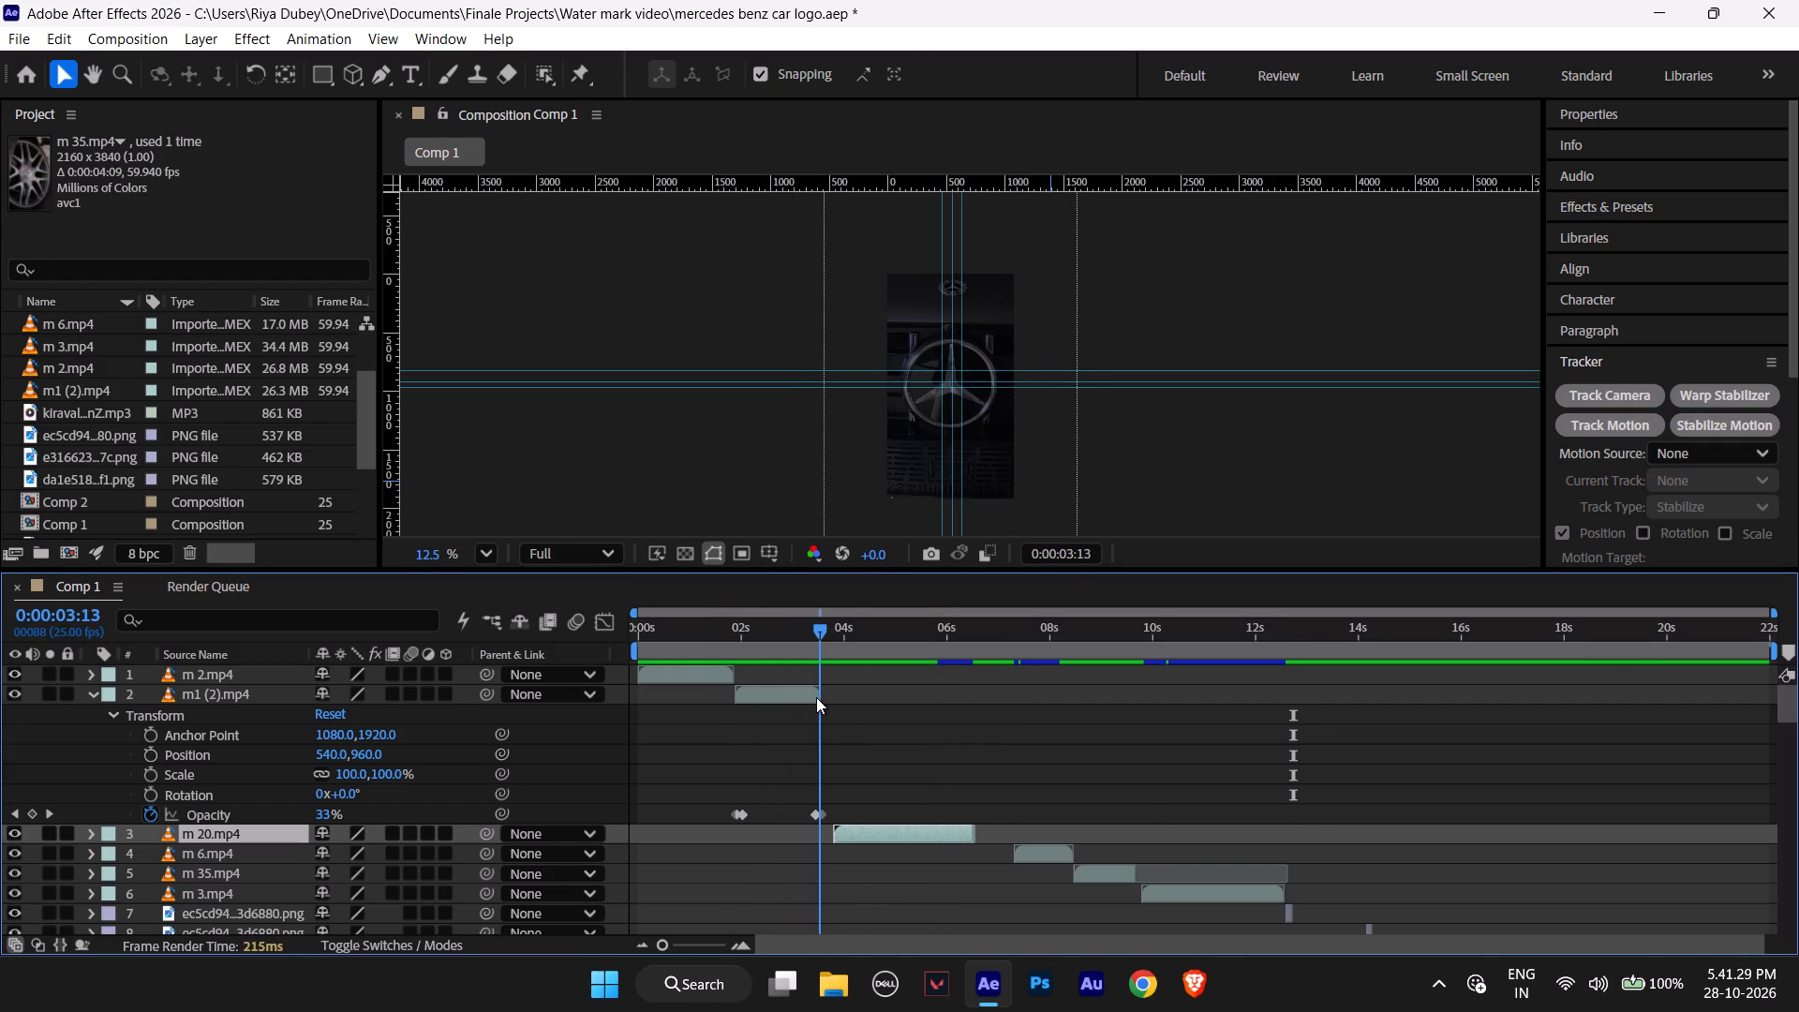
left_click_drag(816, 697, 818, 697)
left_click_drag(882, 828, 878, 828)
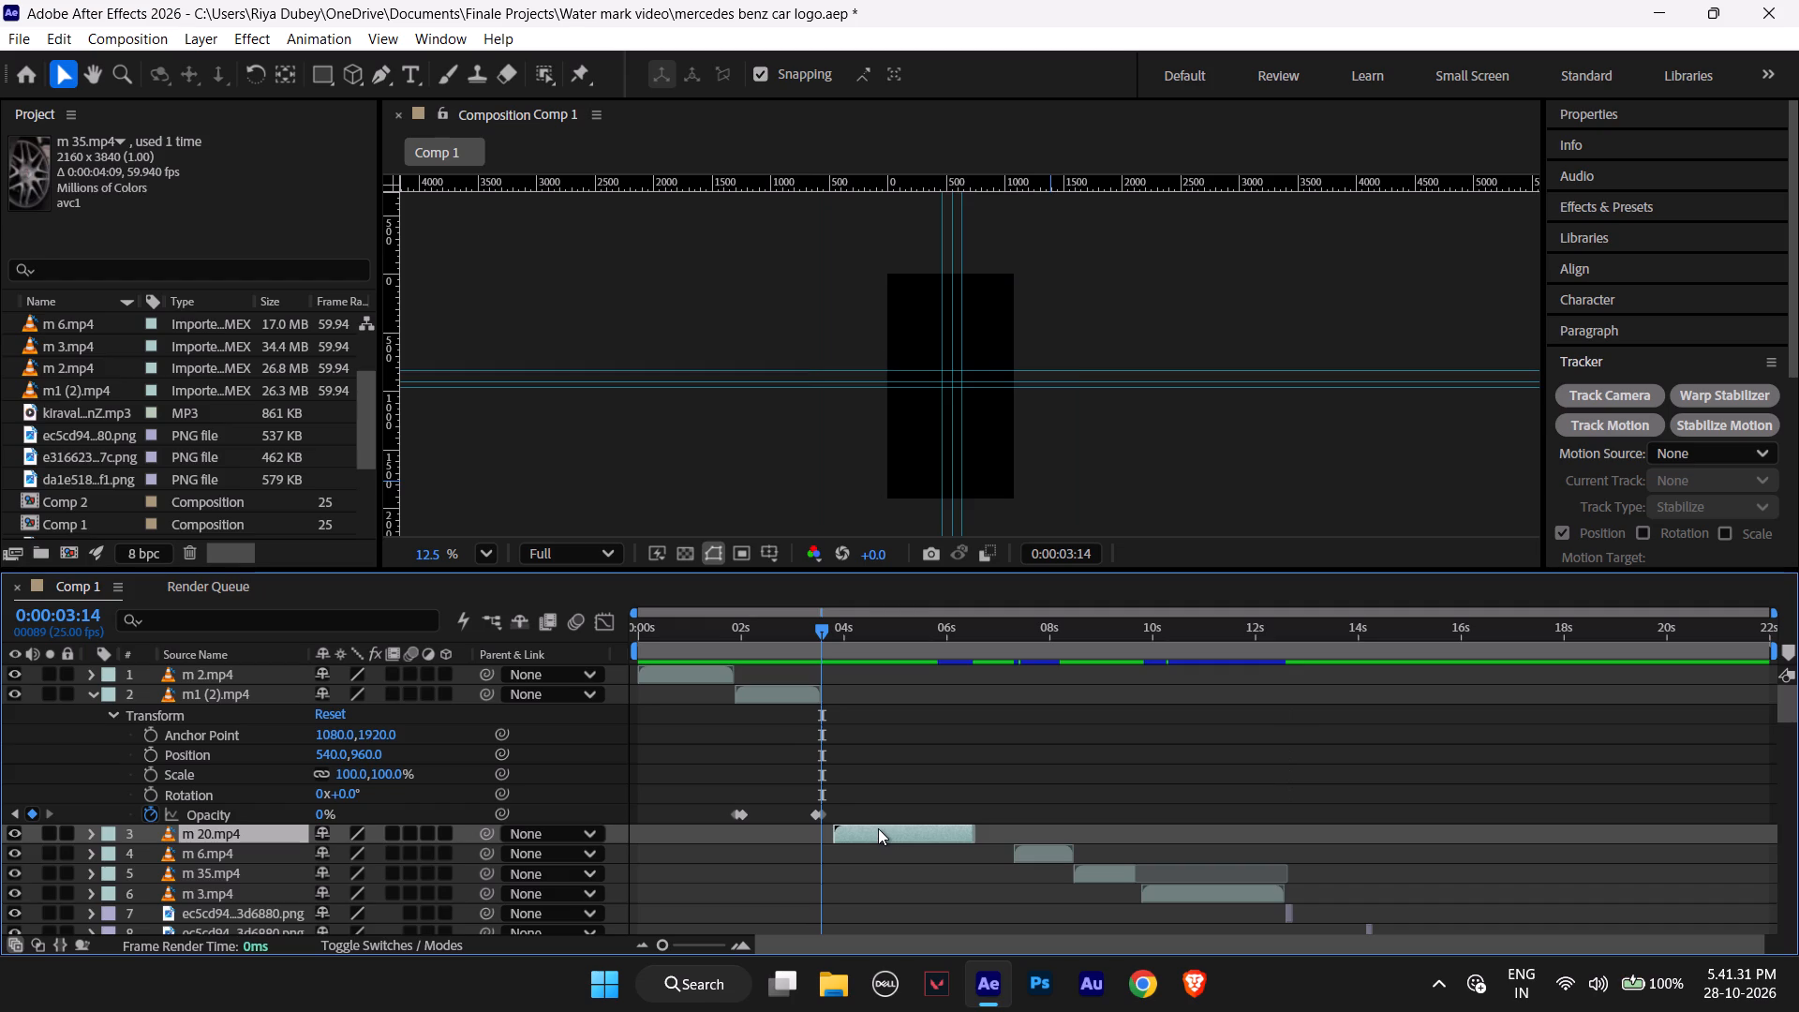
left_click_drag(878, 828, 870, 828)
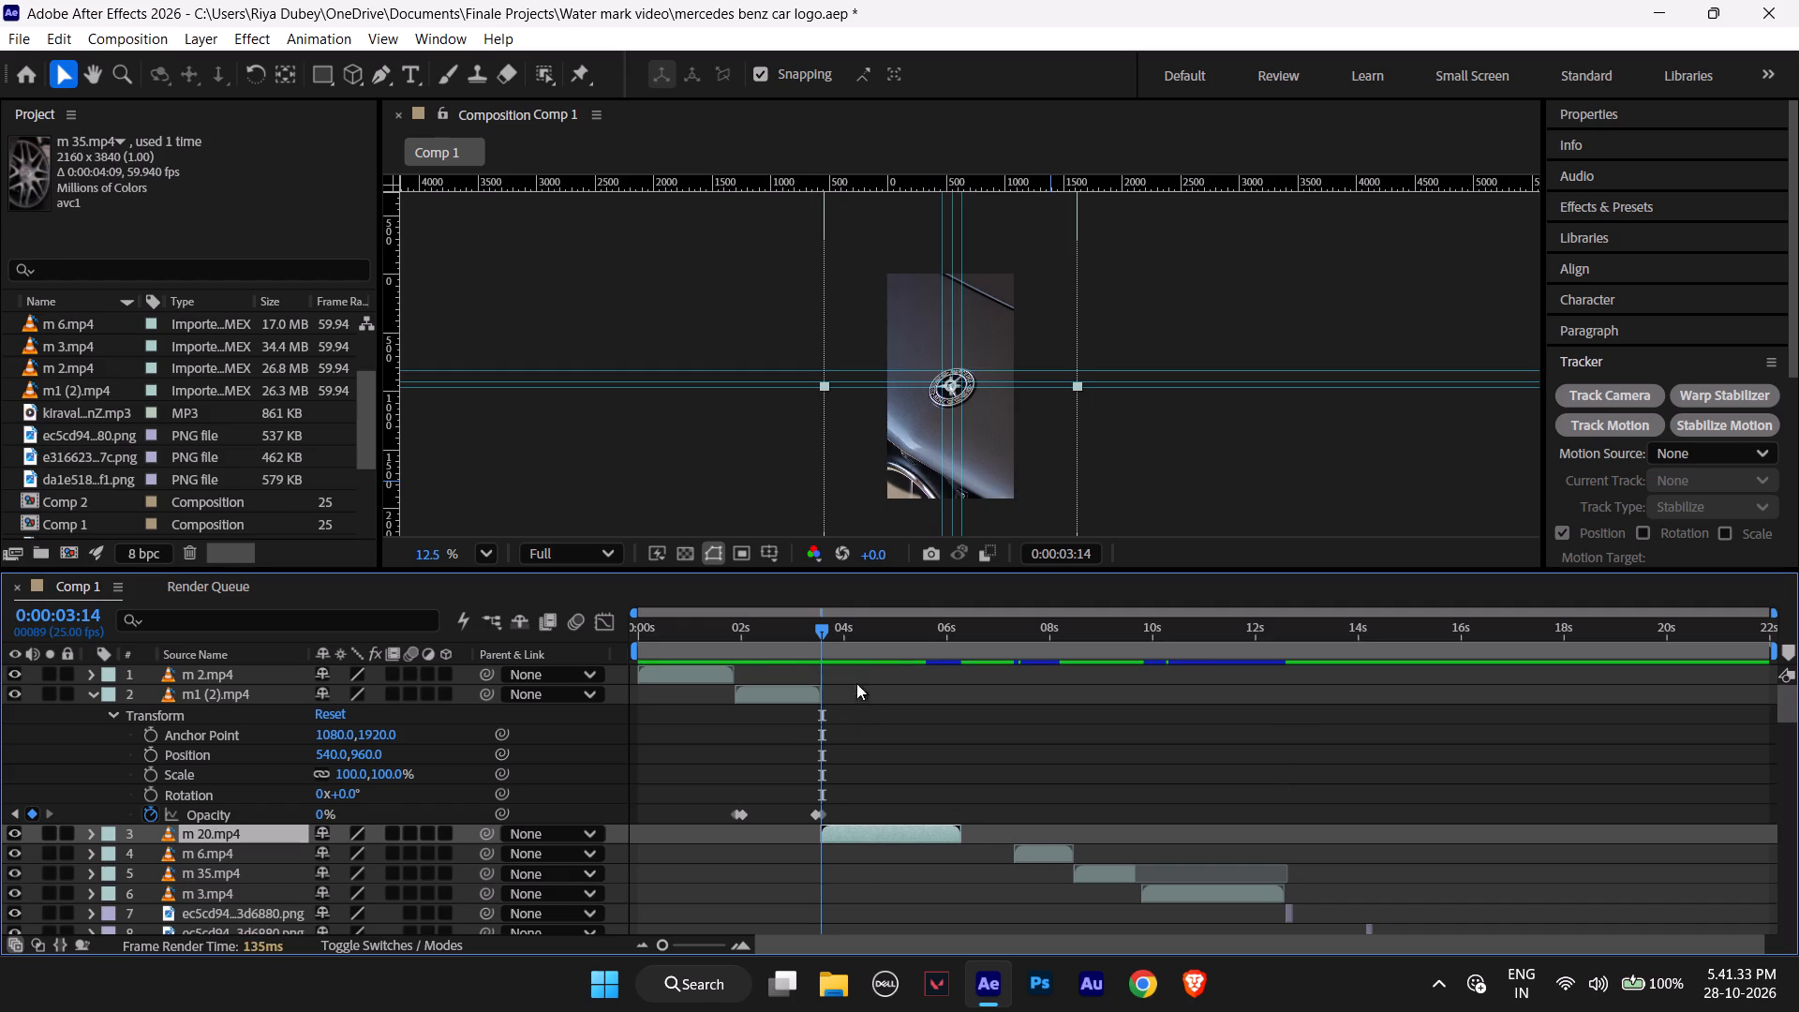
Move the m 6.mp4 layer earlier so it starts at 0:00:06:07, directly after m 20.mp4 ends.
left_click_drag(821, 631, 959, 652)
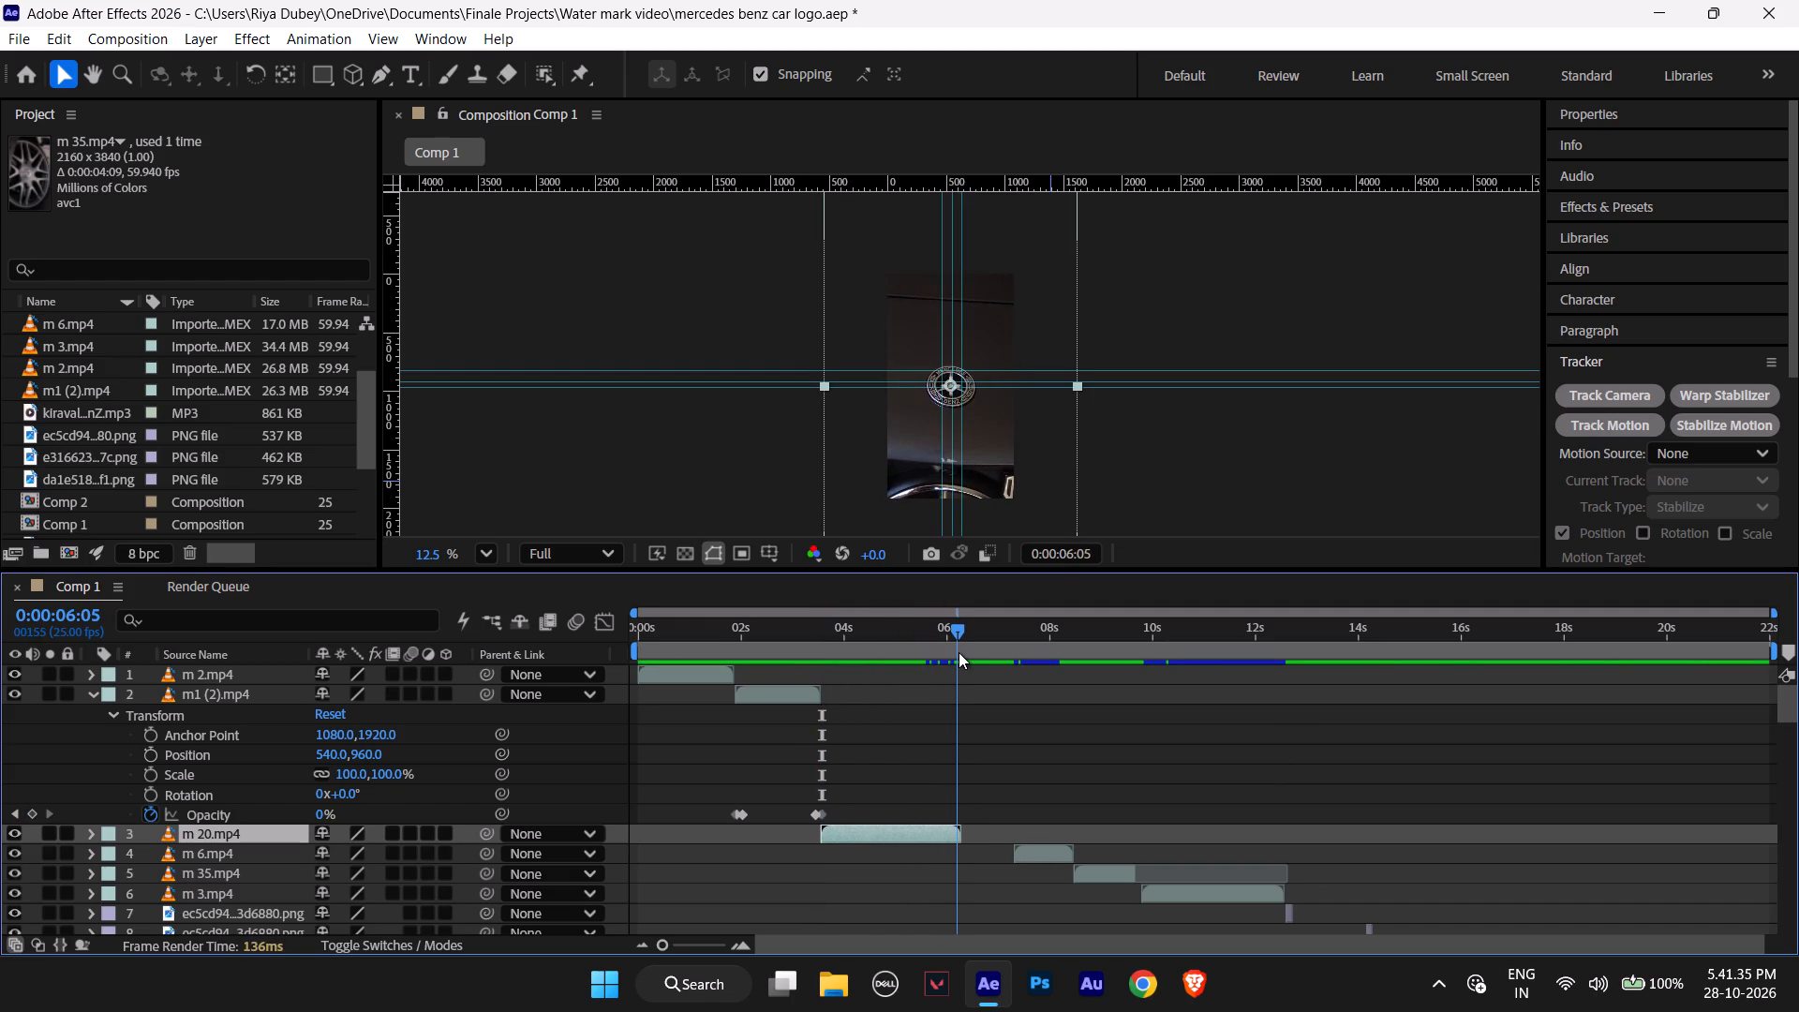
left_click_drag(959, 652, 960, 652)
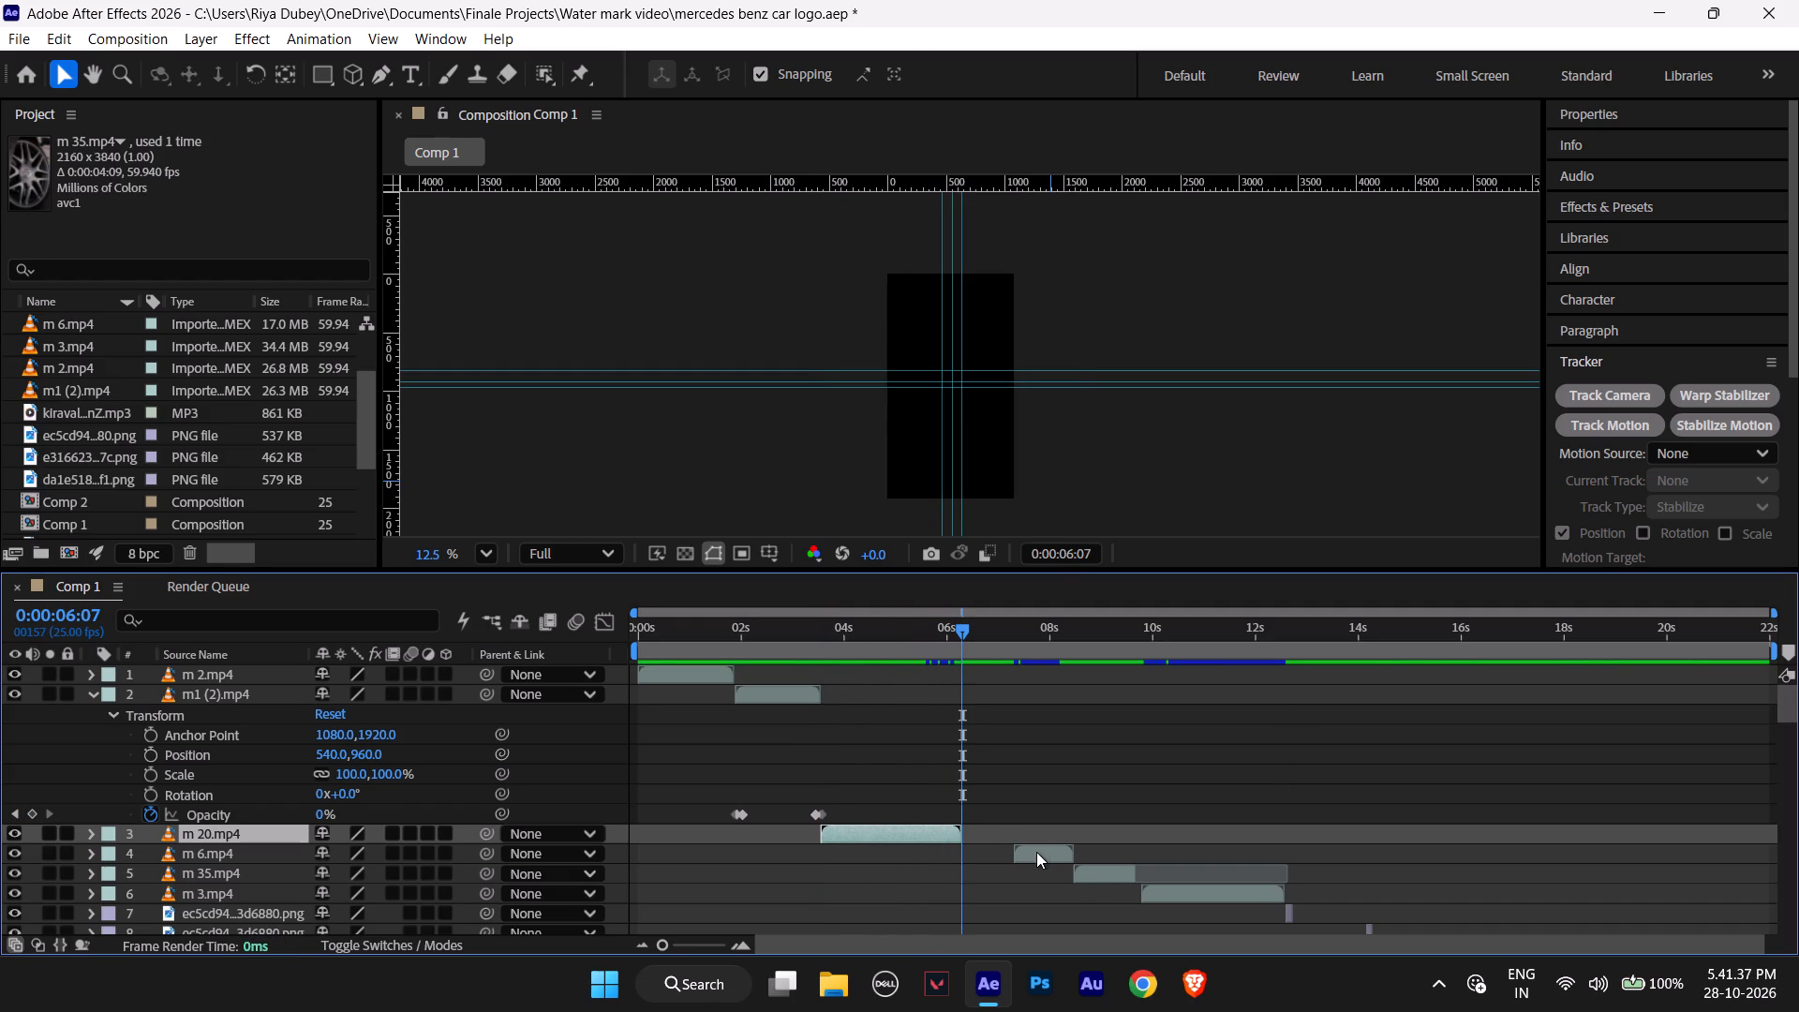
left_click_drag(1036, 852, 984, 852)
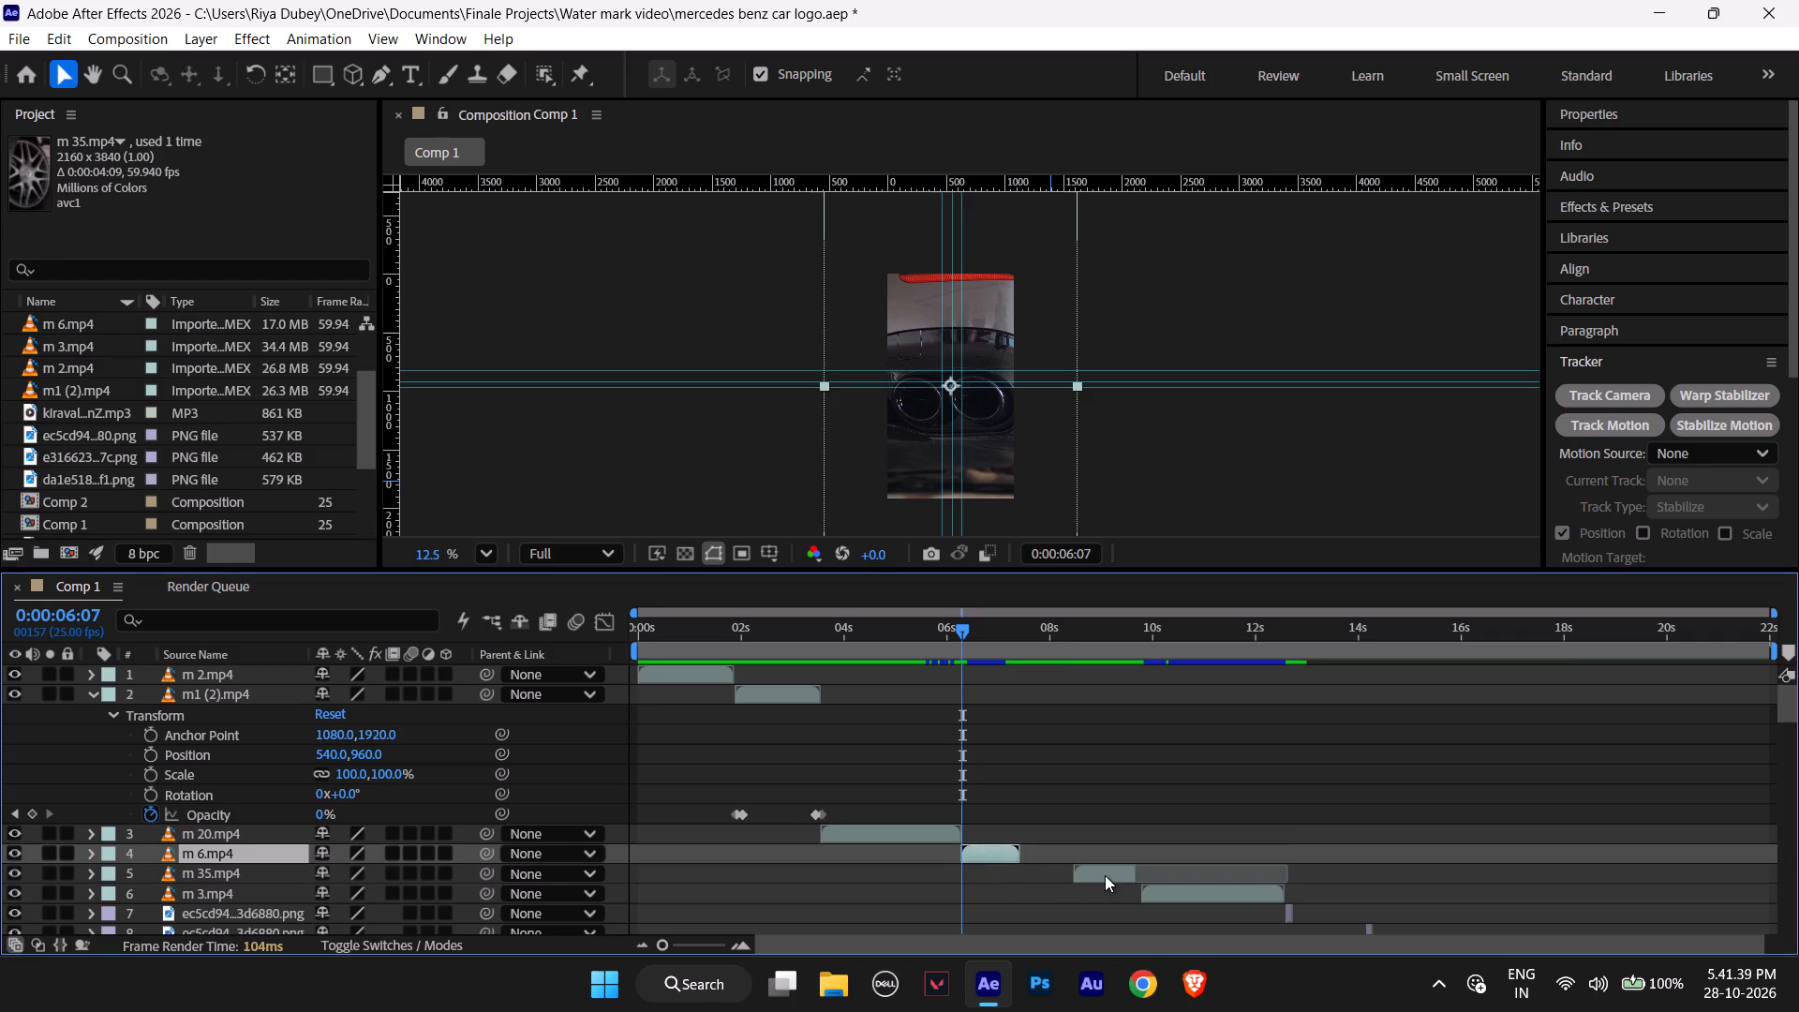
Move the m 35.mp4 layer earlier so it starts at 0:00:07:11, directly after m 6.mp4 ends.
left_click_drag(1105, 875, 1050, 874)
left_click_drag(957, 633, 1004, 633)
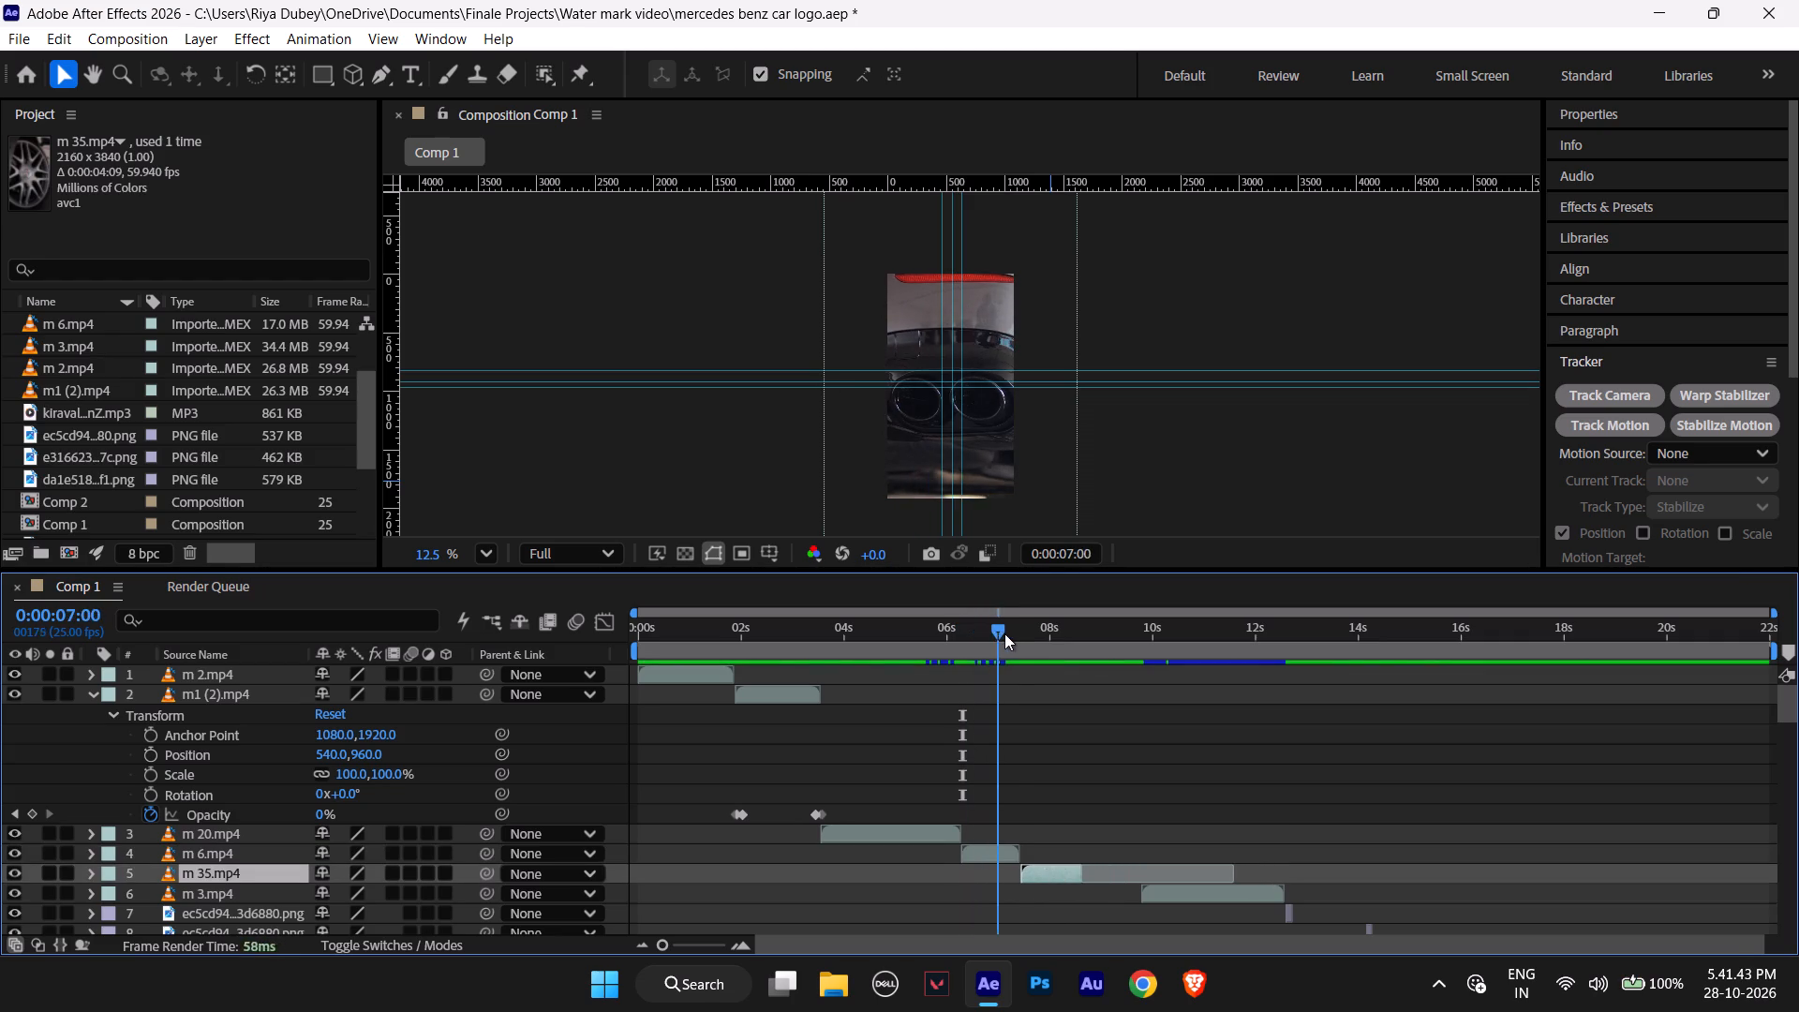
left_click_drag(1004, 633, 1005, 642)
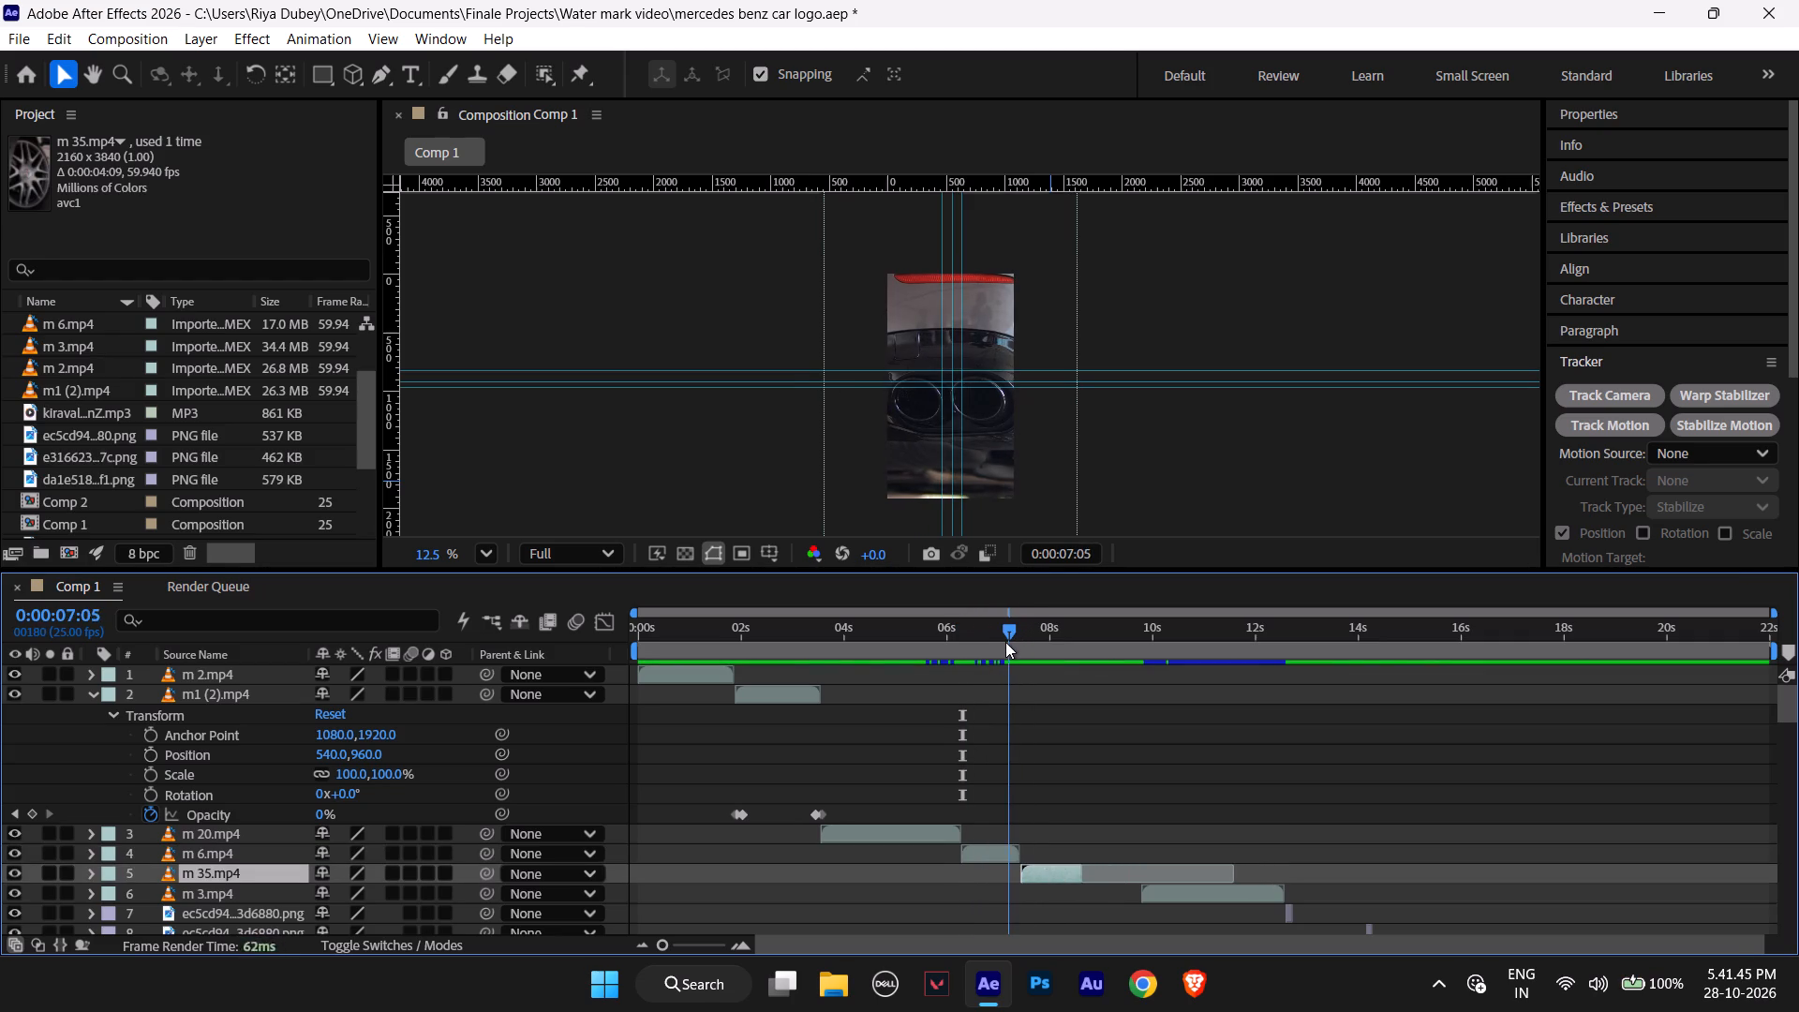
left_click_drag(1005, 642, 1012, 643)
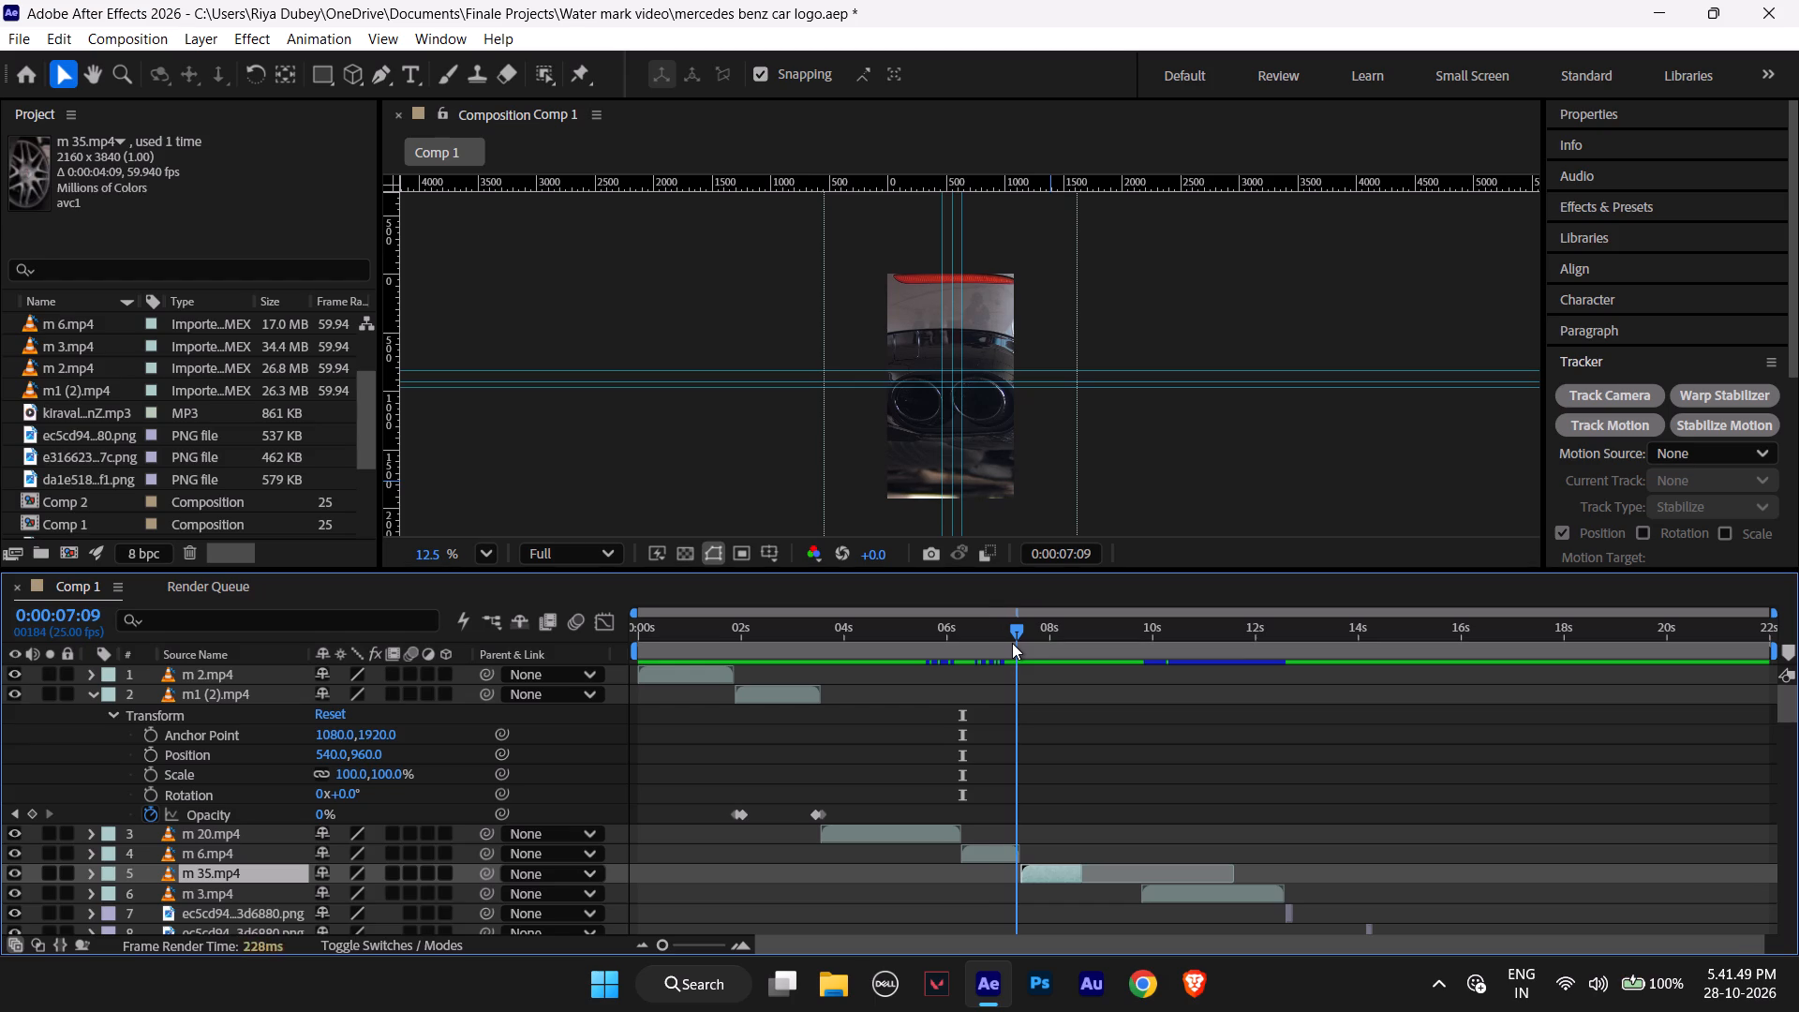
left_click_drag(1012, 643, 1019, 644)
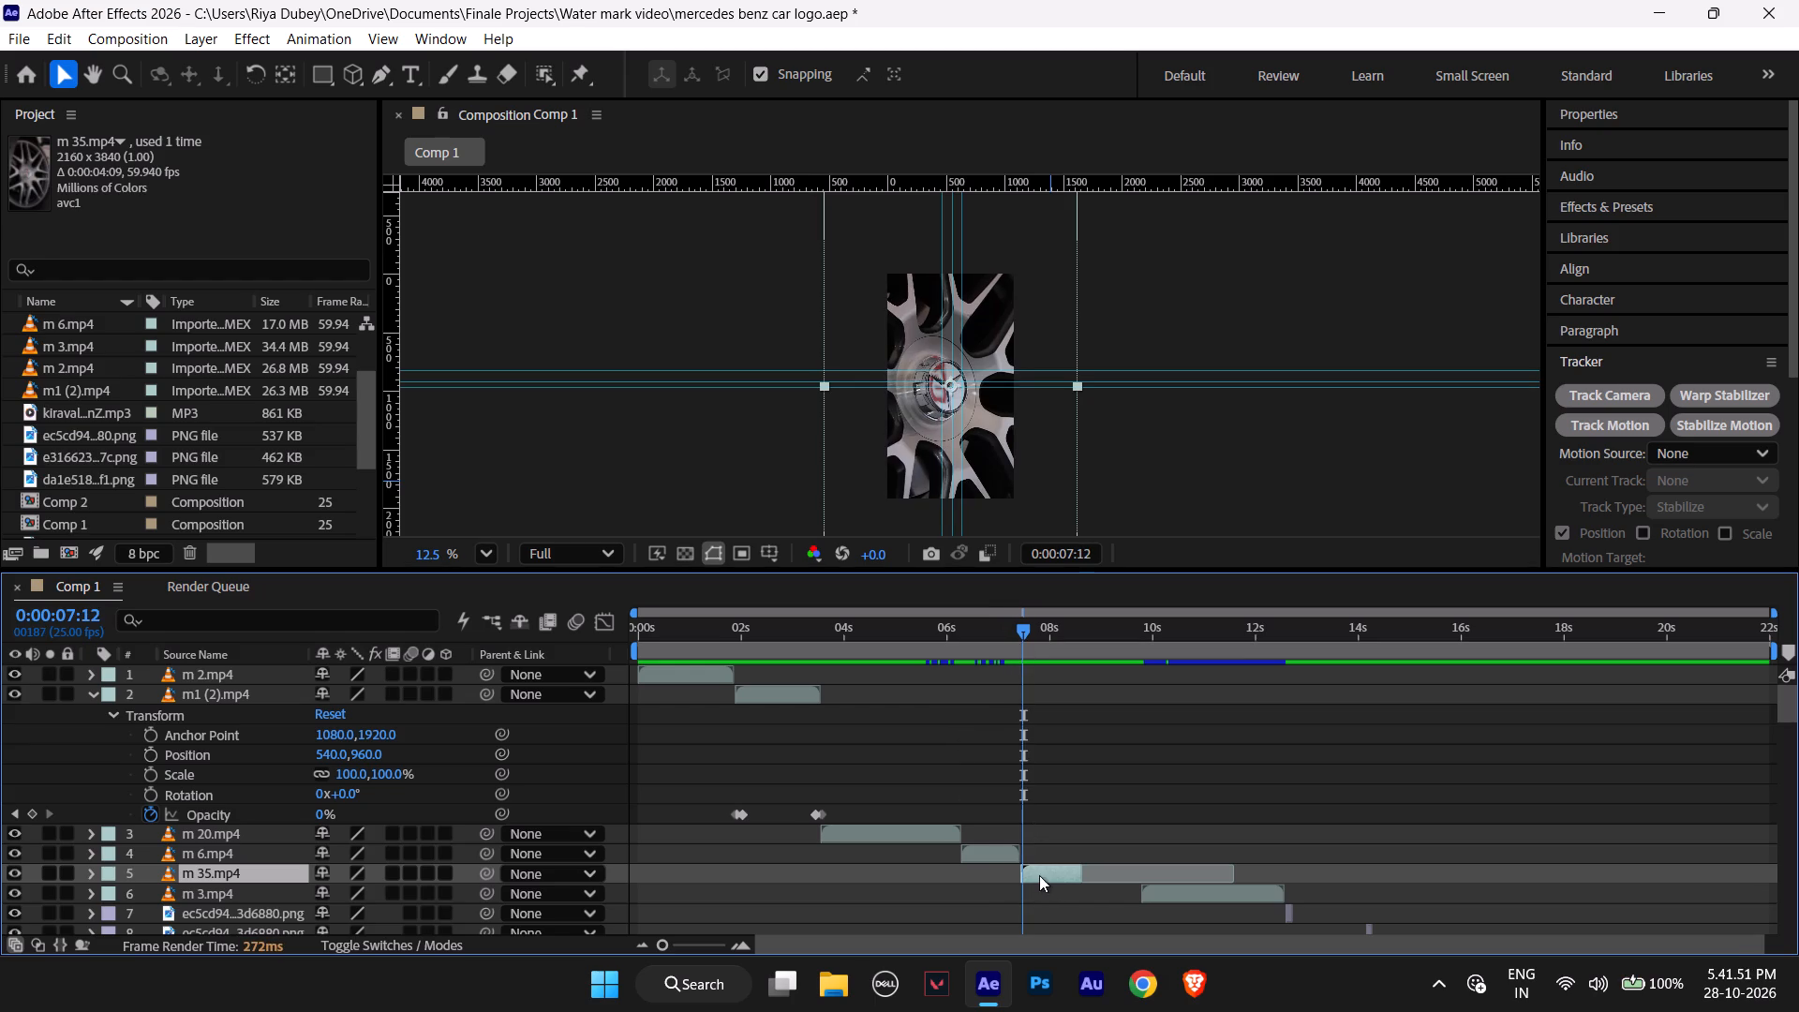
left_click(1037, 873)
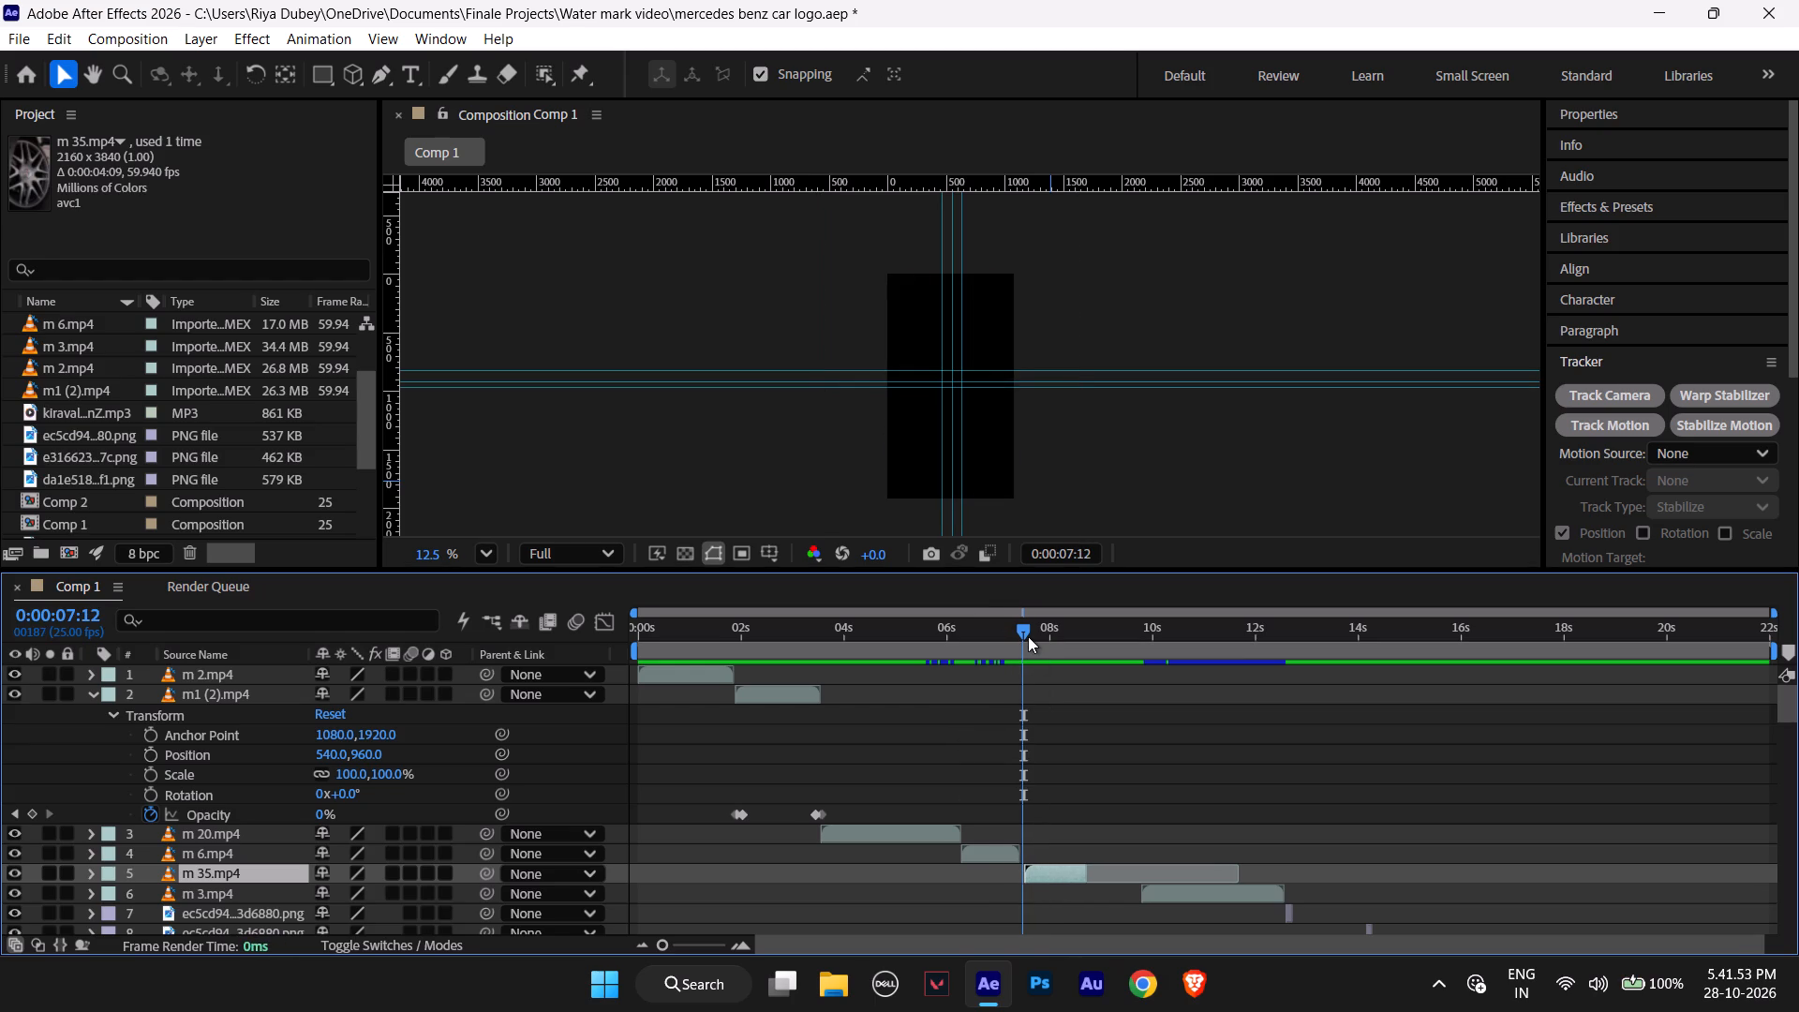
left_click_drag(1027, 636, 1023, 655)
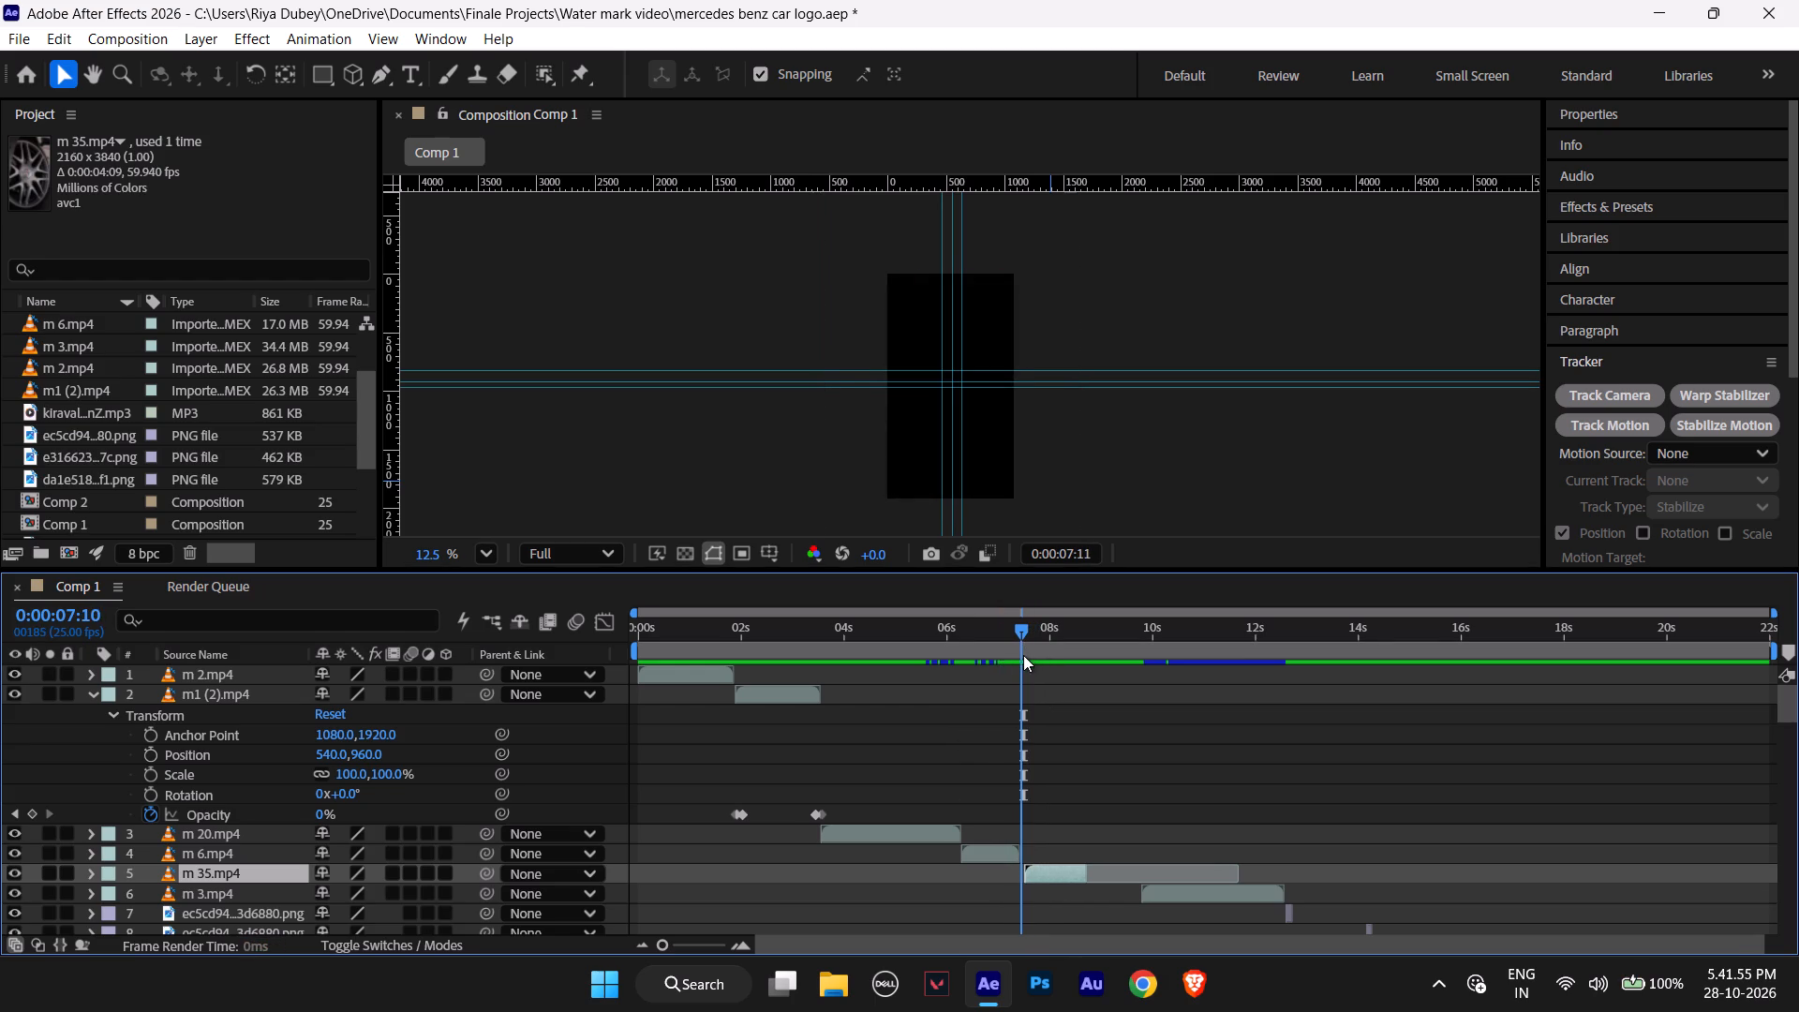
left_click_drag(1023, 655, 1026, 655)
left_click_drag(1026, 655, 1021, 662)
key("ctrl+Left")
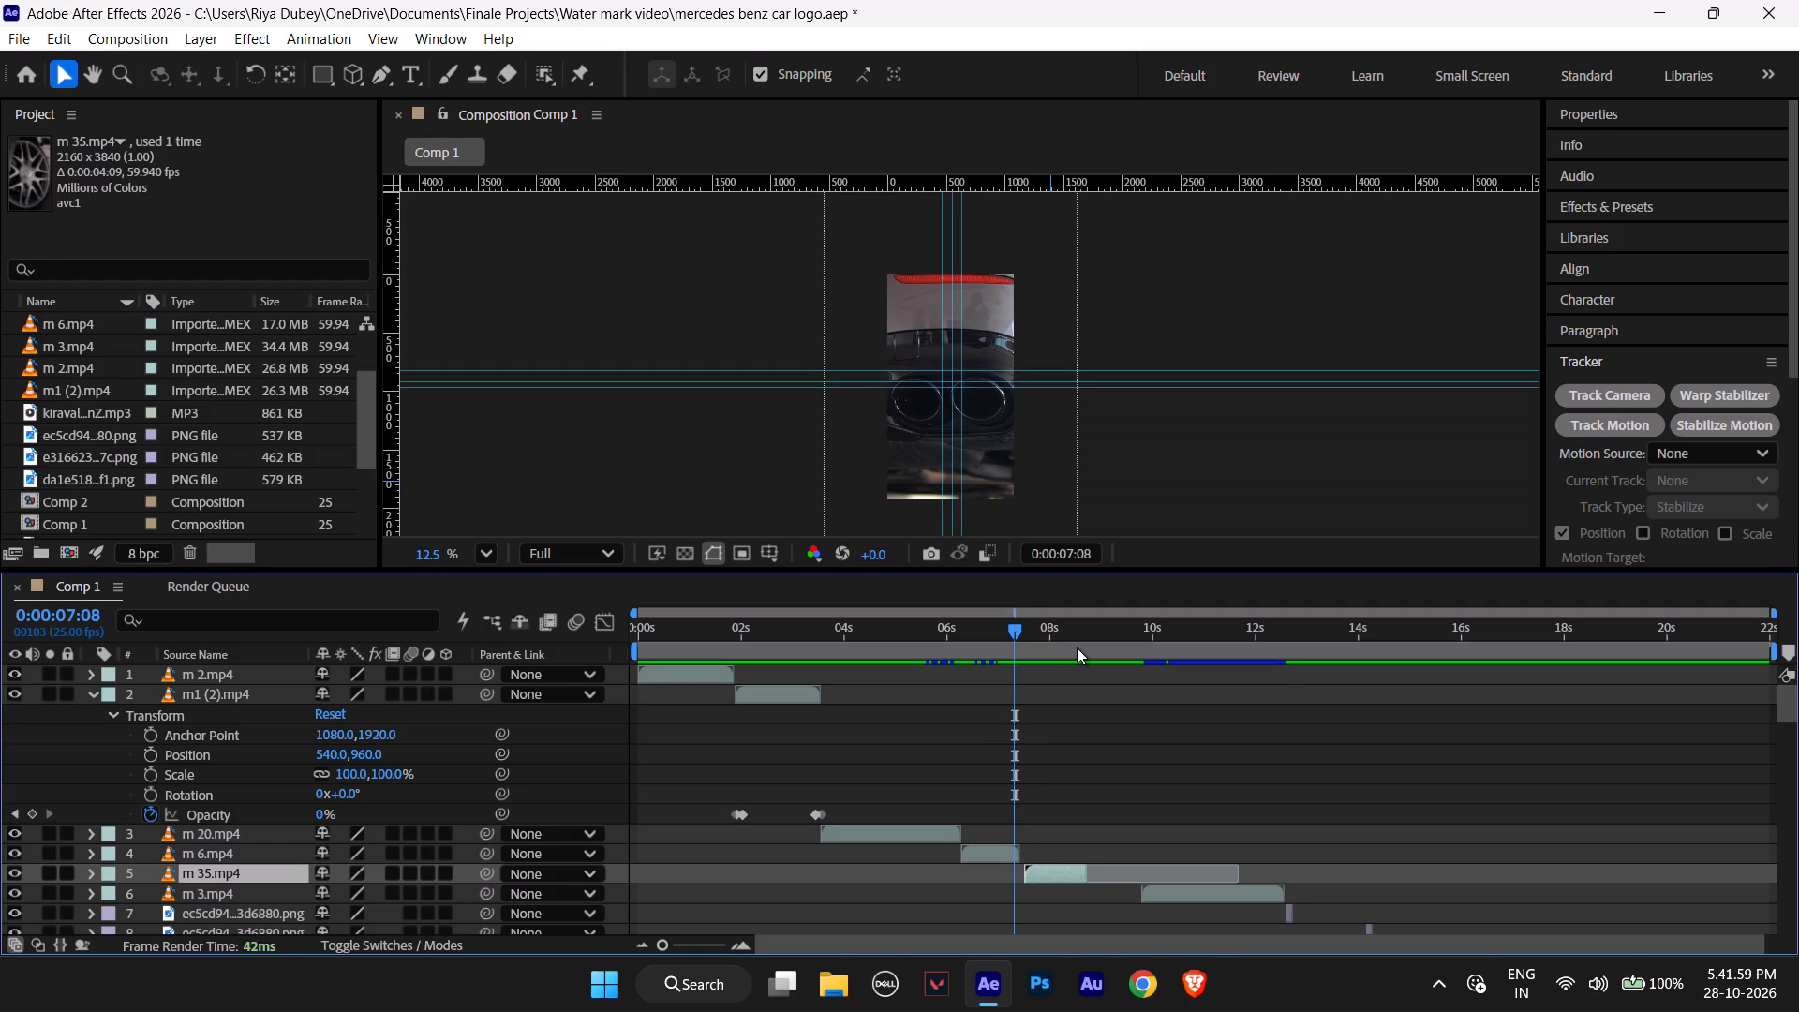
key("ctrl+Right")
key("ctrl+Right")
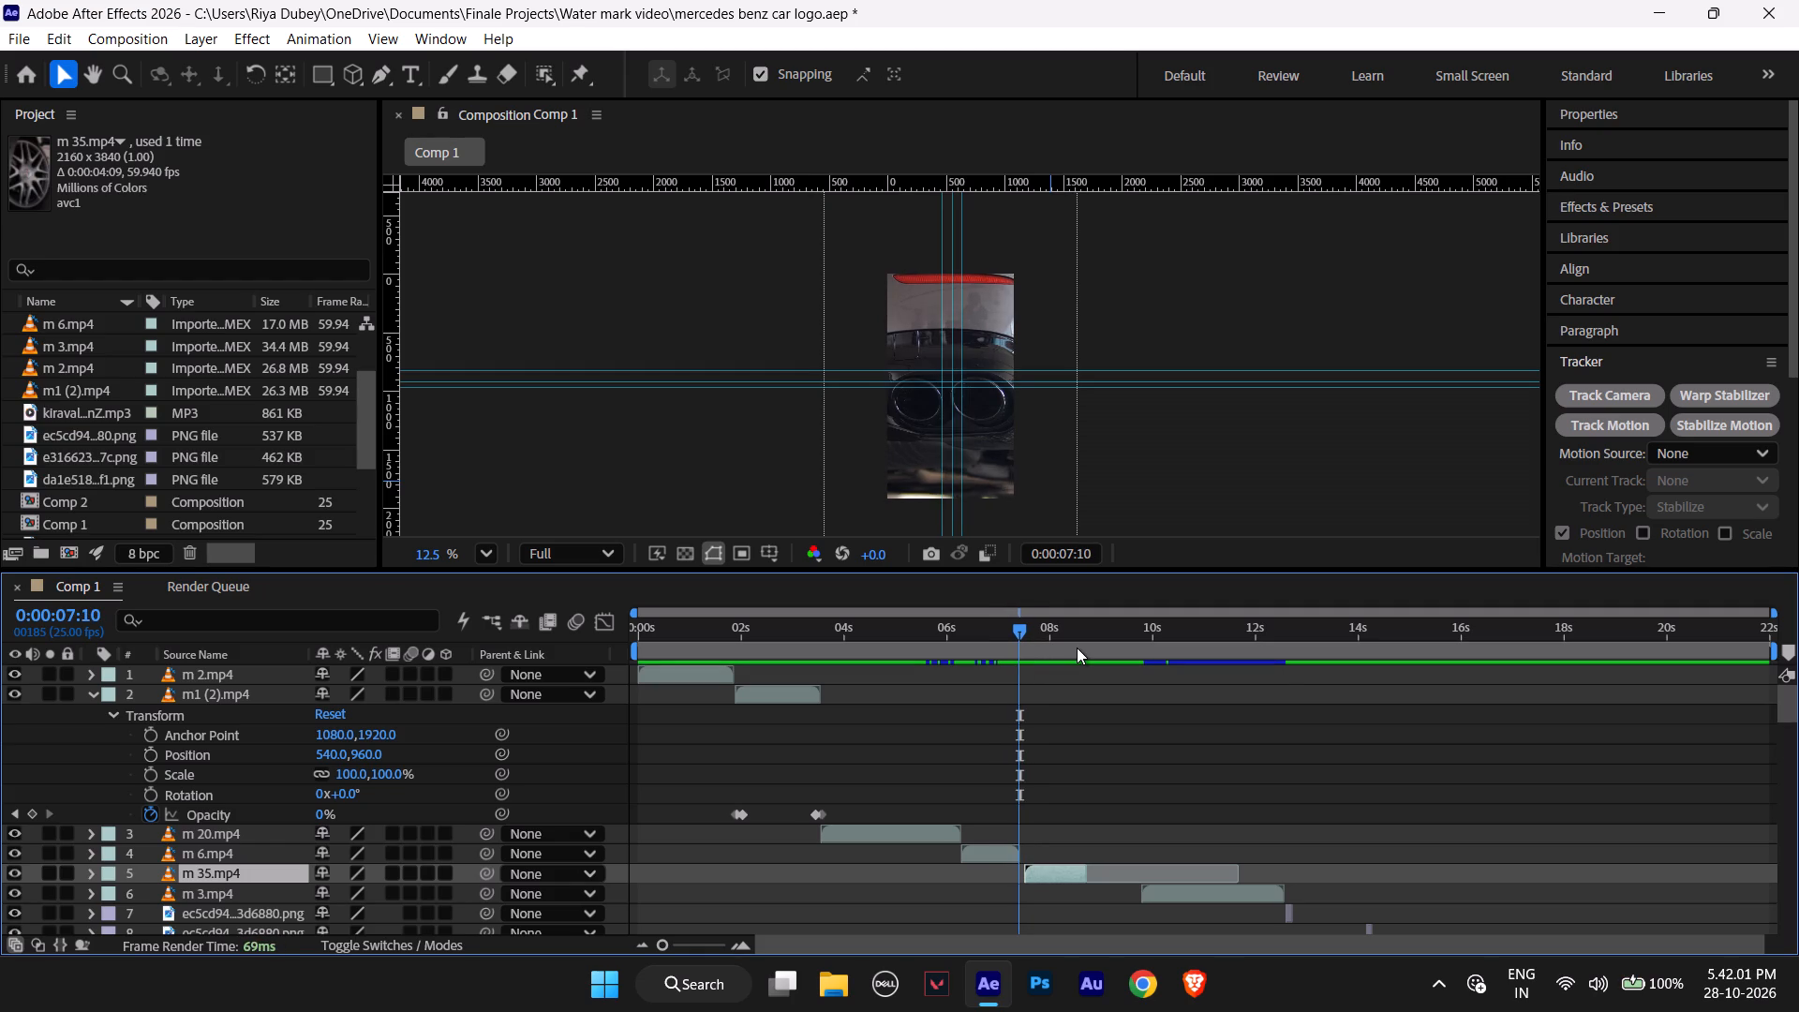
key("ctrl+Right")
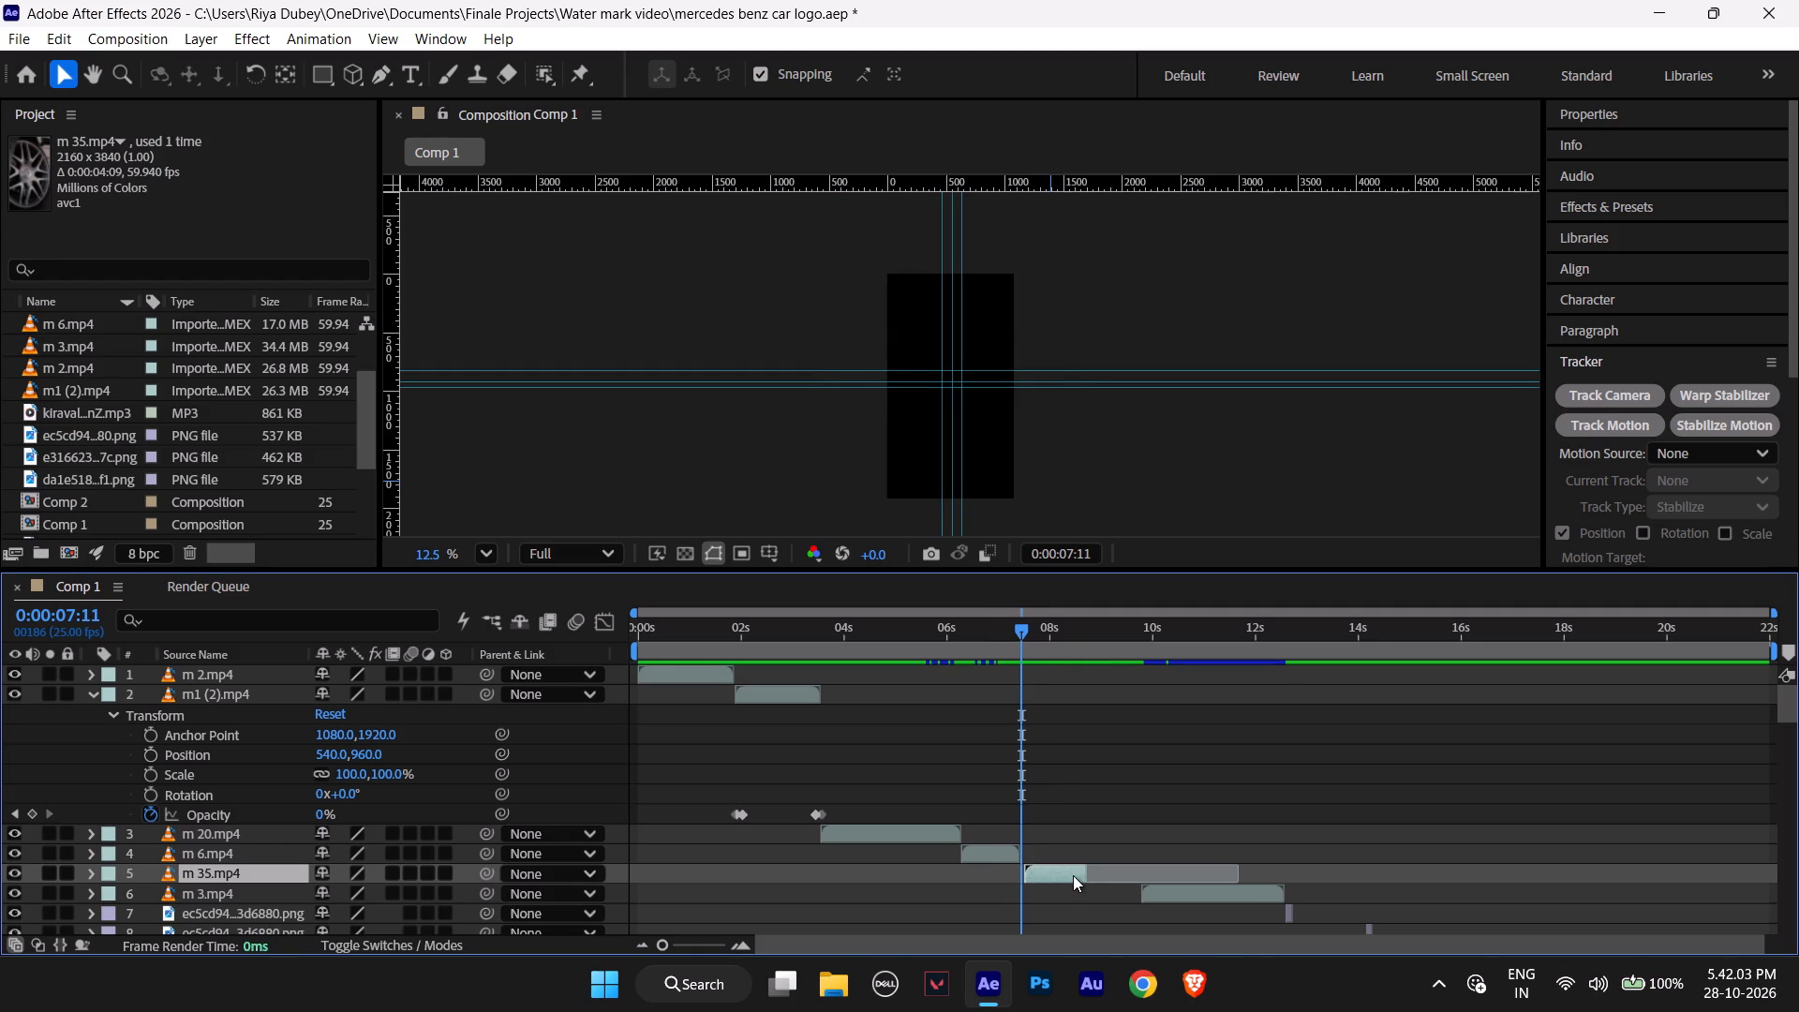
left_click(1073, 875)
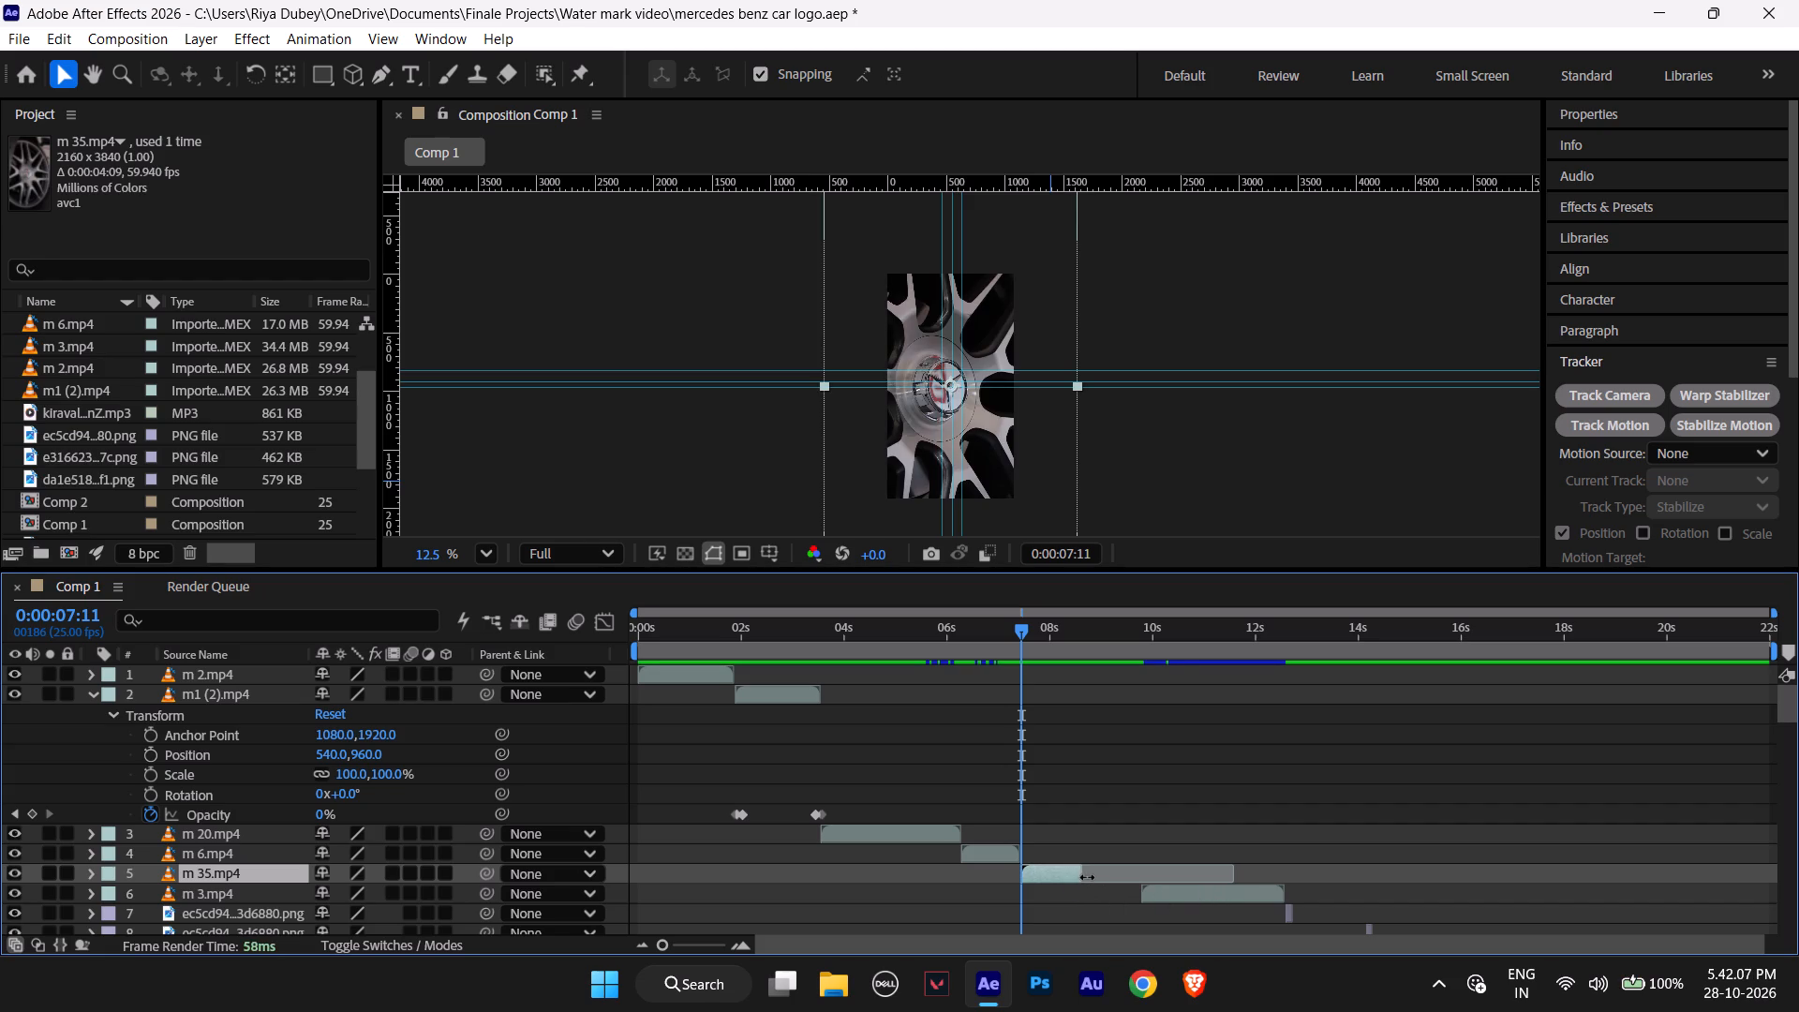
Set the end of m 35.mp4 to about 9.7 s so it reaches the start of m 3.mp4.
left_click_drag(1086, 873, 1140, 869)
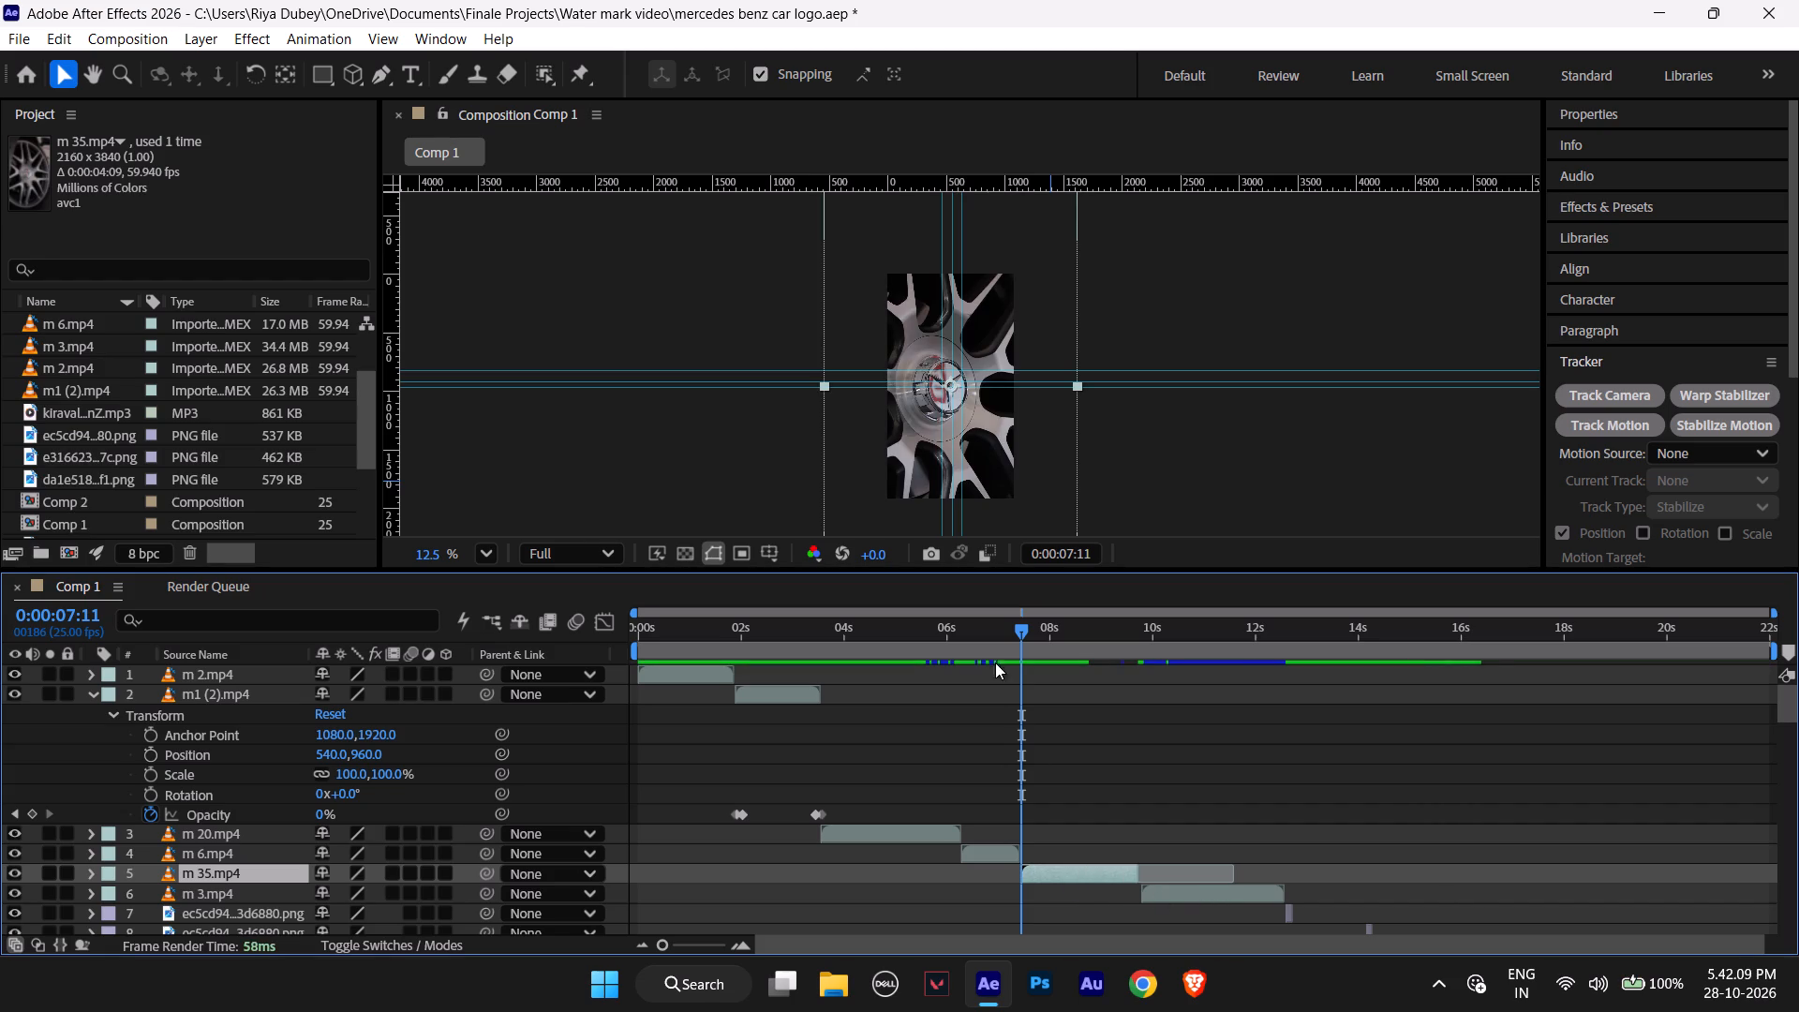
Play Comp 1 from 0:00:07:11 to review the m 35.mp4 wheel clip.
key("space")
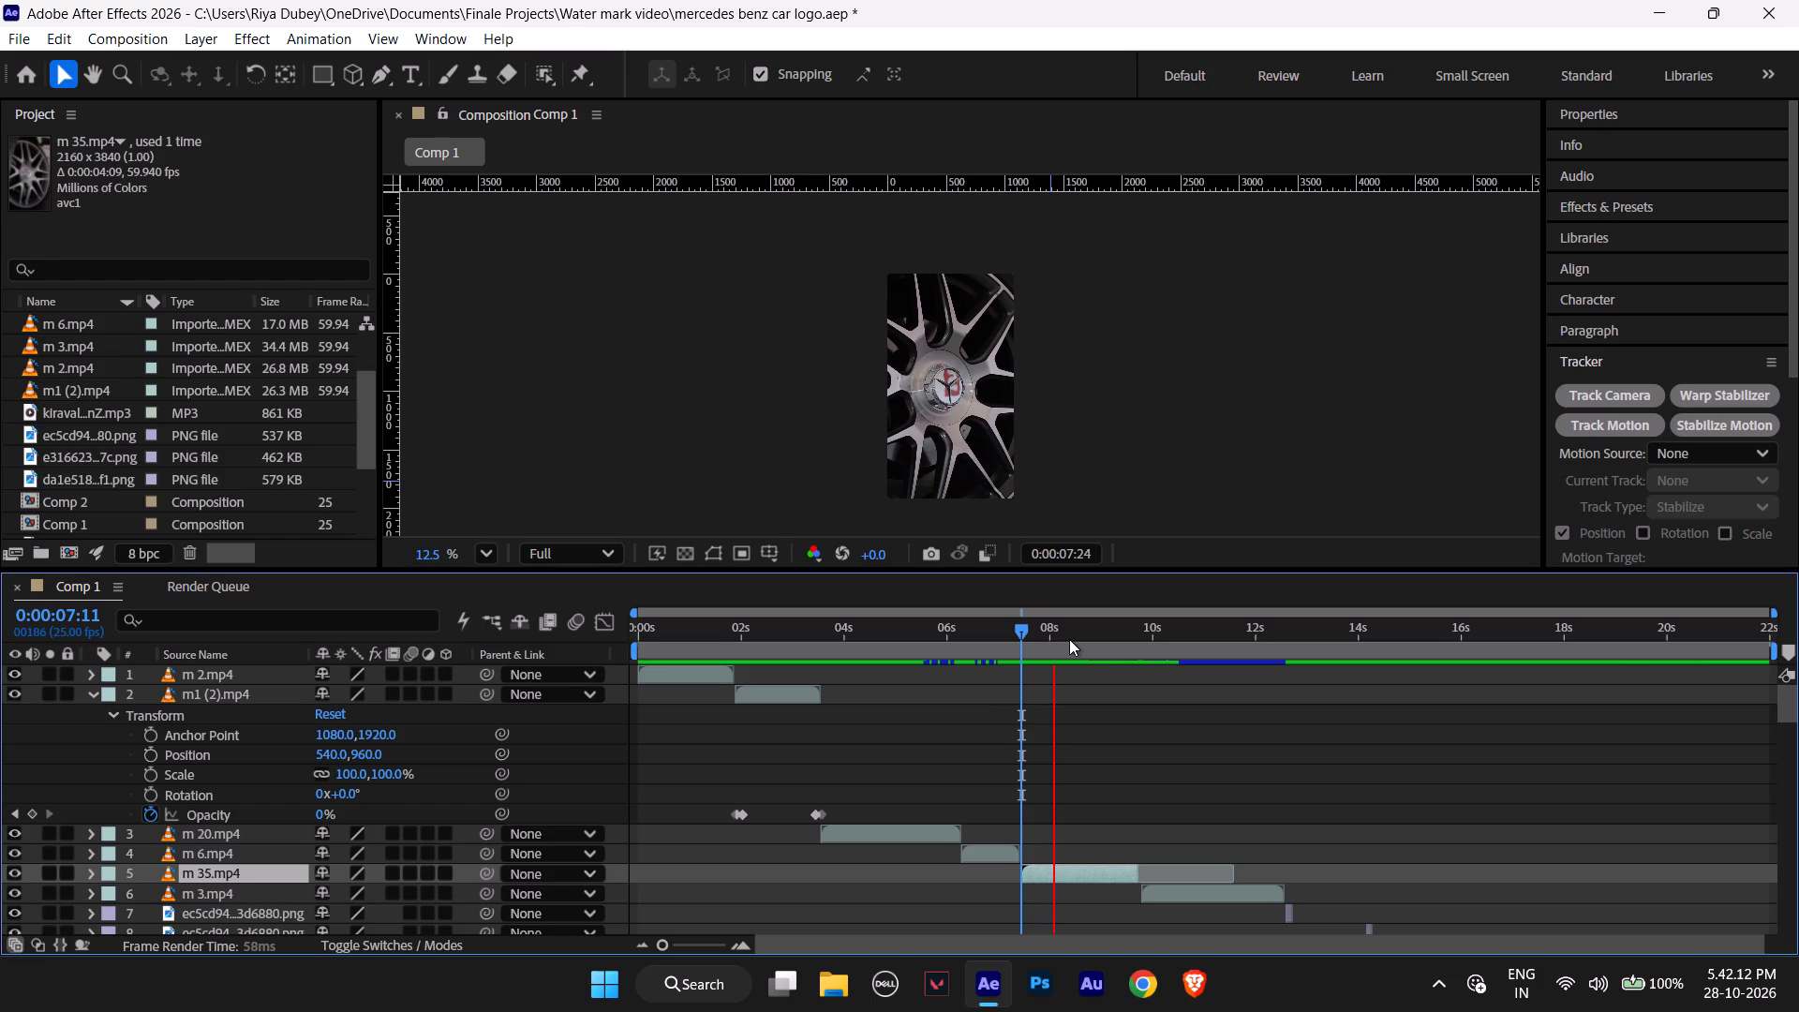
key("space")
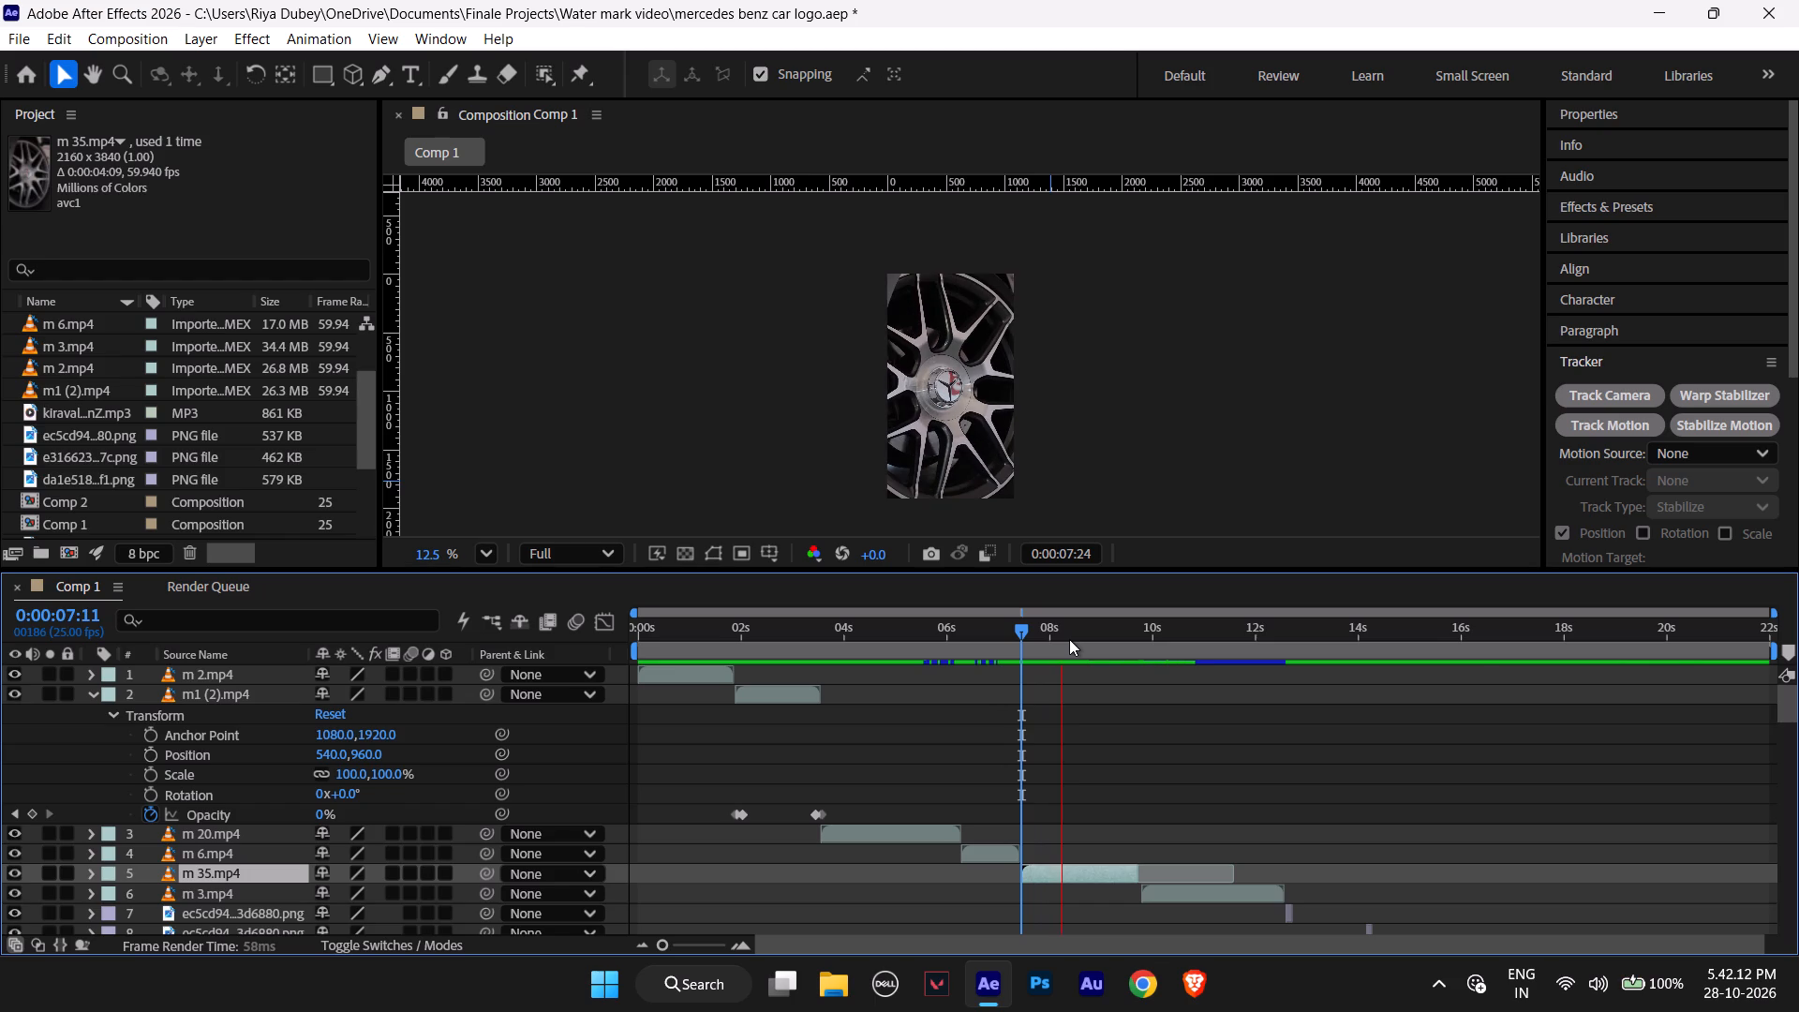
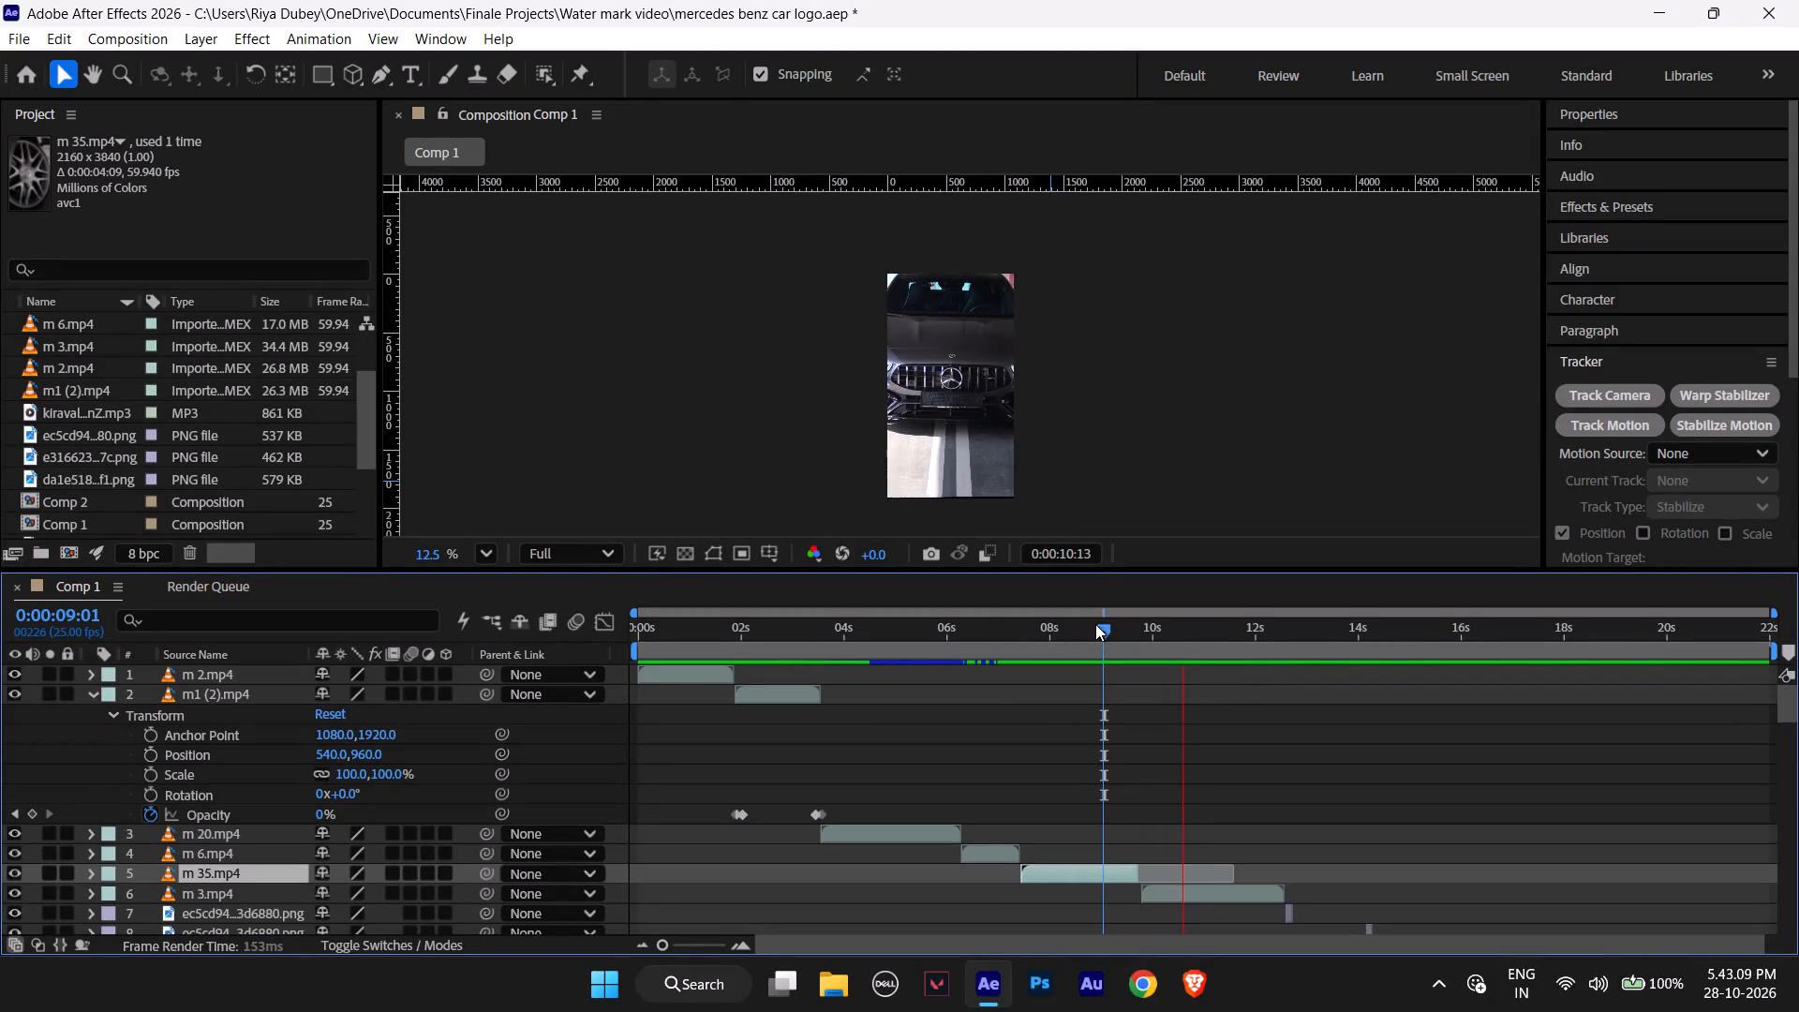
Play Comp 1 from the start and replay its middle section to review the sequence of car clips.
left_click_drag(1103, 623, 454, 685)
key("space")
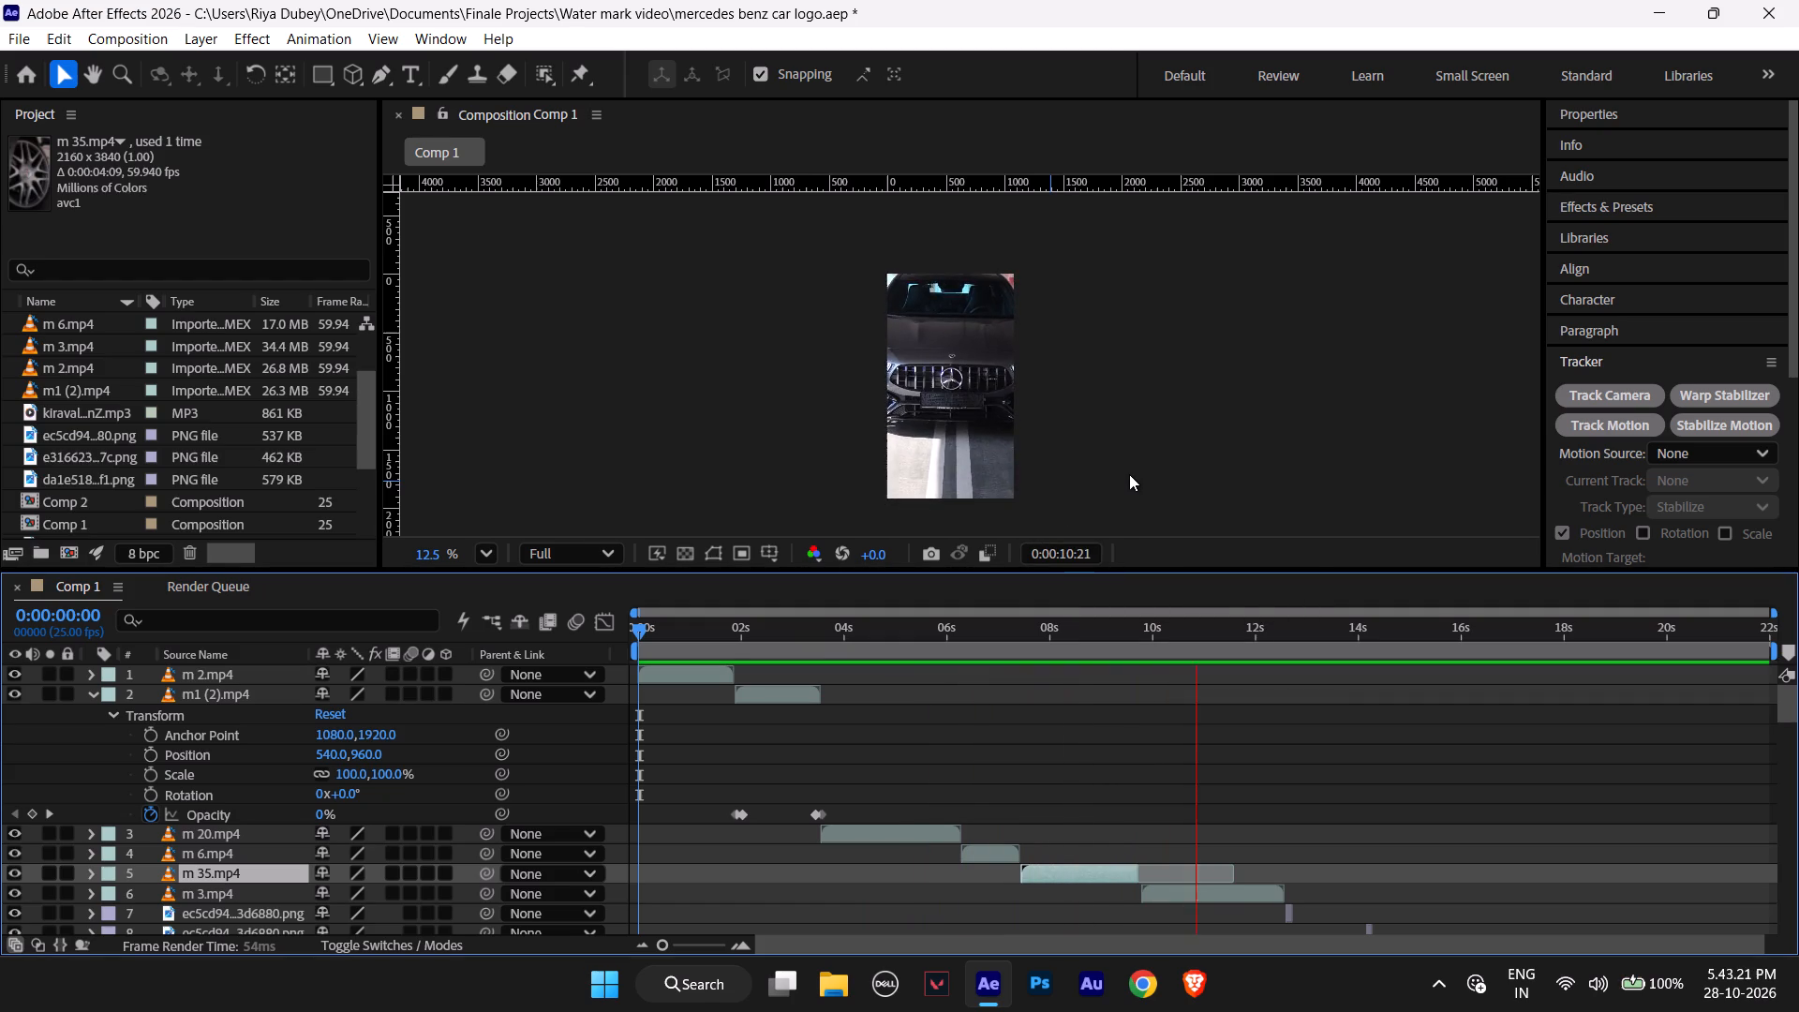
key("space")
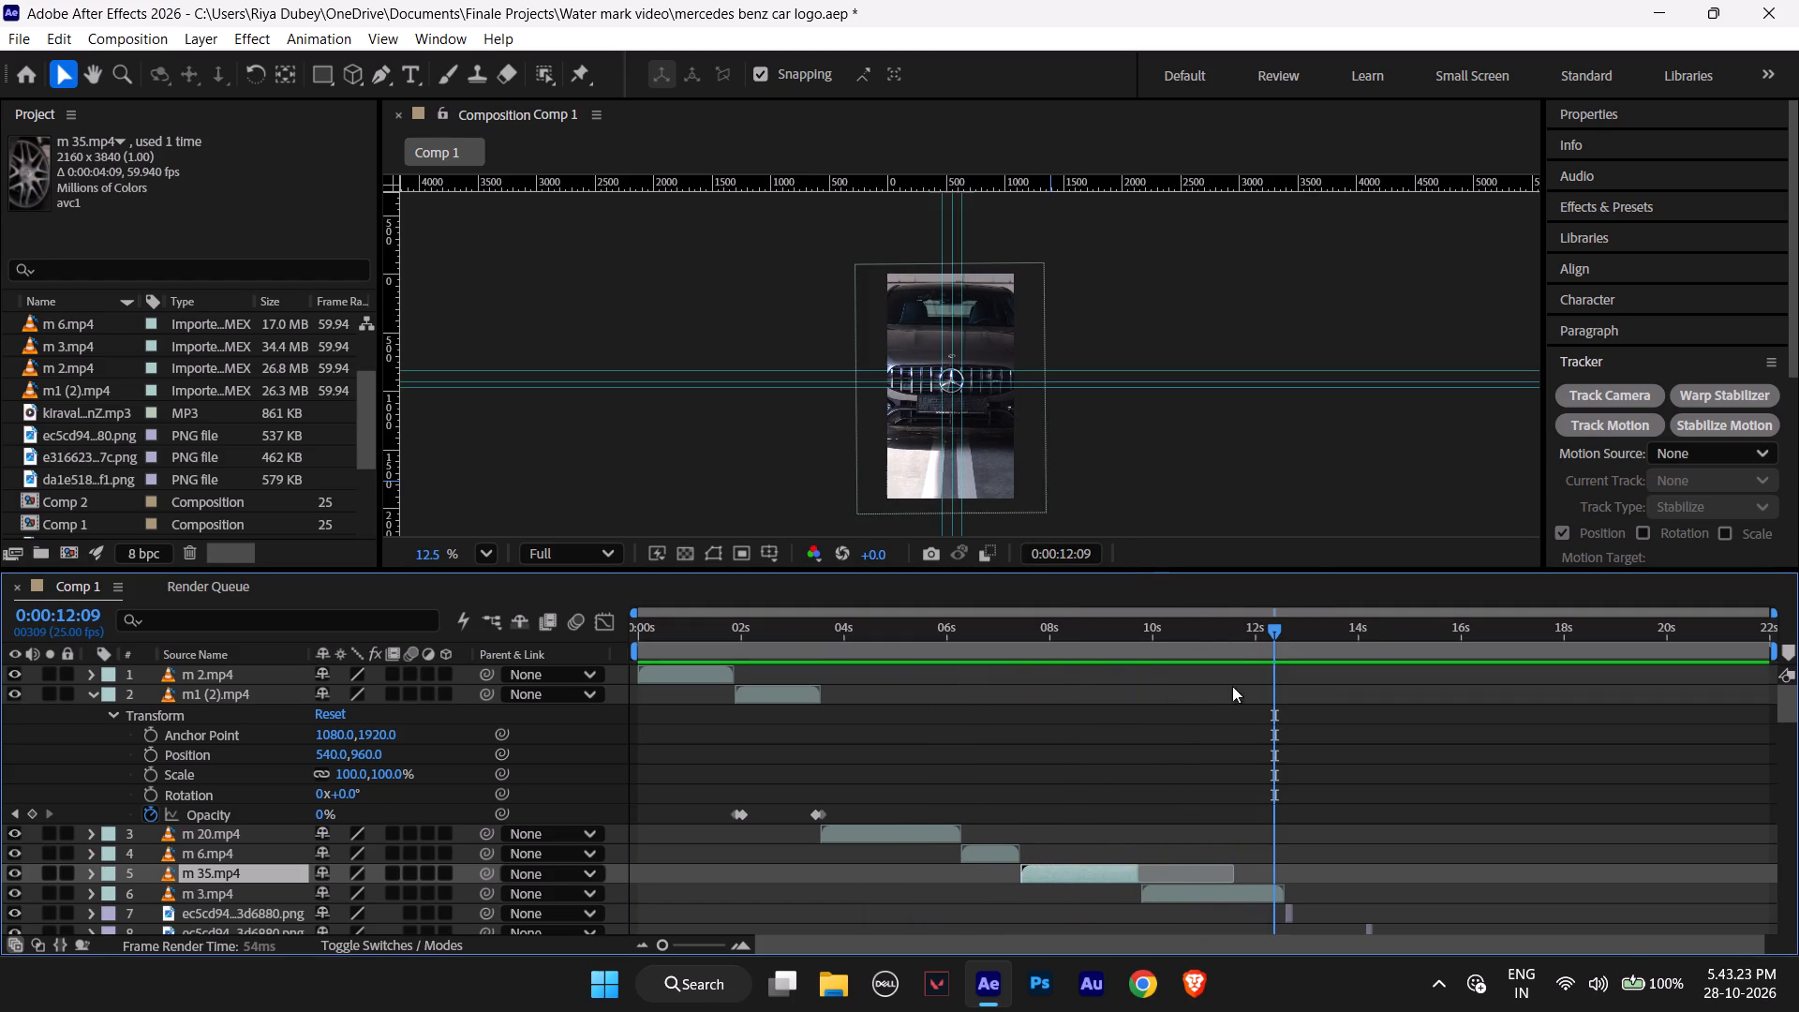
left_click_drag(1271, 631, 960, 652)
key("space")
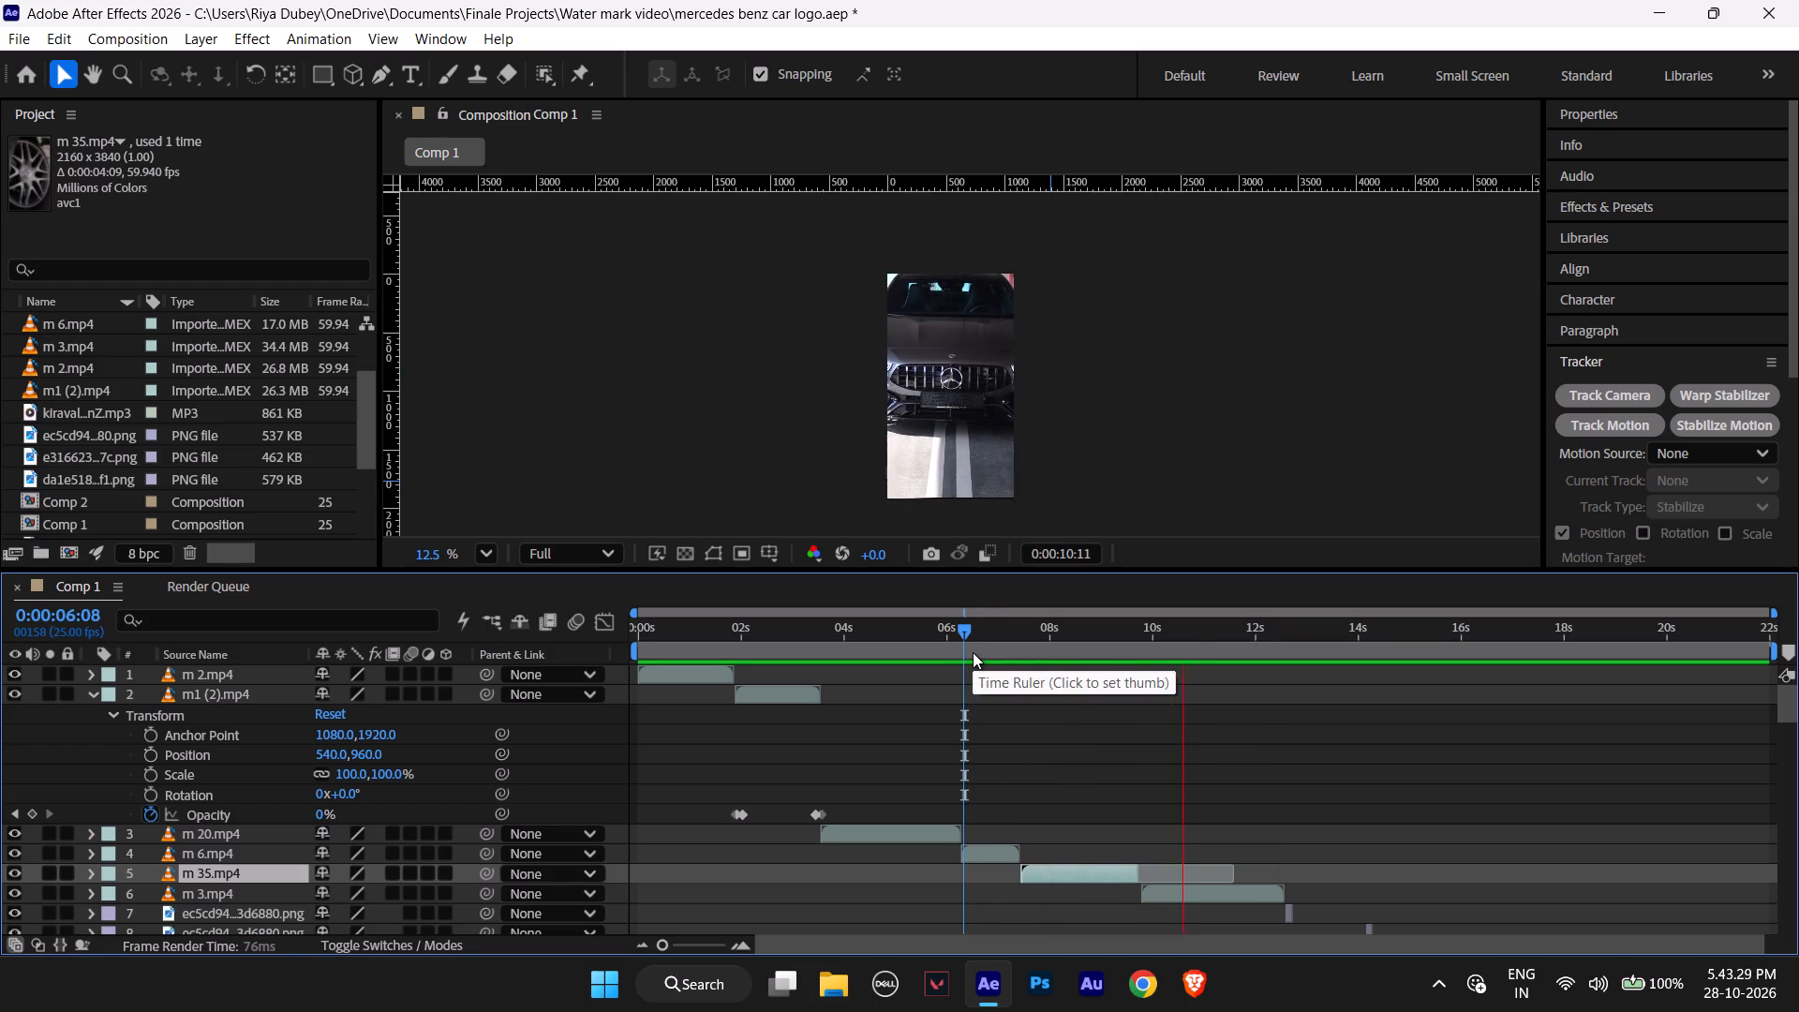
key("space")
left_click_drag(1193, 631, 824, 642)
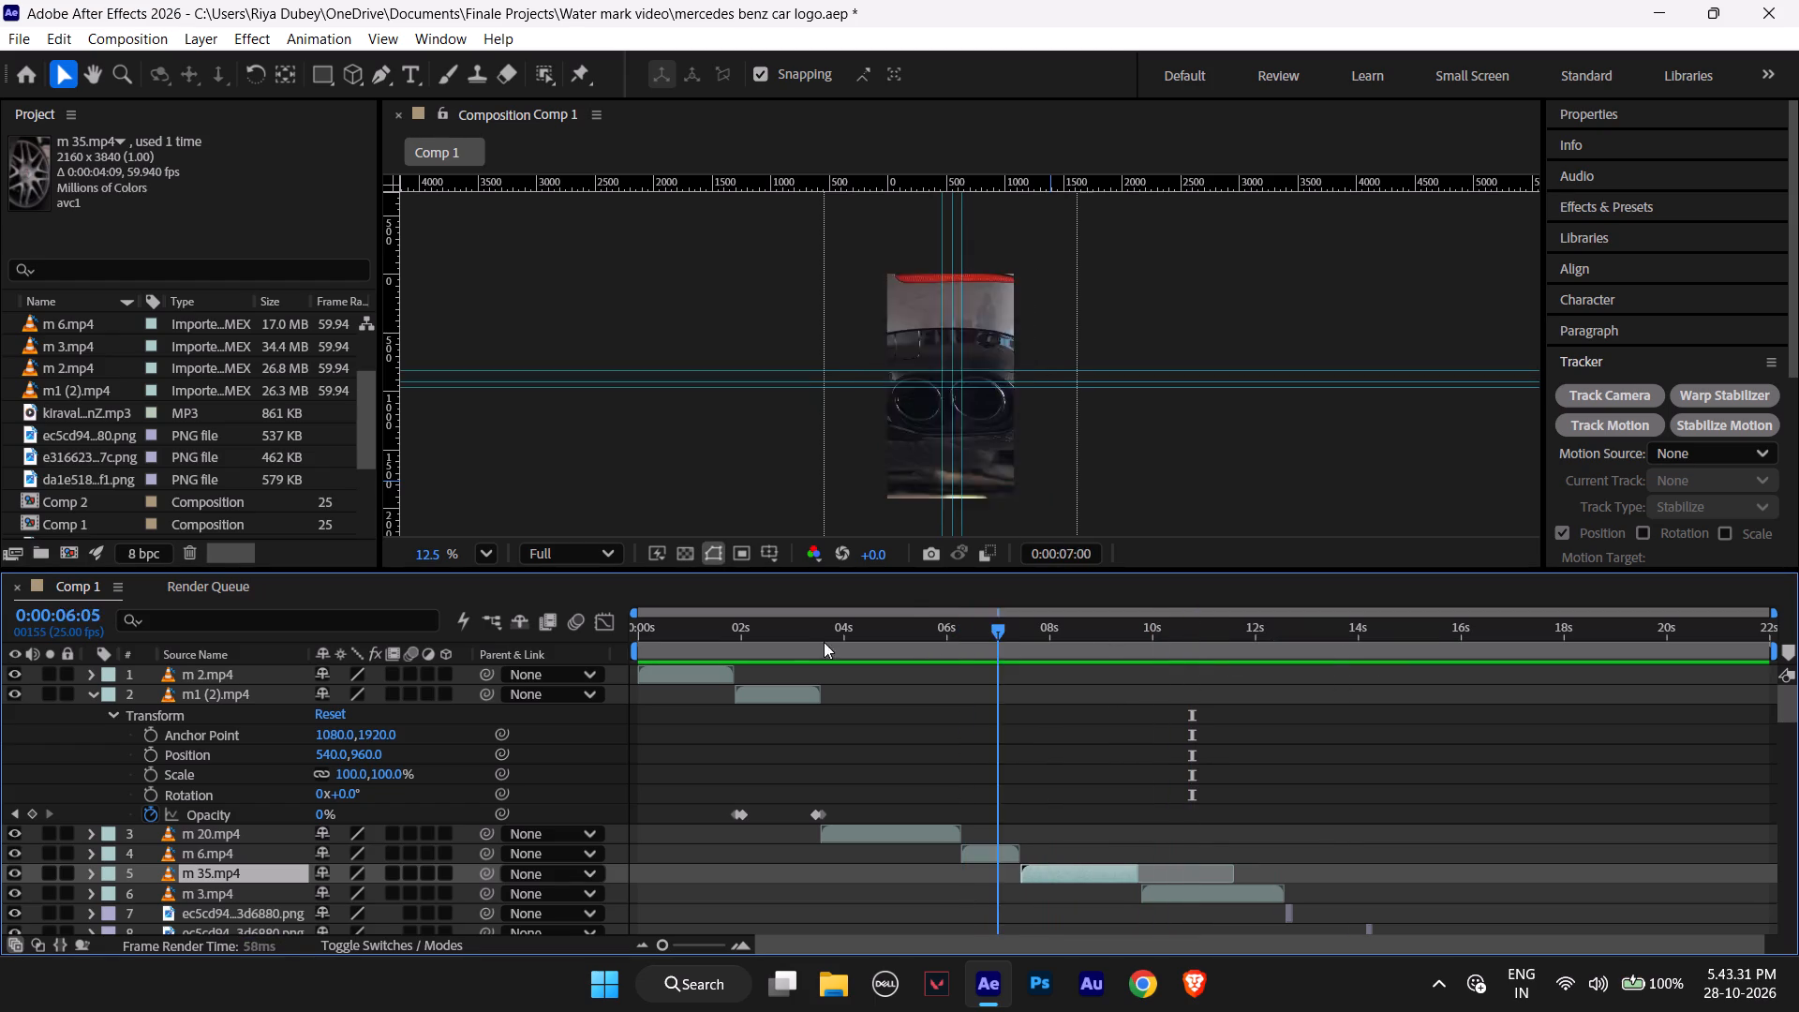
left_click_drag(824, 642, 483, 615)
key("space")
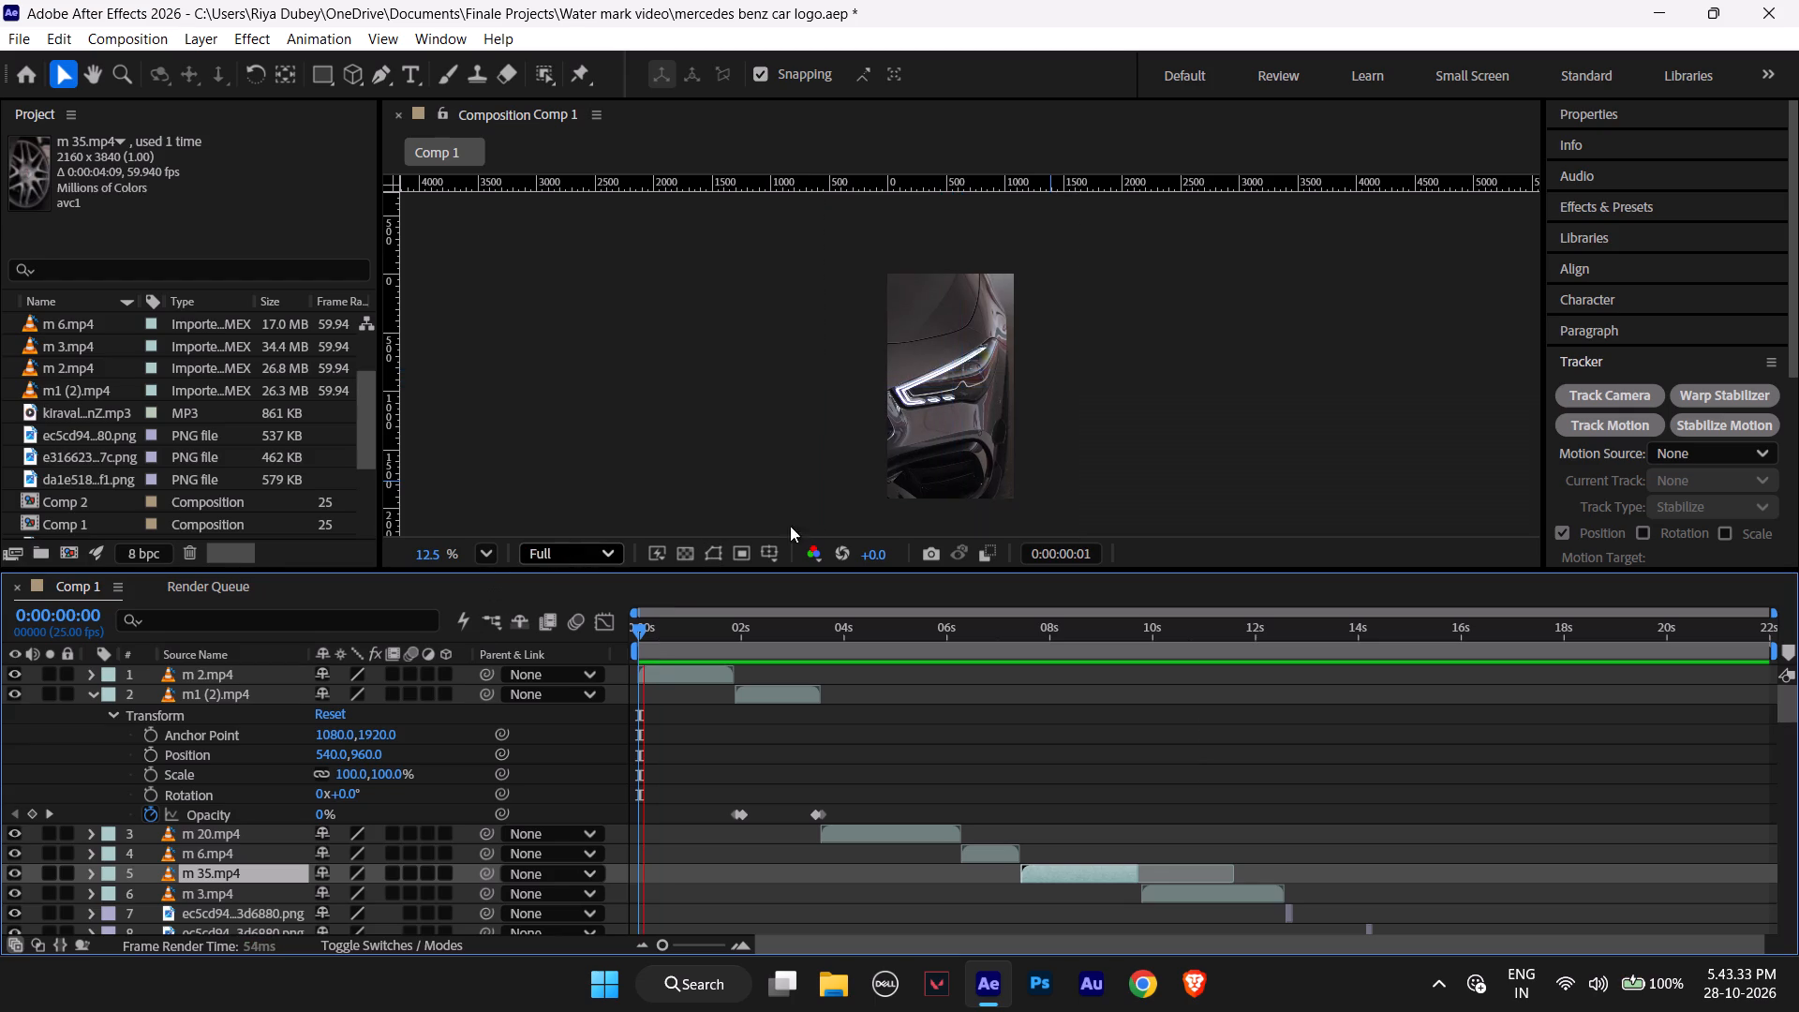
key("space")
Enlarge the composition preview and play Comp 1 from 0:00:01:13 through to the grille logo images.
left_click(483, 552)
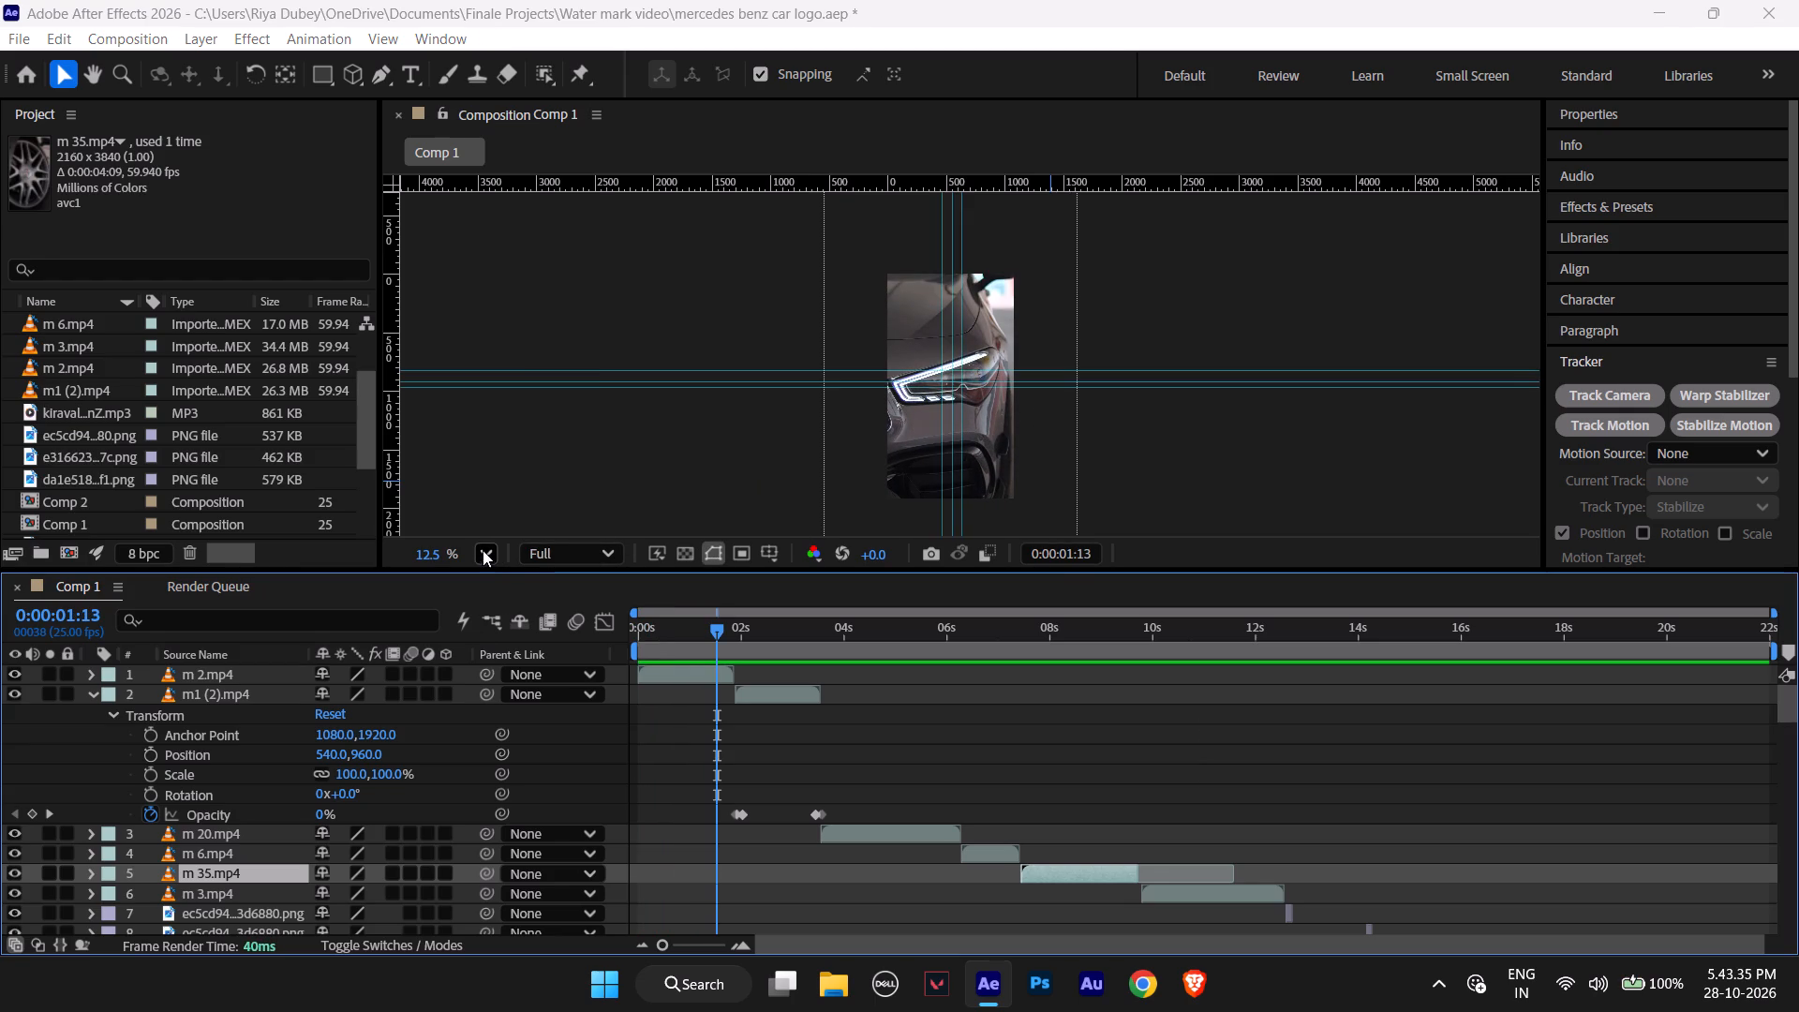
left_click(537, 119)
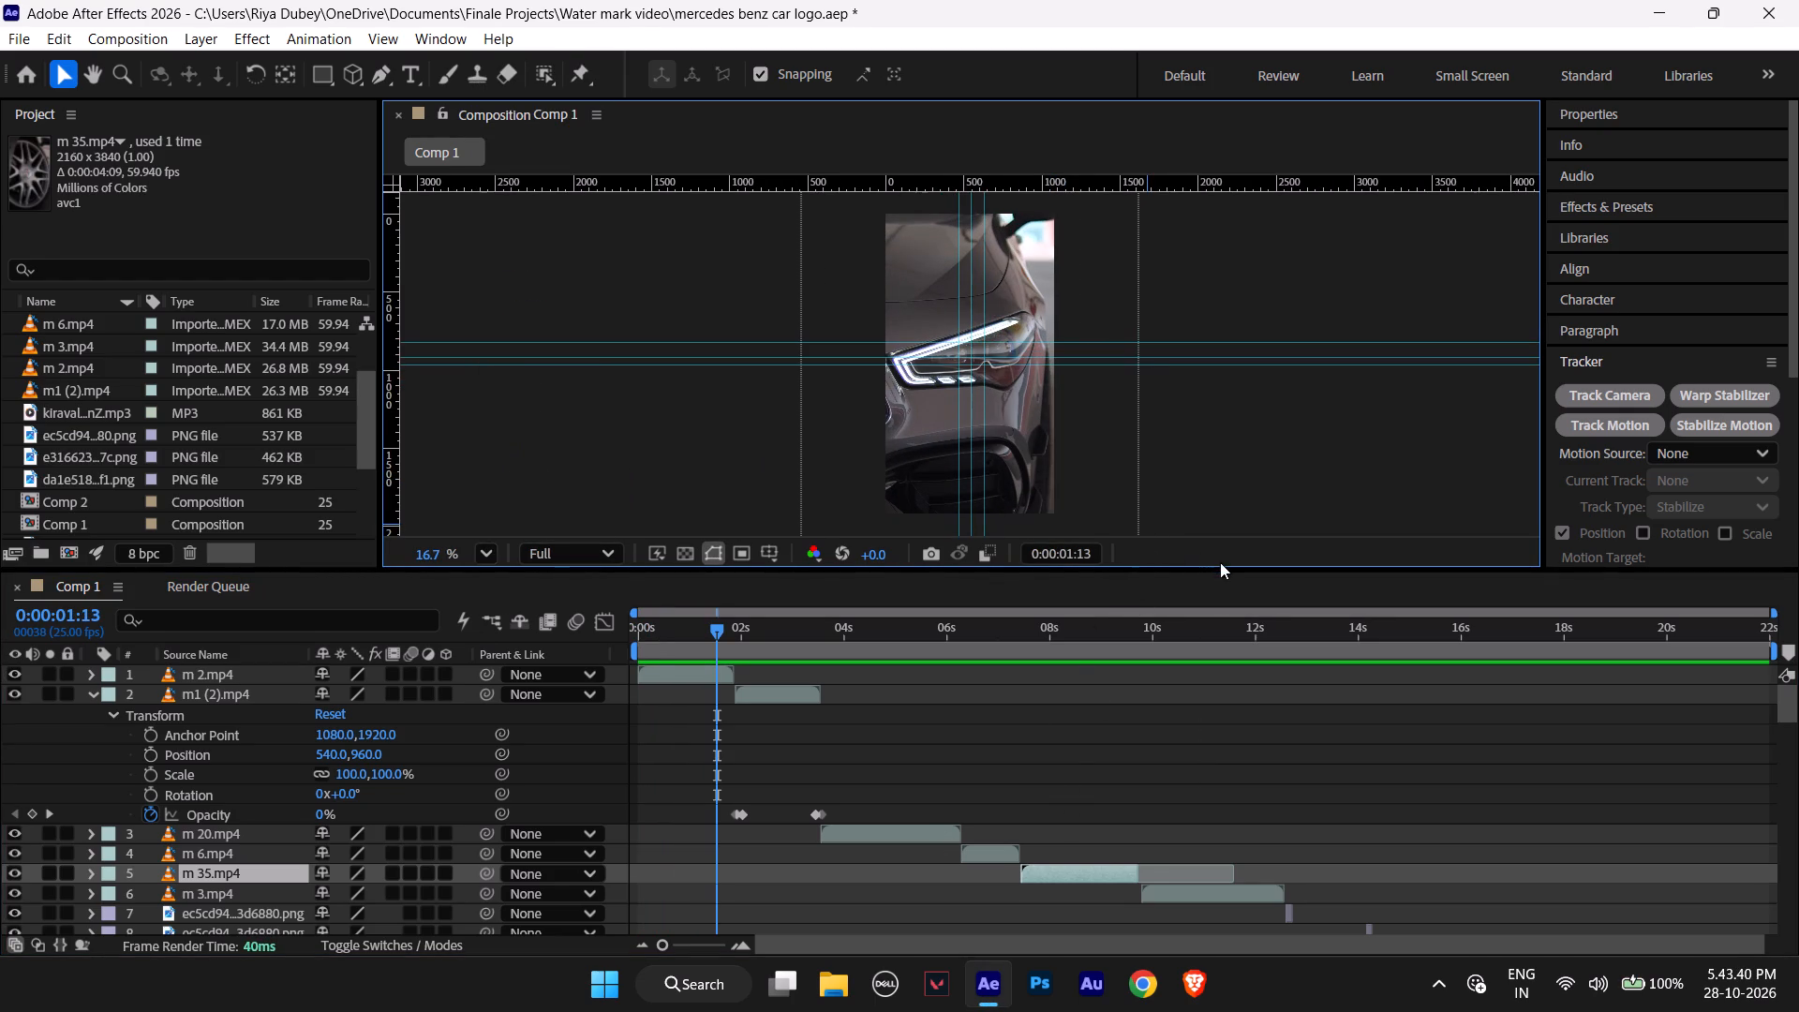
left_click_drag(1221, 568, 1229, 863)
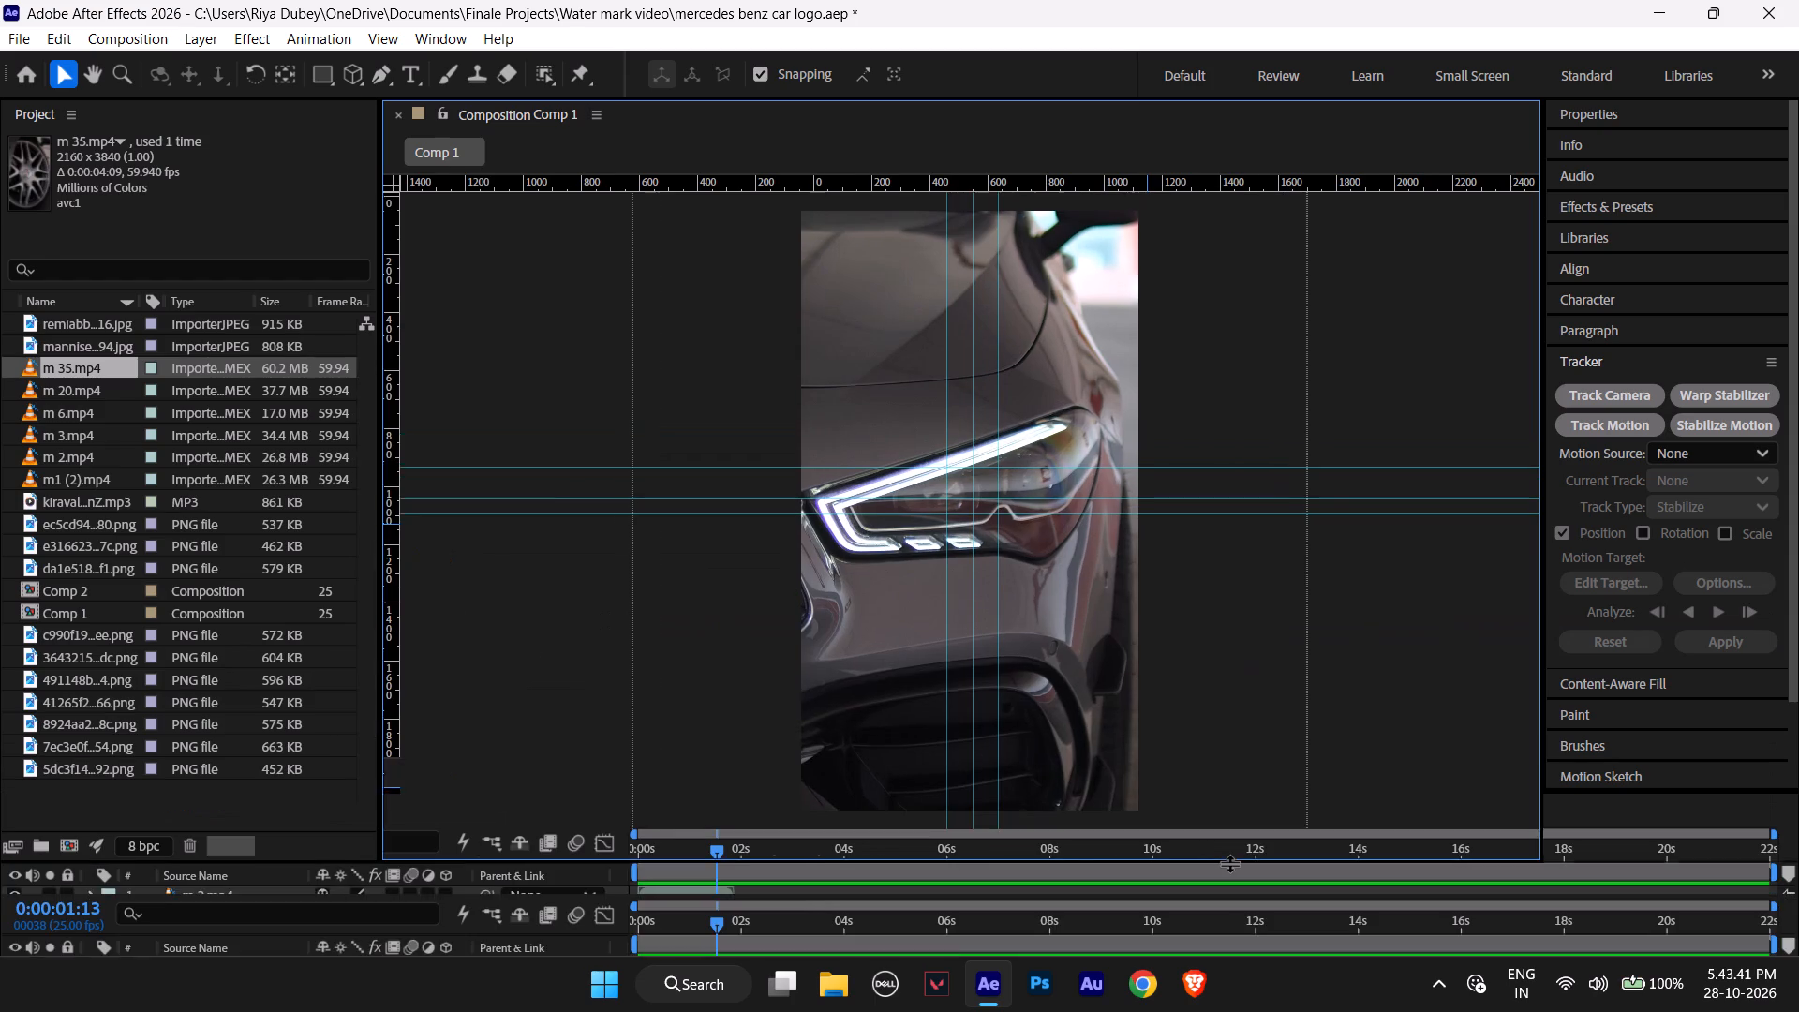
left_click_drag(1229, 863, 1228, 854)
left_click(1373, 344)
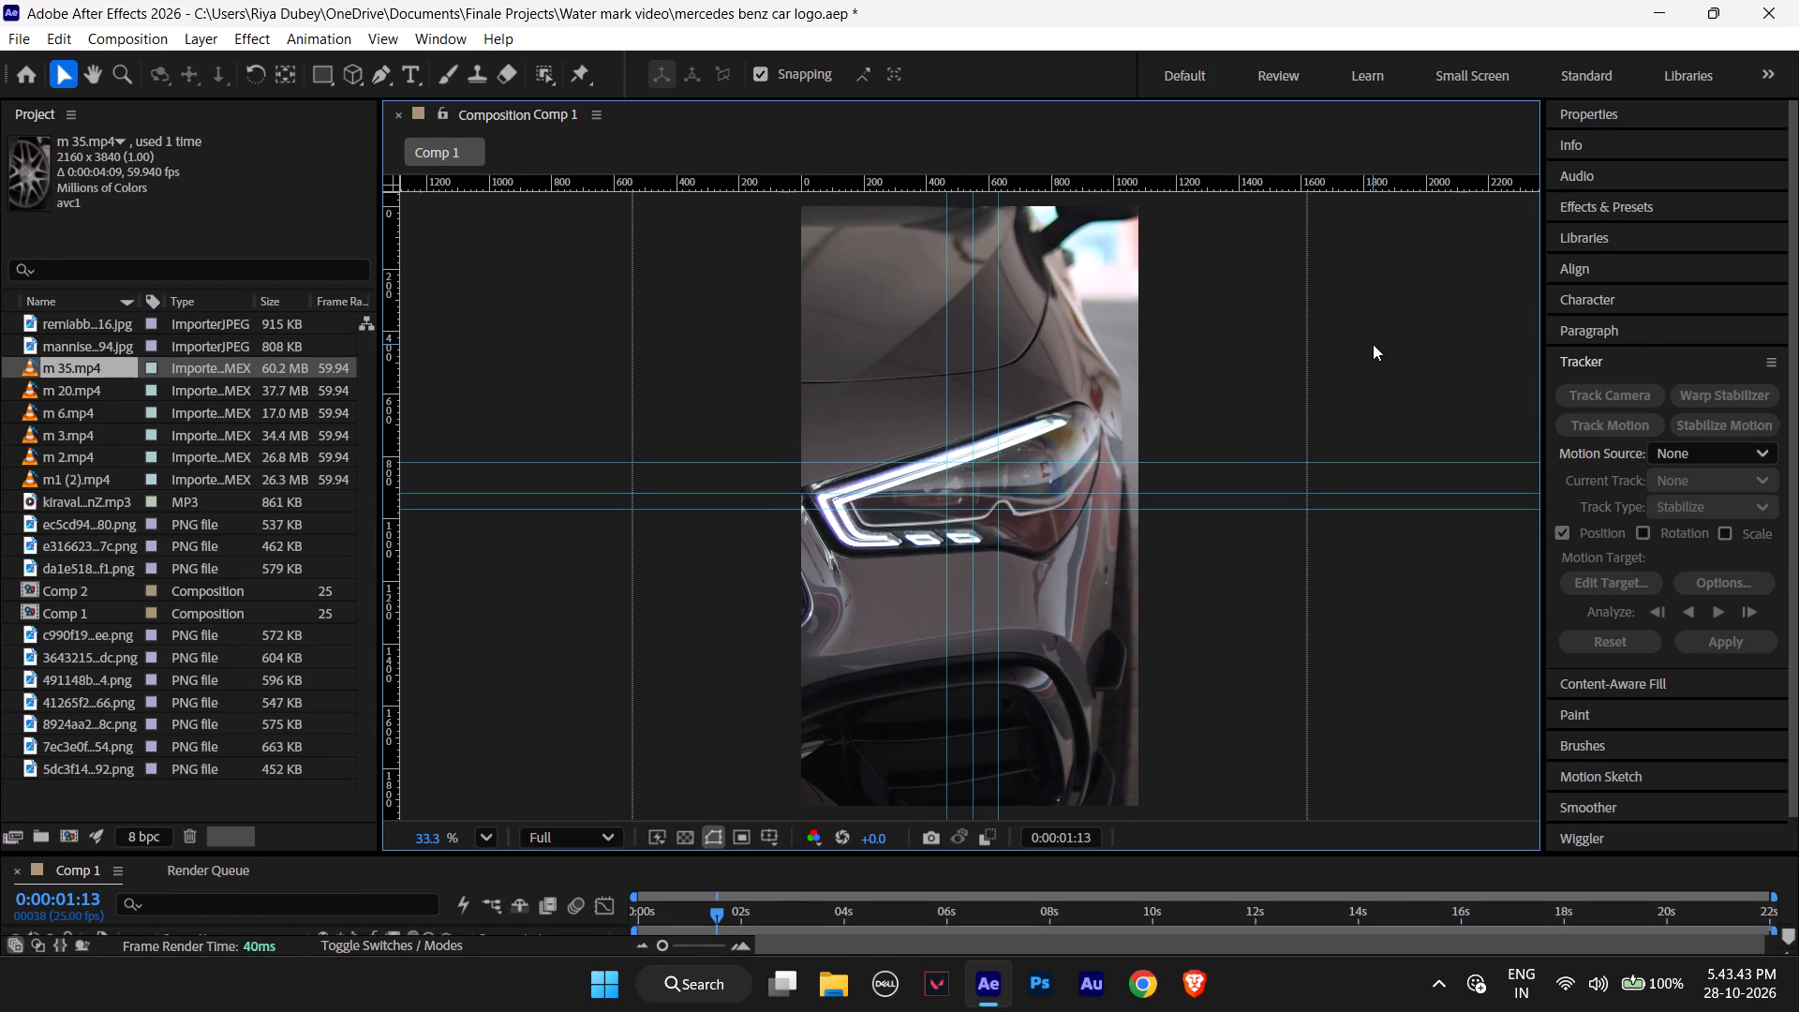
key("space")
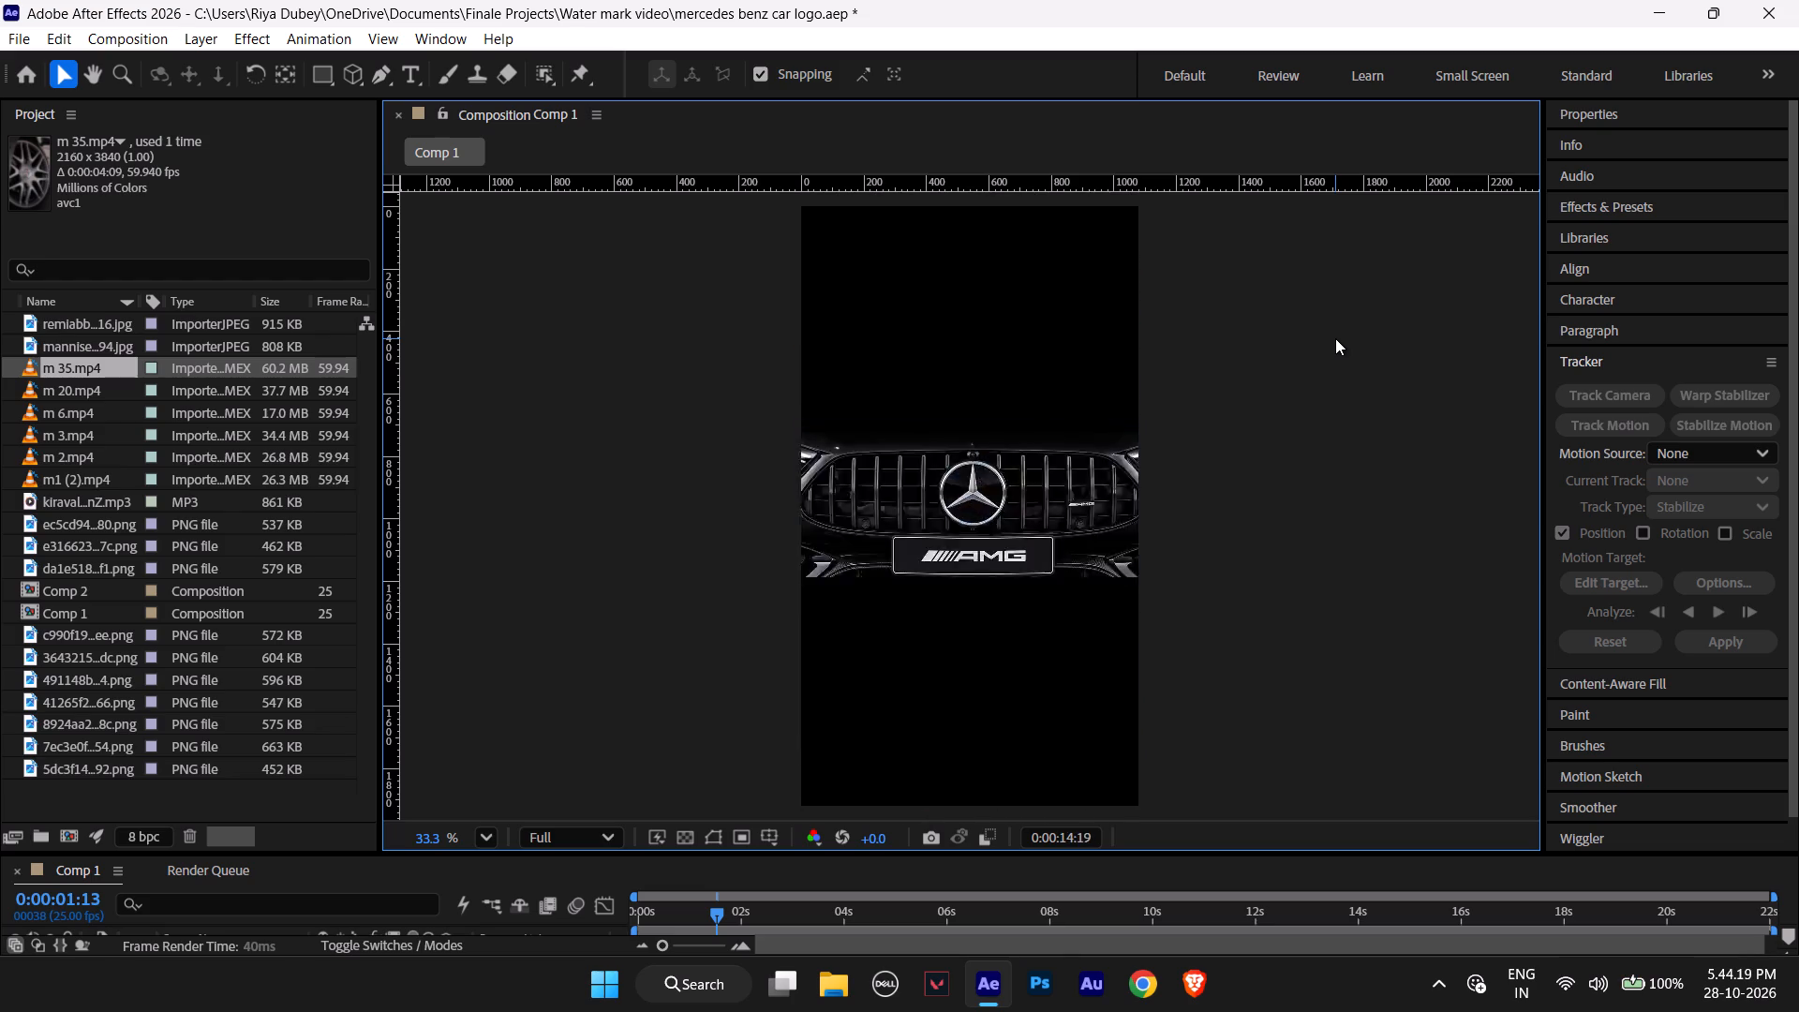
key("space")
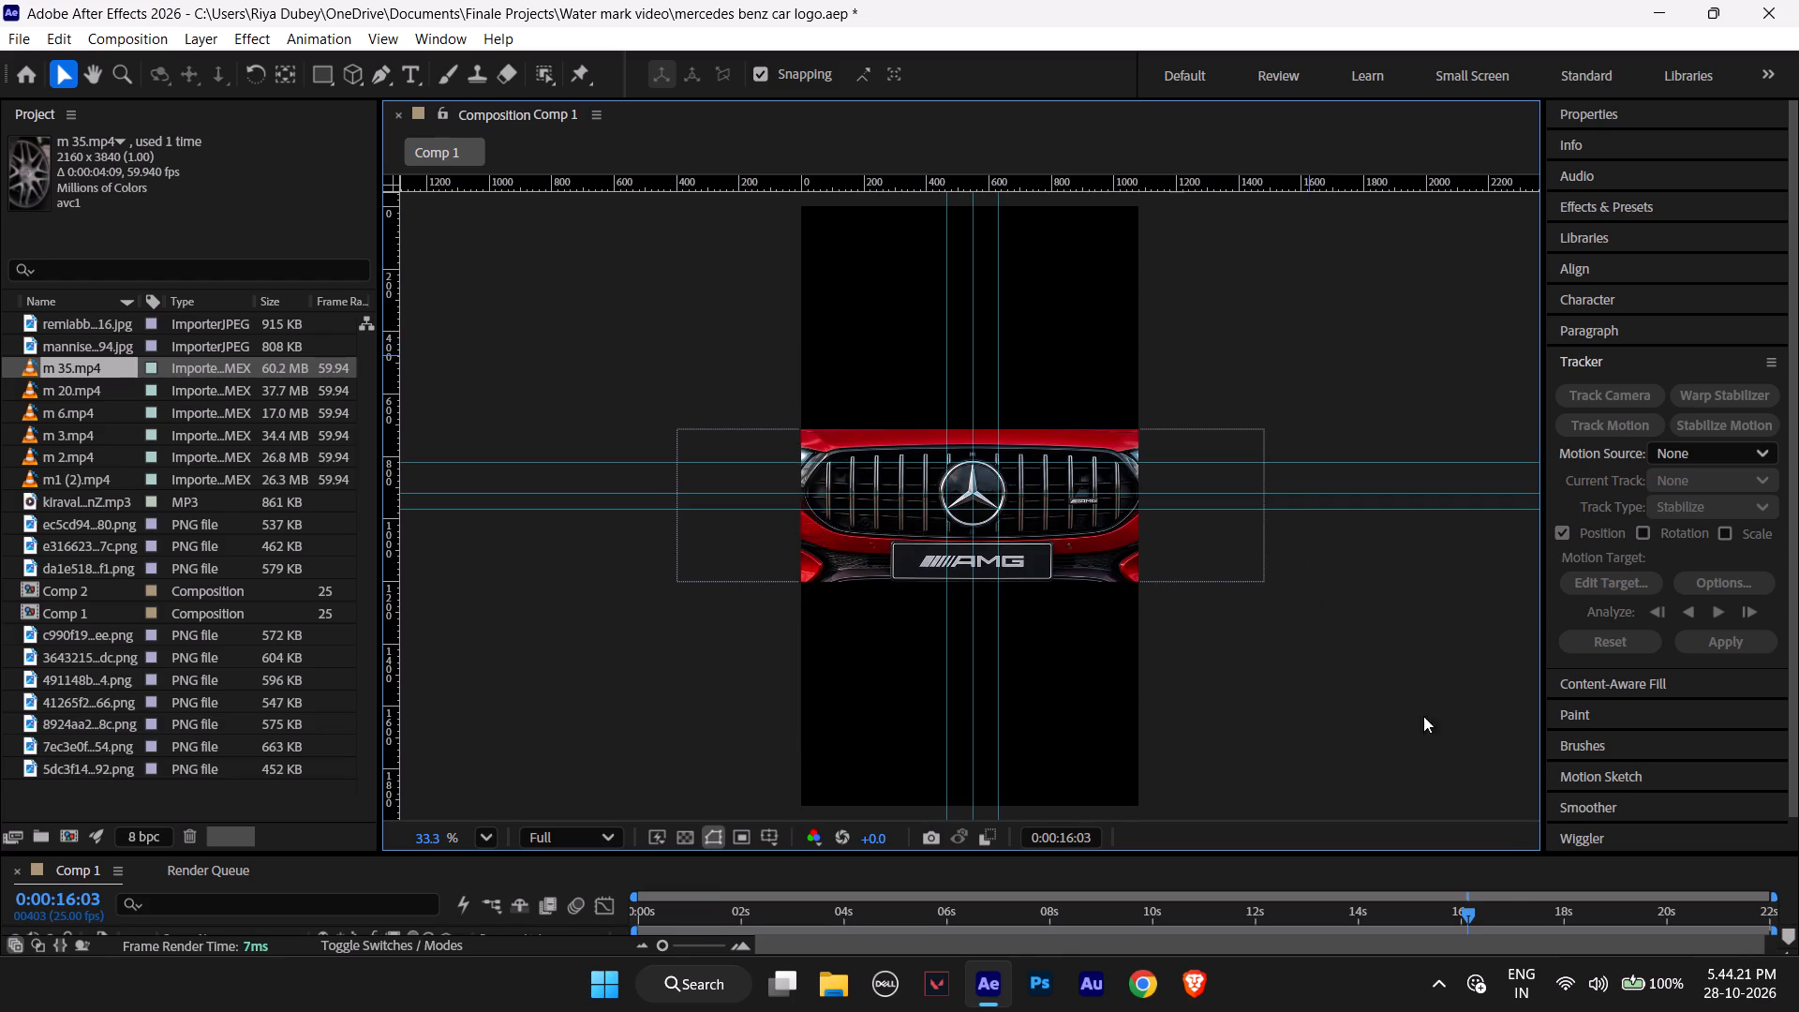
Go back to m 3.mp4 and step frame by frame from 0:00:12:01 to 0:00:12:15 to inspect its cut to the grille images.
left_click_drag(1467, 921, 1351, 919)
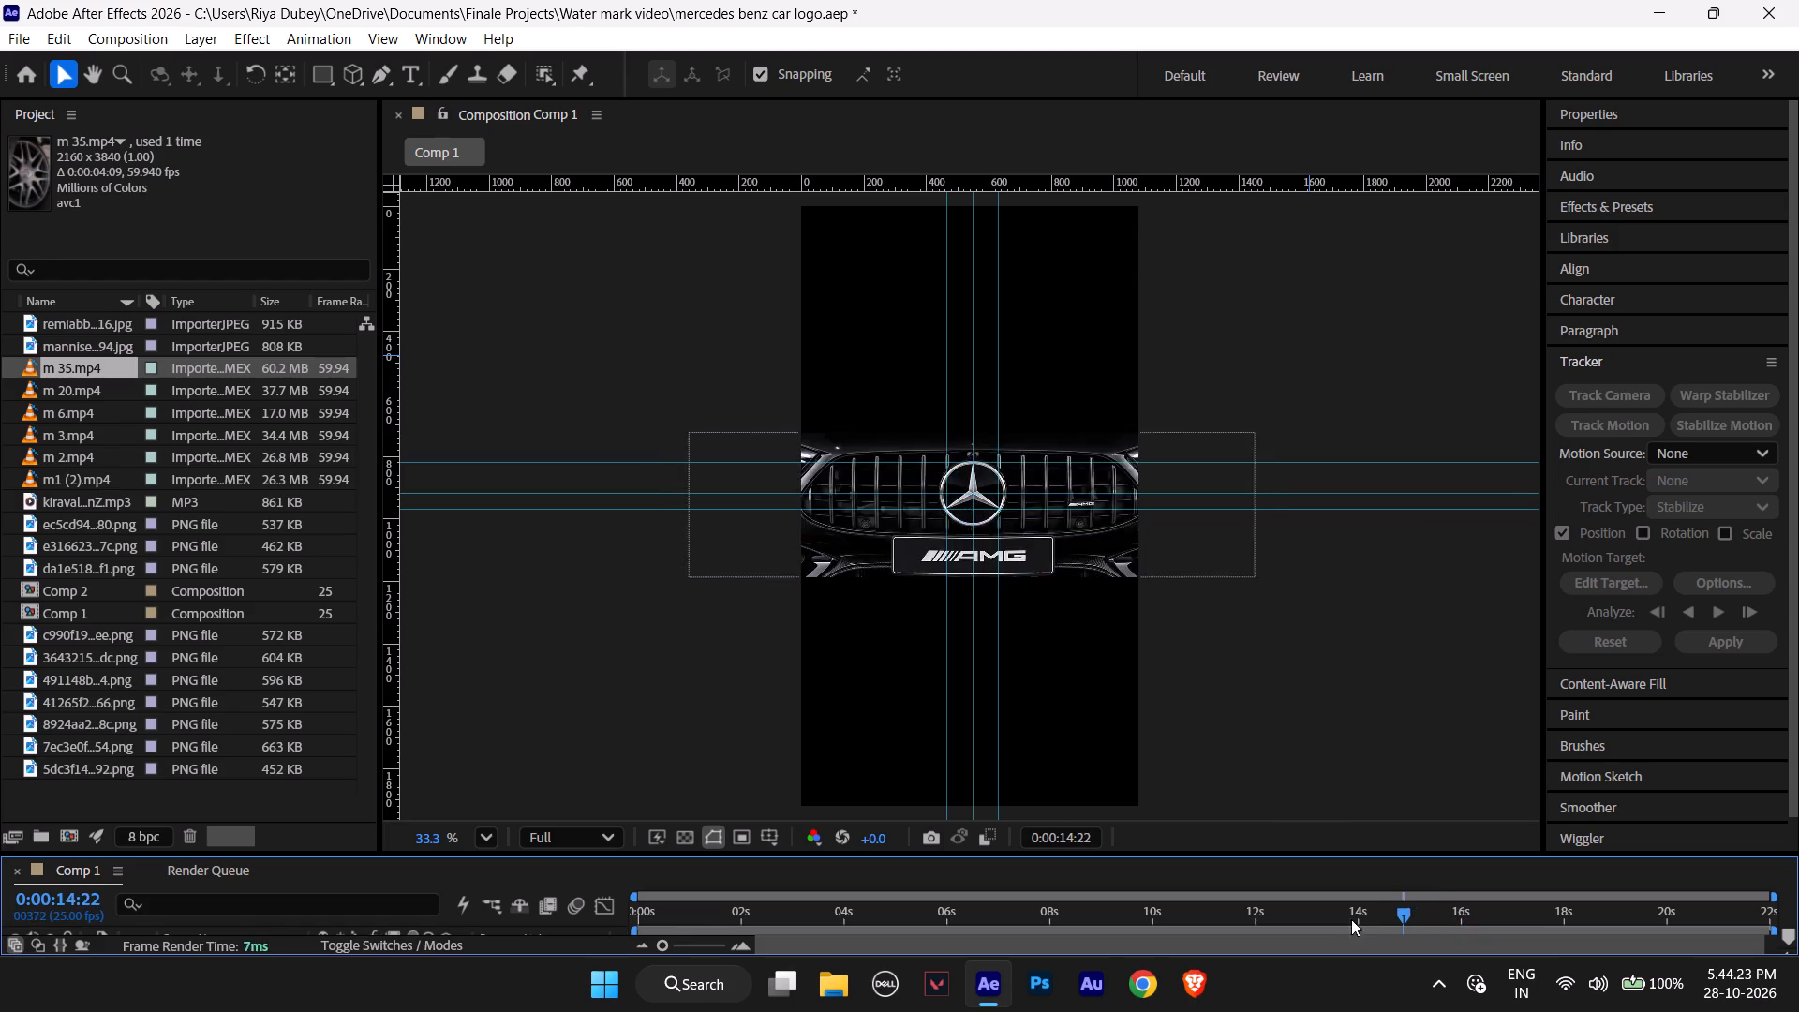
left_click_drag(1351, 919, 1217, 922)
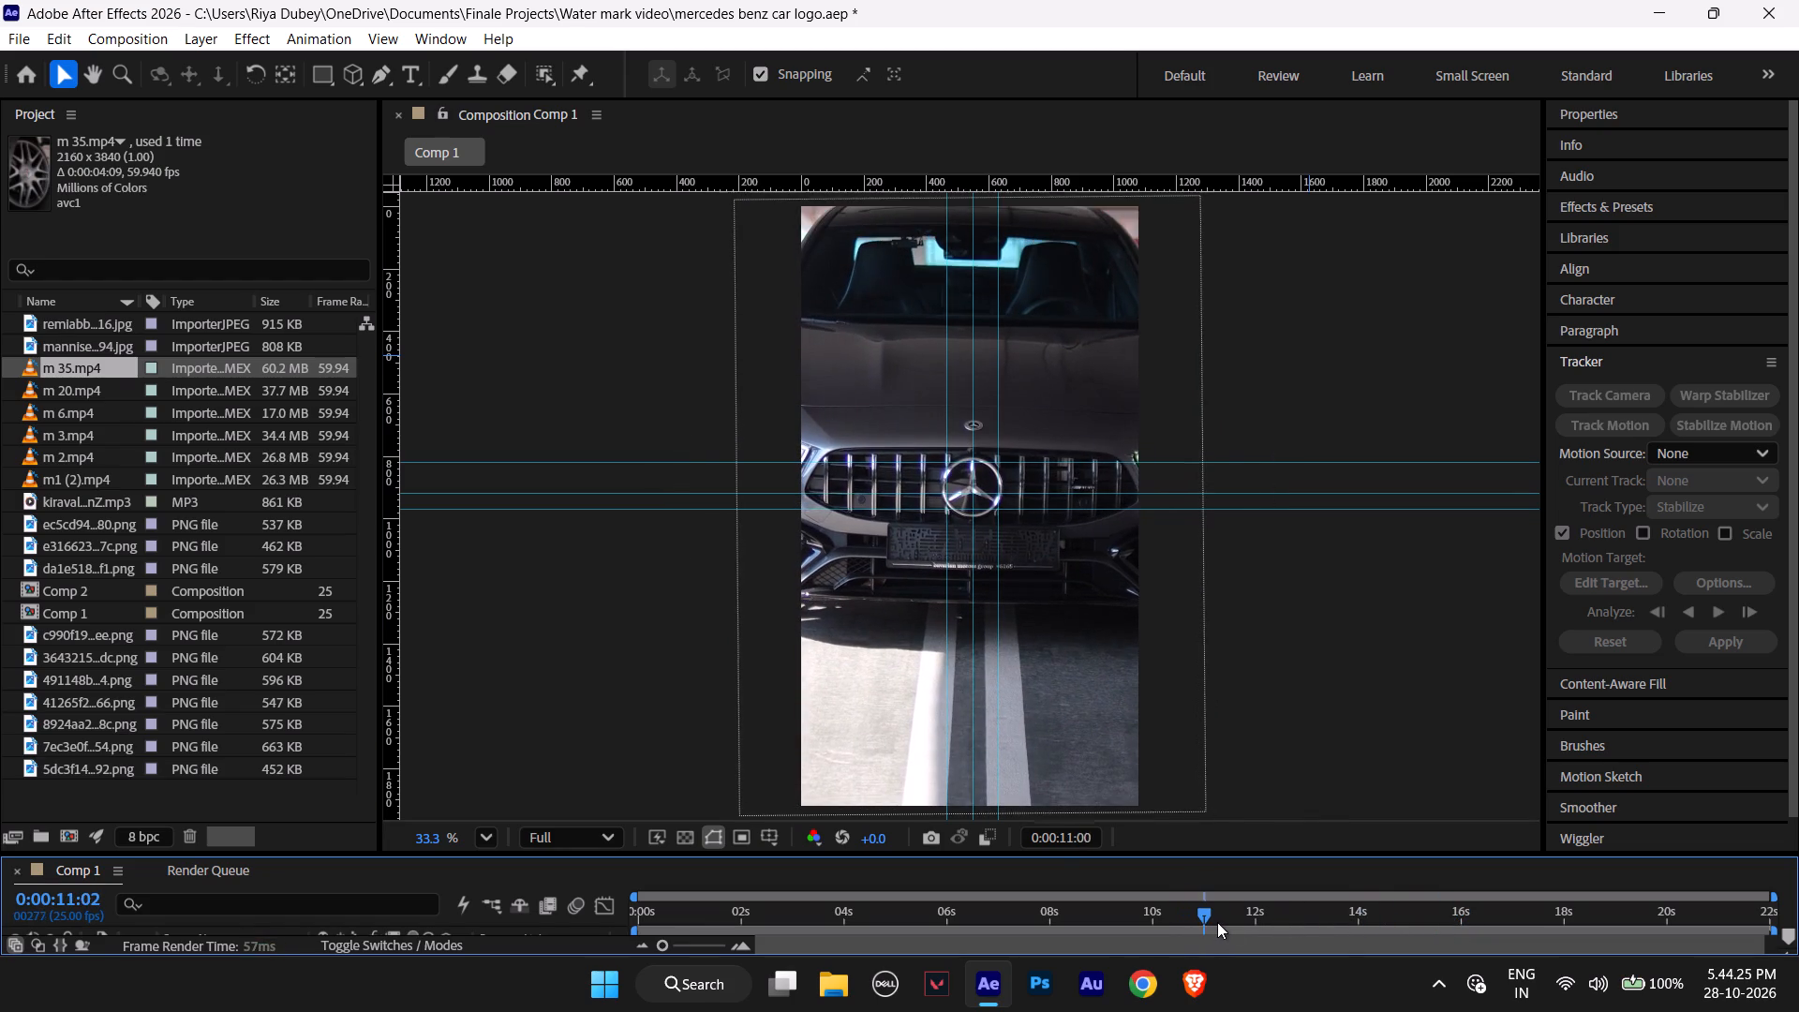
left_click_drag(1217, 922, 1253, 923)
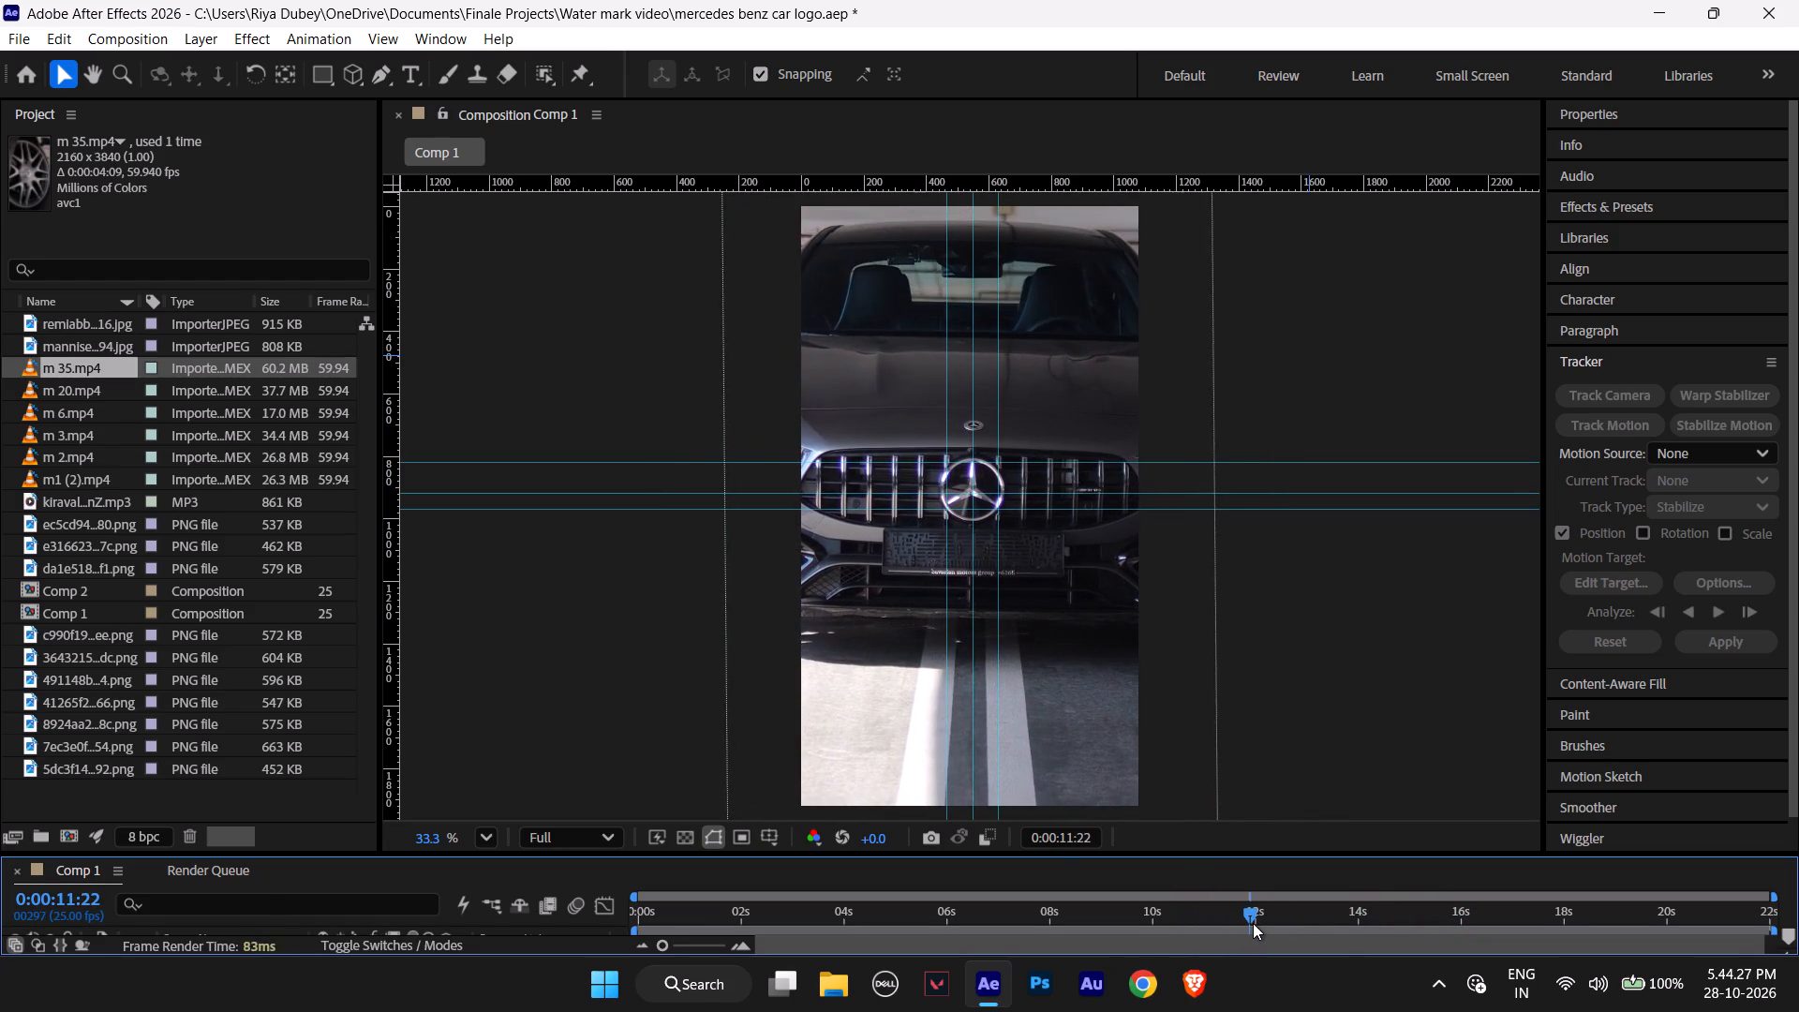
left_click_drag(1253, 923, 1258, 923)
key("ctrl+Right")
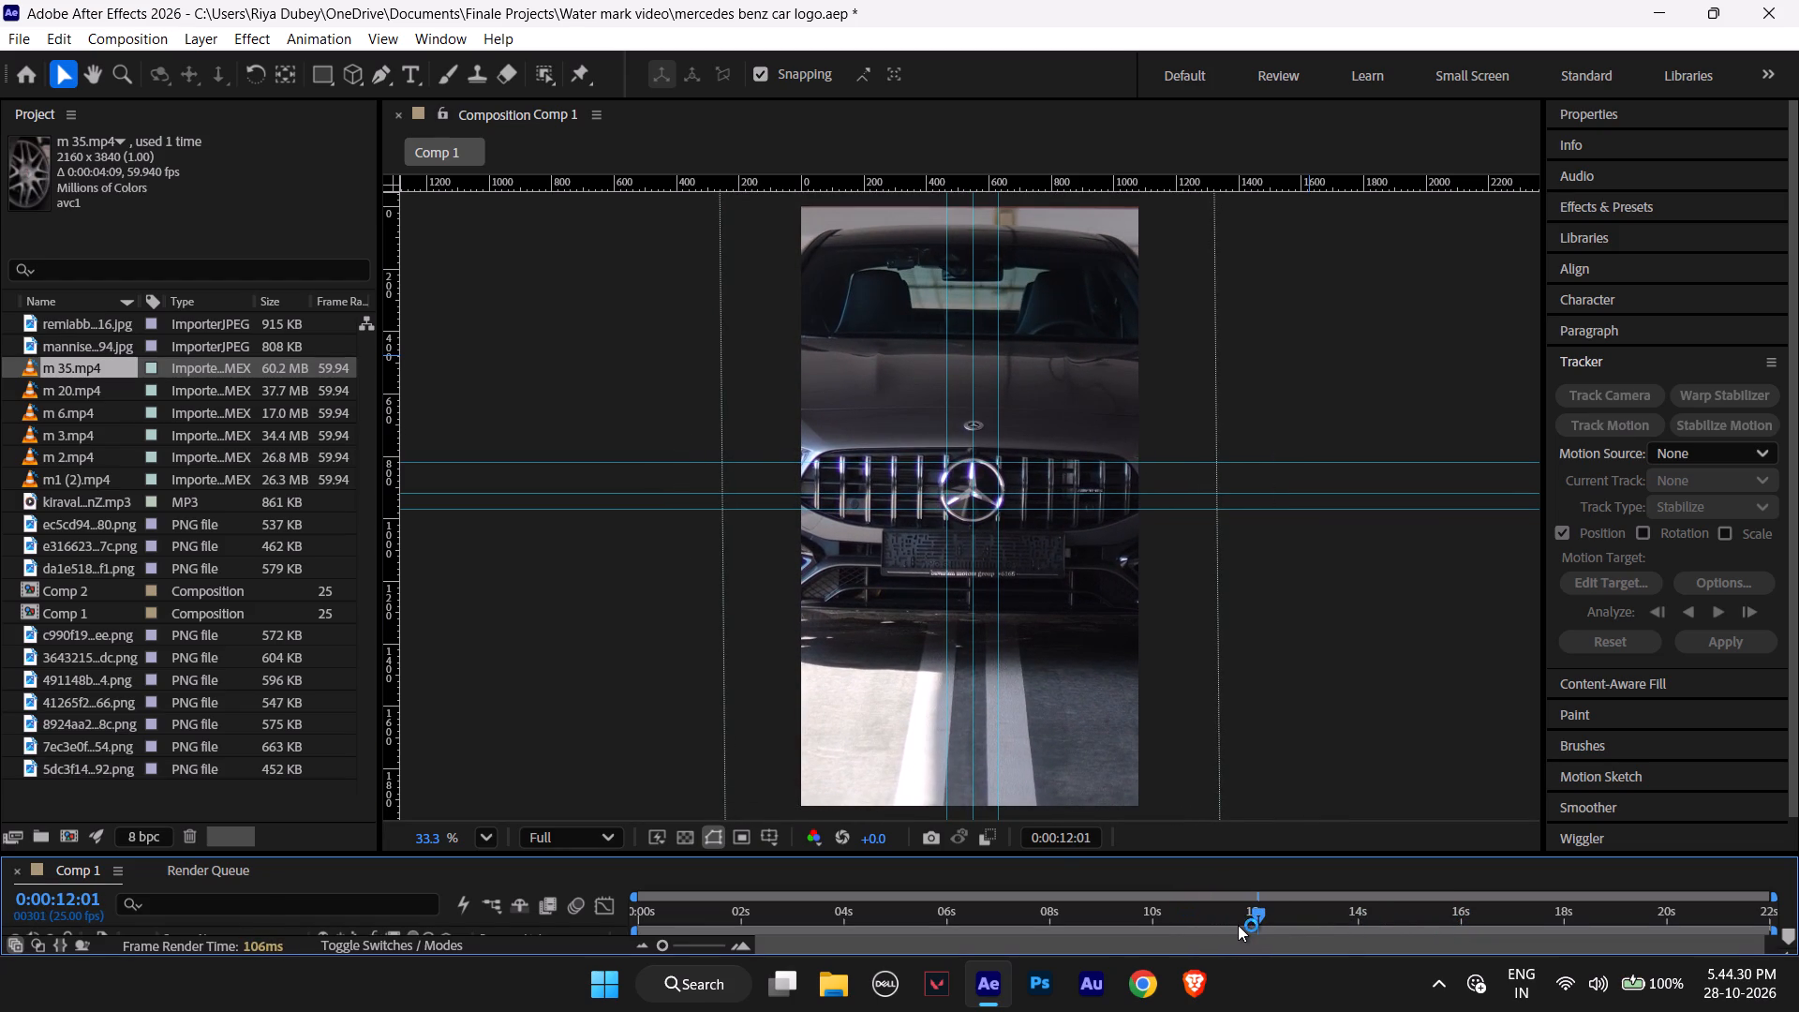
key("ctrl+Right")
key("ctrl+Right")
key("ctrl+Right")
key("ctrl+Right")
key("ctrl+Right")
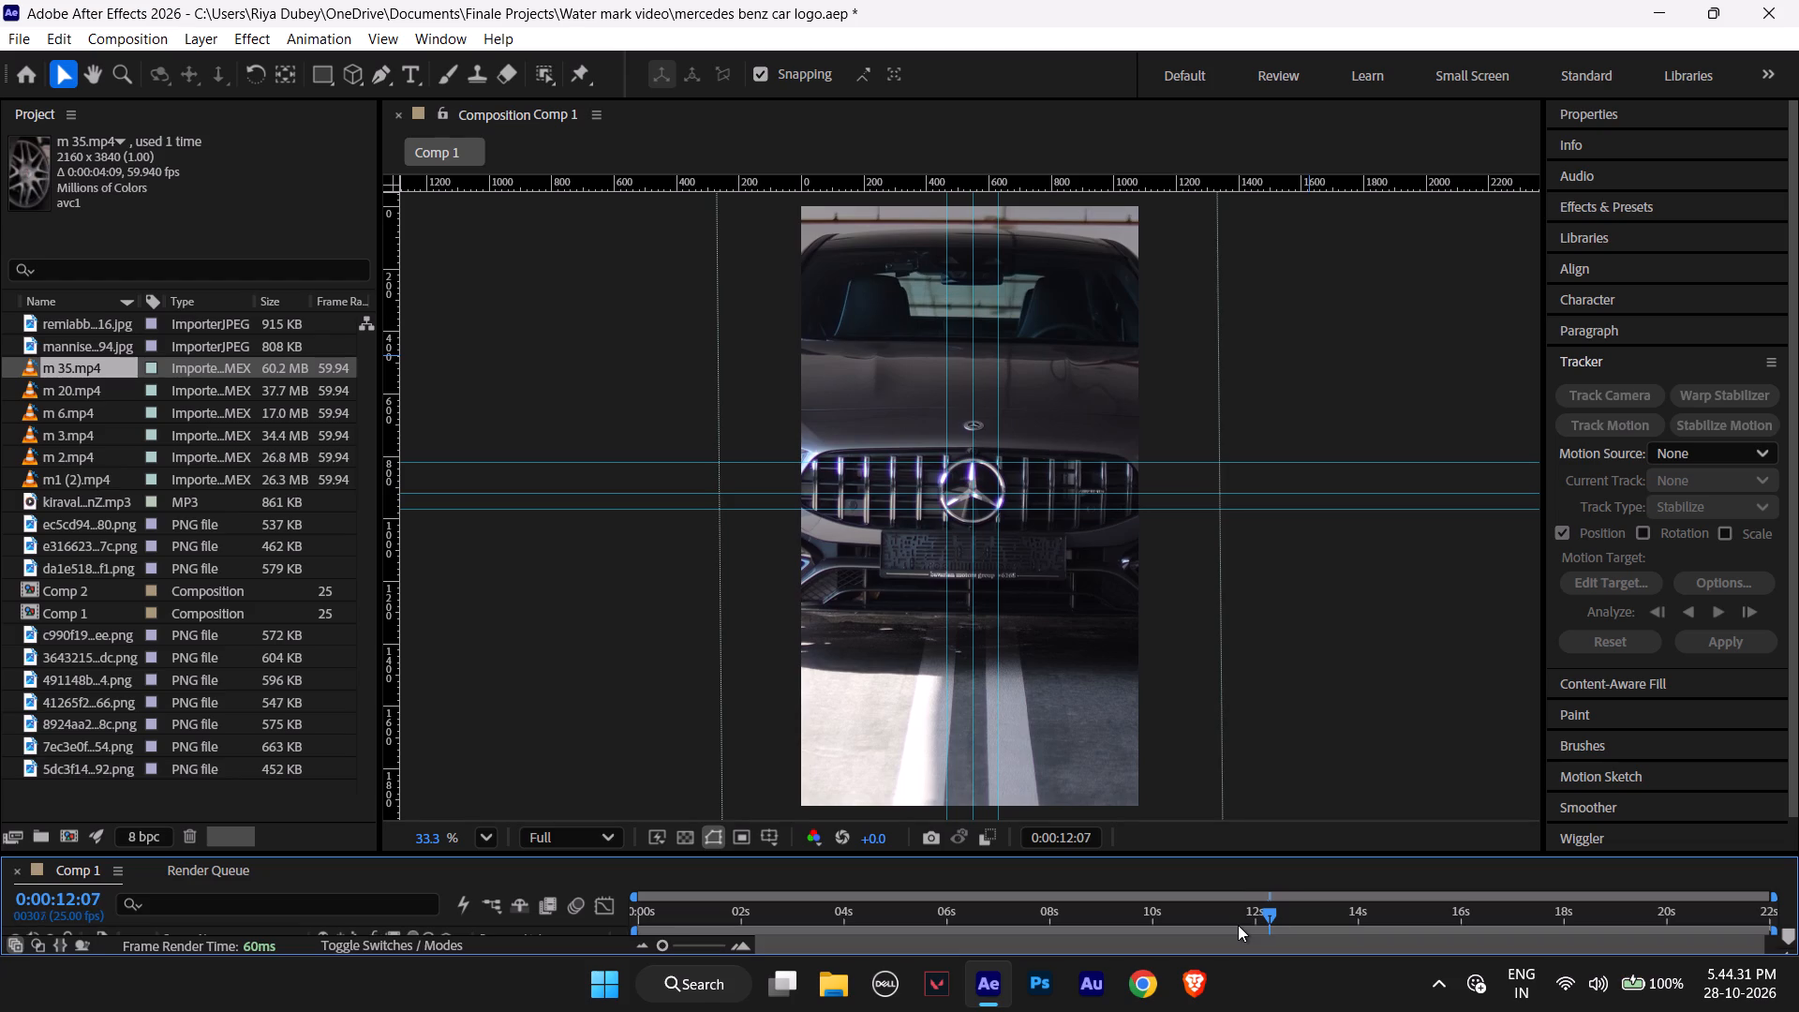
key("ctrl+Right")
key("ctrl+Right")
key("ctrl+Right")
key("ctrl+Right")
key("ctrl+Right")
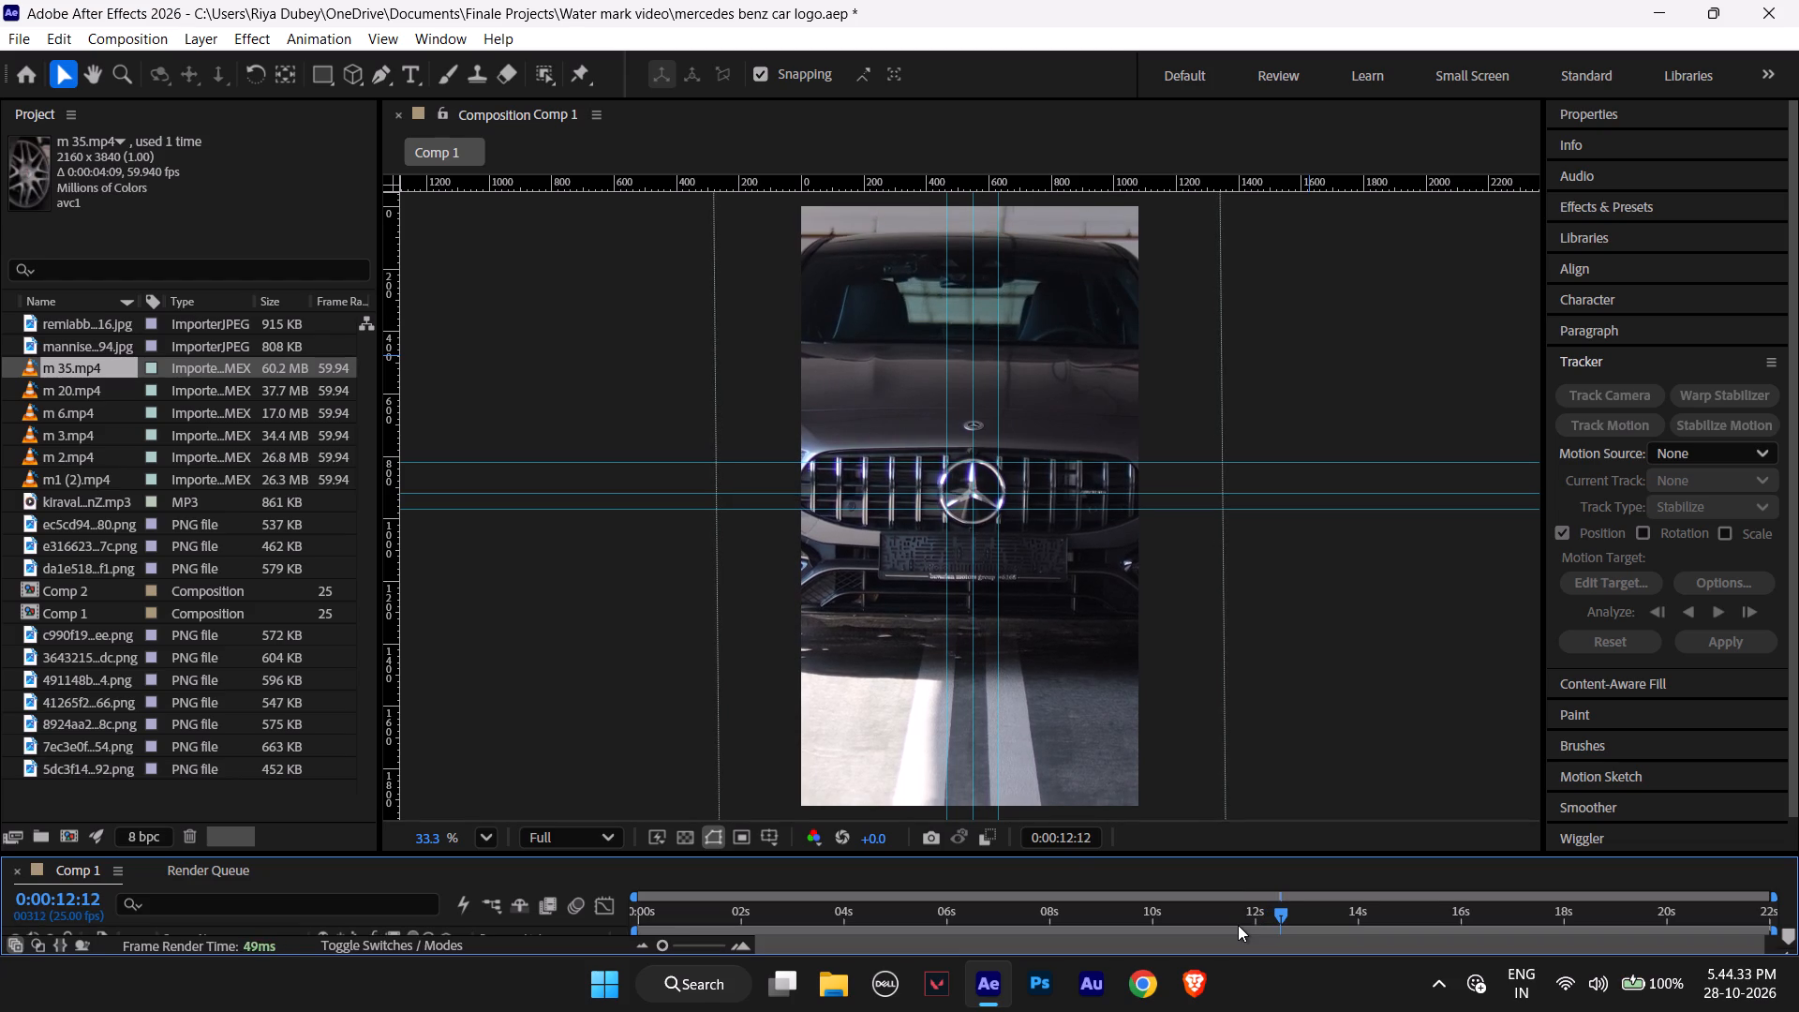
key("ctrl+Right")
key("ctrl+Right")
key("ctrl+Right")
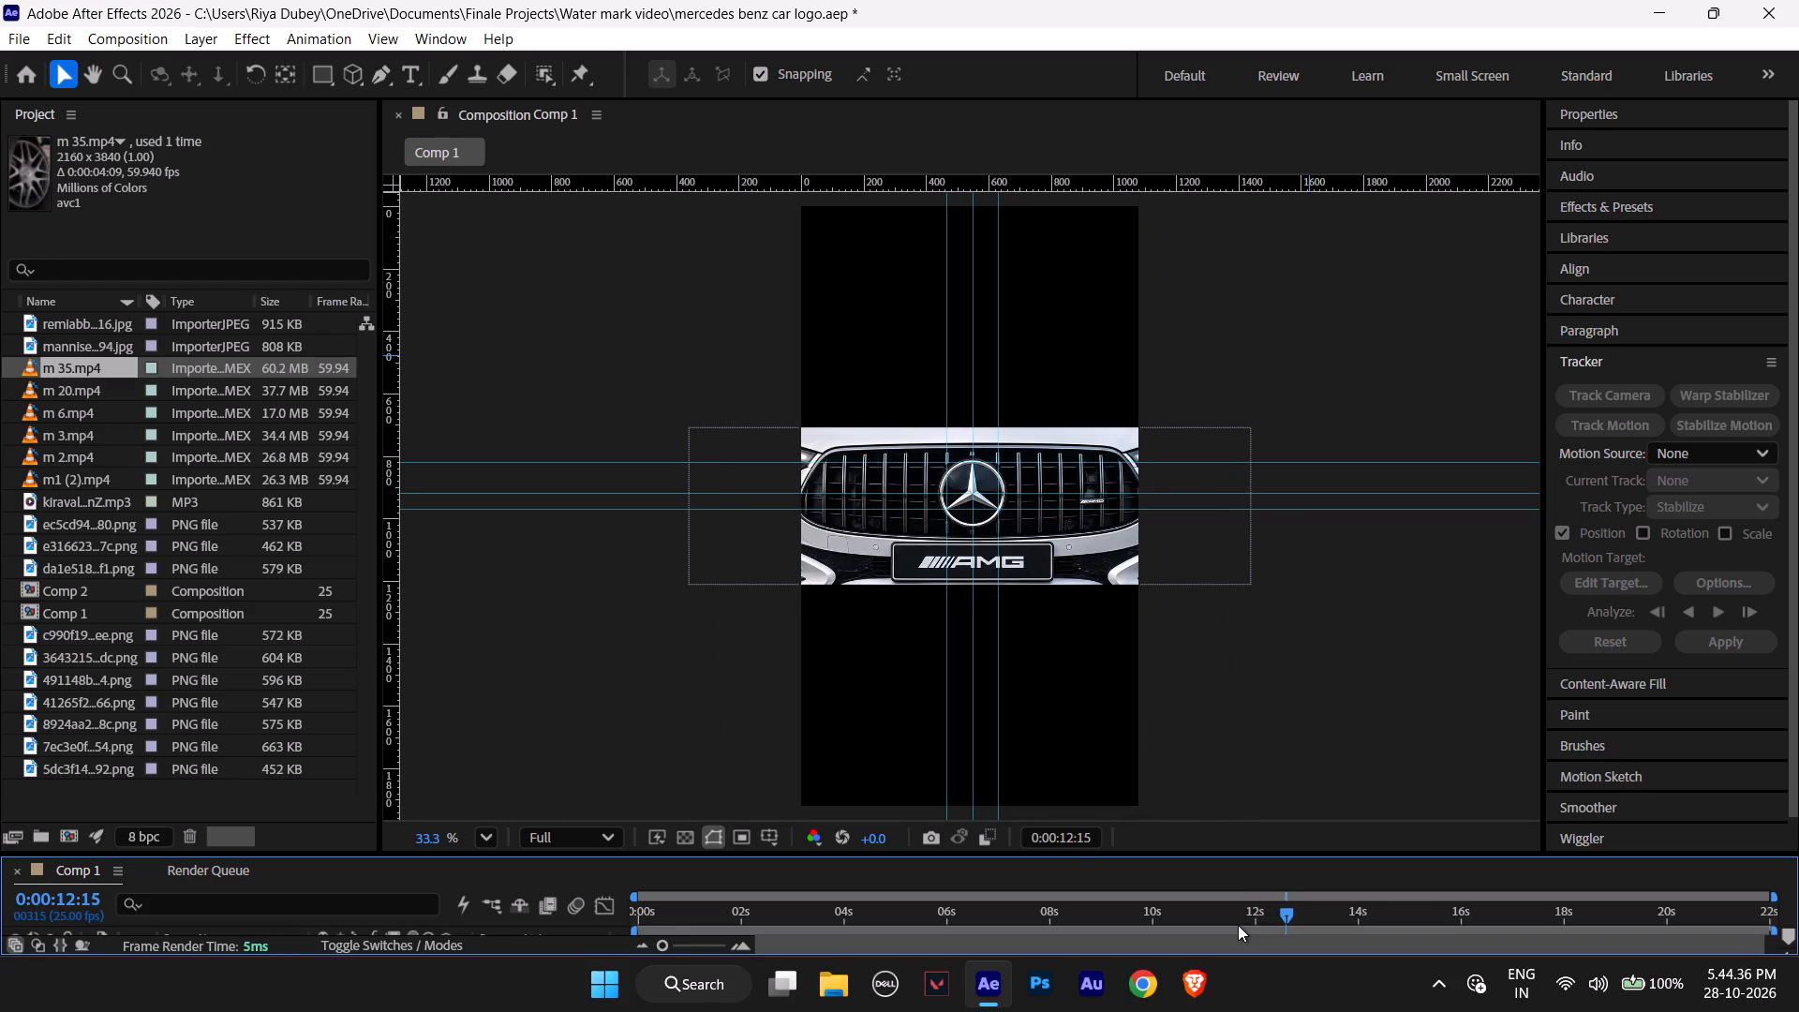
Compare the frames around 0:00:12:14 and 0:00:12:15 to check how the Mercedes logo lines up across the cut.
key("ctrl+Left")
key("ctrl+Right")
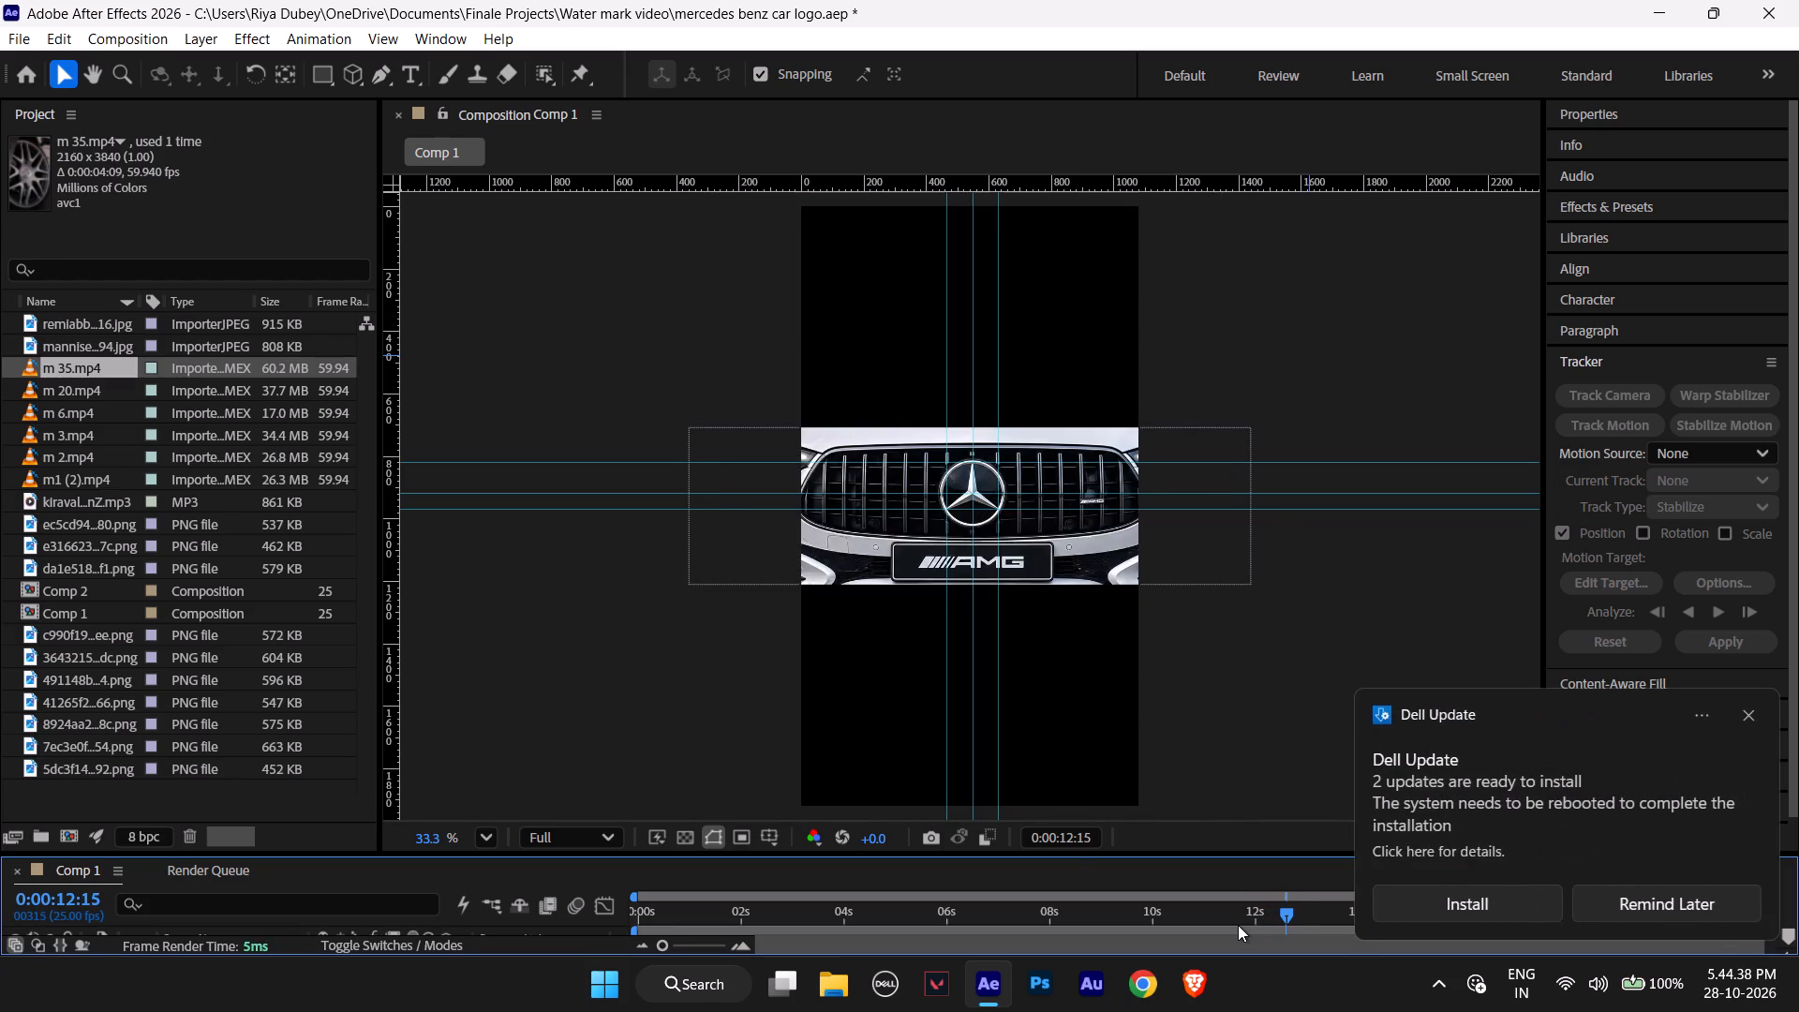
key("ctrl+Left")
key("ctrl+Right")
key("ctrl+Left")
key("ctrl+Right")
key("ctrl+Left")
key("ctrl+Left")
key("ctrl+Left")
key("ctrl+Right")
key("ctrl+Right")
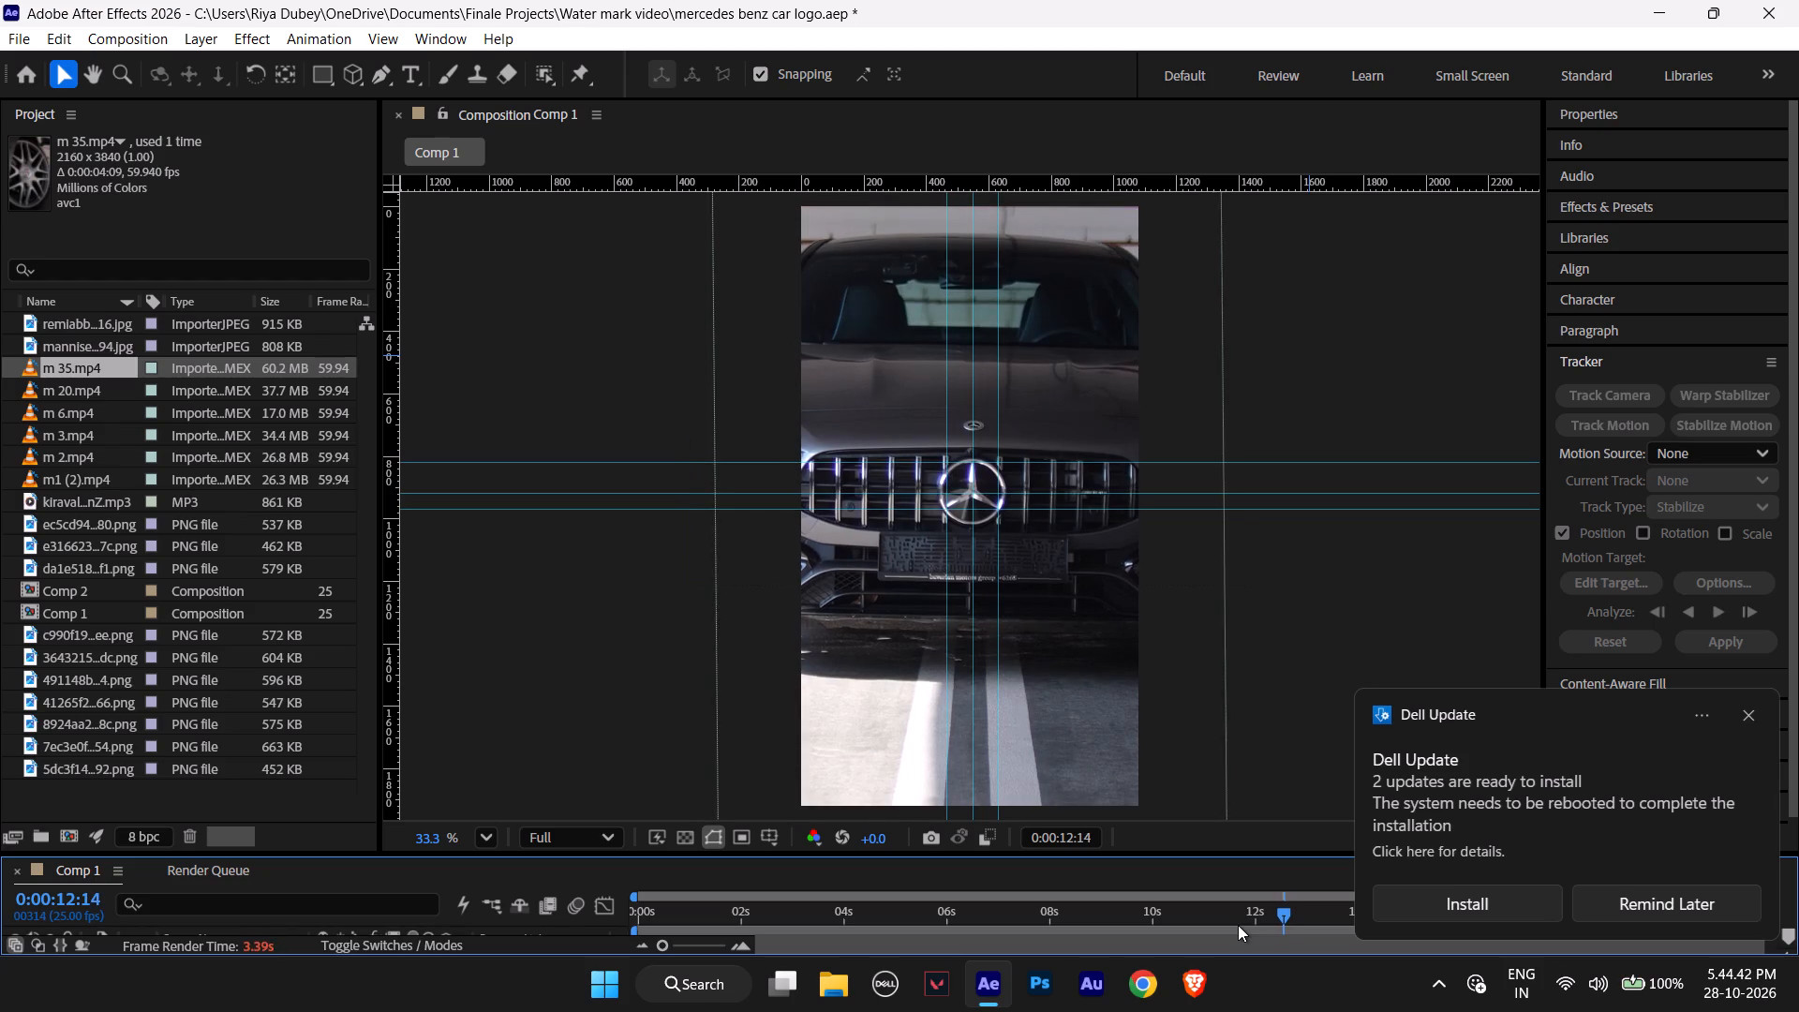
key("ctrl+Right")
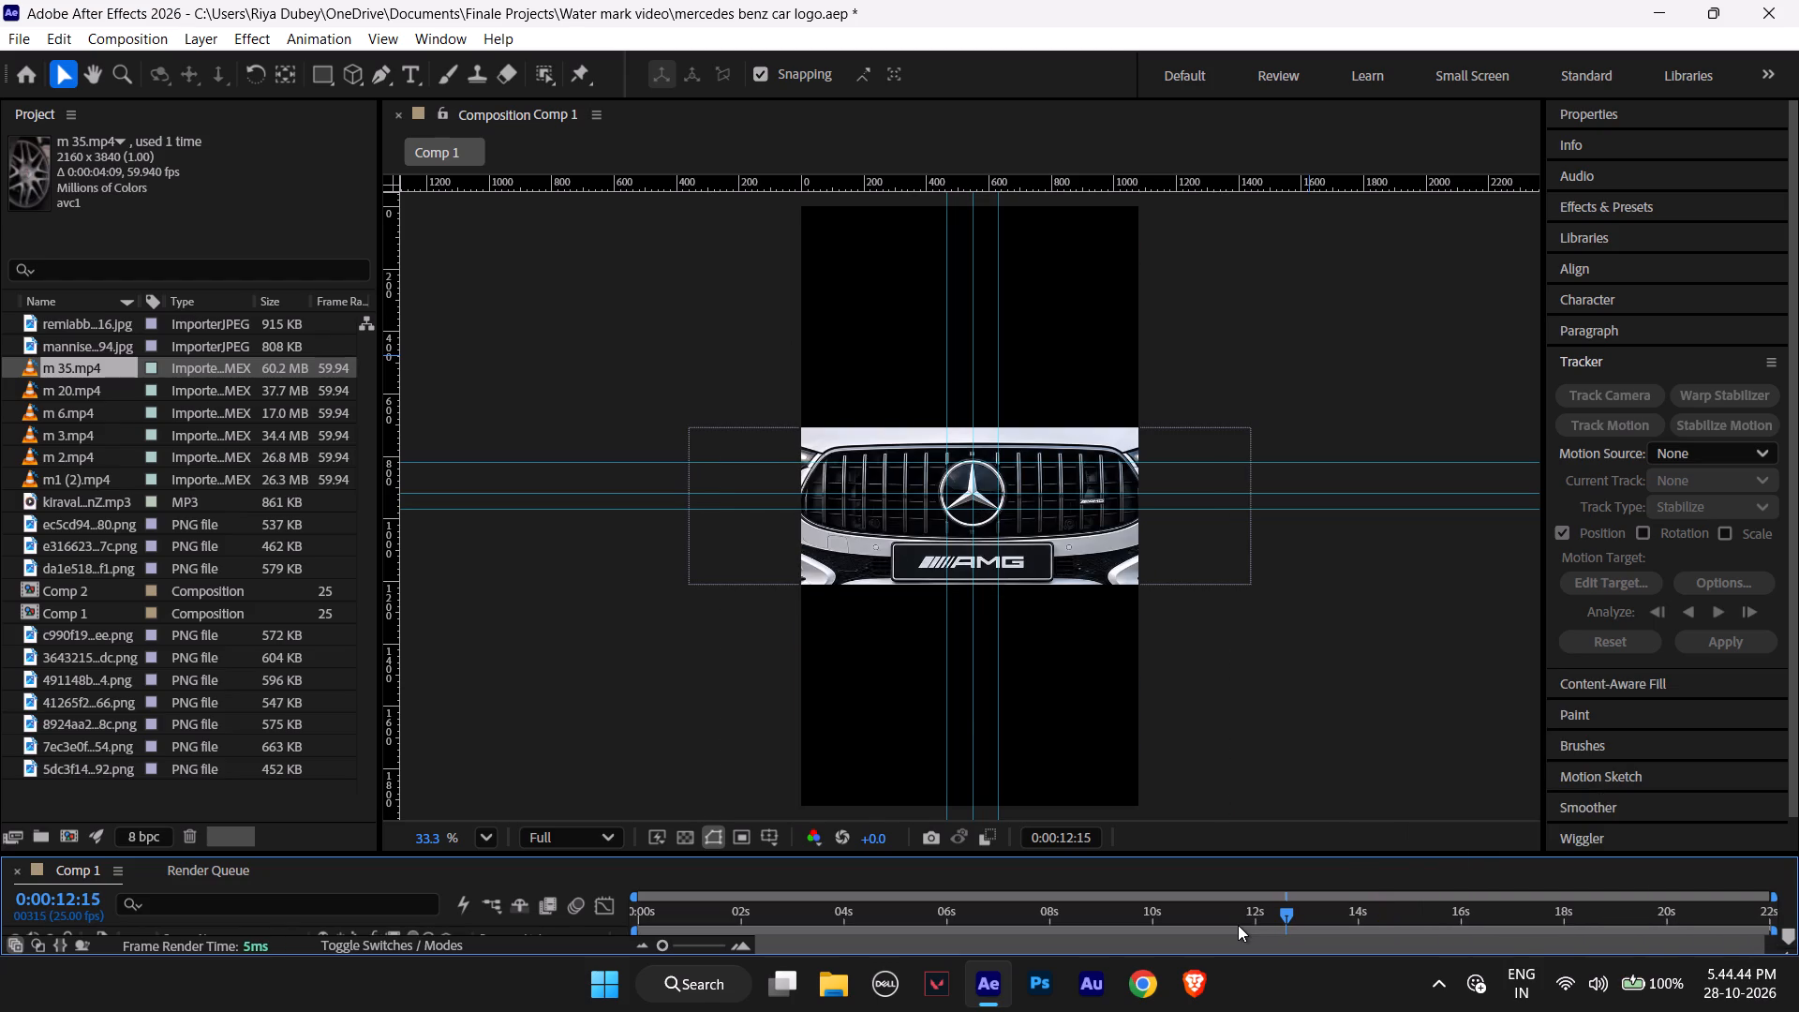
key("ctrl+Left")
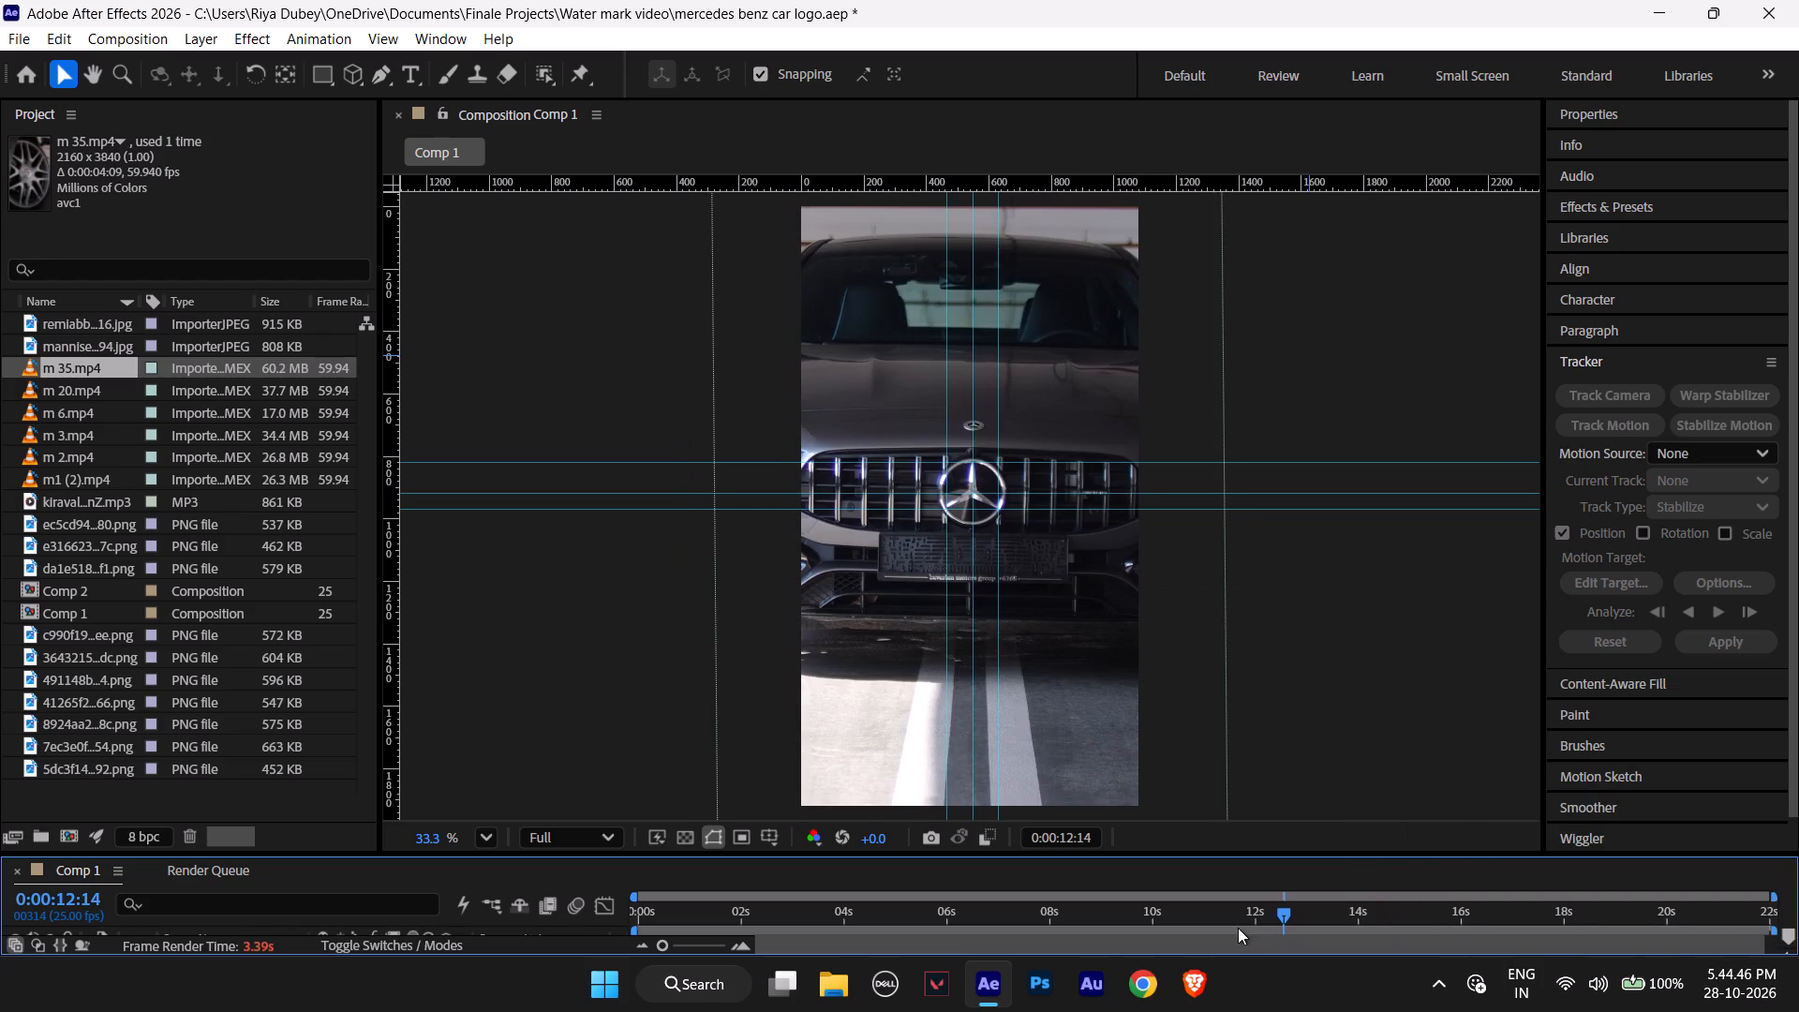
Move the first ec5cd94..3d6880.png layer (layer 7) one frame earlier so it starts at 0:00:12:14, where m 3.mp4 ends.
scroll(1203, 629, "down", 2)
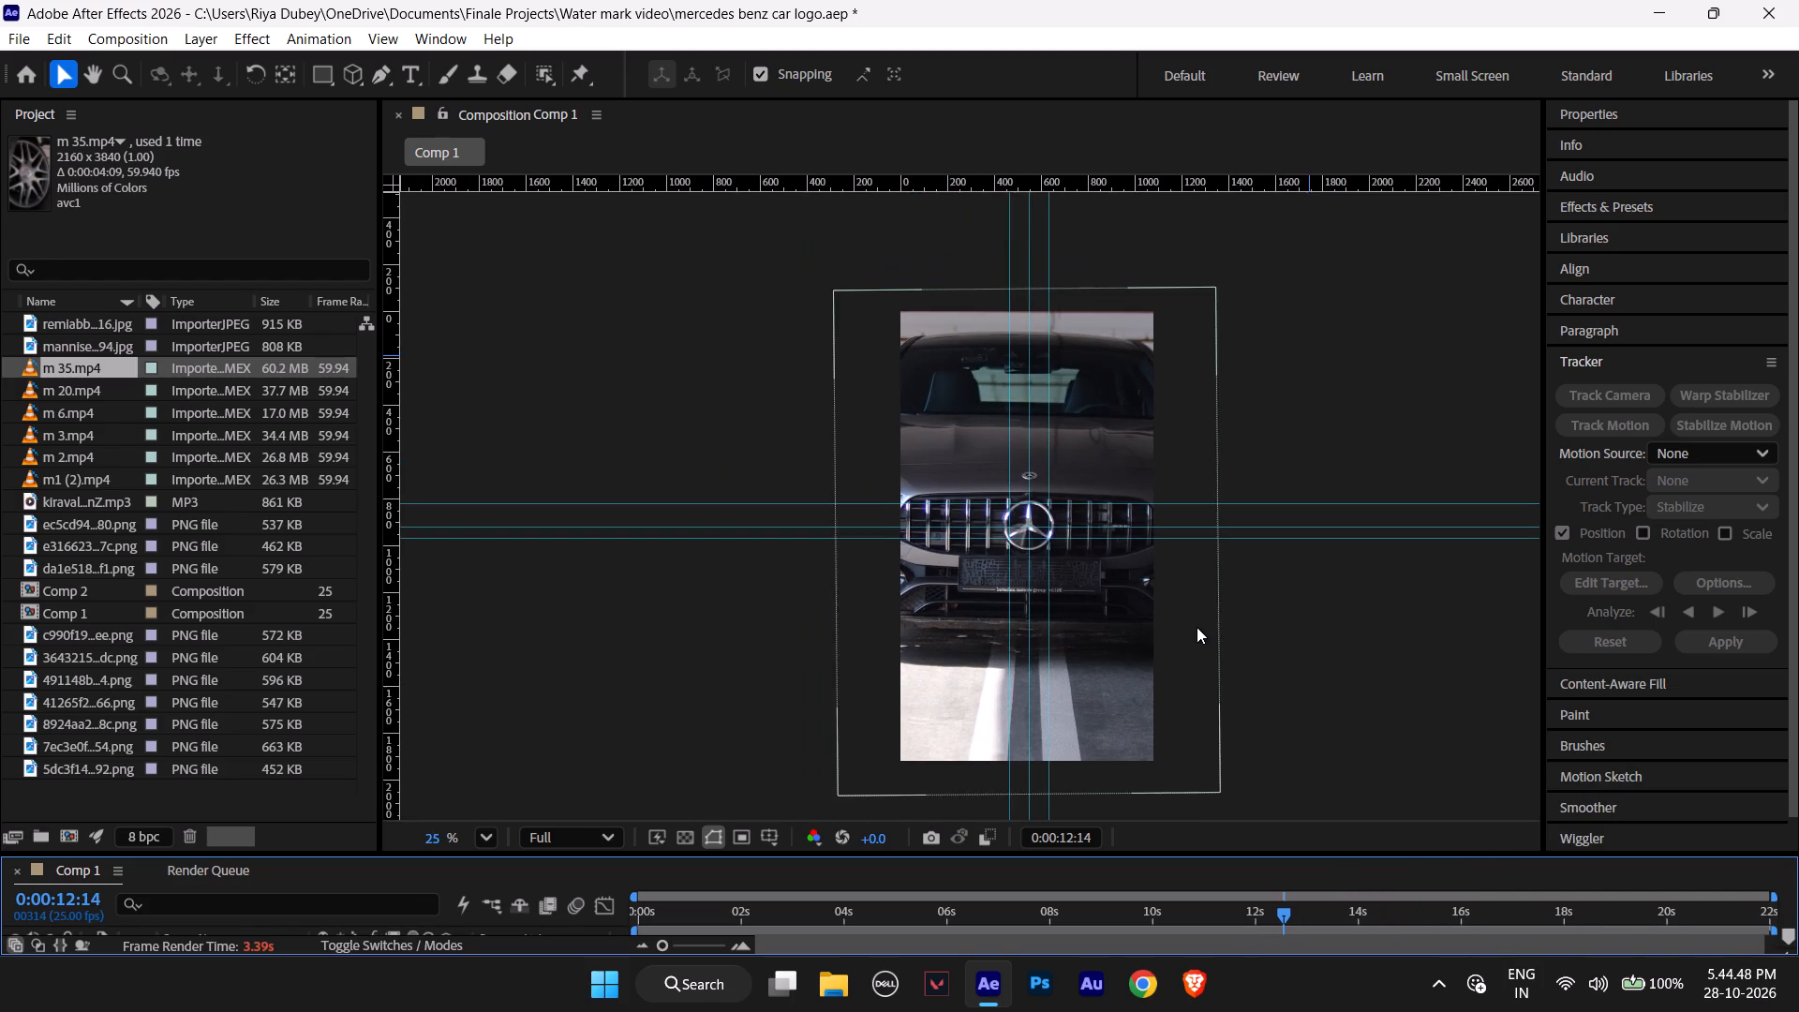
scroll(1197, 627, "down", 1)
left_click(480, 844)
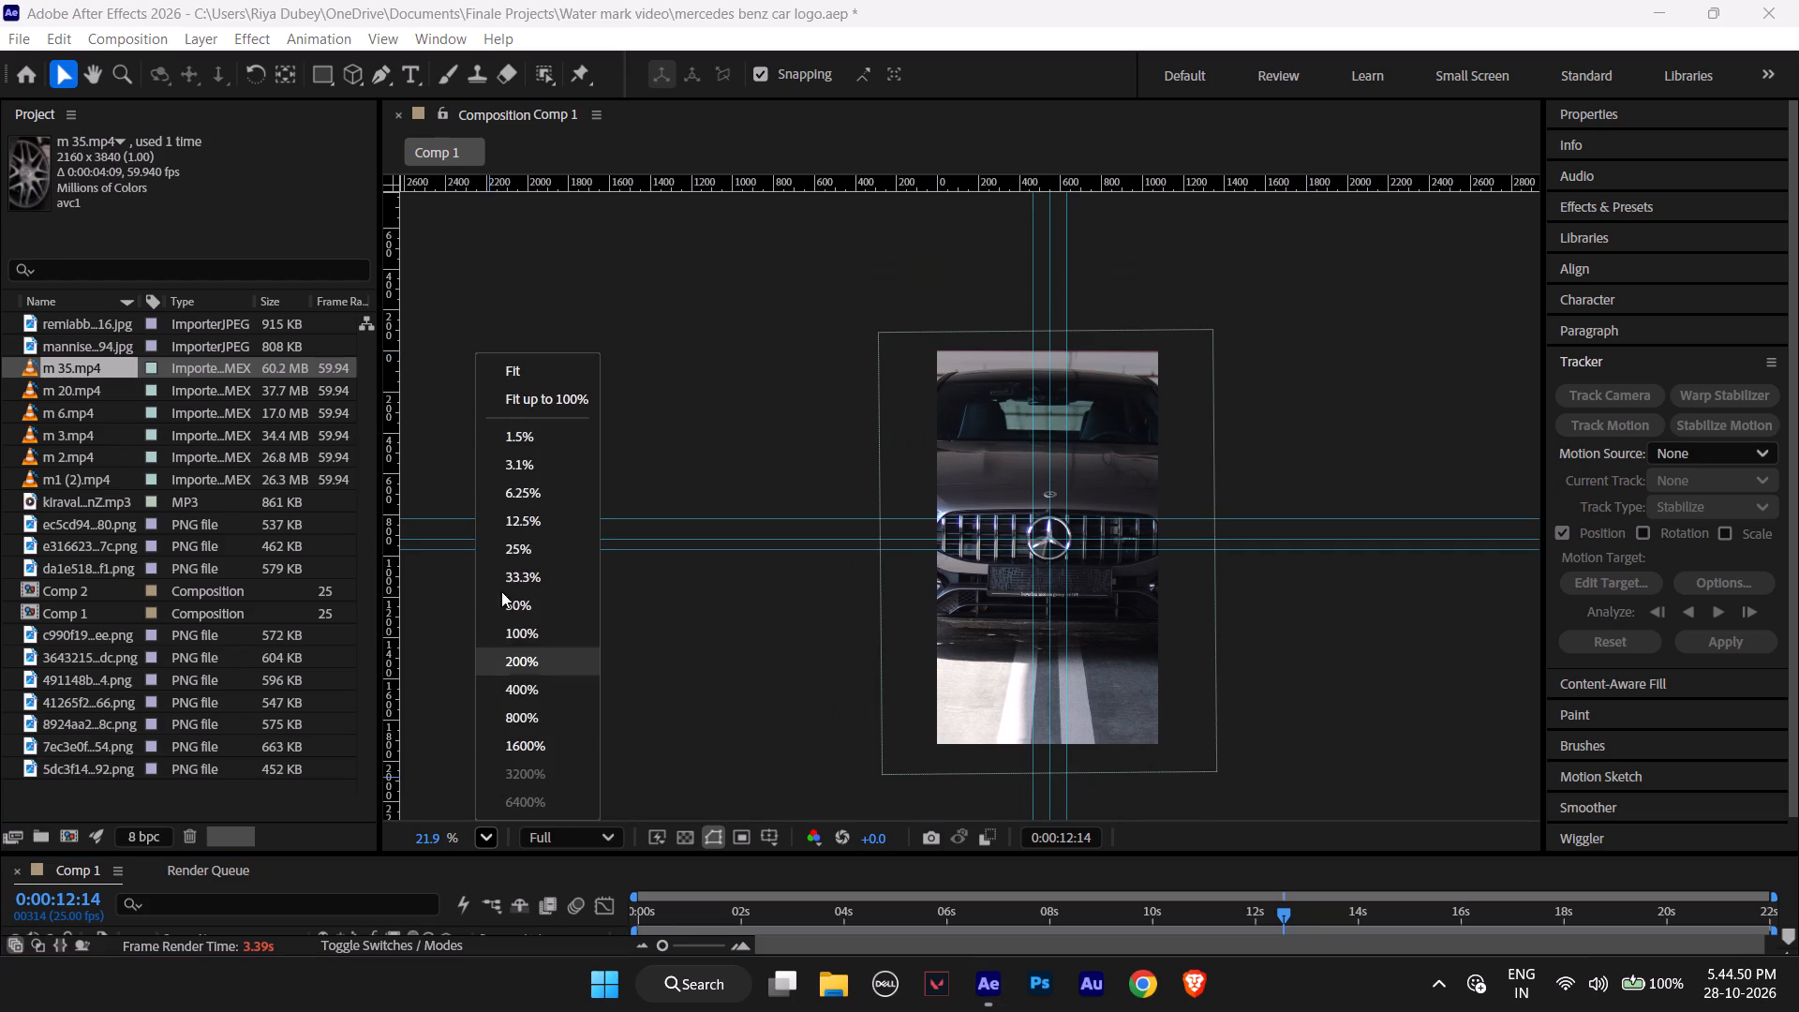
left_click(534, 405)
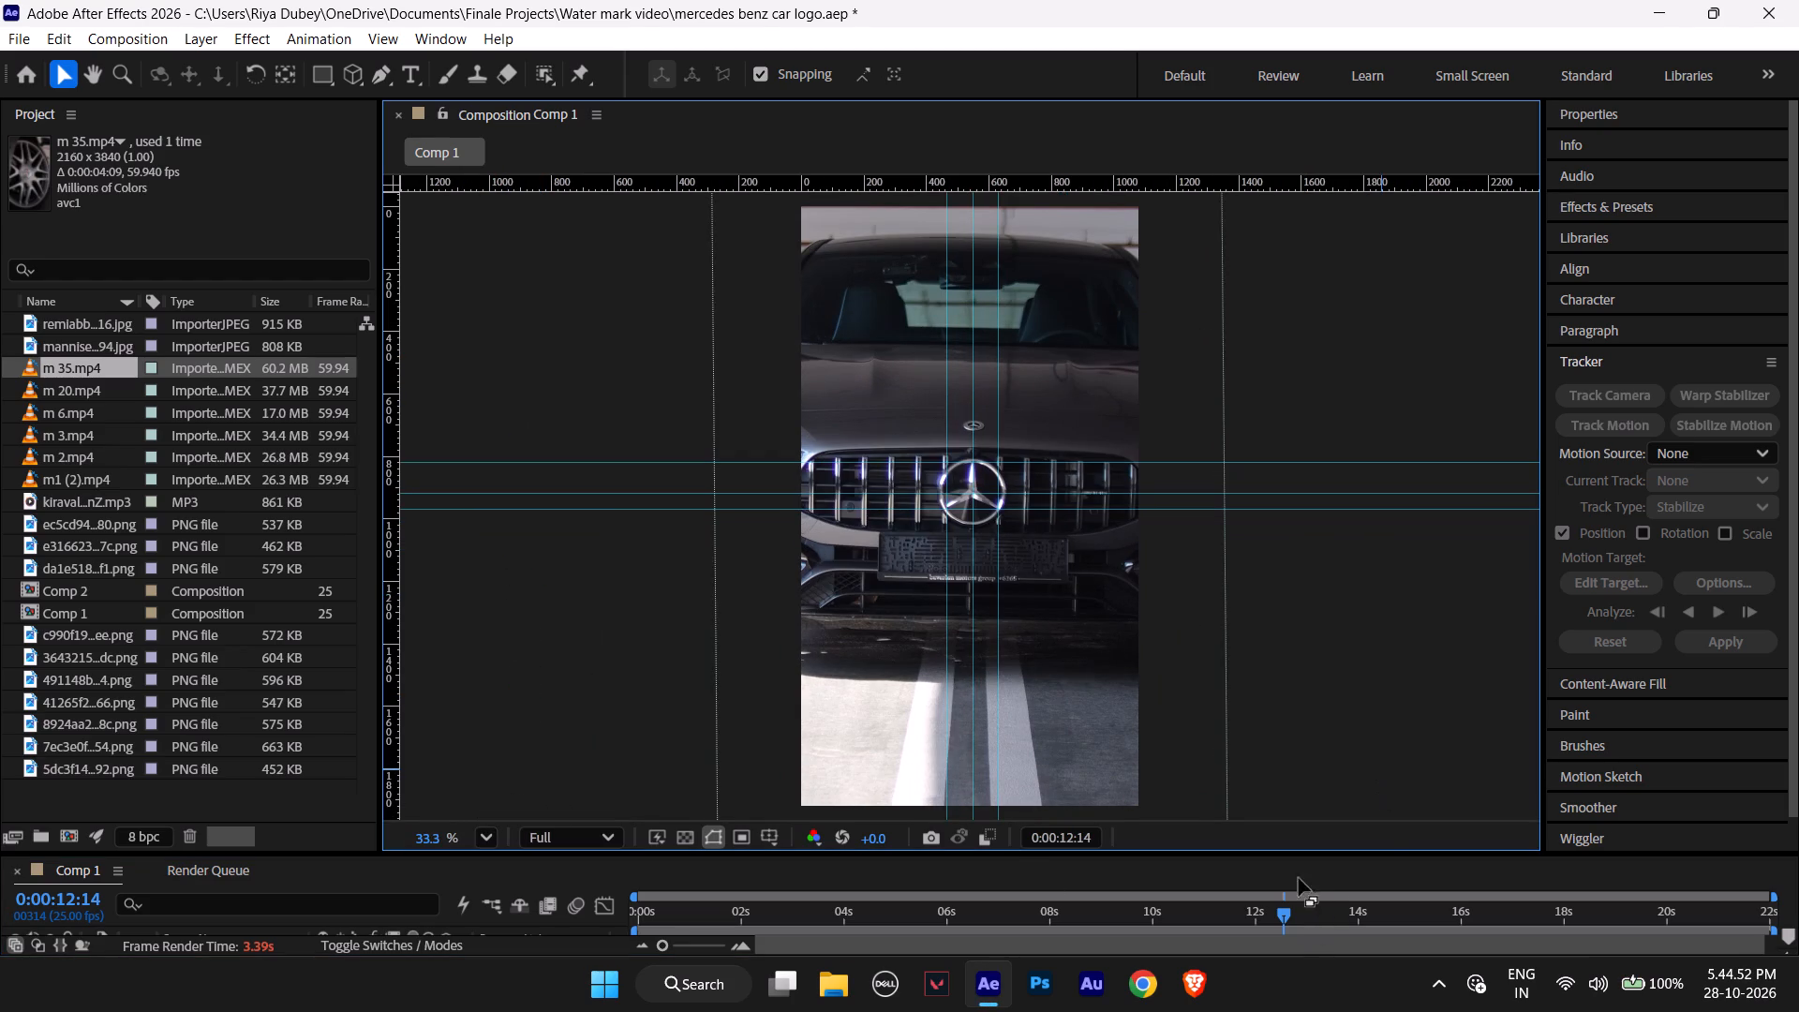
left_click_drag(1316, 852, 1347, 551)
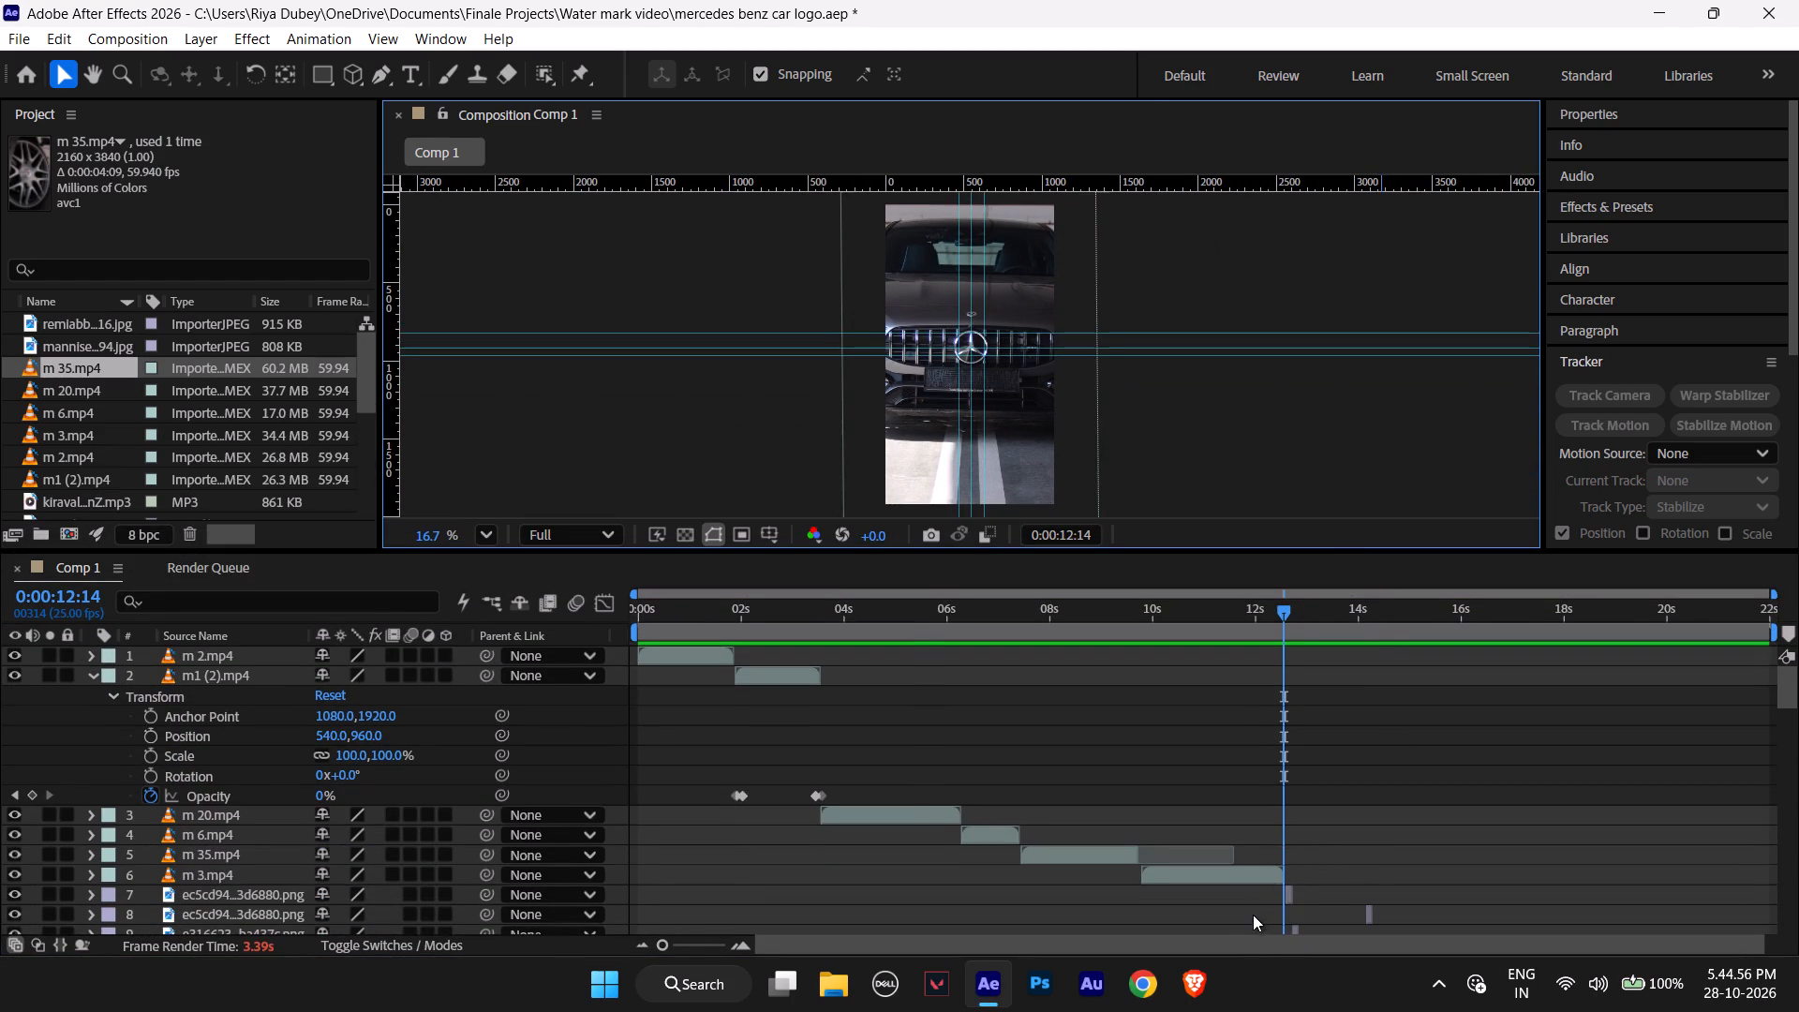
scroll(1254, 918, "up", 4, "alt")
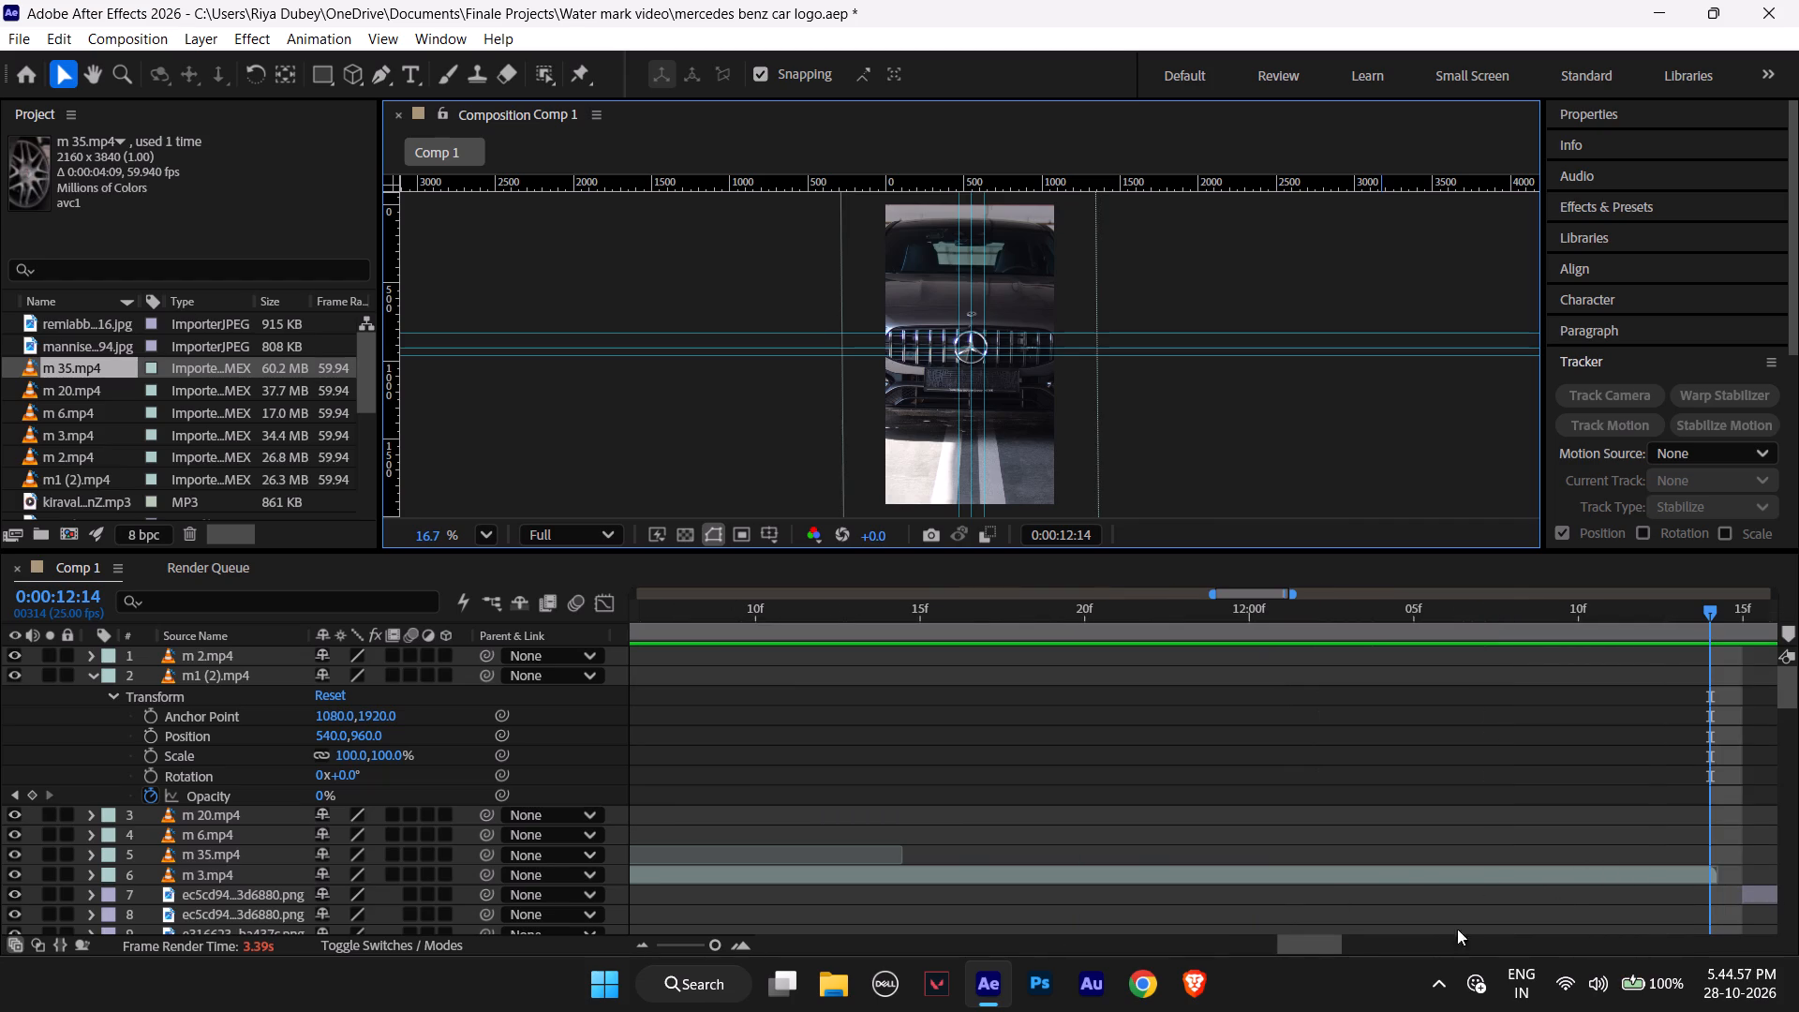
left_click_drag(1296, 940, 1322, 936)
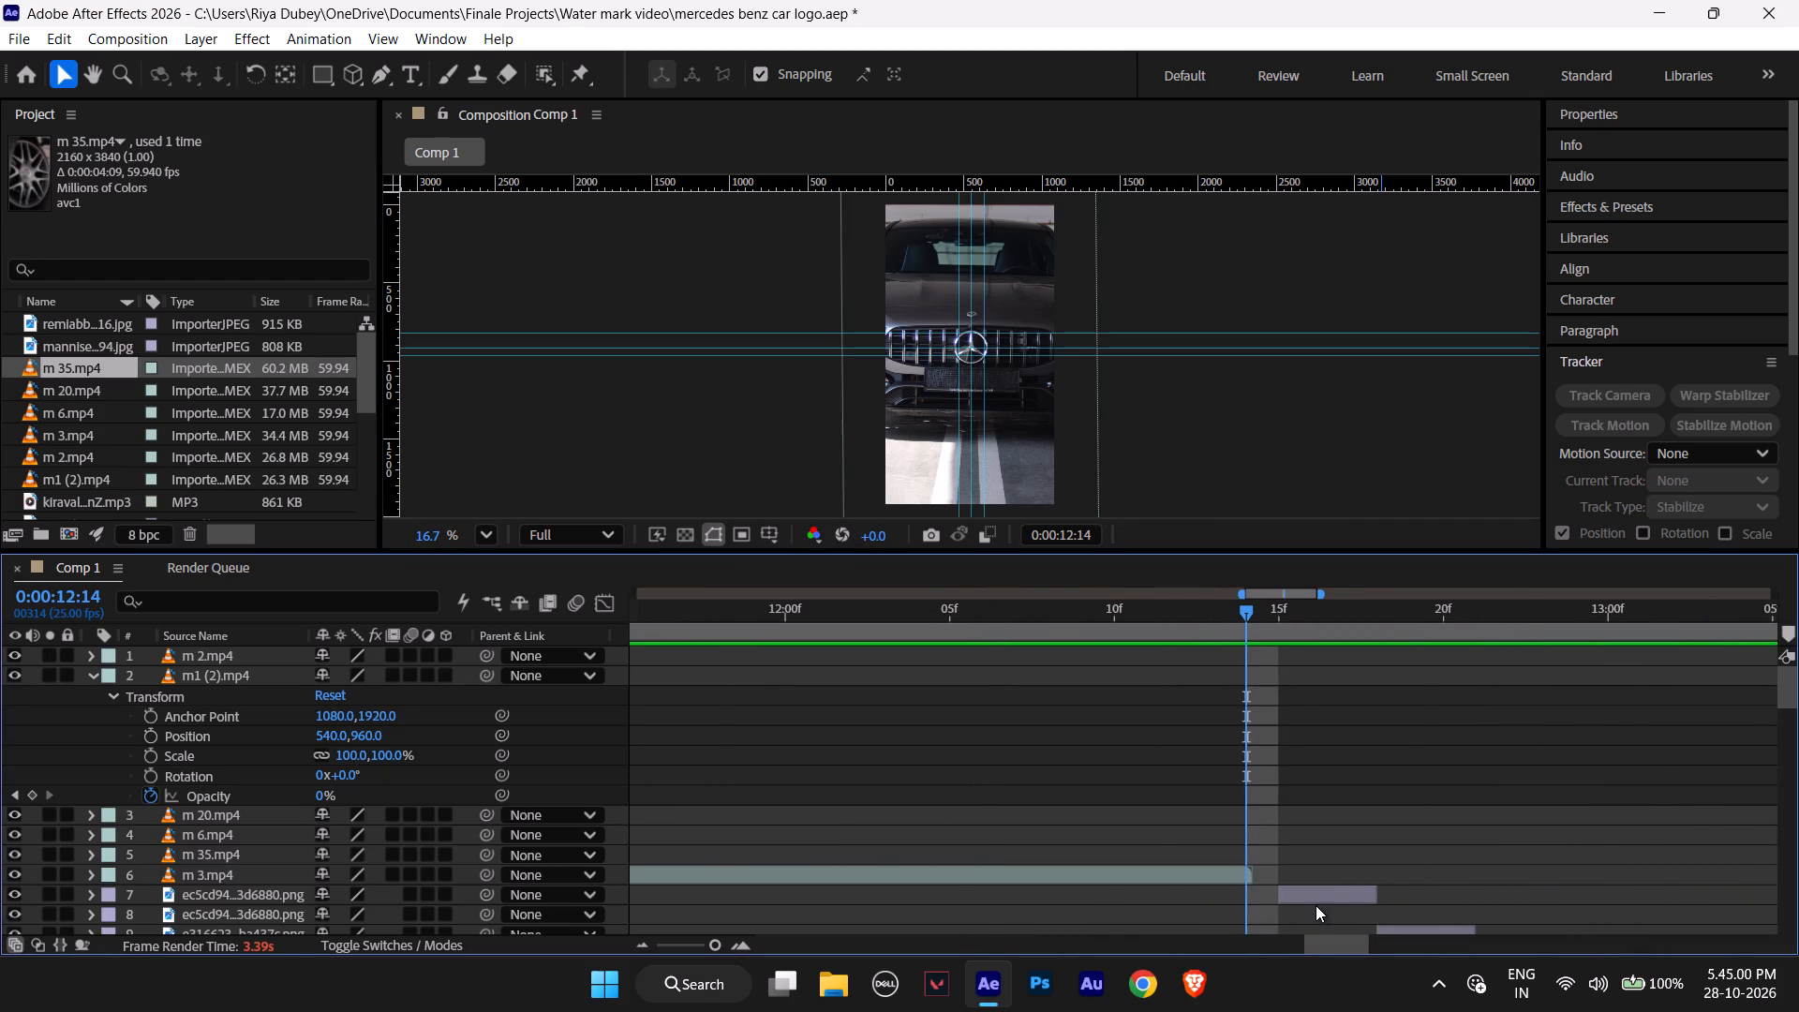
left_click_drag(1316, 899, 1294, 899)
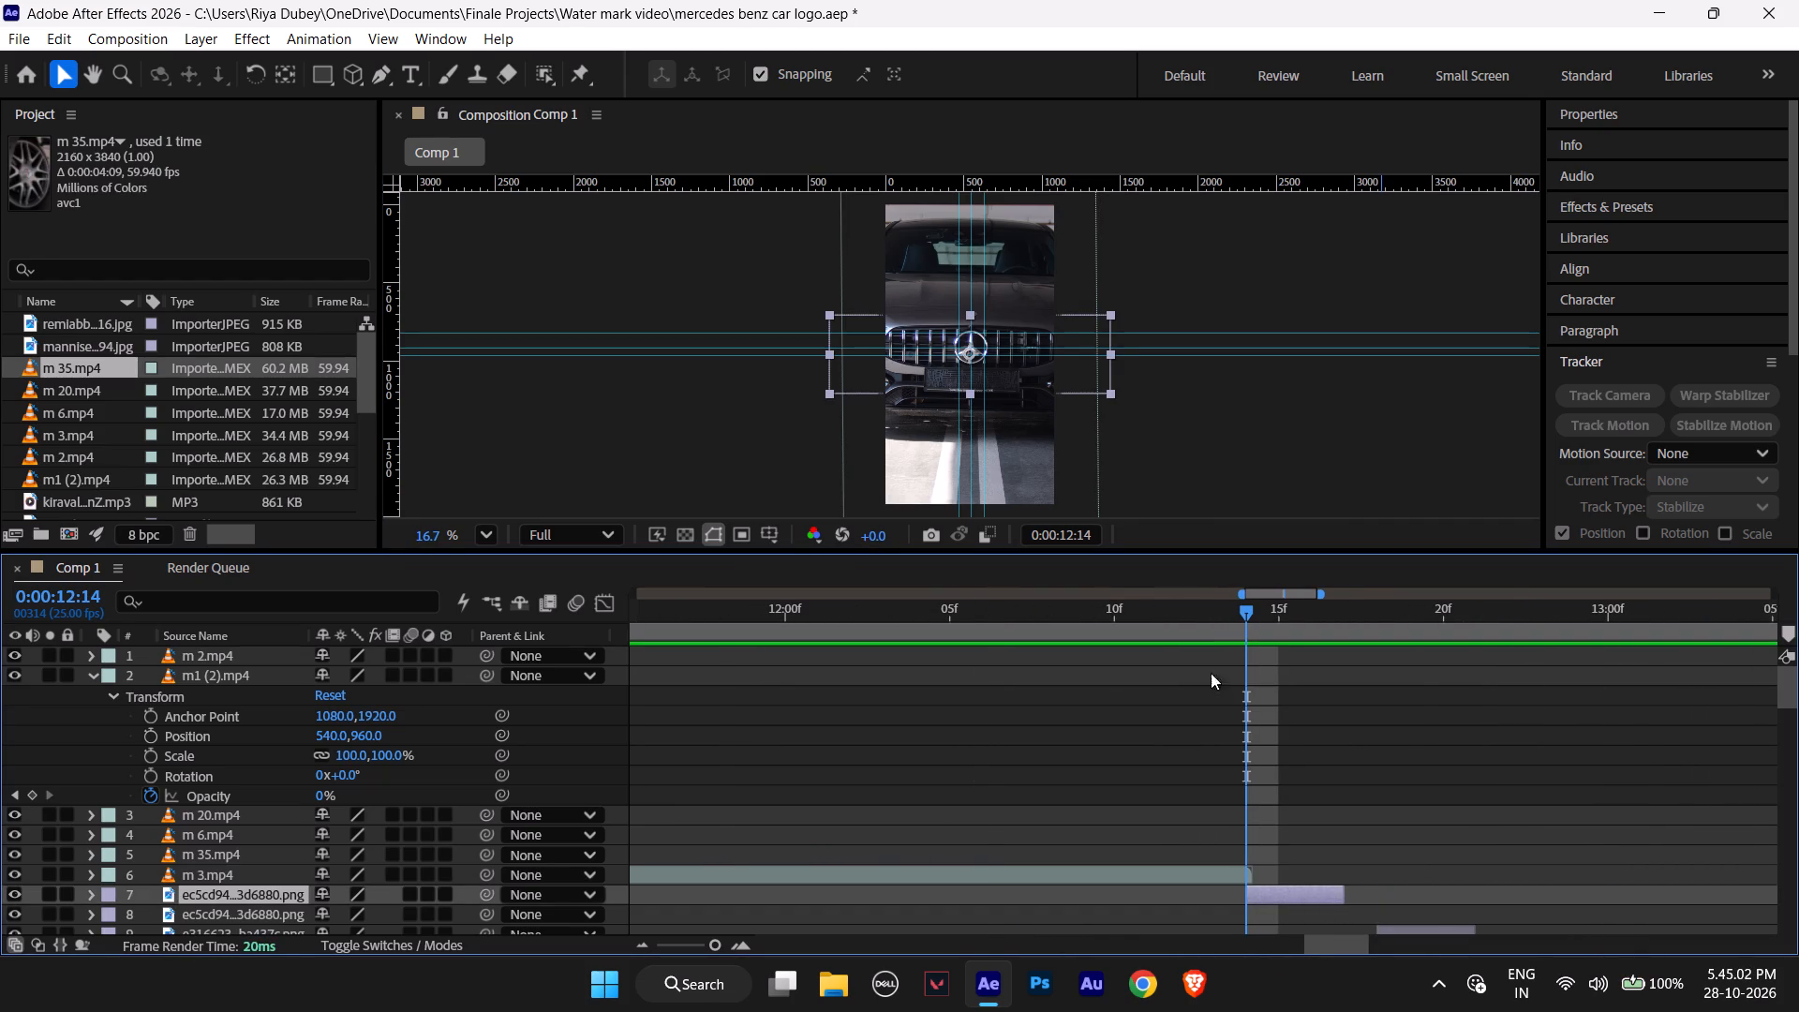
Play Comp 1 across the cut from m 3.mp4 to the first grille image, and return to 0:00:00:00.
left_click_drag(1247, 614, 1197, 618)
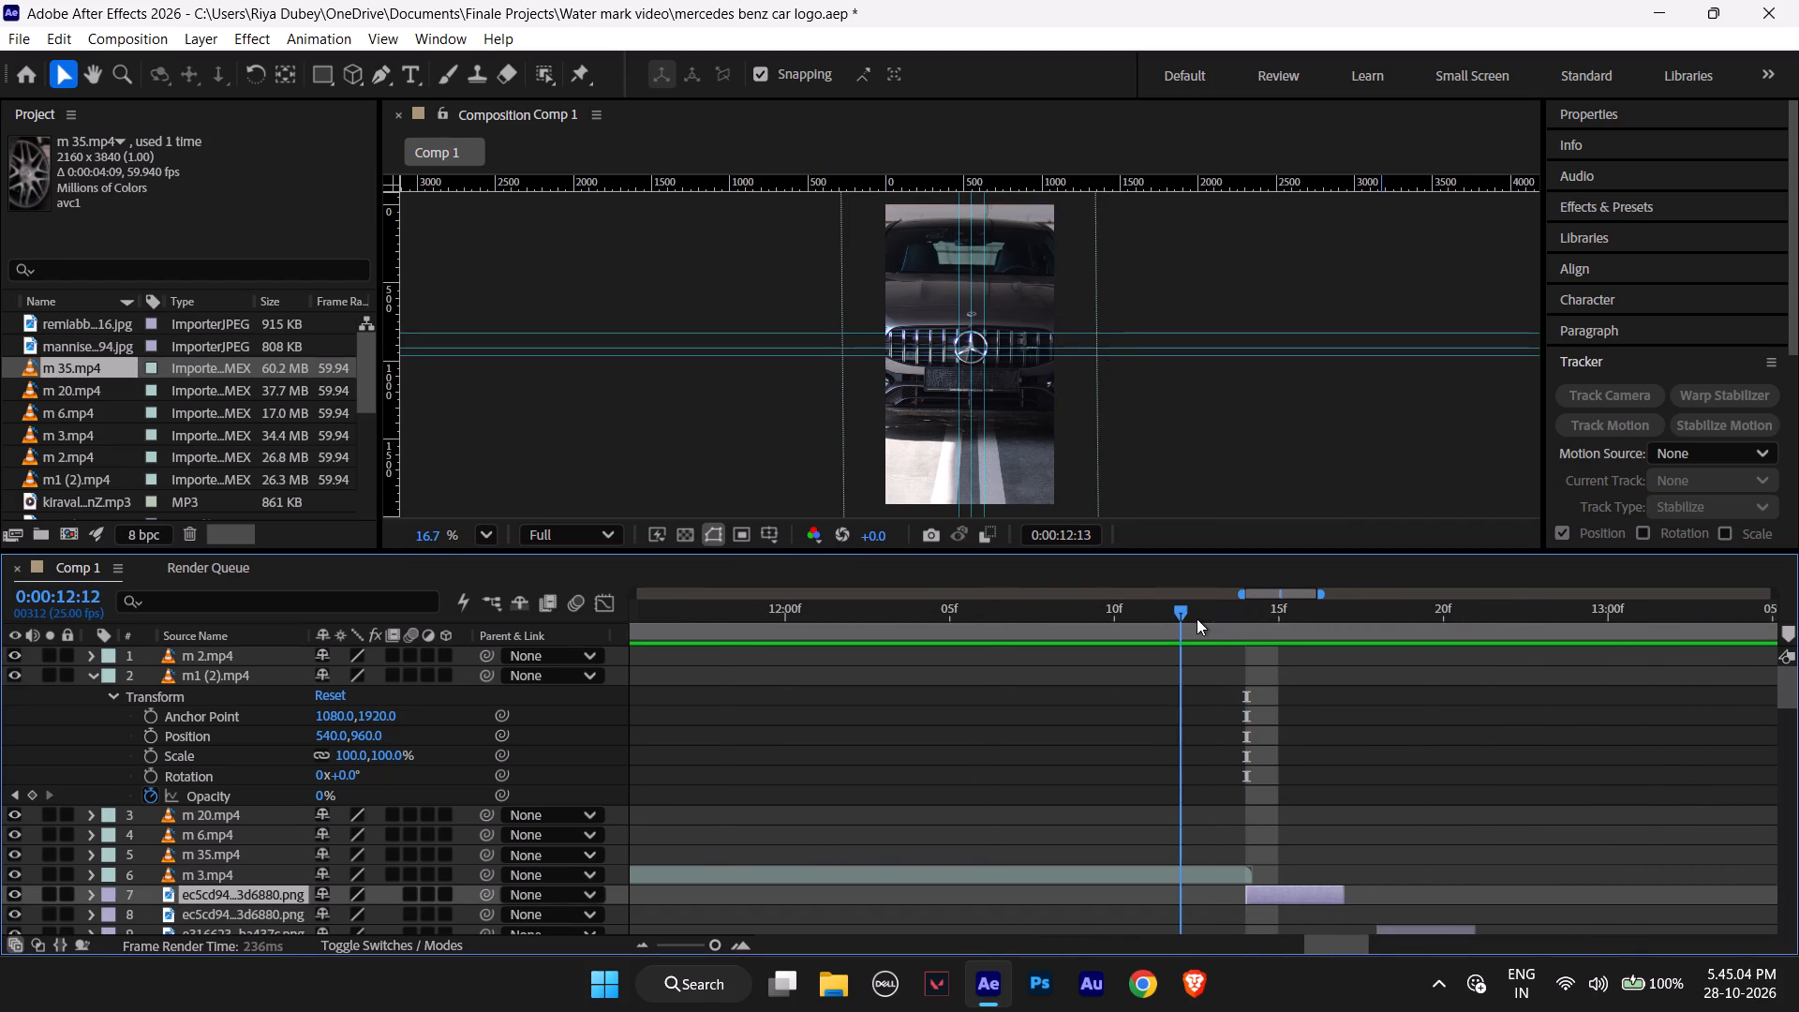
left_click_drag(1197, 618, 1197, 619)
key("space")
key("space")
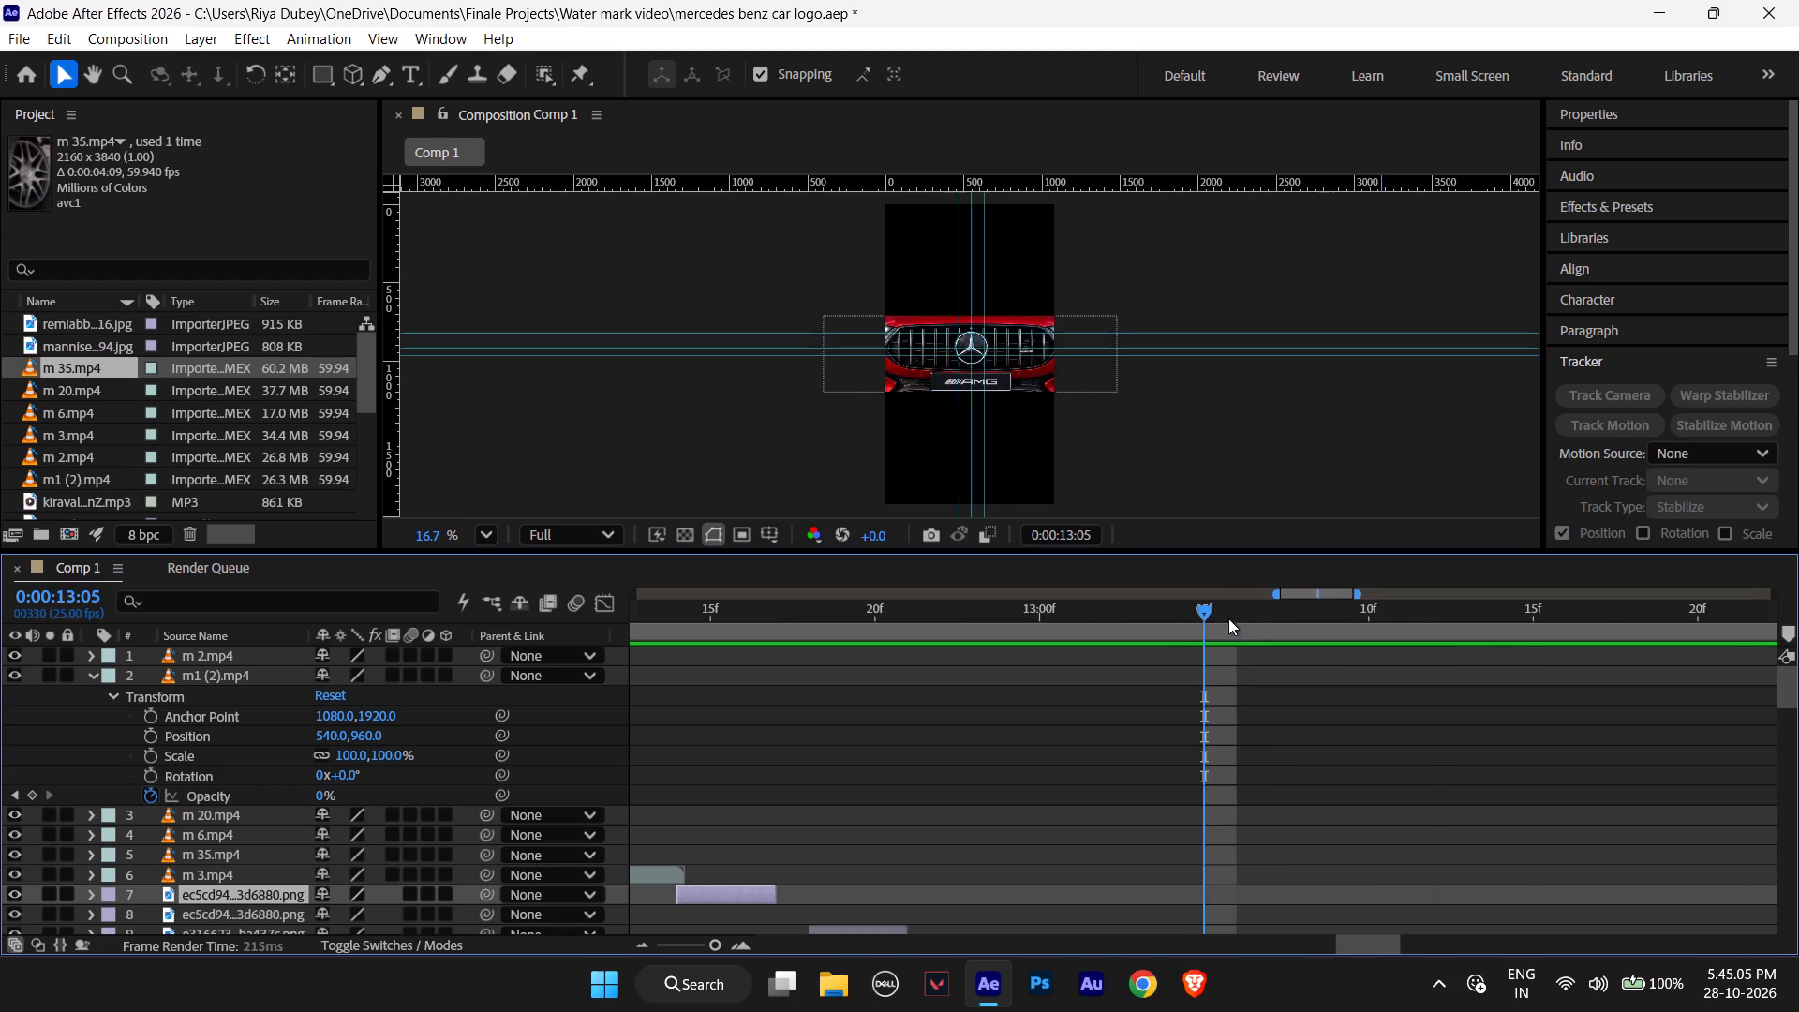
left_click_drag(1198, 611, 665, 652)
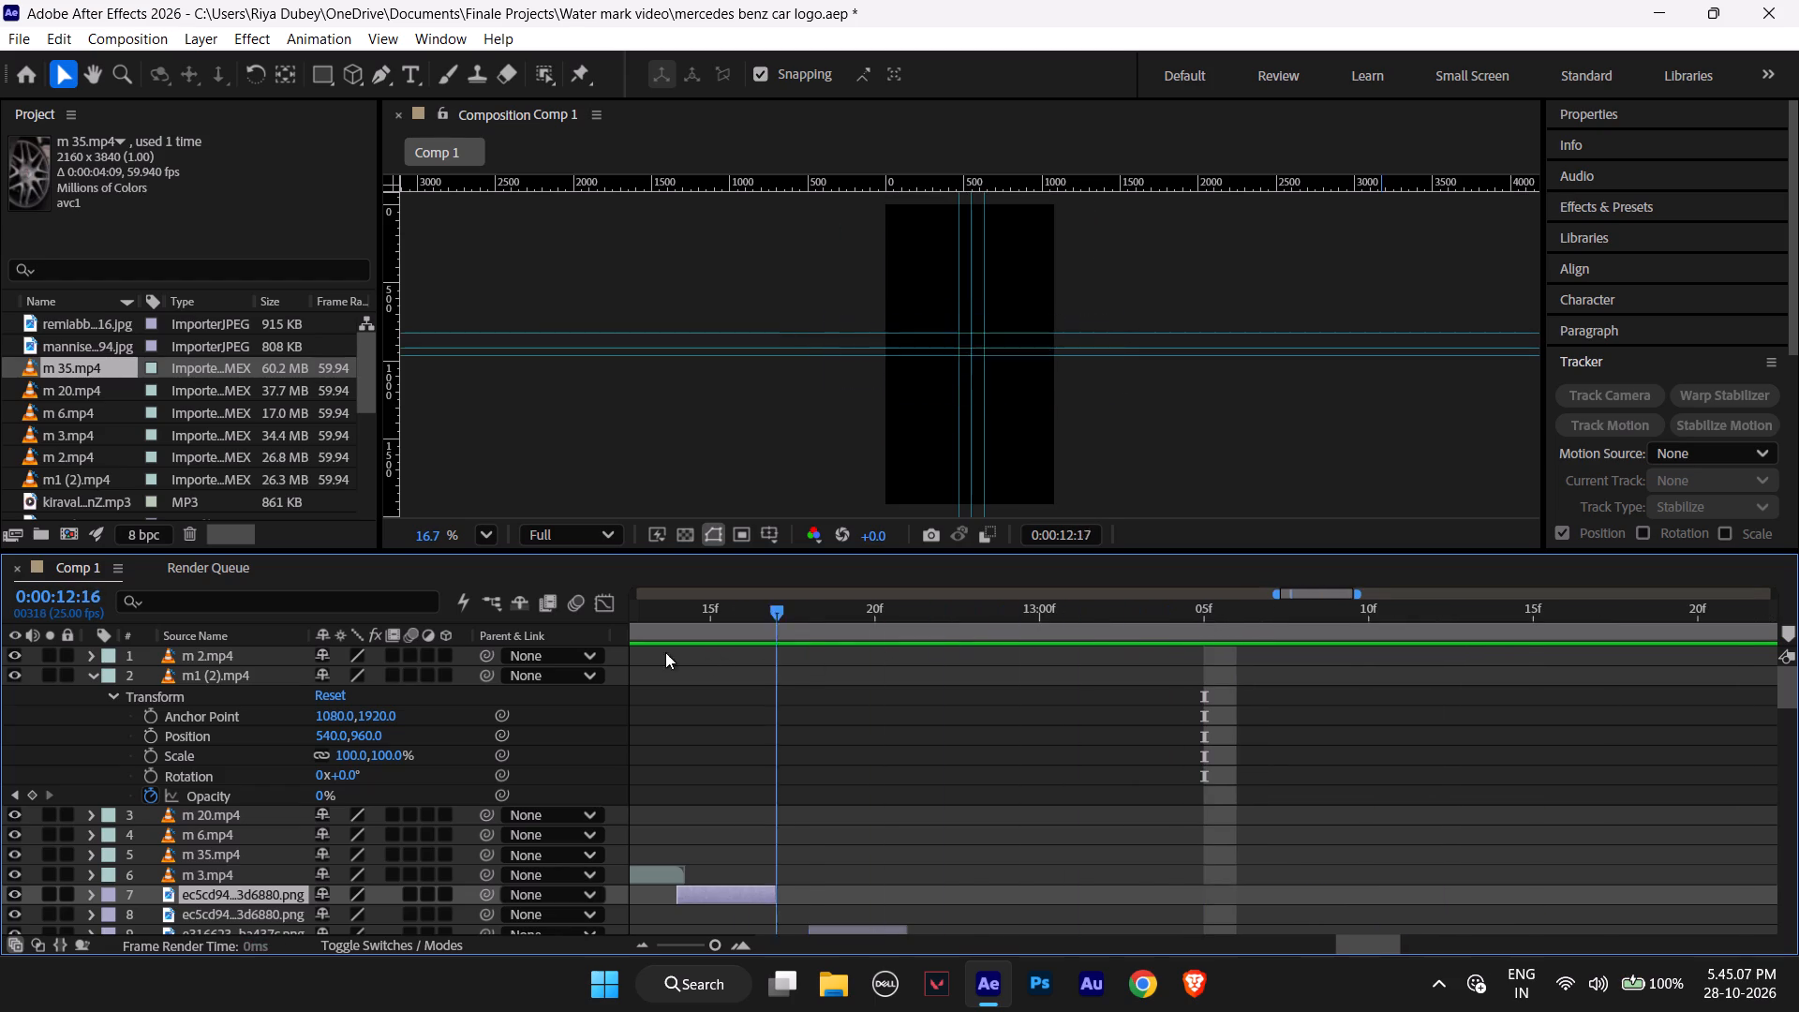
left_click_drag(665, 652, 395, 657)
key("space")
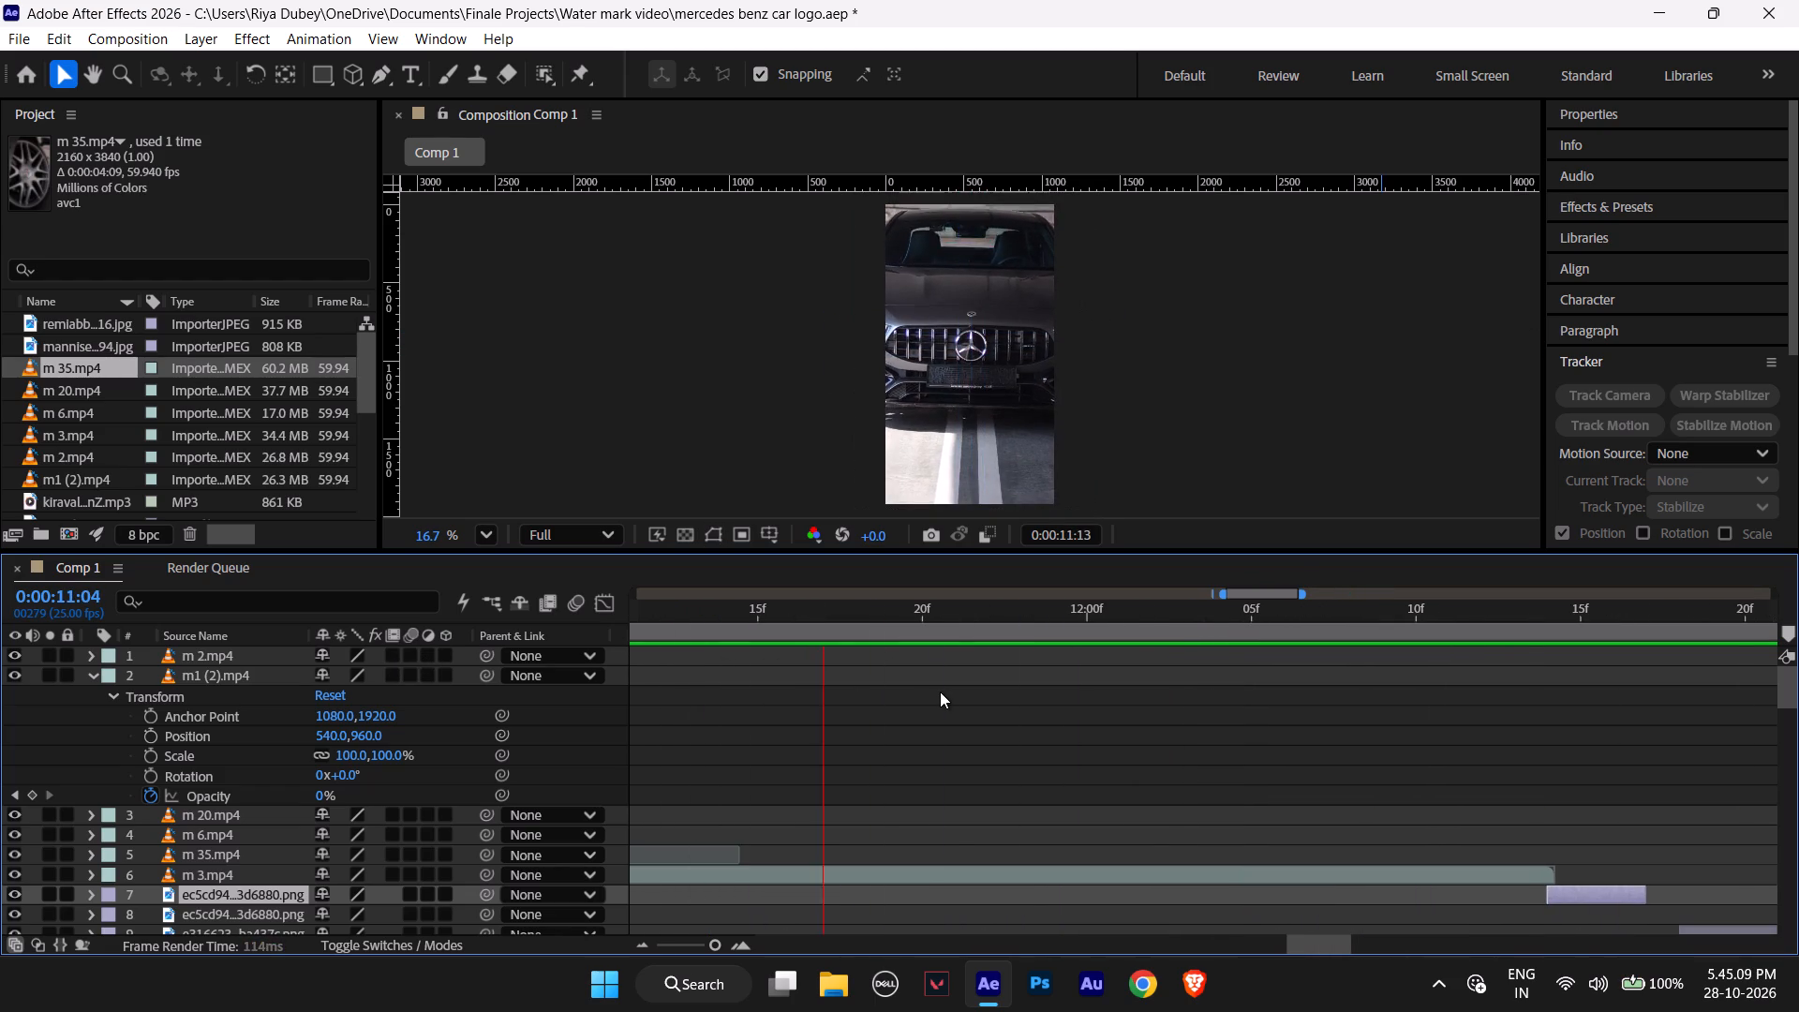
left_click_drag(1213, 594, 547, 628)
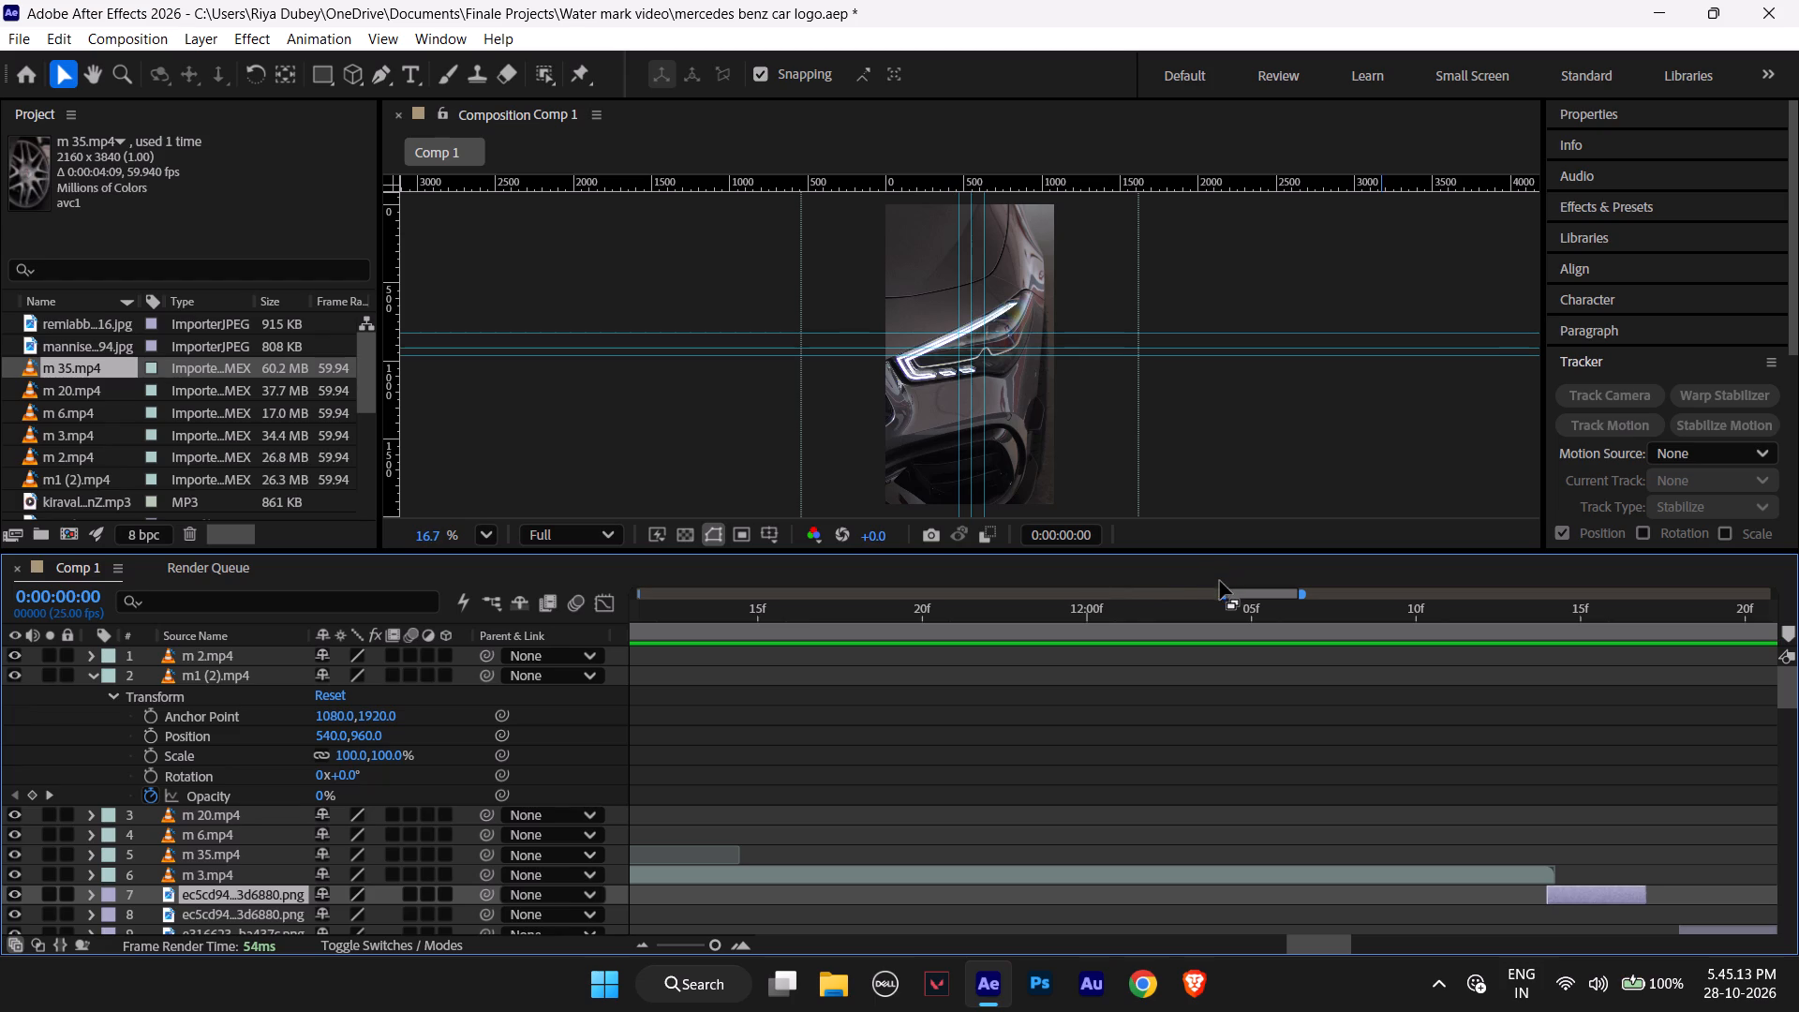
Play Comp 1 from the start through to the grille images, and replay it from 0:00:08:19.
left_click_drag(1223, 592, 275, 641)
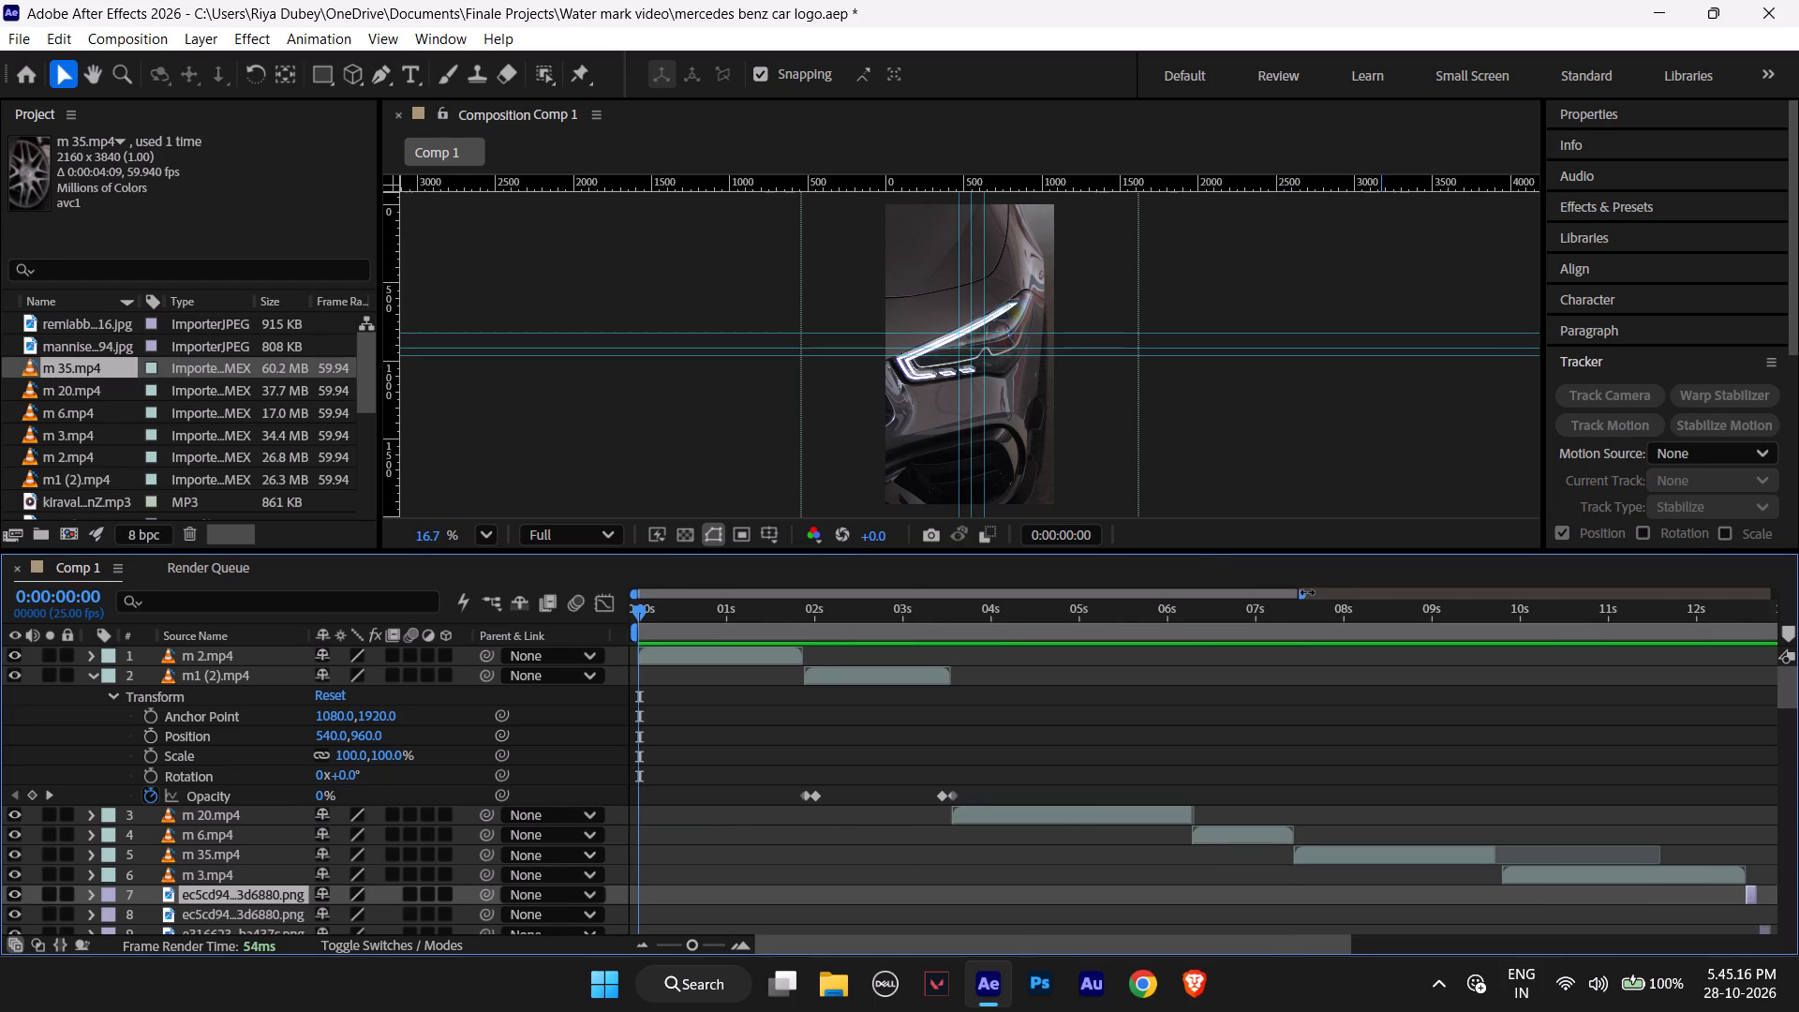
left_click_drag(1306, 594, 1798, 590)
key("space")
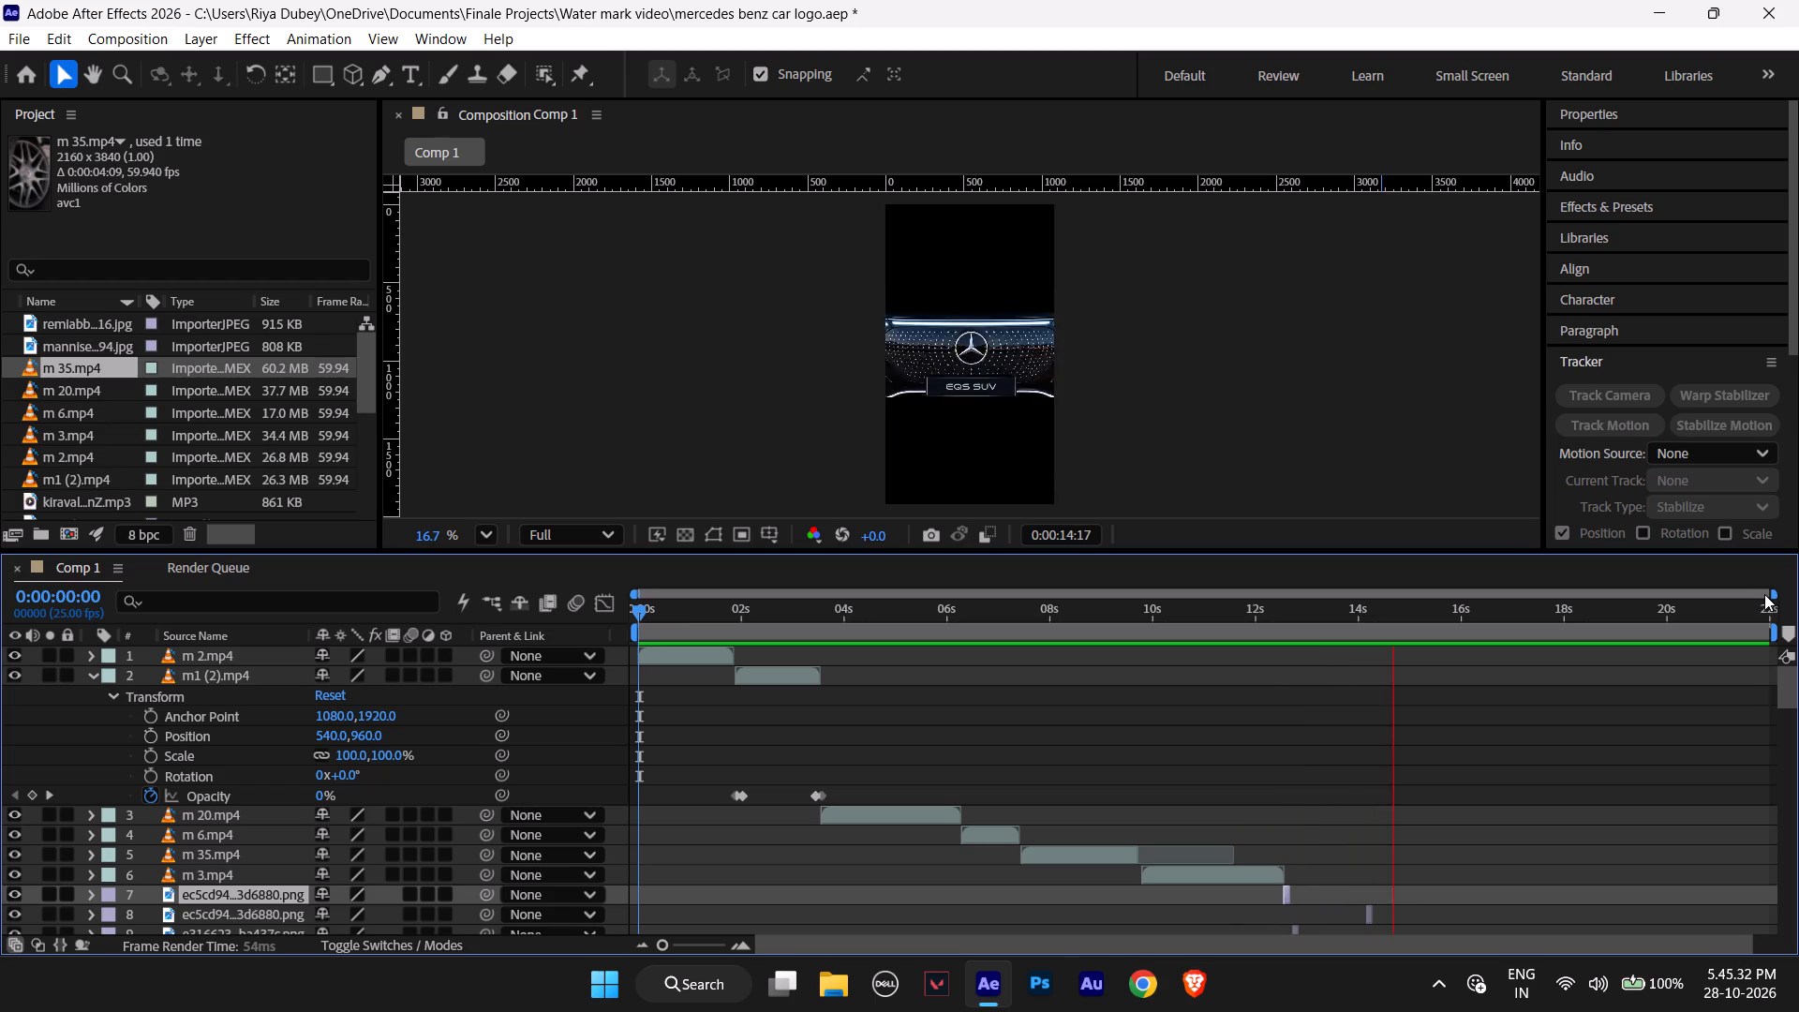
key("space")
left_click_drag(1400, 610, 1187, 655)
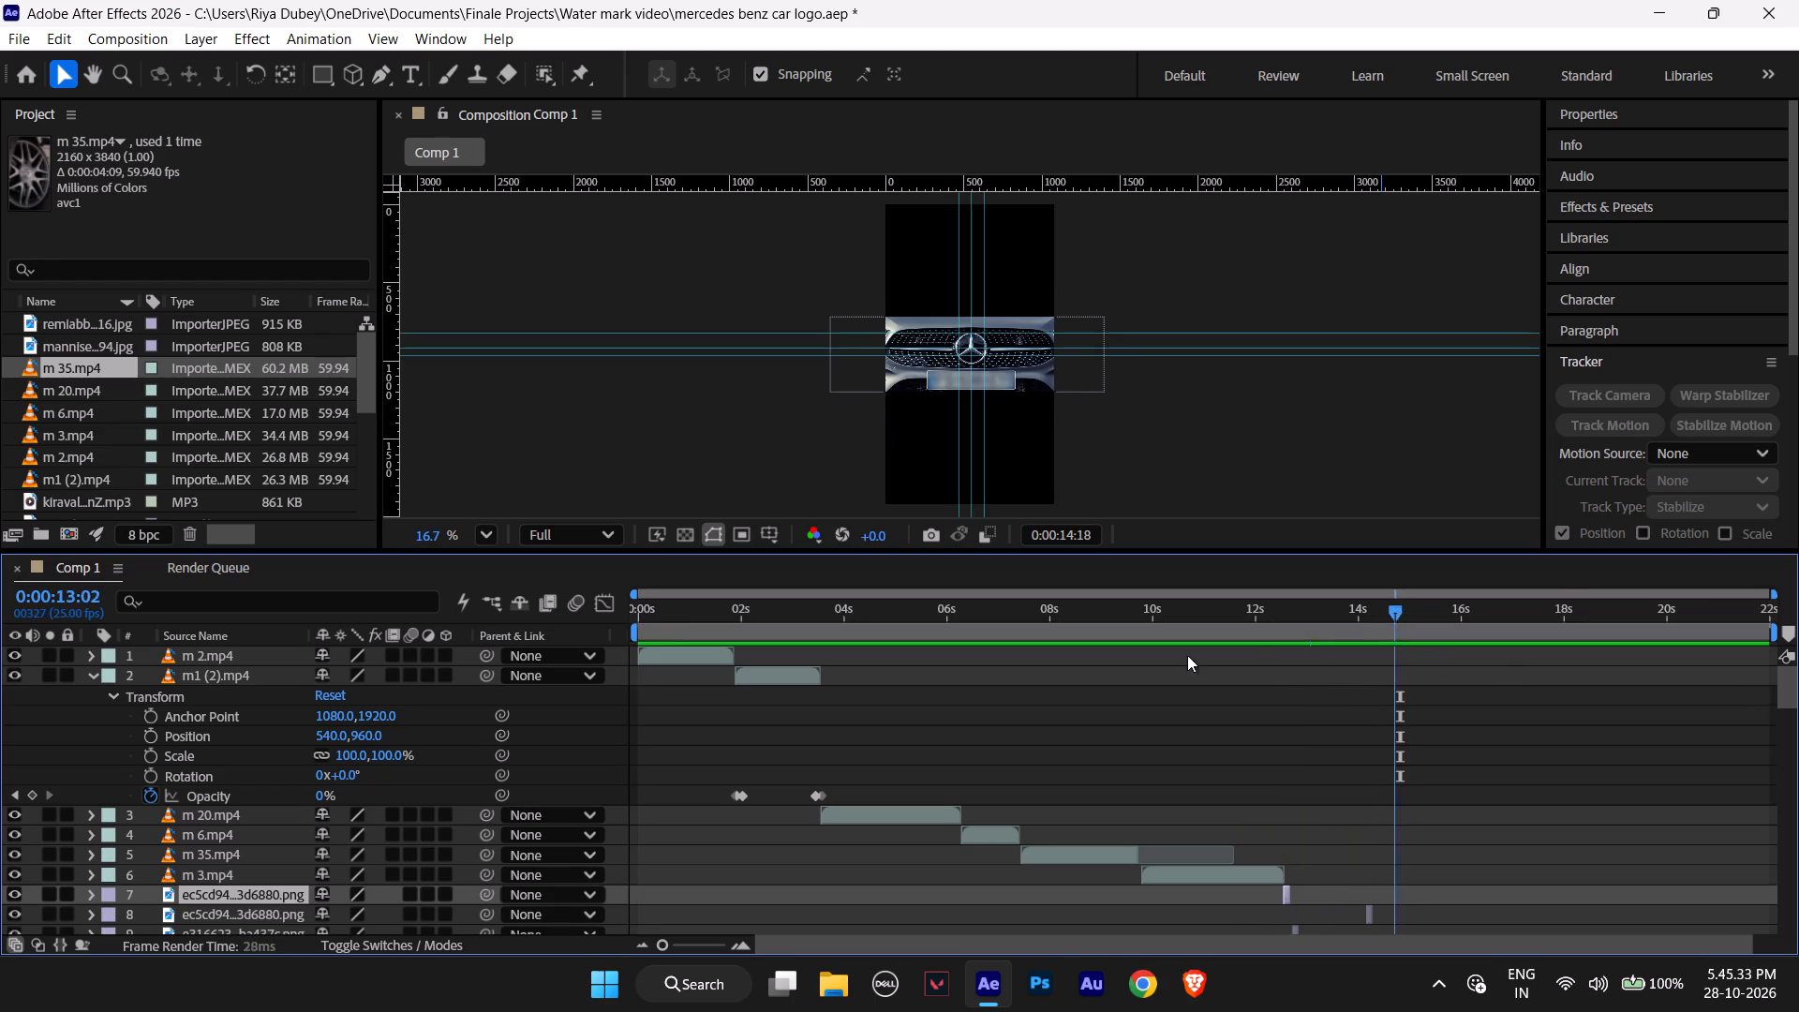
left_click_drag(1187, 655, 1088, 666)
key("space")
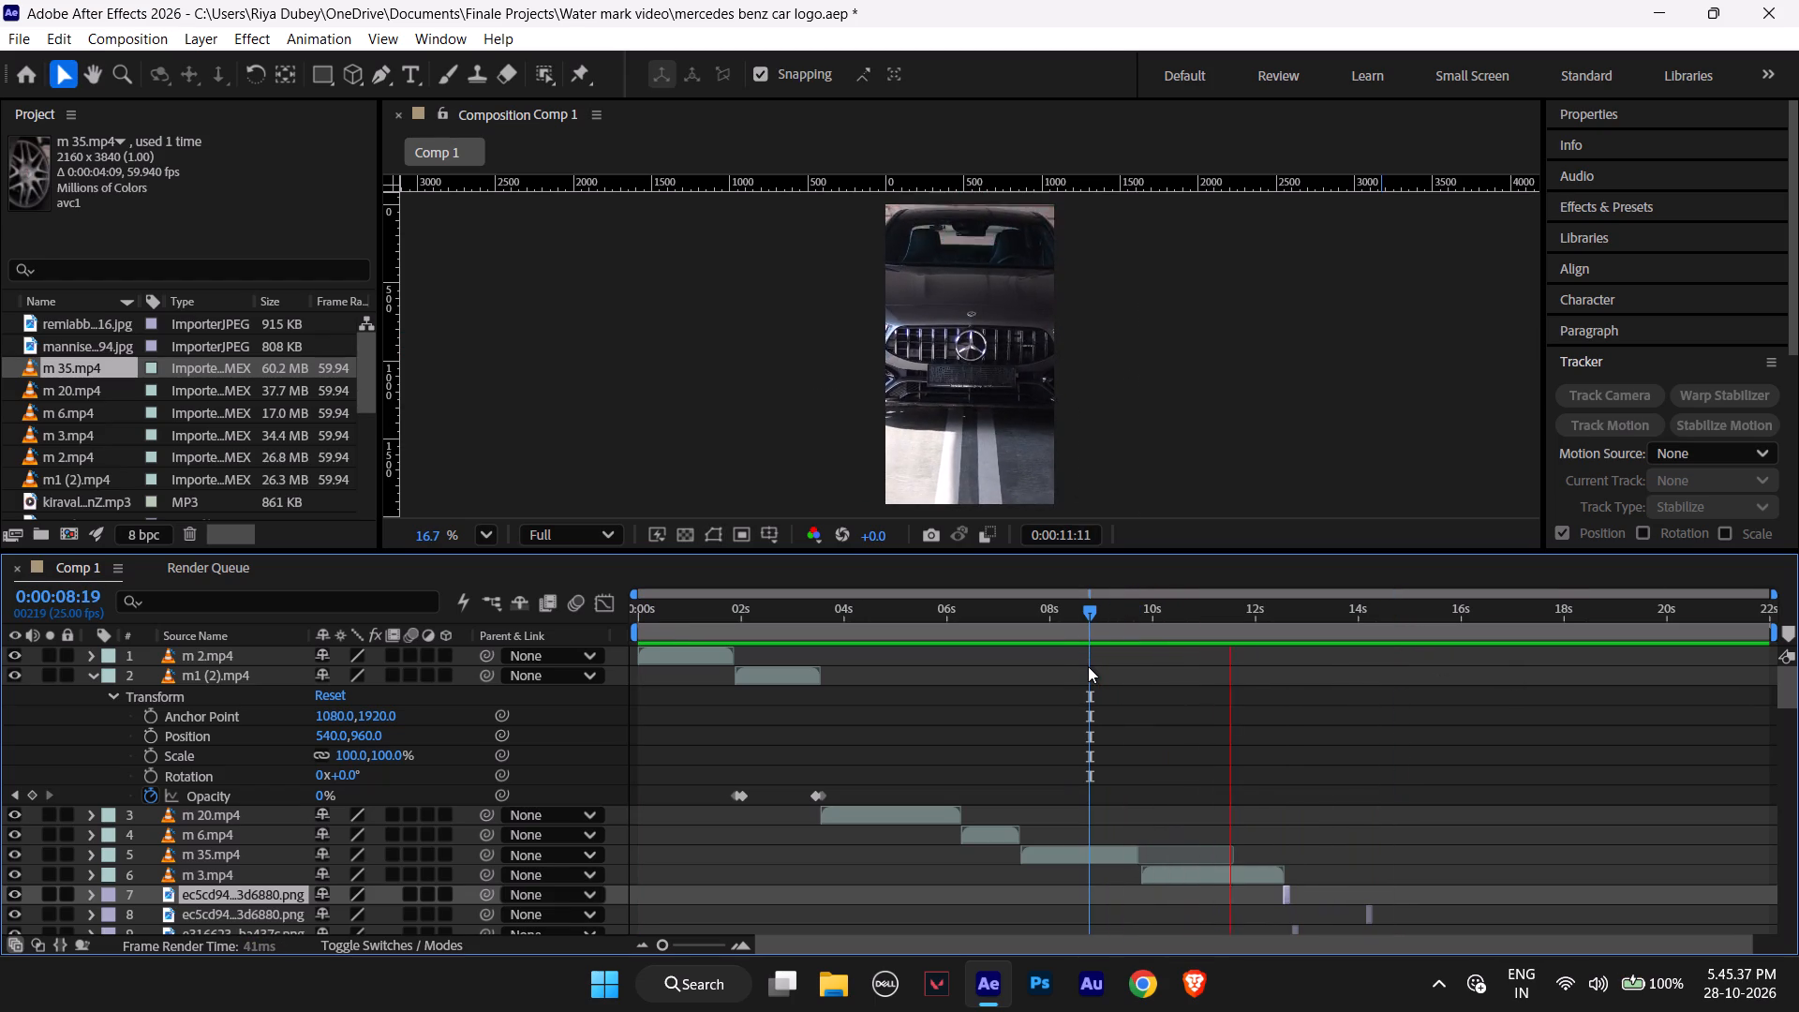
key("space")
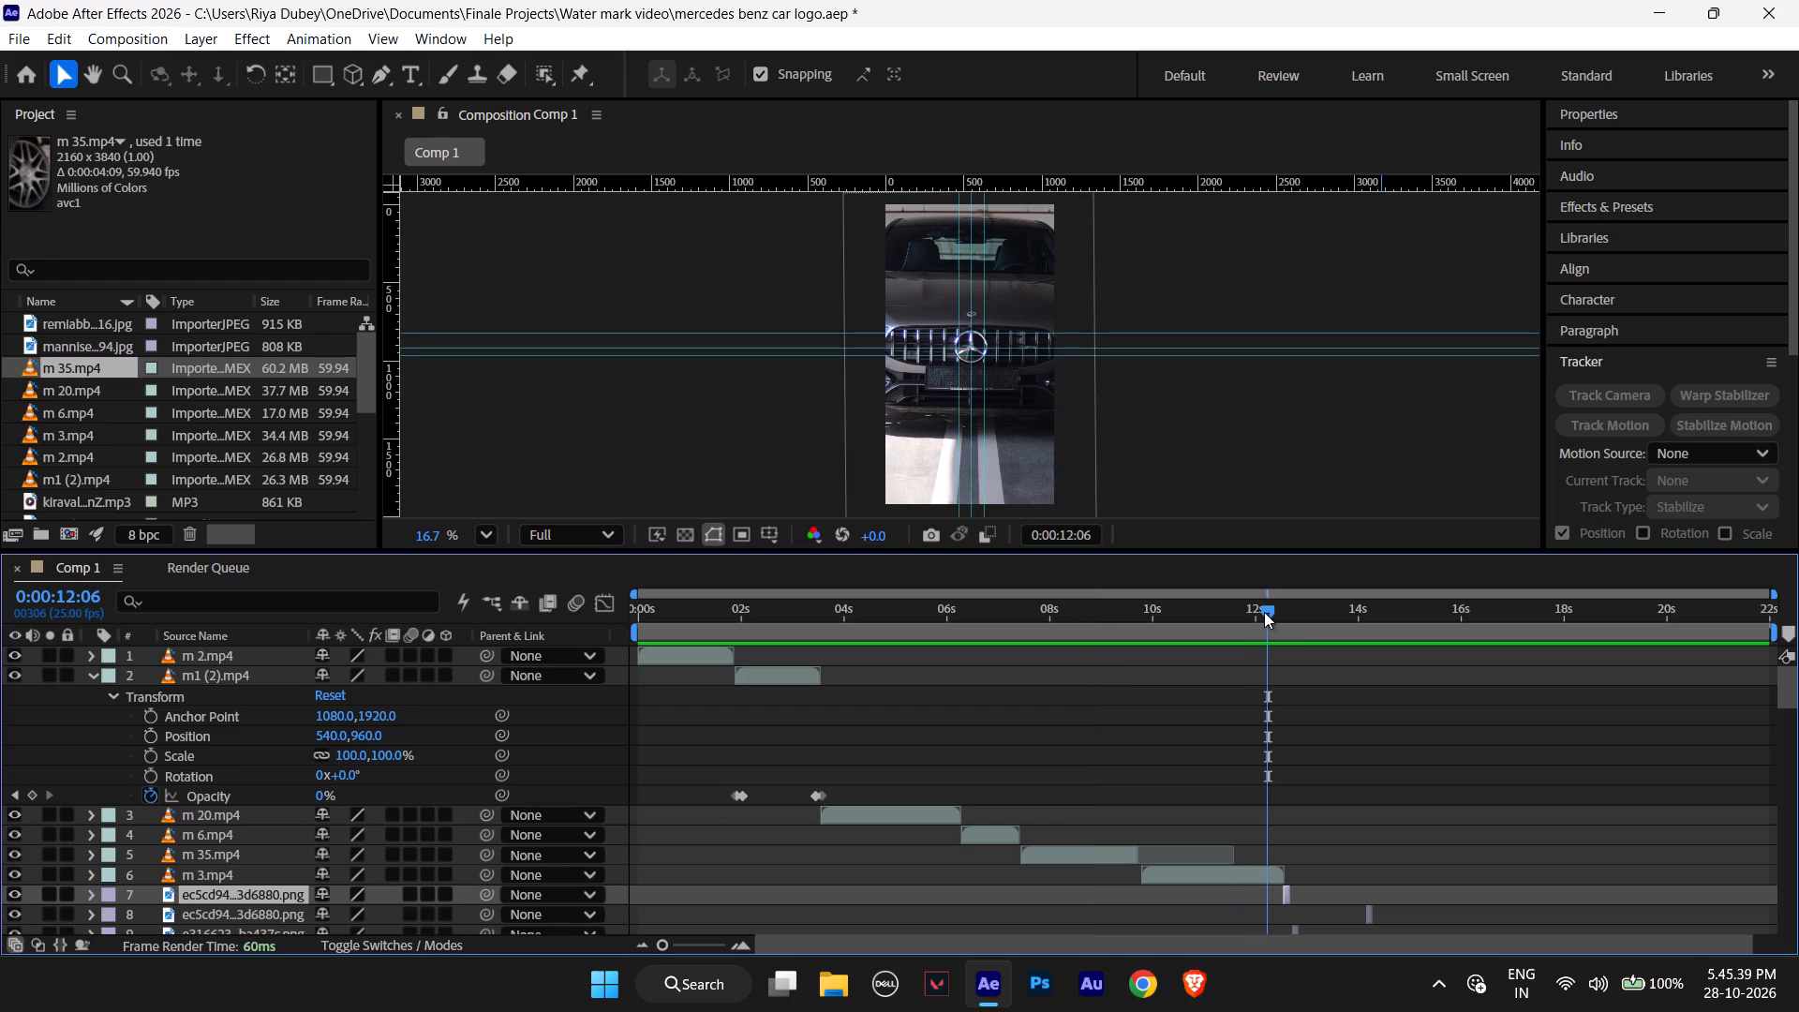
Scrub m 3.mp4 back and forth between 0:00:11:05 and 0:00:12:13 to examine the car's framing before the grille cut.
left_click_drag(1264, 612, 1277, 611)
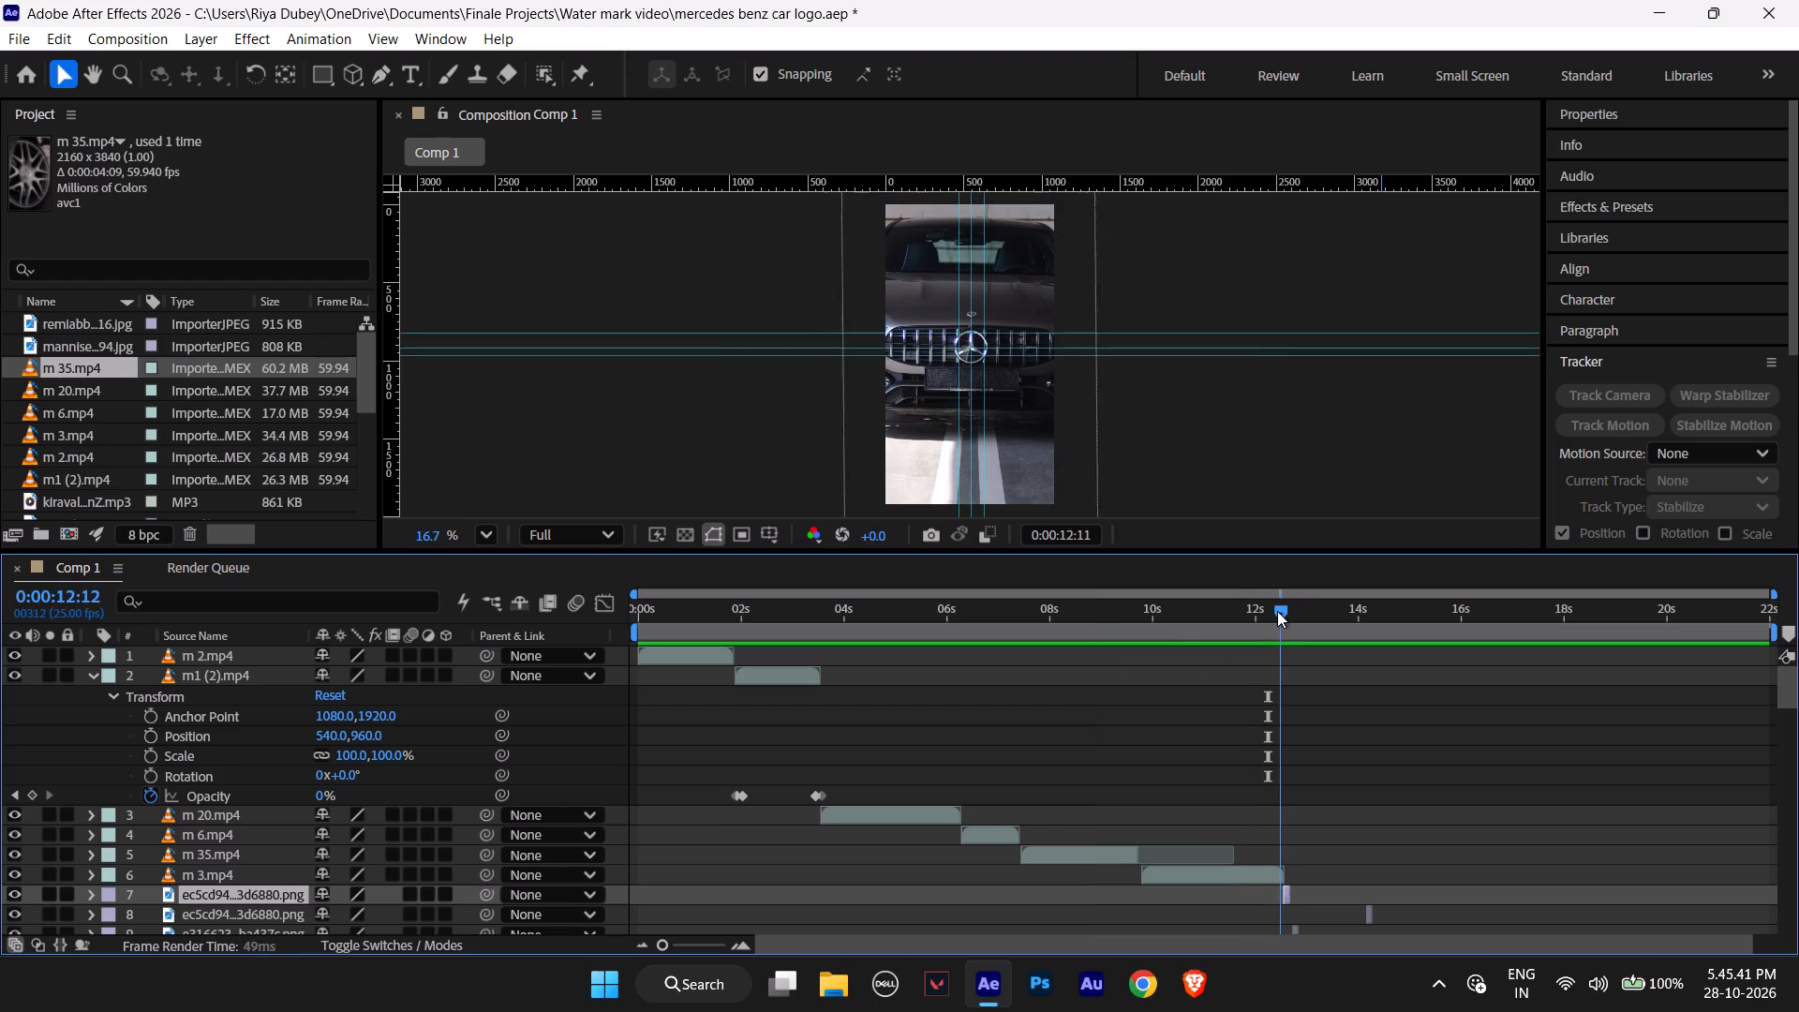
left_click_drag(1277, 611, 1279, 611)
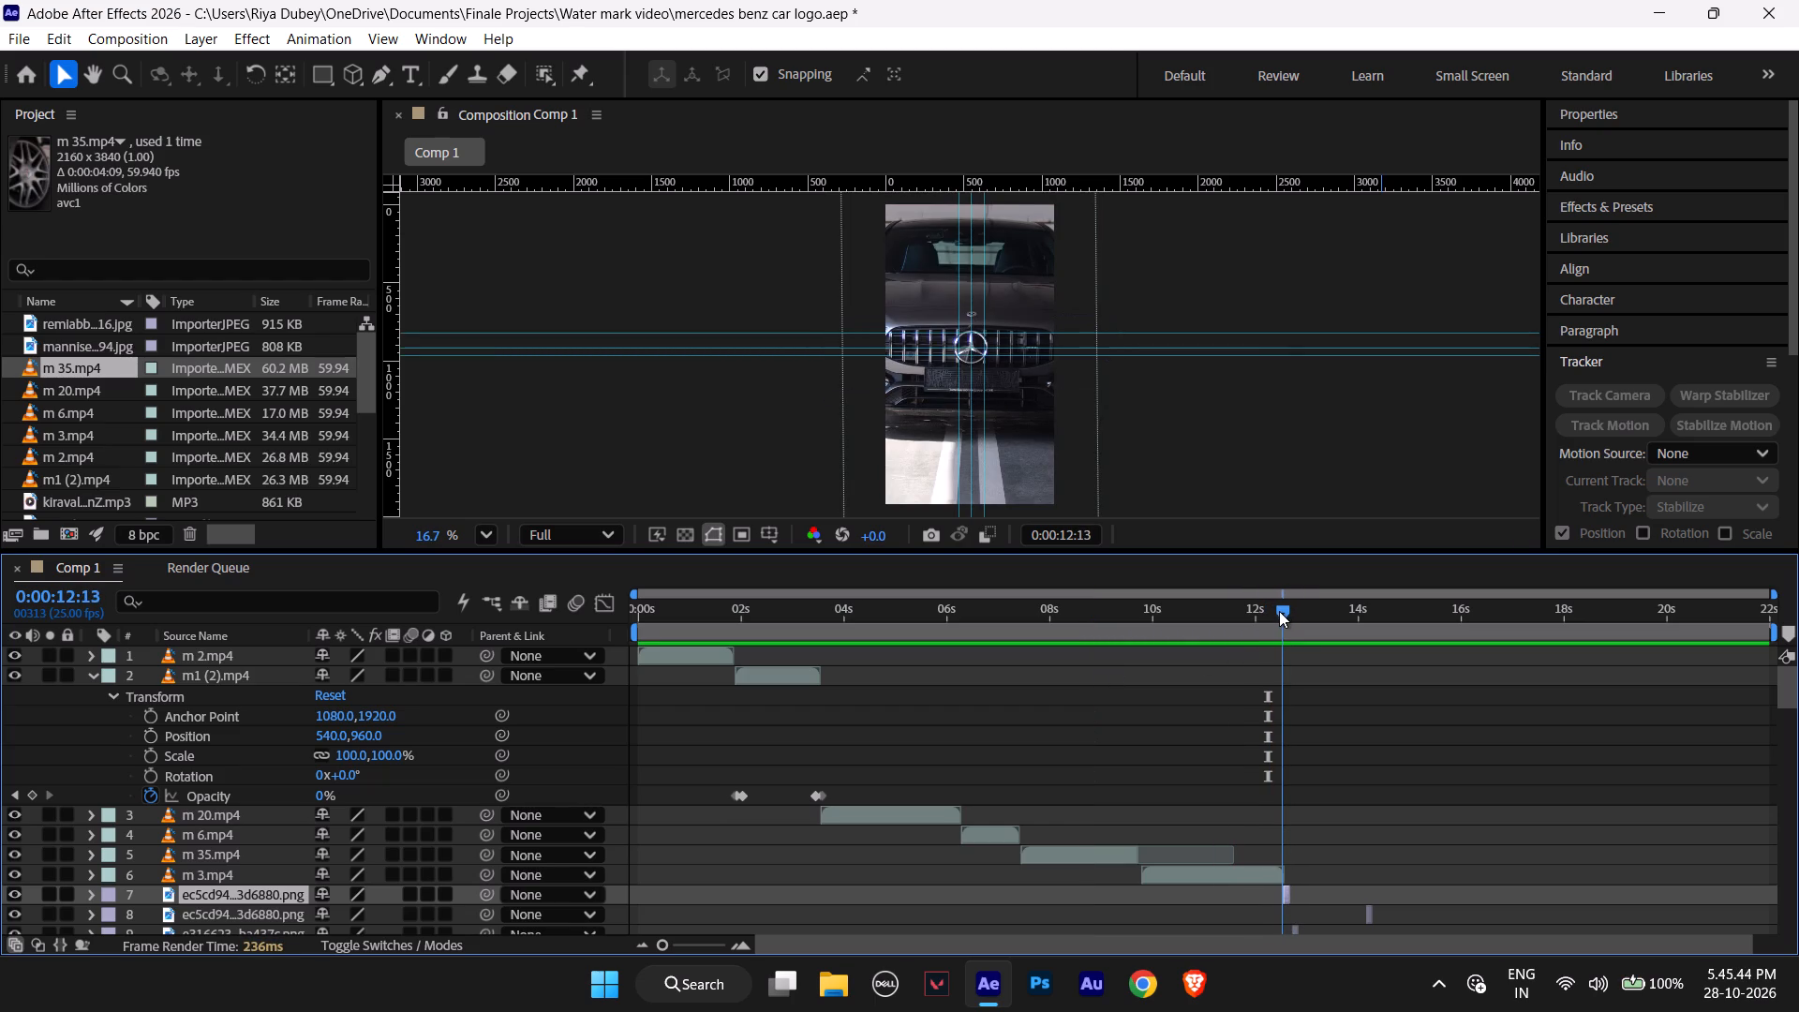
left_click_drag(1279, 611, 1262, 613)
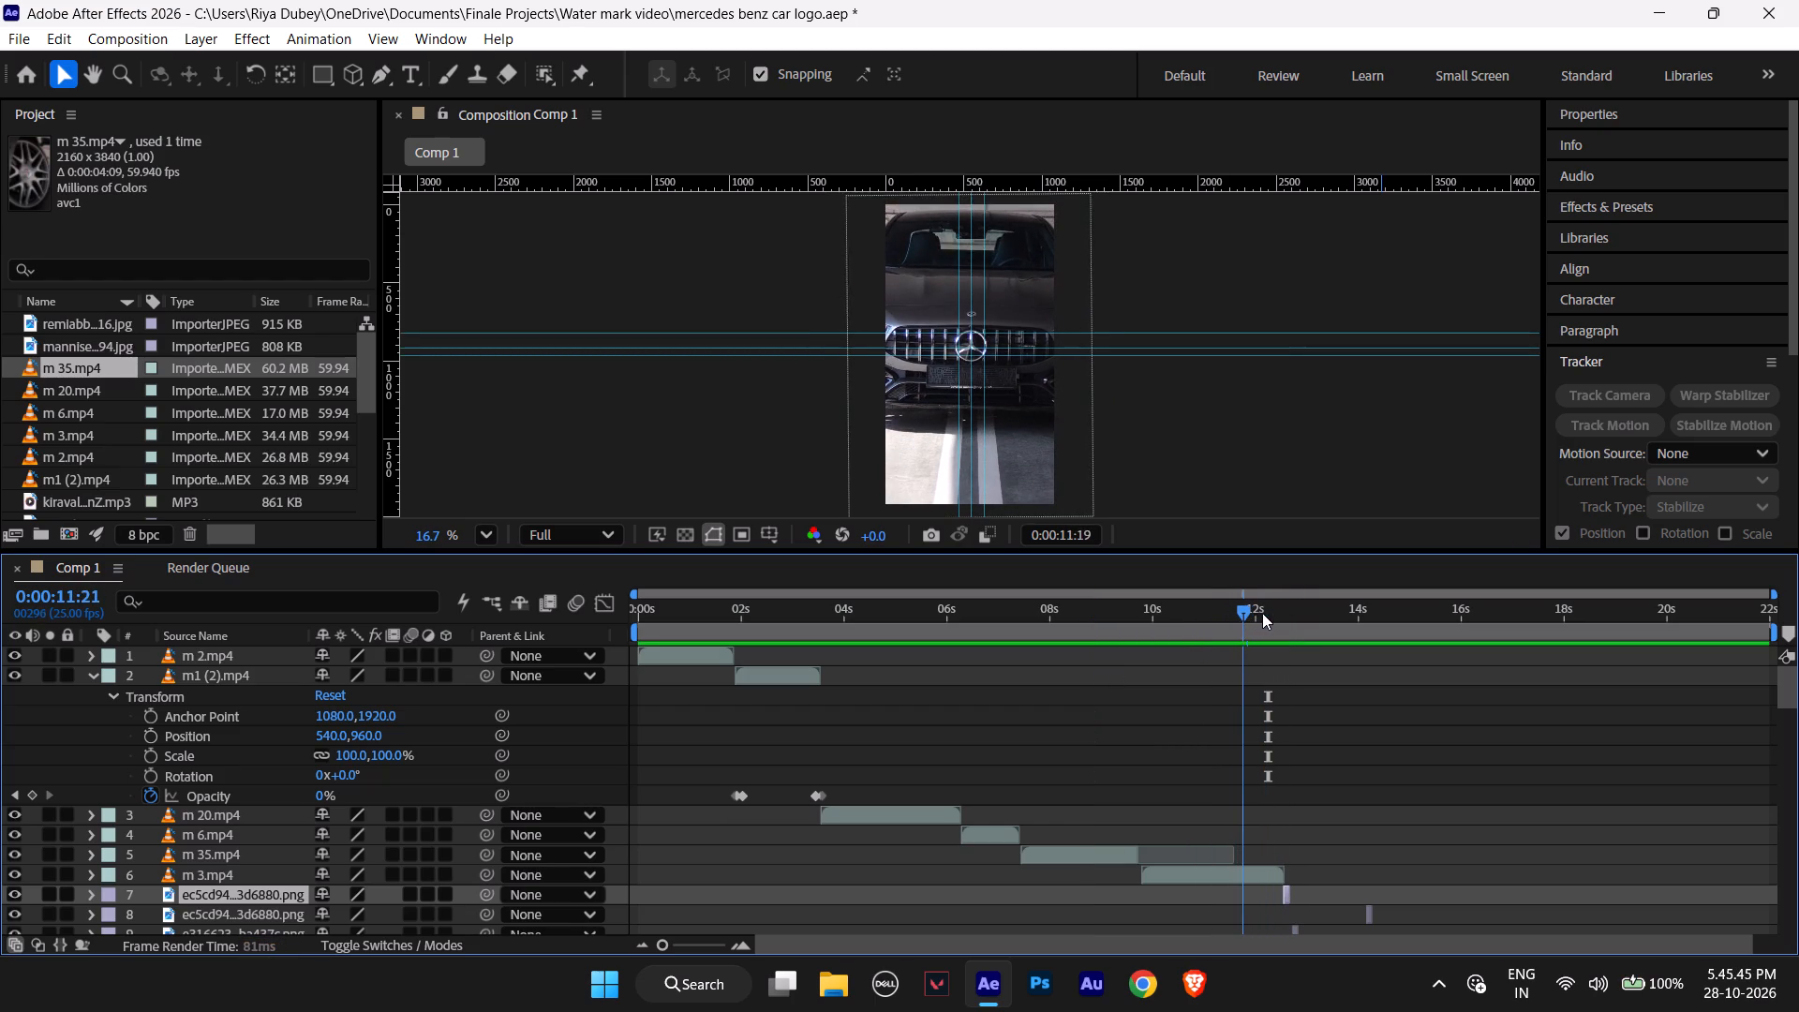
left_click_drag(1262, 613, 1259, 613)
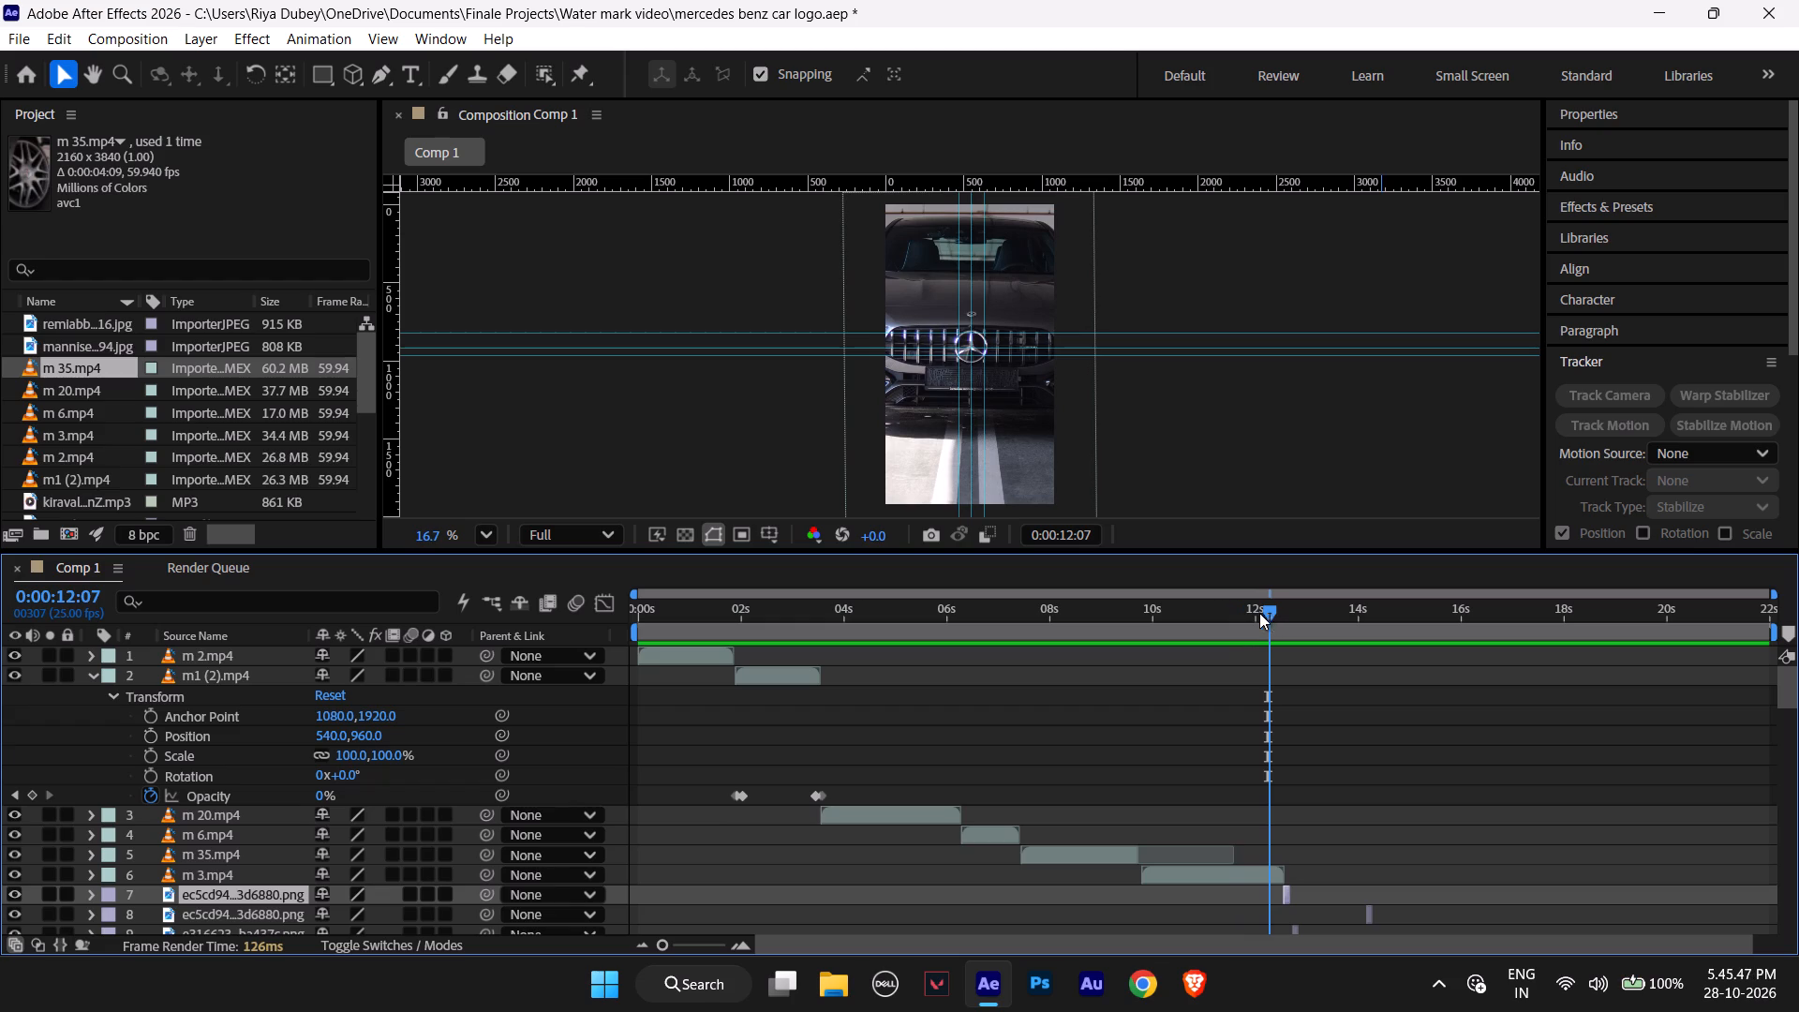
left_click_drag(1259, 613, 1241, 612)
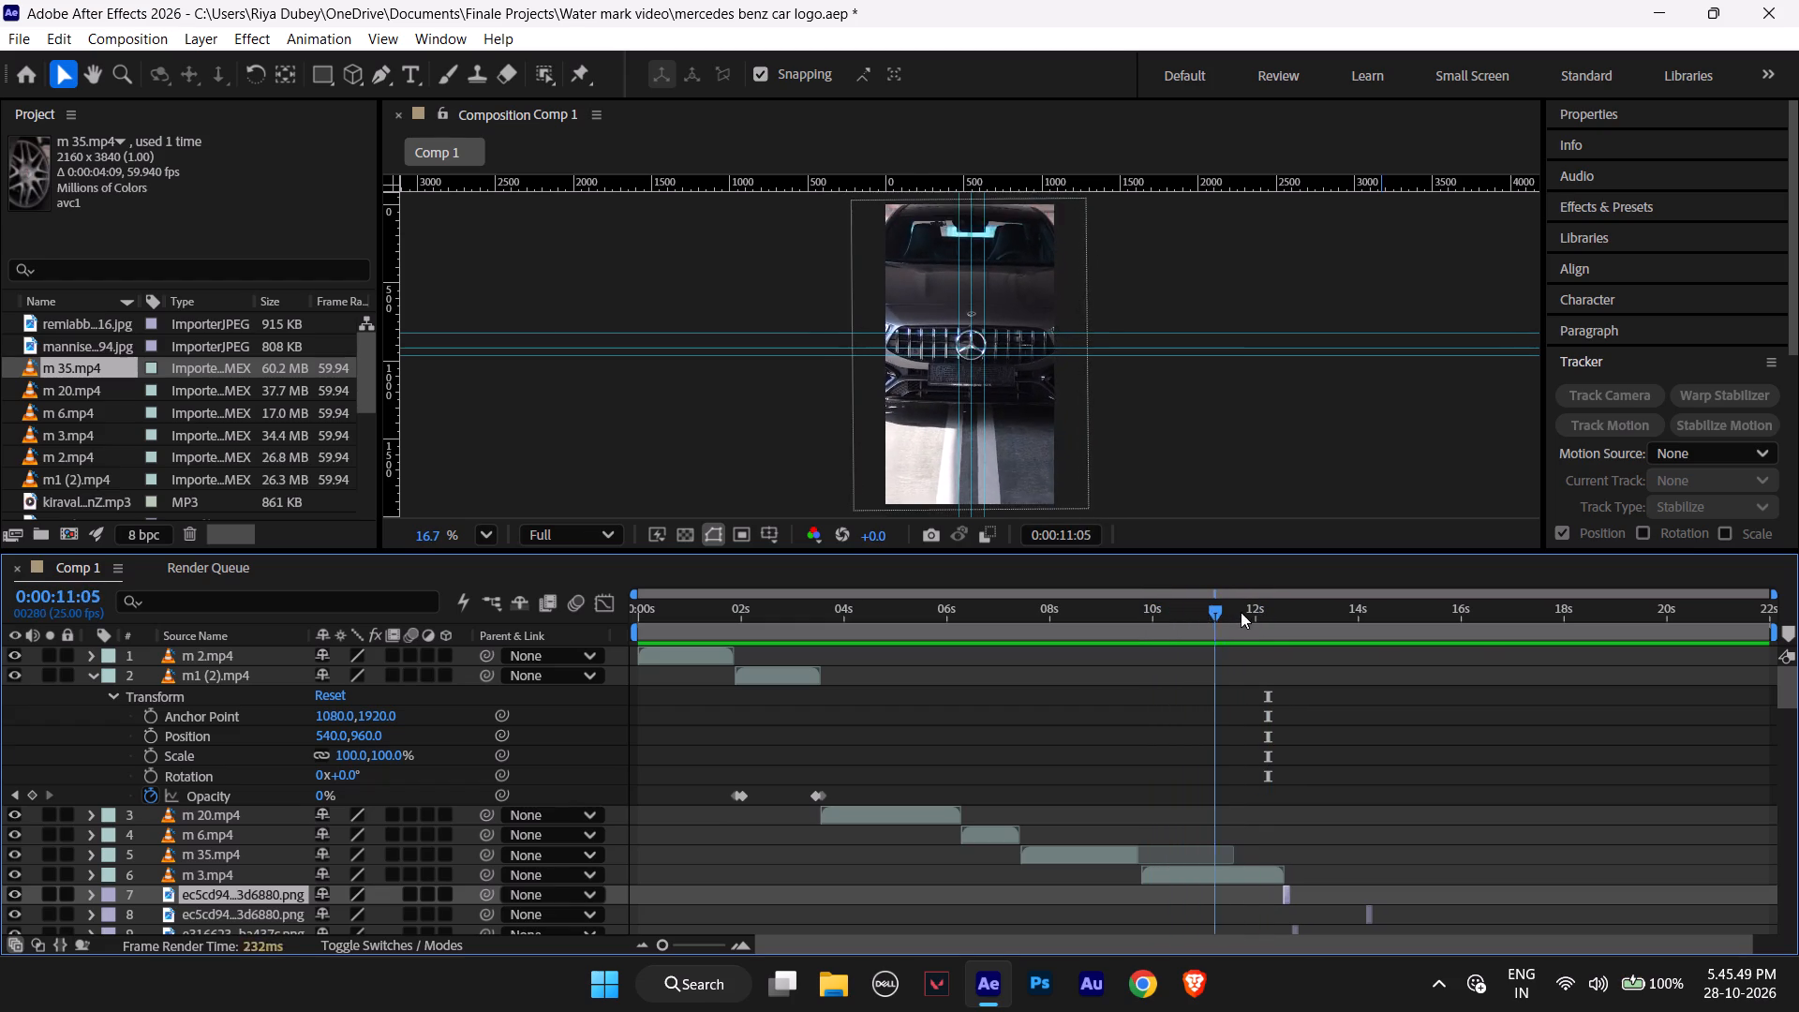
left_click_drag(1241, 612, 1277, 602)
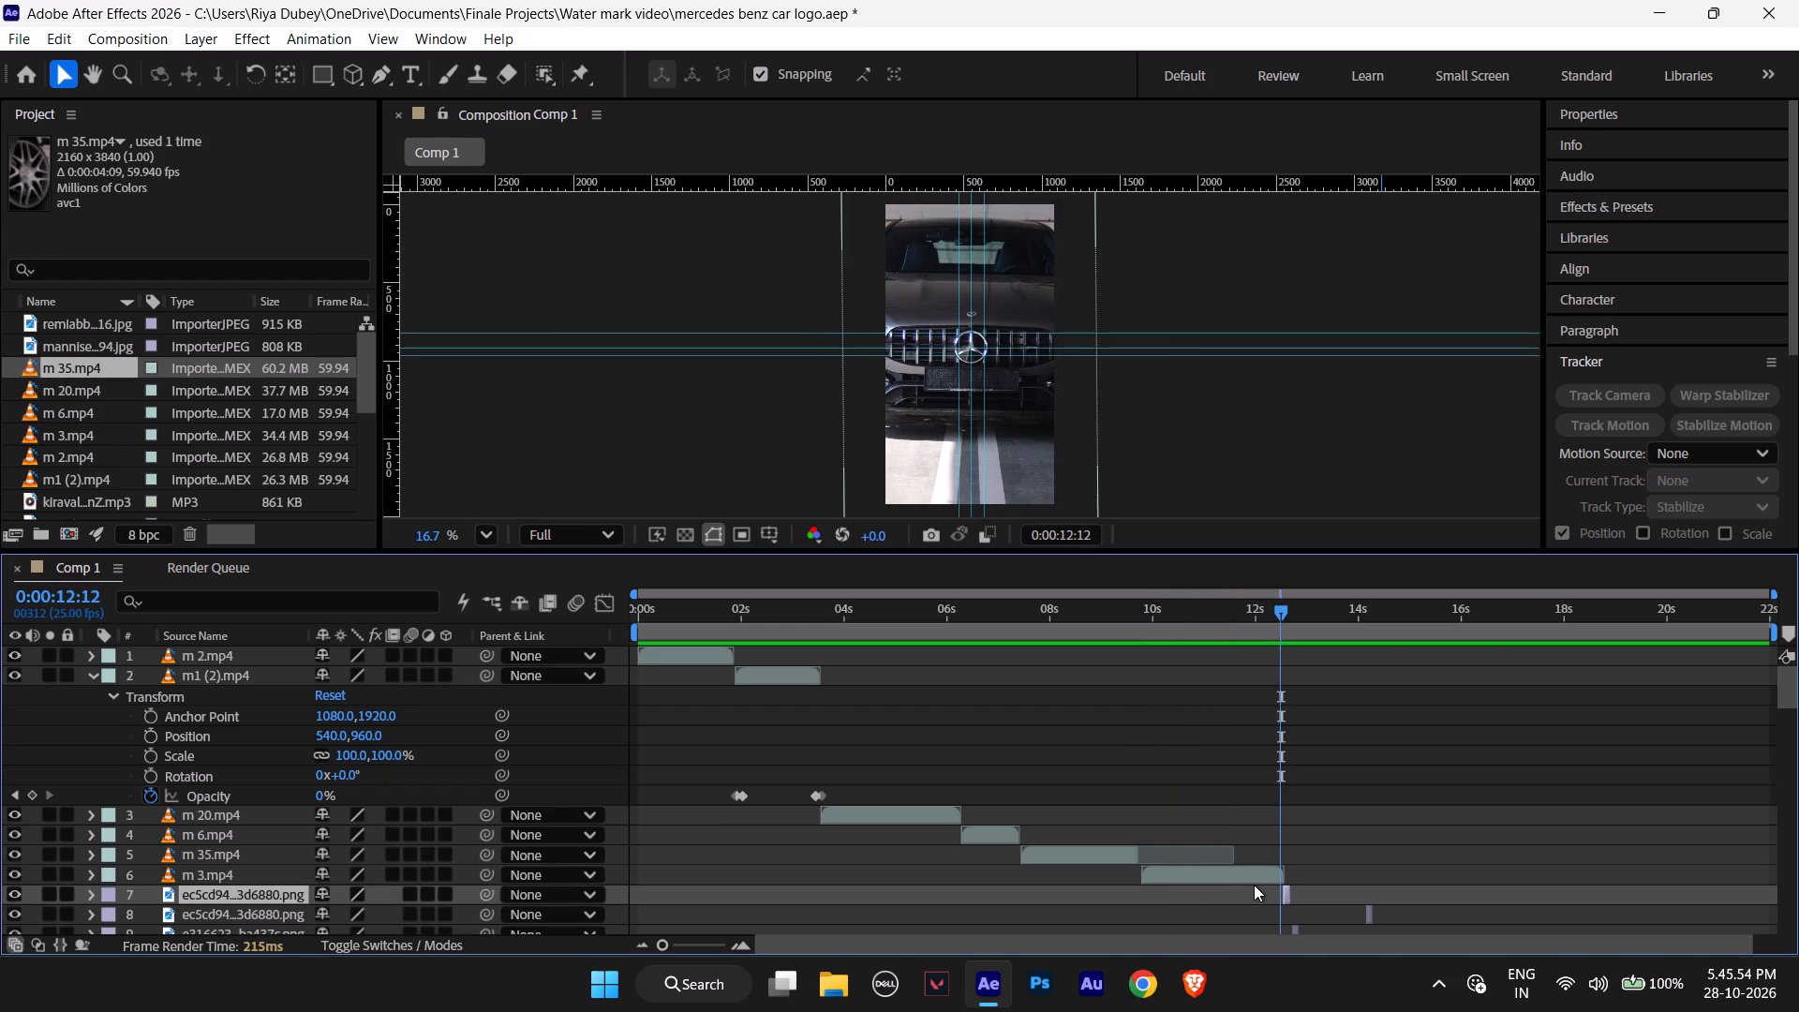
Collapse the m1 (2).mp4 layer's properties and expand the Transform properties of the first ec5cd94..3d6880.png layer (layer 7).
scroll(1254, 885, "up", 5, "alt")
scroll(1325, 878, "down", 2, "alt")
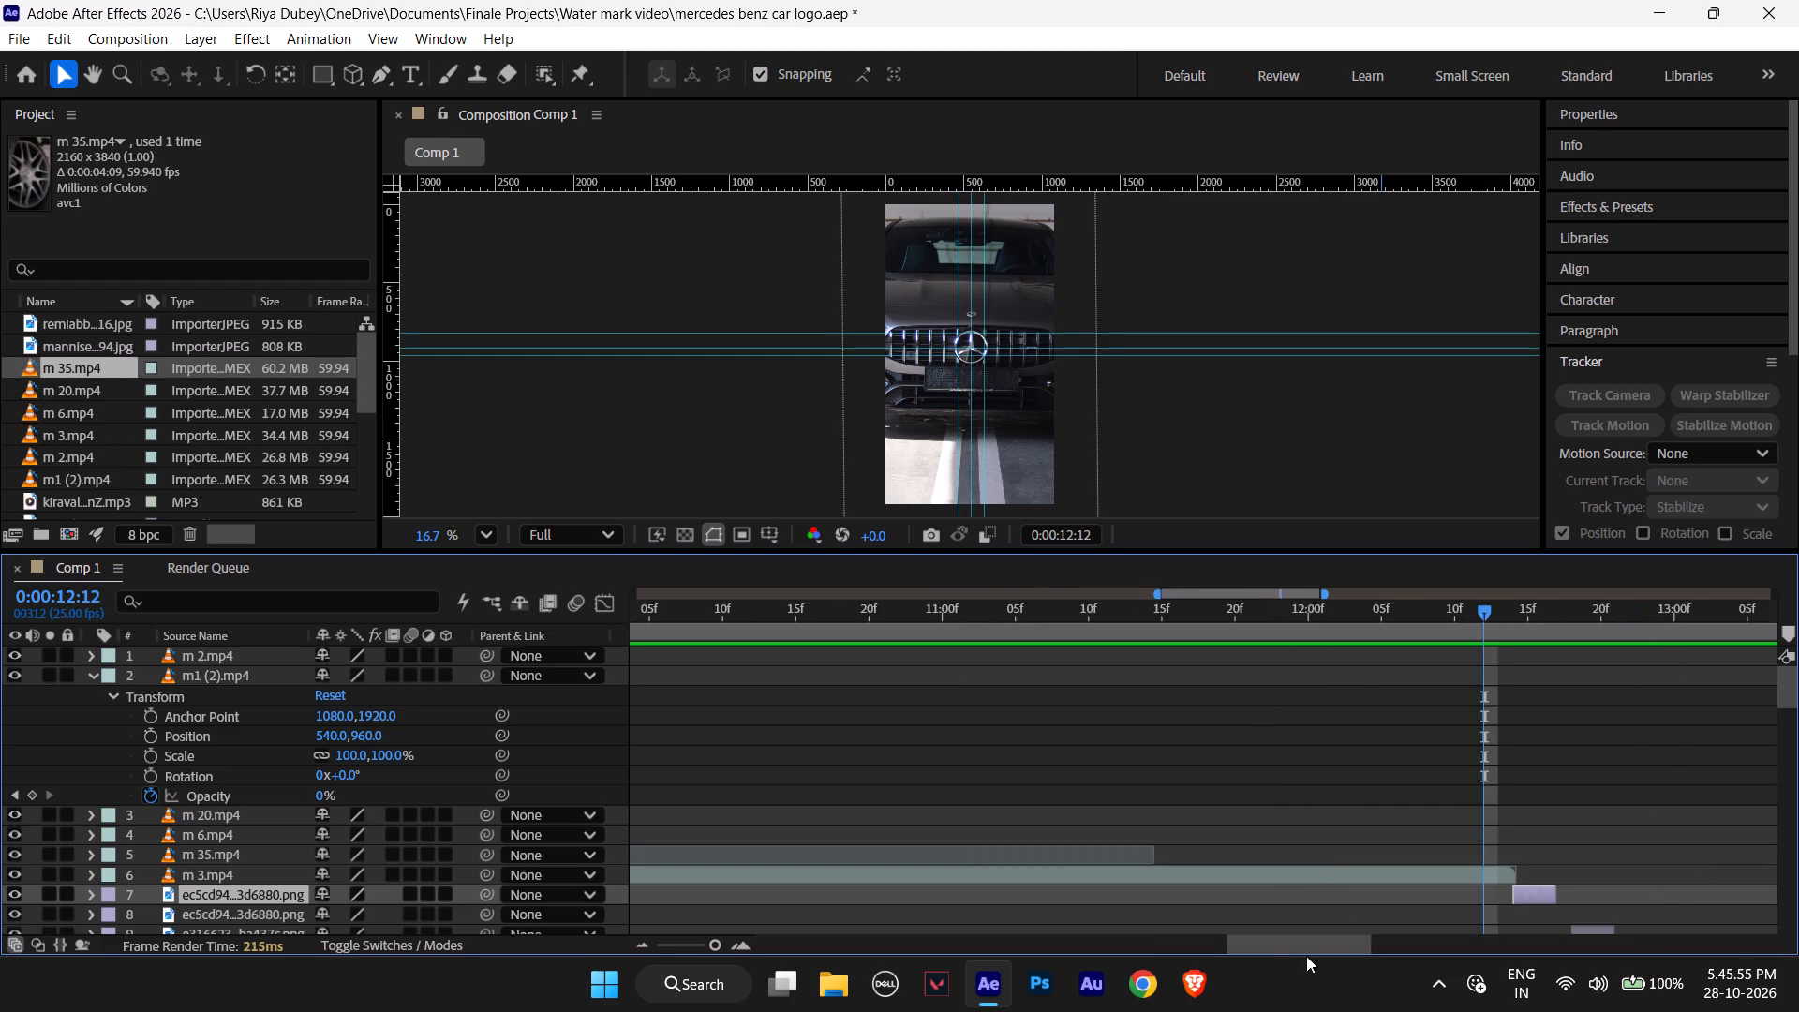
left_click_drag(1258, 944, 1288, 938)
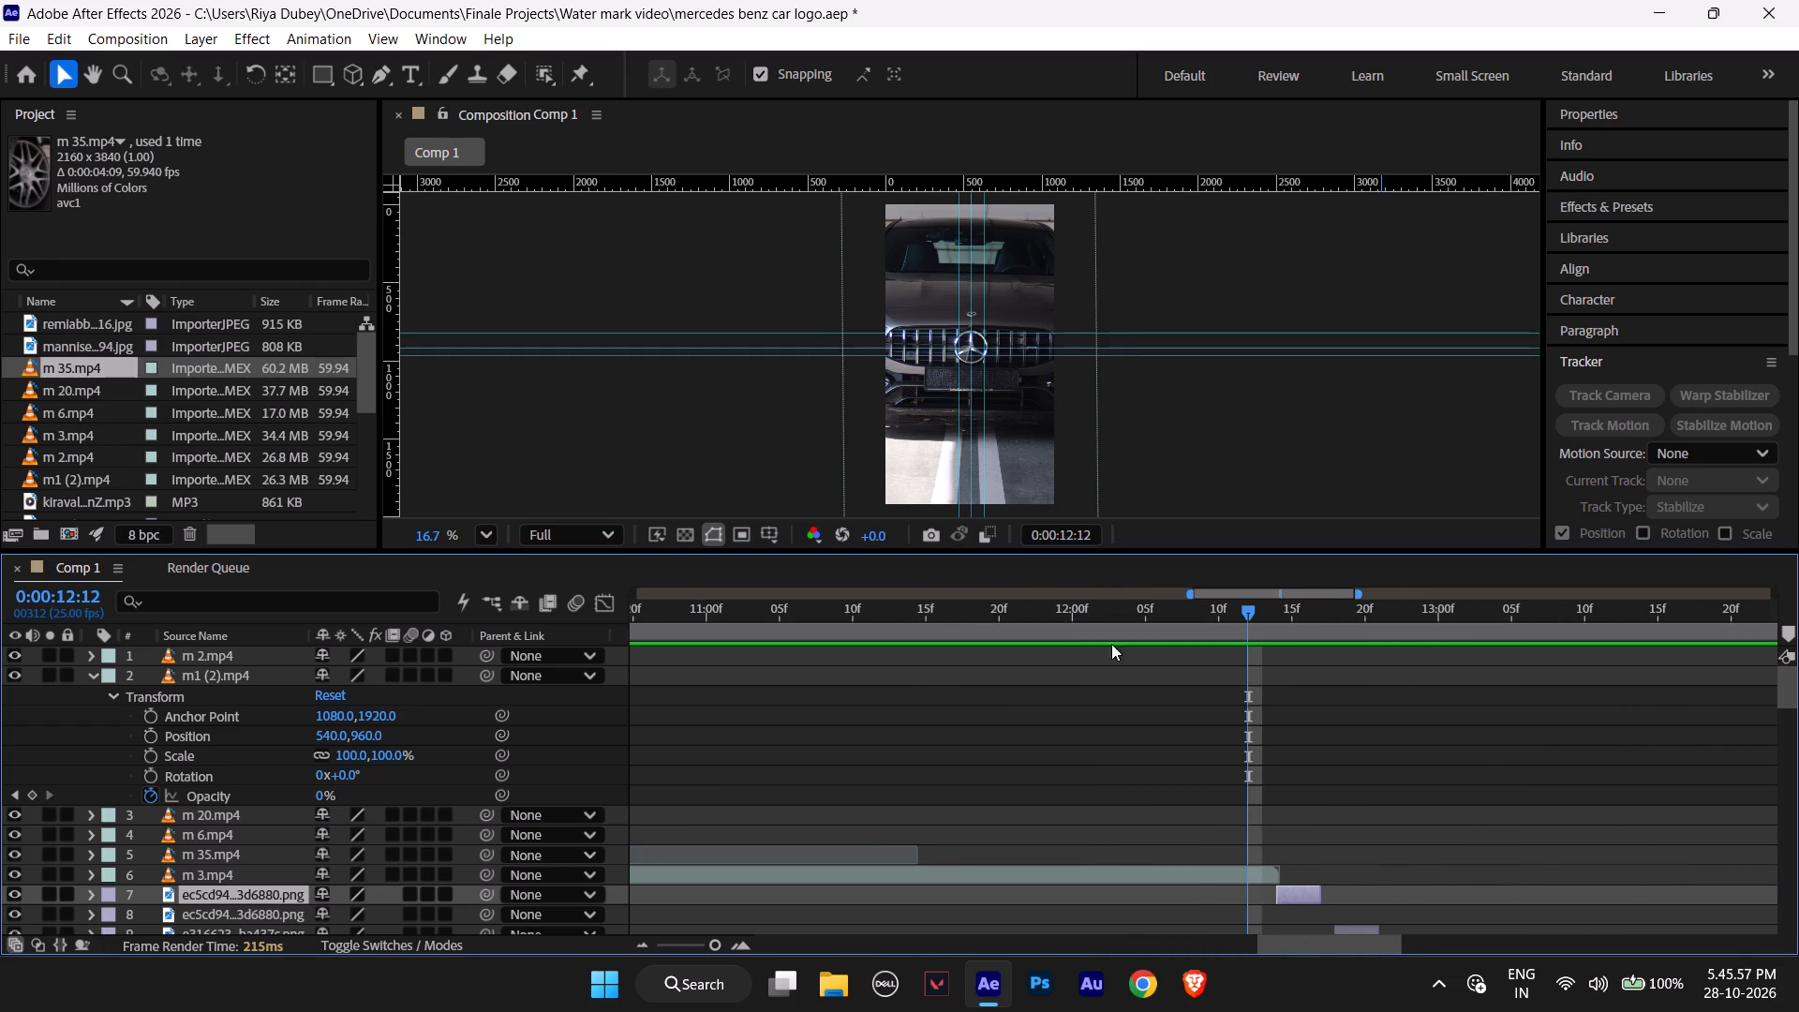
left_click(95, 669)
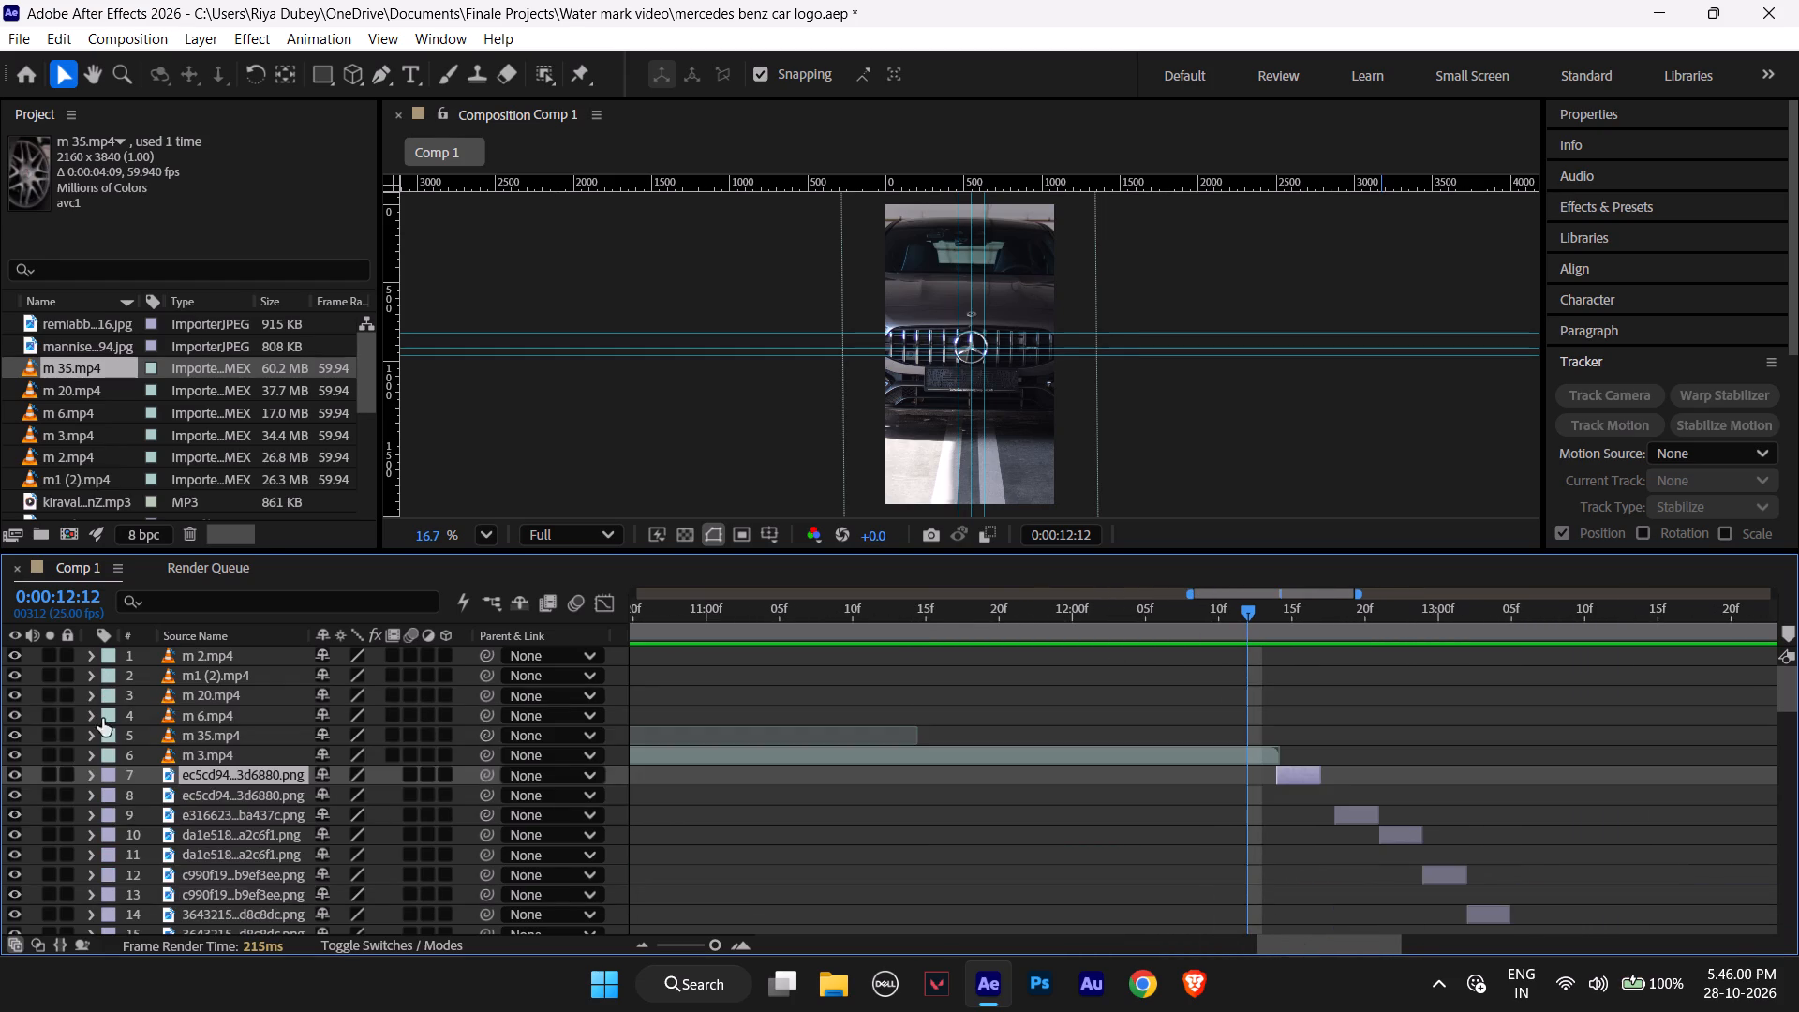
left_click(91, 772)
scroll(804, 811, "down", 2)
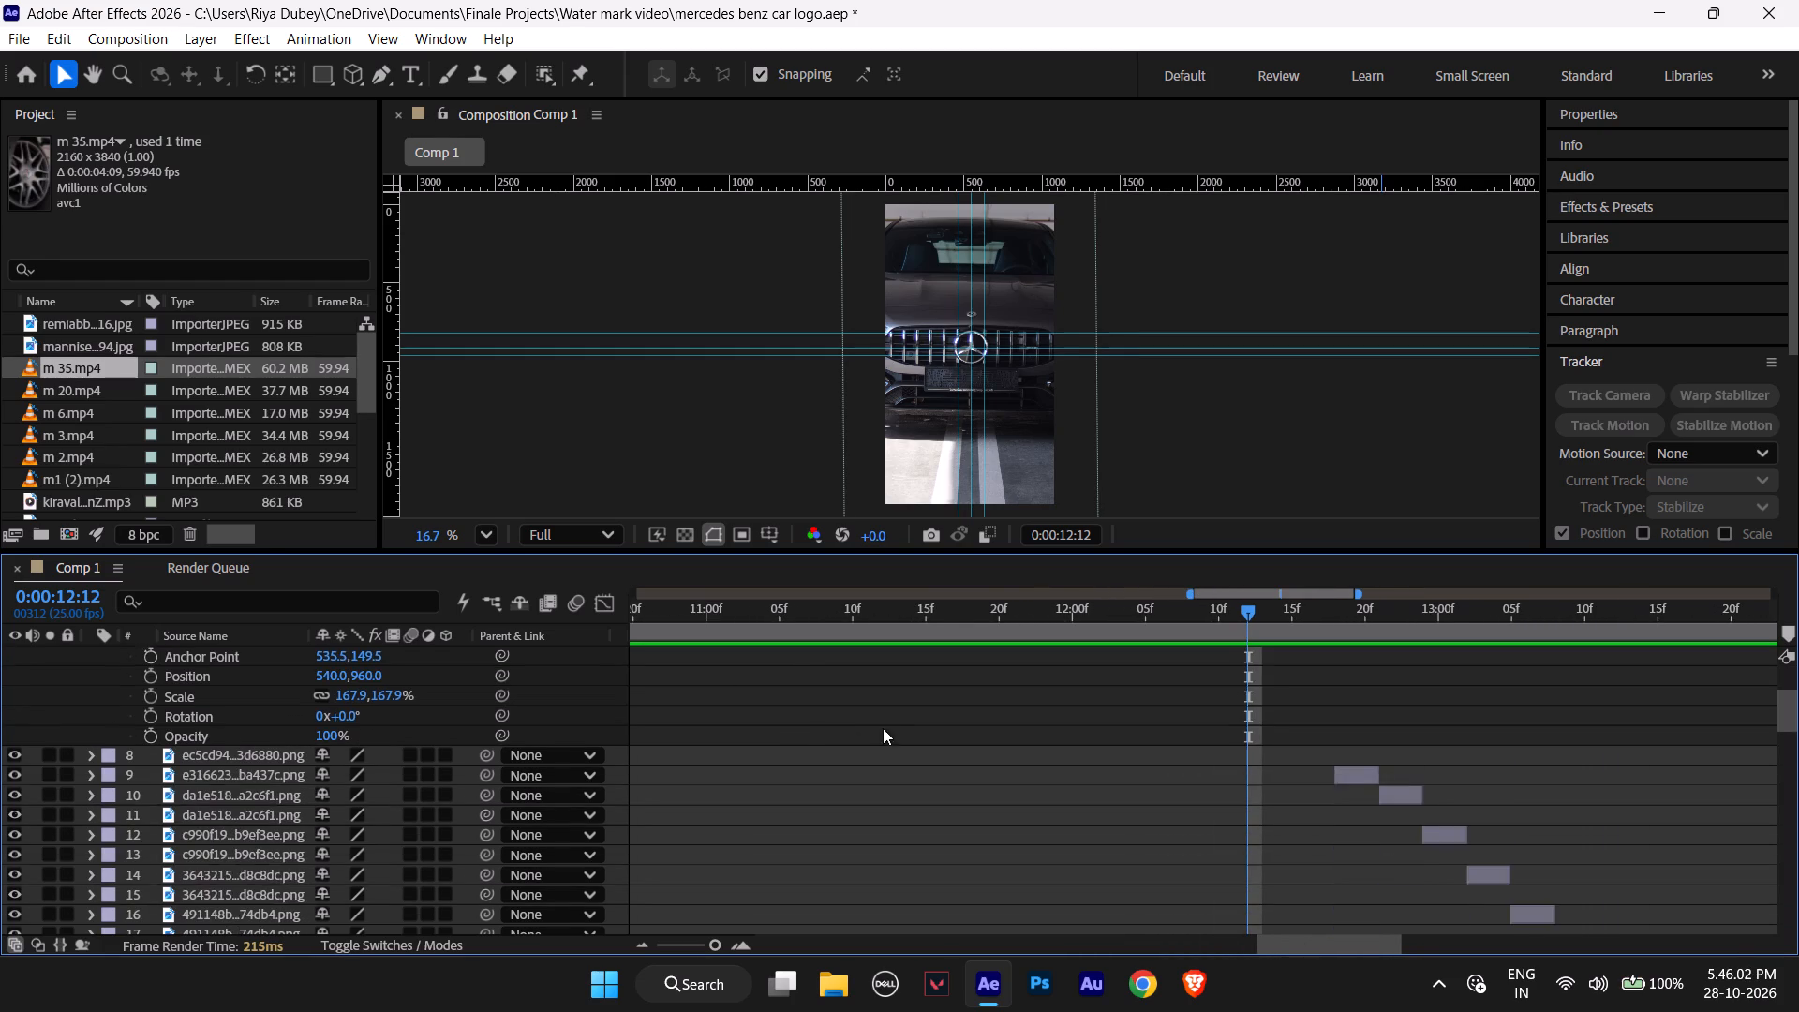
scroll(892, 739, "up", 1)
left_click_drag(1282, 949, 1178, 935)
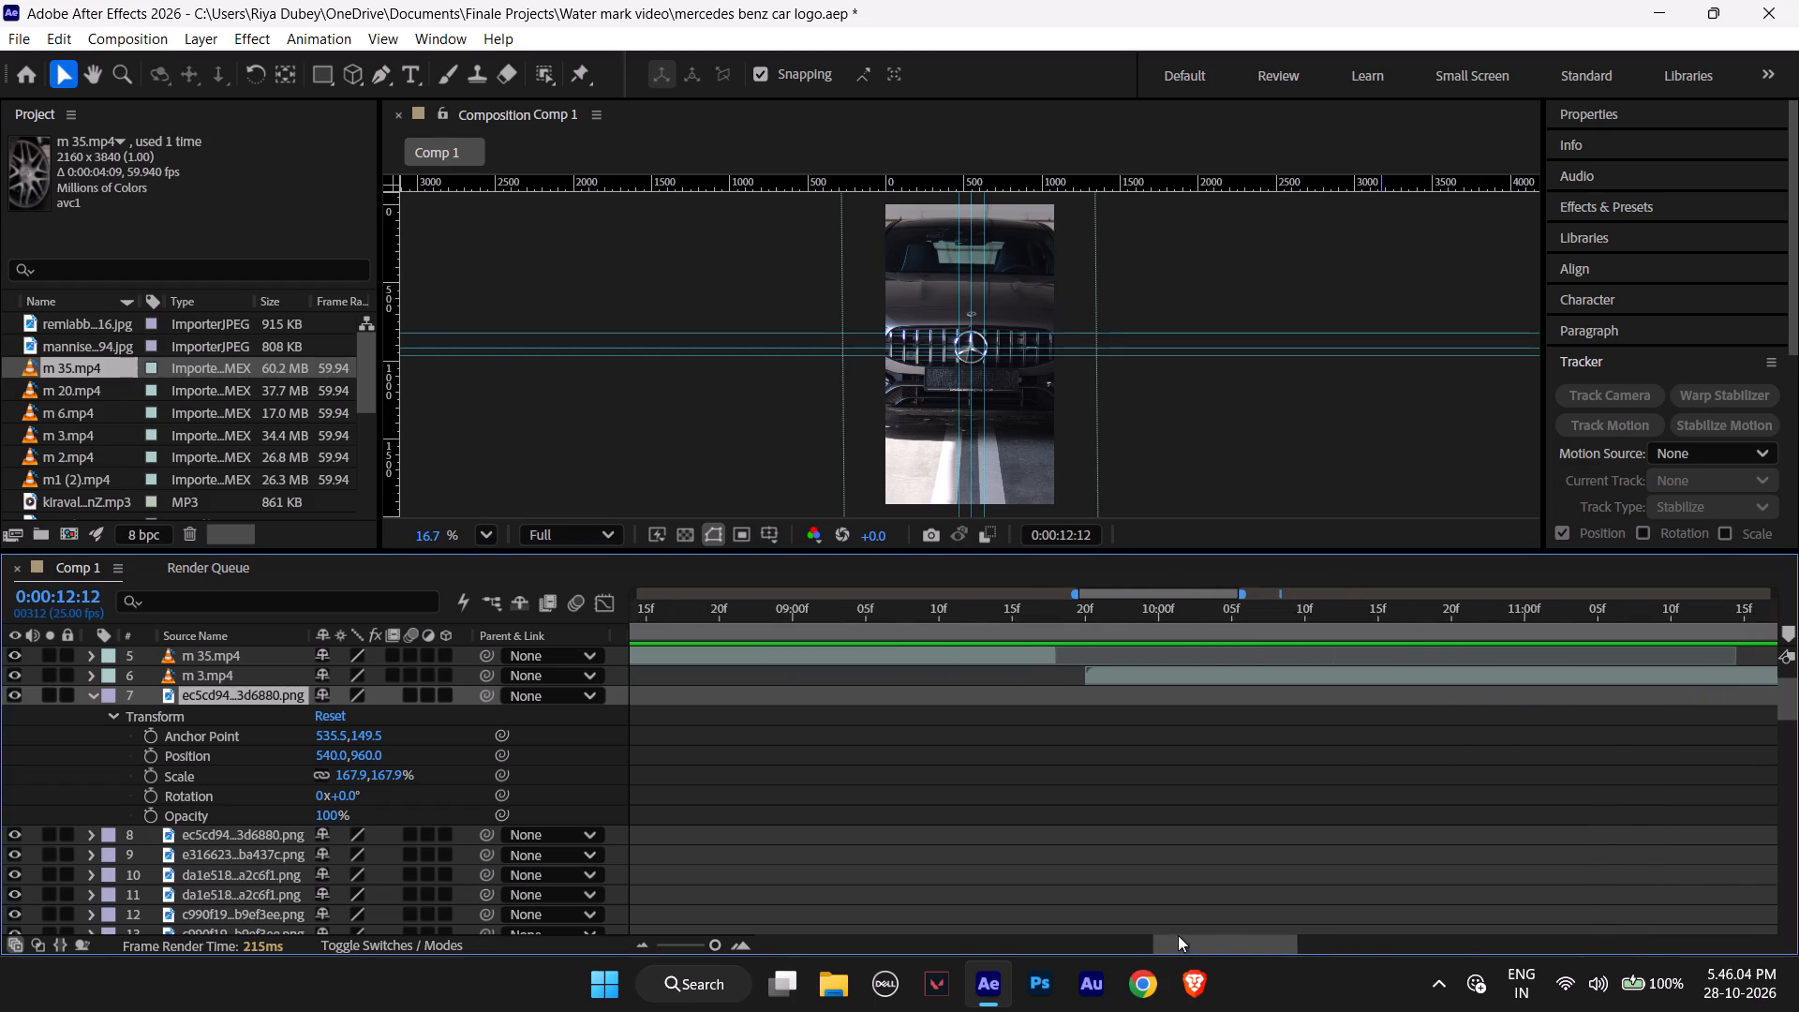
left_click_drag(1178, 935, 1269, 926)
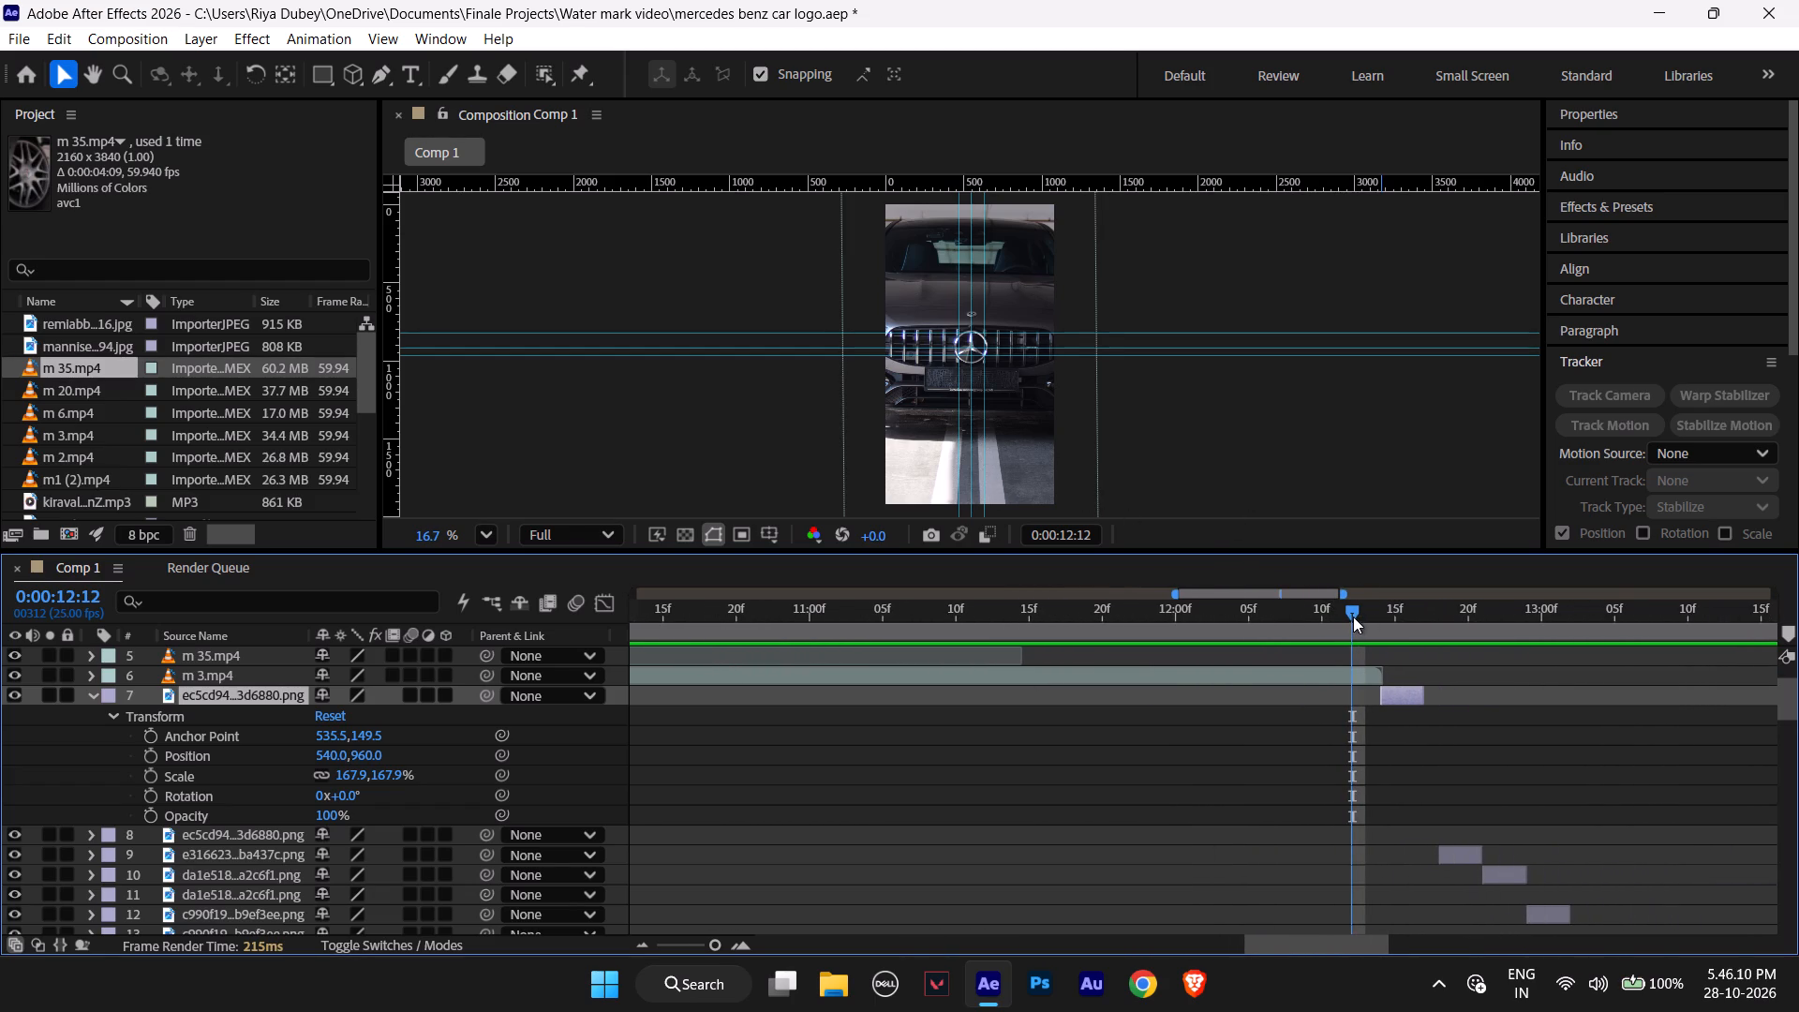
Scrub back through m 3.mp4 from 0:00:12:12 to its opening frames to check how the car and logo shift over the clip.
left_click_drag(1353, 617, 1173, 618)
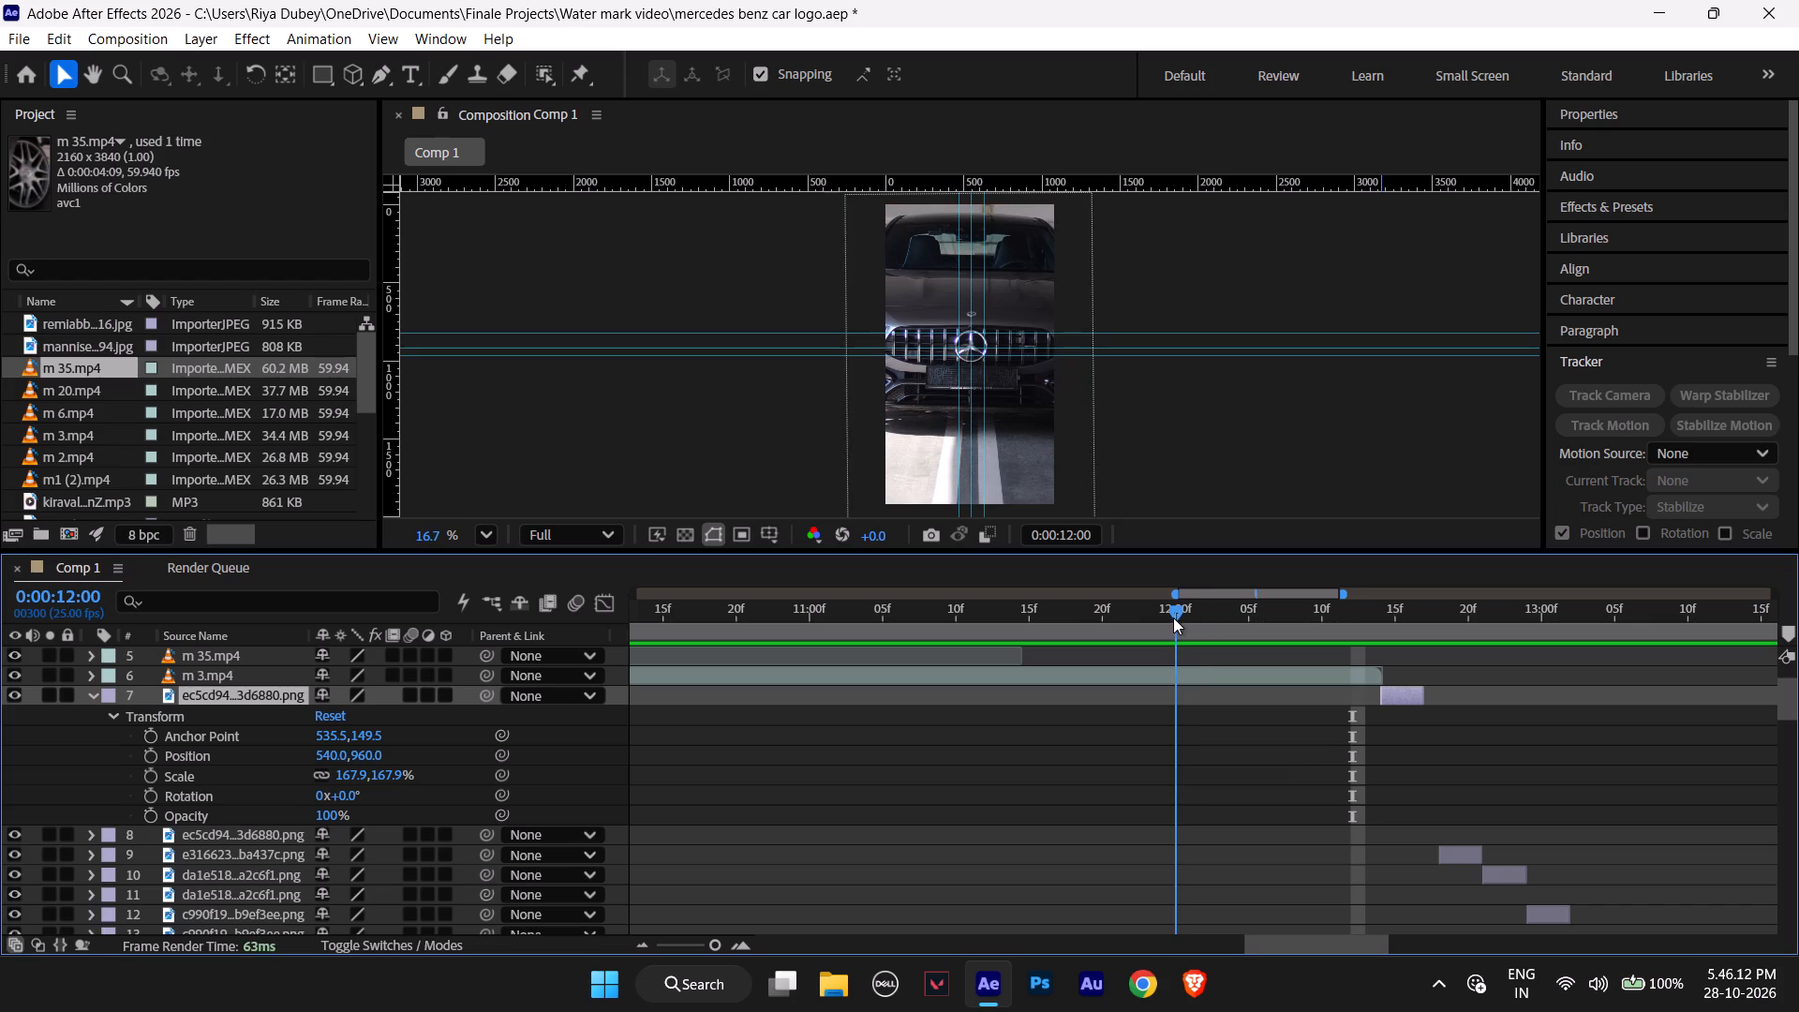
left_click_drag(1173, 618, 1361, 599)
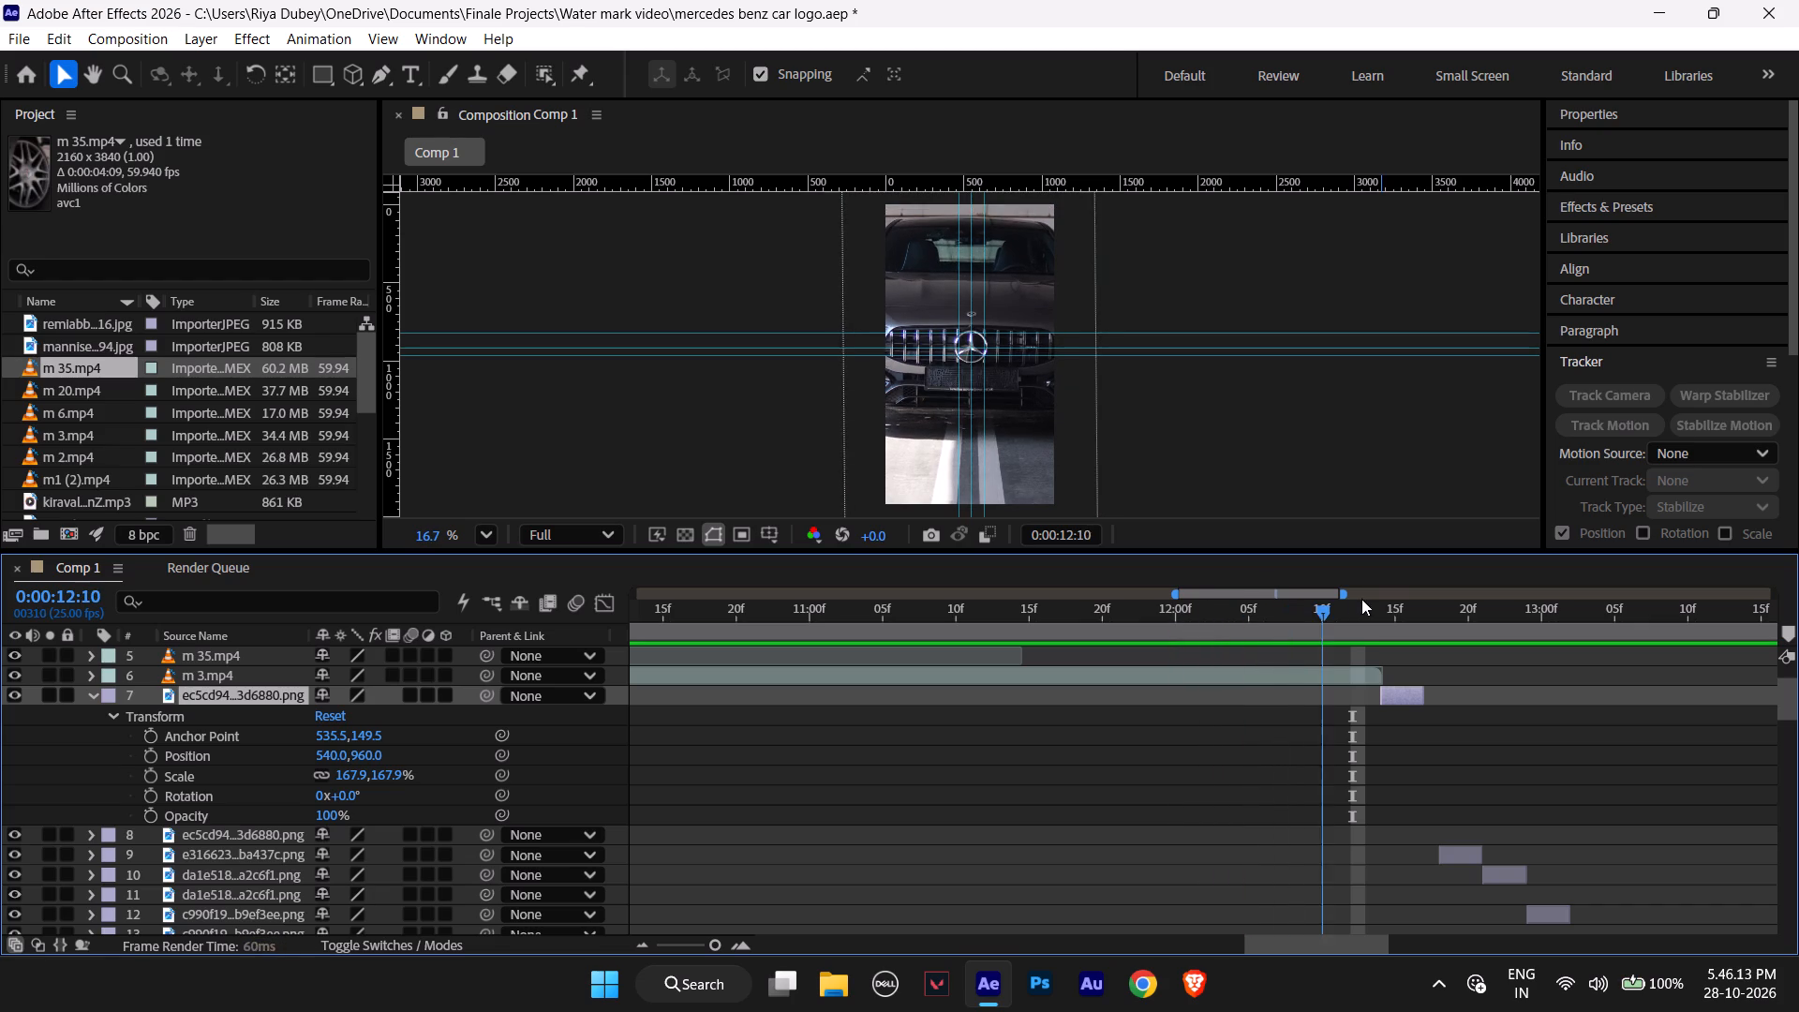
left_click_drag(1361, 599, 1042, 622)
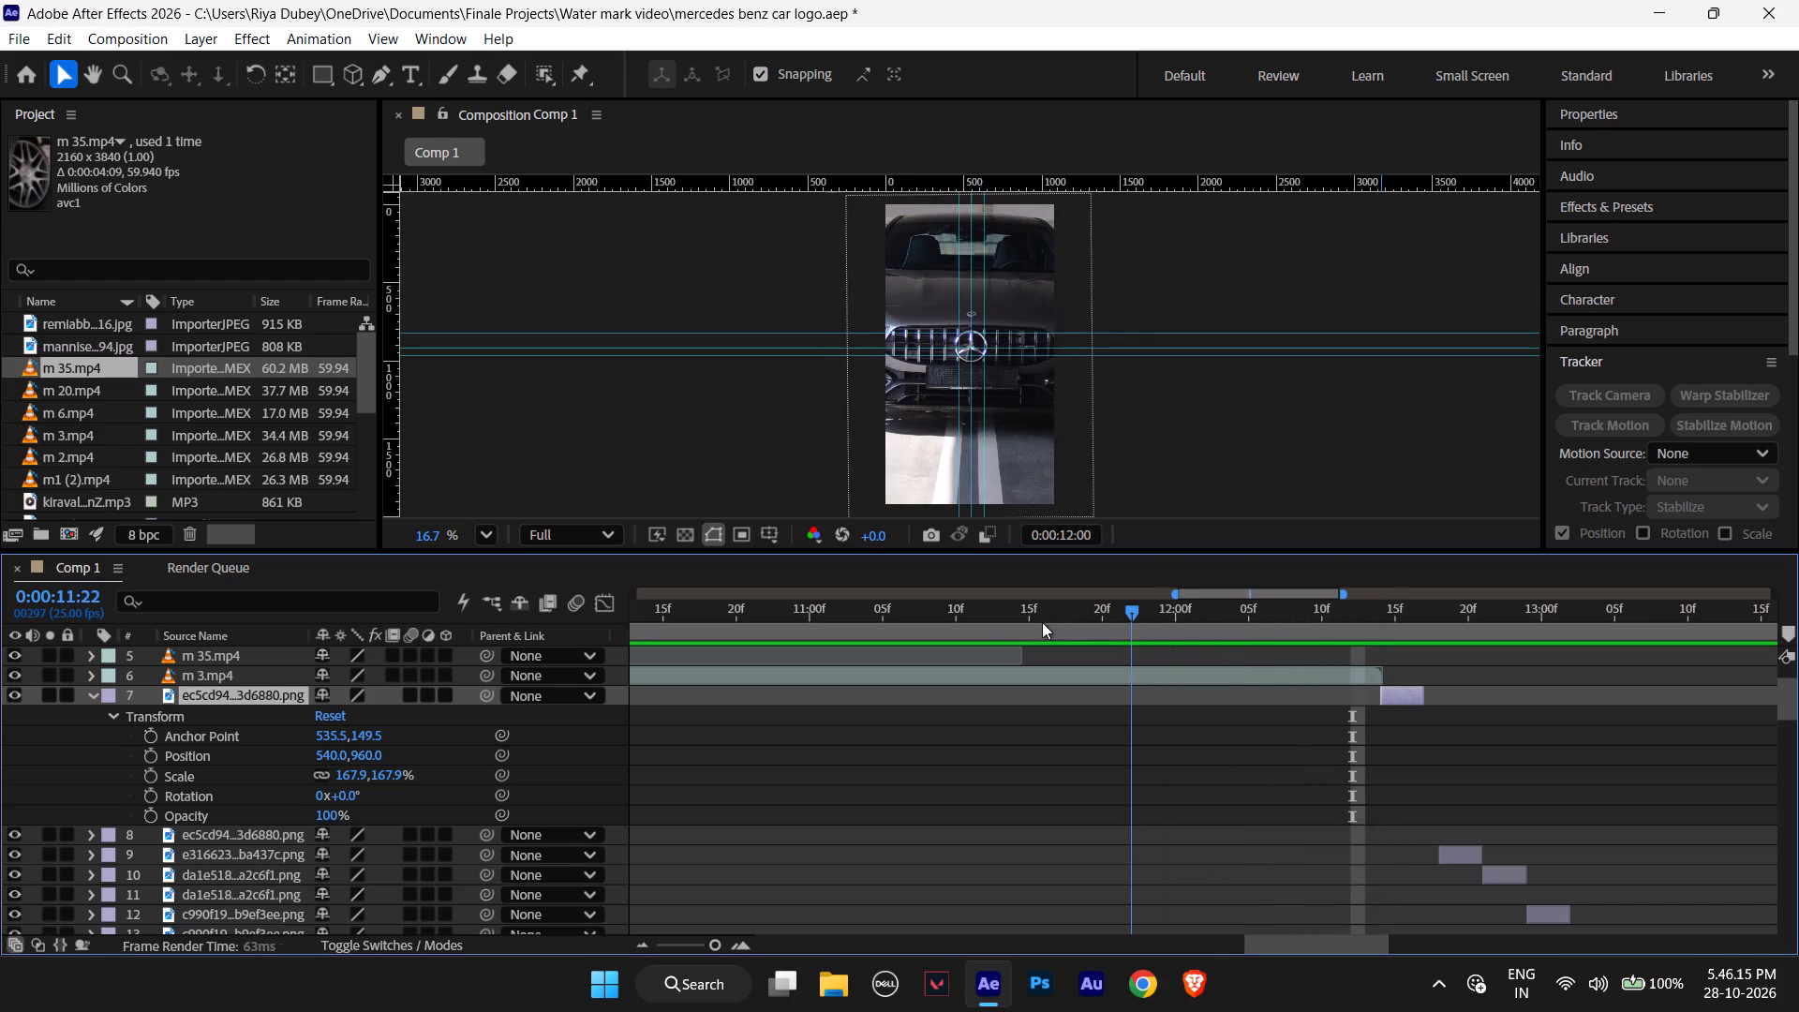
left_click_drag(1042, 622, 967, 619)
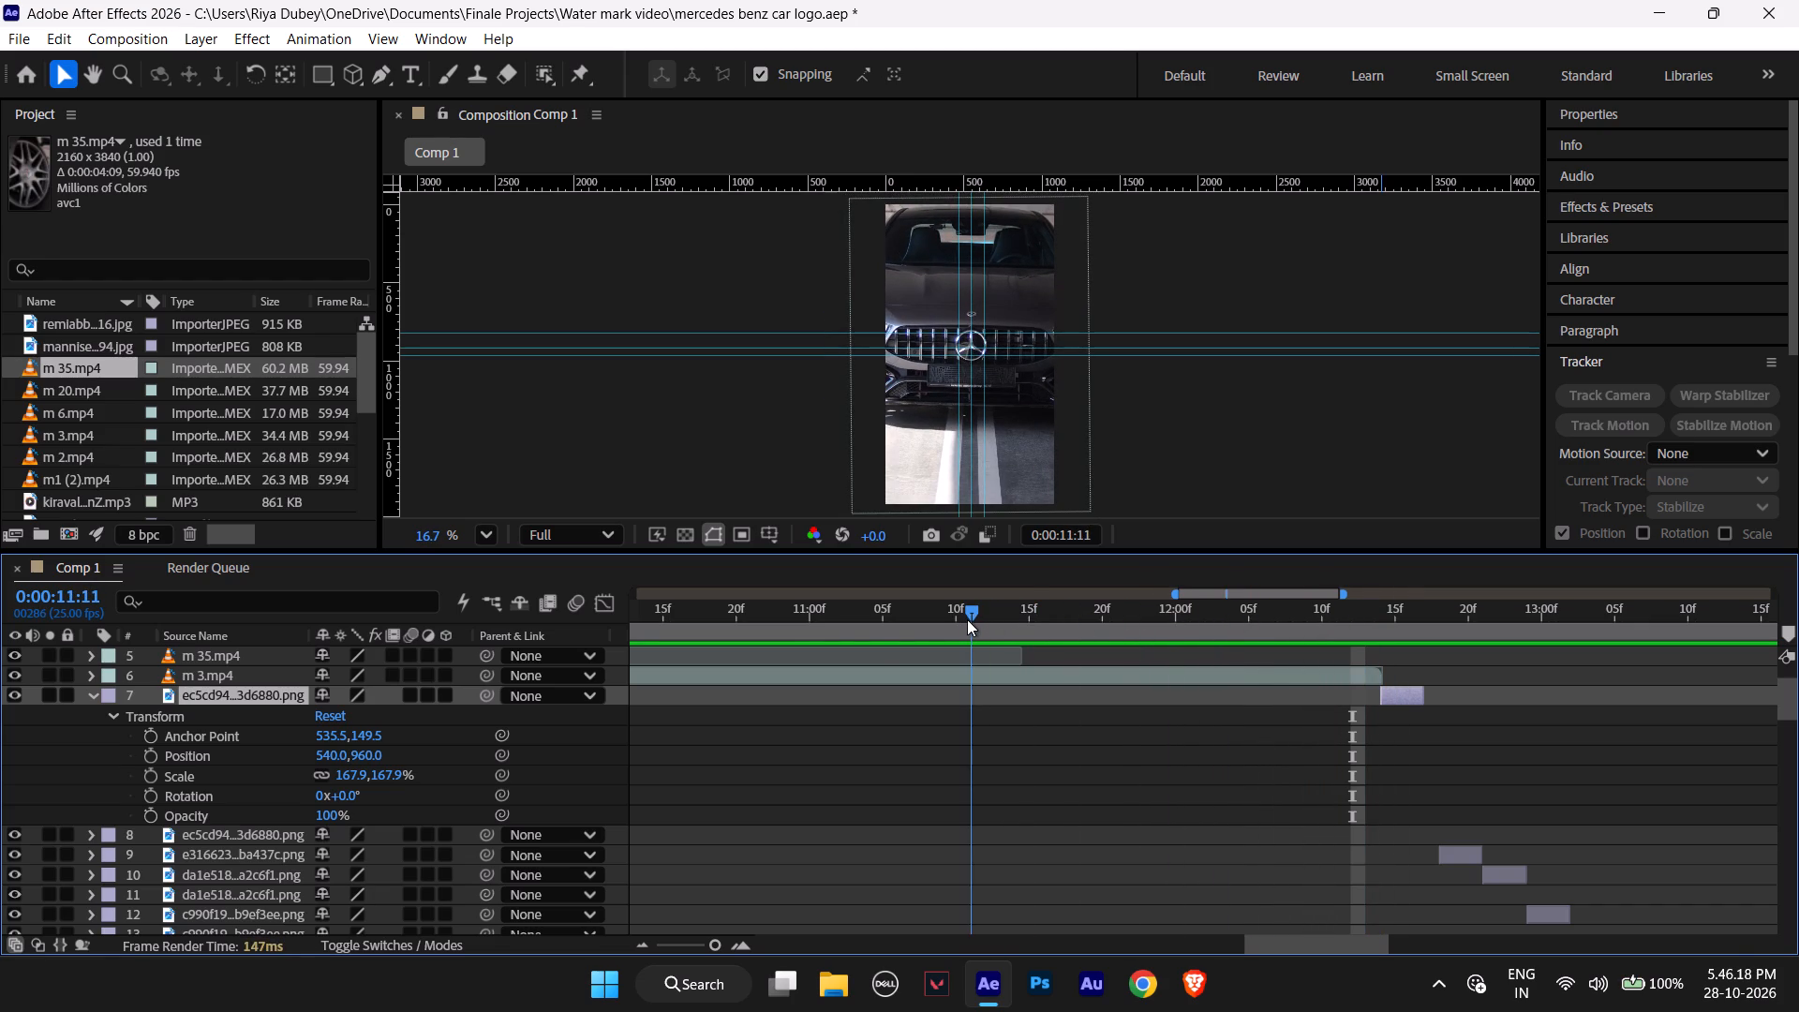
left_click_drag(967, 619, 524, 634)
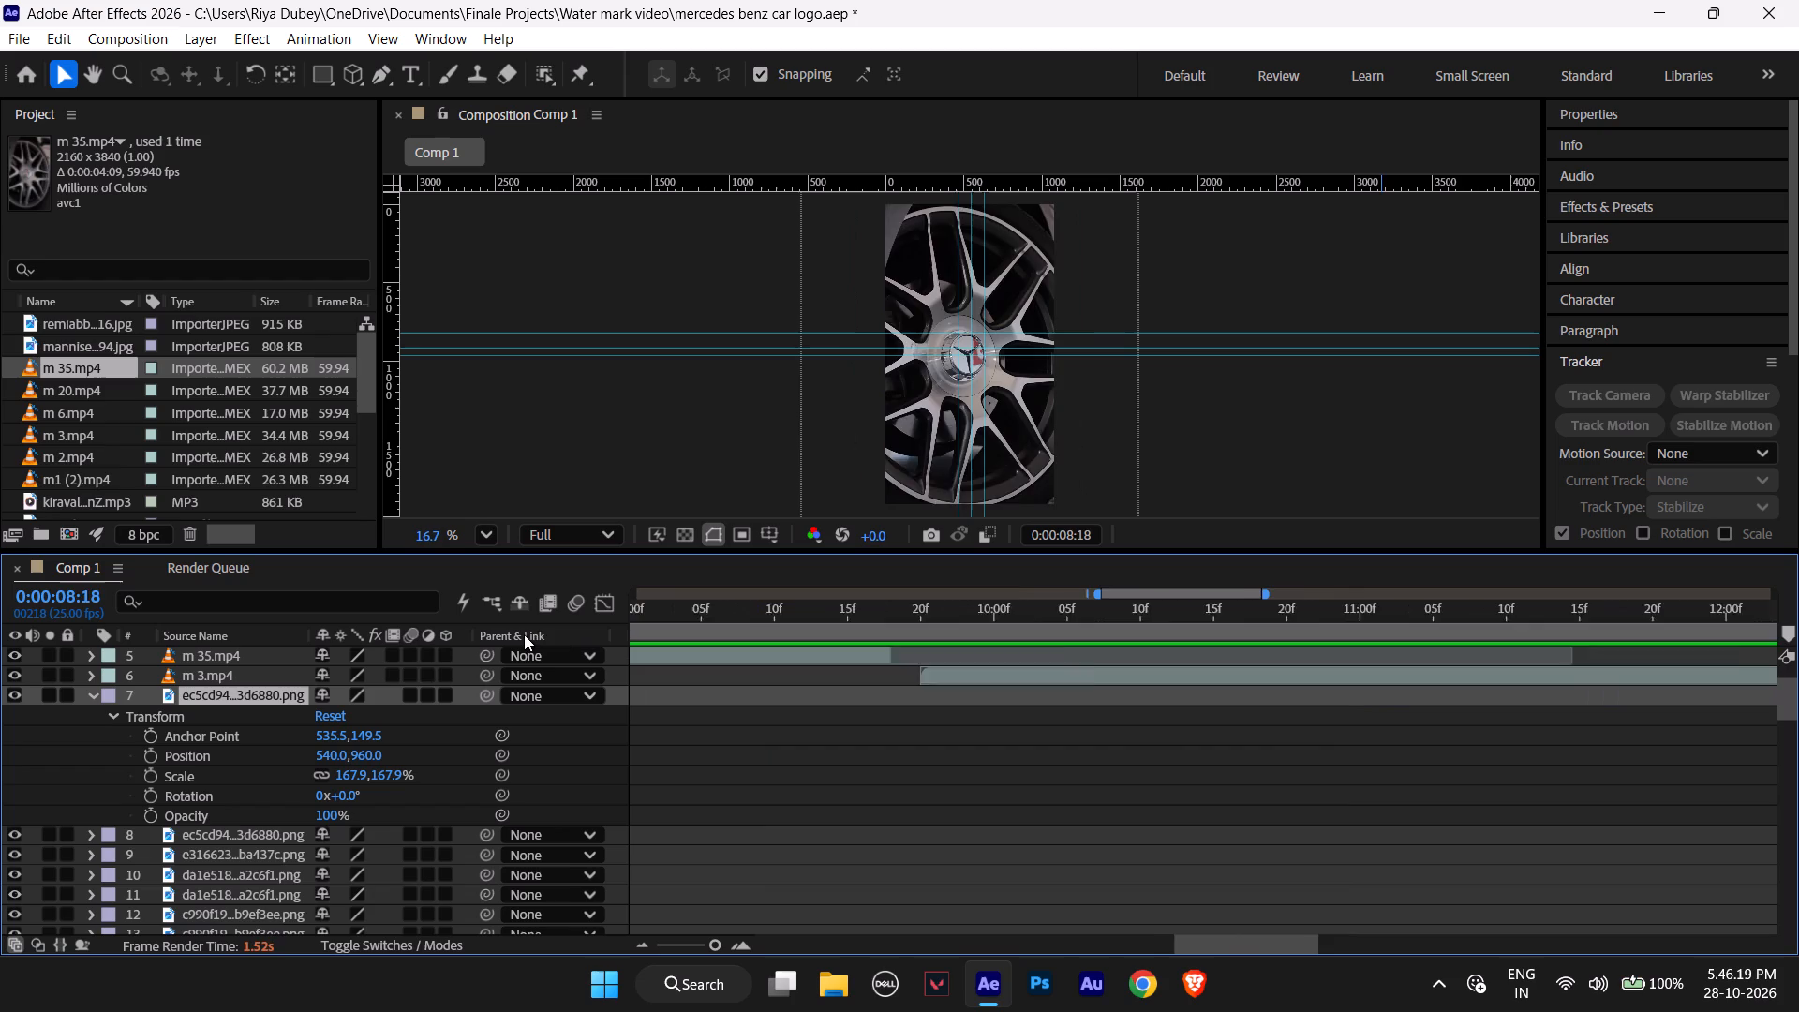
left_click_drag(524, 634, 1375, 646)
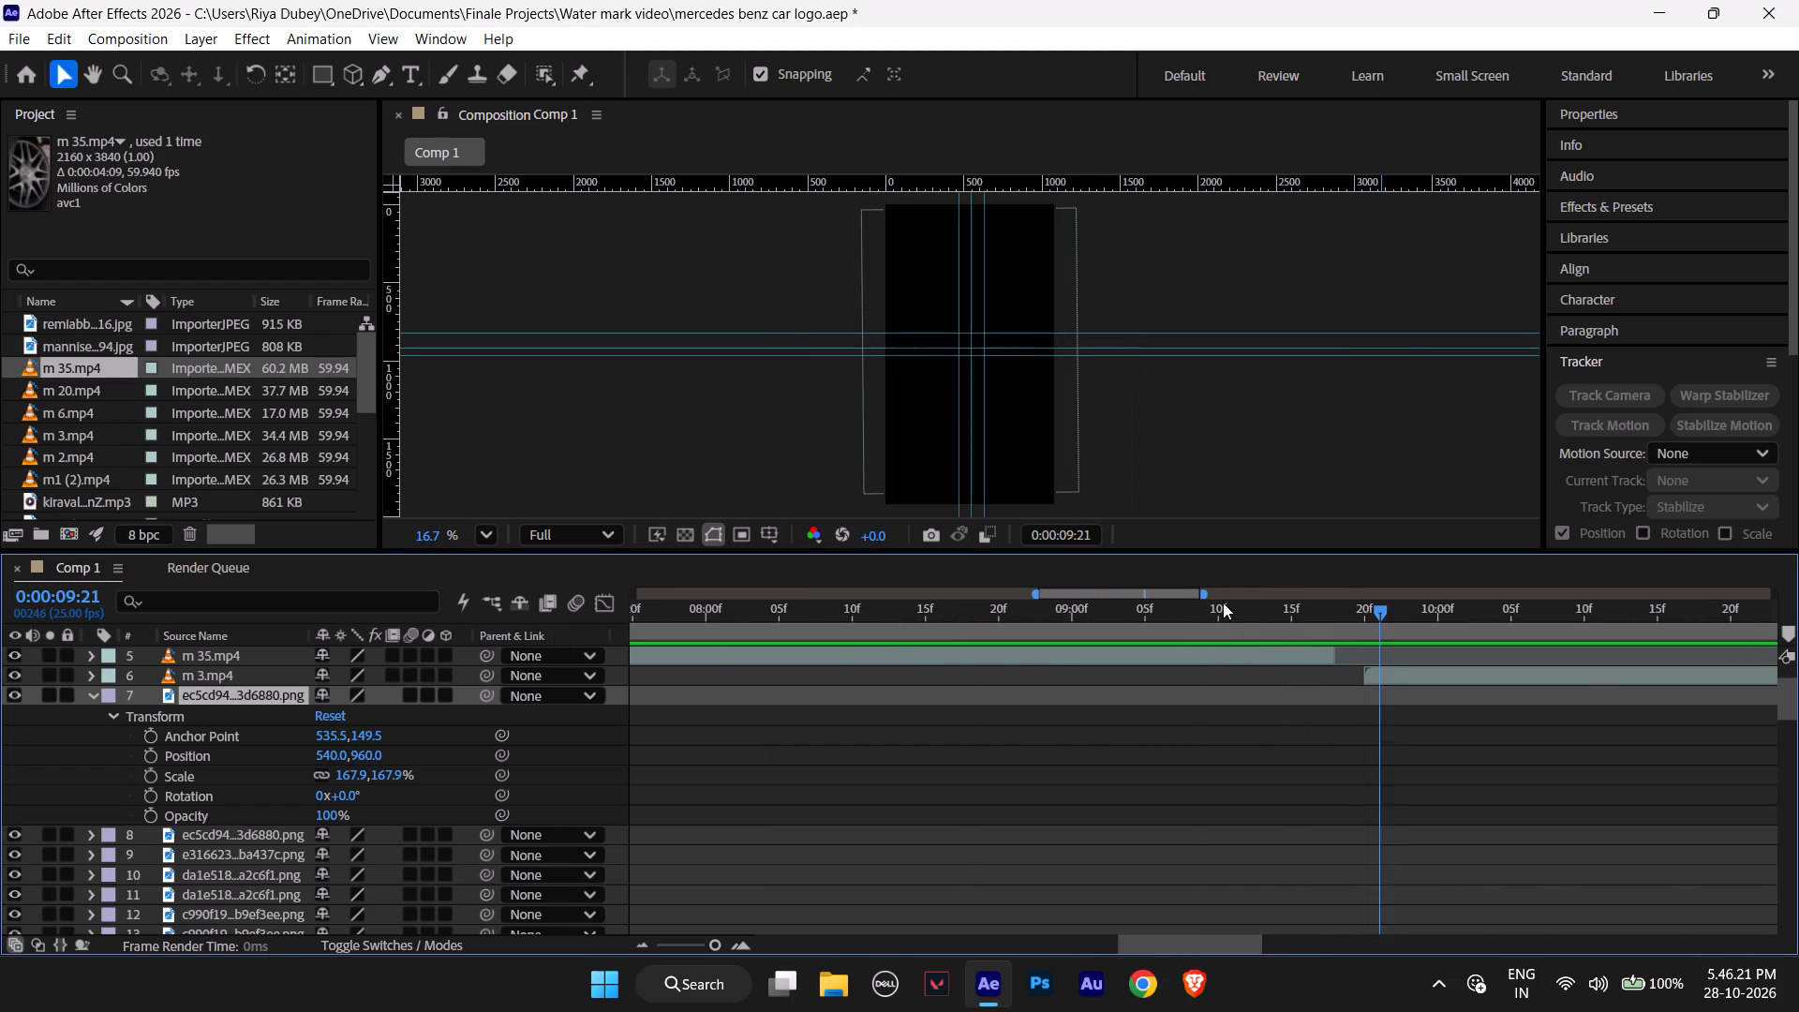
left_click_drag(1035, 591, 928, 603)
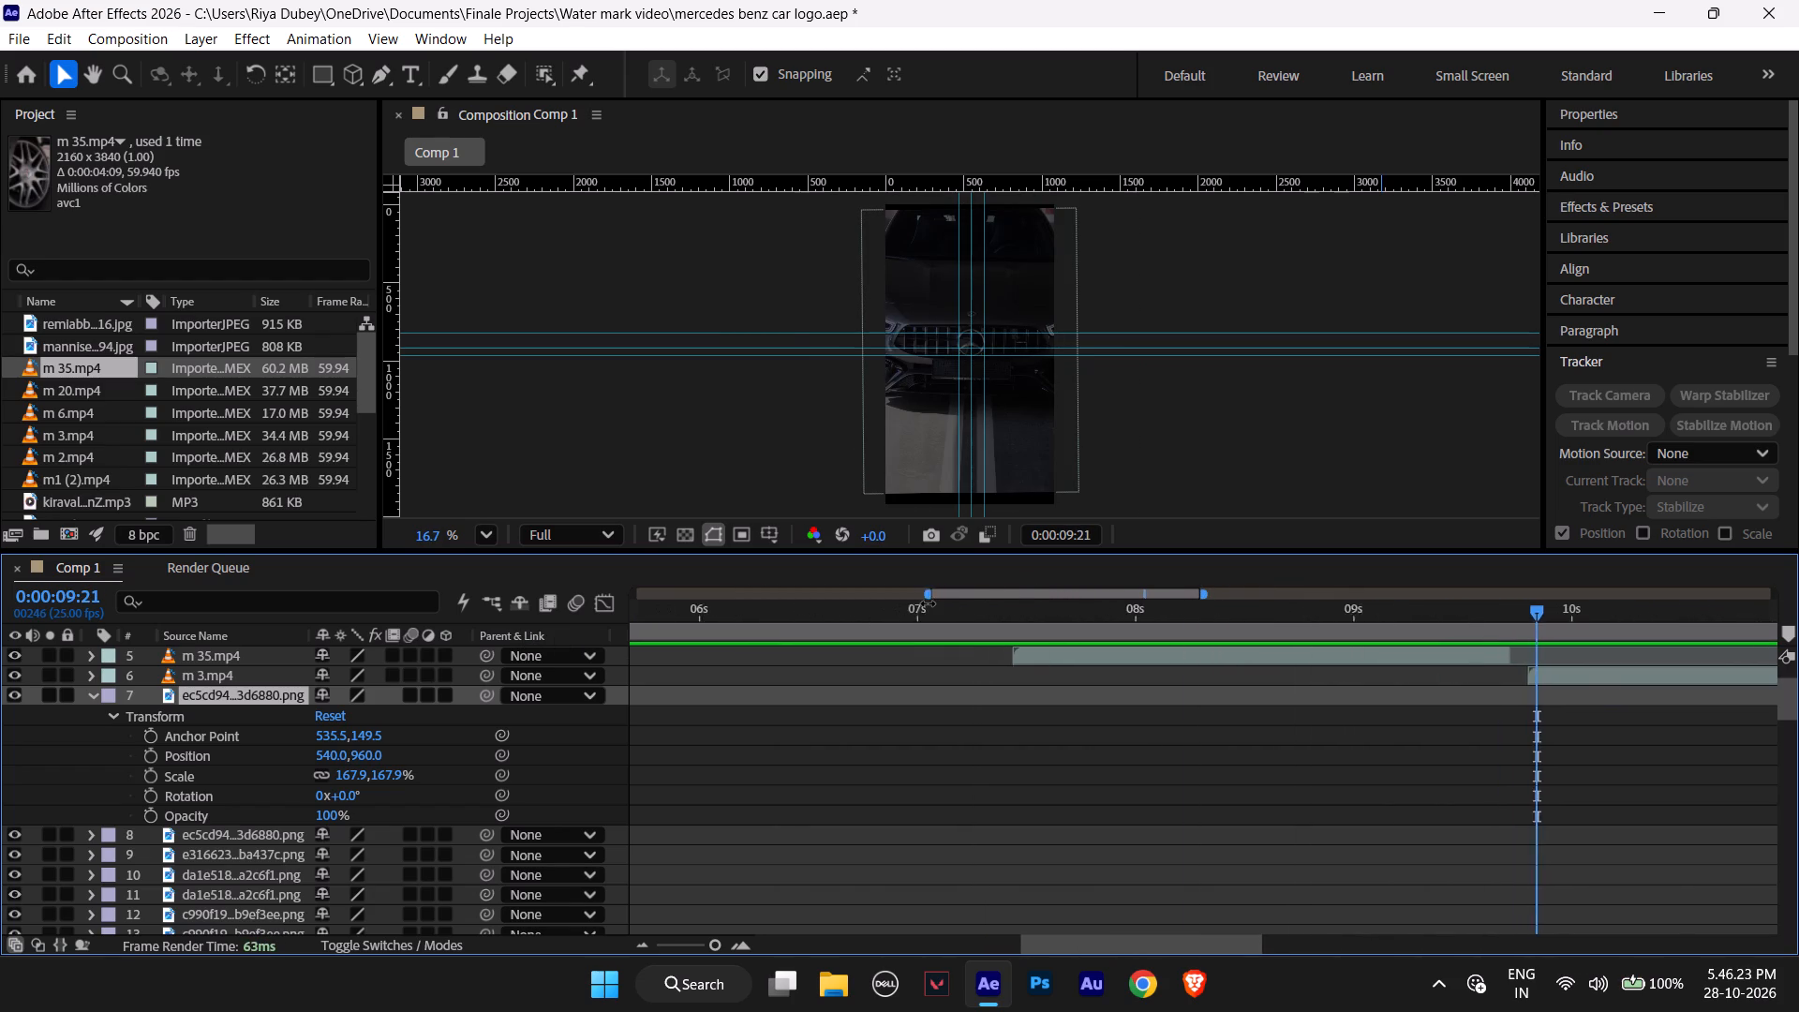
left_click_drag(928, 603, 947, 615)
left_click_drag(1034, 588, 1093, 589)
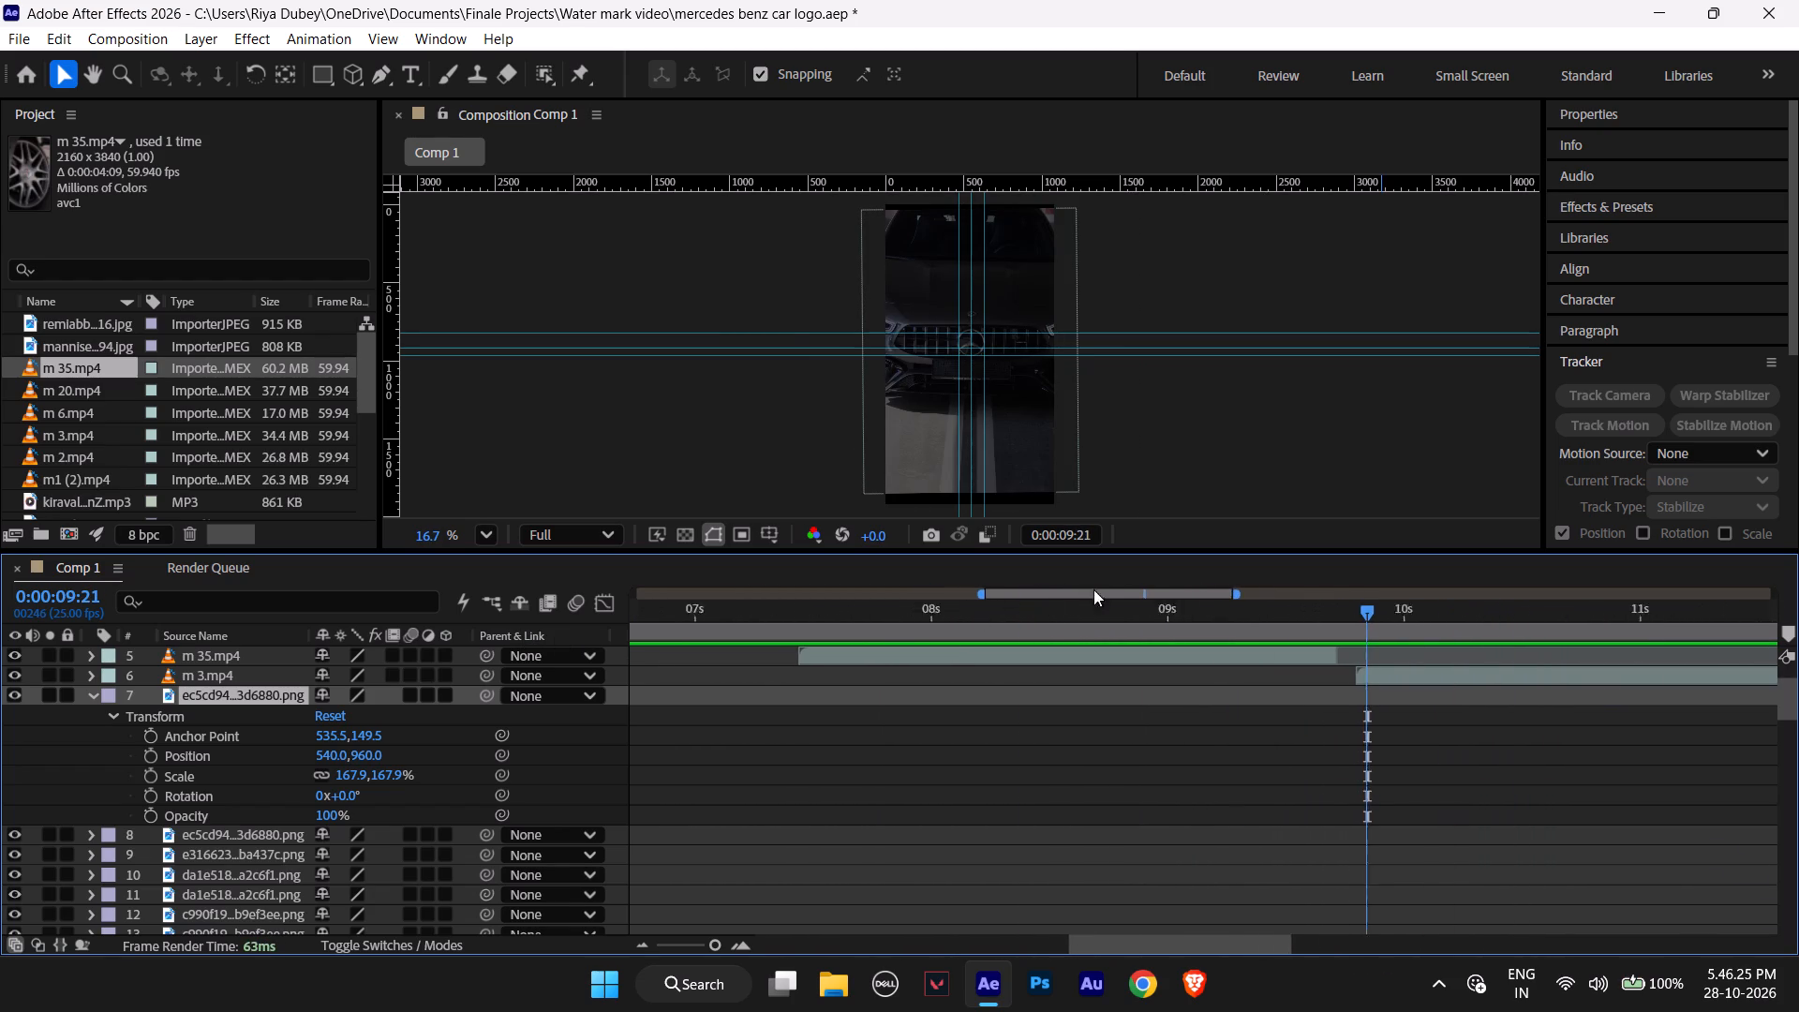
left_click_drag(1093, 589, 1187, 592)
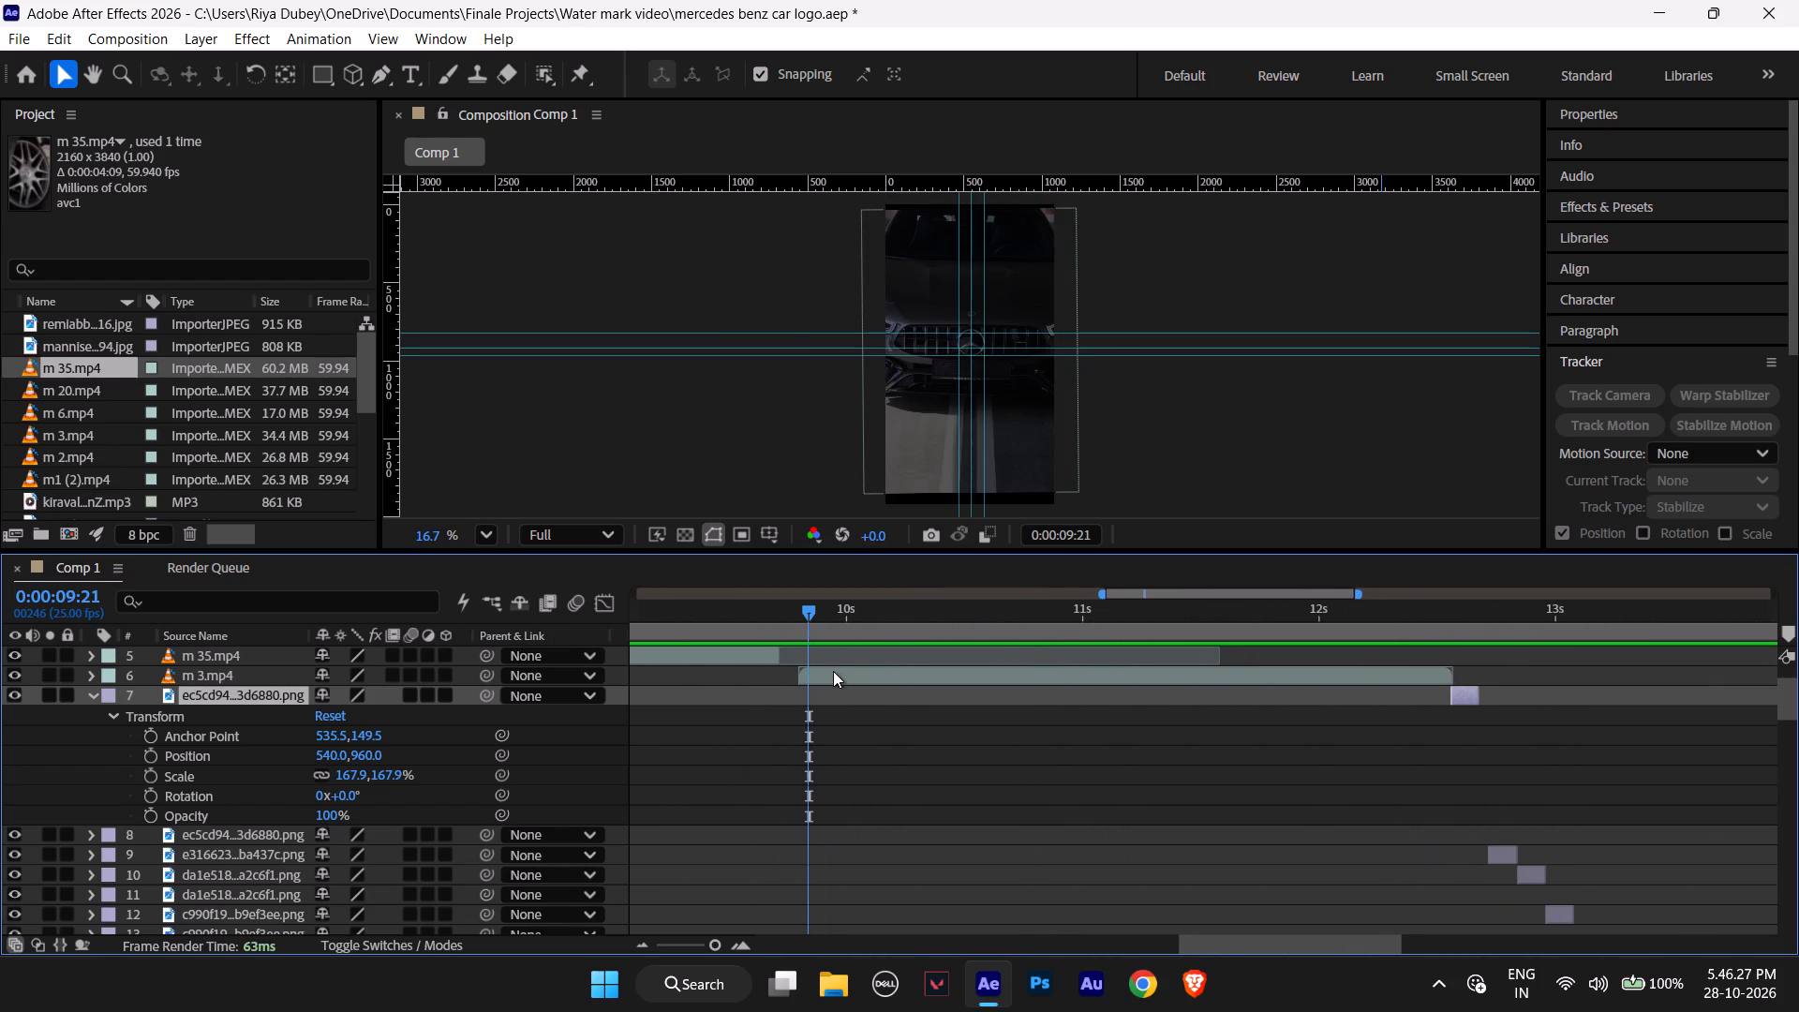
Add a Scale keyframe to layer 7 (ec5cd94..3d6880.png) at 0:00:09:20, the start of m 3.mp4.
left_click_drag(810, 610, 823, 610)
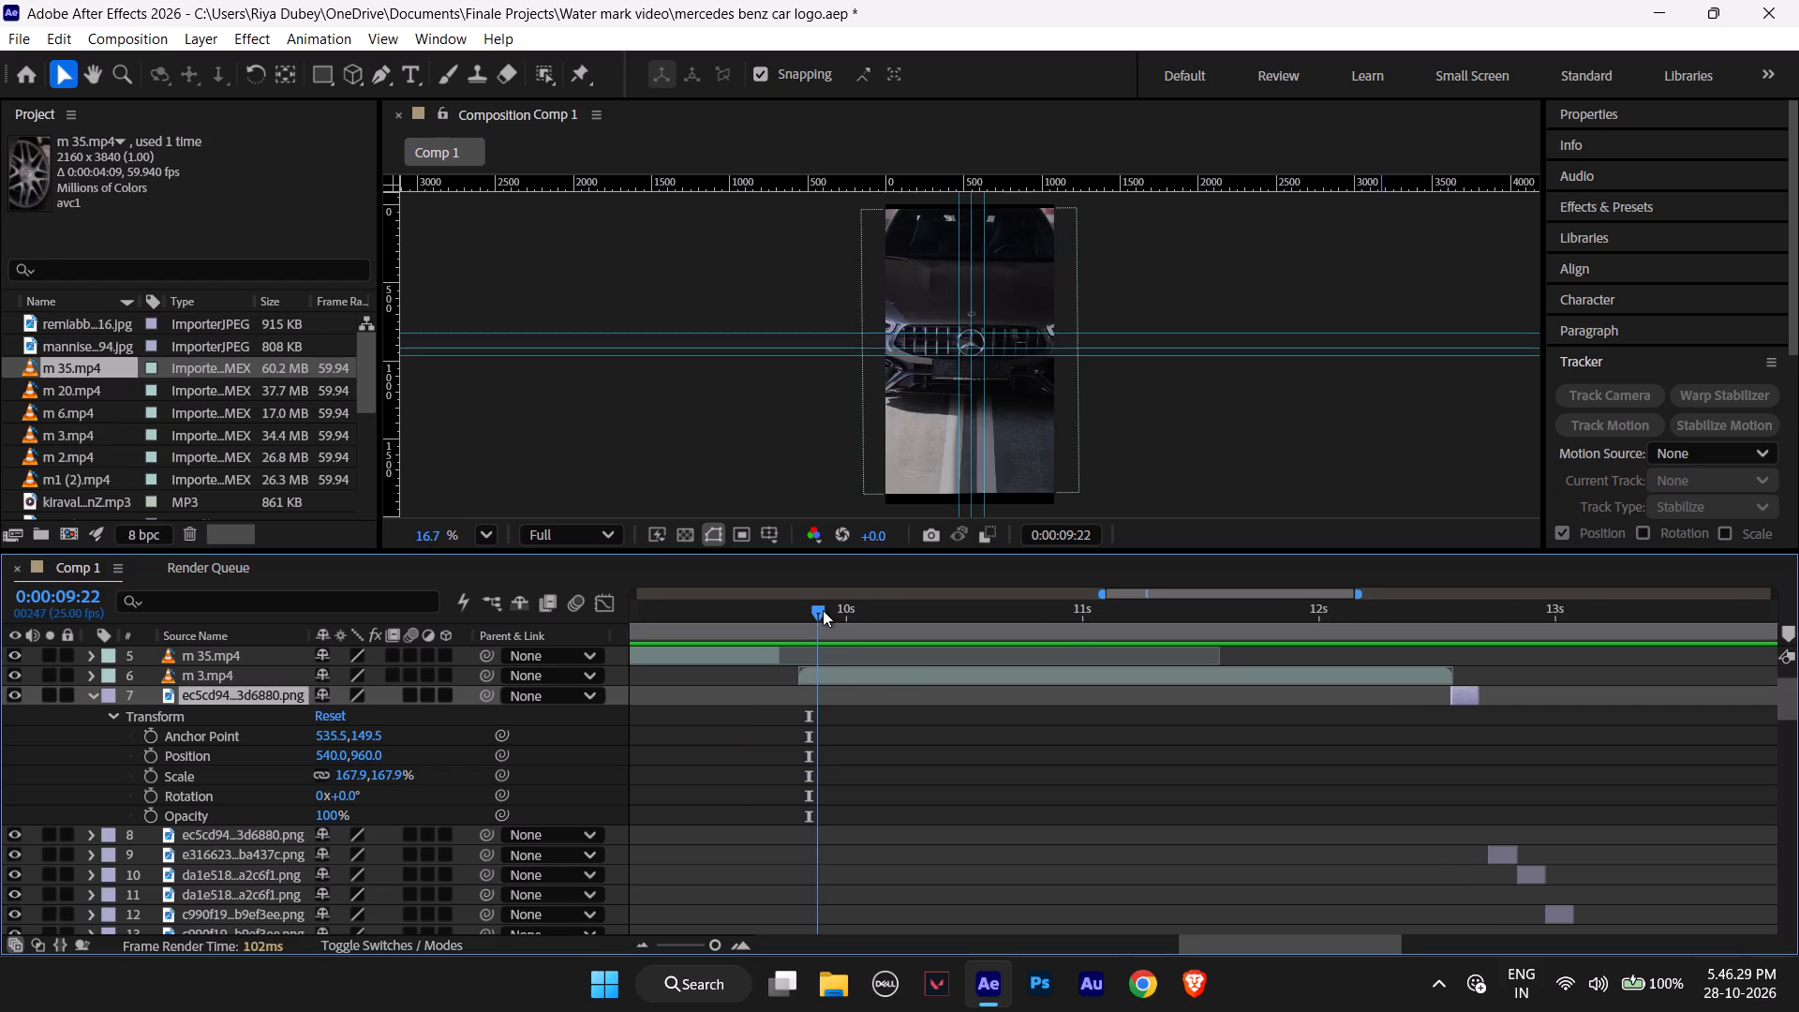
left_click_drag(823, 610, 826, 618)
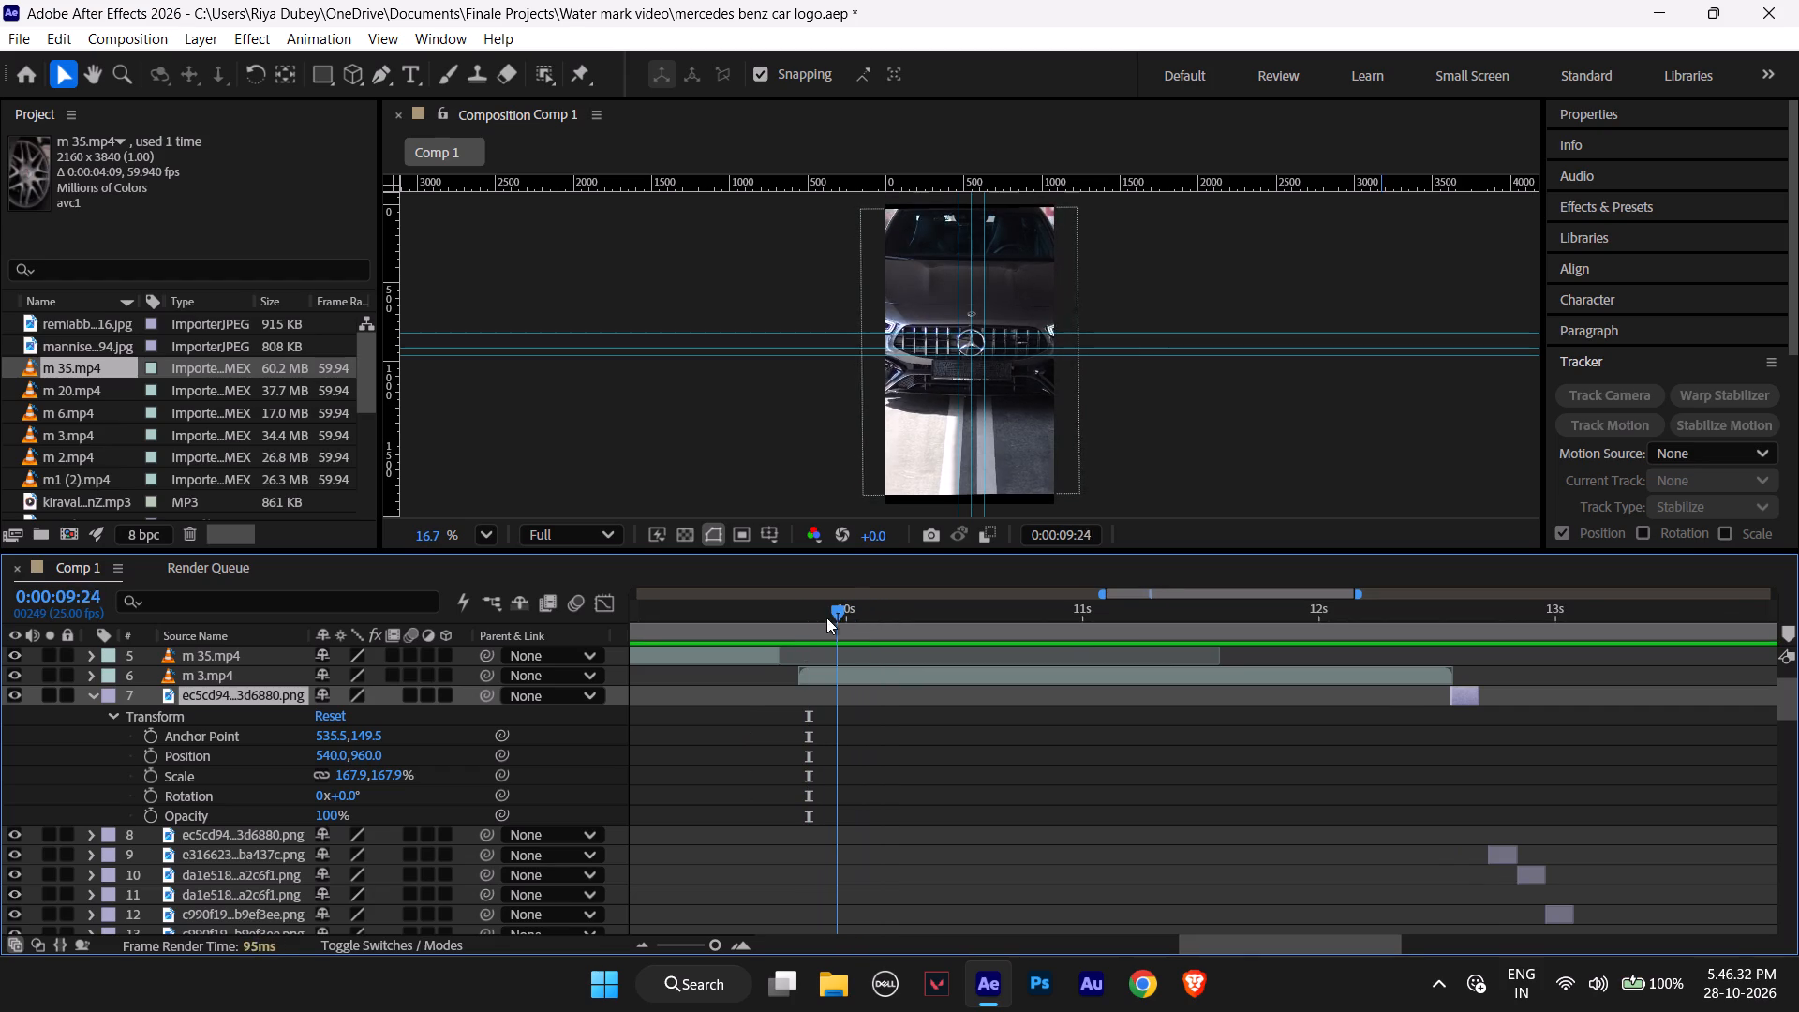
left_click_drag(826, 618, 806, 619)
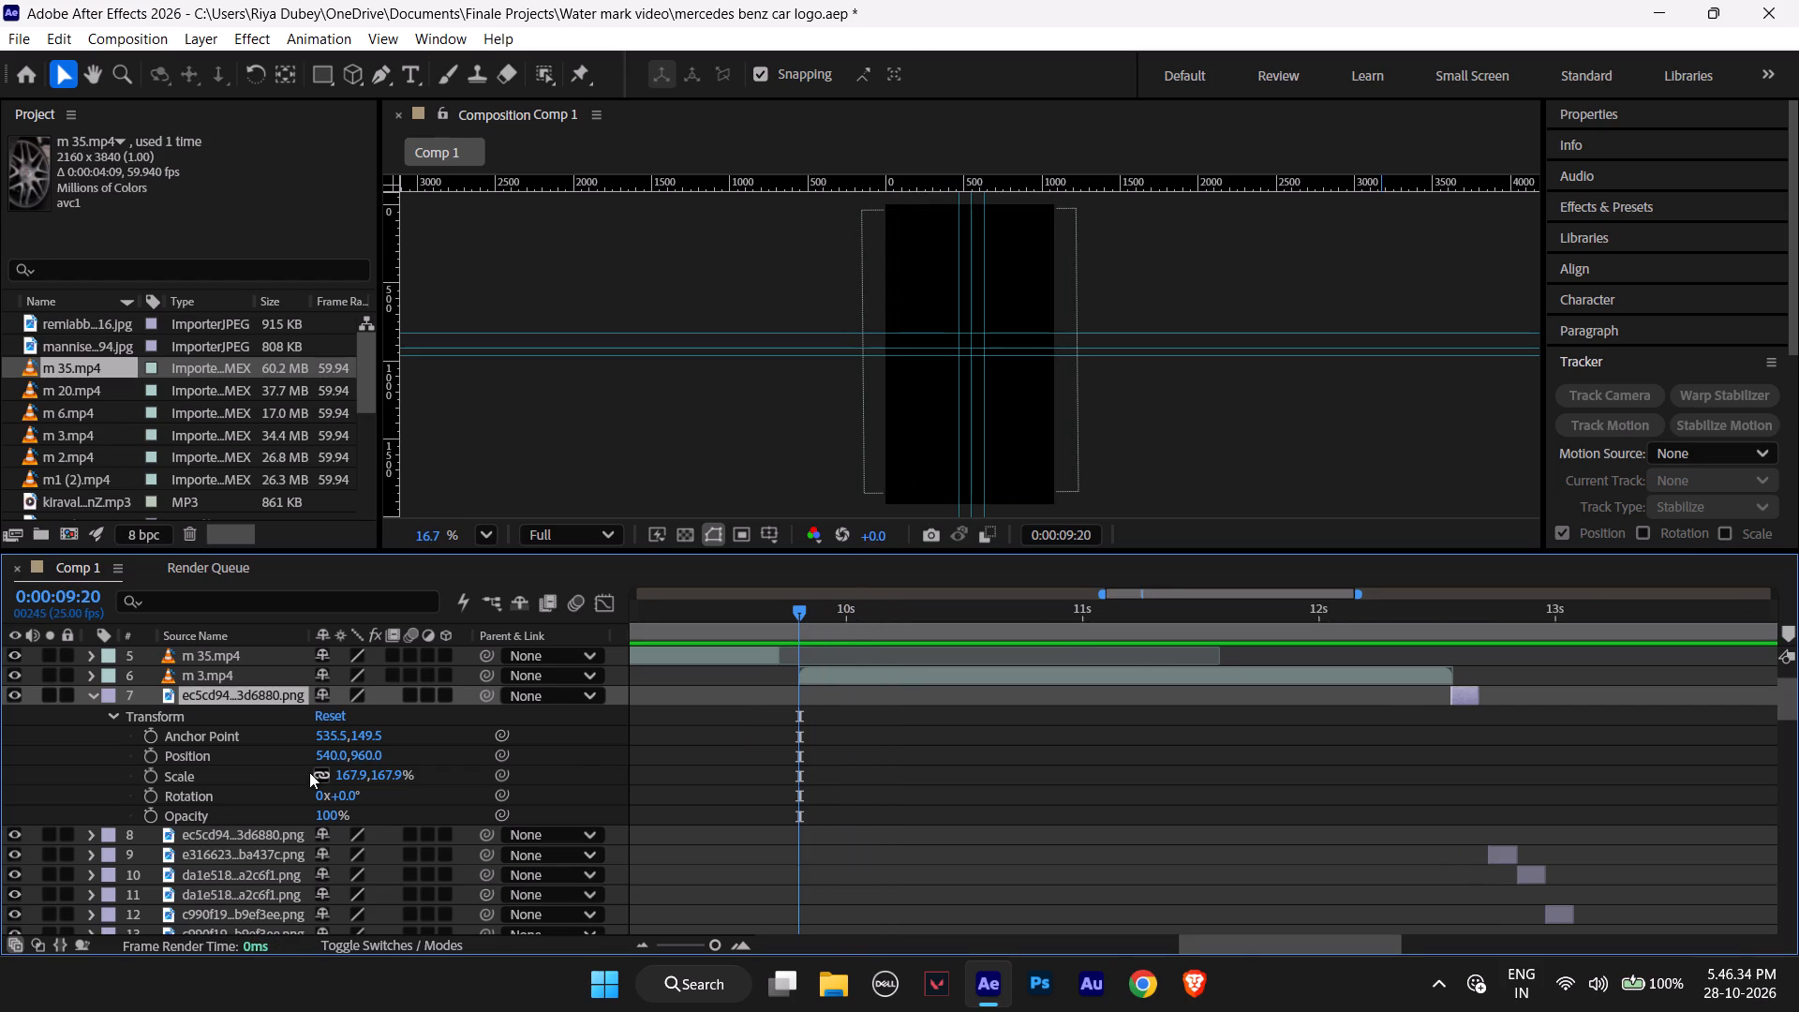
left_click(172, 780)
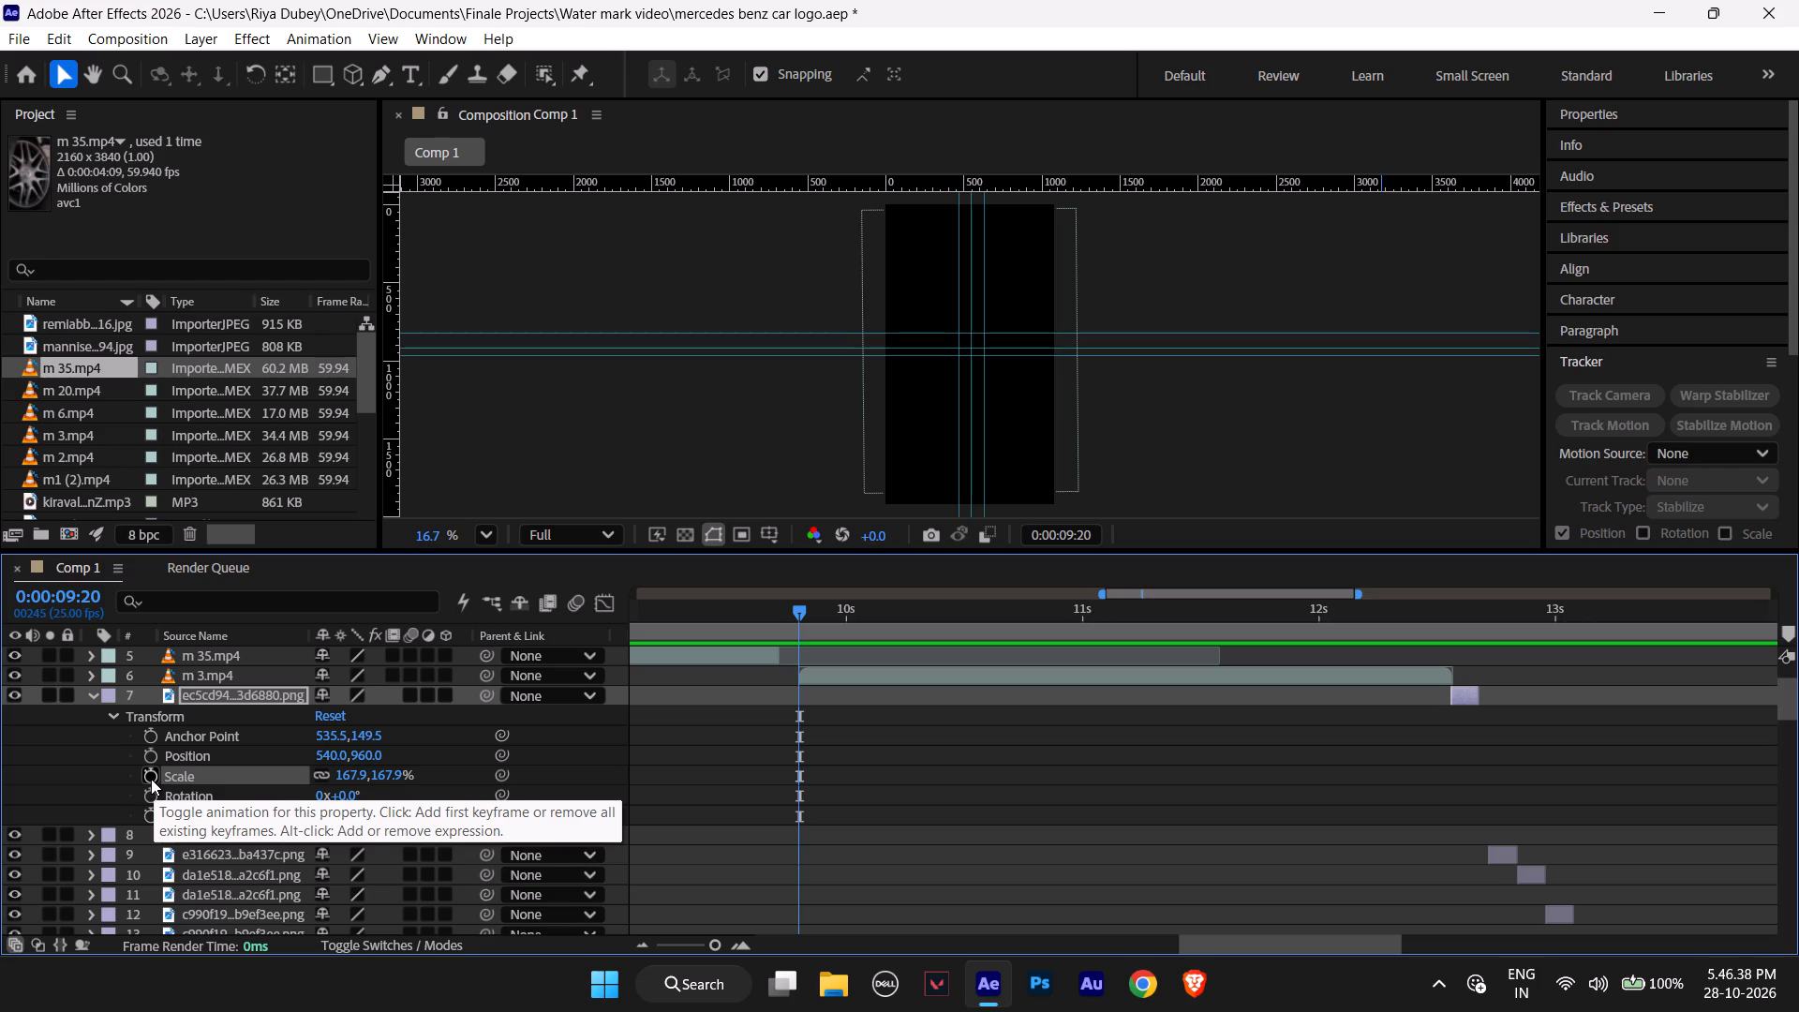
left_click(151, 779)
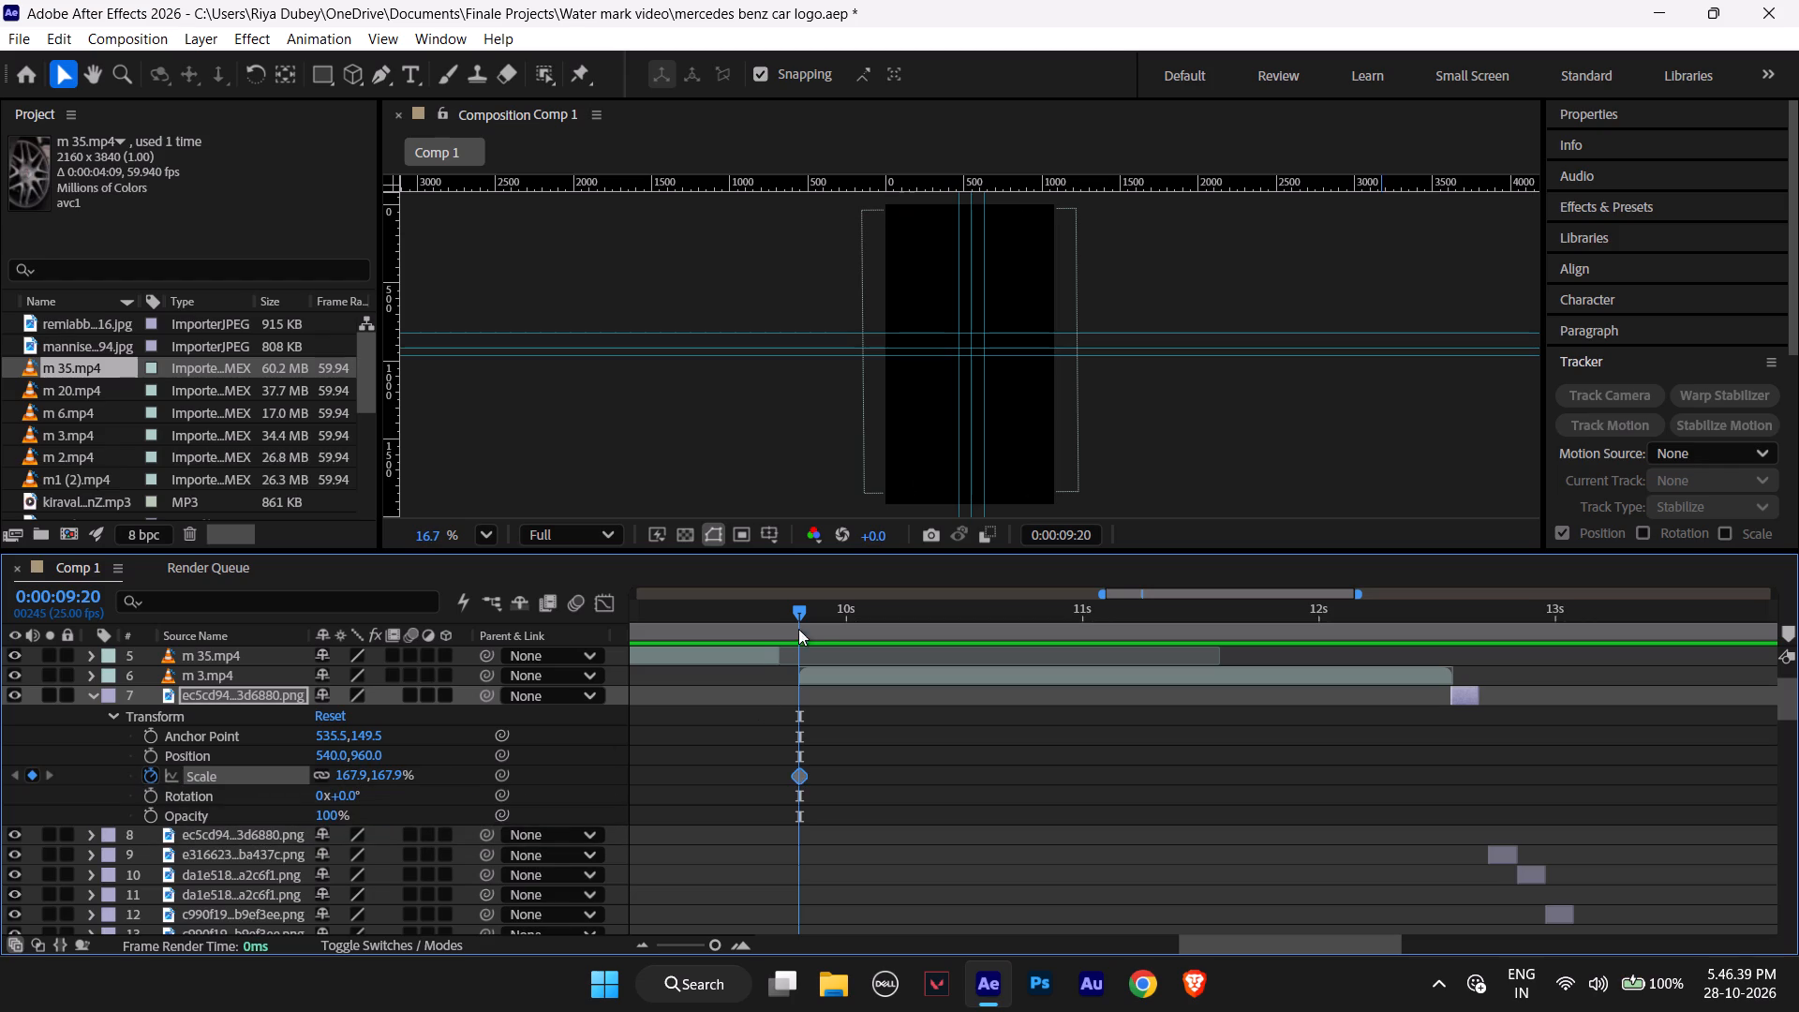
Scrub m 3.mp4 from its start to the grille cut at 0:00:12:14 and examine the logo up close against the guides.
left_click_drag(799, 609, 1213, 643)
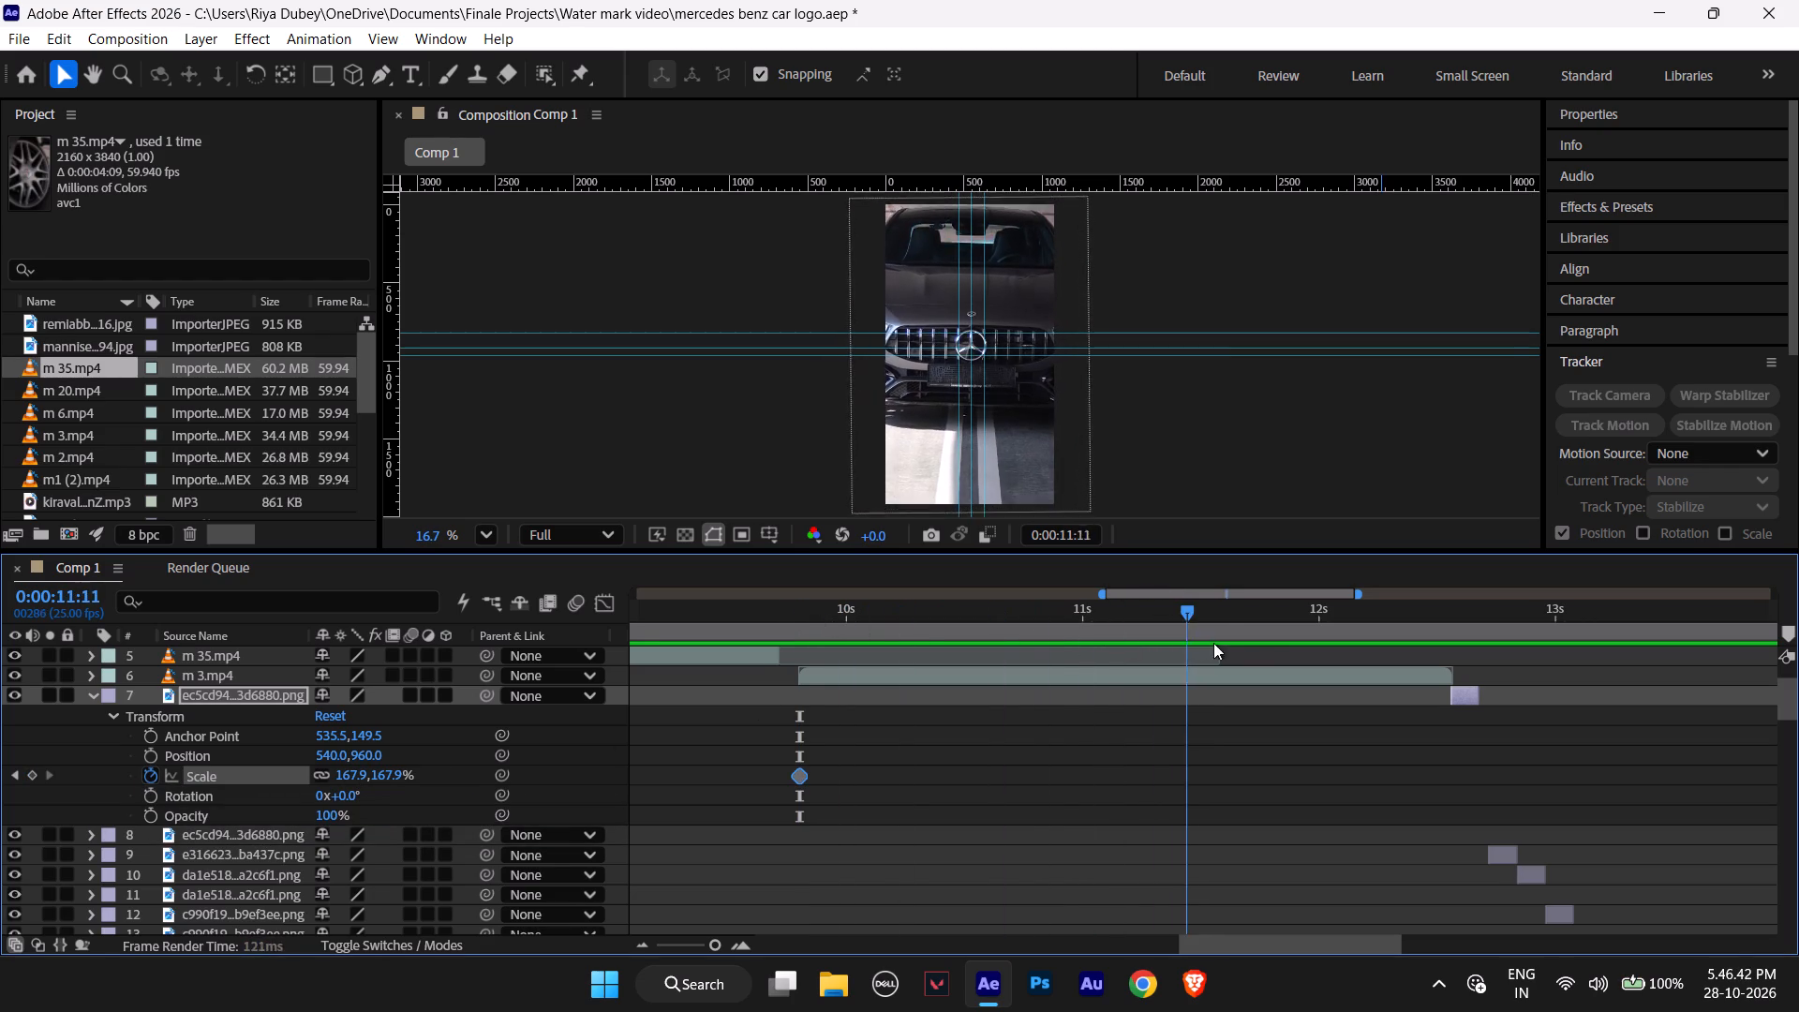
left_click_drag(1213, 643, 1452, 655)
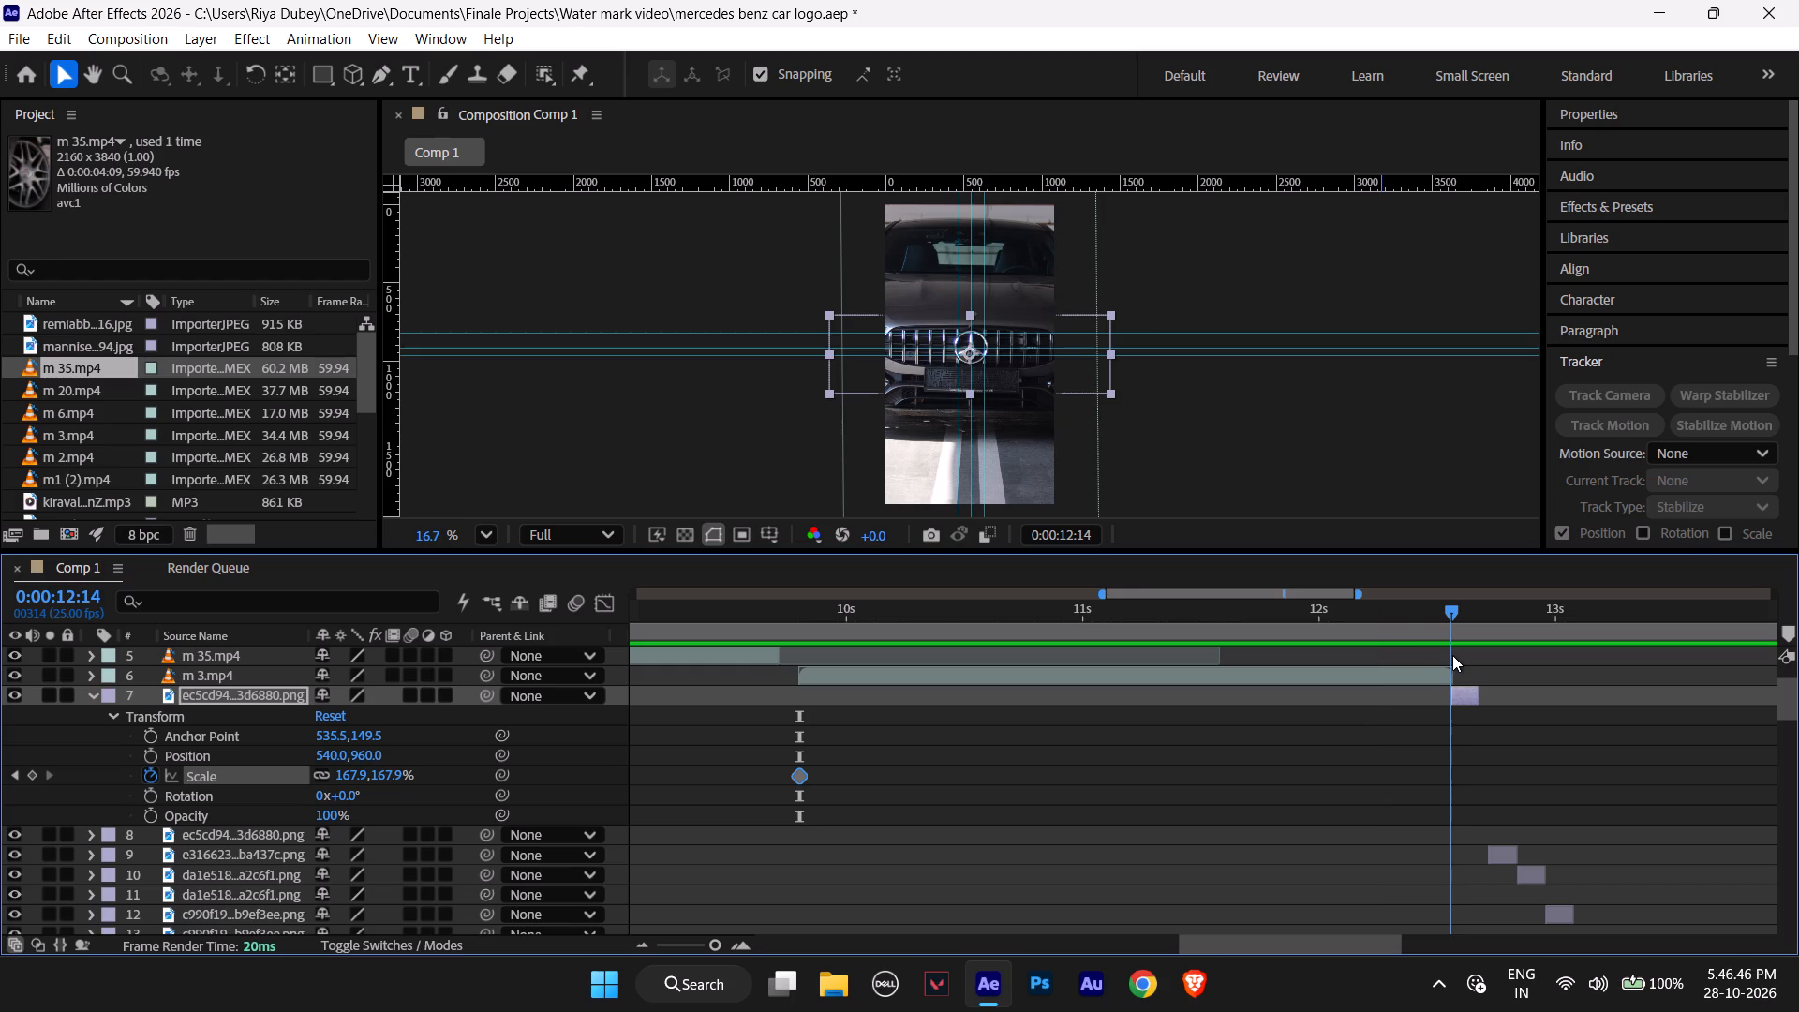
left_click_drag(1452, 655, 1458, 654)
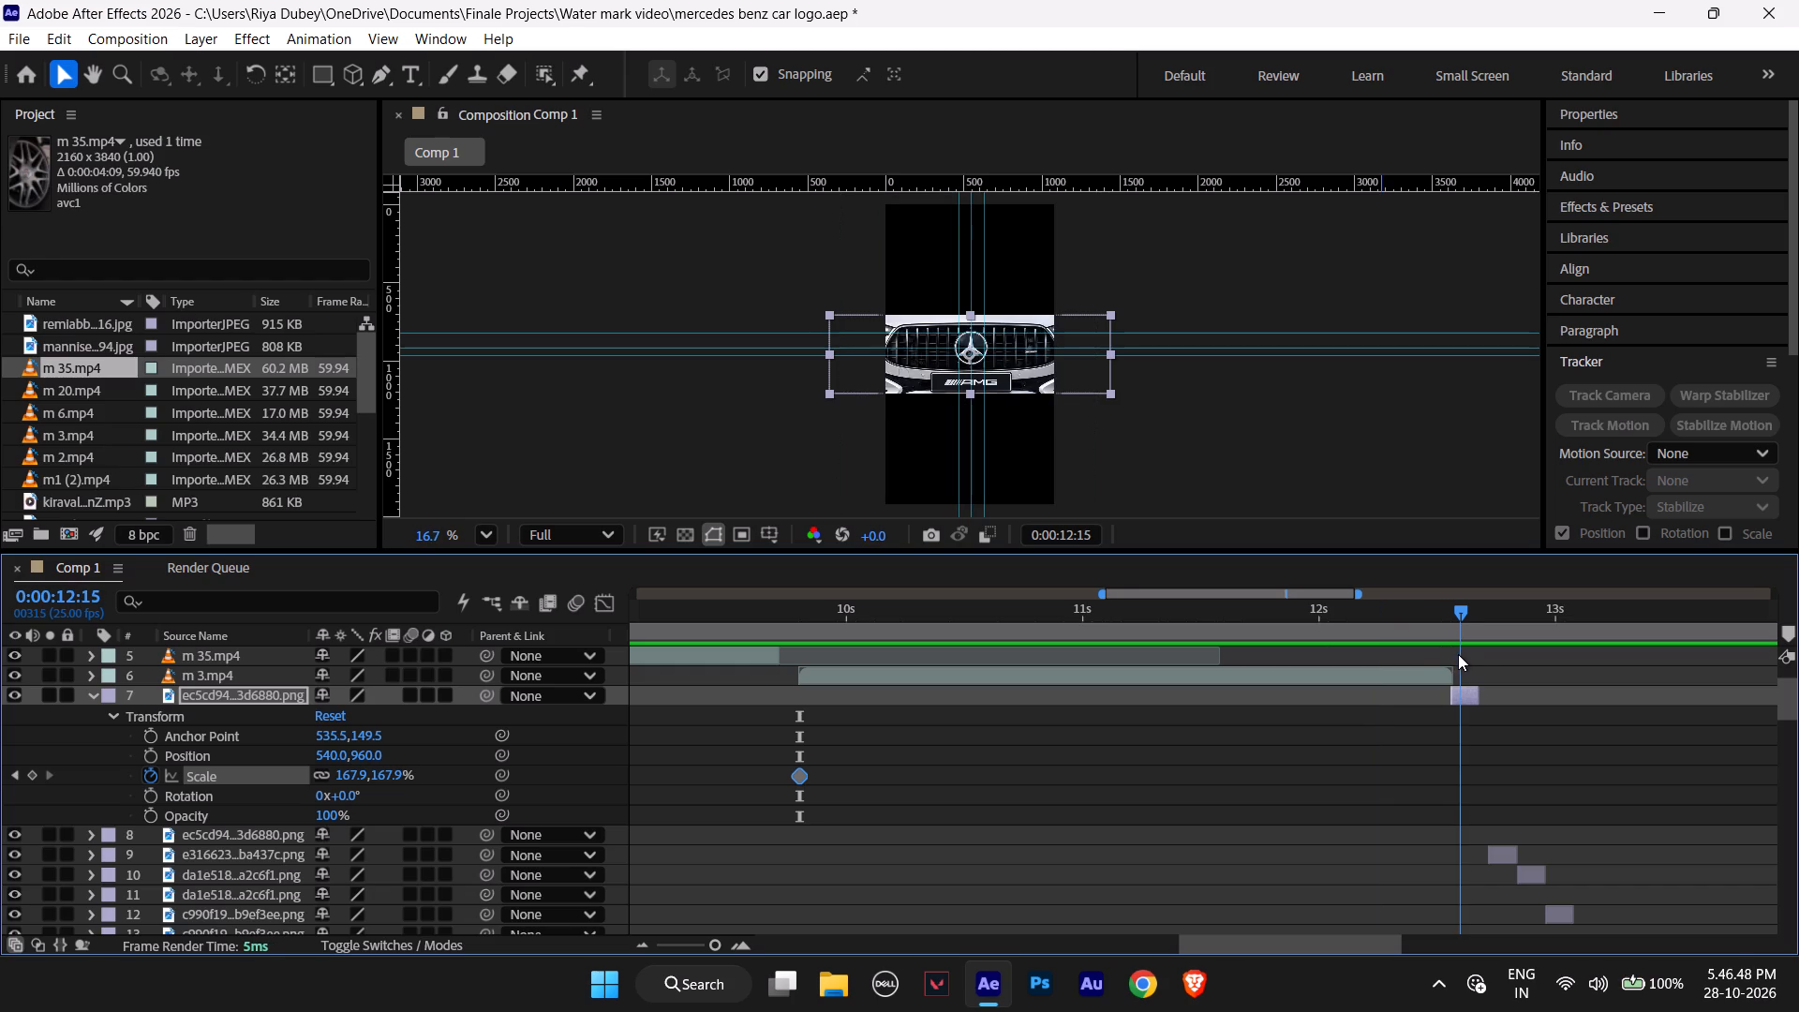
left_click_drag(1458, 654, 1454, 654)
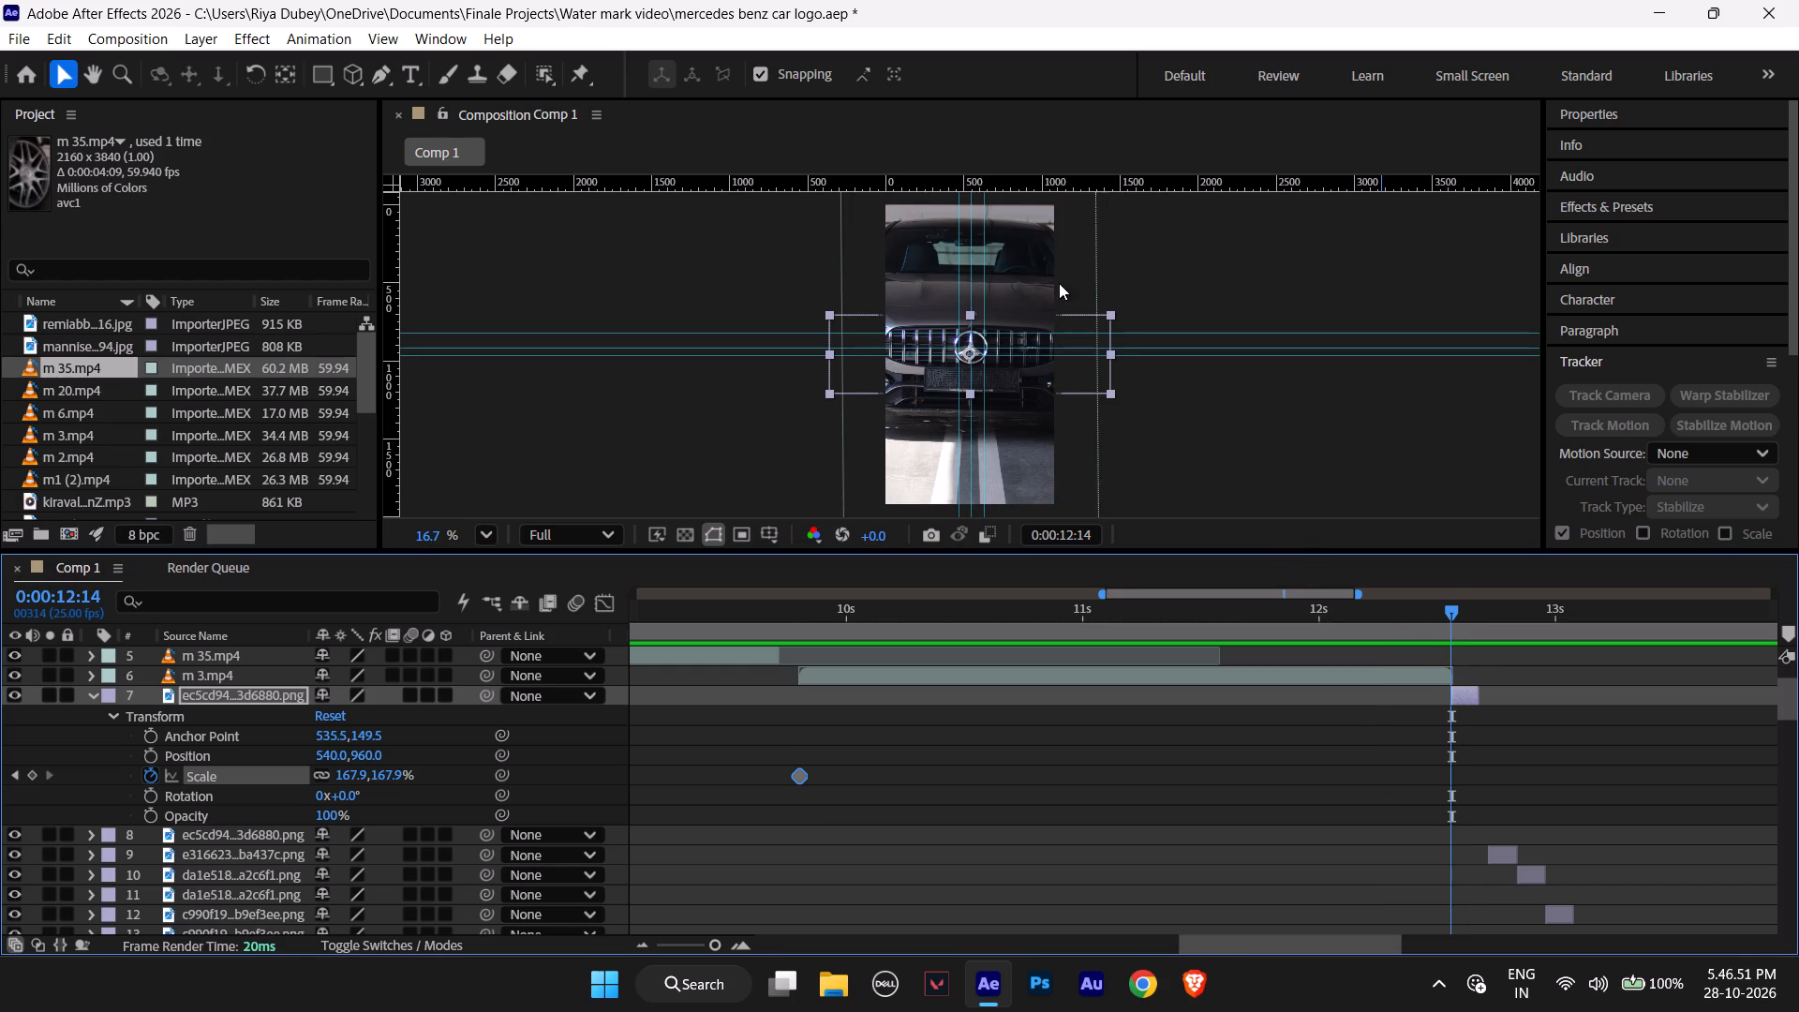
left_click(1452, 606)
scroll(1031, 336, "up", 13, "alt")
scroll(1079, 399, "up", 1)
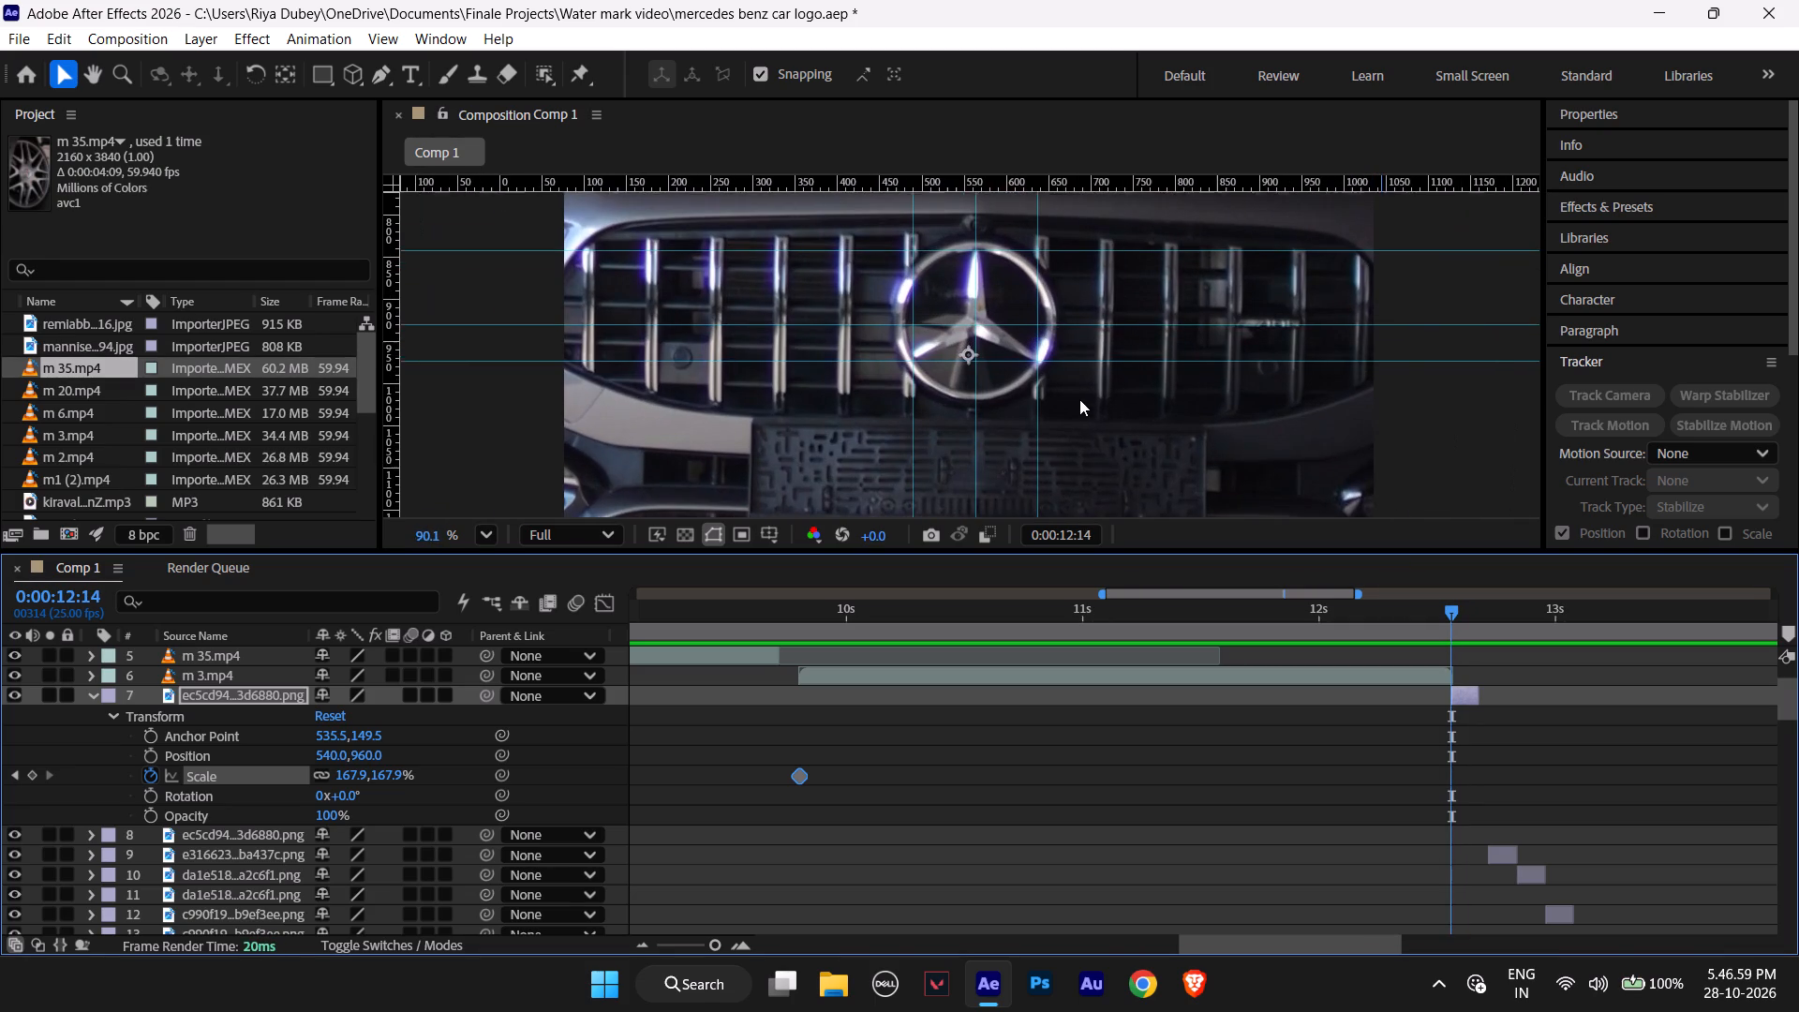
scroll(1080, 395, "up", 1)
scroll(1080, 395, "down", 2)
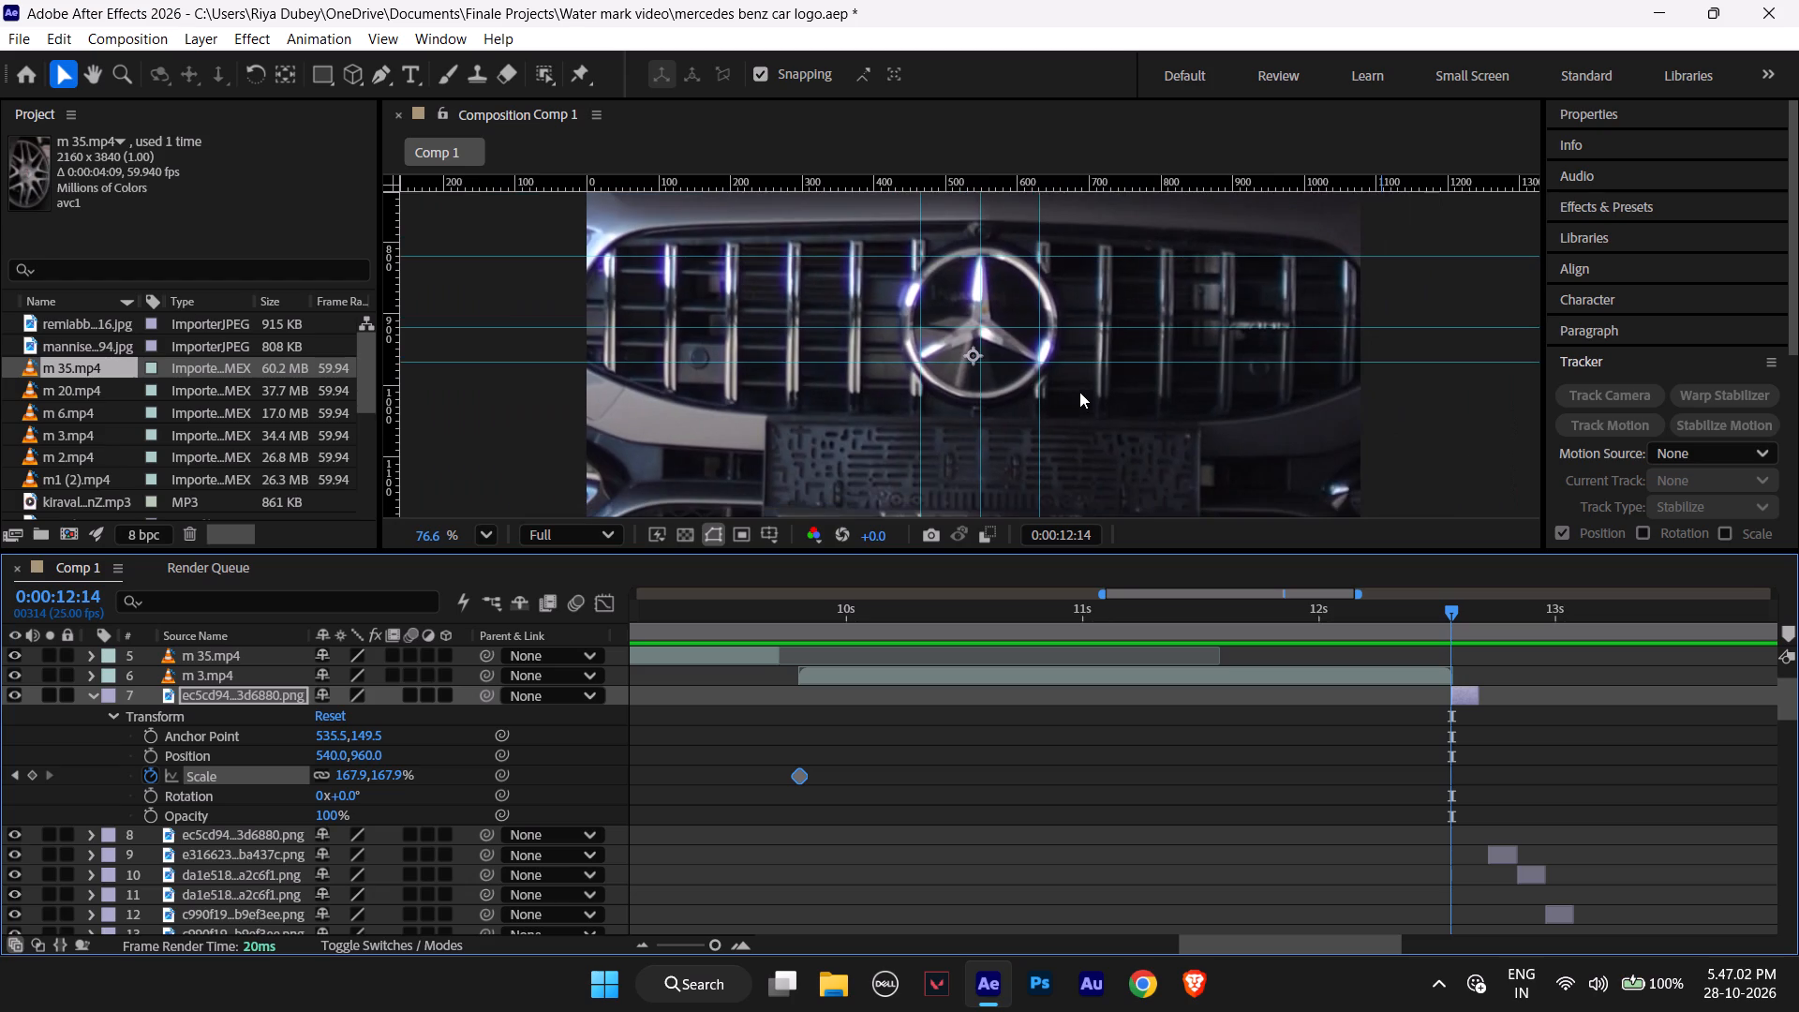
key("space")
key("space")
key("space")
key("space")
left_click_drag(1087, 355, 1089, 380)
scroll(1090, 379, "up", 1)
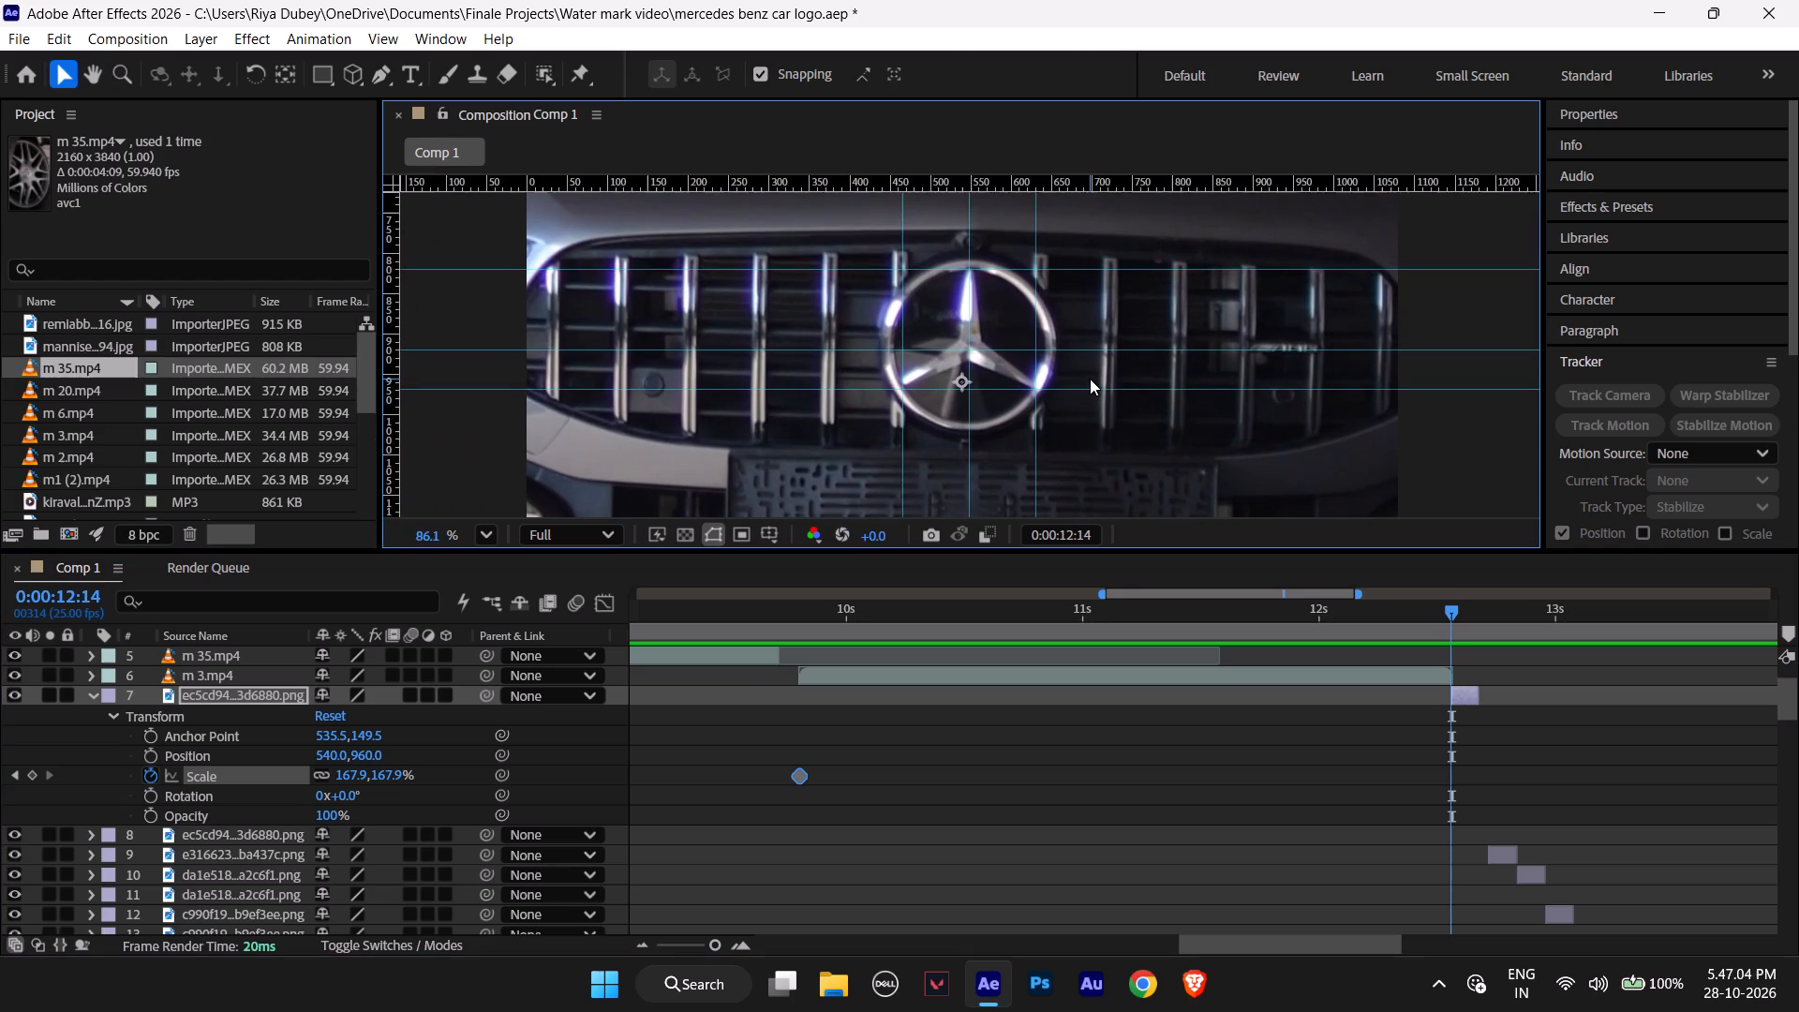
scroll(1090, 379, "up", 1)
scroll(1090, 379, "down", 2)
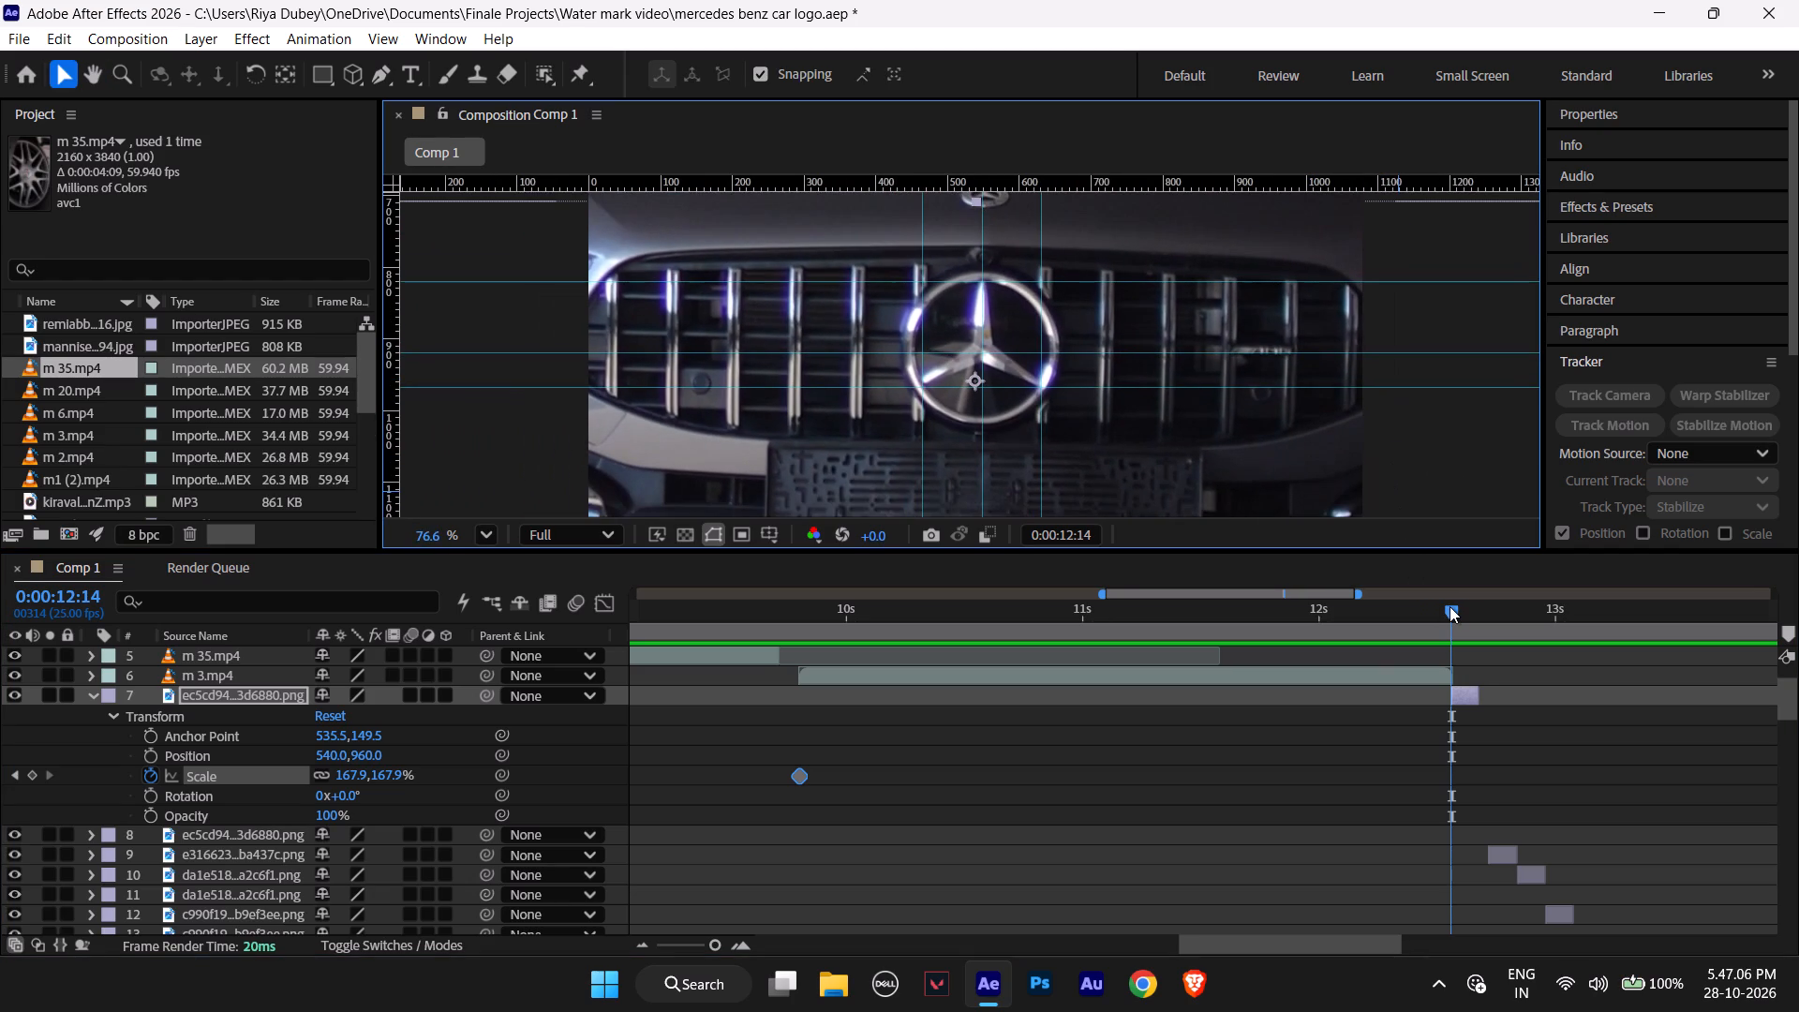
Move layer 7 (ec5cd94..3d6880.png) one frame later to start at 0:00:12:15, closing the gap before the e316623..ba437c.png layer.
left_click_drag(1450, 606, 1456, 605)
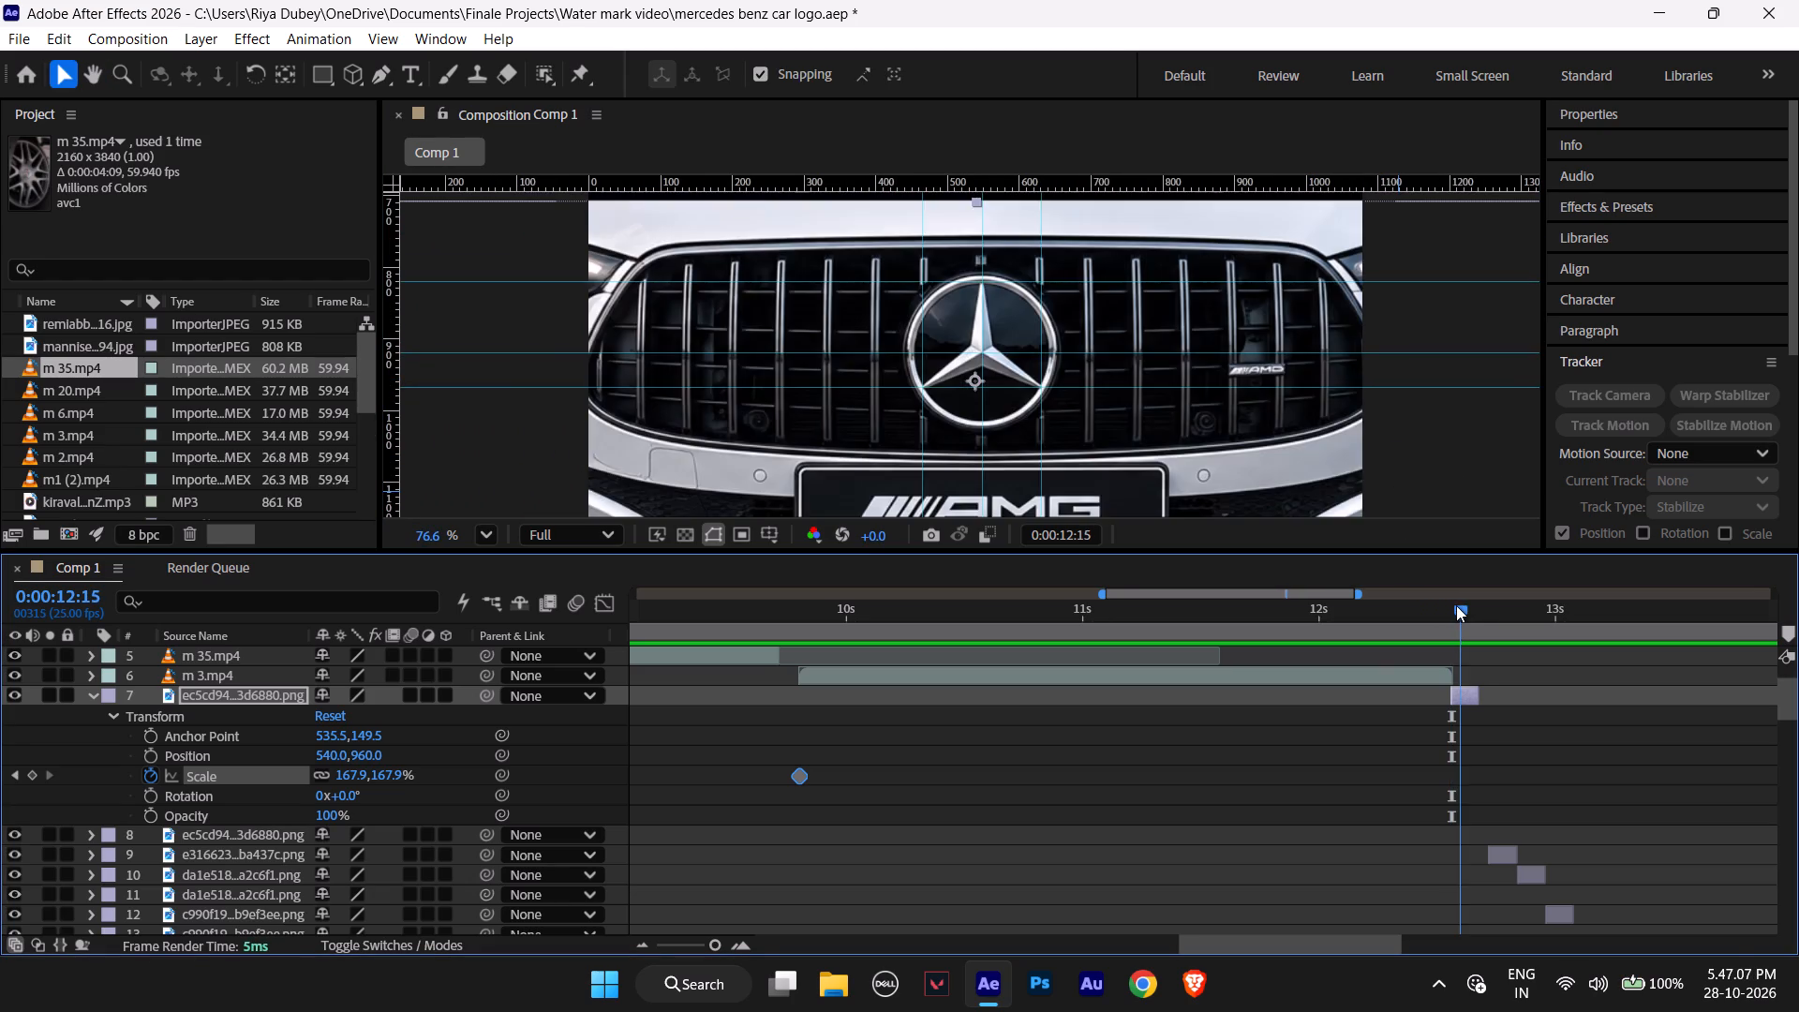
left_click_drag(1456, 605, 1457, 603)
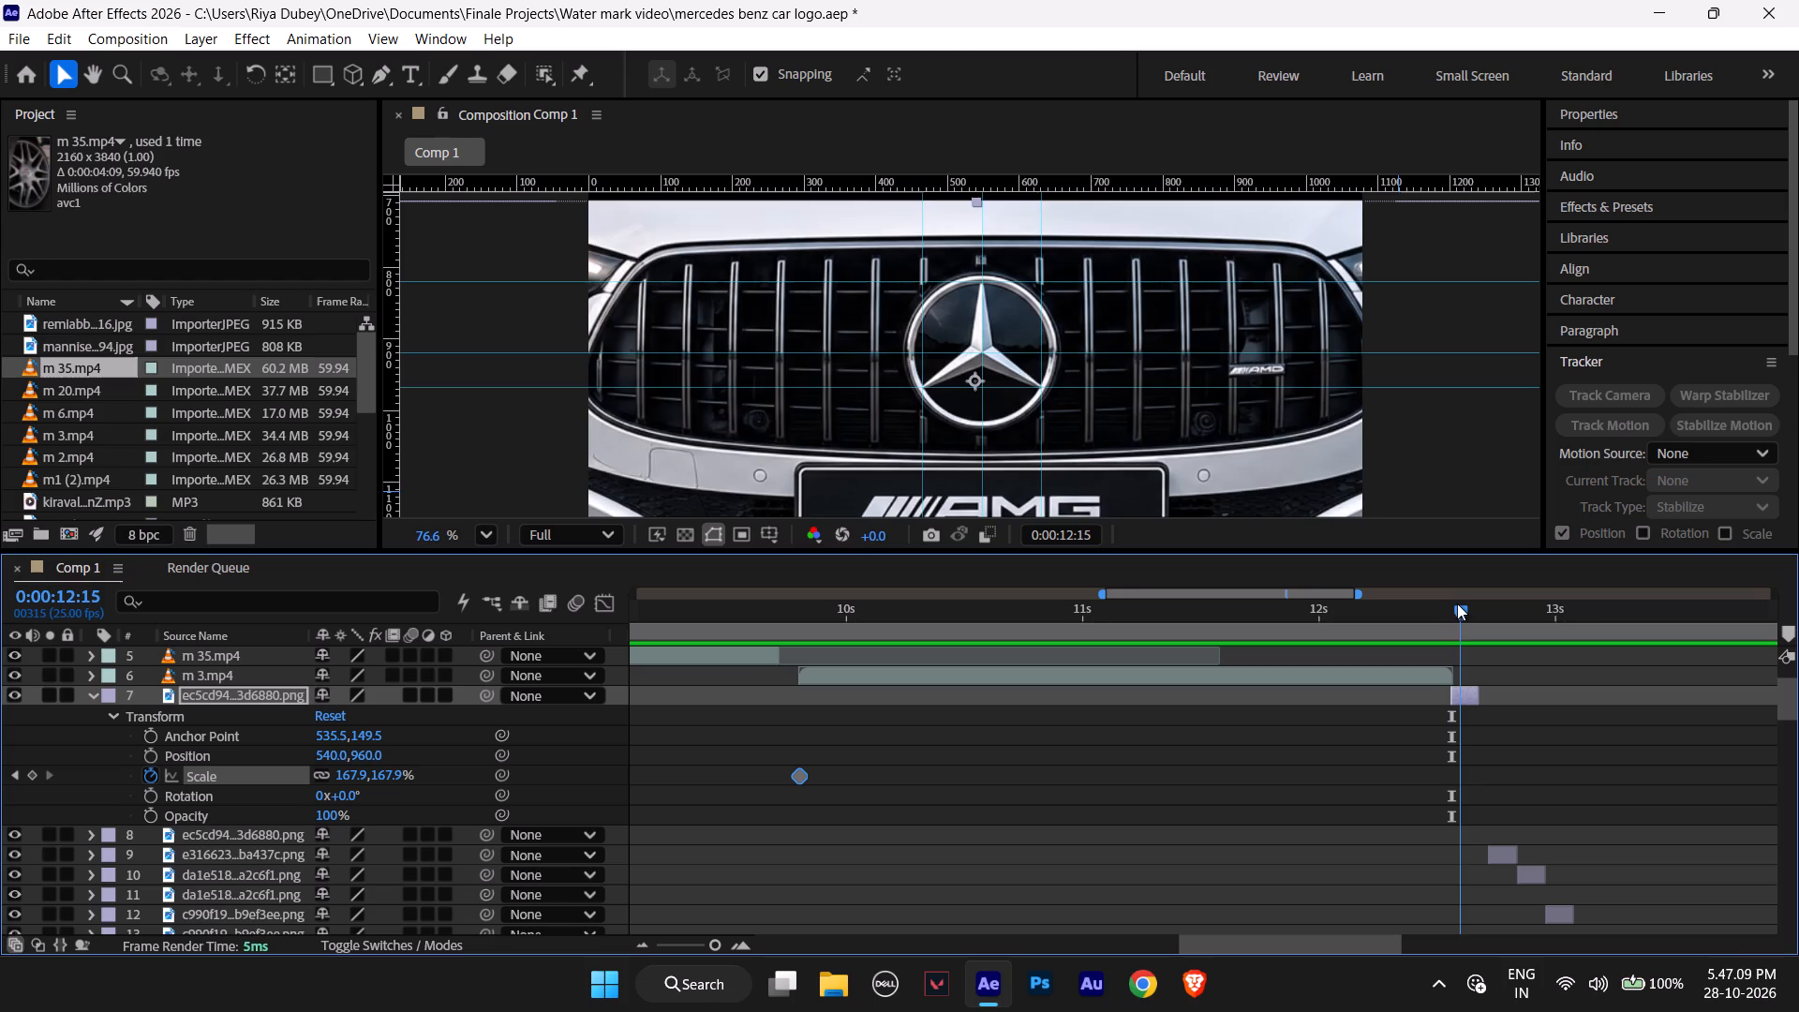
left_click_drag(1457, 603, 1464, 603)
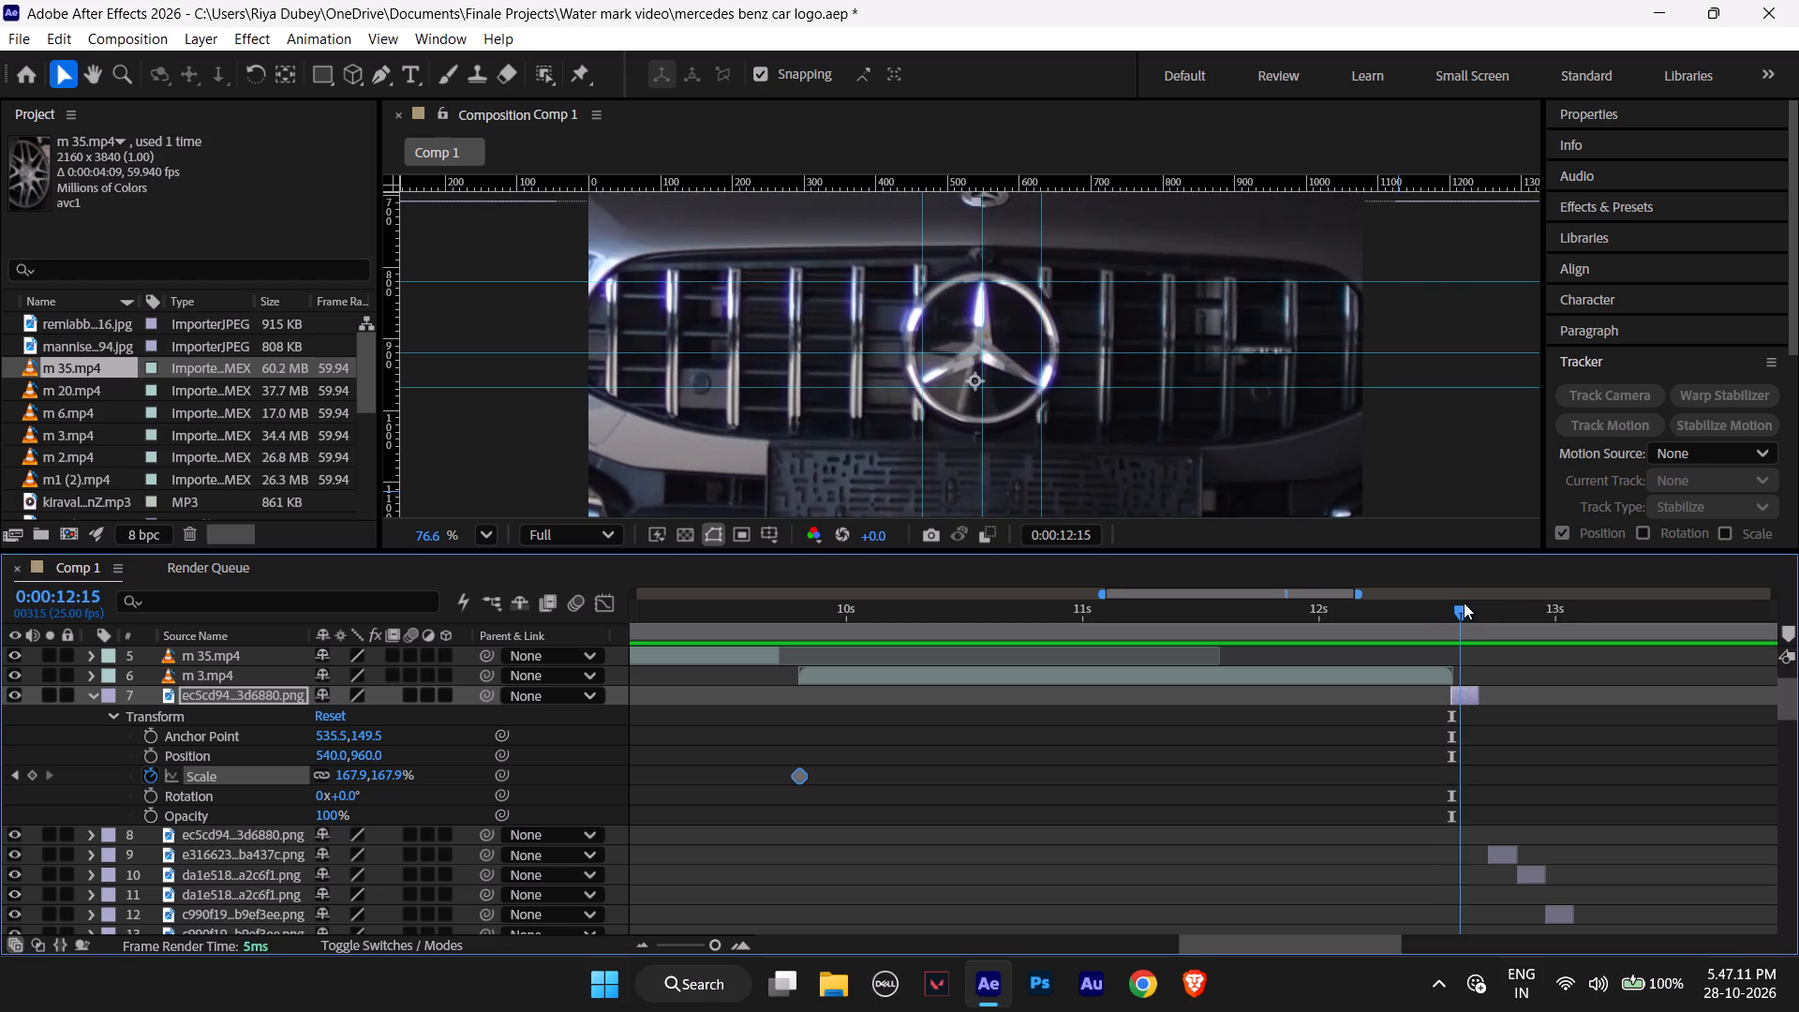
left_click_drag(1464, 603, 1484, 602)
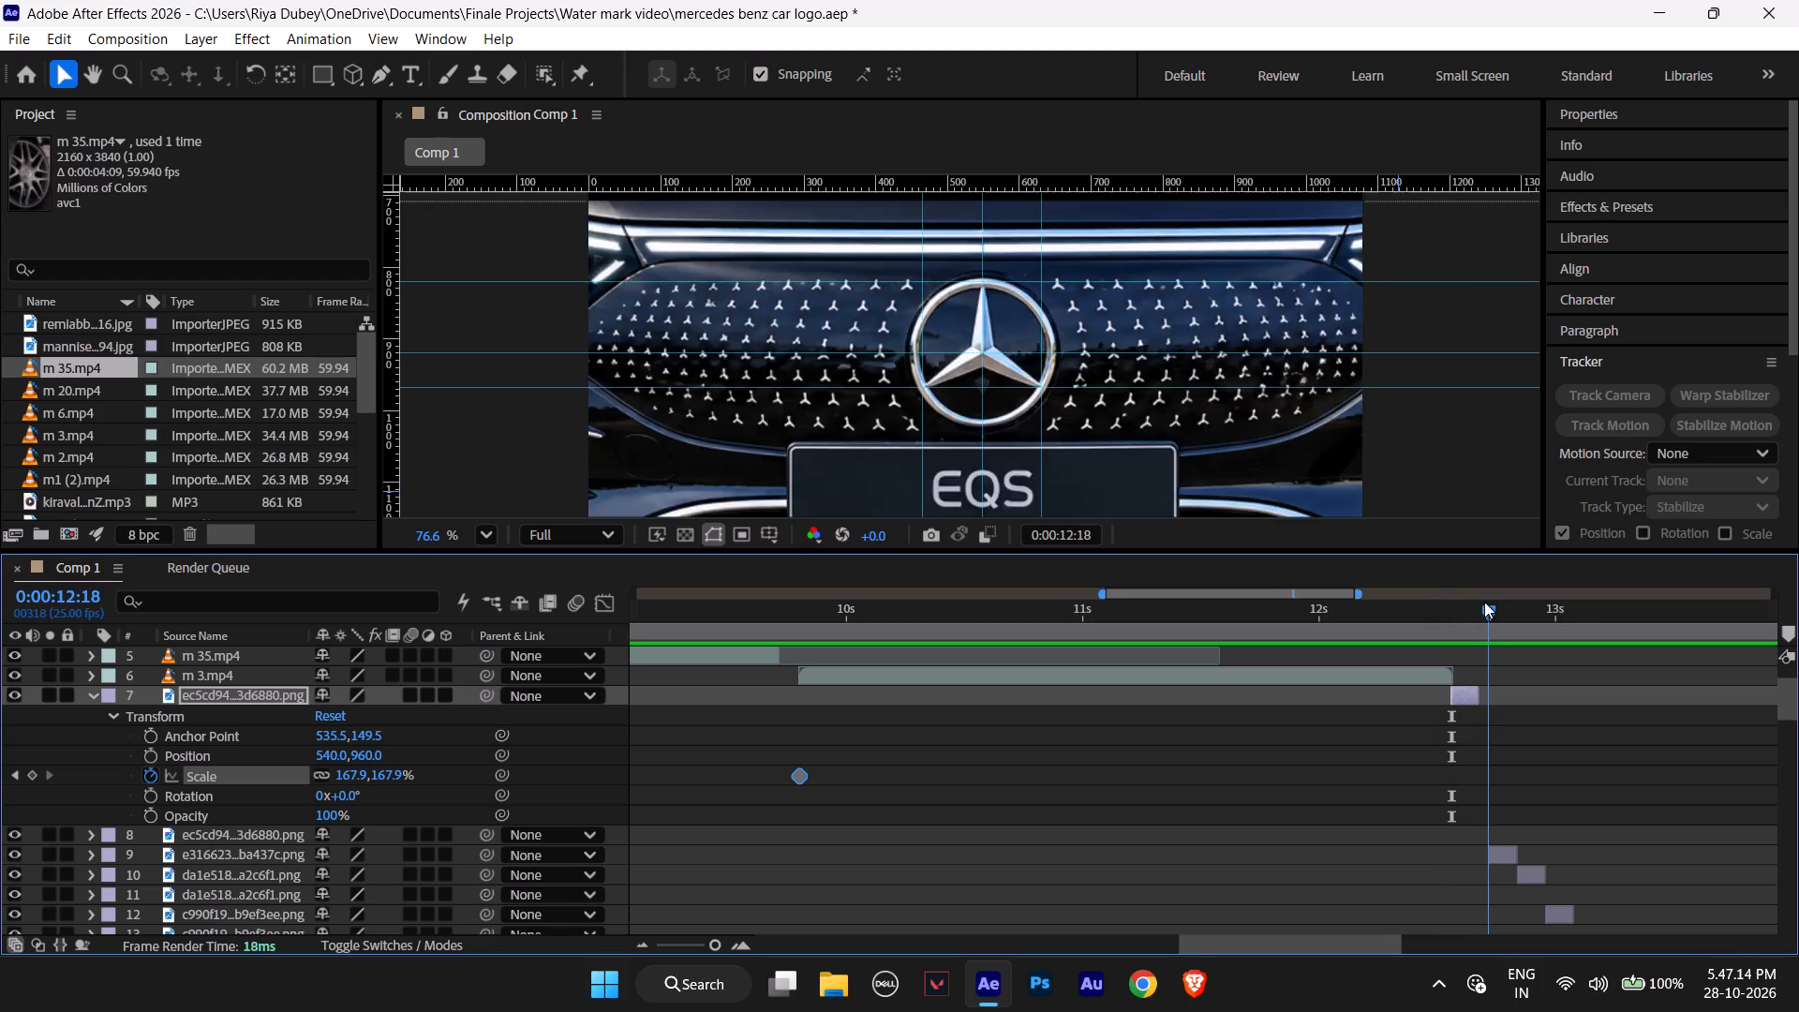
left_click_drag(1484, 602, 1477, 602)
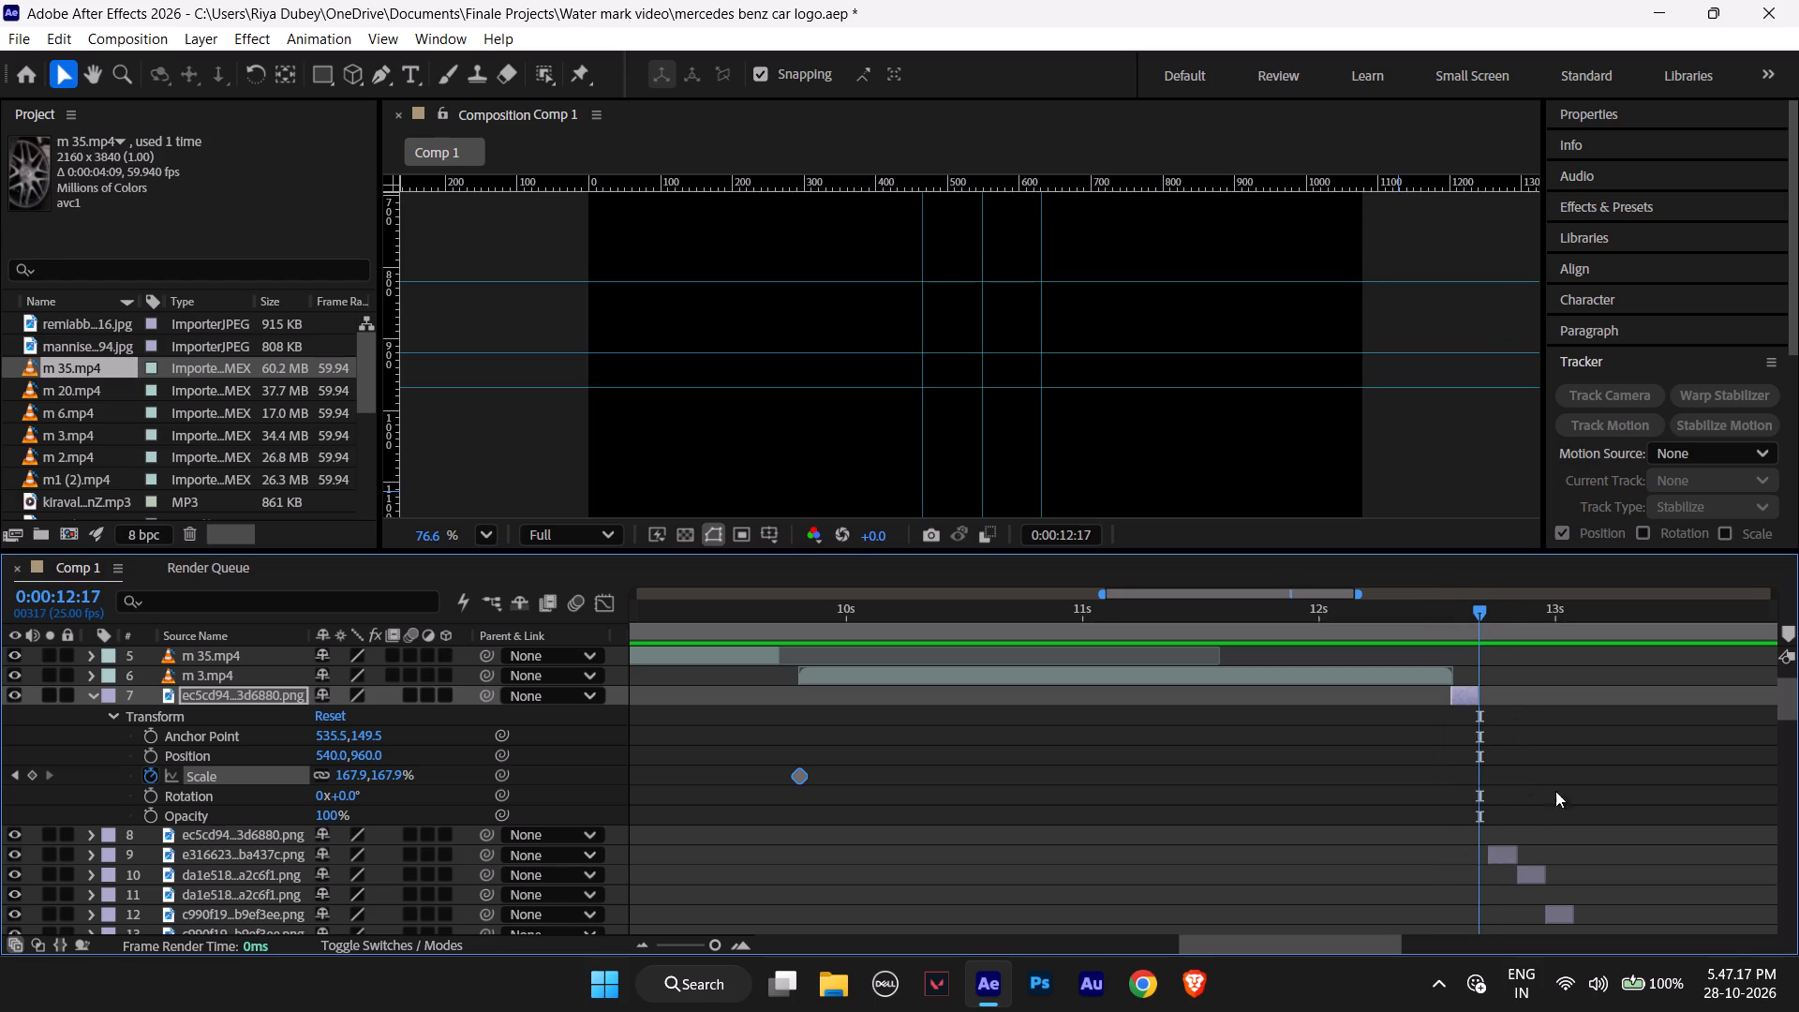
left_click_drag(1466, 696, 1475, 696)
left_click_drag(1481, 613, 1483, 613)
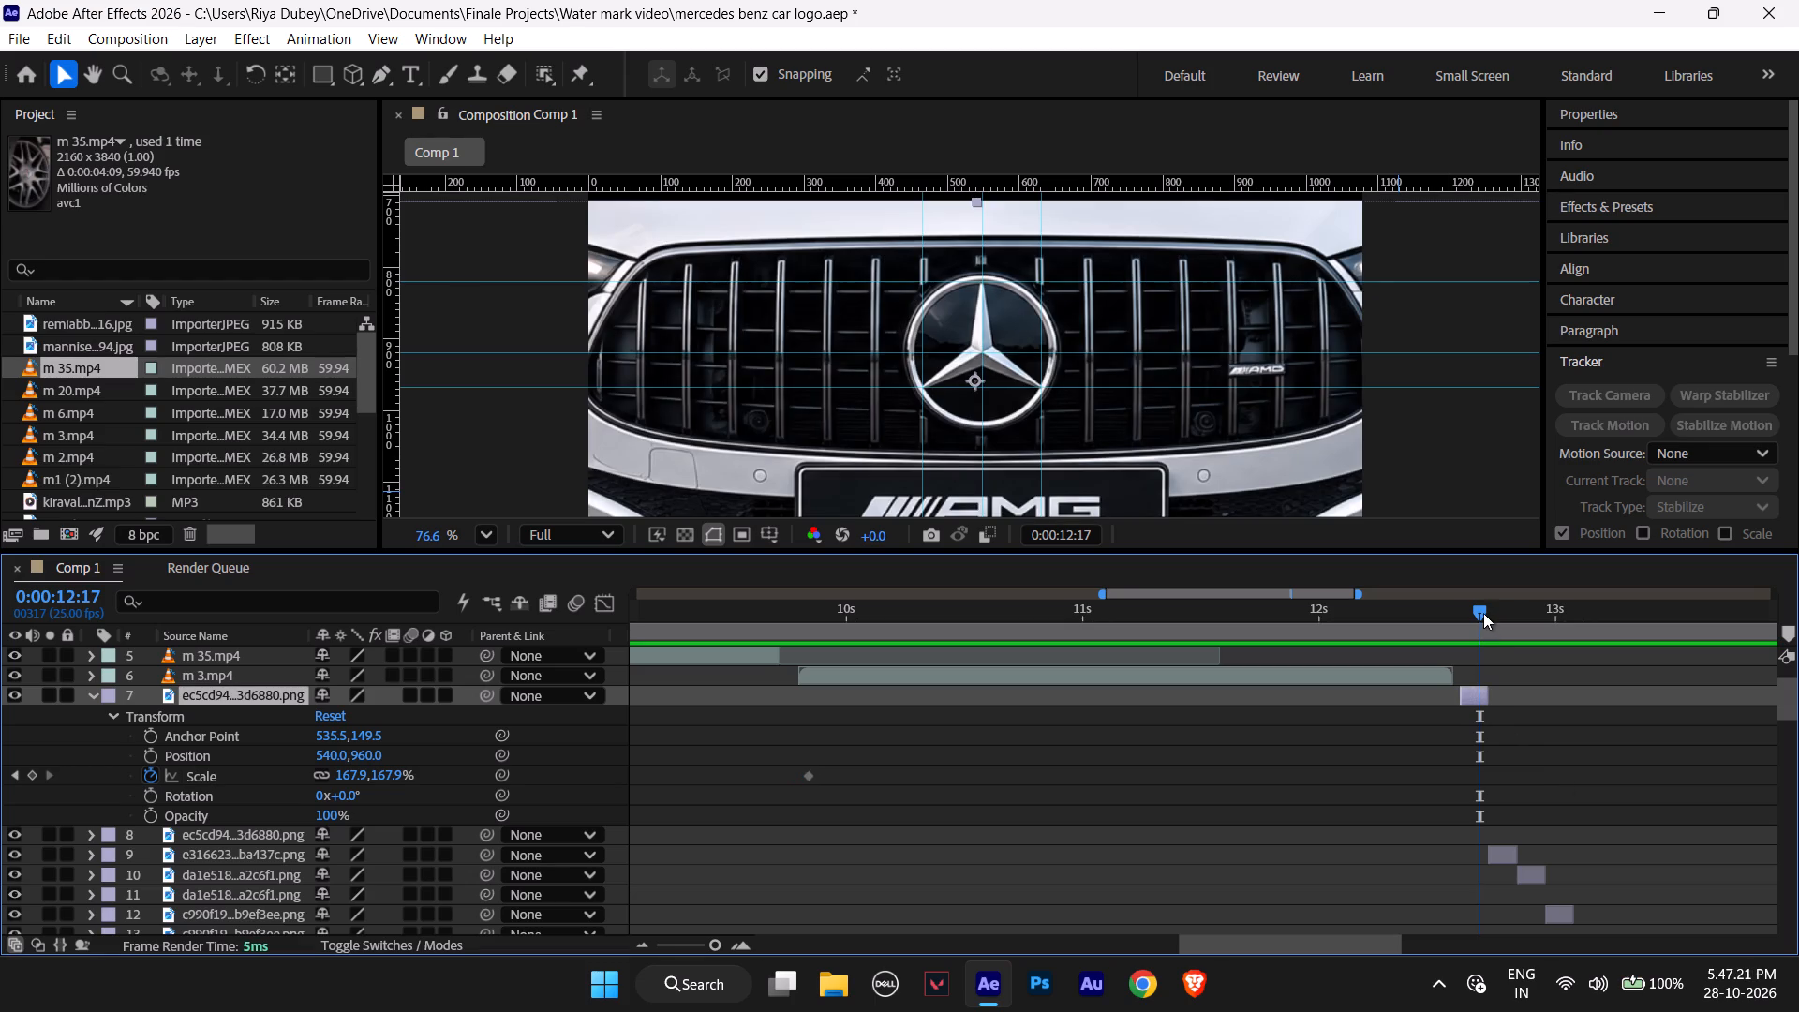
left_click_drag(1483, 613, 1484, 618)
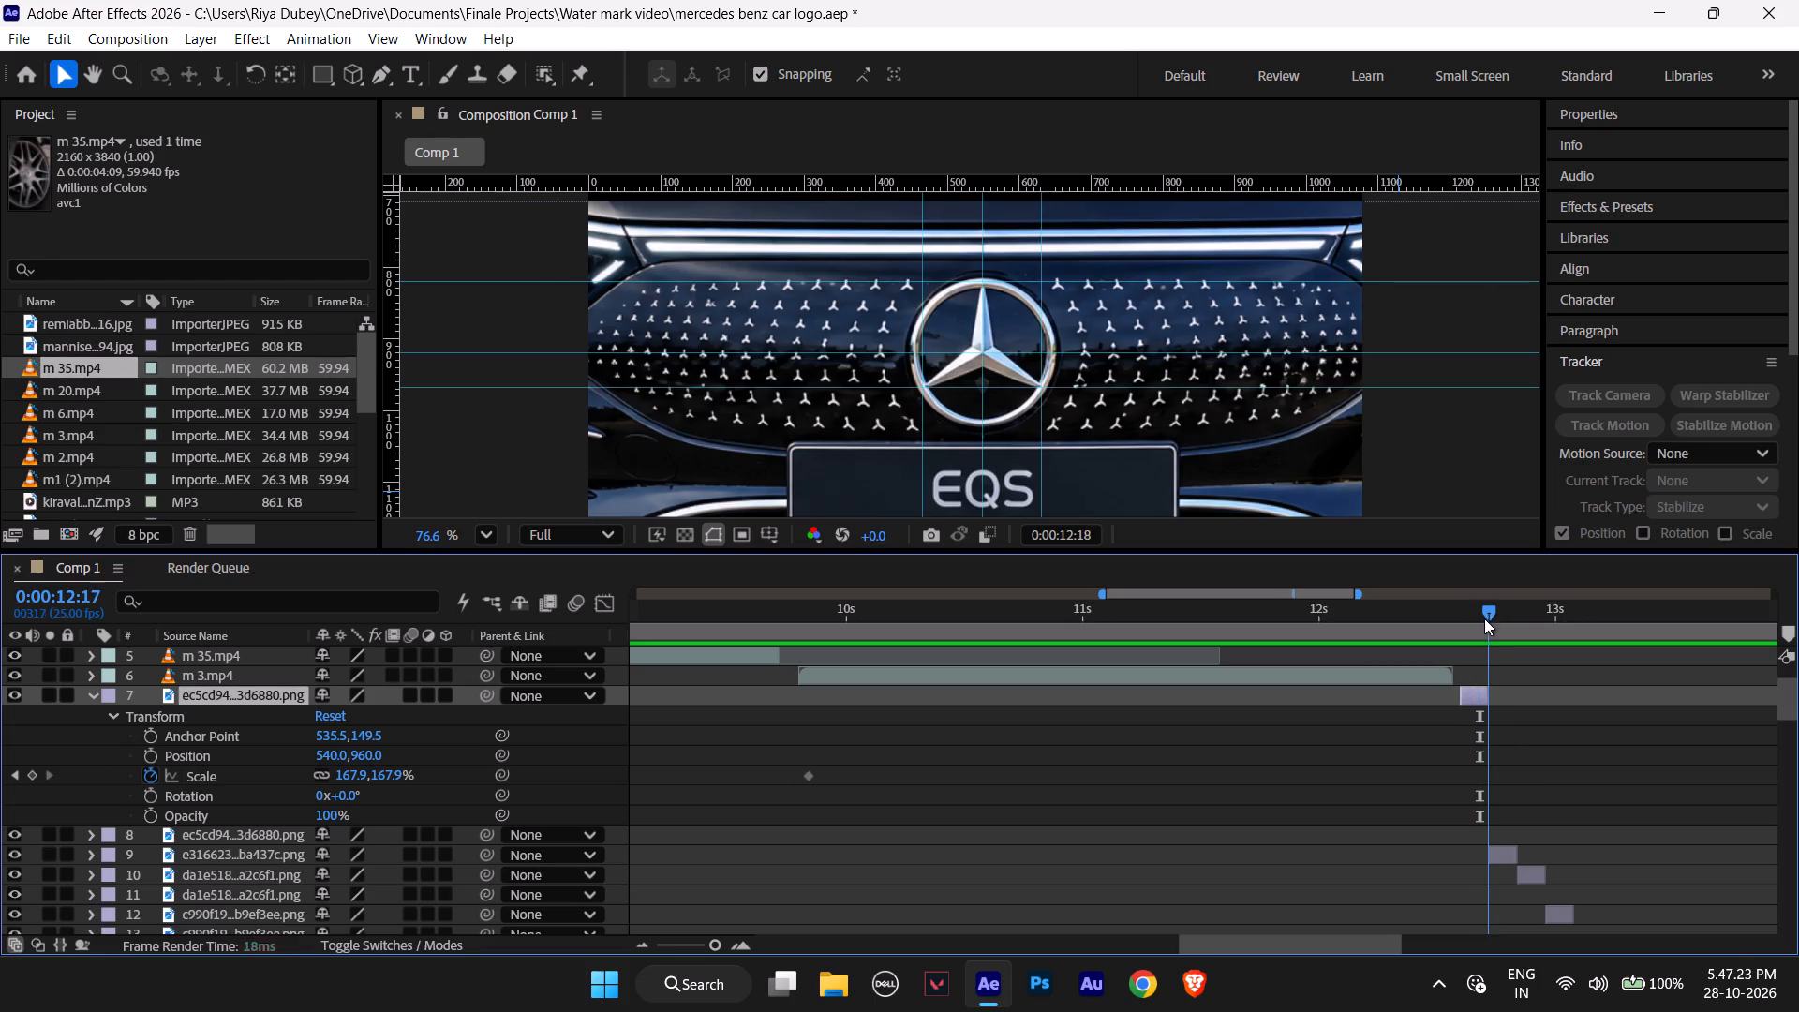
left_click_drag(1484, 618, 1459, 627)
Shift m 3.mp4 one frame later to meet layer 7 at 0:00:12:15, and extend the end of m 35.mp4 to m 3.mp4's start.
left_click(1209, 674)
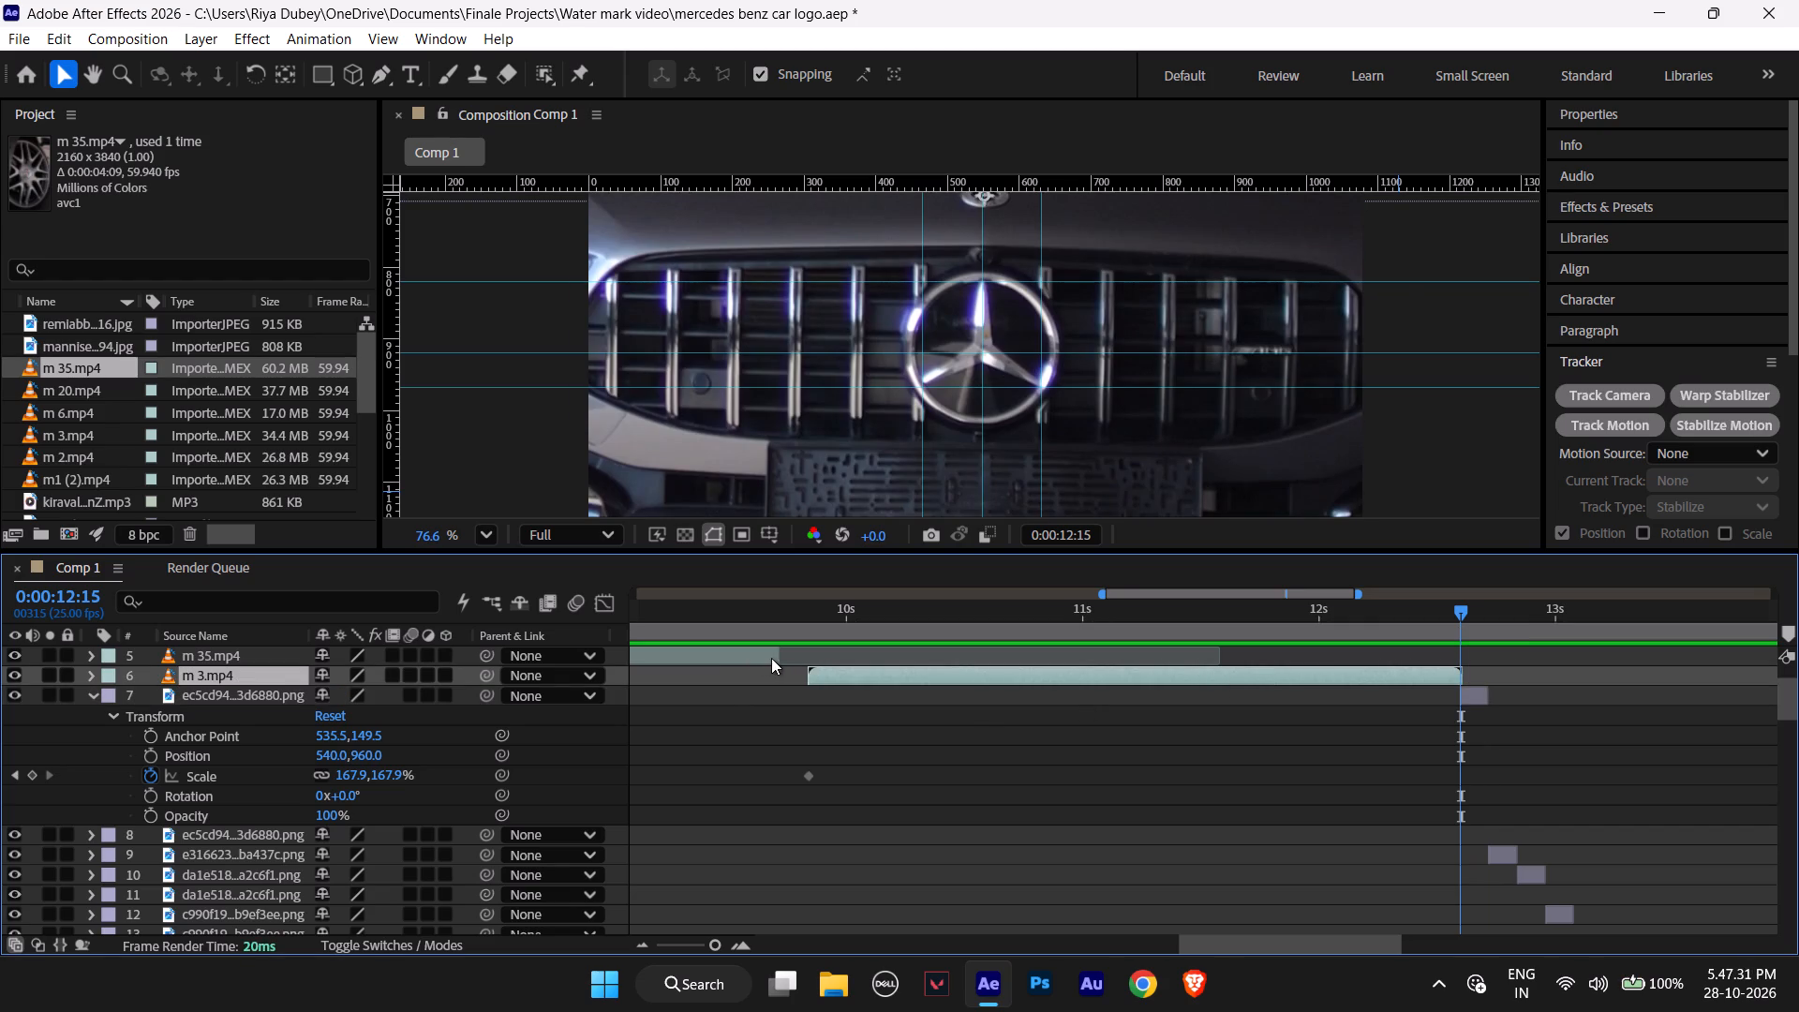
left_click_drag(781, 658, 805, 661)
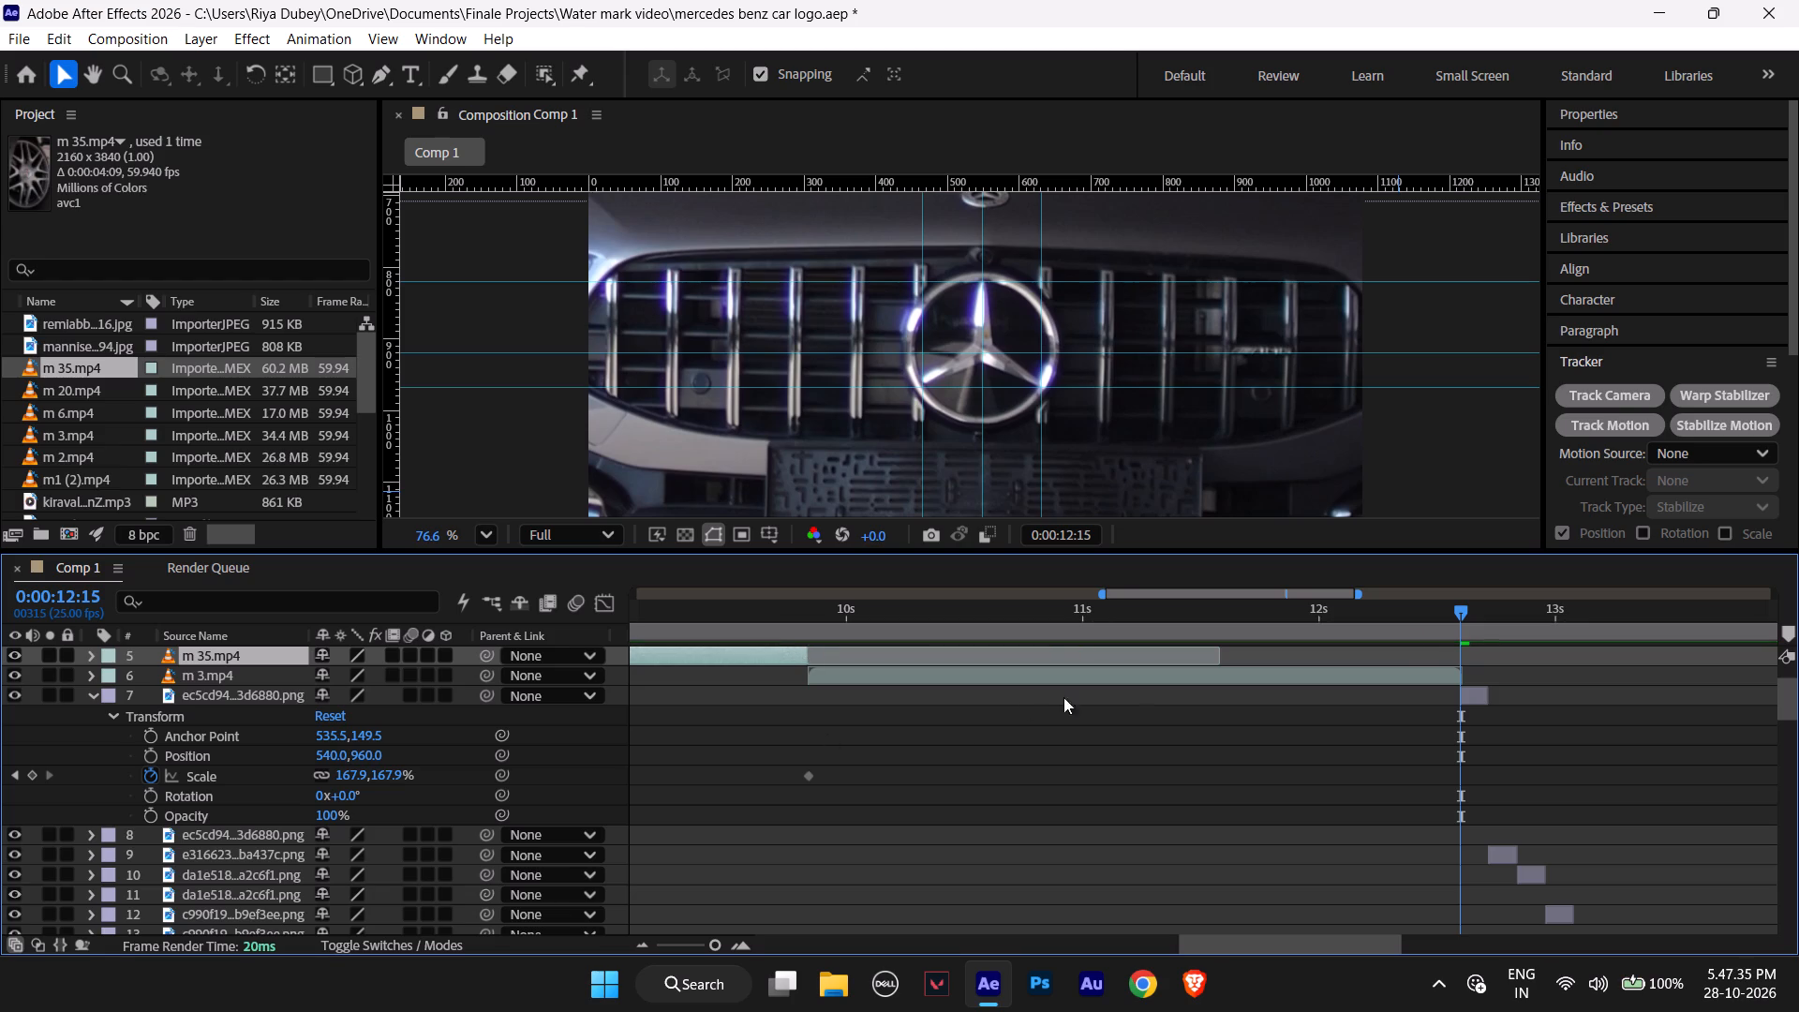
Scrub m 3.mp4 back to its opening frames and forward to 0:00:12:14 to examine how the logo's size and position change.
left_click_drag(1460, 612, 1314, 613)
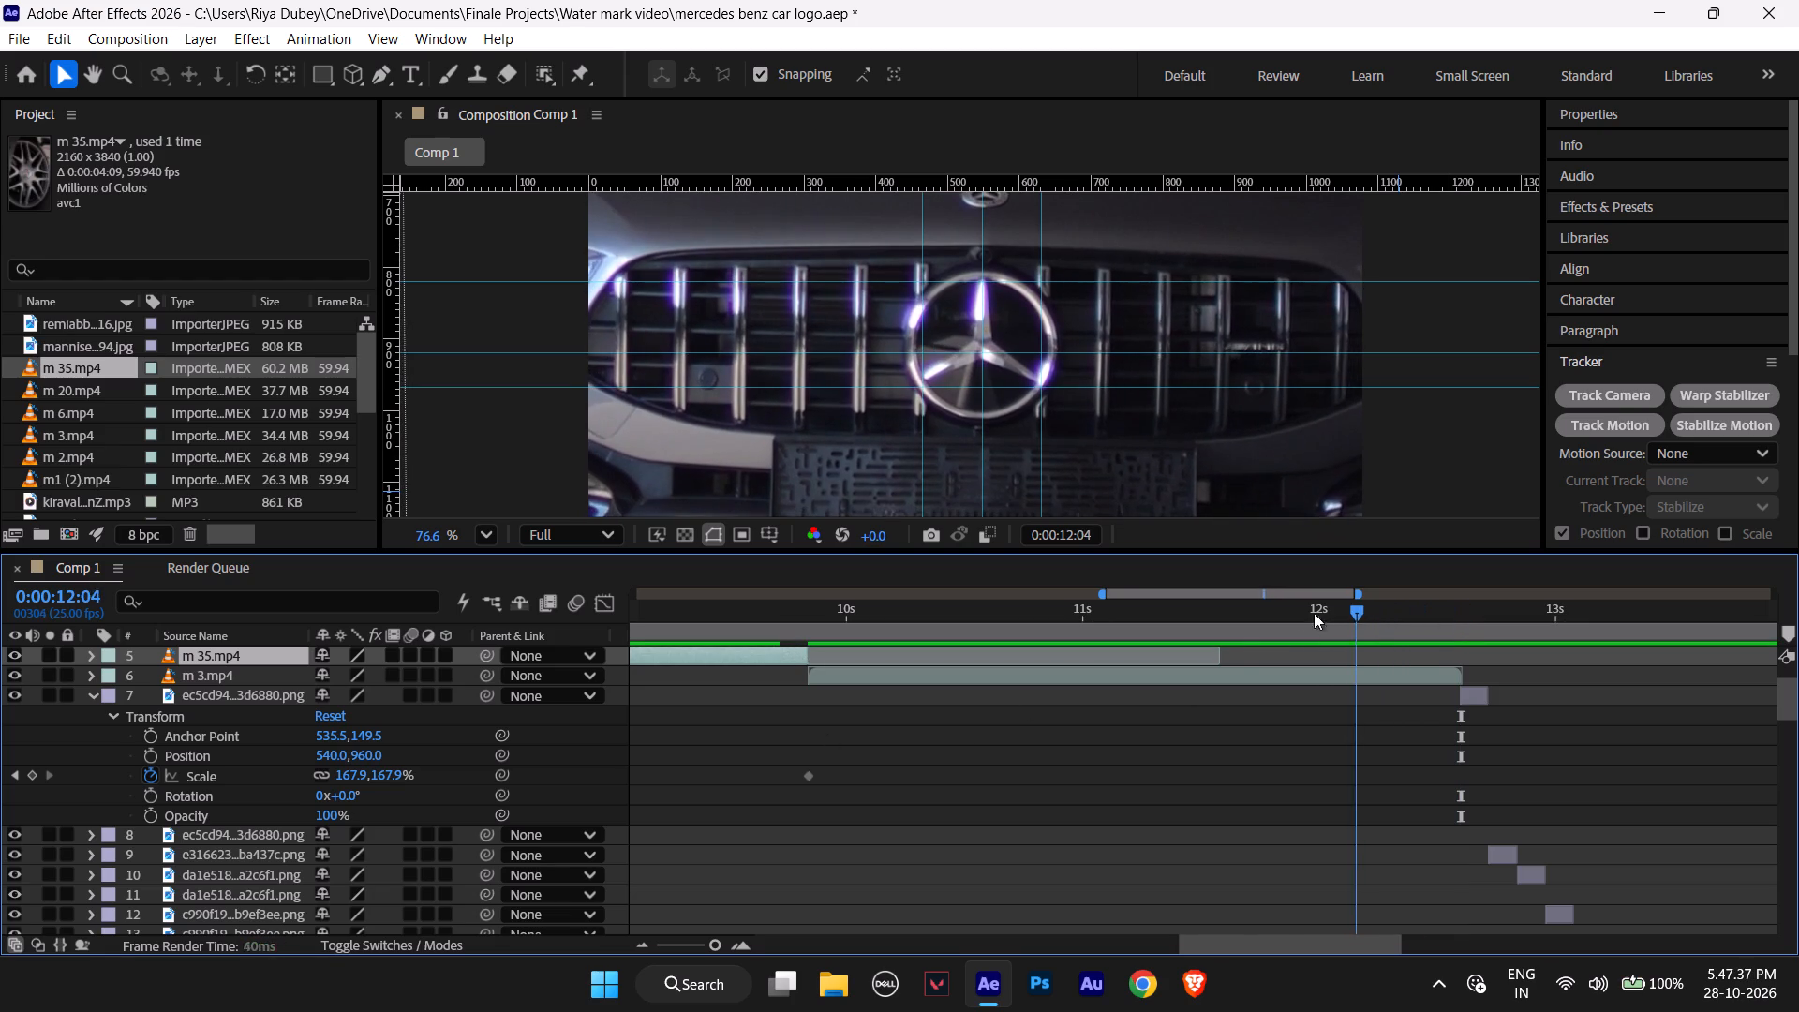
left_click_drag(1314, 613, 971, 575)
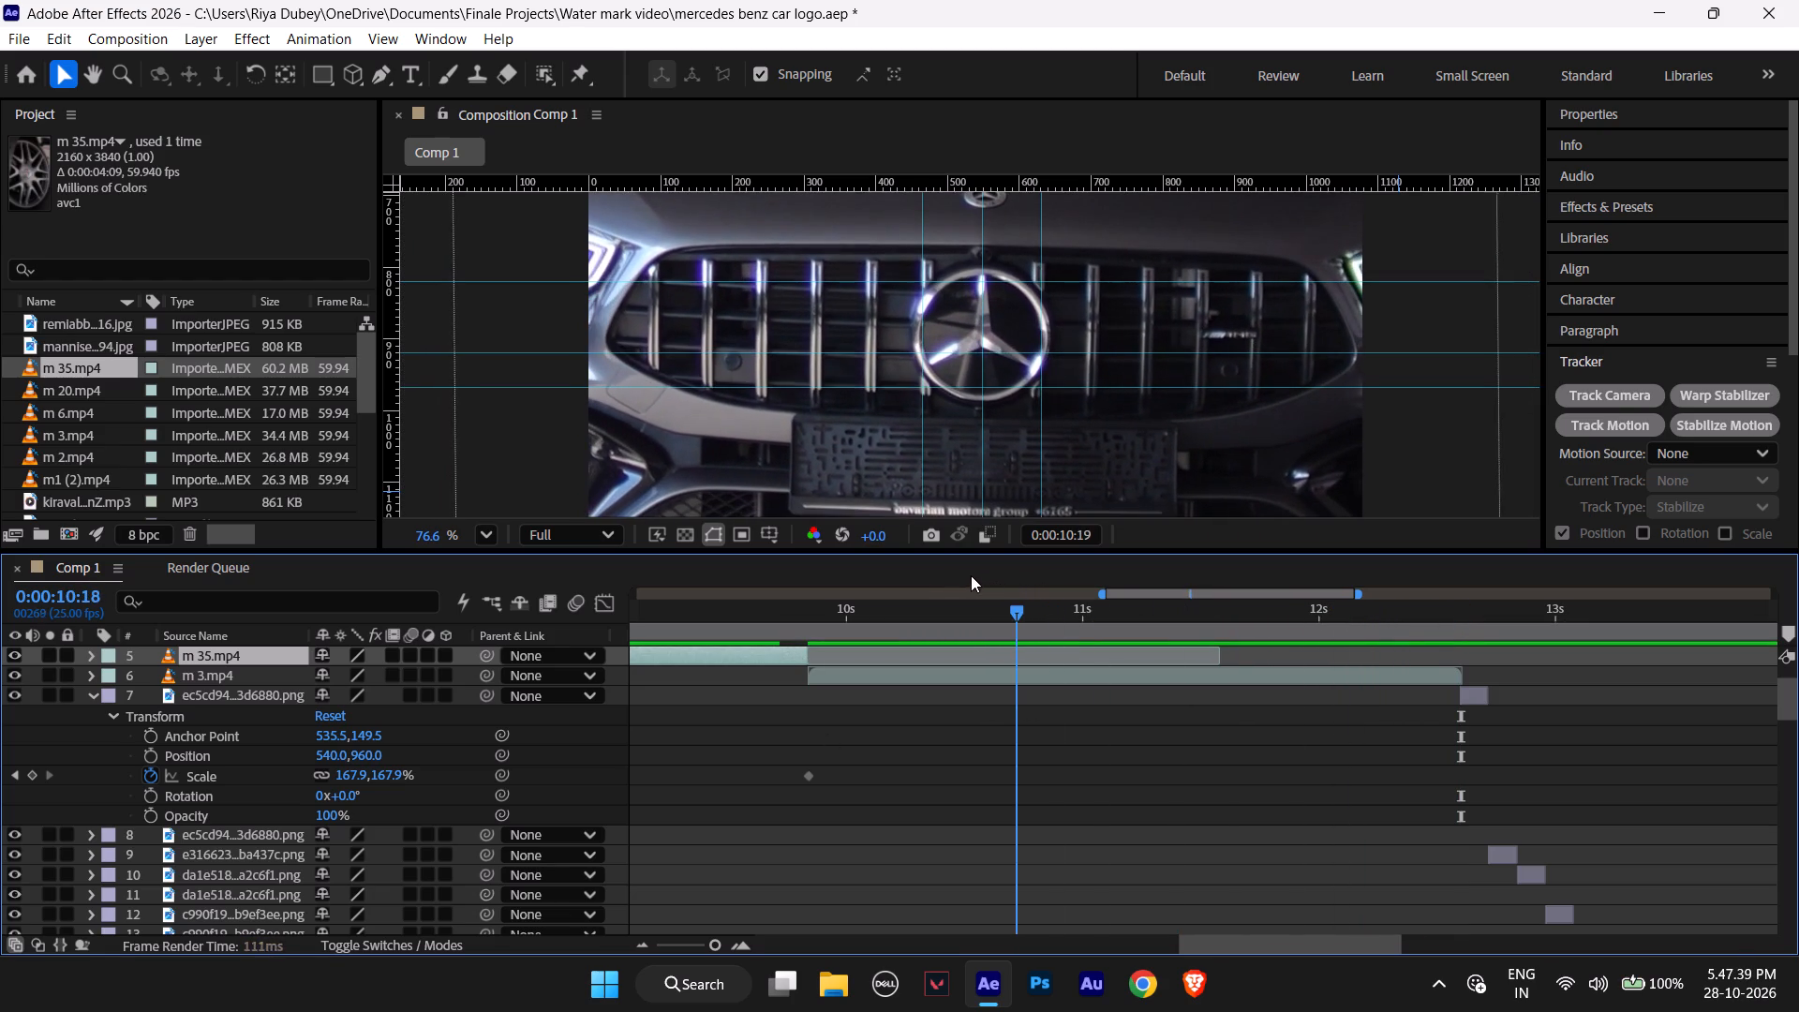
left_click_drag(971, 575, 795, 572)
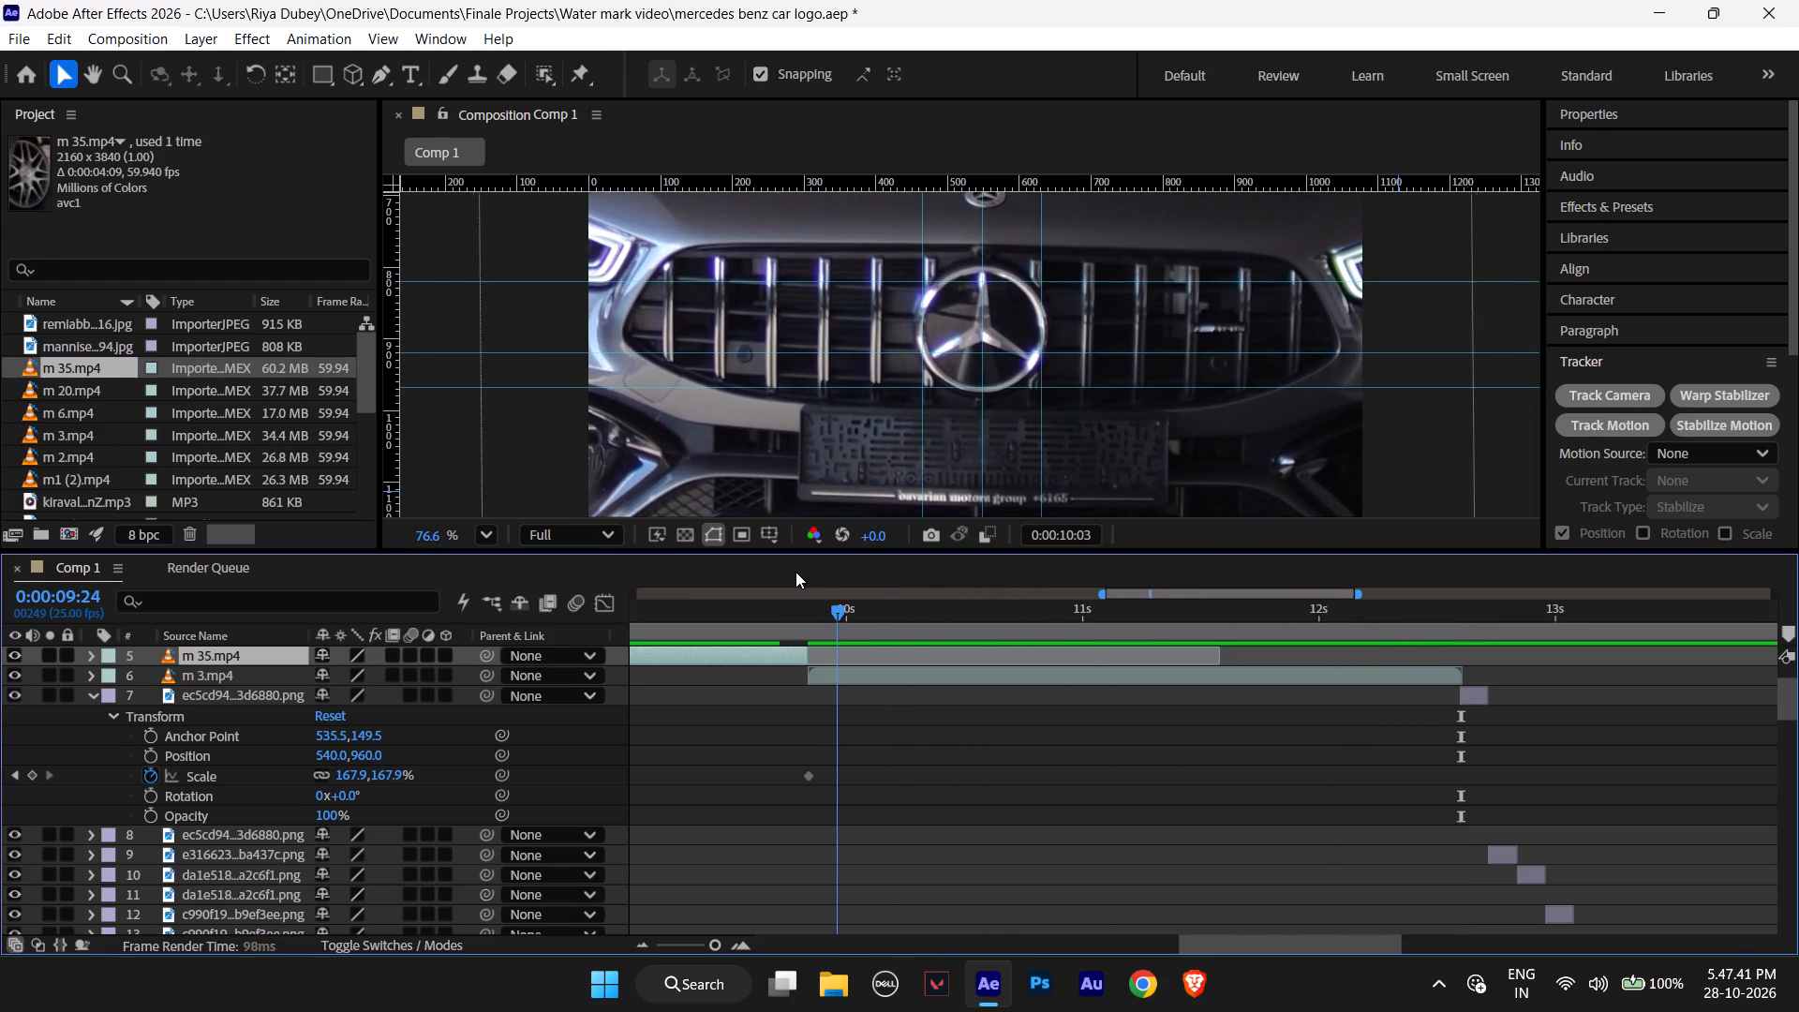
left_click_drag(795, 572, 870, 592)
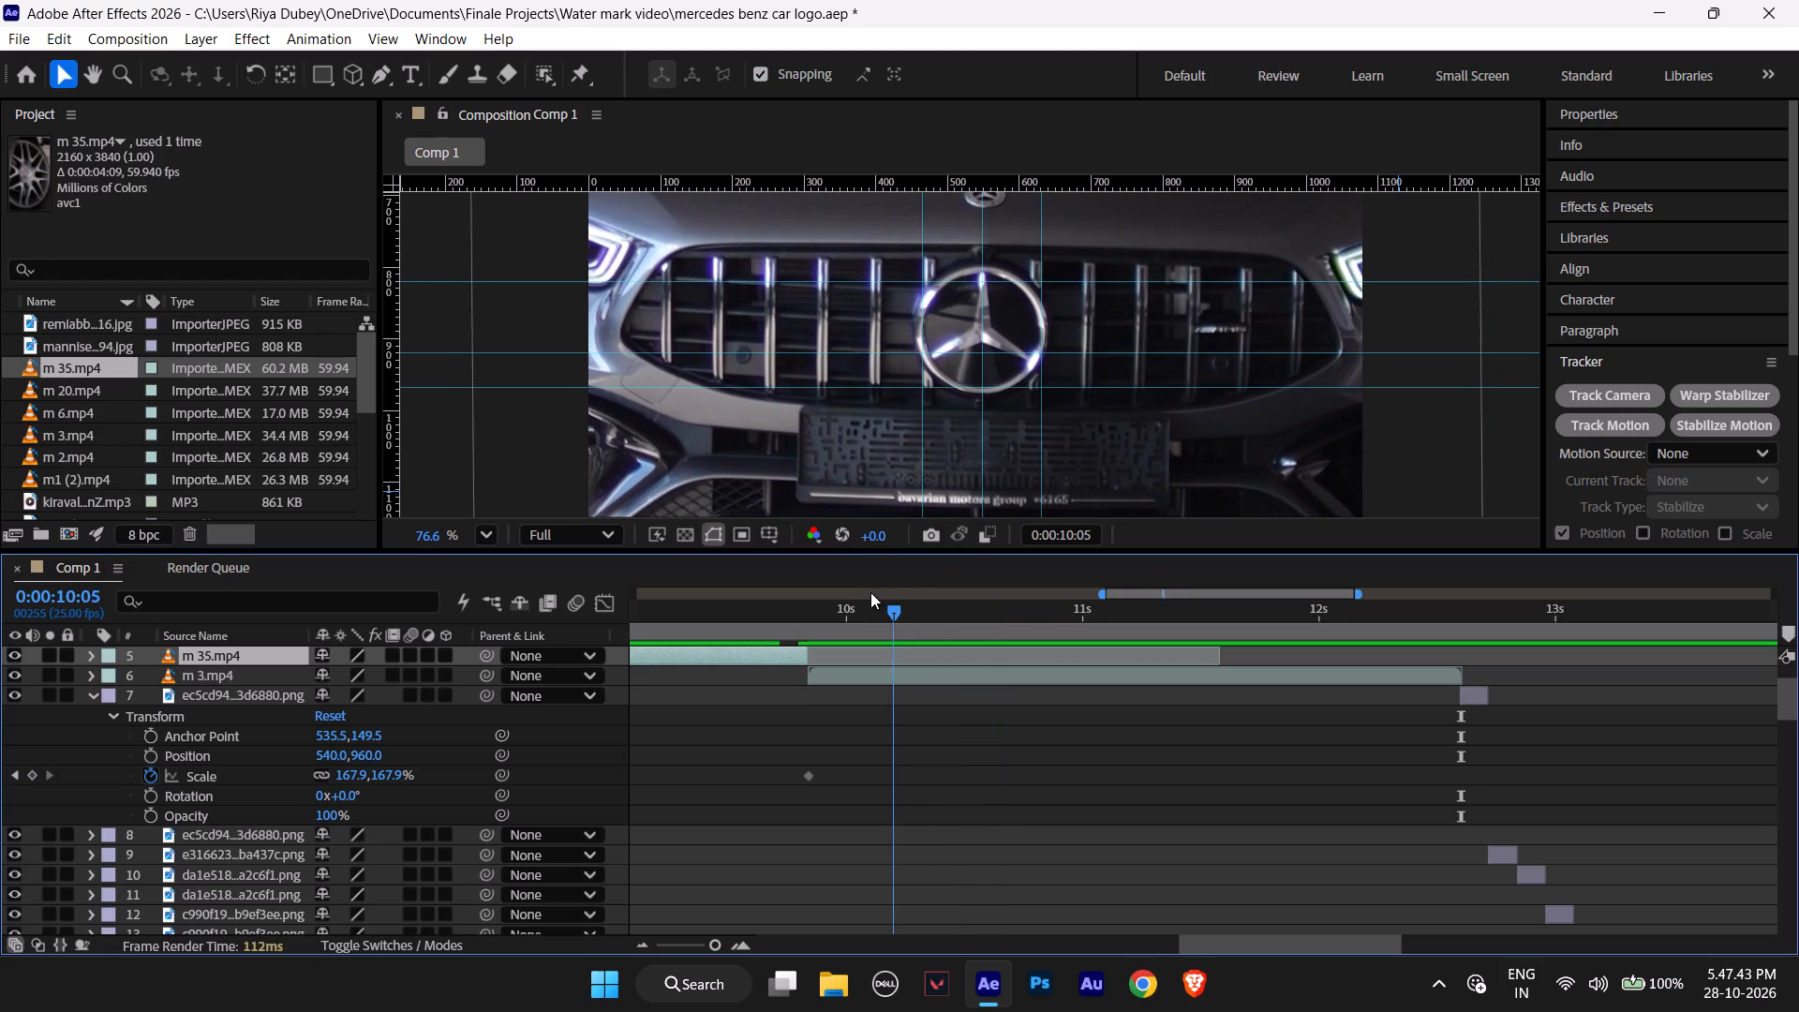
left_click_drag(870, 592, 1264, 620)
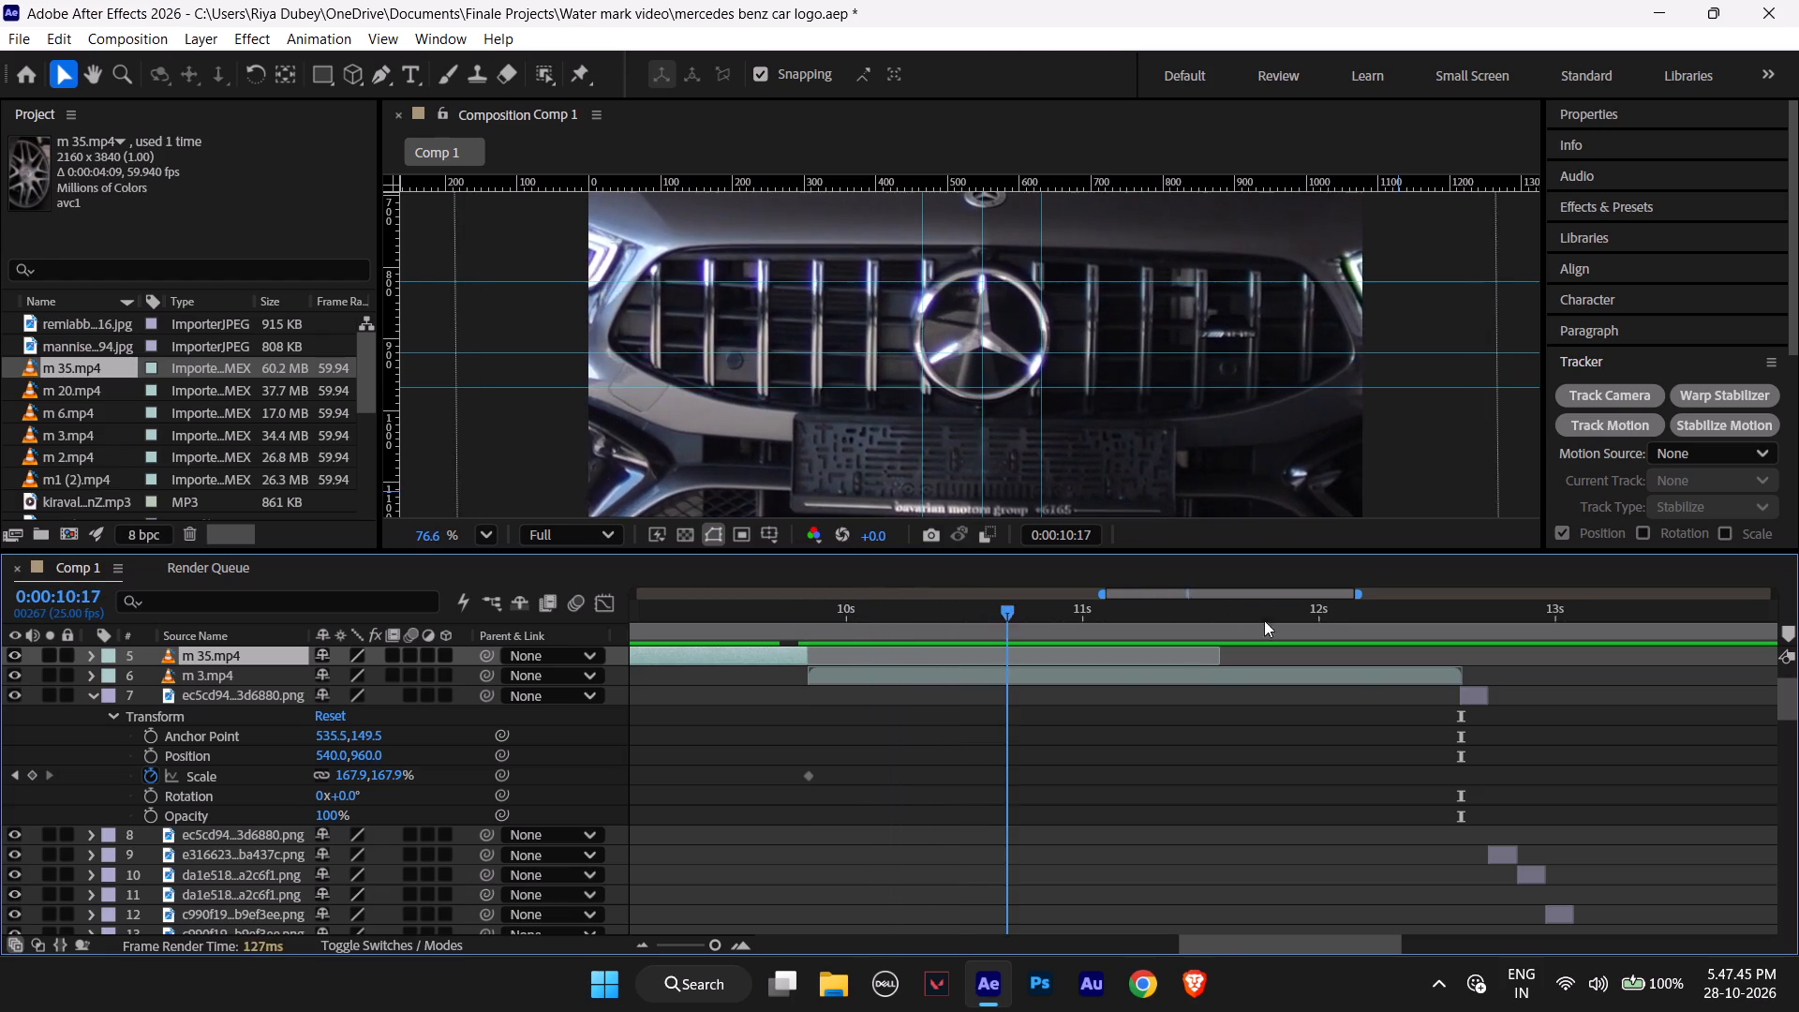
left_click_drag(1264, 620, 1456, 643)
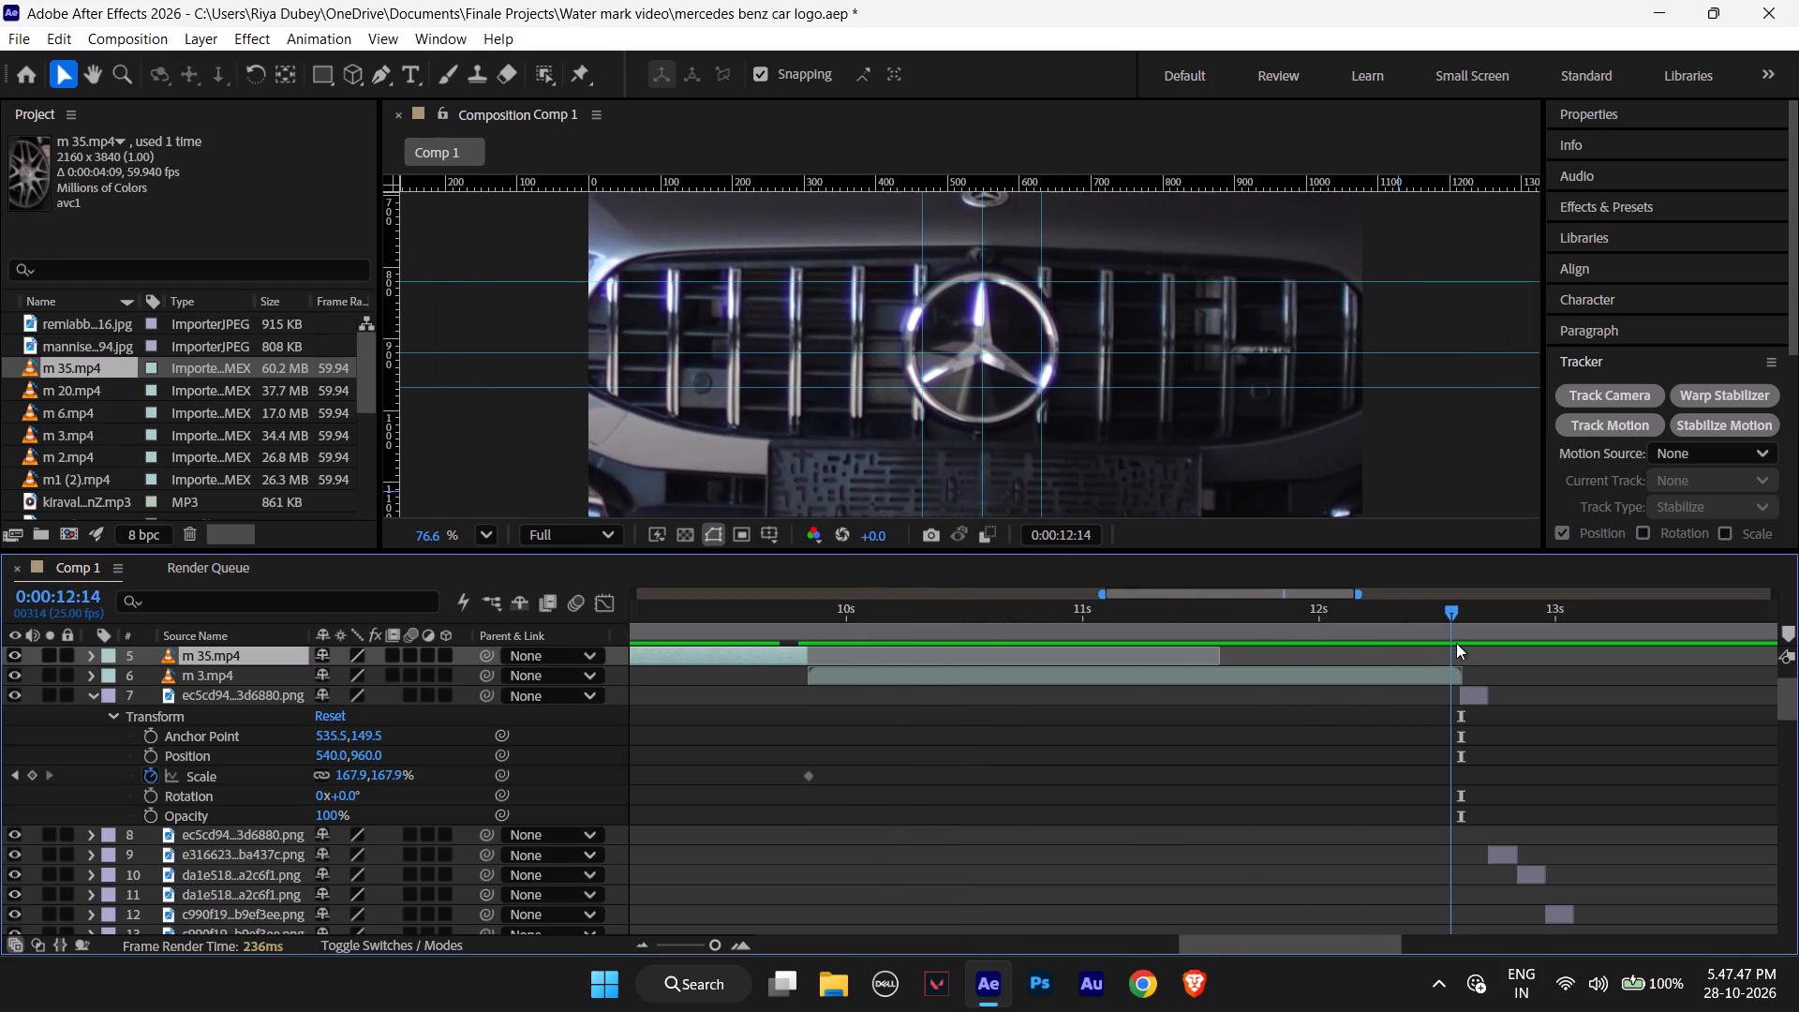
left_click_drag(1456, 643, 1452, 641)
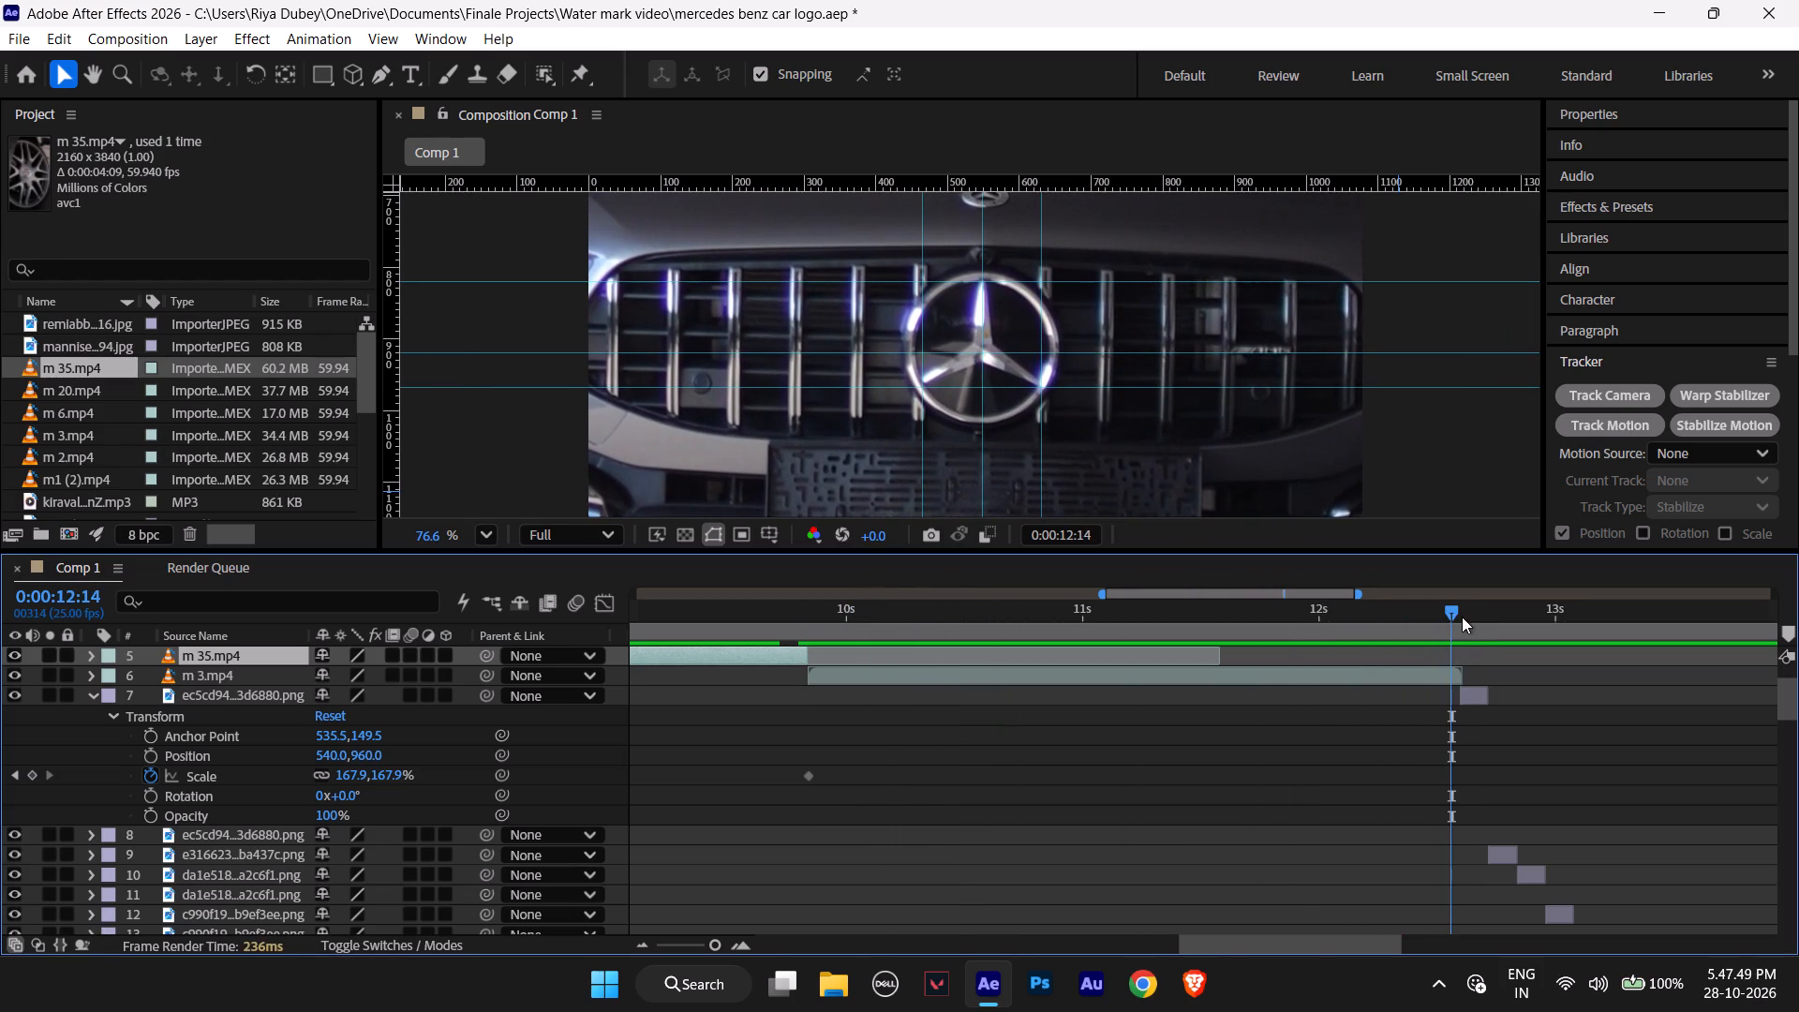
Replace layer 7's early Scale keyframe with a new one at 0:00:12:15, keeping the scale at 167.9%.
left_click(1453, 615)
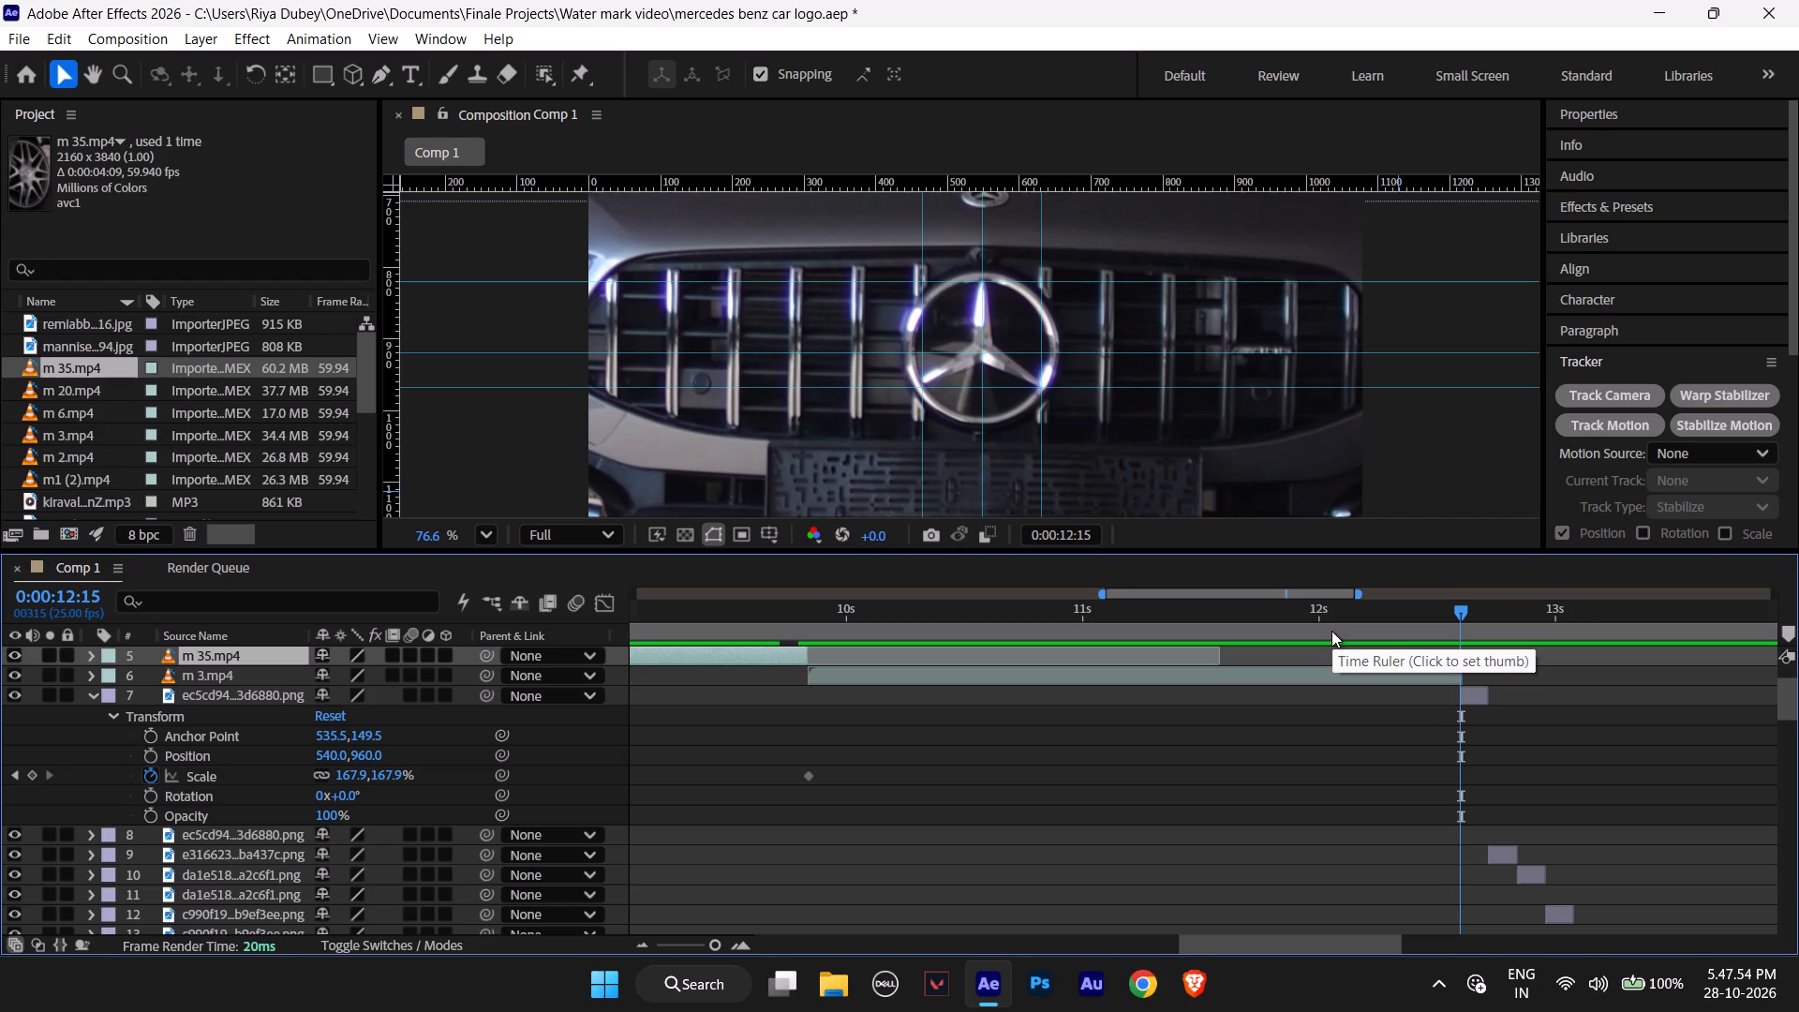
double_click(150, 779)
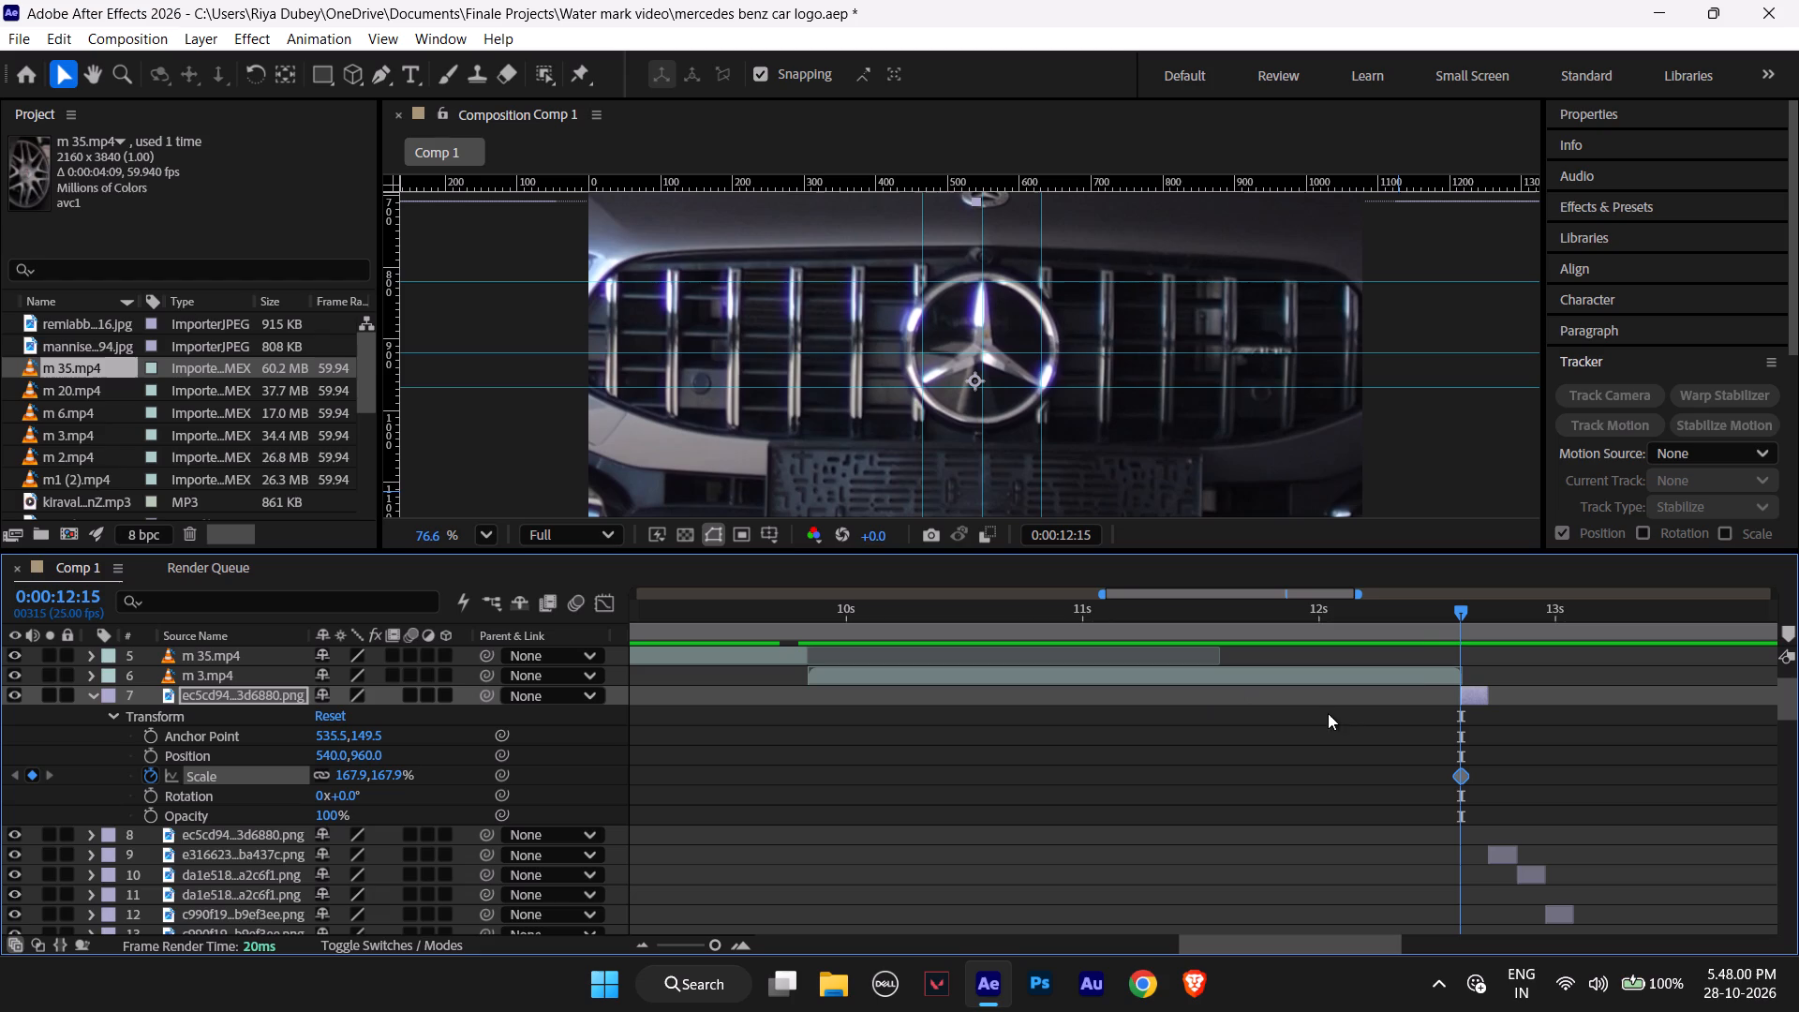
Scrub m 3.mp4 back from 0:00:12:15 to 0:00:12:00 to examine the logo's size shortly before the grille cut.
left_click_drag(1460, 611, 1430, 611)
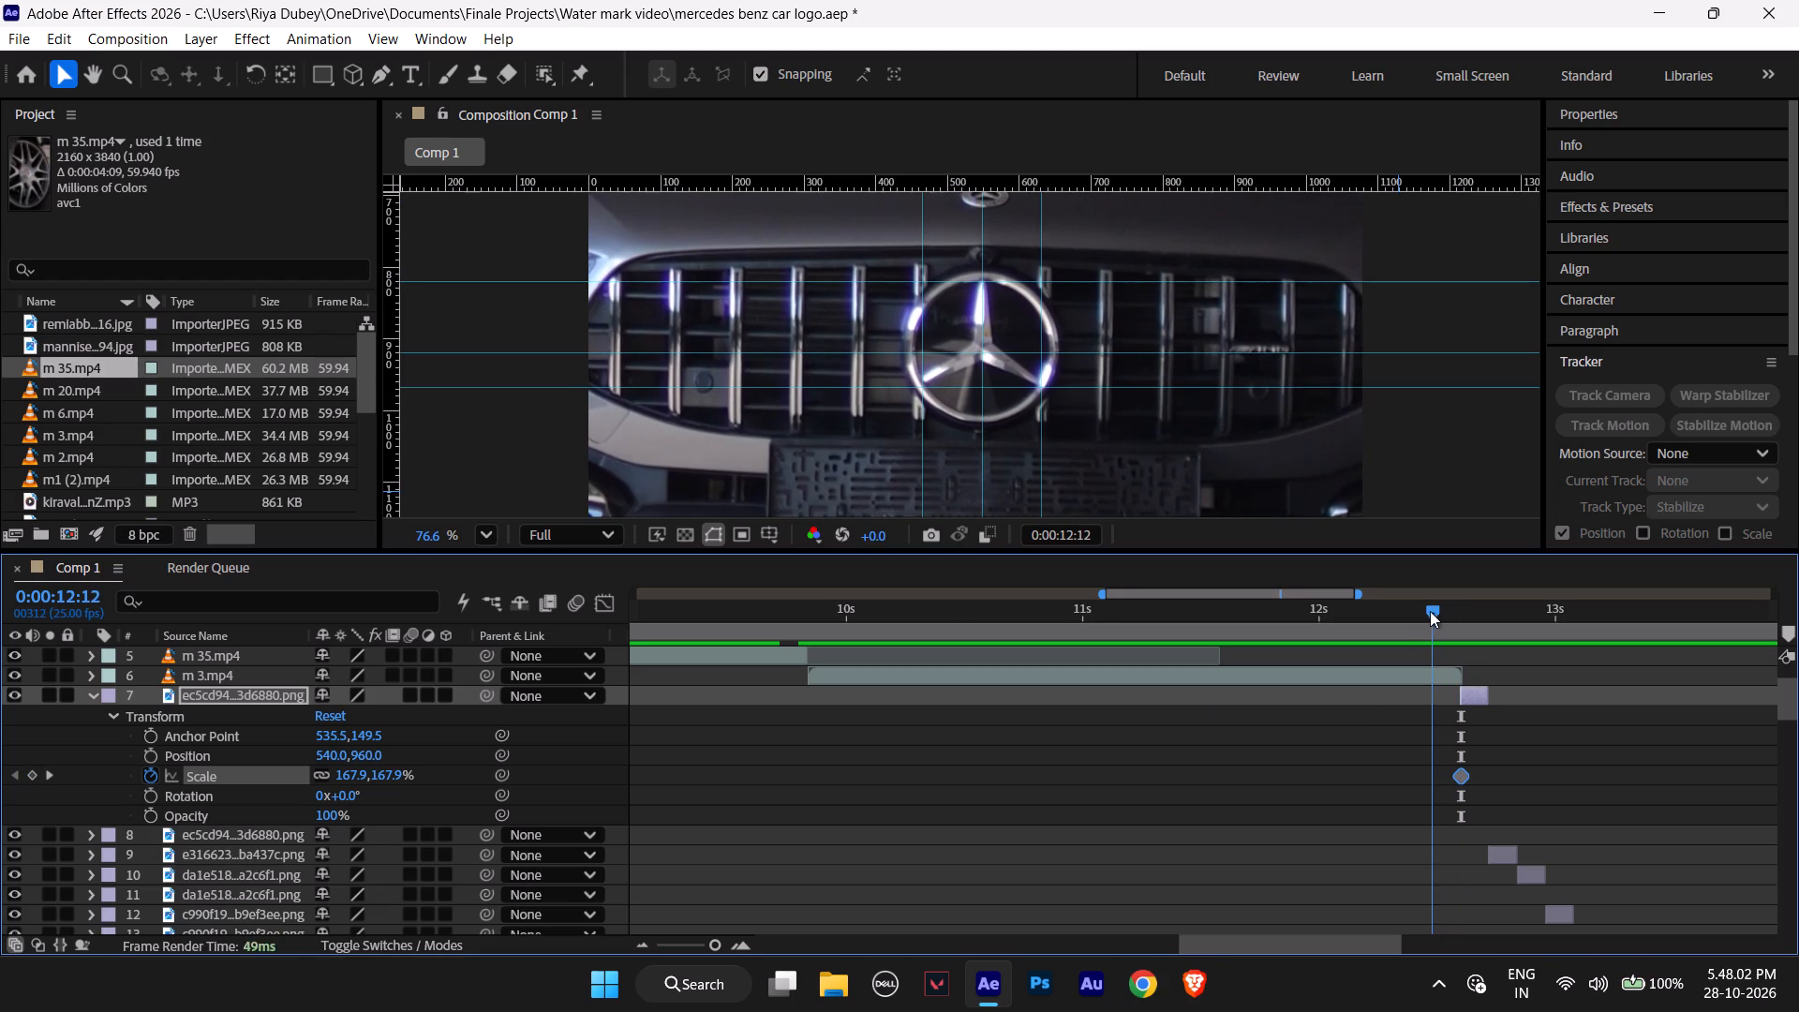
left_click_drag(1430, 611, 1382, 611)
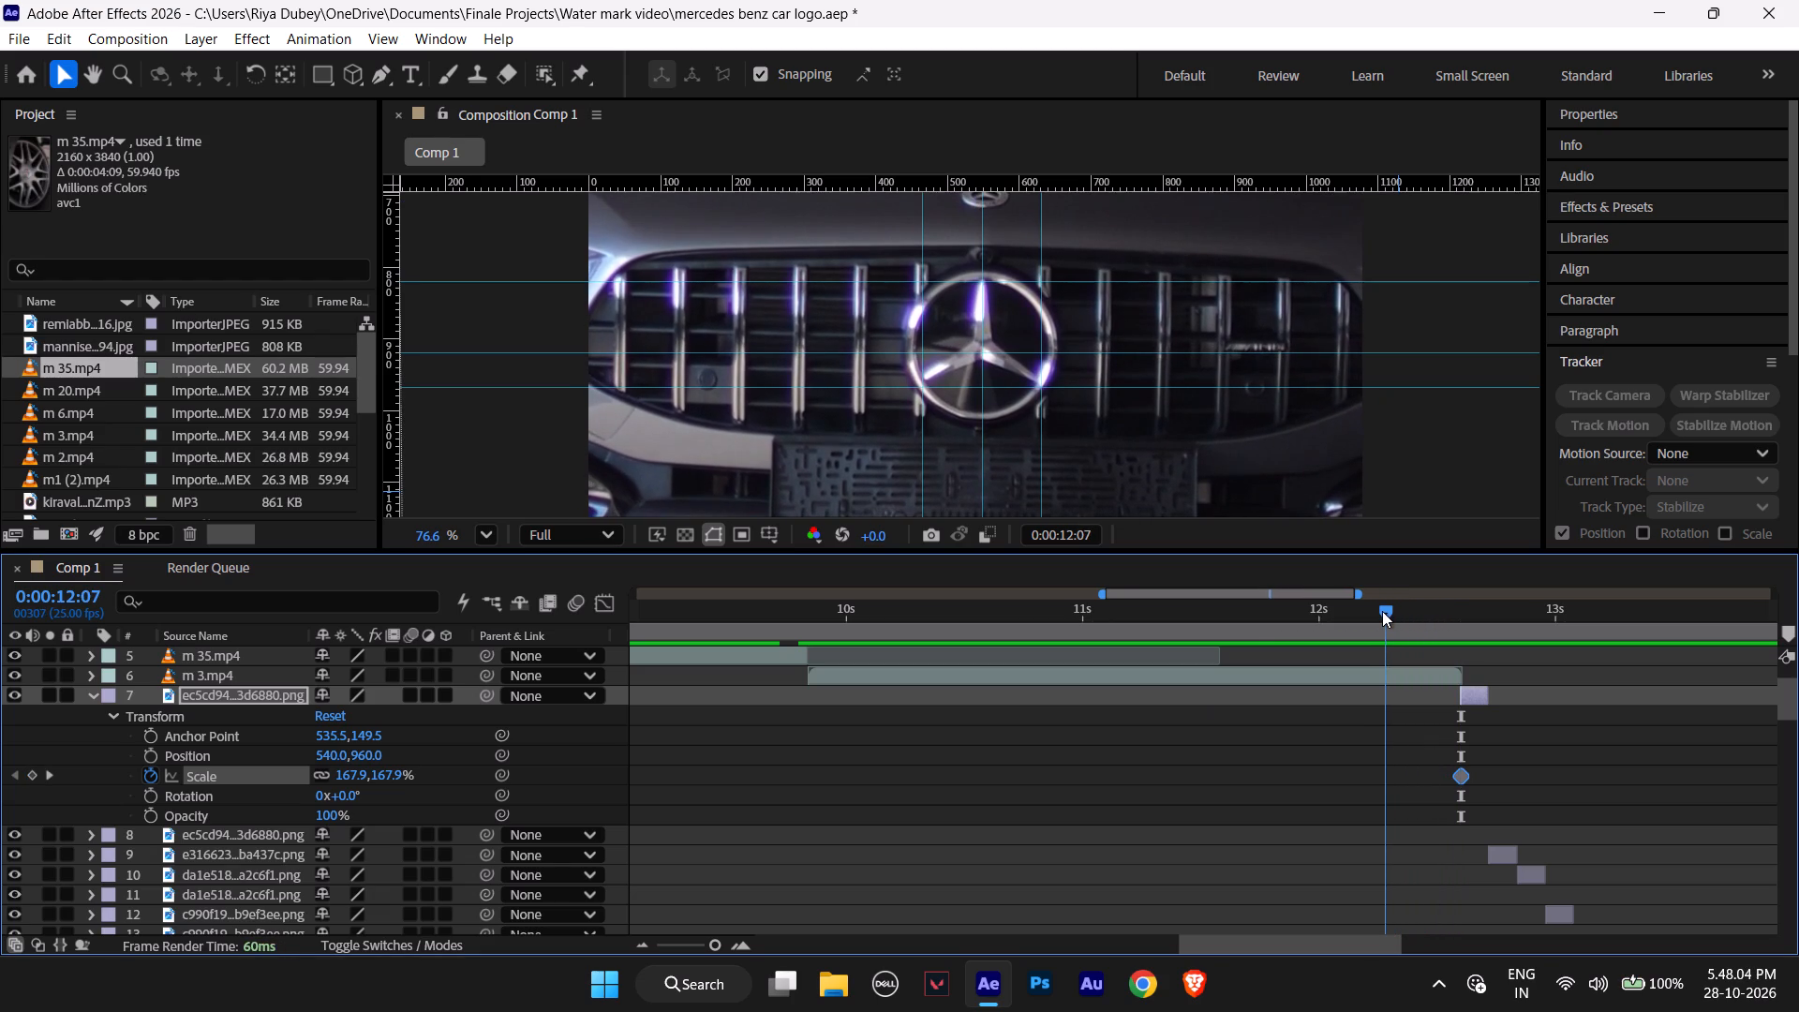
left_click_drag(1382, 611, 1330, 610)
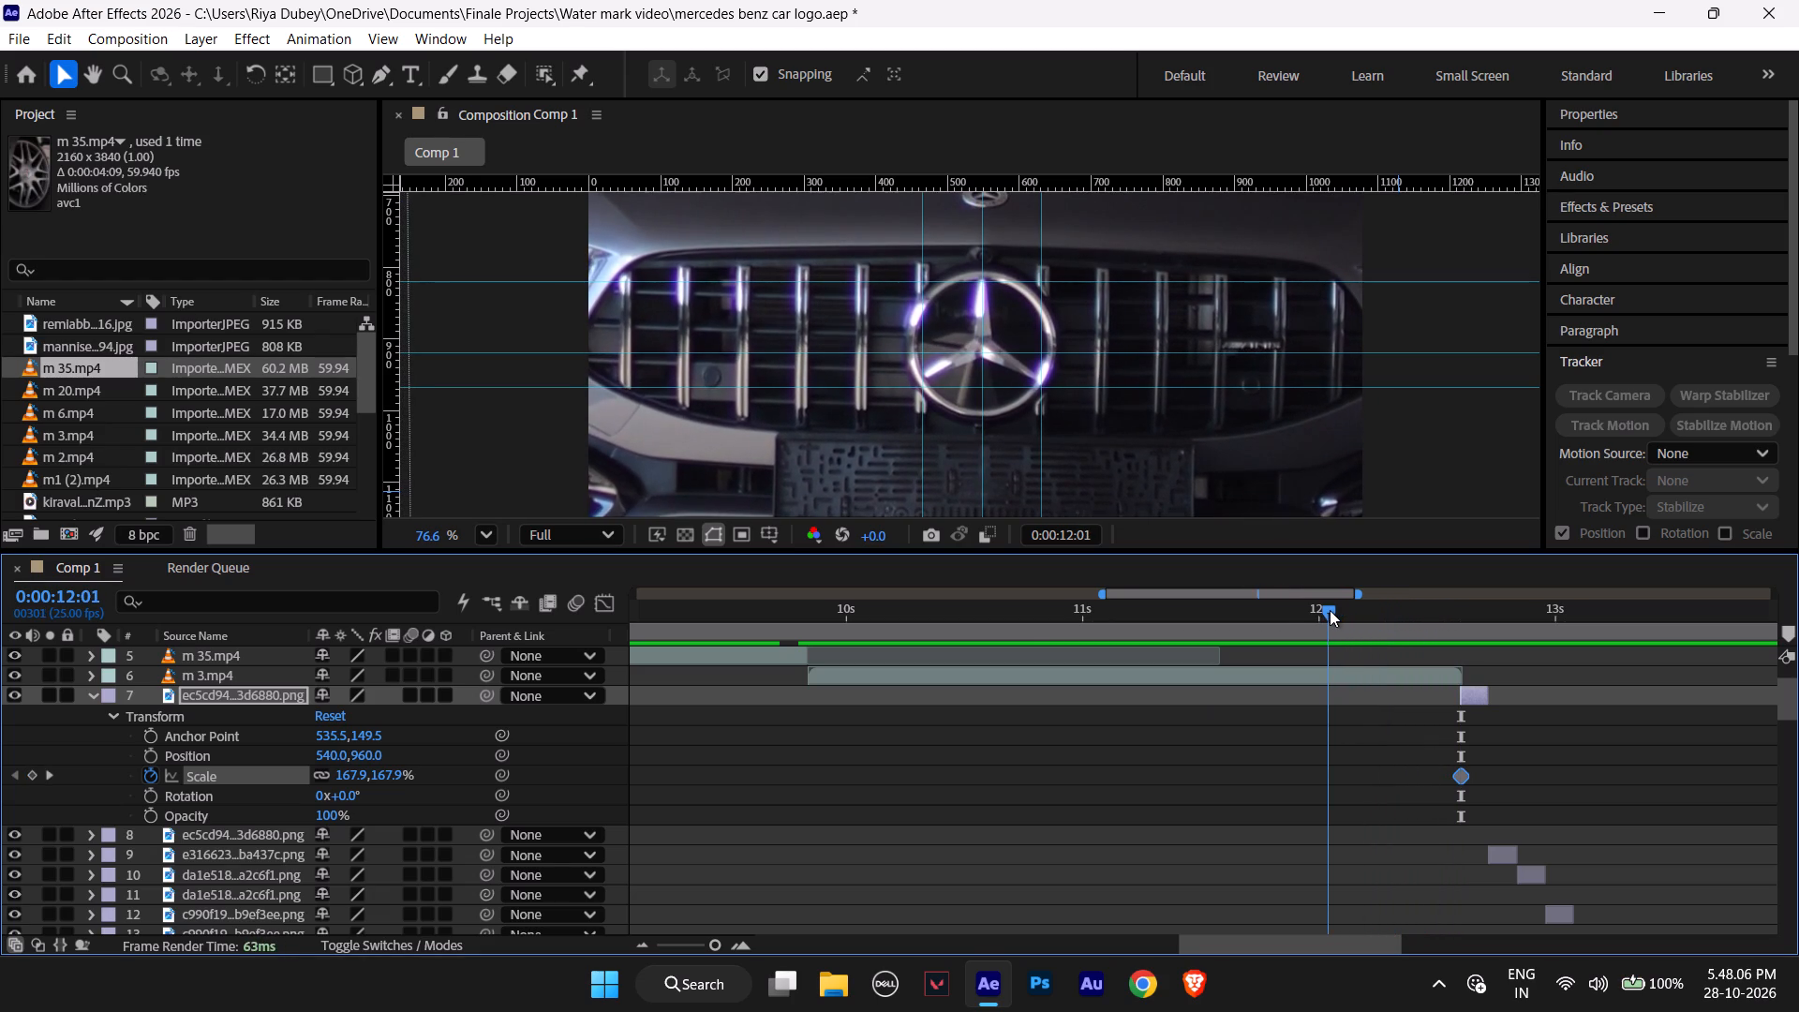
left_click_drag(1330, 610, 1395, 608)
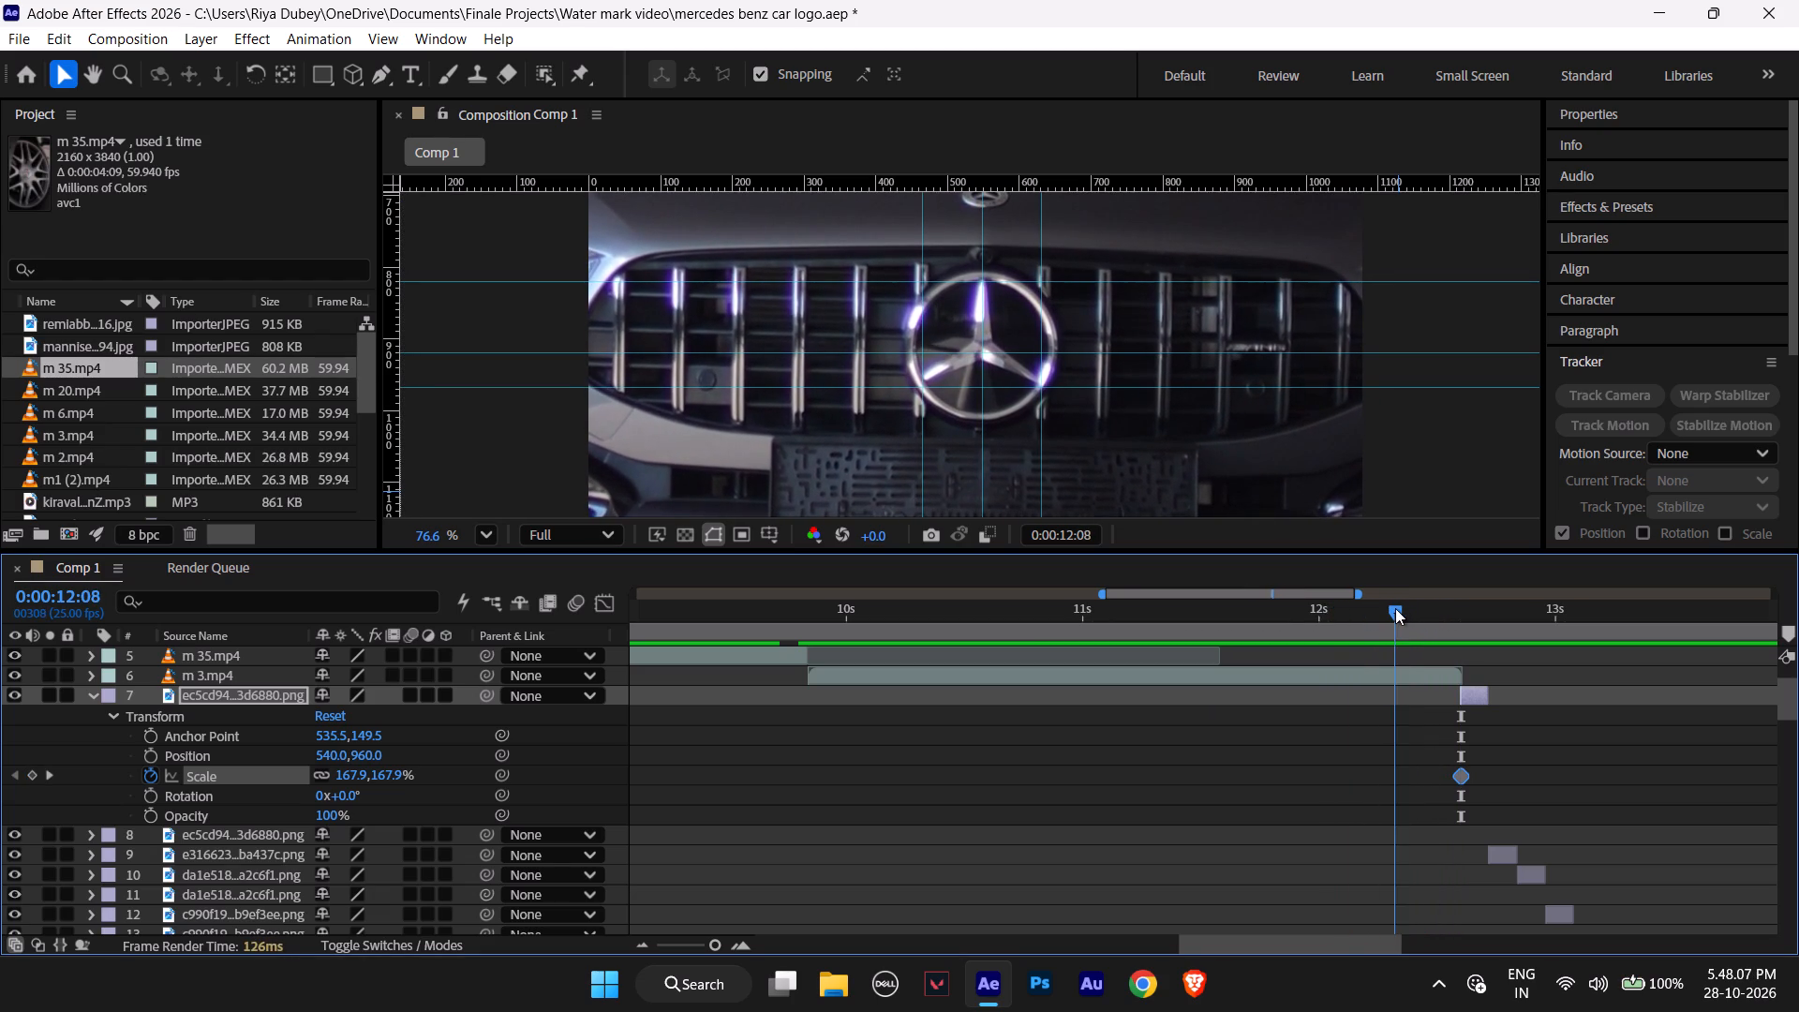
left_click_drag(1395, 608, 1388, 607)
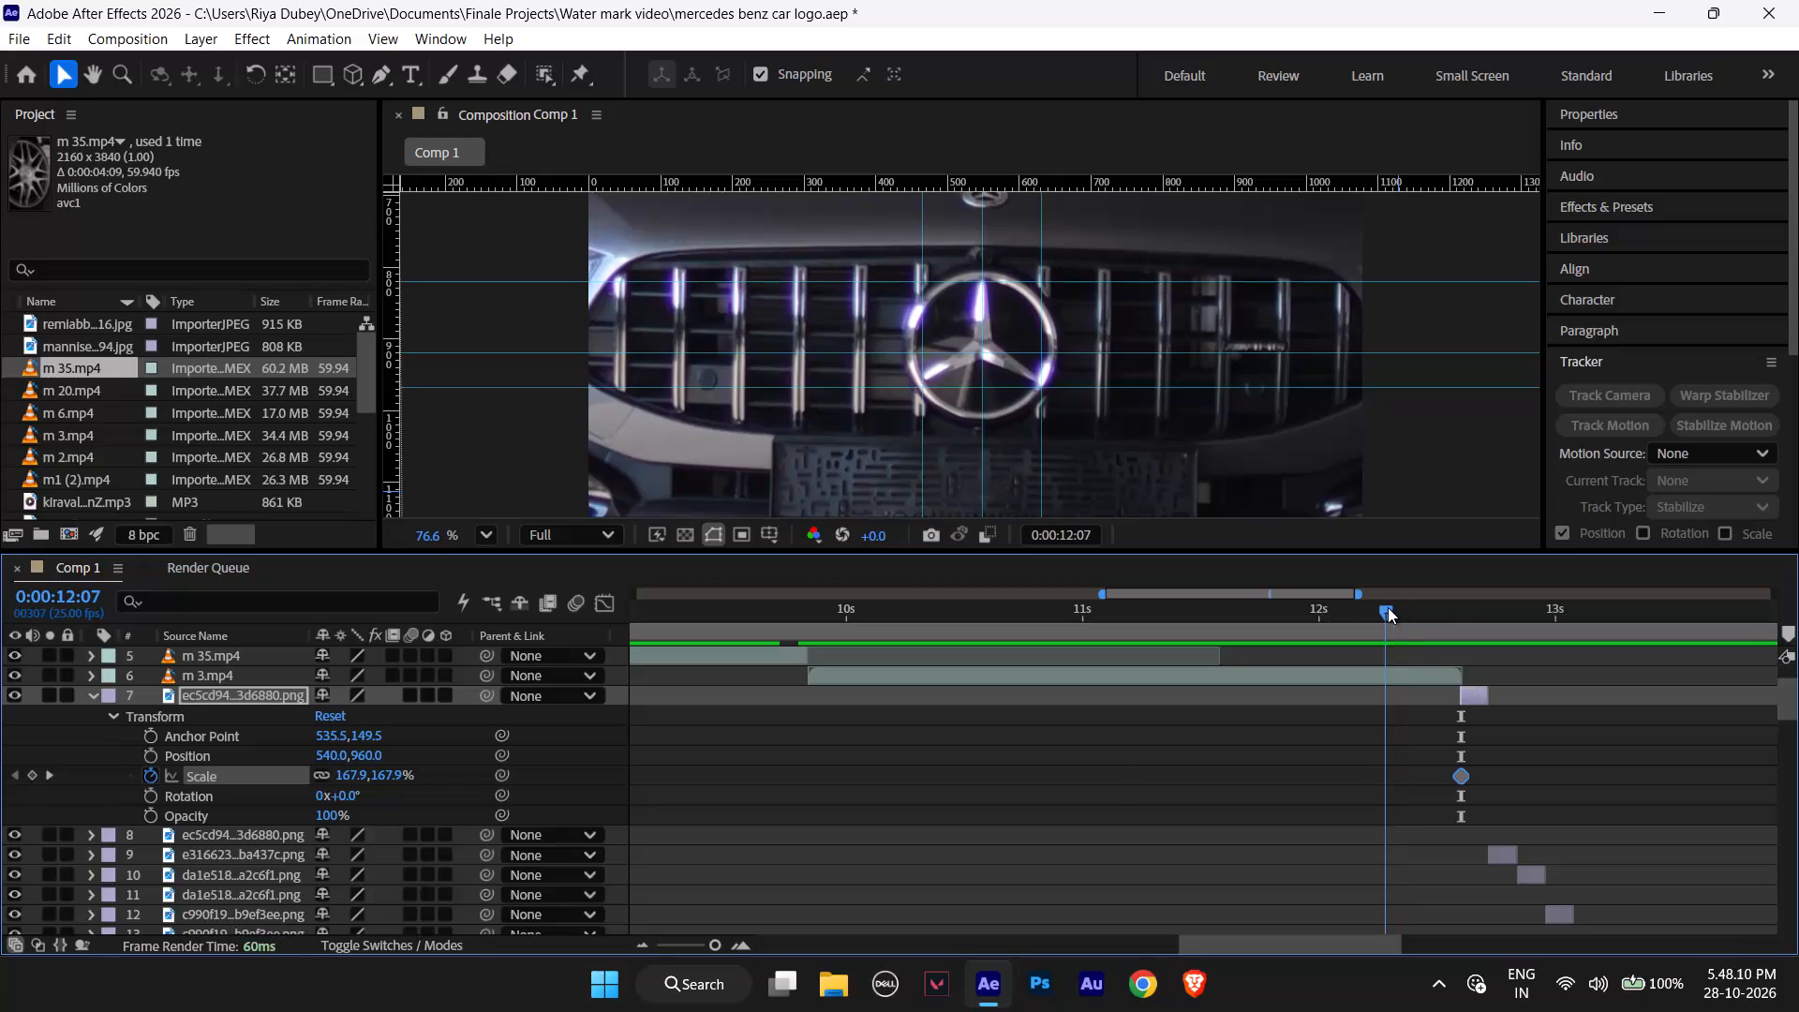
left_click_drag(1388, 607, 1358, 603)
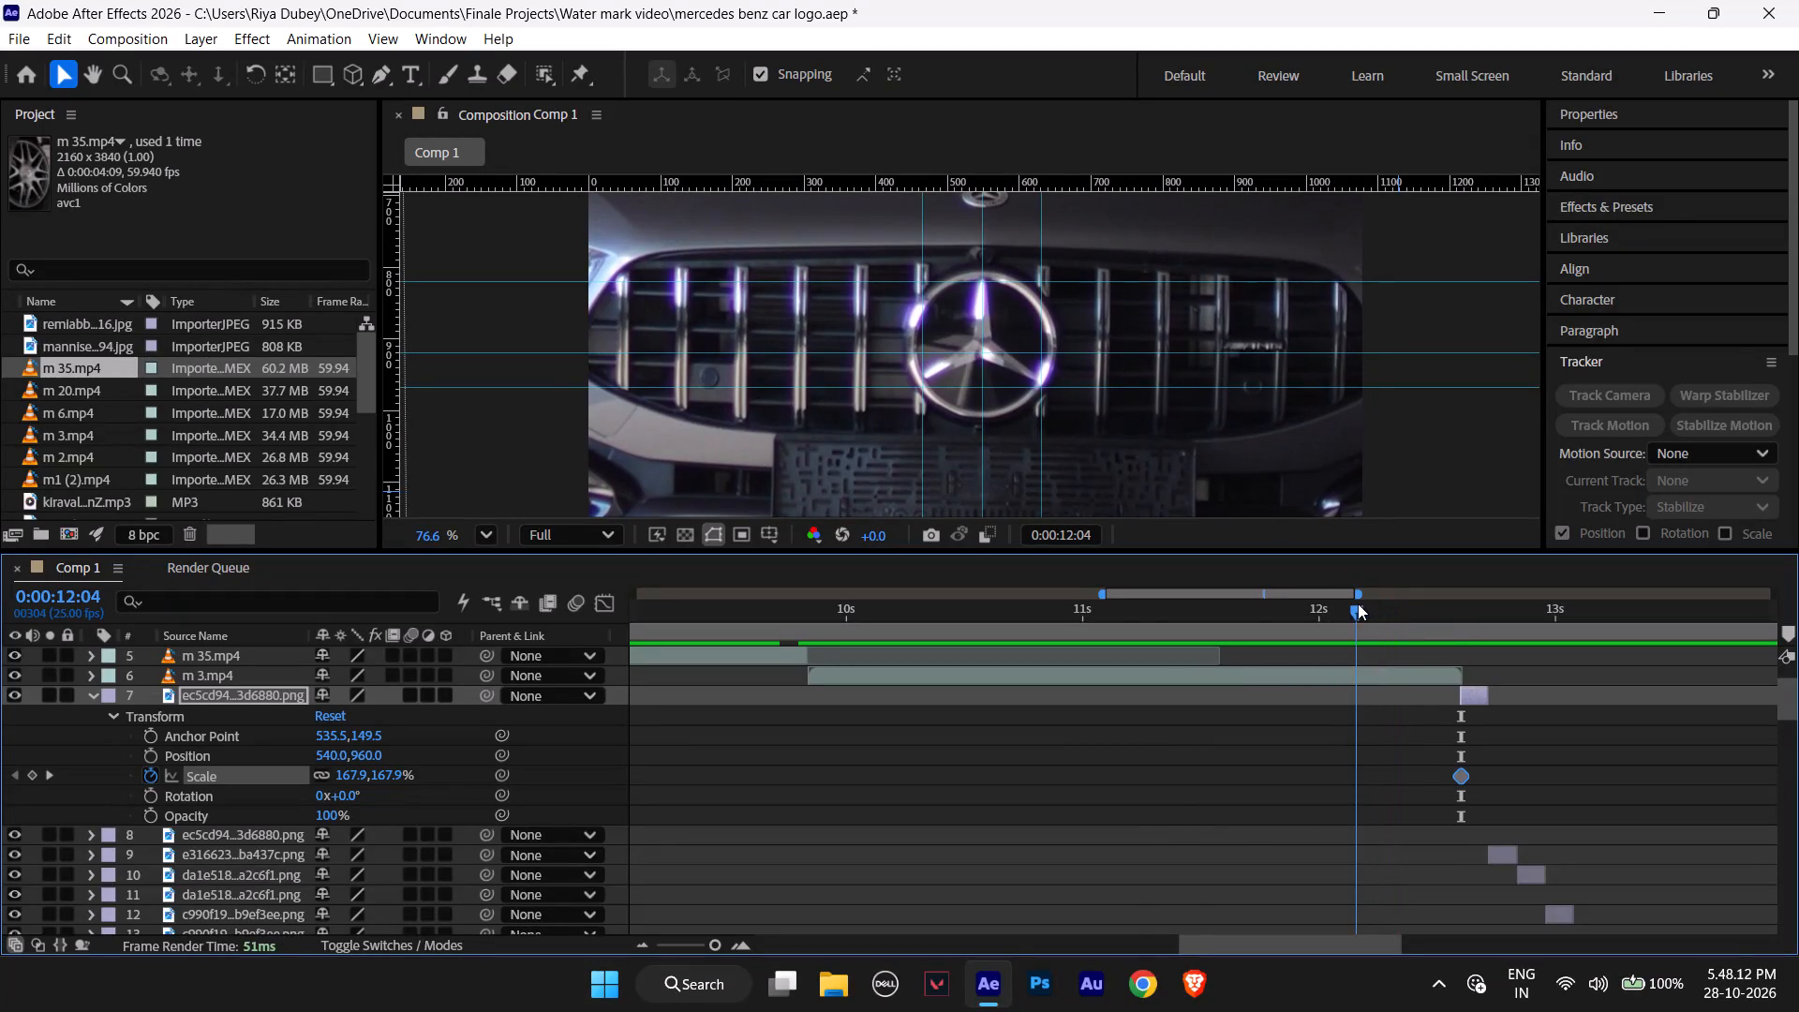
left_click_drag(1358, 603, 1331, 601)
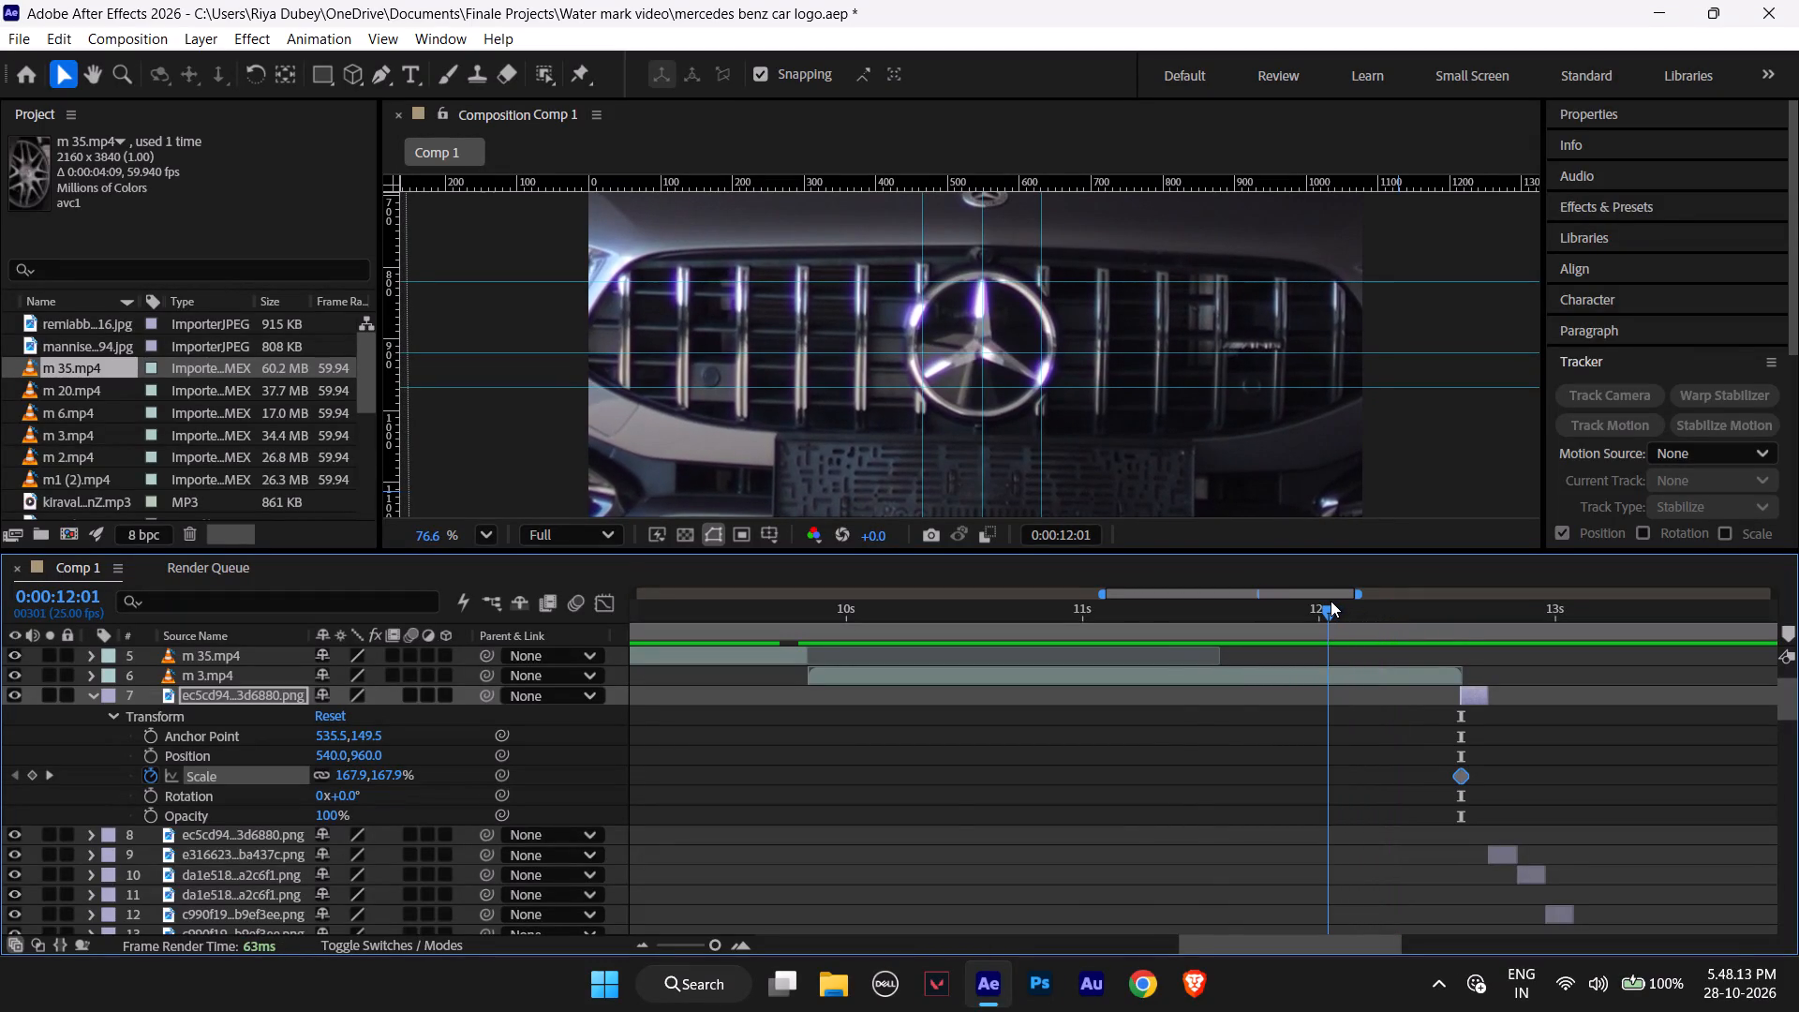
left_click_drag(1331, 601, 1321, 599)
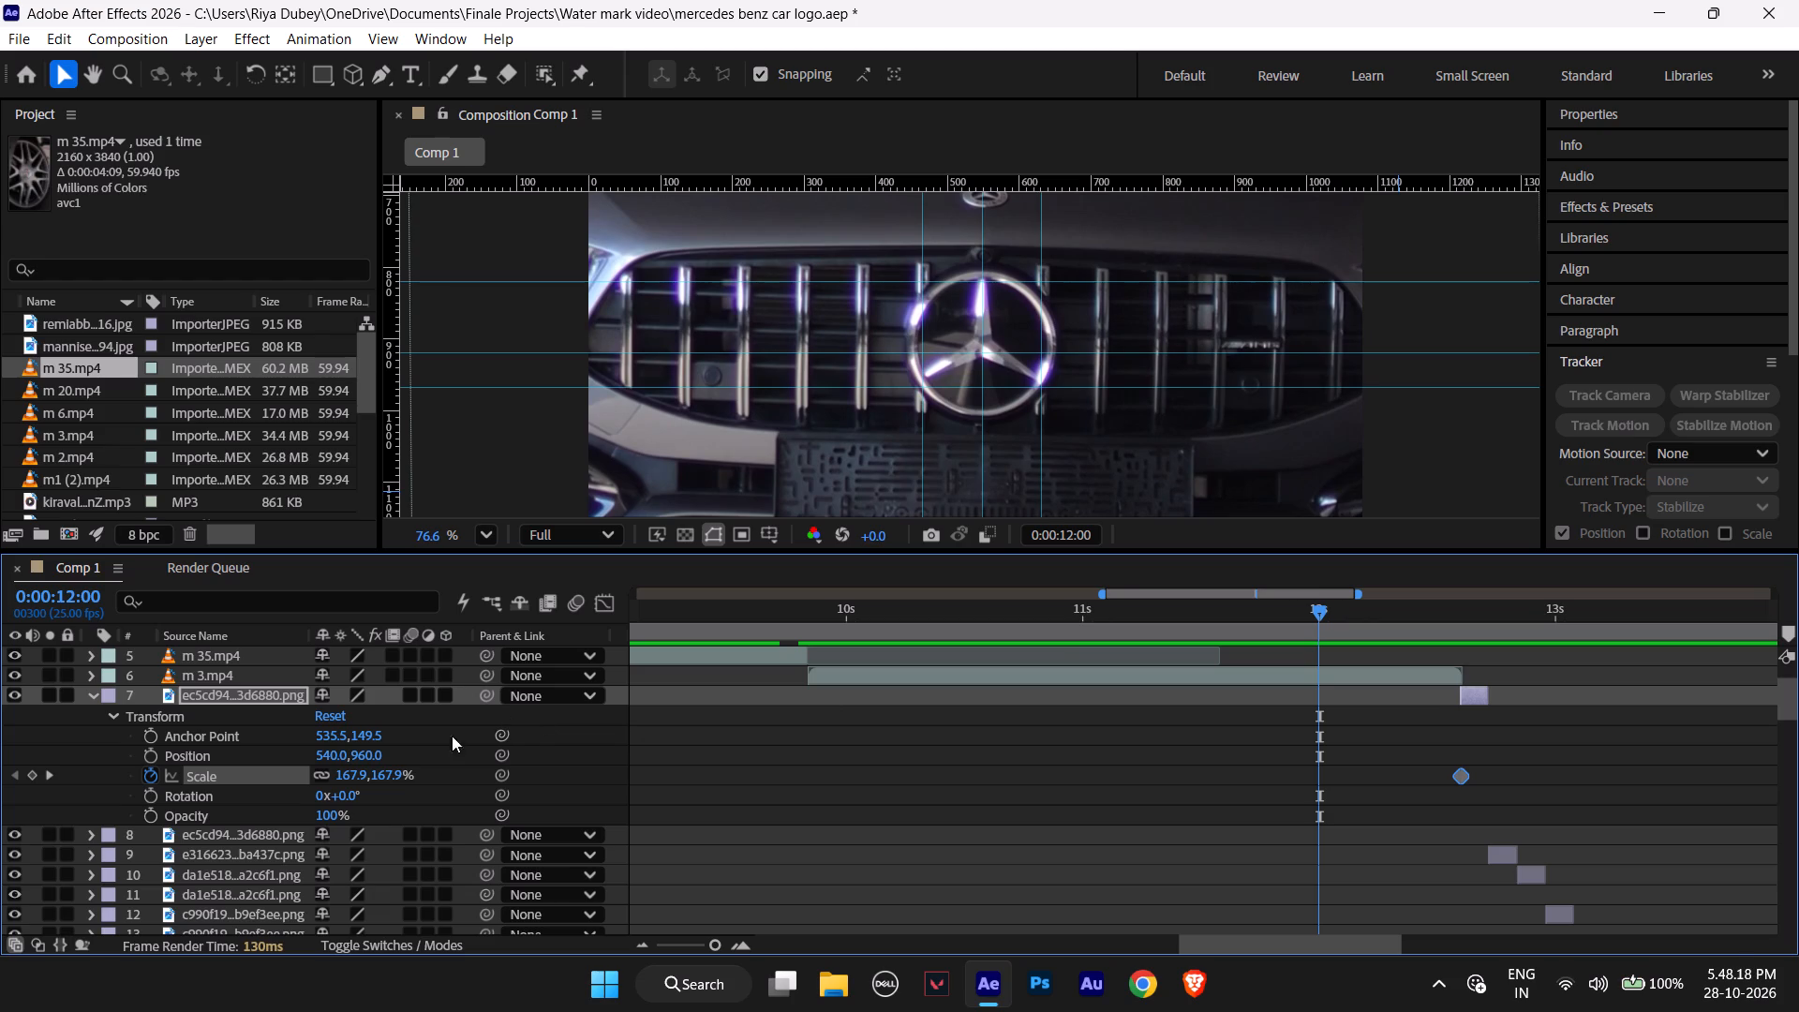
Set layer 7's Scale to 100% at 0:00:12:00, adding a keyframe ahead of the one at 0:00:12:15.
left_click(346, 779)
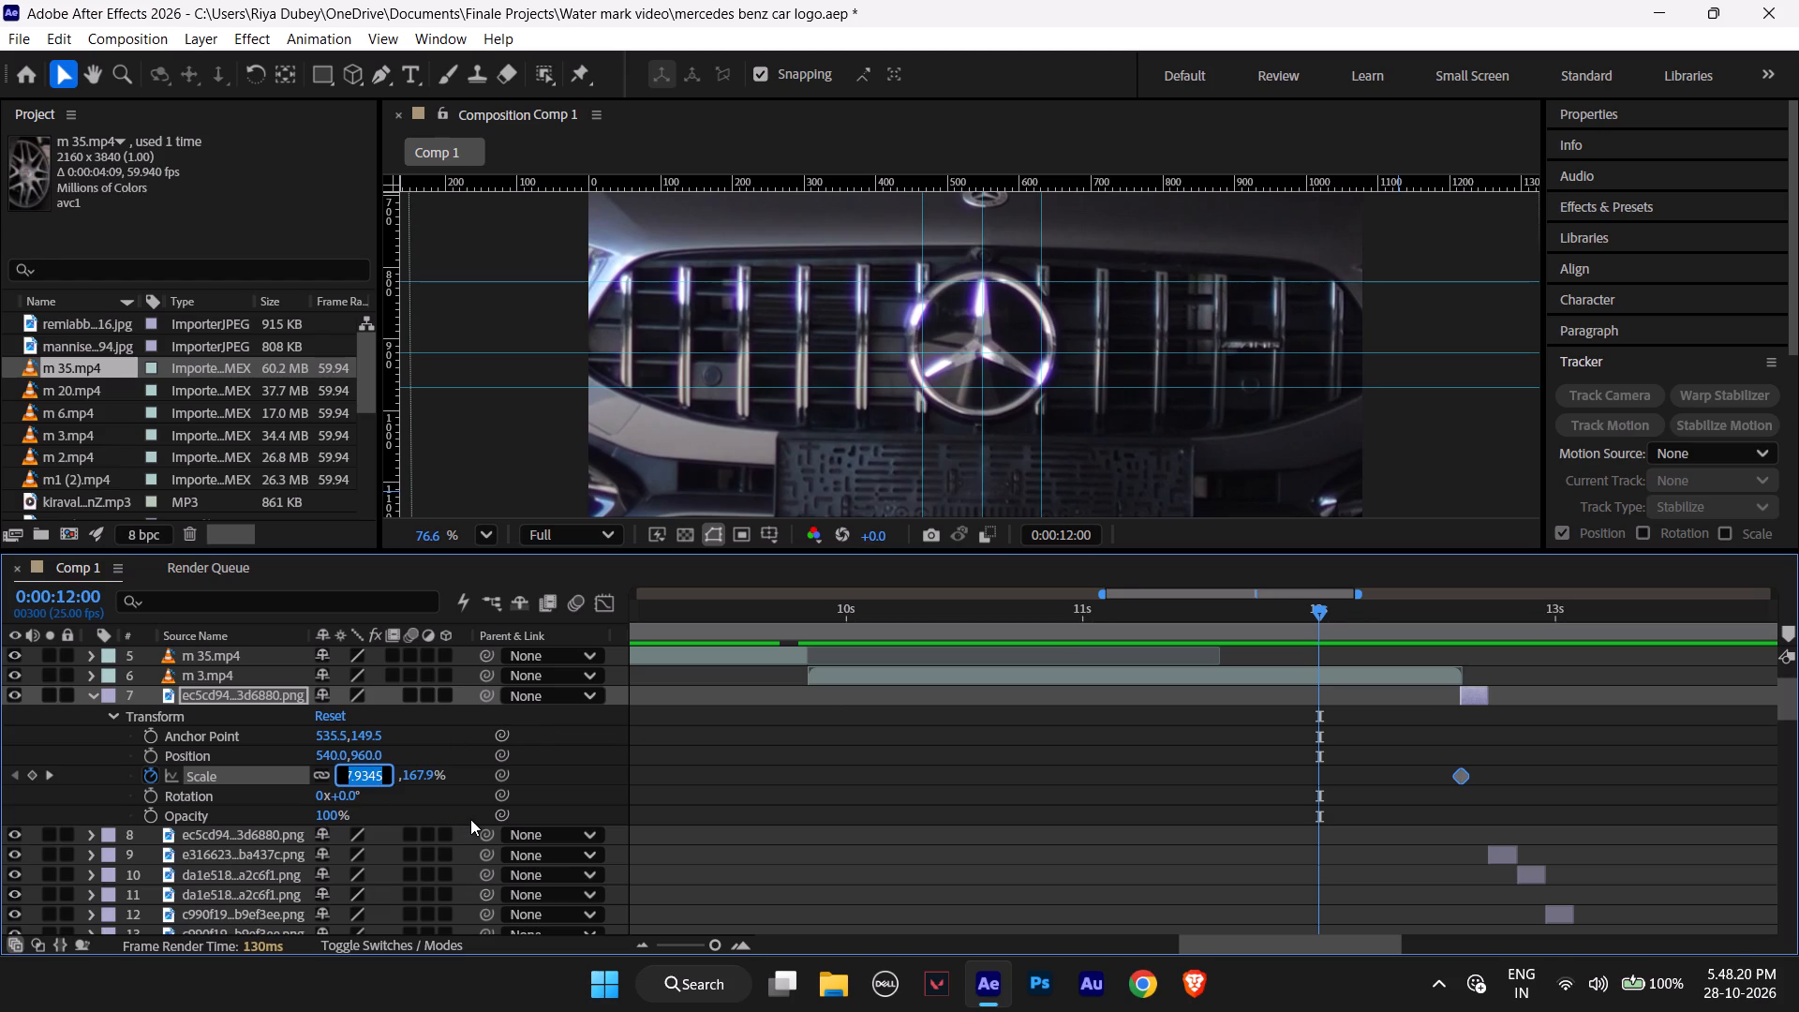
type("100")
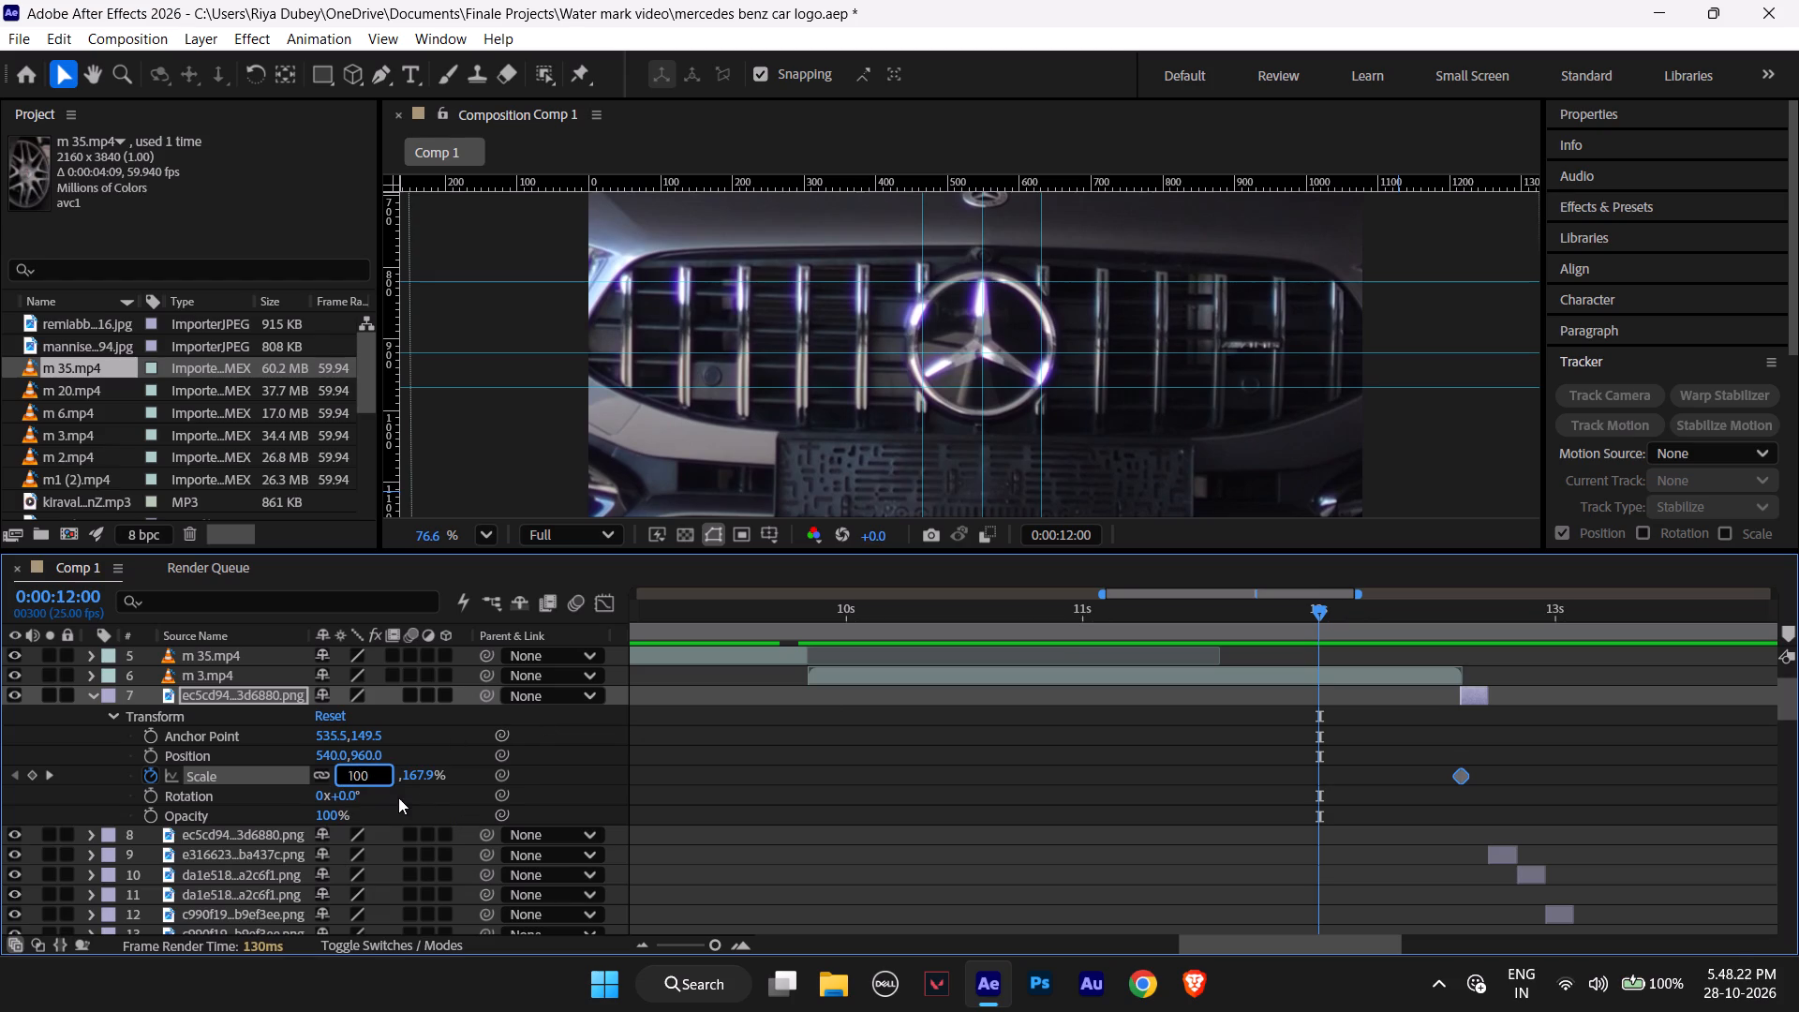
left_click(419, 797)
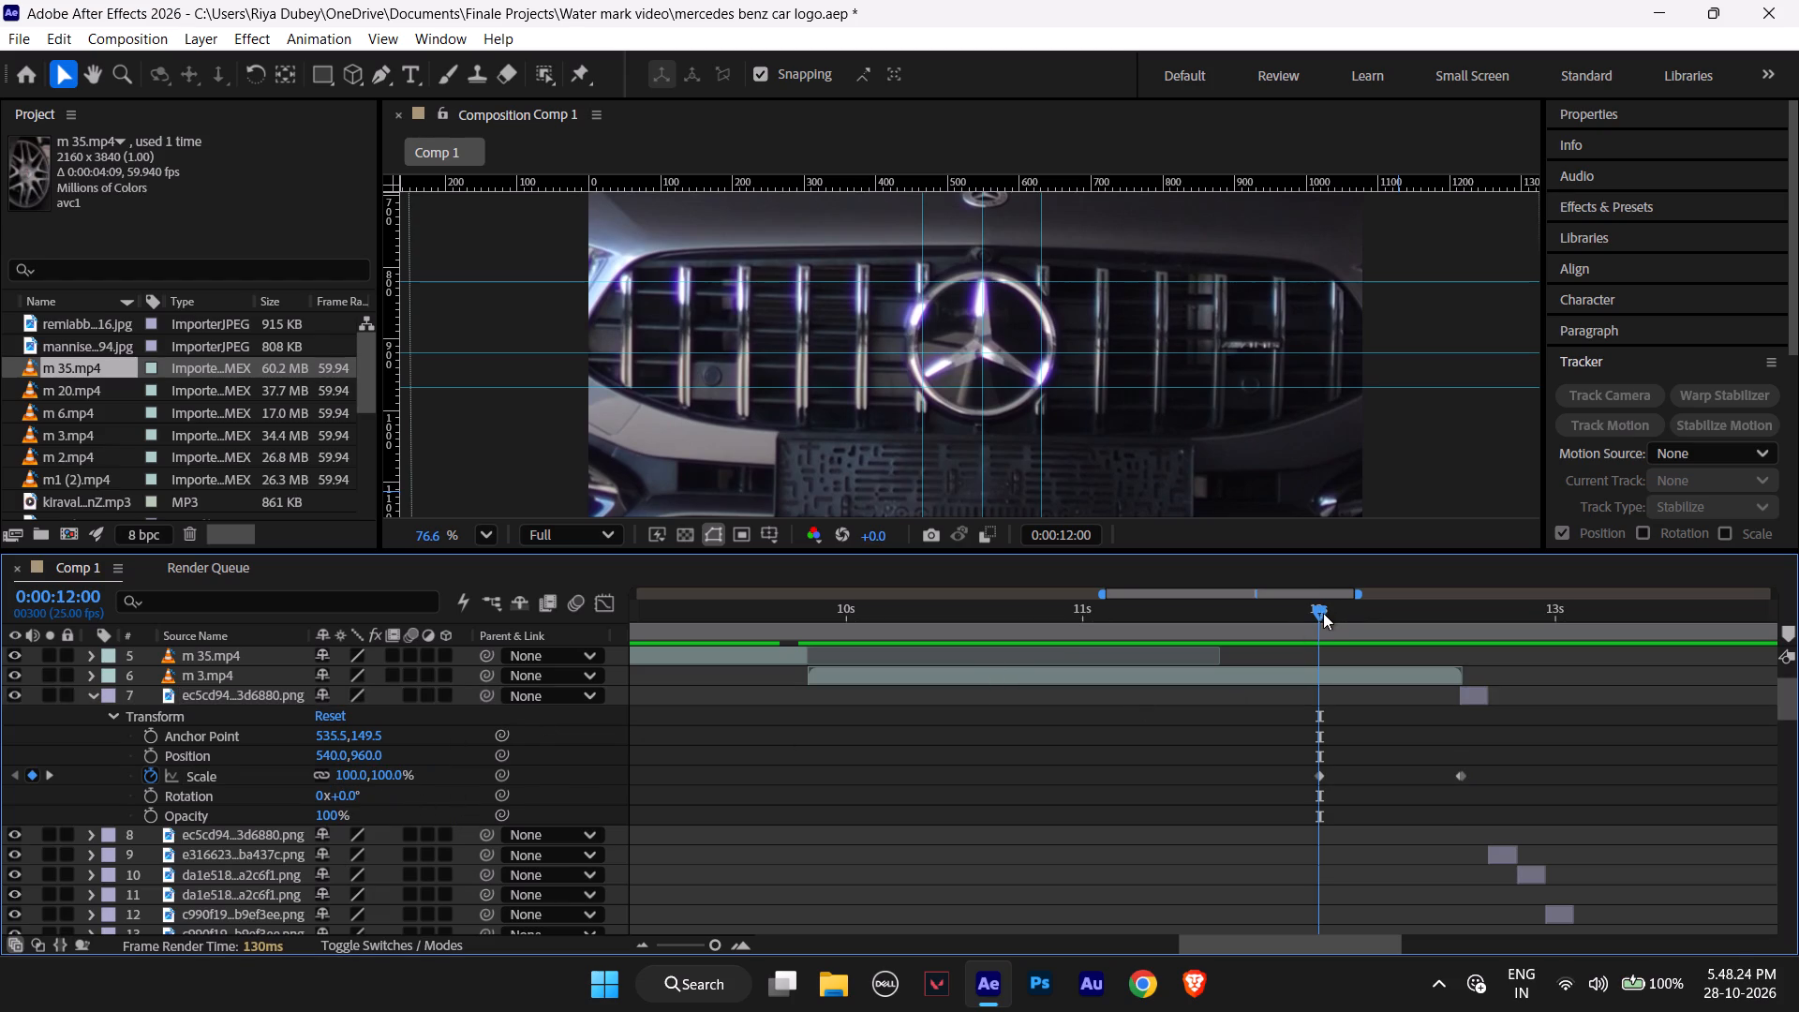
Scrub m 3.mp4 between its opening frames and 0:00:12:12 to examine how the logo grows towards the grille cut.
left_click_drag(1320, 613, 1059, 645)
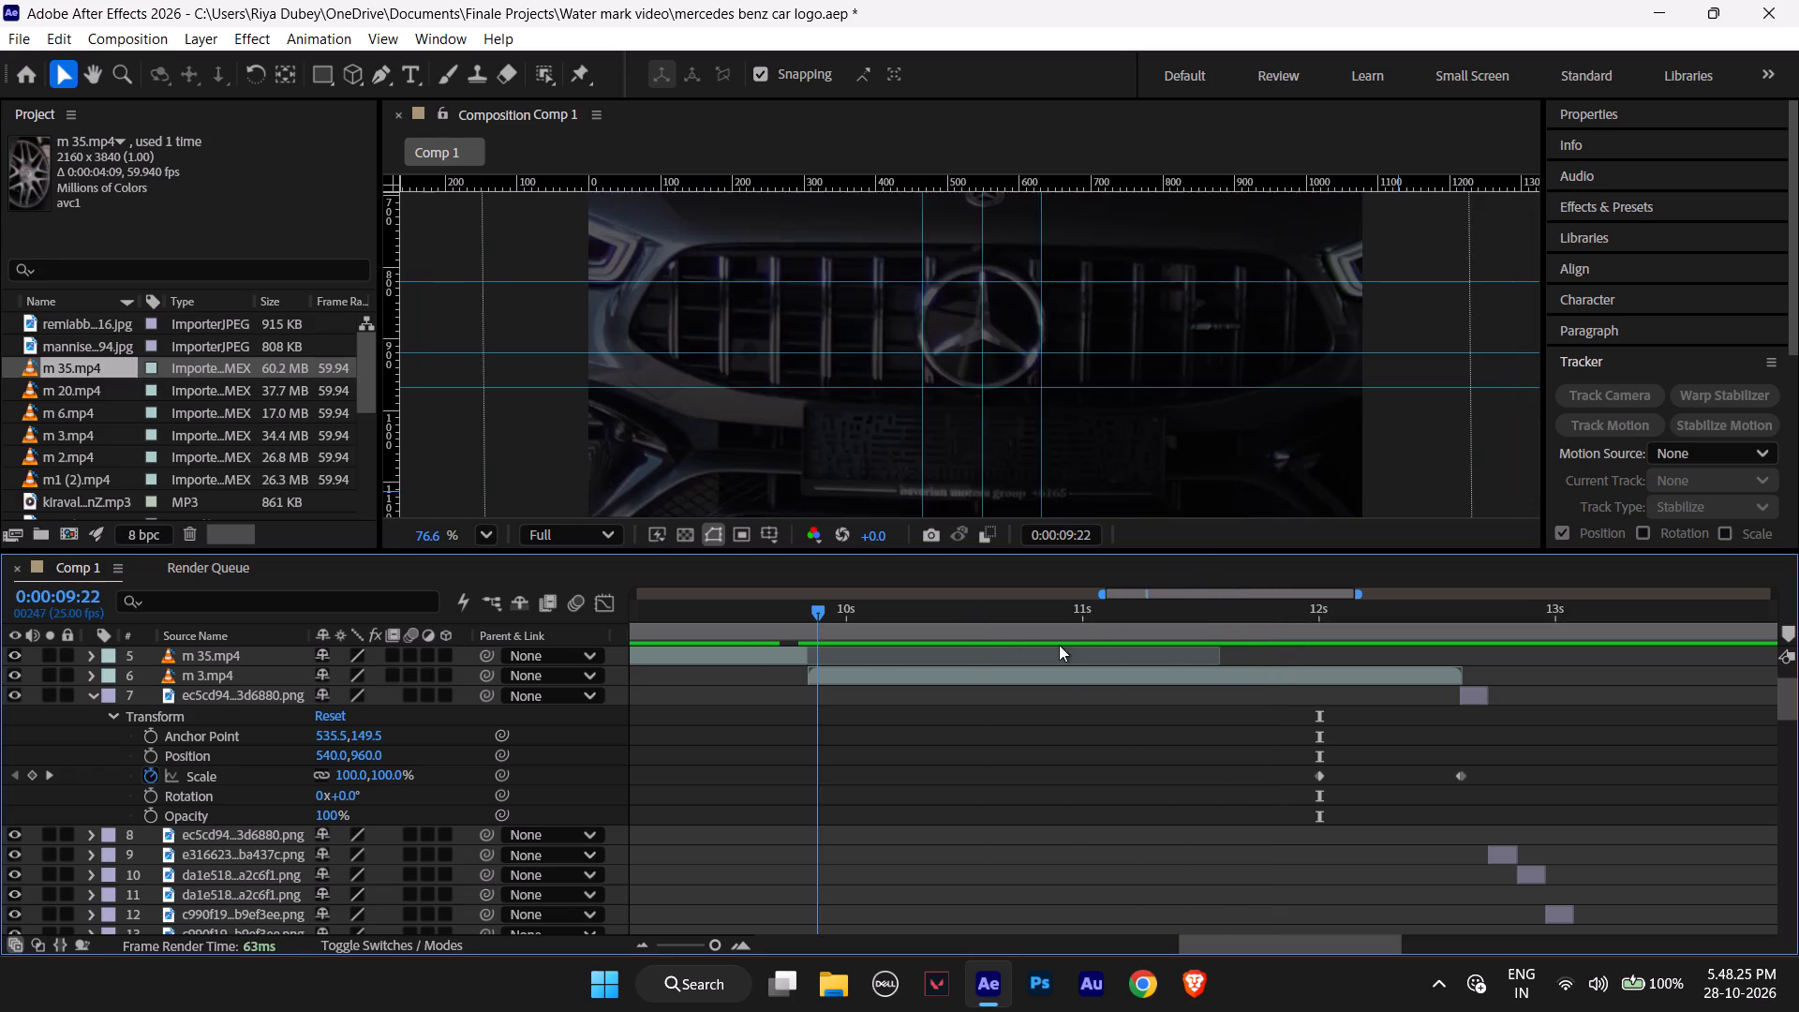
left_click_drag(1059, 645, 1358, 645)
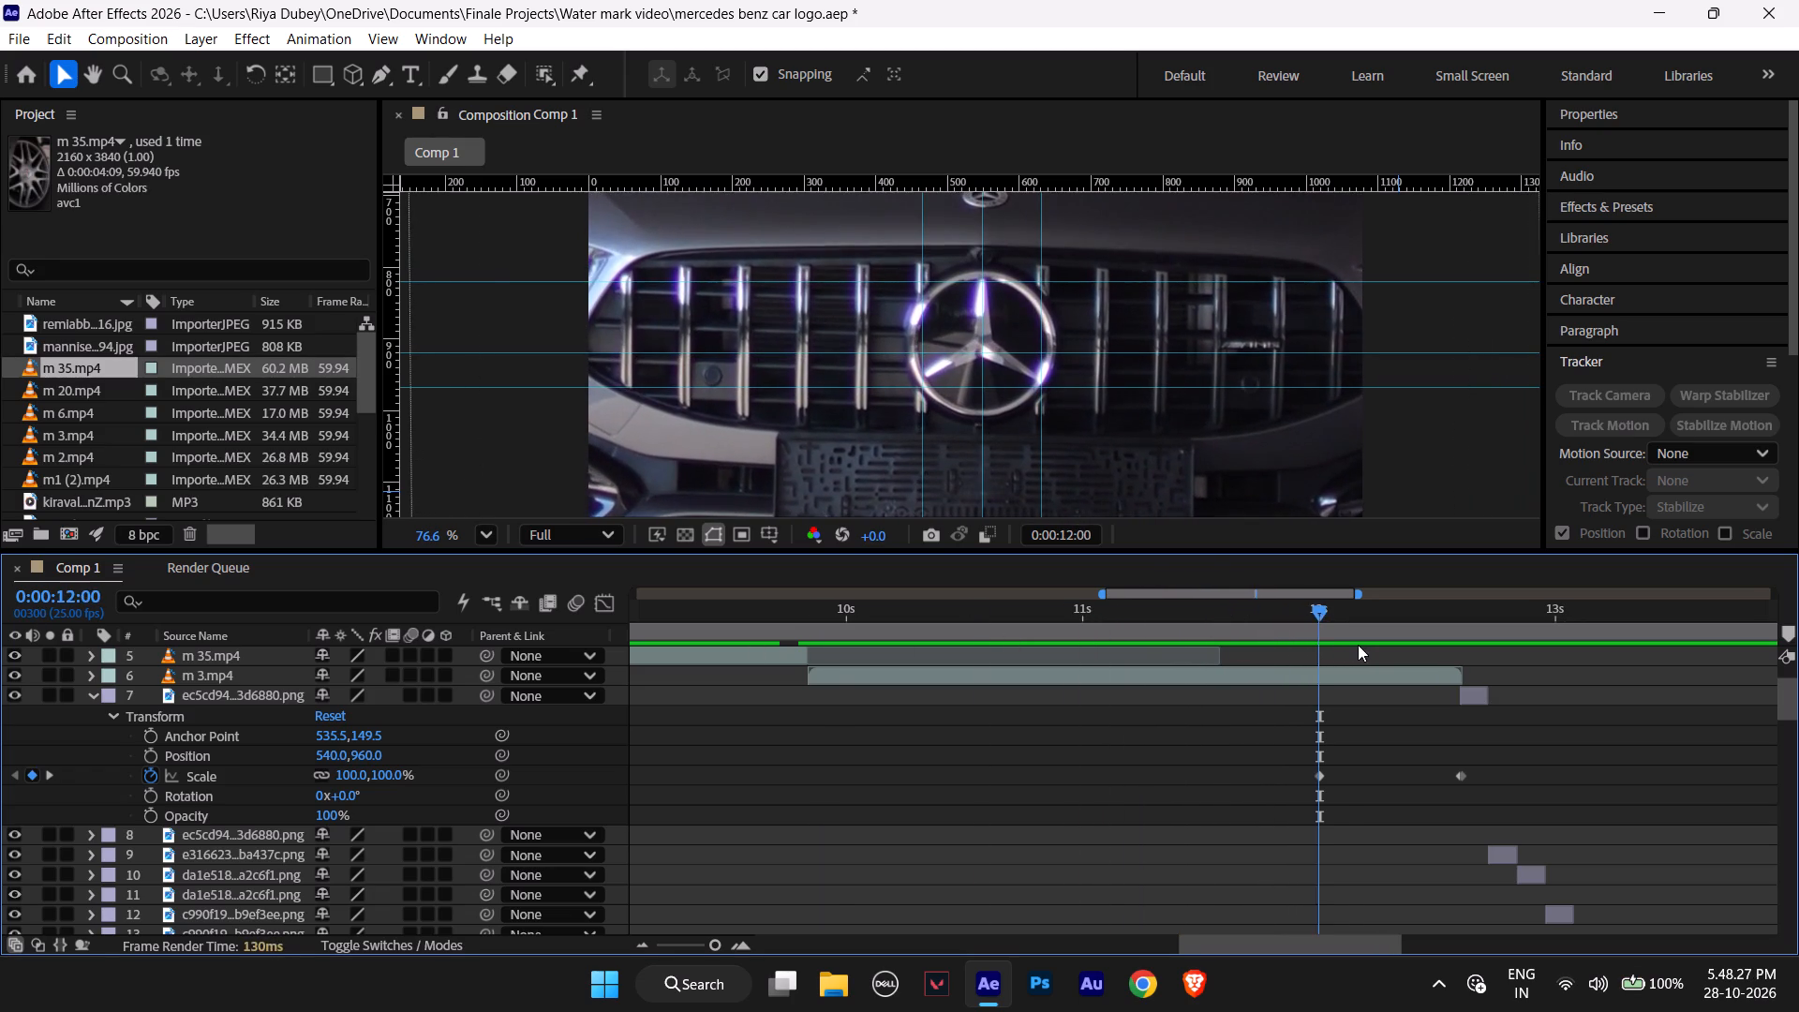
left_click_drag(1358, 645, 1433, 636)
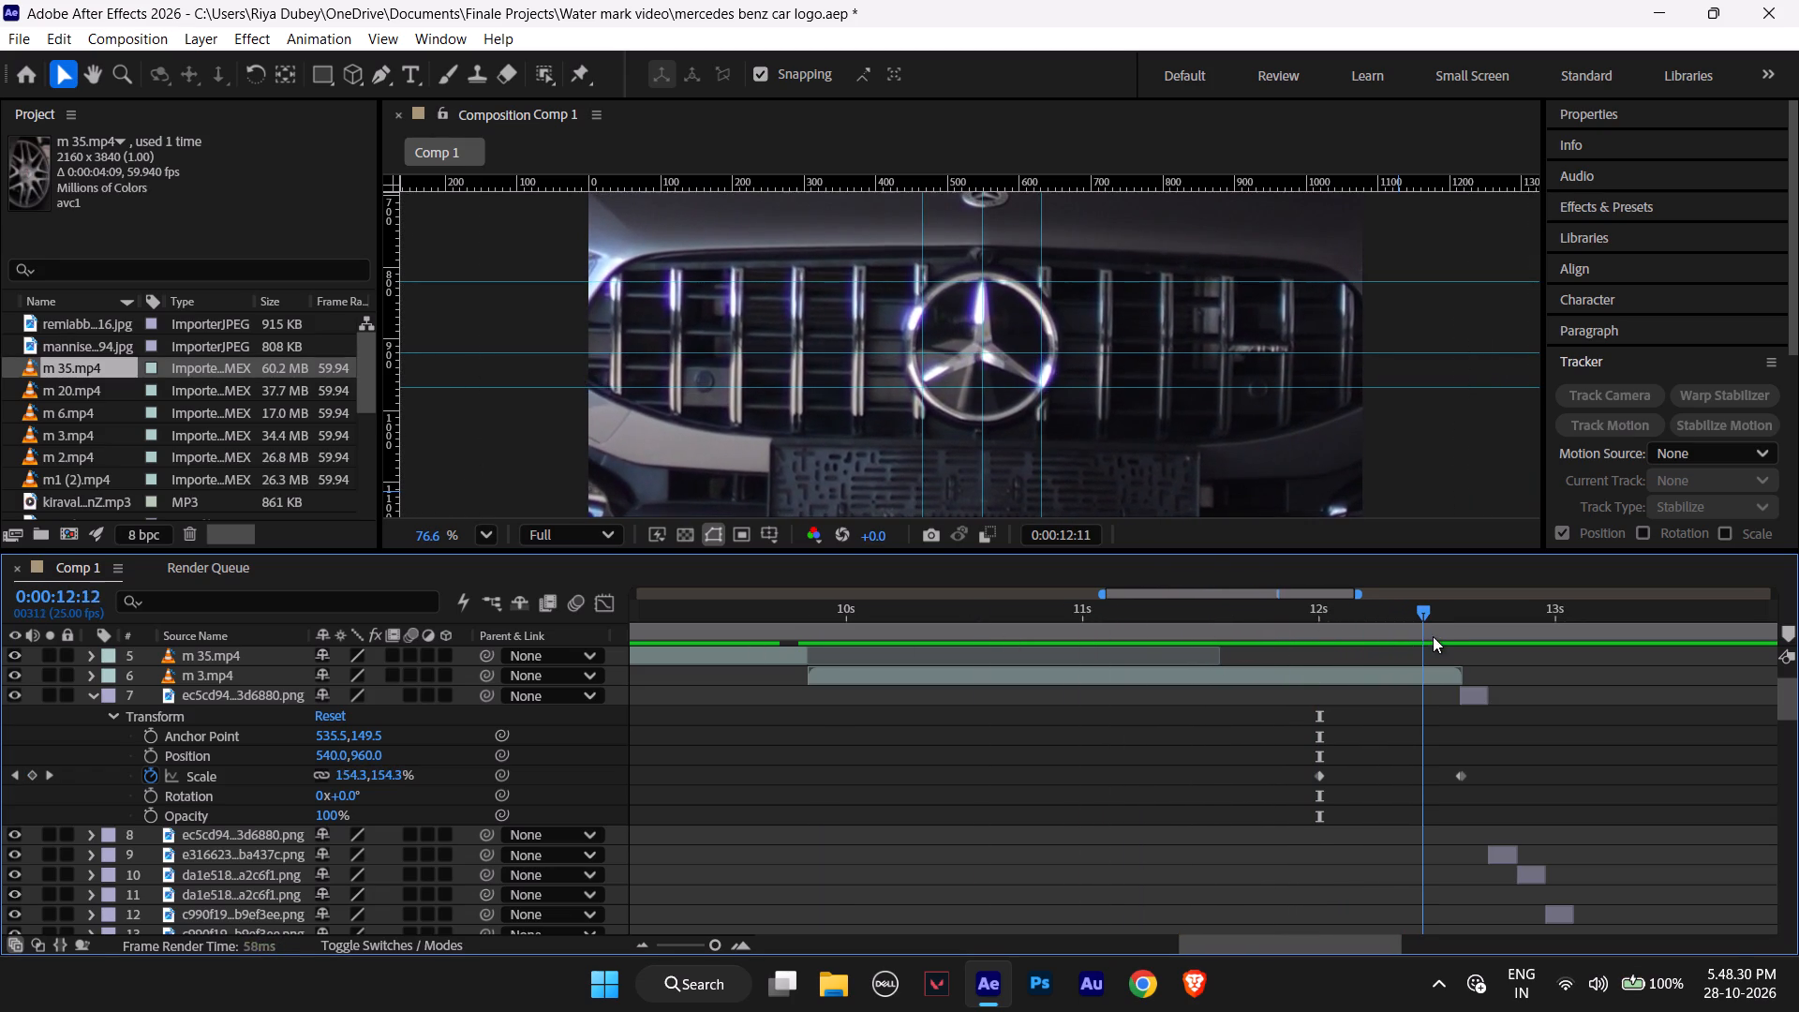
left_click_drag(1433, 636, 934, 643)
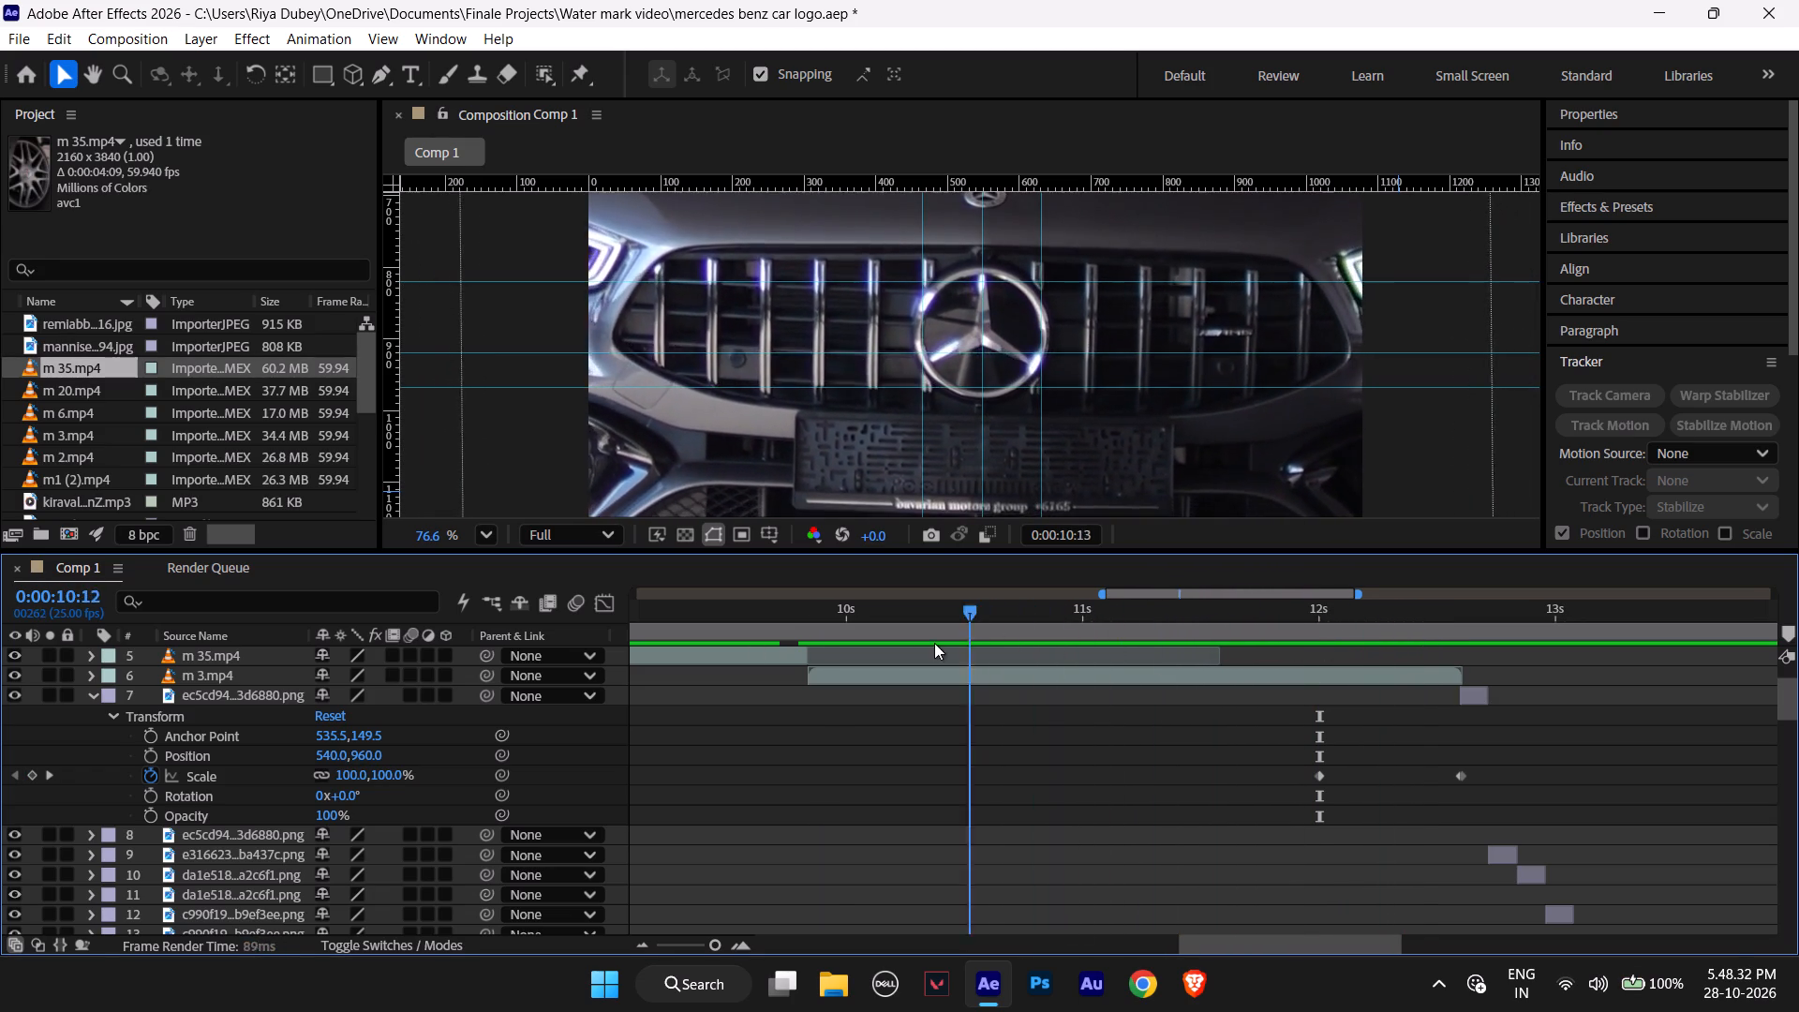
left_click_drag(934, 643, 1169, 678)
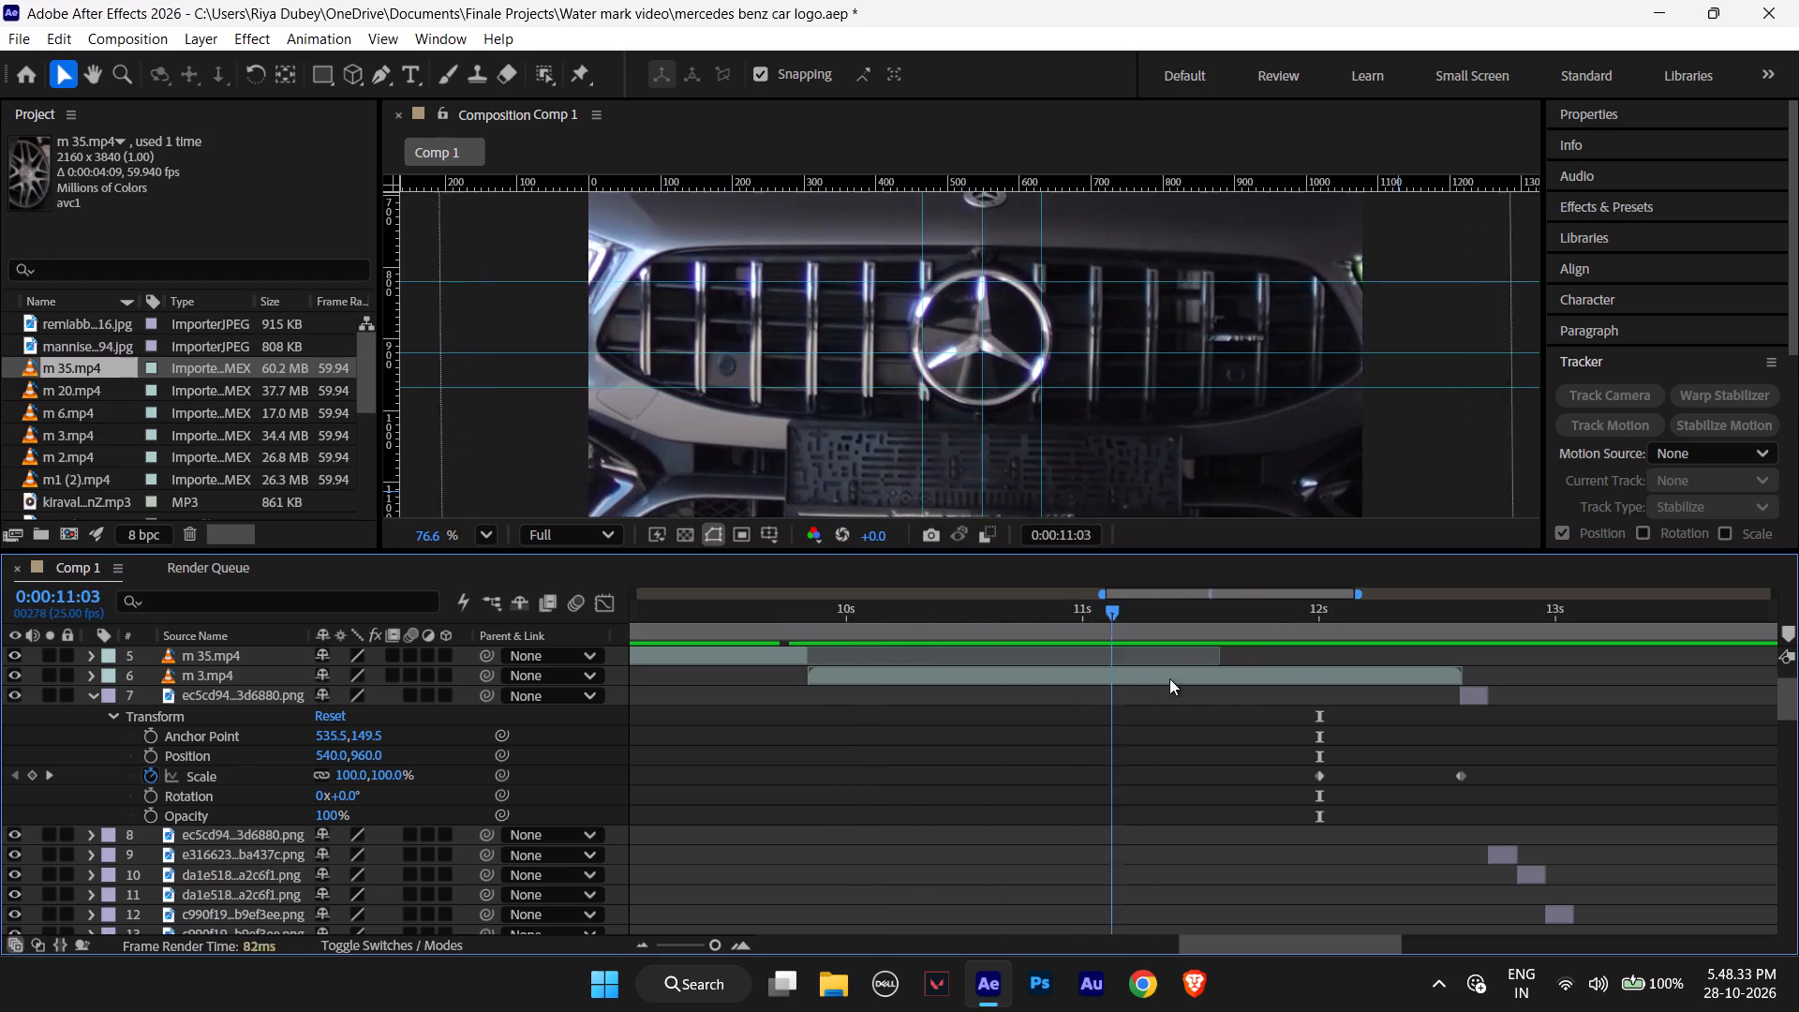
left_click_drag(1169, 678, 1407, 693)
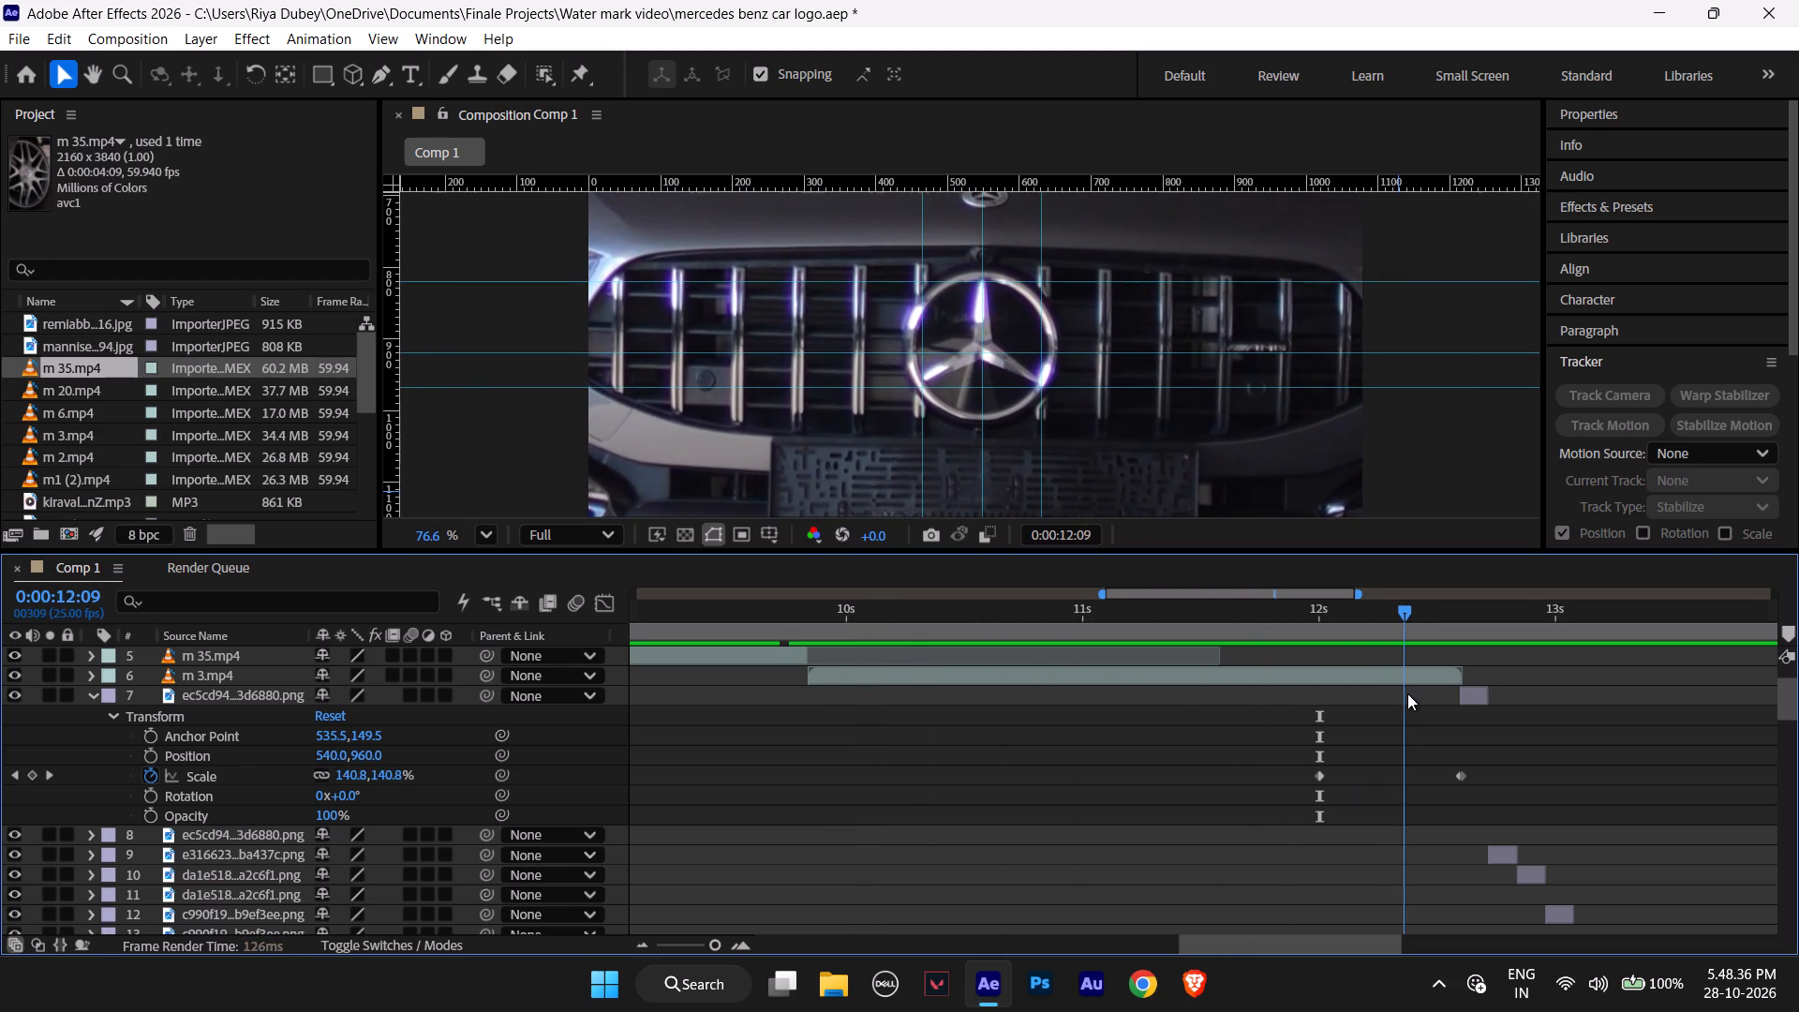
left_click_drag(1407, 693, 1433, 694)
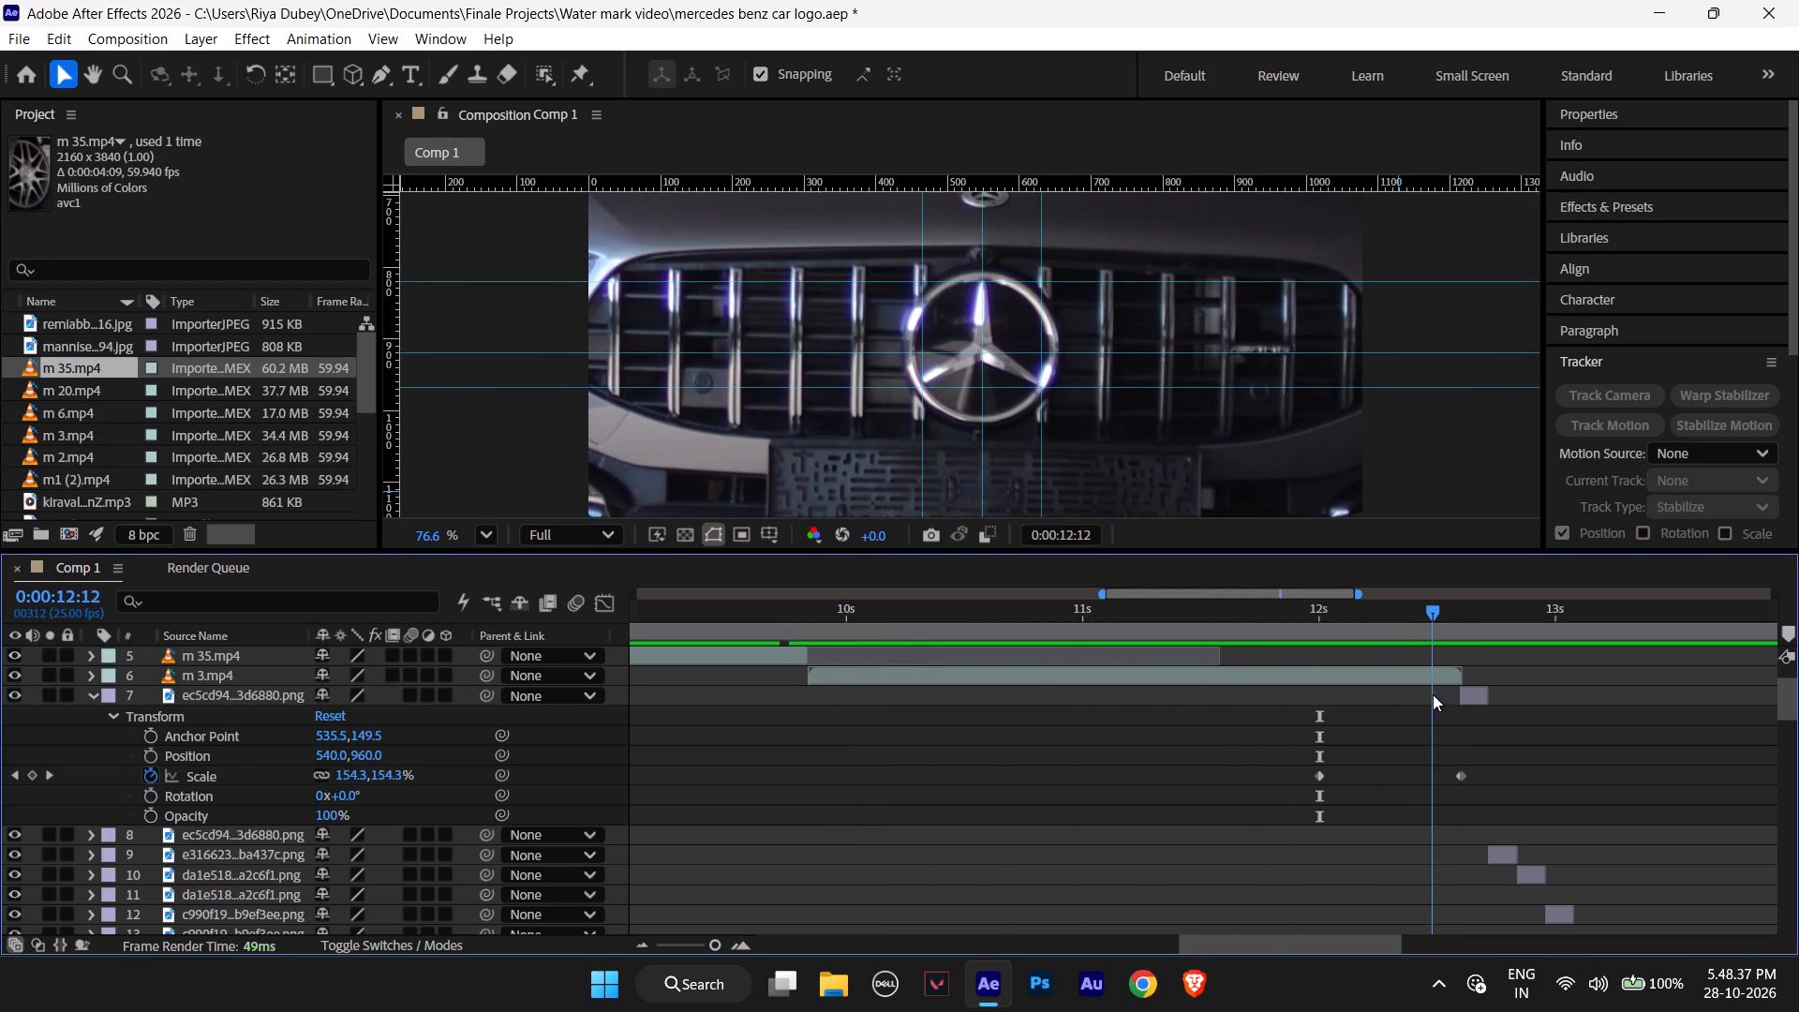
left_click_drag(1433, 694, 1215, 687)
Play and scrub the full frame from 0:00:11:15 past the cut into the grille images to examine the logo's scale transition.
scroll(1092, 438, "down", 5, "alt")
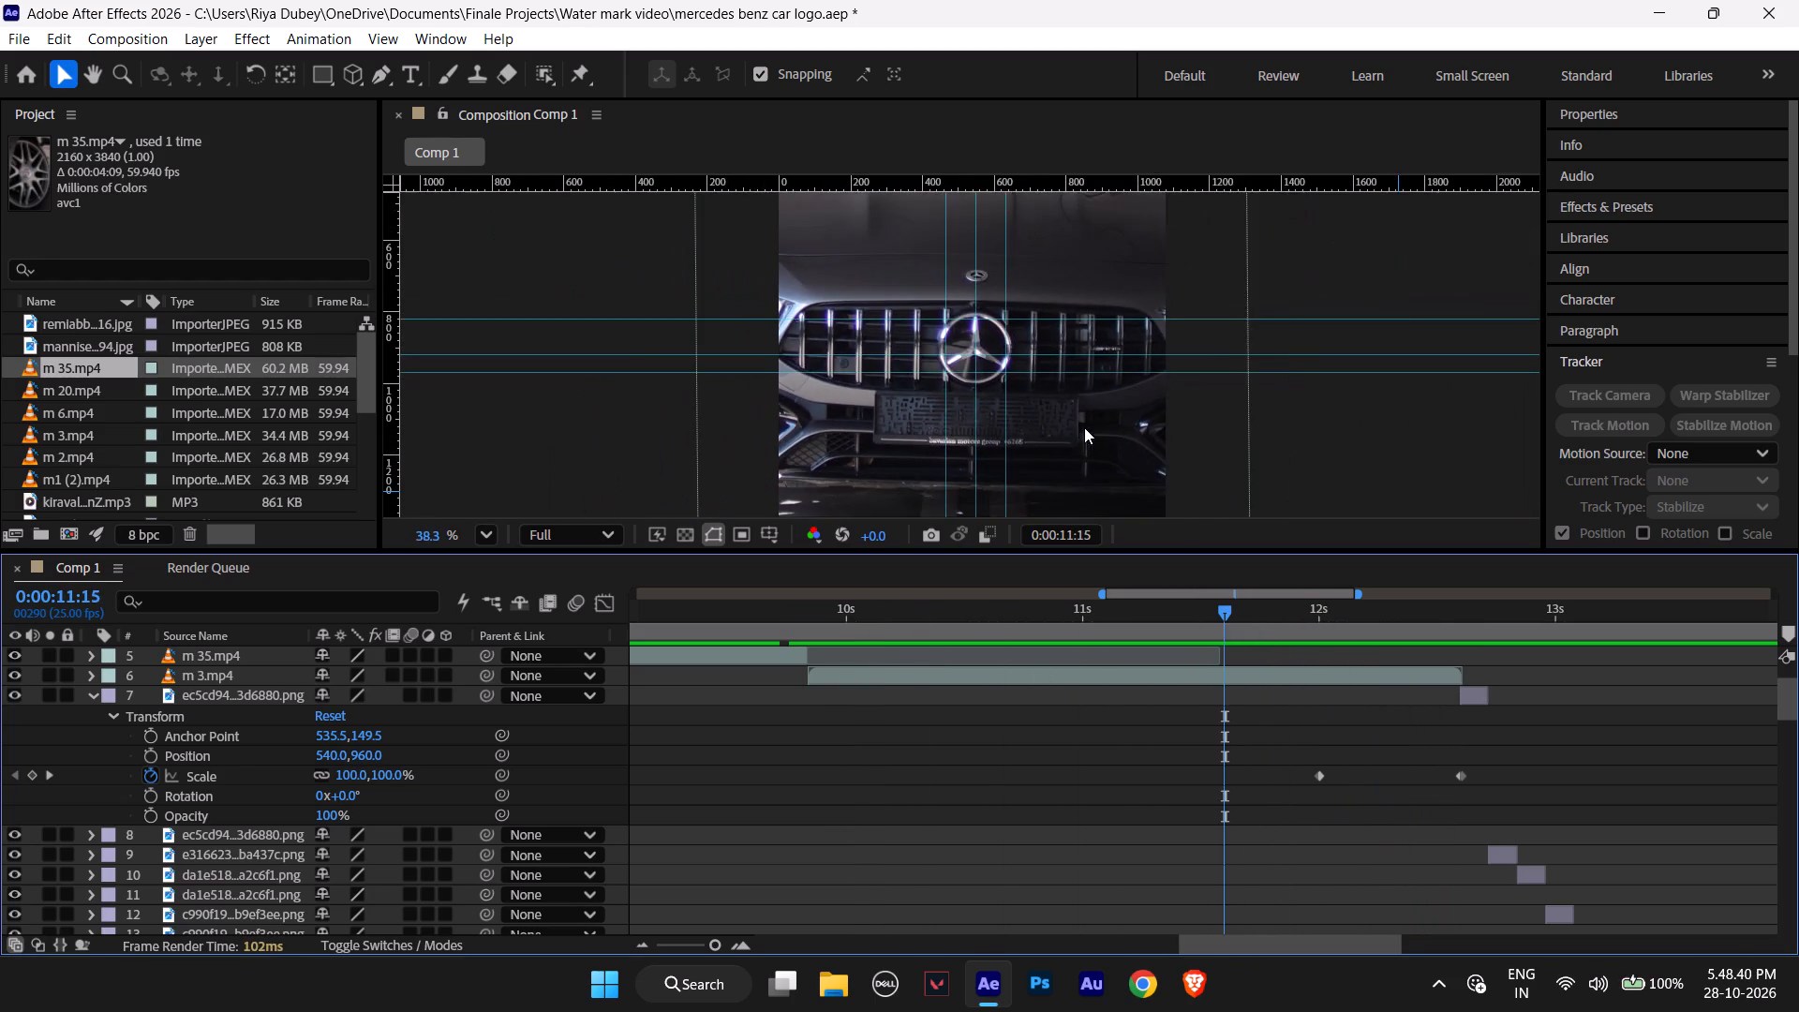
scroll(1156, 489, "down", 2, "alt")
scroll(1152, 482, "up", 1, "alt")
scroll(1142, 470, "down", 3, "alt")
scroll(1137, 460, "up", 1, "alt")
scroll(1136, 453, "down", 2, "alt")
scroll(1223, 456, "down", 4, "alt")
key("space")
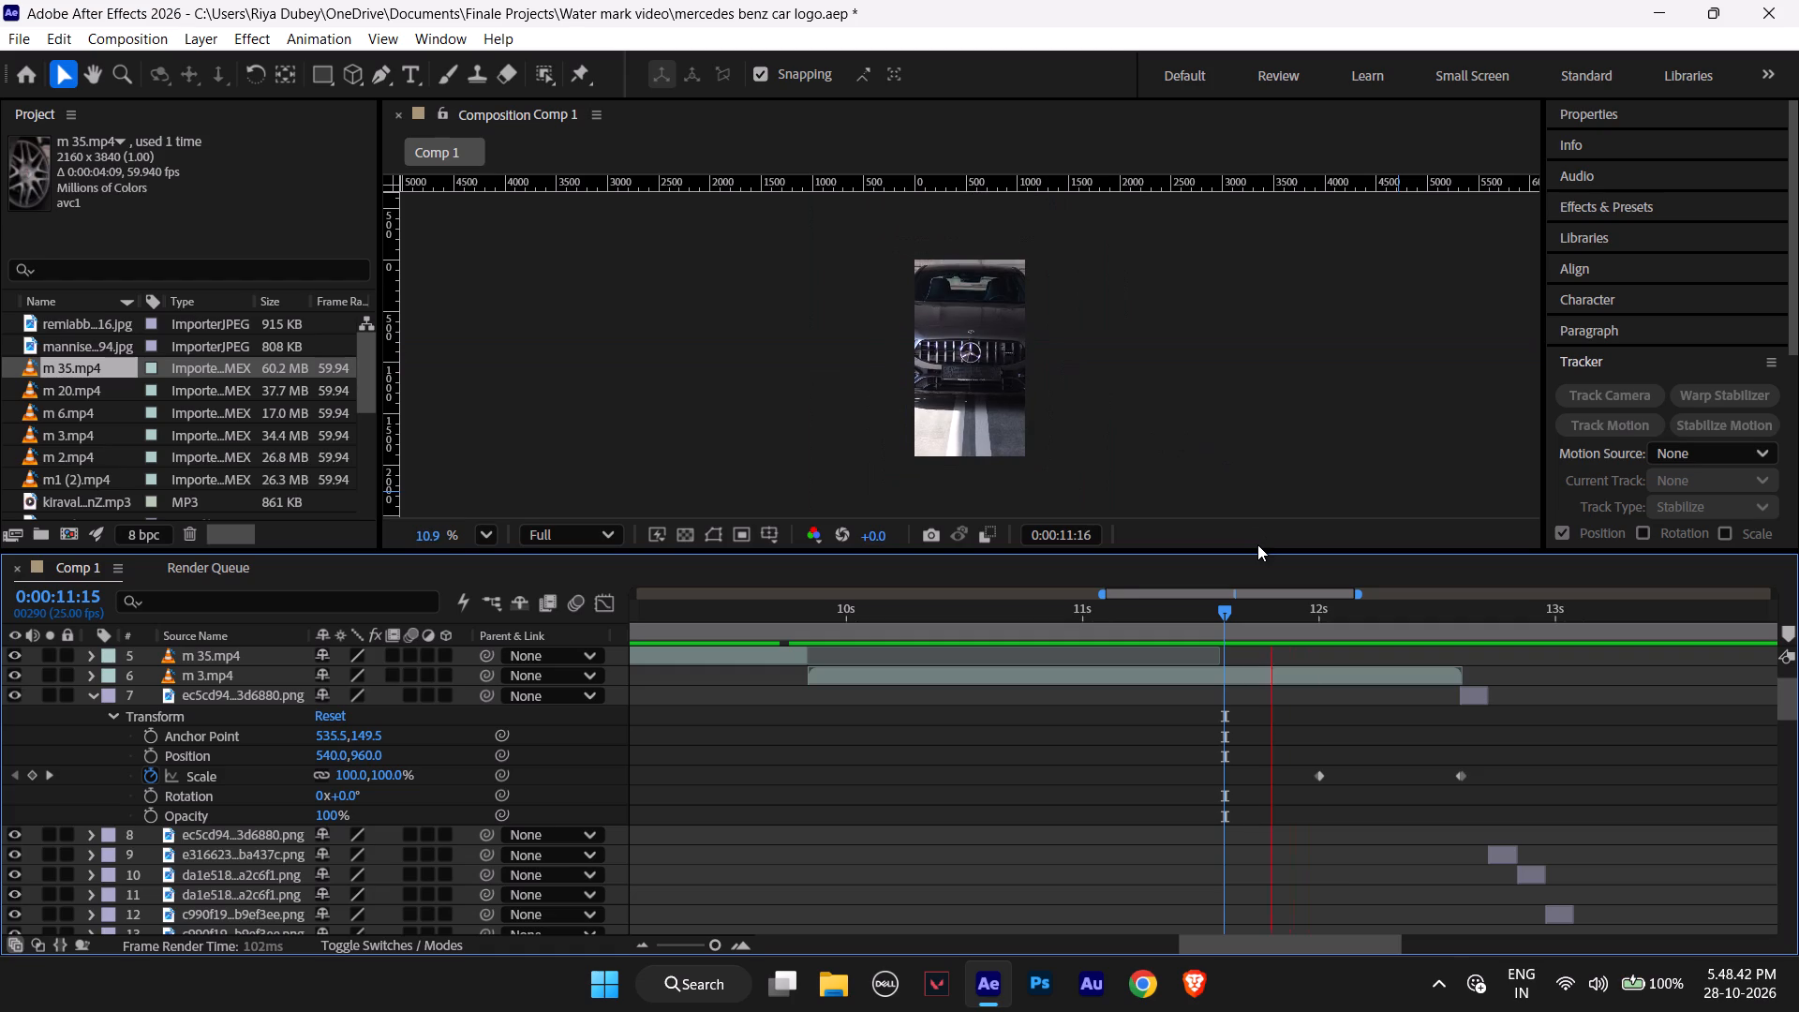
key("space")
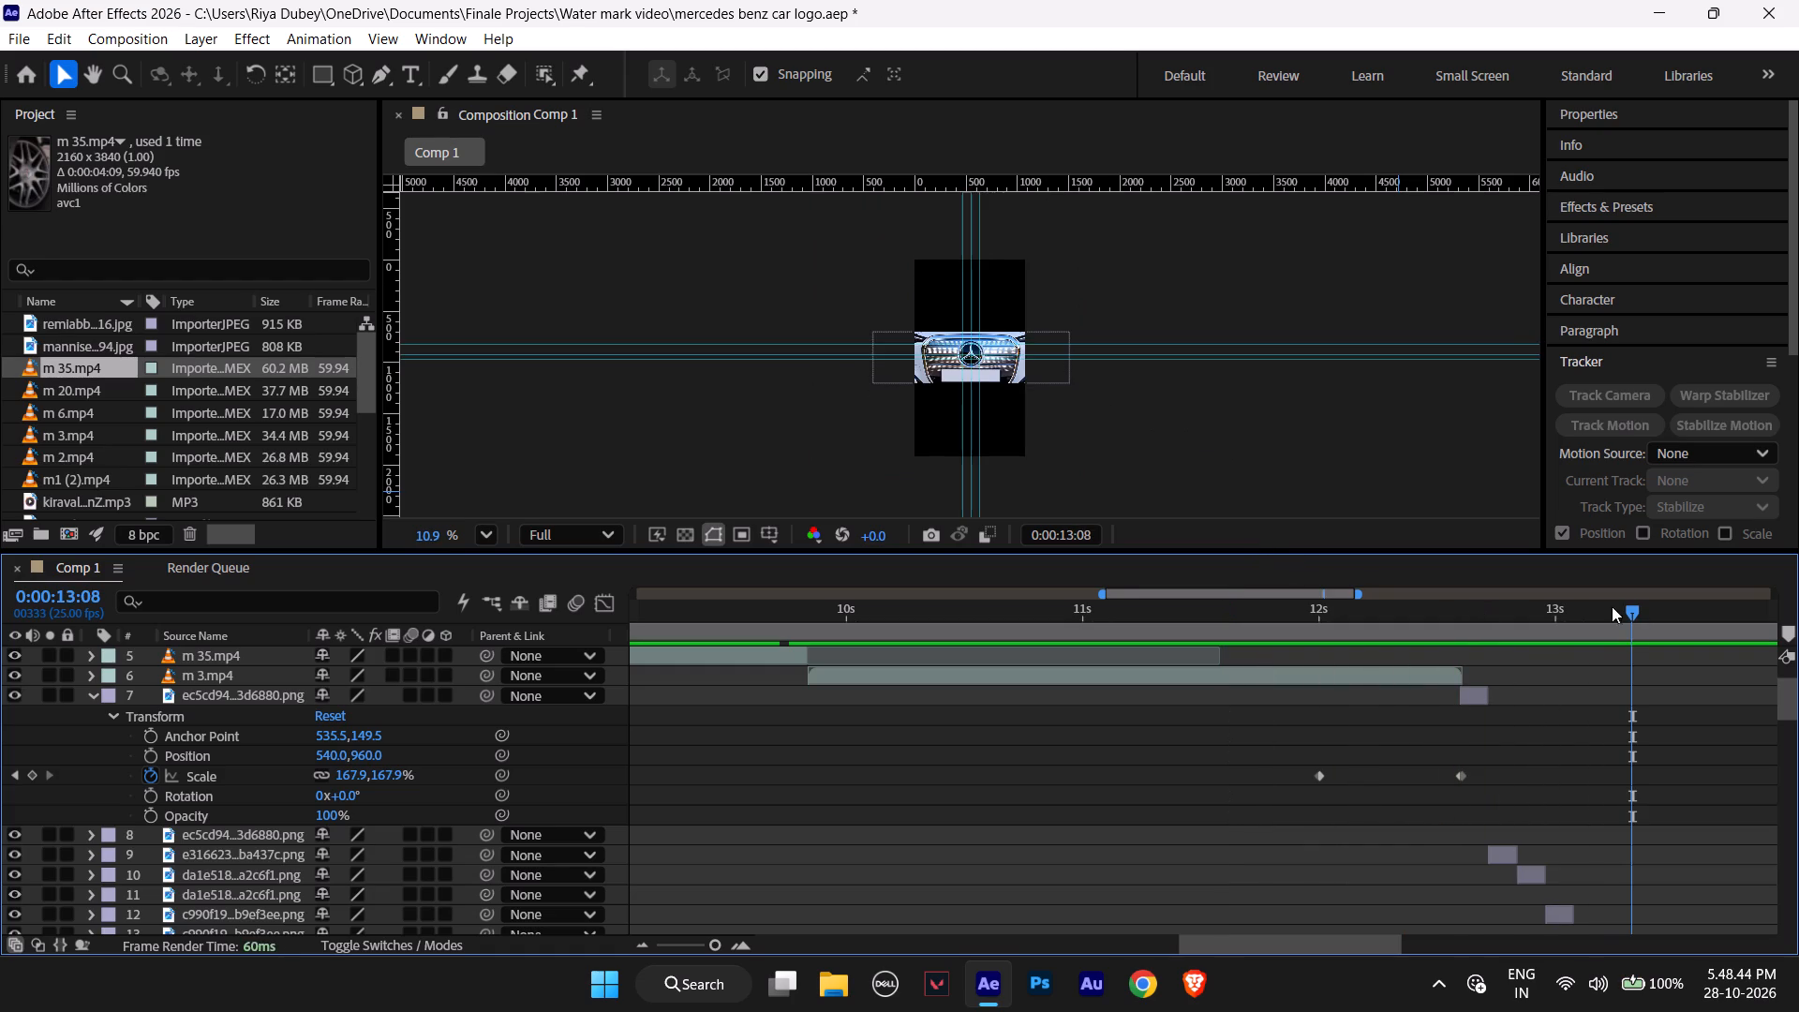
left_click_drag(1625, 618, 1222, 613)
key("space")
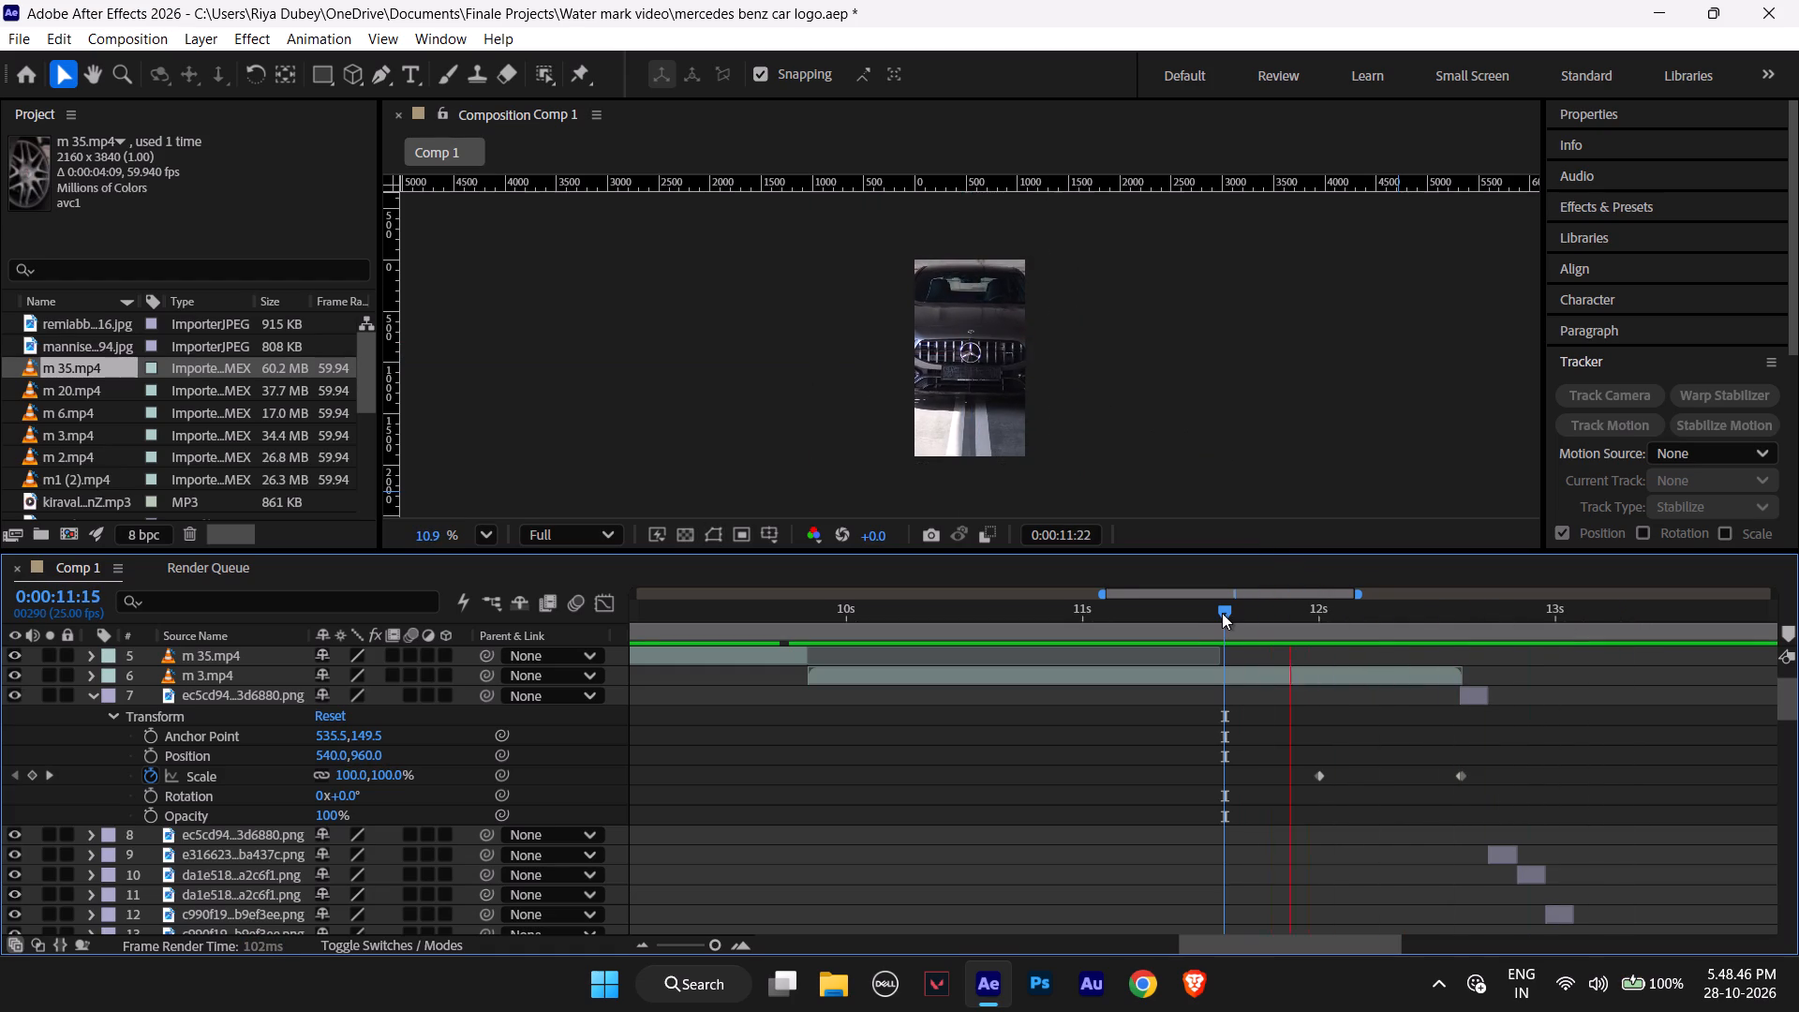
key("space")
left_click_drag(1388, 612, 1342, 612)
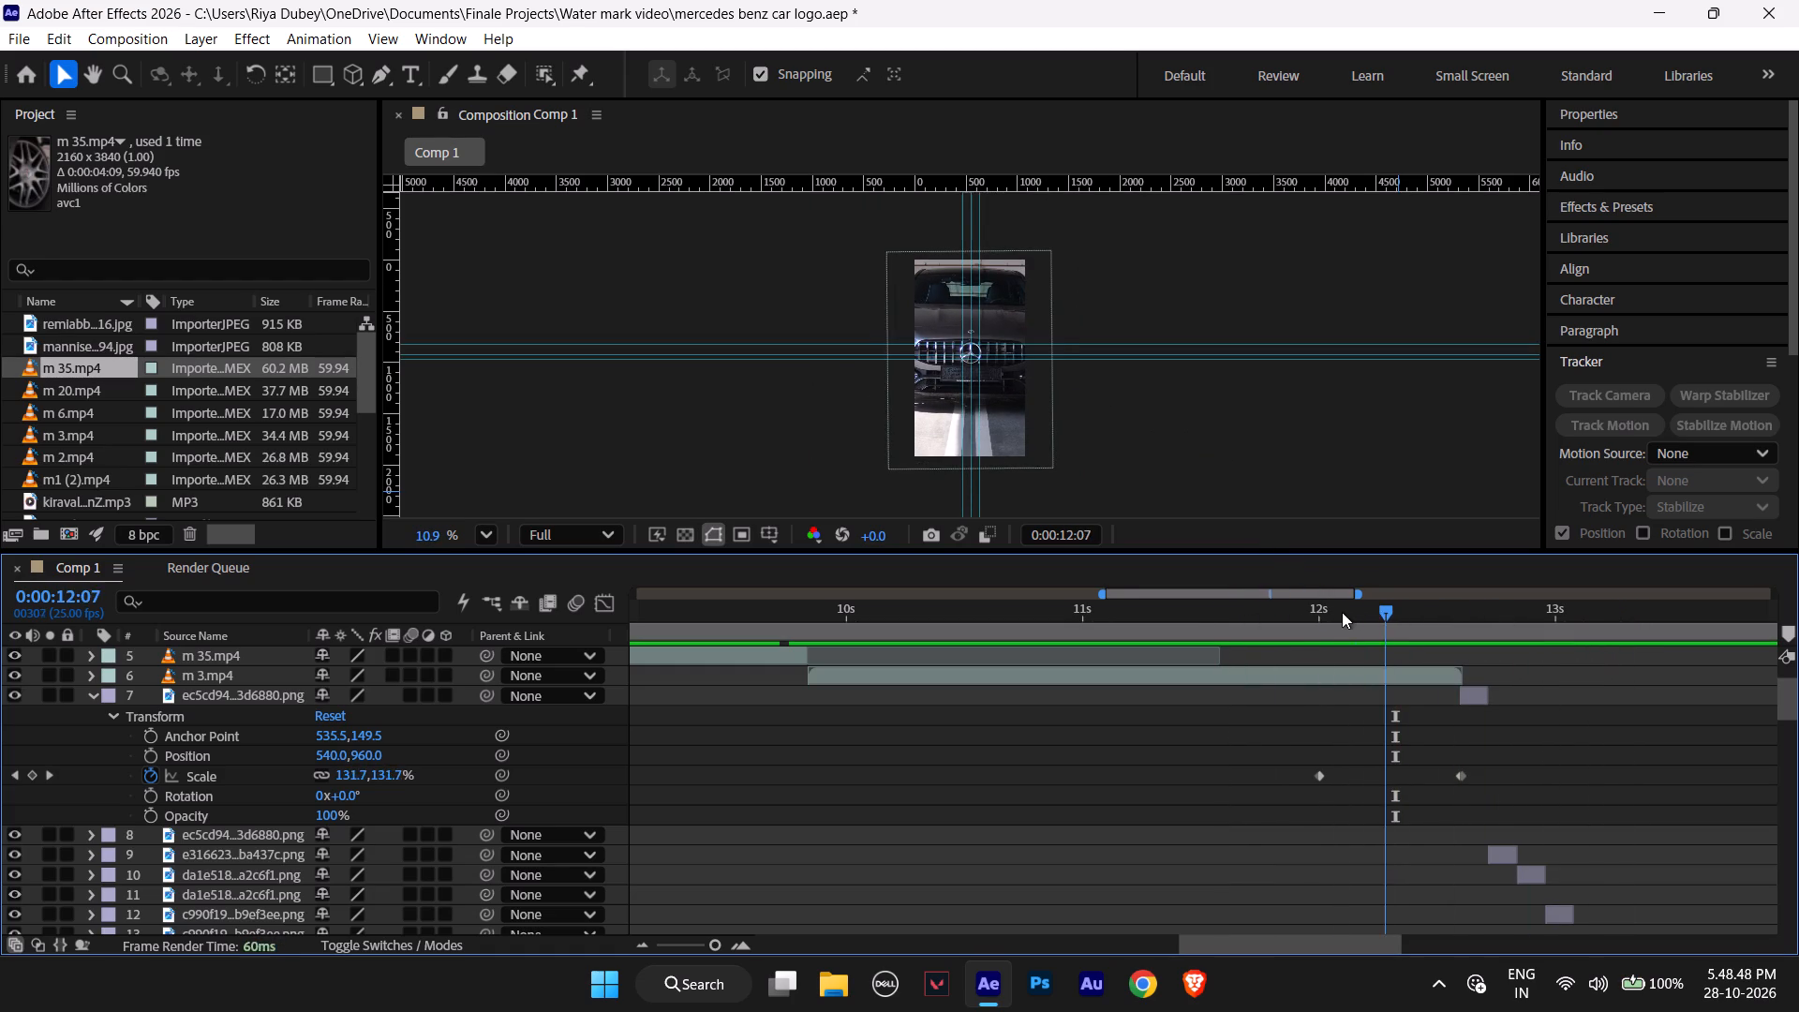
left_click_drag(1342, 612, 1267, 601)
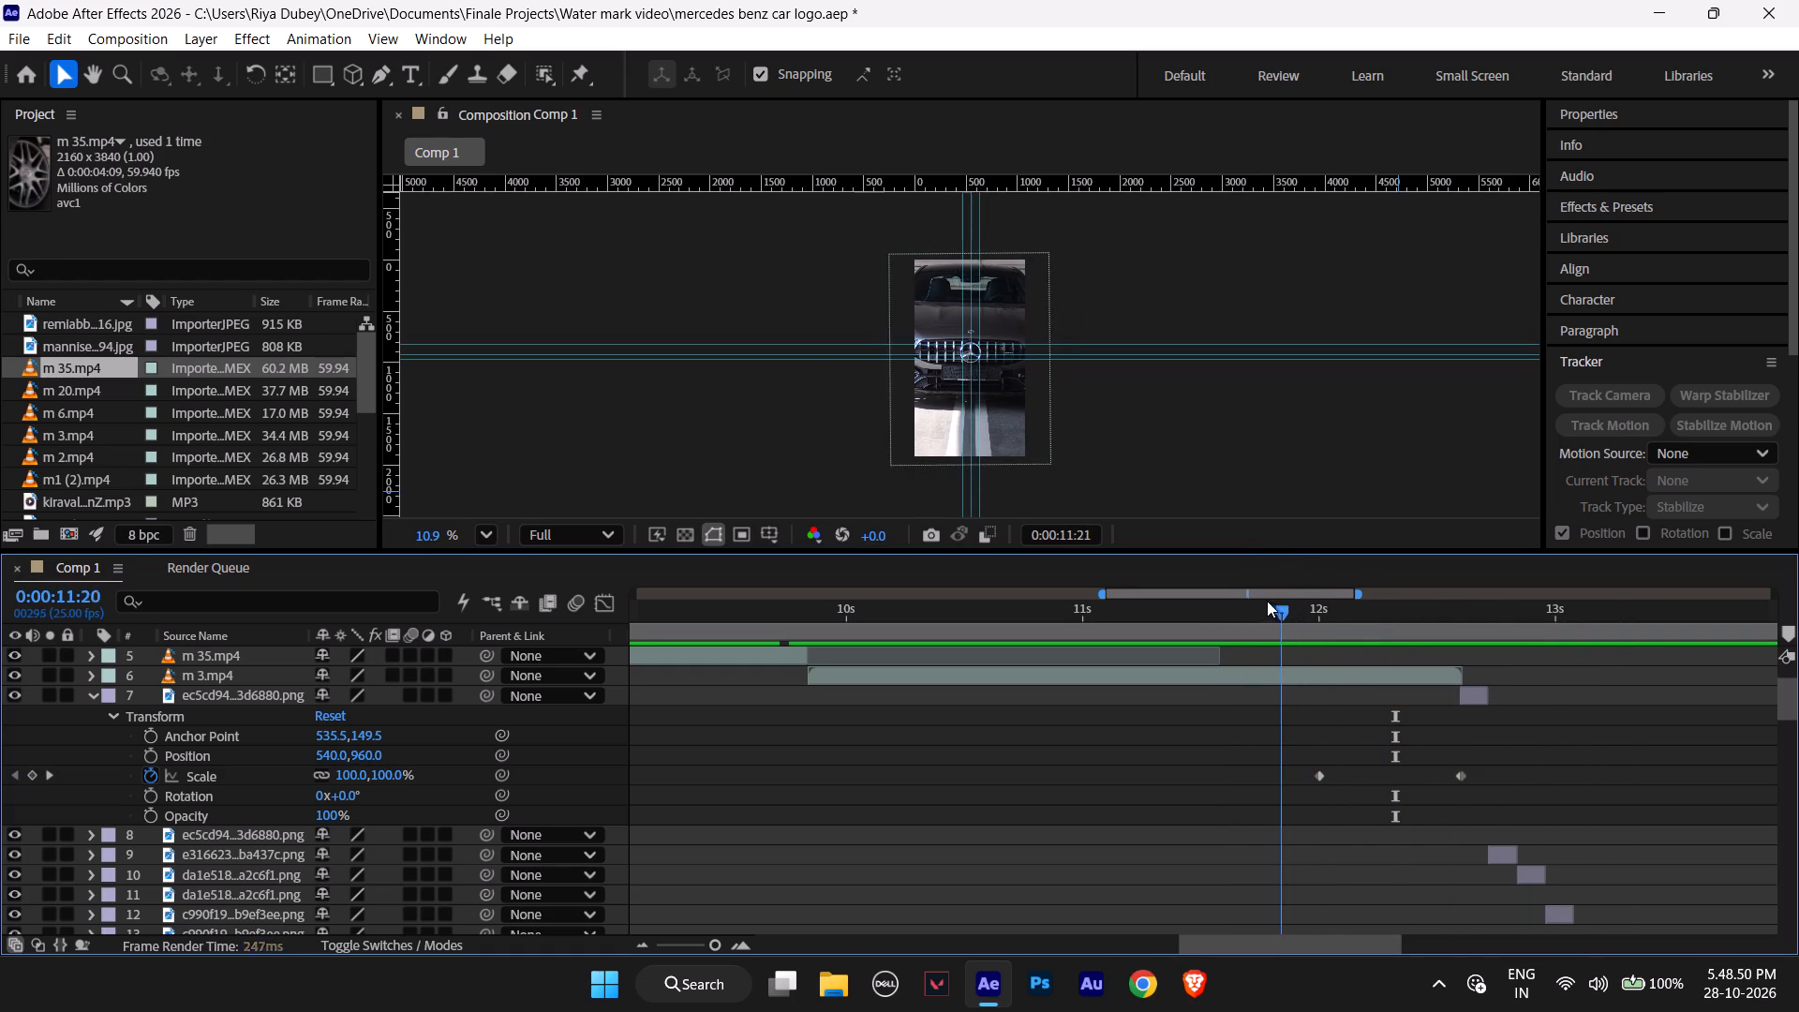
left_click_drag(1267, 601, 1329, 599)
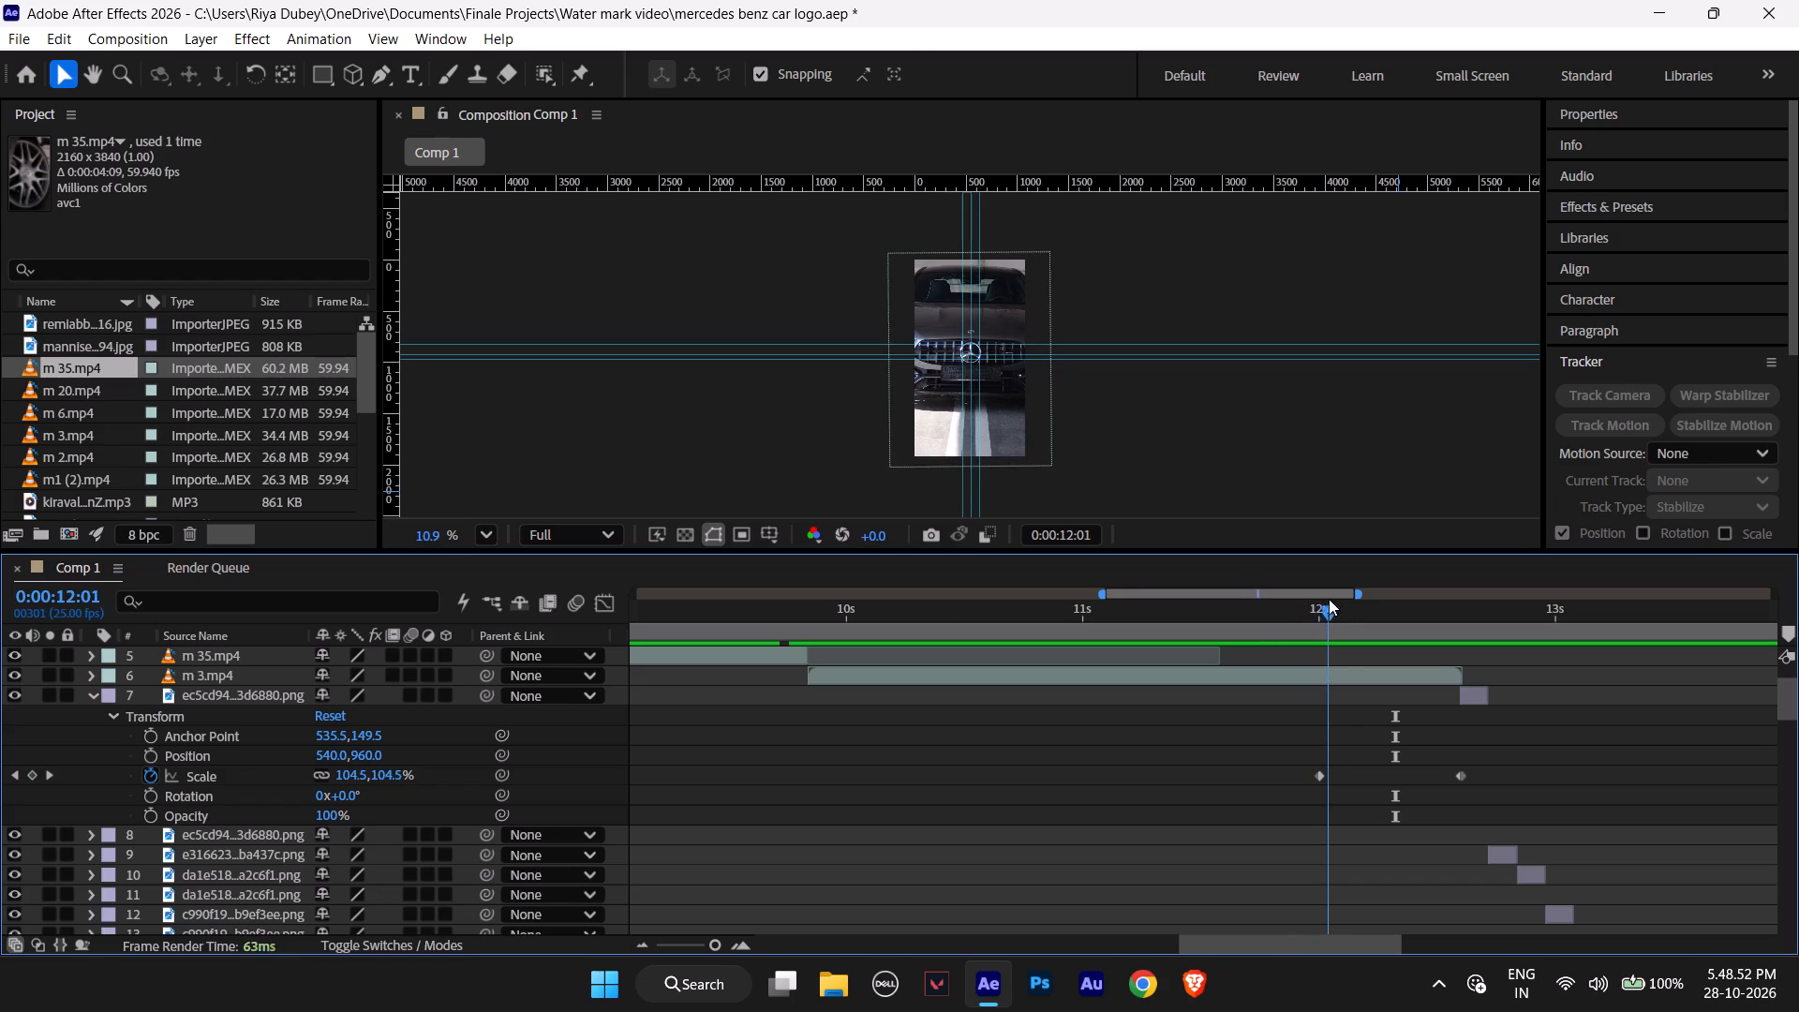
Set layer 7's Scale to 164.9% at 0:00:12:15.
left_click_drag(1329, 599, 1452, 582)
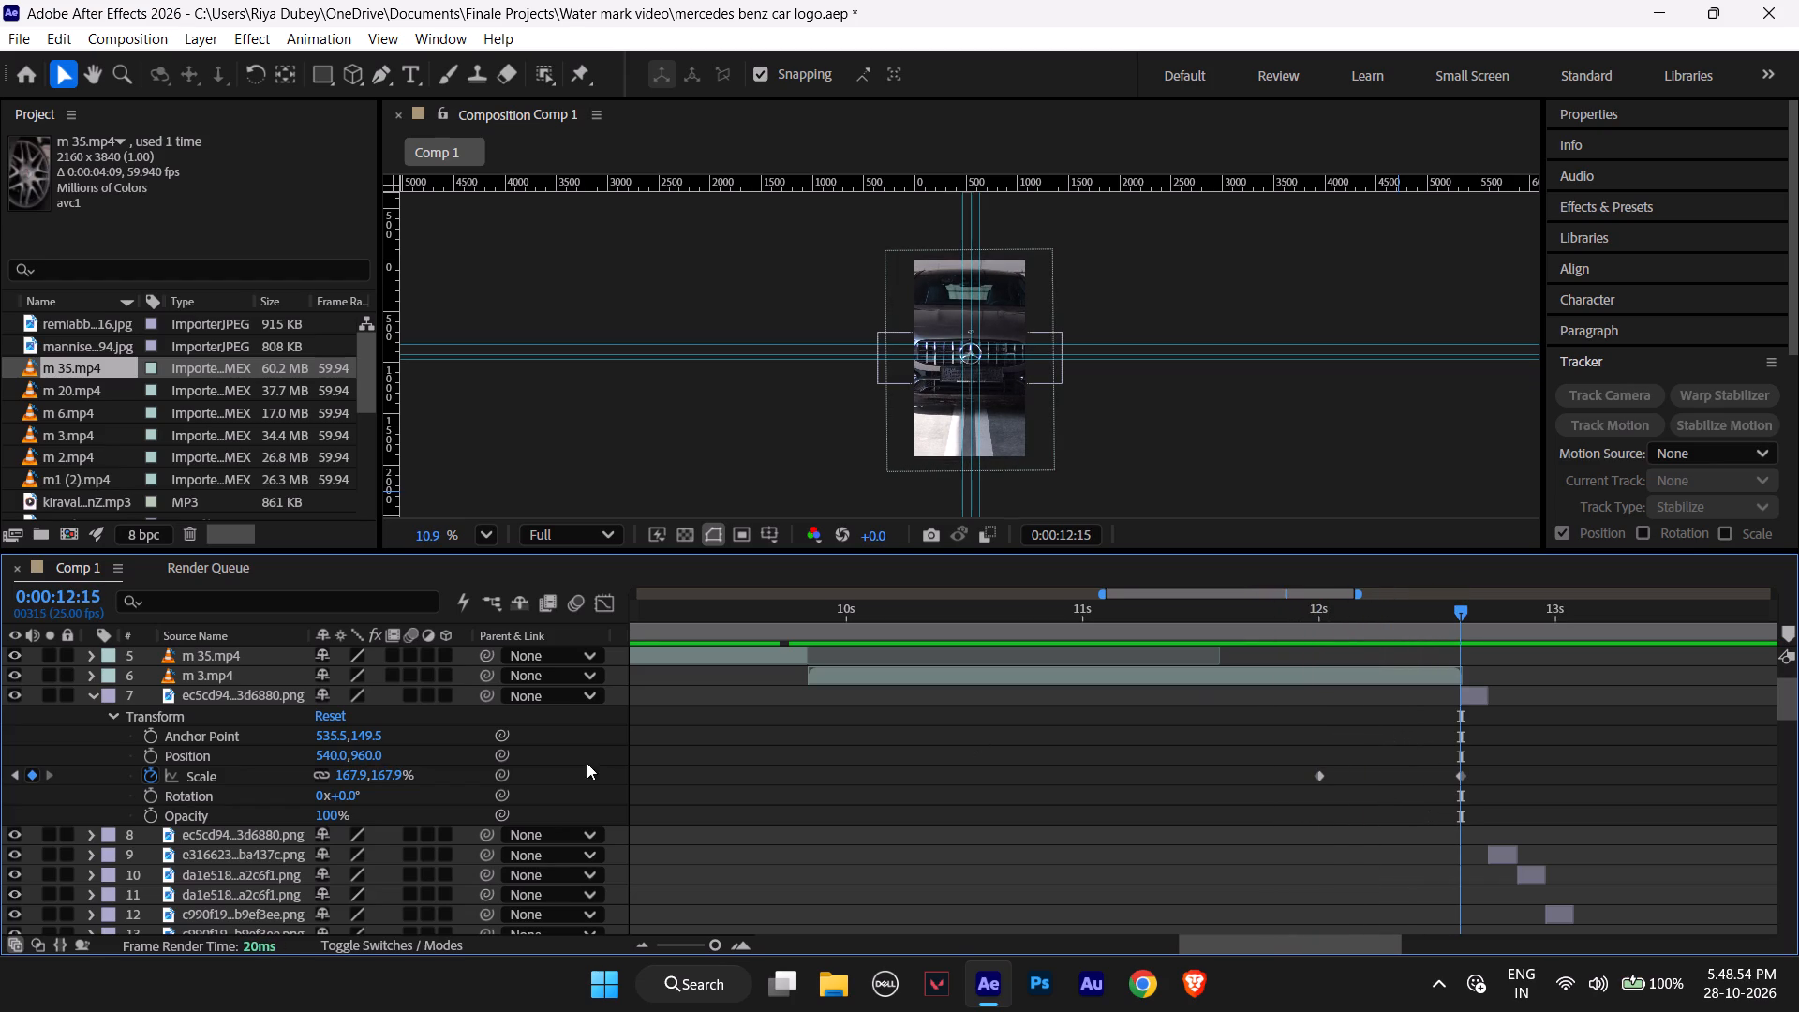
left_click(343, 779)
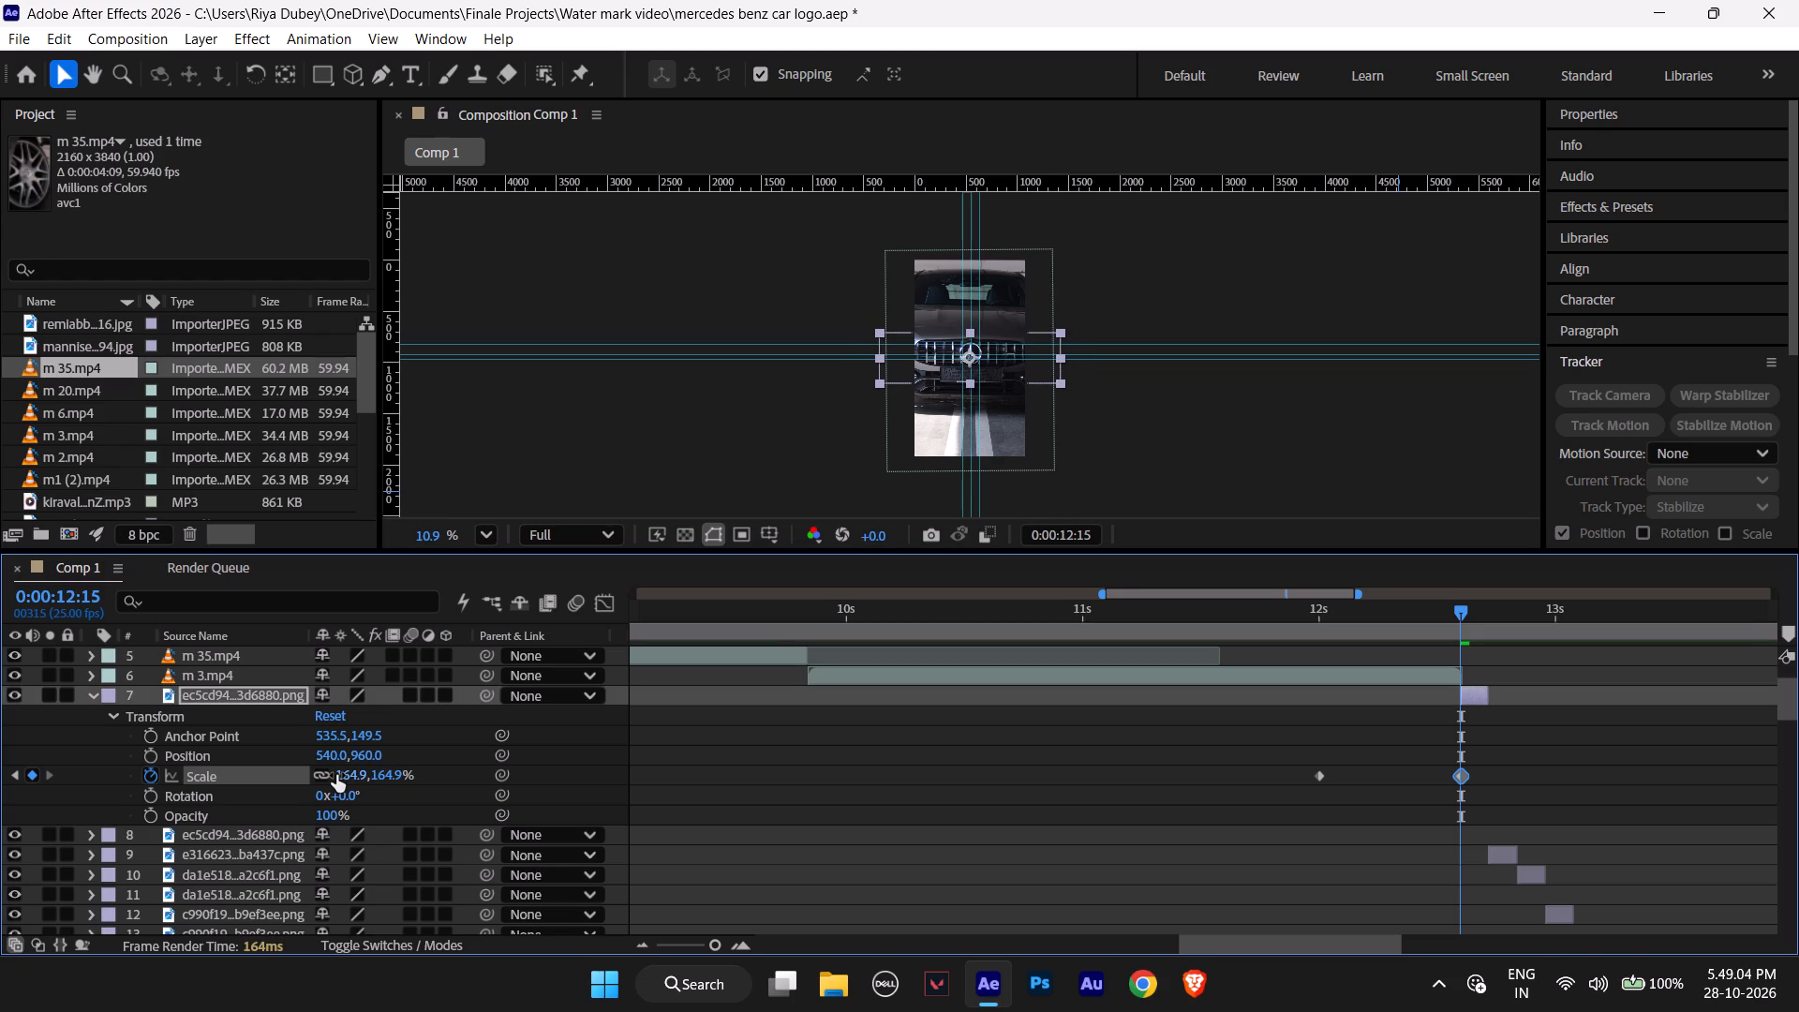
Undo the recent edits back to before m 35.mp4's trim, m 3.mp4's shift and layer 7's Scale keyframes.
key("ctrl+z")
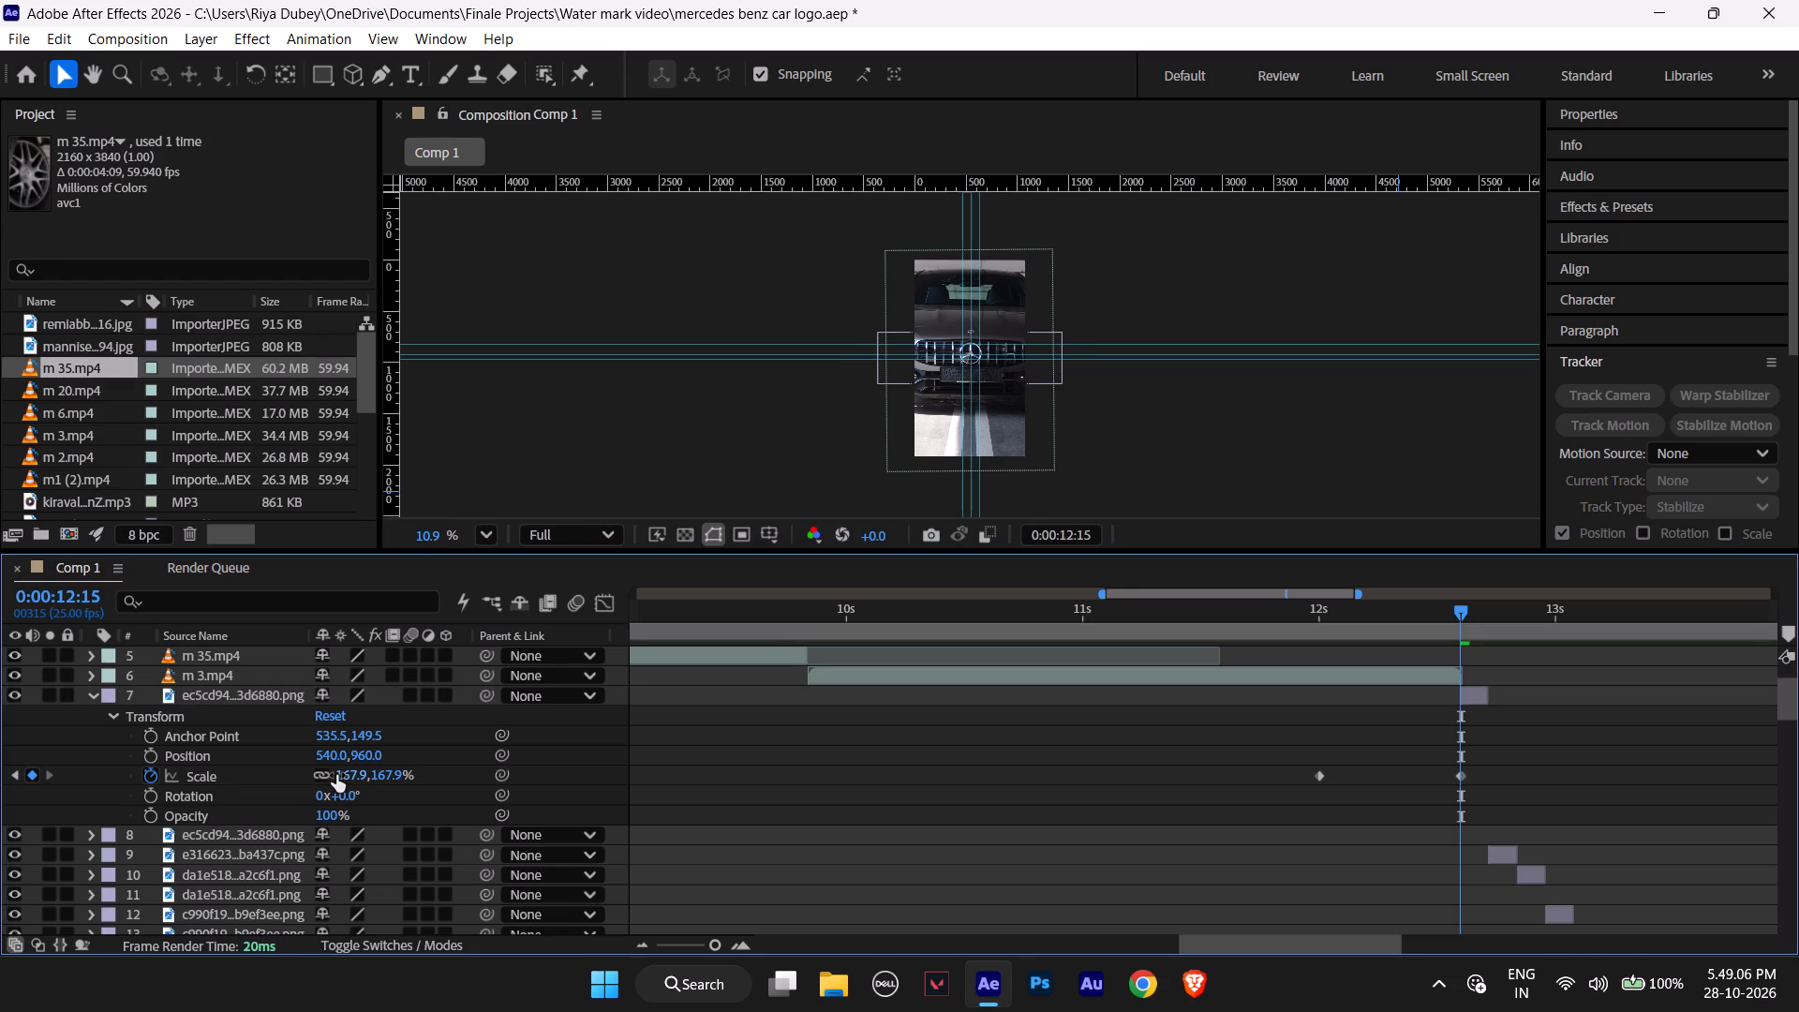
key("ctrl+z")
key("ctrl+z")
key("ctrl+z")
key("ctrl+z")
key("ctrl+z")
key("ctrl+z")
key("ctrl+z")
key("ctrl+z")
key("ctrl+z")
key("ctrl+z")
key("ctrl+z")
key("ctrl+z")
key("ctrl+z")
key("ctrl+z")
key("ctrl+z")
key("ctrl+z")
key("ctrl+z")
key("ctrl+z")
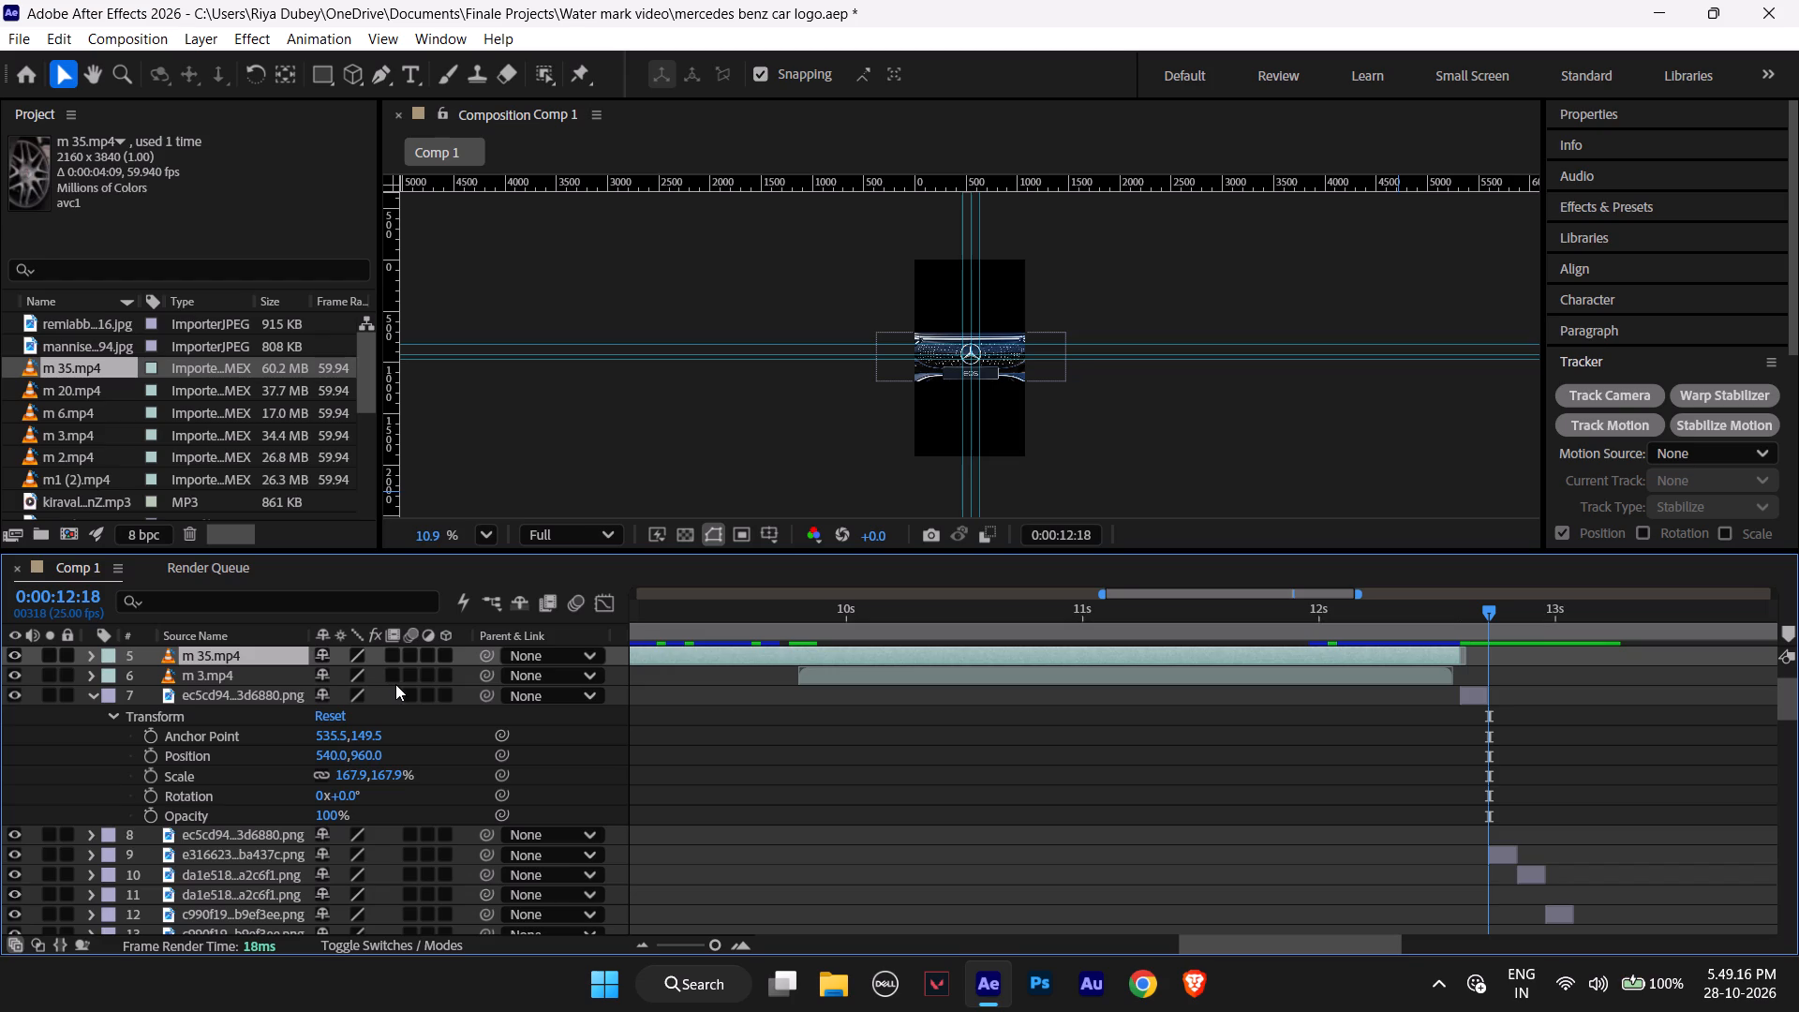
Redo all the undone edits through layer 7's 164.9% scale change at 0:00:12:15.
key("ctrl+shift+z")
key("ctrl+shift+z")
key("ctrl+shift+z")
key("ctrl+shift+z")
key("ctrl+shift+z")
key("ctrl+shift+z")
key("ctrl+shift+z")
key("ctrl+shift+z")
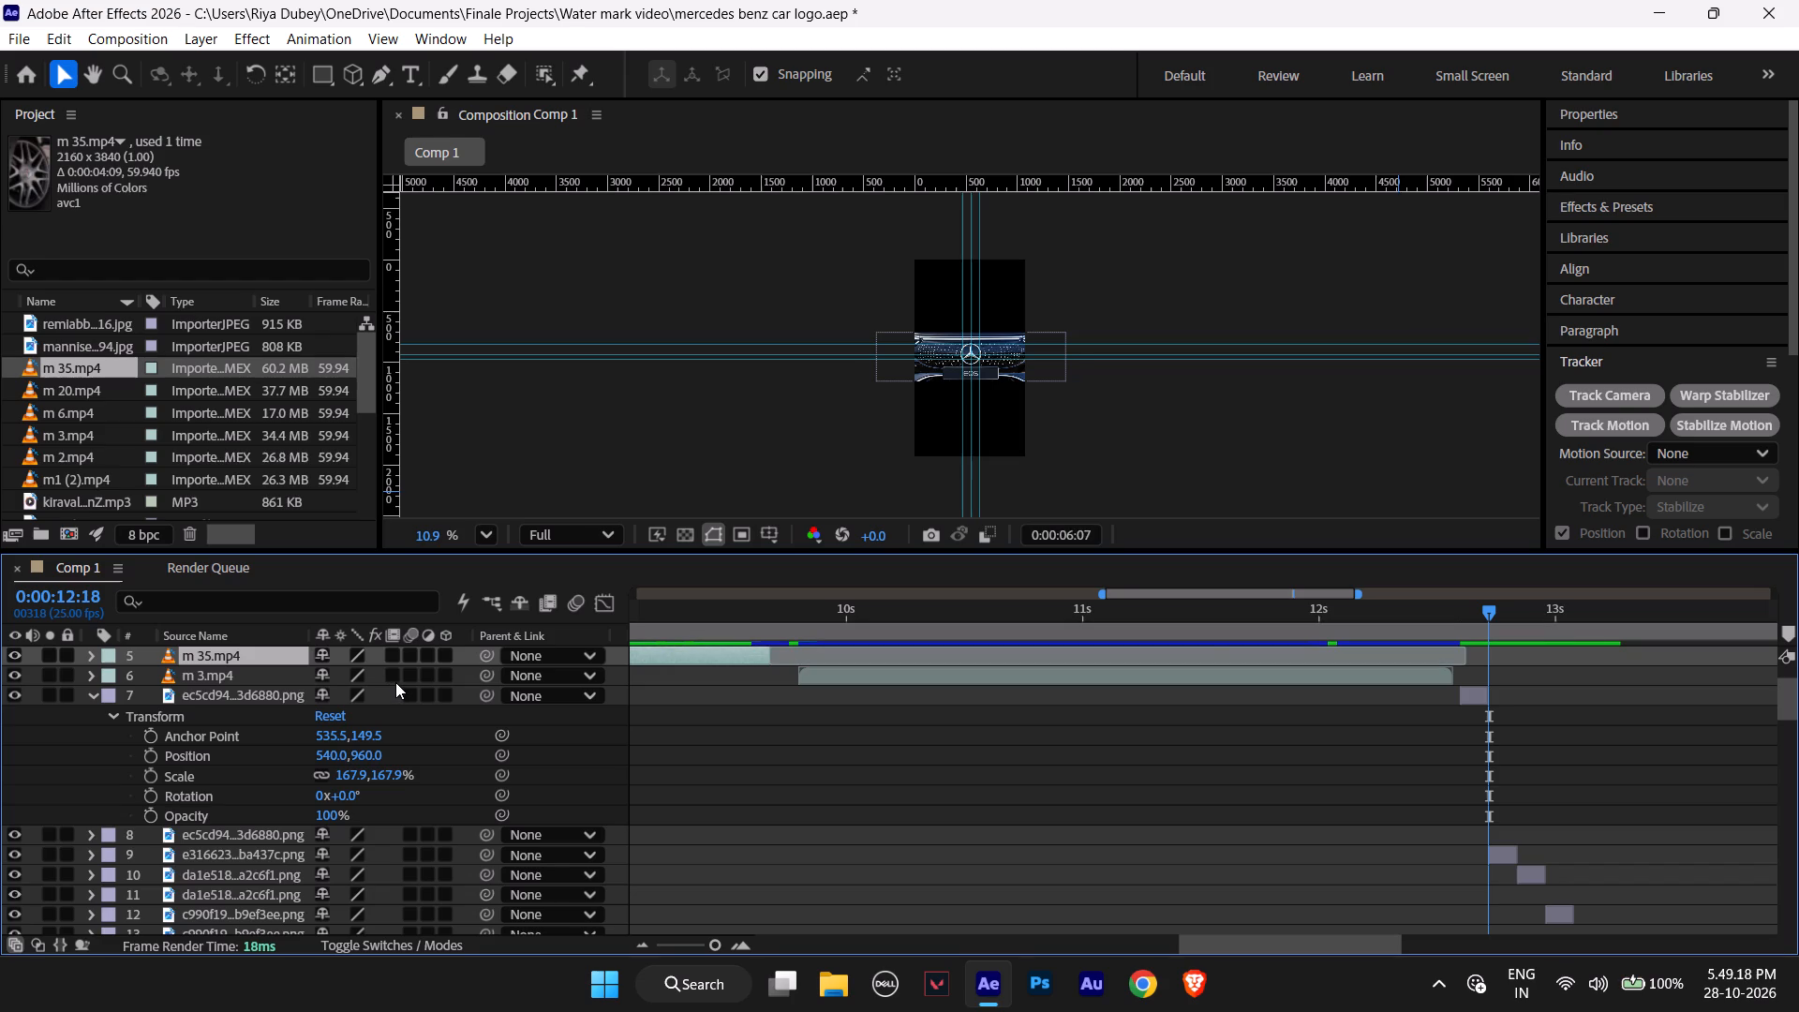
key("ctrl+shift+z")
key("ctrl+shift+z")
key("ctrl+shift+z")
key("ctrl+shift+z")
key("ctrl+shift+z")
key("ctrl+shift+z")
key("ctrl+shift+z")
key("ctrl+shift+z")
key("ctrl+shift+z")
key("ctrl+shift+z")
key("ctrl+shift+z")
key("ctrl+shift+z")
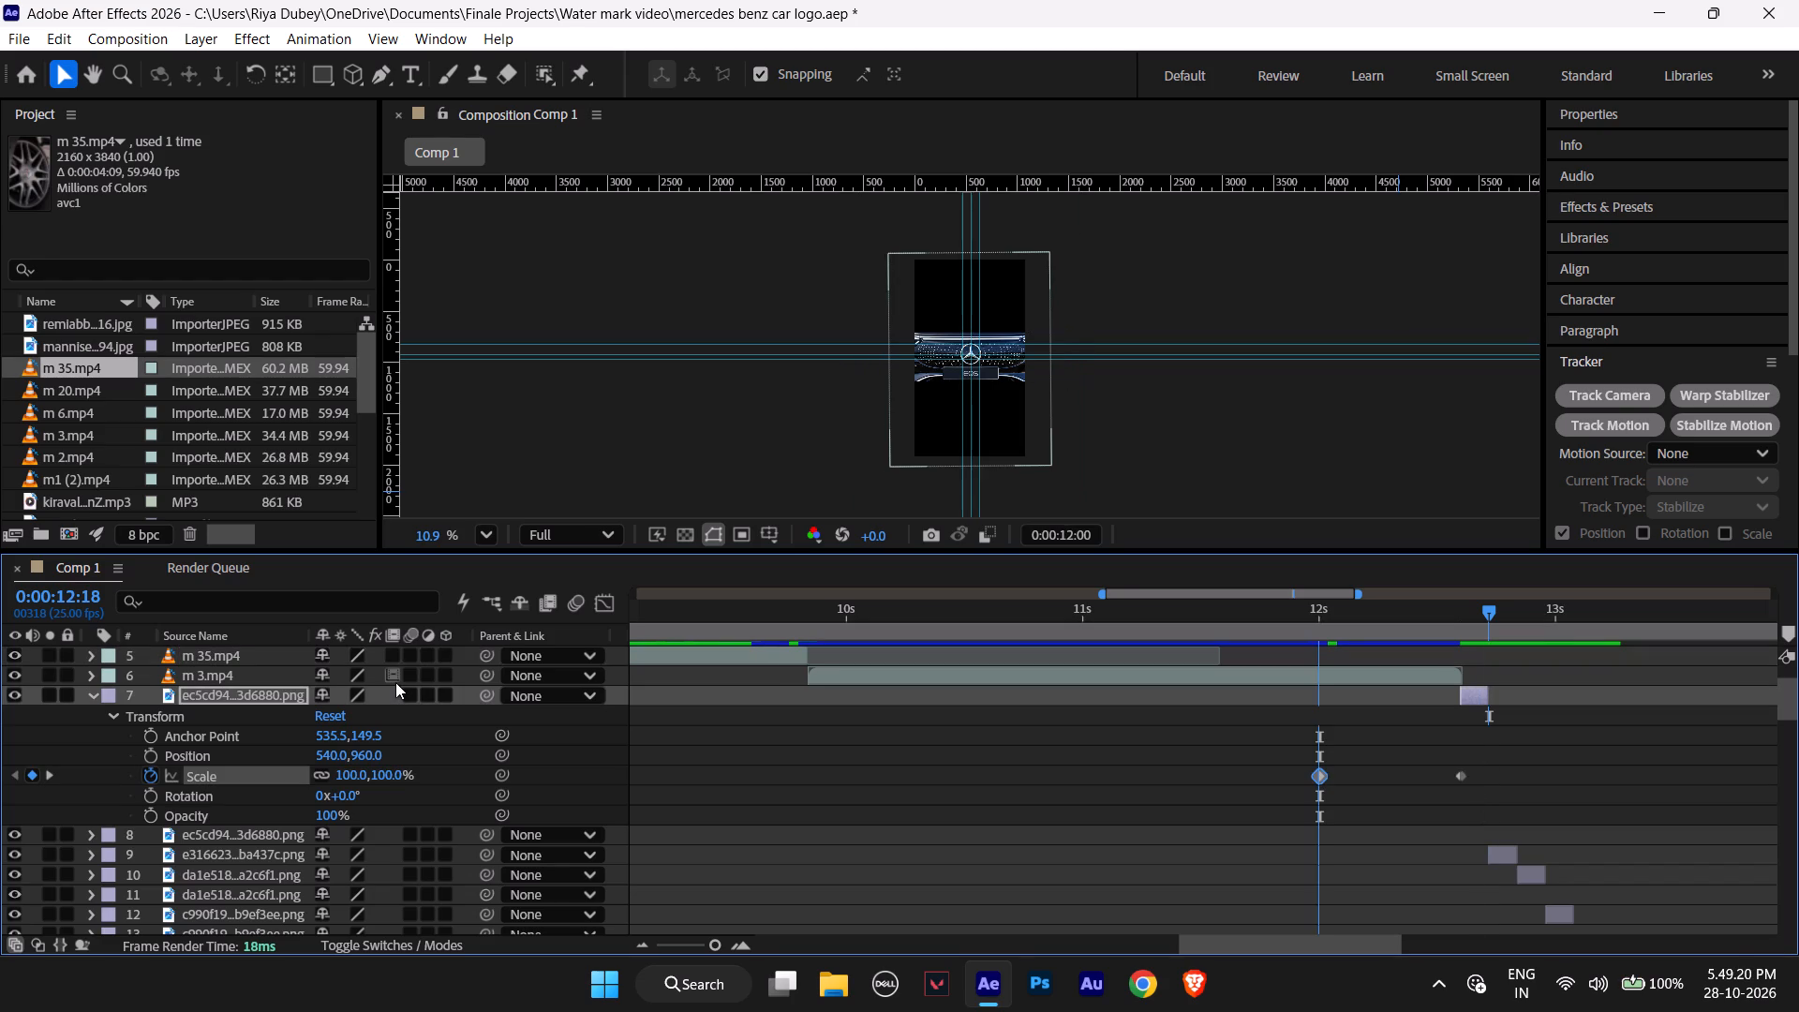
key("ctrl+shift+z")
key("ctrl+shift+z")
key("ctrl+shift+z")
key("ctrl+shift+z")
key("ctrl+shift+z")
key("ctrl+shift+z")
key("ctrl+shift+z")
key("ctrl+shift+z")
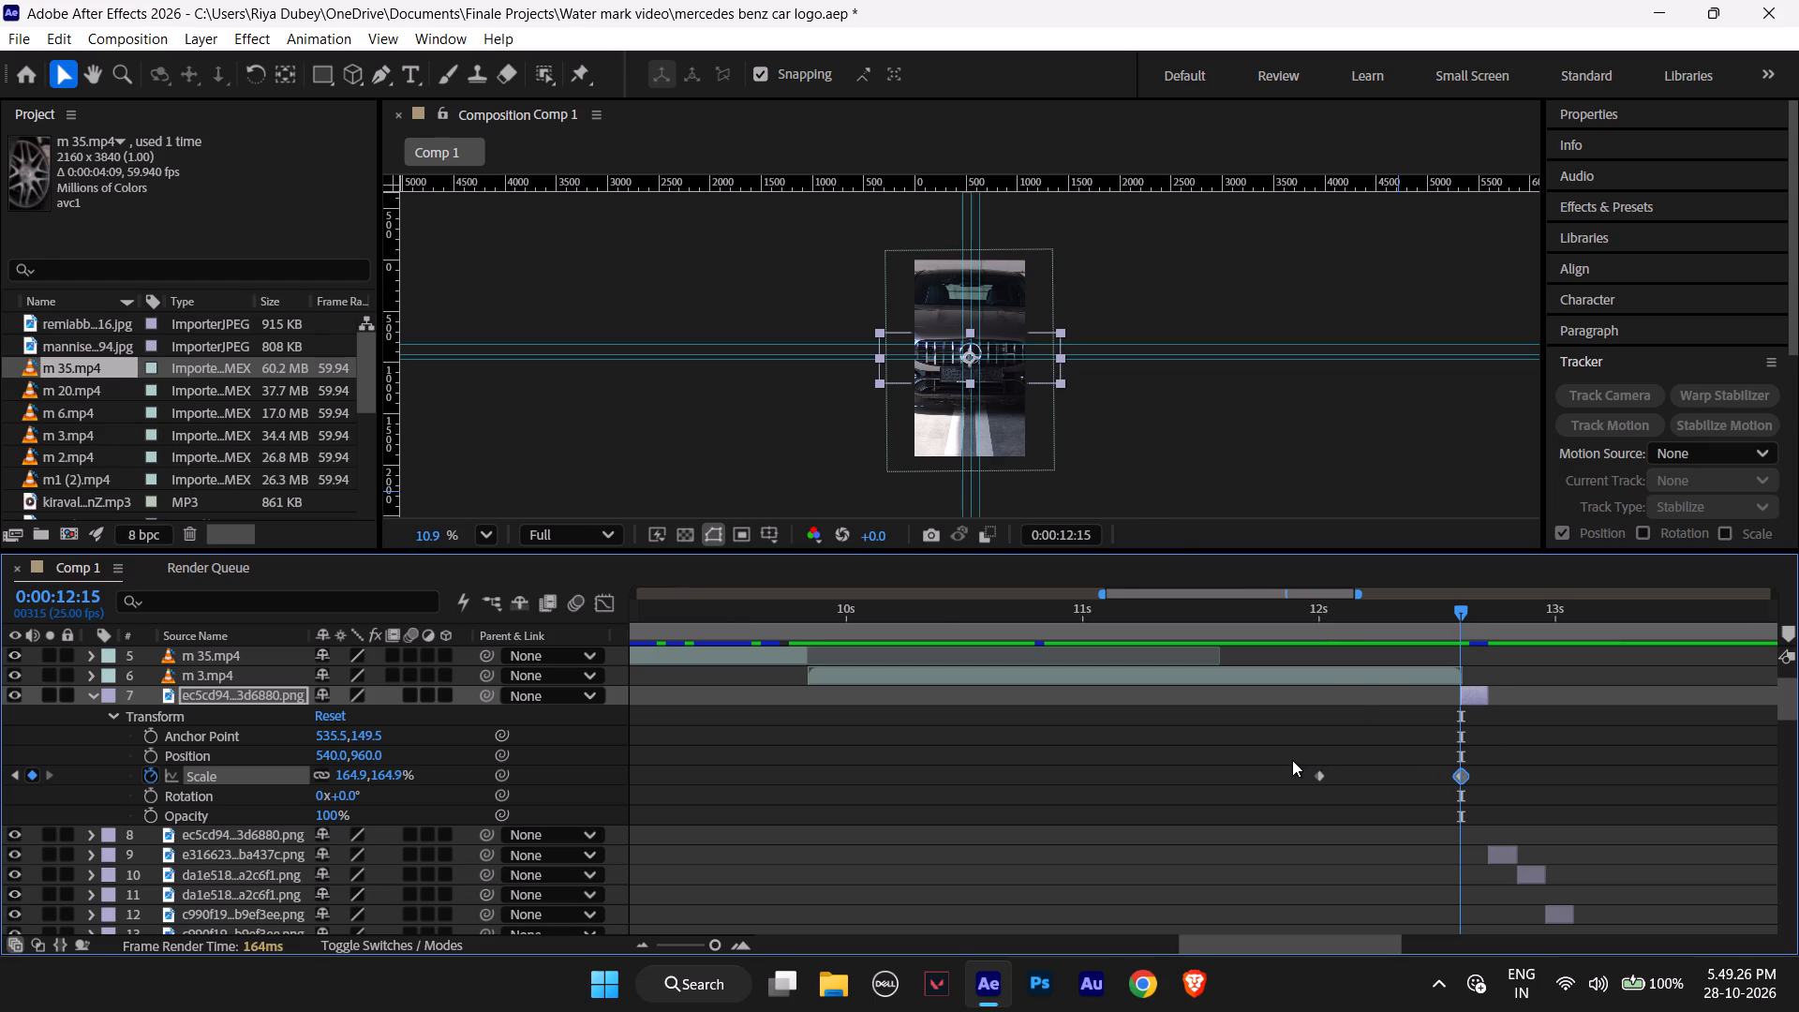
Remove all of layer 7's Scale keyframes at 0:00:12:15, keeping a constant 164.9% scale, and collapse the layer's properties.
left_click(1459, 613)
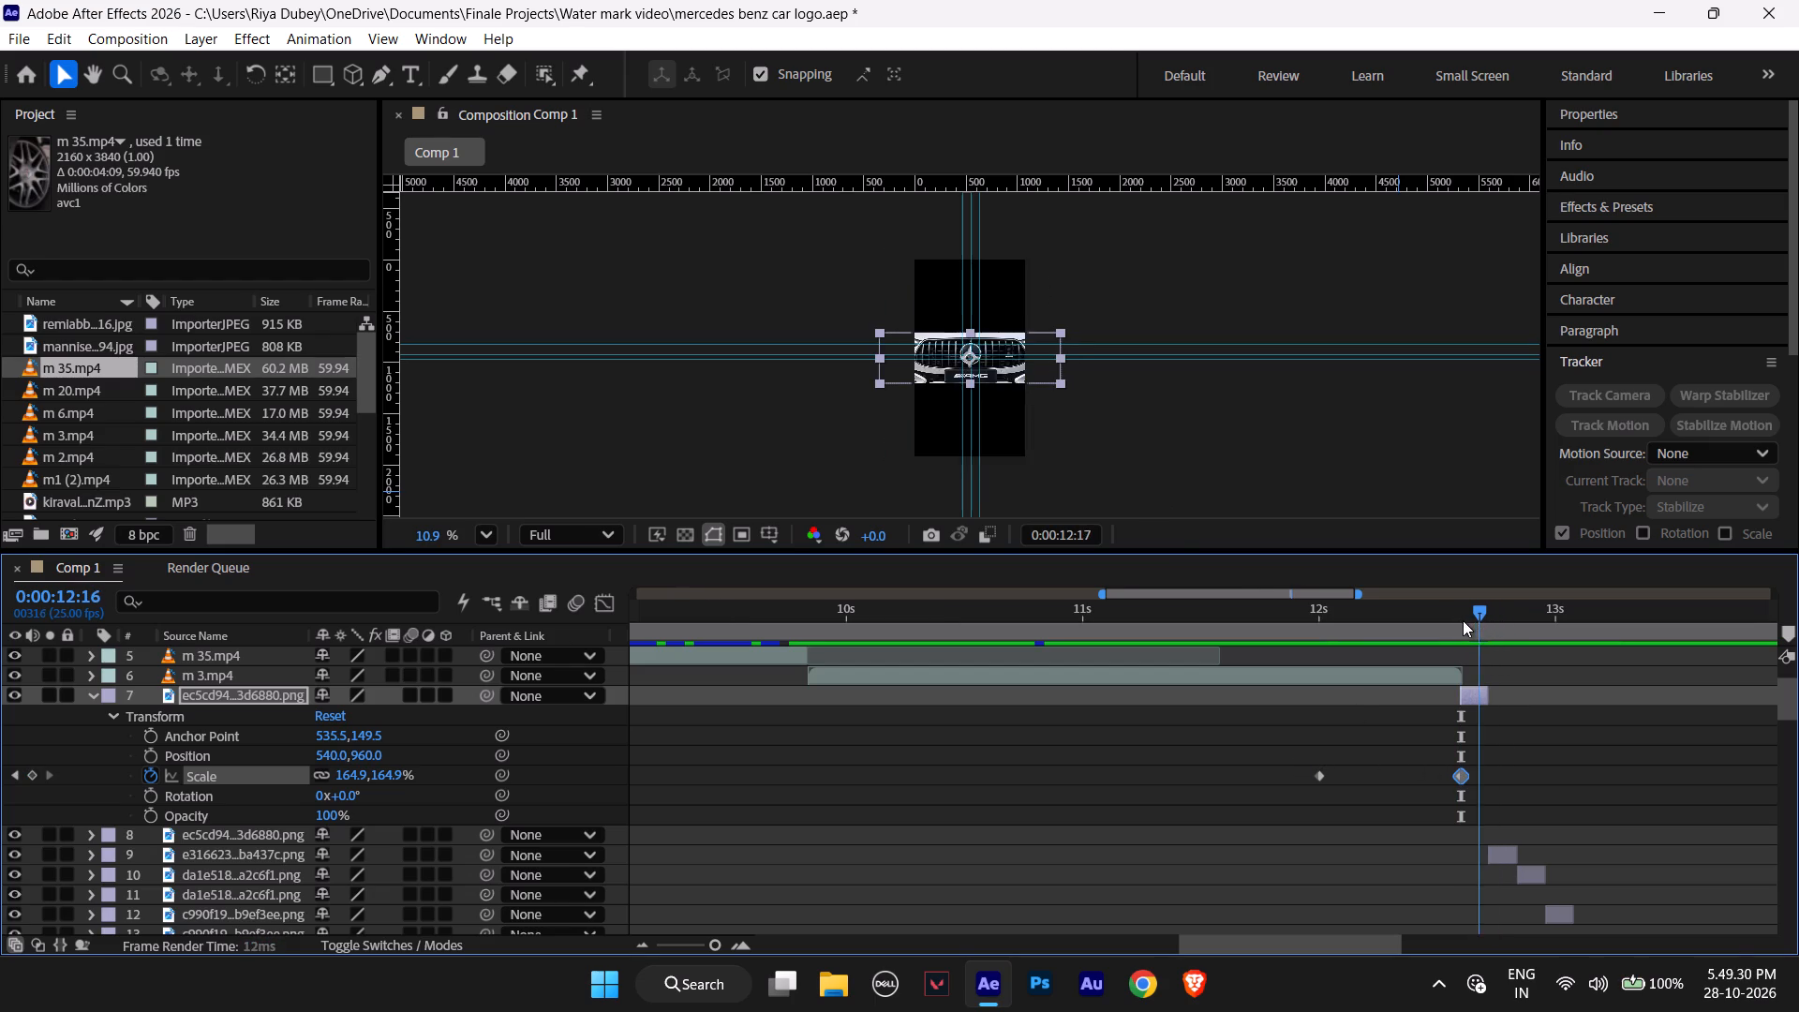
left_click(153, 779)
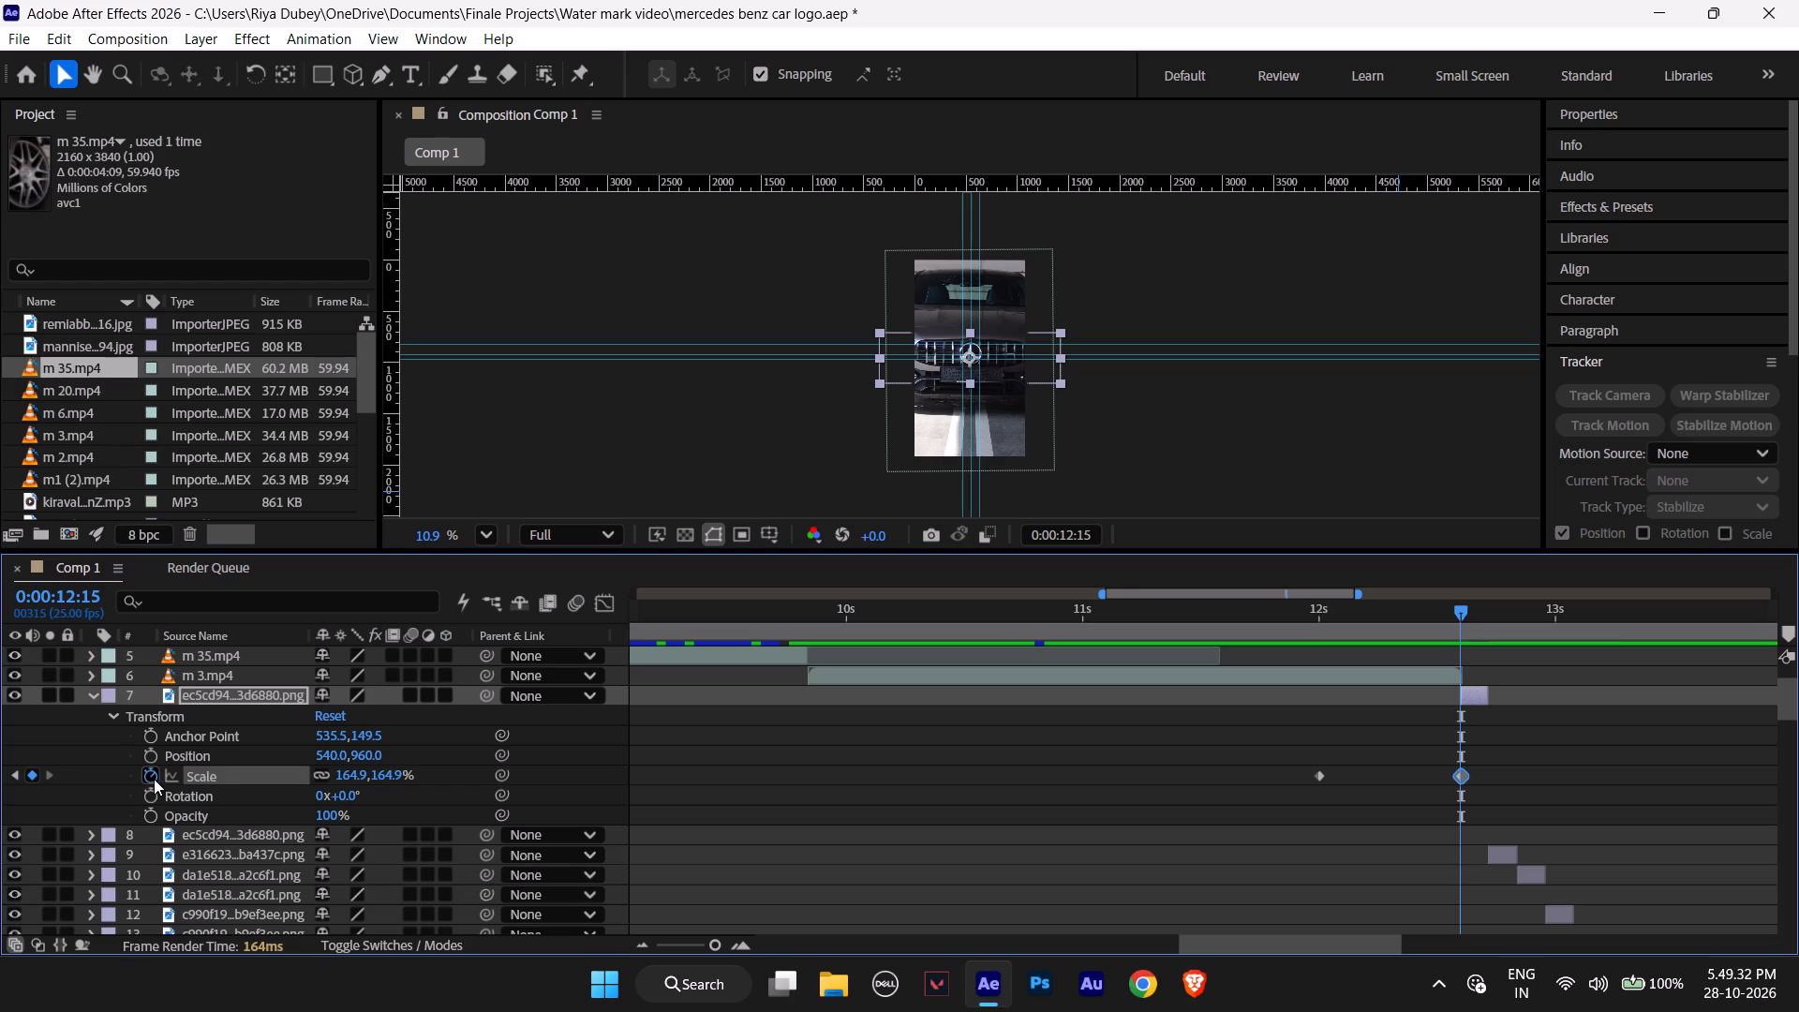
left_click(1473, 696)
left_click(88, 697)
Compare the logo's size and position across the cut from m 3.mp4 to the first grille images around 0:00:12:15.
left_click_drag(1462, 611, 1464, 611)
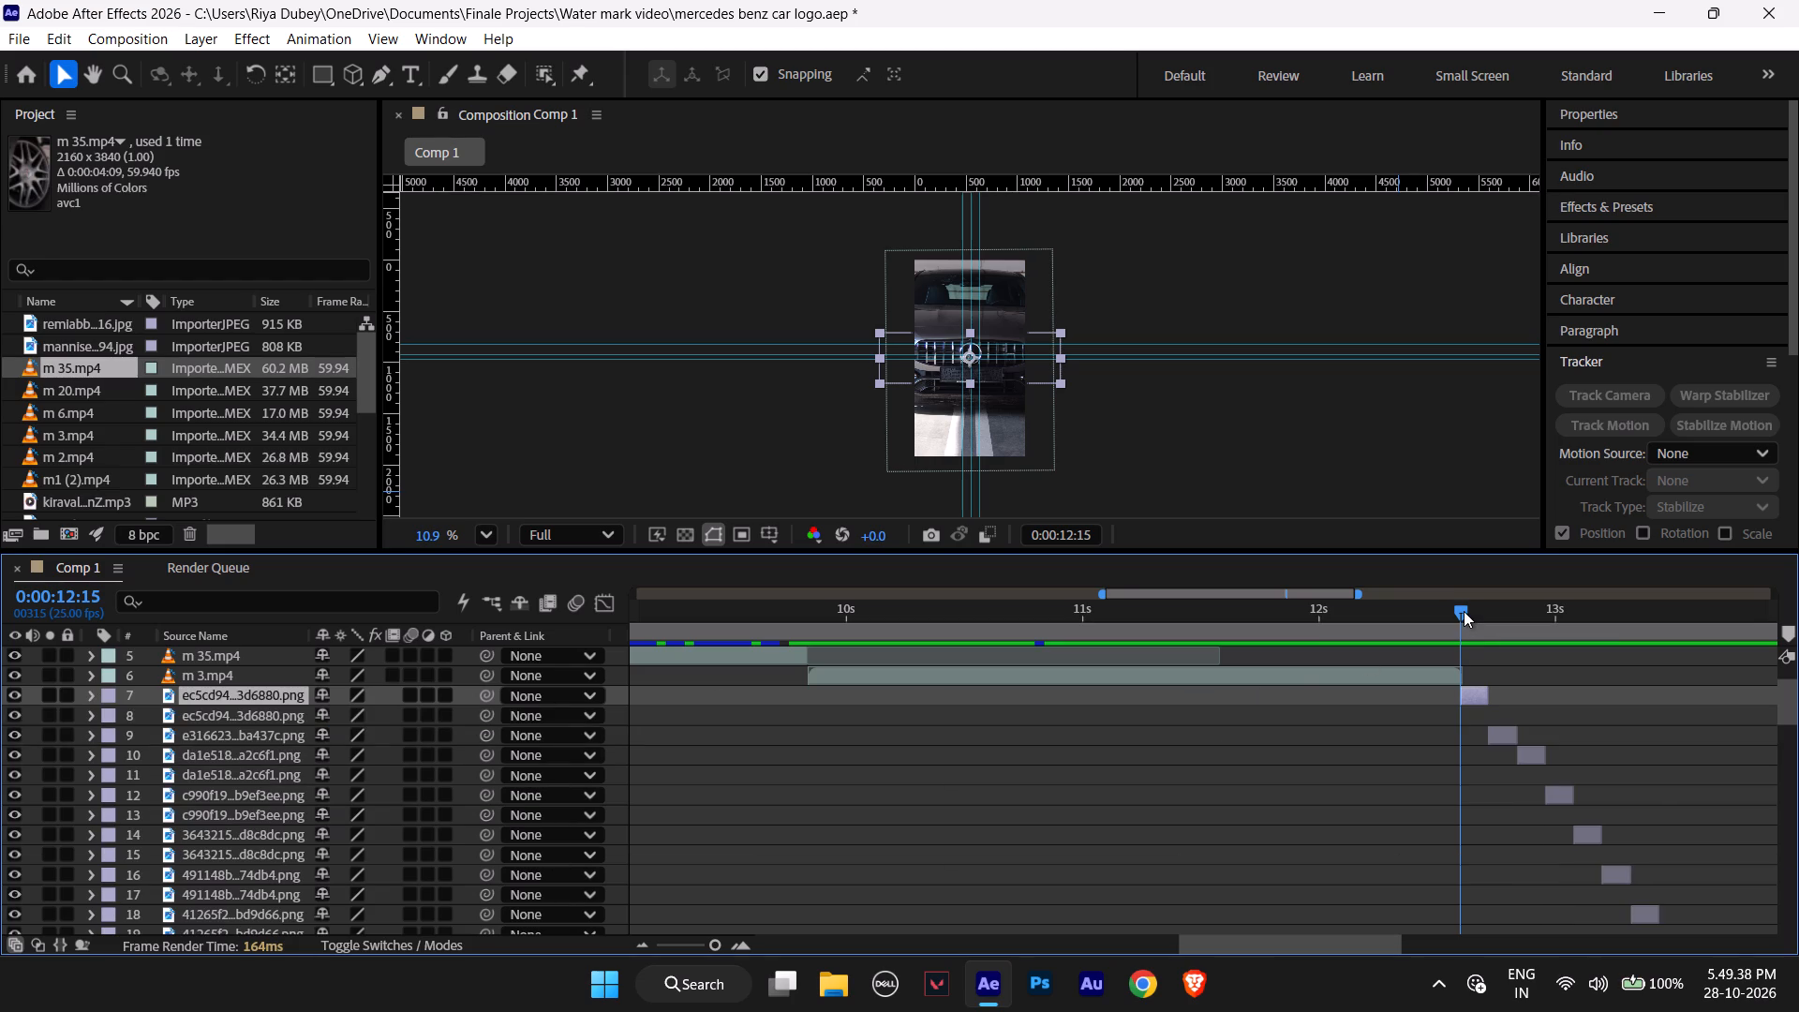
left_click_drag(1464, 611, 1494, 605)
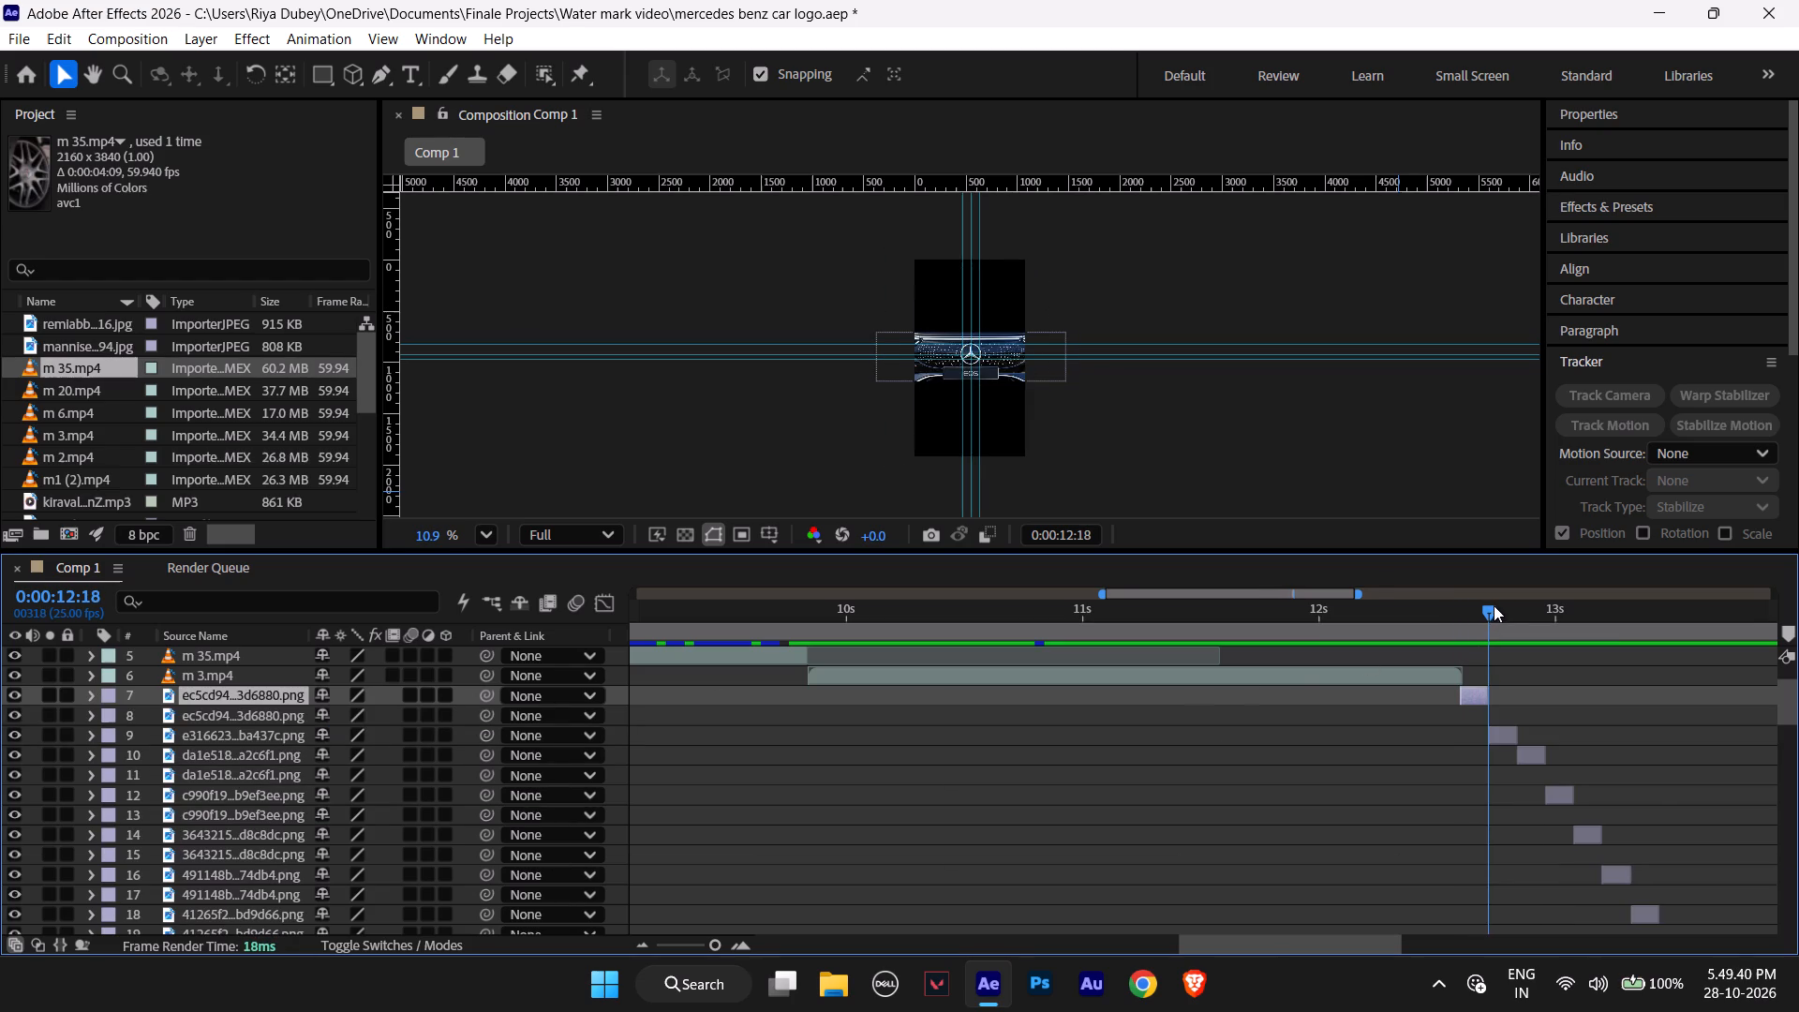
left_click_drag(1494, 605, 1488, 605)
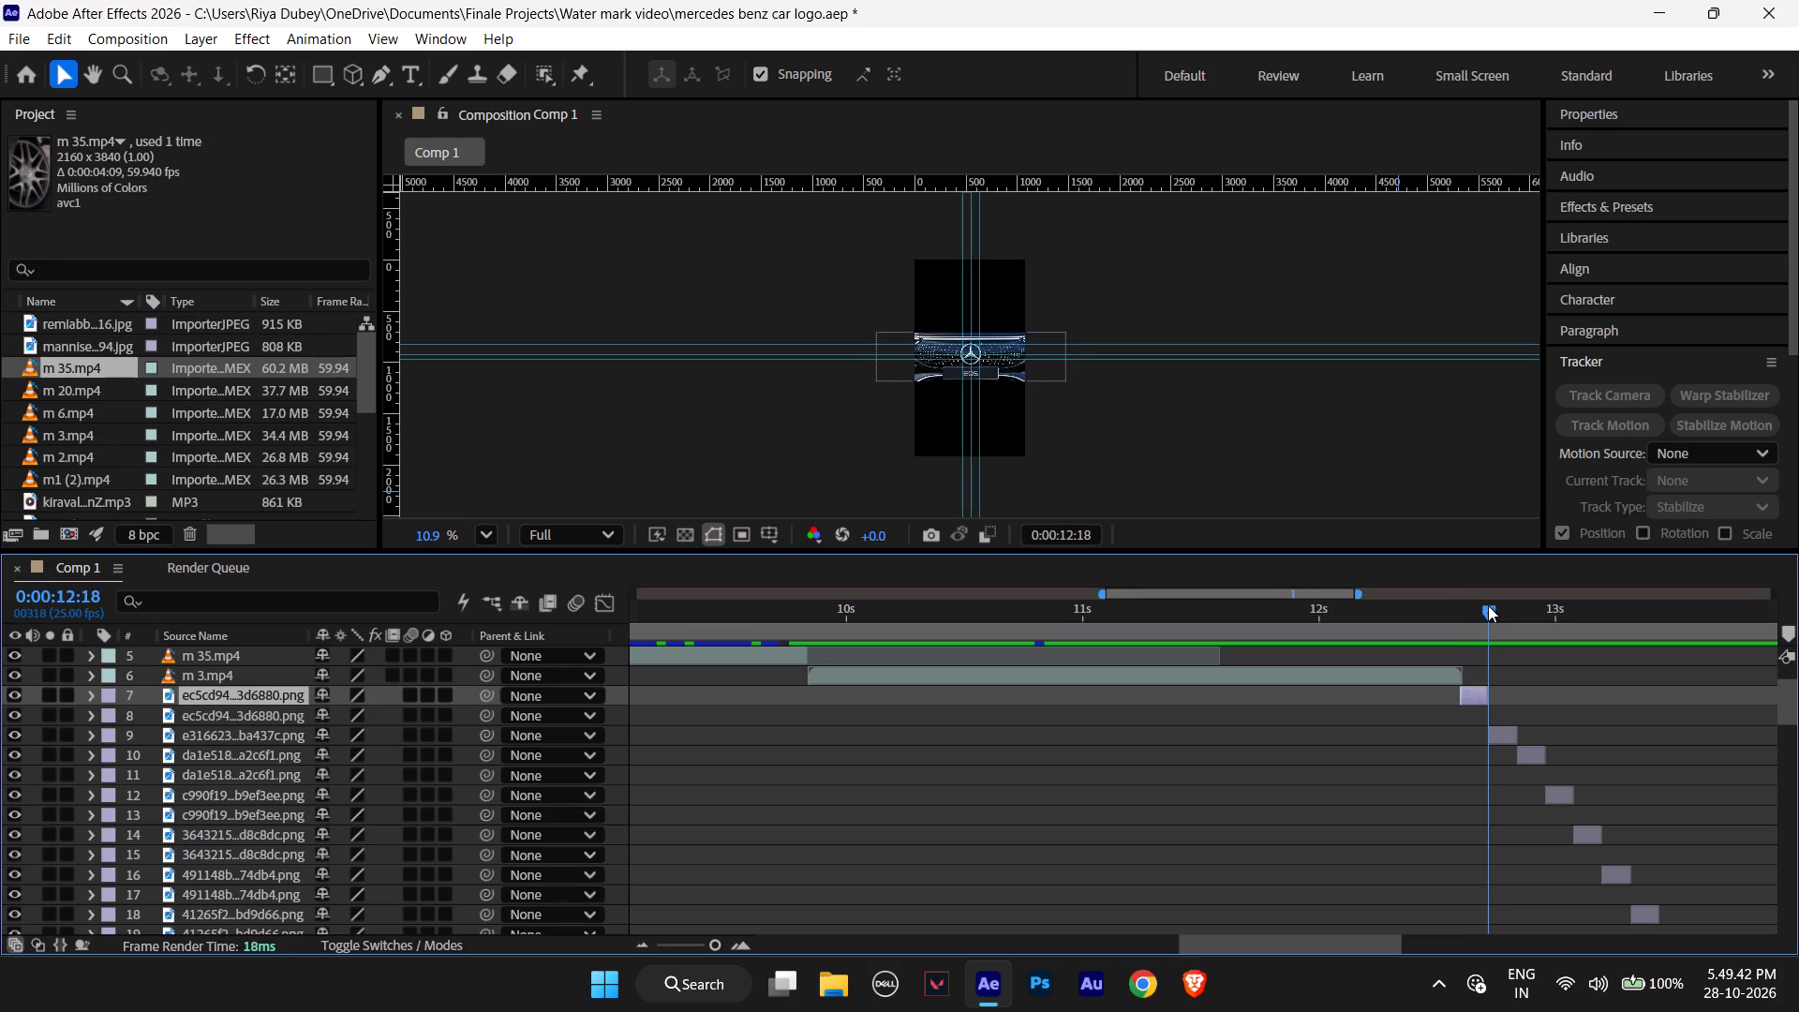
left_click_drag(1488, 605, 1487, 603)
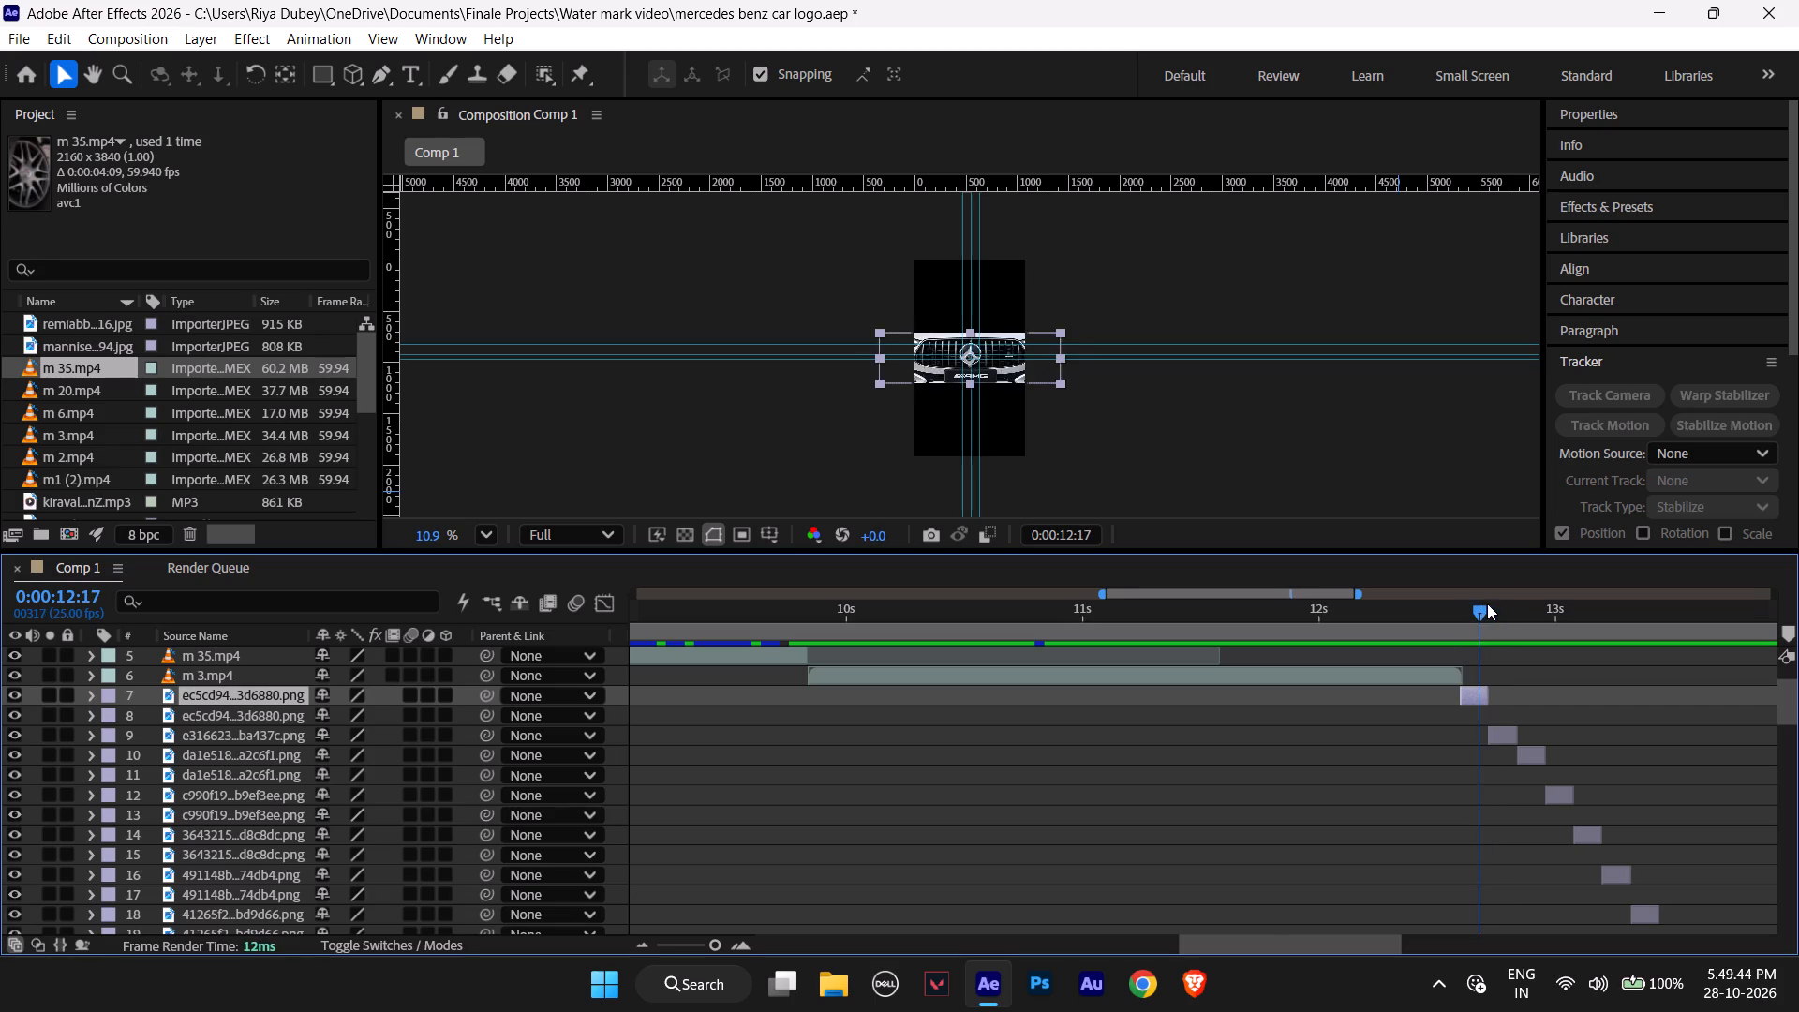
left_click_drag(1487, 603, 1484, 603)
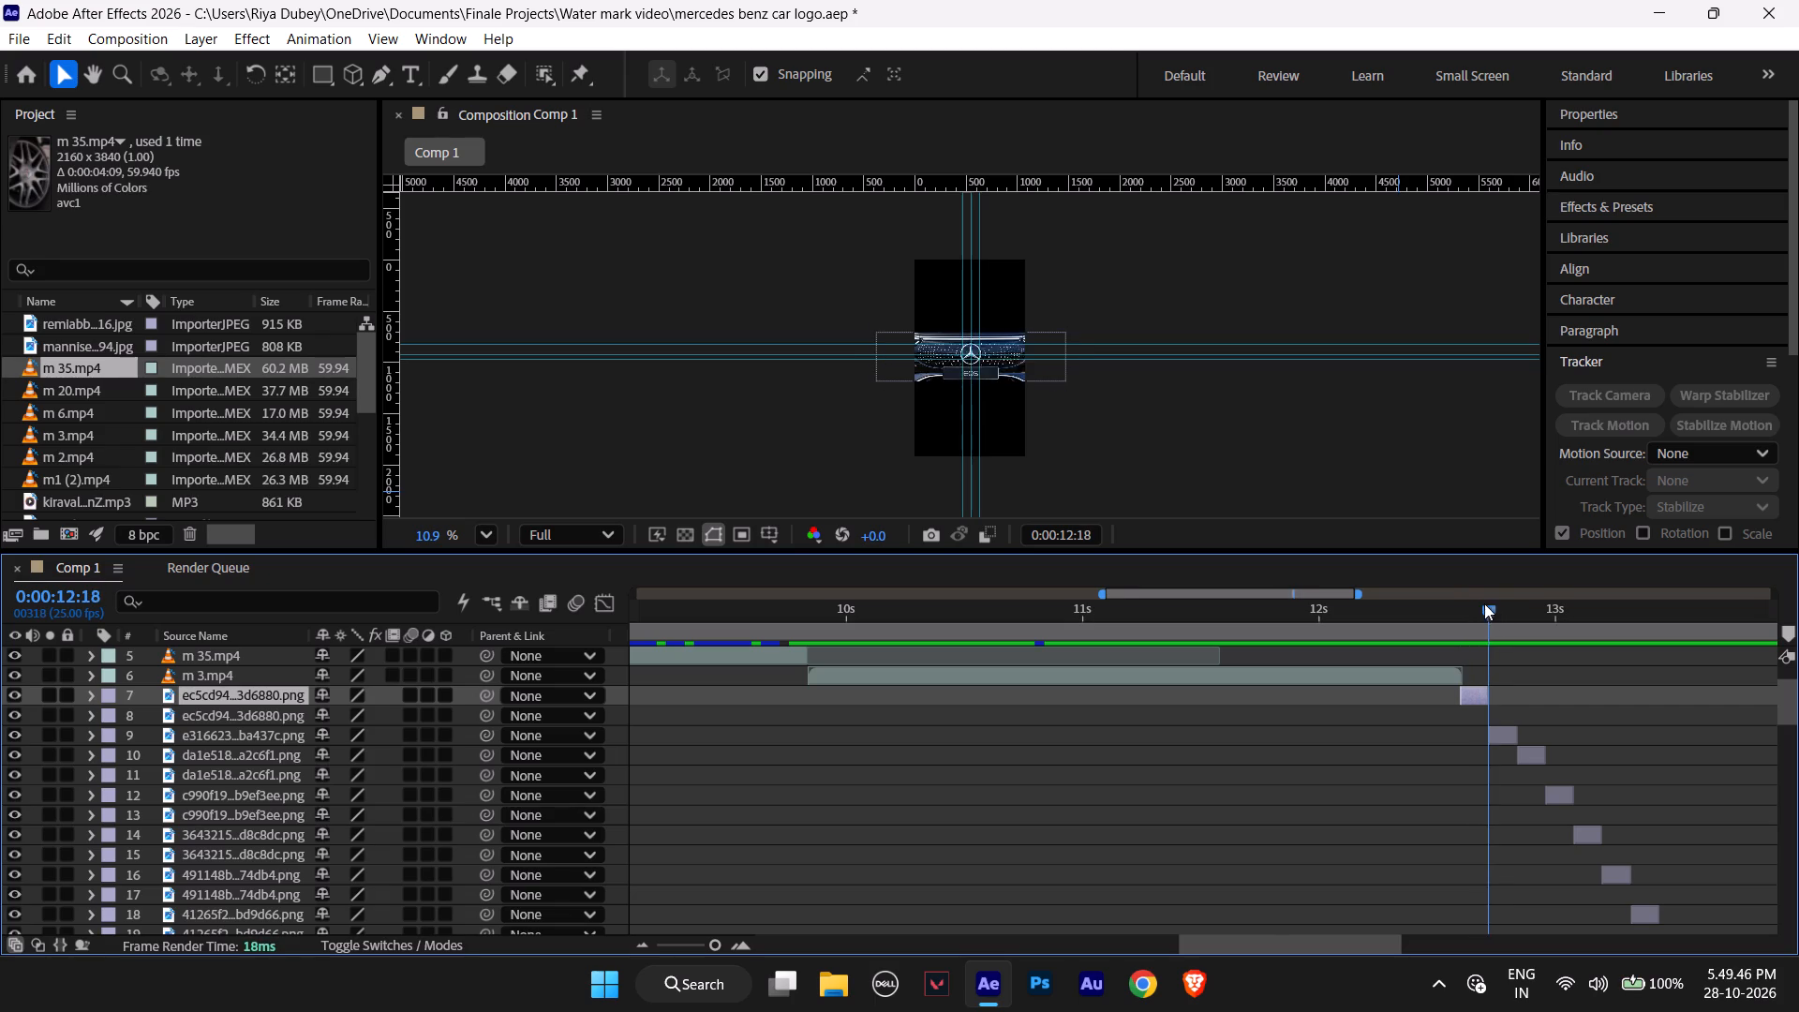
left_click_drag(1484, 603, 1442, 603)
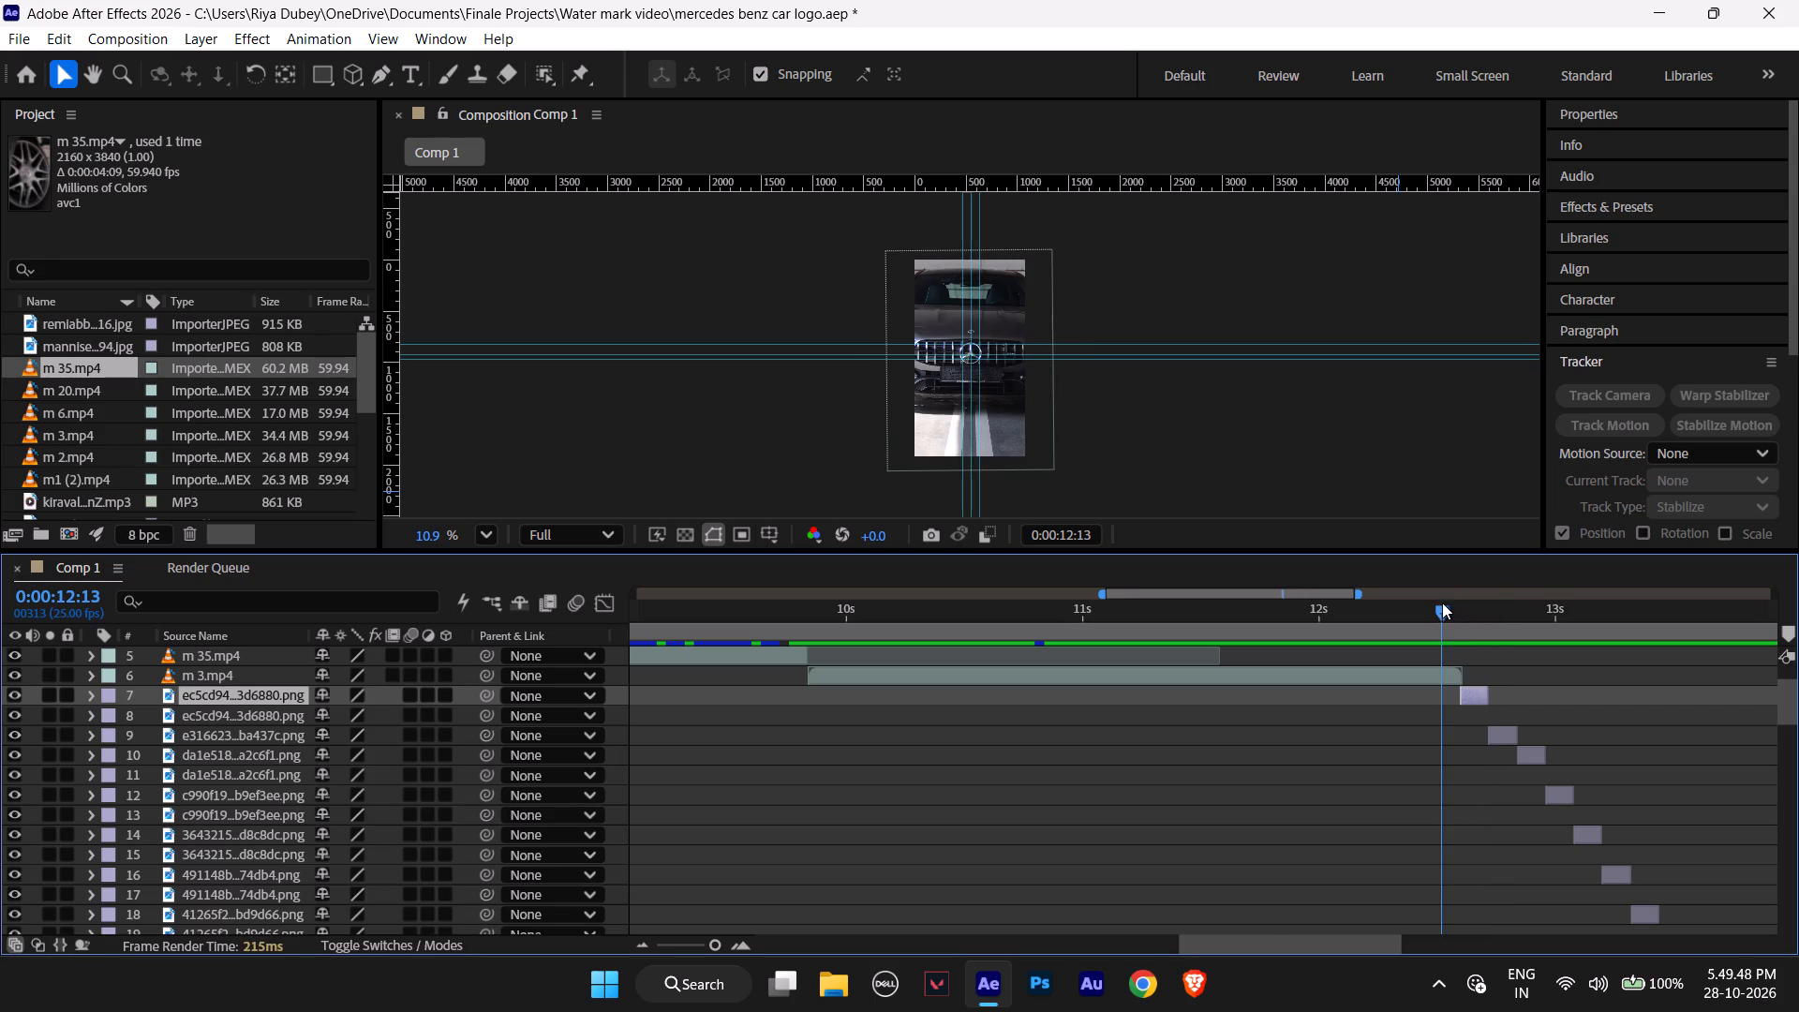
left_click_drag(1442, 603, 1443, 603)
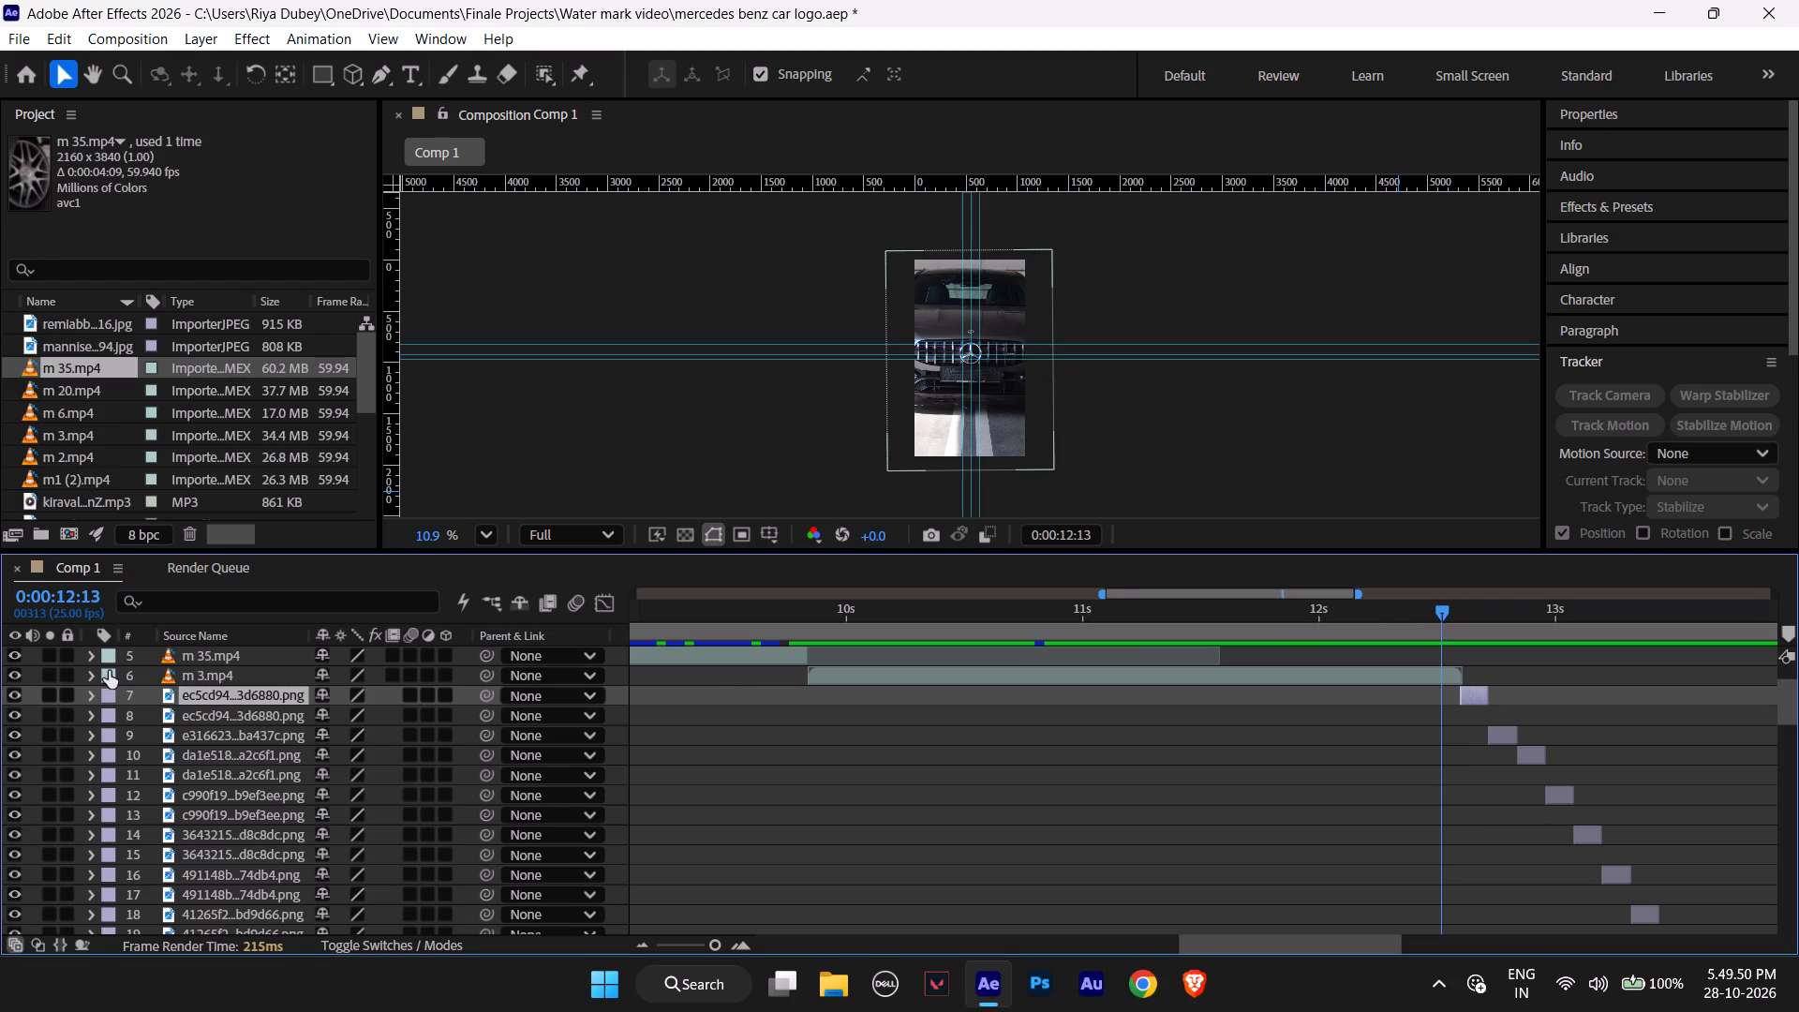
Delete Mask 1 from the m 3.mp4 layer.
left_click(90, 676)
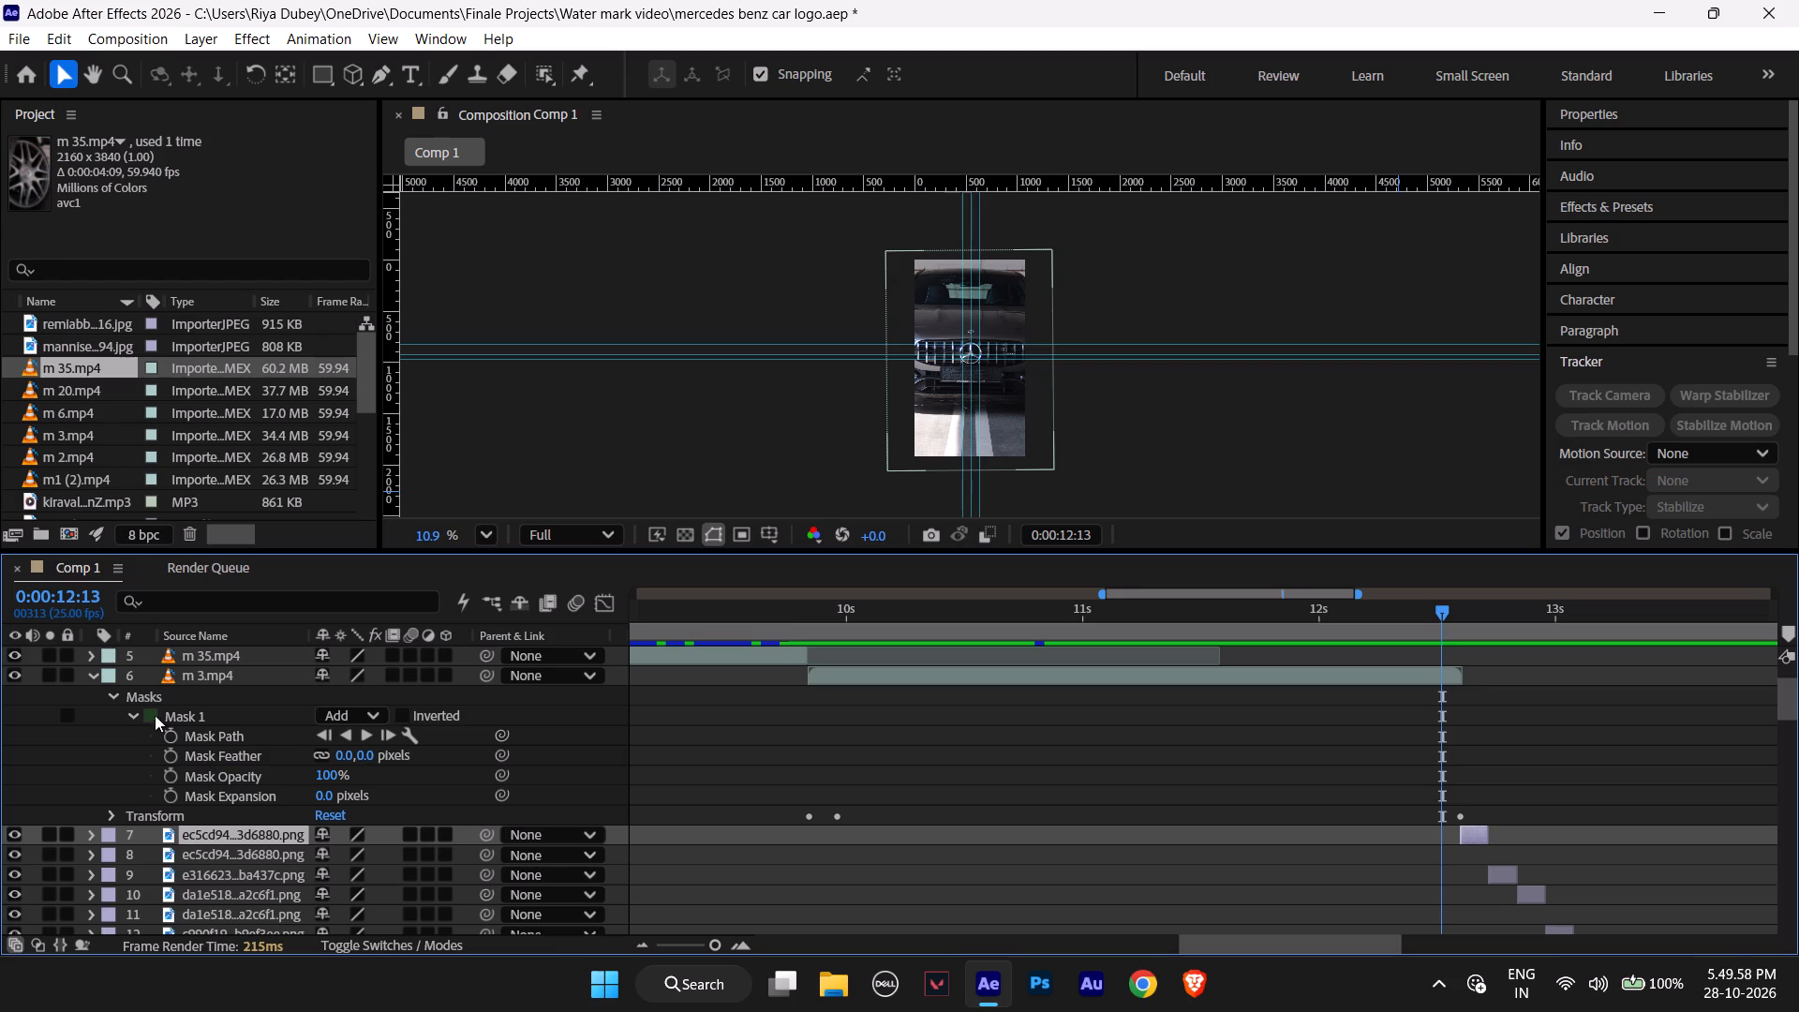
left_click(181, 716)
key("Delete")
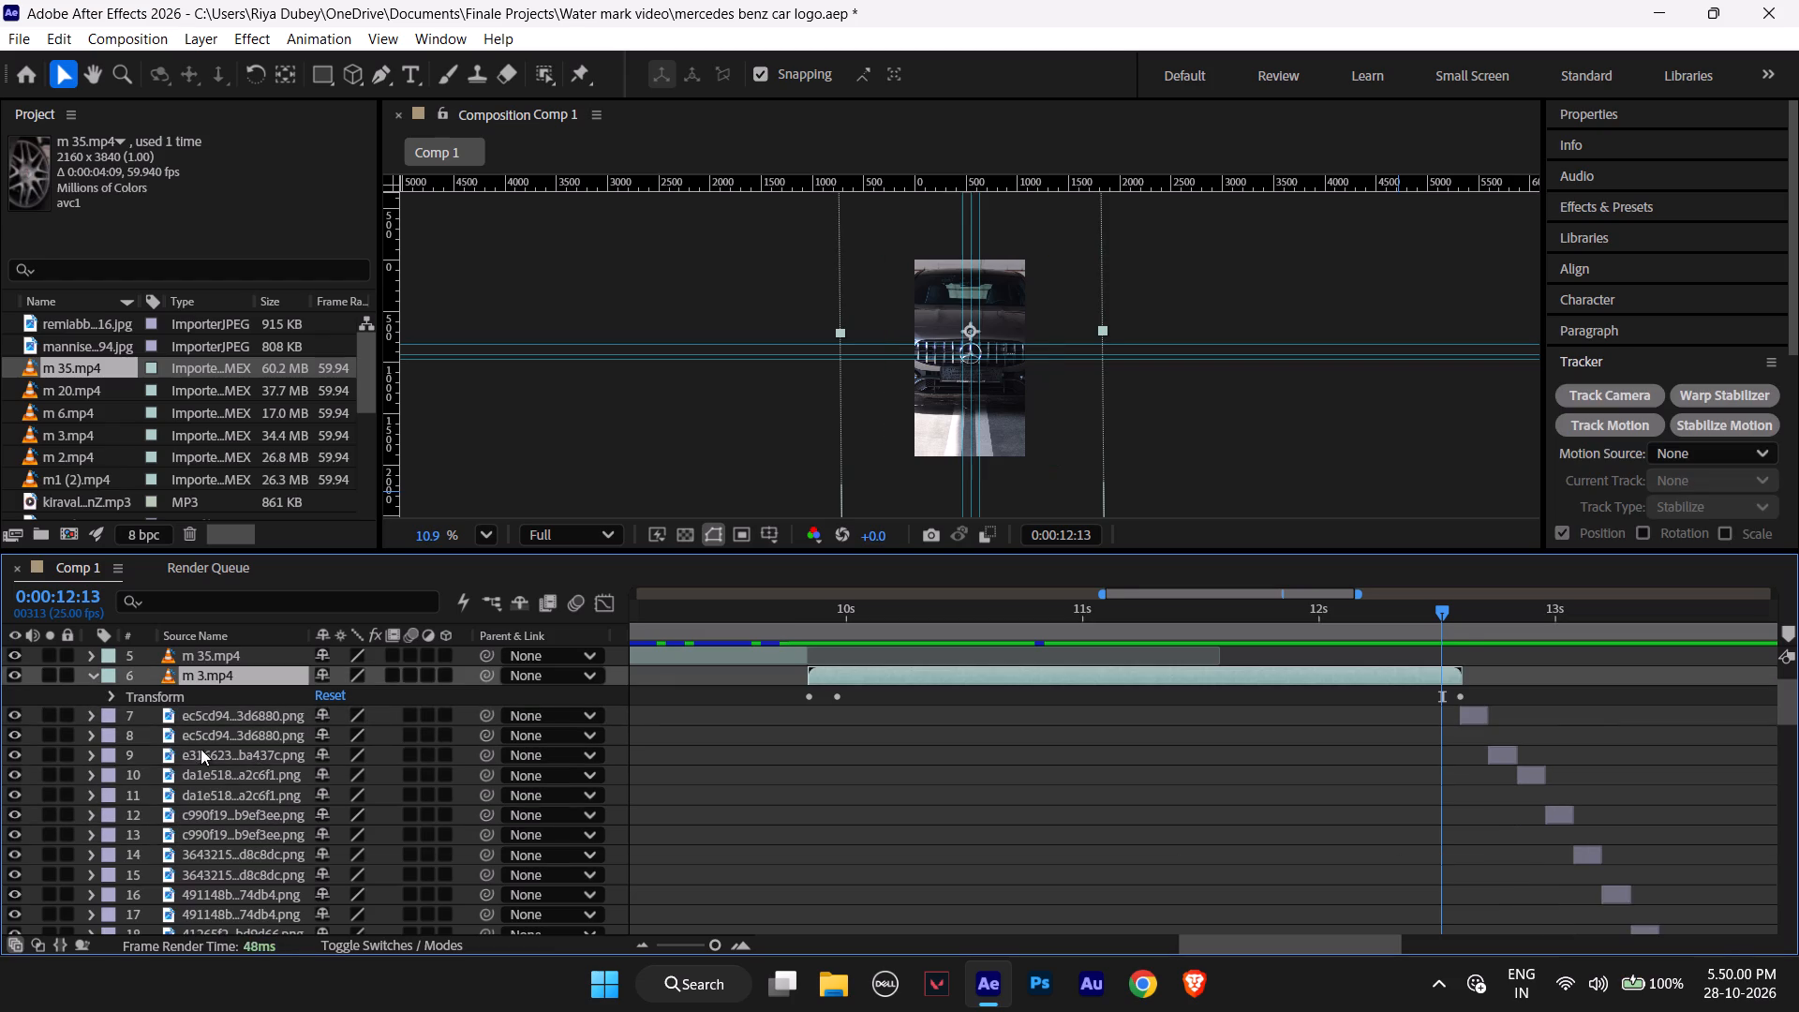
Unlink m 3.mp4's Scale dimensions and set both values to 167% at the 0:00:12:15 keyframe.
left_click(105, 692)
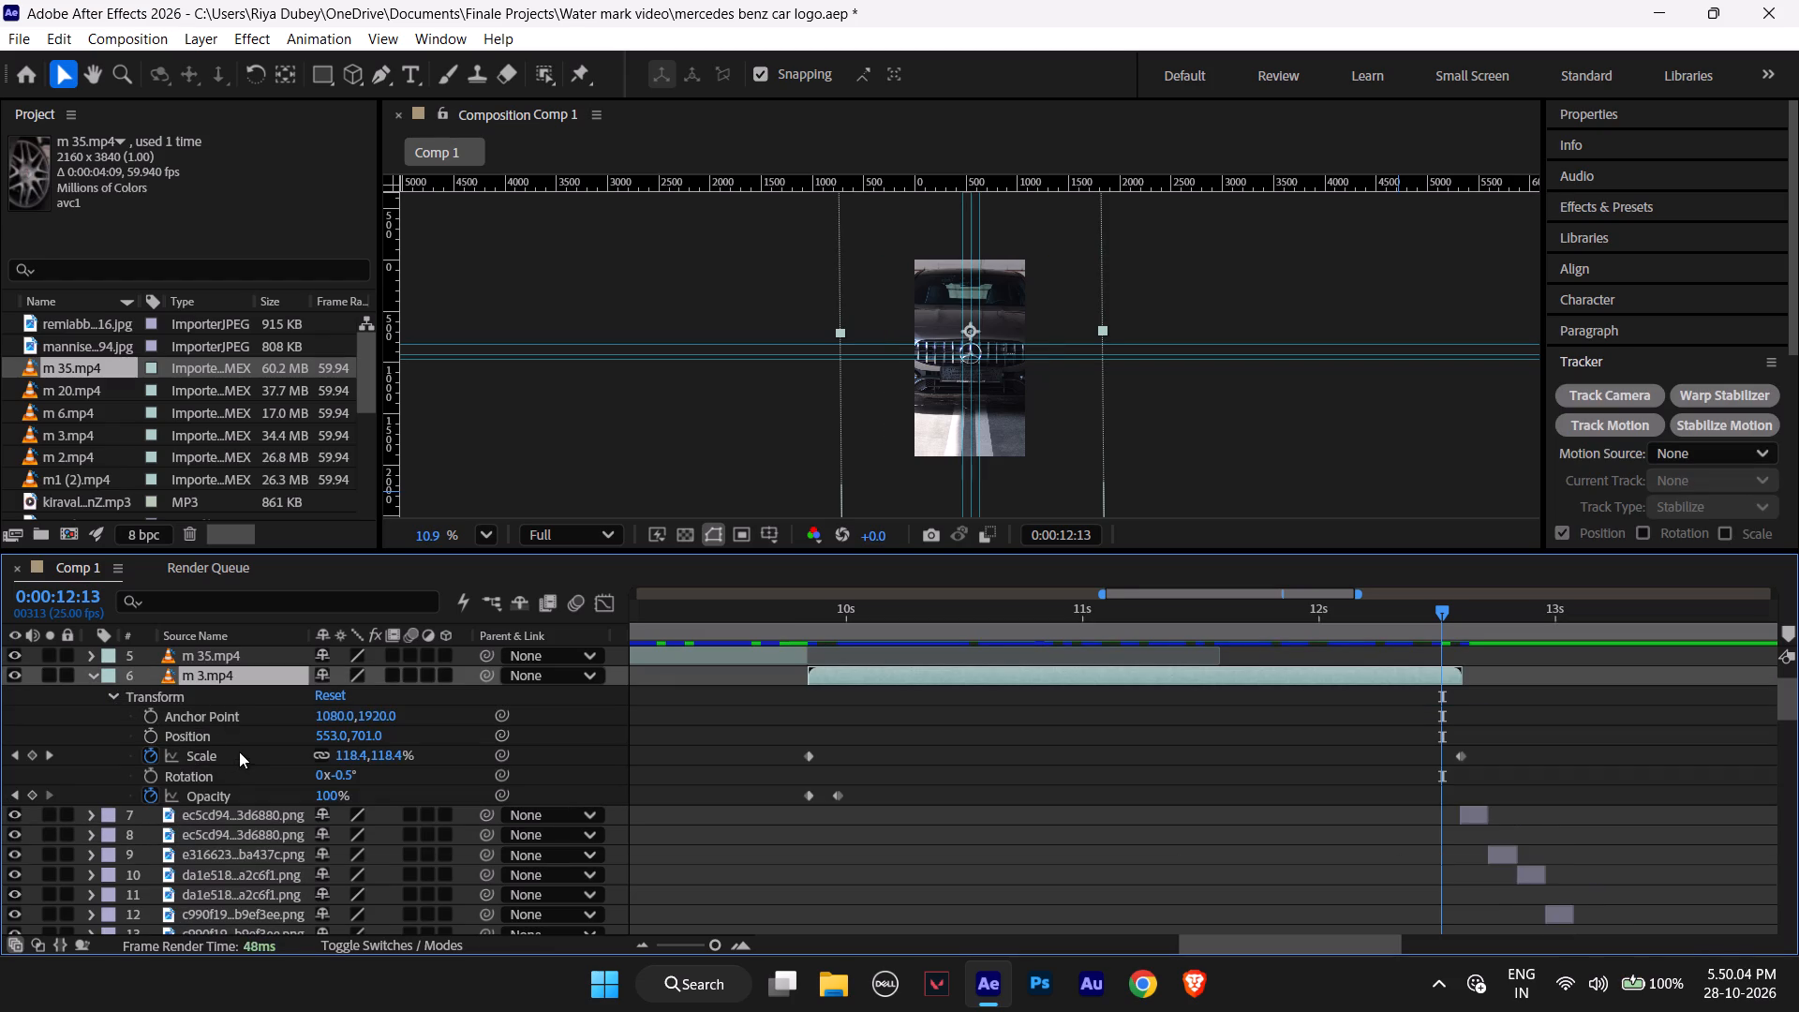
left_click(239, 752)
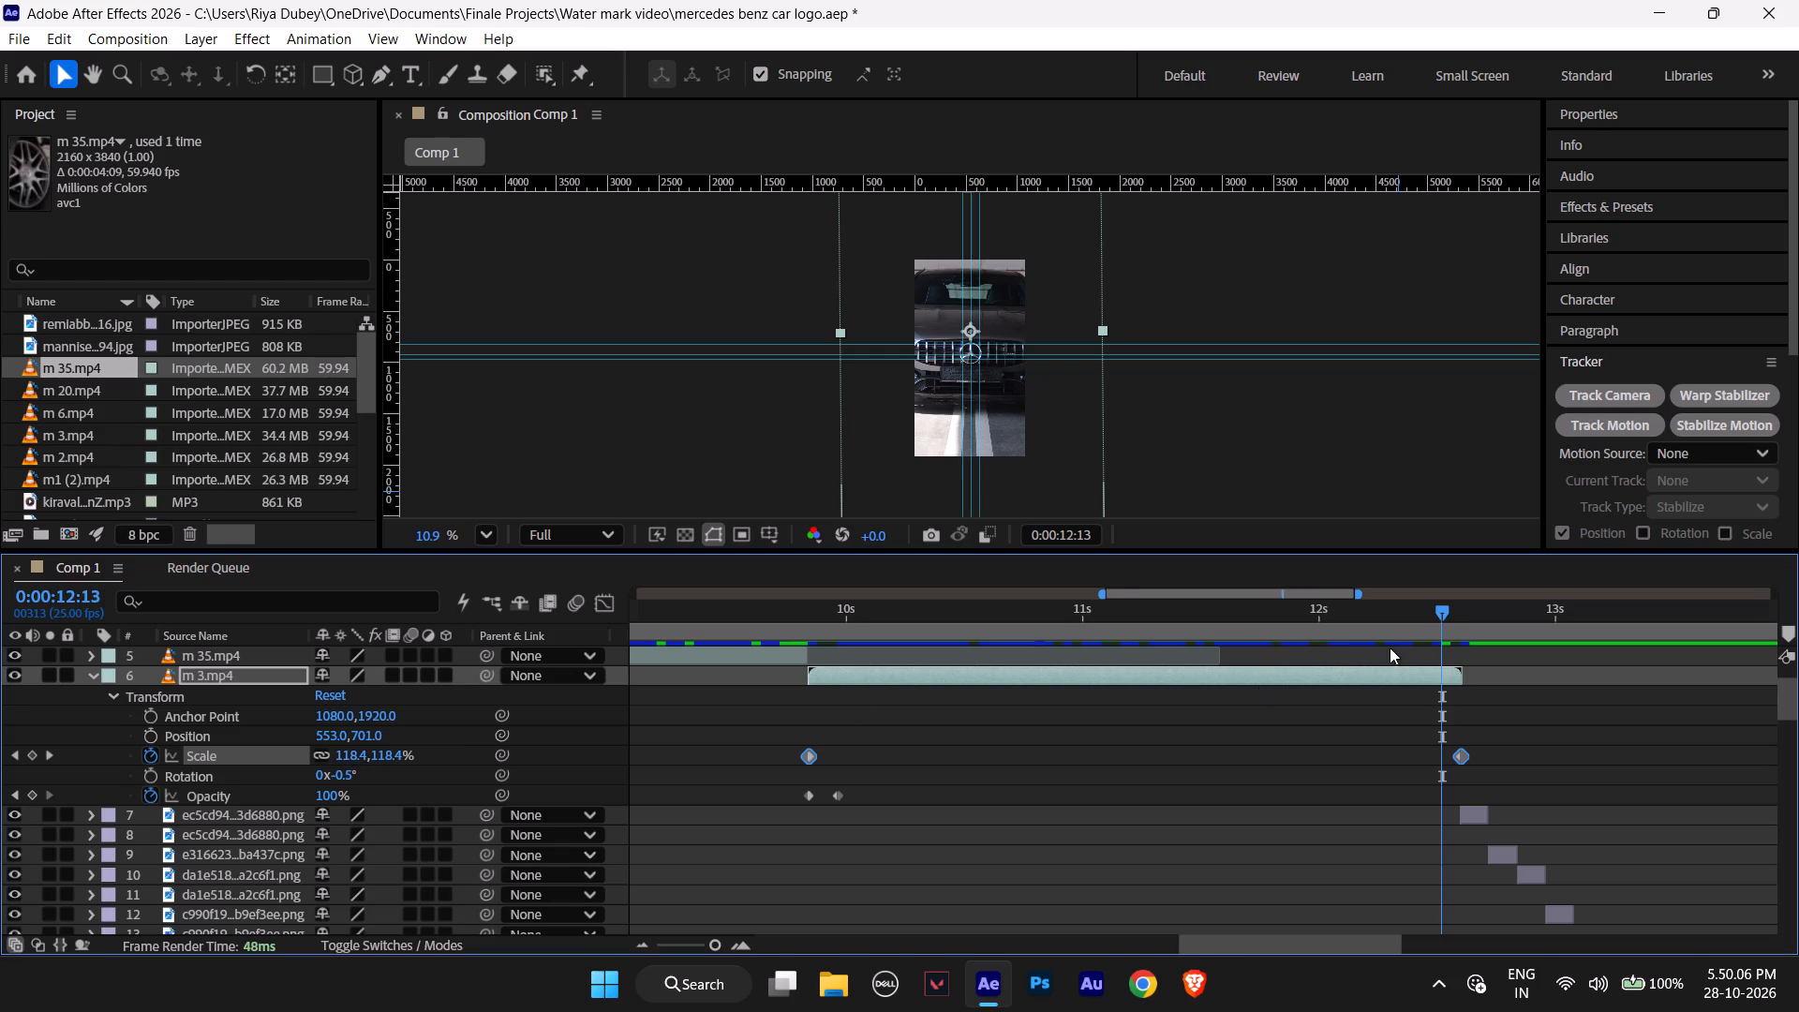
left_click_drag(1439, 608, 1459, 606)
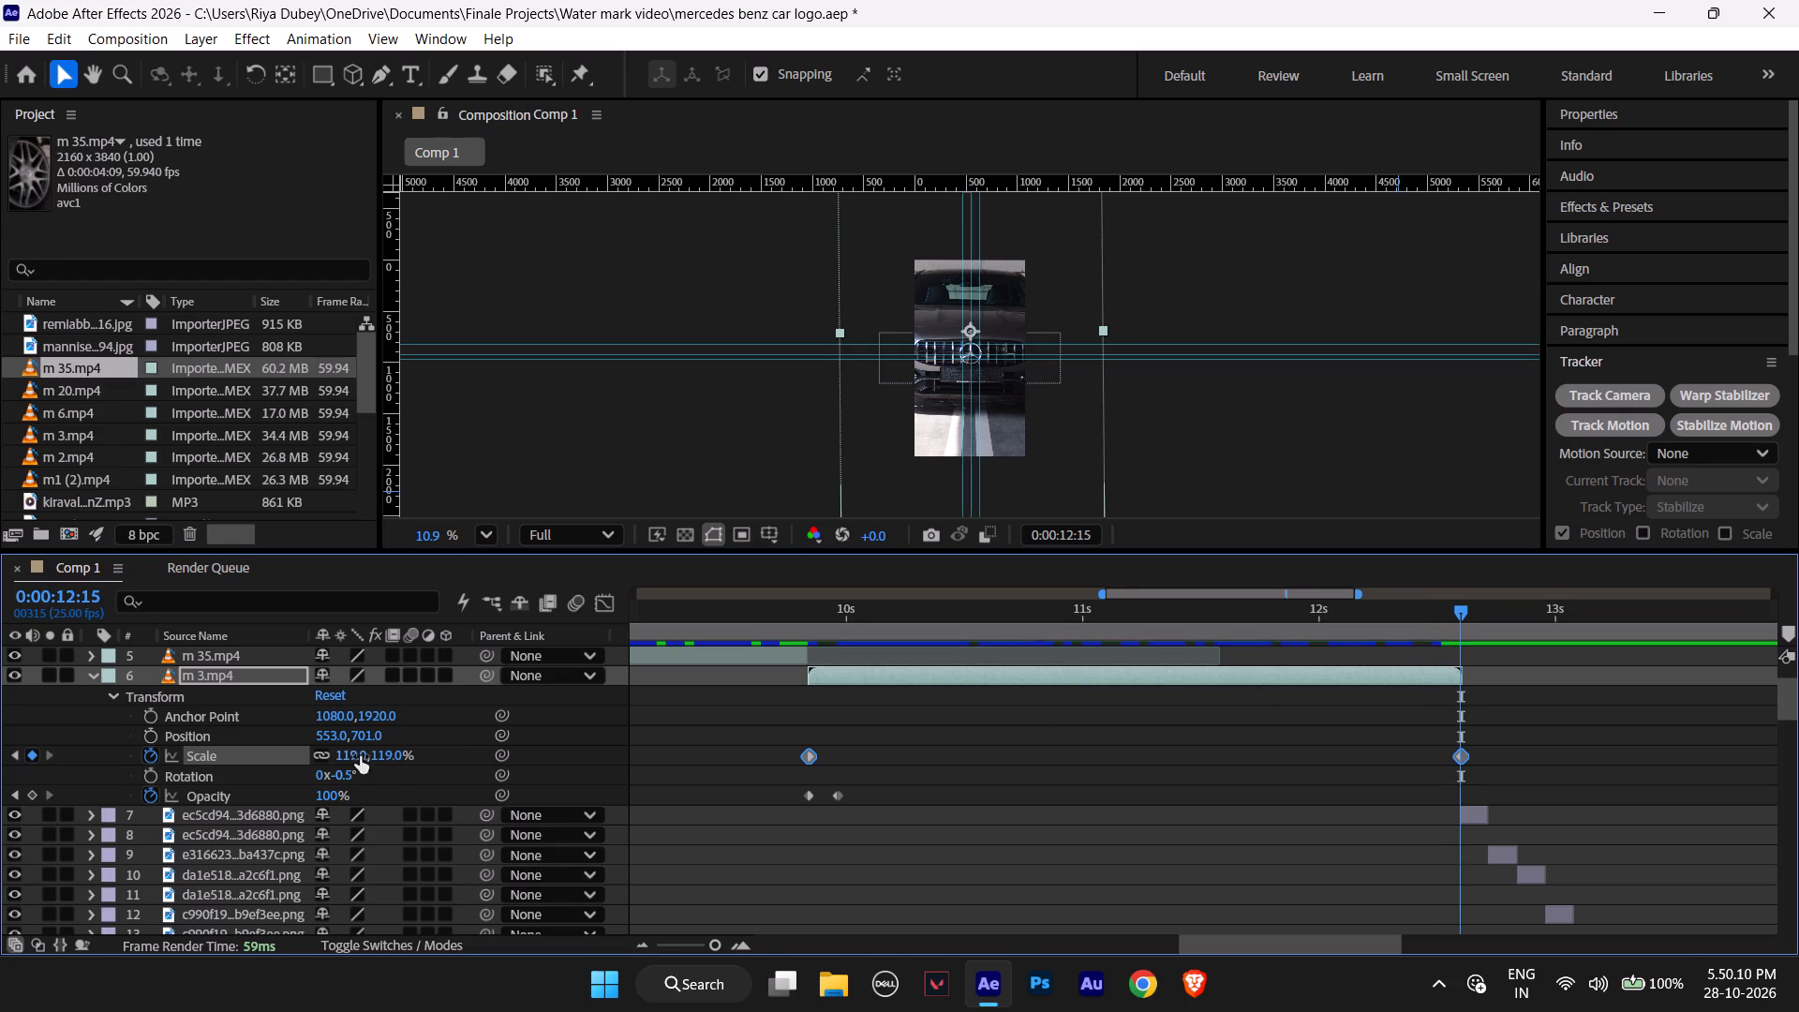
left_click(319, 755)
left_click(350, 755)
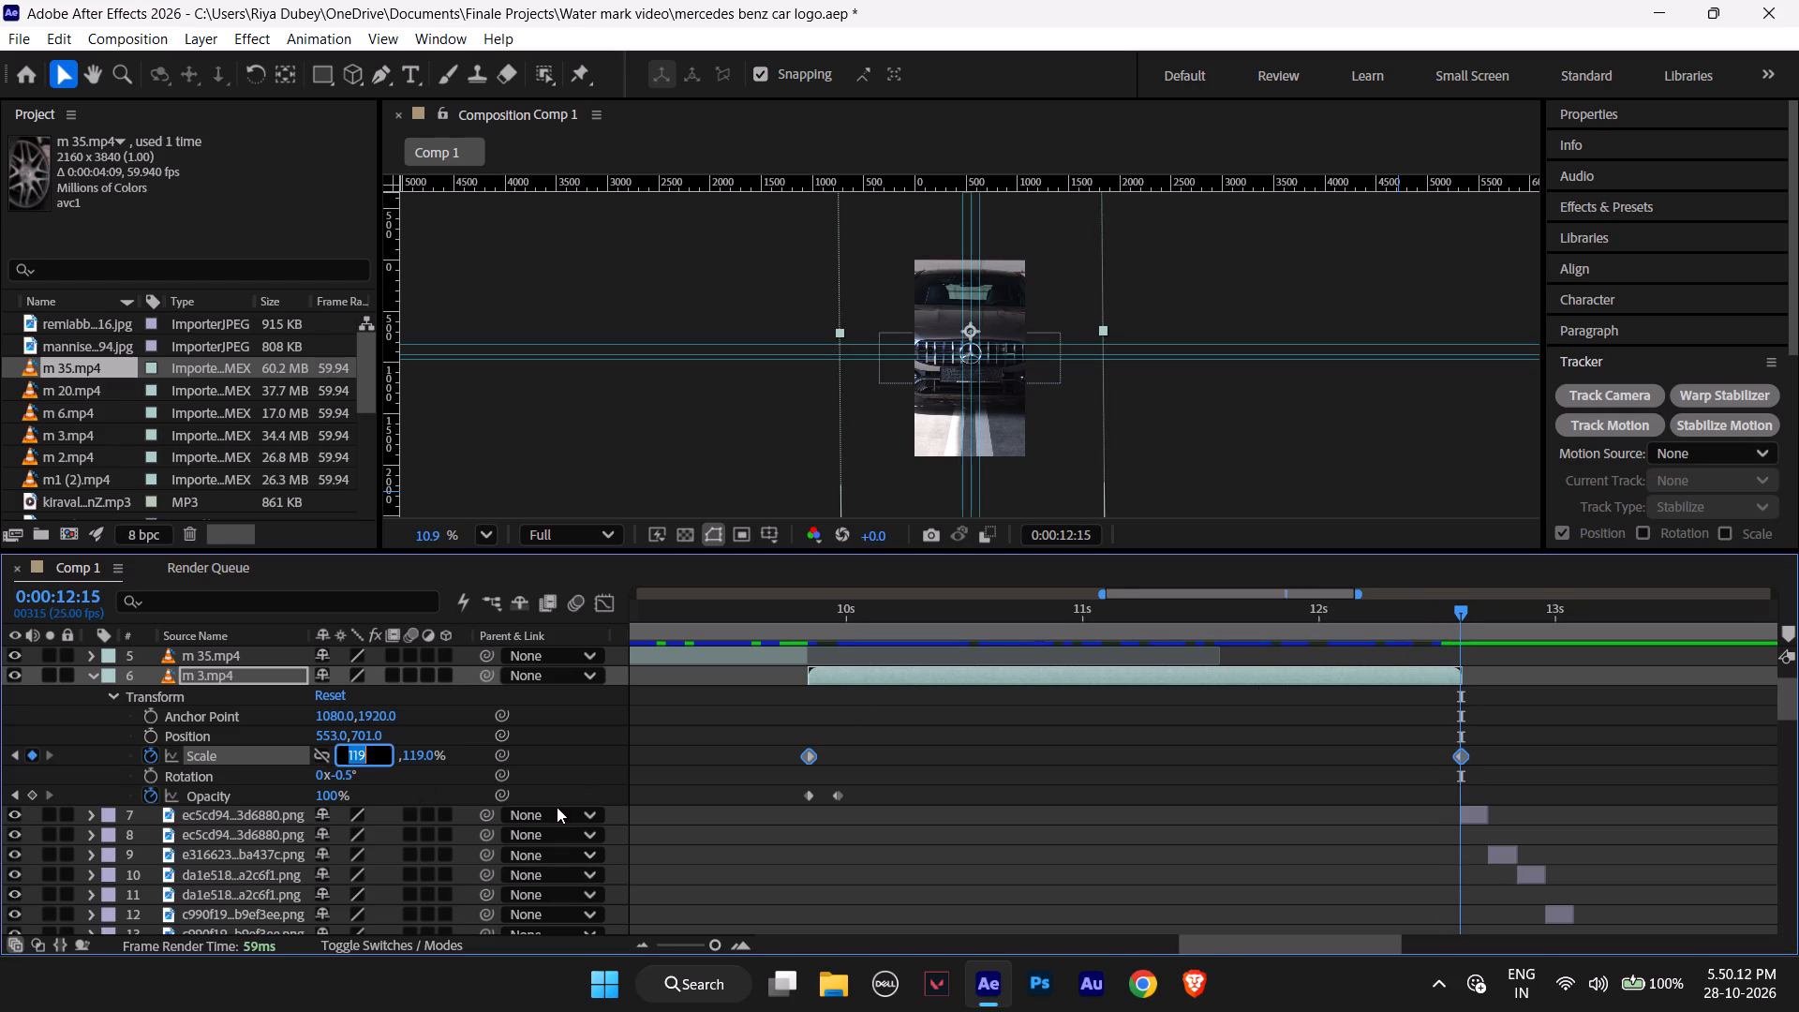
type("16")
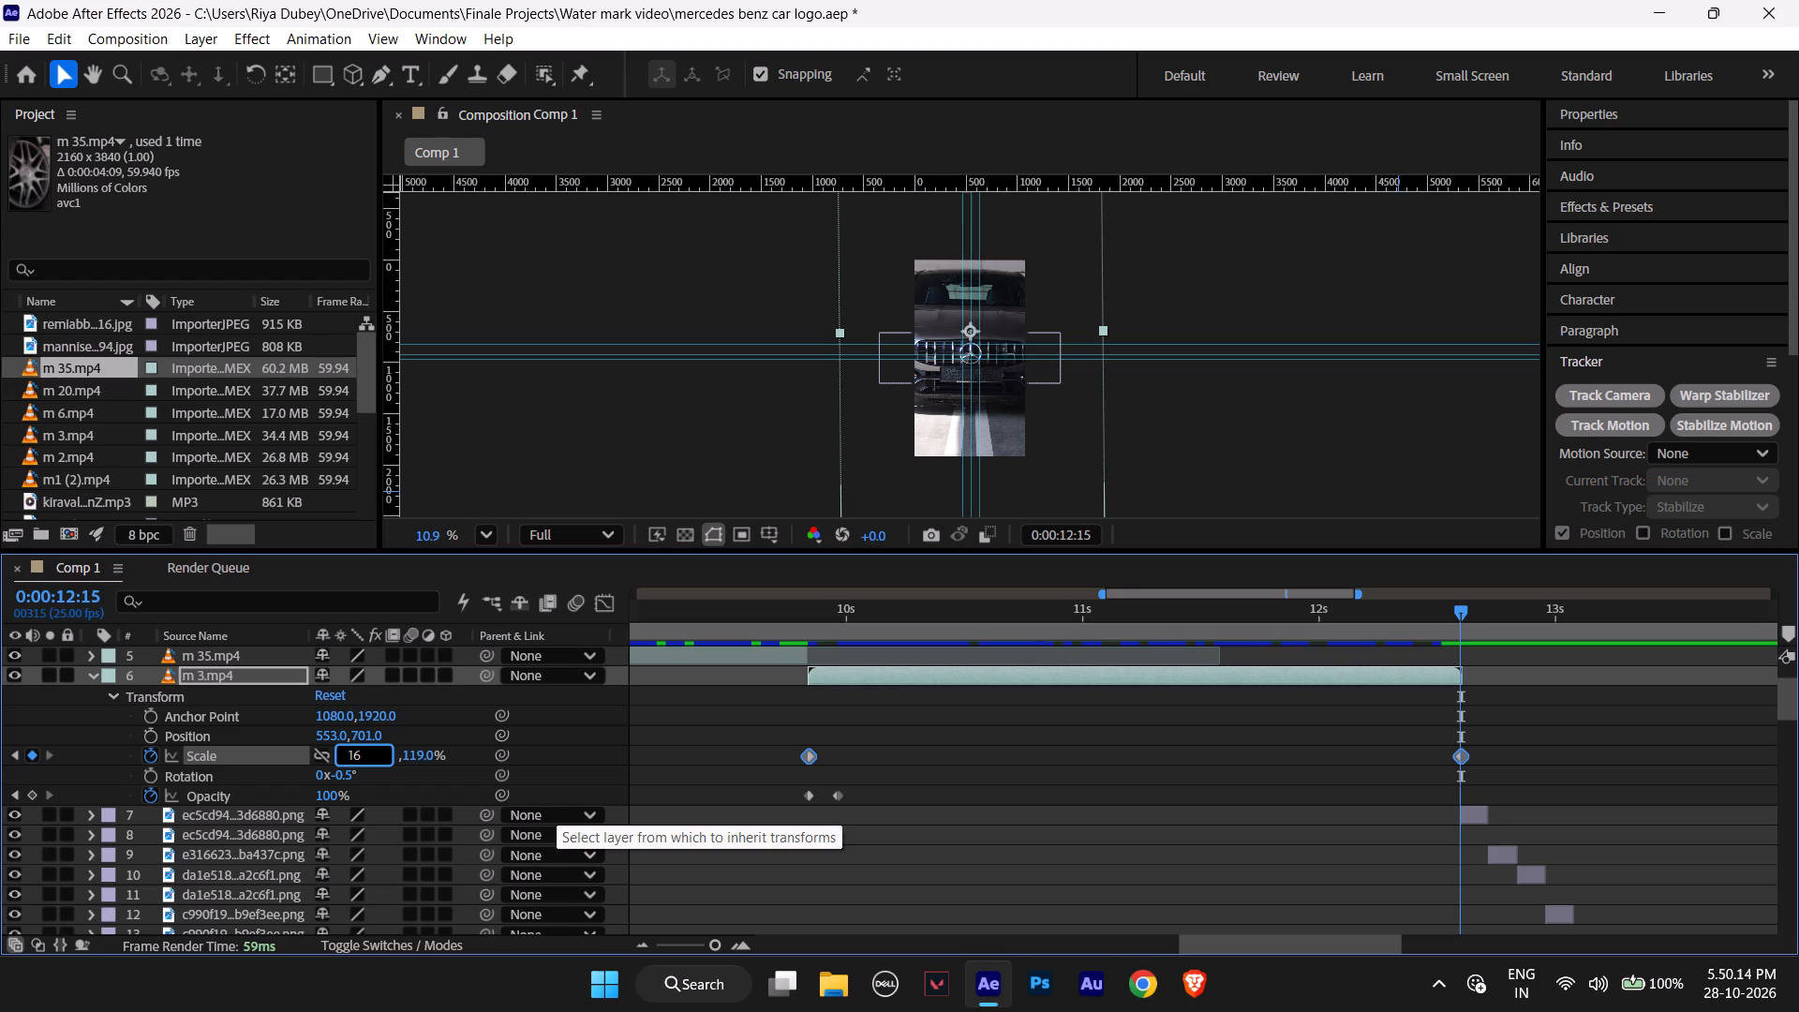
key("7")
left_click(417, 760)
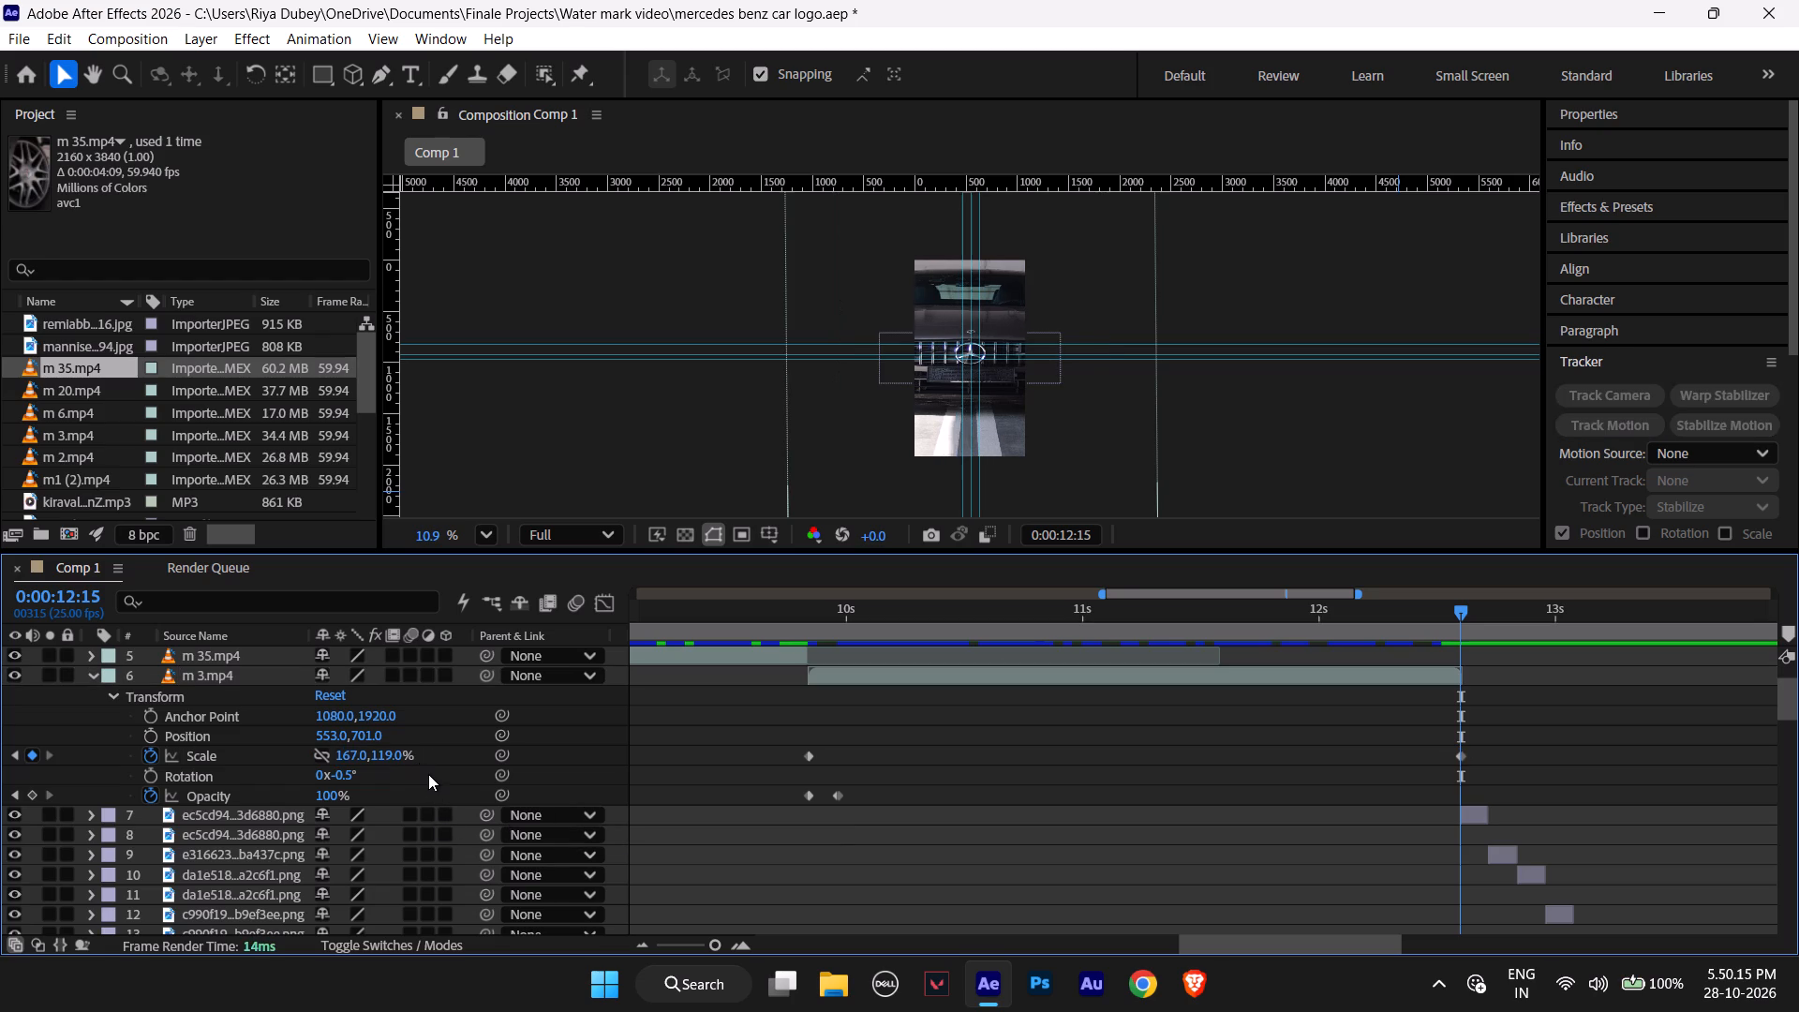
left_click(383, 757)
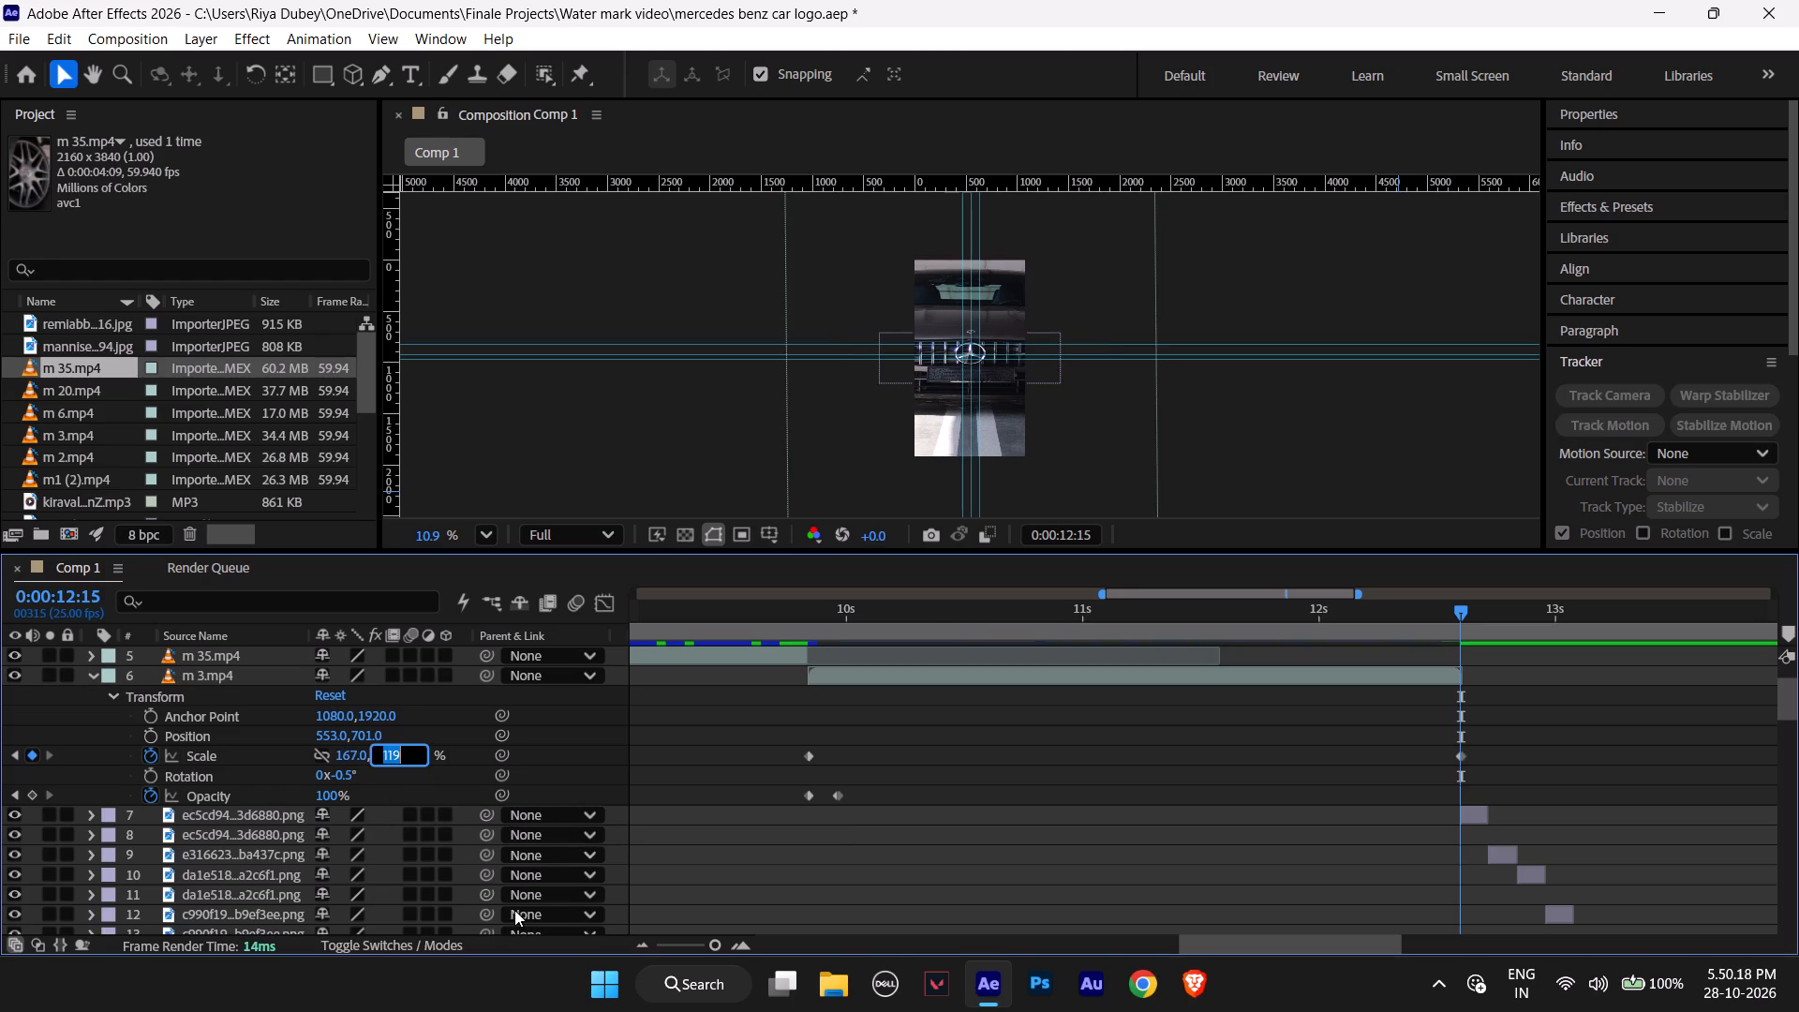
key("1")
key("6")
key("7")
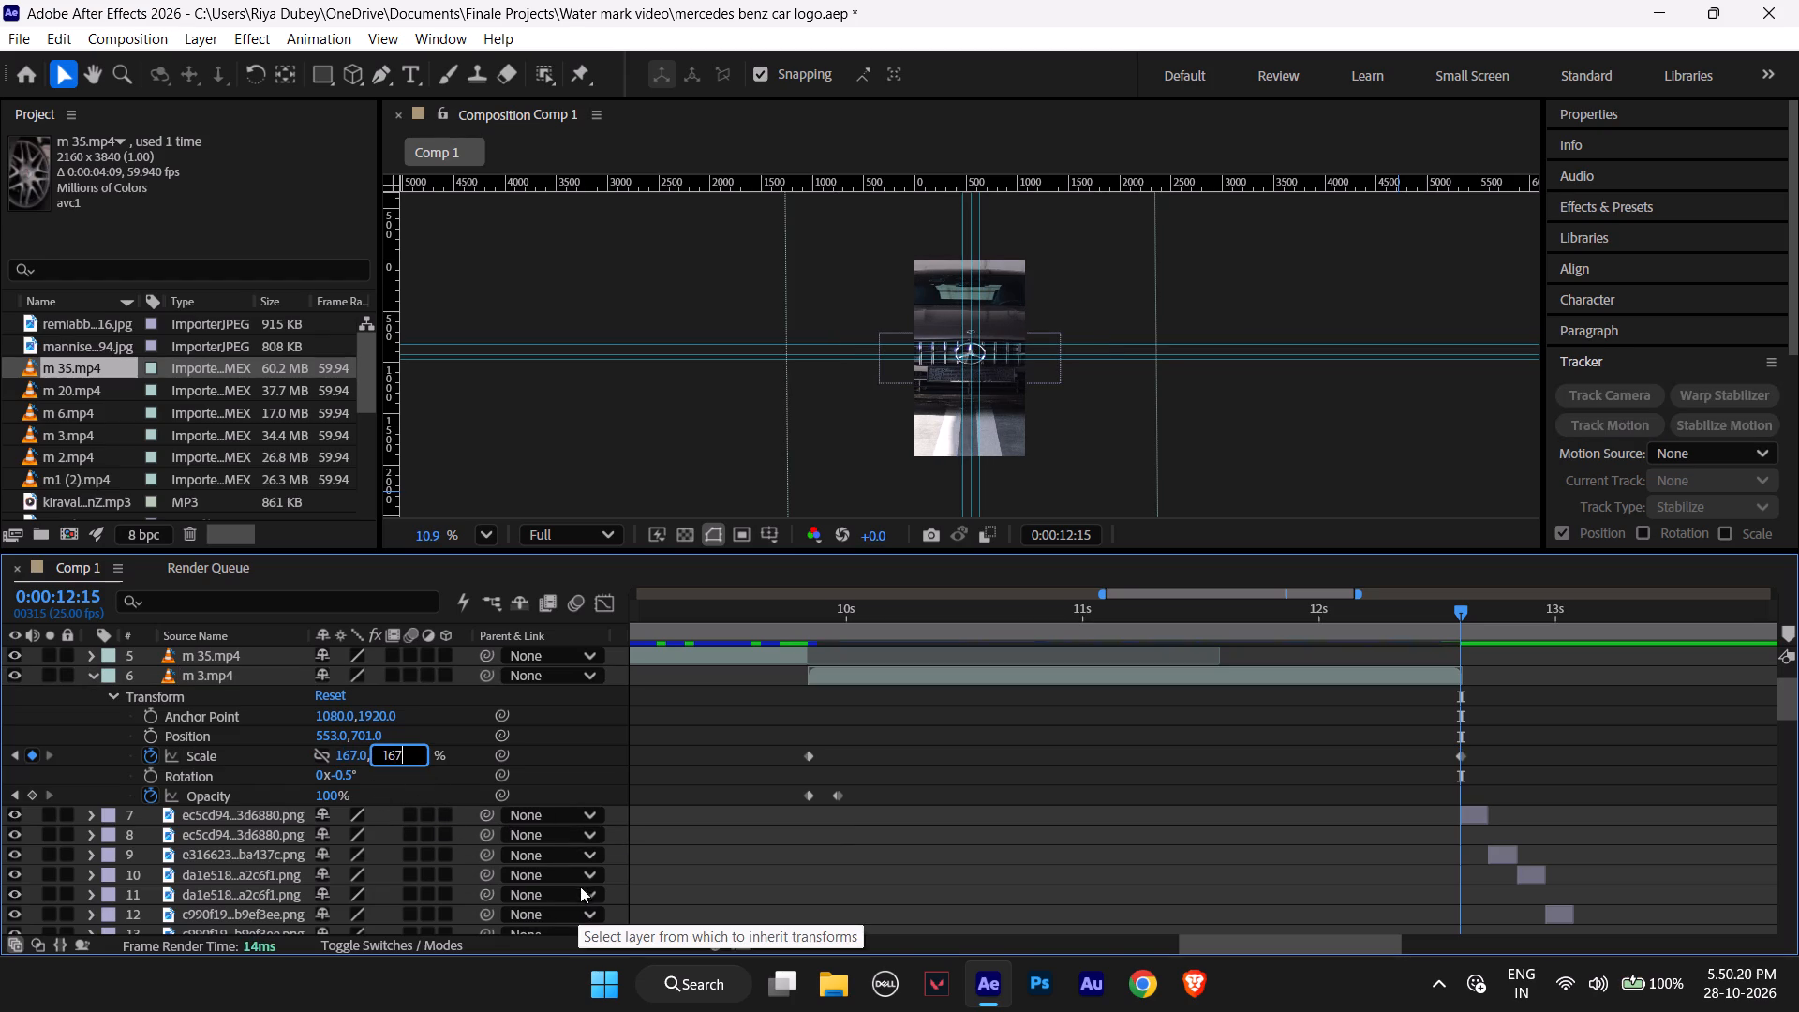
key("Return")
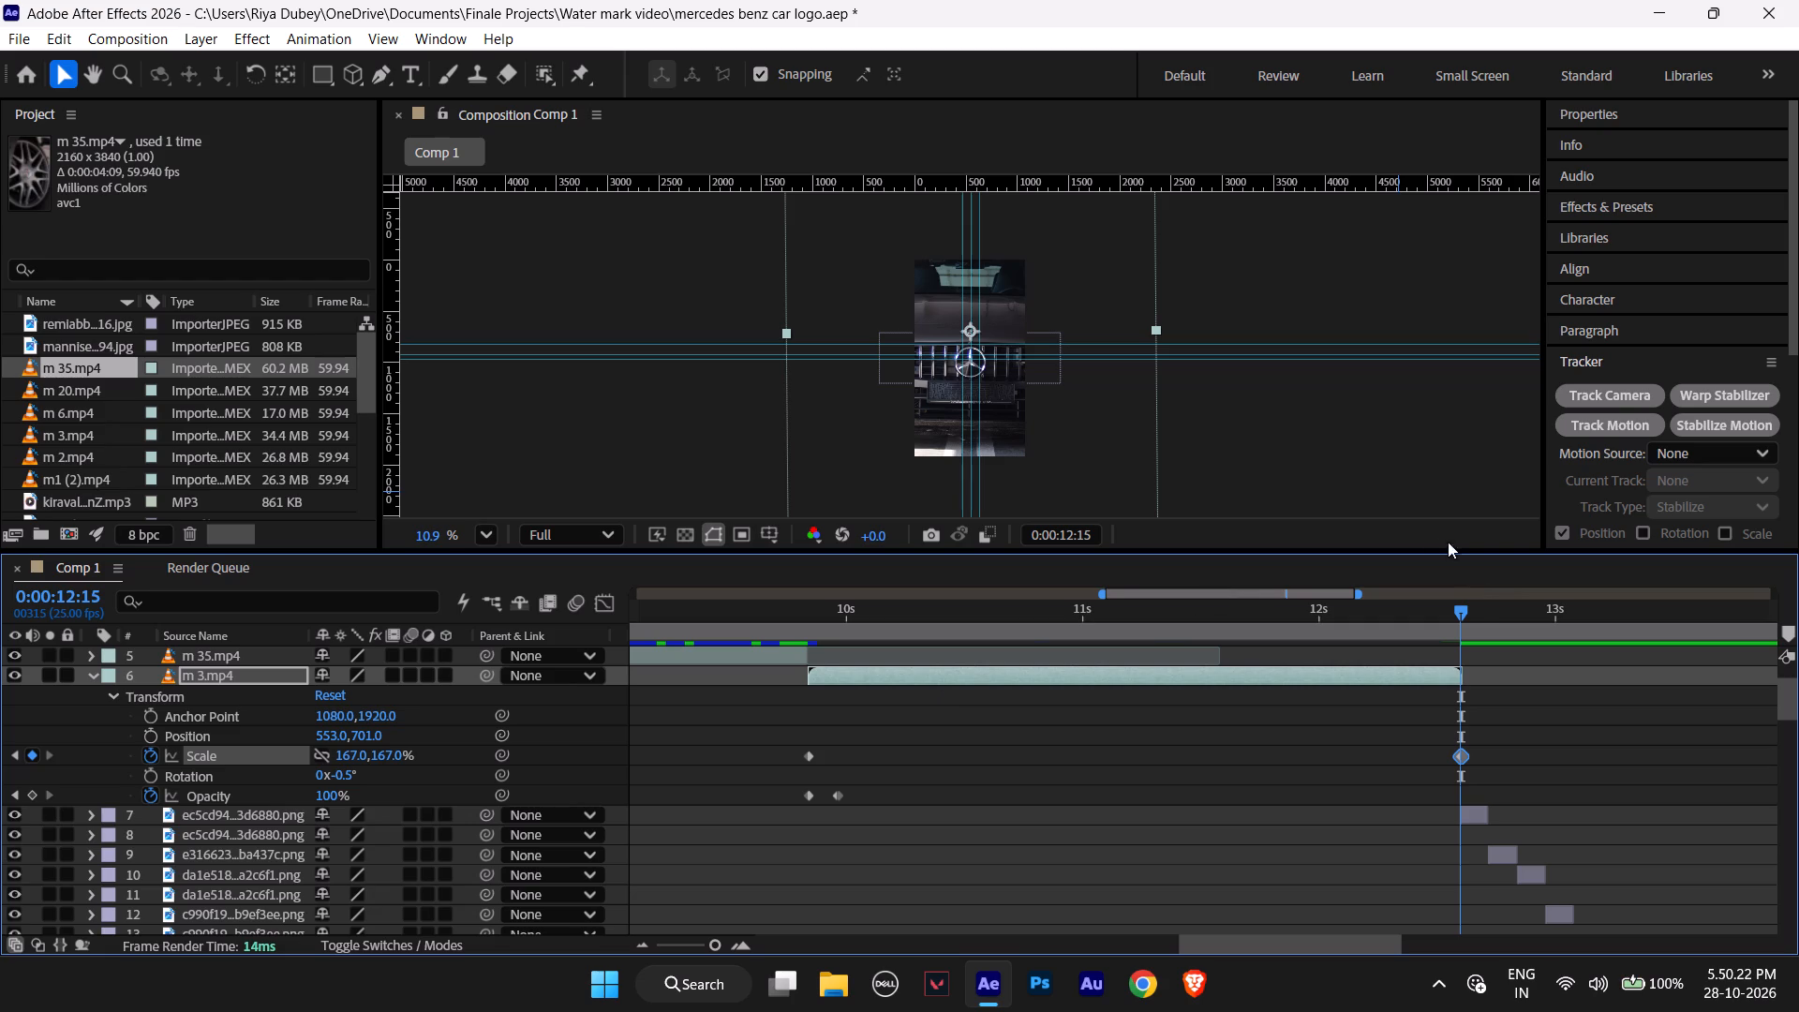
Examine the logo close up across the cut from m 3.mp4 to the grille images to compare its size.
left_click(1461, 606)
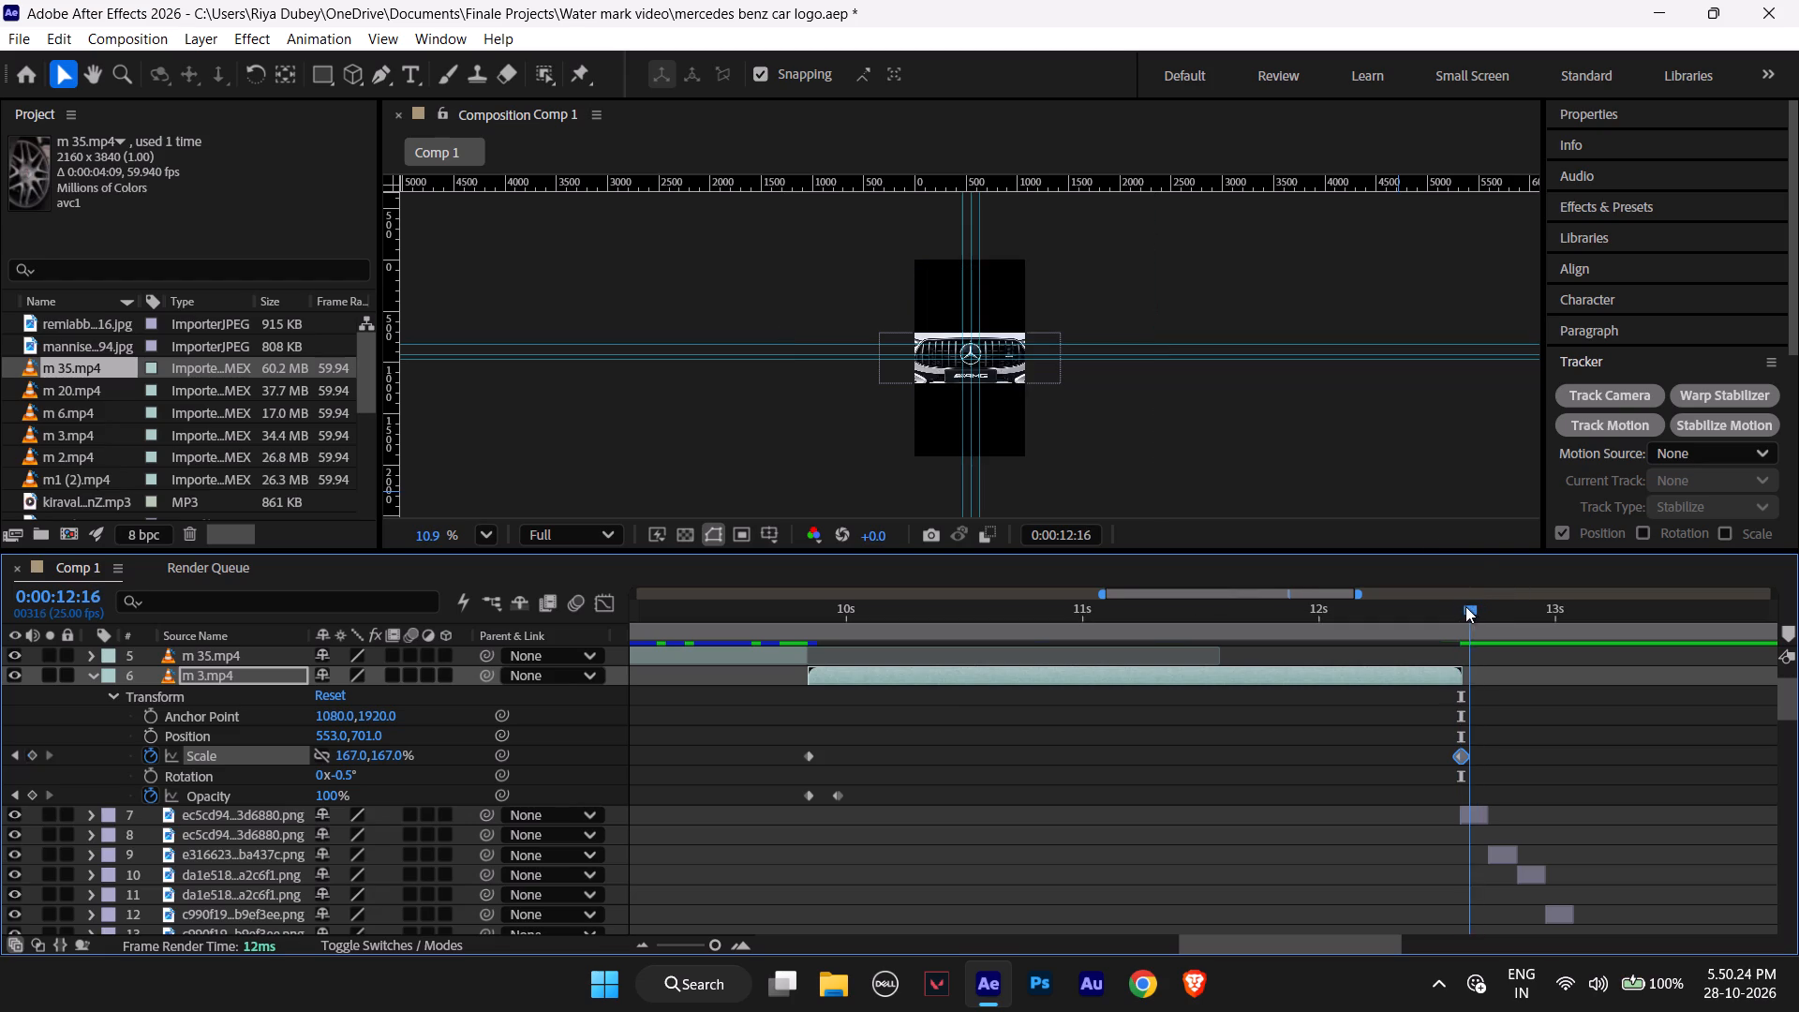
scroll(982, 378, "up", 2, "alt")
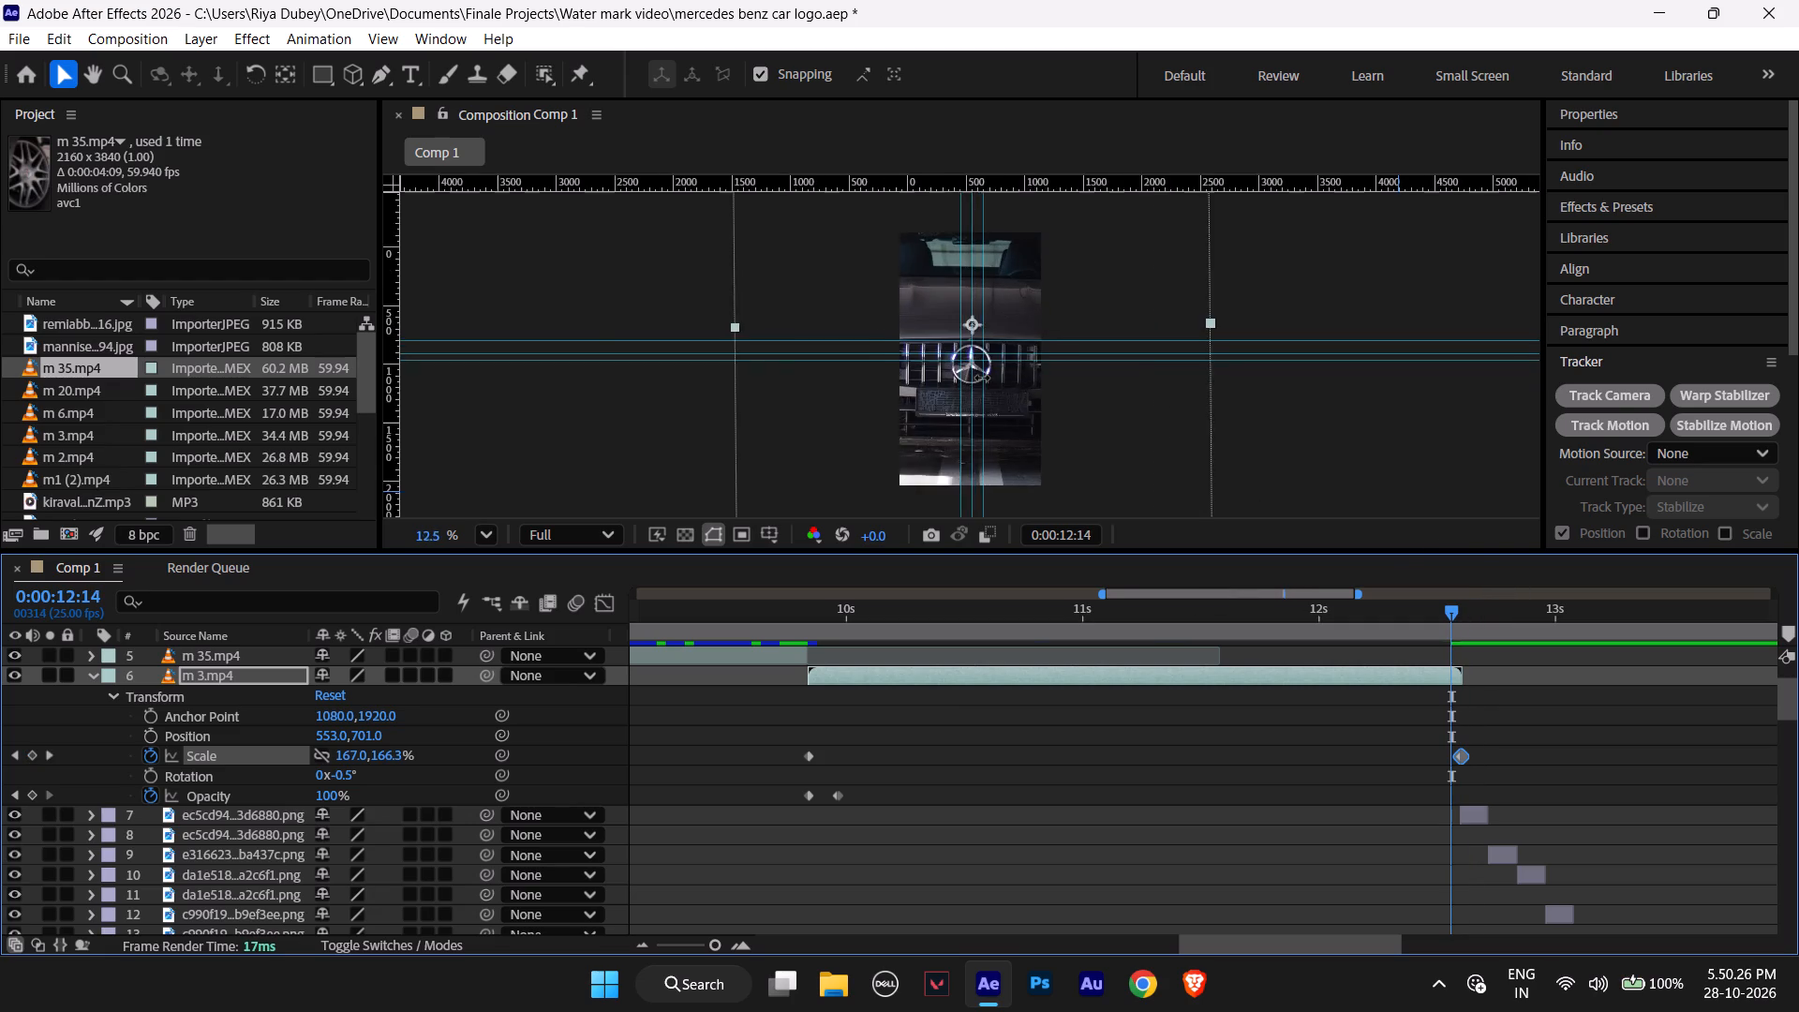
scroll(982, 378, "up", 1, "alt")
scroll(1056, 393, "up", 5, "alt")
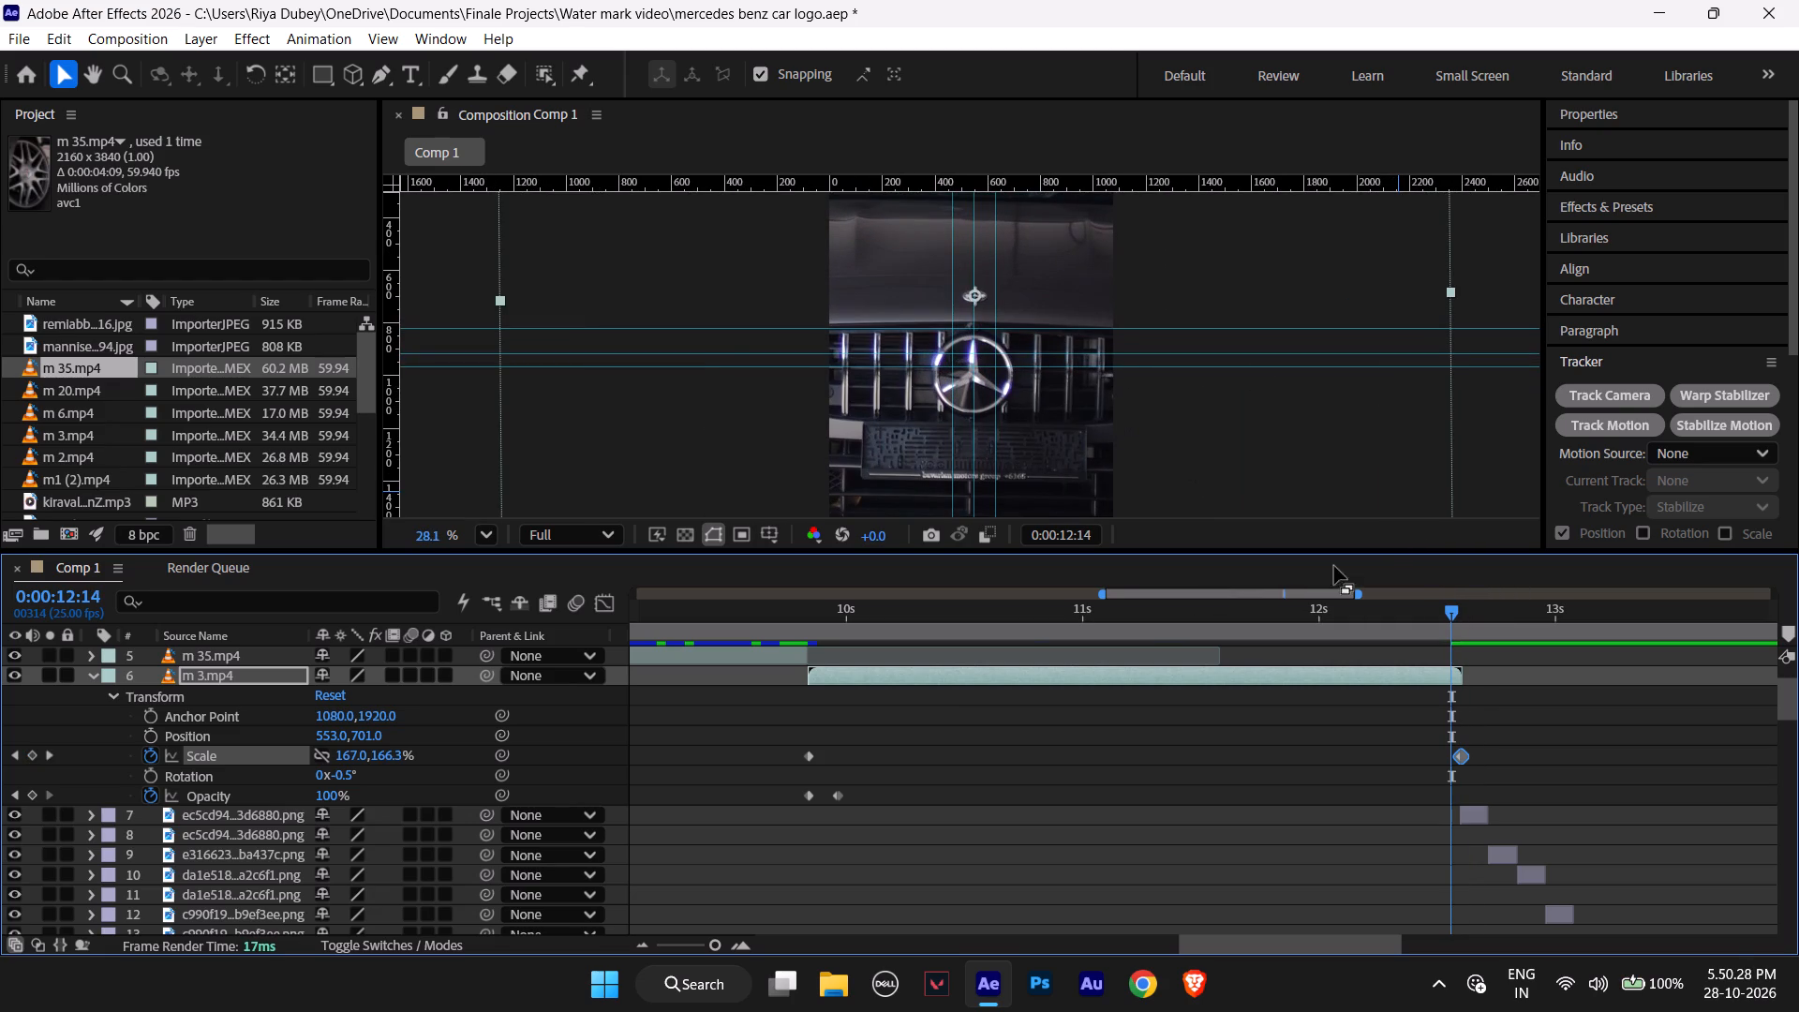
left_click_drag(1453, 611, 1471, 610)
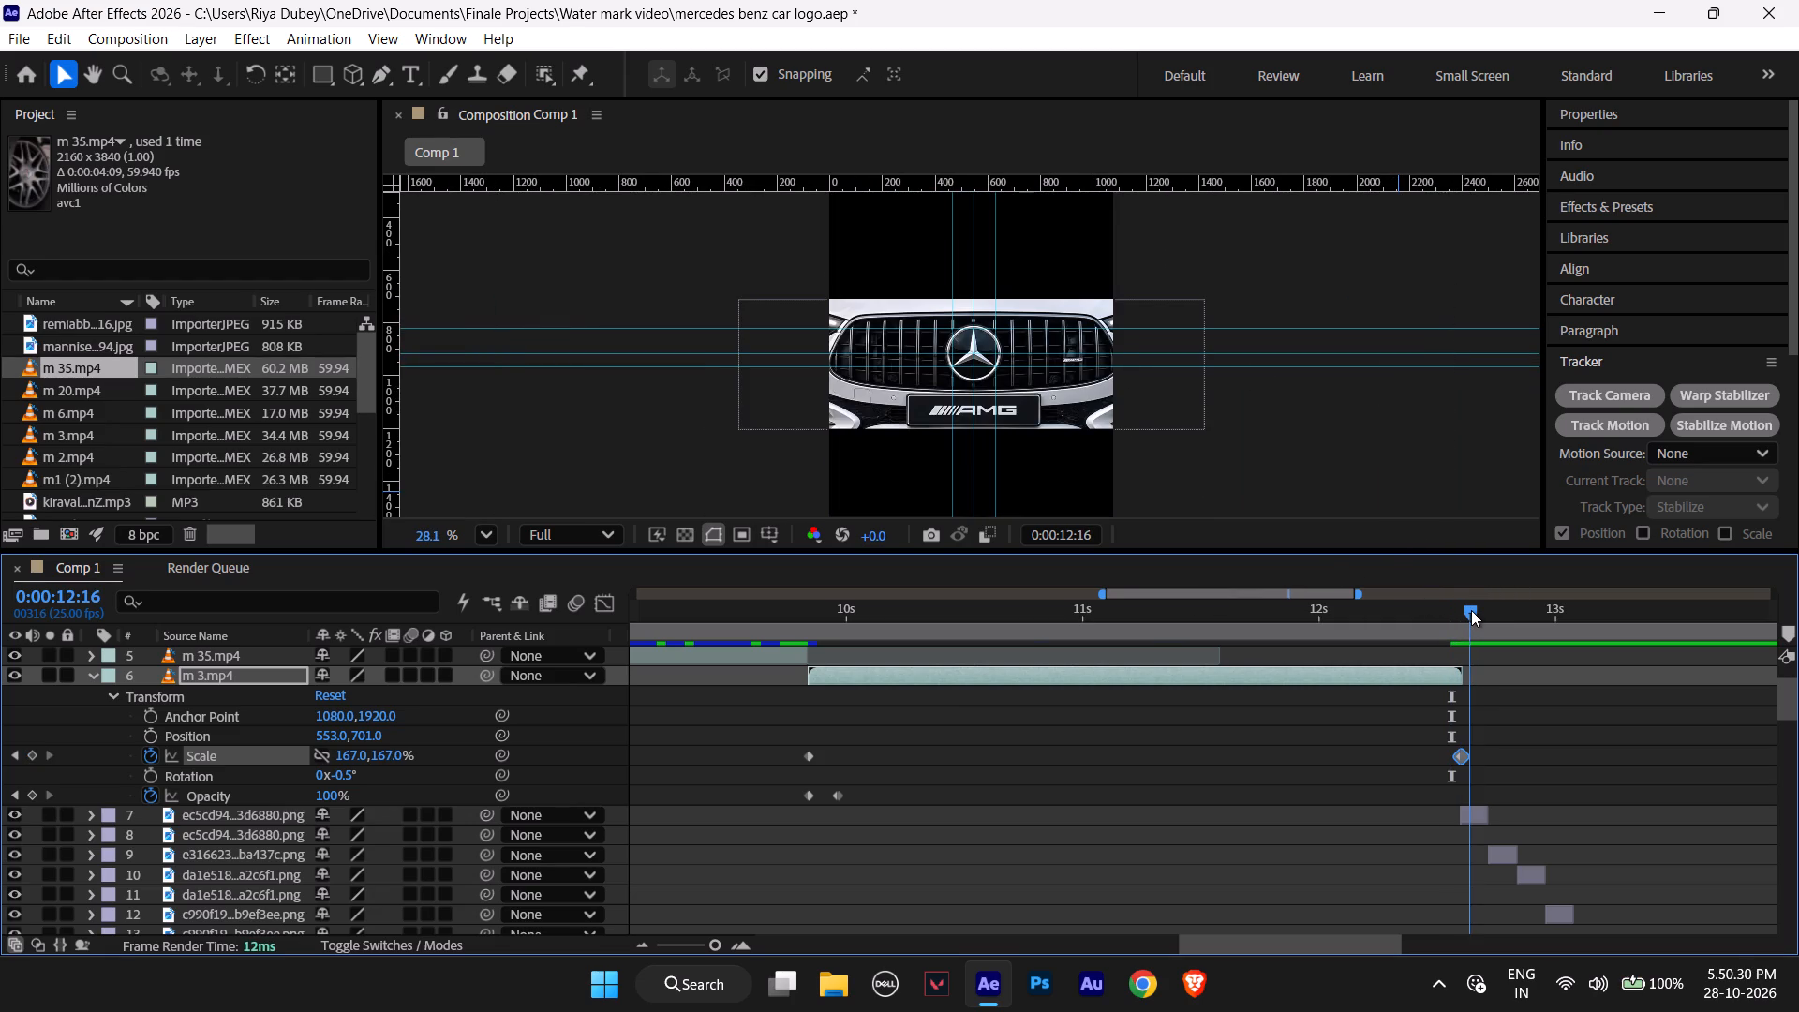
left_click_drag(1471, 610, 1515, 607)
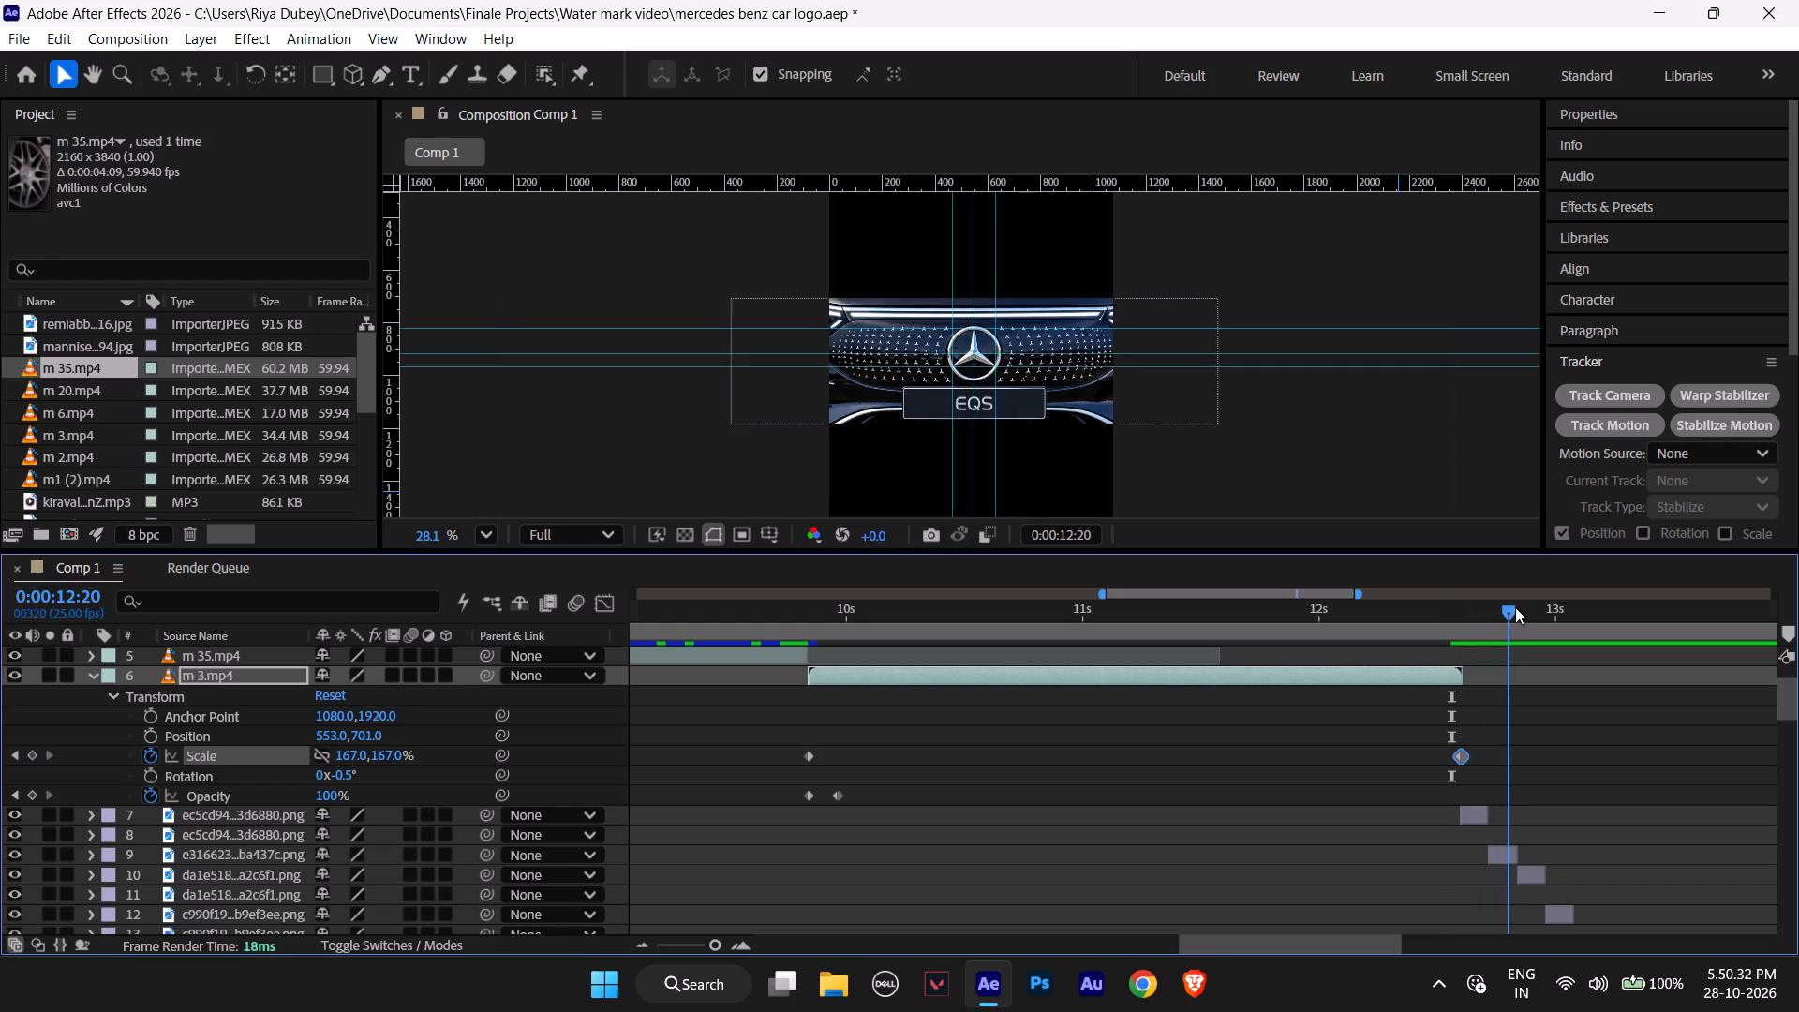
left_click_drag(1515, 607, 1387, 607)
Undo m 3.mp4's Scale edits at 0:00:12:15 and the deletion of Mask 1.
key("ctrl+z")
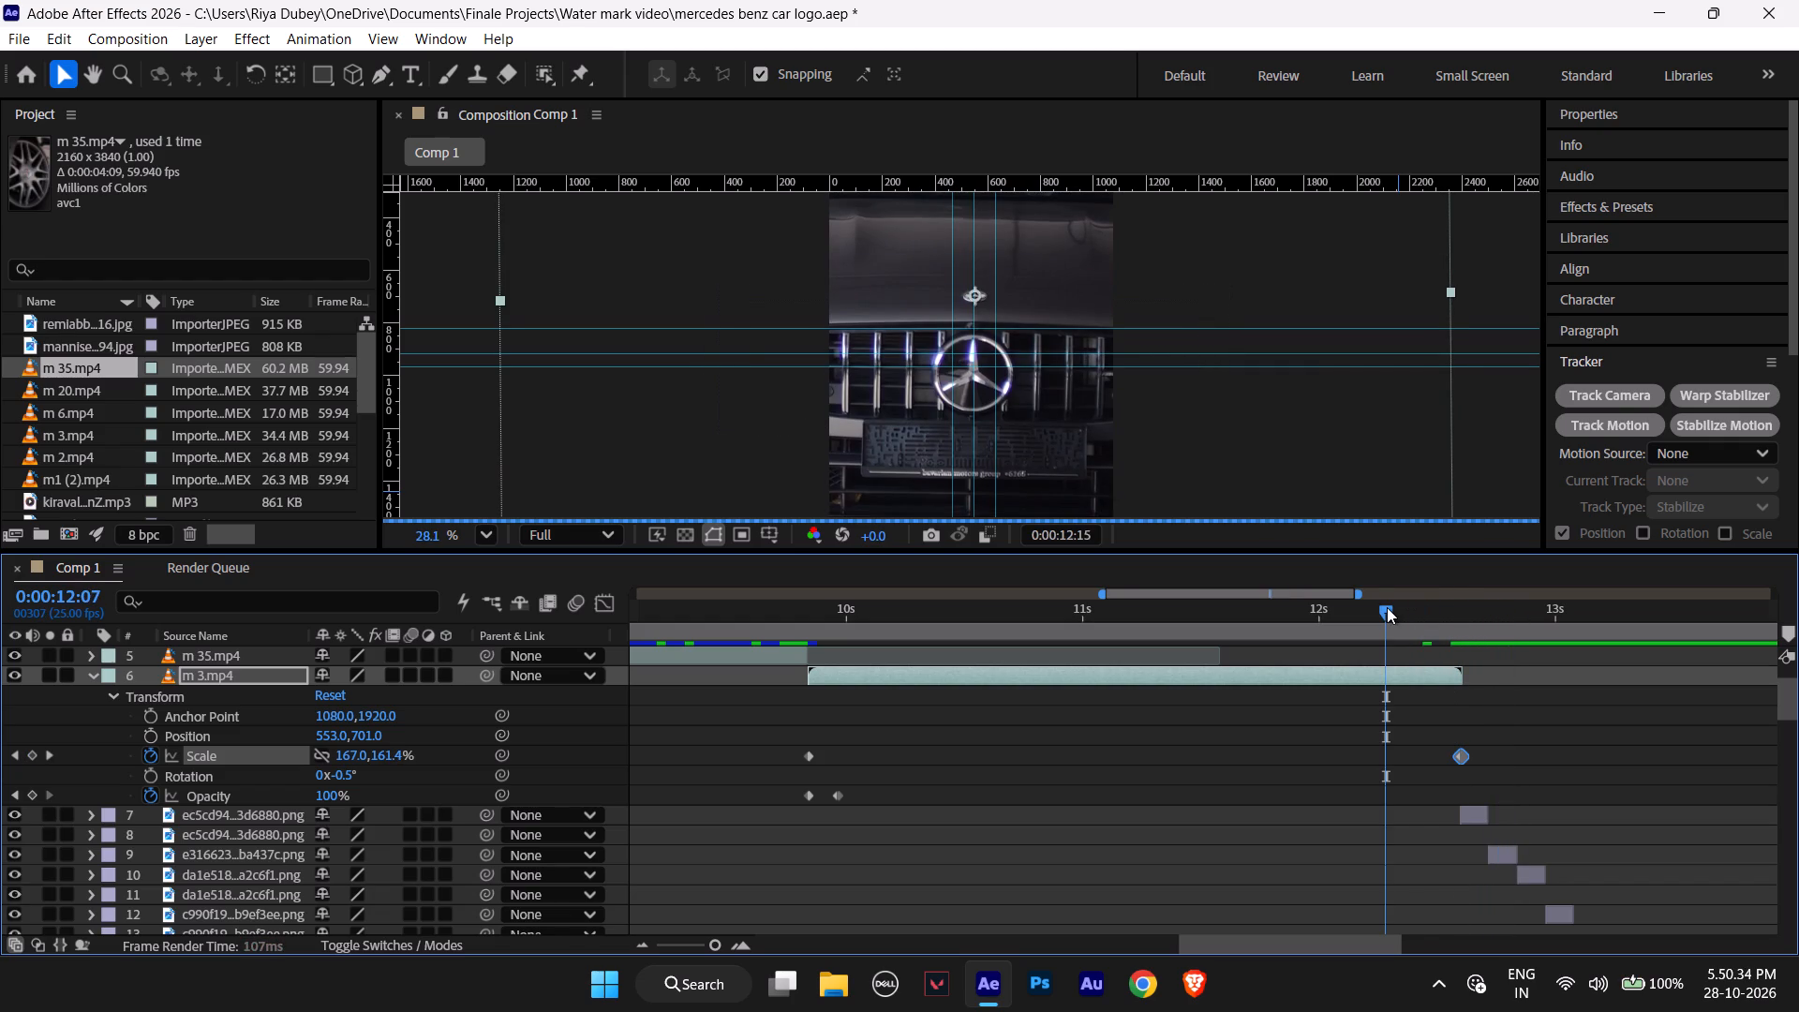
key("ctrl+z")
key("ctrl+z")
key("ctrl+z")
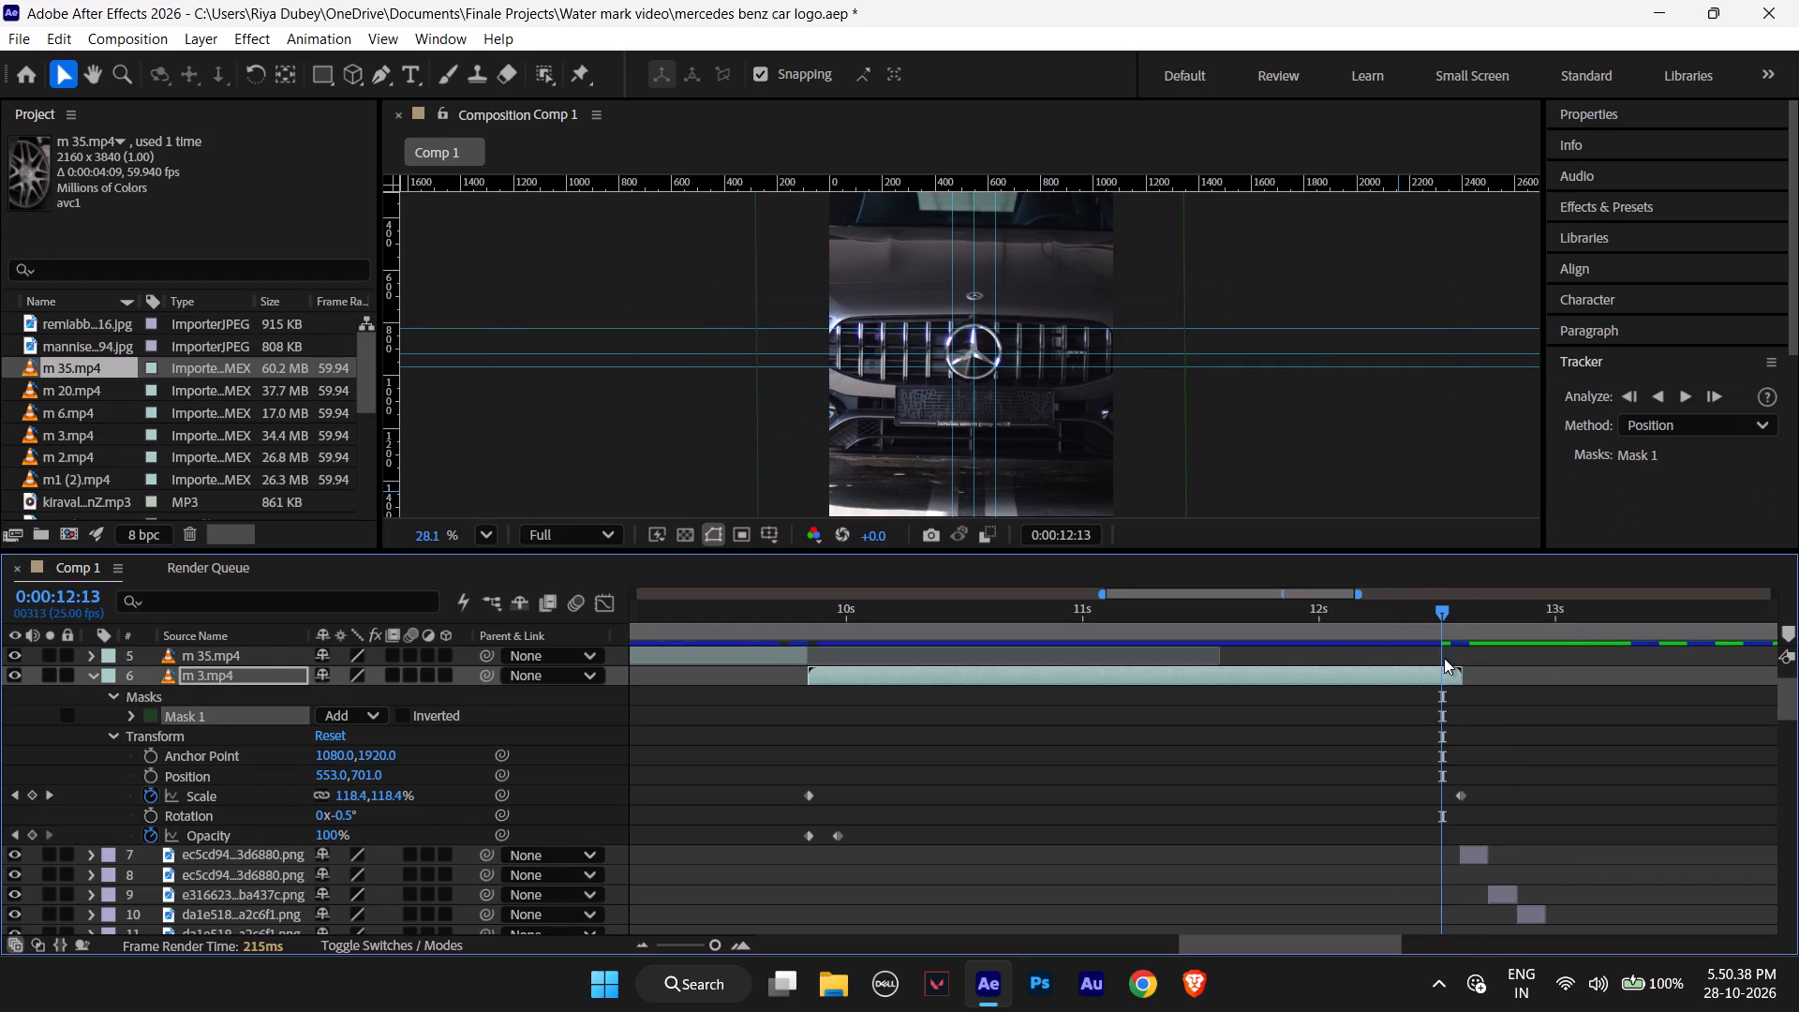
Move m 3.mp4's first Scale keyframe from 0:00:09:21 to about 0:00:12:09, shortly before its end keyframe at 0:00:12:15.
left_click_drag(1442, 613, 1479, 614)
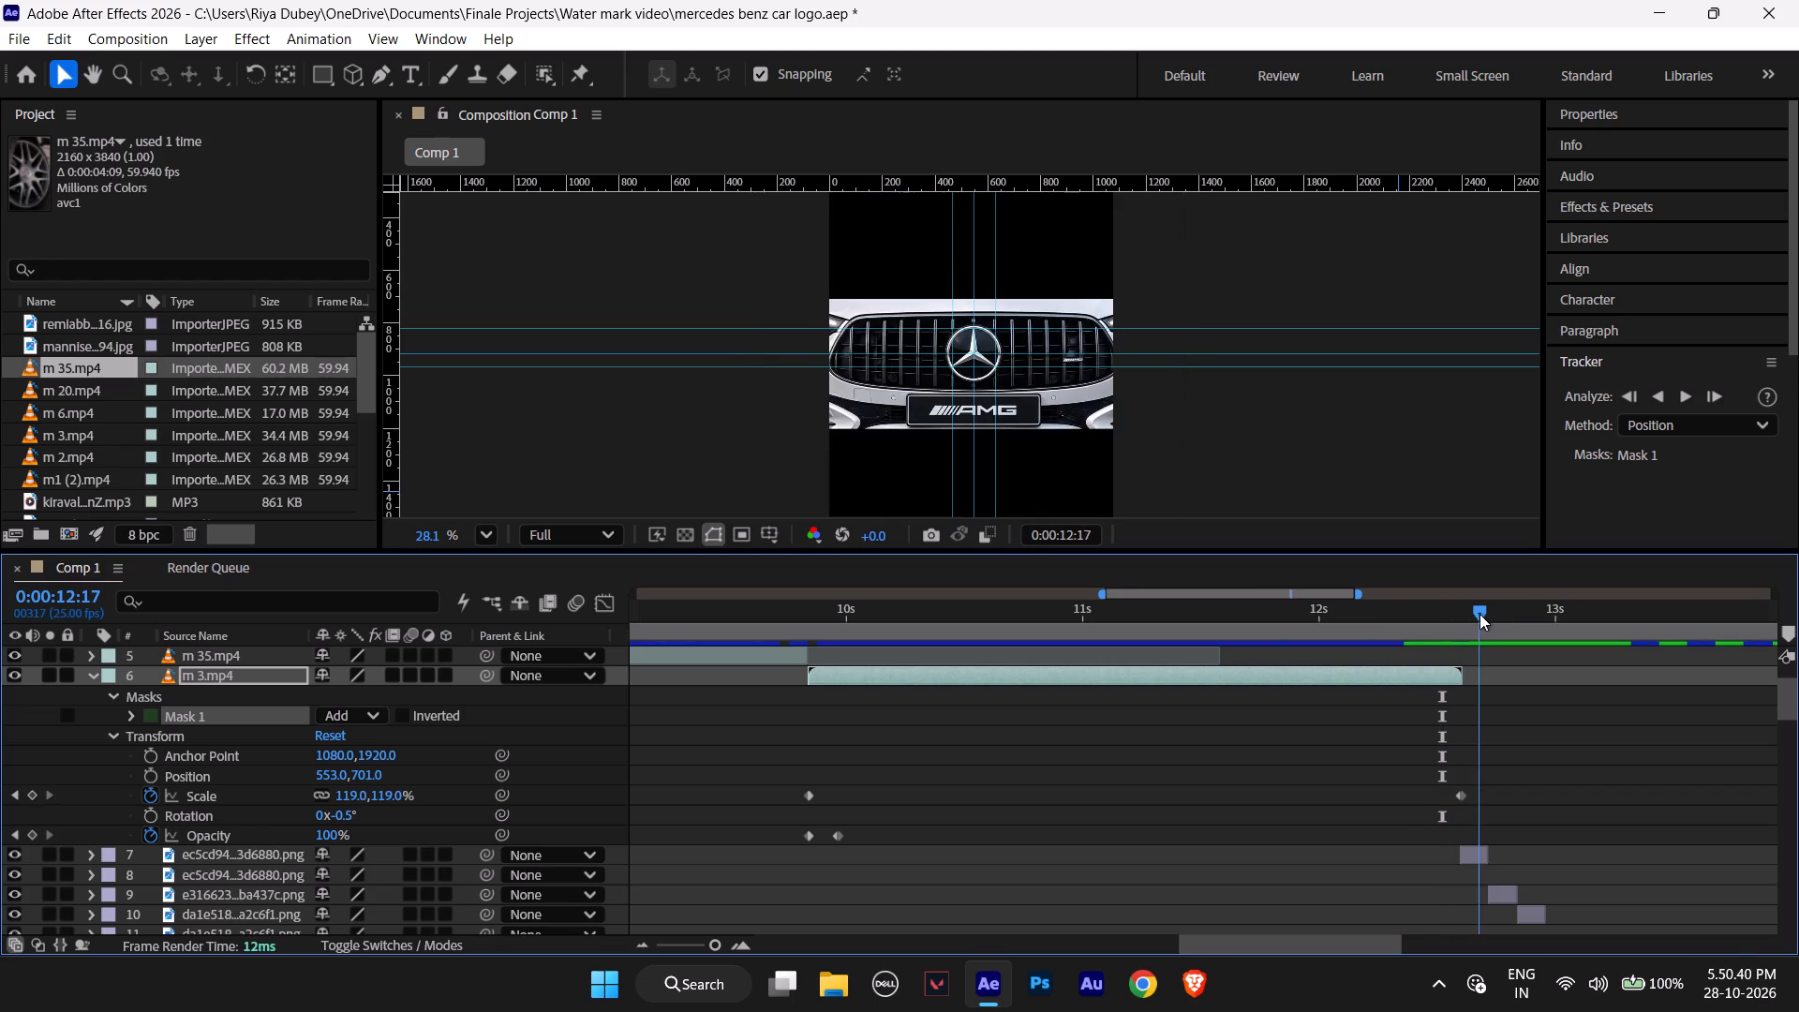
left_click_drag(1479, 614, 1469, 615)
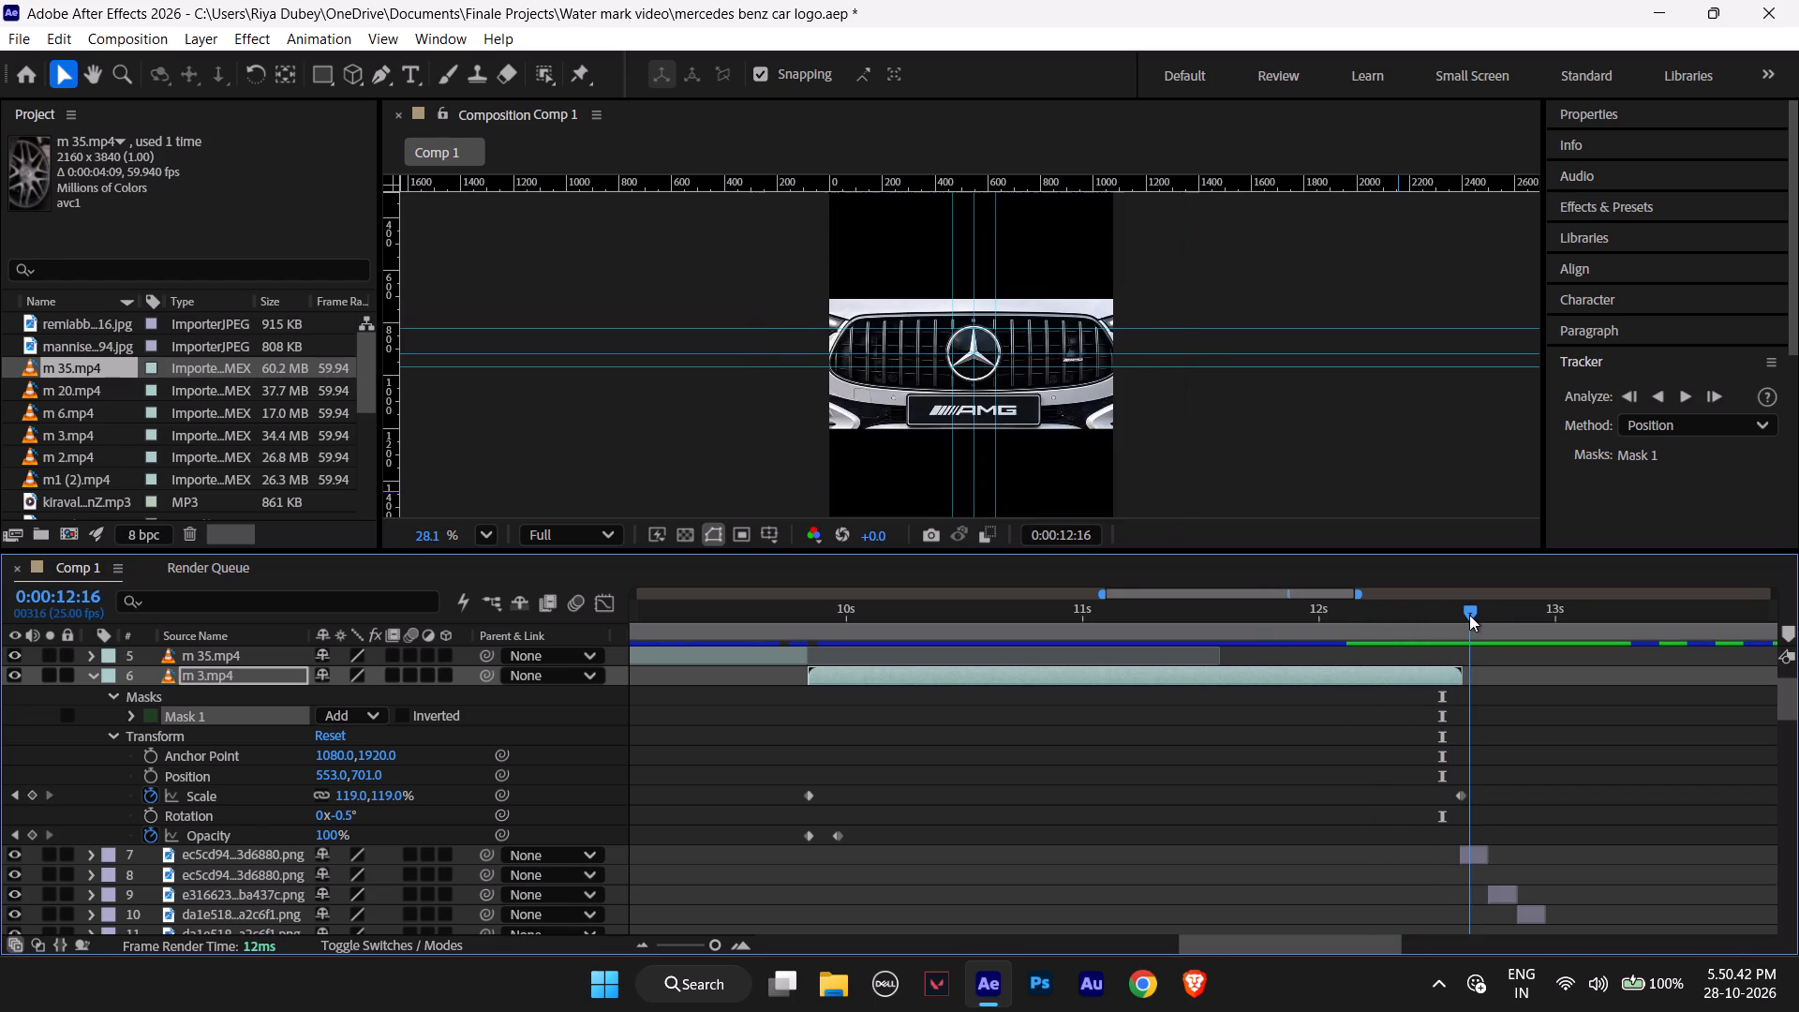
left_click_drag(1469, 615, 1457, 615)
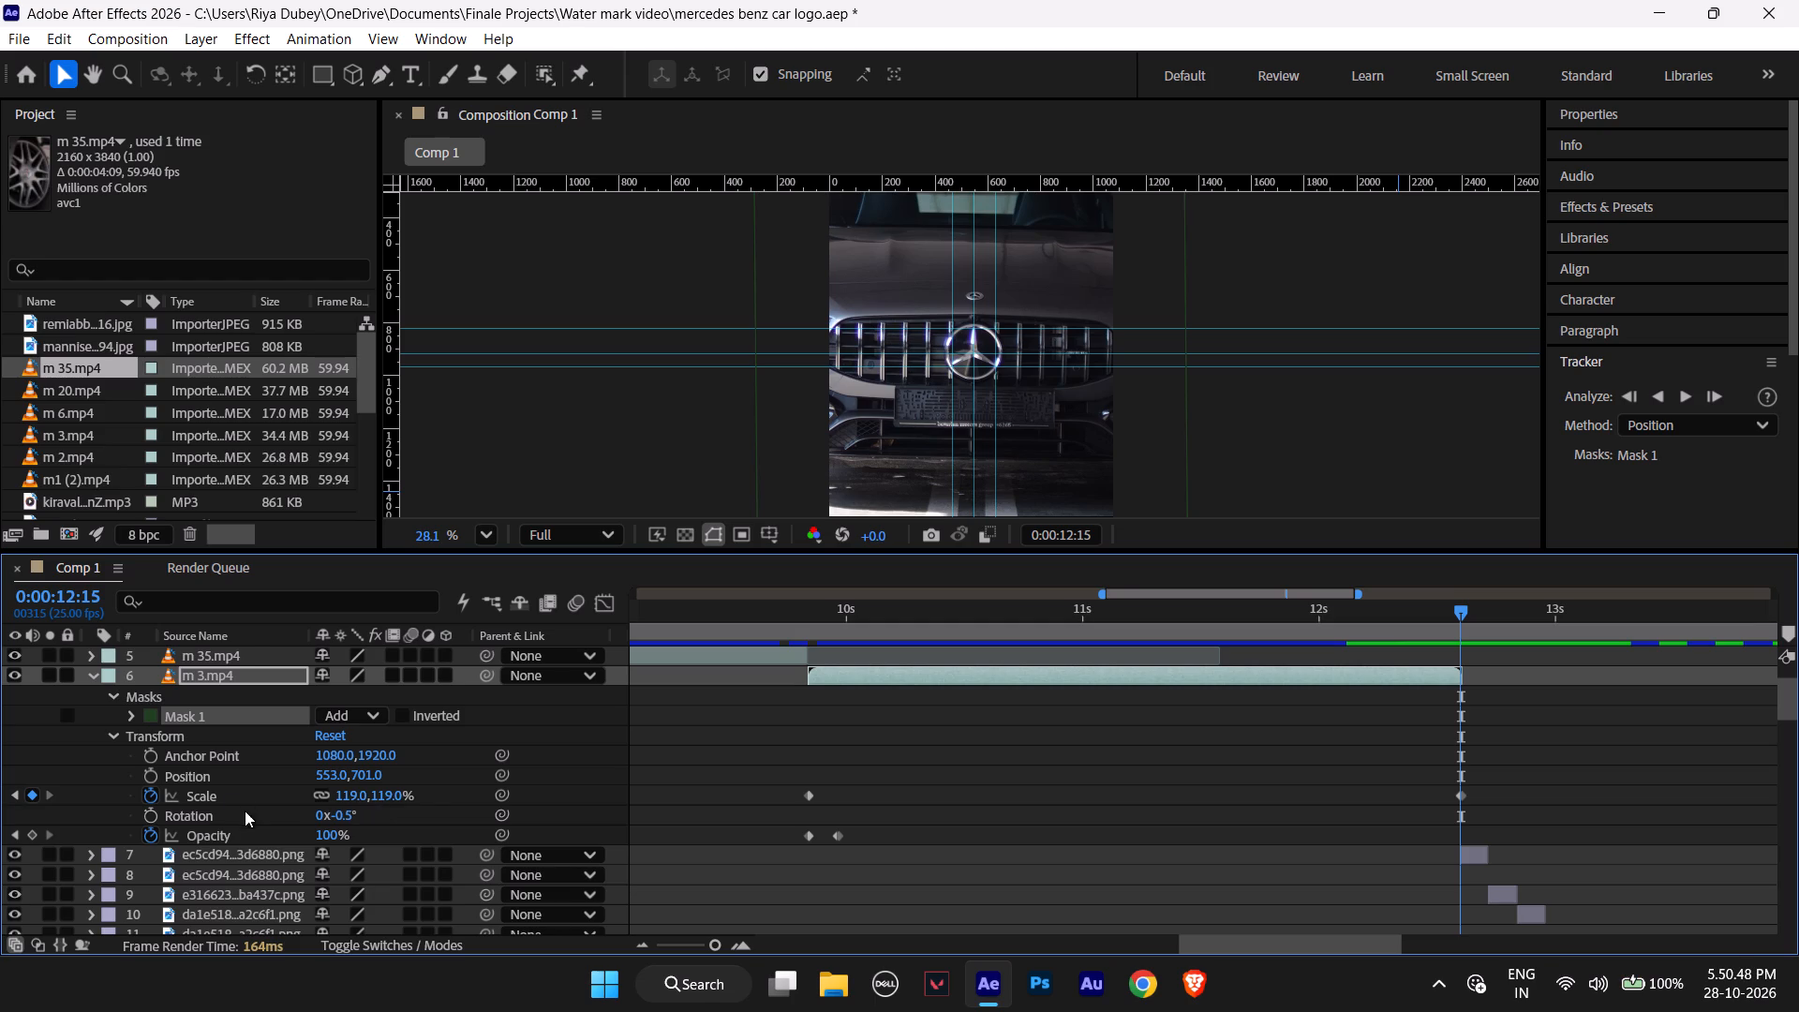
left_click(180, 801)
left_click(174, 798)
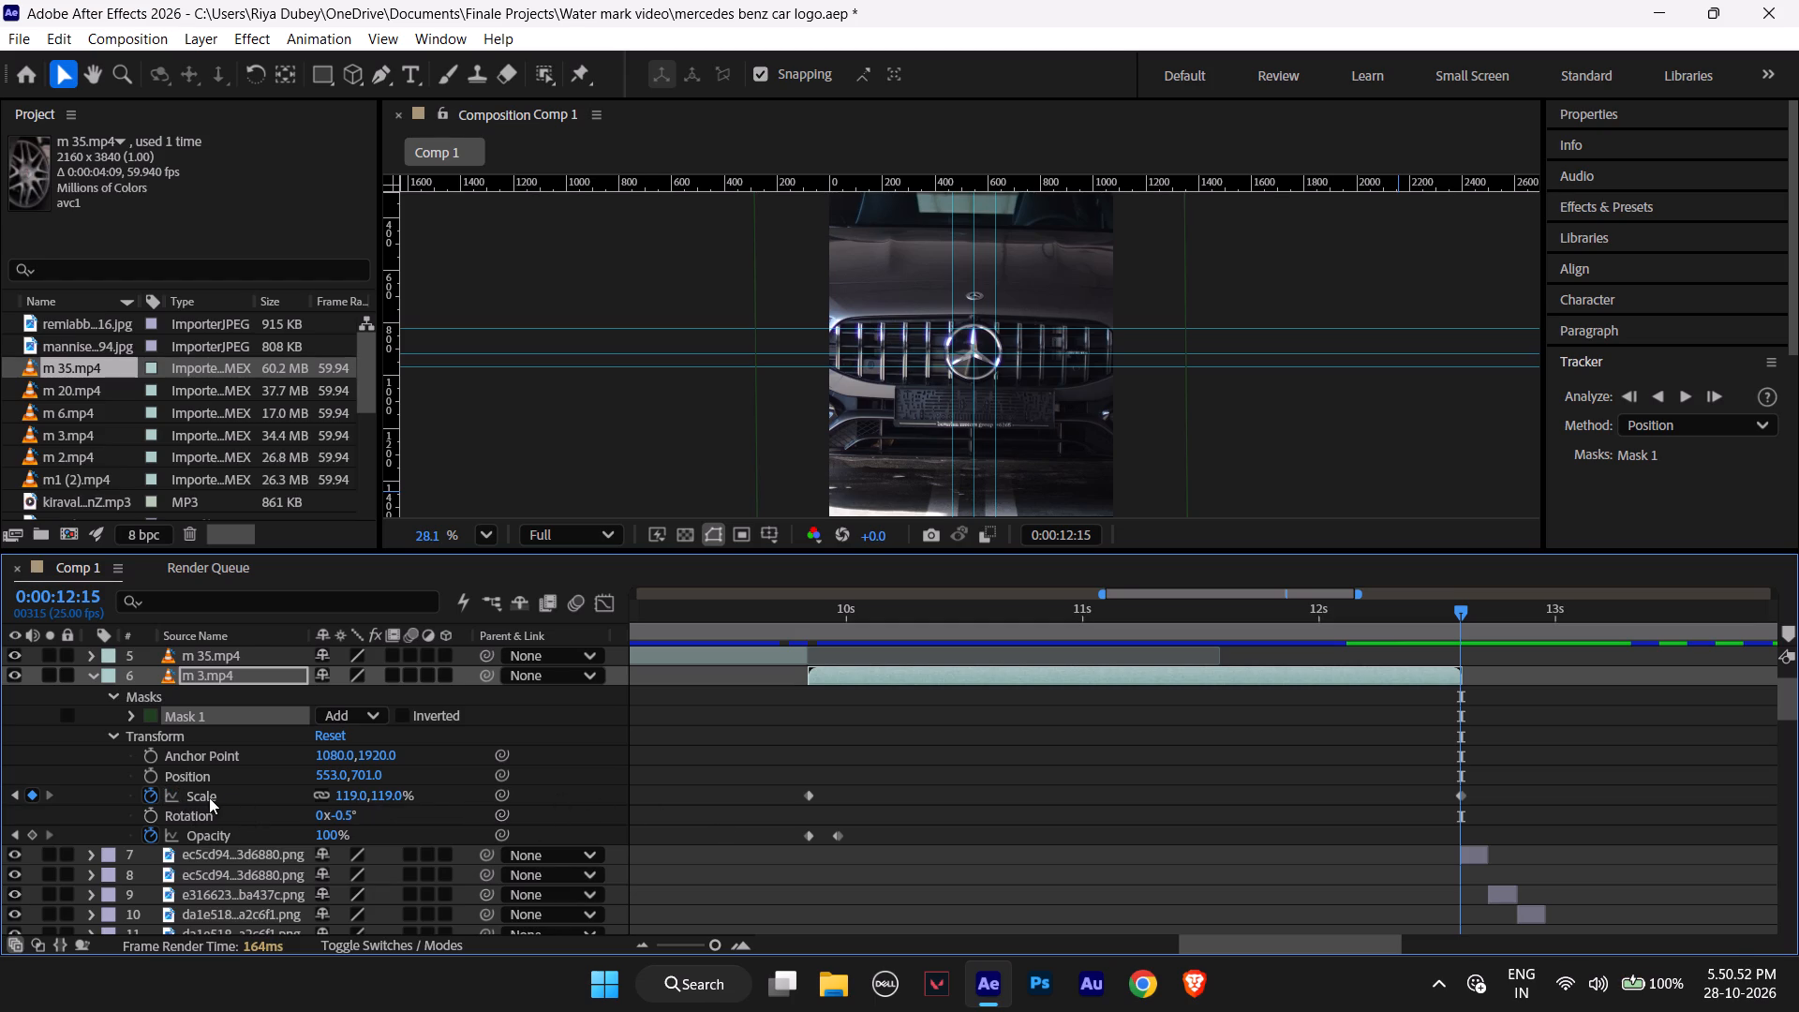
left_click(210, 797)
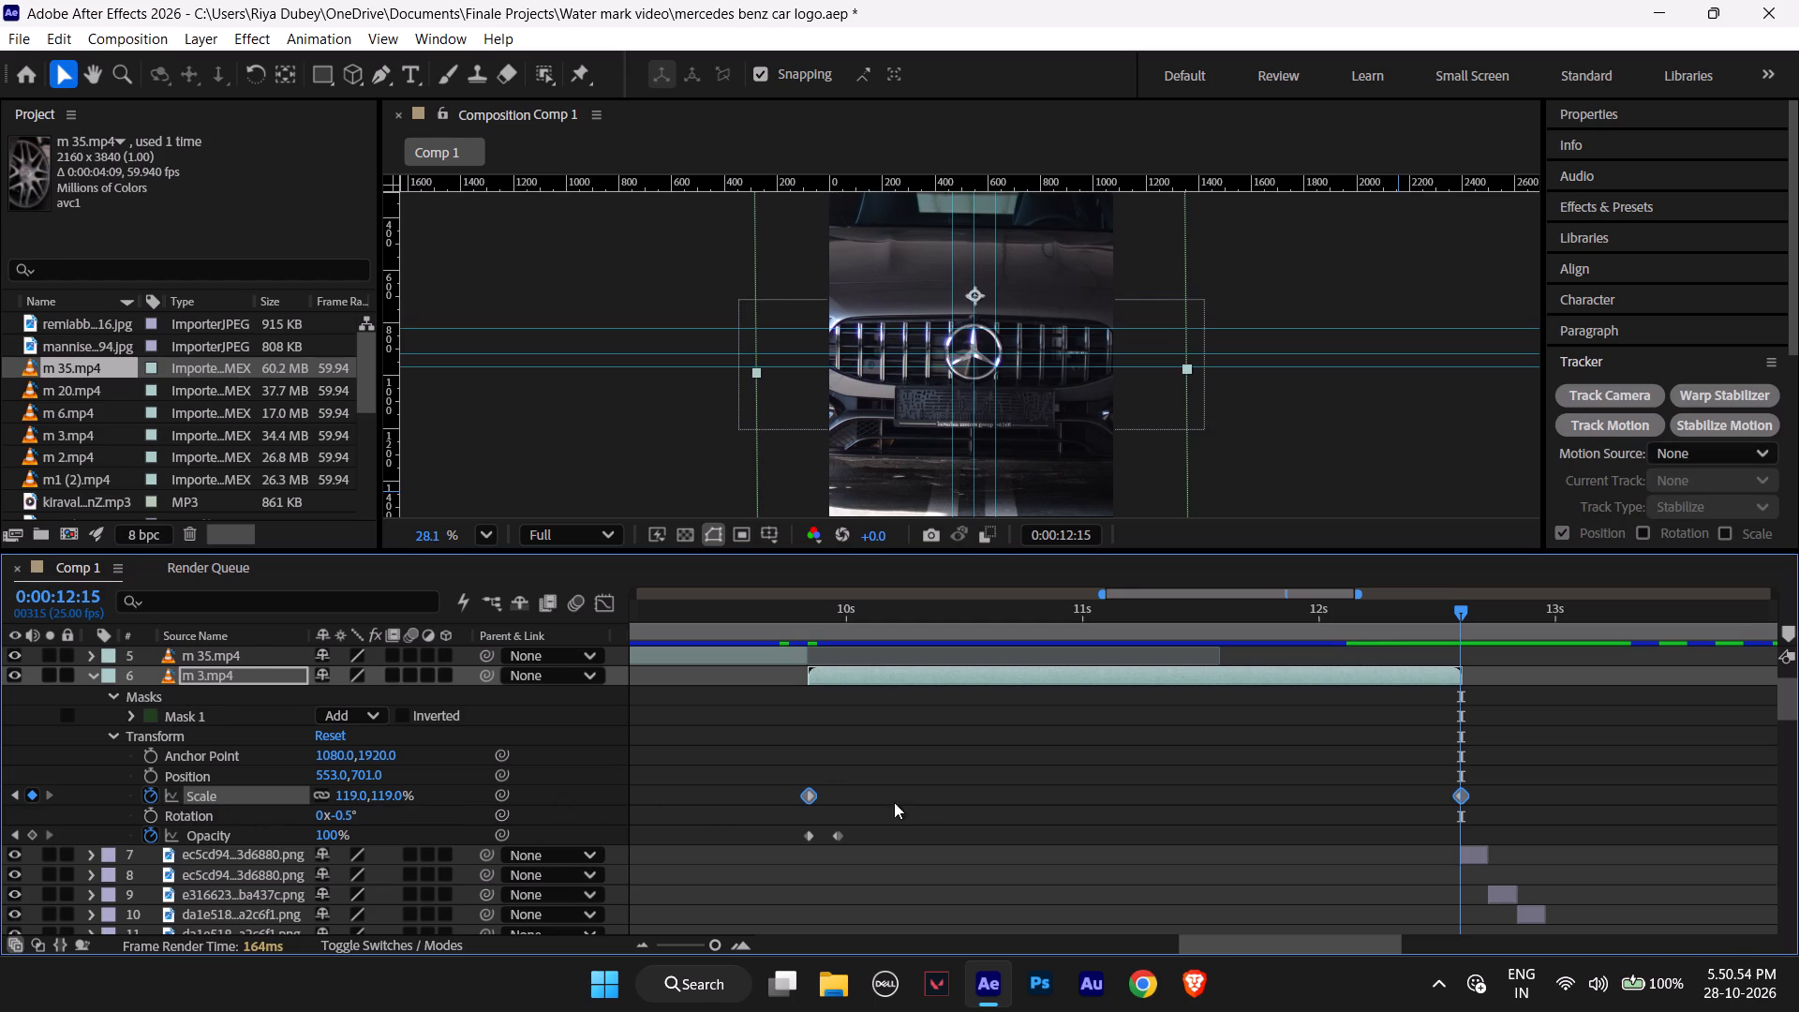
left_click(806, 799)
left_click_drag(788, 756, 827, 808)
left_click_drag(801, 796, 804, 796)
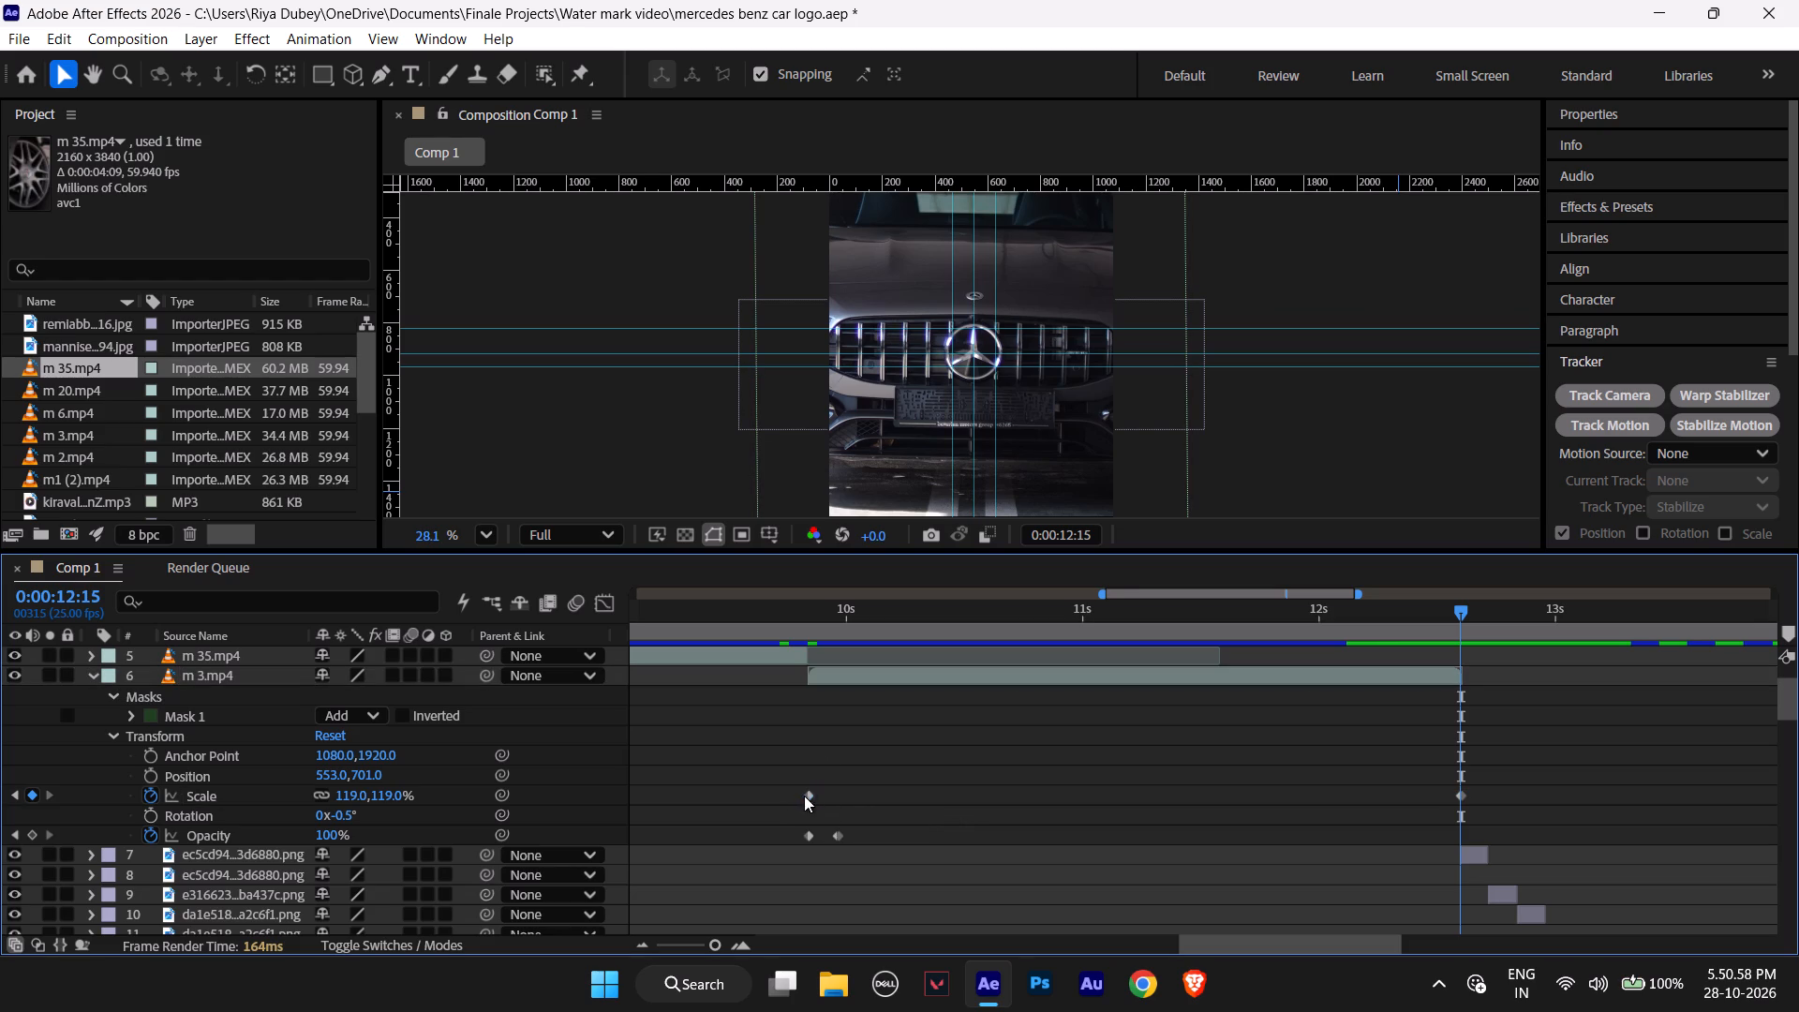
left_click_drag(804, 796, 1148, 796)
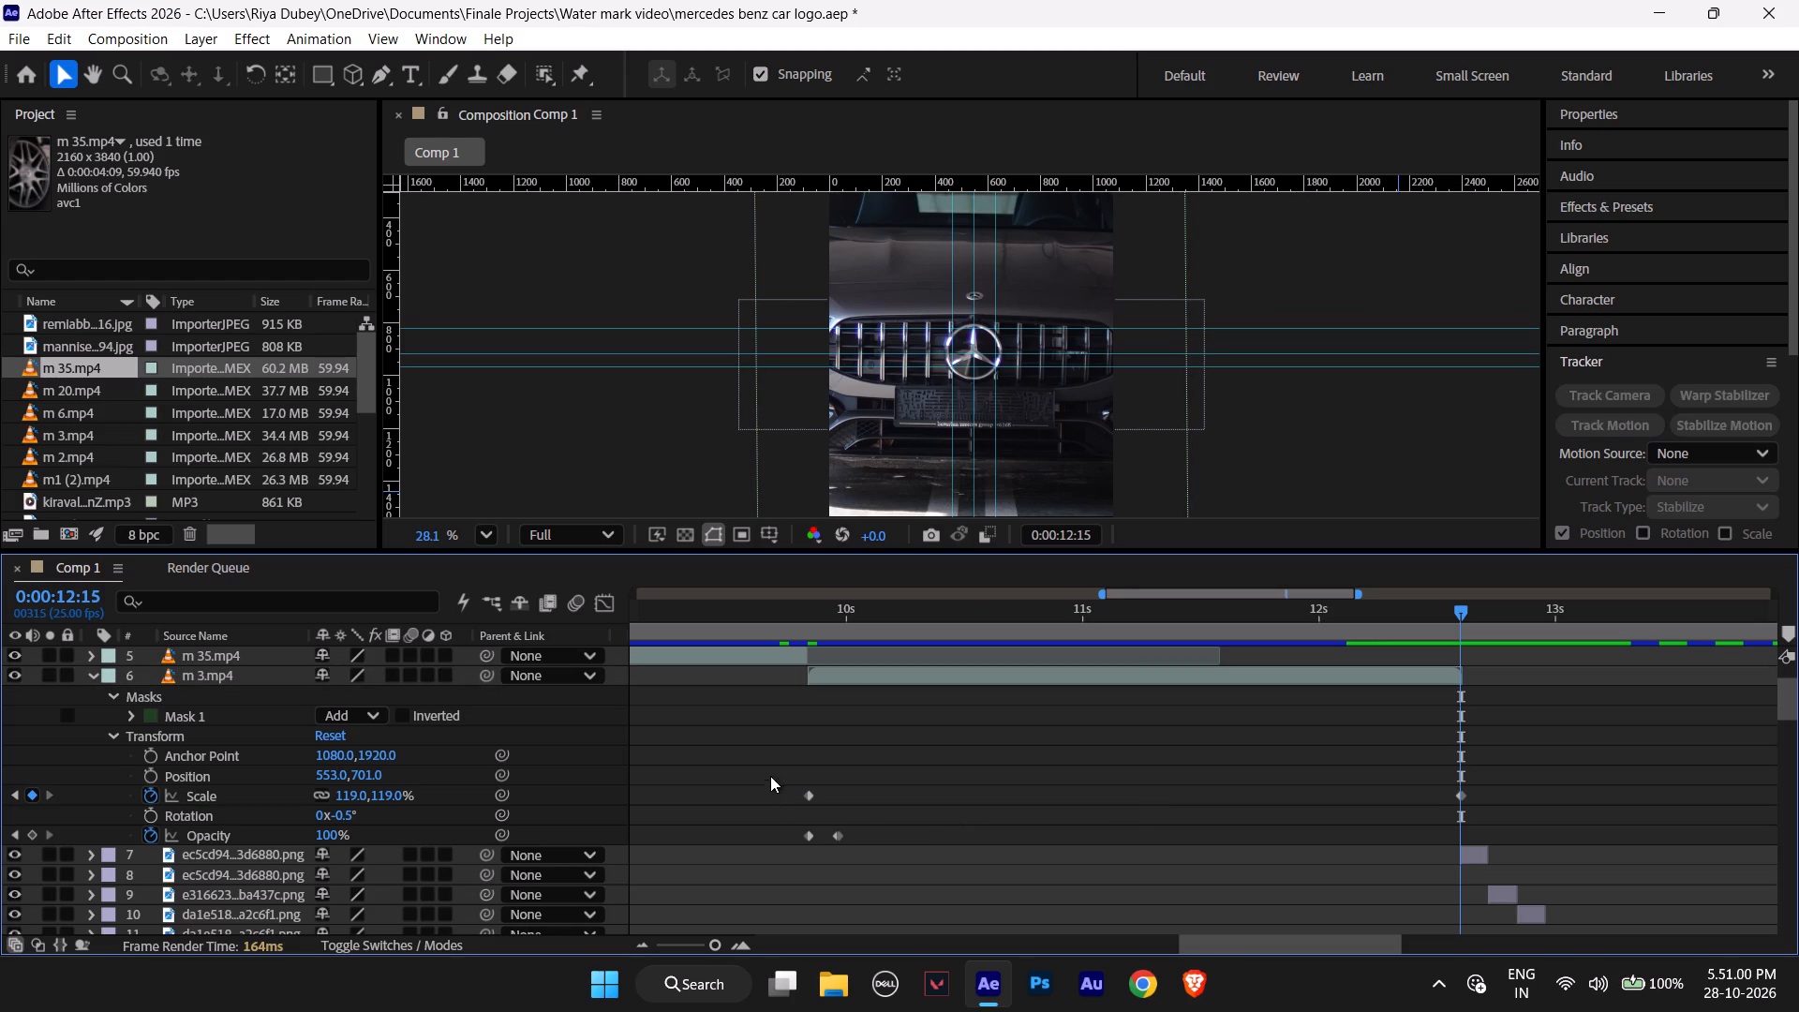
left_click_drag(777, 772, 838, 821)
left_click_drag(810, 796, 1297, 801)
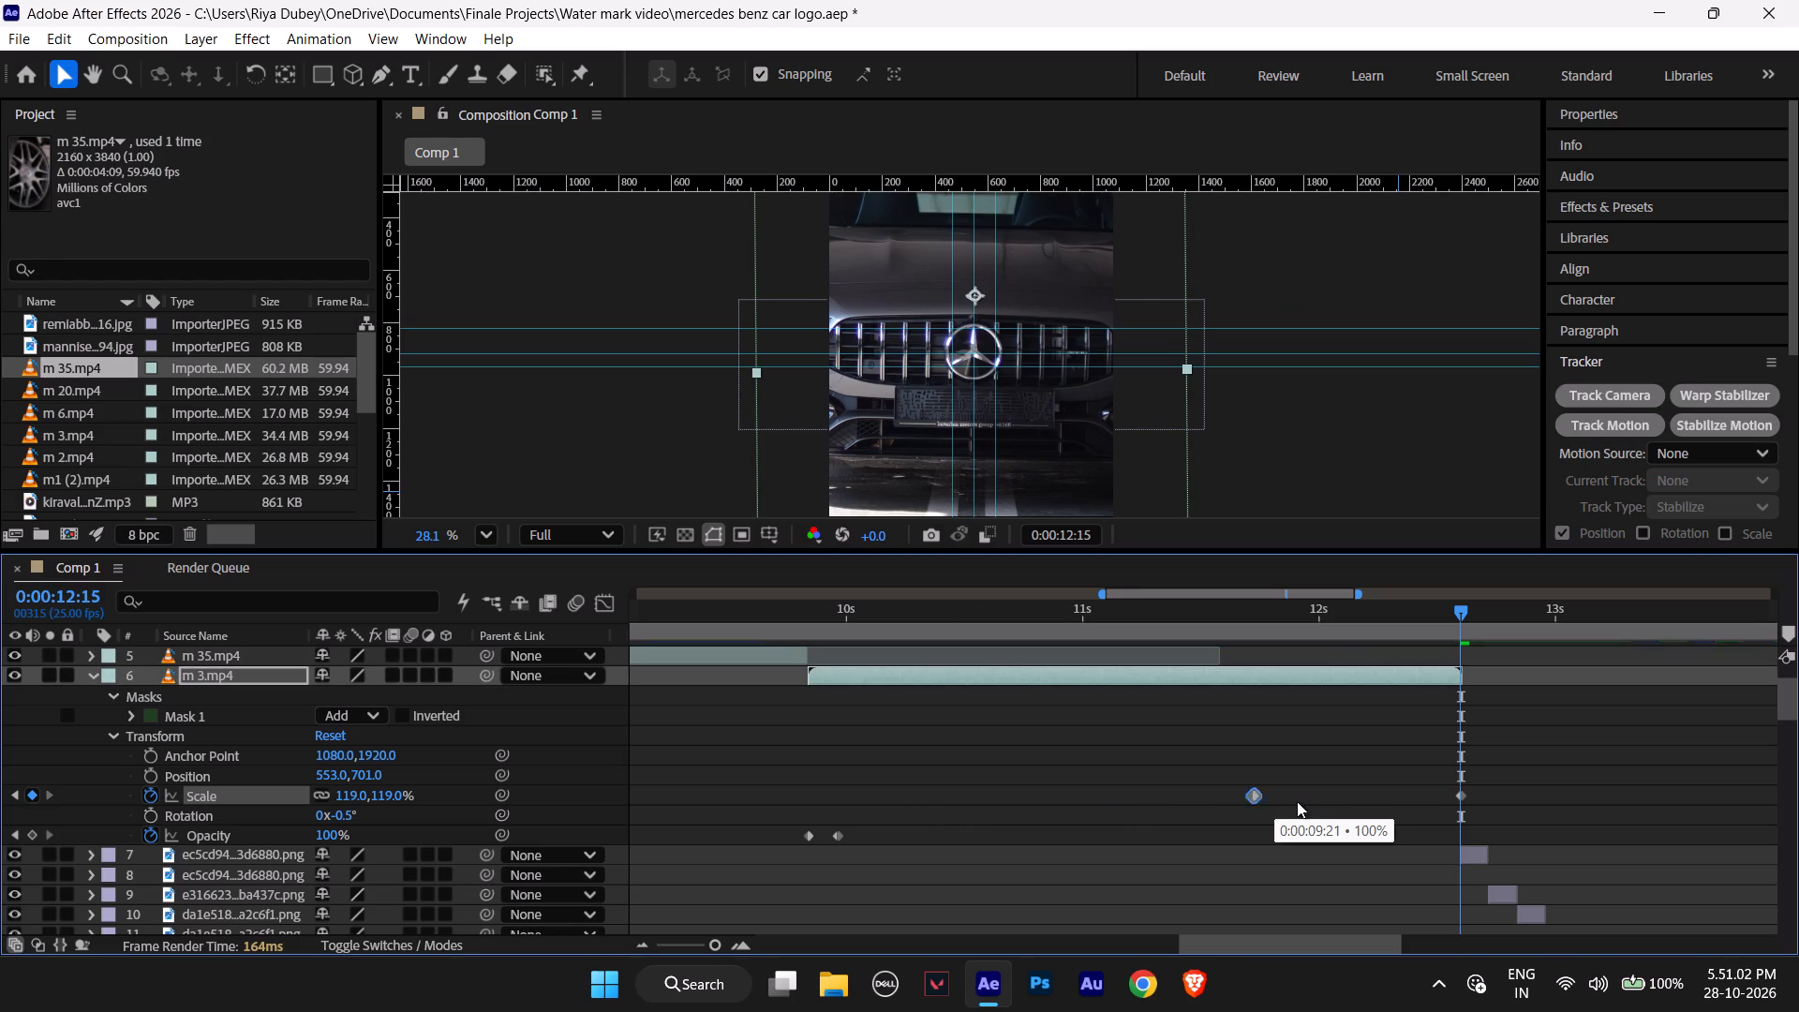
left_click_drag(1297, 801, 1409, 794)
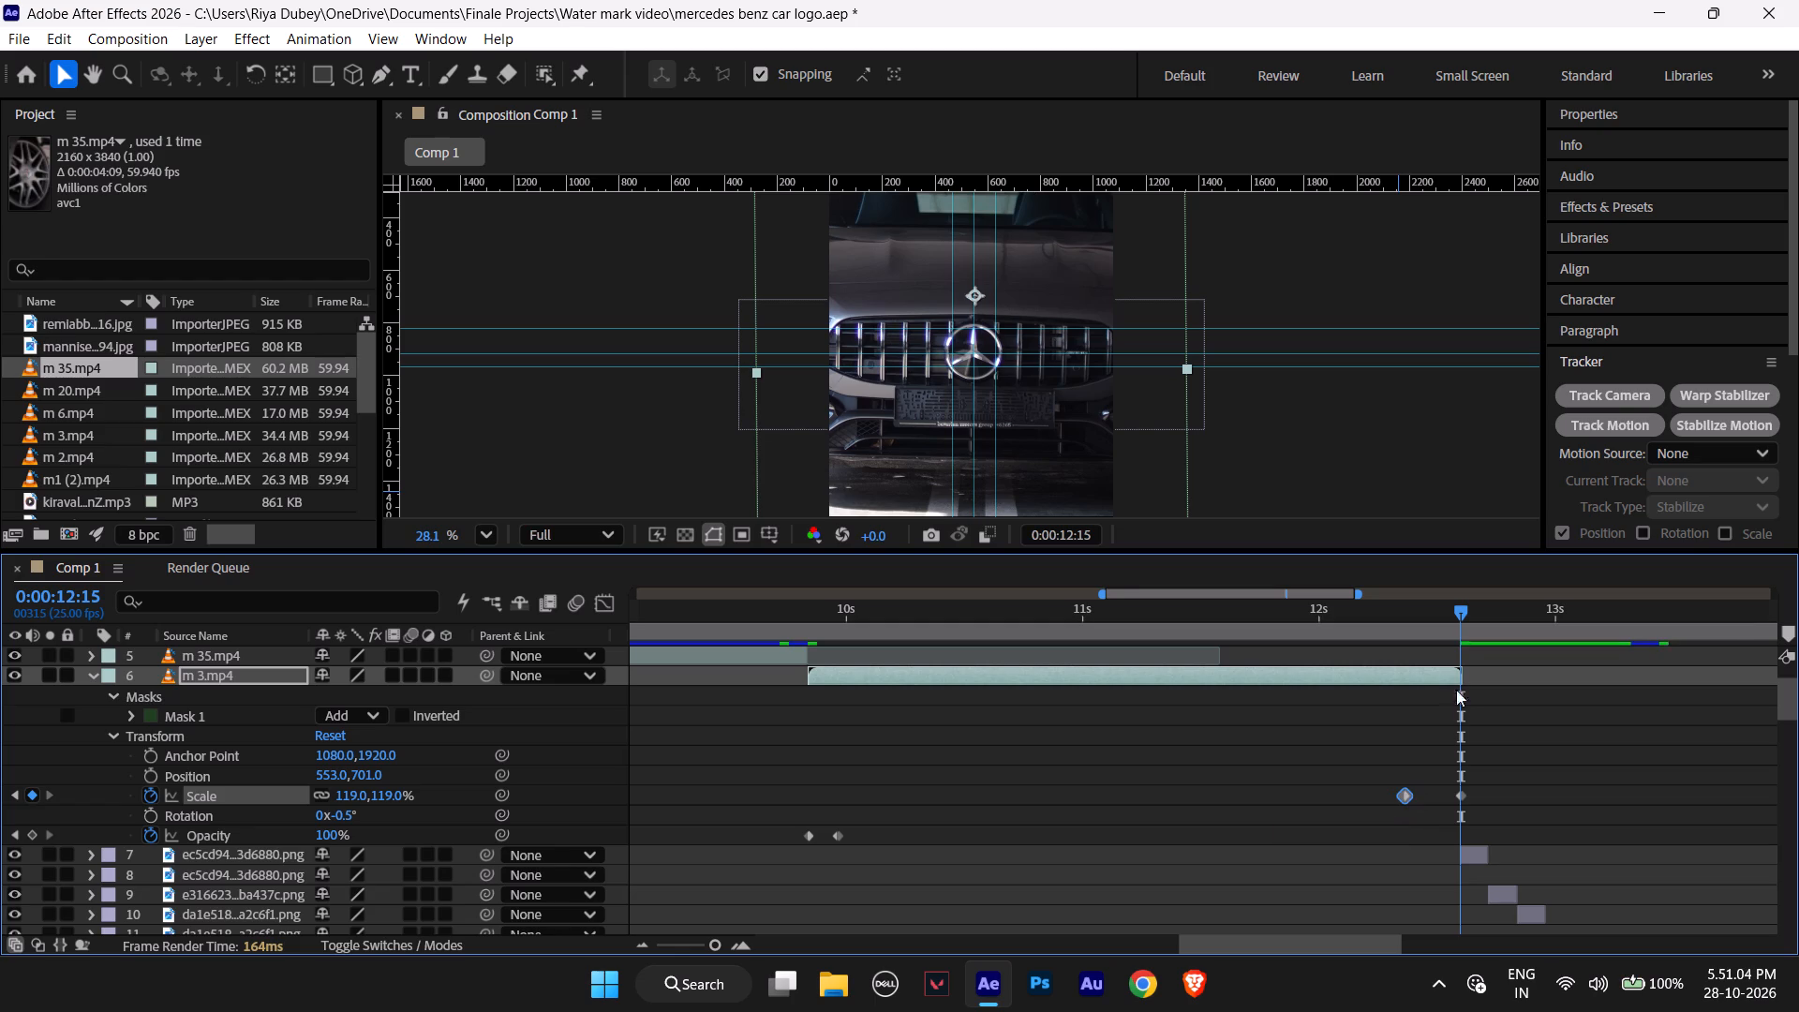
Play the transition from m 35.mp4 through m 3.mp4 to the grille images to check the timing of the retimed zoom.
left_click_drag(1457, 613, 1162, 629)
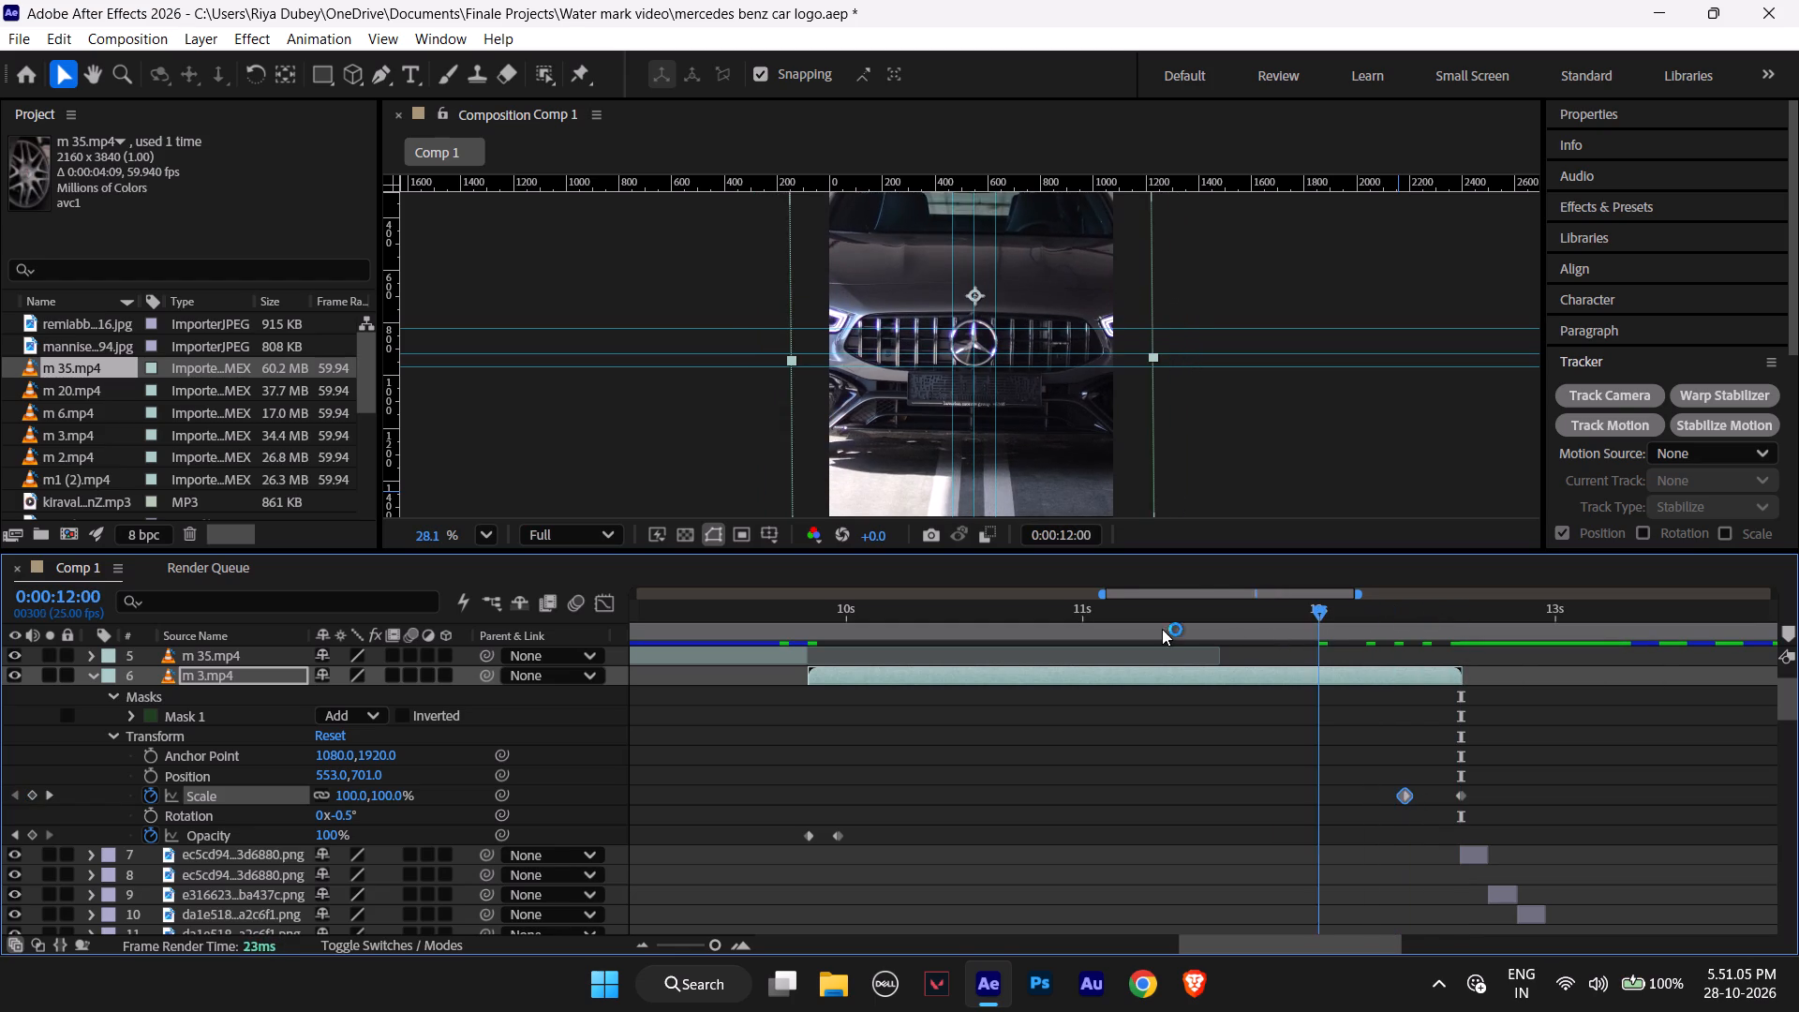
left_click_drag(1162, 629, 833, 660)
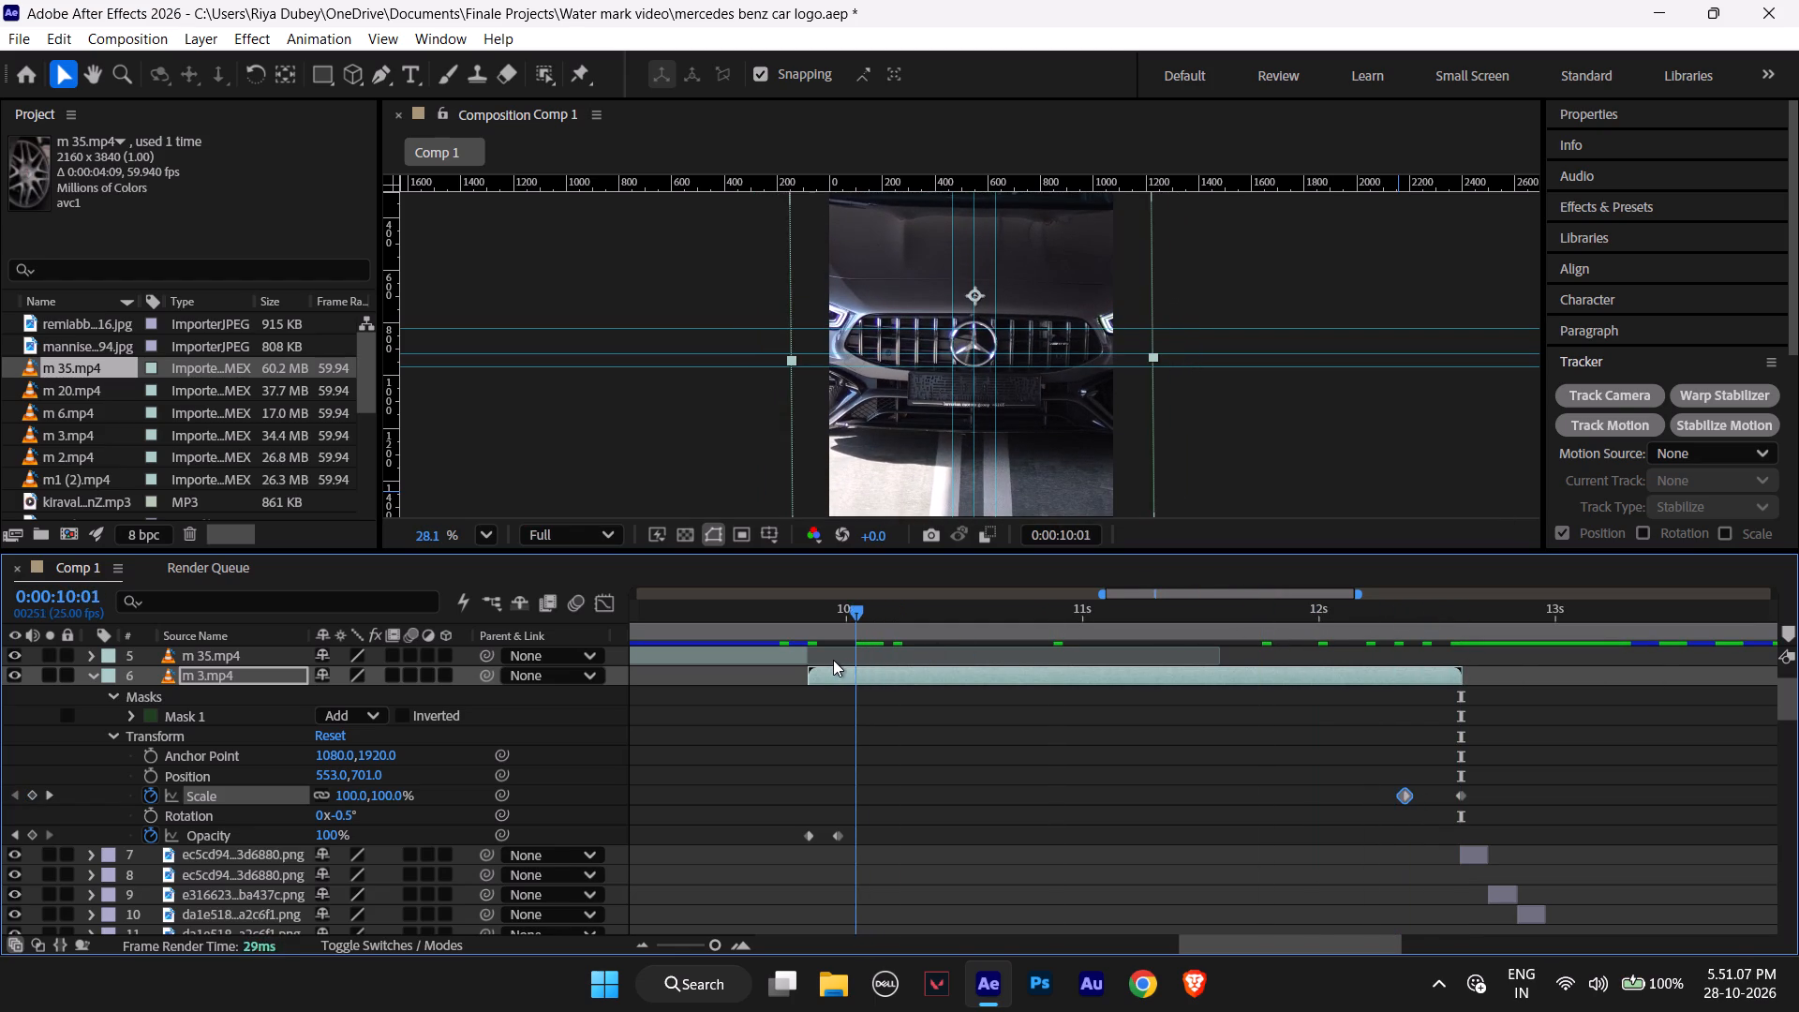
left_click_drag(833, 660, 746, 657)
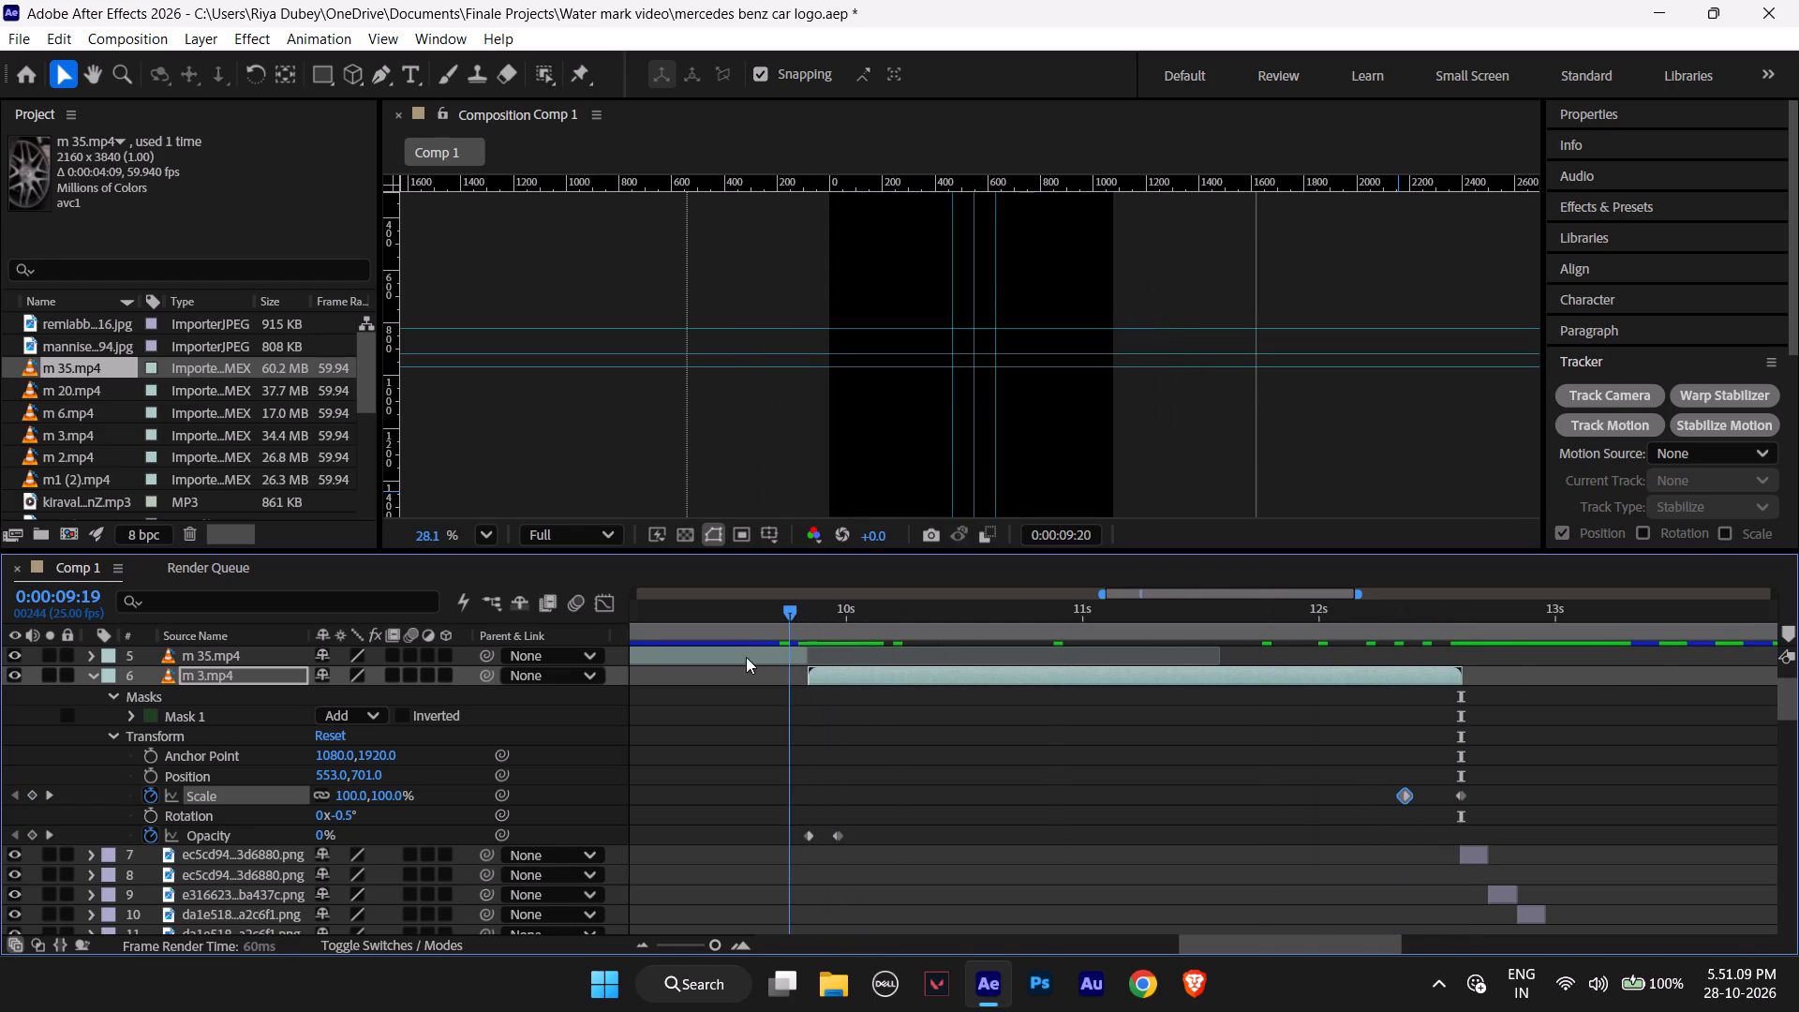
left_click_drag(746, 657, 426, 681)
left_click_drag(1042, 596, 903, 601)
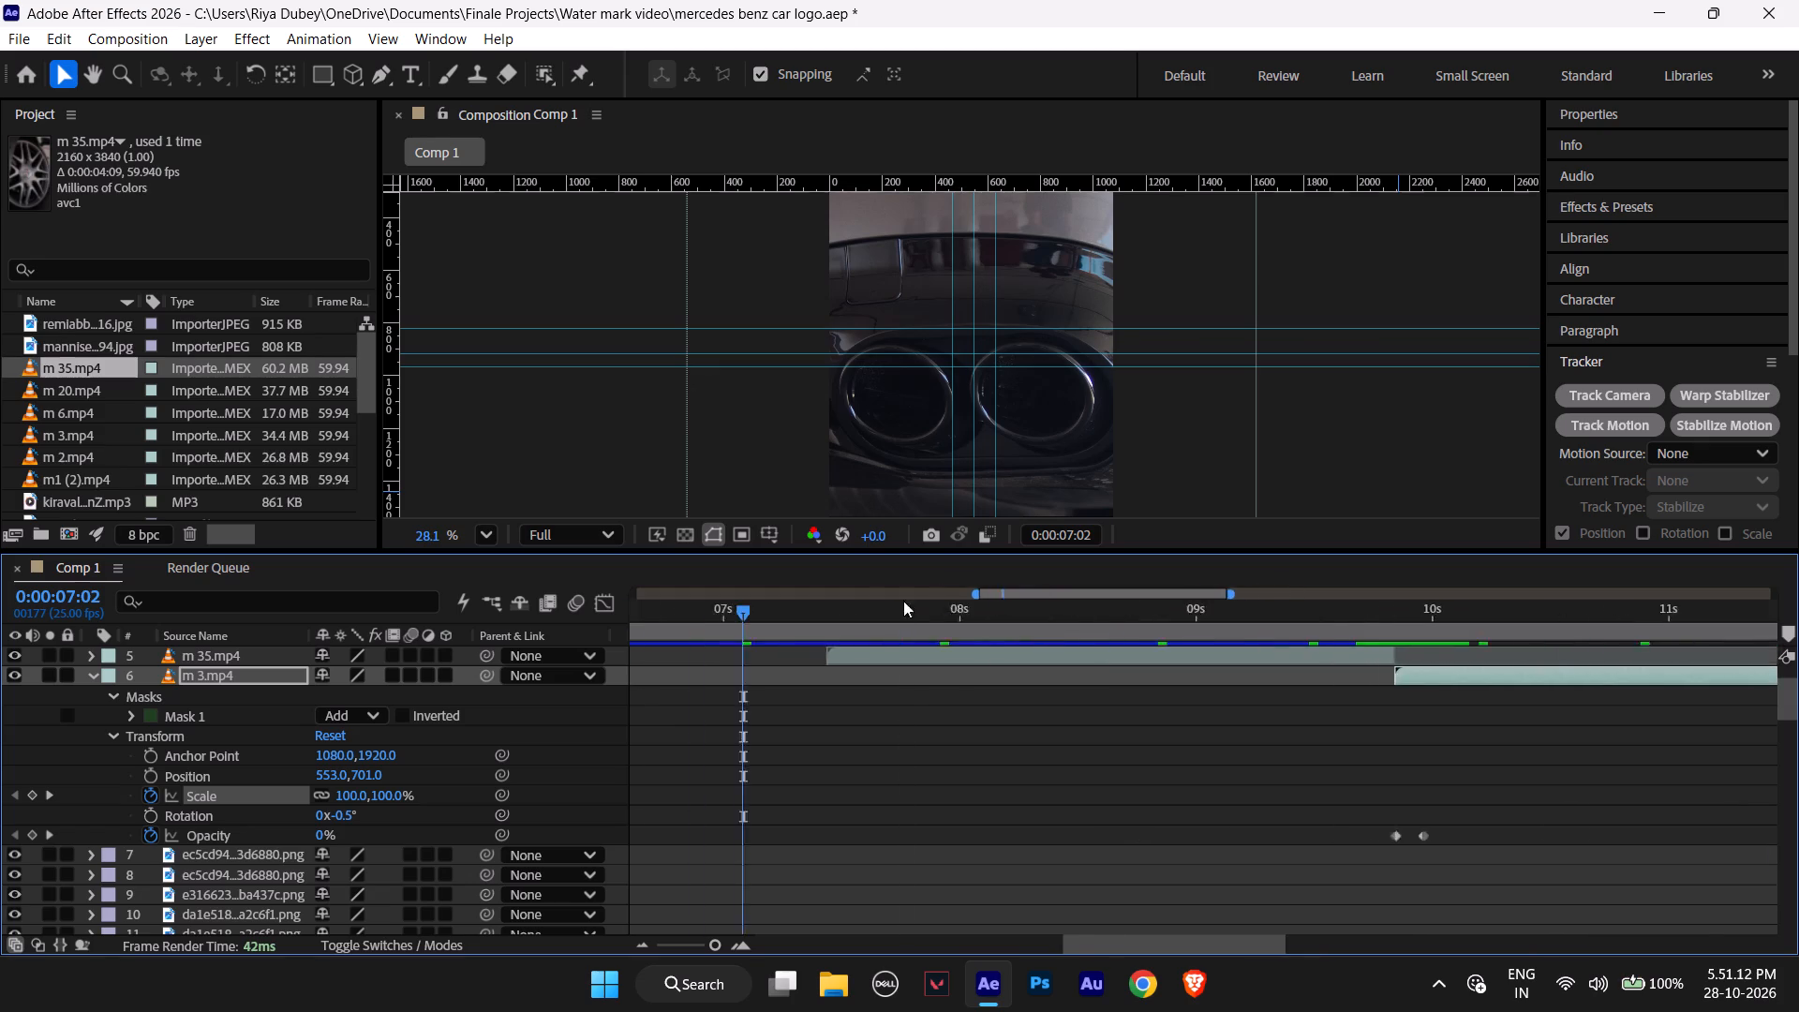
left_click_drag(903, 601, 564, 628)
left_click_drag(885, 592, 1798, 575)
key("space")
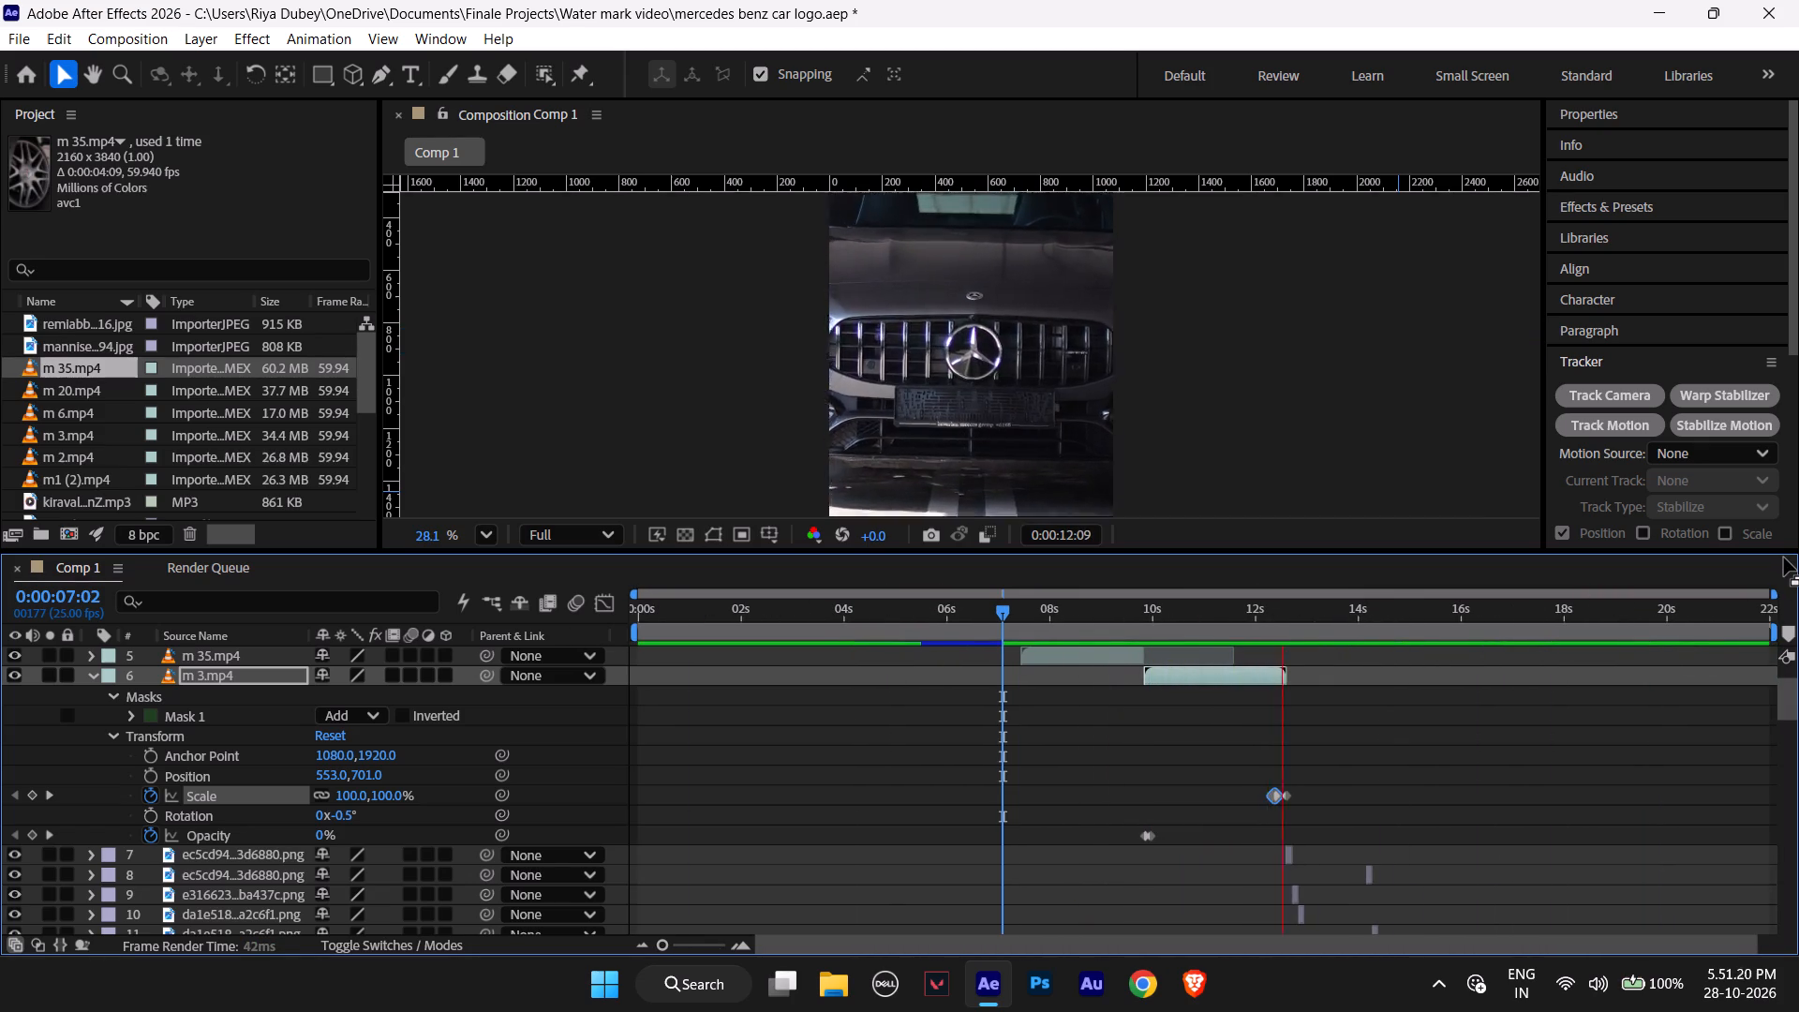
key("space")
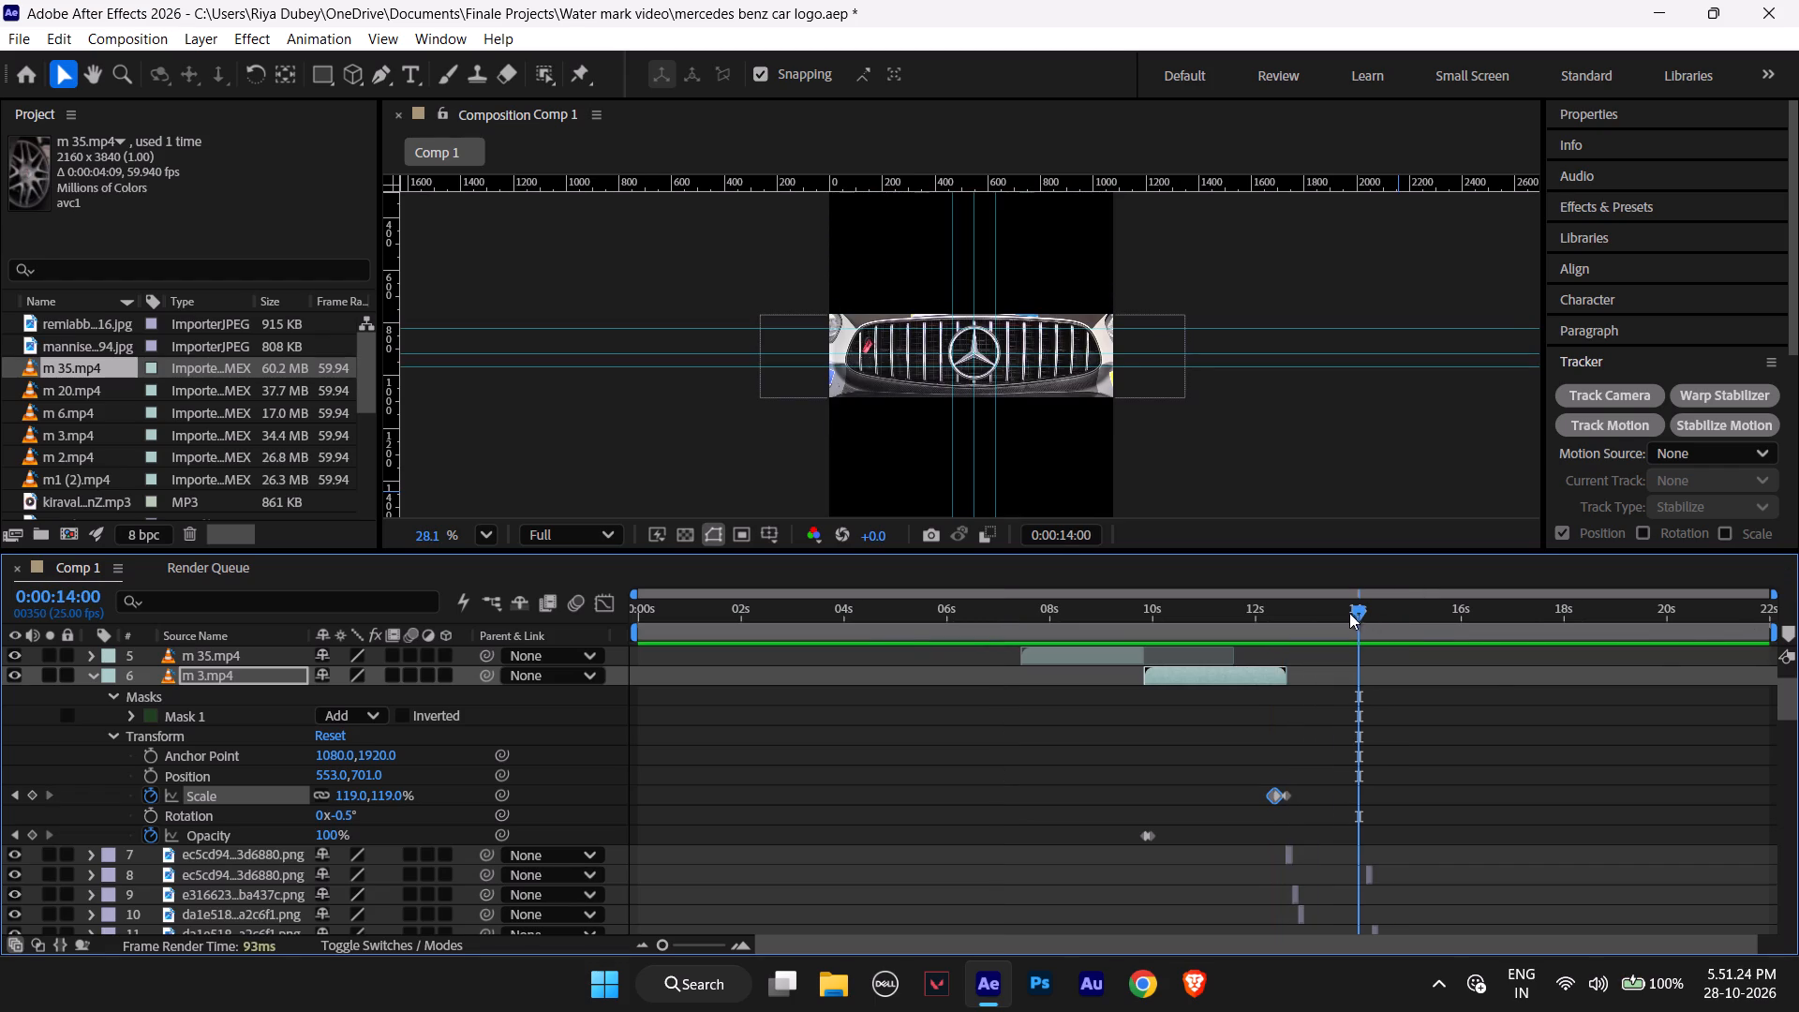
left_click_drag(1355, 615, 558, 689)
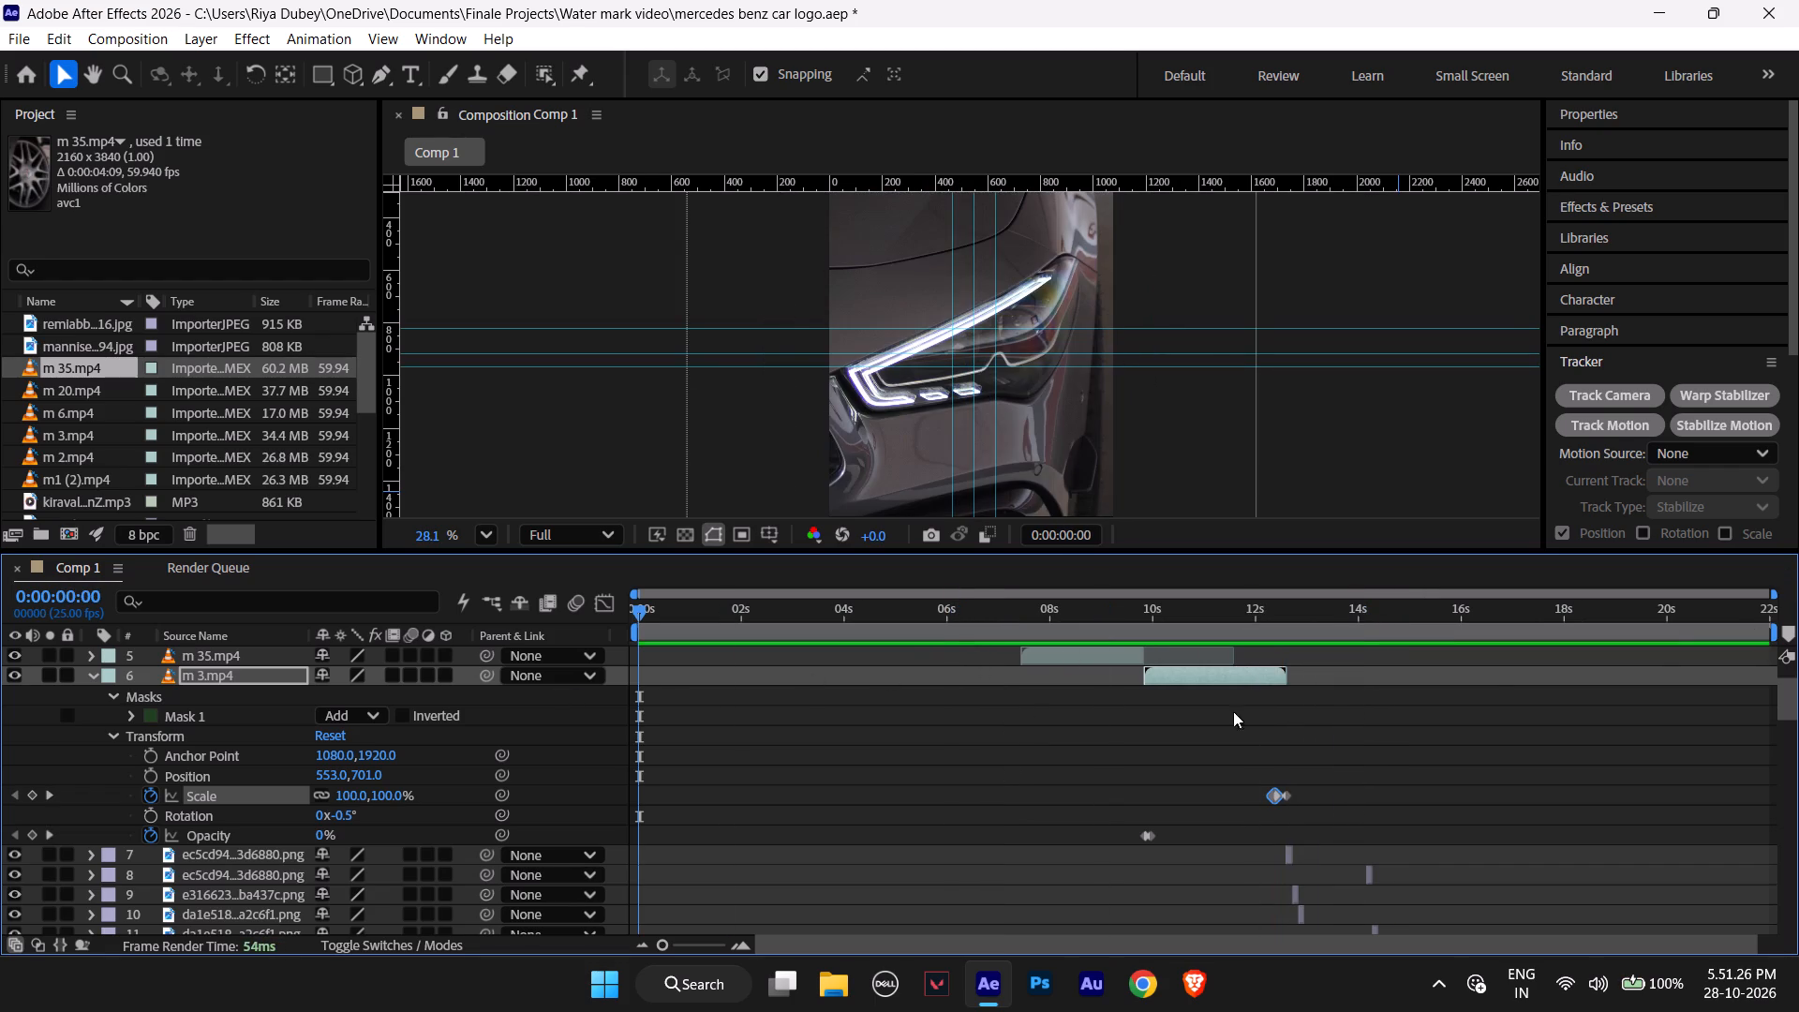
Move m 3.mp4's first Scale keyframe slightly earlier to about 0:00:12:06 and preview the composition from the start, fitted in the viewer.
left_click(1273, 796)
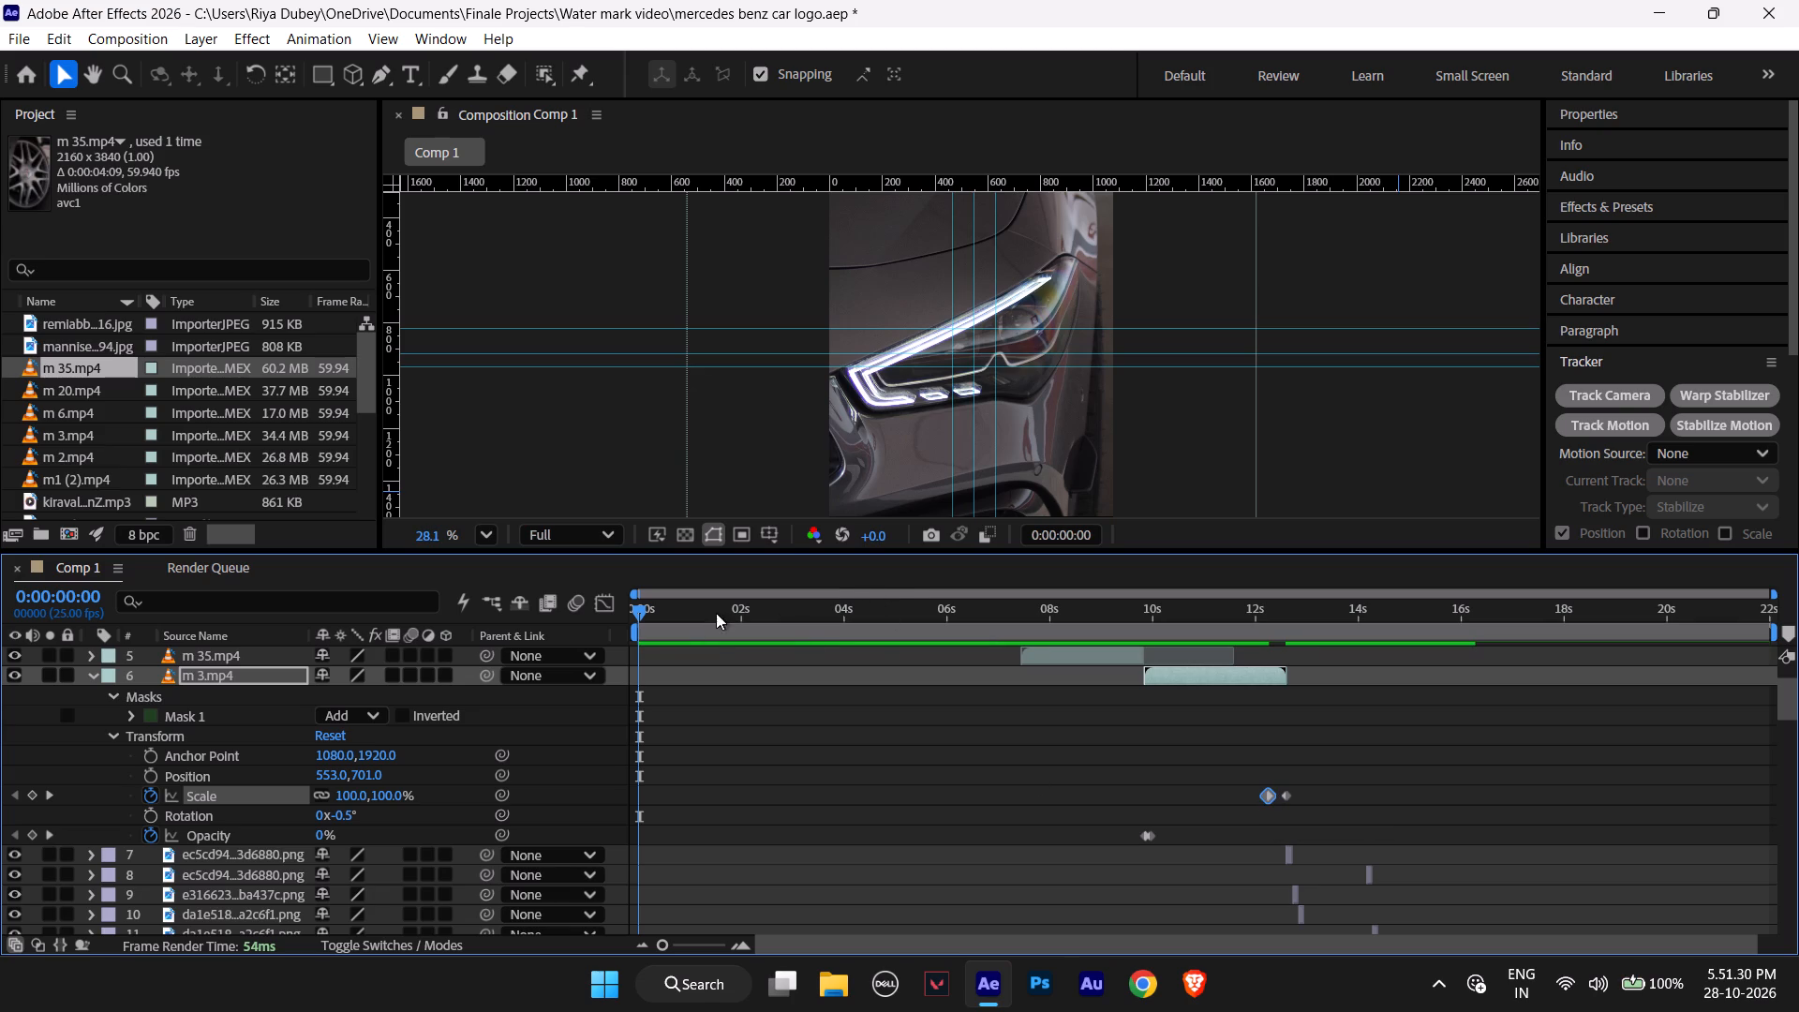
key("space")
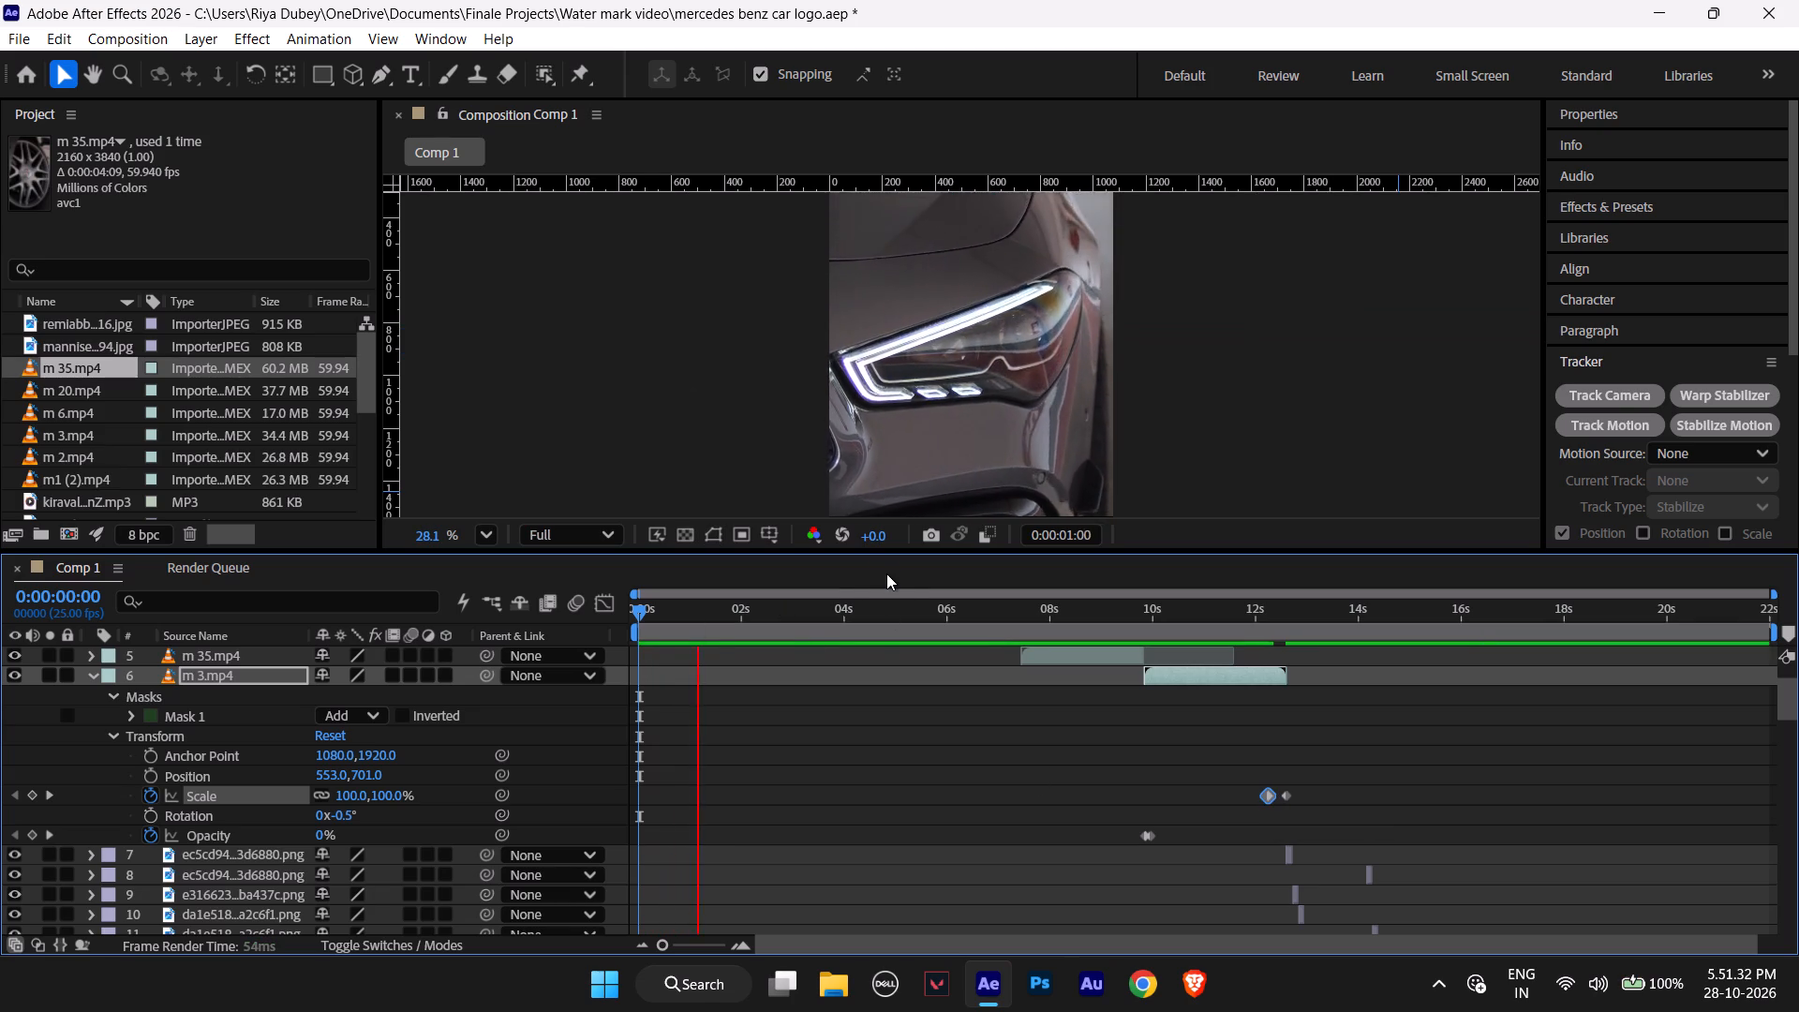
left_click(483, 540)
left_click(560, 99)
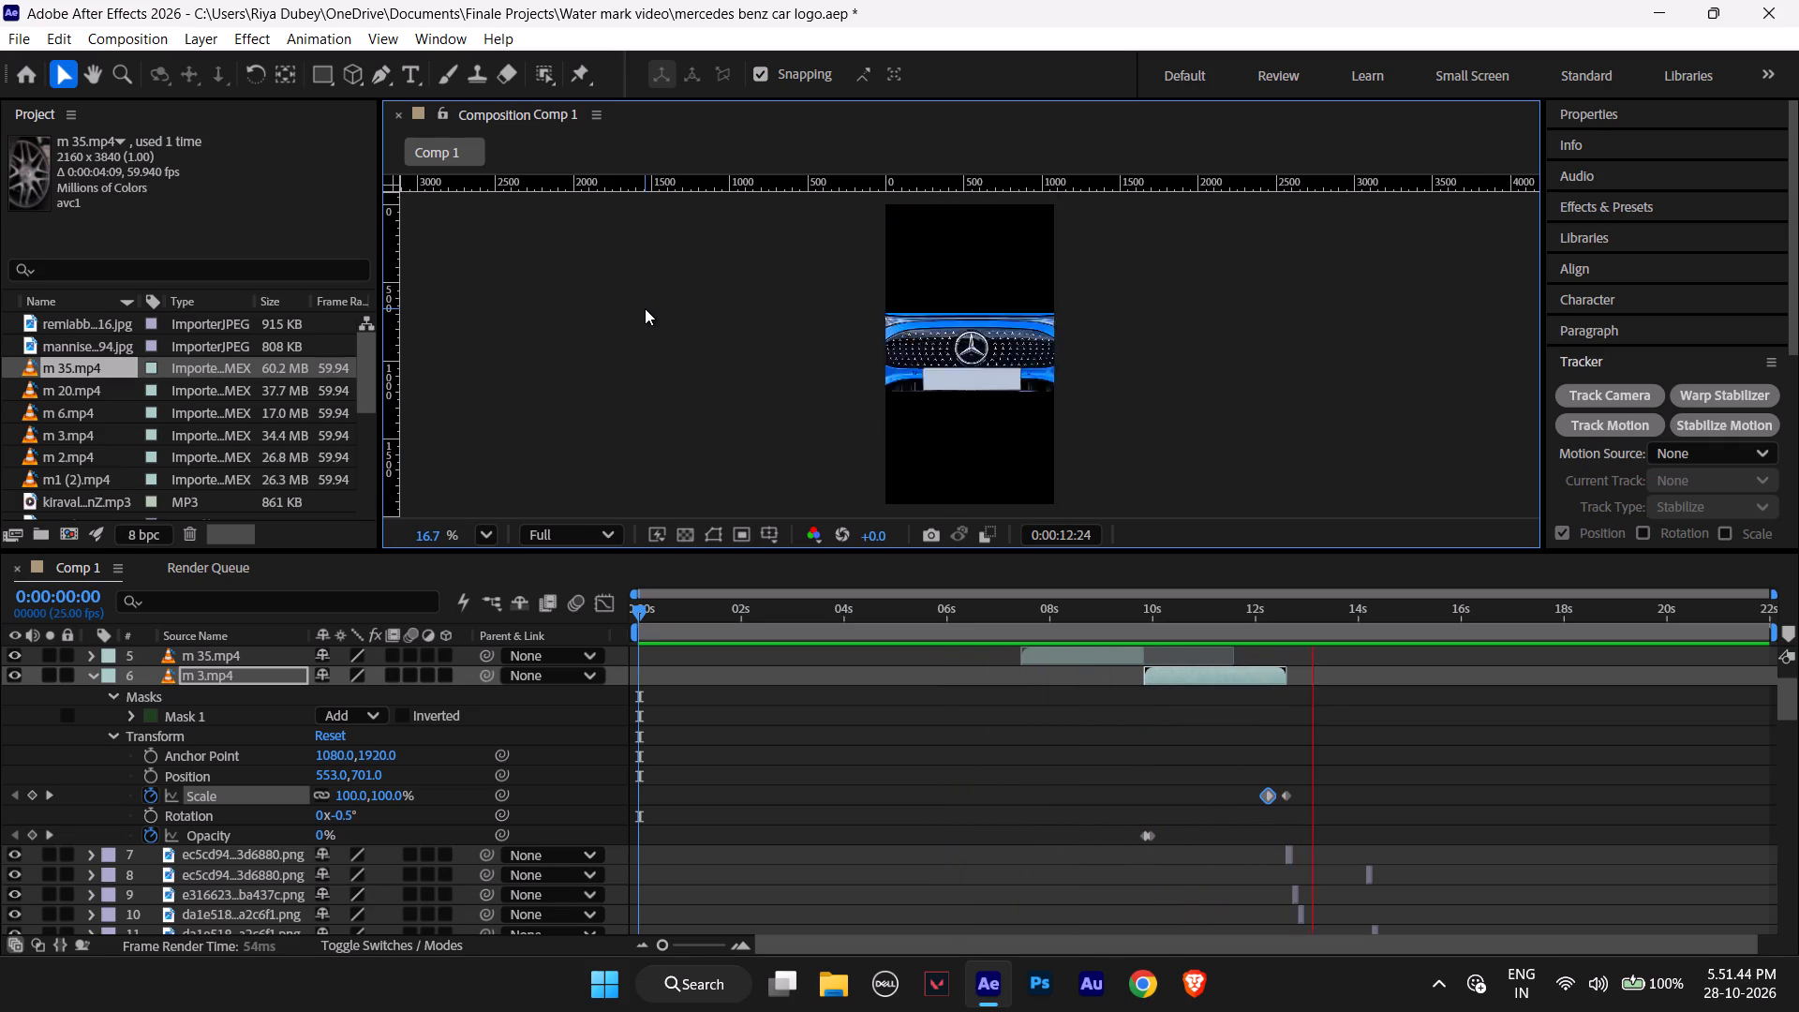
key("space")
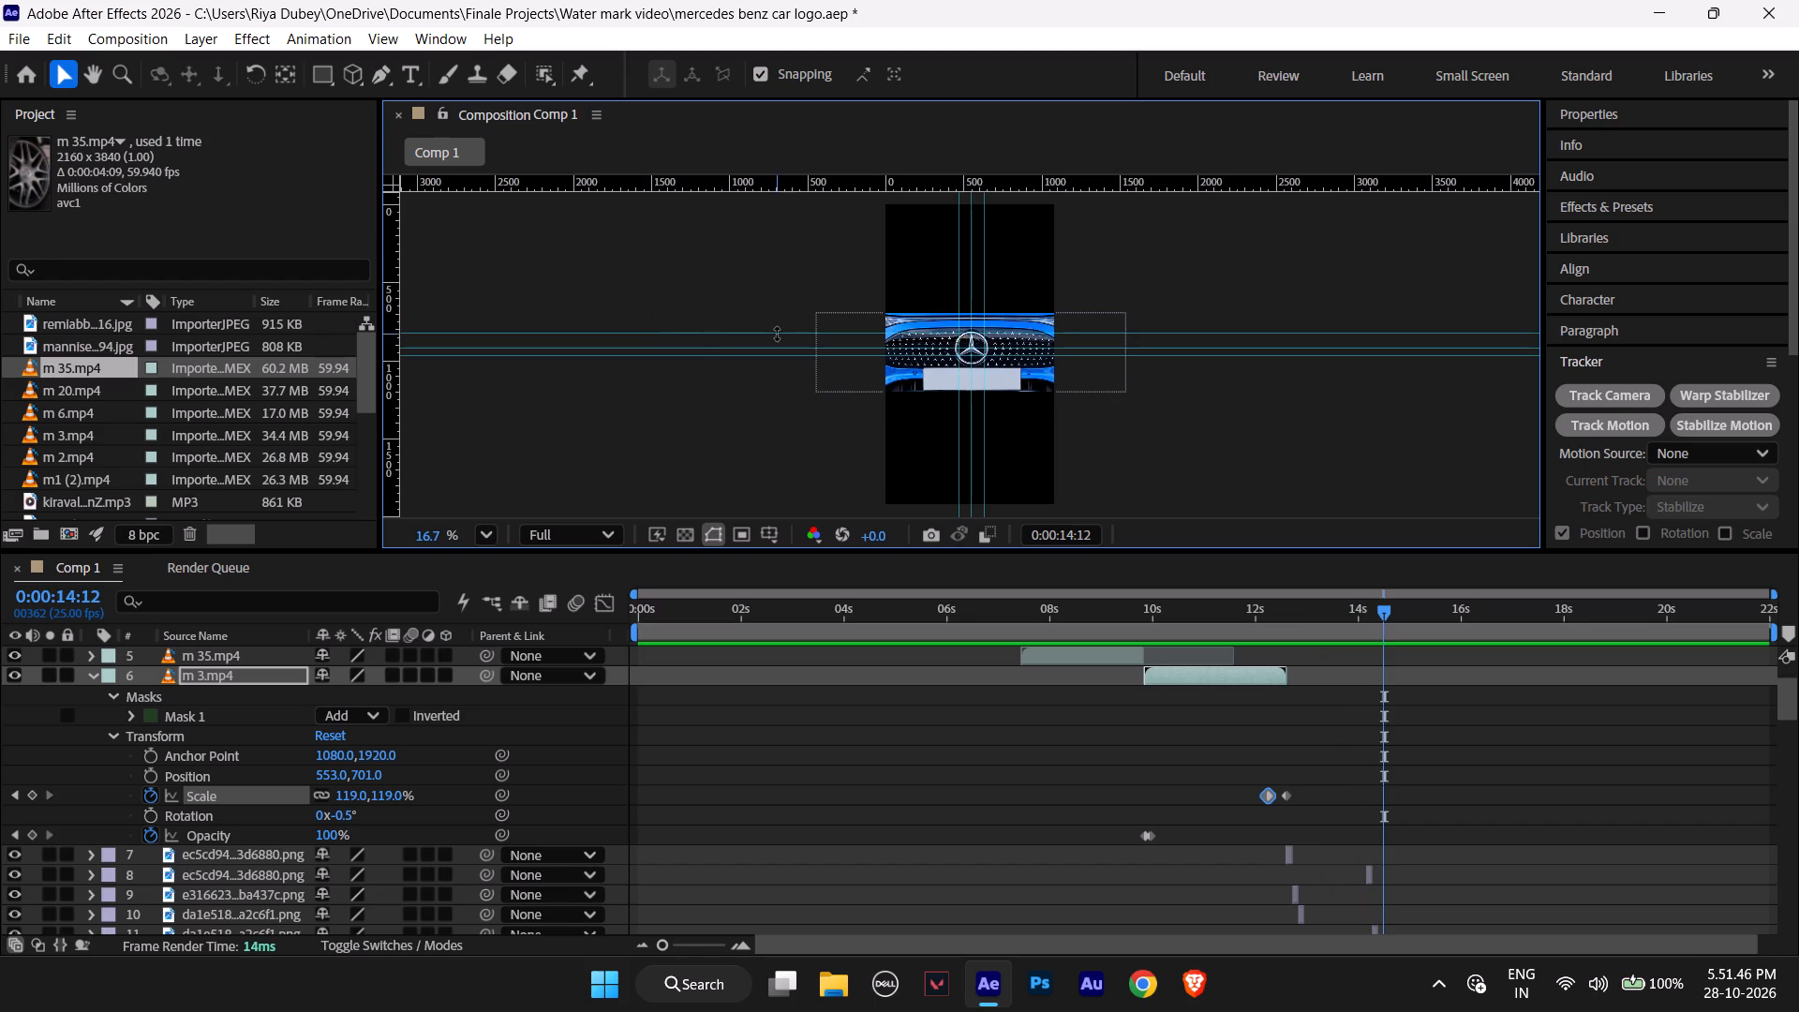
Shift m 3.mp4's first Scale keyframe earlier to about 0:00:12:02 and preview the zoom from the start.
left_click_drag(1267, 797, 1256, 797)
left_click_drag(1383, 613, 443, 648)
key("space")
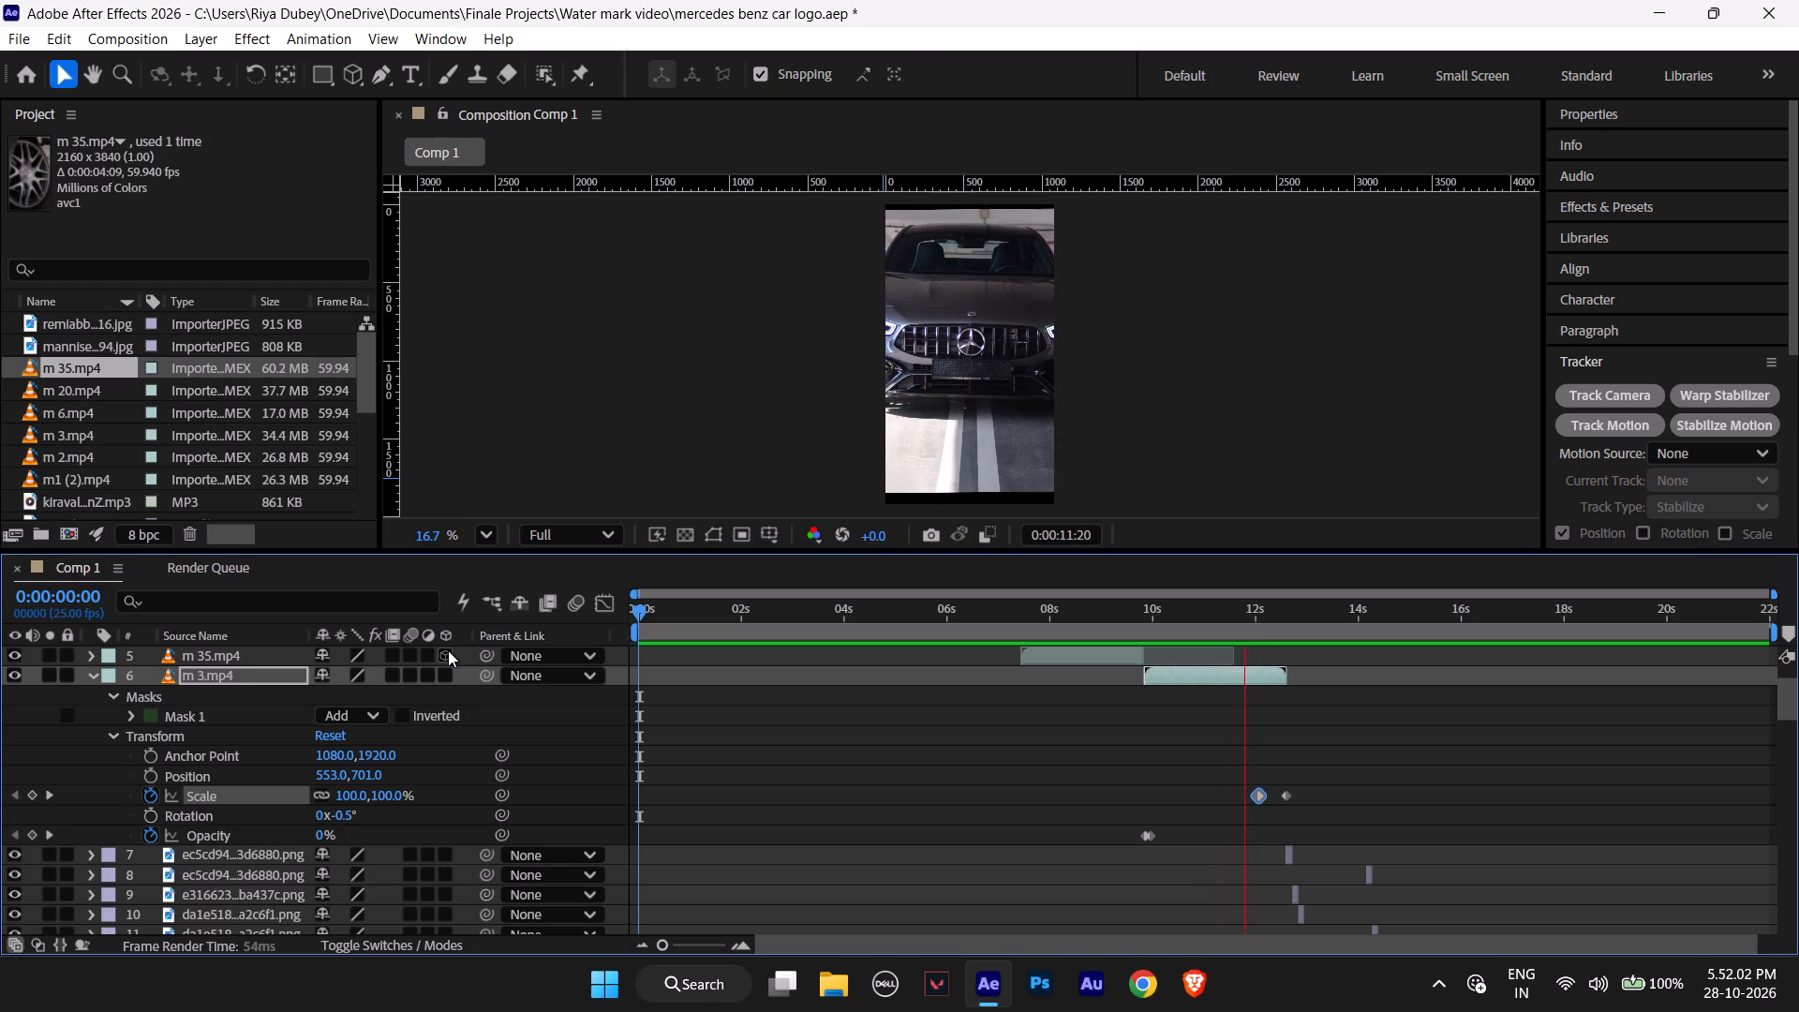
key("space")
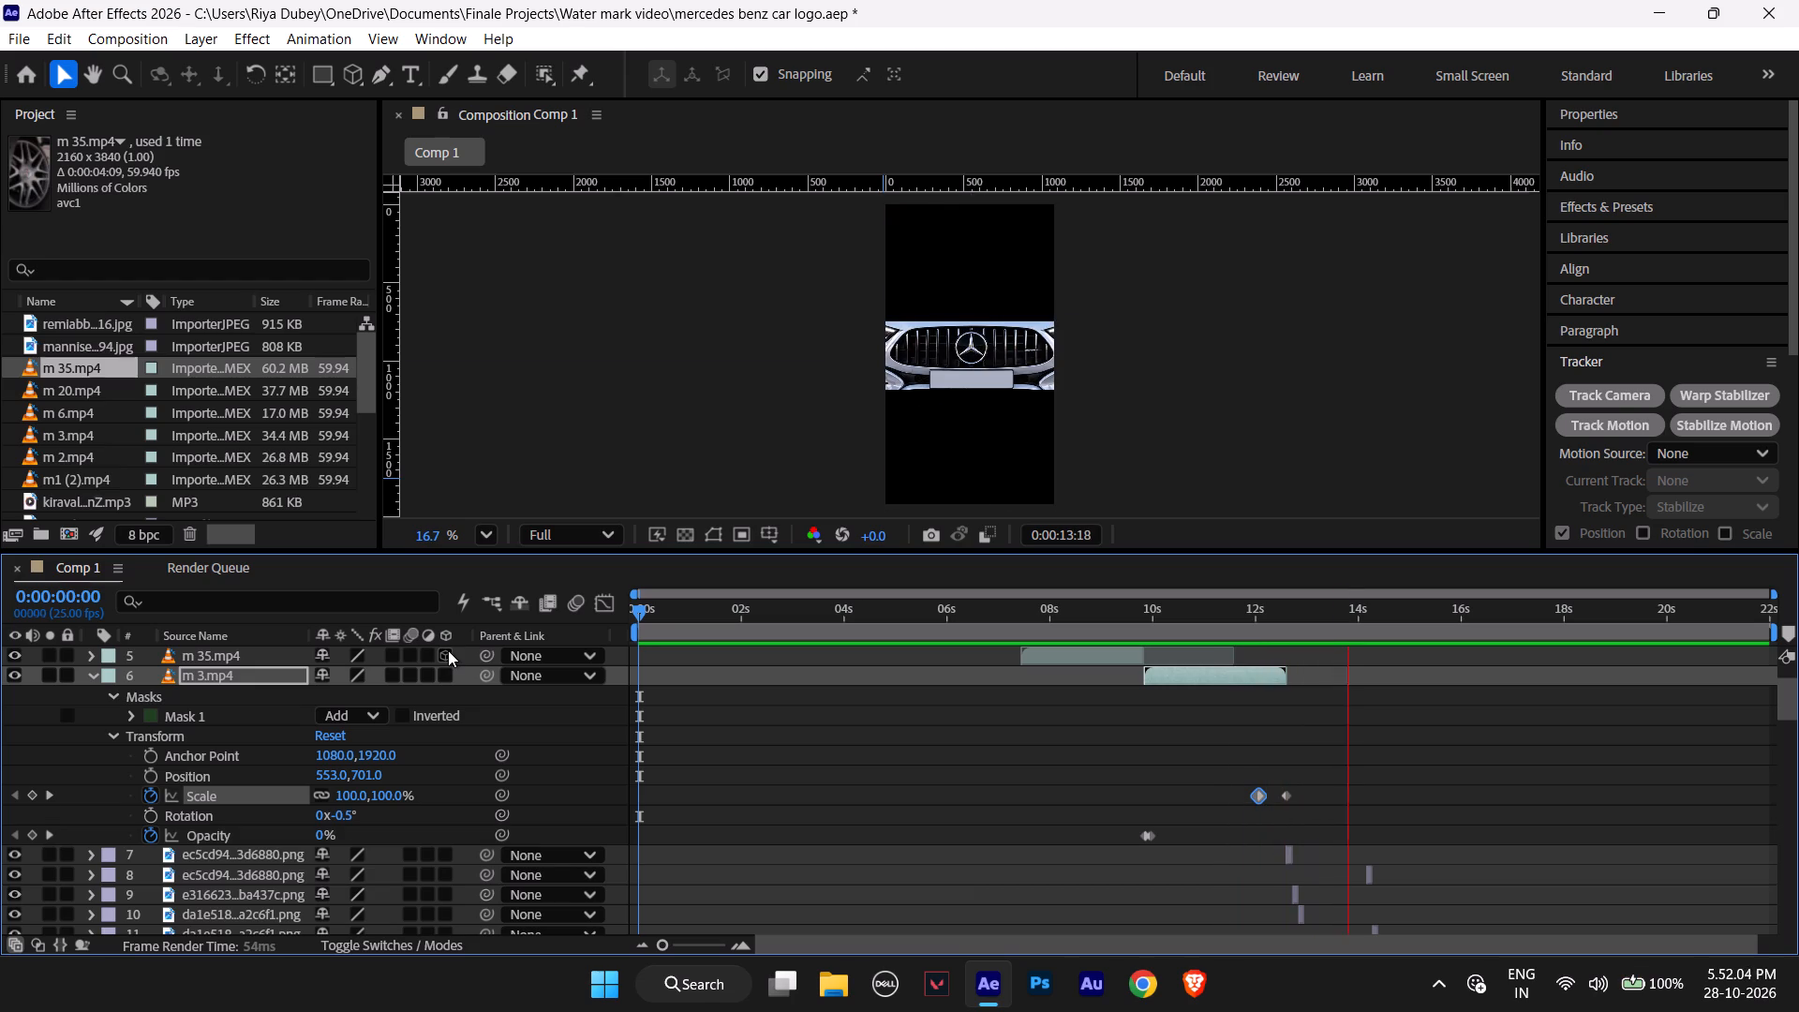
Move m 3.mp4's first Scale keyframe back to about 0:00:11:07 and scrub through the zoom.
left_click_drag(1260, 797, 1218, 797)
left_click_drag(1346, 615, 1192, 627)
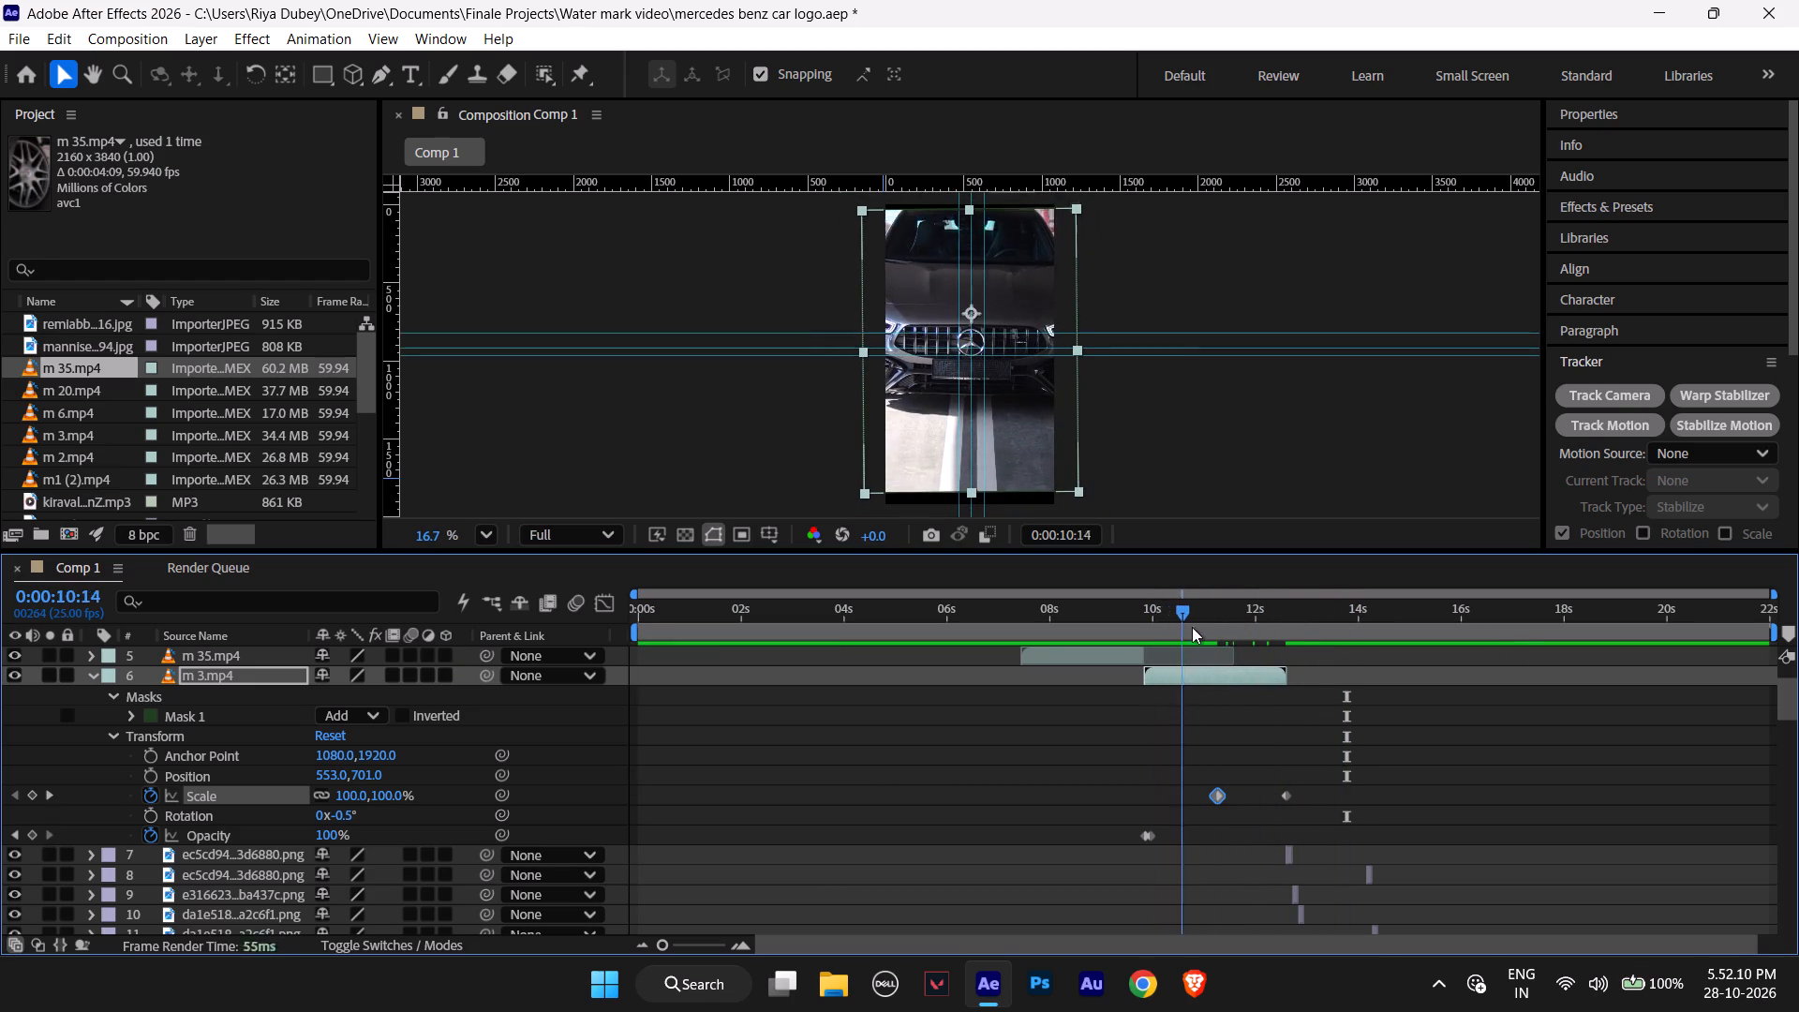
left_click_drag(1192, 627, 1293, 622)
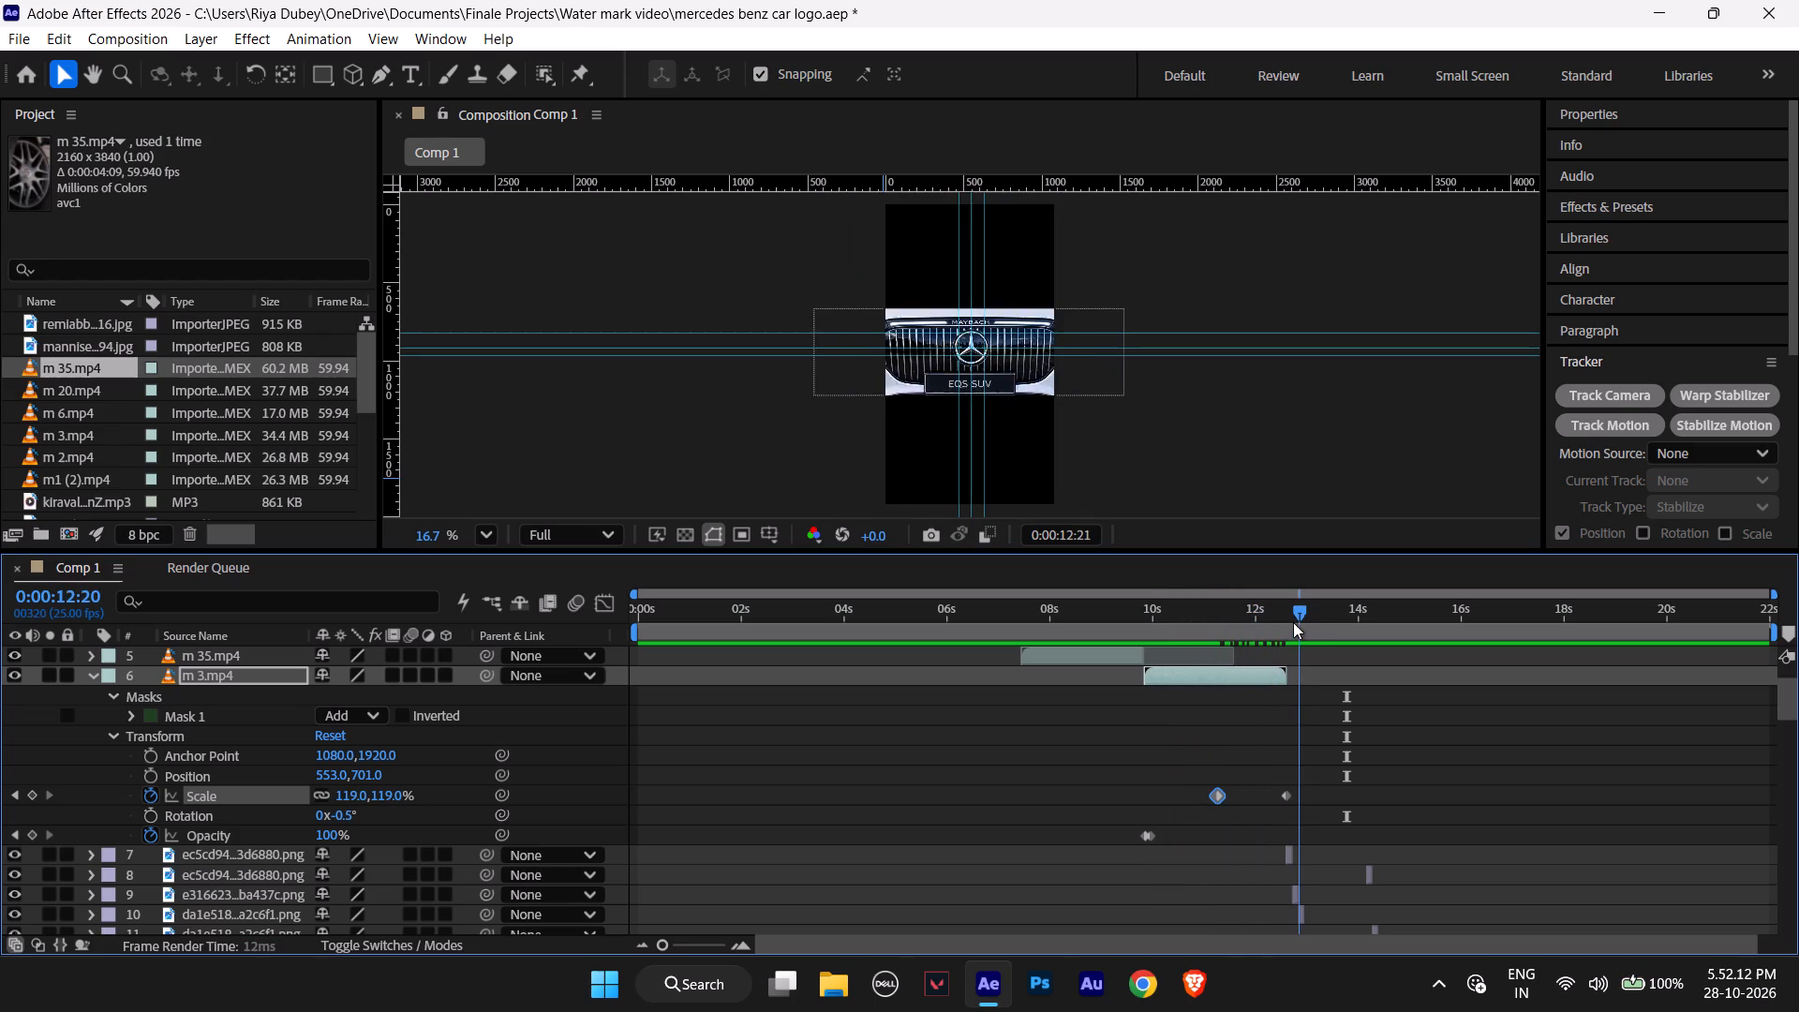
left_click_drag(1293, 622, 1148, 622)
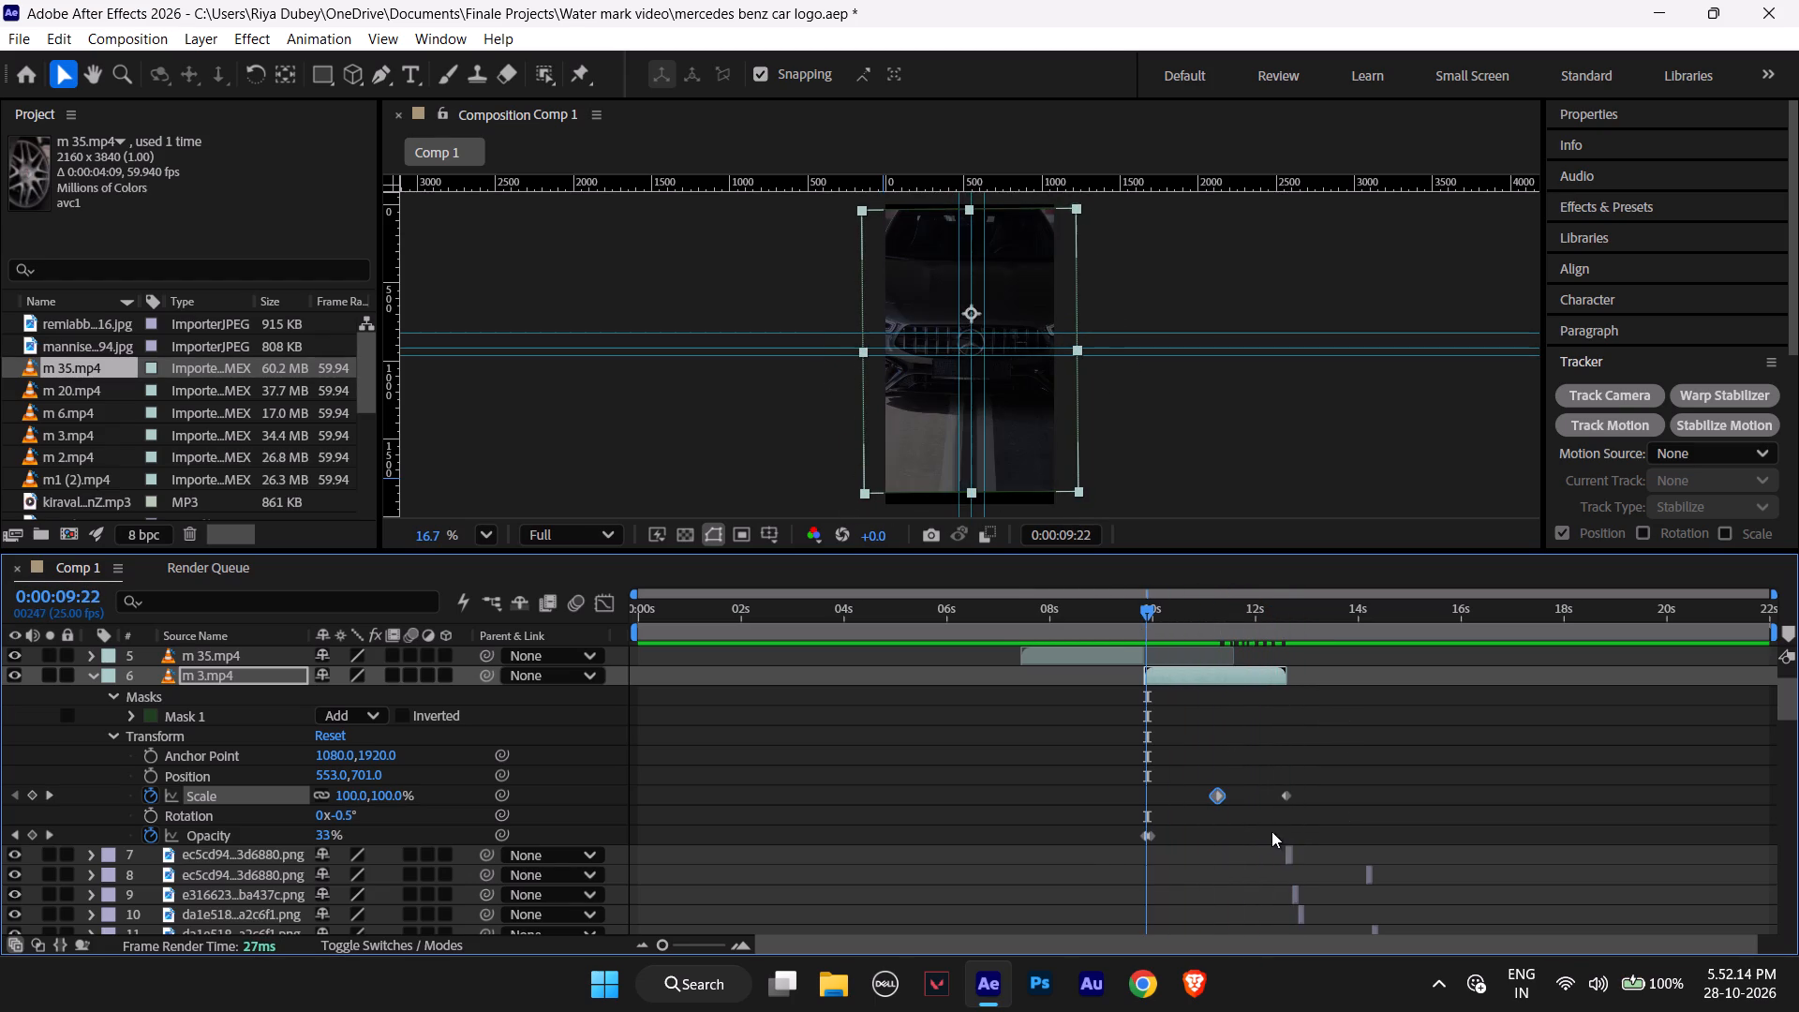
Move m 3.mp4's first Scale keyframe to about 0:00:10:12 and preview the longer zoom into the grille images.
left_click_drag(1221, 792, 1182, 792)
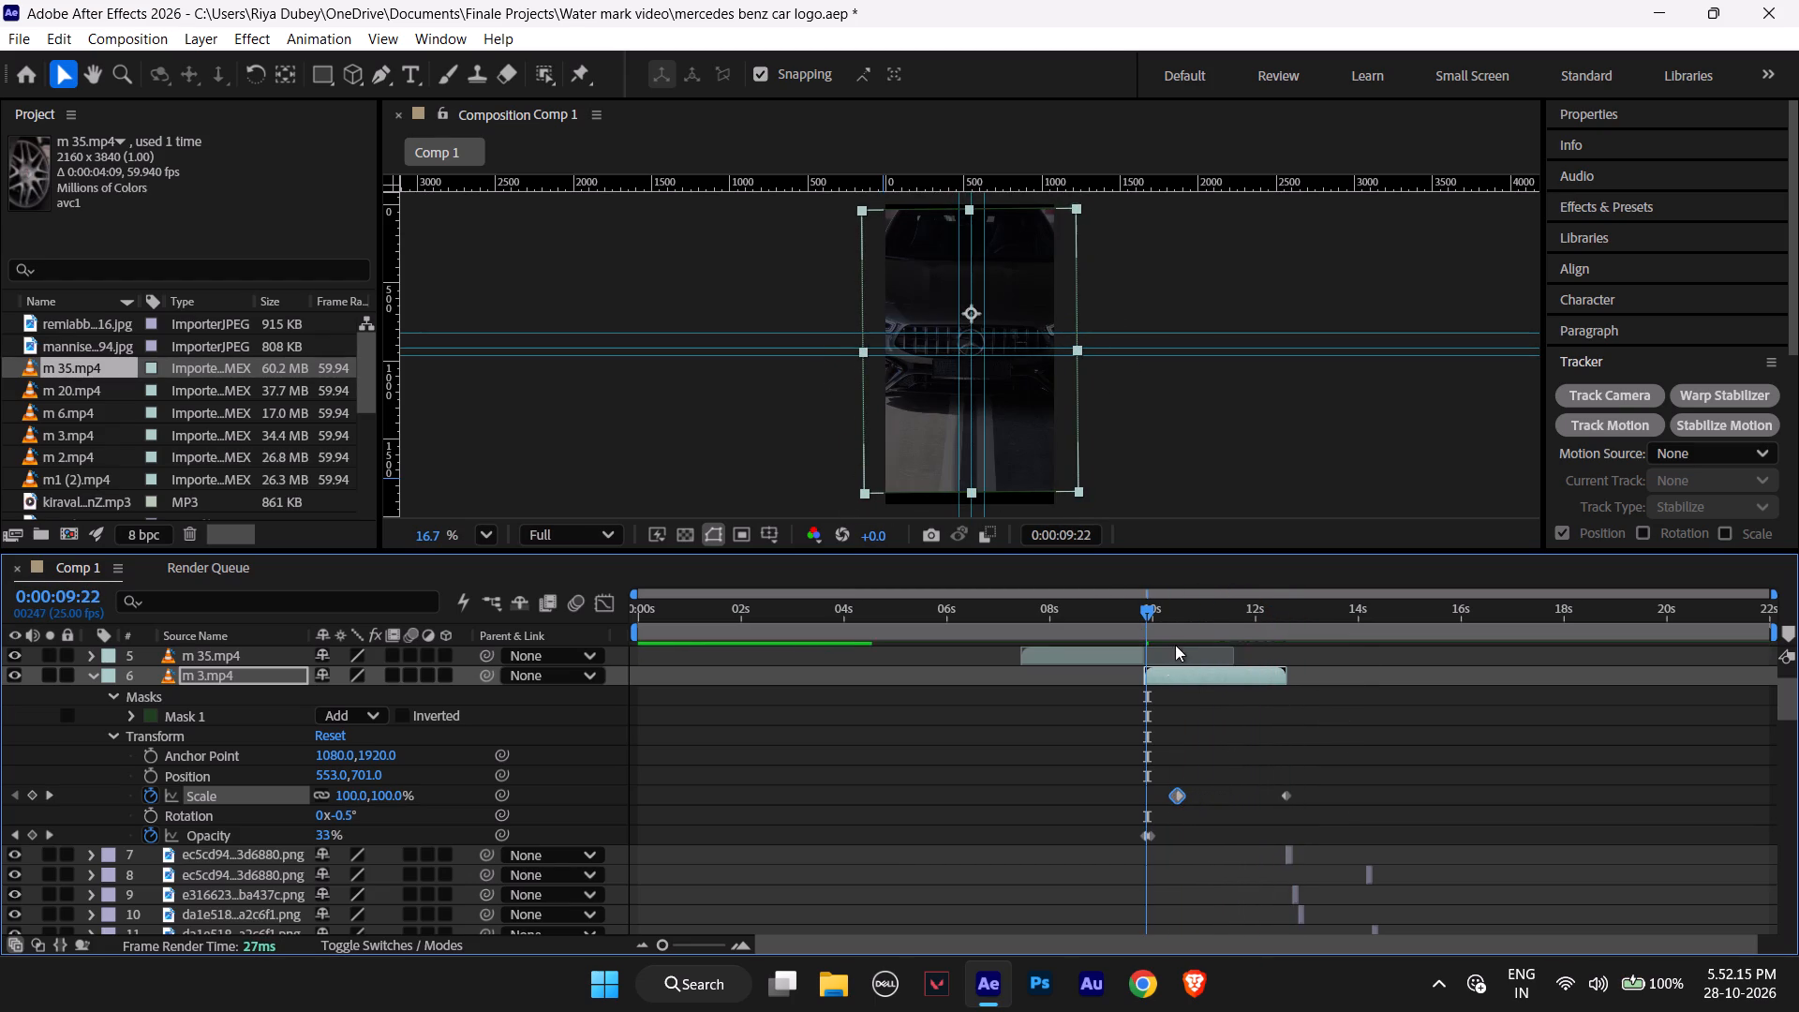
left_click_drag(1146, 617, 1169, 620)
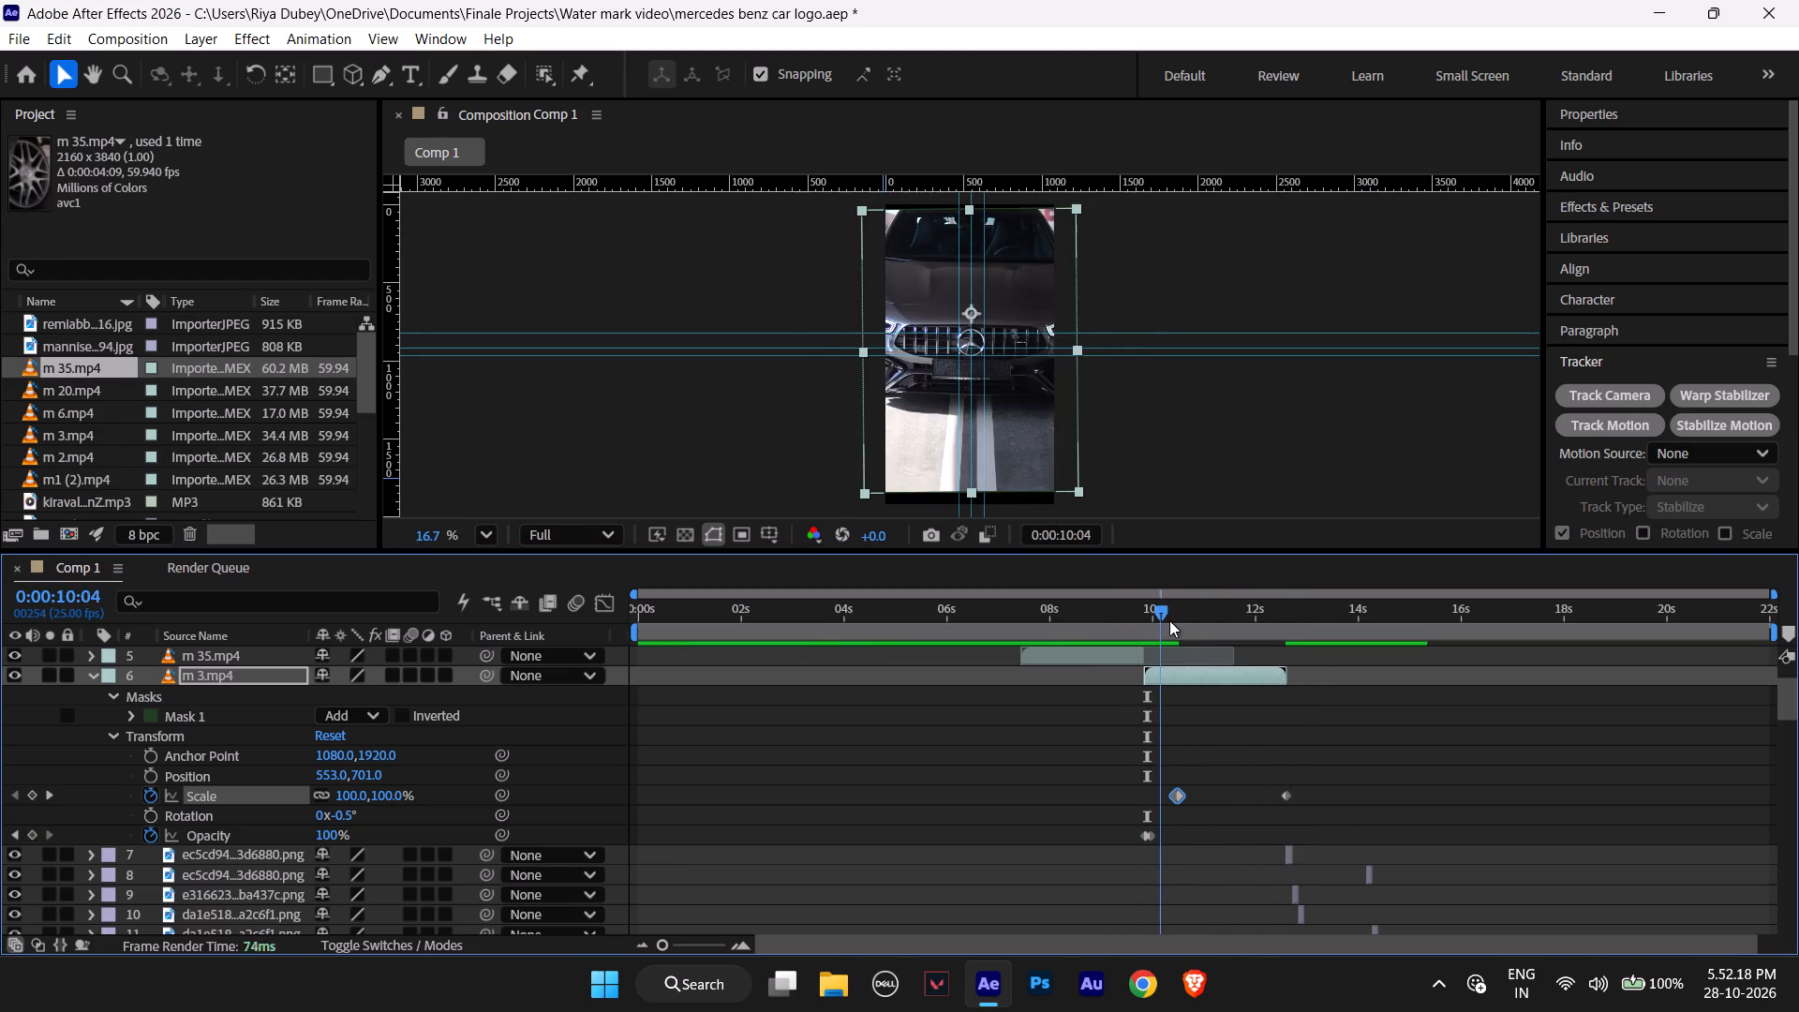
left_click_drag(1169, 620, 1257, 617)
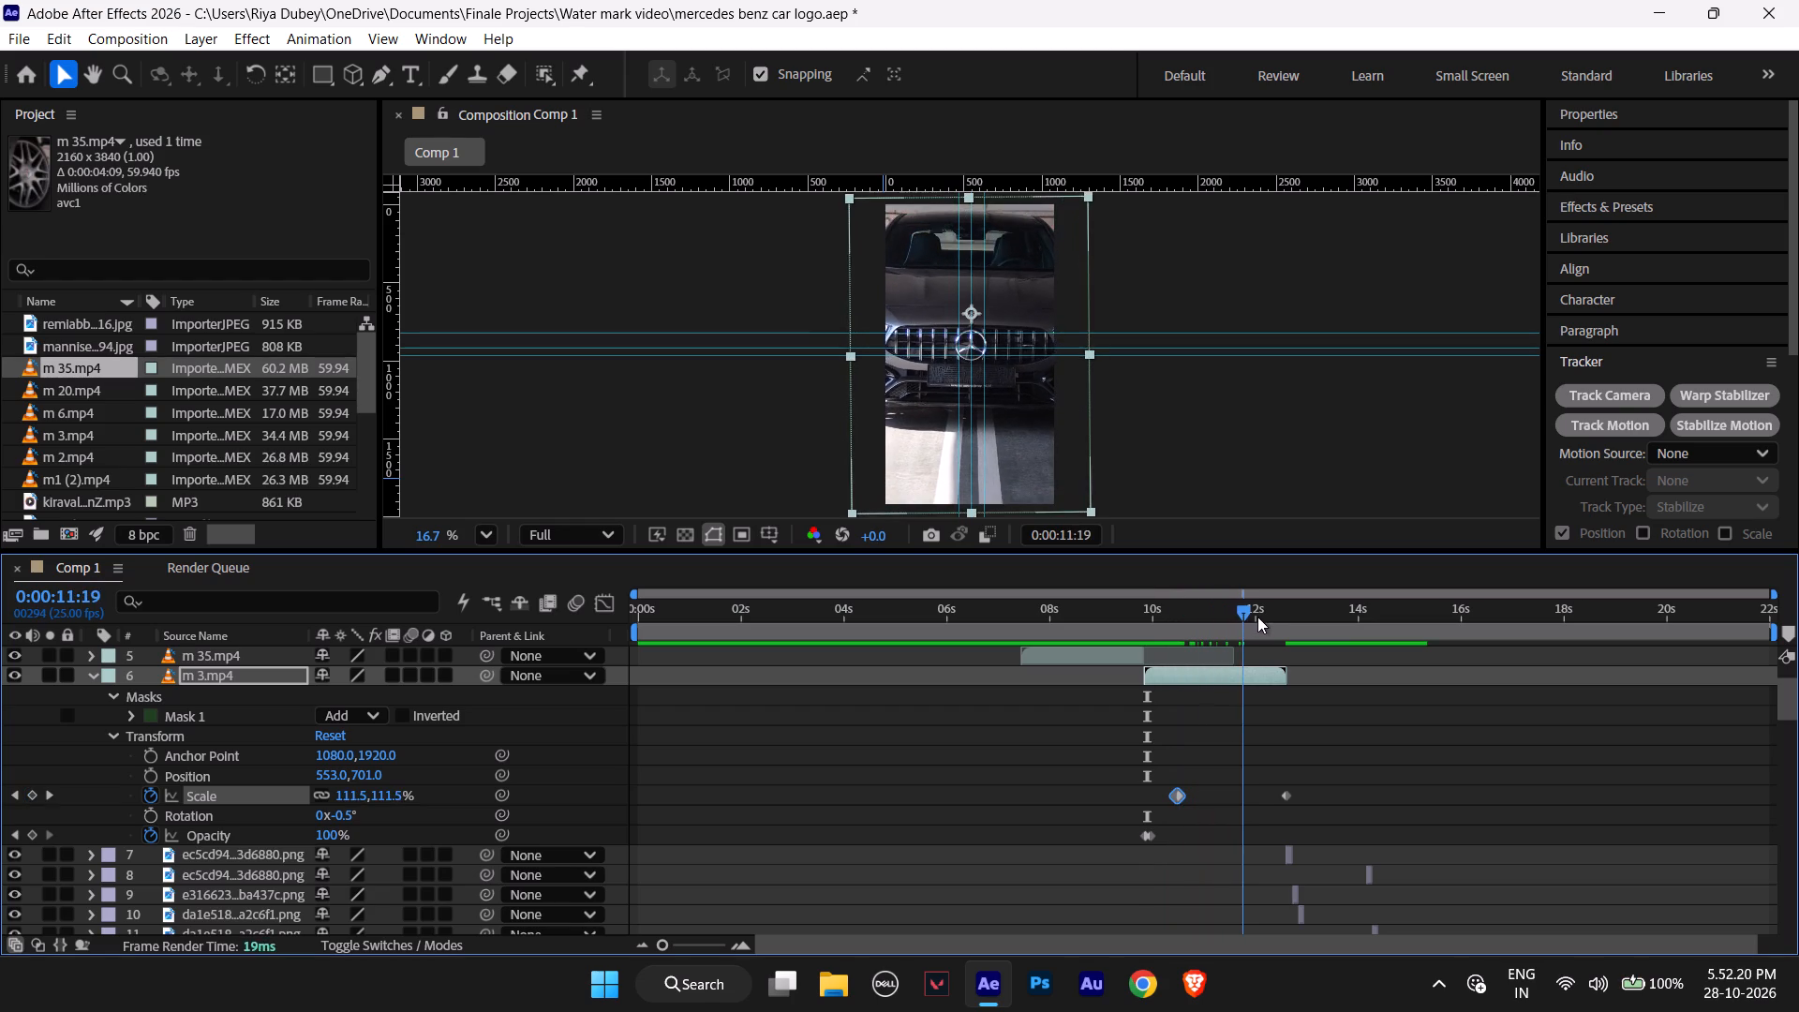
left_click_drag(1257, 617, 1115, 625)
key("space")
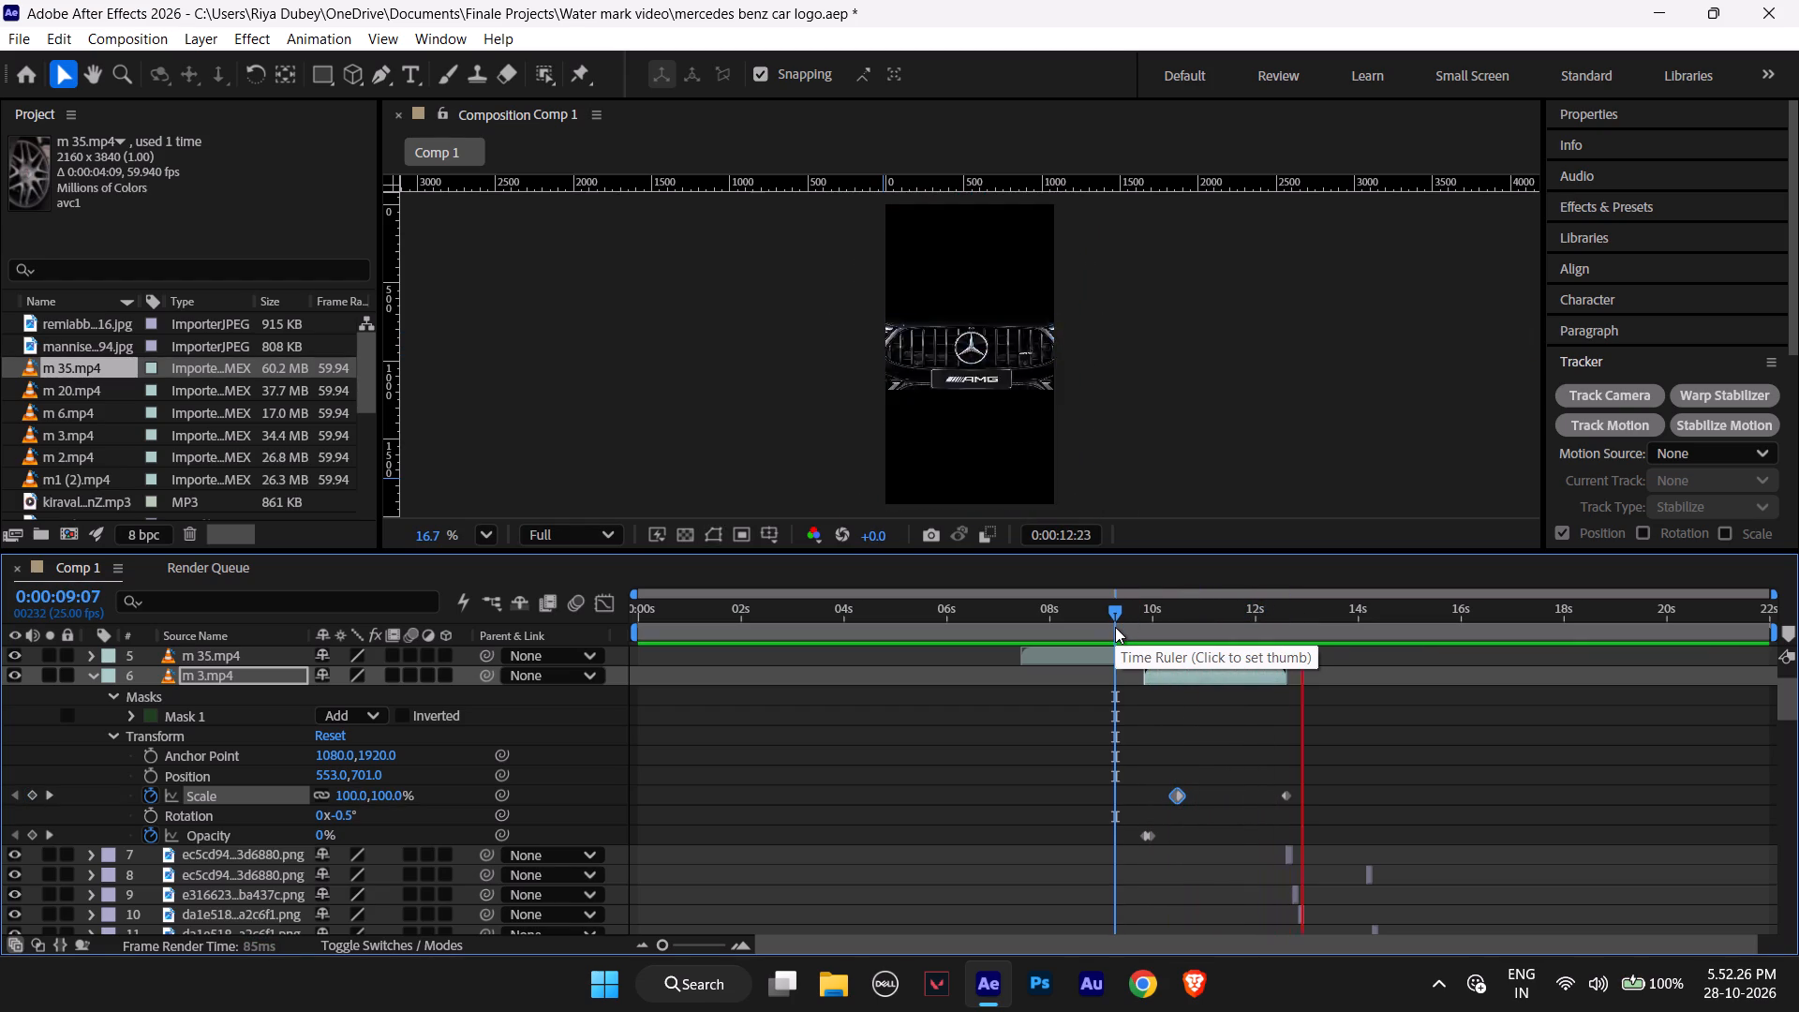
key("space")
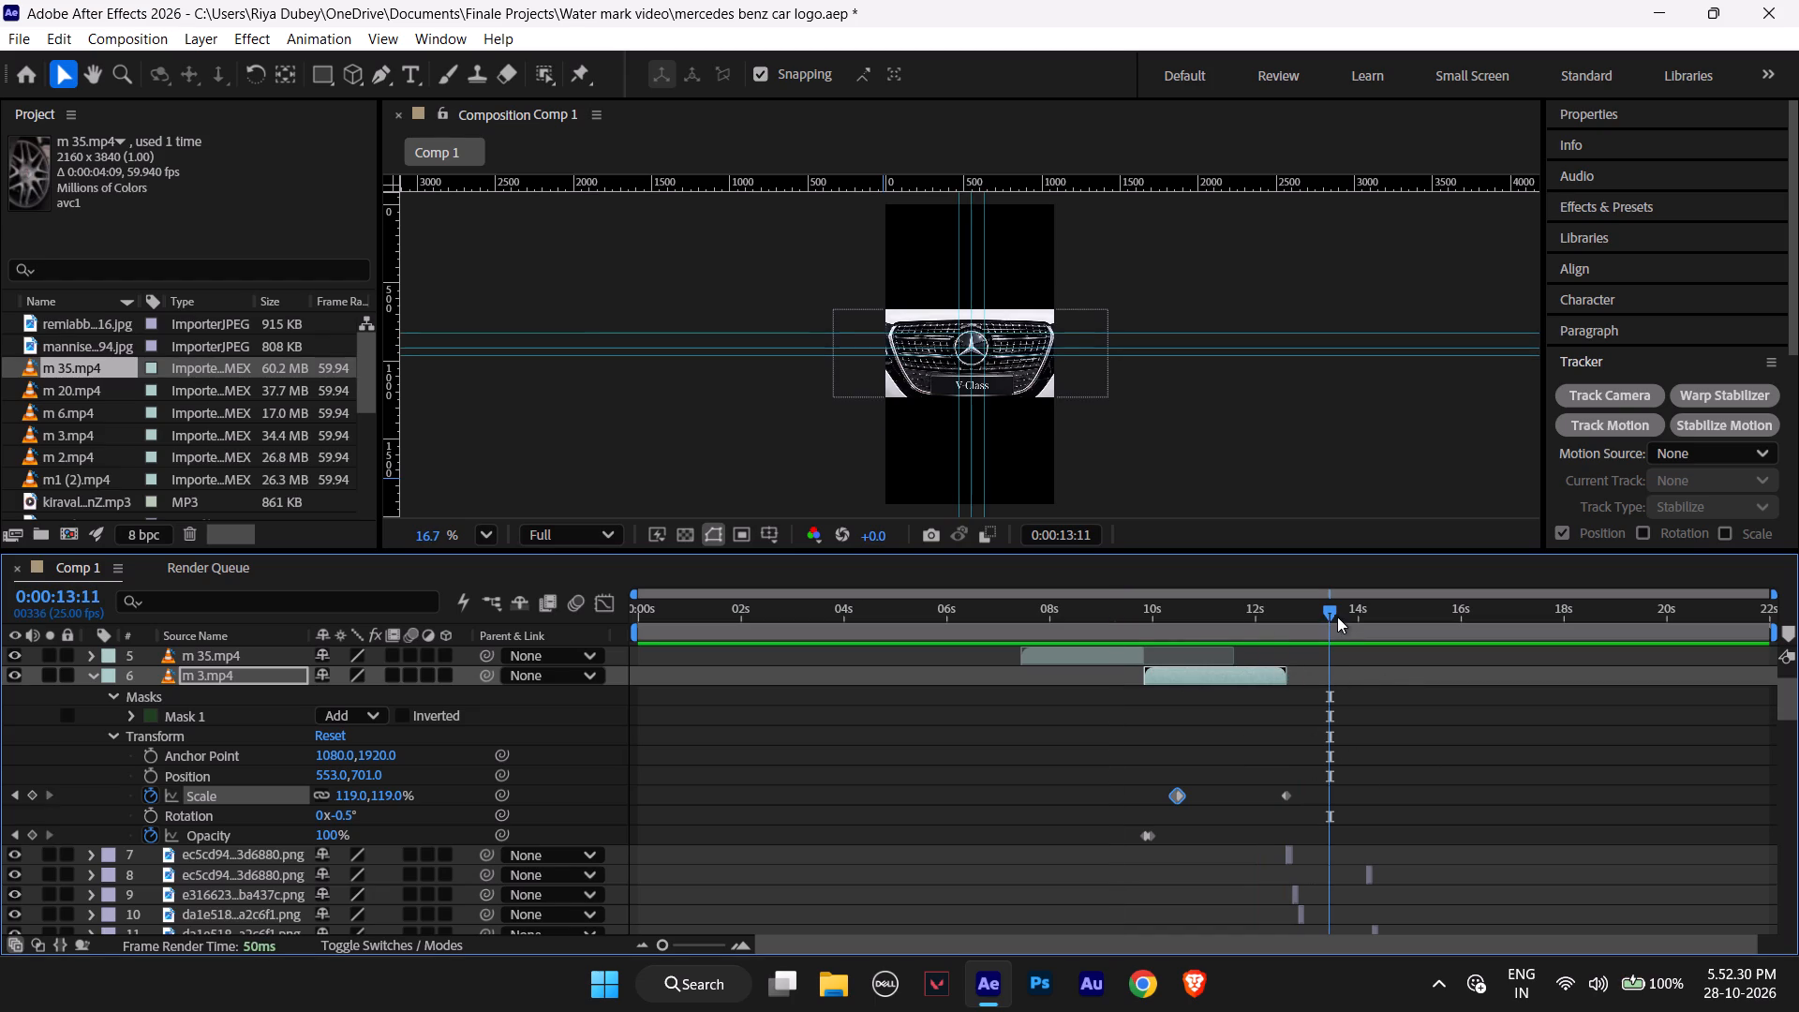
Return to the start of the composition, save the project and collapse the m 3.mp4 layer's properties.
left_click_drag(1331, 612, 411, 639)
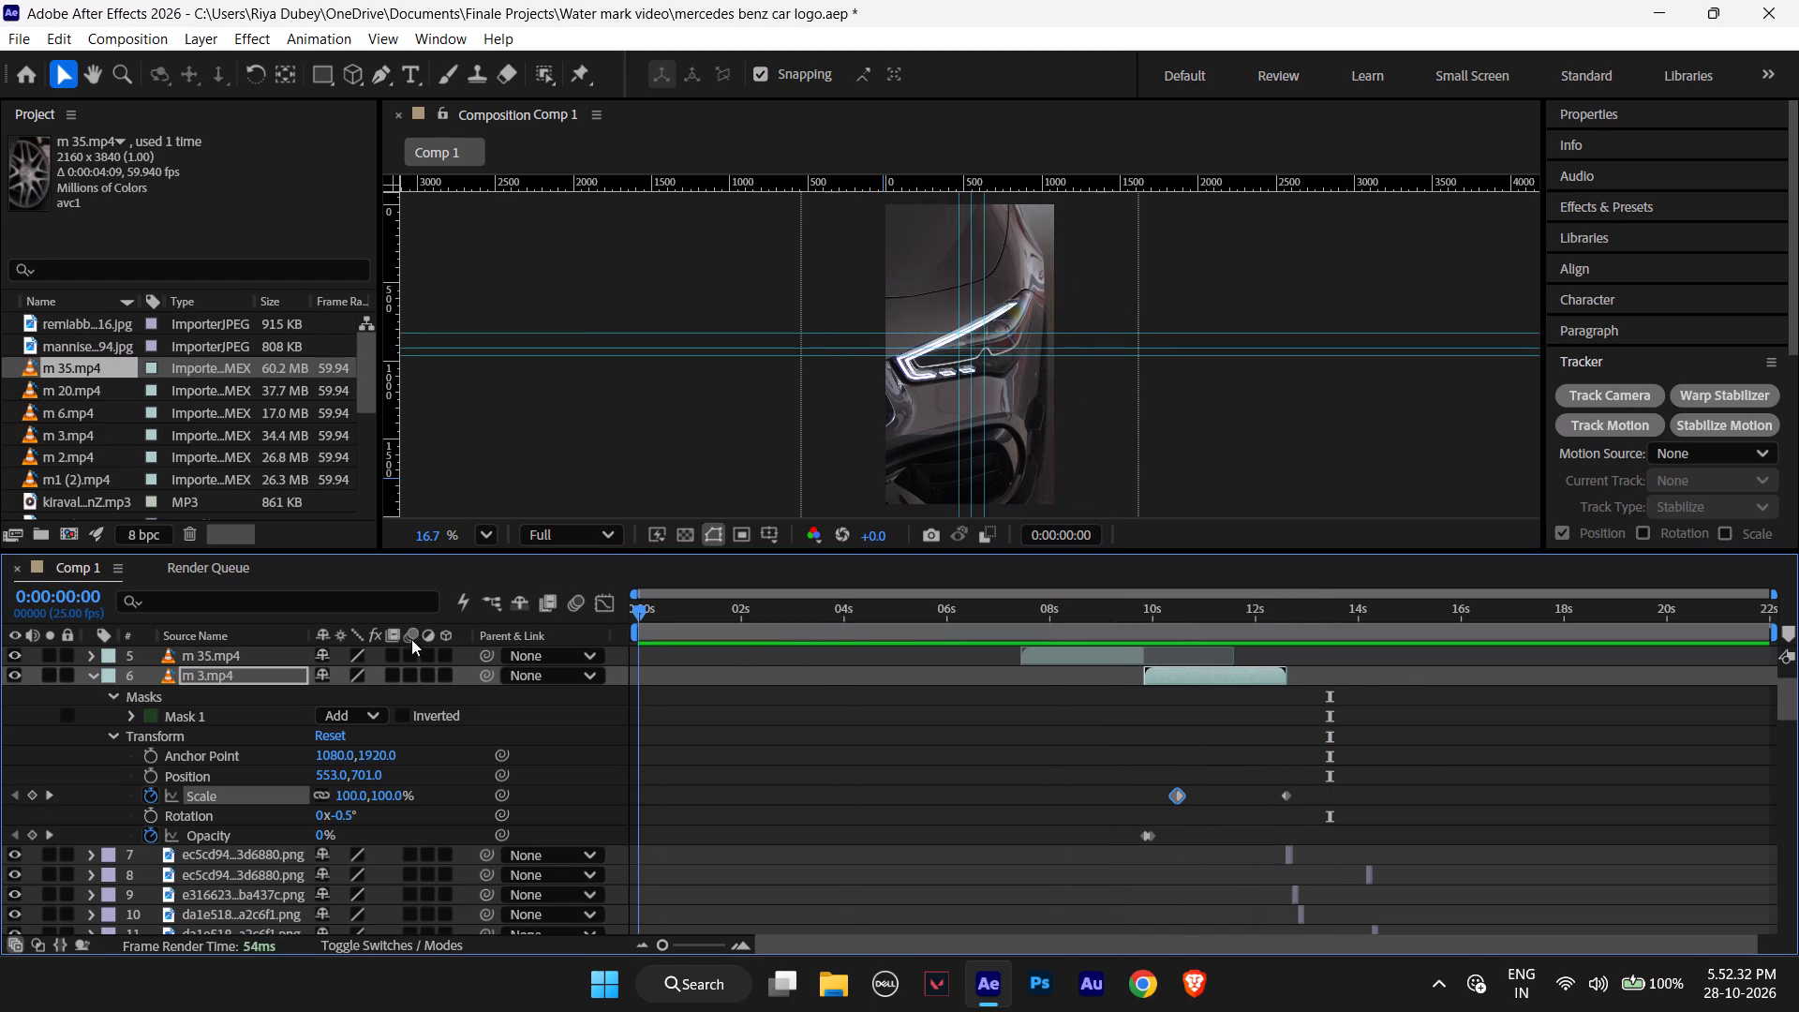
left_click_drag(411, 639, 329, 622)
key("ctrl+s")
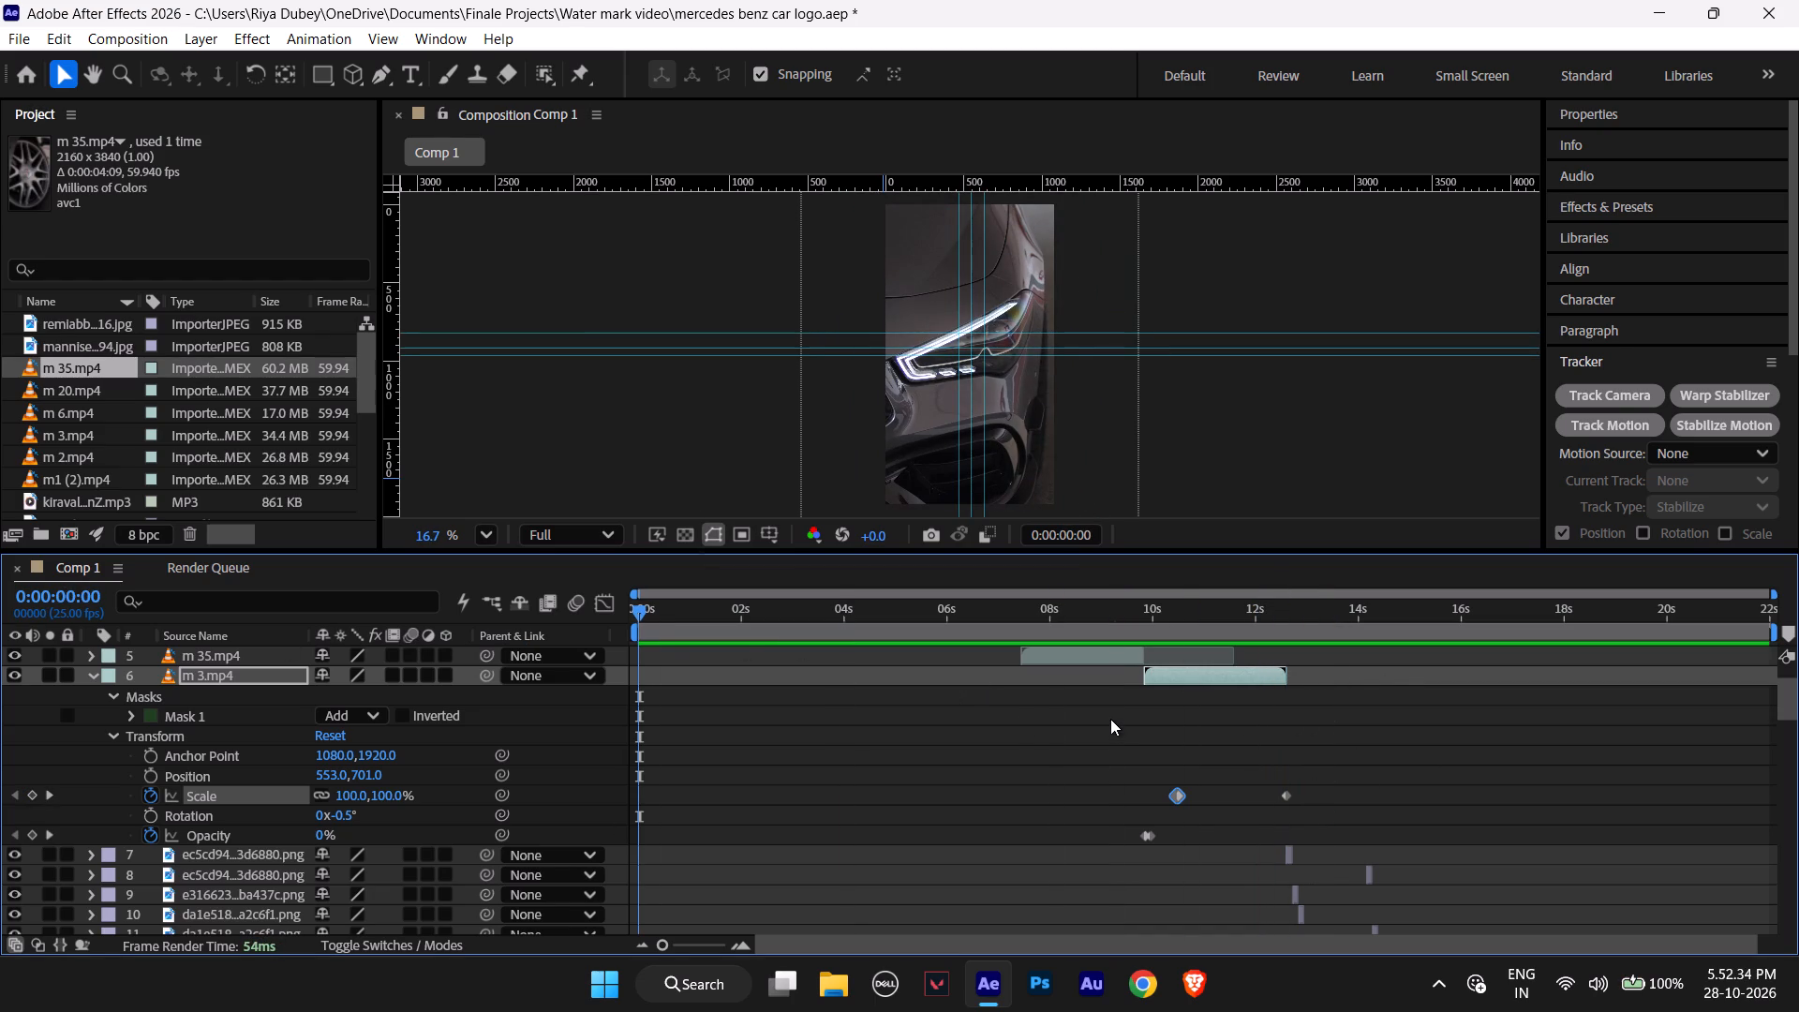
left_click(92, 676)
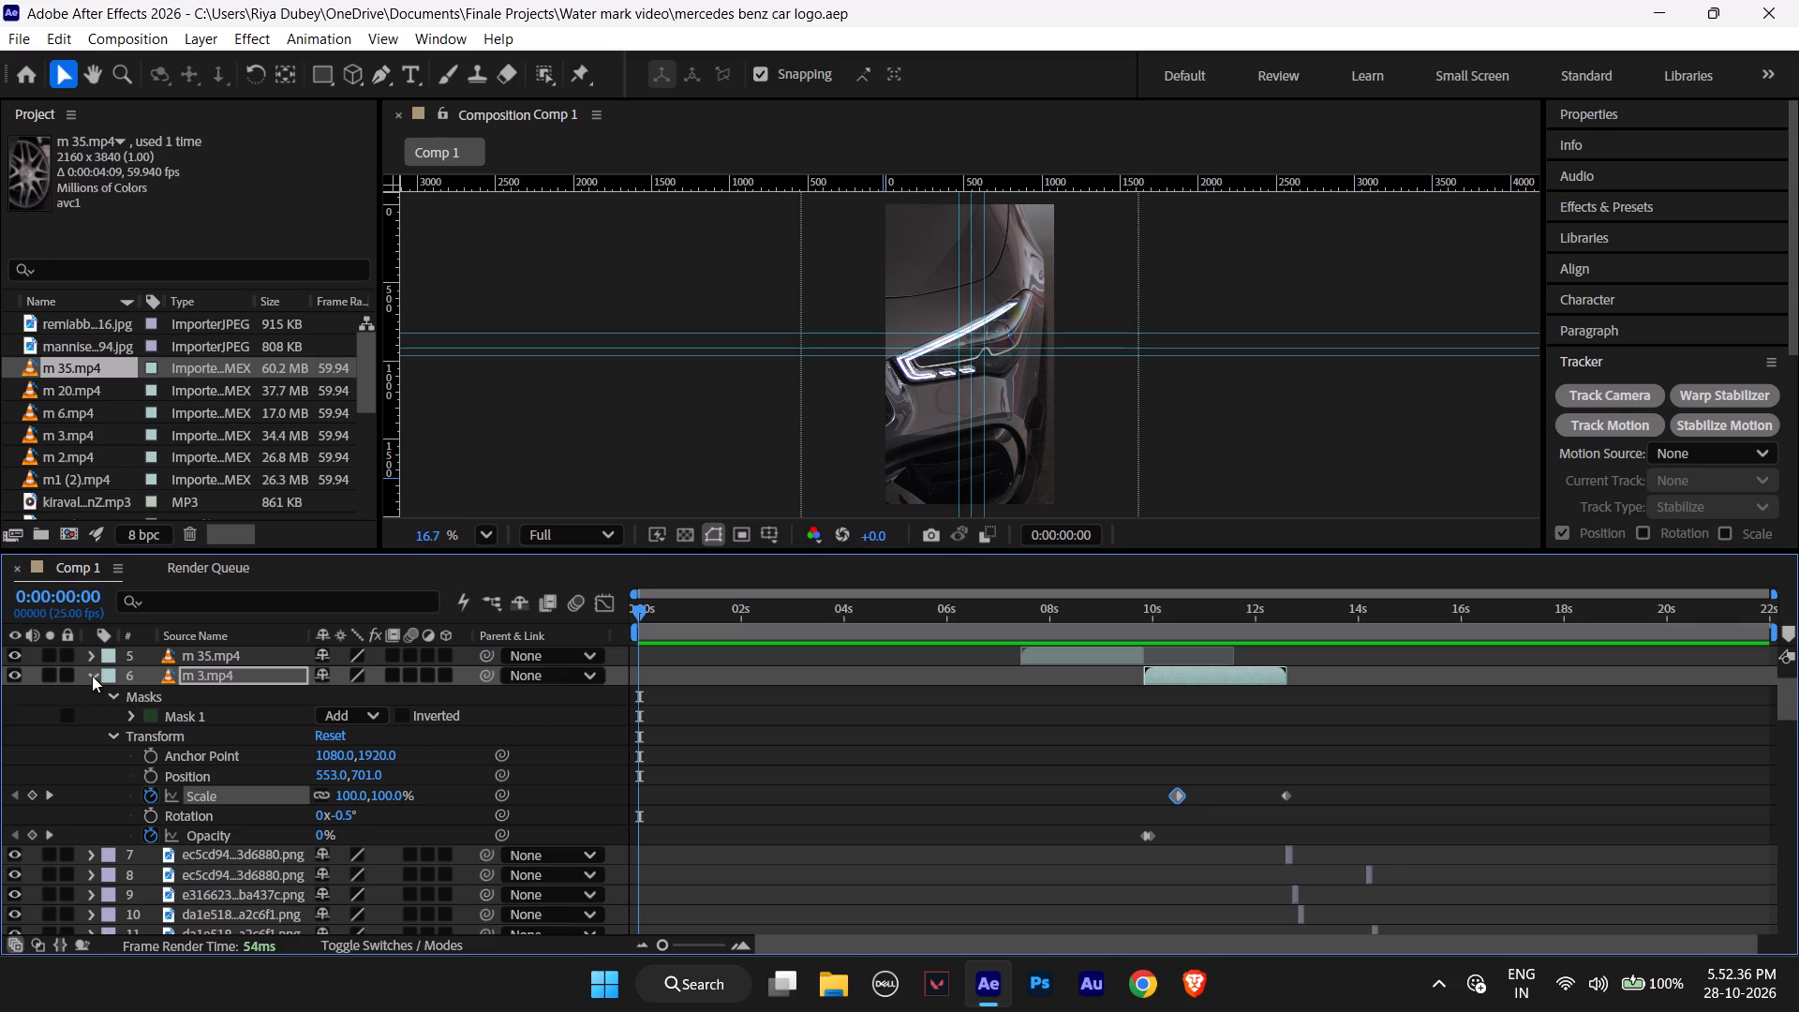
Enlarge the composition viewer, hide the rulers and play the whole video from the start for review.
left_click(1353, 456)
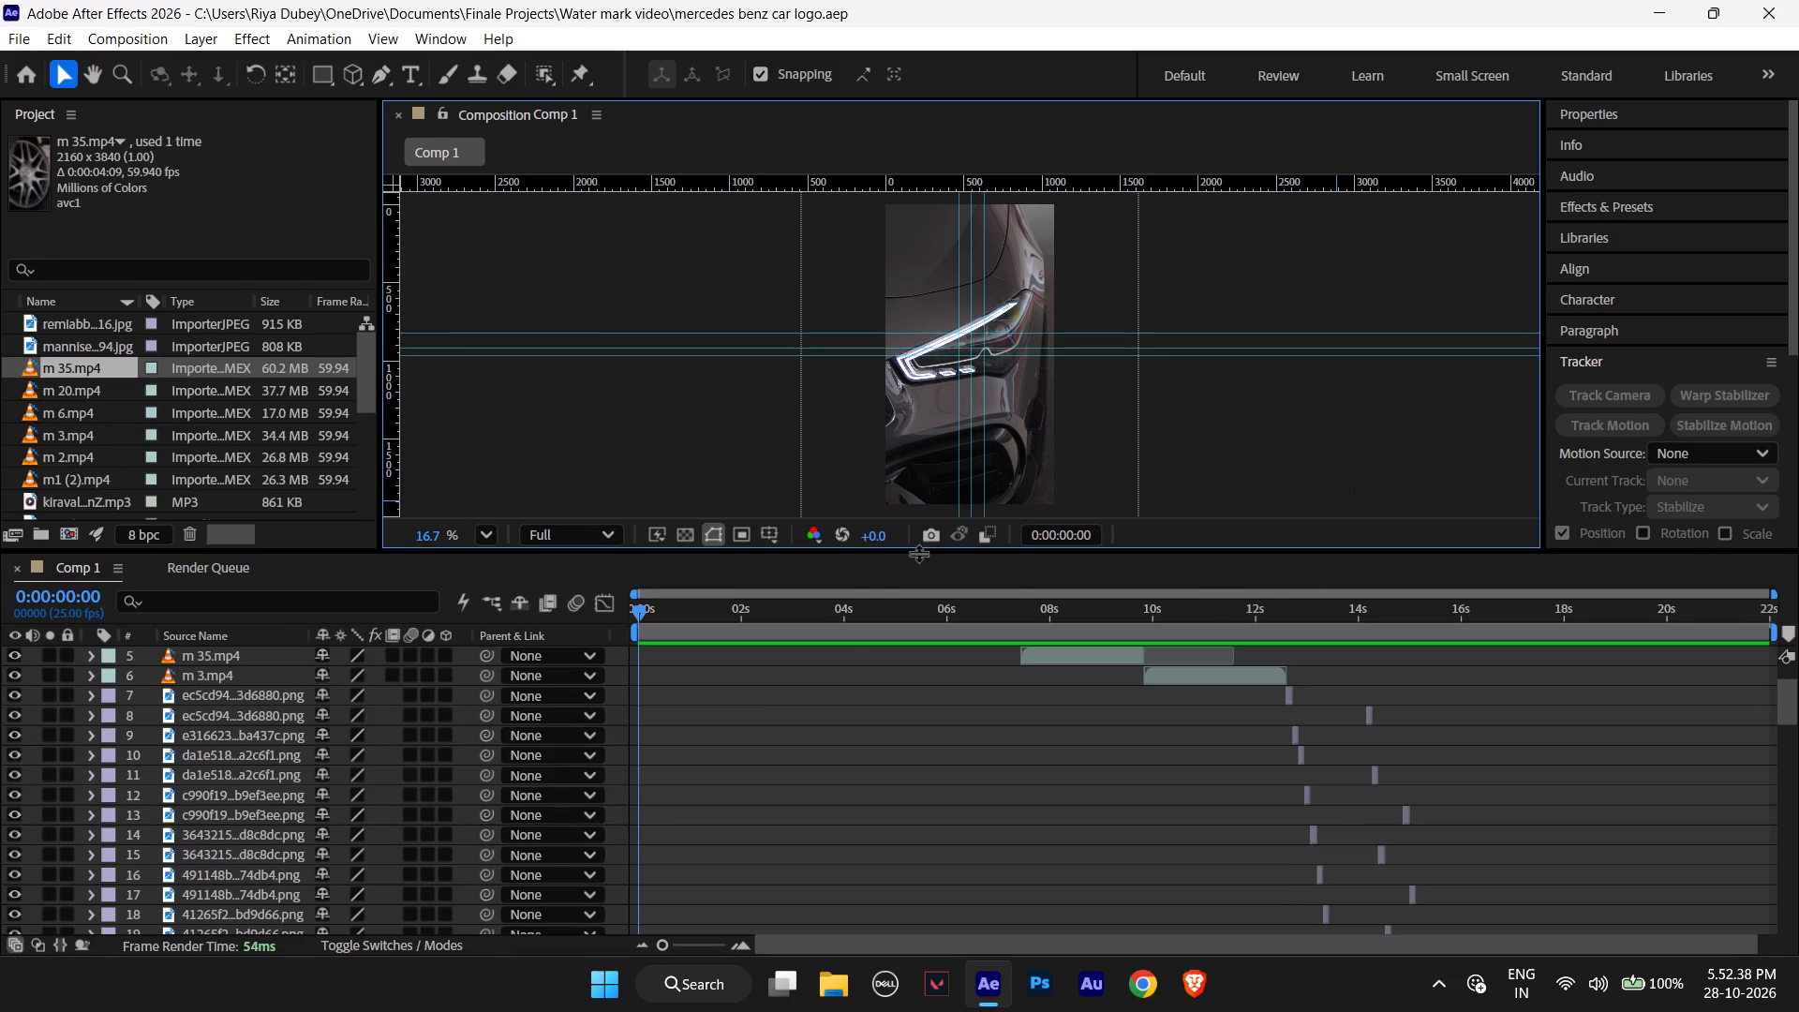
left_click_drag(1208, 549, 1217, 869)
key("space")
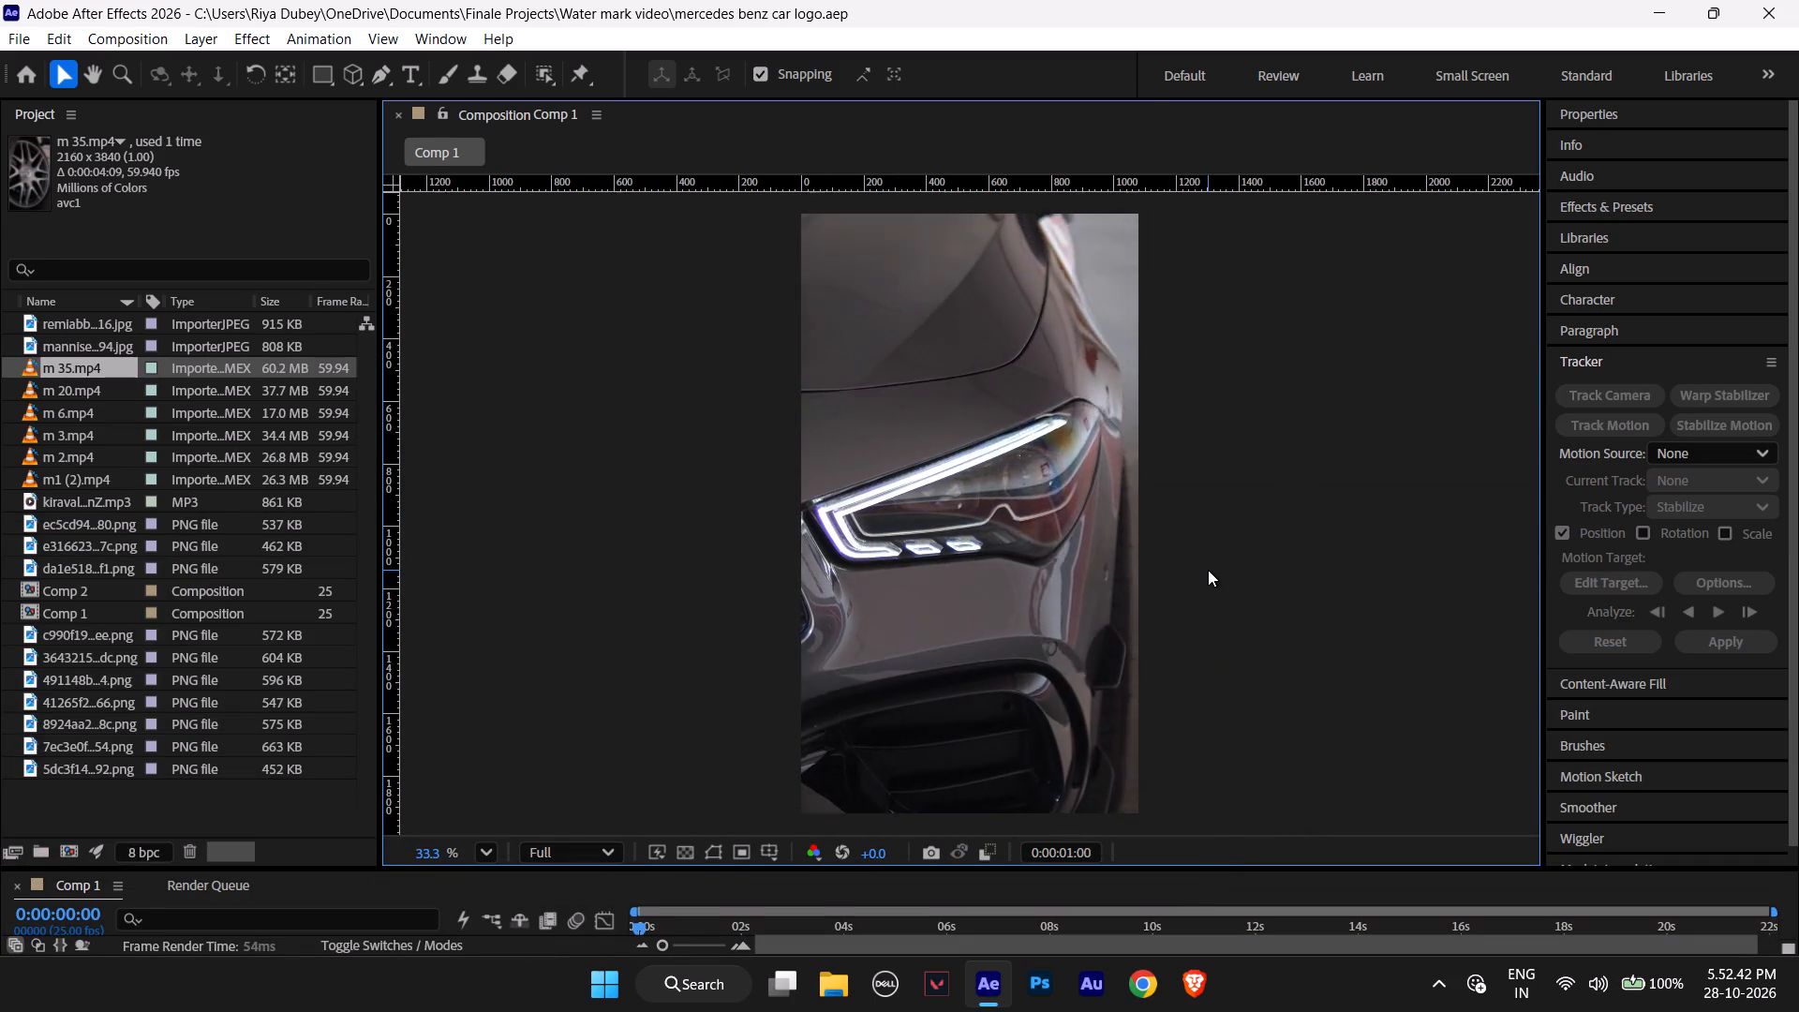
key("ctrl+r")
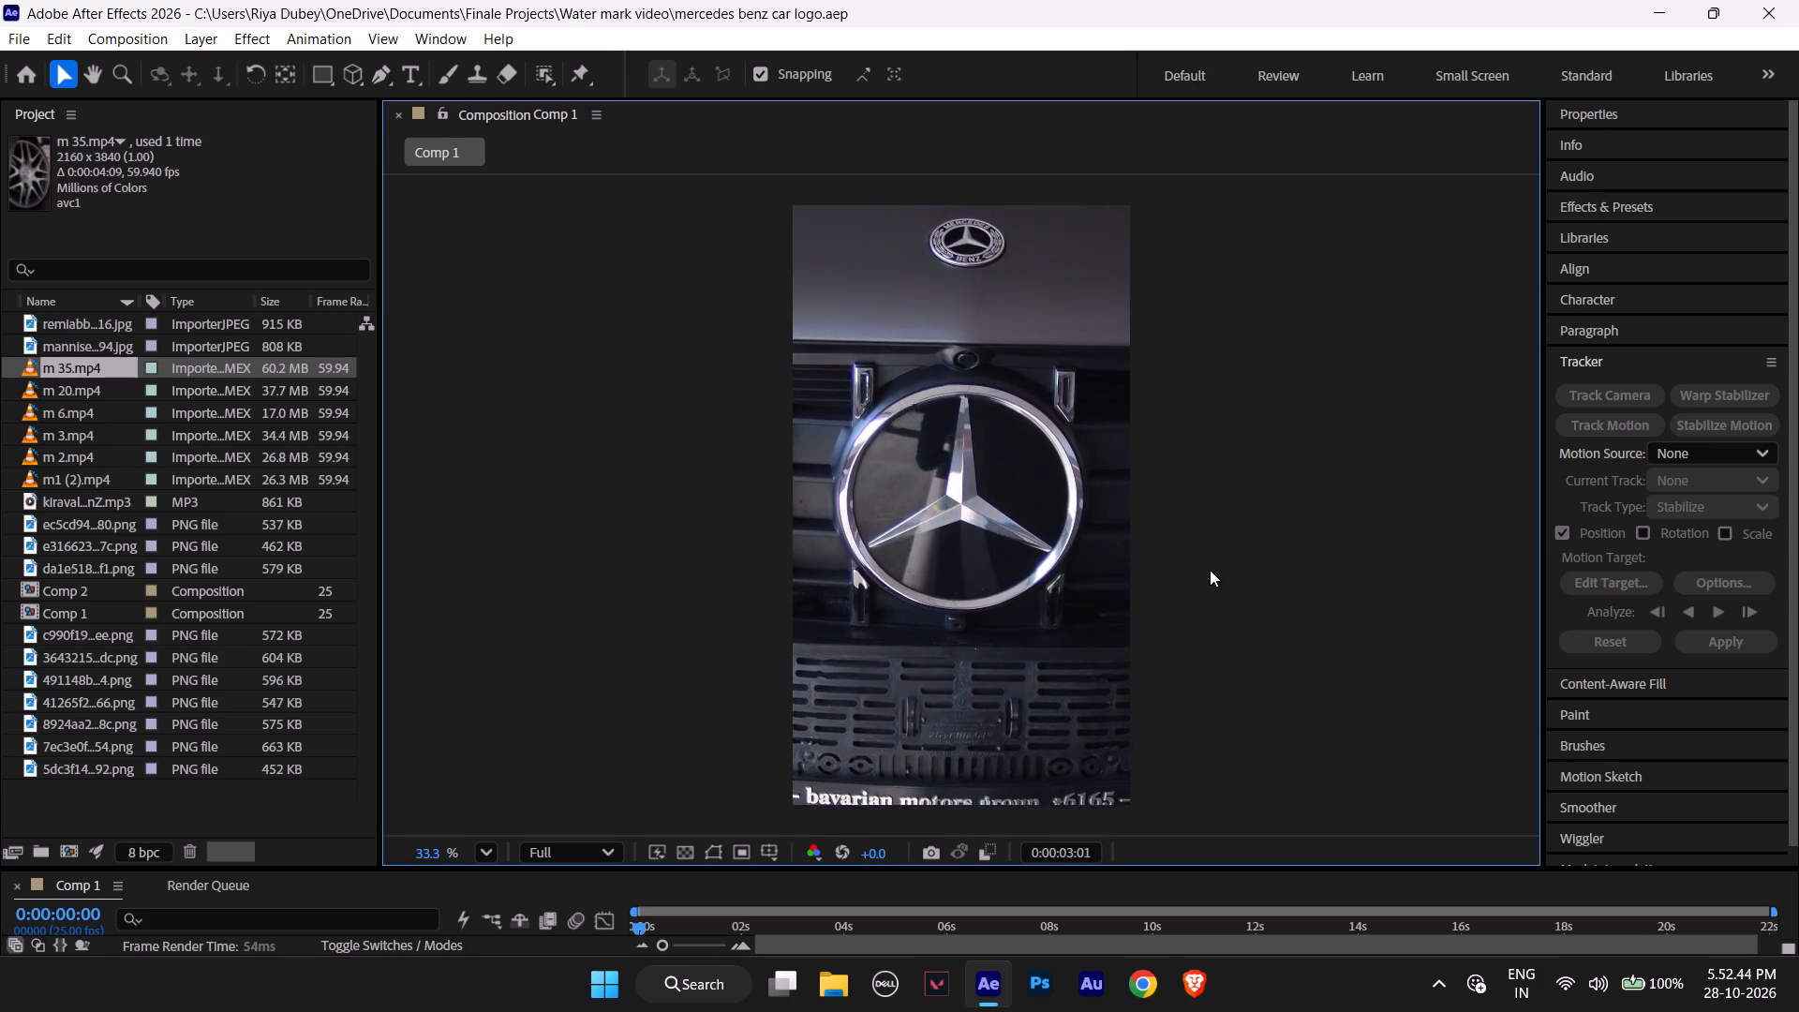
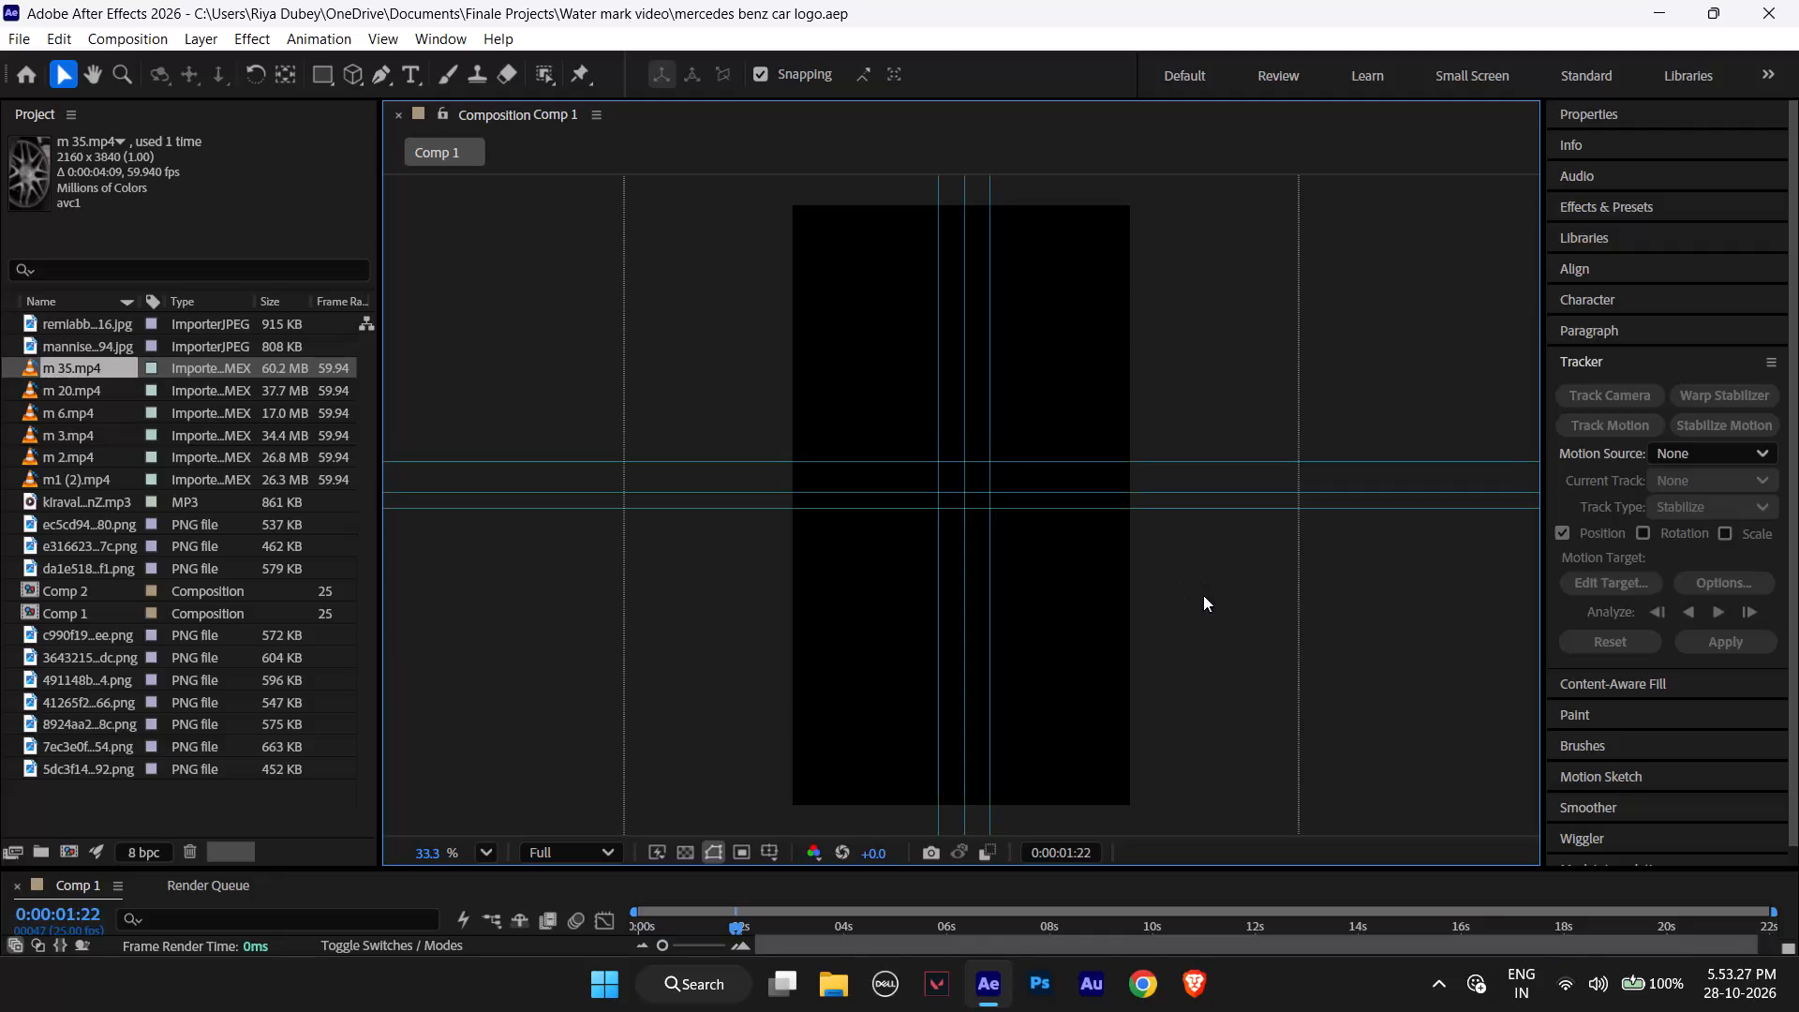
Fit the composition view up to 100% and shrink the viewer's height so the timeline layers have more room.
scroll(1165, 491, "down", 5, "alt")
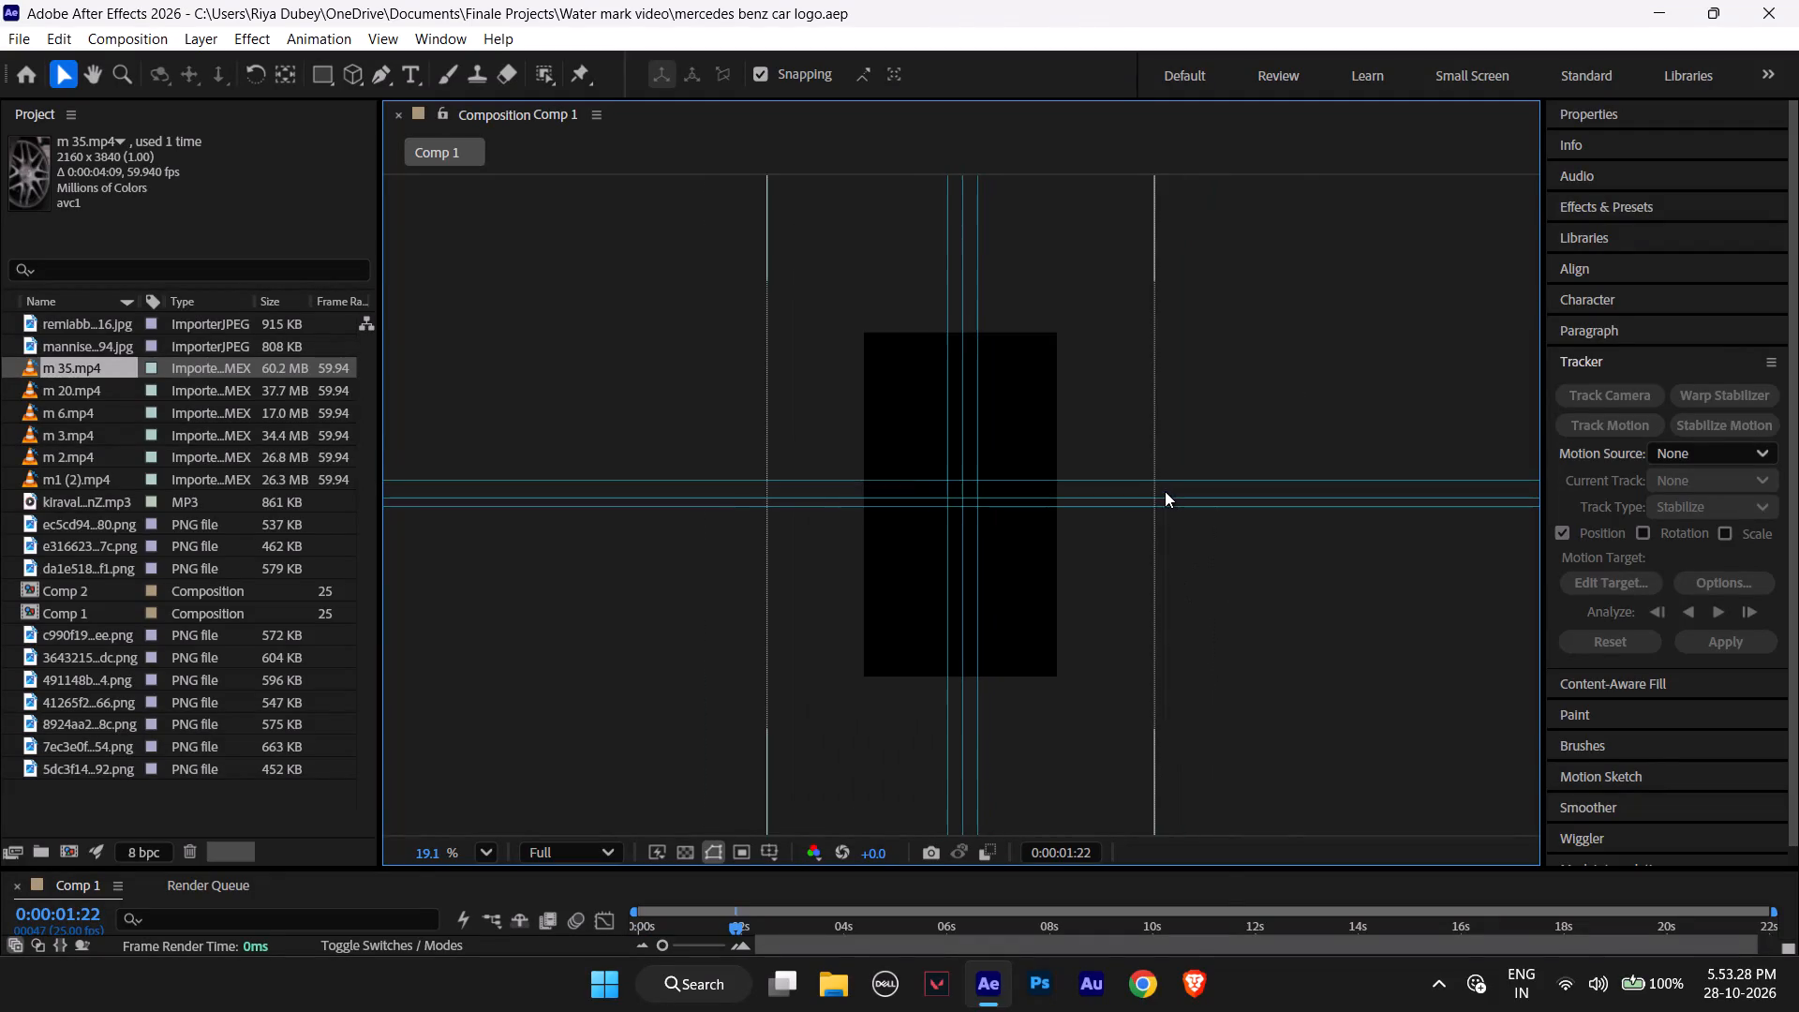
scroll(1165, 491, "up", 2, "alt")
left_click(477, 856)
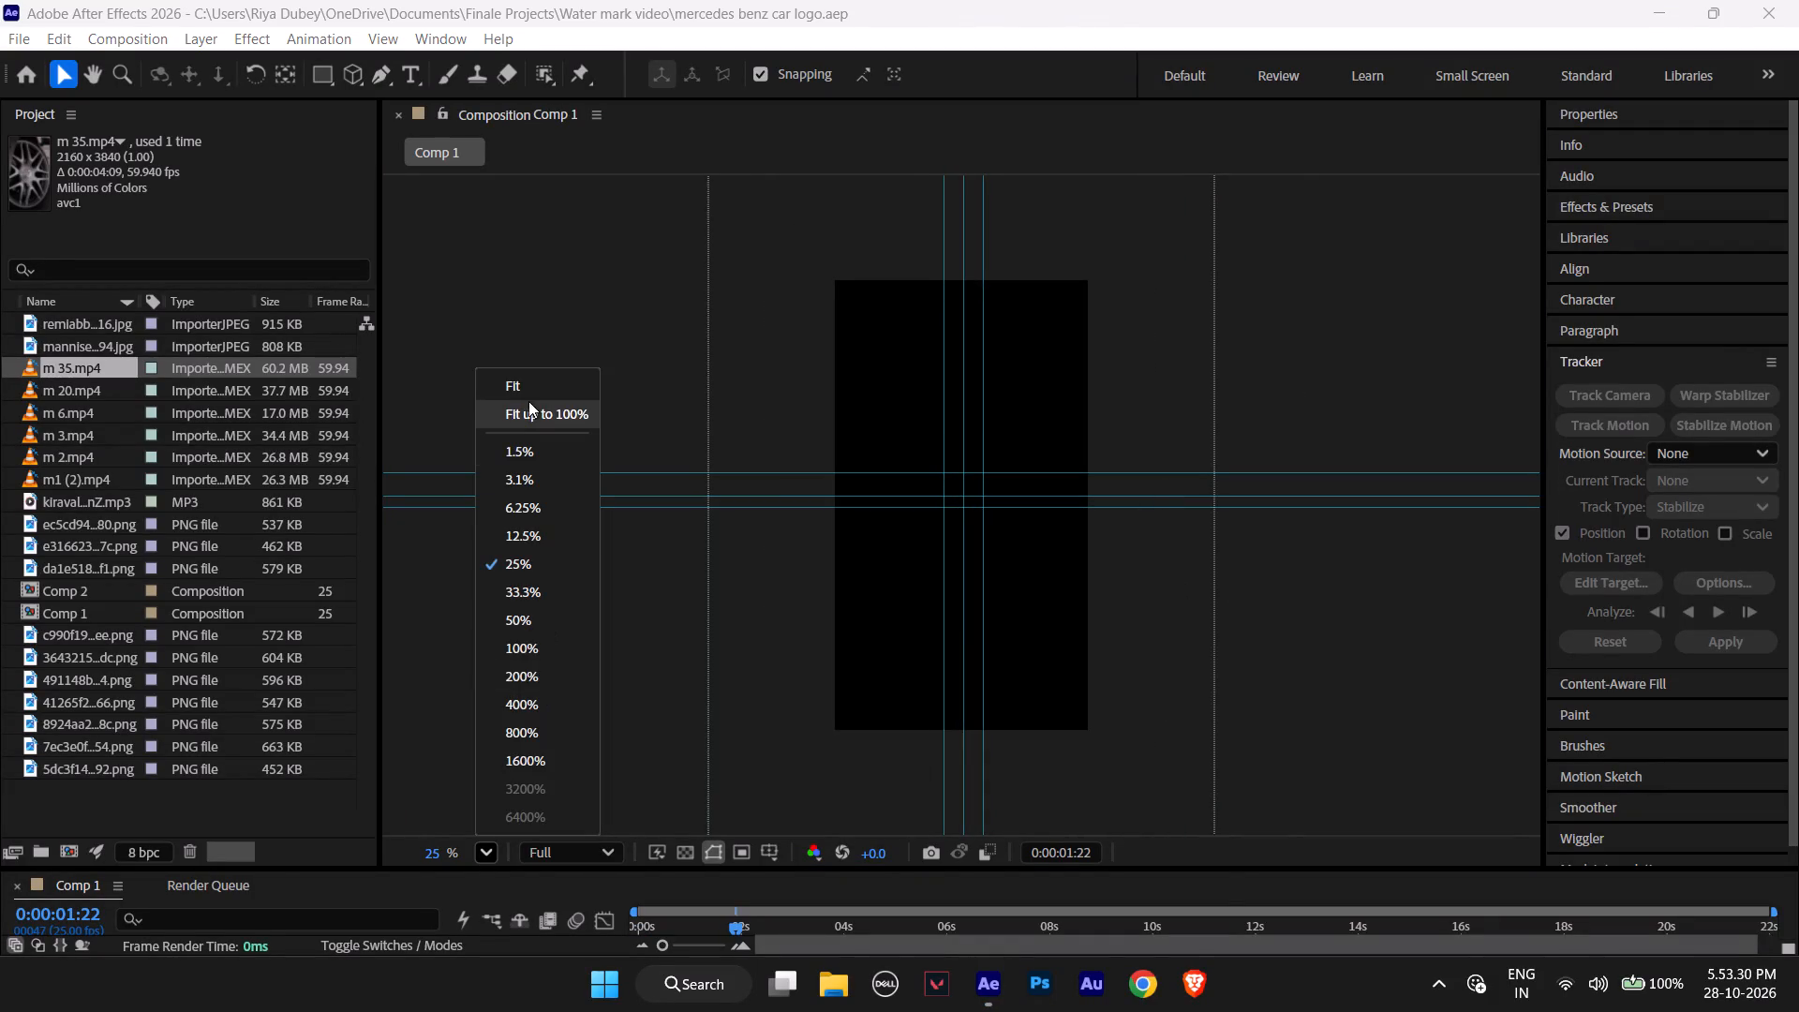
left_click(545, 414)
left_click_drag(1388, 868, 1388, 860)
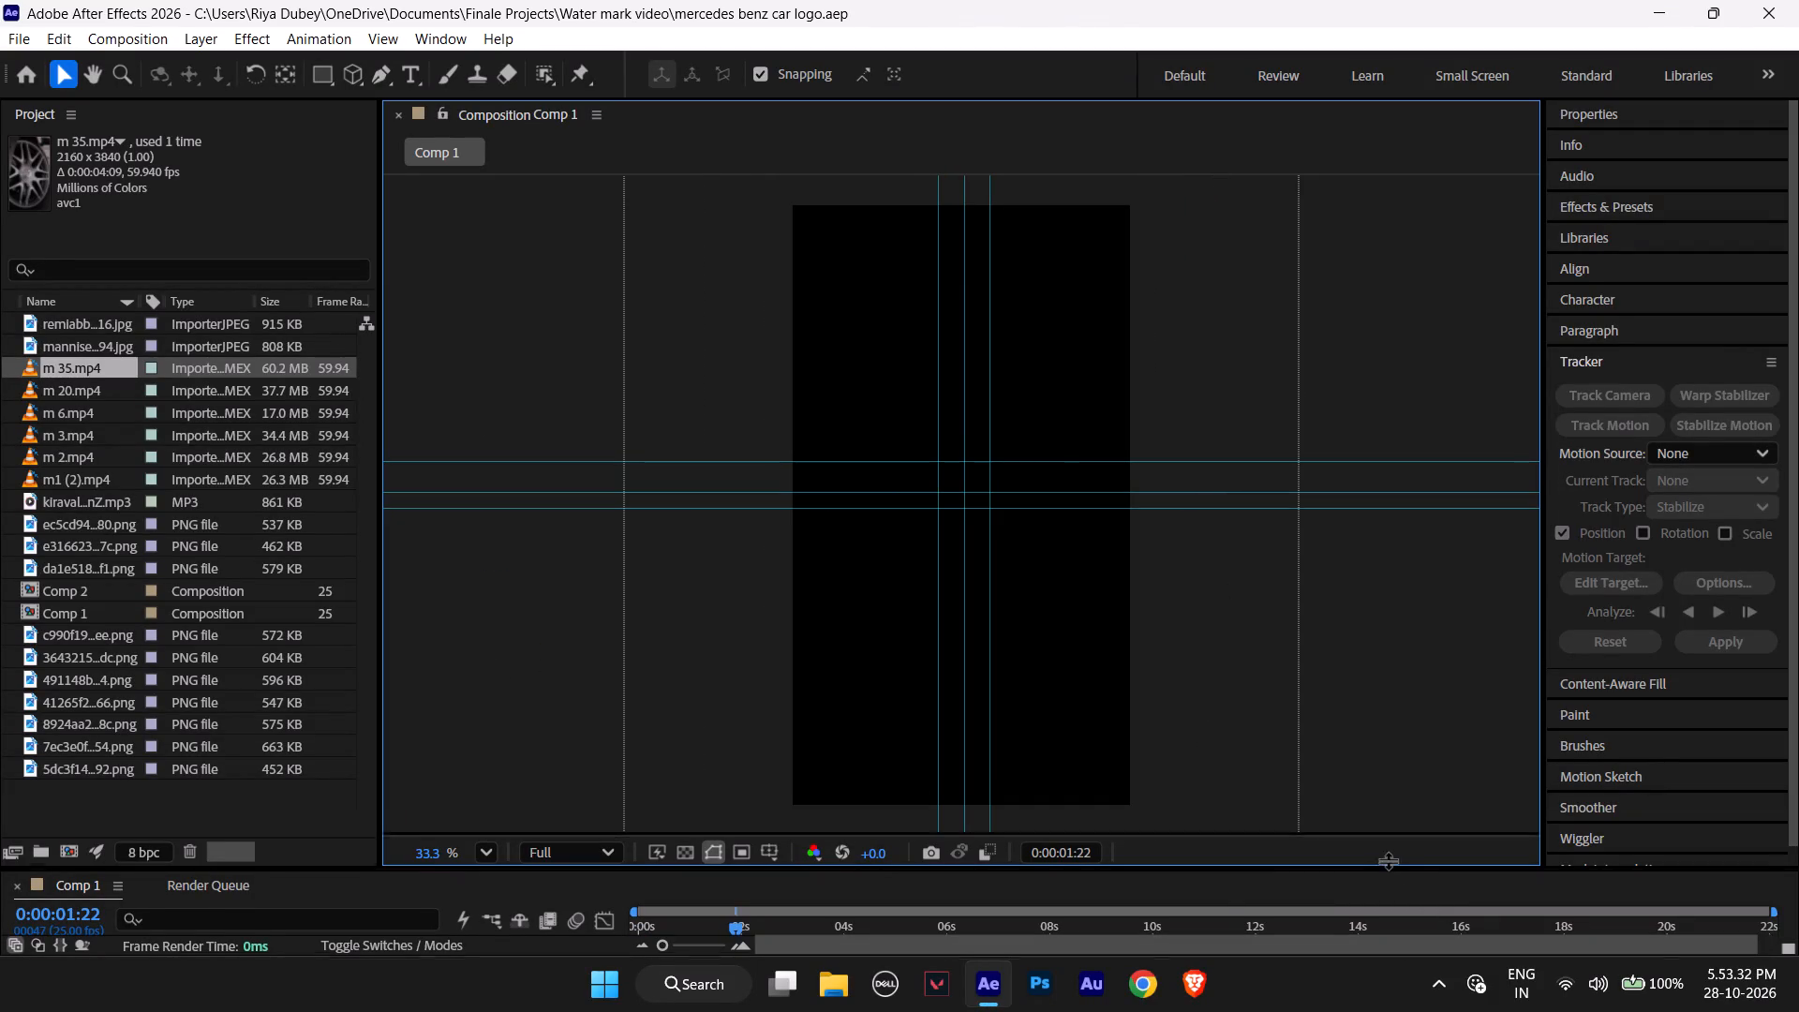
left_click_drag(1388, 860, 1460, 541)
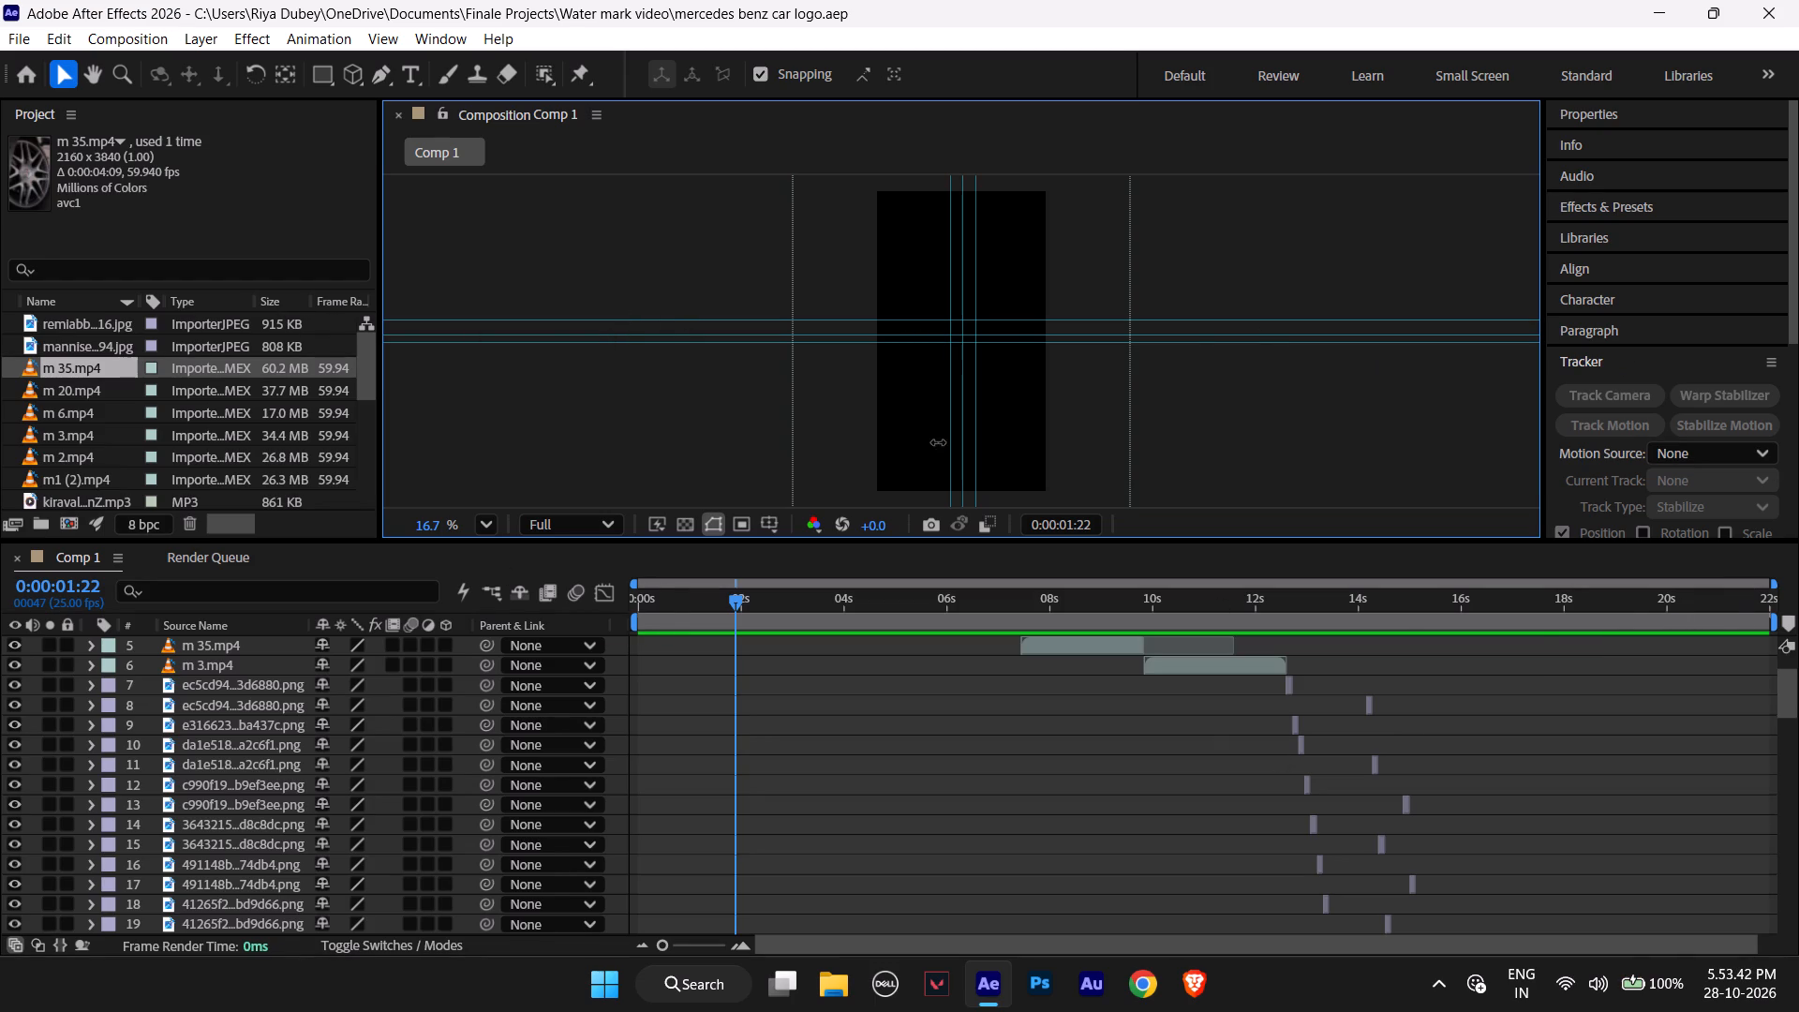
Set Comp 1's duration to 30 seconds and extend the timeline's visible range to the full length.
left_click(131, 41)
left_click(186, 101)
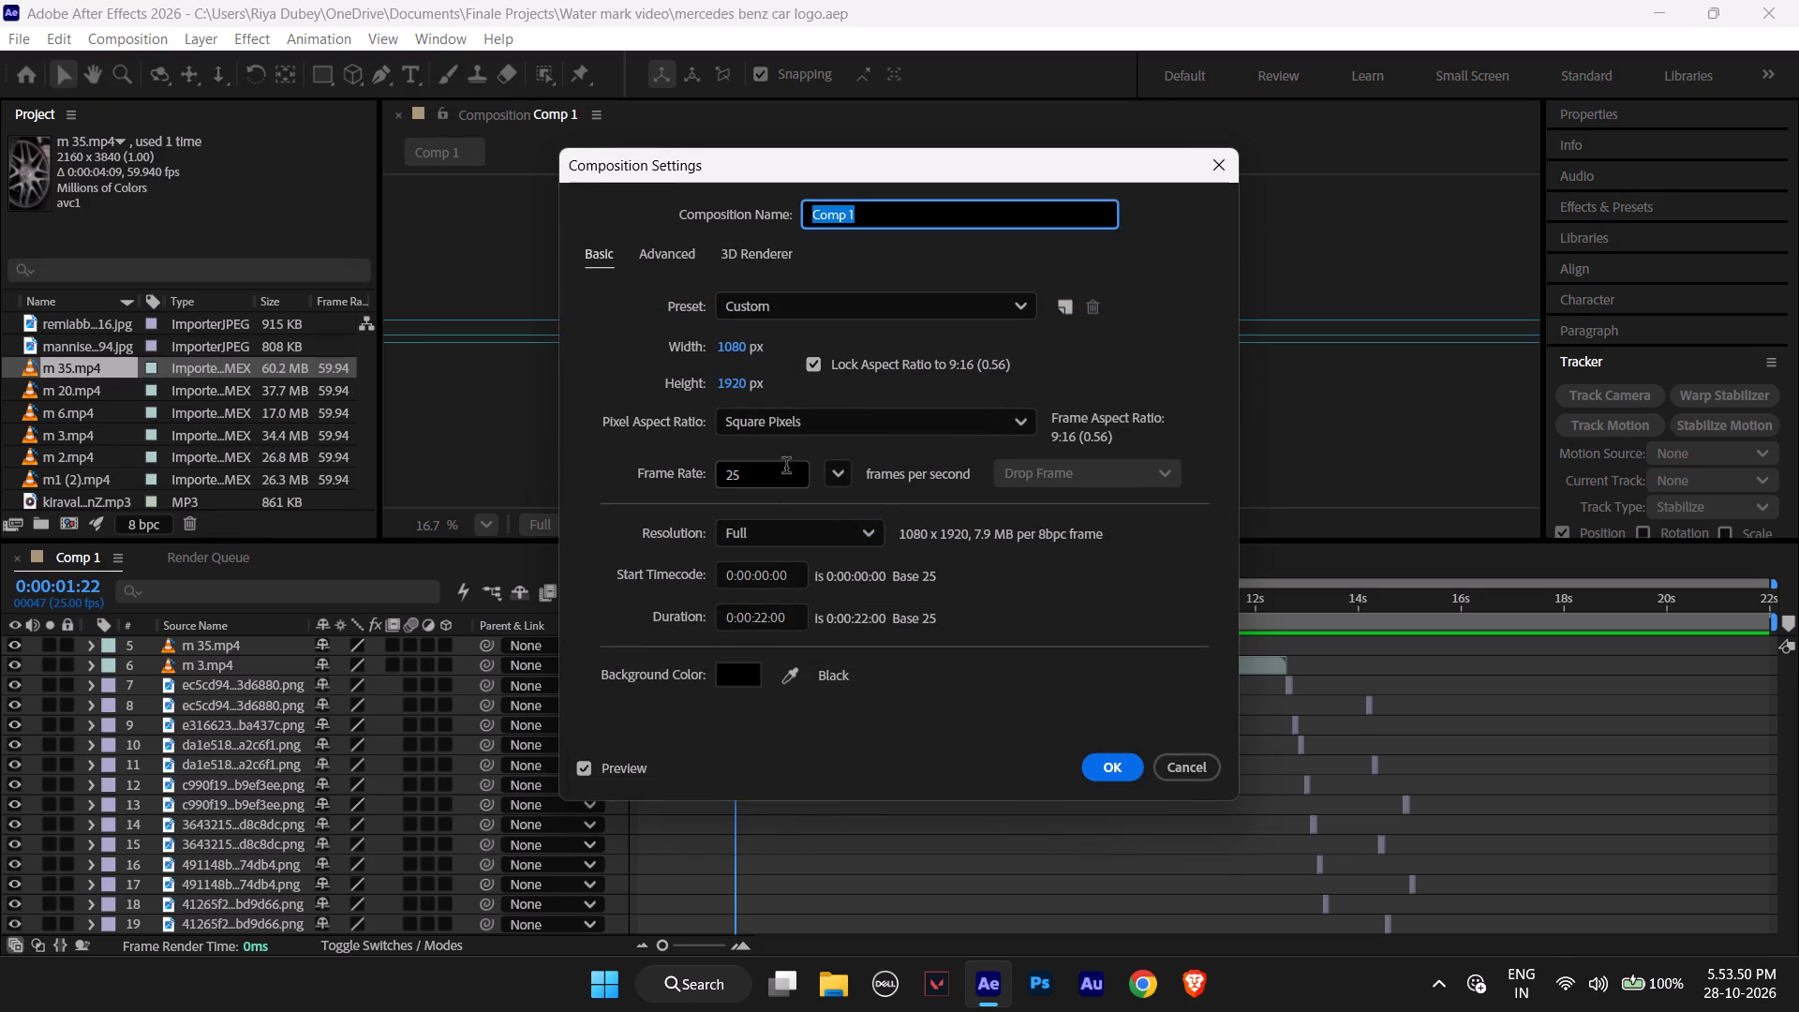
left_click(768, 624)
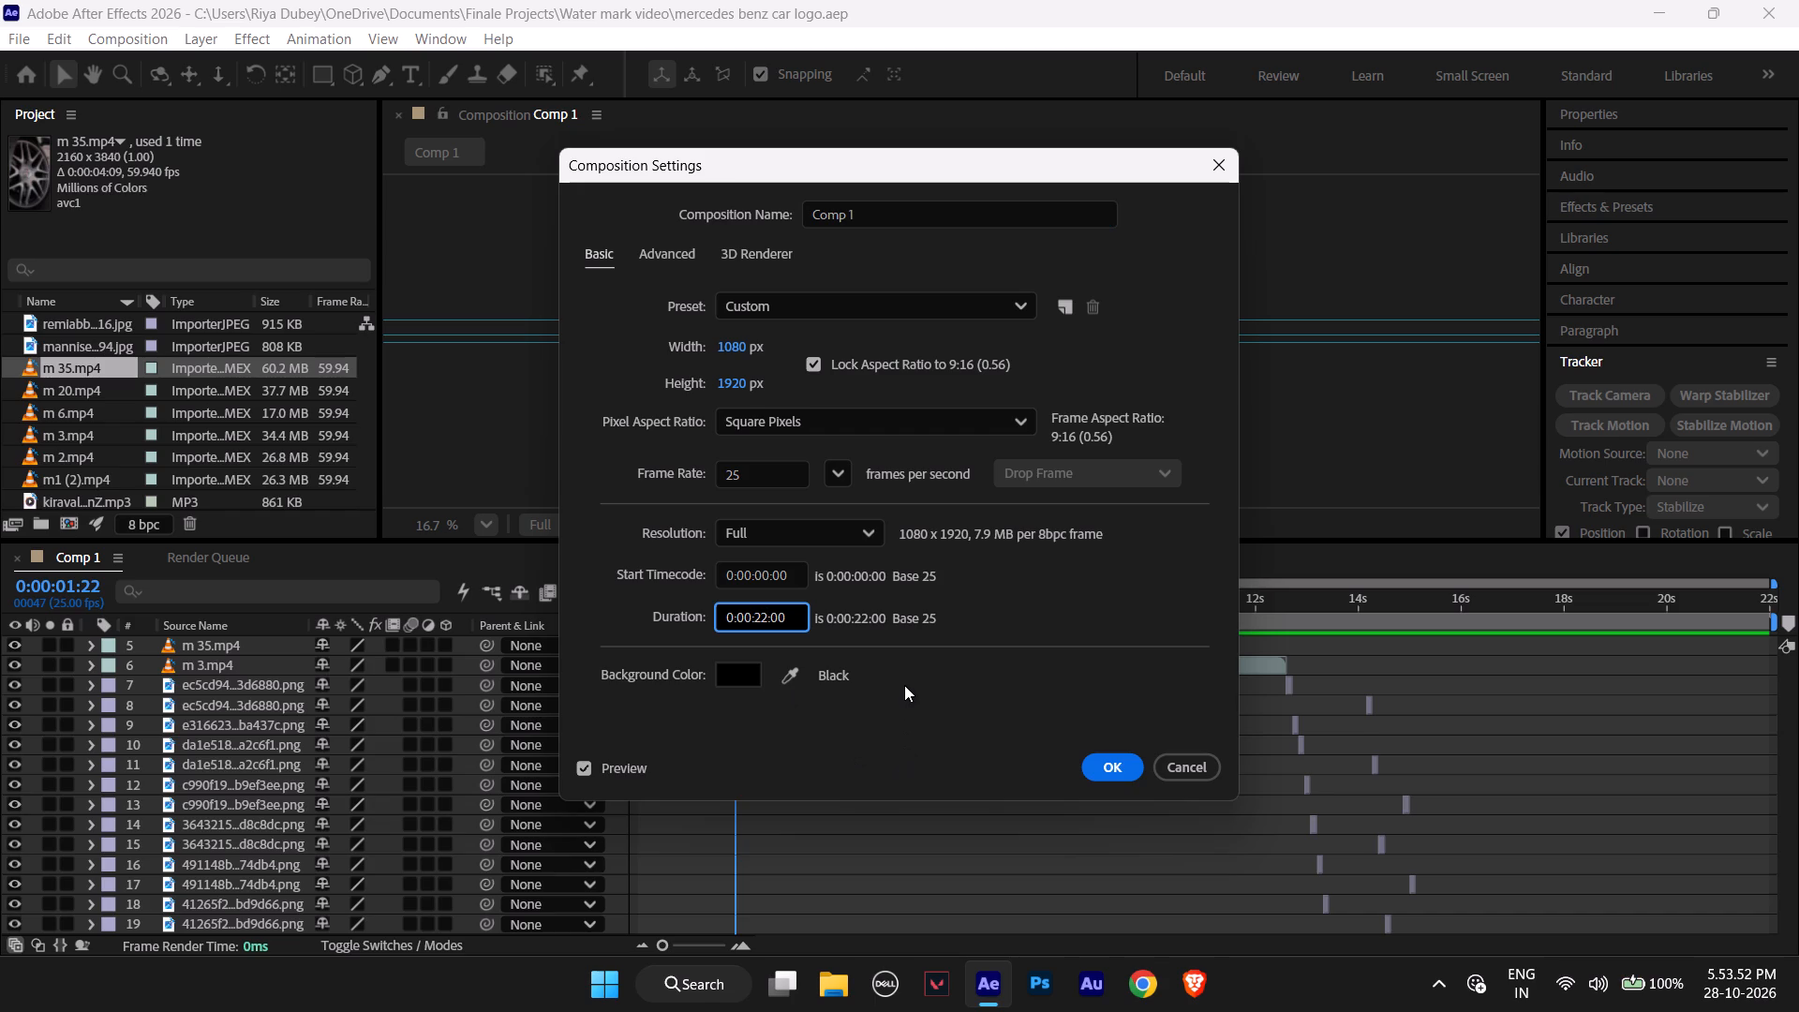
key("BackSpace")
key("BackSpace")
type("30")
key("Return")
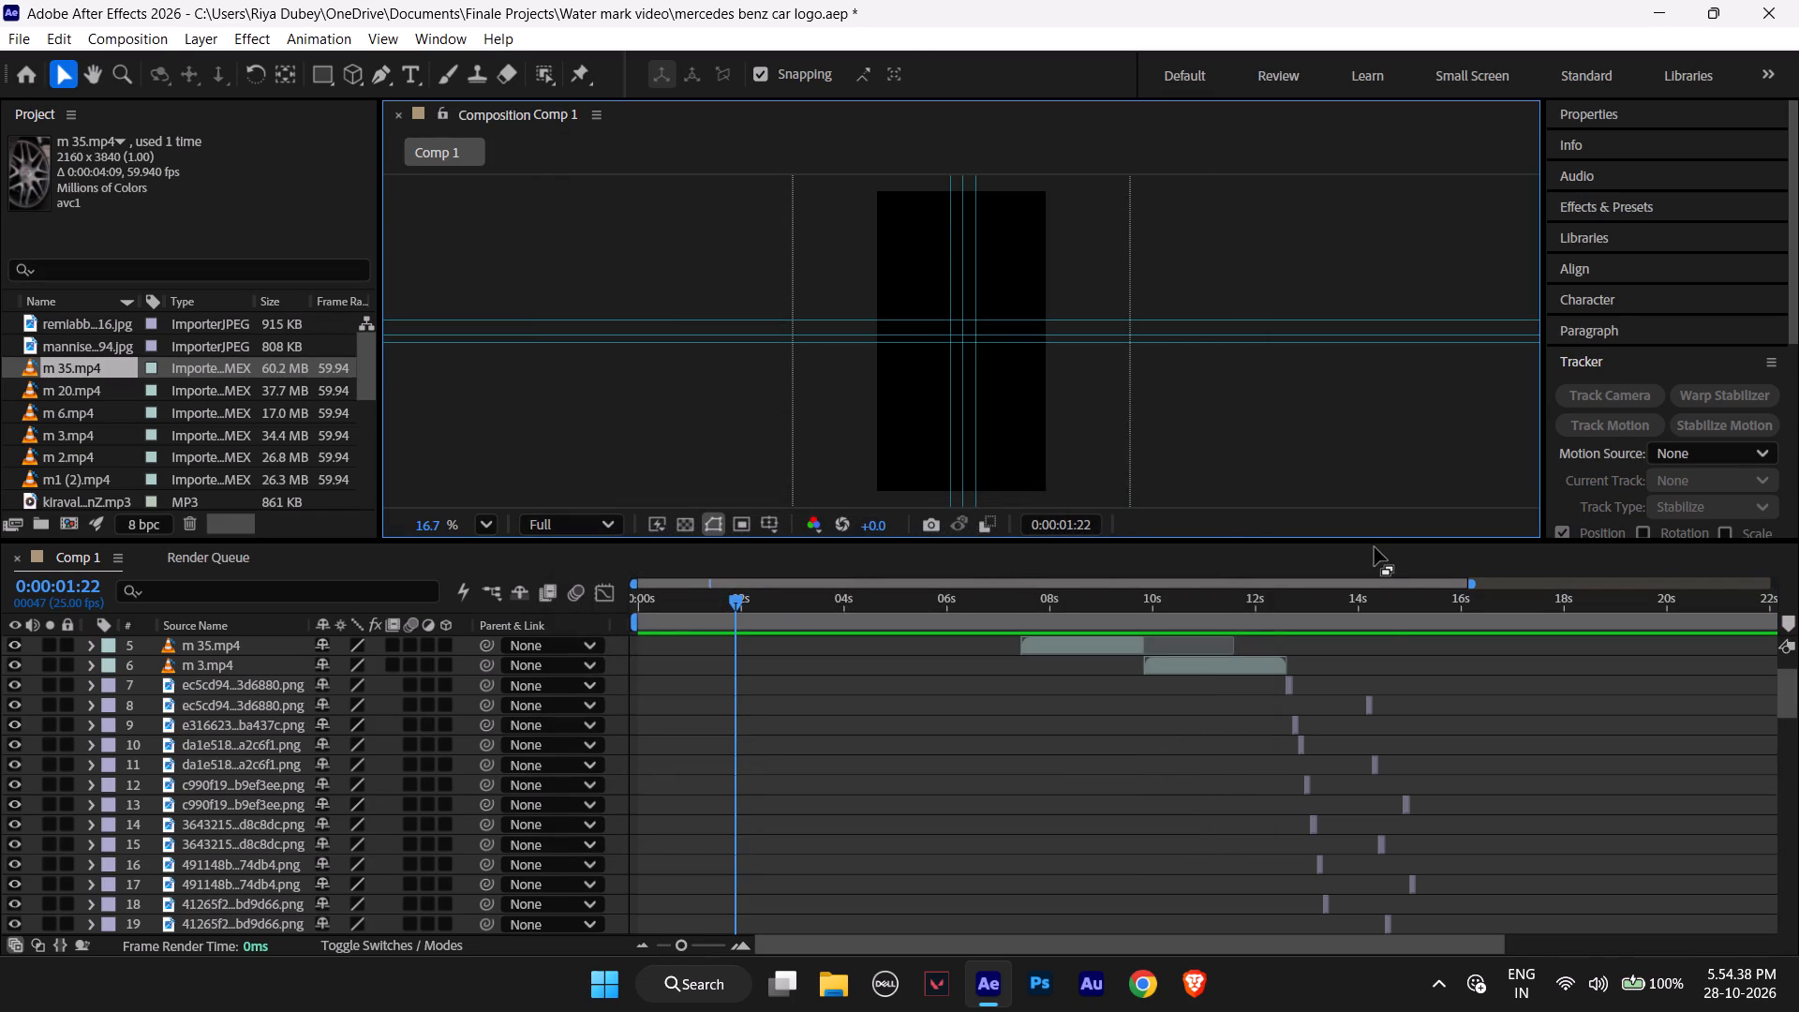
left_click_drag(1475, 581, 1798, 569)
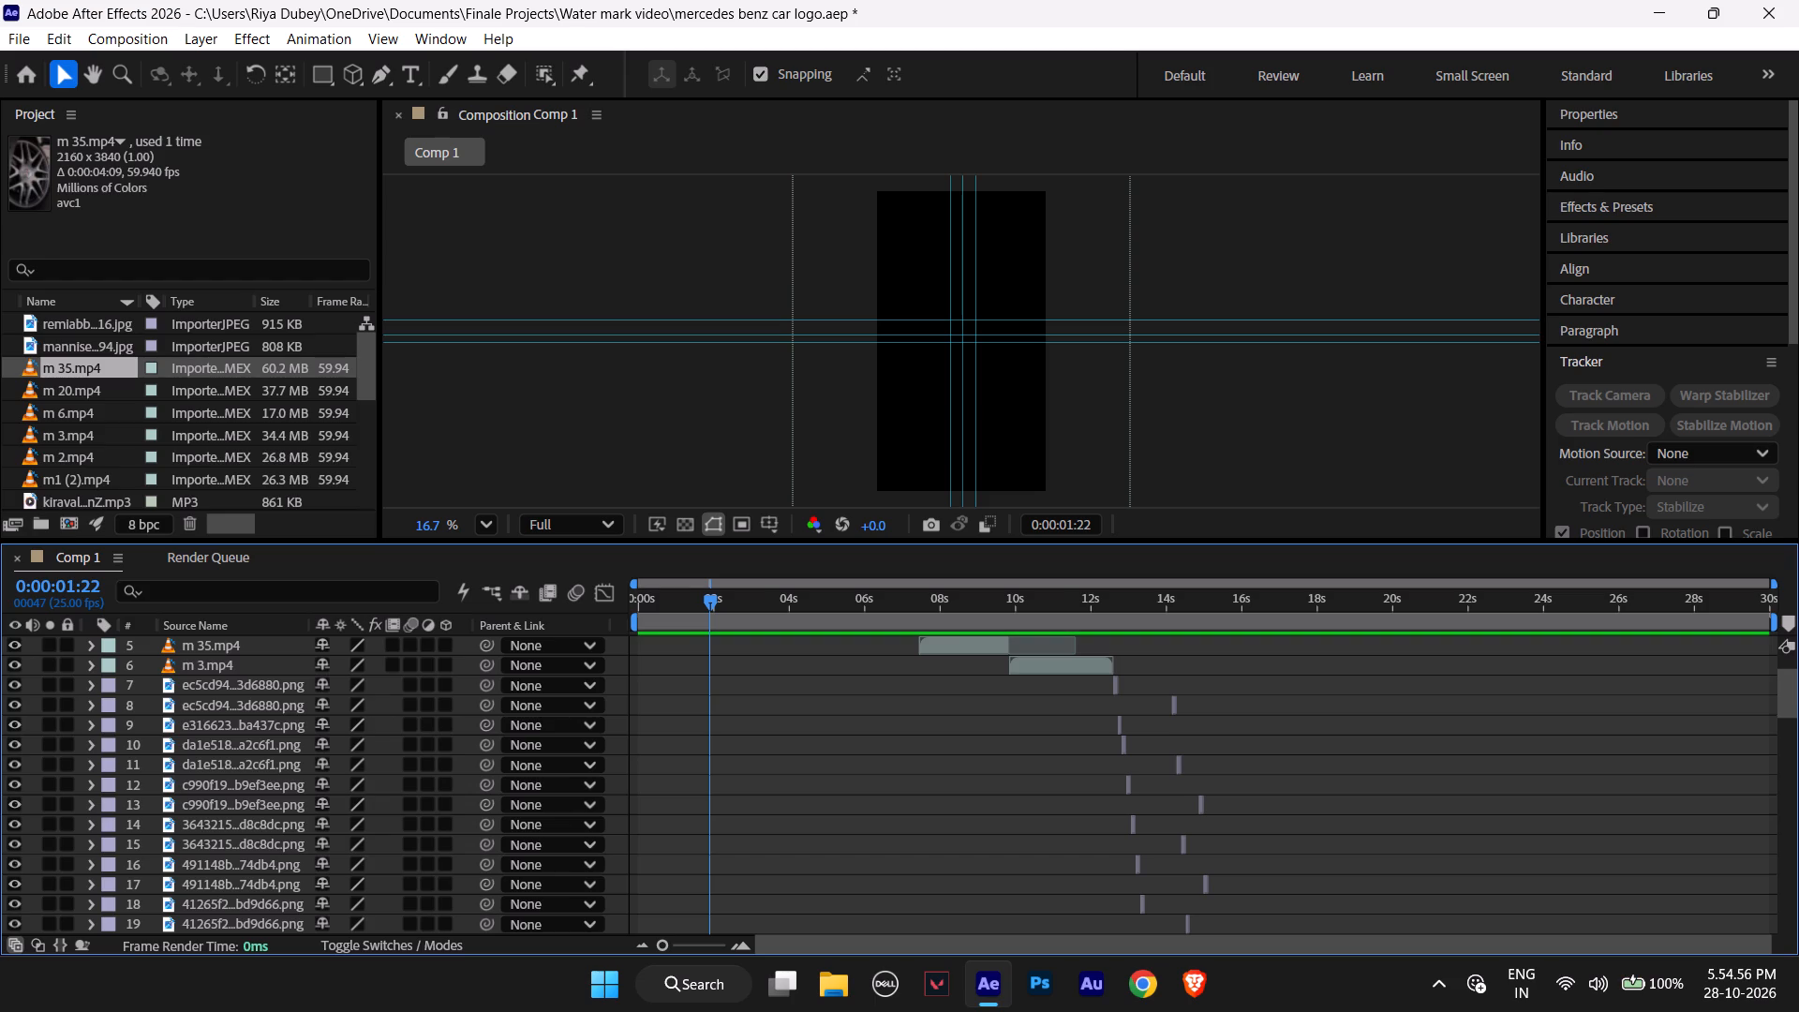
Preview the composition from 0:00:01:22 to about 0:00:05:09.
key("space")
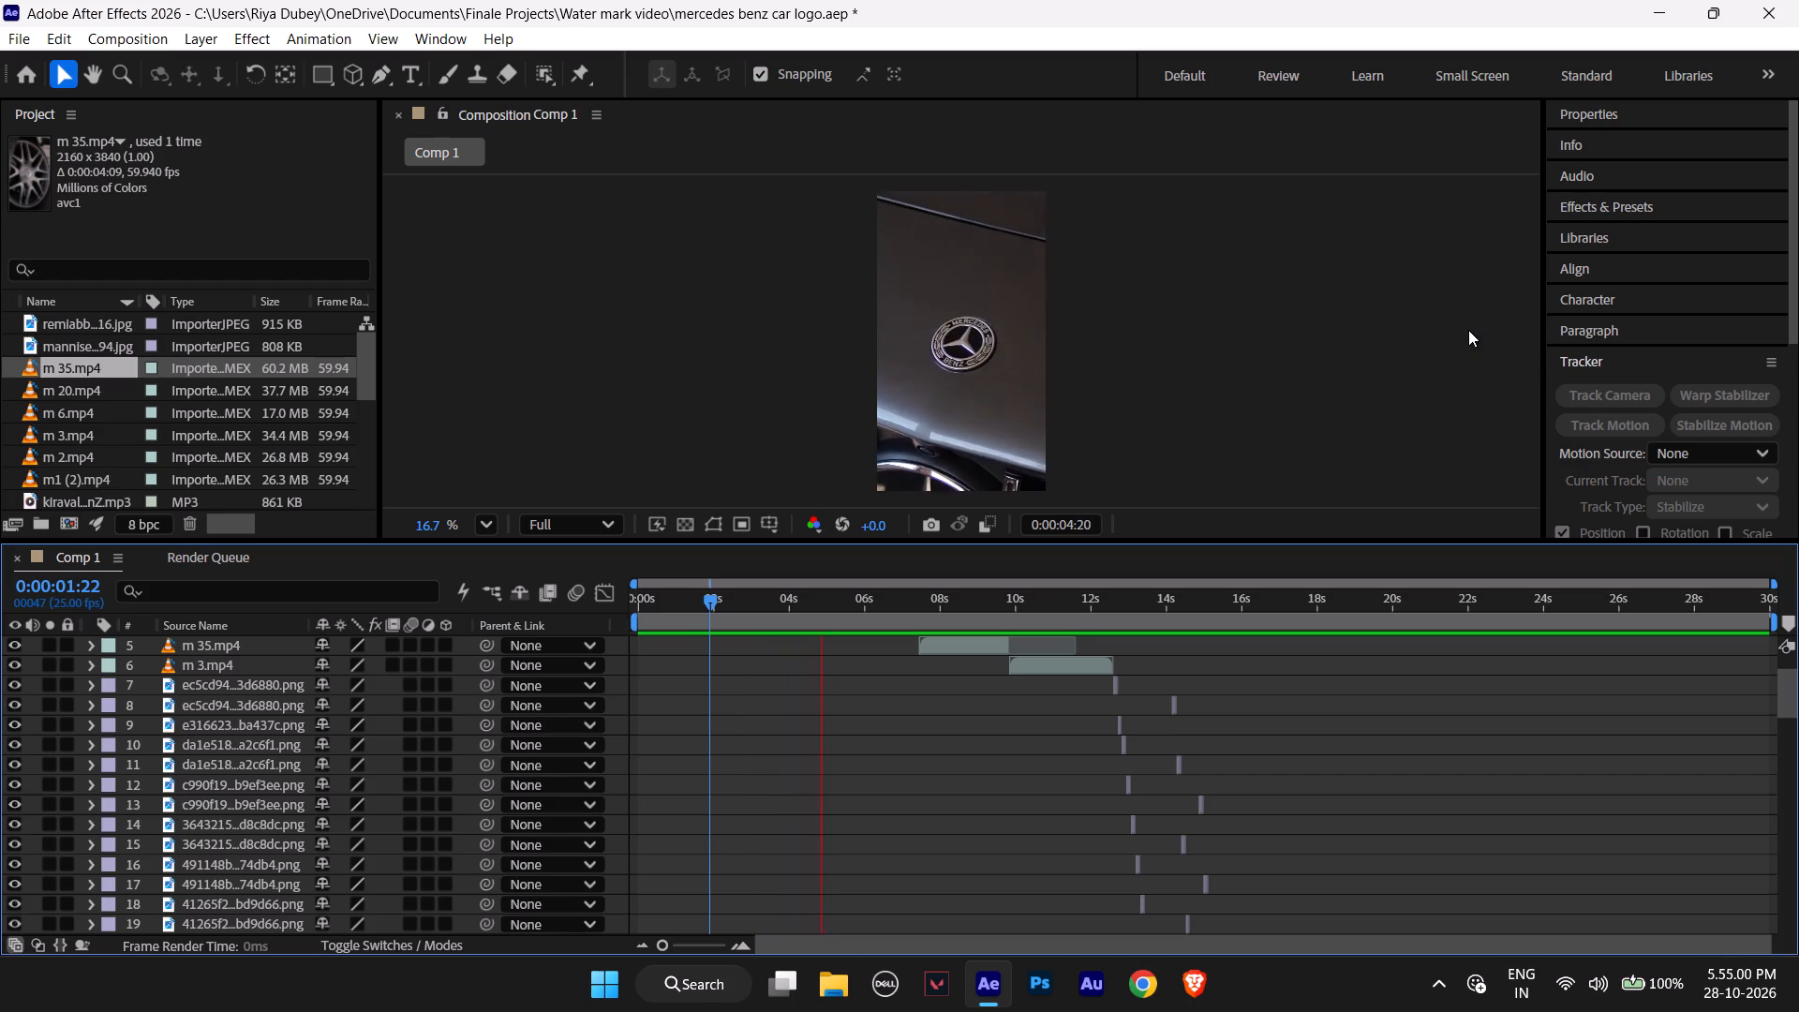
key("space")
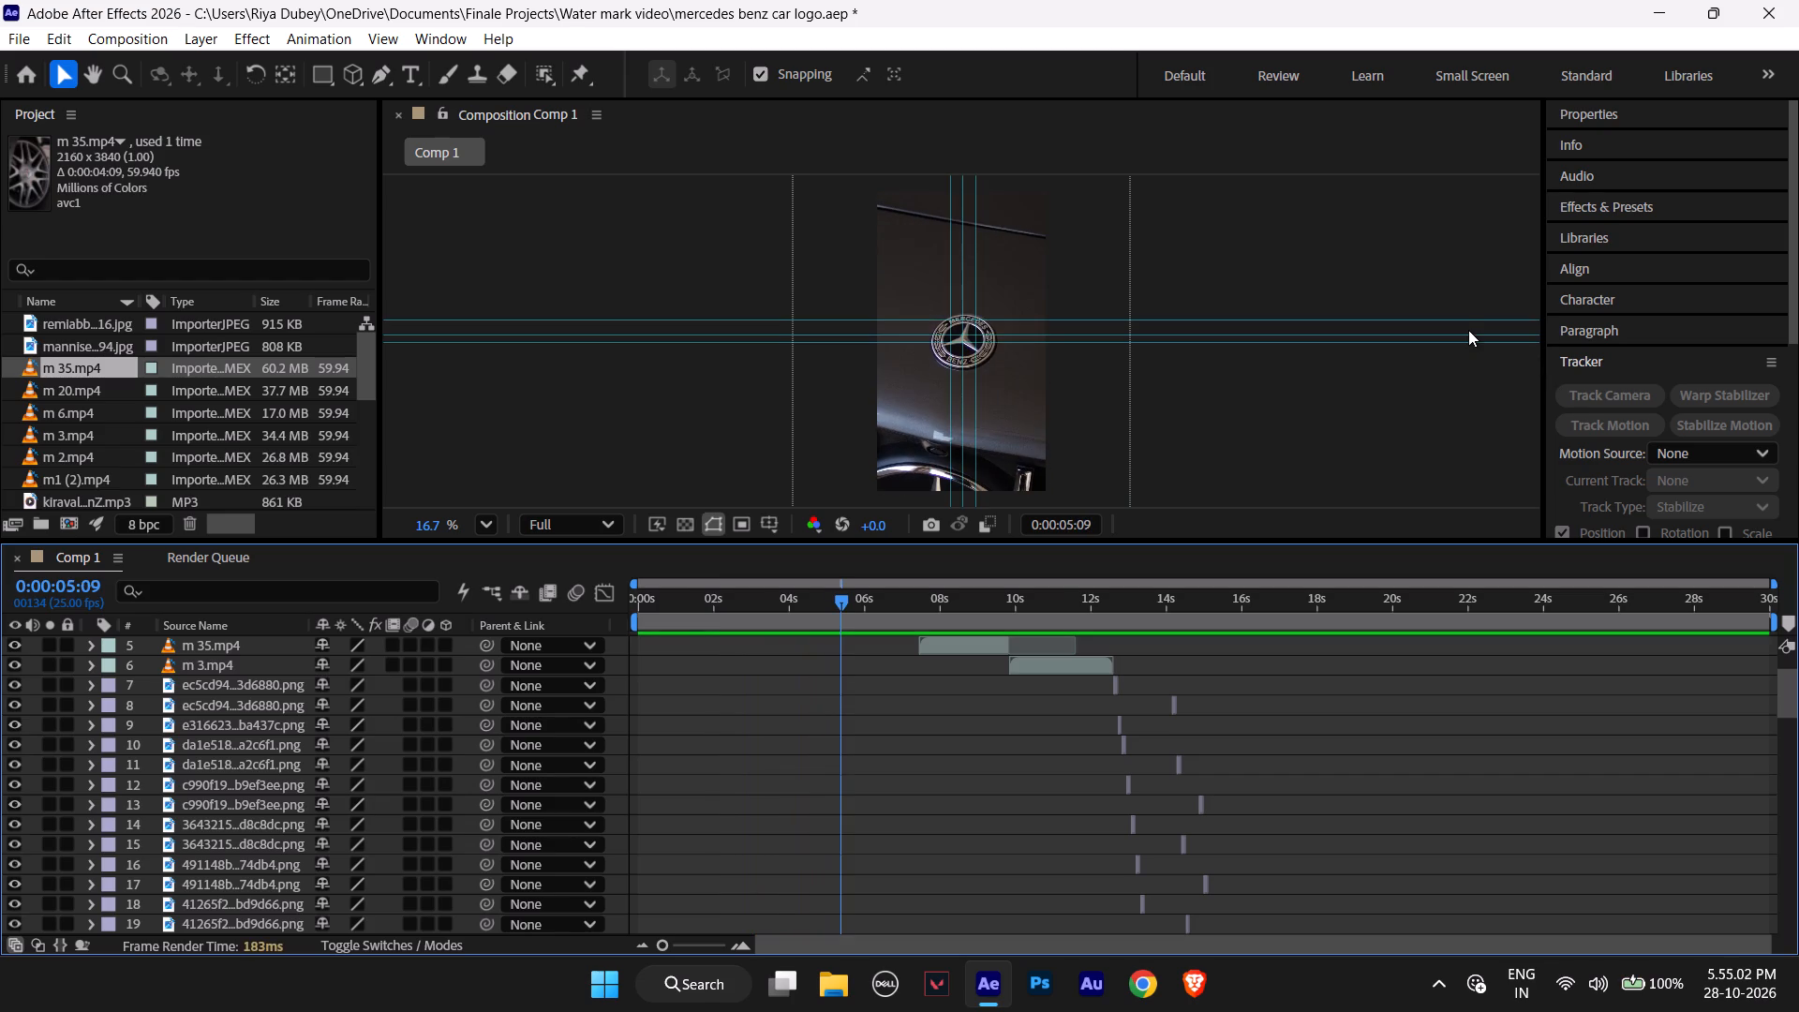
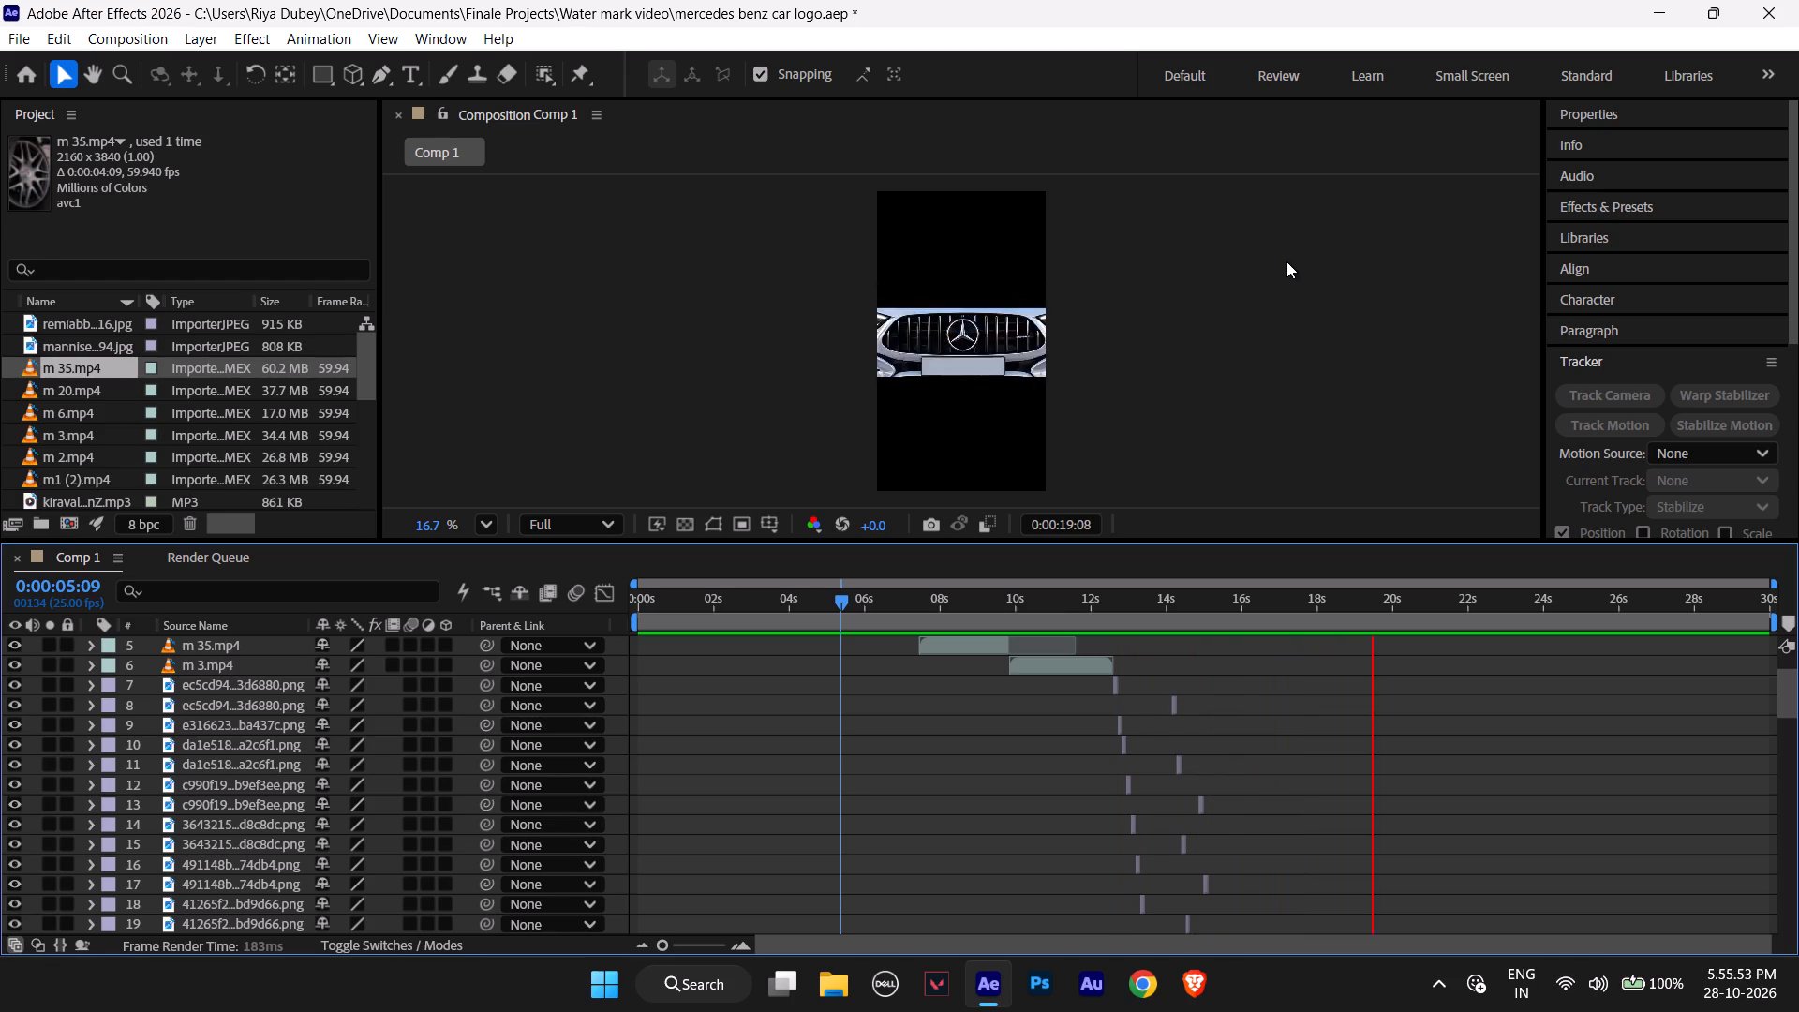
Stop the preview and check the final grille images frame by frame, leaving the time indicator just past the last one at 0:00:21:24.
key("space")
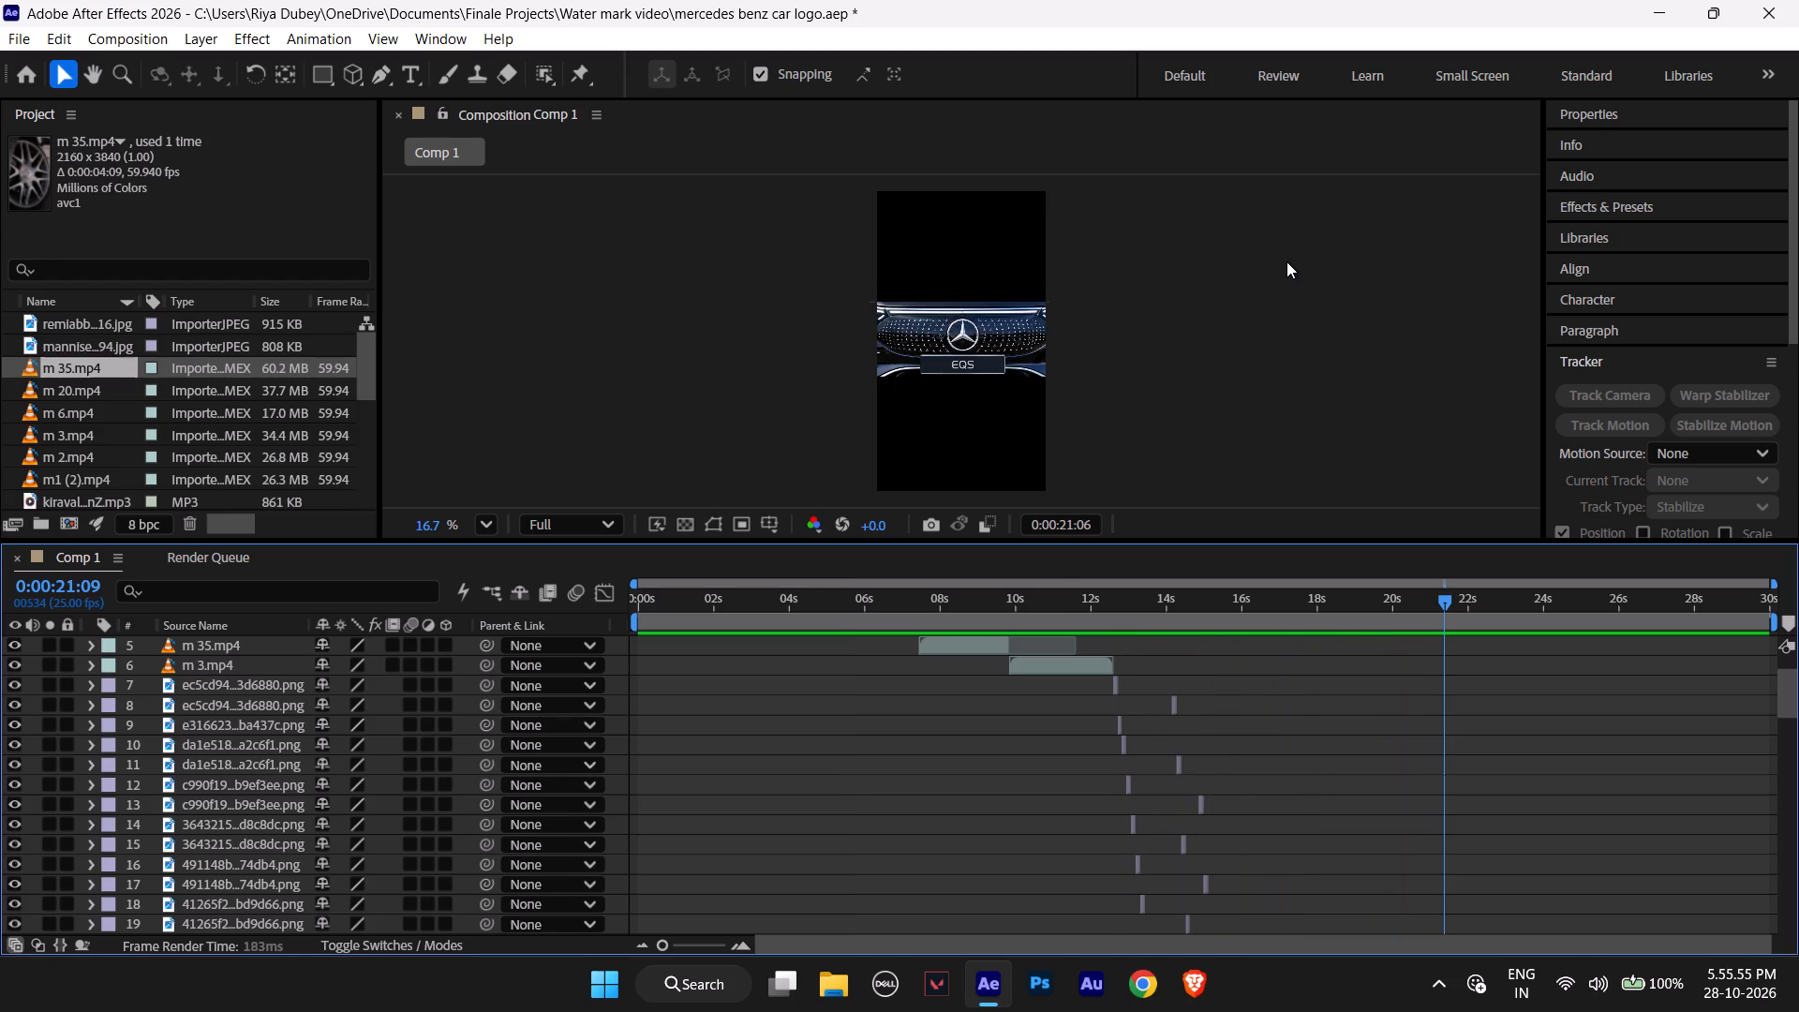
key("ctrl+Right")
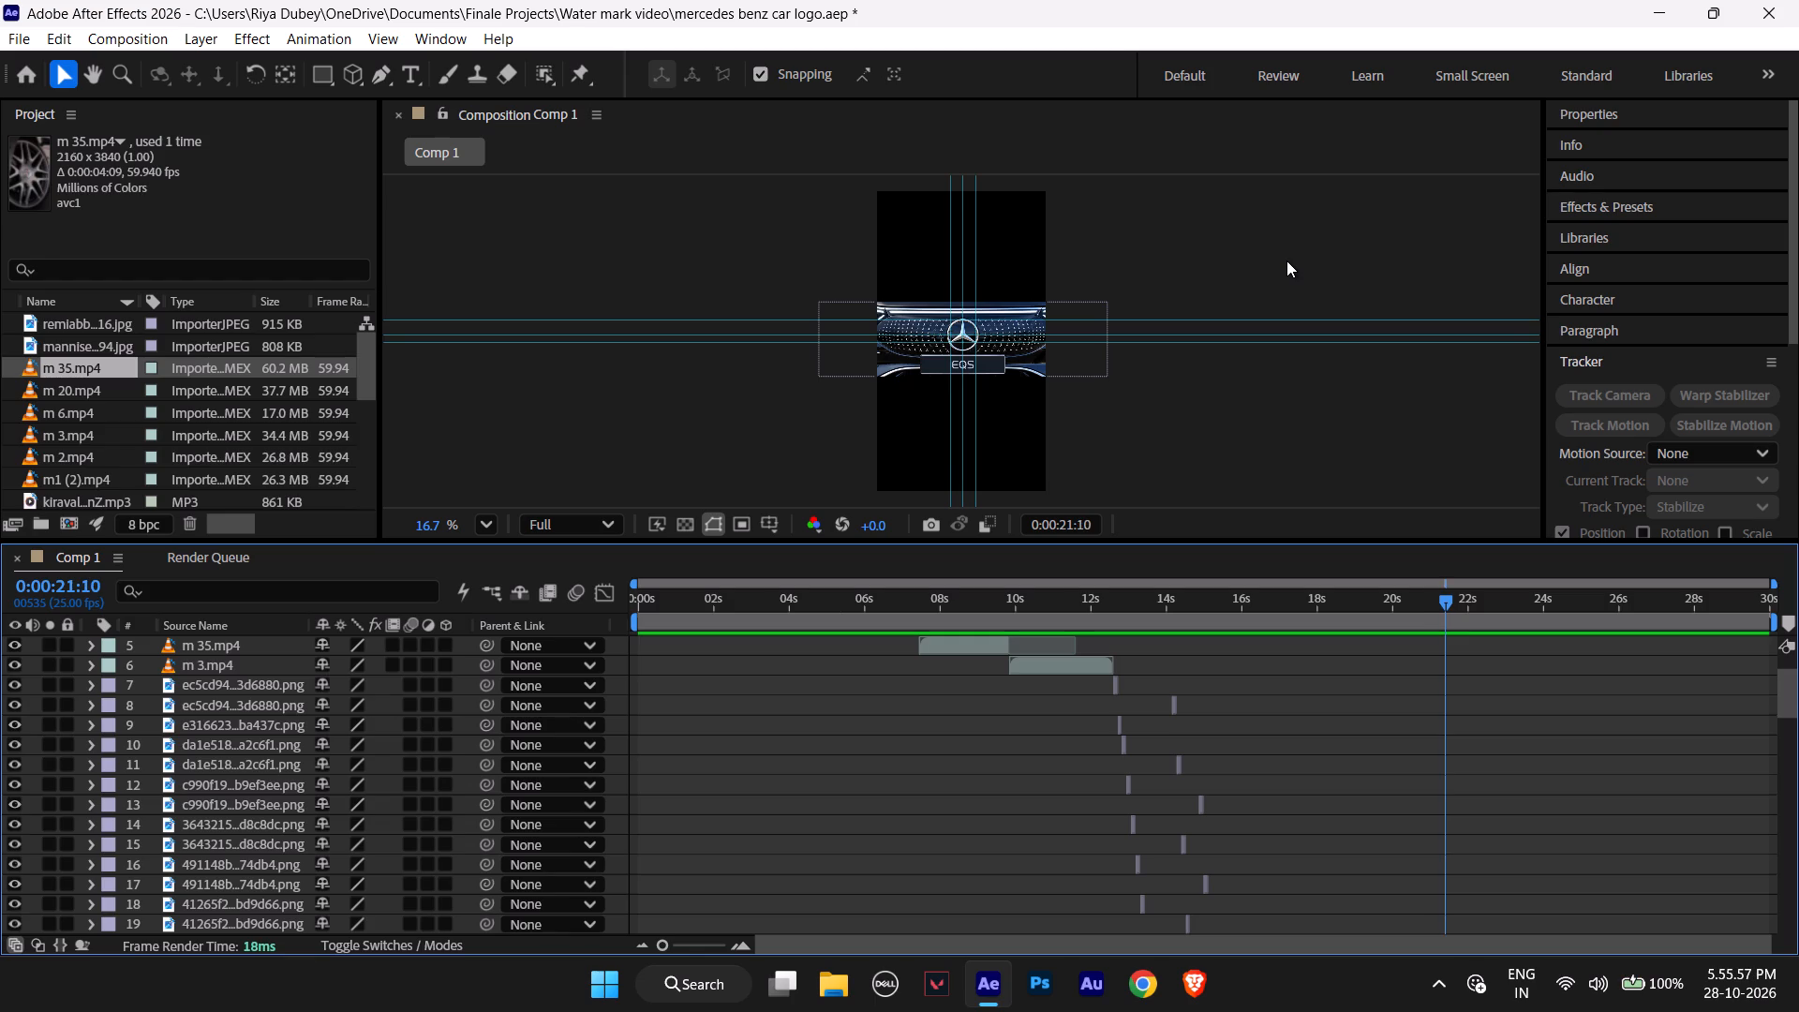
key("ctrl+Right")
key("ctrl+Right")
key("ctrl+Right")
key("ctrl+Right")
key("ctrl+Right")
key("ctrl+Right")
key("ctrl+Right")
key("ctrl+Right")
key("ctrl+Right")
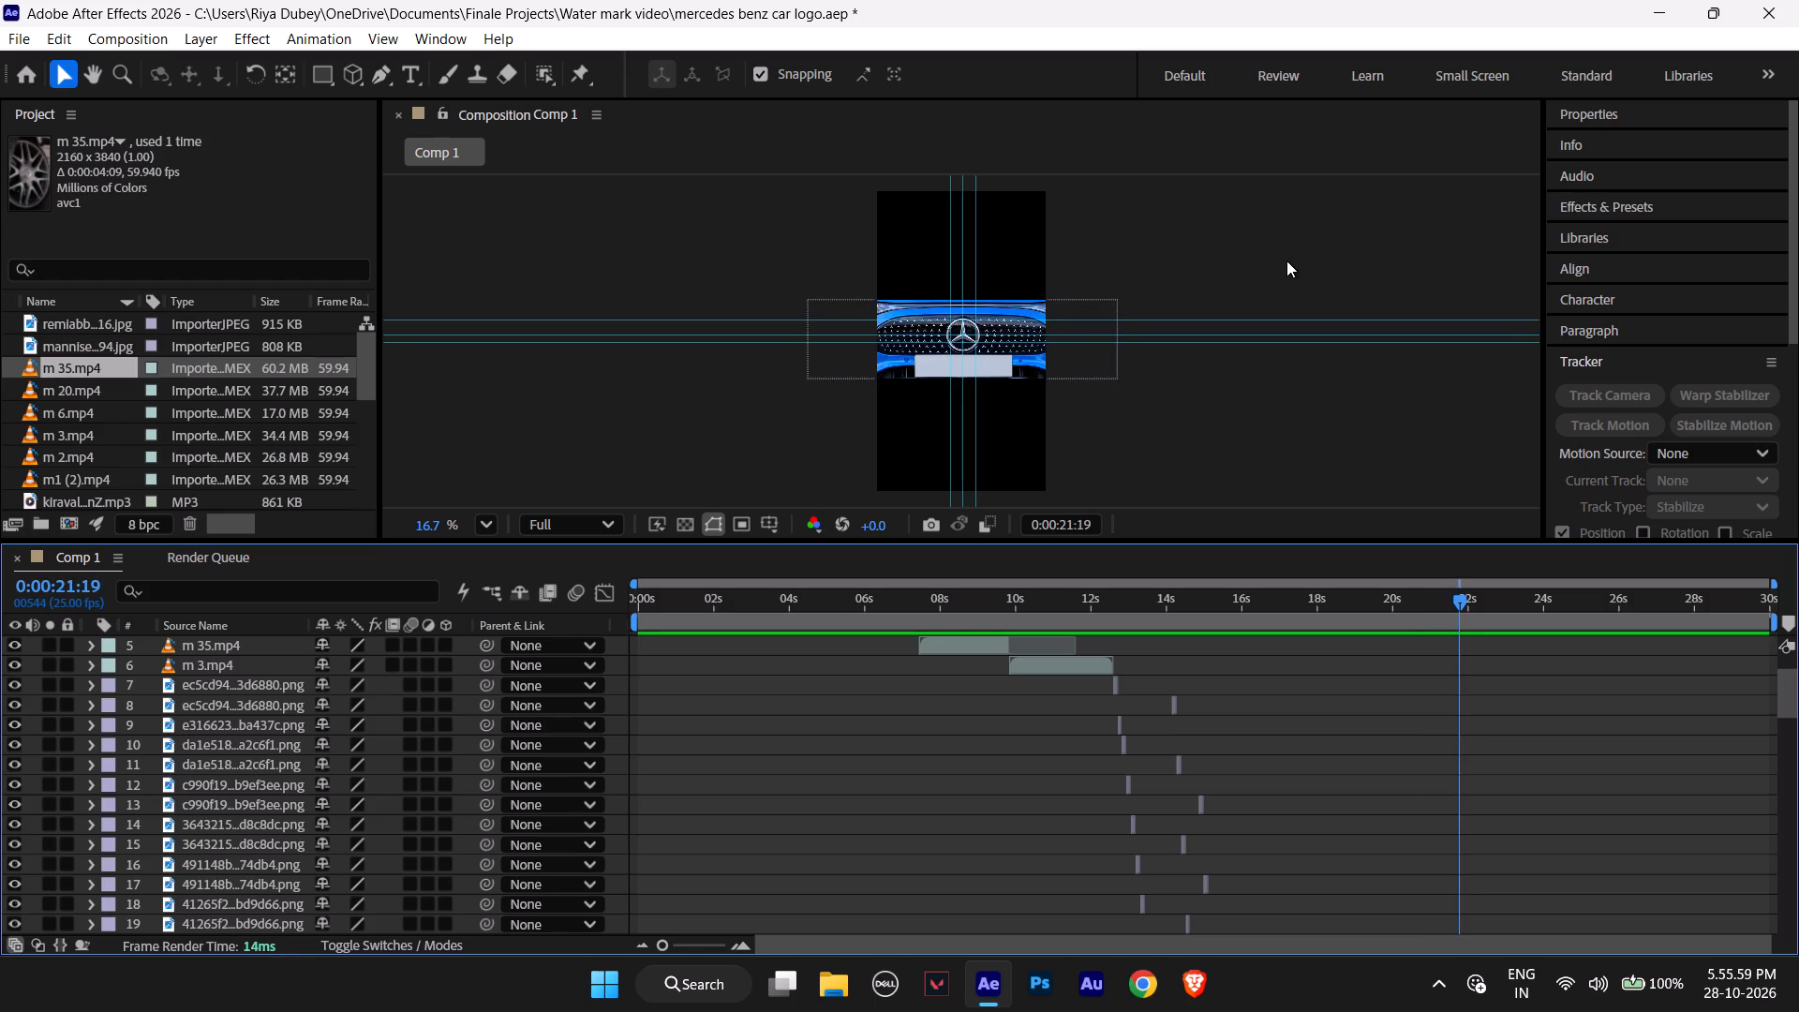
key("ctrl+Right")
key("ctrl+Right")
key("ctrl+Right")
key("ctrl+Right")
key("ctrl+Right")
key("ctrl+Right")
key("ctrl+Right")
key("ctrl+Left")
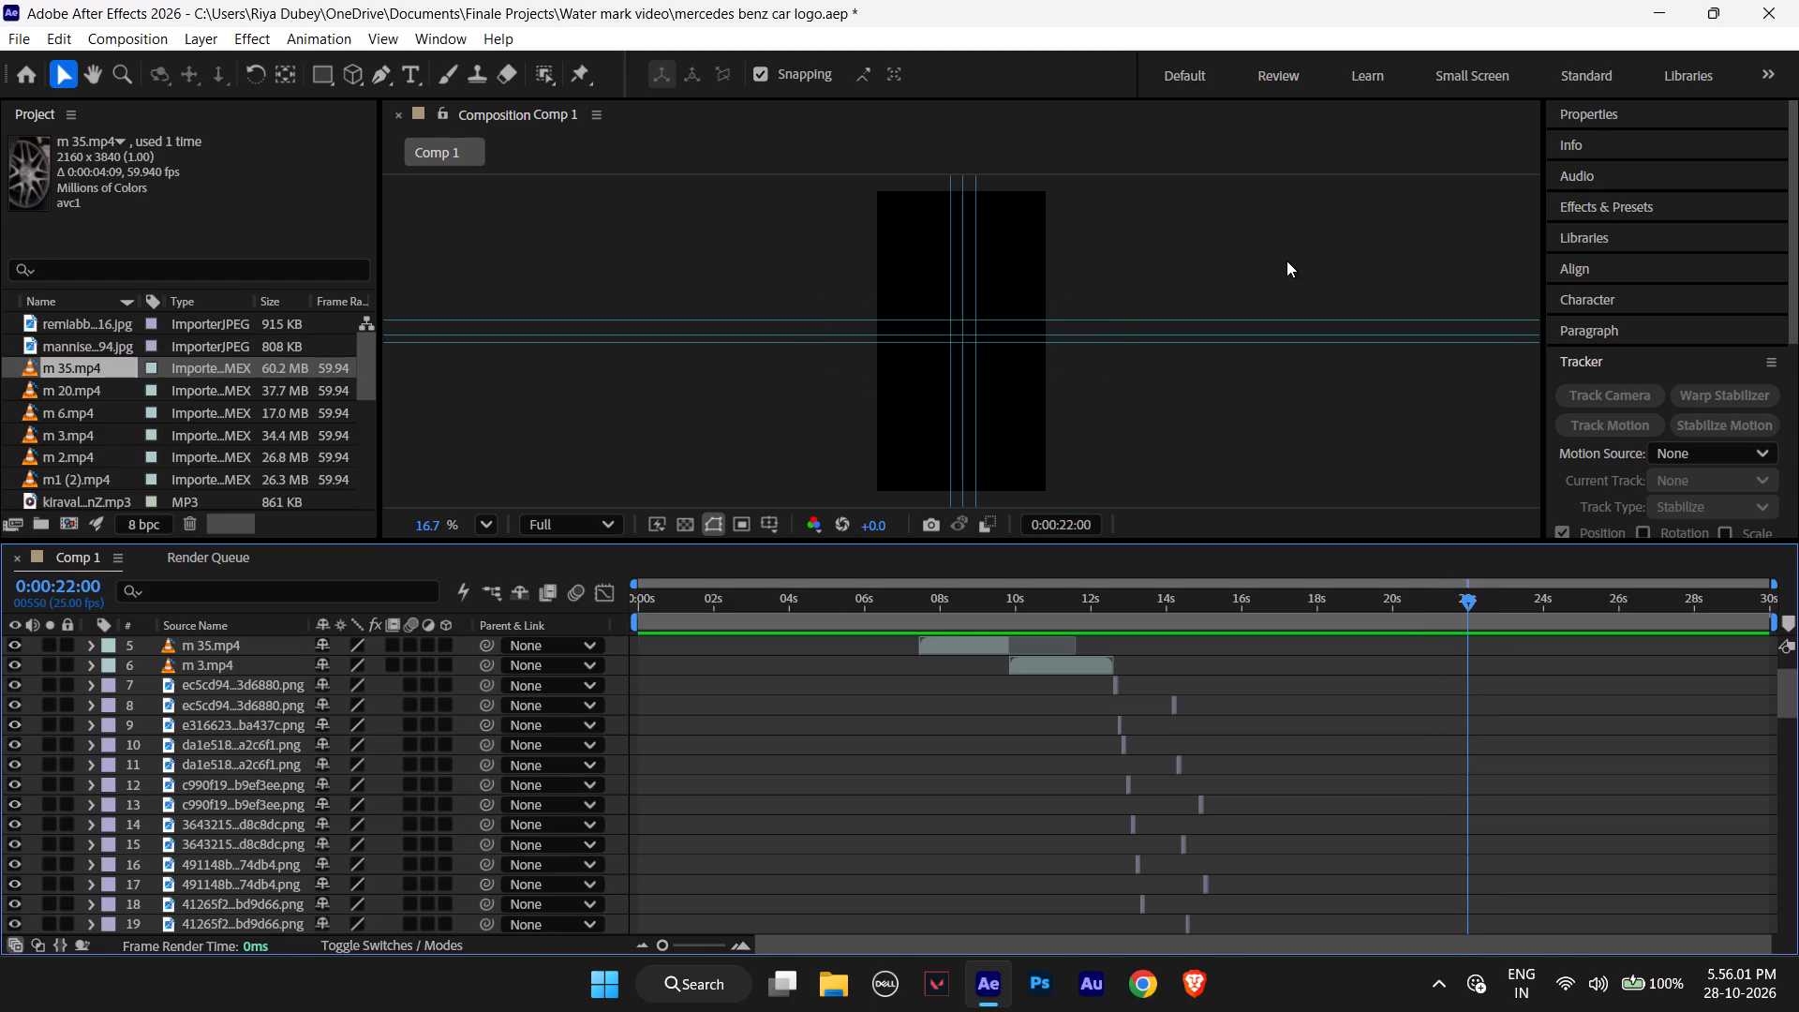
key("ctrl+Left")
key("ctrl+Left")
key("ctrl+Left")
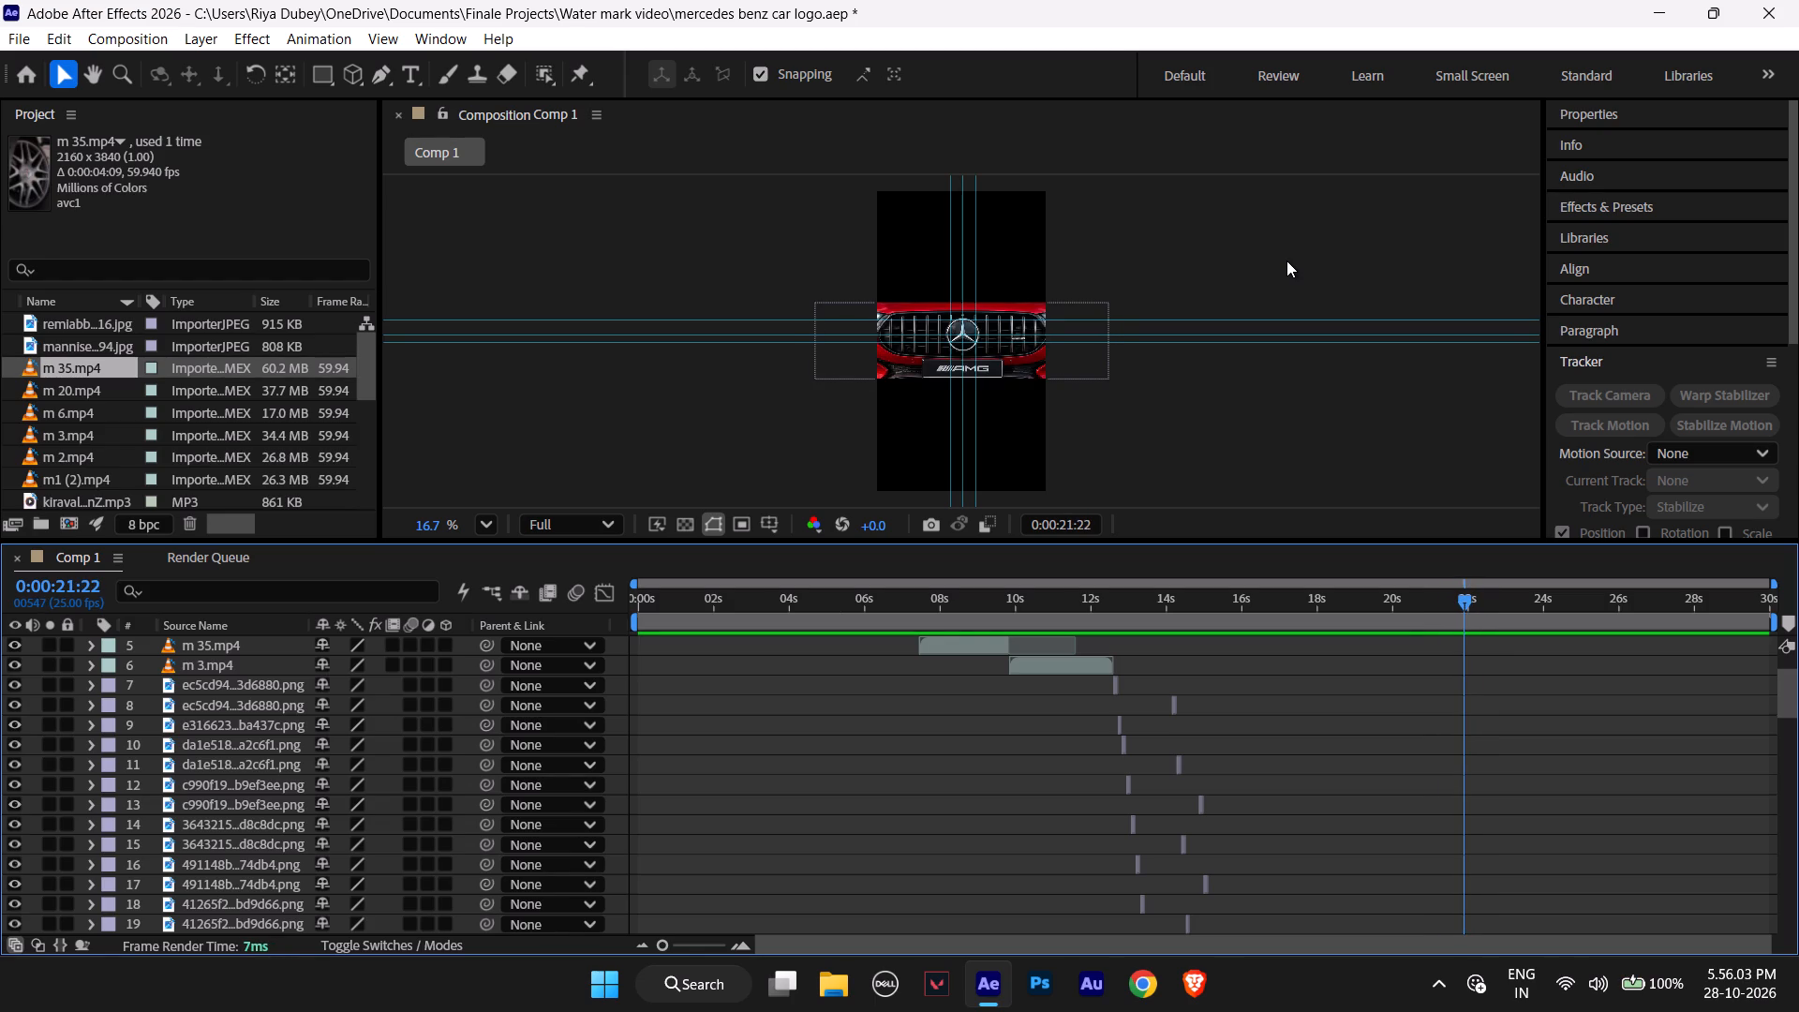
key("ctrl+Right")
key("ctrl+Right")
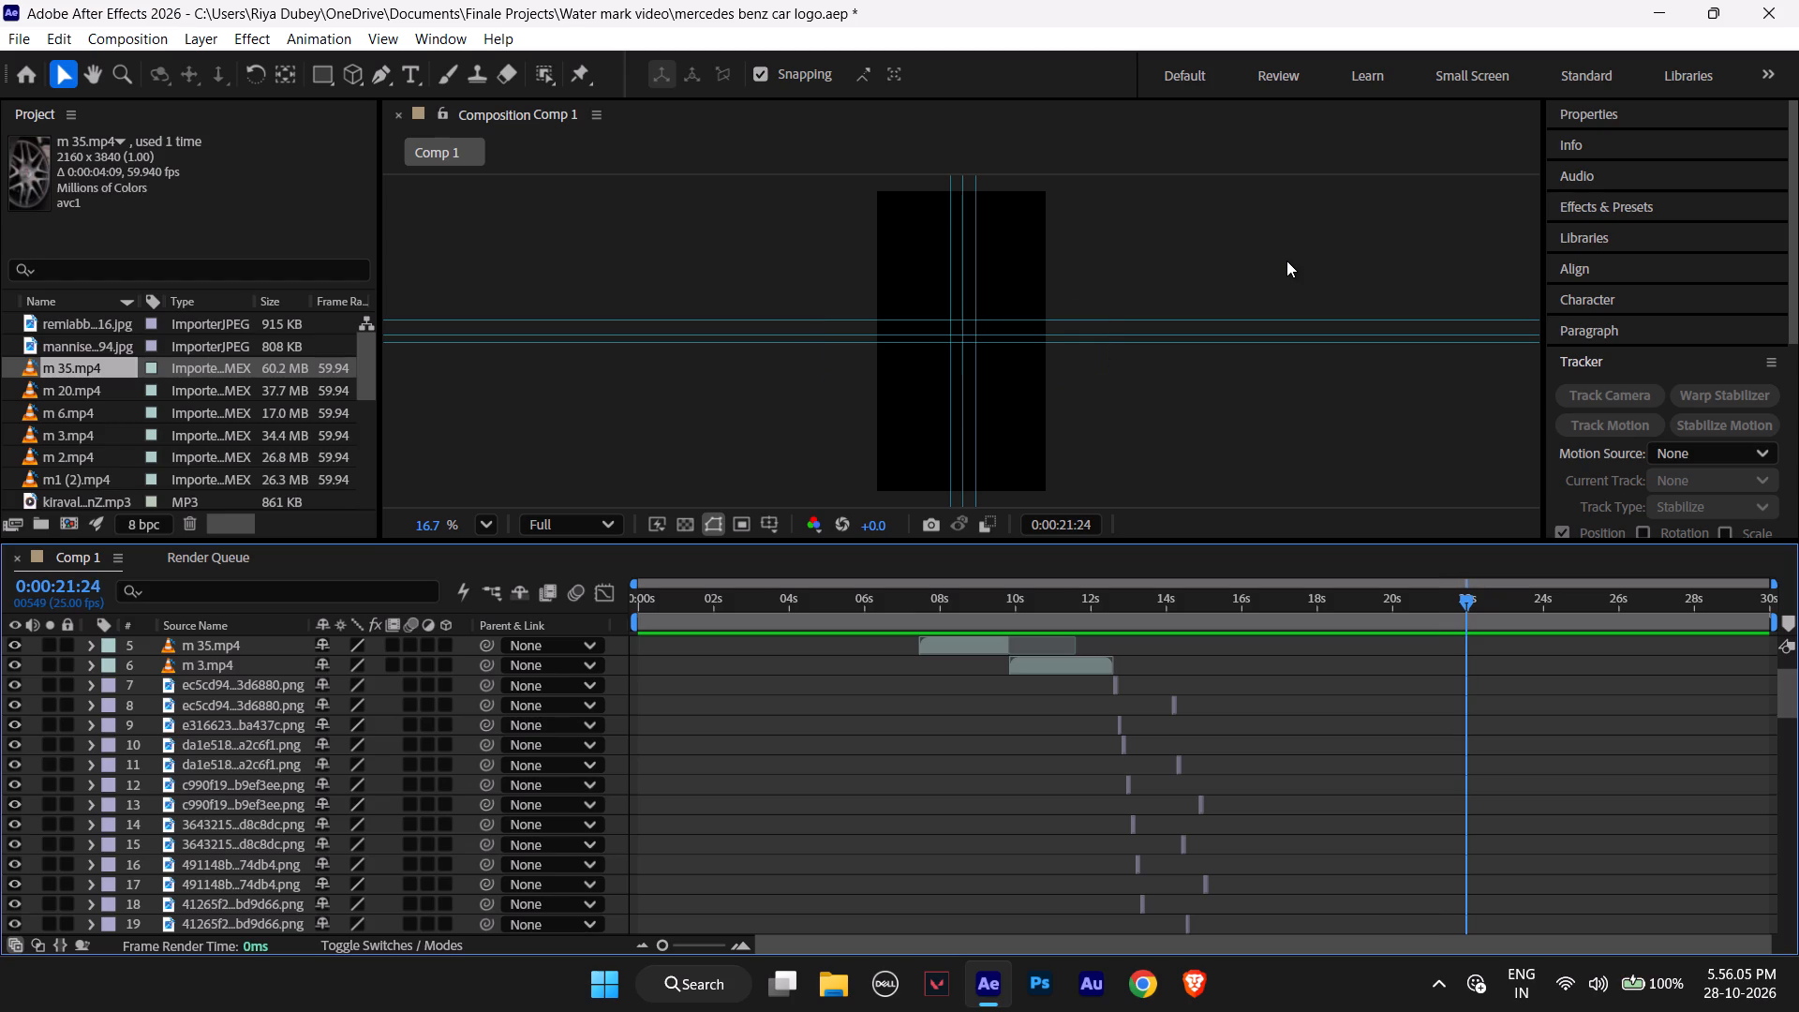
key("ctrl+Left")
key("ctrl+Right")
Review the video clip layers at the top of the Comp 1 layer stack, starting from m 2.mp4.
scroll(233, 844, "up", 6)
scroll(238, 841, "down", 1)
scroll(238, 841, "up", 9)
scroll(239, 841, "down", 1)
scroll(239, 841, "up", 2)
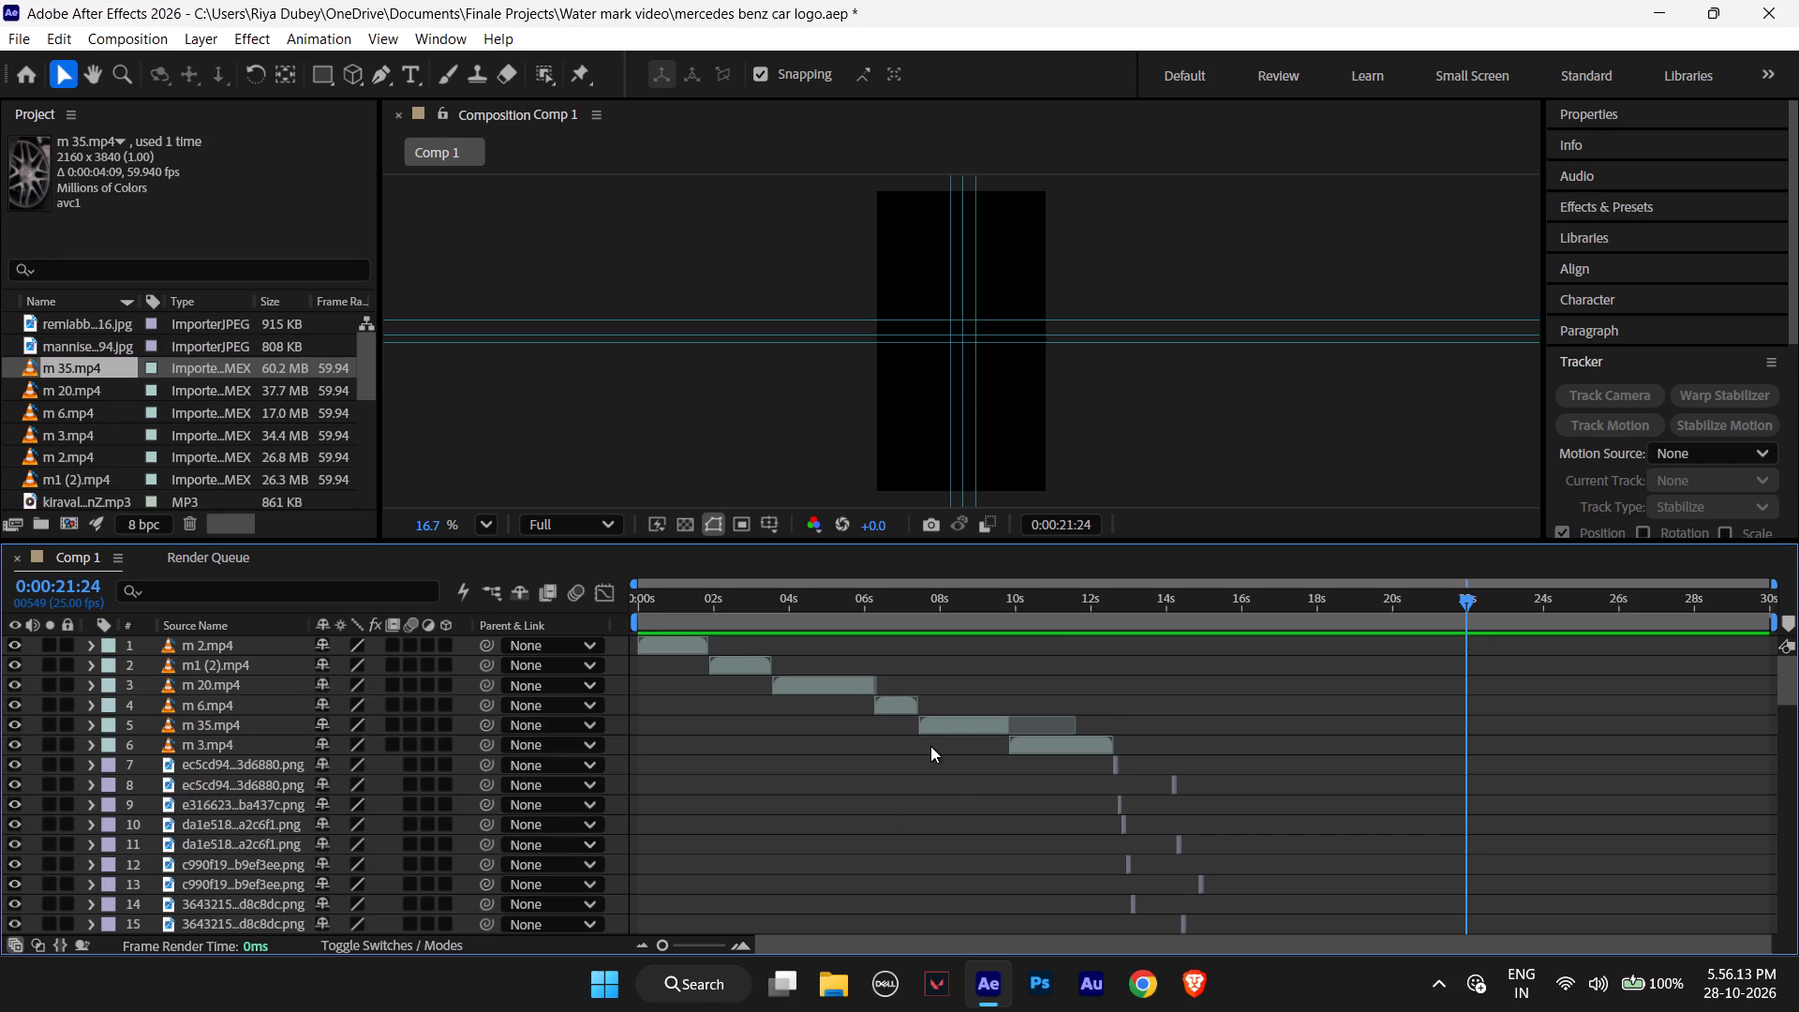
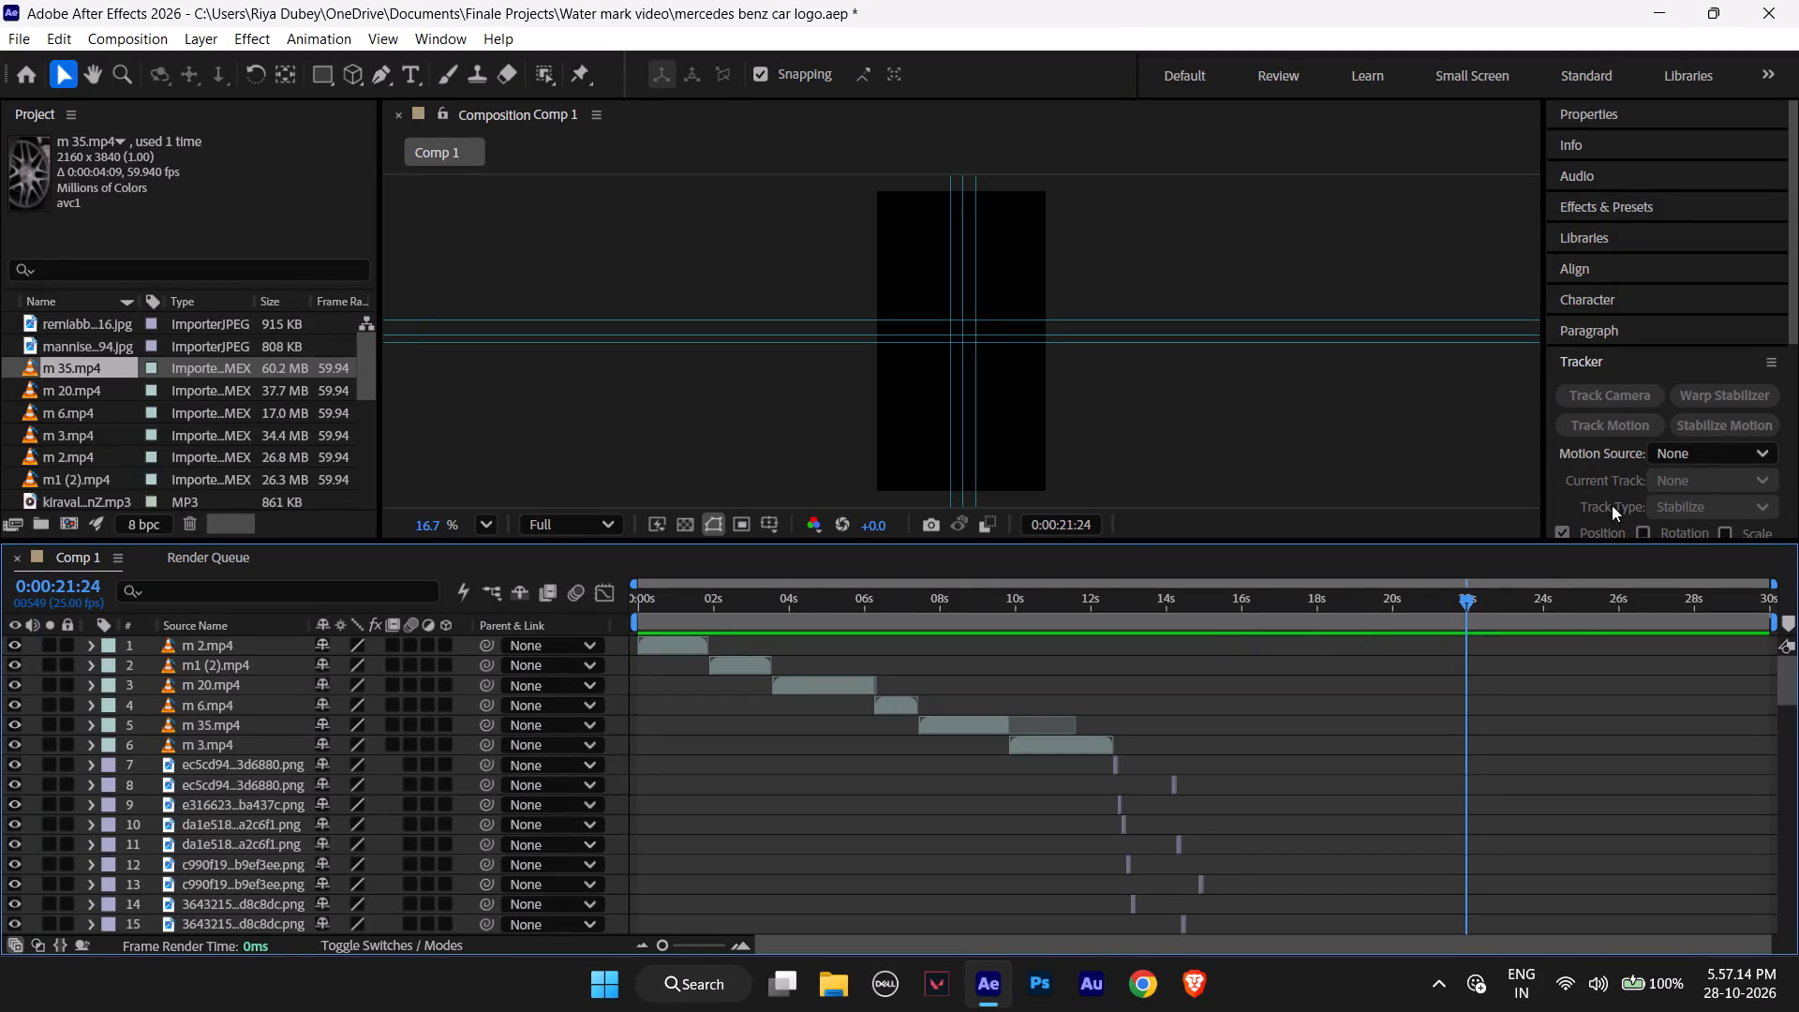
Check the last grille image's end around 0:00:21:15 and step the time indicator to 0:00:21:24.
left_click(975, 722)
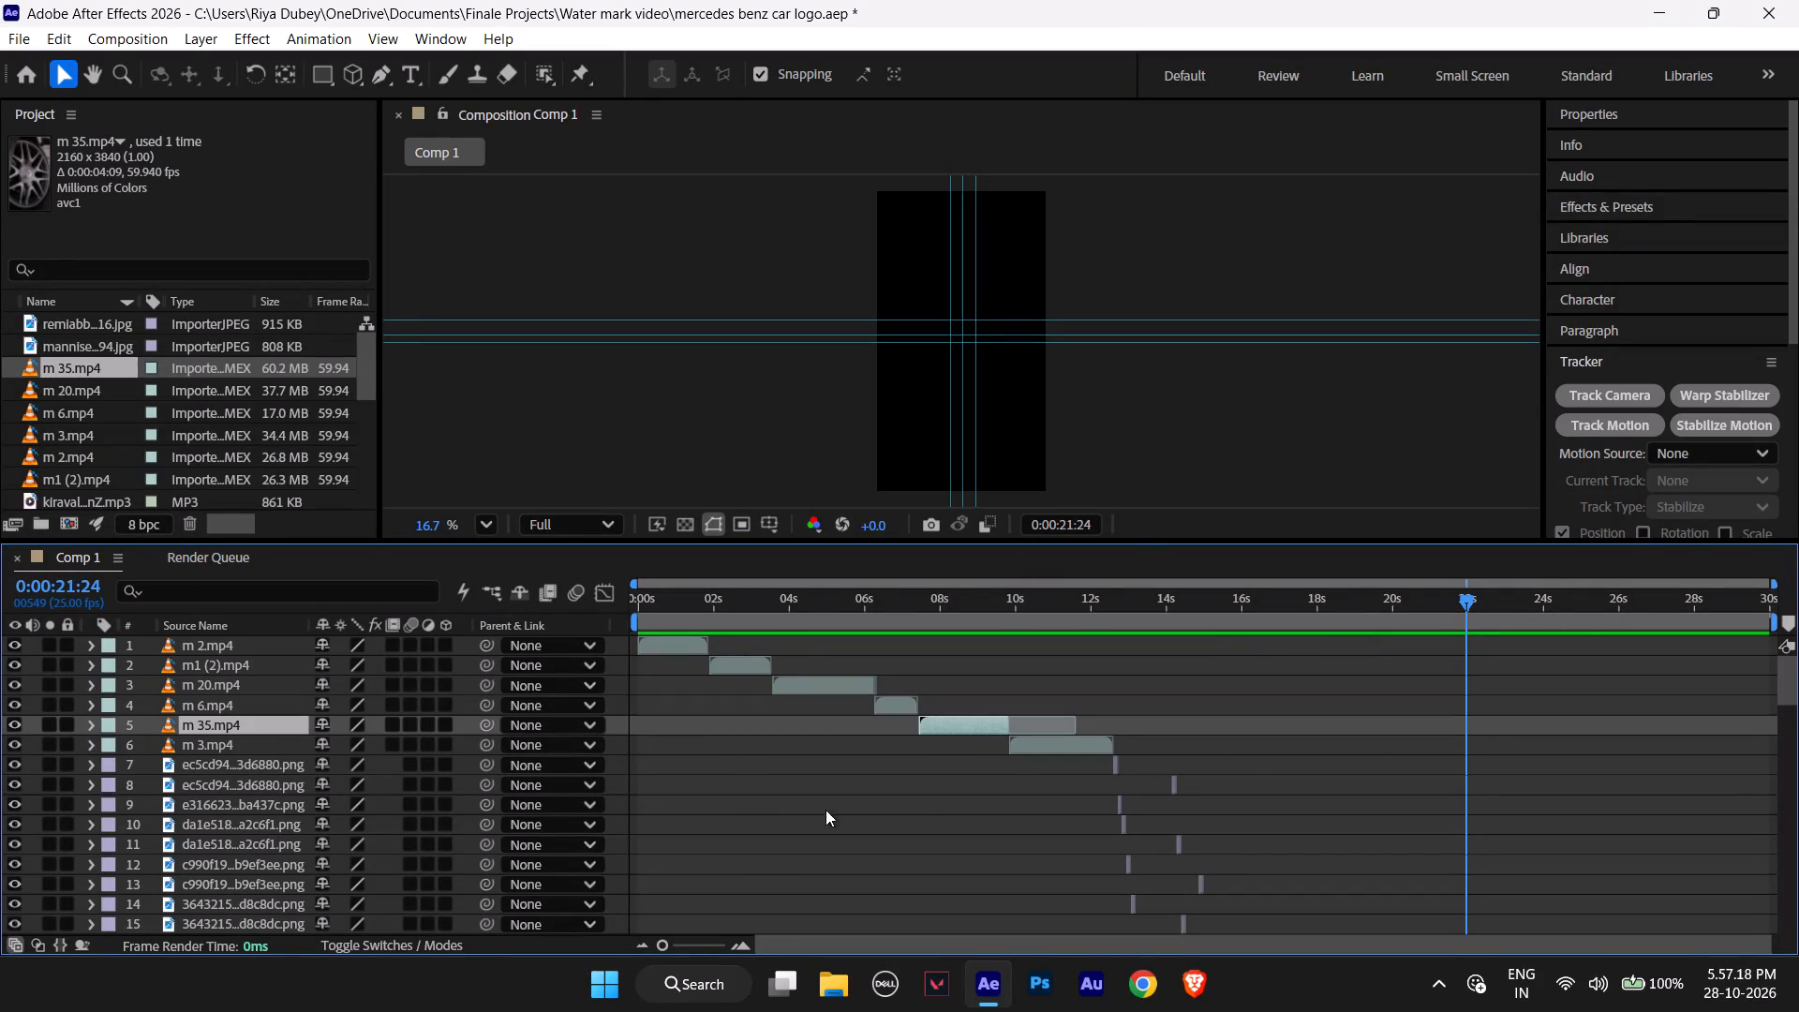
left_click(1468, 597)
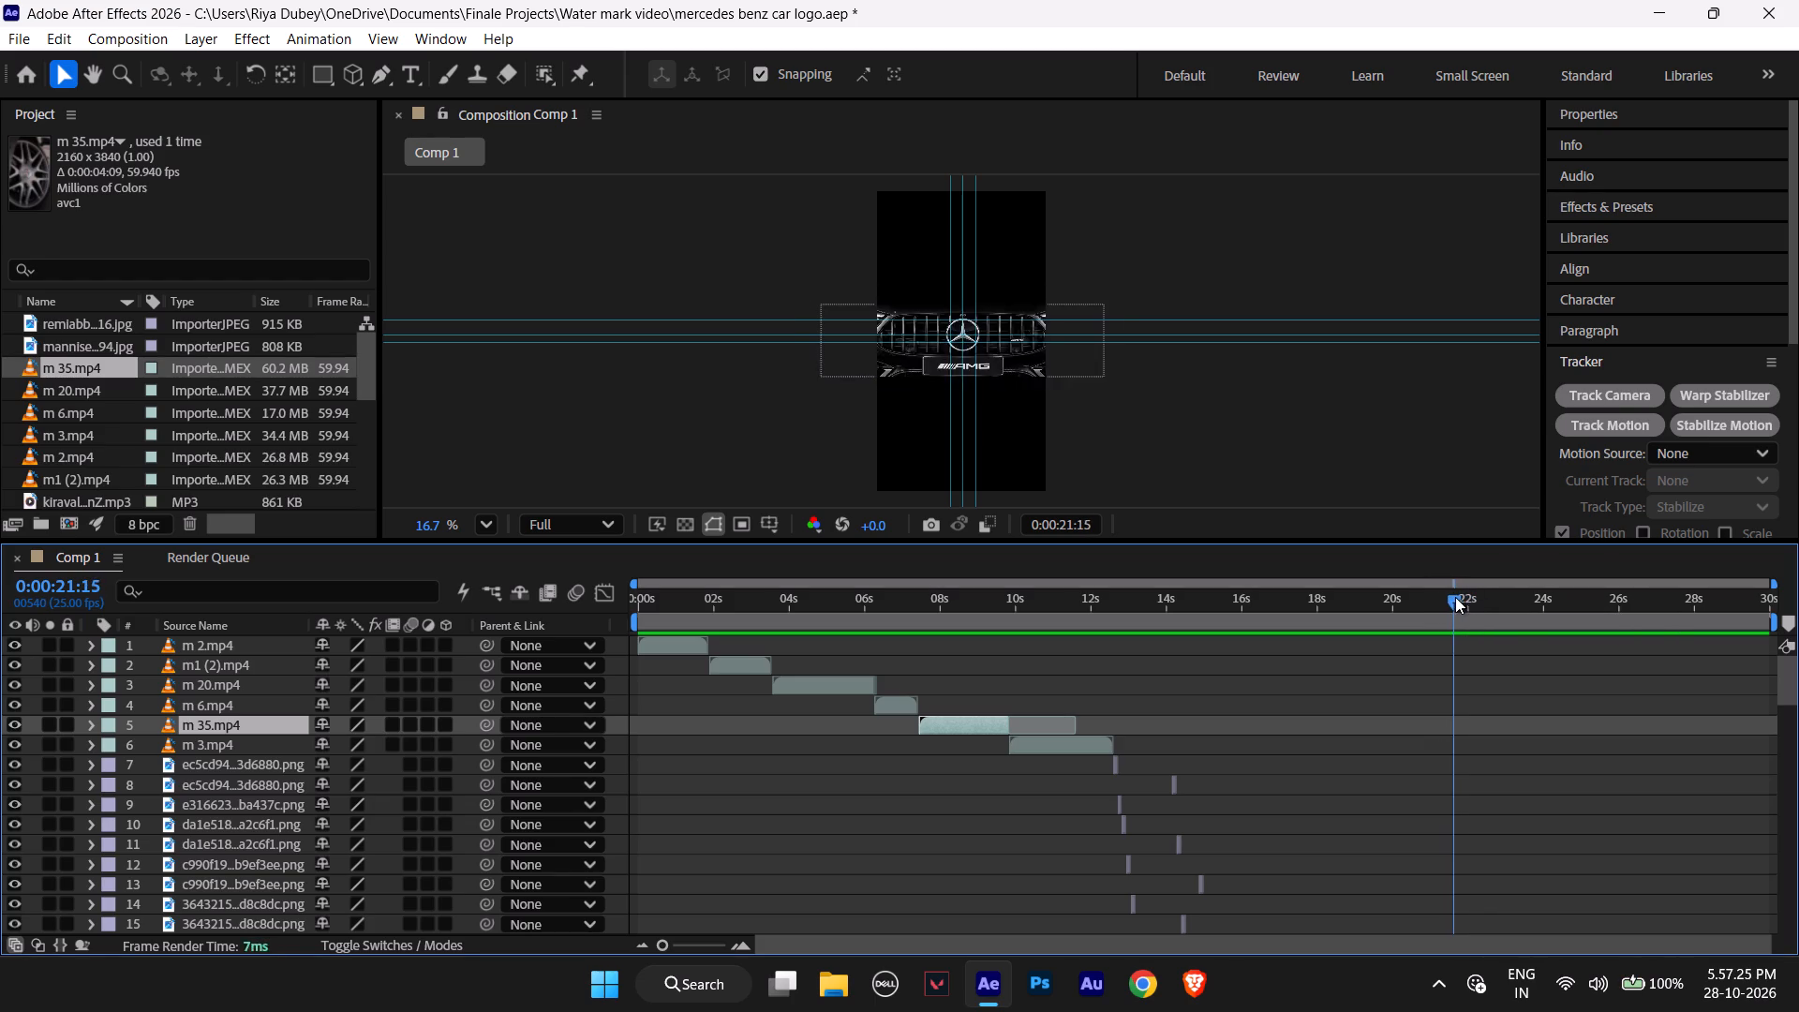
key("ctrl+Right")
key("ctrl+Right")
key("ctrl+Right")
key("ctrl+Right")
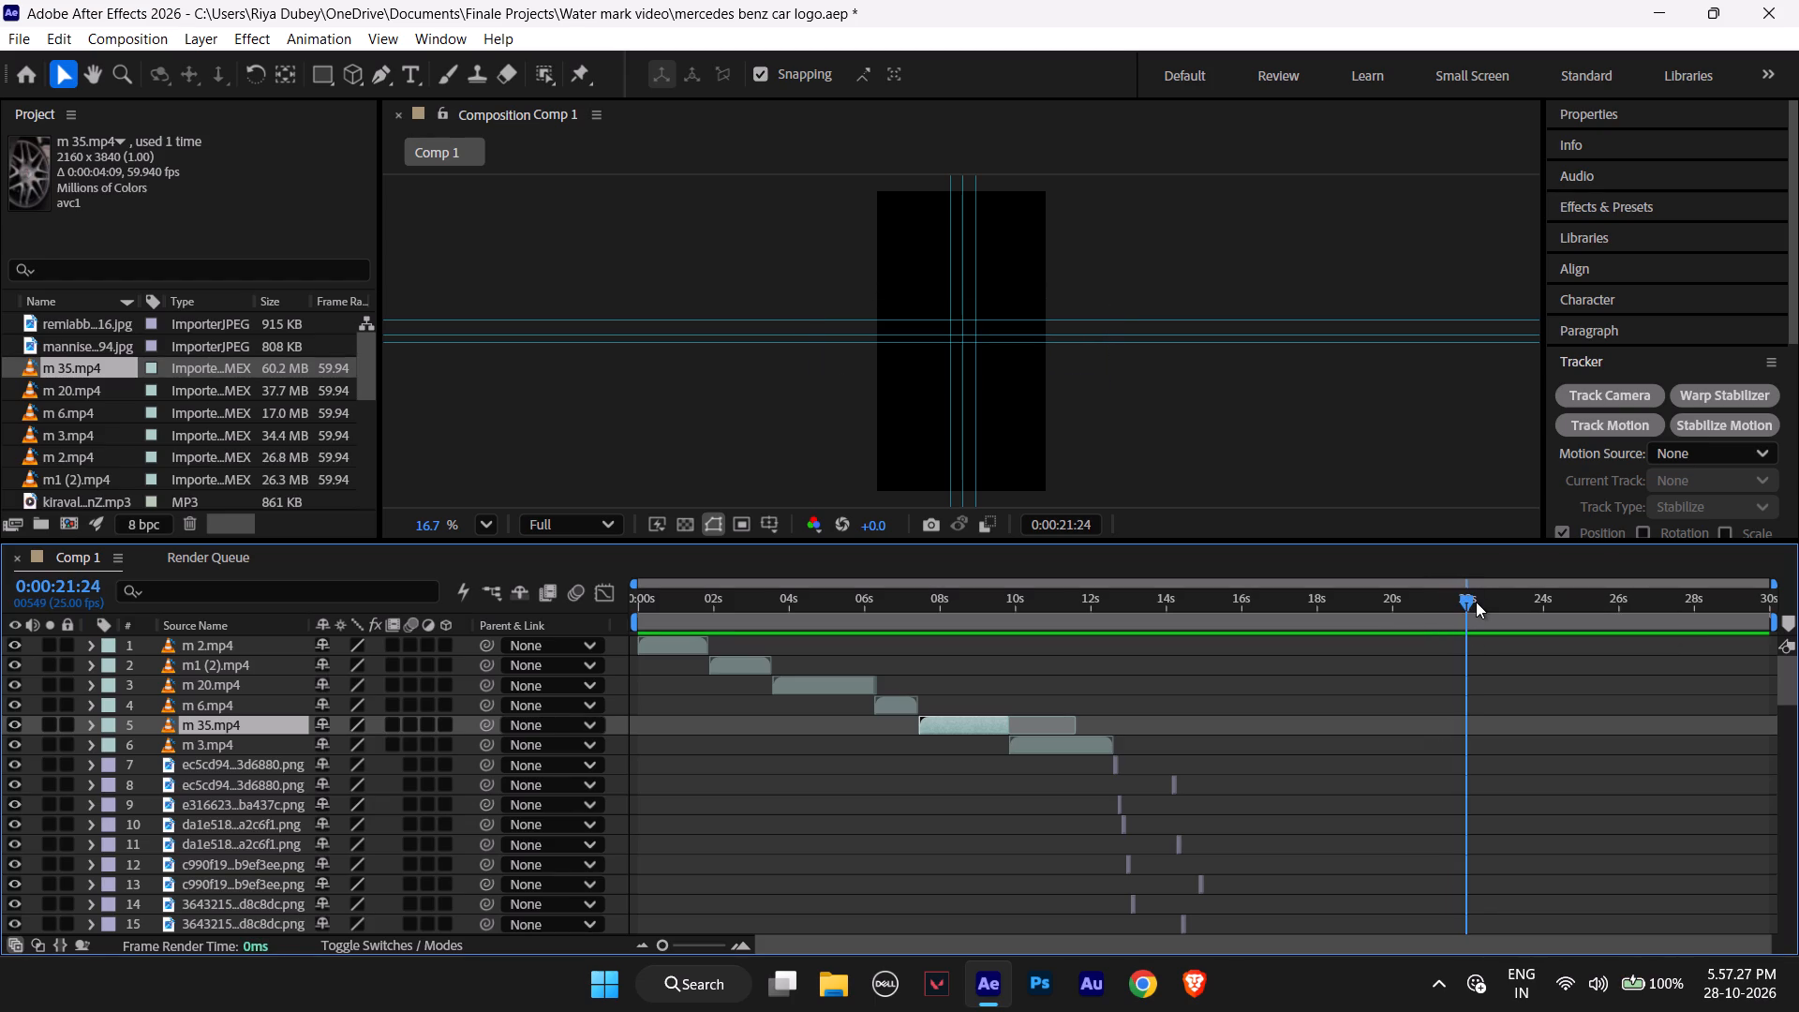
key("ctrl+Left")
key("ctrl+Right")
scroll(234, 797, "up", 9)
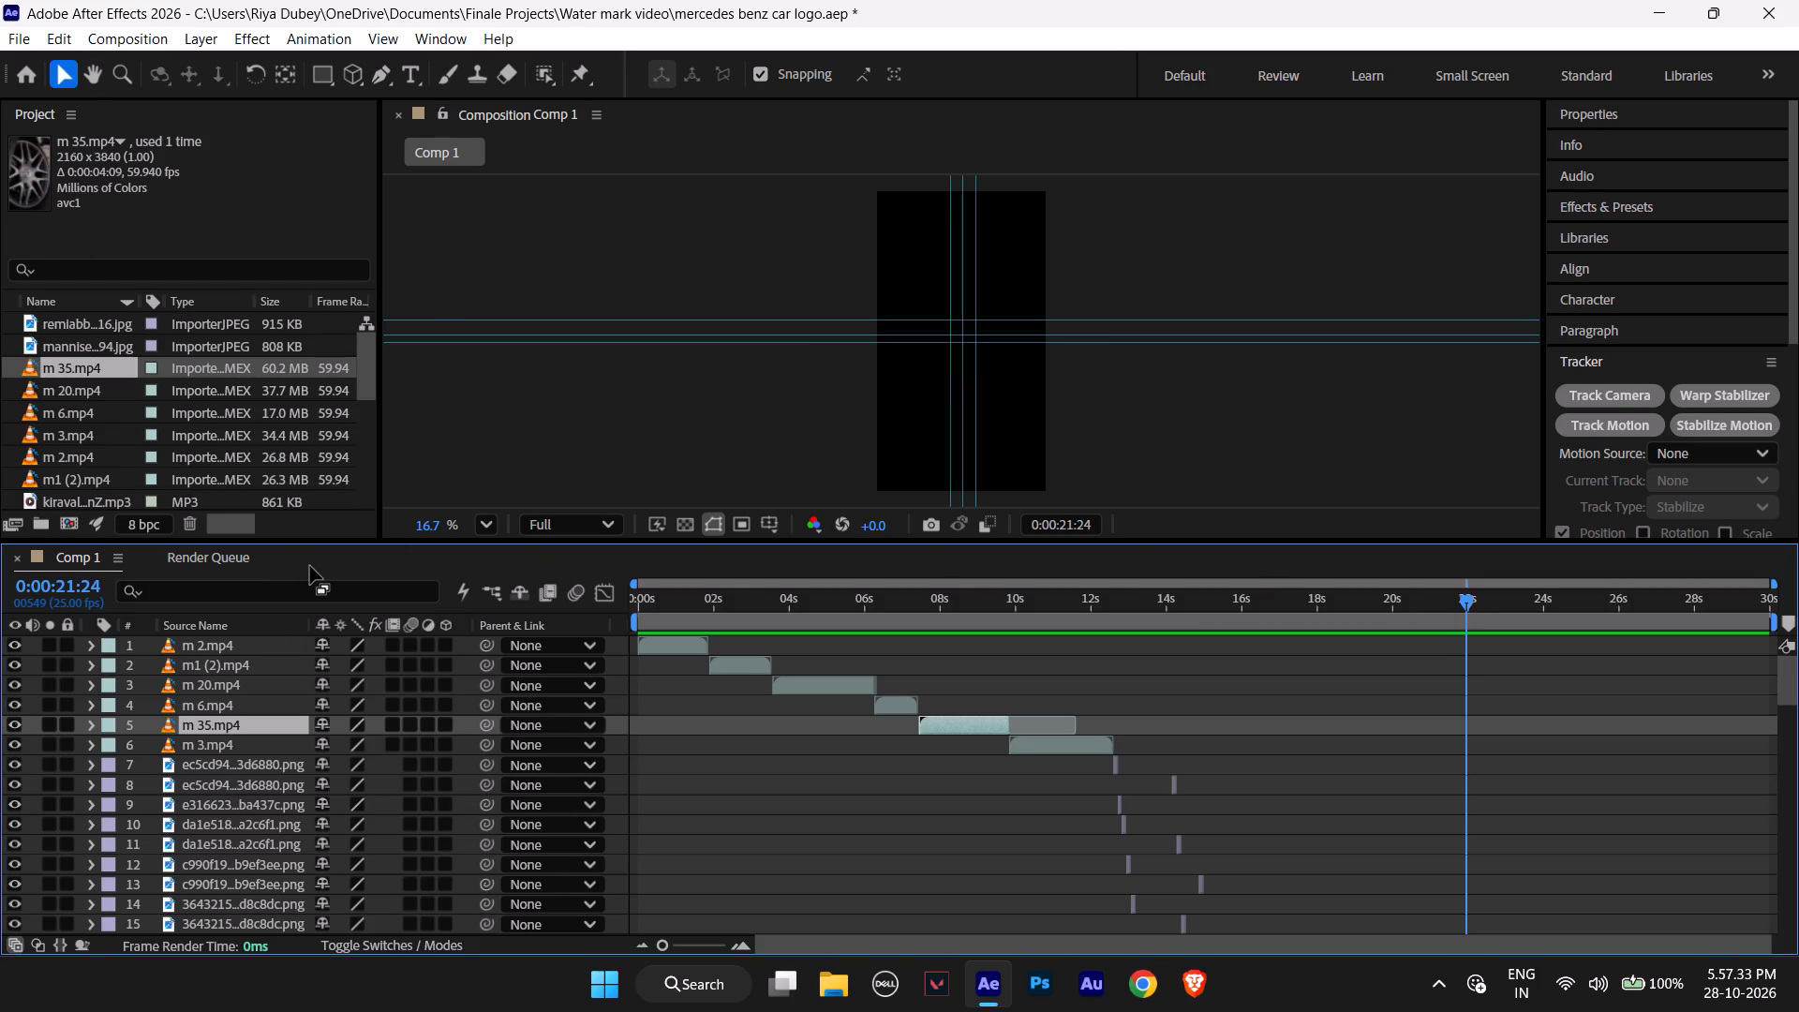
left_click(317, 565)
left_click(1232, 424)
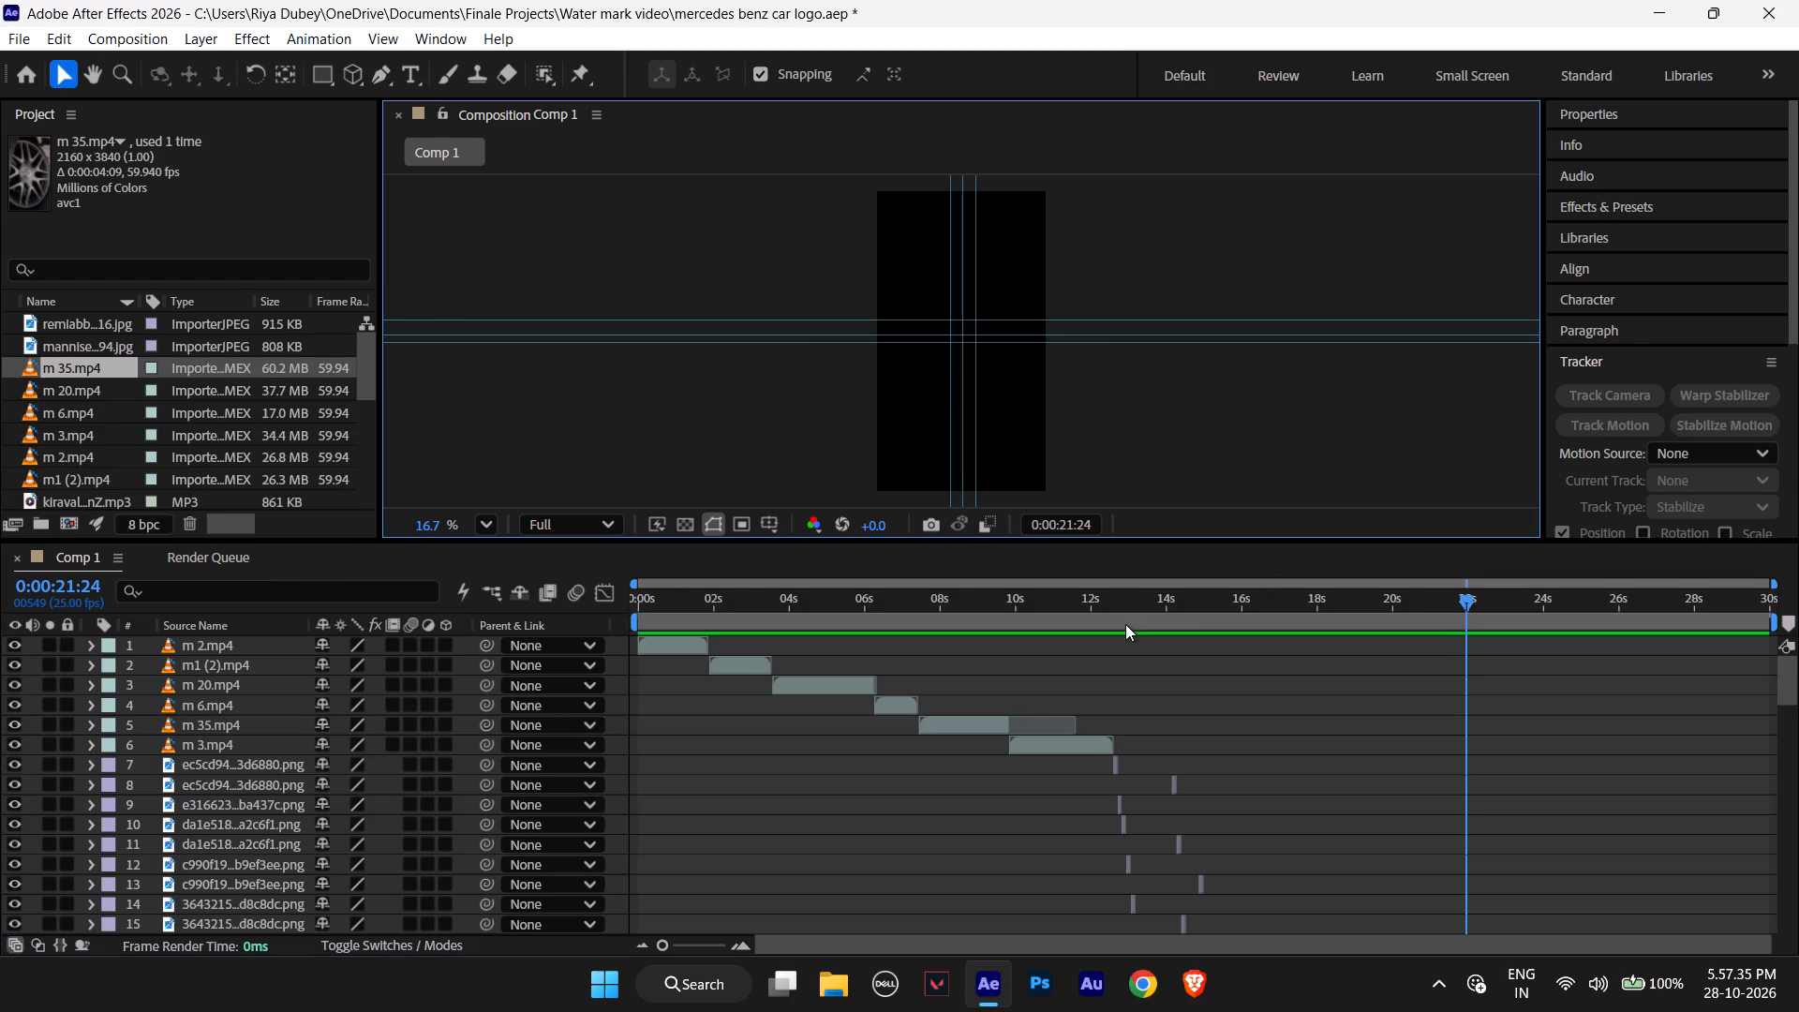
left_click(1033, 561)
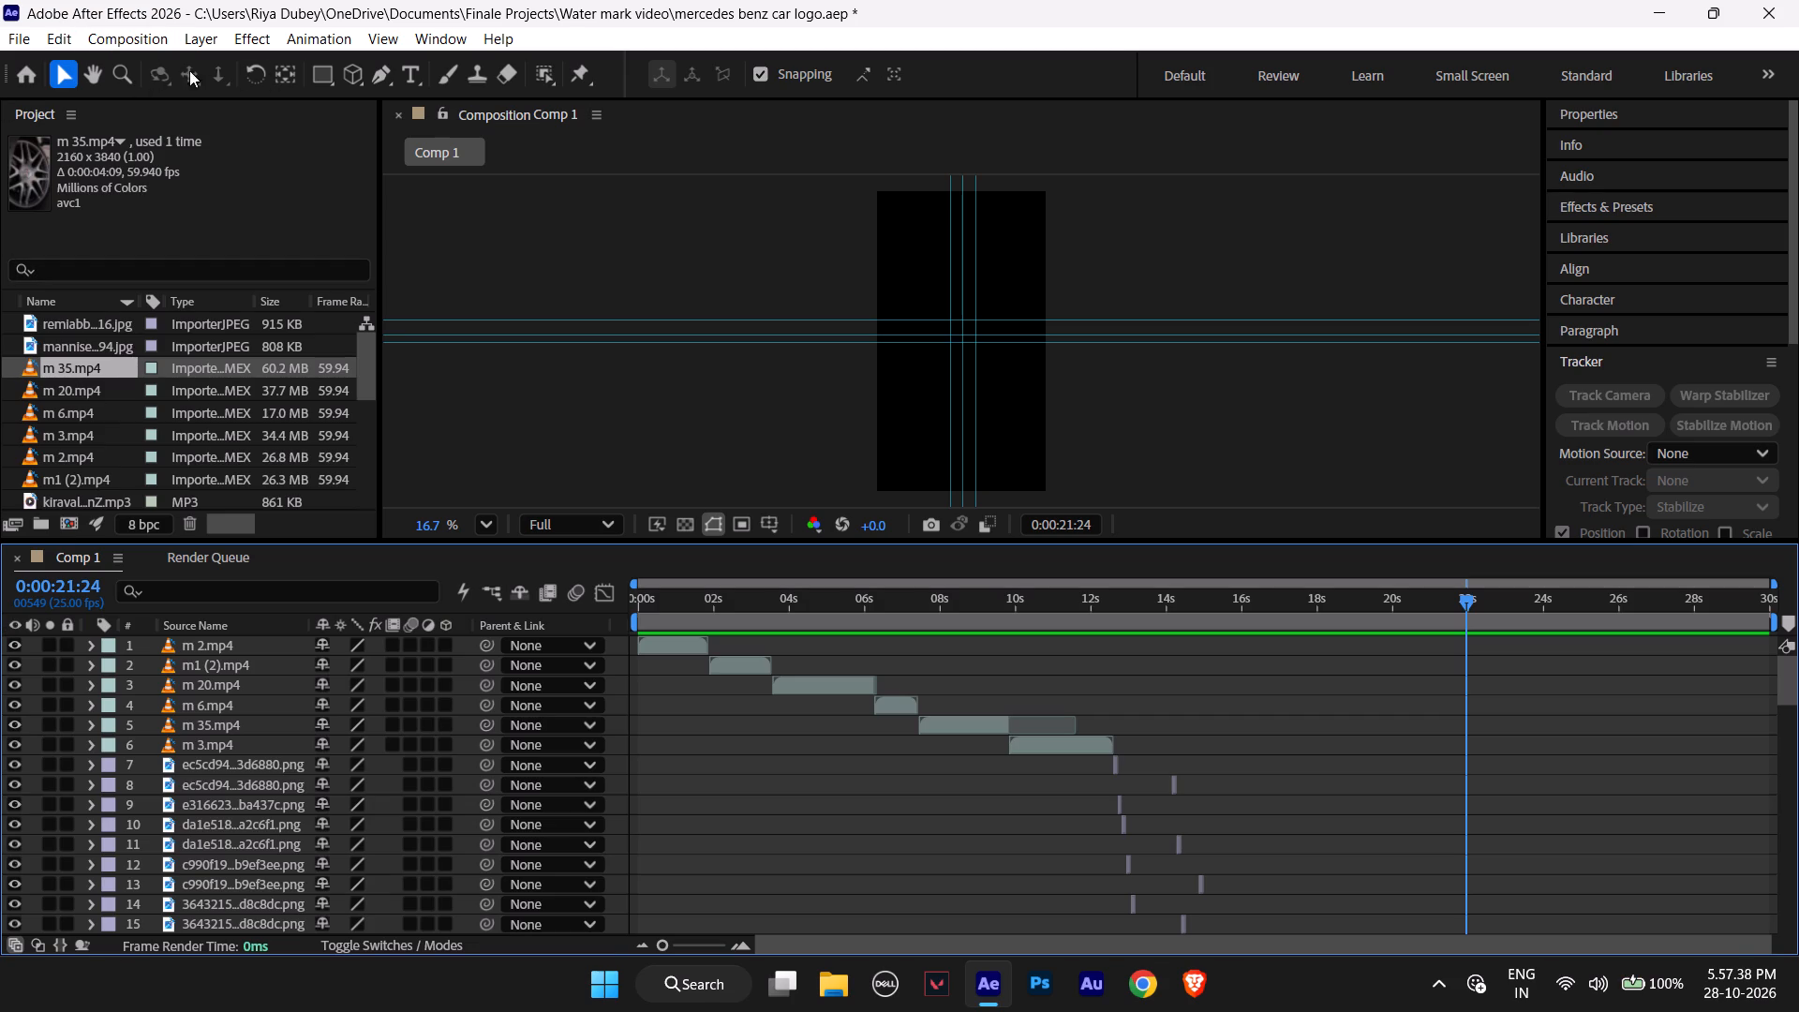
Add a text layer reading THANKS FOR WATCHING near the top of the composition frame, with the time indicator at 0:00:21:24.
left_click(408, 75)
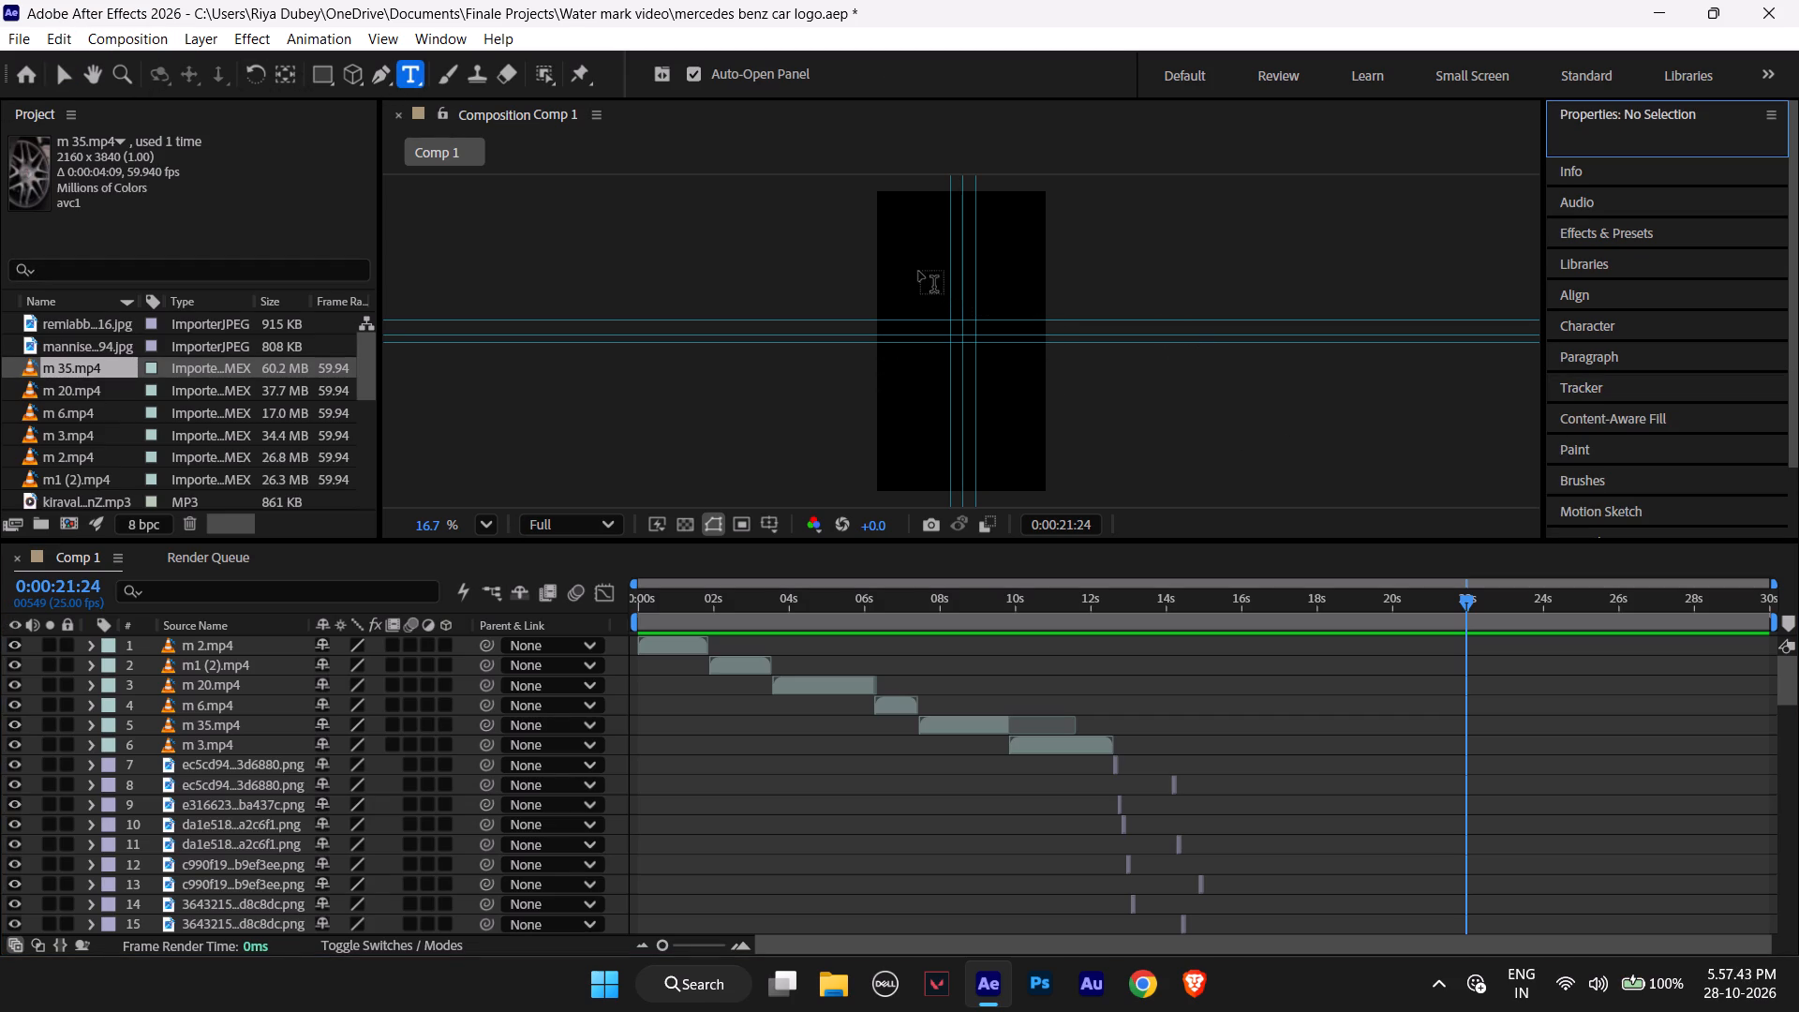
left_click(909, 223)
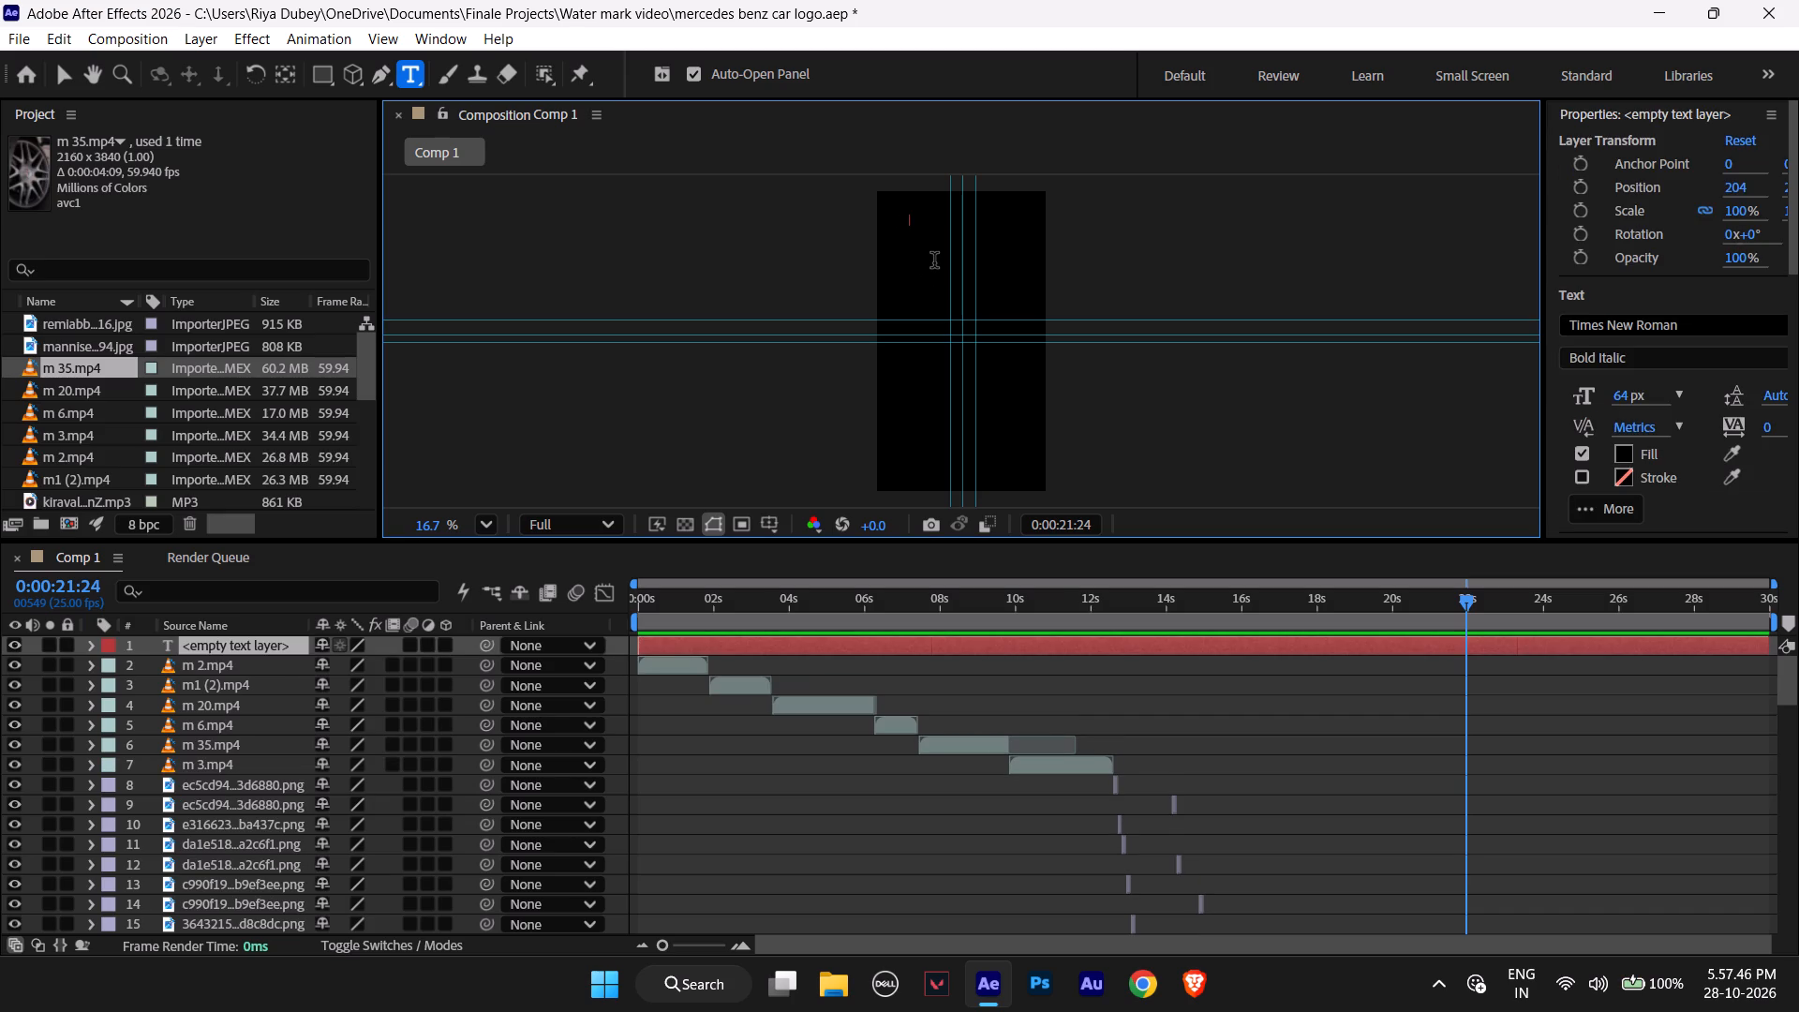
type("THAn")
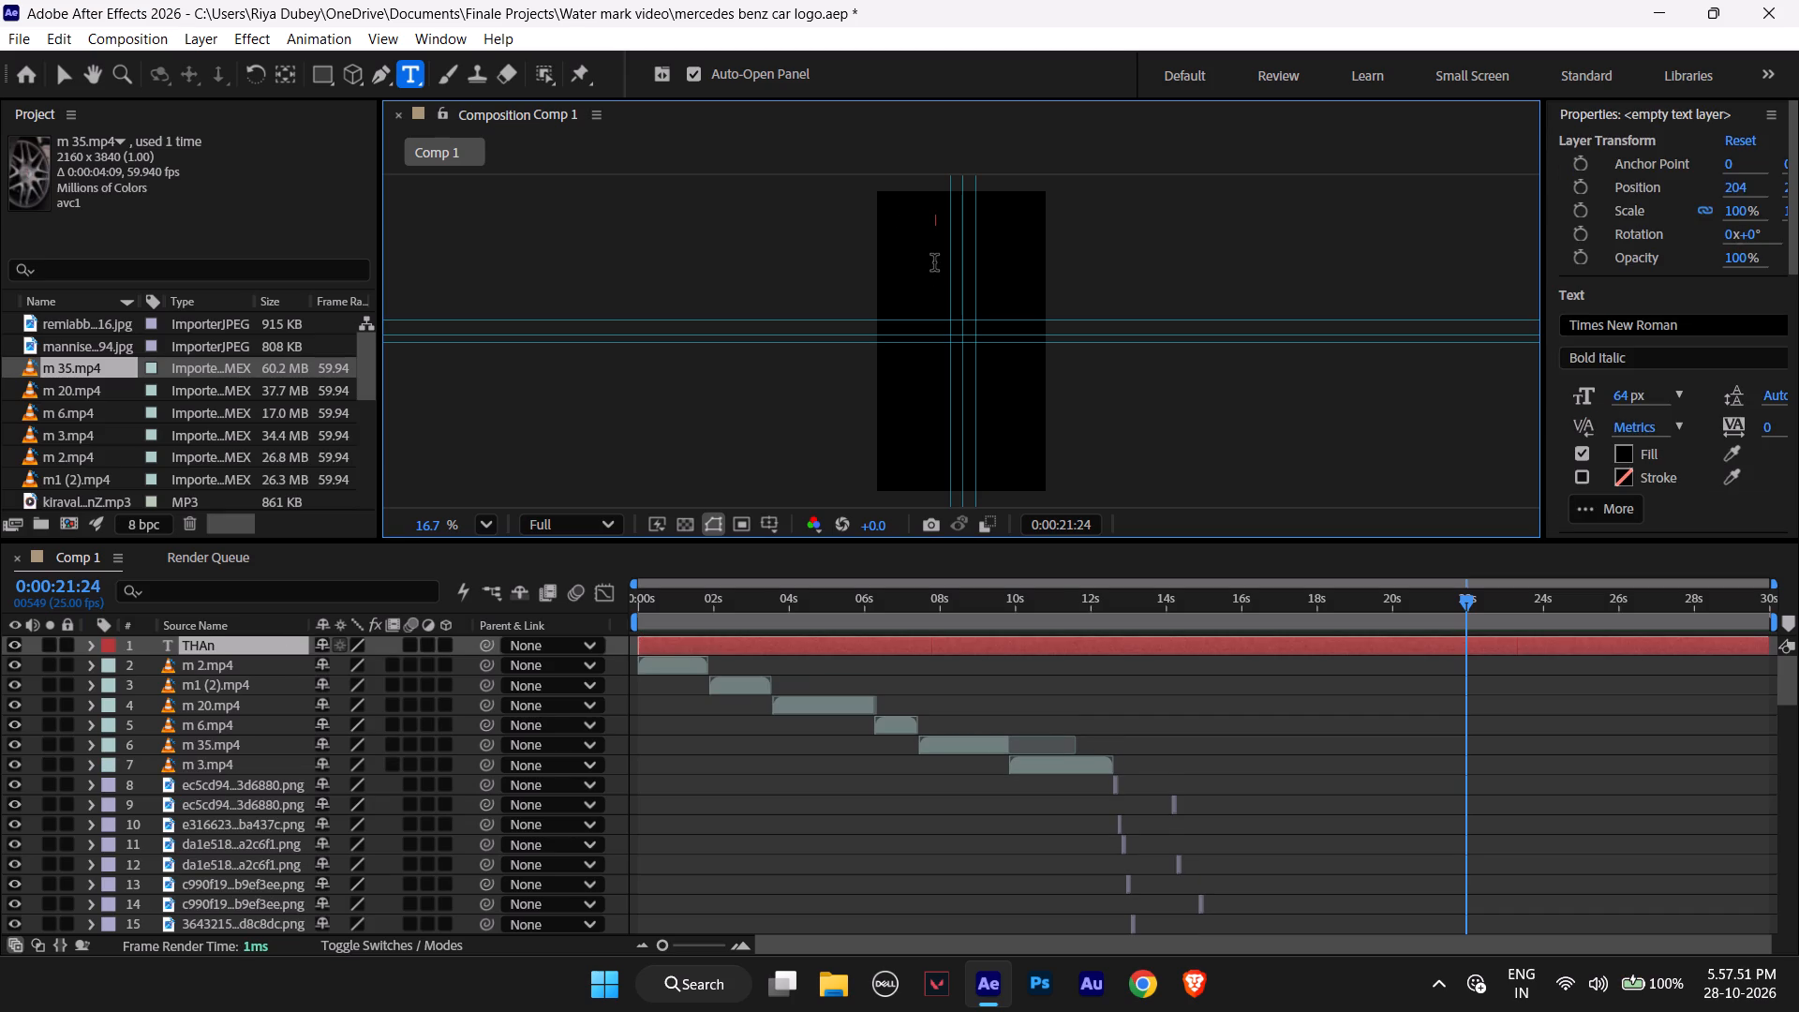
key("BackSpace")
key("BackSpace")
key("BackSpace")
key("BackSpace")
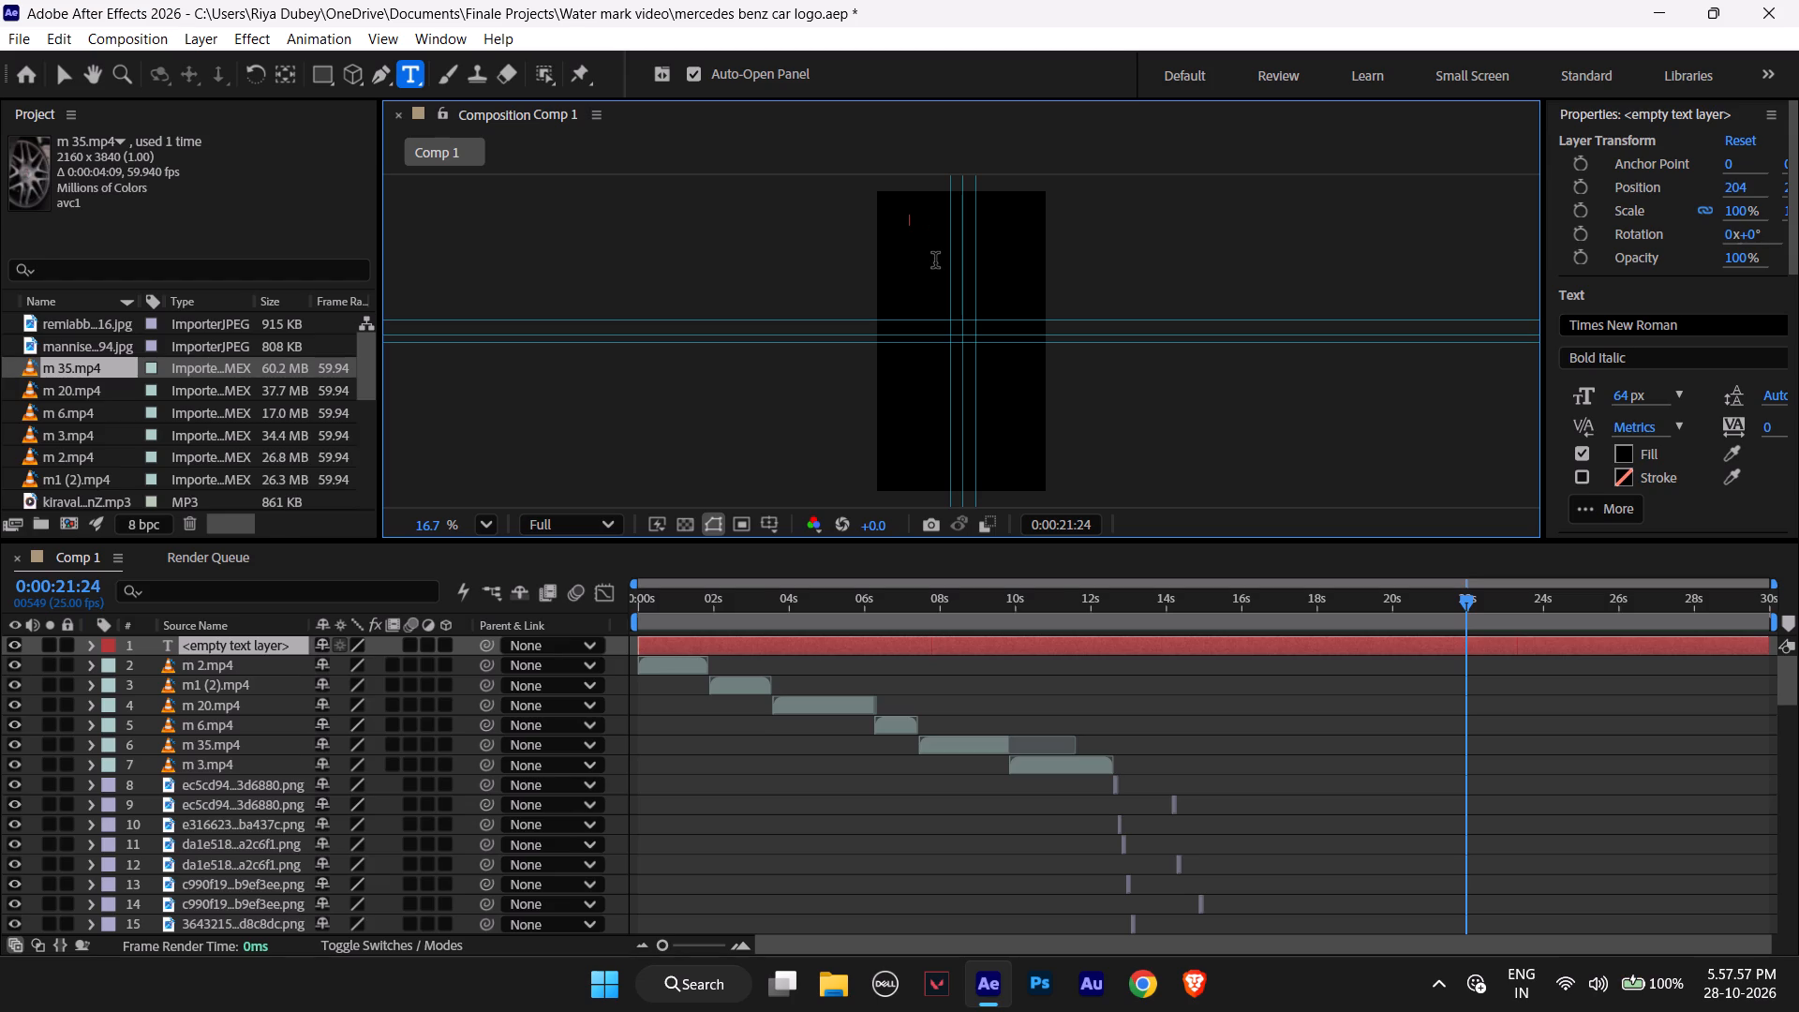
key("shift+t")
type("HAN")
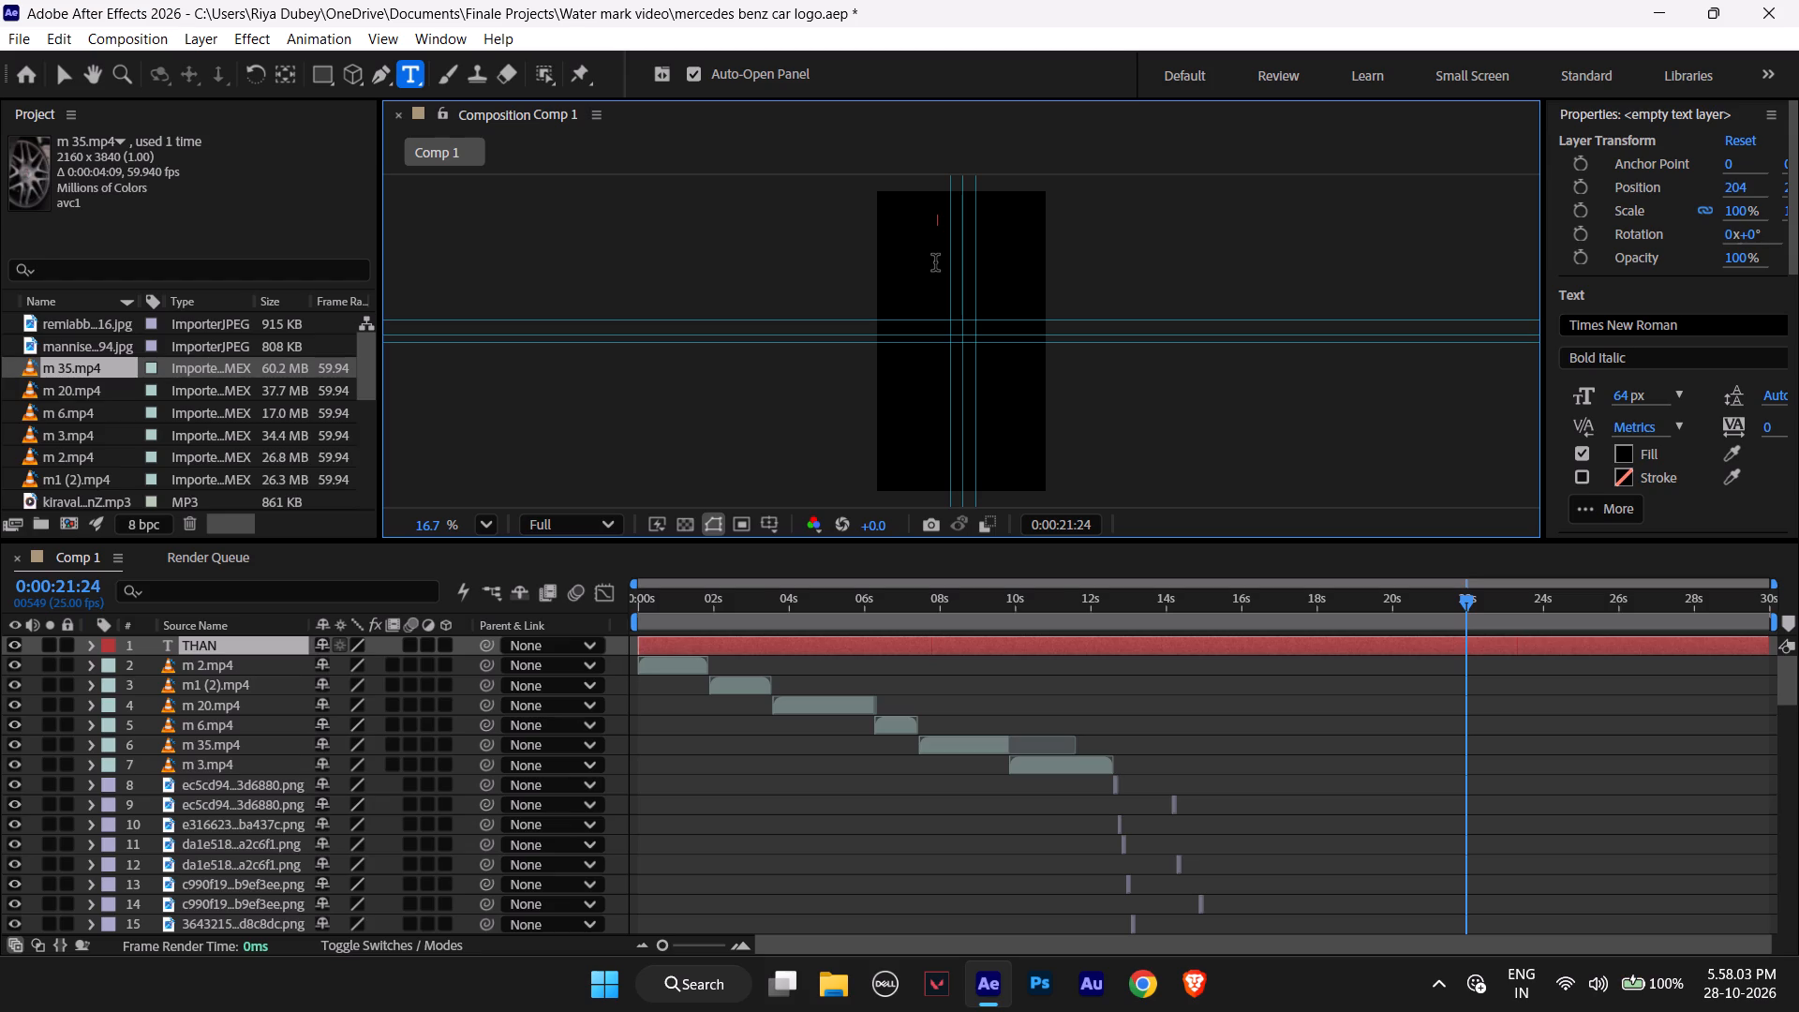
type("KS")
key("space")
type("FOR")
key("space")
type("WA")
type("TCHING")
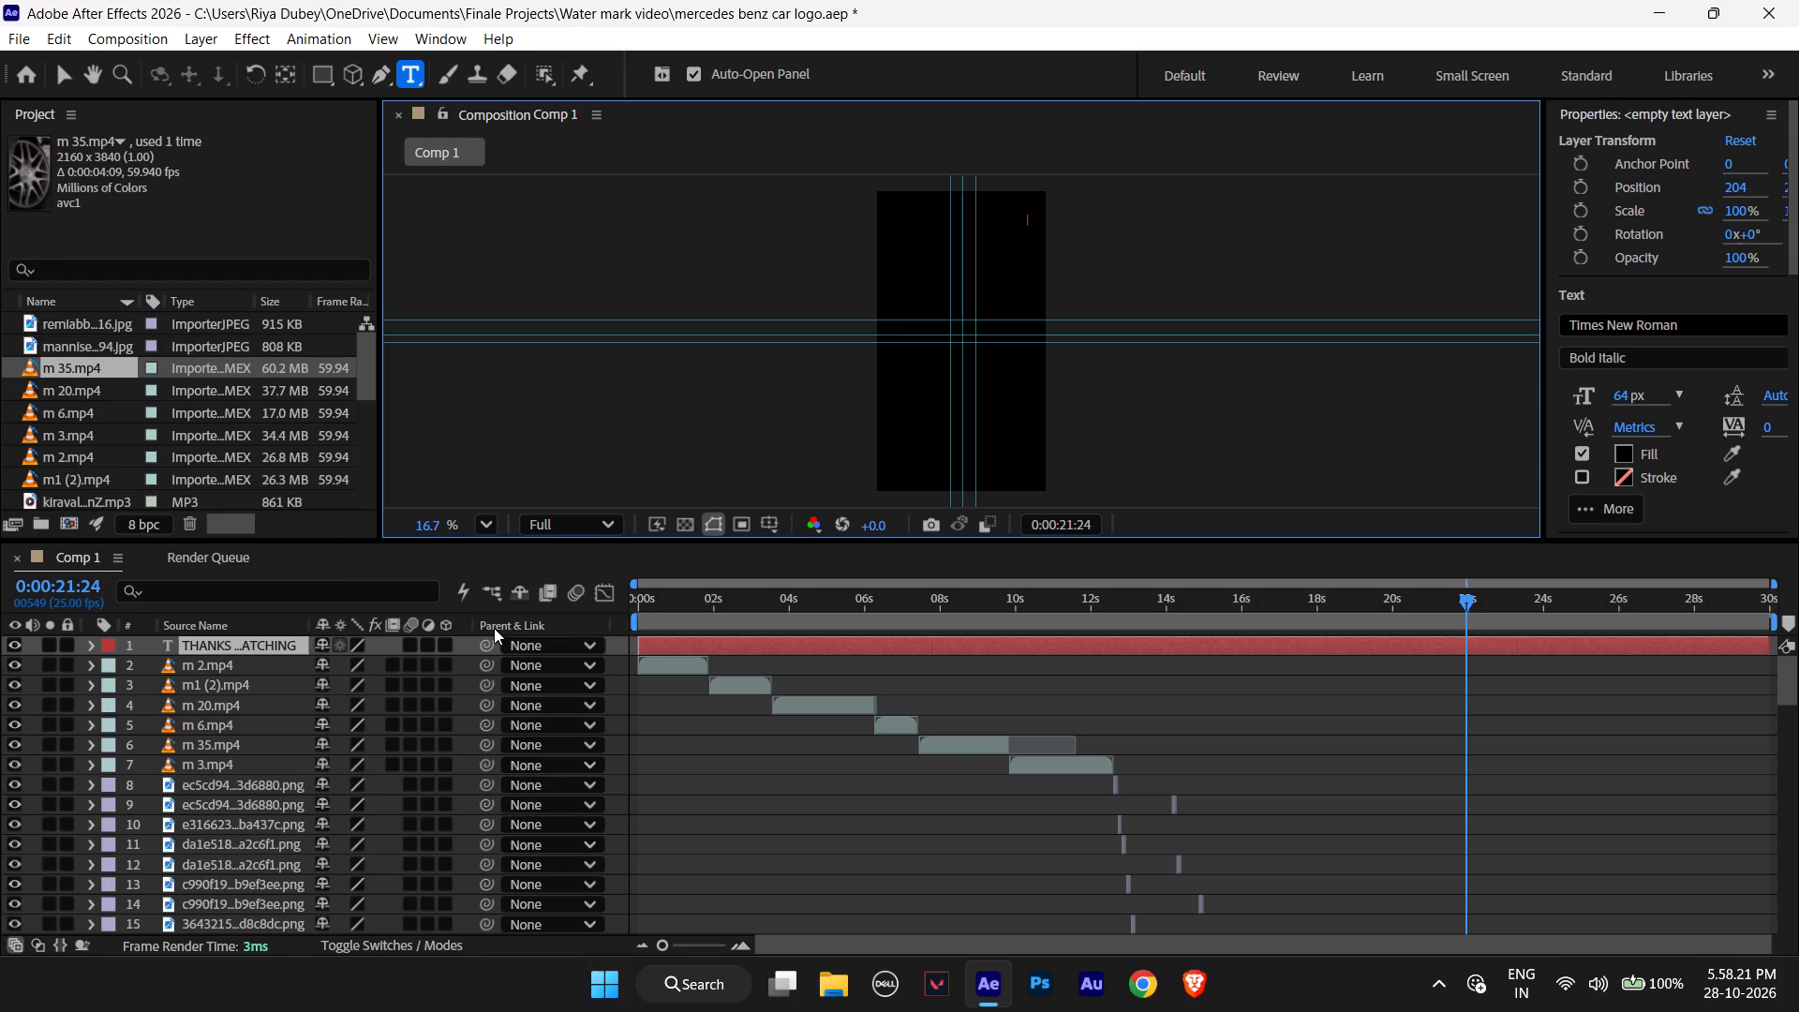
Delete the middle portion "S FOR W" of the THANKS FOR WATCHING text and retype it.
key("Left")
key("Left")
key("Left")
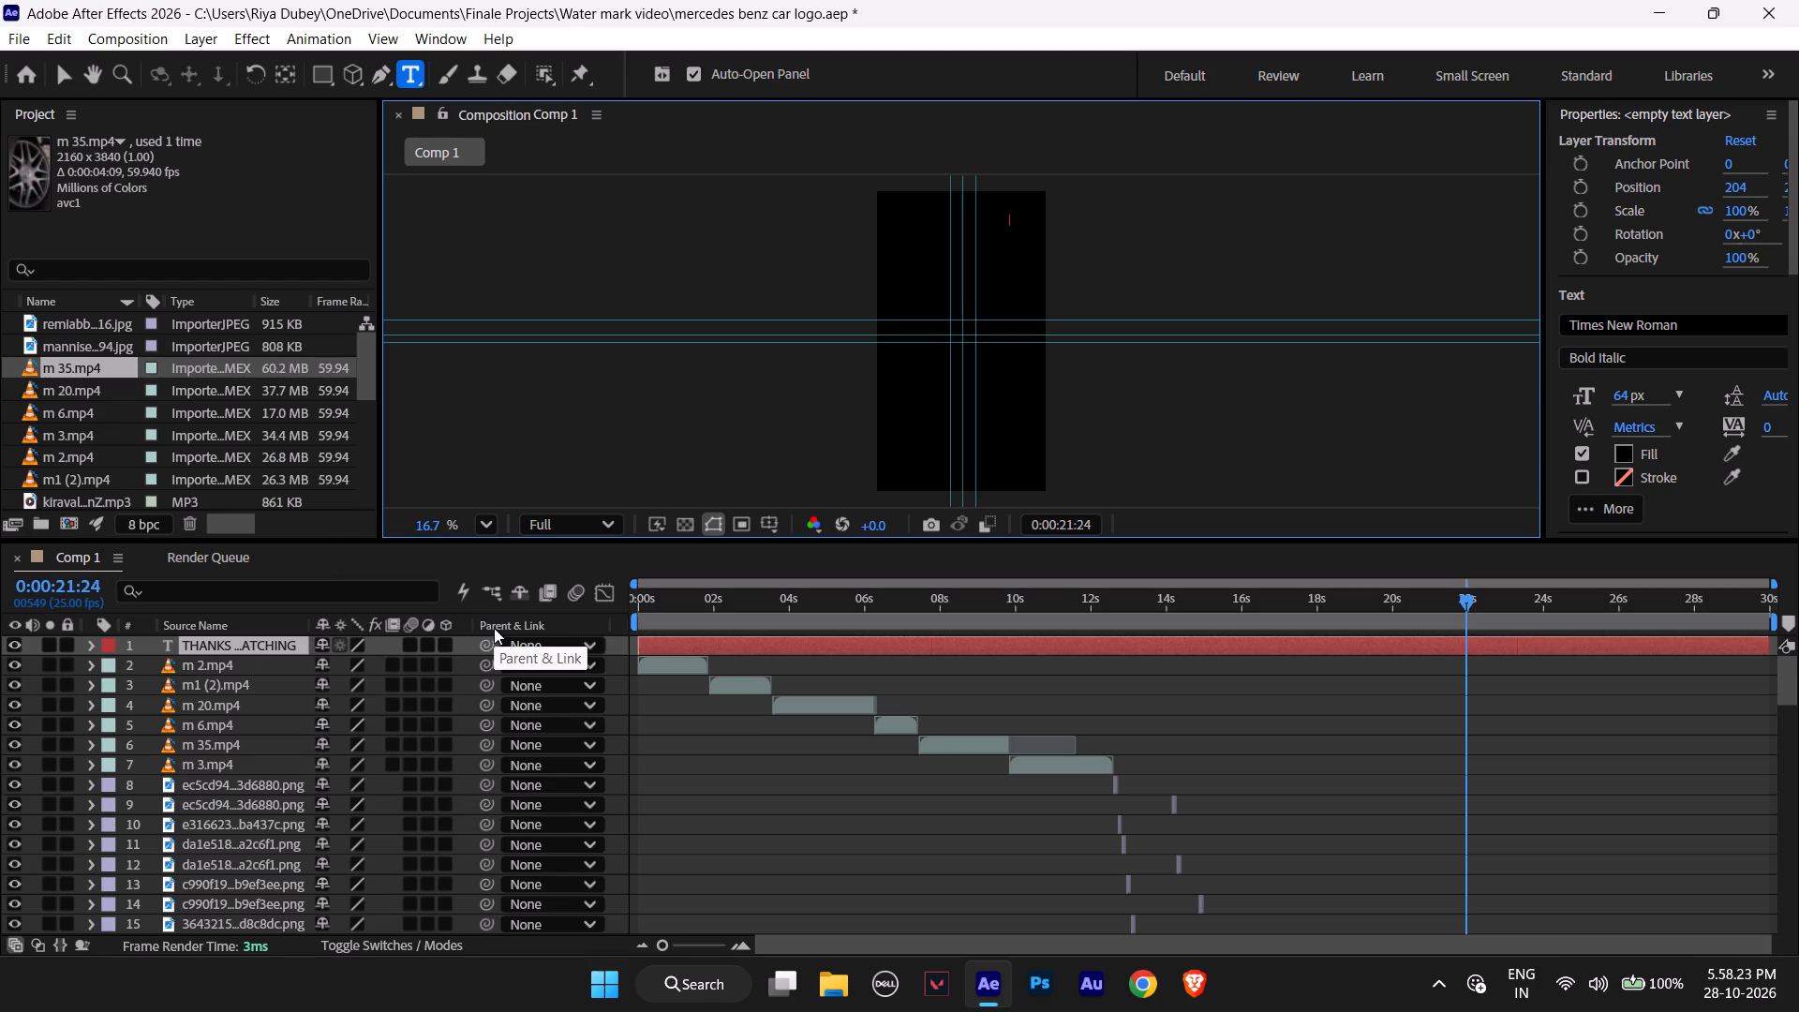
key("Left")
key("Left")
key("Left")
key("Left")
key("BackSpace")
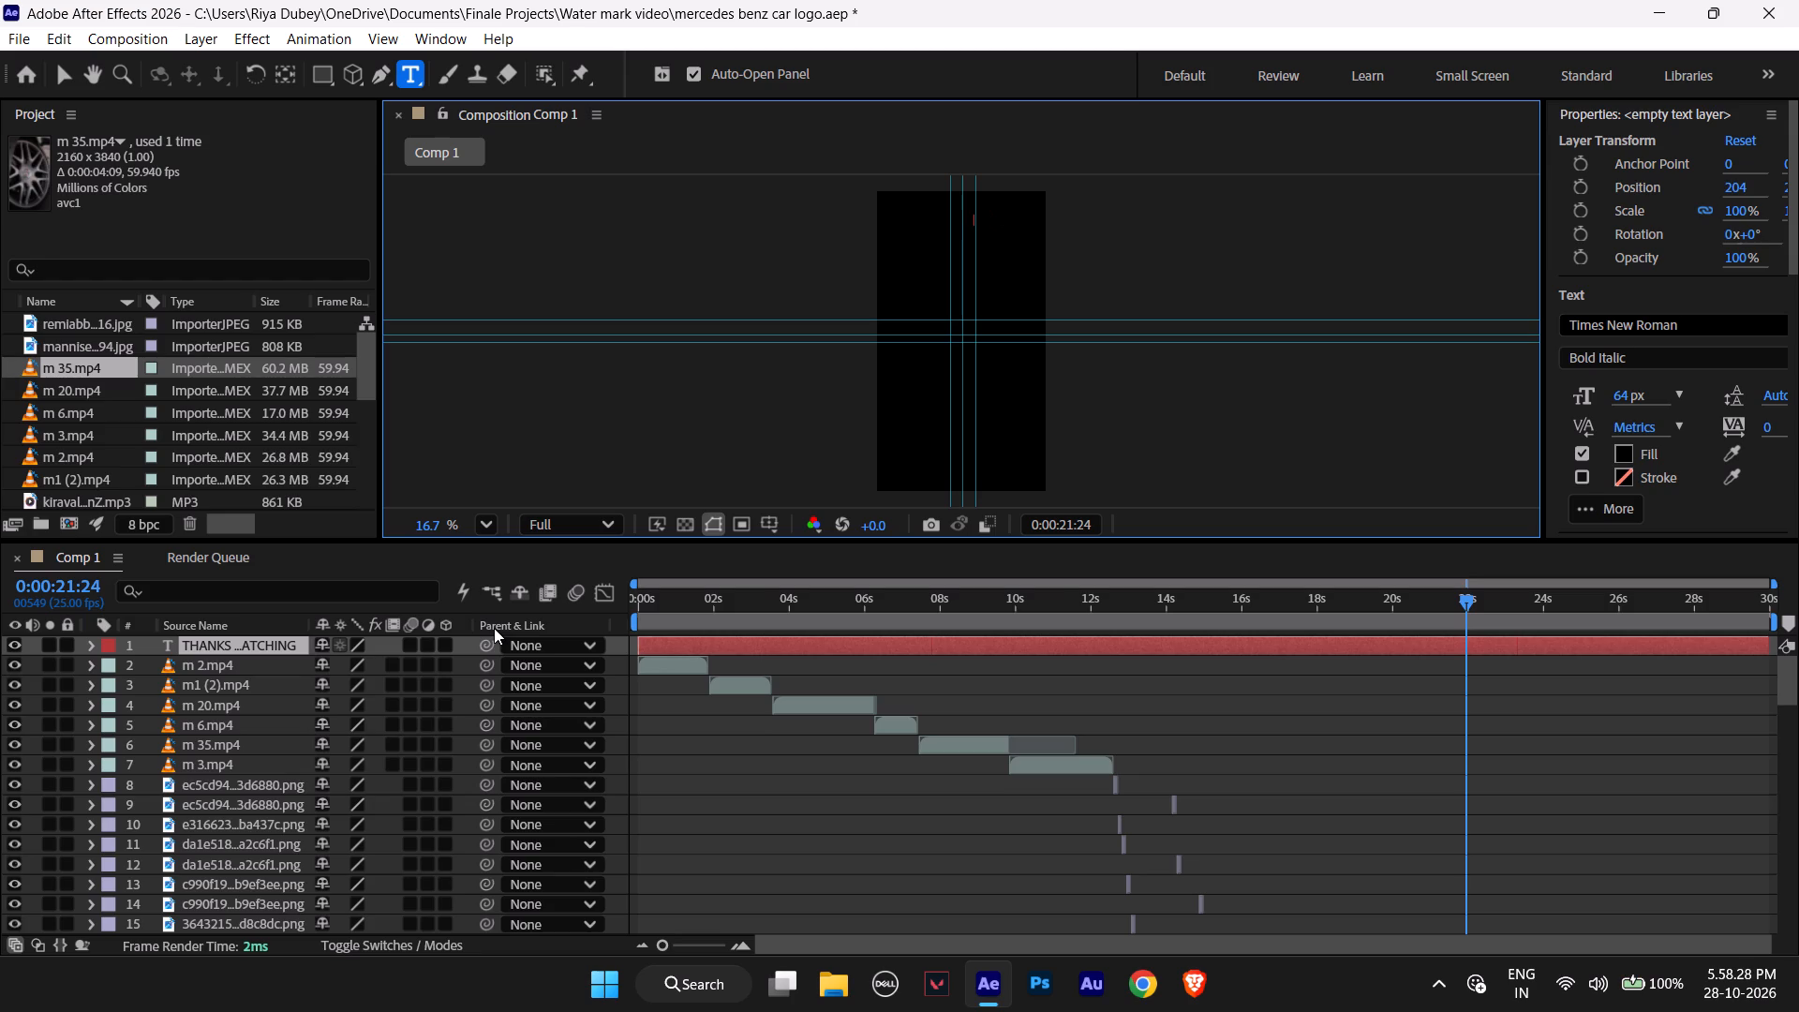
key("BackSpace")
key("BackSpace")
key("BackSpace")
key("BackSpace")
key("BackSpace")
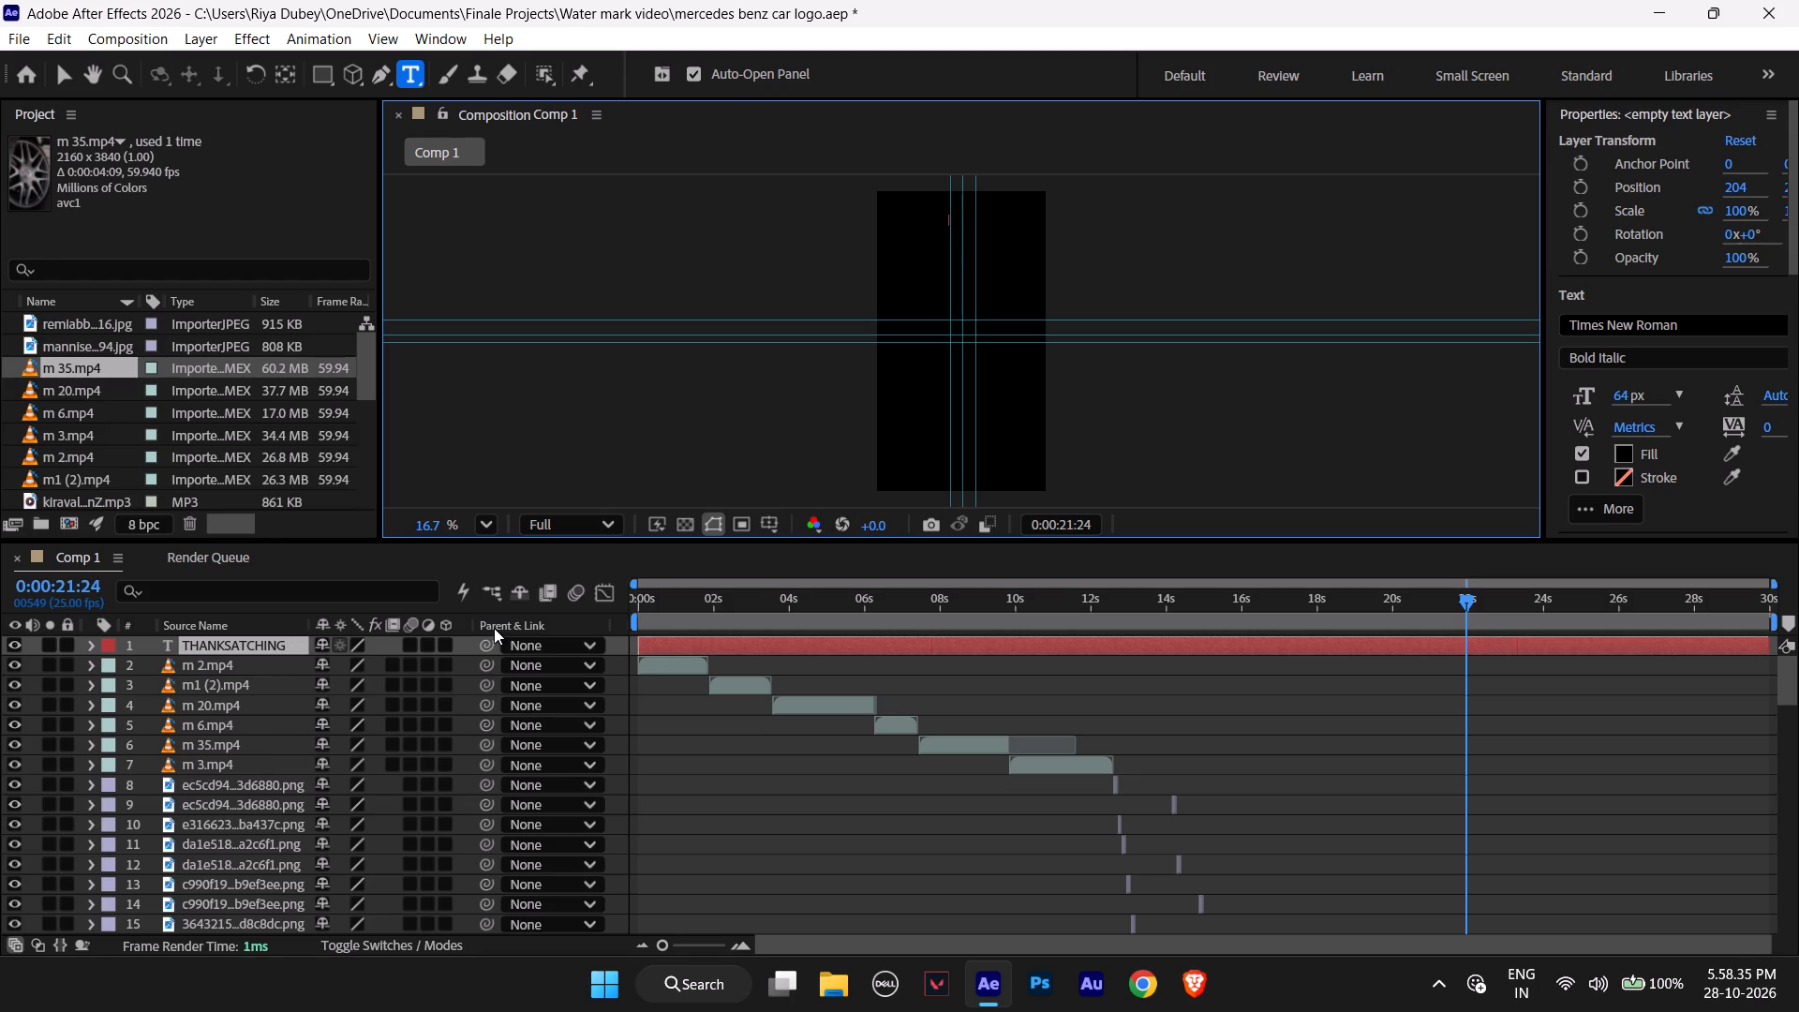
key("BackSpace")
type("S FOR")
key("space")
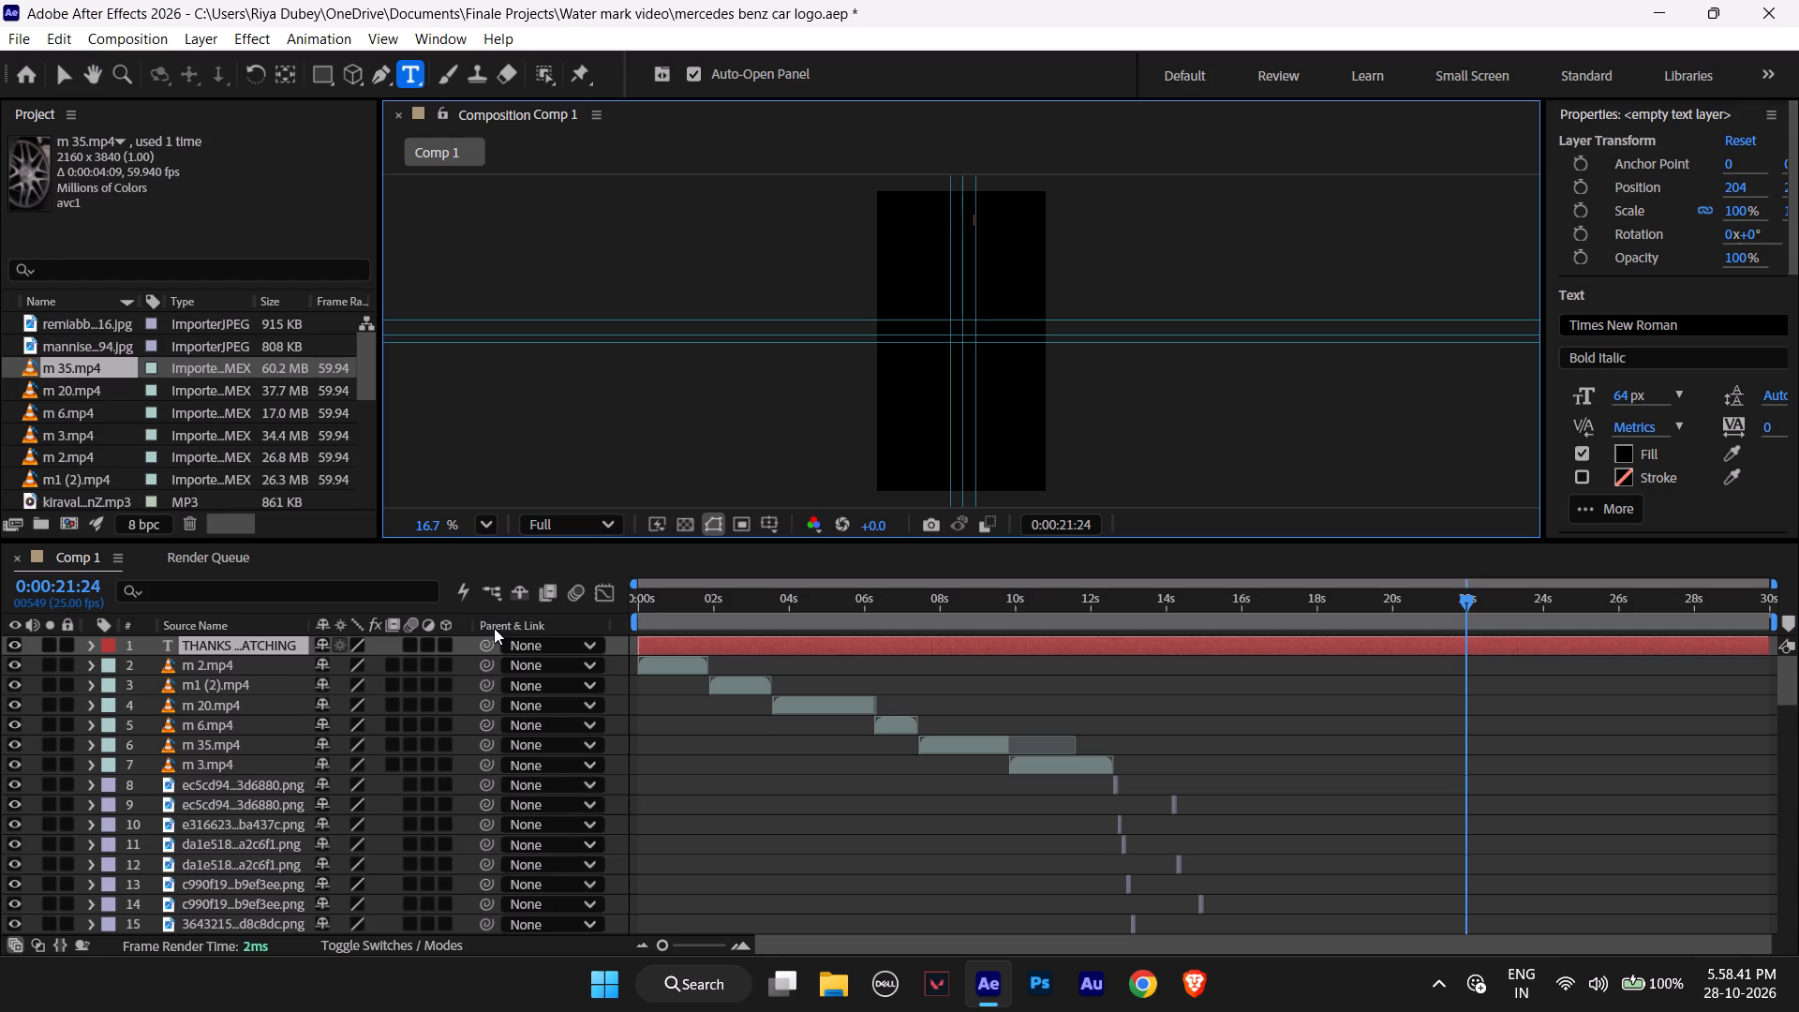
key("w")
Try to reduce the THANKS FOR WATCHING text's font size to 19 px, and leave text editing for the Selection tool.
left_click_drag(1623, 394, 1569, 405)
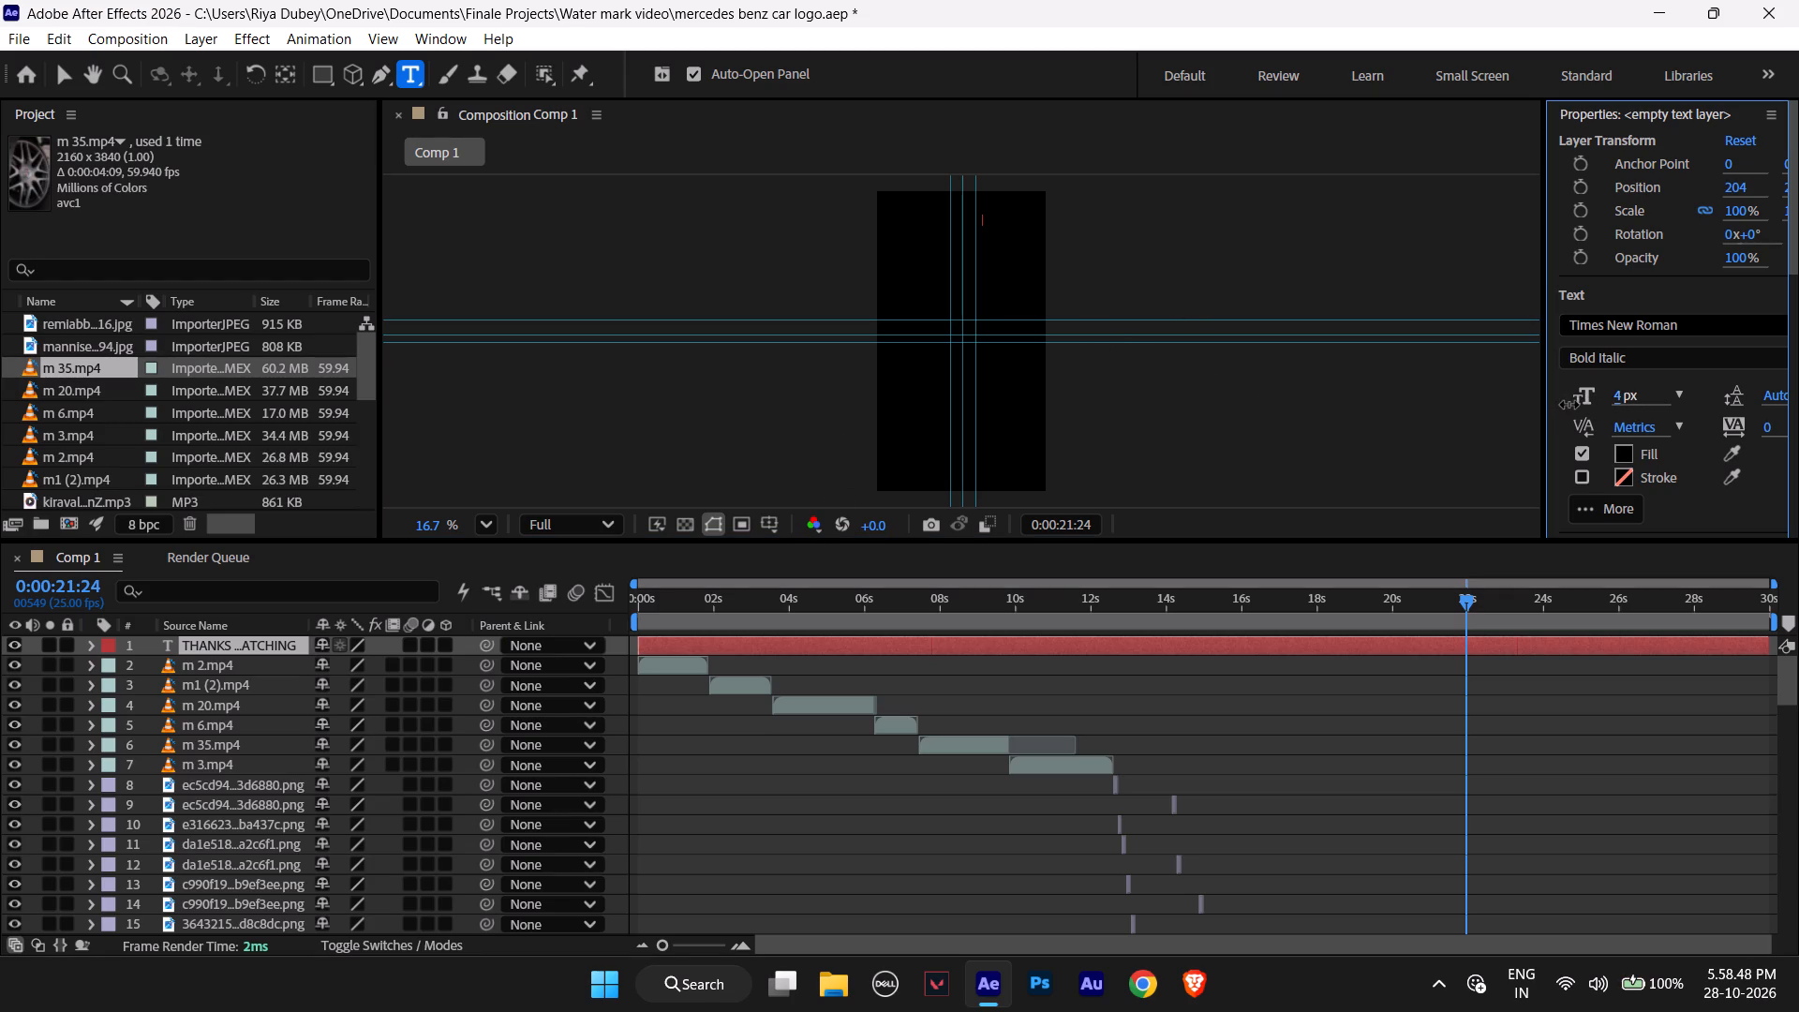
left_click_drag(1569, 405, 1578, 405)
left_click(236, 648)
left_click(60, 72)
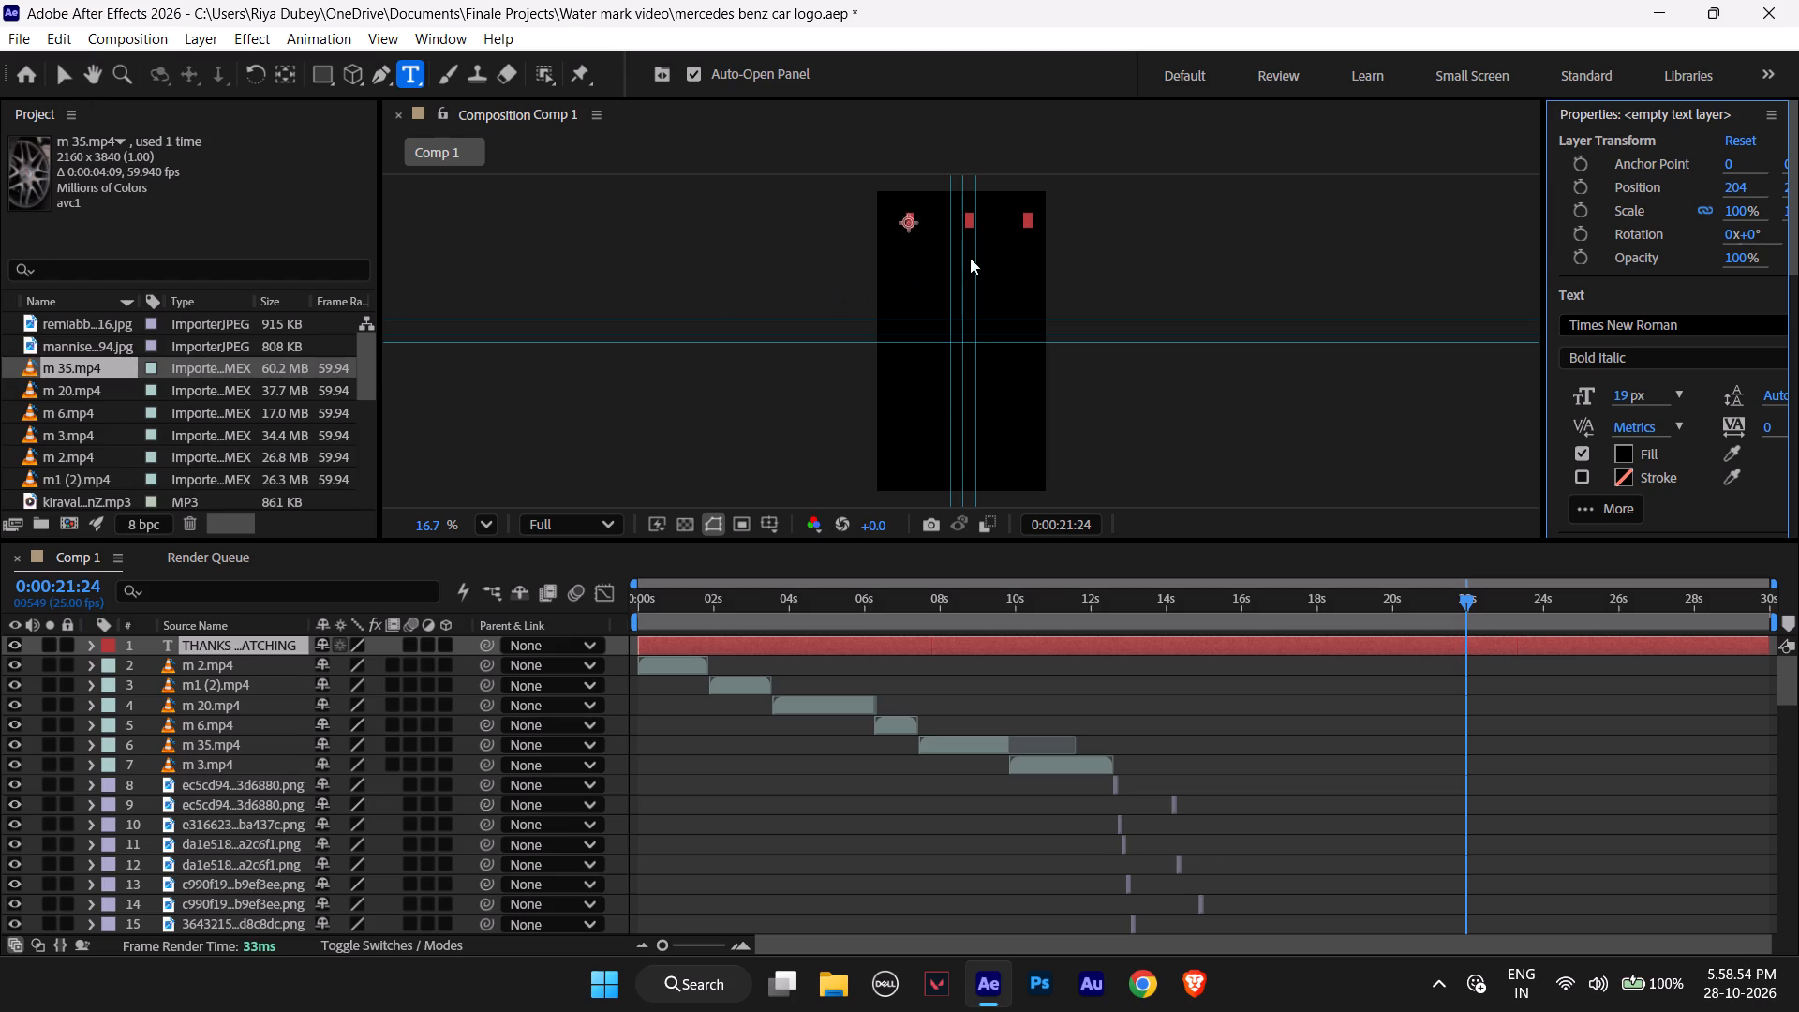
Stretch the THANKS FOR WATCHING text taller by its corner handle, keeping its horizontal scale at 100%.
scroll(981, 257, "up", 7, "alt")
scroll(944, 295, "down", 2, "alt")
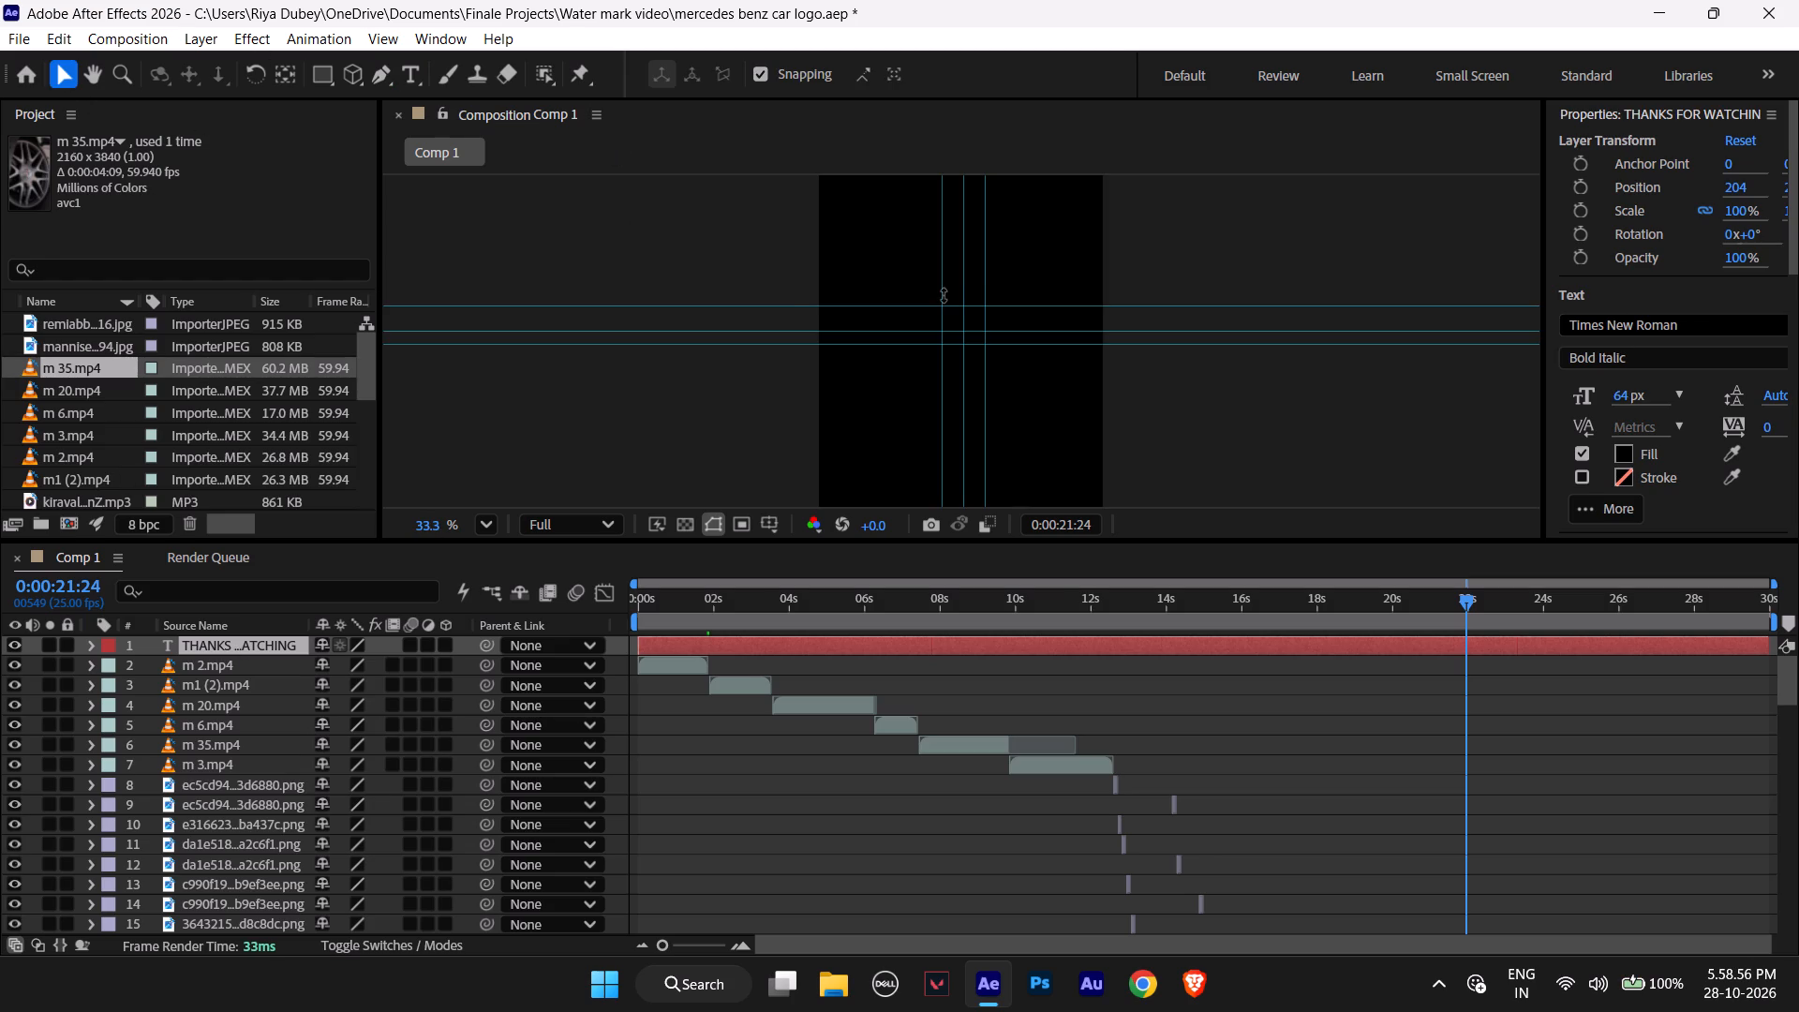
scroll(944, 295, "up", 2)
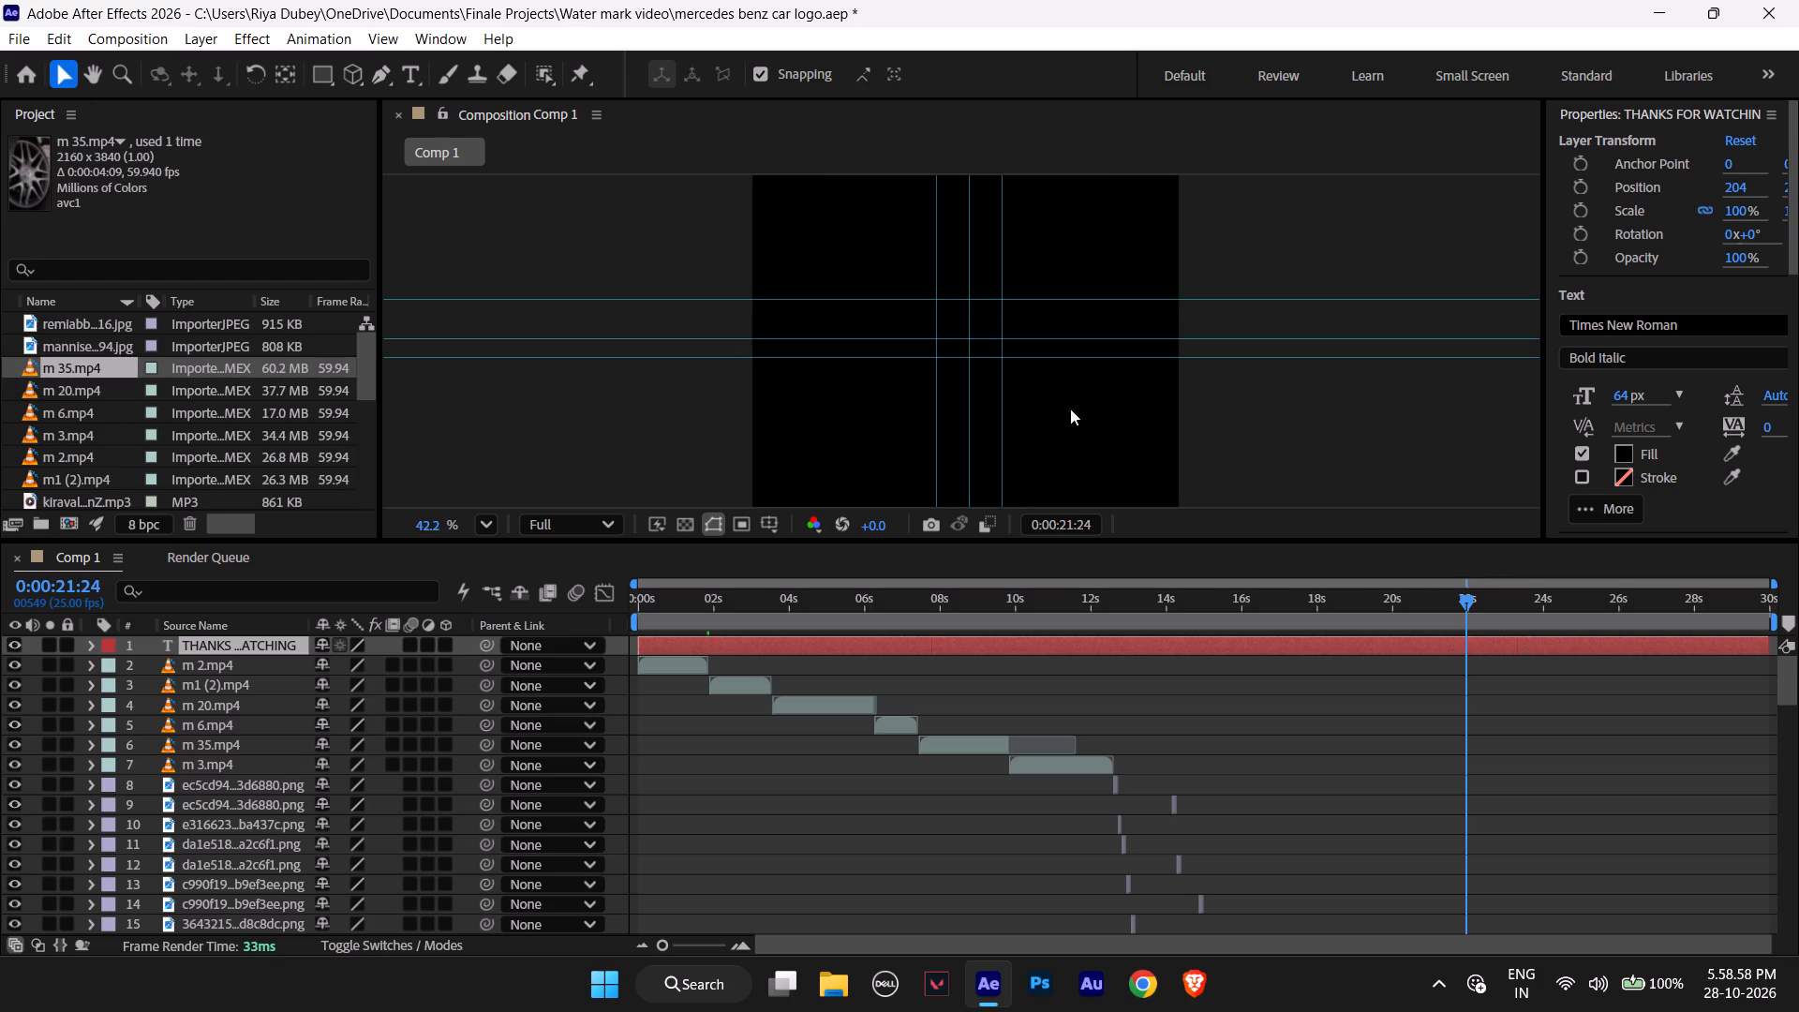
key("space")
key("space")
key("space")
key("space")
key("space")
key("space")
key("space")
key("space")
key("space")
key("space")
key("space")
key("space")
key("space")
key("space")
key("space")
key("space")
key("space")
key("space")
key("space")
key("space")
left_click_drag(1120, 232, 1154, 415)
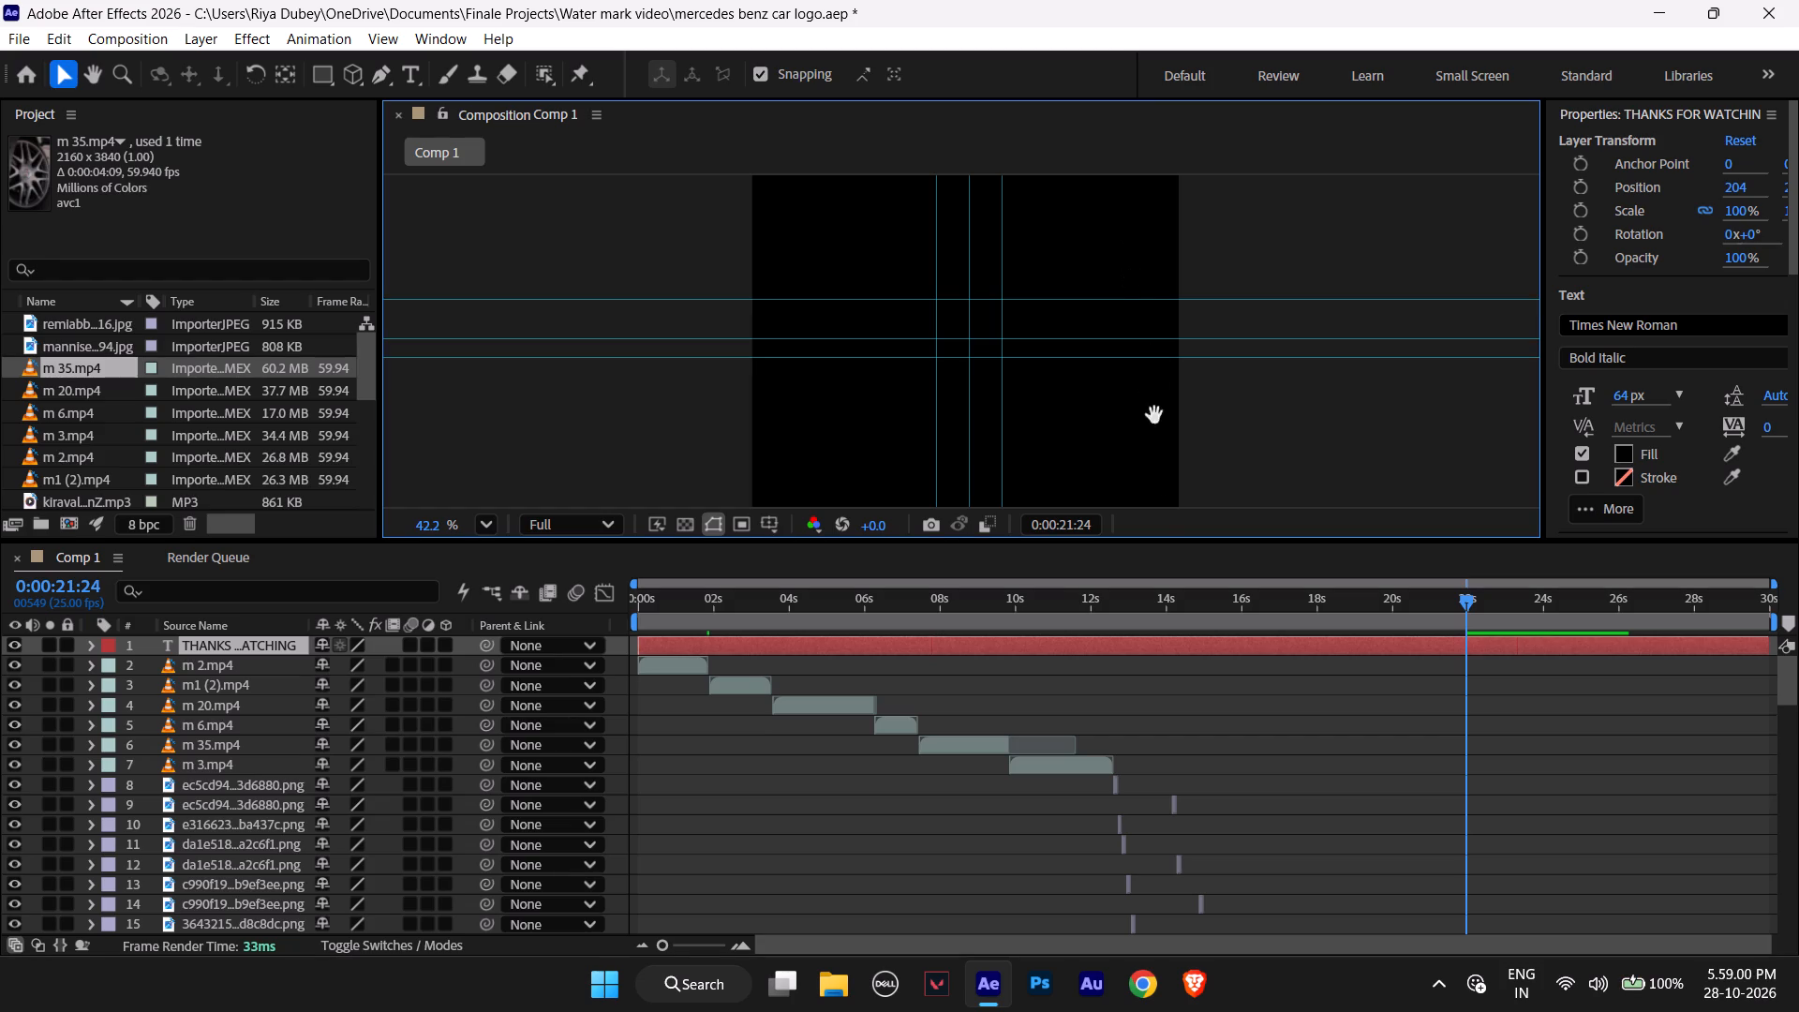
left_click_drag(1154, 415, 1170, 515)
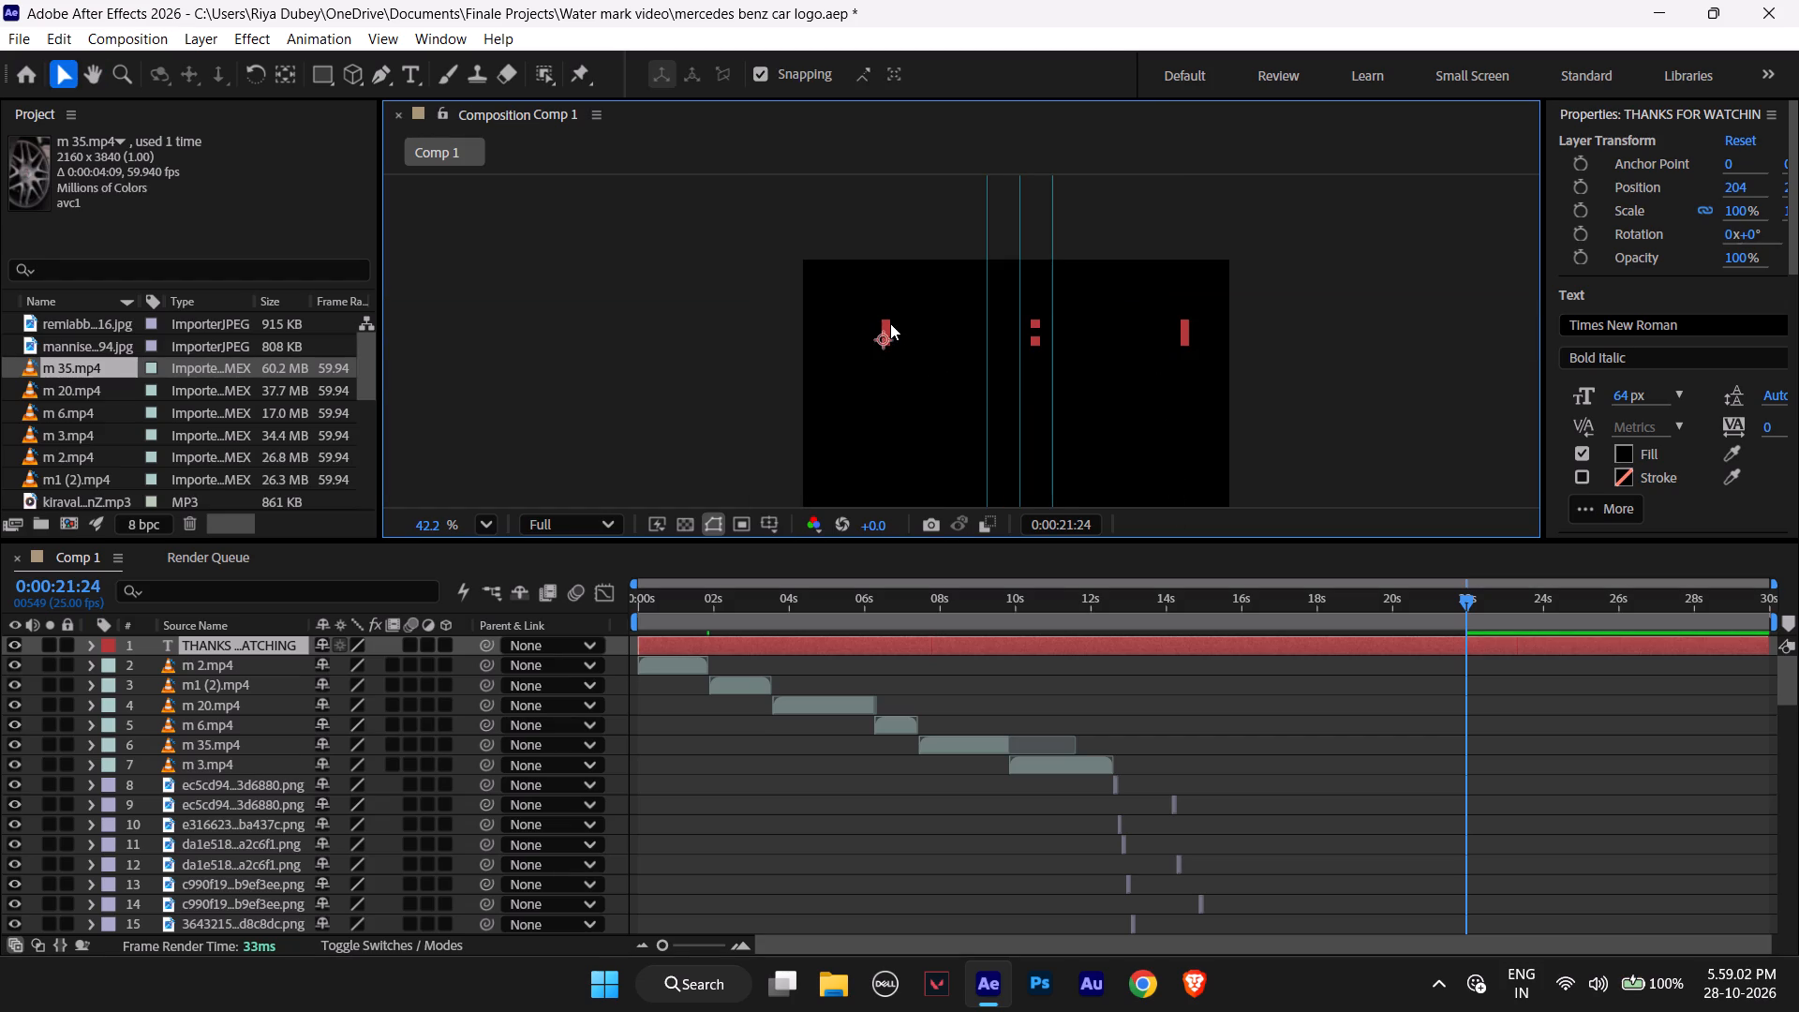
left_click_drag(887, 321, 900, 307)
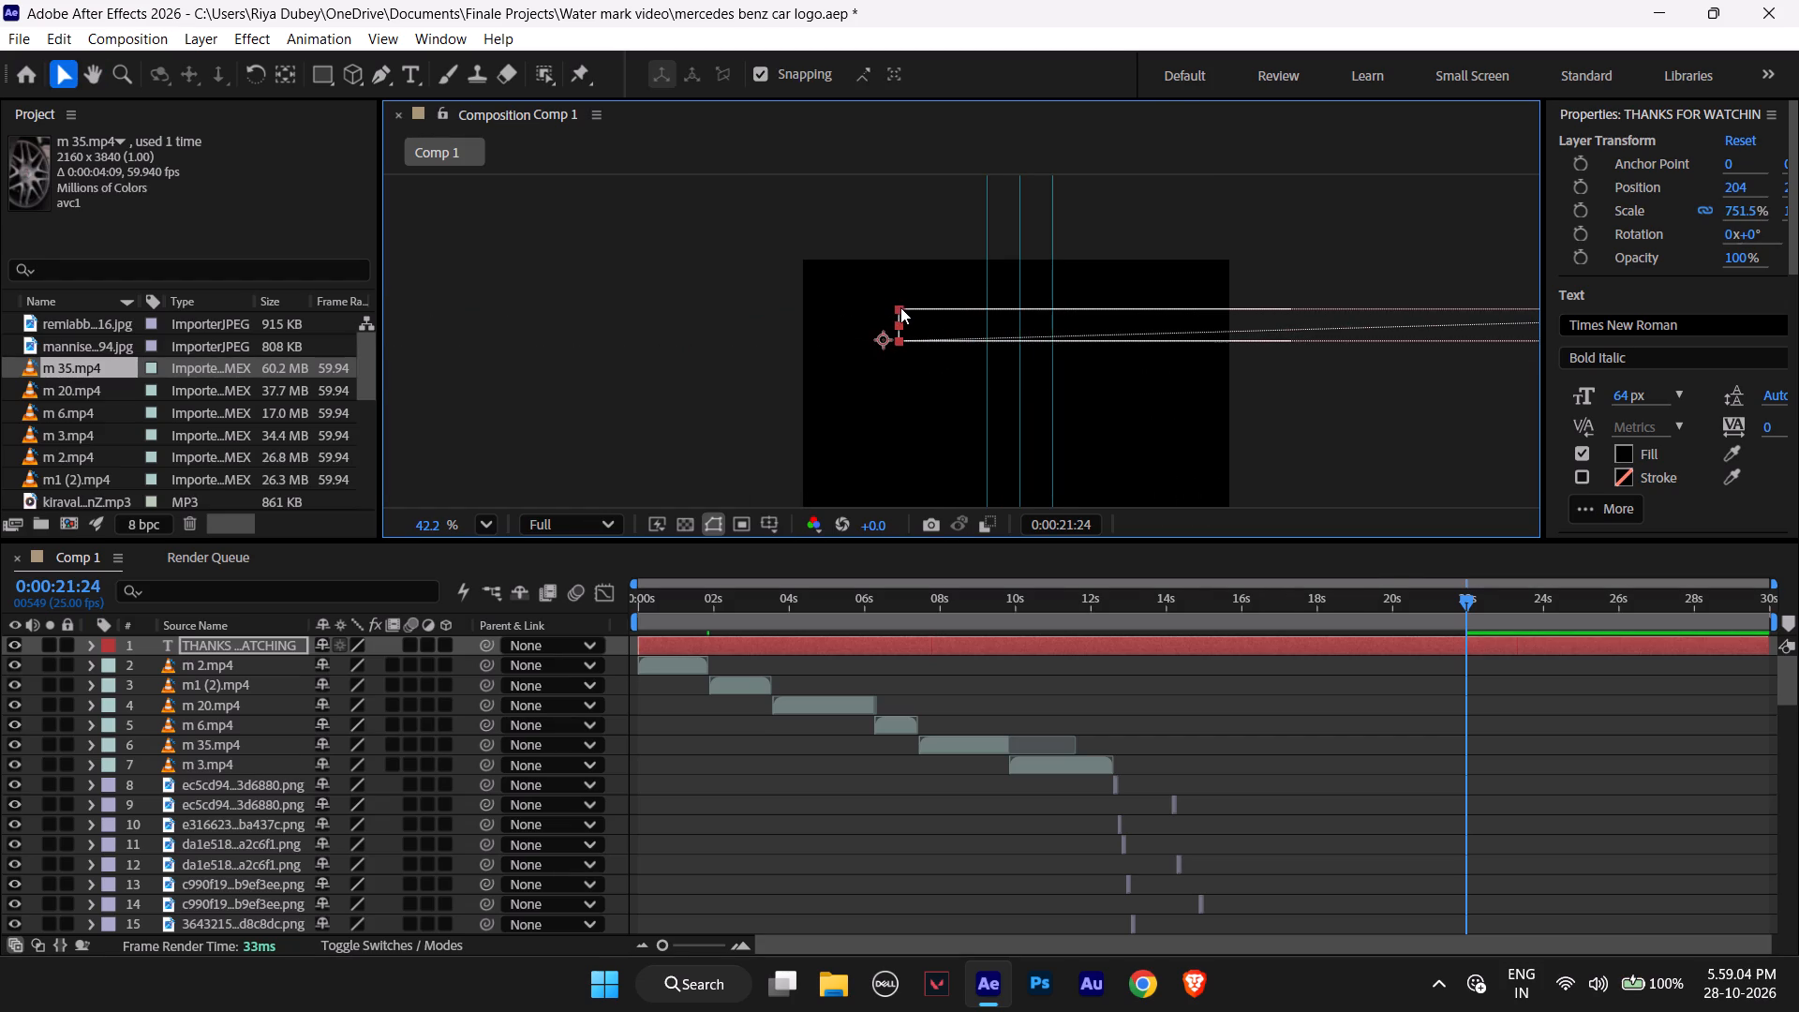
left_click_drag(900, 307, 901, 292)
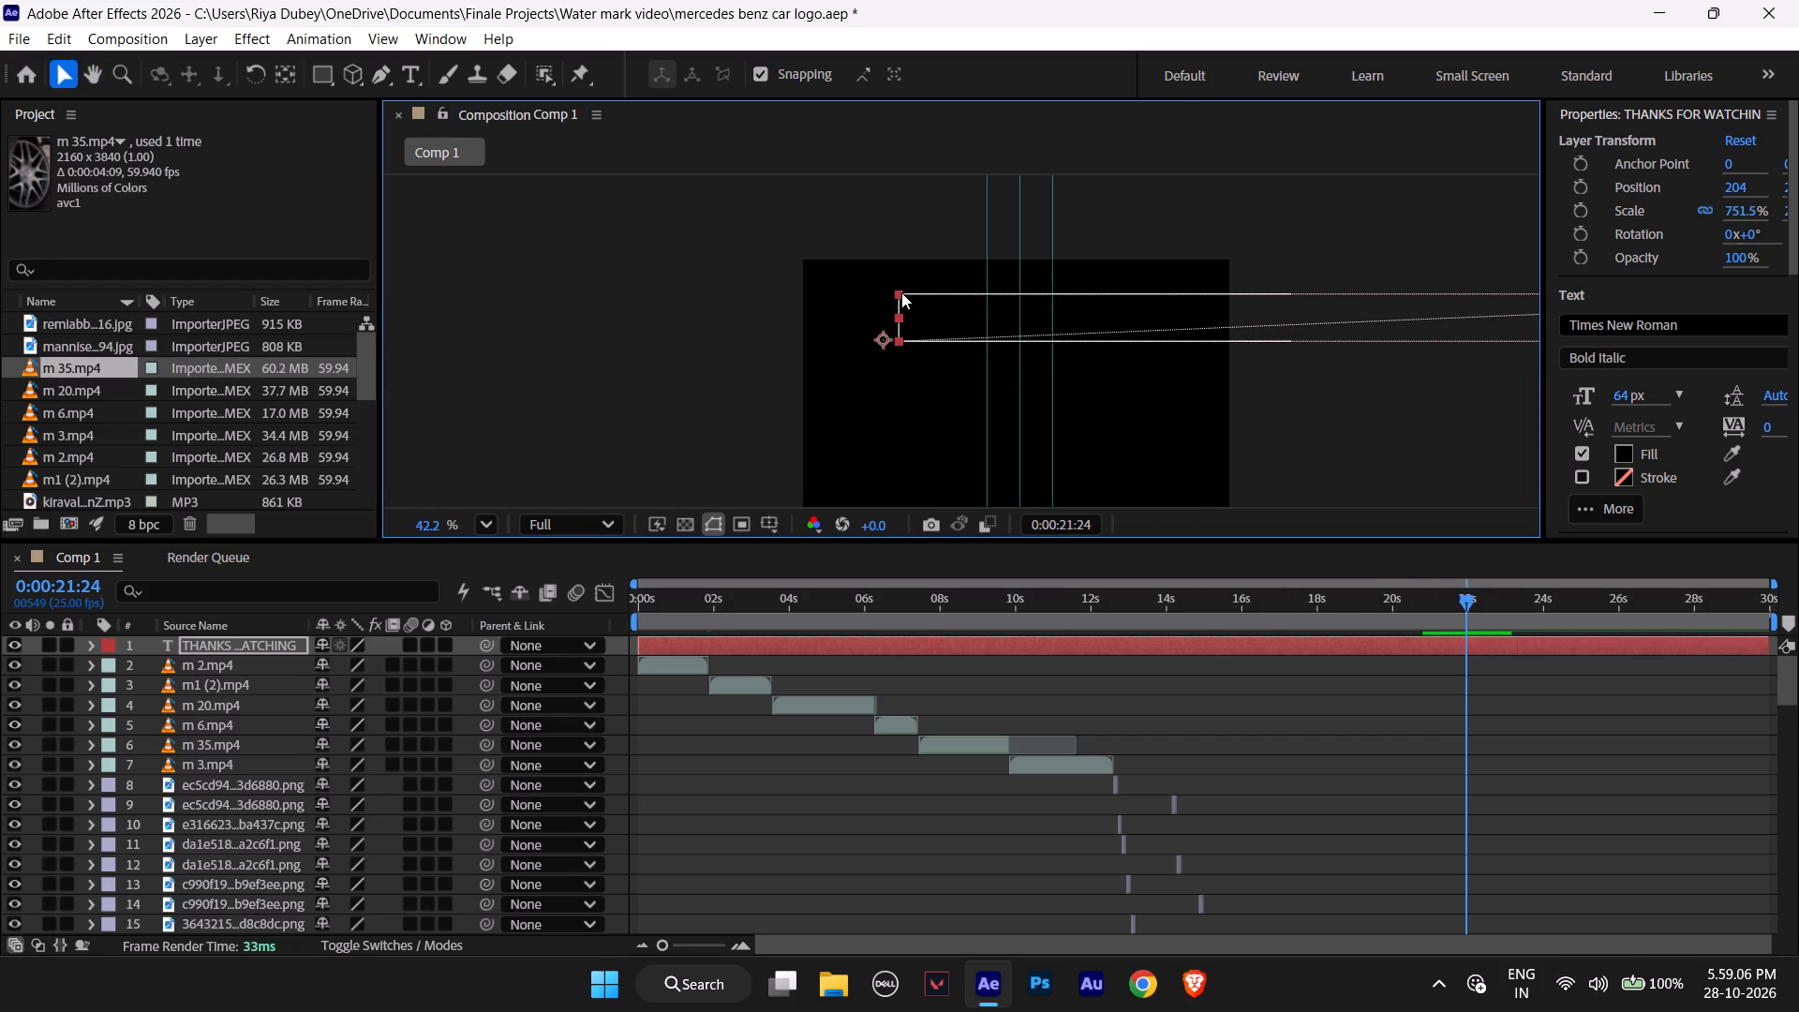
left_click_drag(901, 292, 881, 290)
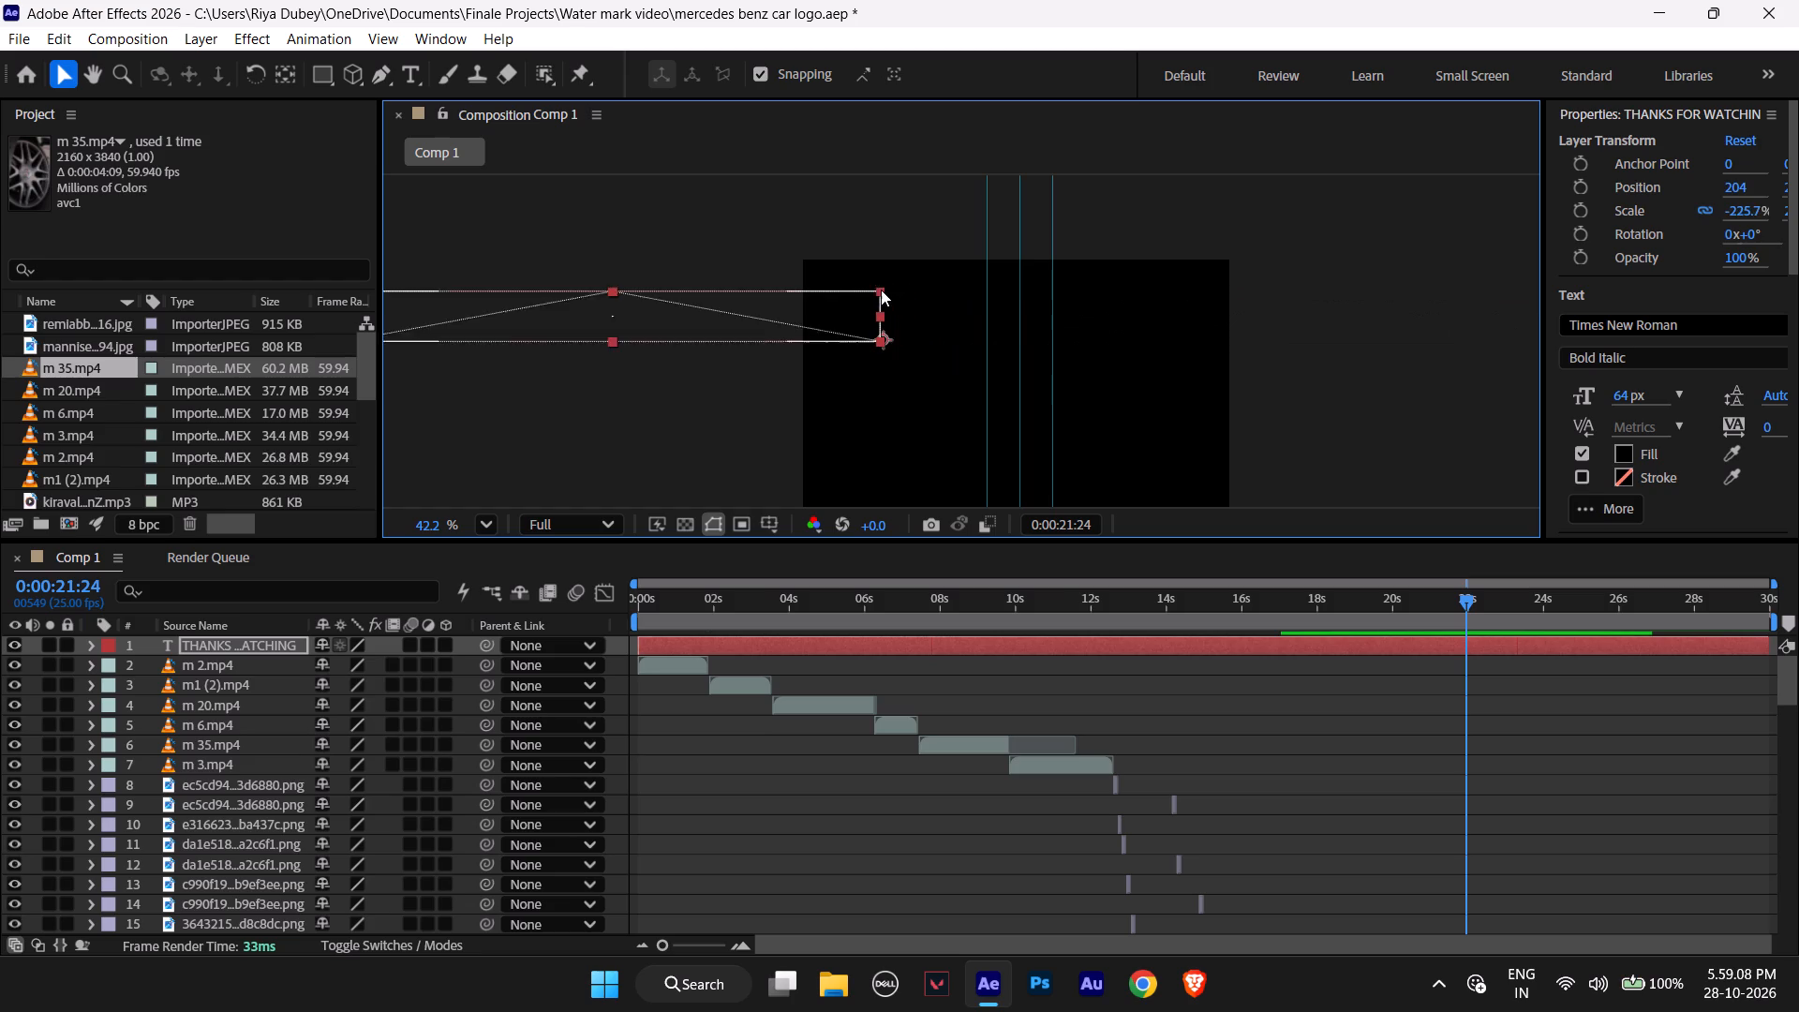
left_click_drag(881, 290, 889, 290)
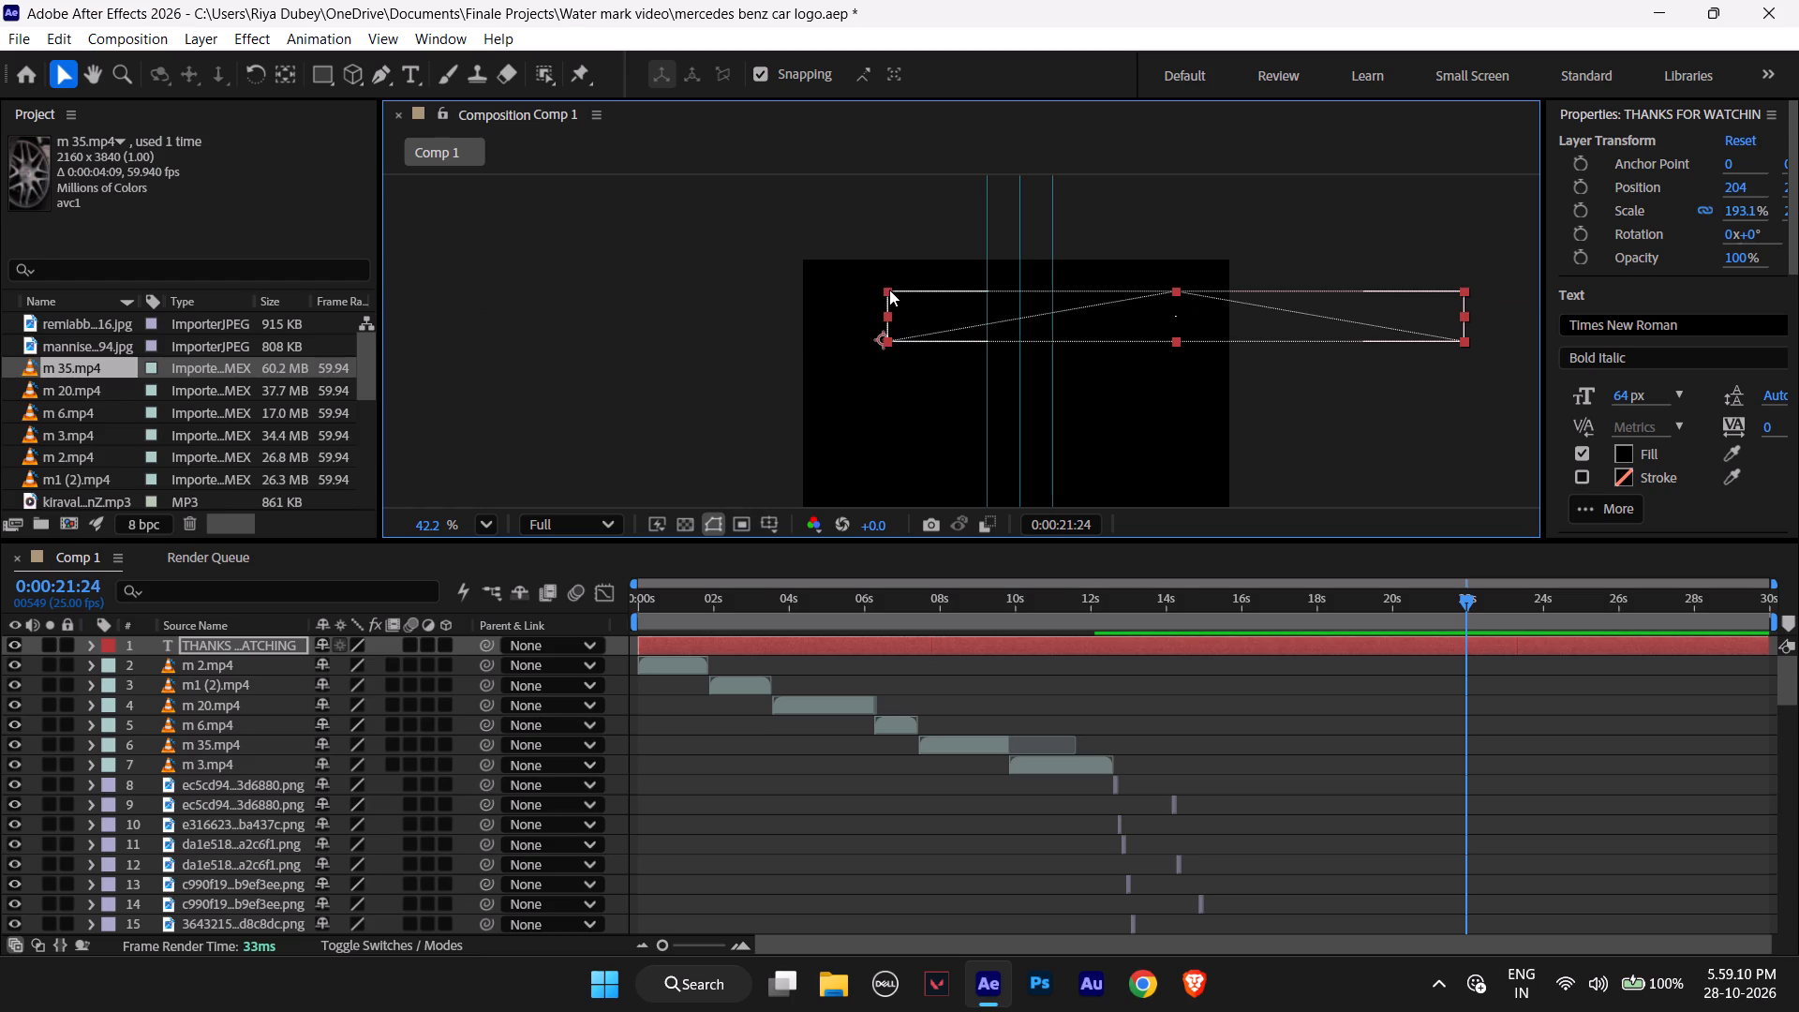
left_click_drag(889, 290, 887, 290)
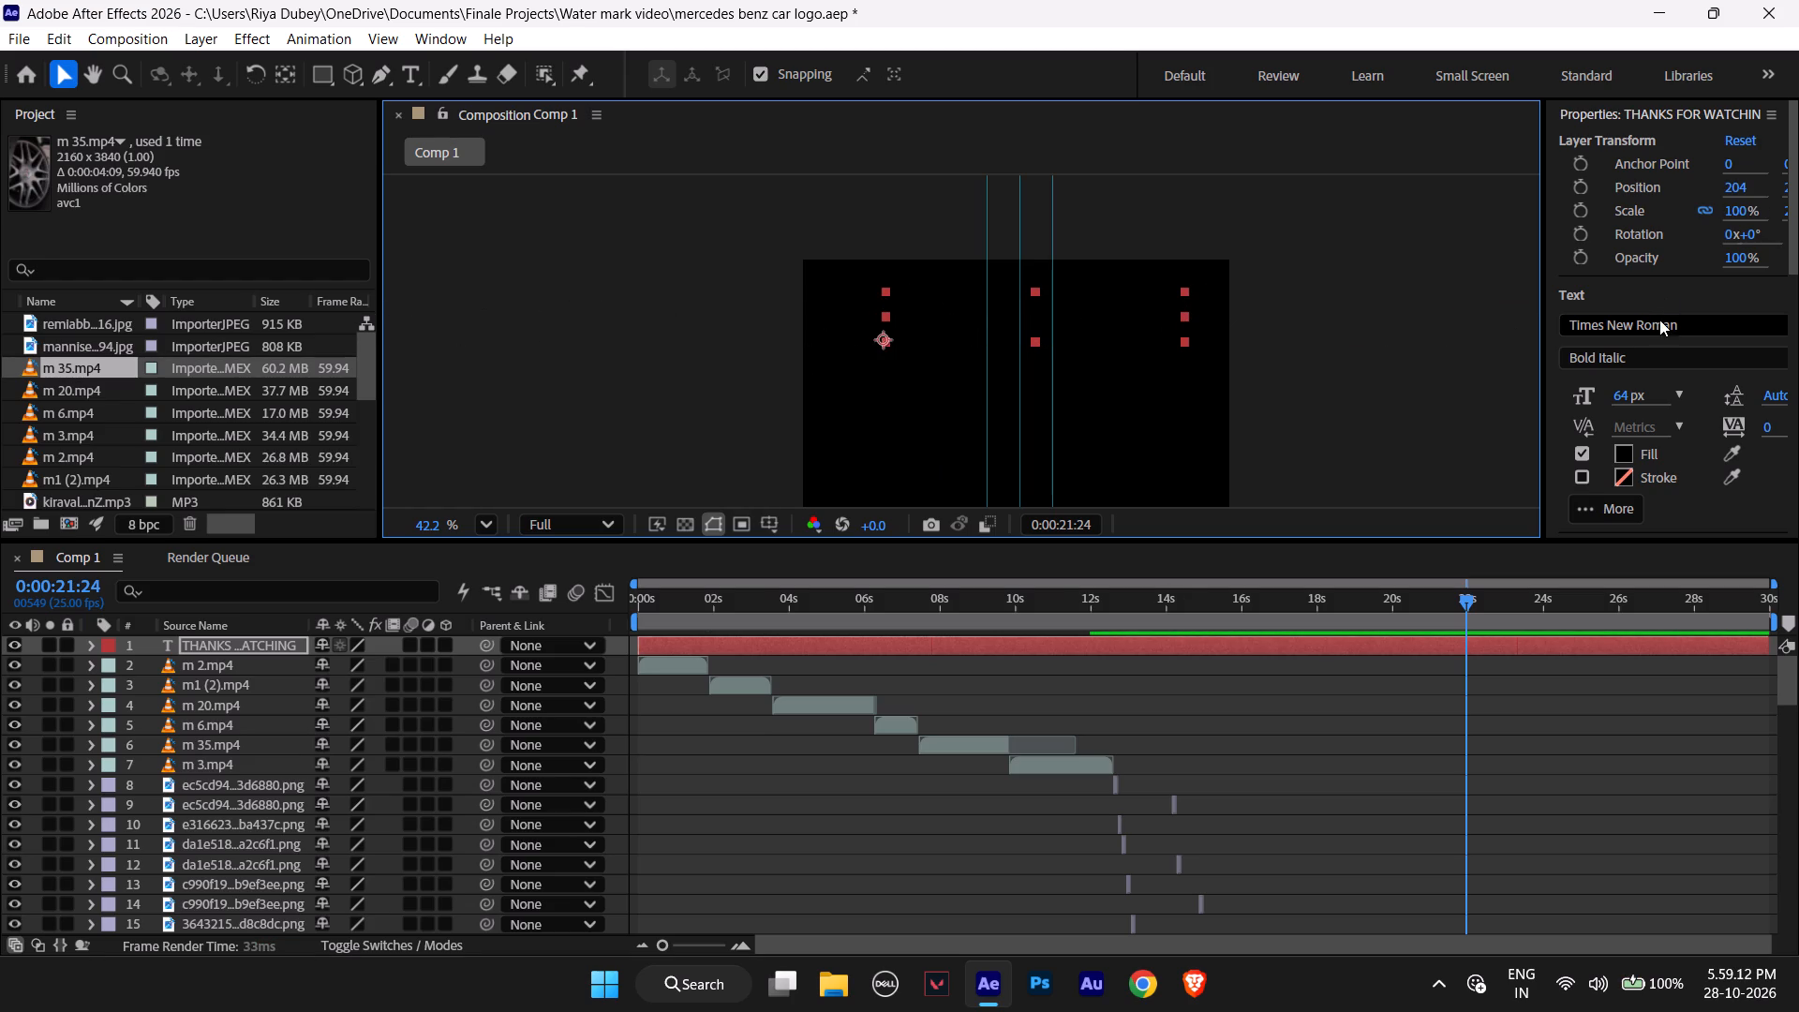
Set the THANKS FOR WATCHING text's fill colour to white, FFFFFF.
left_click(1623, 448)
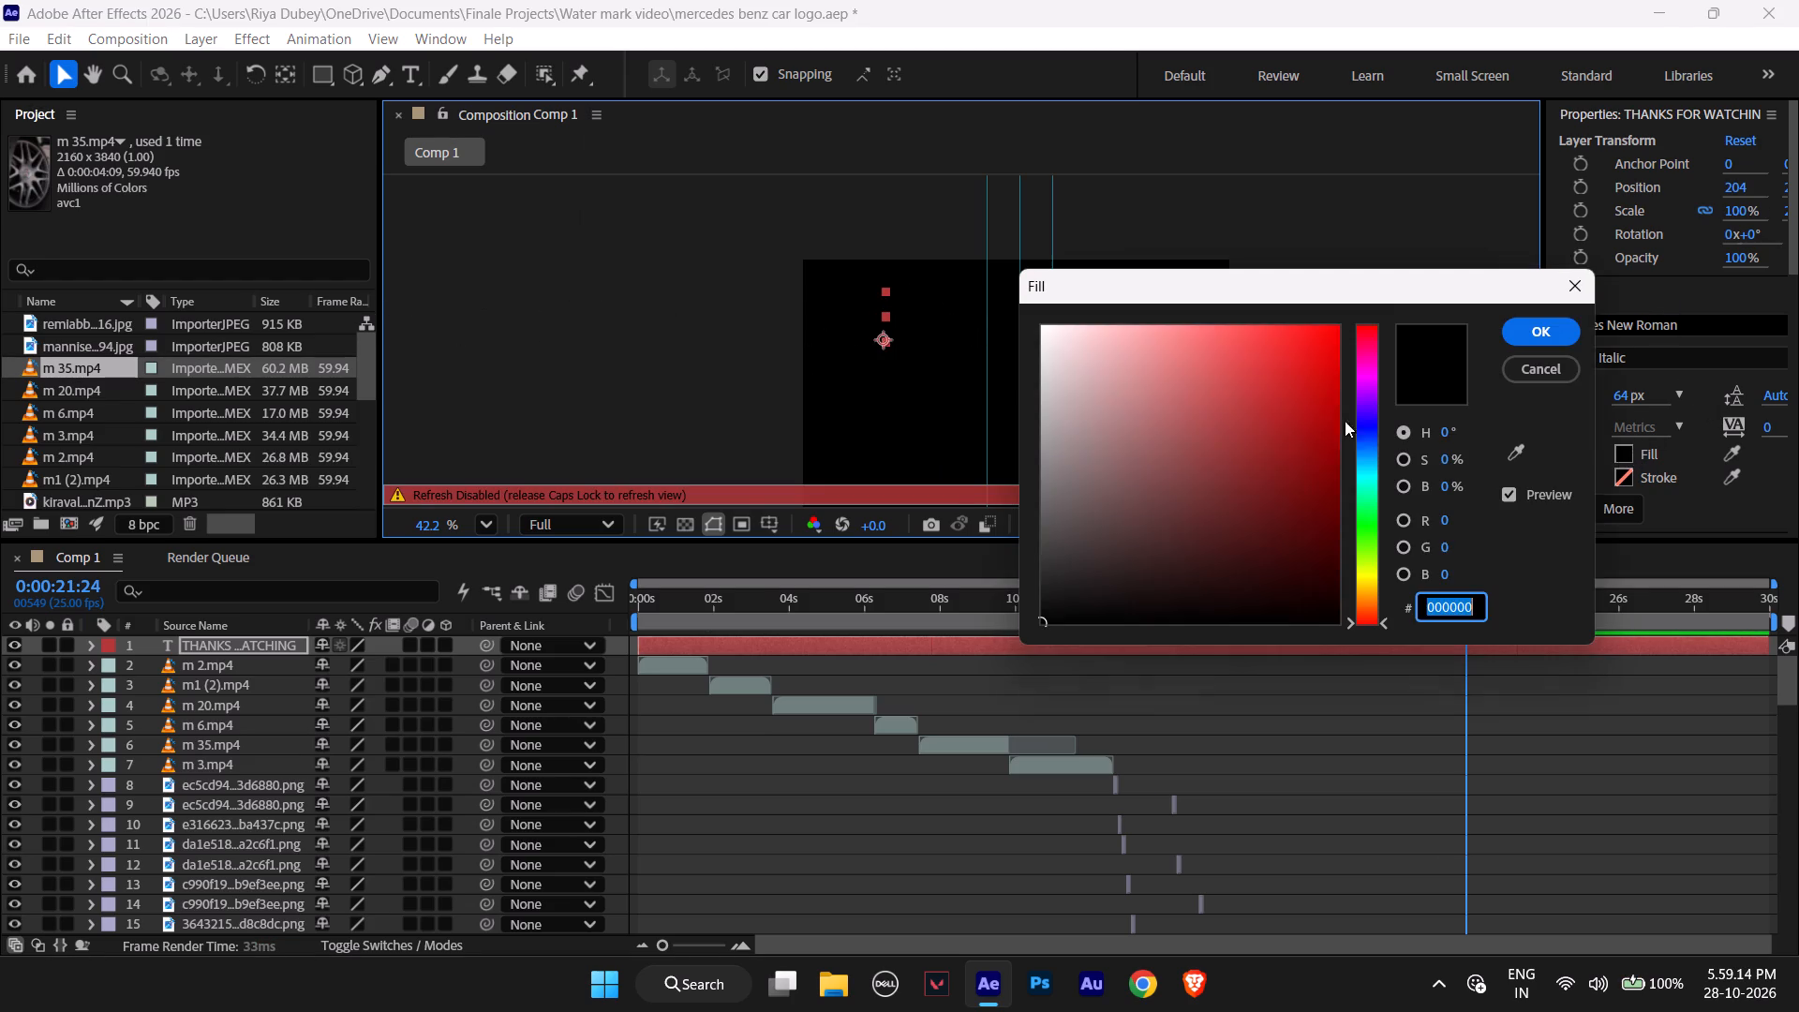
left_click_drag(1200, 441, 964, 300)
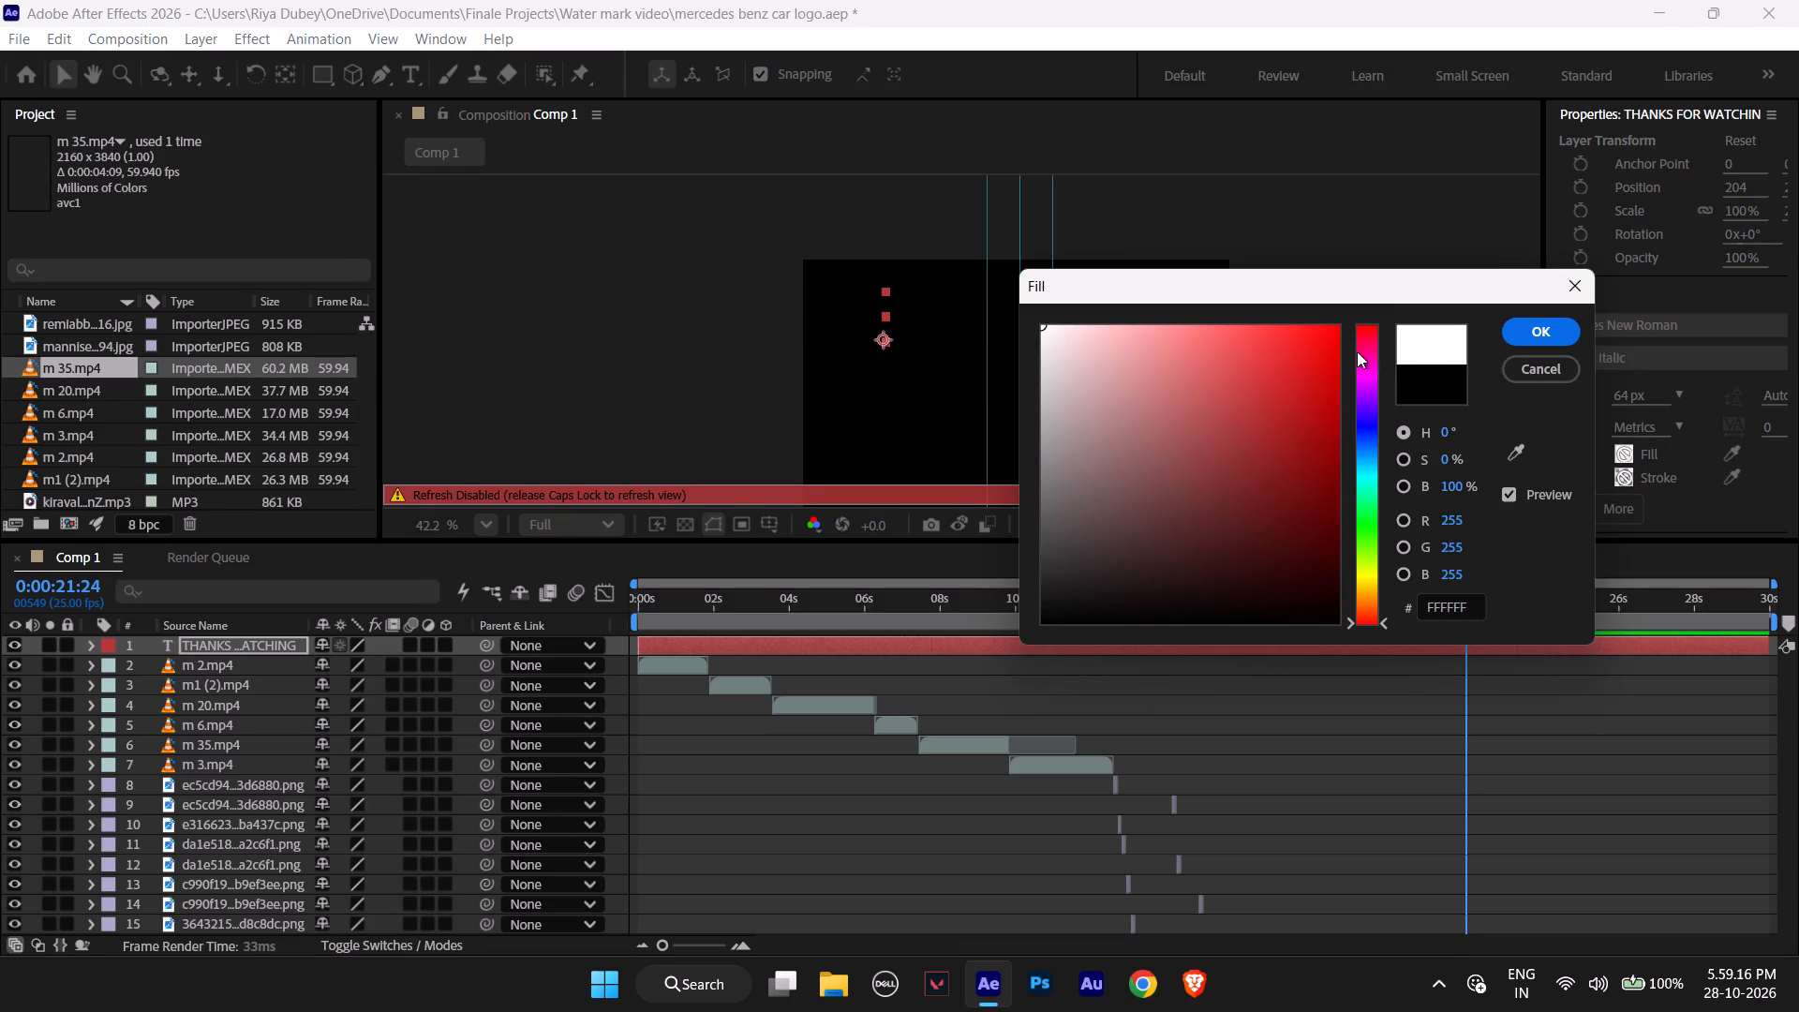
left_click(1534, 322)
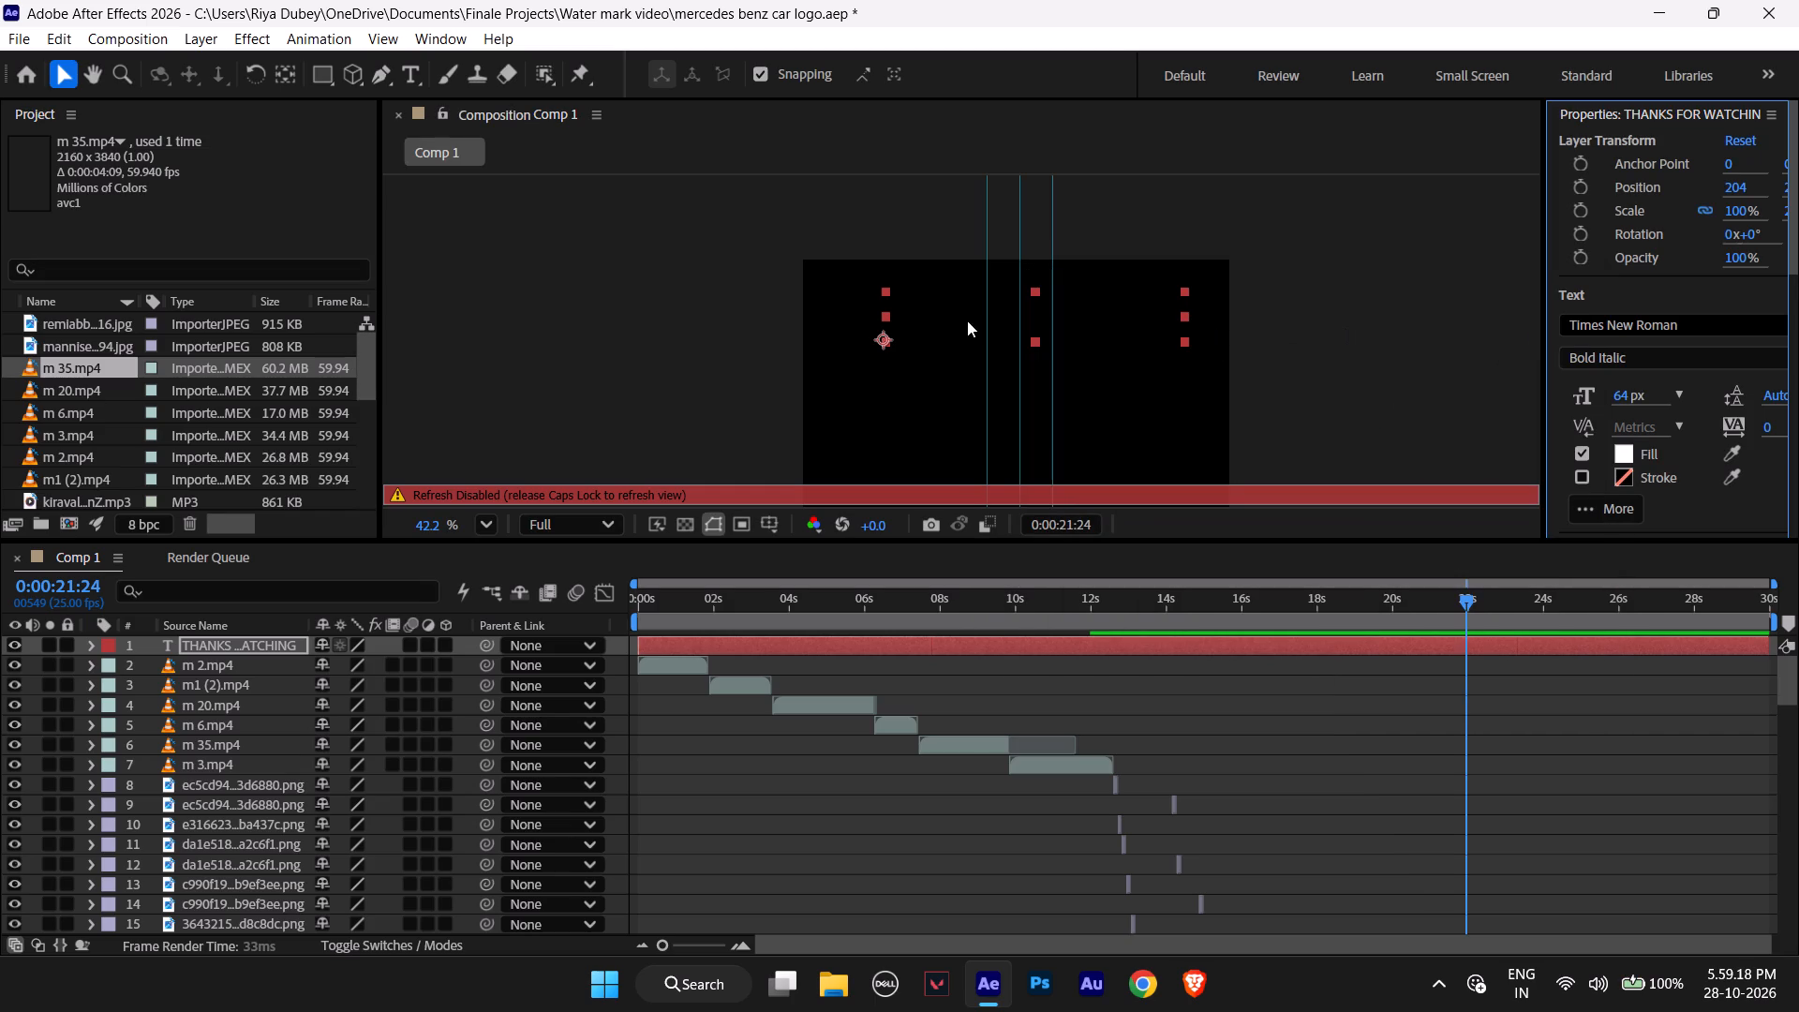
Move the THANKS FOR WATCHING text to centre it on the vertical middle guide, at a horizontal position of 165.3.
left_click_drag(899, 300, 901, 300)
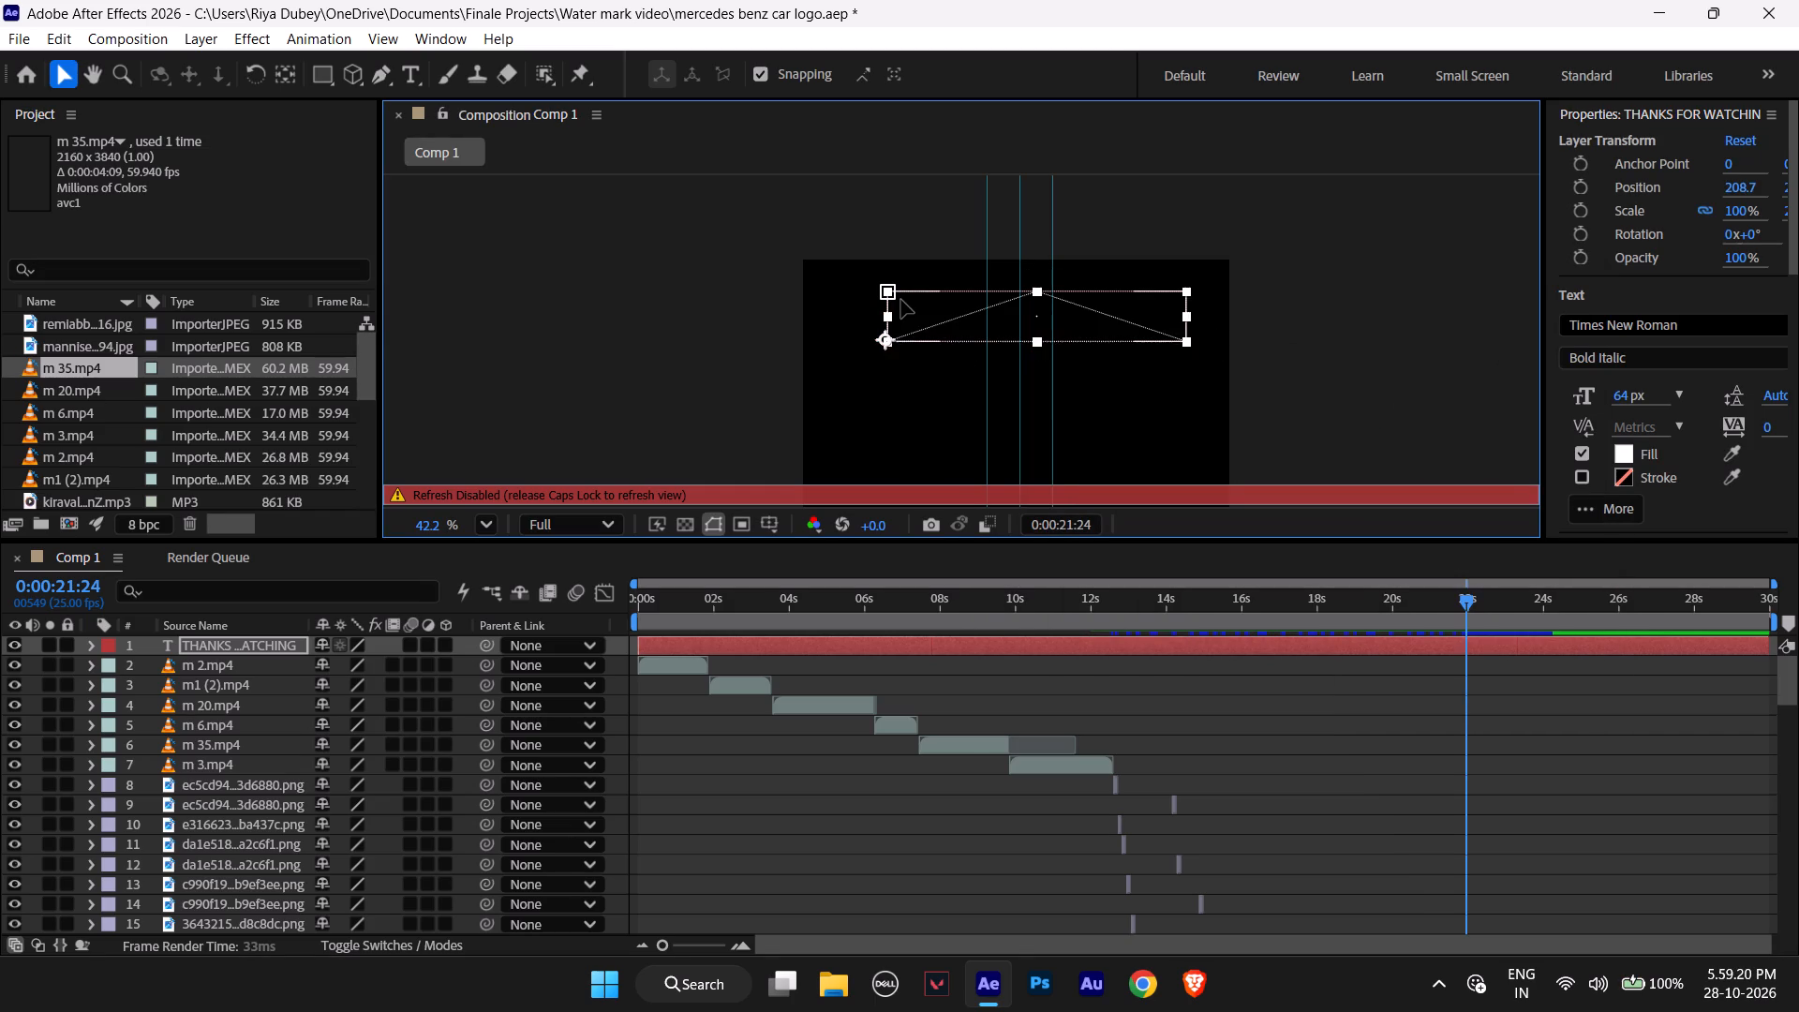
left_click_drag(901, 300, 891, 297)
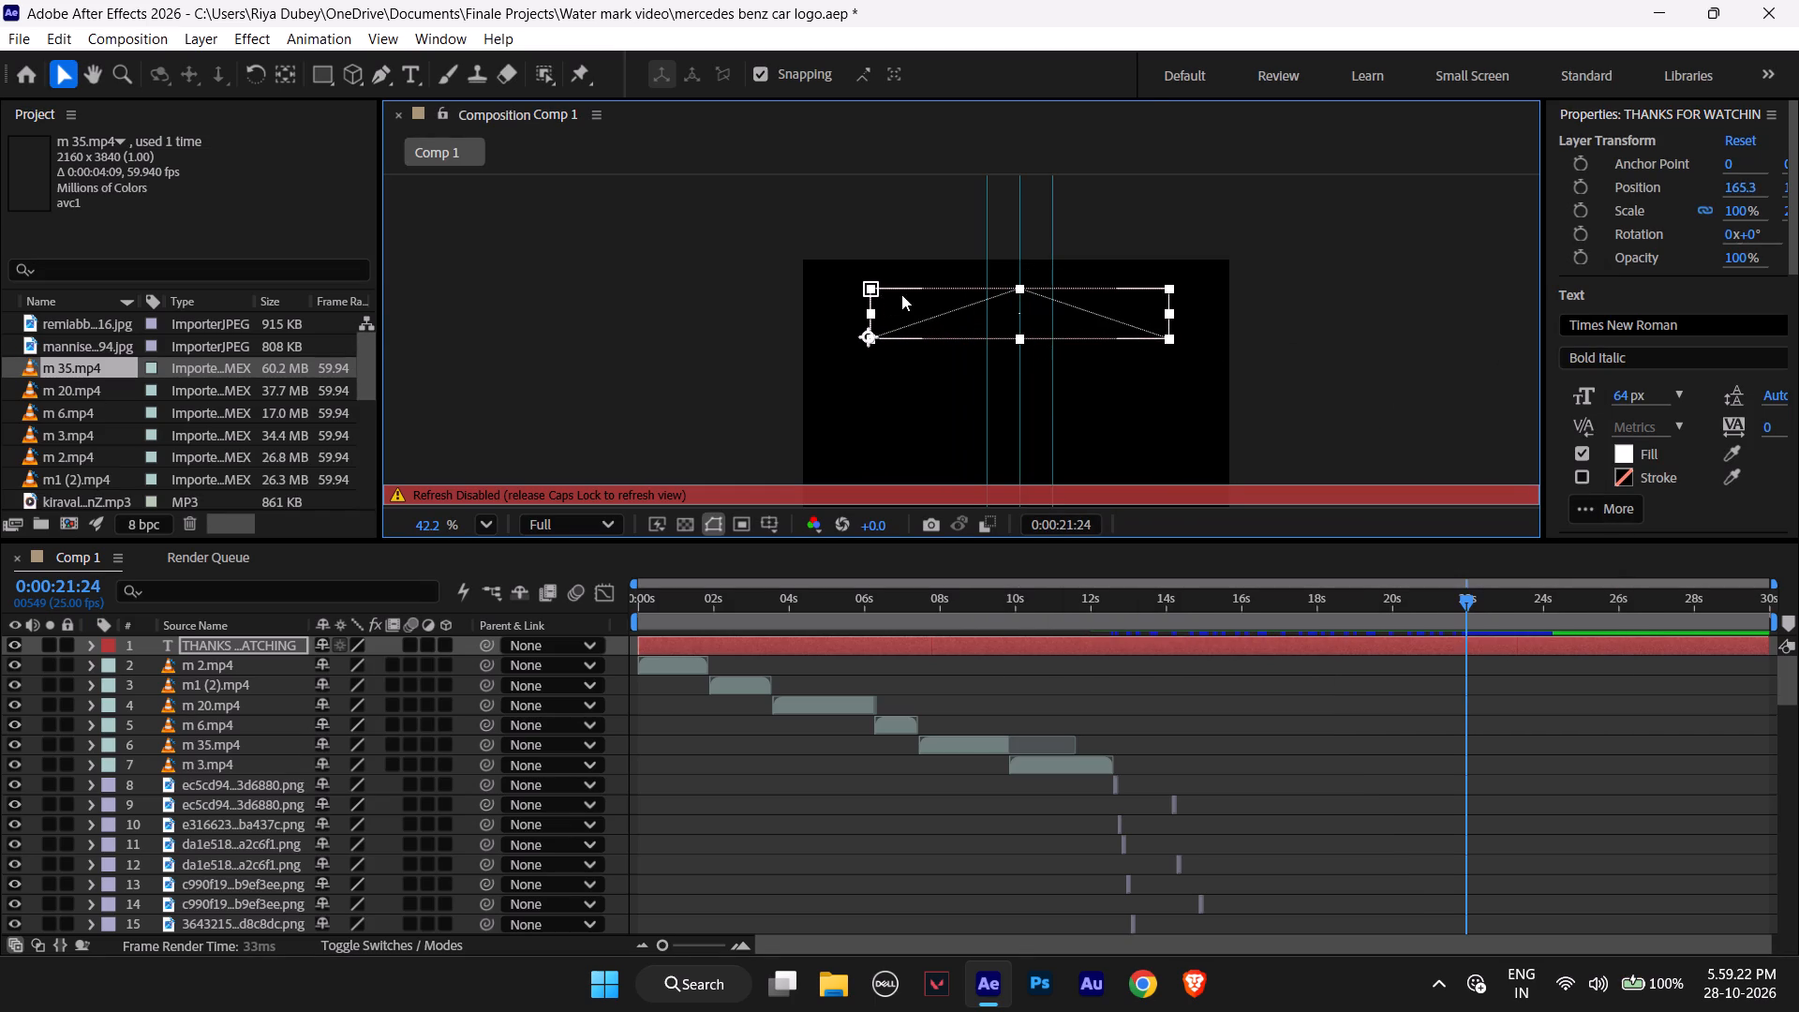
Select all characters of the THANKS FOR WATCHING text and apply the white FFFFFF fill again.
double_click(895, 300)
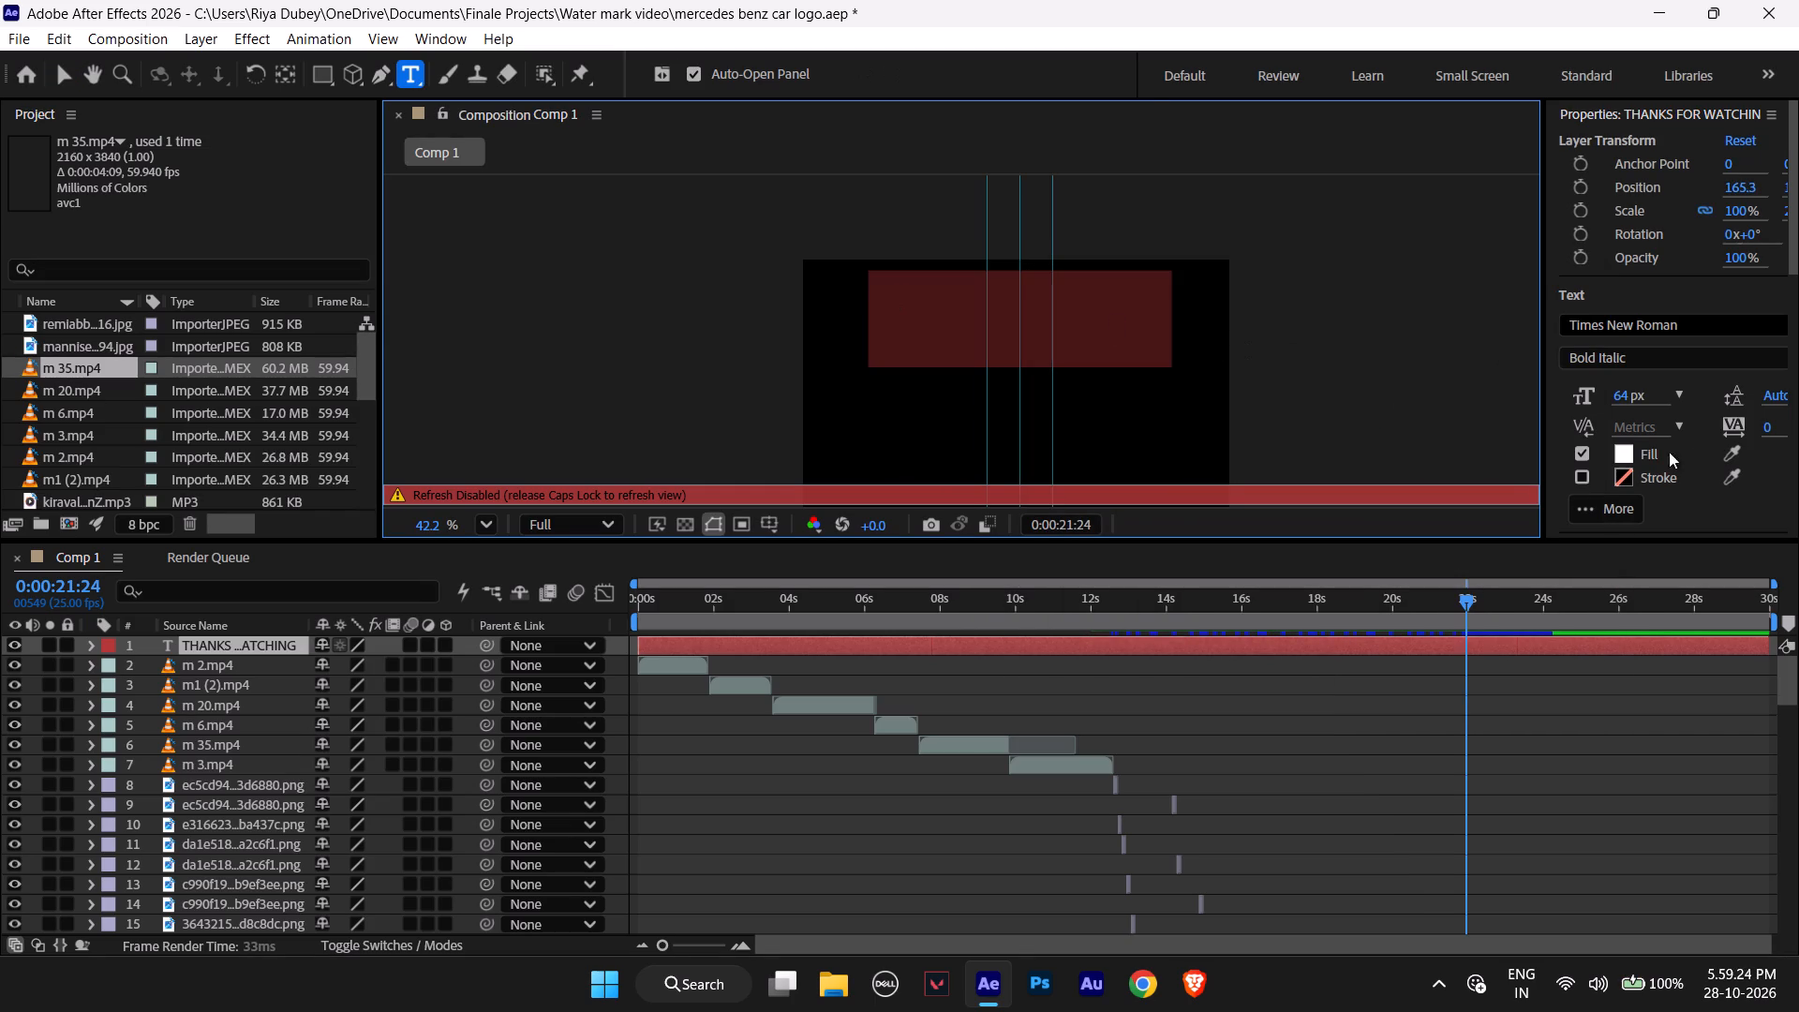
left_click(1619, 451)
left_click_drag(1131, 378, 901, 283)
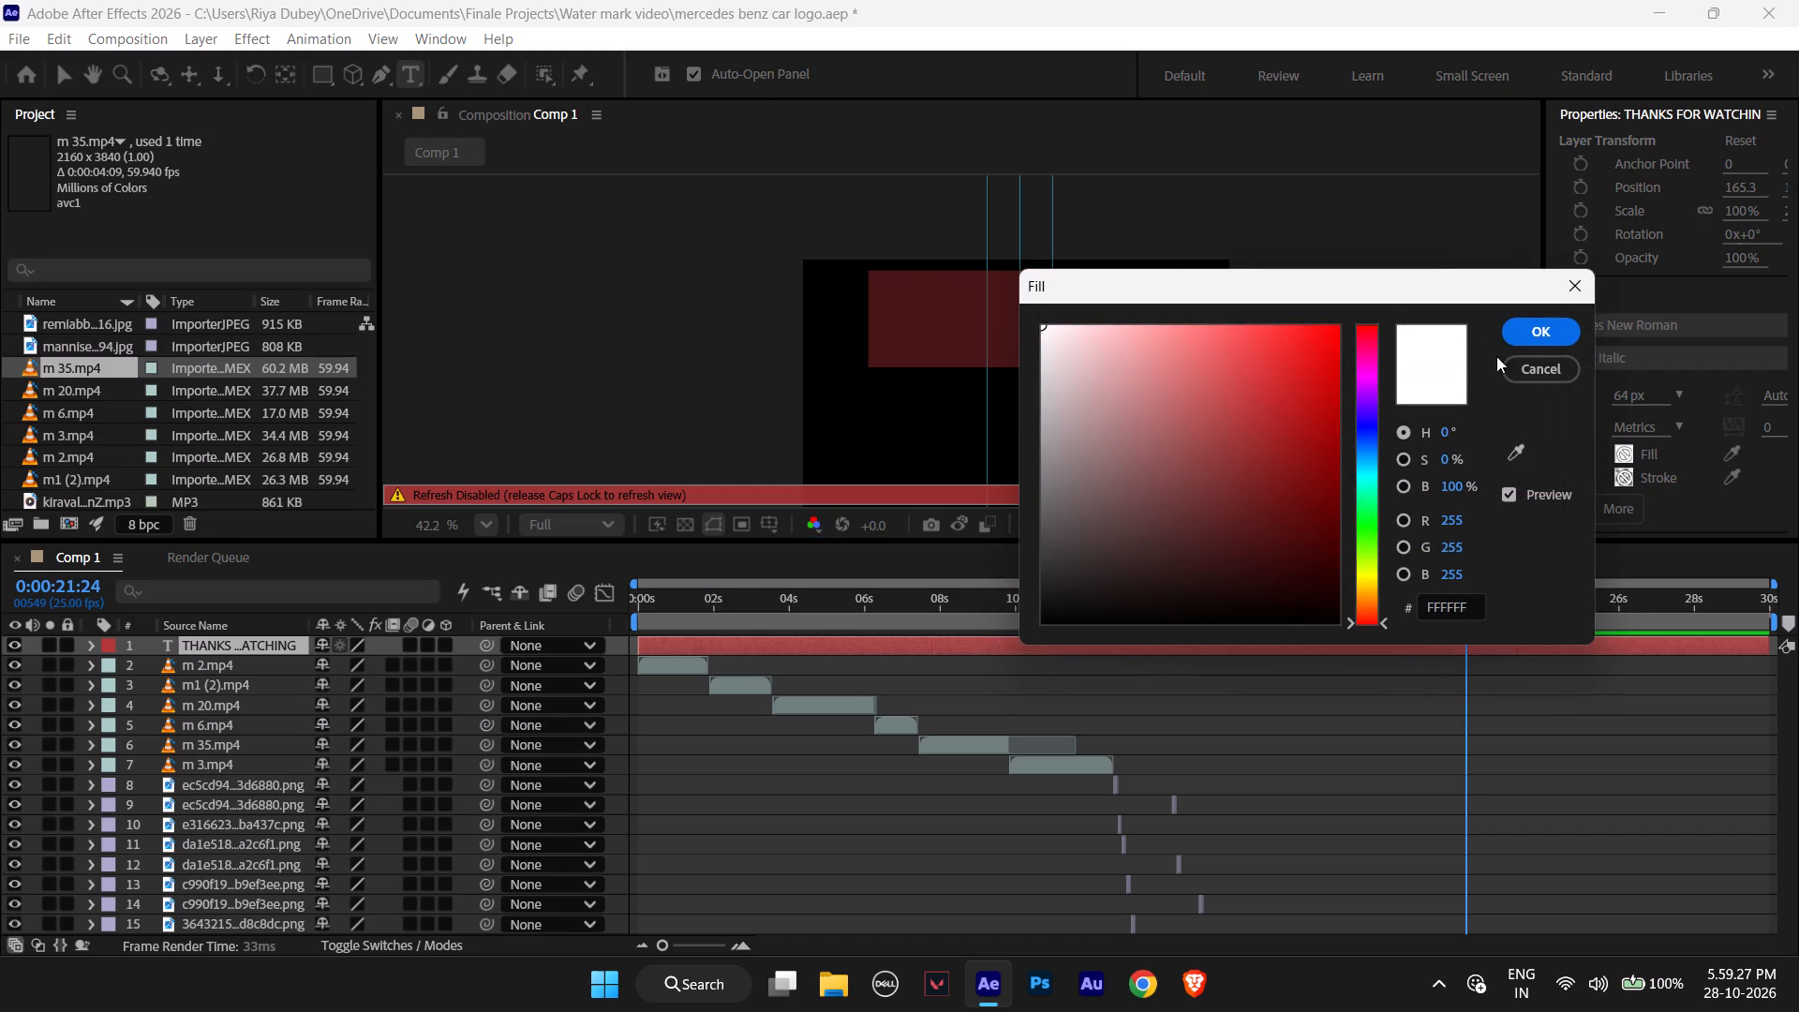
left_click(1527, 330)
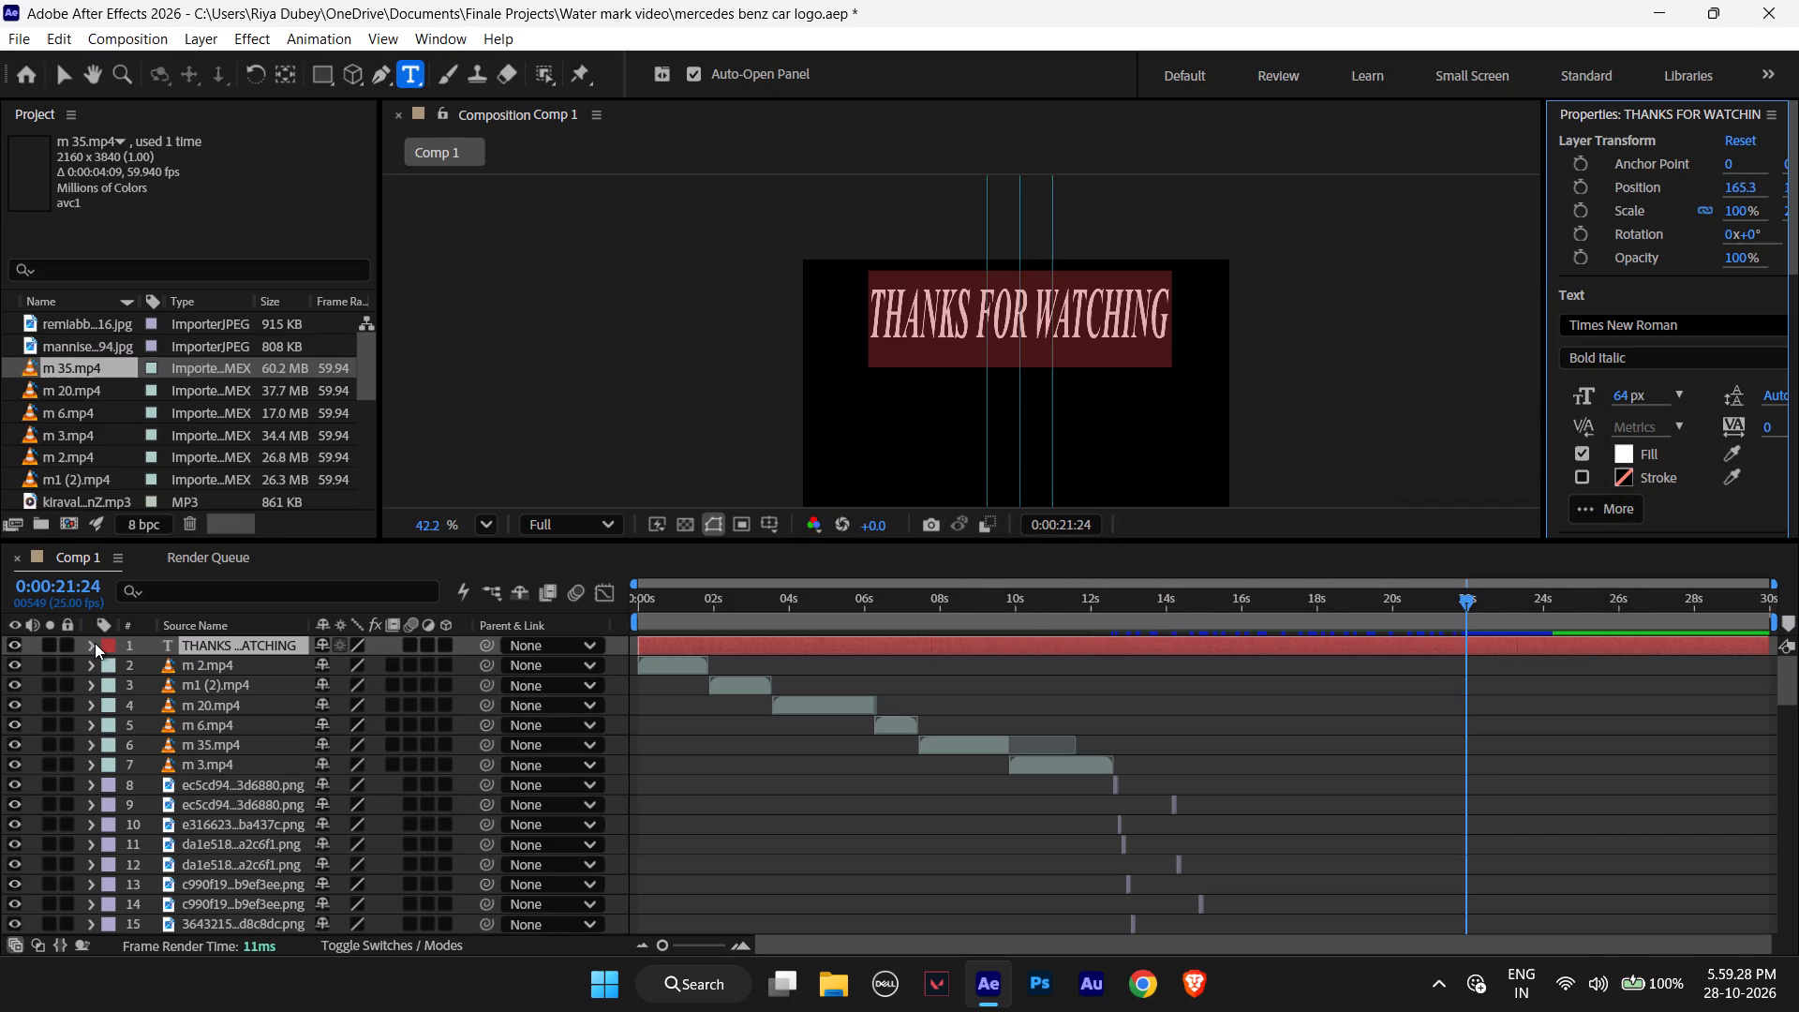
Examine the text layer's Text, Path Options, More Options and Transform groups and its font size setting.
left_click(90, 643)
left_click(112, 661)
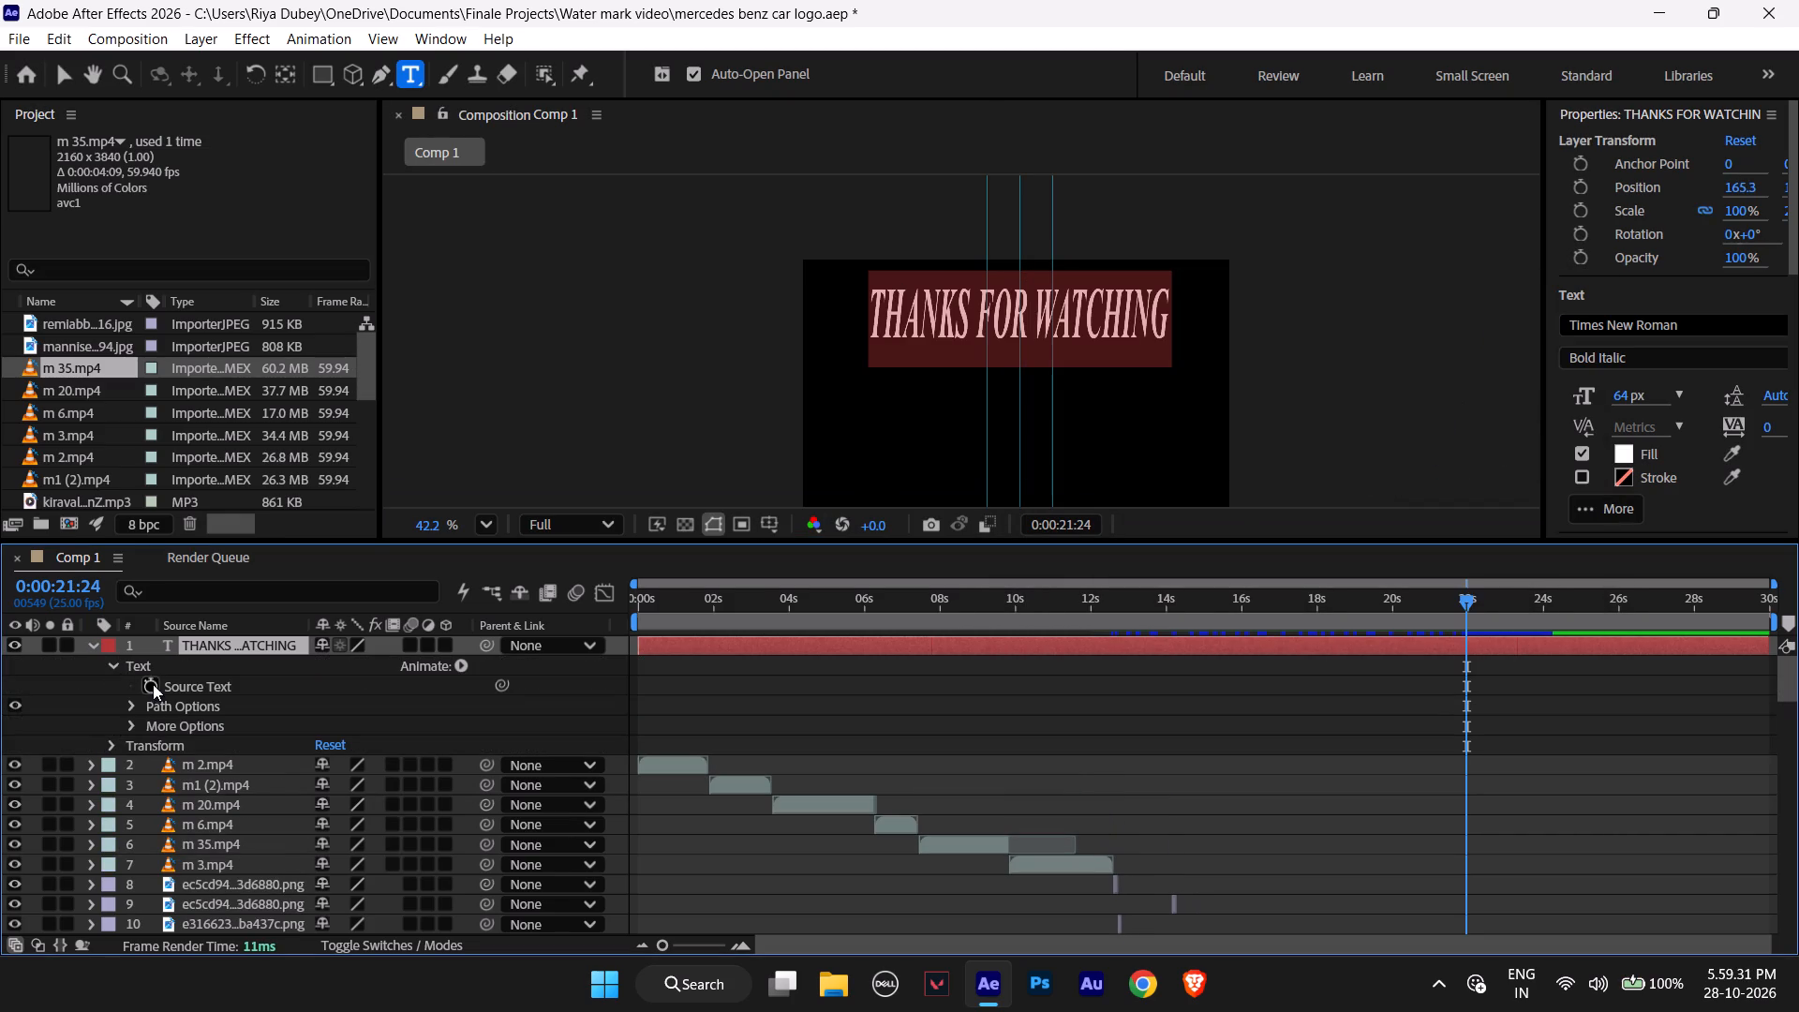
left_click(114, 739)
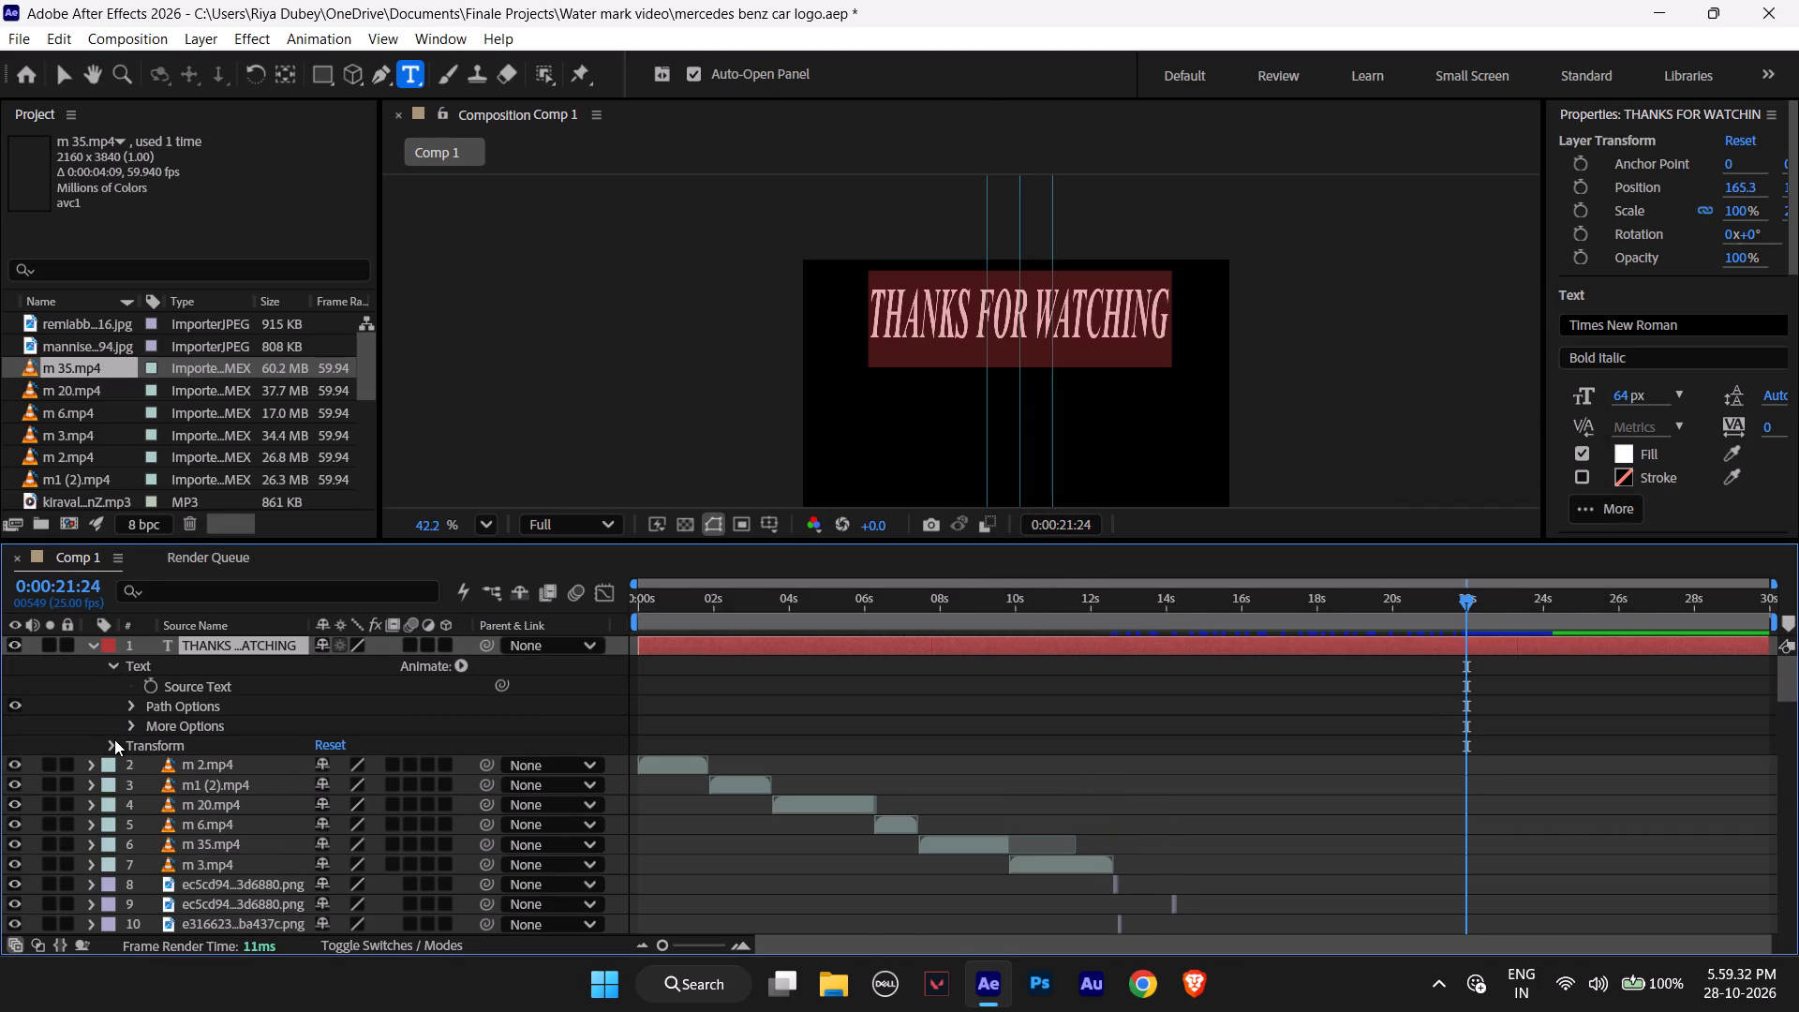
left_click(110, 743)
left_click(133, 722)
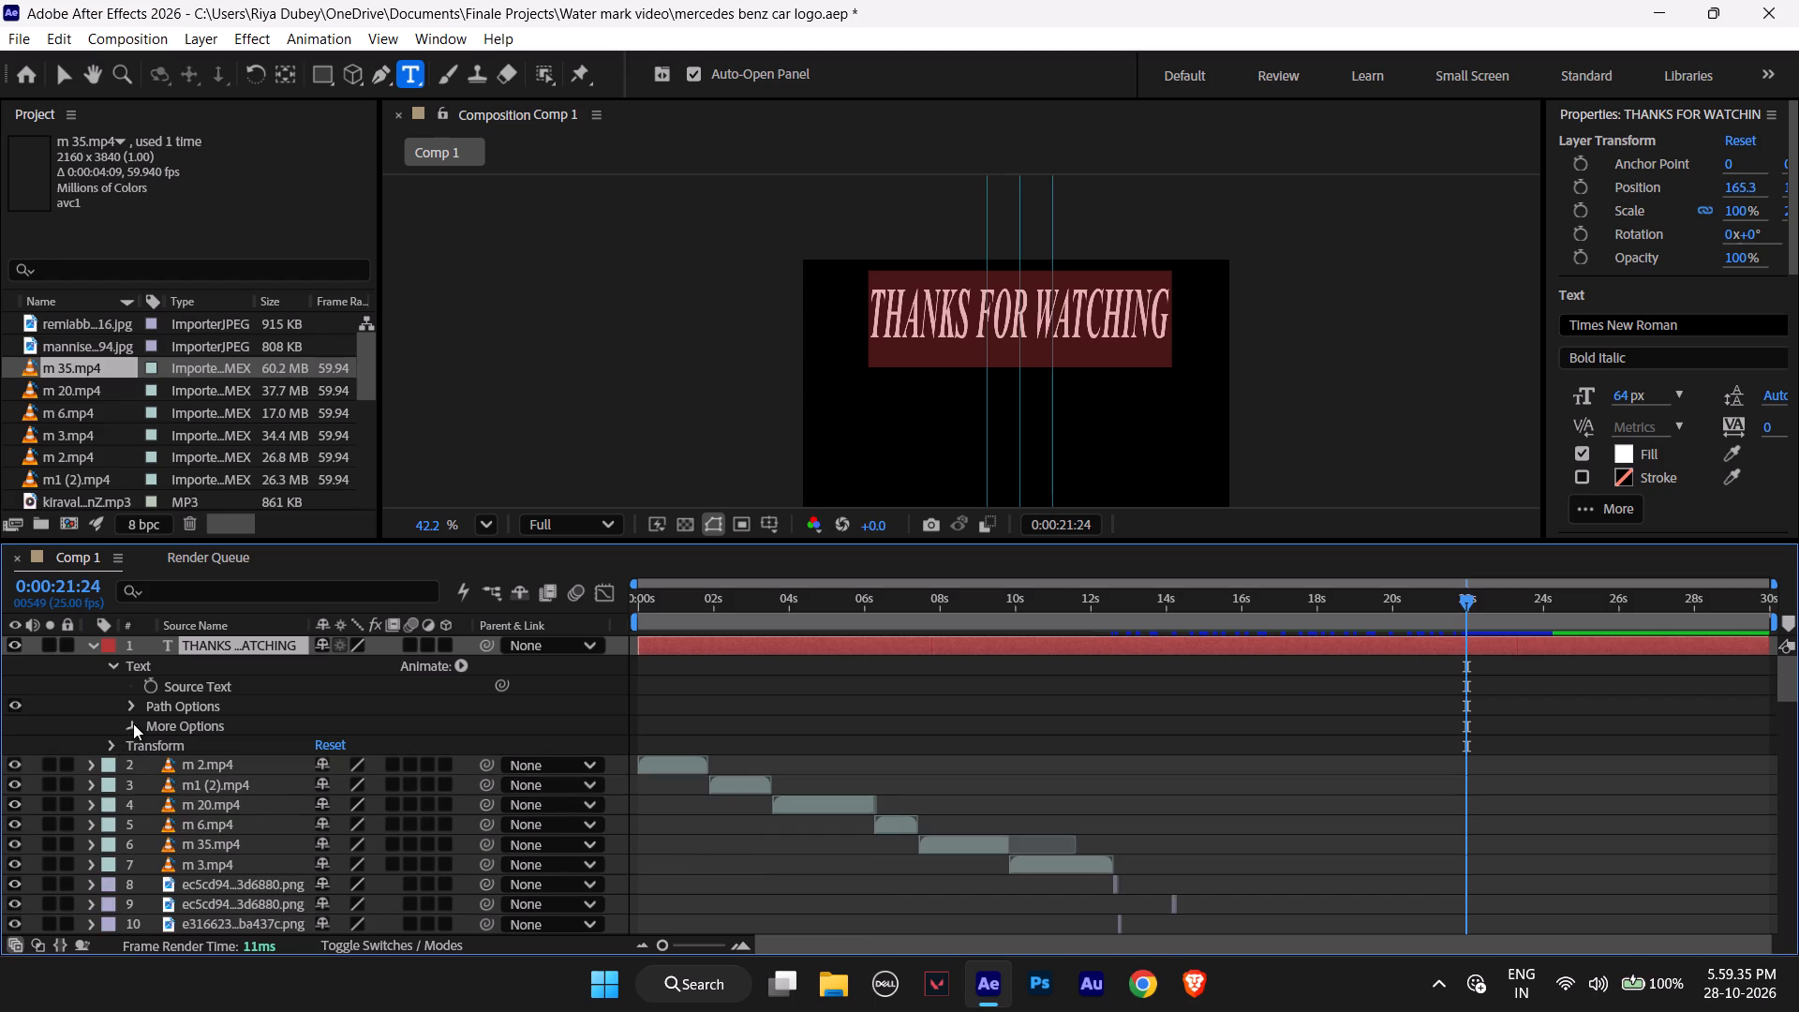
left_click(133, 723)
left_click(134, 703)
left_click(133, 703)
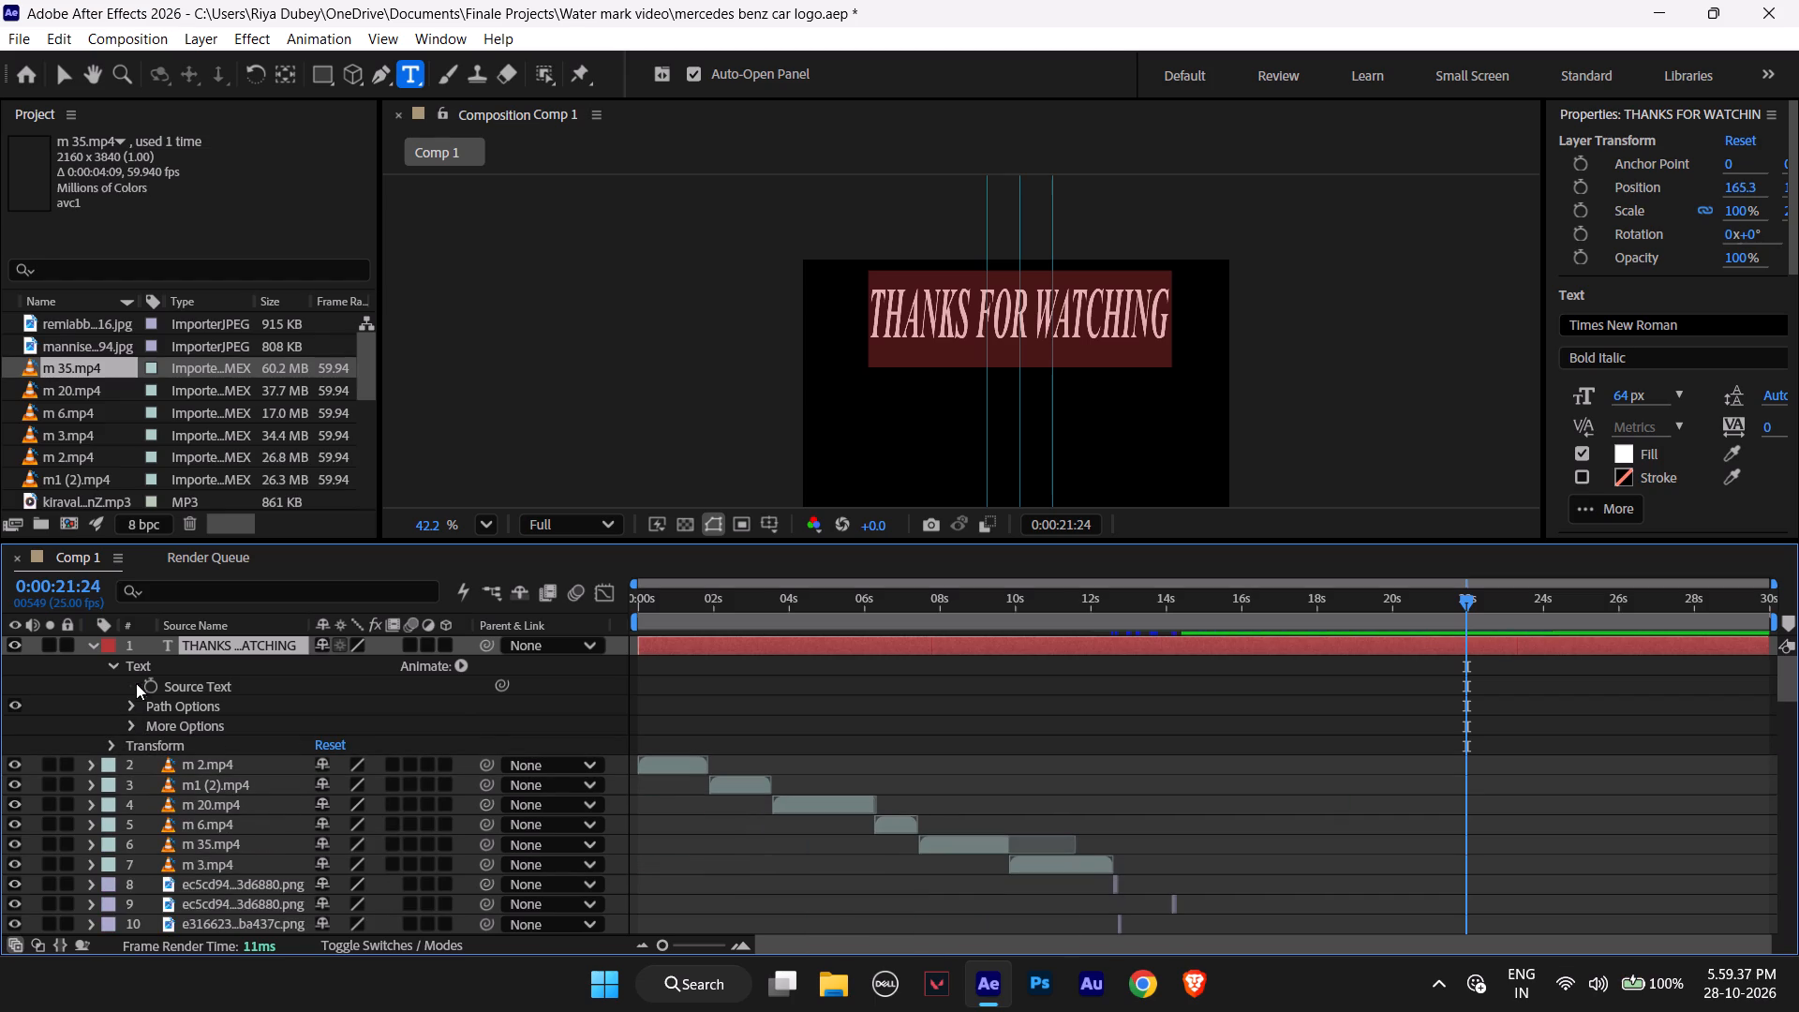
left_click(109, 664)
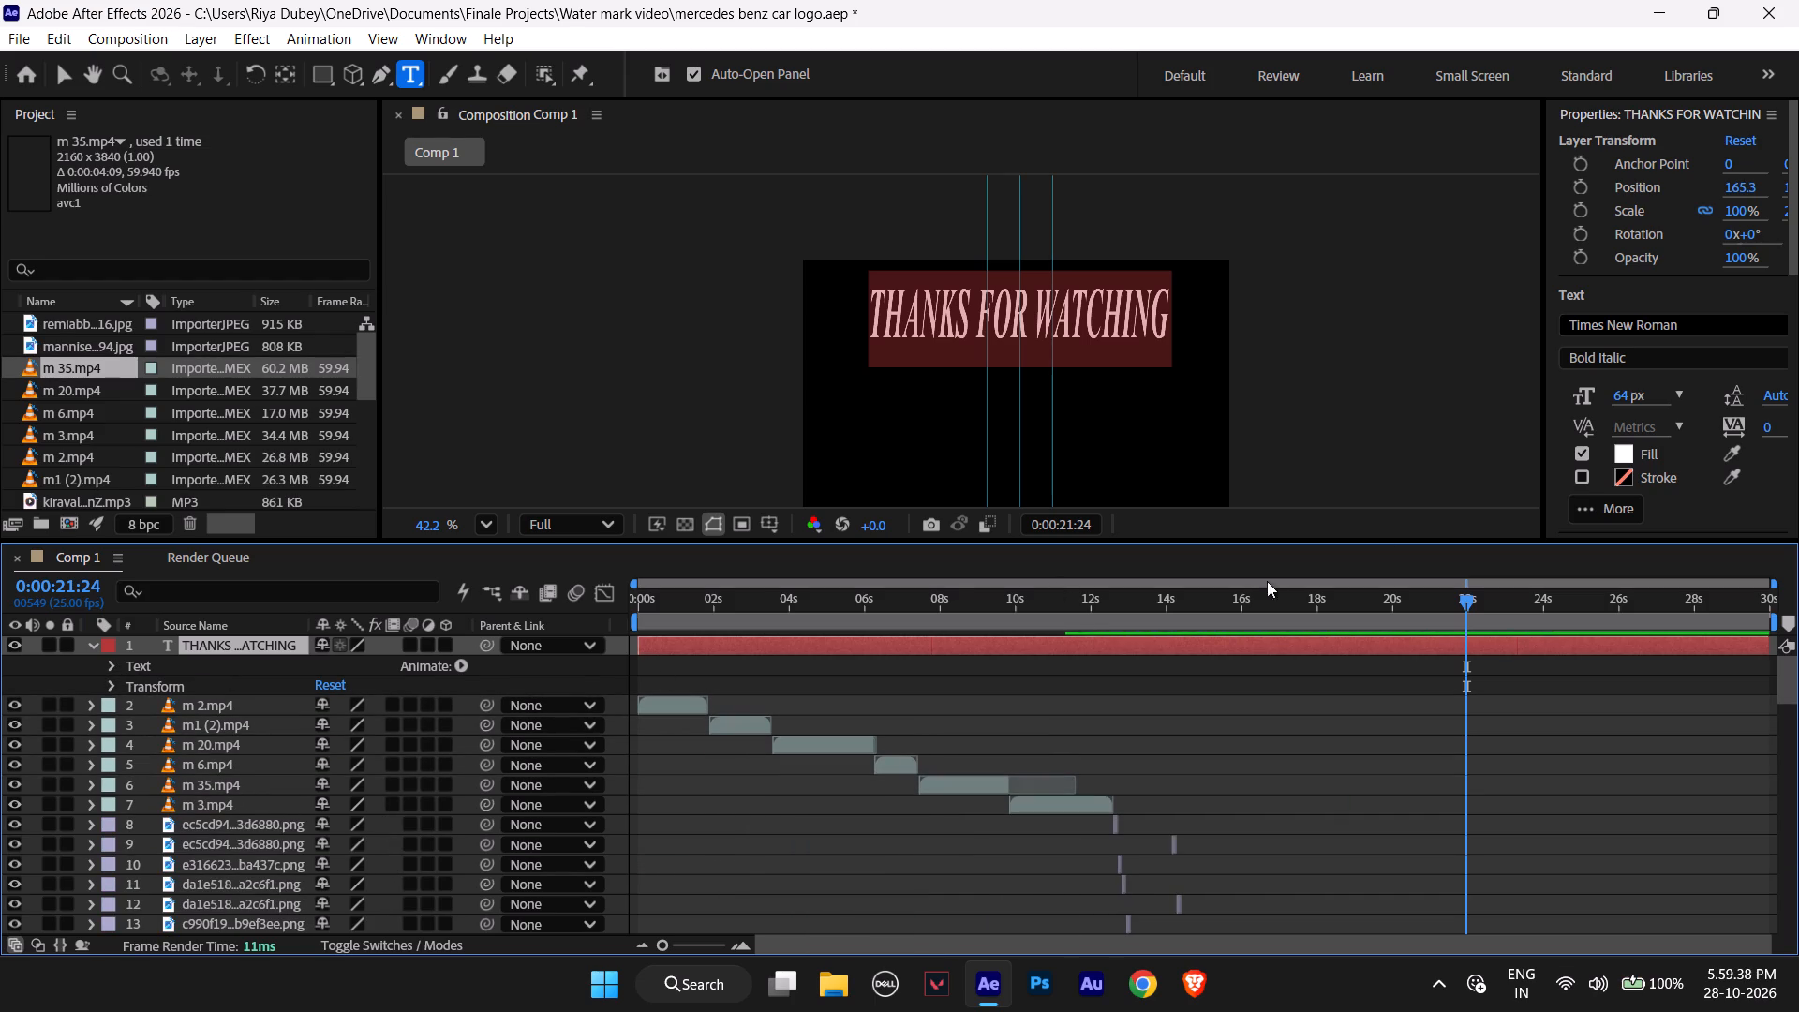
left_click(1621, 400)
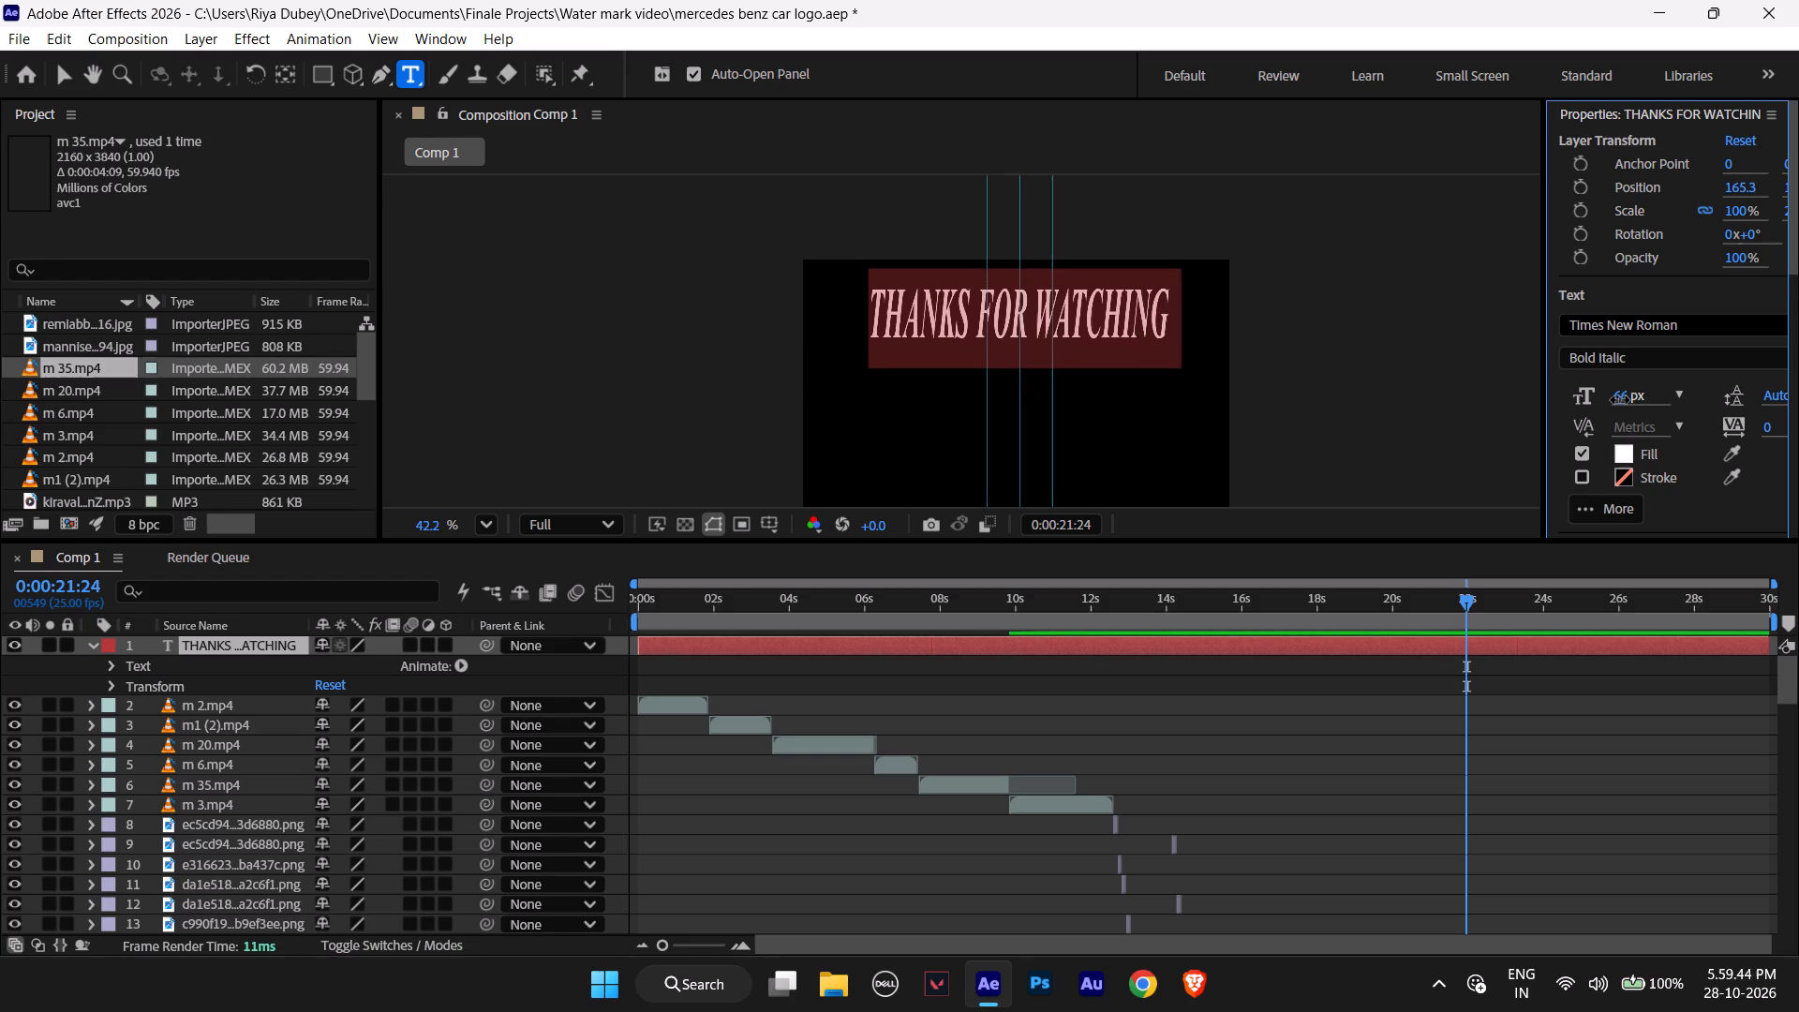
left_click(1728, 508)
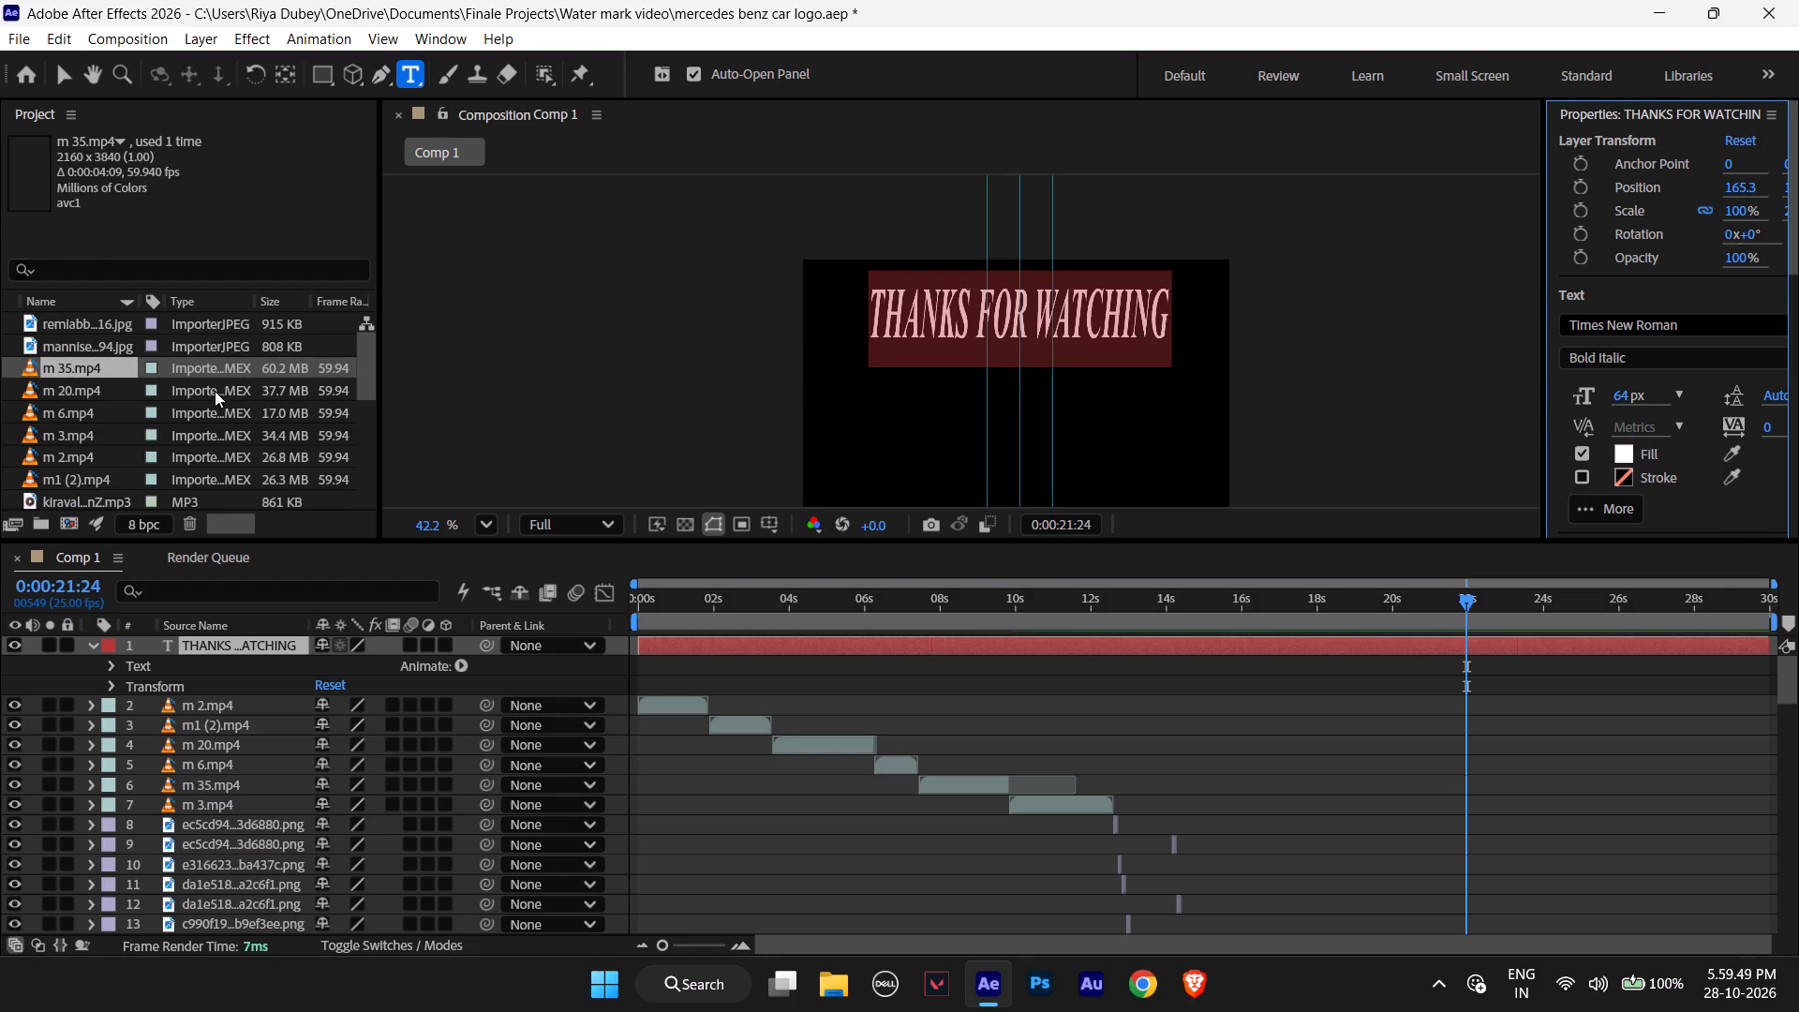
Add a Line Anchor animator to the THANKS FOR WATCHING text layer.
left_click(461, 661)
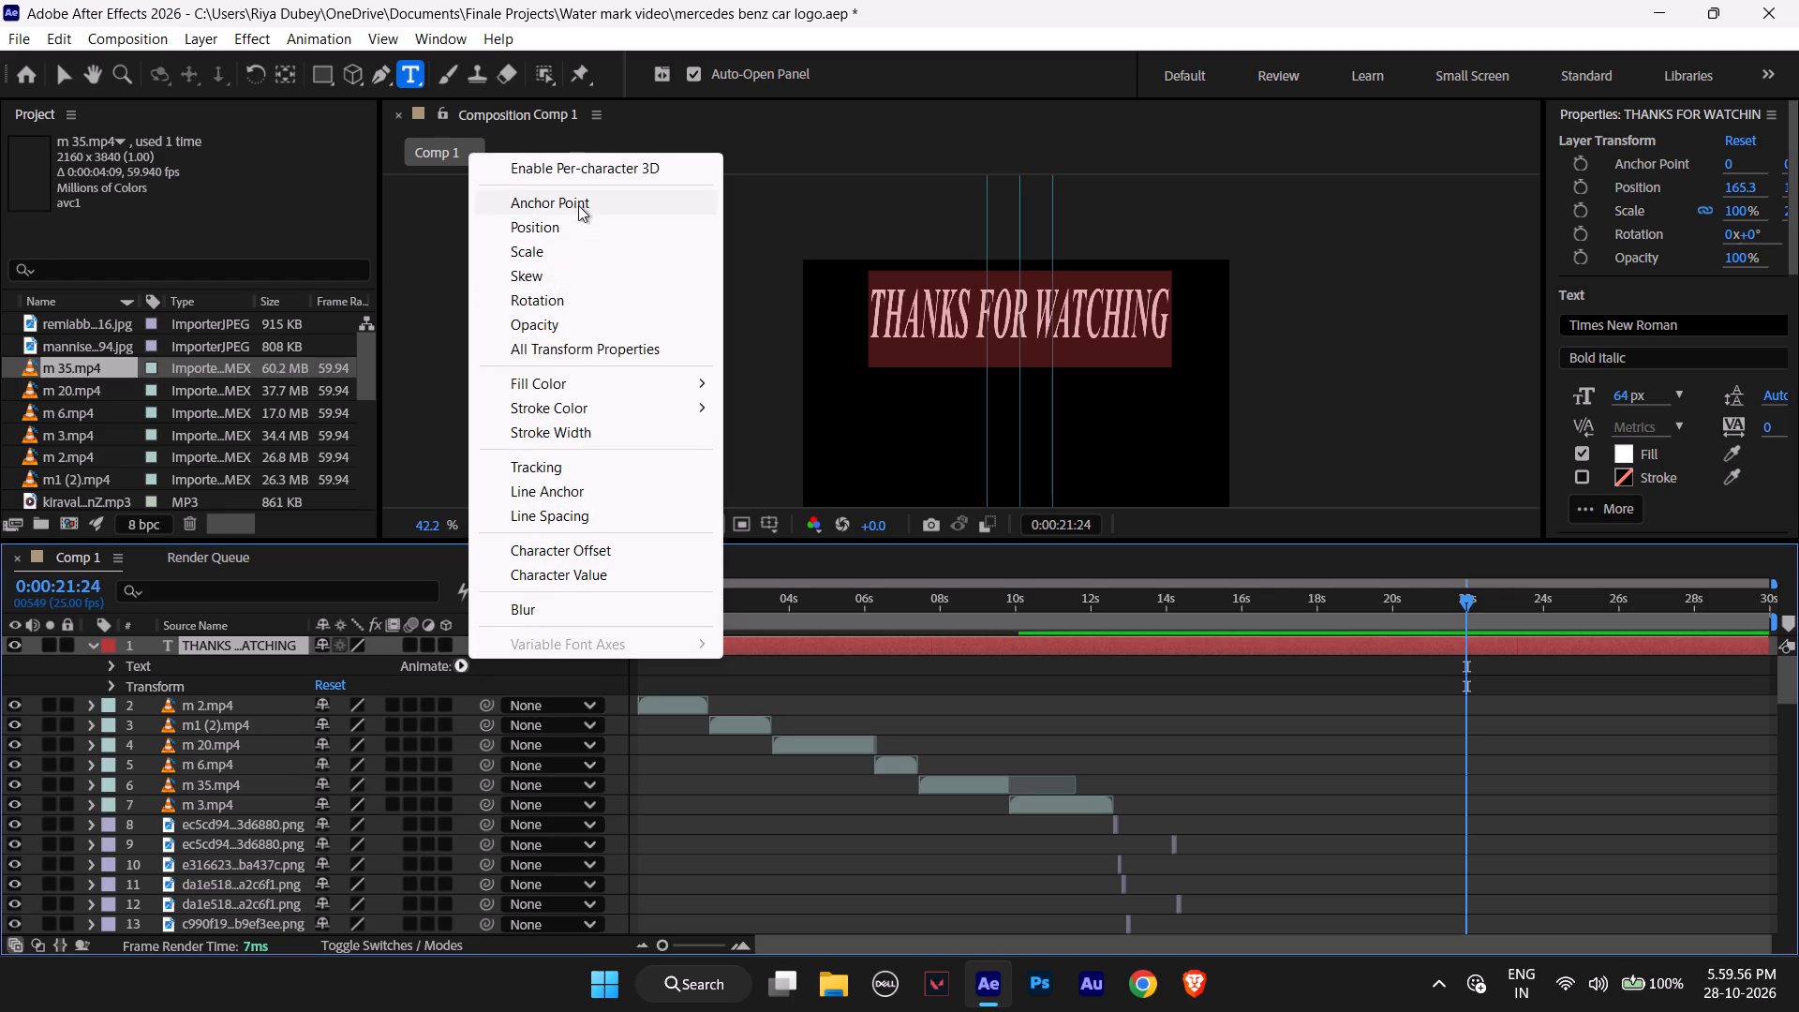
left_click(613, 488)
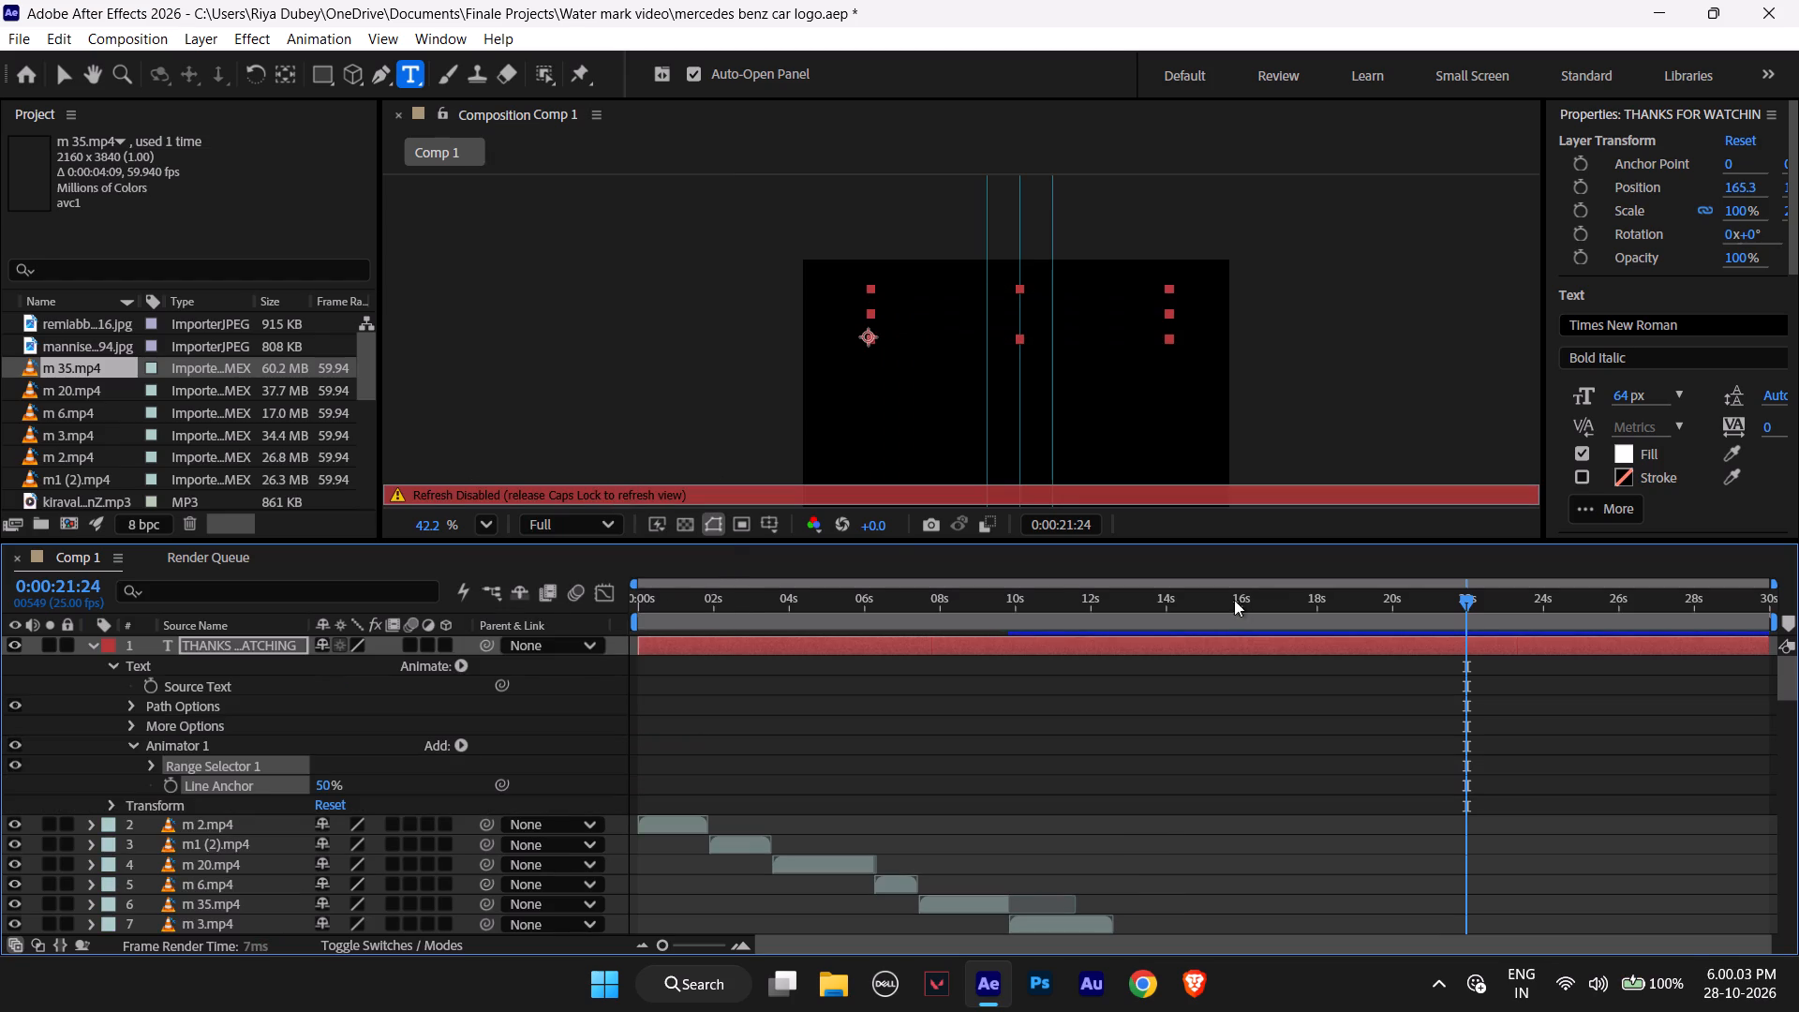
Move the time indicator to 0:00:00:00 and trim the THANKS FOR WATCHING layer's start to about 27.5 seconds.
left_click_drag(1466, 603, 625, 619)
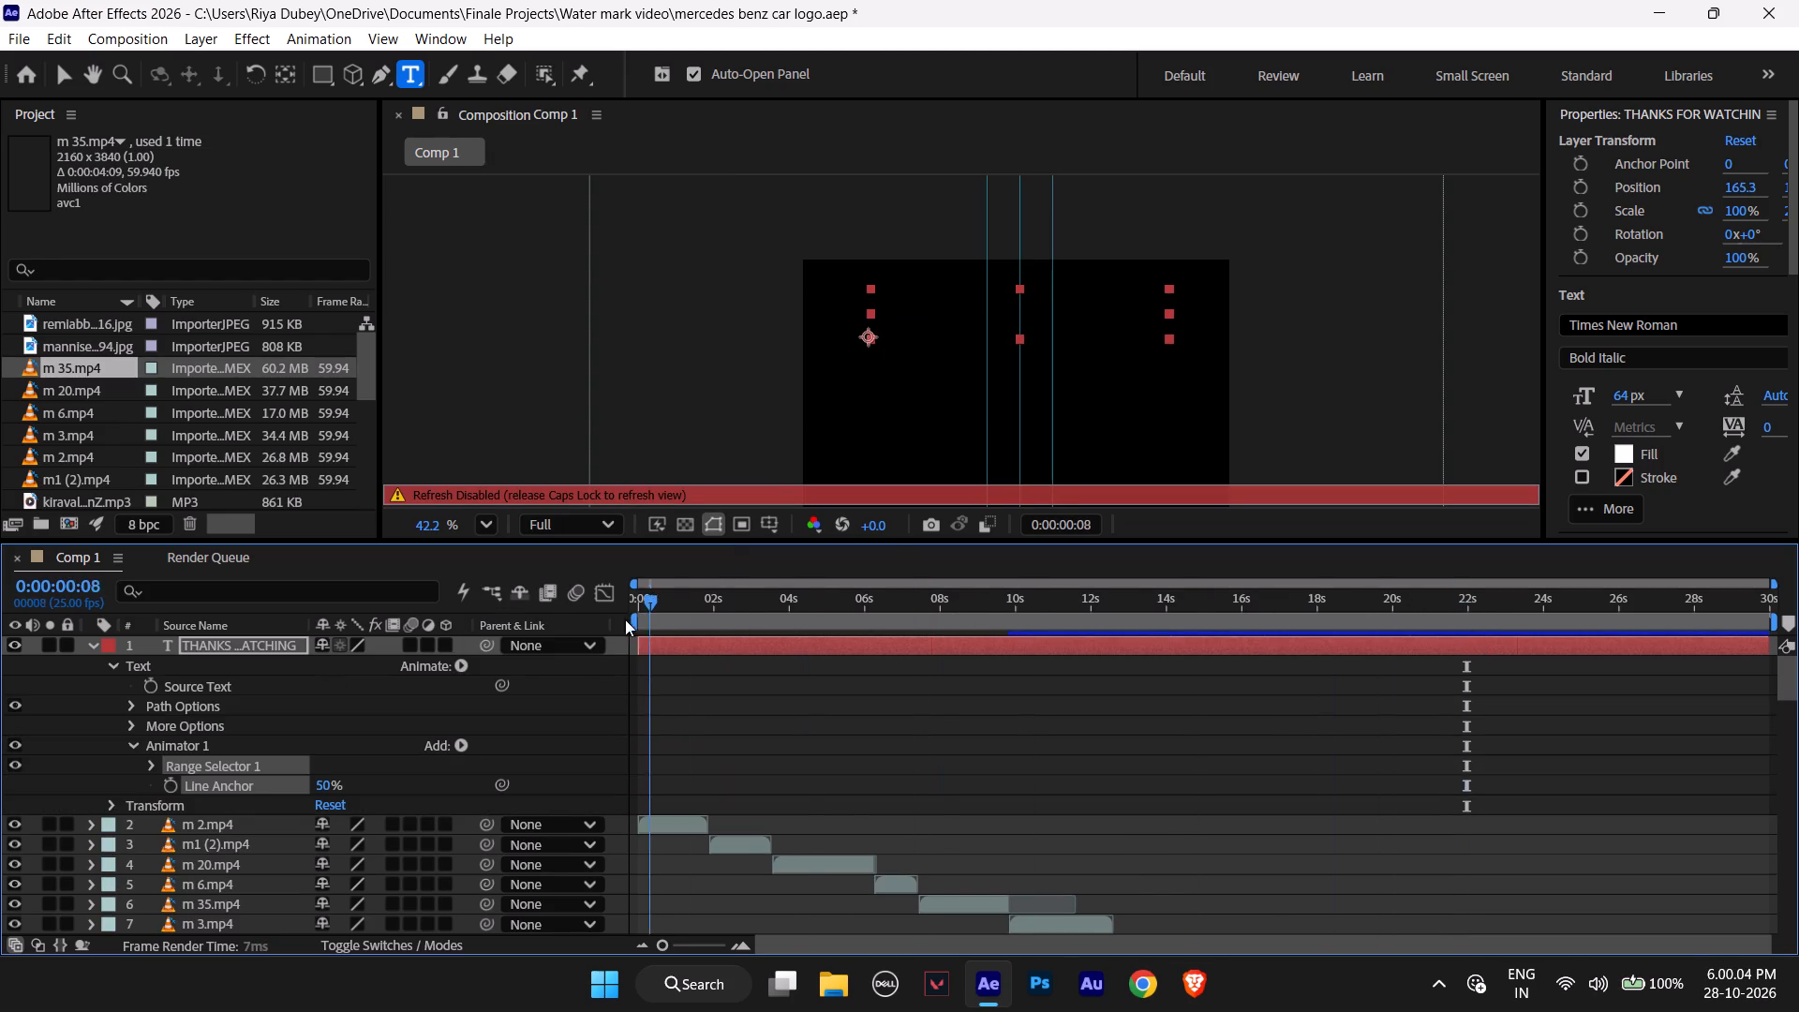
left_click_drag(625, 619, 572, 616)
scroll(1030, 689, "down", 4, "alt")
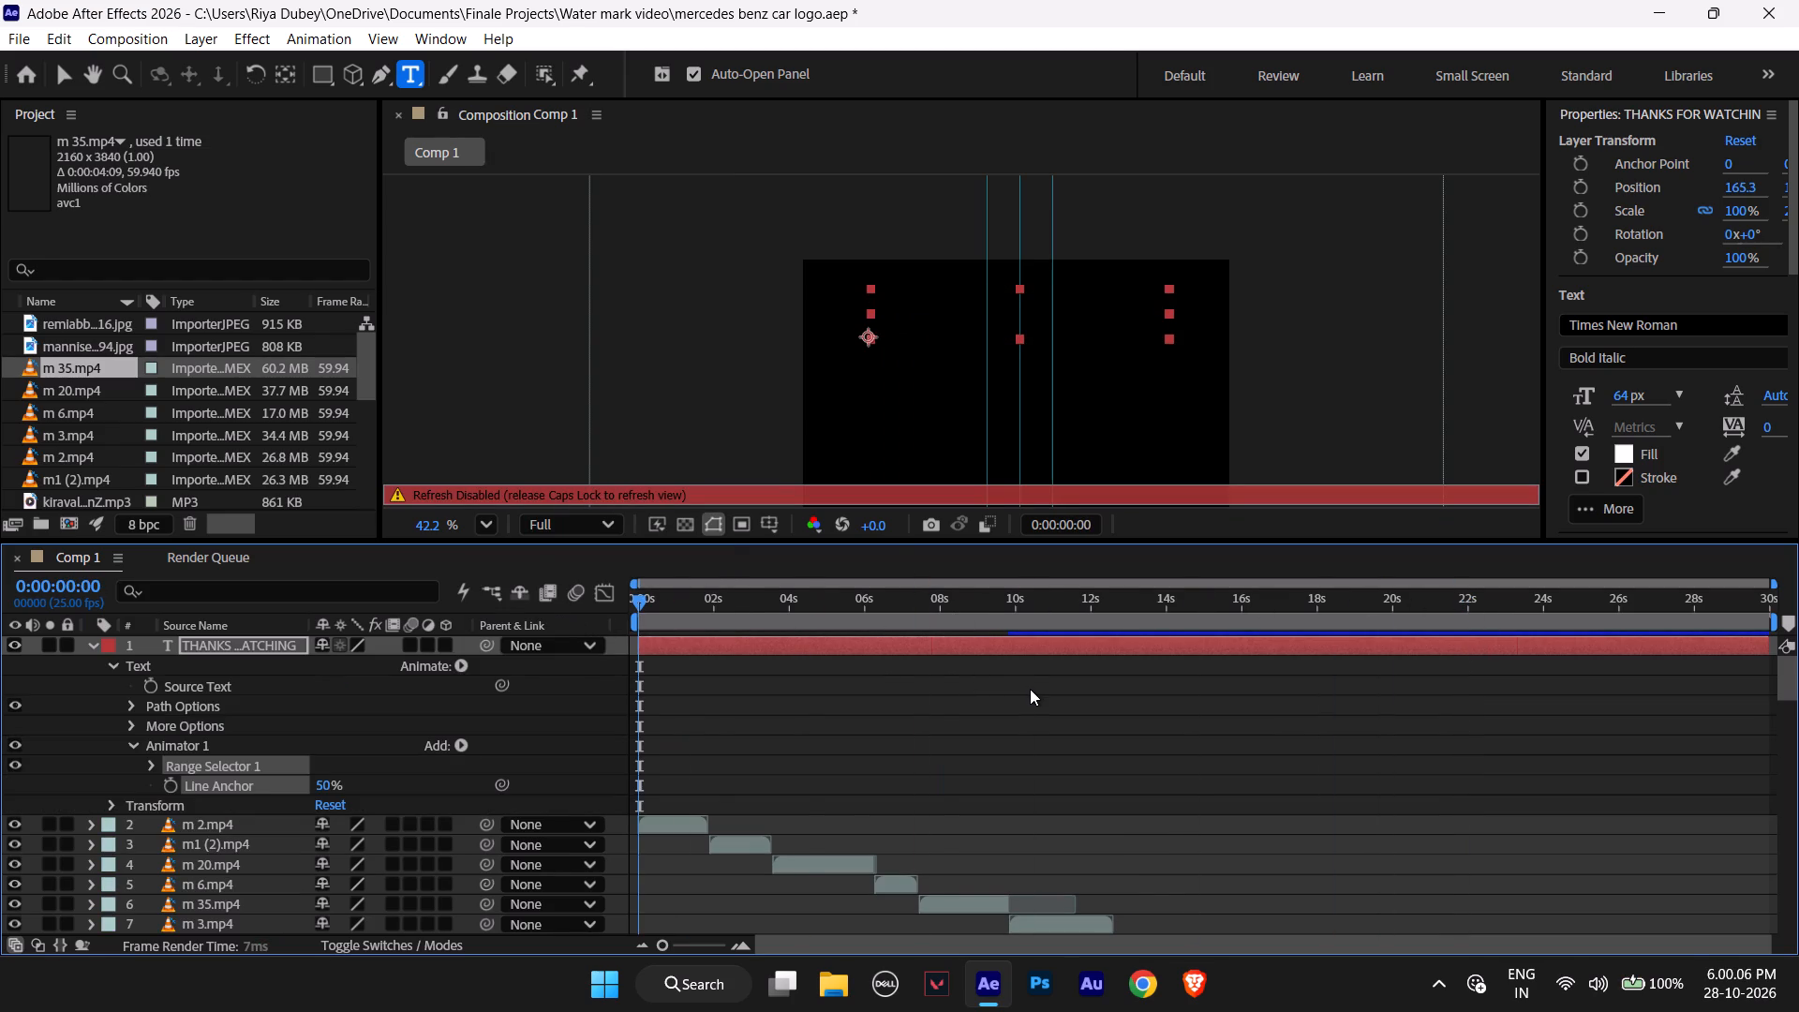
scroll(1030, 689, "down", 1, "alt")
left_click_drag(642, 645, 1658, 673)
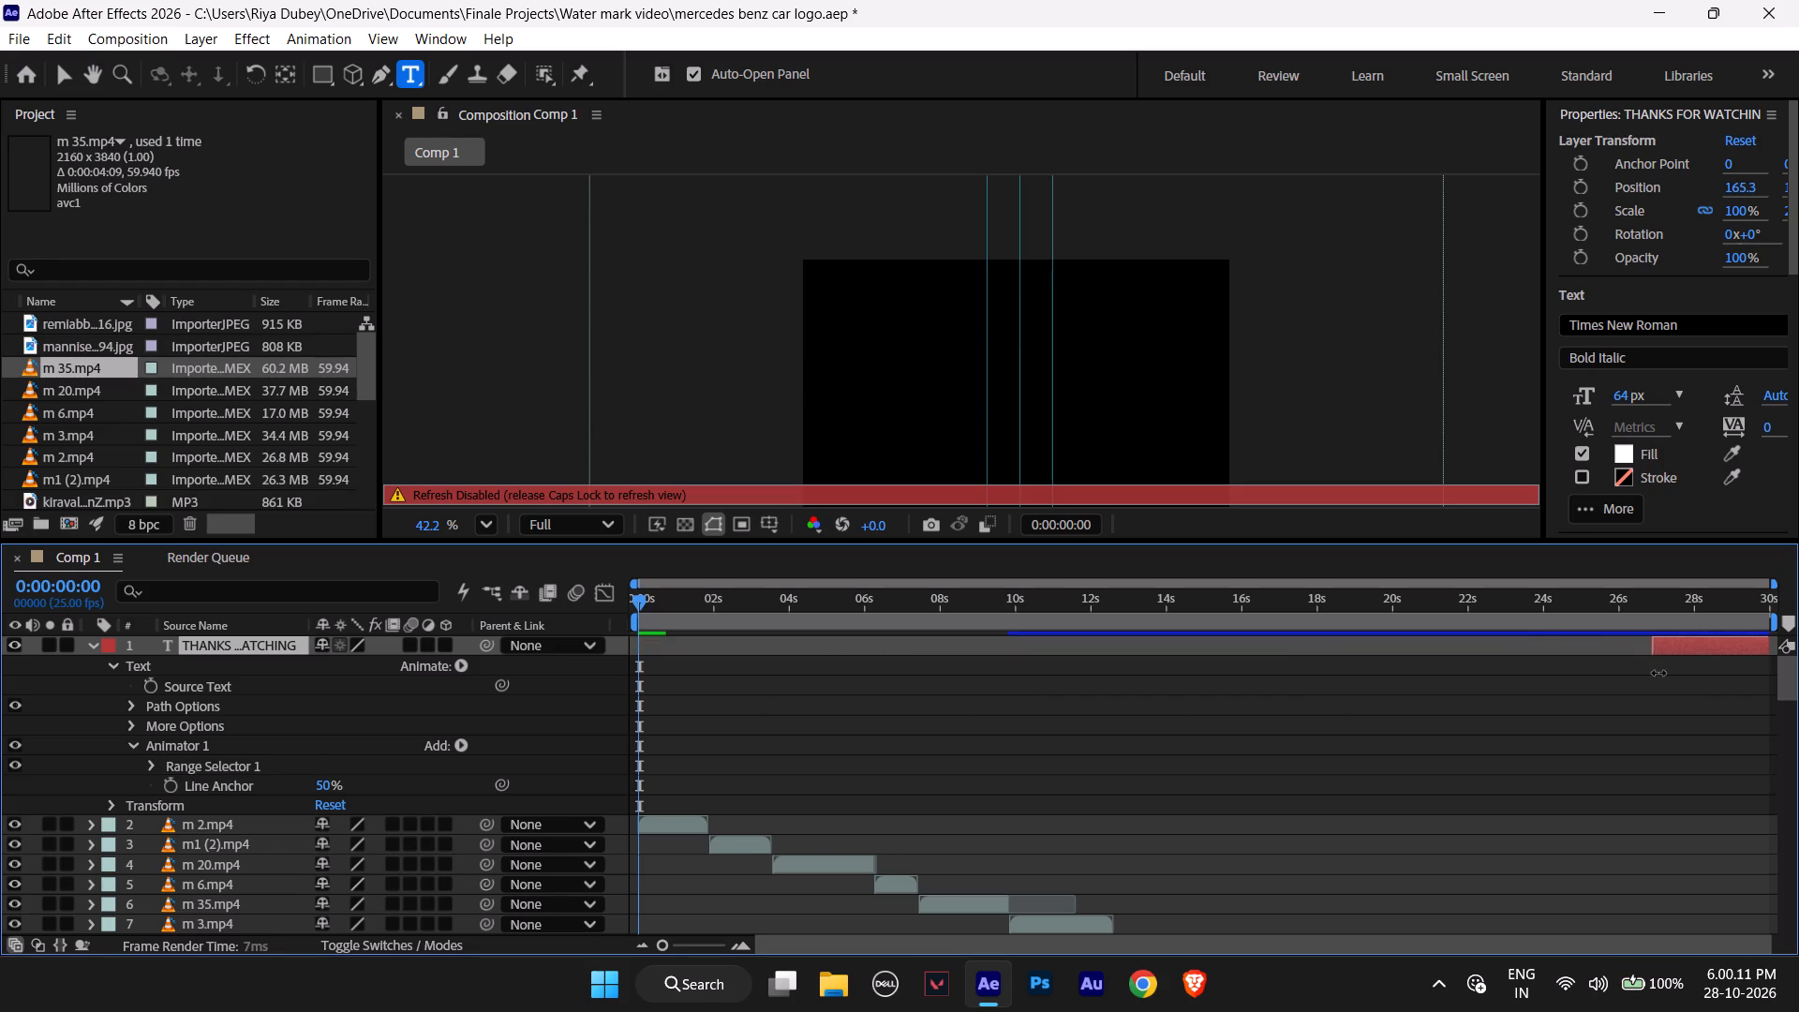
left_click_drag(1658, 673, 1676, 676)
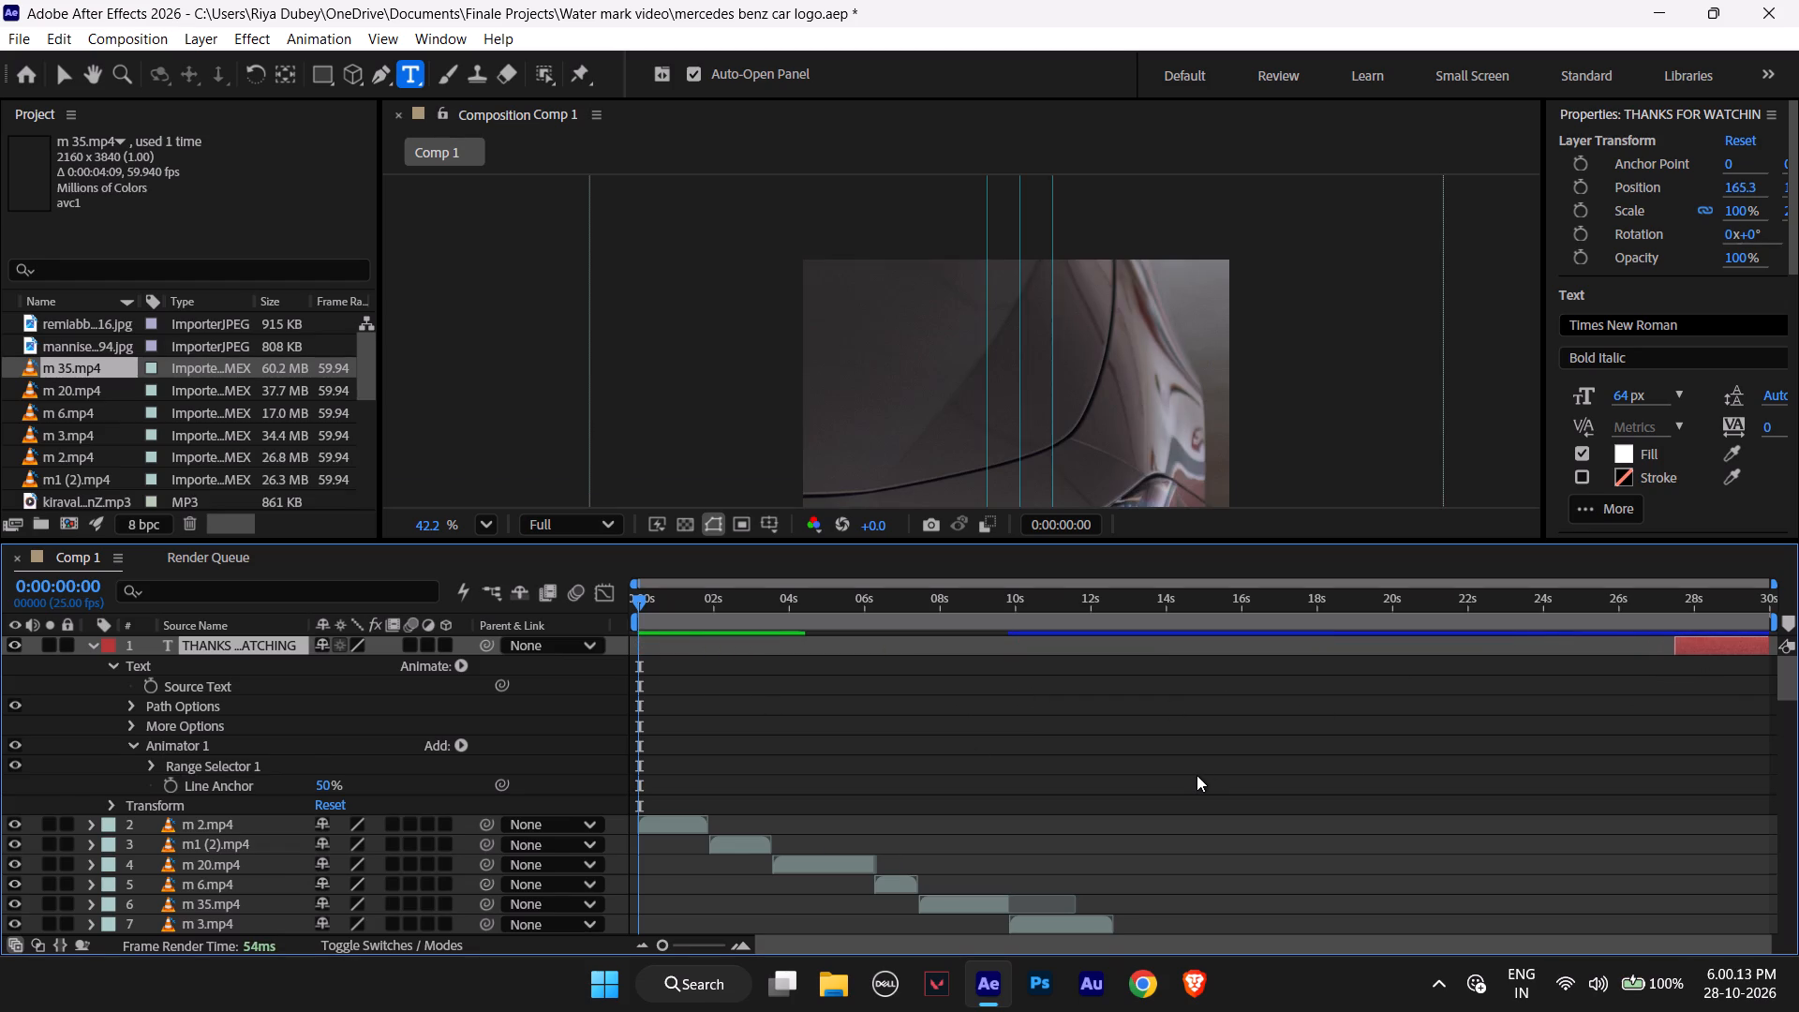
Collapse the THANKS FOR WATCHING text layer and move it down the layer stack to just above the mp3 audio layer.
scroll(1197, 775, "down", 4)
scroll(1206, 775, "down", 1, "alt")
scroll(1206, 775, "up", 1, "alt")
scroll(1206, 775, "down", 5, "alt")
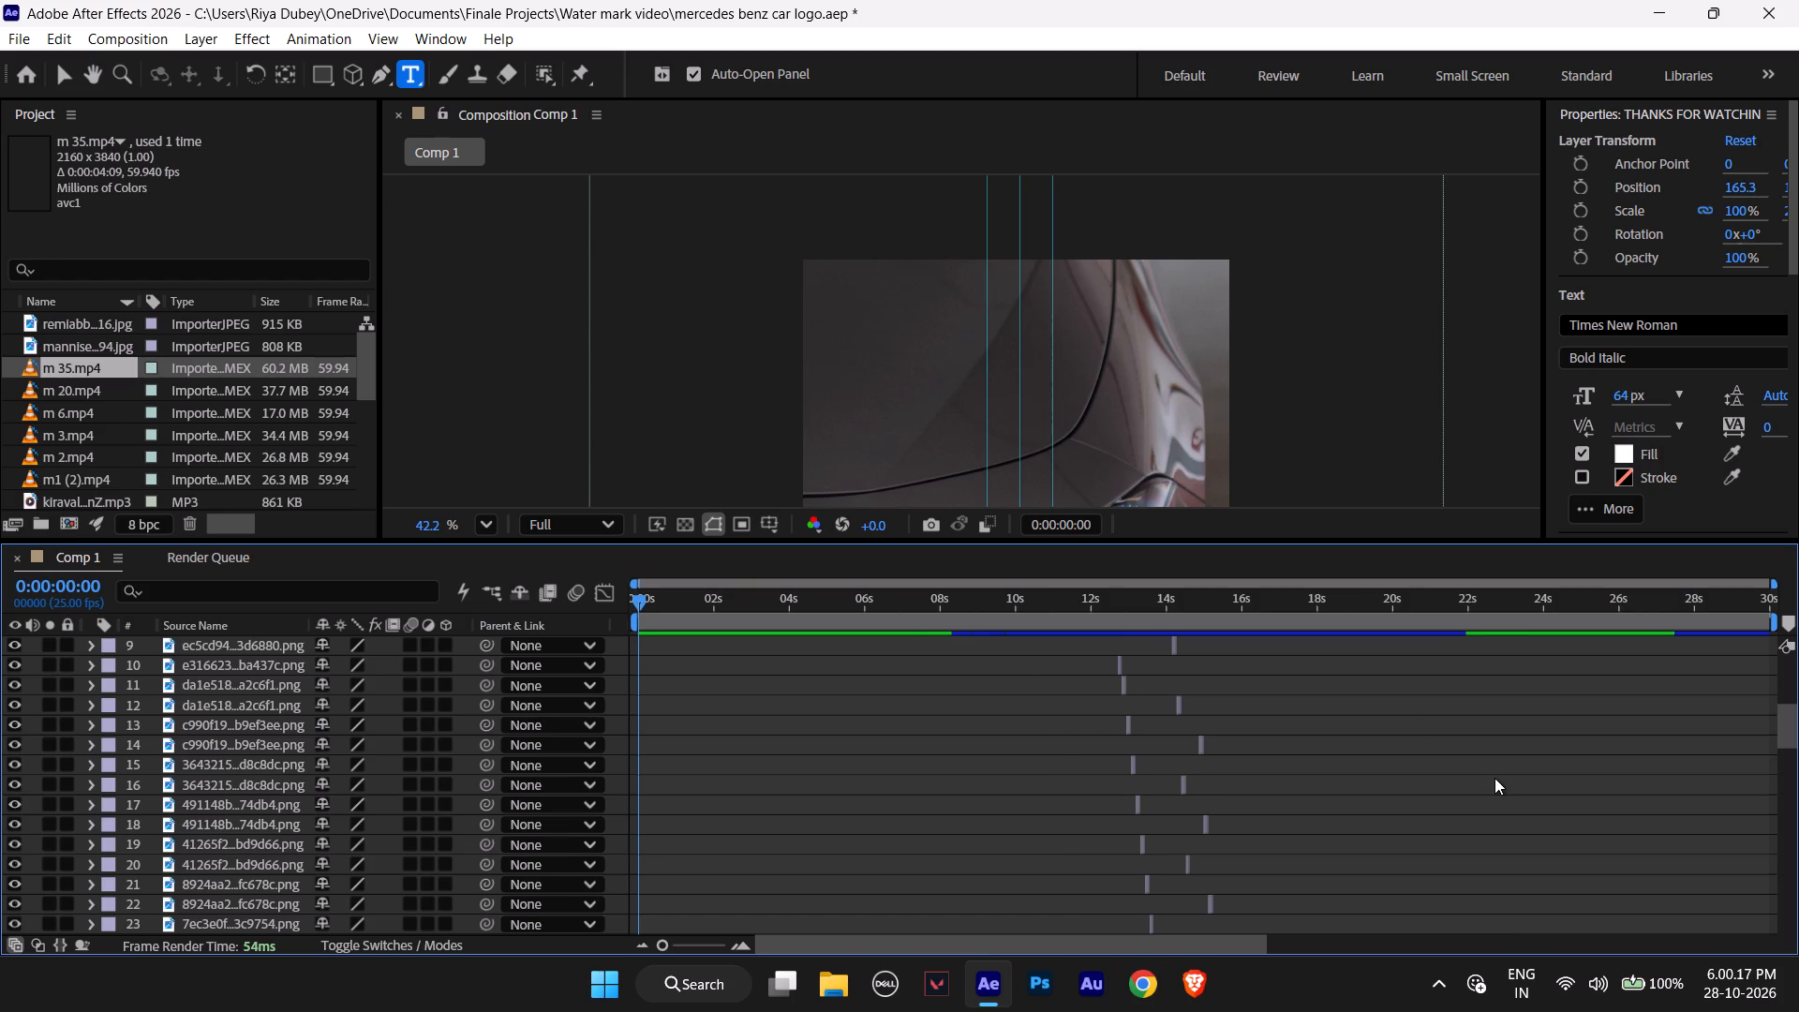
scroll(1494, 778, "up", 3)
scroll(1494, 778, "down", 1)
scroll(1494, 778, "up", 7)
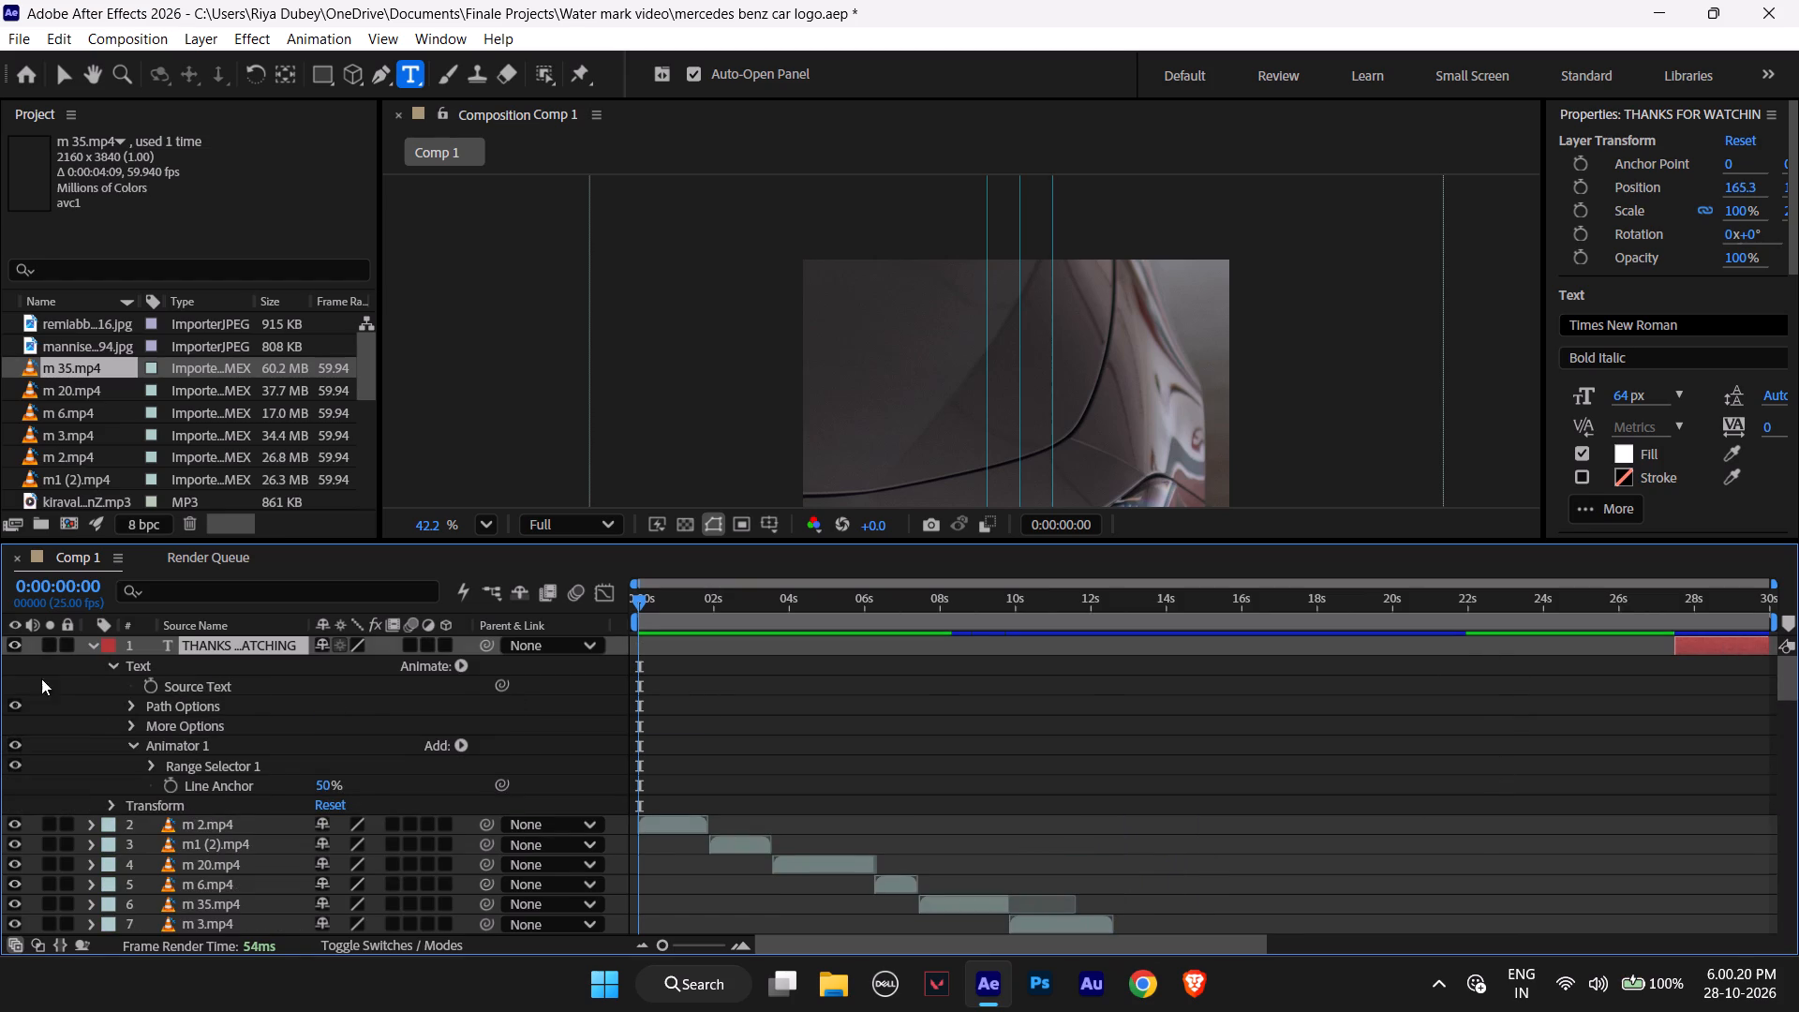
left_click(91, 641)
left_click_drag(248, 641, 267, 661)
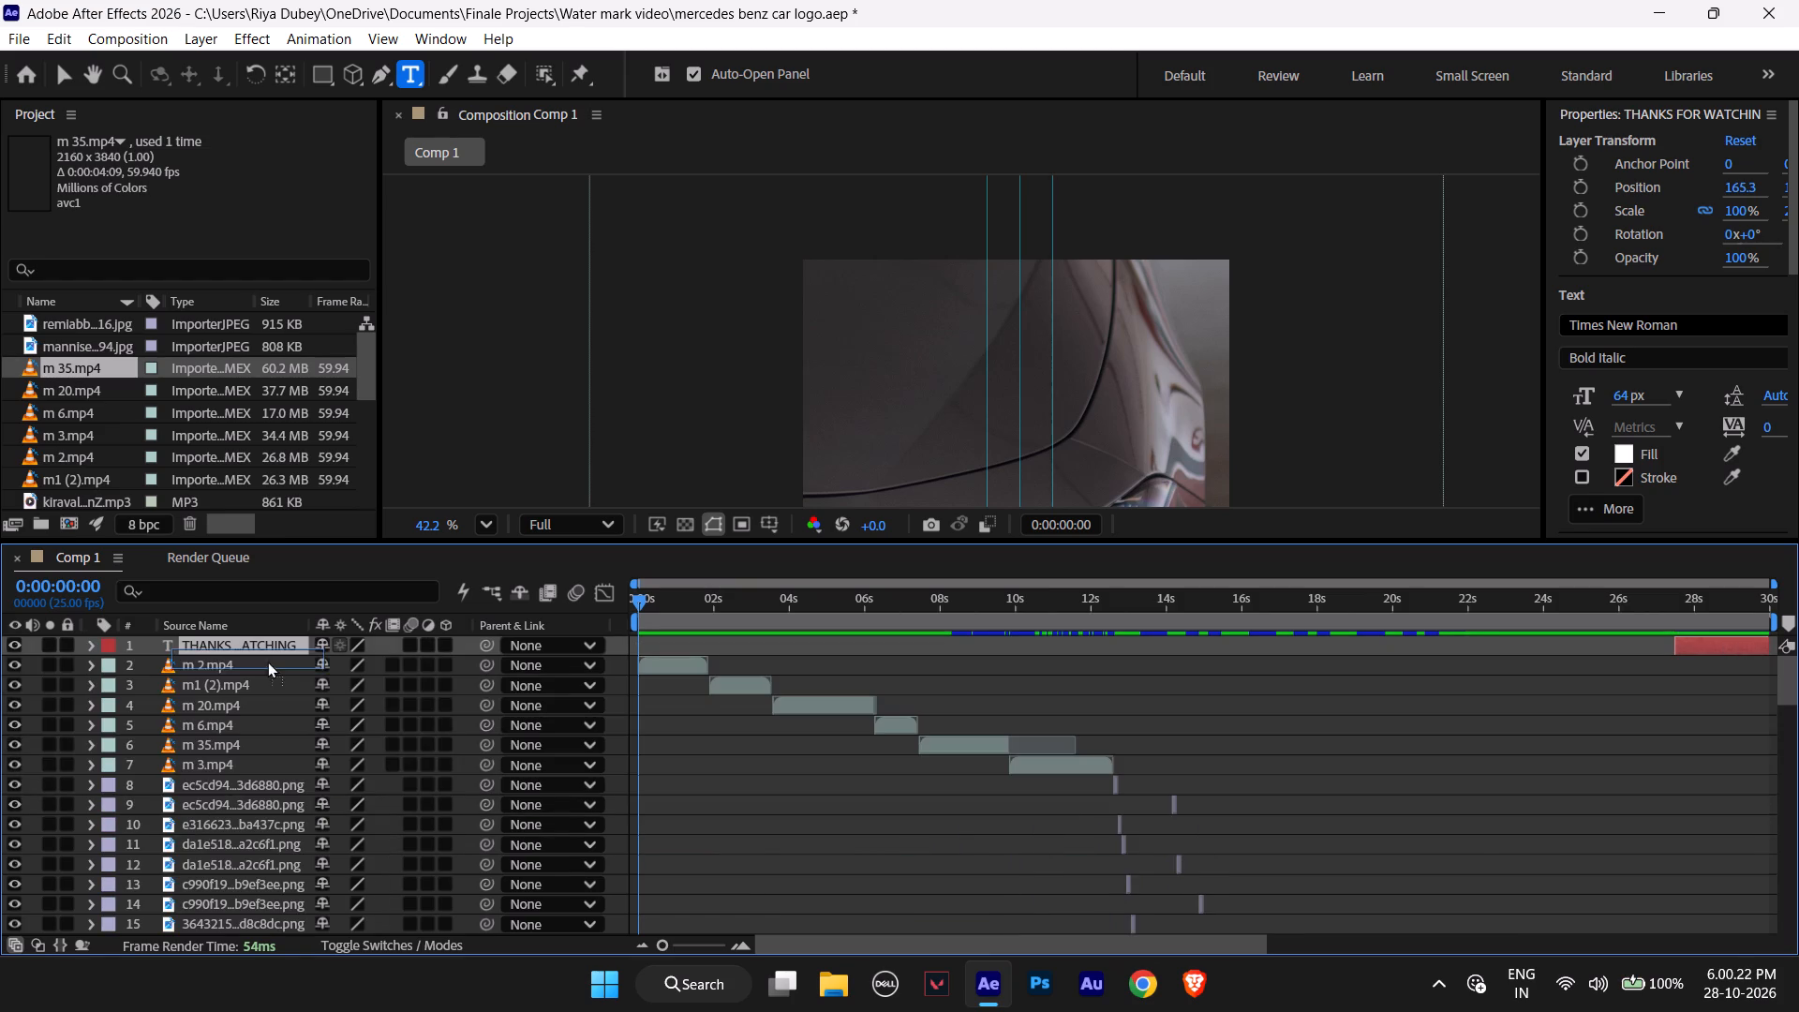
left_click_drag(267, 661, 322, 951)
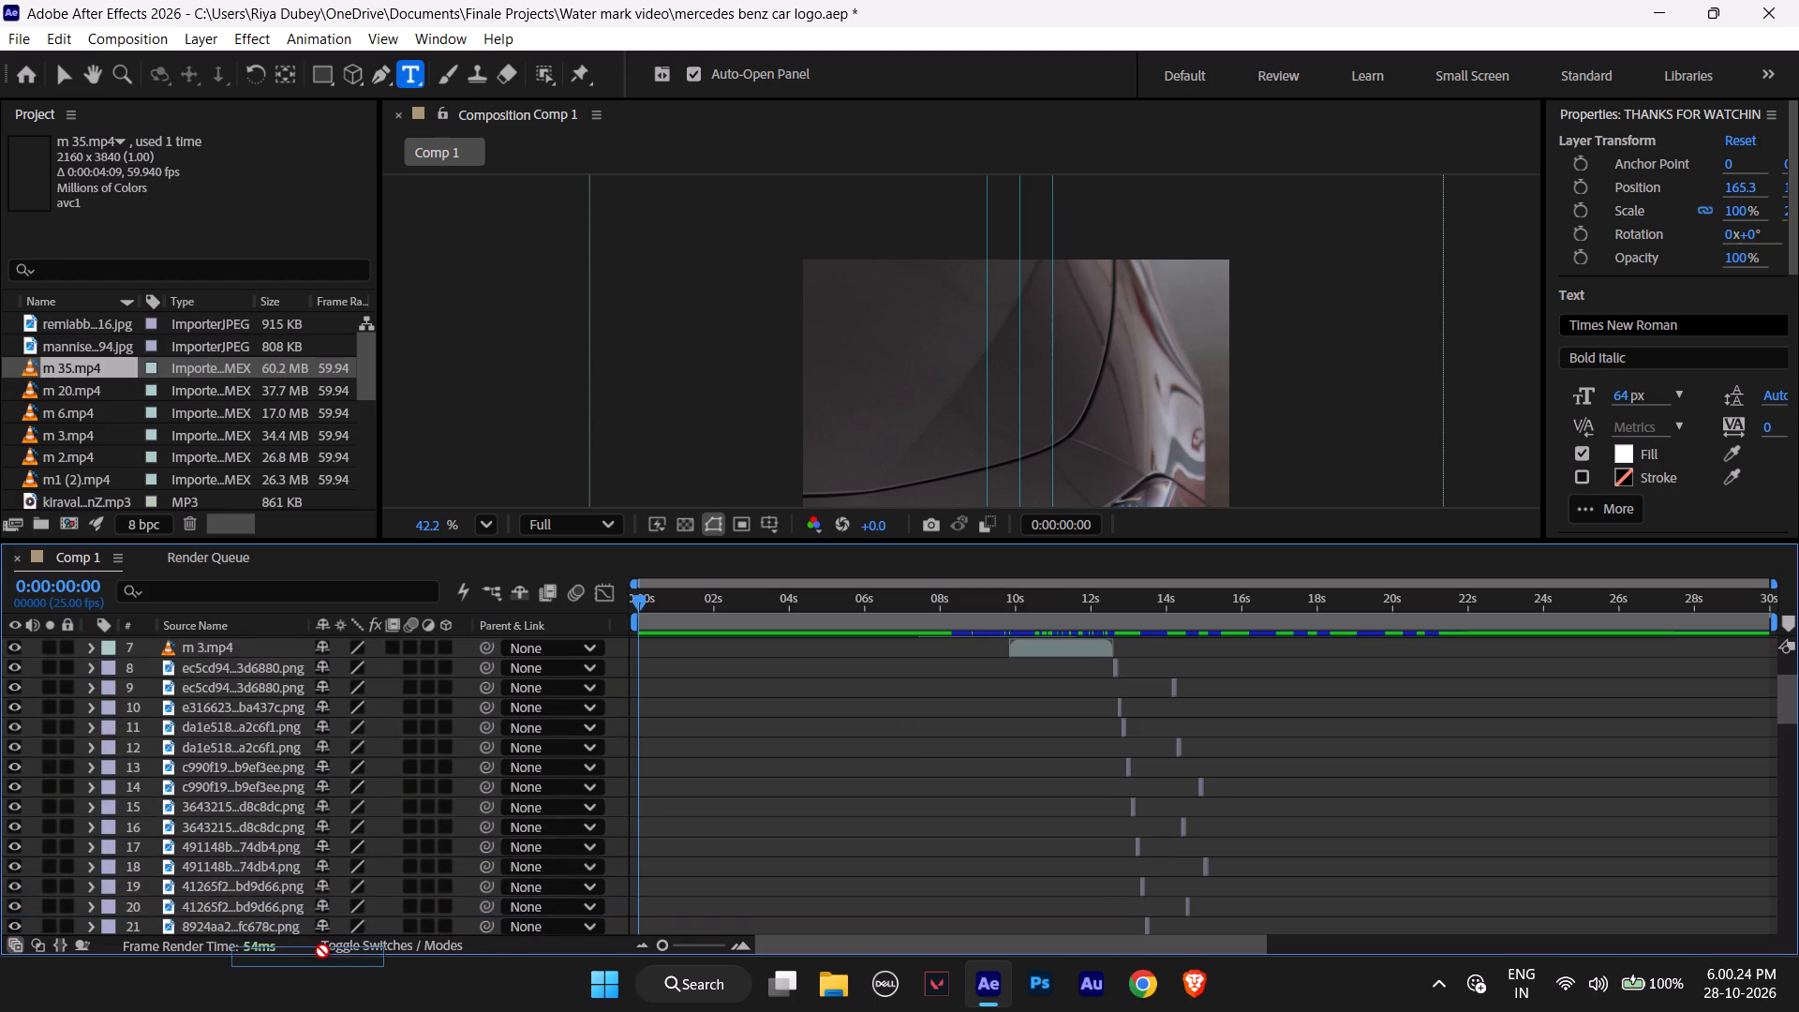
left_click_drag(322, 951, 323, 927)
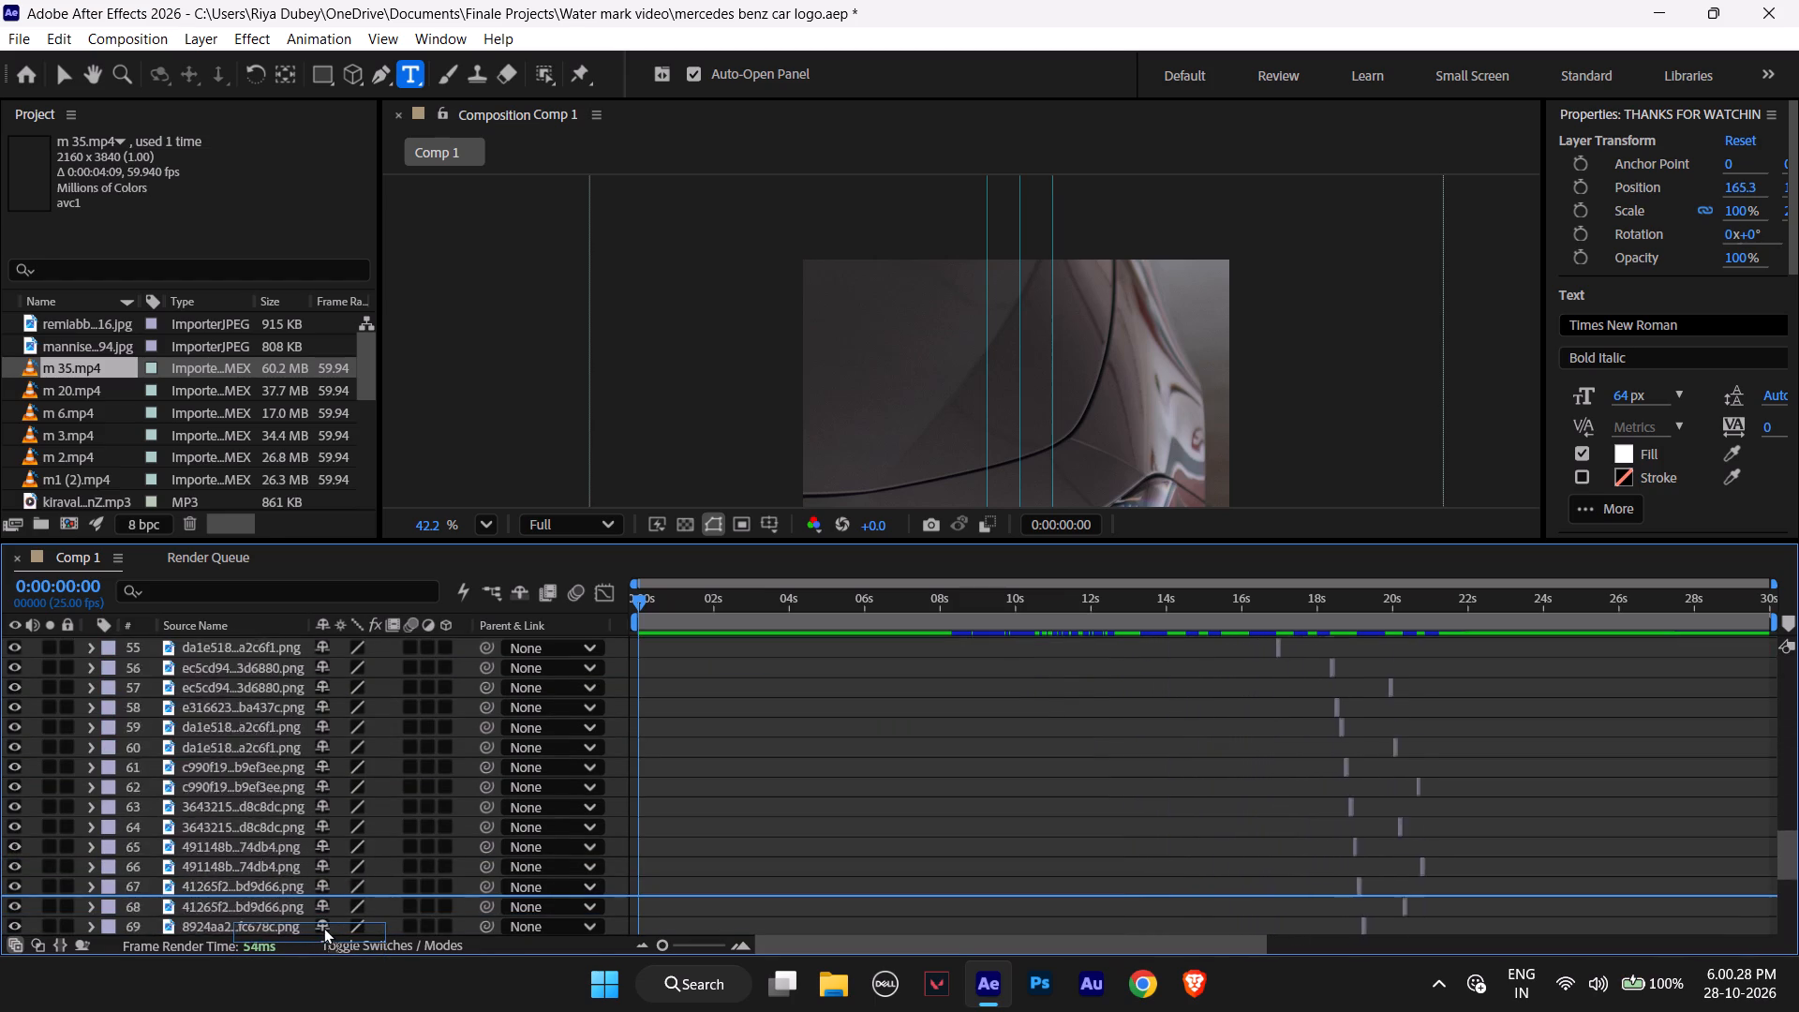
left_click_drag(323, 927, 325, 914)
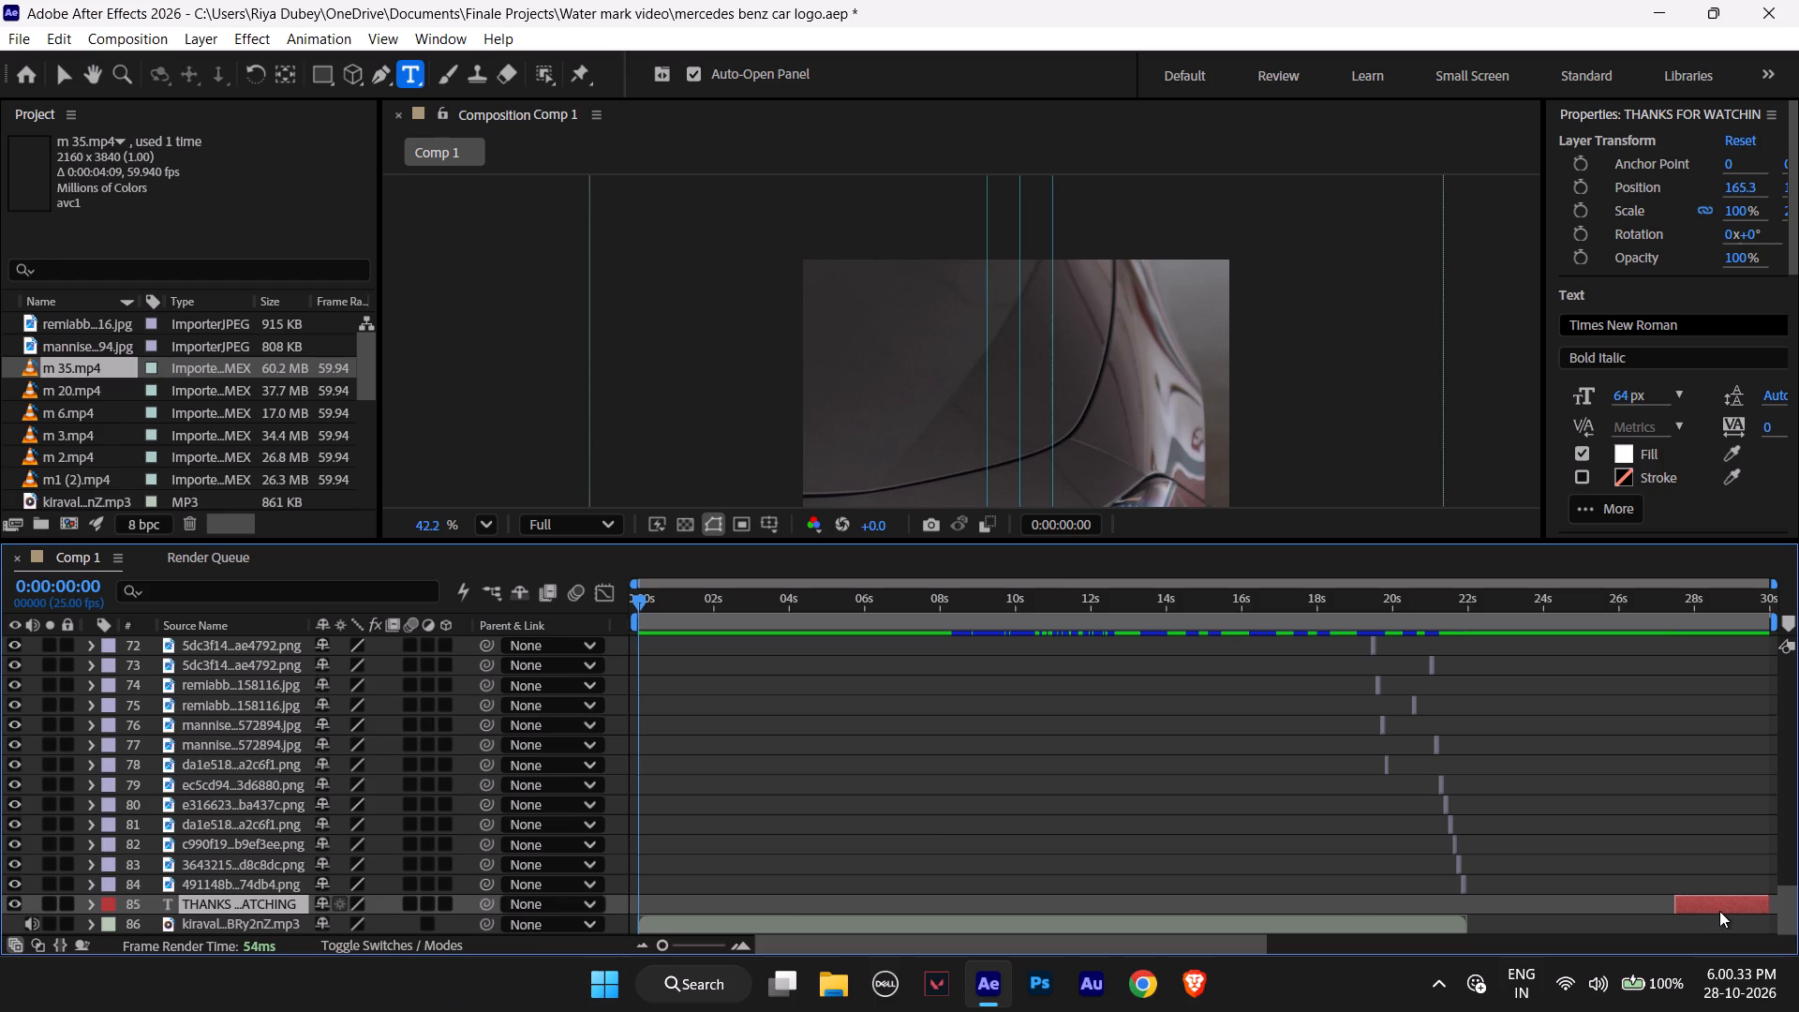
Shift the THANKS FOR WATCHING layer to start at about 22 seconds, after the last image, and extend its end to the composition's end.
left_click_drag(1706, 902, 1500, 907)
left_click_drag(1567, 902, 1798, 898)
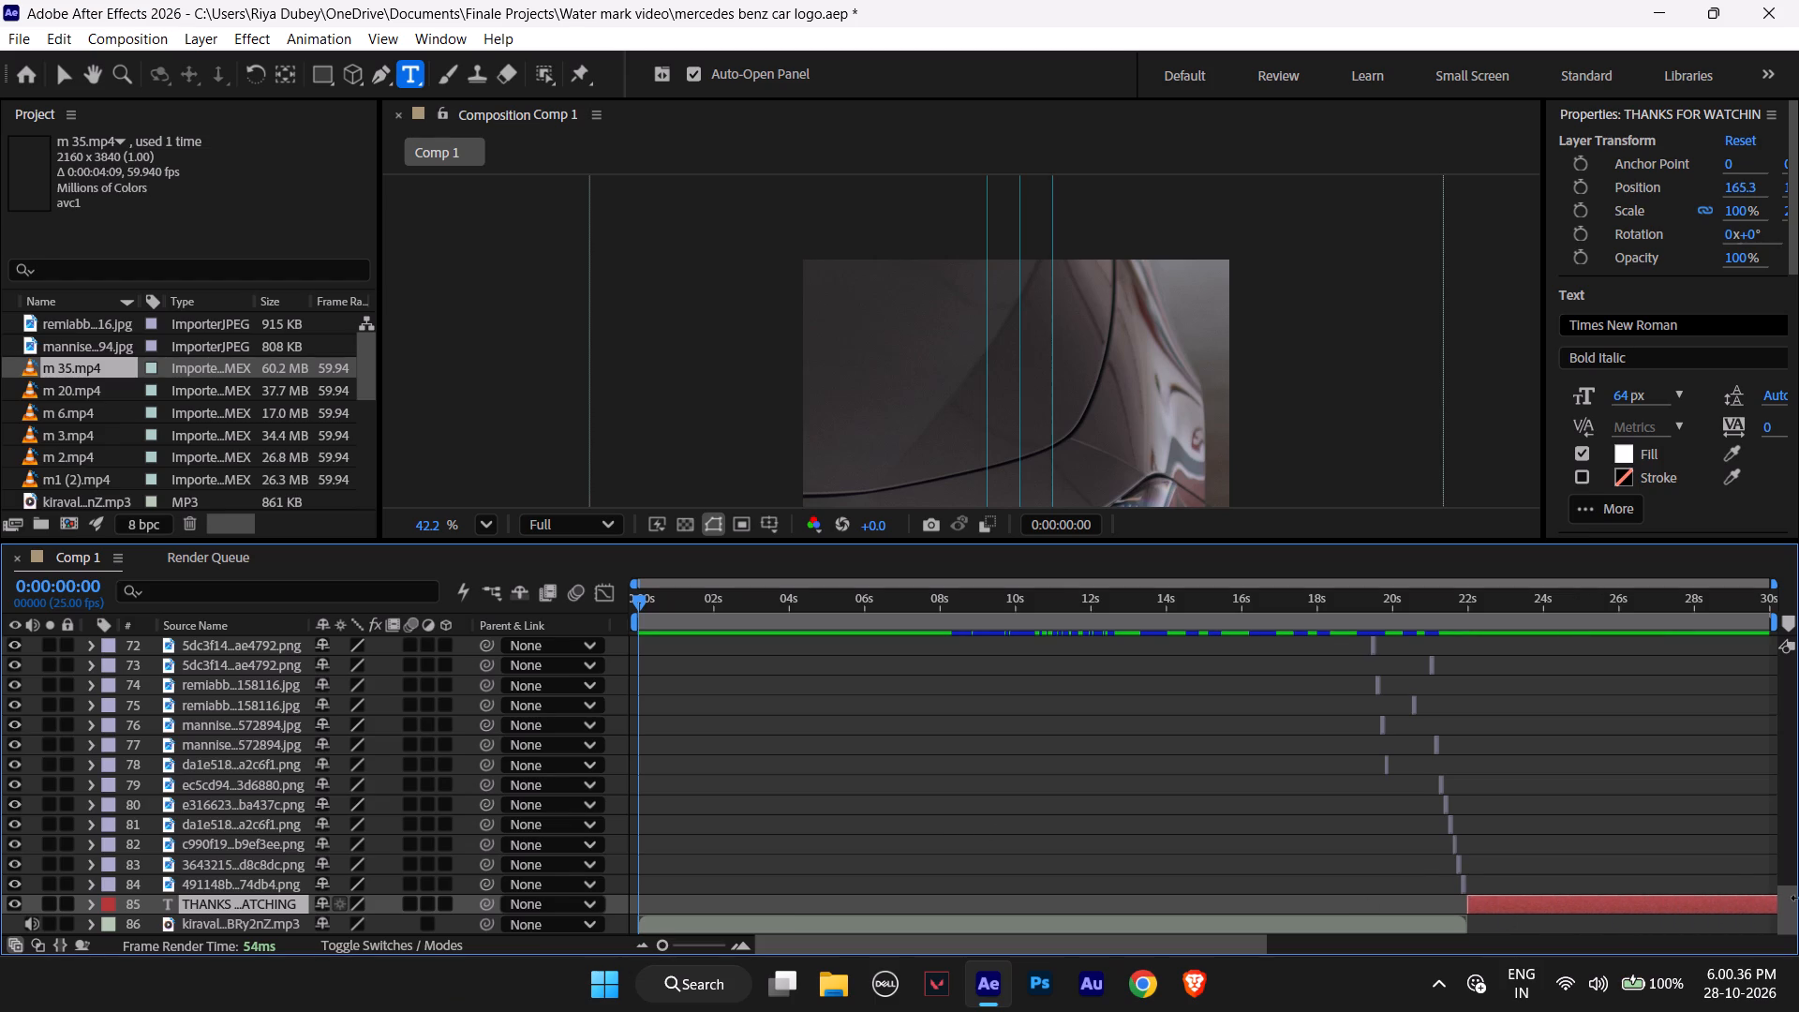
left_click_drag(1798, 898, 1798, 893)
Examine the image layers' timing, scrub across the last images and the end text, and preview from 0:00:20:15.
scroll(1447, 829, "up", 12)
scroll(1447, 829, "down", 4)
scroll(1447, 829, "up", 1)
scroll(1447, 829, "down", 2)
scroll(1429, 806, "up", 1)
scroll(1429, 806, "down", 1)
scroll(1429, 806, "up", 1)
scroll(1429, 806, "down", 6)
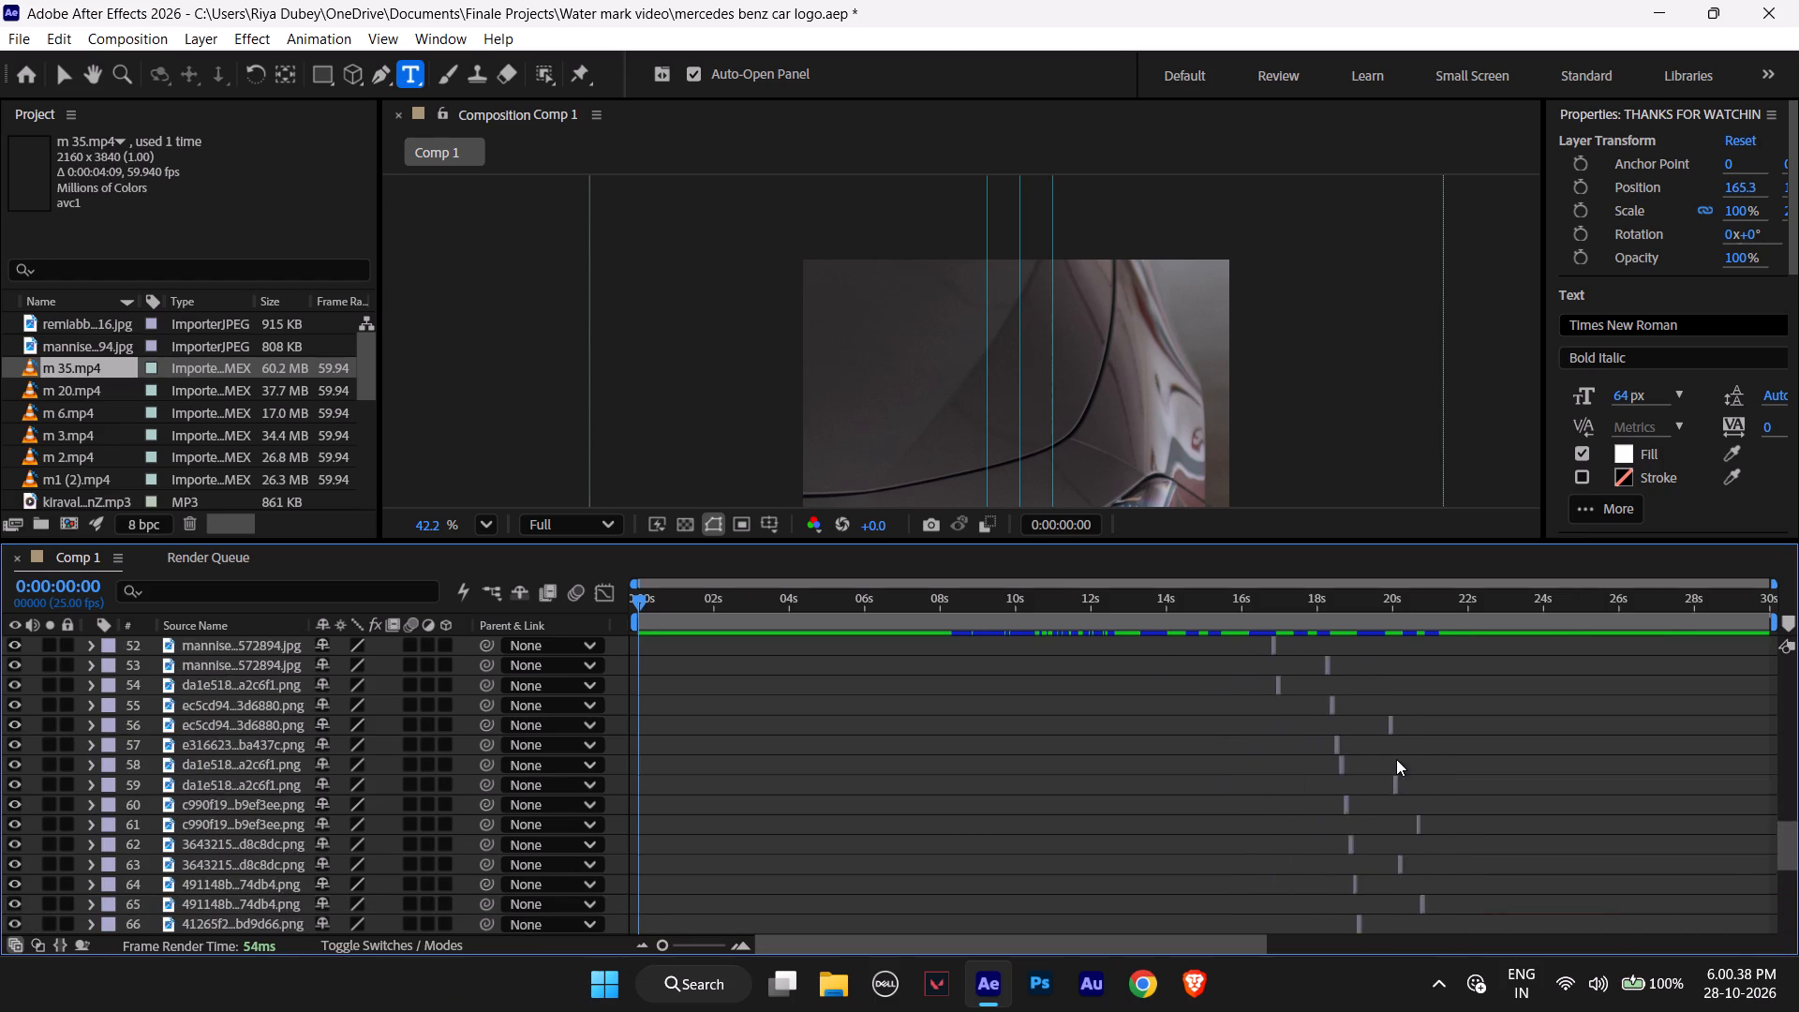
scroll(1396, 759, "down", 6)
scroll(1392, 753, "up", 2)
scroll(1392, 753, "down", 1)
scroll(1392, 753, "up", 1)
left_click_drag(636, 602, 1435, 657)
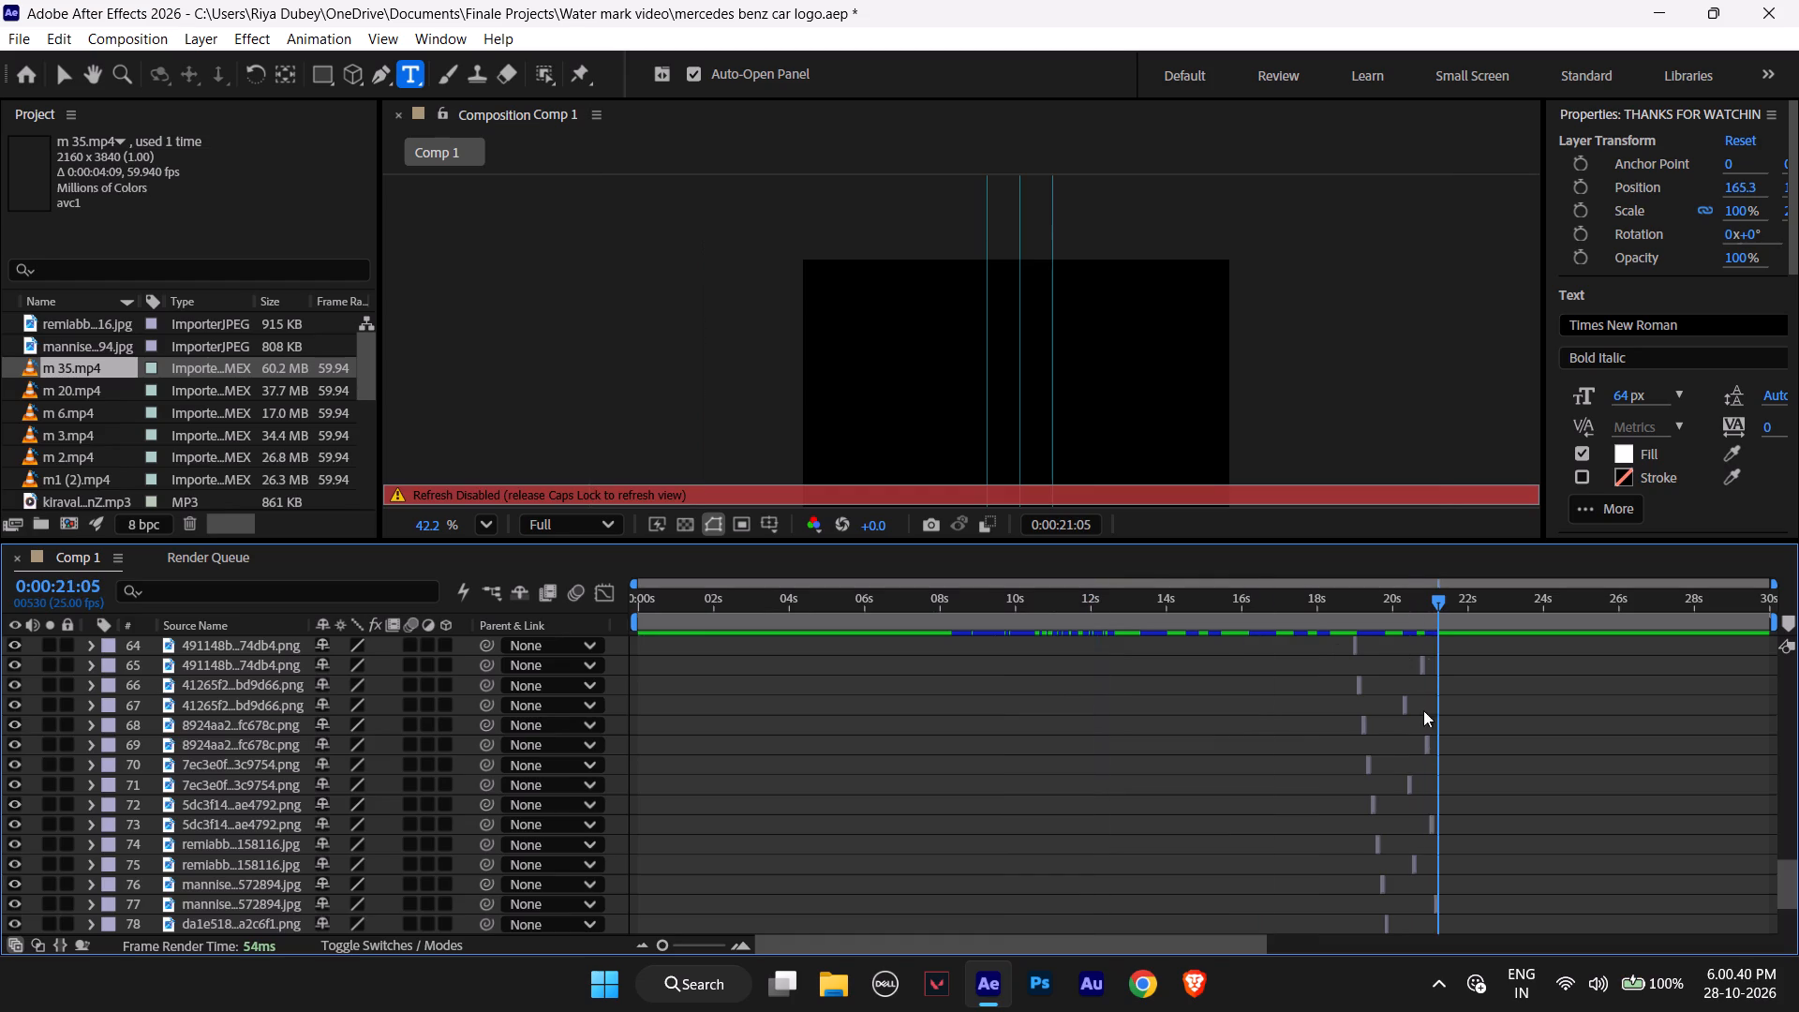
scroll(1473, 794, "down", 2)
scroll(1489, 803, "up", 1)
scroll(1496, 806, "down", 1)
scroll(1496, 806, "up", 1)
scroll(1498, 806, "down", 9)
left_click_drag(1437, 600, 1441, 601)
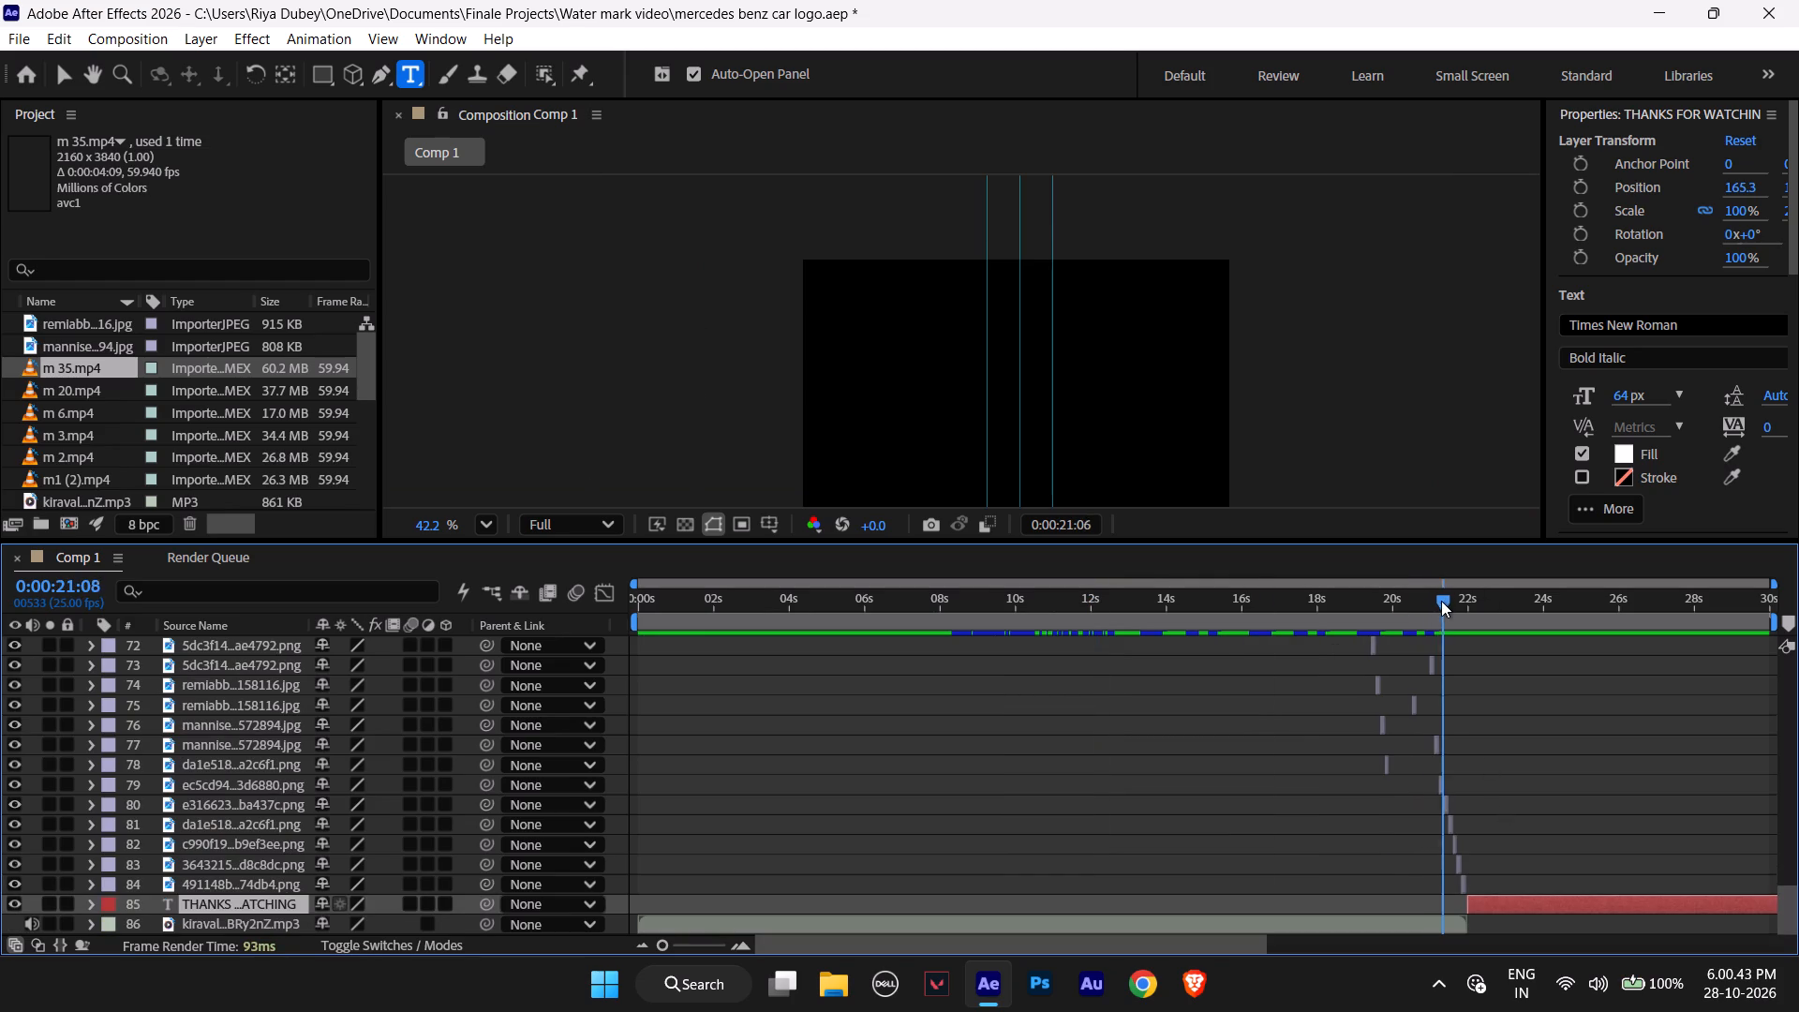
left_click_drag(1441, 601, 1522, 592)
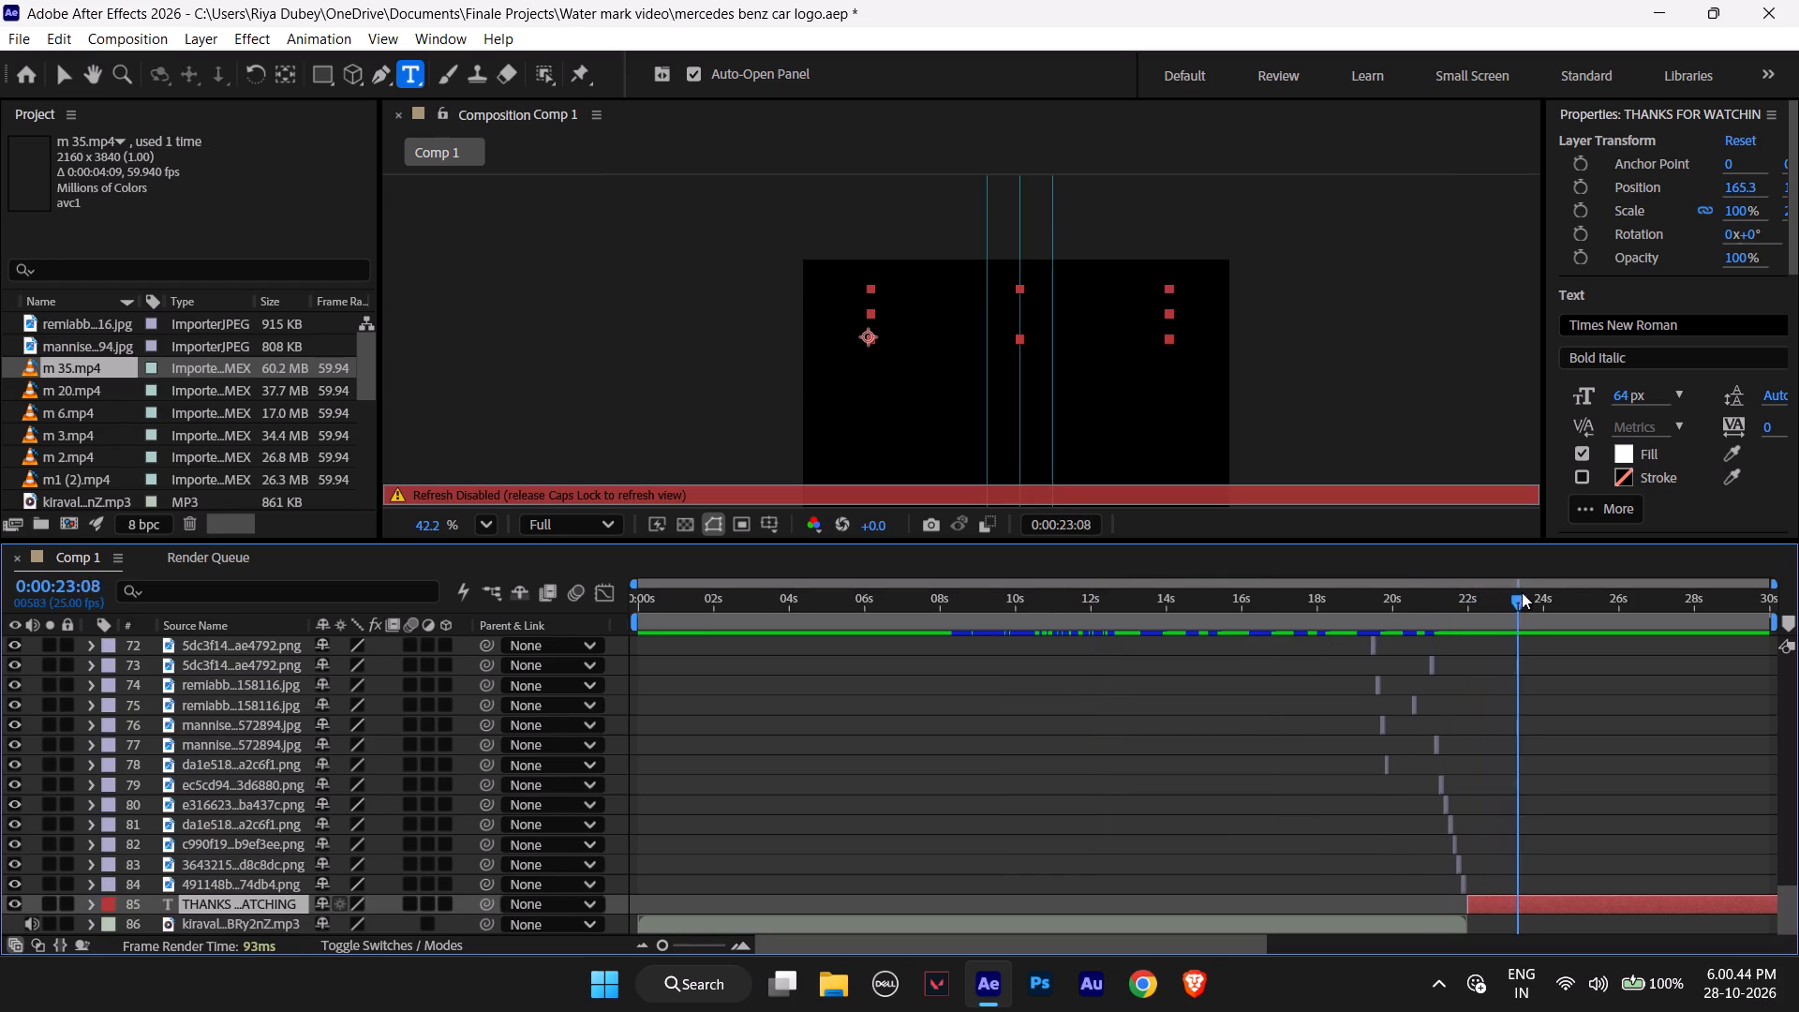
left_click_drag(1522, 592, 1414, 612)
key("space")
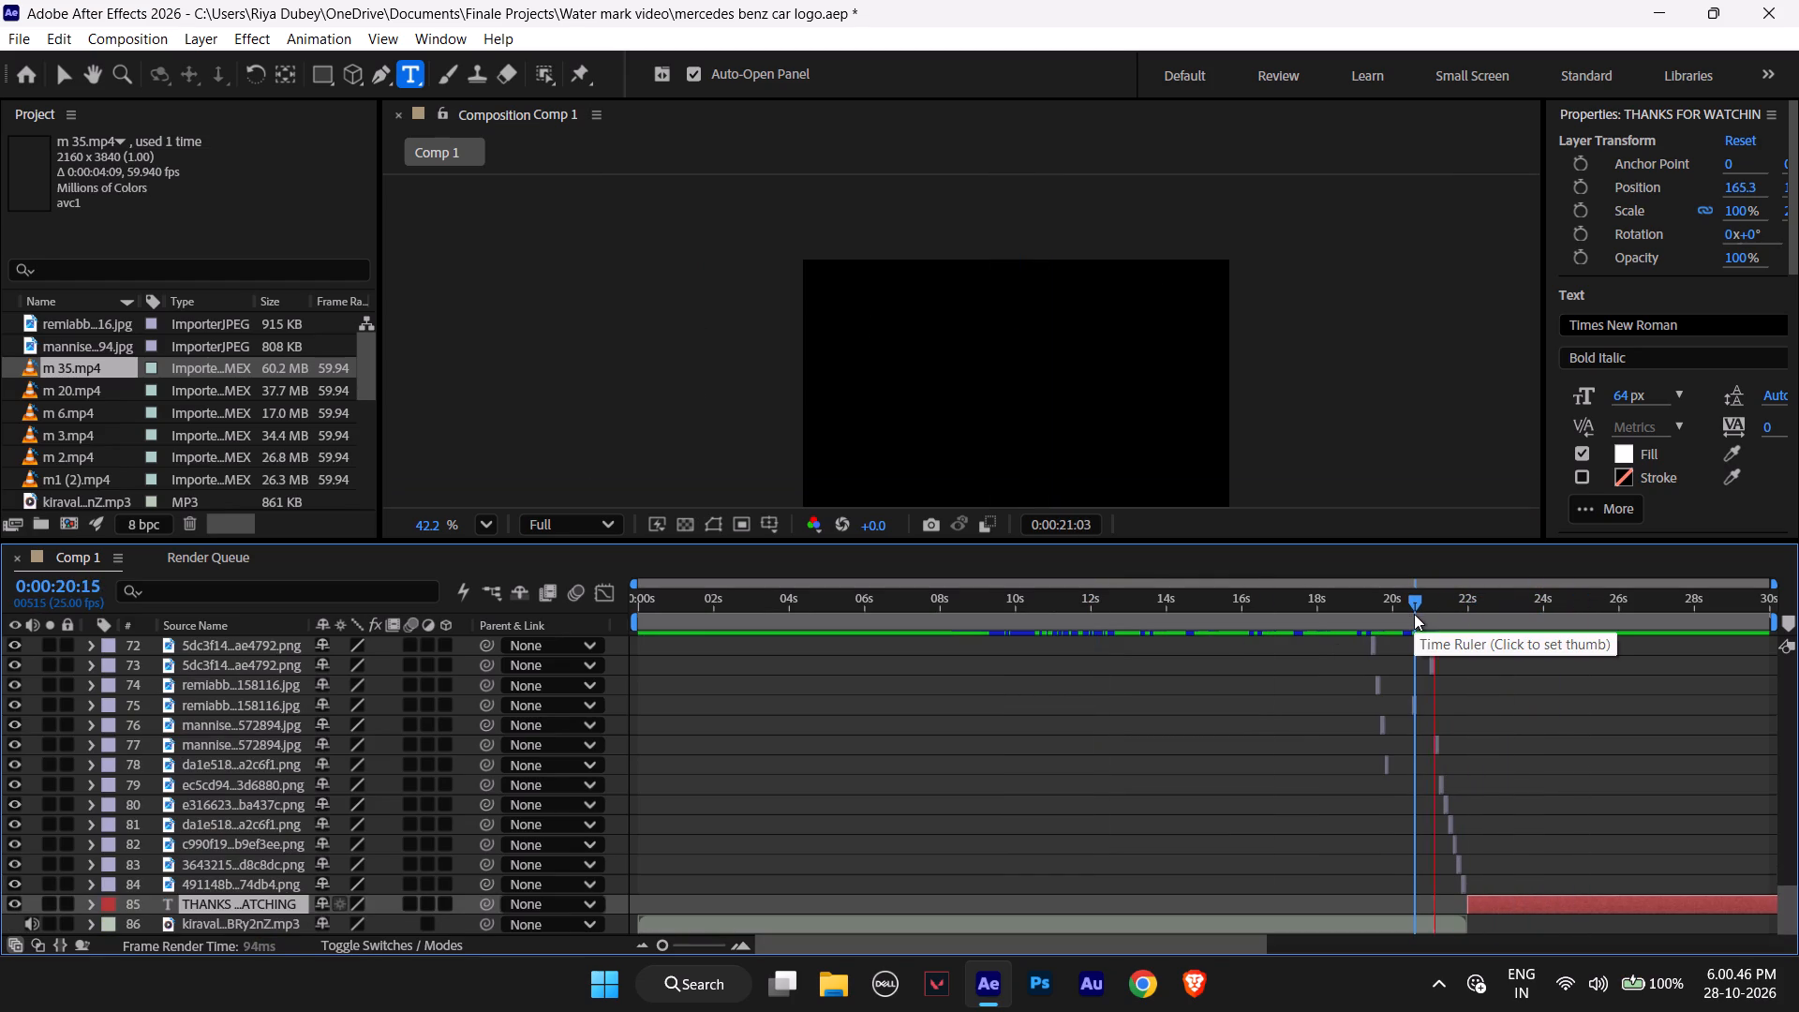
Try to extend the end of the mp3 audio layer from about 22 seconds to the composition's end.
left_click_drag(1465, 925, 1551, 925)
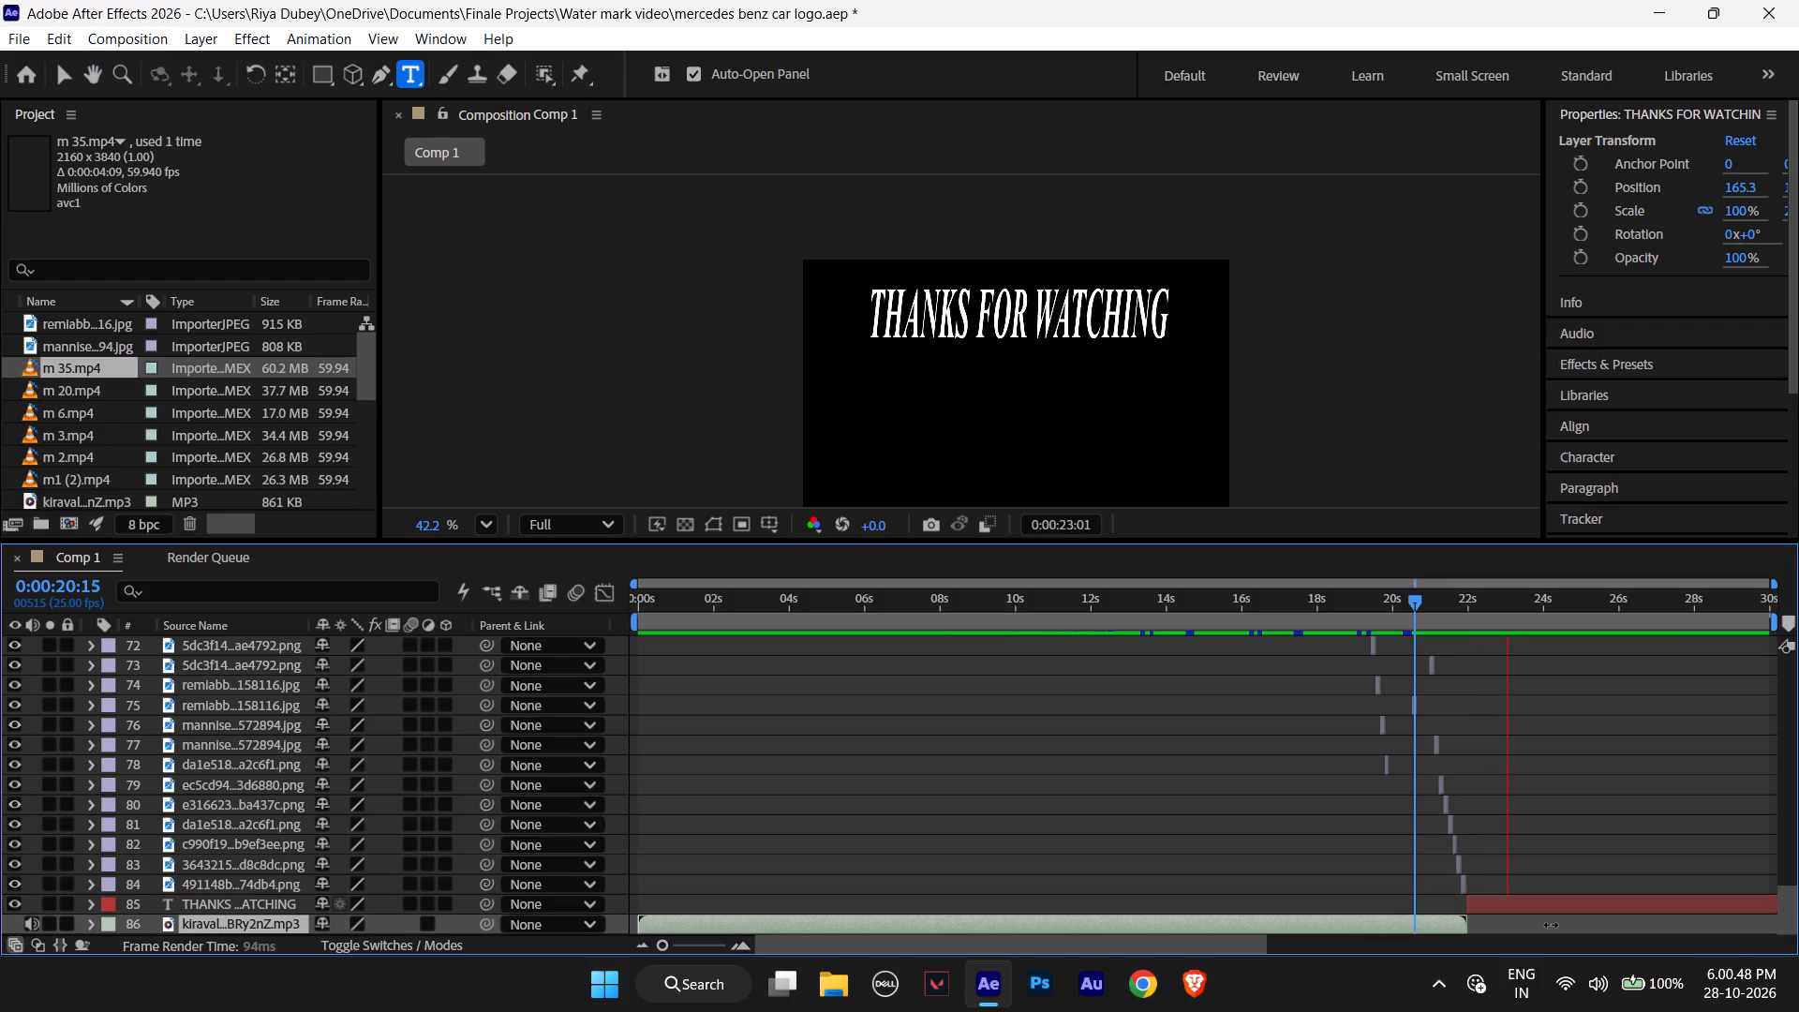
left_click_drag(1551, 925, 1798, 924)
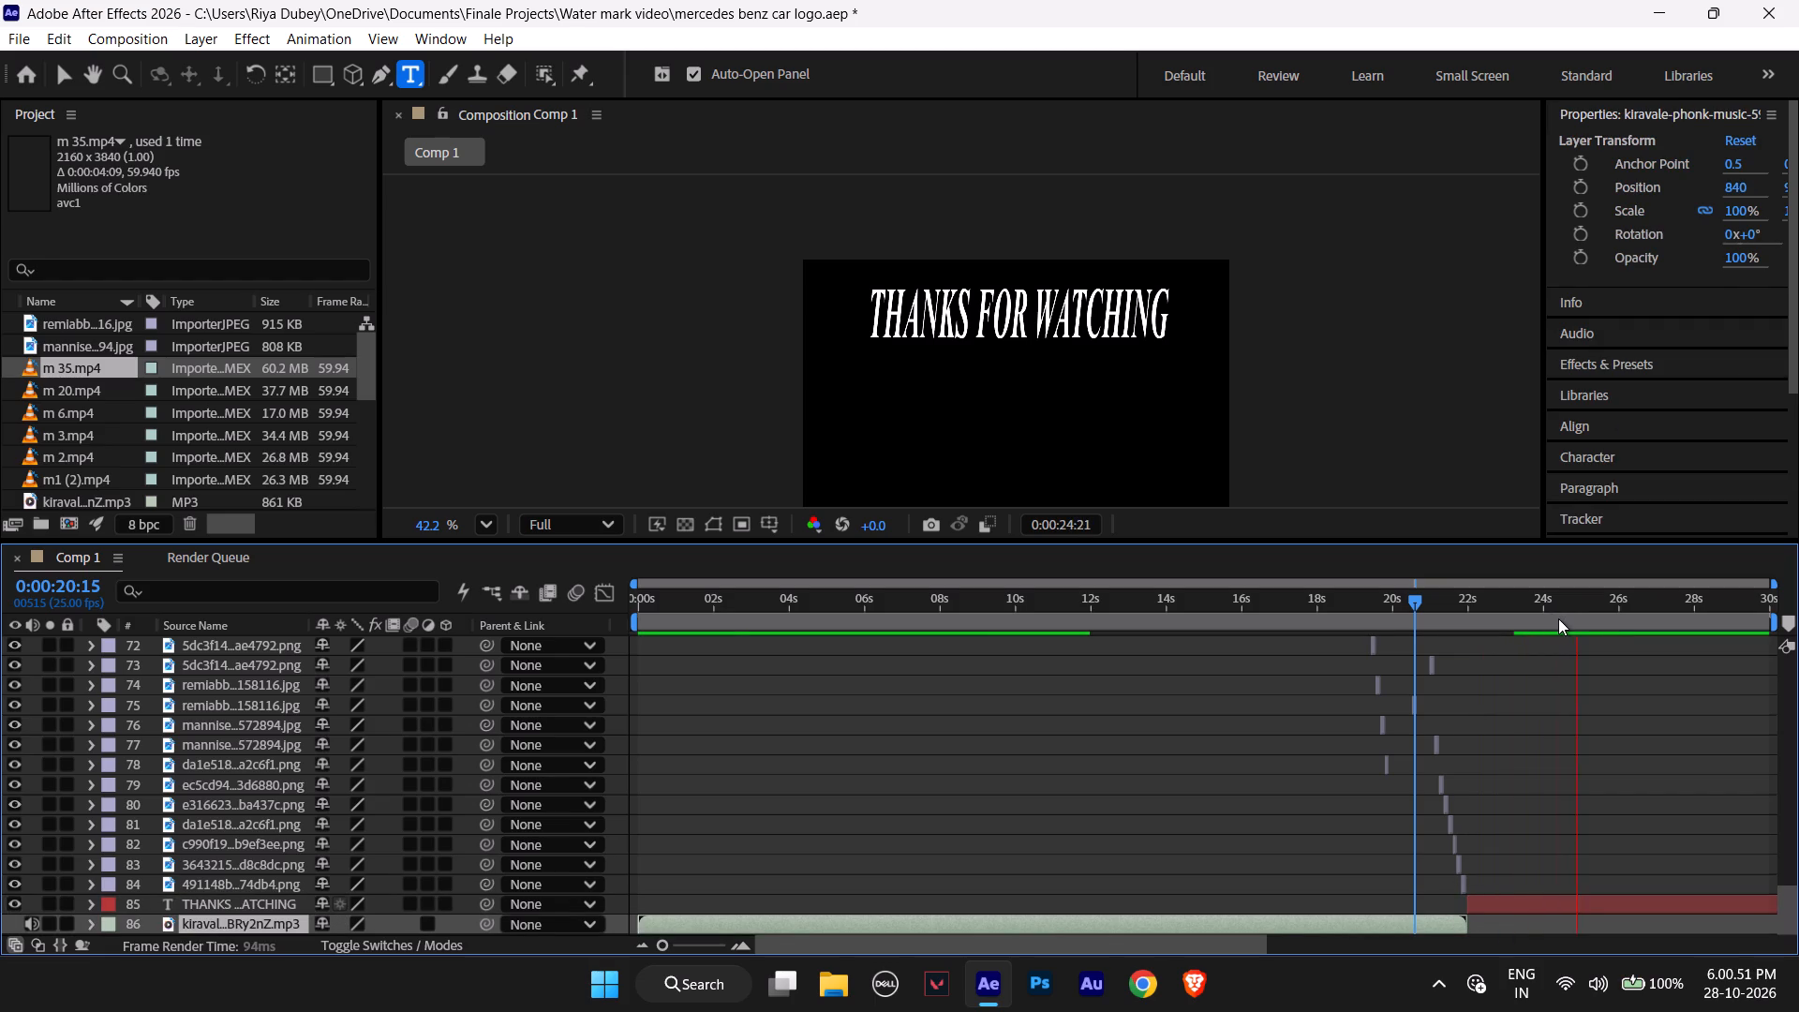
Preview the composition from 0:00:00:00 to about 8 seconds, with the viewer magnification set to Fit up to 100%.
left_click_drag(1414, 595, 1346, 597)
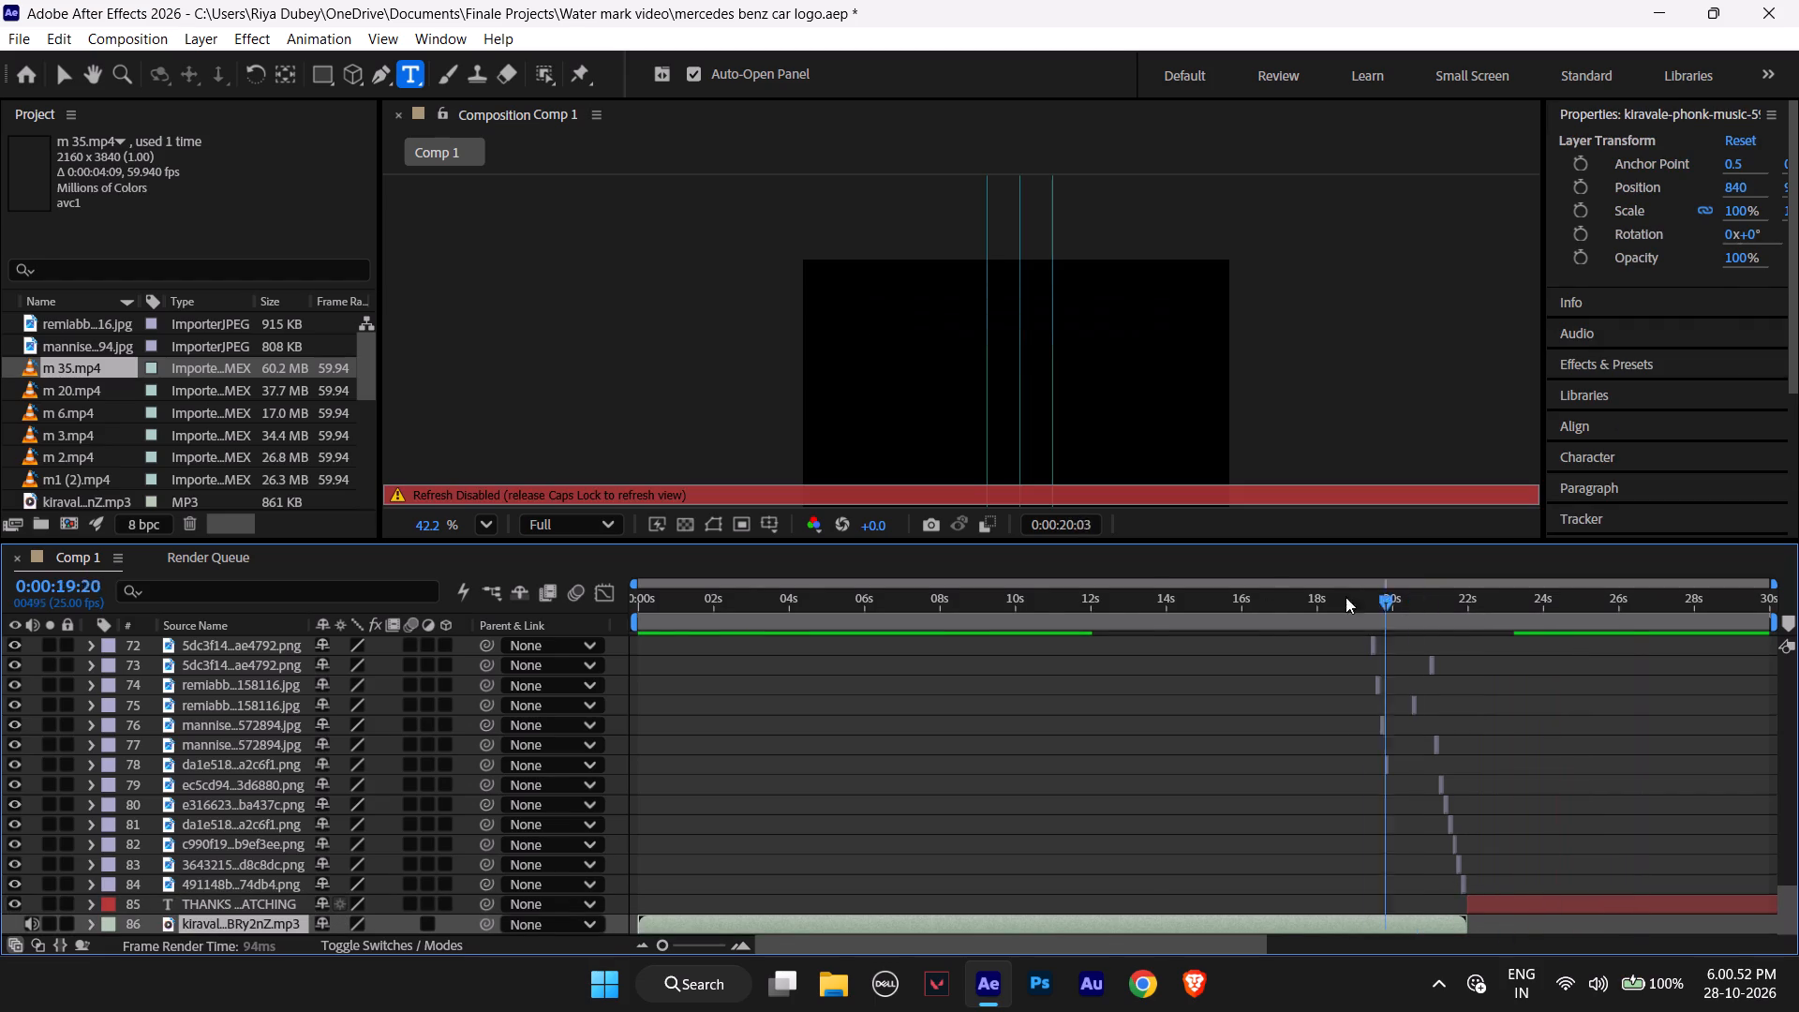
left_click_drag(1346, 597, 453, 634)
key("space")
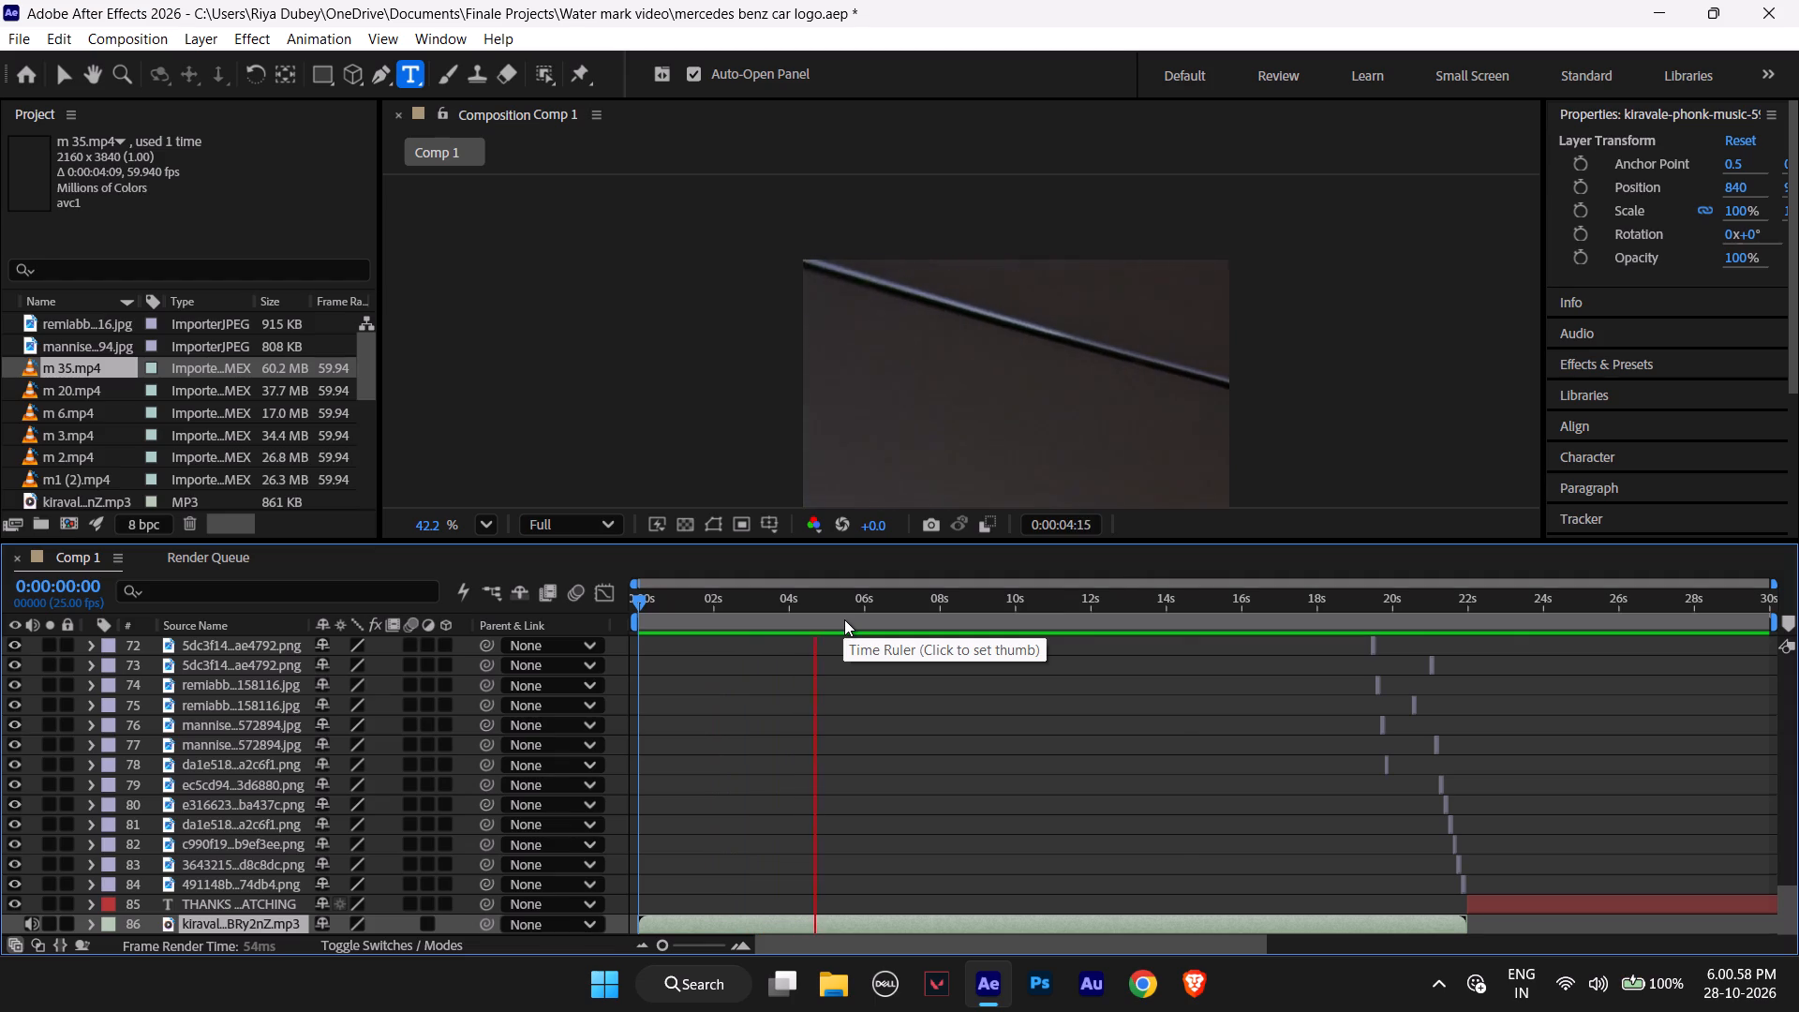
left_click(483, 527)
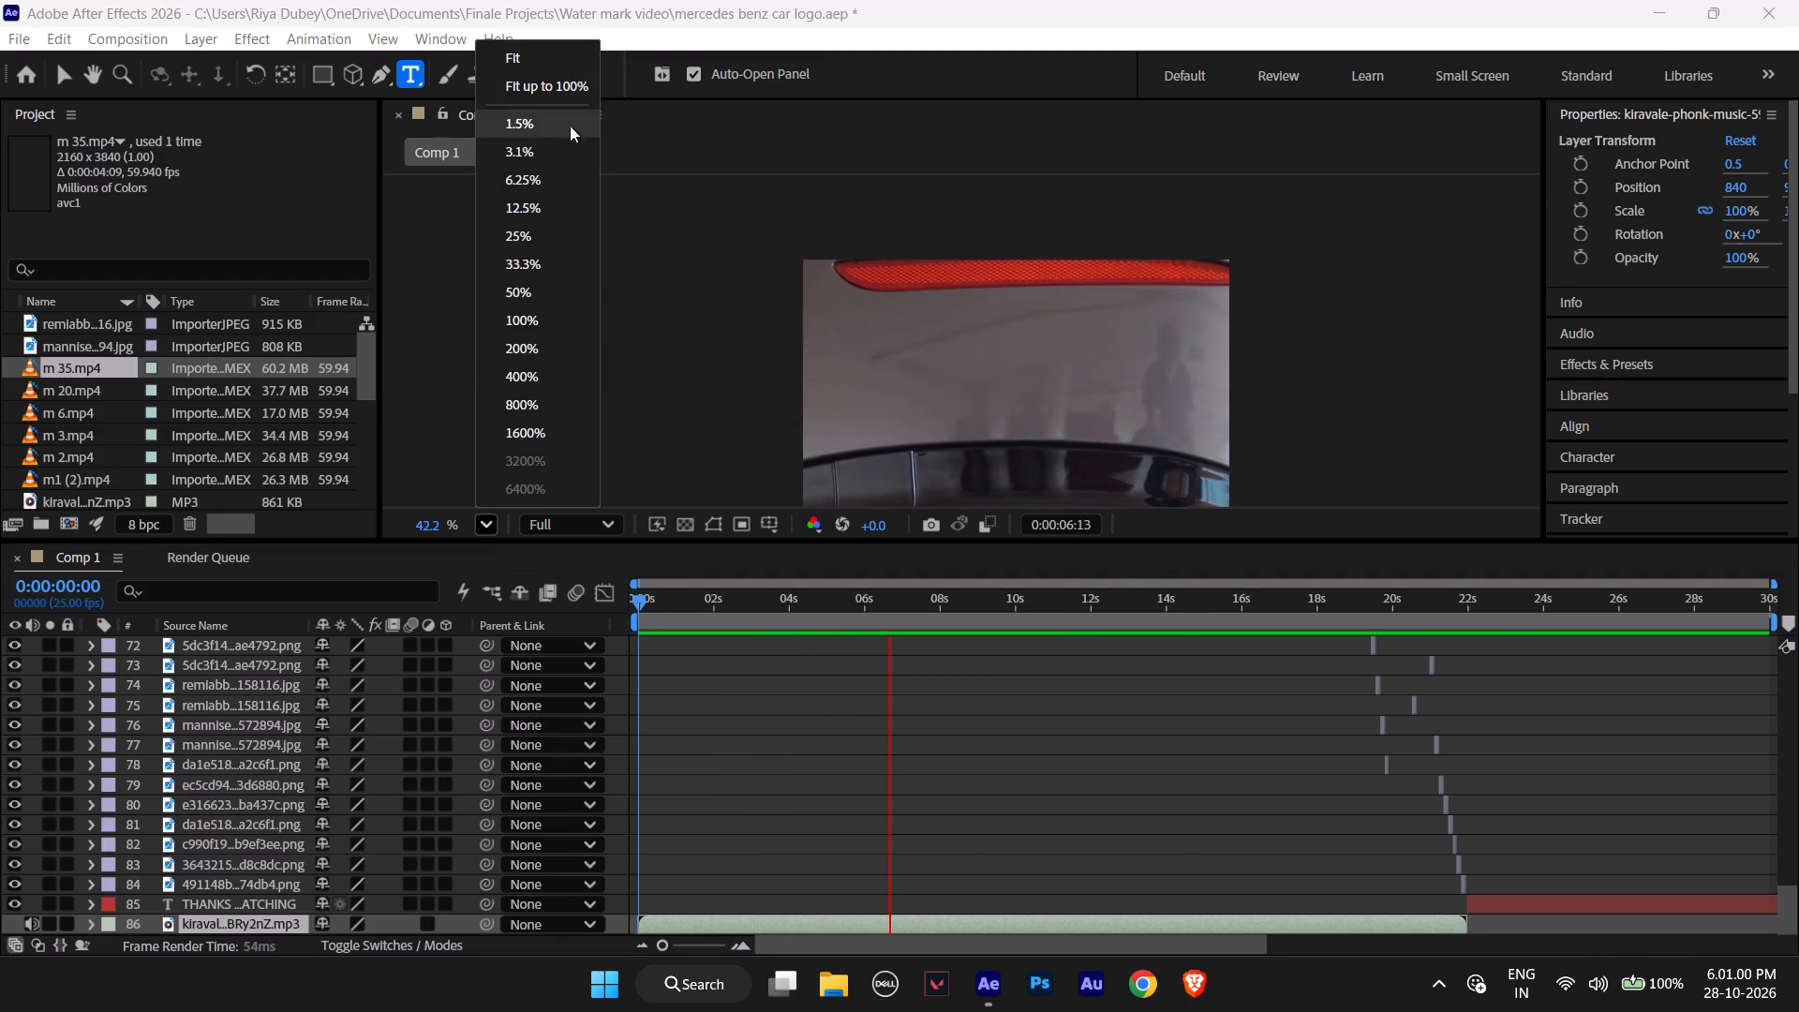
left_click(576, 78)
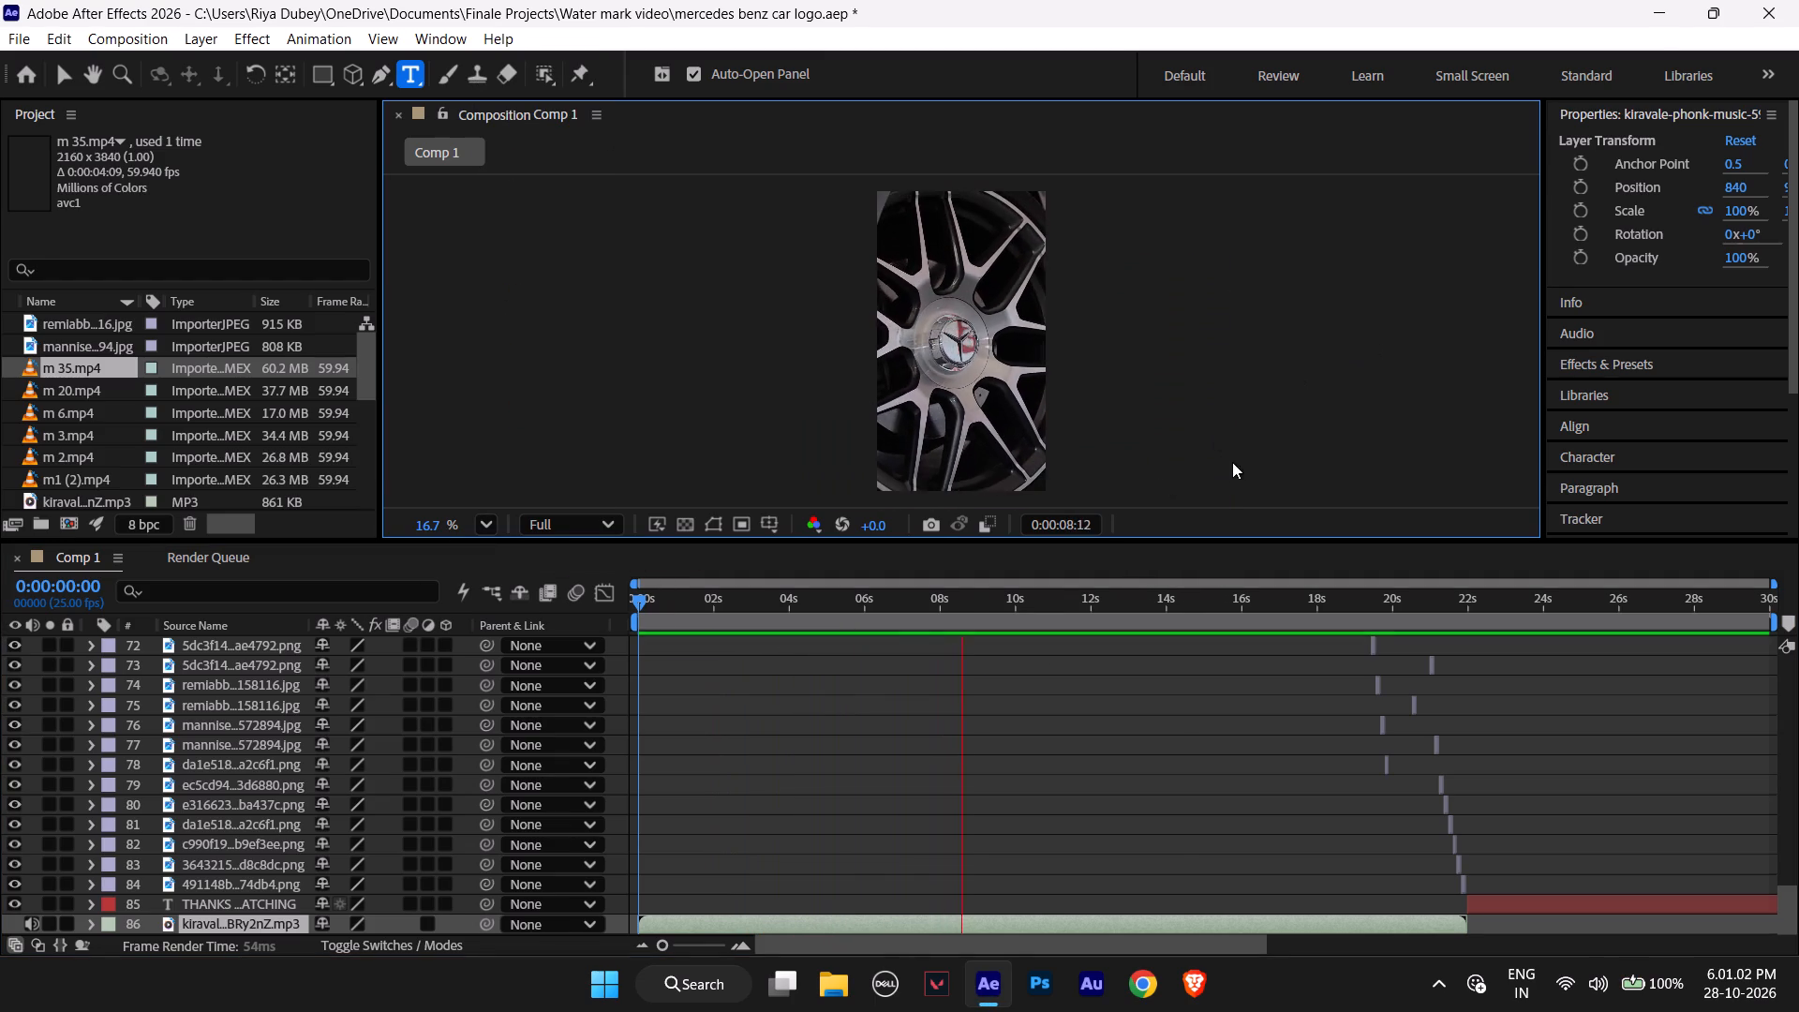
key("space")
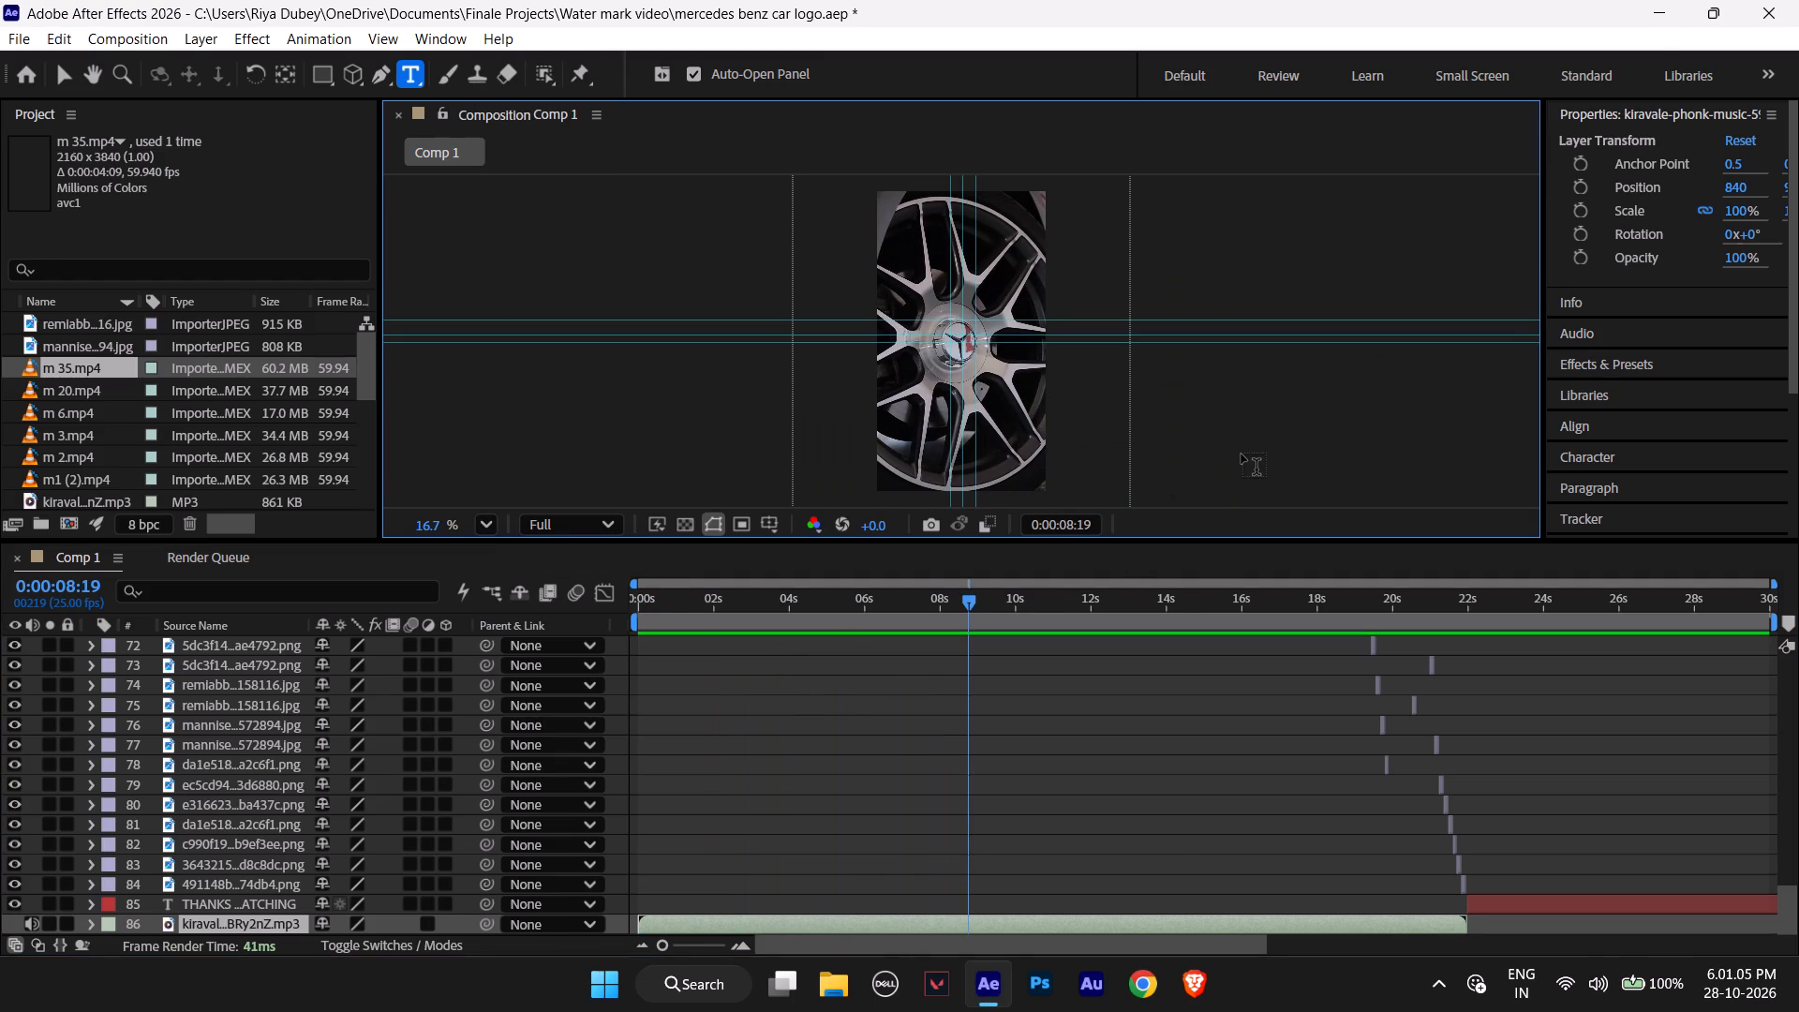
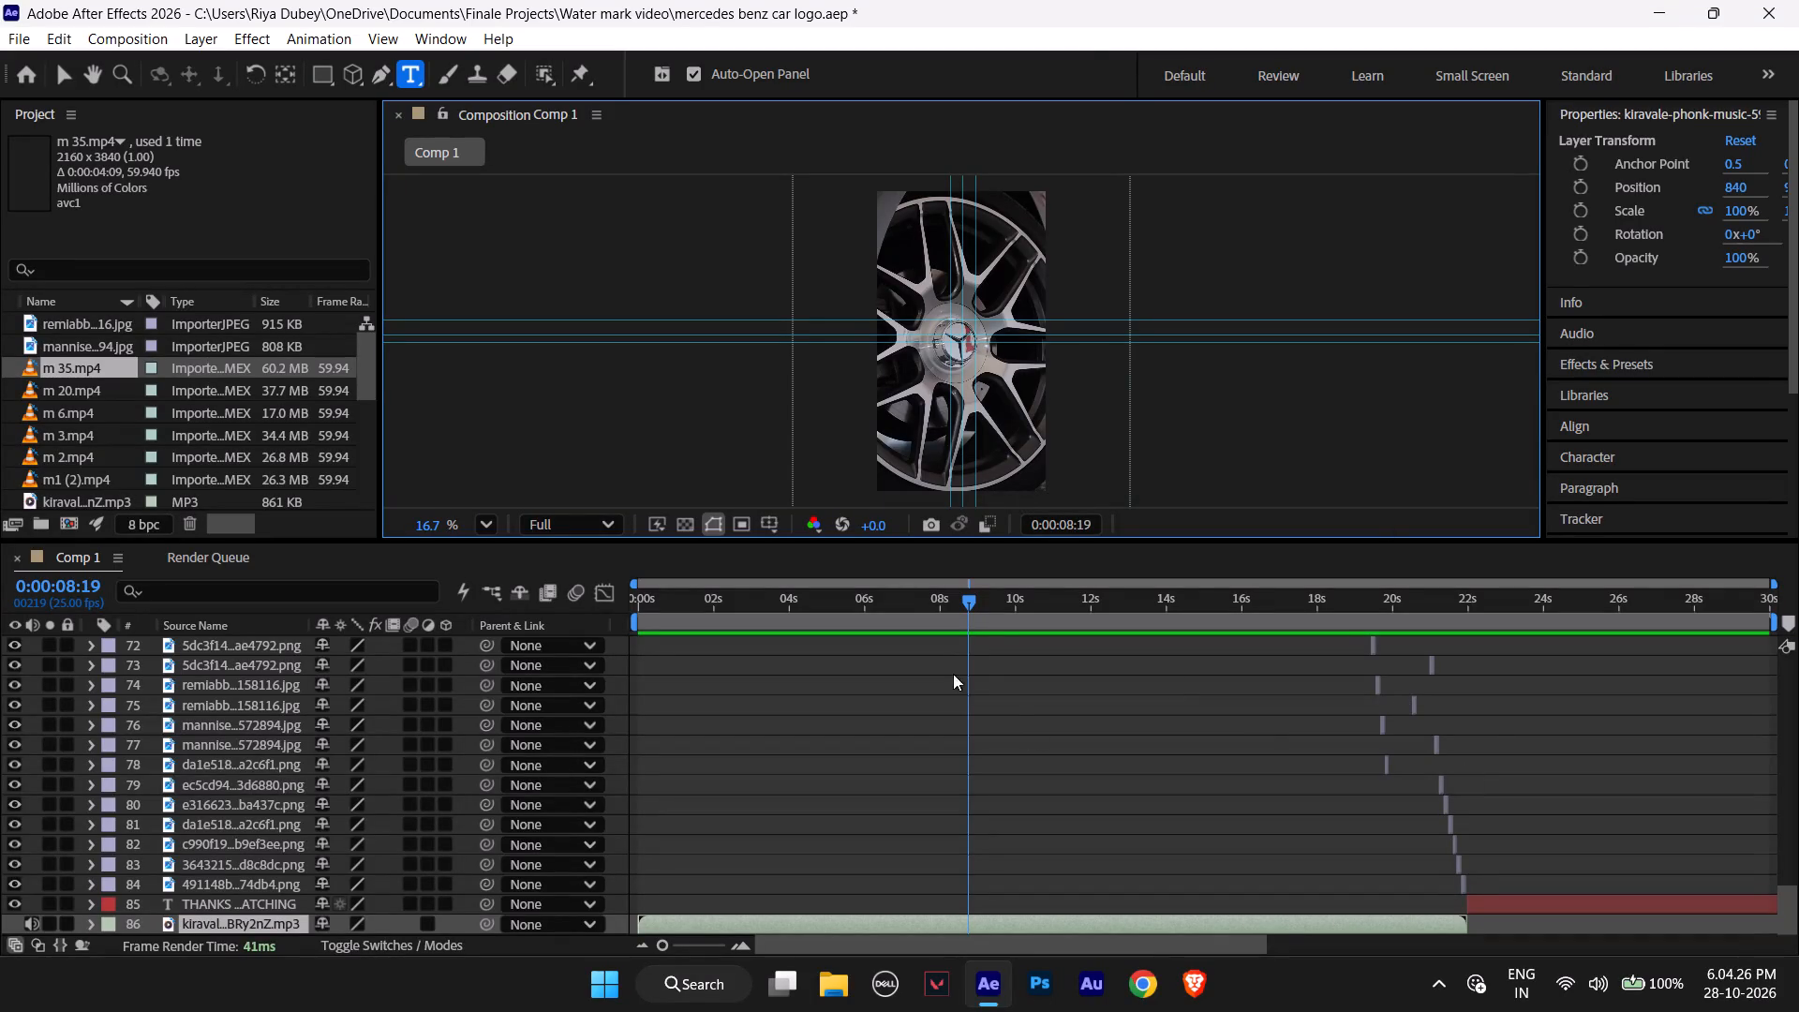
Preview the composition with the work area spanning to its end, stopping on the THANKS FOR WATCHING text at 0:00:23:24.
key("space")
type("n")
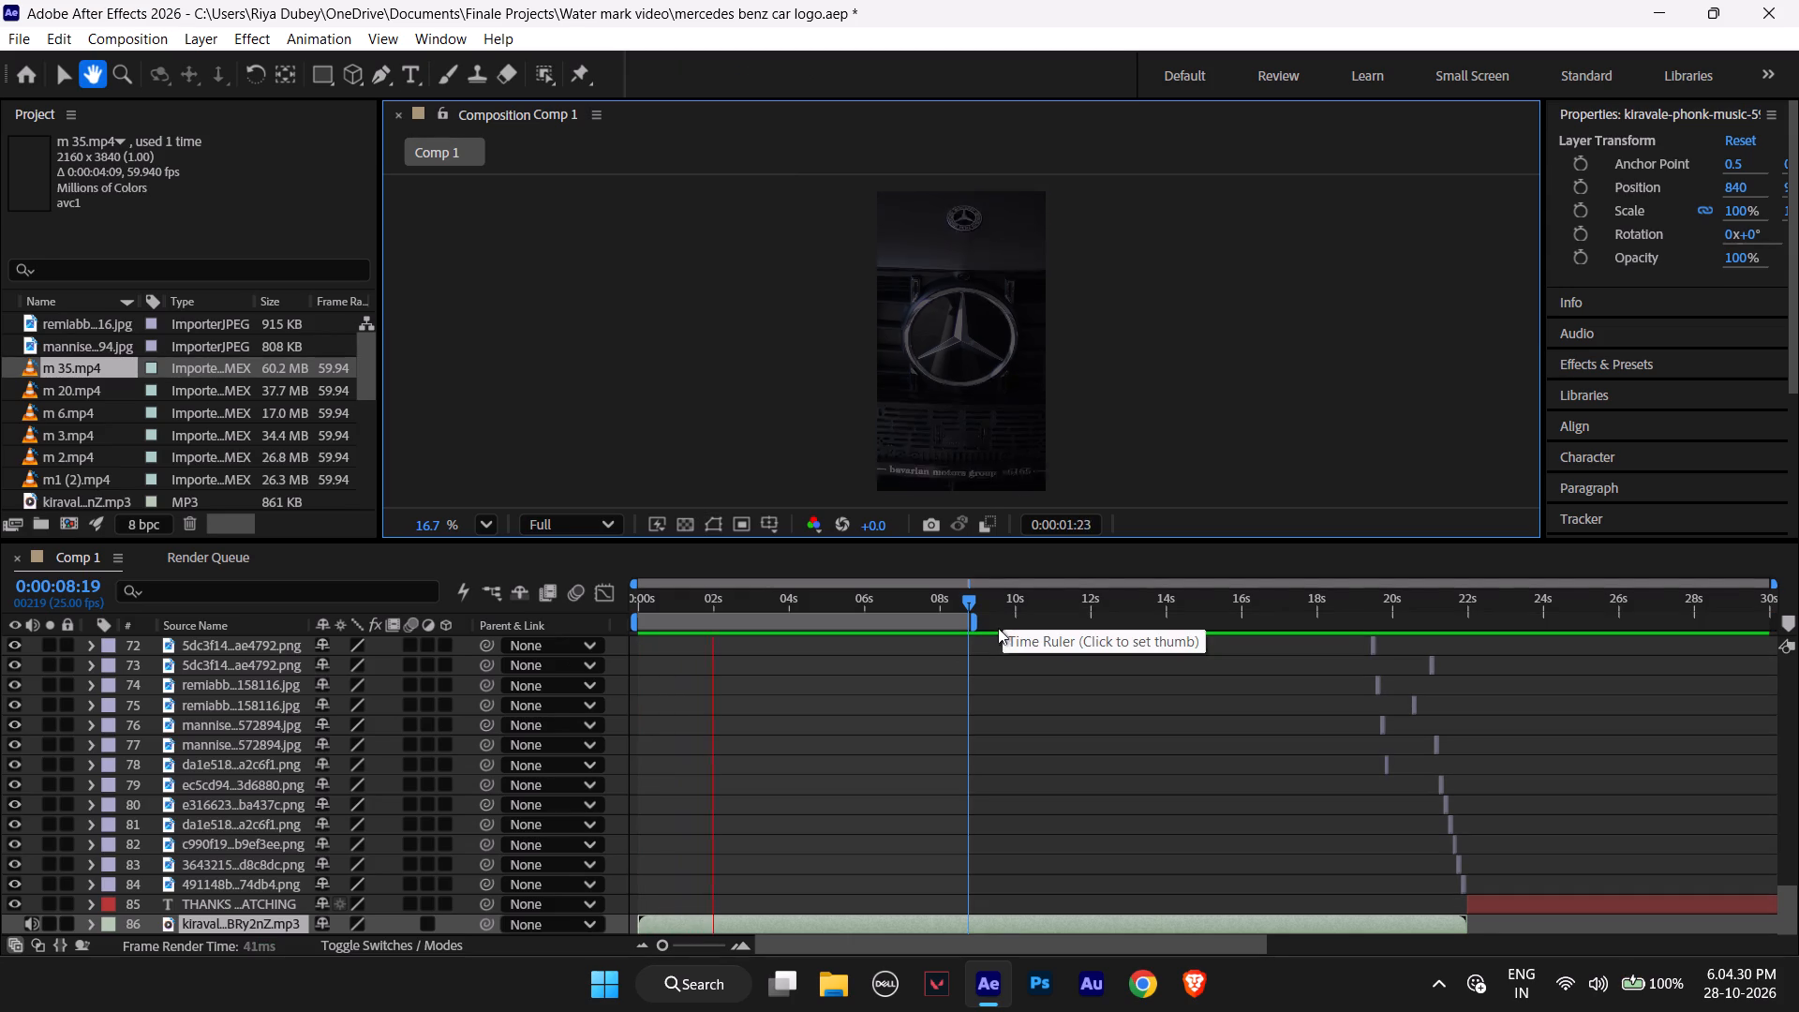
left_click_drag(978, 621, 1050, 621)
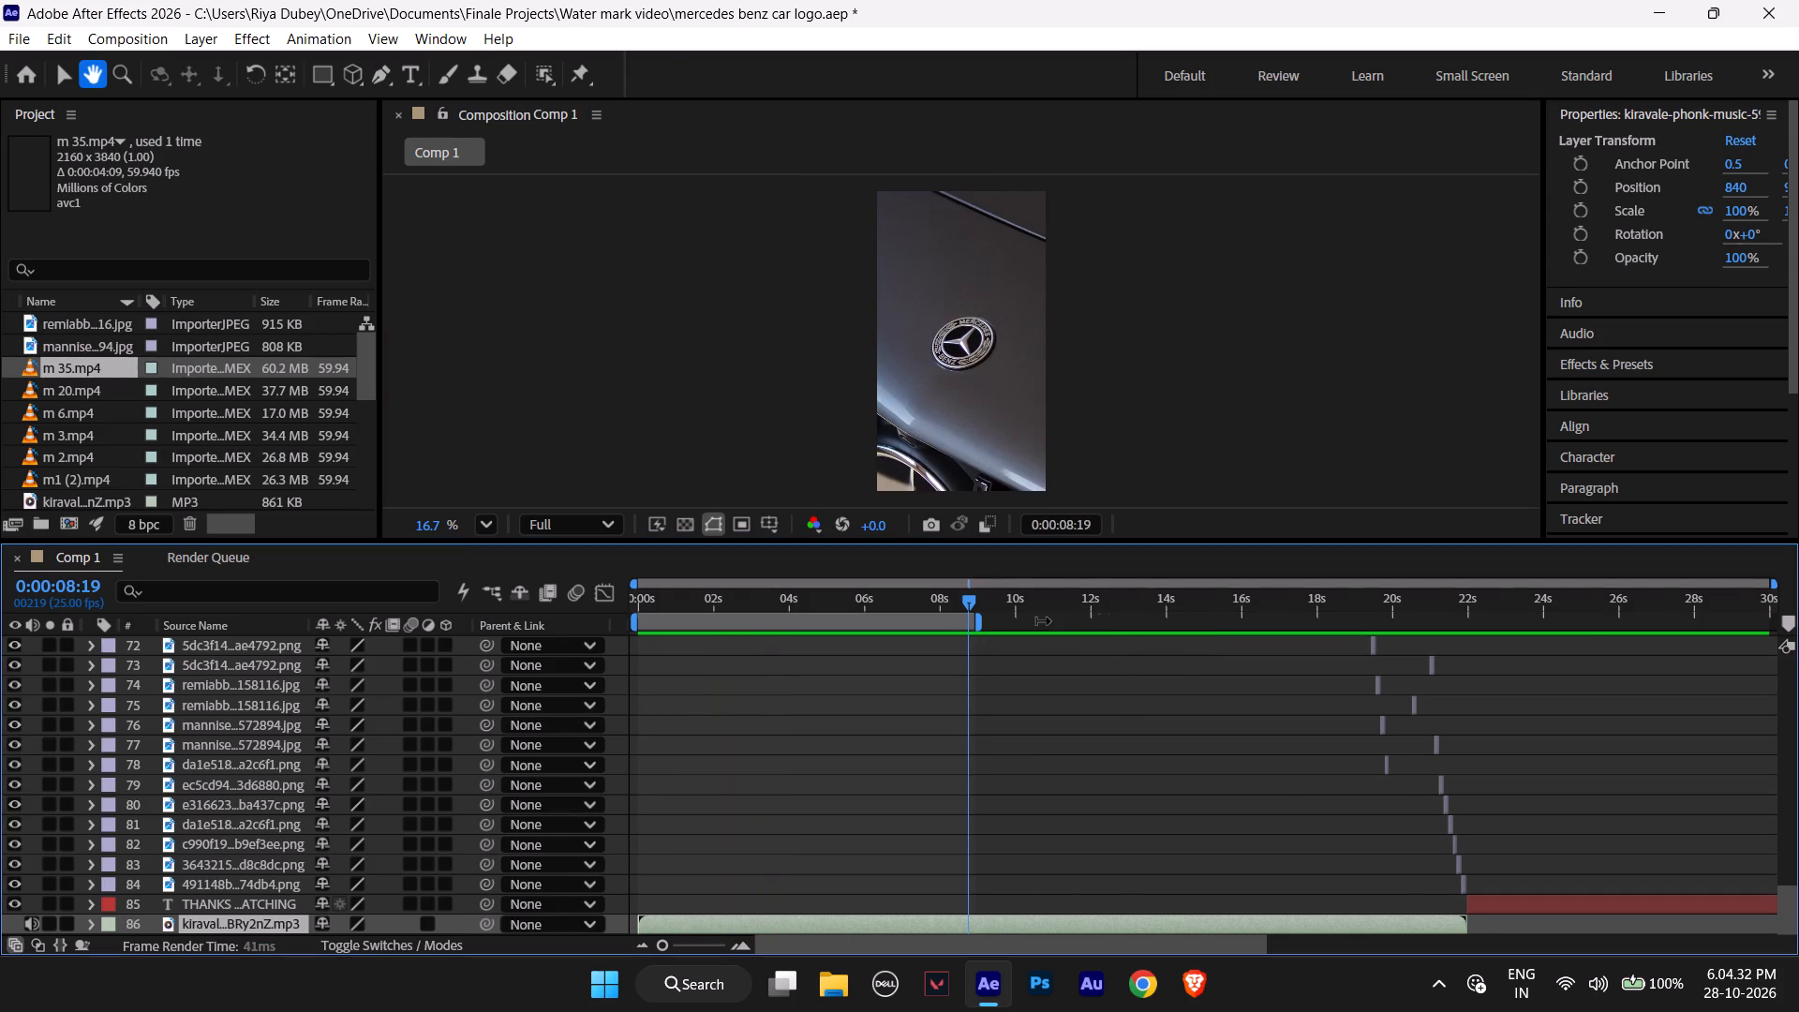
left_click_drag(1050, 621, 1798, 671)
key("space")
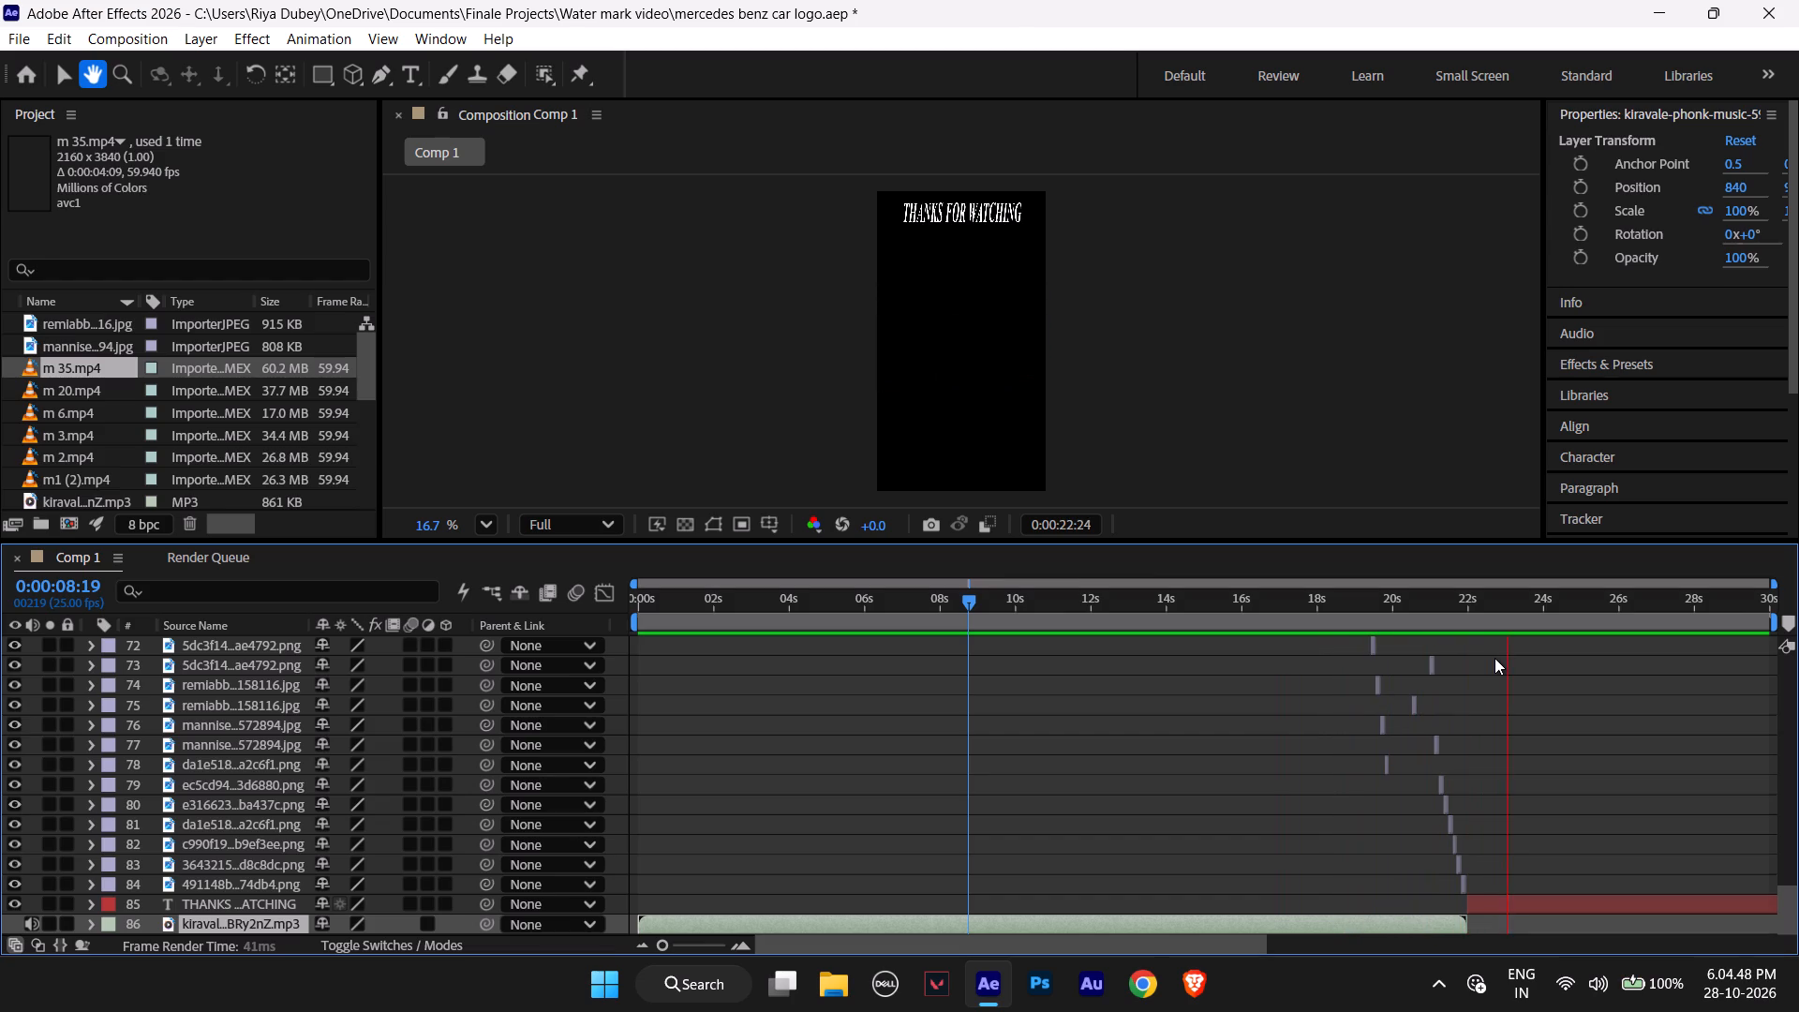
key("space")
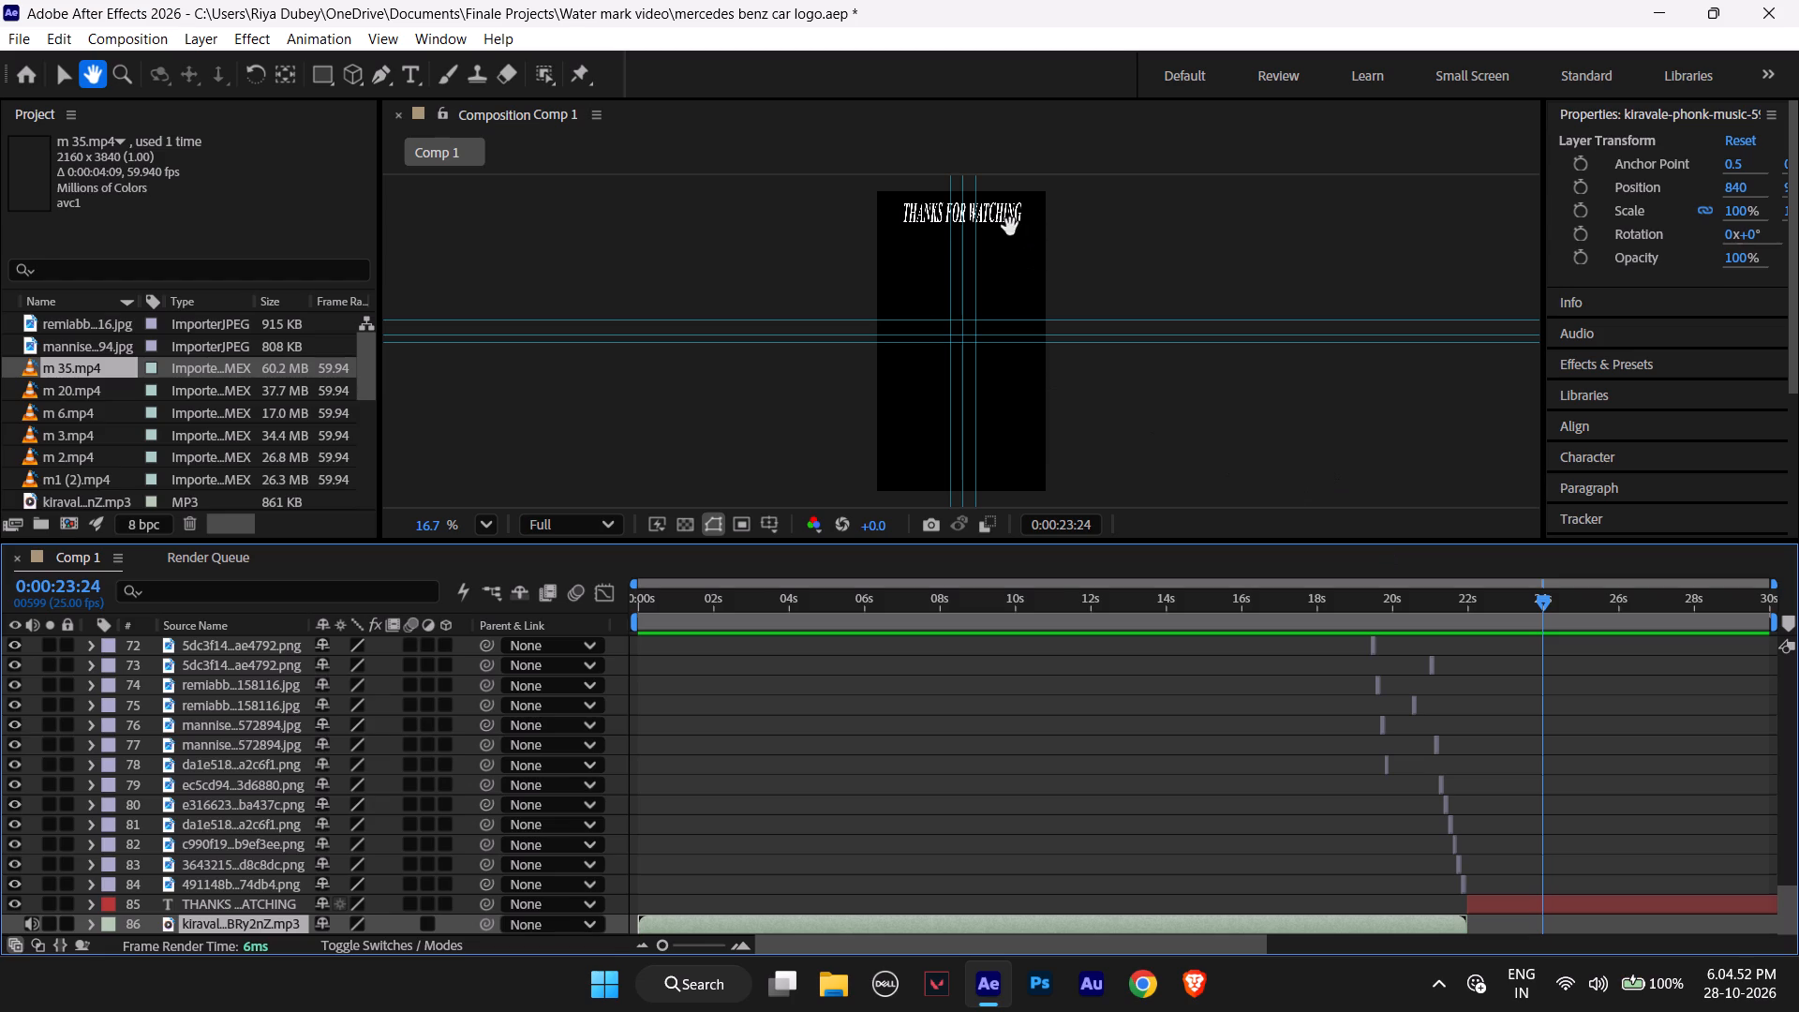
Shorten the THANKS FOR WATCHING text to THANKS by deleting the words FOR WATCHING.
left_click(981, 217)
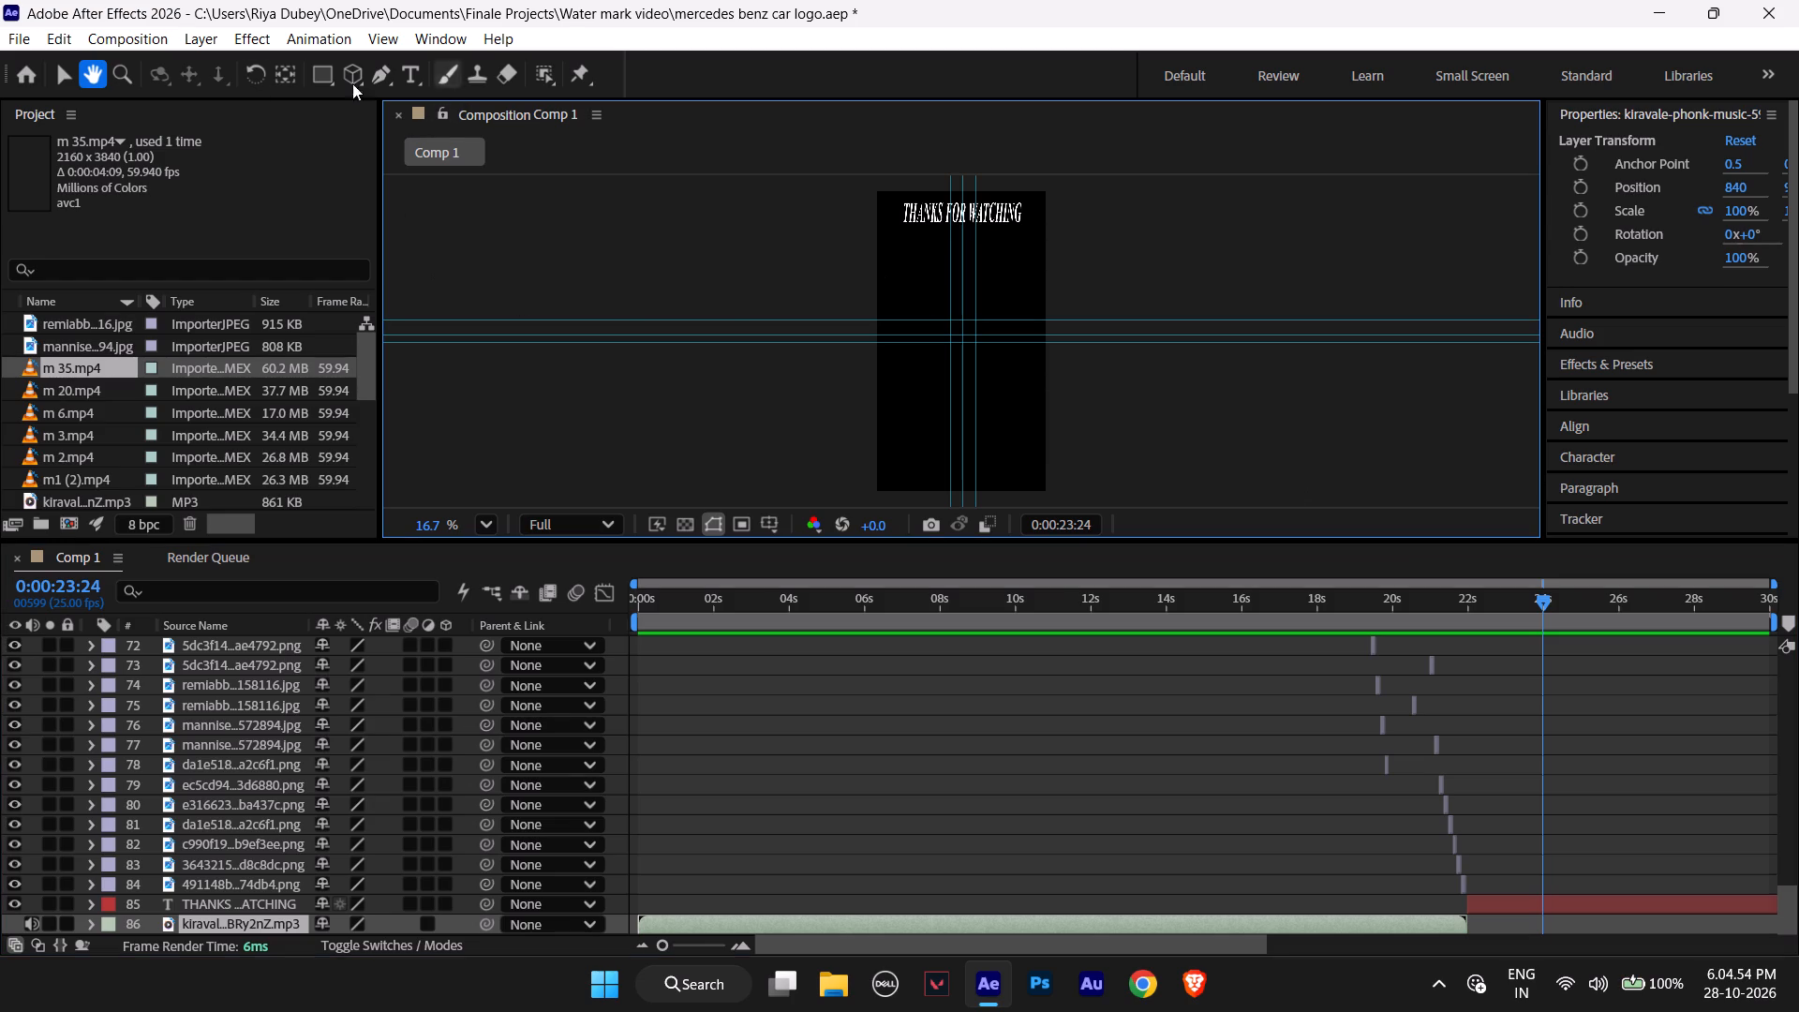
left_click(83, 75)
left_click(72, 82)
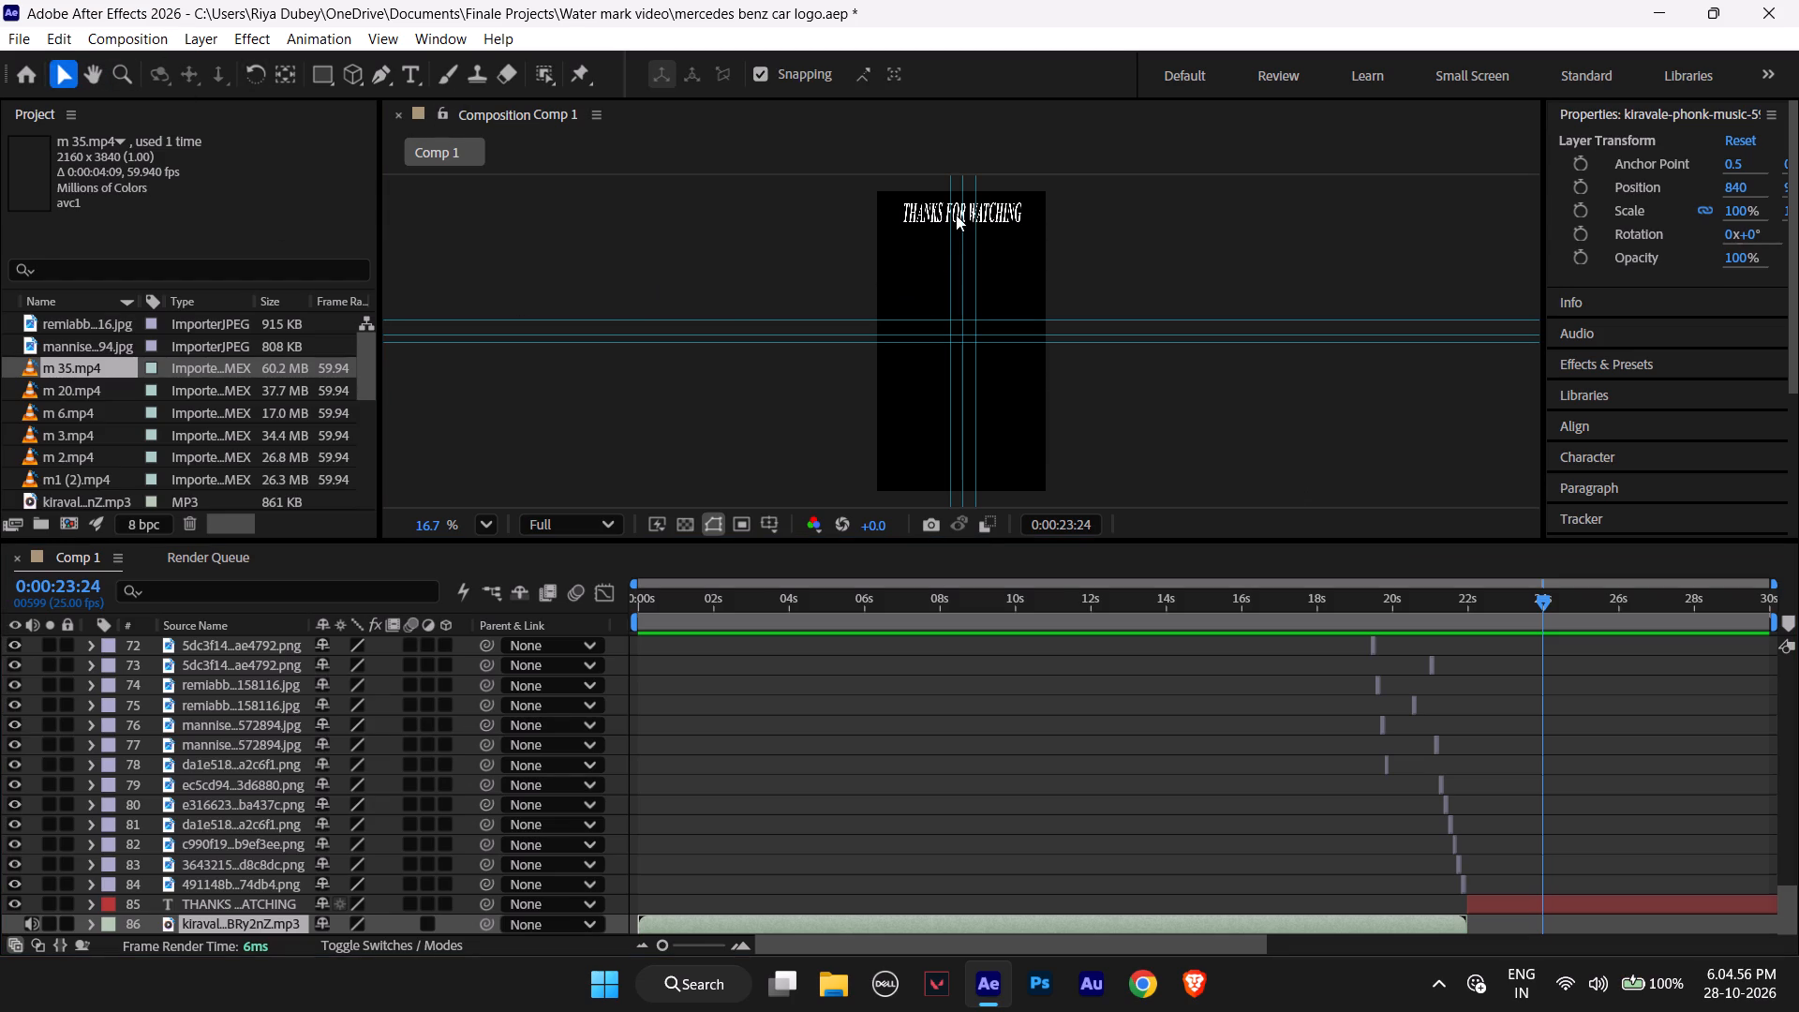
scroll(958, 214, "up", 8, "alt")
scroll(981, 276, "up", 2)
scroll(981, 277, "down", 1)
scroll(981, 278, "up", 1)
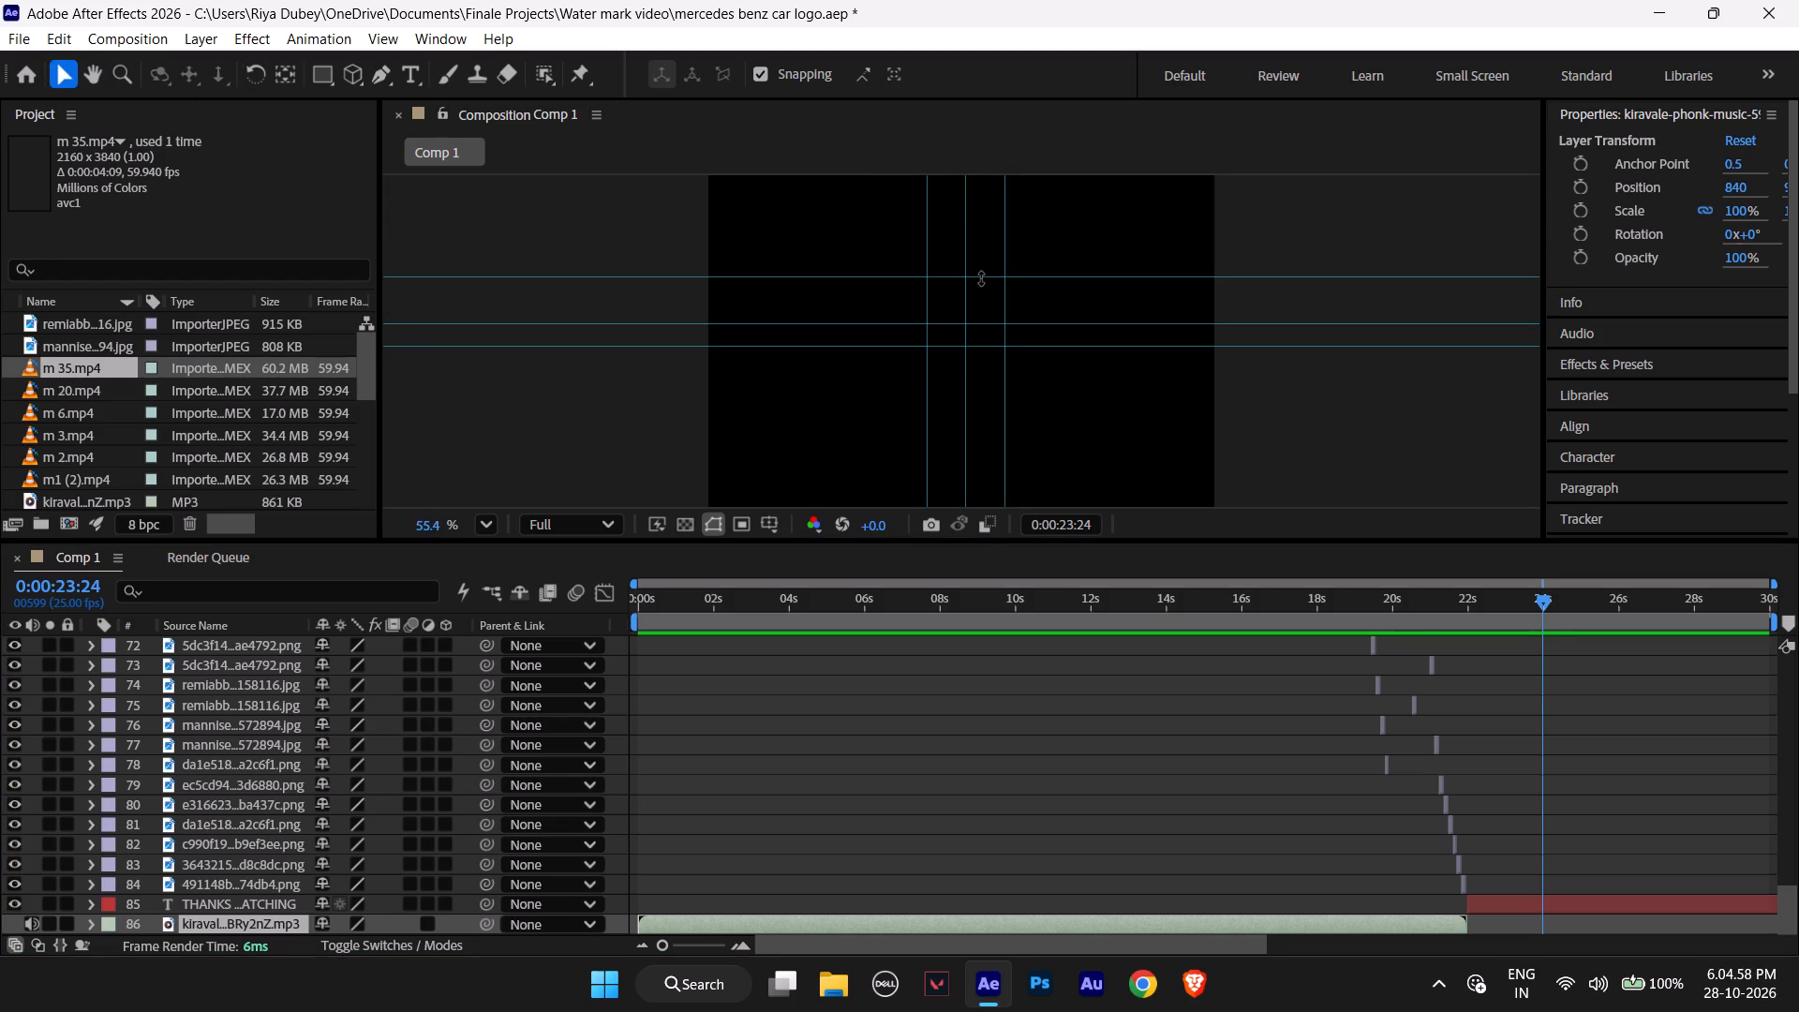
scroll(981, 278, "up", 5)
scroll(1002, 311, "down", 1)
scroll(1002, 311, "up", 1)
scroll(1002, 311, "down", 2)
key("space")
key("space")
key("space")
key("space")
key("space")
key("space")
key("space")
key("space")
key("space")
key("space")
key("space")
key("space")
key("space")
key("space")
key("space")
key("space")
key("space")
key("space")
left_click_drag(1018, 303, 1025, 450)
left_click_drag(1018, 257, 1035, 381)
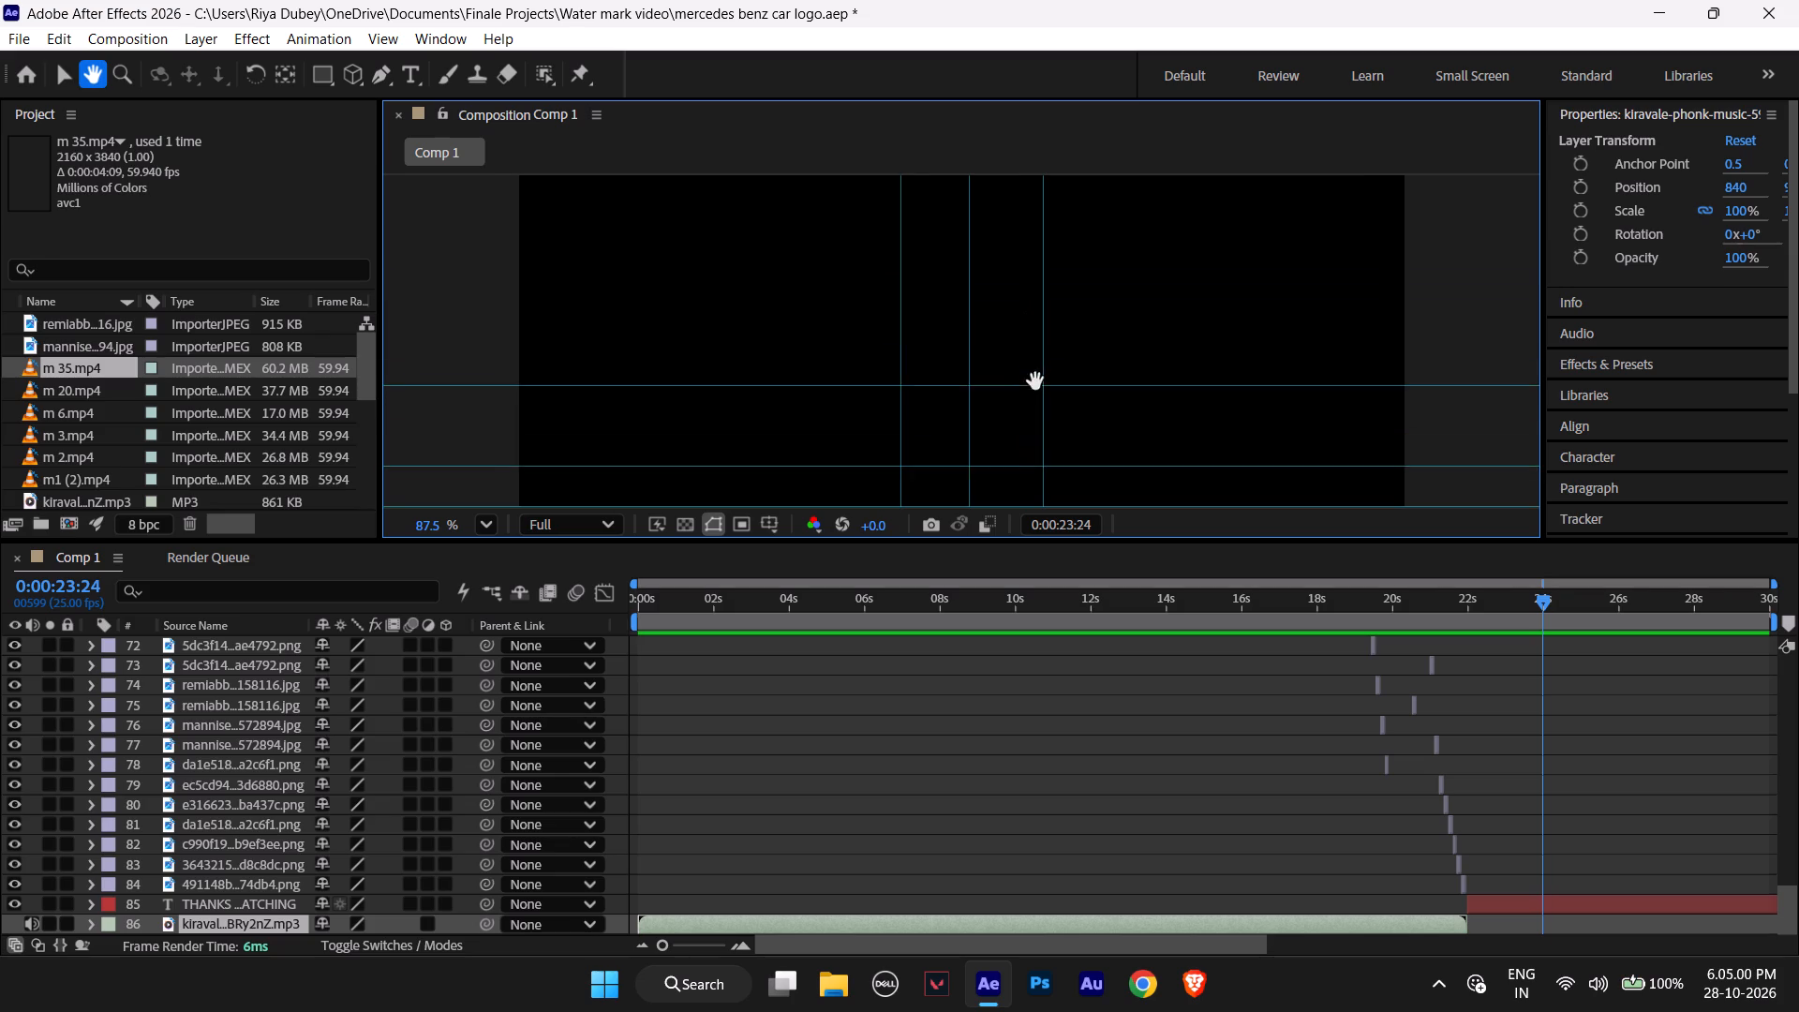
key("ctrl+z")
key("space")
key("space")
key("space")
key("space")
key("space")
key("space")
key("space")
key("space")
key("space")
key("space")
key("space")
key("space")
key("space")
key("space")
key("space")
key("space")
key("space")
key("space")
key("space")
key("space")
left_click_drag(1130, 271, 1117, 409)
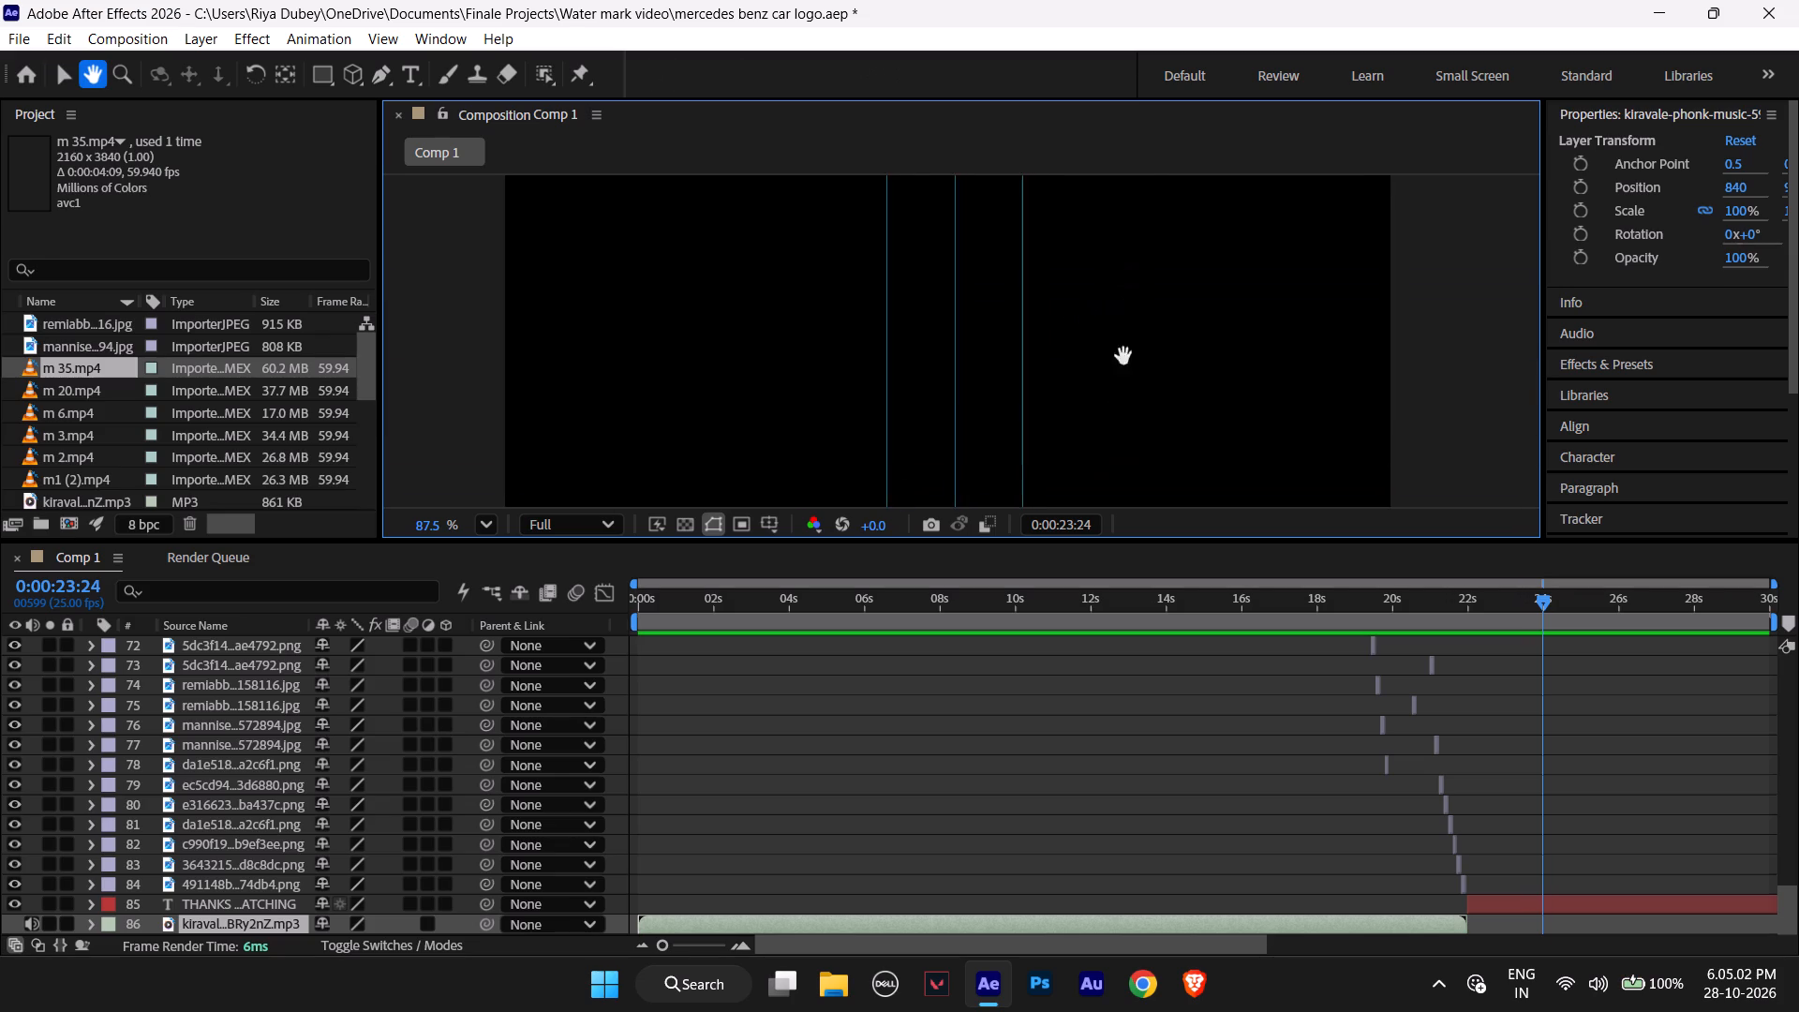
left_click_drag(1123, 264, 1166, 453)
left_click_drag(1135, 273, 1148, 385)
left_click(1192, 286)
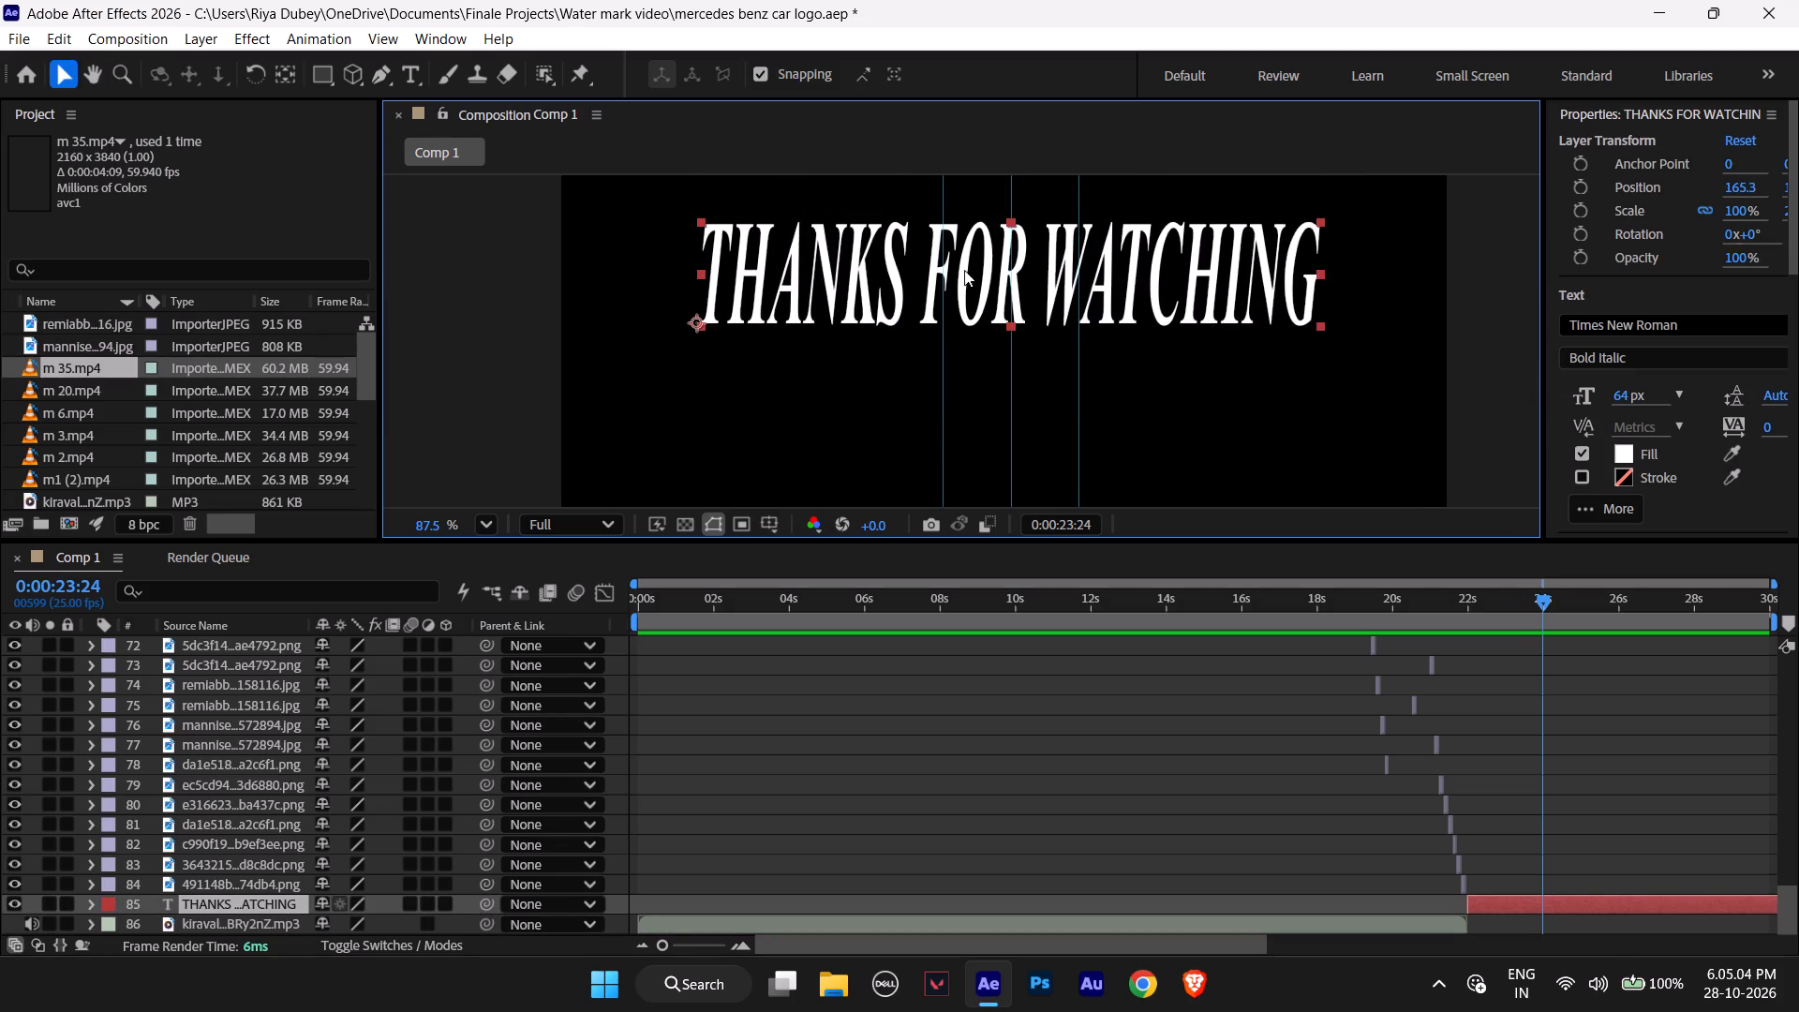
left_click(1309, 298)
left_click(412, 82)
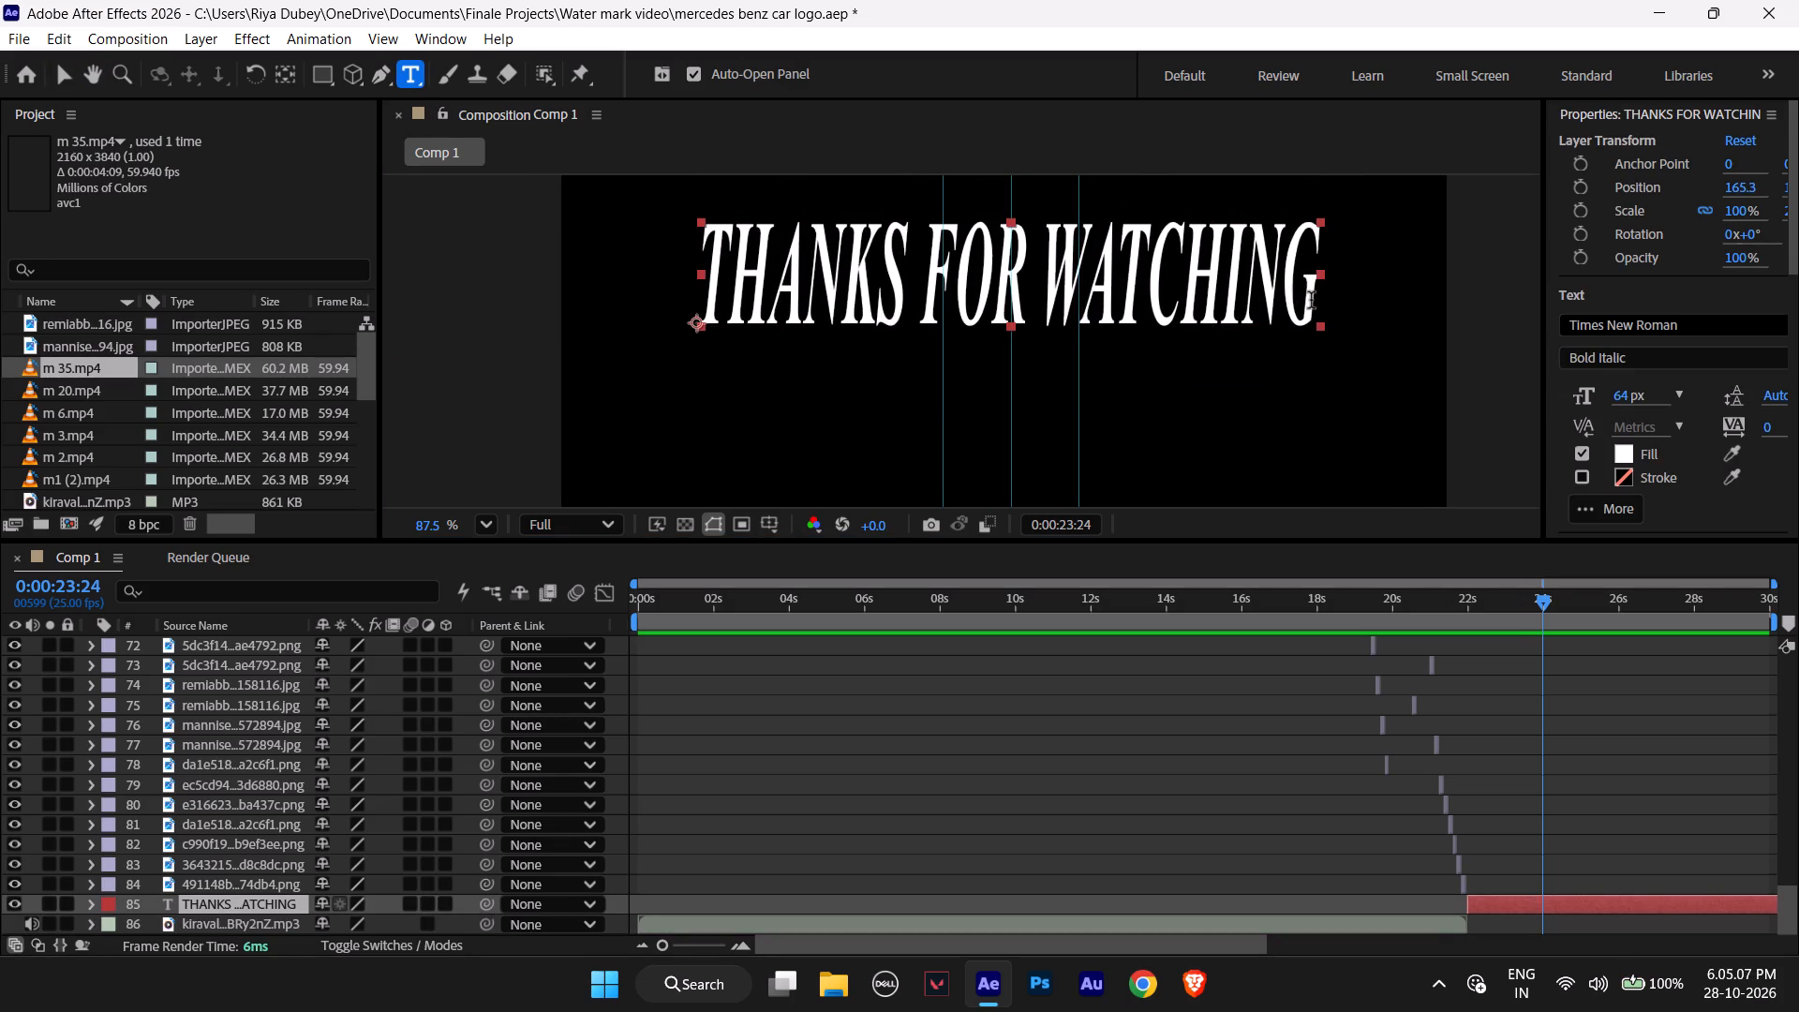
left_click_drag(1310, 300, 928, 297)
key("BackSpace")
key("BackSpace")
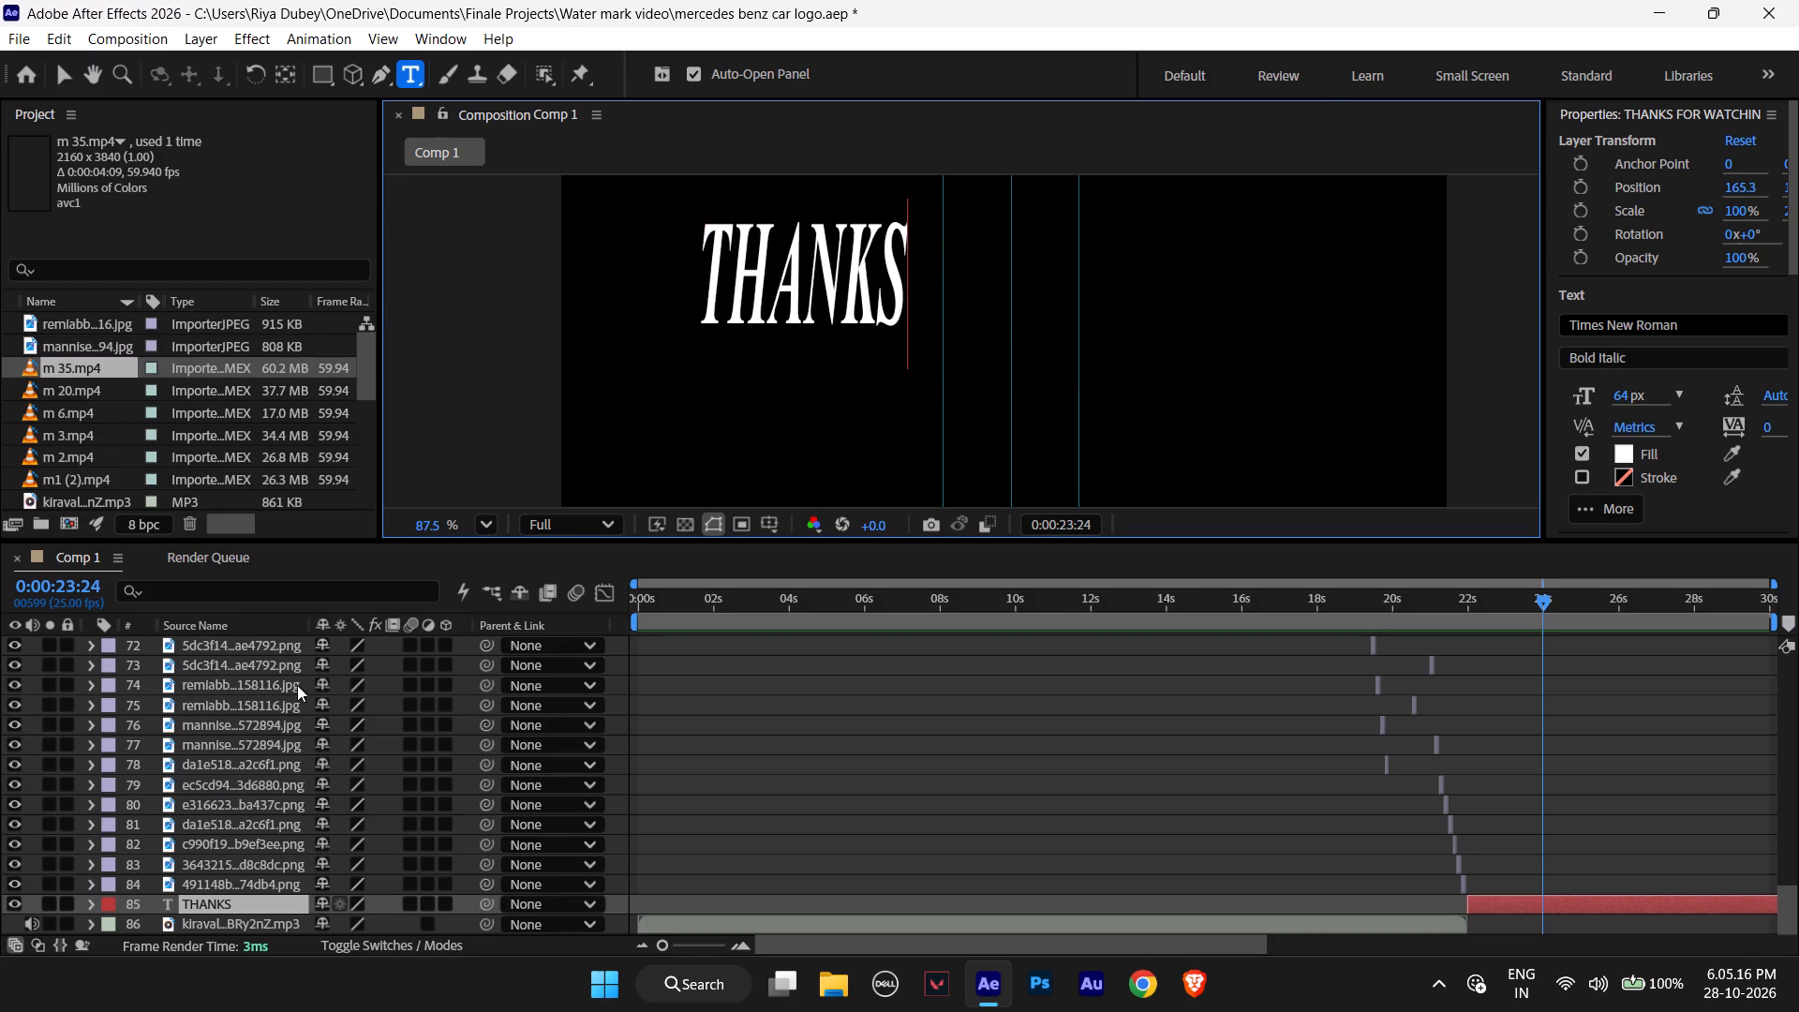
Duplicate the THANKS text layer and place the copy below the original, just above the mp3 audio layer.
left_click(267, 901)
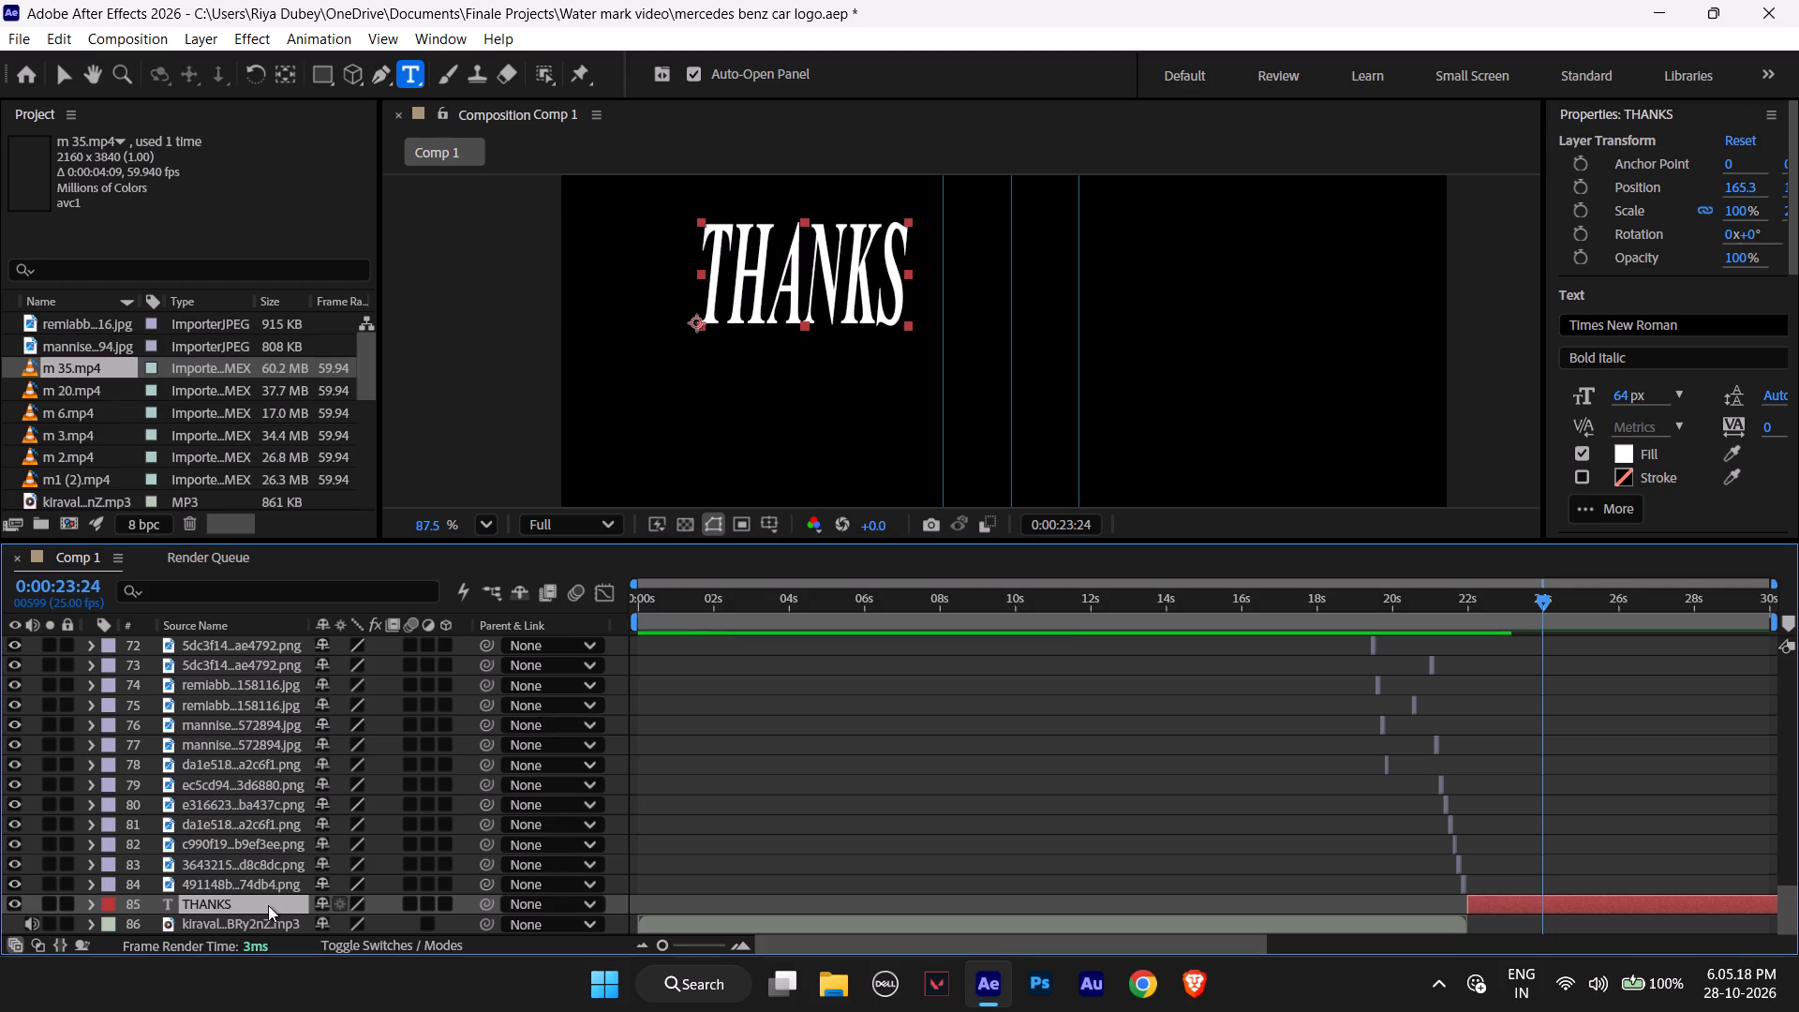
key("ctrl+d")
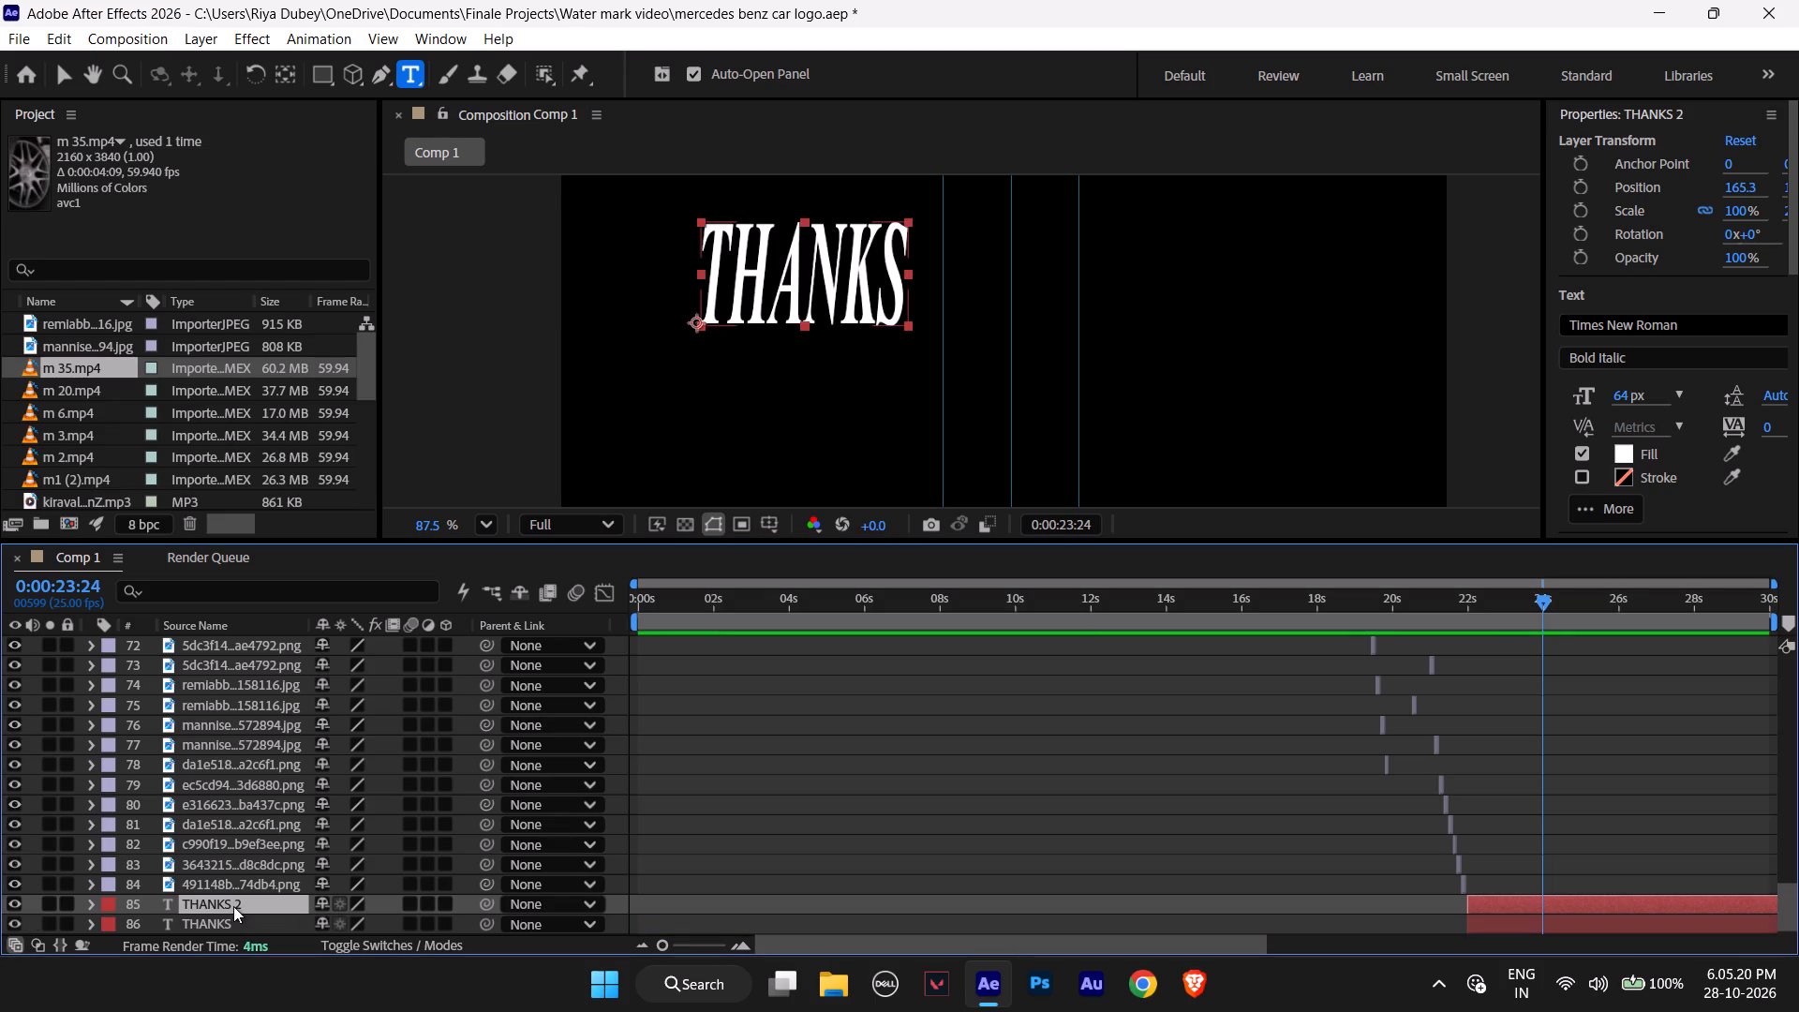
left_click_drag(256, 897, 266, 923)
left_click(252, 901)
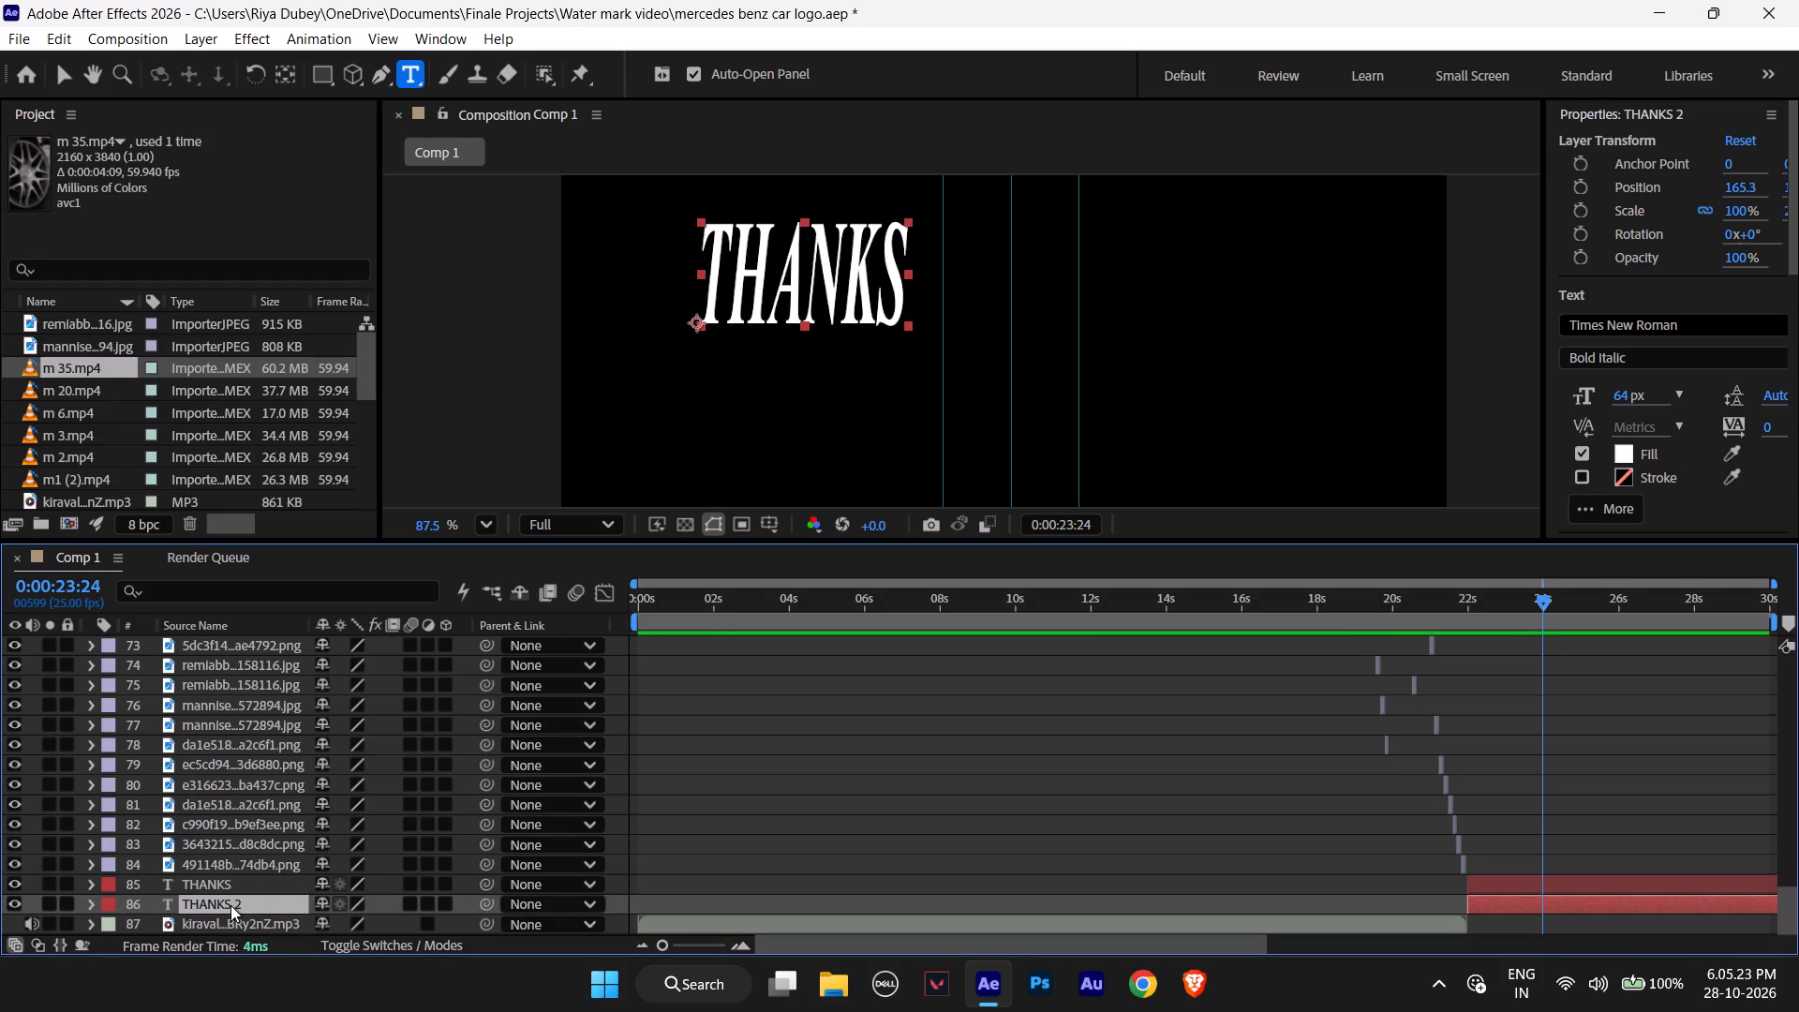
left_click(230, 905)
Move the duplicate THANKS text straight down in the frame until it sits as a second line directly beneath the original.
key("Down")
key("Down")
key("Down")
key("Down")
key("Down")
key("Down")
key("Down")
key("Down")
key("Down")
key("Down")
key("Down")
key("Down")
key("Down")
key("Down")
key("Down")
key("Down")
key("Down")
key("Down")
key("Down")
key("Down")
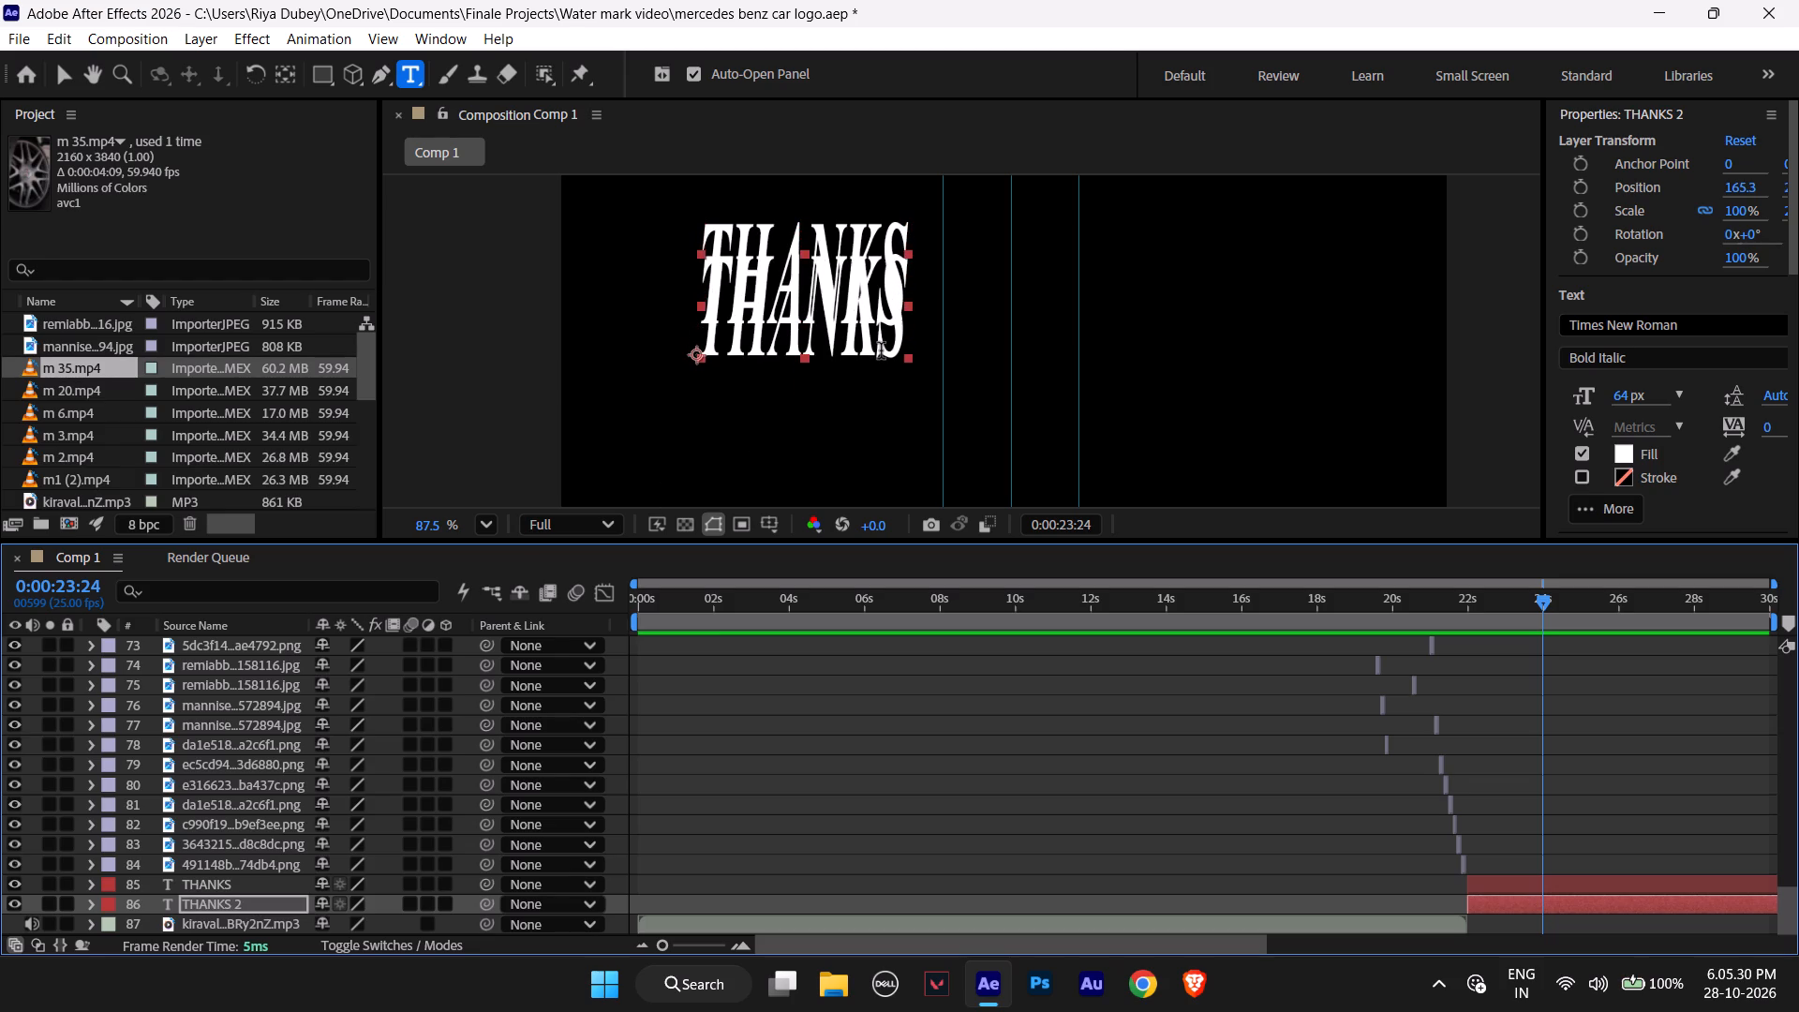
key("shift+Down")
key("shift+Down")
key("shift+Down")
key("shift+Down")
key("shift+Down")
key("shift+Down")
key("shift+Down")
key("shift+Down")
key("shift+Down")
key("shift+Down")
key("shift+Down")
key("shift+Down")
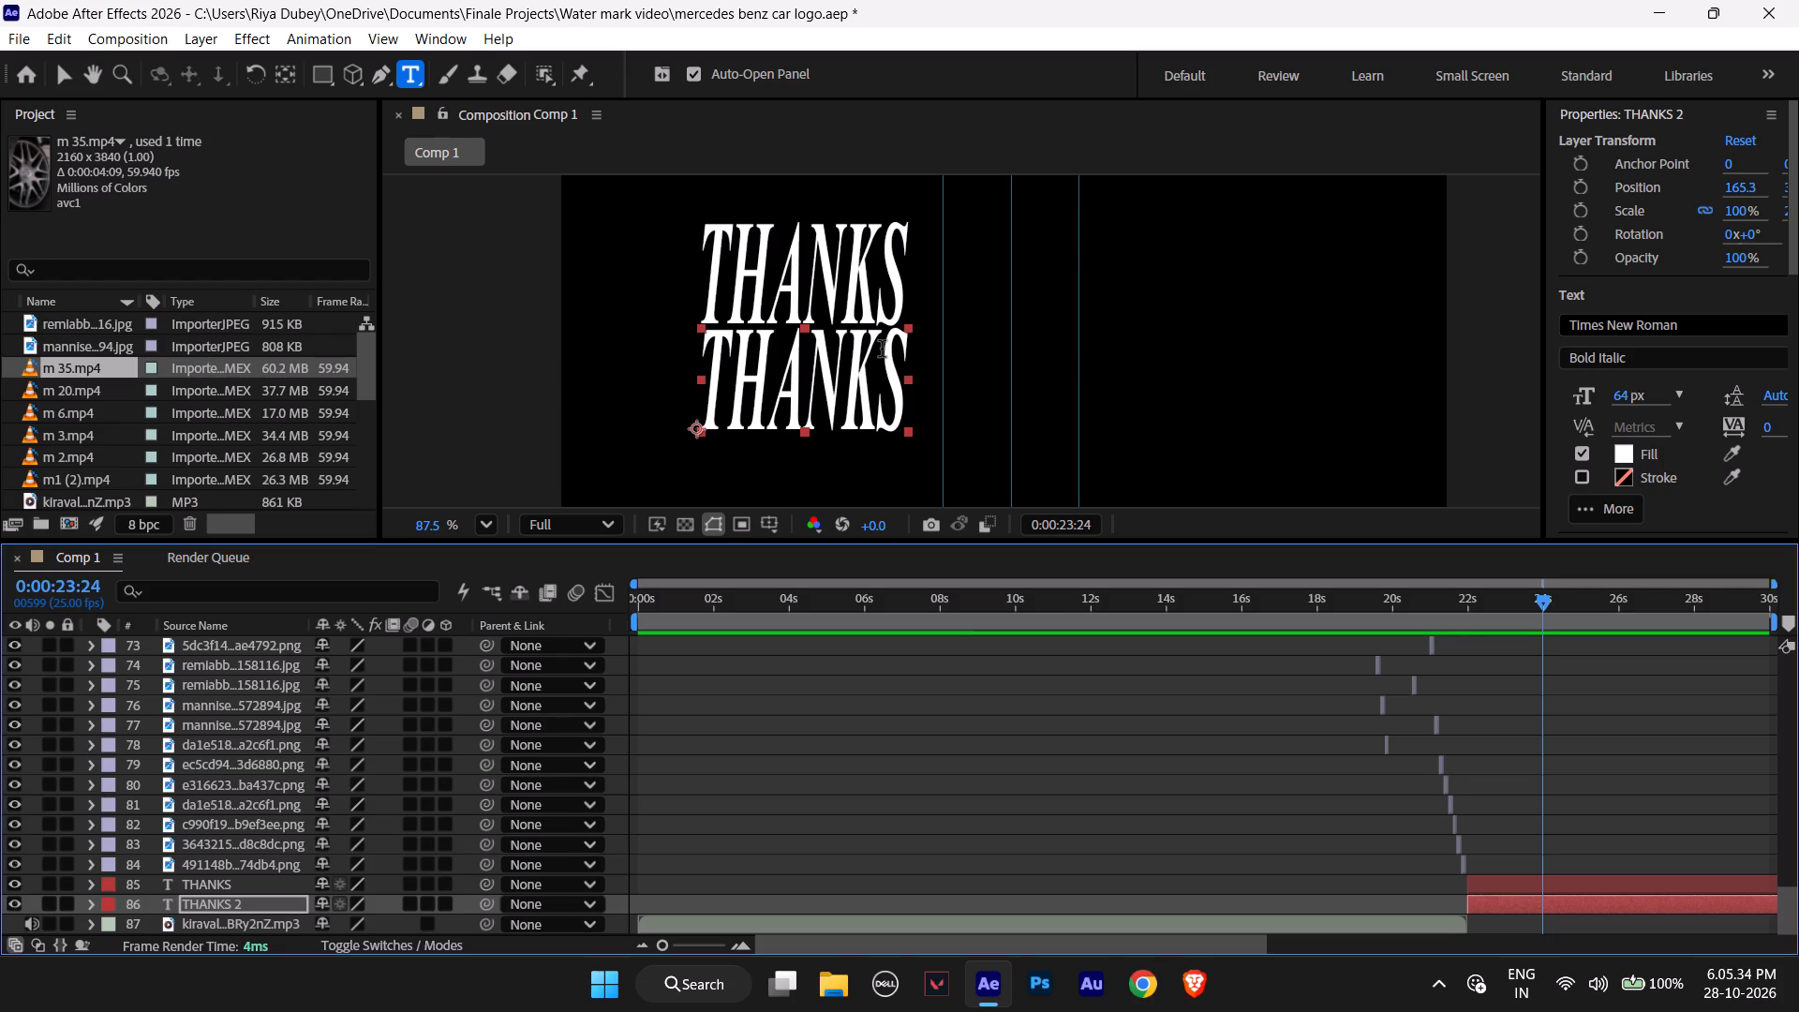
Replace the lower THANKS text with FOR.
left_click_drag(896, 406, 770, 413)
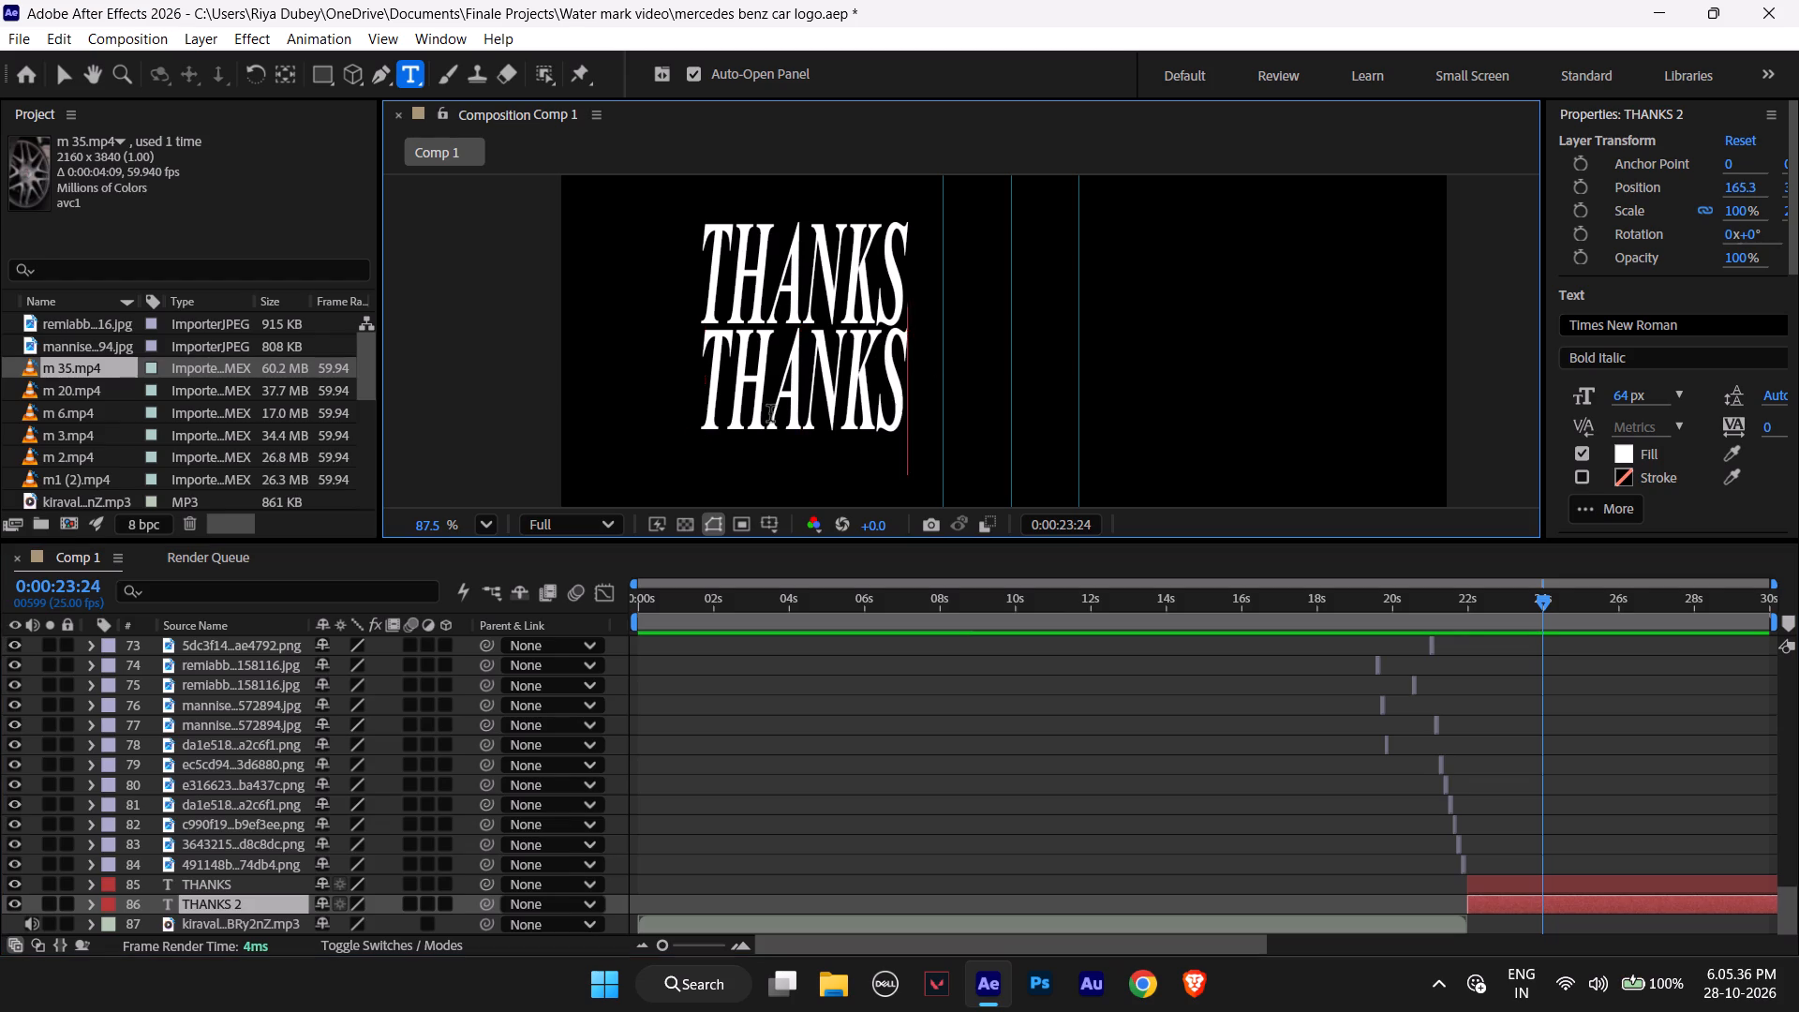
left_click_drag(770, 413, 685, 415)
type("FOR")
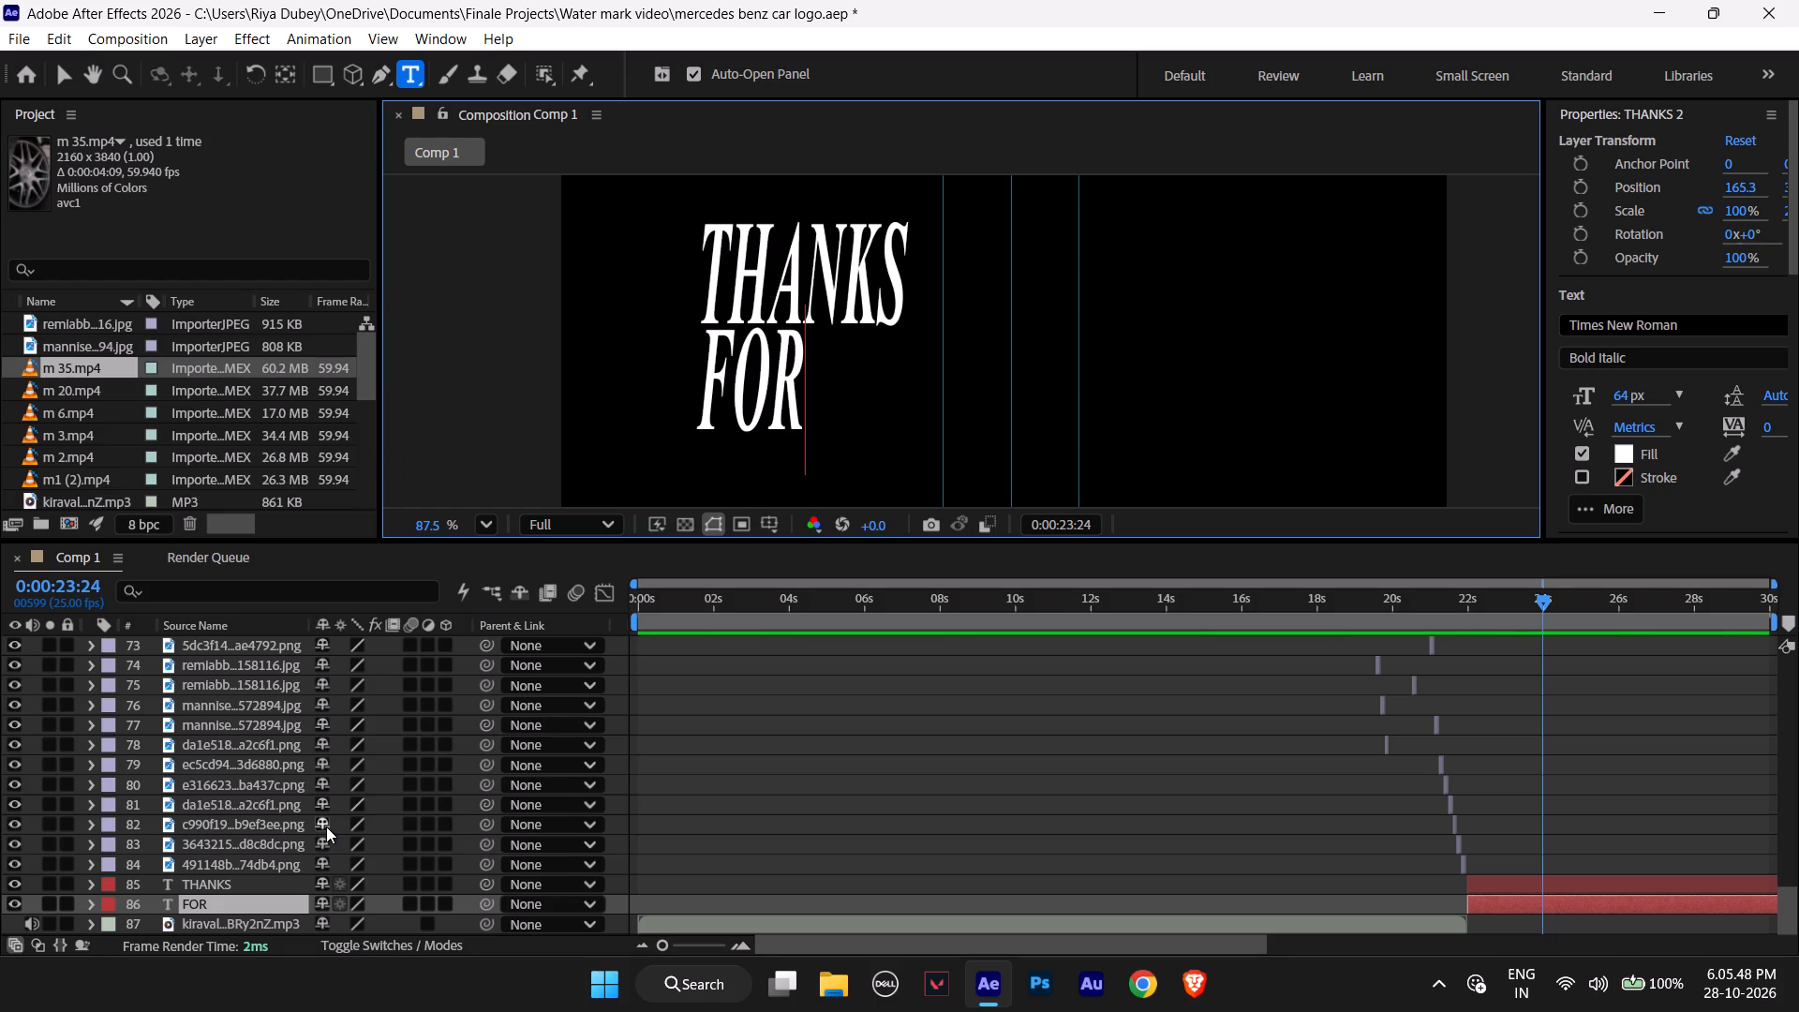
Duplicate the FOR text layer and place the copy below the original, just above the mp3 audio layer.
key("ctrl+d")
scroll(254, 863, "down", 4)
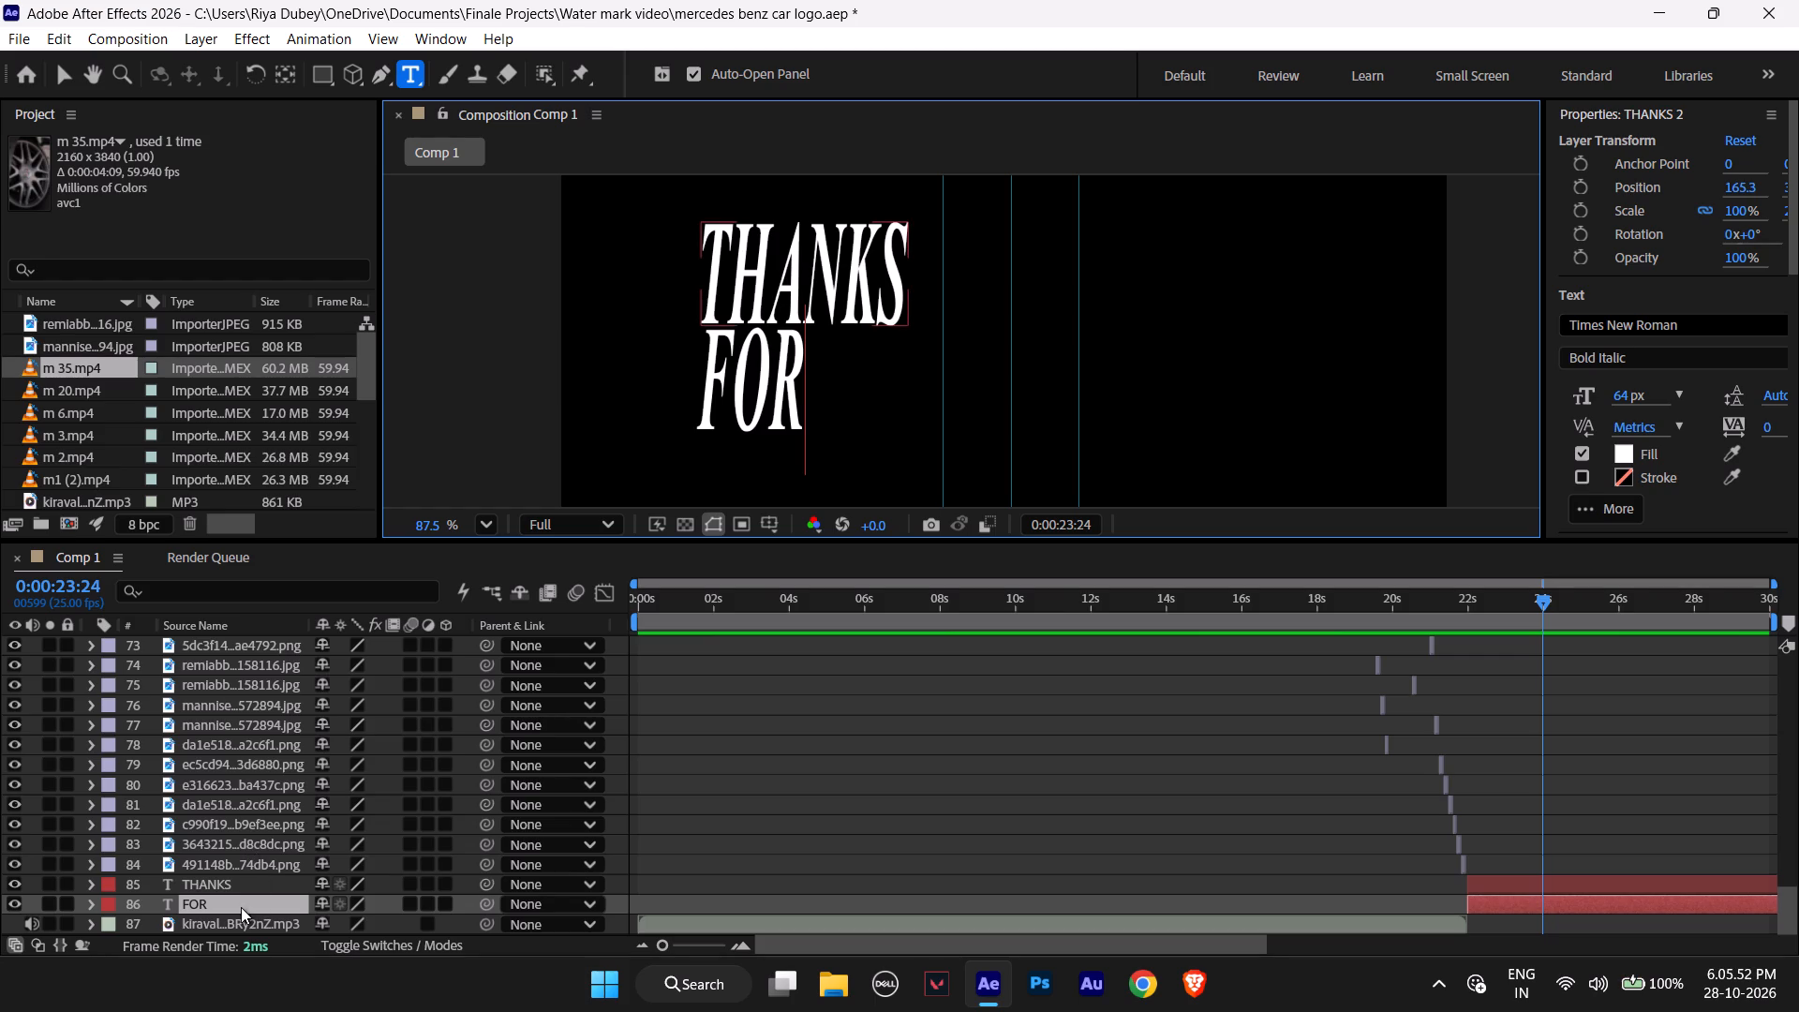
left_click(241, 907)
key("ctrl+d")
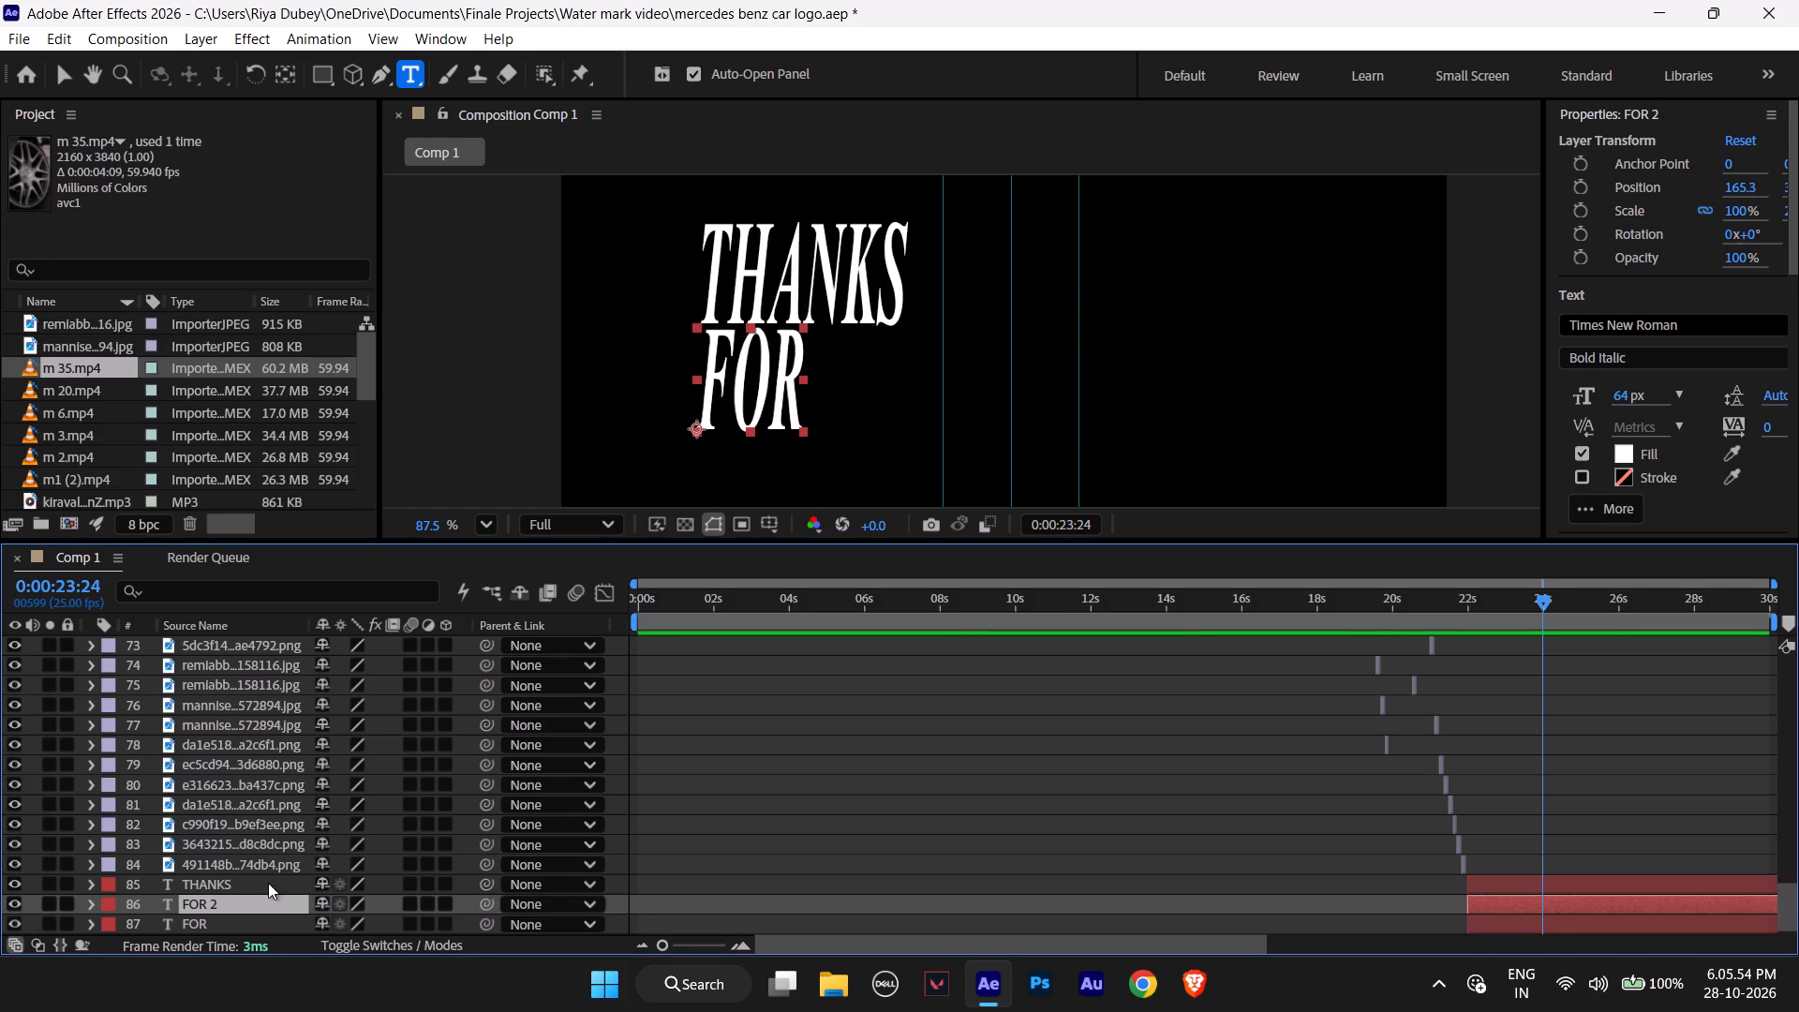
scroll(261, 880, "down", 3)
left_click_drag(221, 883, 235, 909)
left_click(217, 906)
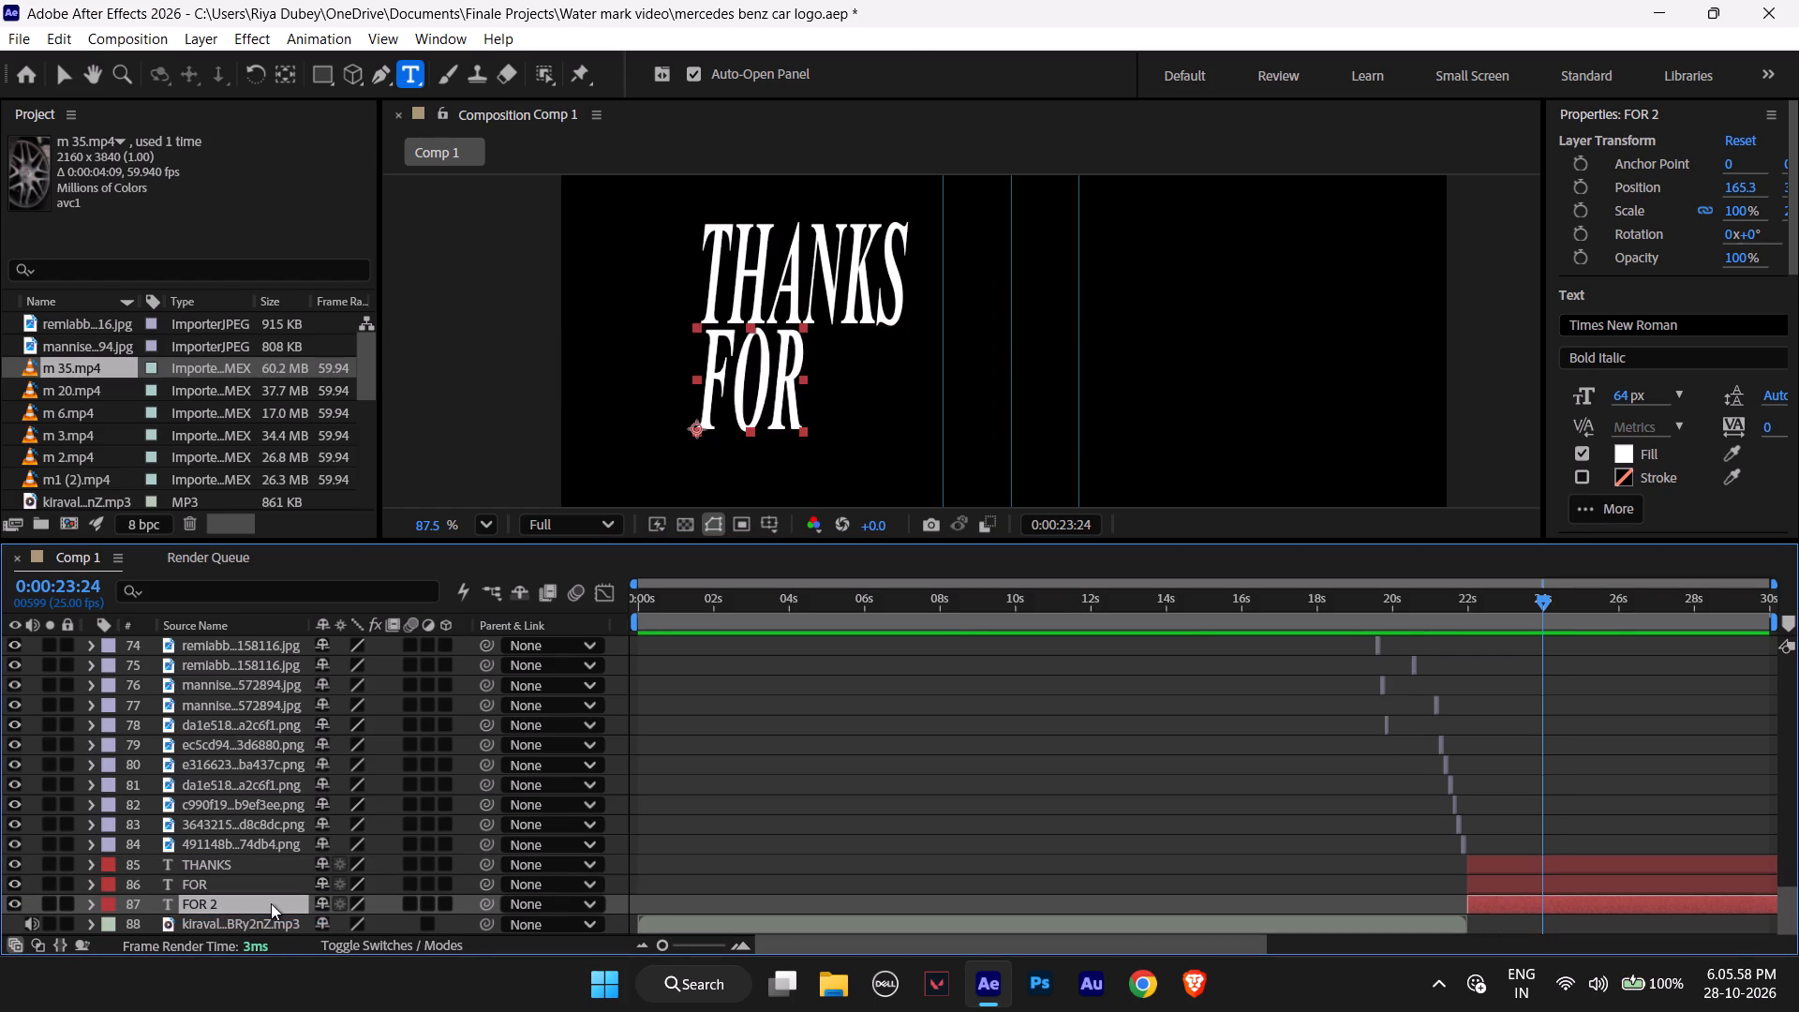
Move the duplicate FOR text to the right of the original FOR and slightly lower, at horizontal position about 365.
key("shift+Down")
key("shift+Down")
key("shift+Down")
key("shift+Down")
key("shift+Down")
key("shift+Down")
key("shift+Down")
key("shift+Down")
key("shift+Down")
key("shift+Down")
key("shift+Down")
key("shift+Down")
key("shift+Down")
key("shift+Down")
key("shift+Down")
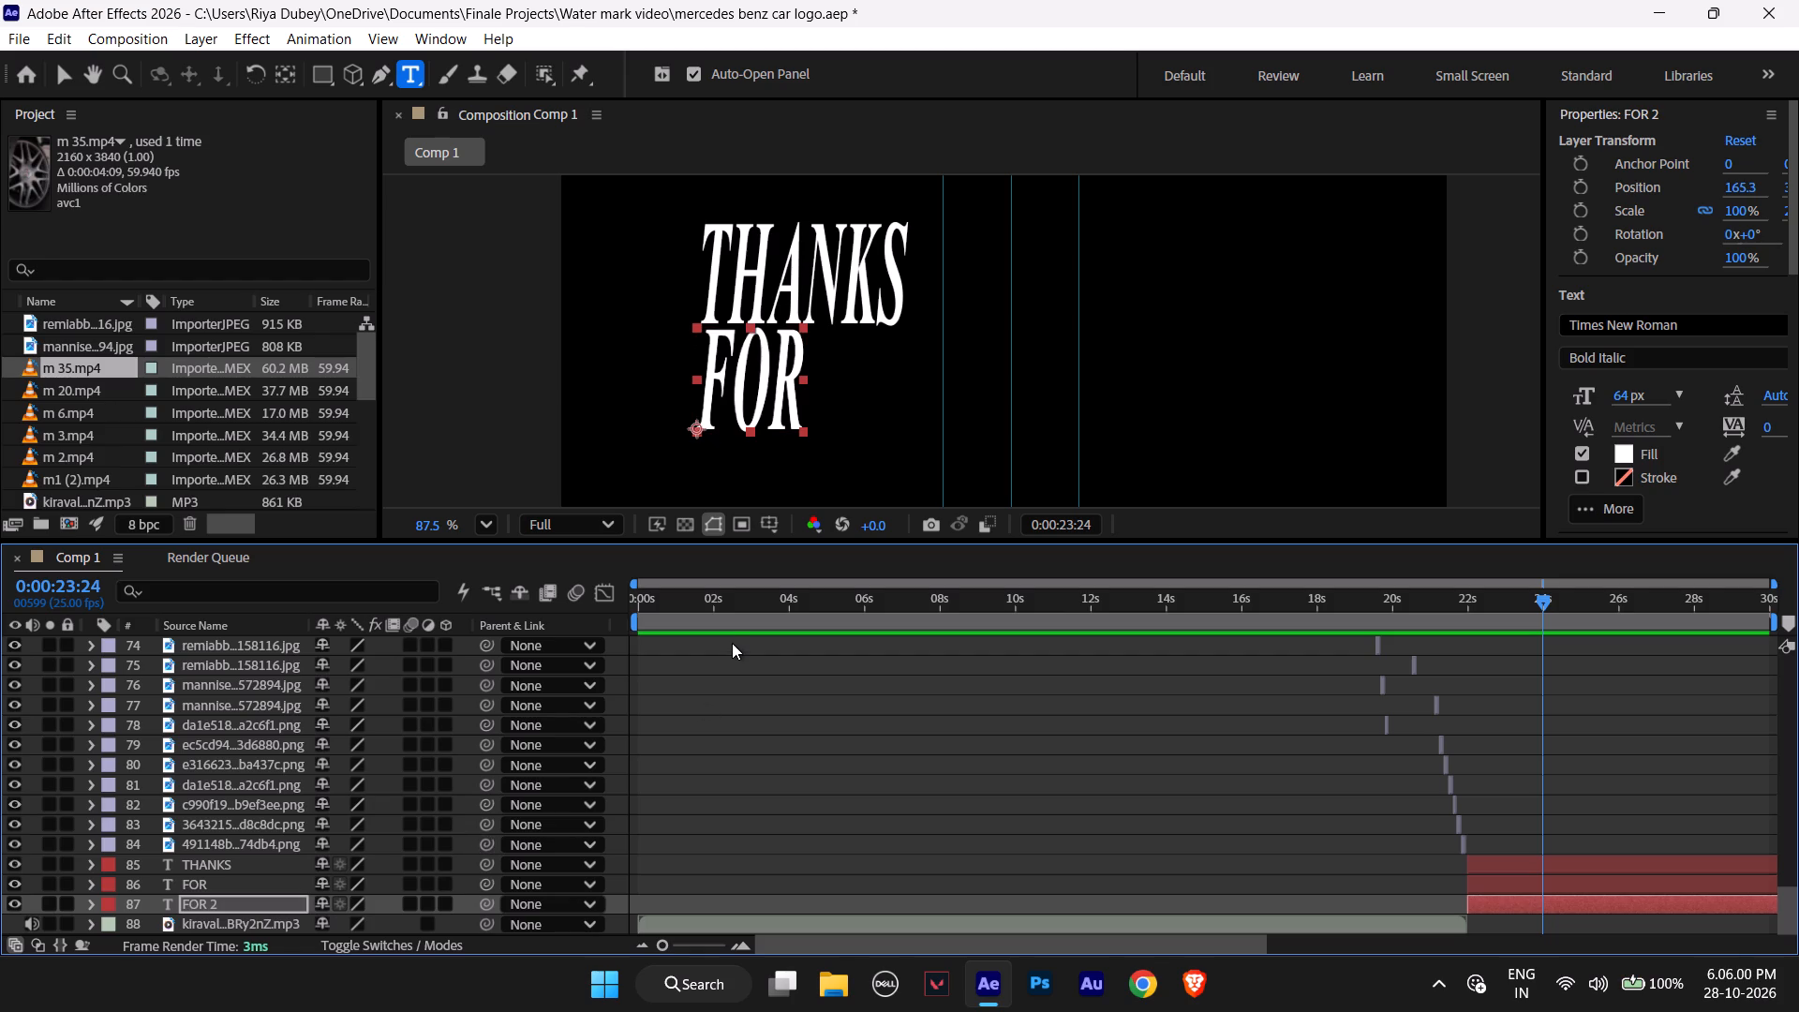
key("shift+Right")
key("shift+Right")
key("shift+Right")
key("shift+Right")
key("shift+Right")
key("shift+Right")
key("shift+Right")
key("shift+Right")
key("shift+Right")
key("shift+Right")
key("shift+Right")
key("shift+Right")
key("shift+Right")
key("shift+Right")
key("shift+Right")
key("shift+Right")
key("shift+Right")
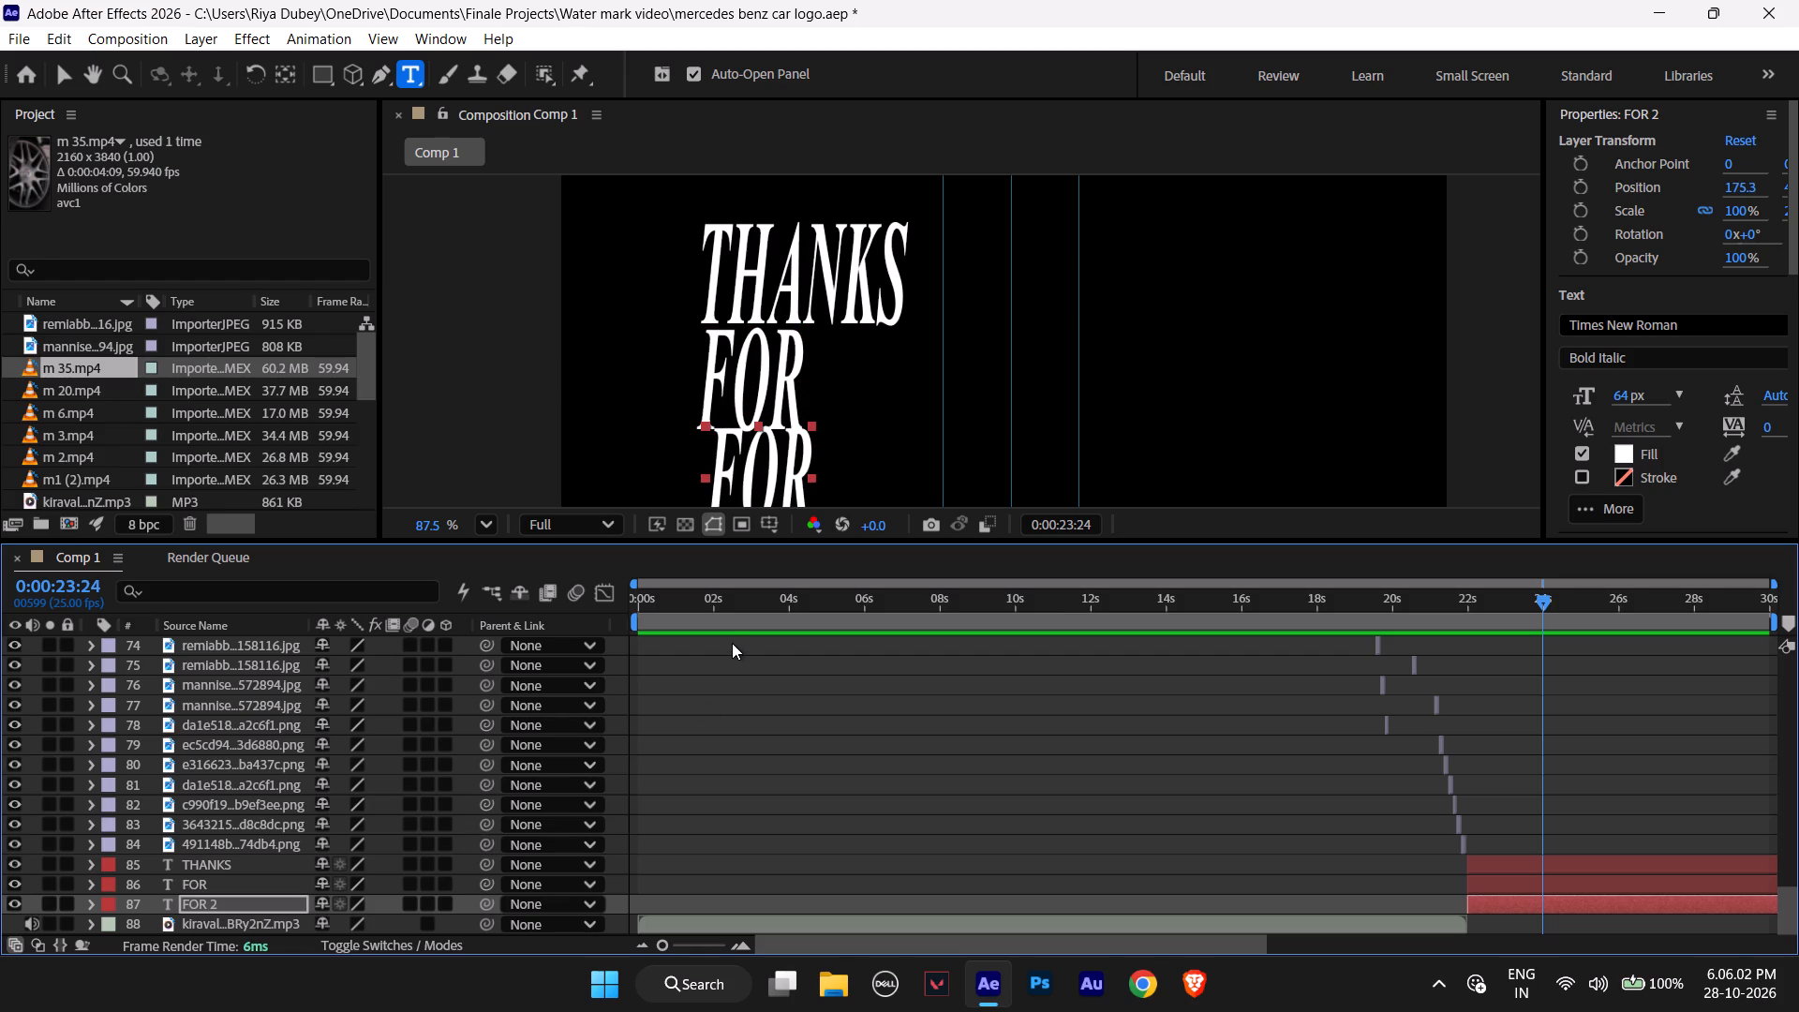
key("shift+Up")
key("shift+Up")
key("shift+Up")
key("shift+Up")
key("shift+Up")
key("shift+Up")
key("shift+Up")
key("shift+Up")
key("shift+Up")
key("shift+Up")
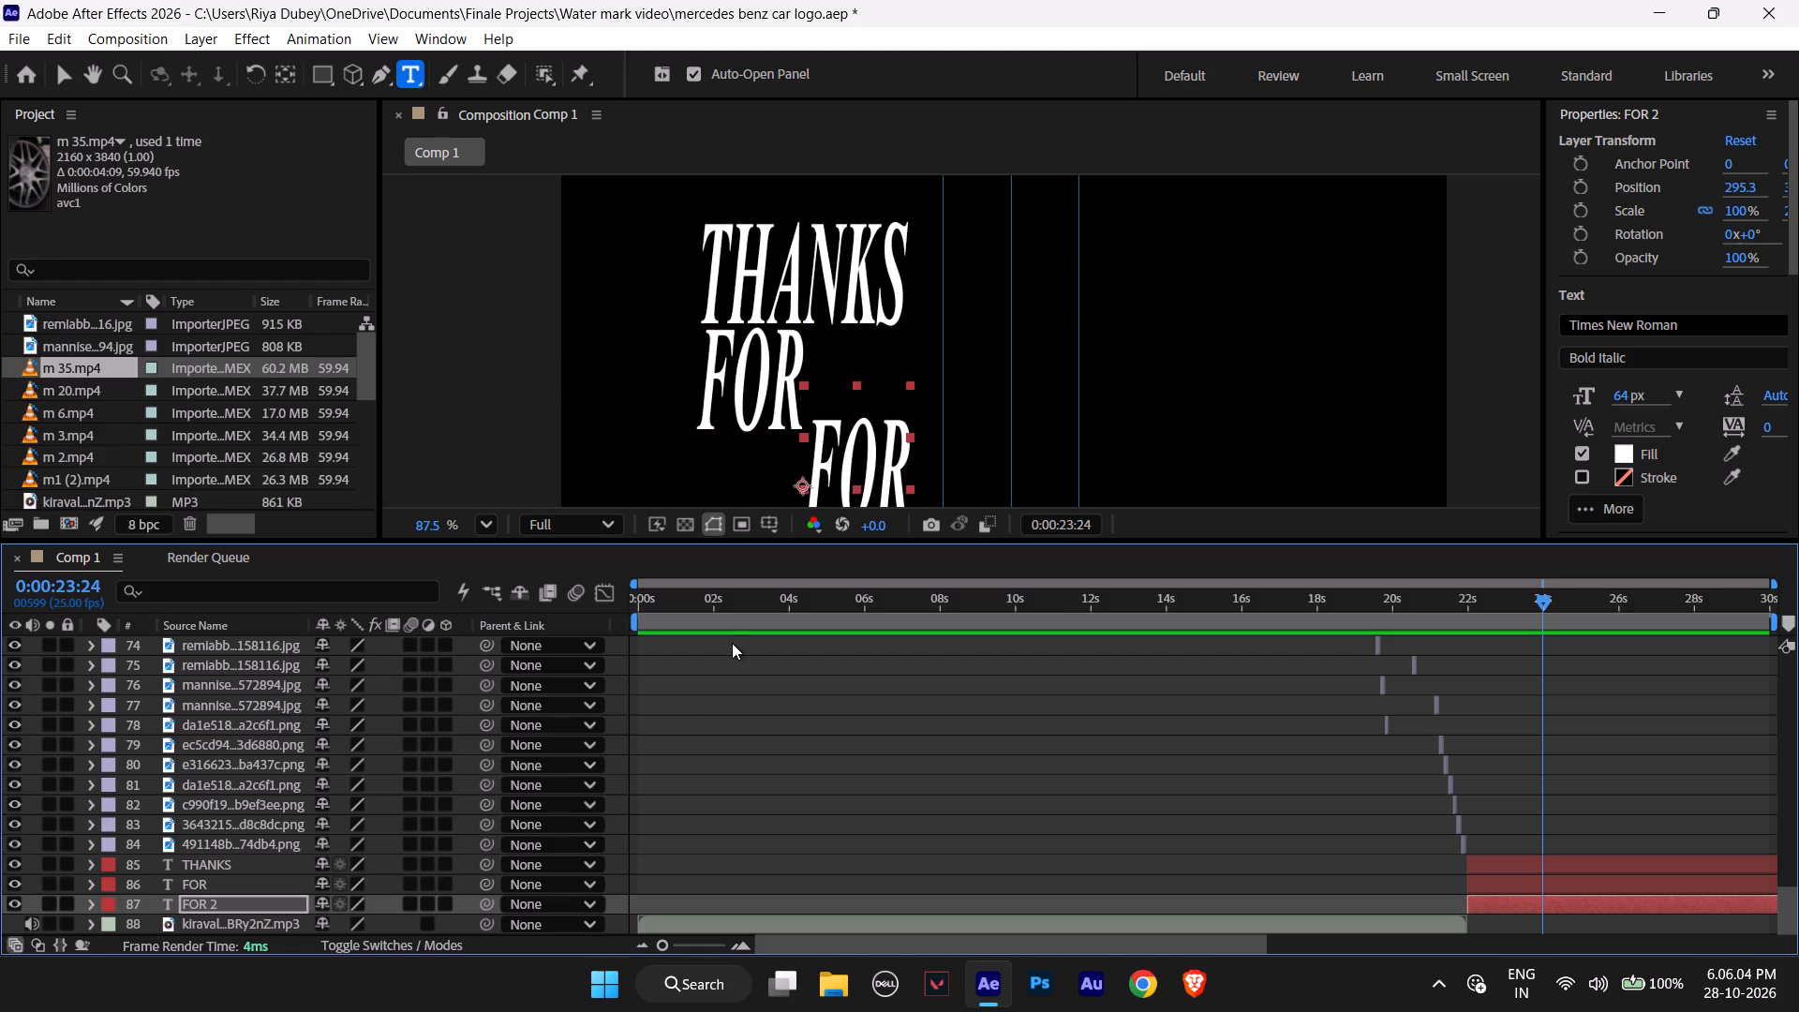
key("shift+Right")
key("shift+Right")
key("shift+Right")
key("shift+Right")
key("shift+Right")
key("shift+Right")
key("shift+Right")
key("shift+Right")
key("shift+Up")
key("shift+Up")
key("shift+Up")
key("shift+Up")
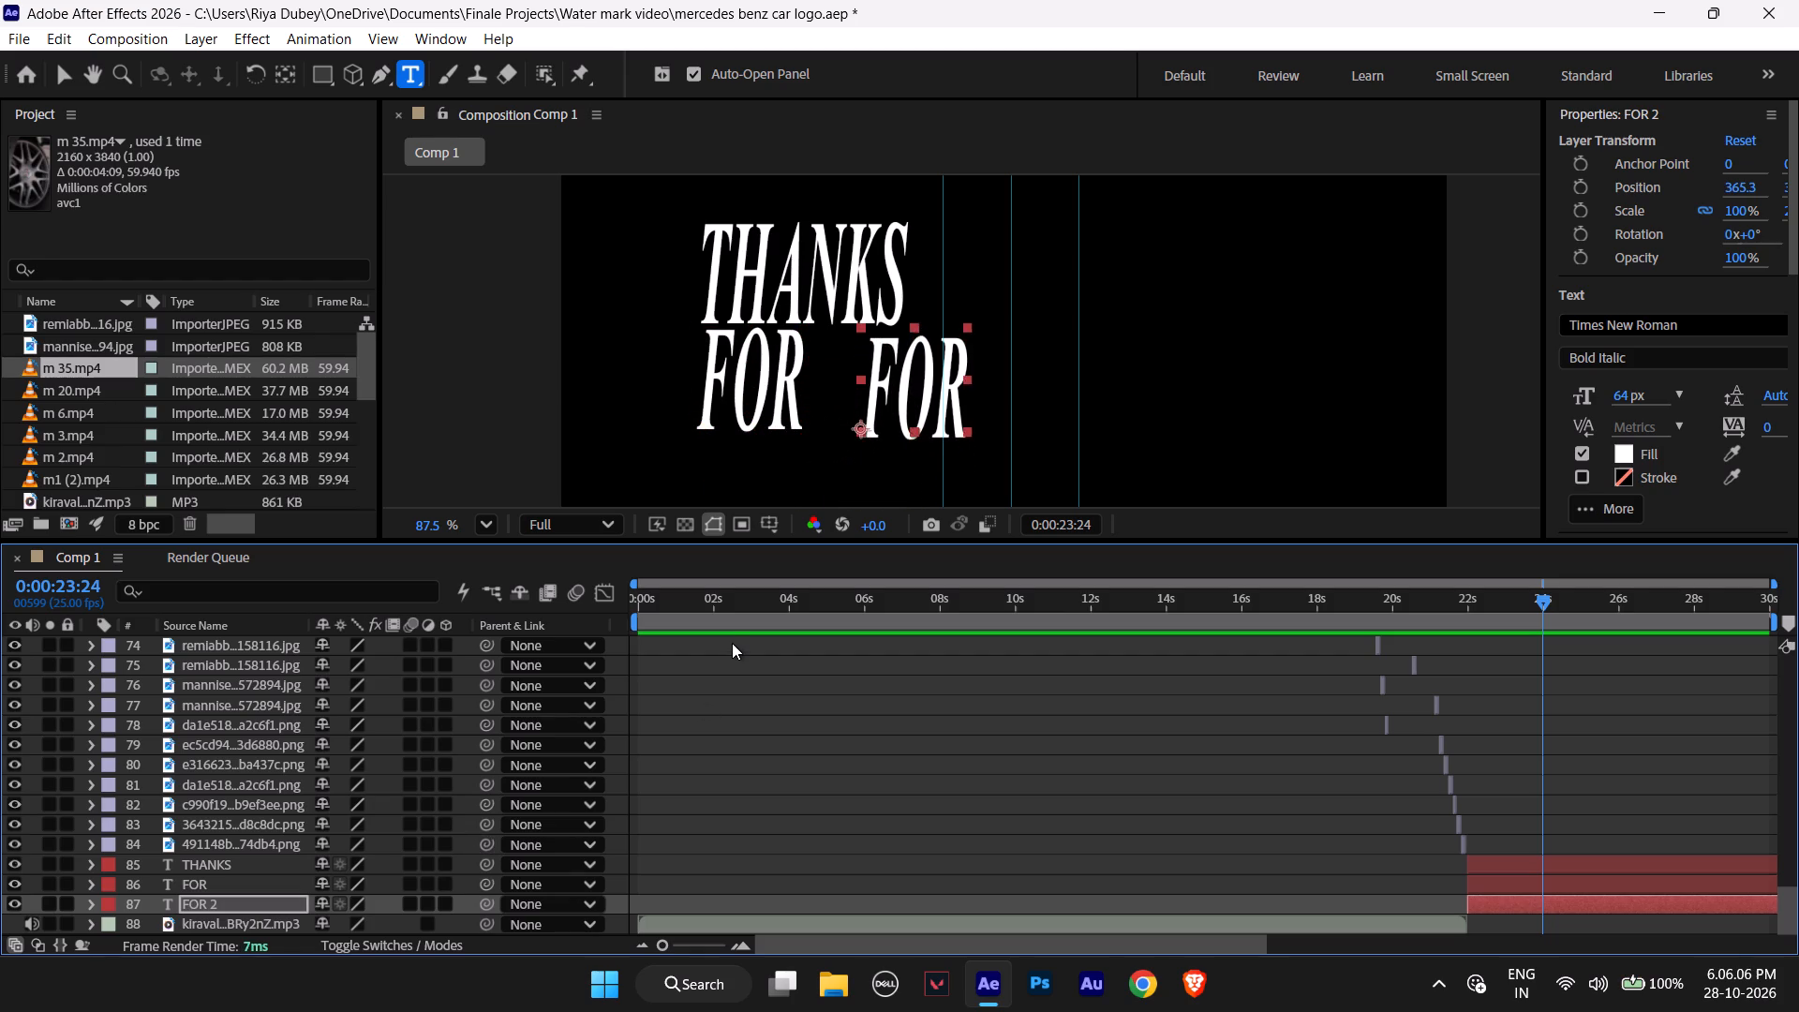
key("shift+Down")
key("shift+Down")
key("shift+Down")
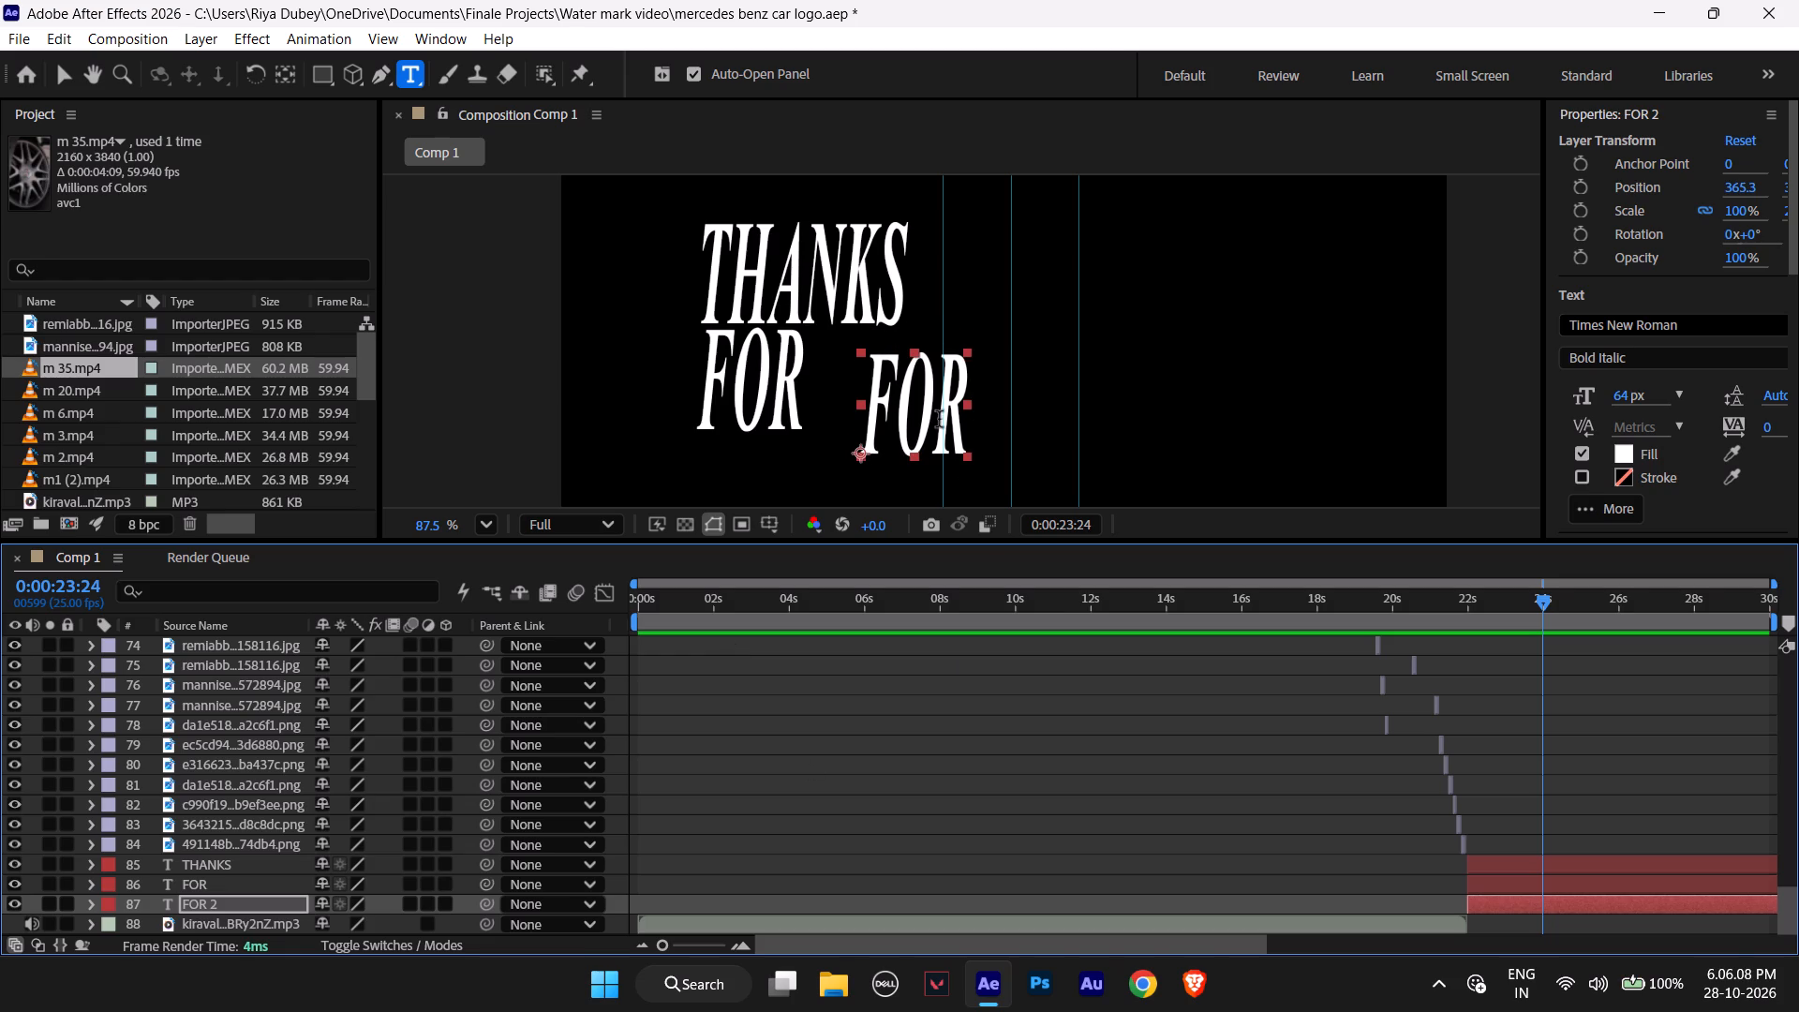
Replace the duplicate FOR text with WATCHING.
left_click_drag(948, 417, 915, 416)
left_click_drag(958, 411, 859, 419)
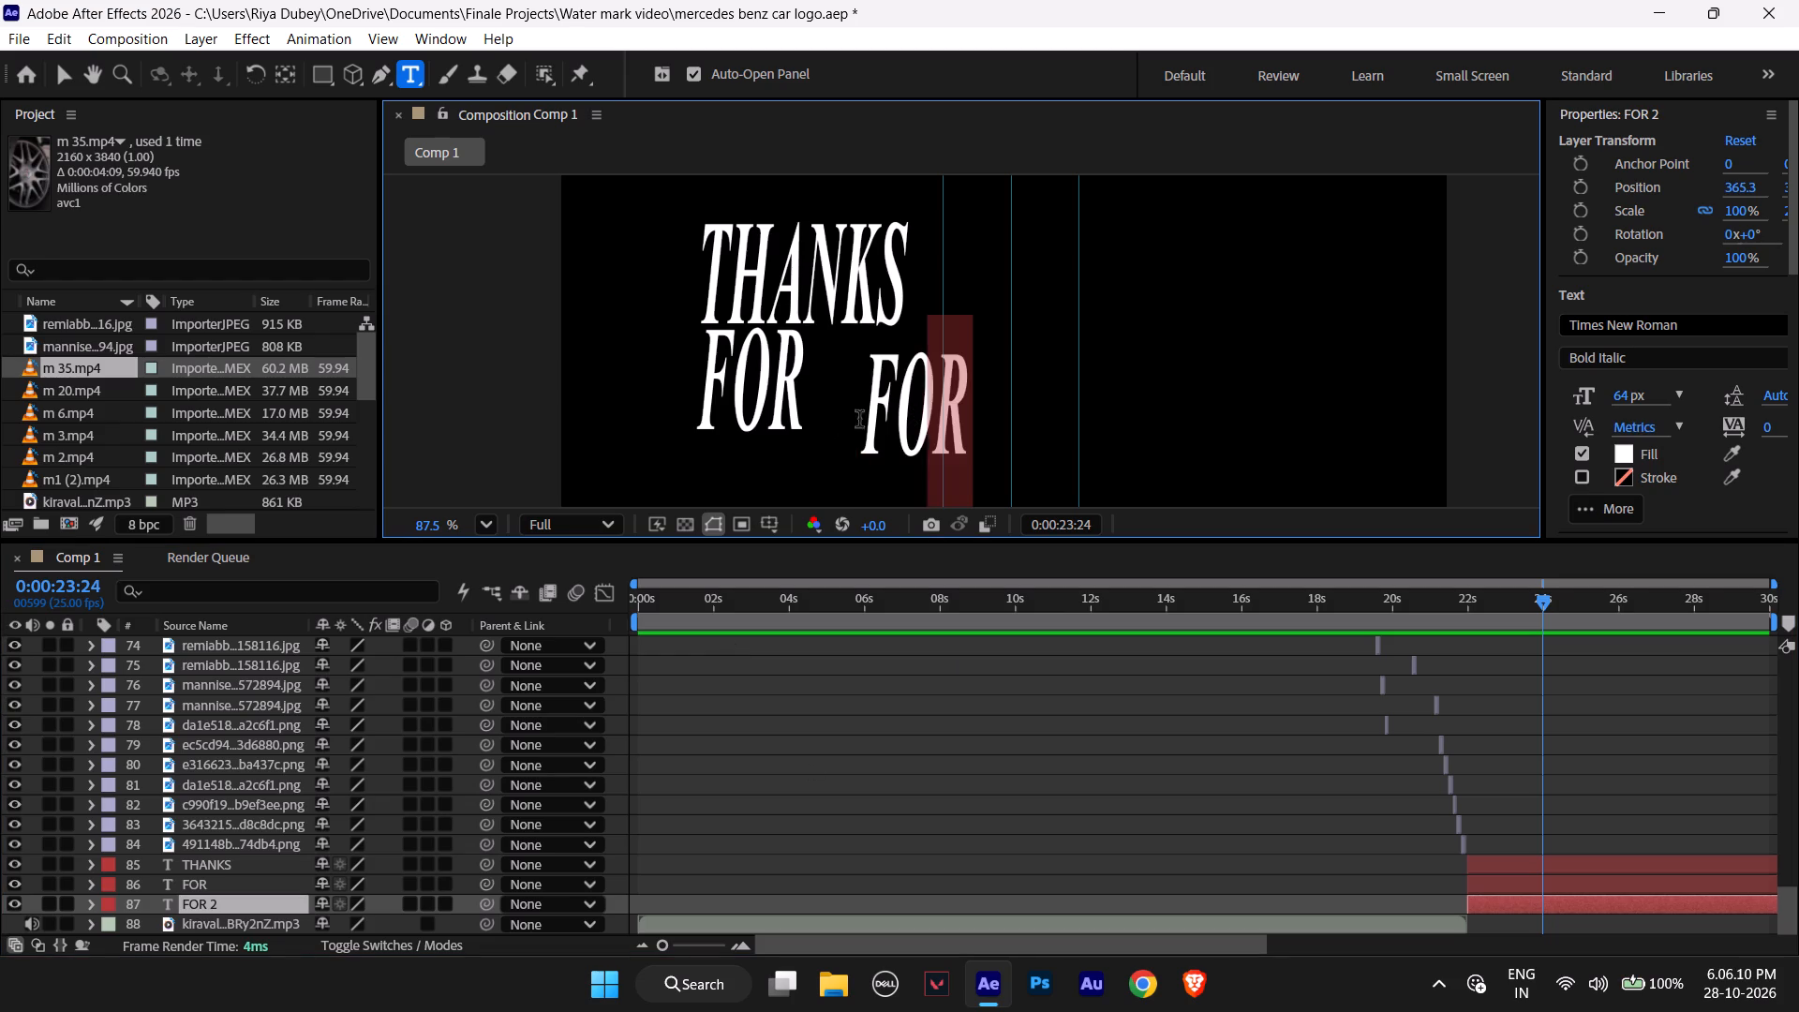
left_click_drag(859, 419, 830, 424)
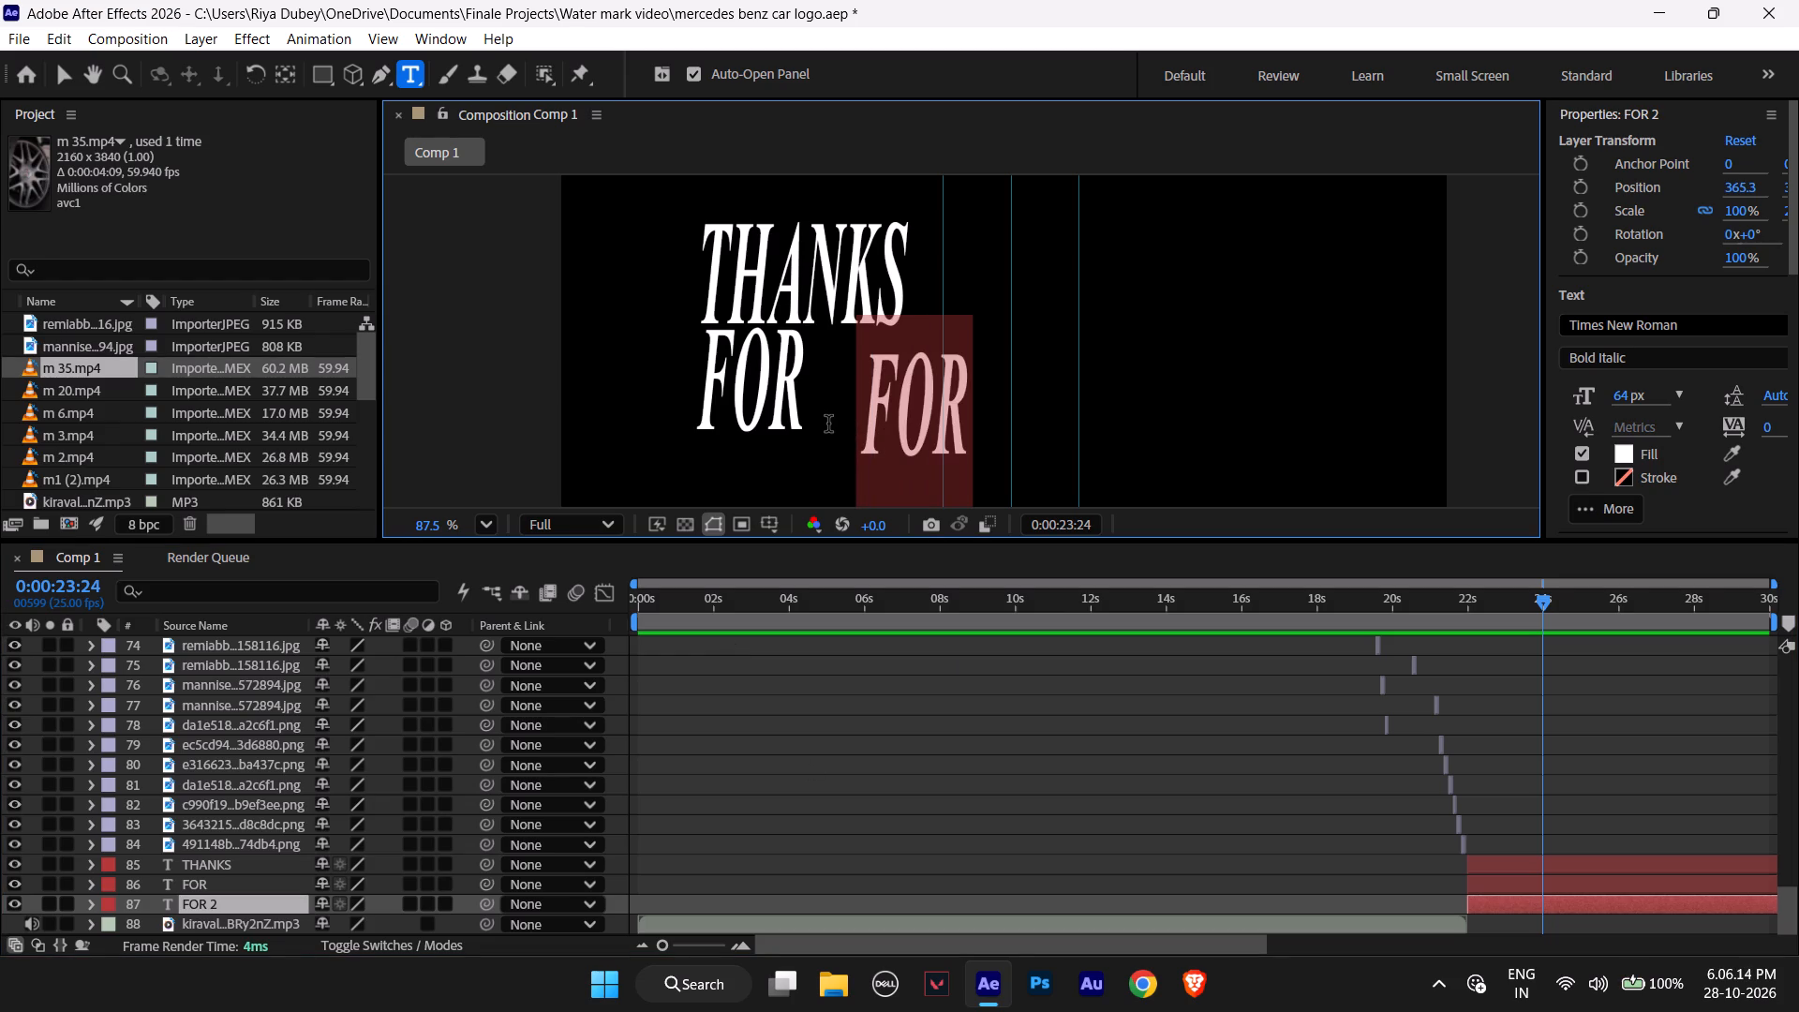
key("shift+w")
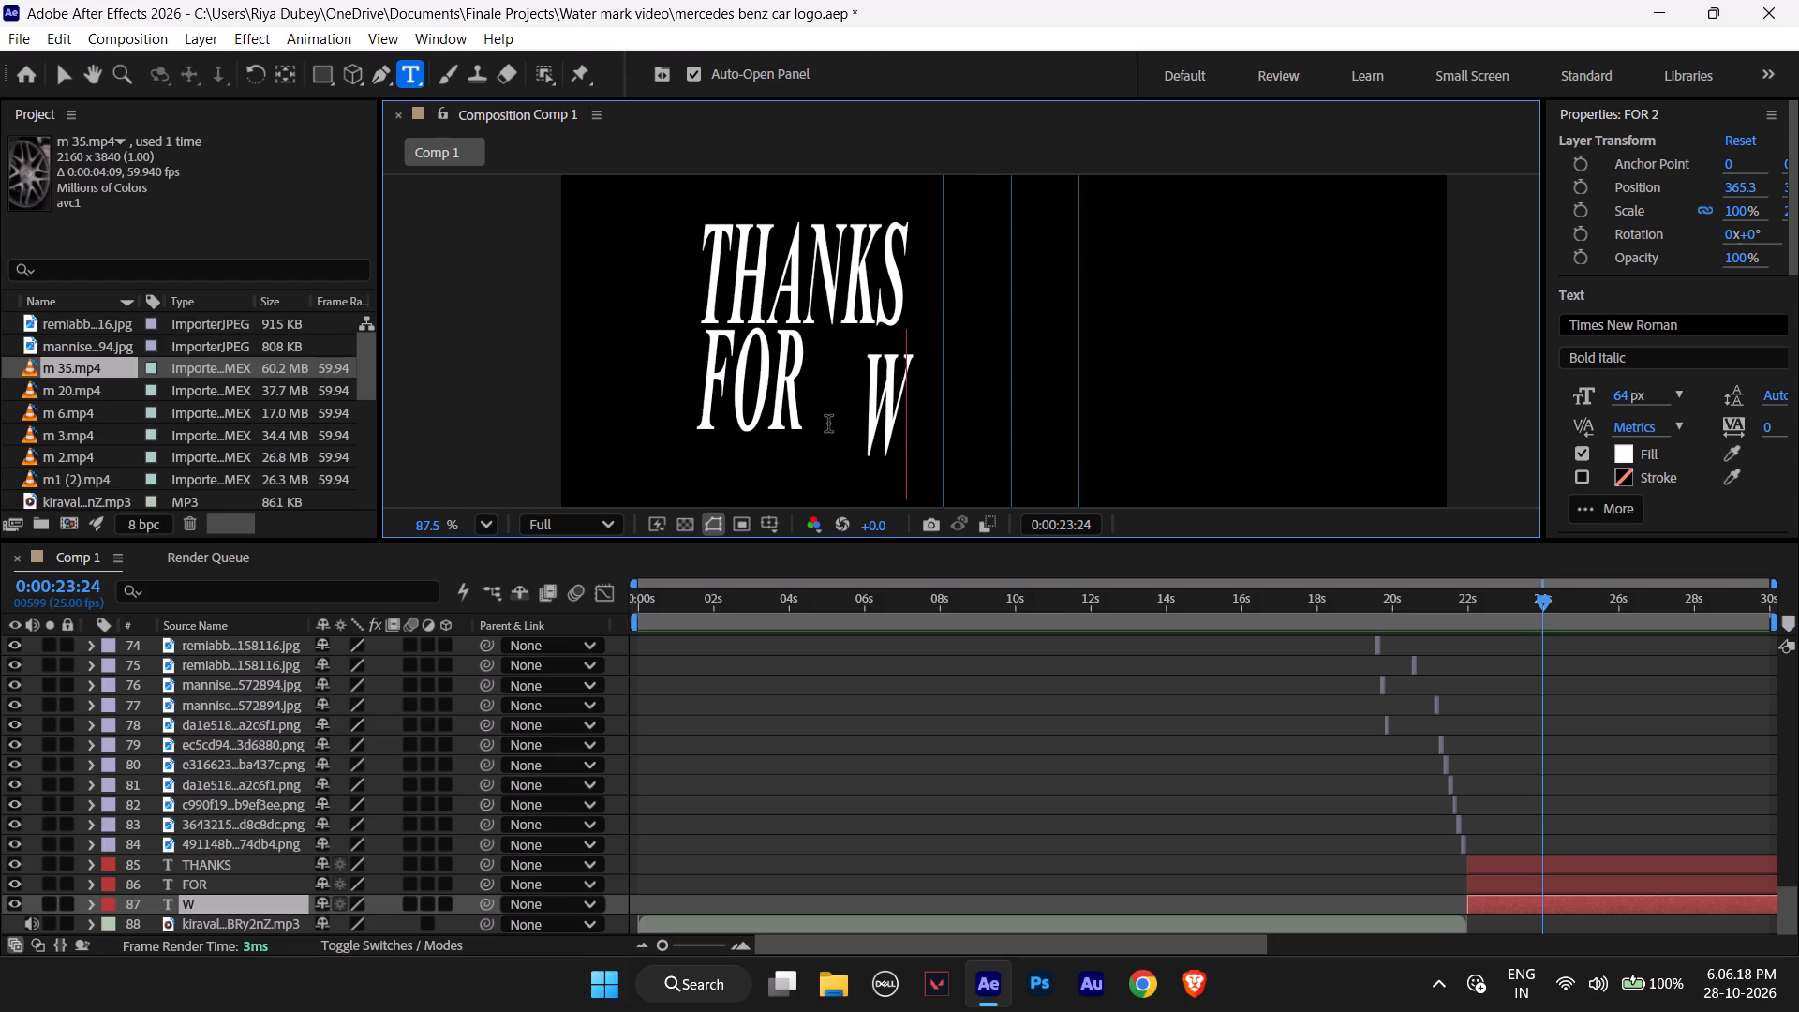
type("ATCI")
key("BackSpace")
type("HING")
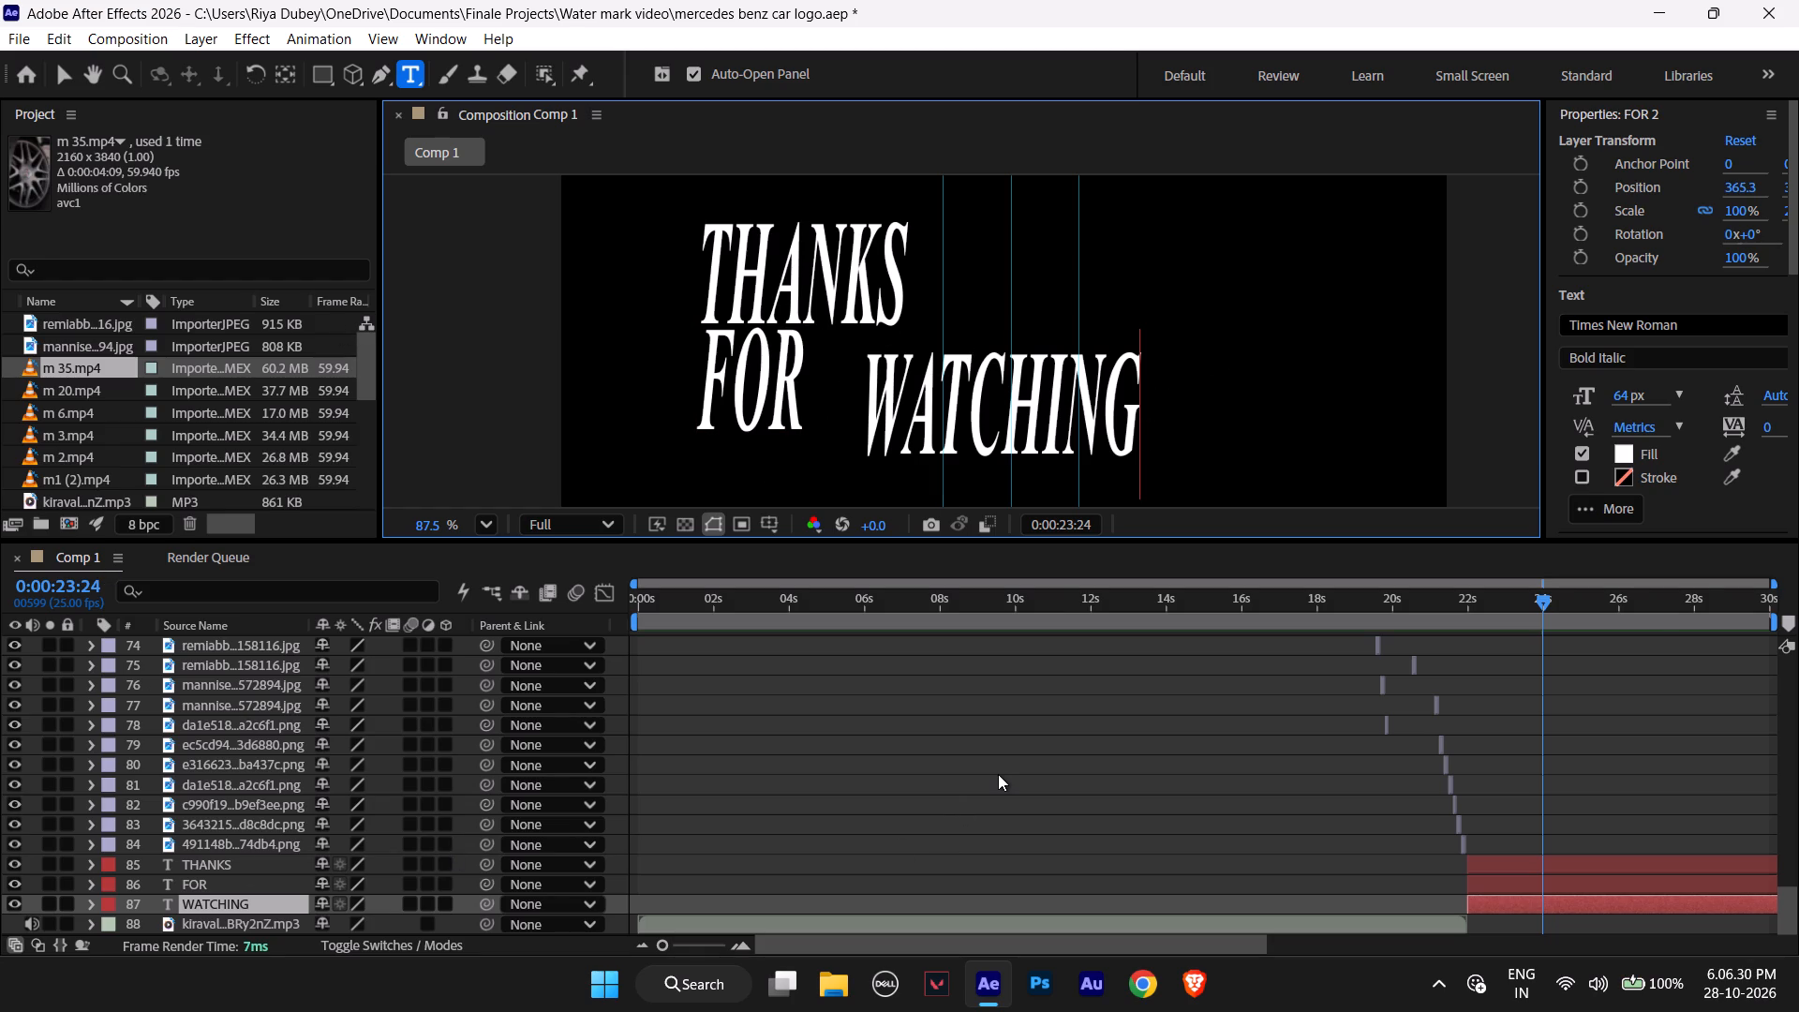
Move the WATCHING text straight down into the lower part of the frame, a little below the horizontal guides.
scroll(998, 774, "down", 4)
scroll(1001, 783, "down", 3, "alt")
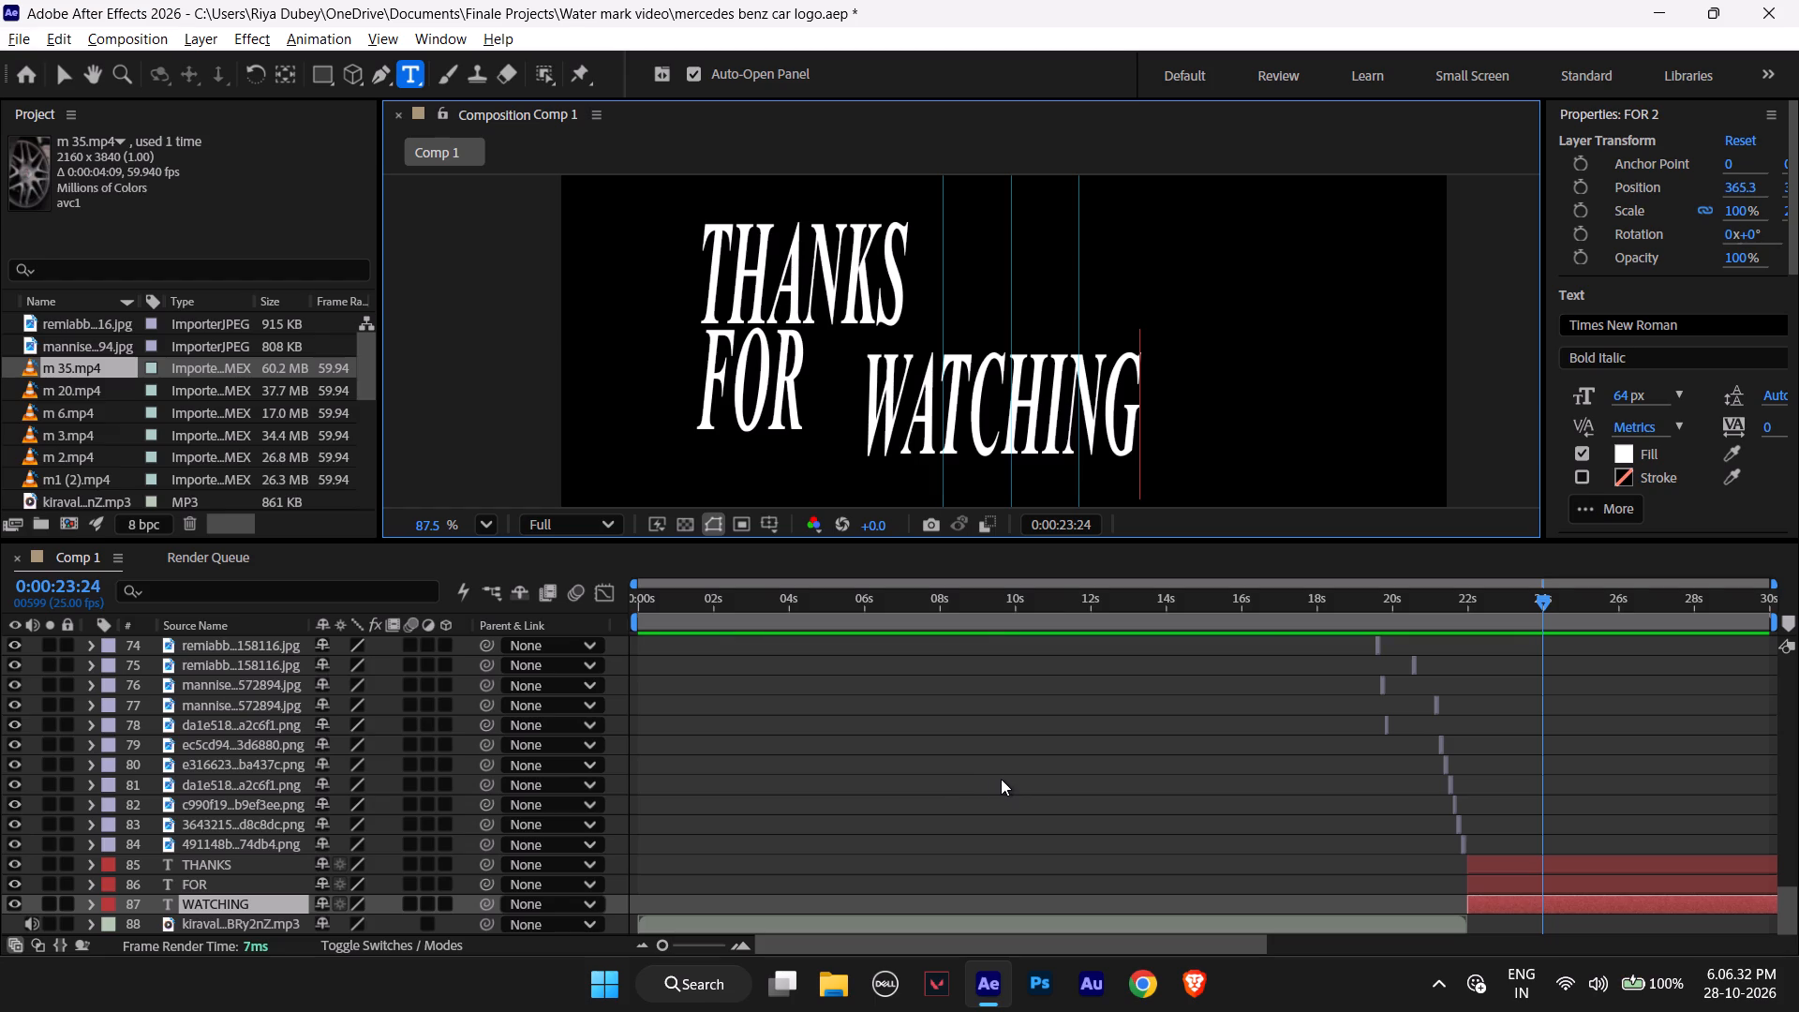
scroll(934, 785, "down", 2)
left_click(489, 522)
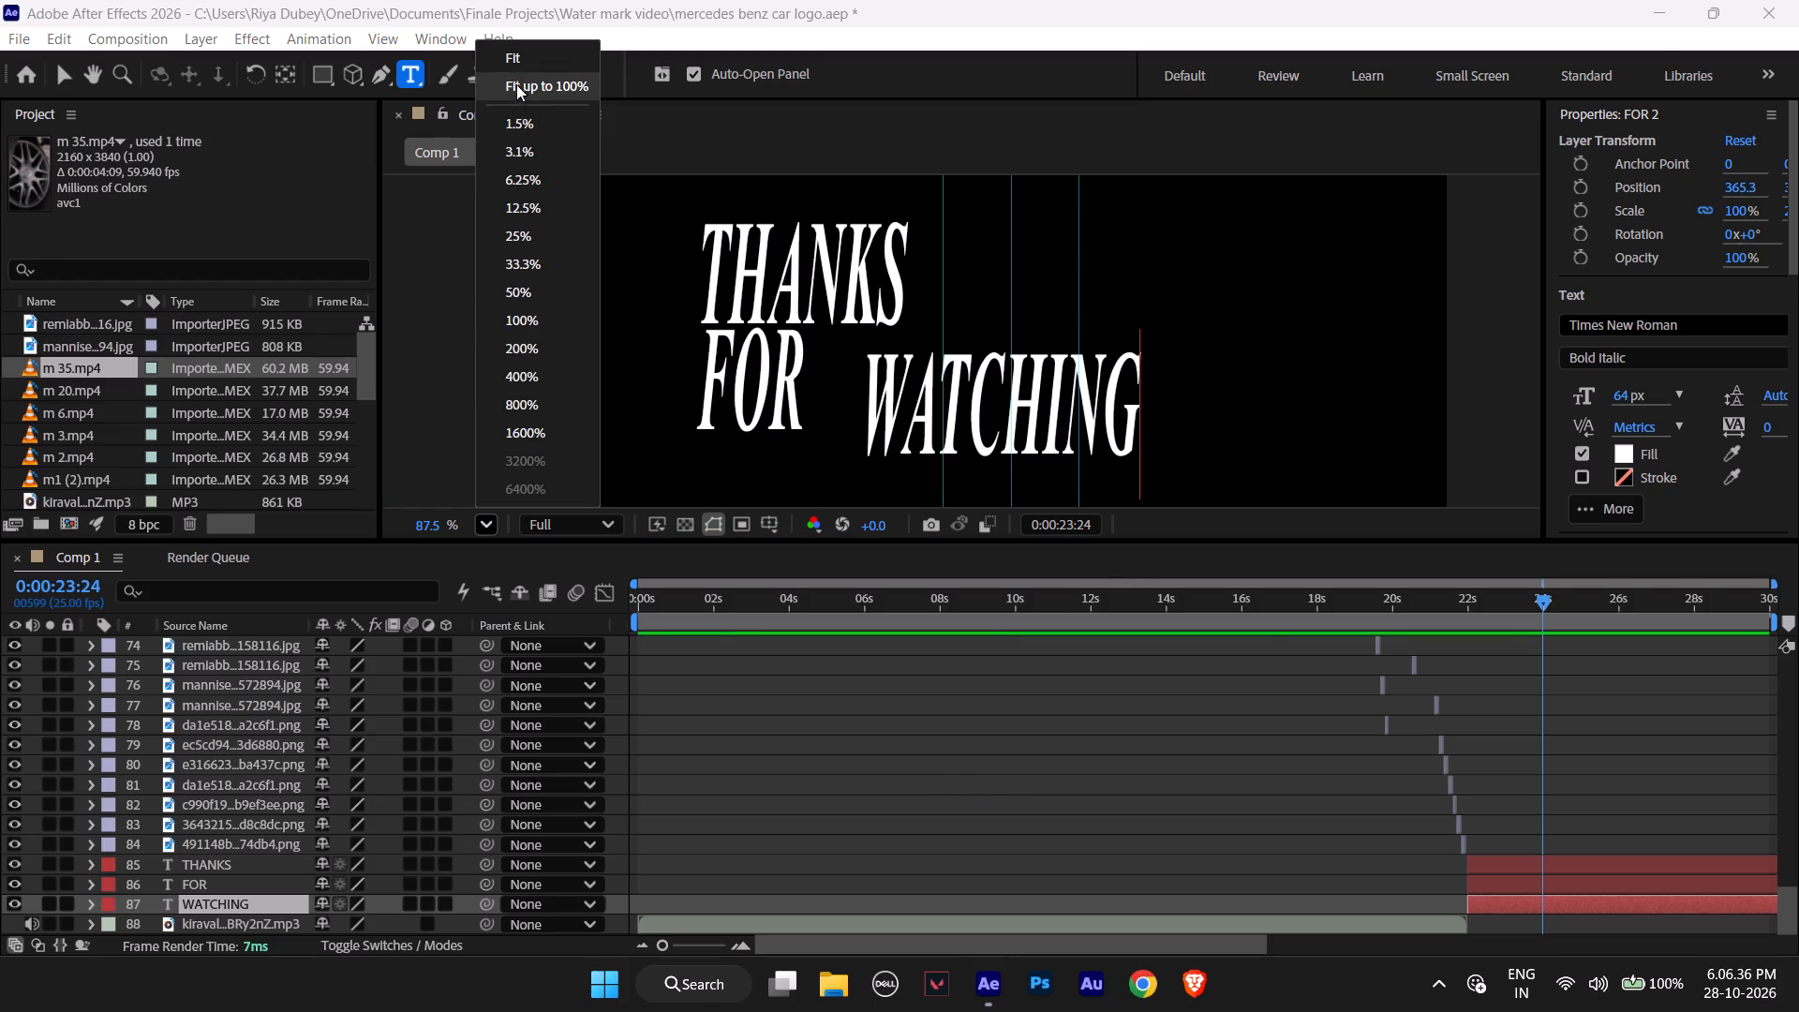
left_click(526, 87)
left_click(1241, 231)
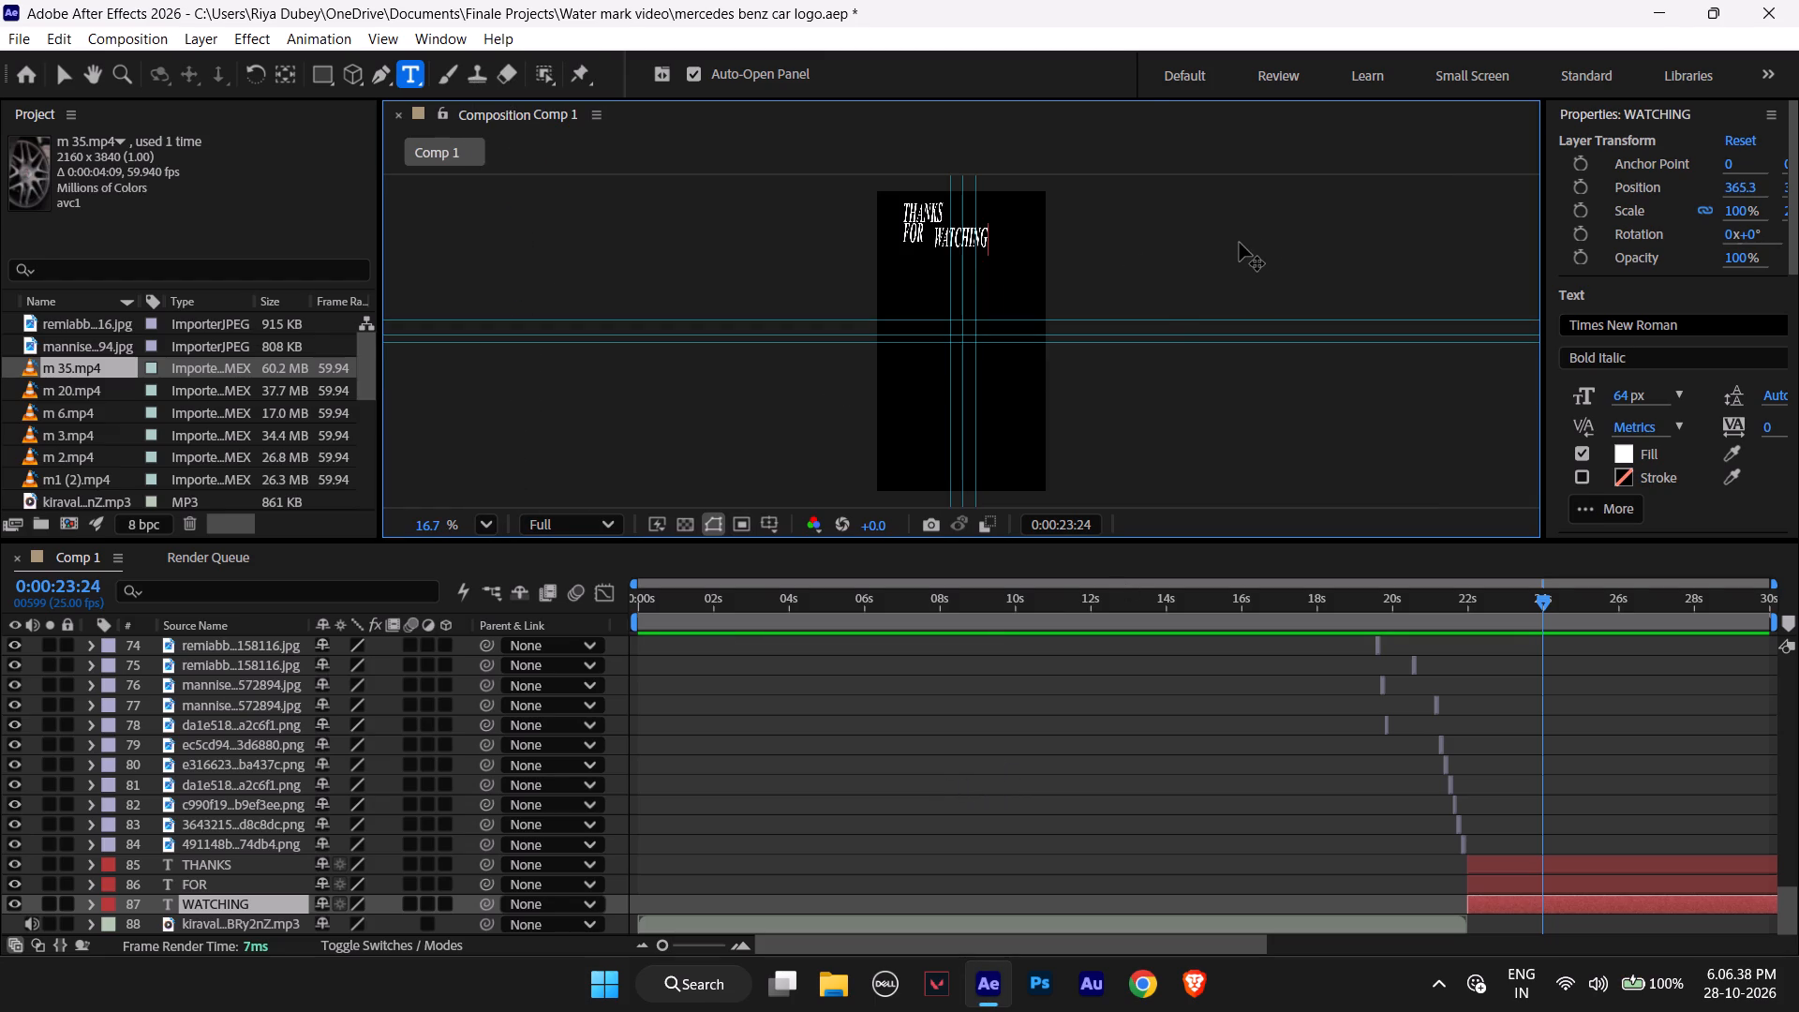
left_click(1168, 215)
scroll(216, 796, "down", 6)
left_click(67, 83)
left_click(619, 319)
left_click(685, 288)
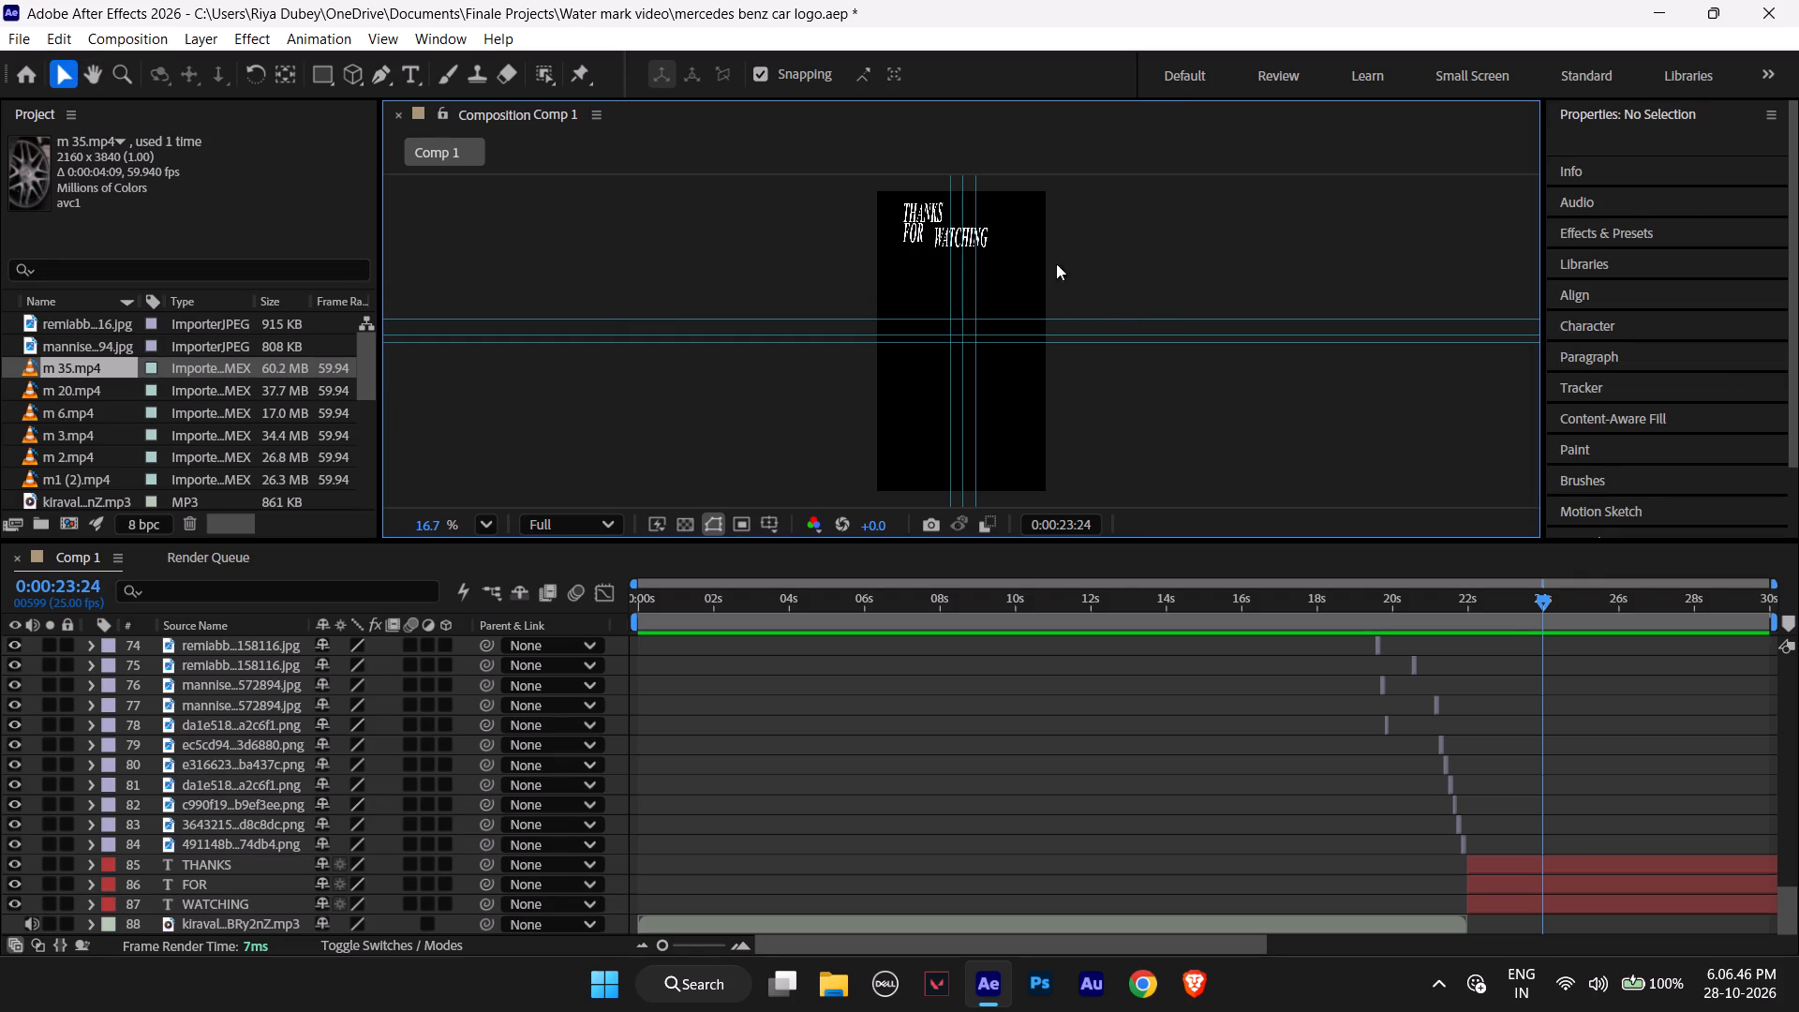
left_click(1131, 215)
scroll(1006, 290, "up", 3, "alt")
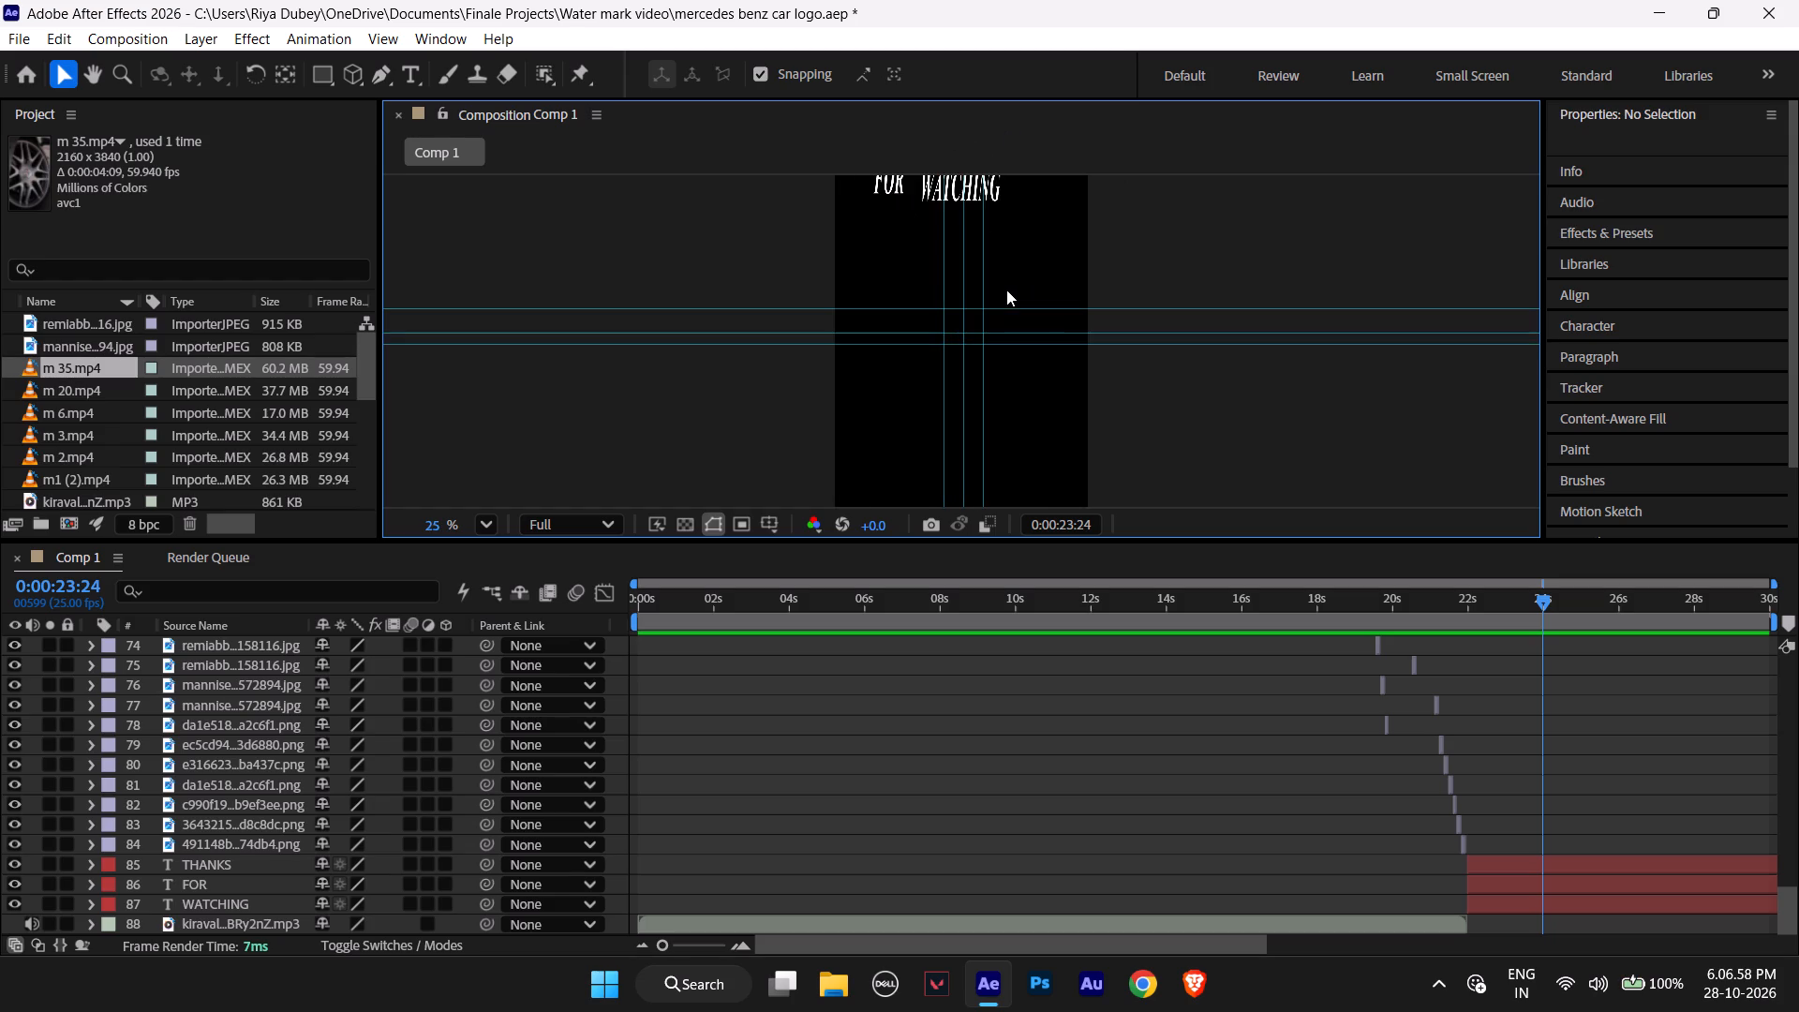
scroll(1006, 290, "up", 2)
scroll(1011, 300, "down", 4)
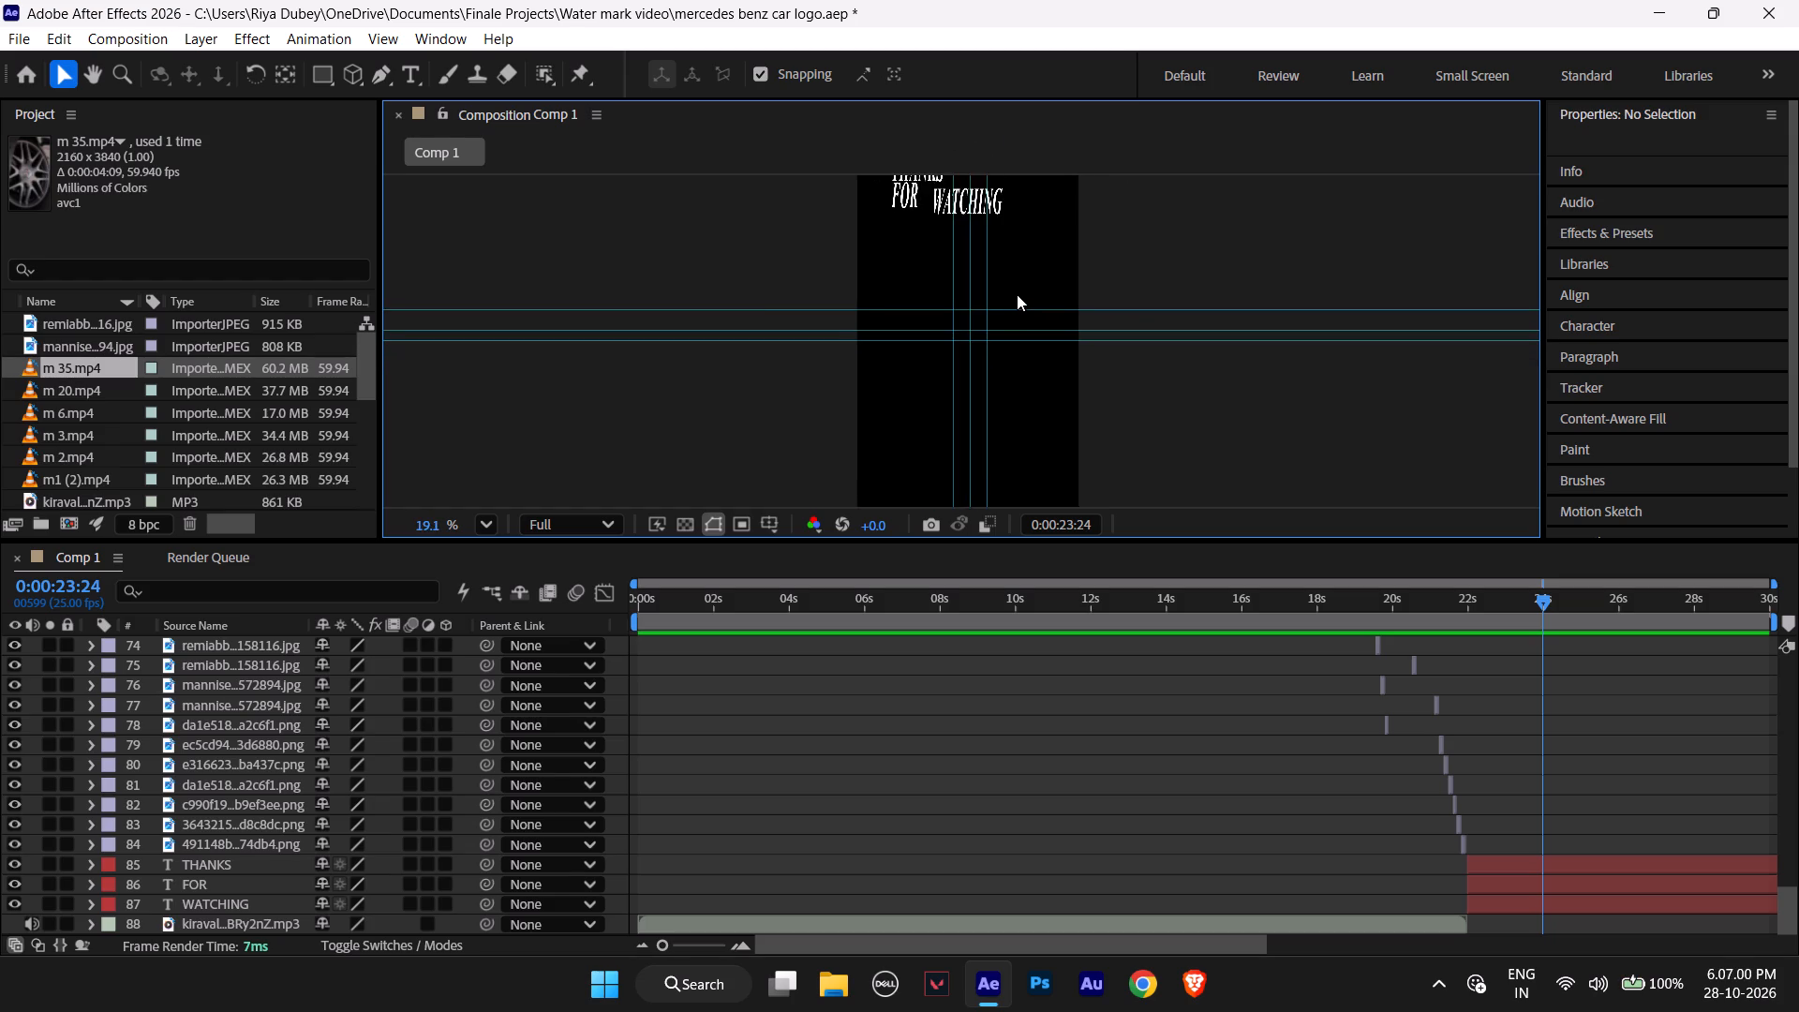
scroll(1017, 294, "down", 2)
left_click(498, 522)
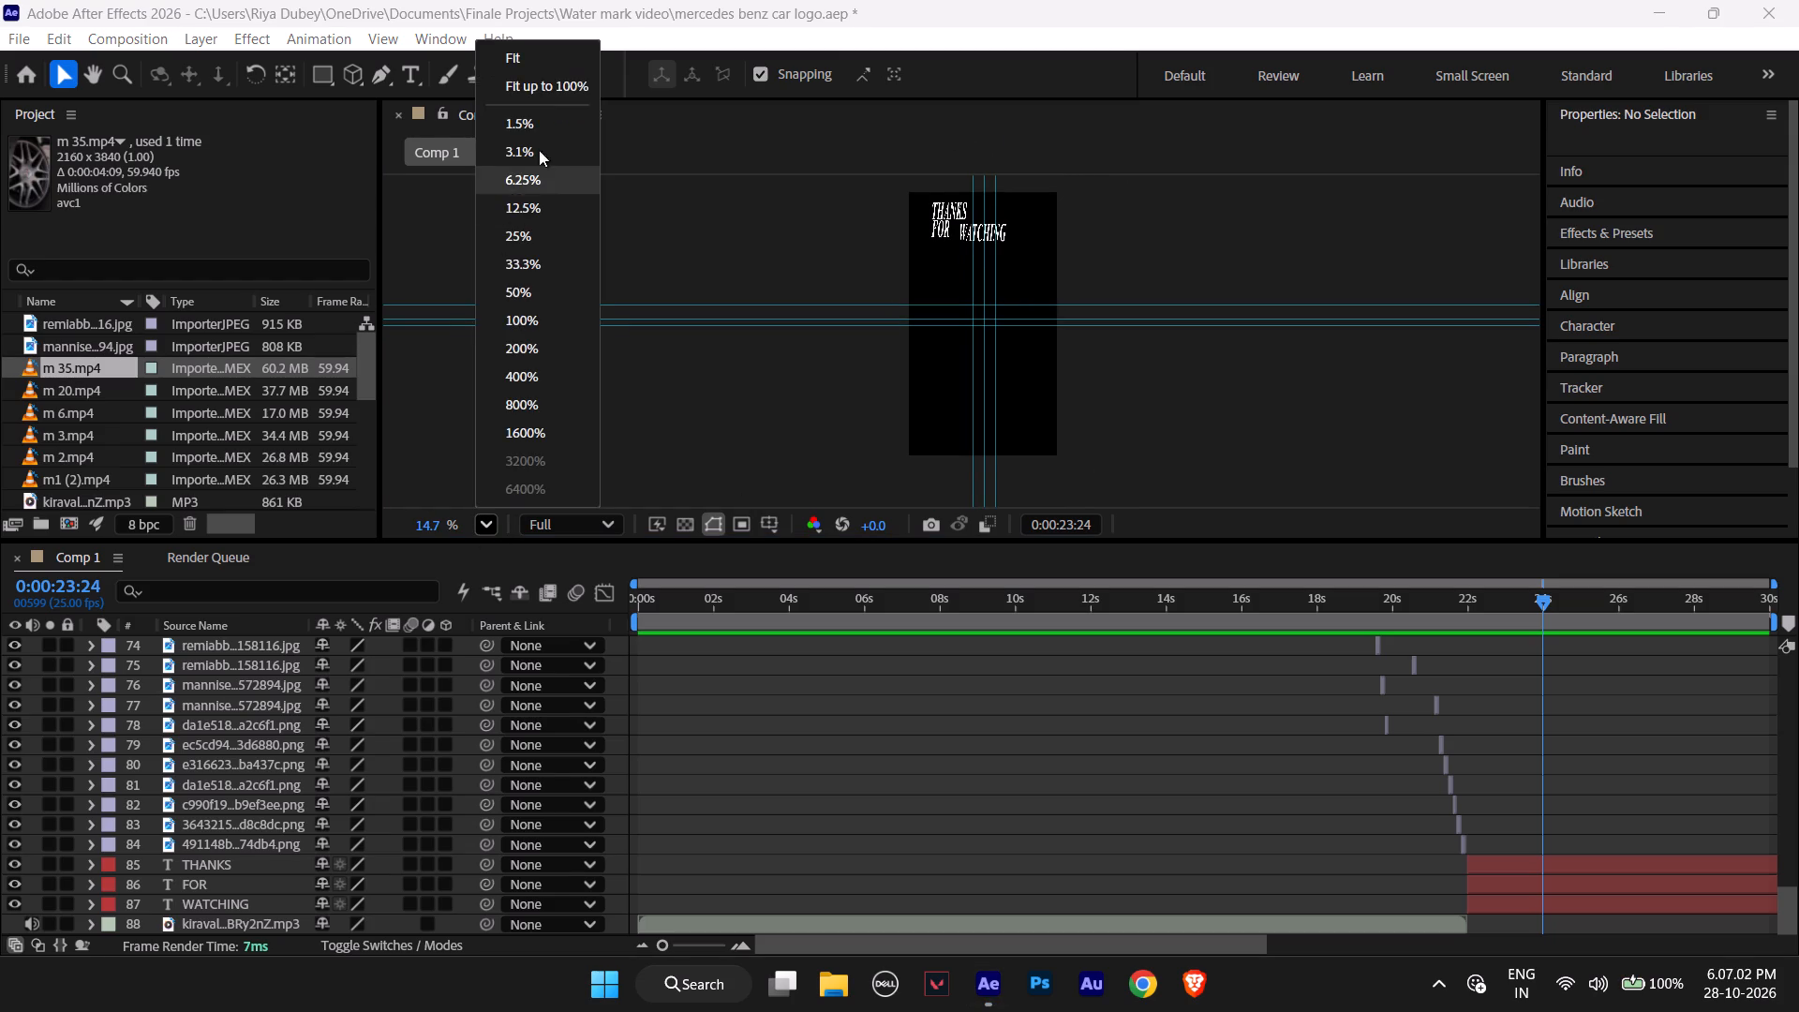
left_click(558, 85)
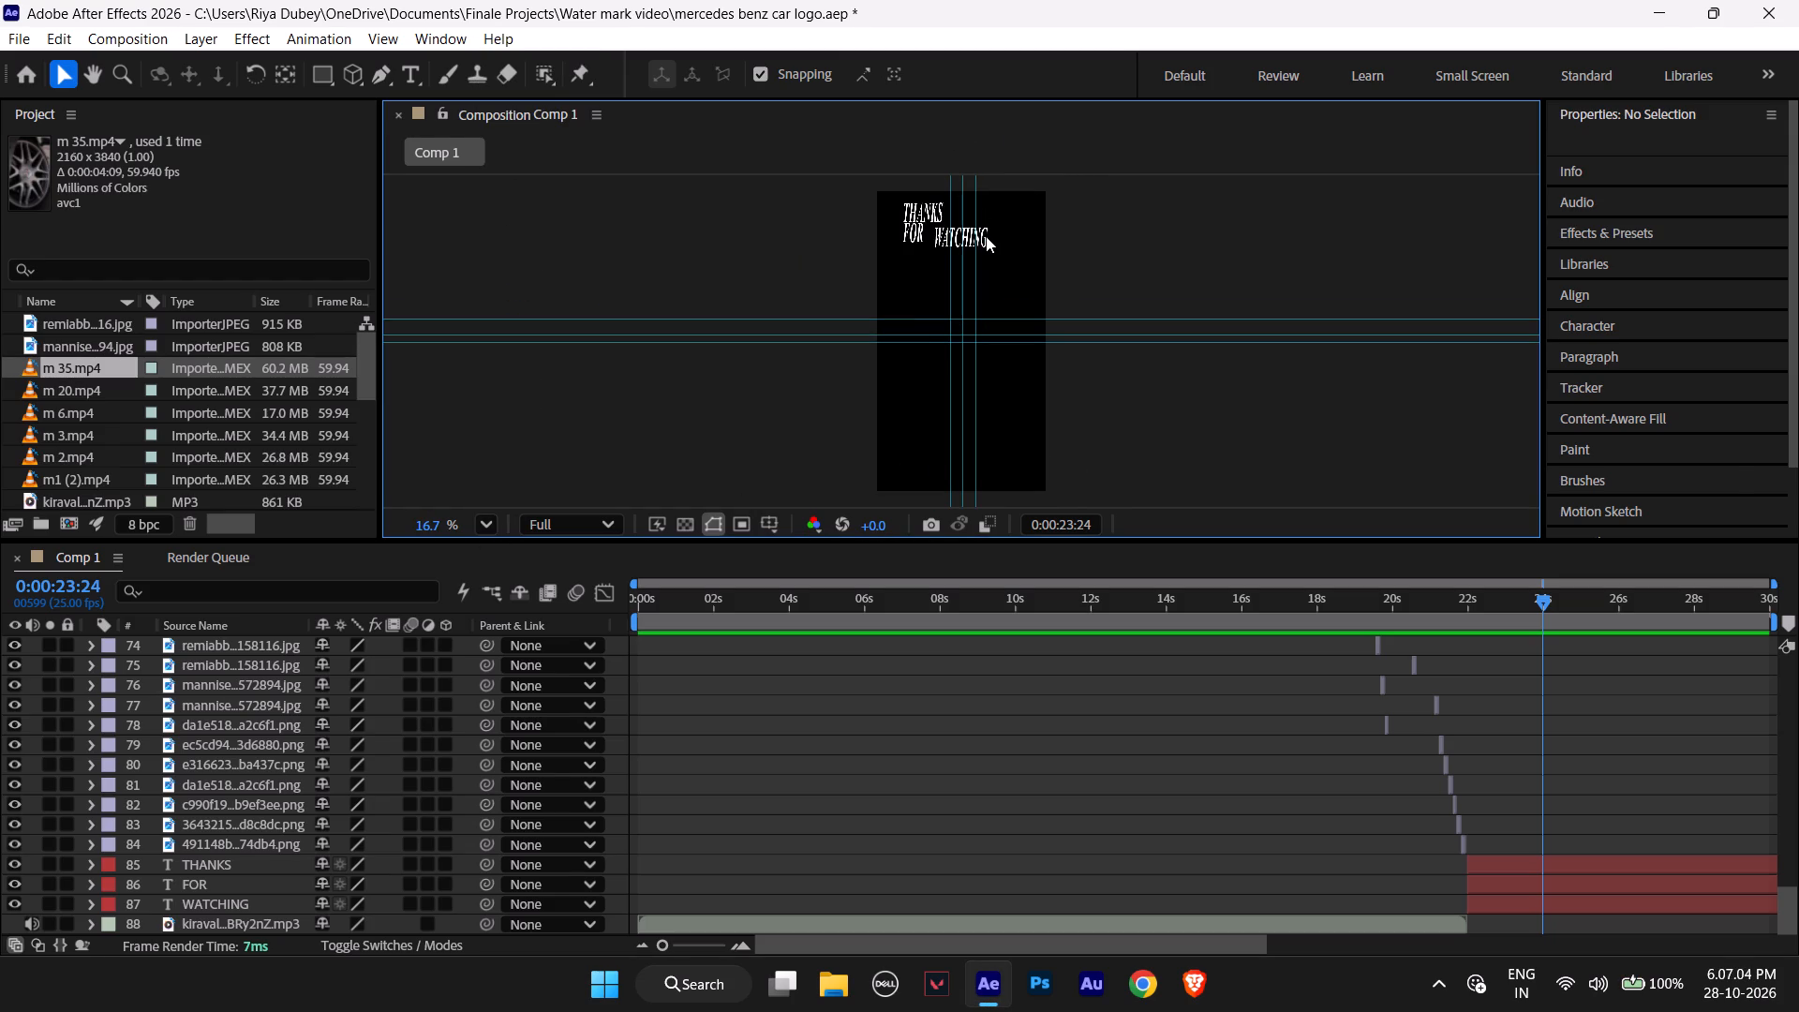
left_click(986, 236)
key("Down")
key("Down")
key("Down")
key("Down")
key("Down")
key("Down")
key("Down")
key("Down")
key("Down")
key("Down")
key("Down")
key("Down")
key("Down")
key("Down")
key("Down")
key("Down")
key("Down")
key("Down")
key("Down")
key("Down")
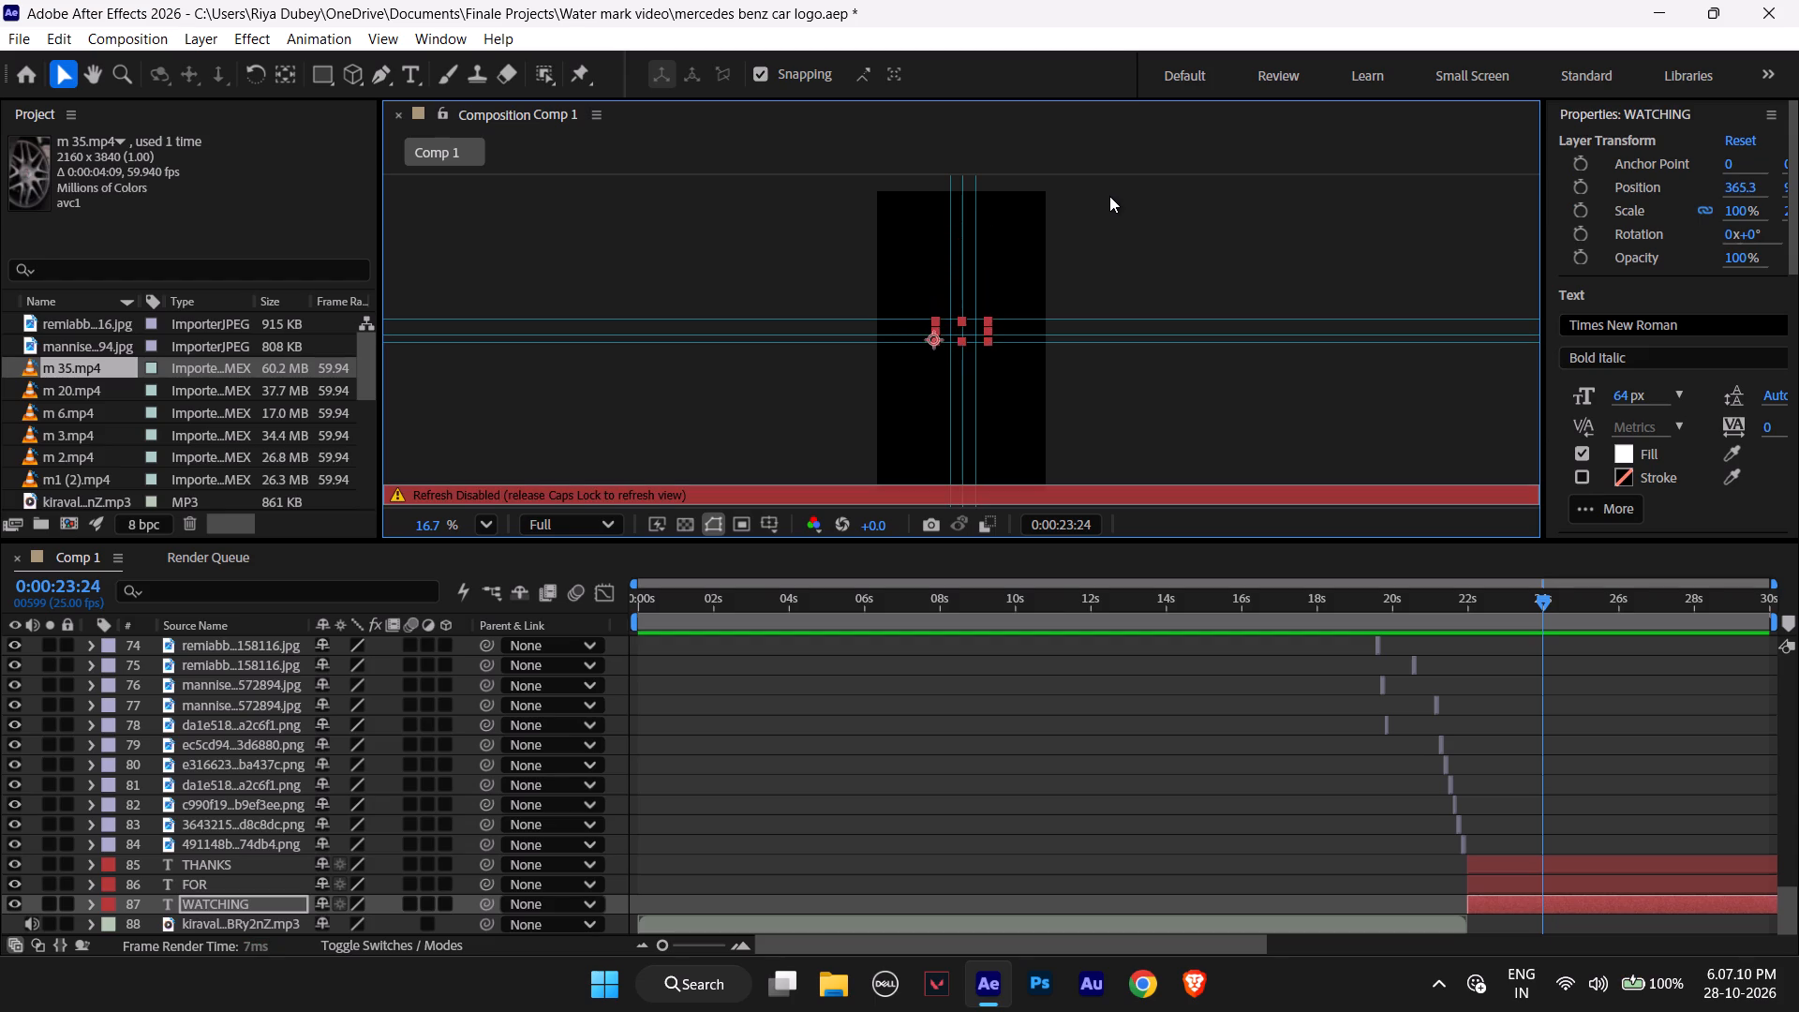
key("Down")
key("Down")
key("Down")
key("Down")
key("Down")
key("Down")
key("Down")
key("Down")
key("Down")
key("Down")
key("Down")
key("Down")
key("Down")
key("Down")
key("Down")
key("Down")
key("Down")
key("Down")
key("Down")
key("Down")
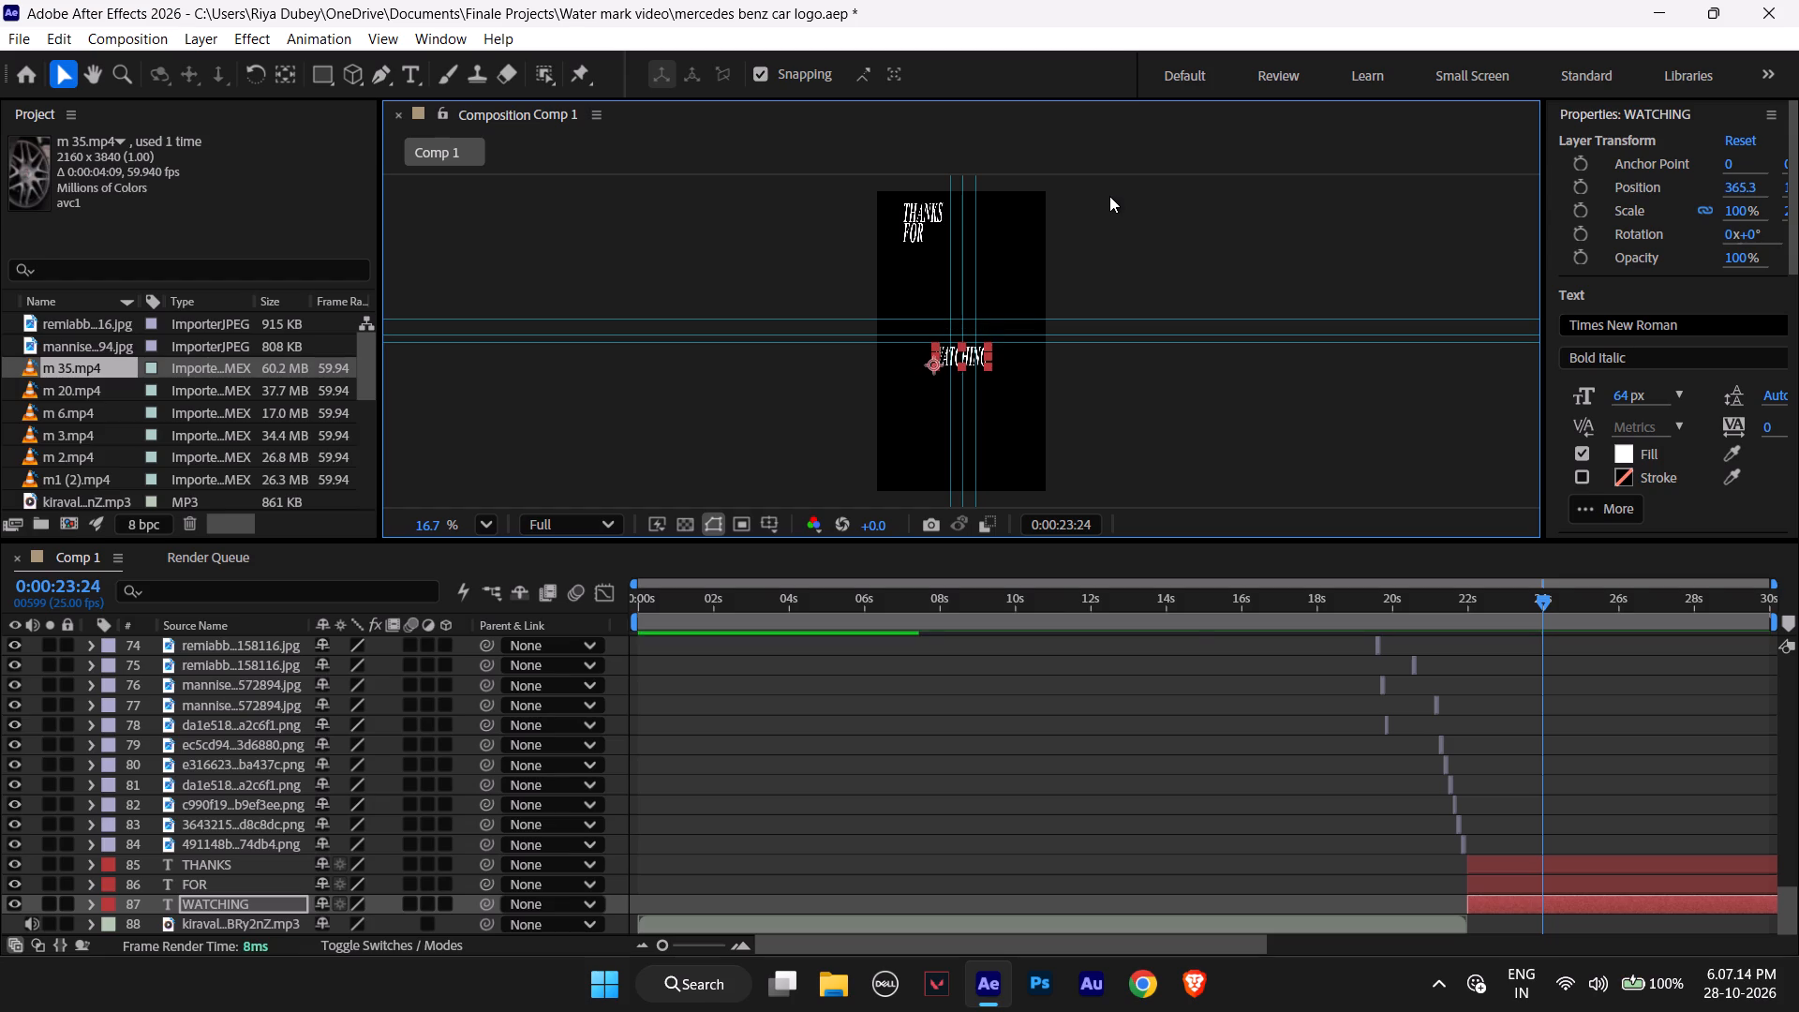
key("shift+Down")
key("shift+Down")
key("shift+Down")
key("shift+Down")
key("shift+Down")
key("shift+Down")
key("shift+Down")
key("shift+Down")
key("shift+Down")
key("shift+Down")
key("shift+Down")
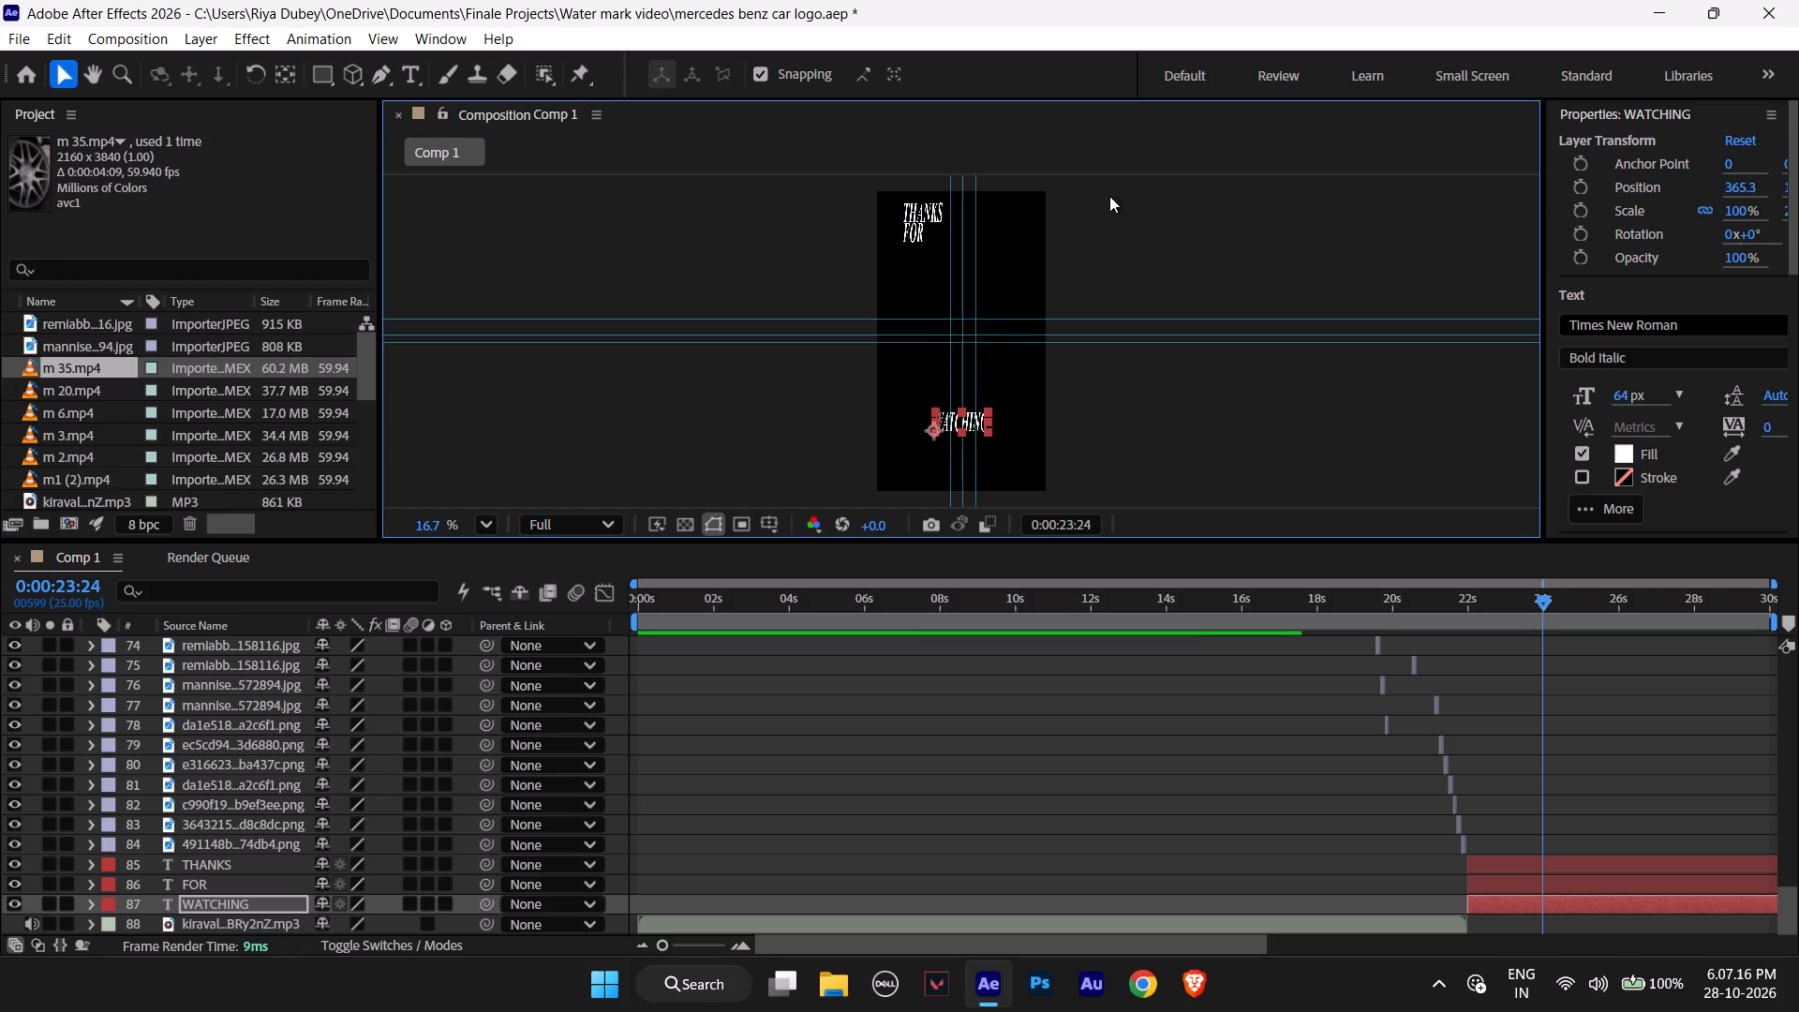
key("shift+Up")
key("shift+Up")
key("shift+Up")
key("shift+Up")
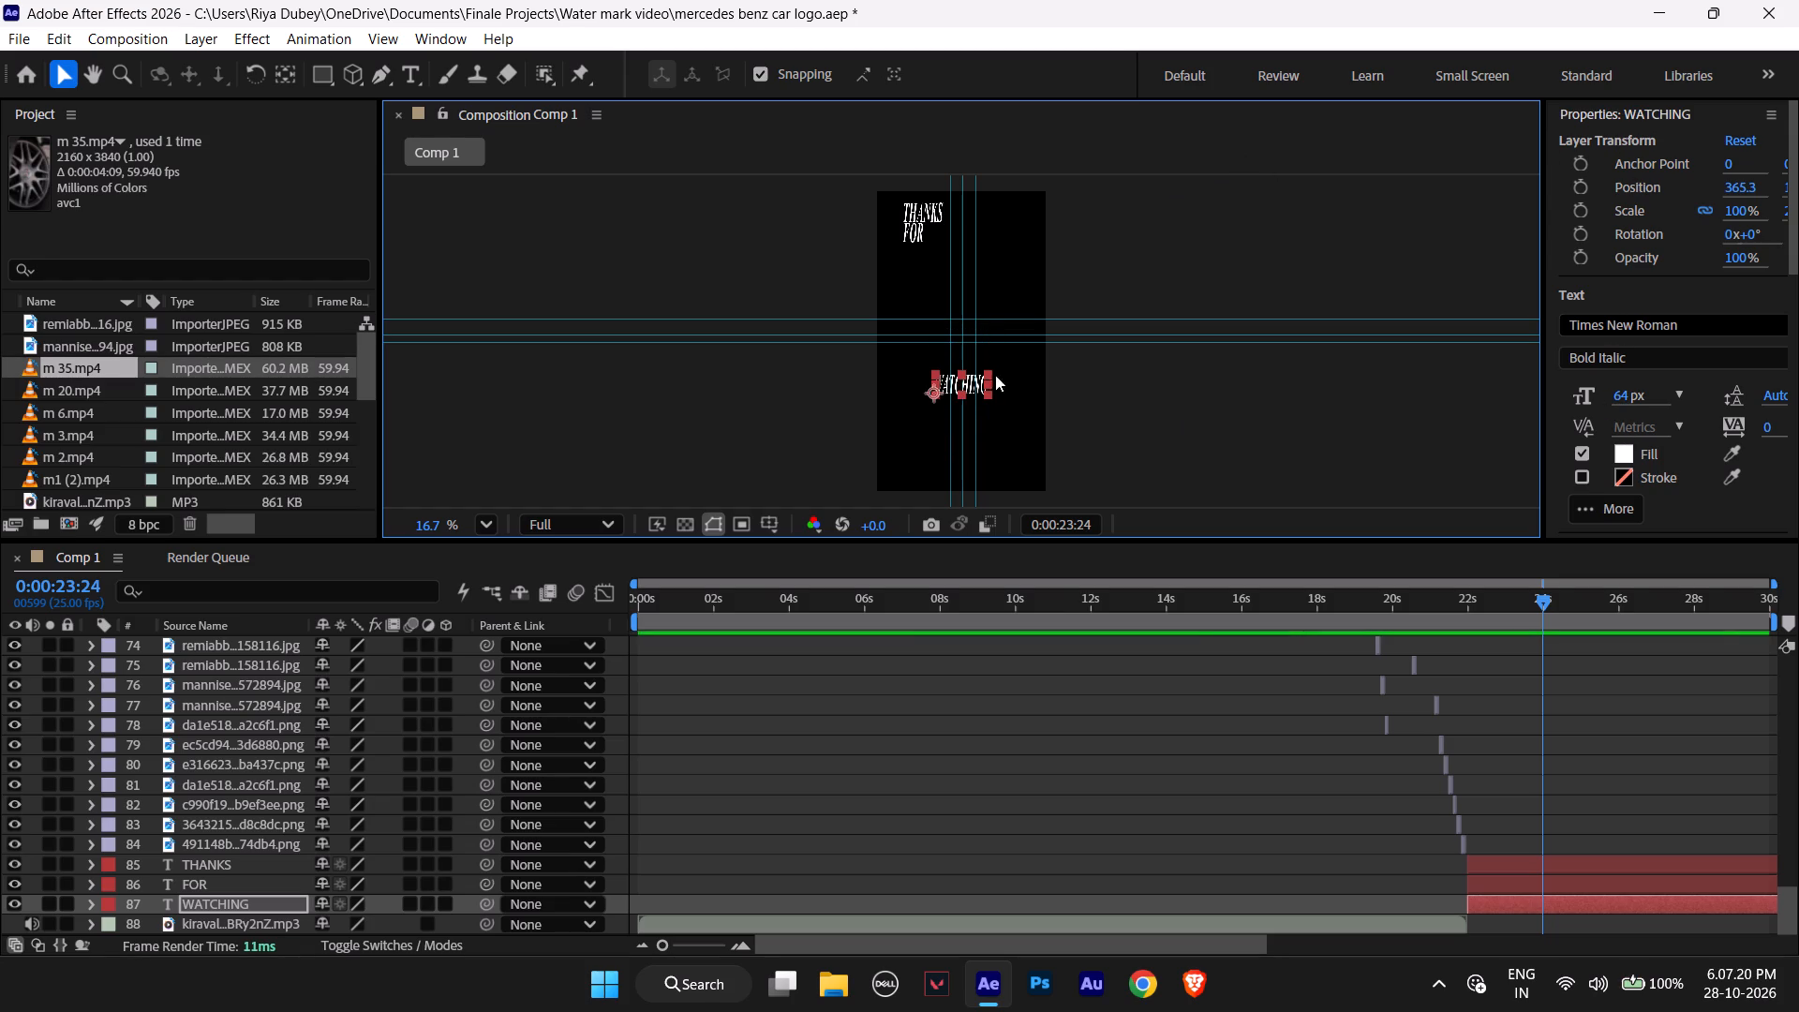
Enlarge the WATCHING text to a font size of 118 px.
left_click(421, 70)
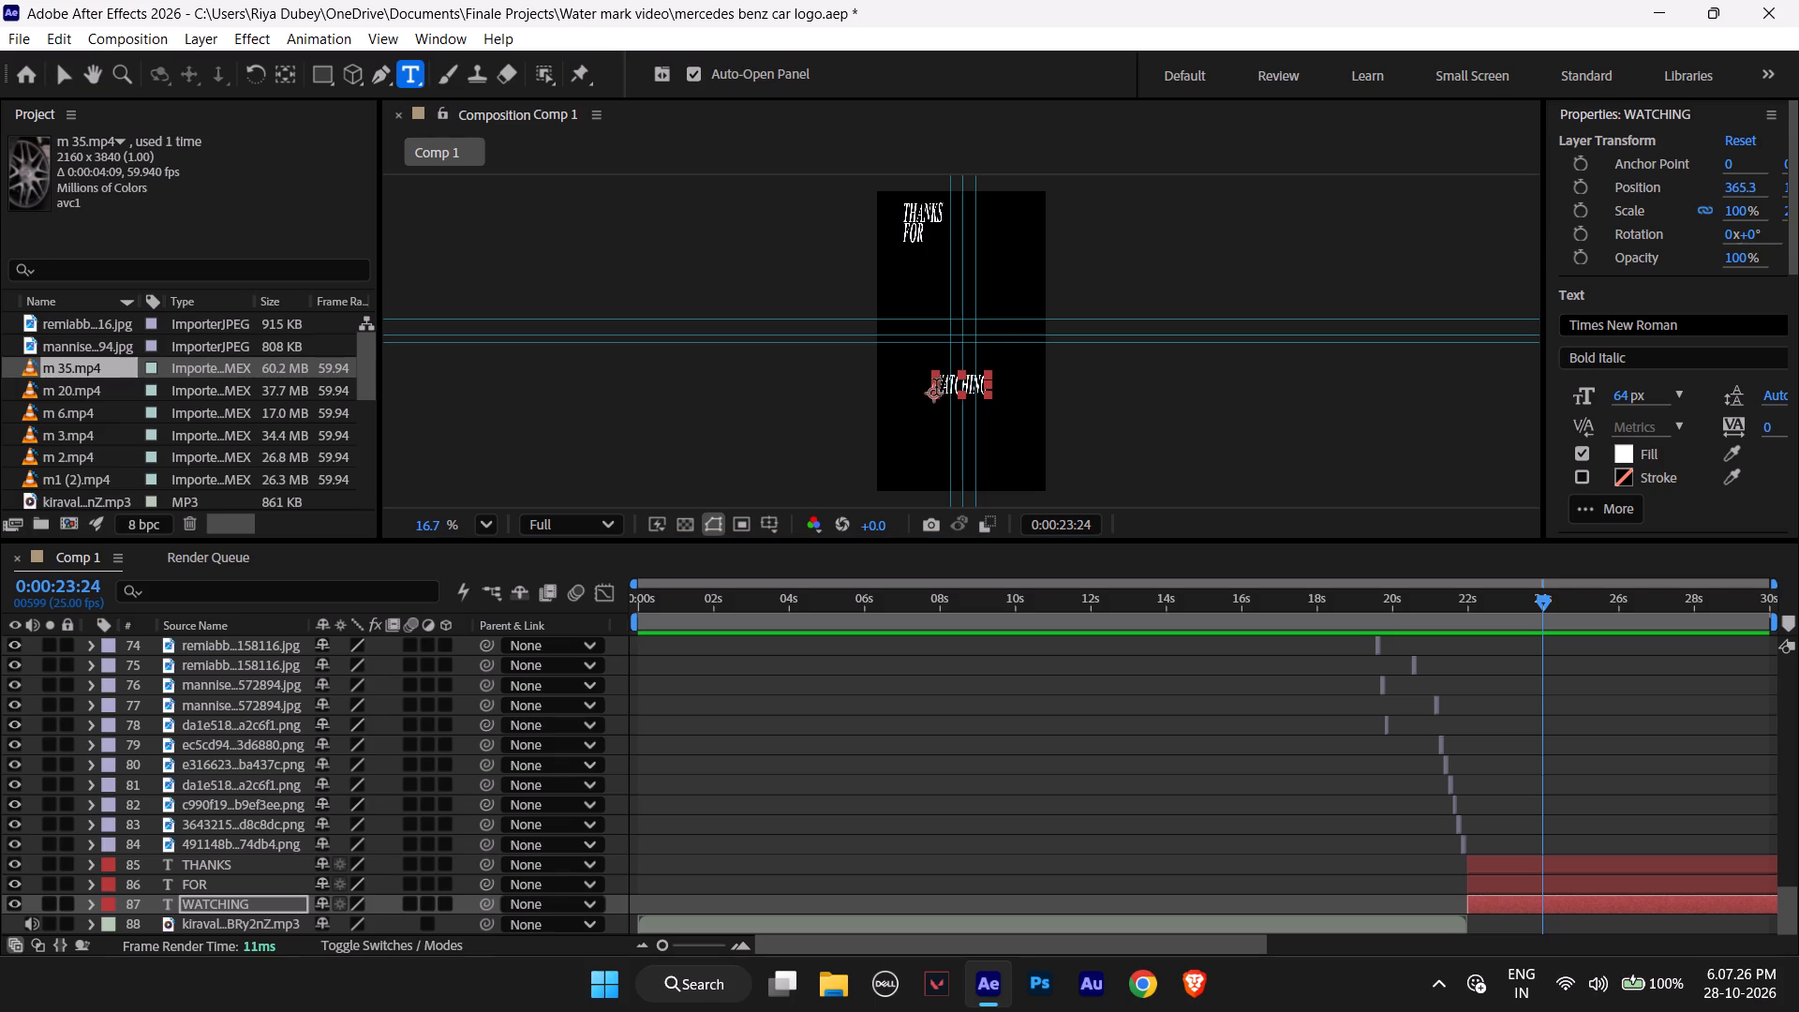
left_click_drag(936, 387, 1044, 387)
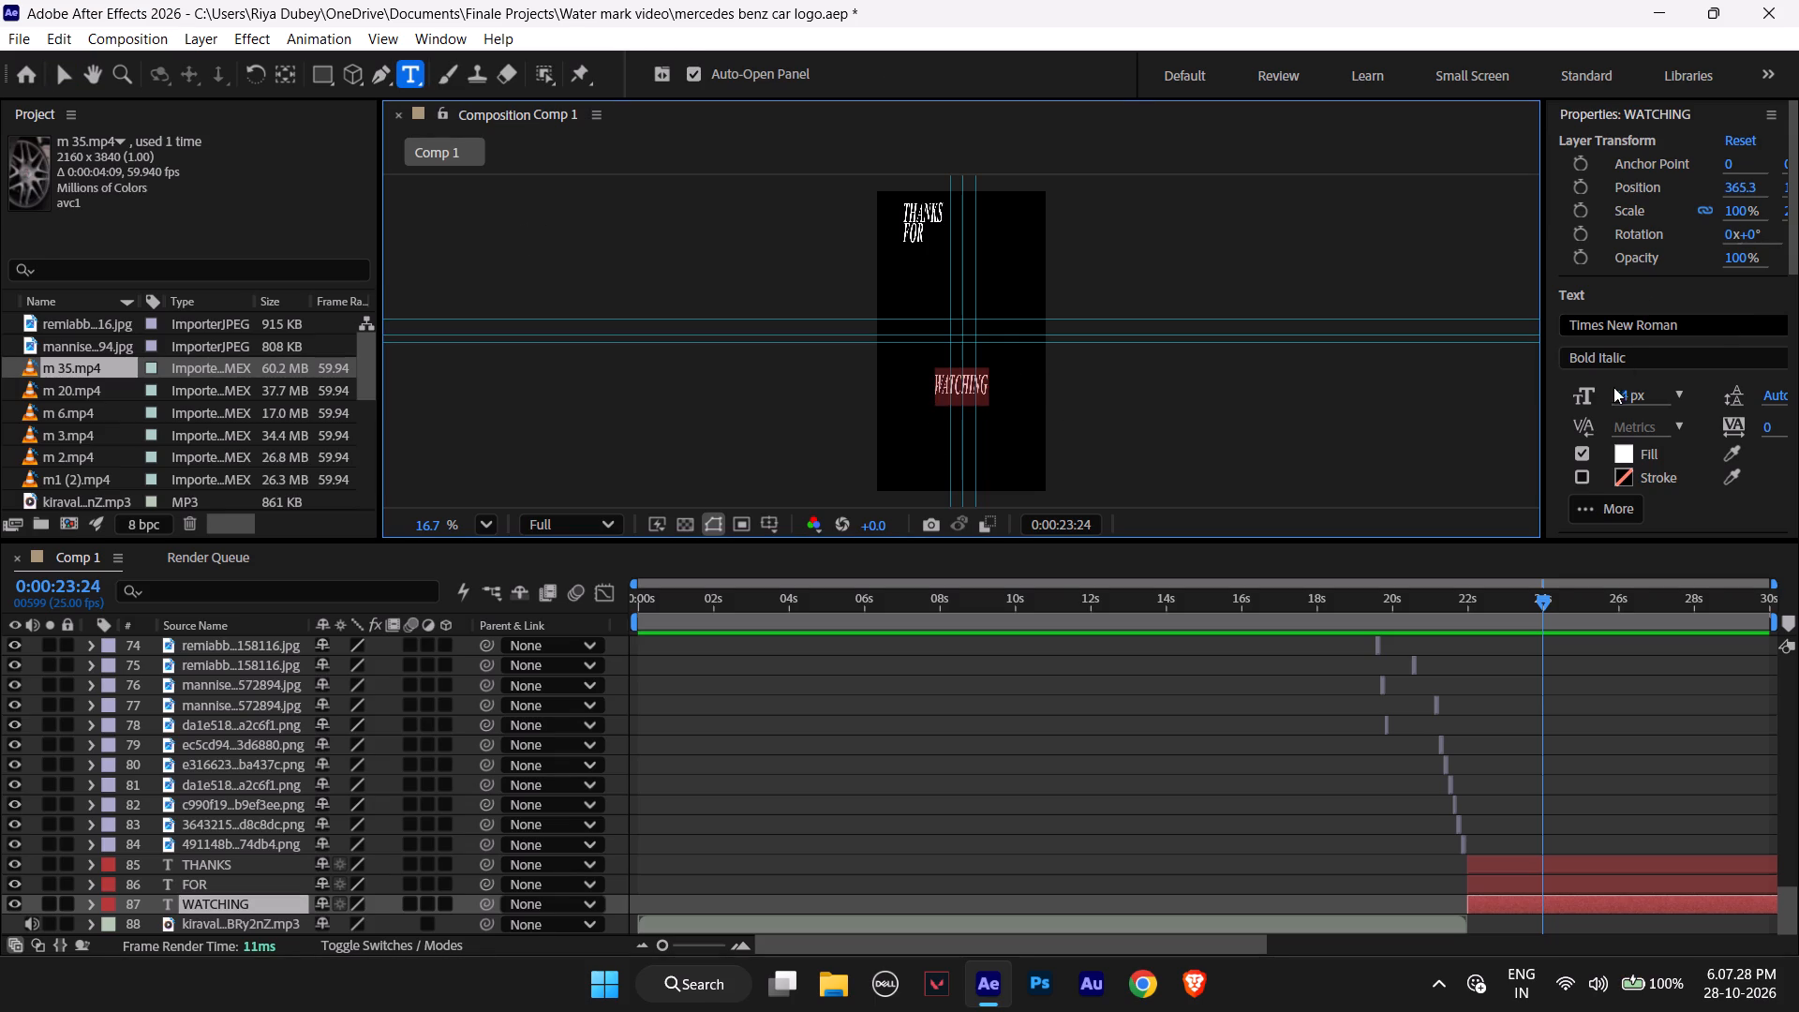
left_click_drag(1616, 395, 1659, 394)
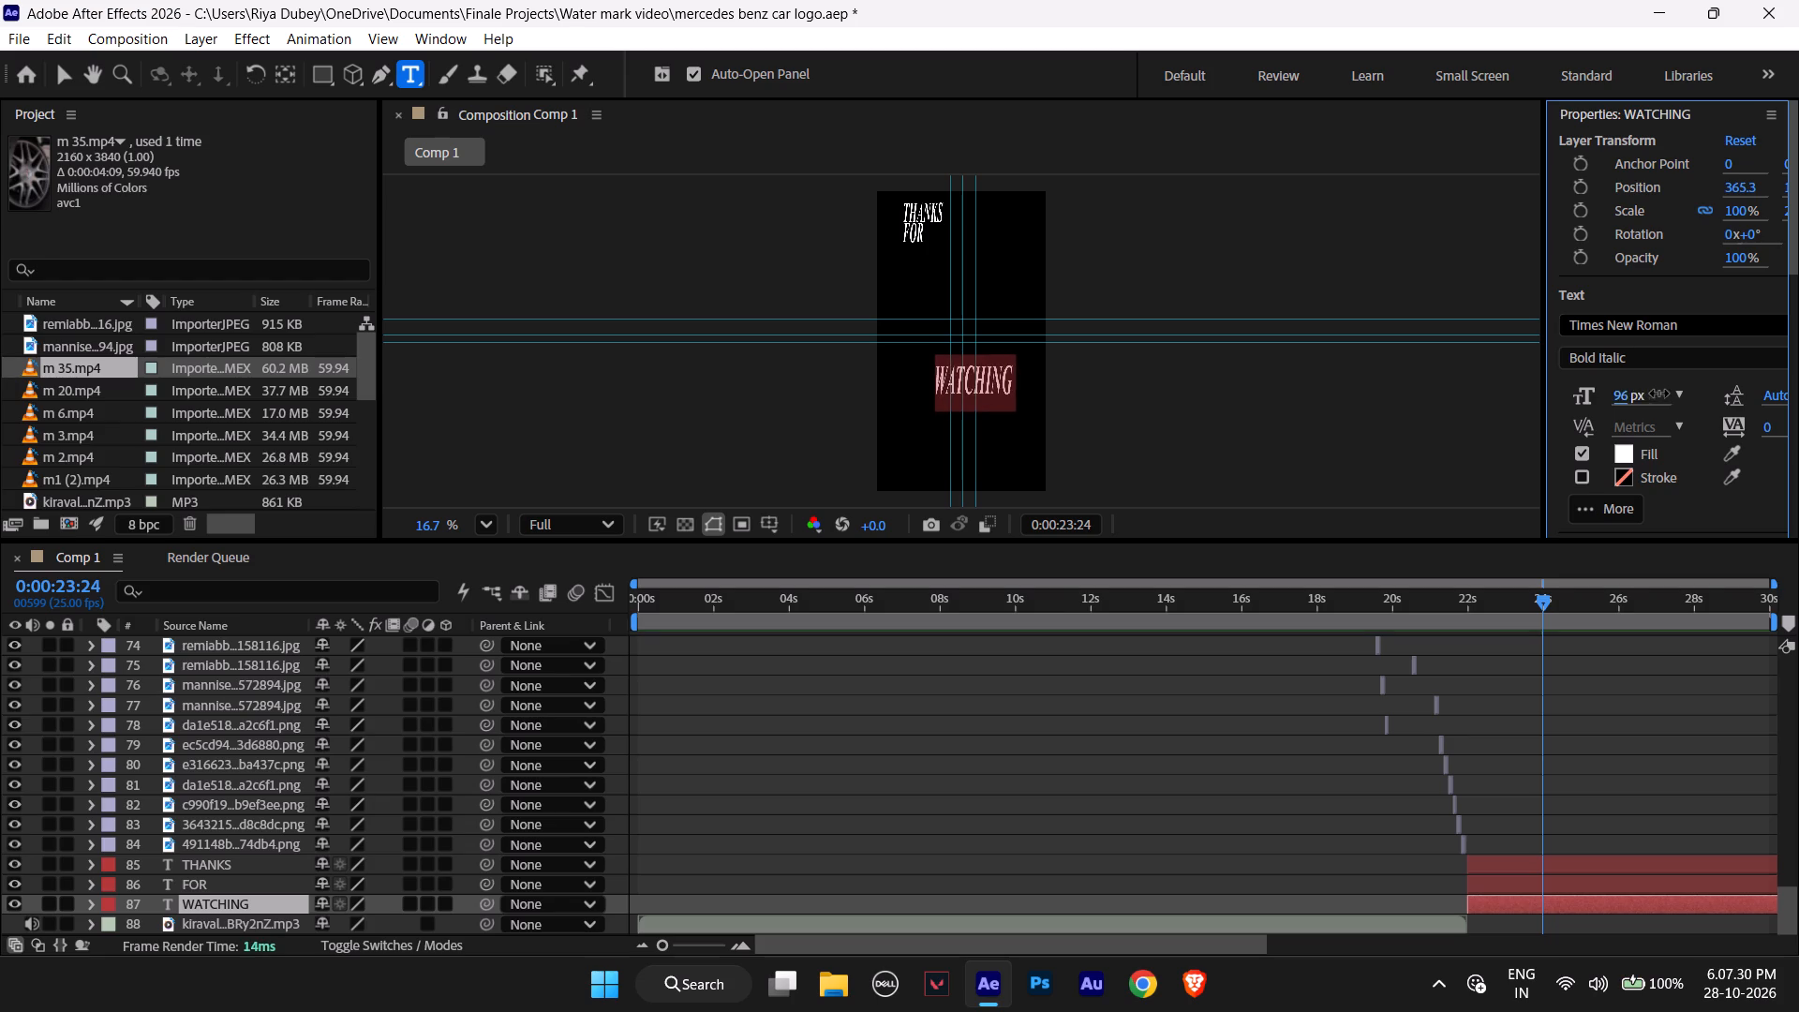
left_click_drag(1659, 394, 1695, 390)
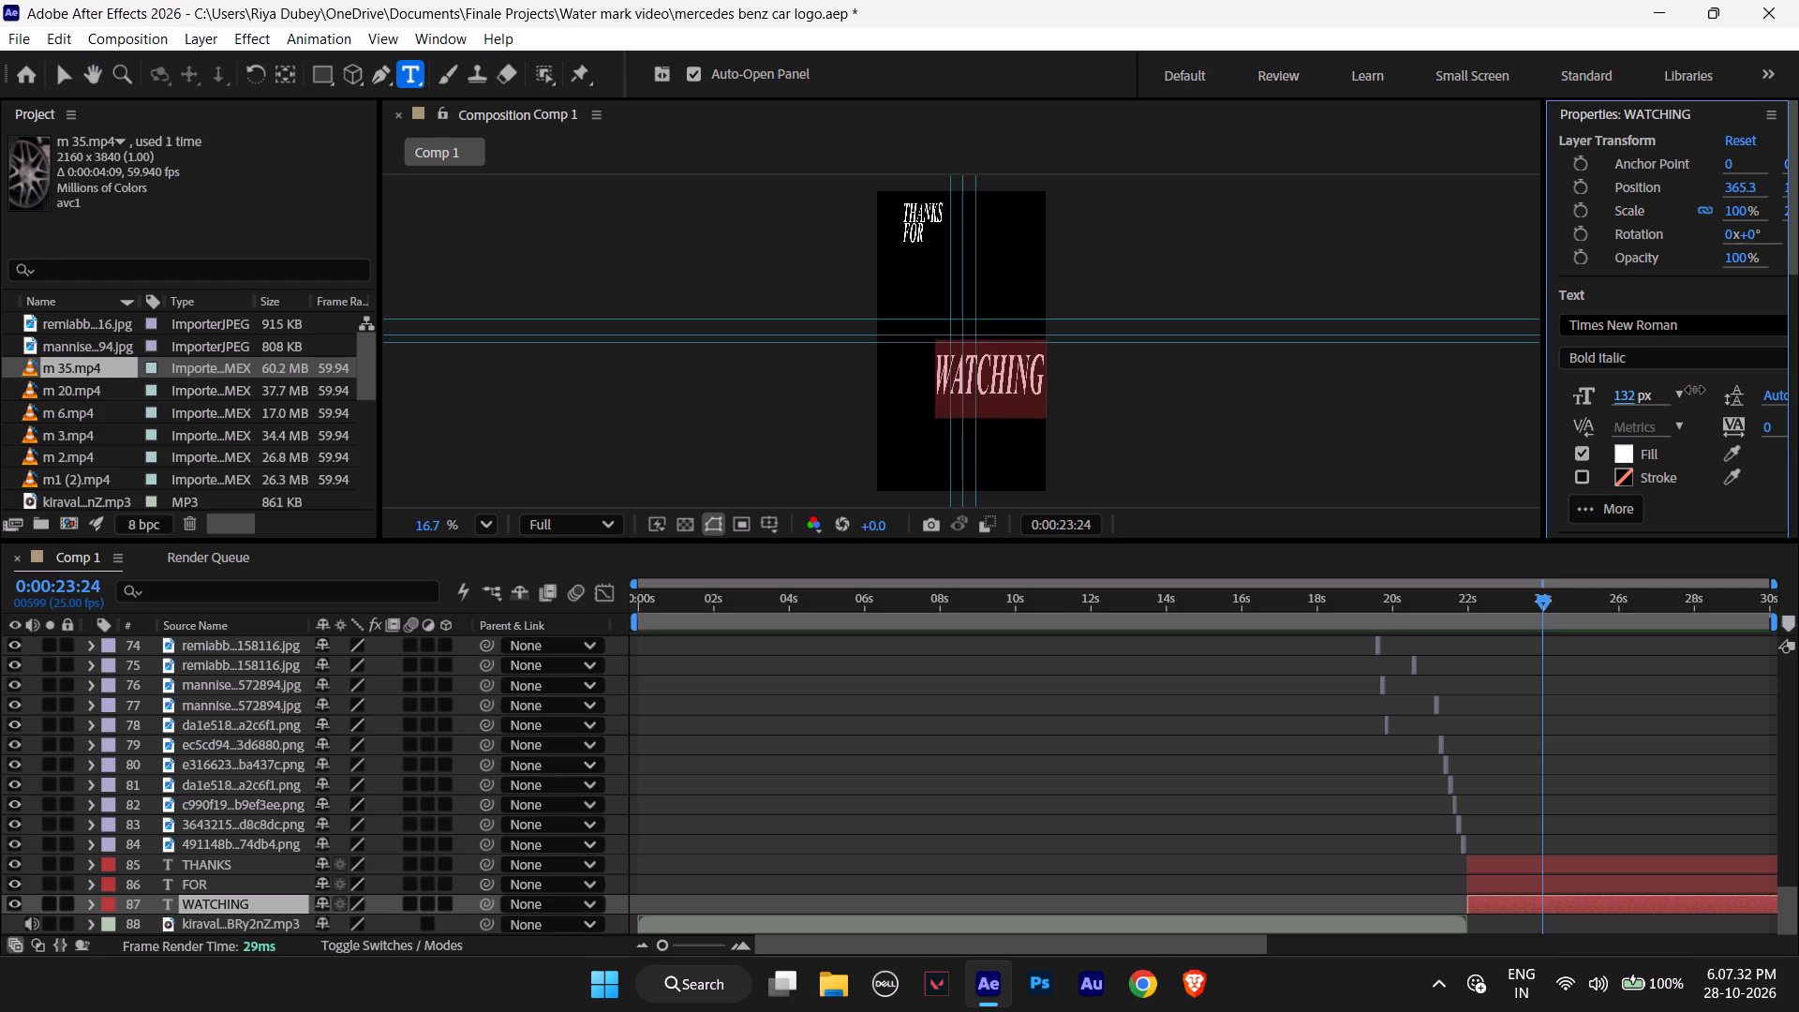
left_click_drag(1695, 390, 1684, 390)
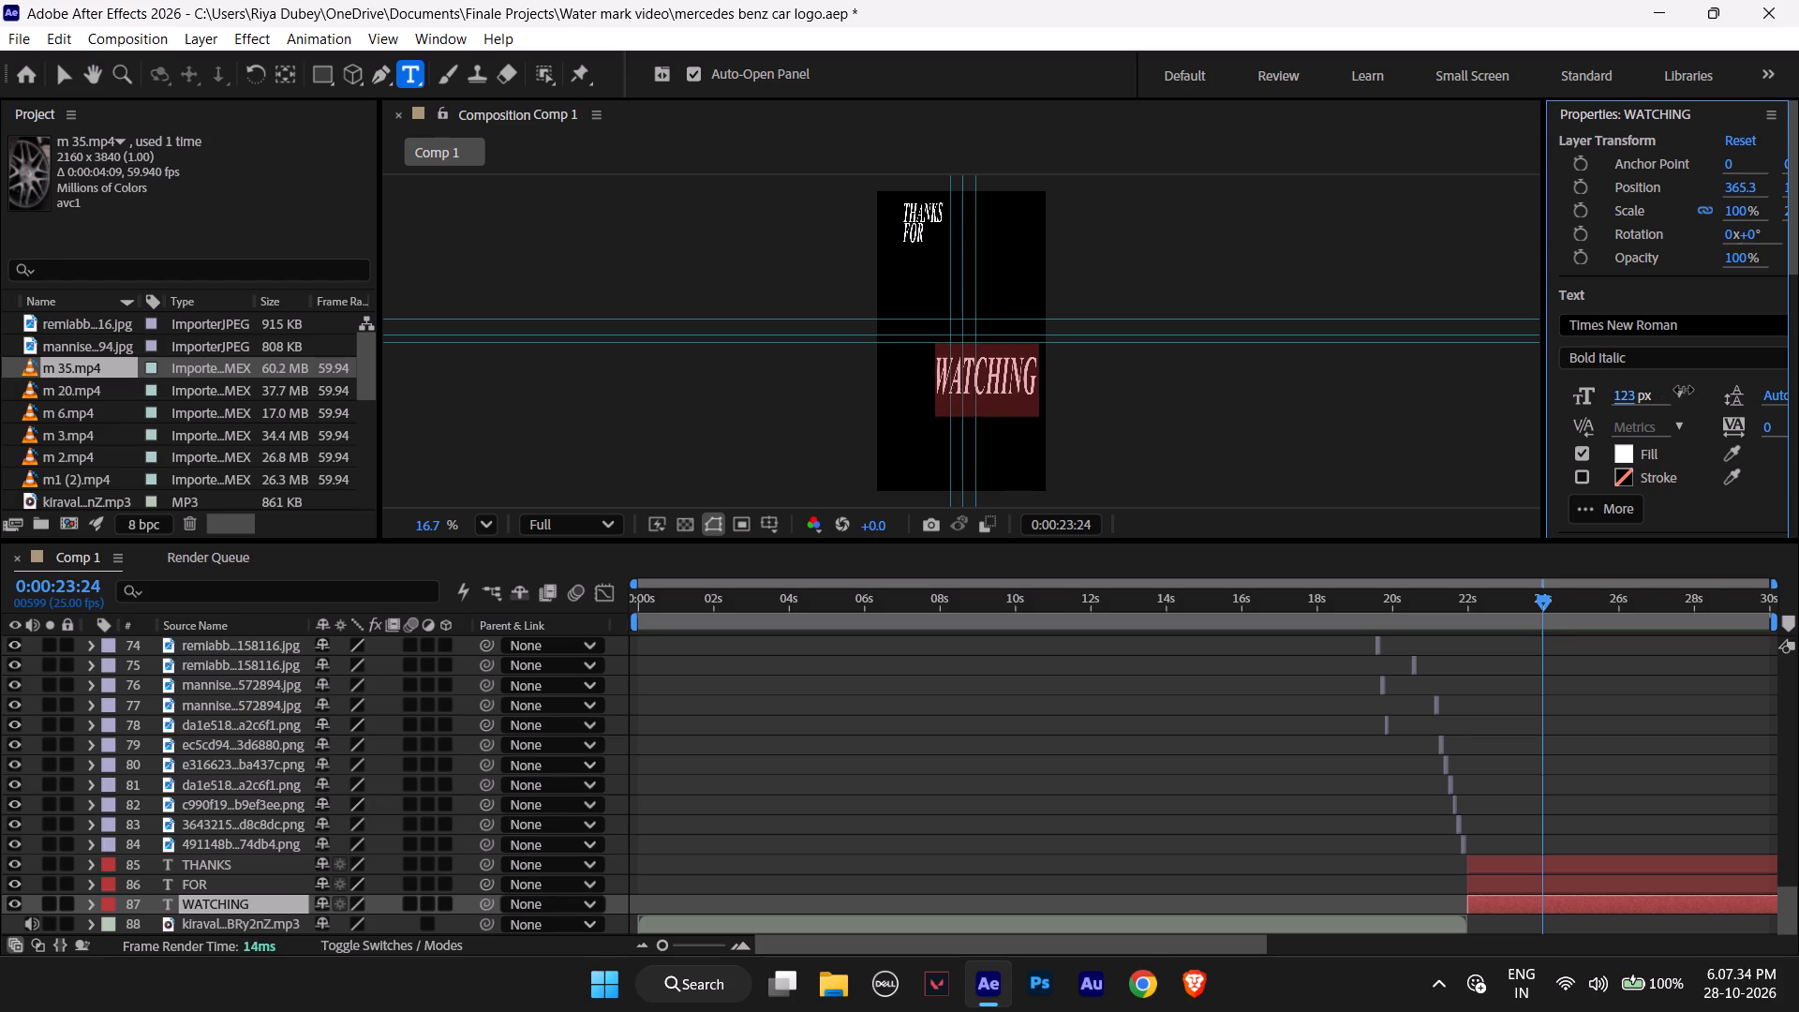
left_click_drag(1684, 390, 1678, 390)
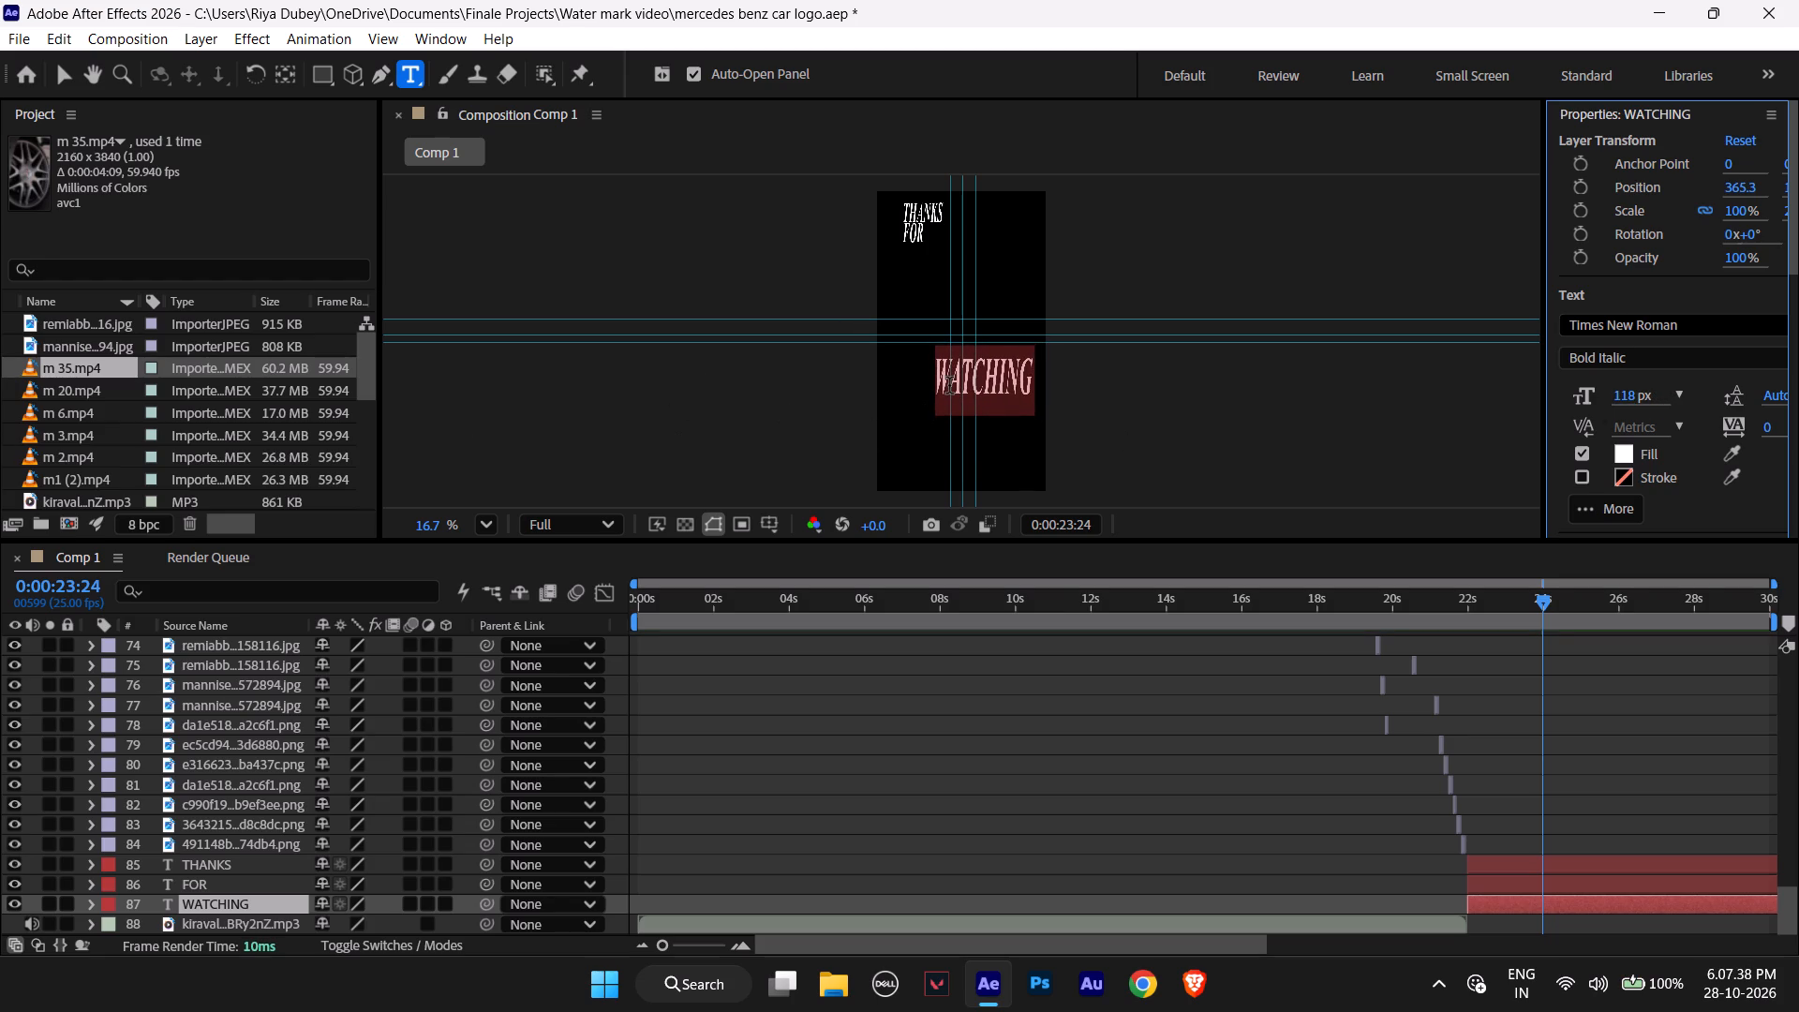
key("Left")
key("Down")
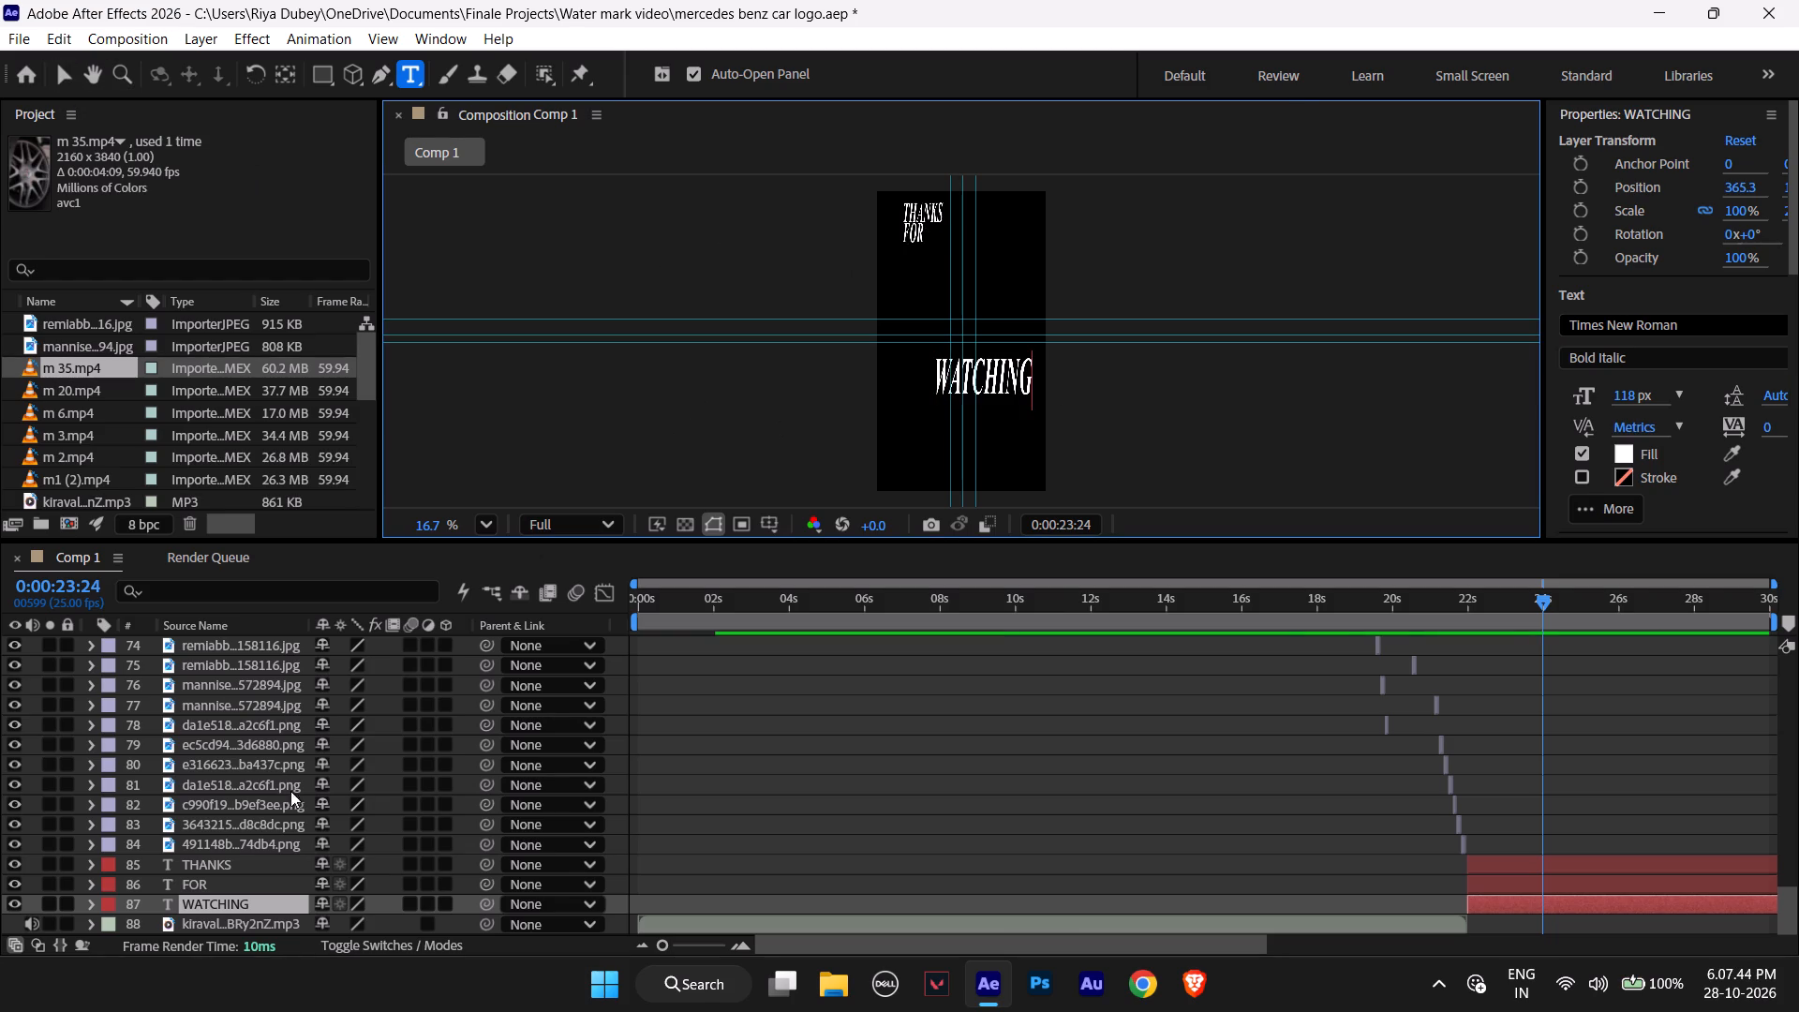
Enlarge the THANKS text to a font size of 120 px.
left_click(228, 855)
left_click(216, 866)
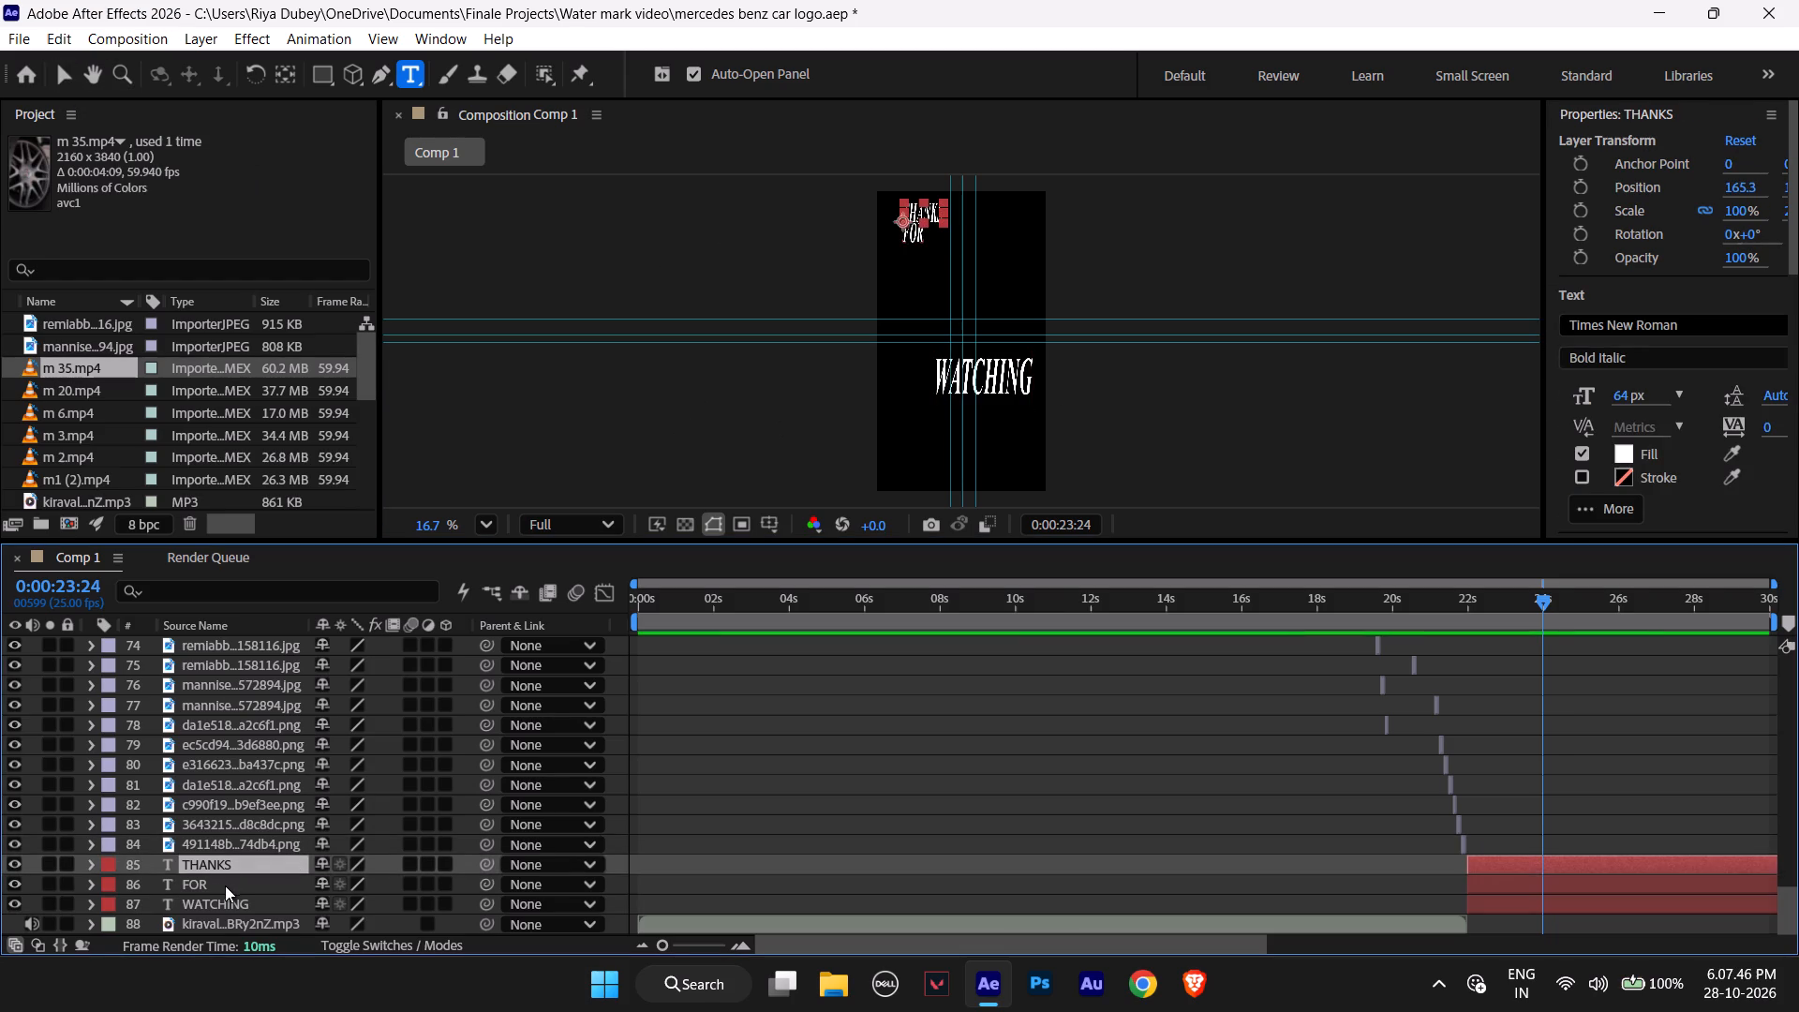
left_click(220, 887, "shift")
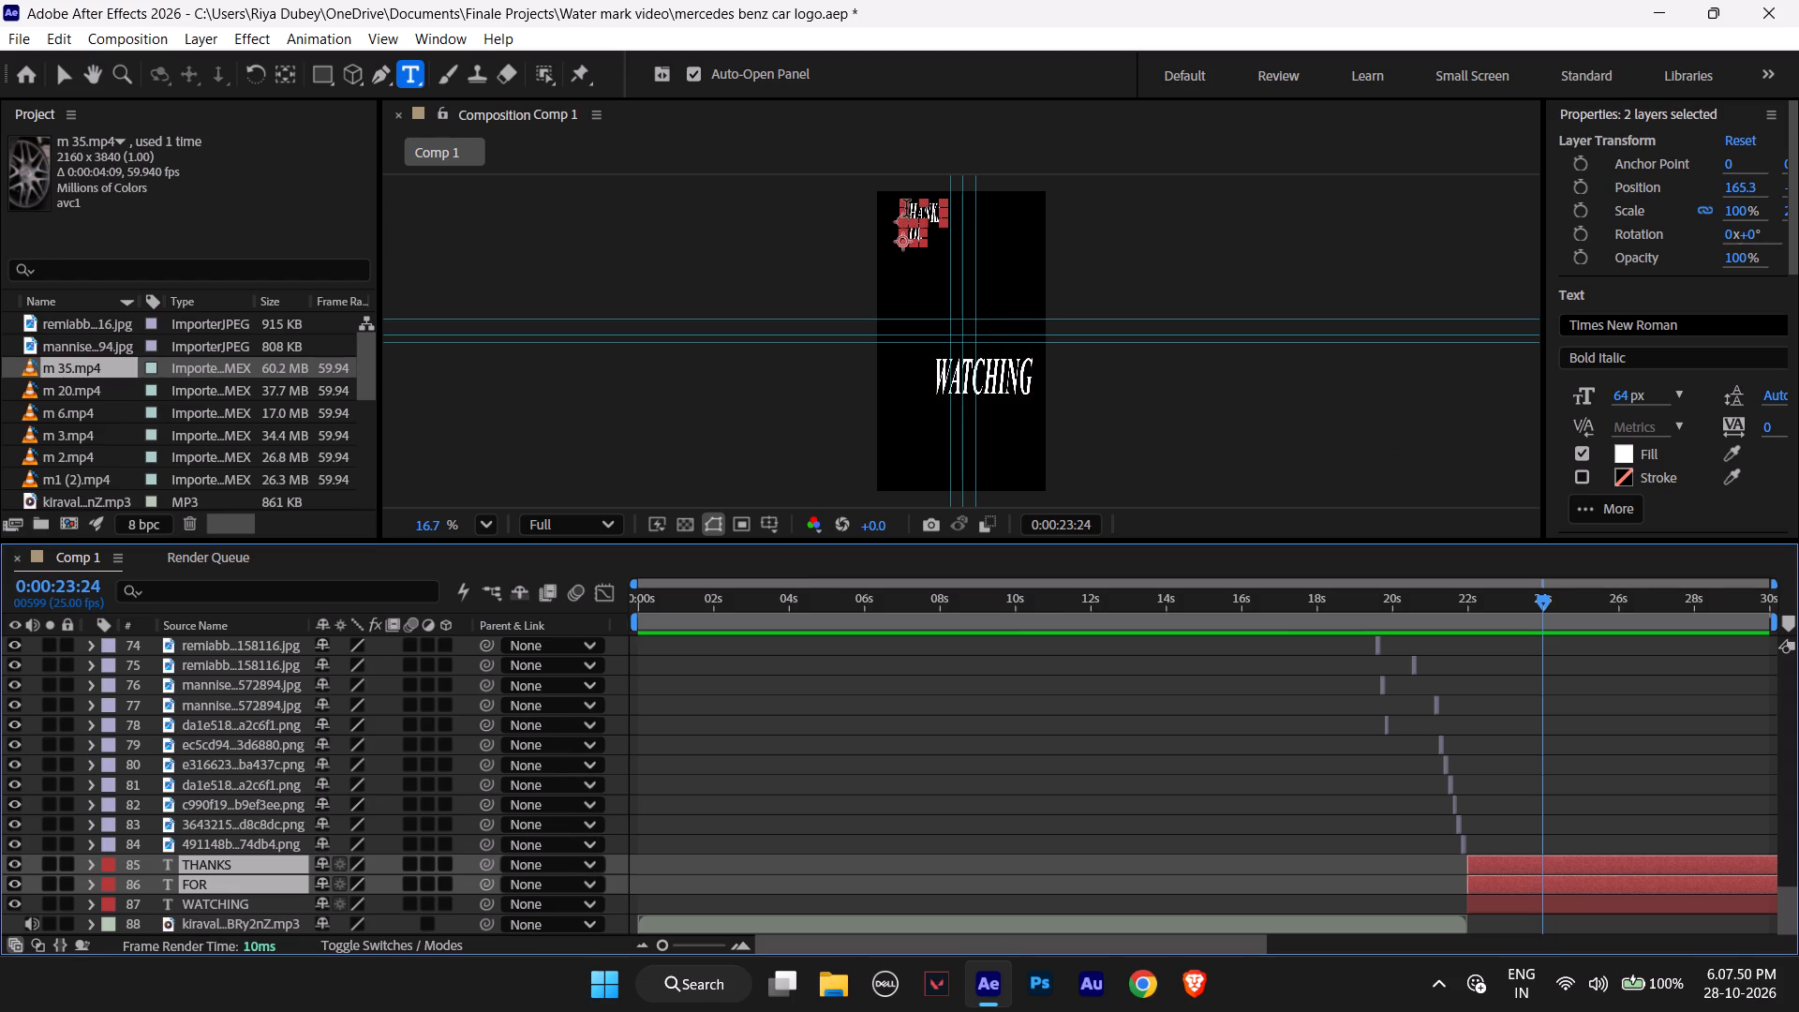
left_click_drag(906, 208, 938, 253)
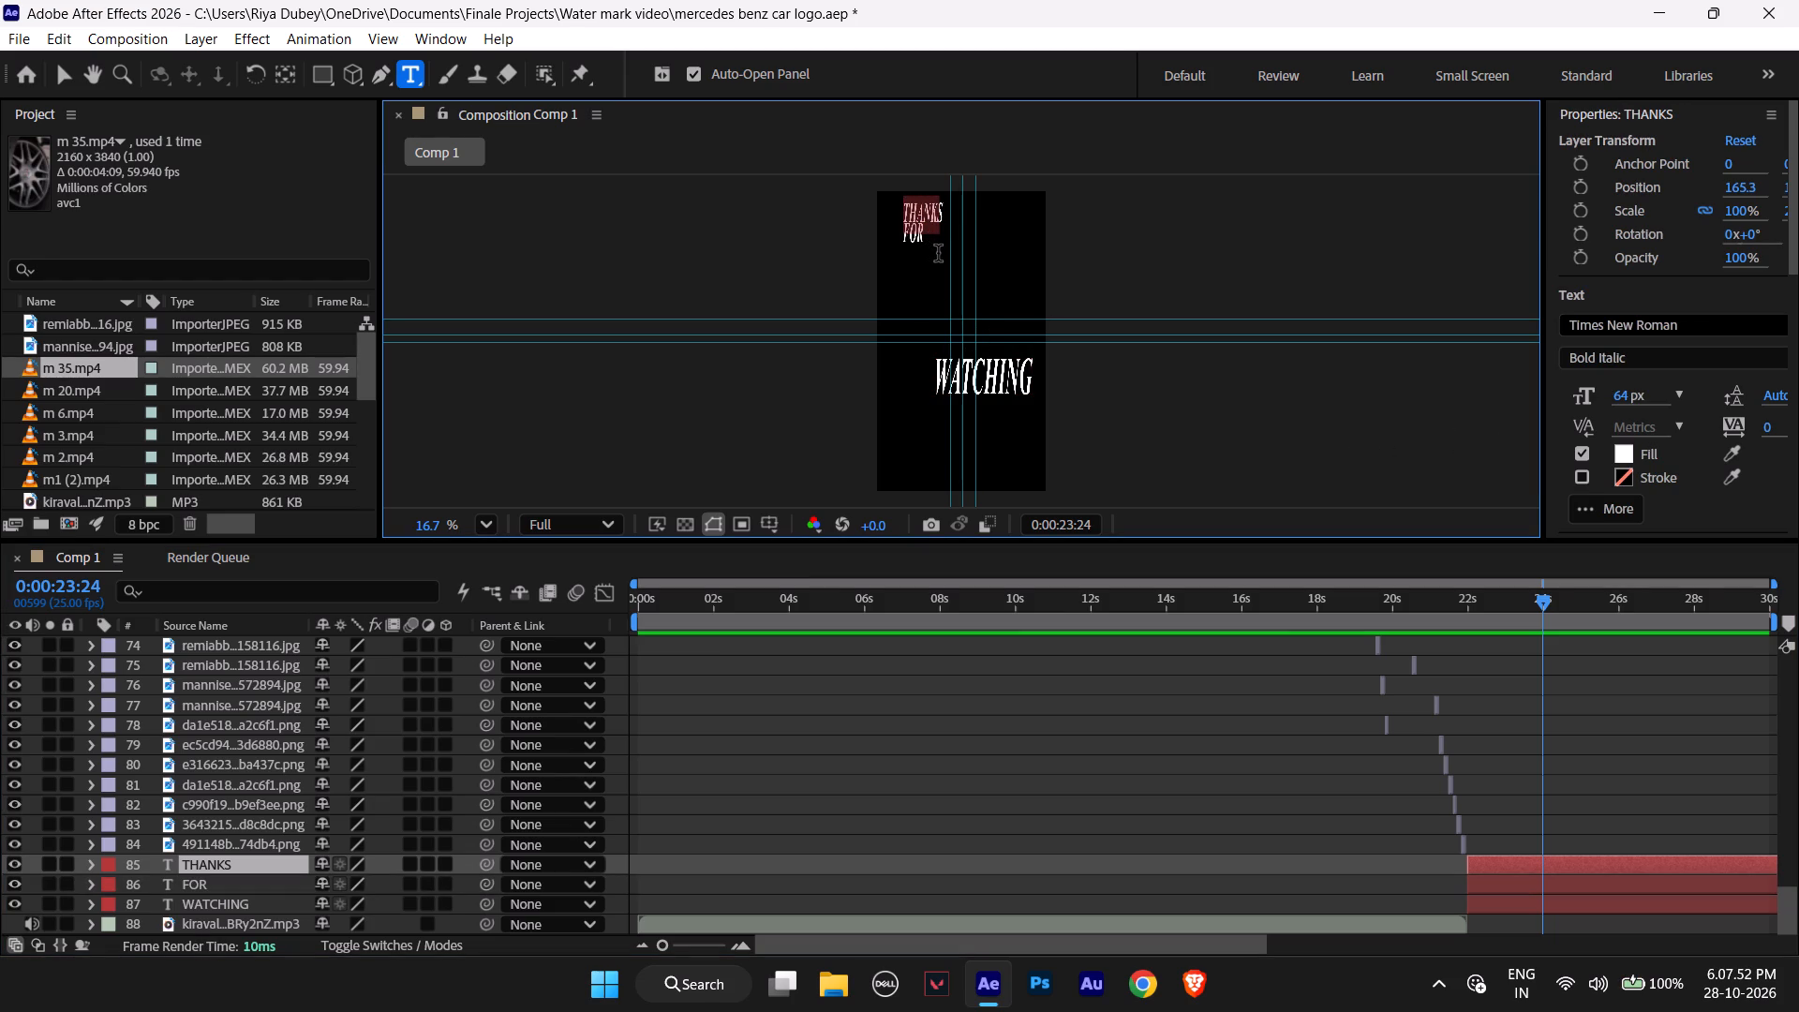
left_click_drag(938, 253, 970, 269)
left_click_drag(970, 269, 956, 274)
left_click_drag(956, 274, 966, 206)
left_click_drag(966, 206, 999, 236)
left_click_drag(999, 236, 1008, 237)
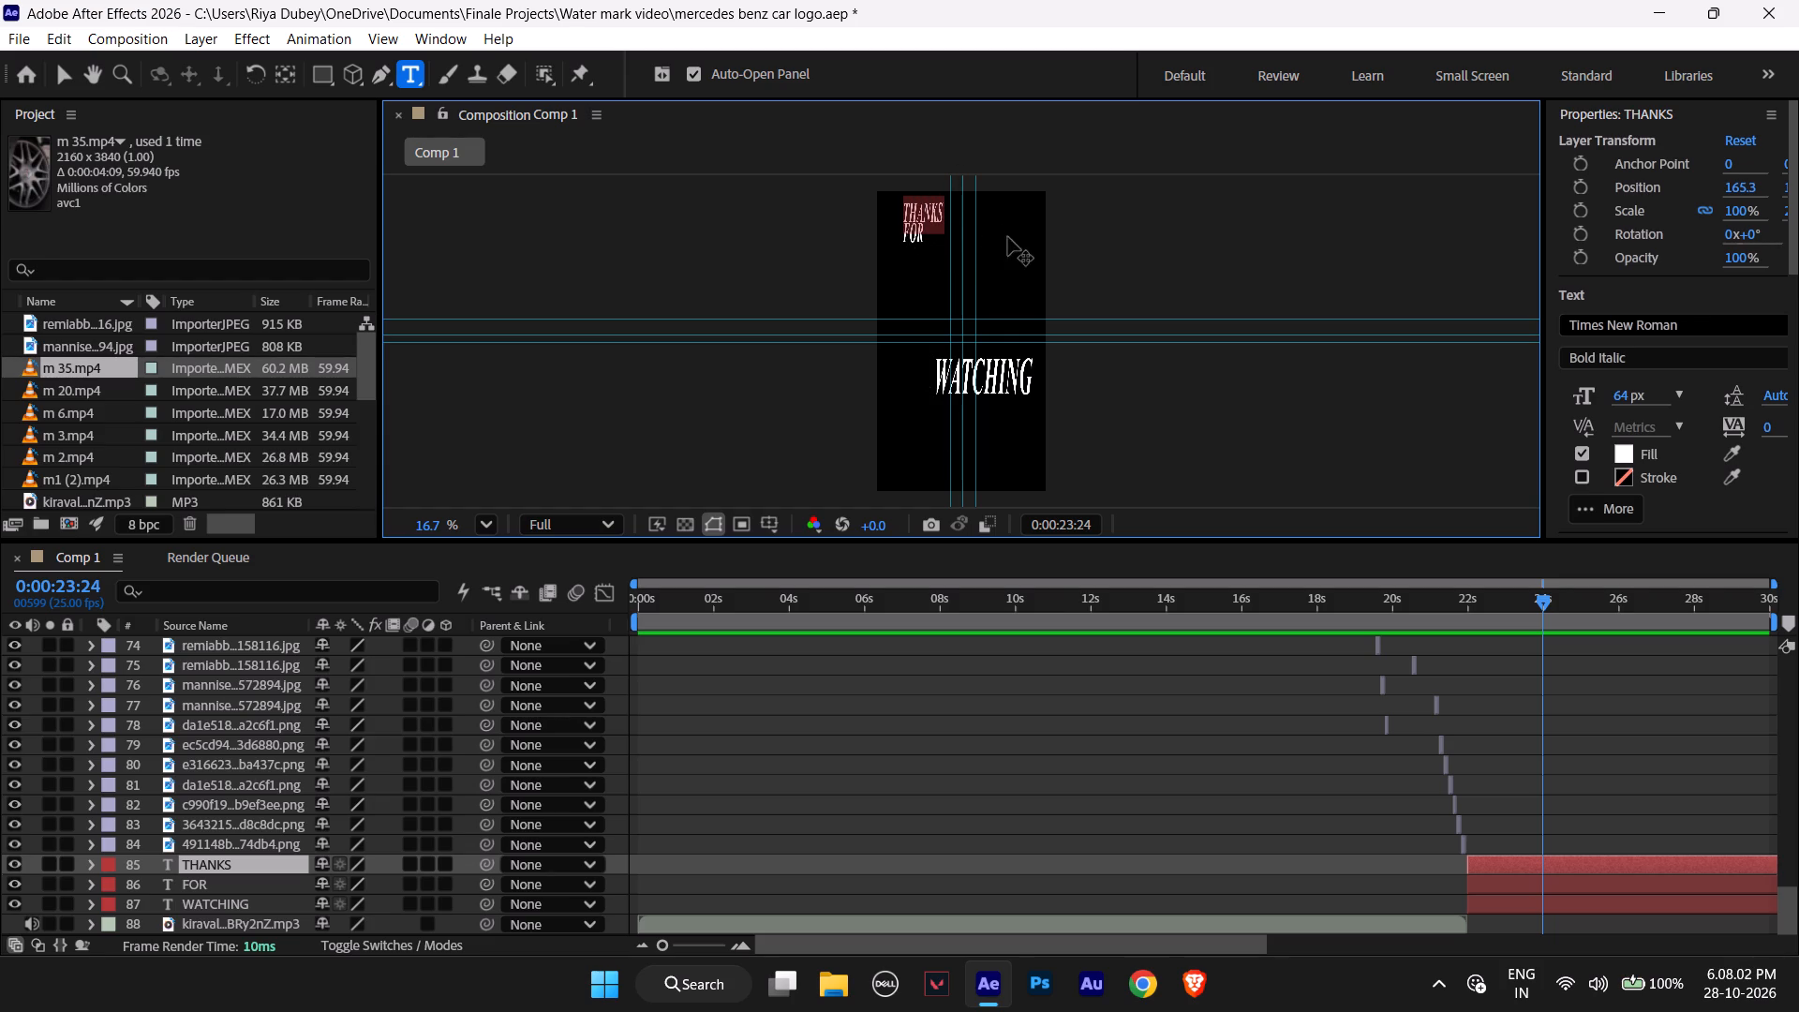
left_click_drag(930, 246, 932, 238)
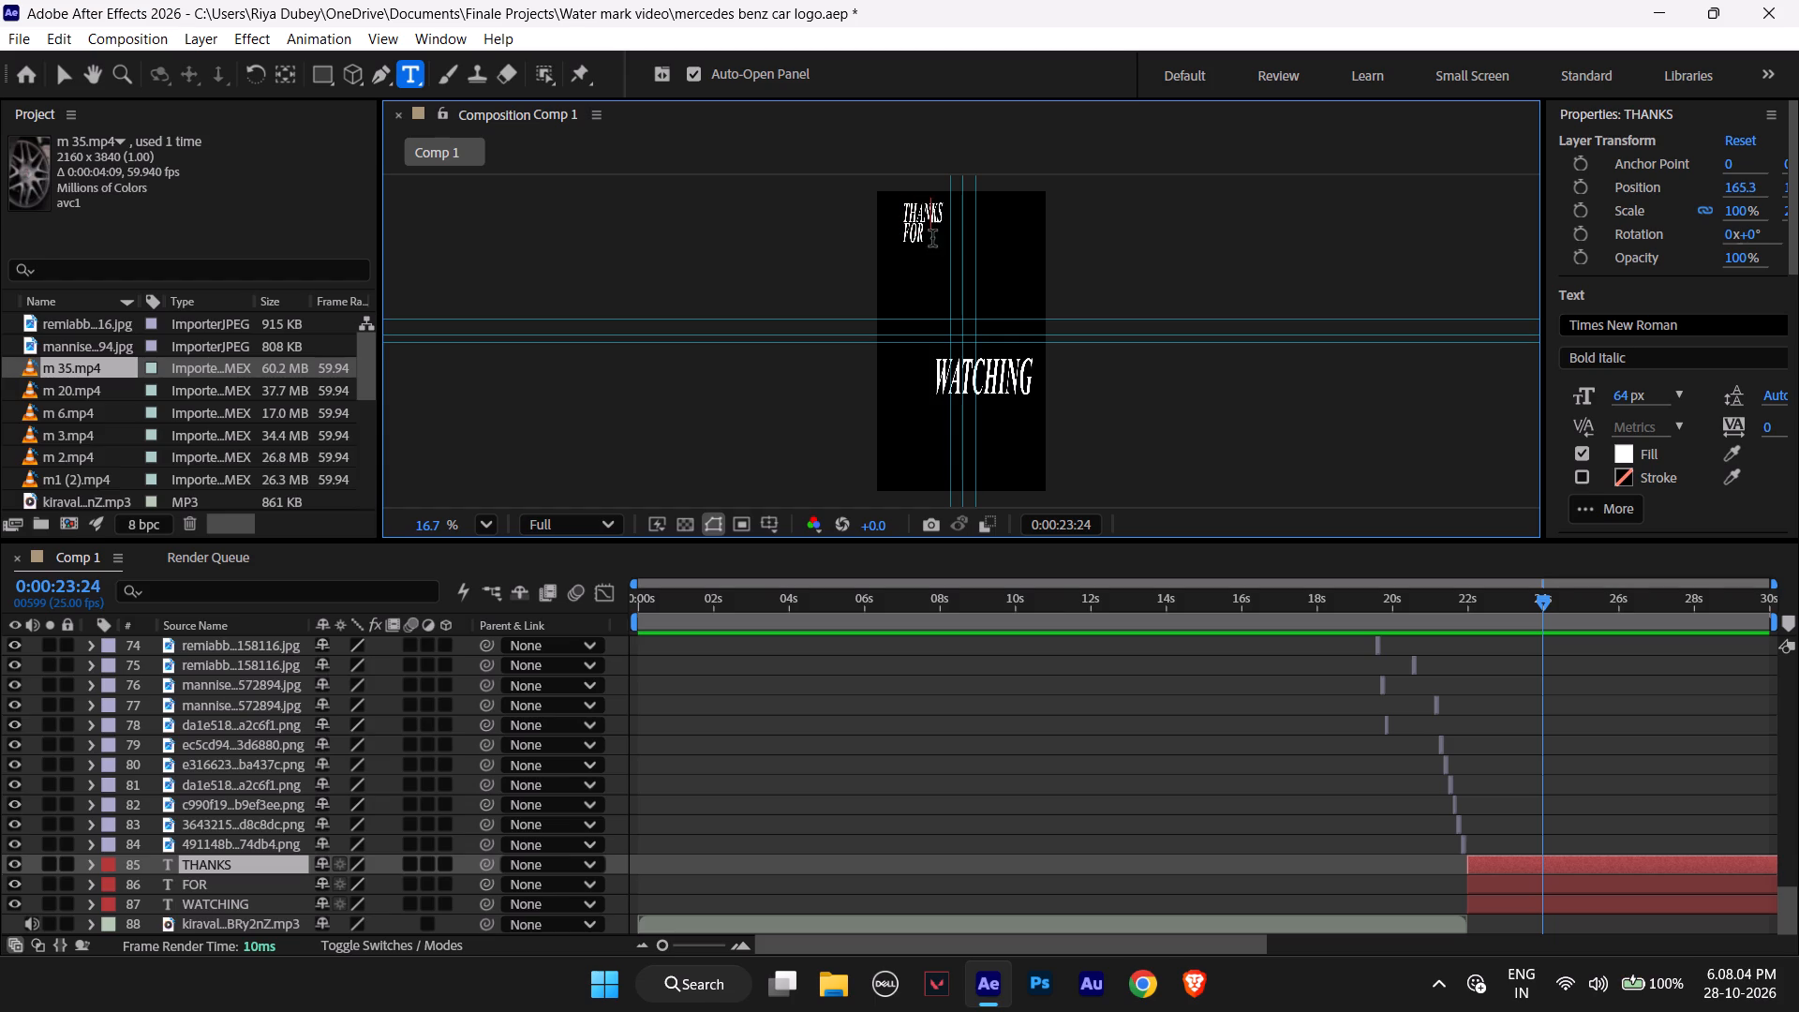
left_click_drag(932, 238, 968, 94)
left_click_drag(968, 94, 937, 295)
left_click_drag(925, 246, 958, 257)
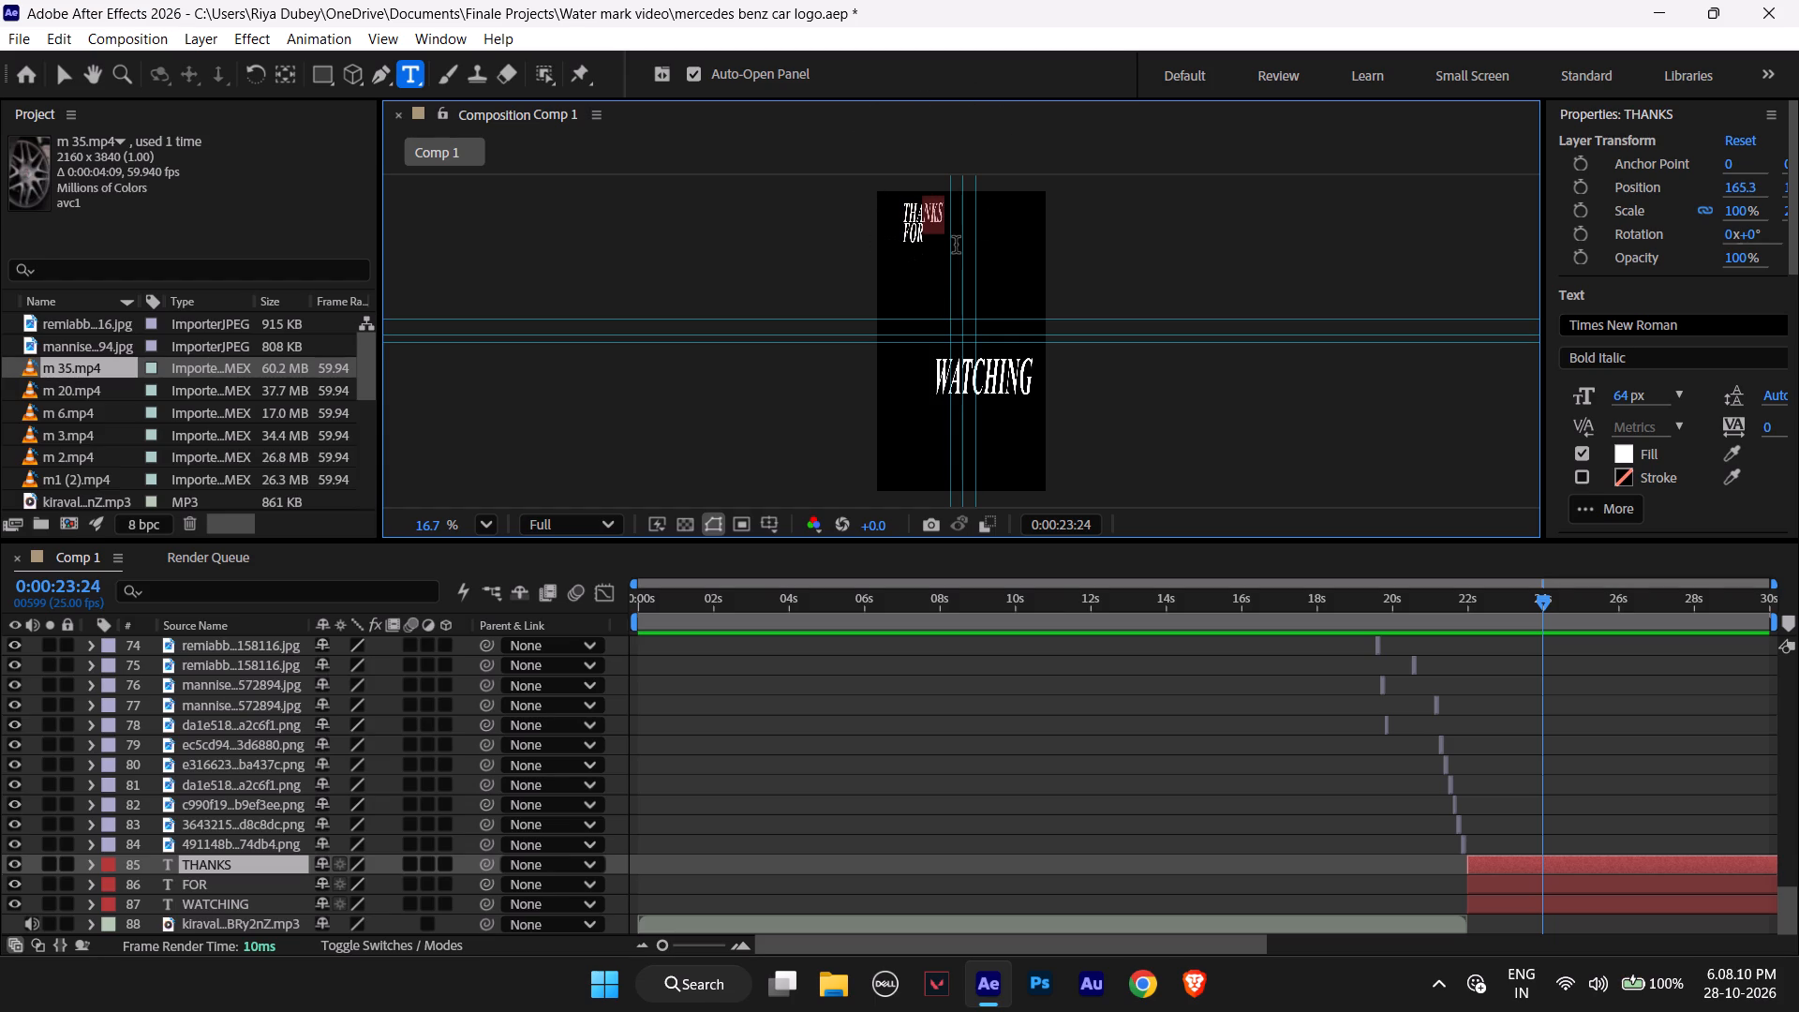
left_click_drag(893, 206, 994, 430)
left_click_drag(994, 430, 1042, 692)
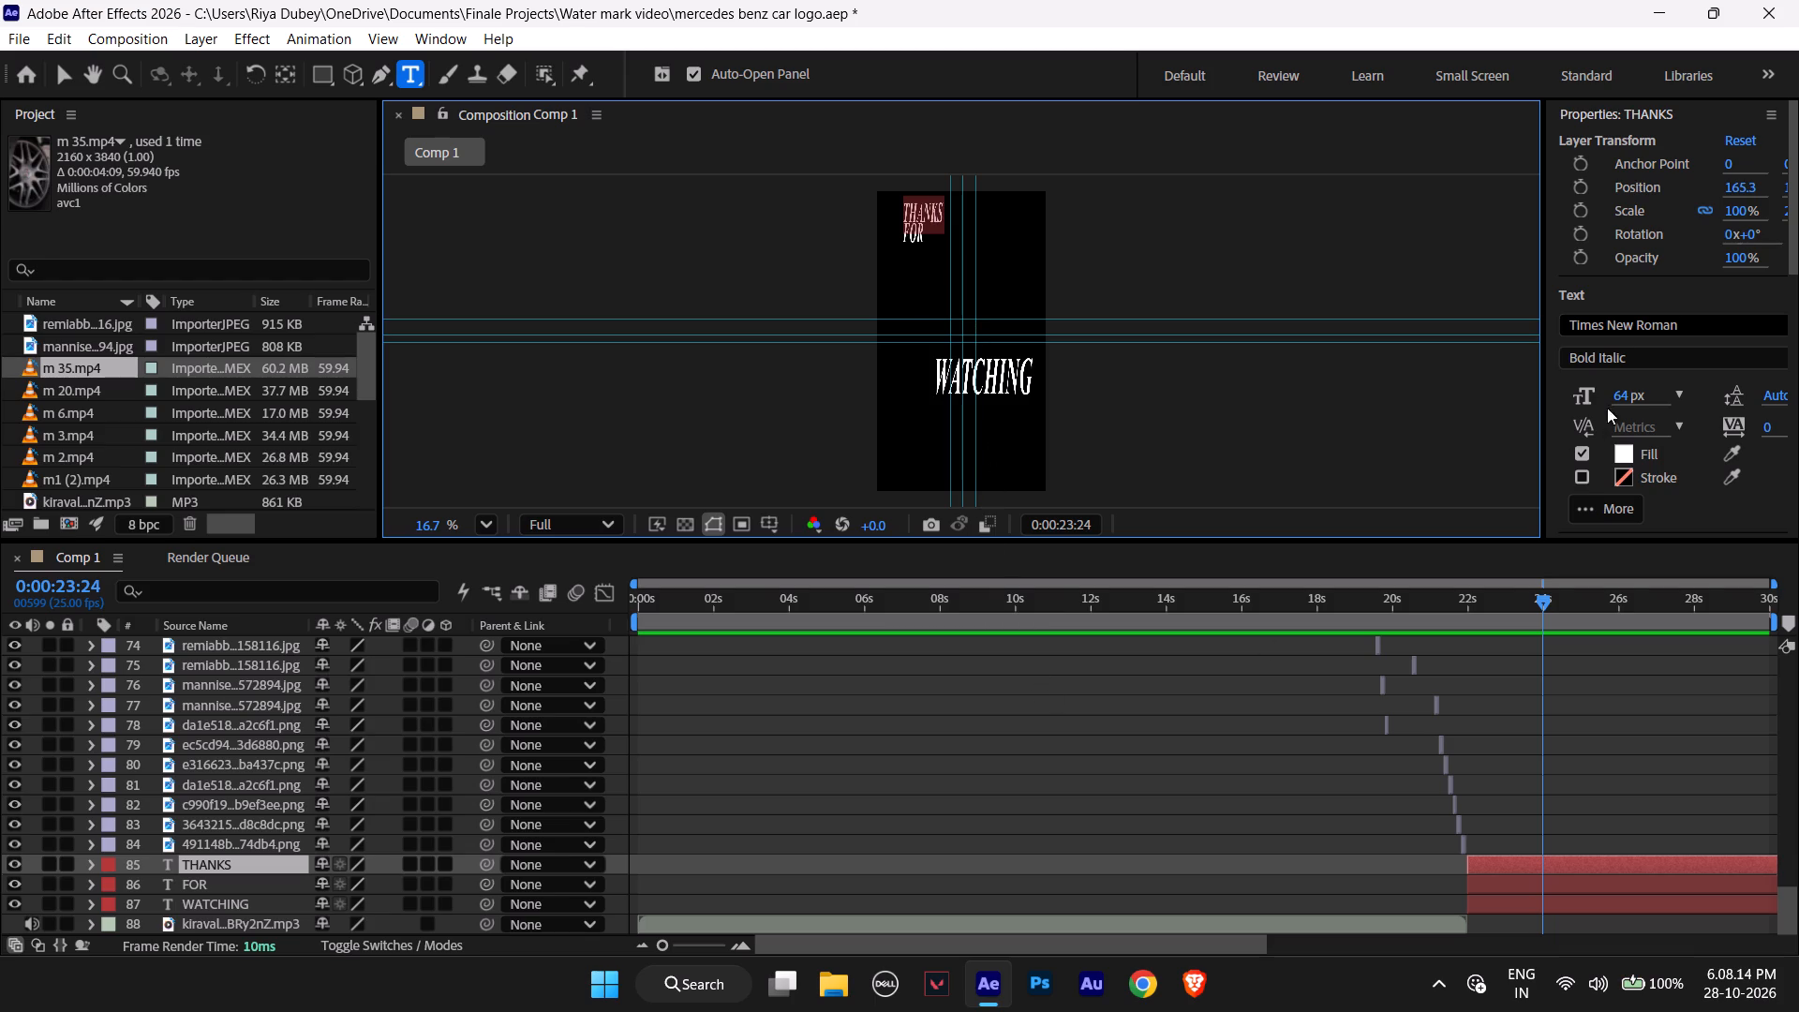
left_click(1624, 394)
type("120")
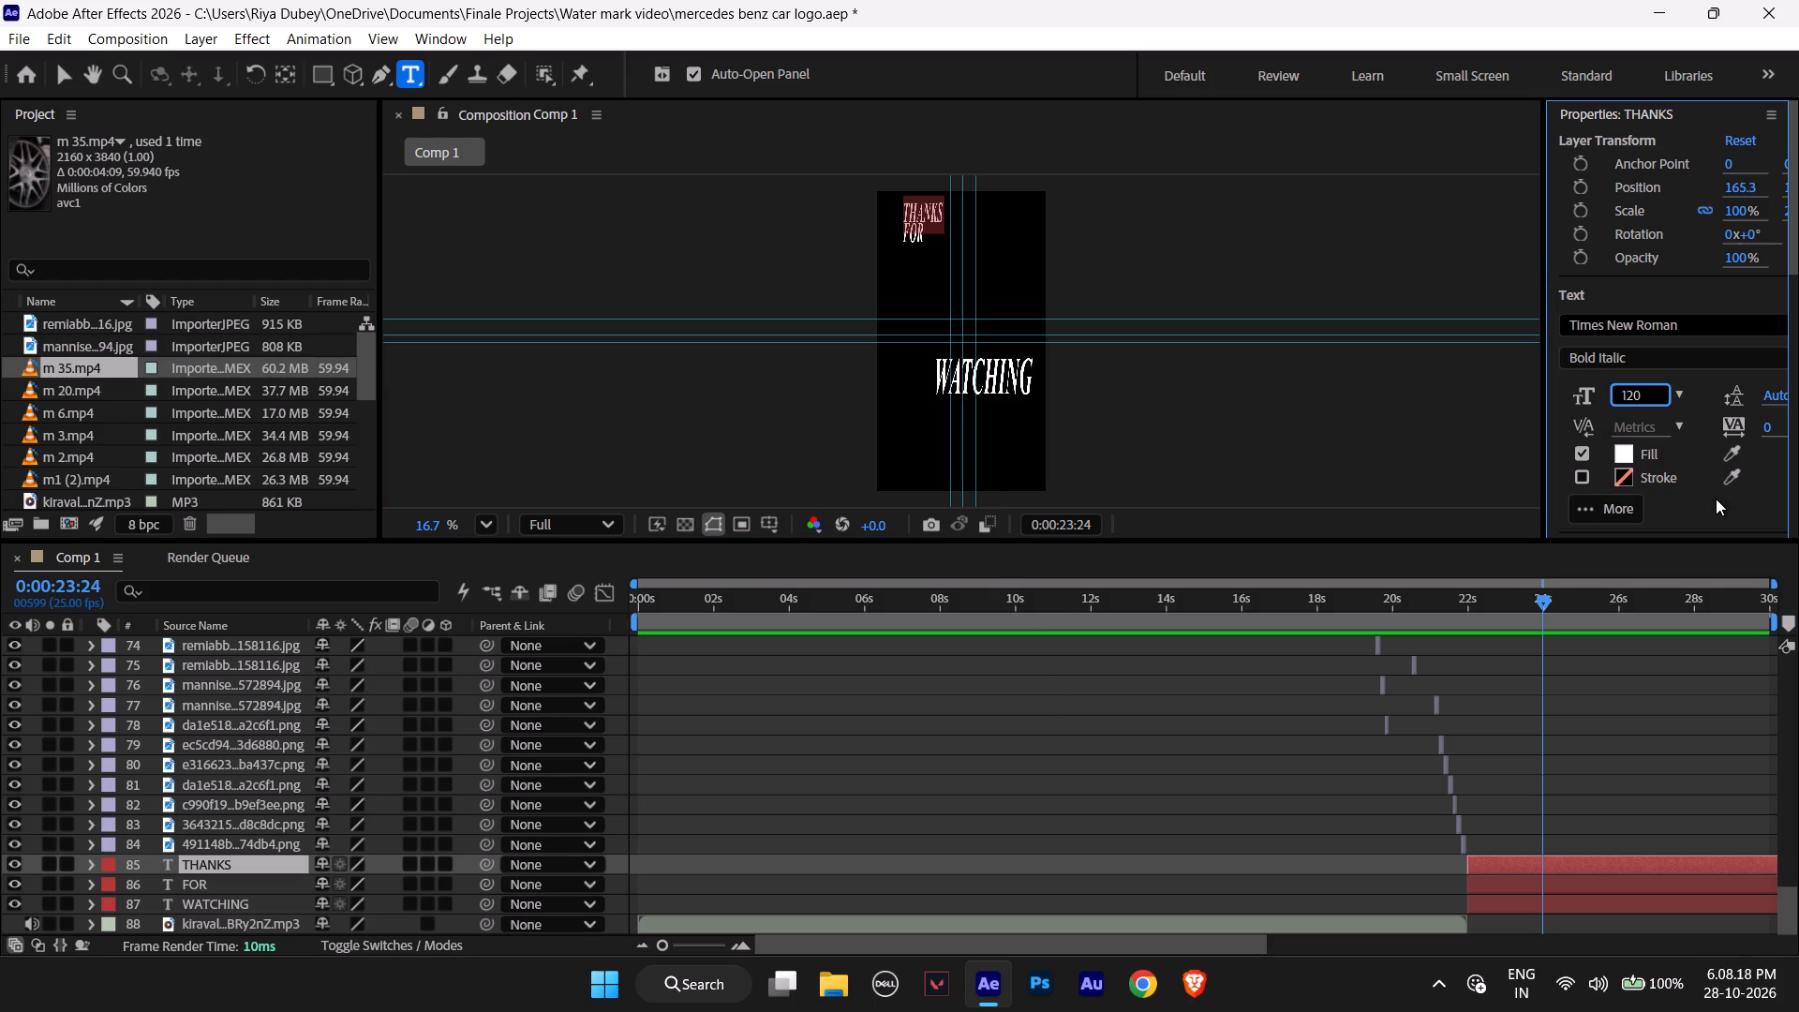
key("Return")
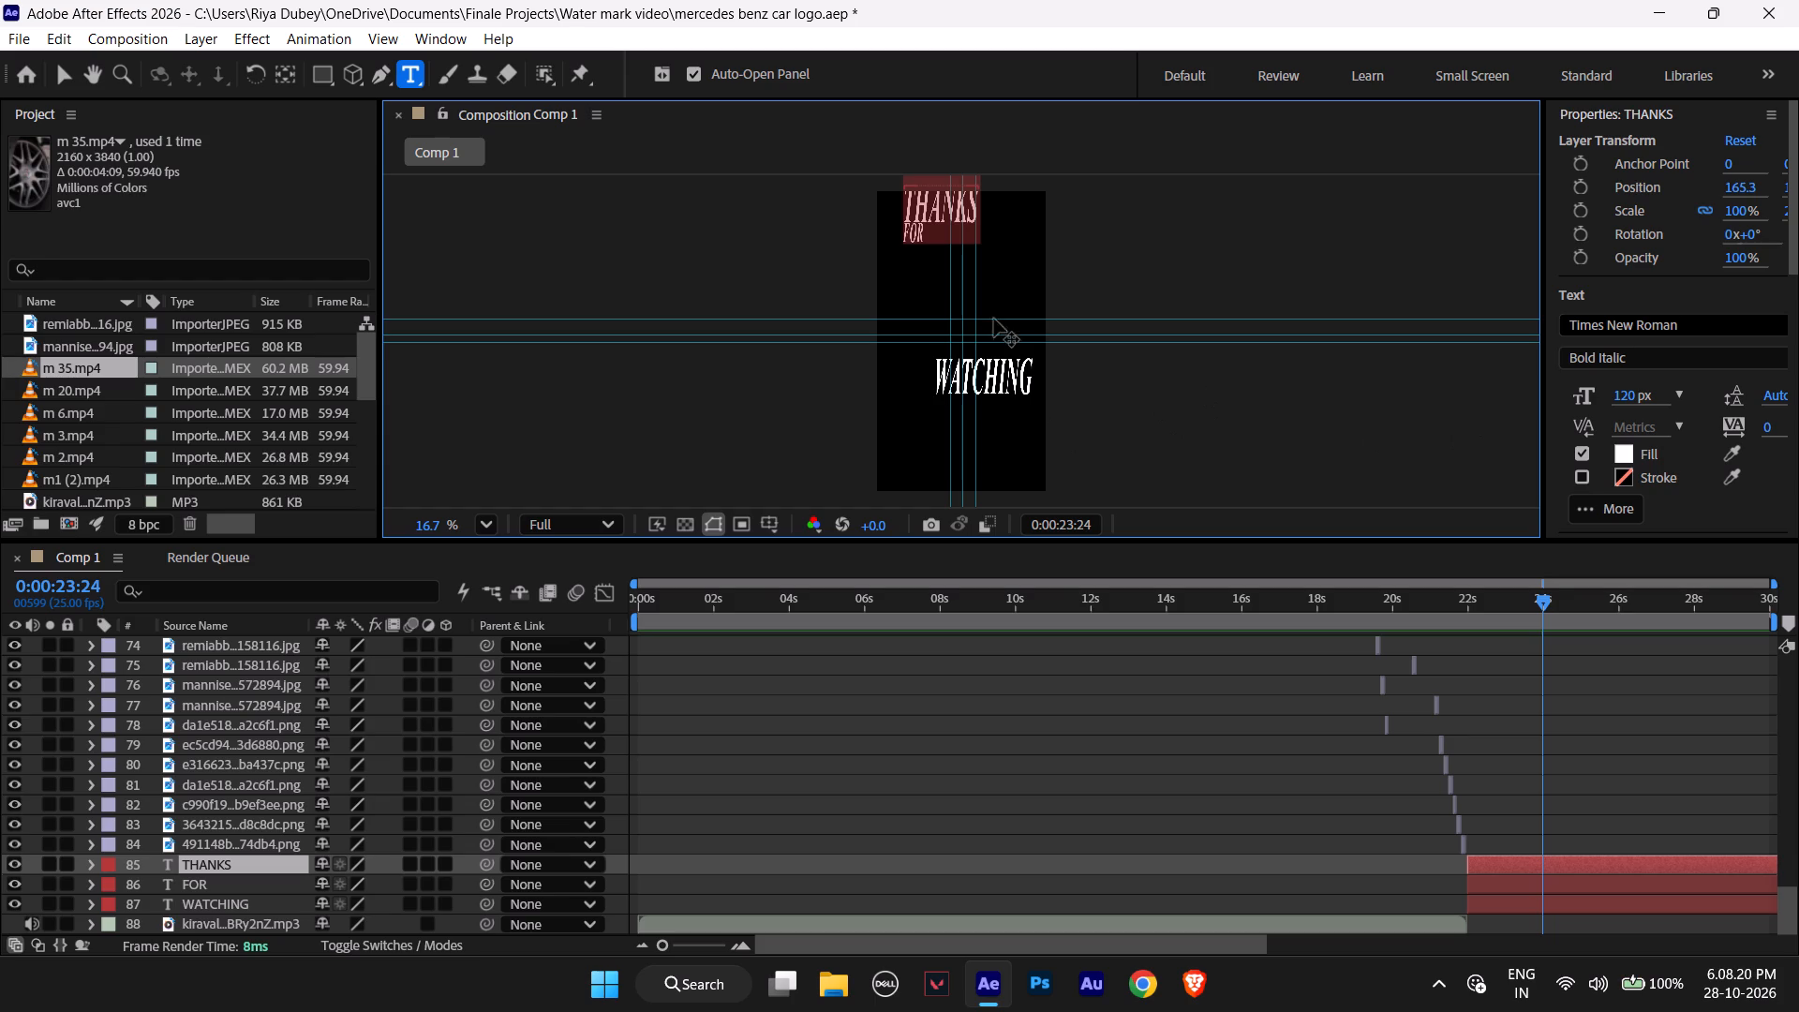
Move the THANKS text right and down in the upper part of the frame, to horizontal position about 291, clear of the FOR text.
key("Down")
key("Down")
key("Down")
key("Down")
key("Down")
key("Down")
key("Down")
key("Down")
key("Down")
key("Down")
key("Down")
key("Down")
key("Down")
key("Down")
key("Down")
key("Down")
key("Down")
key("Down")
key("Down")
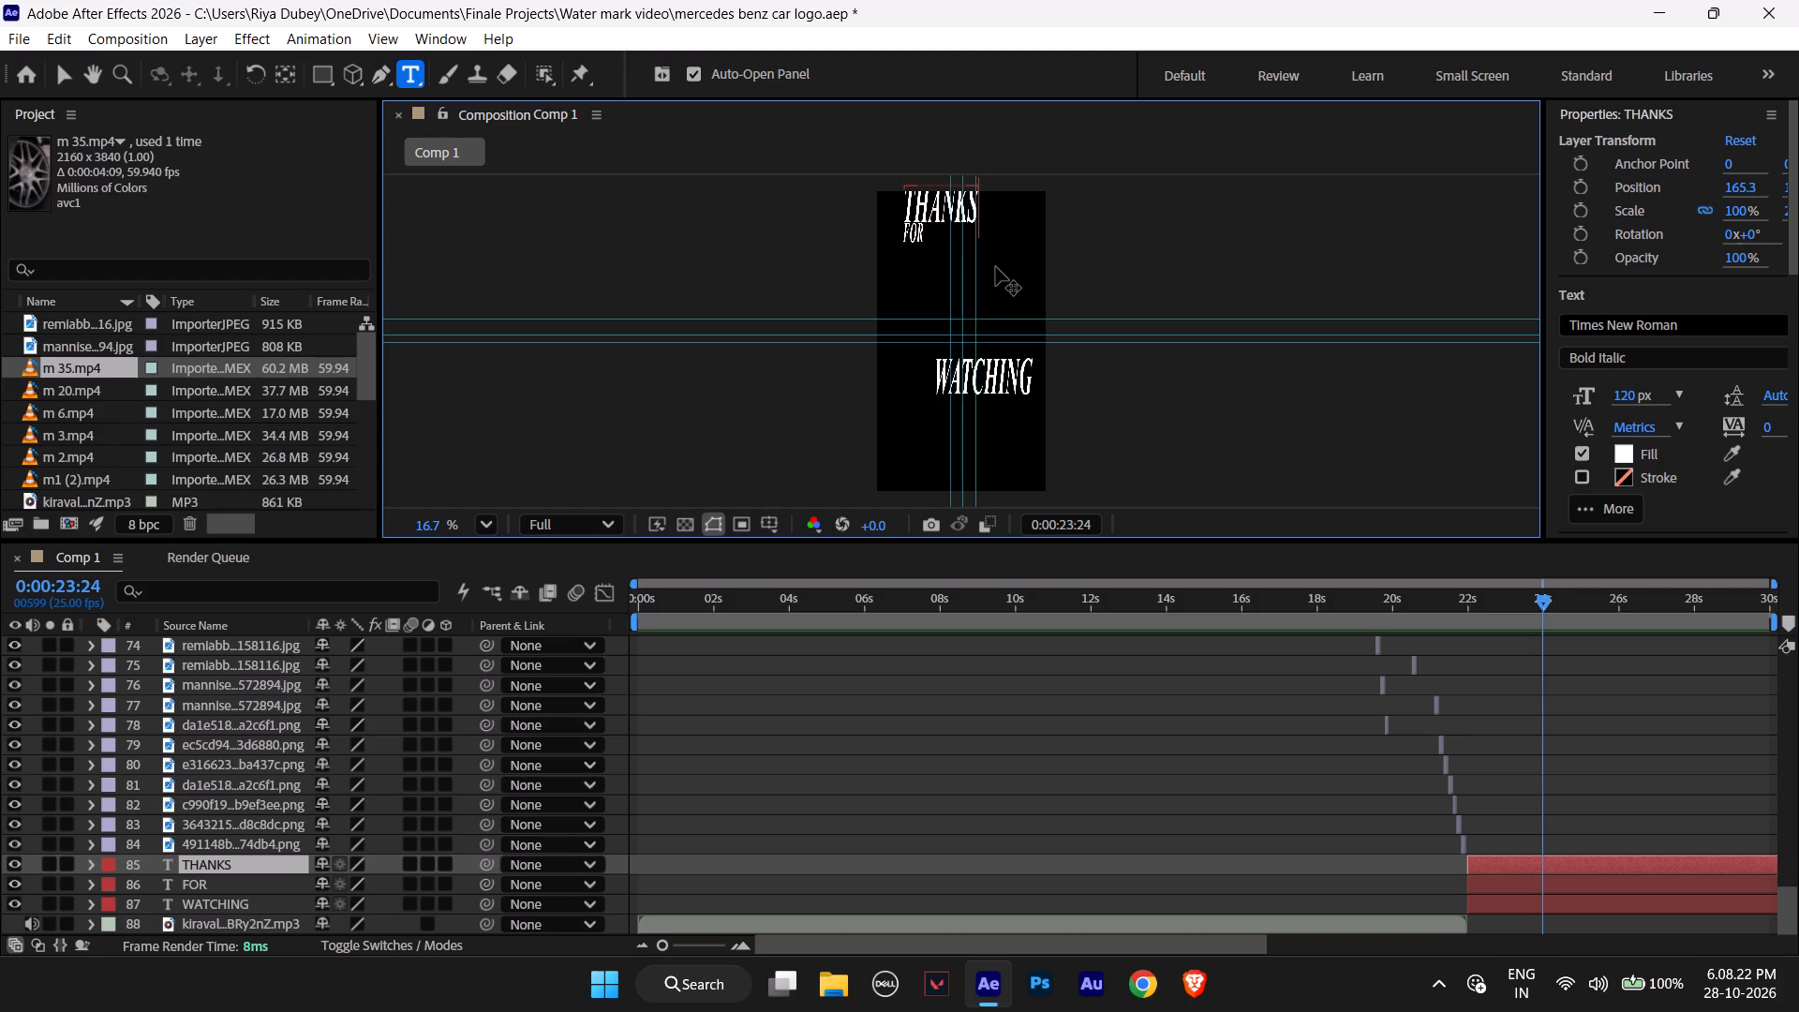
left_click(67, 81)
key("Down")
key("Right")
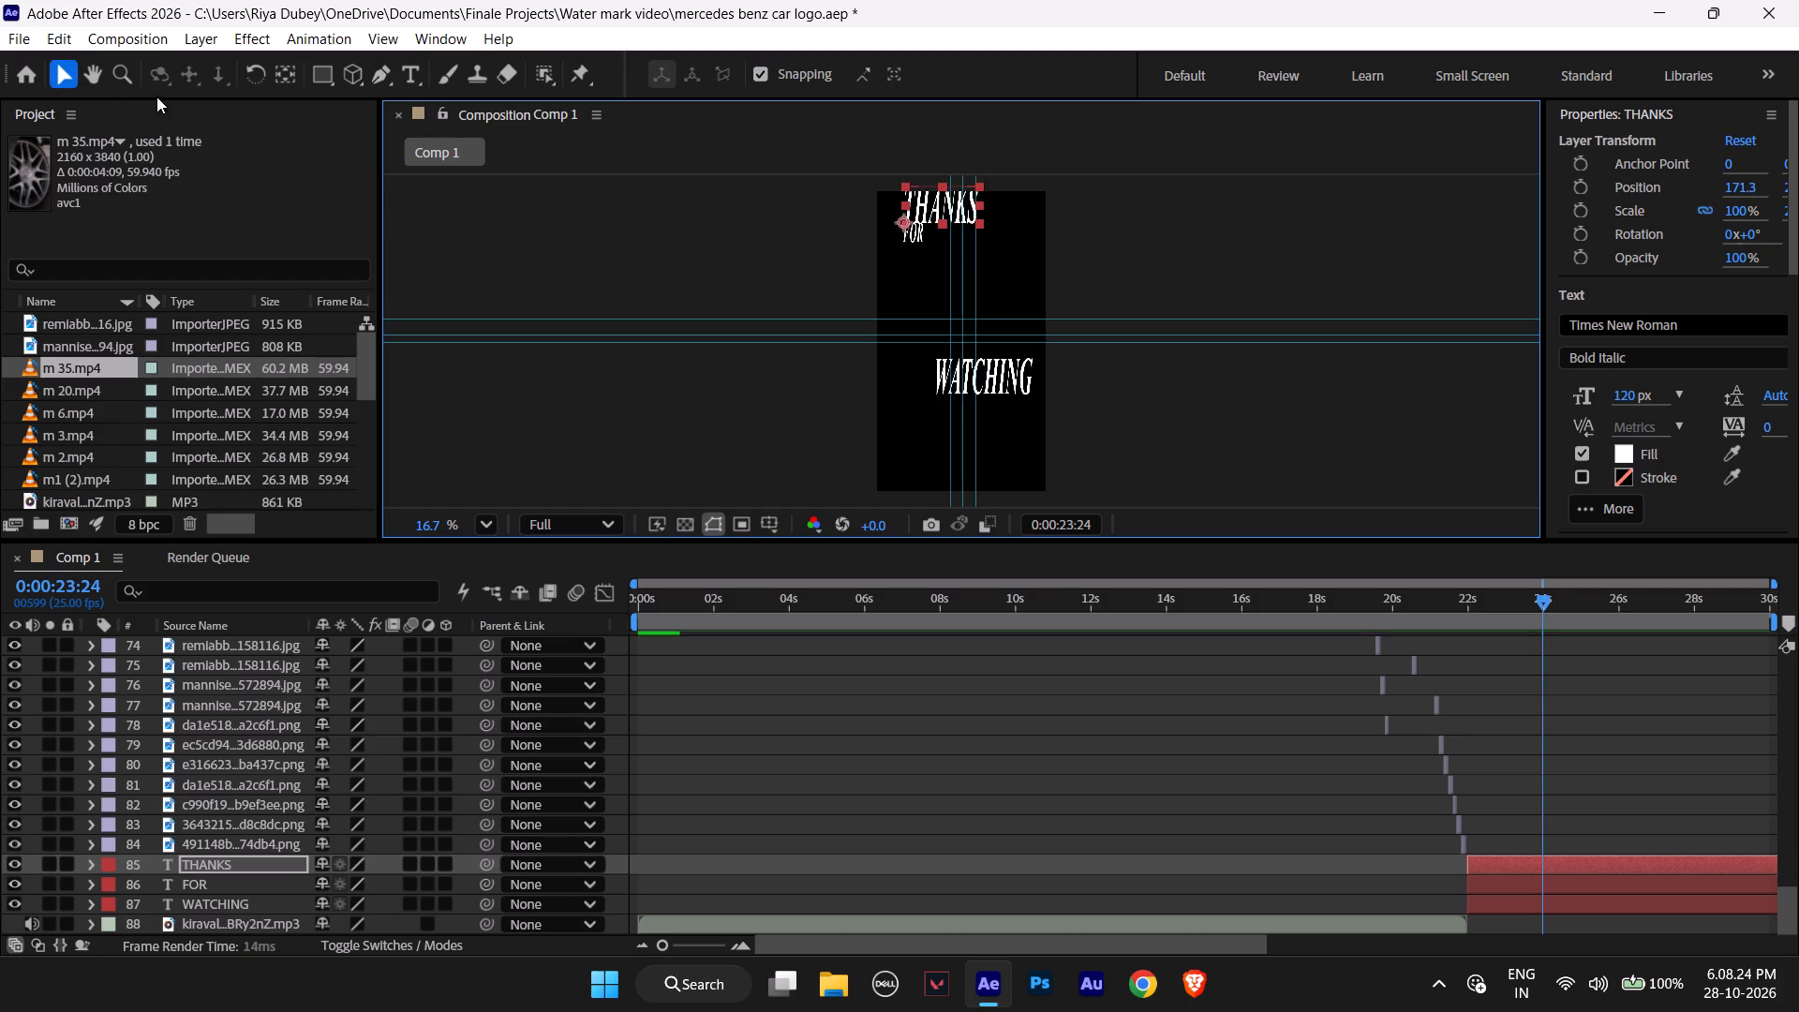
key("Down")
key("Down")
key("Down")
key("Down")
key("Down")
key("Down")
key("Down")
key("Down")
key("Down")
key("Down")
key("Down")
key("Down")
key("Down")
key("Down")
key("Down")
key("Down")
key("Right")
key("Right")
key("Right")
key("Right")
key("Right")
key("Right")
key("Right")
key("Right")
key("Right")
key("Right")
key("Right")
key("Right")
key("Right")
key("Right")
key("Right")
key("Right")
key("Right")
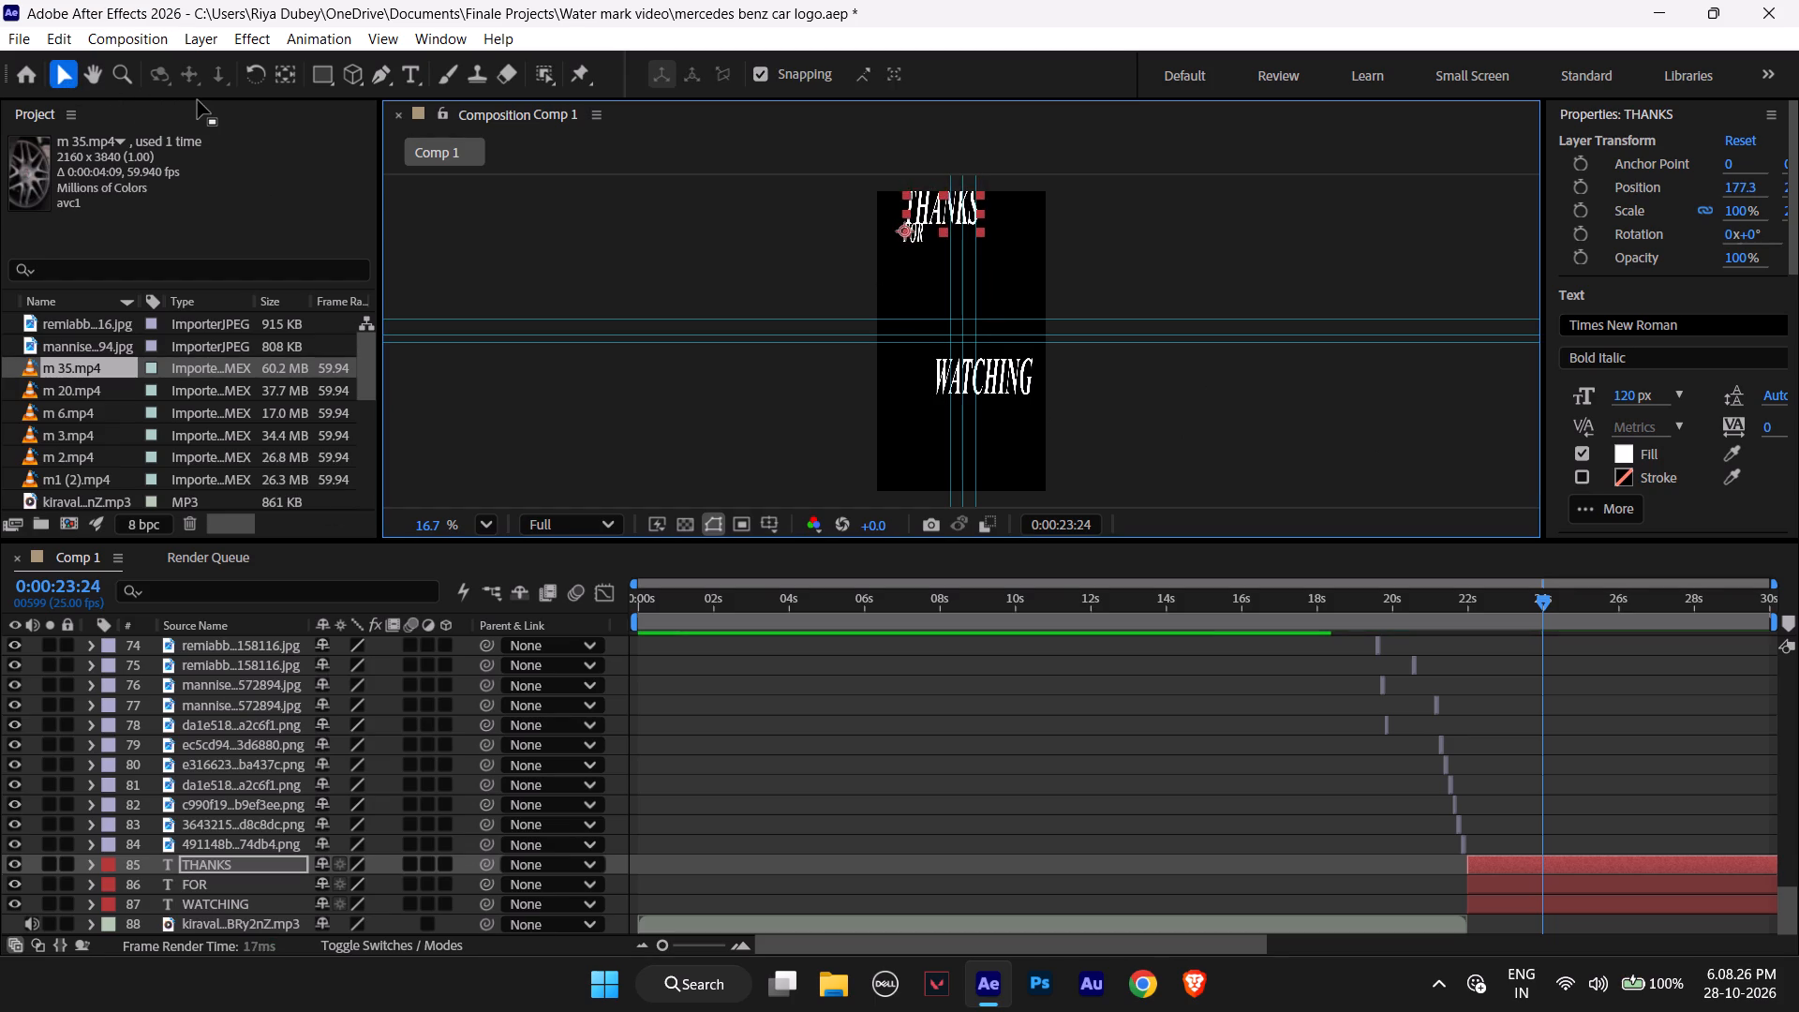
key("Down")
key("Down")
key("Down")
key("Down")
key("Down")
key("Down")
key("Down")
key("Down")
key("Down")
key("Down")
key("Down")
key("Down")
key("Down")
key("Down")
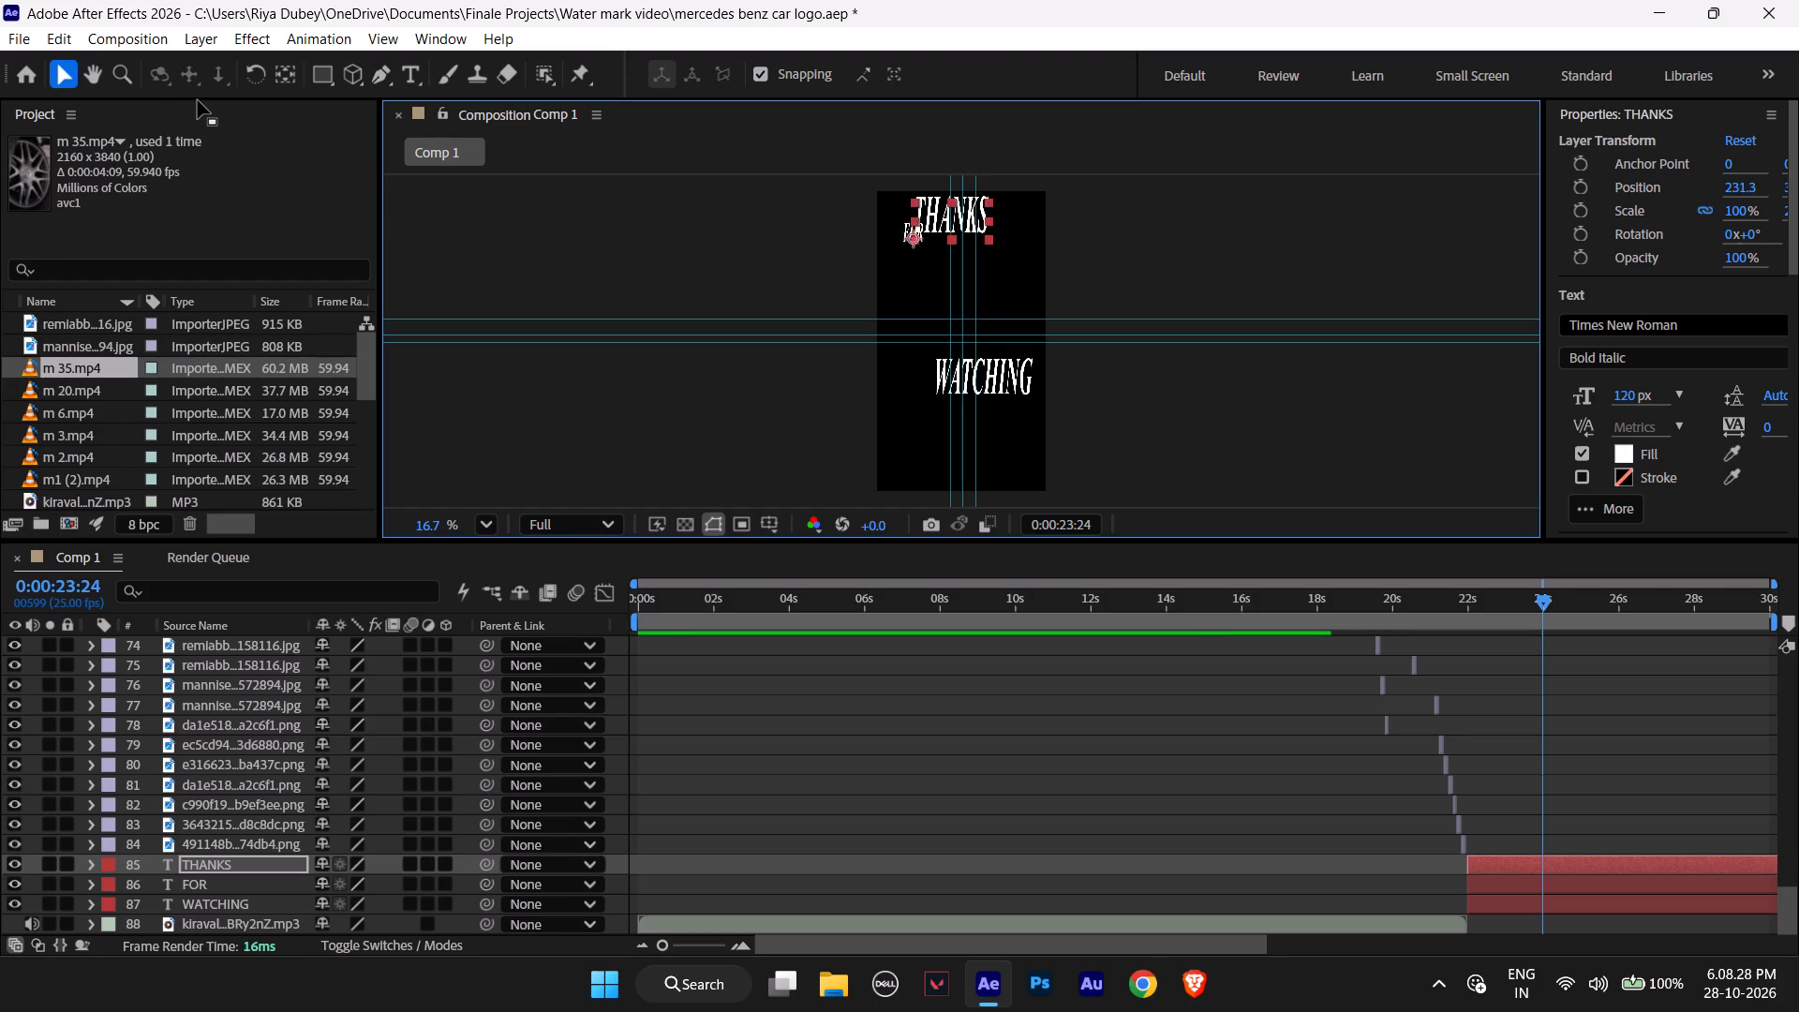
key("Right")
key("Right")
key("Right")
key("Right")
key("Right")
key("Right")
key("Right")
key("Right")
key("Right")
key("Right")
key("Right")
key("Right")
key("Right")
key("Right")
key("Right")
key("Right")
key("Down")
key("Down")
key("Down")
key("Down")
key("Down")
key("Down")
key("Down")
key("Down")
key("Down")
key("Down")
key("Down")
key("Down")
key("Down")
key("Down")
key("Down")
key("Down")
key("Down")
key("Down")
key("Down")
key("Down")
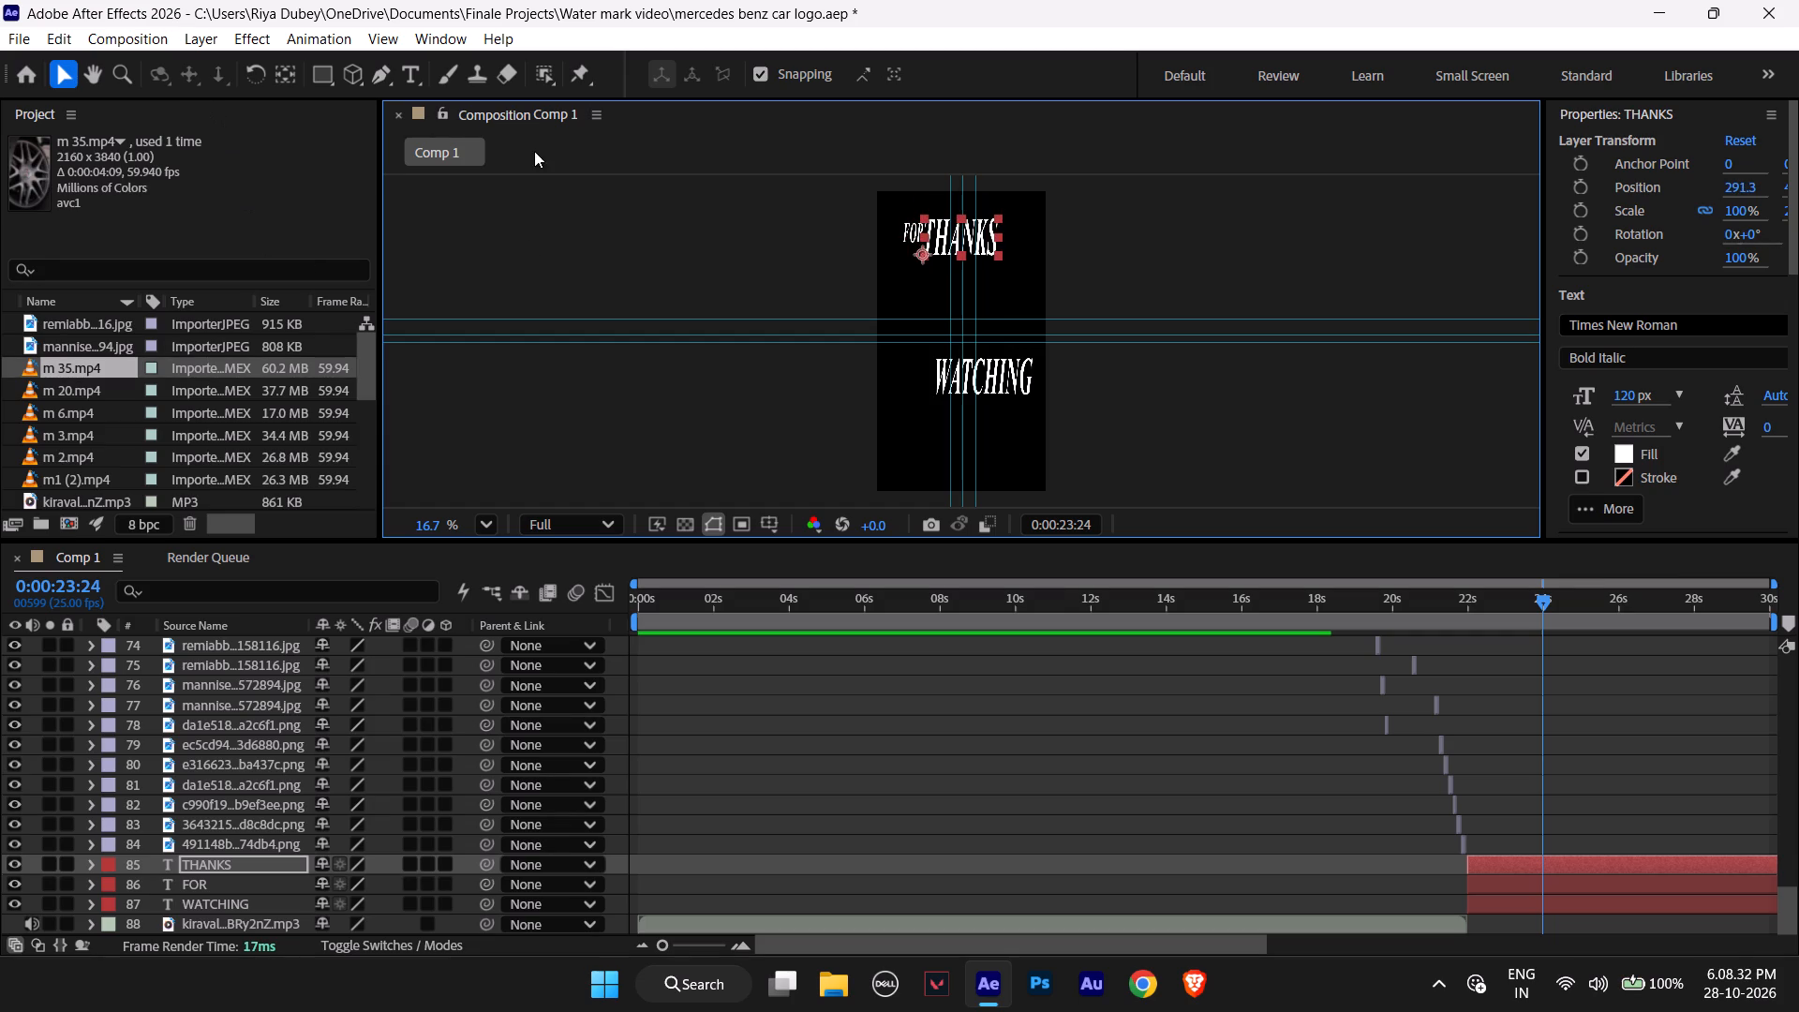
Enlarge the FOR text to a font size of 120 px.
left_click(200, 883)
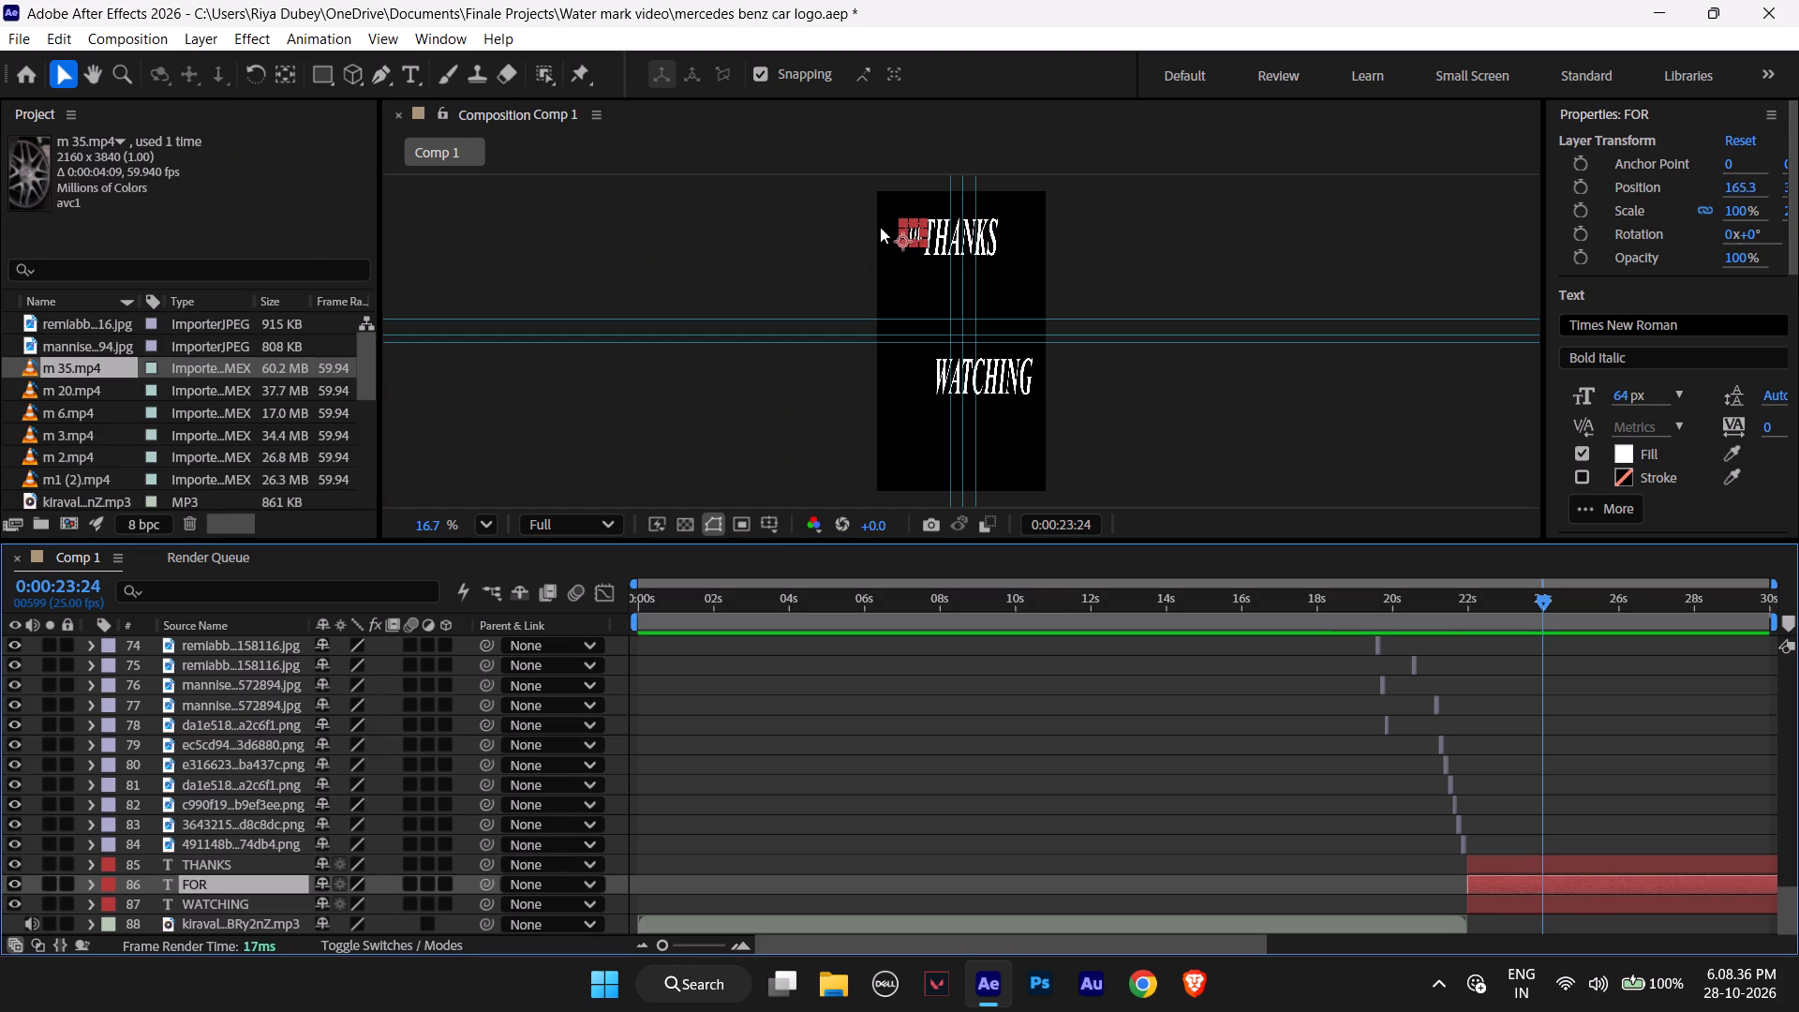
scroll(884, 227, "up", 5, "alt")
scroll(839, 285, "up", 5)
scroll(838, 289, "down", 1)
key("space")
key("space")
key("space")
key("space")
key("space")
key("space")
key("space")
key("space")
key("space")
key("space")
left_click_drag(911, 211, 912, 482)
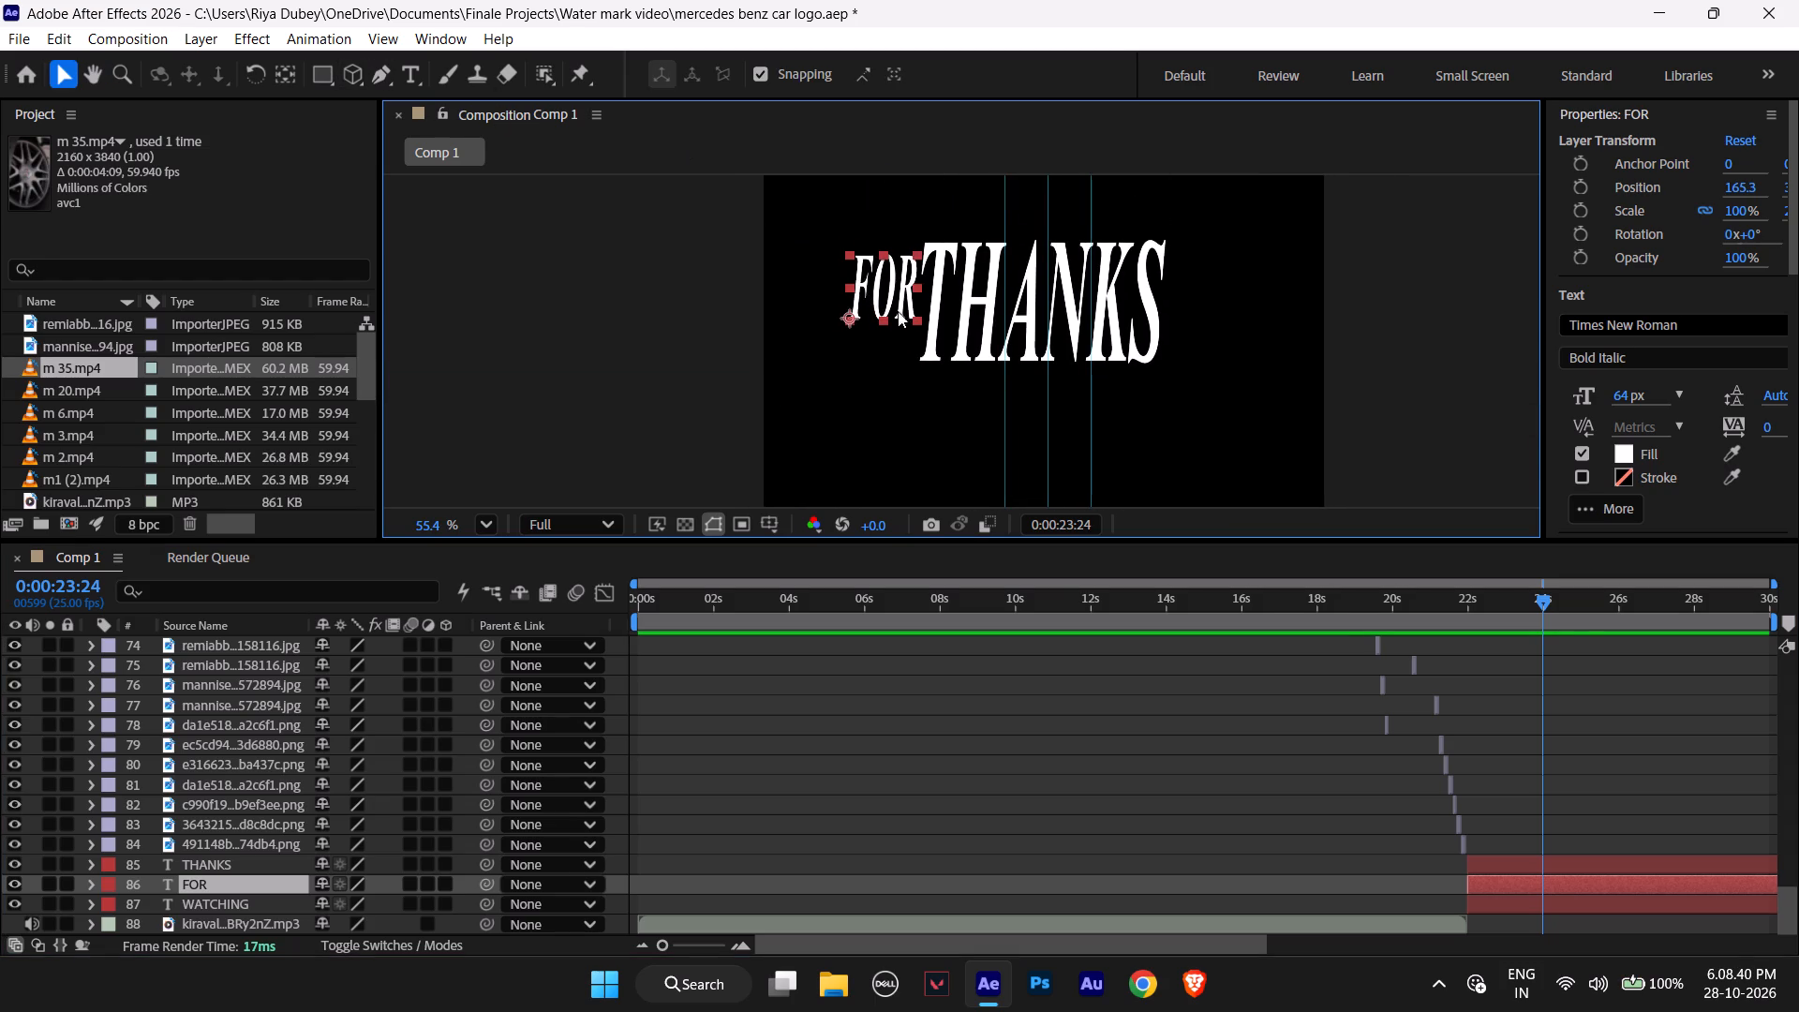
left_click(862, 277)
double_click(881, 286)
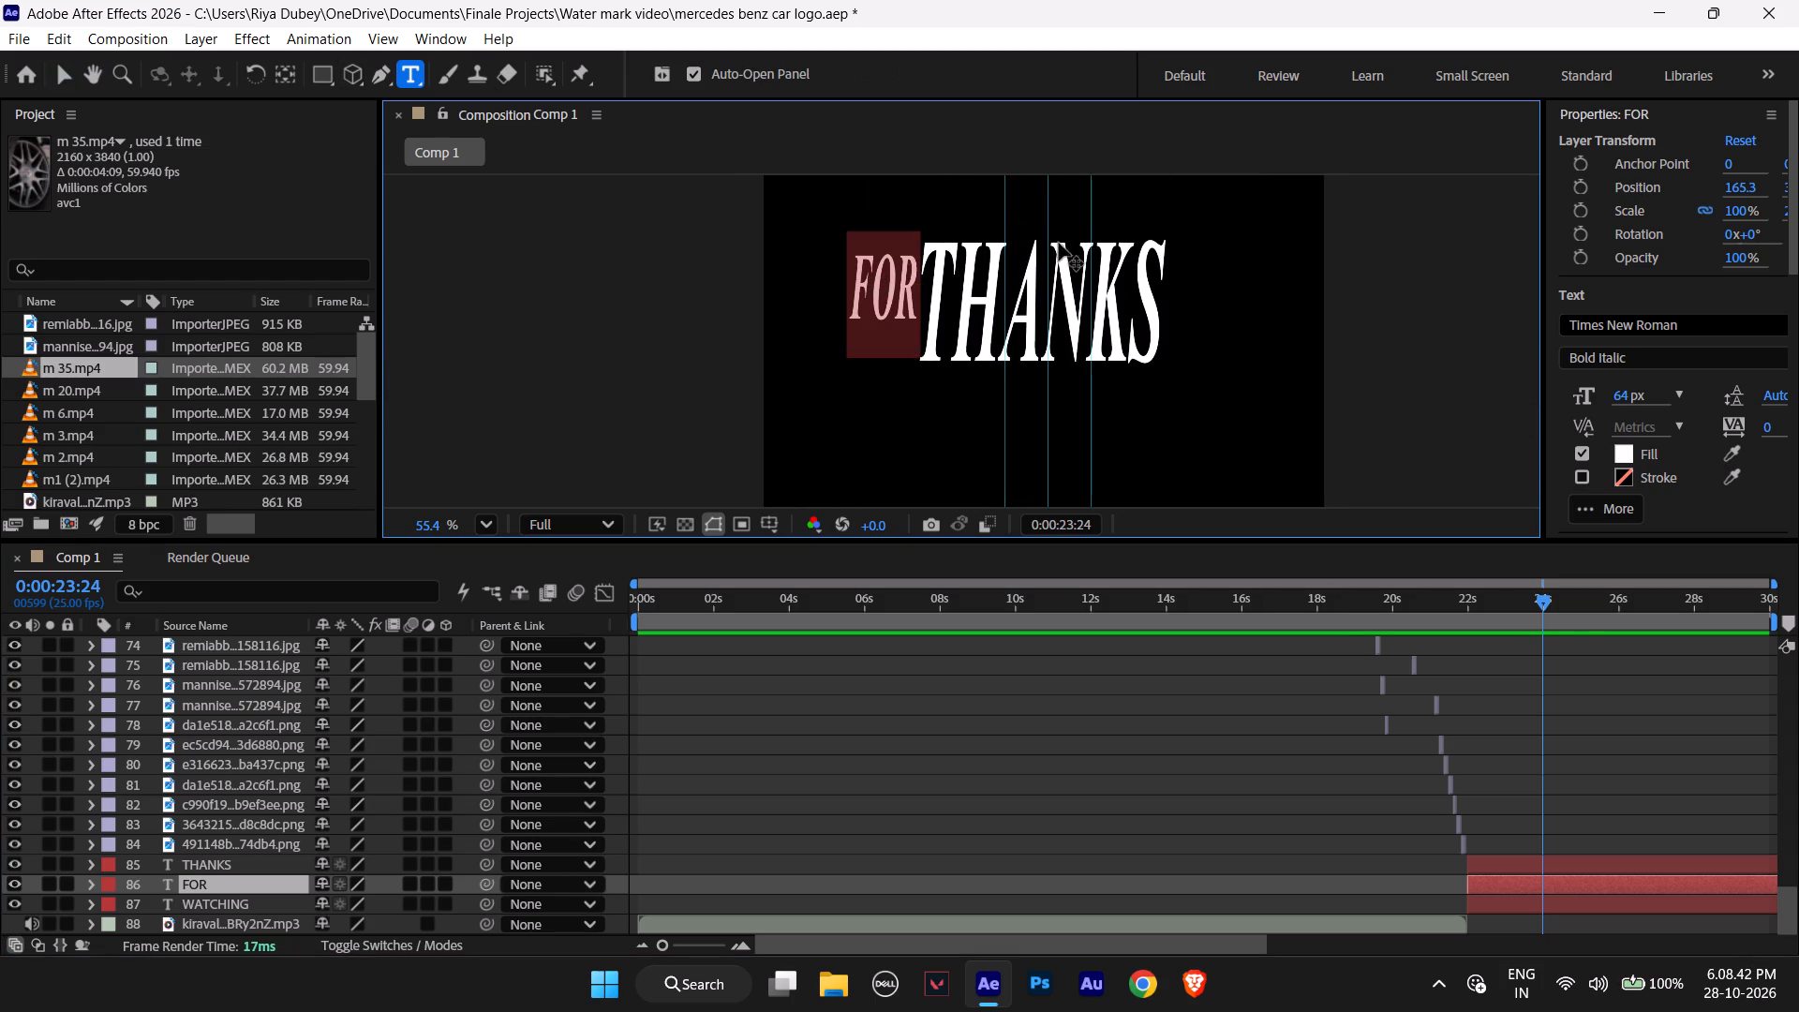
left_click(1633, 393)
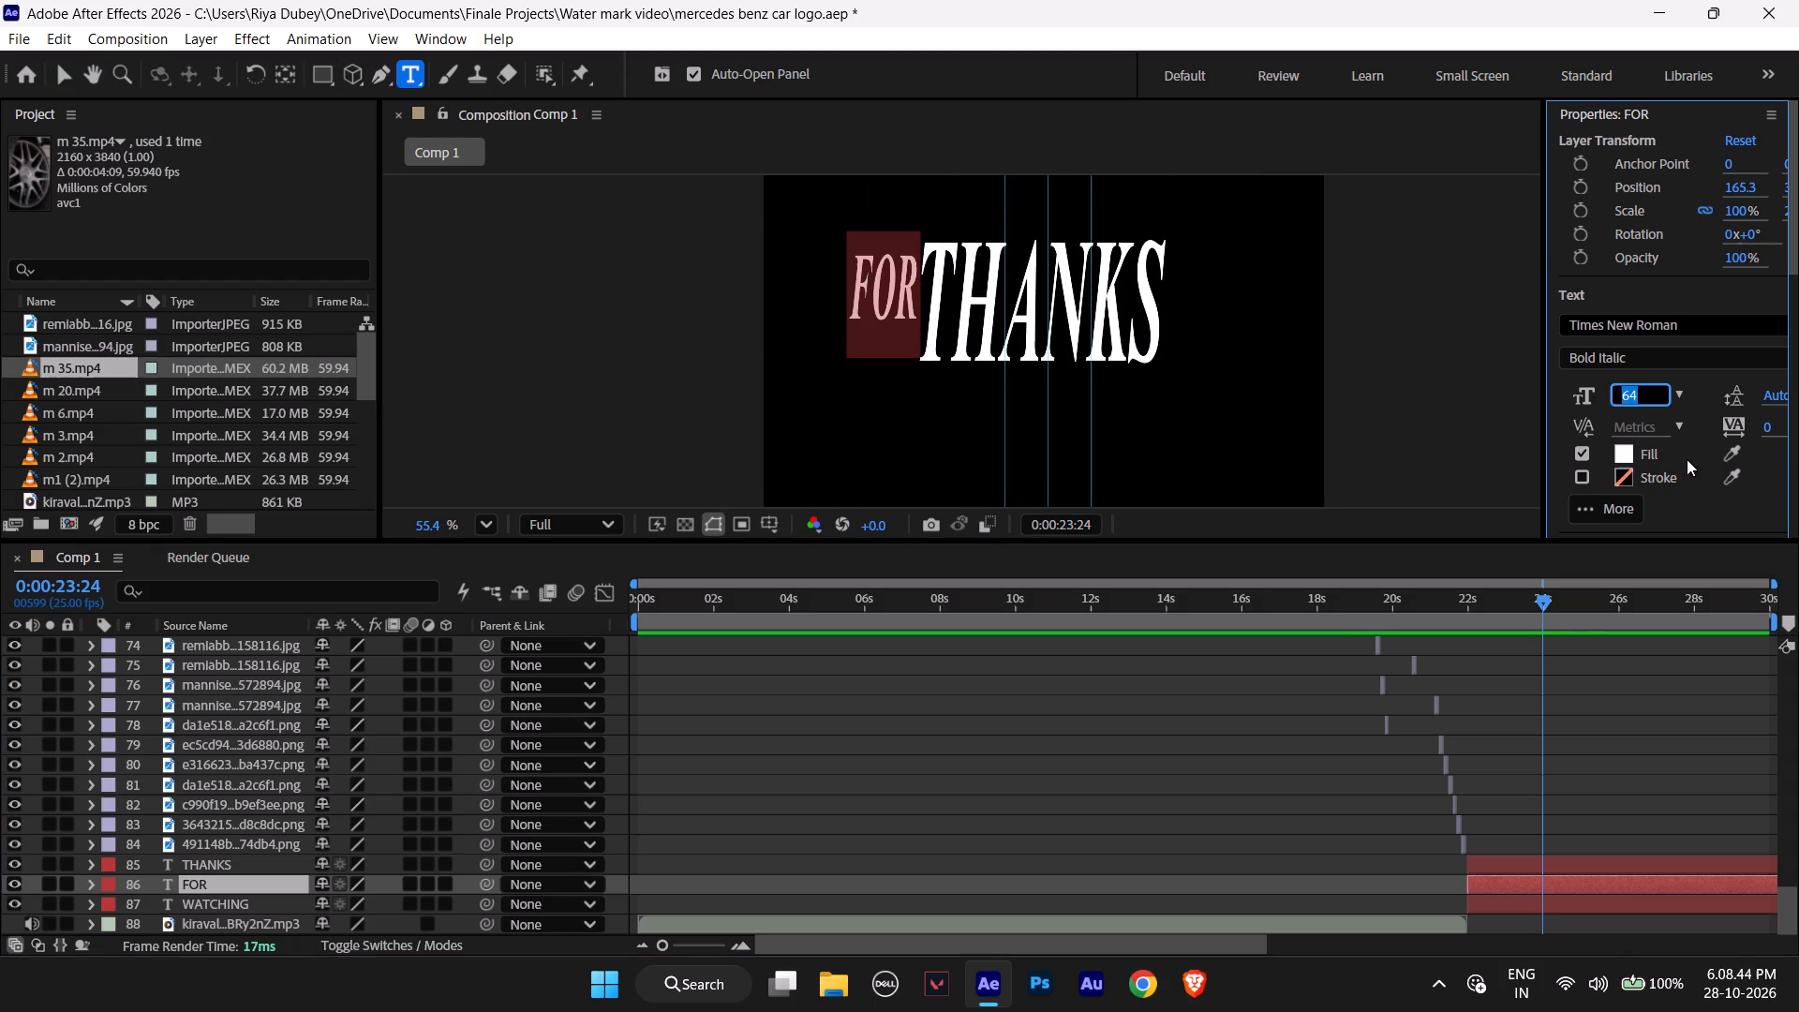
type("120")
key("Return")
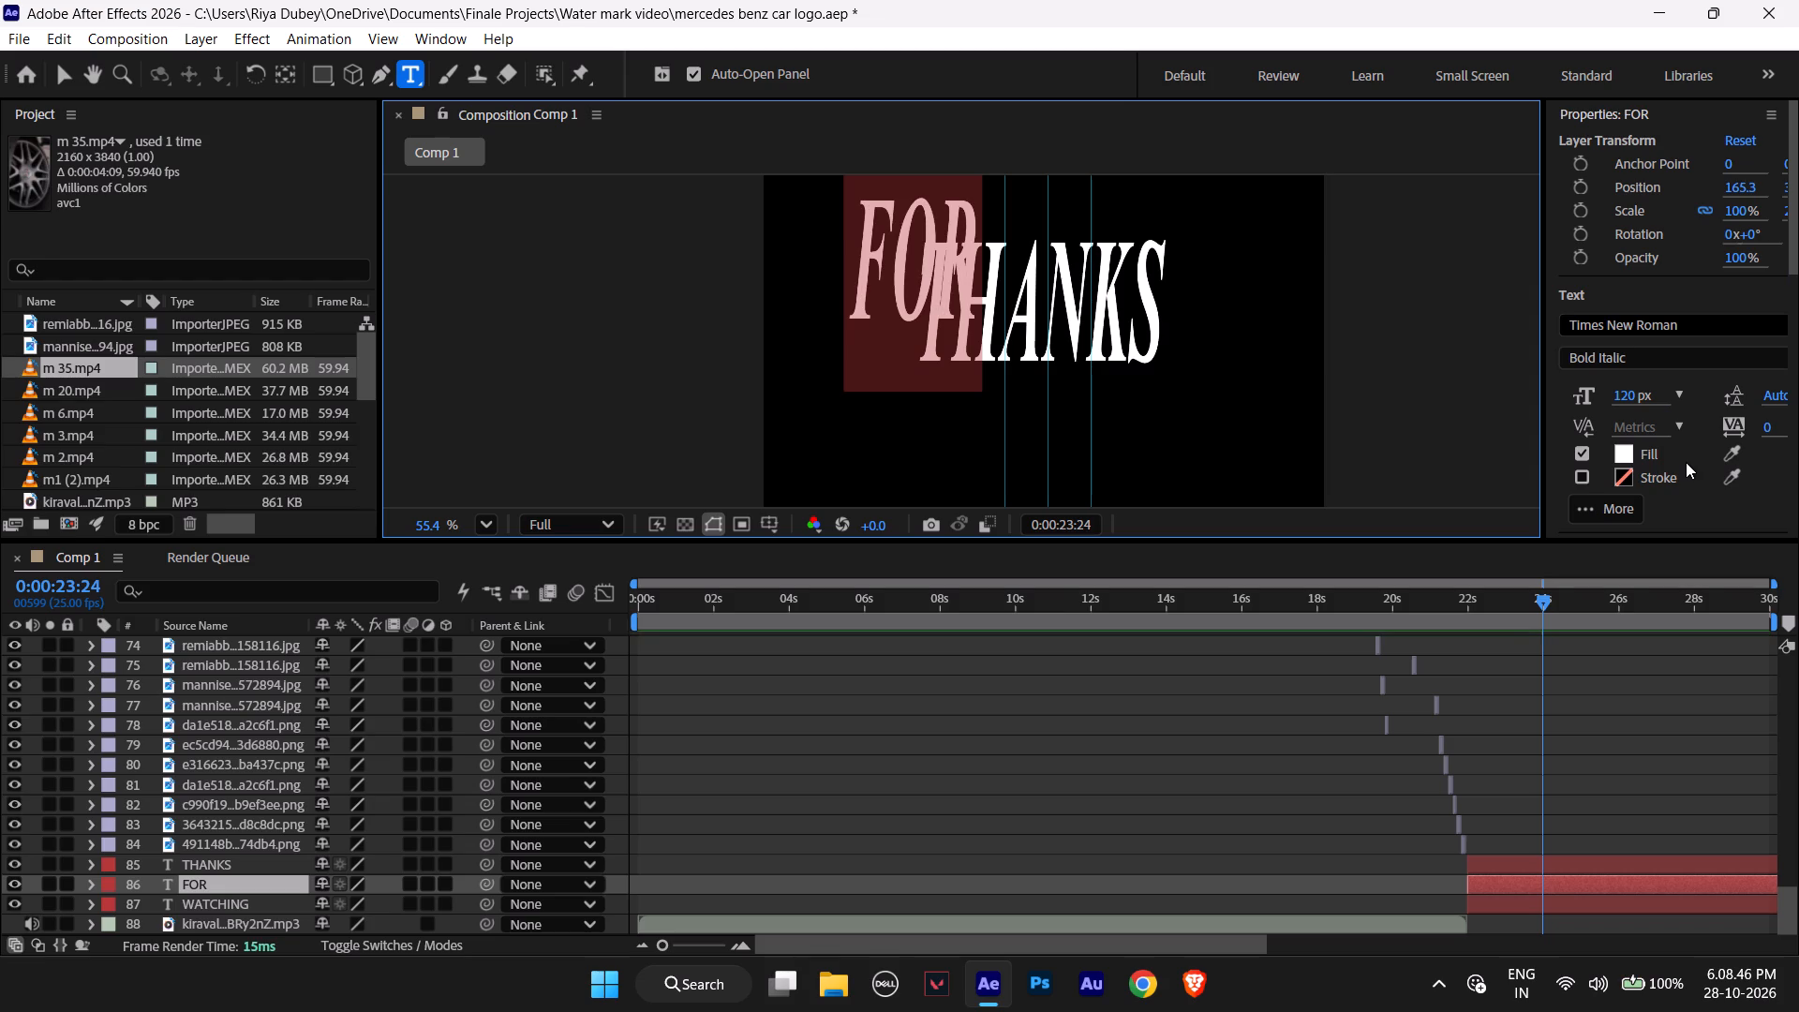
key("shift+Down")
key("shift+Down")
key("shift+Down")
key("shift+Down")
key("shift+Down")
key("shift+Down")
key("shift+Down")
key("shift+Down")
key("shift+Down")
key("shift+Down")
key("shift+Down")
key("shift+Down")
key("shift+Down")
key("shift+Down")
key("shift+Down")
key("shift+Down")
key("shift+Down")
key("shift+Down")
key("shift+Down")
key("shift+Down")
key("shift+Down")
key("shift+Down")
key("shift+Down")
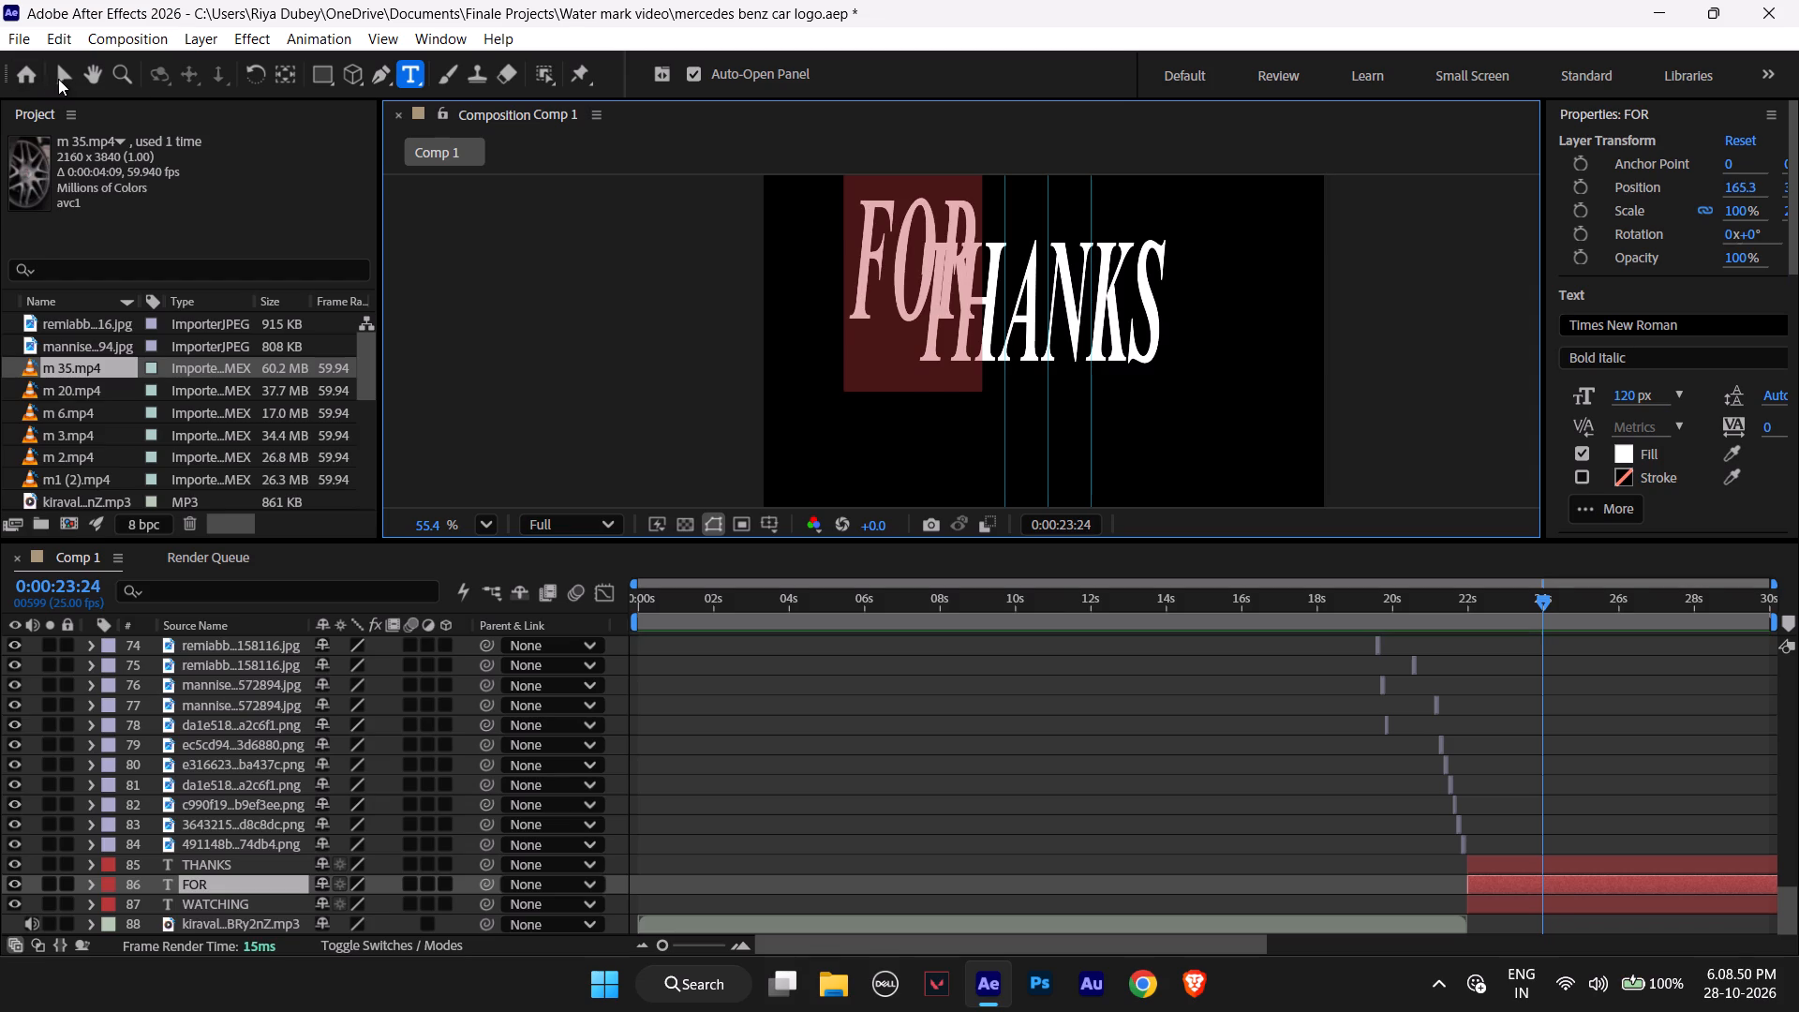
Leave text editing and move the FOR text down until it sits clear below the THANKS text.
left_click(56, 79)
key("shift+Down")
key("shift+Down")
key("shift+Down")
key("shift+Down")
key("shift+Down")
key("shift+Down")
key("shift+Down")
key("shift+Down")
key("shift+Down")
key("shift+Down")
key("shift+Down")
key("shift+Down")
key("shift+Down")
key("shift+Down")
key("shift+Down")
key("shift+Down")
key("shift+Down")
key("shift+Down")
key("shift+Down")
key("shift+Down")
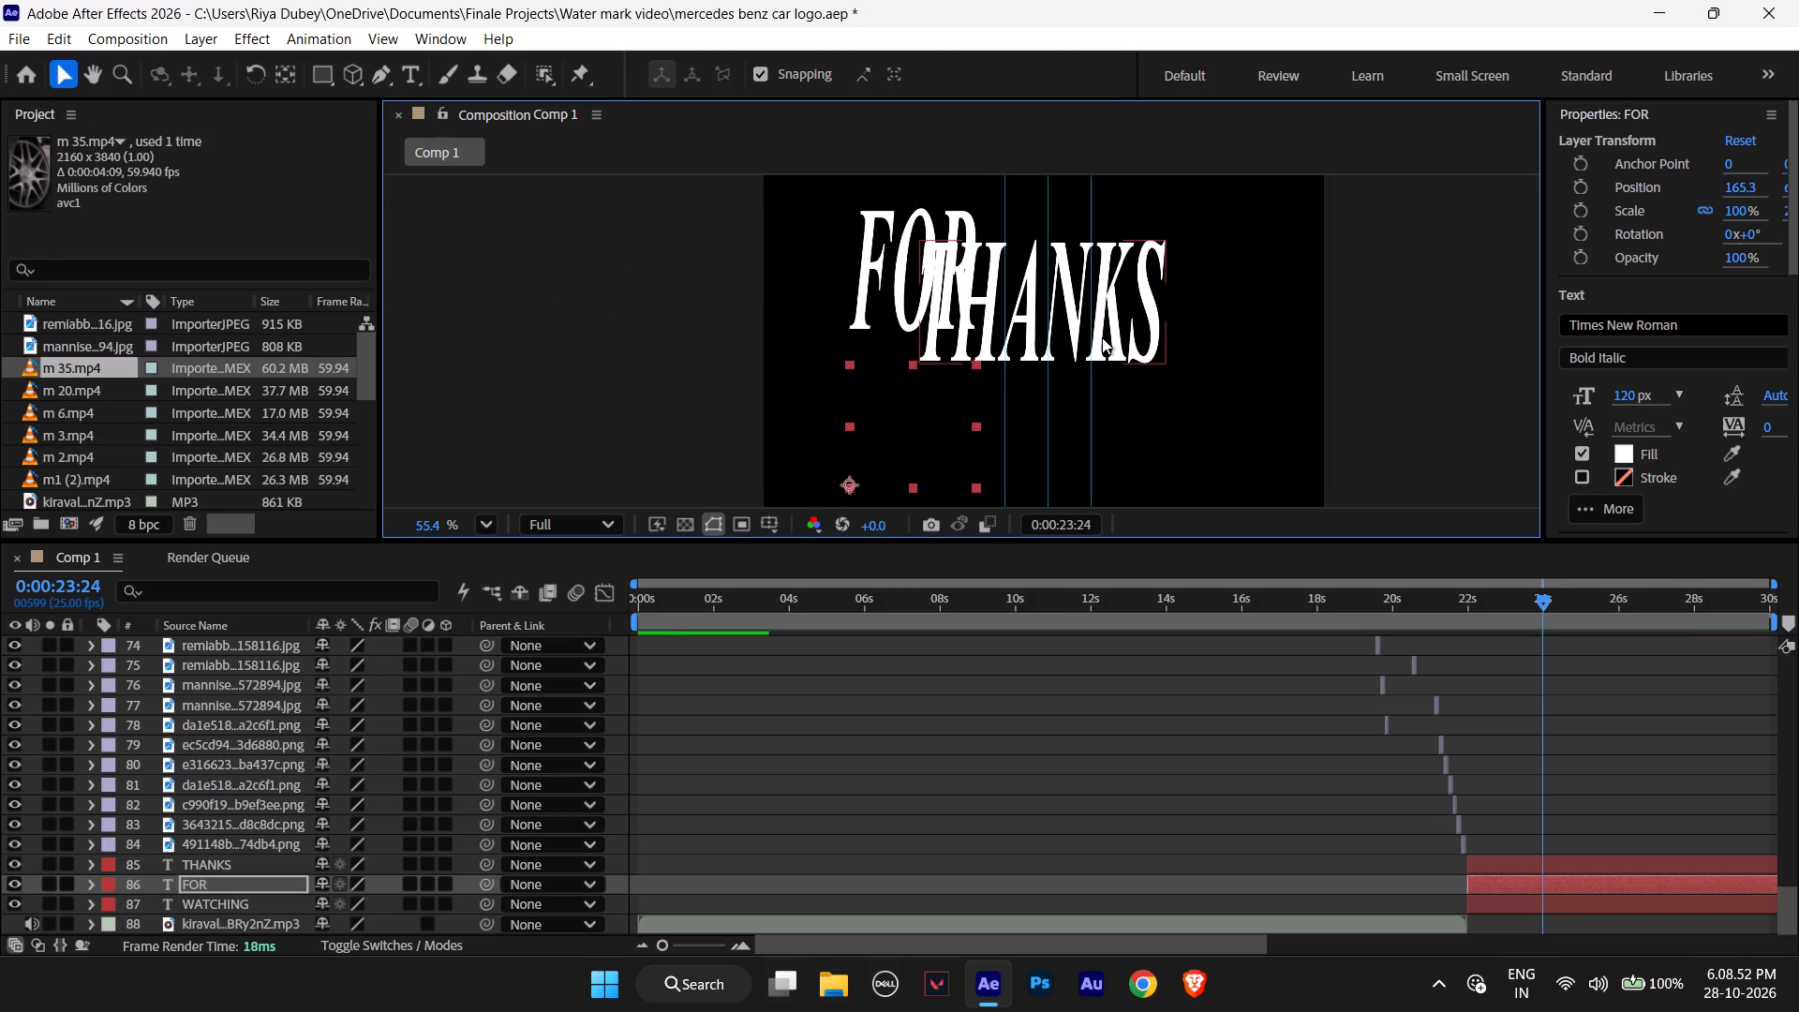
Move the FOR text right to horizontal position about 423, centred on the middle vertical guide beneath THANKS.
key("shift+Right")
key("shift+Right")
key("shift+Right")
key("shift+Right")
key("shift+Right")
key("shift+Right")
key("shift+Right")
key("shift+Right")
key("shift+Right")
key("shift+Right")
key("shift+Right")
key("shift+Right")
key("shift+Right")
key("shift+Right")
key("shift+Right")
key("shift+Right")
key("shift+Right")
key("shift+Right")
key("shift+Right")
key("shift+Right")
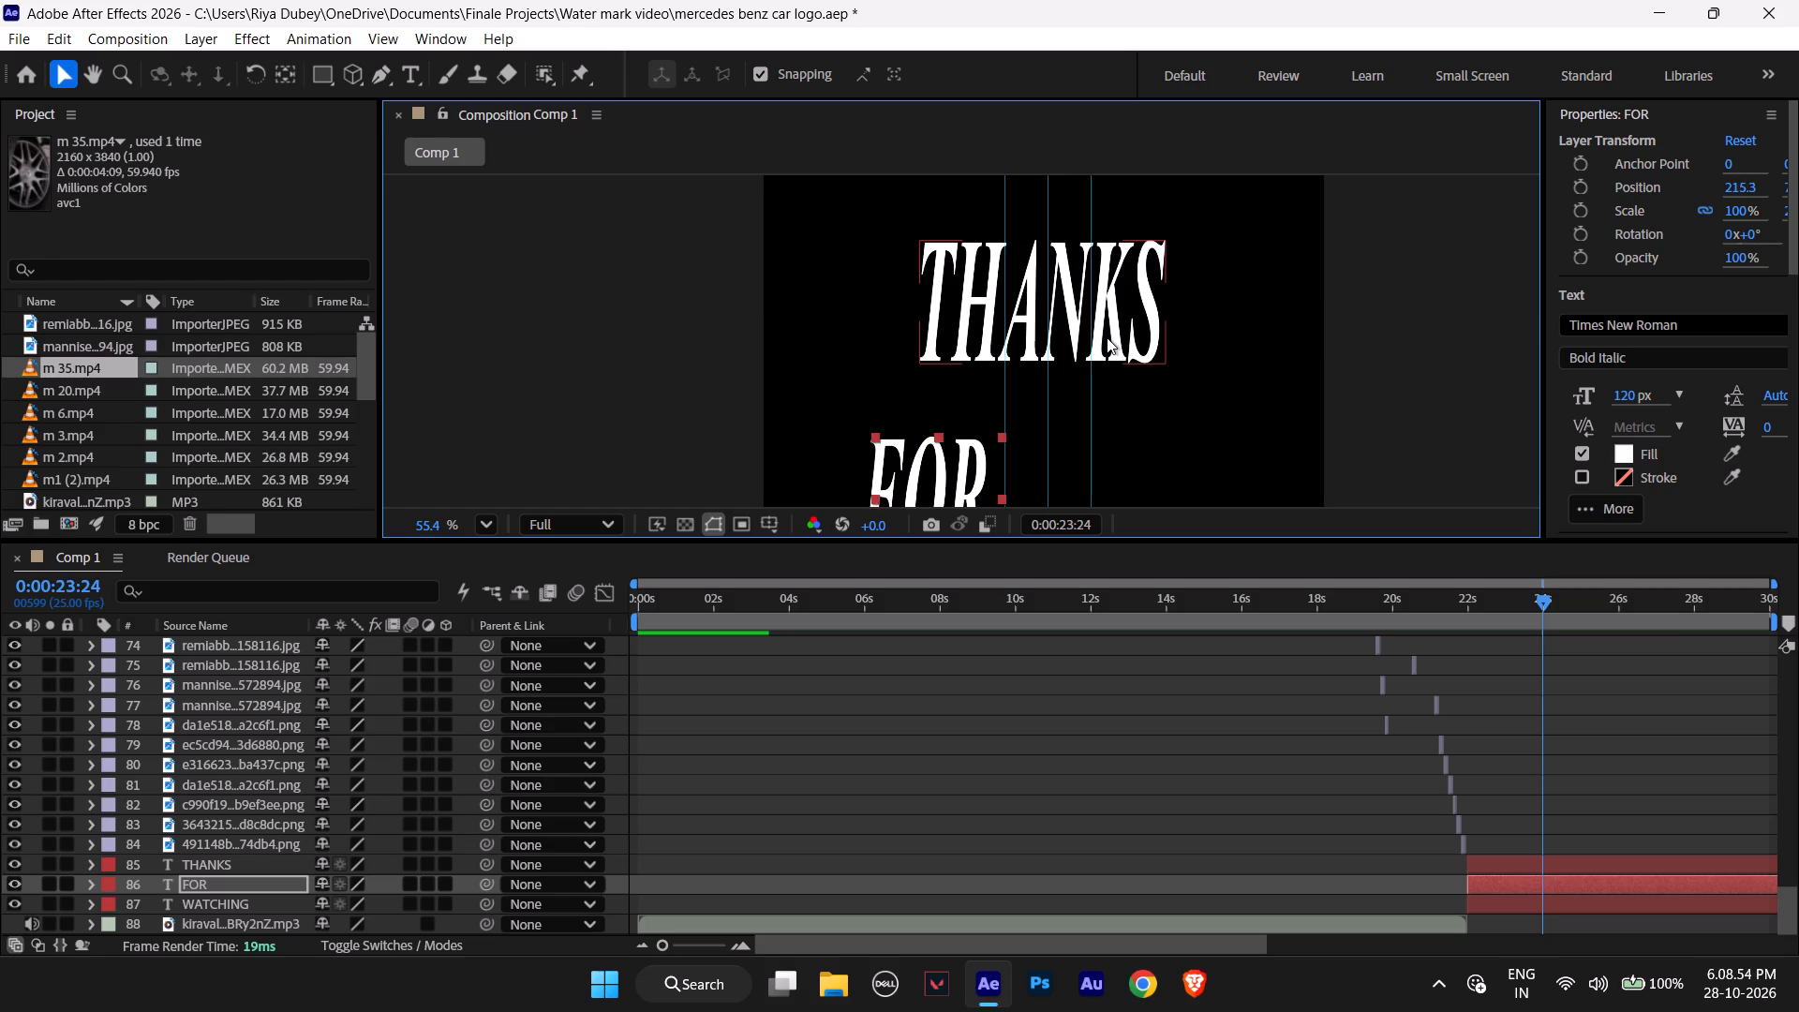
key("shift+Right")
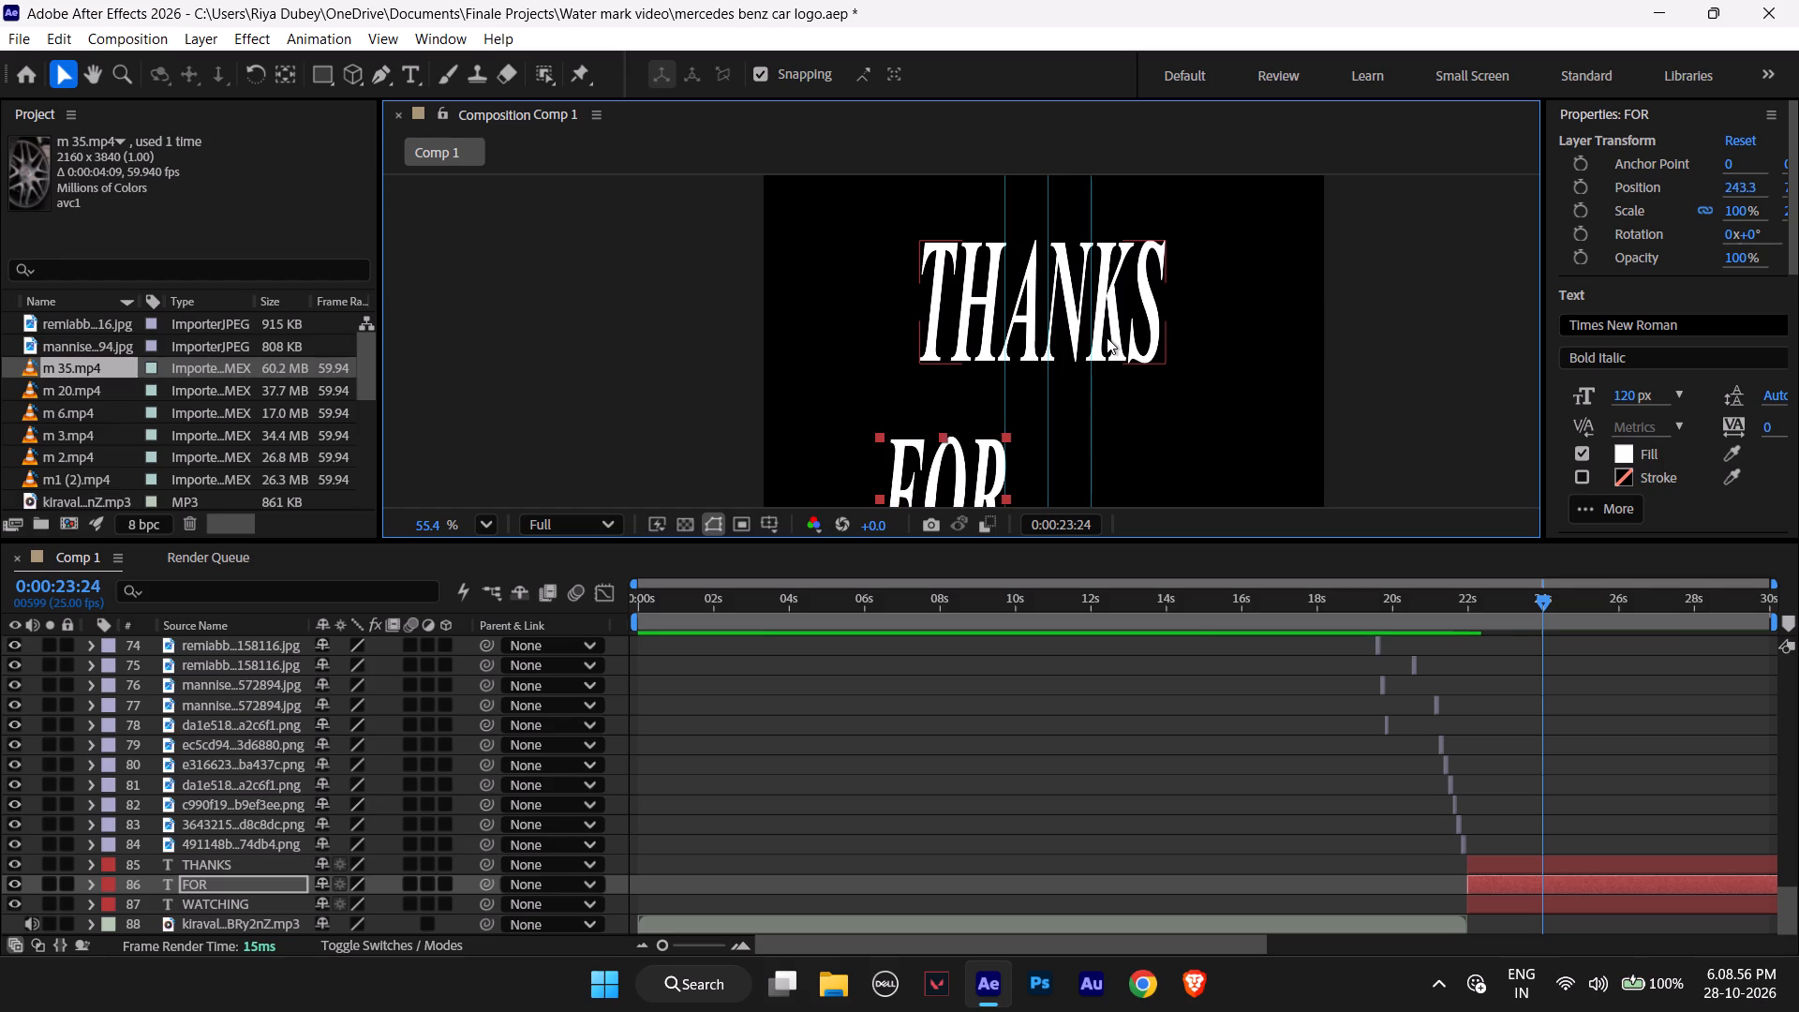
key("shift+Right")
key("shift+Right")
key("shift+Right")
key("shift+Right")
key("shift+Right")
key("shift+Right")
key("shift+Right")
key("shift+Right")
key("shift+Right")
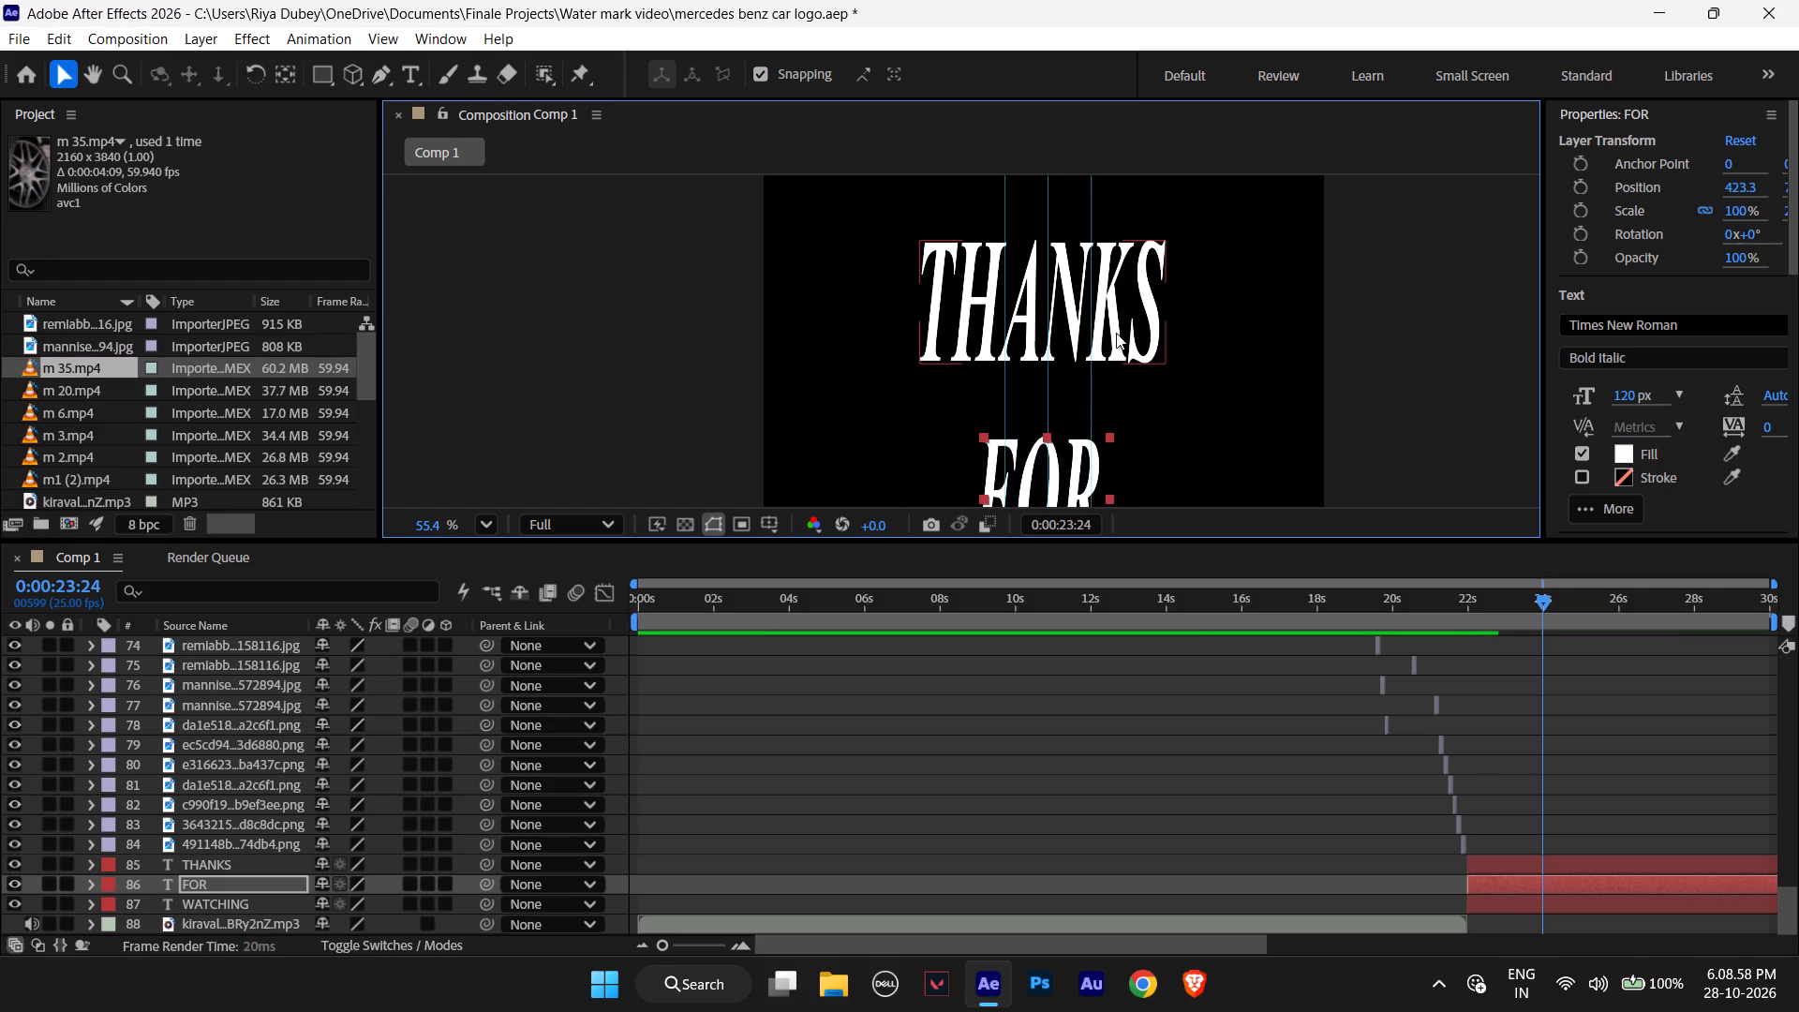
key("shift+Right")
key("shift+Left")
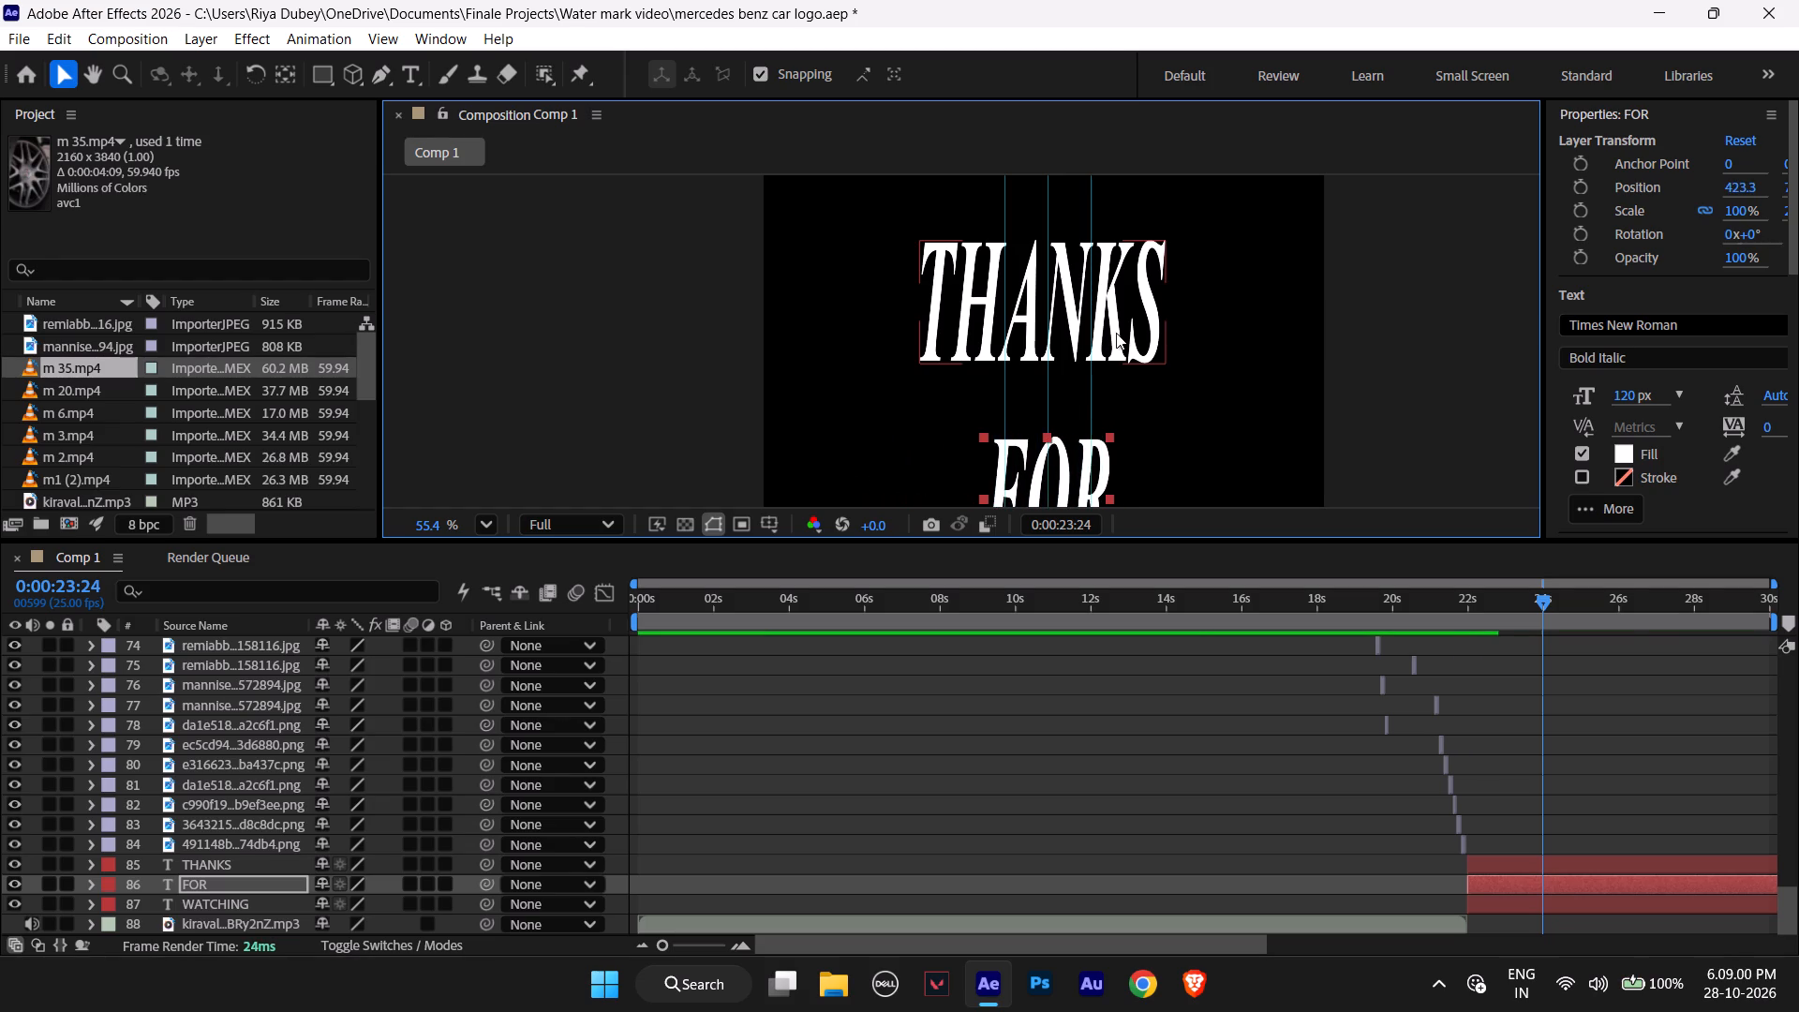
Move the WATCHING text left to horizontal position about 227, centred on the middle vertical guide.
scroll(1217, 178, "down", 2)
scroll(1216, 181, "up", 1)
scroll(1216, 189, "down", 4)
scroll(1221, 216, "down", 8, "alt")
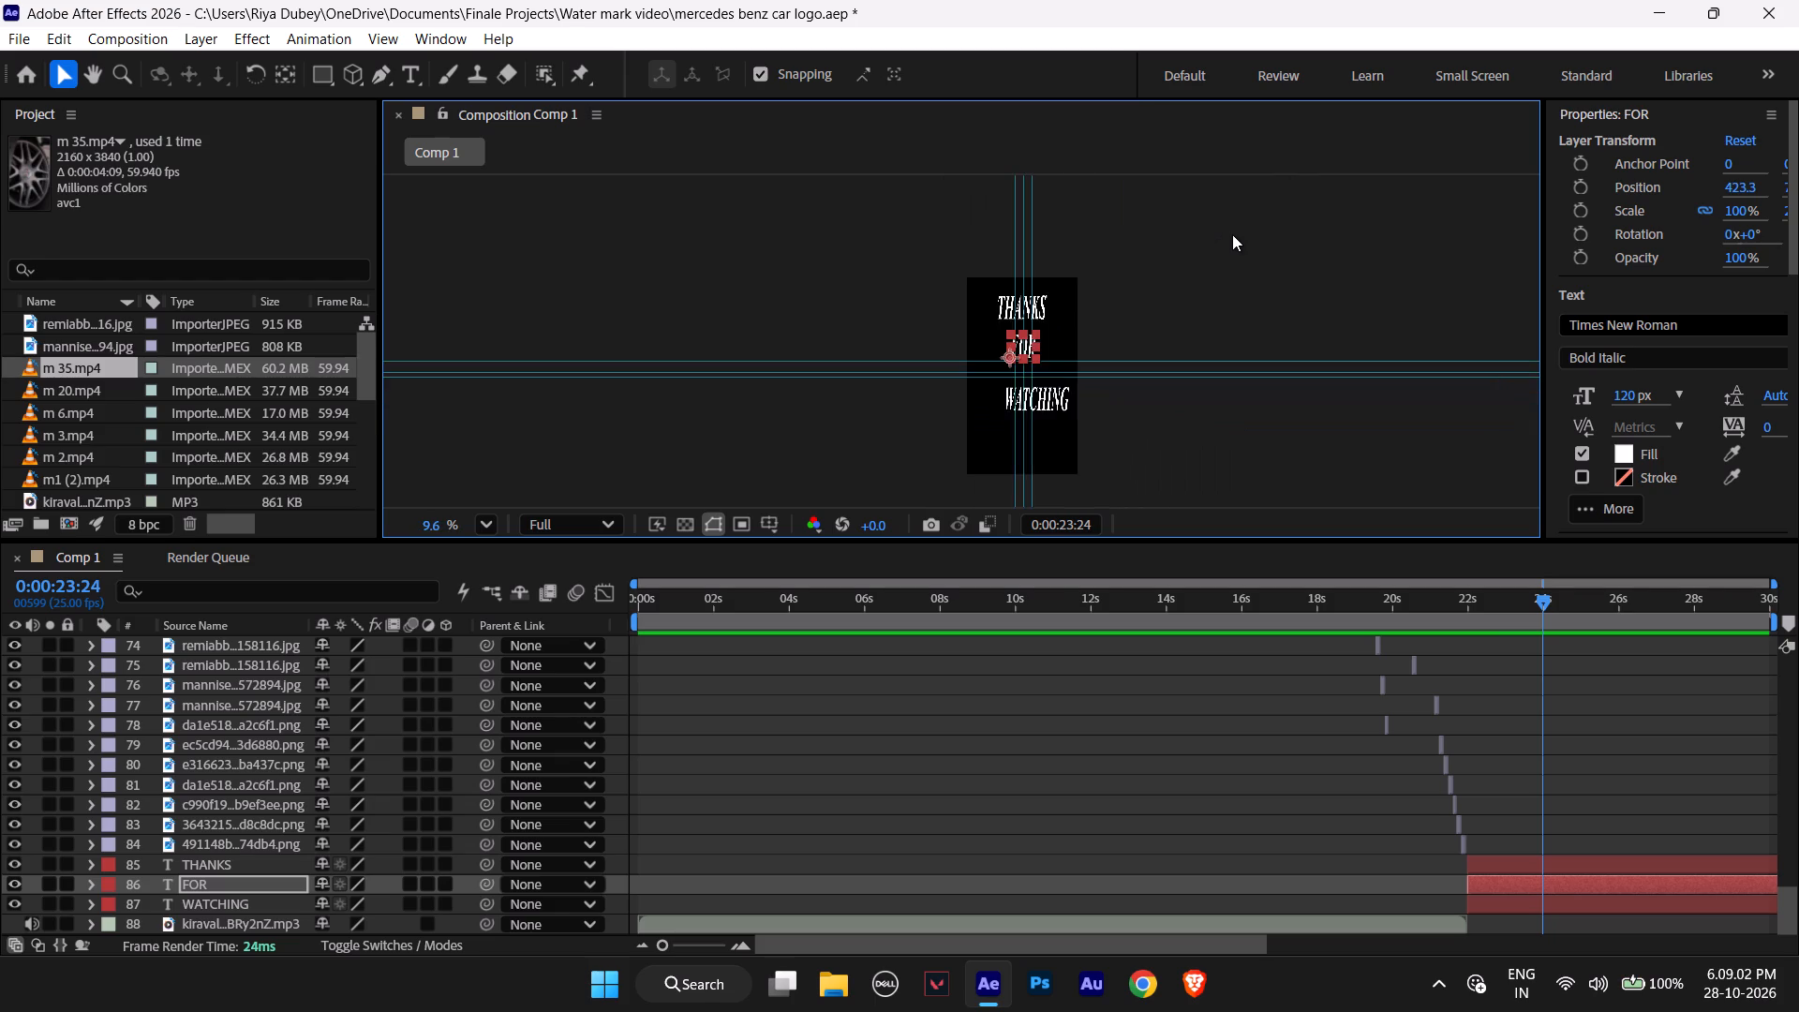
left_click(494, 520)
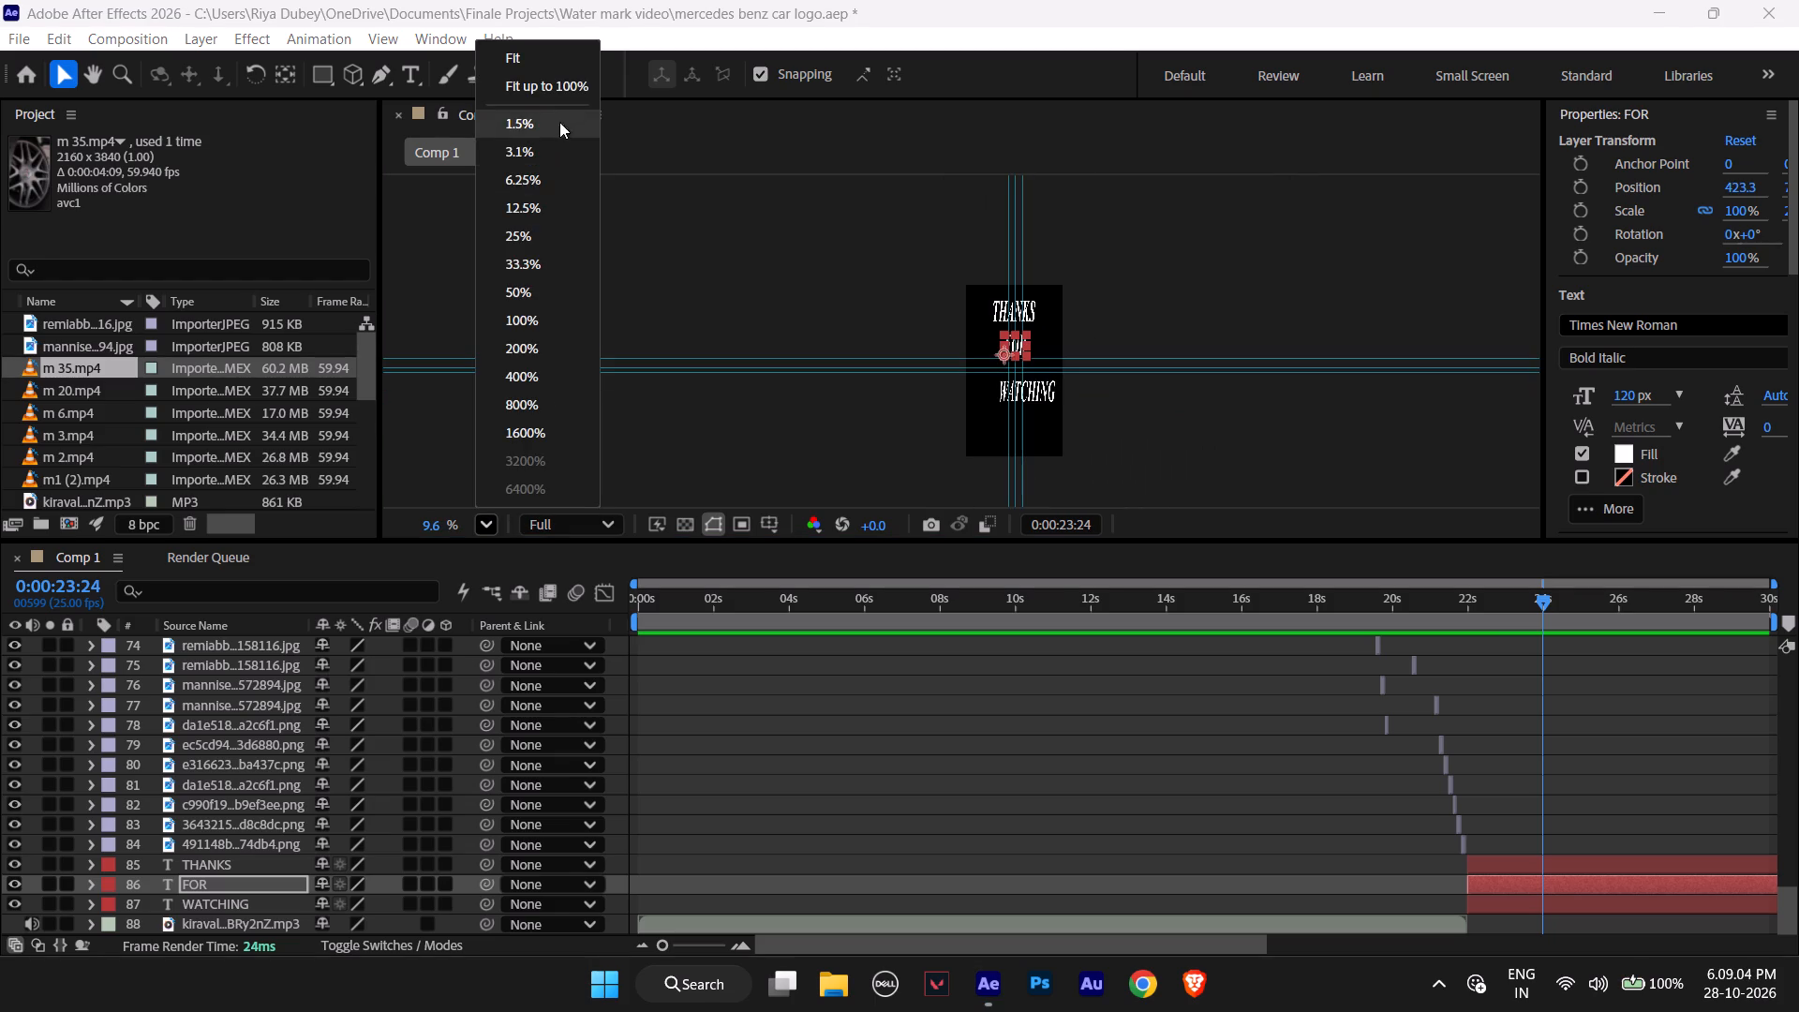
left_click(568, 80)
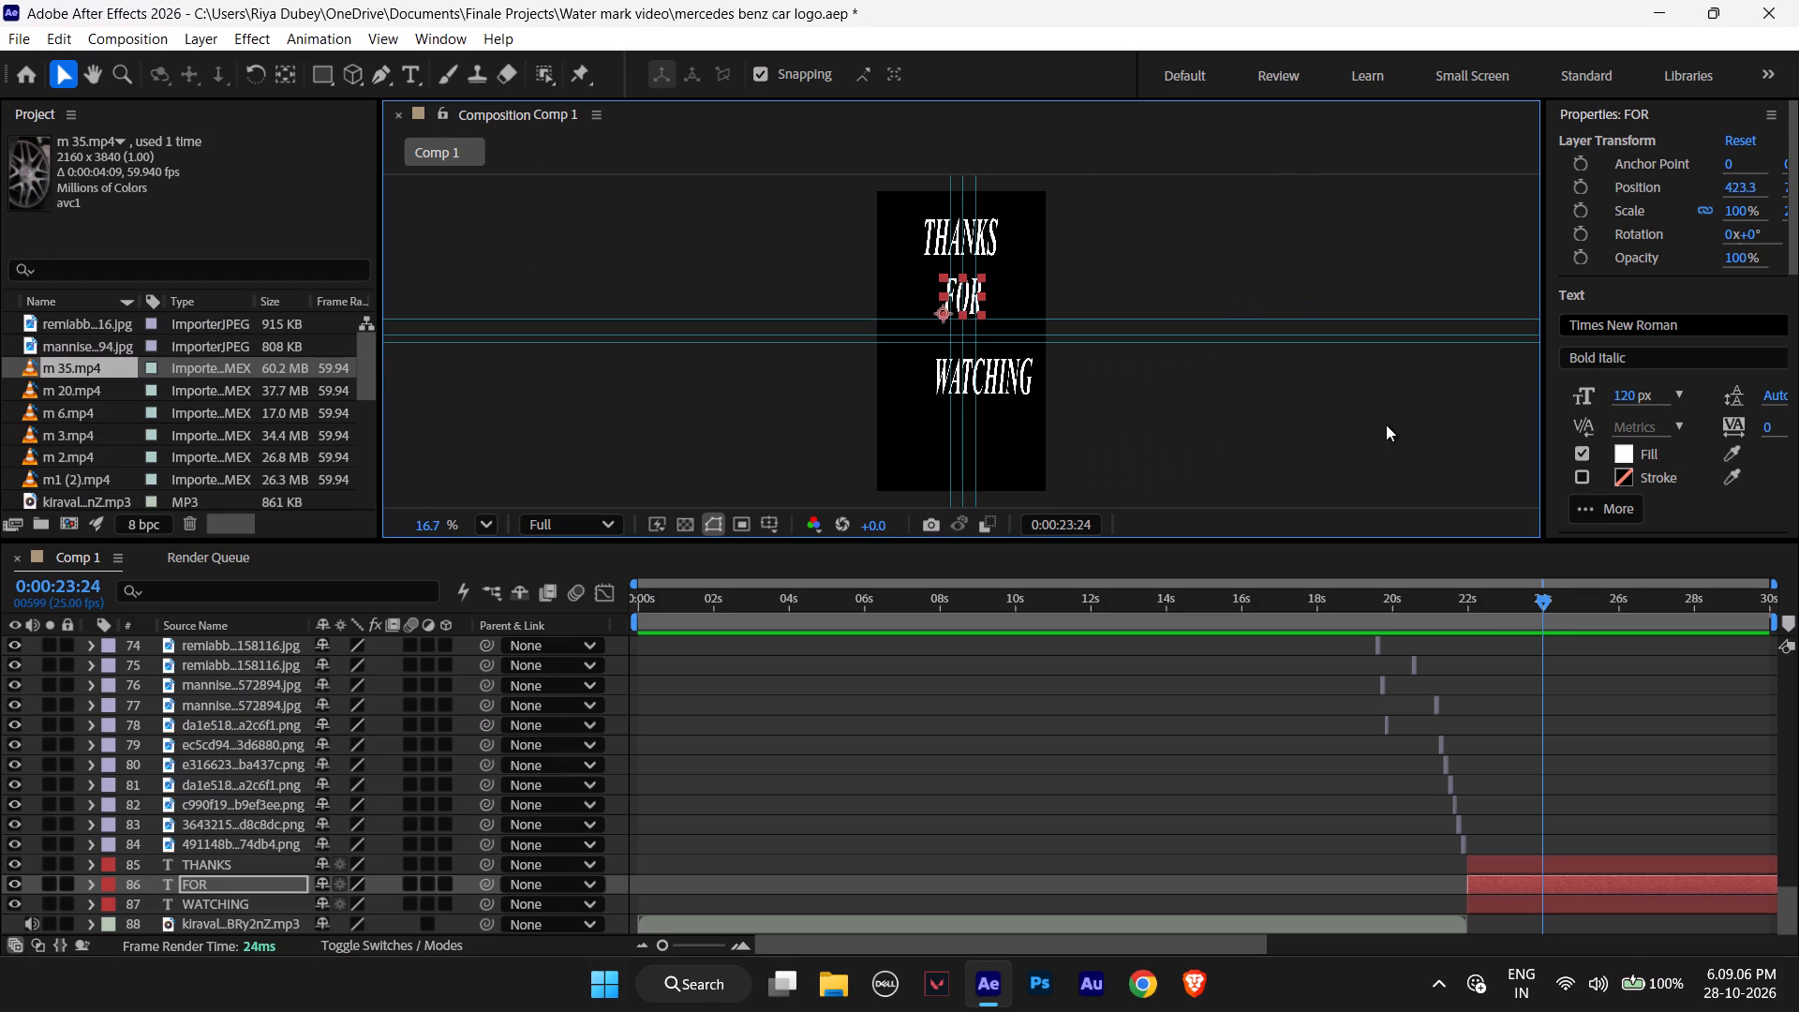
left_click(1381, 424)
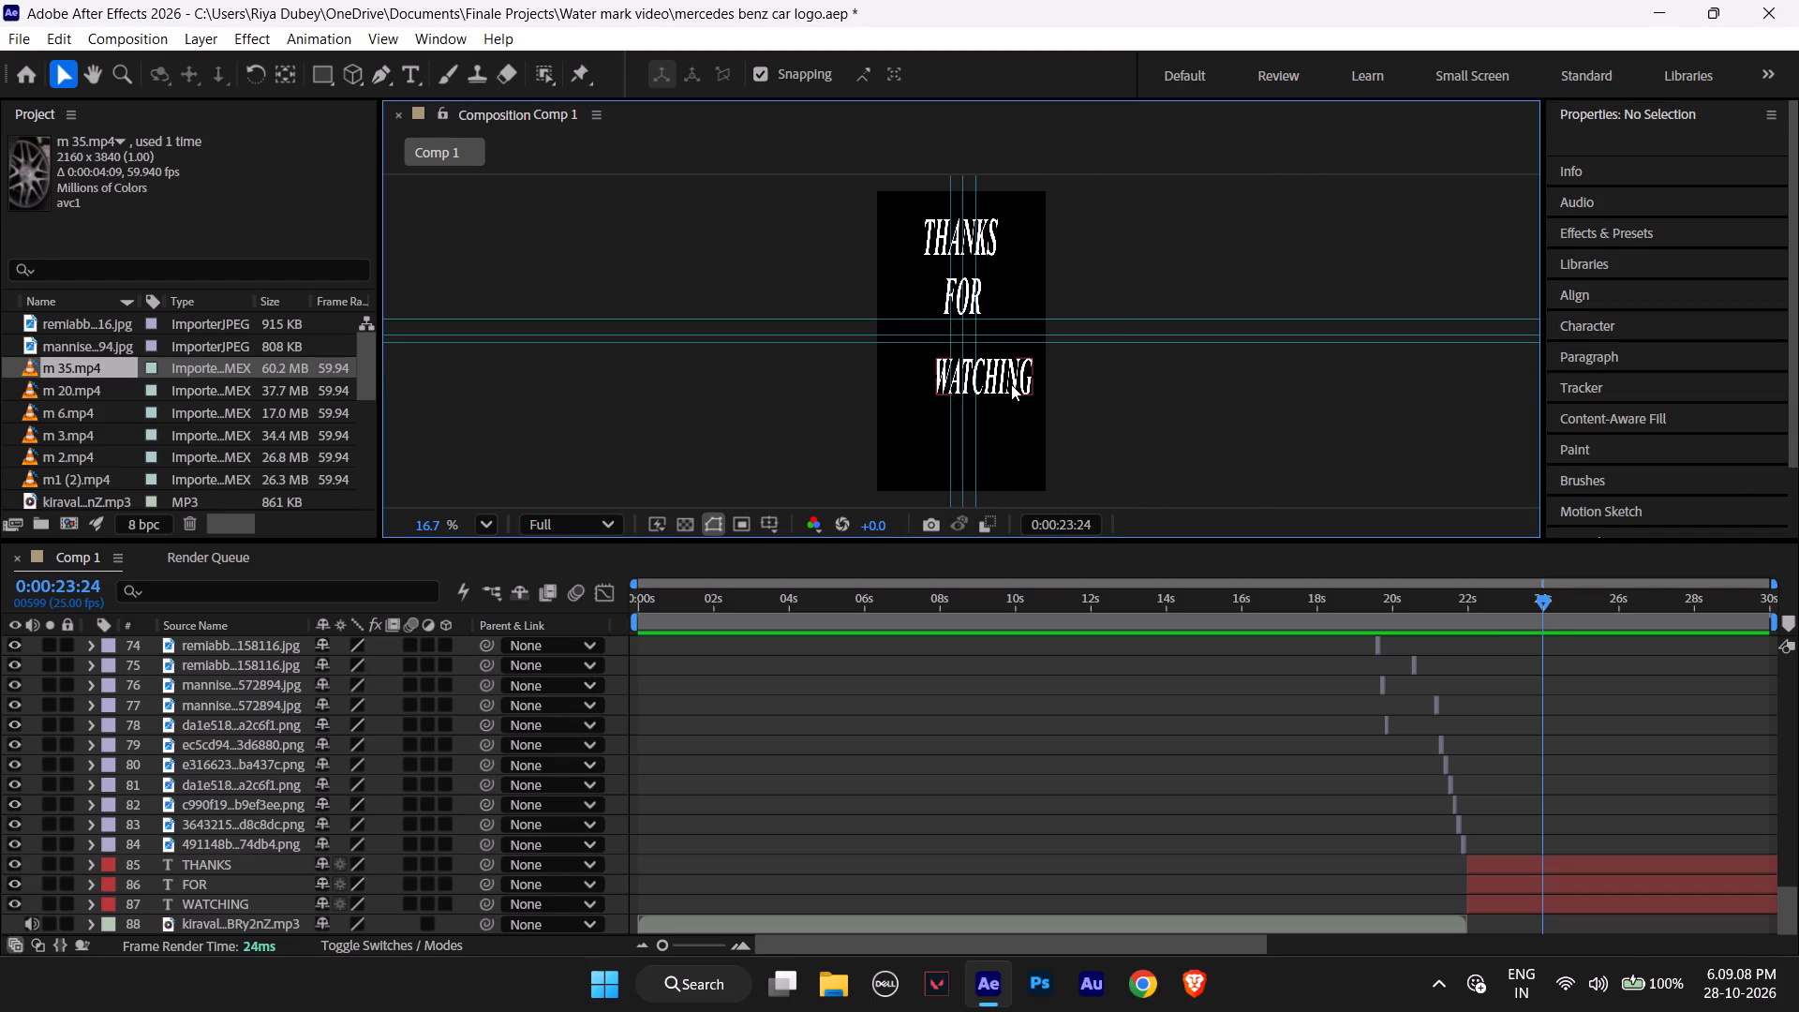
left_click(1011, 384)
key("Left")
key("Left")
key("Left")
key("Left")
key("Left")
key("Left")
key("Left")
key("Left")
key("Left")
key("Left")
key("Left")
key("Left")
key("Left")
key("Left")
key("Left")
key("Left")
key("Left")
key("Left")
key("Left")
key("Left")
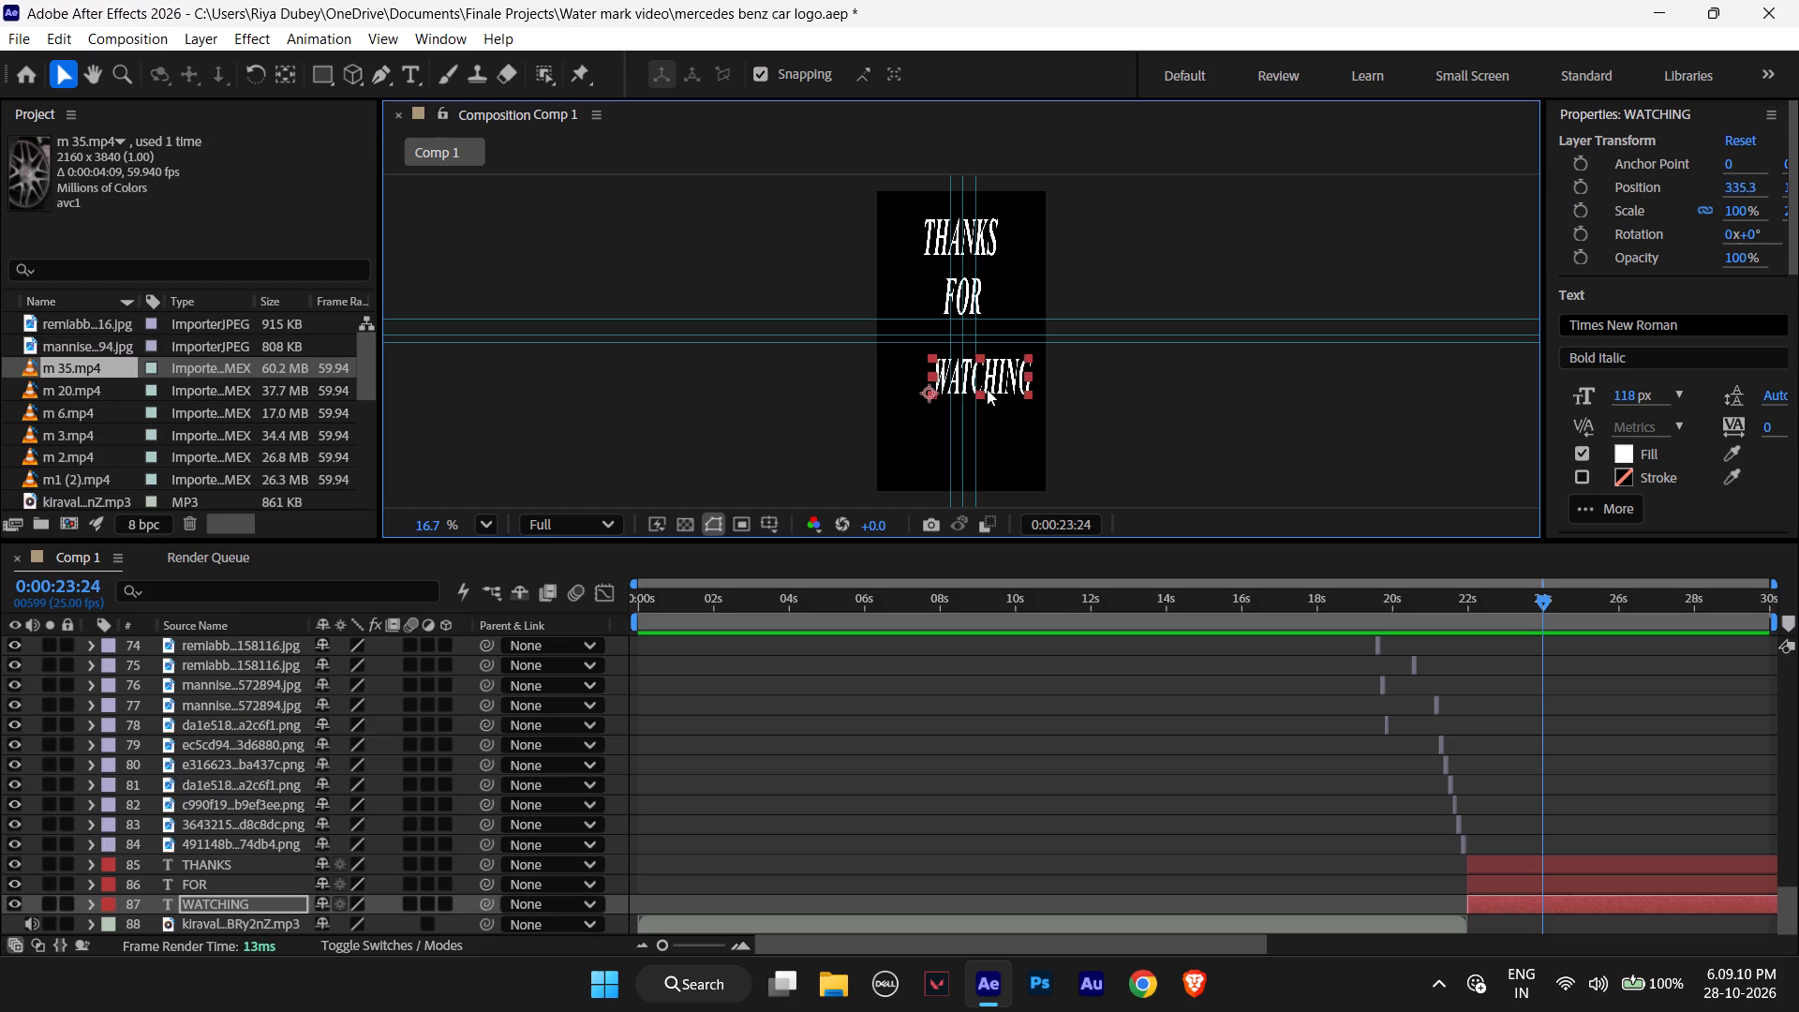
key("Left")
key("Left")
key("Left")
key("Left")
key("Left")
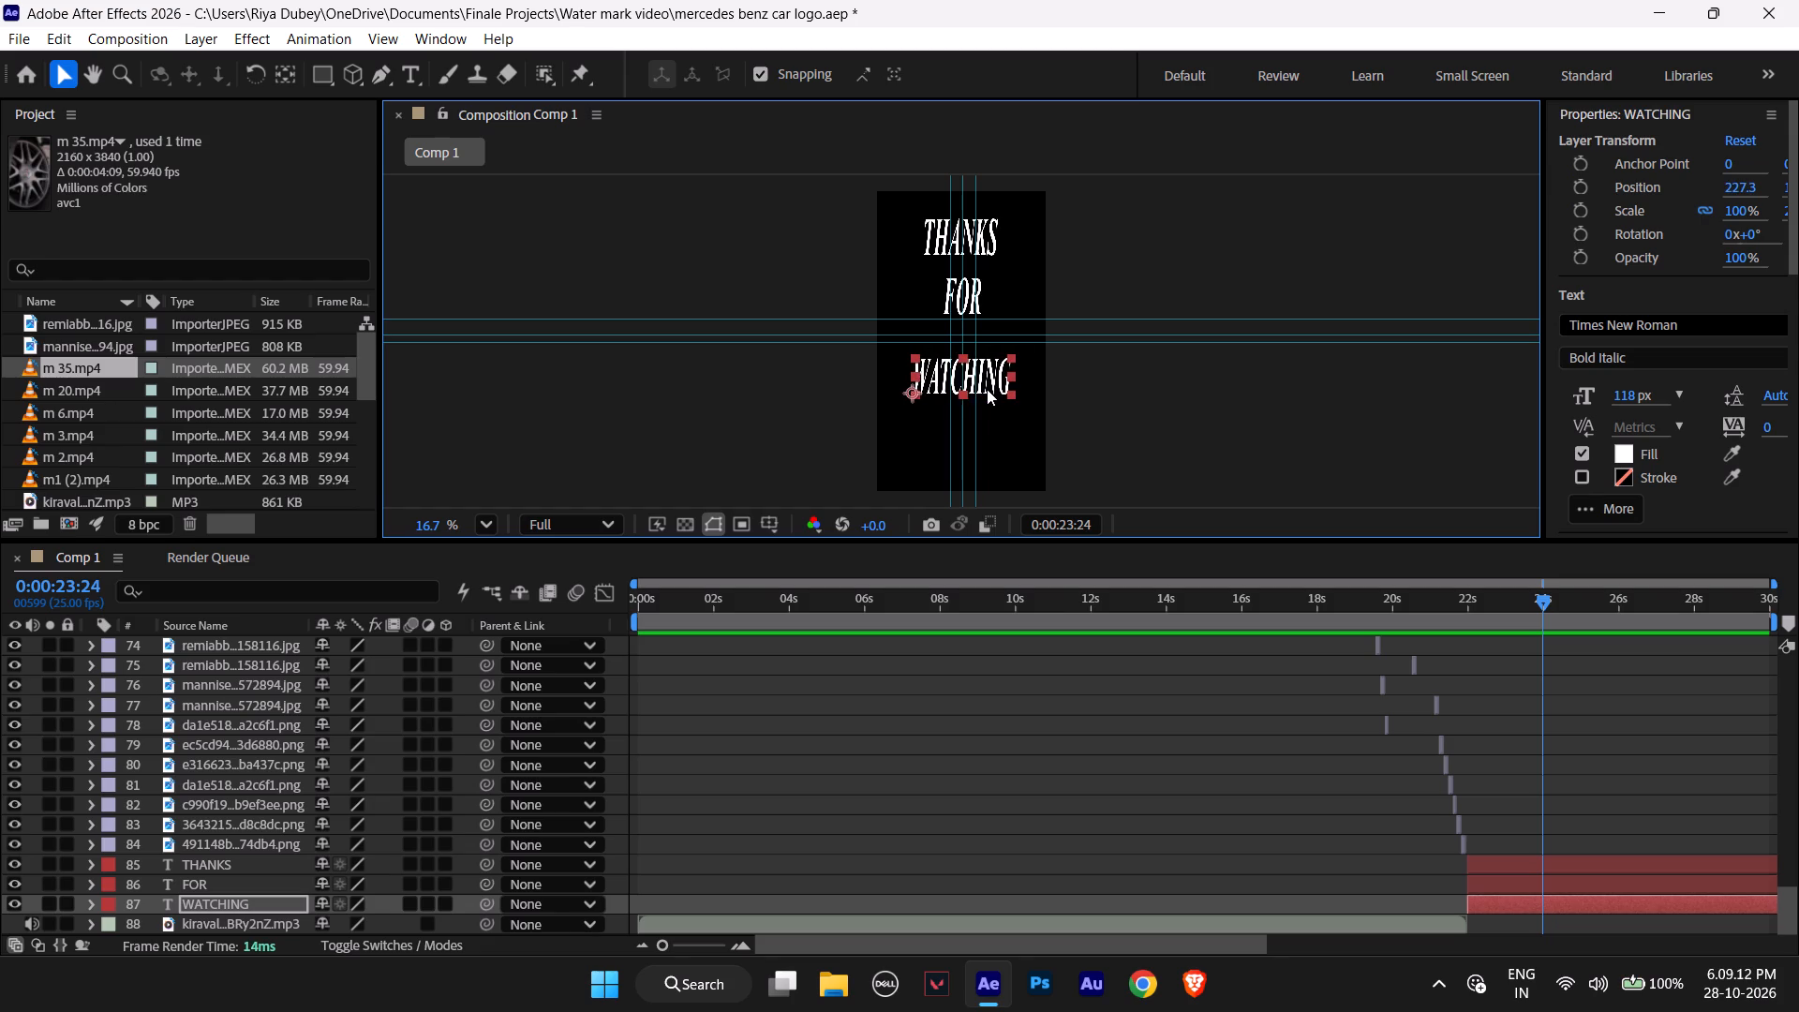
key("Right")
key("Left")
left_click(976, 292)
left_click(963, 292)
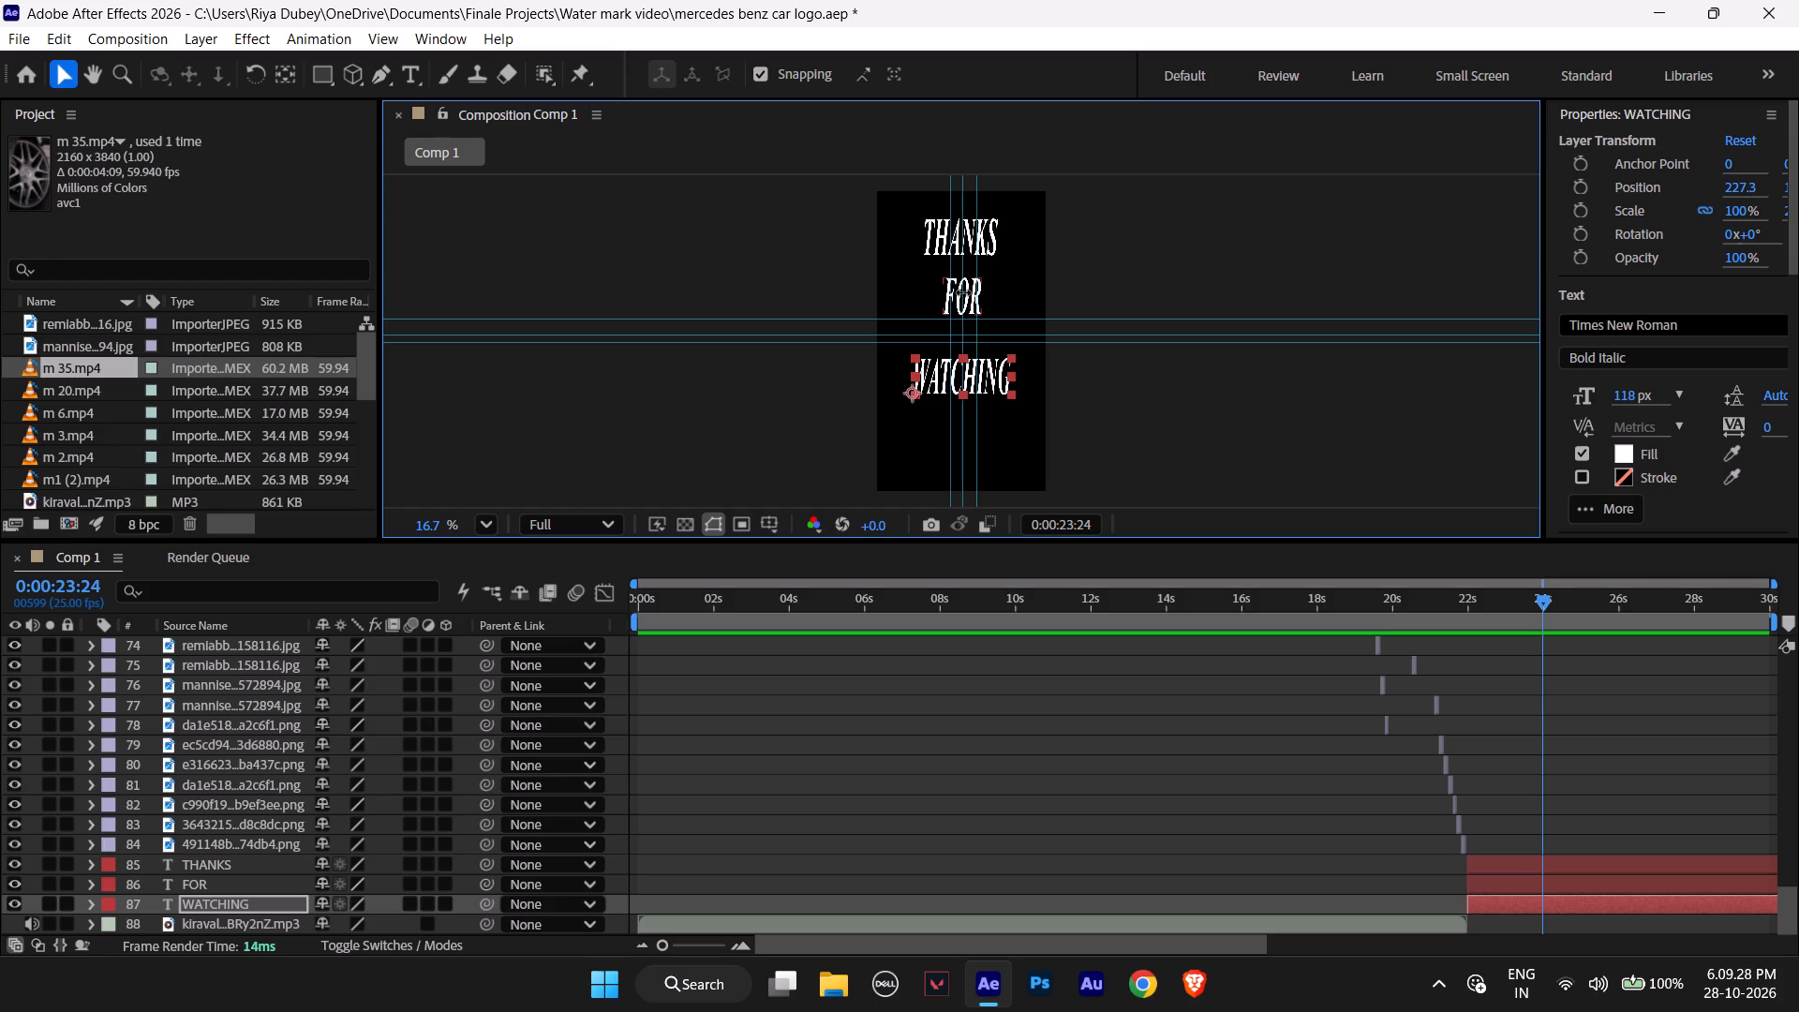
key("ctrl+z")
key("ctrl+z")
Lower the FOR text slightly so it sits about midway between the THANKS and WATCHING text.
left_click(1235, 225)
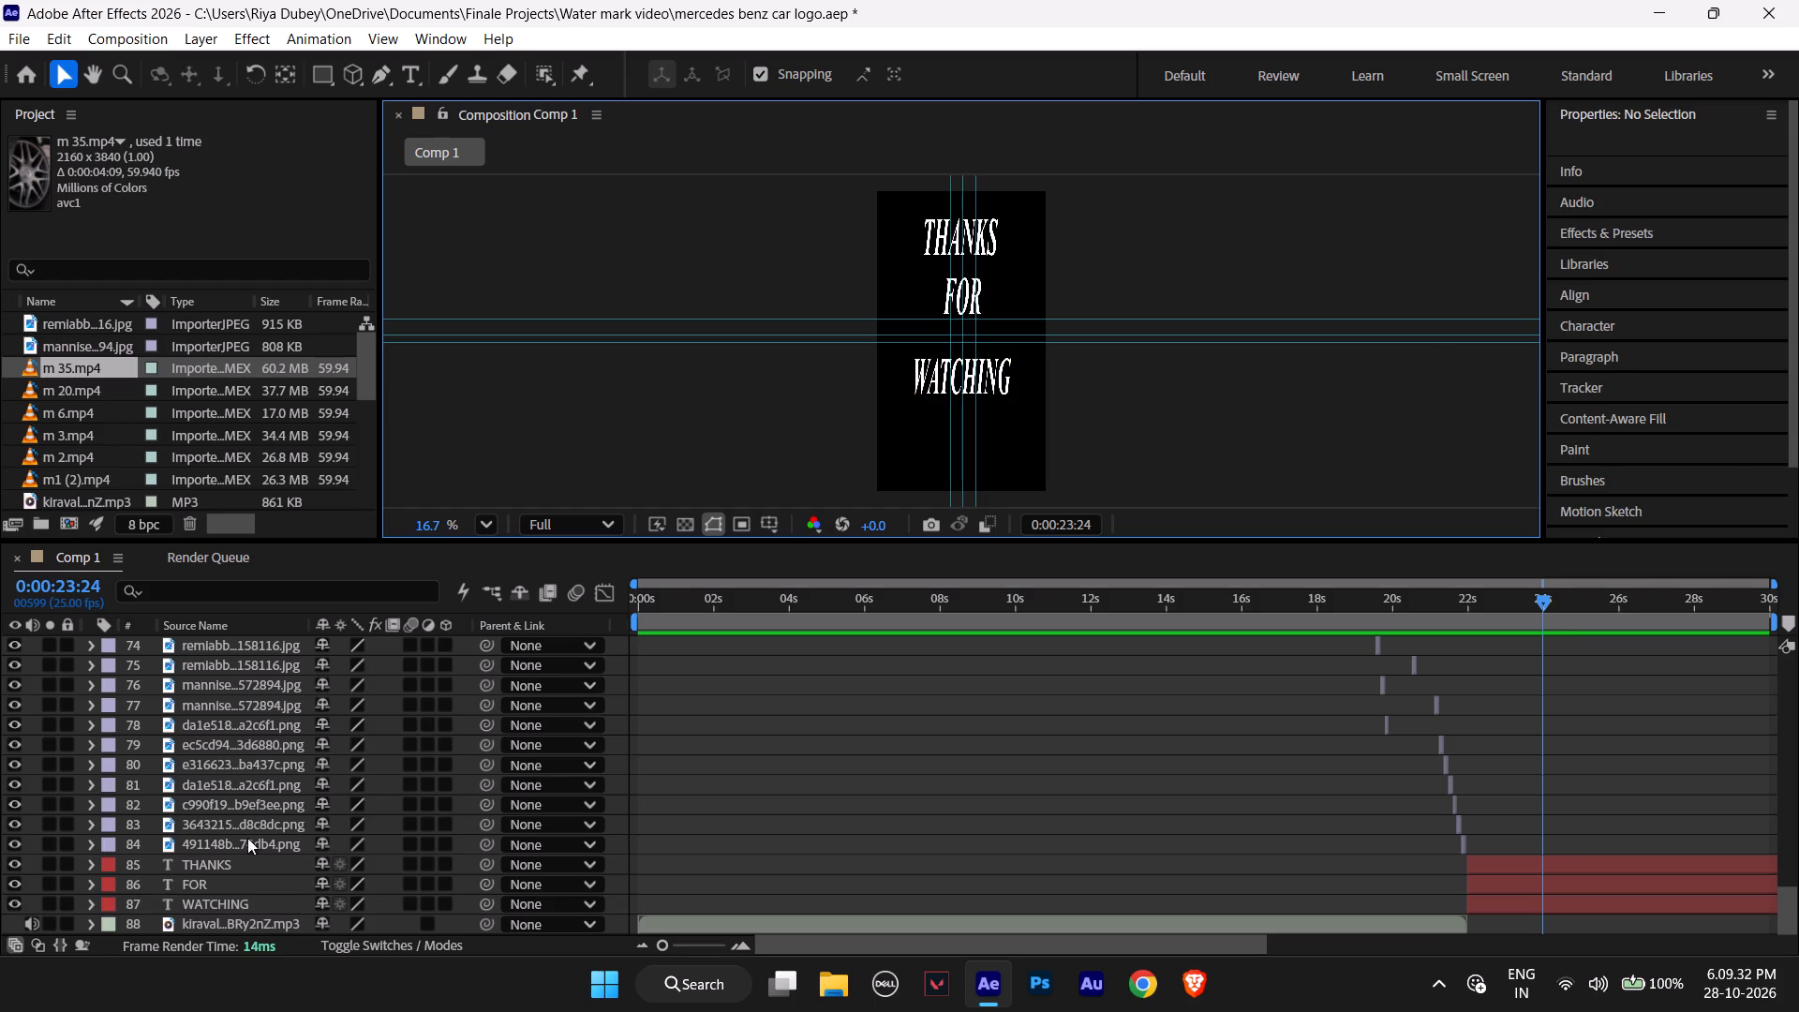
left_click(197, 886)
key("Down")
key("Down")
key("Down")
key("Down")
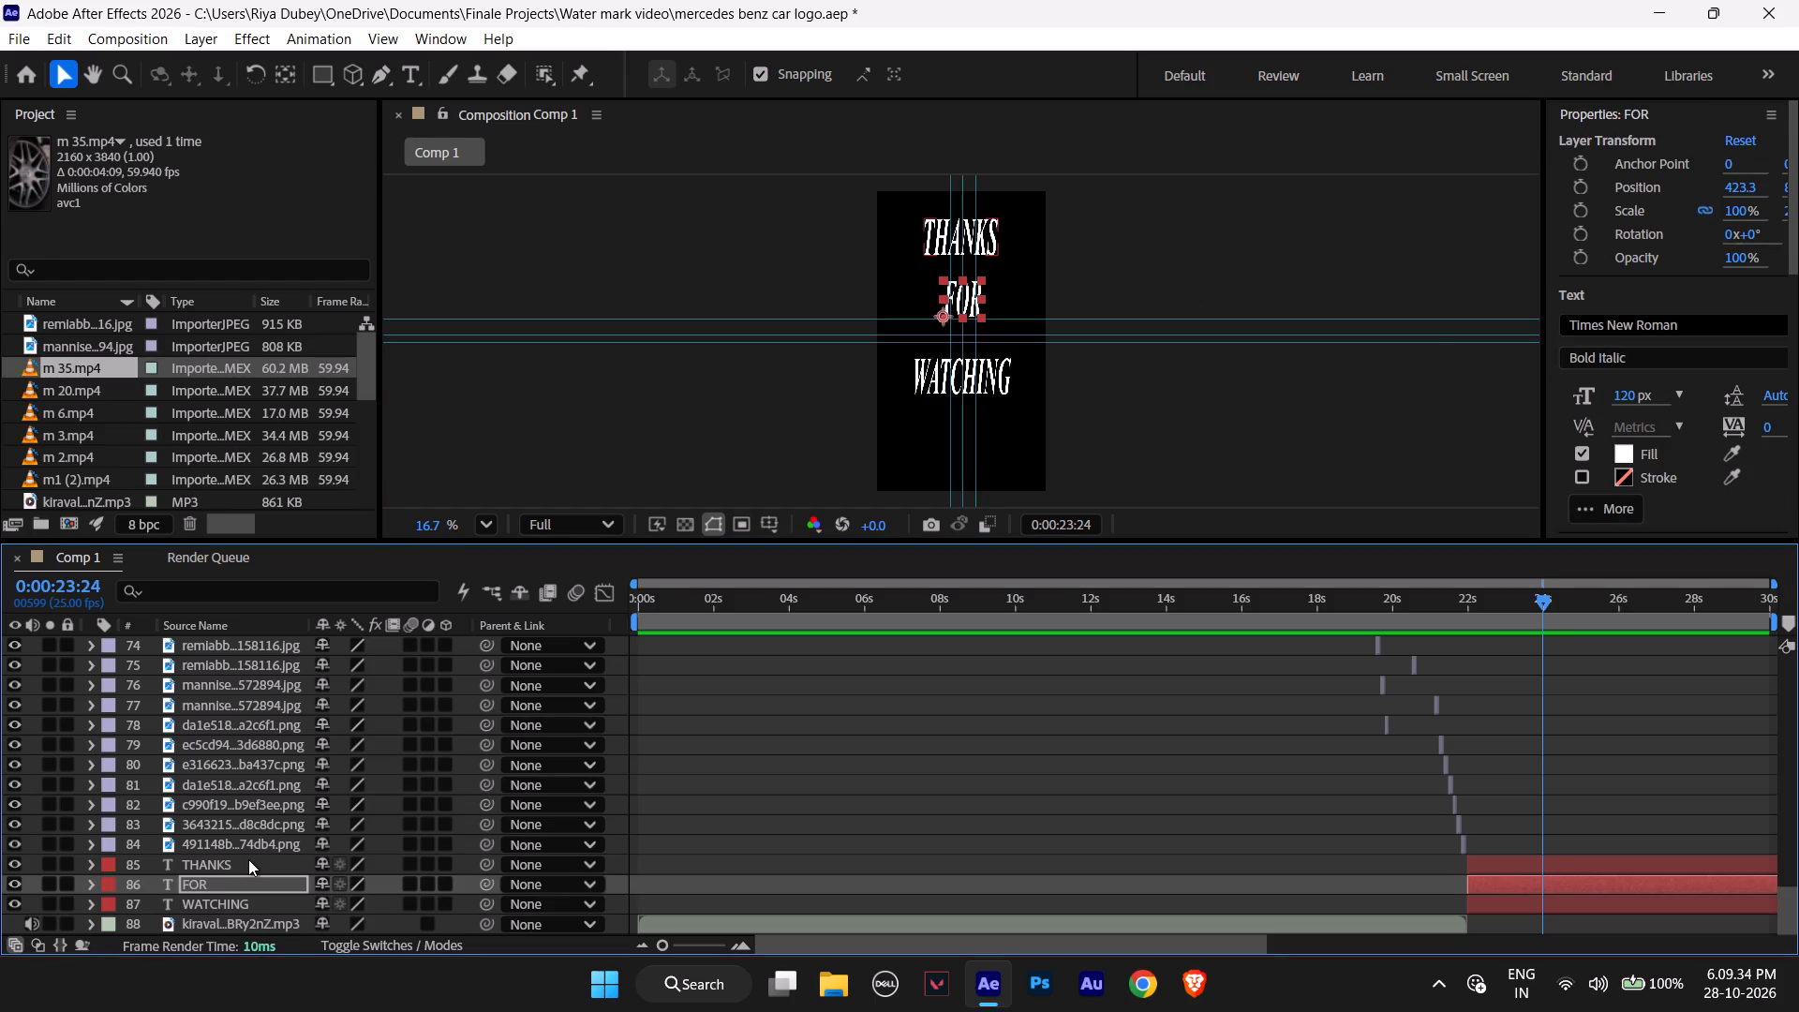
key("Down")
key("Down")
key("Down")
key("Down")
key("Down")
key("Down")
key("Down")
key("Down")
key("Down")
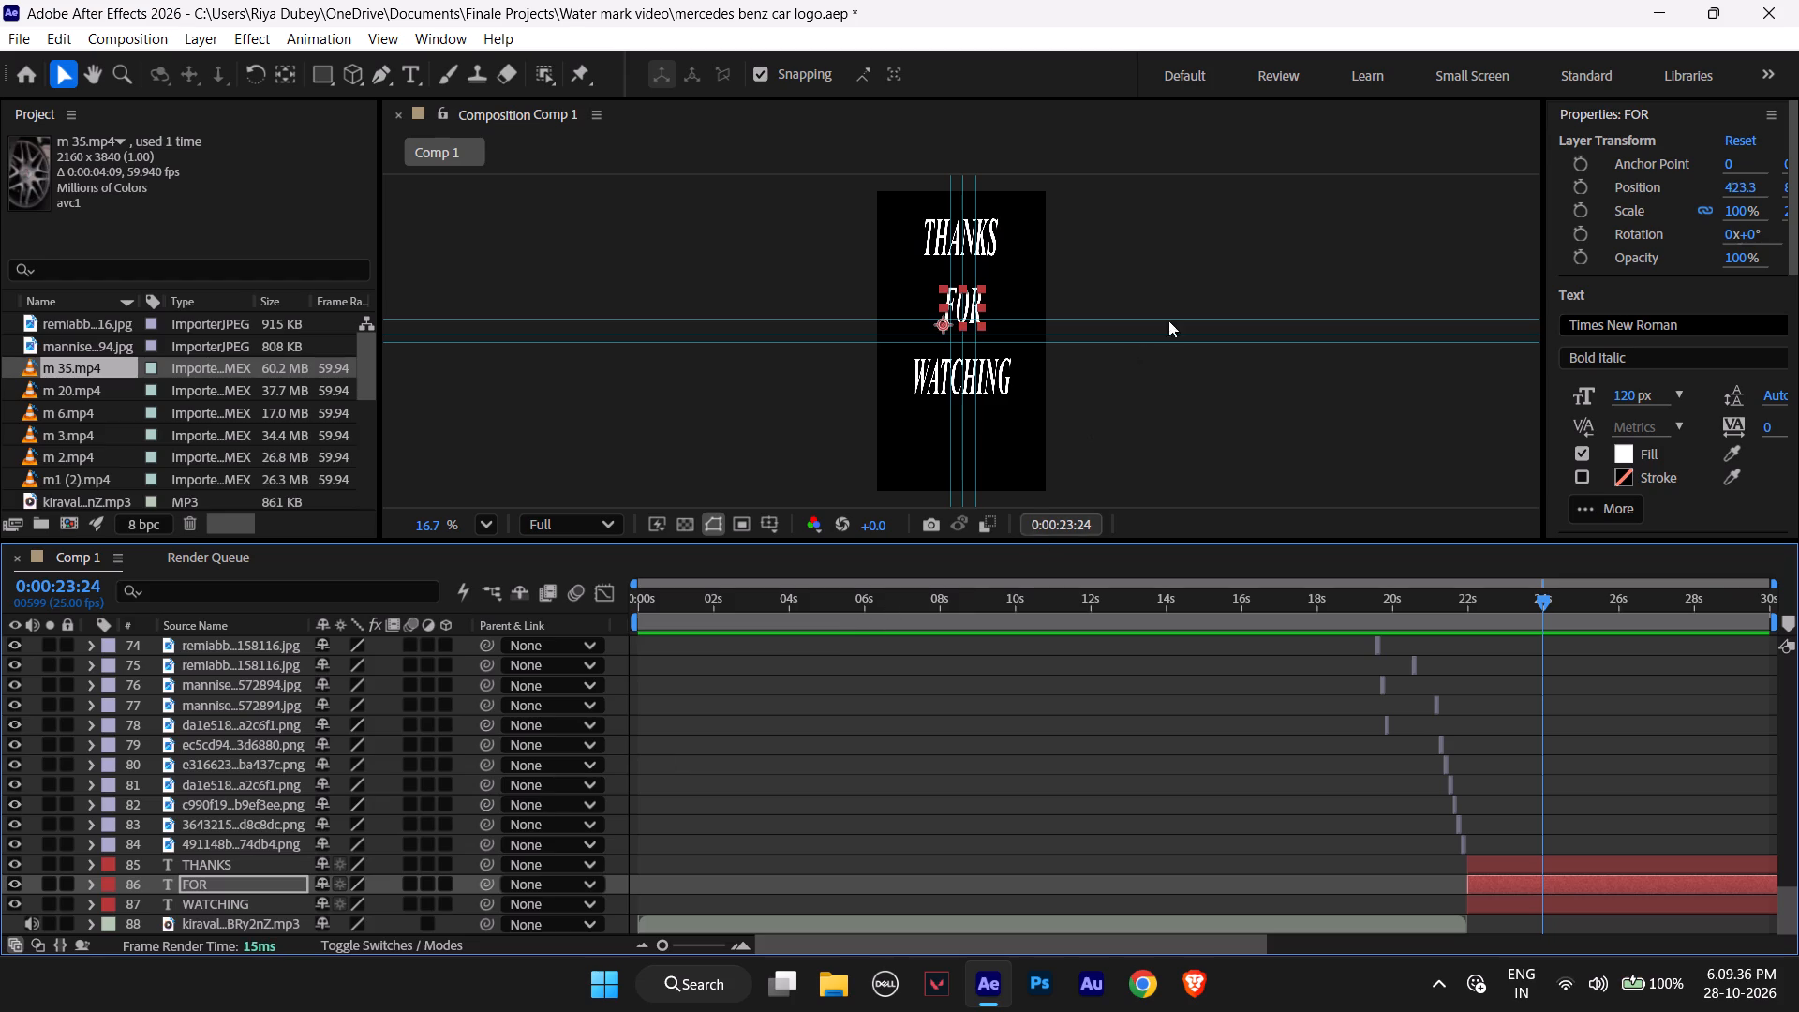
left_click(1240, 253)
Lower the THANKS text slightly to even out the vertical spacing of the three words.
left_click(981, 230)
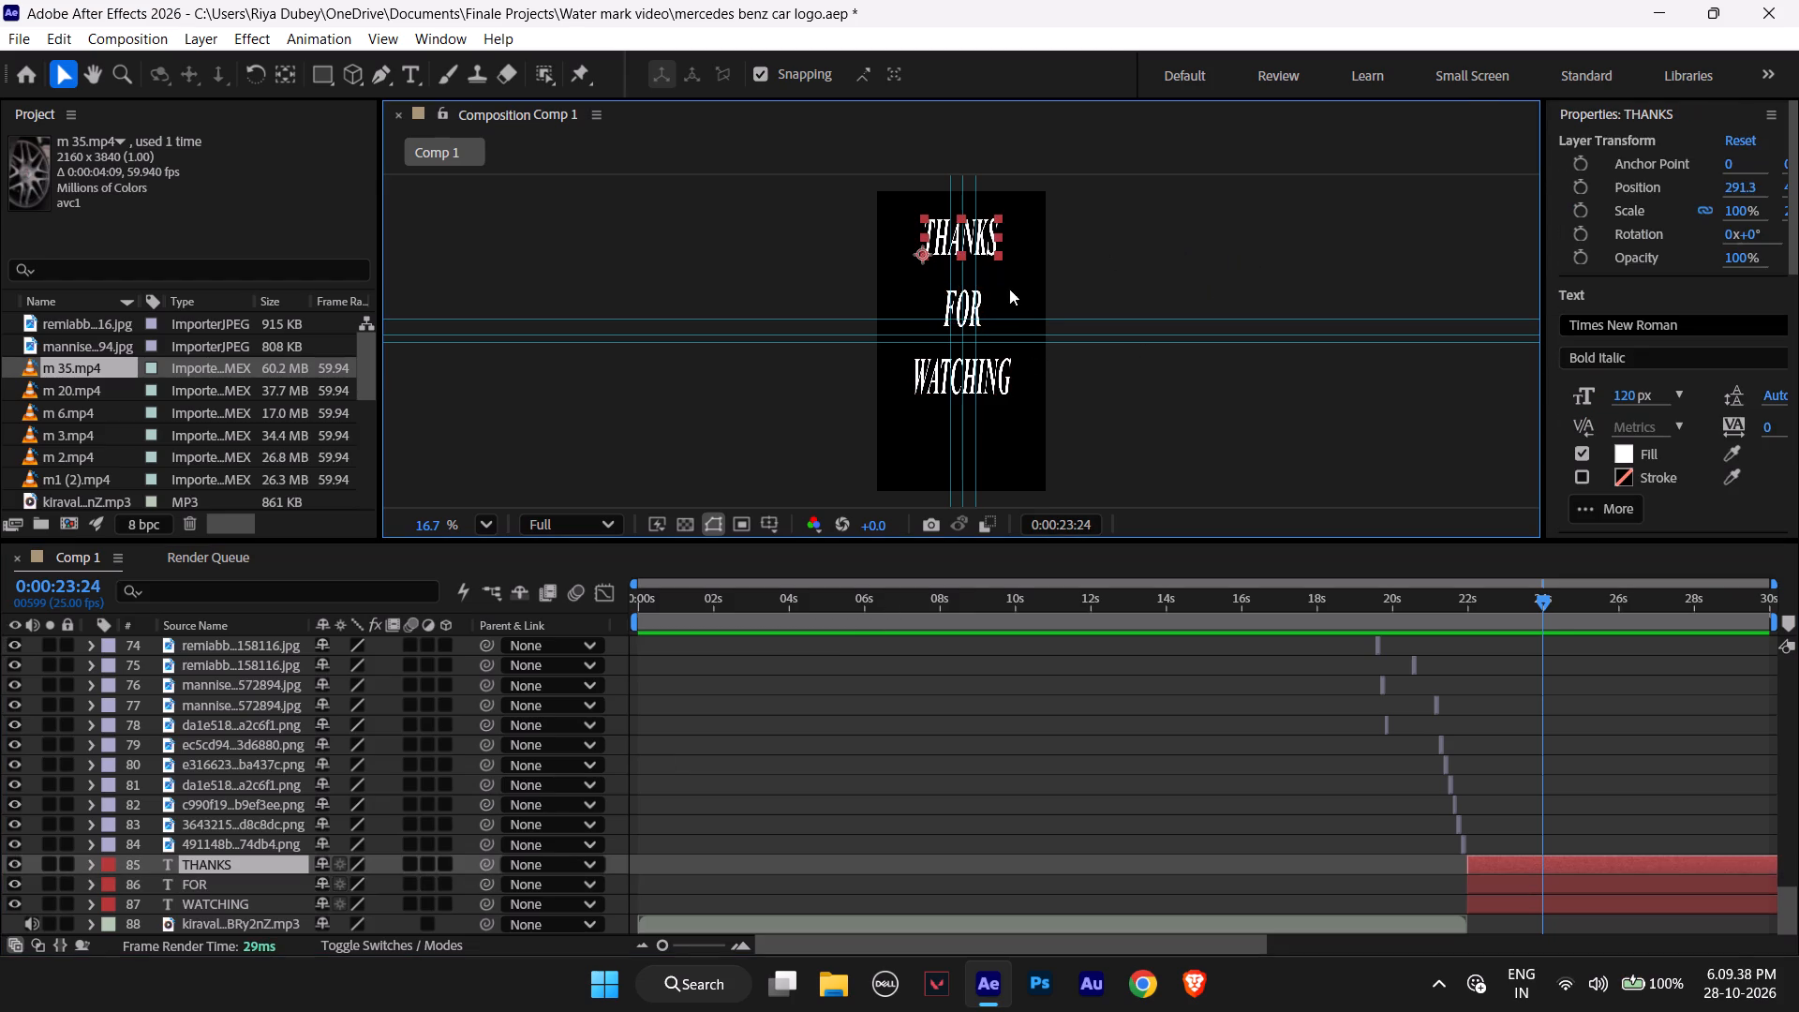
key("Down")
key("Down")
key("Down")
key("Down")
key("Down")
key("Down")
left_click_drag(1216, 247, 1219, 239)
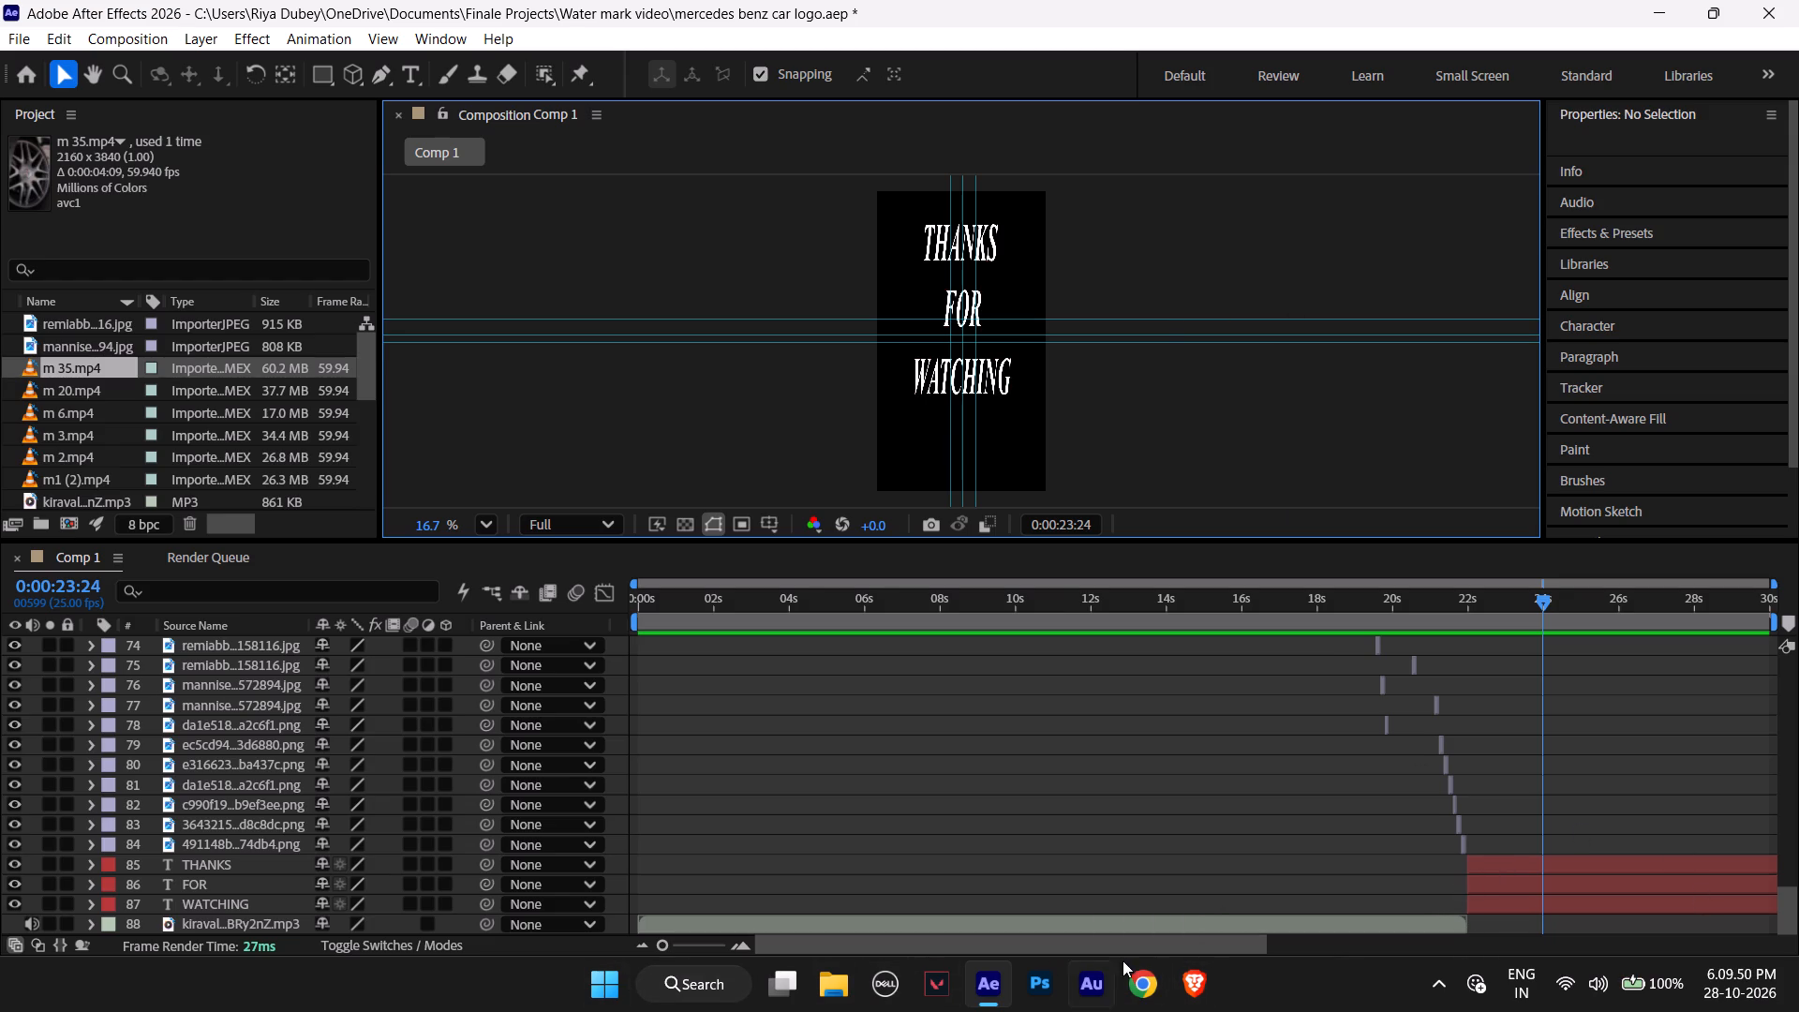
Switch to Google Chrome.
left_click(1153, 983)
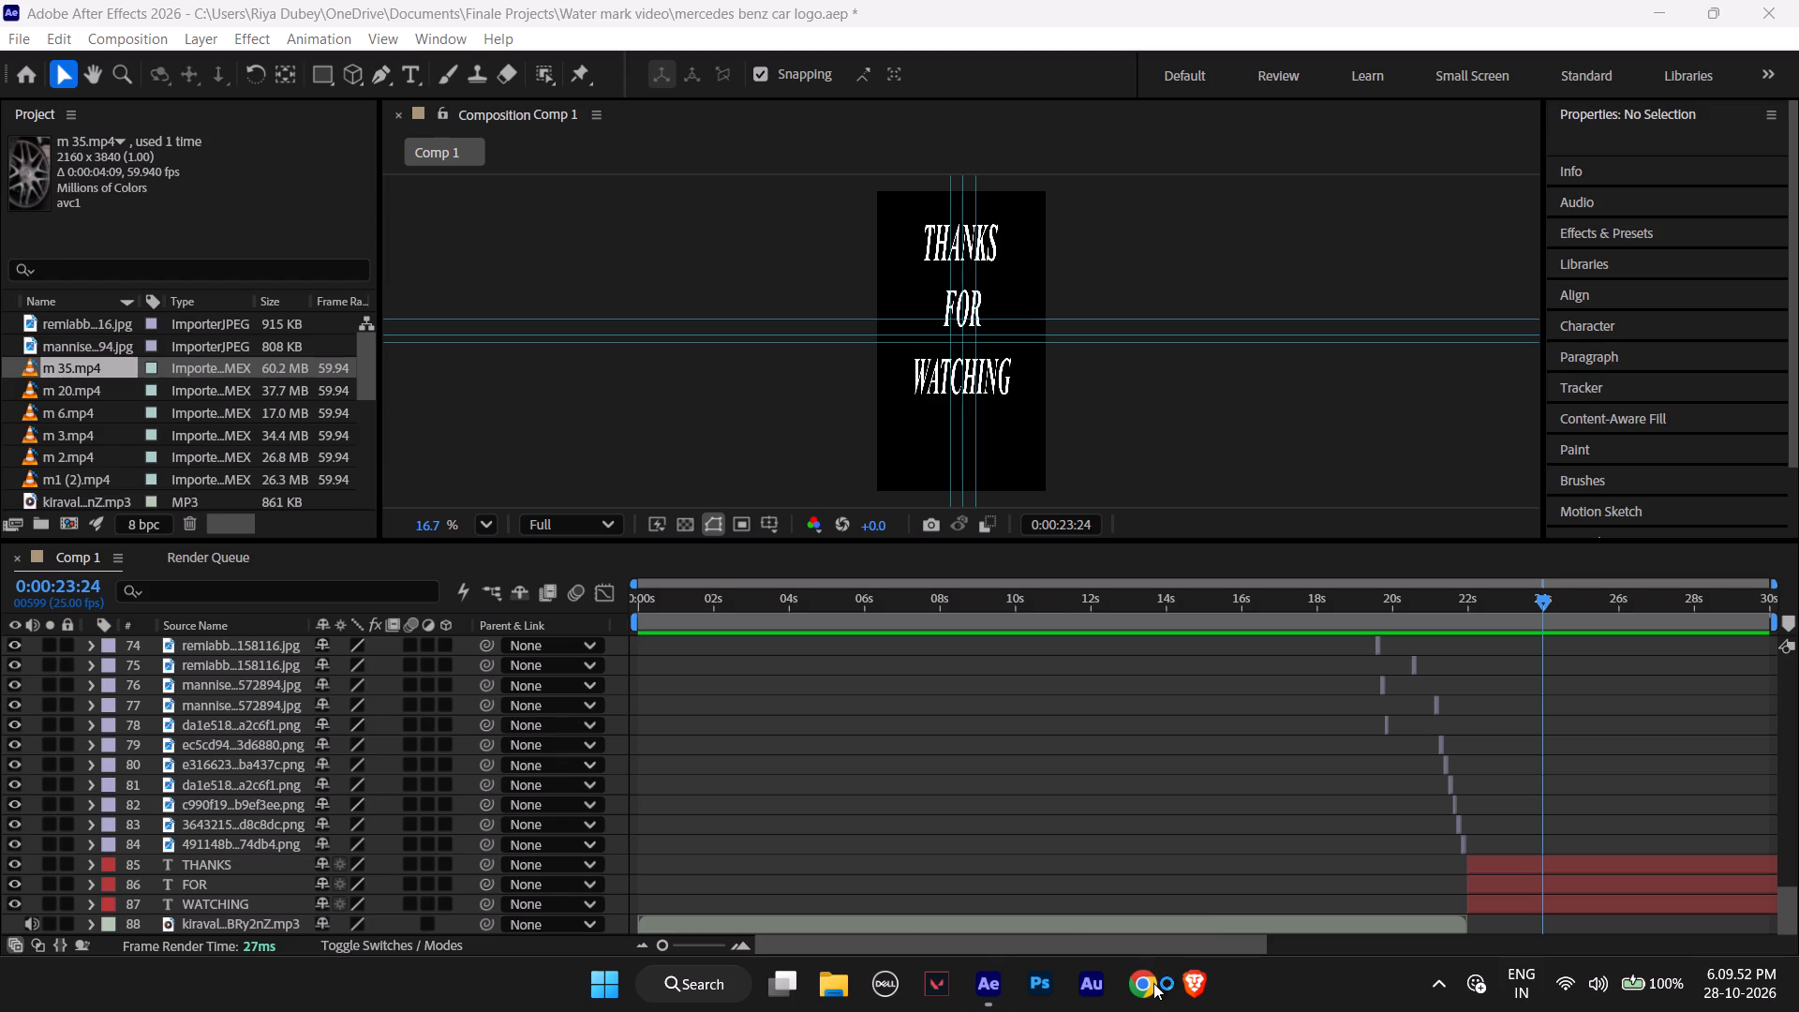